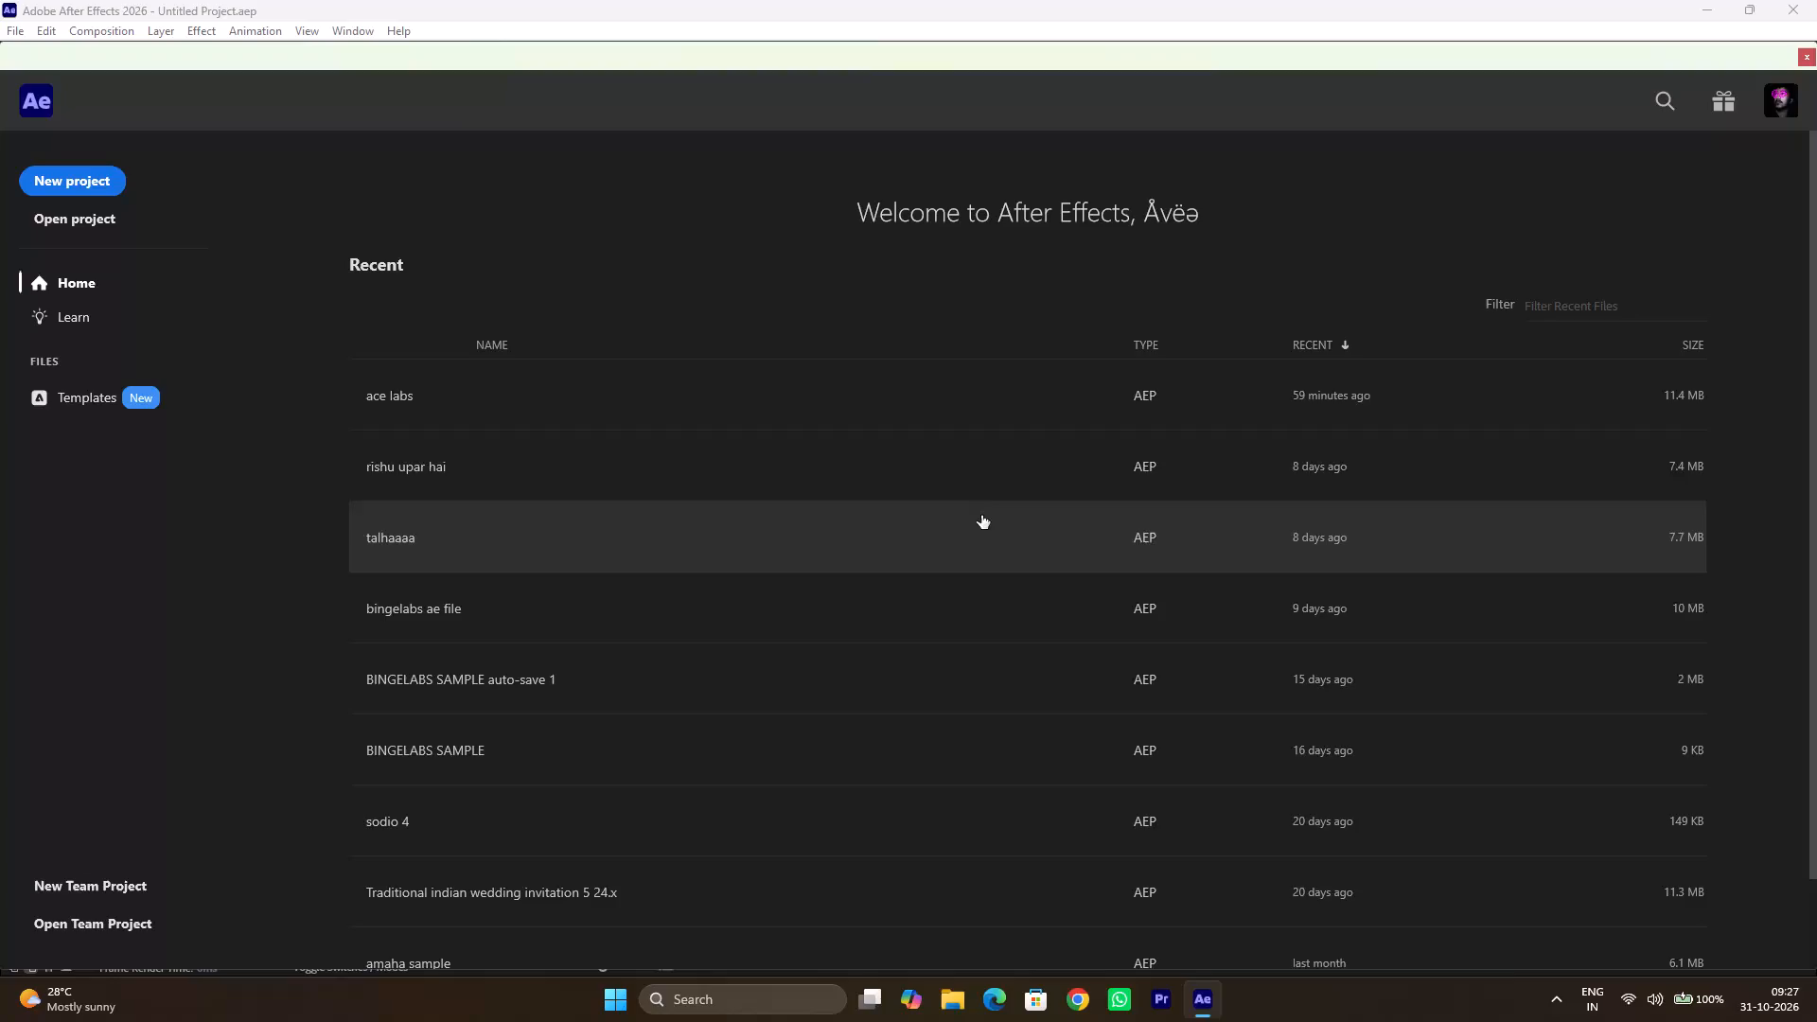
Open the recent project "ace labs".
left_click(998, 409)
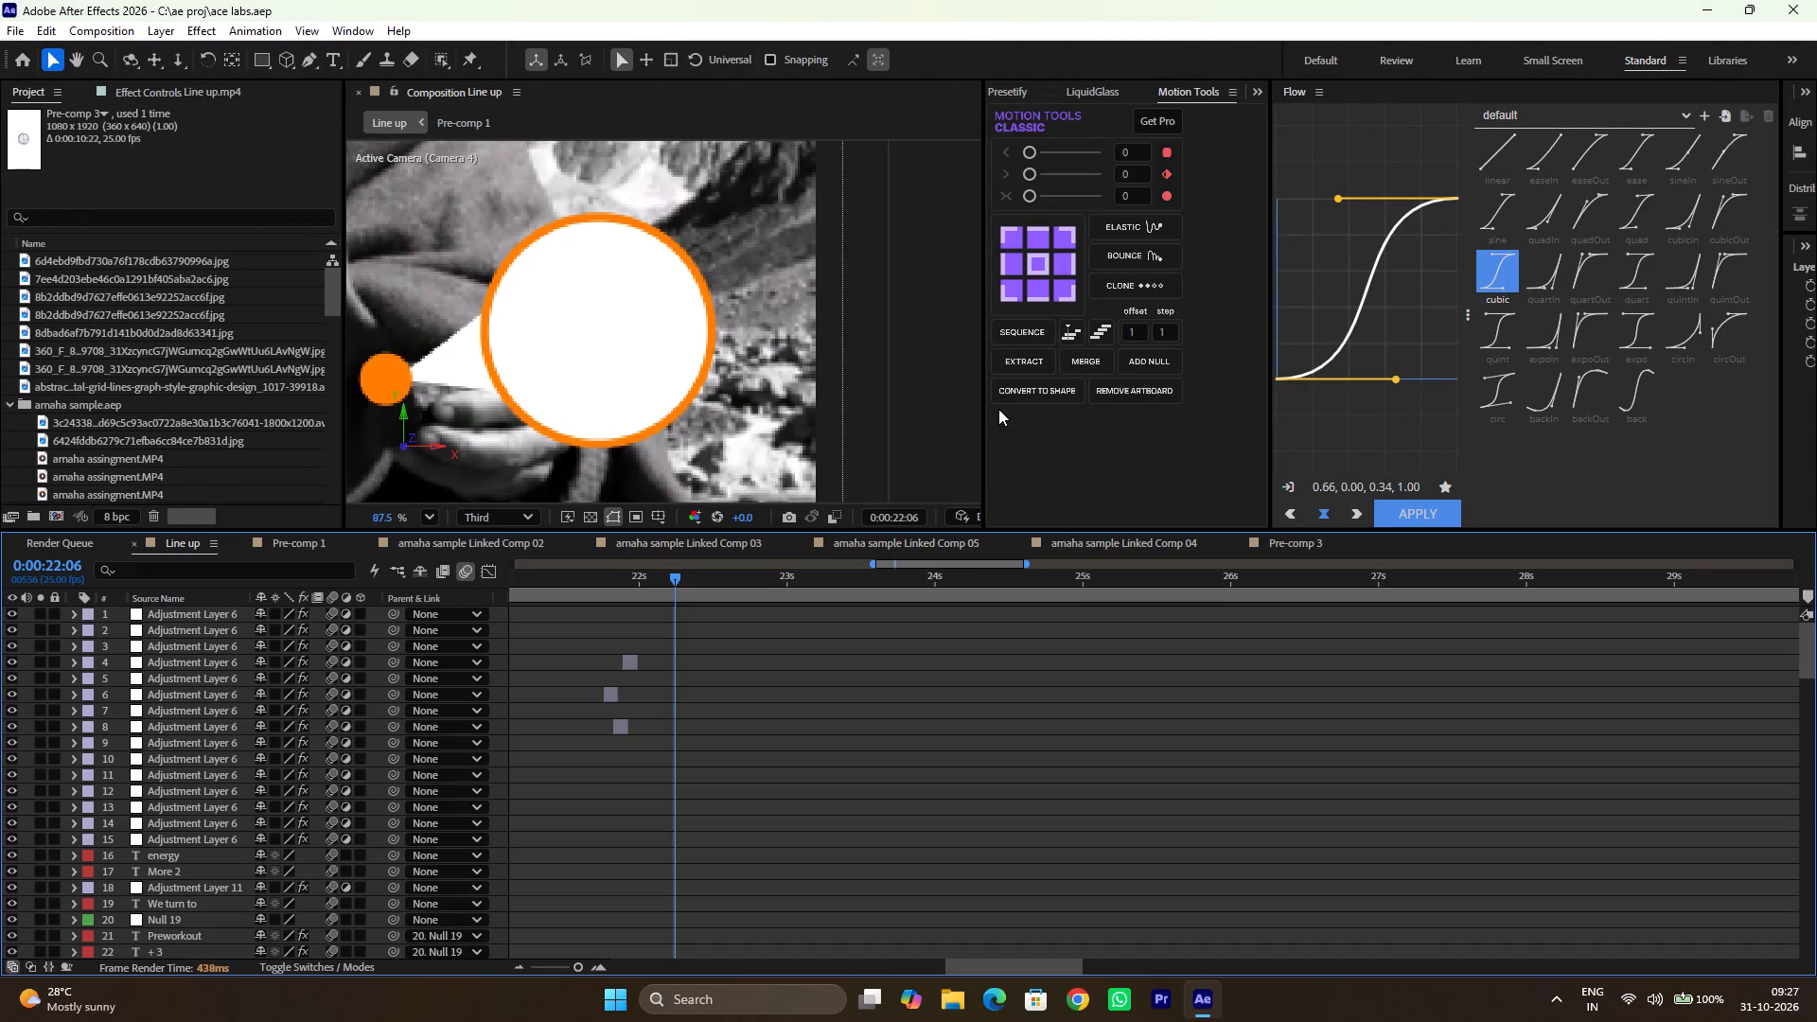
Locate and select Shape Layer 23, the large white circle with the orange outline, in the Line up timeline.
scroll(998, 409, "down", 4)
scroll(914, 711, "down", 14)
scroll(914, 711, "up", 8)
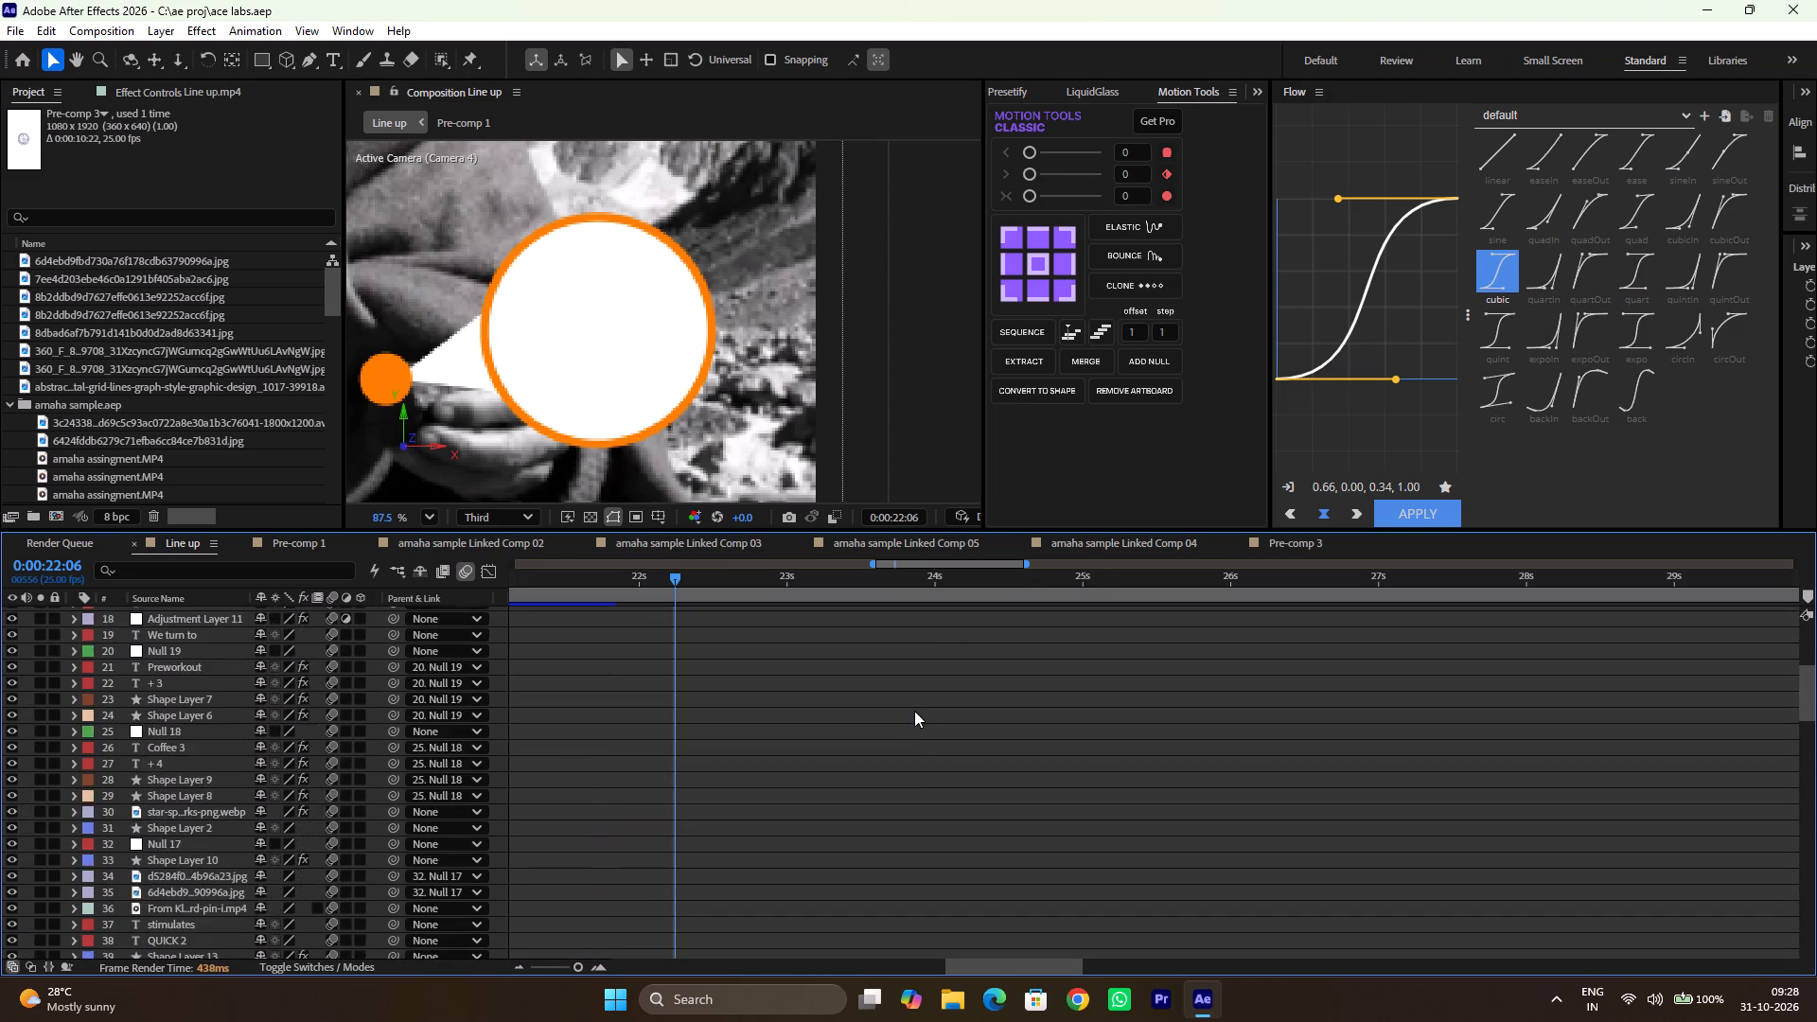
scroll(914, 711, "up", 1)
scroll(914, 711, "down", 7)
scroll(914, 711, "up", 2)
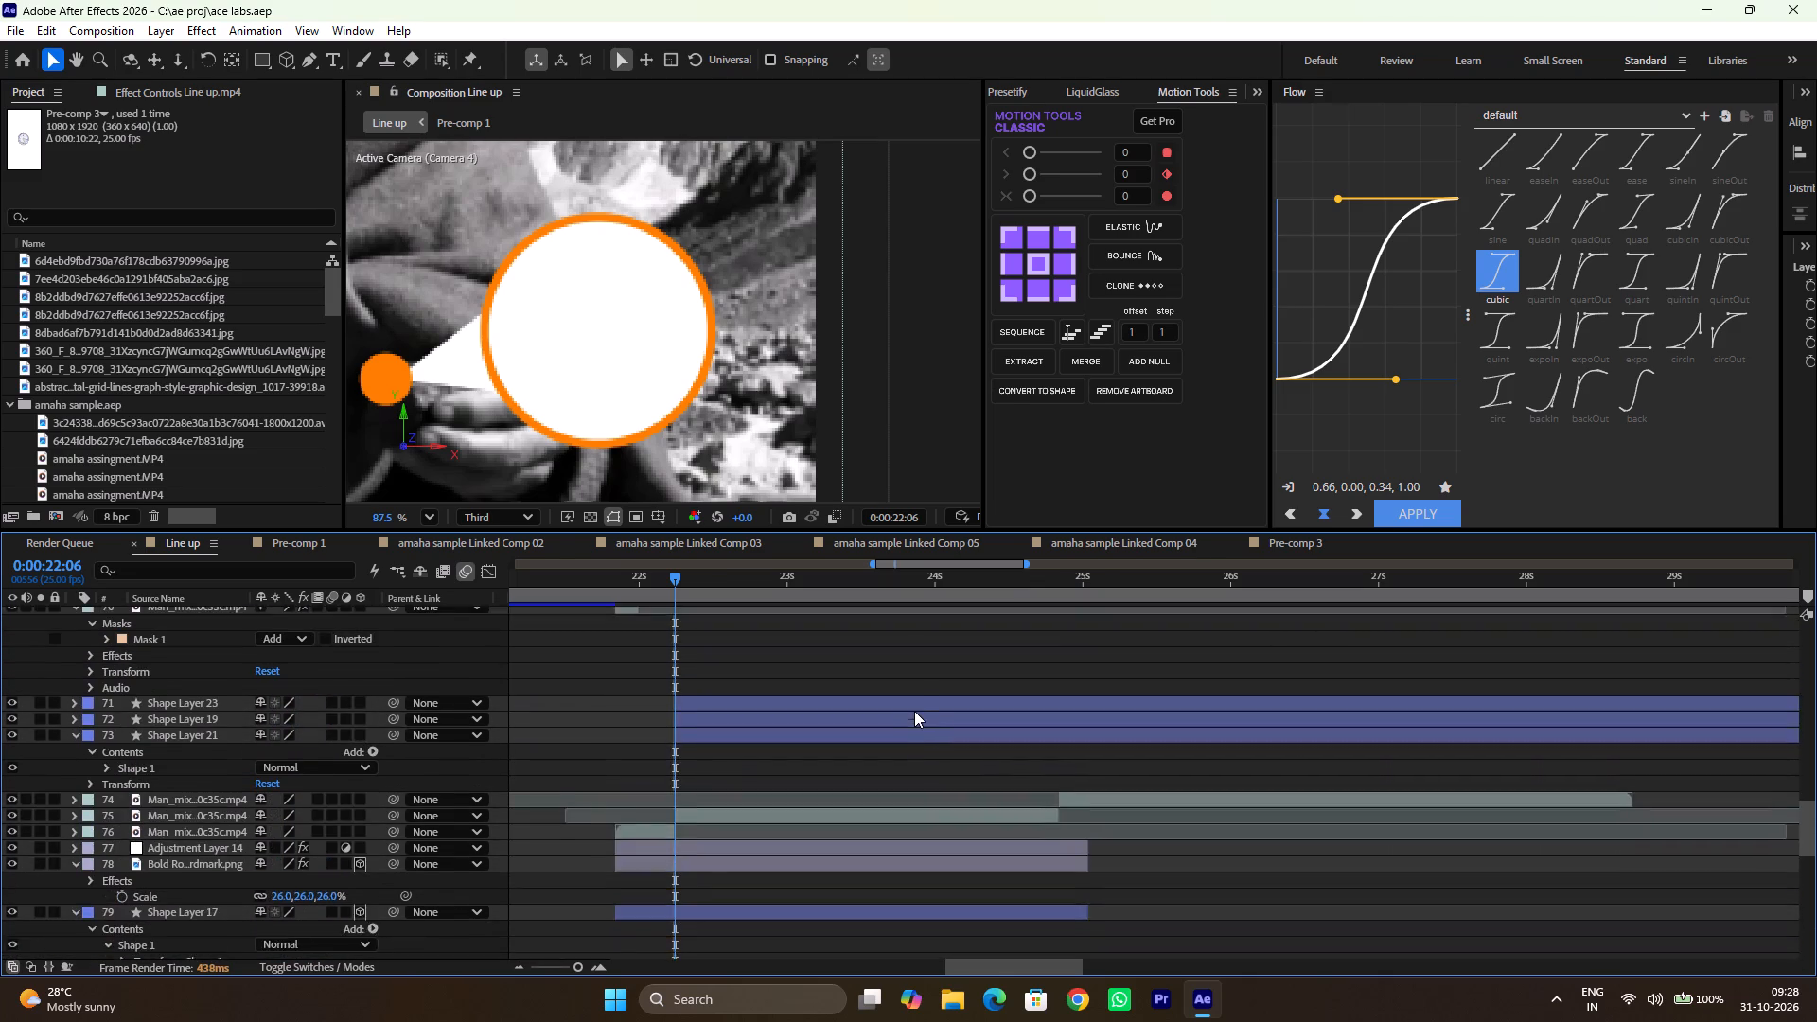
scroll(914, 711, "up", 1)
scroll(914, 711, "down", 1)
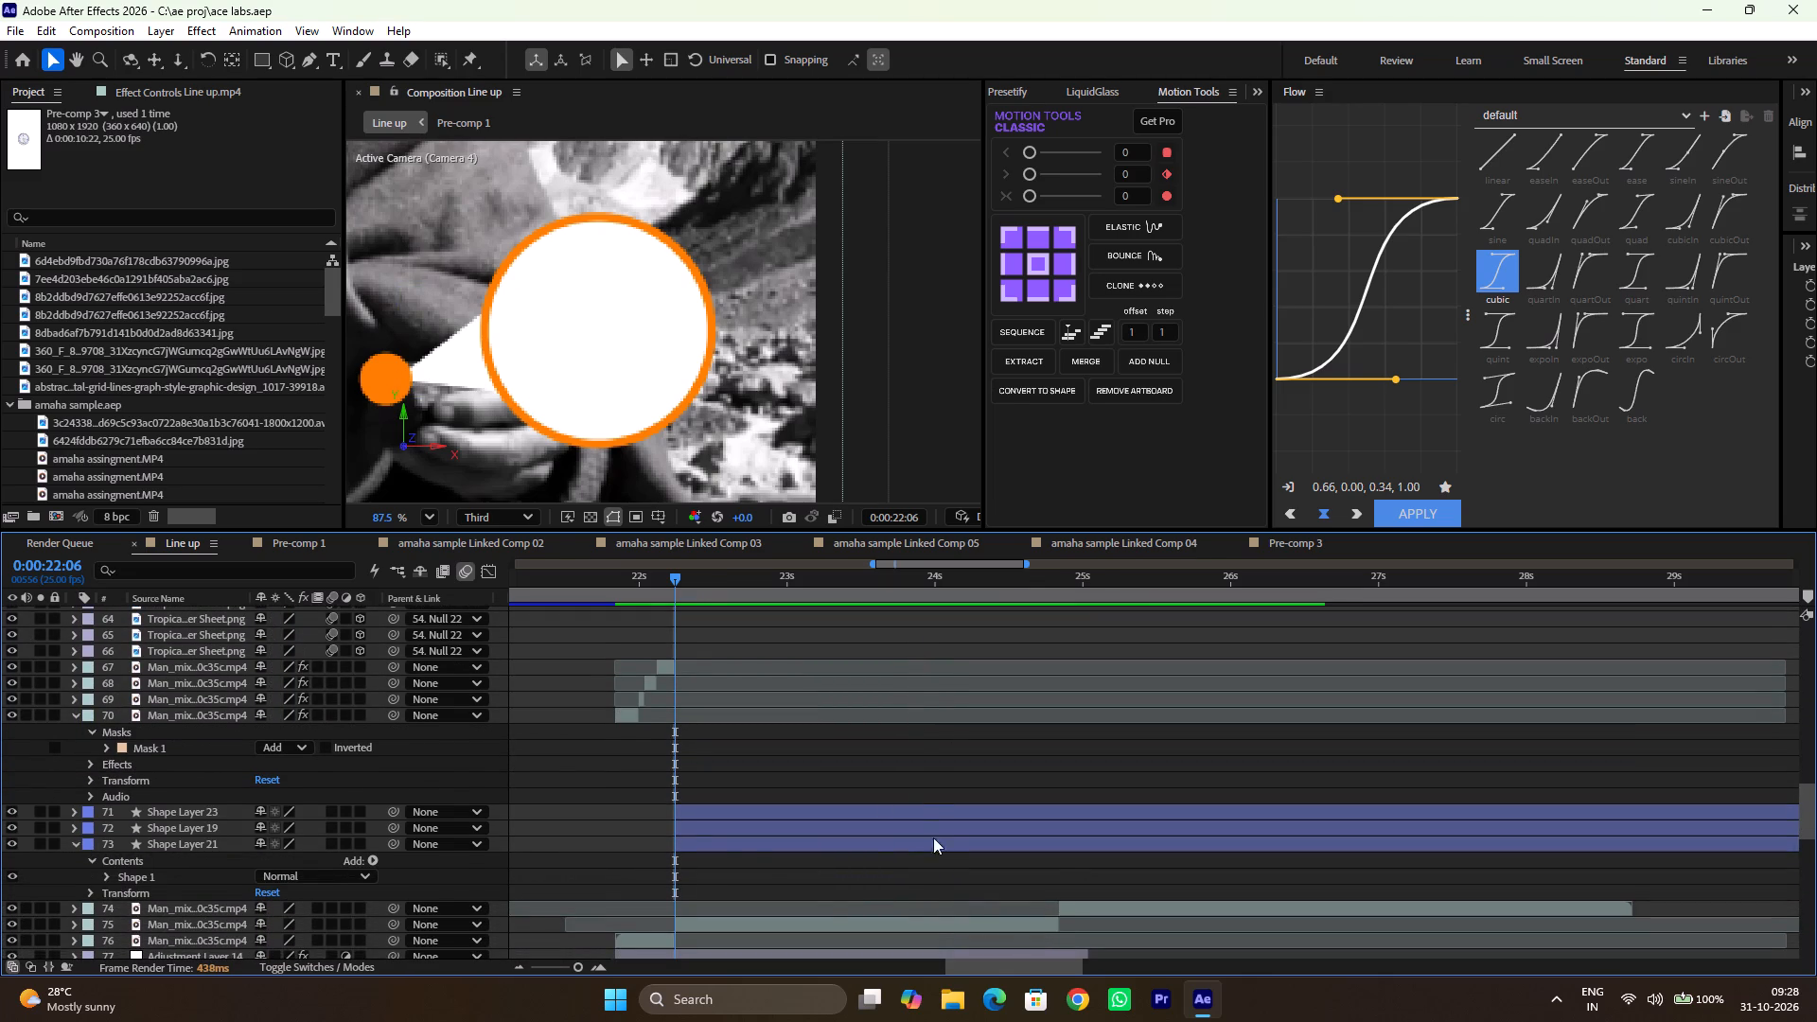
left_click(683, 804)
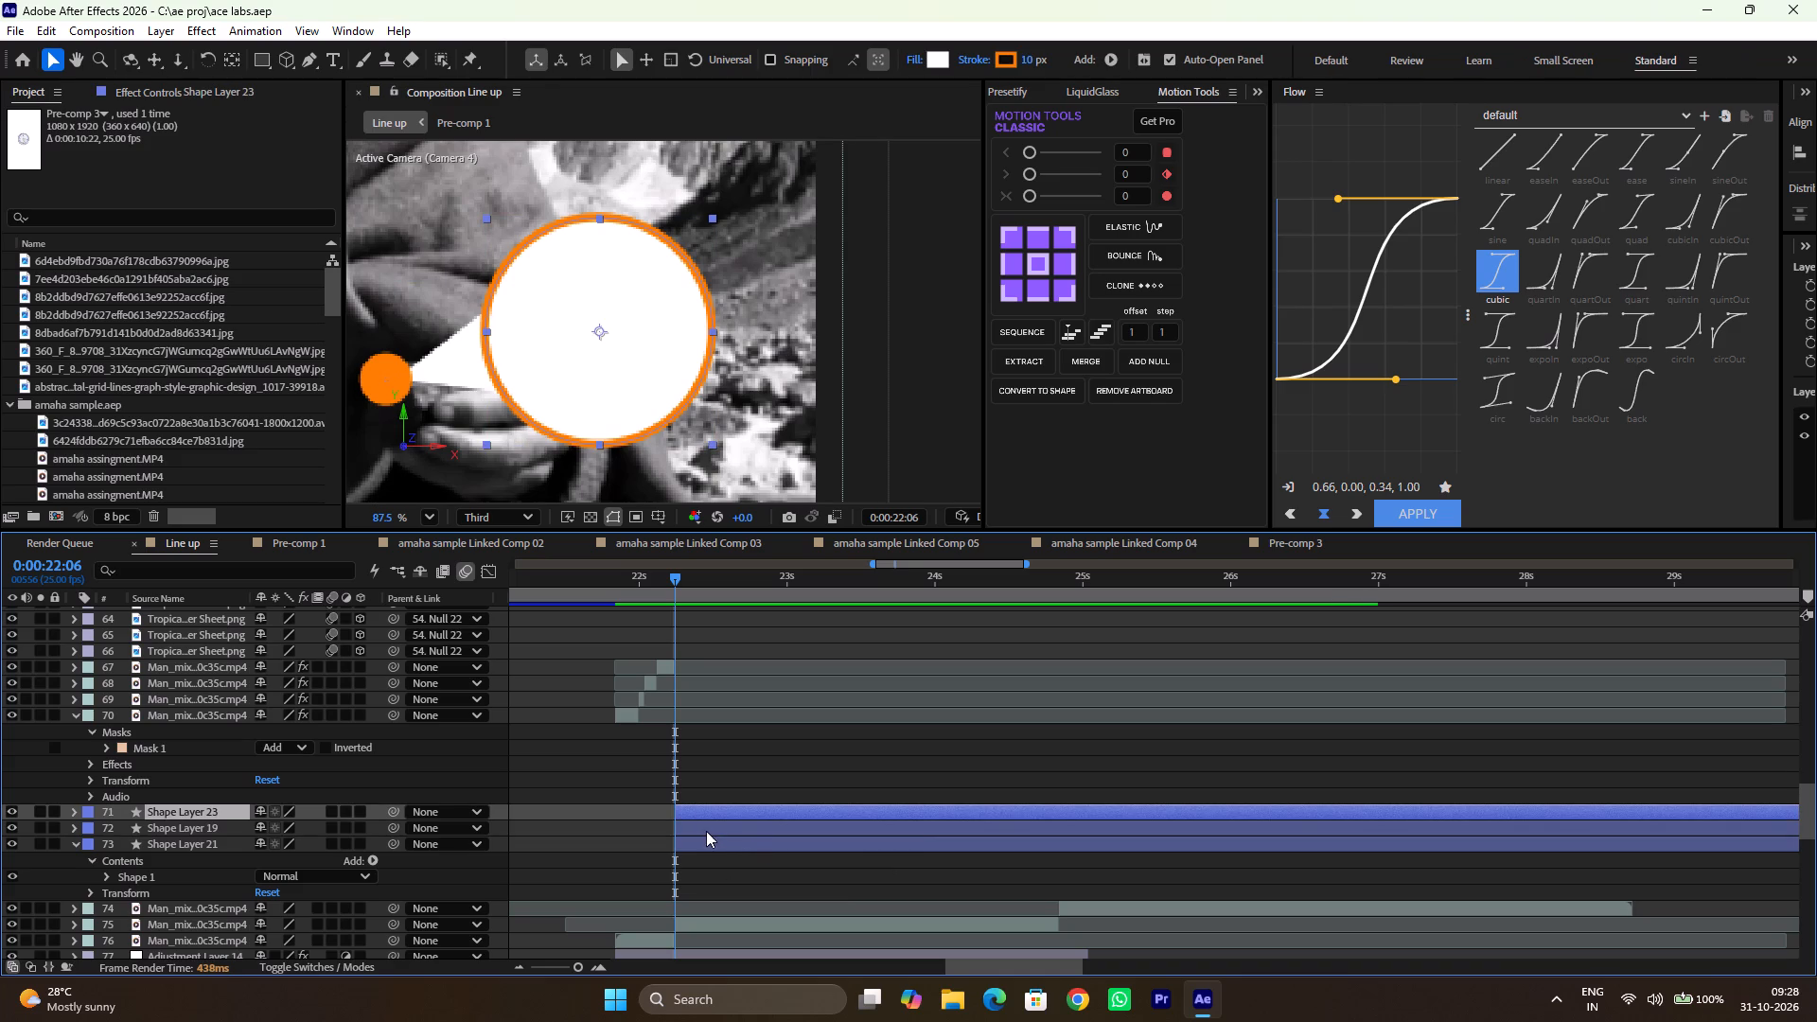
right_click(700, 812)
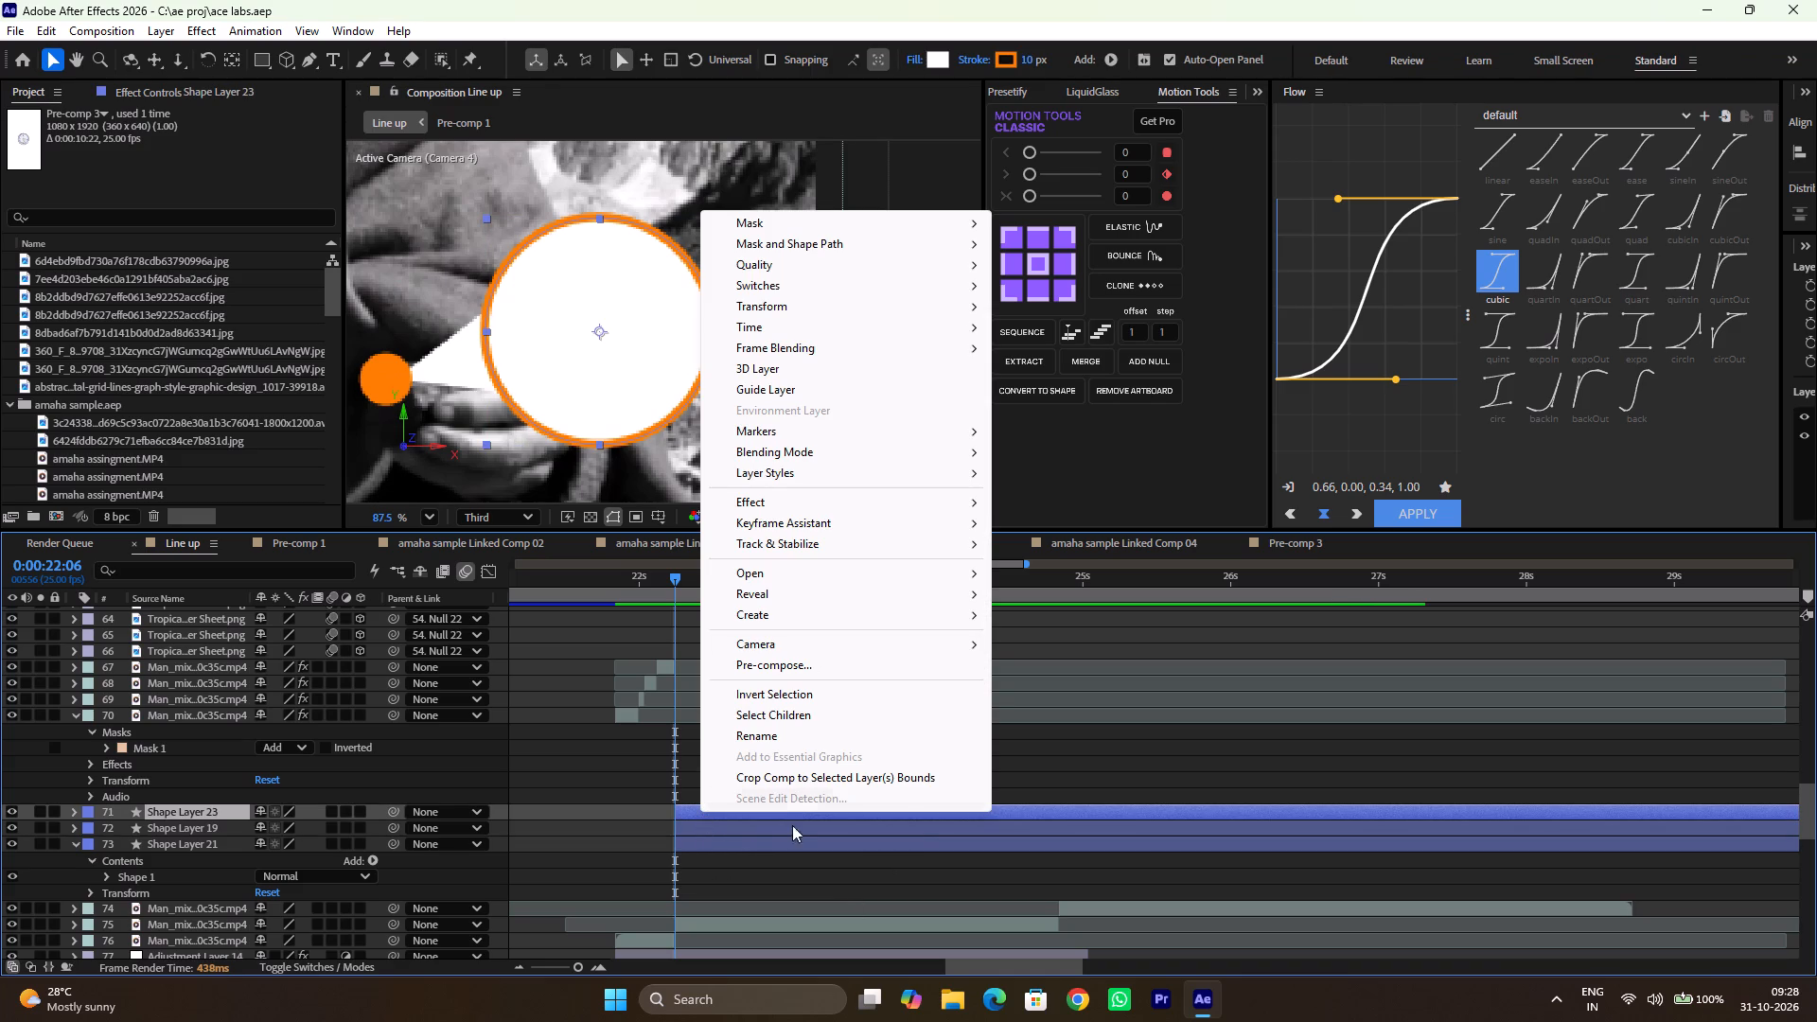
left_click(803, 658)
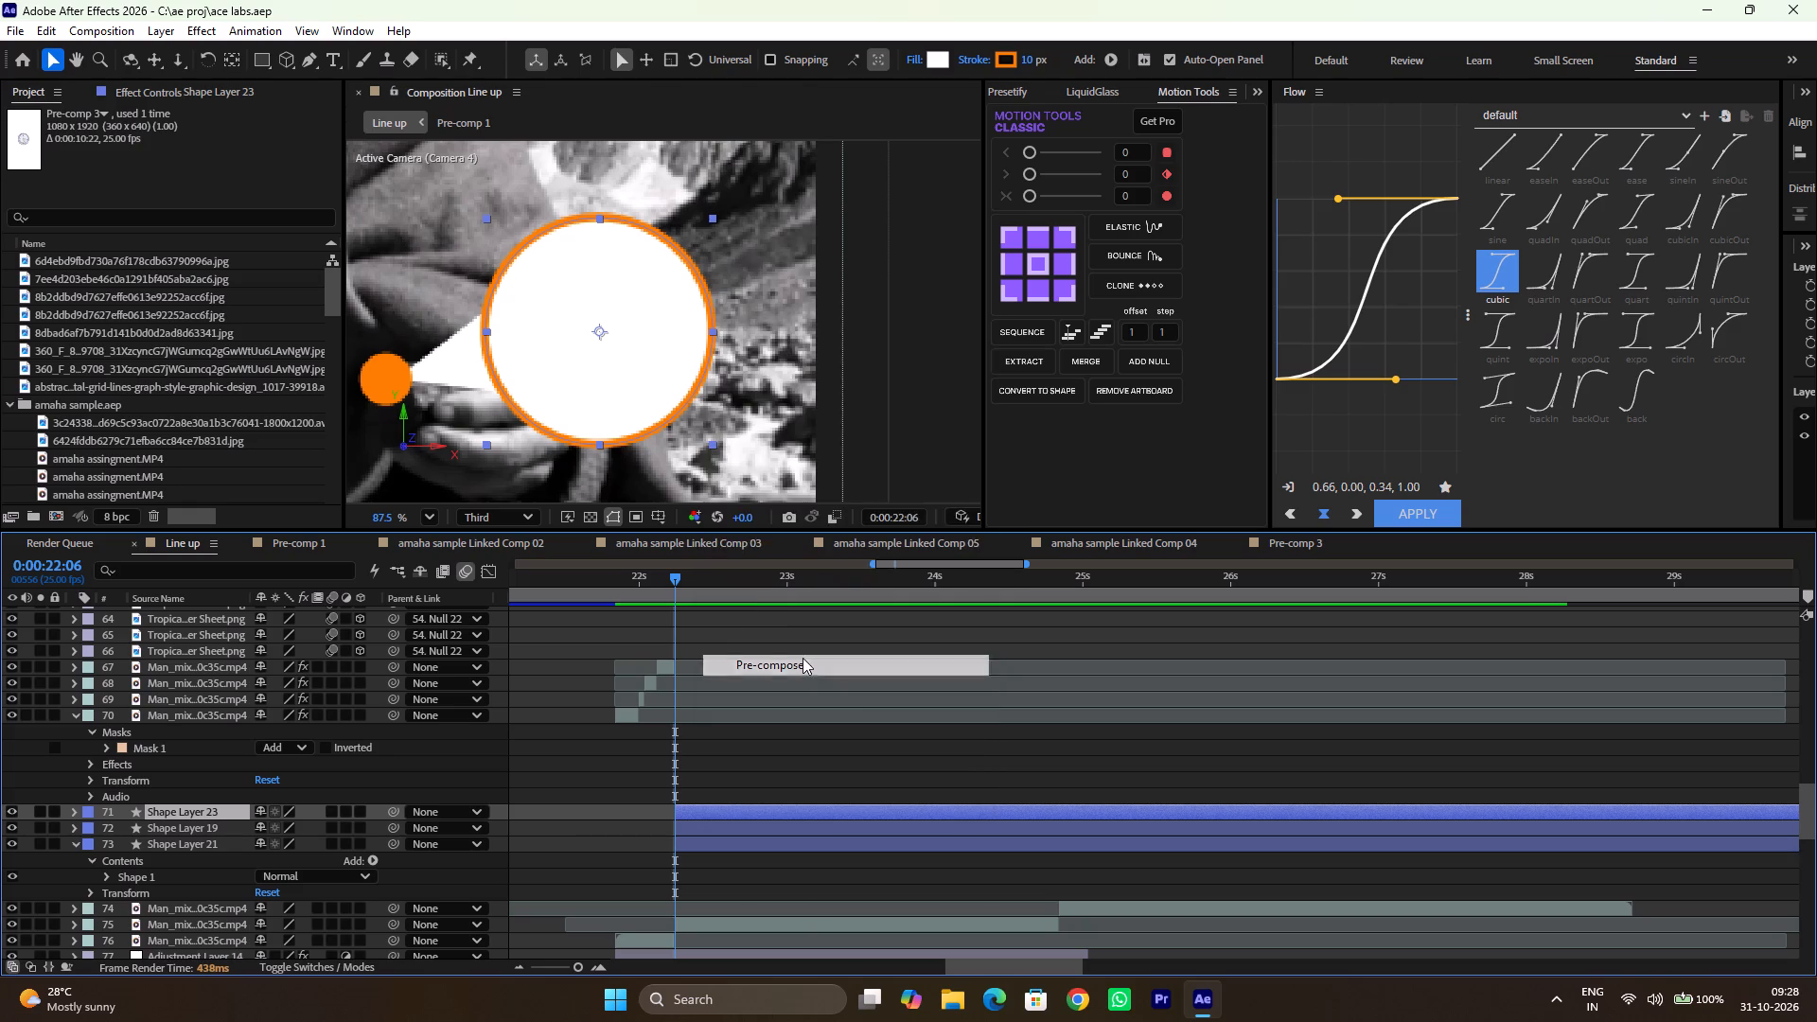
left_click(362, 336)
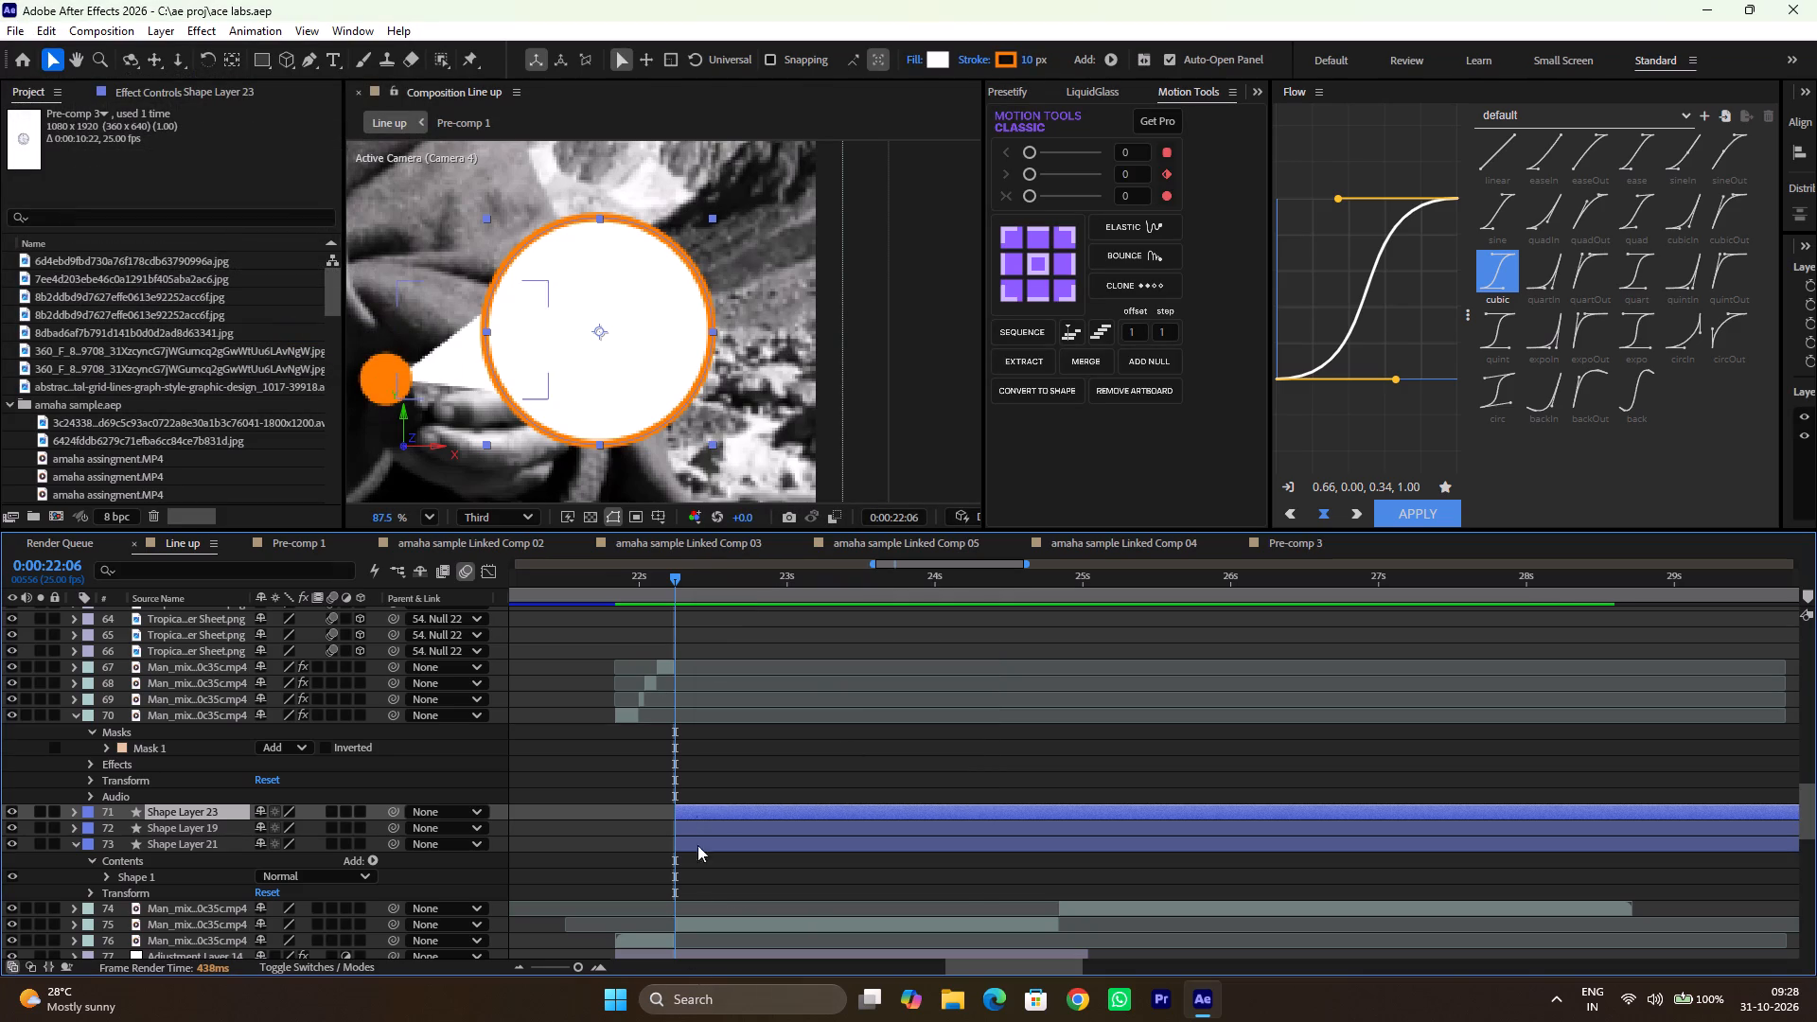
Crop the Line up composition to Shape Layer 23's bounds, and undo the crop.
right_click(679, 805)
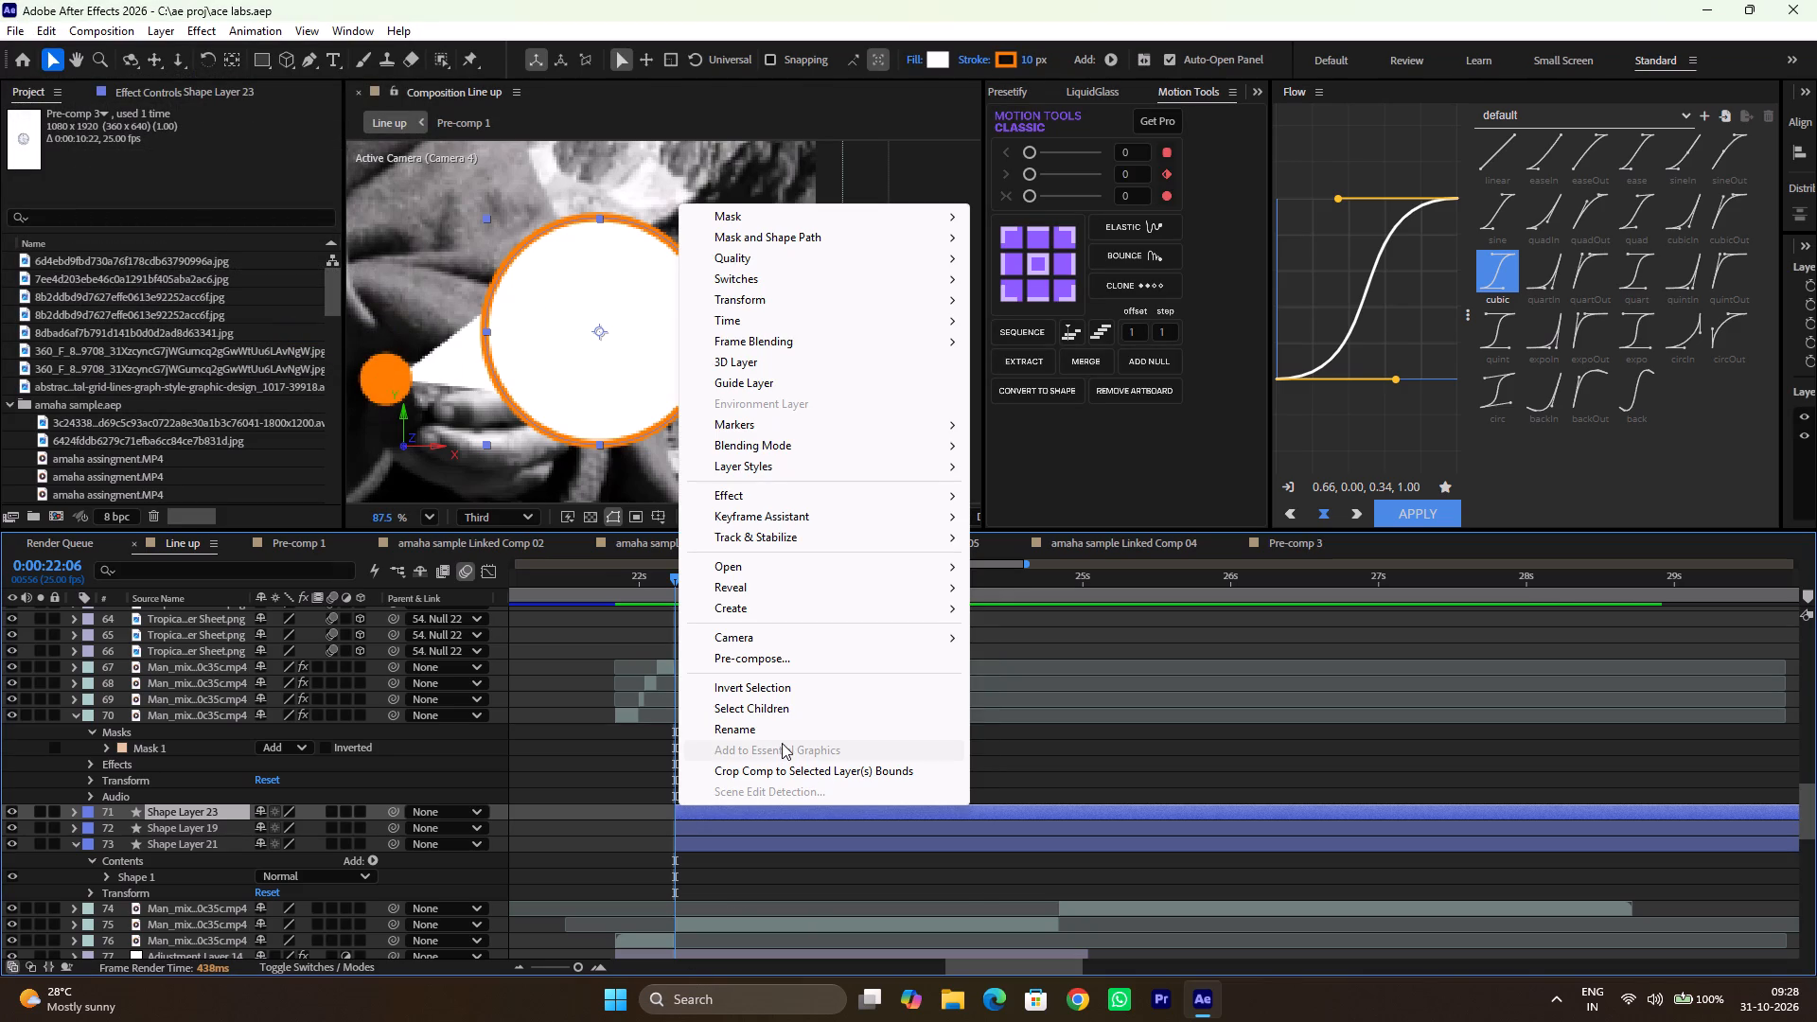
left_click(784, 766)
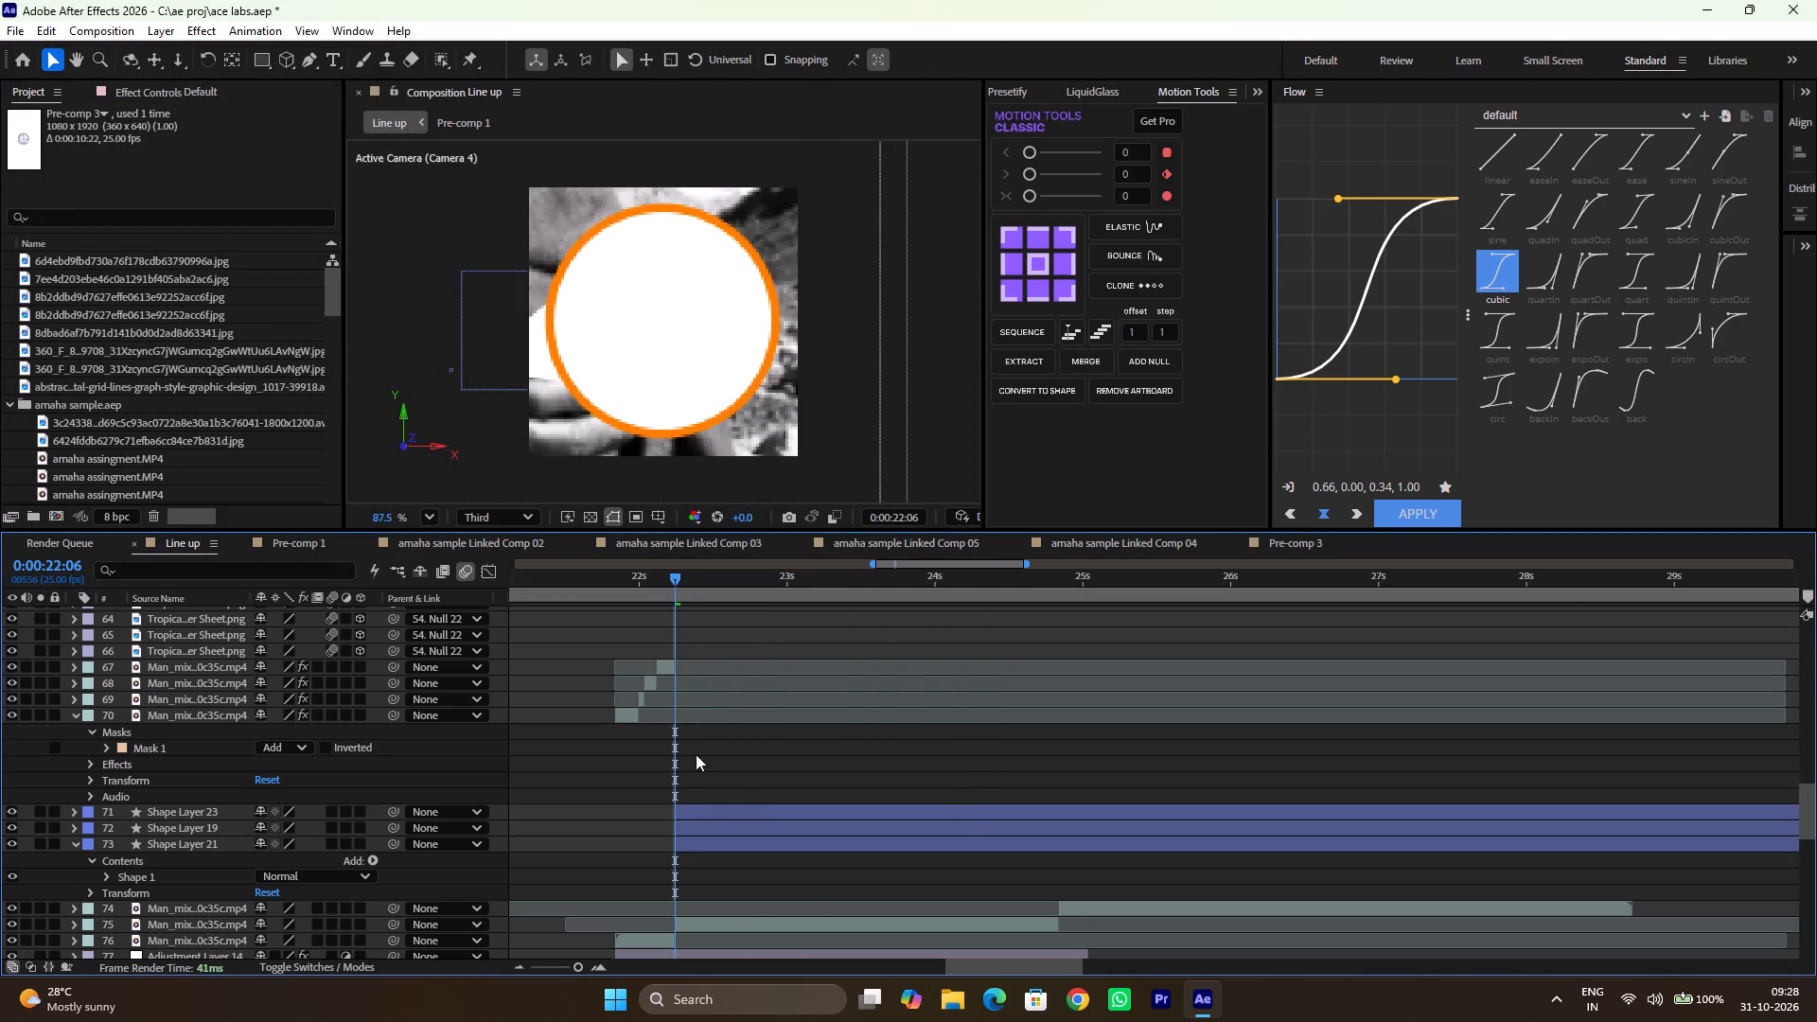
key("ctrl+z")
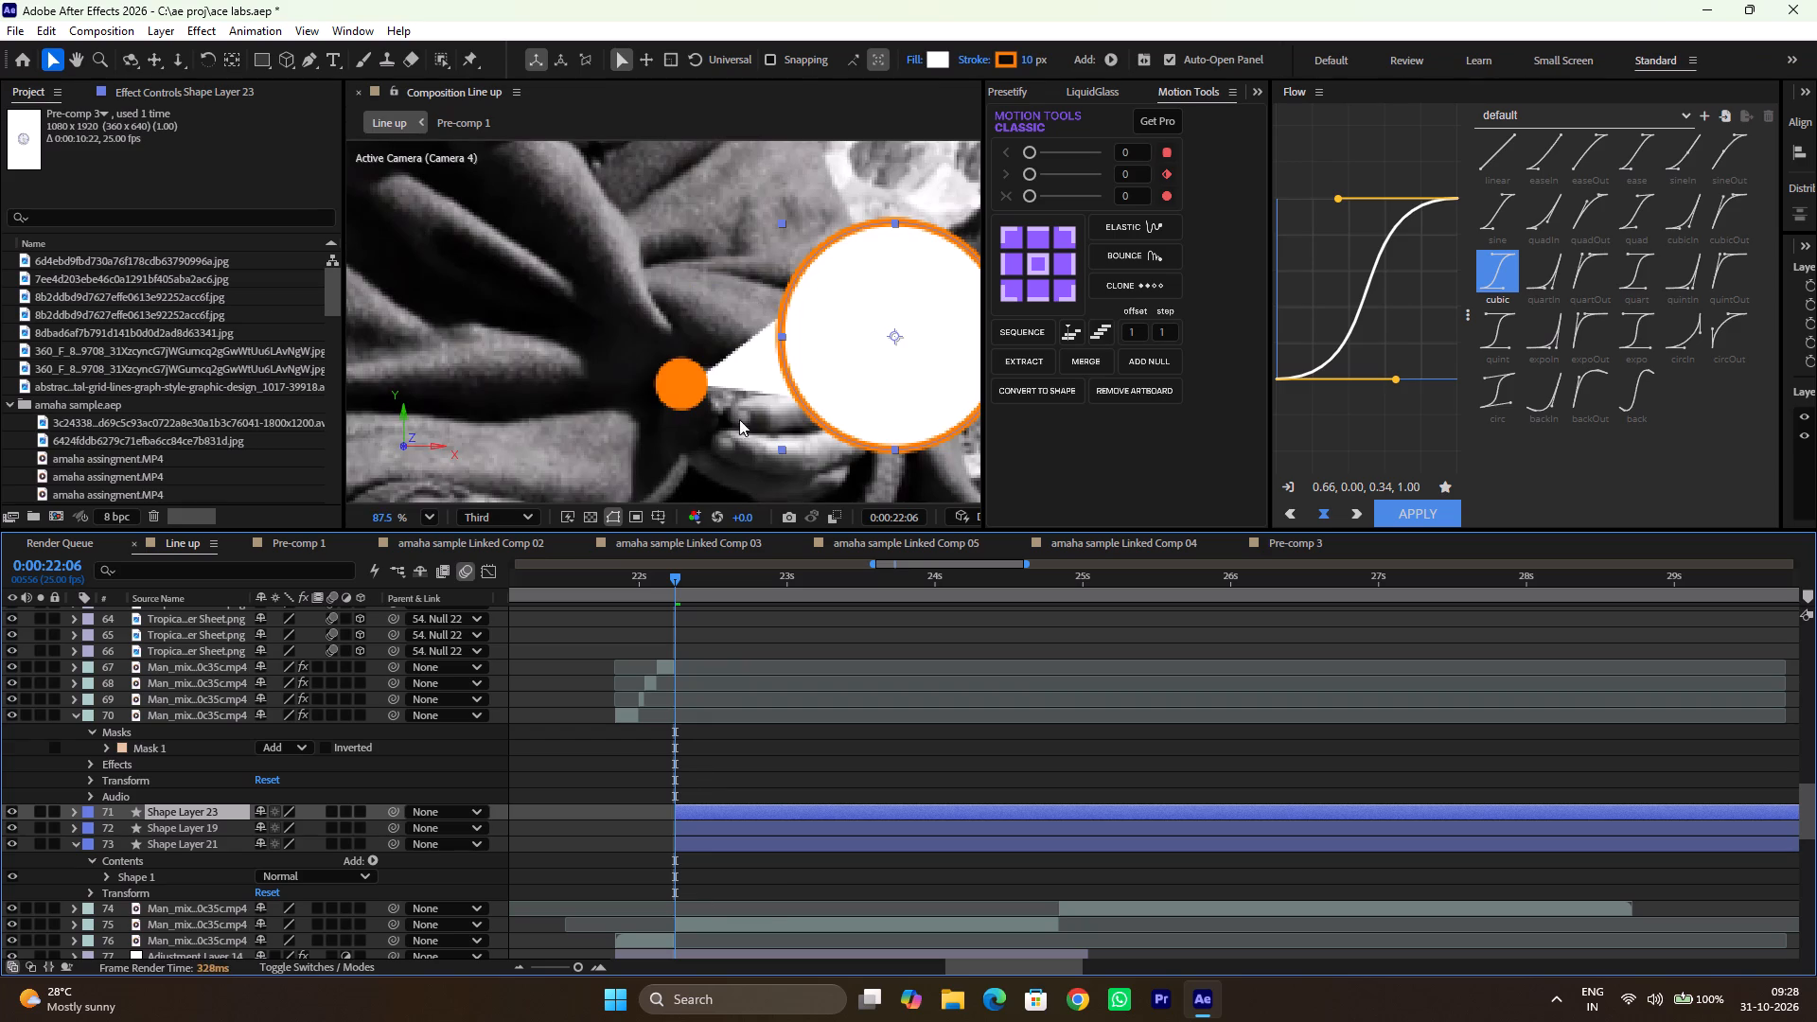
Pre-compose Shape Layer 23, the orange-outlined white circle, in the Line up composition.
scroll(738, 302, "left", 1)
scroll(738, 302, "right", 1)
scroll(738, 302, "up", 1)
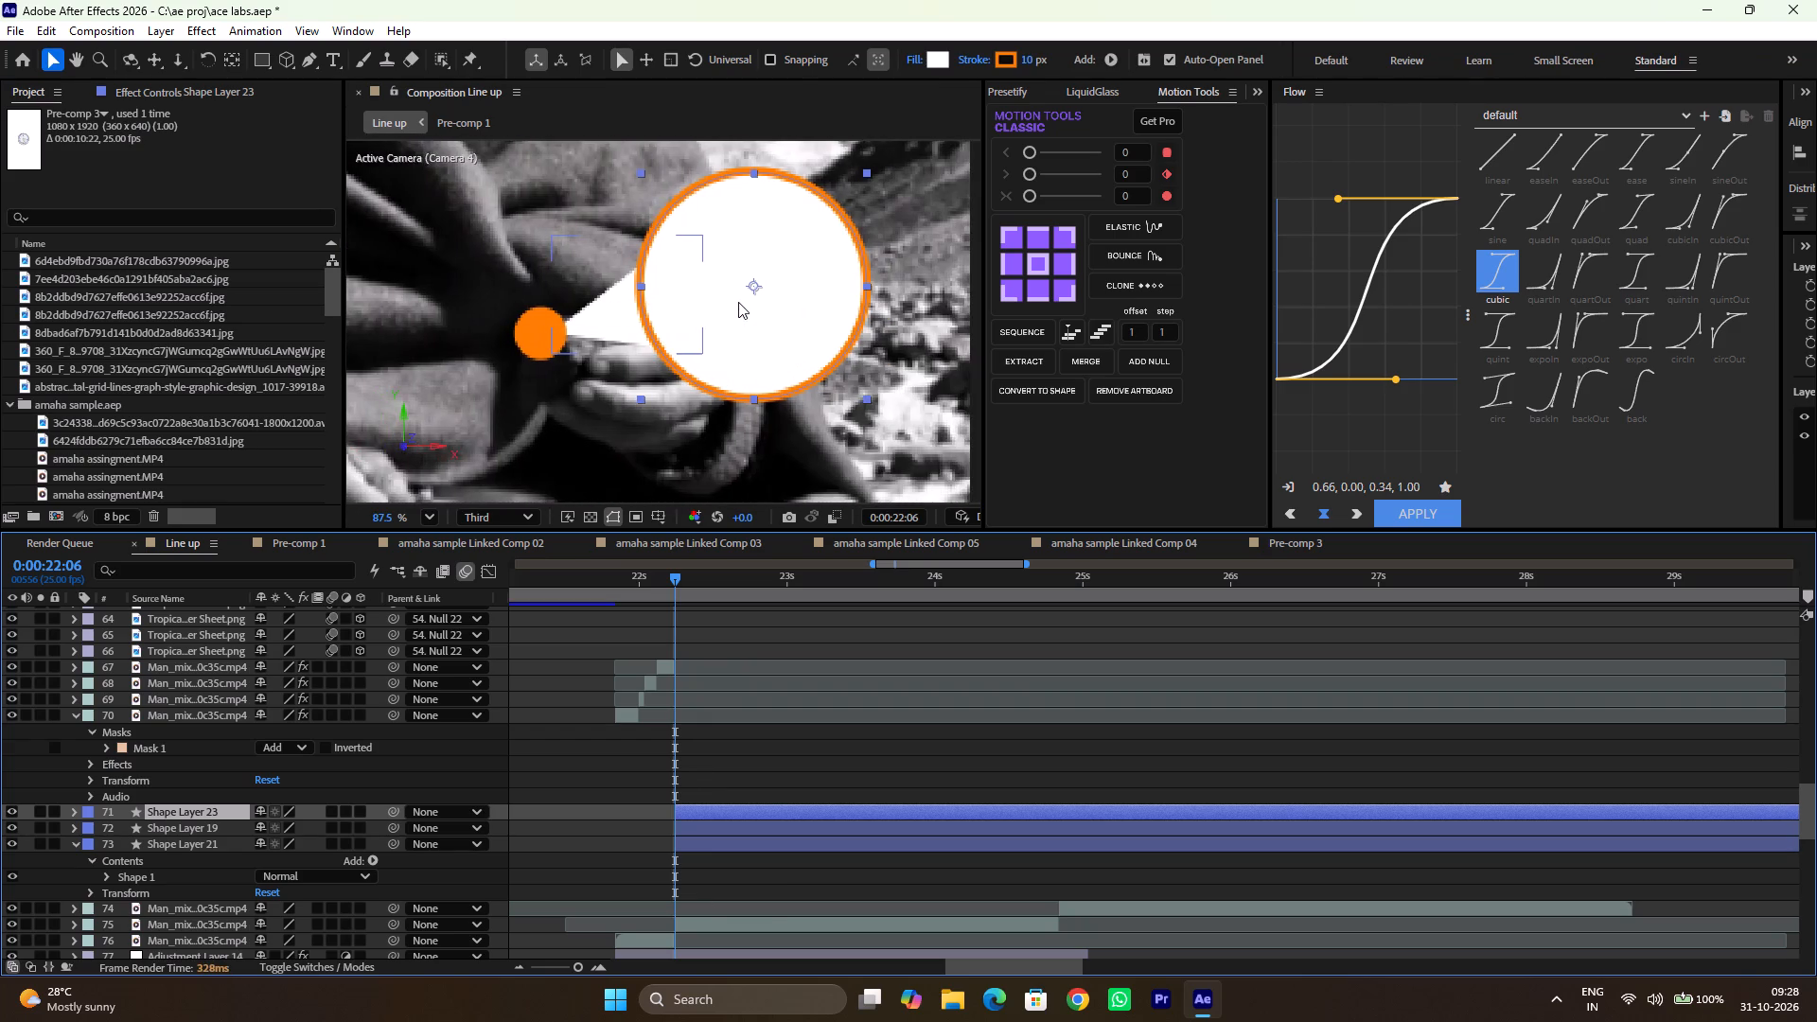
scroll(738, 302, "up", 1, "ctrl")
right_click(704, 810)
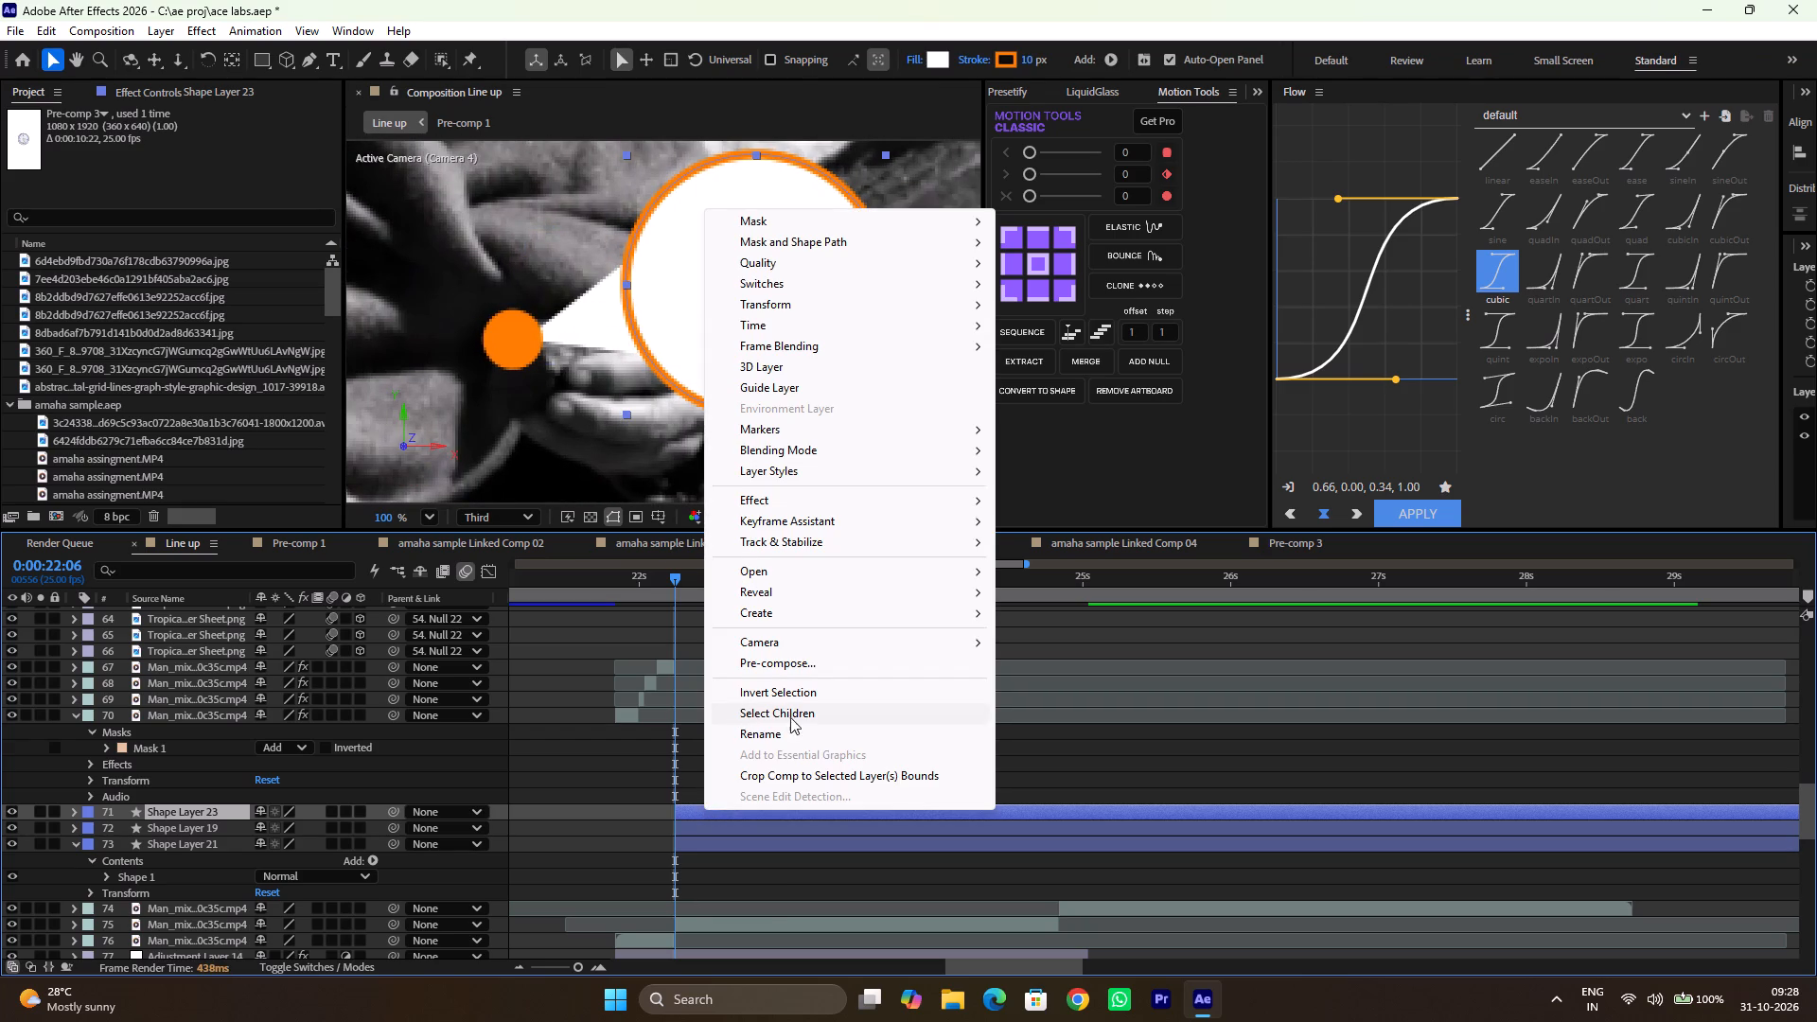
left_click(771, 667)
left_click_drag(315, 354, 313, 341)
left_click(313, 341)
Open the circle's new pre-composition and crop it to the bounds of Shape Layer 23.
double_click(719, 817)
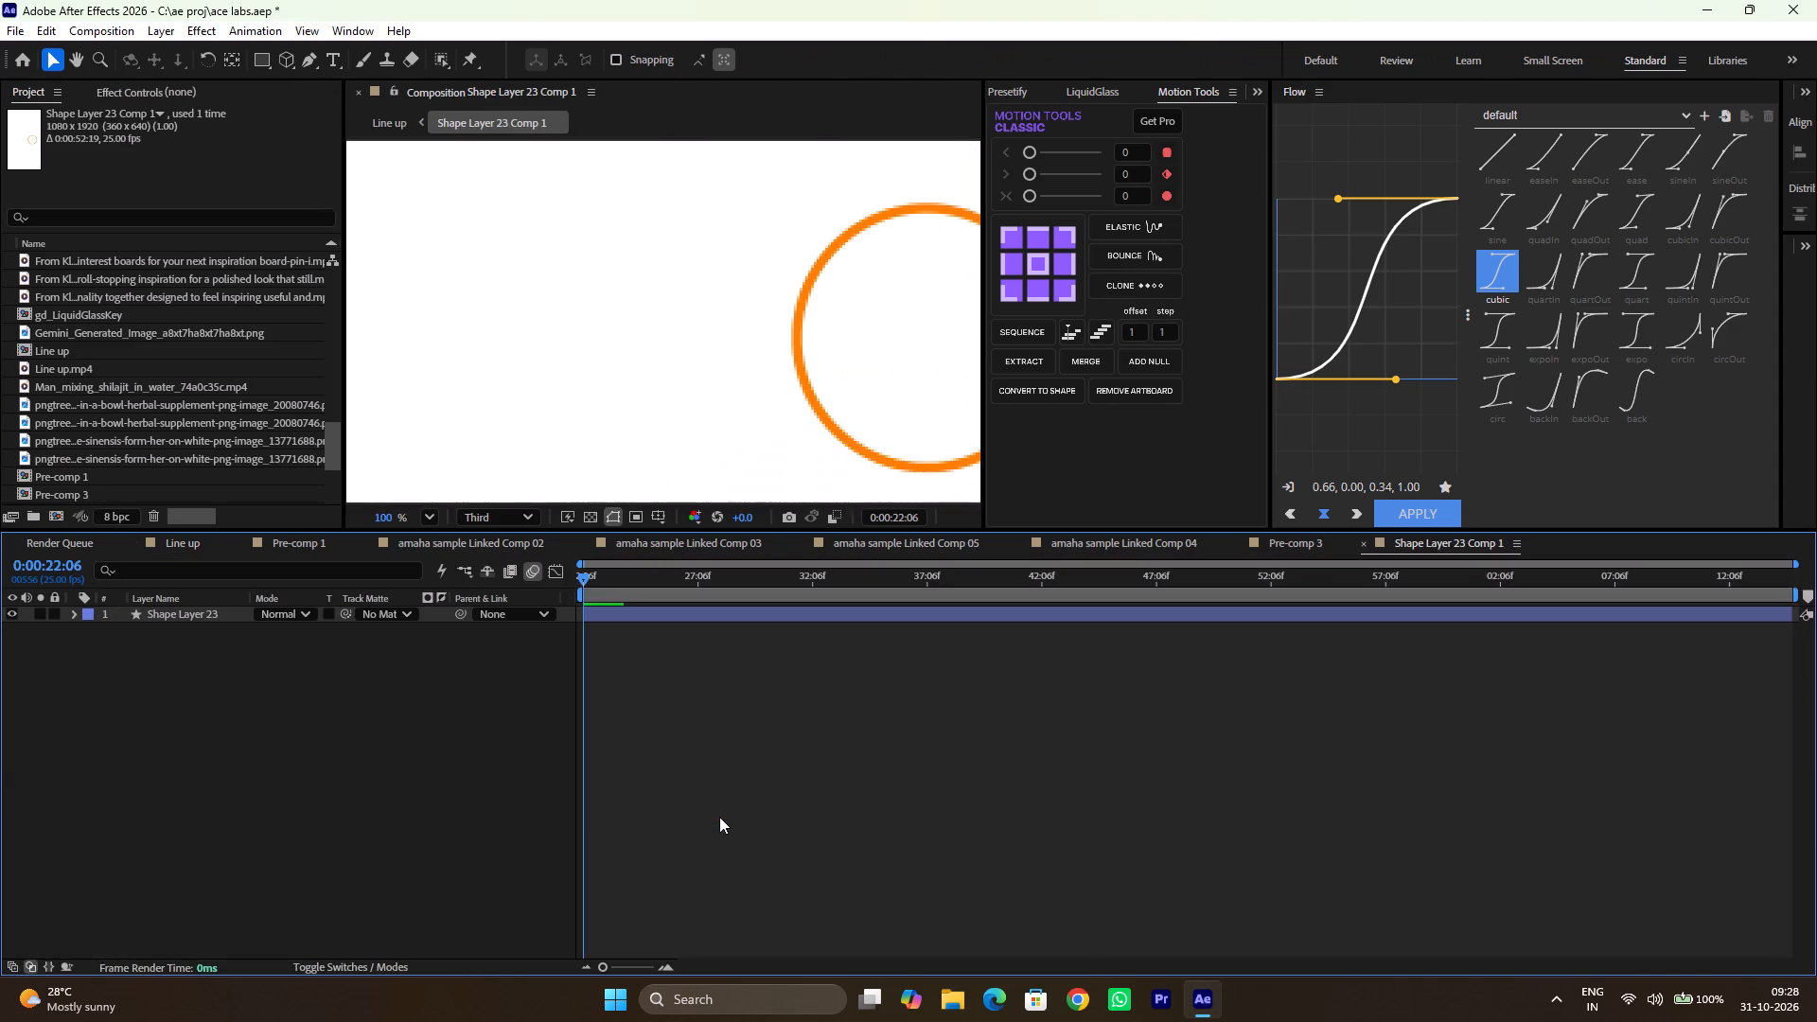
scroll(651, 451, "left", 1)
scroll(651, 451, "down", 10, "ctrl")
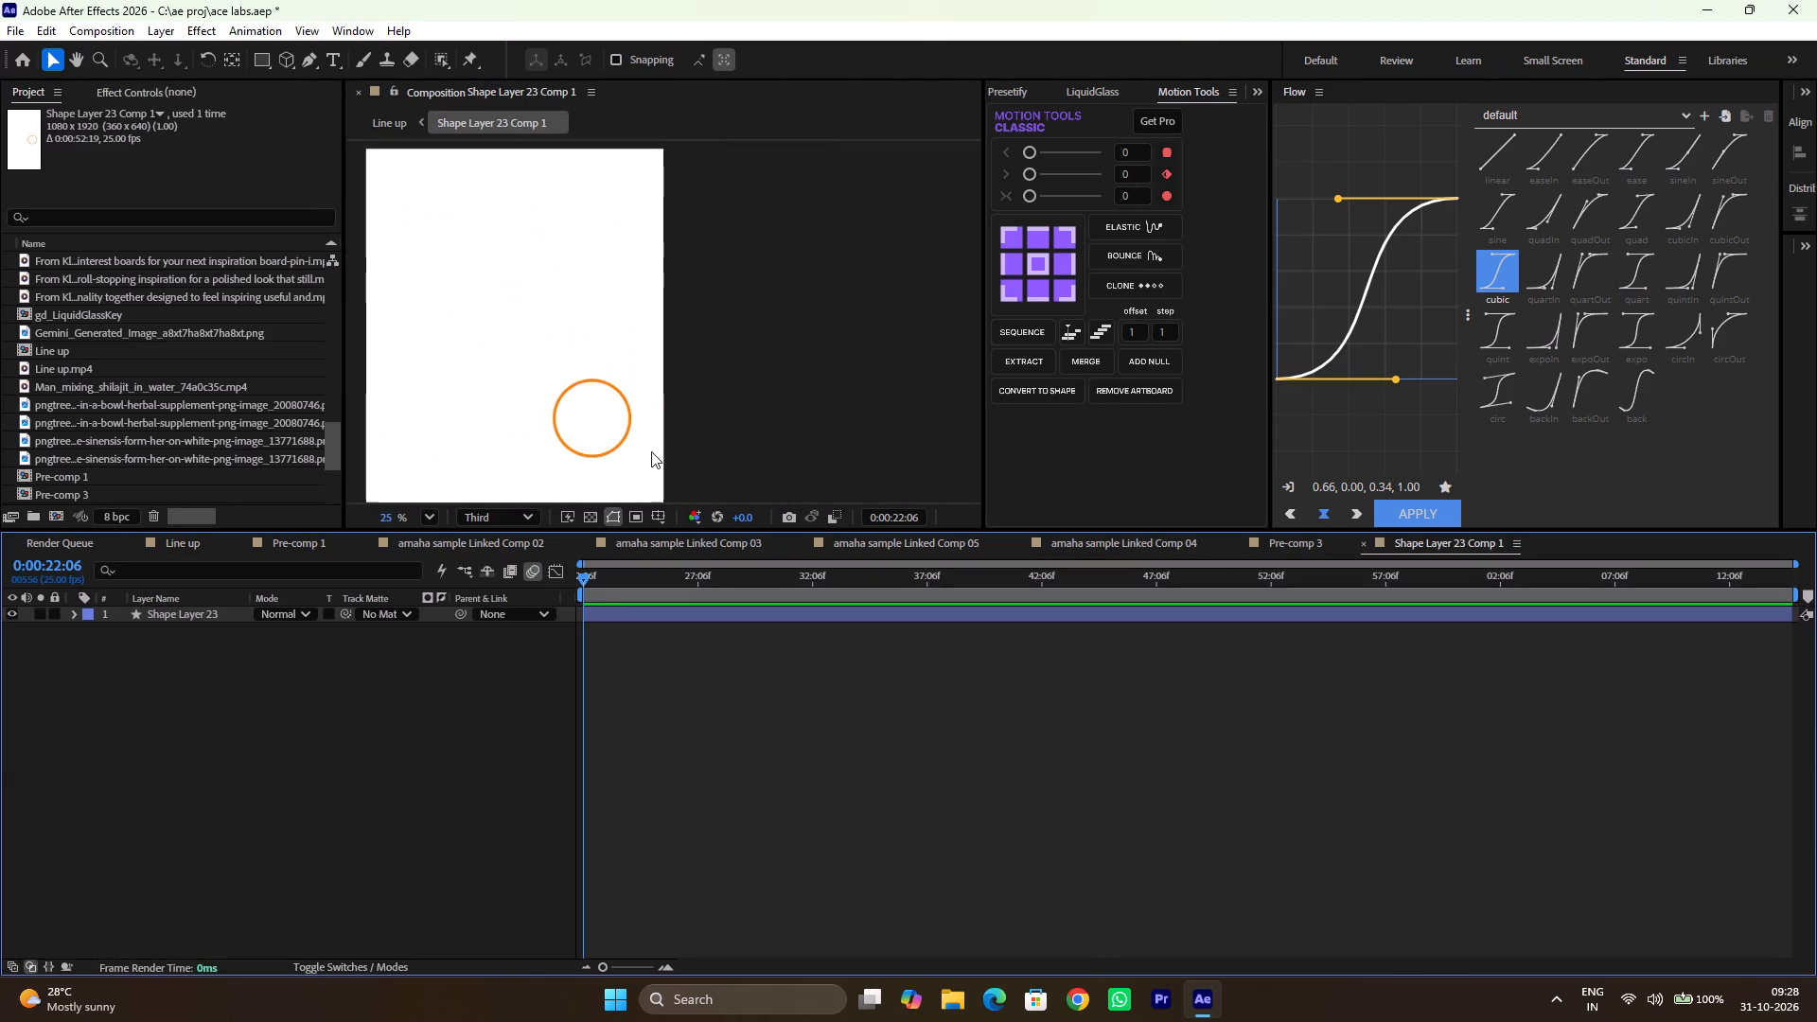
left_click(221, 622)
right_click(221, 622)
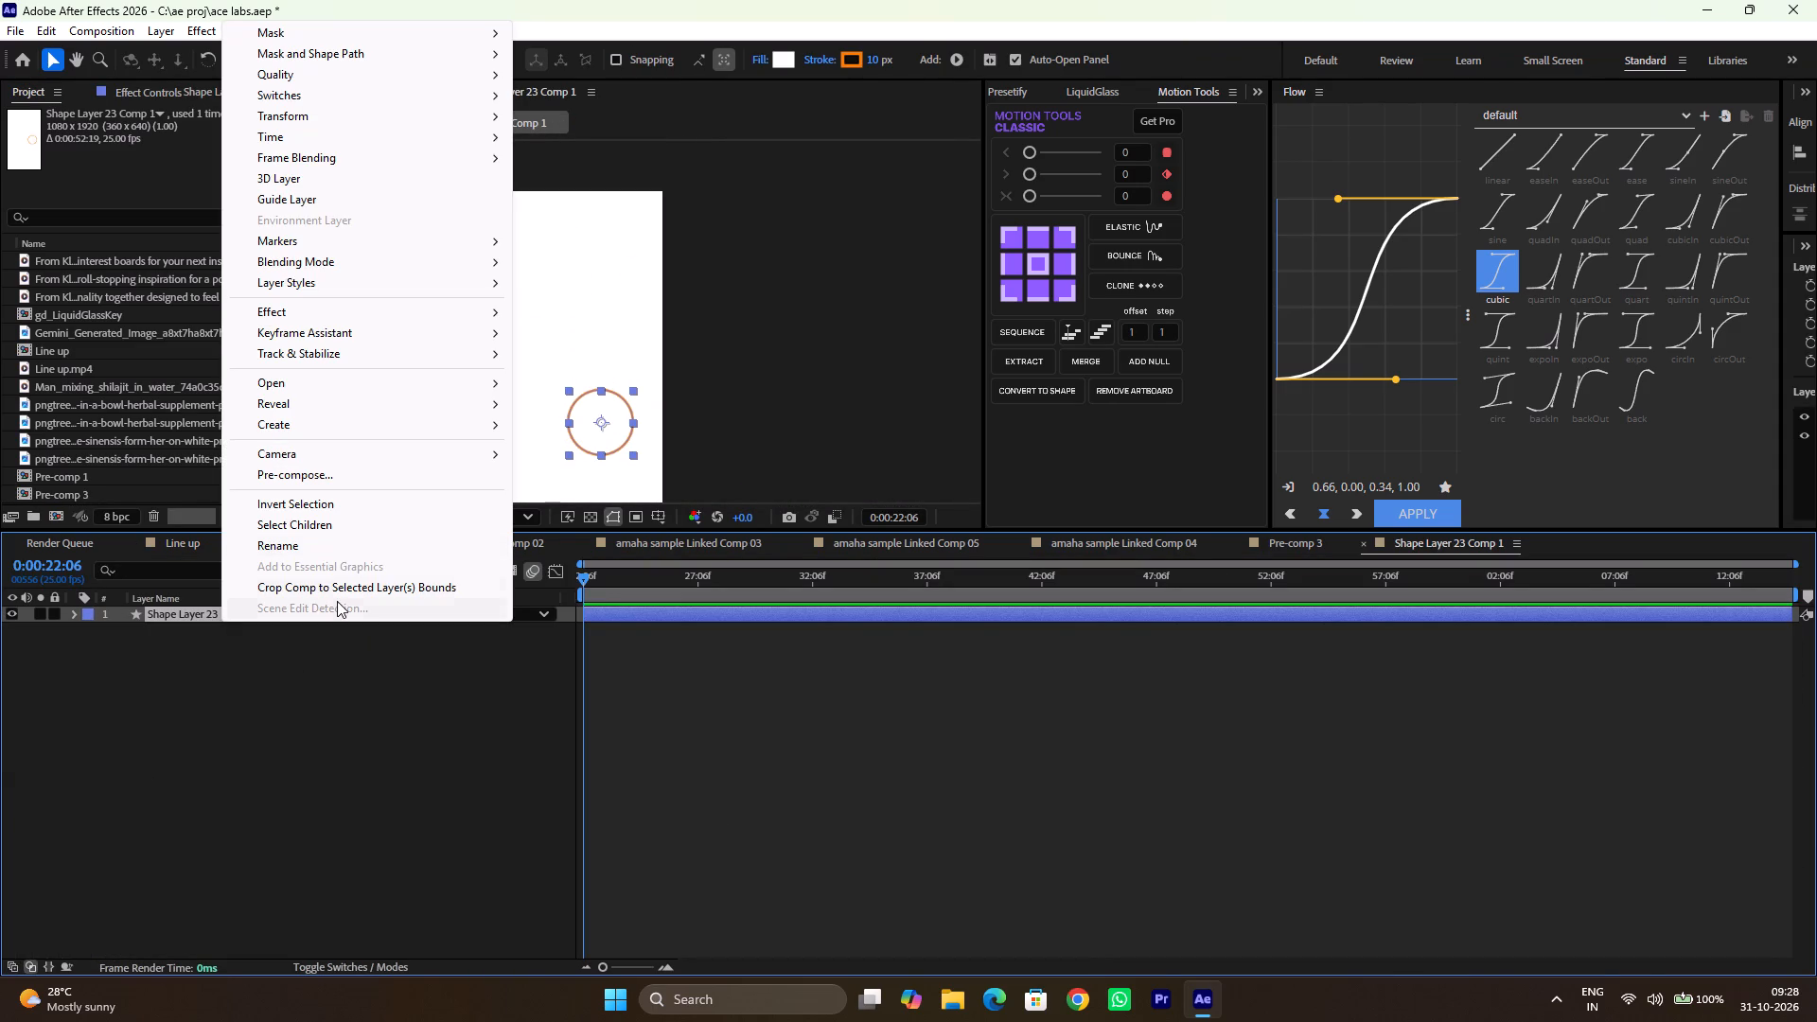
left_click(346, 579)
scroll(744, 221, "left", 1)
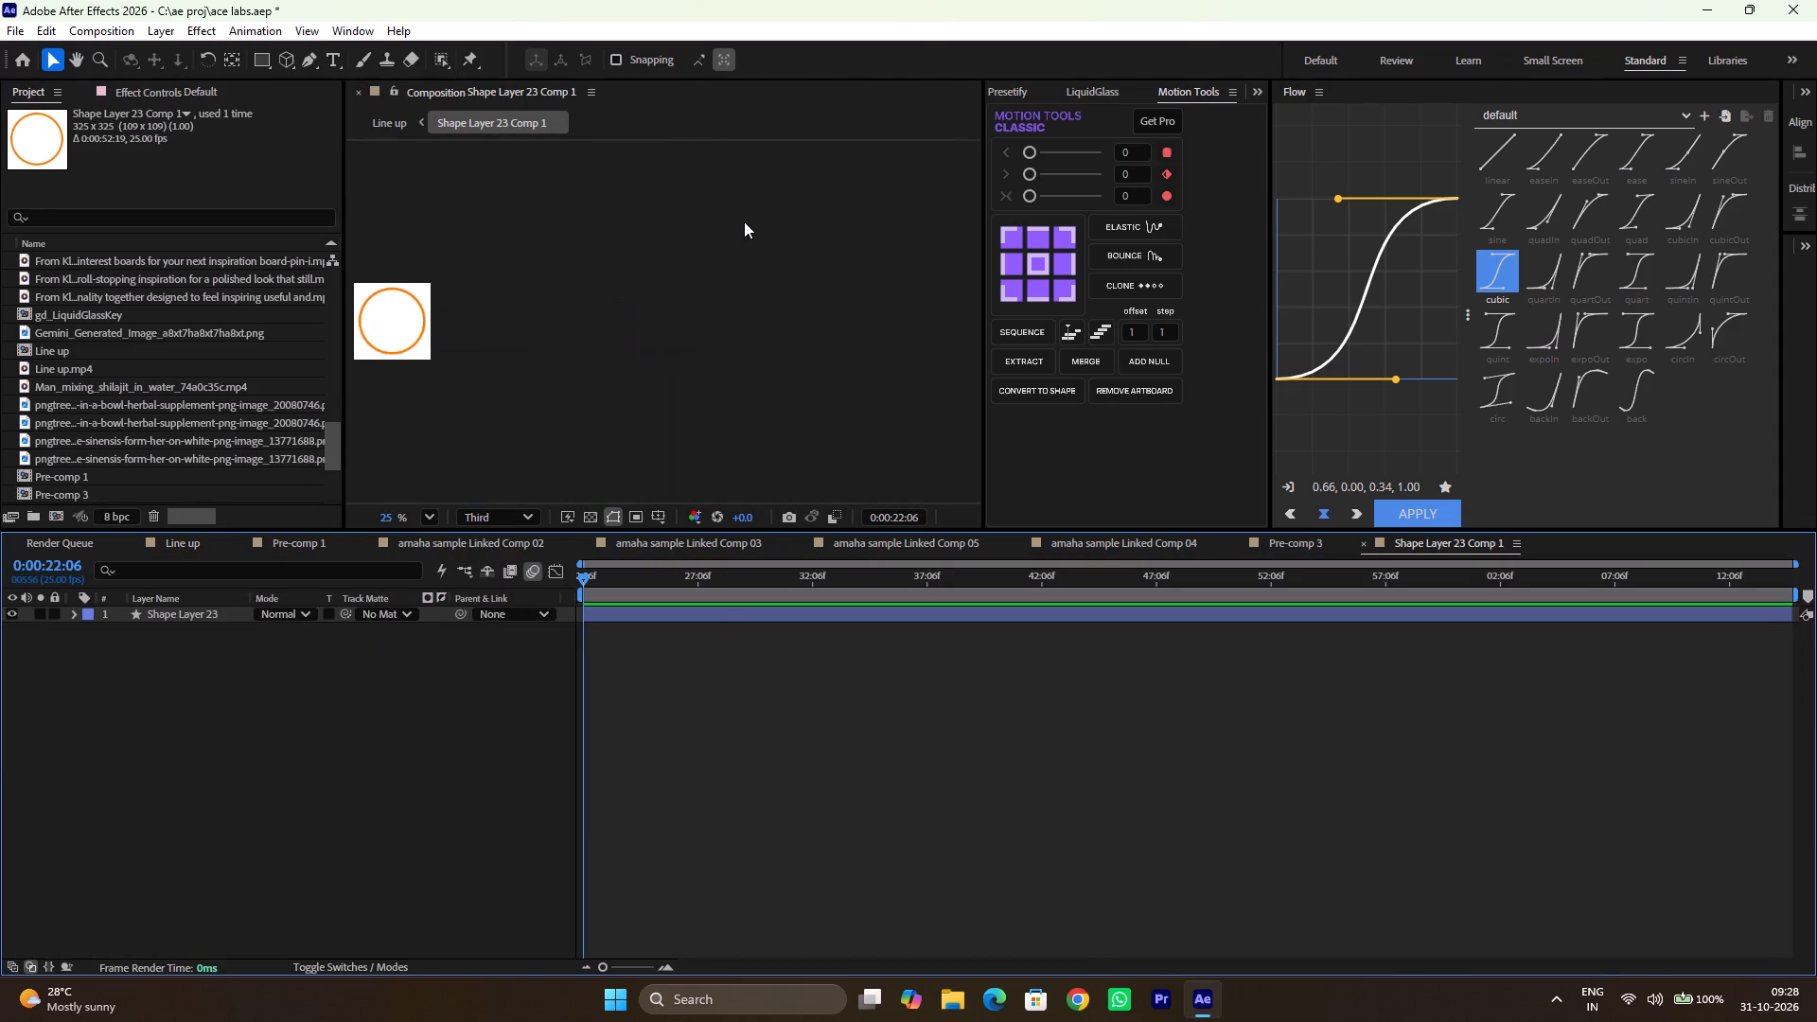
scroll(578, 329, "up", 4)
scroll(578, 329, "right", 12)
scroll(578, 329, "up", 6)
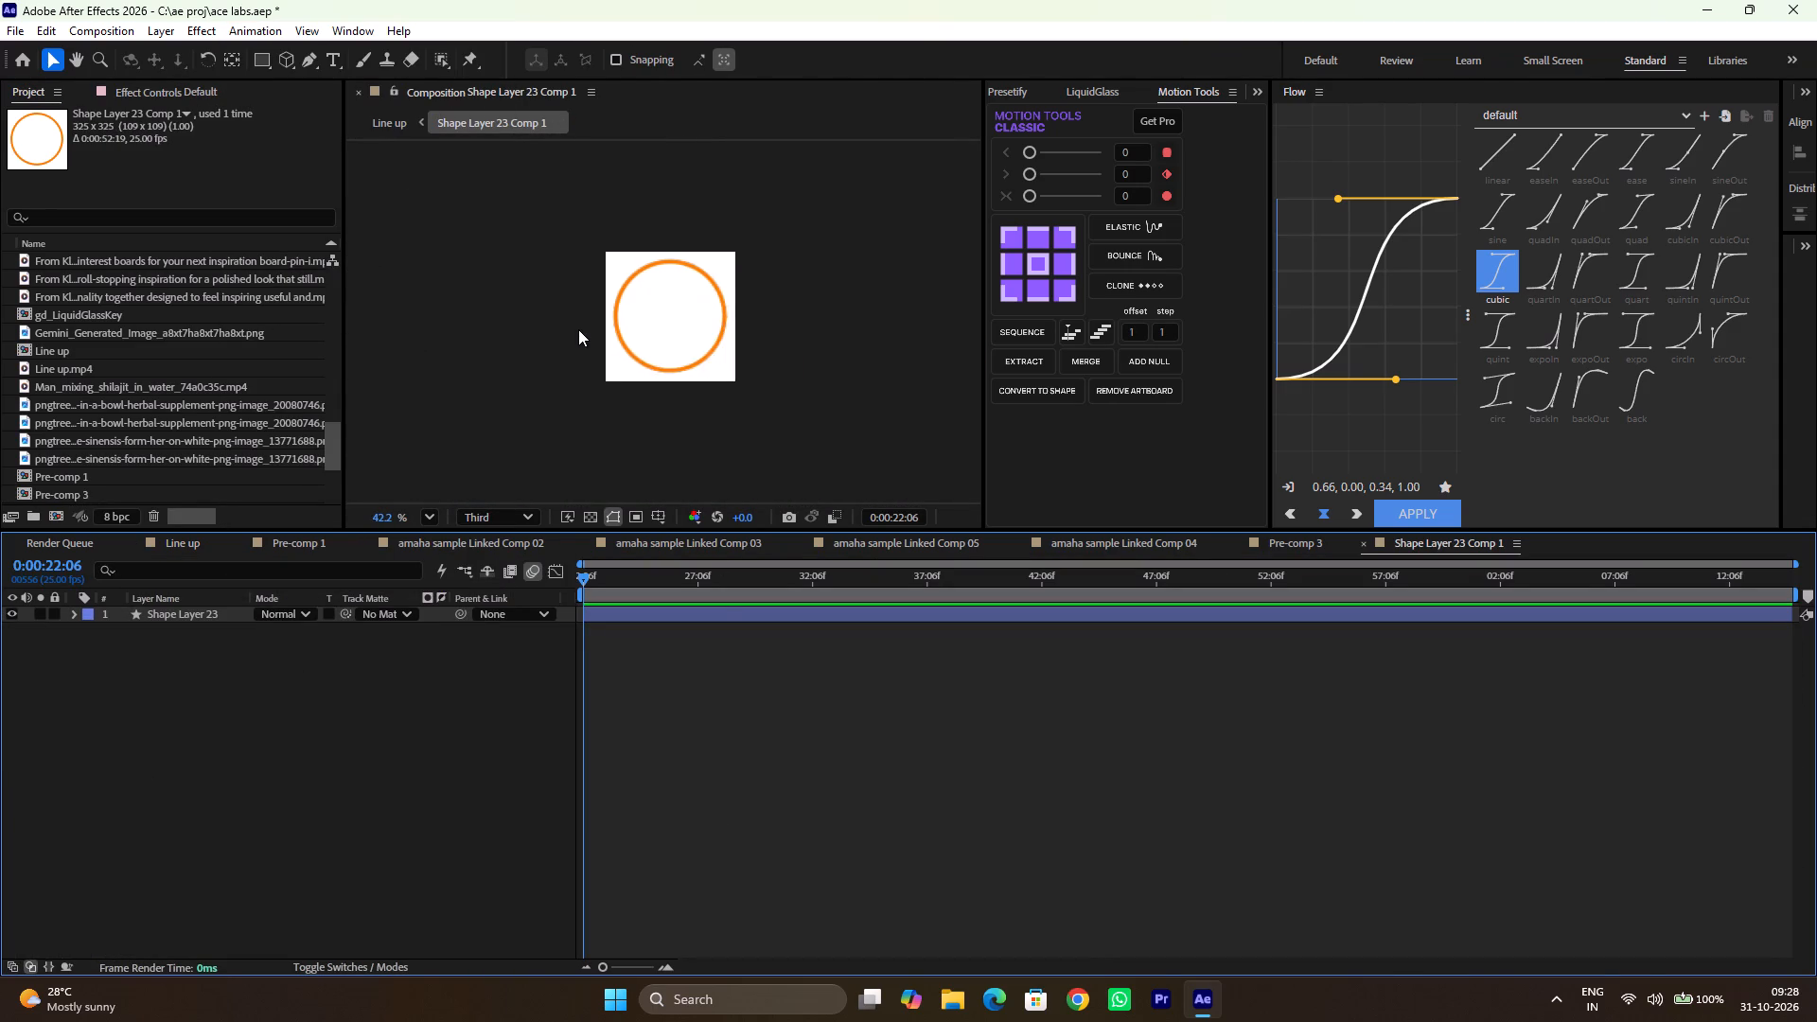
scroll(578, 329, "up", 4)
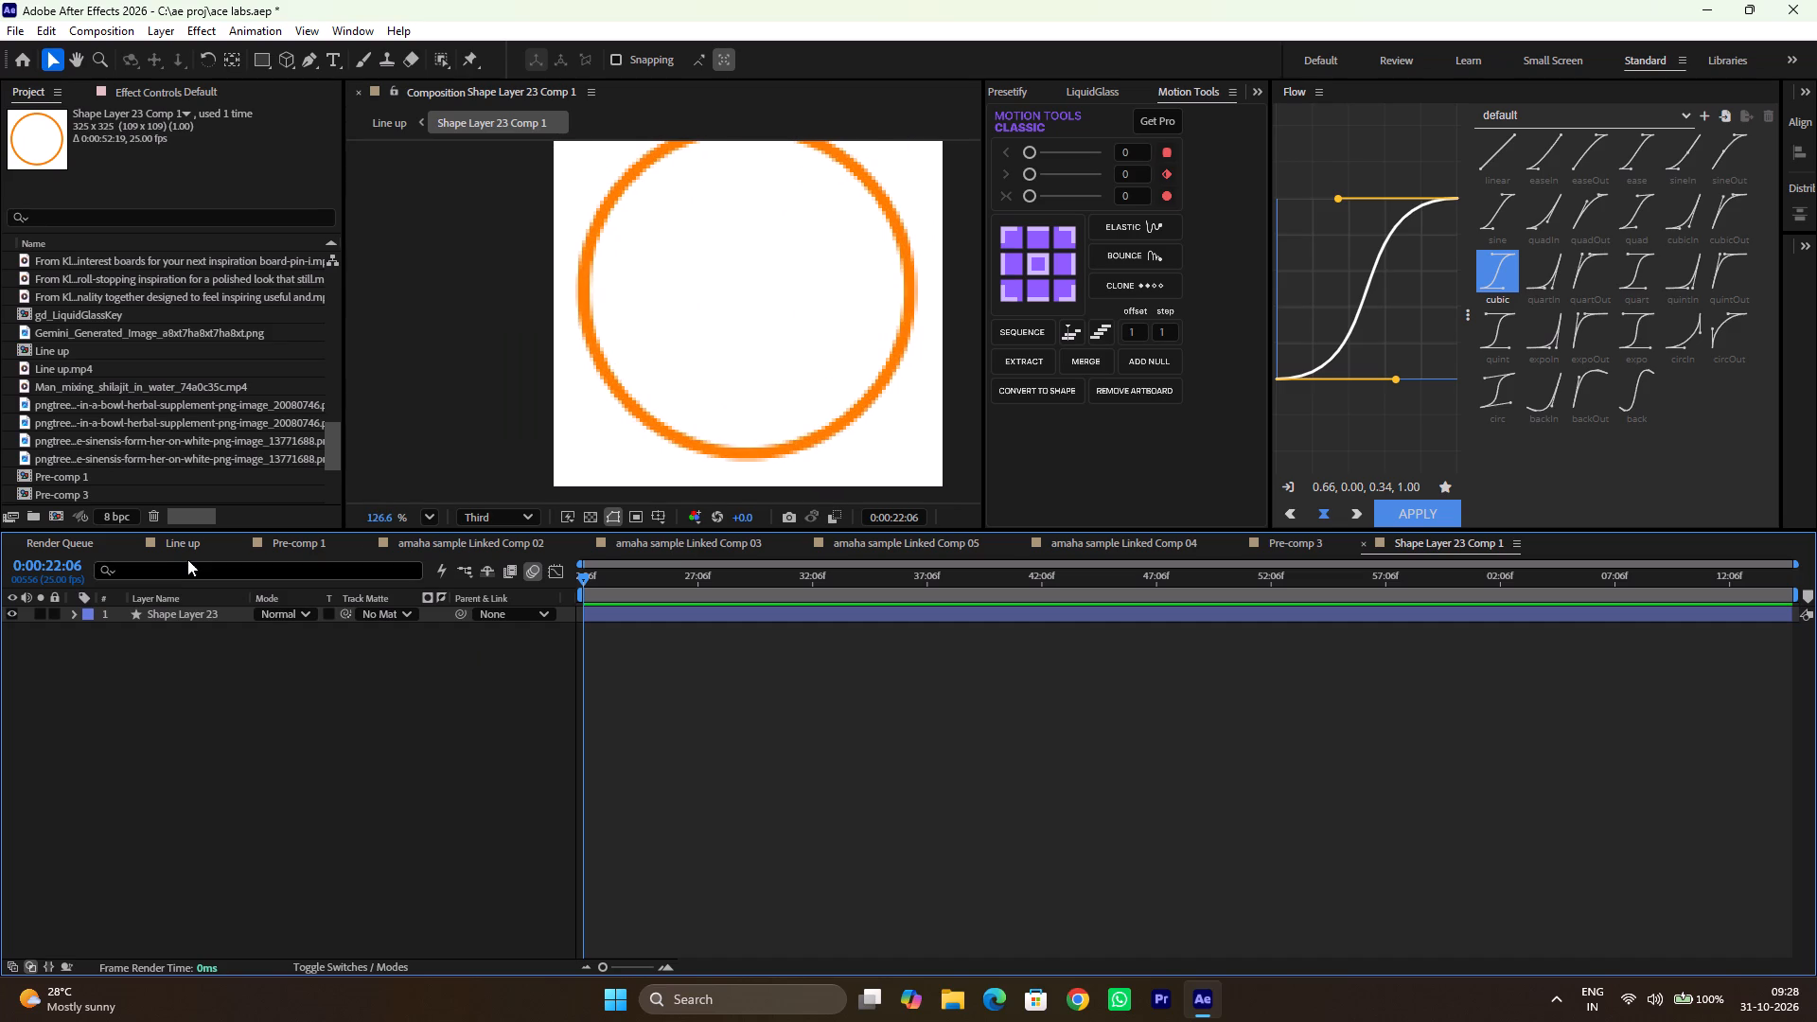
Back in the Line up composition, nudge the cropped circle pre-comp slightly down and far right, over the wide end of the white cone.
left_click(185, 556)
left_click(185, 542)
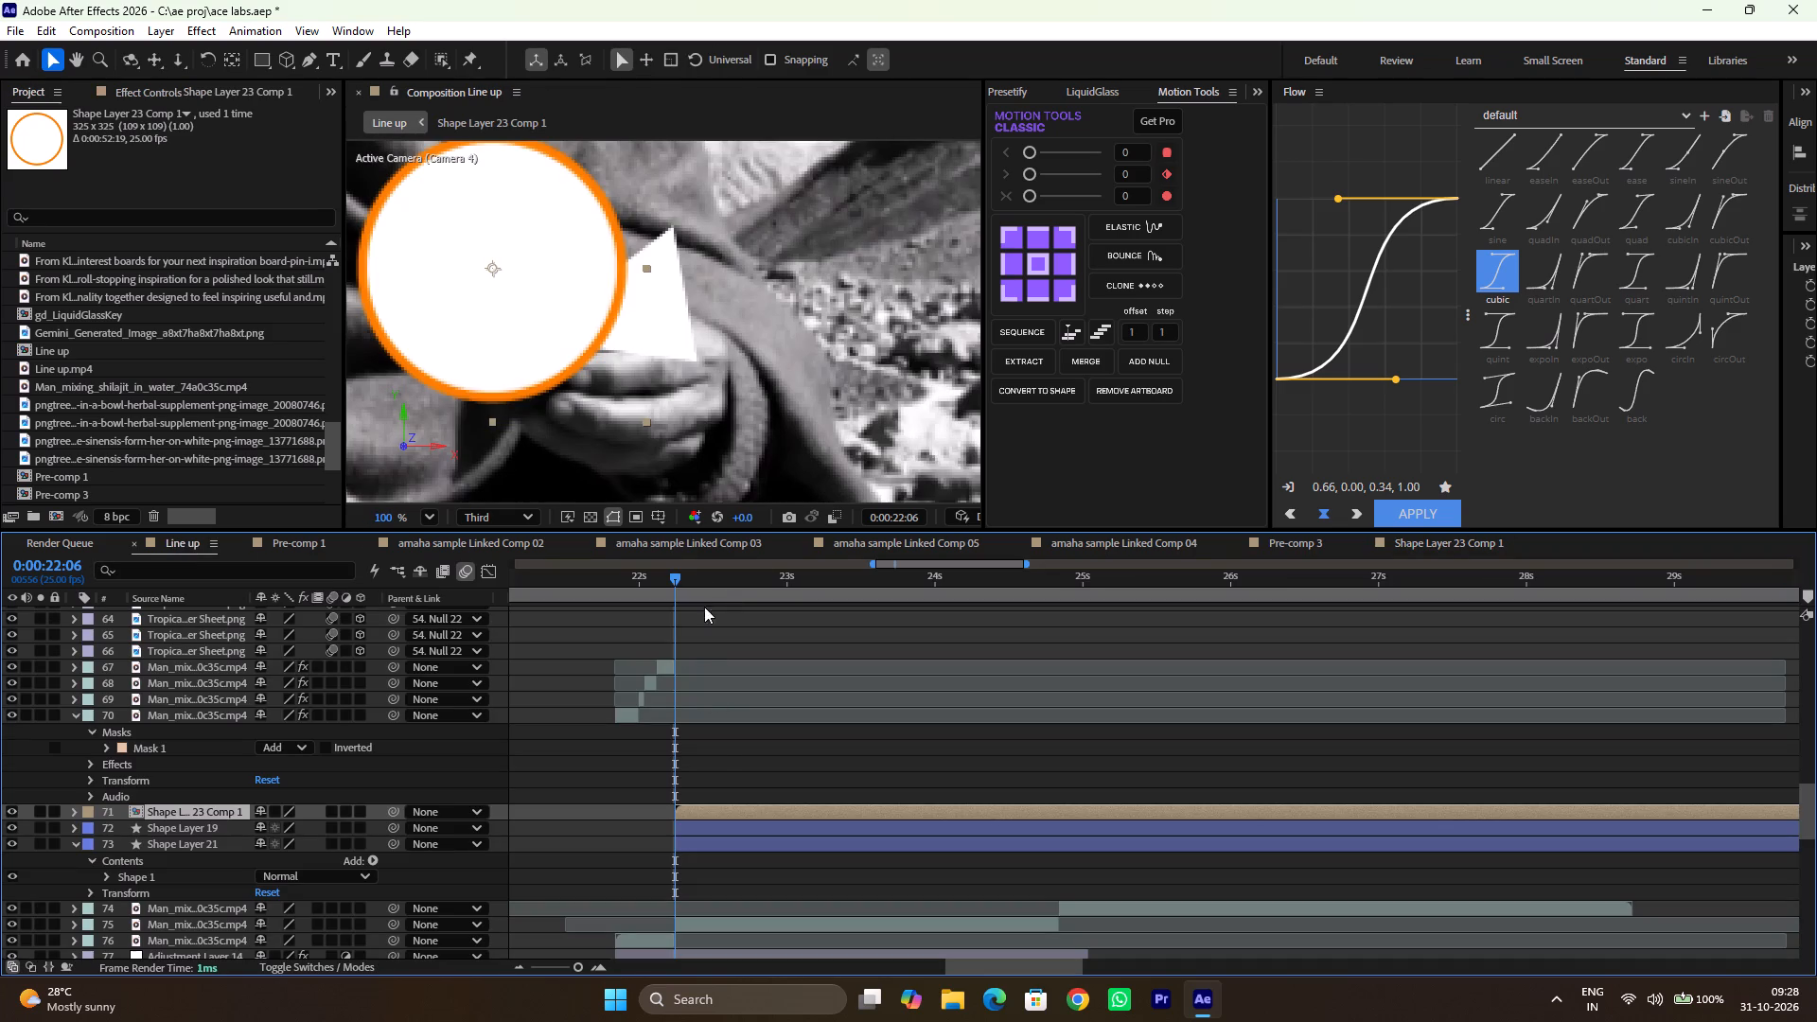
scroll(631, 409, "right", 1)
key("shift+Down")
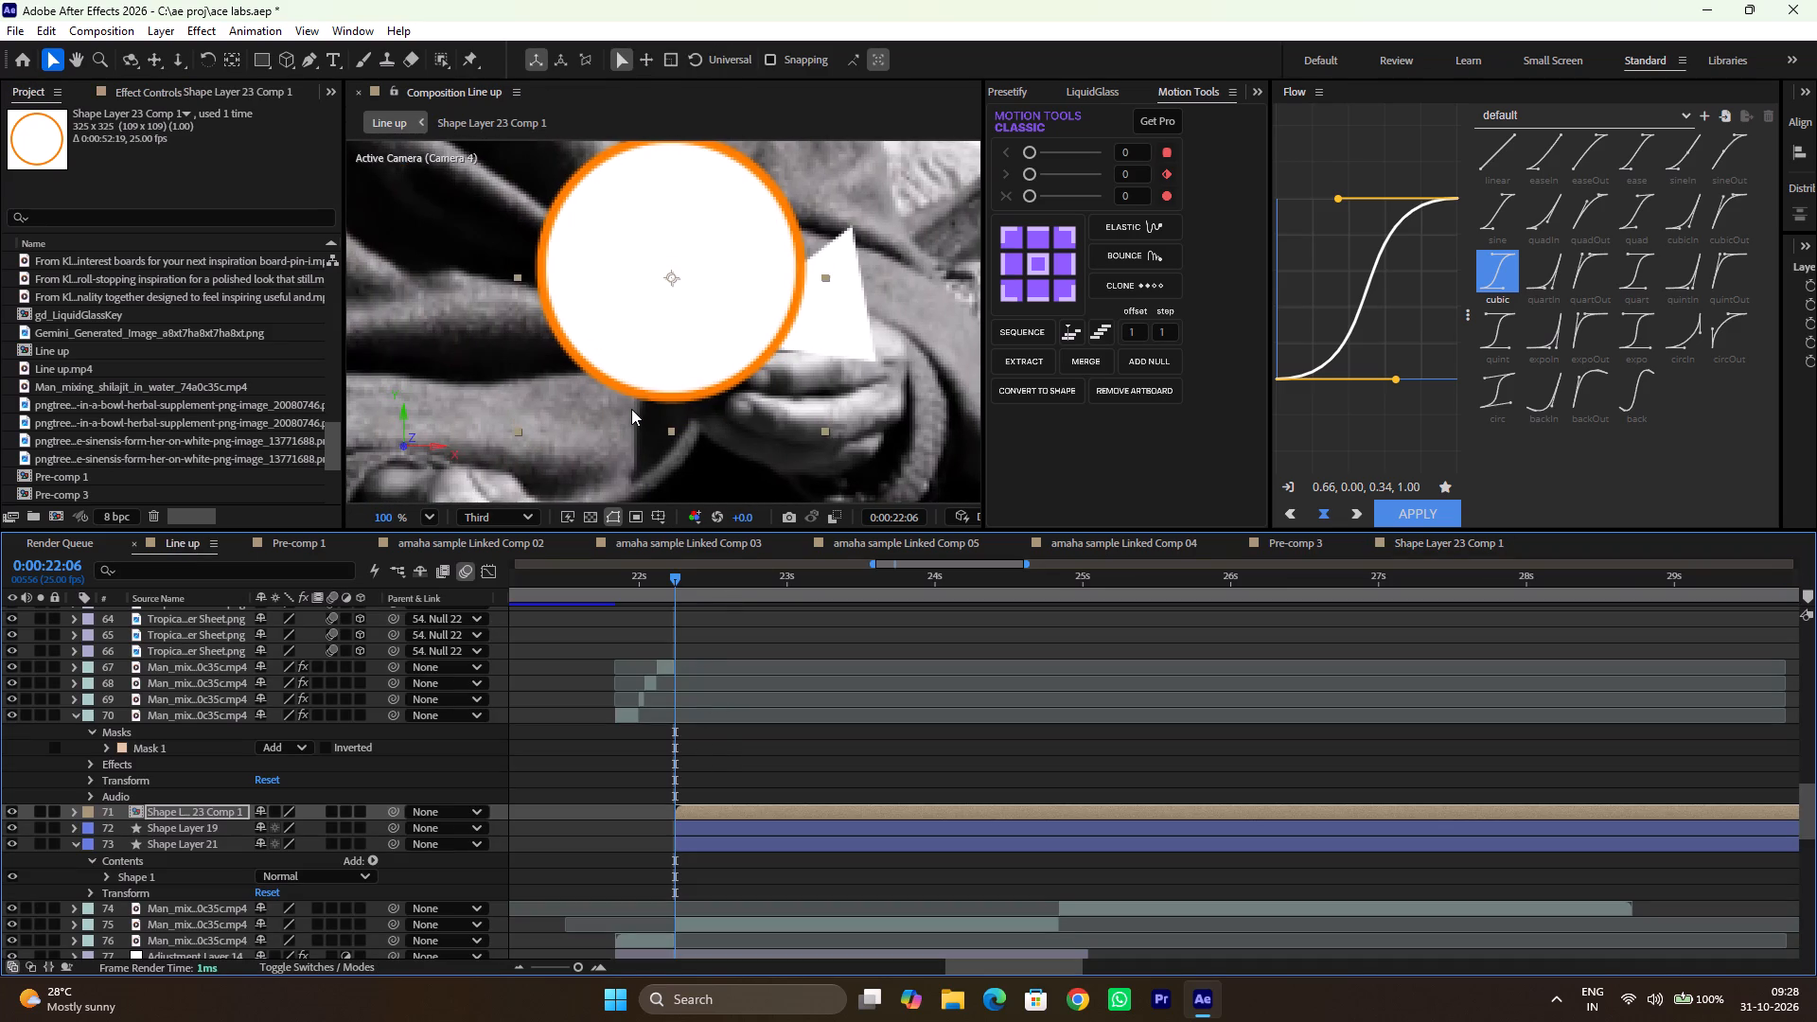
key("shift+Right")
key("Right")
key("shift+Right")
key("Right")
key("Right")
key("Right")
key("Right")
key("Right")
key("Right")
key("Right")
key("Right")
key("Right")
key("Right")
key("Right")
key("Right")
key("Right")
key("Right")
key("Right")
key("Right")
key("Right")
key("Right")
key("Right")
key("Right")
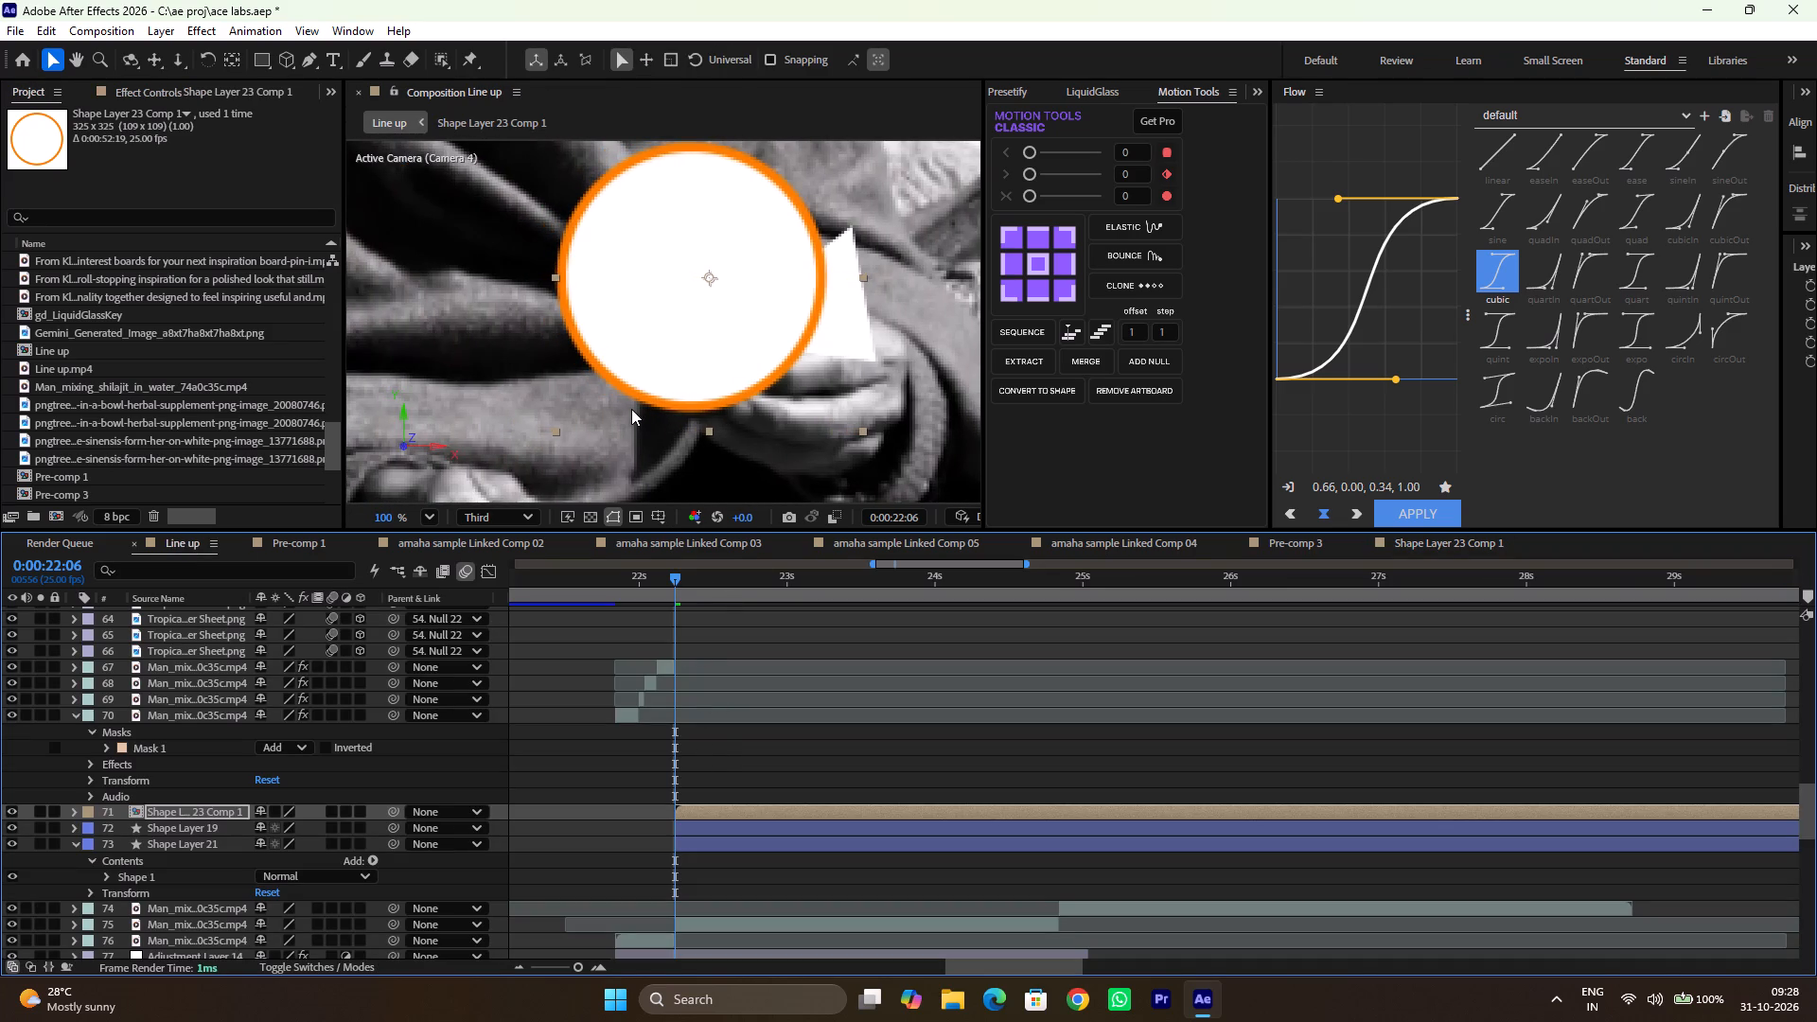
key("shift+Right")
key("shift+Right")
key("shift+Right")
key("shift+Right")
key("shift+Right")
key("shift+Right")
key("shift+Right")
key("shift+Right")
key("shift+Right")
key("shift+Right")
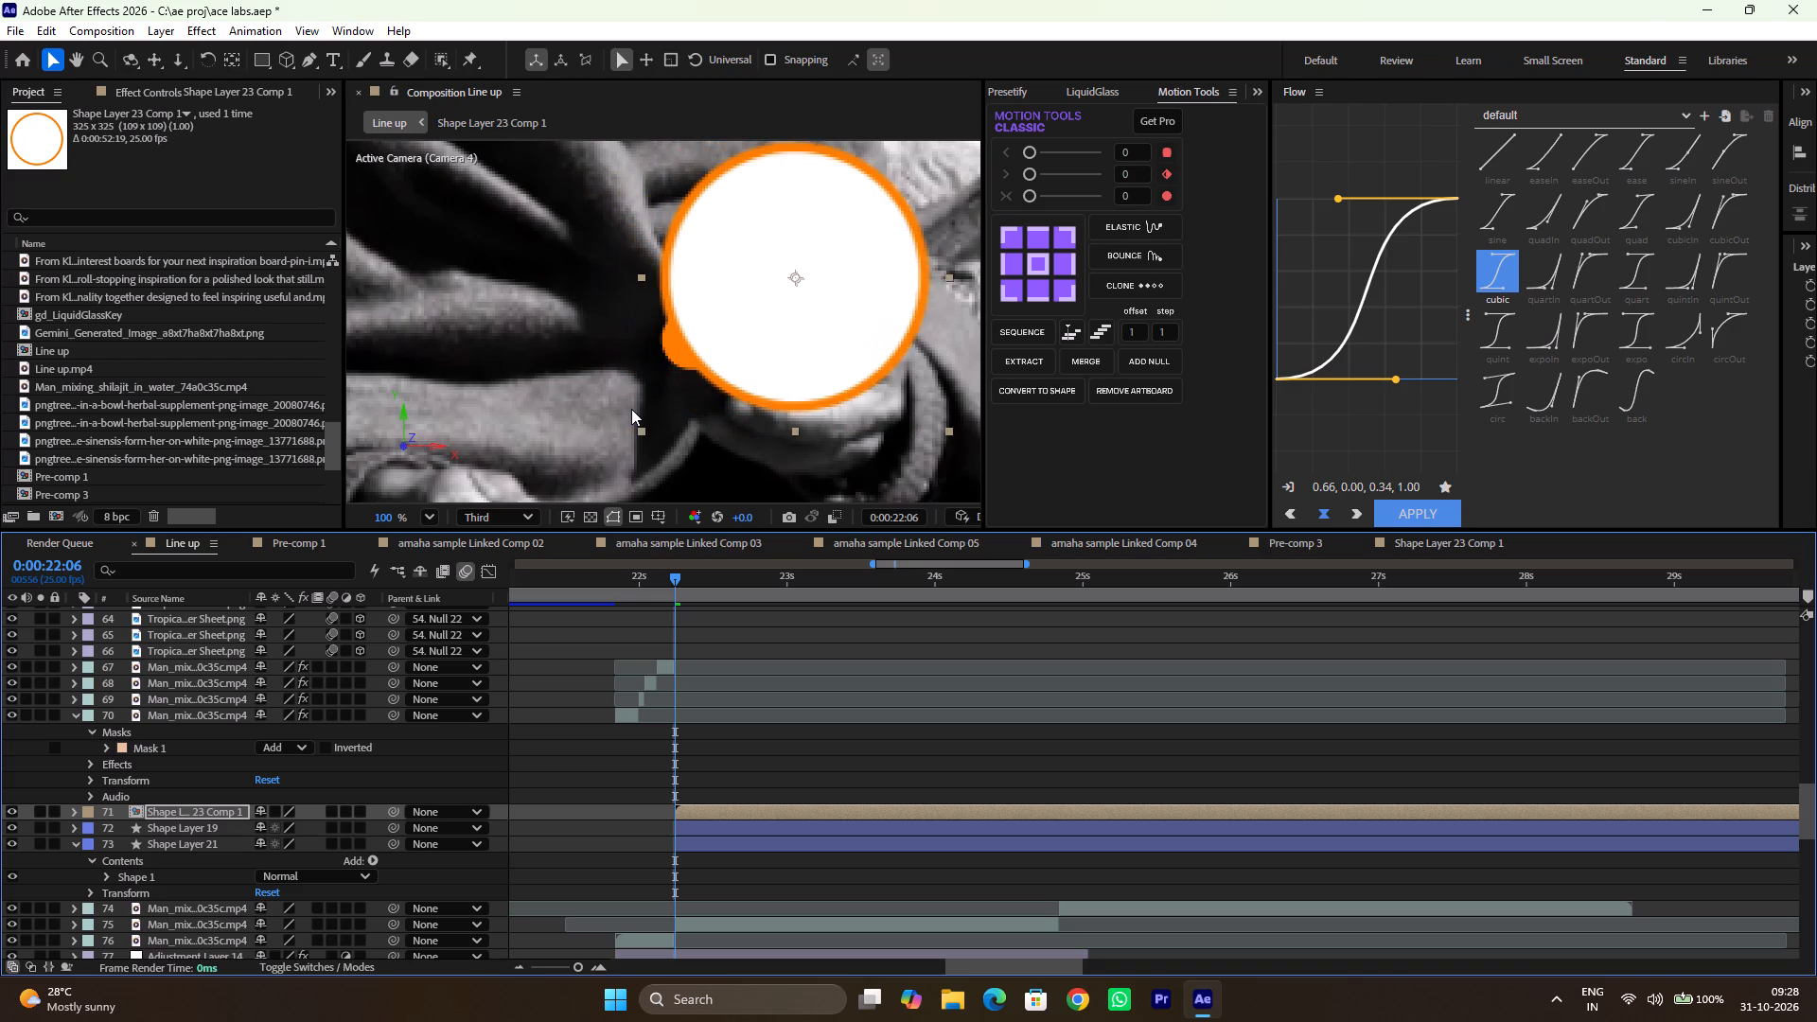
key("shift+Right")
key("shift+Right")
key("shift+Right")
key("shift+Right")
key("shift+Right")
key("shift+Right")
key("shift+Right")
key("shift+Right")
key("shift+Right")
key("shift+Right")
key("shift+Right")
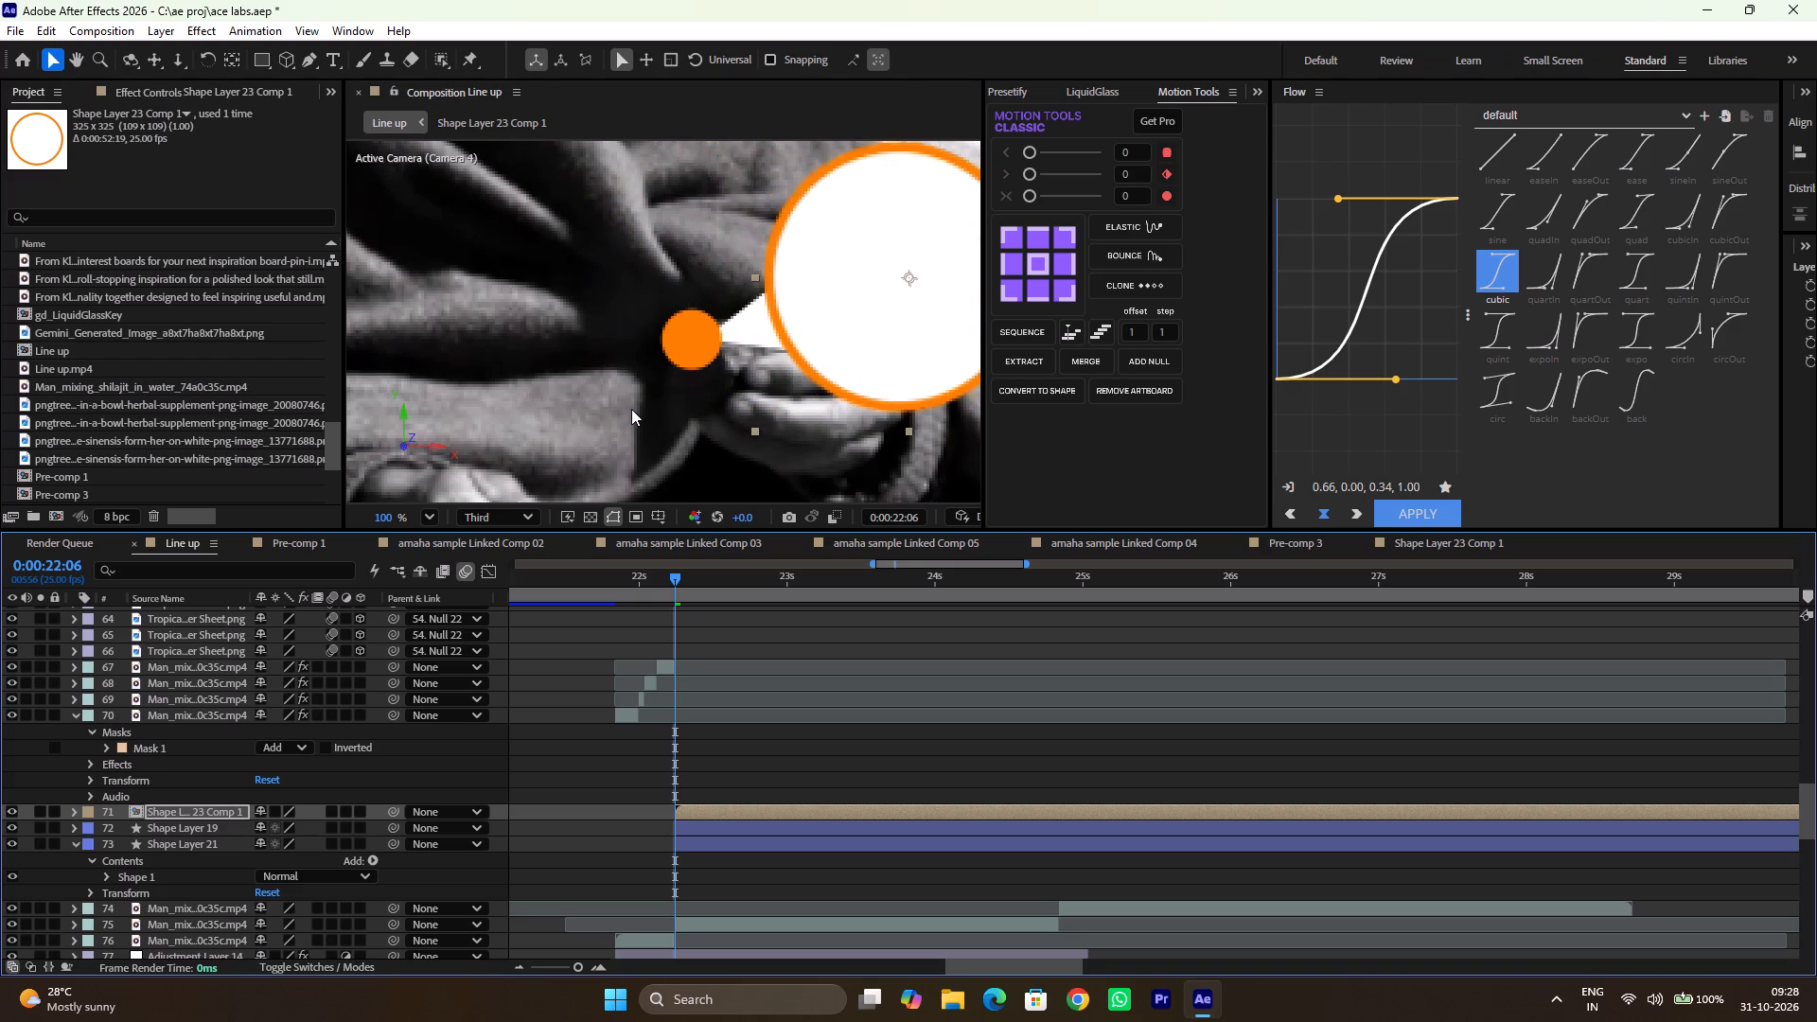
key("shift+Right")
key("shift+Right")
key("shift+Right")
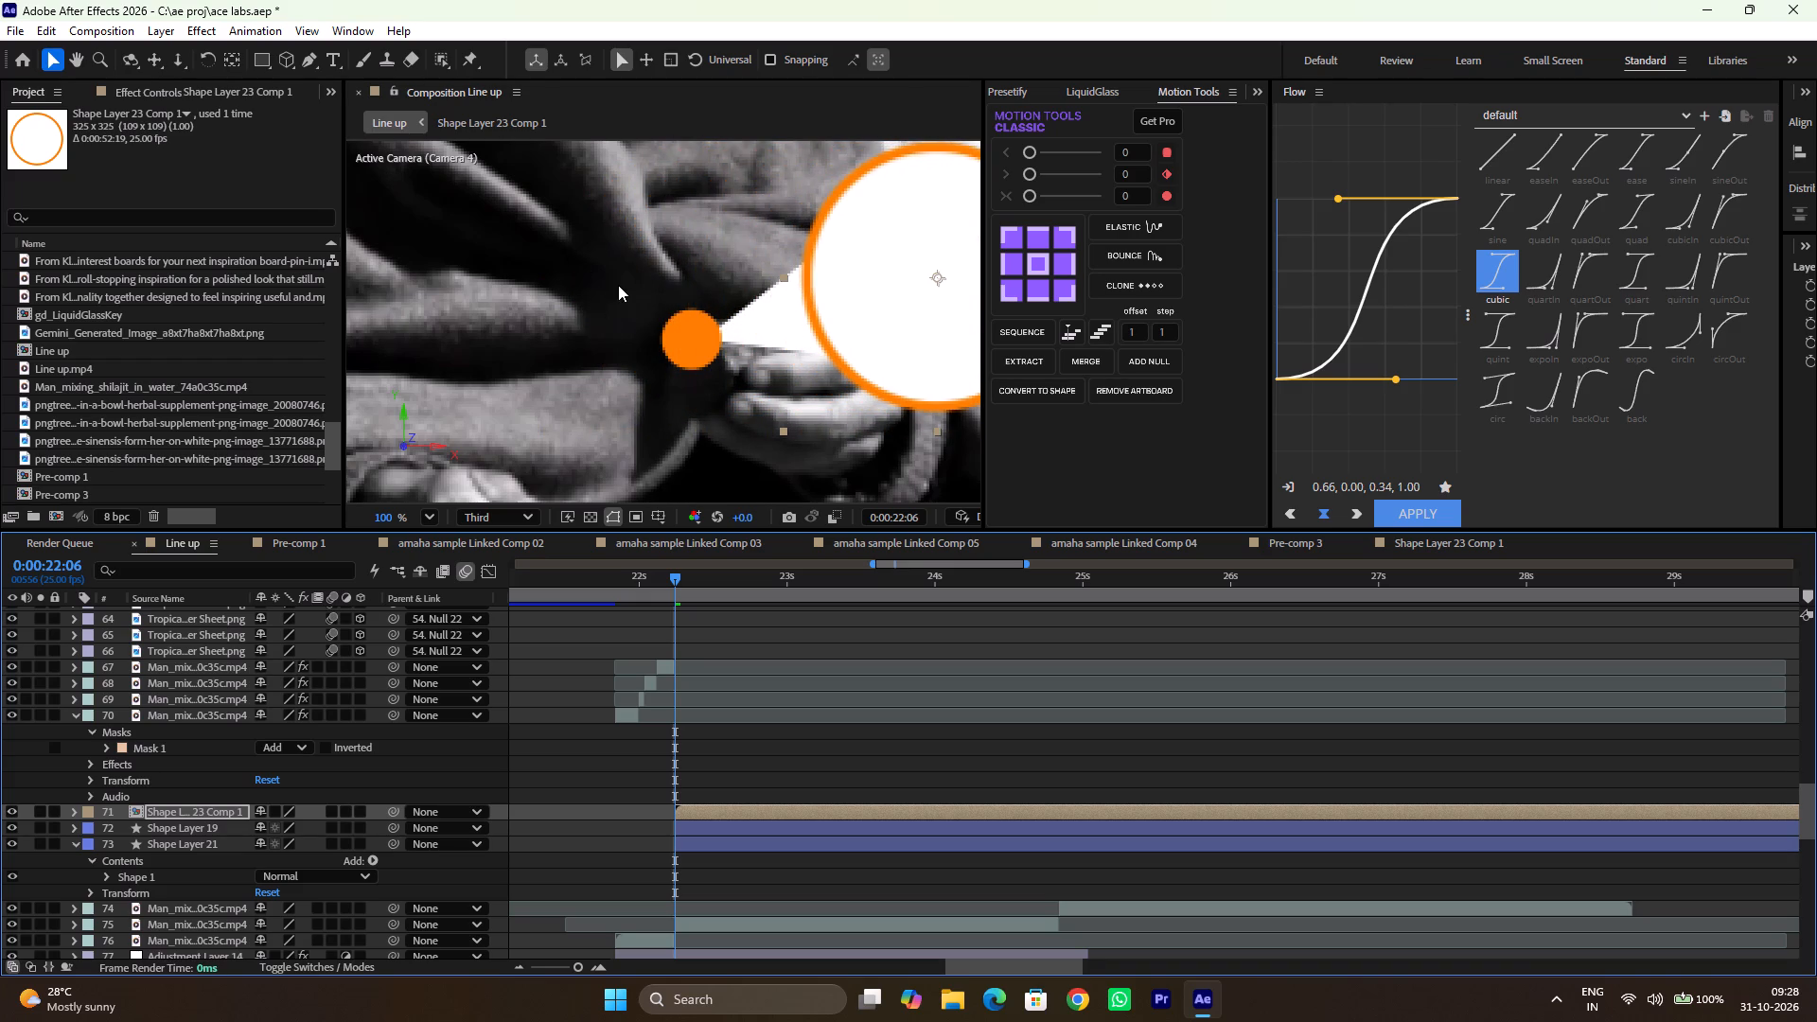
scroll(618, 285, "left", 1)
scroll(618, 285, "down", 7, "ctrl")
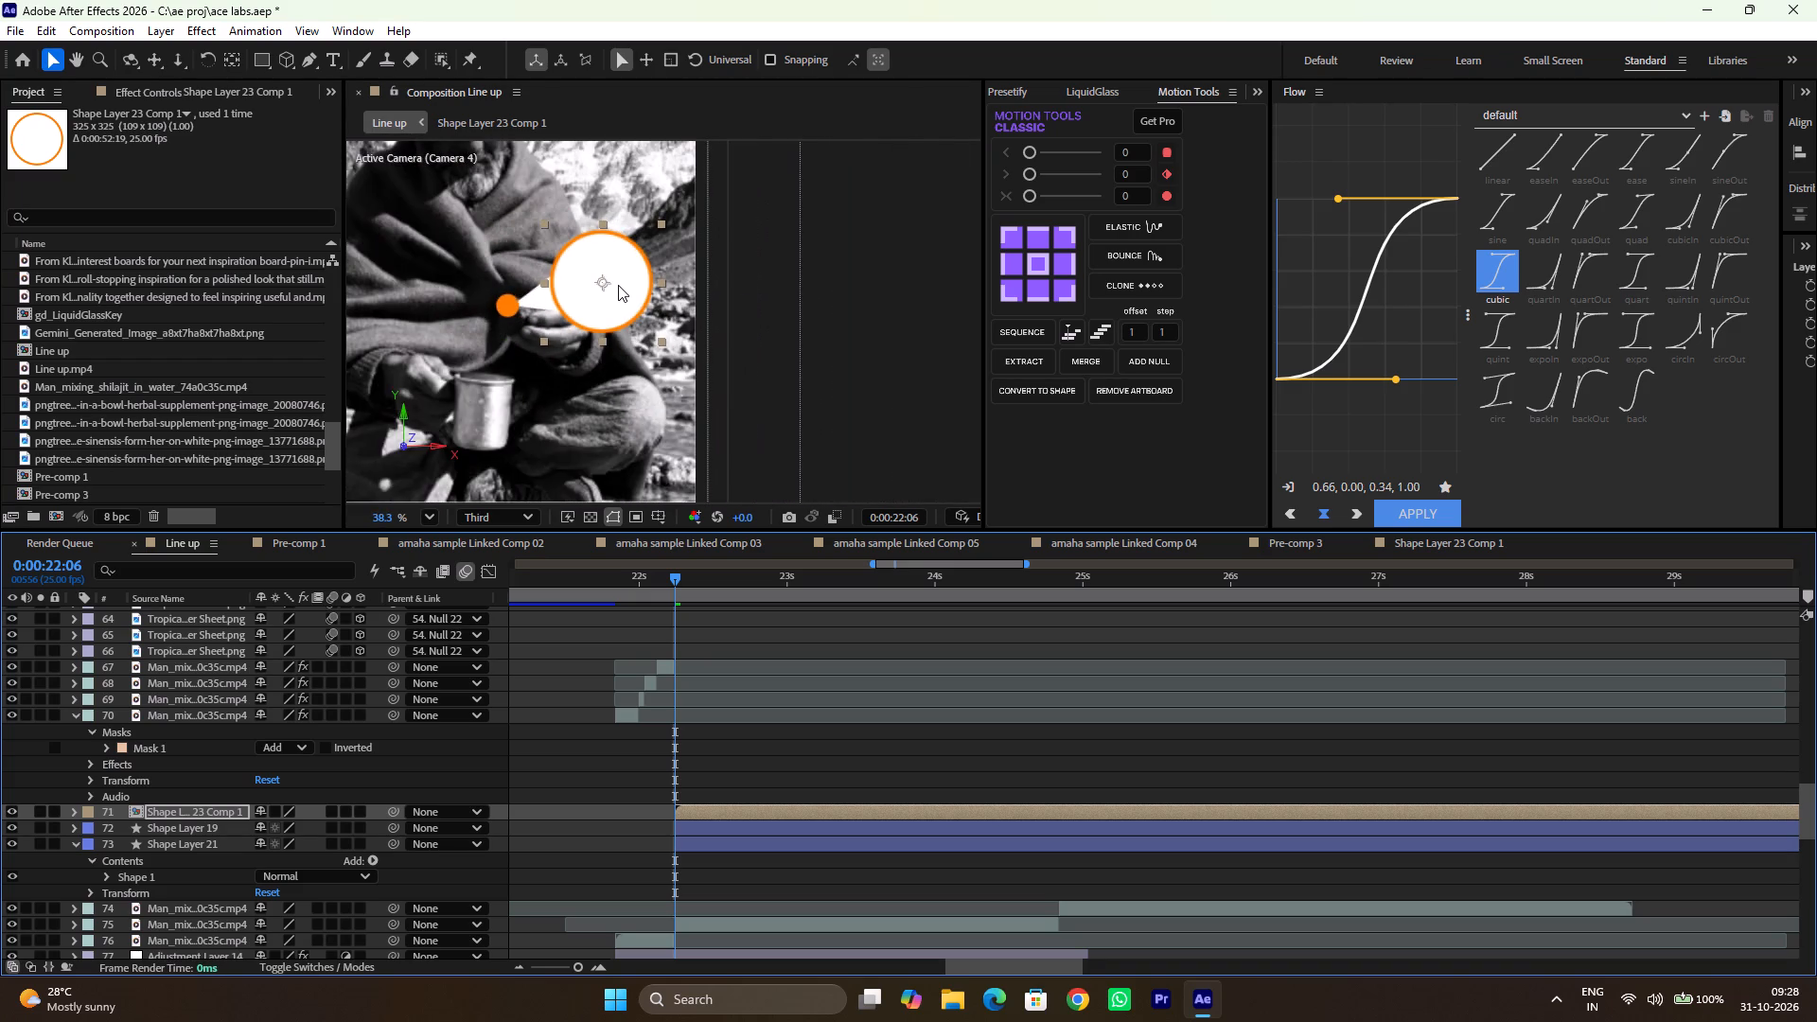
scroll(618, 285, "up", 2, "ctrl")
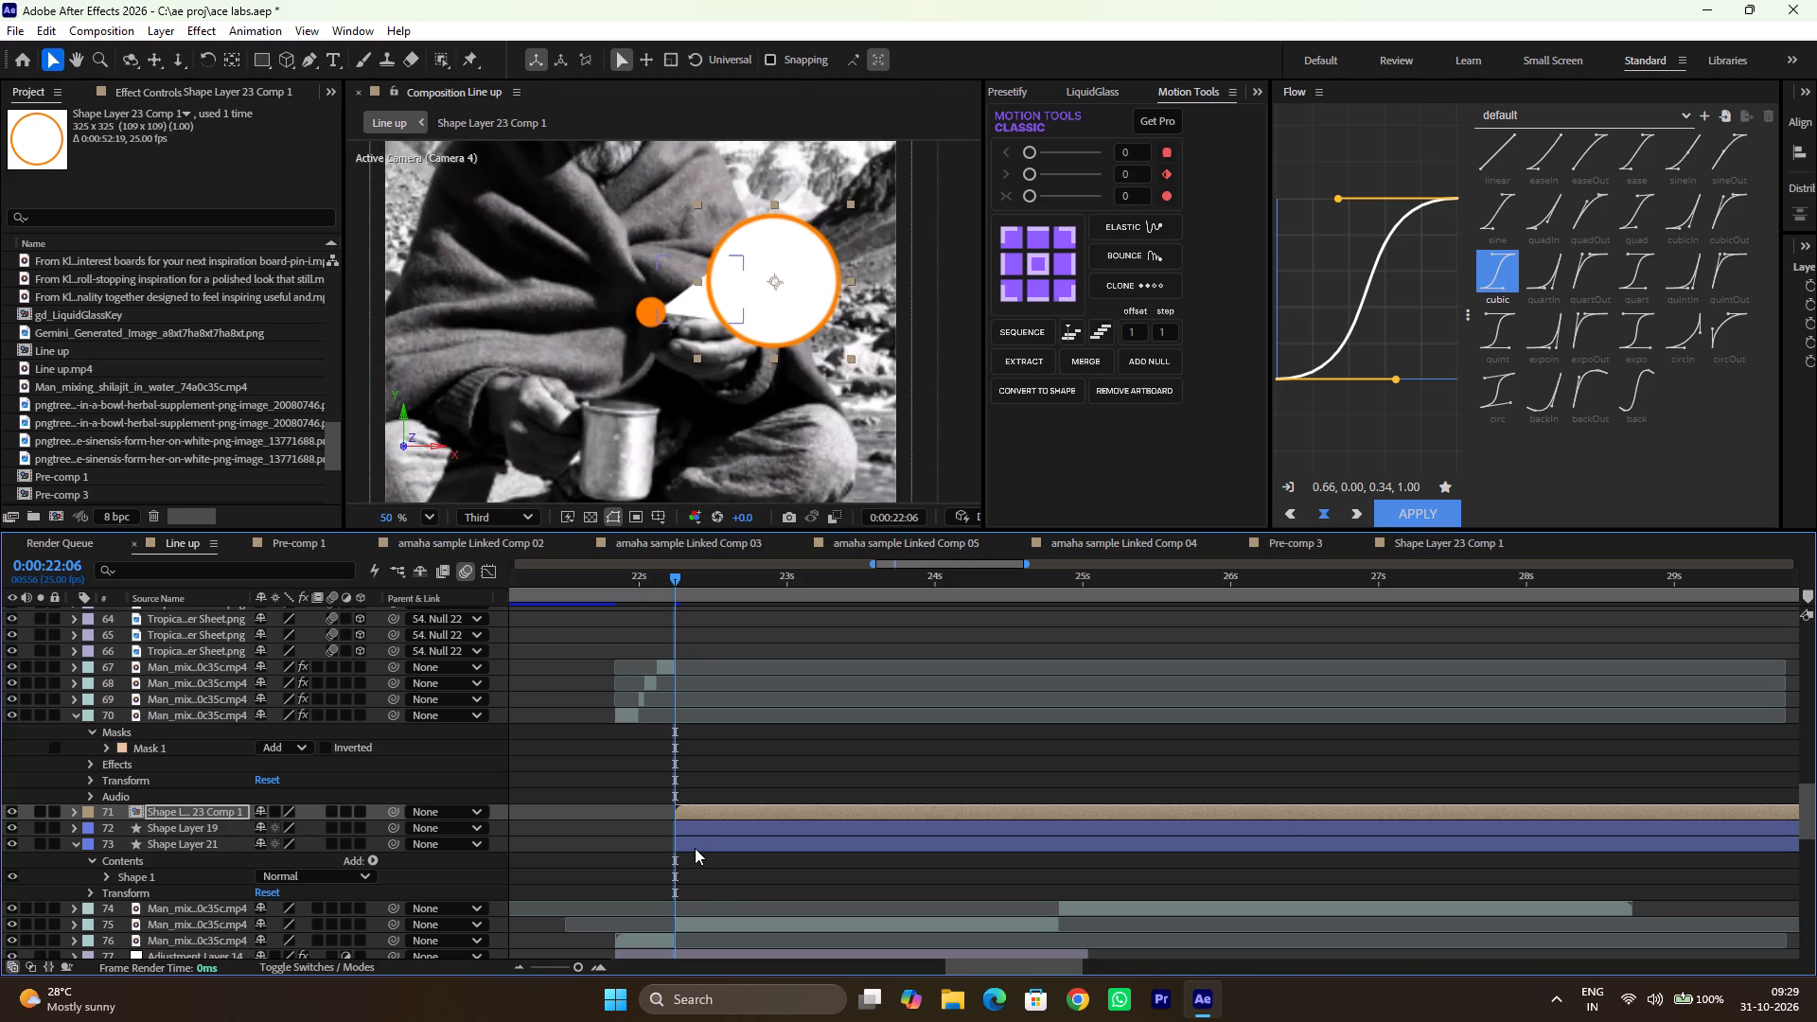
Give Shape Layer 19, the small orange dot at the cone's tip, a solid white fill.
left_click(695, 848)
left_click(720, 831)
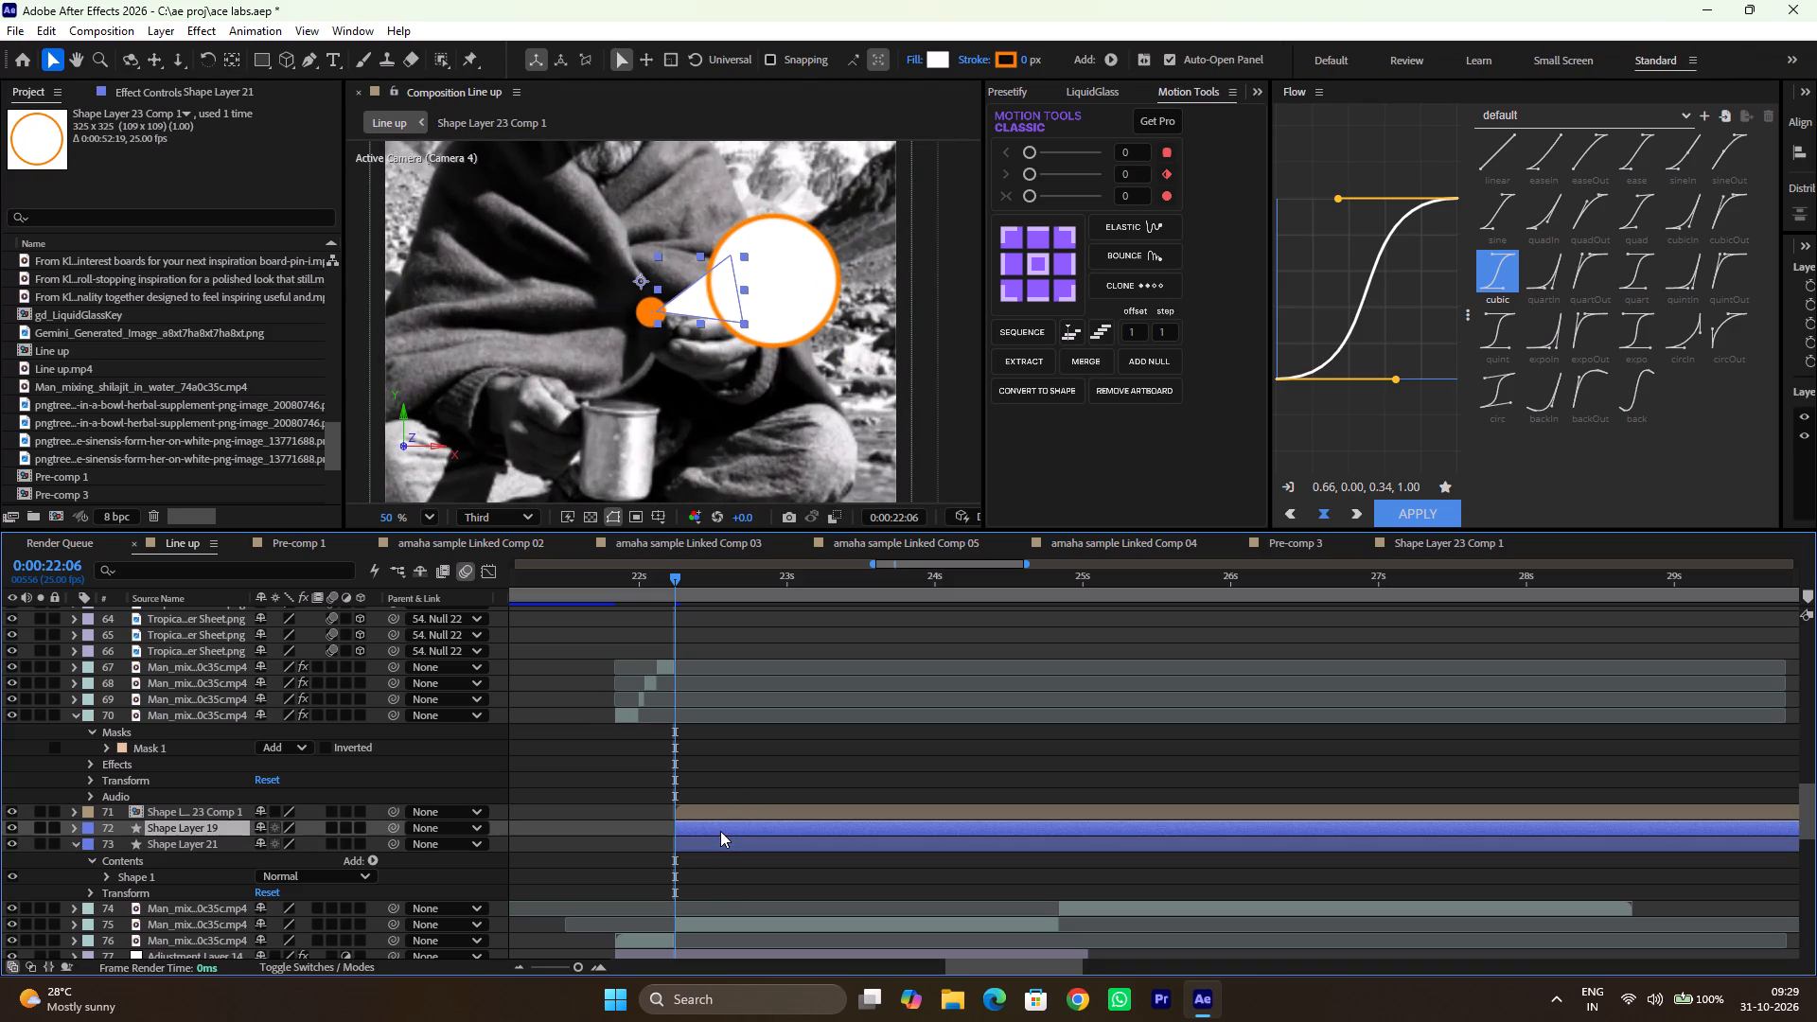
left_click(912, 62)
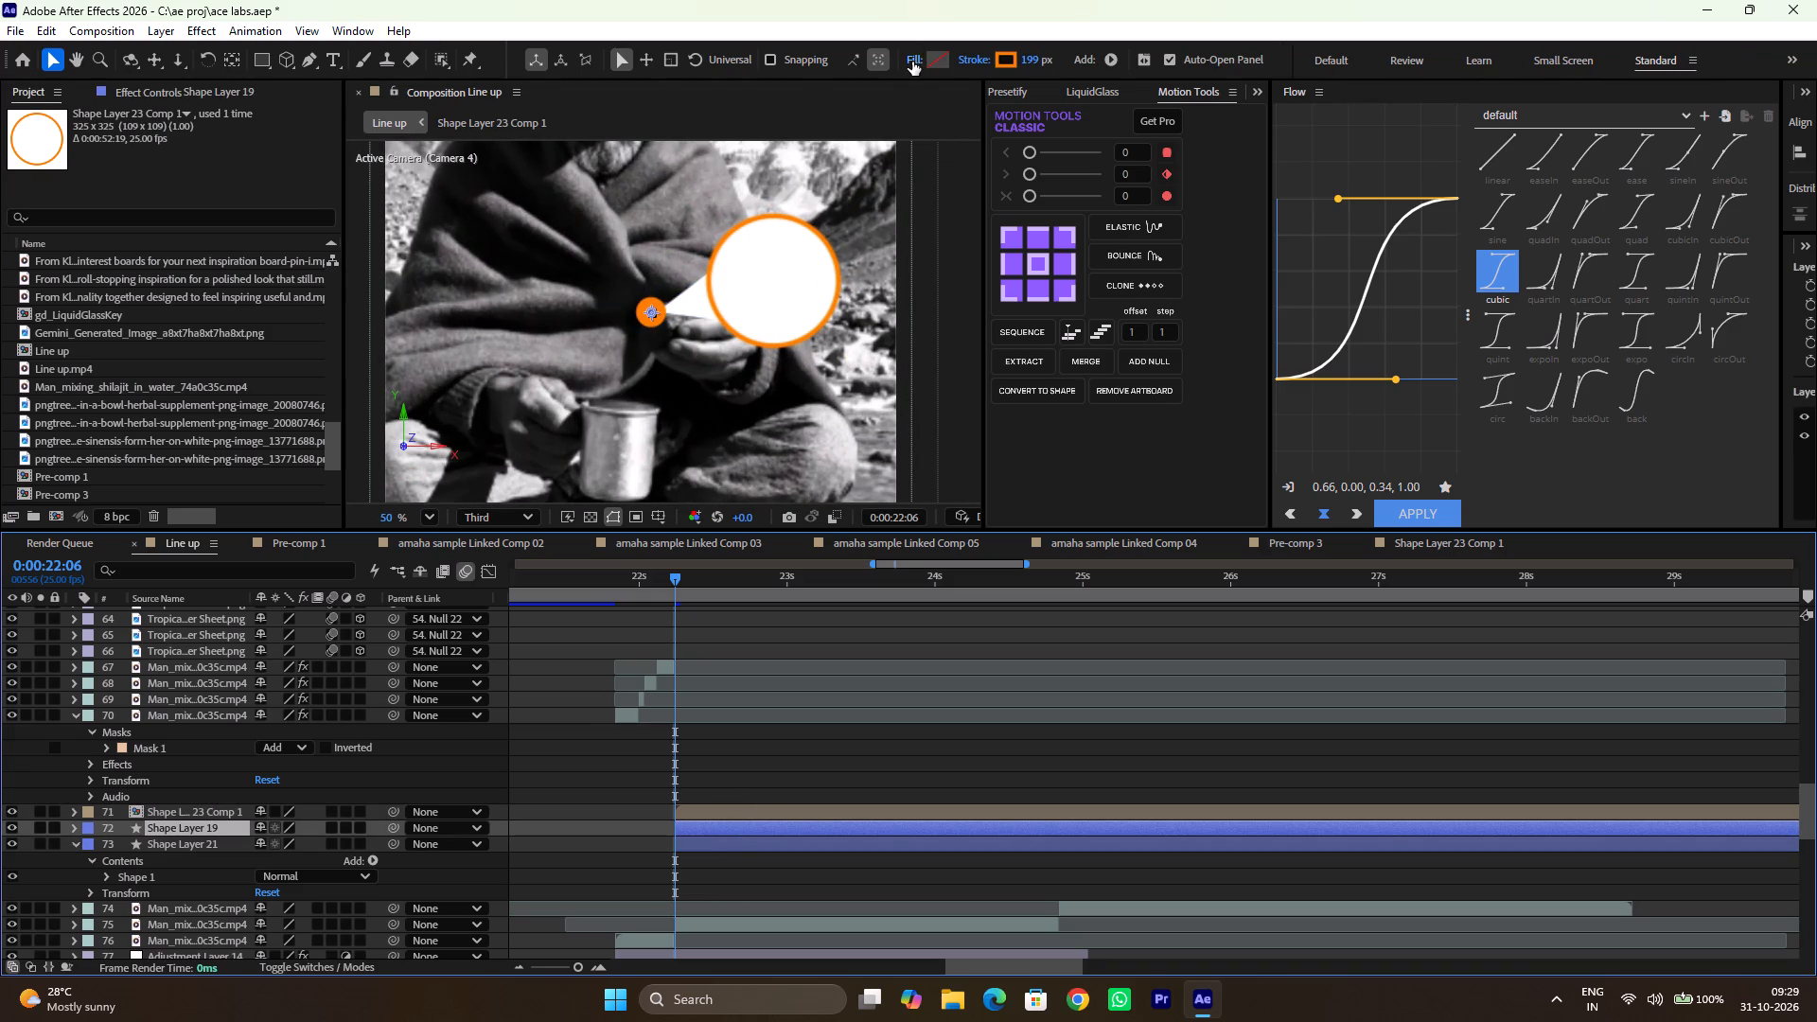
left_click(77, 59)
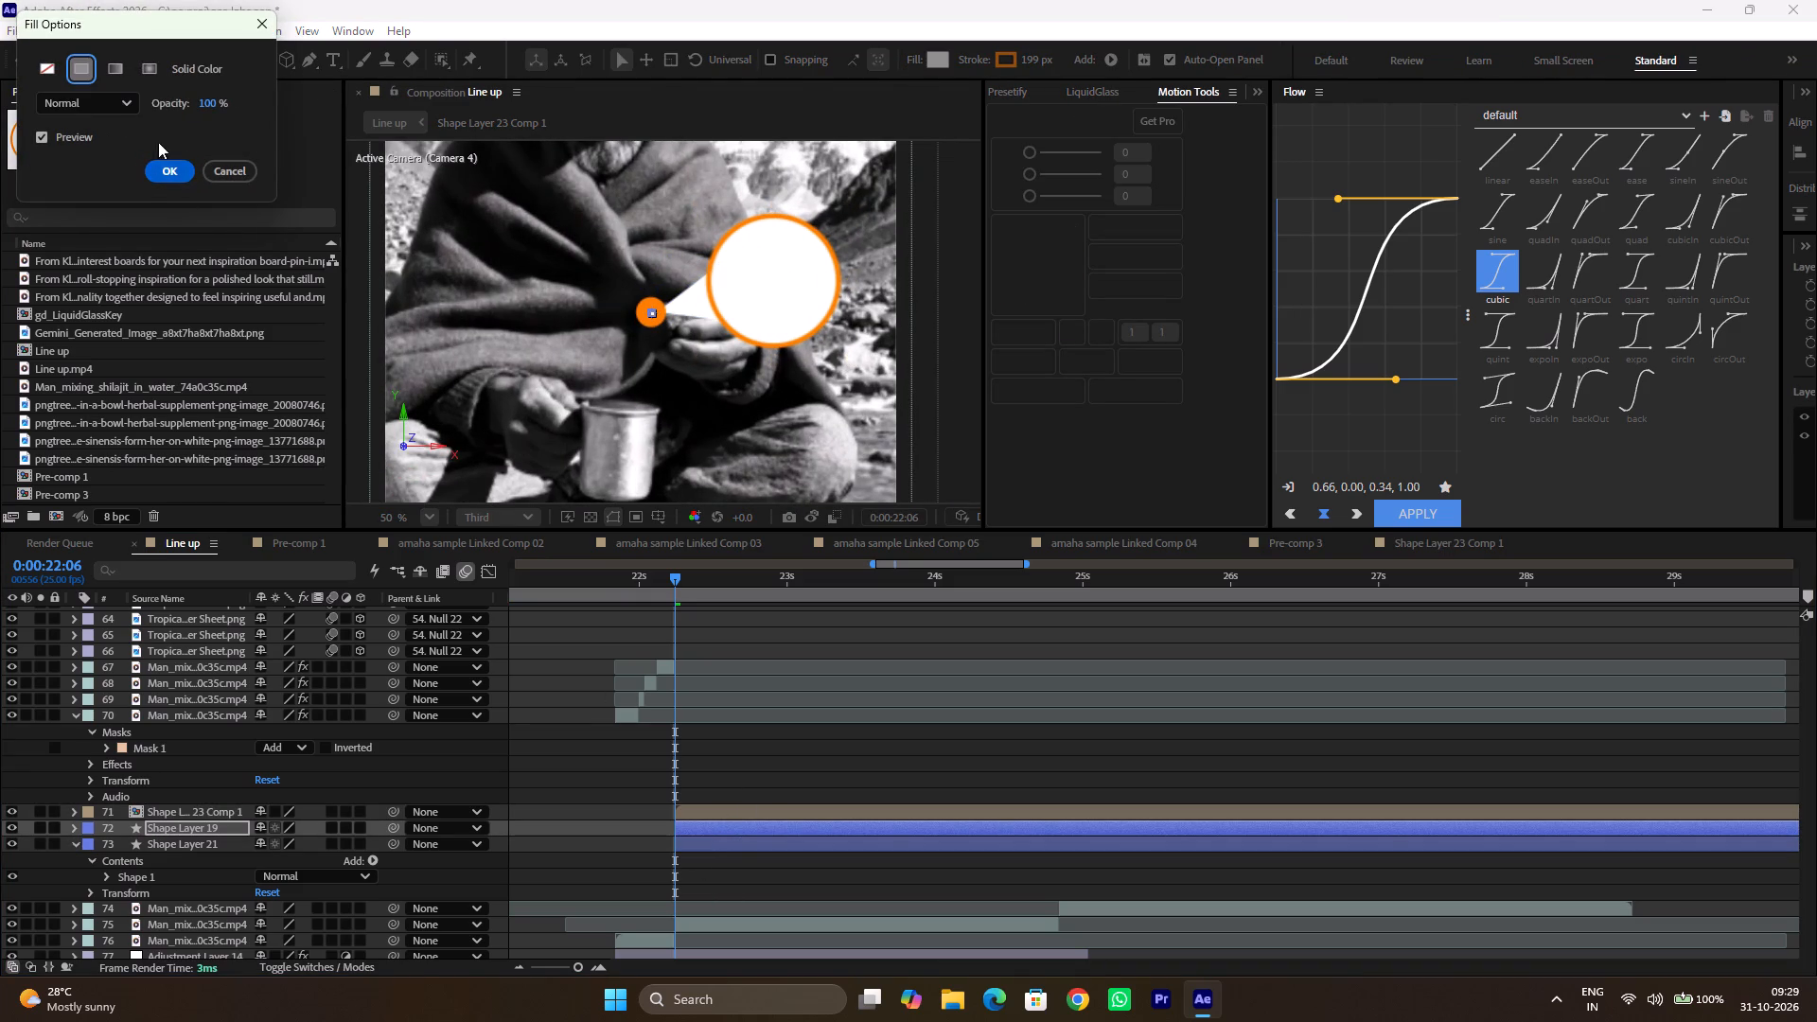
left_click(153, 184)
left_click(165, 175)
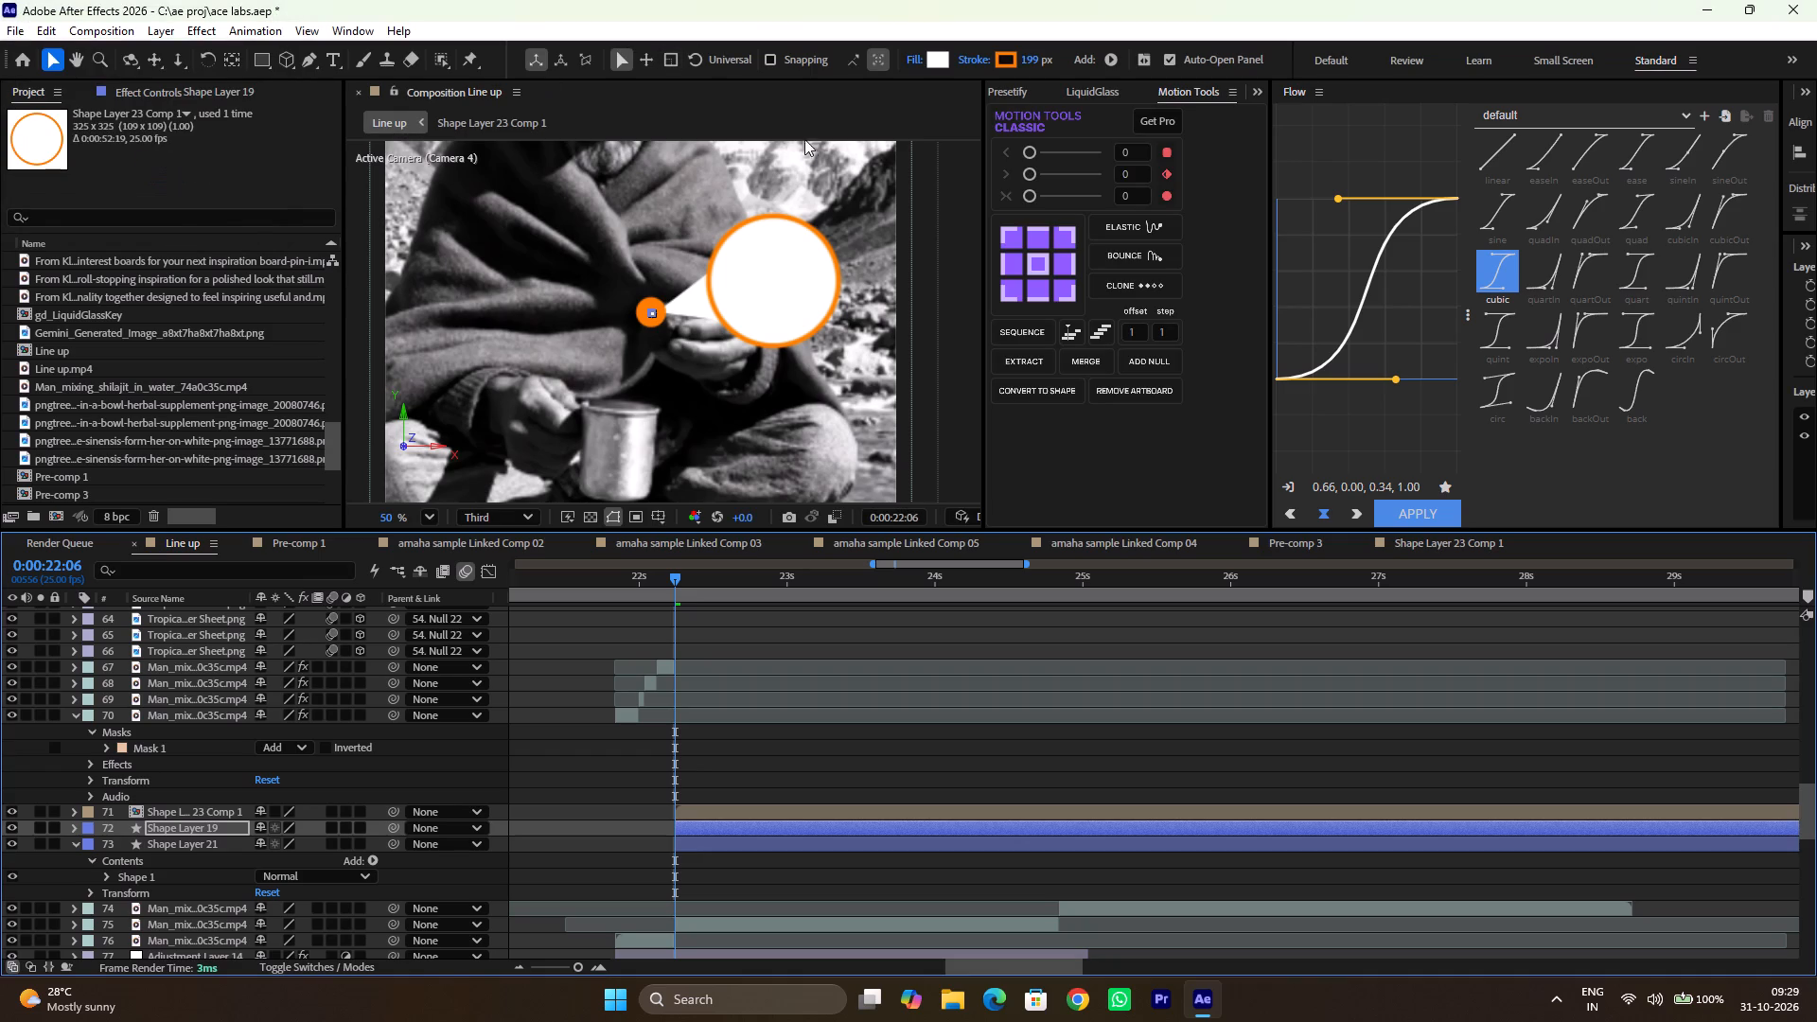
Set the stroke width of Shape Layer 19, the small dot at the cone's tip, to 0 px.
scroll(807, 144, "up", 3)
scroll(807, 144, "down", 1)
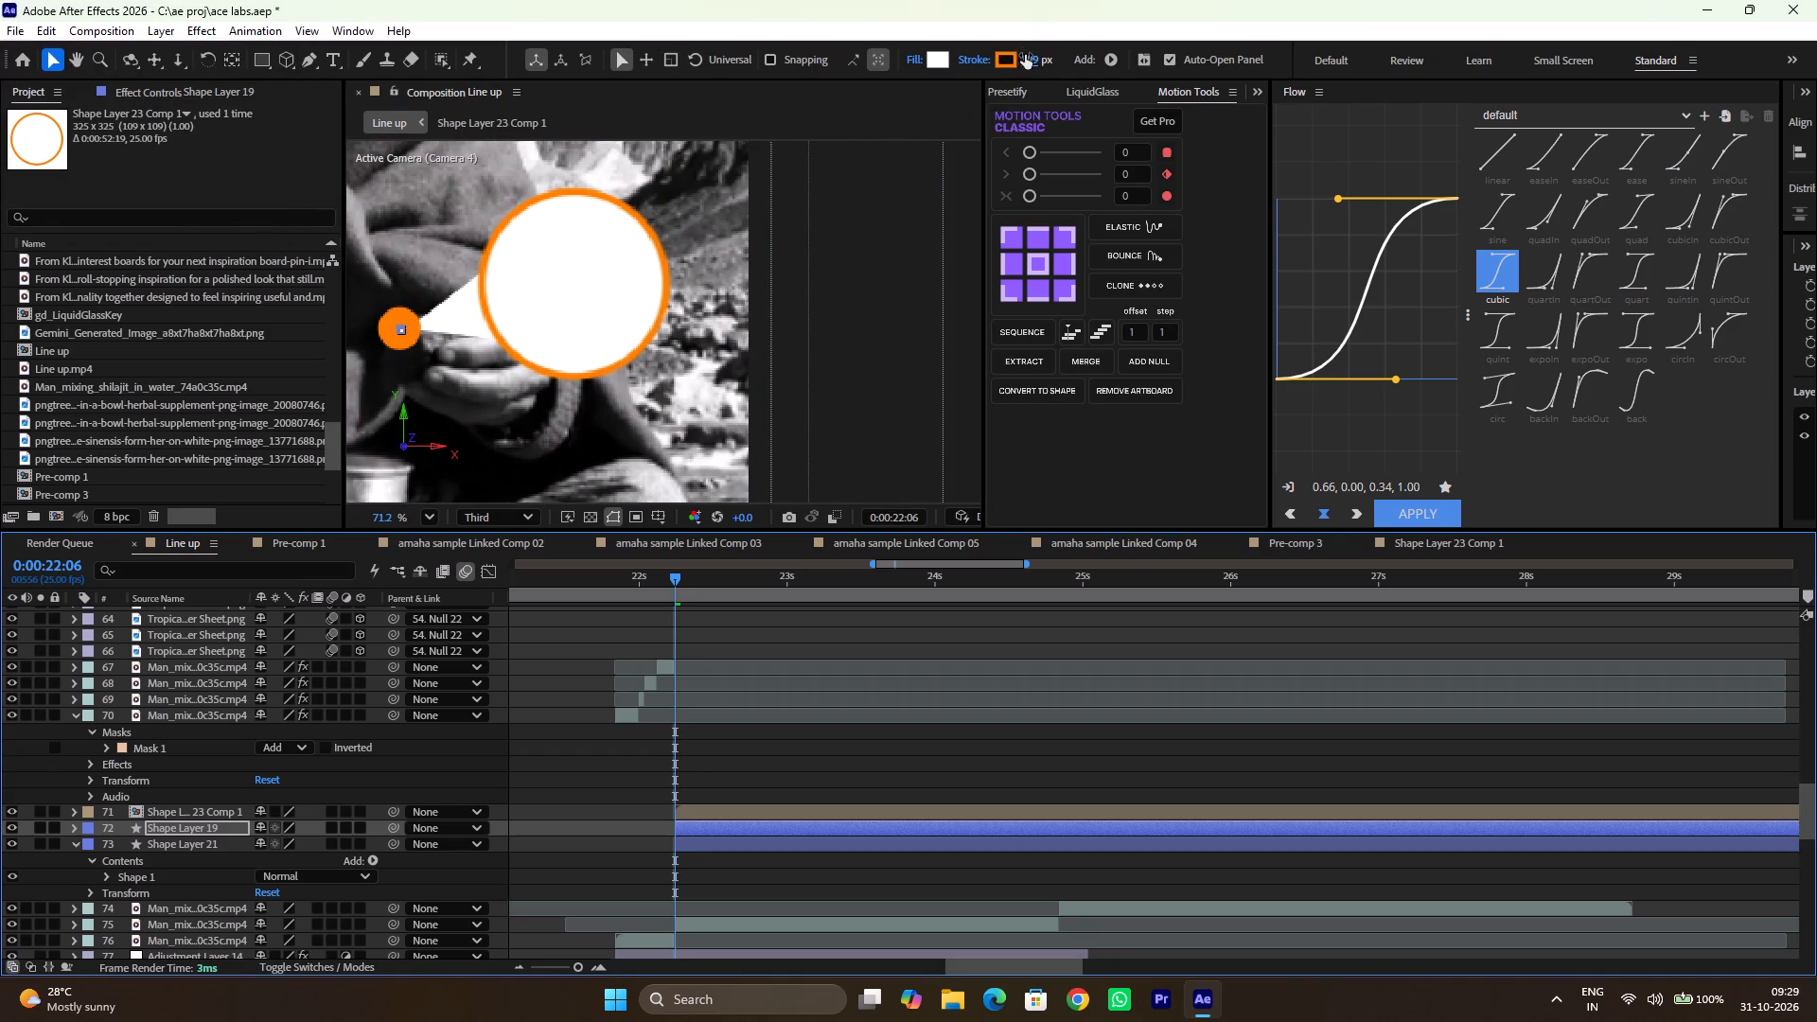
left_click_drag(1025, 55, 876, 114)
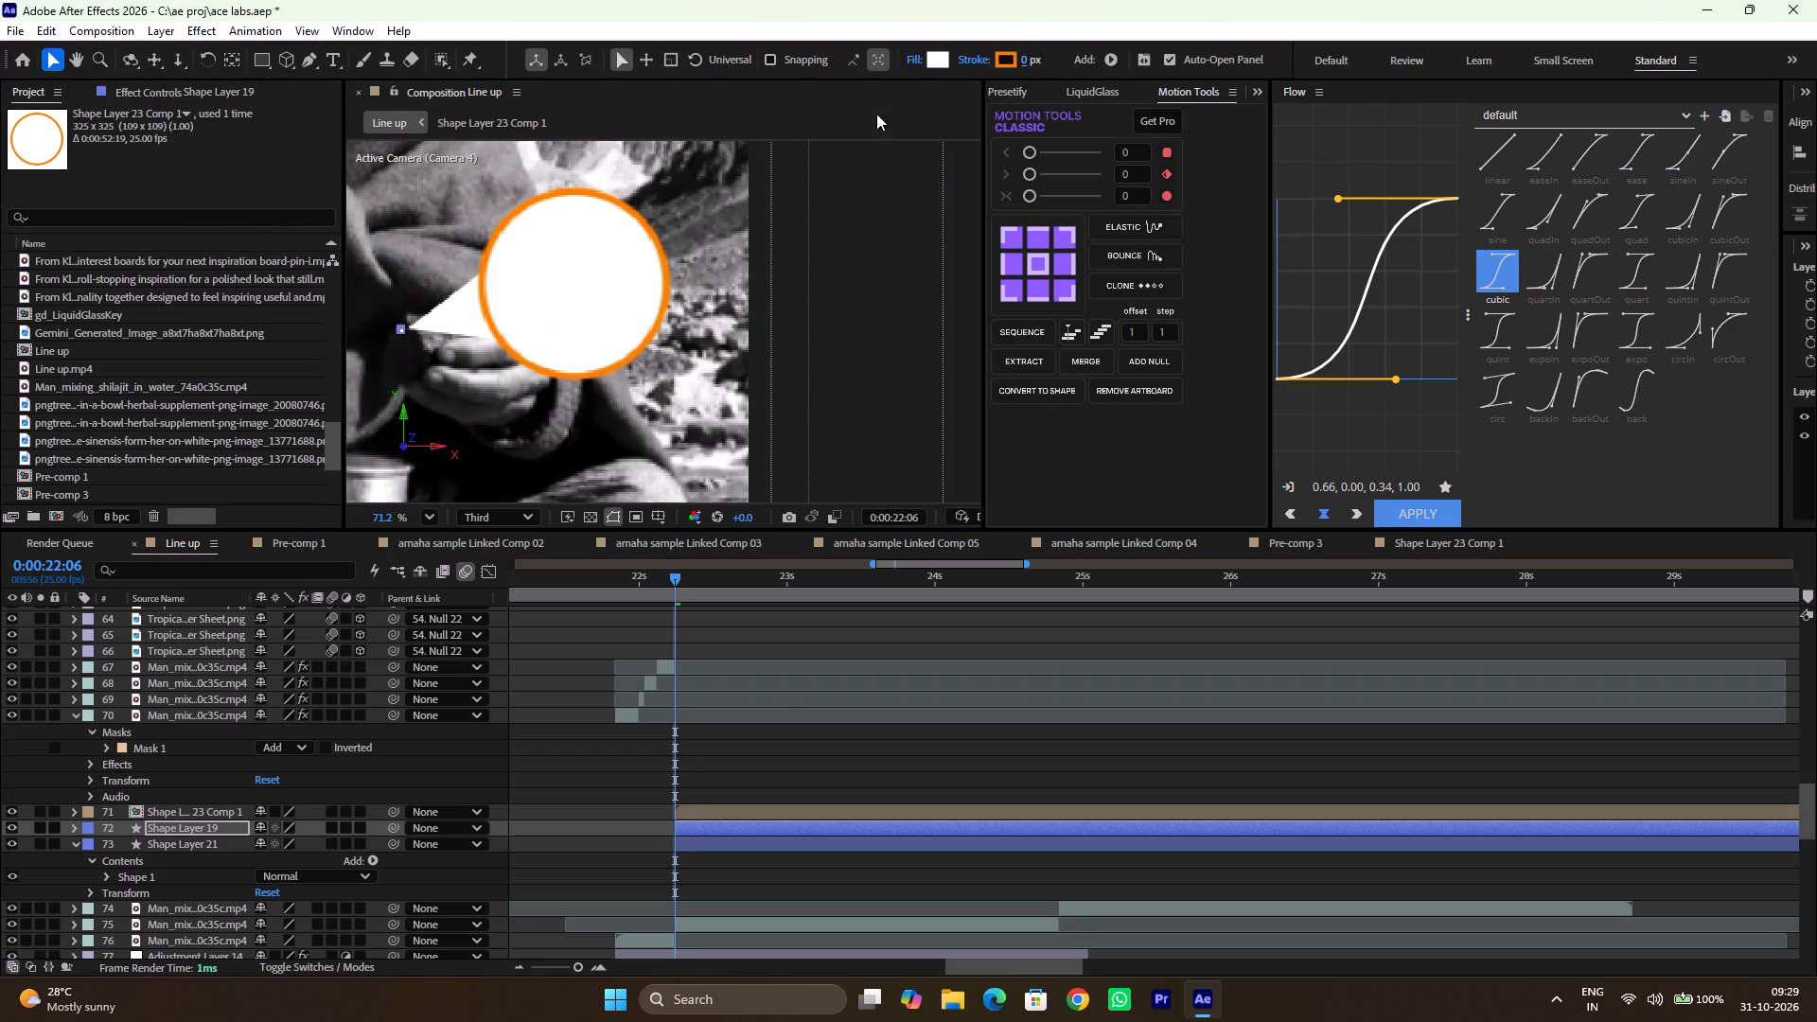
Delete Shape Layer 19, the small dot at the cone's tip, from the Line up composition.
key("BackSpace")
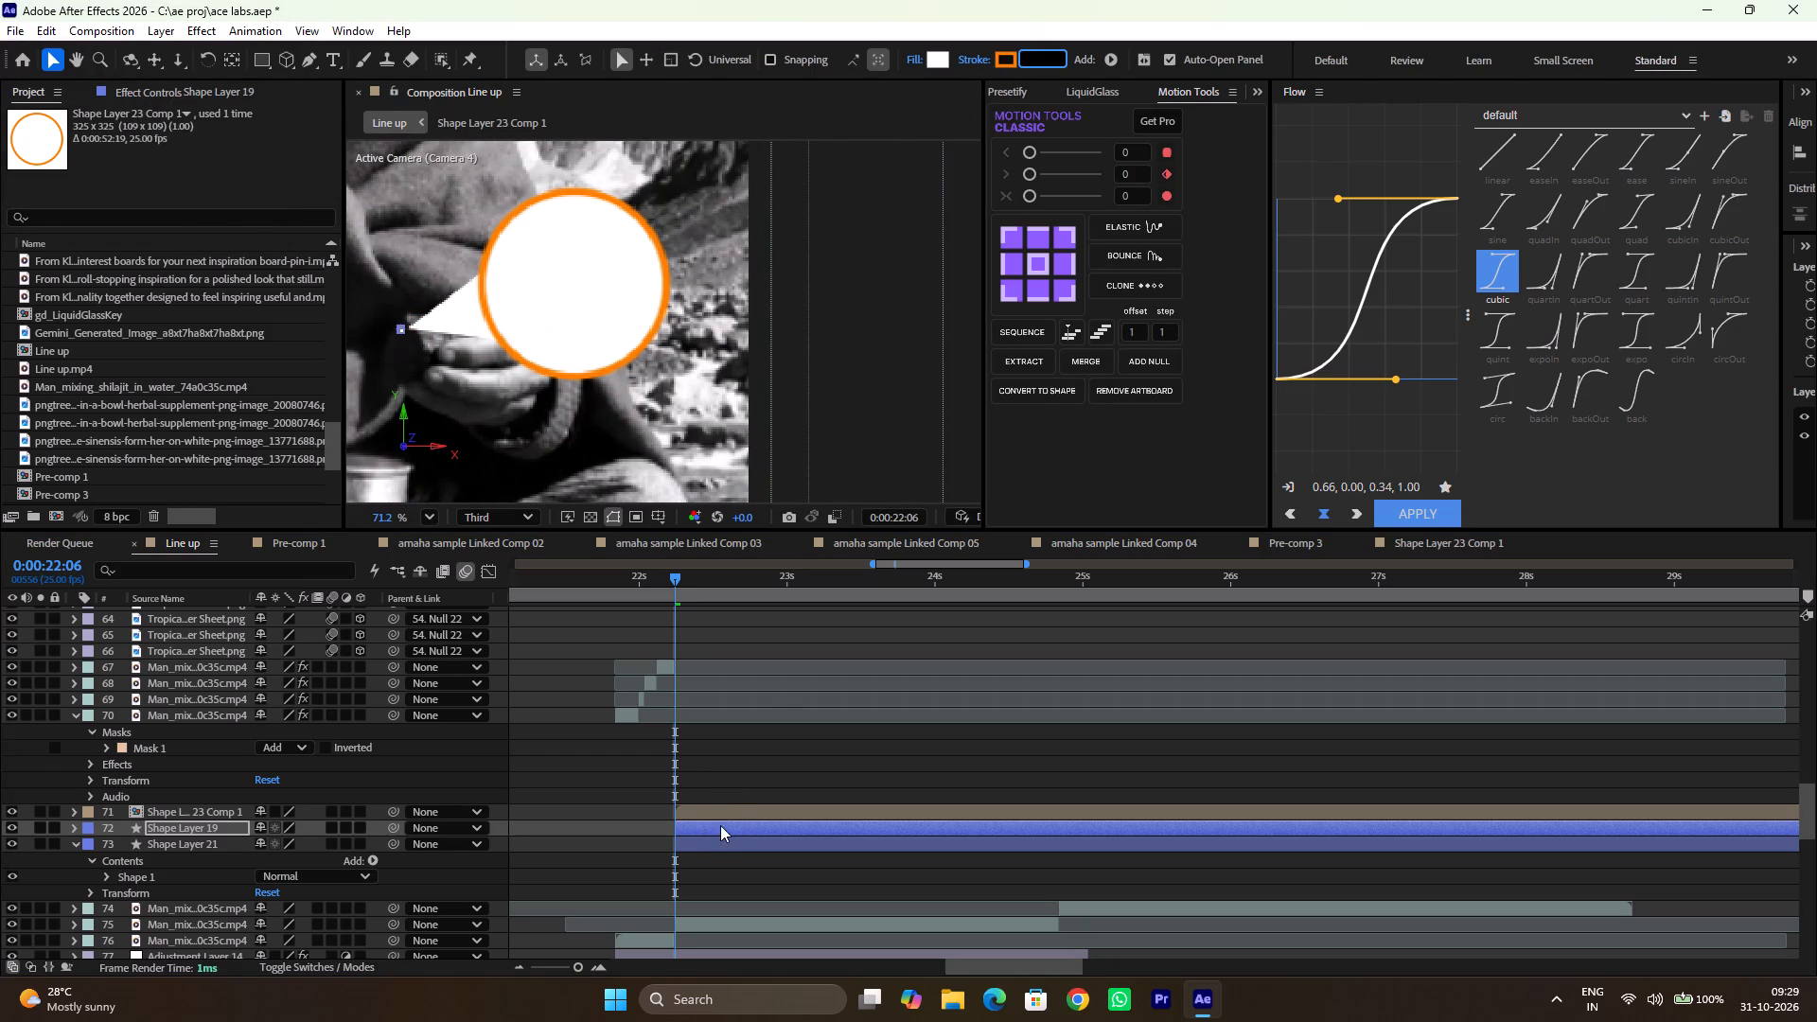
left_click(708, 834)
key("BackSpace")
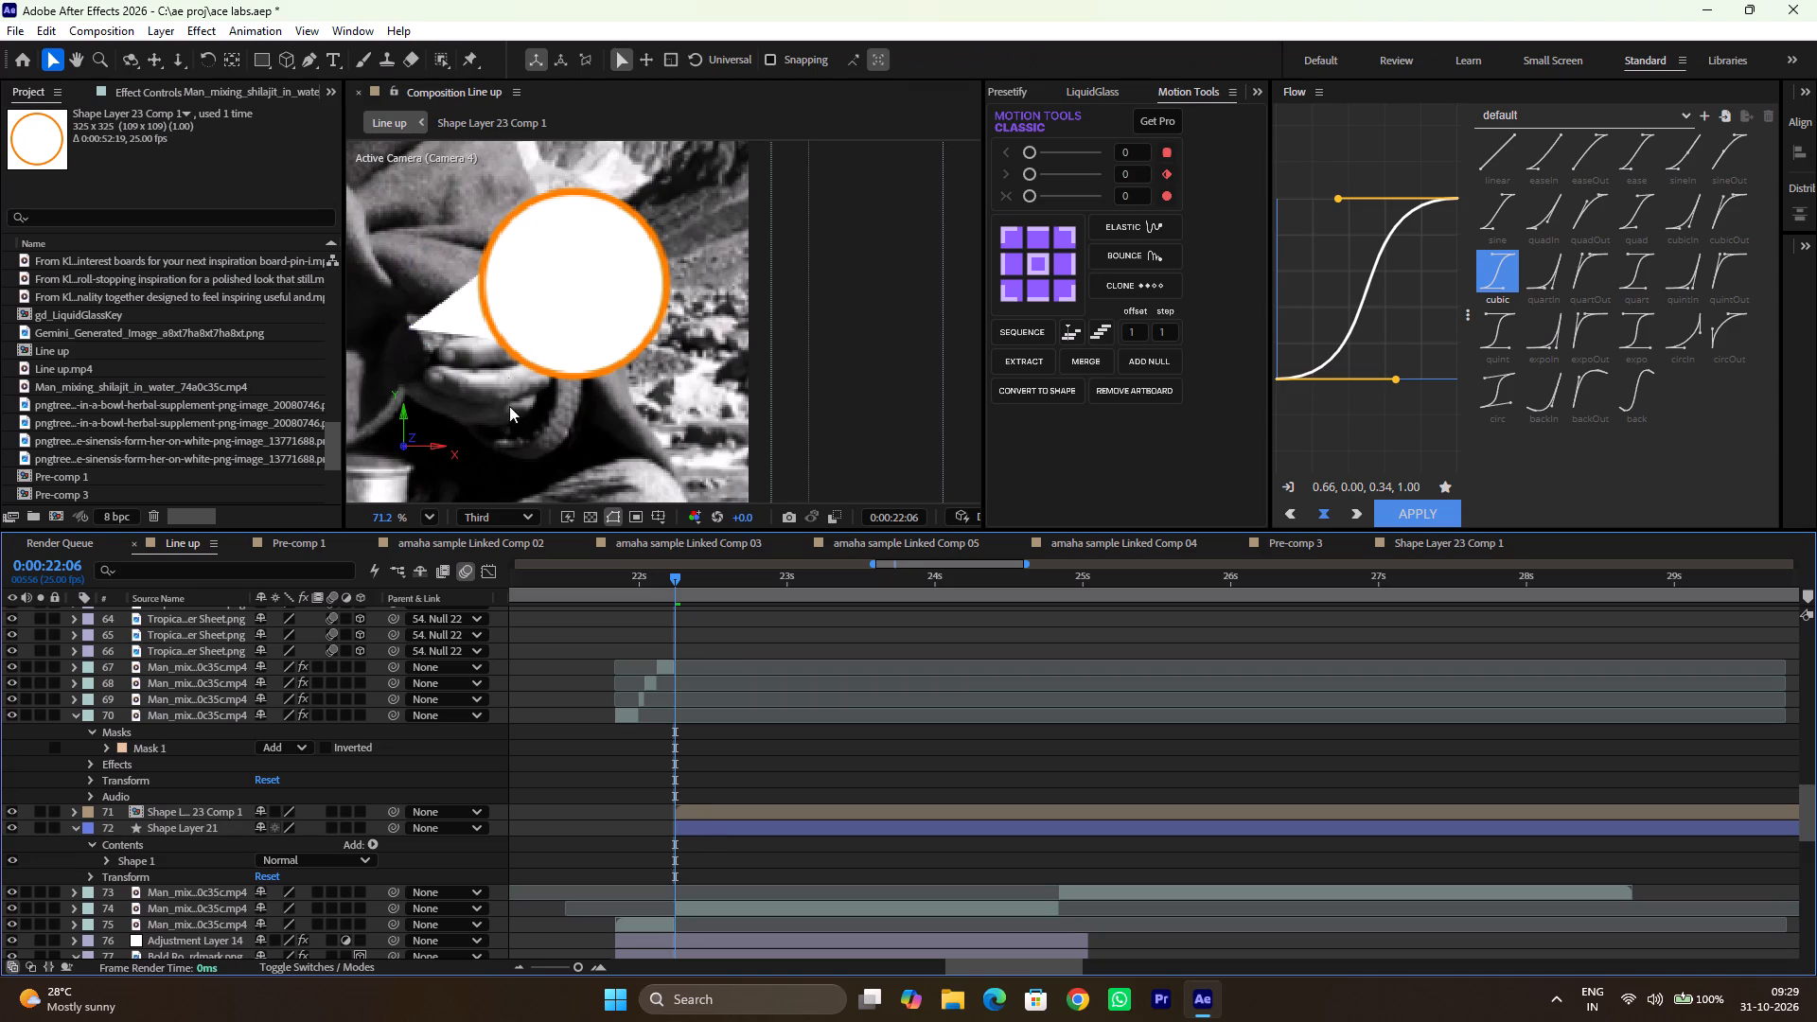
Draw a small white-filled circle with a 5 px orange stroke at the white cone's tip, using the Ellipse tool on a new layer.
scroll(542, 348, "right", 1)
scroll(542, 348, "up", 6, "ctrl")
scroll(542, 348, "left", 1)
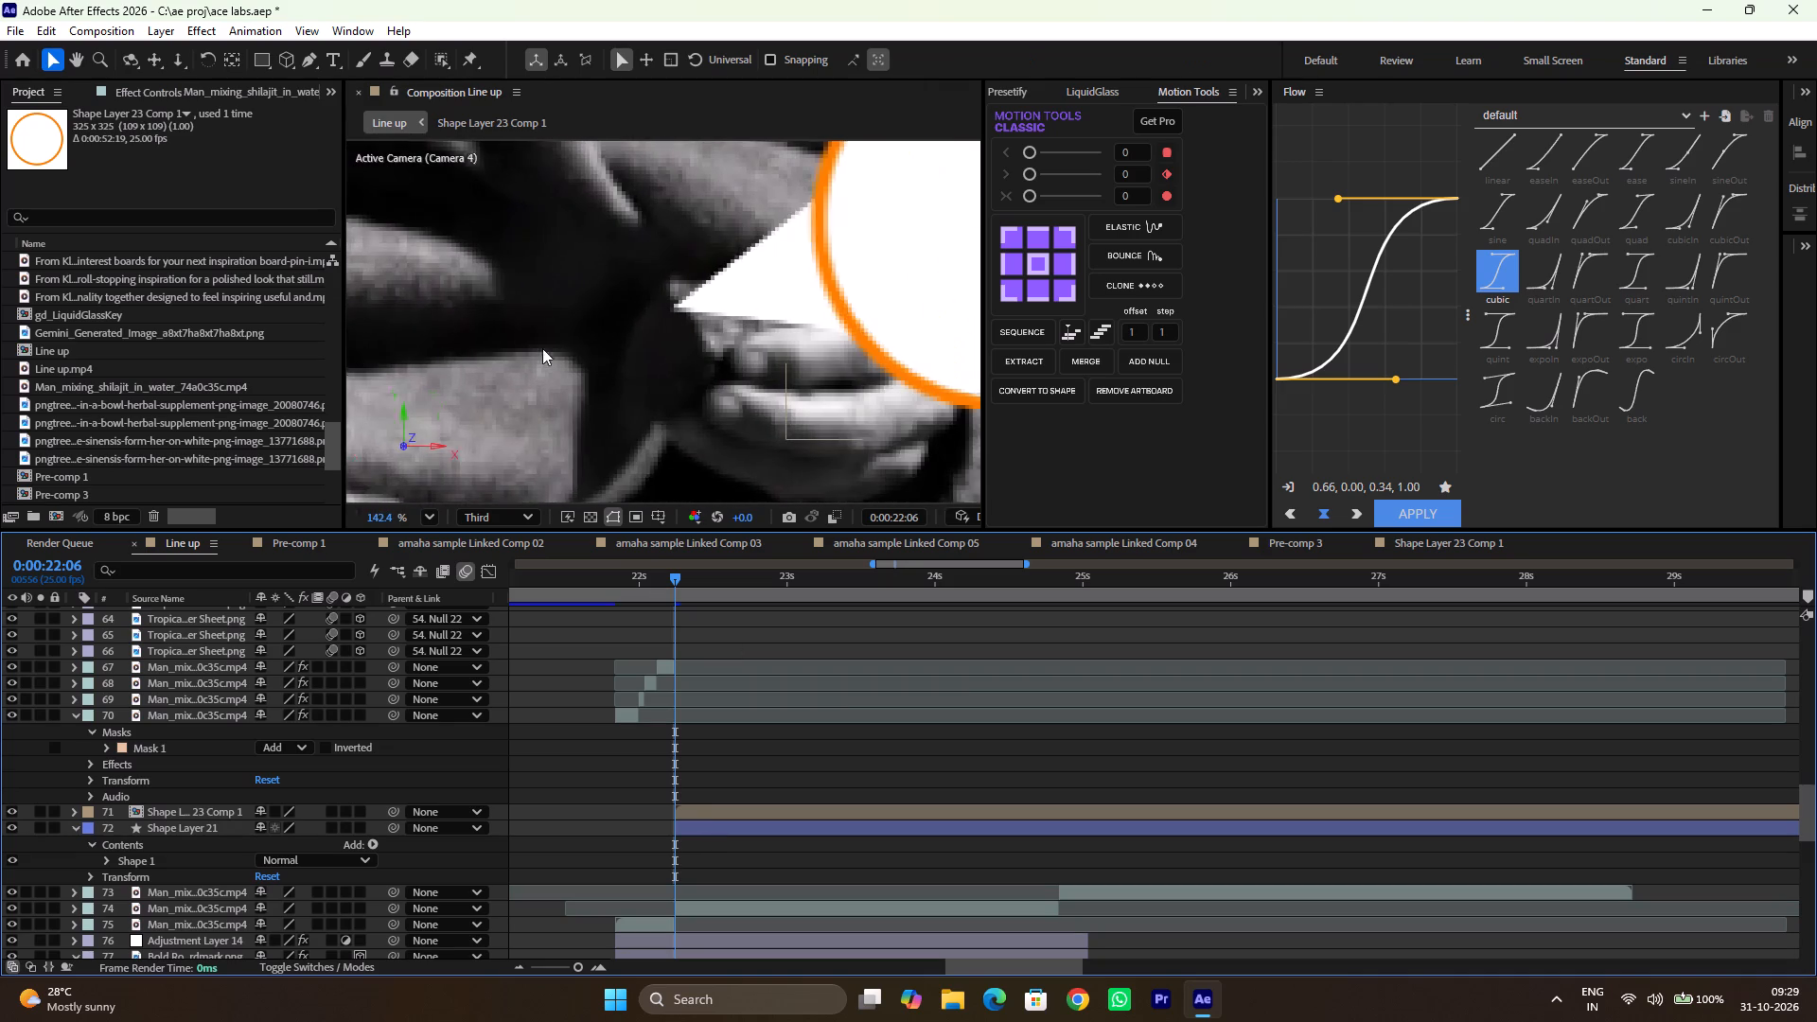
scroll(542, 348, "left", 1)
left_click_drag(257, 61, 316, 51)
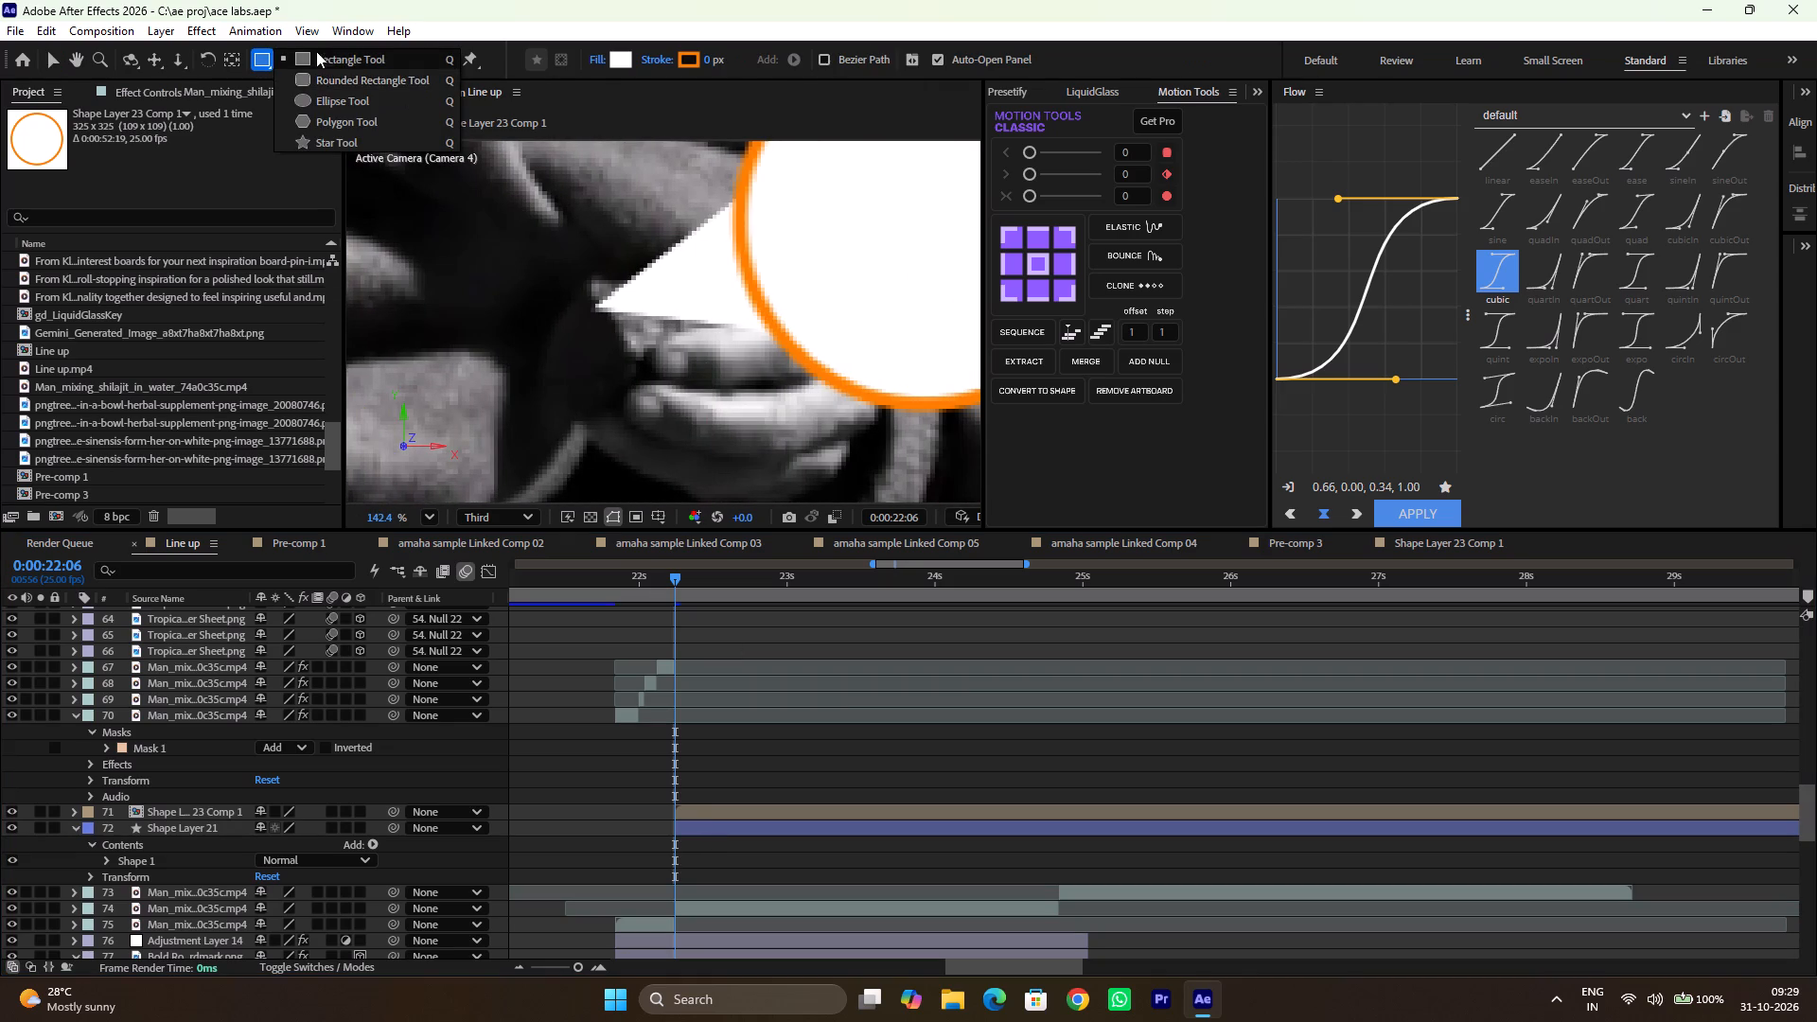
left_click_drag(316, 51, 316, 105)
left_click(701, 779)
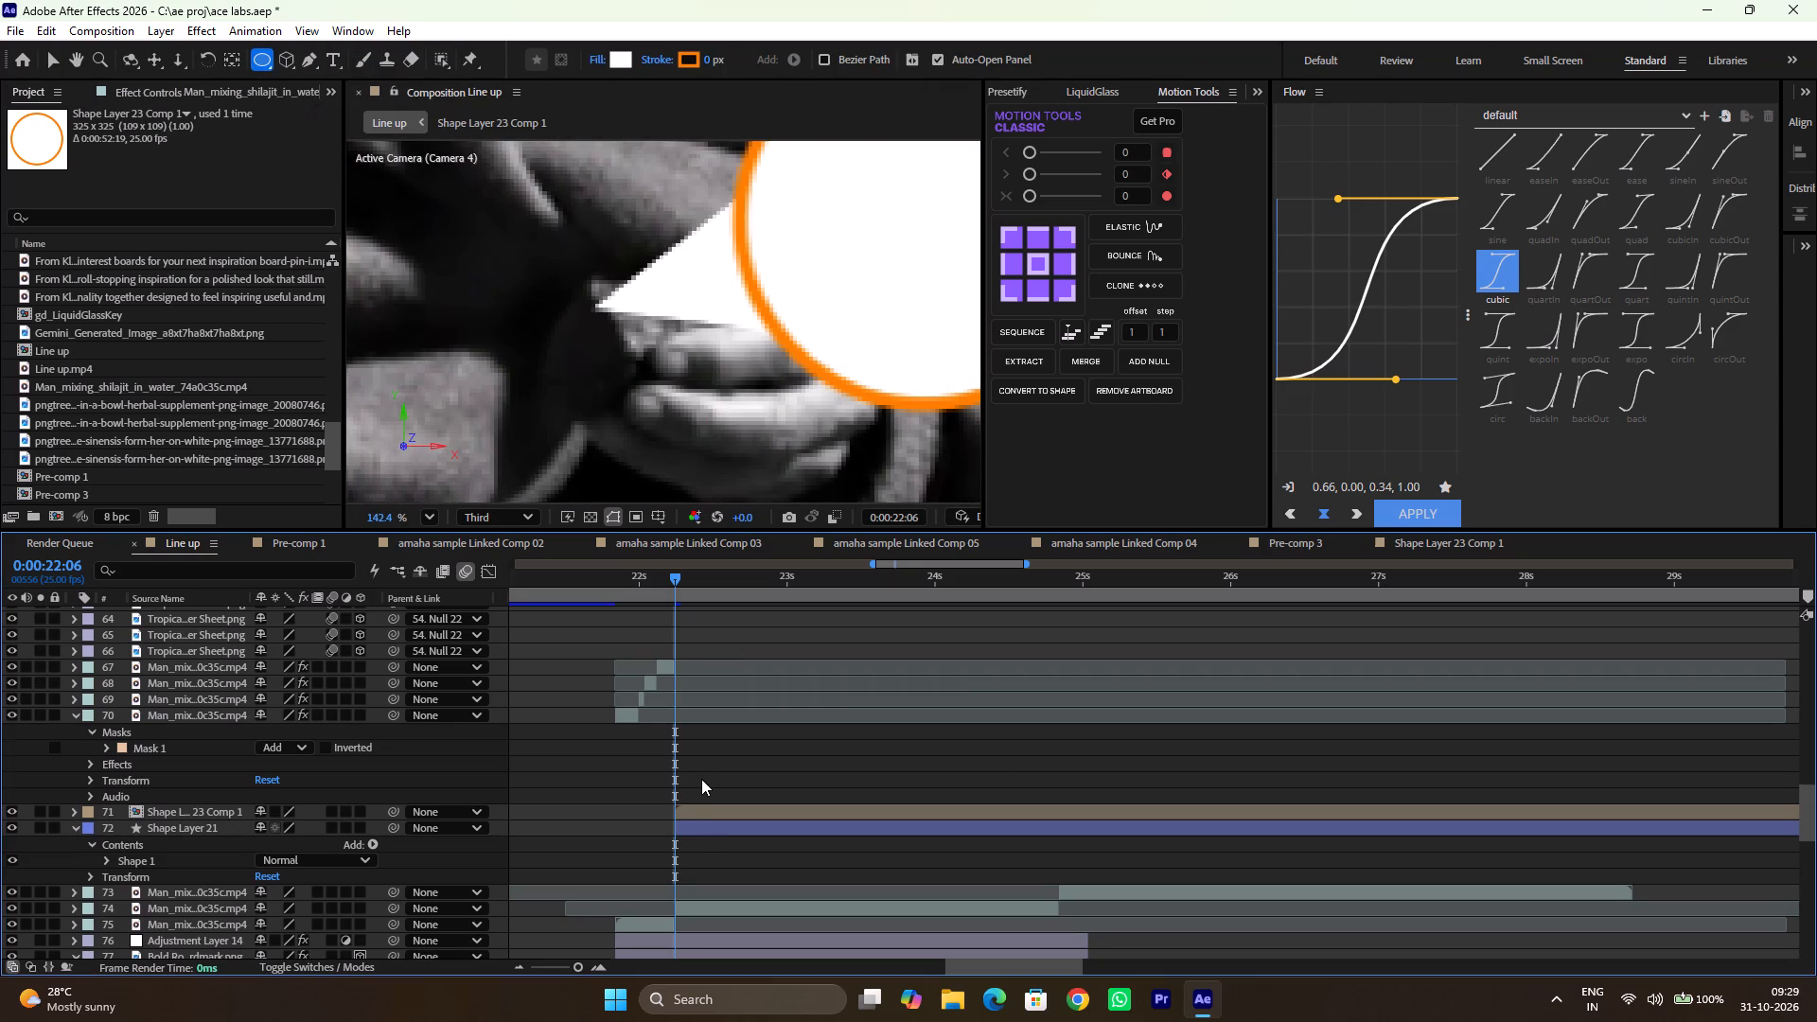
left_click_drag(705, 62, 714, 66)
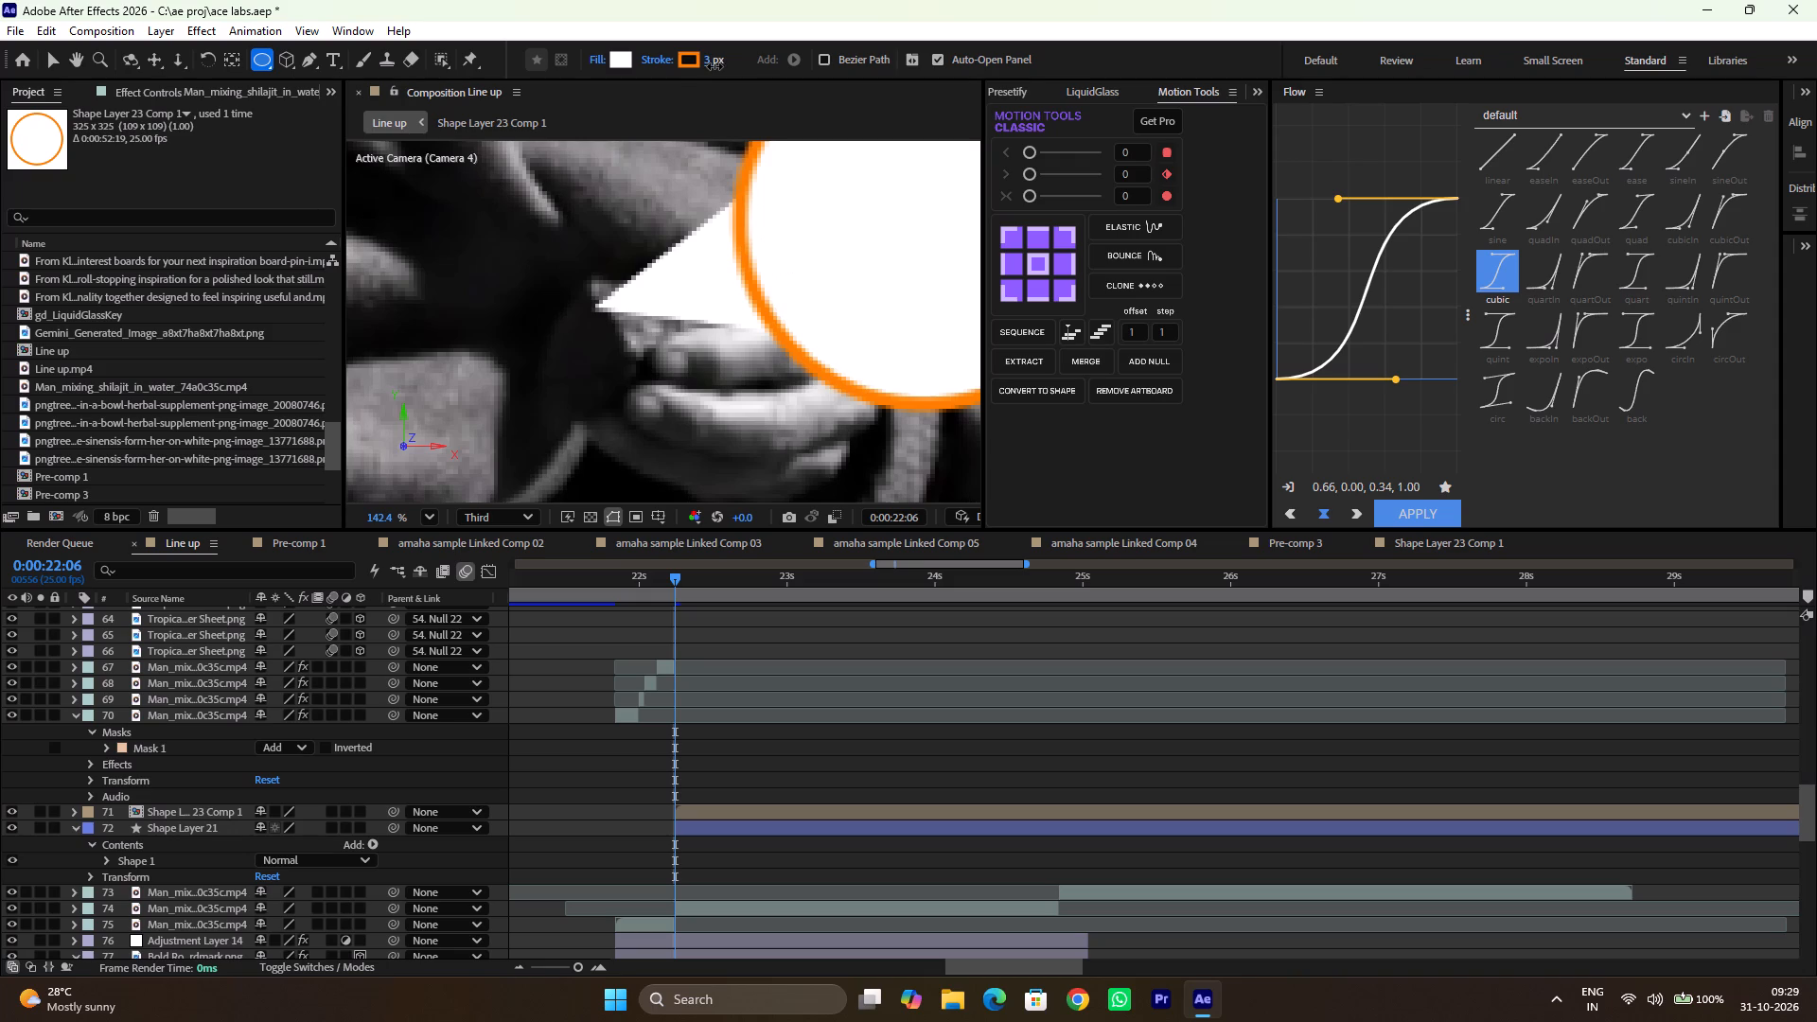
left_click_drag(714, 66, 719, 68)
left_click_drag(554, 271, 623, 350)
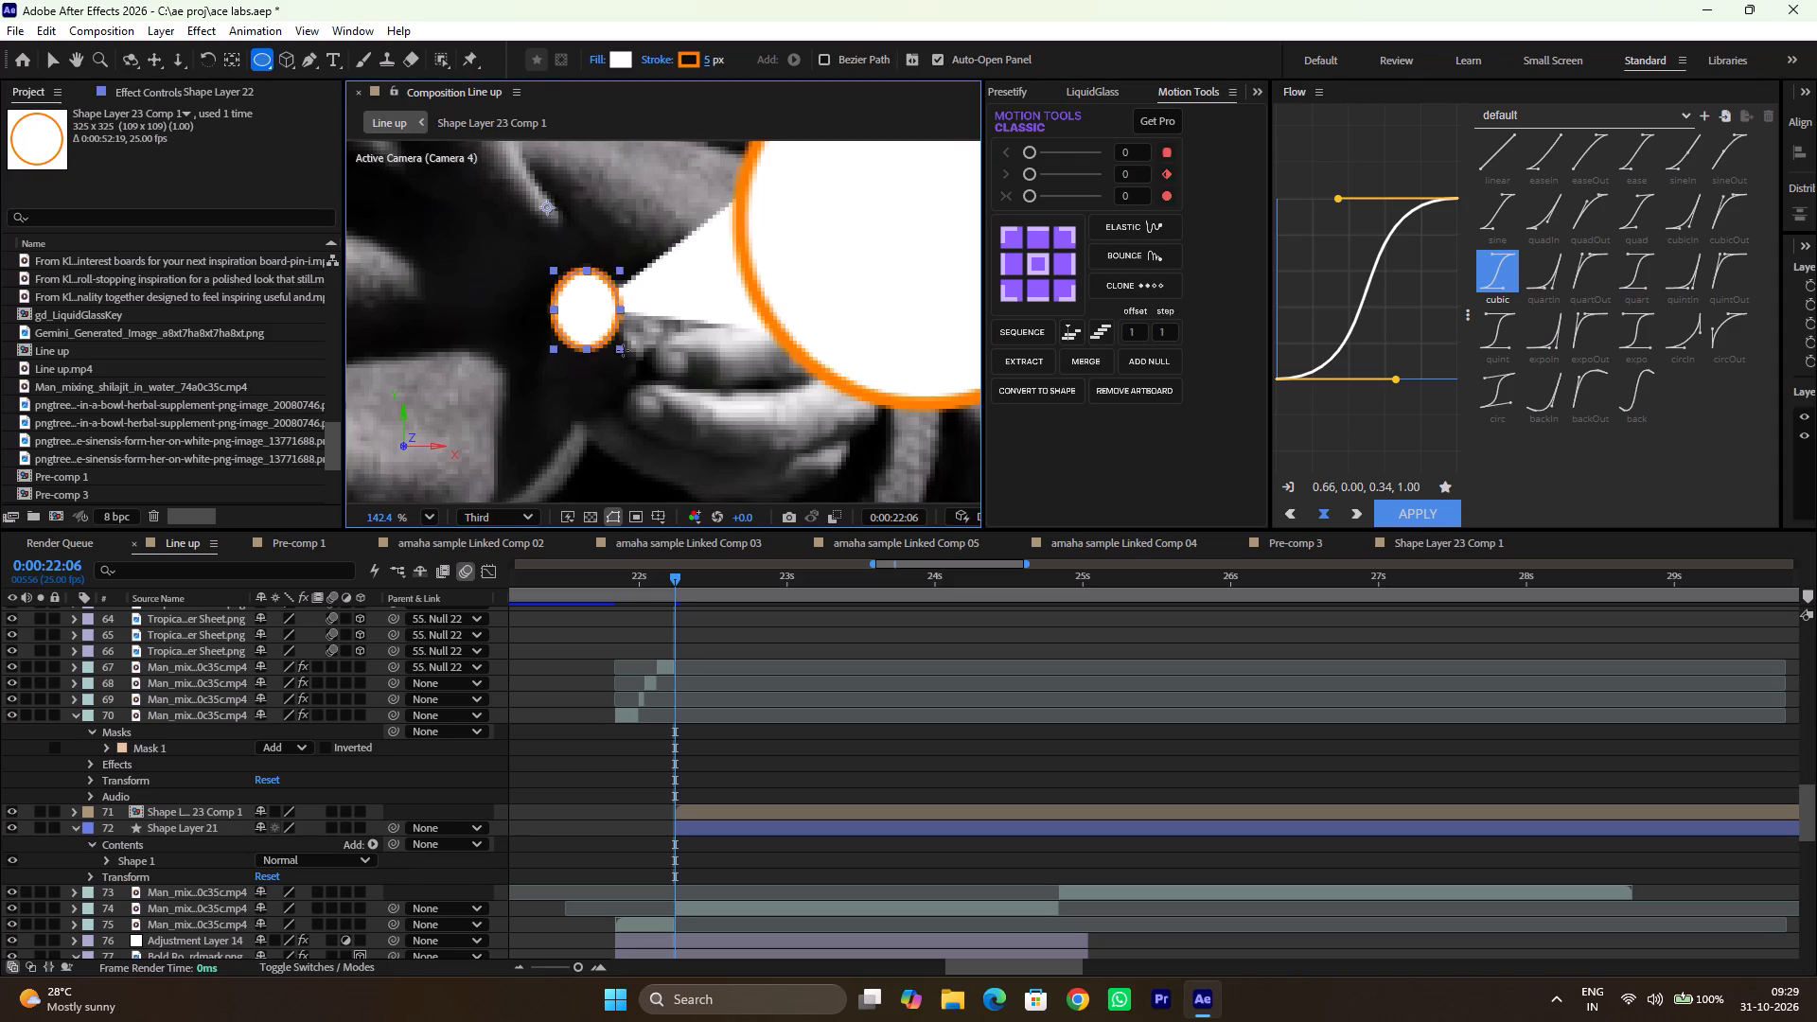
left_click_drag(623, 350, 624, 350)
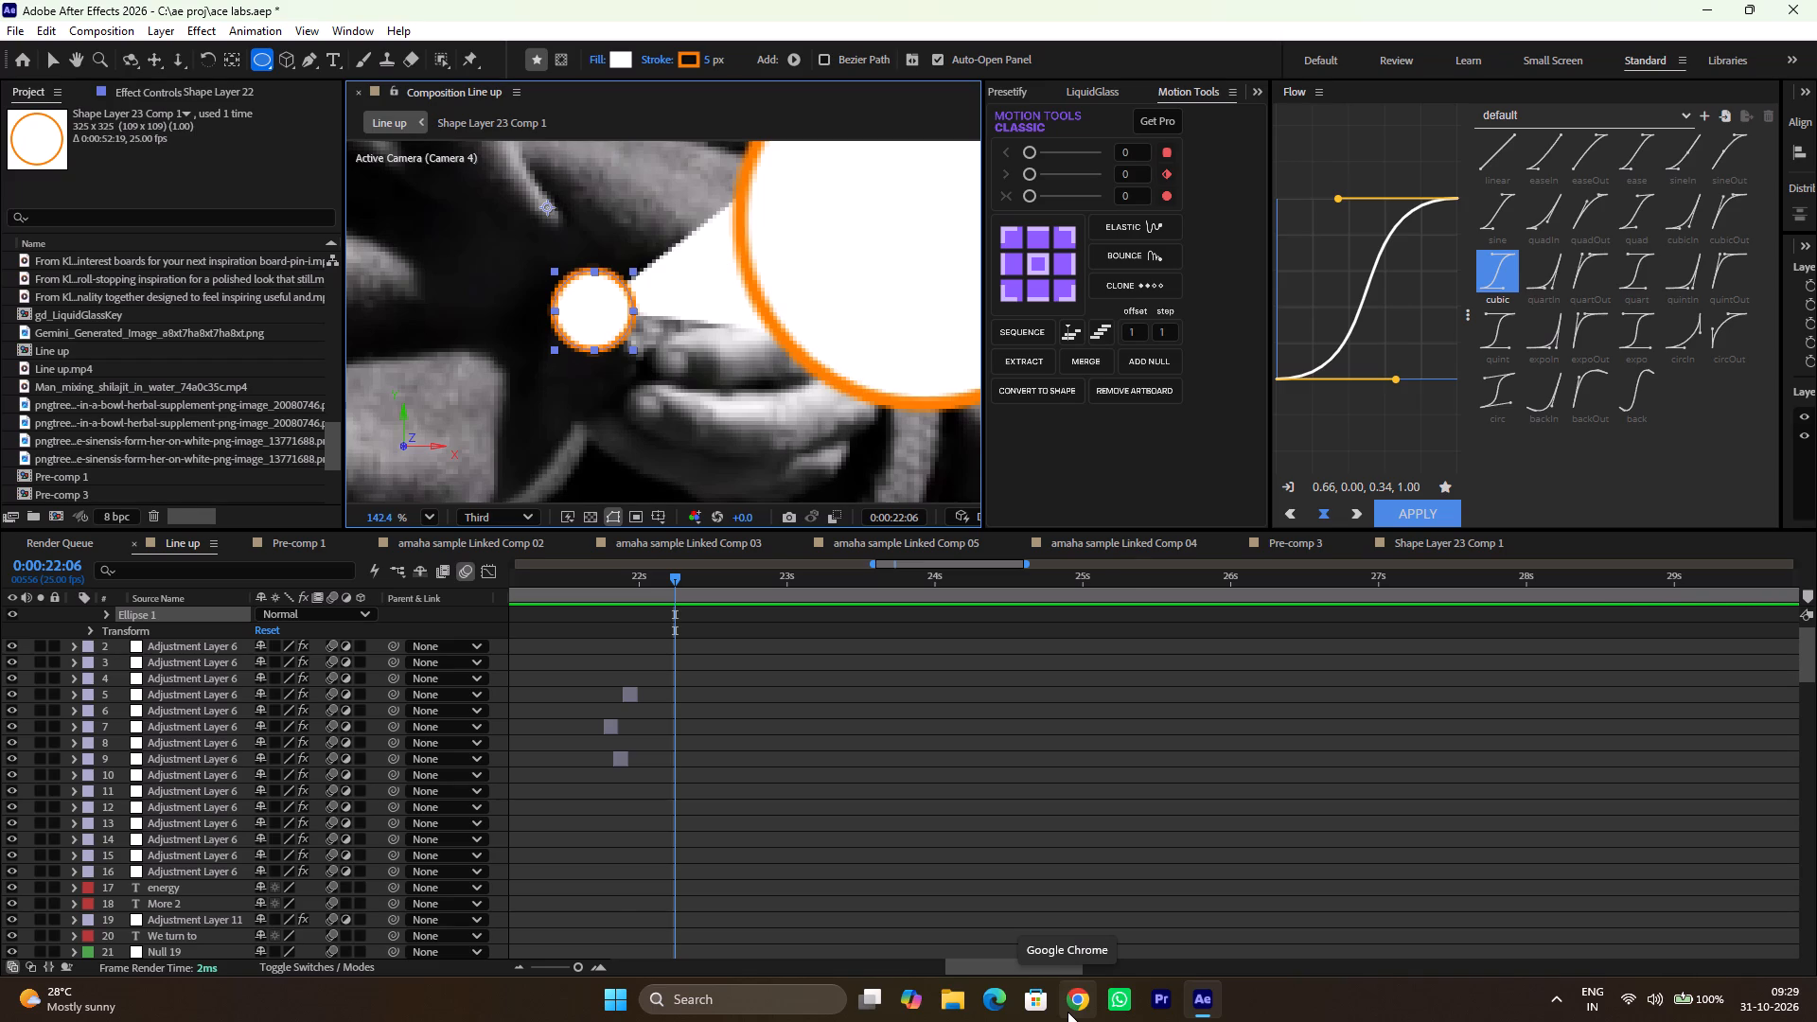
Move the new small circle's layer, Shape Layer 22, down the layer stack to directly below Shape Layer 21.
scroll(1062, 848, "down", 4)
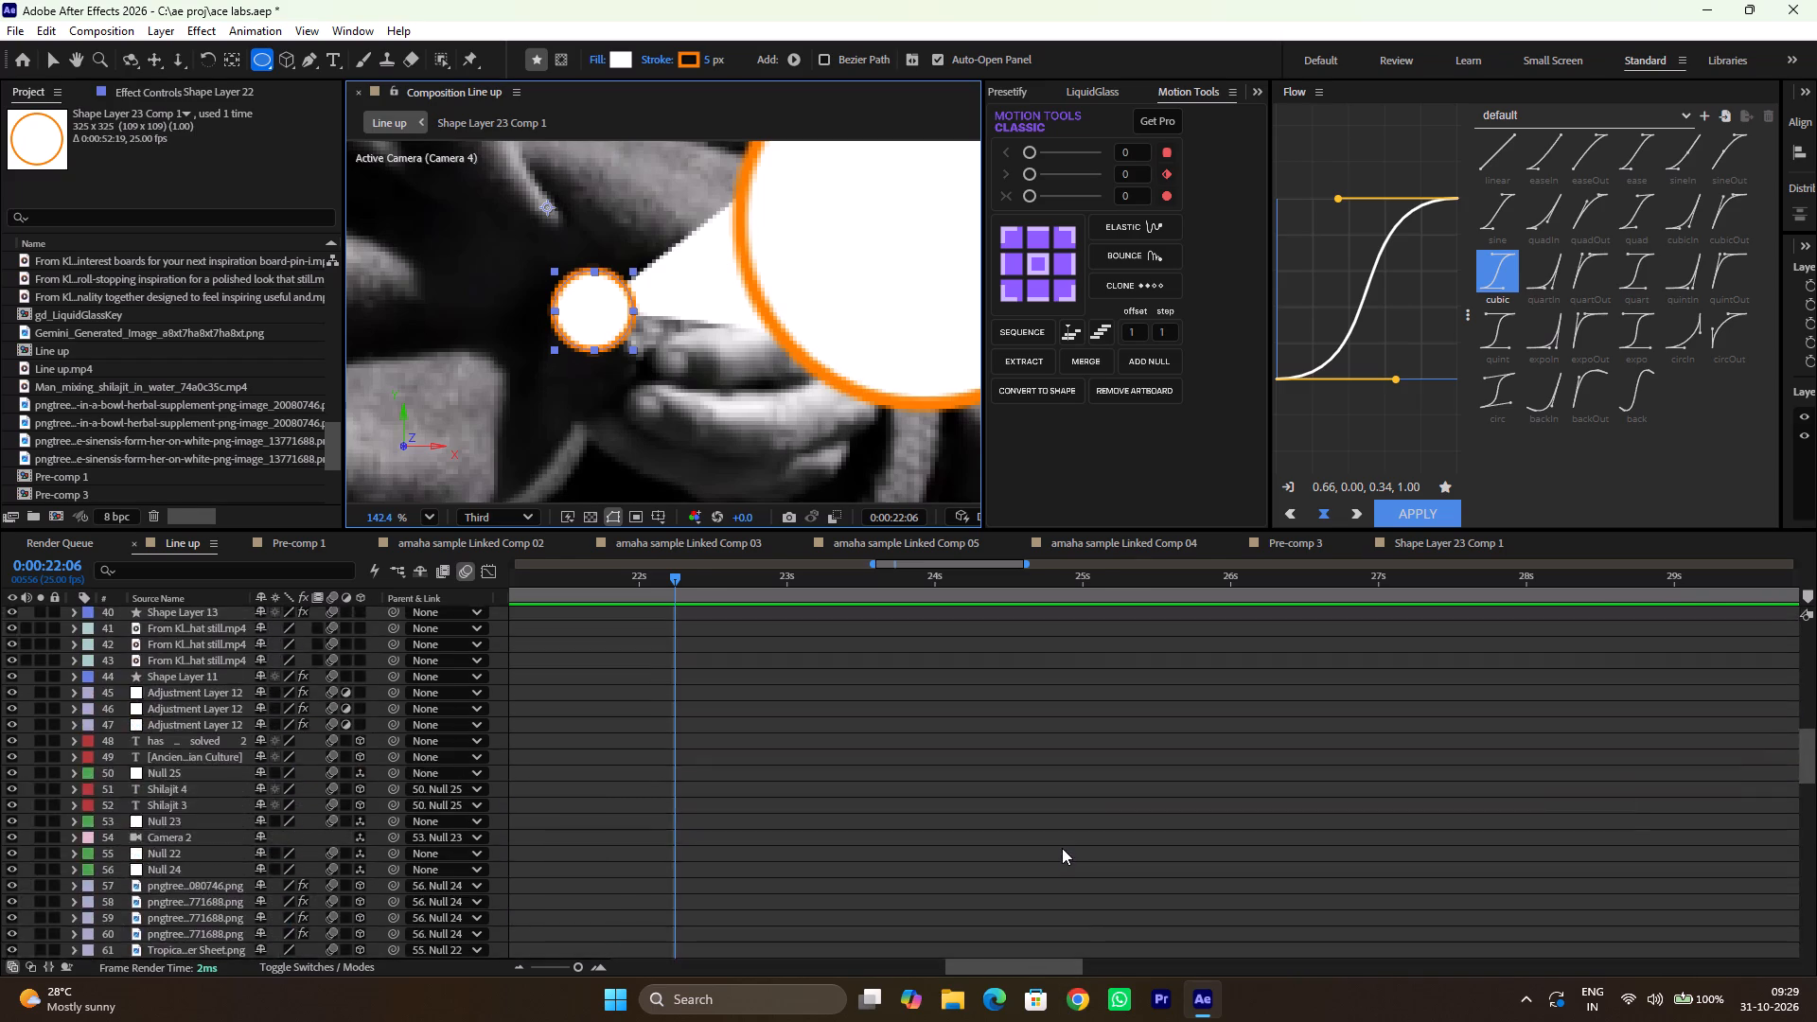
scroll(755, 710, "up", 1)
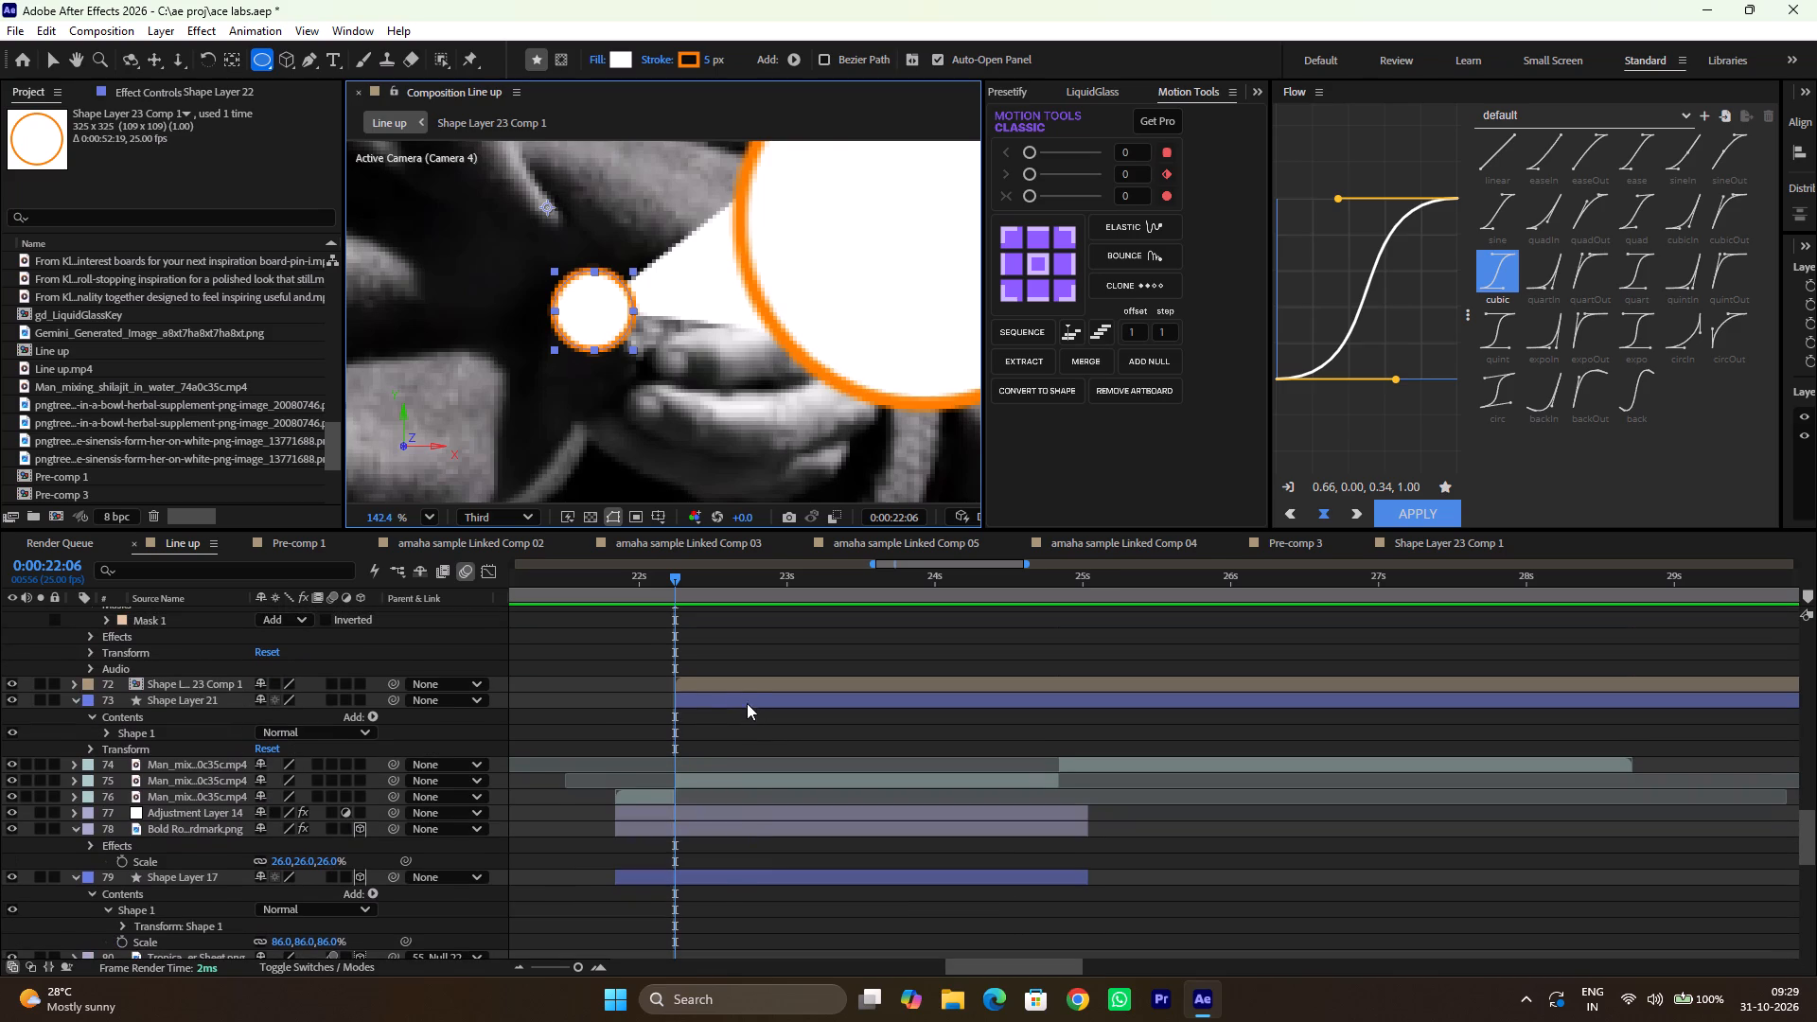
left_click(717, 877)
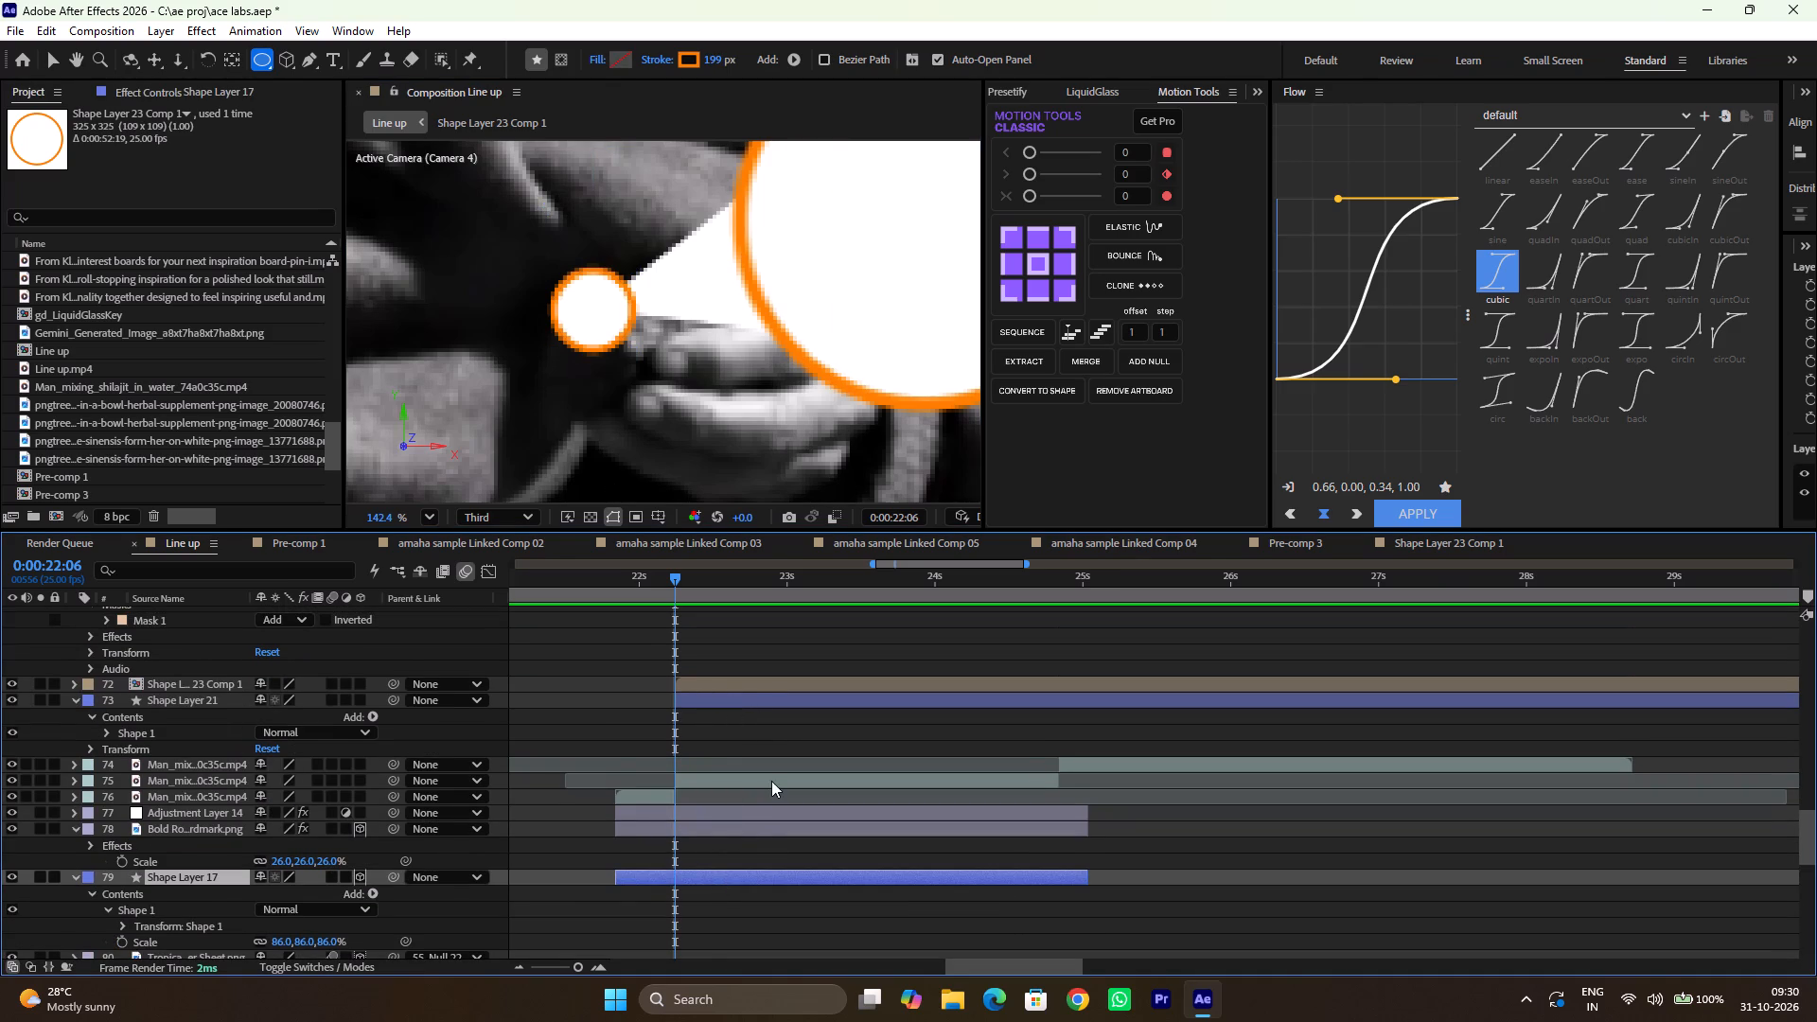
scroll(771, 781, "up", 10)
left_click_drag(200, 609, 221, 926)
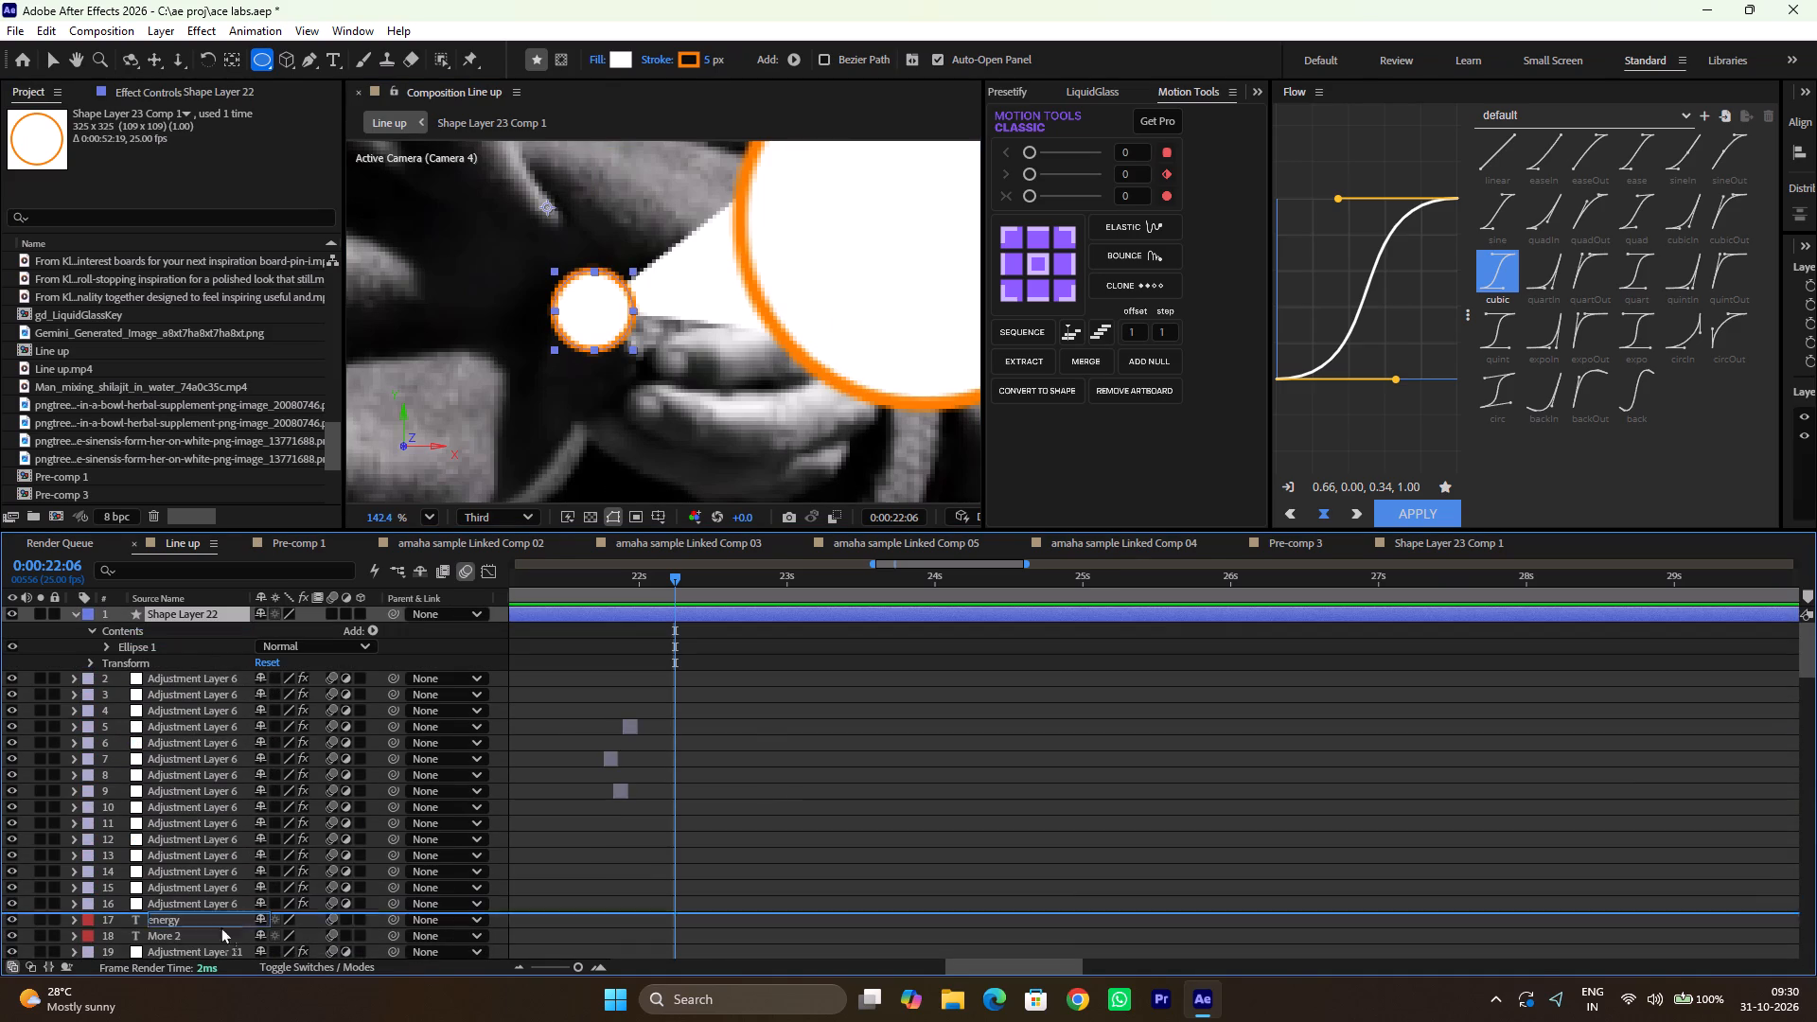
left_click_drag(221, 926, 241, 852)
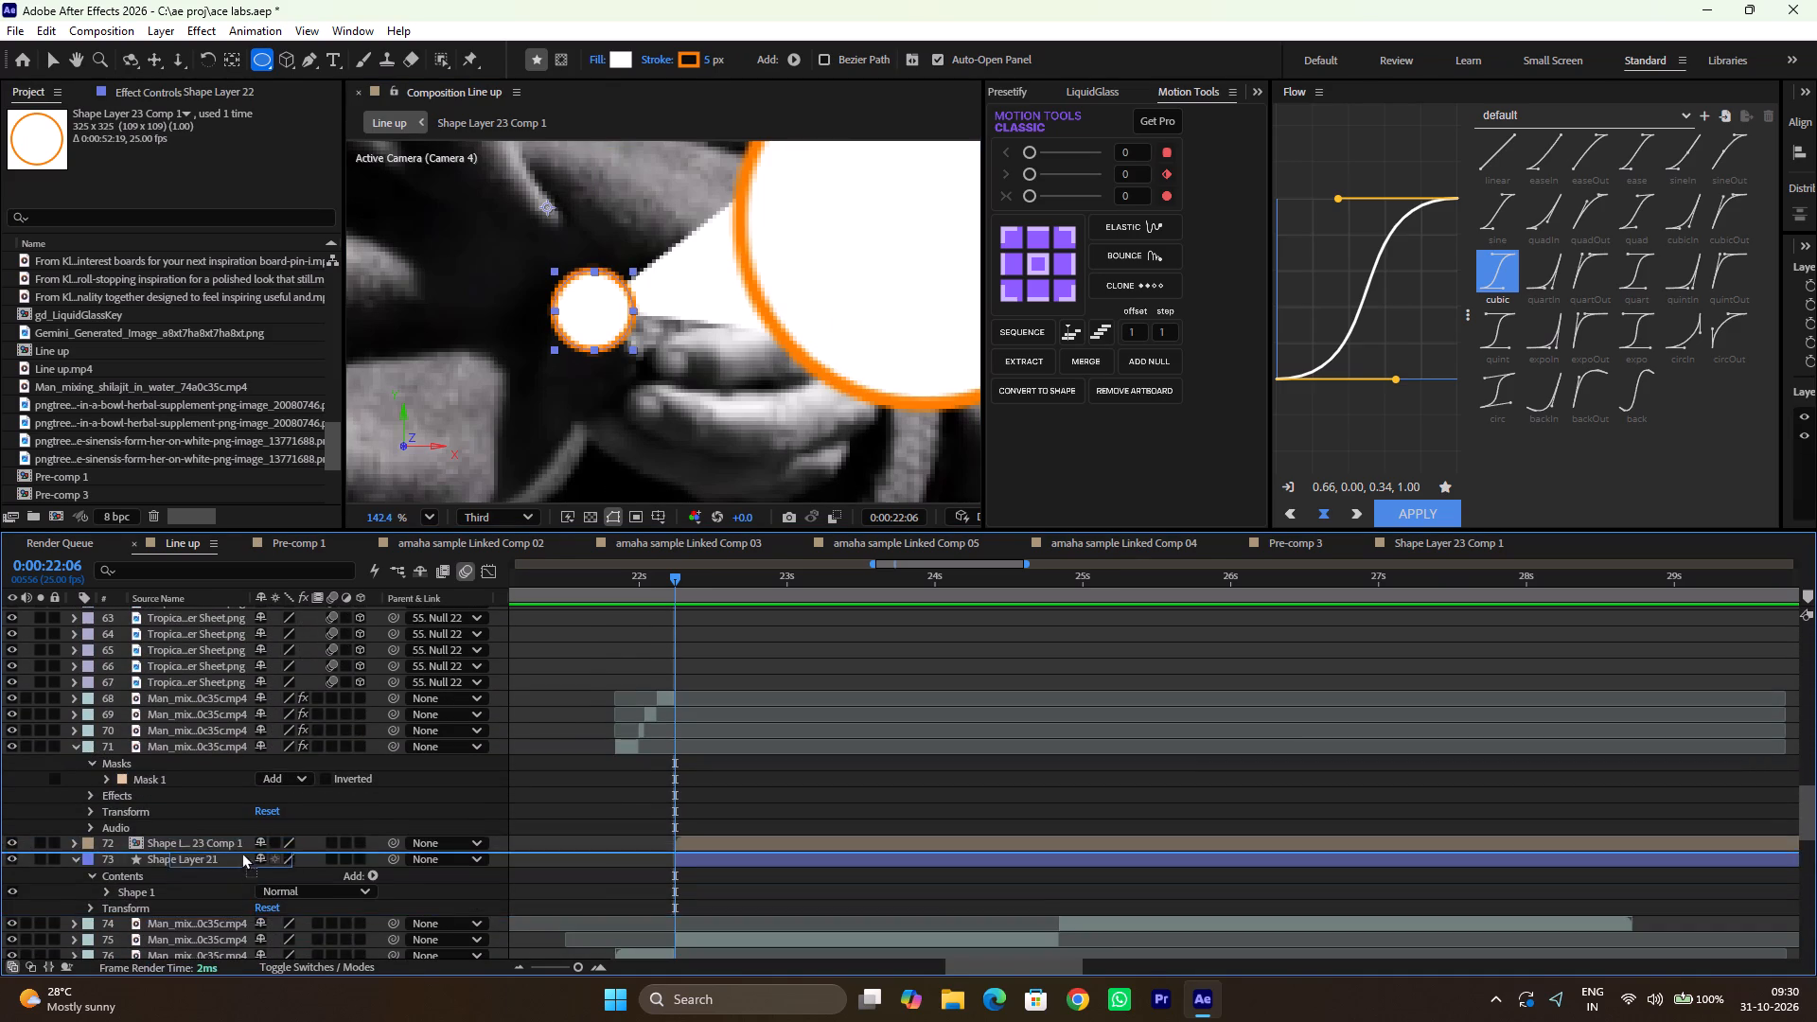
left_click_drag(241, 852, 250, 880)
Split the small circle's layer at 0:00:22:06 and delete the part before that time.
key("ctrl+shift+d")
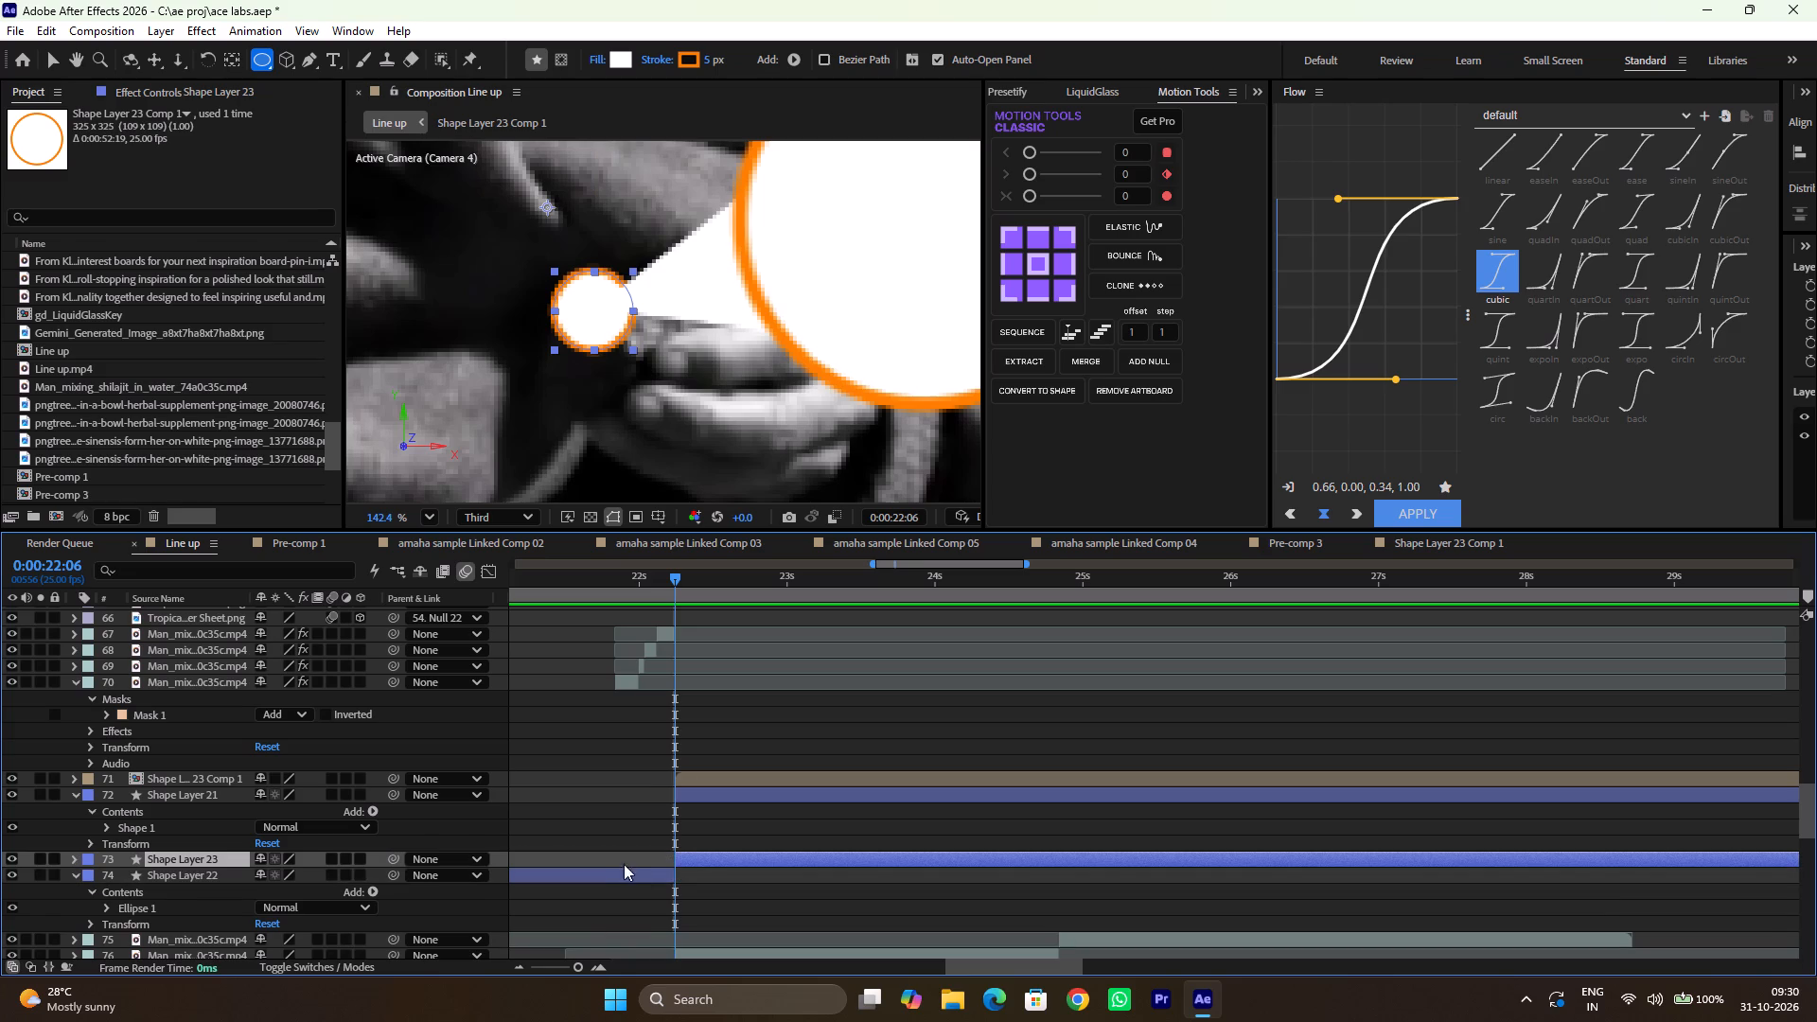
left_click(622, 880)
key("BackSpace")
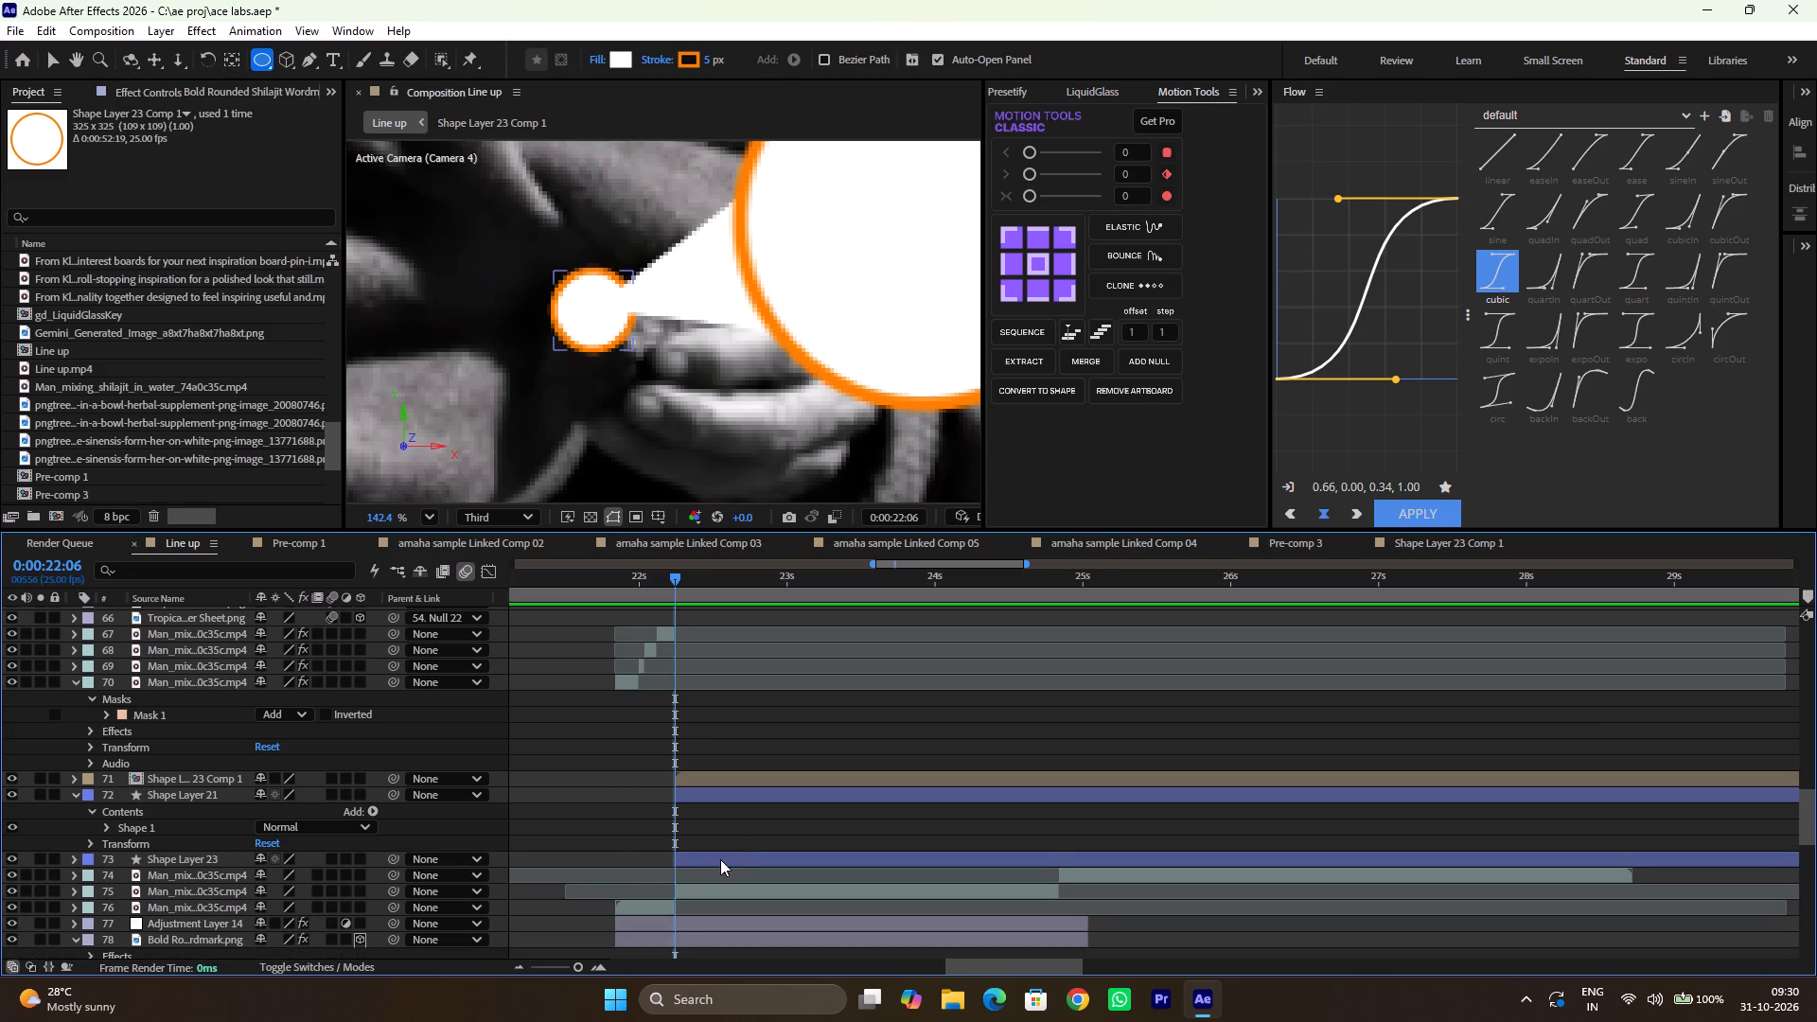
Centre the anchor point of Shape Layer 23, the small orange-outlined circle, using Motion Tools.
left_click(721, 863)
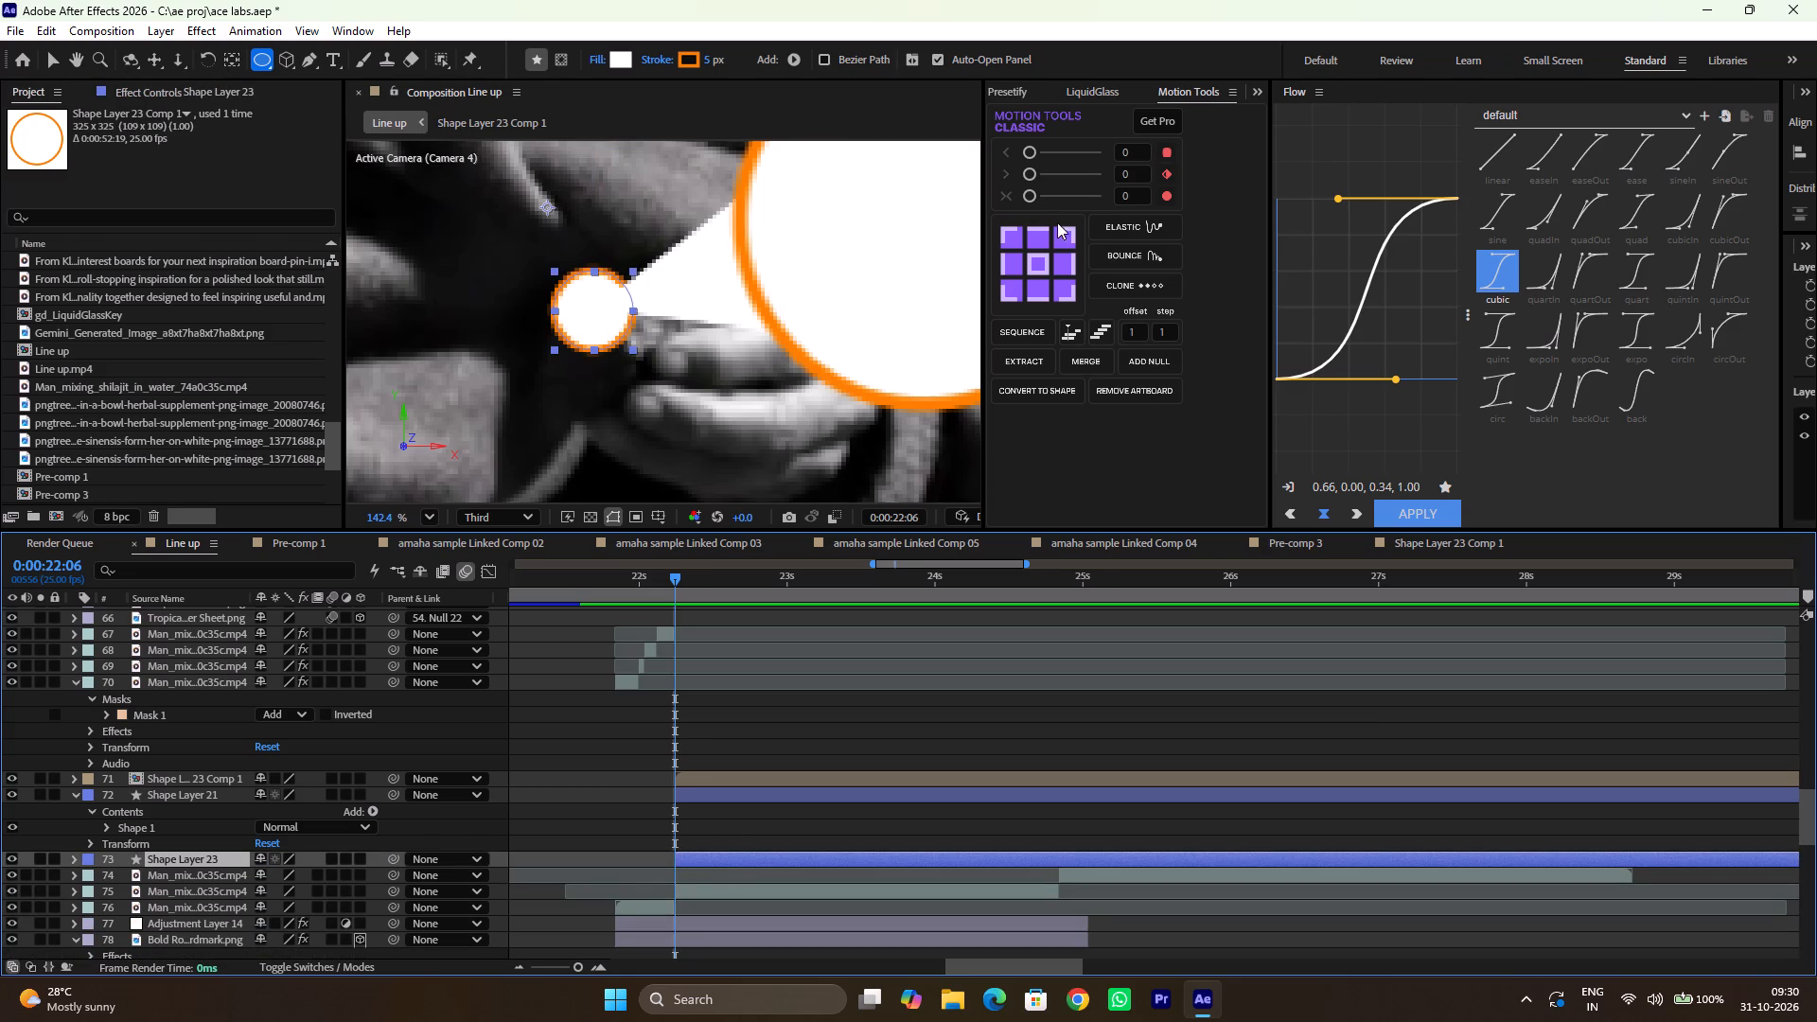
left_click(1040, 266)
Centre the anchor point of Shape Layer 21, the white cone, using Motion Tools.
scroll(513, 276, "left", 1)
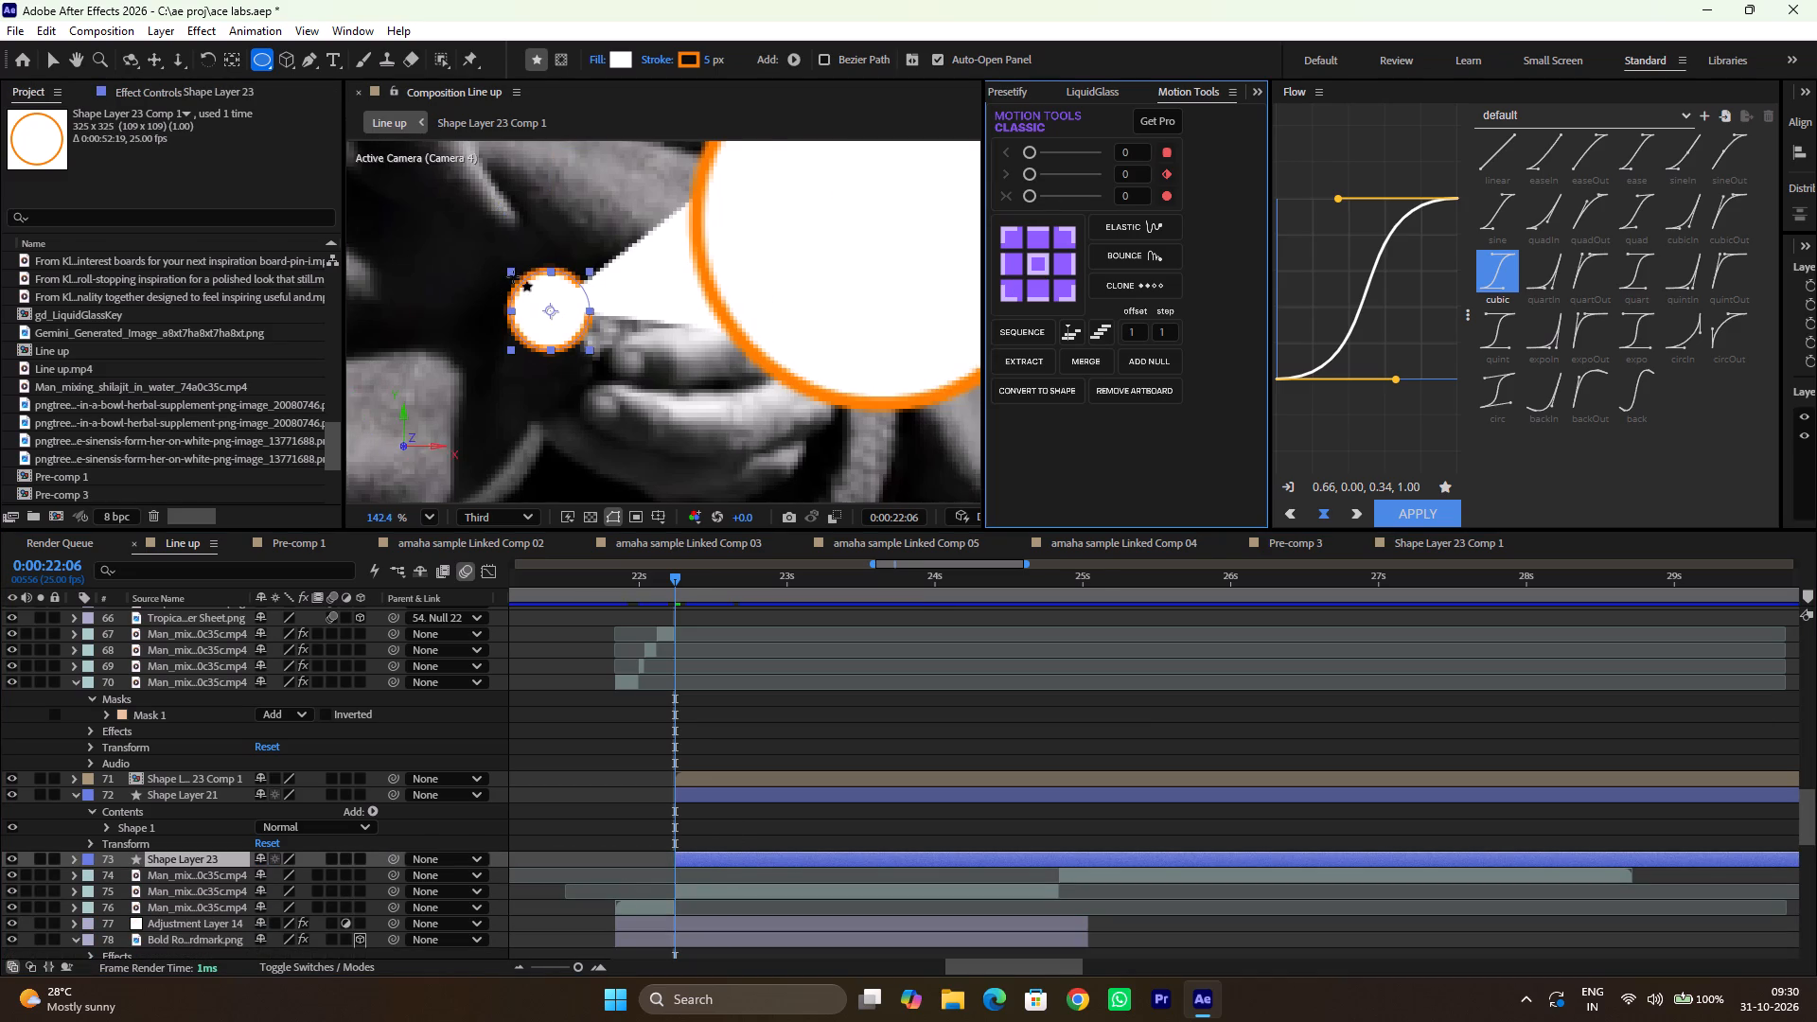
scroll(513, 276, "left", 1)
scroll(513, 276, "down", 5, "ctrl")
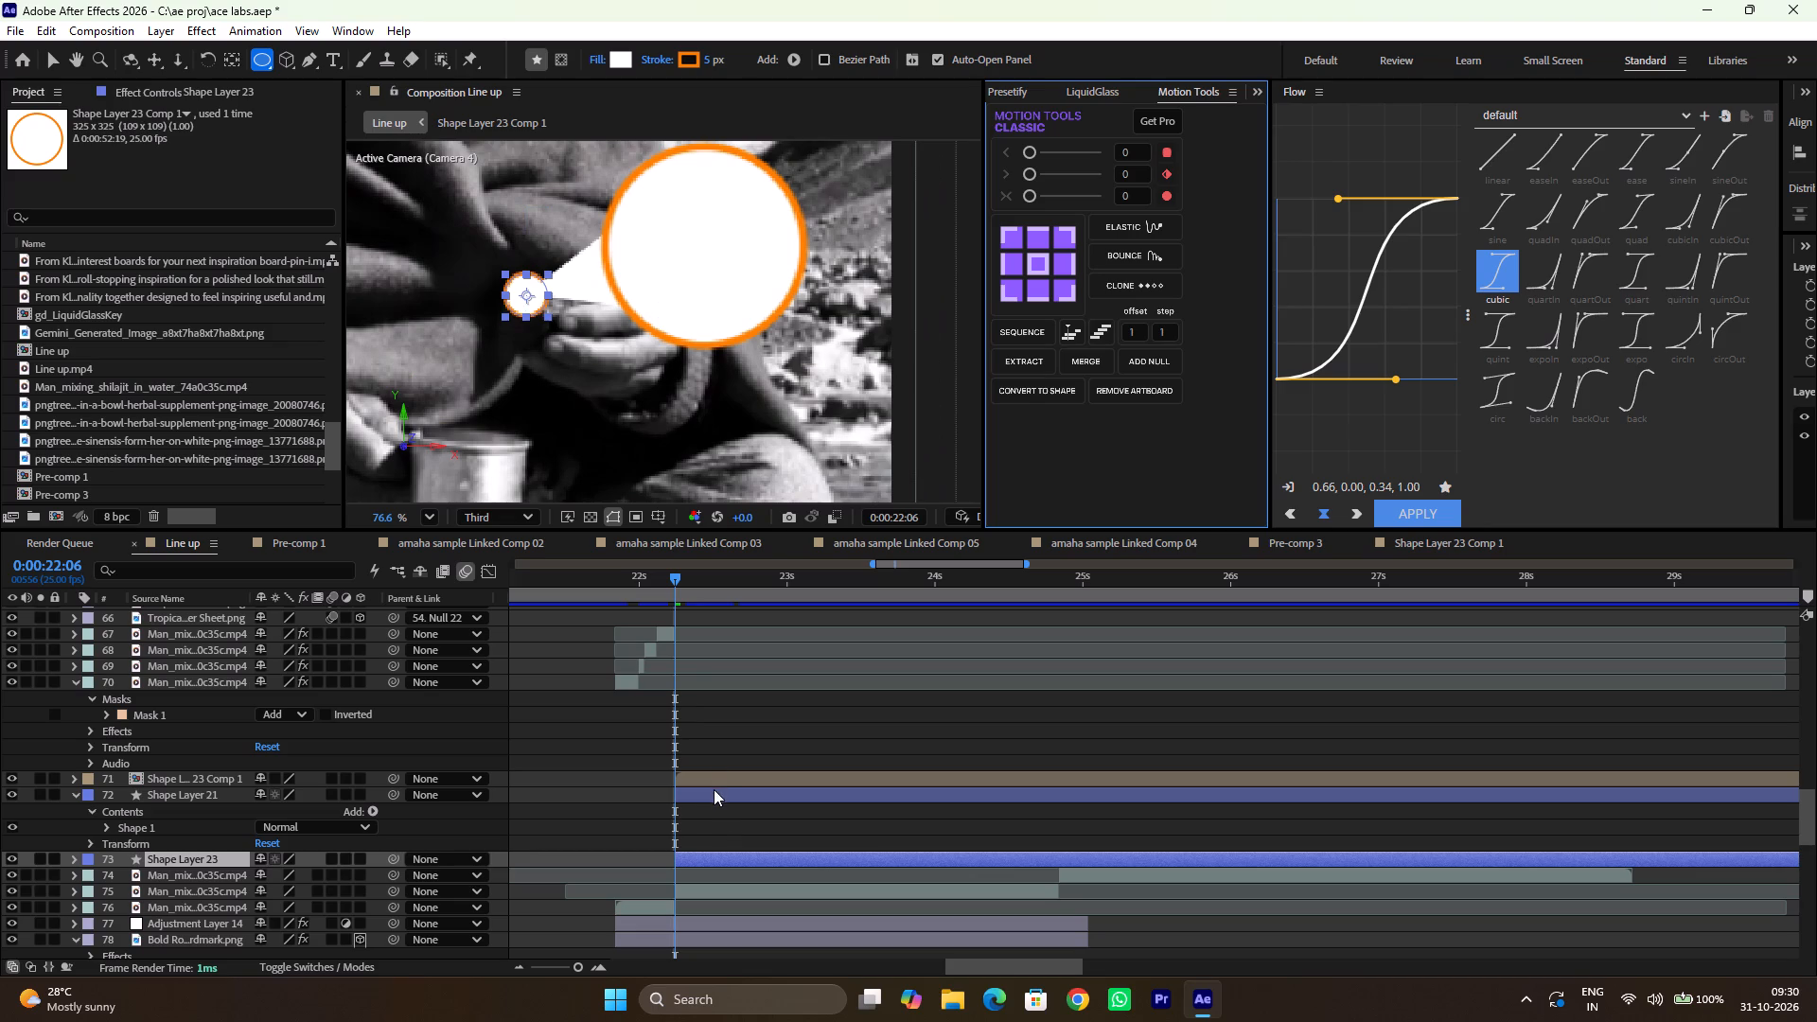
left_click(714, 793)
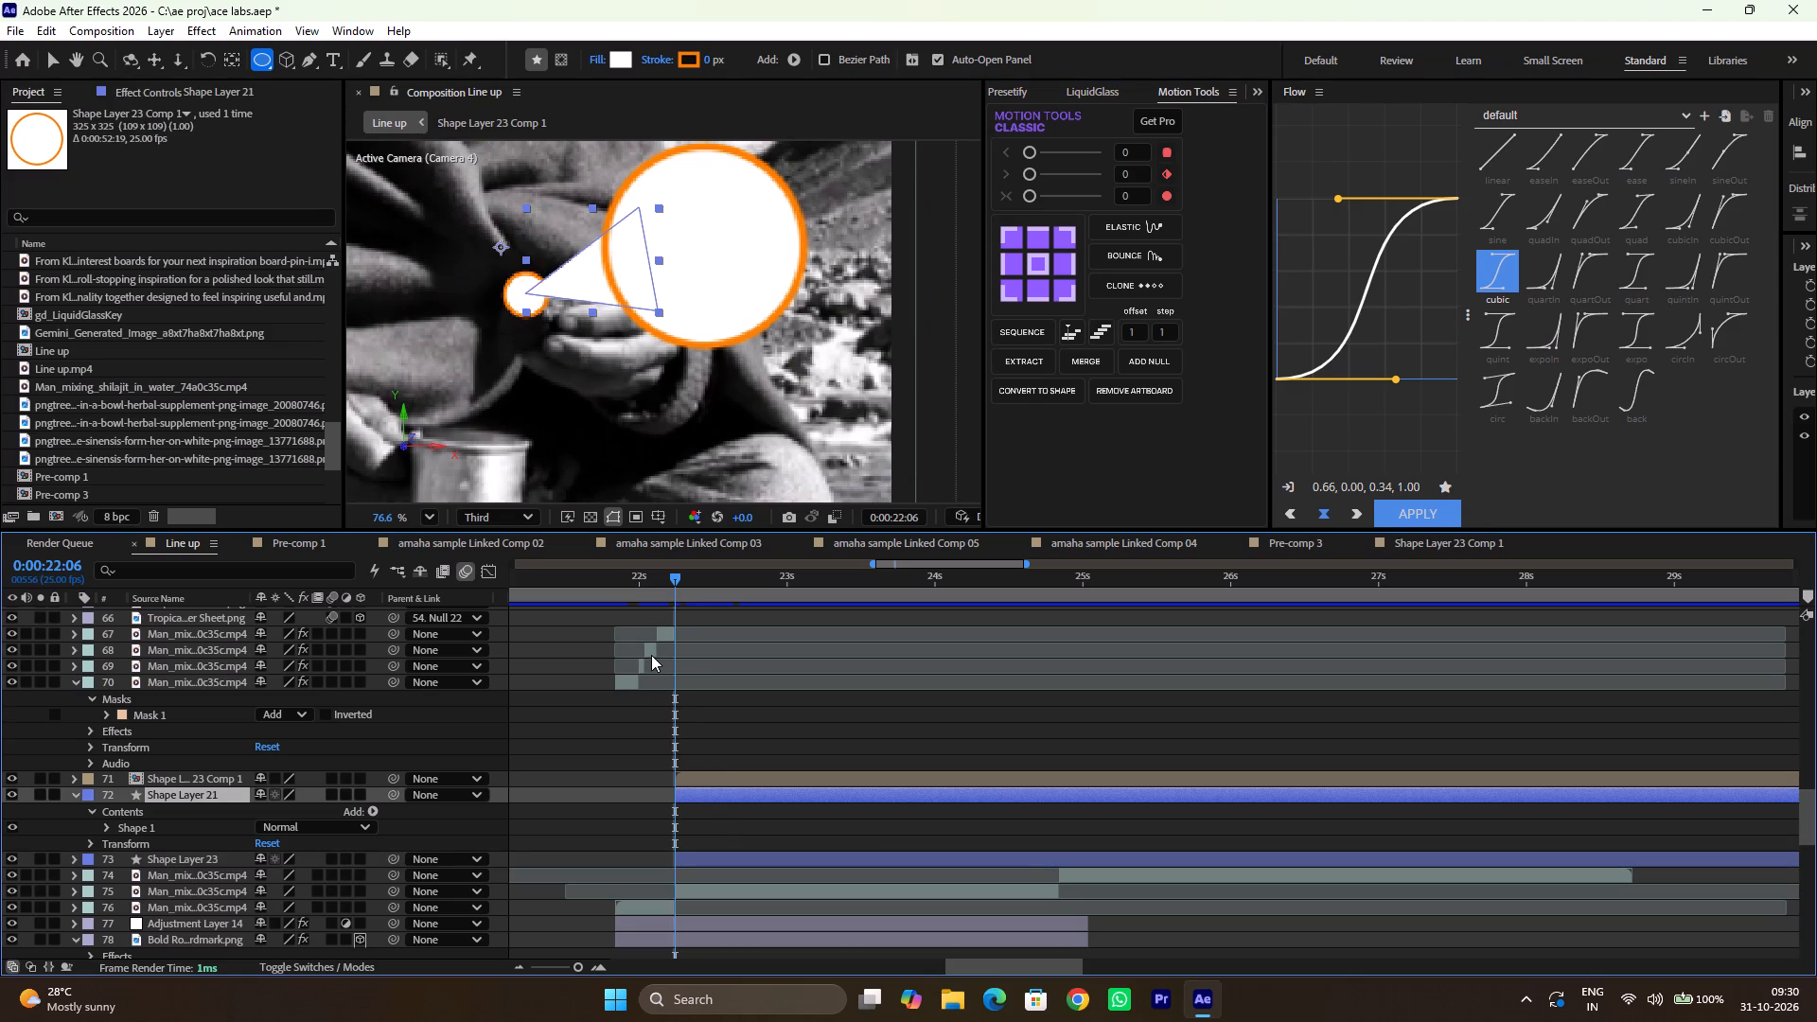
left_click(1039, 264)
Reveal the opacity property of Shape Layer 21, the white cone, and open its value for editing.
scroll(628, 270, "up", 5, "ctrl")
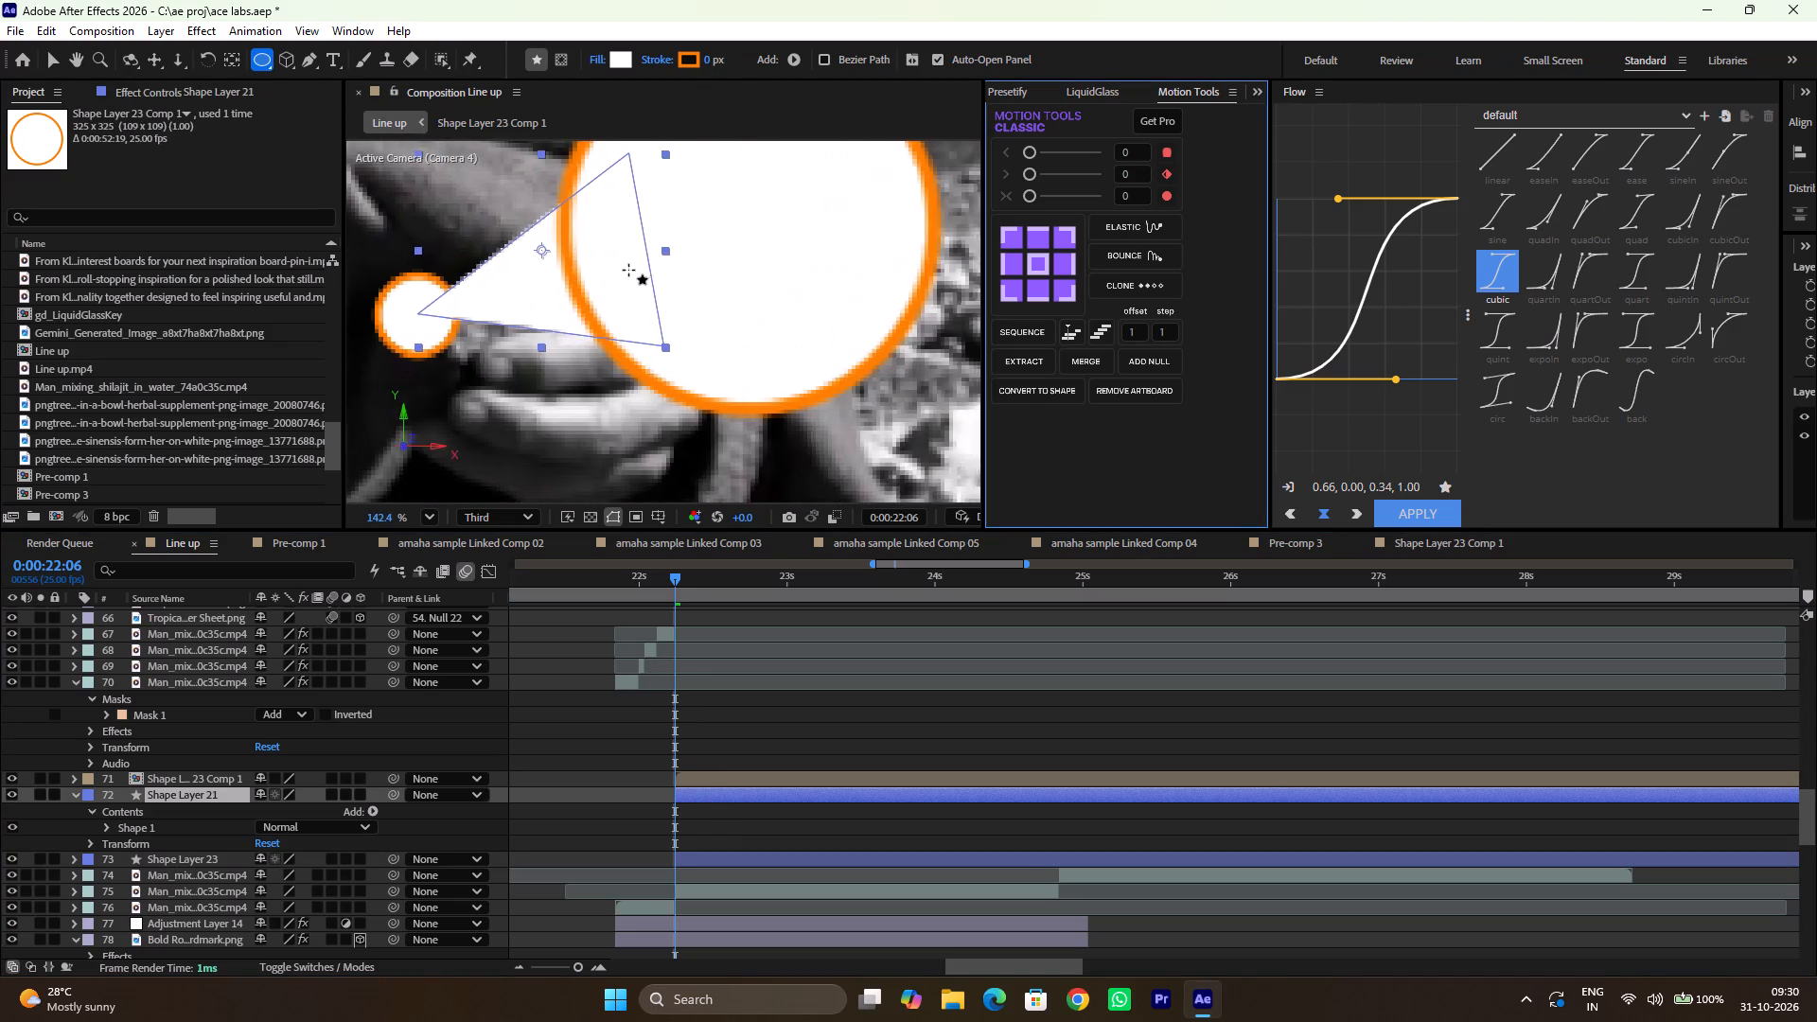
scroll(628, 270, "up", 4, "ctrl")
scroll(628, 270, "up", 1)
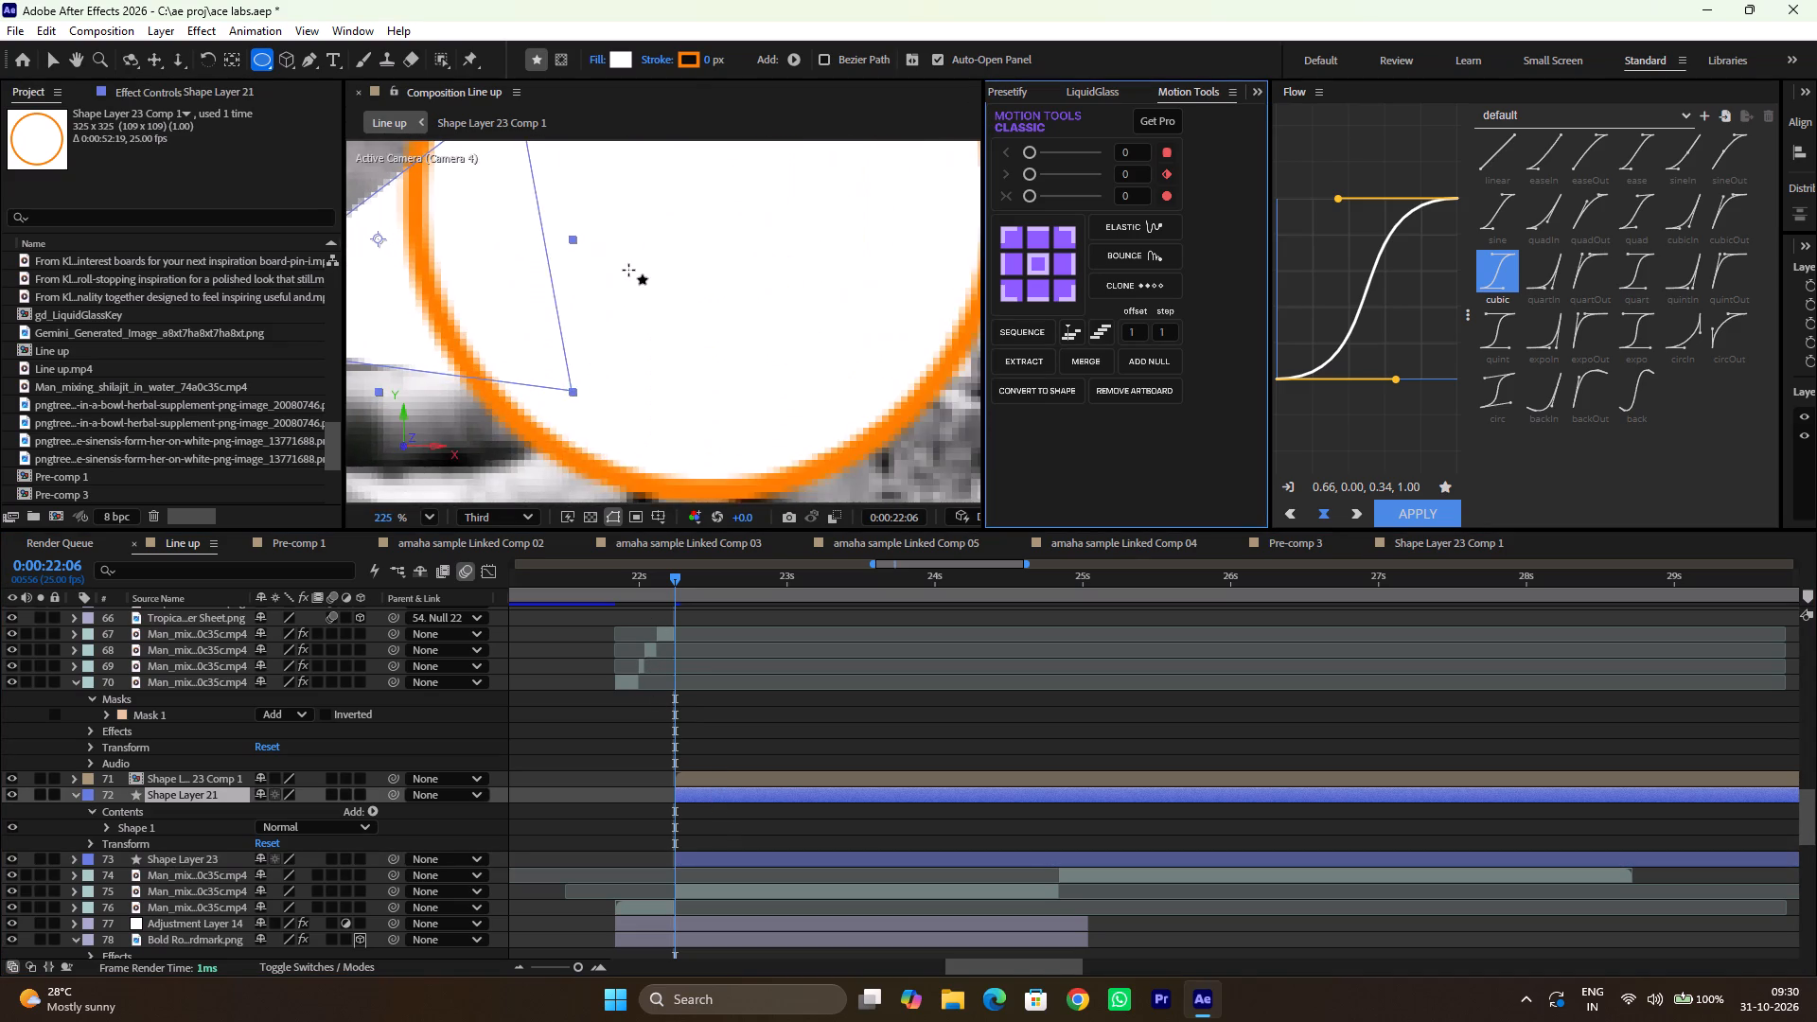
scroll(628, 270, "up", 1)
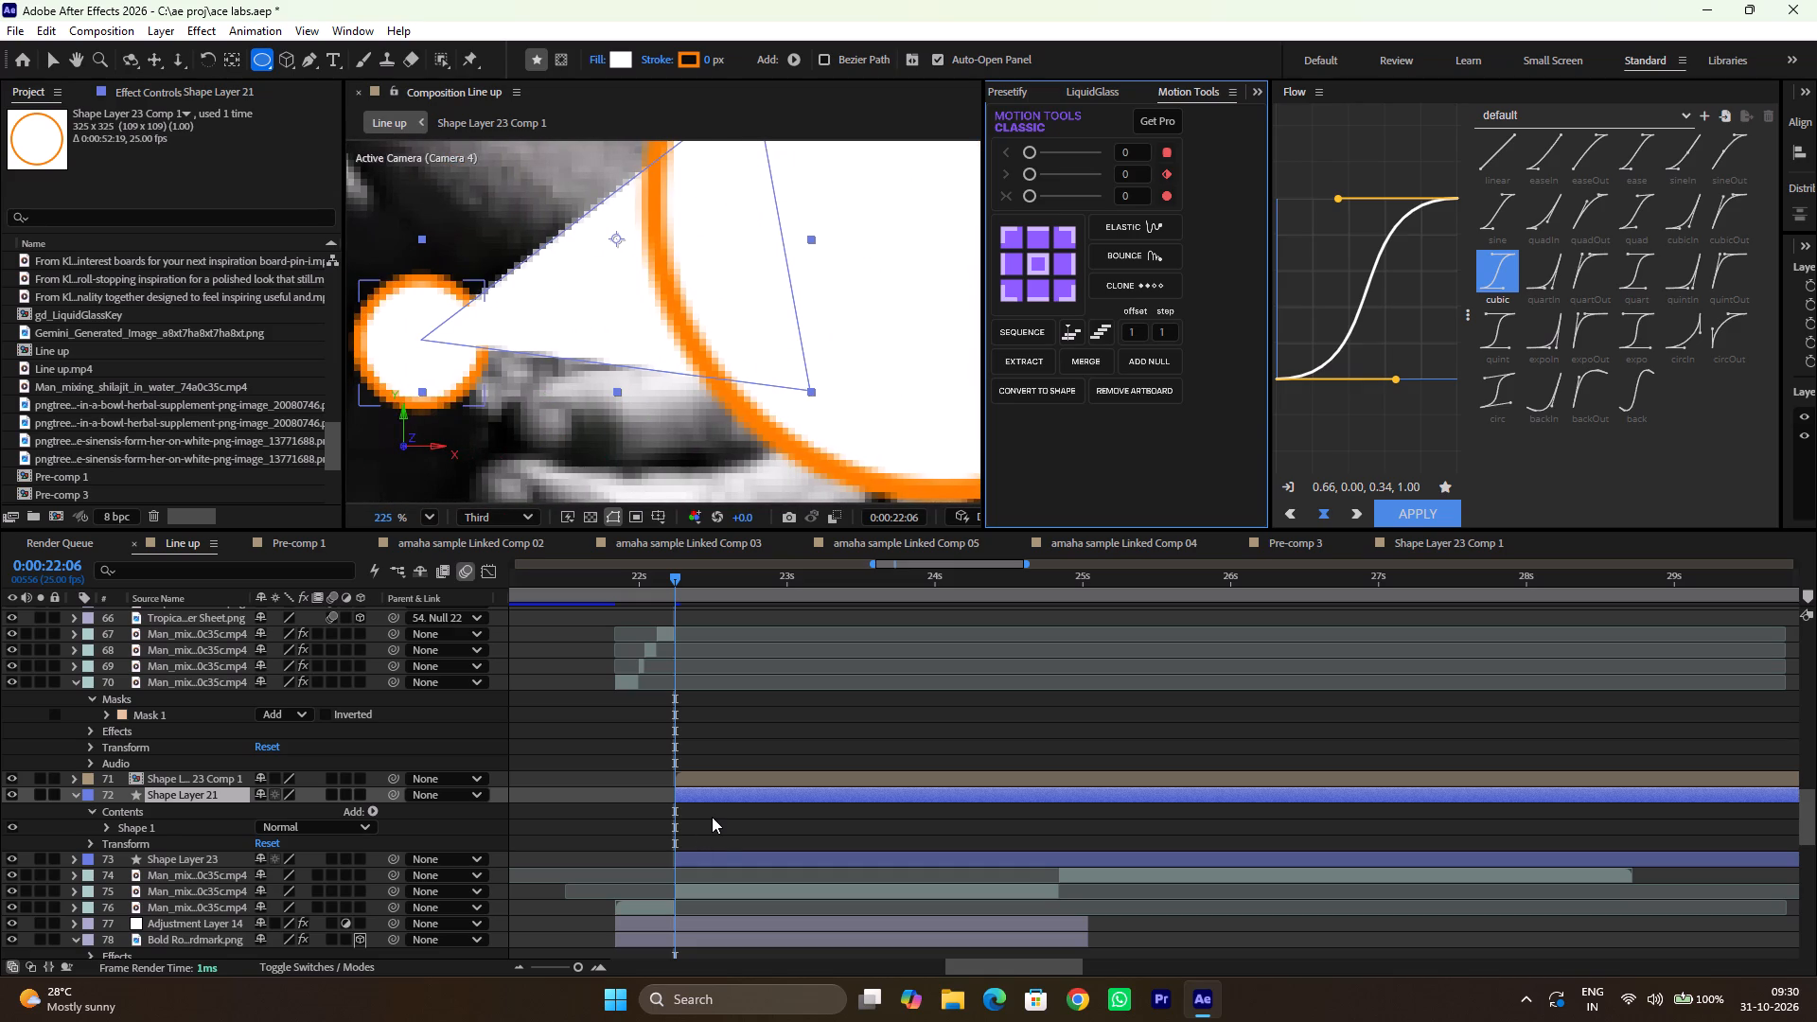
key("t")
left_click(262, 816)
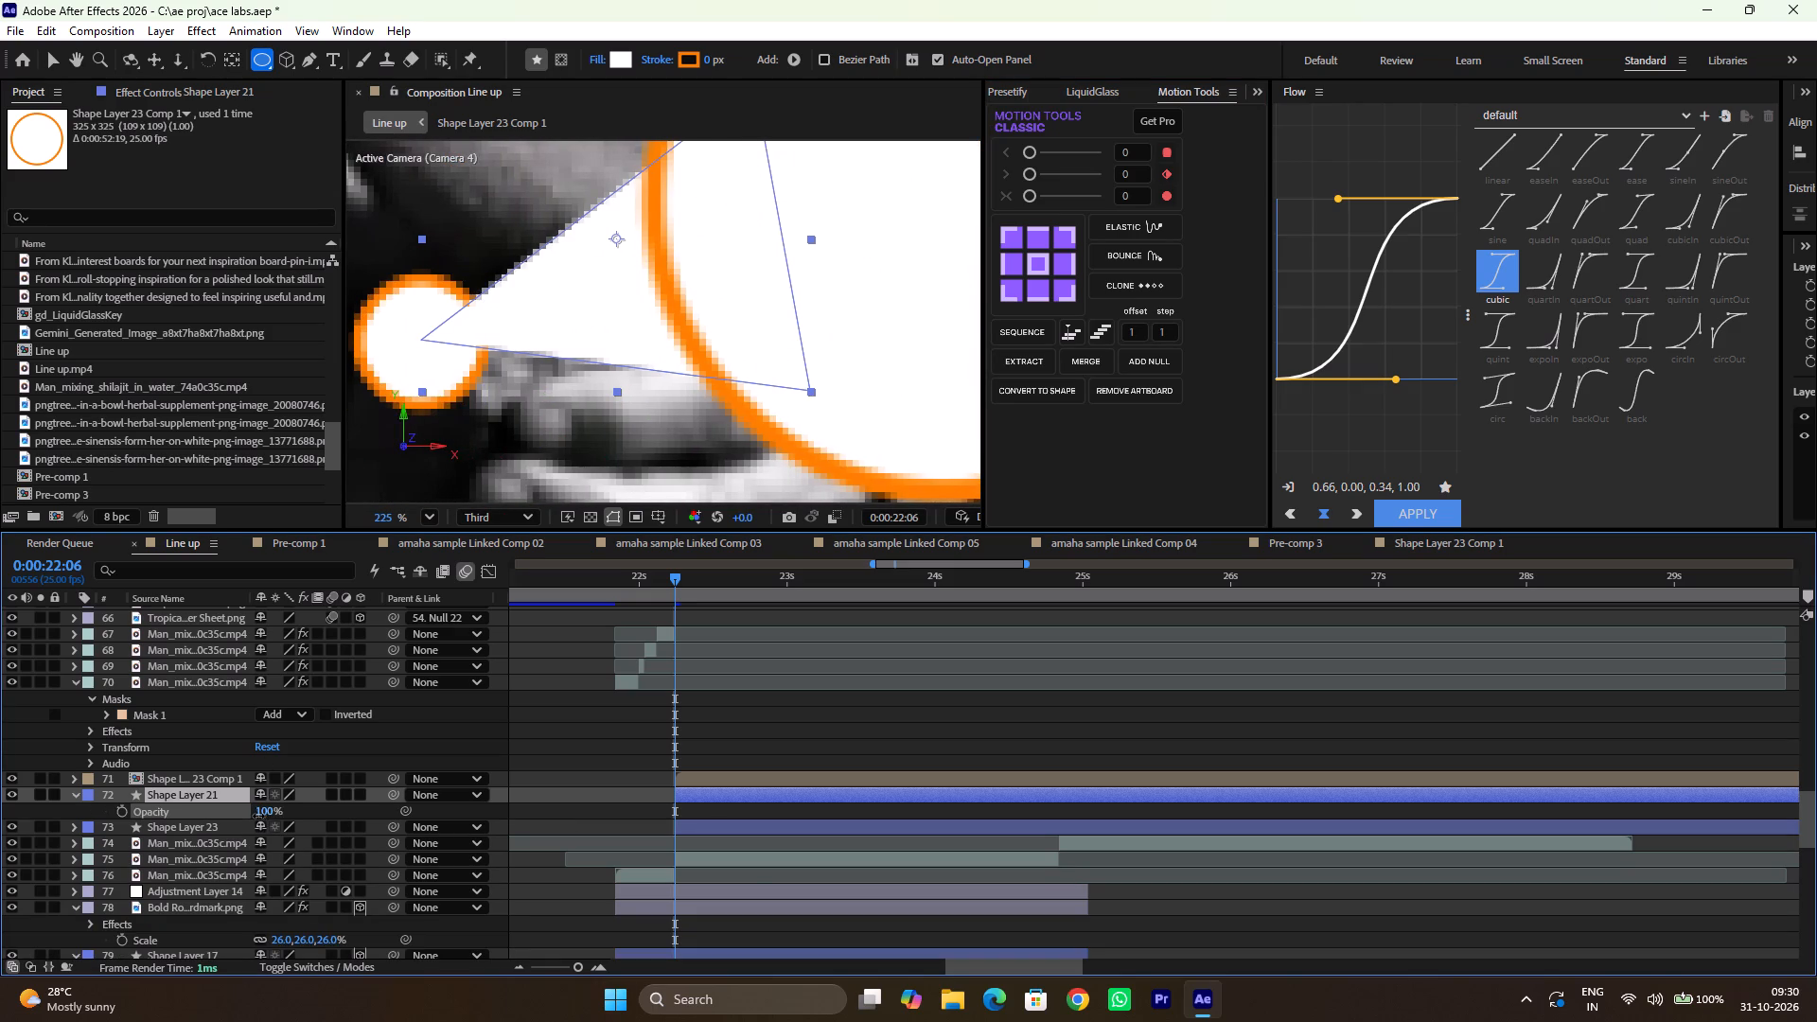
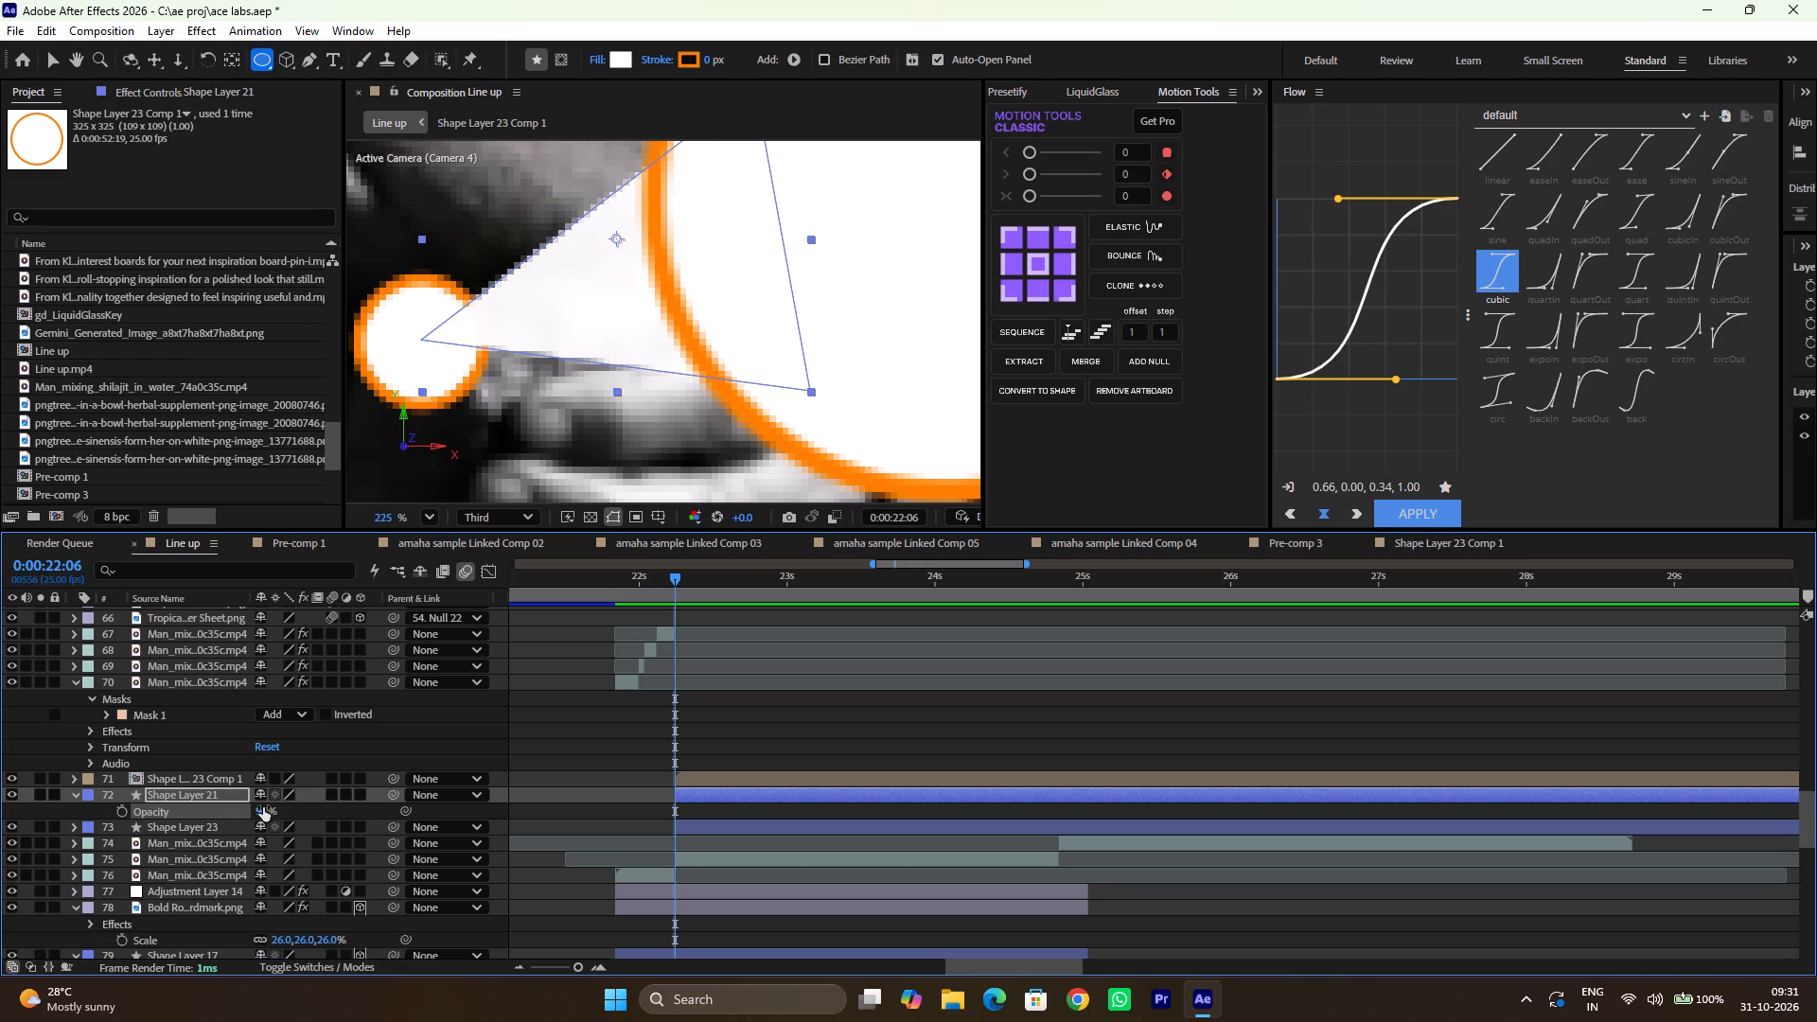
Set the opacity of Shape Layer 21, the white cone, to 37%.
left_click_drag(263, 807, 237, 837)
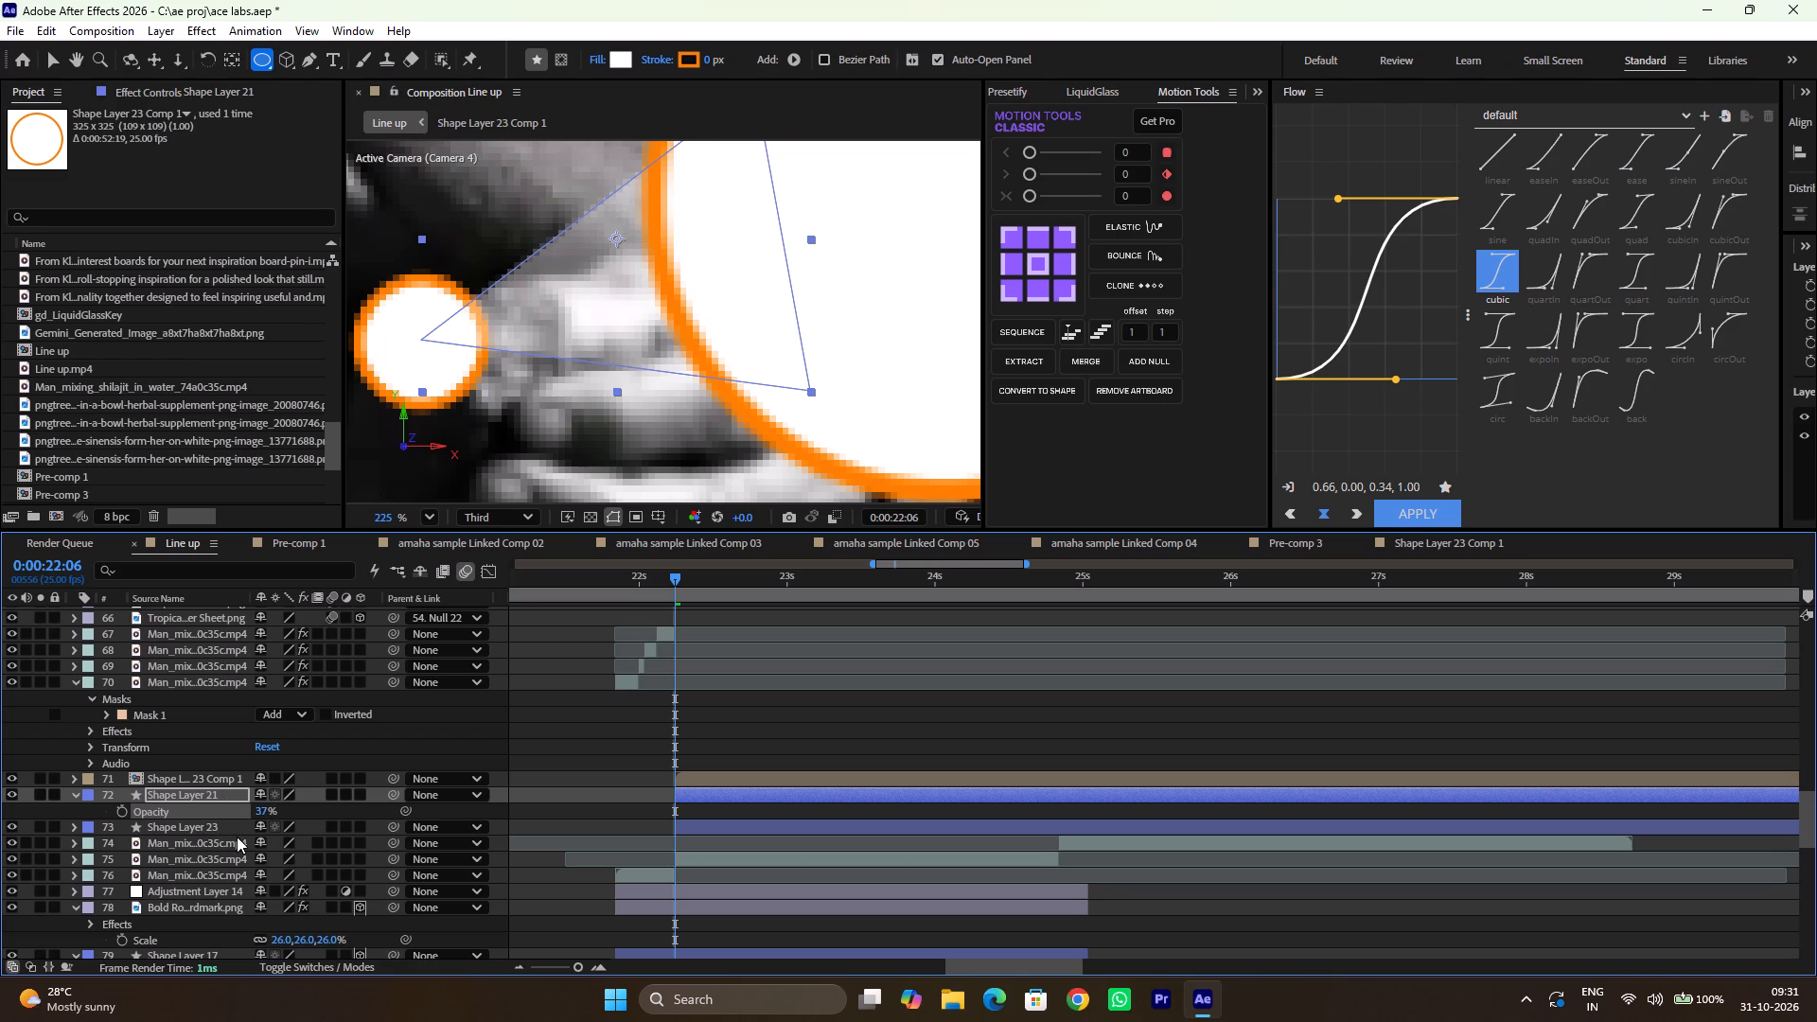
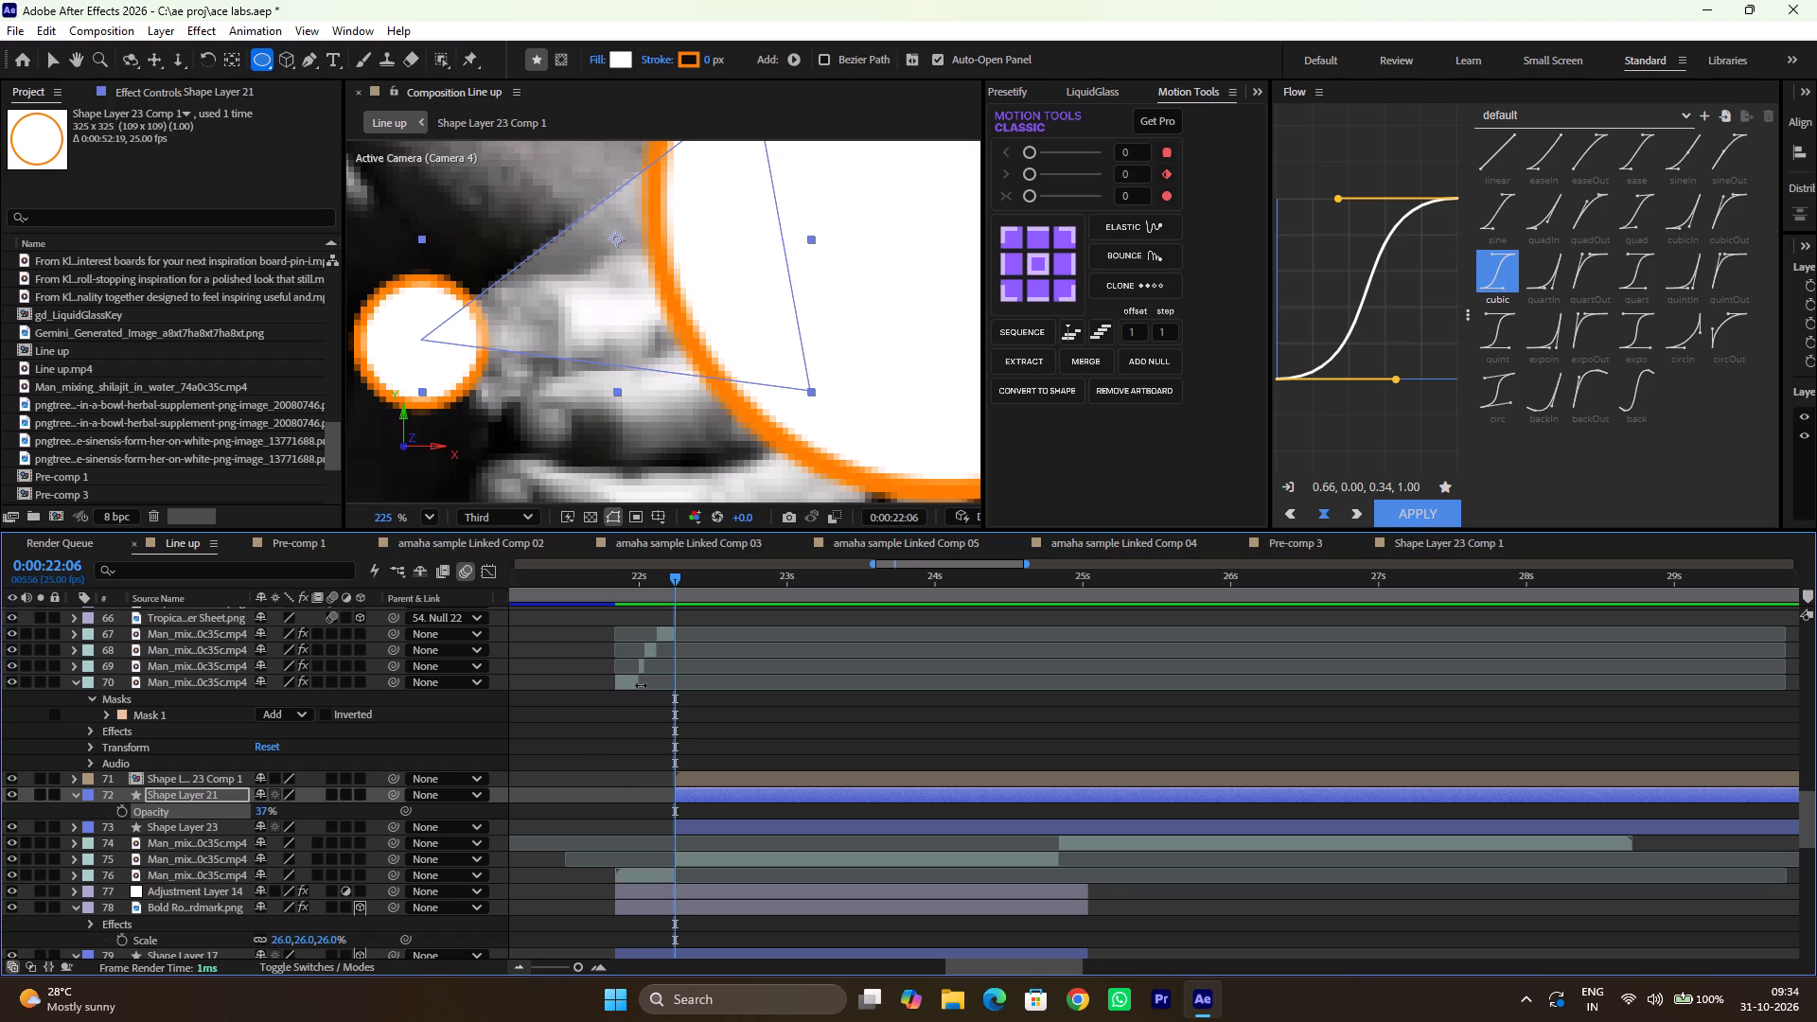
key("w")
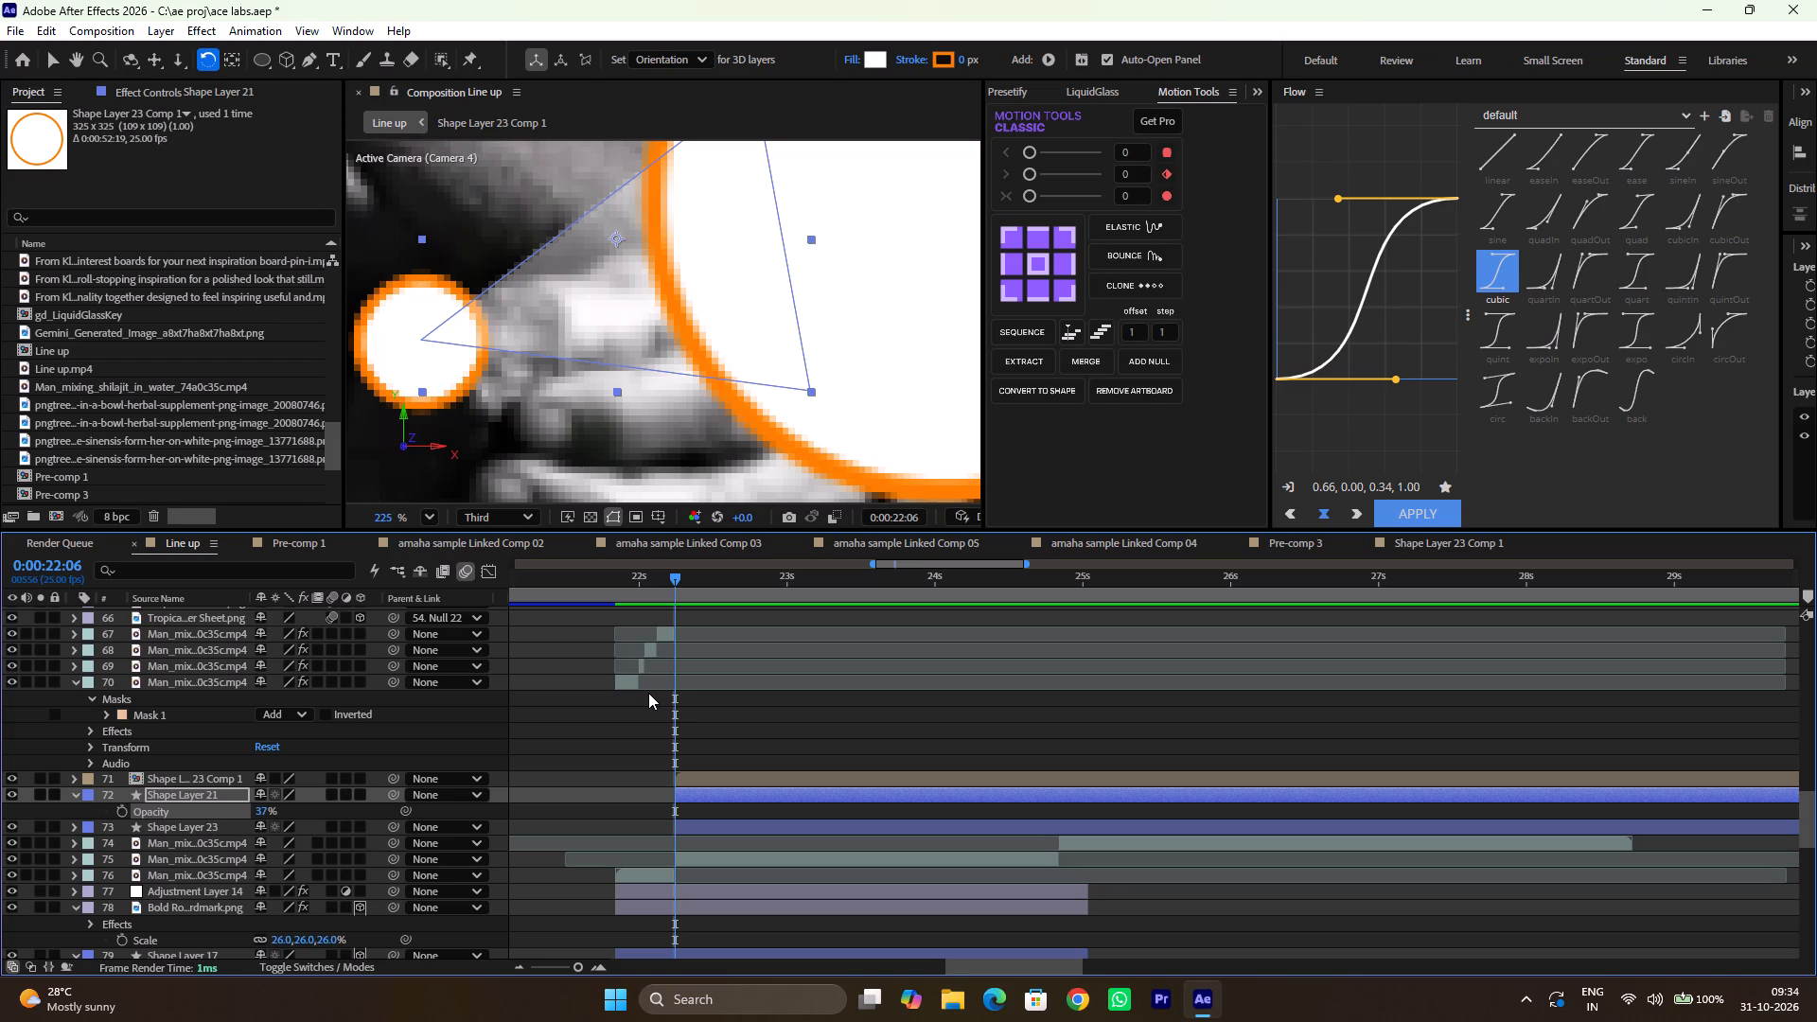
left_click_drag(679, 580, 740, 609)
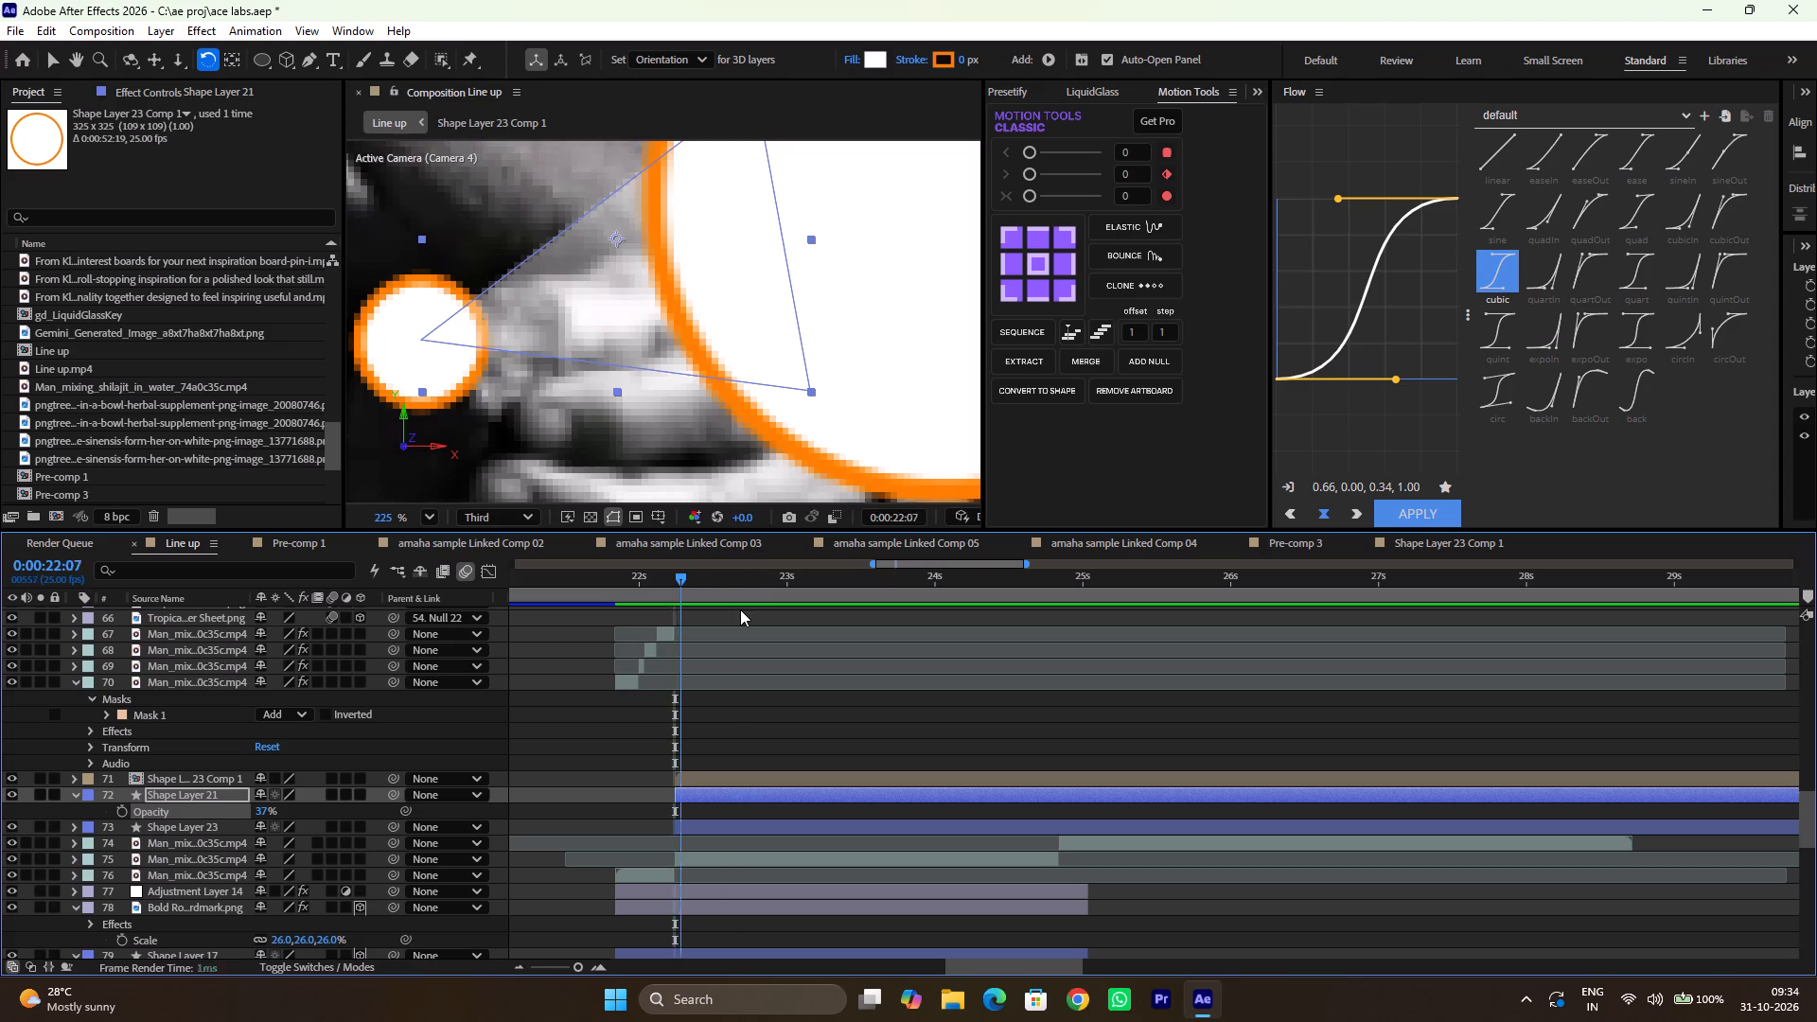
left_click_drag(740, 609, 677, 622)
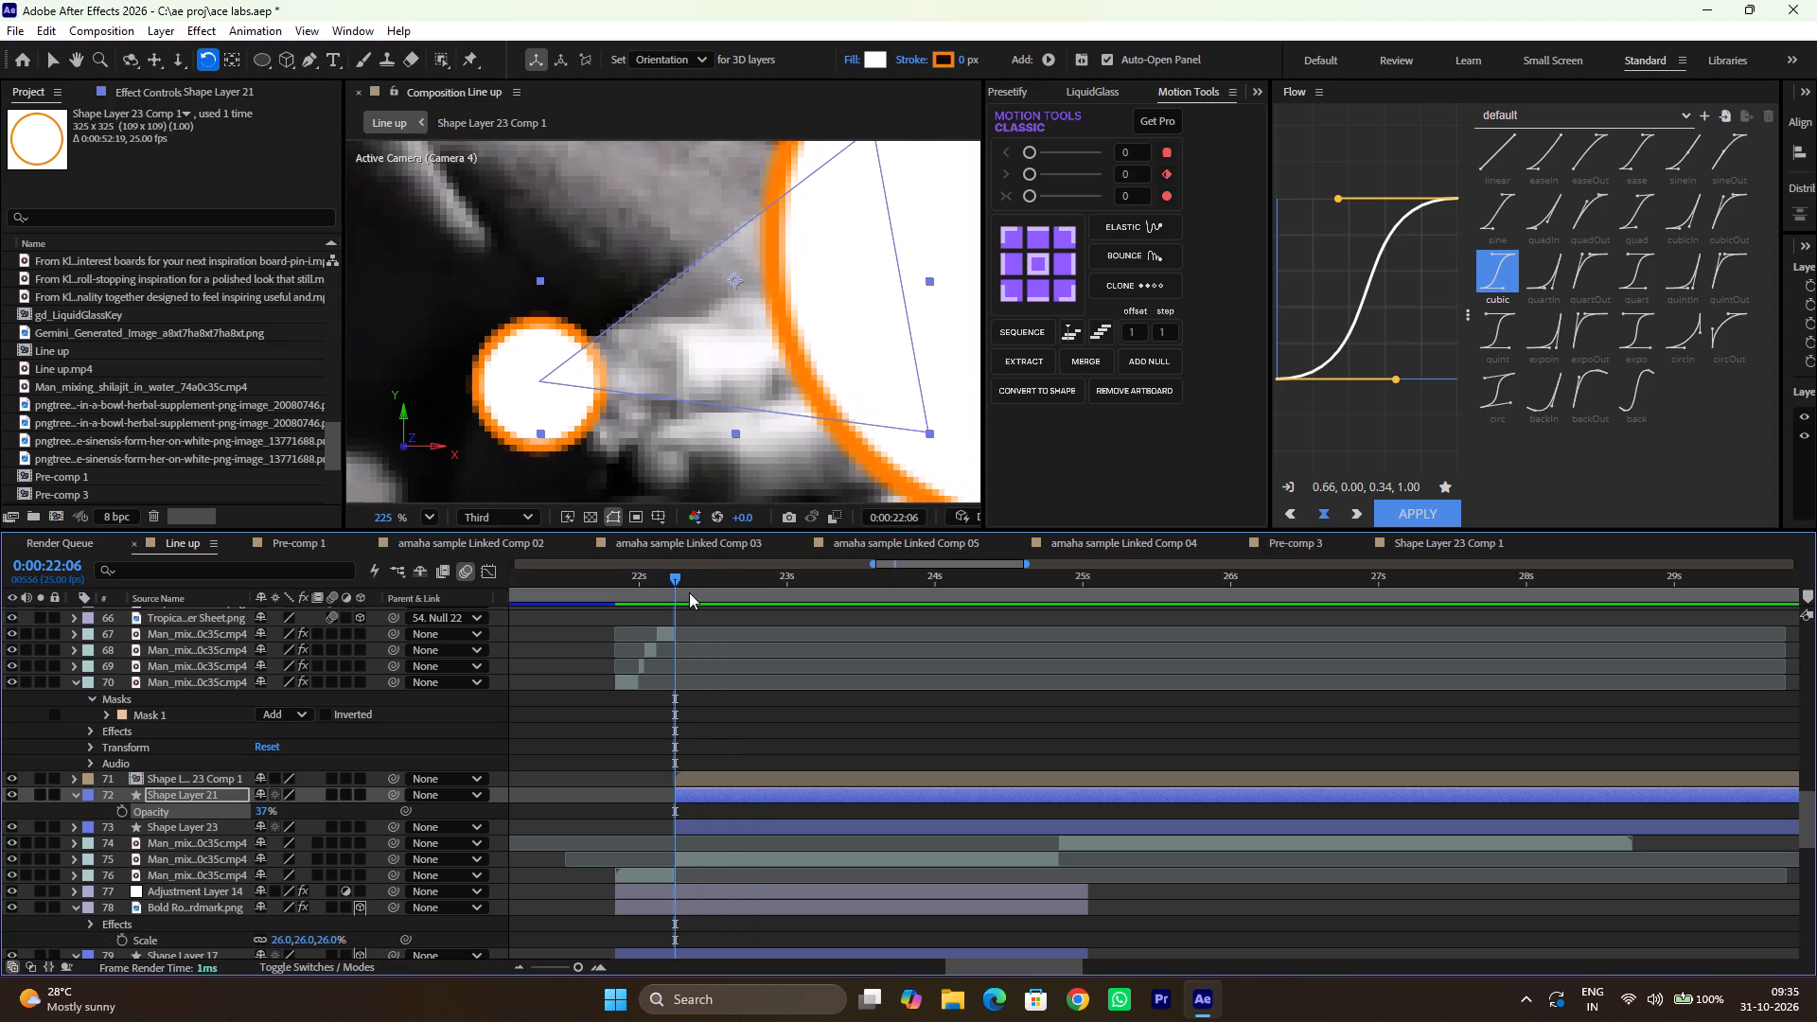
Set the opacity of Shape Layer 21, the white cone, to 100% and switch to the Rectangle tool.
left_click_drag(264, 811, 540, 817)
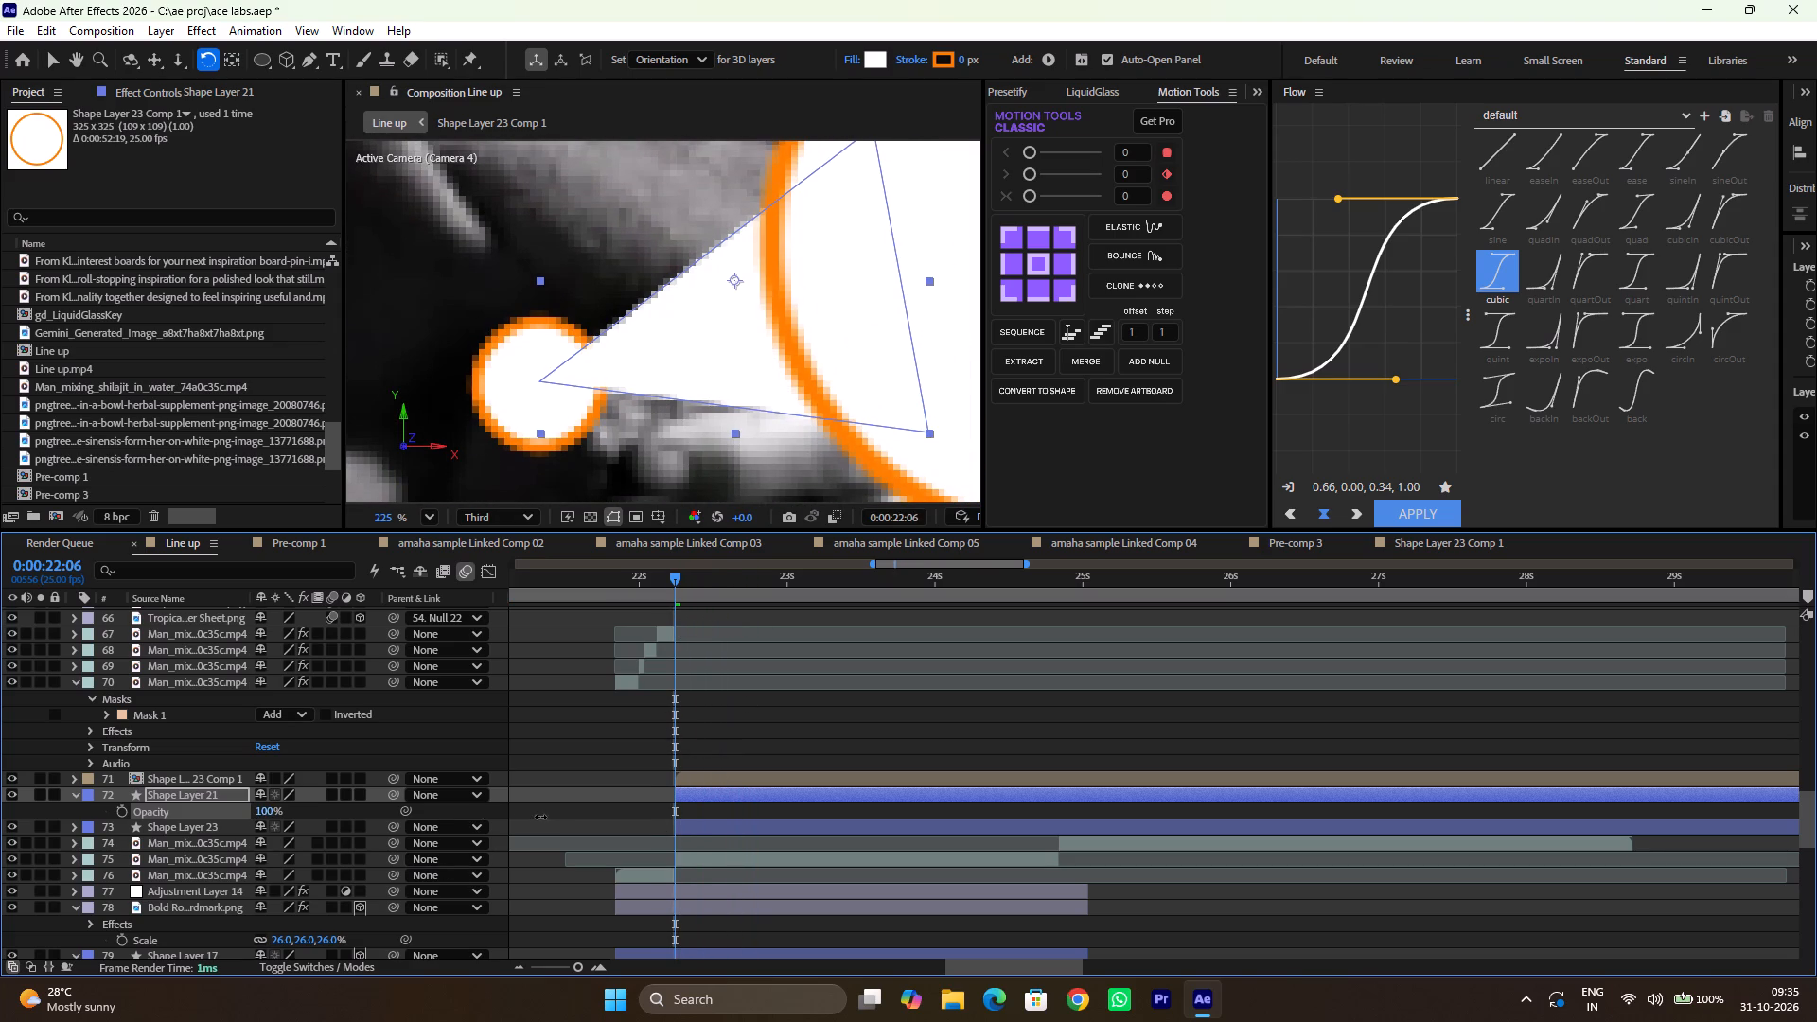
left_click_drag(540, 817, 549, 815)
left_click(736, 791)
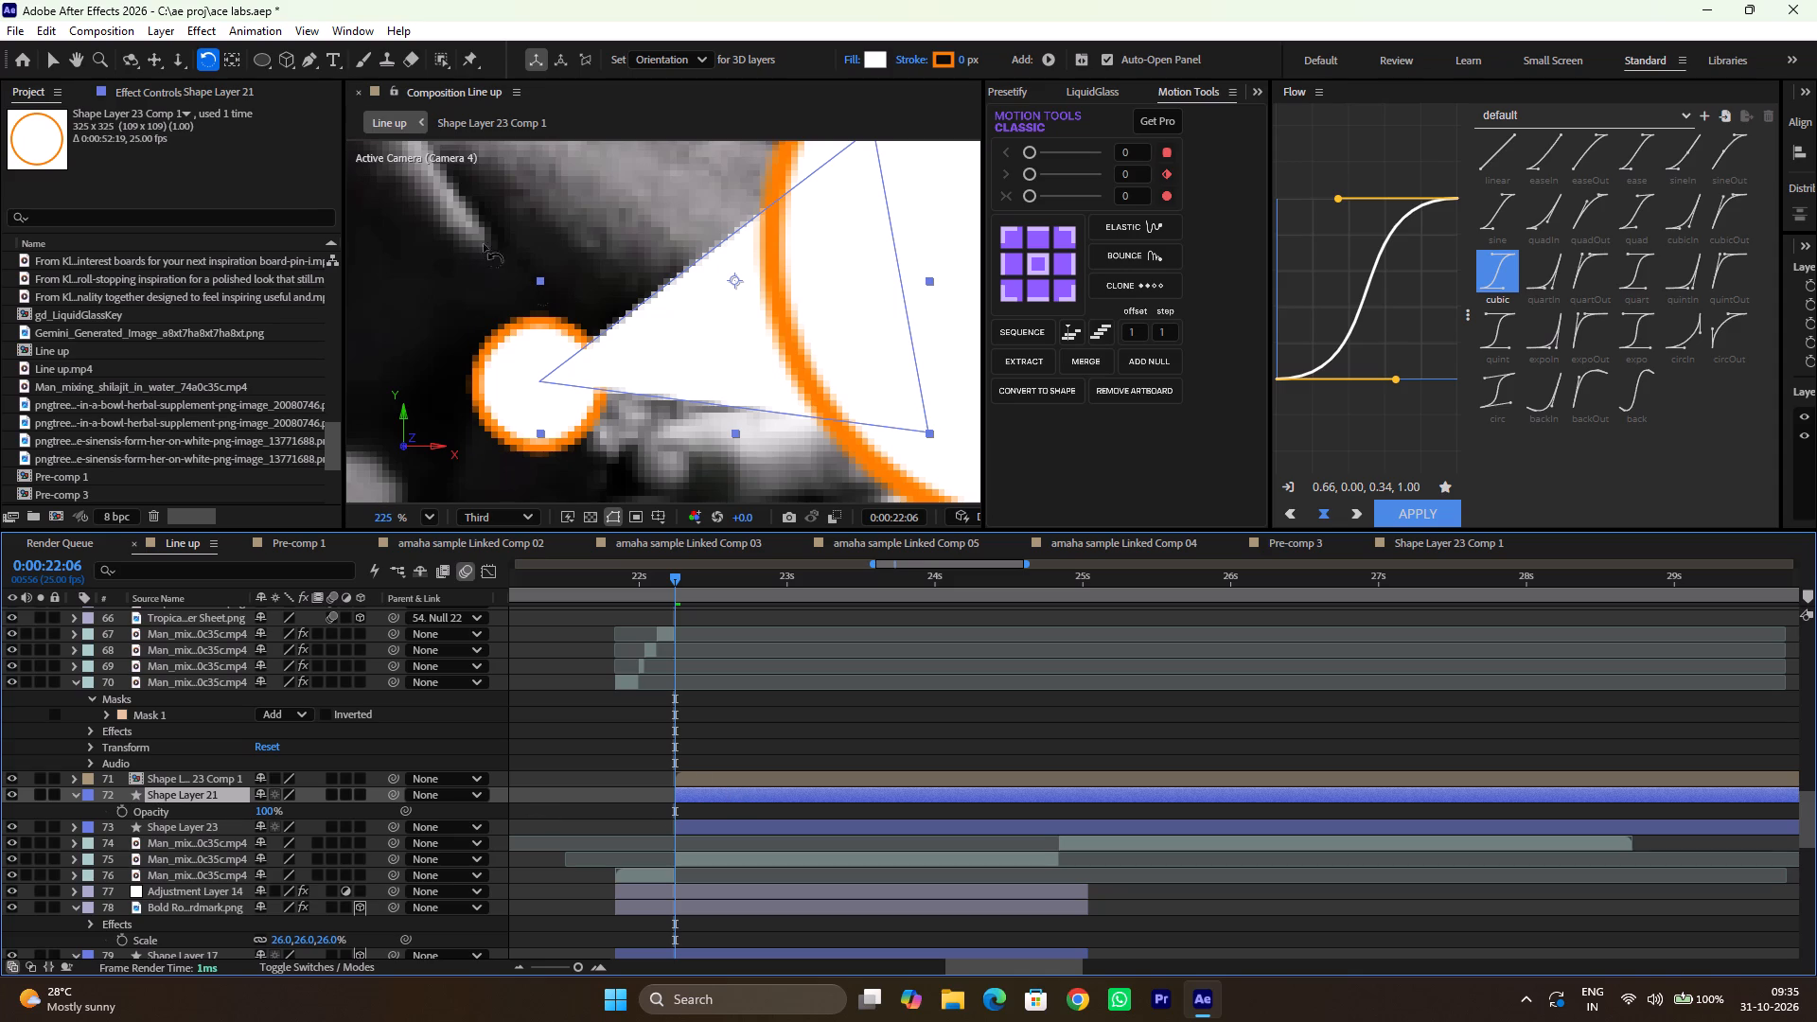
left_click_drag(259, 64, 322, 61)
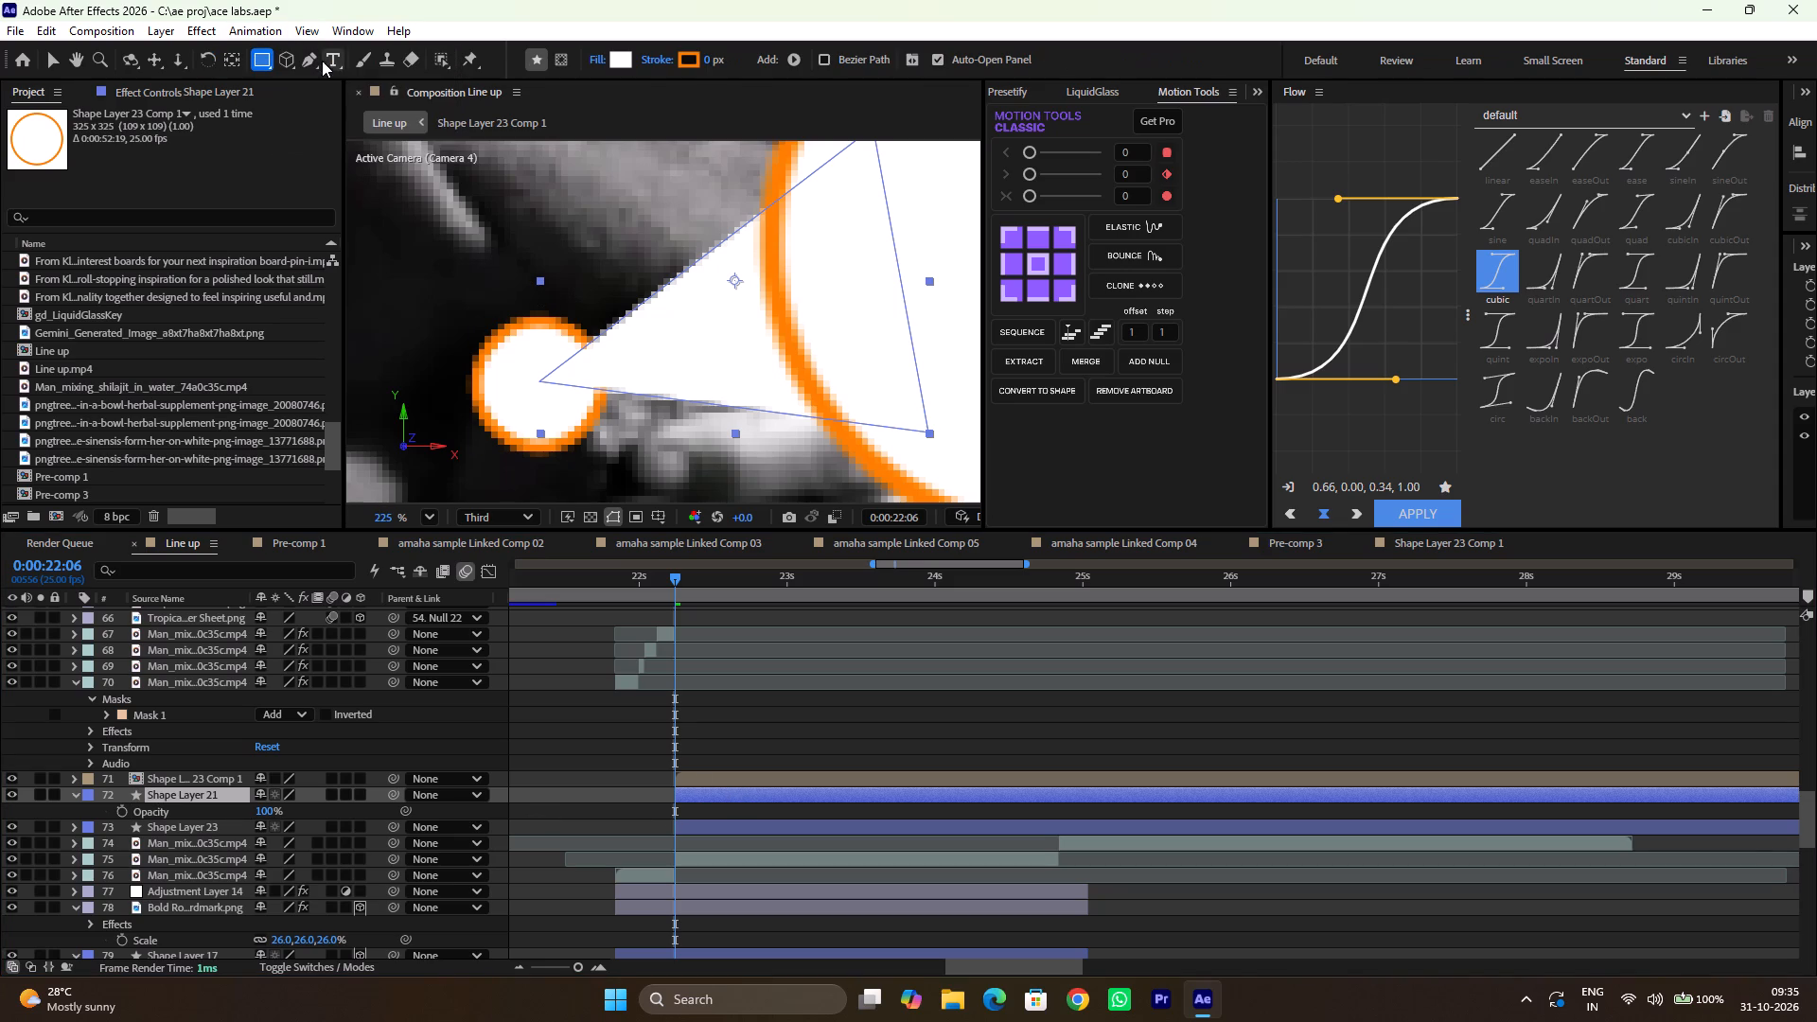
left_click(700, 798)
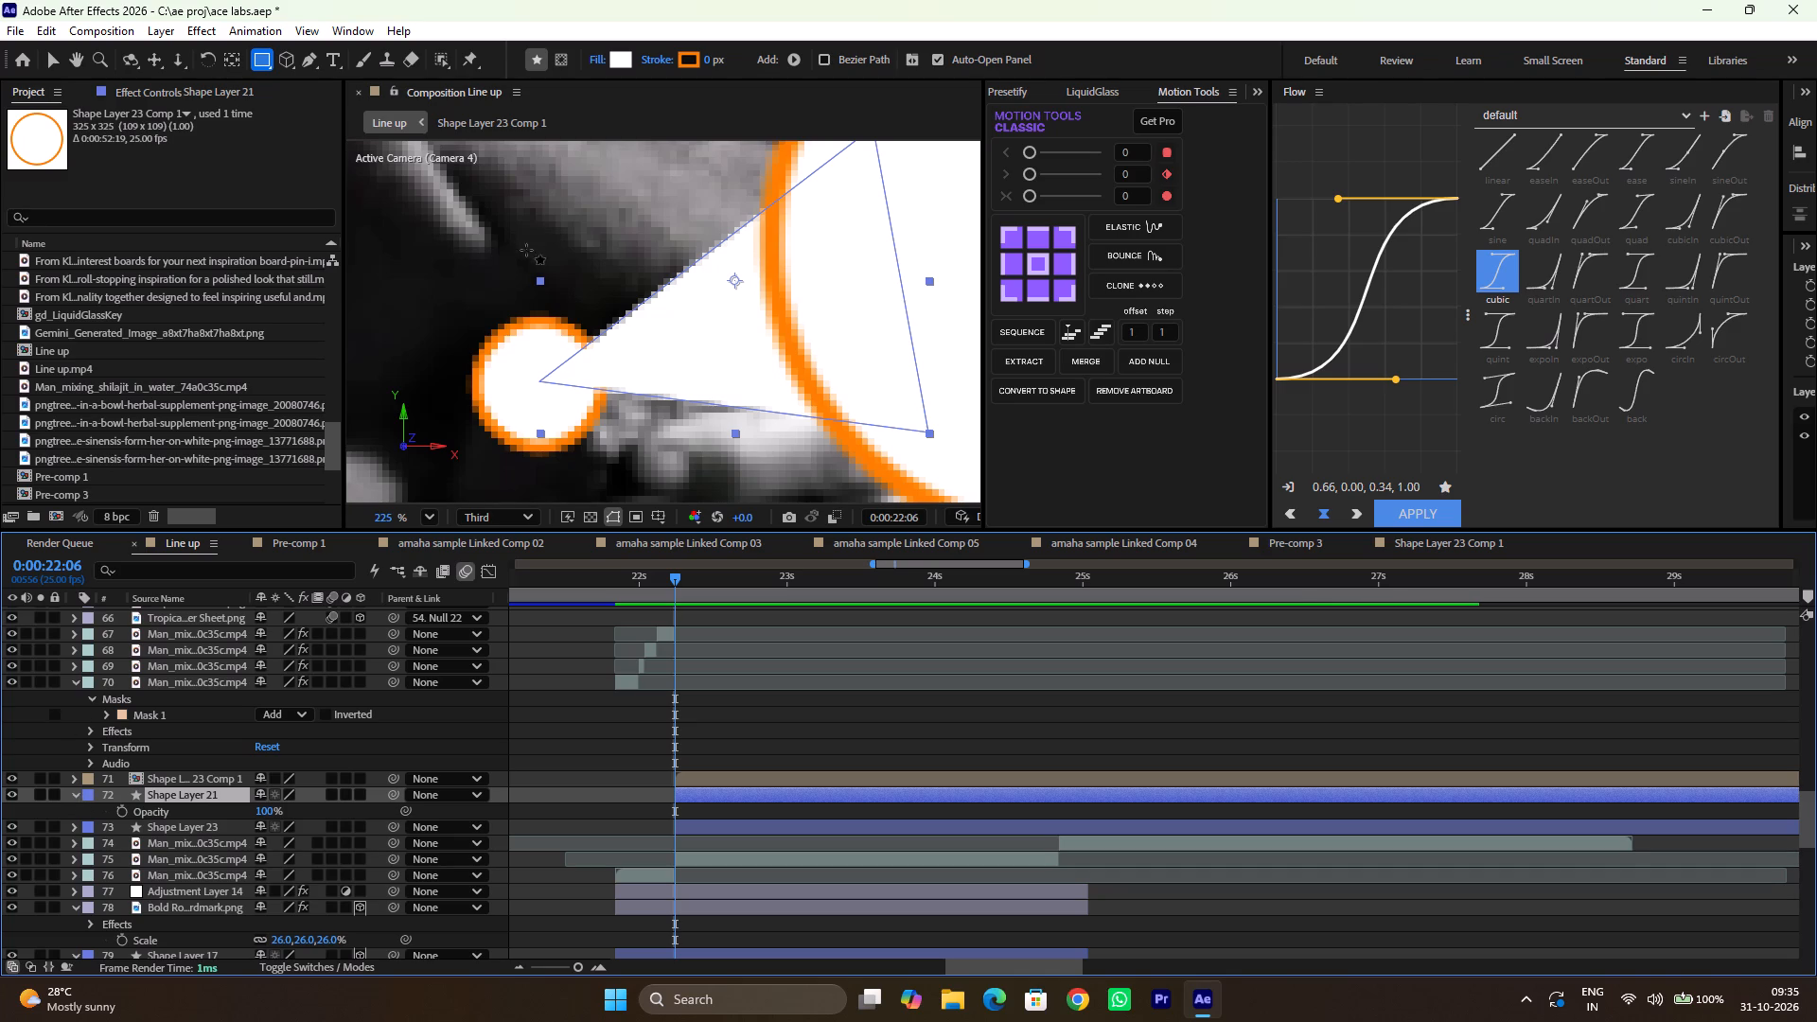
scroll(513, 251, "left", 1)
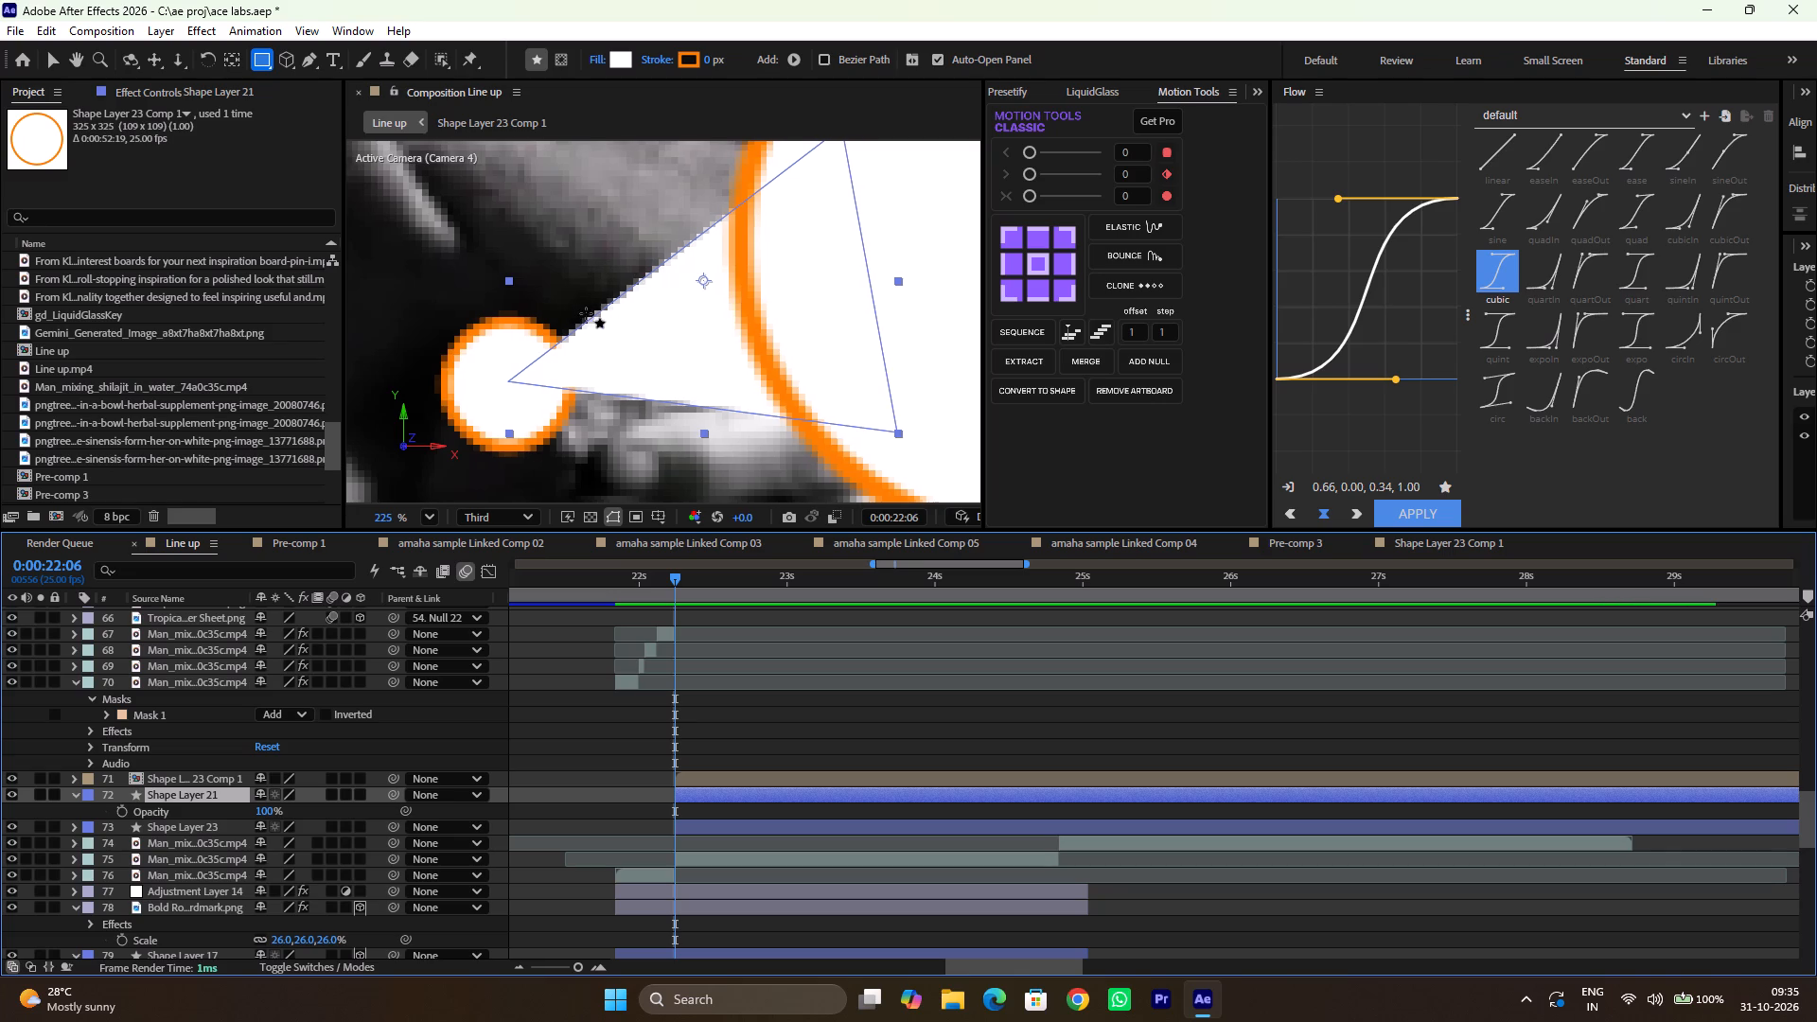
Move Shape Layer 21, the white cone, directly below Shape Layer 23 in the layer stack.
left_click(664, 706)
left_click(695, 776)
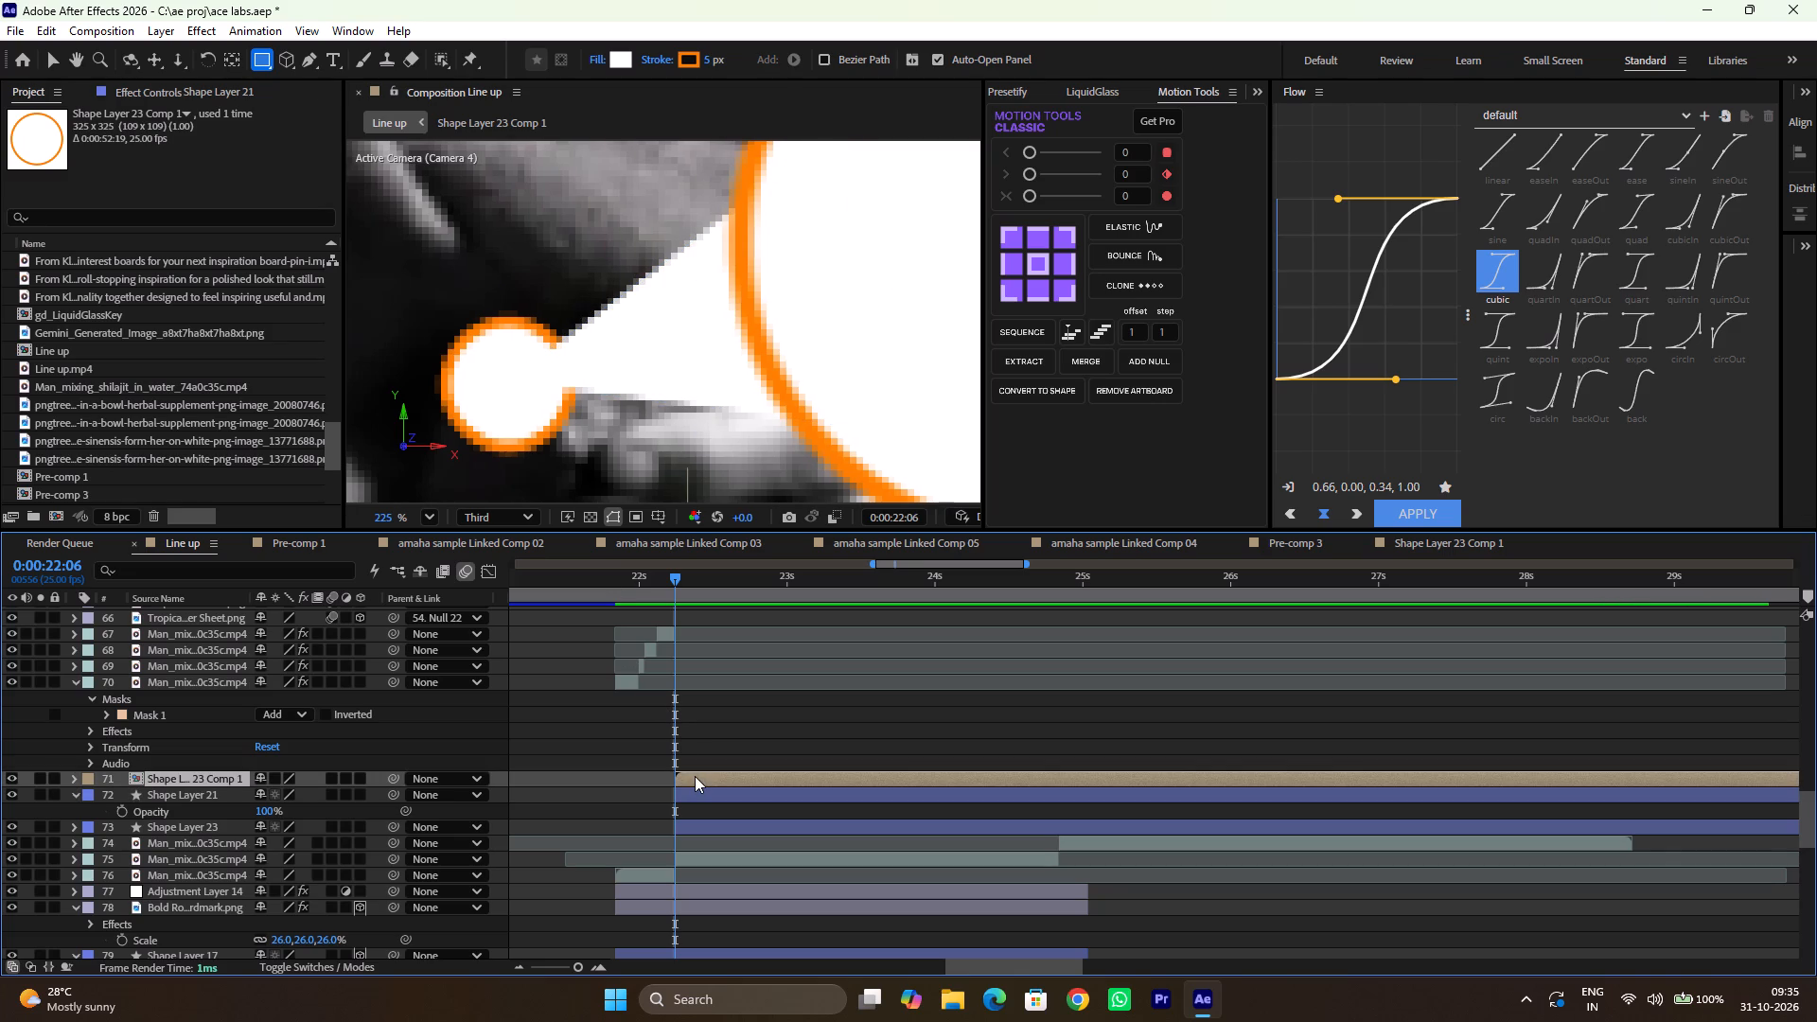
left_click_drag(198, 795, 199, 848)
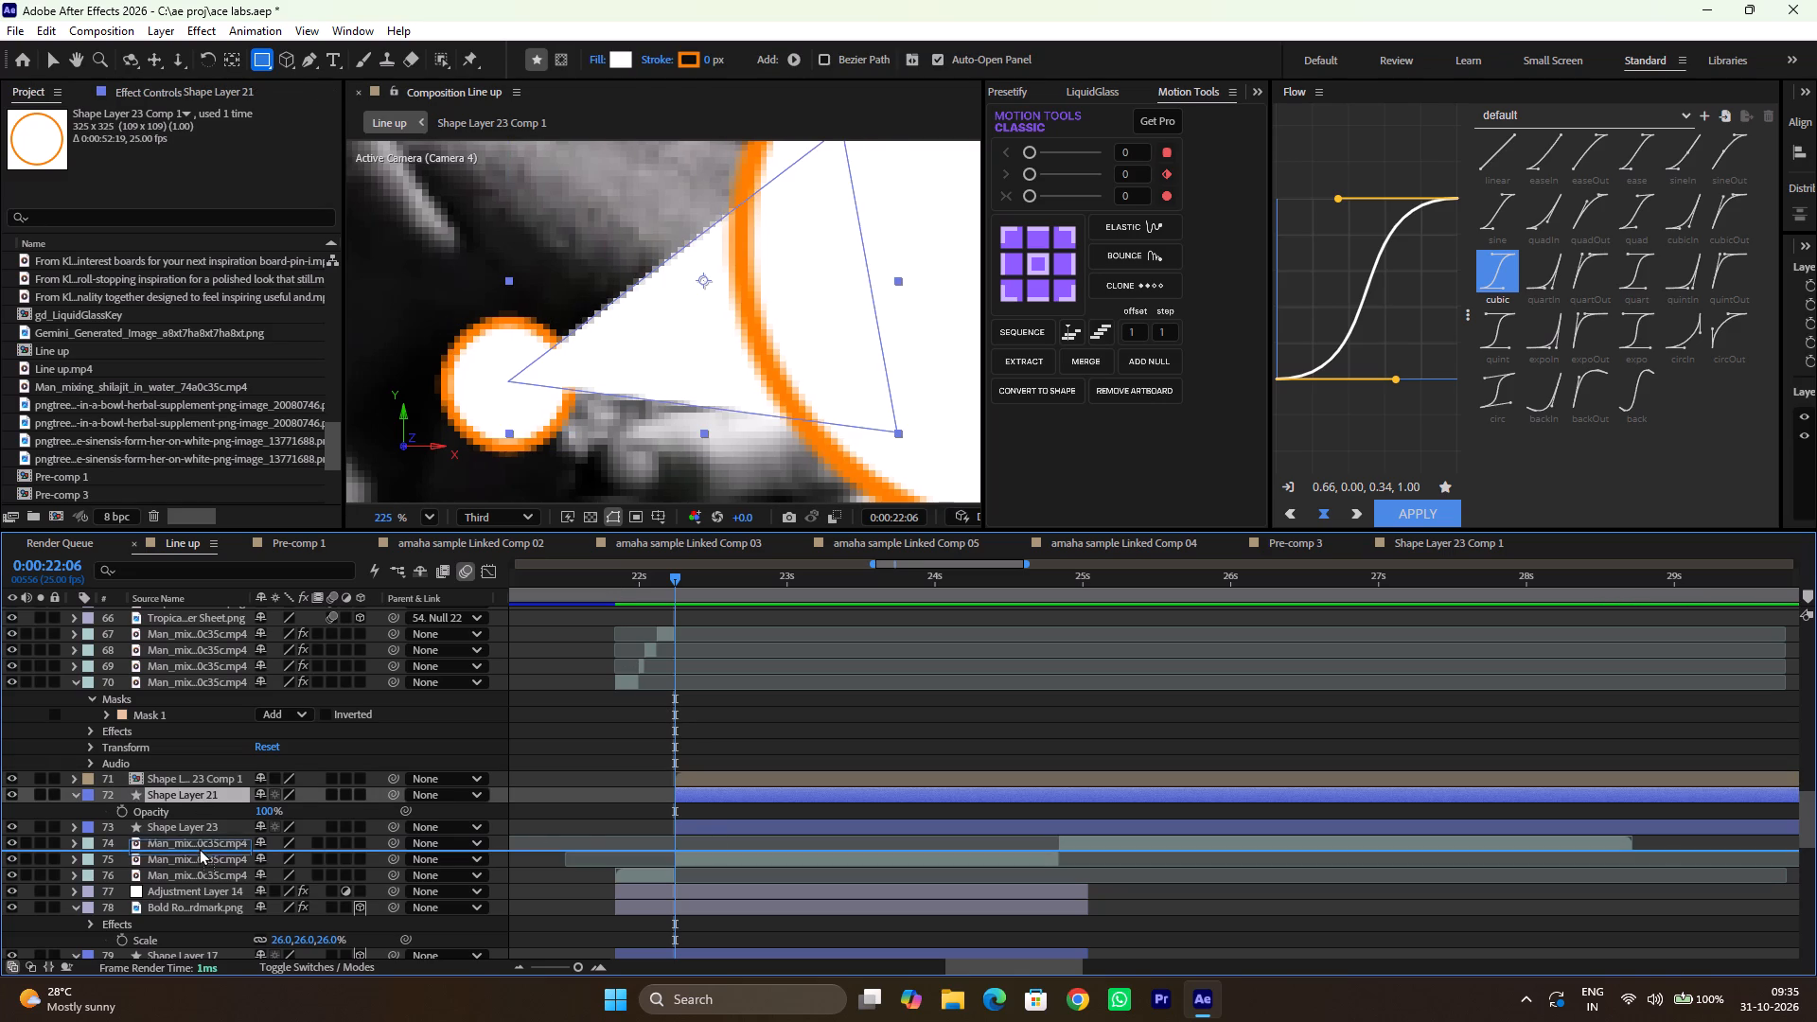
left_click_drag(199, 848, 200, 833)
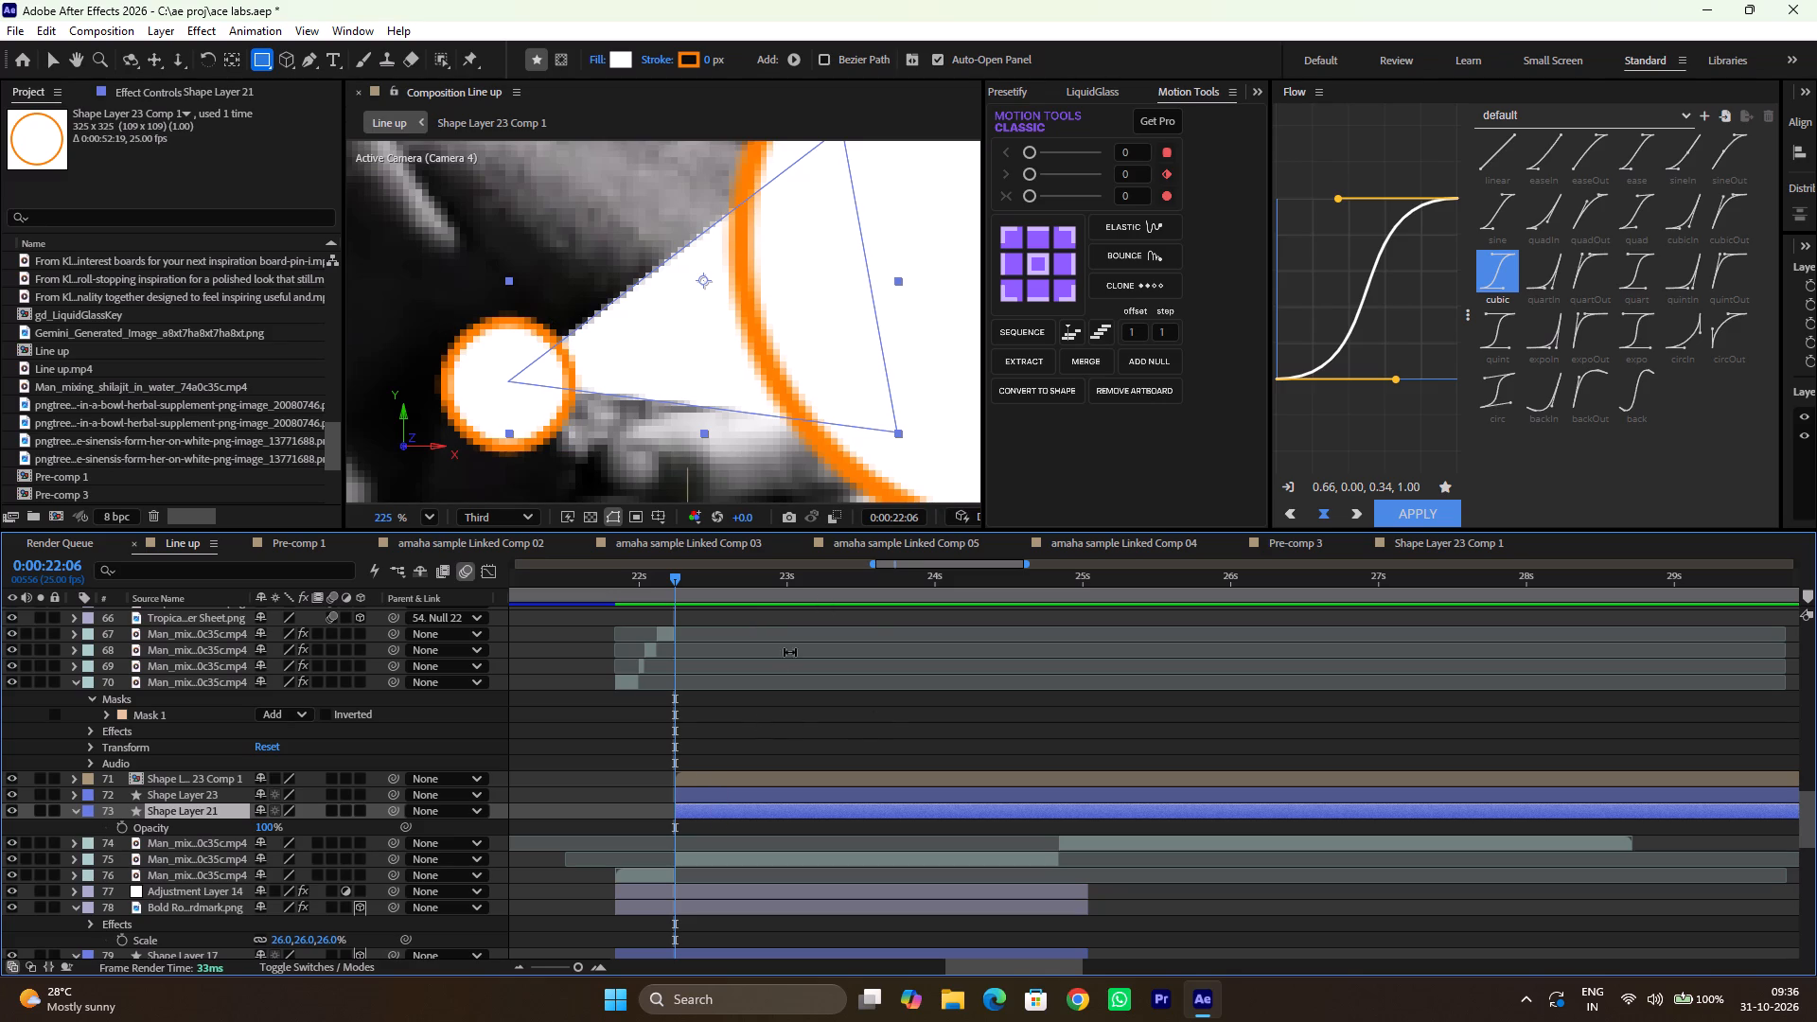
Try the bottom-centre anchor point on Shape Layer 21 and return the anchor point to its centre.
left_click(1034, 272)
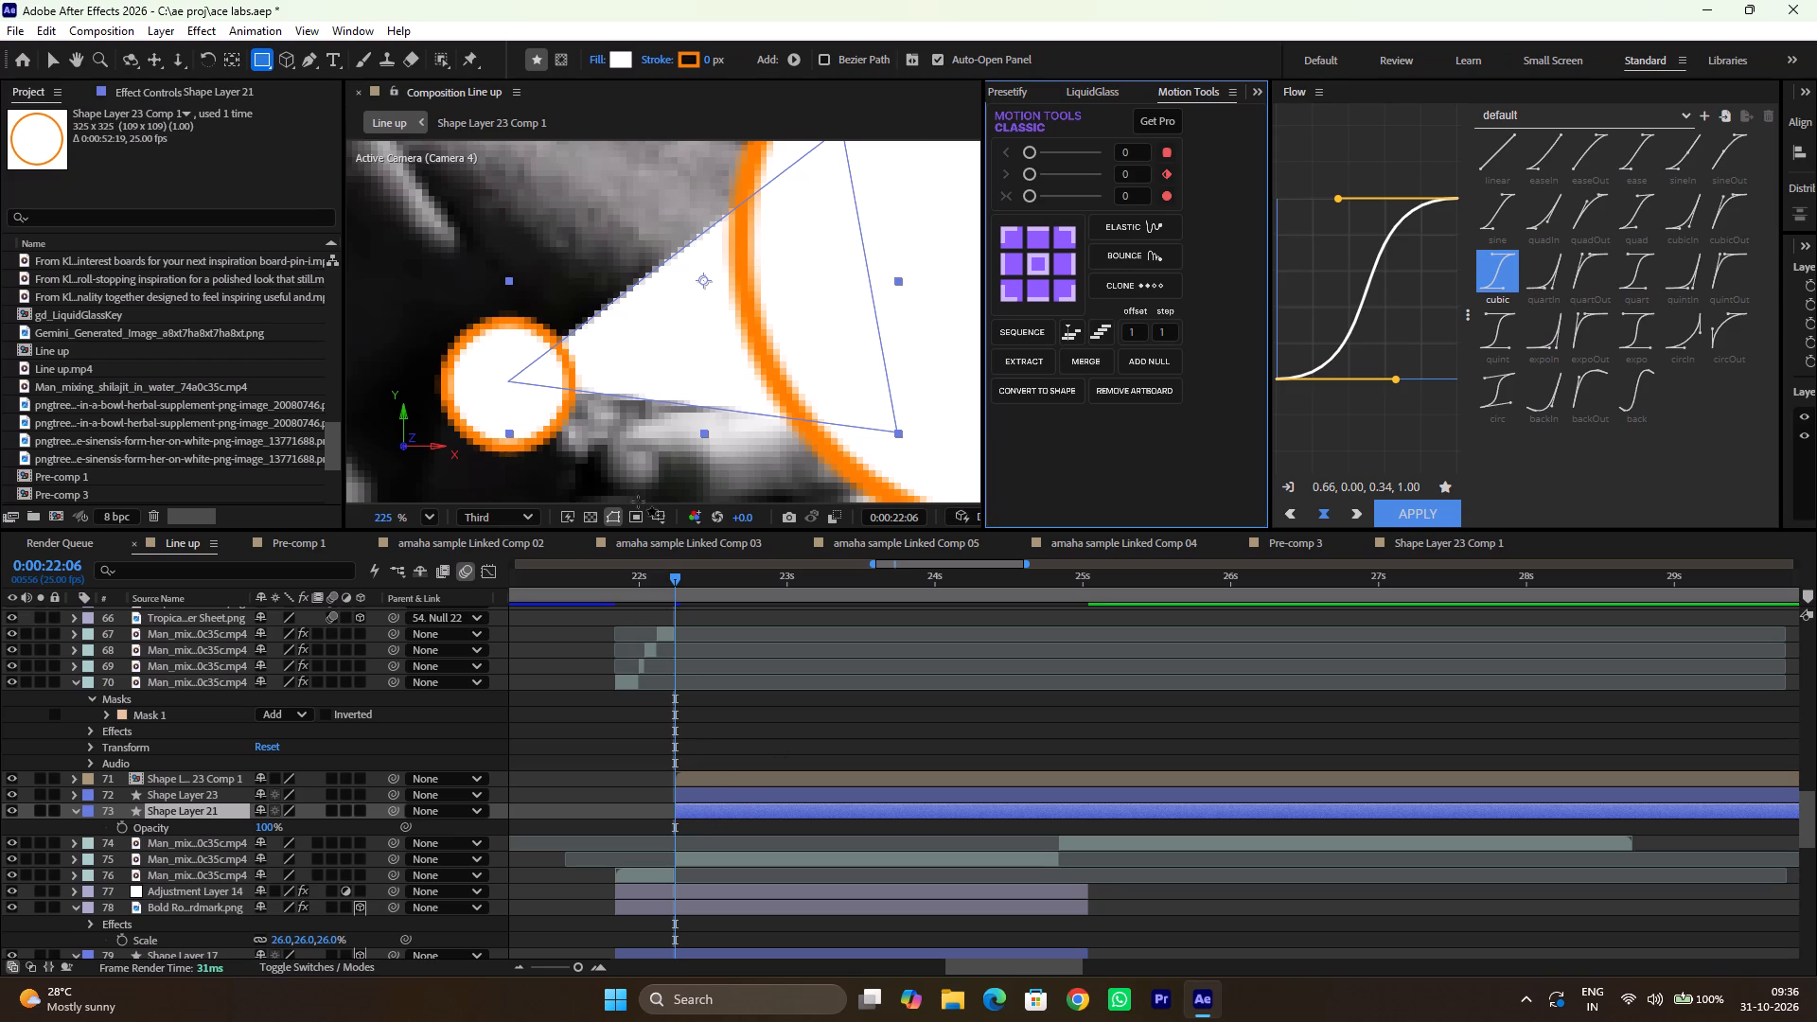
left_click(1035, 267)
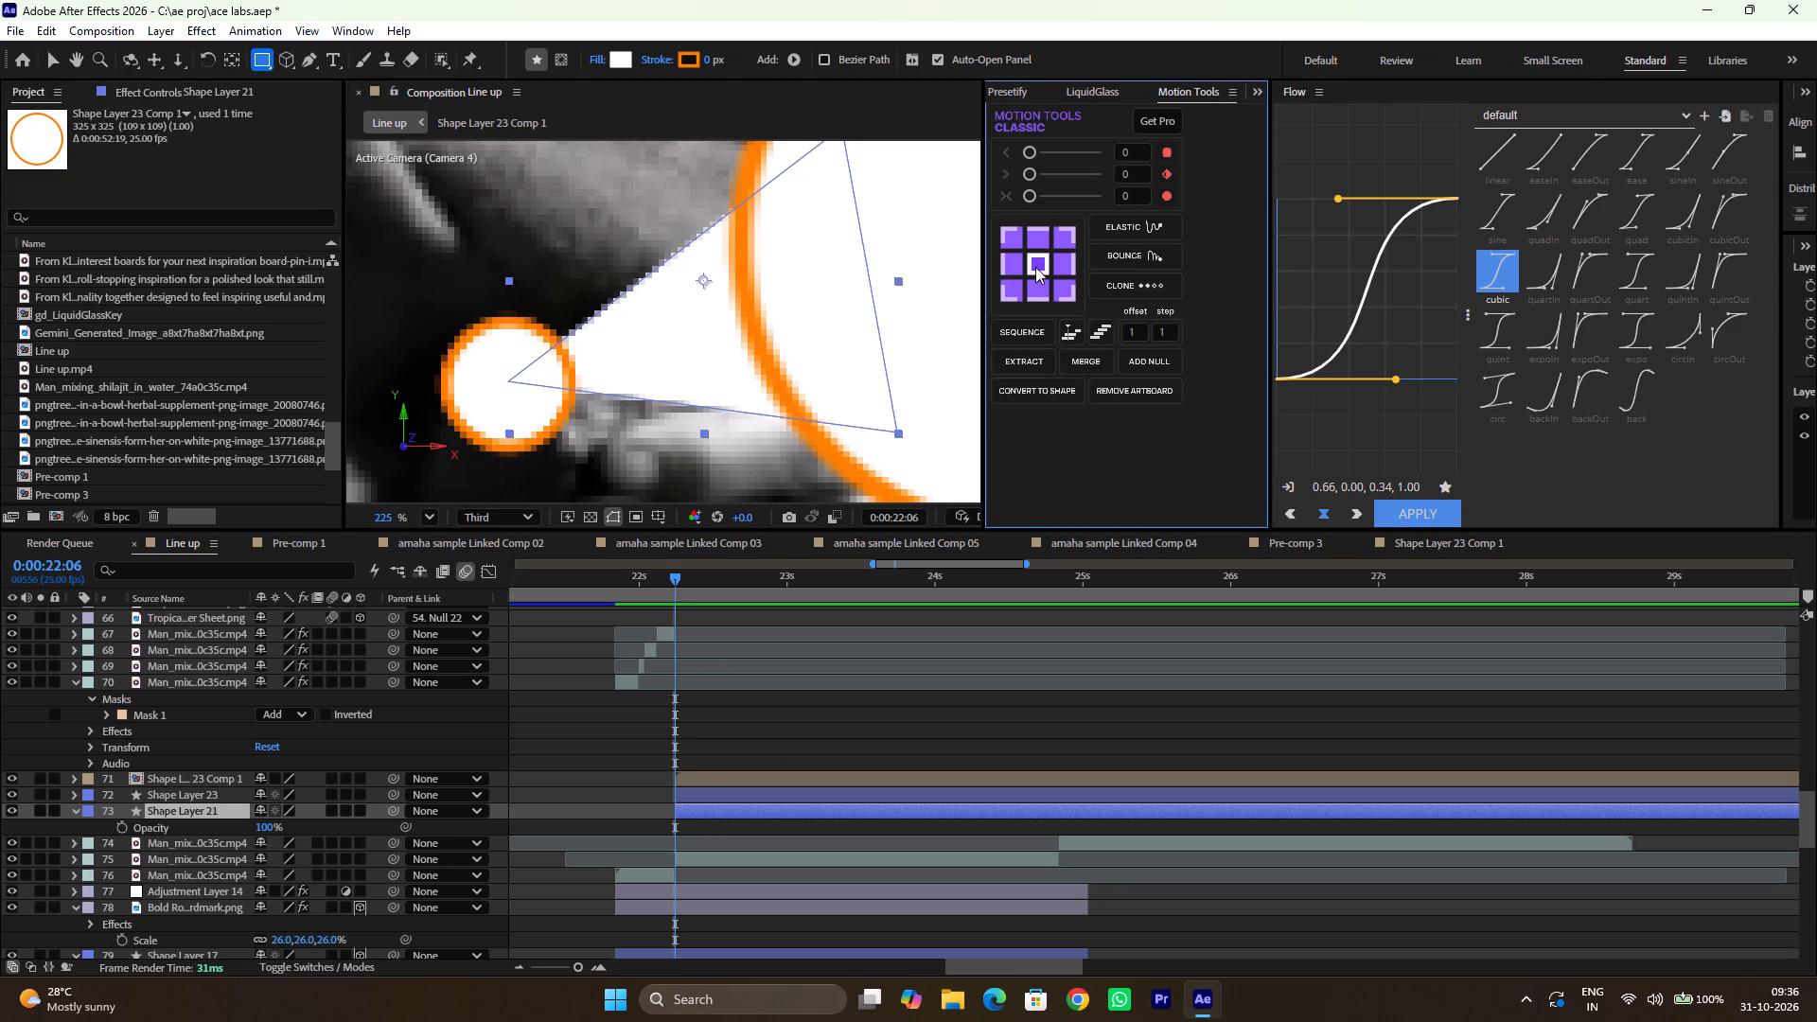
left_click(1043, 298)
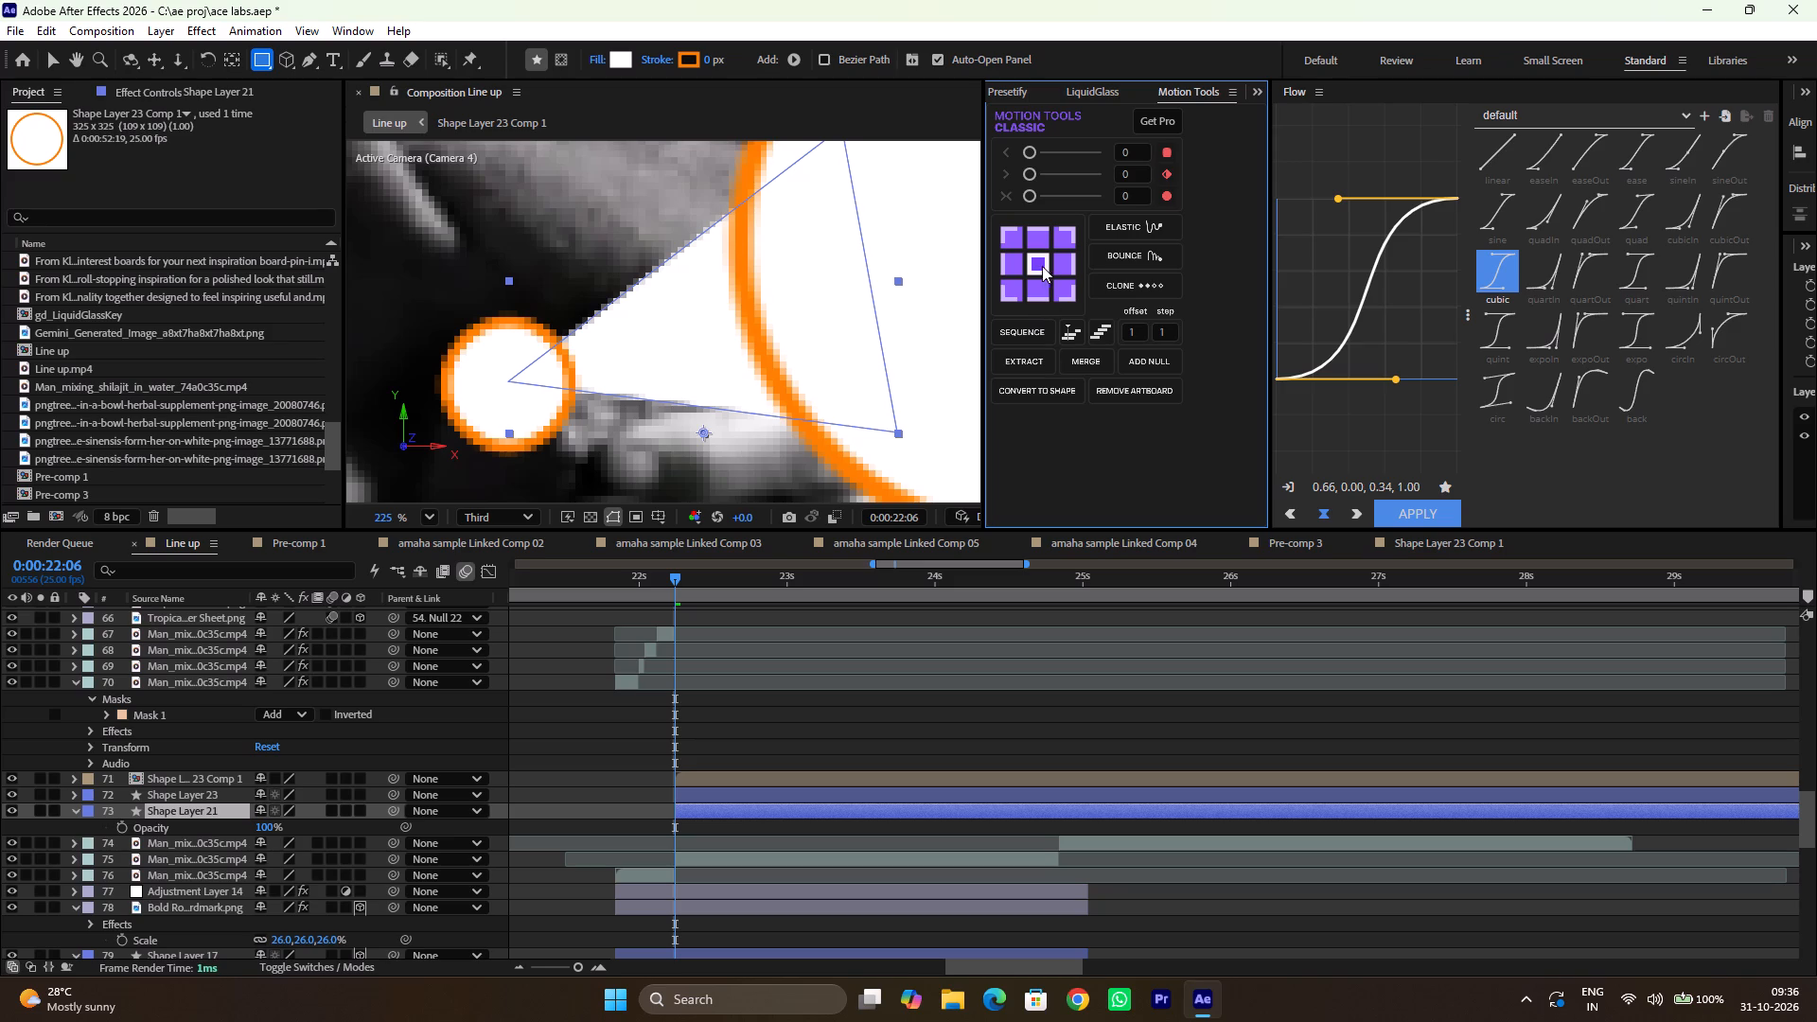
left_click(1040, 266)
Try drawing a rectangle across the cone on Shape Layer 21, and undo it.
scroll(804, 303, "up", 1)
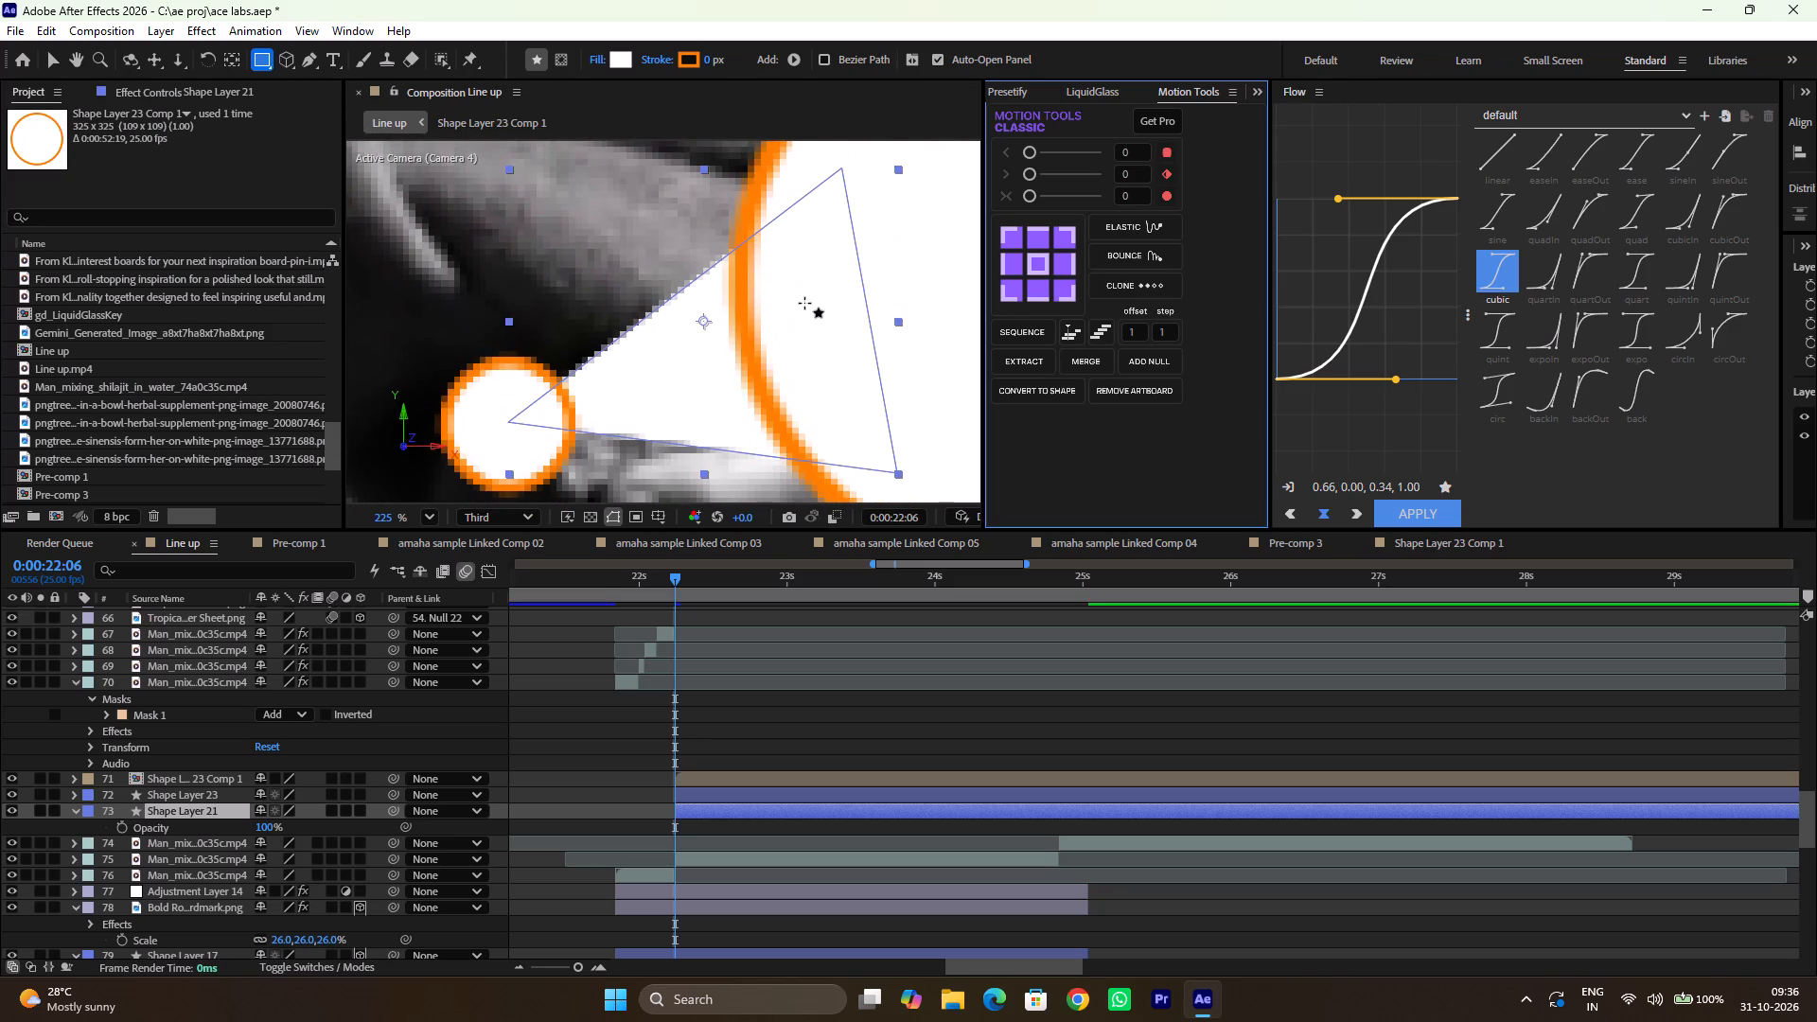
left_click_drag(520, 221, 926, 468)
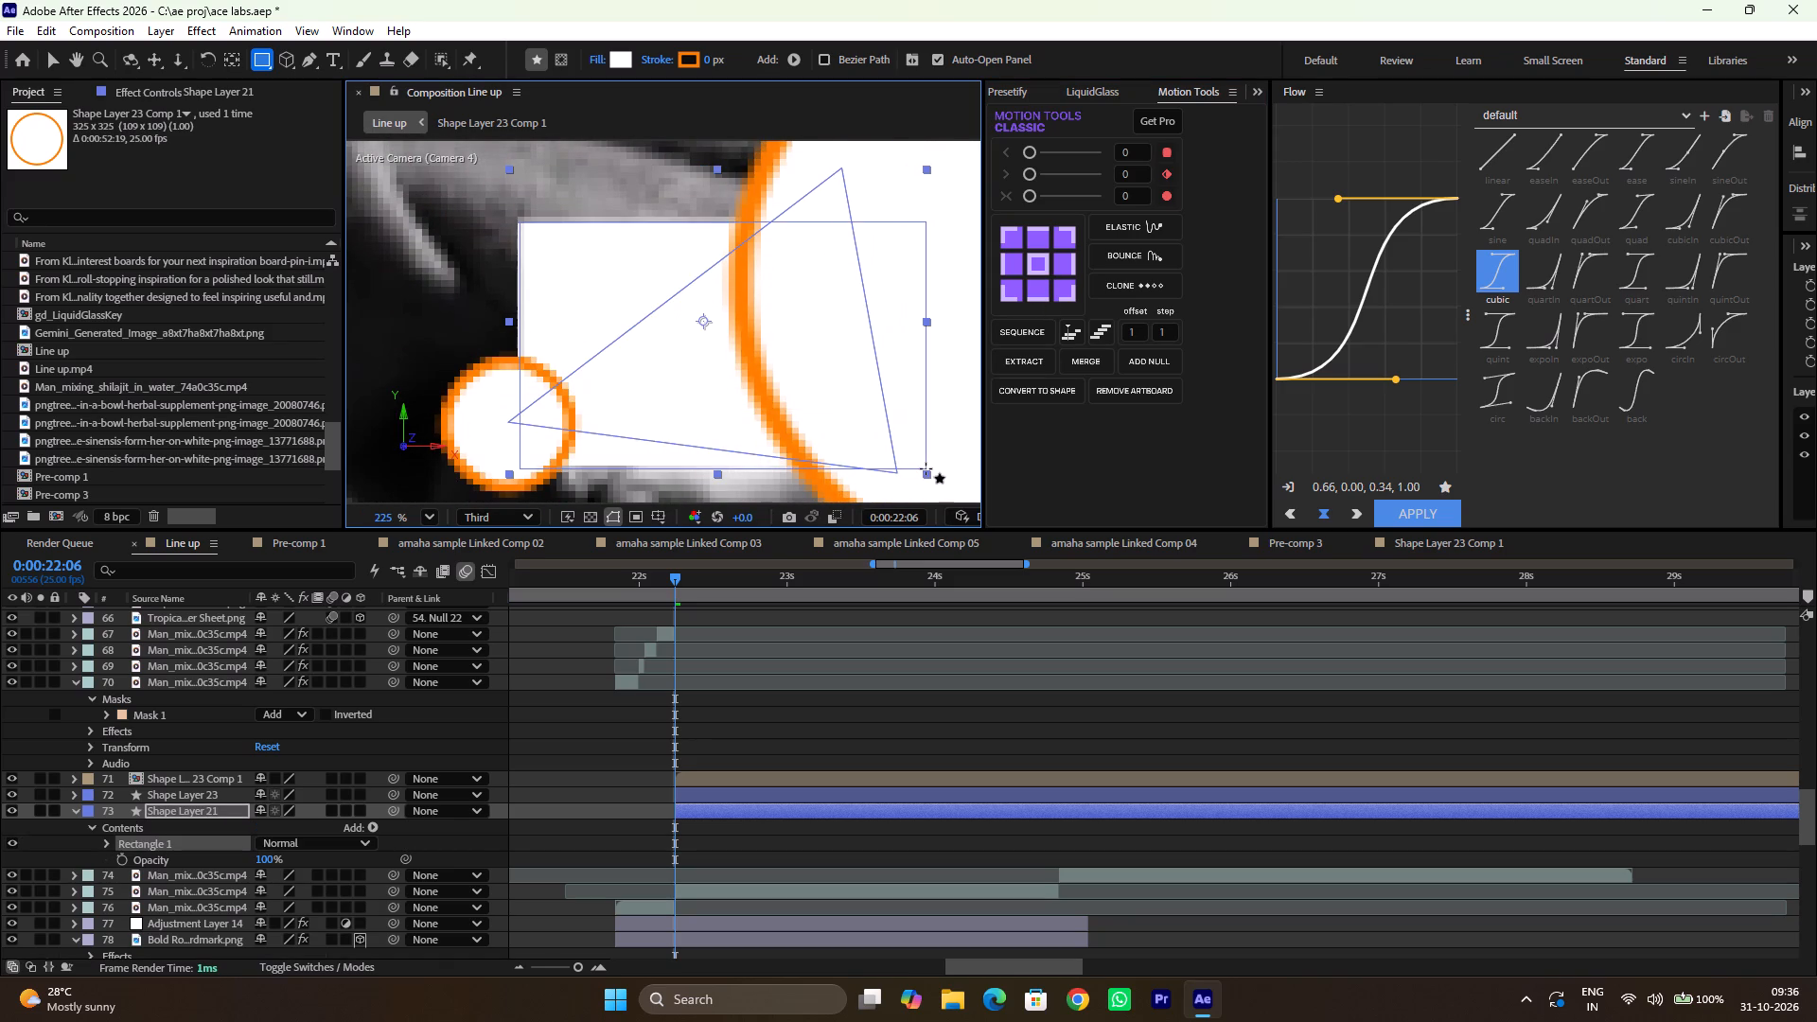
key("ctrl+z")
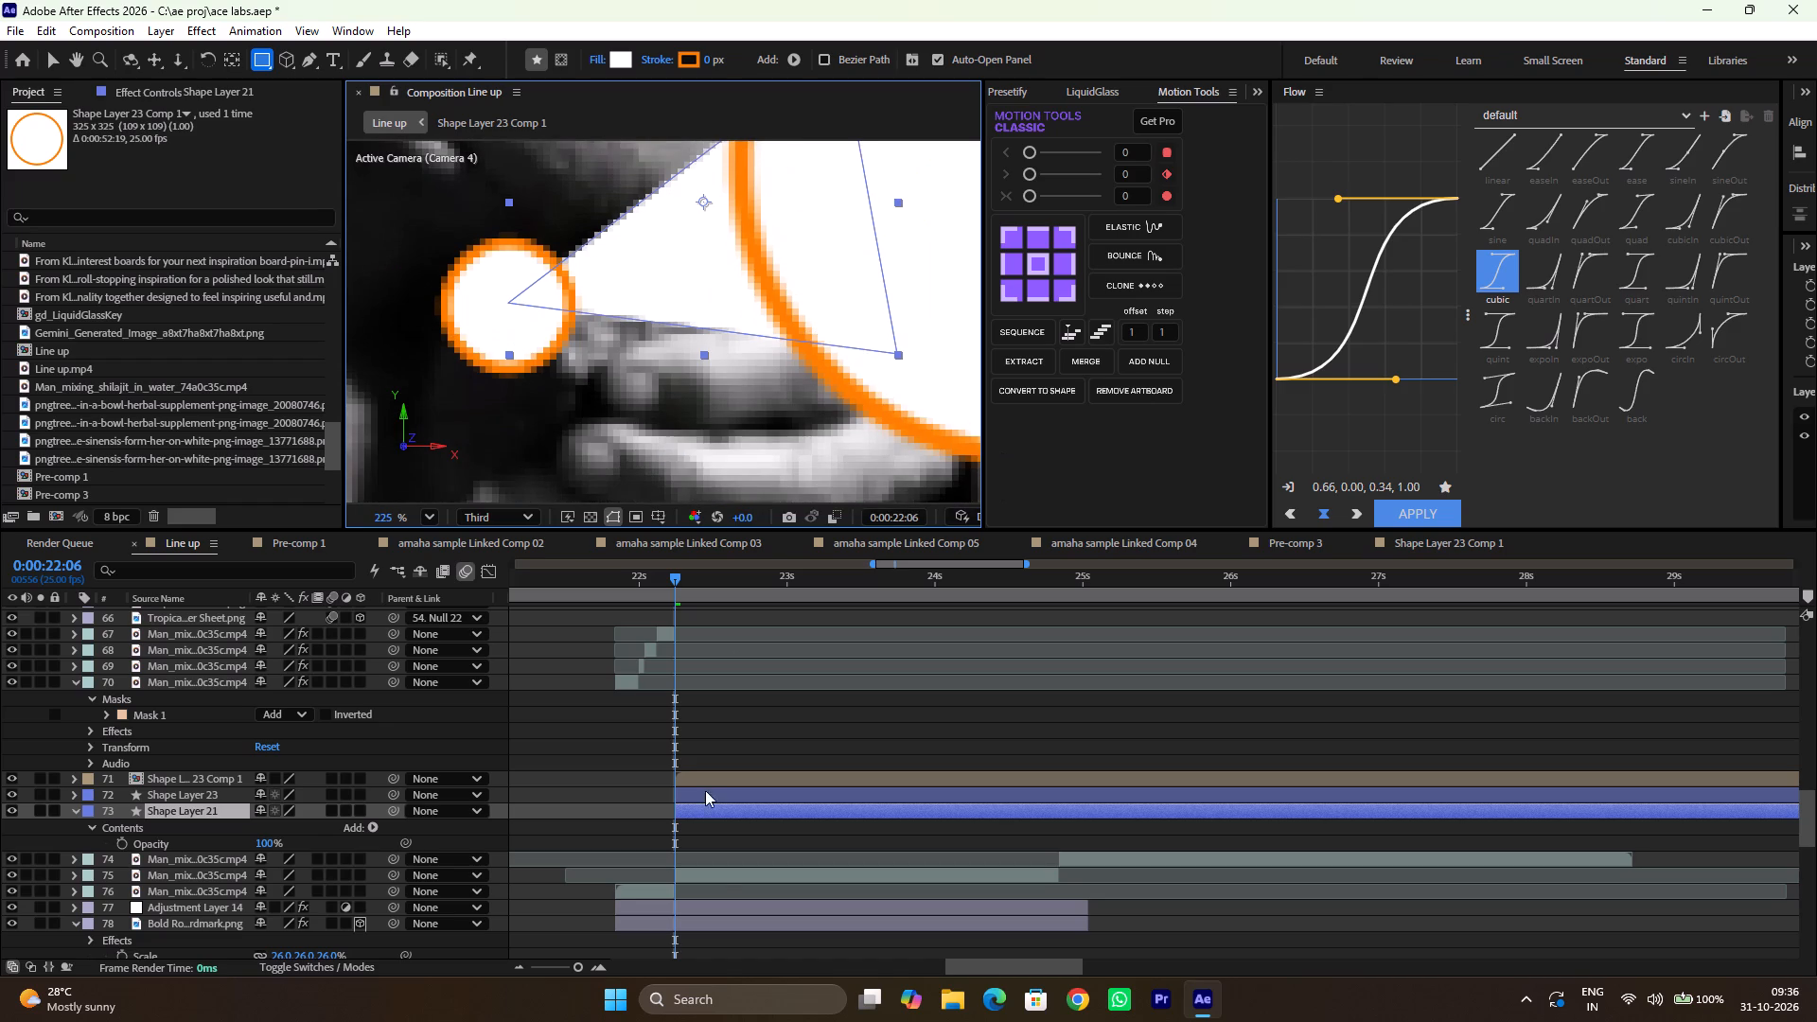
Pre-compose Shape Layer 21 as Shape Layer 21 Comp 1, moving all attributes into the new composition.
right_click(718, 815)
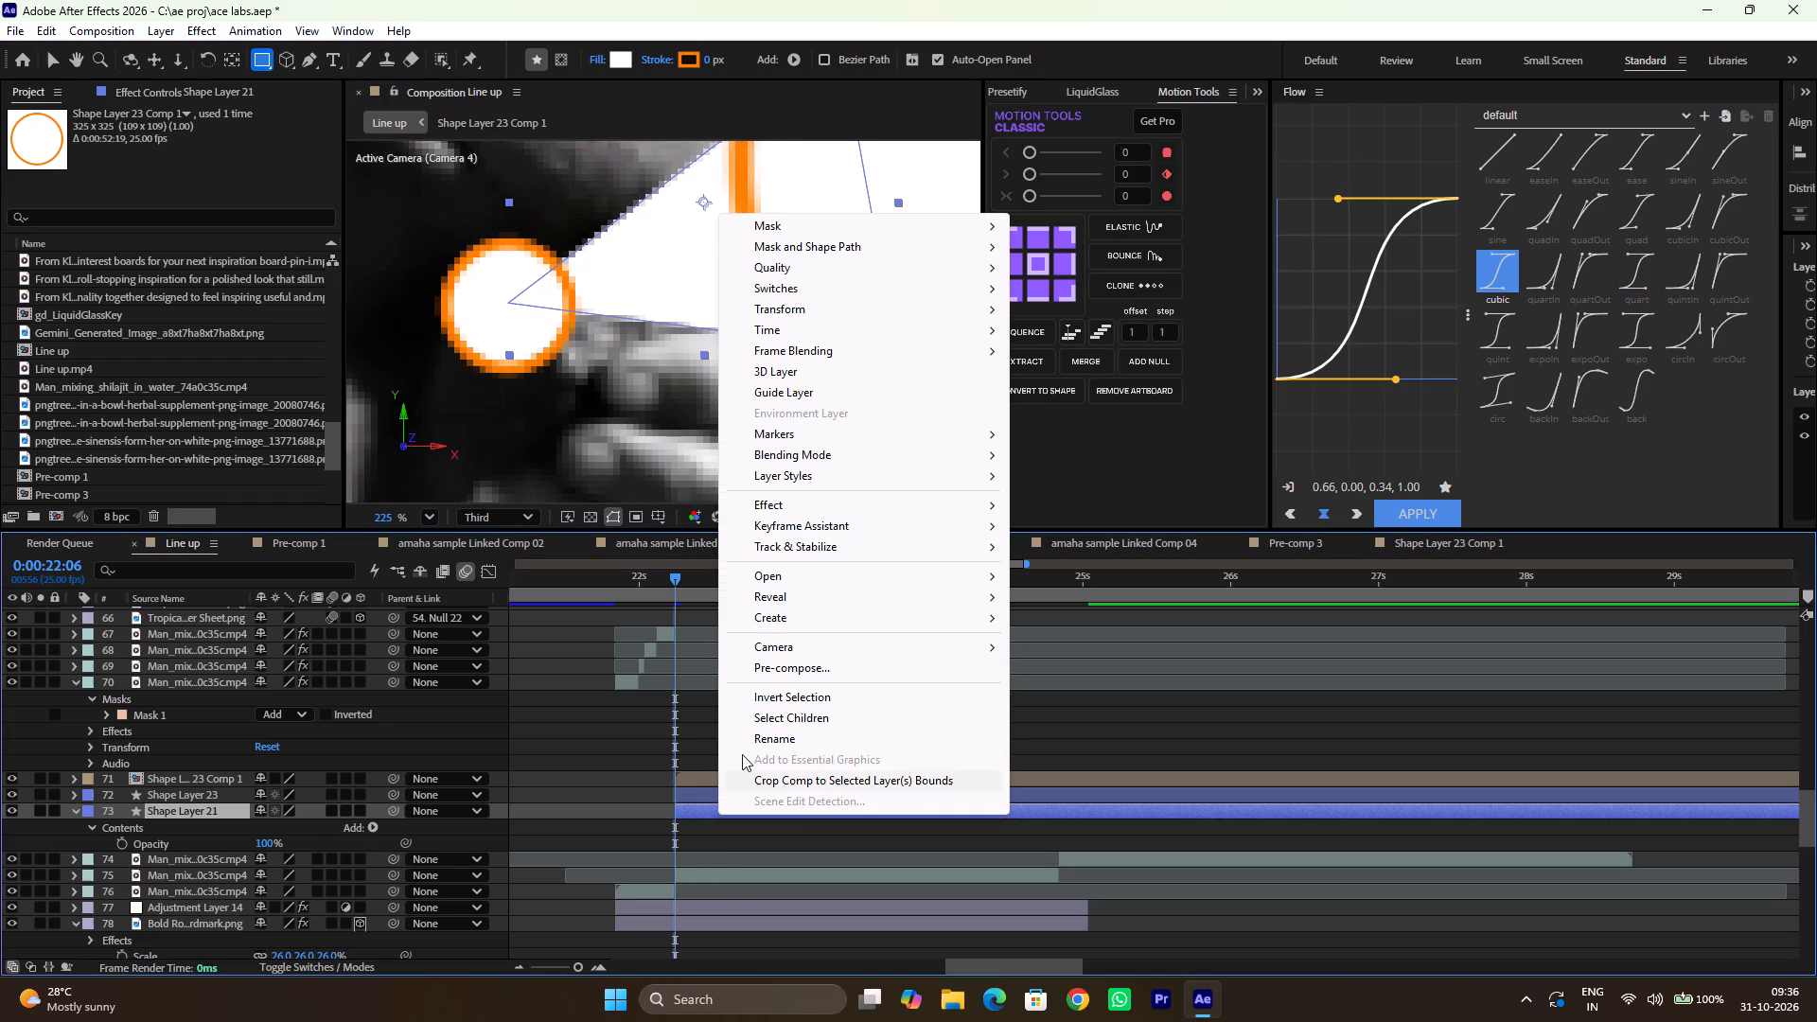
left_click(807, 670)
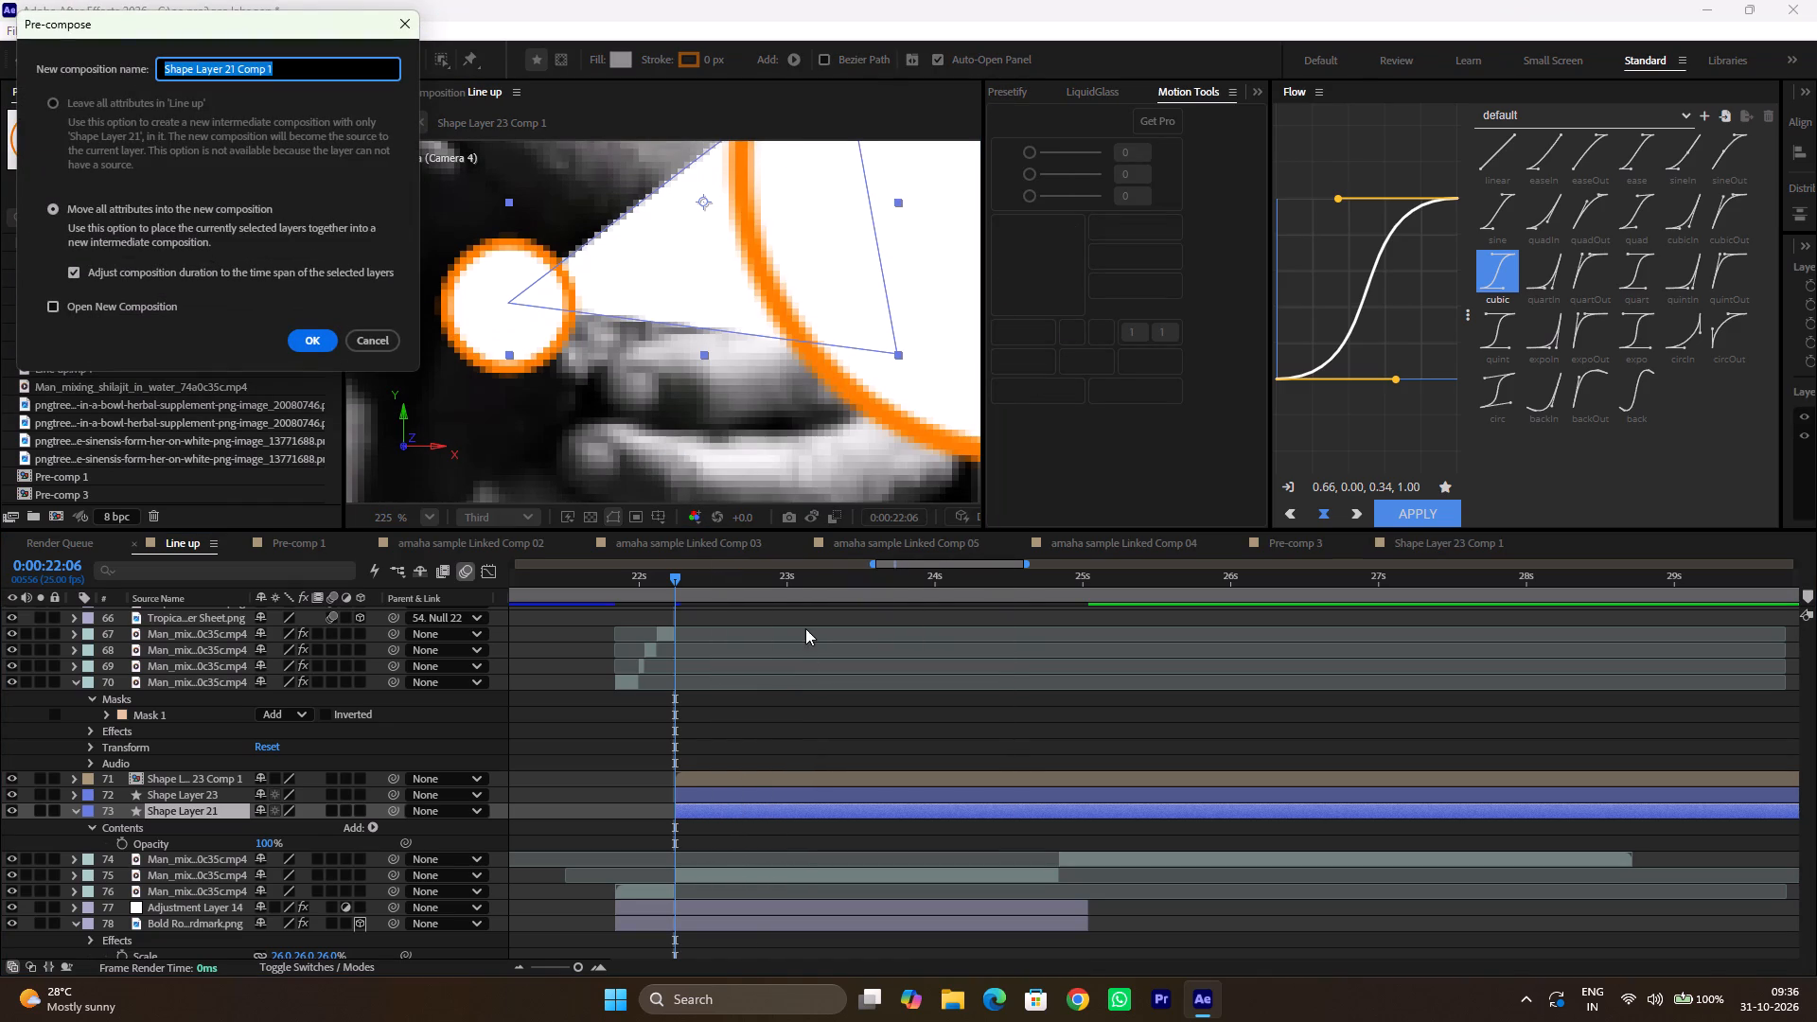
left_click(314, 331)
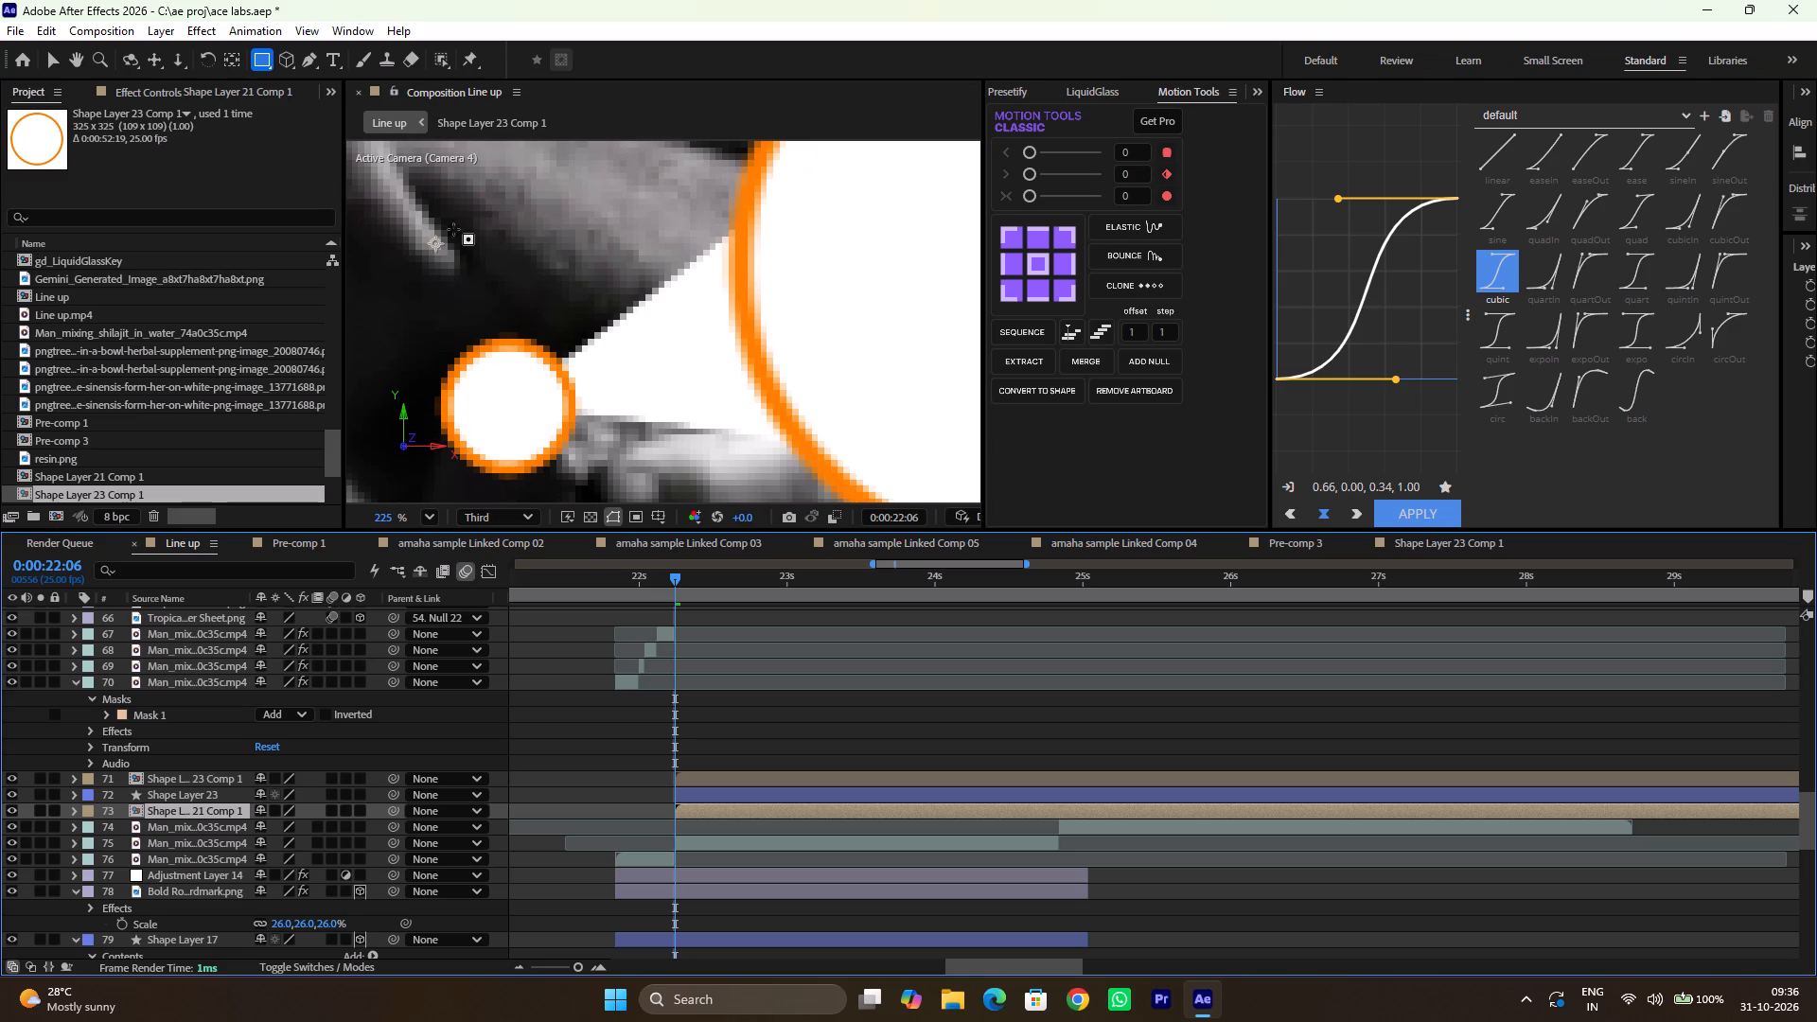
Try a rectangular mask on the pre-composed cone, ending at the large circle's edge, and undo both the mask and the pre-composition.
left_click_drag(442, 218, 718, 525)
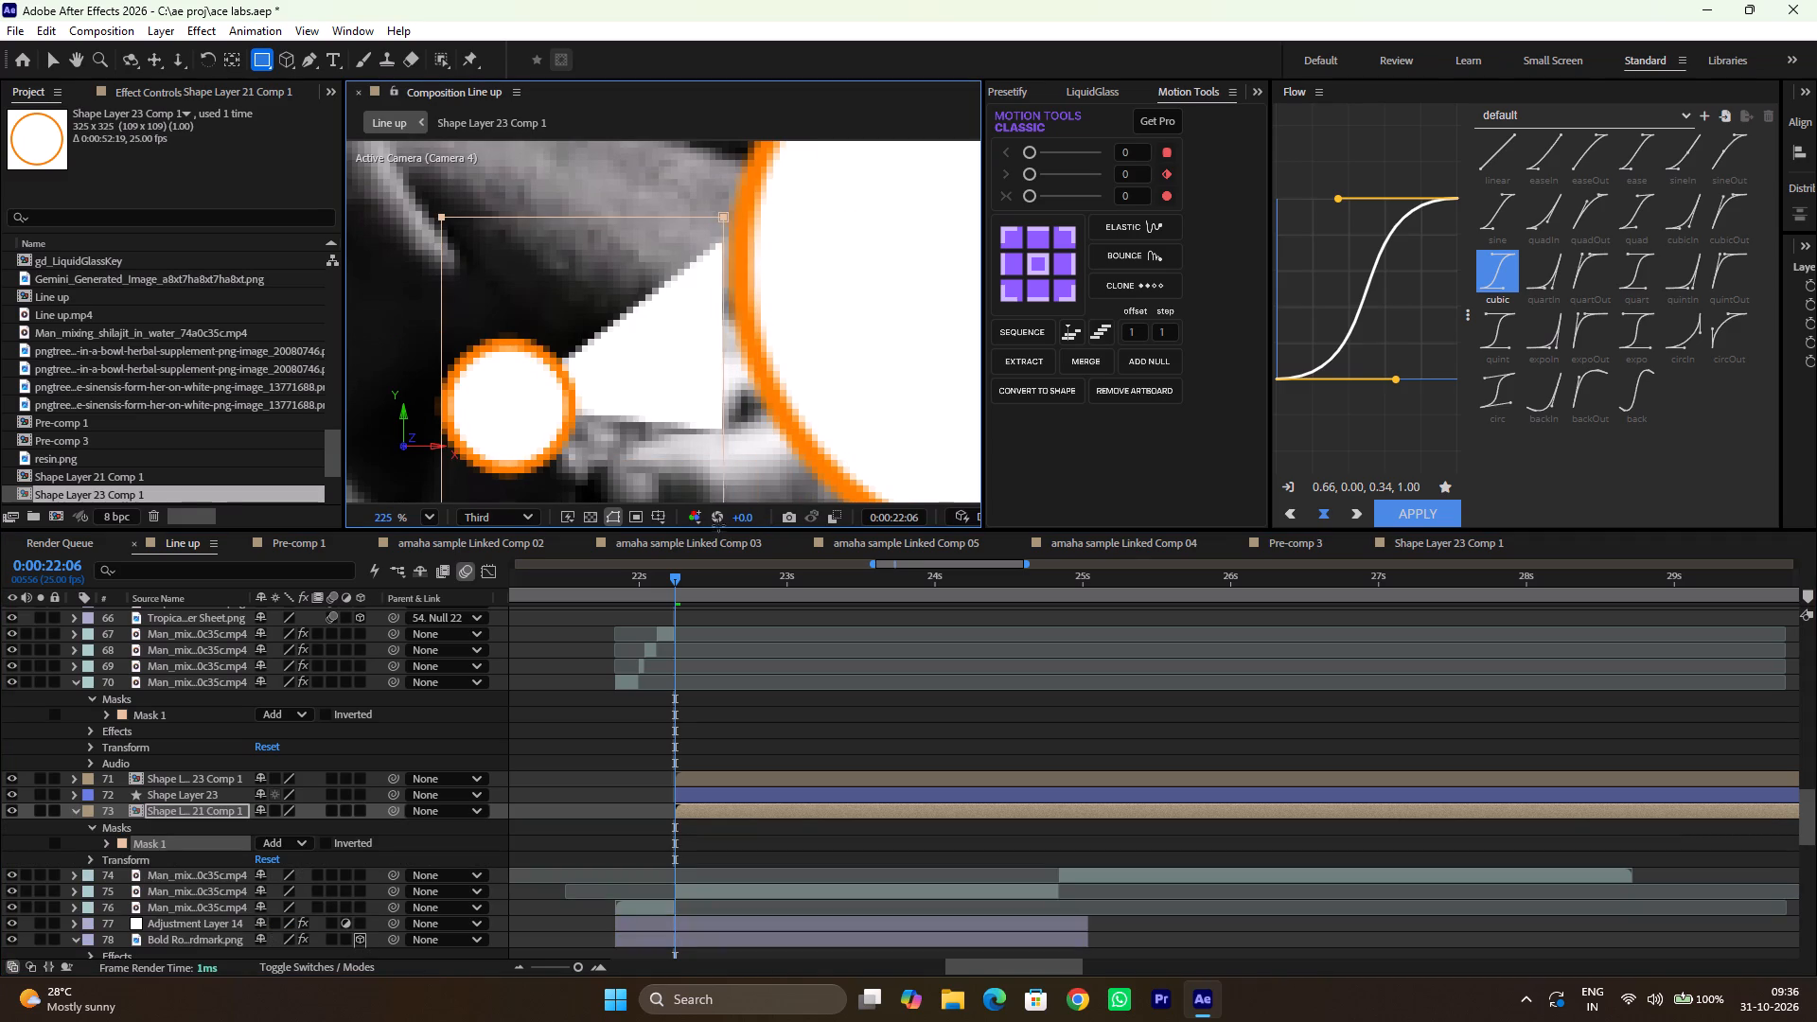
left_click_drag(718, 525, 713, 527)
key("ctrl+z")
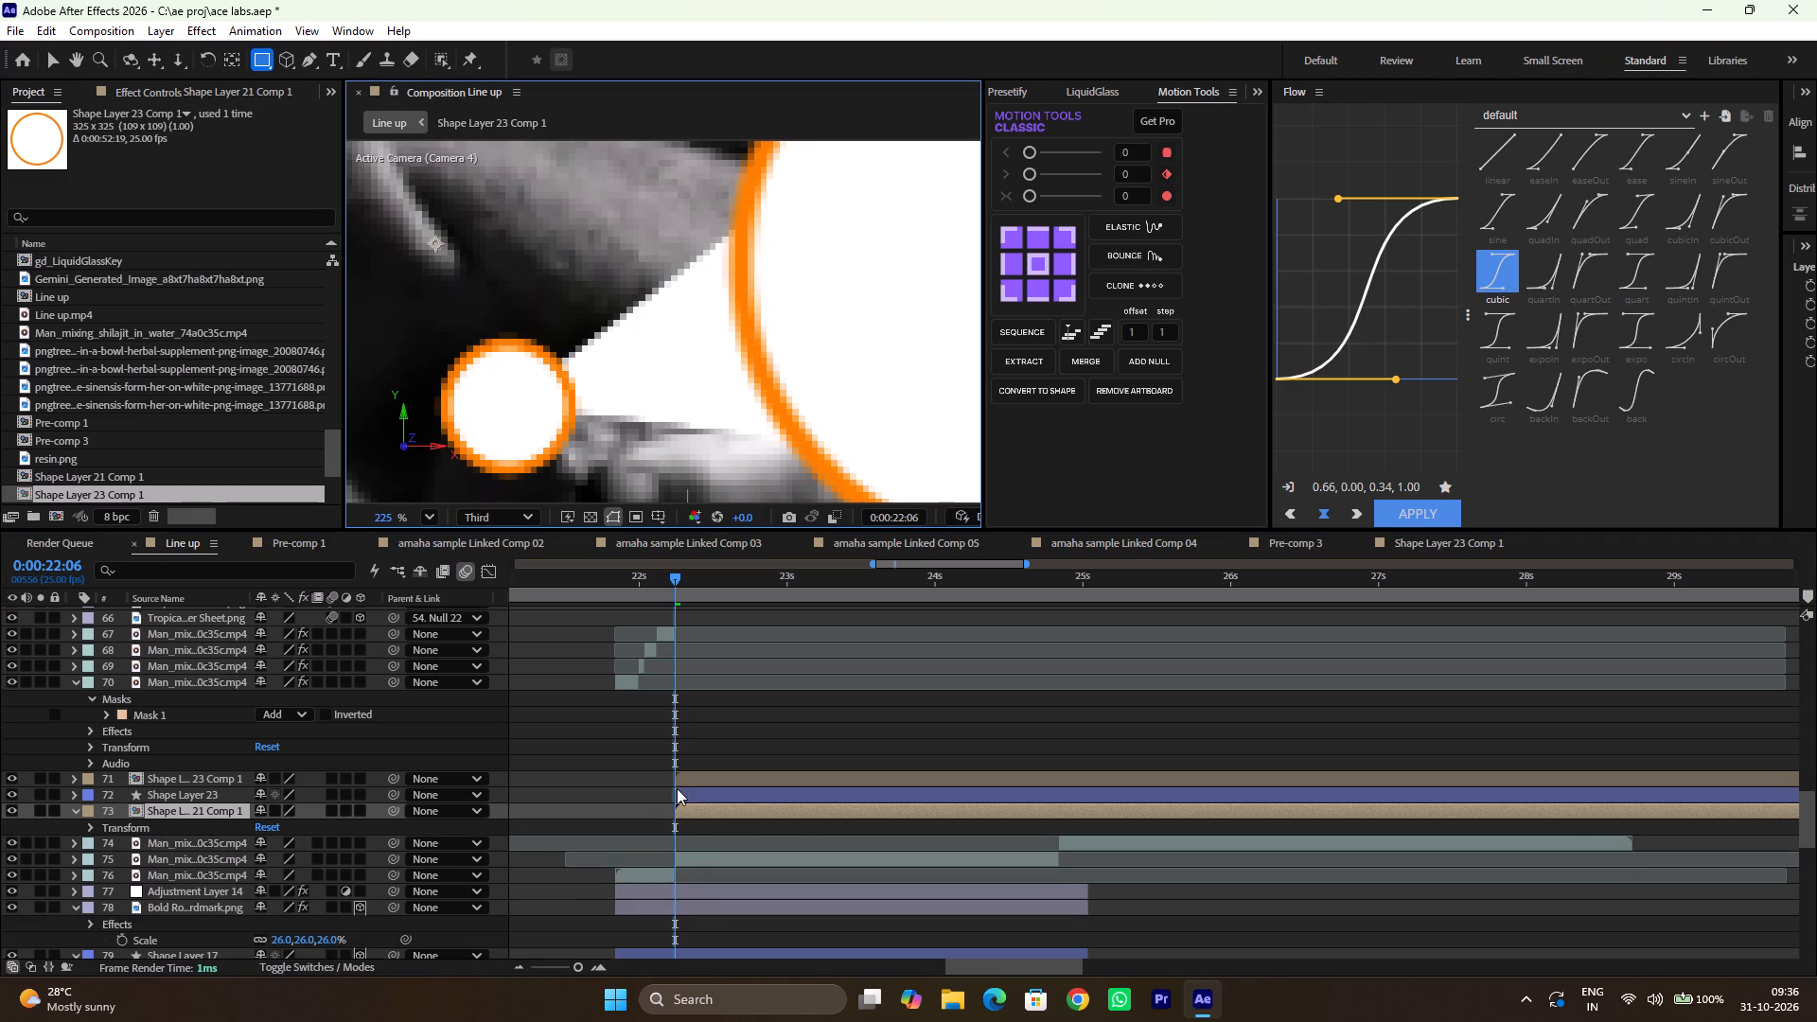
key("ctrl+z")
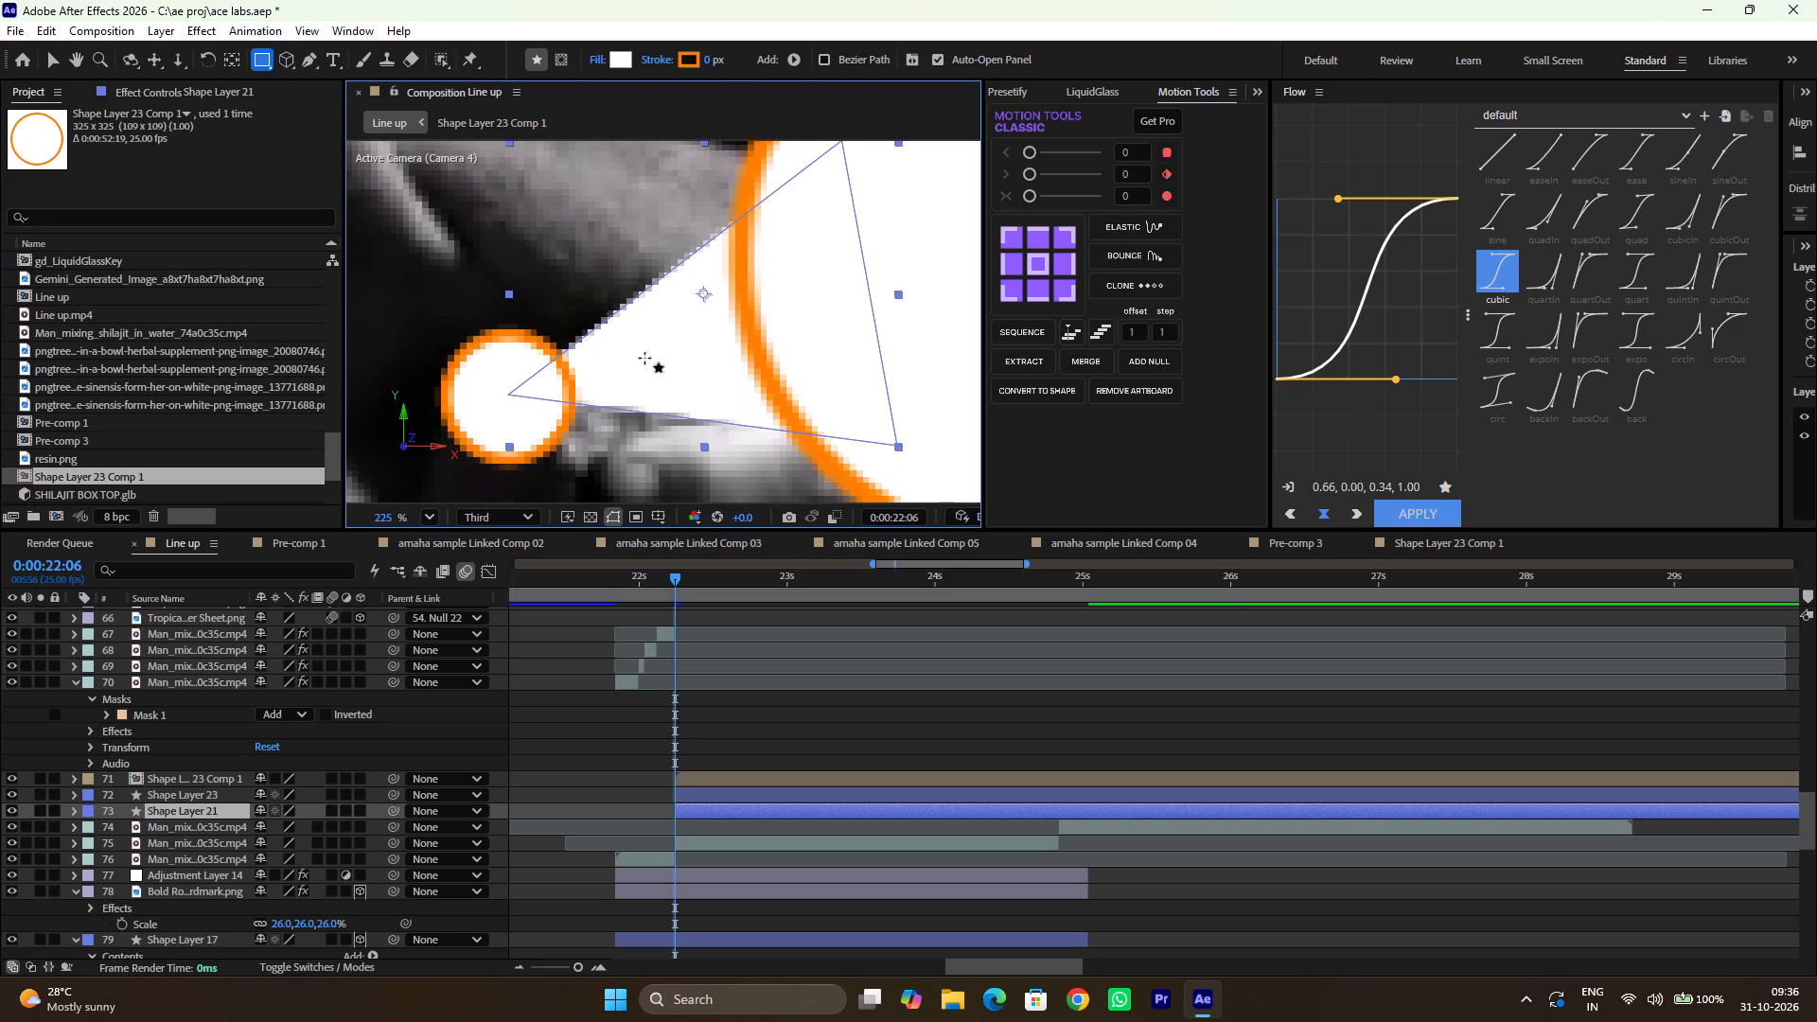
Set the opacity of Shape Layer 21, the white cone, to 54%.
left_click(193, 811)
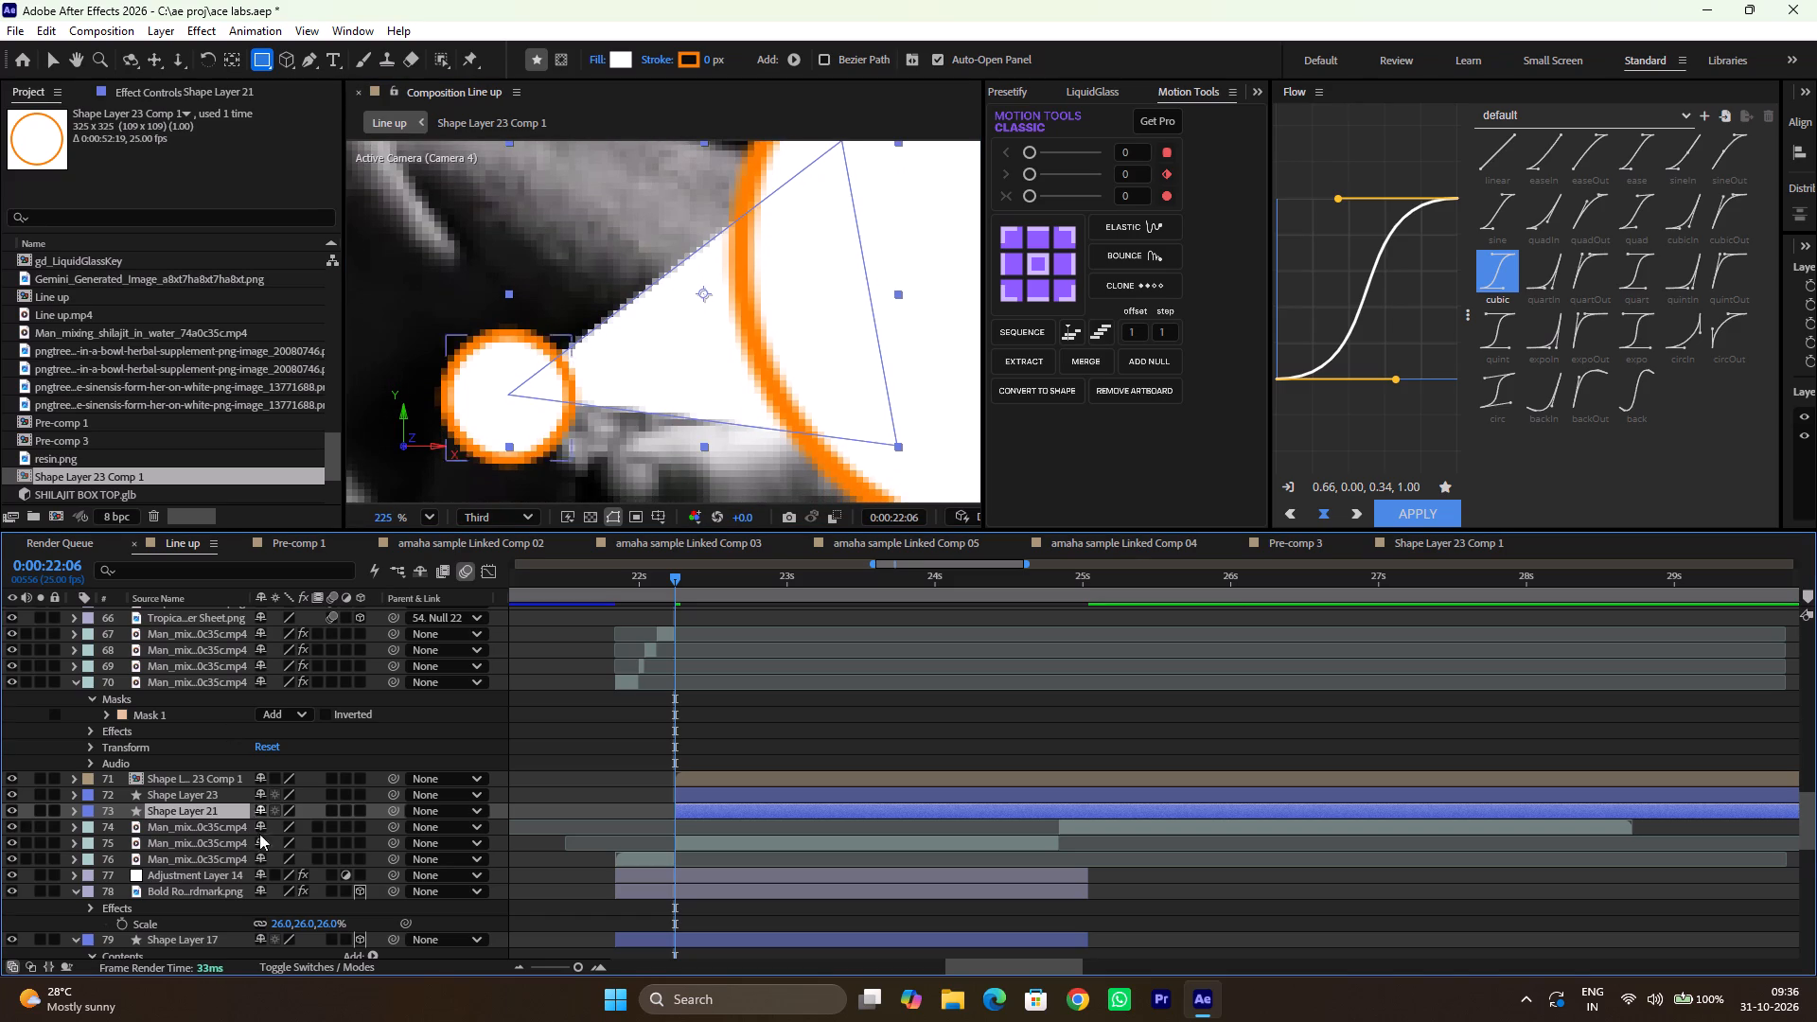
key("t")
left_click_drag(268, 821, 227, 829)
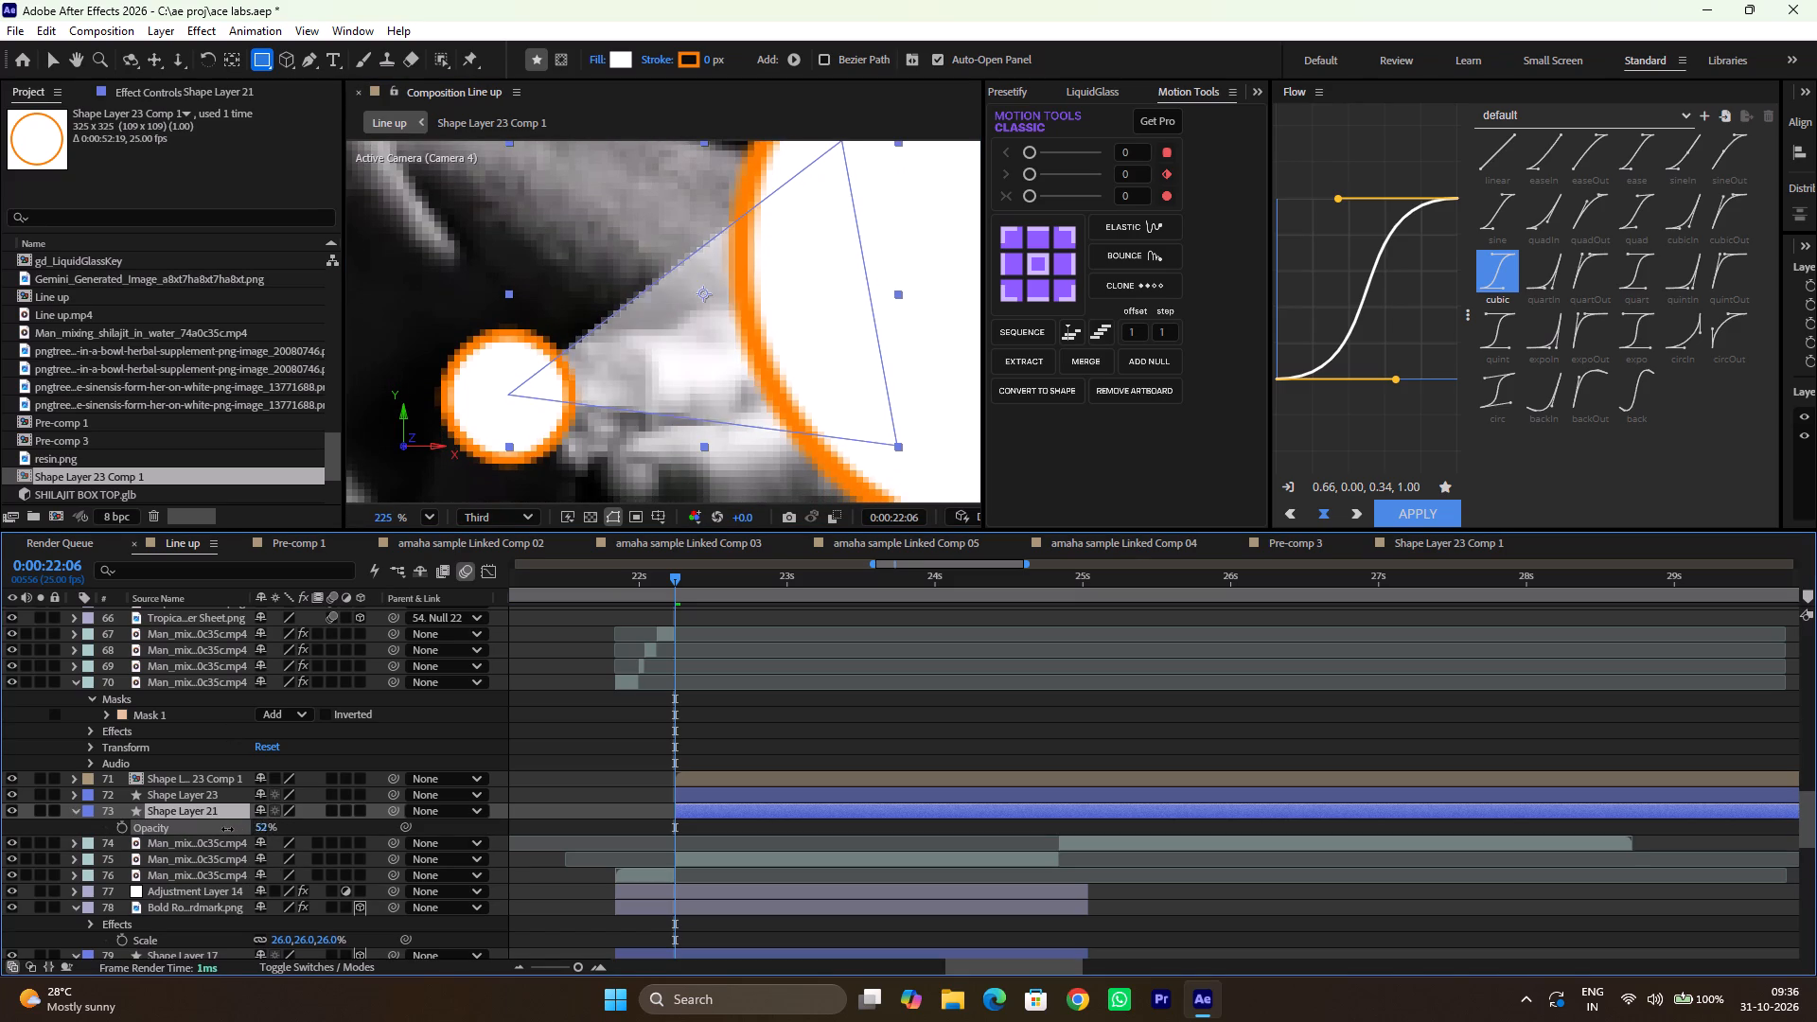
left_click_drag(227, 829, 230, 836)
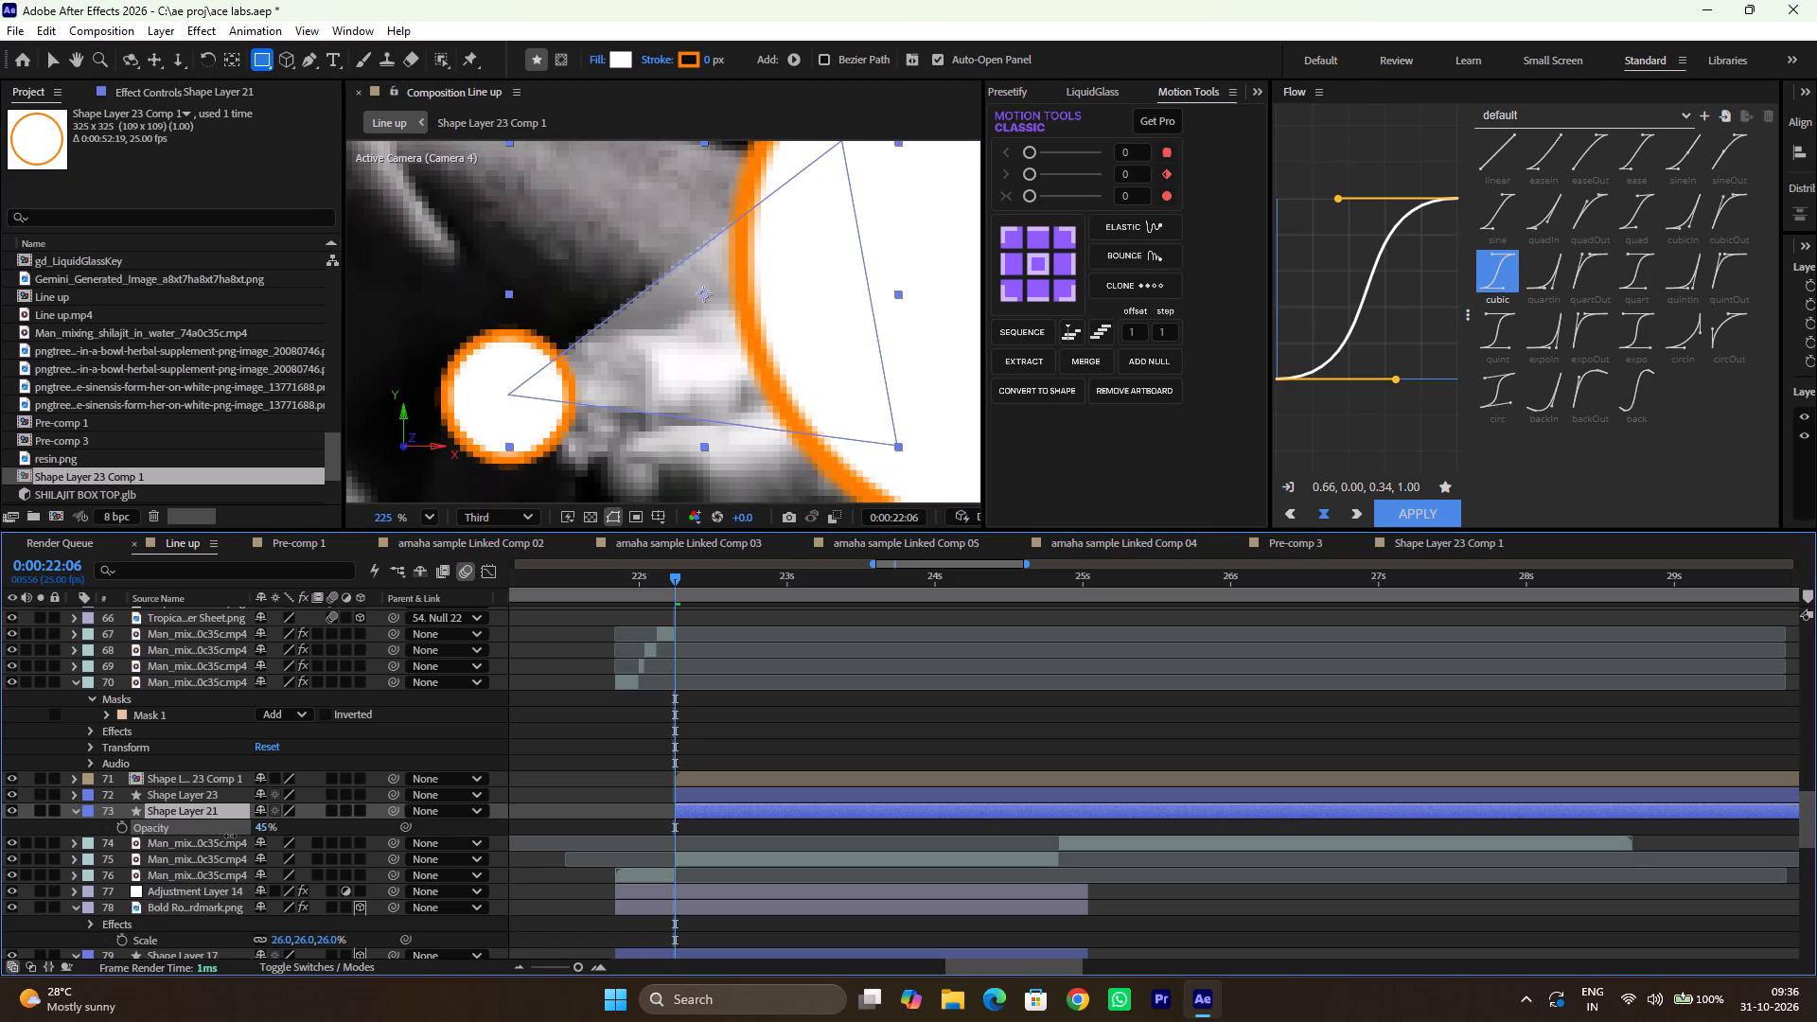
left_click_drag(230, 836, 238, 837)
left_click_drag(238, 837, 238, 835)
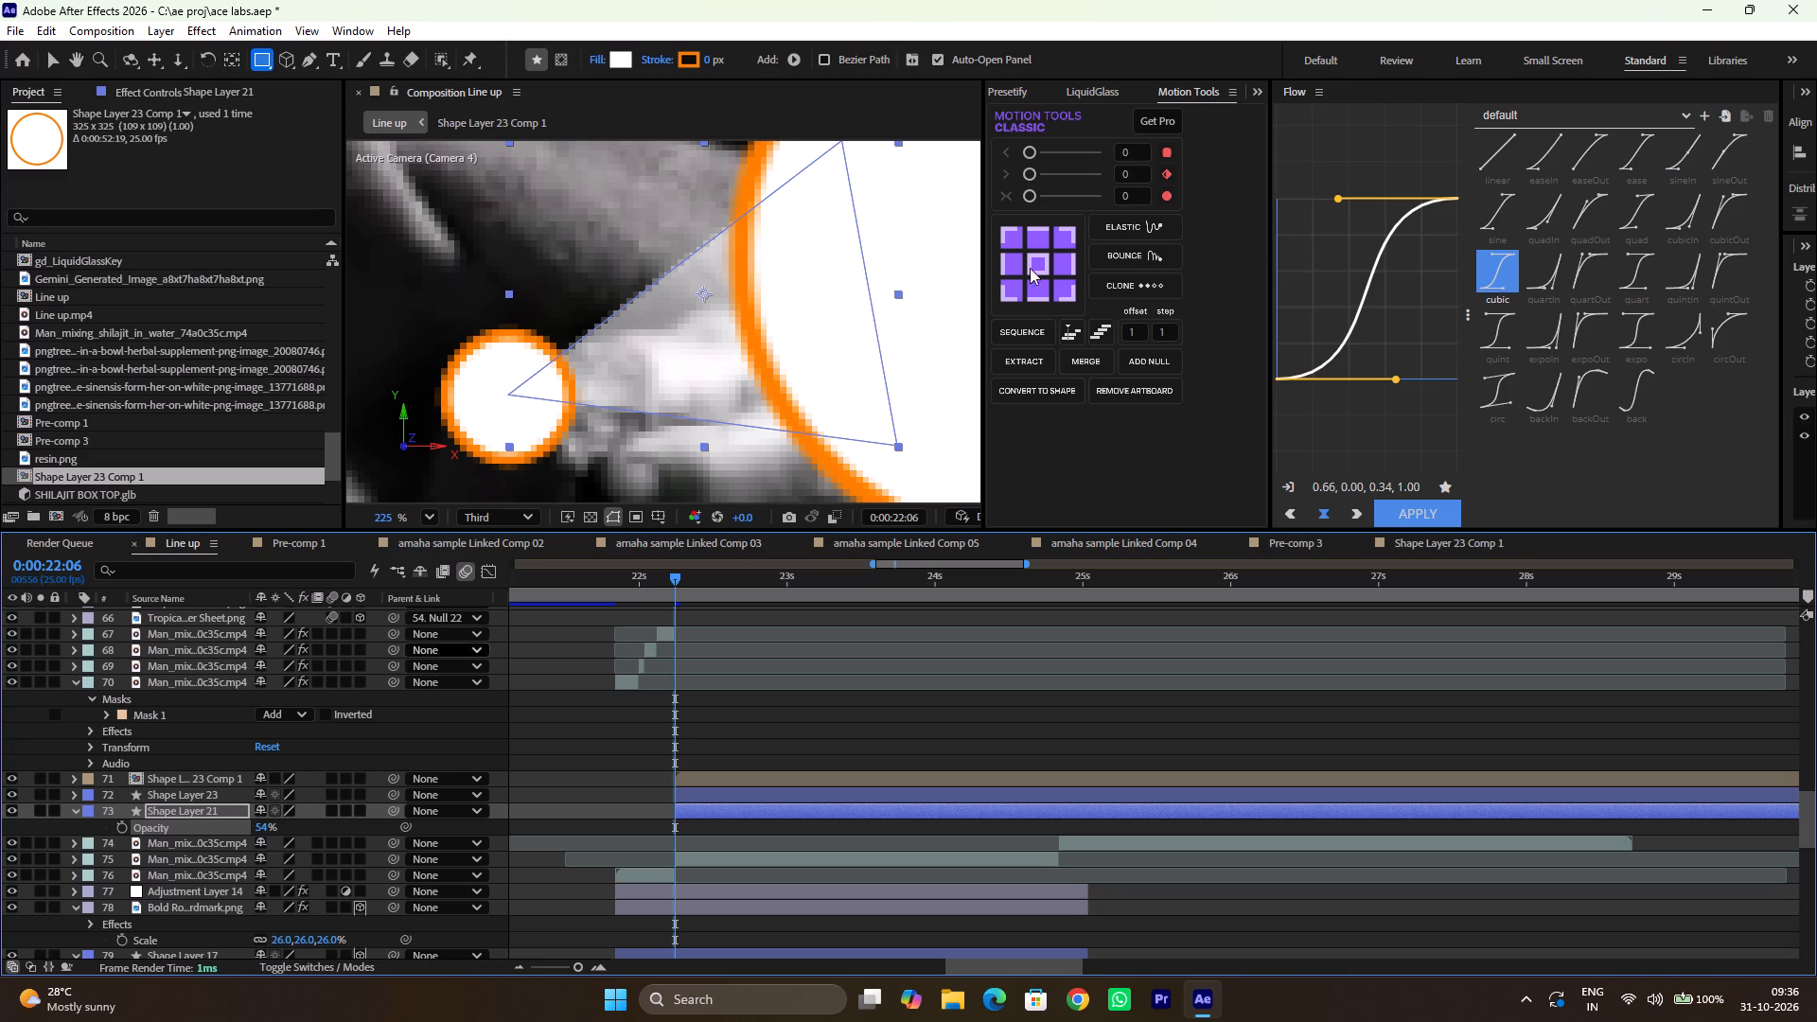
Widen the layer properties area and examine the transform settings and contents of Shape Layer 21.
left_click_drag(1780, 224, 1532, 317)
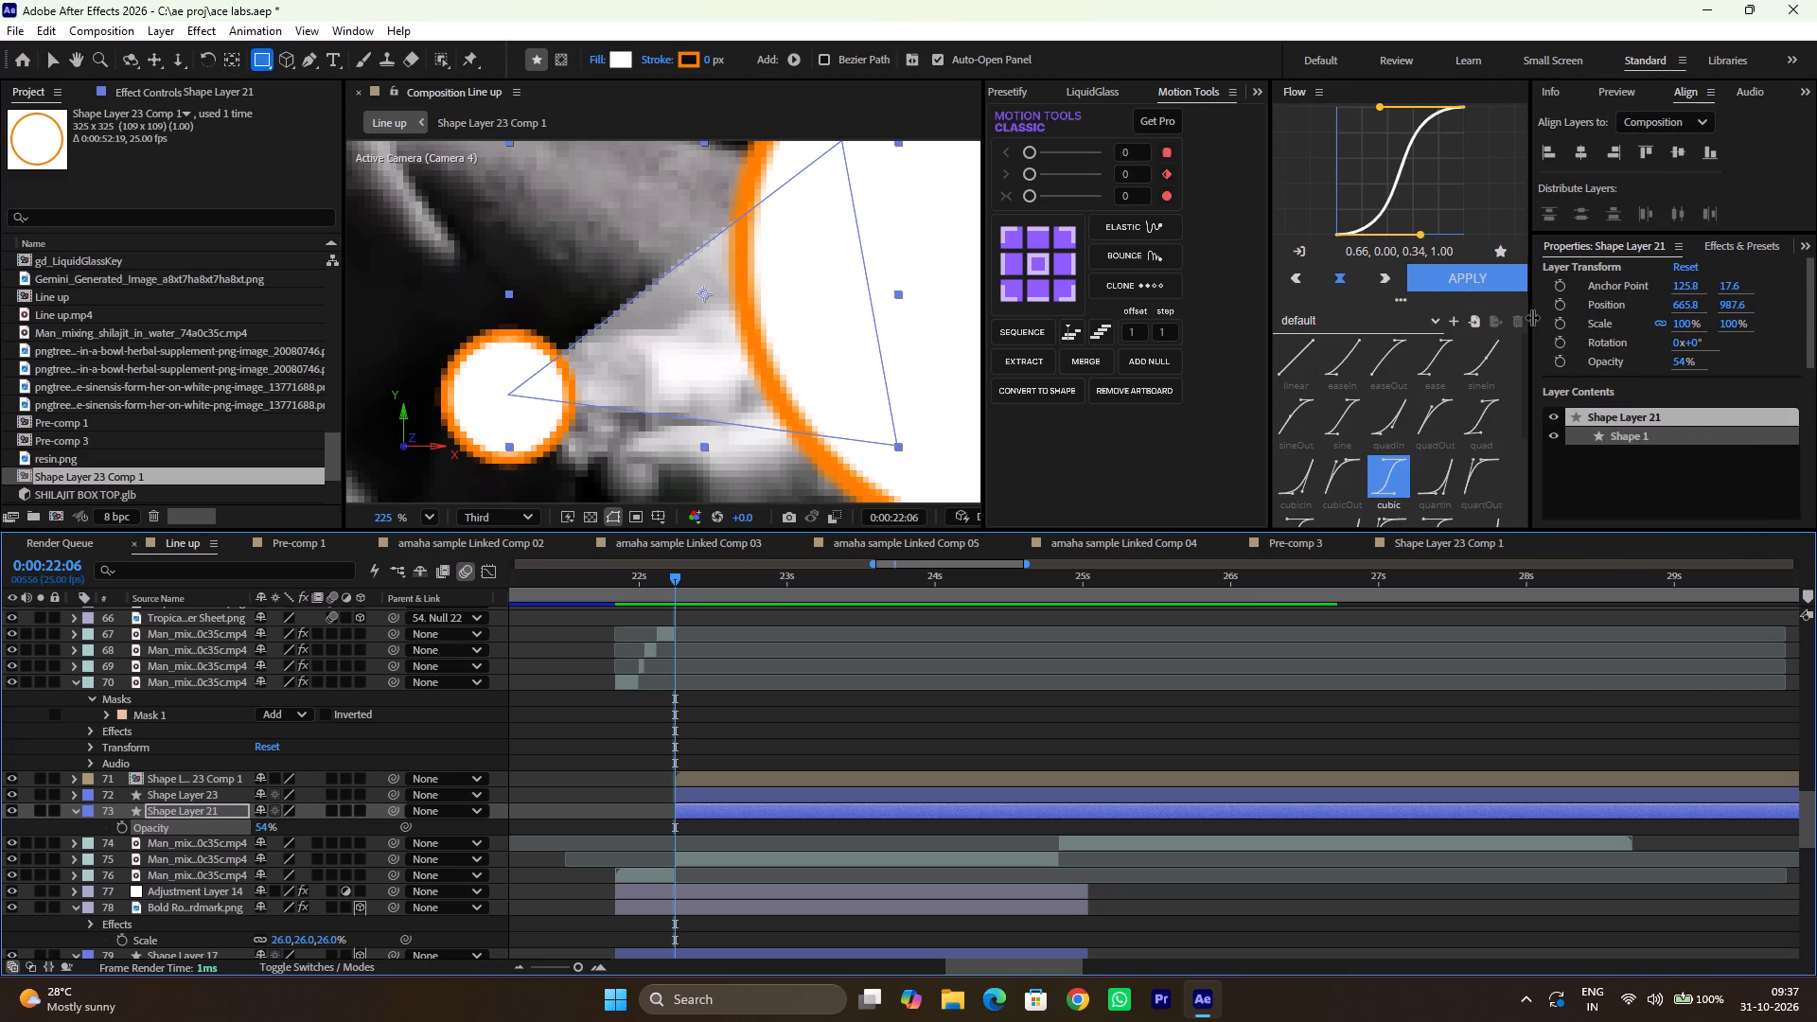
left_click_drag(1532, 317, 1526, 332)
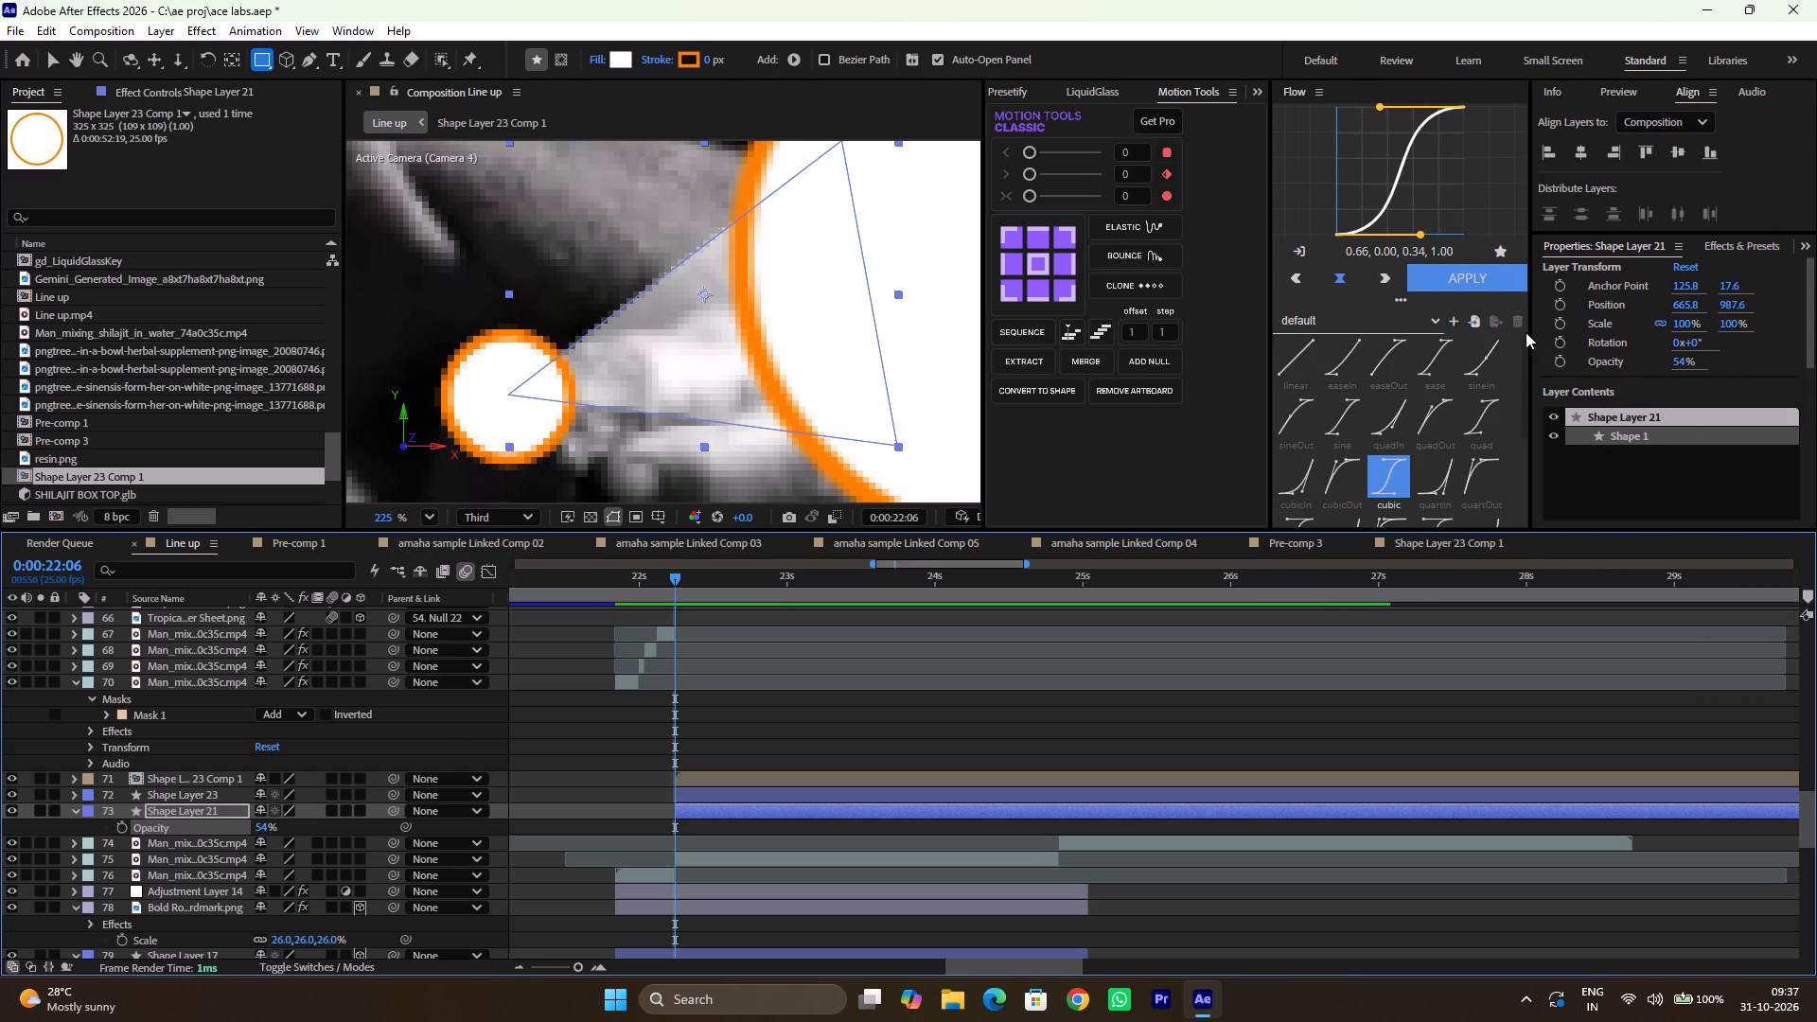
scroll(1420, 414, "down", 3)
scroll(1420, 414, "up", 5)
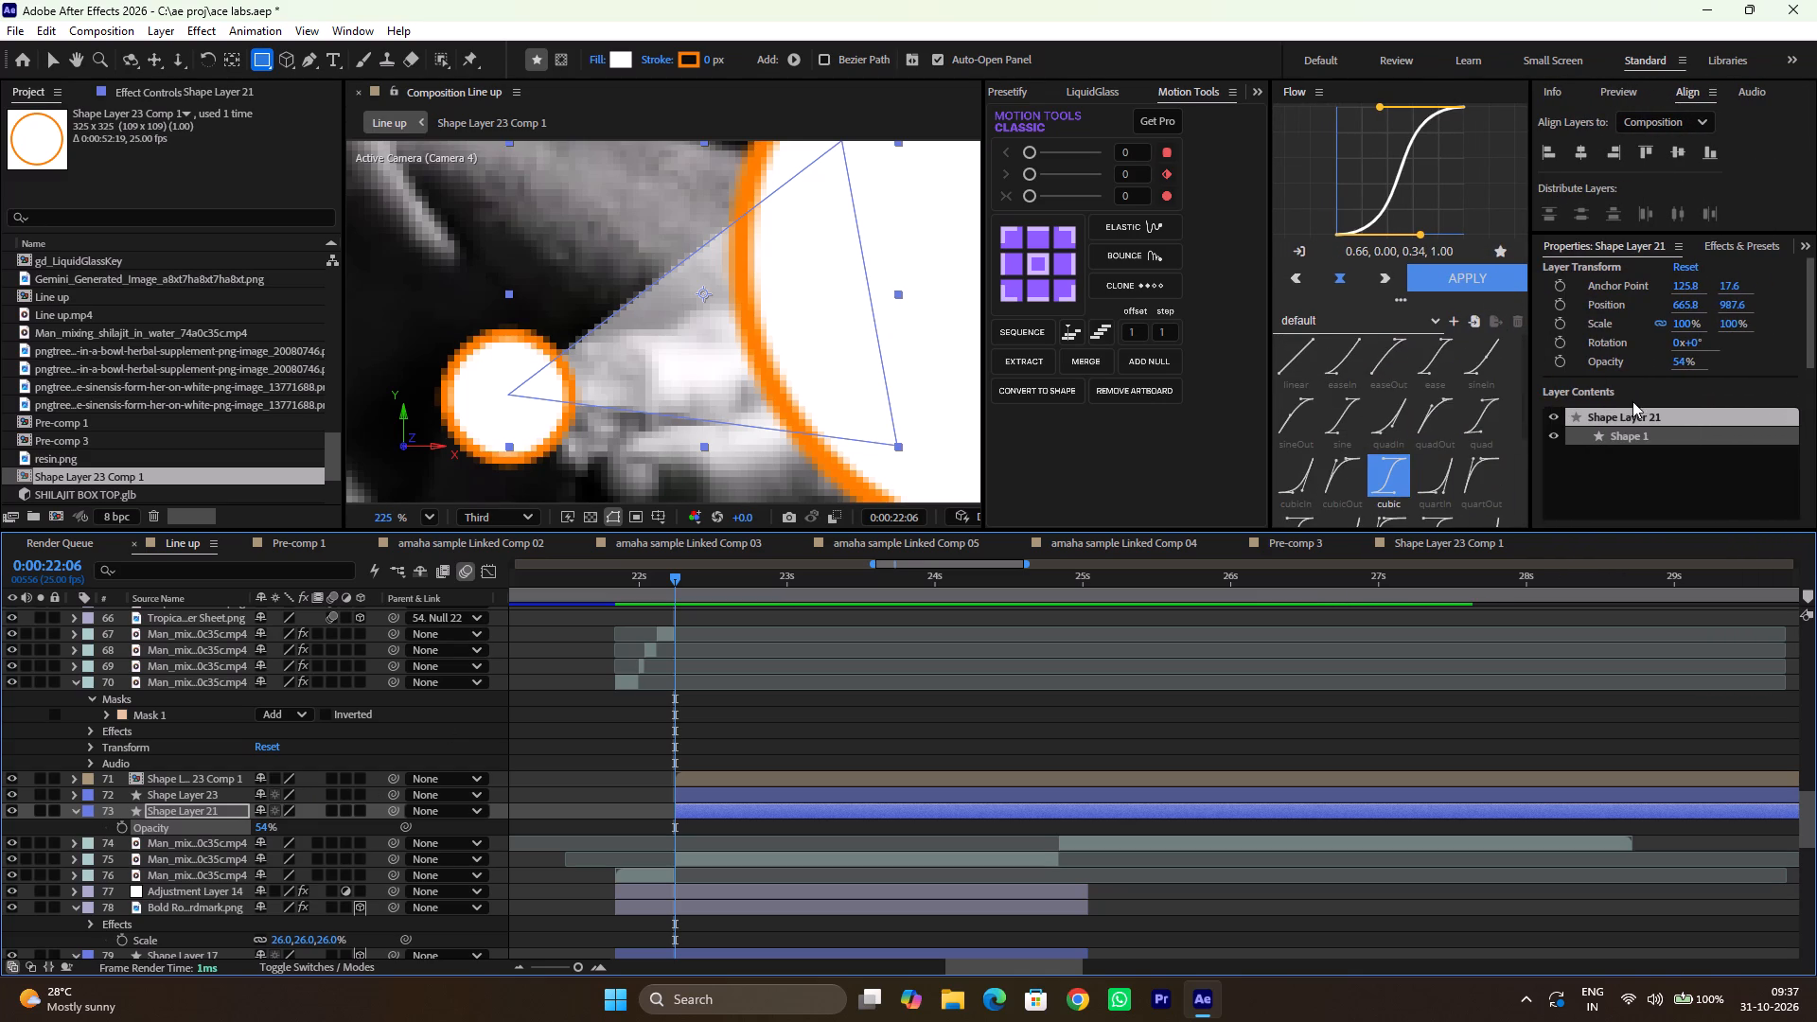
scroll(1647, 448, "down", 6)
scroll(1647, 448, "up", 1)
scroll(1647, 448, "down", 7)
Deselect Shape Layer 21 and check the whole circle callout over the man footage.
left_click(766, 832)
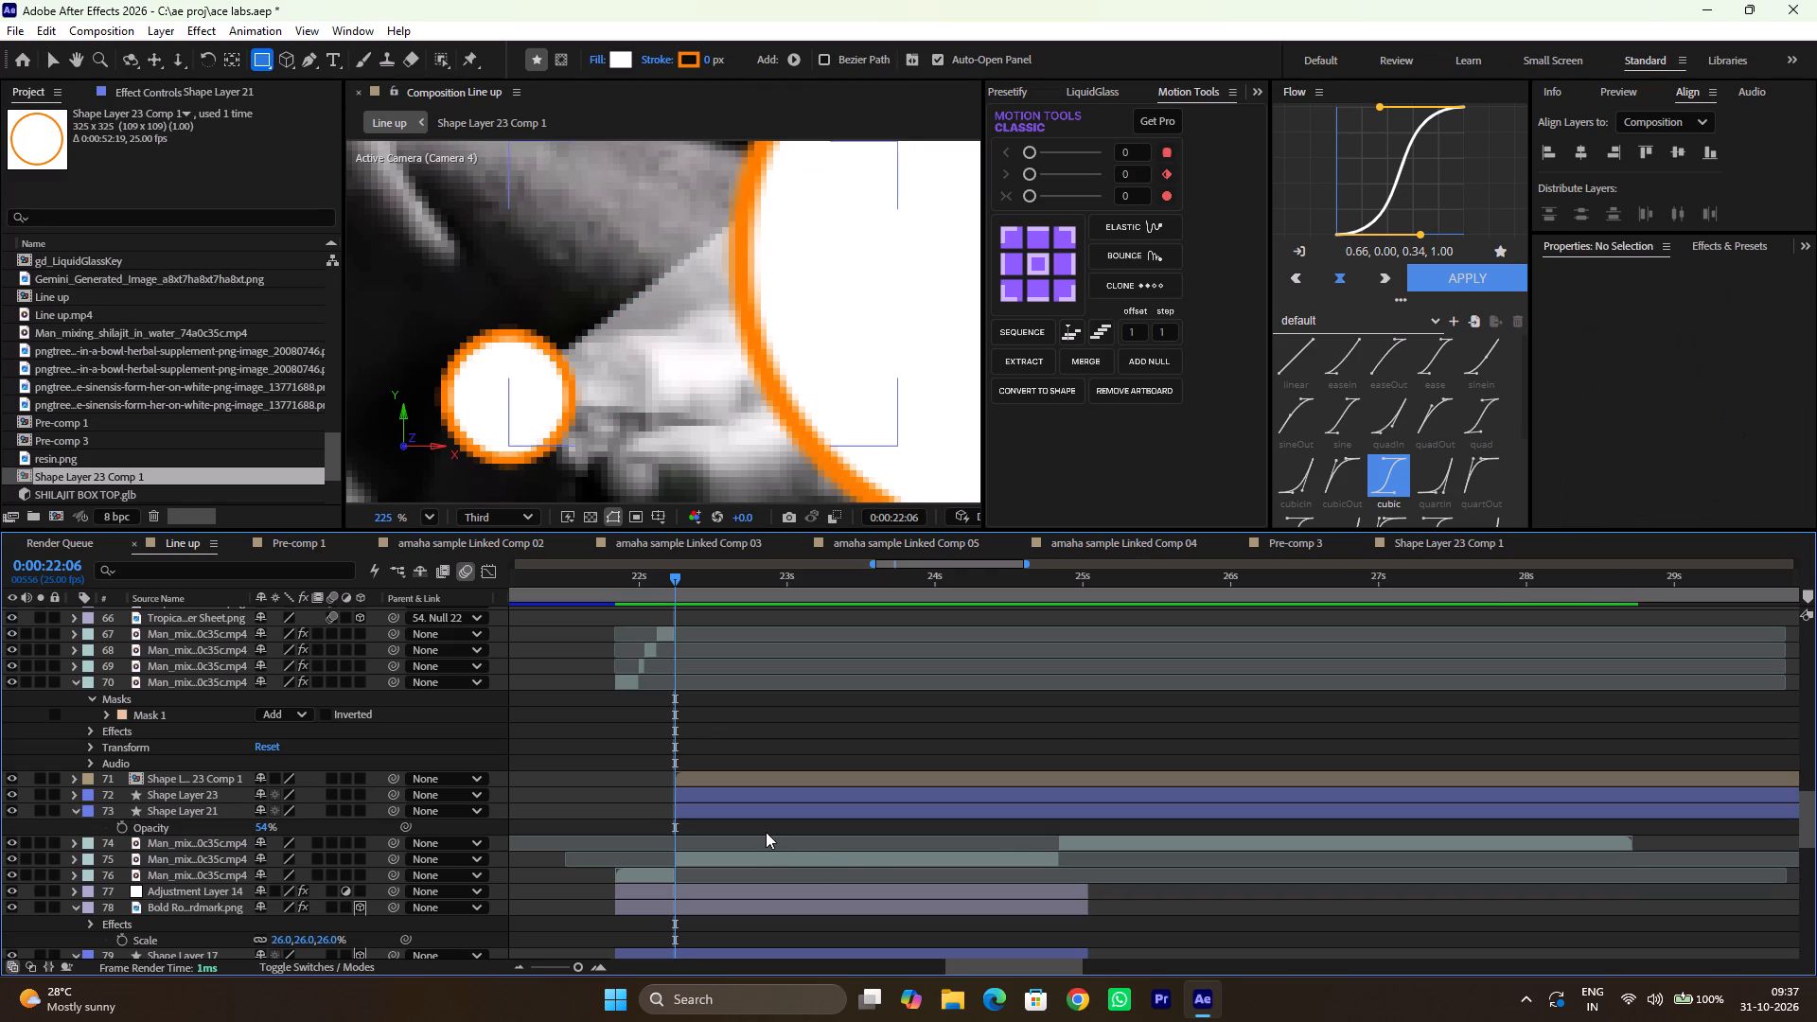
scroll(693, 346, "down", 4)
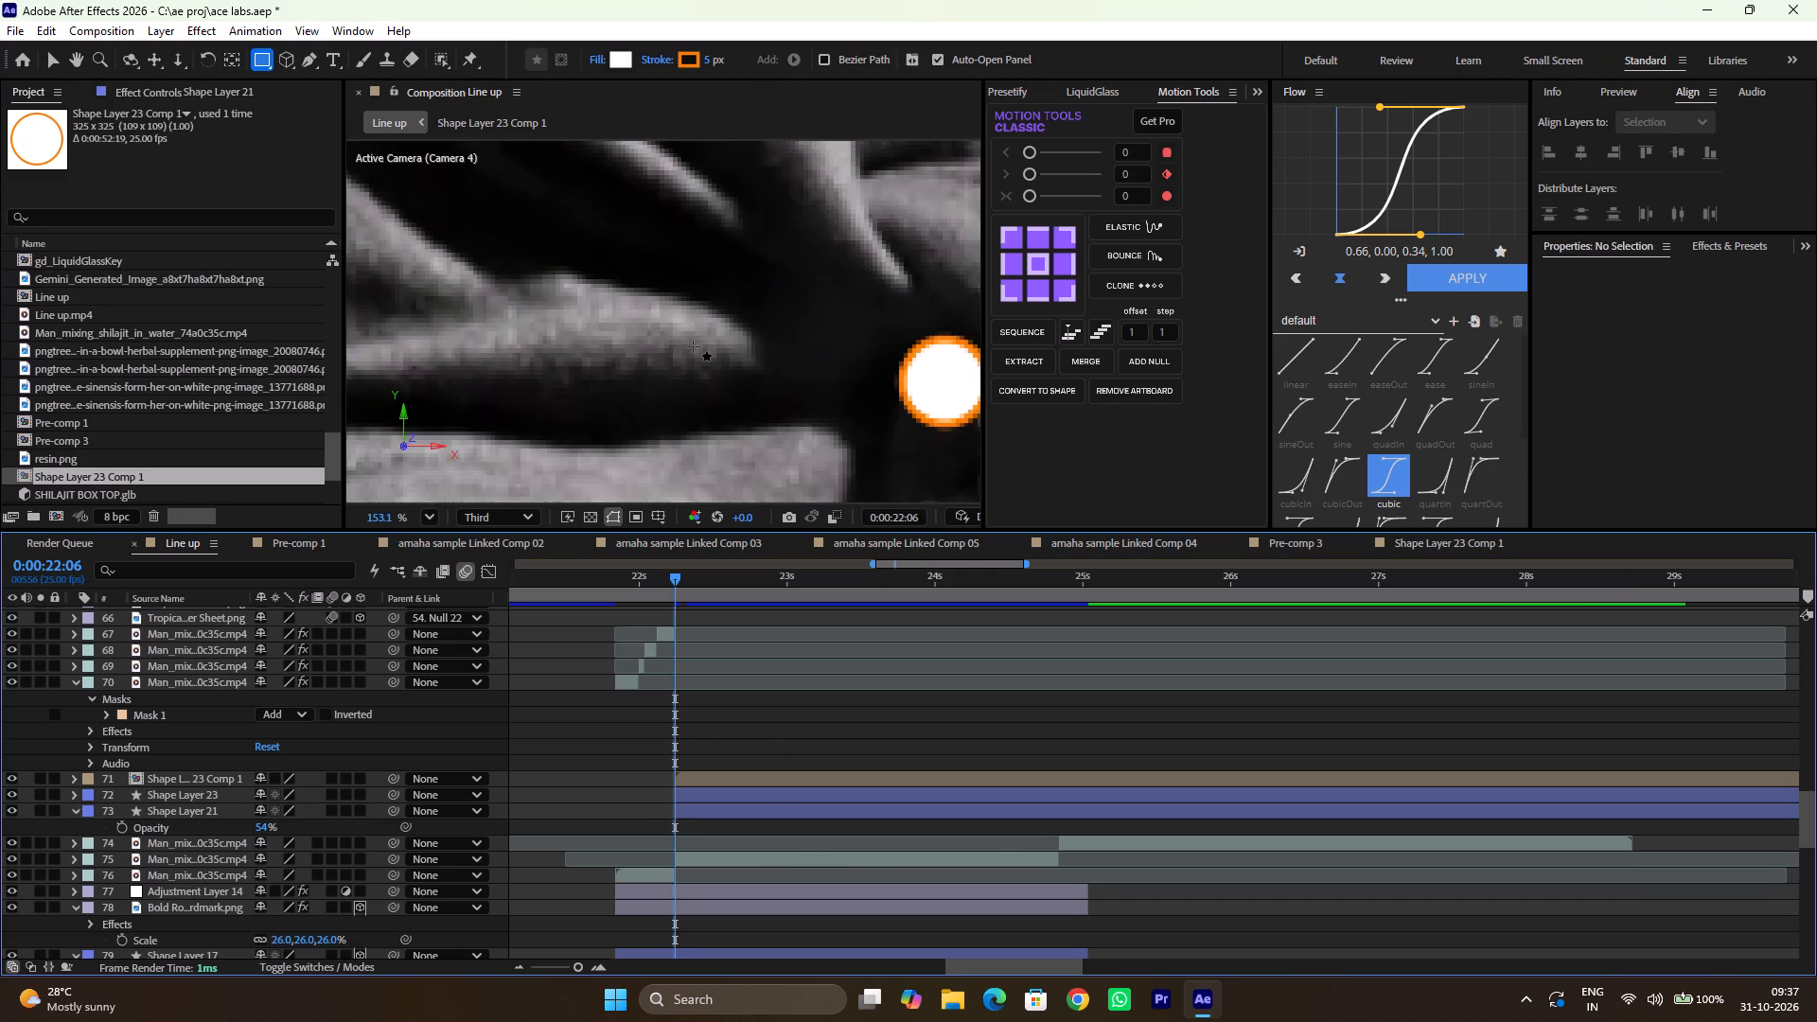
scroll(693, 346, "down", 2)
scroll(693, 346, "down", 4, "ctrl")
scroll(693, 346, "left", 1)
scroll(693, 346, "up", 1, "ctrl")
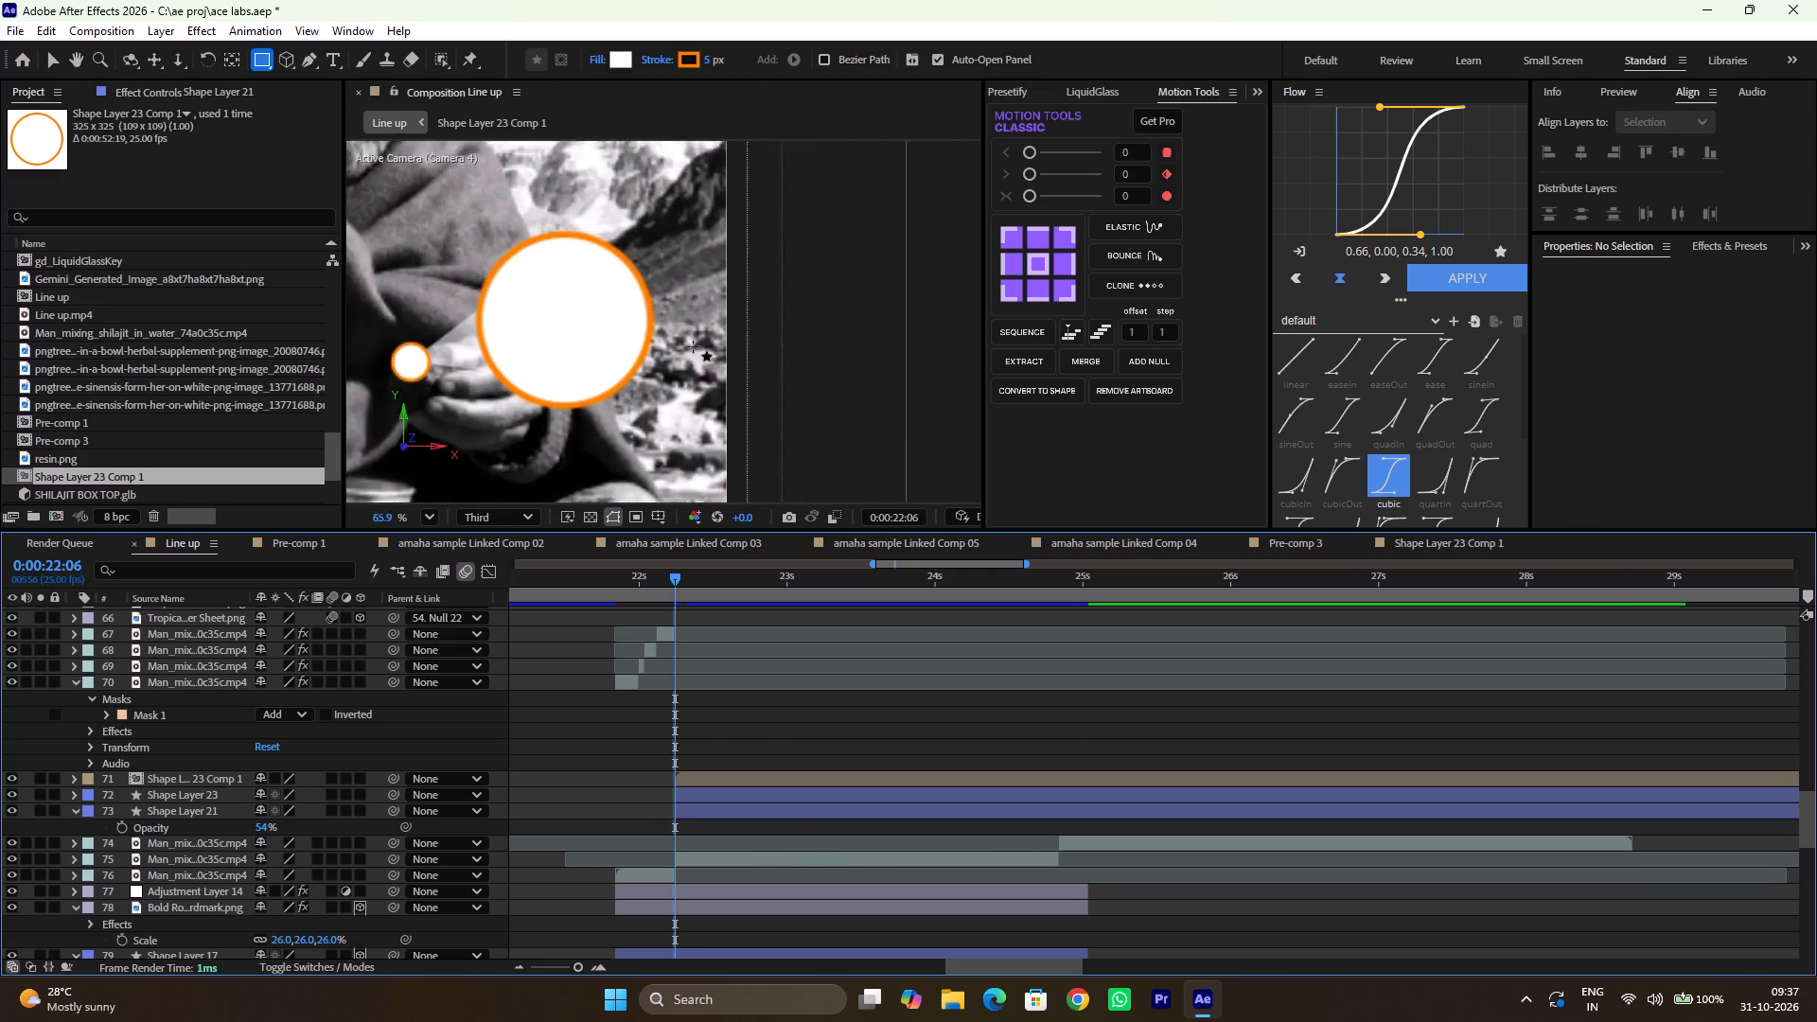
Nudge Shape Layer 23 Comp 1, Shape Layer 23 and Shape Layer 21 together horizontally so the tip circle sits on the man's fingers.
scroll(693, 346, "up", 2, "ctrl")
scroll(547, 365, "up", 1, "ctrl")
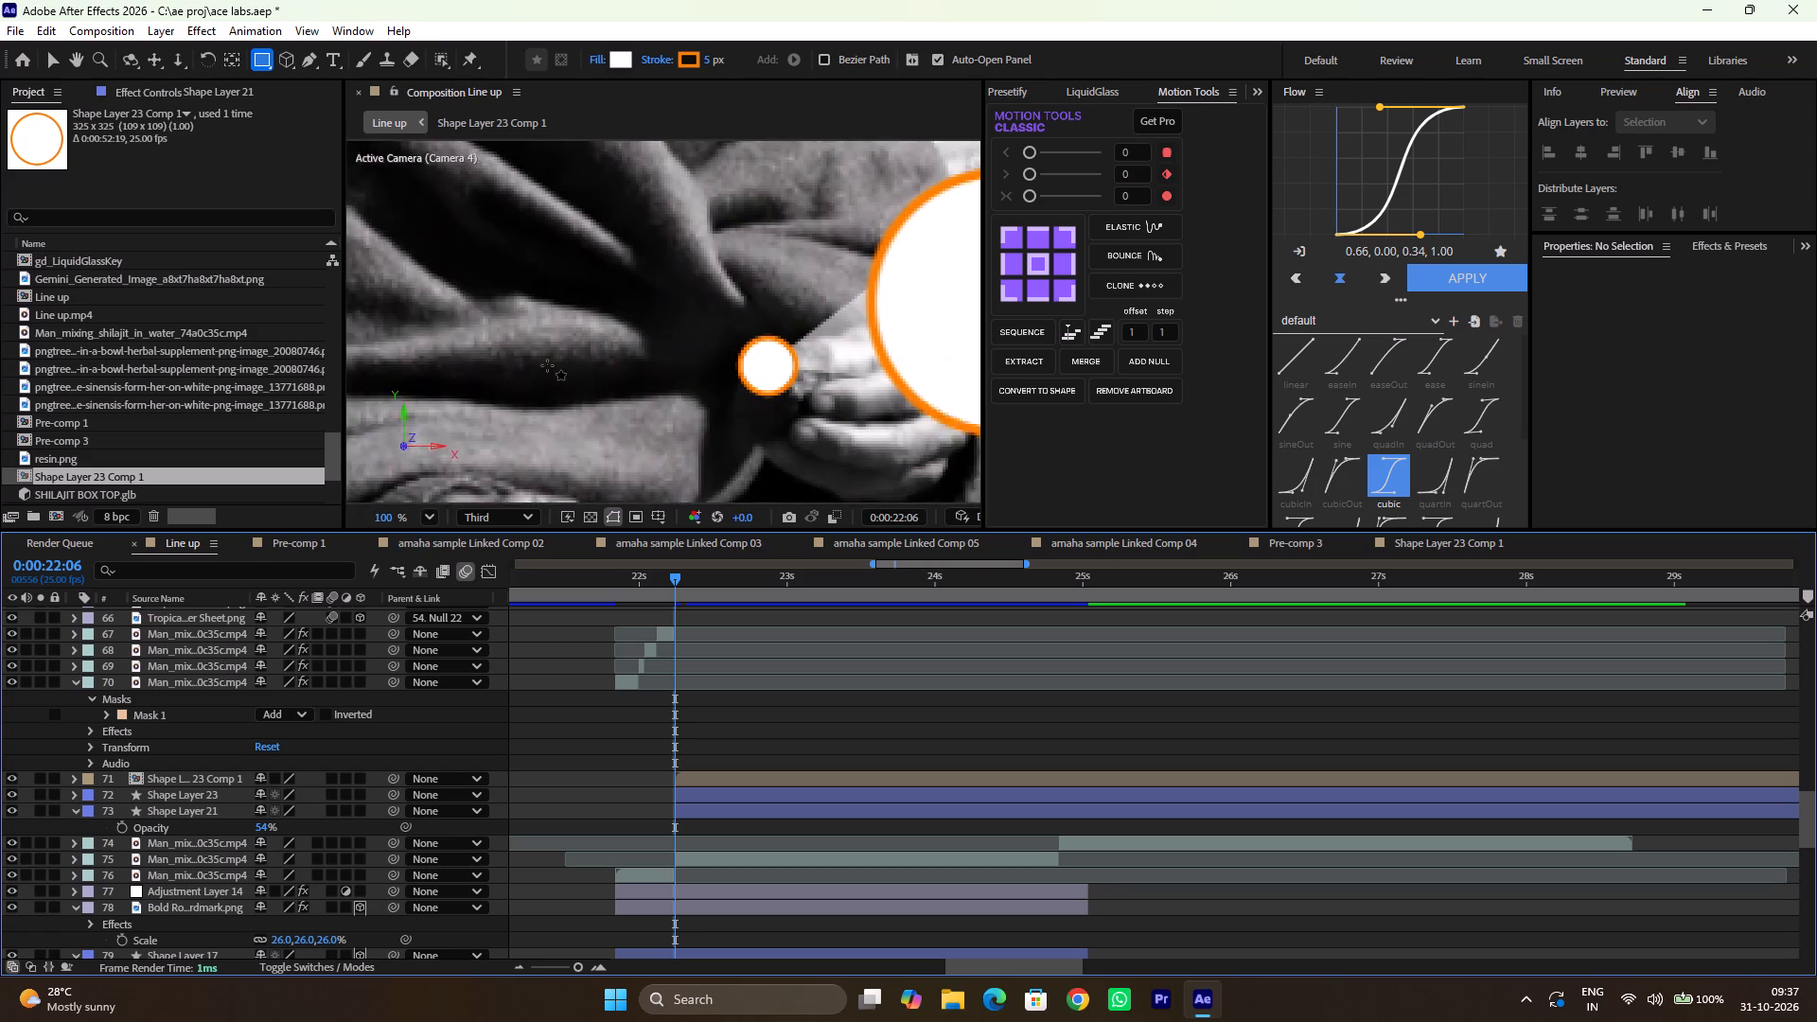
left_click(752, 776)
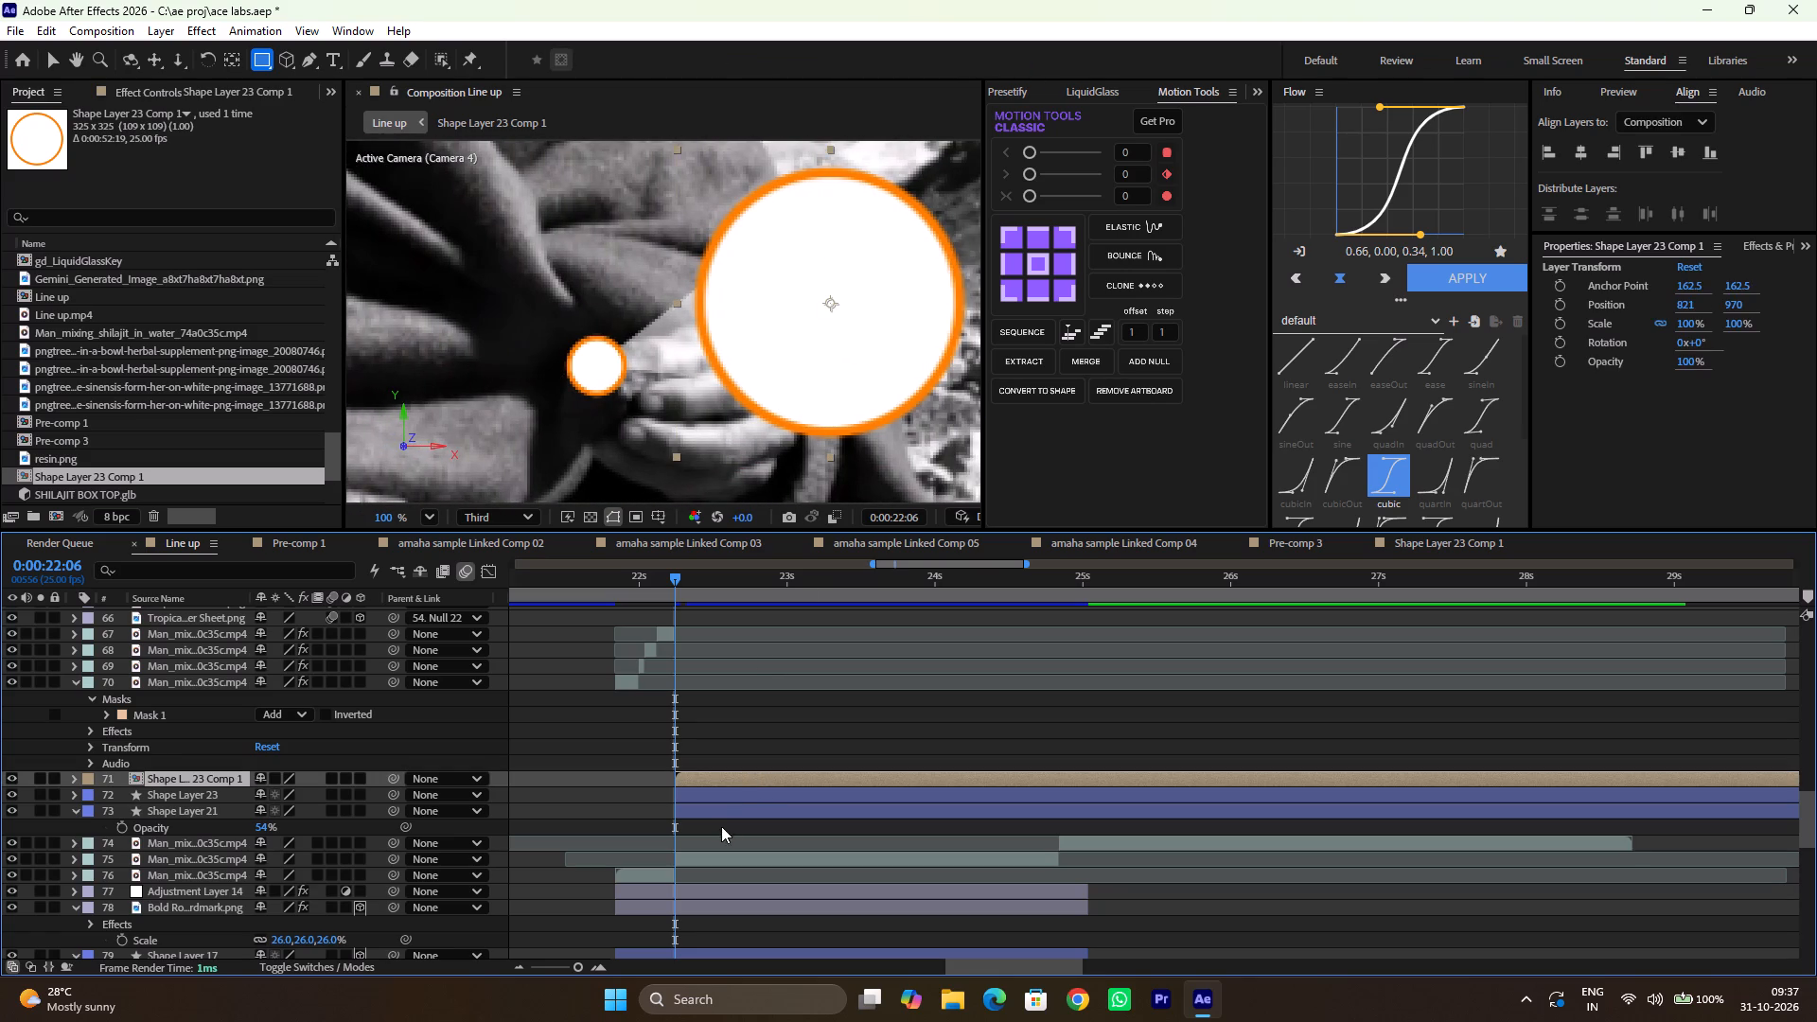
left_click(722, 813, "shift")
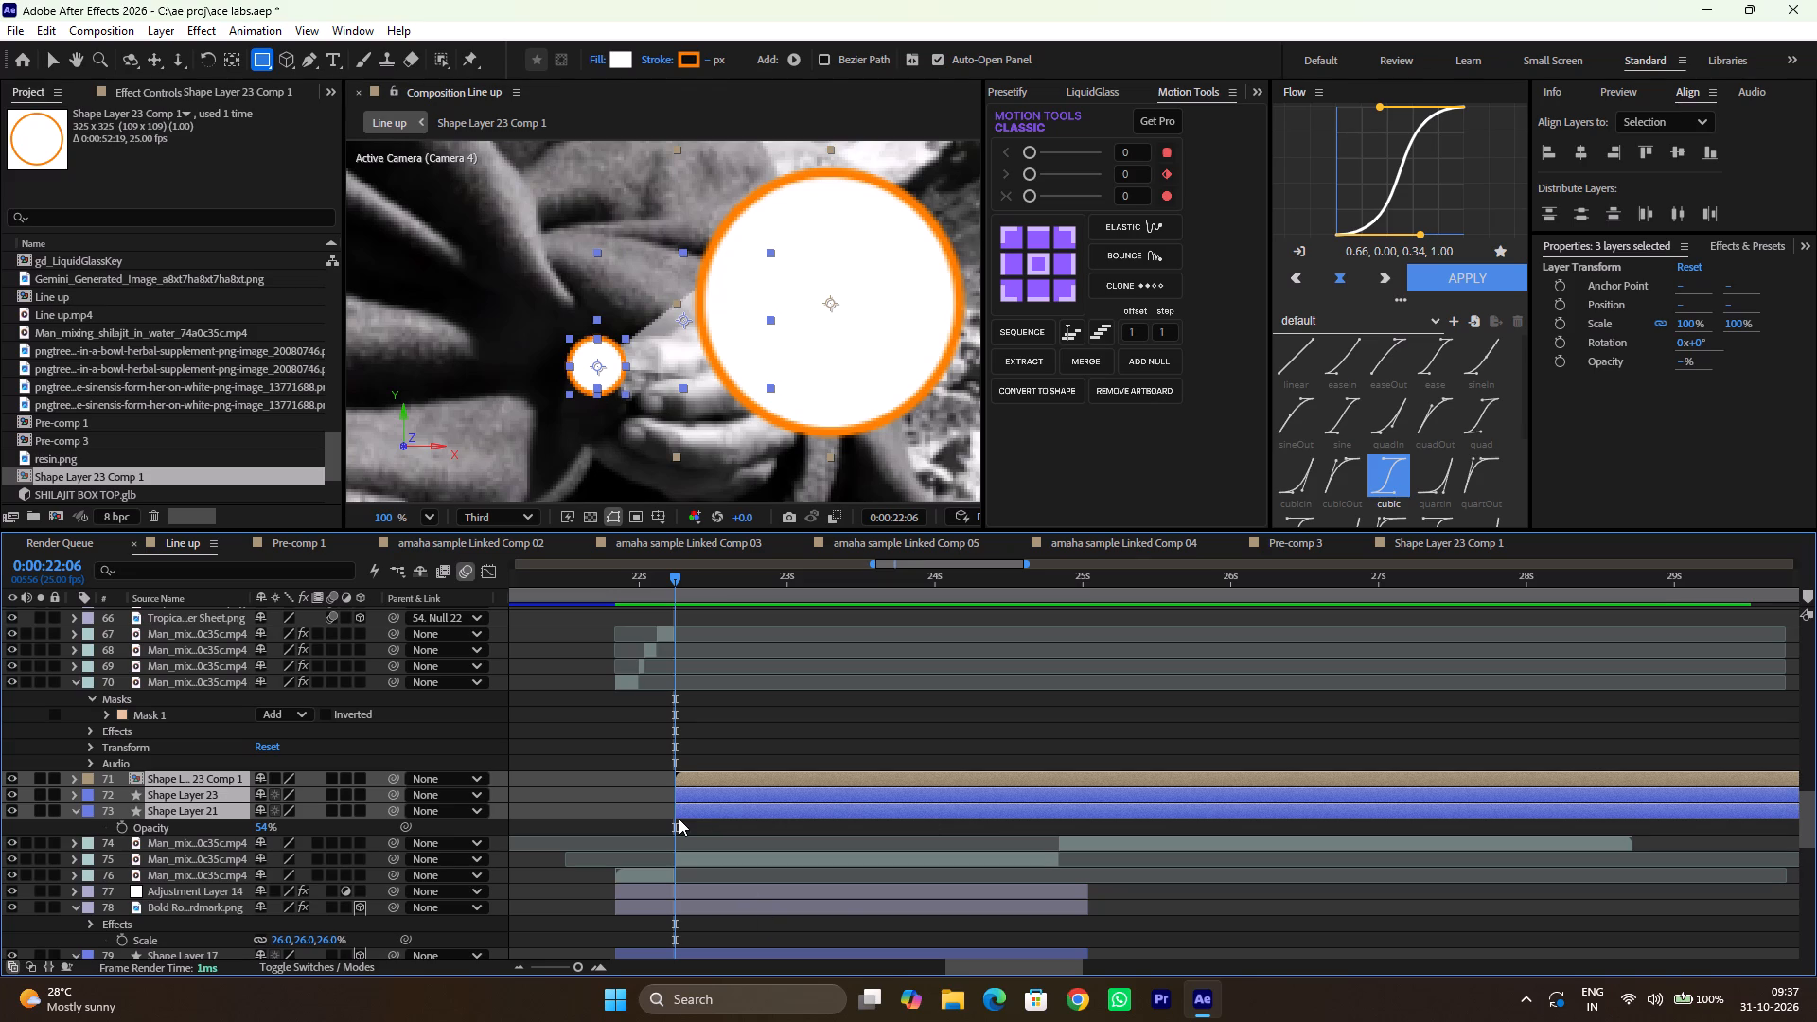
key("shift+Right")
key("shift+Right")
key("shift+Right")
key("shift+Right")
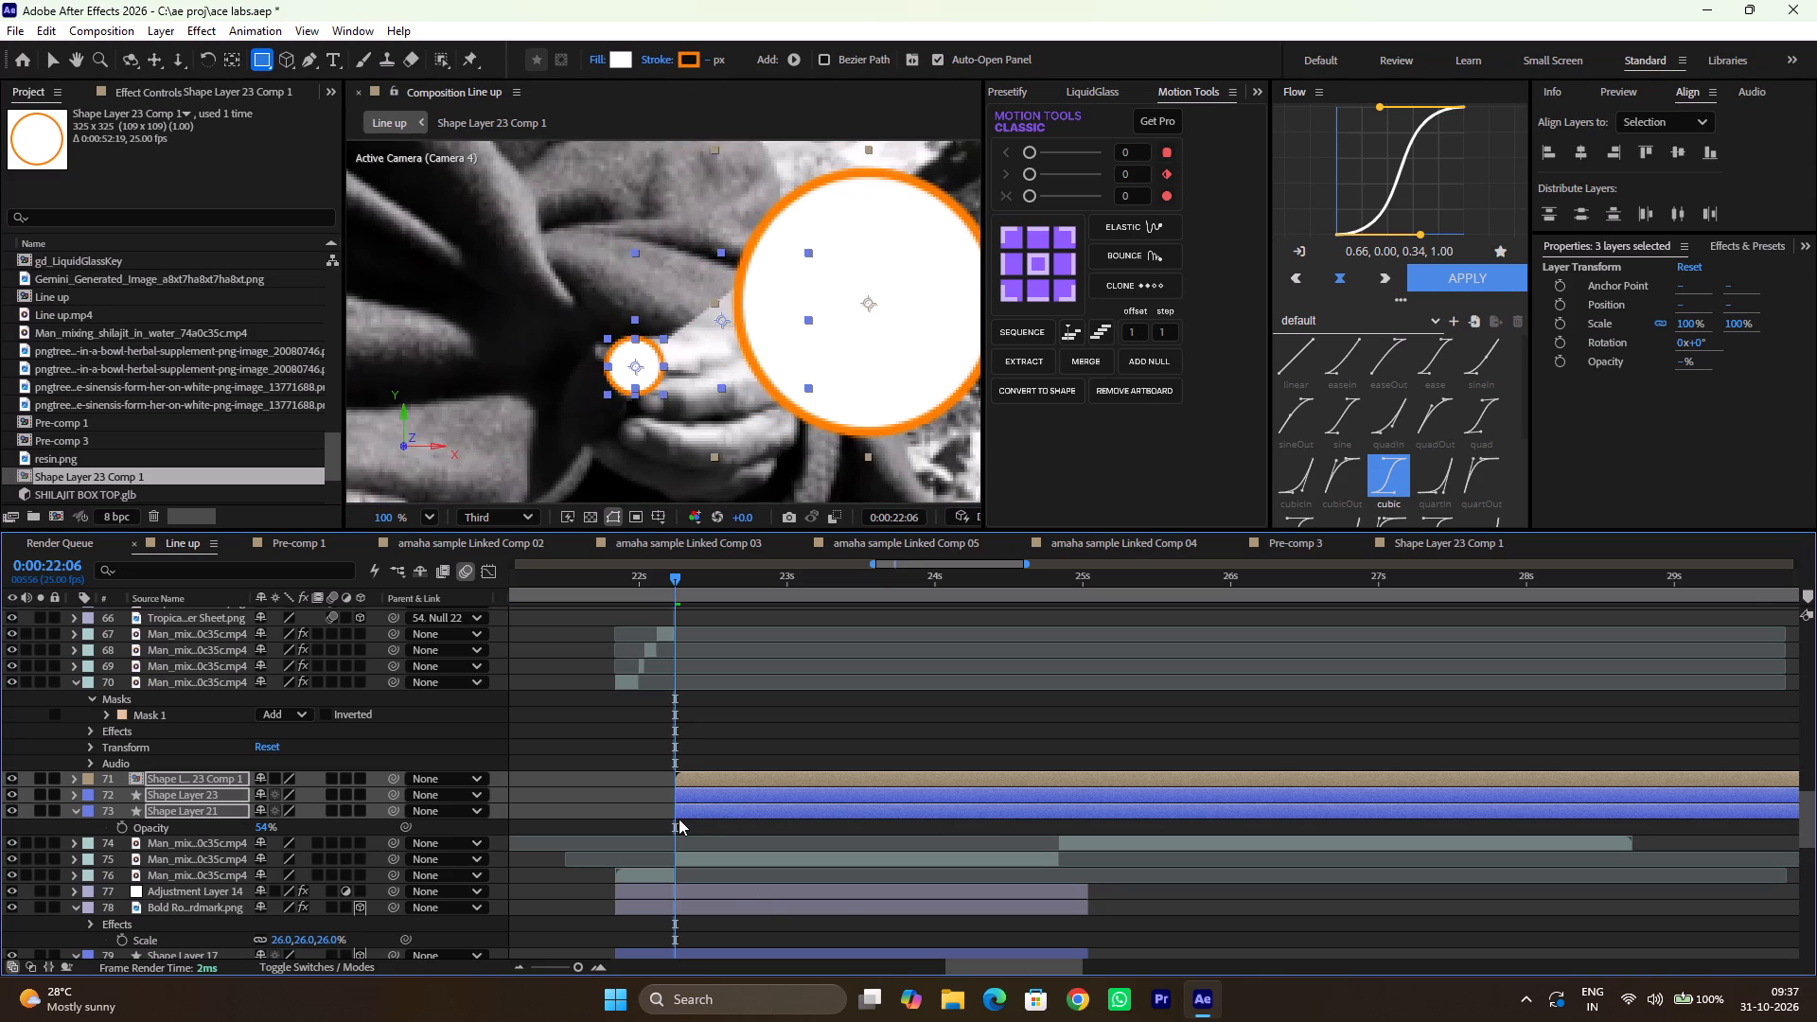
key("shift+Down")
key("shift+Up")
key("shift+Right")
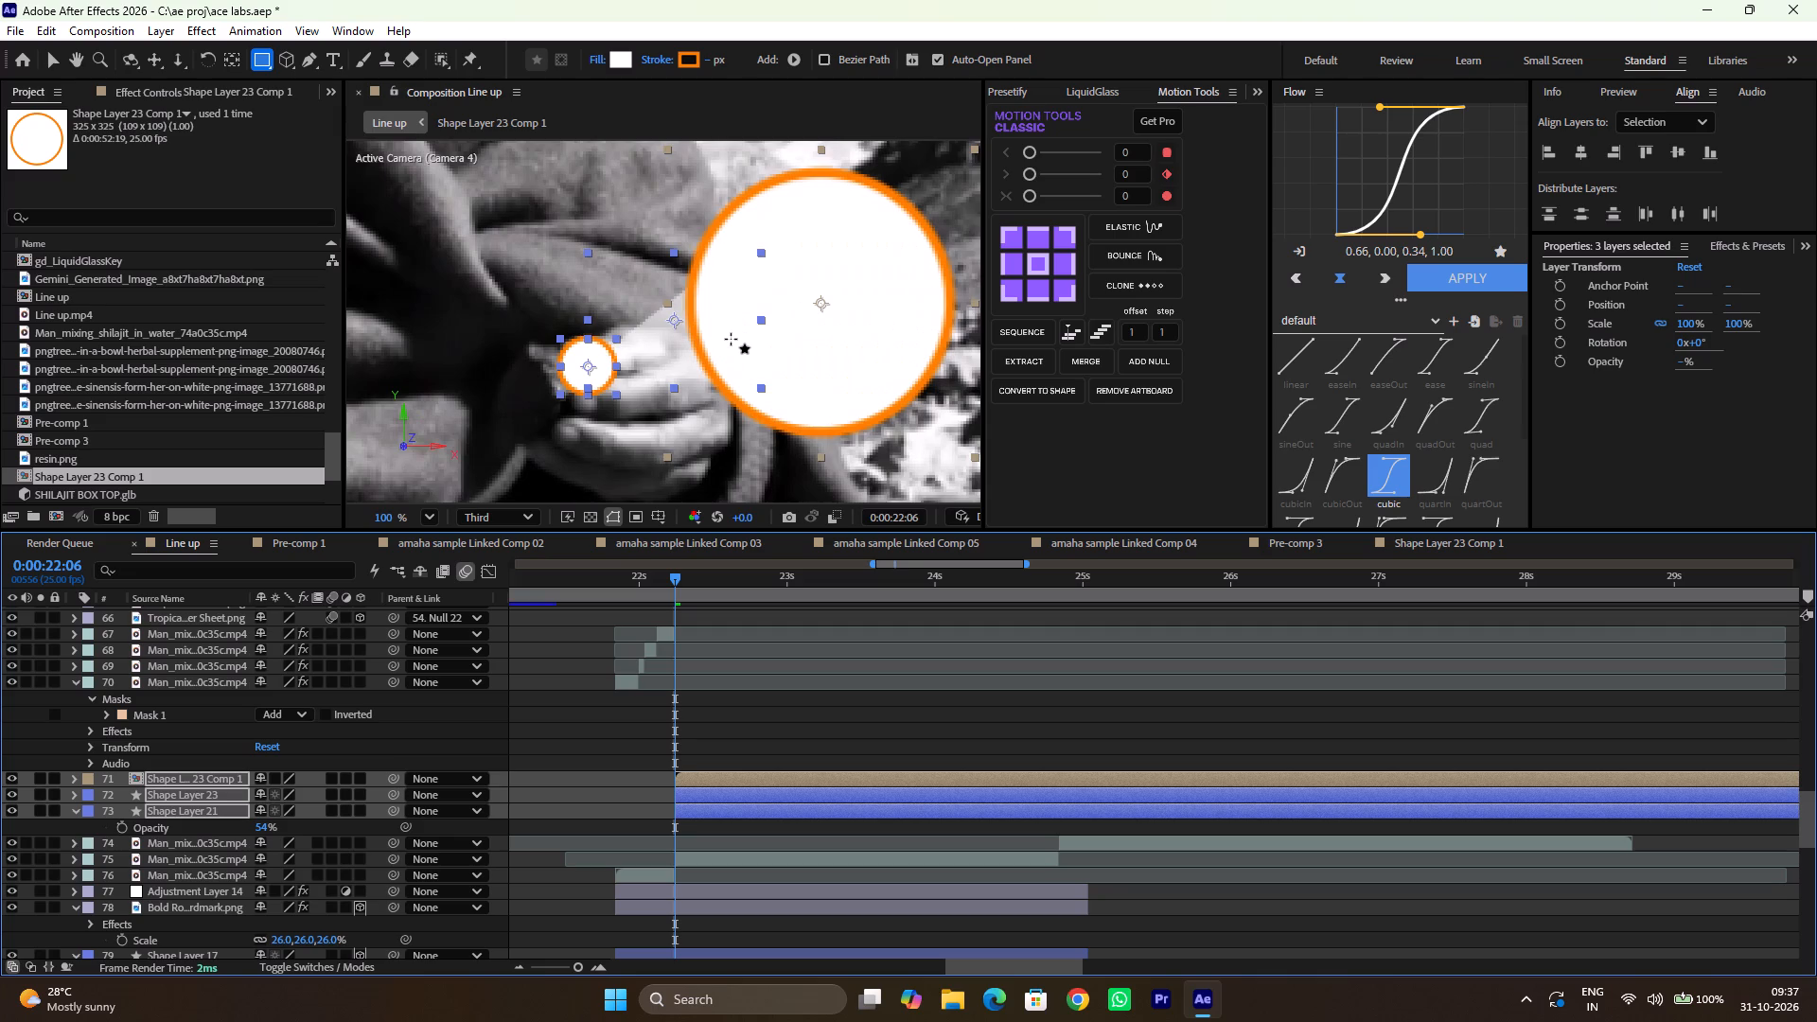
scroll(731, 339, "down", 6, "ctrl")
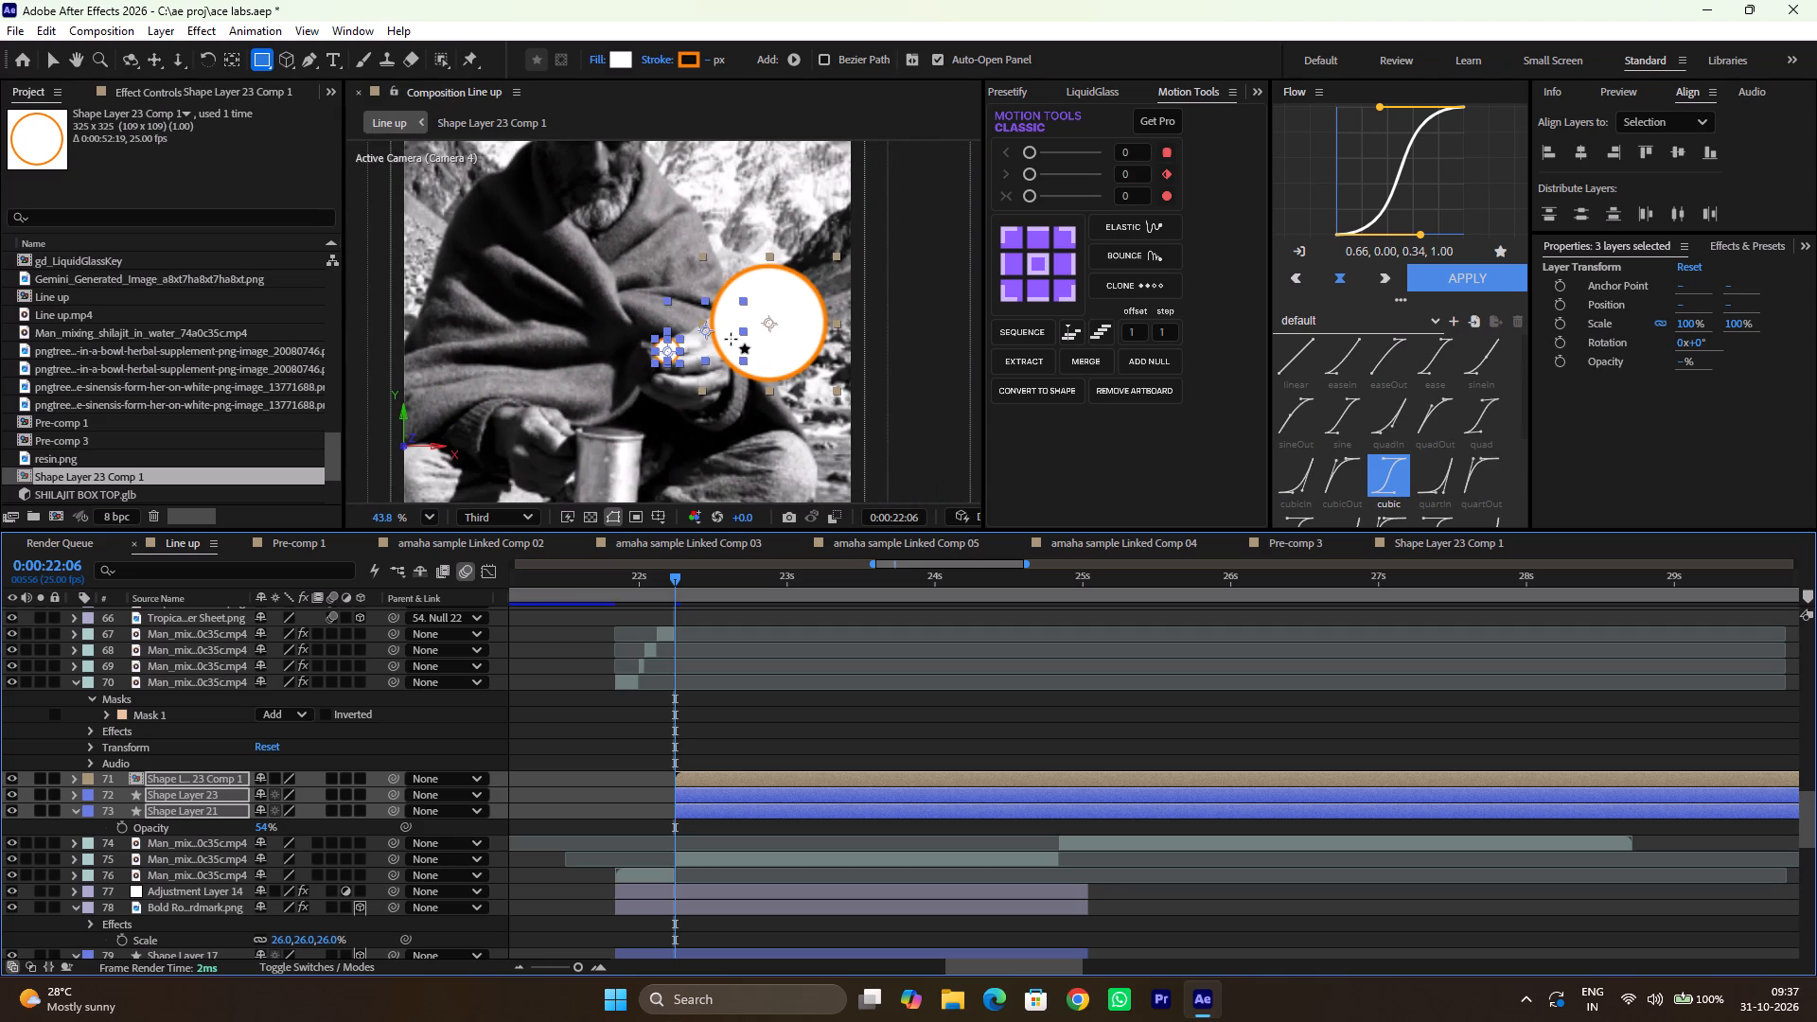
left_click(701, 722)
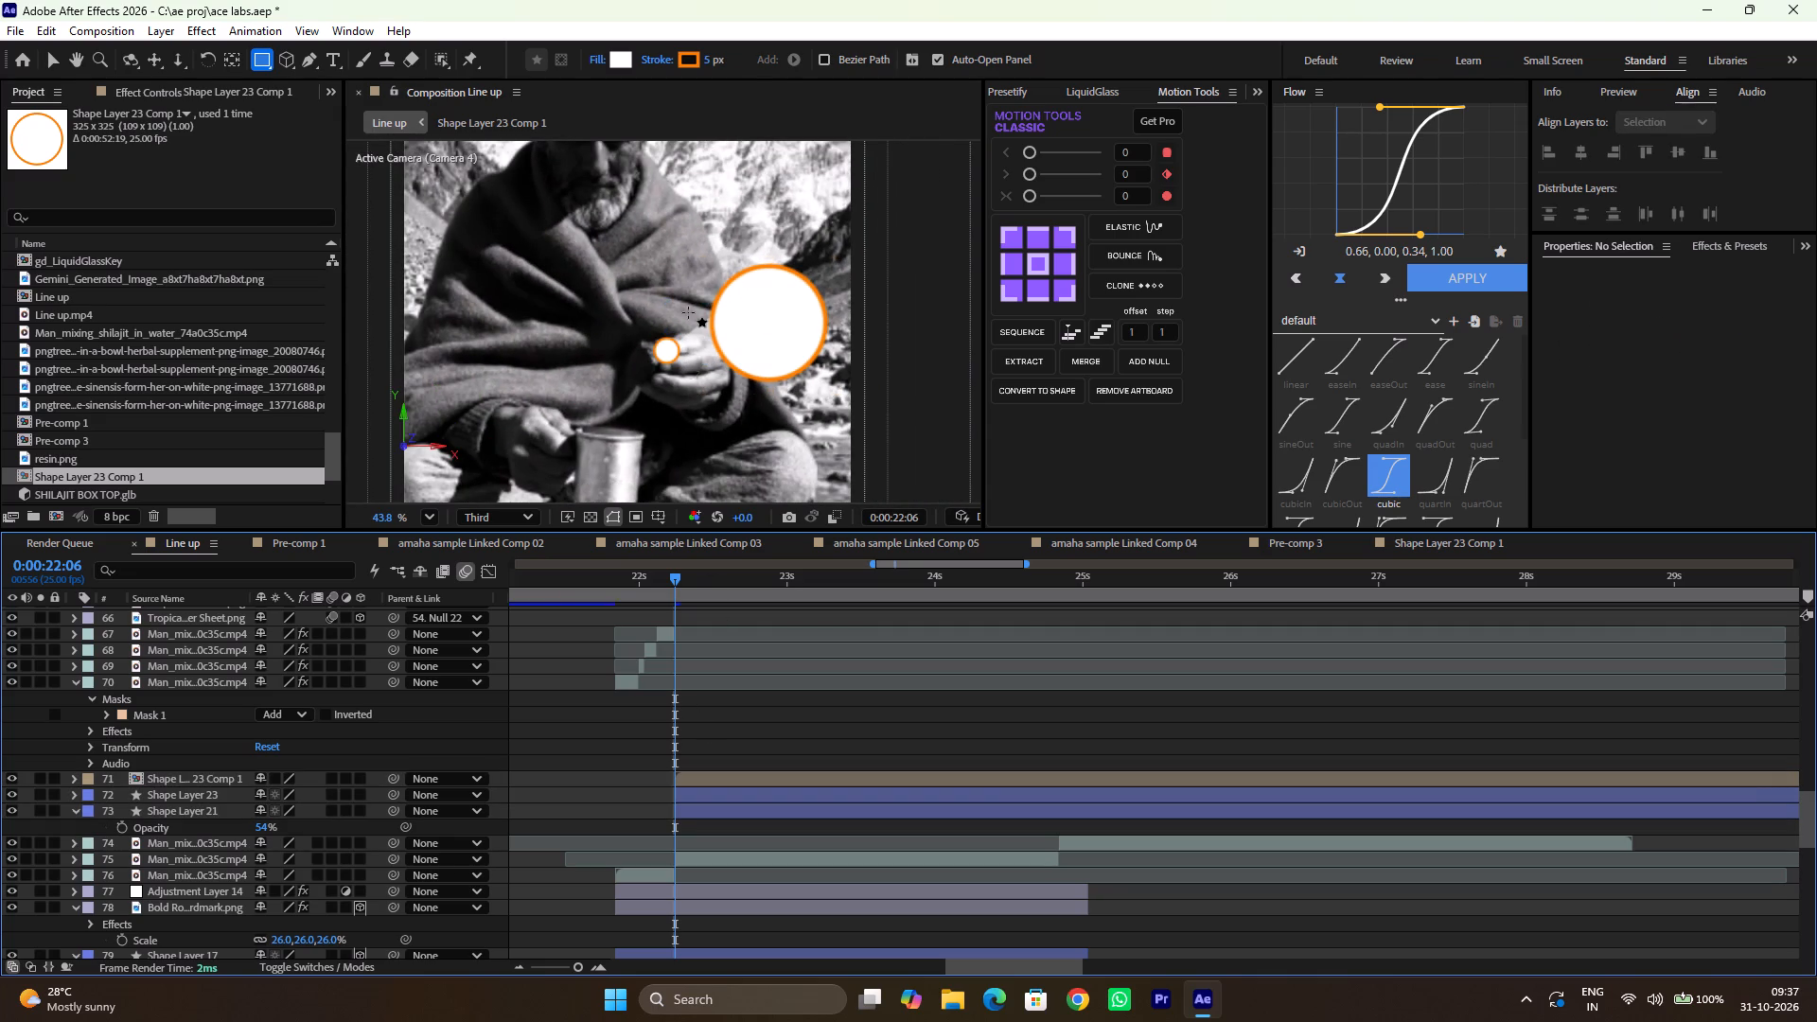
Examine the repositioned callout over the man footage, along with its three layers and the neighbouring layers in the timeline.
scroll(688, 312, "up", 4)
scroll(688, 312, "down", 10, "ctrl")
scroll(688, 312, "up", 6, "ctrl")
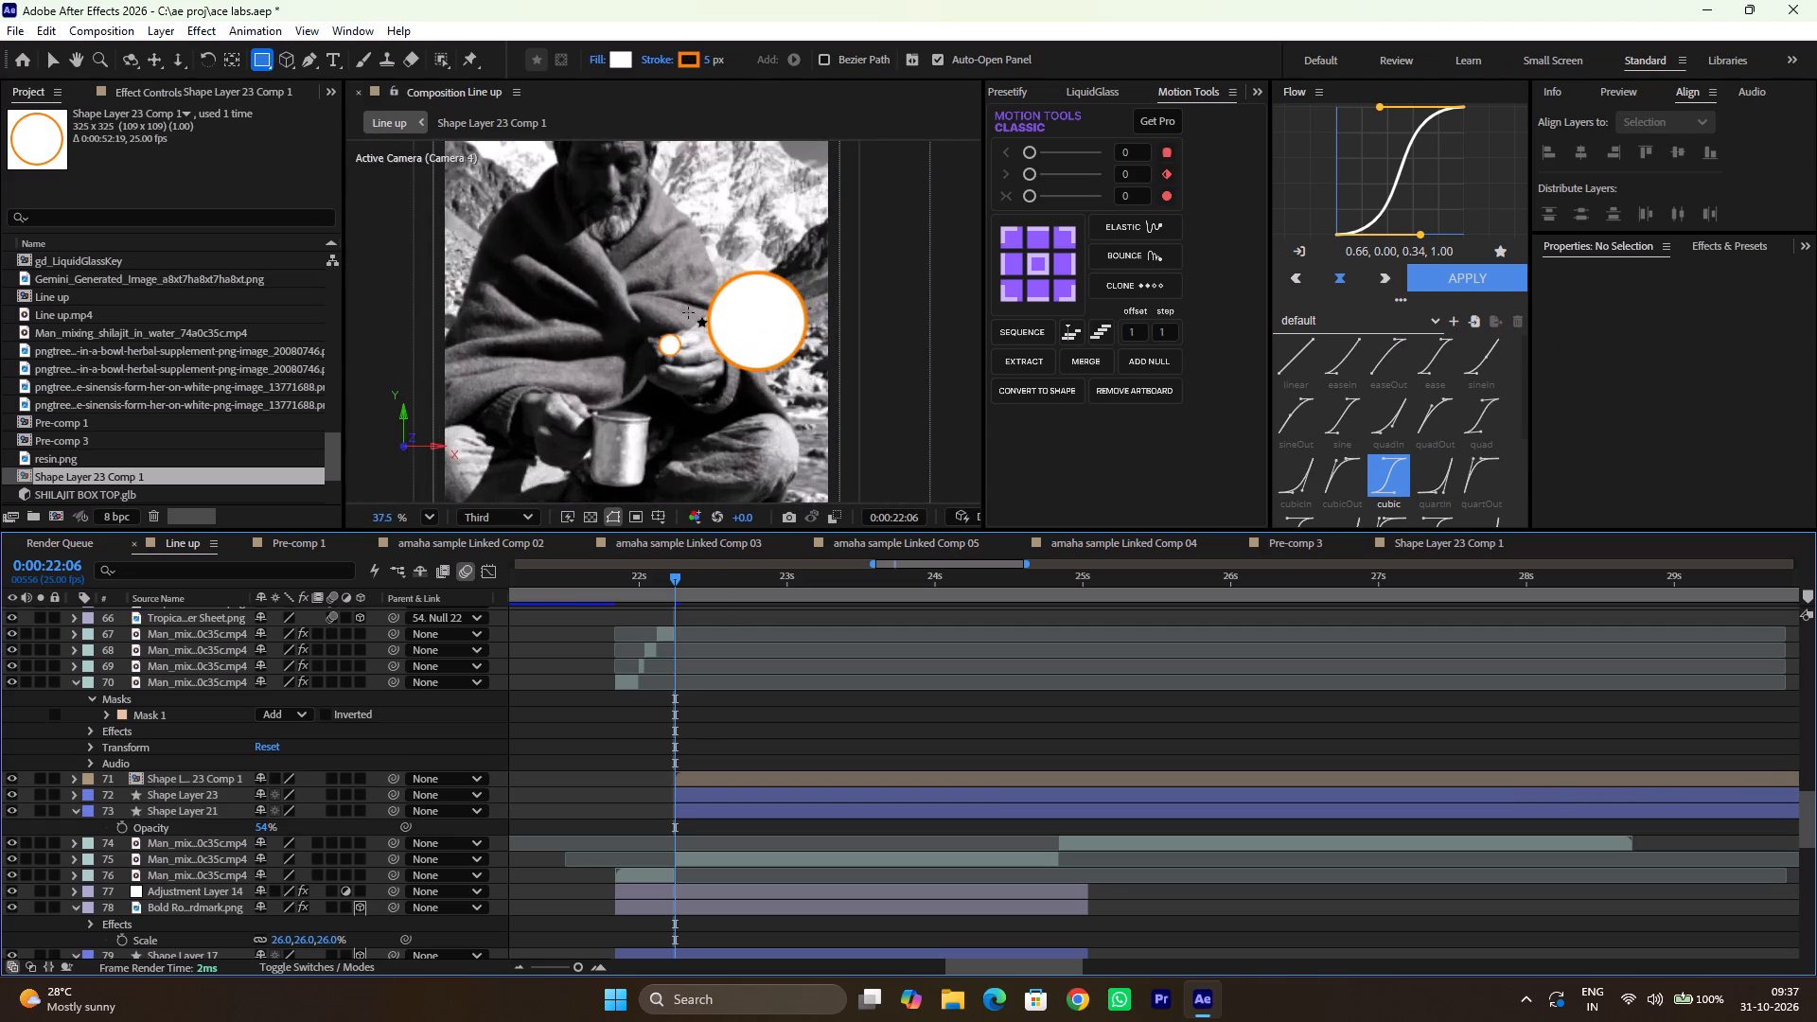
scroll(688, 312, "up", 4, "ctrl")
scroll(721, 817, "down", 1)
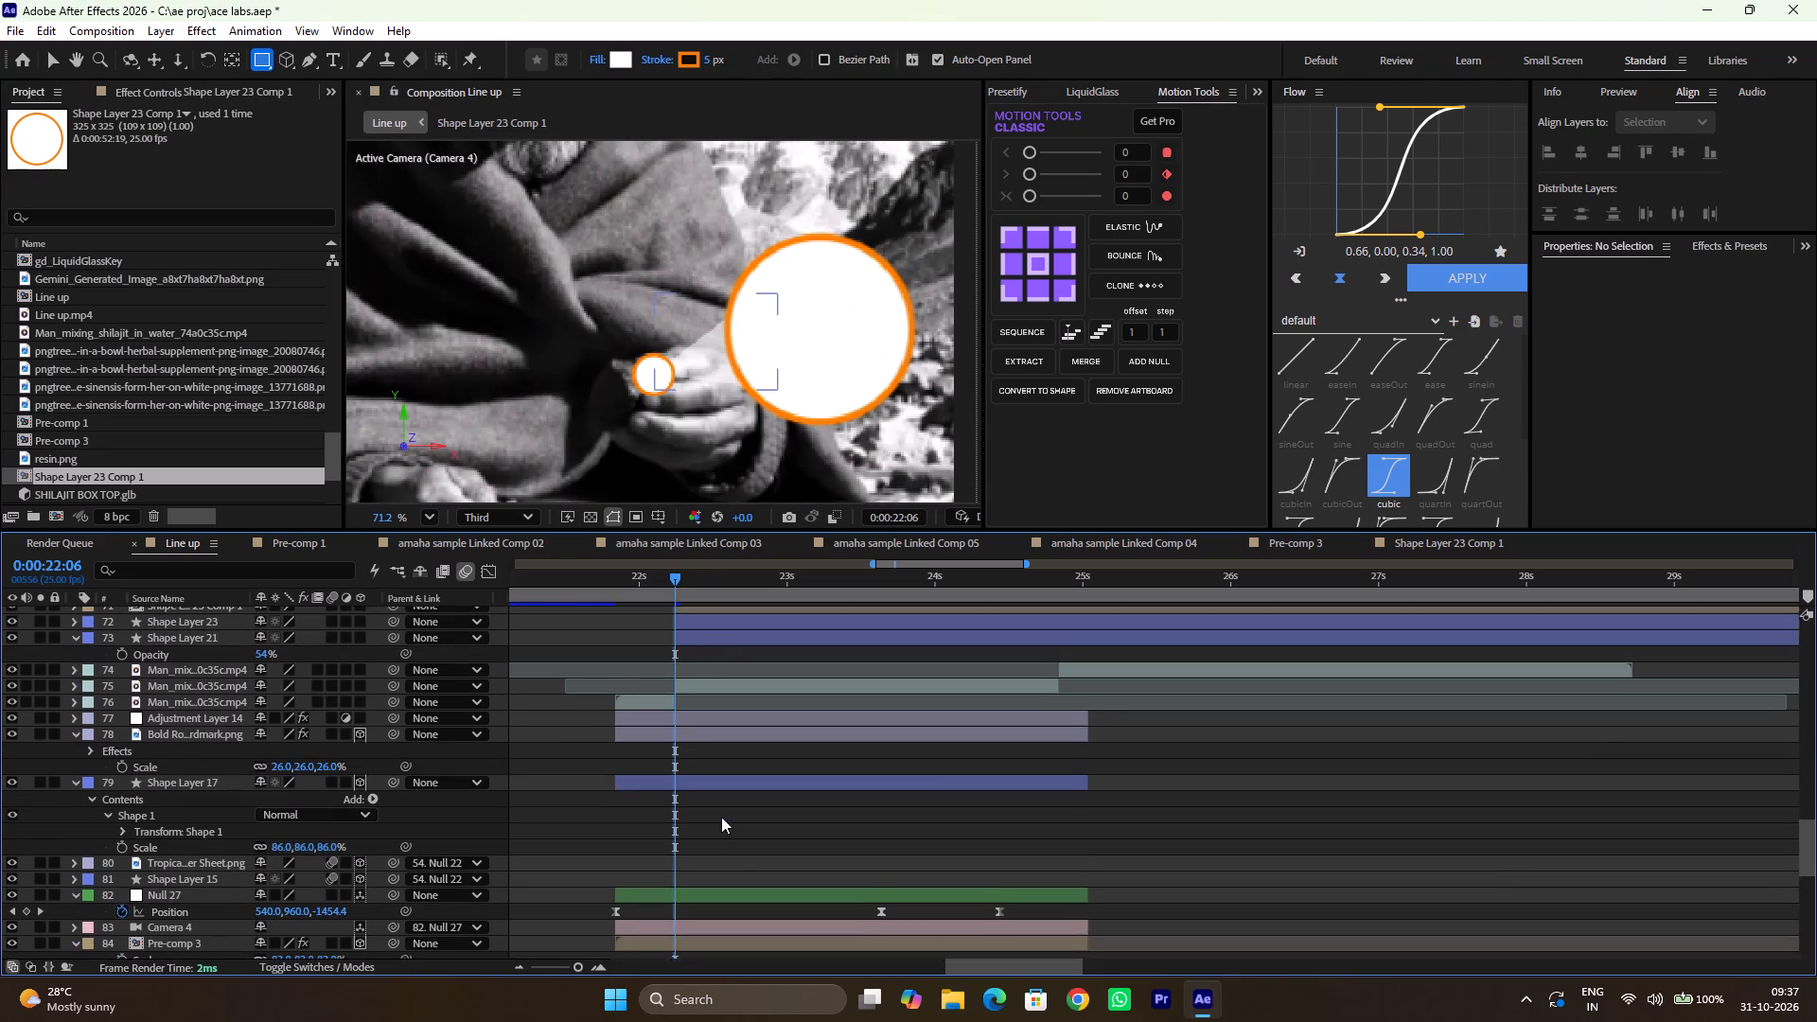
scroll(721, 817, "down", 1)
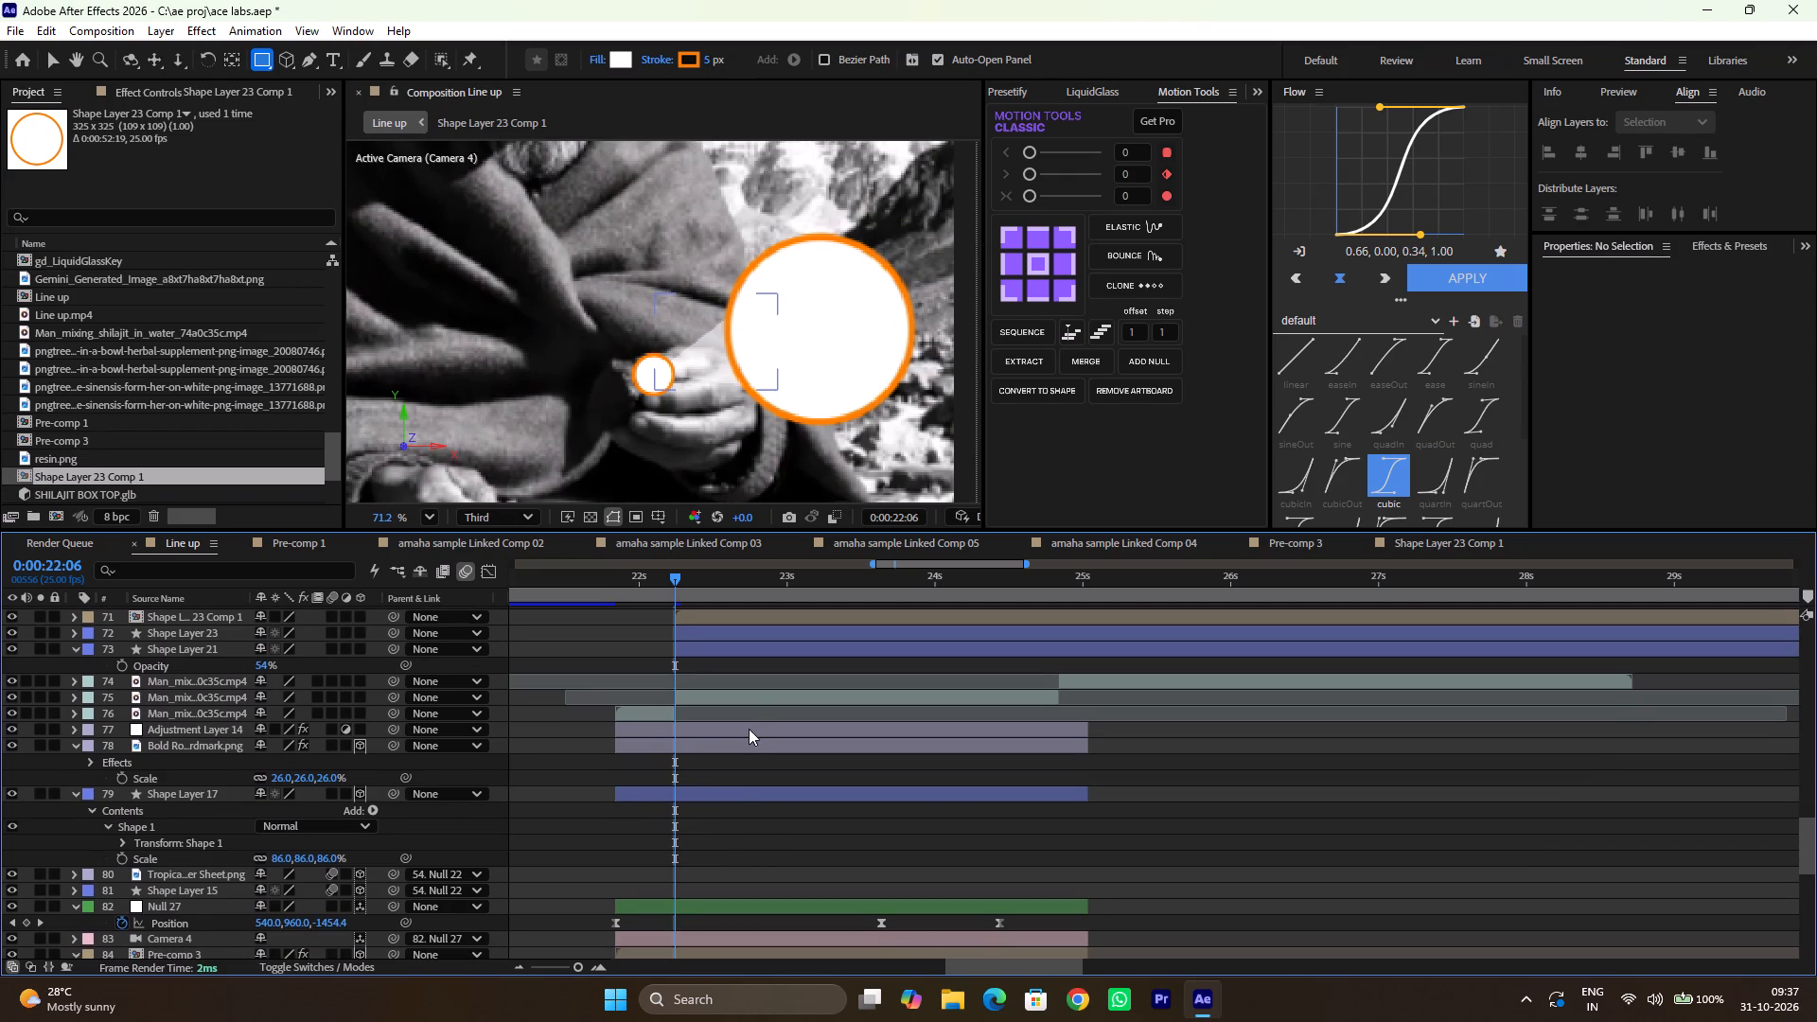
scroll(749, 729, "up", 1)
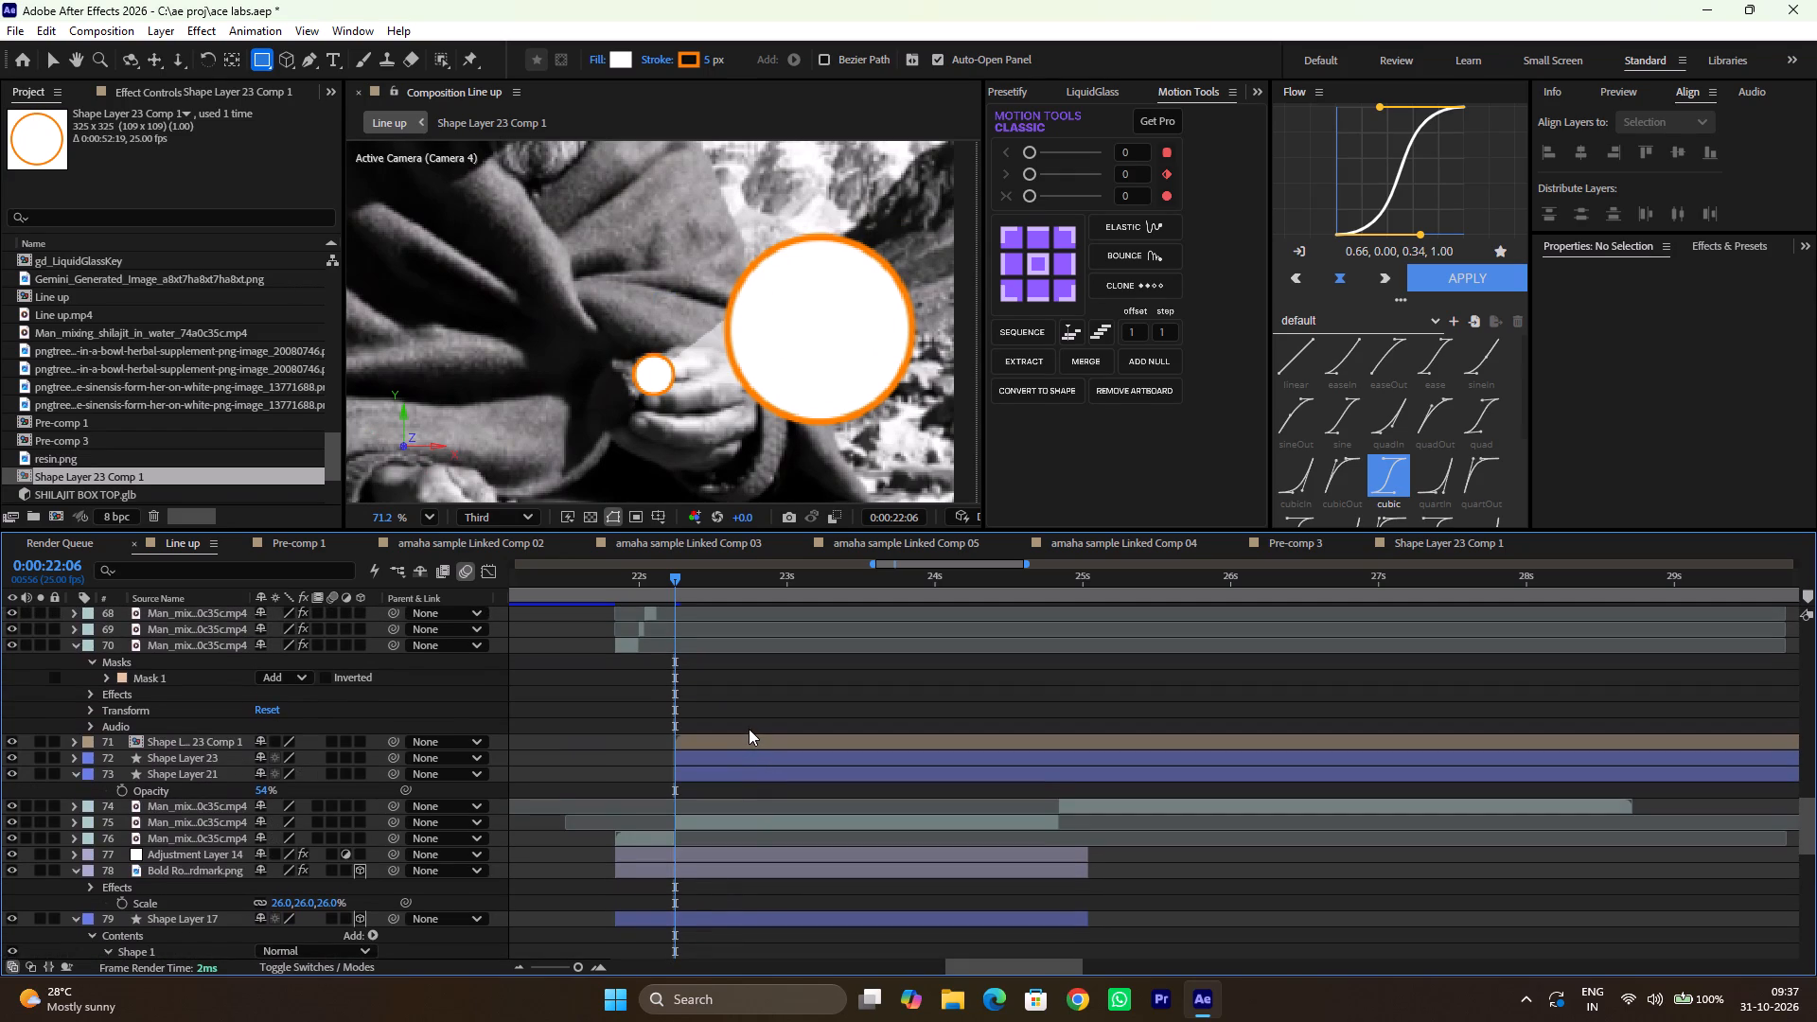
scroll(749, 729, "up", 3)
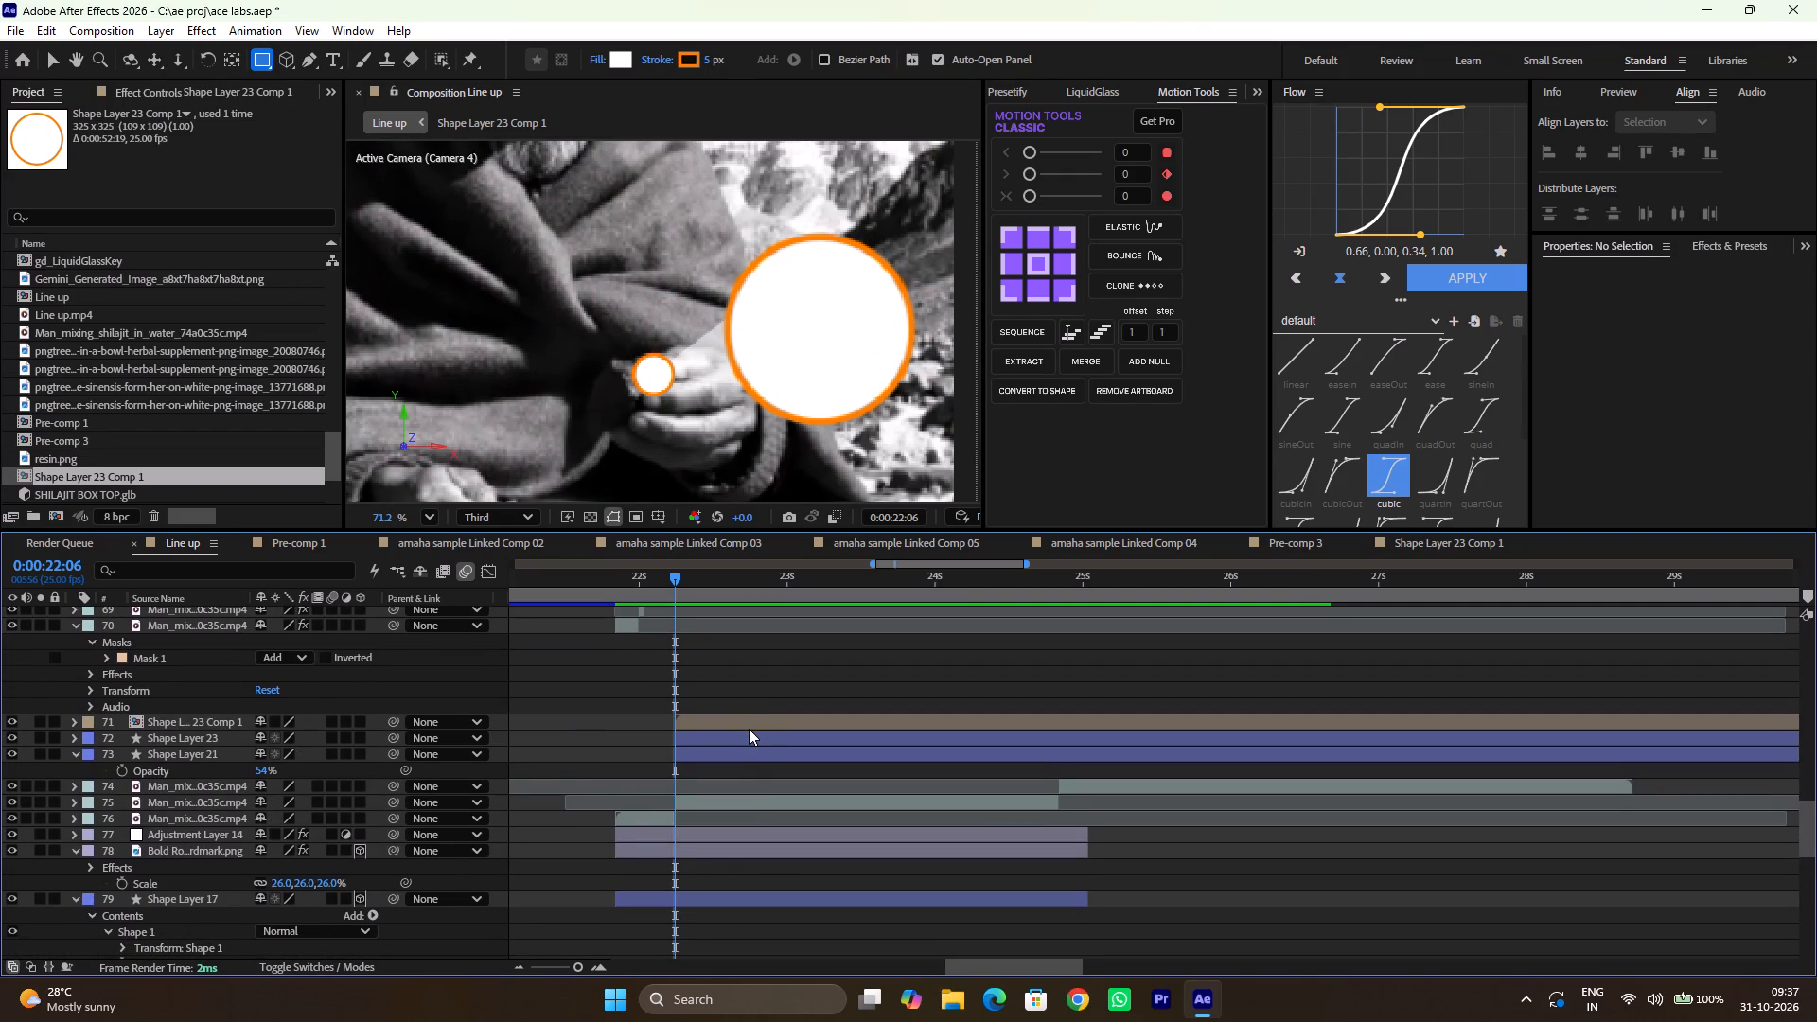
scroll(749, 729, "up", 1)
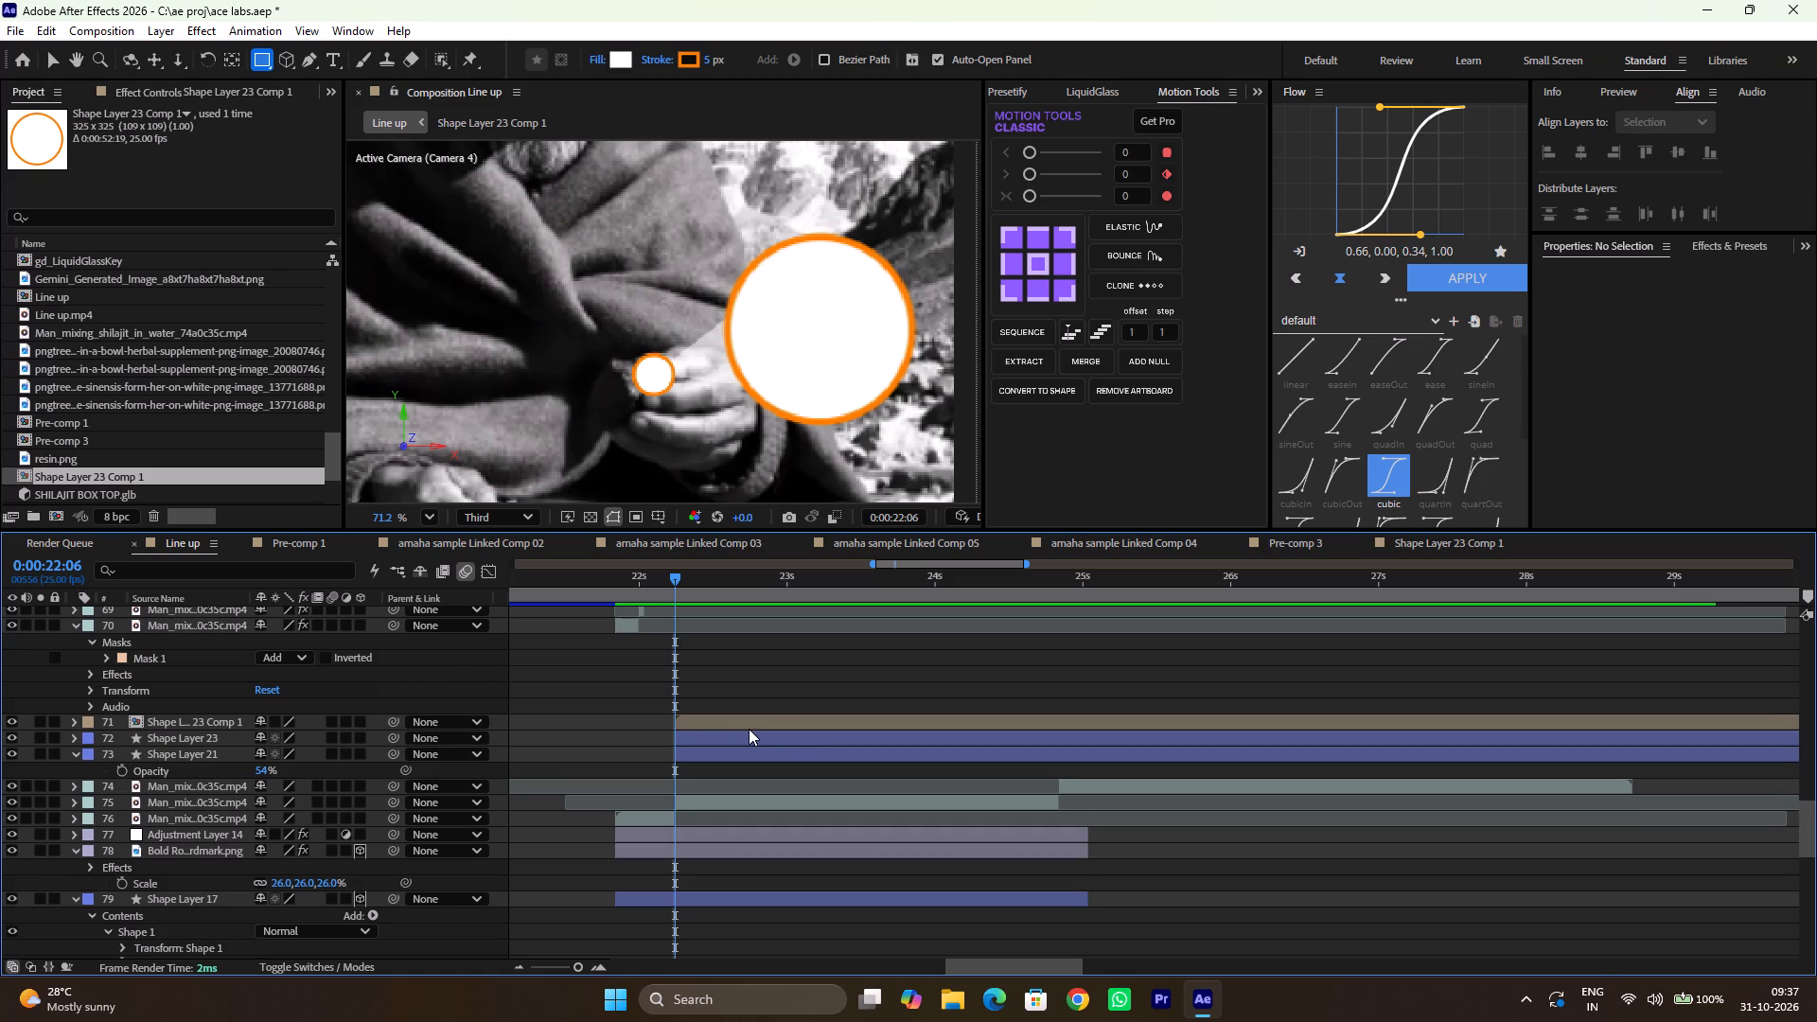
left_click(729, 723)
left_click(716, 749, "shift")
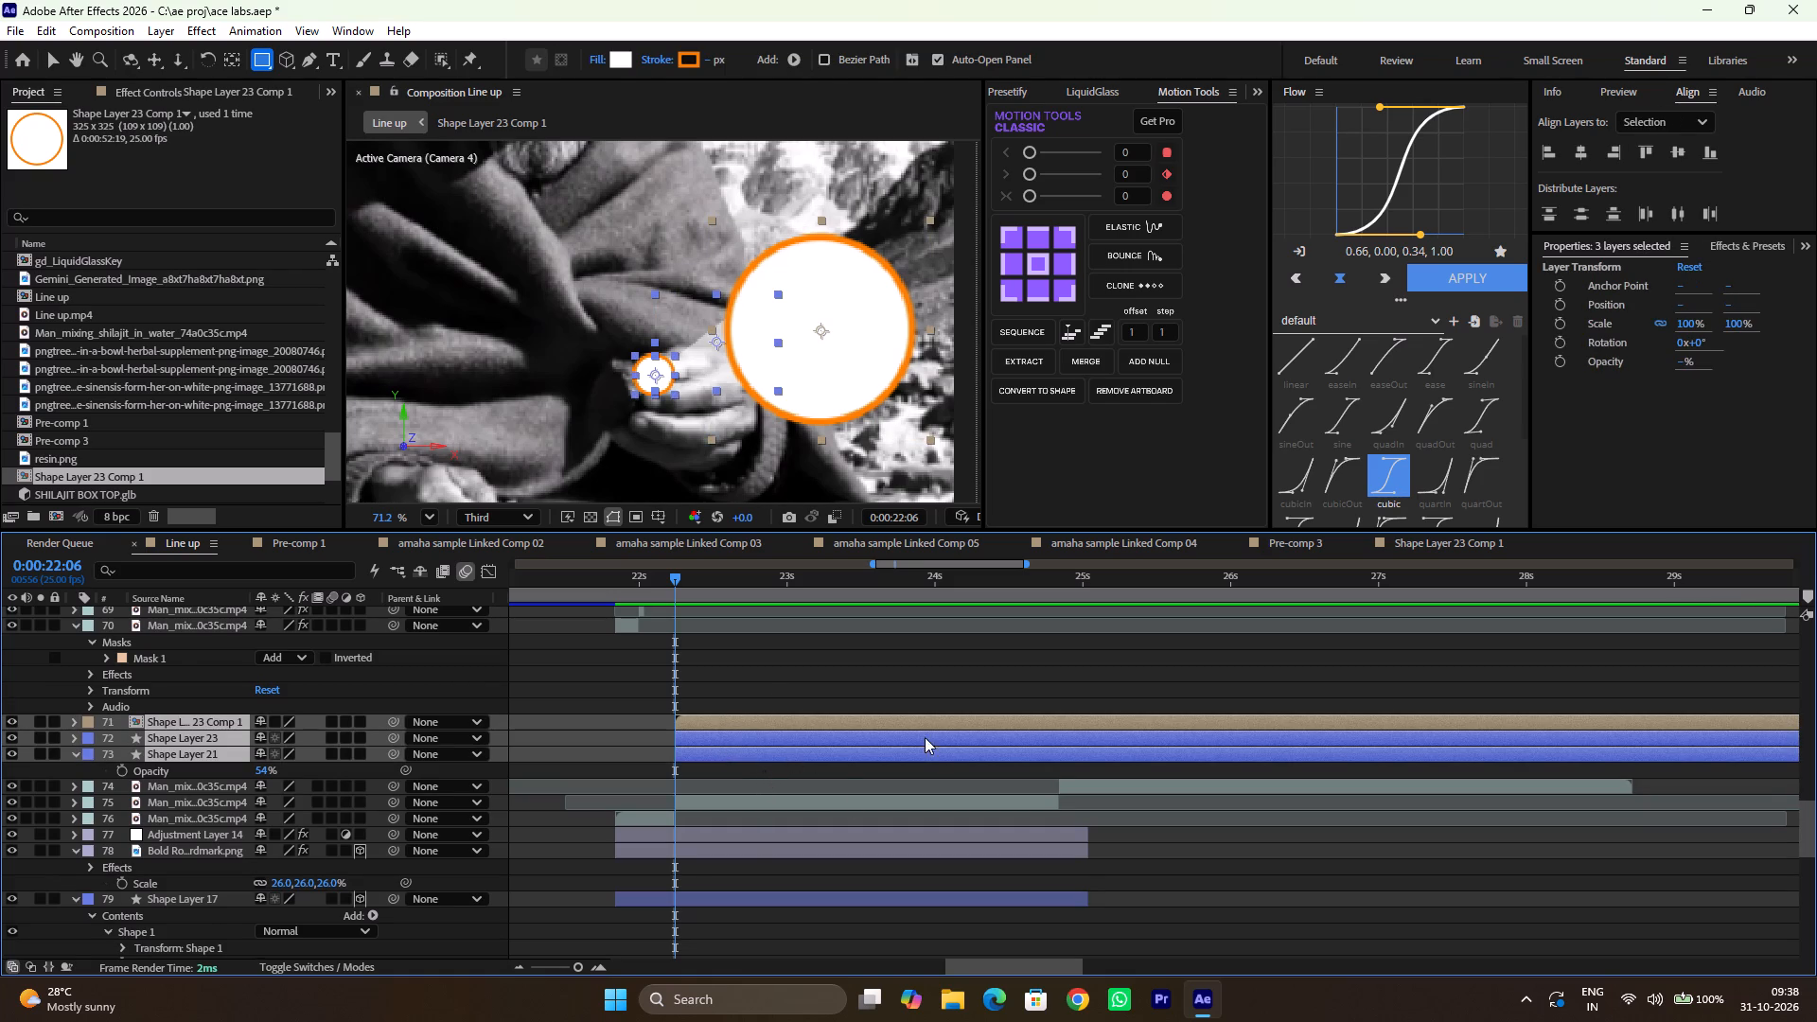
left_click(703, 679)
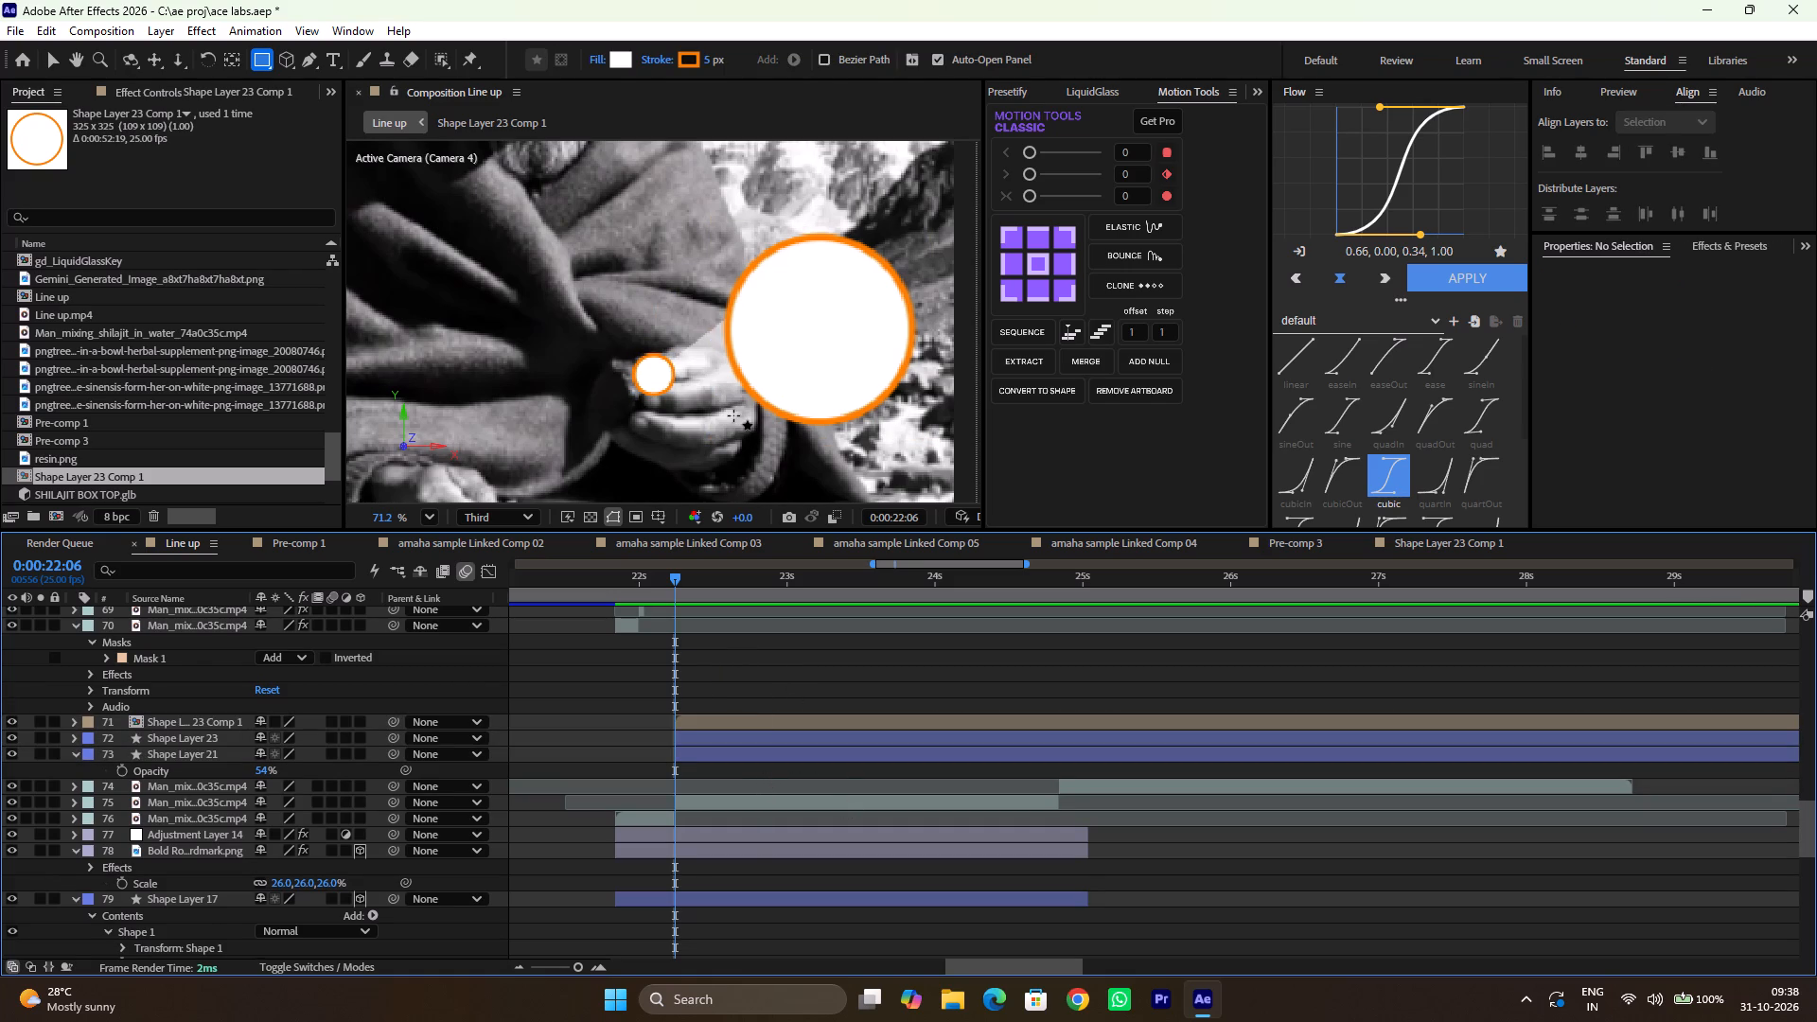
scroll(705, 328, "left", 1)
scroll(705, 328, "right", 1)
scroll(705, 328, "left", 1)
scroll(705, 328, "right", 1)
scroll(705, 328, "left", 1)
scroll(705, 328, "right", 1)
scroll(705, 328, "up", 3, "ctrl")
scroll(705, 328, "down", 4, "ctrl")
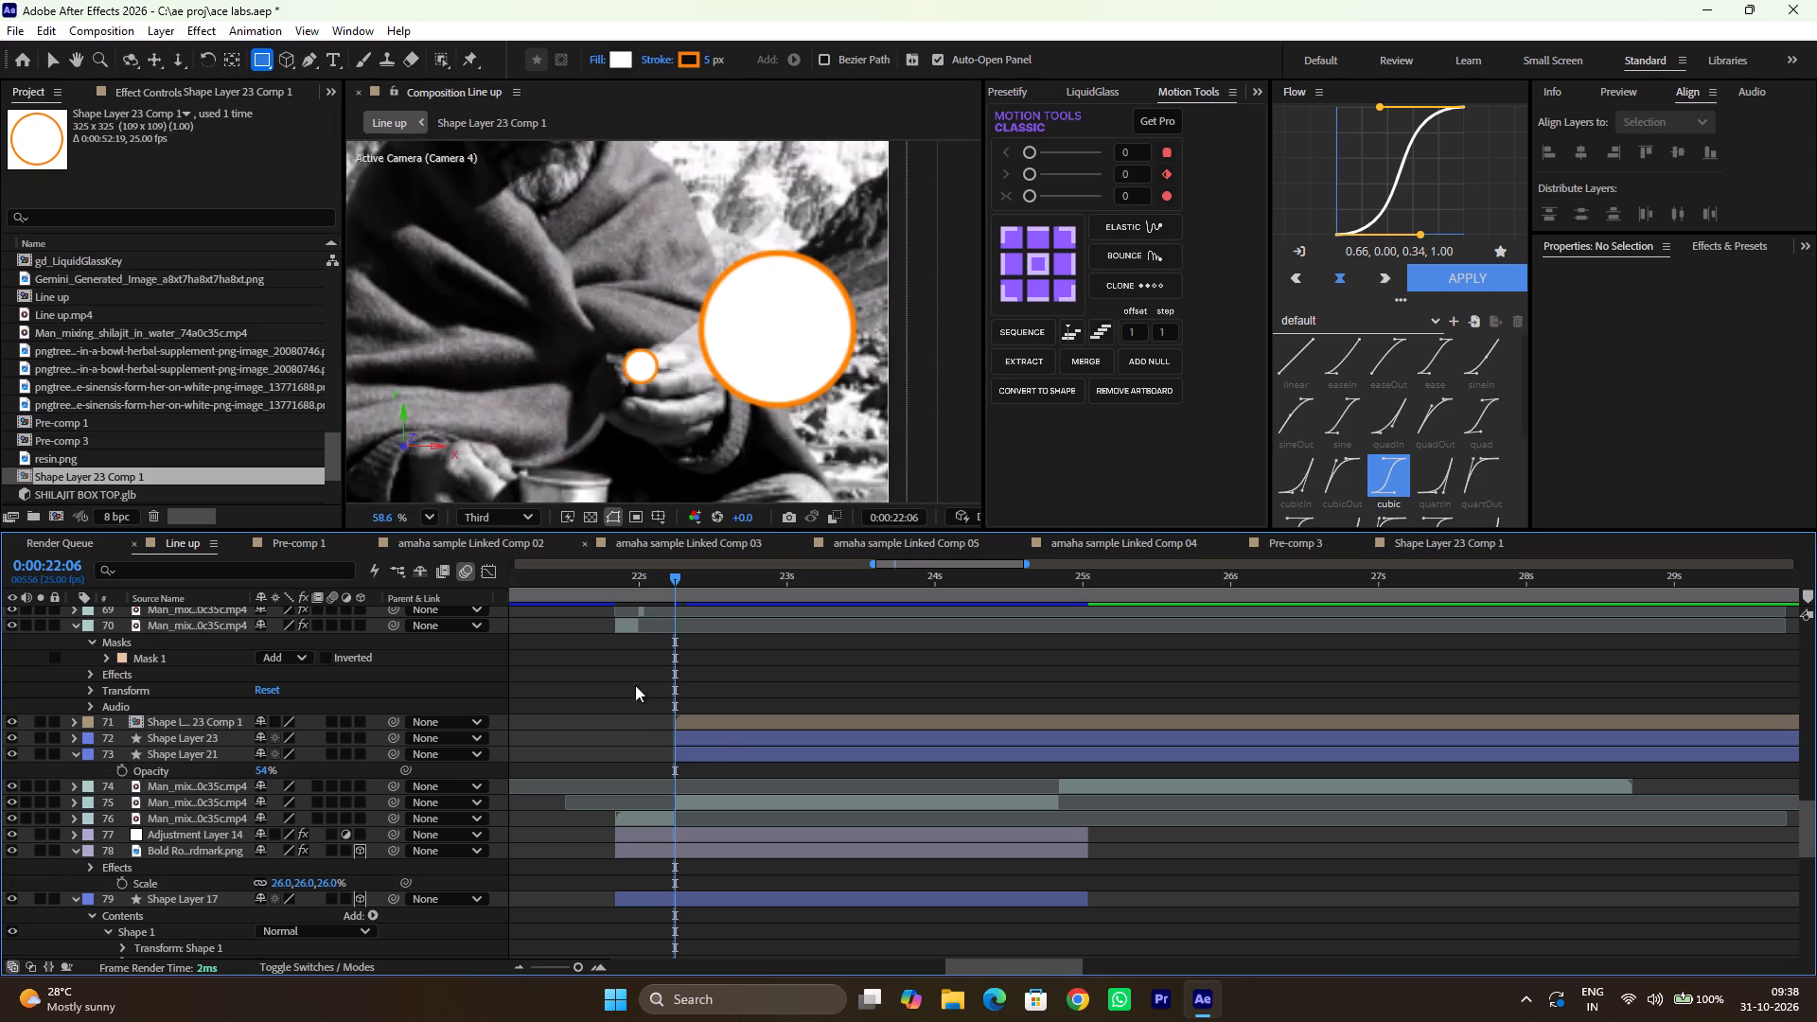
Scale Shape Layer 23, the small tip circle, down to 67%.
left_click(703, 742)
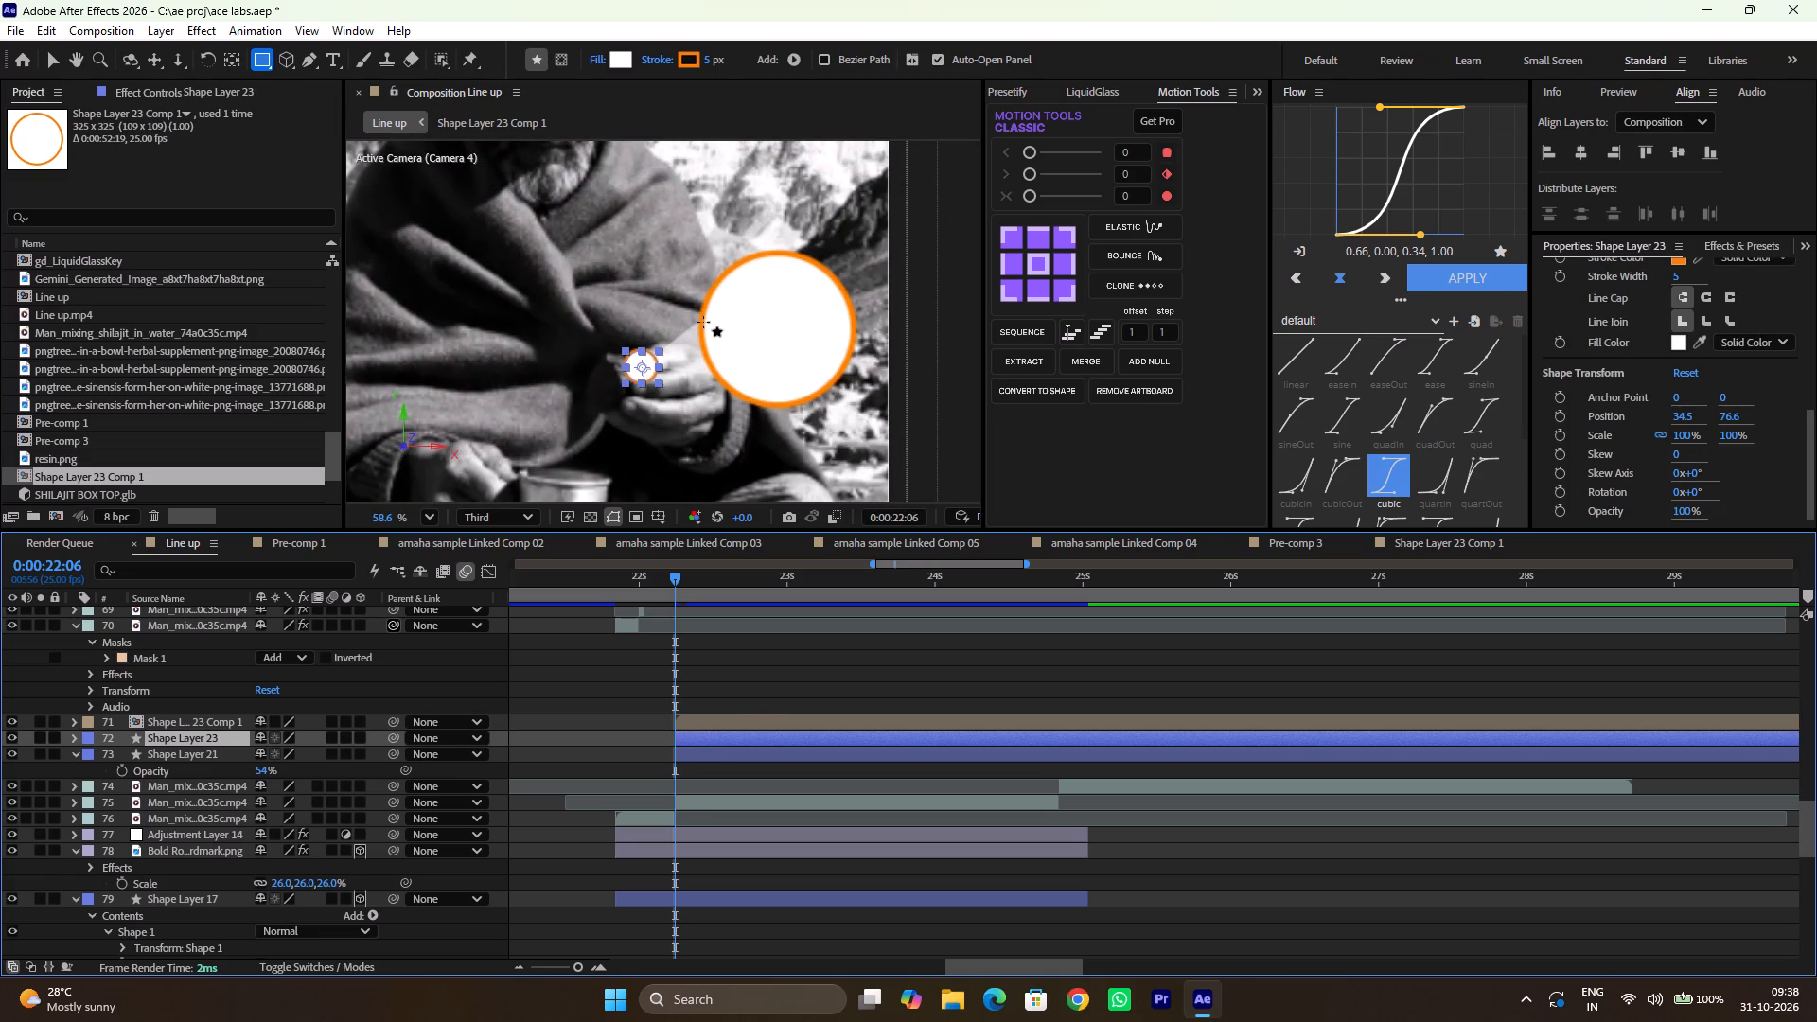
left_click(703, 322)
scroll(703, 322, "up", 9)
scroll(703, 322, "down", 1)
scroll(703, 322, "up", 1)
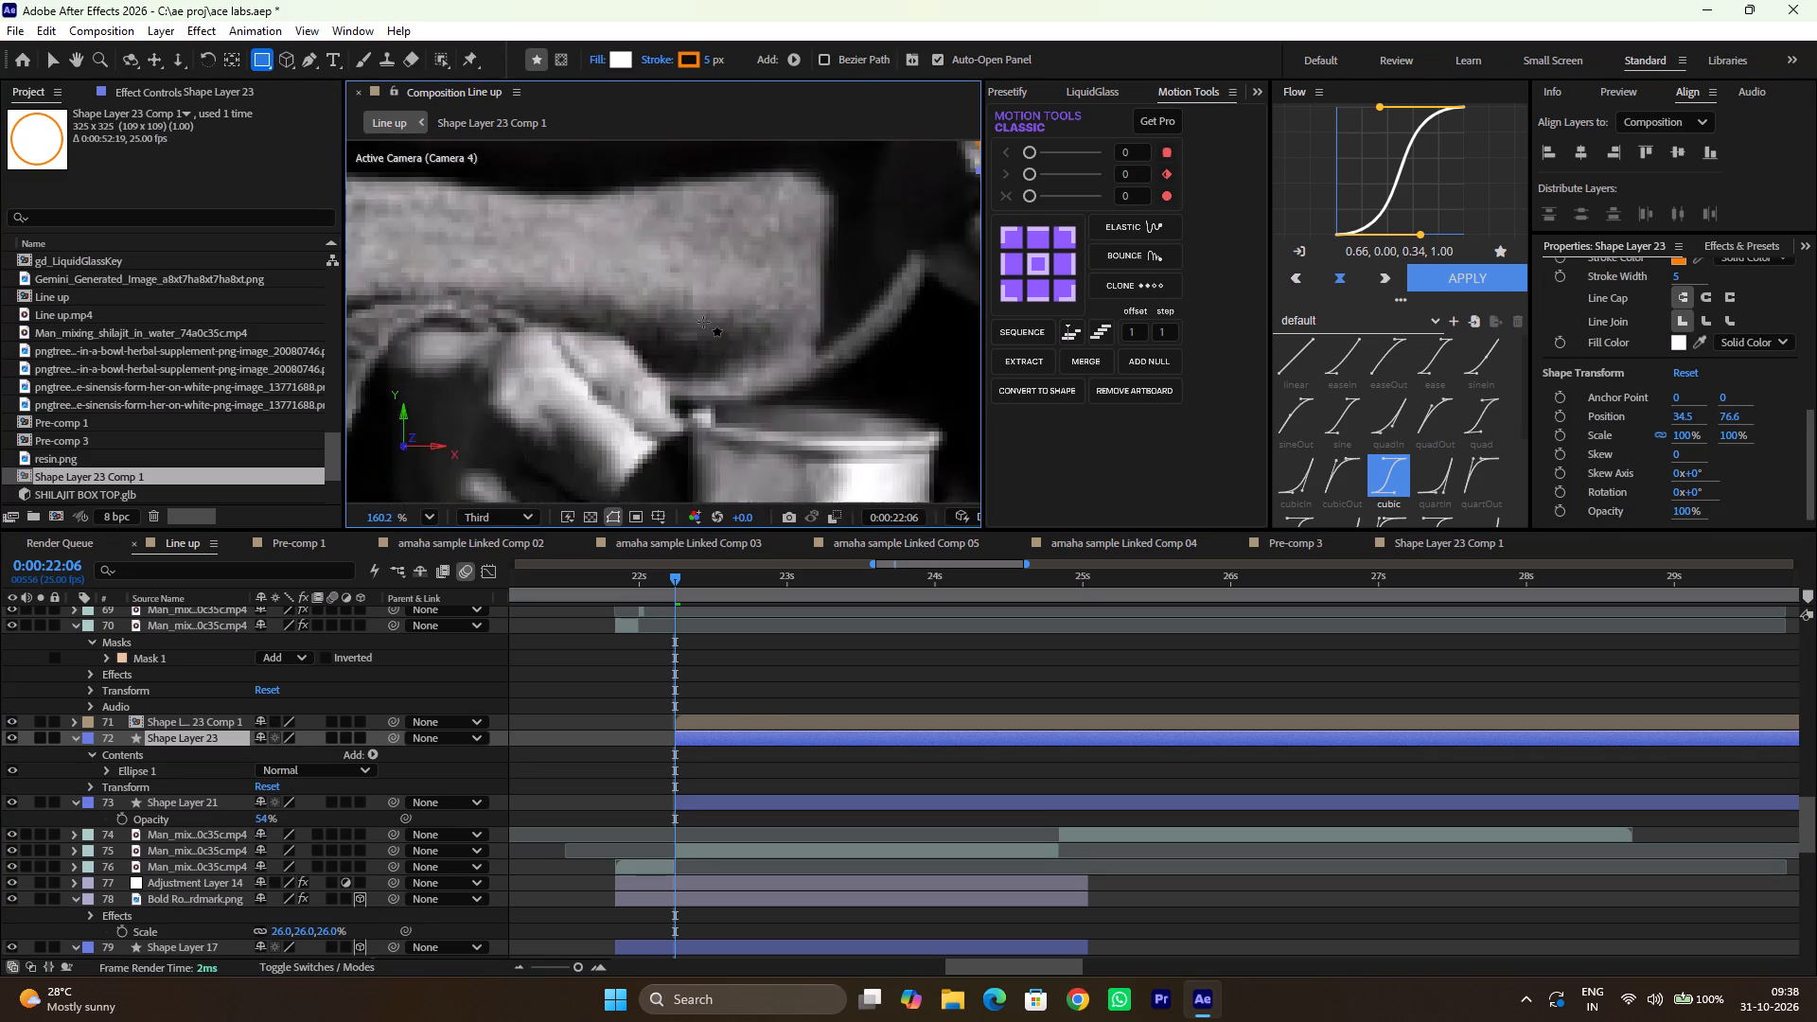
scroll(703, 322, "up", 1)
scroll(703, 322, "right", 1)
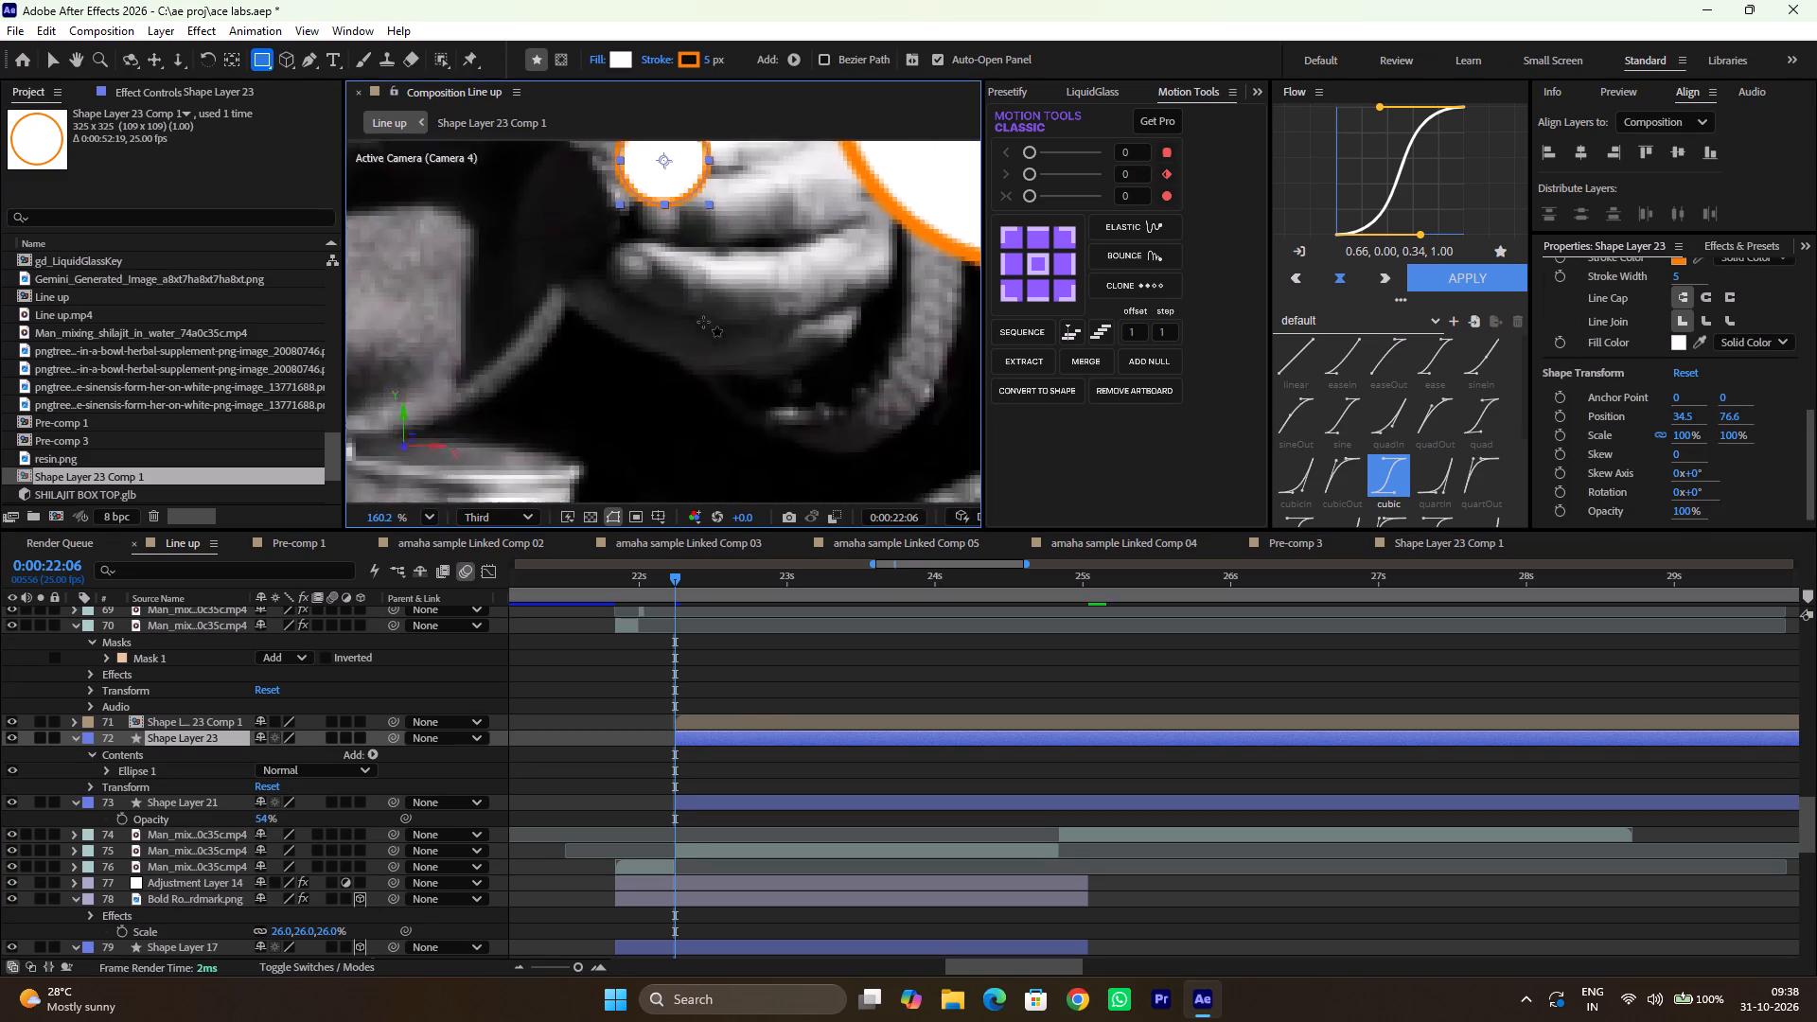
scroll(703, 322, "right", 1)
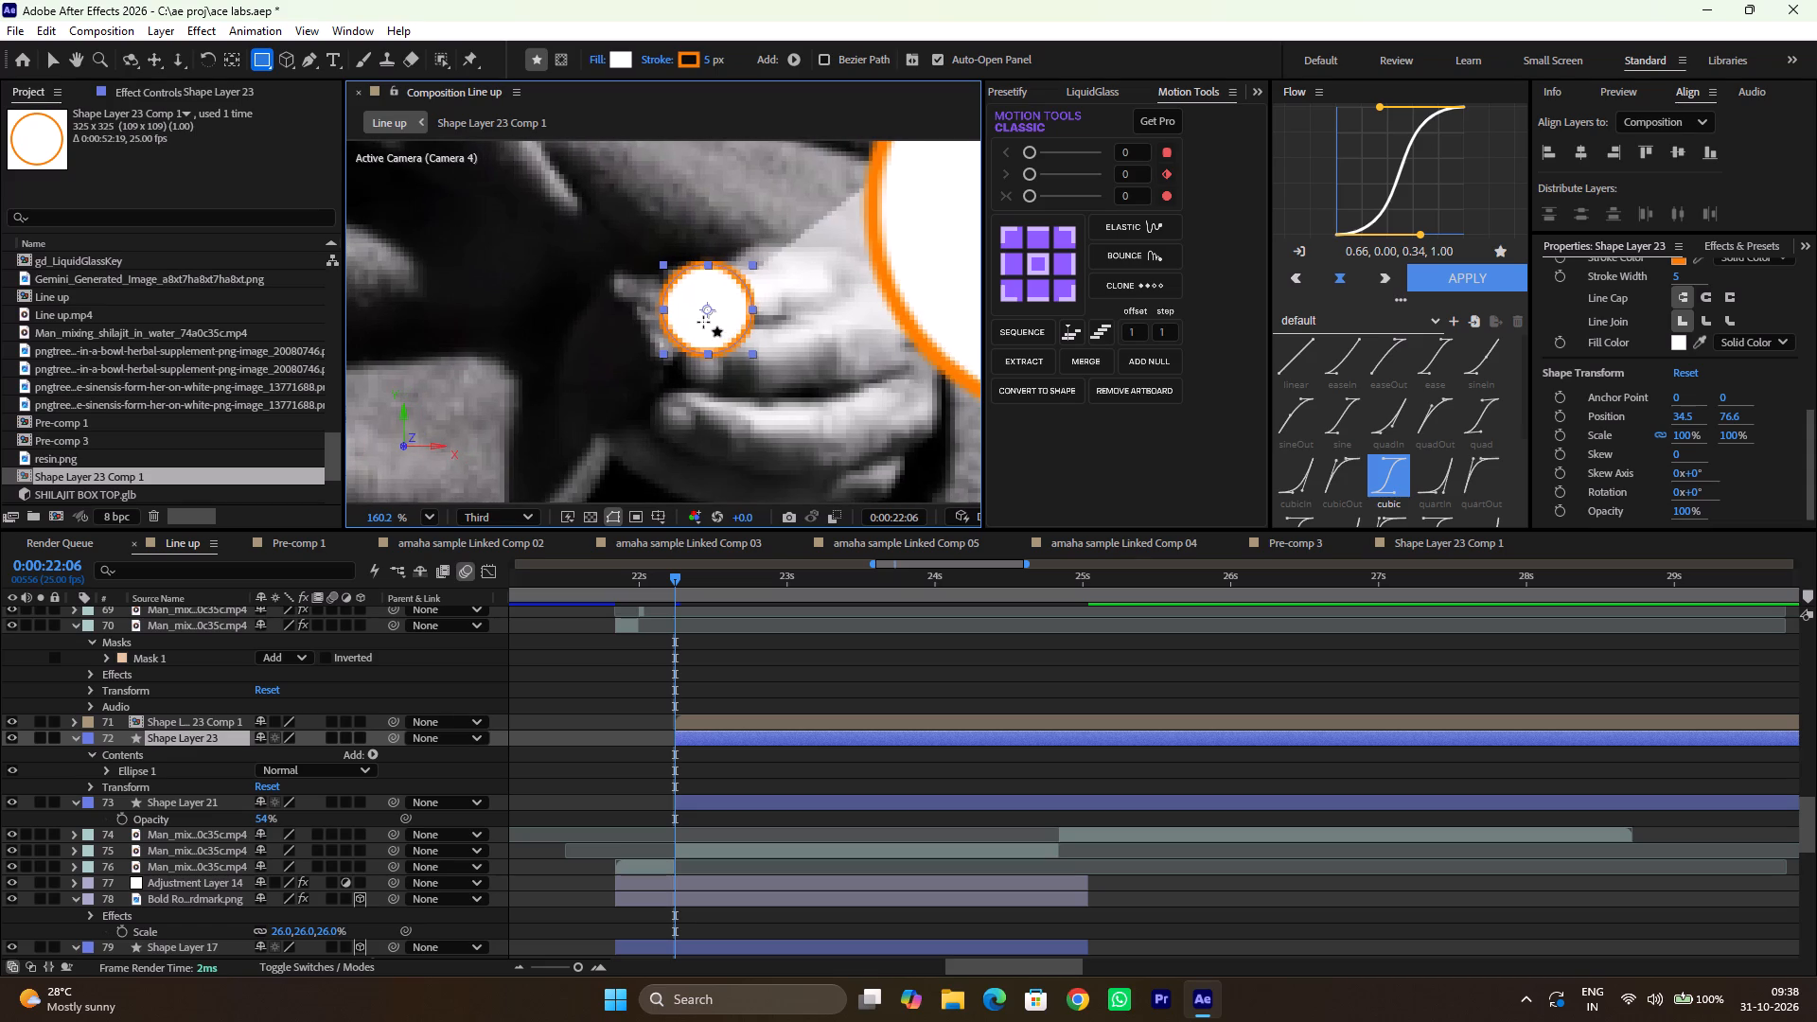
key("s")
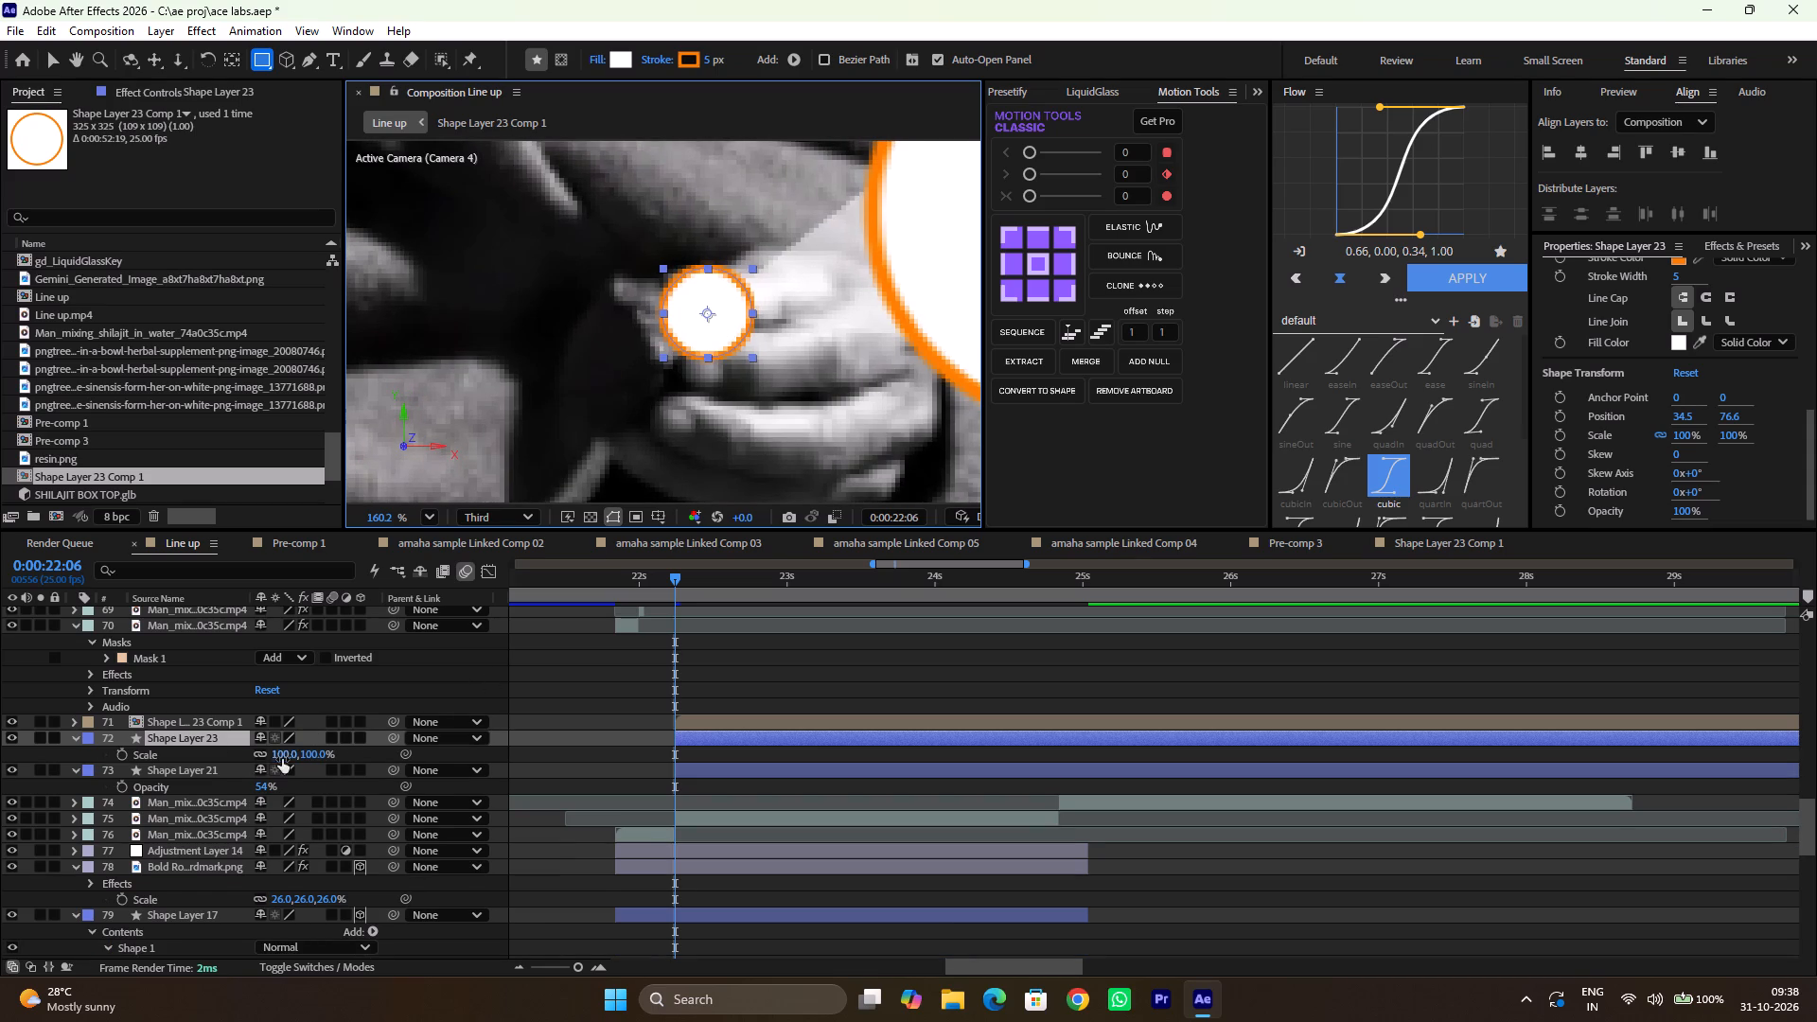
left_click_drag(282, 759, 280, 777)
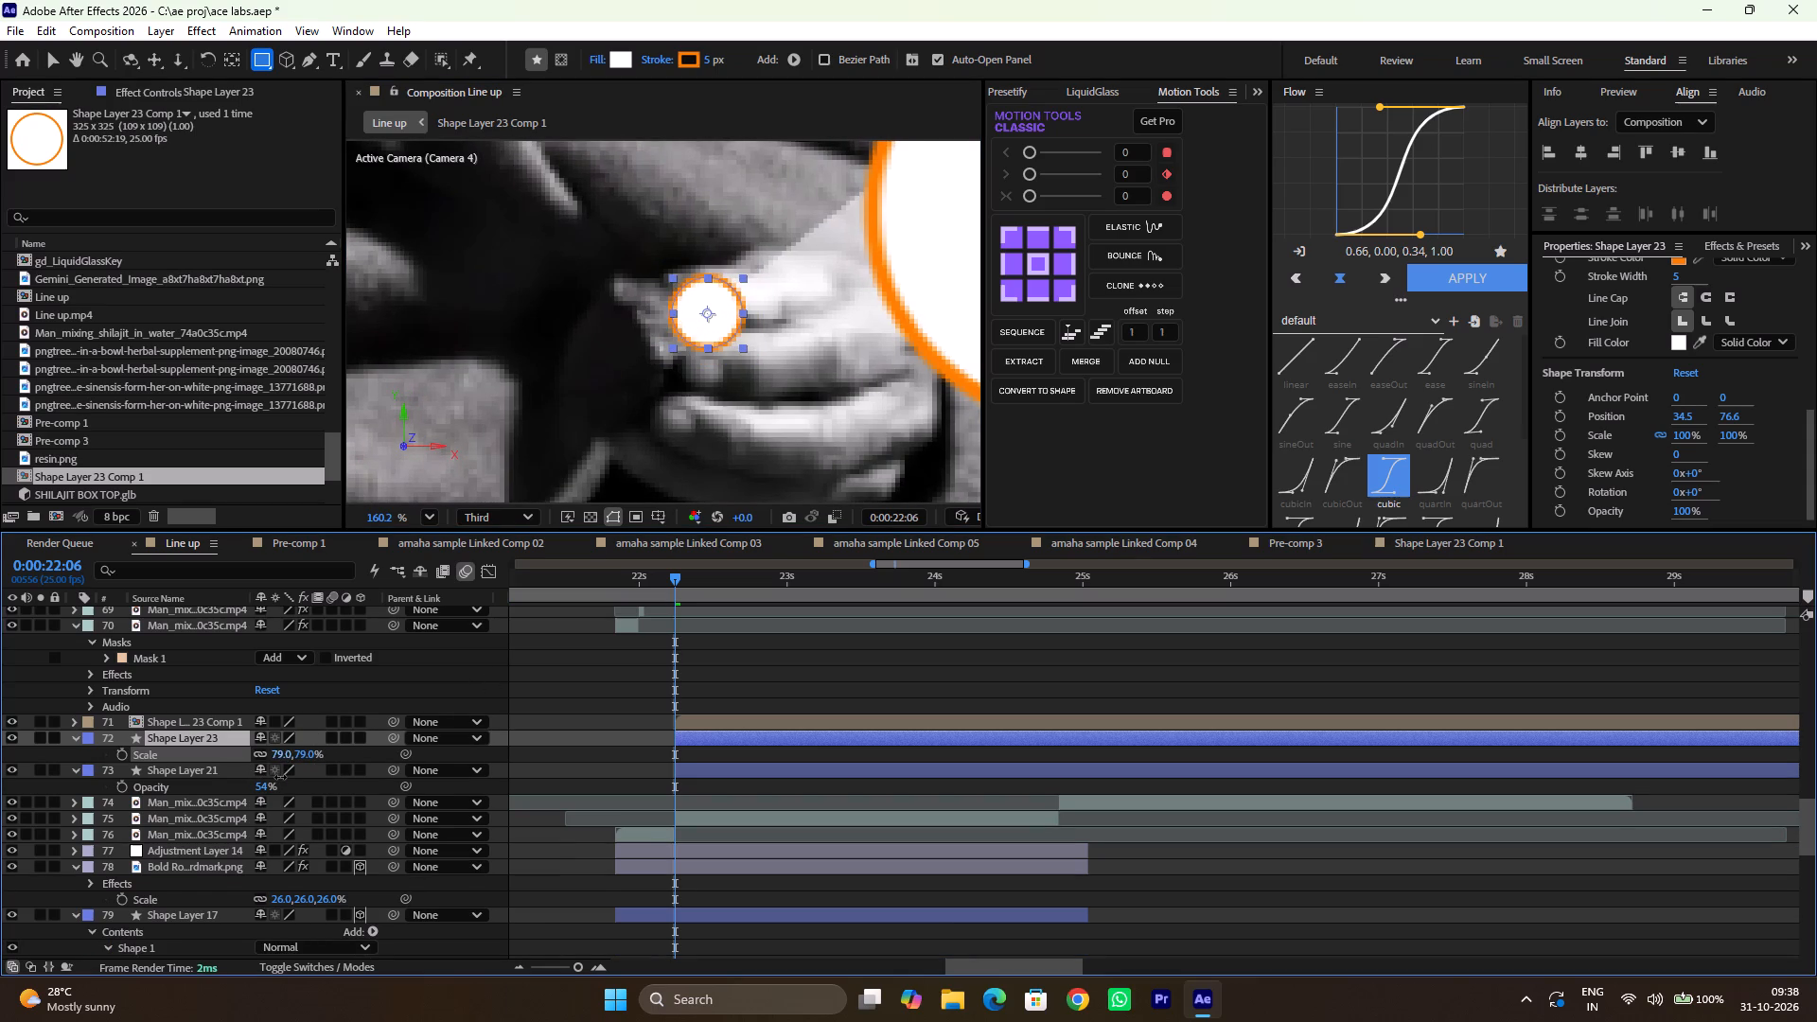
left_click_drag(280, 777, 273, 781)
scroll(736, 303, "left", 1)
scroll(736, 303, "down", 1, "ctrl")
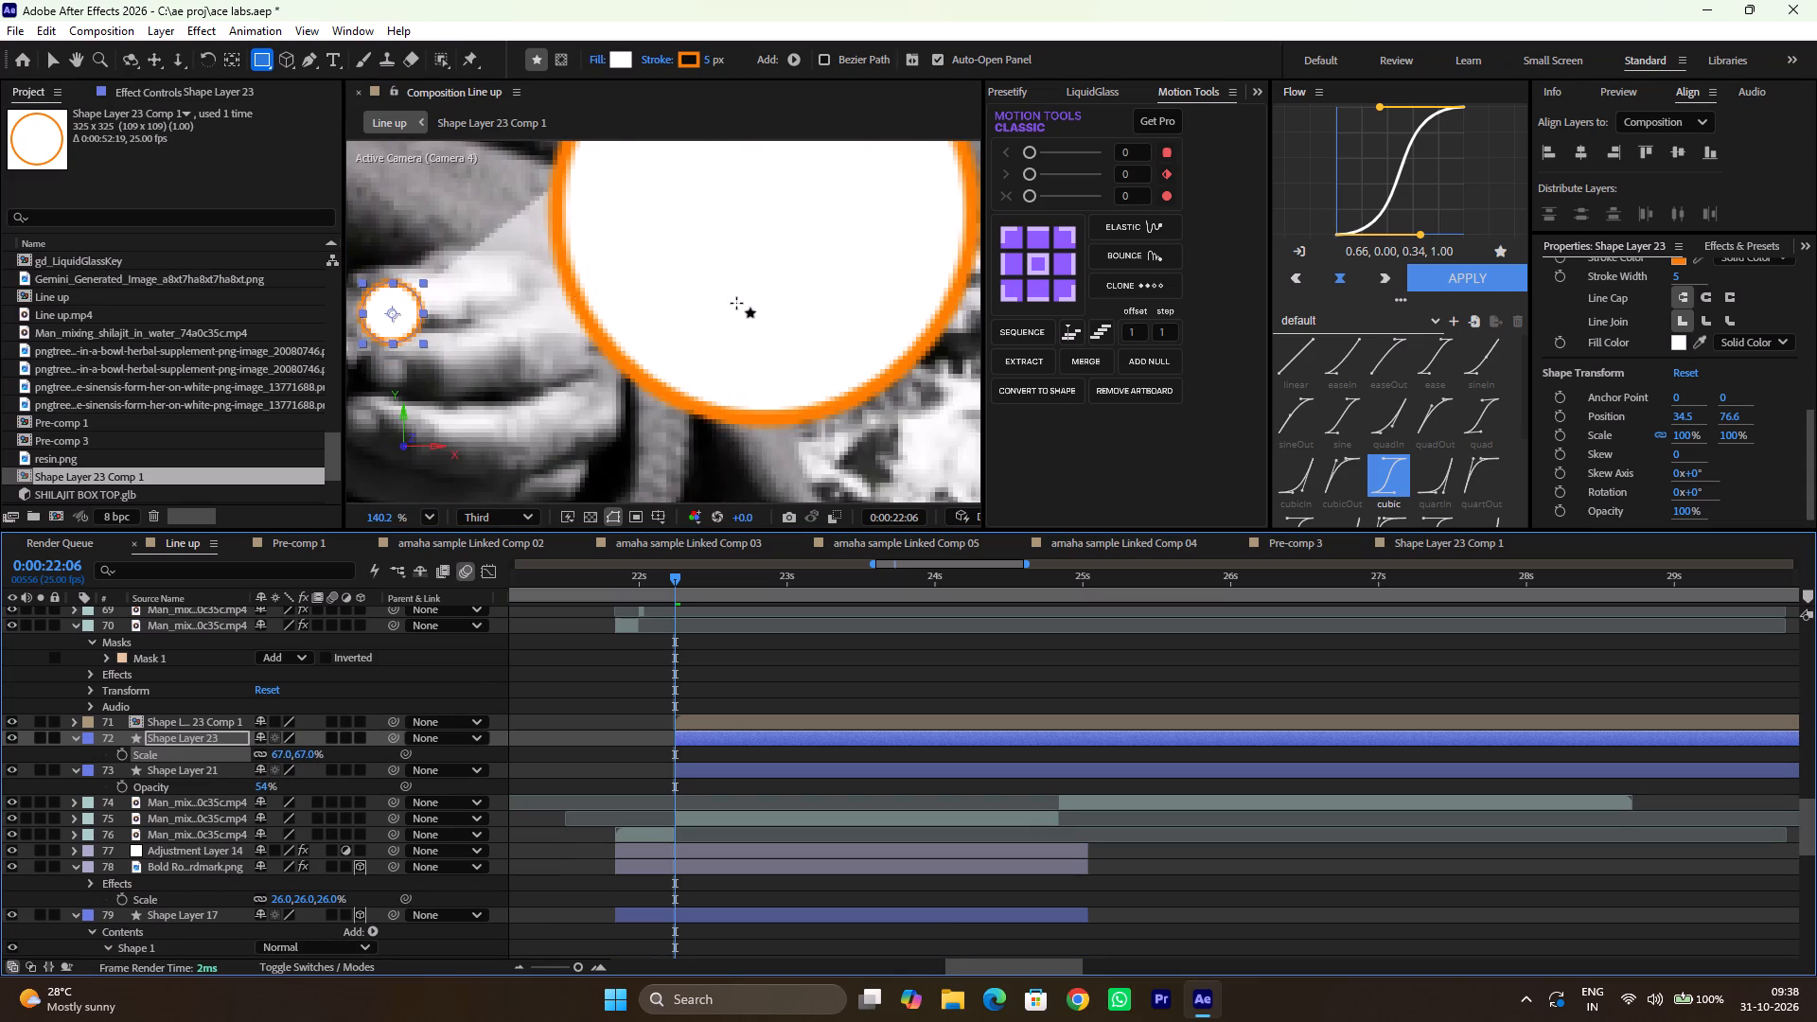
scroll(736, 303, "down", 4, "ctrl")
scroll(736, 303, "up", 2, "ctrl")
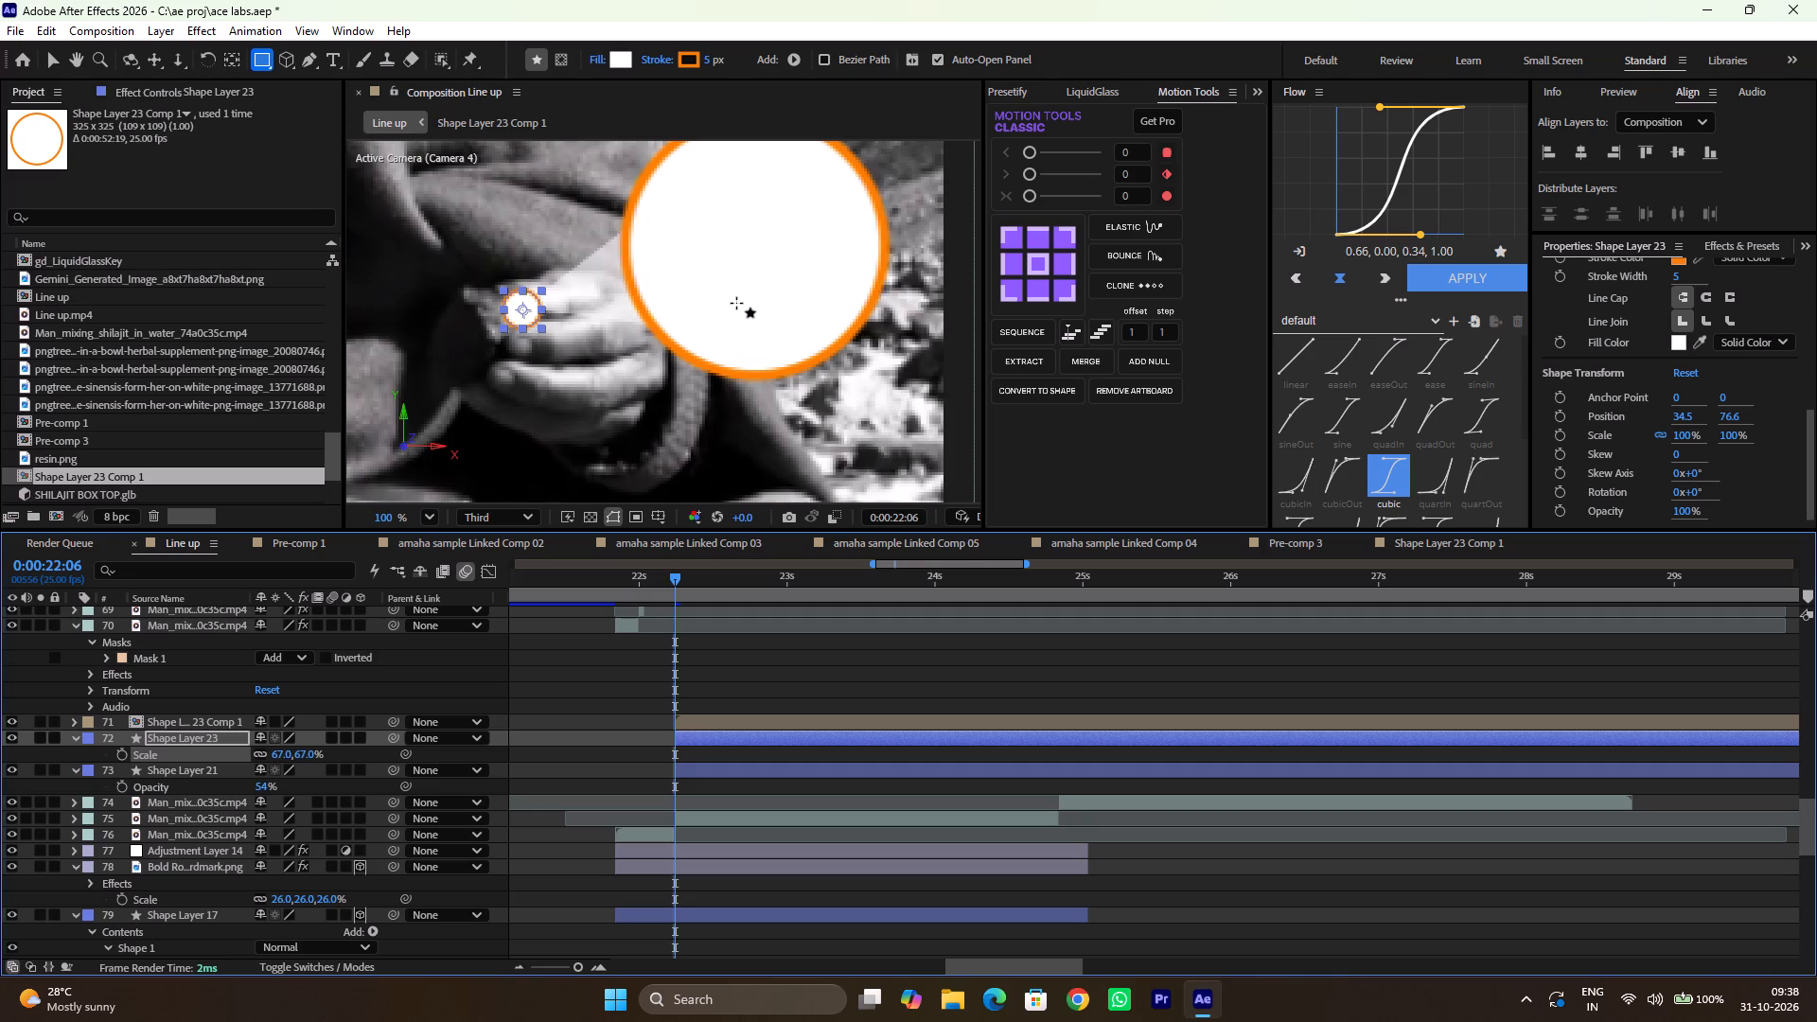
Open the nested composition Shape Layer 23 Comp 1, which holds the large circle.
double_click(689, 719)
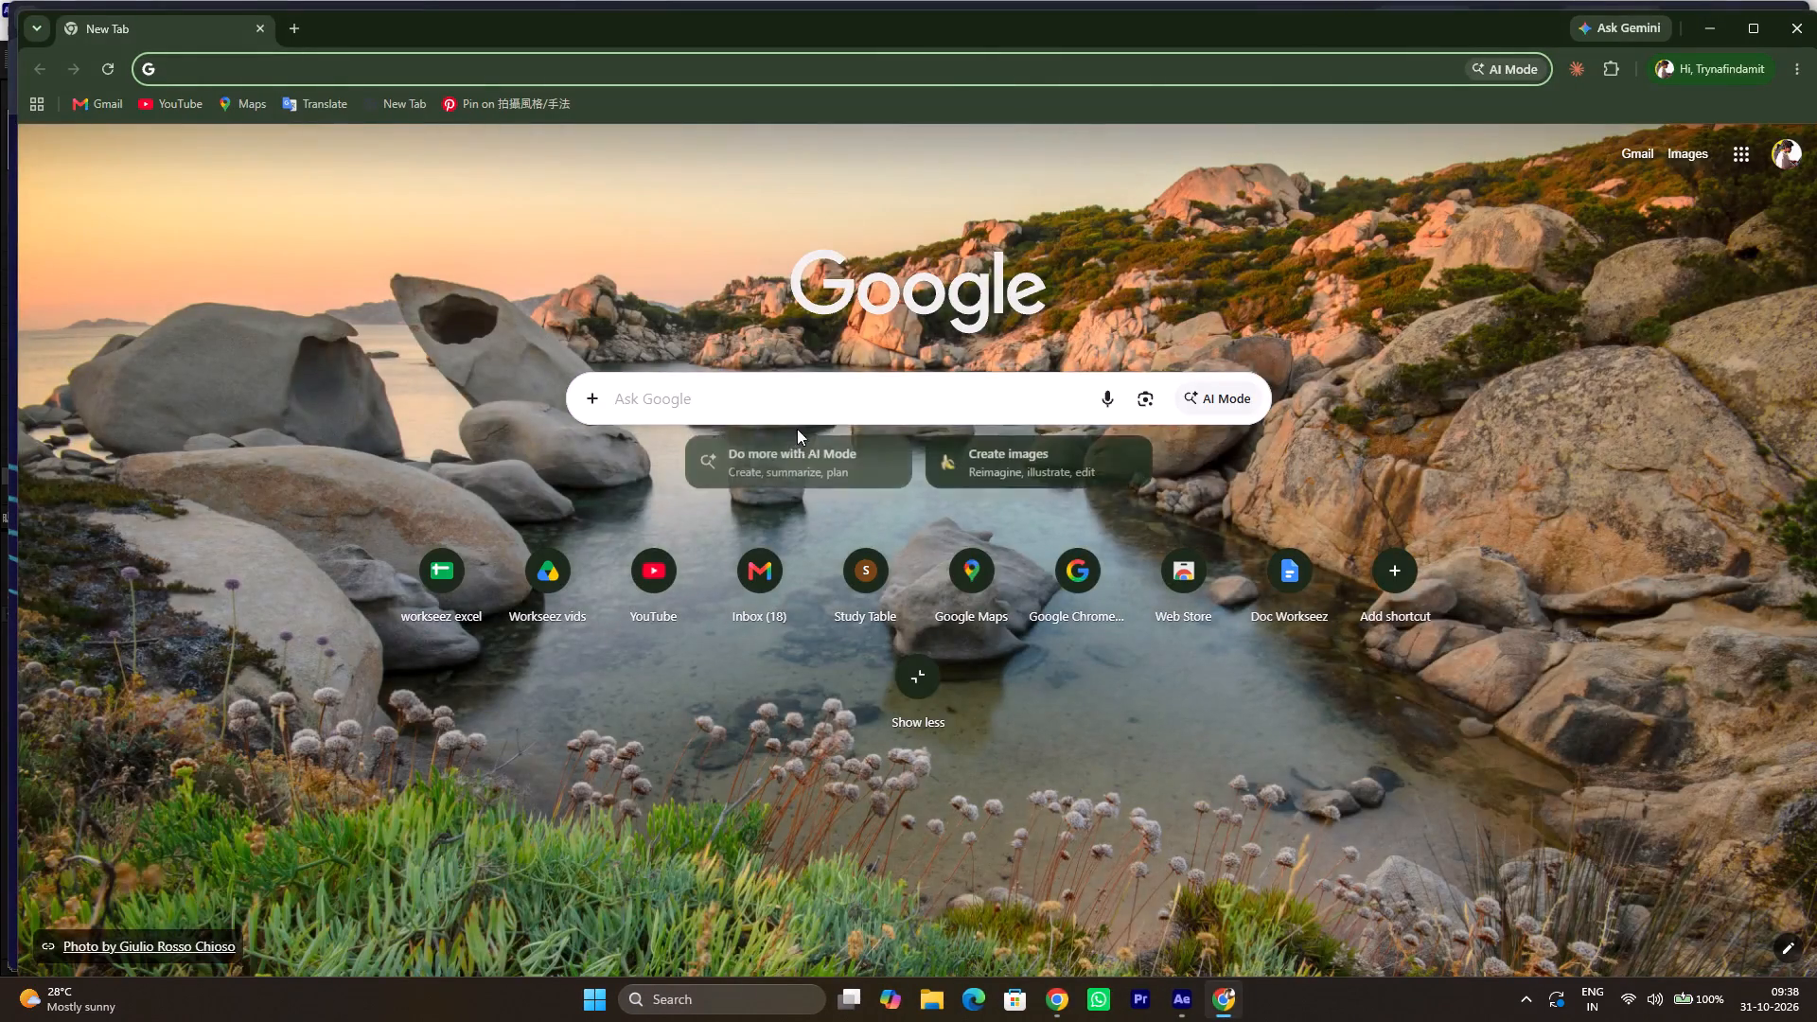
Open the Pinterest home page through a Google search for pinterest and maximize the browser window.
left_click(799, 416)
left_click(711, 432)
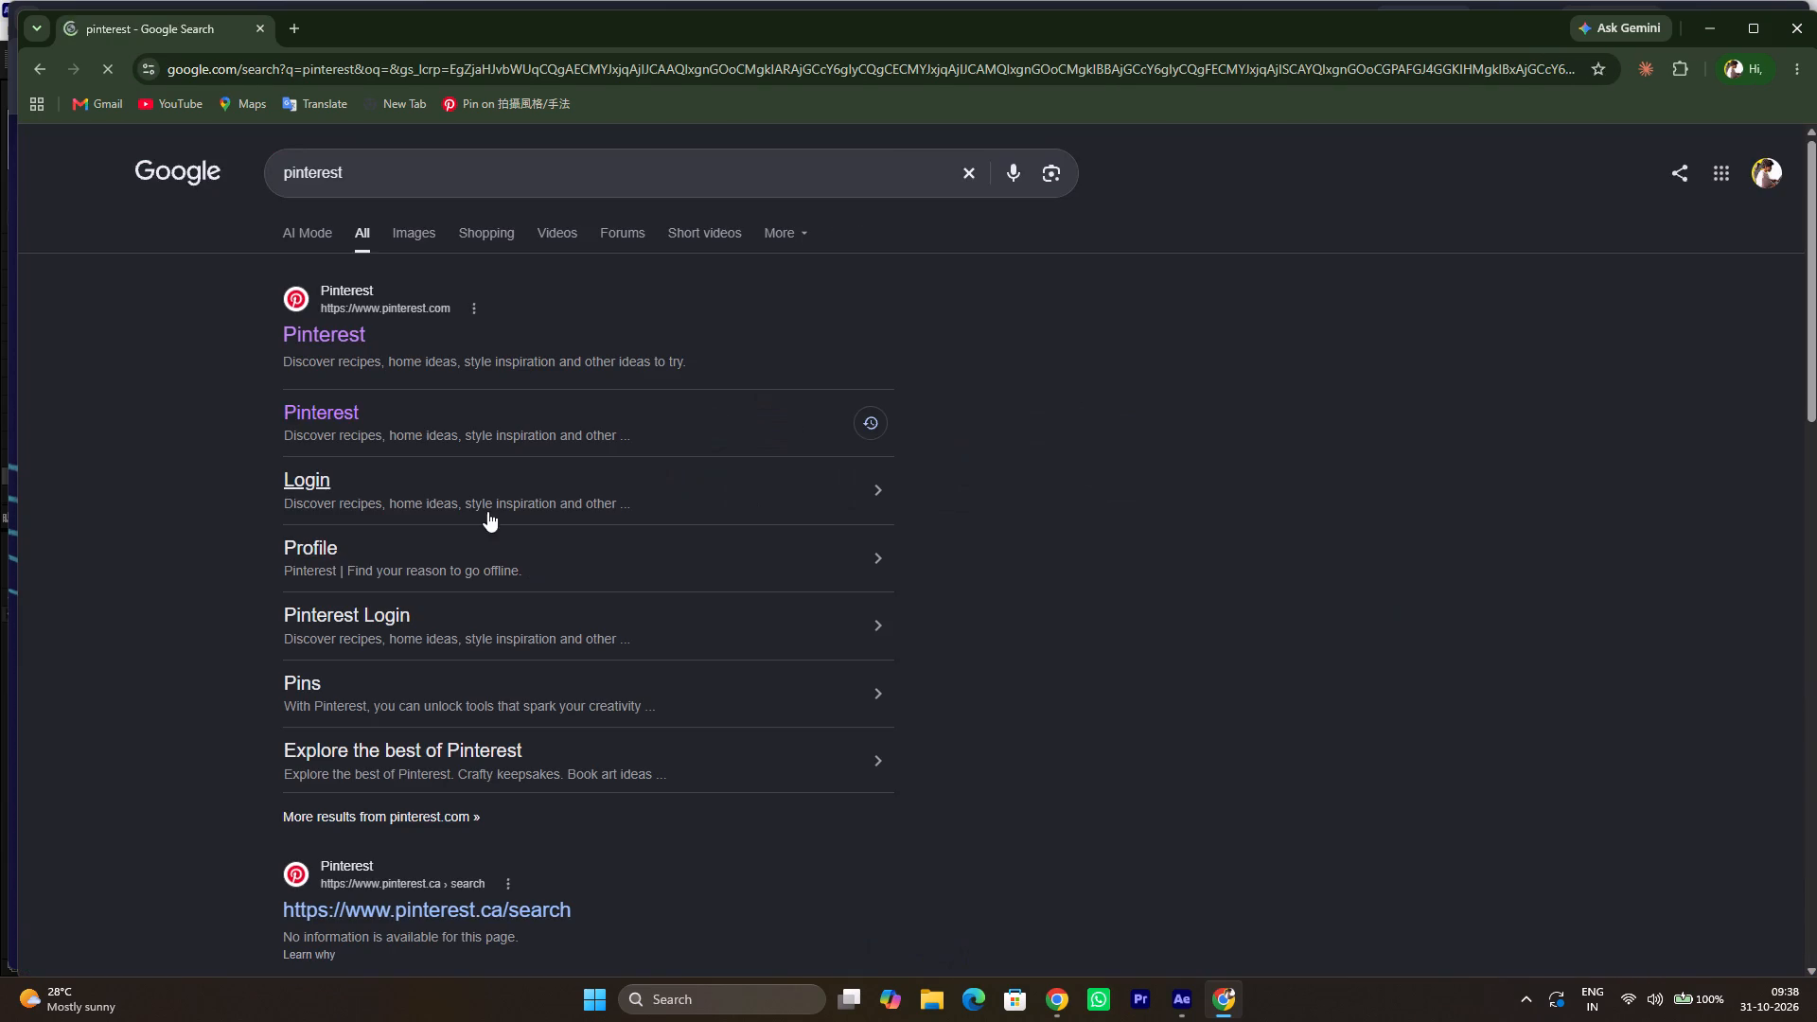
left_click(317, 315)
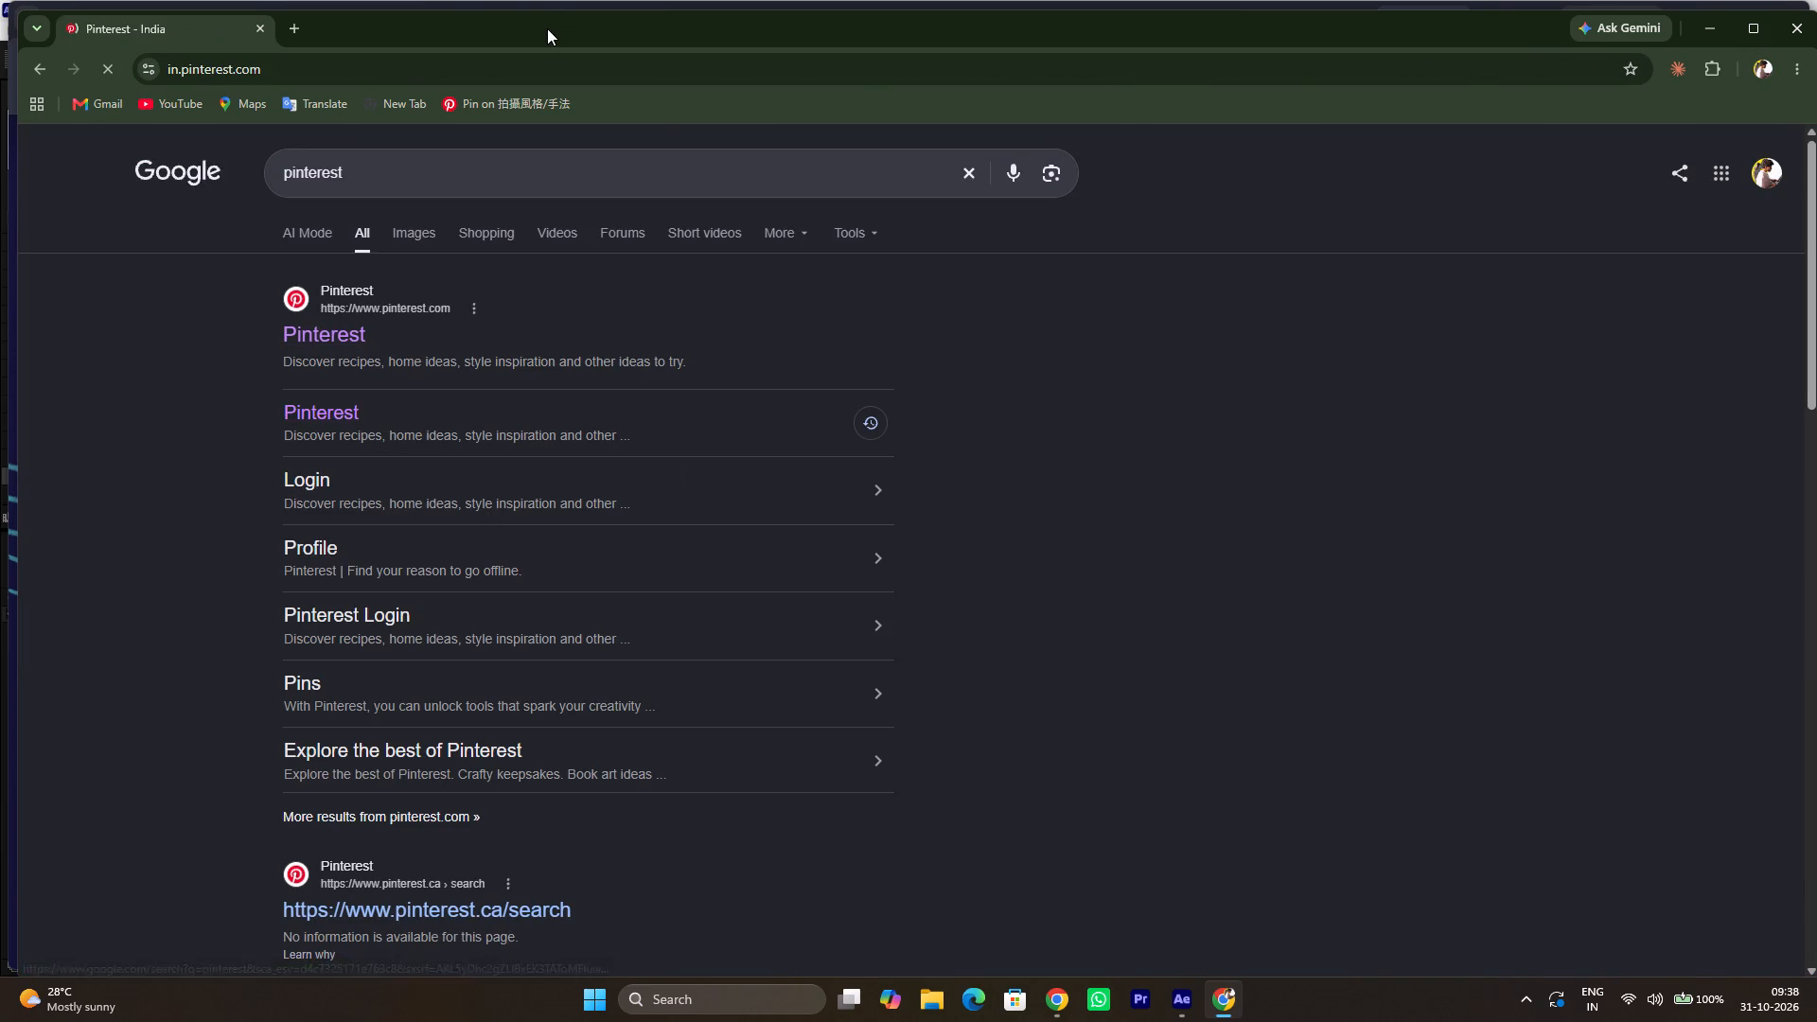
double_click(546, 31)
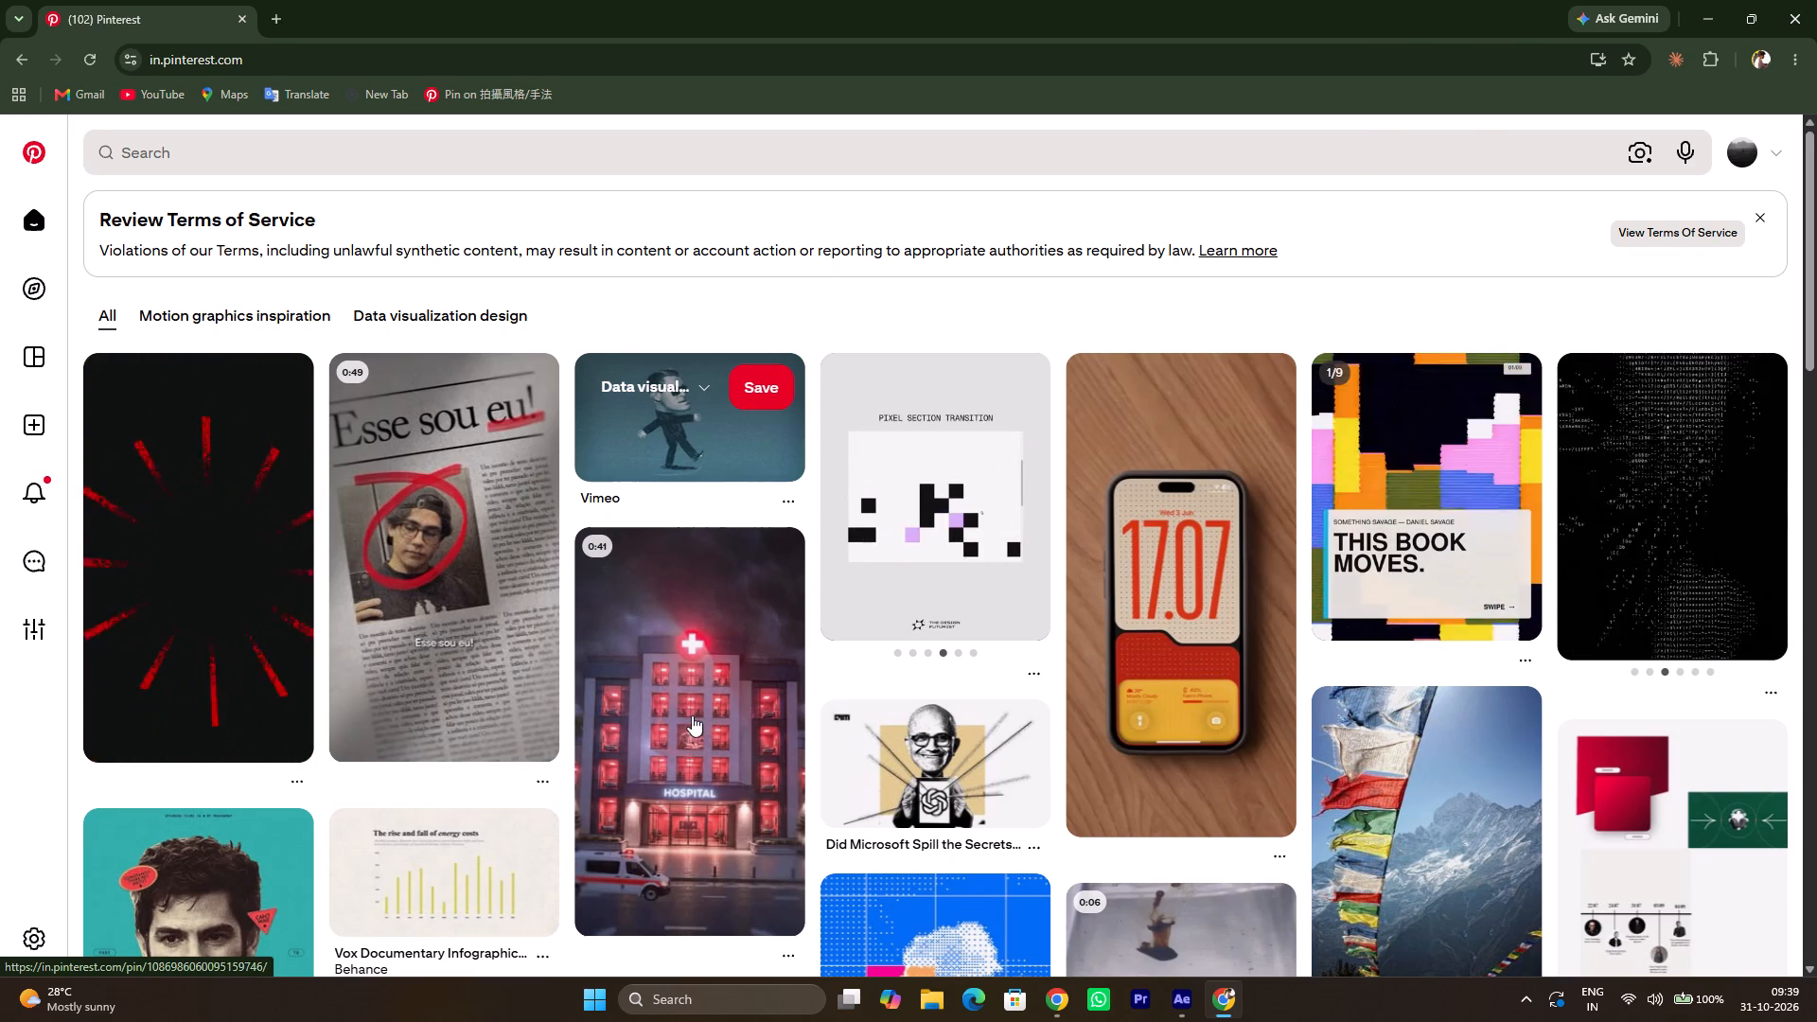
Browse the Pinterest home feed for motion graphics, texture and layout references.
scroll(765, 546, "down", 2)
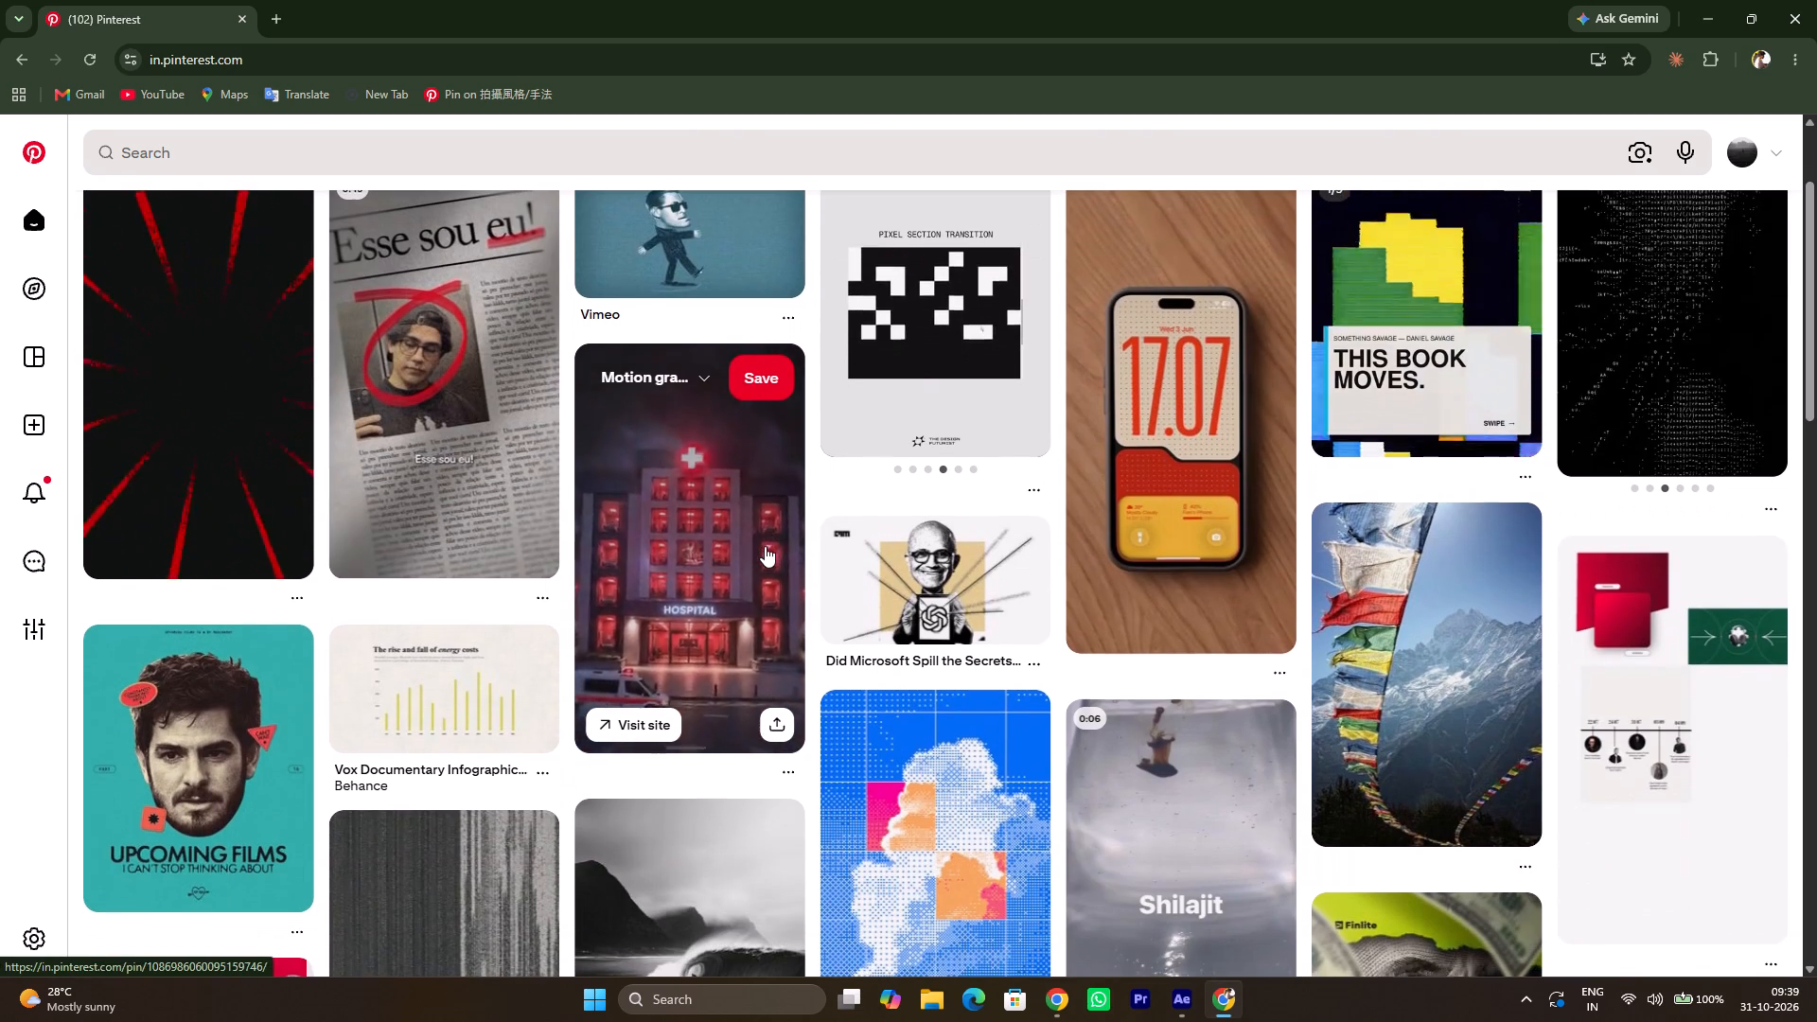
scroll(765, 546, "down", 2)
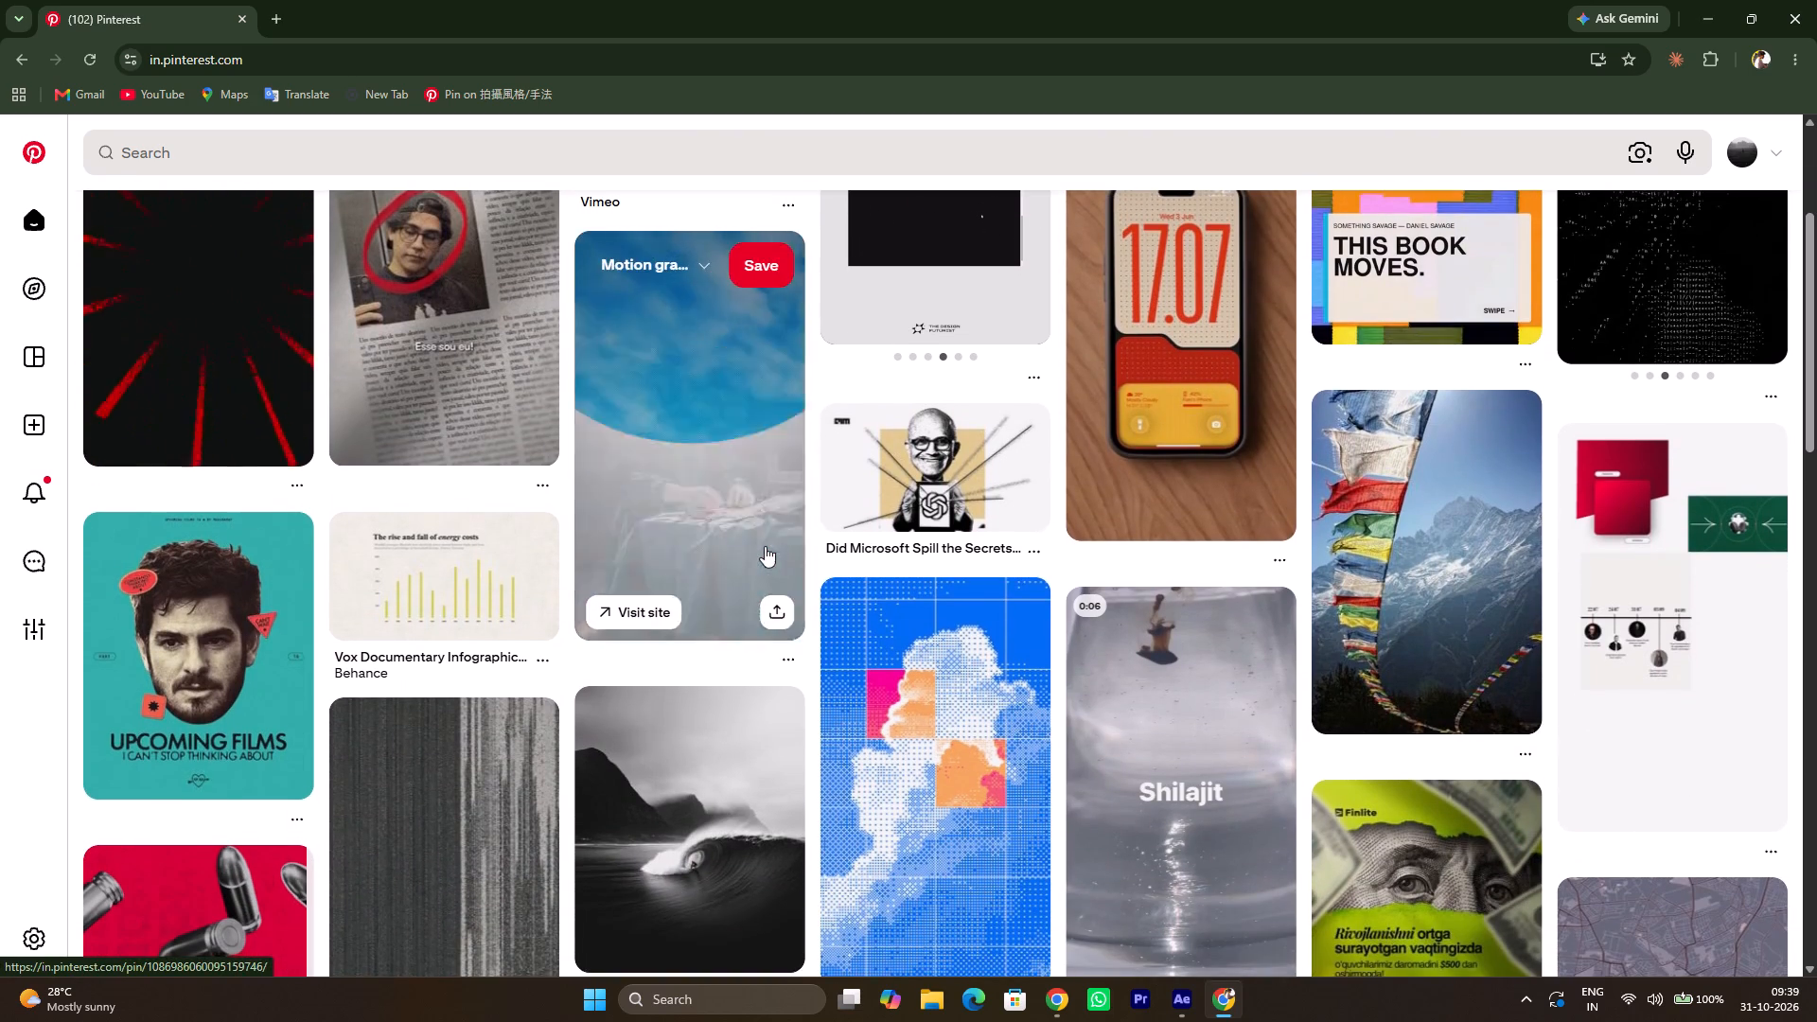
scroll(765, 546, "down", 1)
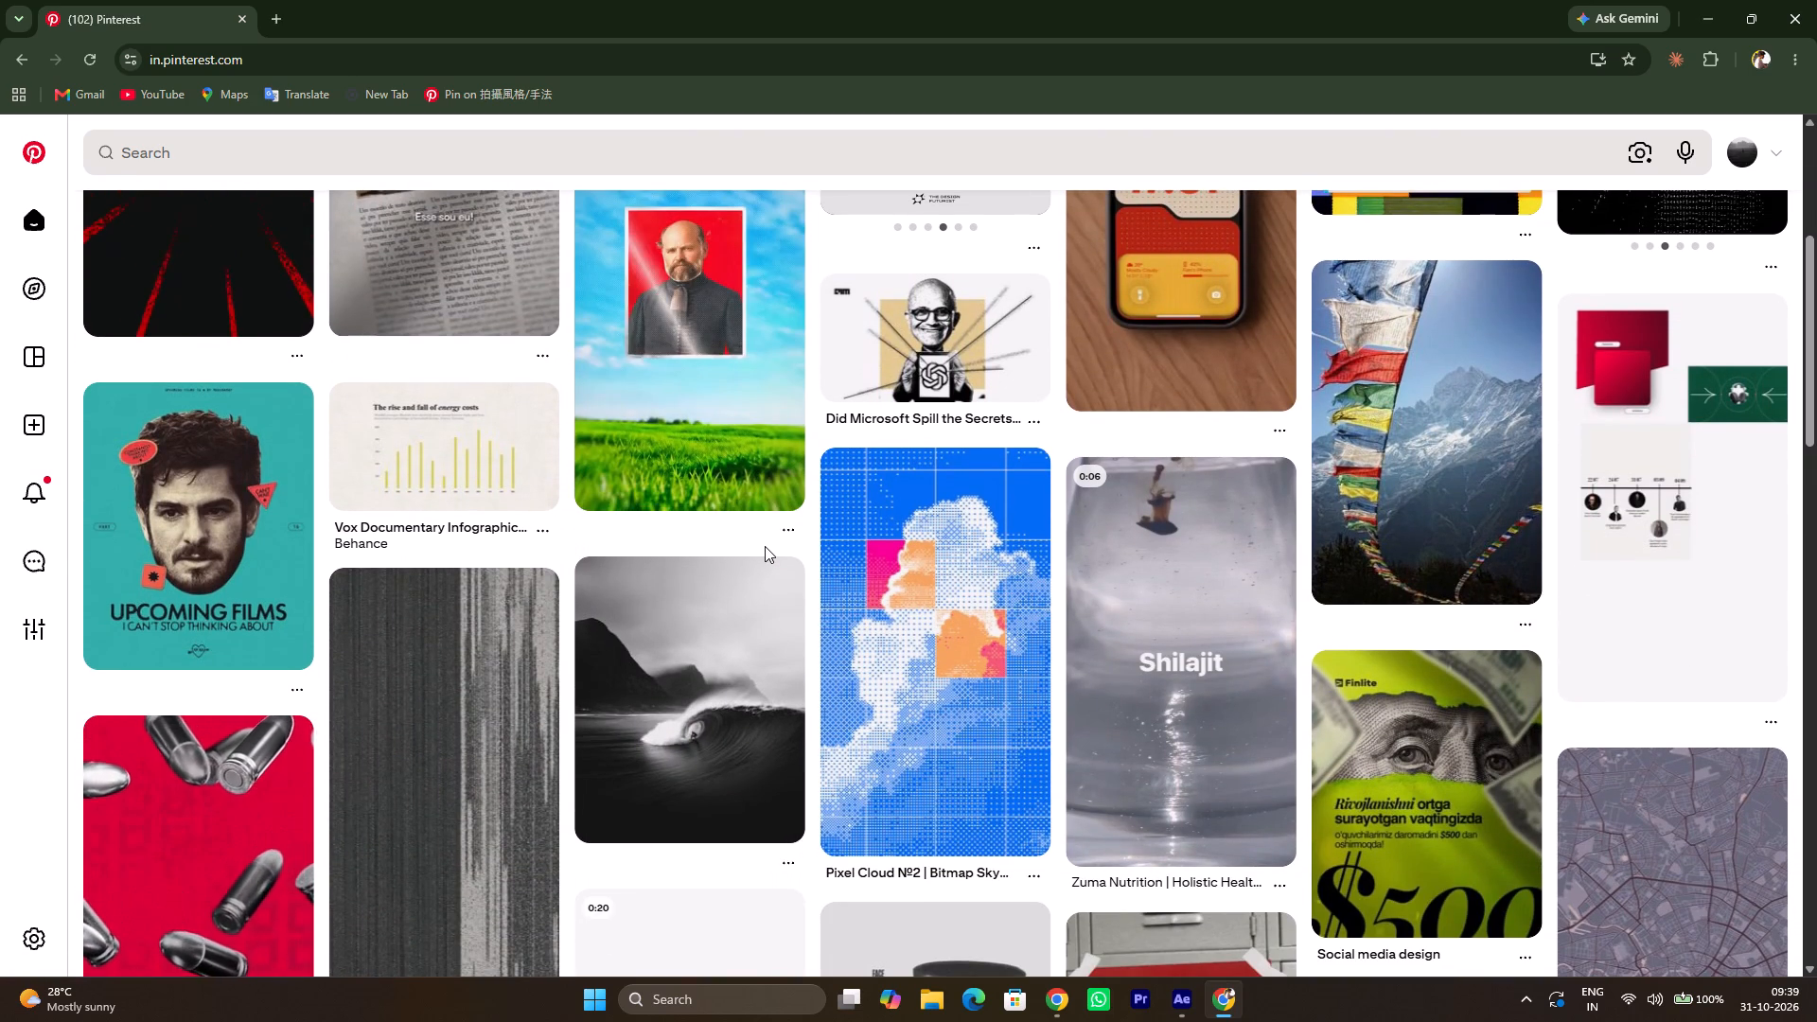
scroll(765, 546, "down", 3)
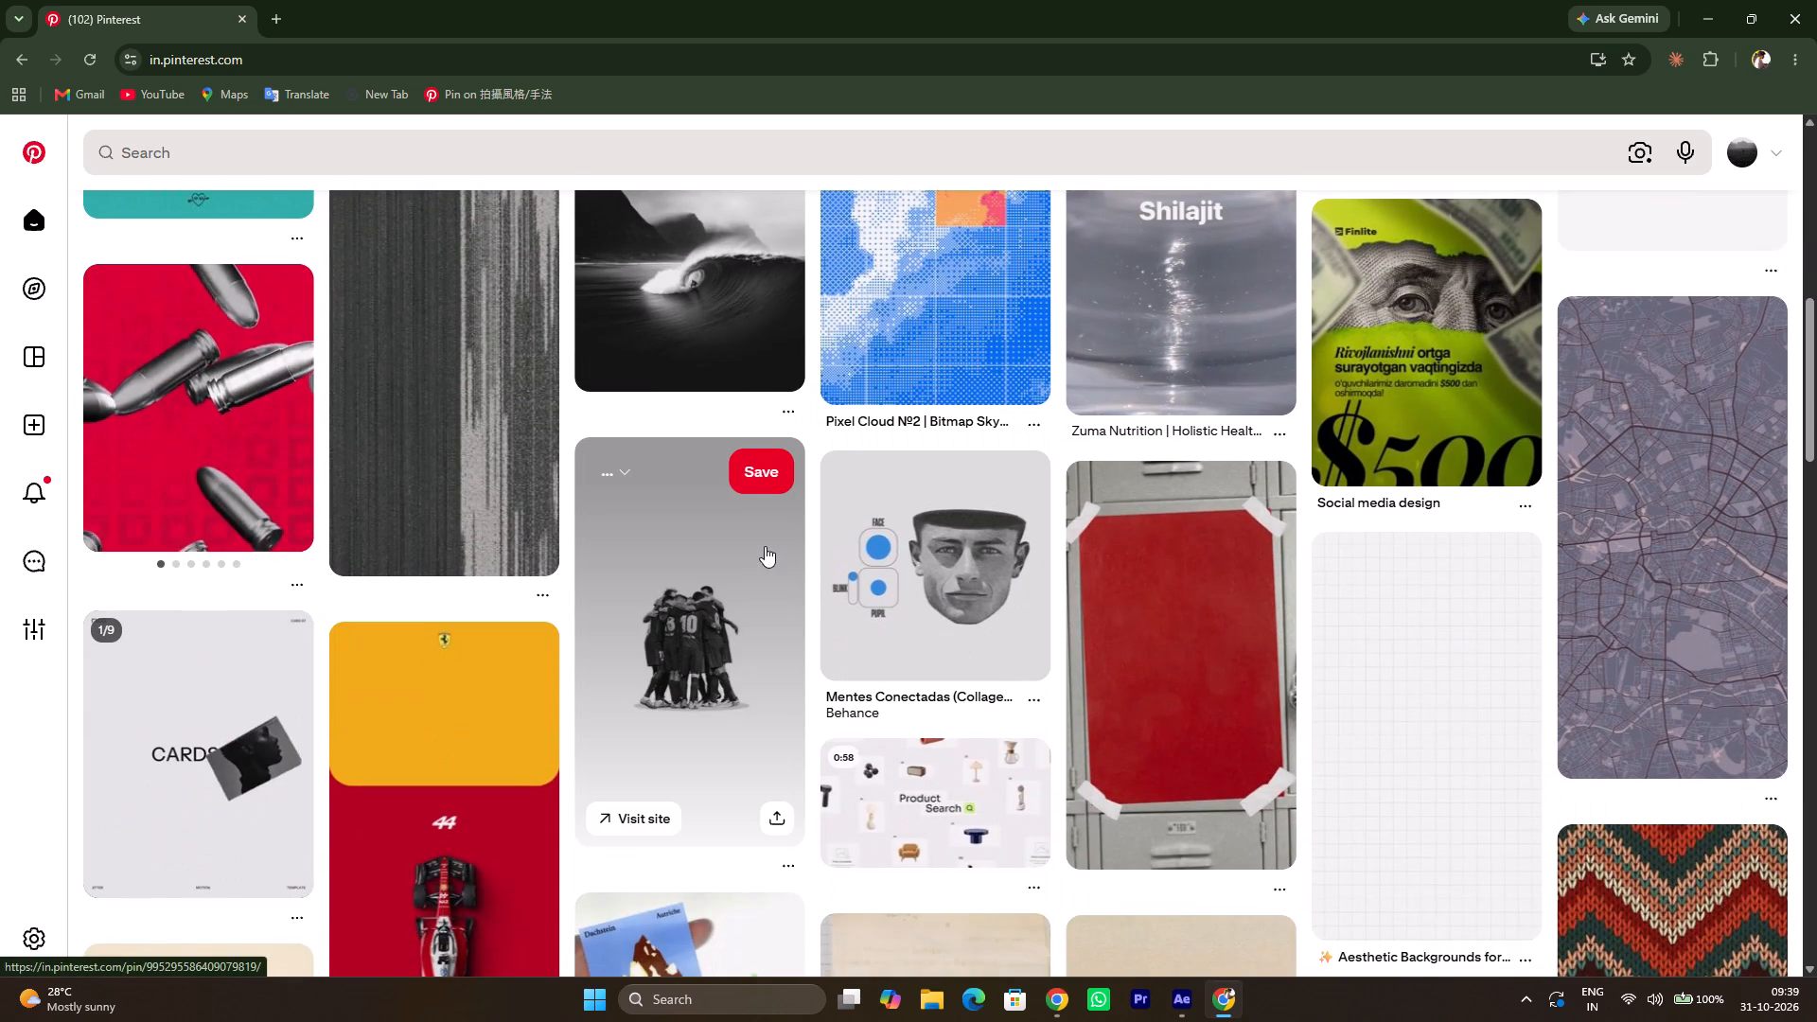
scroll(765, 546, "up", 3)
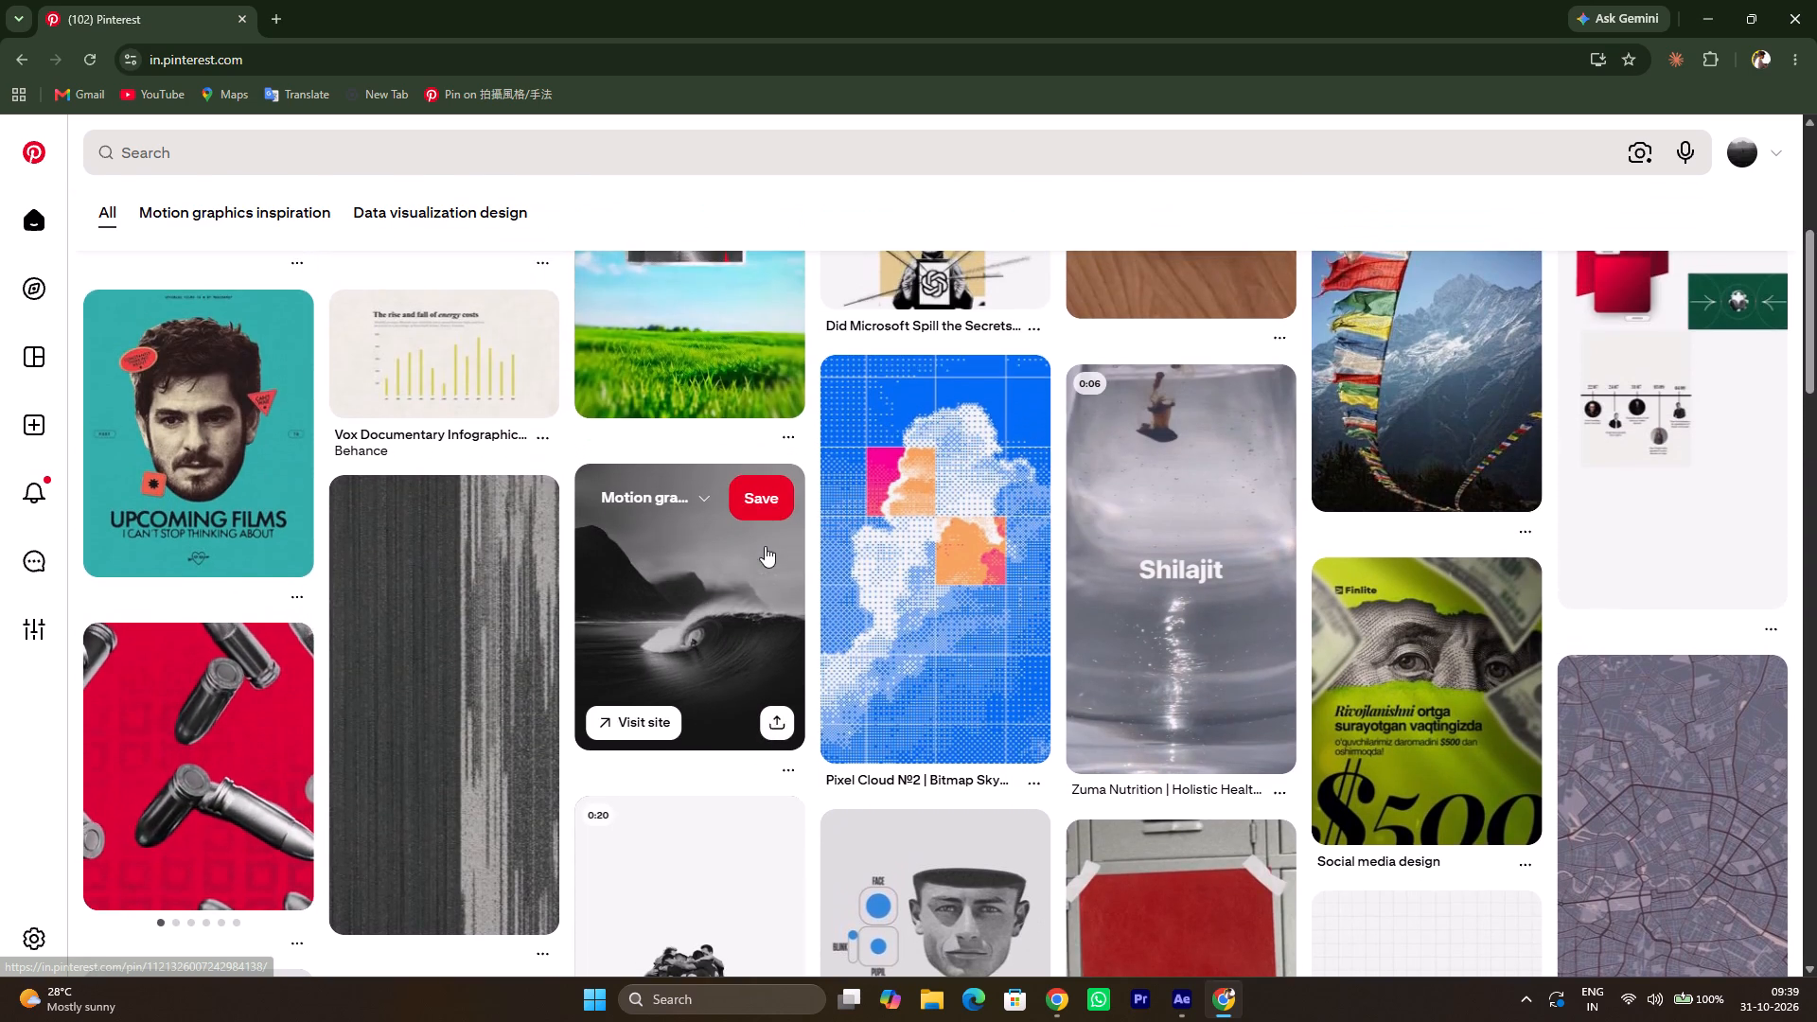
scroll(765, 546, "up", 2)
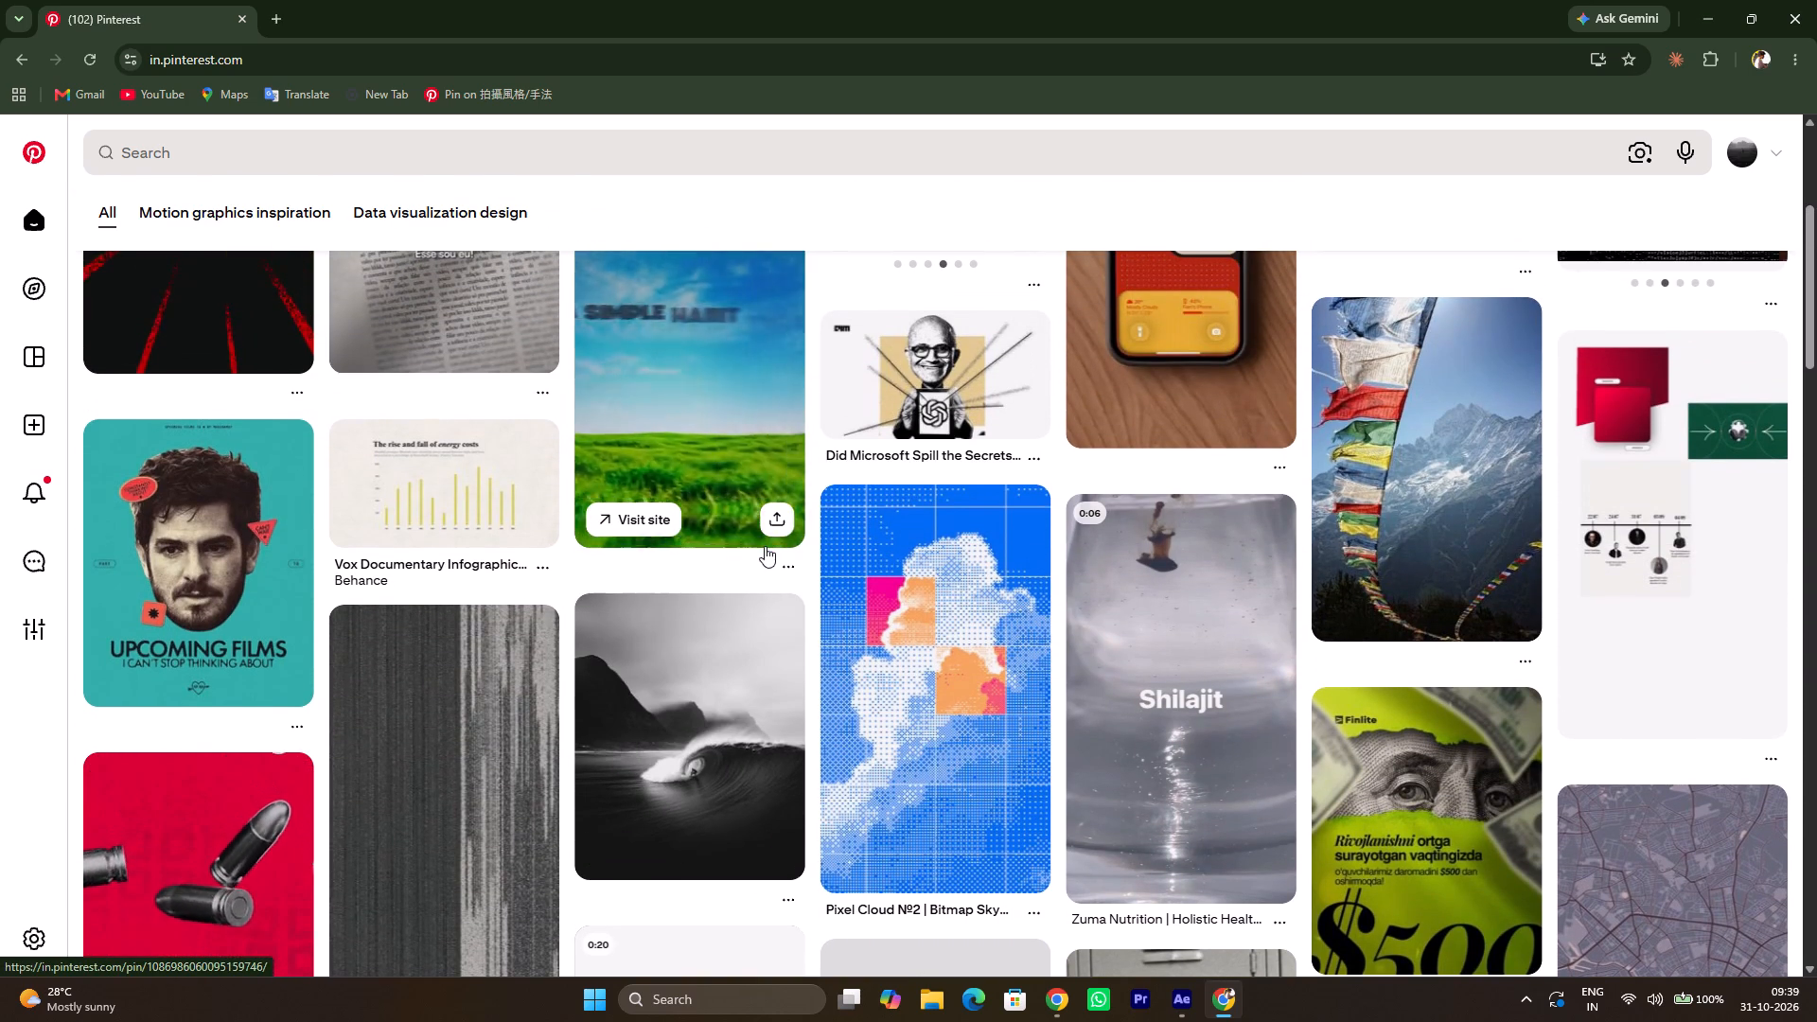
scroll(765, 546, "down", 1)
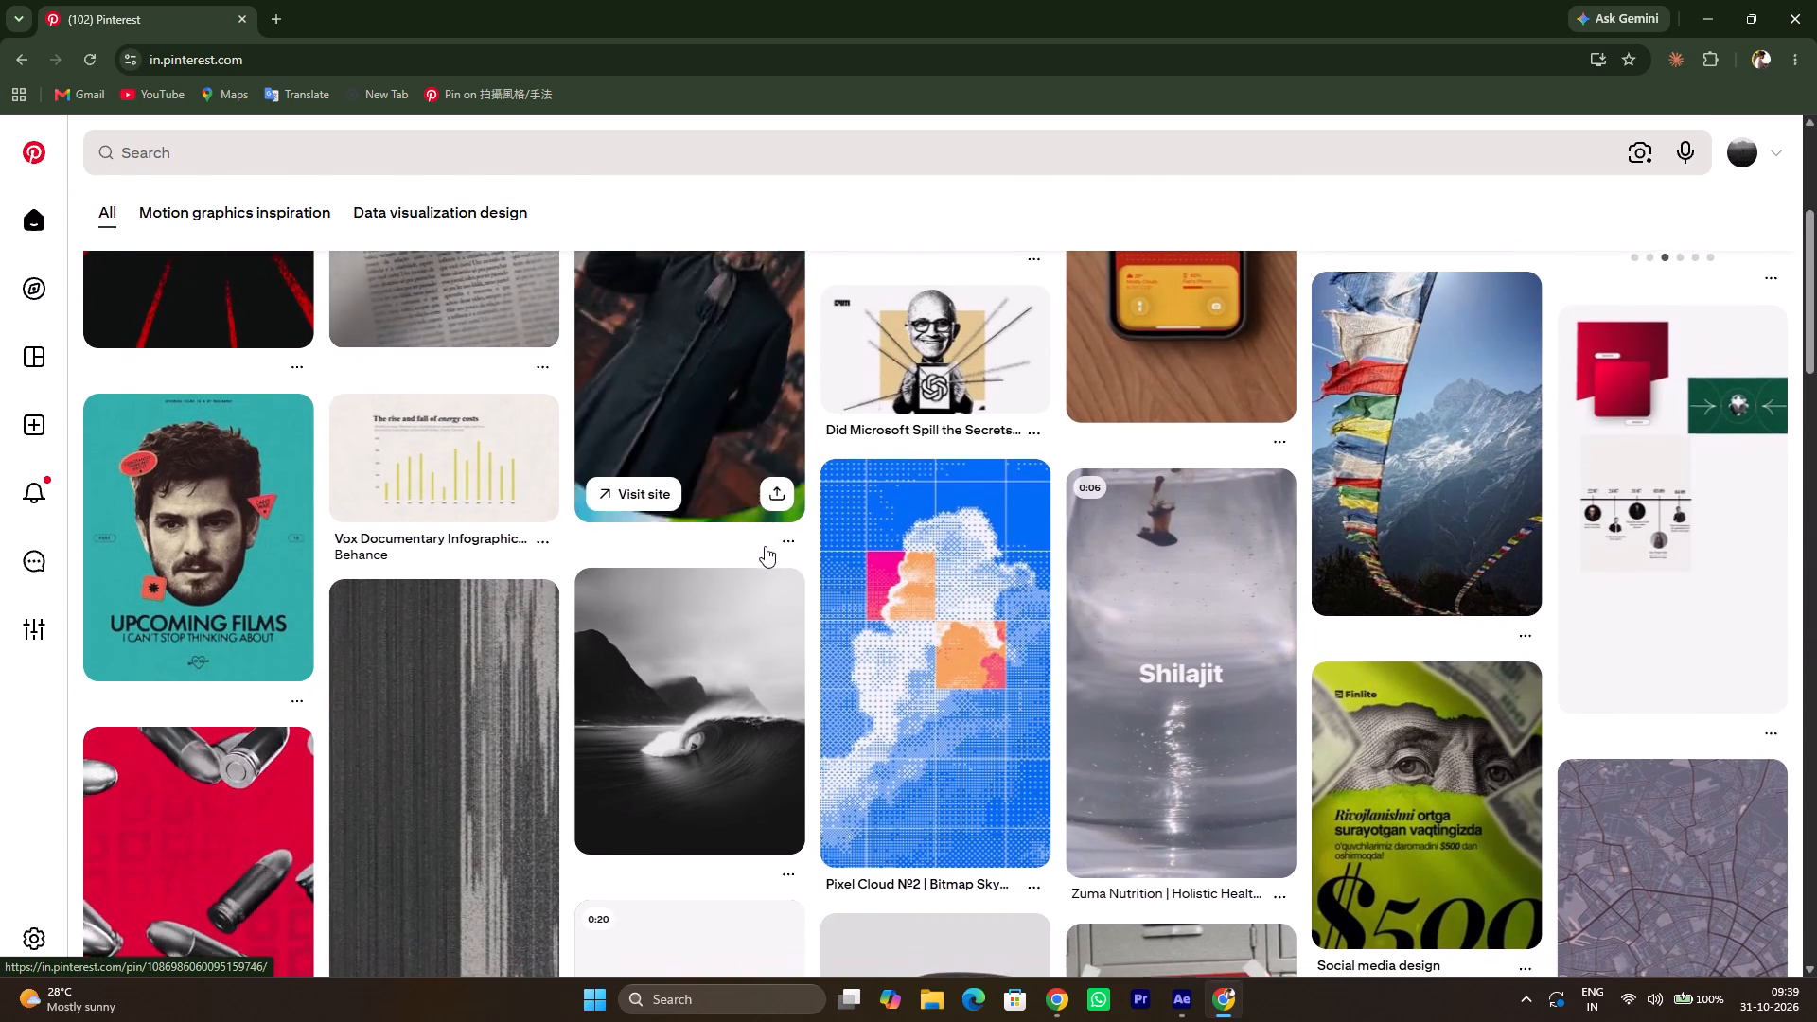
scroll(765, 546, "down", 1)
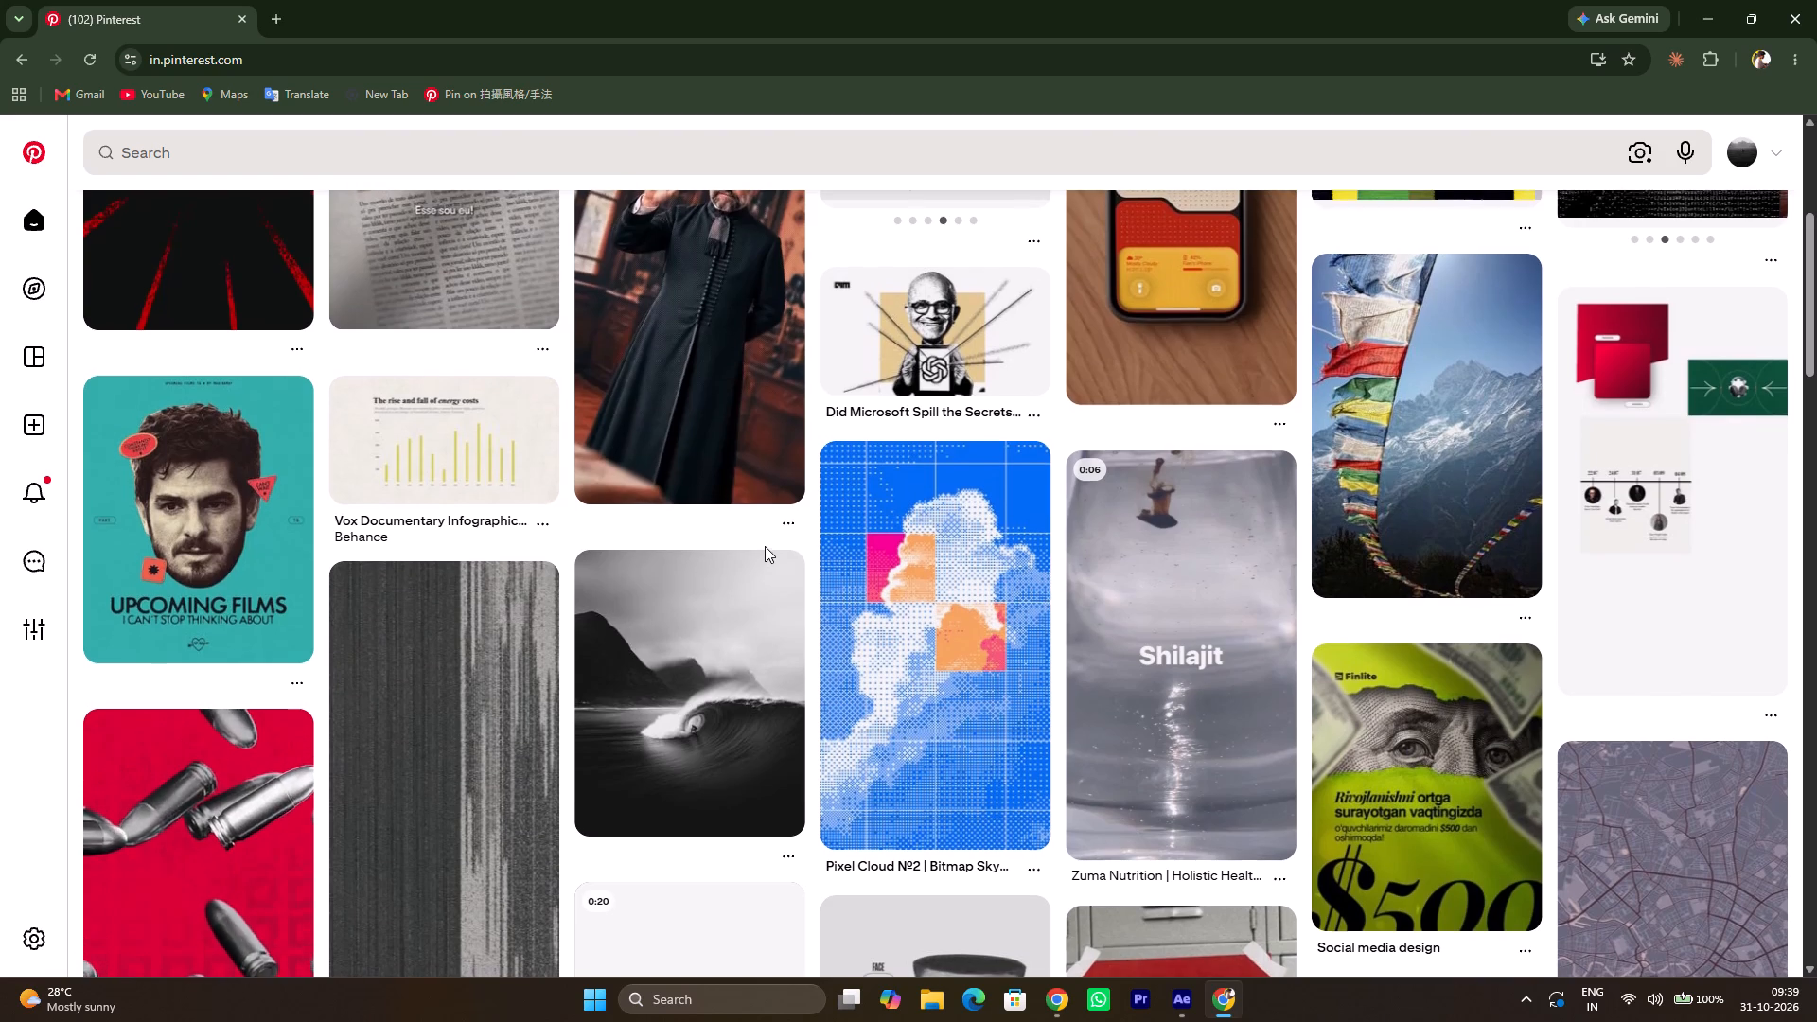
scroll(765, 546, "down", 1)
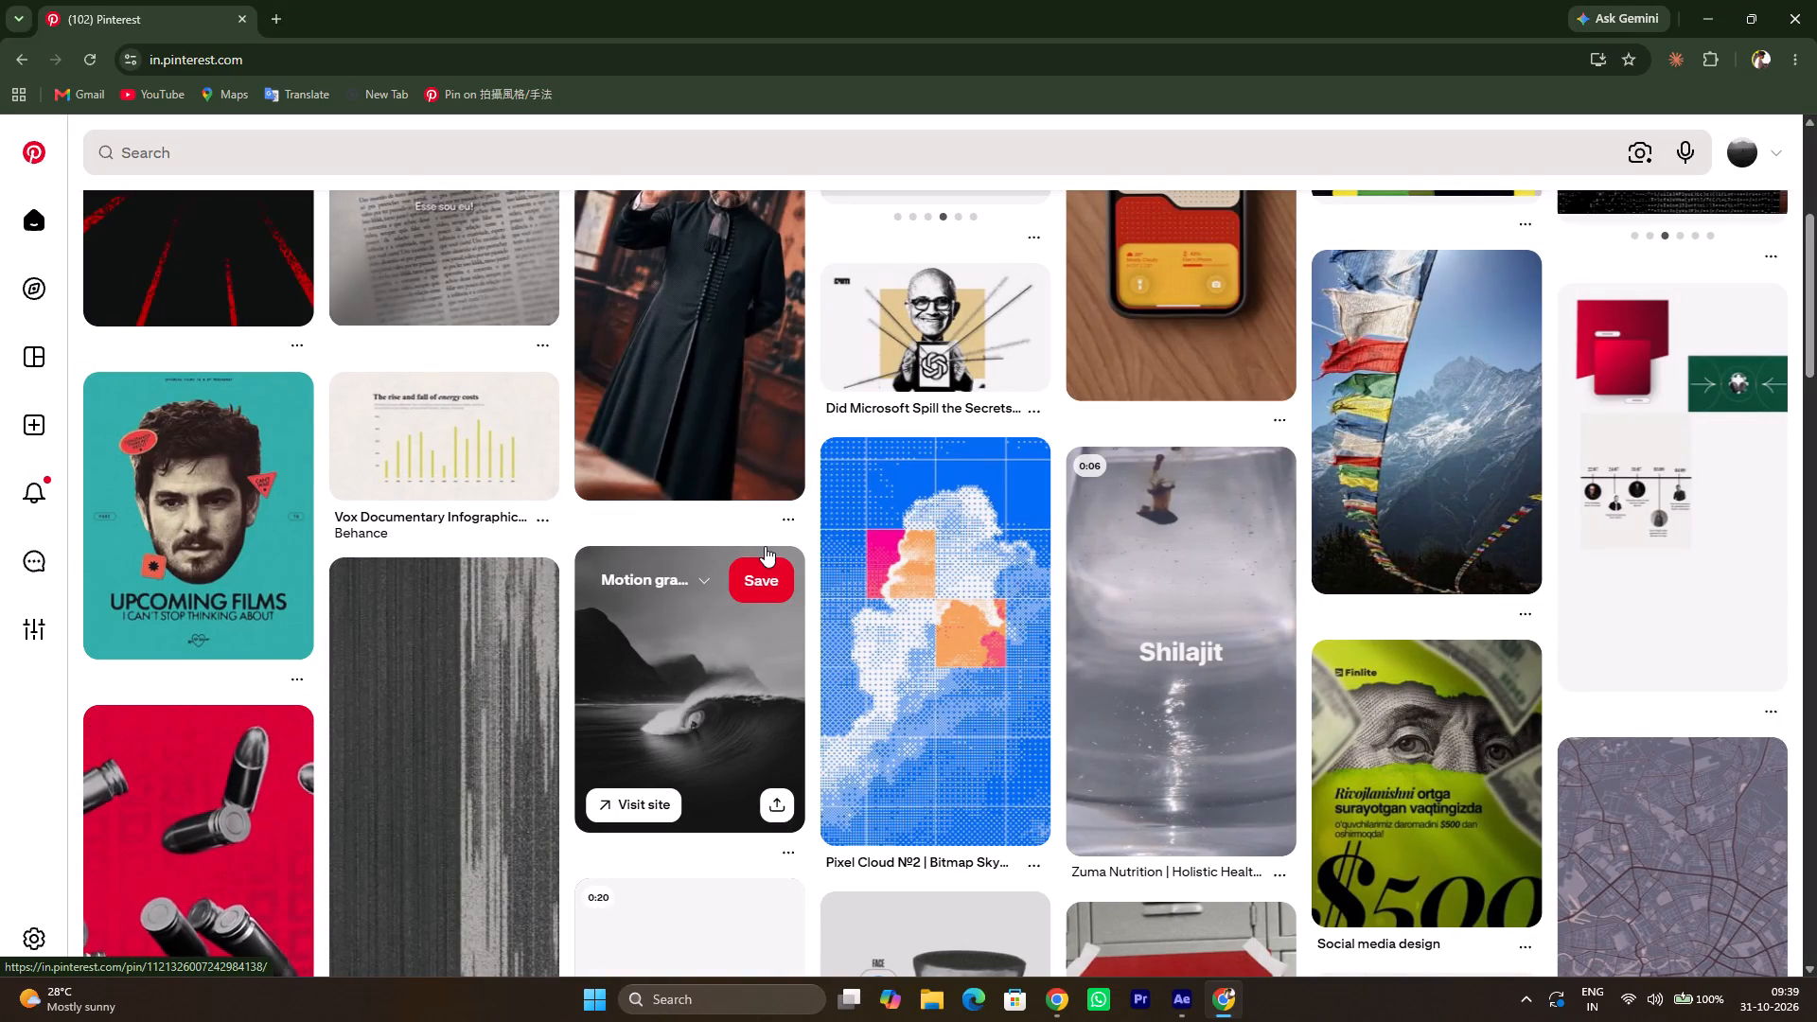
scroll(765, 546, "up", 4)
scroll(765, 546, "down", 1)
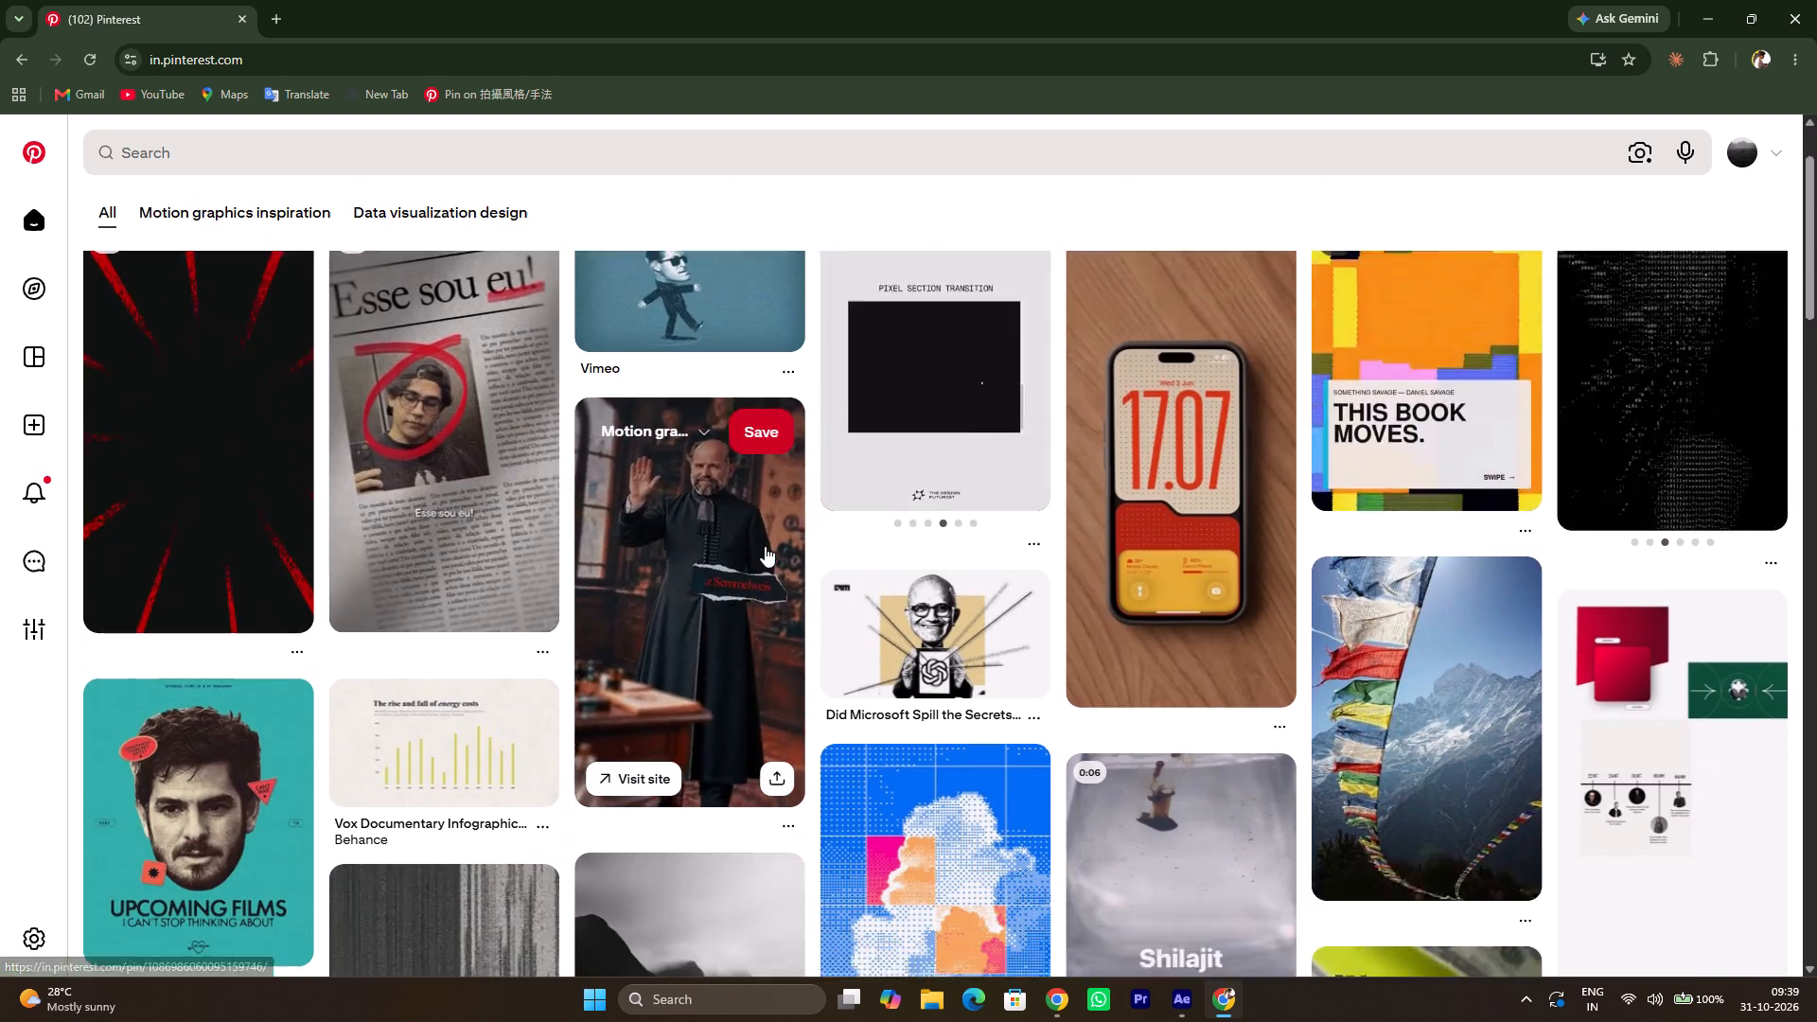
scroll(765, 546, "down", 2)
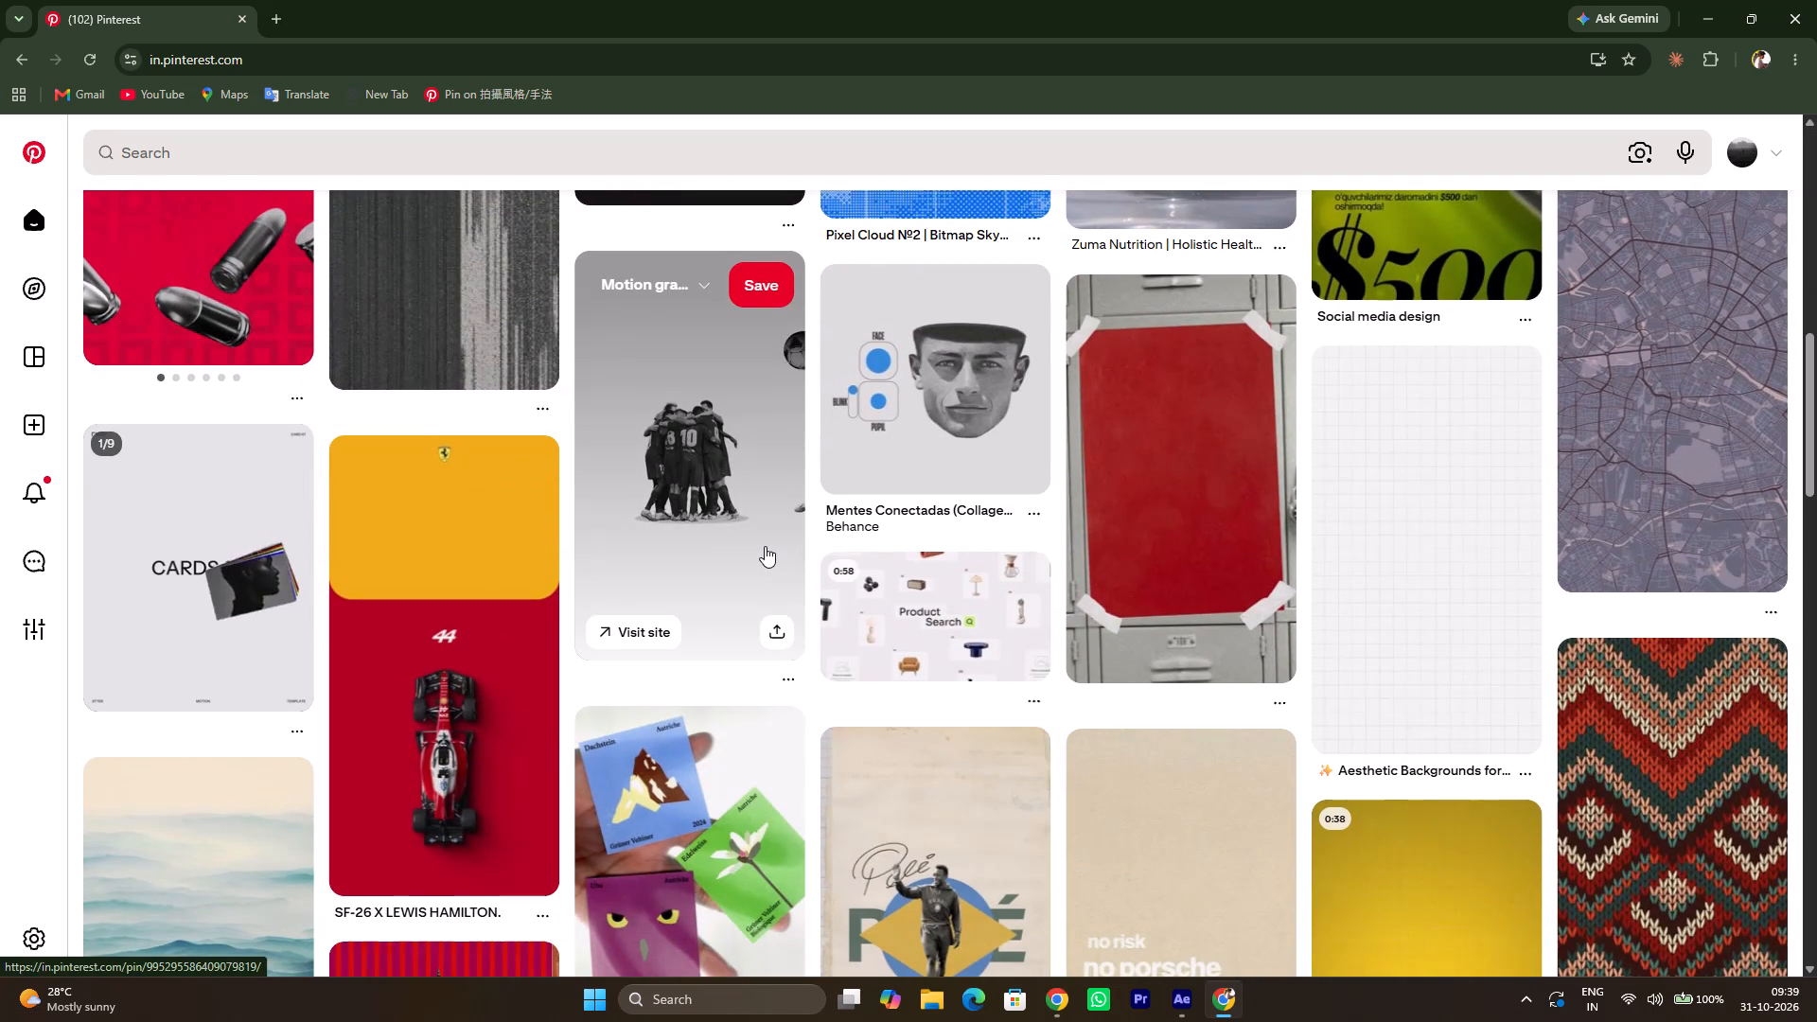
scroll(765, 546, "down", 2)
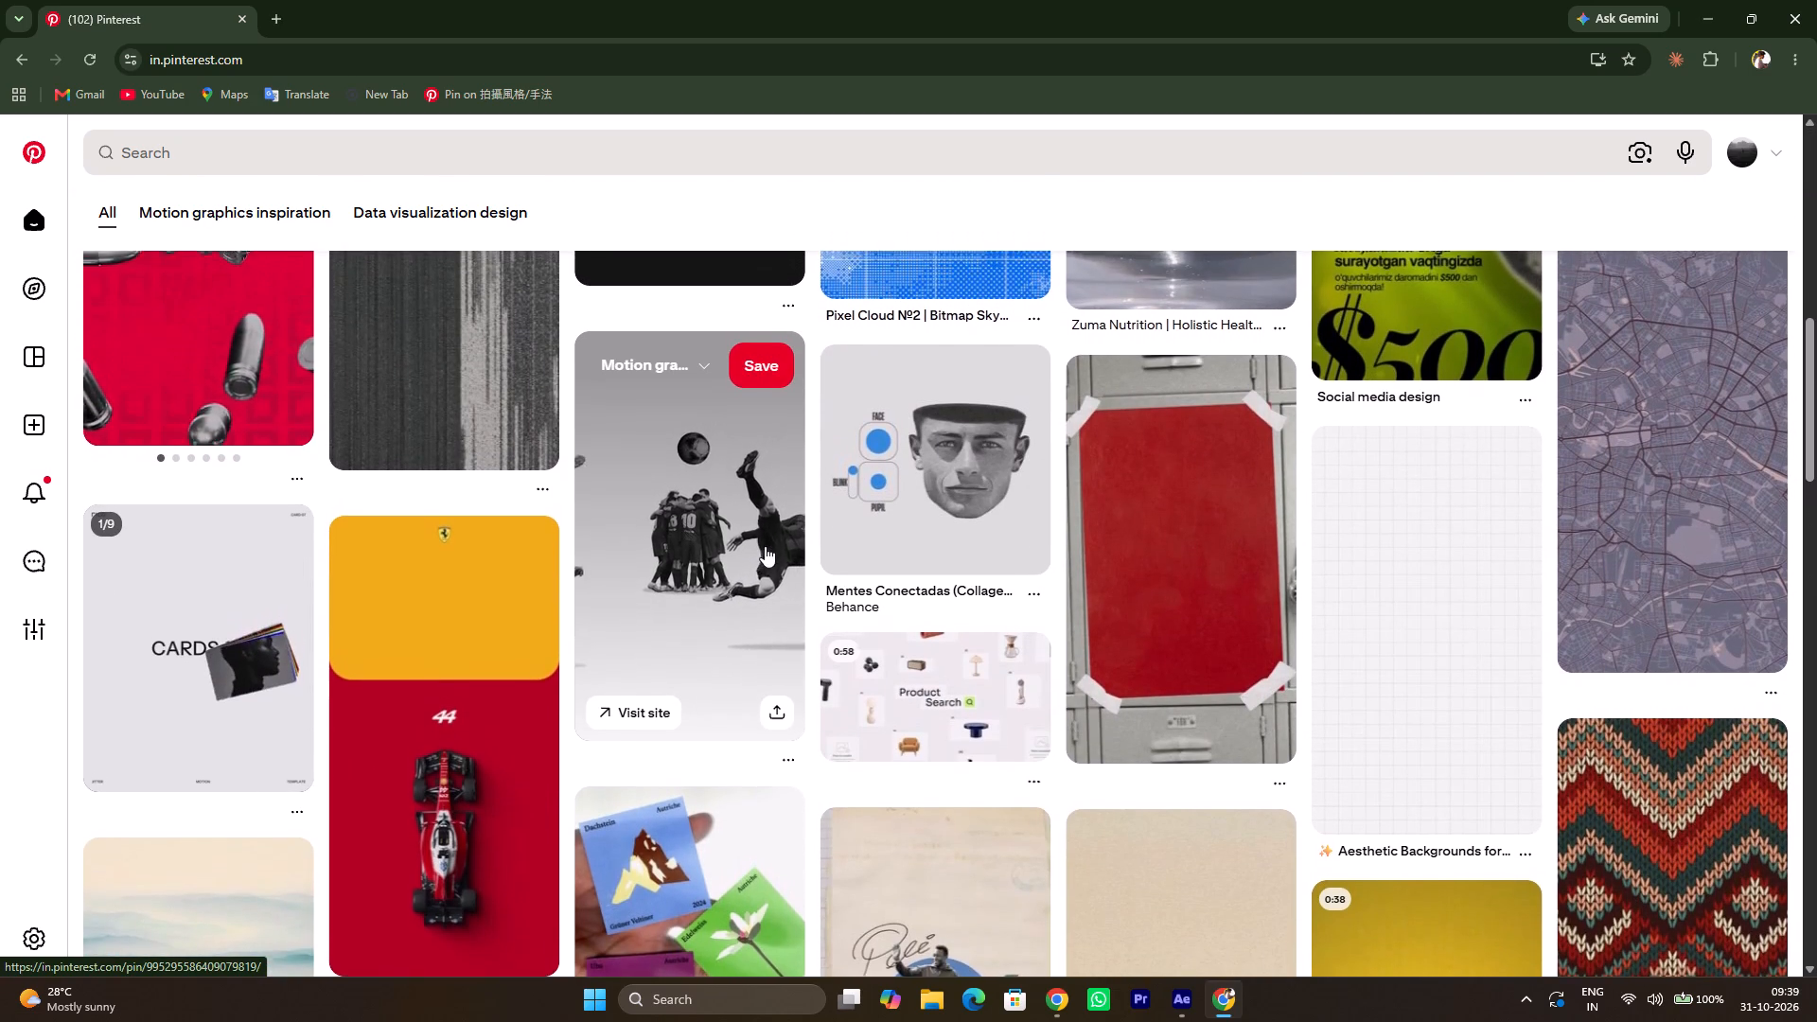
scroll(765, 546, "down", 2)
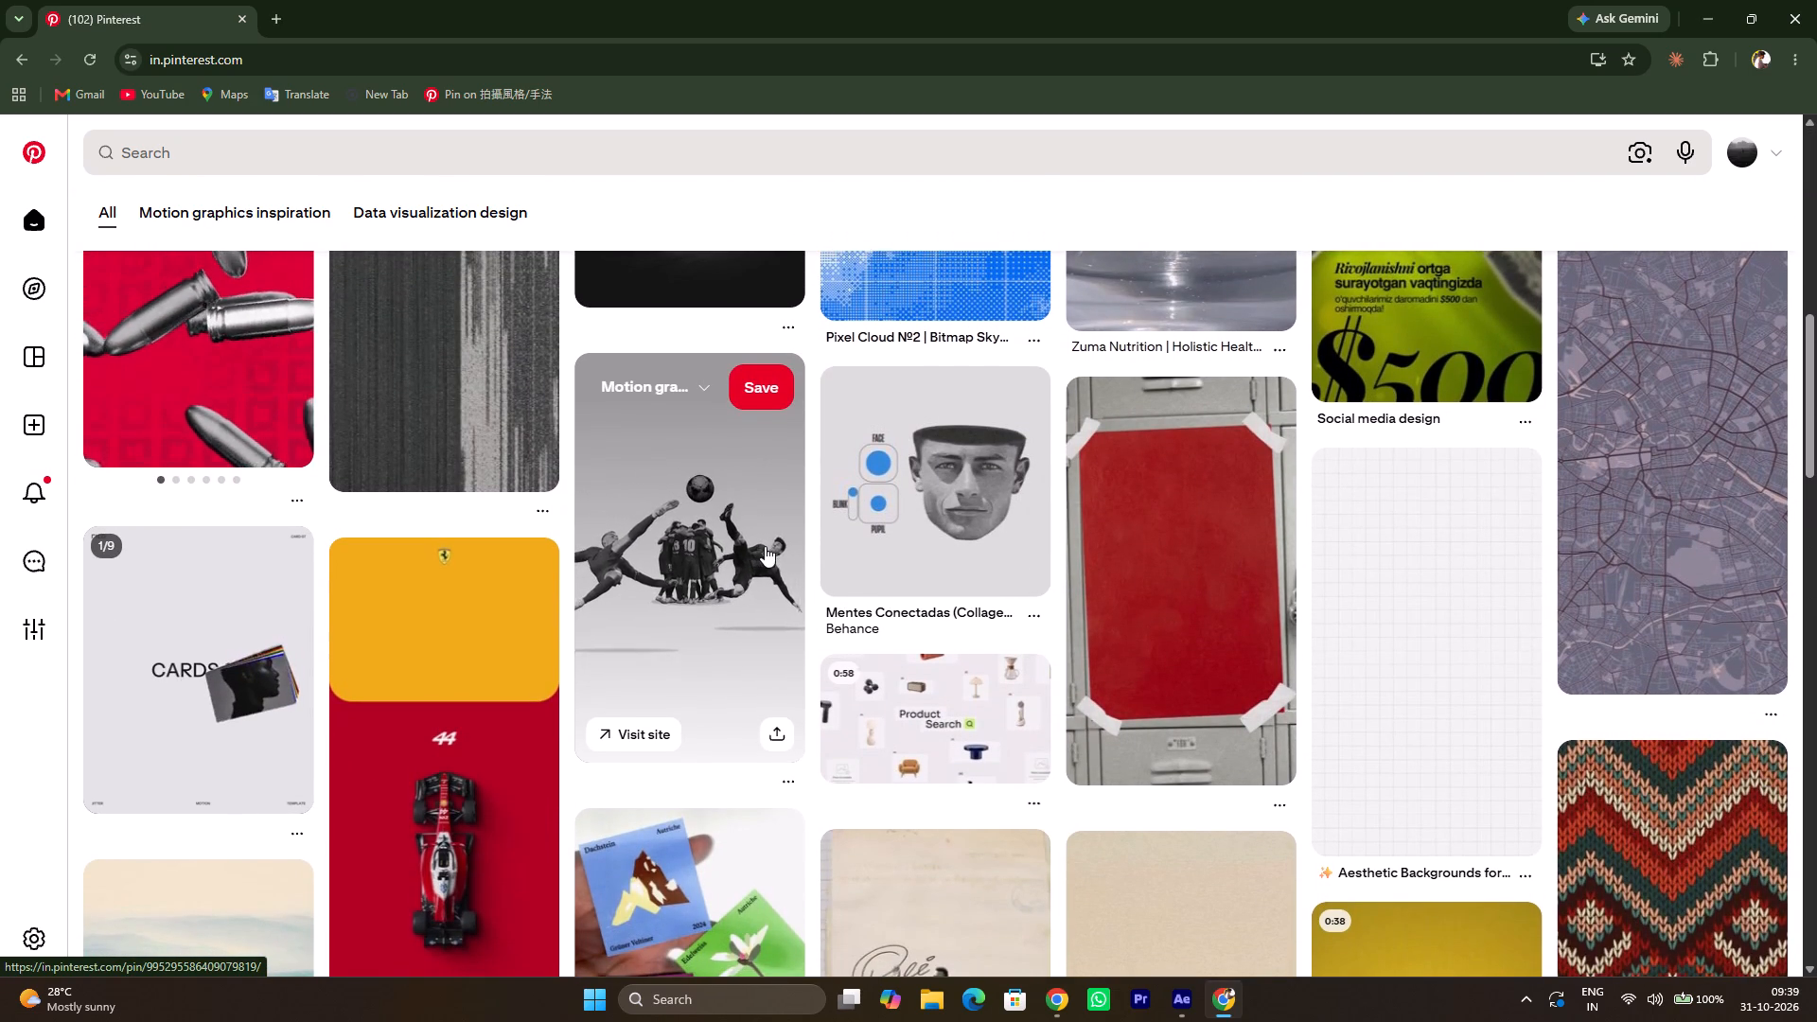
scroll(765, 546, "down", 2)
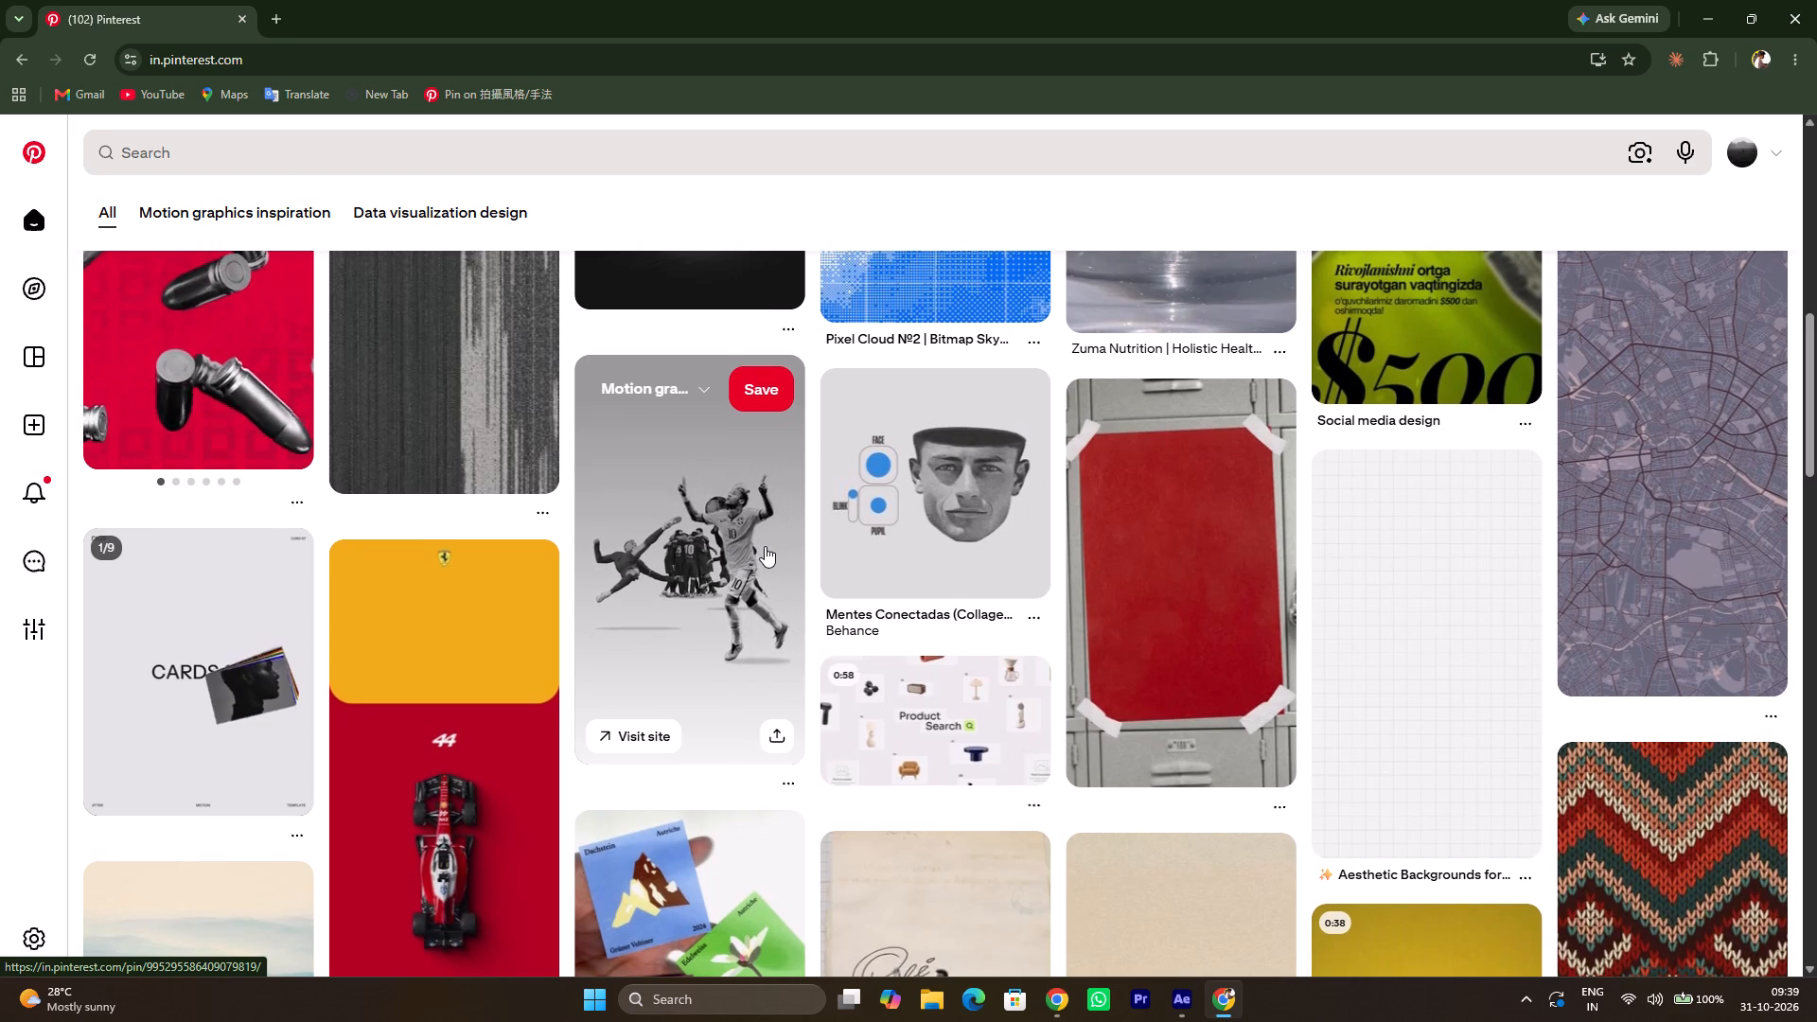
scroll(765, 546, "down", 2)
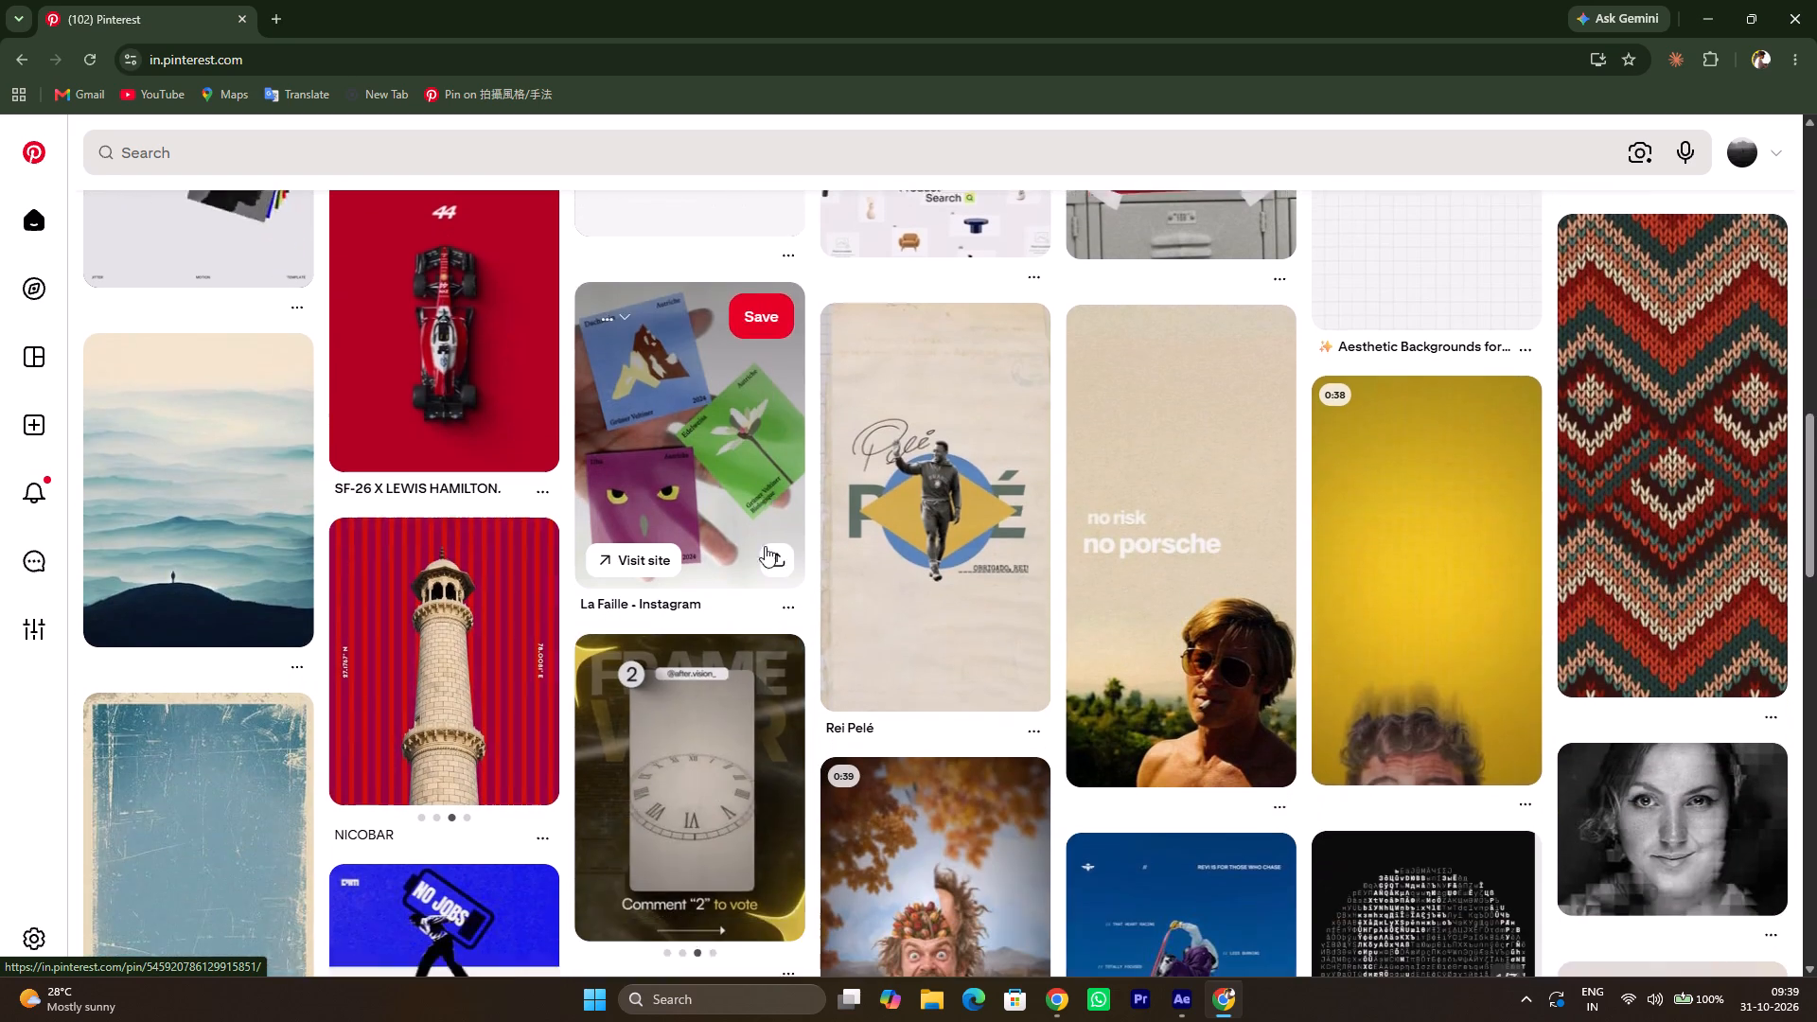
scroll(765, 546, "down", 1)
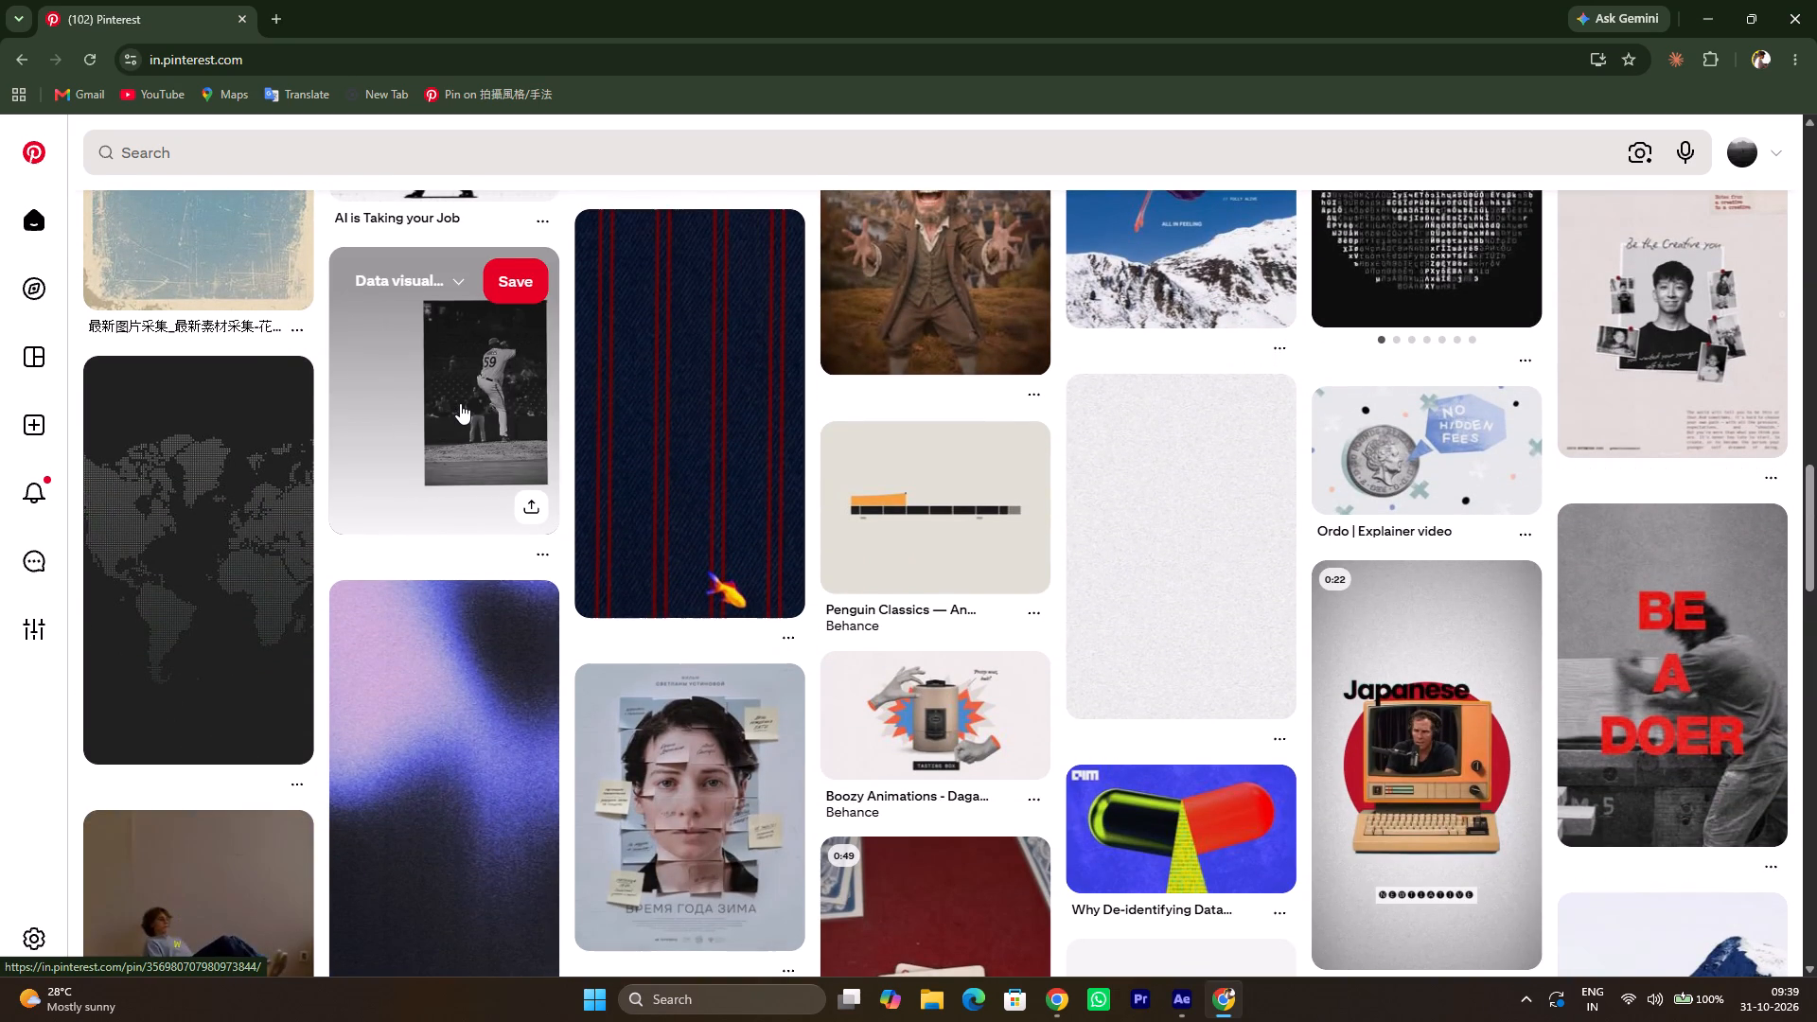
scroll(460, 403, "down", 1)
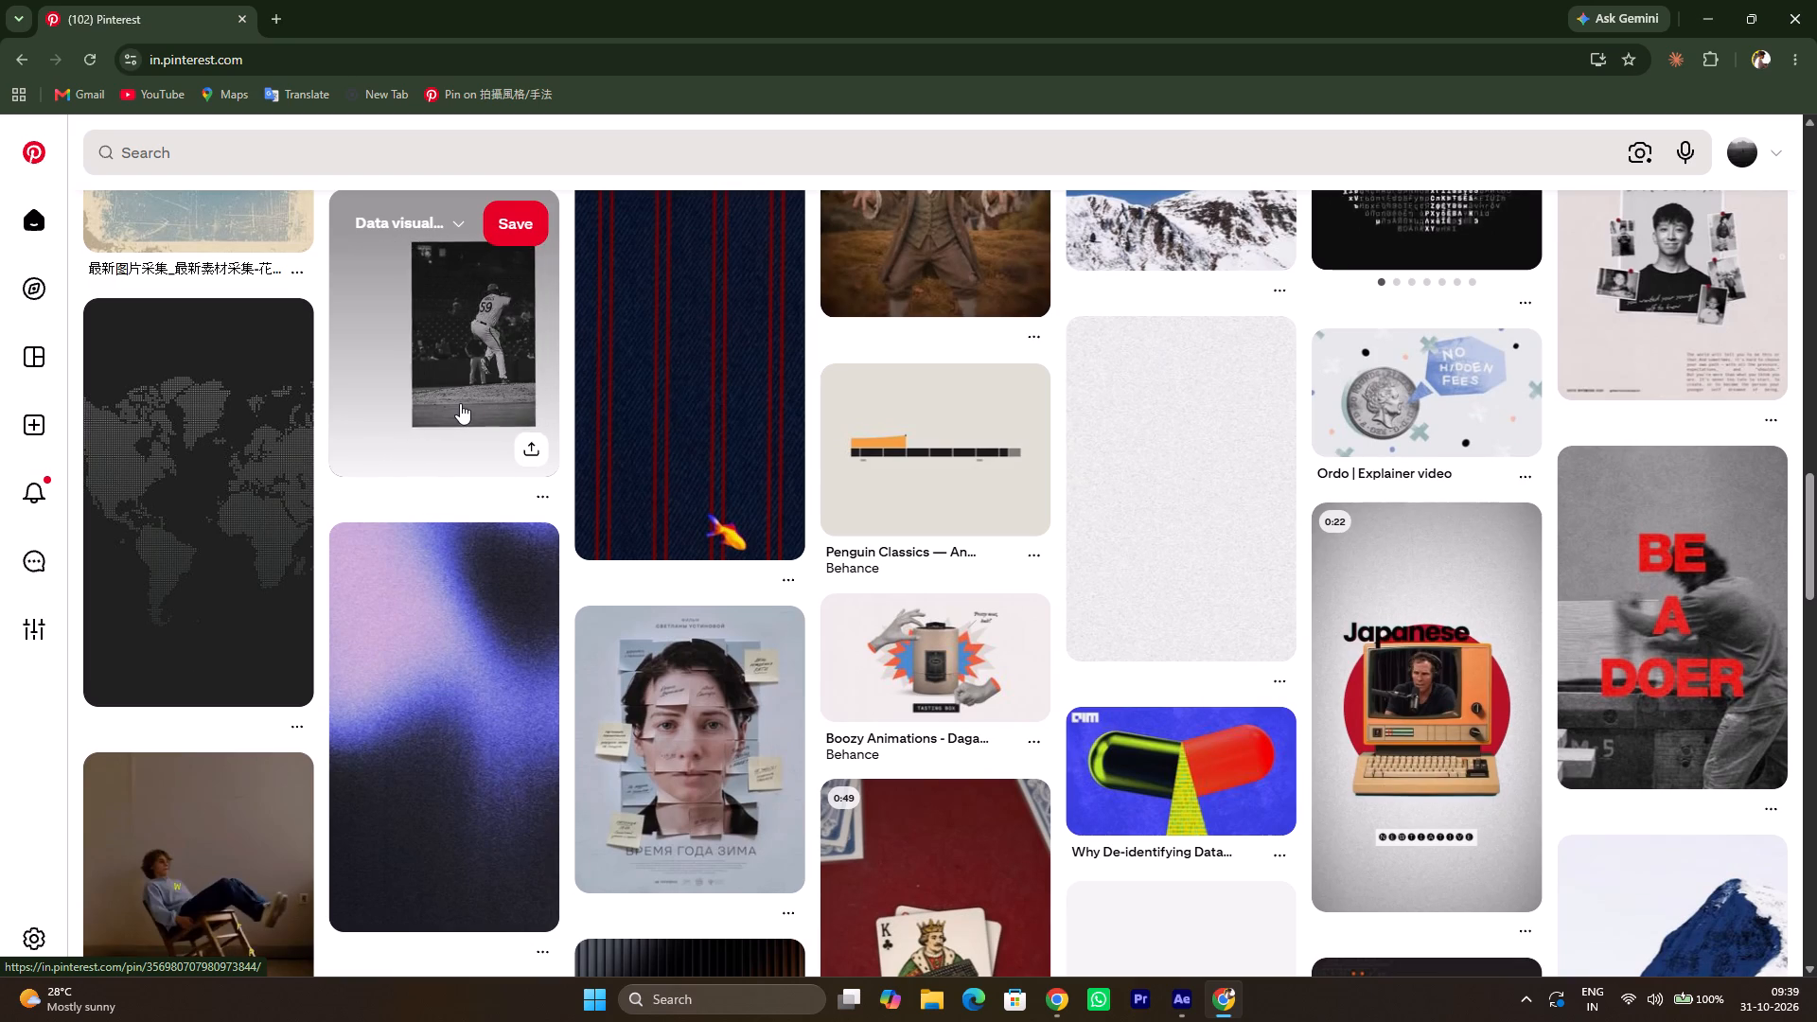
scroll(704, 506, "down", 1, "alt")
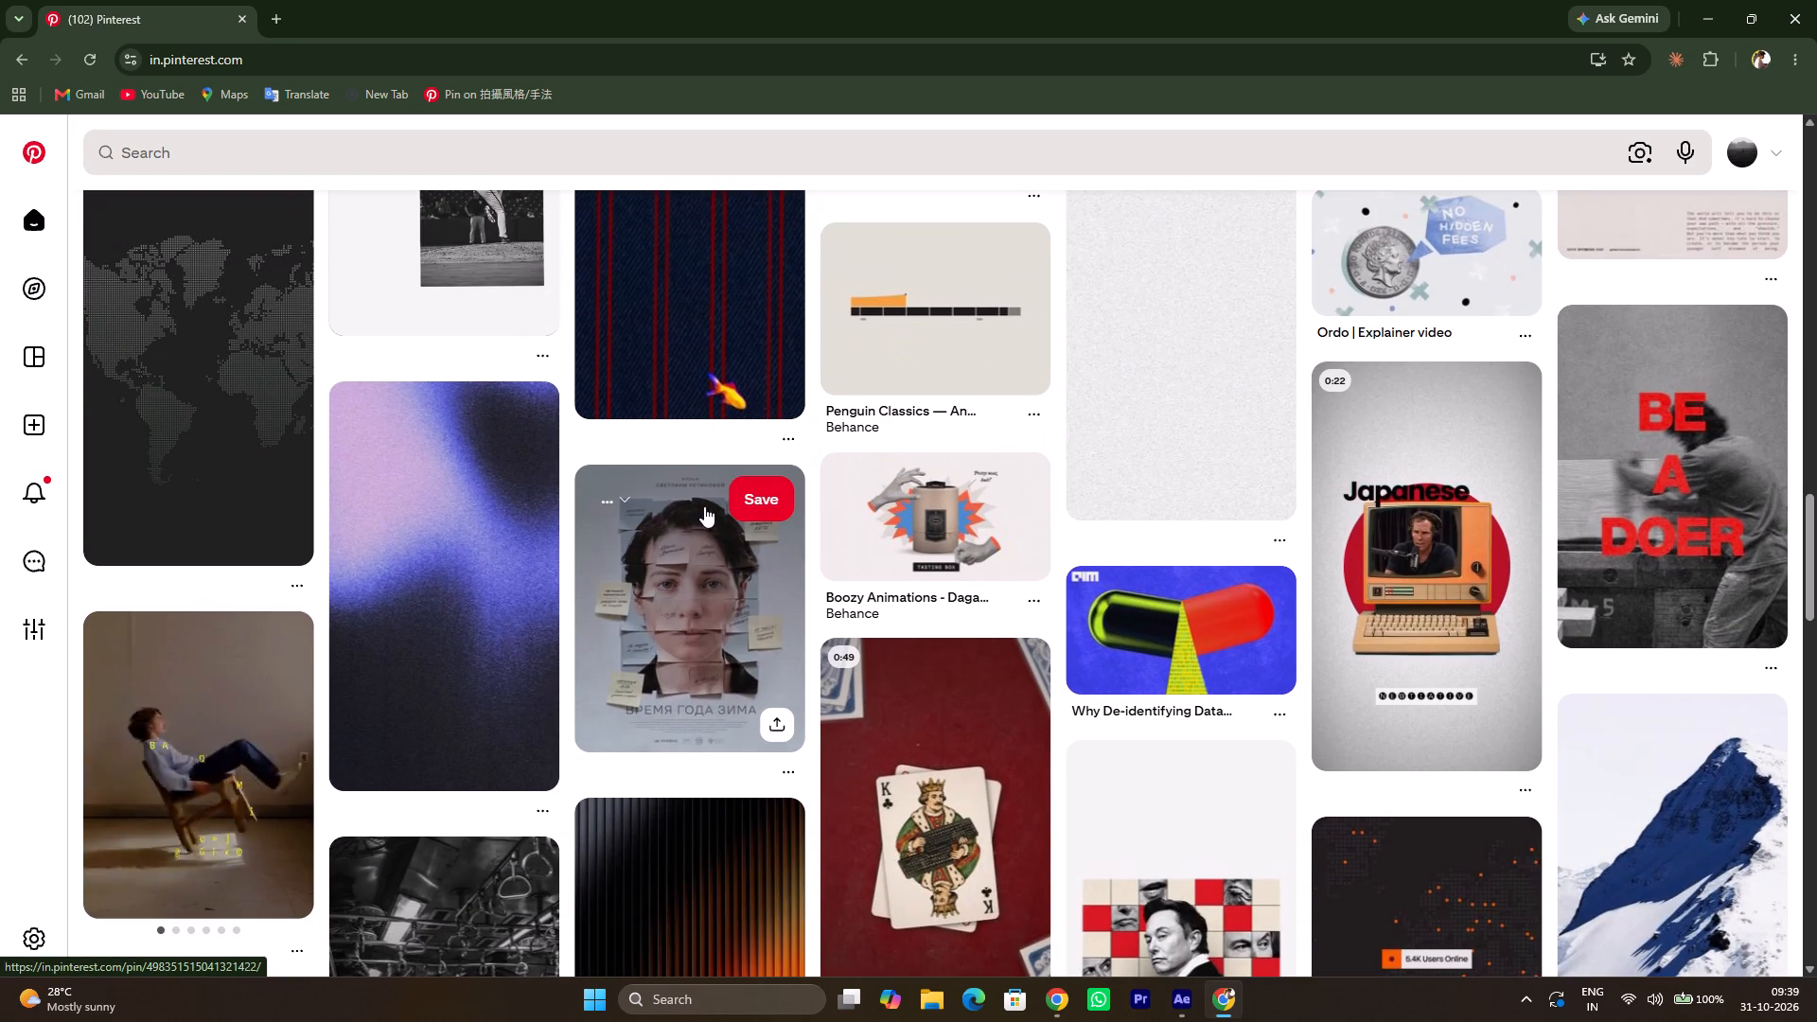
scroll(704, 506, "down", 1, "alt")
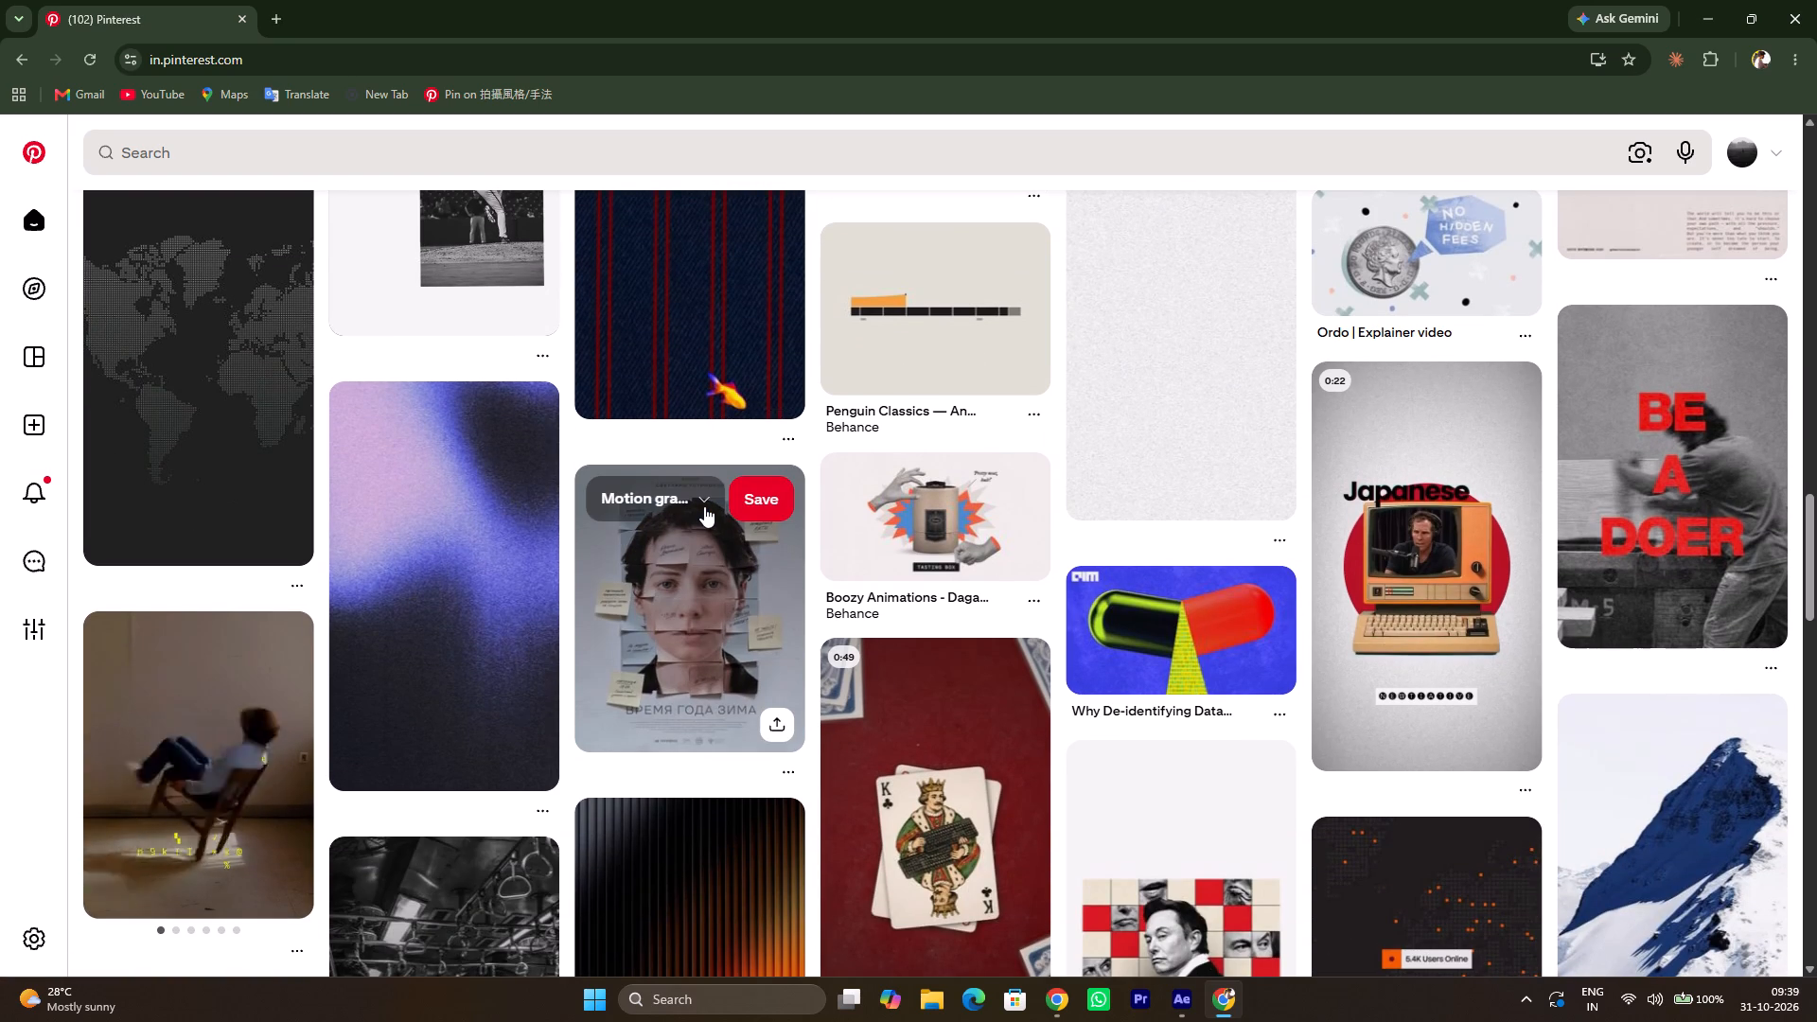
scroll(704, 506, "down", 1, "alt")
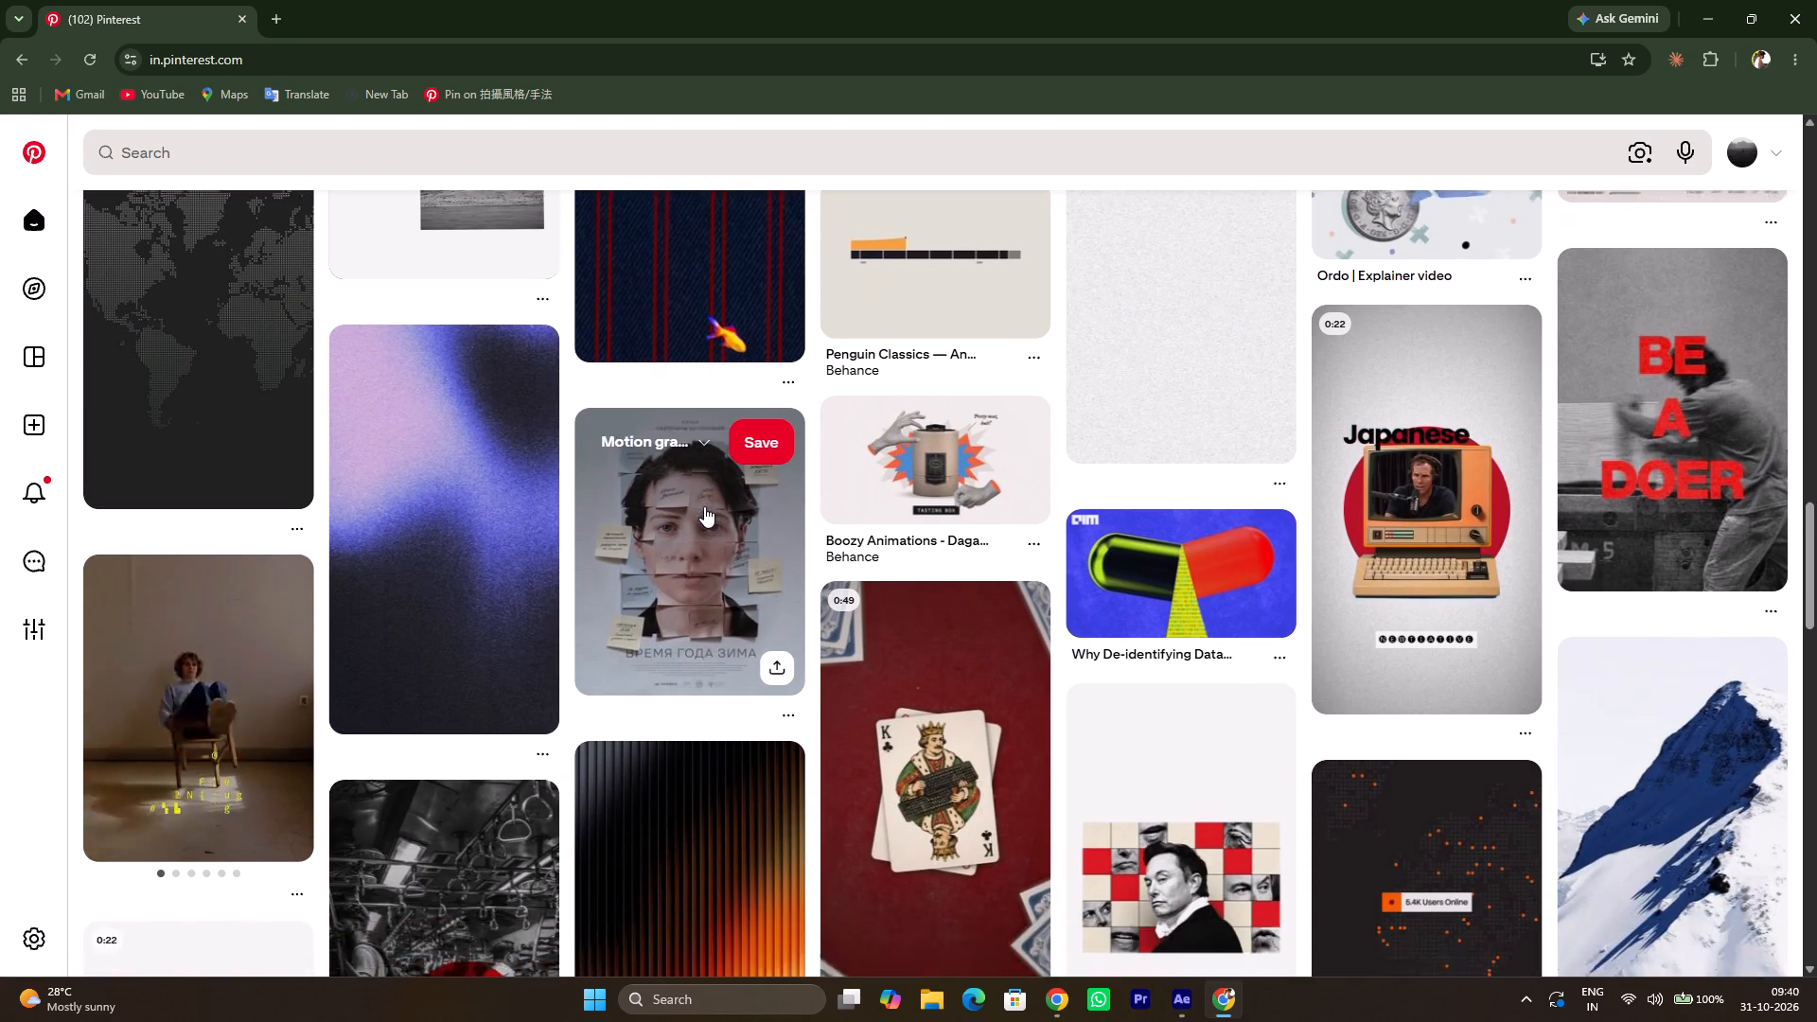
scroll(704, 506, "down", 1, "alt")
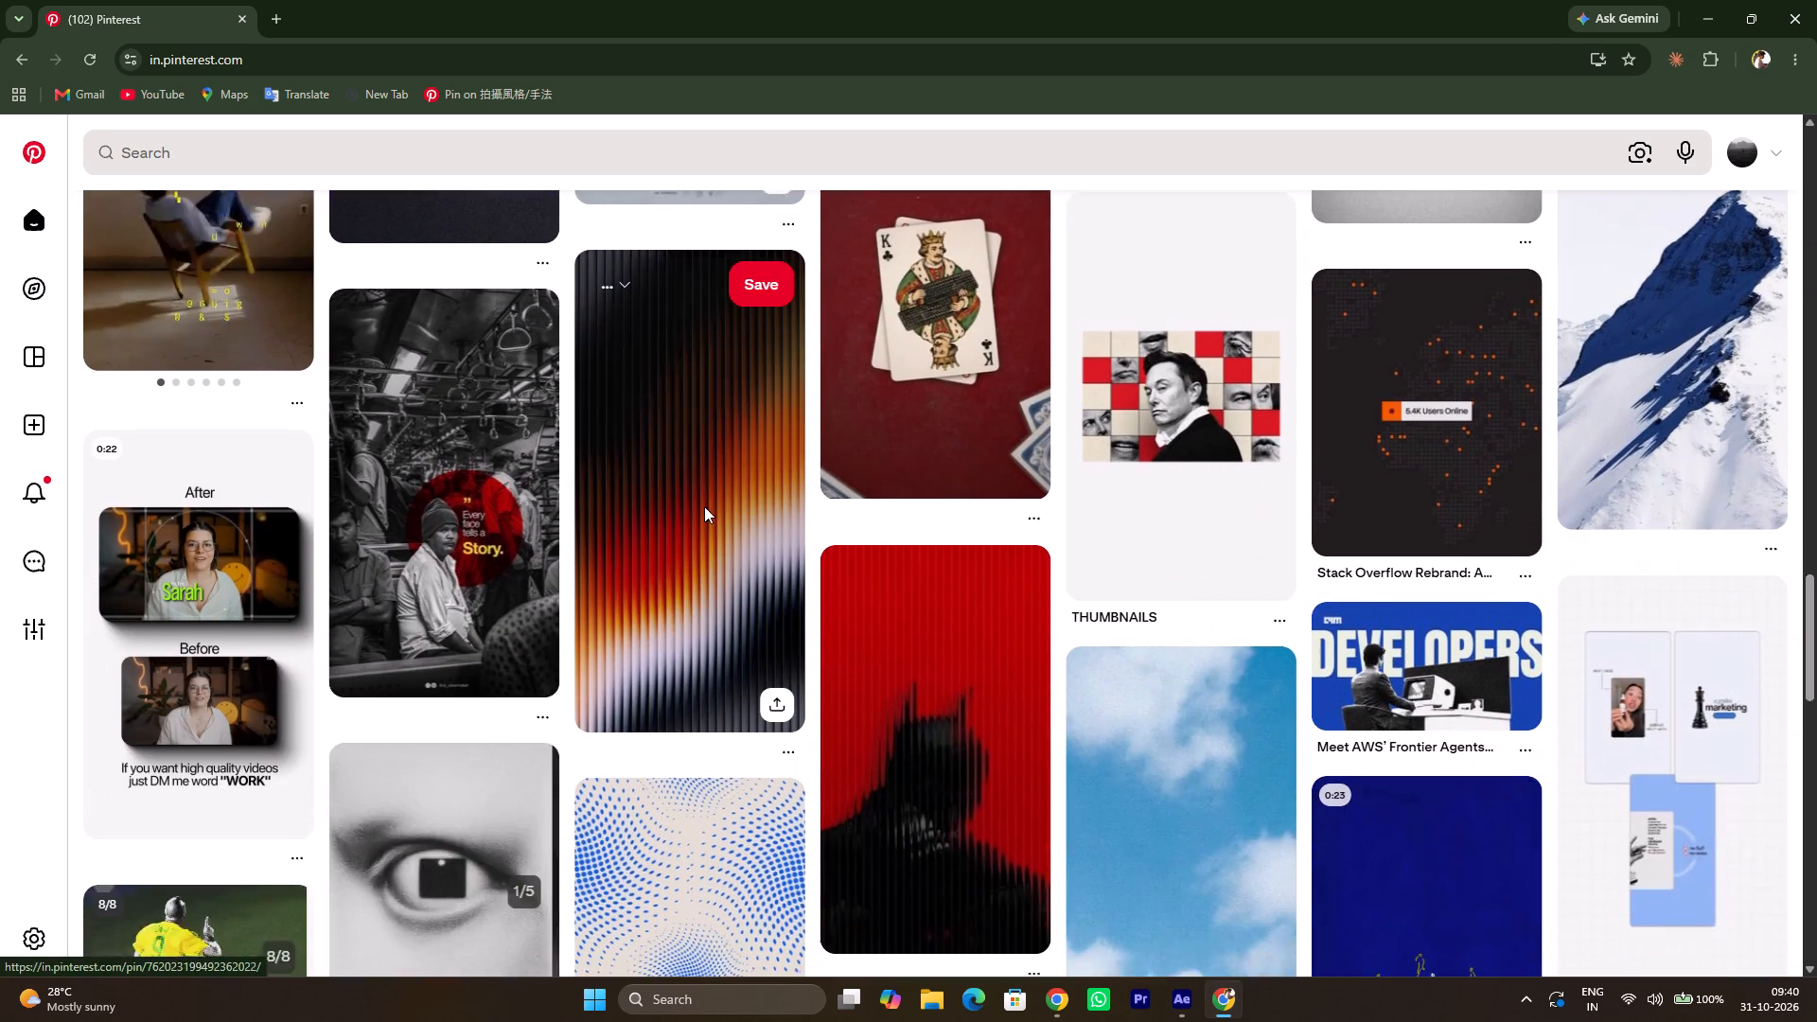
scroll(704, 506, "down", 1, "alt")
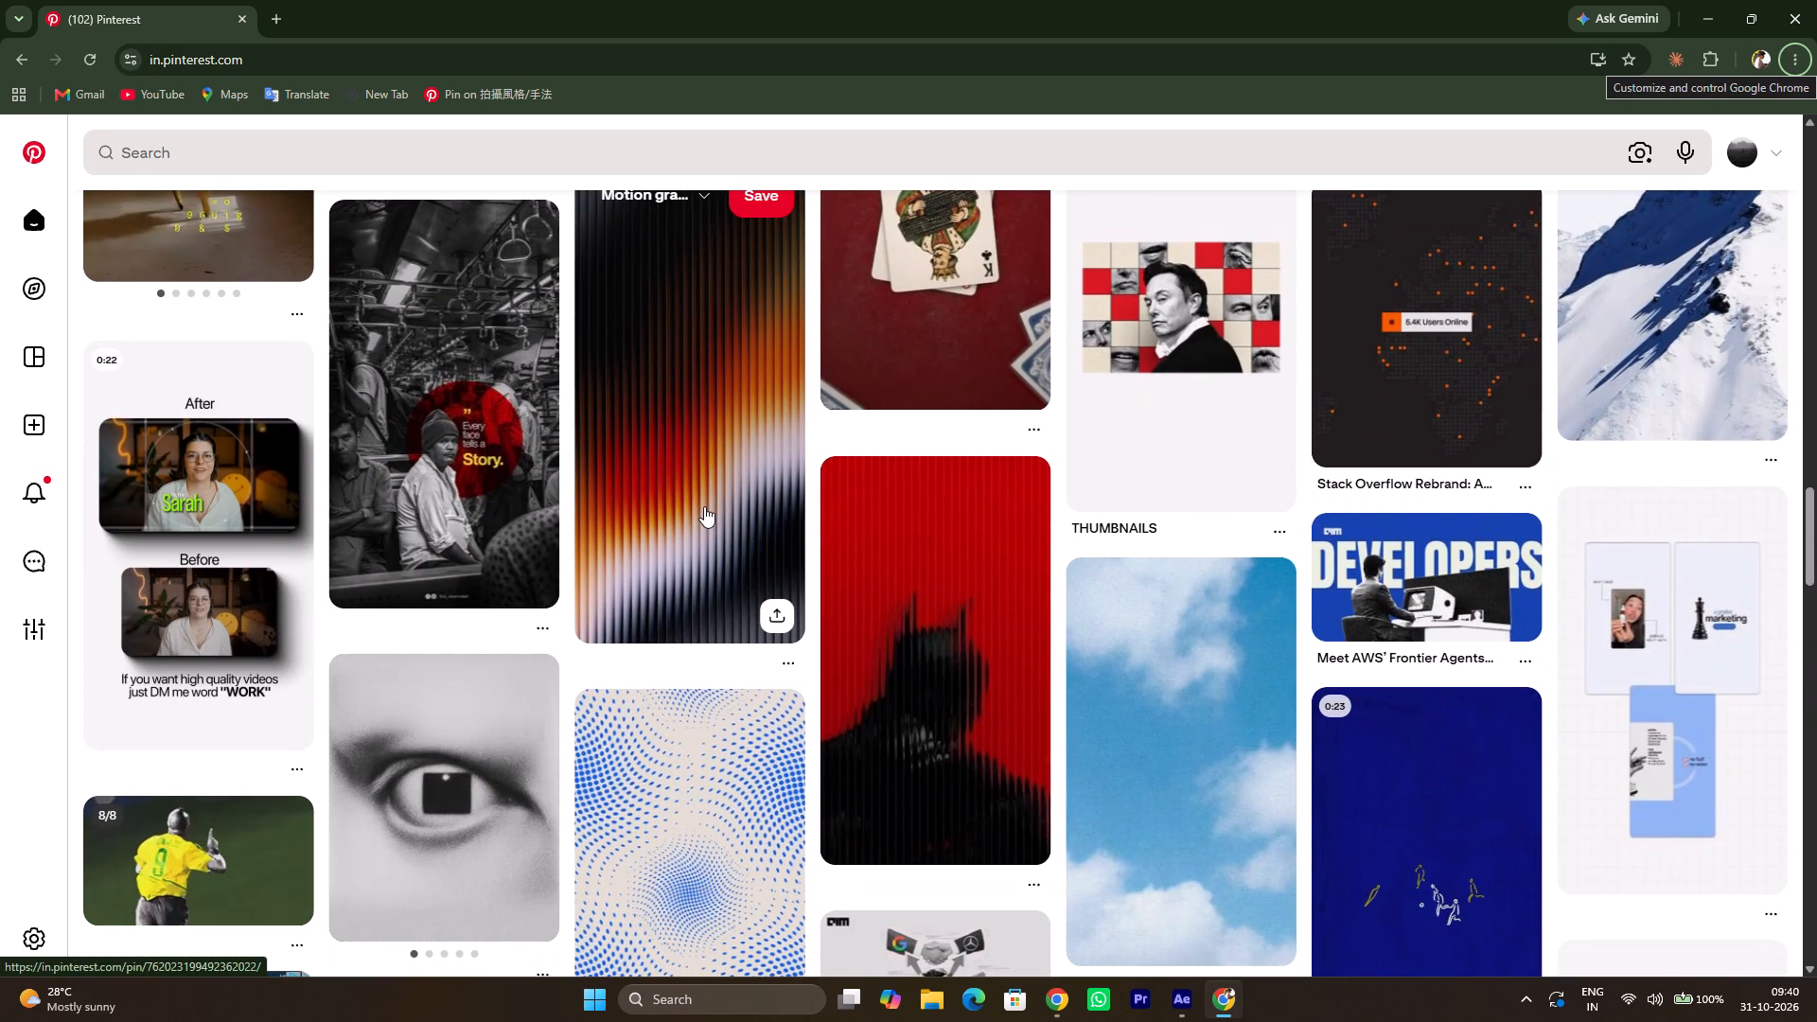
scroll(704, 506, "down", 3)
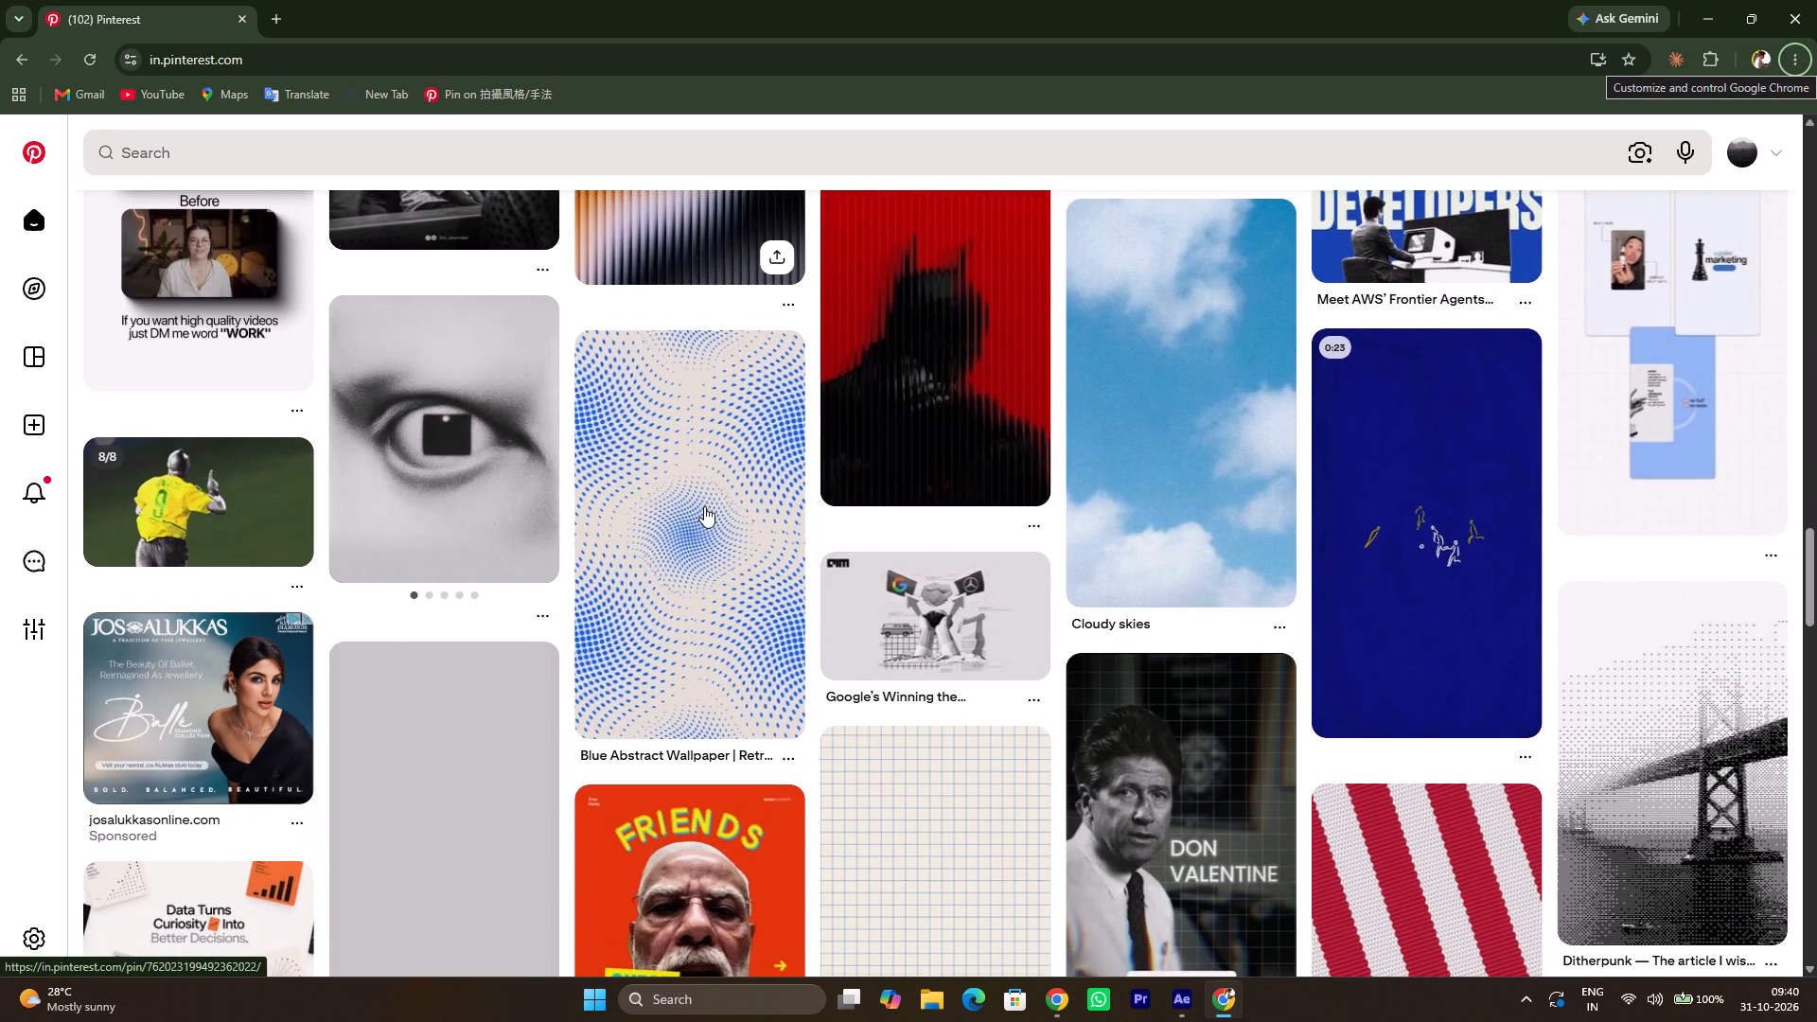
scroll(704, 506, "down", 2)
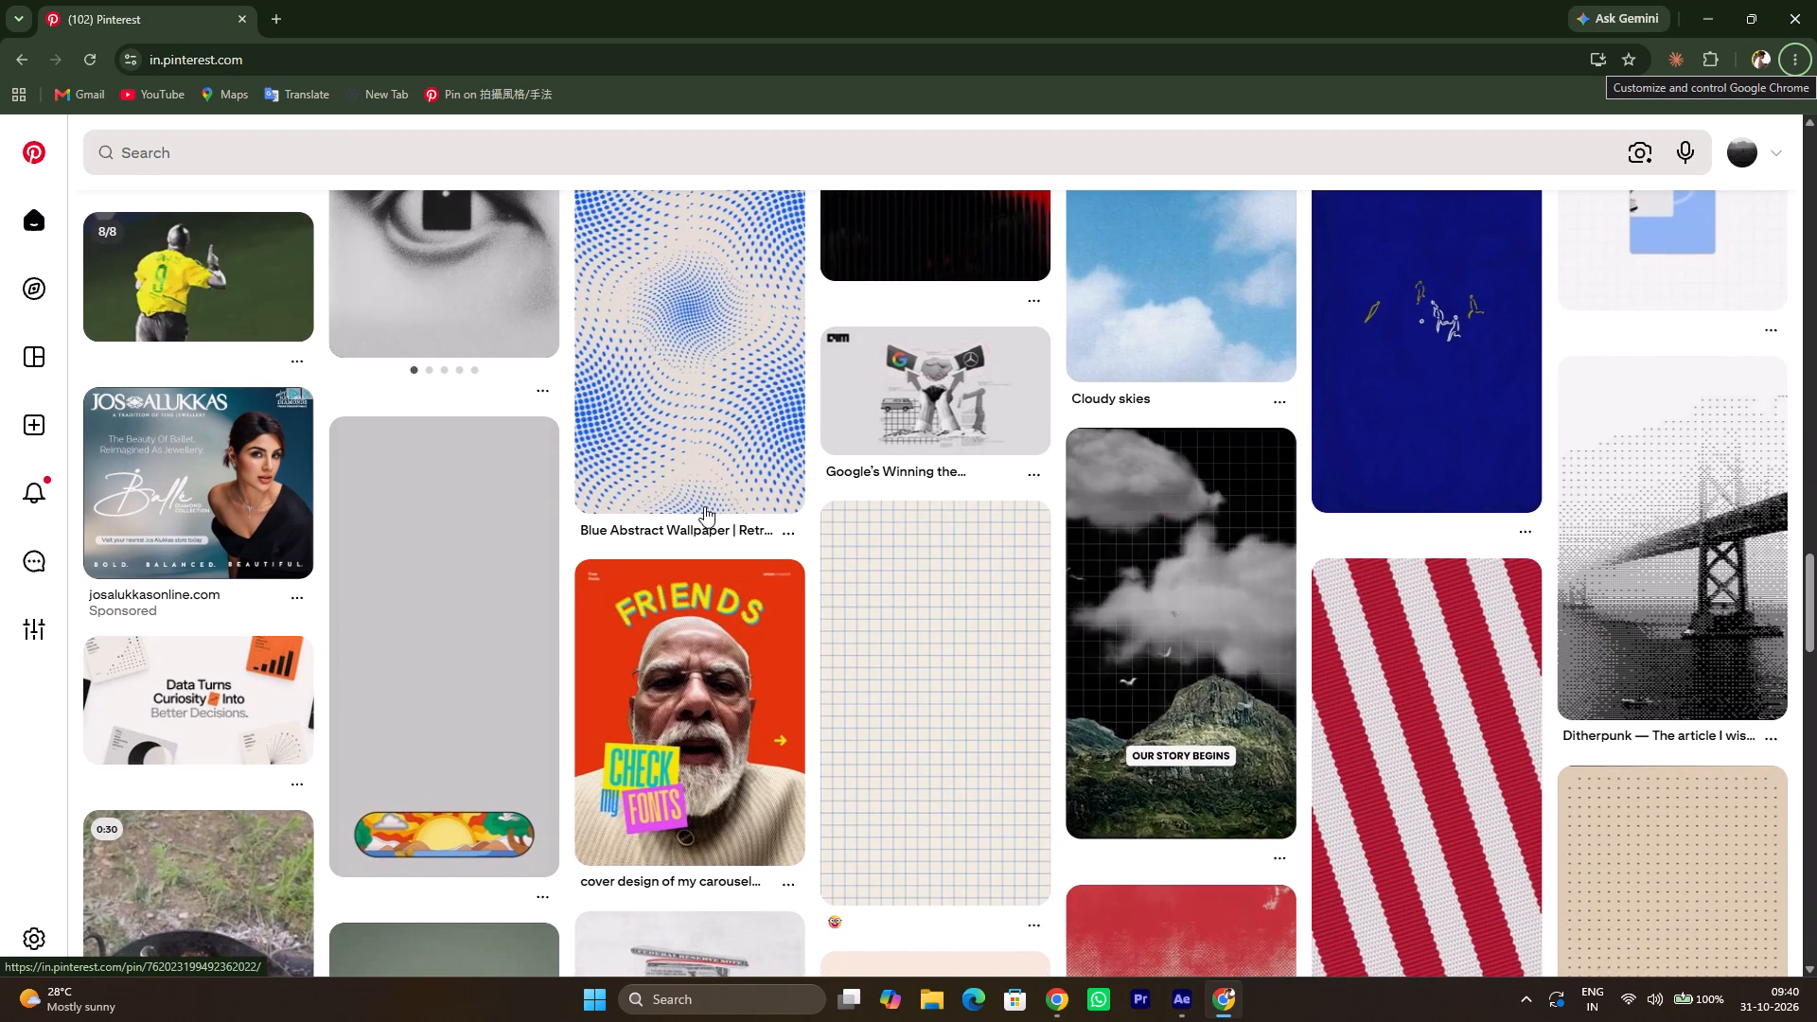
scroll(704, 506, "down", 1)
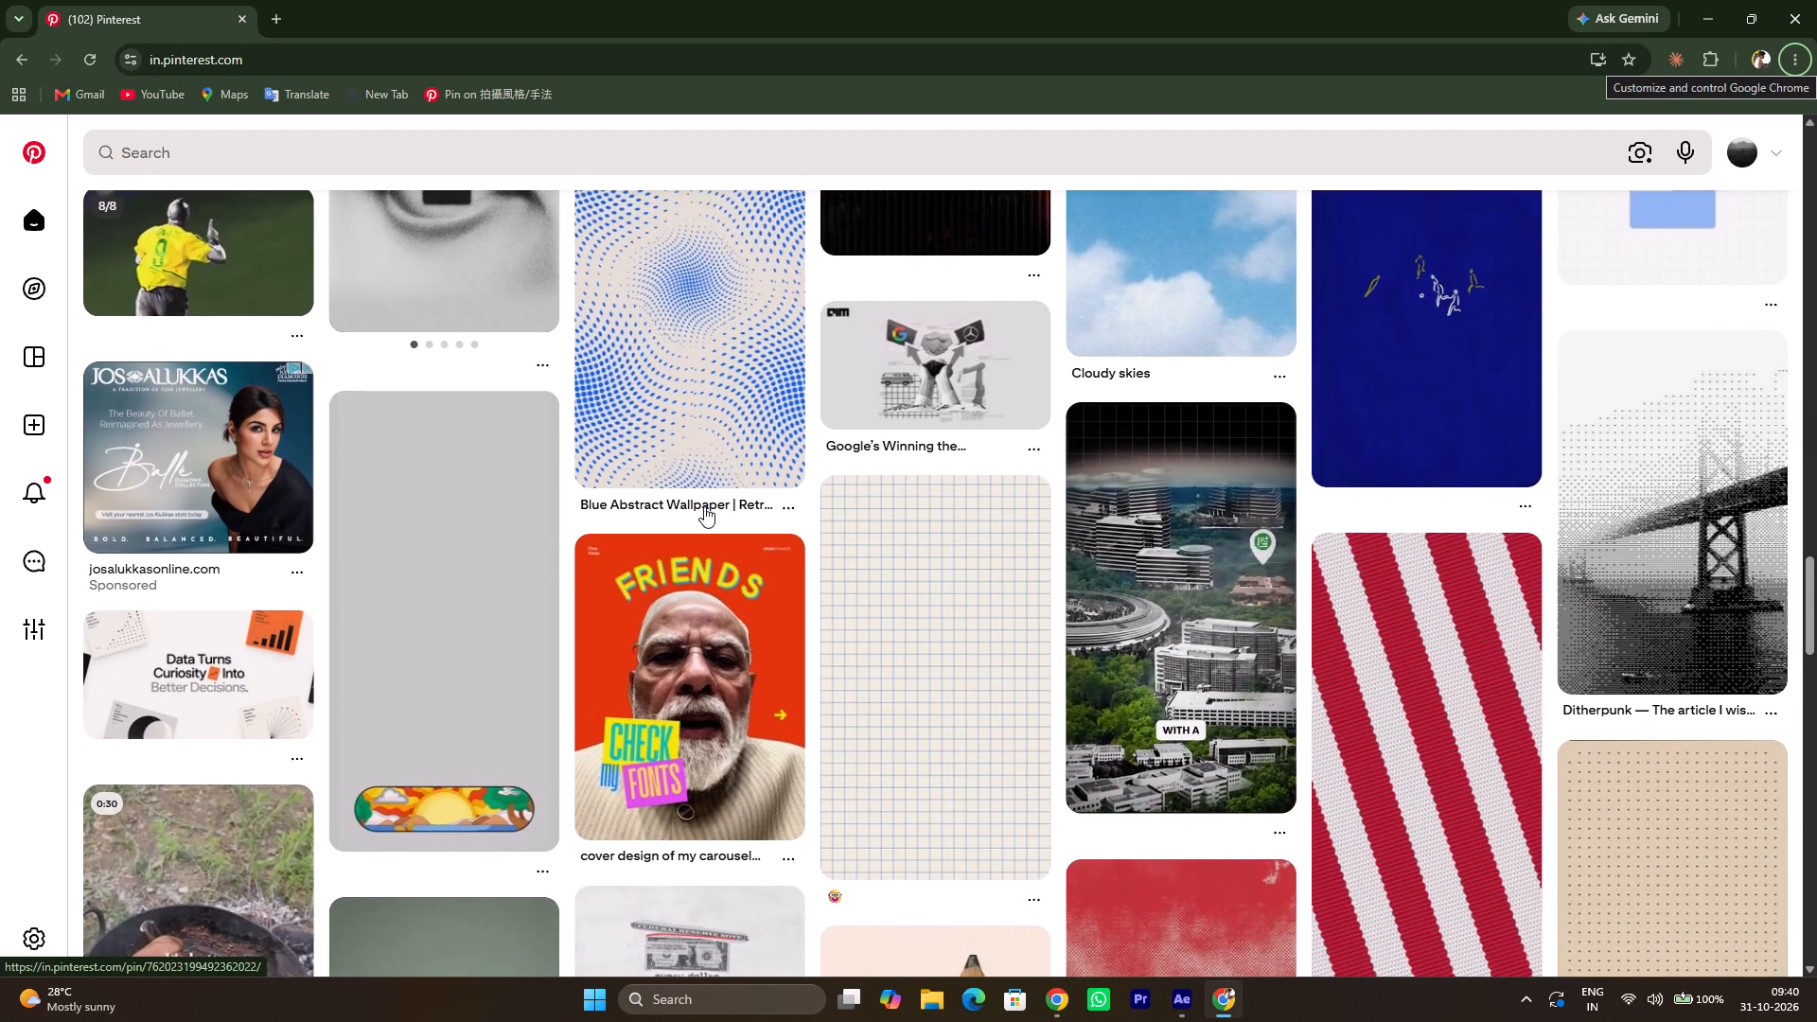
scroll(704, 506, "down", 1)
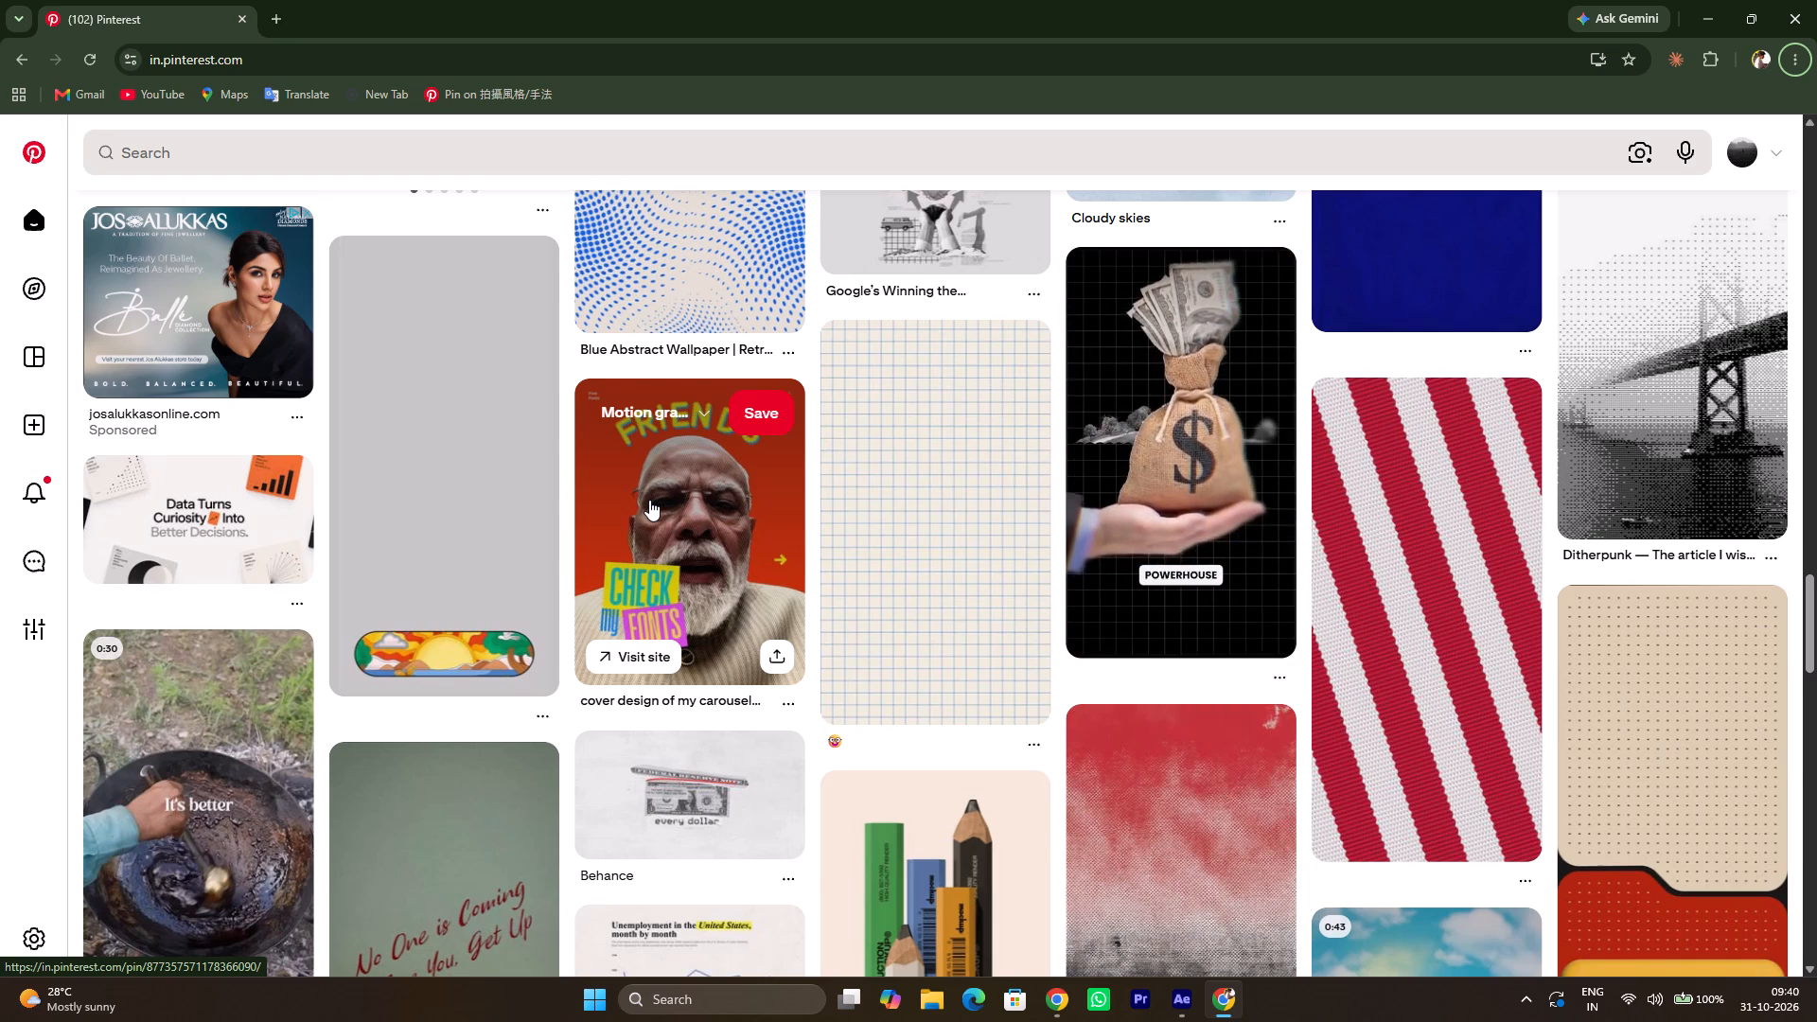
scroll(649, 500, "down", 4)
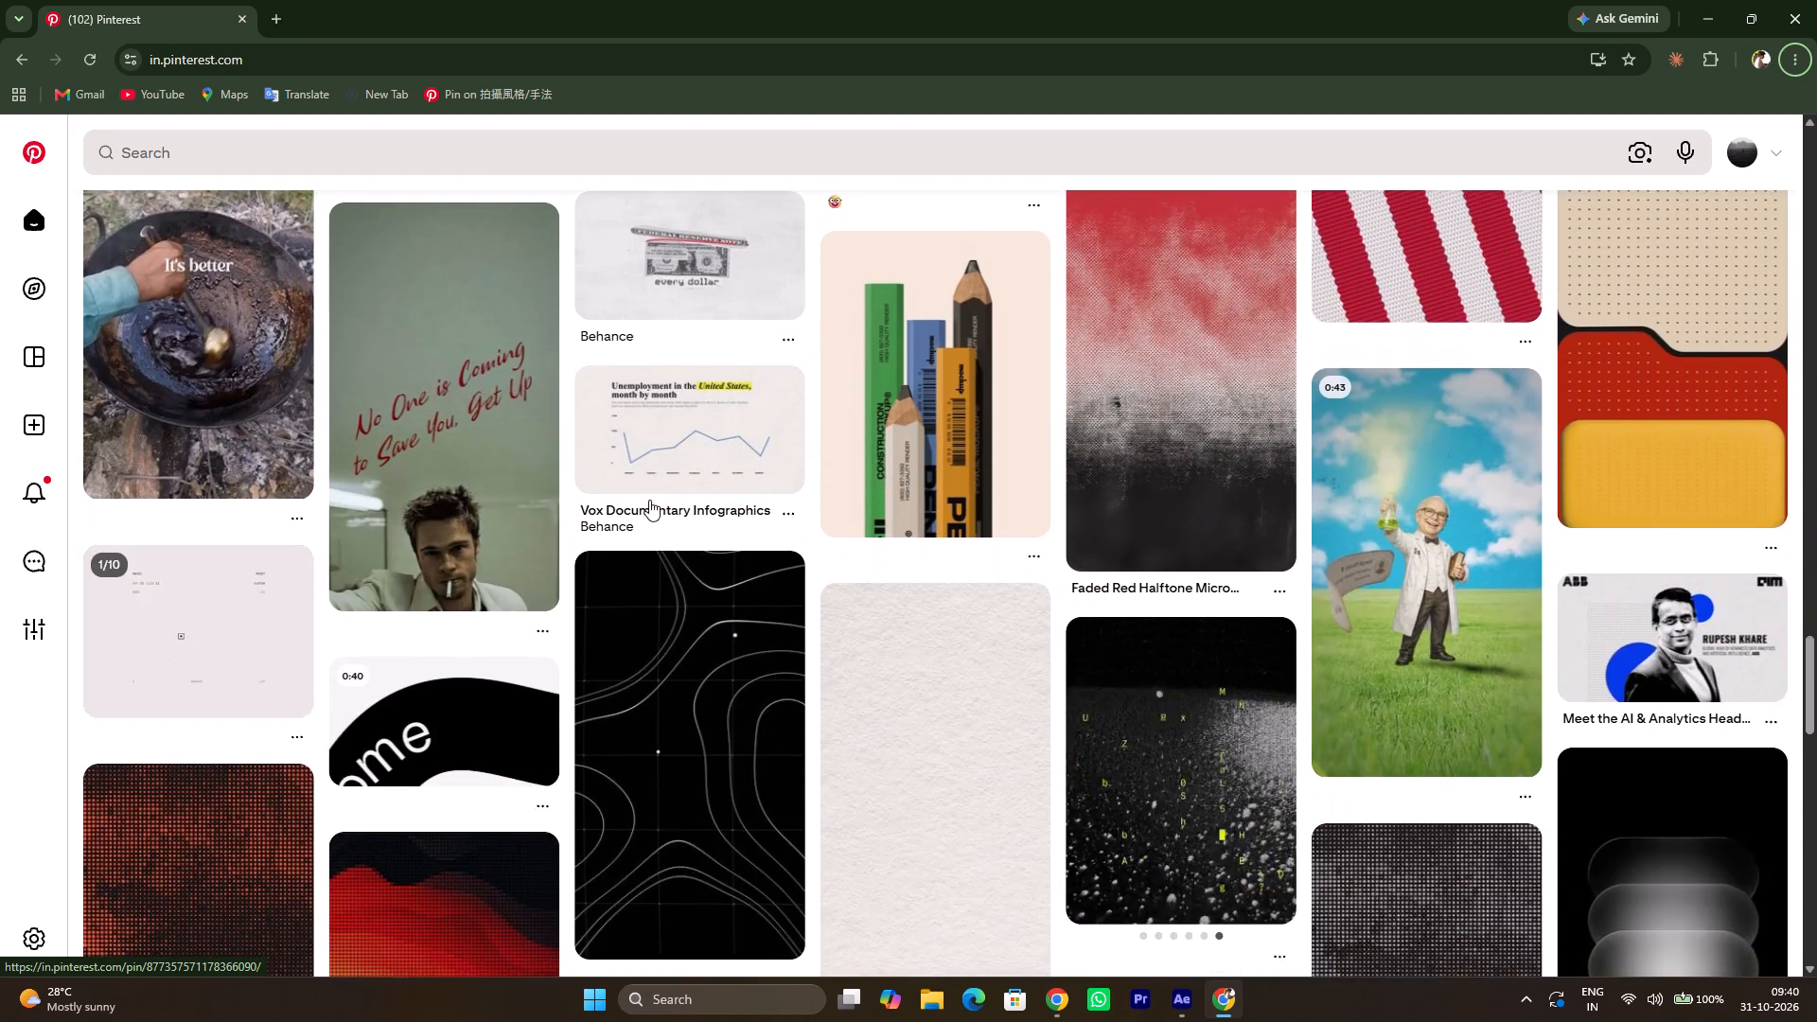
scroll(649, 500, "down", 2)
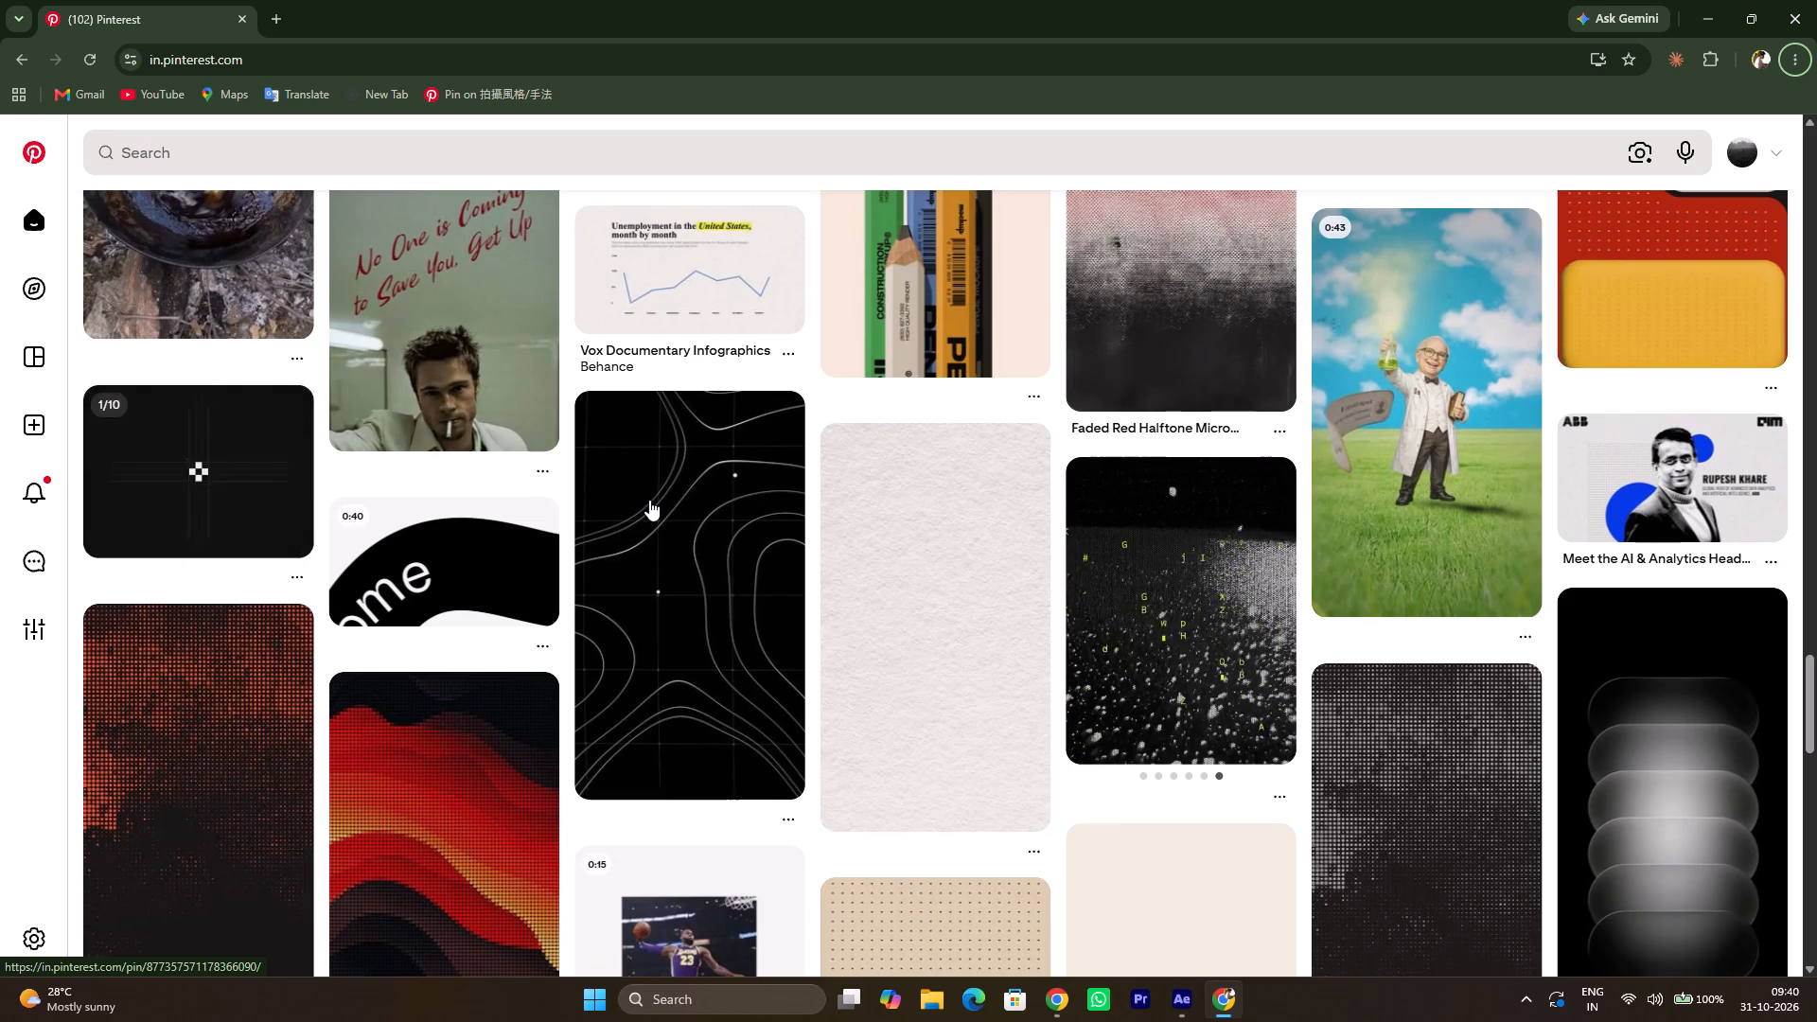
key("Tab")
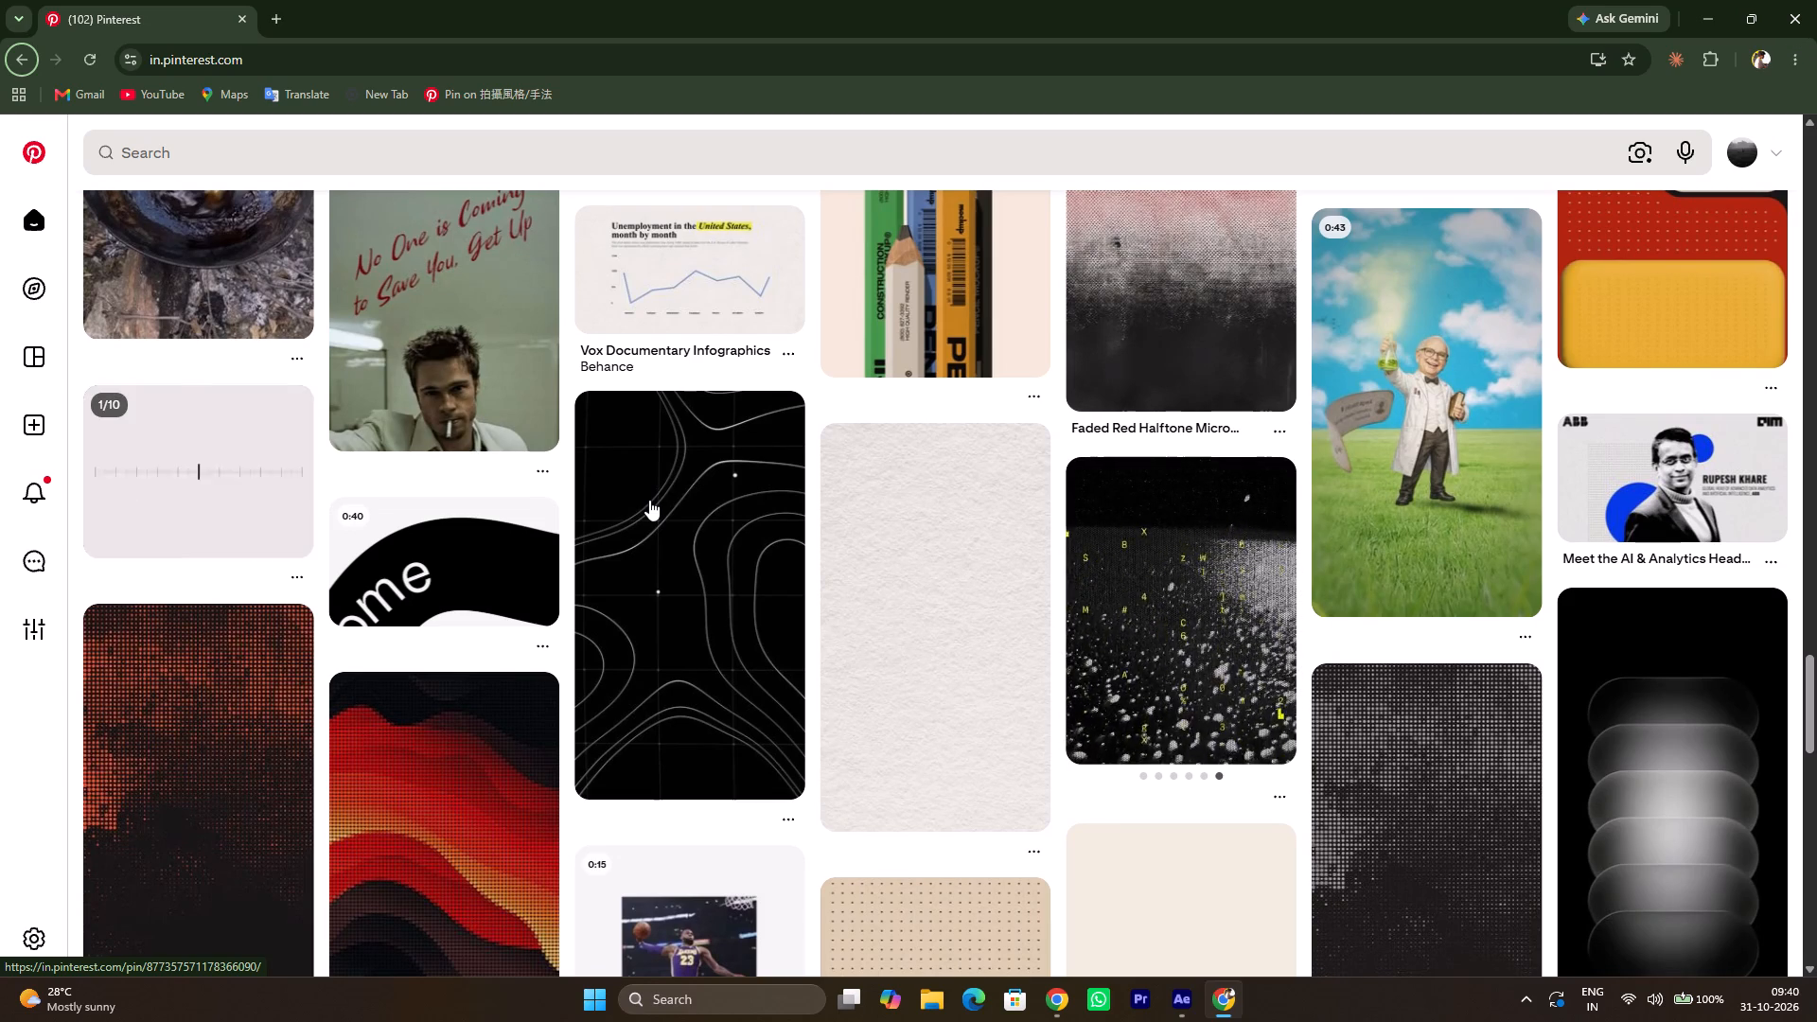
scroll(1085, 495, "up", 7)
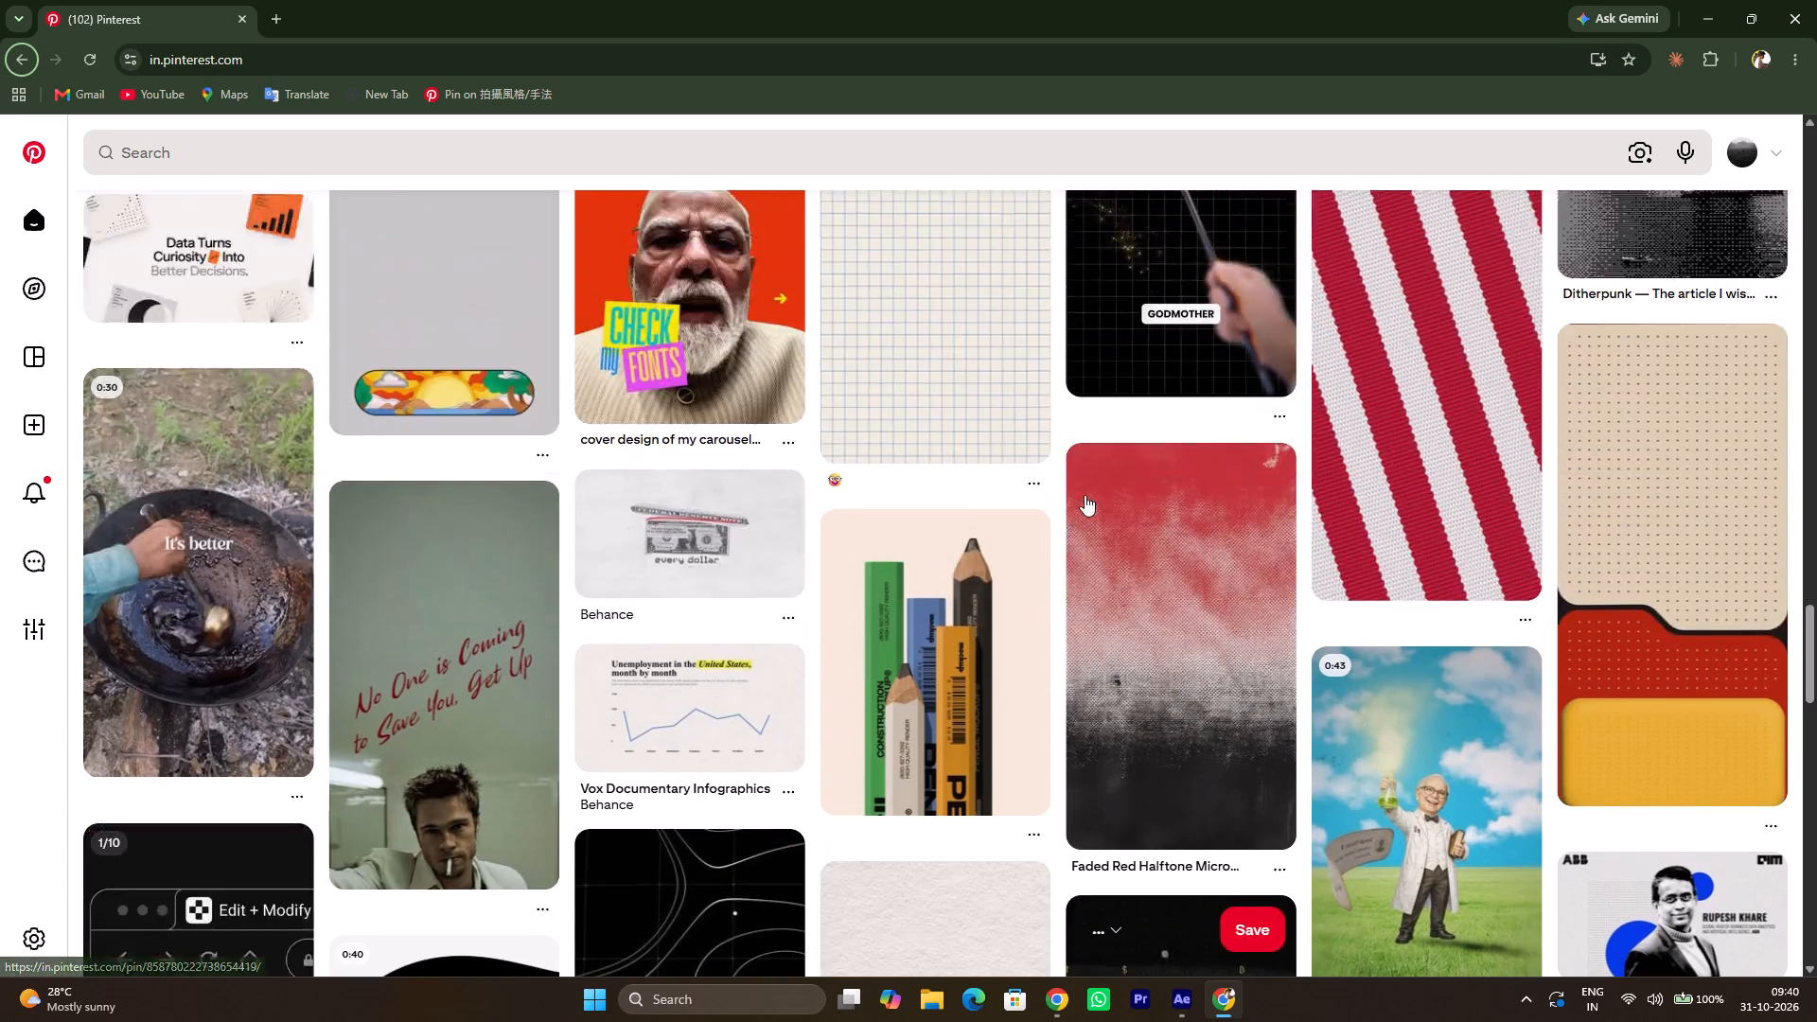
scroll(1085, 495, "up", 8)
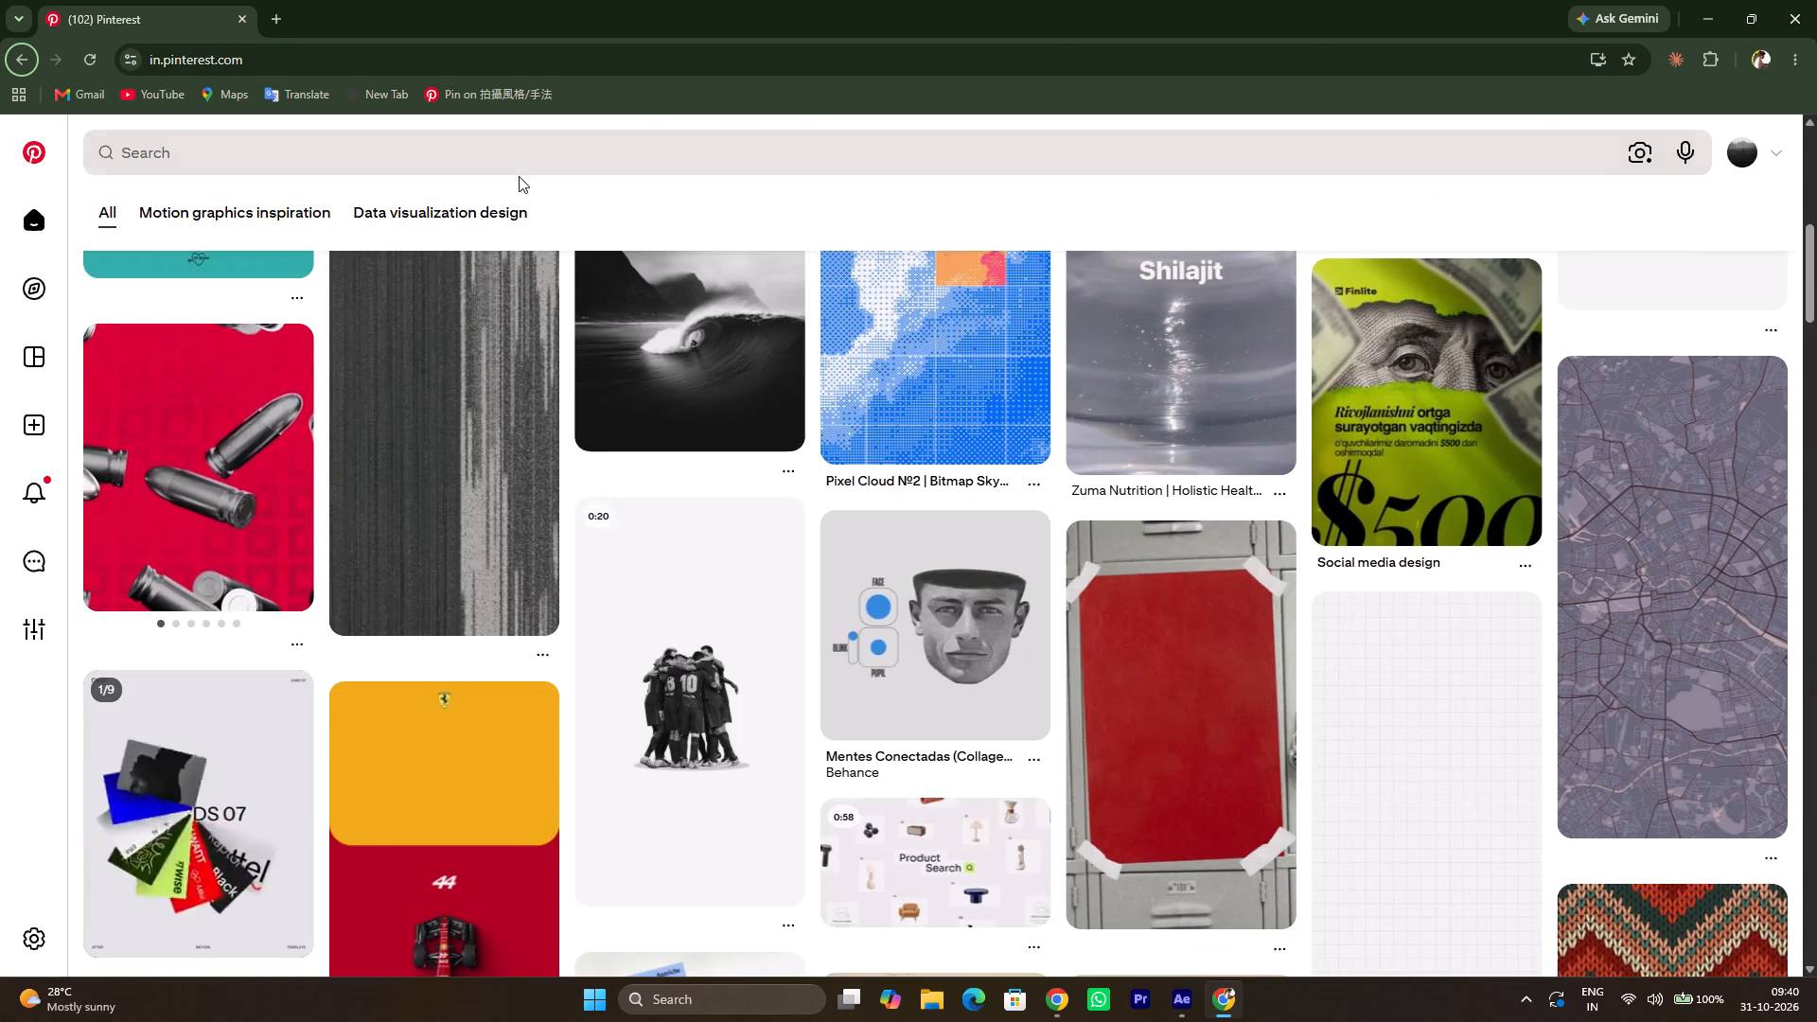
Search Pinterest for shilajit.
left_click(519, 163)
type("sgh")
key("BackSpace")
key("BackSpace")
key("BackSpace")
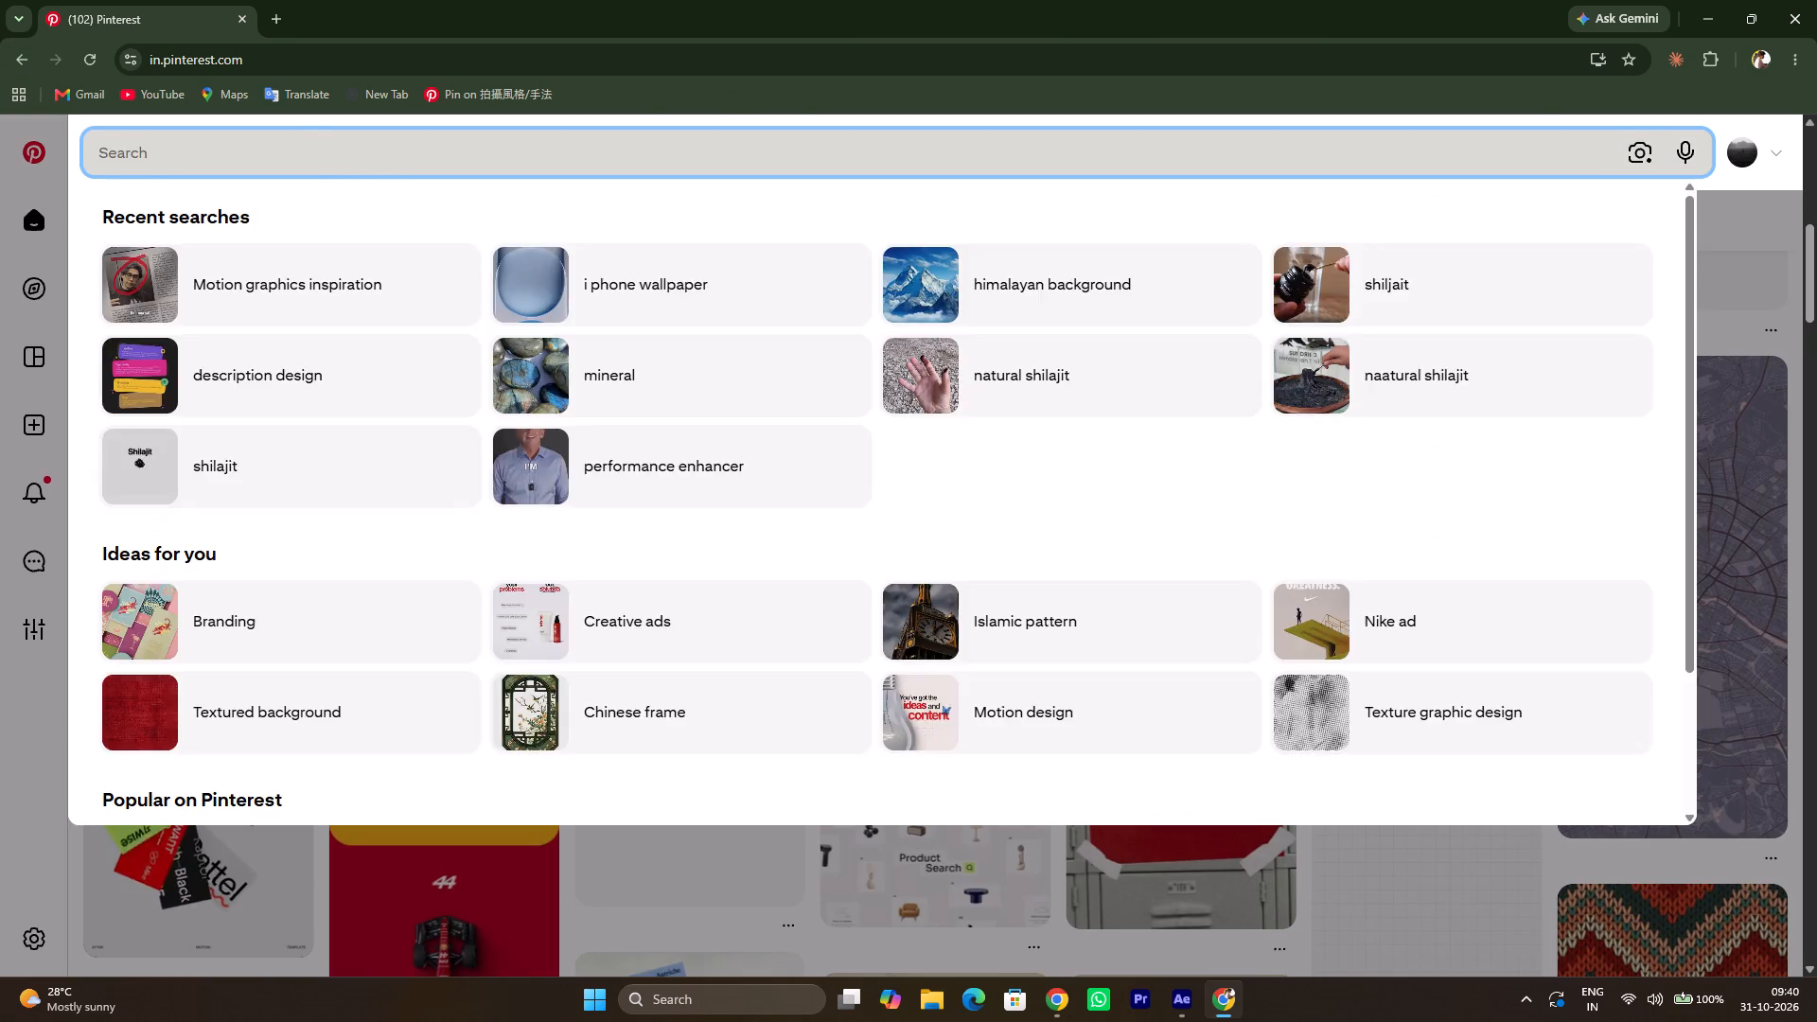
type("sh")
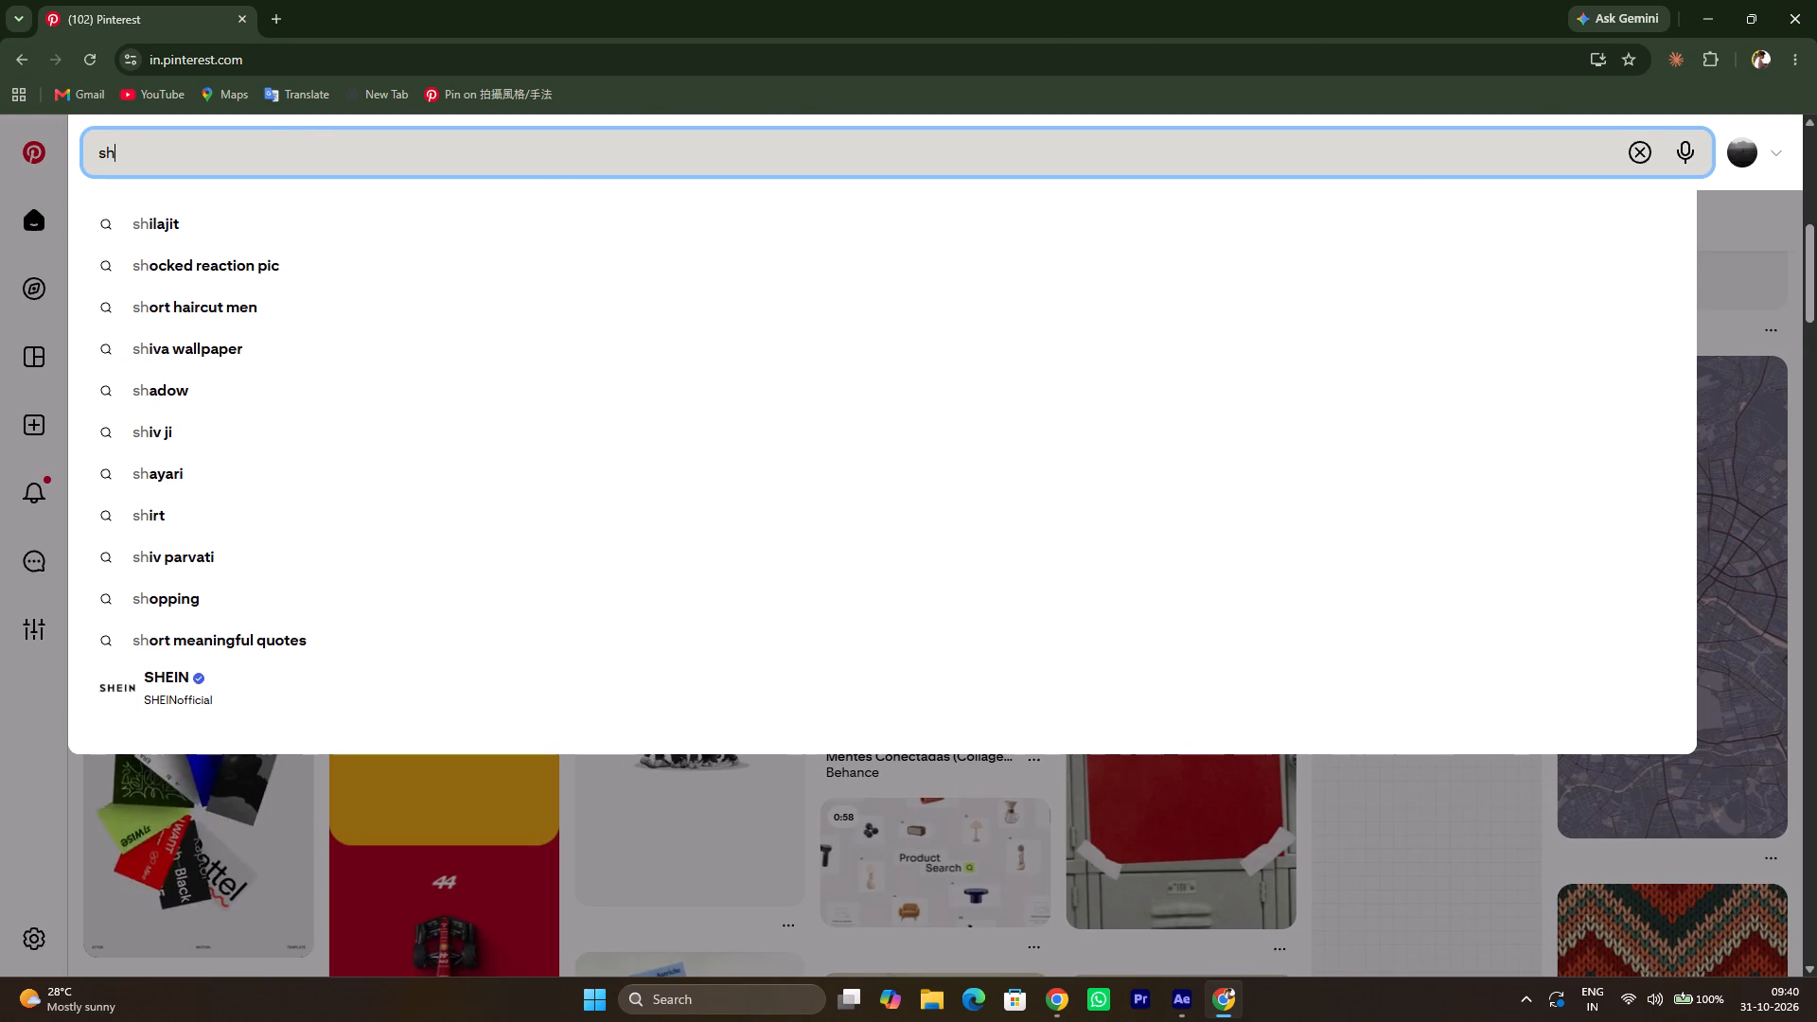
key("Down")
key("Return")
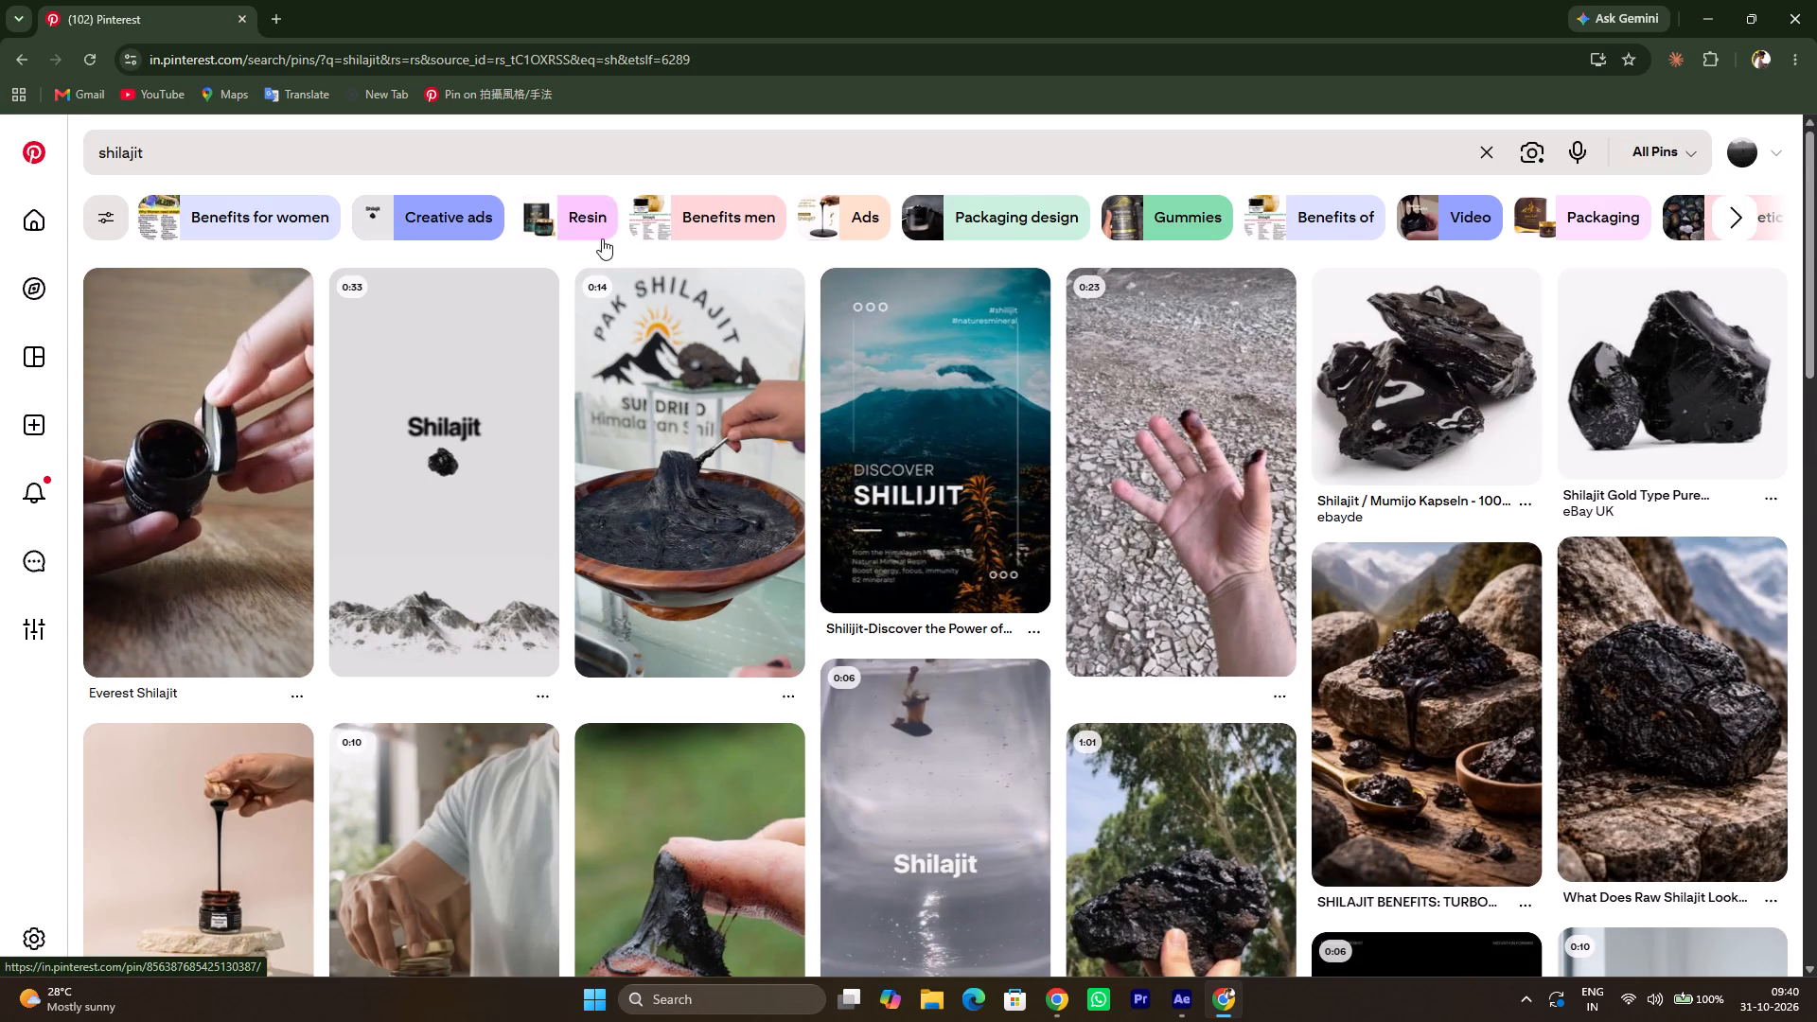
Browse the shilajit search results for resin, jar, rock and ad-layout references.
scroll(698, 432, "down", 1)
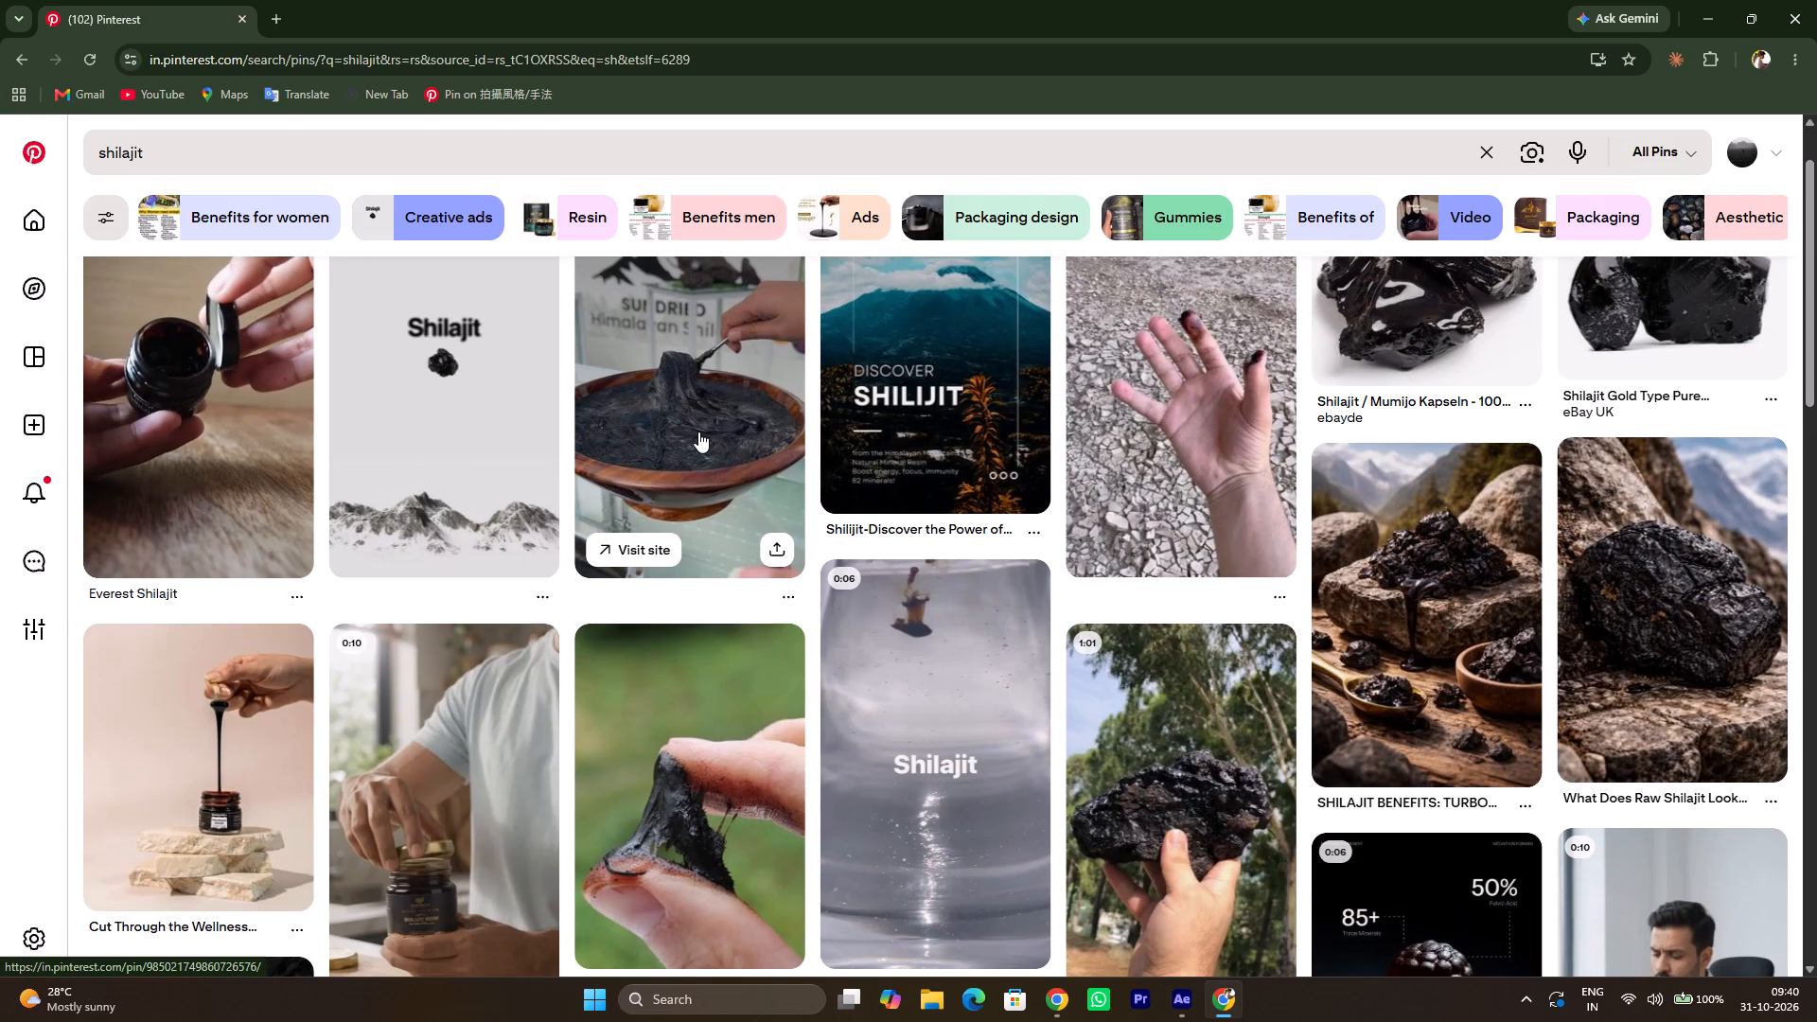
scroll(698, 432, "down", 1)
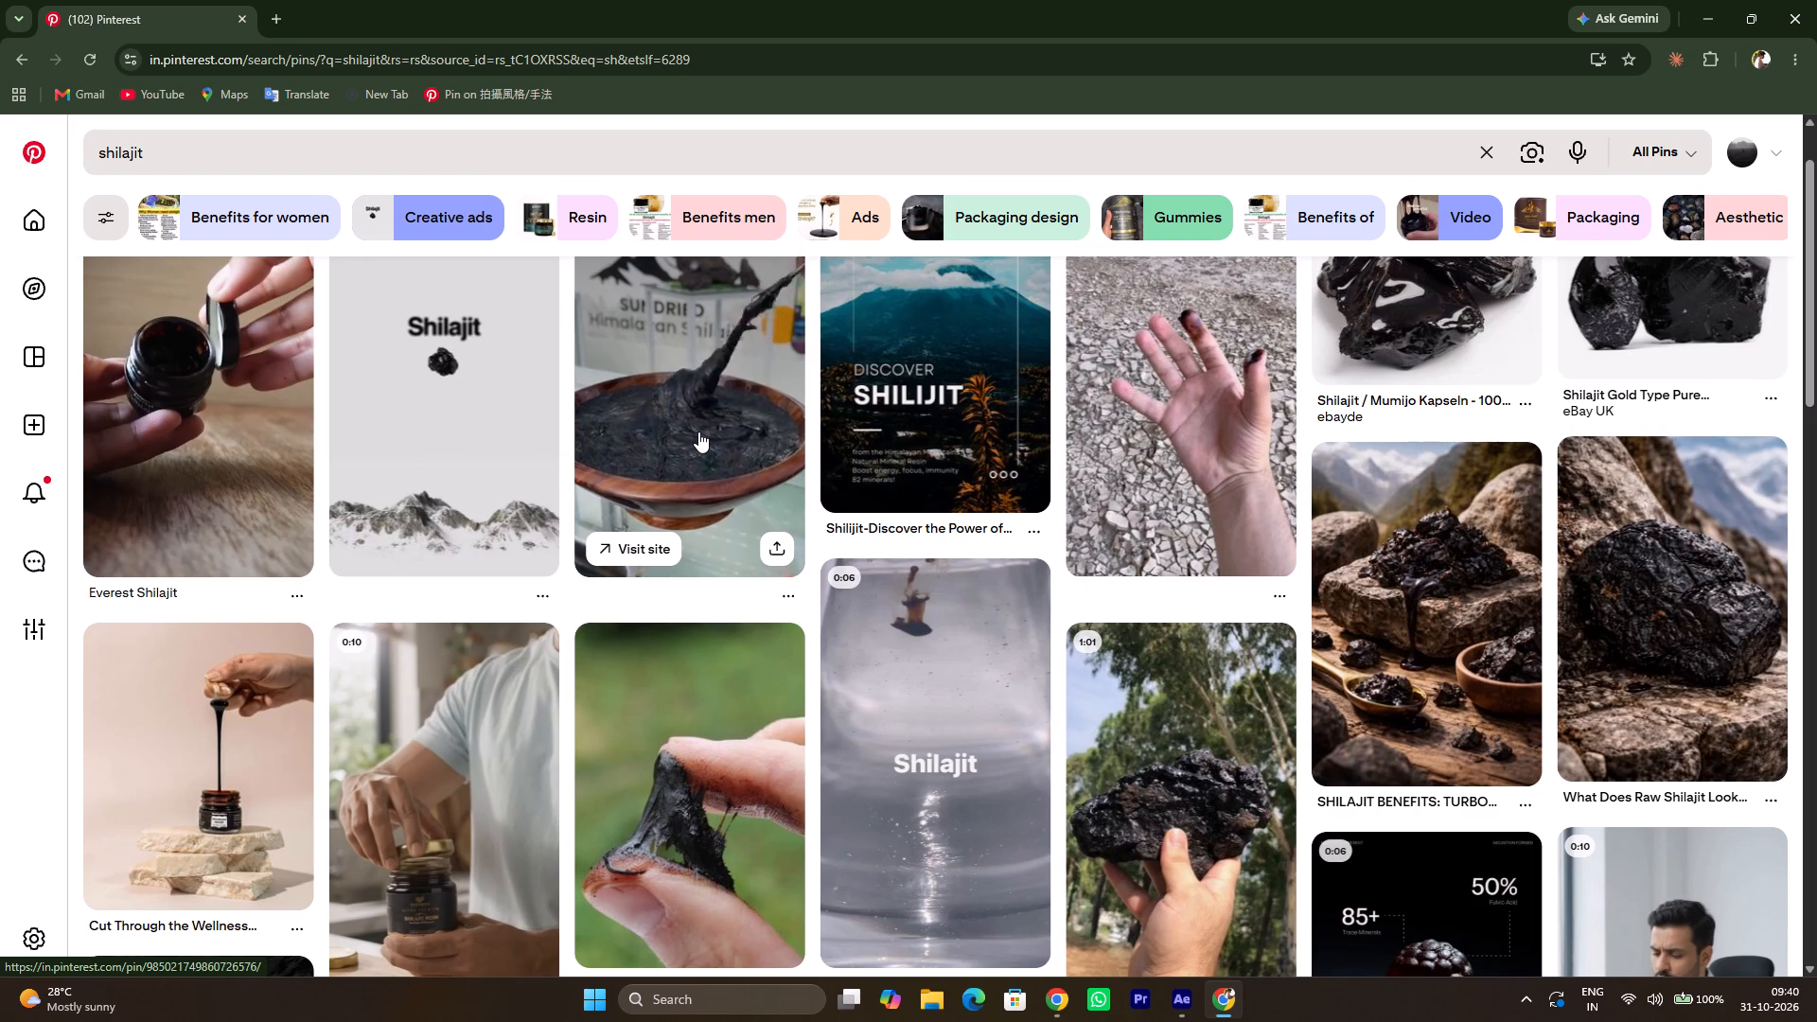
scroll(698, 432, "down", 2)
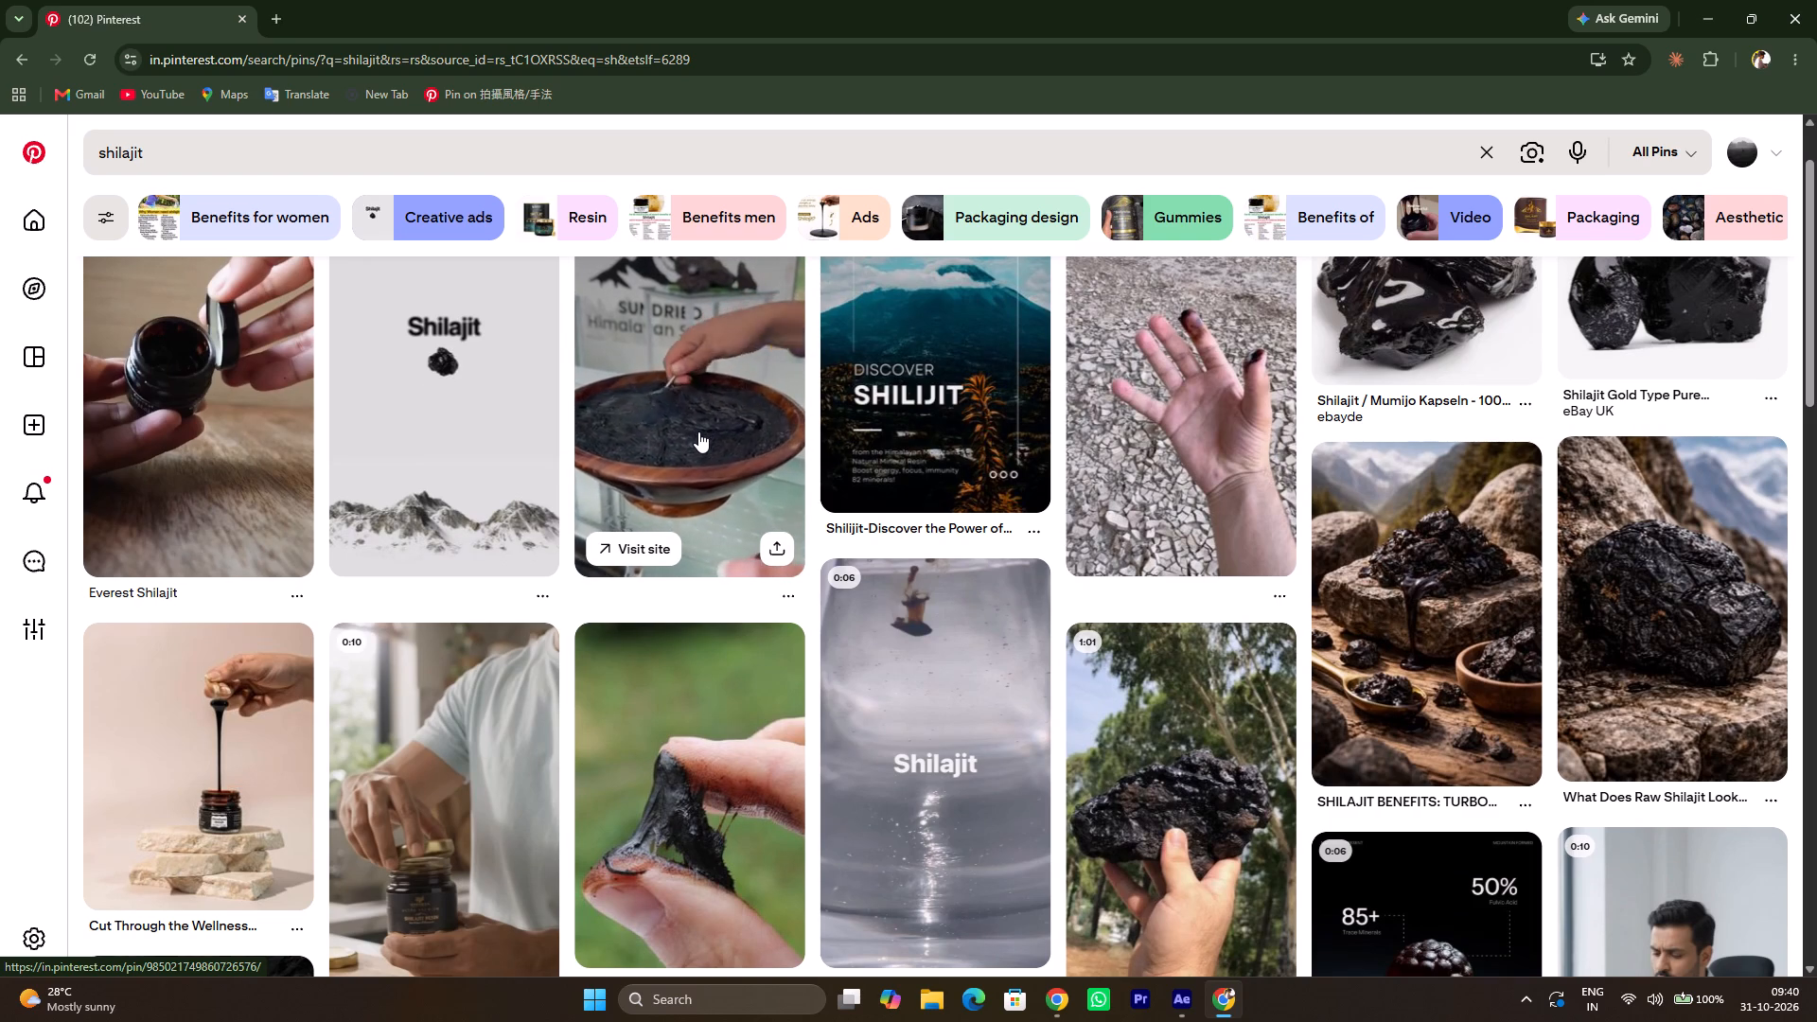
scroll(698, 432, "down", 2)
scroll(698, 432, "up", 1)
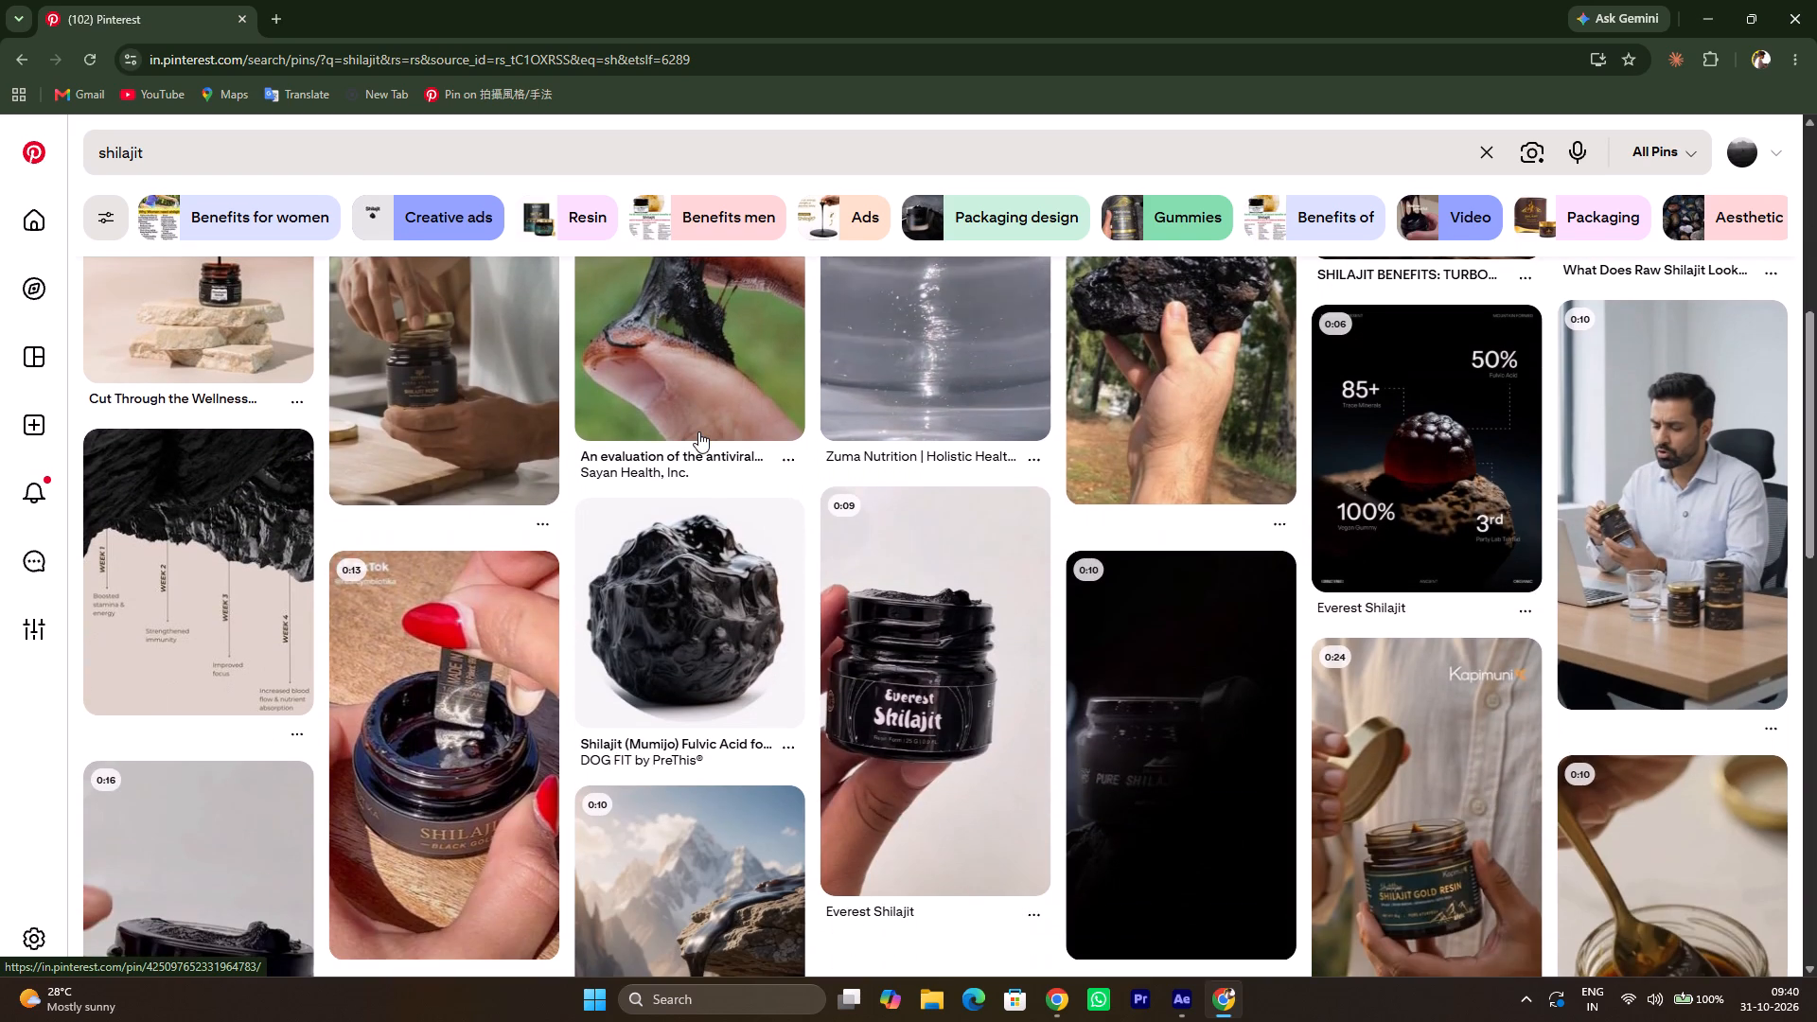
scroll(698, 432, "up", 3)
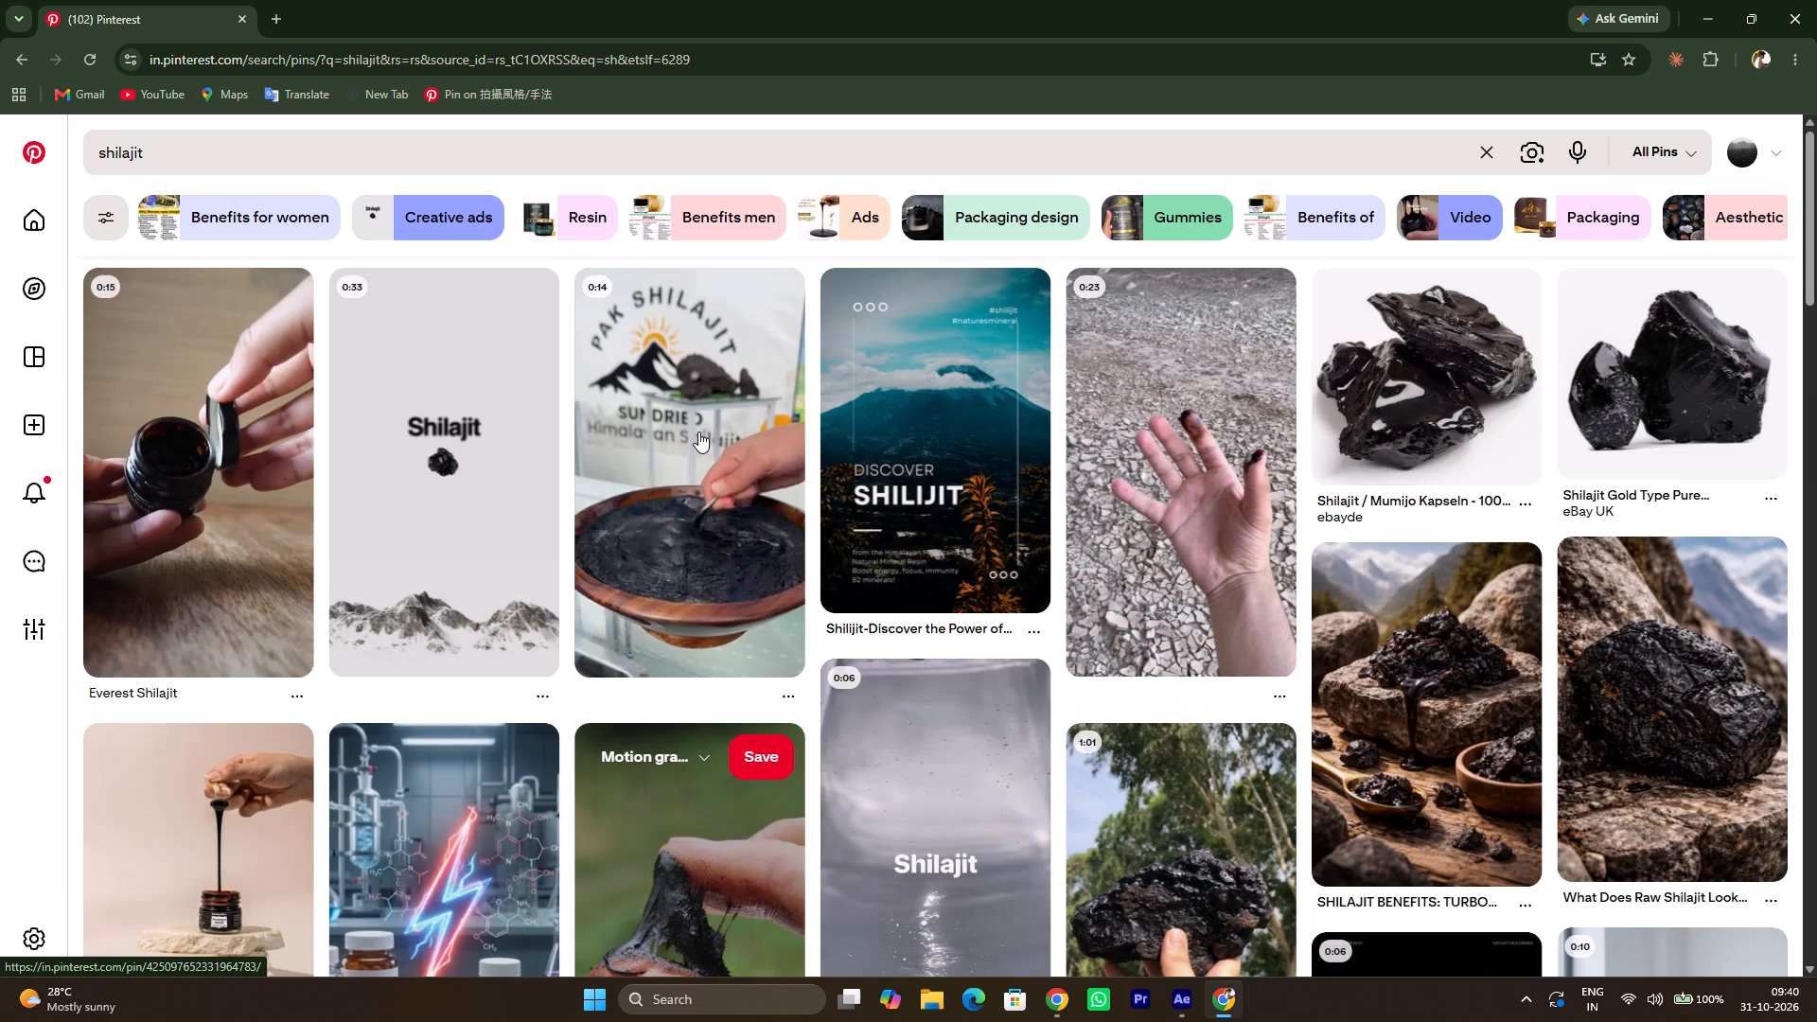
scroll(698, 432, "right", 1)
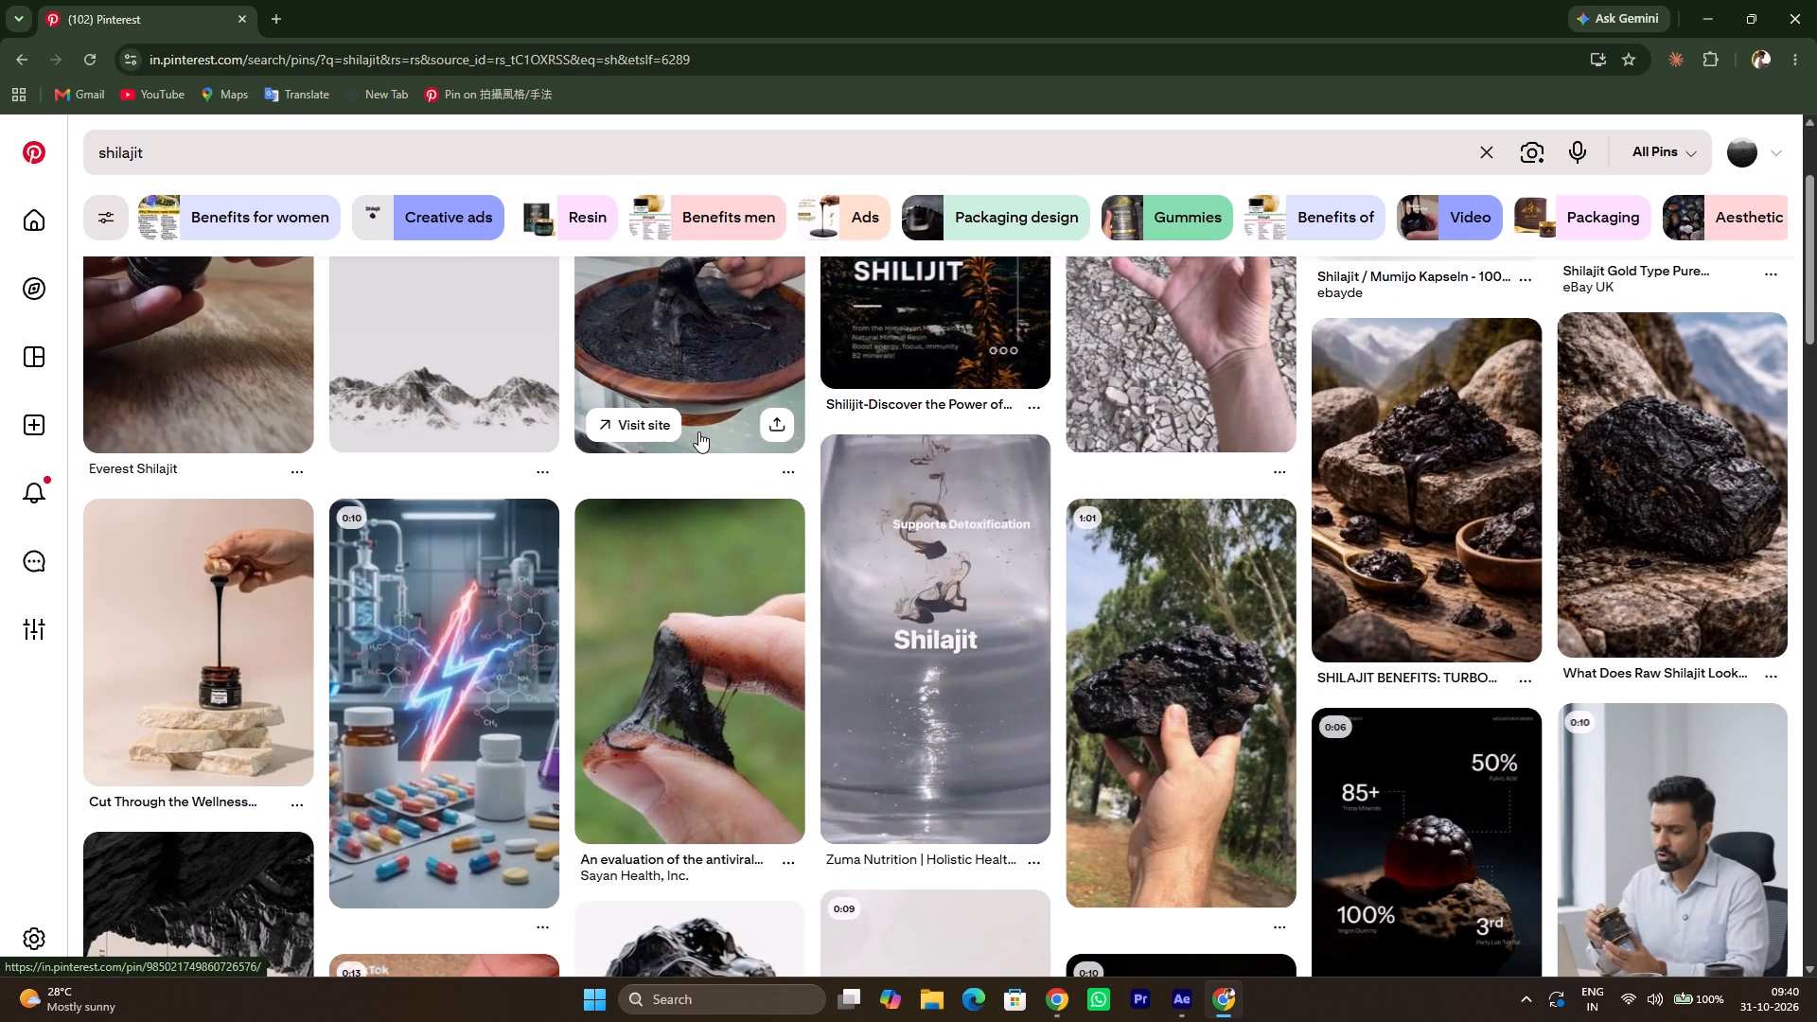
scroll(698, 432, "right", 1)
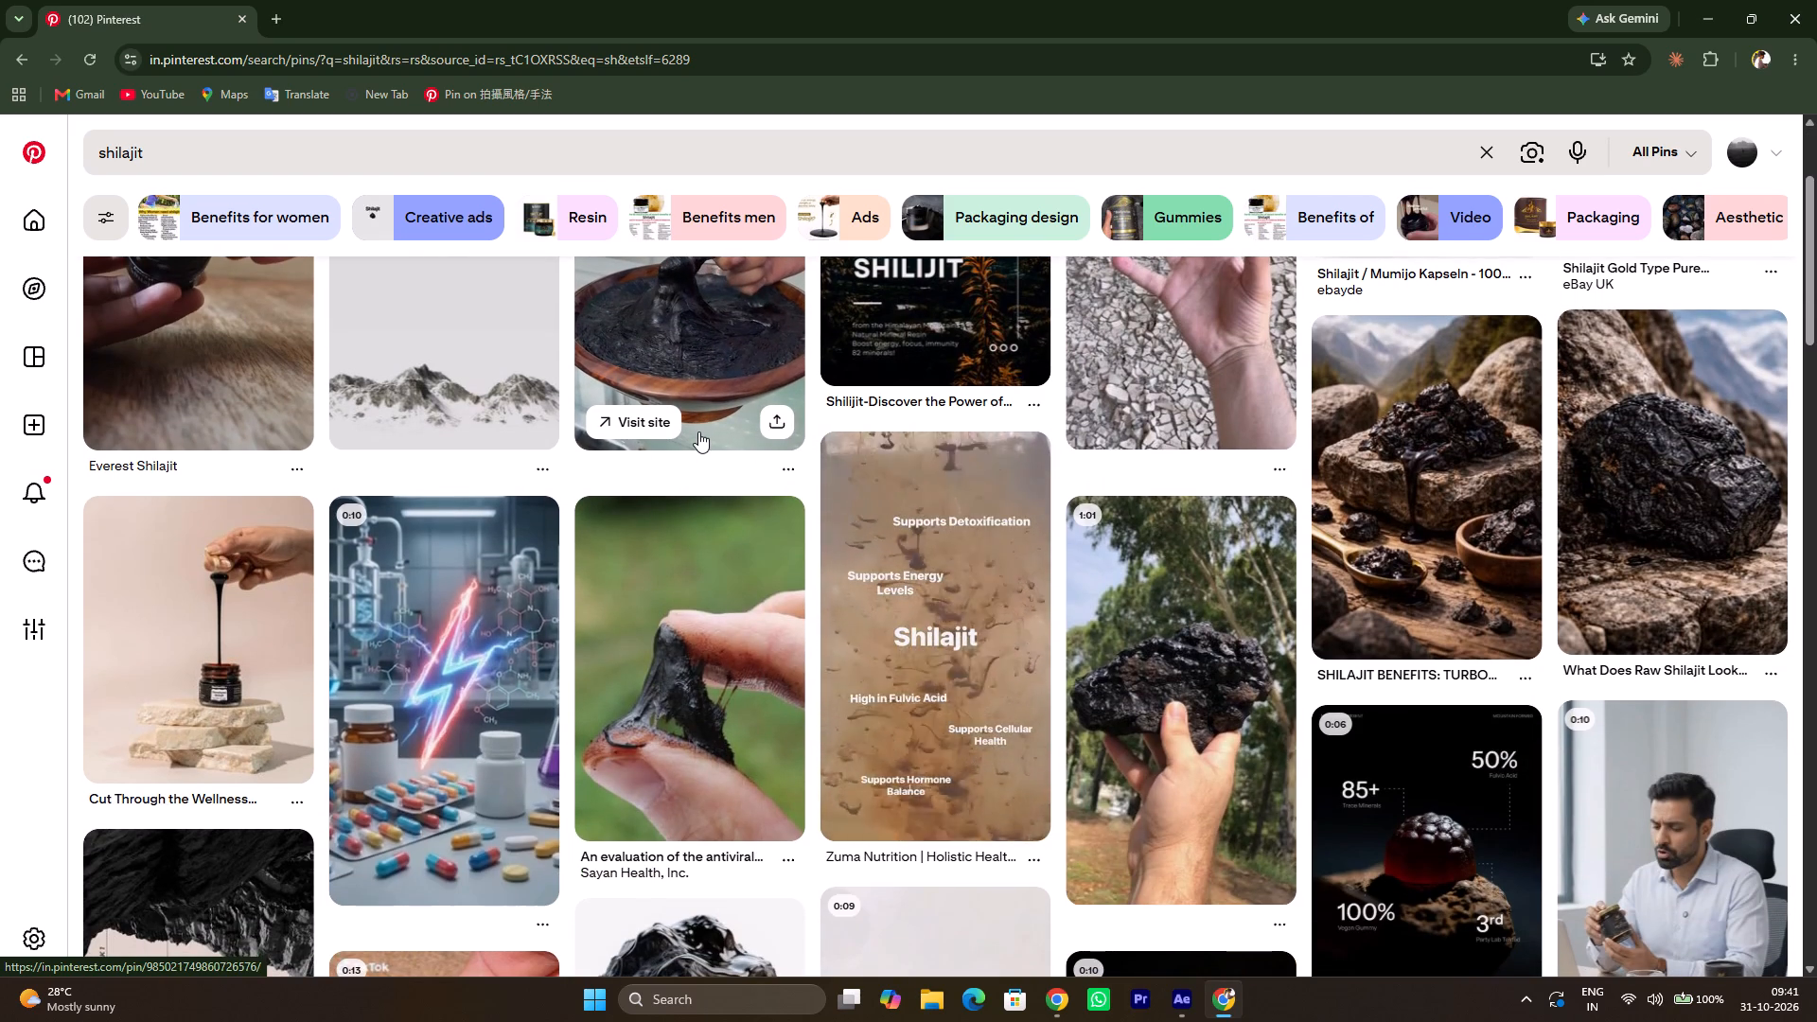
scroll(698, 432, "down", 2)
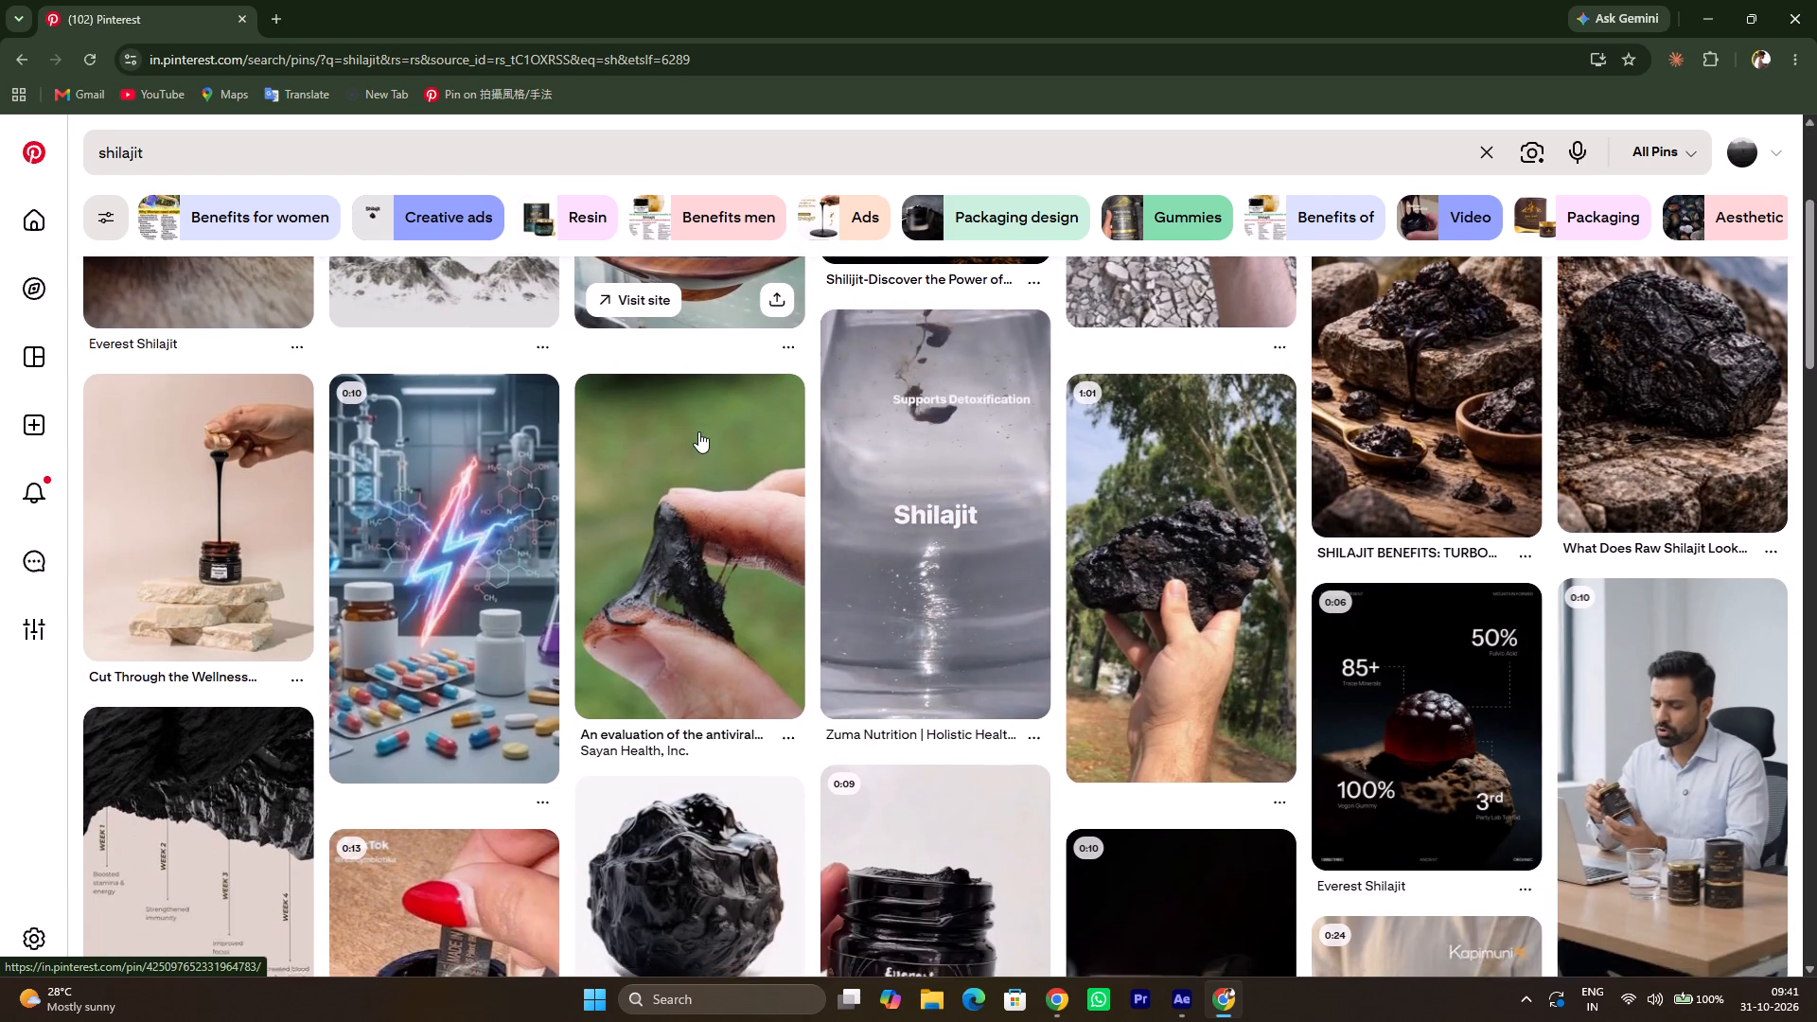
scroll(698, 432, "down", 5)
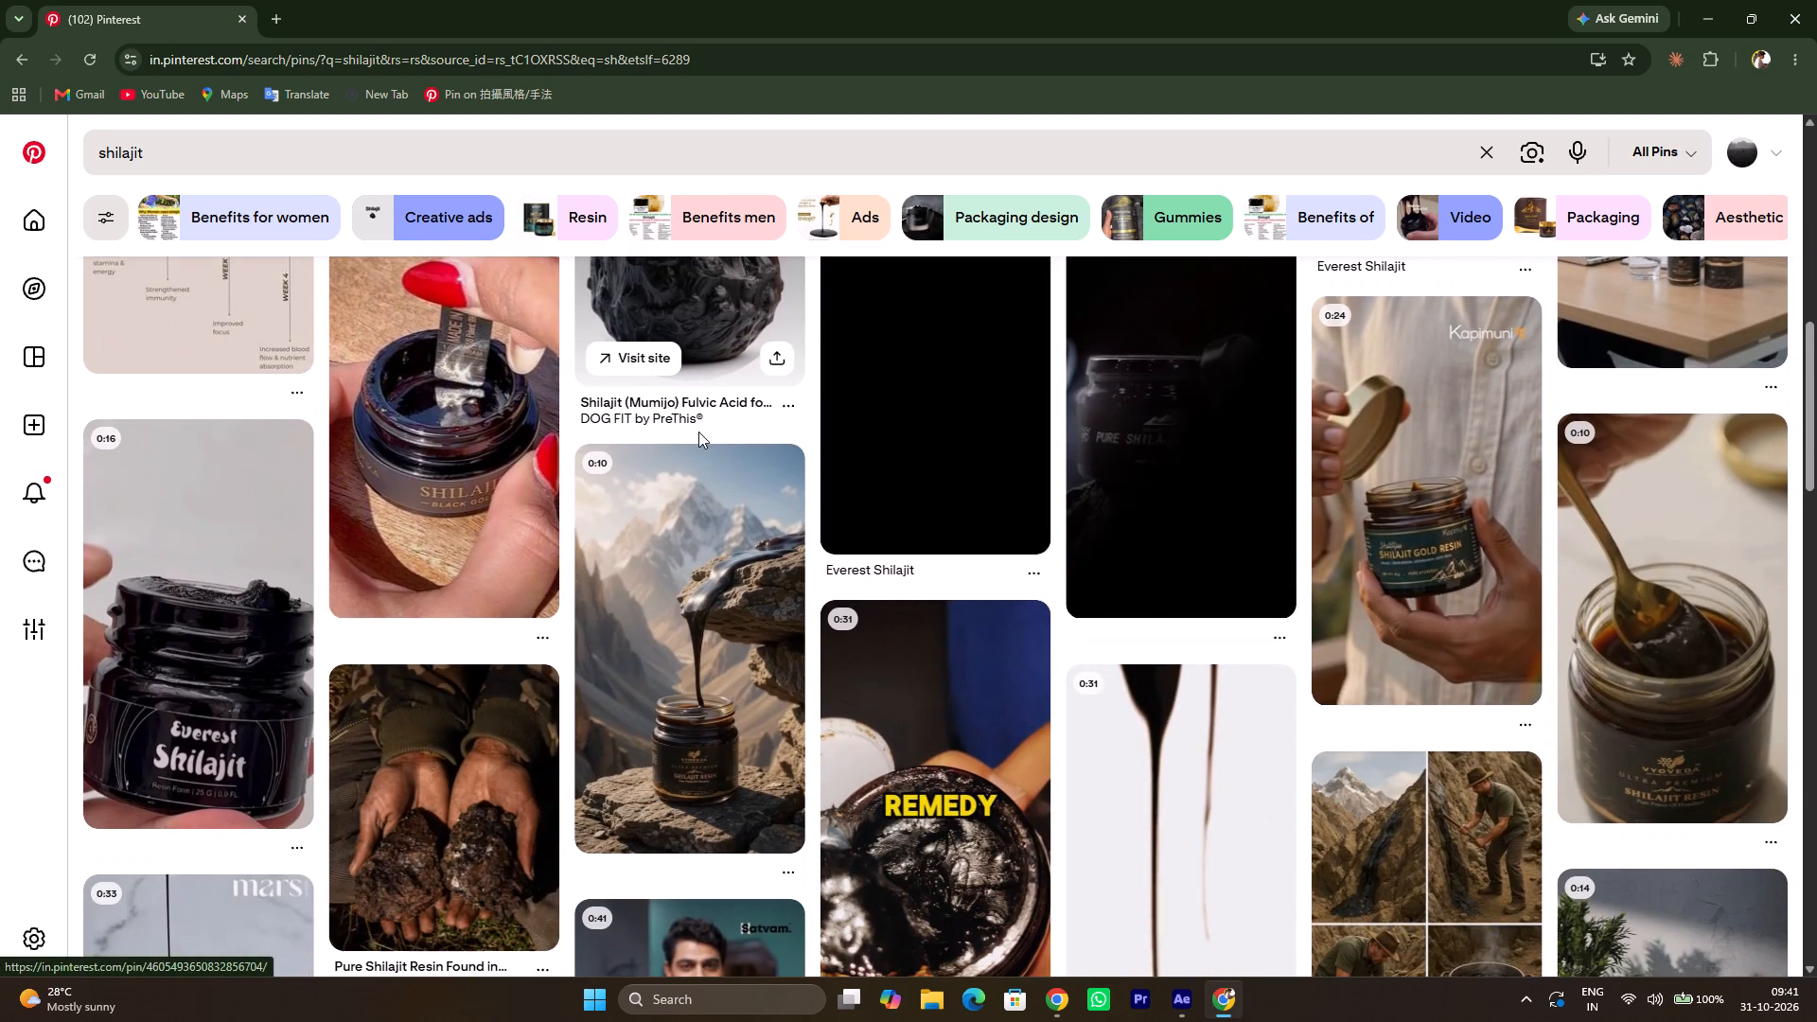
scroll(698, 432, "down", 5)
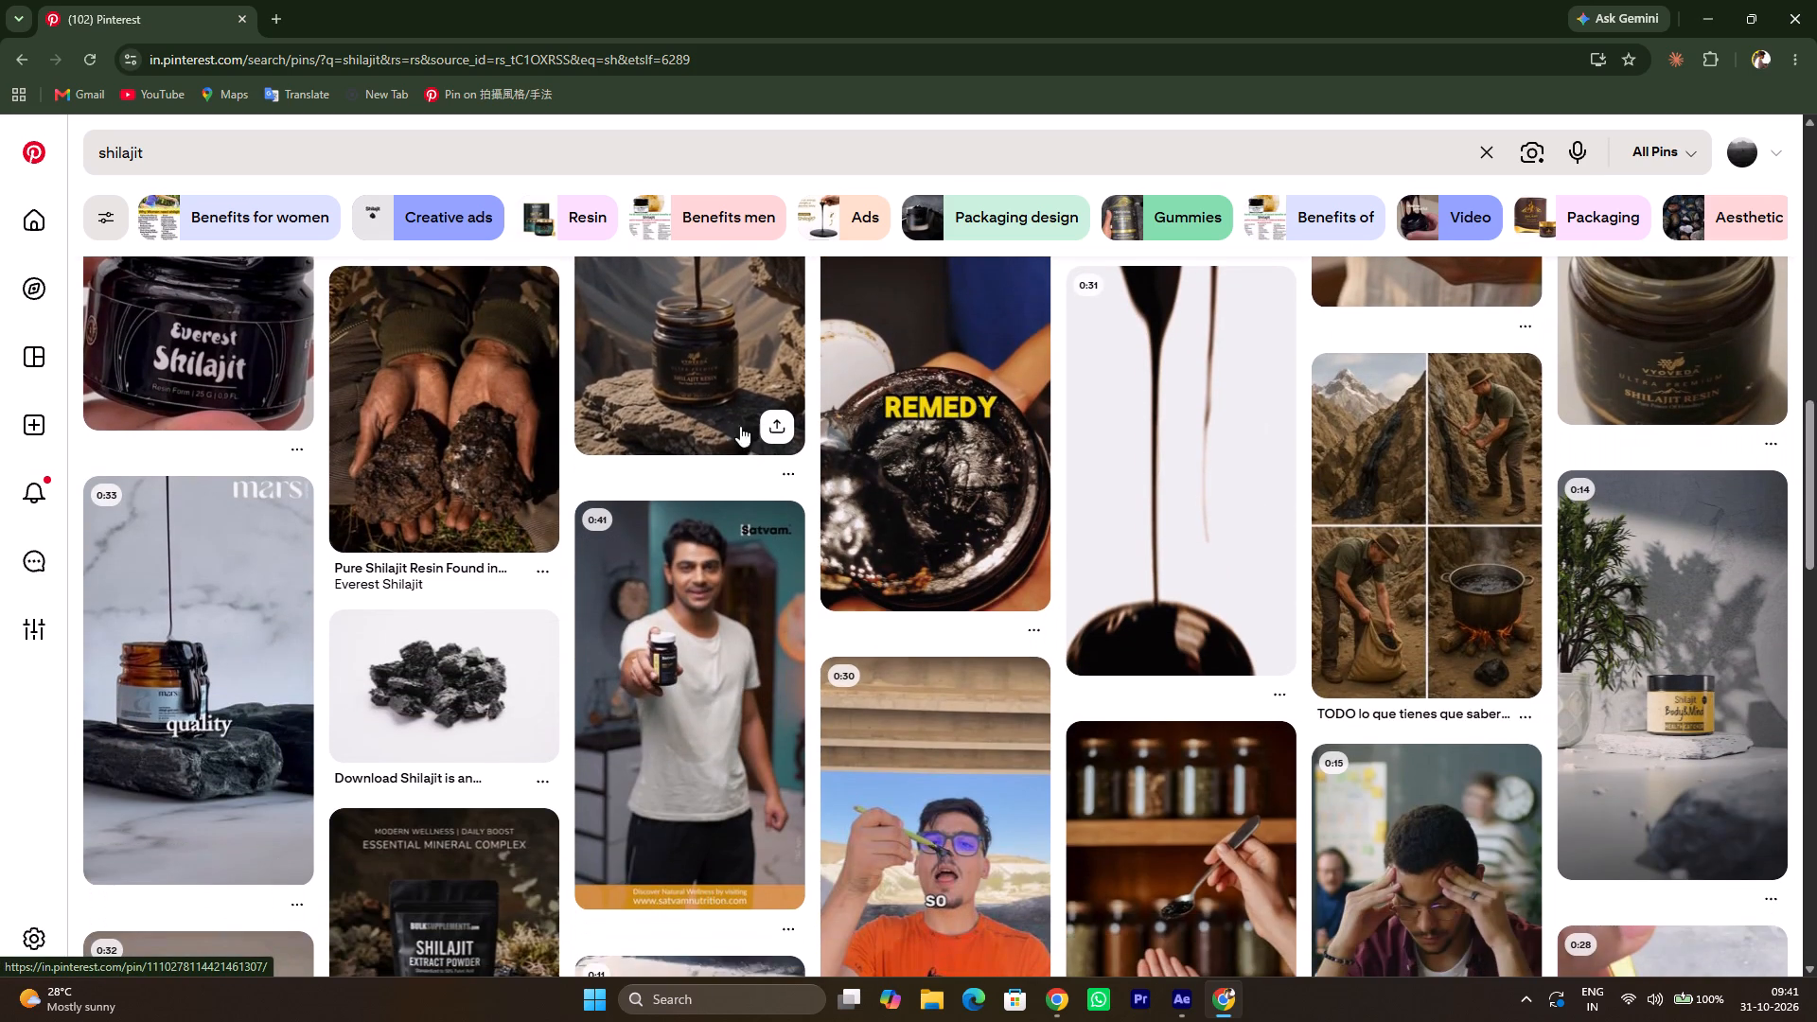
Open the Vital Shilajit dripping-resin video pin for a look and return to the shilajit search results.
left_click(1116, 475)
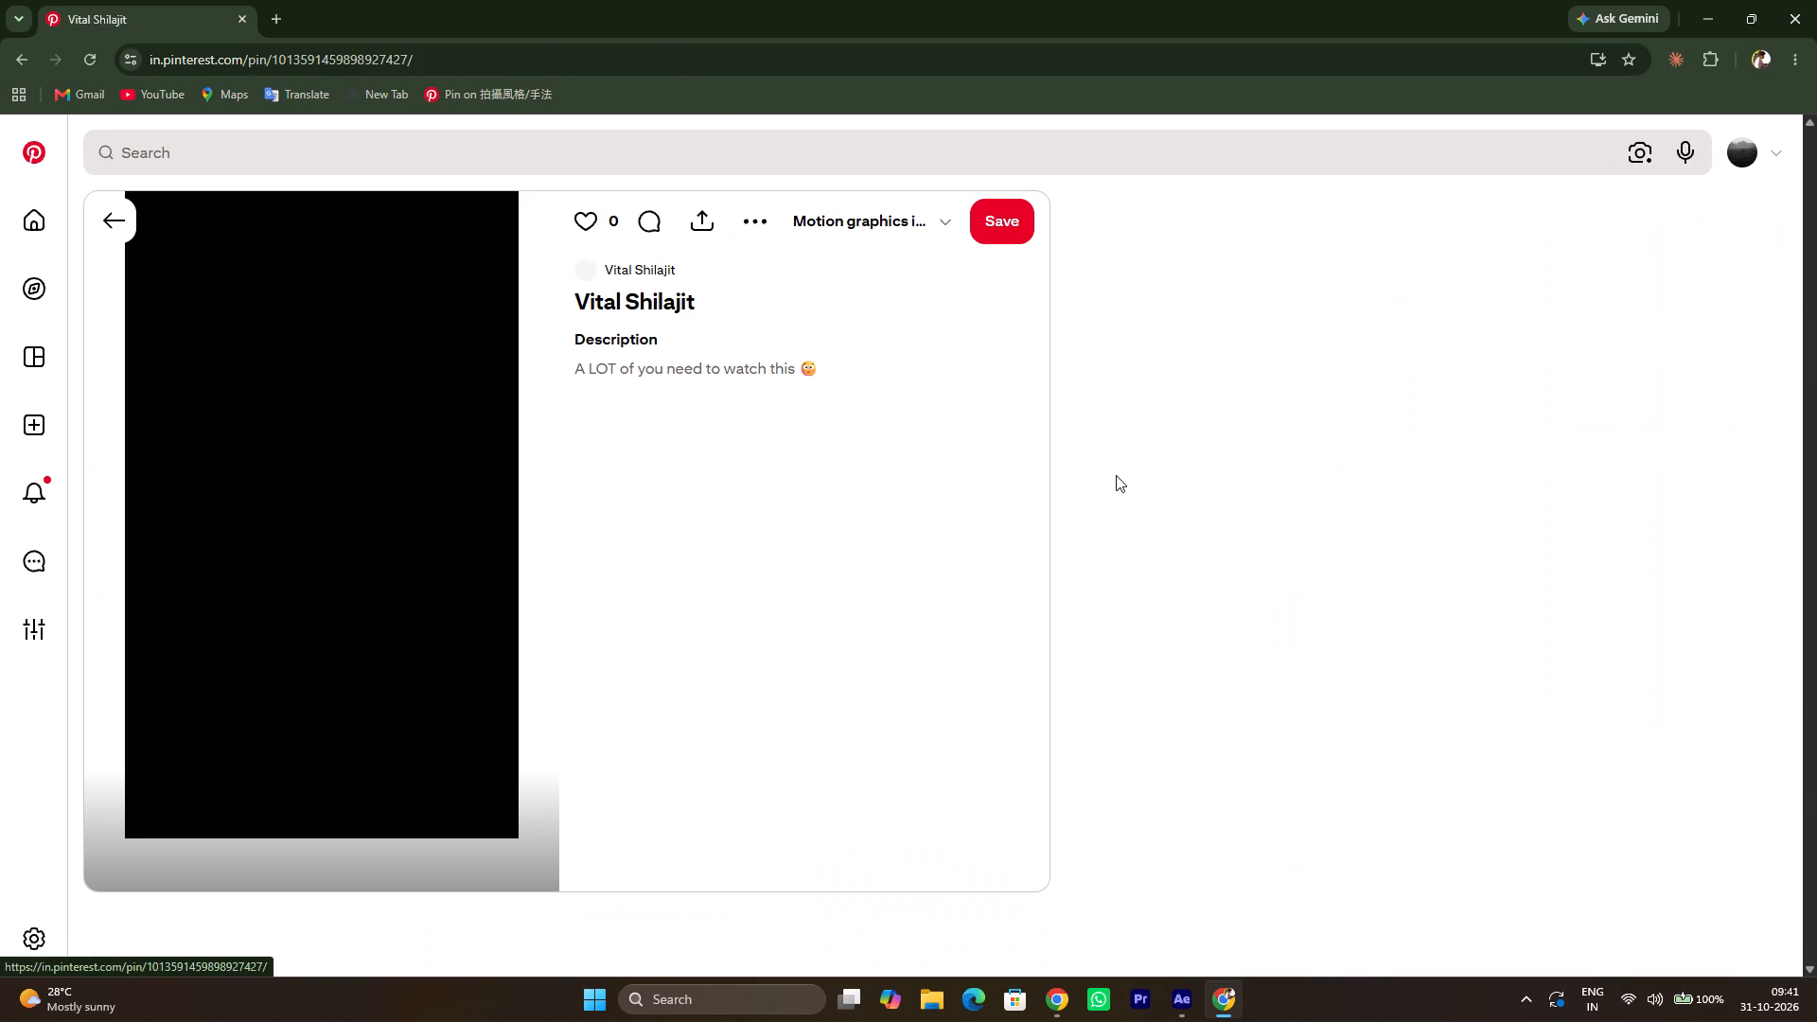
scroll(780, 554, "right", 9)
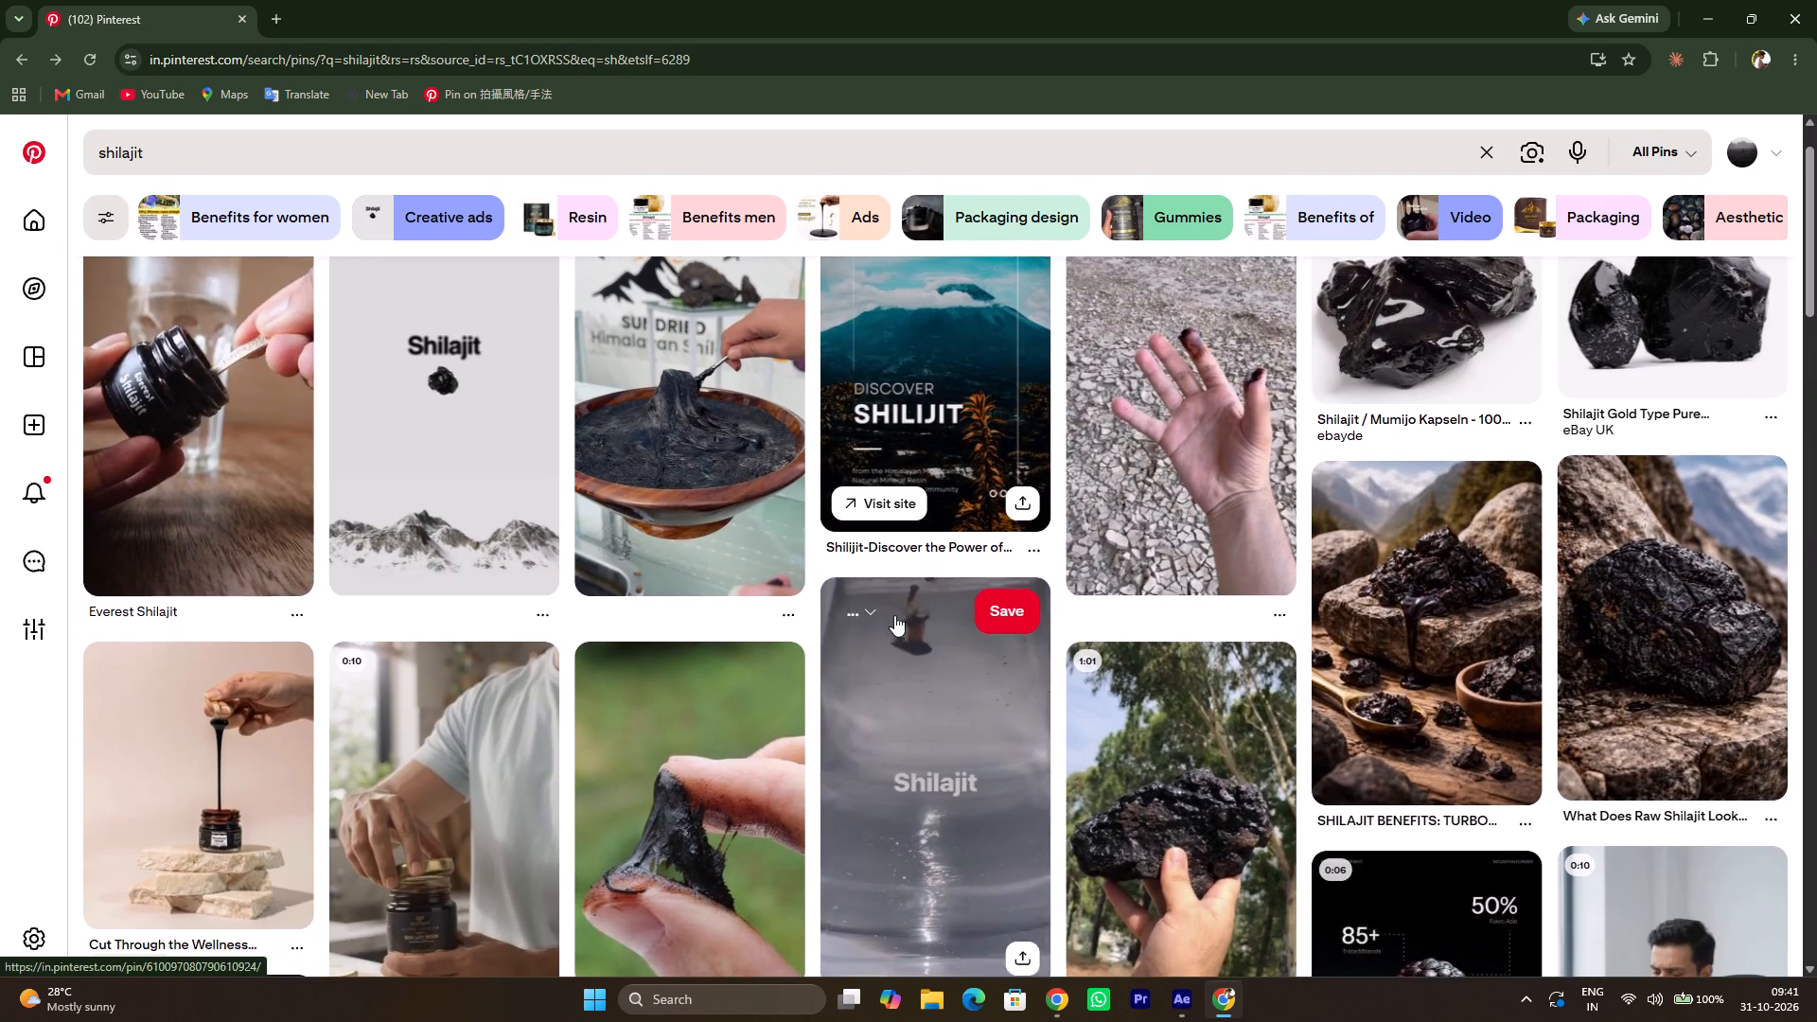
Examine the top shilajit pins again, comparing the video previews, raw resin shots and text-callout layouts.
scroll(894, 615, "up", 1)
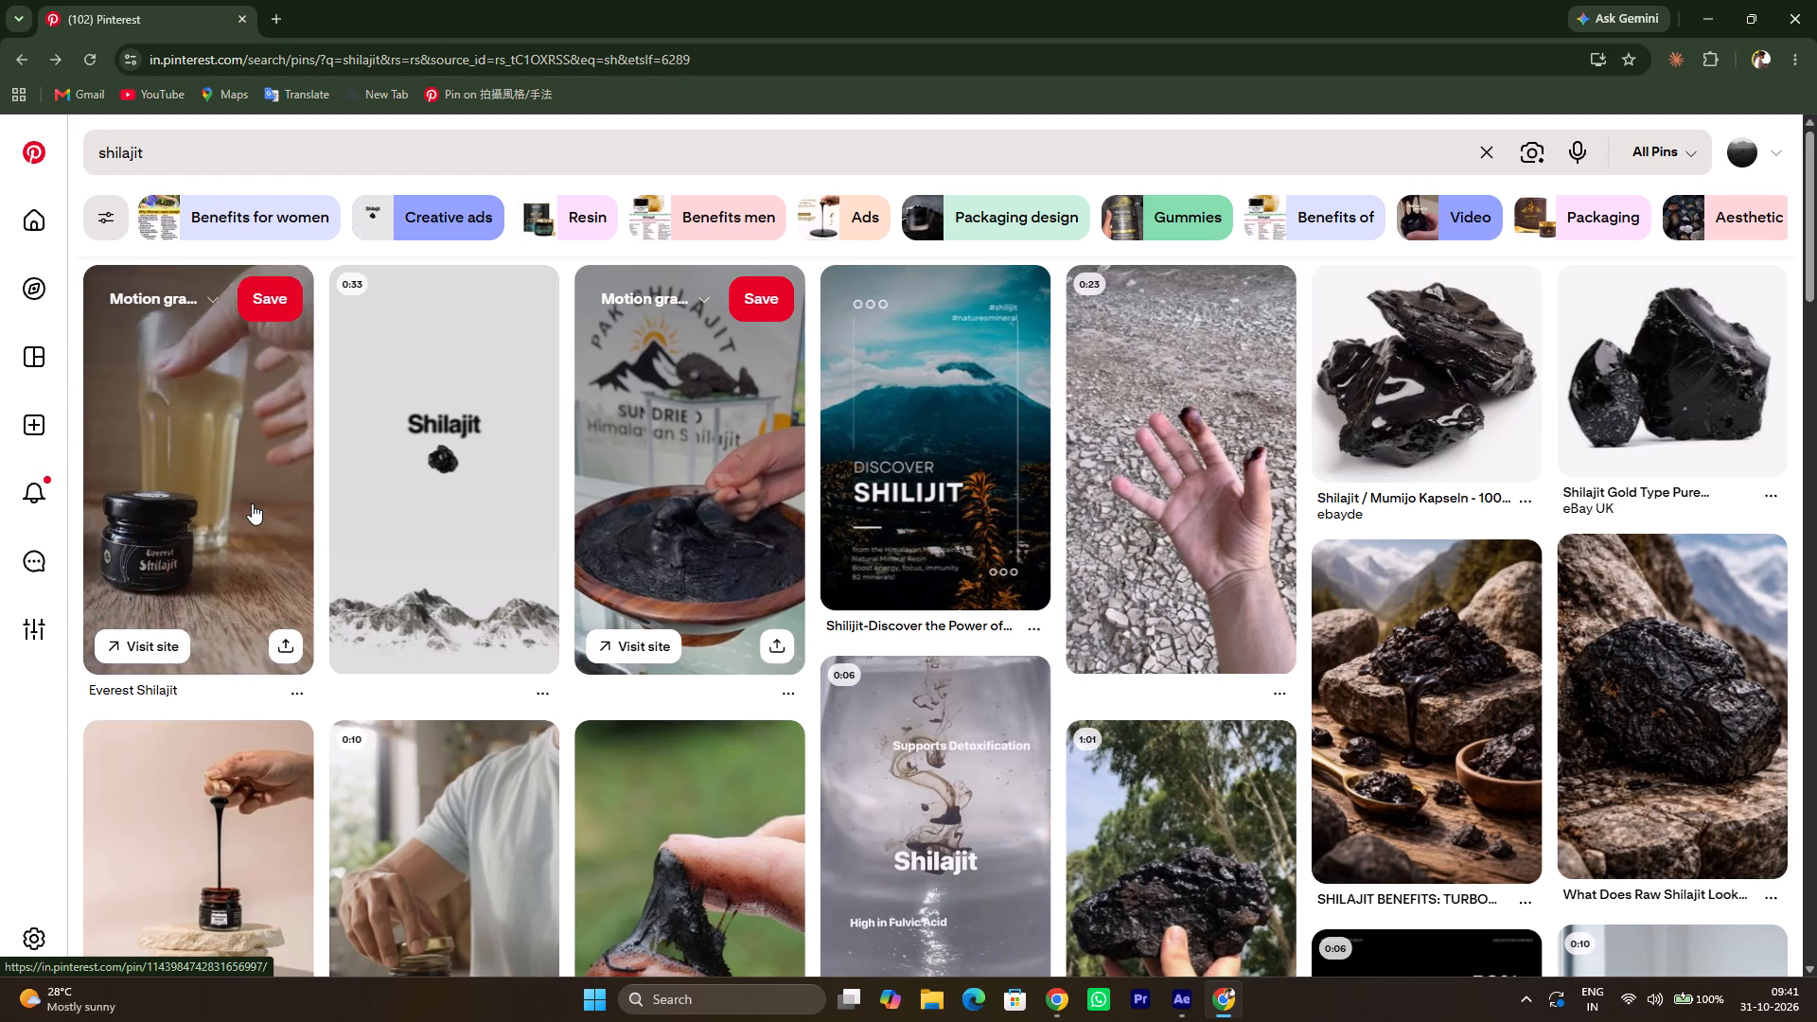
scroll(252, 503, "down", 1)
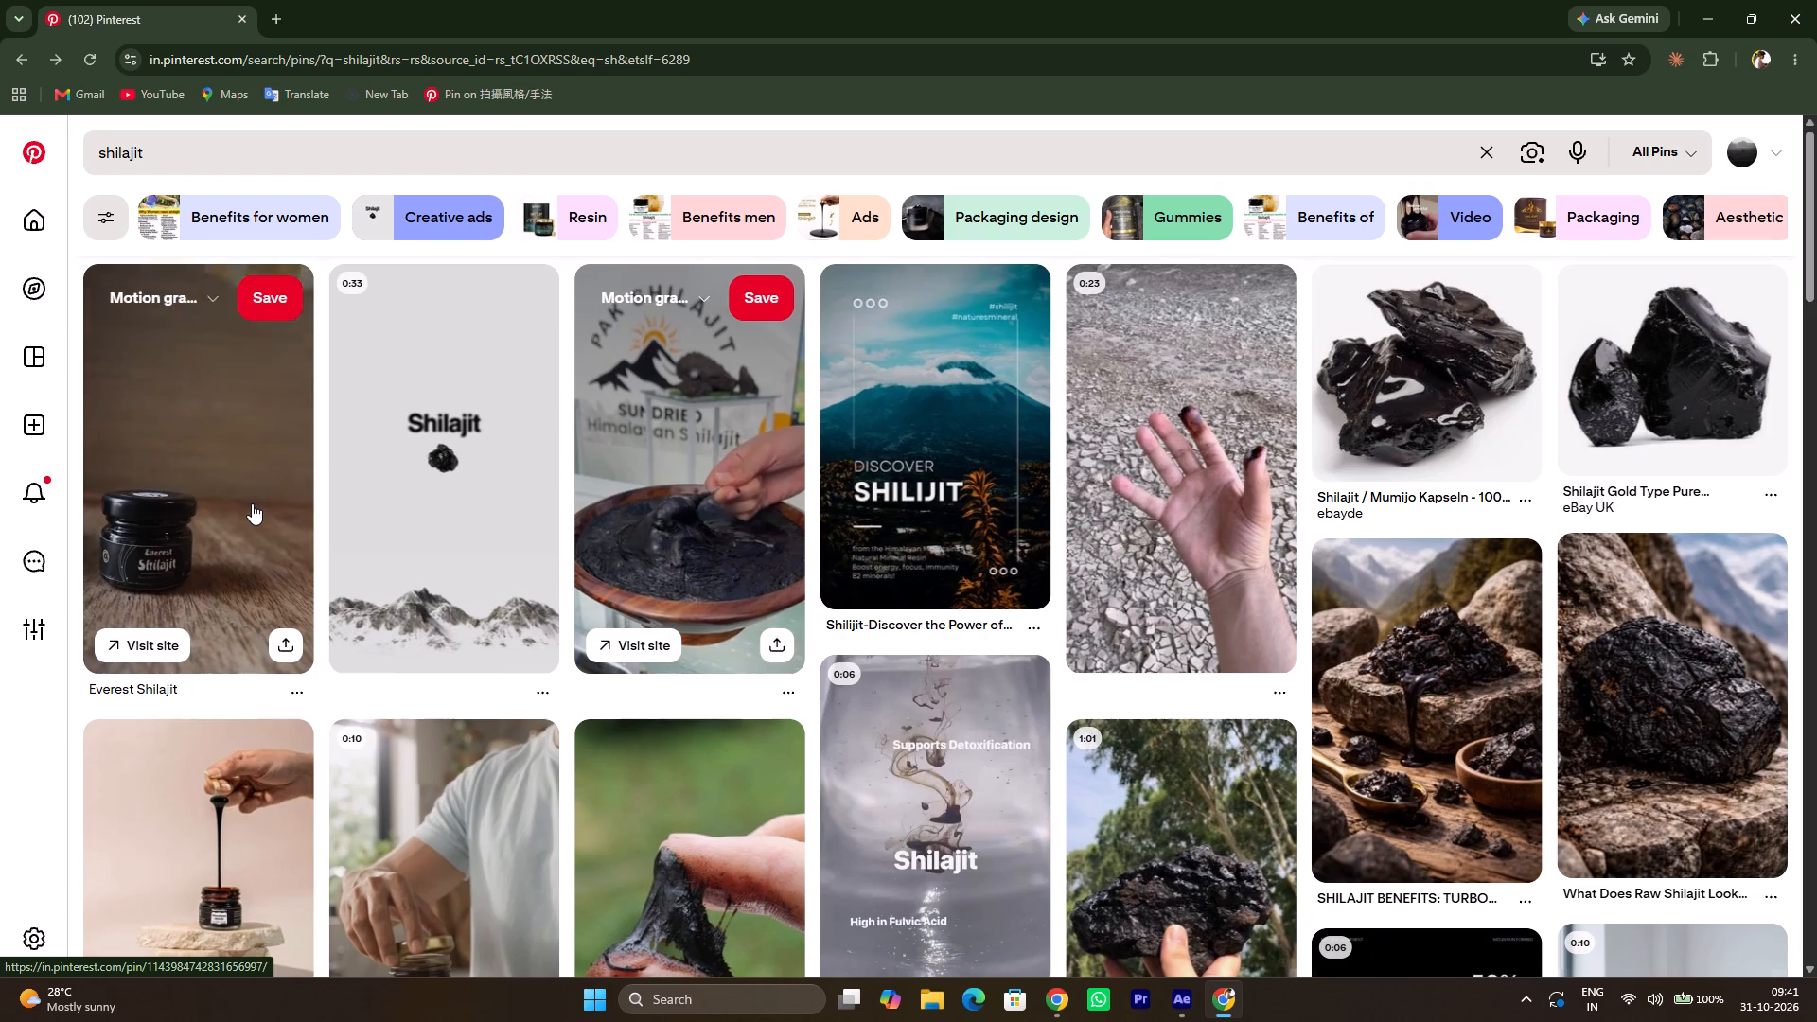
scroll(252, 503, "down", 2)
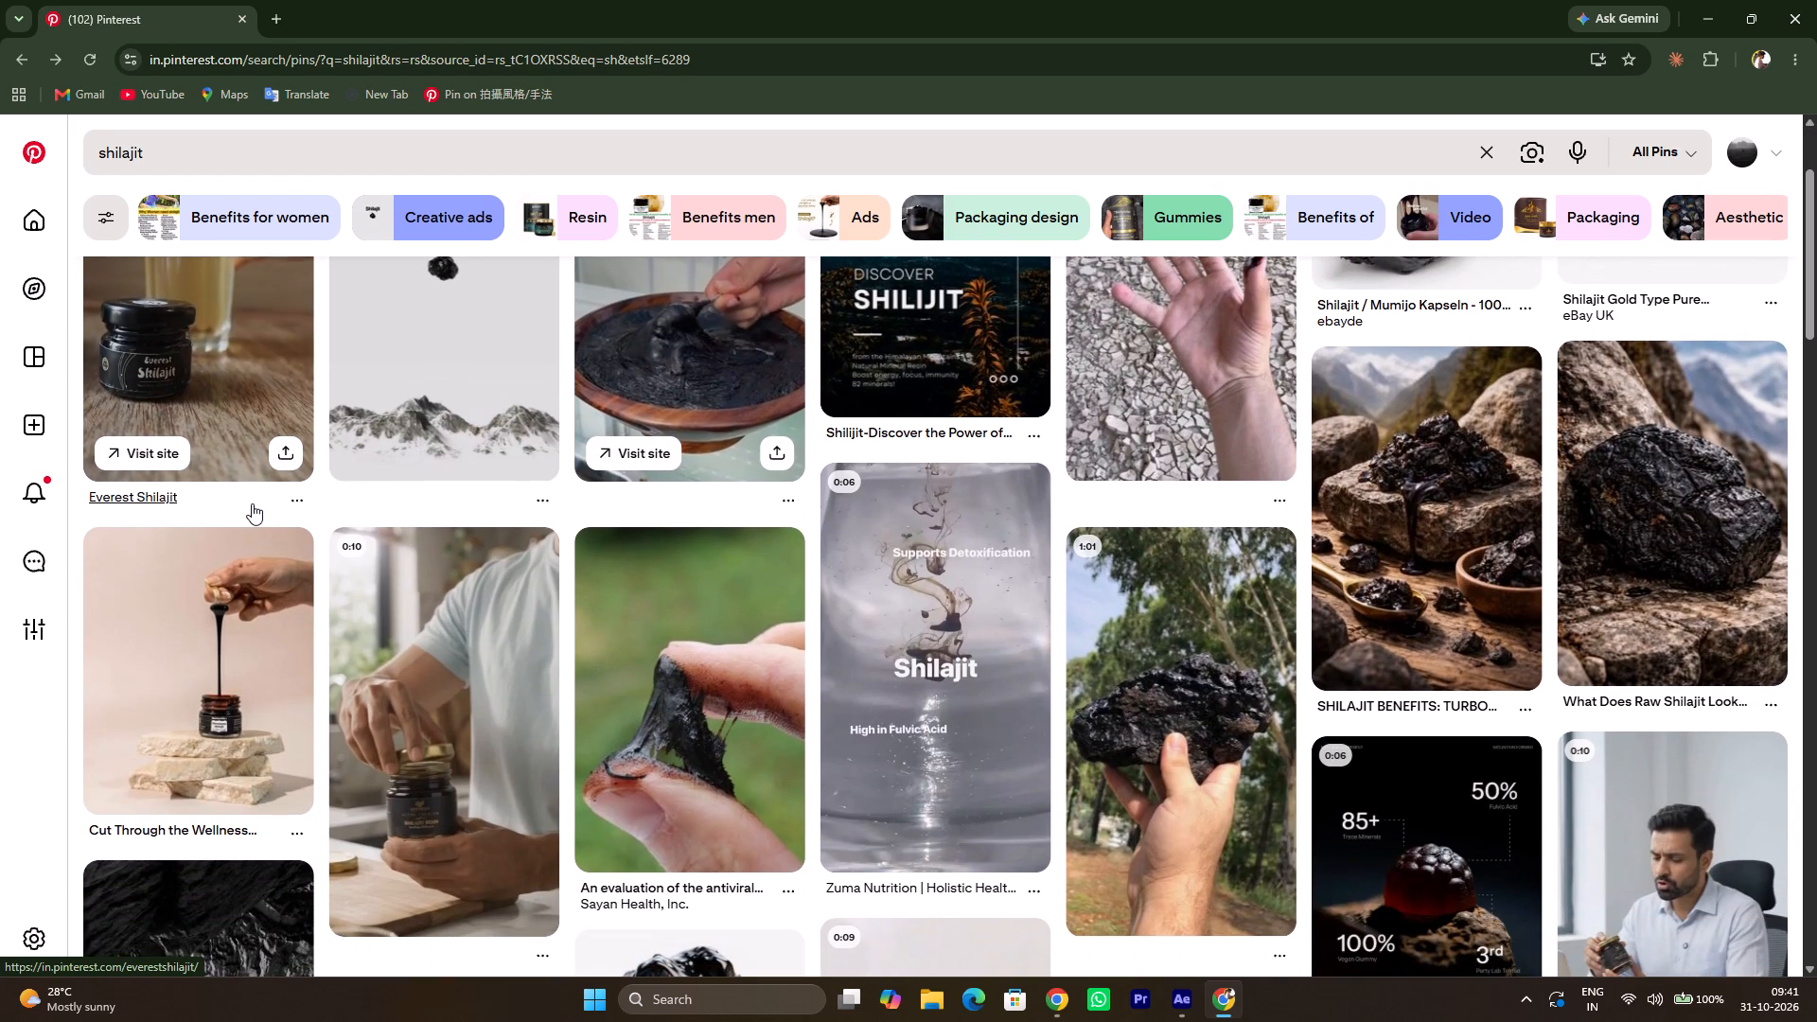
scroll(252, 503, "down", 1)
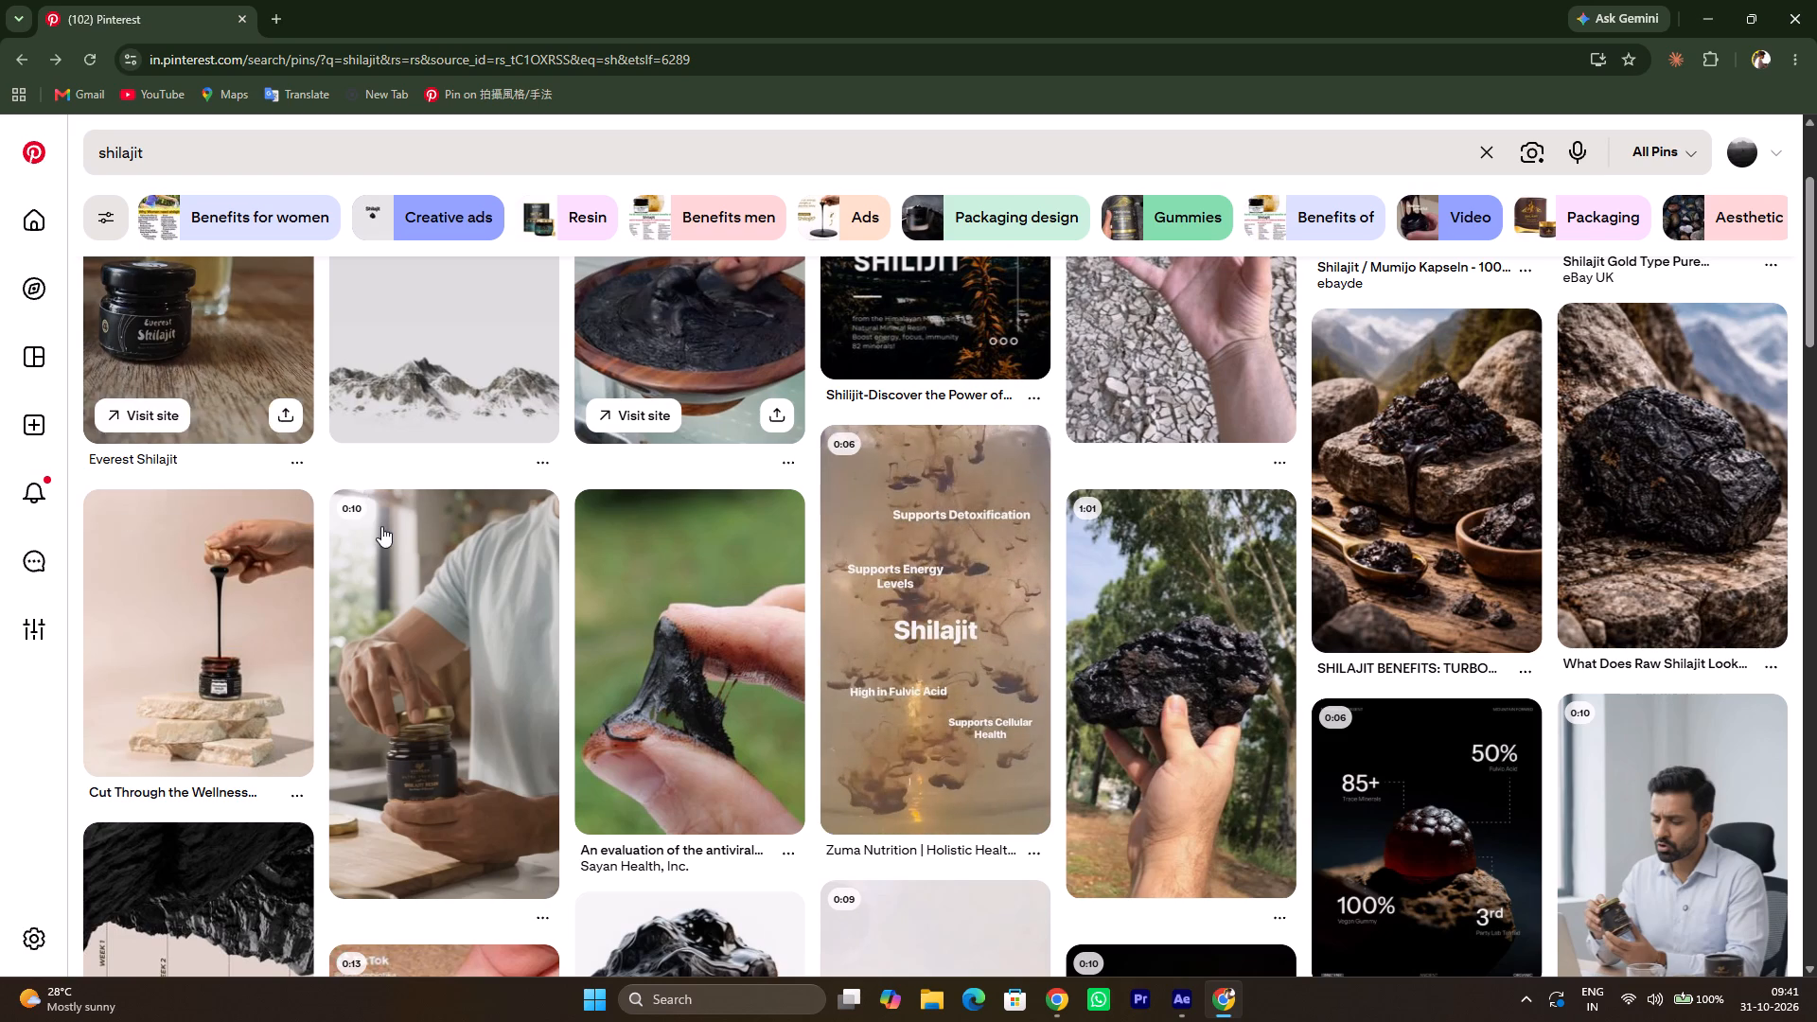
scroll(605, 596, "up", 4)
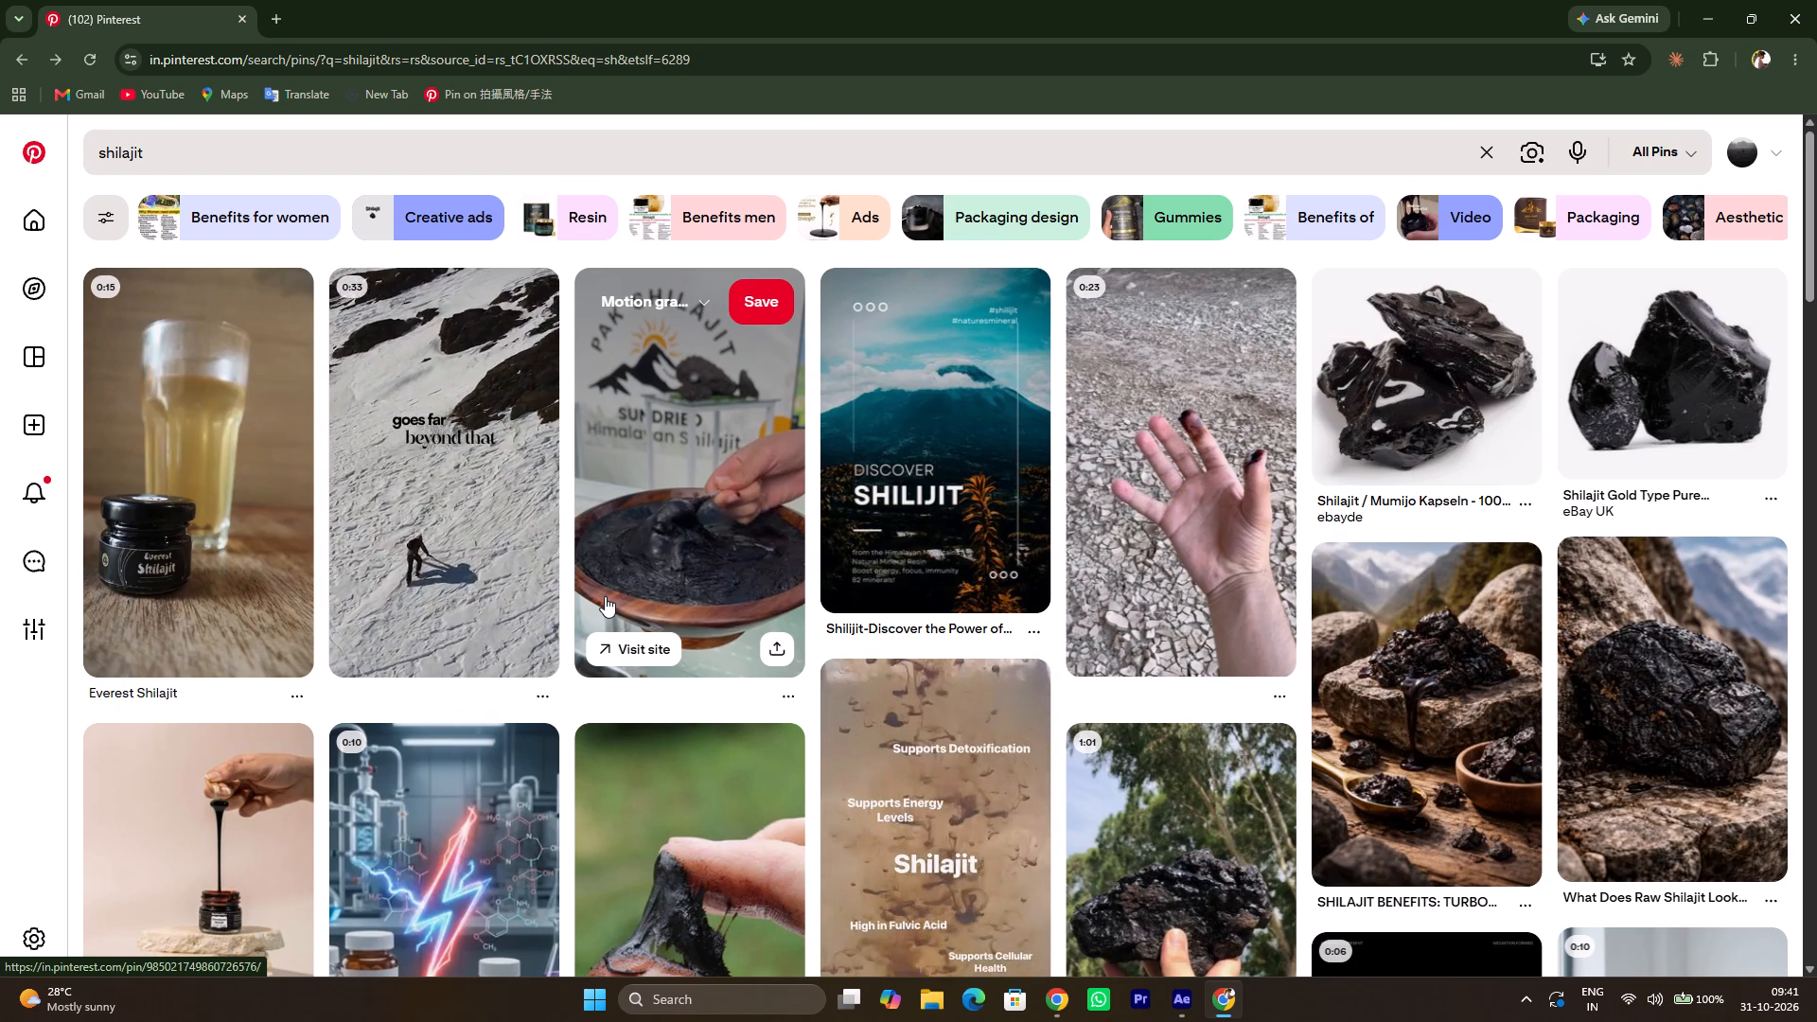
scroll(785, 672, "down", 1)
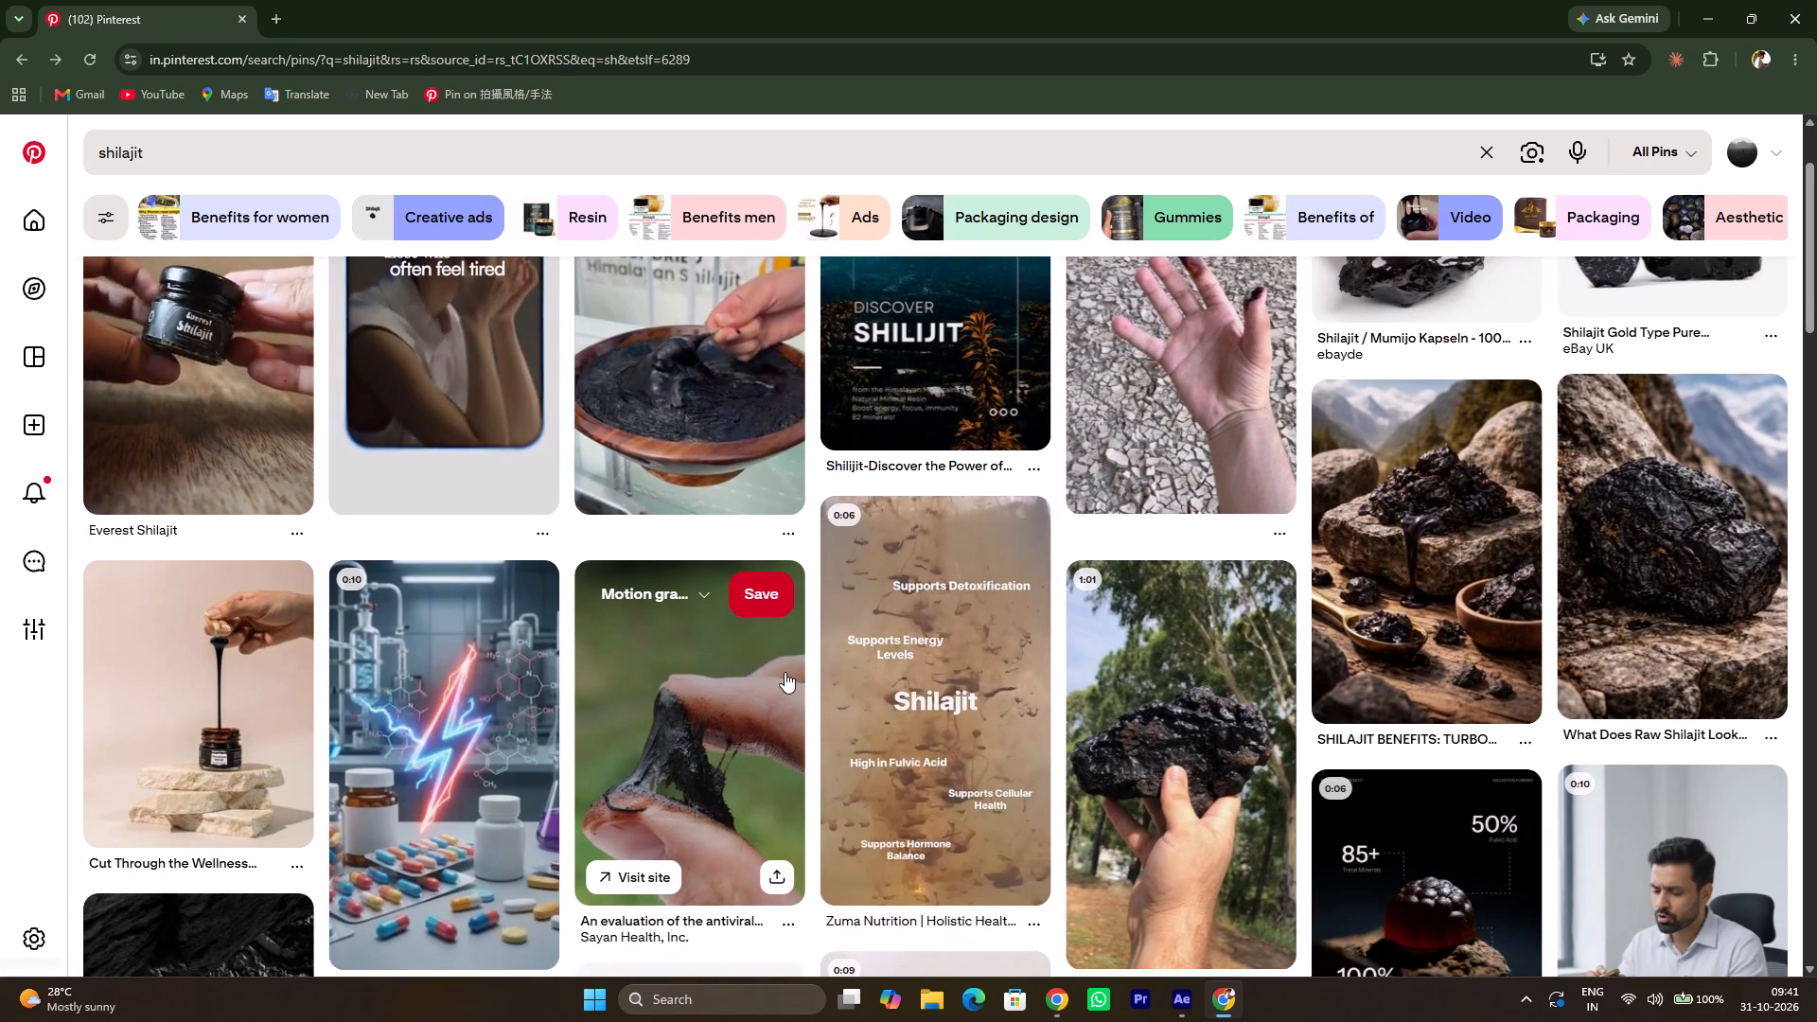
scroll(785, 672, "down", 1)
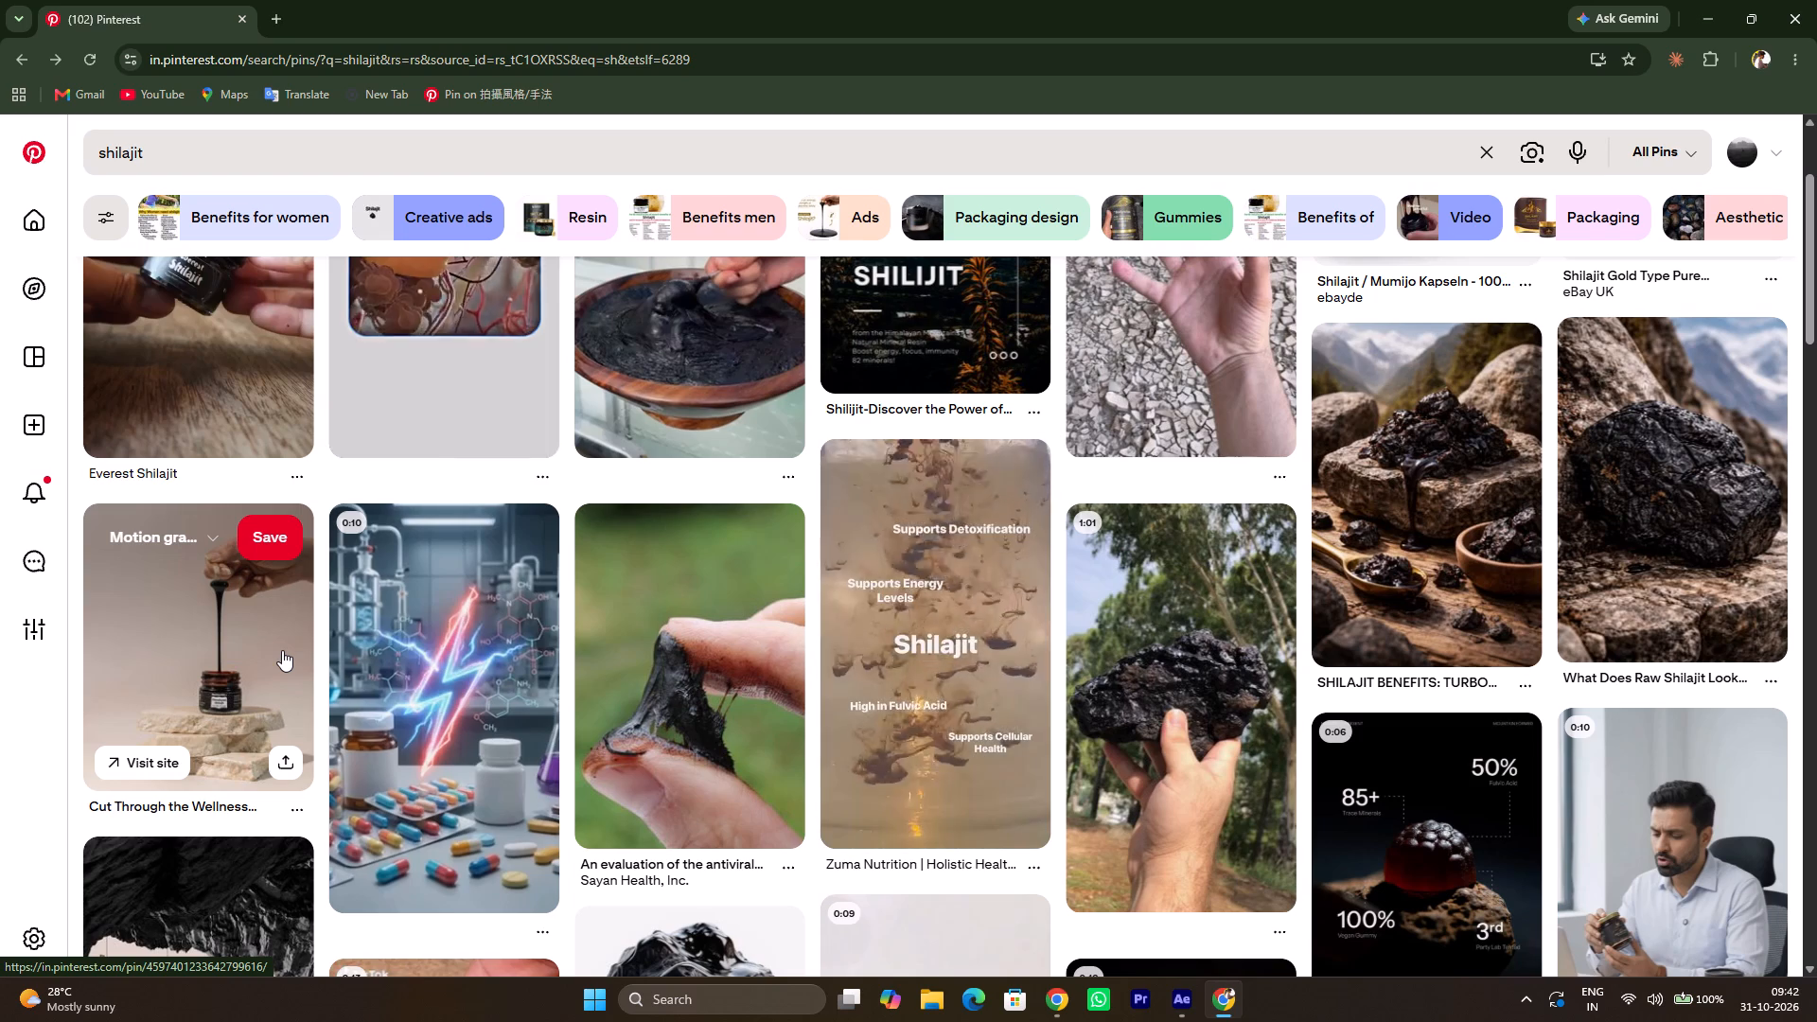
scroll(282, 650, "down", 6)
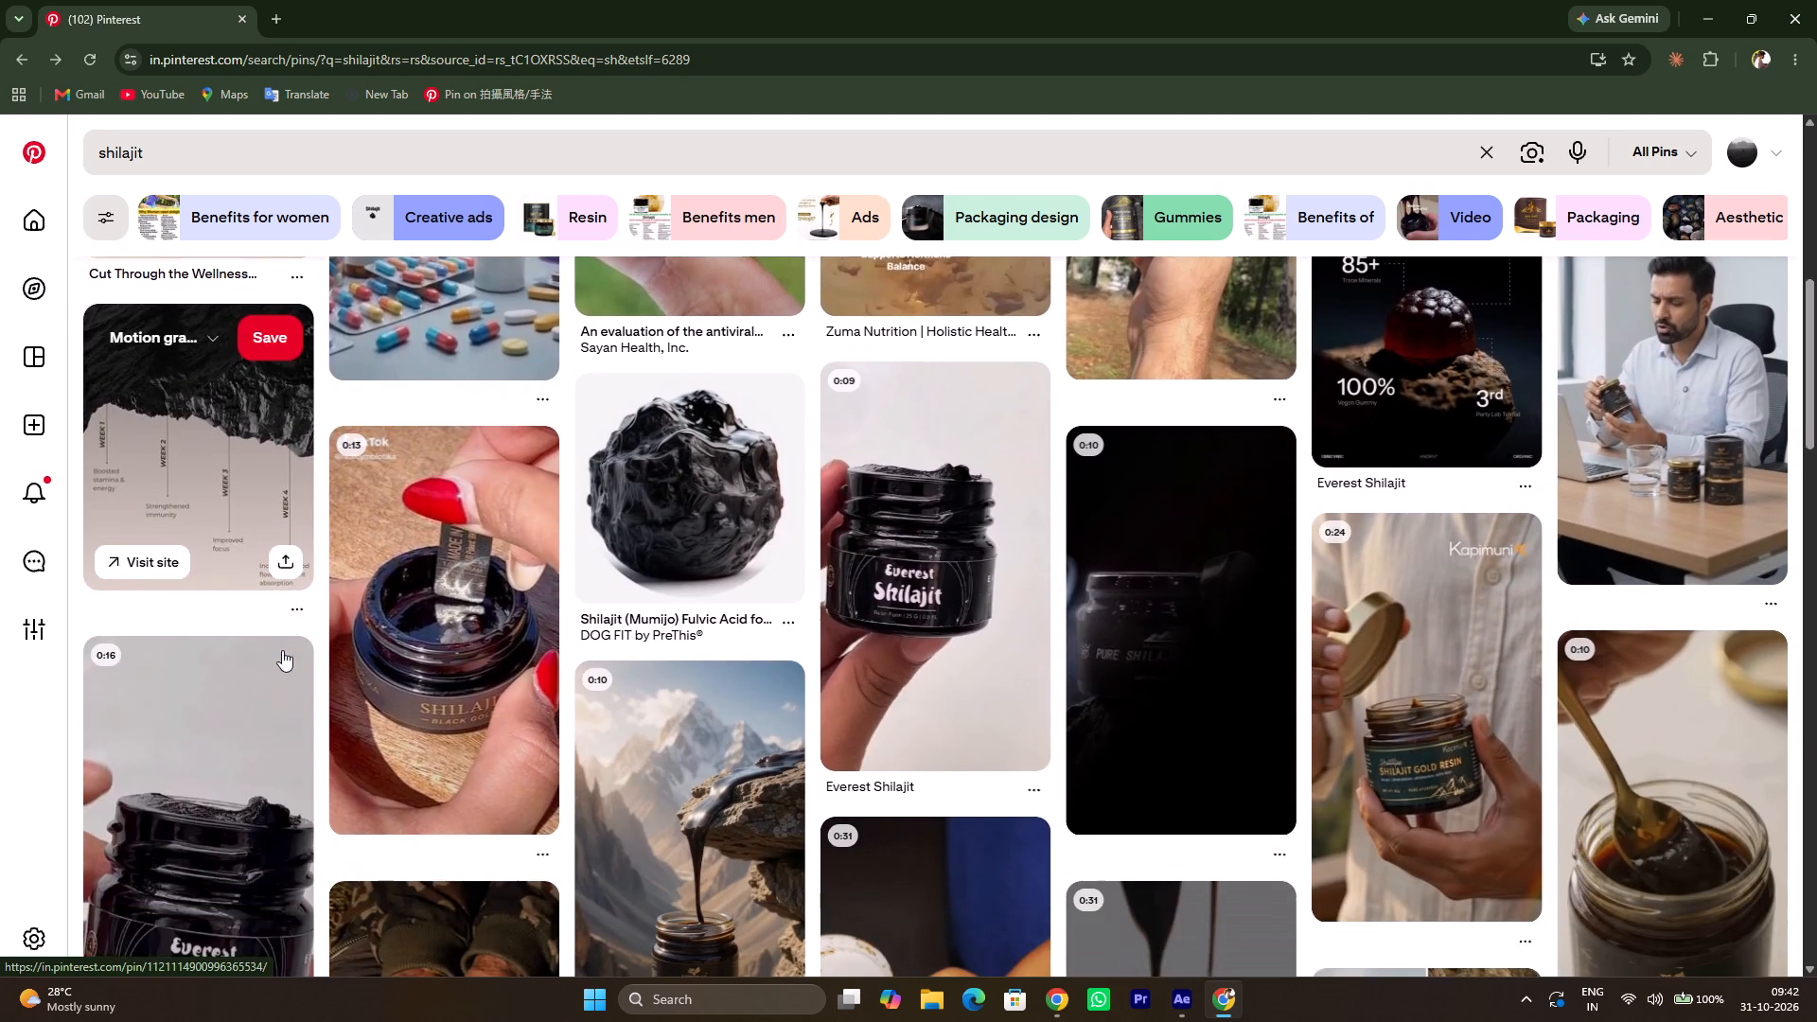
scroll(282, 650, "down", 3)
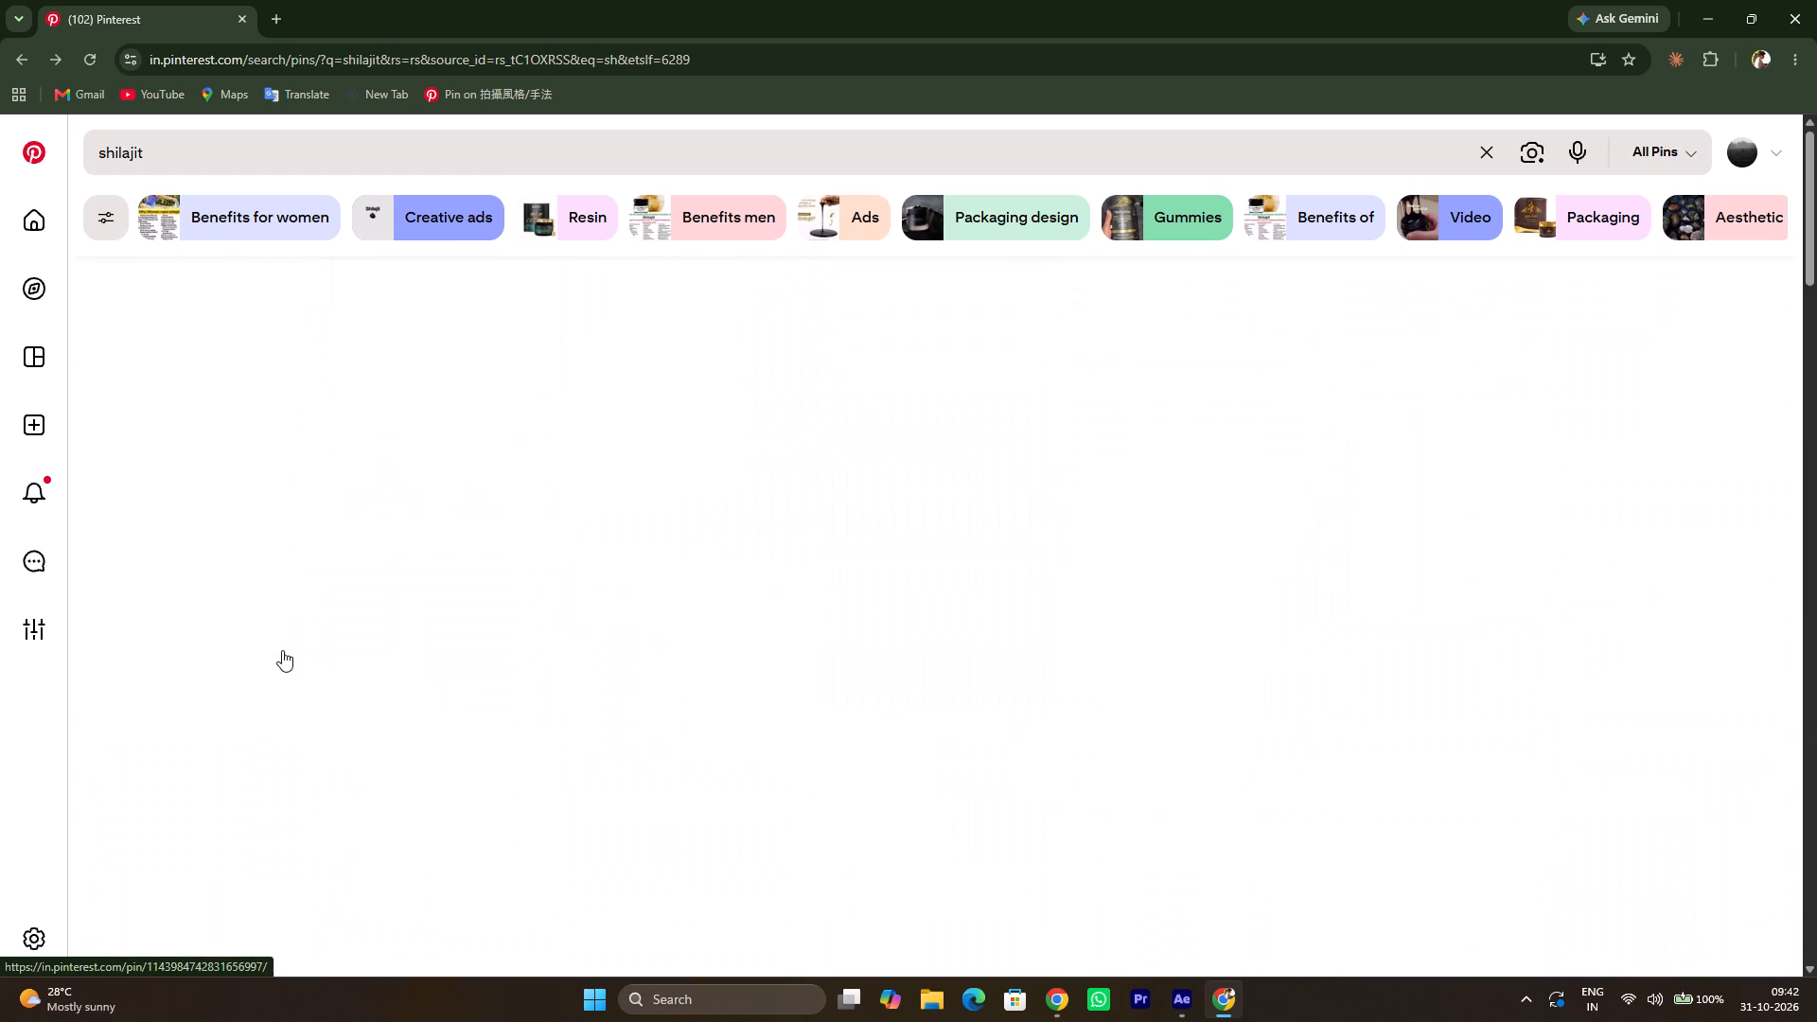
scroll(282, 650, "up", 3)
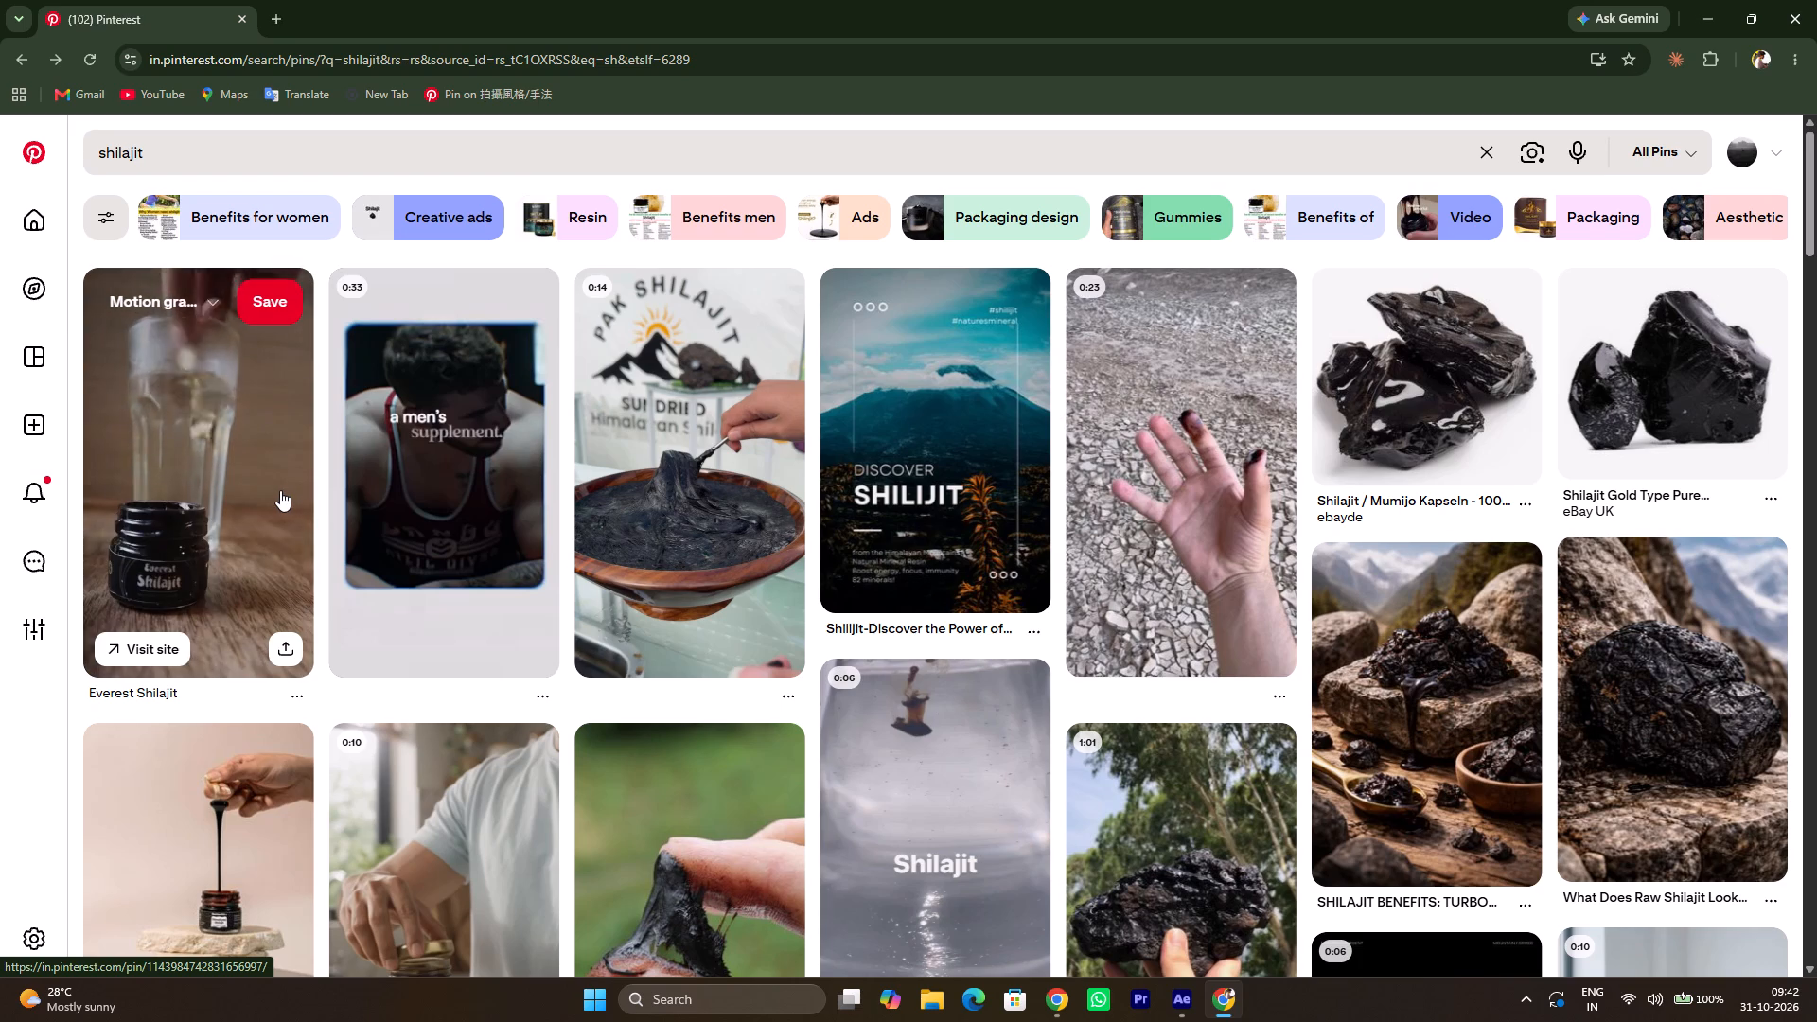
scroll(280, 490, "down", 1)
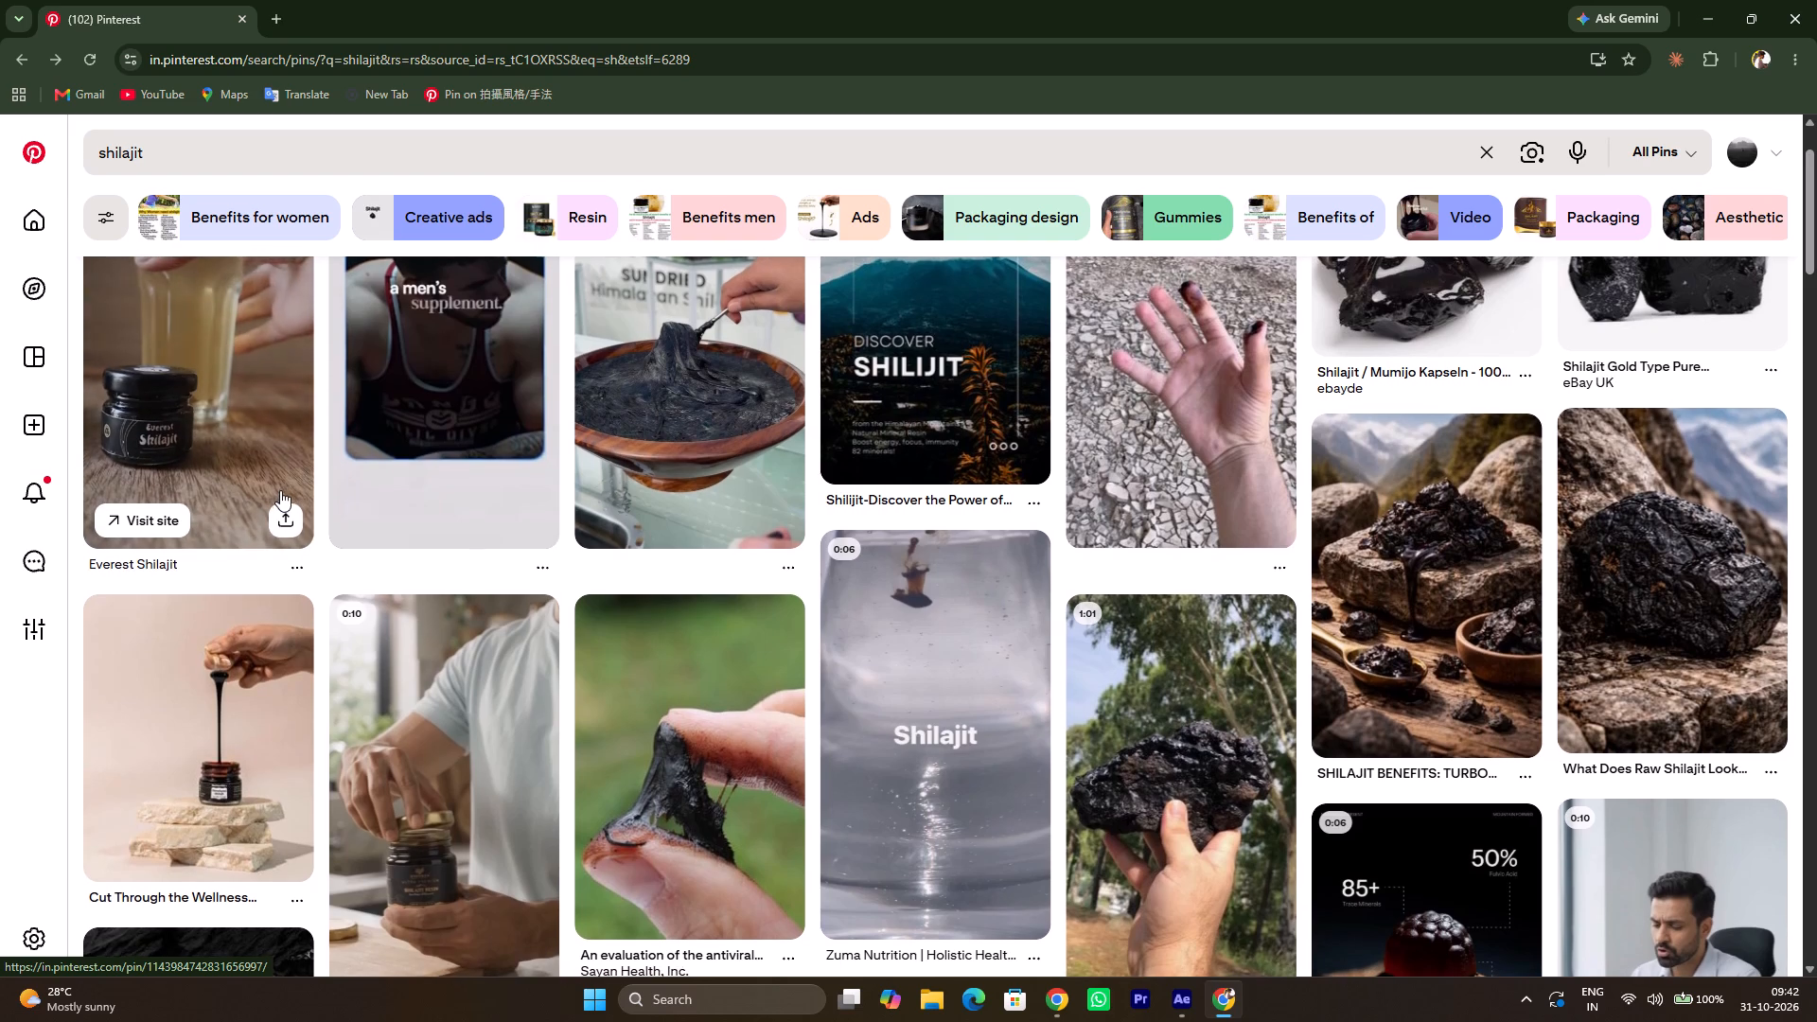
scroll(280, 490, "down", 1)
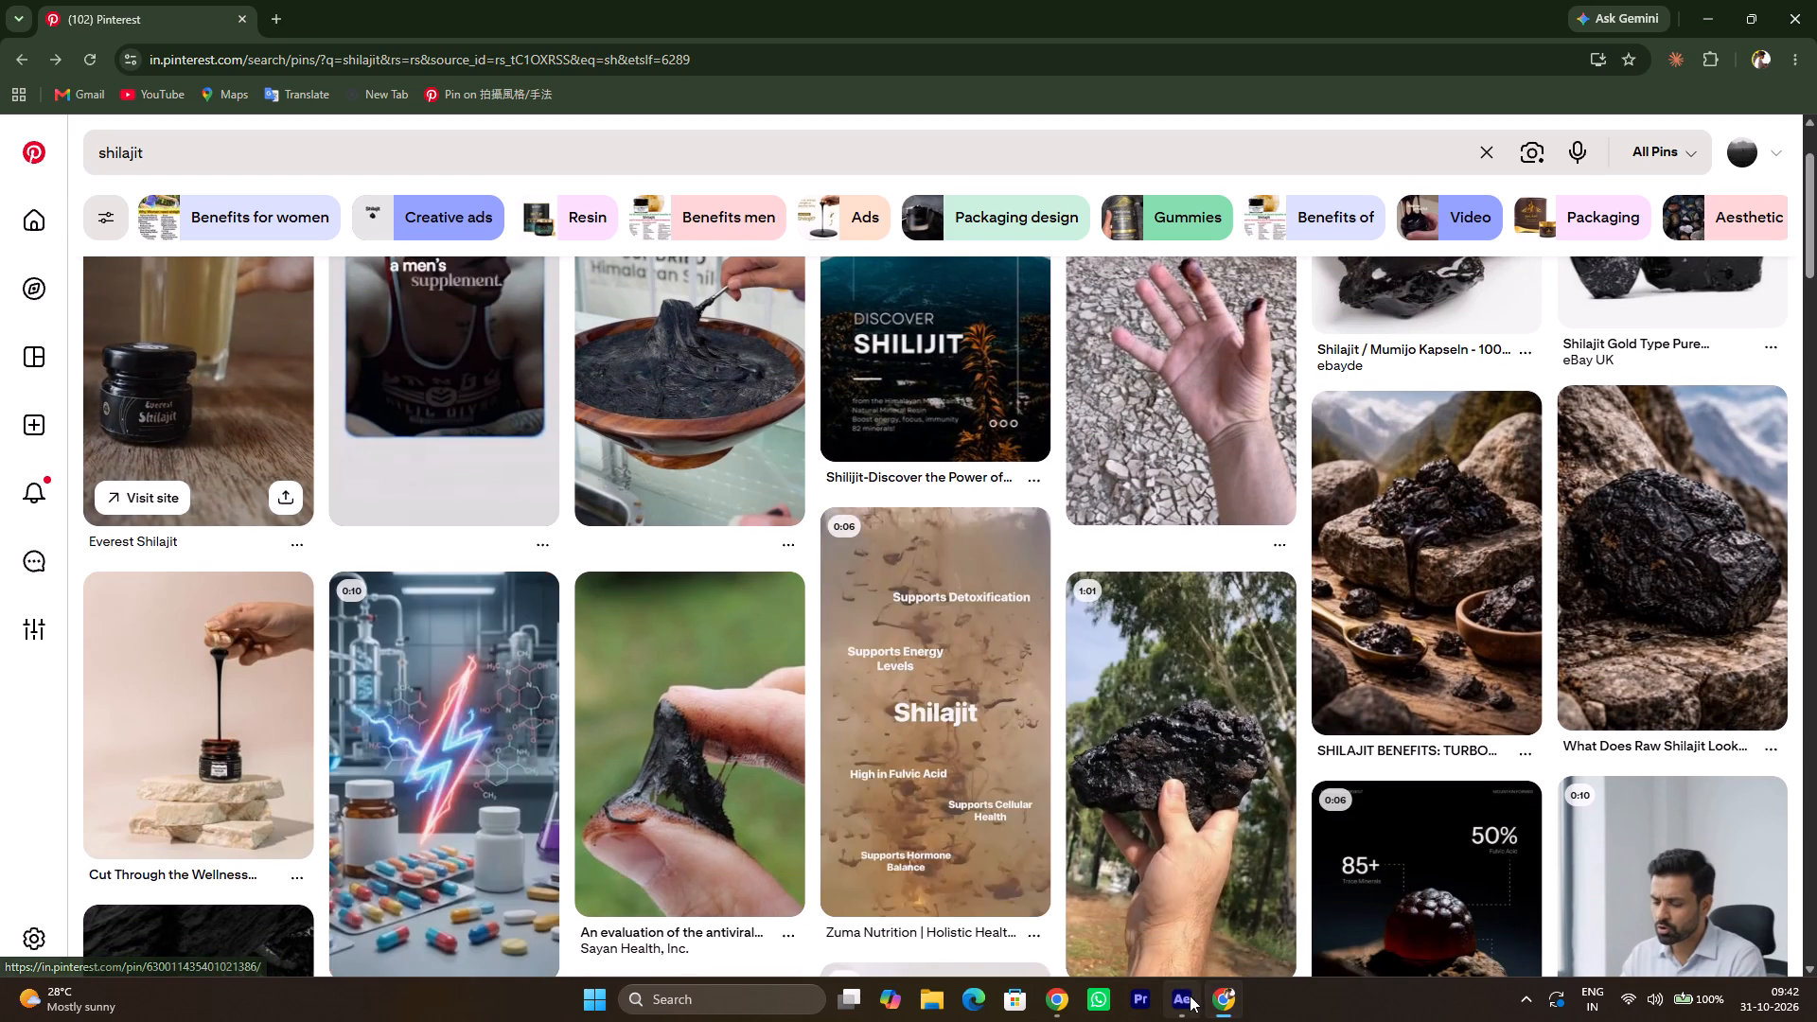
Switch to After Effects and bring up the Line up composition.
left_click(1190, 996)
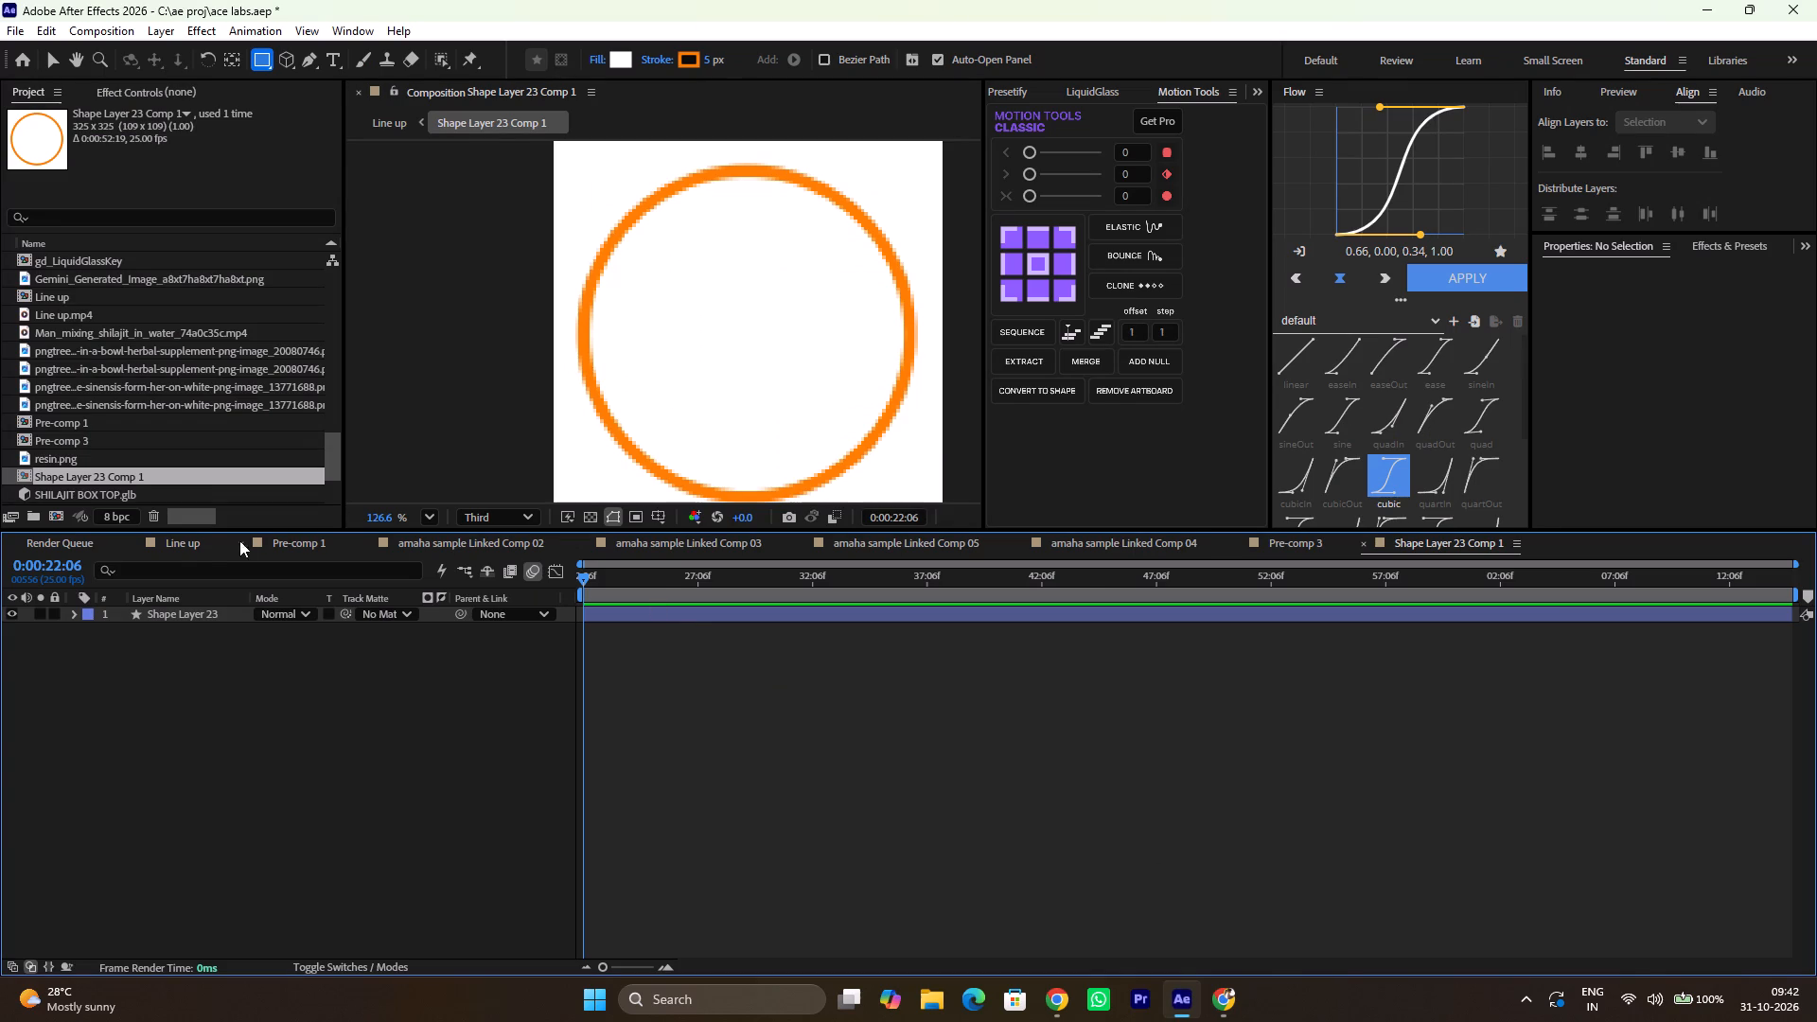
left_click(195, 548)
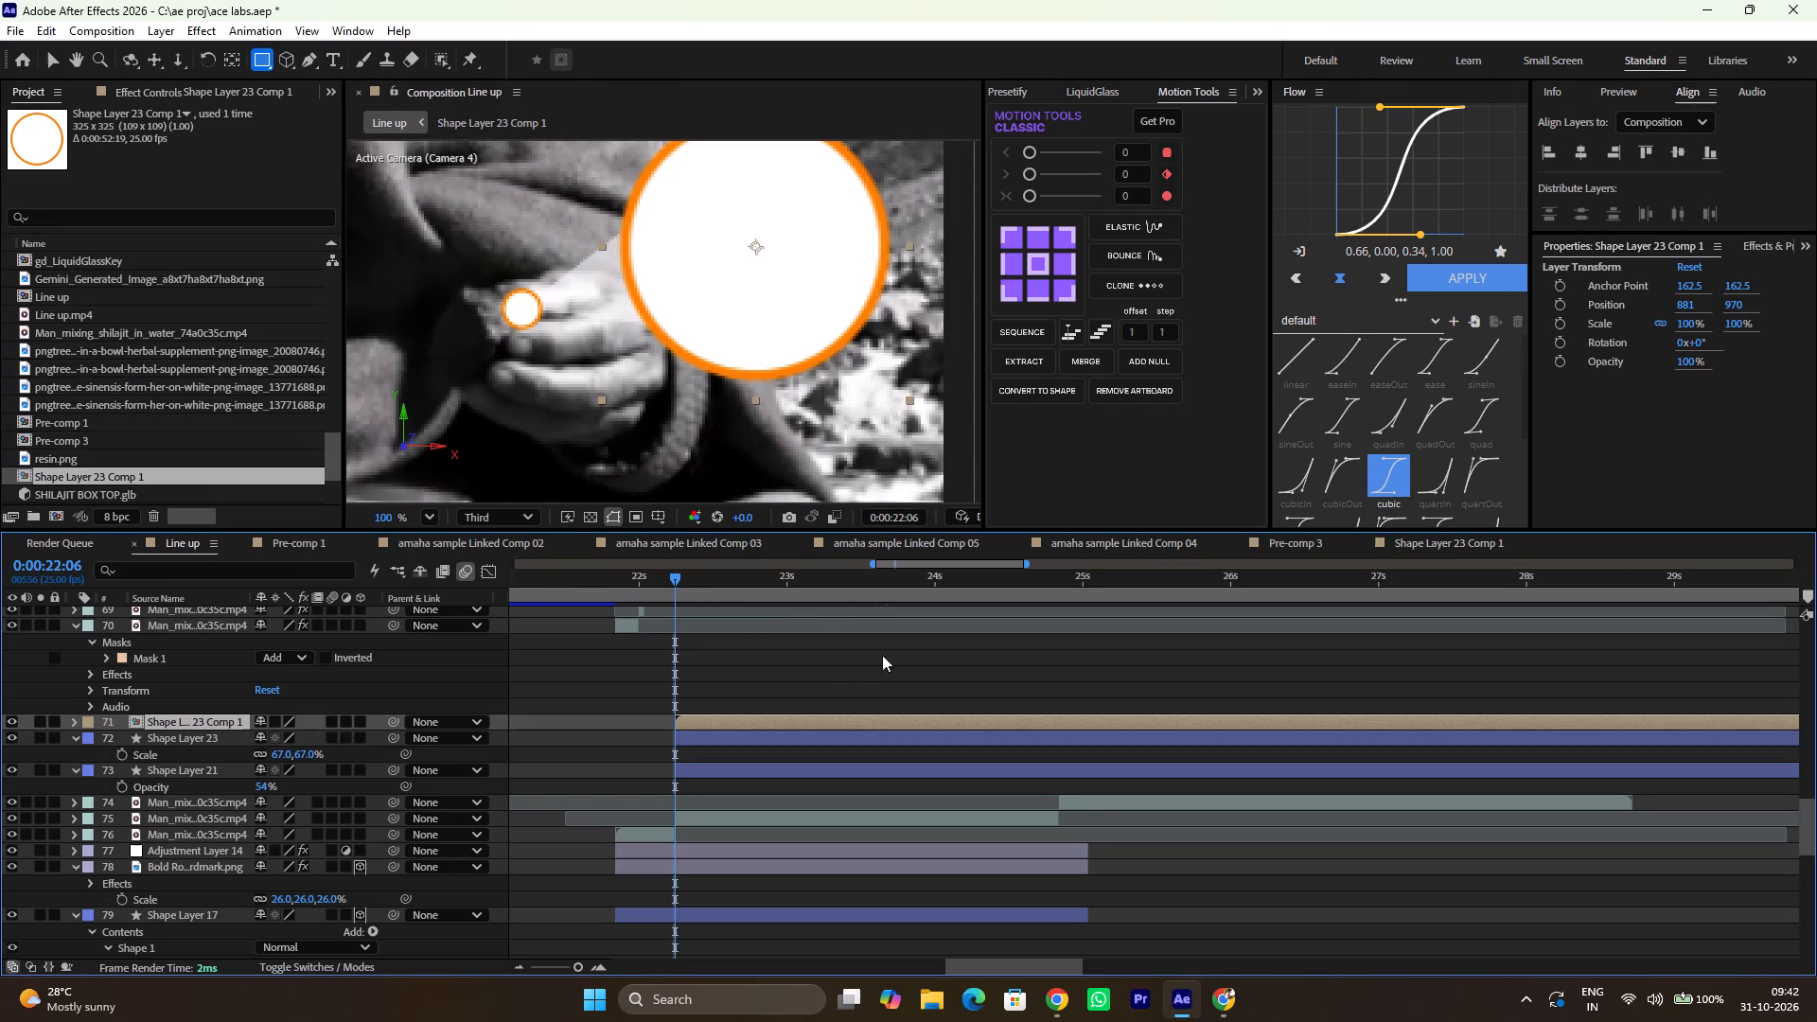
Review the man footage's flashing intro and circle callout in Line up between about 0:00:21:20 and 0:00:24:07, with the full frame in view.
left_click_drag(669, 586, 1011, 623)
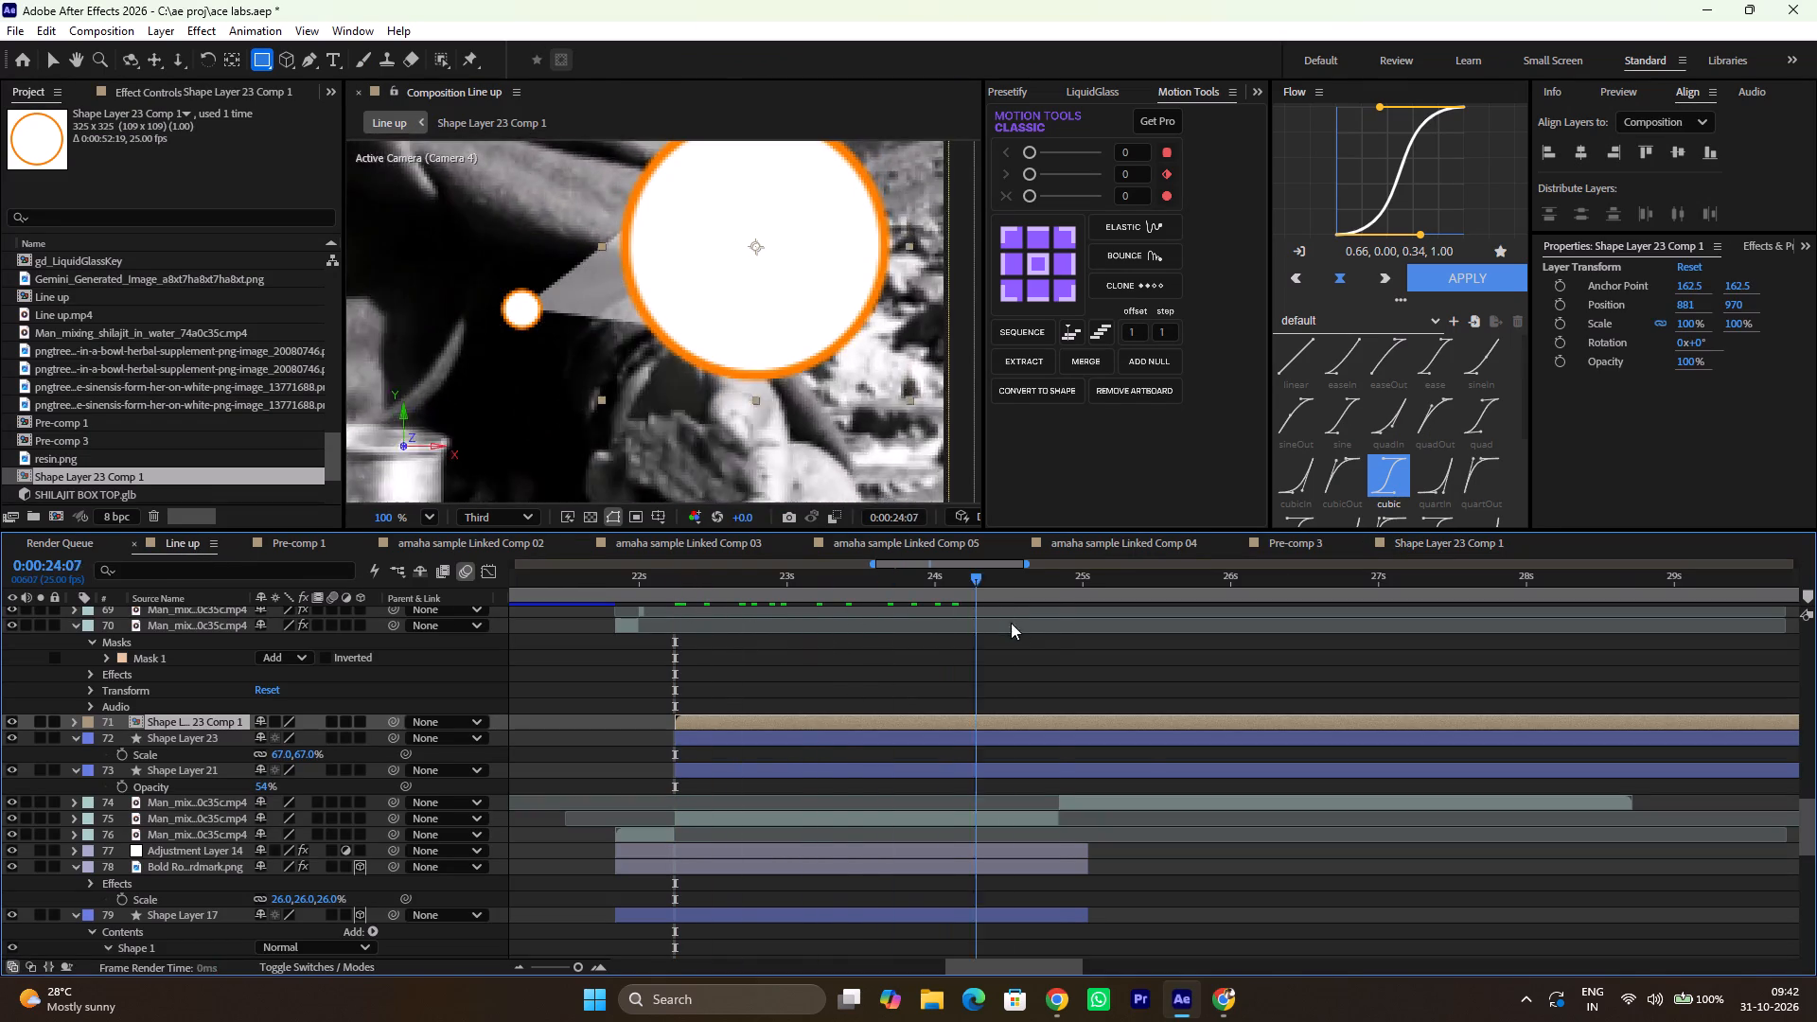
left_click_drag(1011, 623, 655, 617)
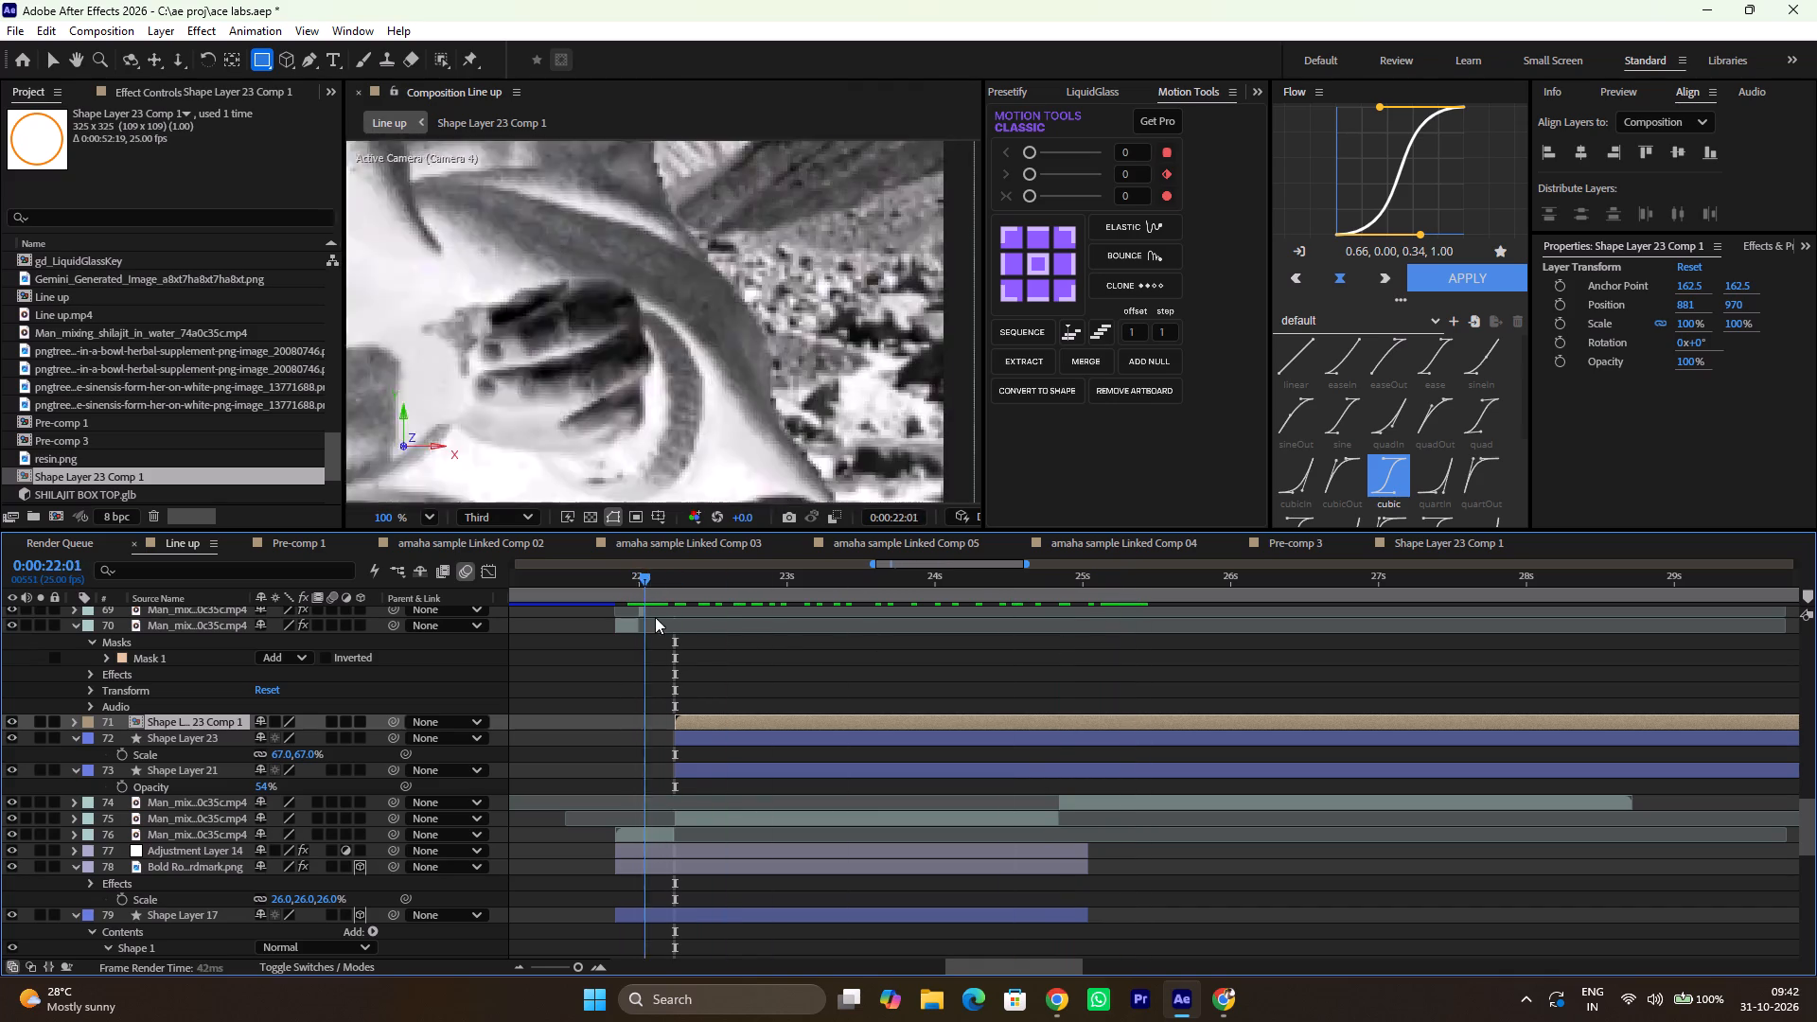
left_click_drag(655, 617, 626, 617)
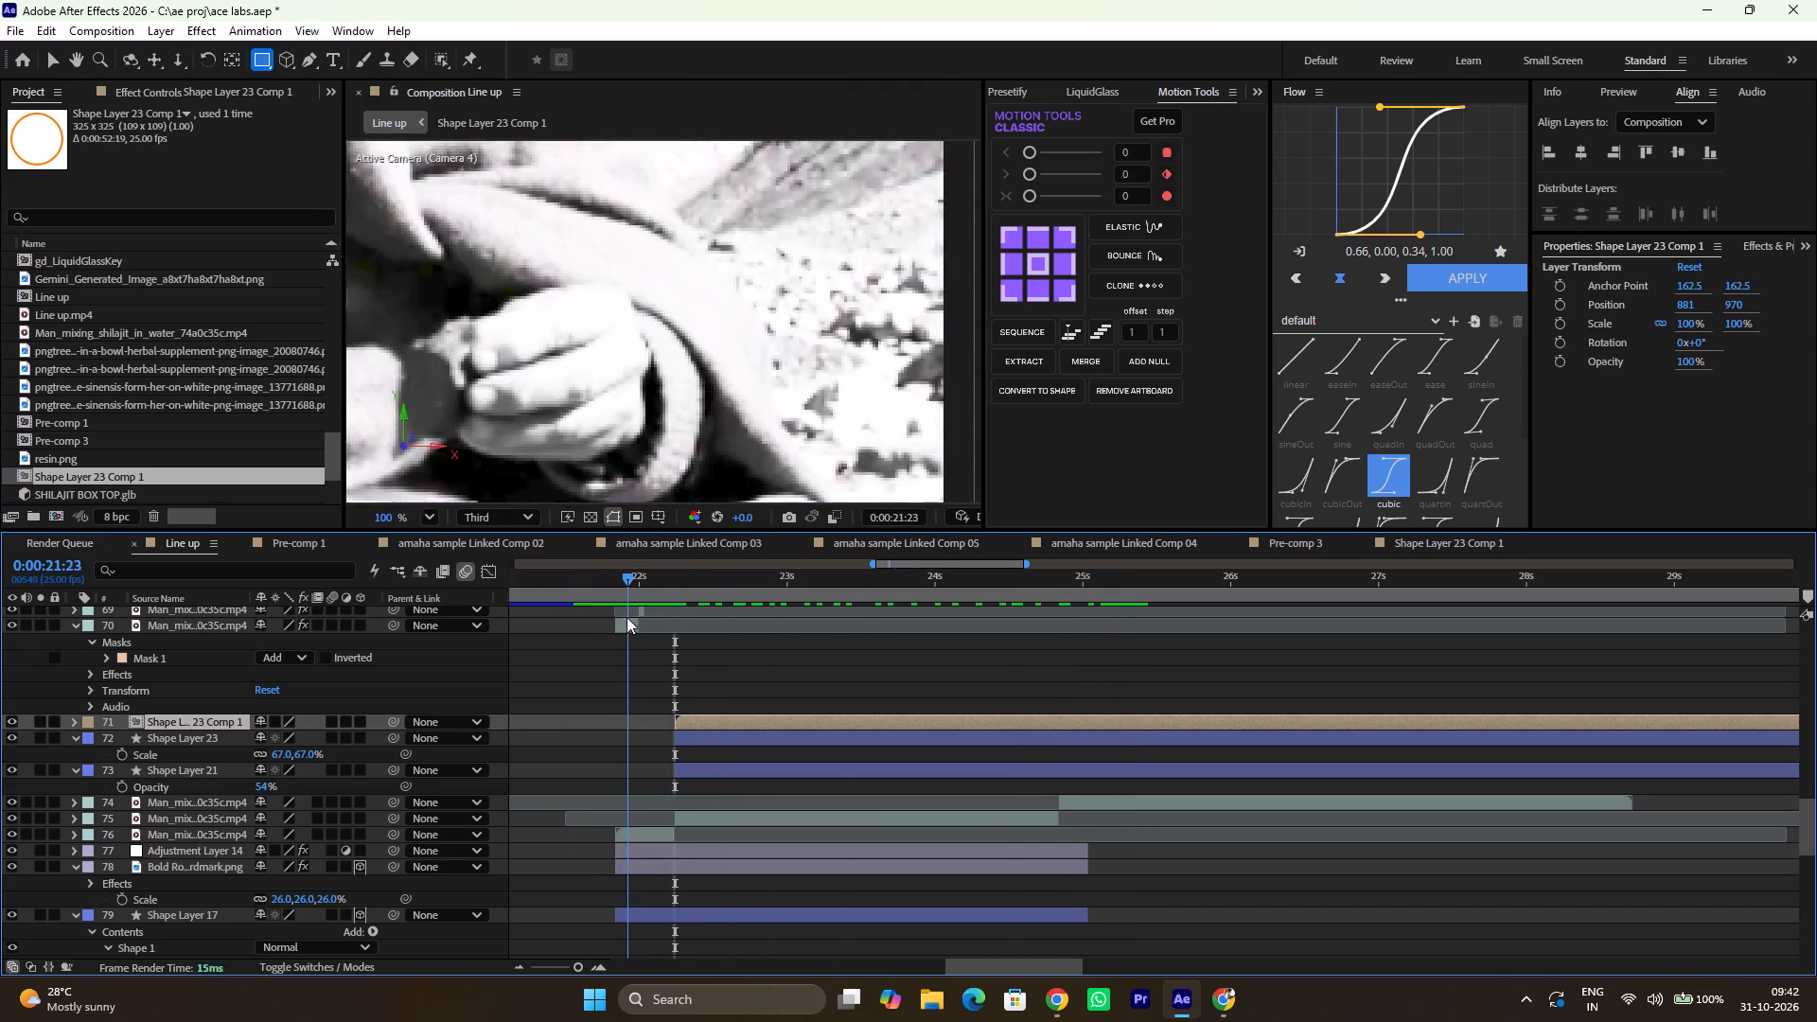
left_click_drag(626, 617, 632, 616)
scroll(621, 361, "down", 7)
scroll(621, 361, "right", 1)
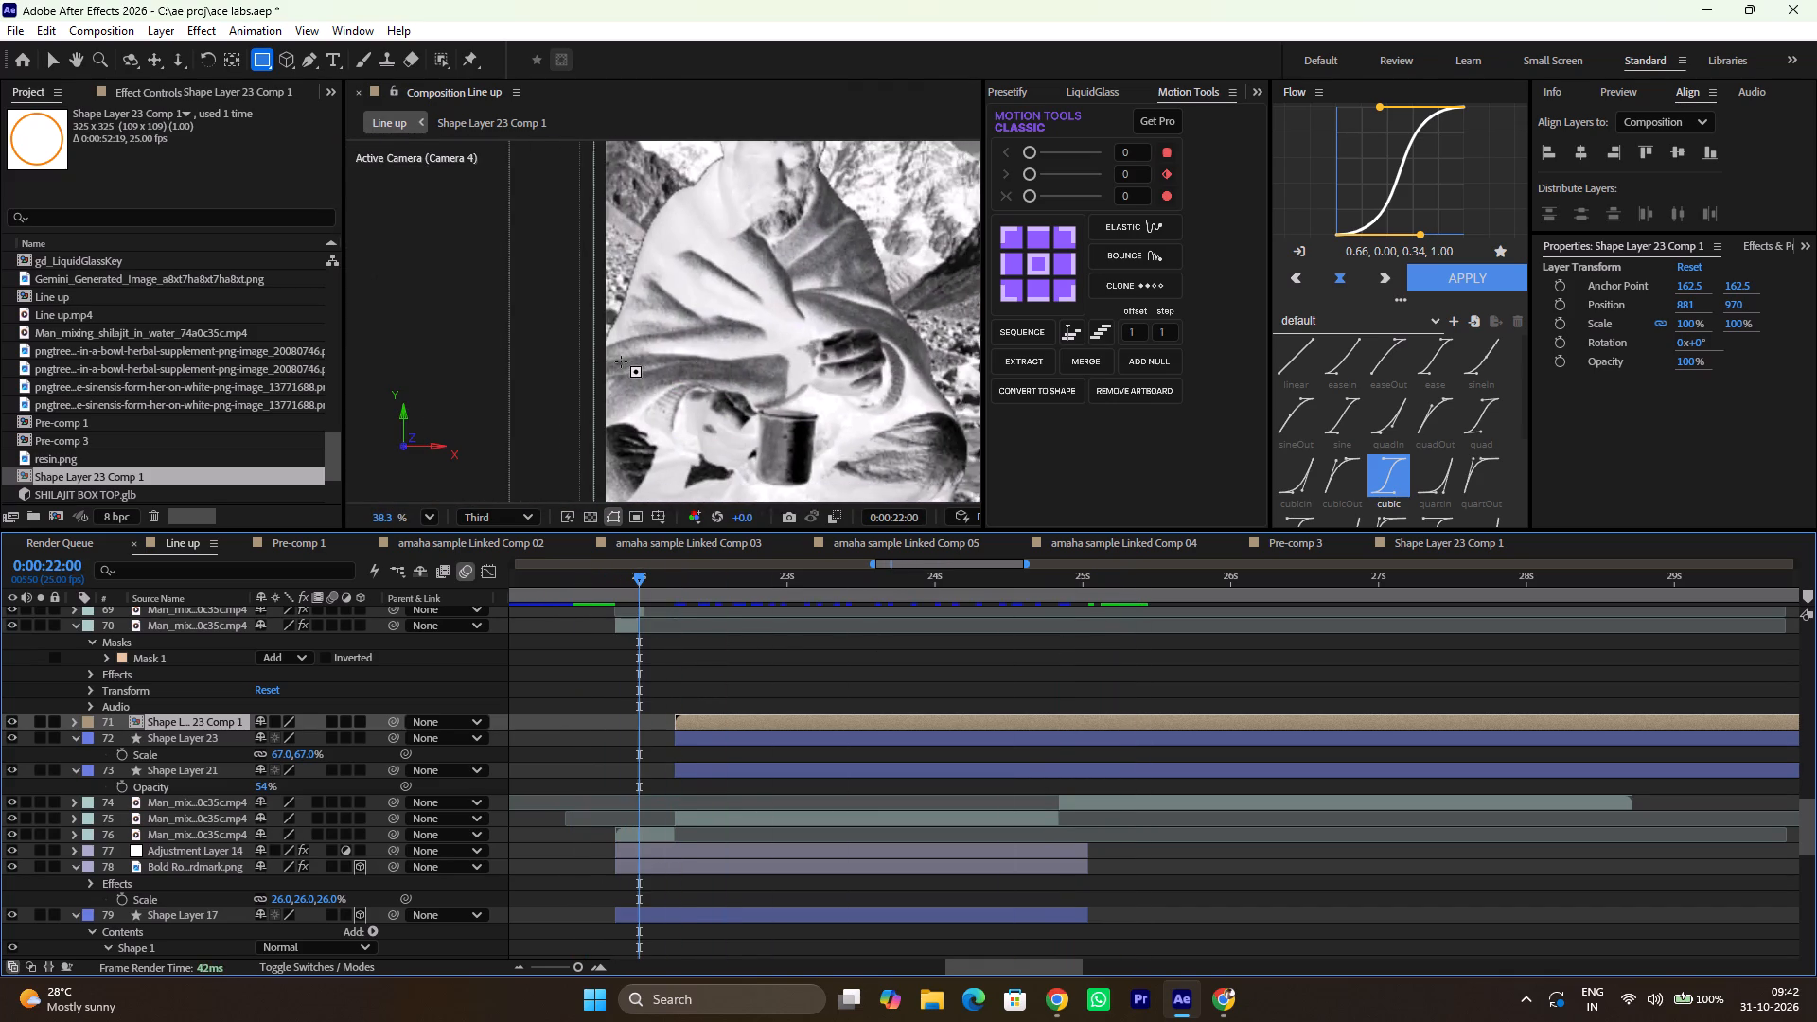
scroll(621, 361, "up", 1)
scroll(621, 361, "down", 2)
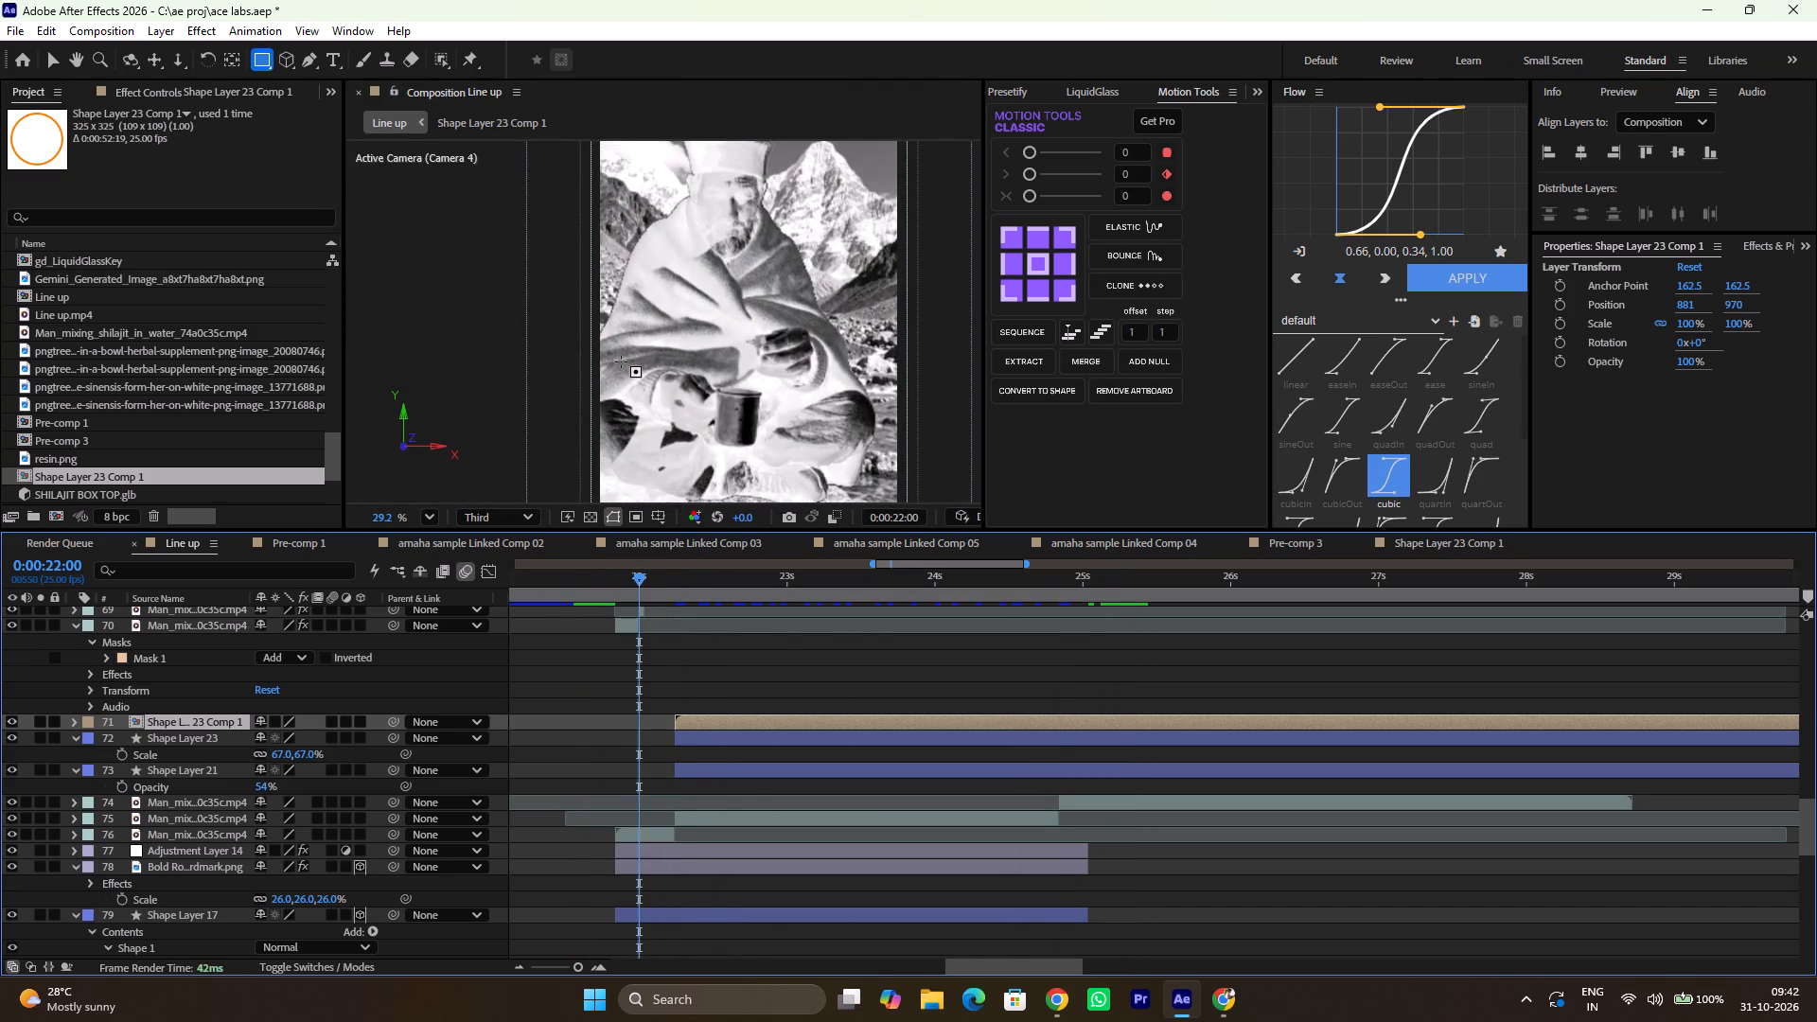
scroll(621, 361, "down", 3, "ctrl")
scroll(621, 361, "up", 2, "ctrl")
scroll(582, 637, "up", 1)
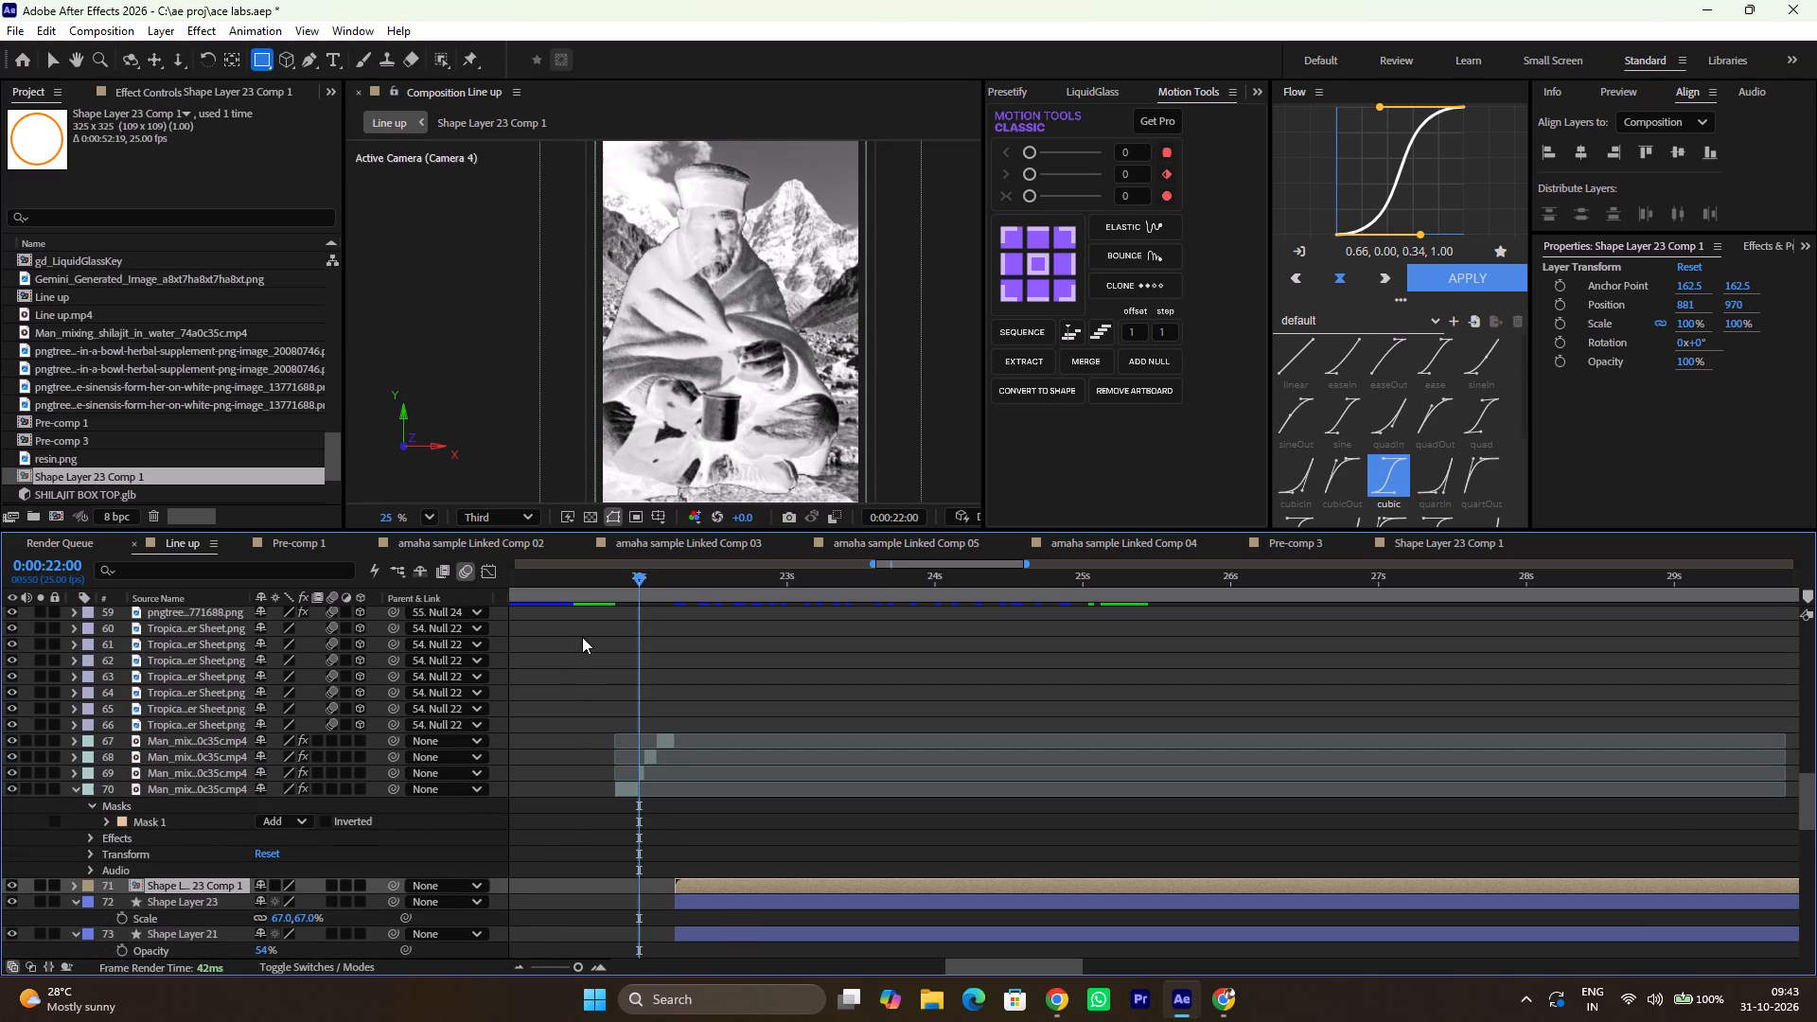
left_click_drag(635, 587, 651, 591)
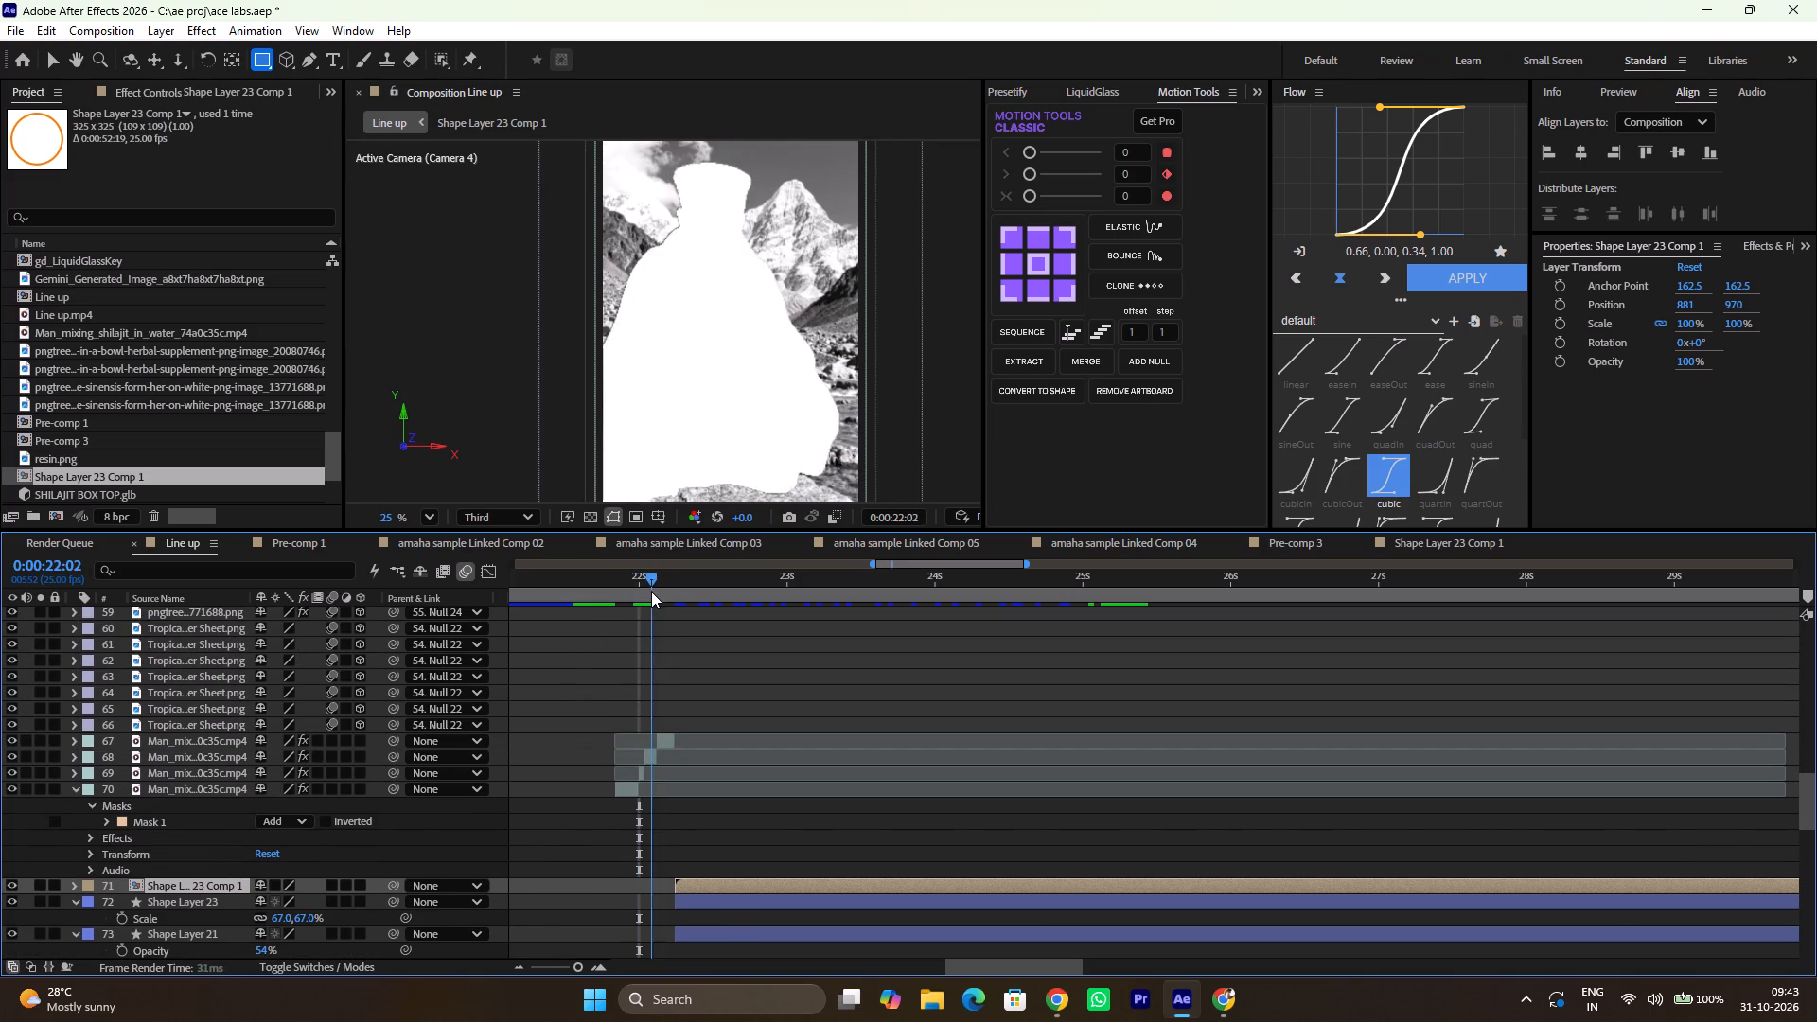
left_click_drag(651, 591, 607, 599)
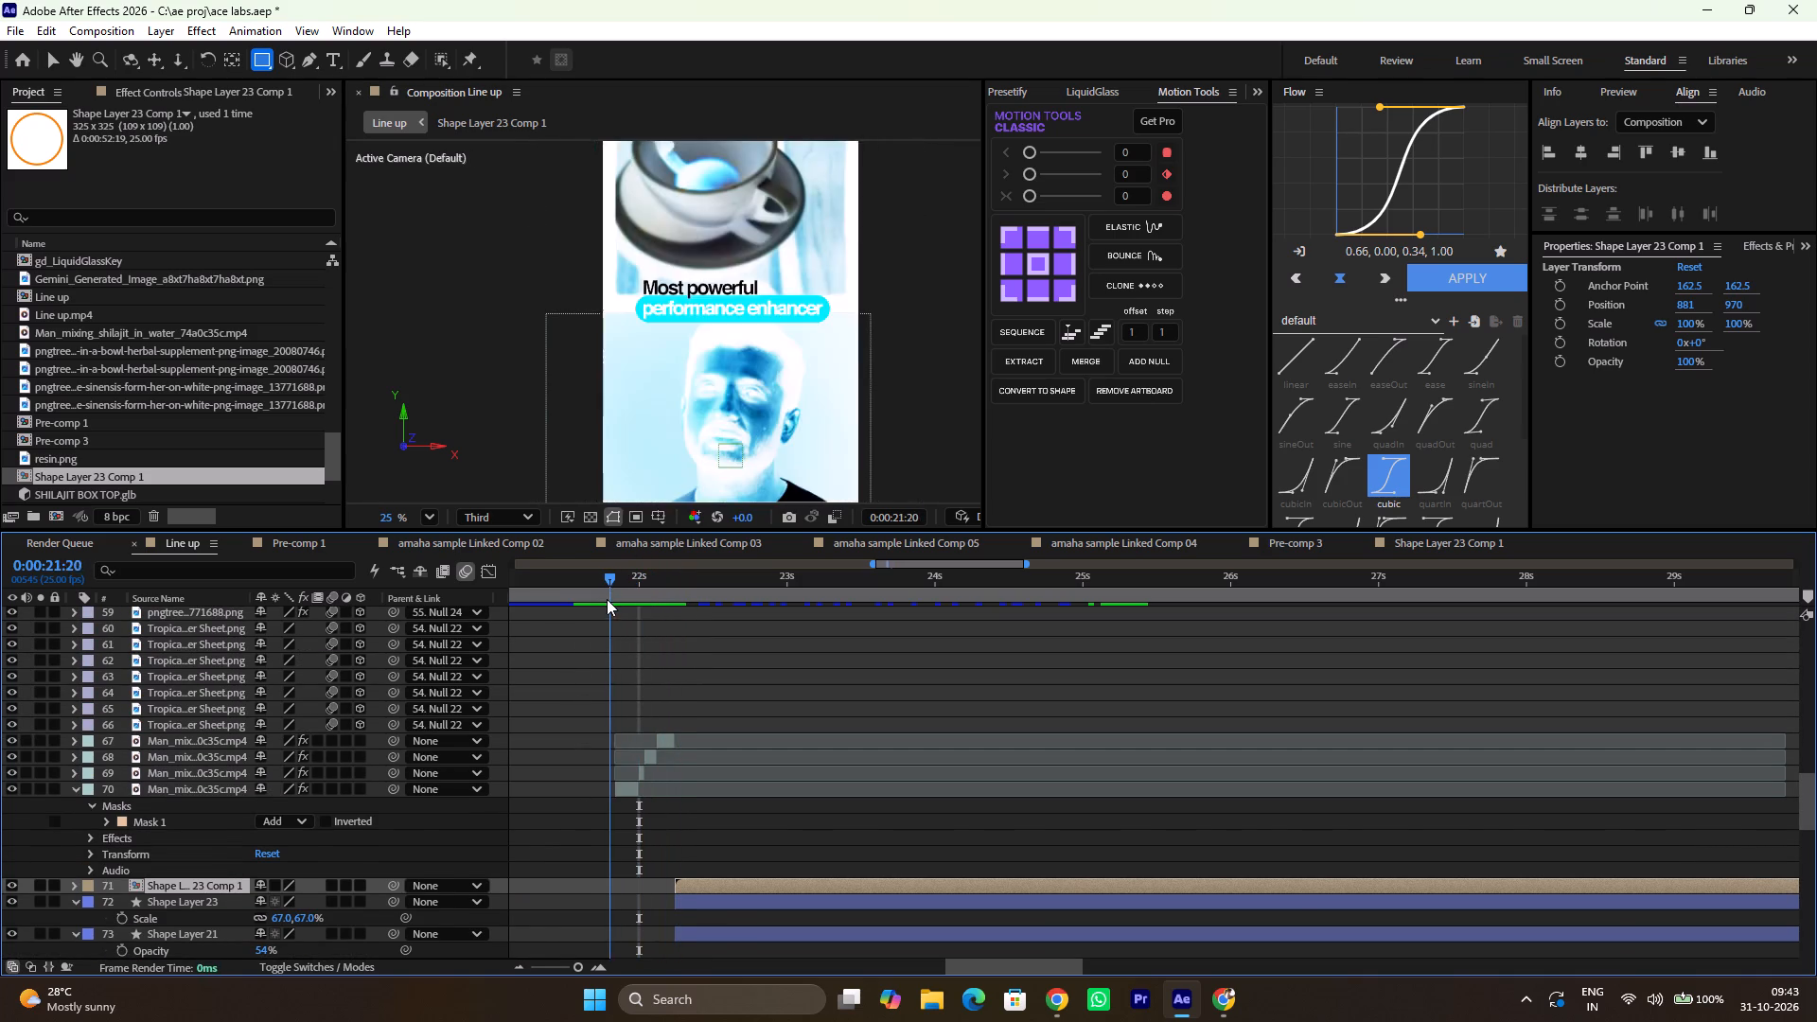
left_click_drag(607, 599, 692, 621)
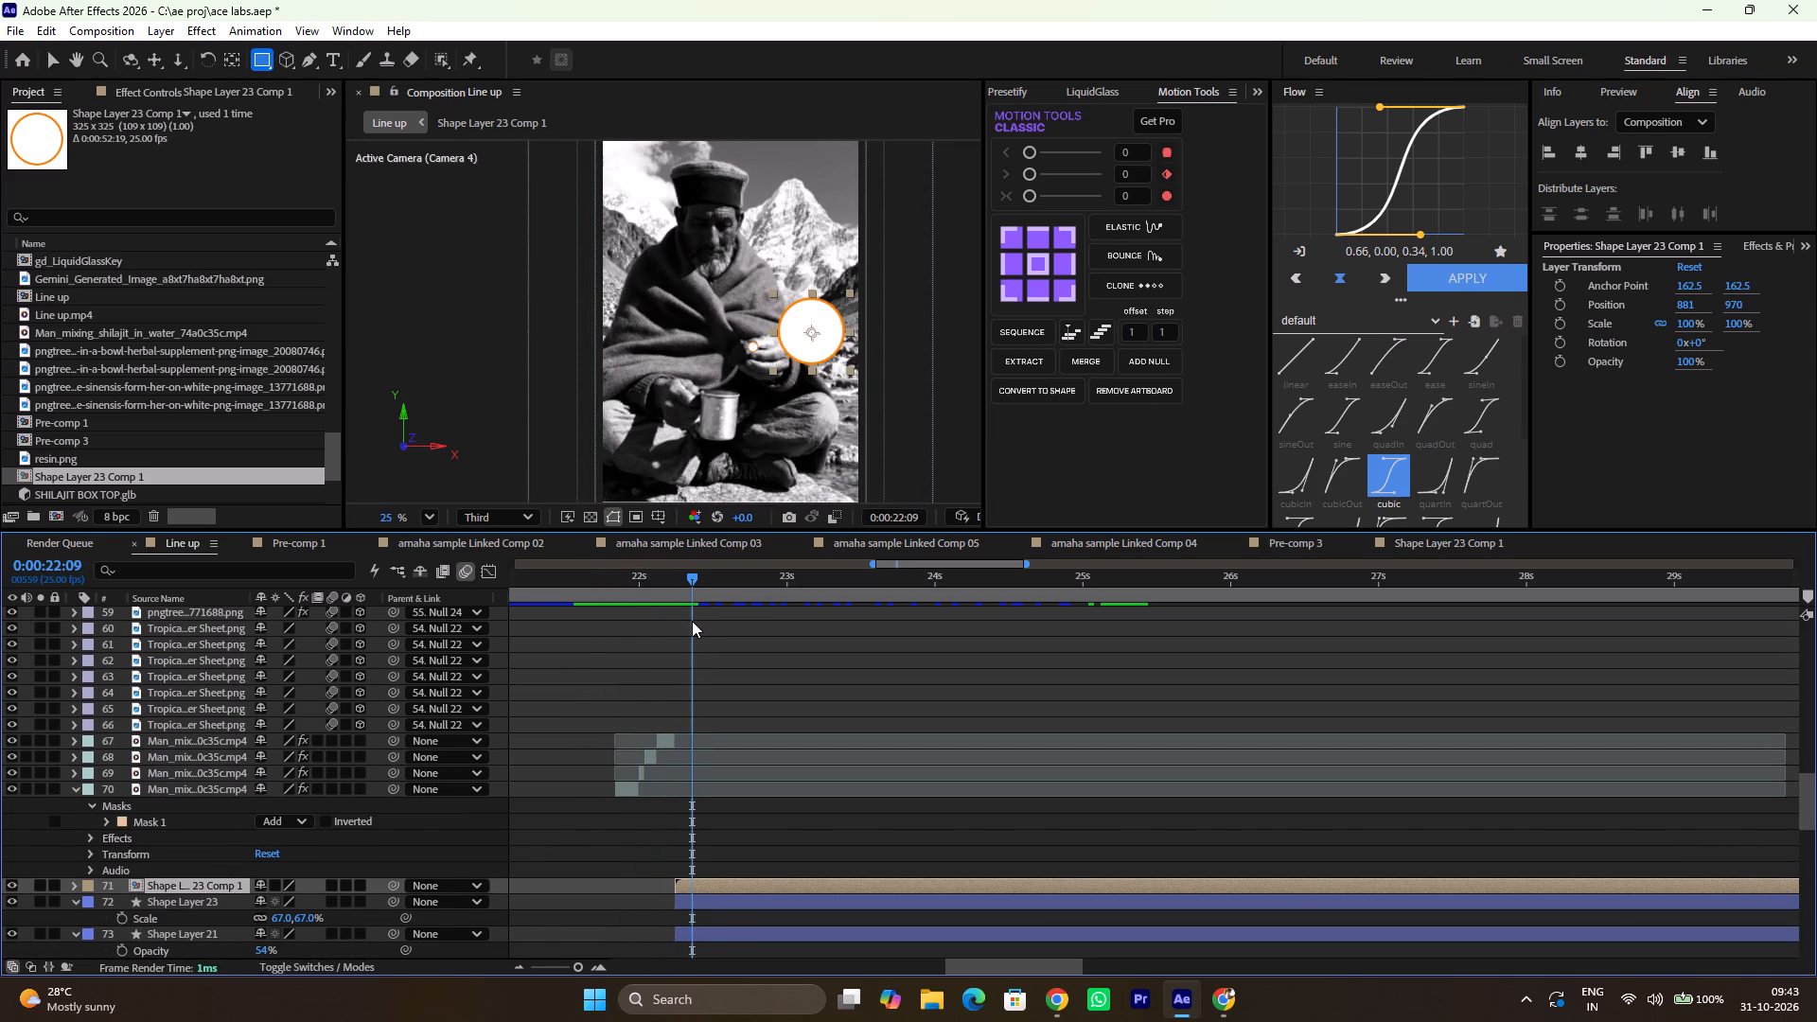
Open the man footage layer that spans the circle callout (layer 75) in its own Layer view.
scroll(806, 297, "left", 1)
scroll(806, 297, "right", 1)
scroll(806, 297, "up", 2)
scroll(806, 297, "up", 7, "ctrl")
scroll(747, 556, "down", 1)
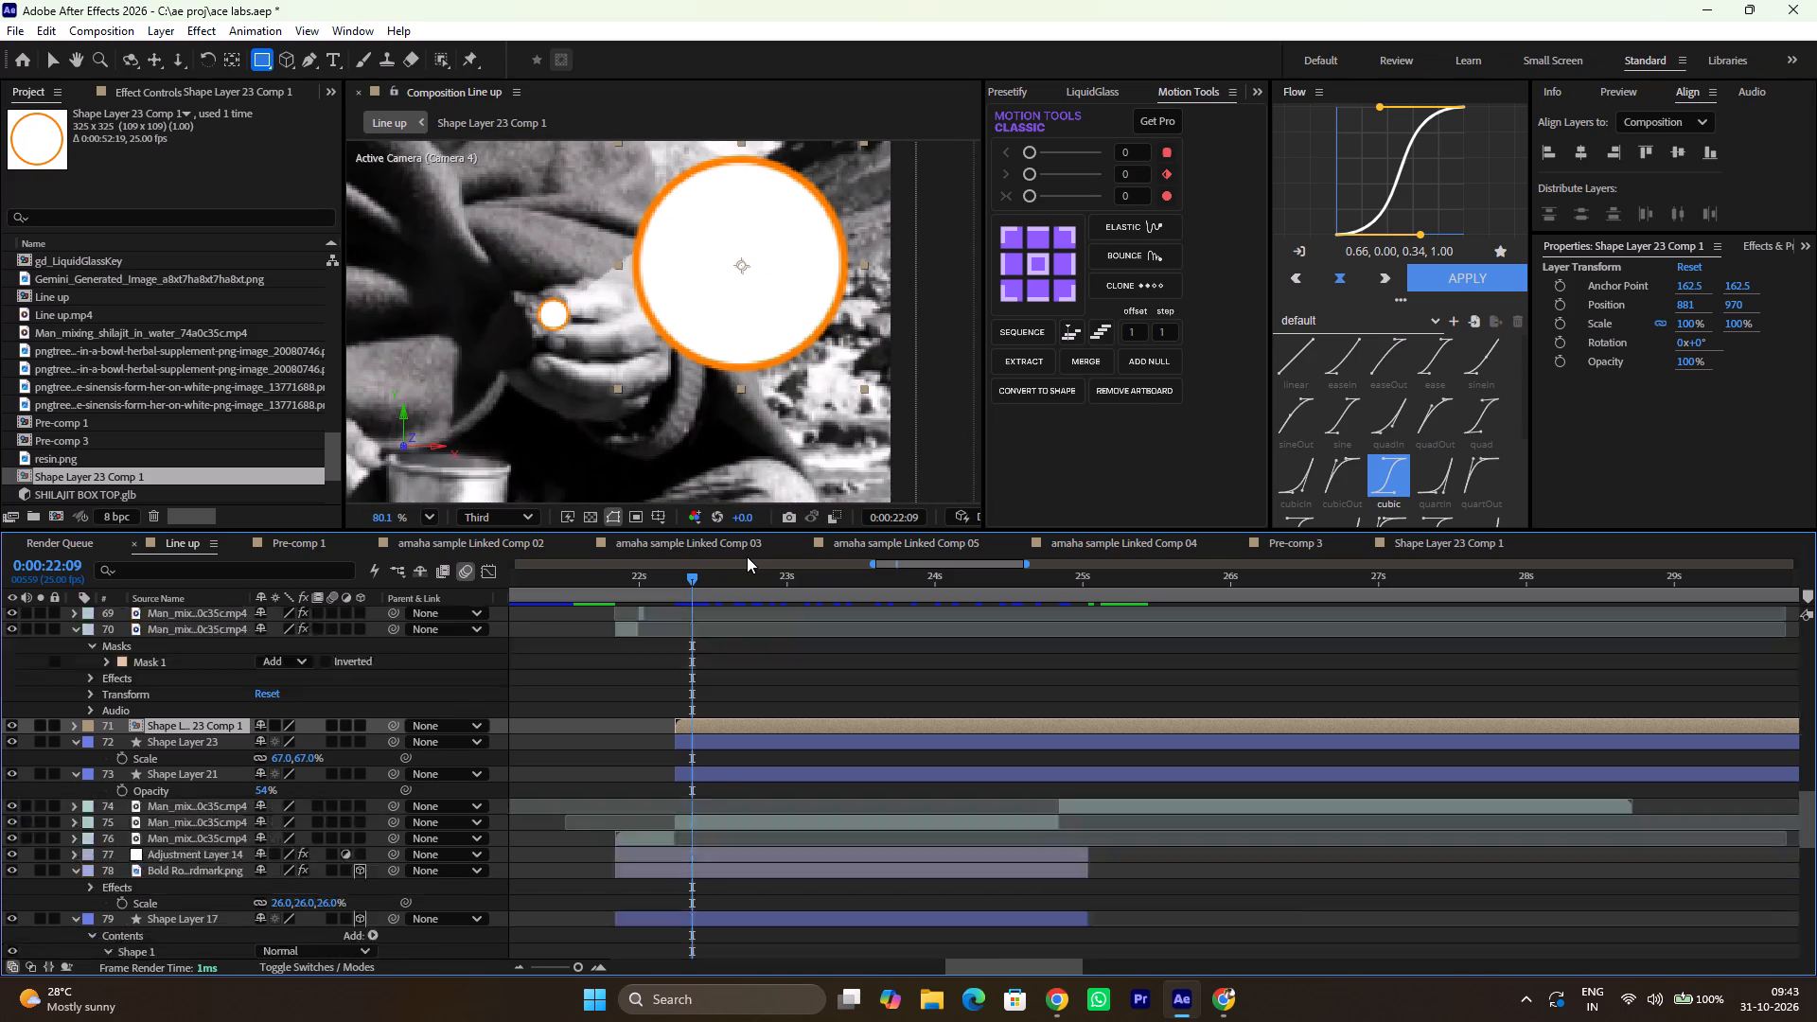
scroll(747, 556, "down", 1)
scroll(747, 556, "up", 1)
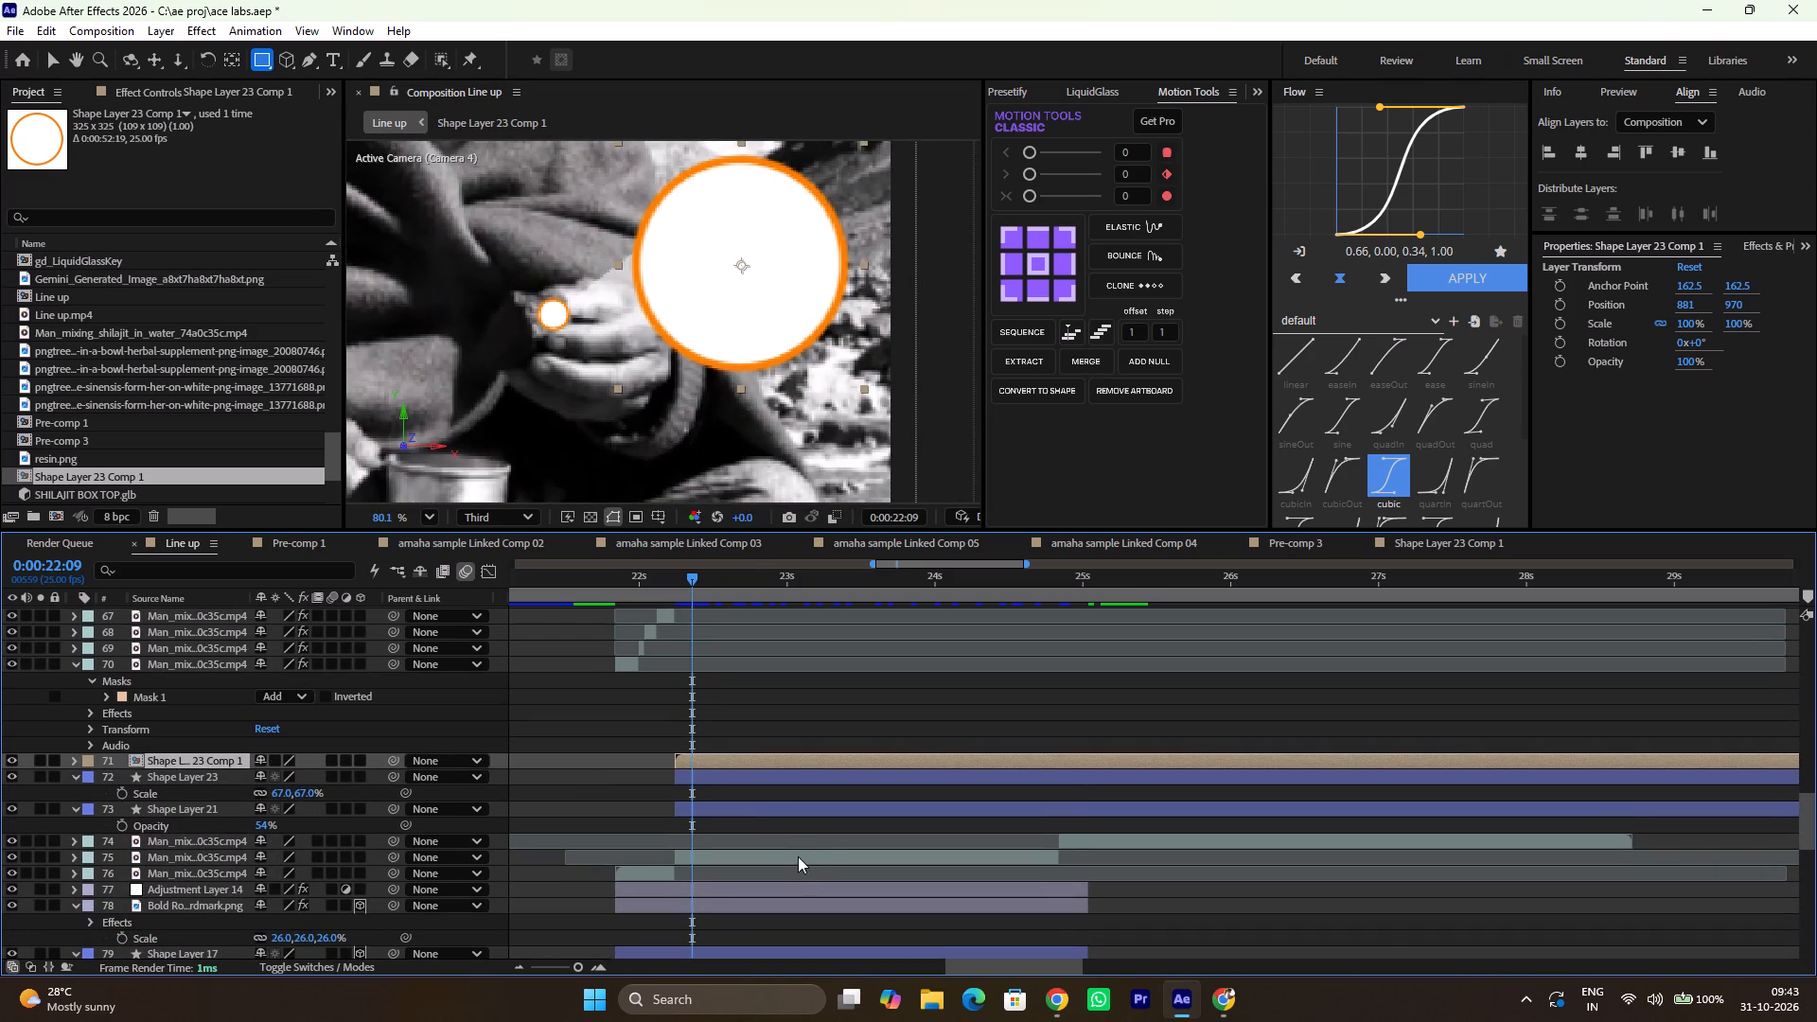
left_click(798, 856)
double_click(798, 856)
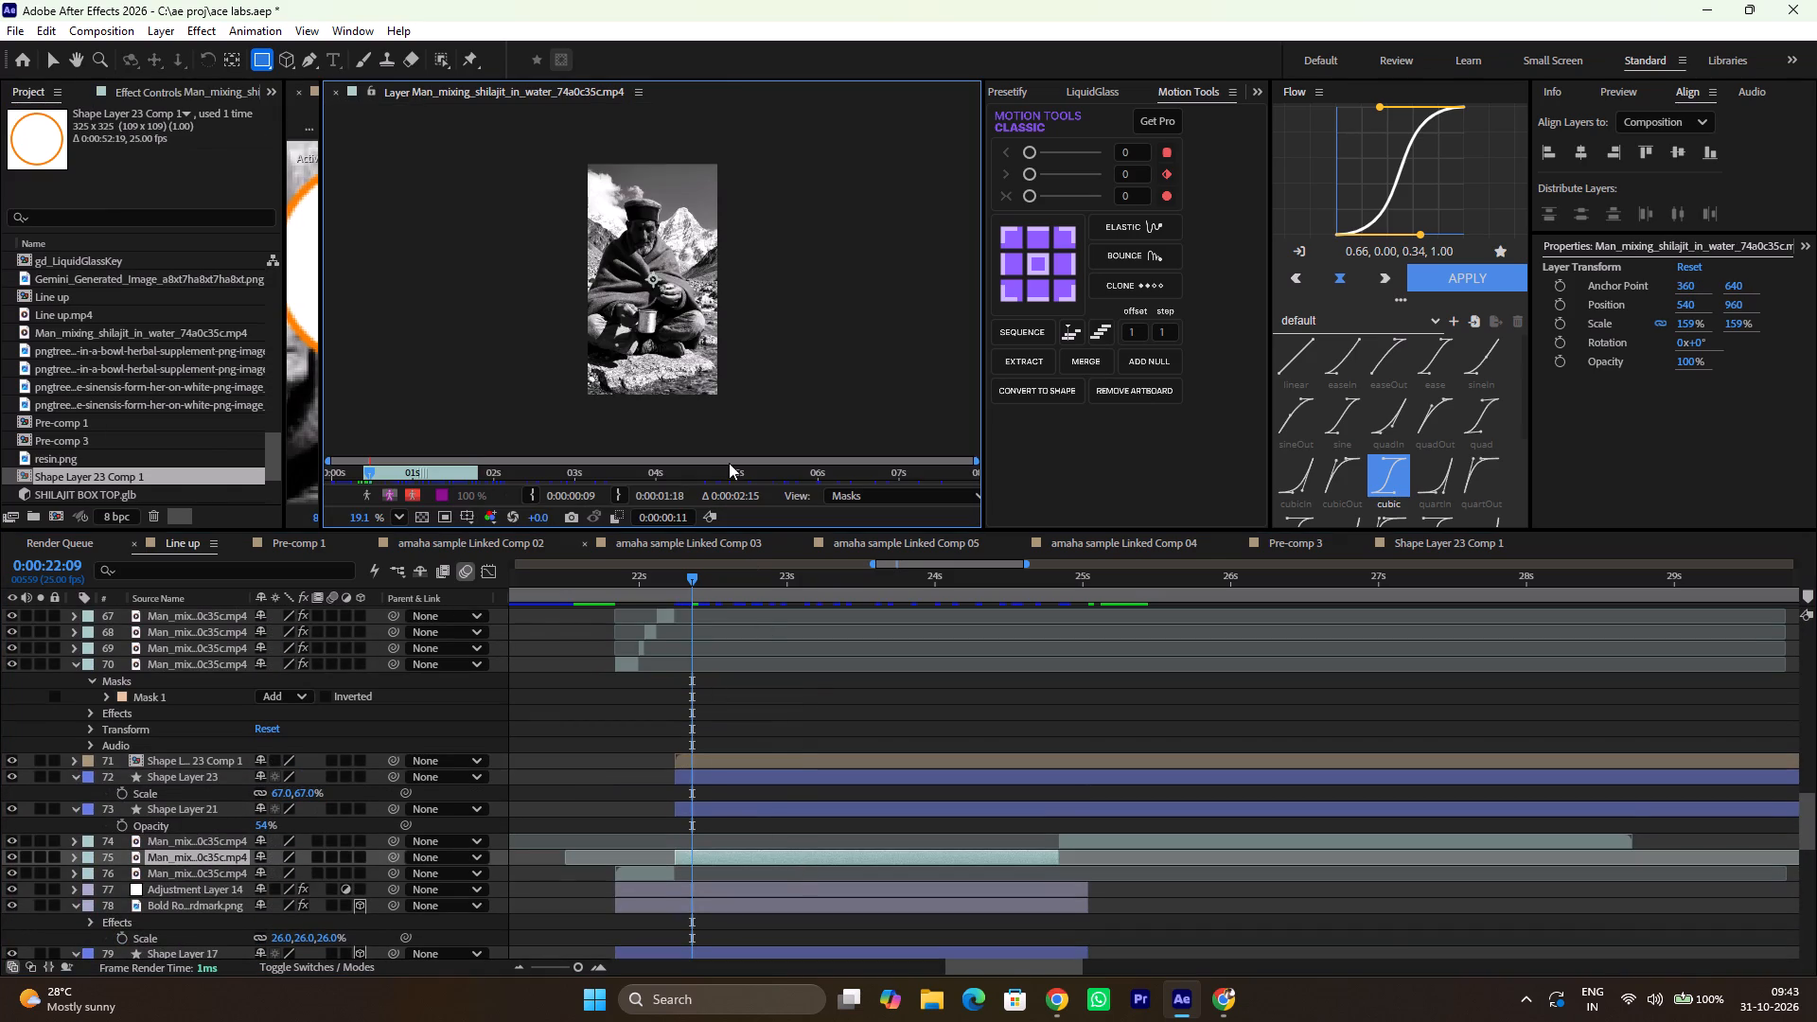
Widen the Layer view slightly, with the man's hands and cup enlarged in it.
scroll(675, 283, "up", 2)
scroll(675, 283, "up", 5, "ctrl")
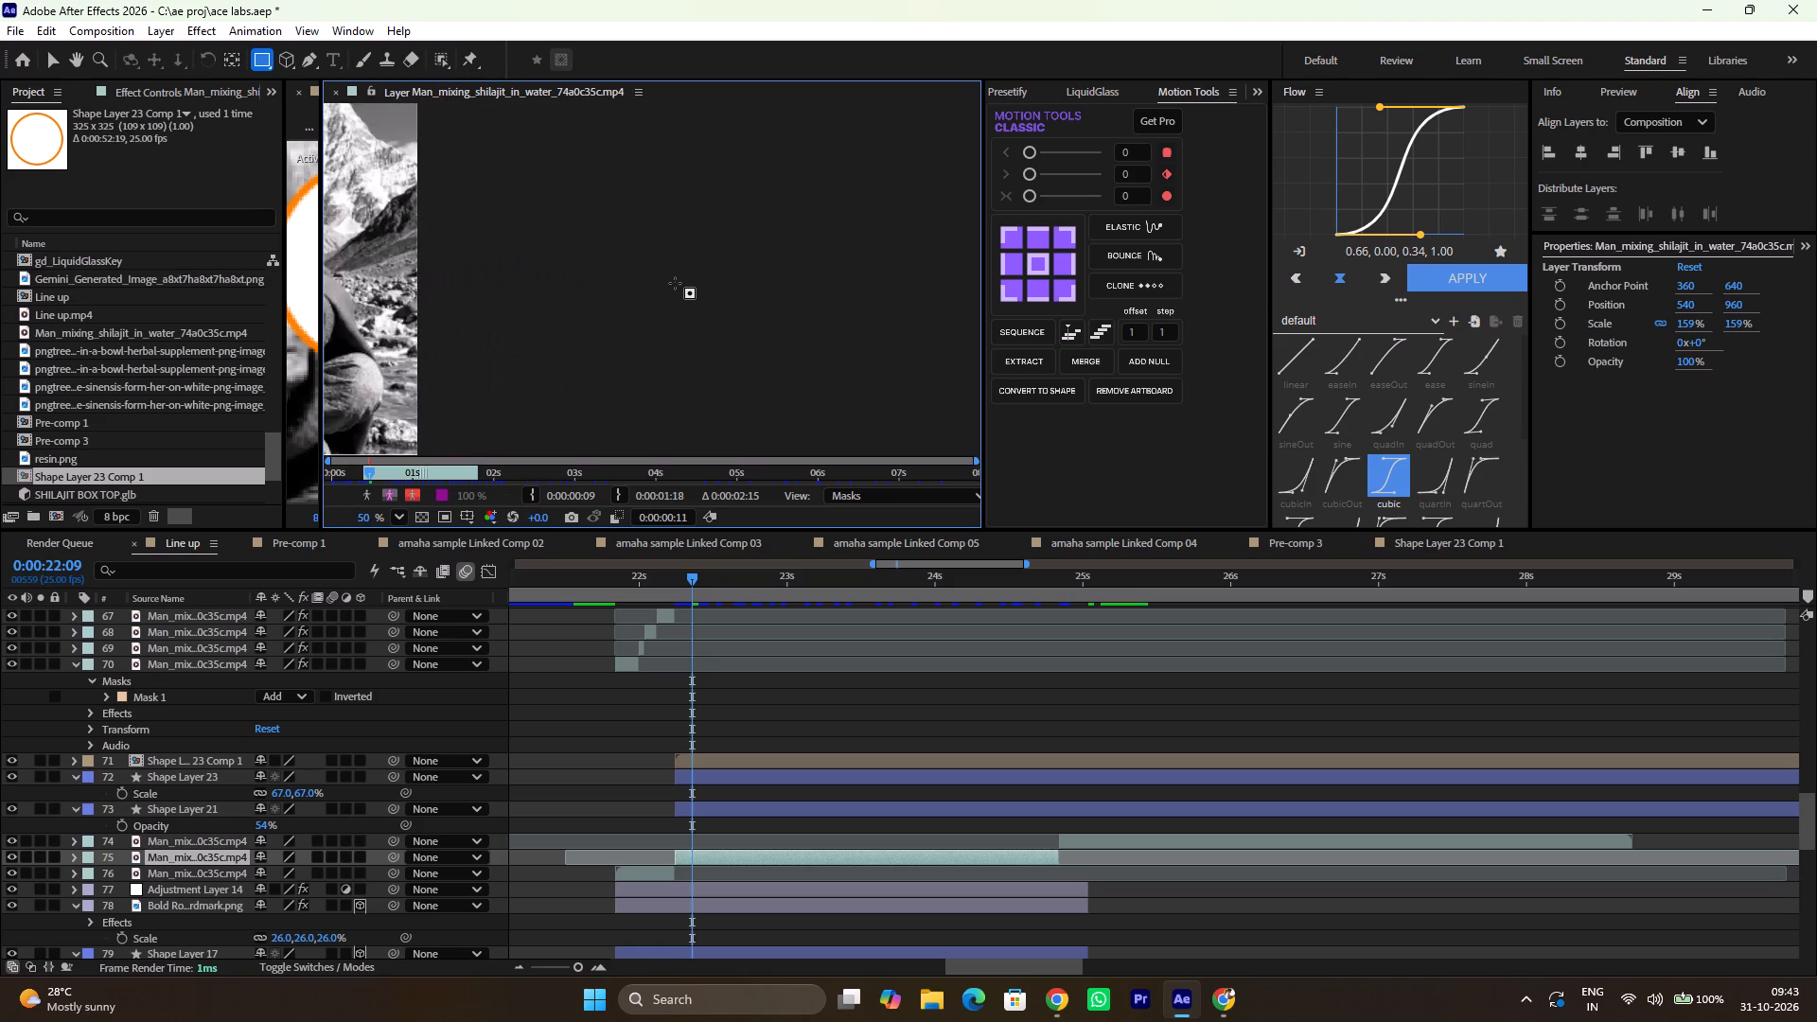
scroll(675, 283, "up", 3, "ctrl")
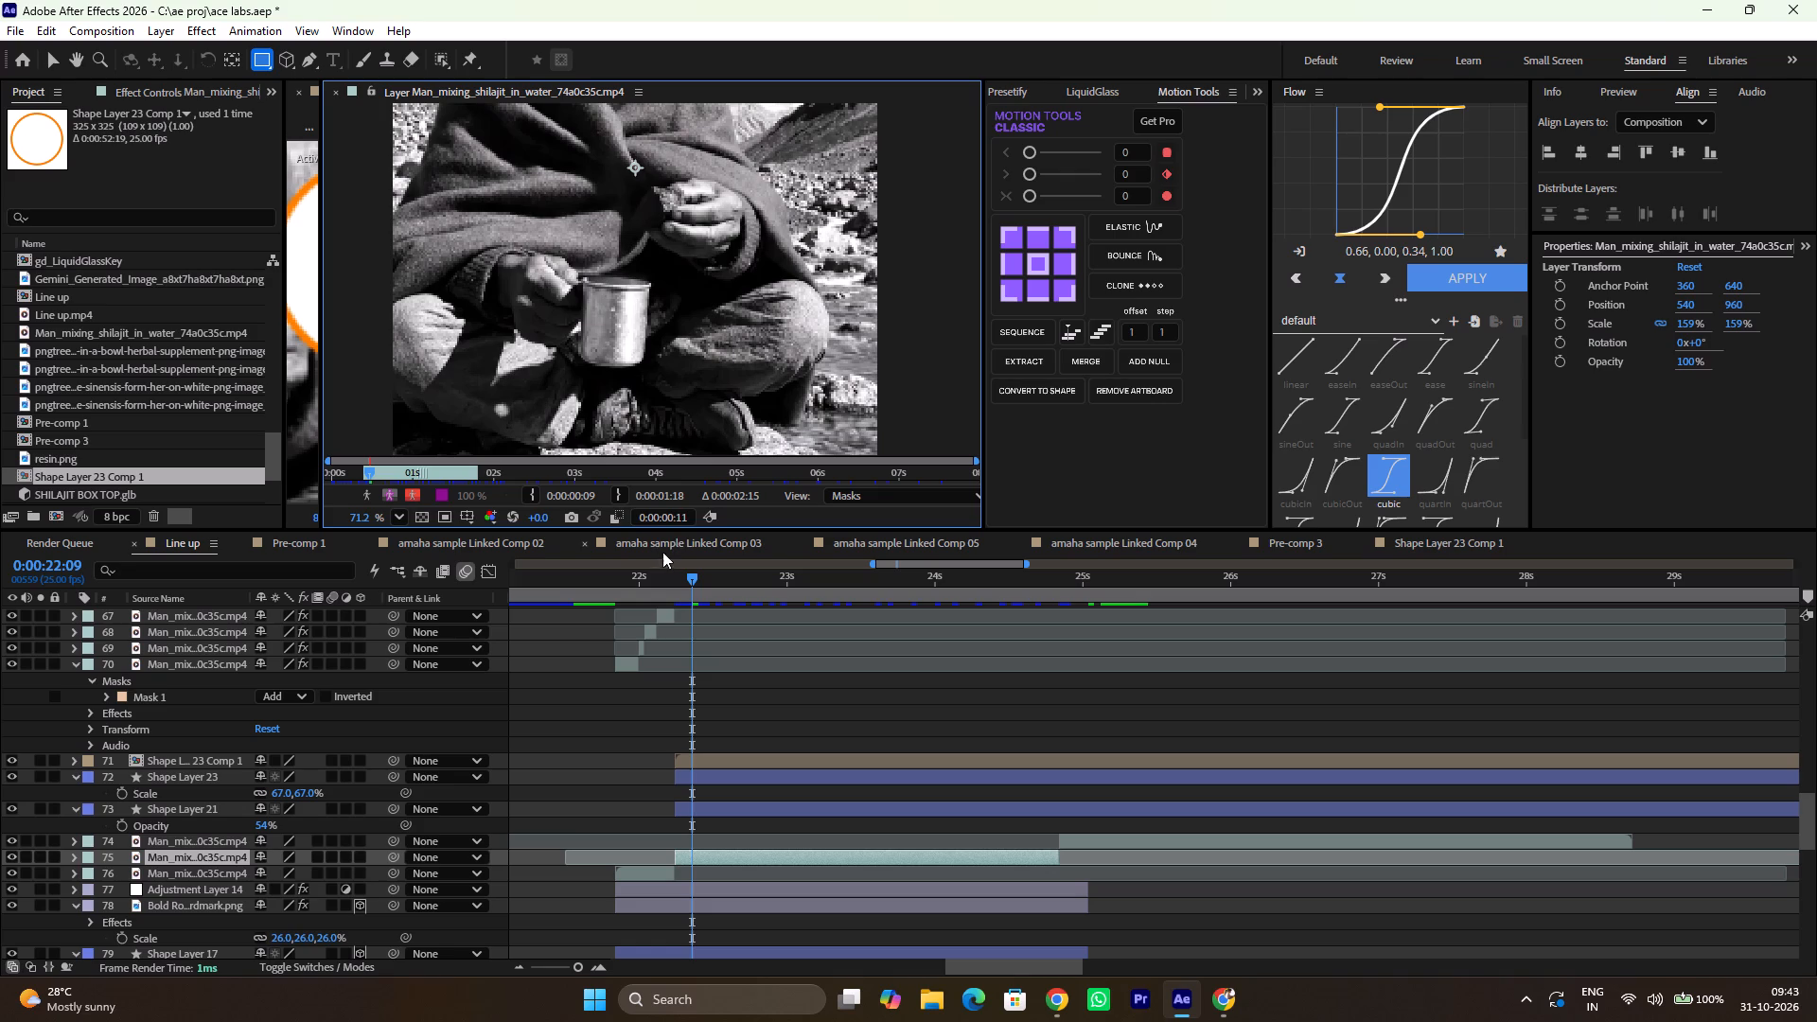
left_click_drag(983, 387, 997, 388)
left_click_drag(997, 388, 1009, 426)
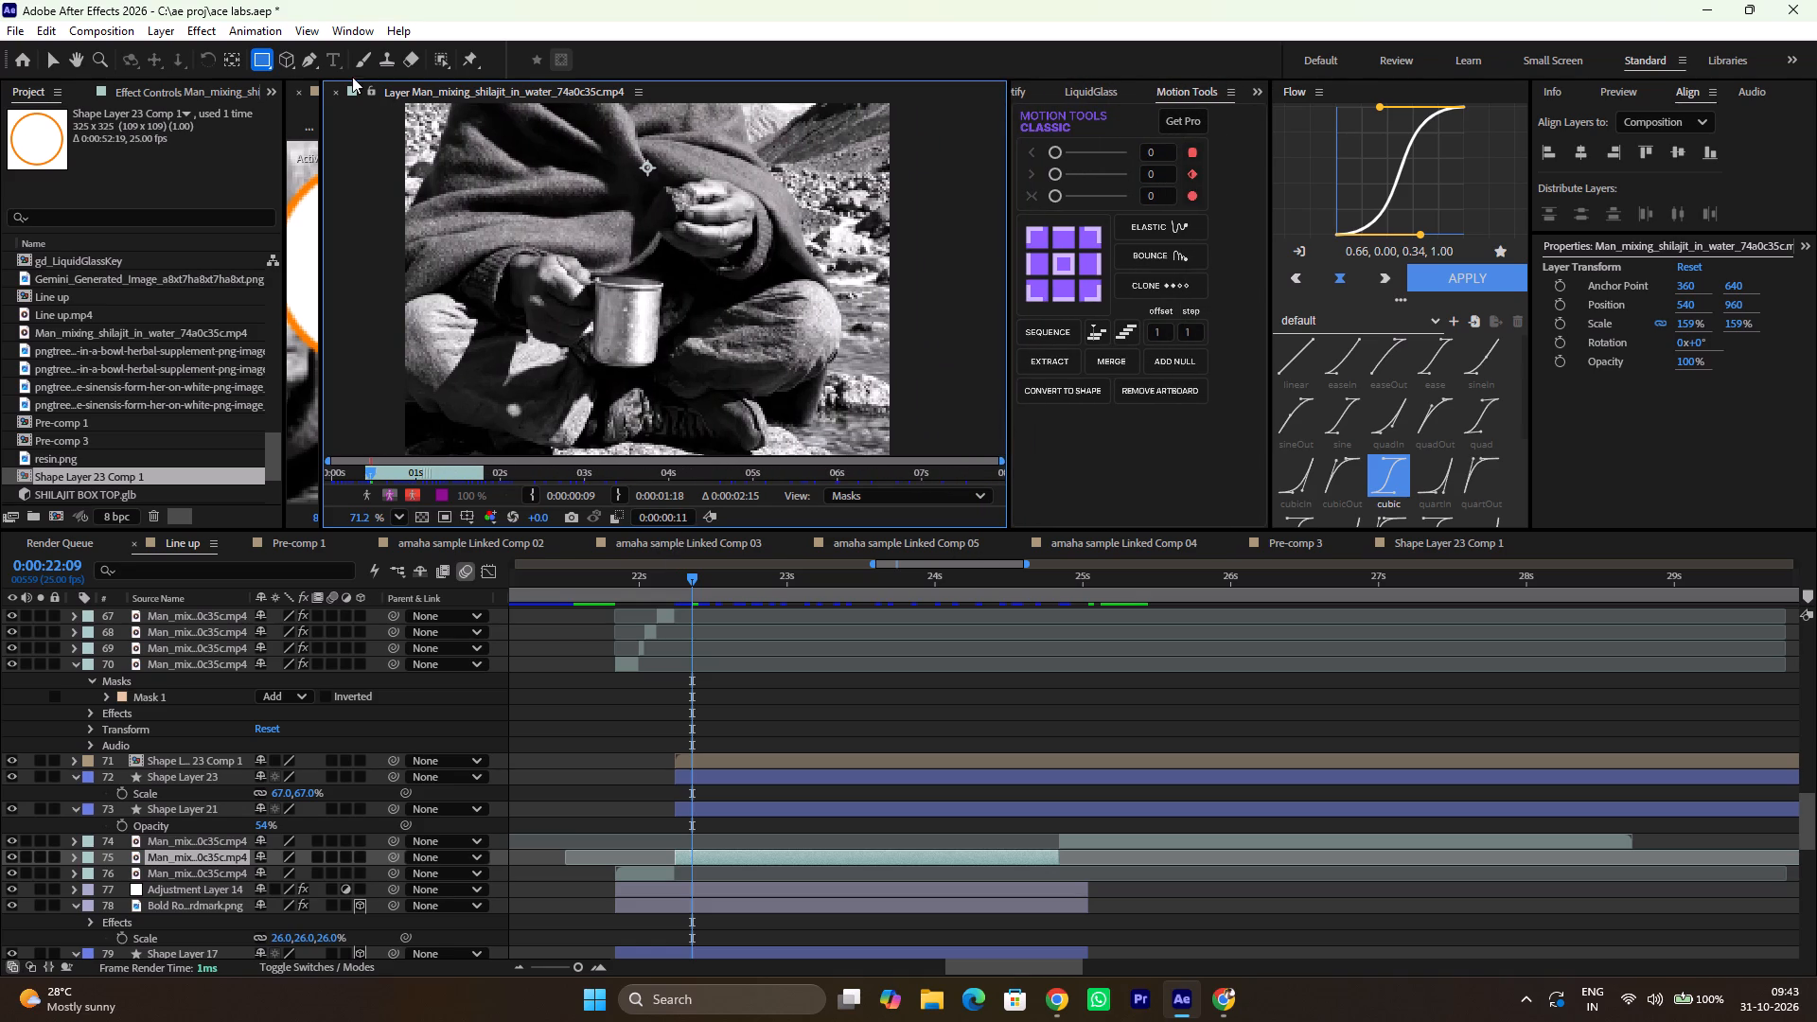
Bring up the Tracker and start a position-only Track Motion on the man footage at 0:00:22:09.
left_click(364, 32)
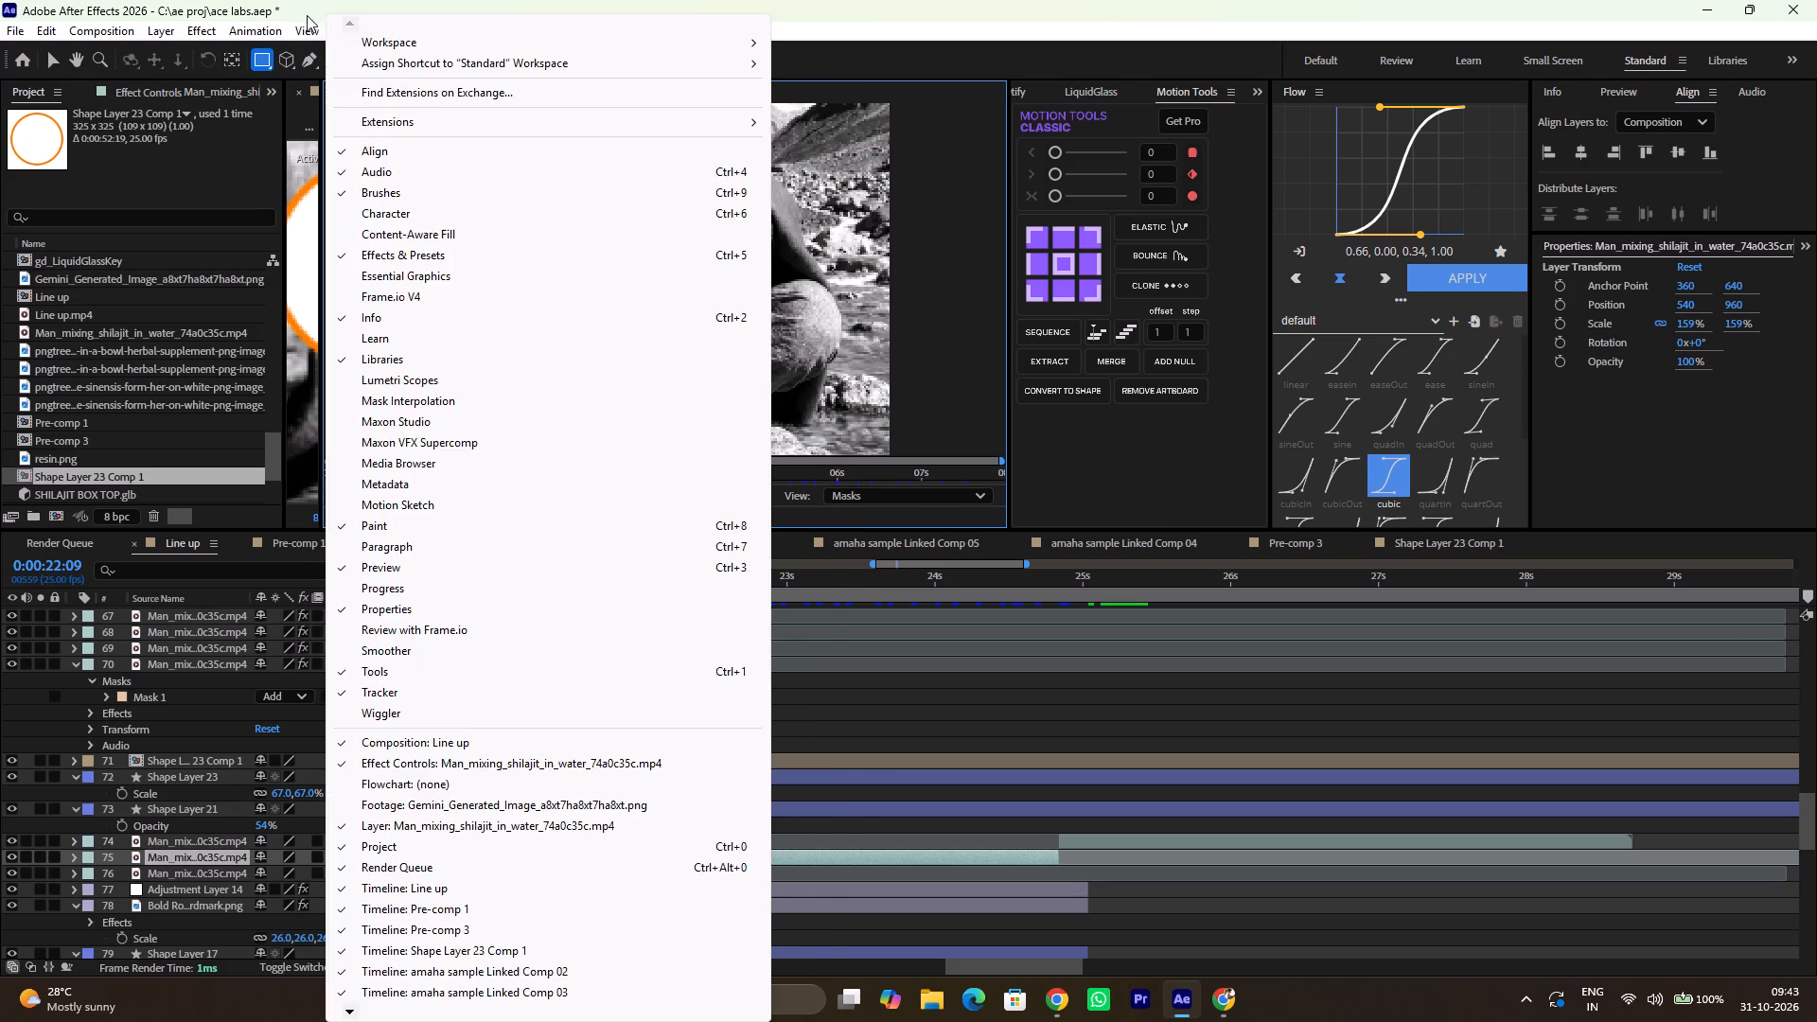
scroll(471, 482, "down", 2)
left_click(401, 696)
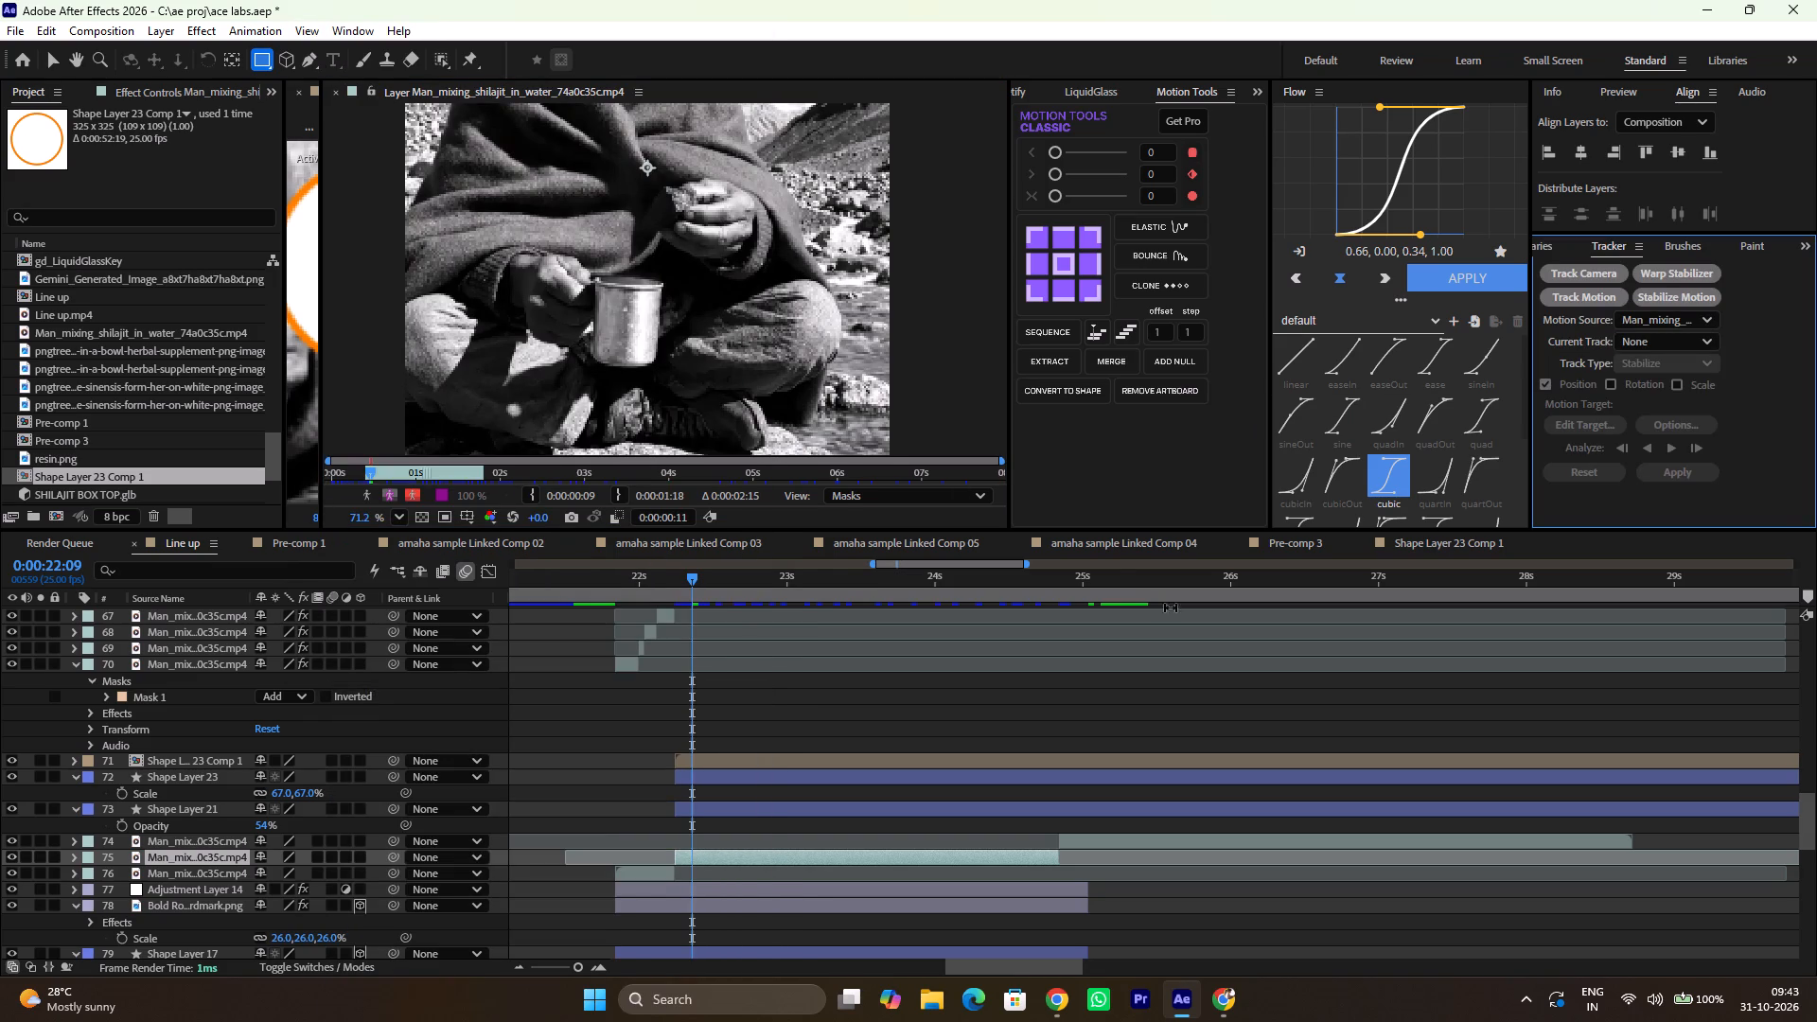
scroll(738, 242, "up", 3, "ctrl")
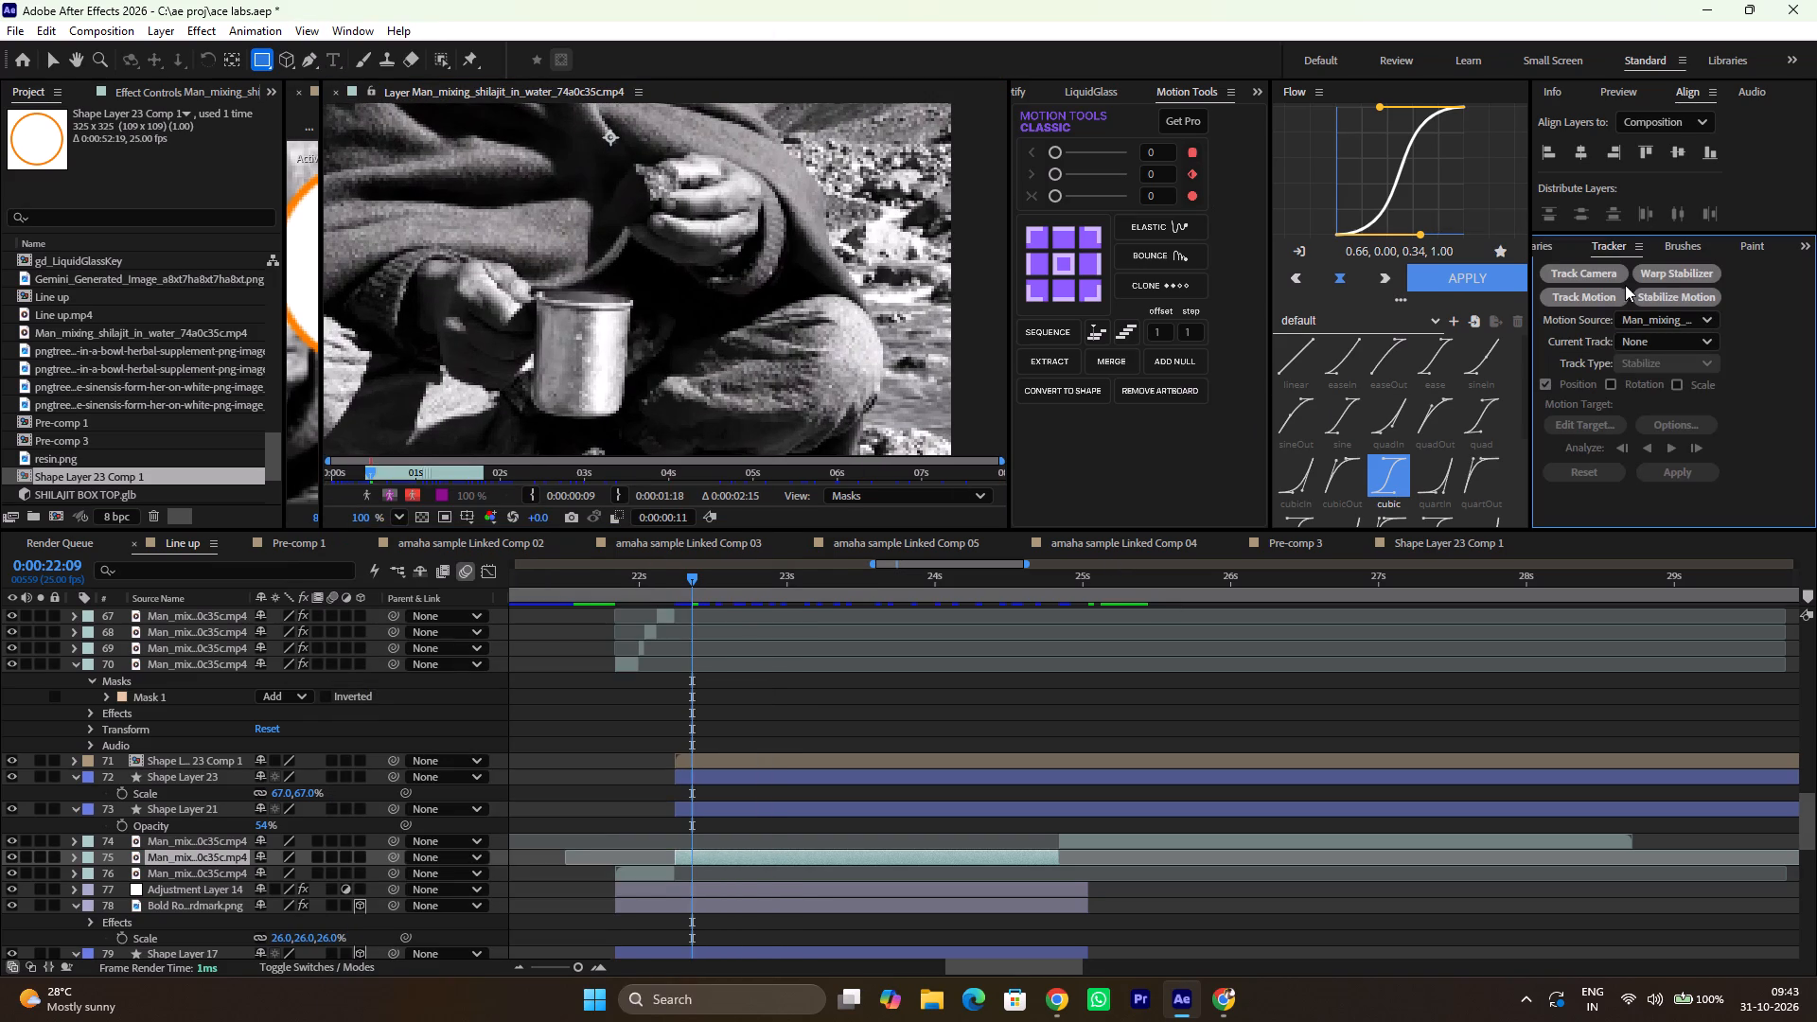
left_click(1606, 300)
key("v")
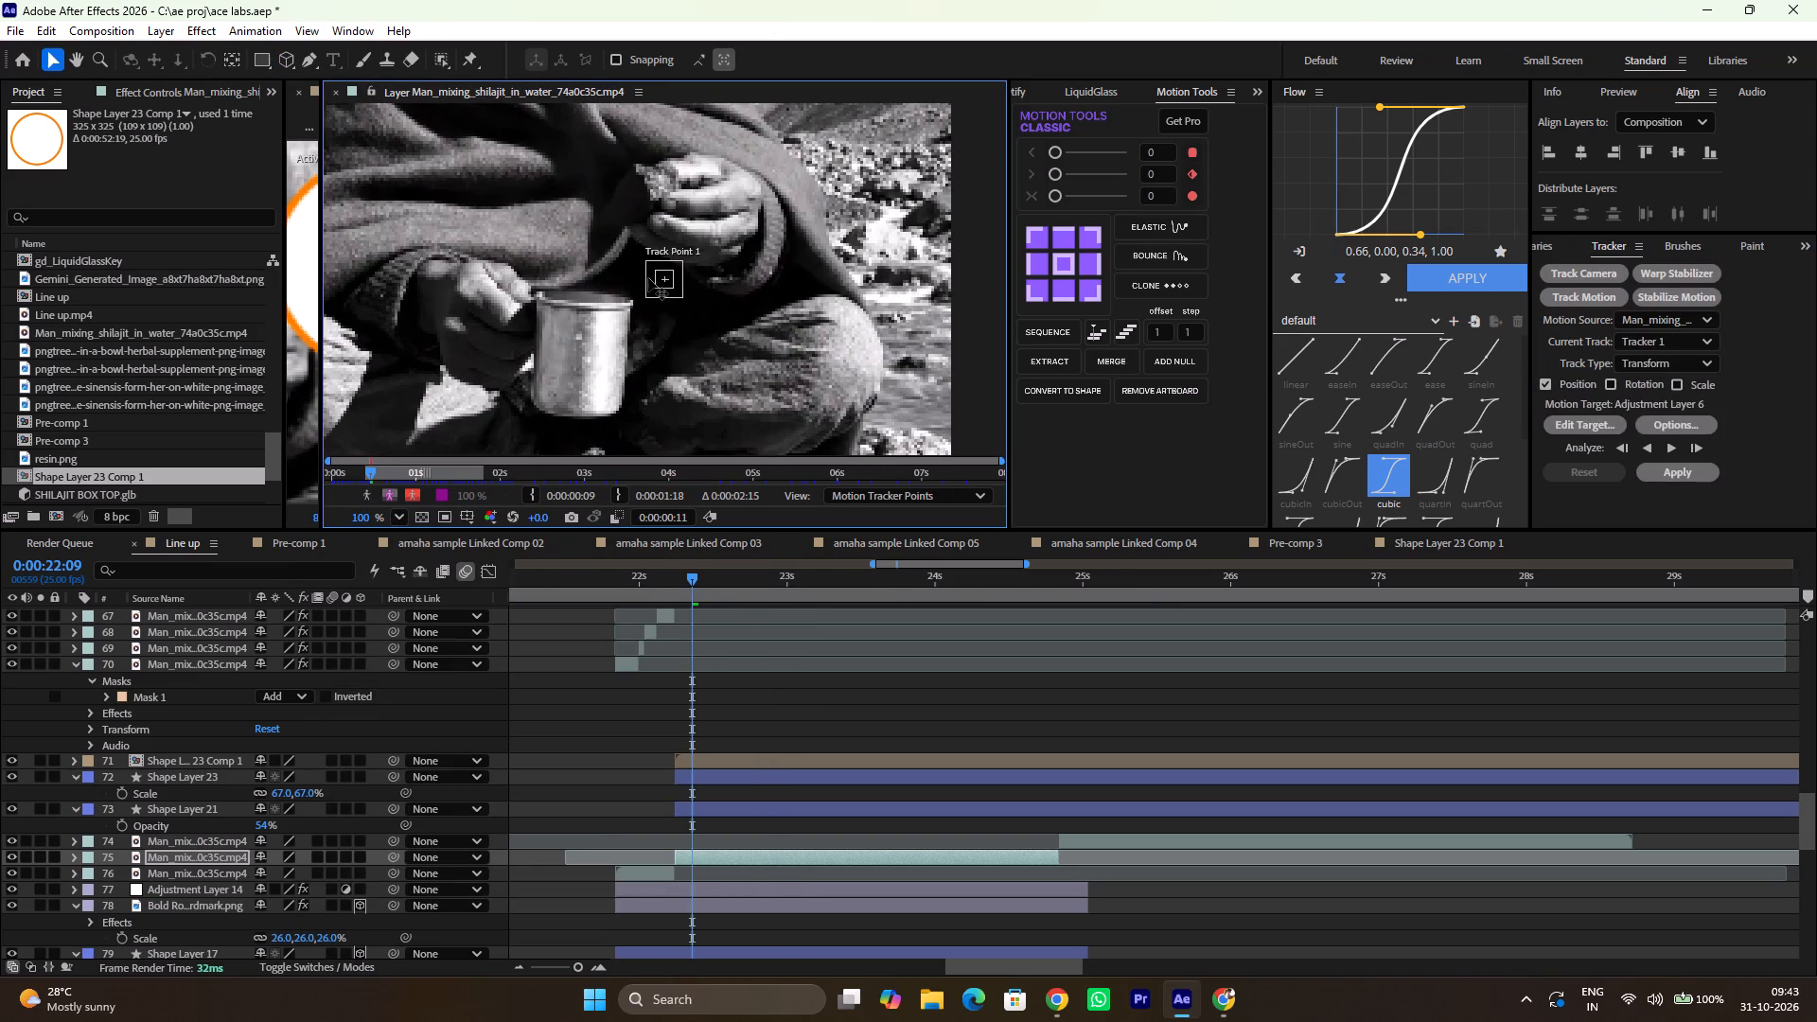
Place Track Point 1 on the fingers of the raised hand holding the resin piece.
left_click_drag(668, 282, 648, 242)
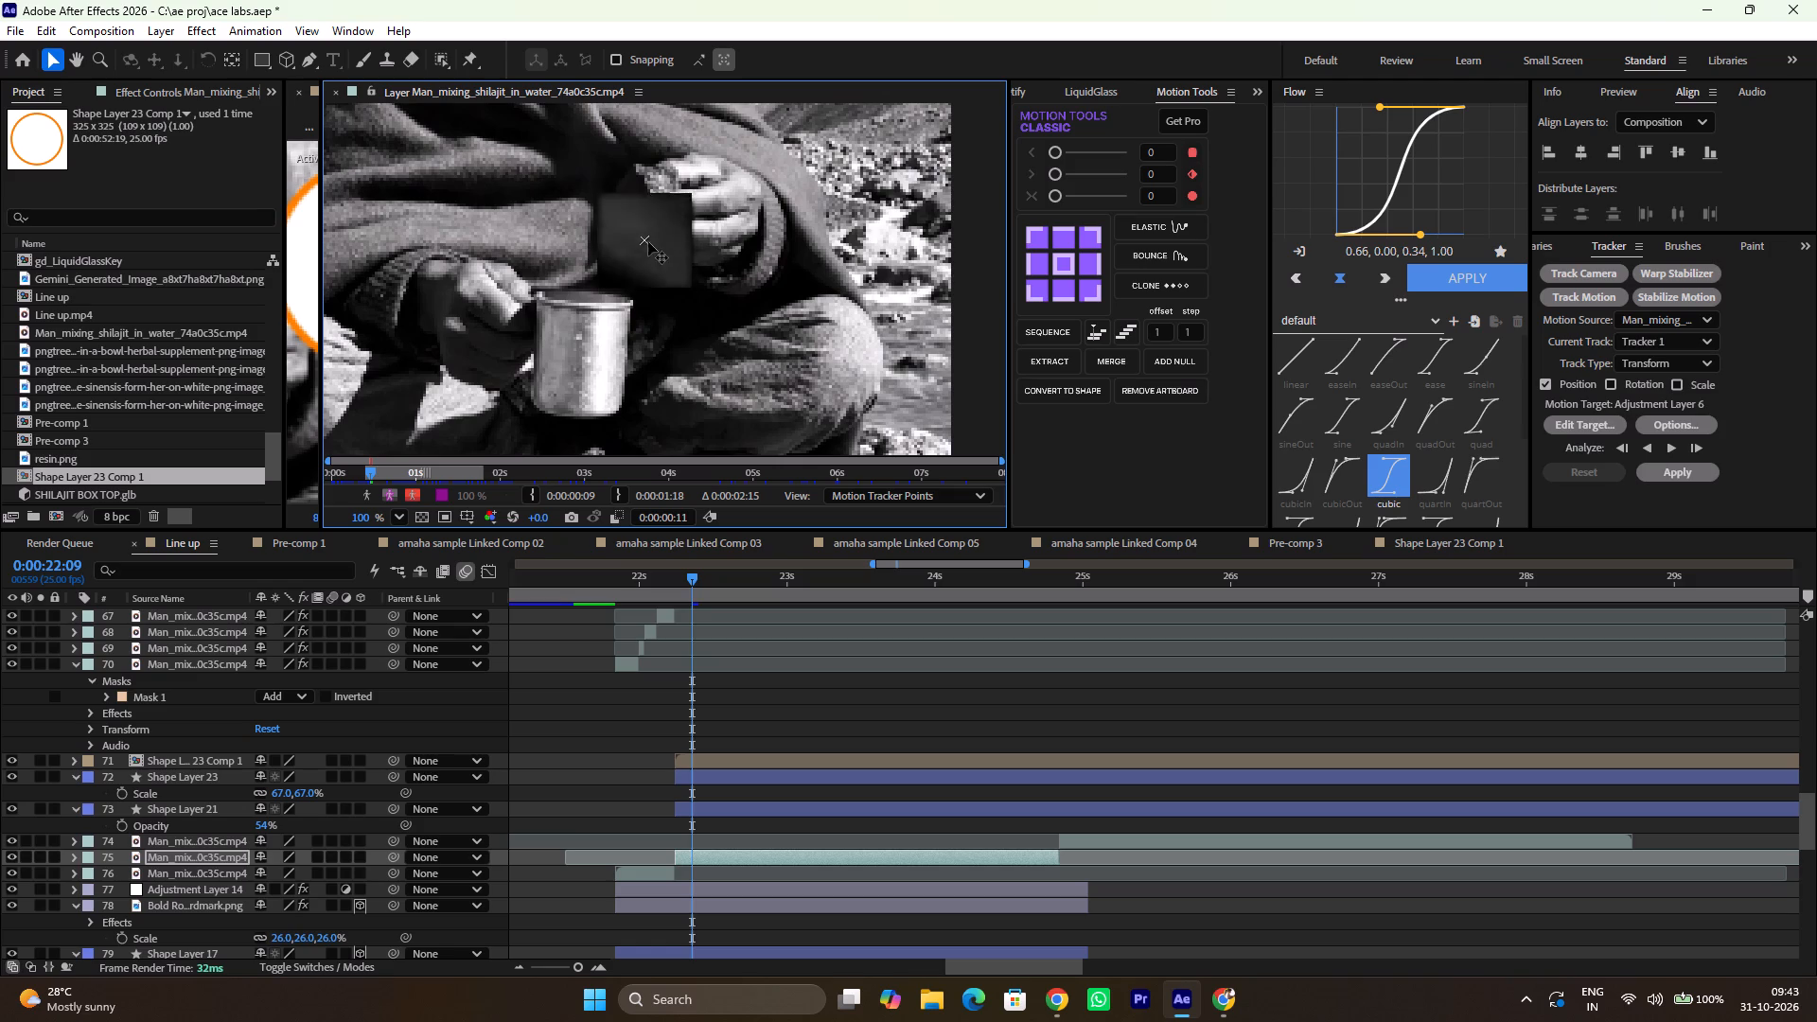
left_click_drag(648, 242, 644, 182)
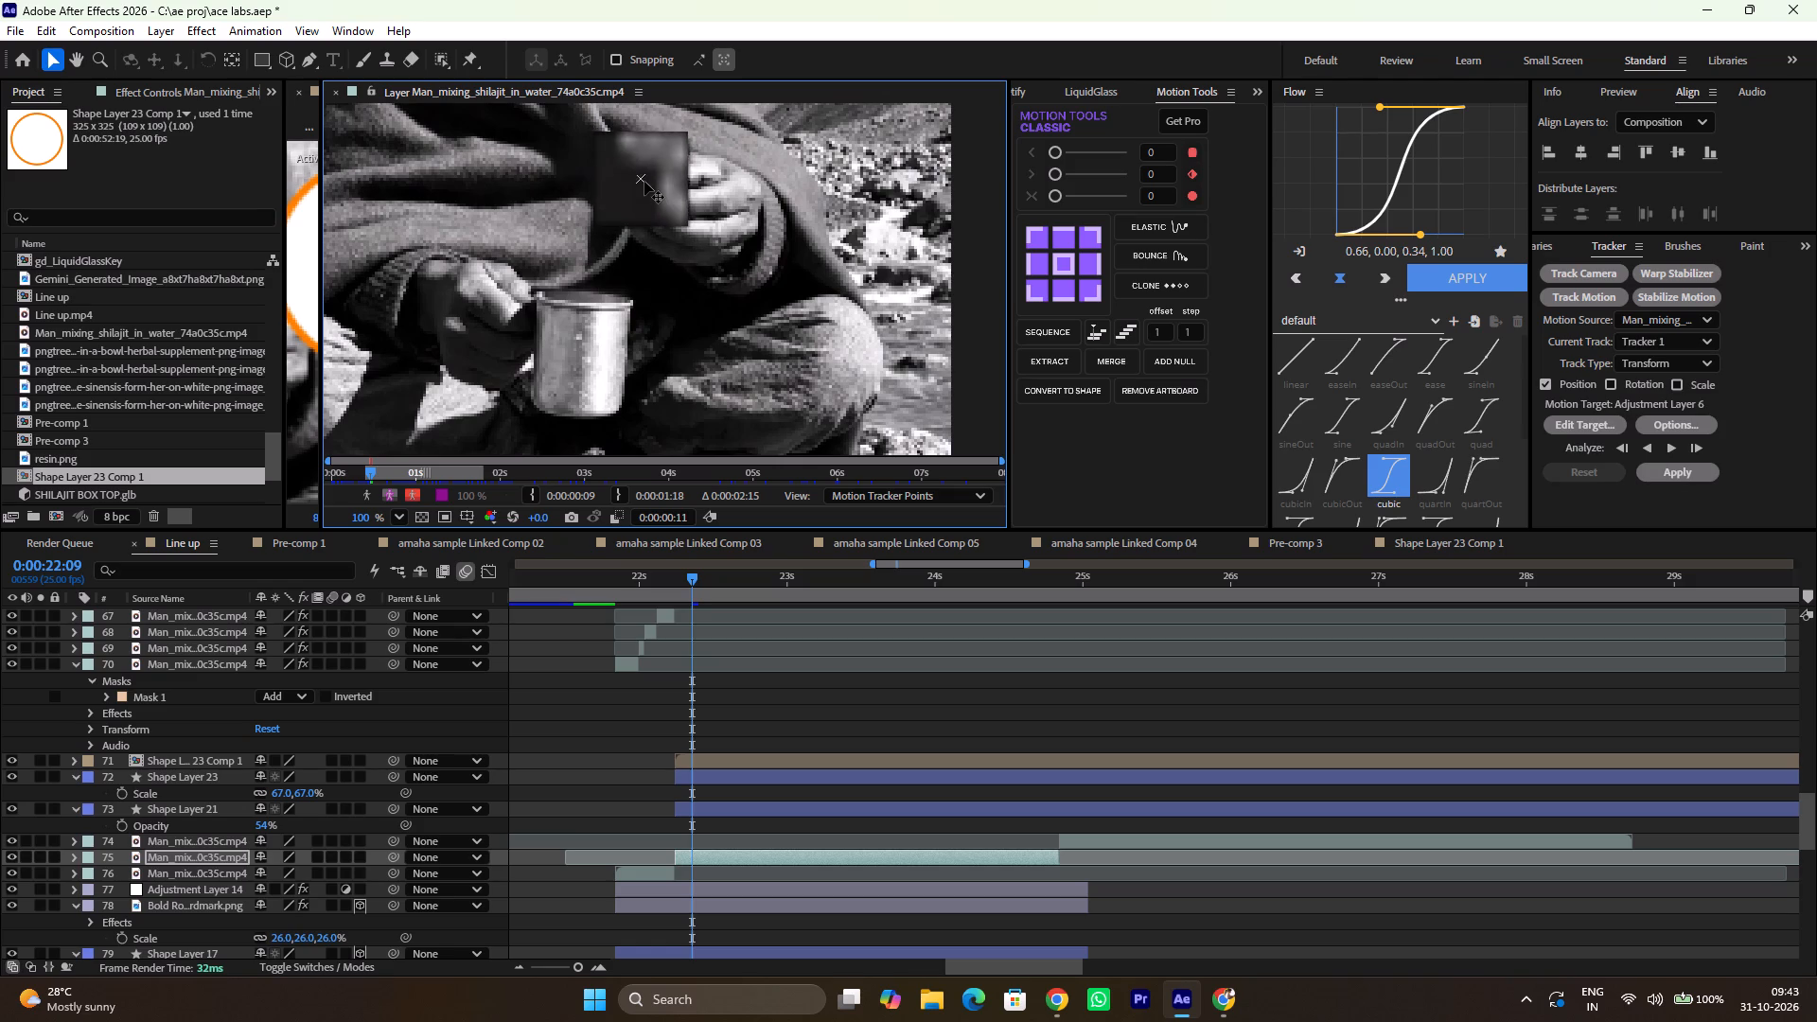
left_click_drag(644, 182, 644, 180)
scroll(661, 178, "up", 6, "ctrl")
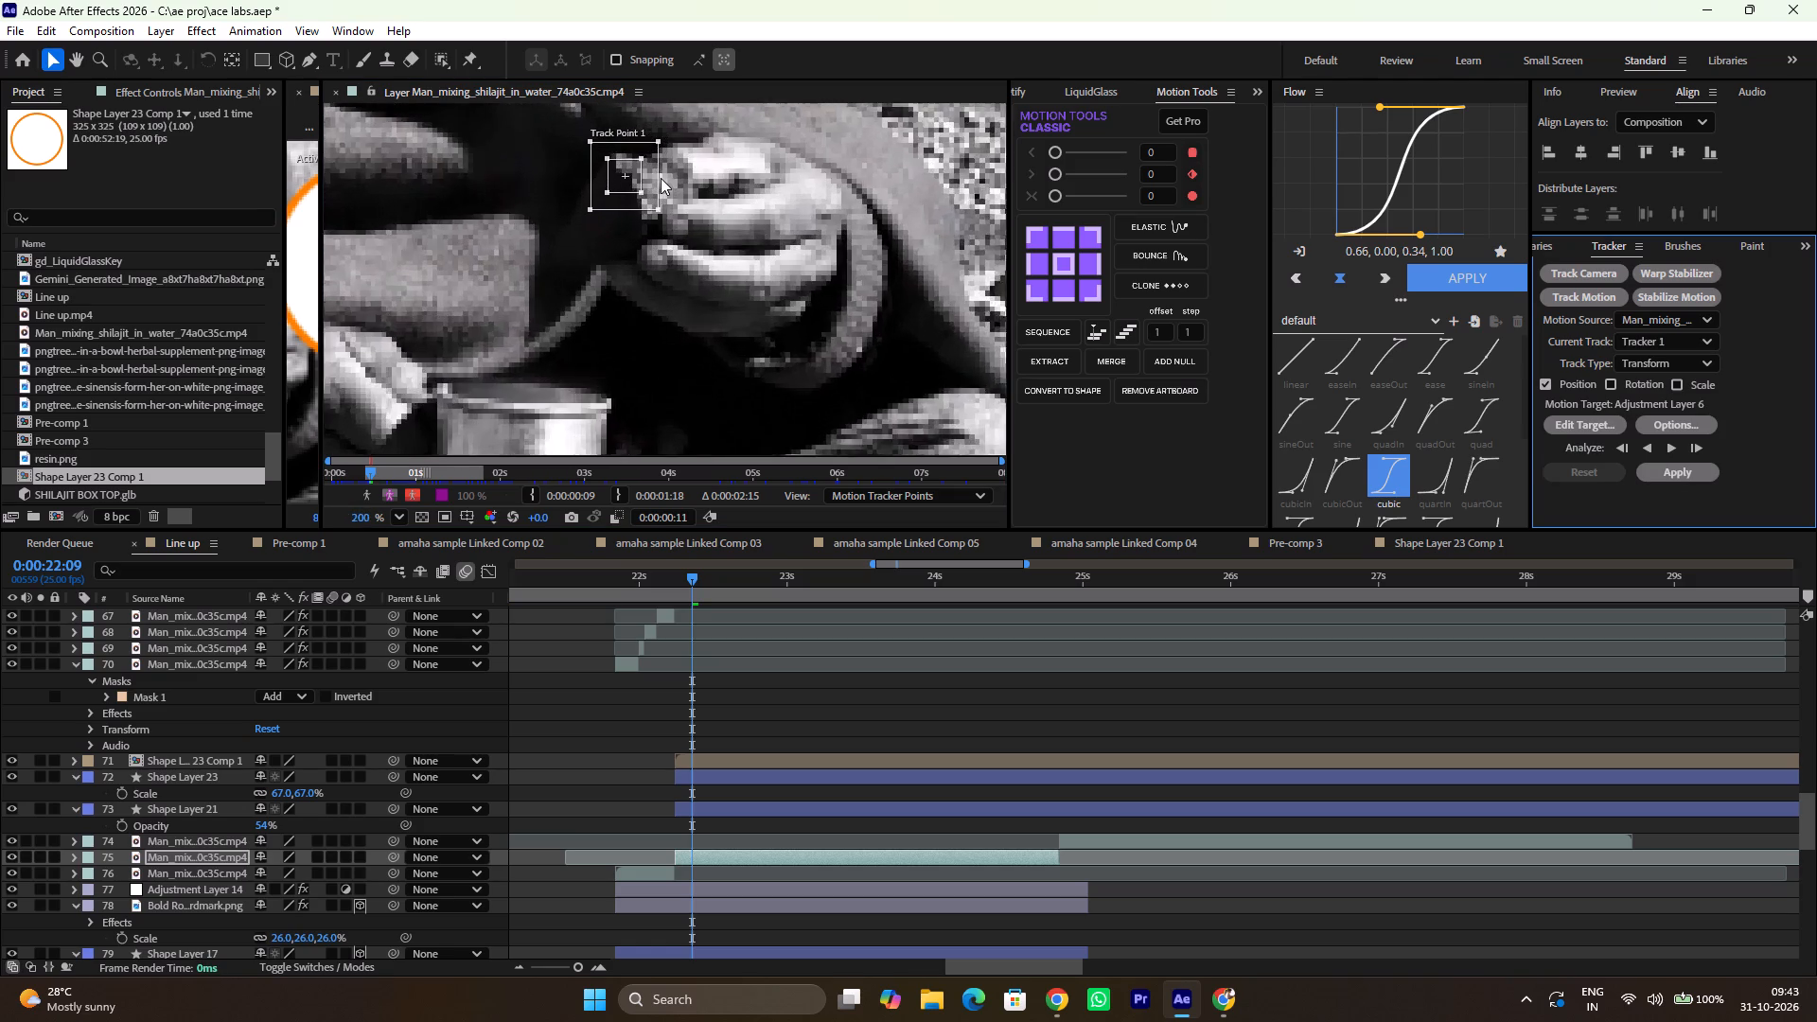
scroll(661, 178, "up", 2, "ctrl")
left_click_drag(616, 200, 697, 255)
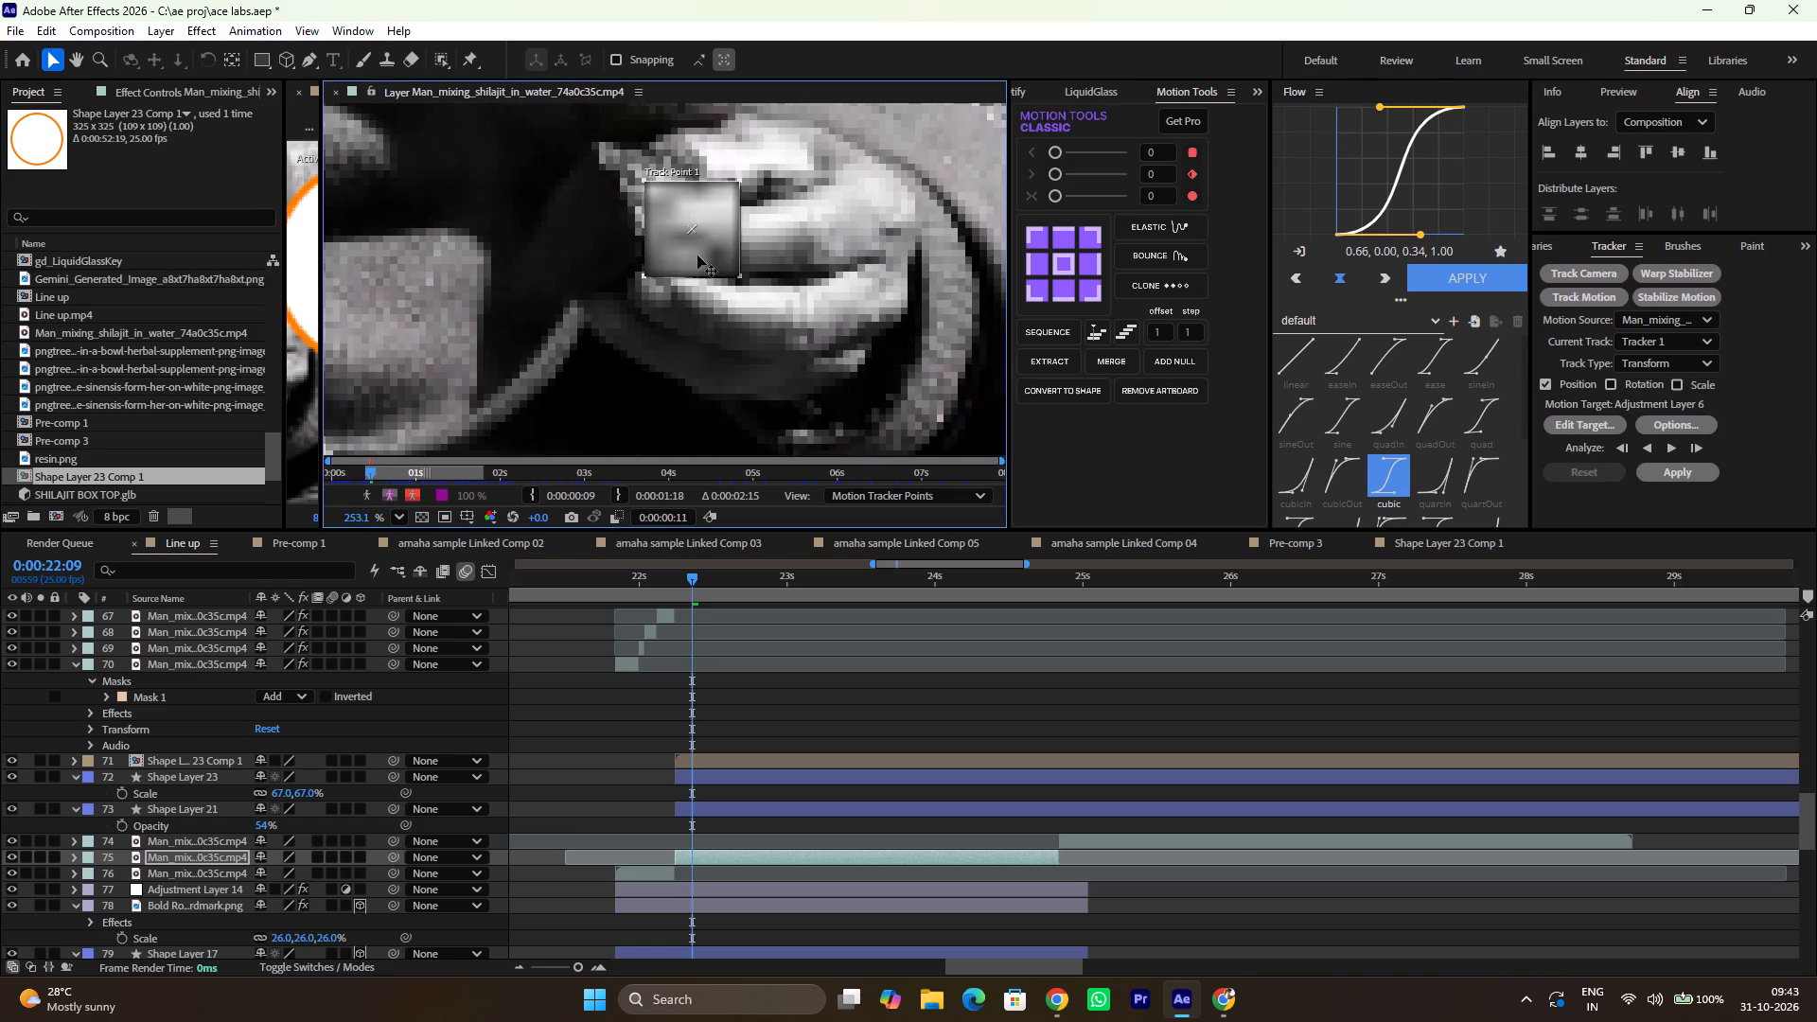
left_click_drag(697, 255, 697, 269)
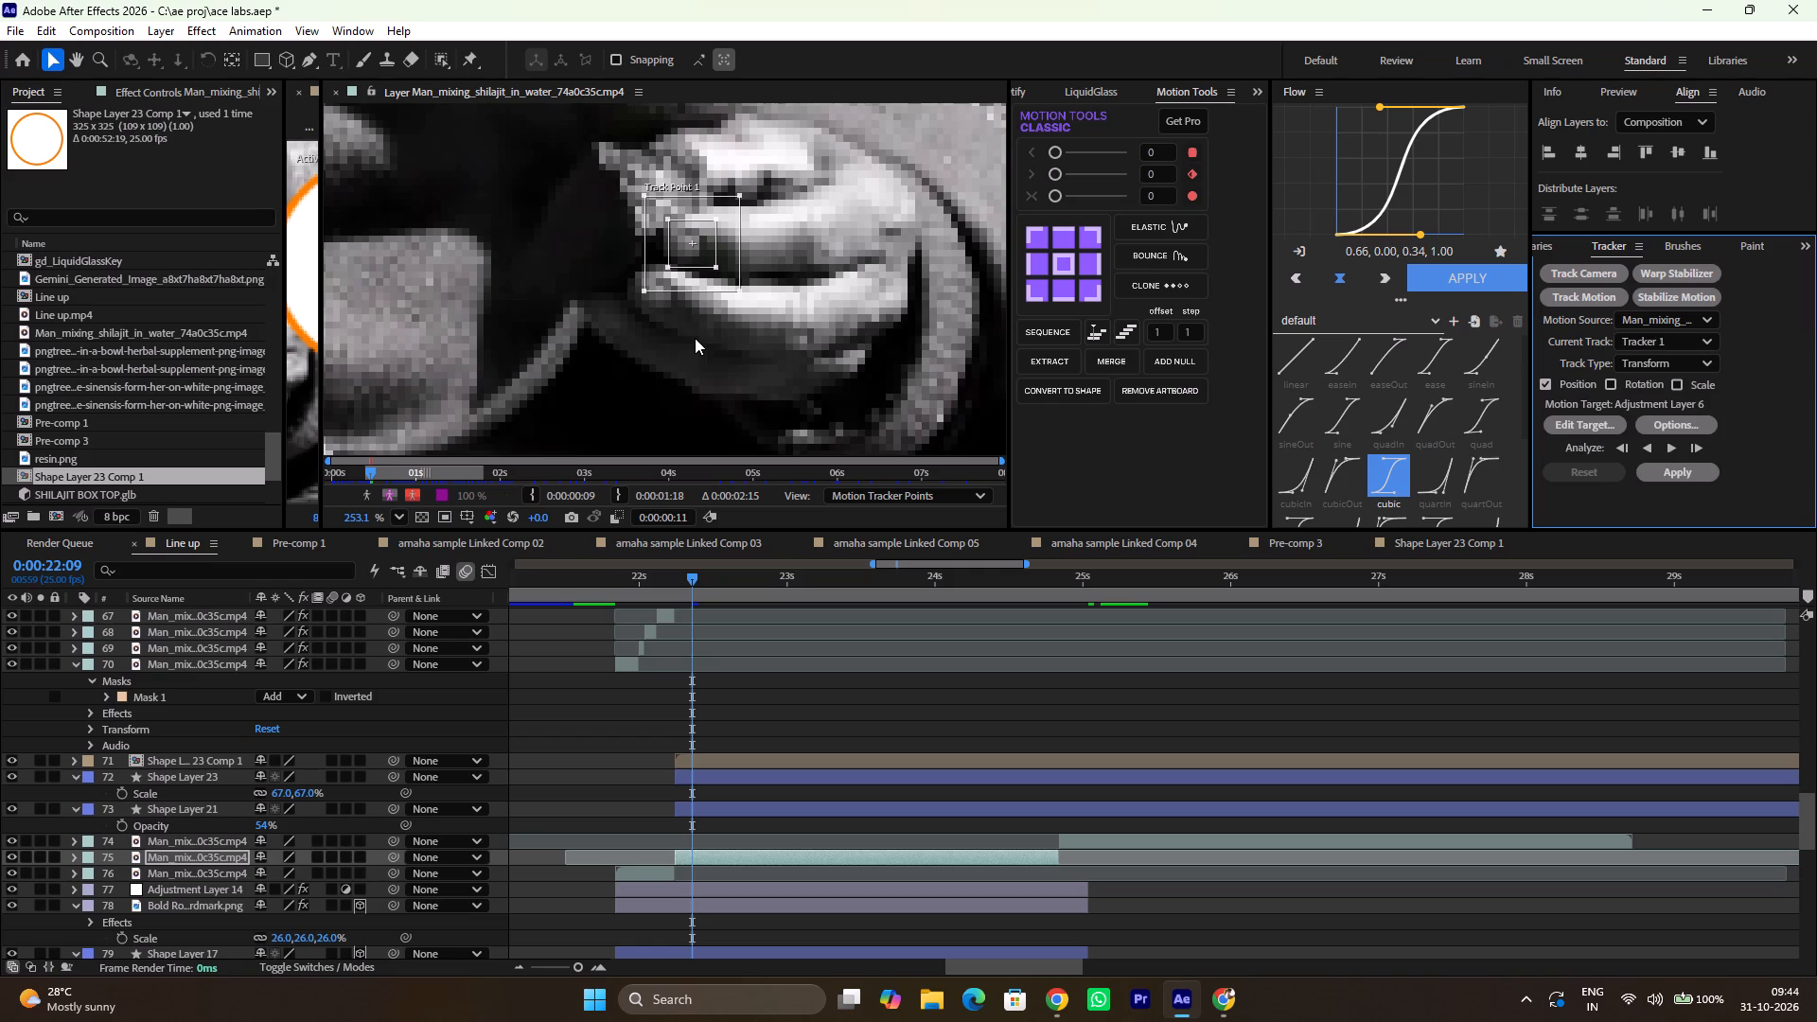
Analyze the hand's motion forward from 0:00:22:09 to the end of the clip and inspect the tracked path.
left_click(1677, 447)
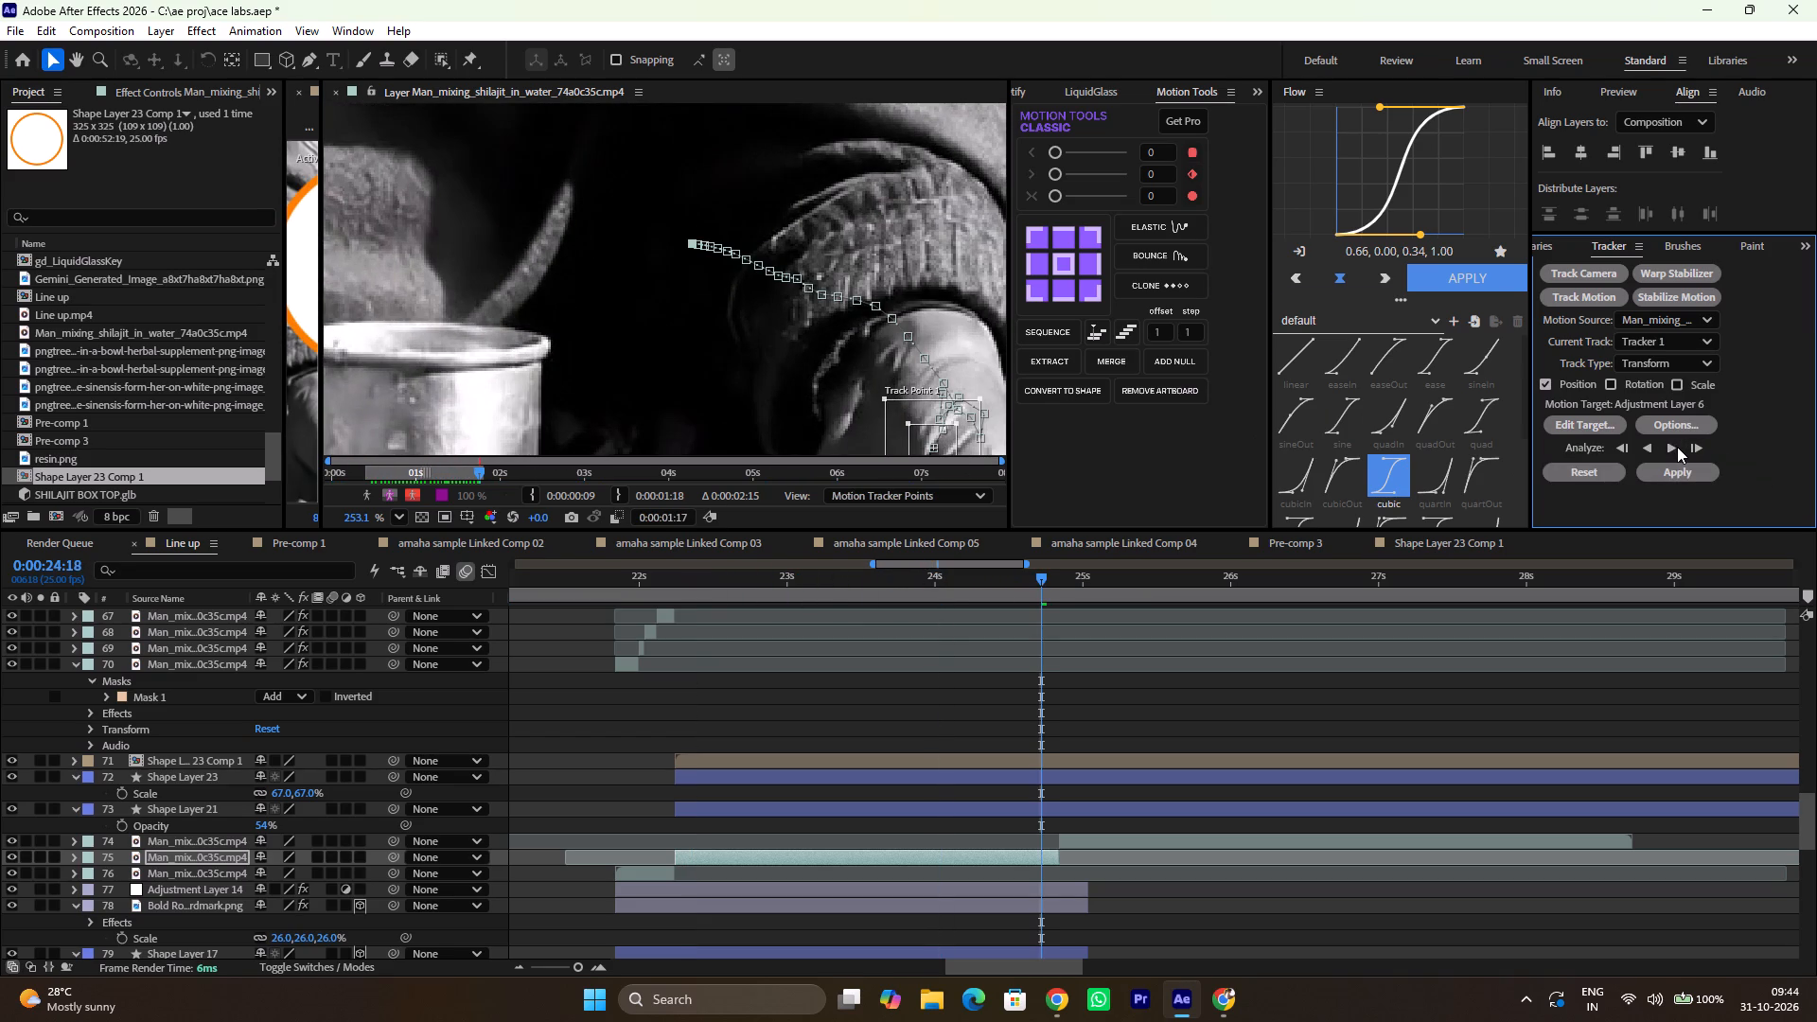
scroll(859, 231, "down", 1)
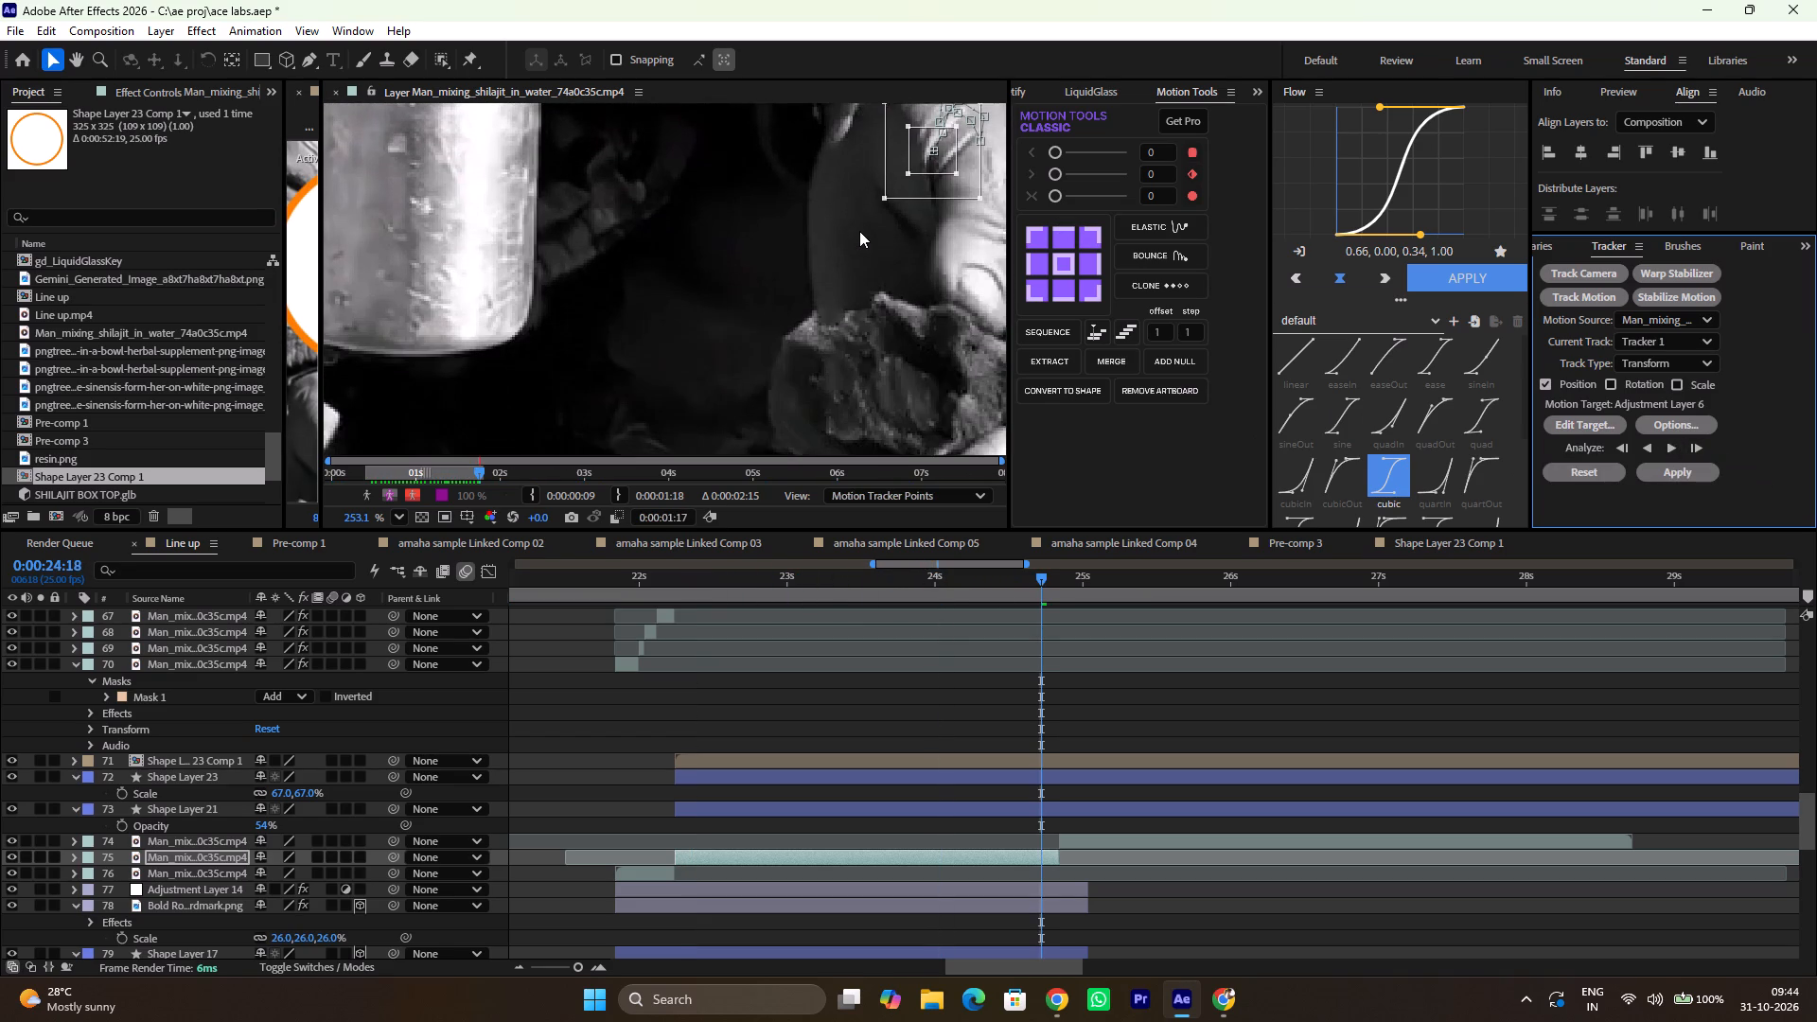
scroll(859, 231, "down", 1)
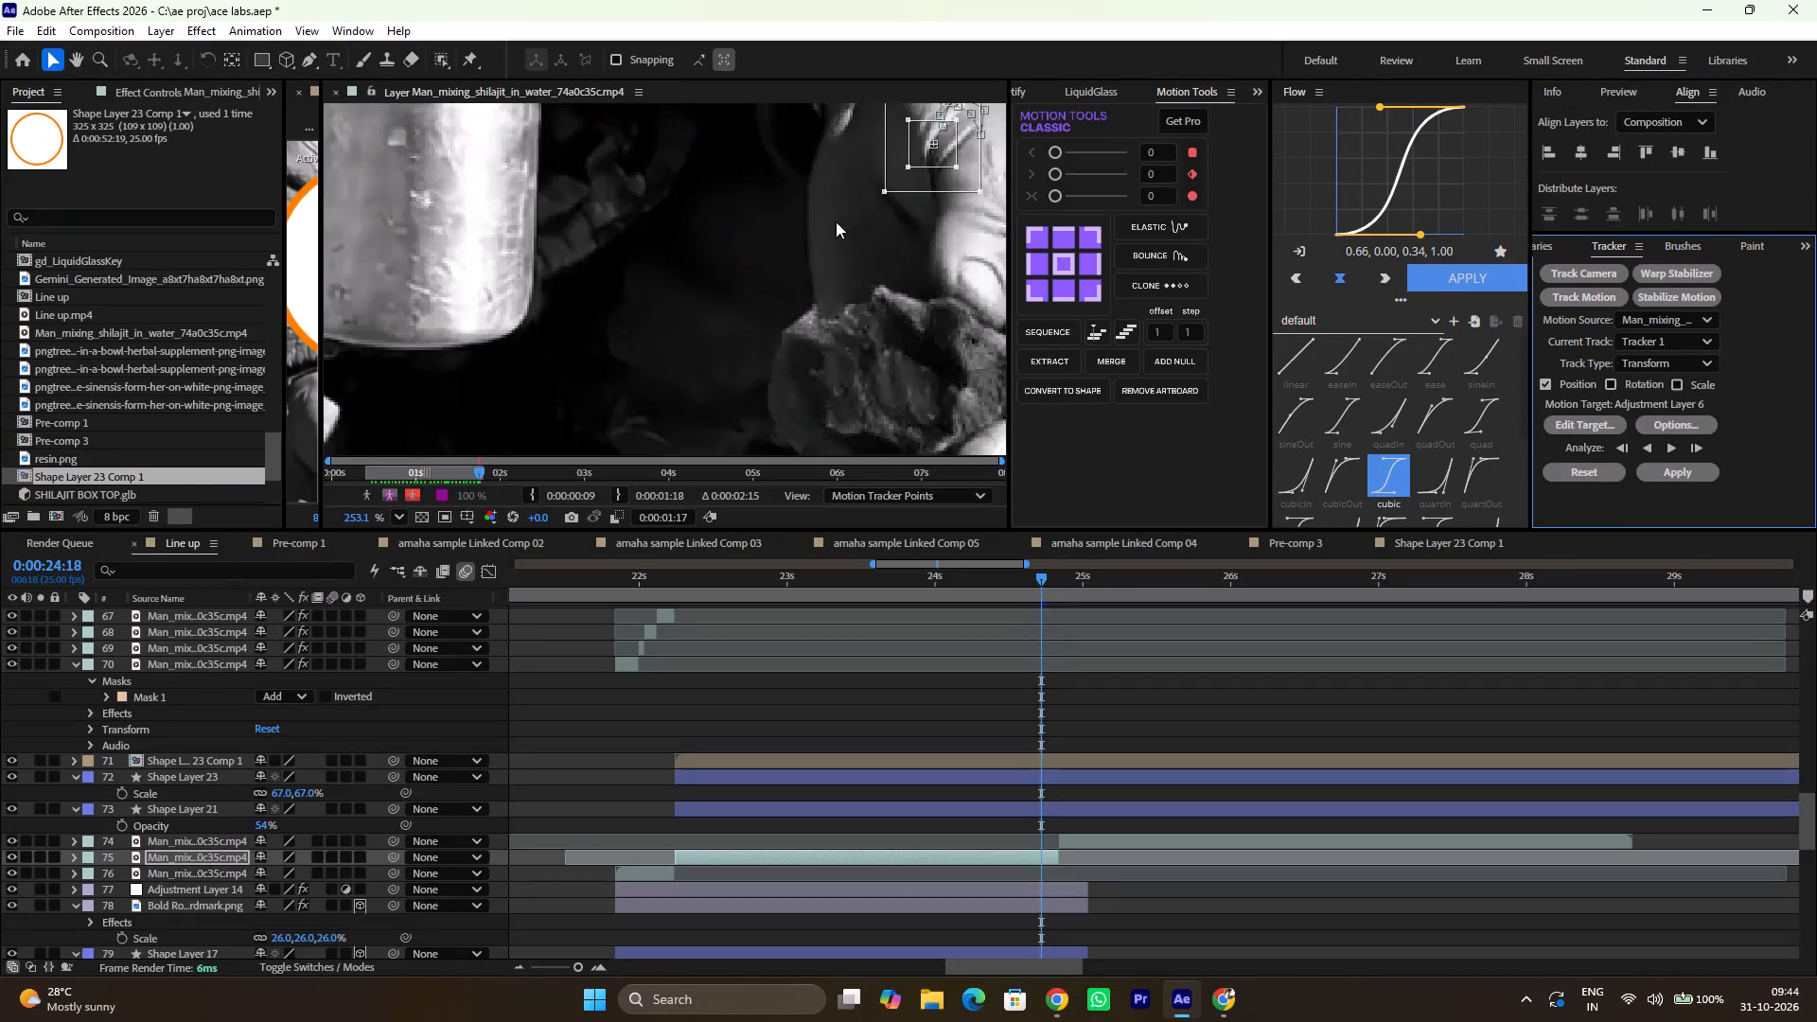
scroll(839, 220, "left", 1)
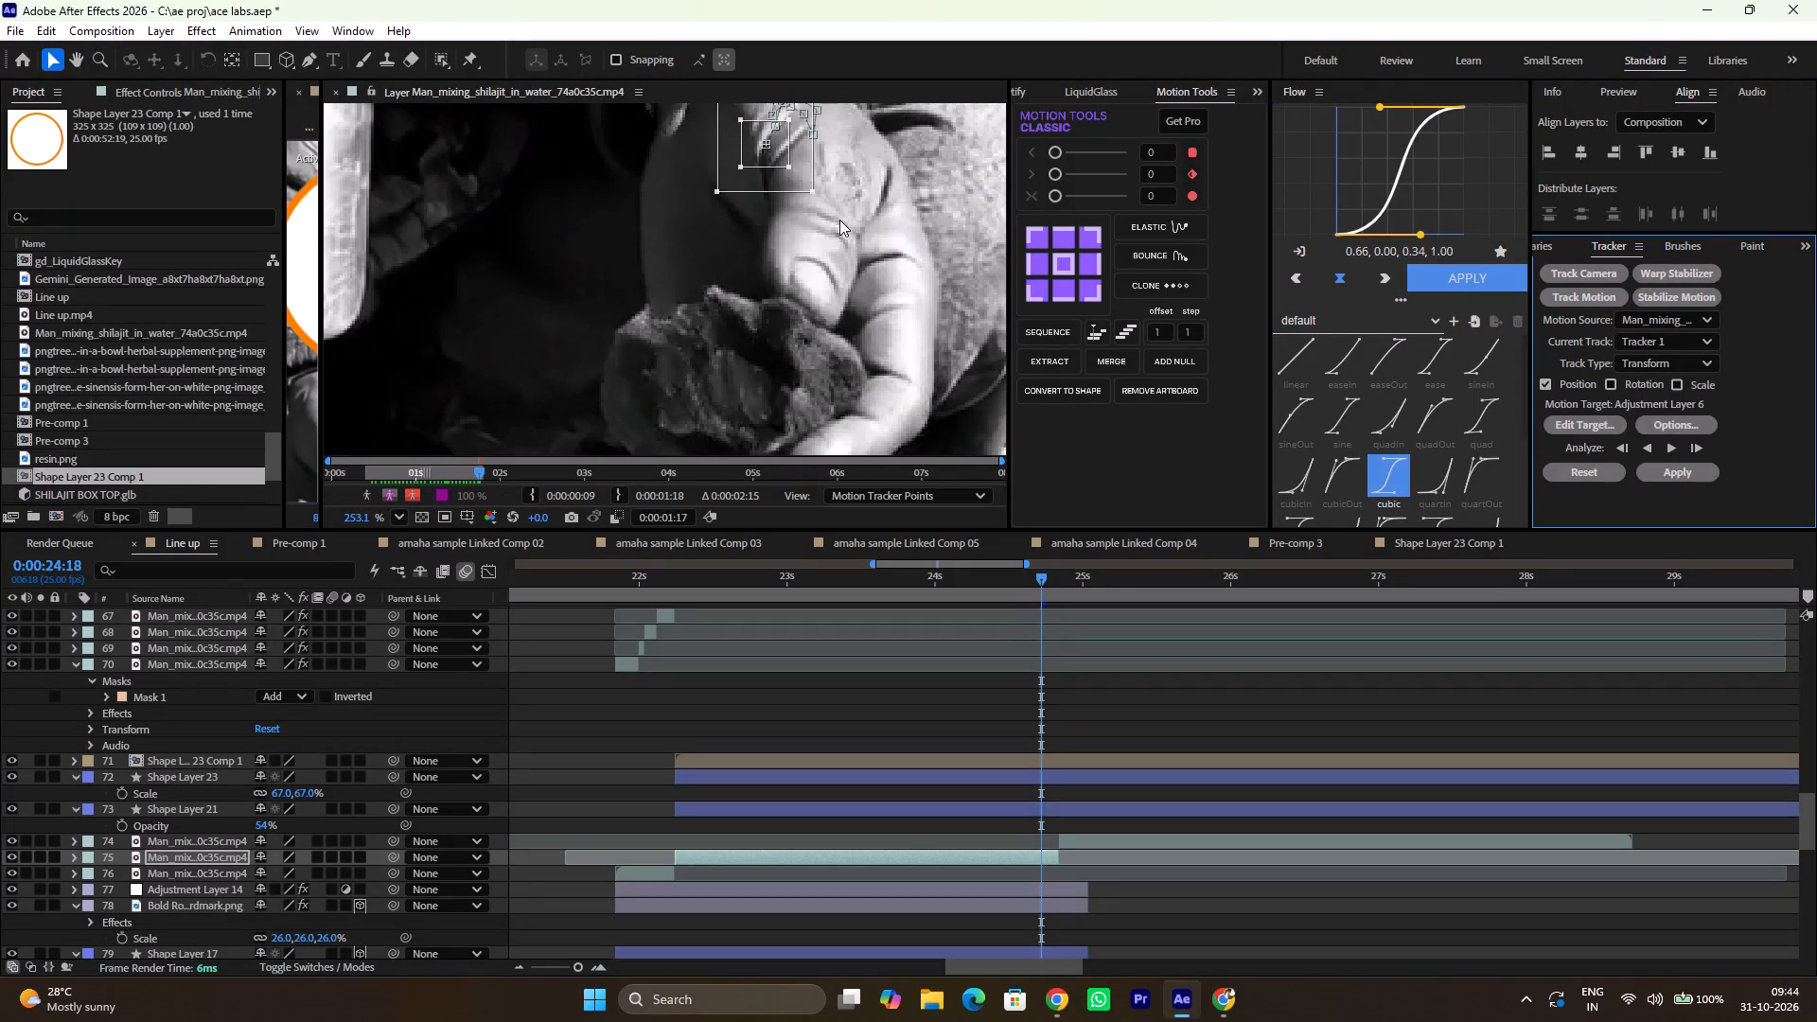
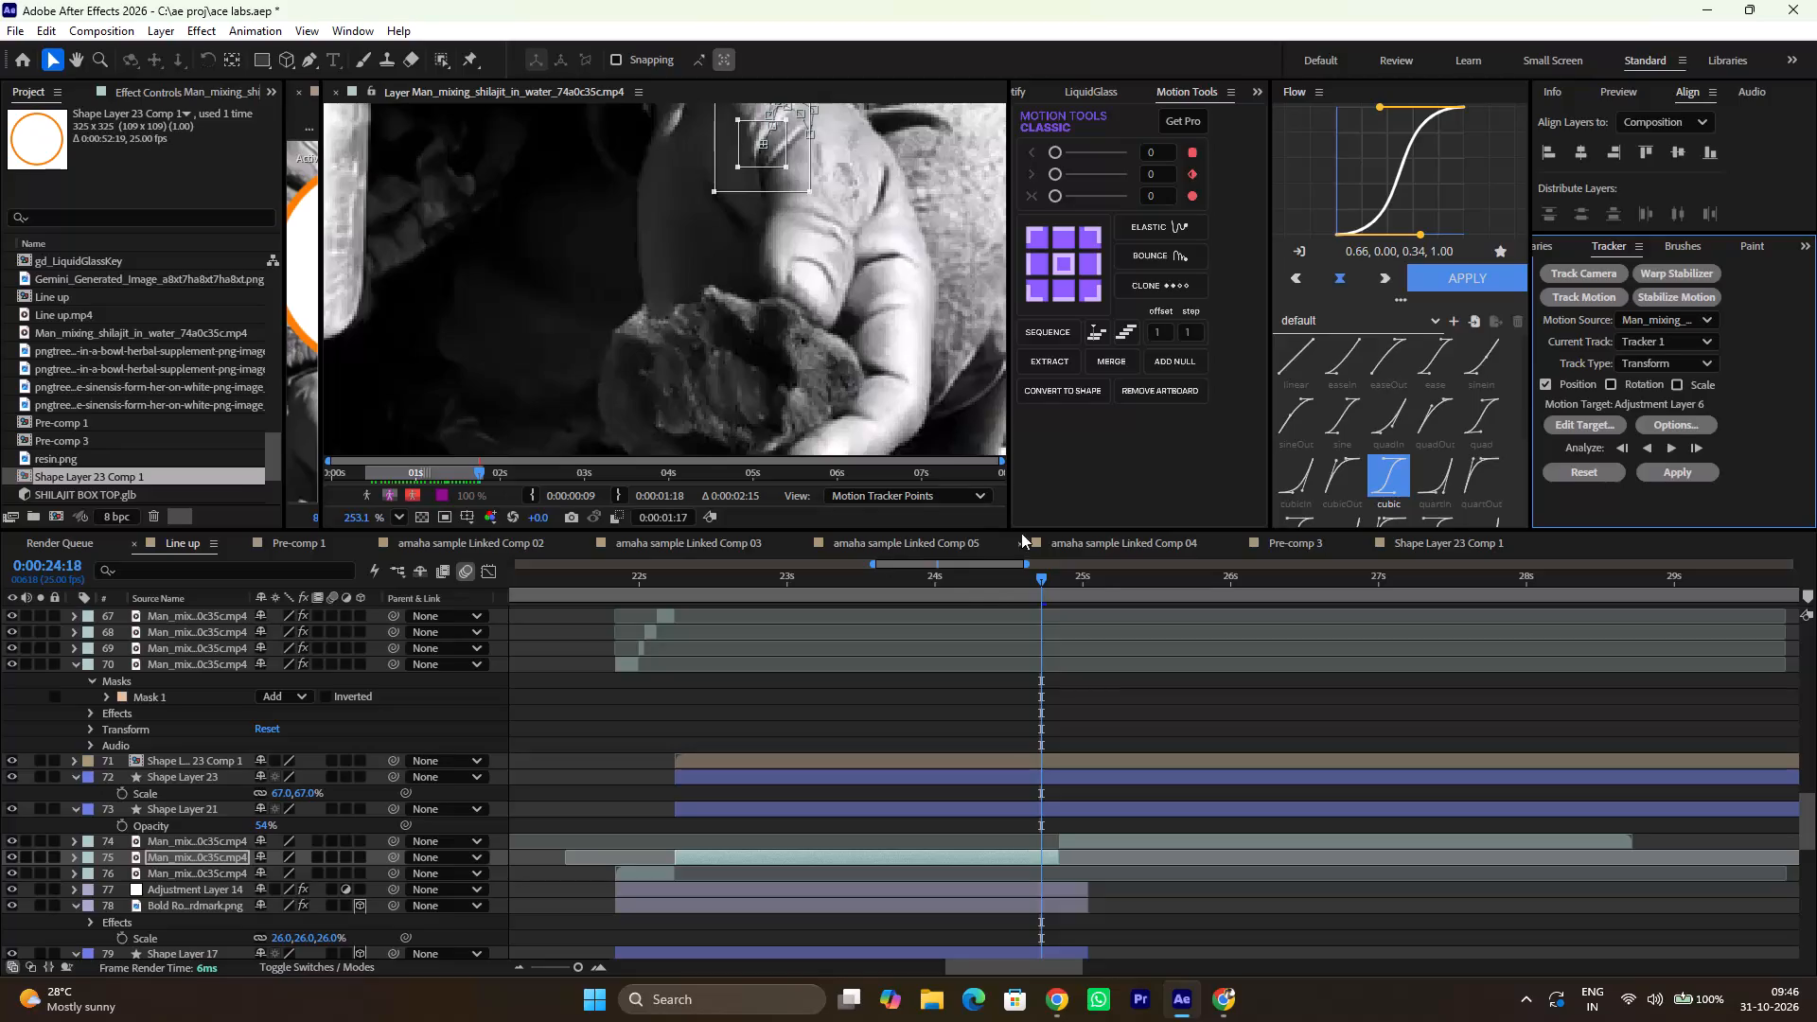
Scrub the man footage between 0:00:23:05 and 0:00:24:04 to check how closely Track Point 1 follows the hand.
left_click_drag(979, 579, 922, 588)
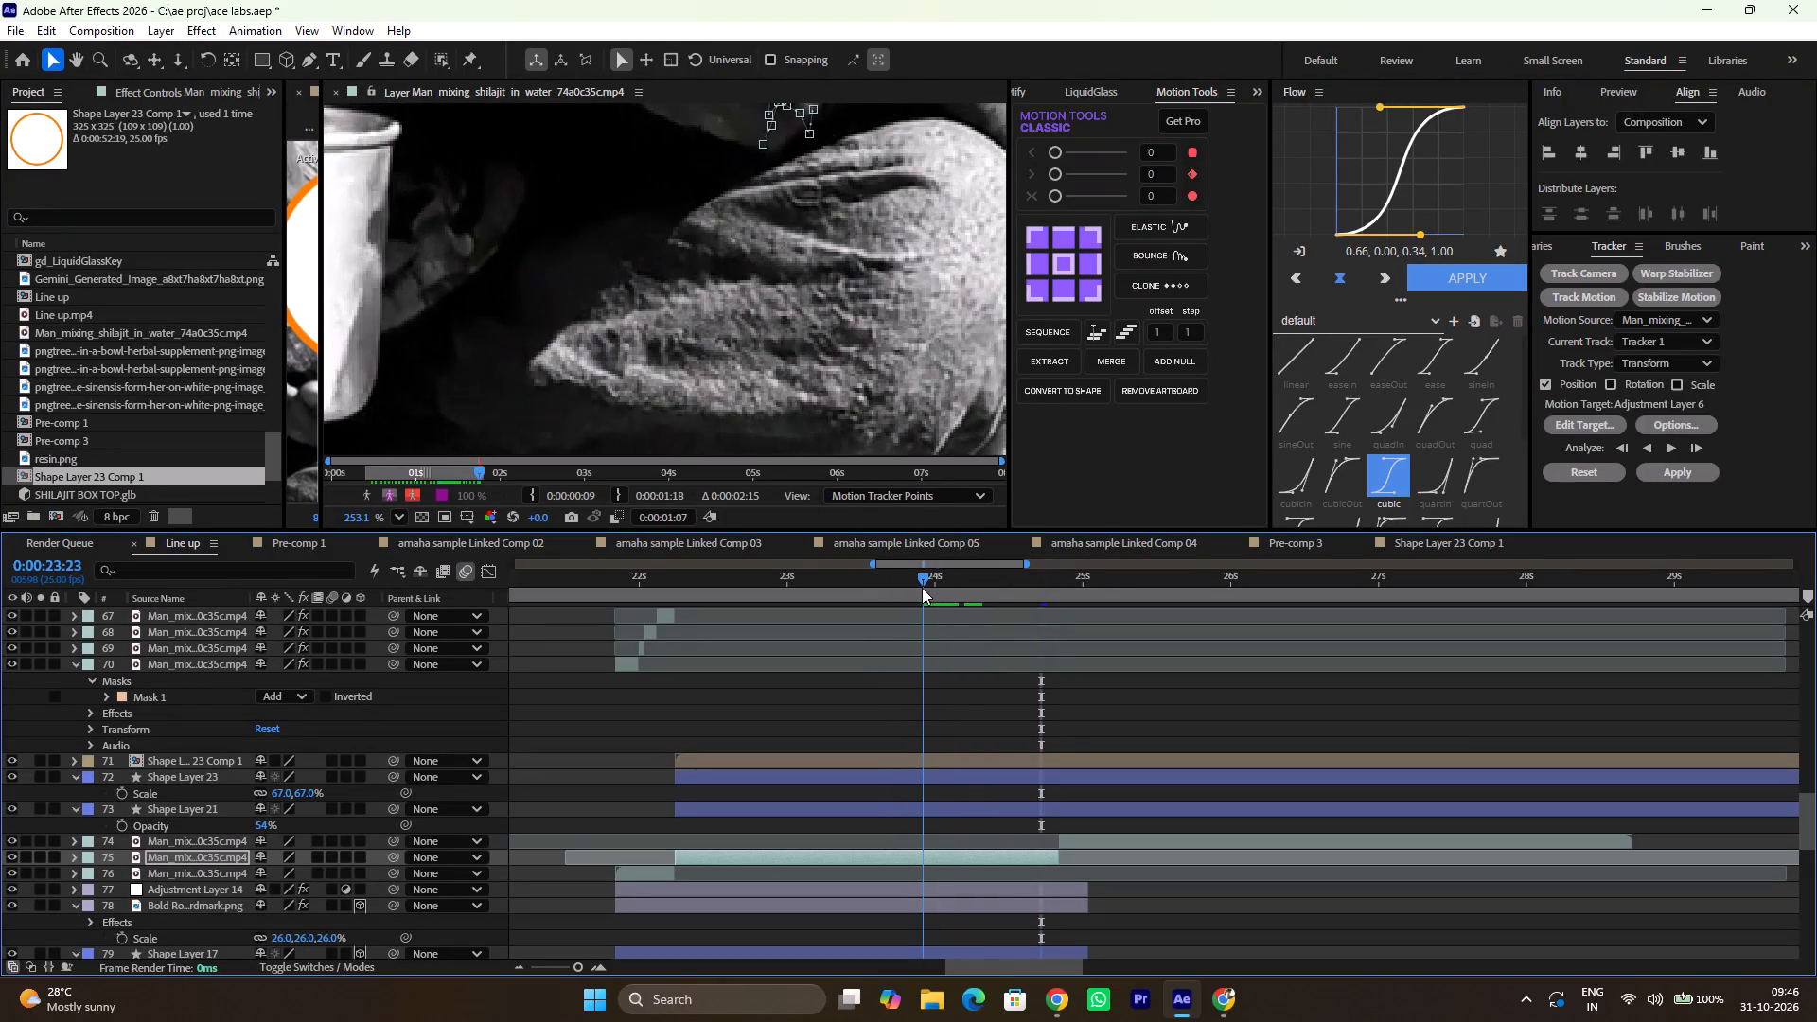
left_click_drag(922, 588, 921, 588)
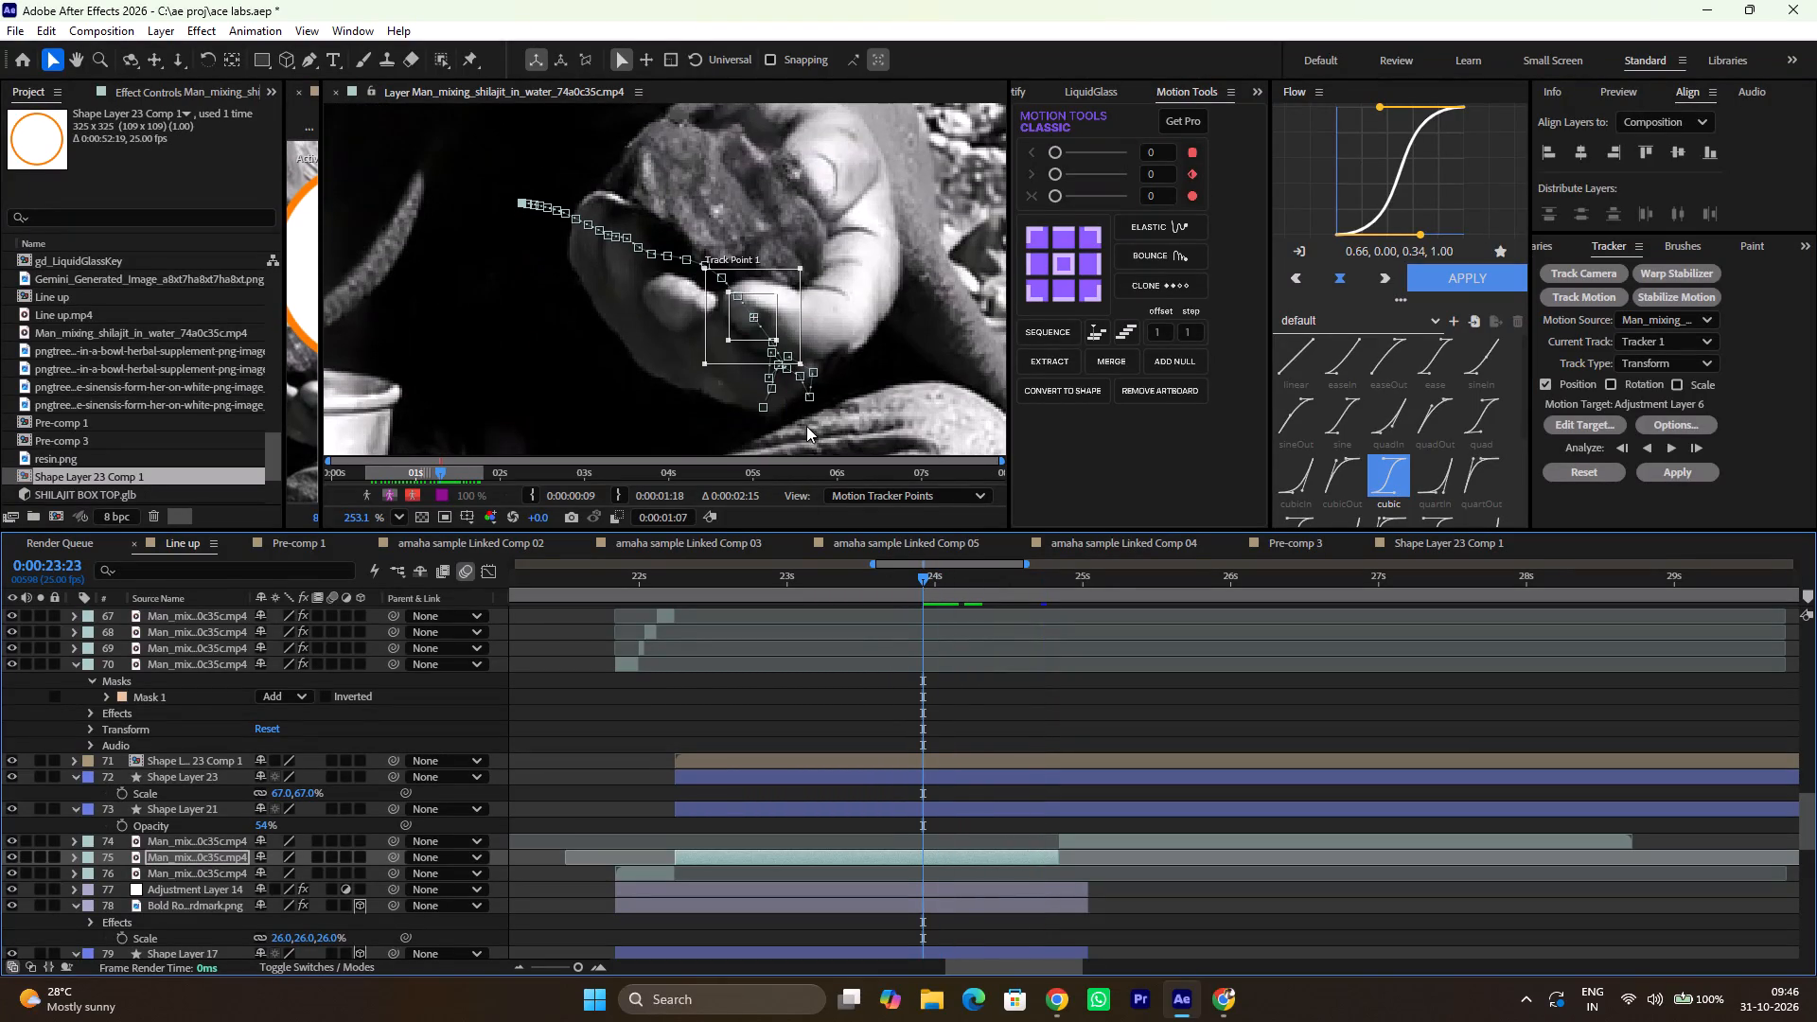
left_click_drag(927, 585, 801, 581)
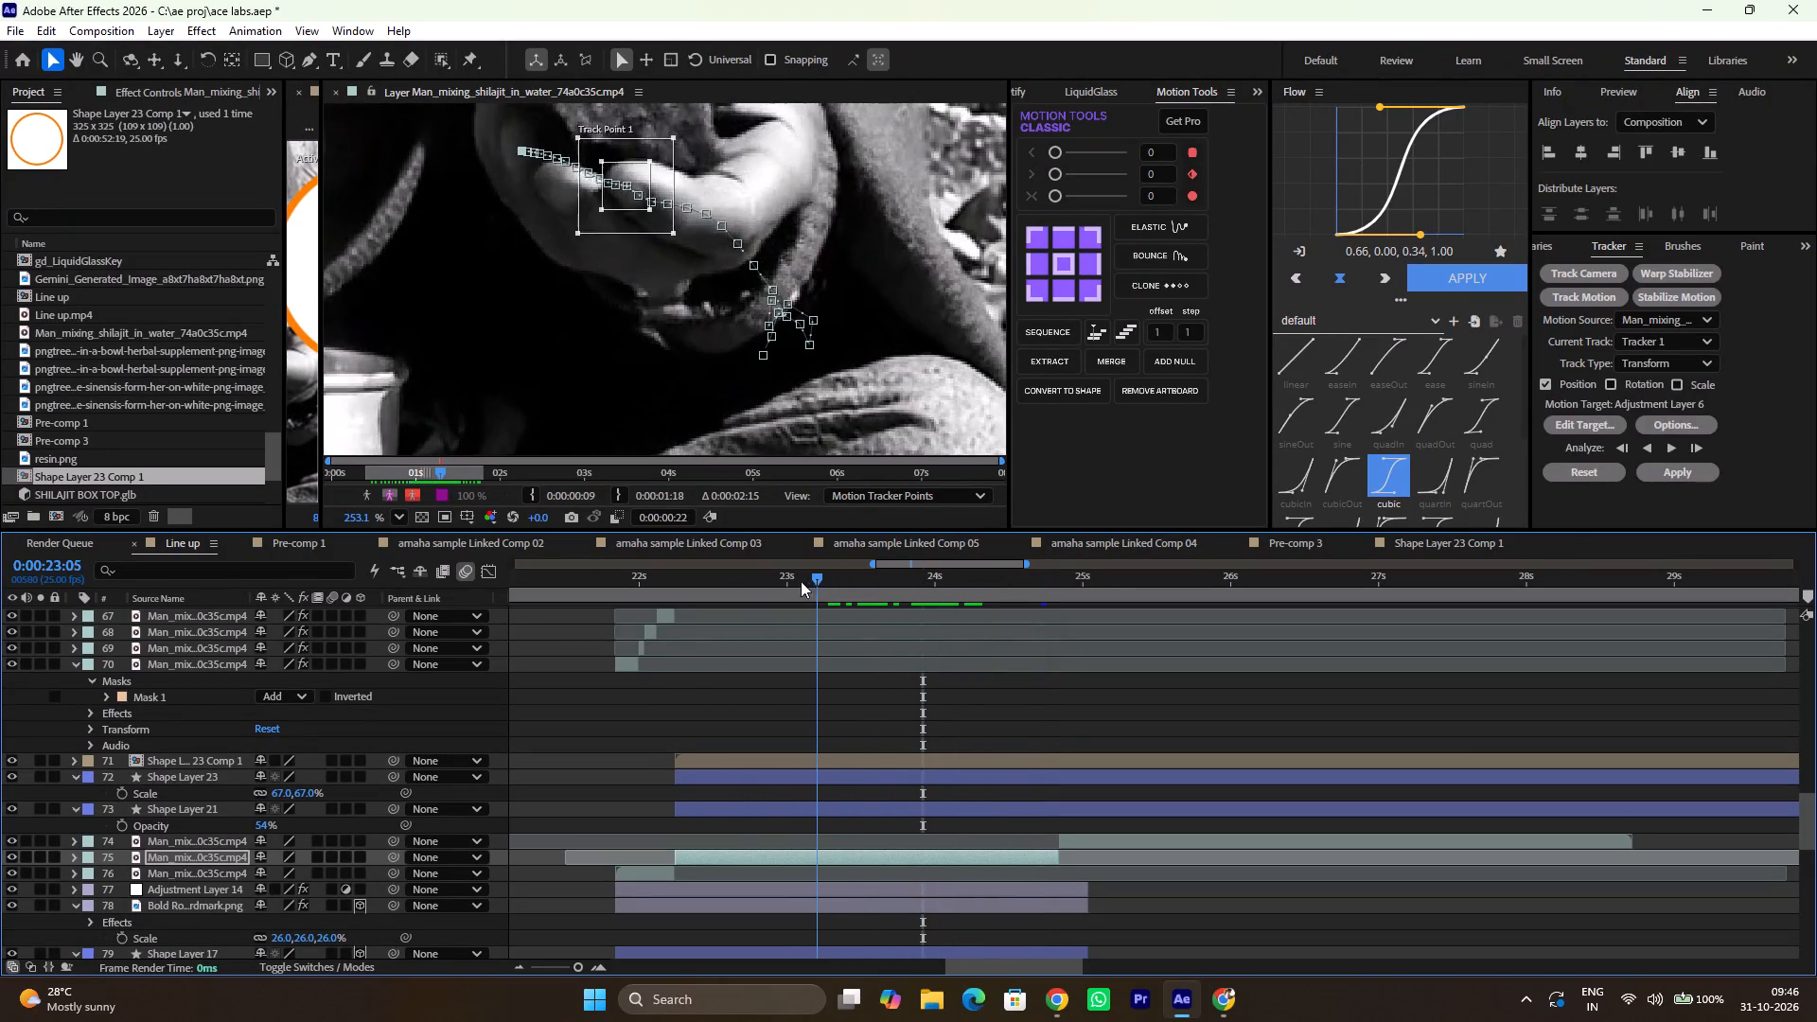
left_click_drag(801, 581, 874, 651)
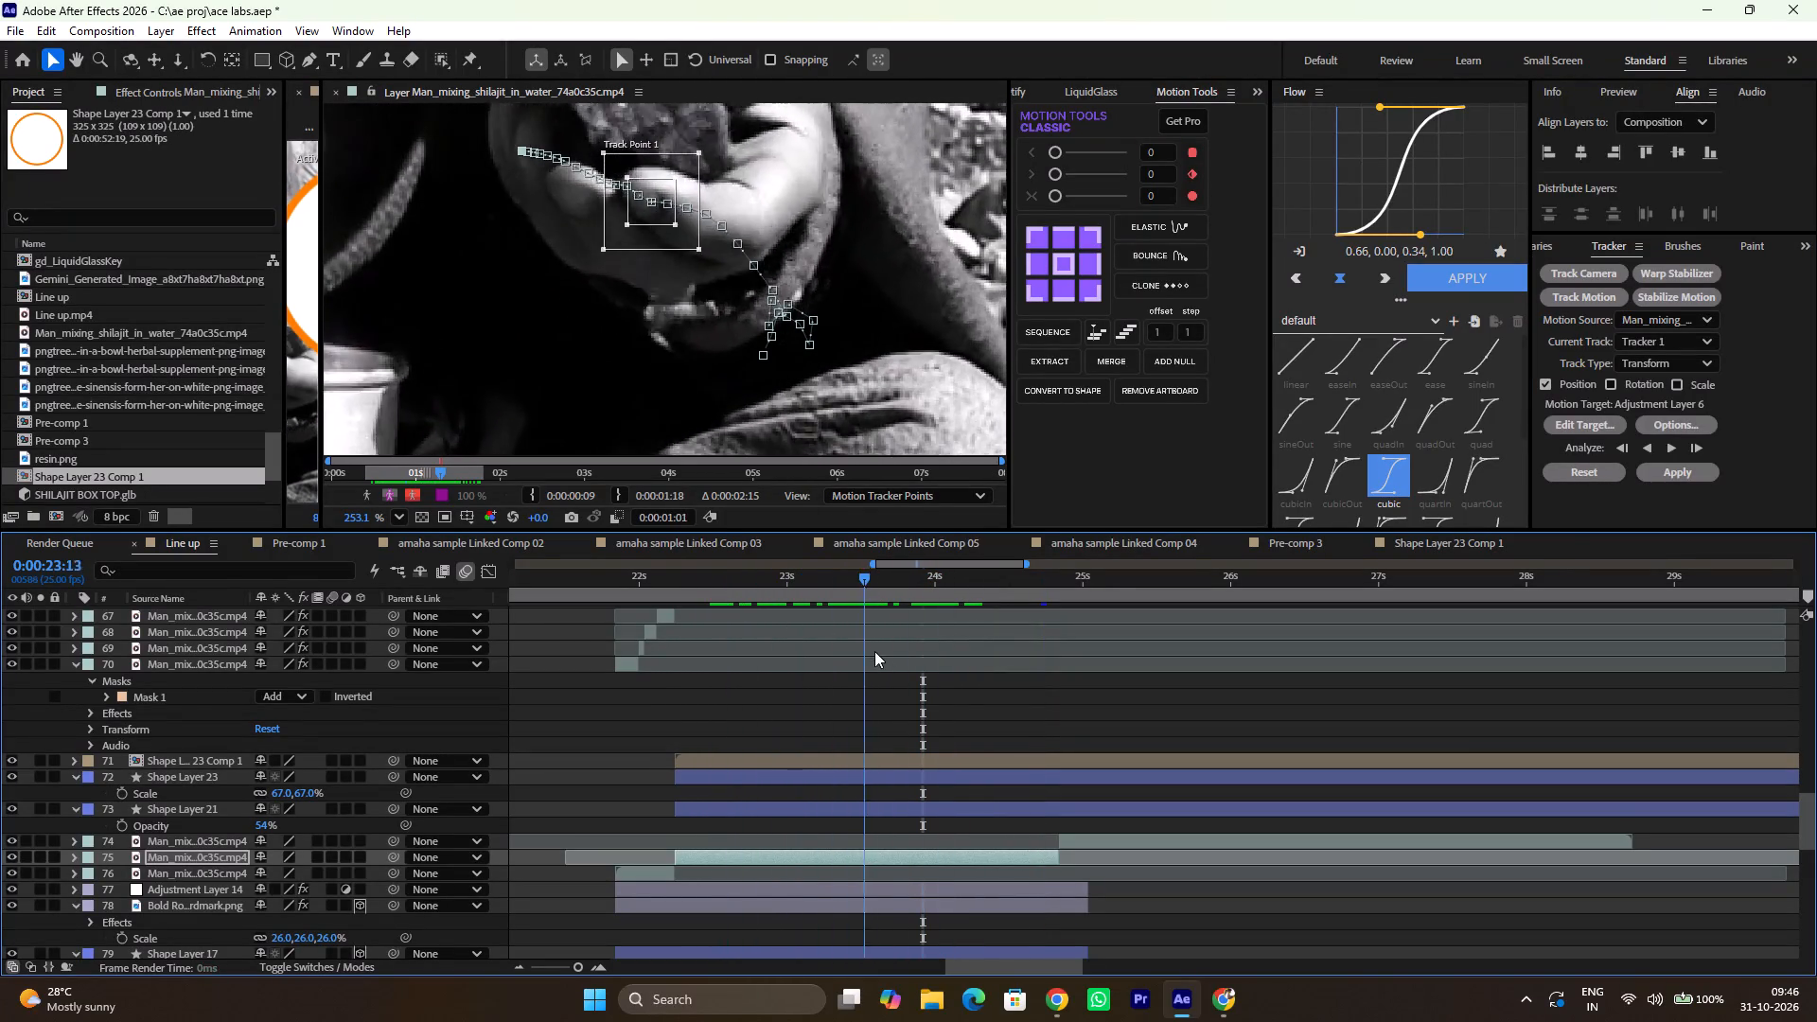
left_click_drag(874, 651, 965, 712)
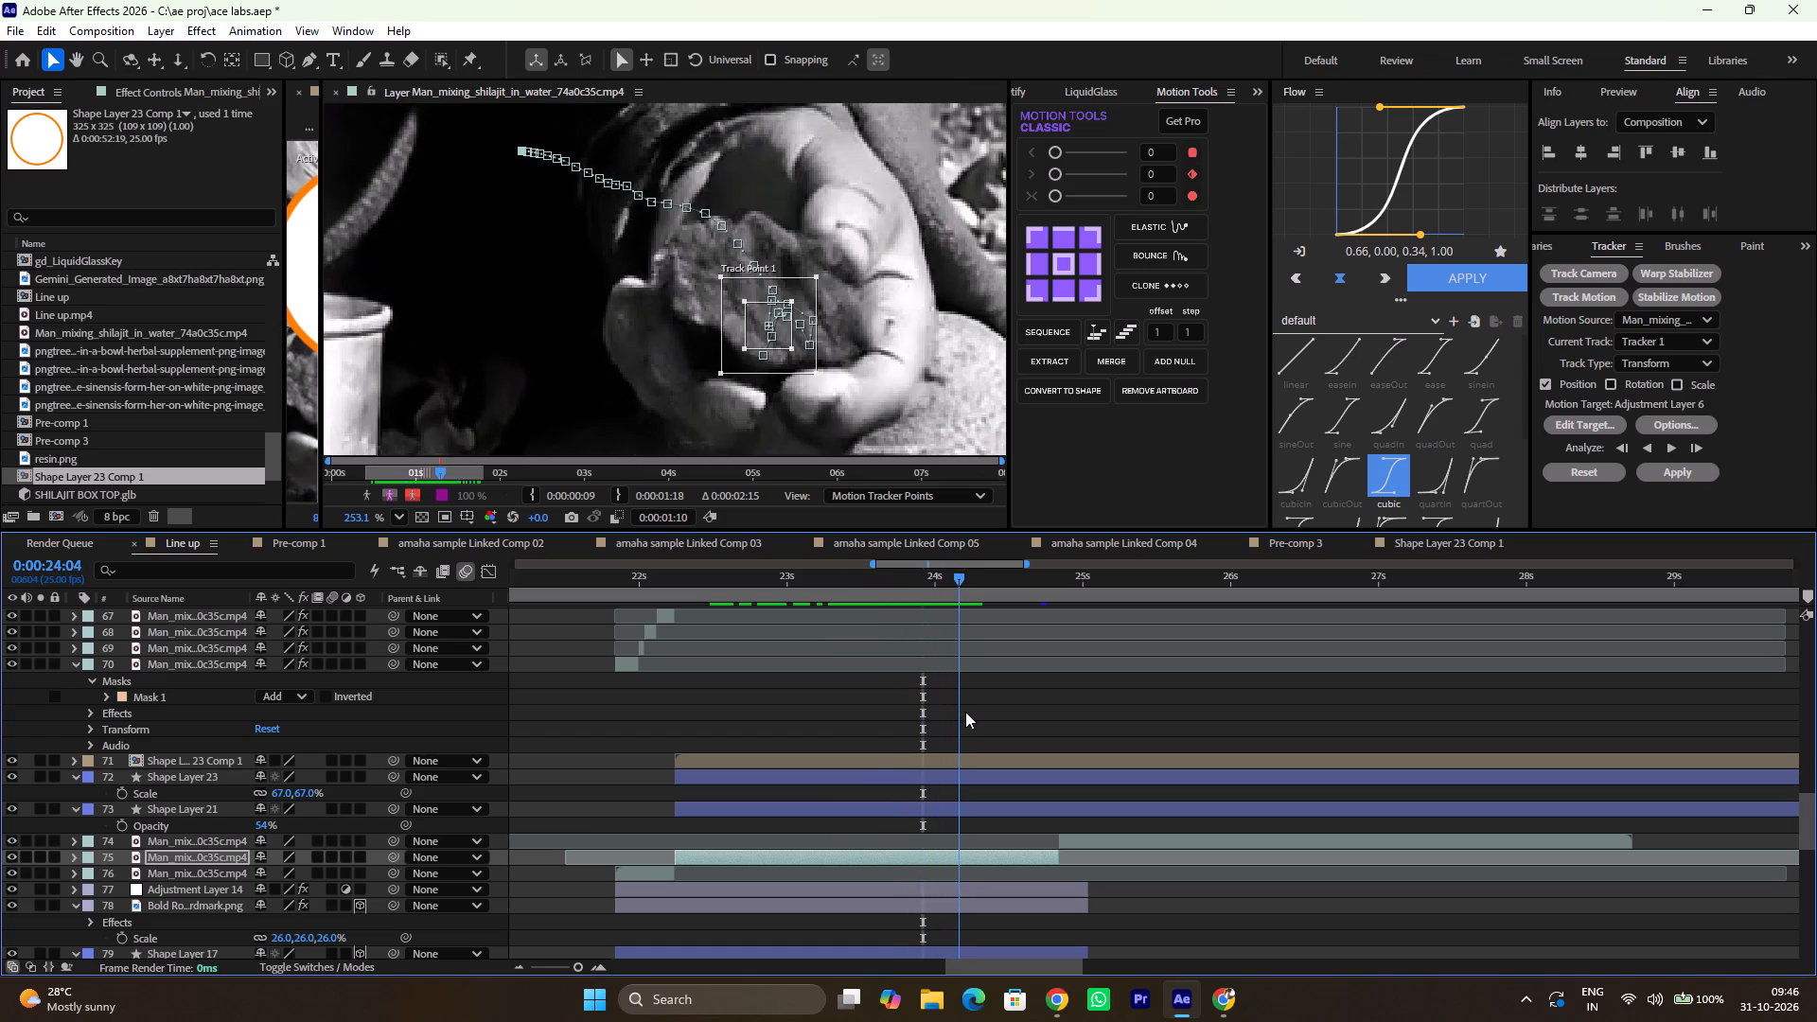
left_click_drag(965, 712, 958, 712)
Reveal the keyframed tracker properties of man footage layer 75 and enlarge the time scale around 0:00:24:03.
key("u")
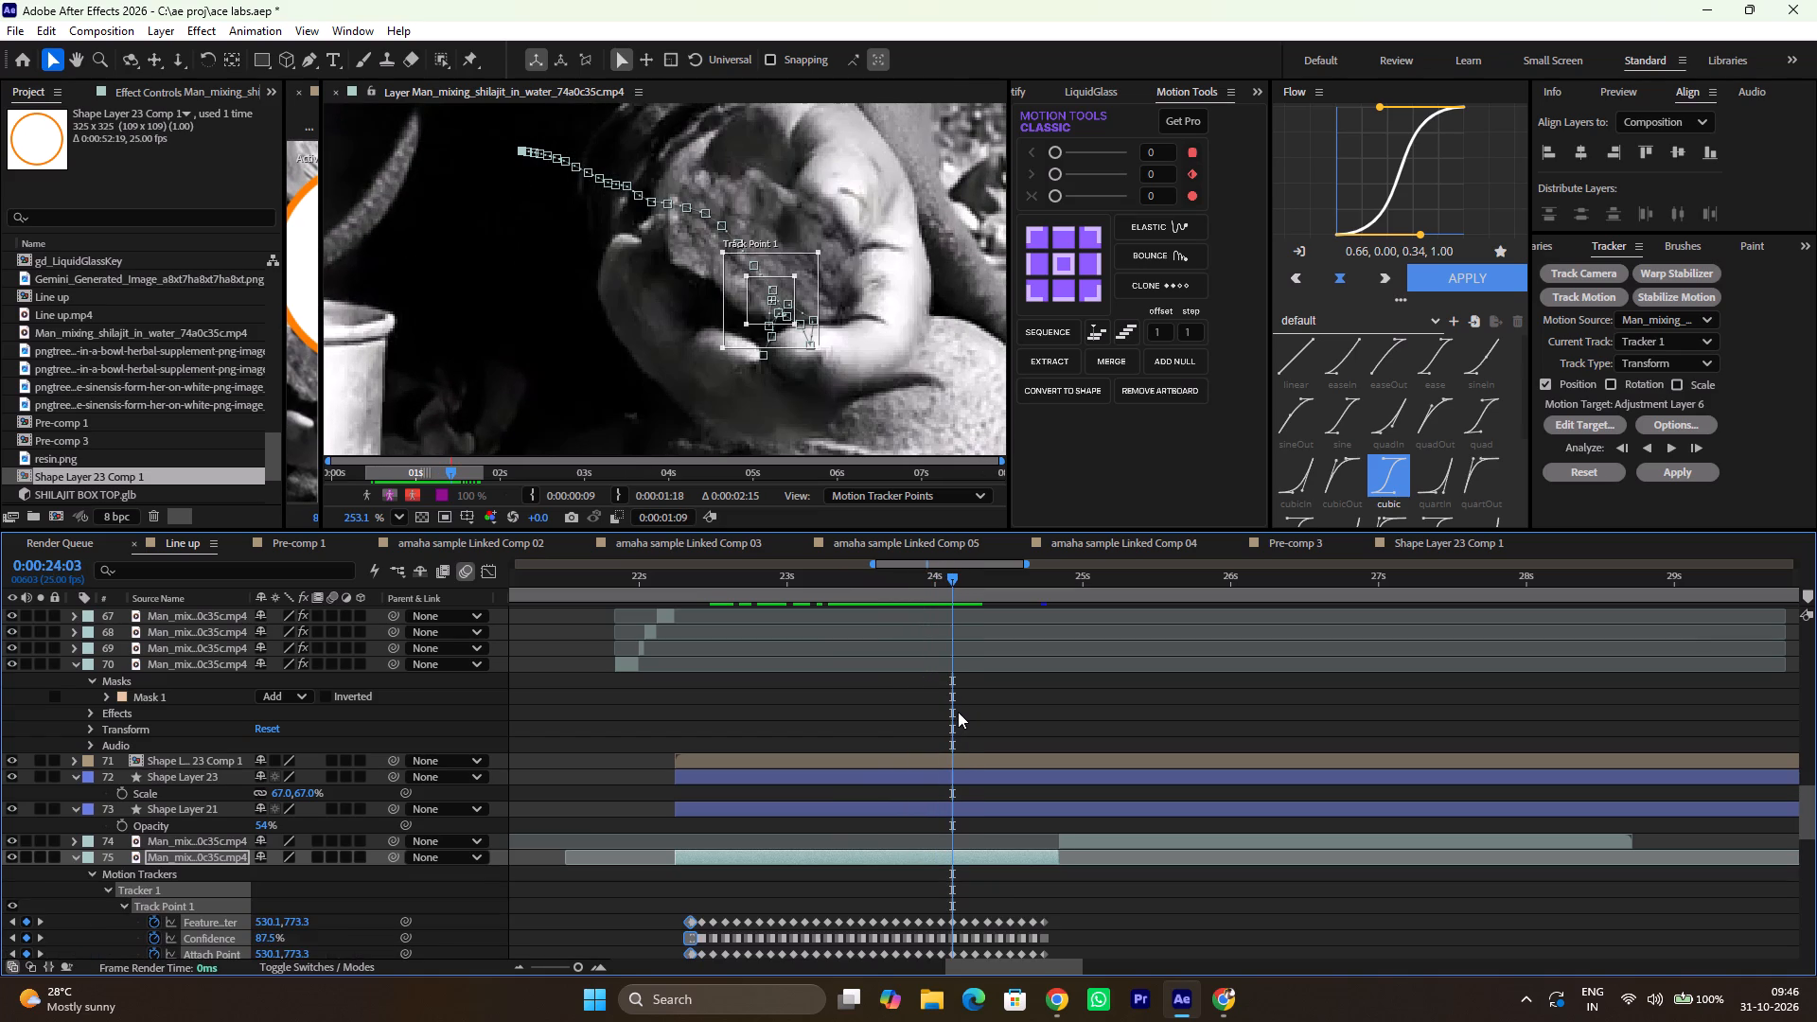
scroll(958, 712, "up", 3, "ctrl+alt")
key("alt+Left")
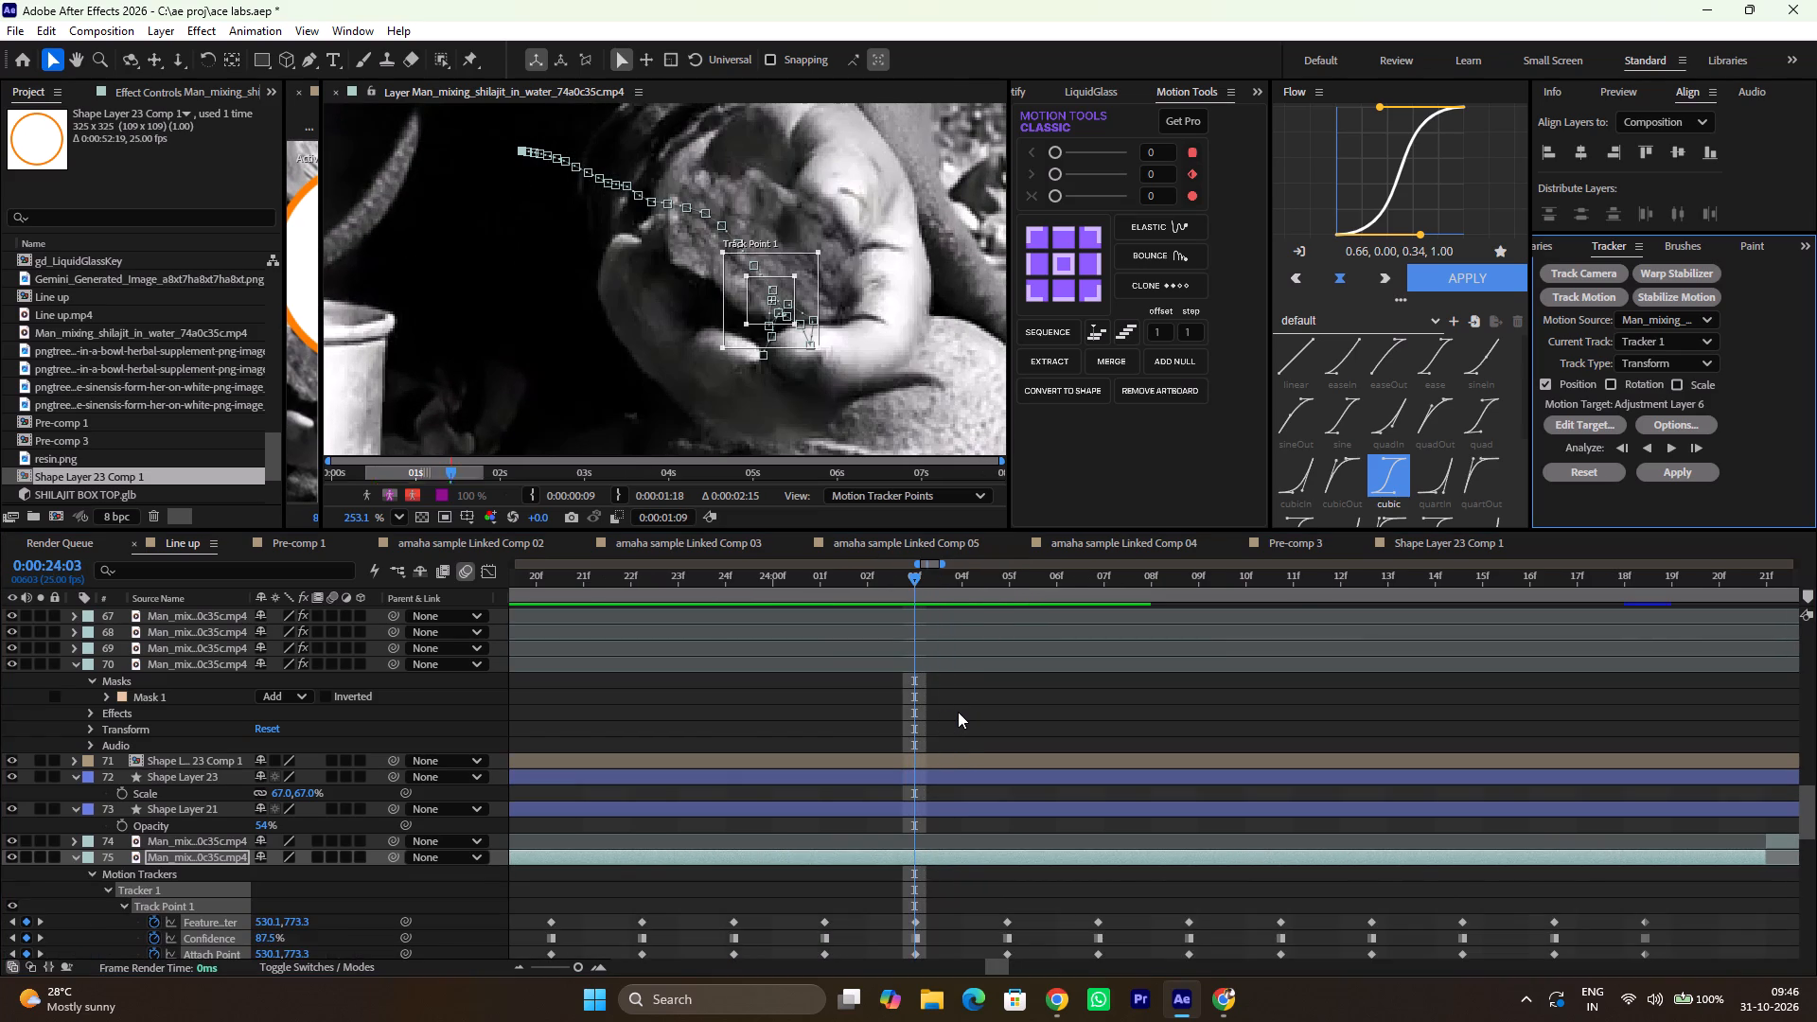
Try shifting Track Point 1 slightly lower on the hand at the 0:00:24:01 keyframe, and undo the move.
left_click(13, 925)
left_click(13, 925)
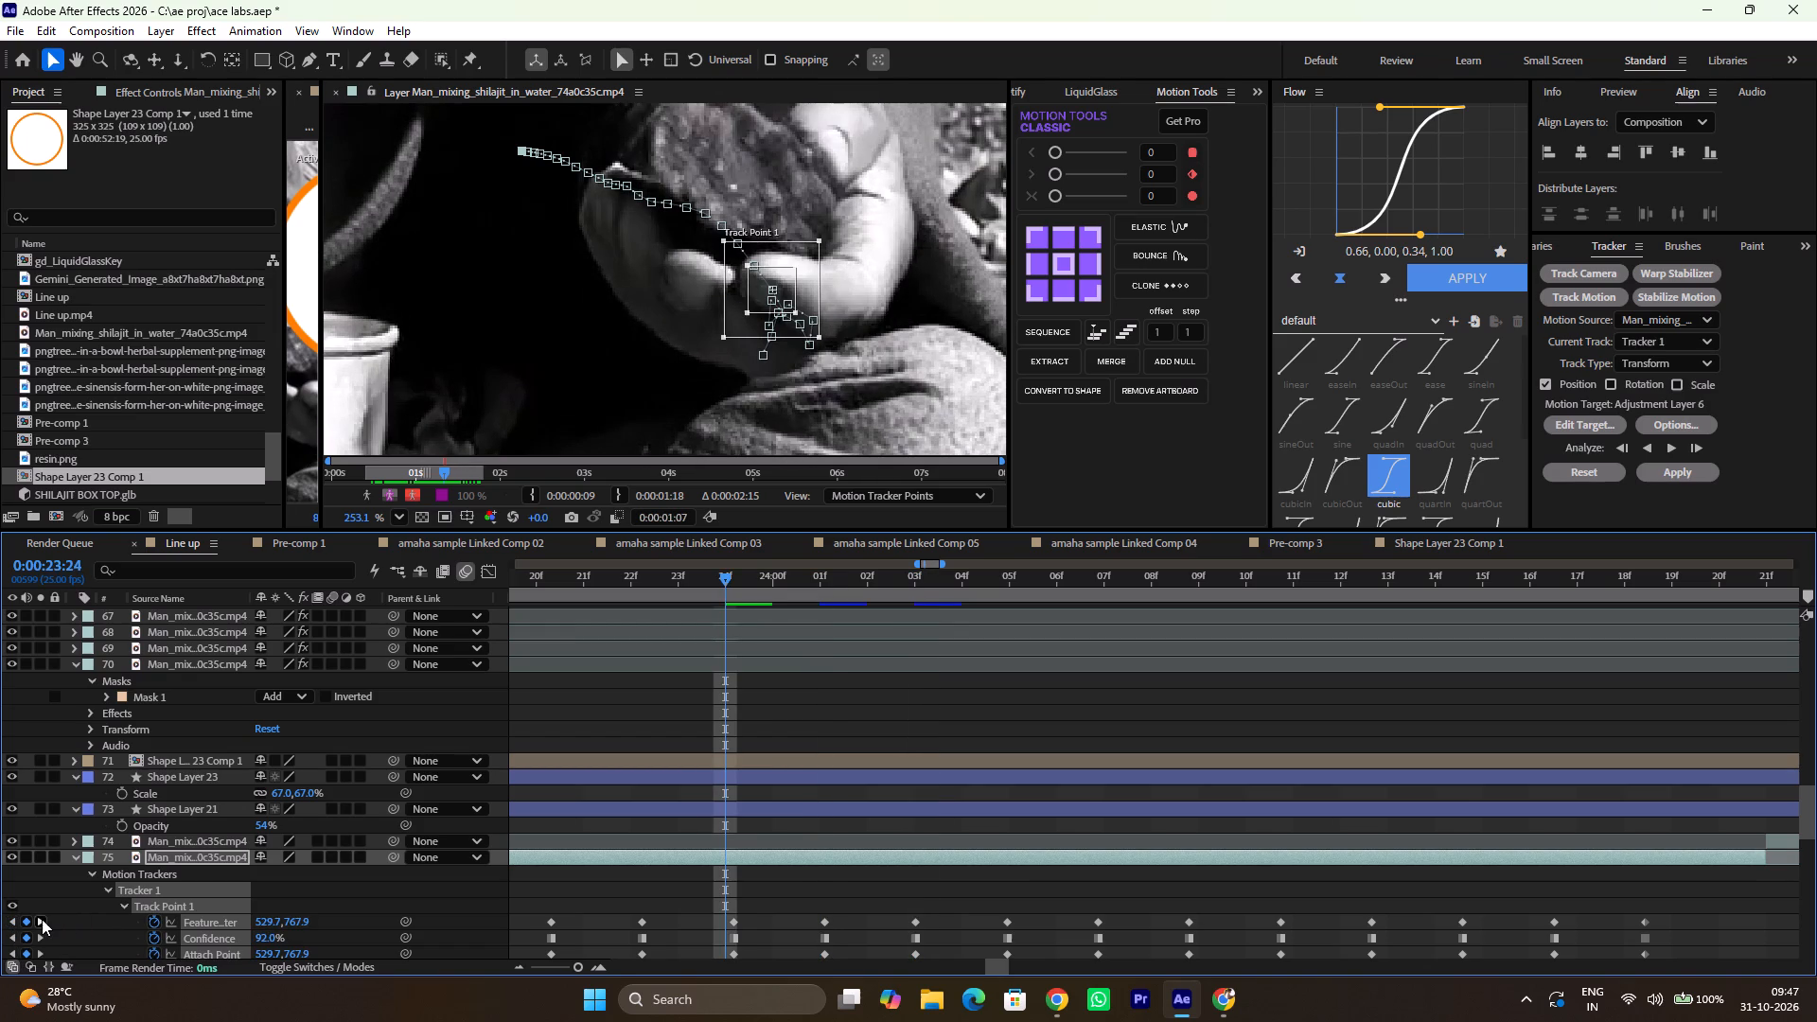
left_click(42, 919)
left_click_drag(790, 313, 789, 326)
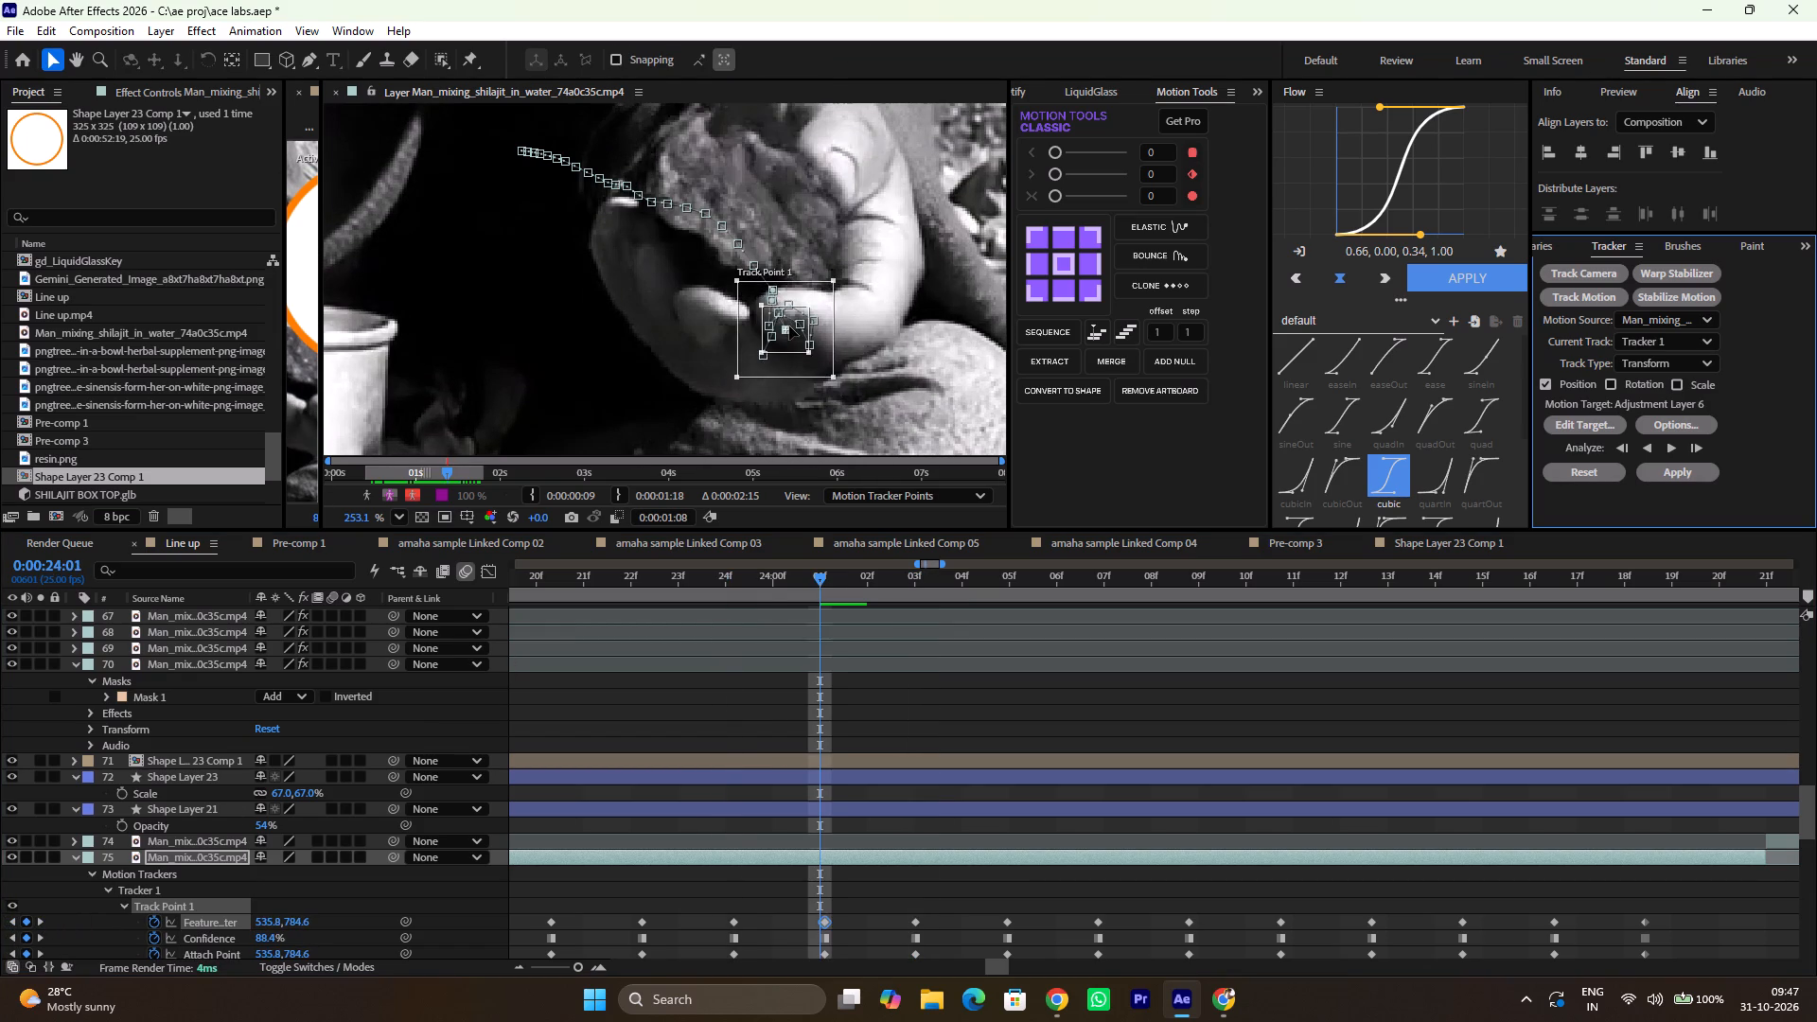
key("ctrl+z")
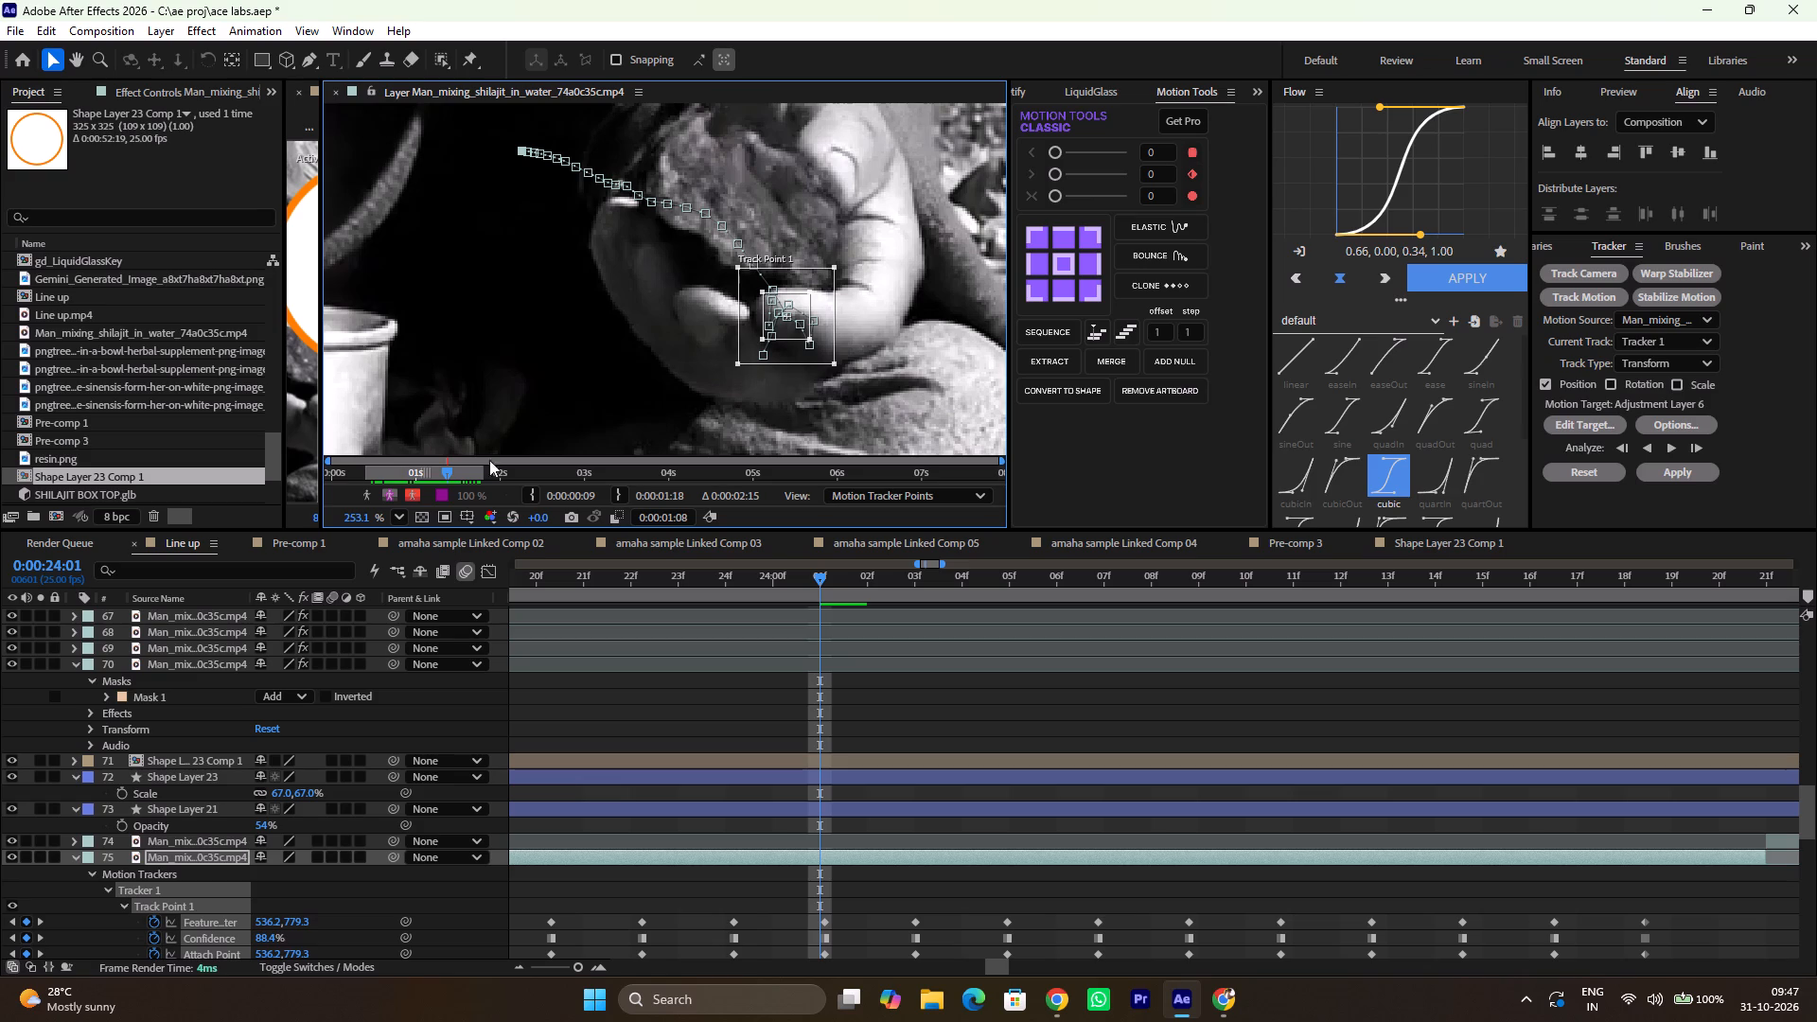
At the 0:00:24:03 keyframe, reposition Track Point 1 onto the fingertip below the resin piece, feature center about 539, 799.
left_click(40, 919)
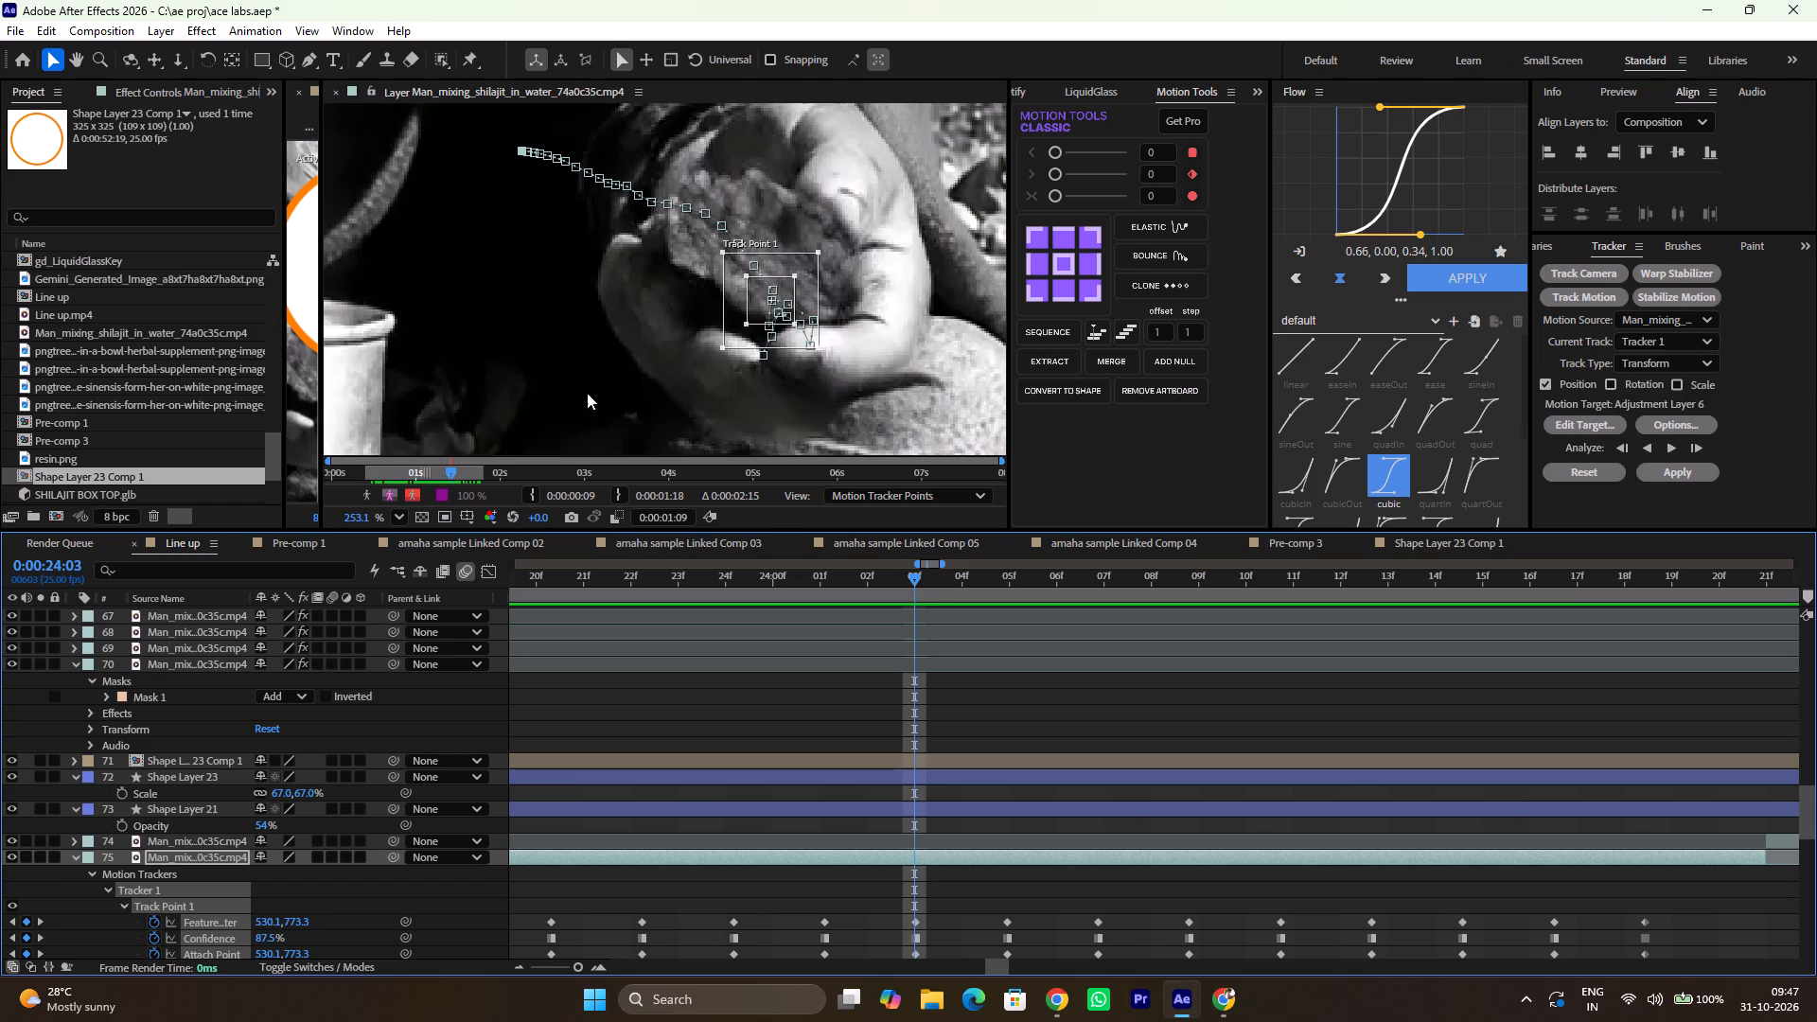
scroll(667, 334, "up", 5)
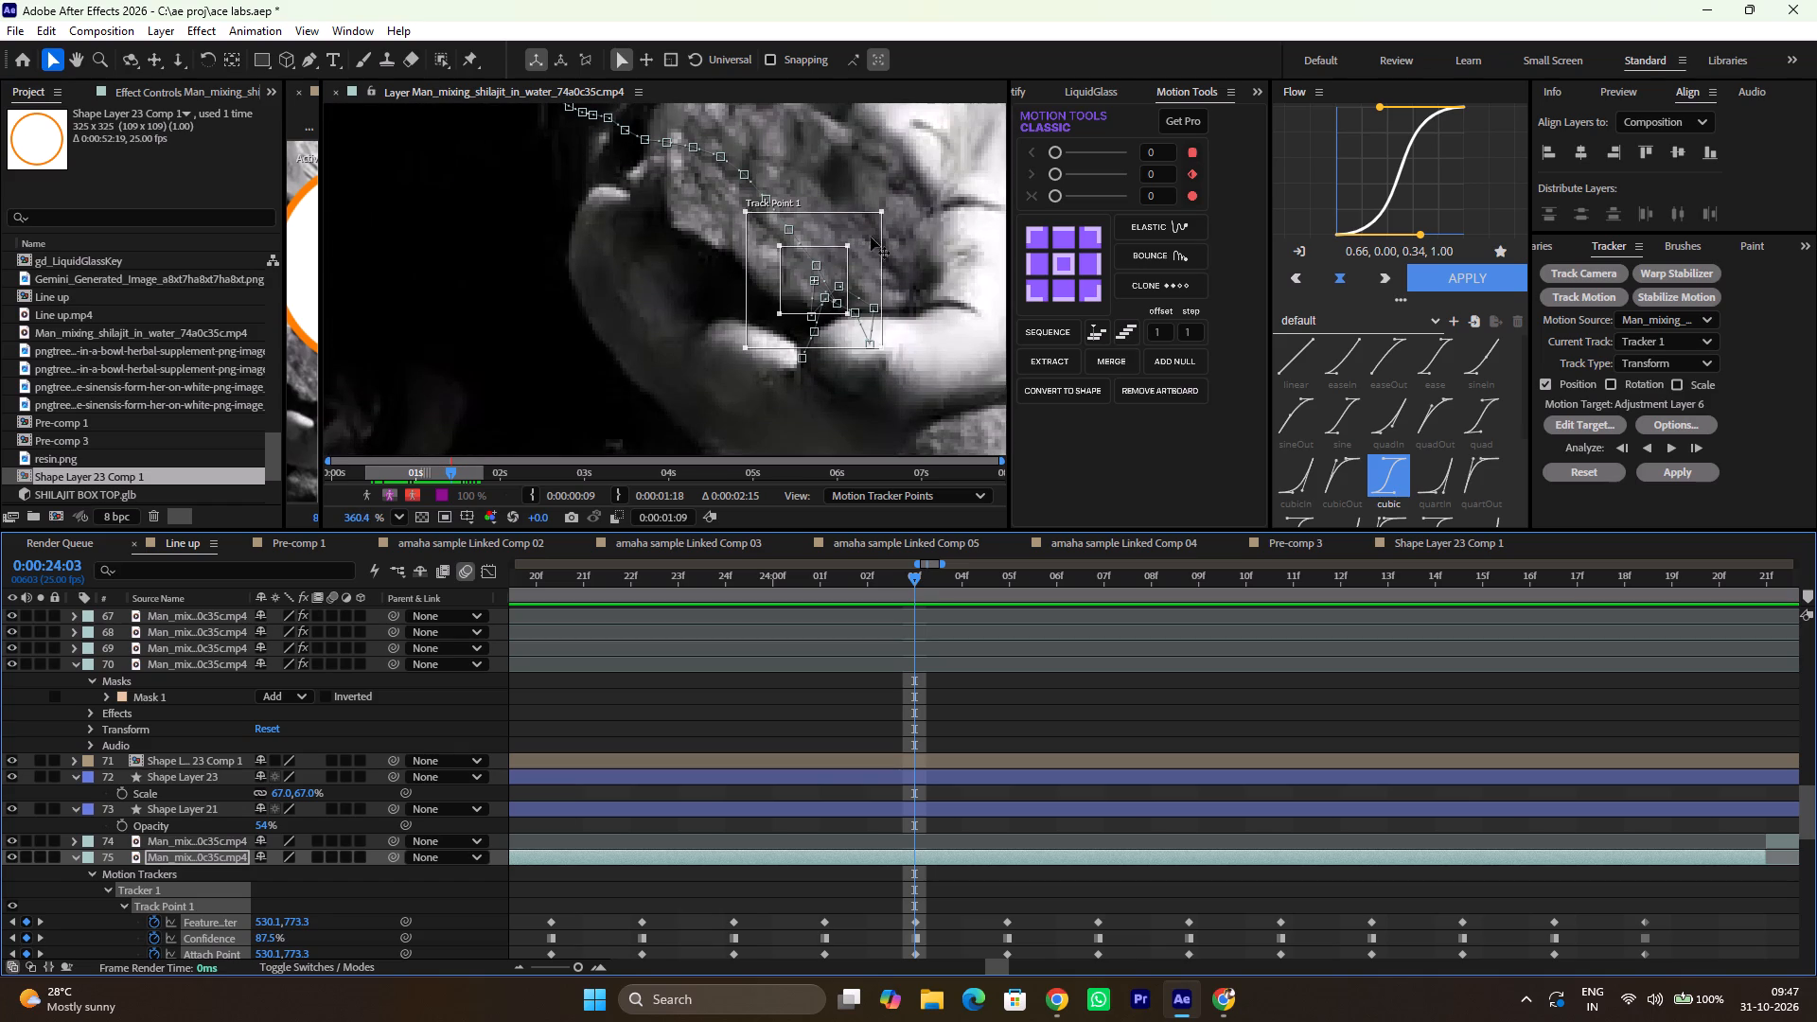
left_click_drag(818, 280, 841, 354)
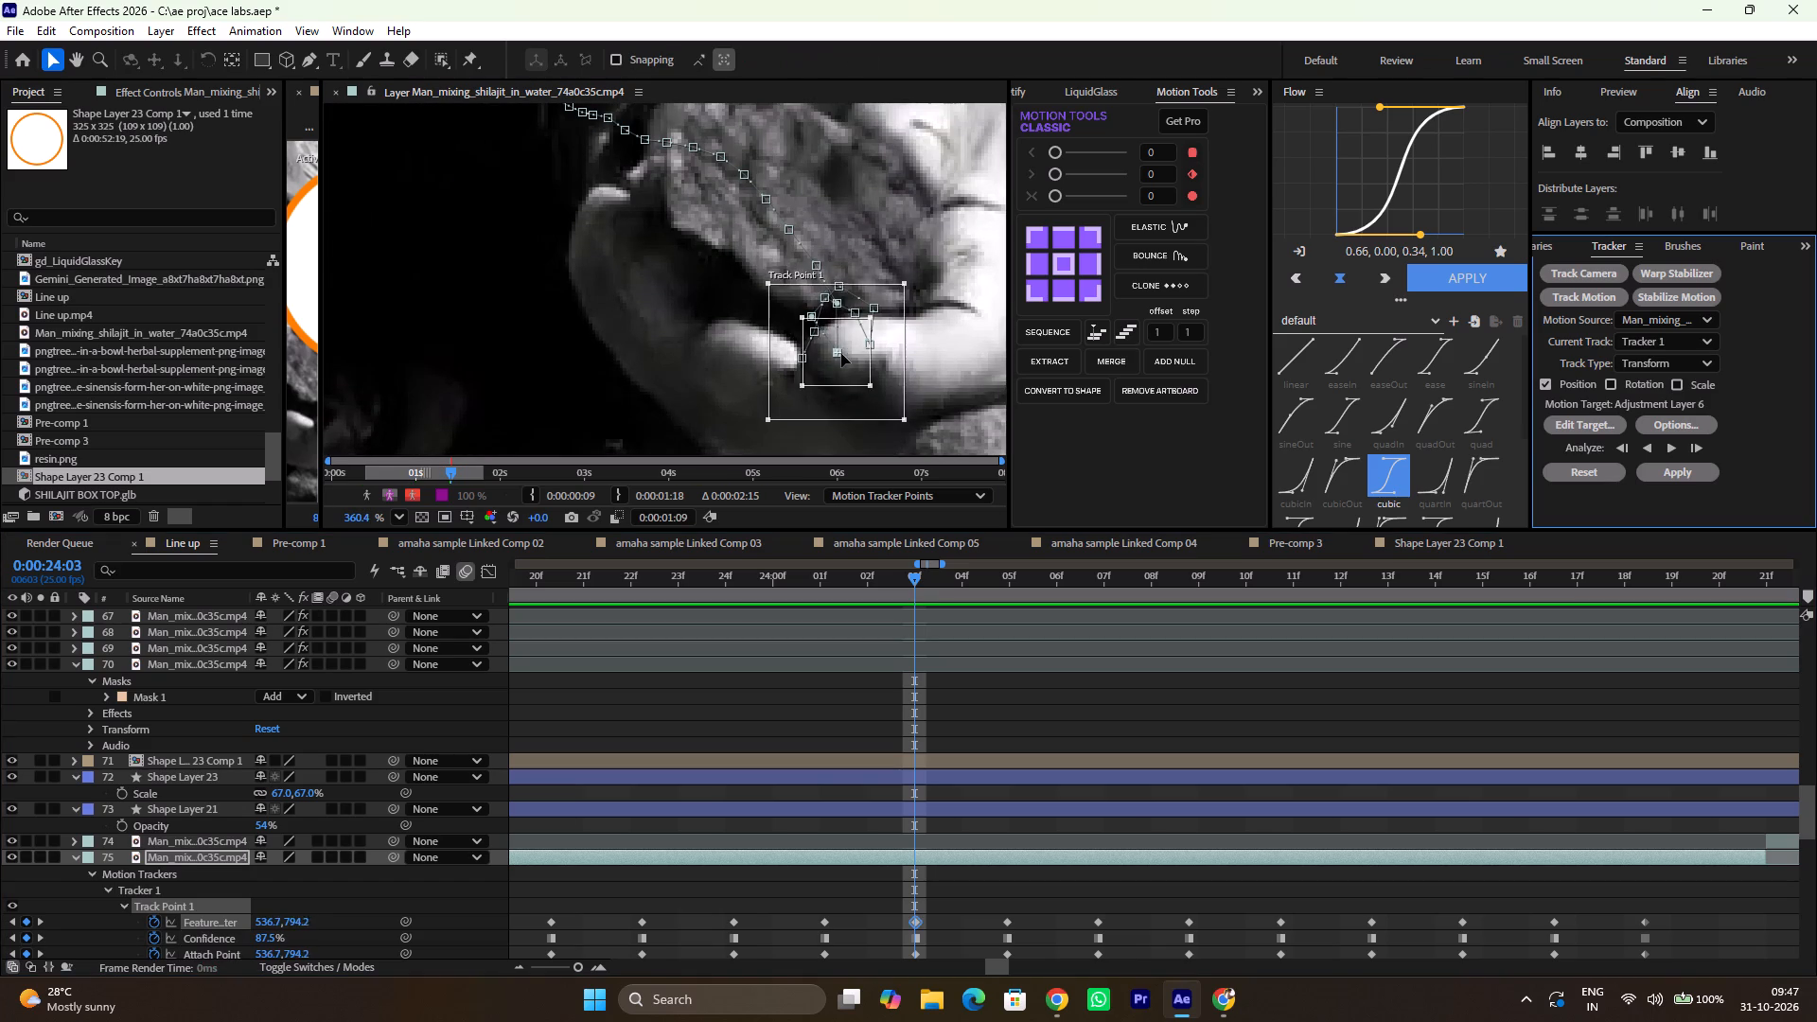
left_click_drag(841, 354, 850, 369)
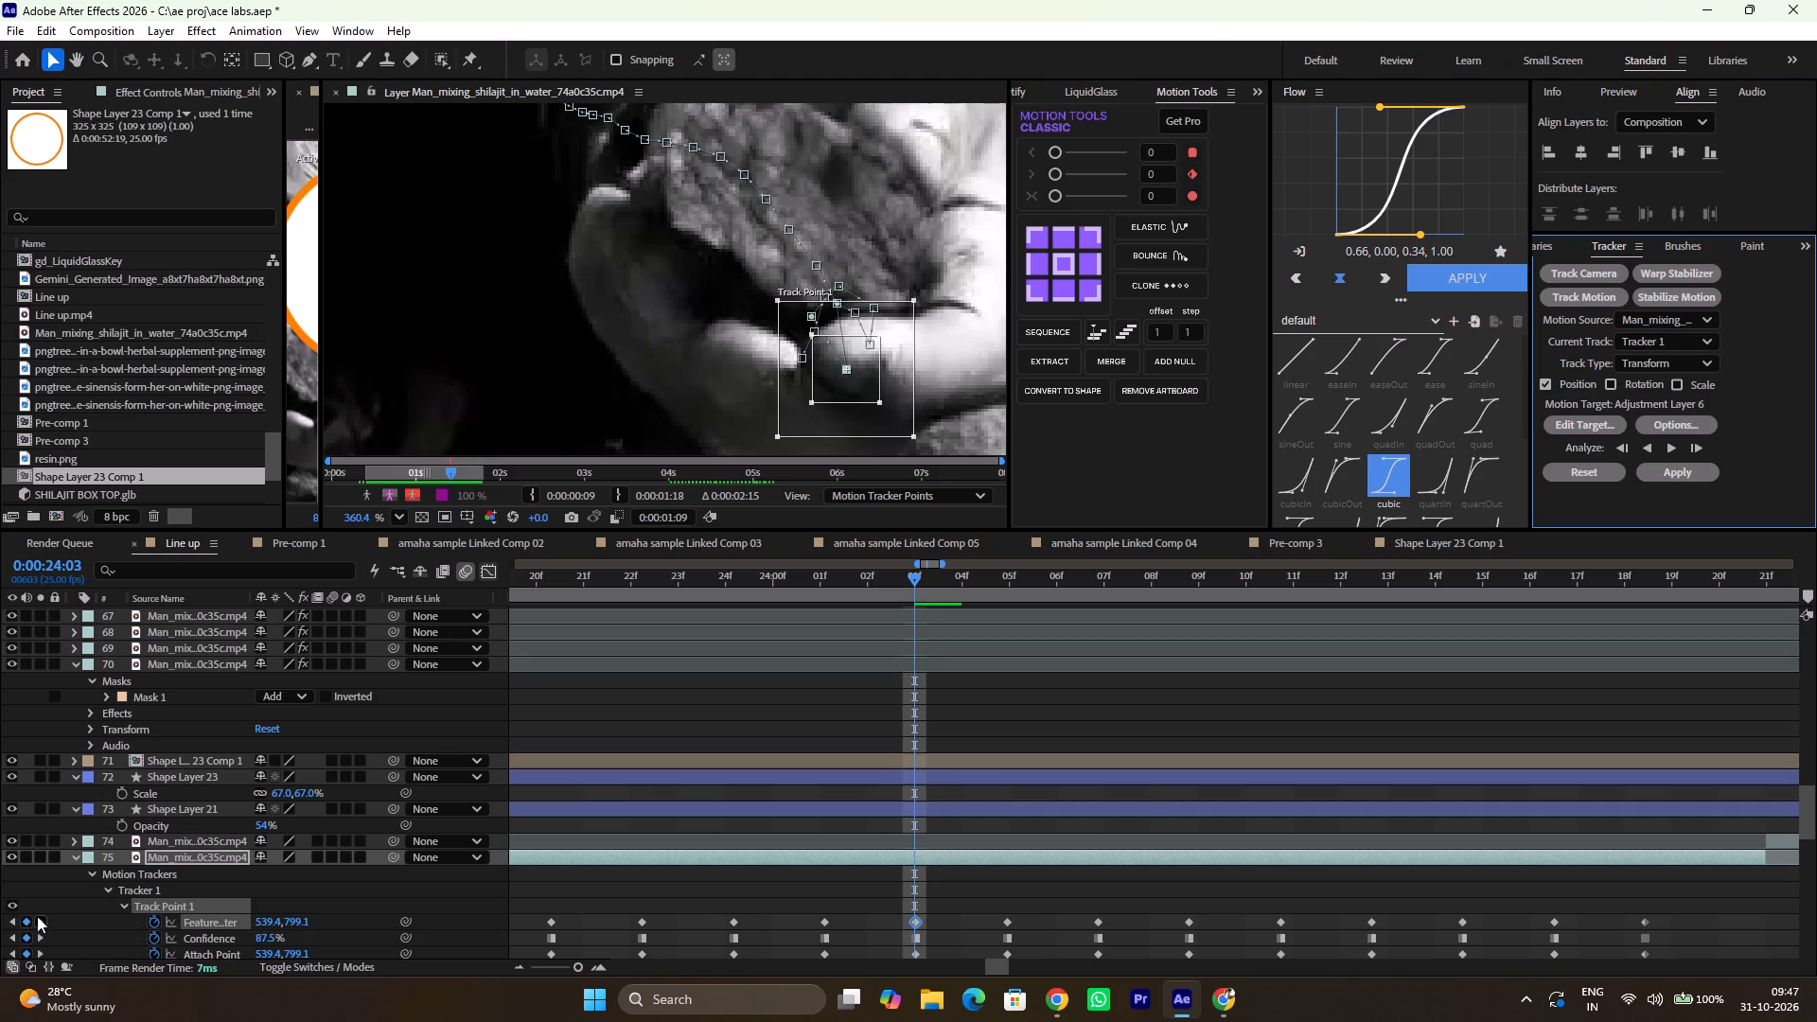
At the 0:00:24:05 keyframe, reposition Track Point 1 onto the same fingertip, feature center about 540, 816.
left_click(44, 921)
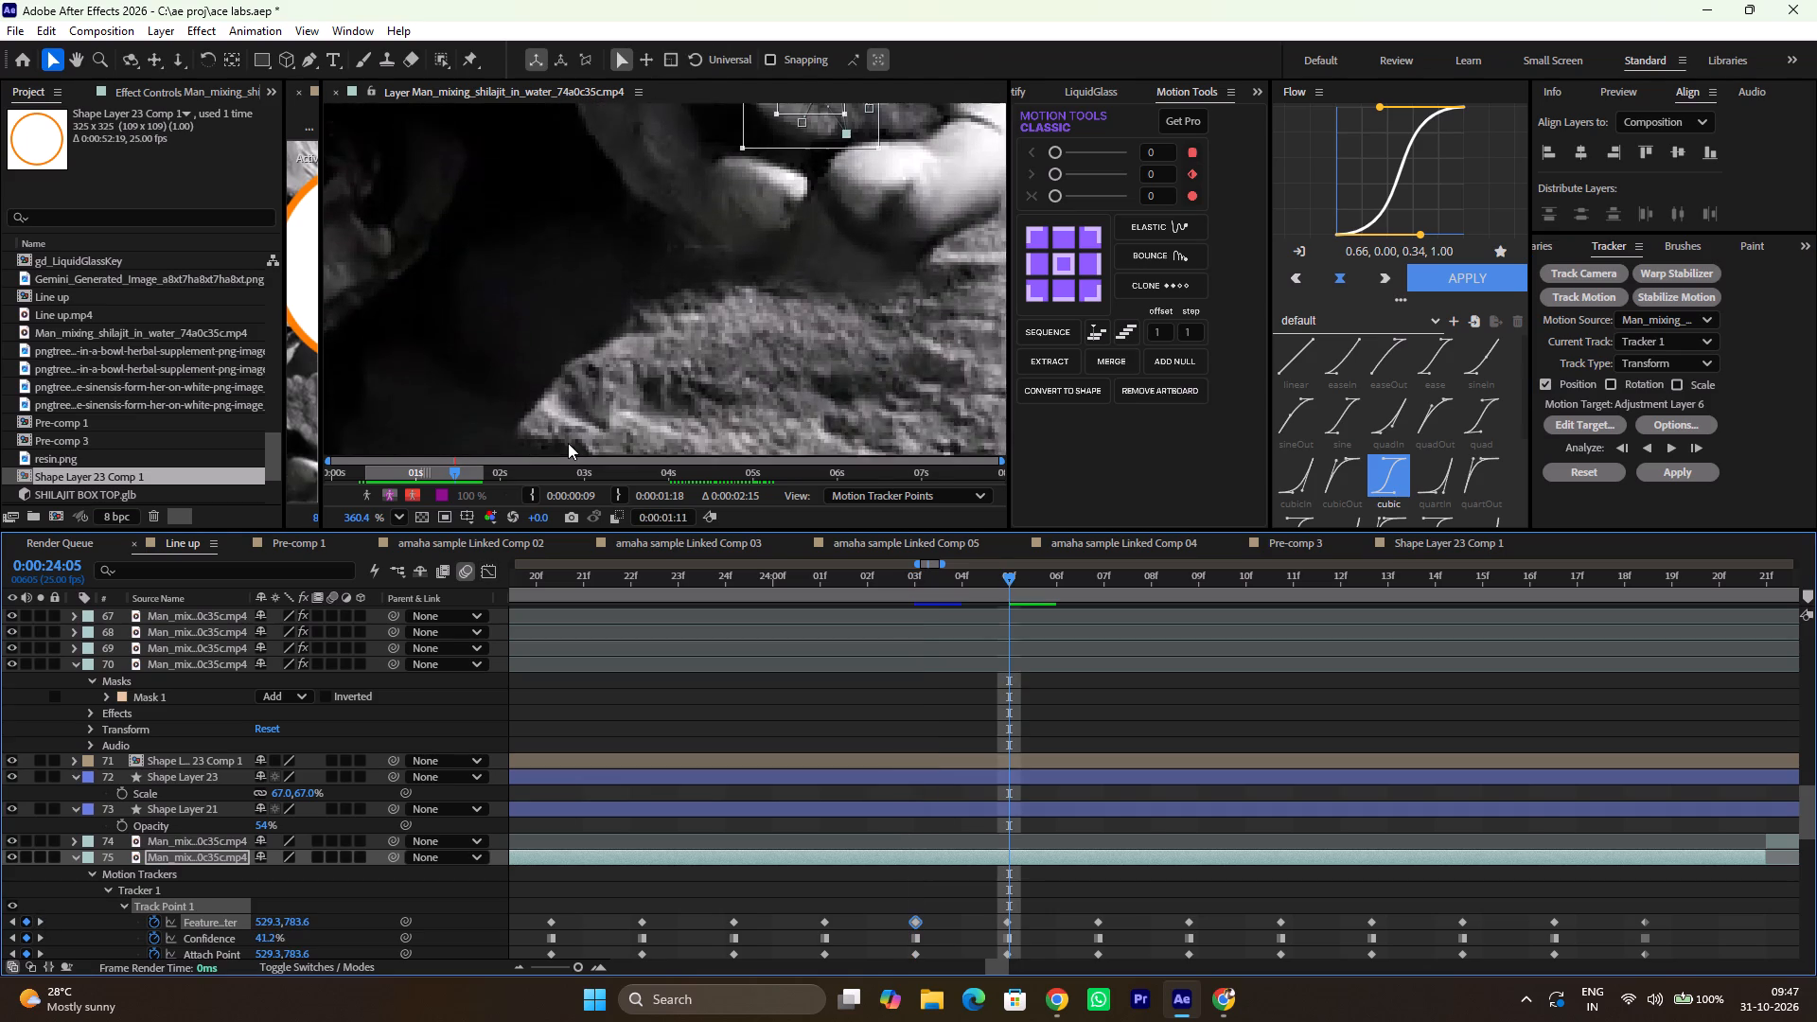
left_click_drag(812, 190, 836, 282)
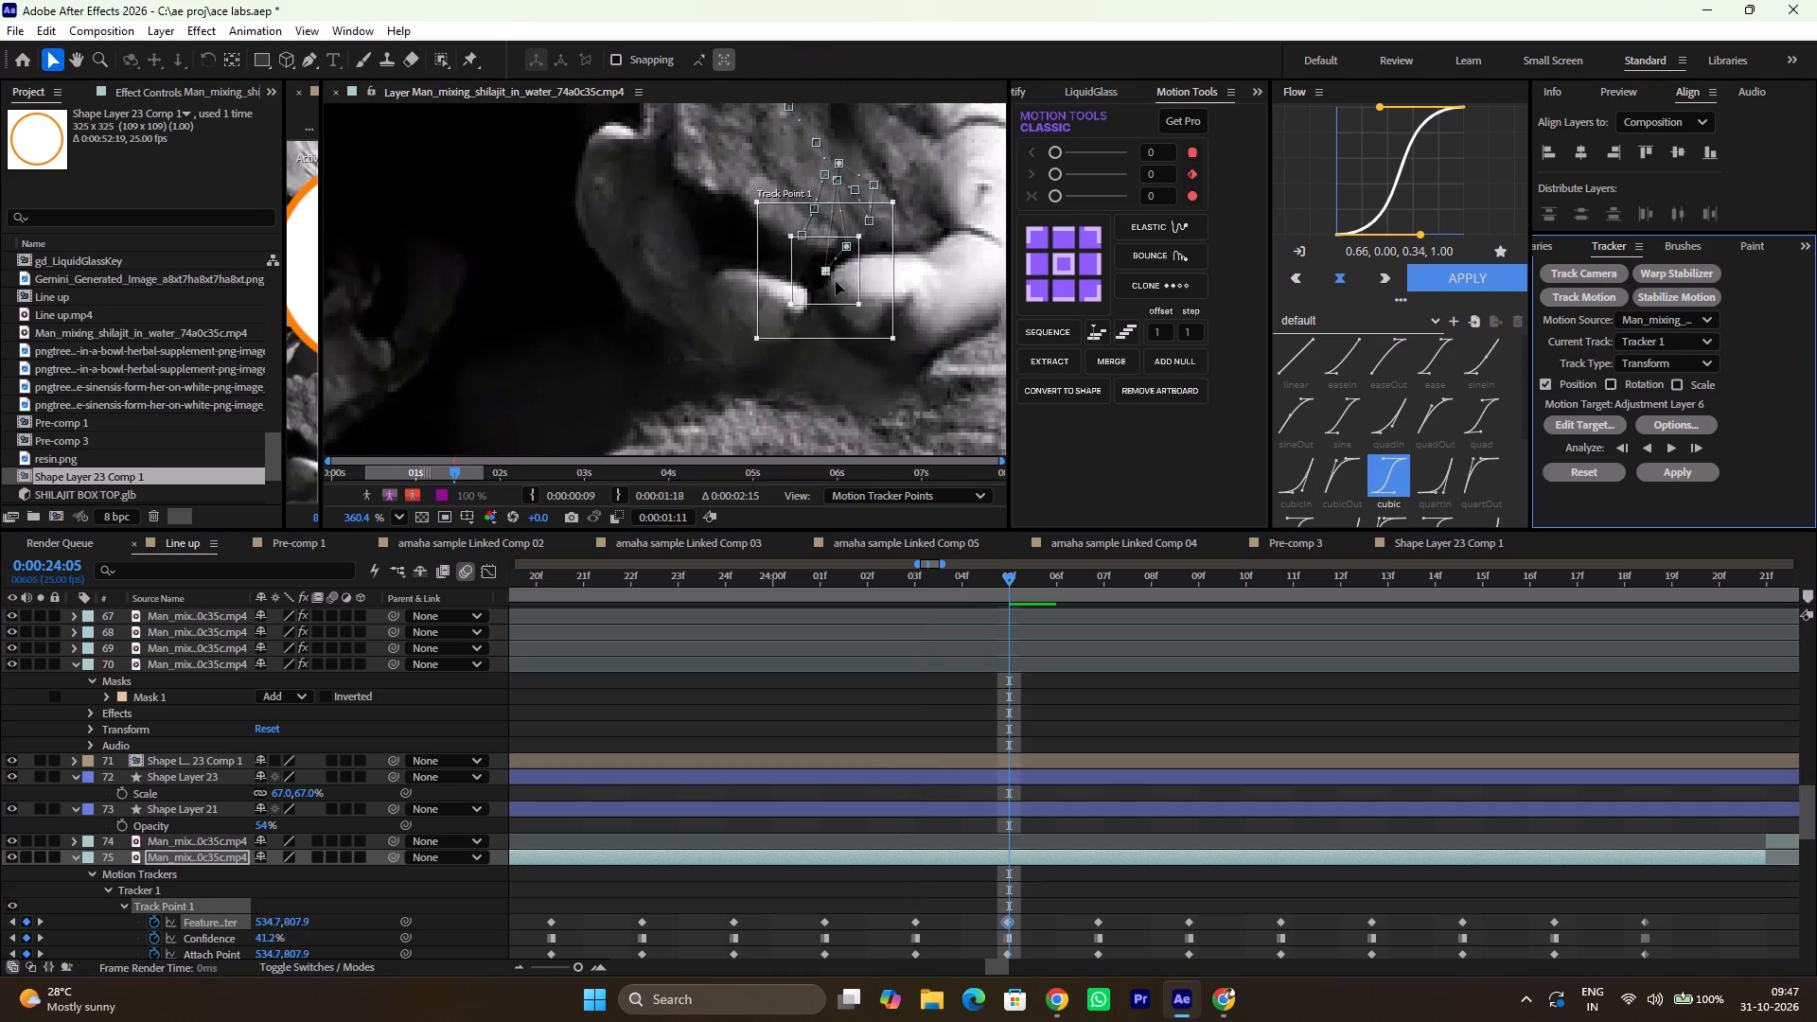
left_click_drag(836, 282, 848, 305)
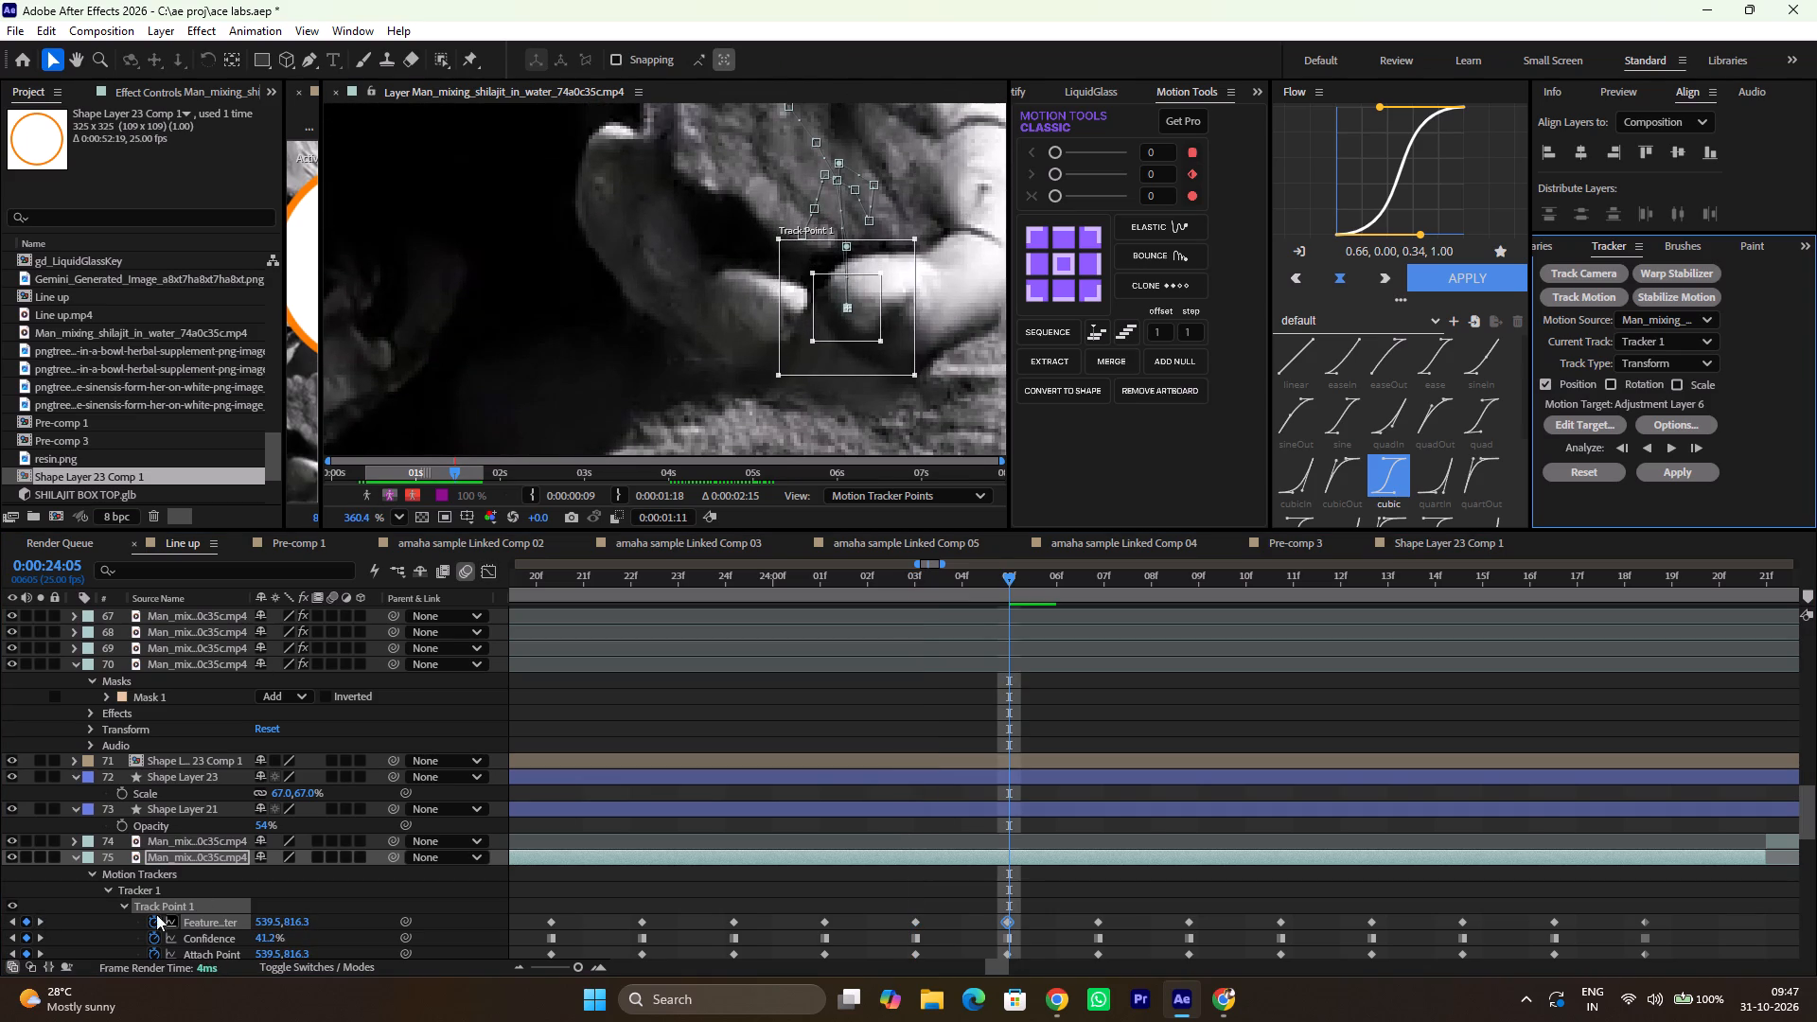
At the 0:00:24:07 keyframe, move Track Point 1 down from the resin to the fingertip, feature center about 546, 833.
left_click(41, 923)
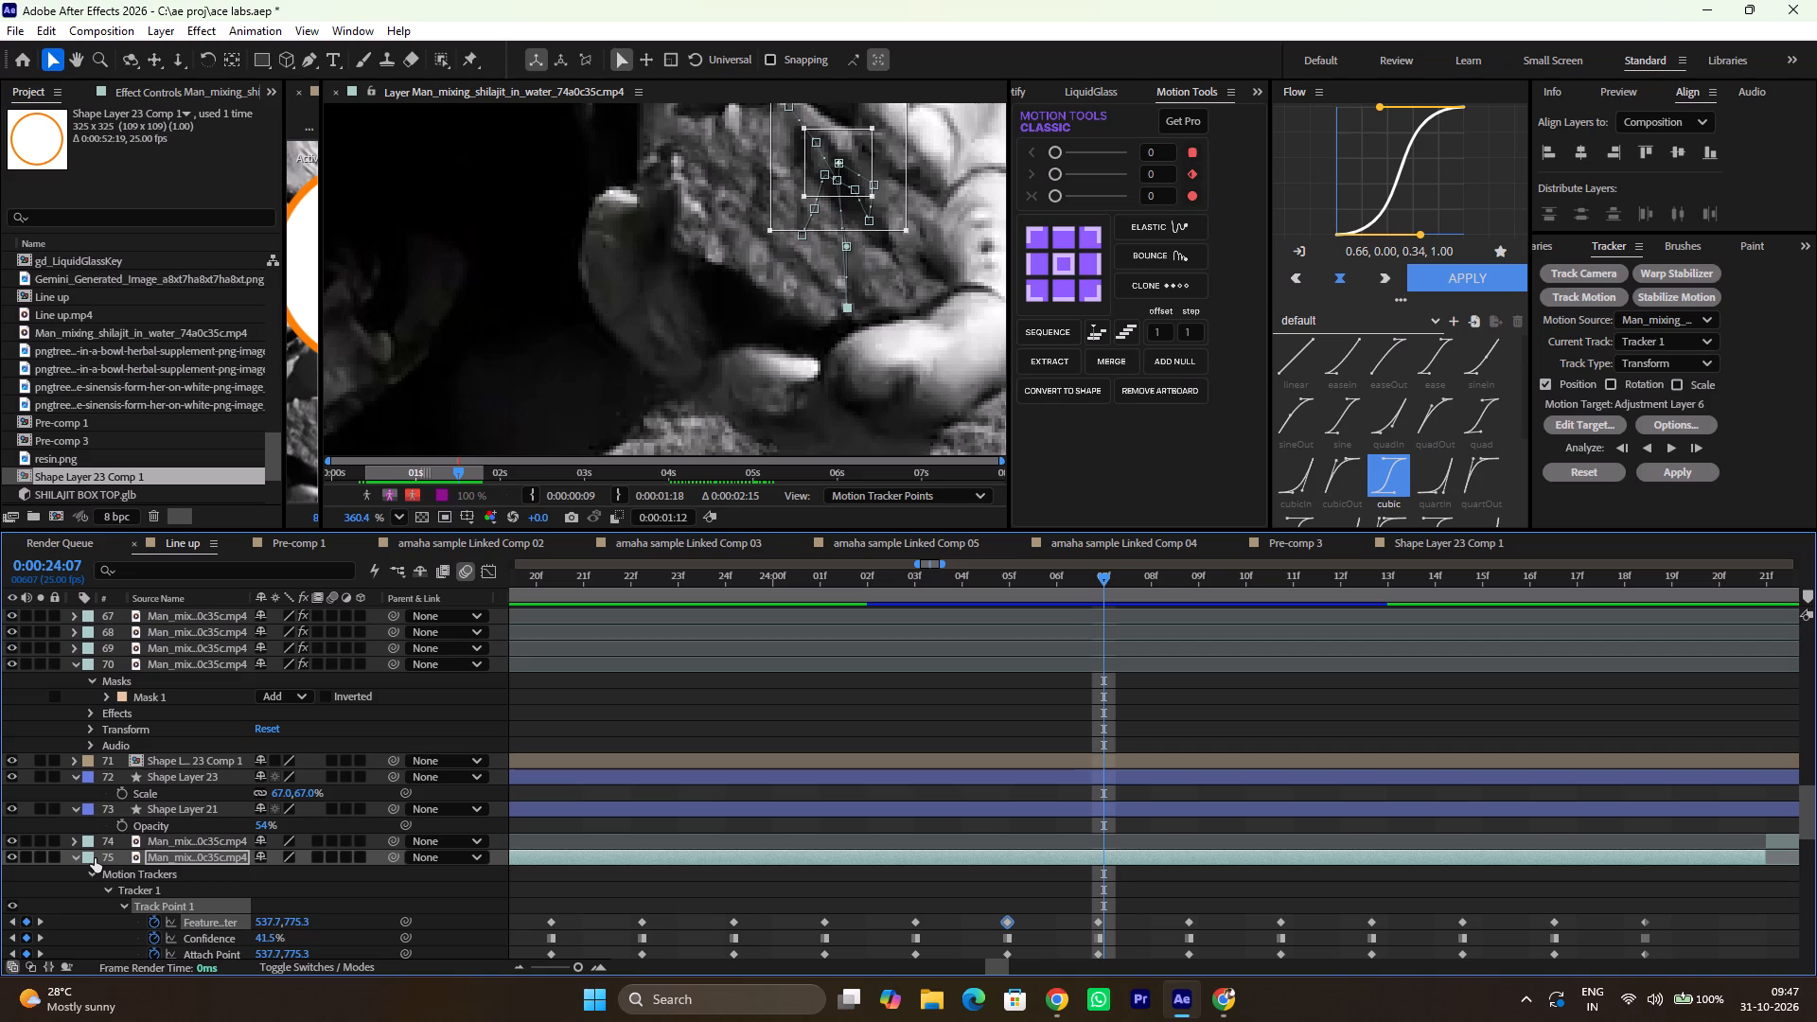
left_click_drag(851, 140, 867, 341)
key("ctrl+z")
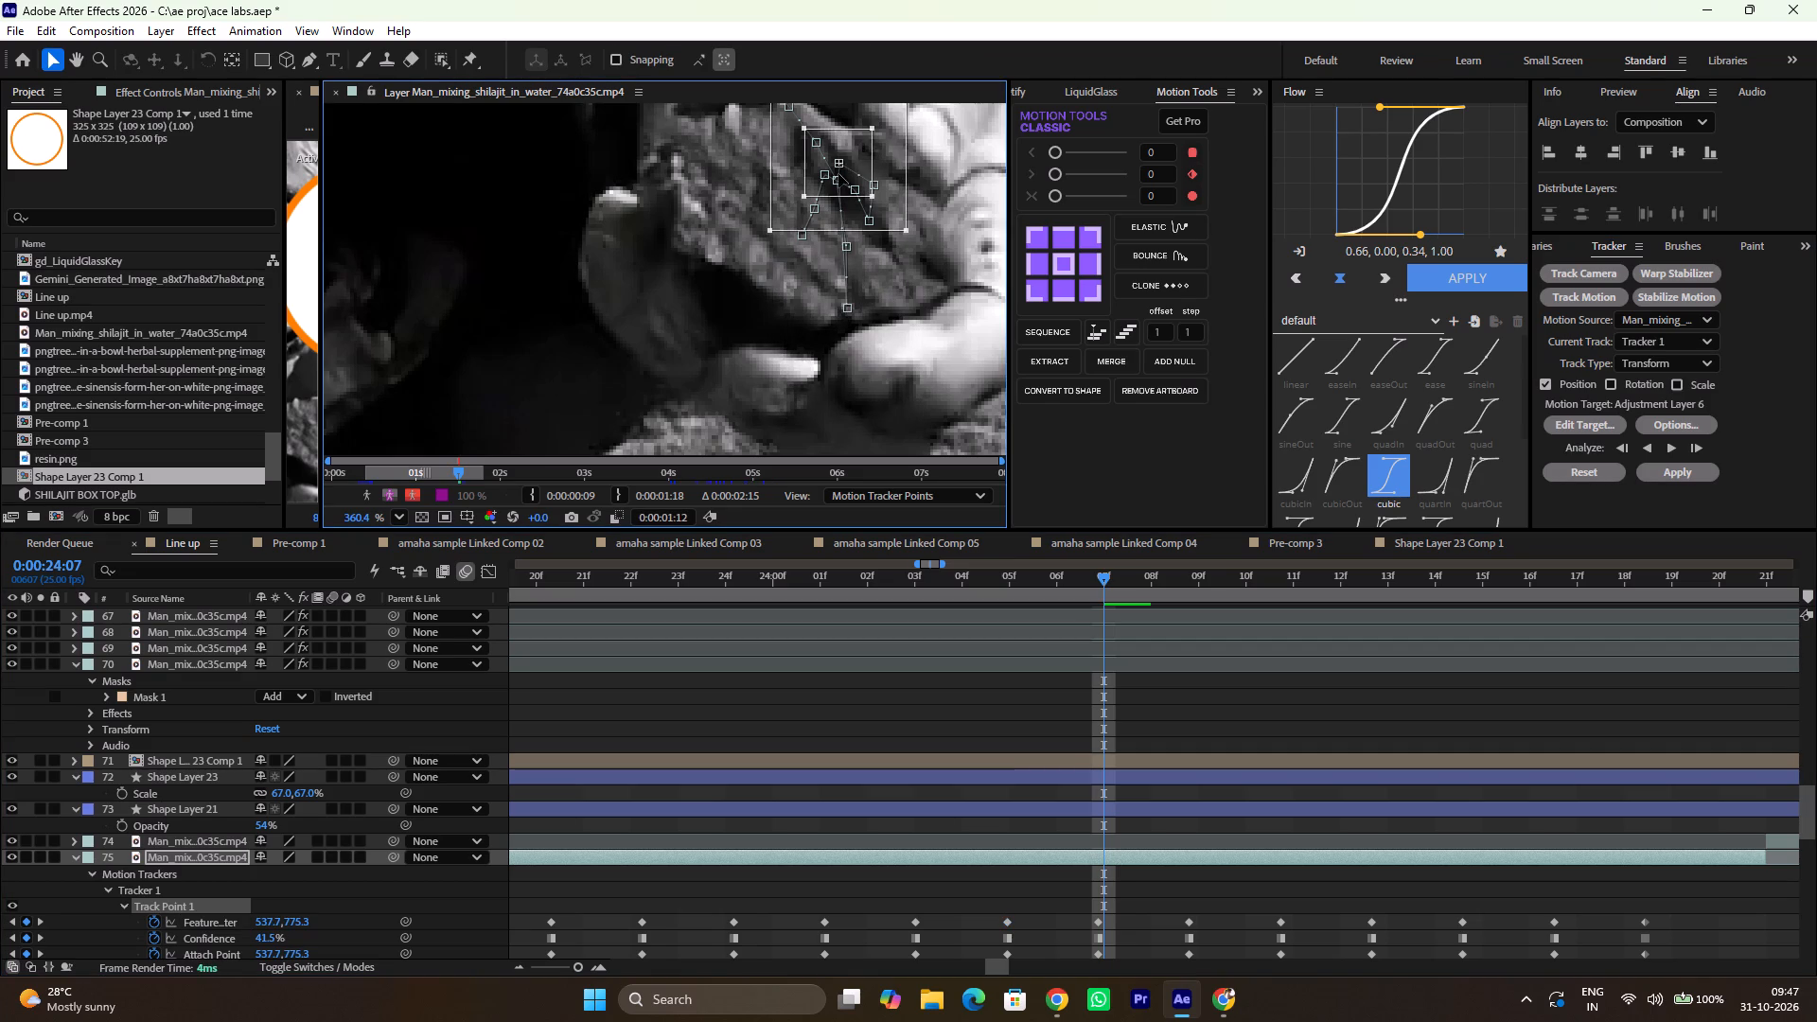
left_click_drag(842, 165, 869, 369)
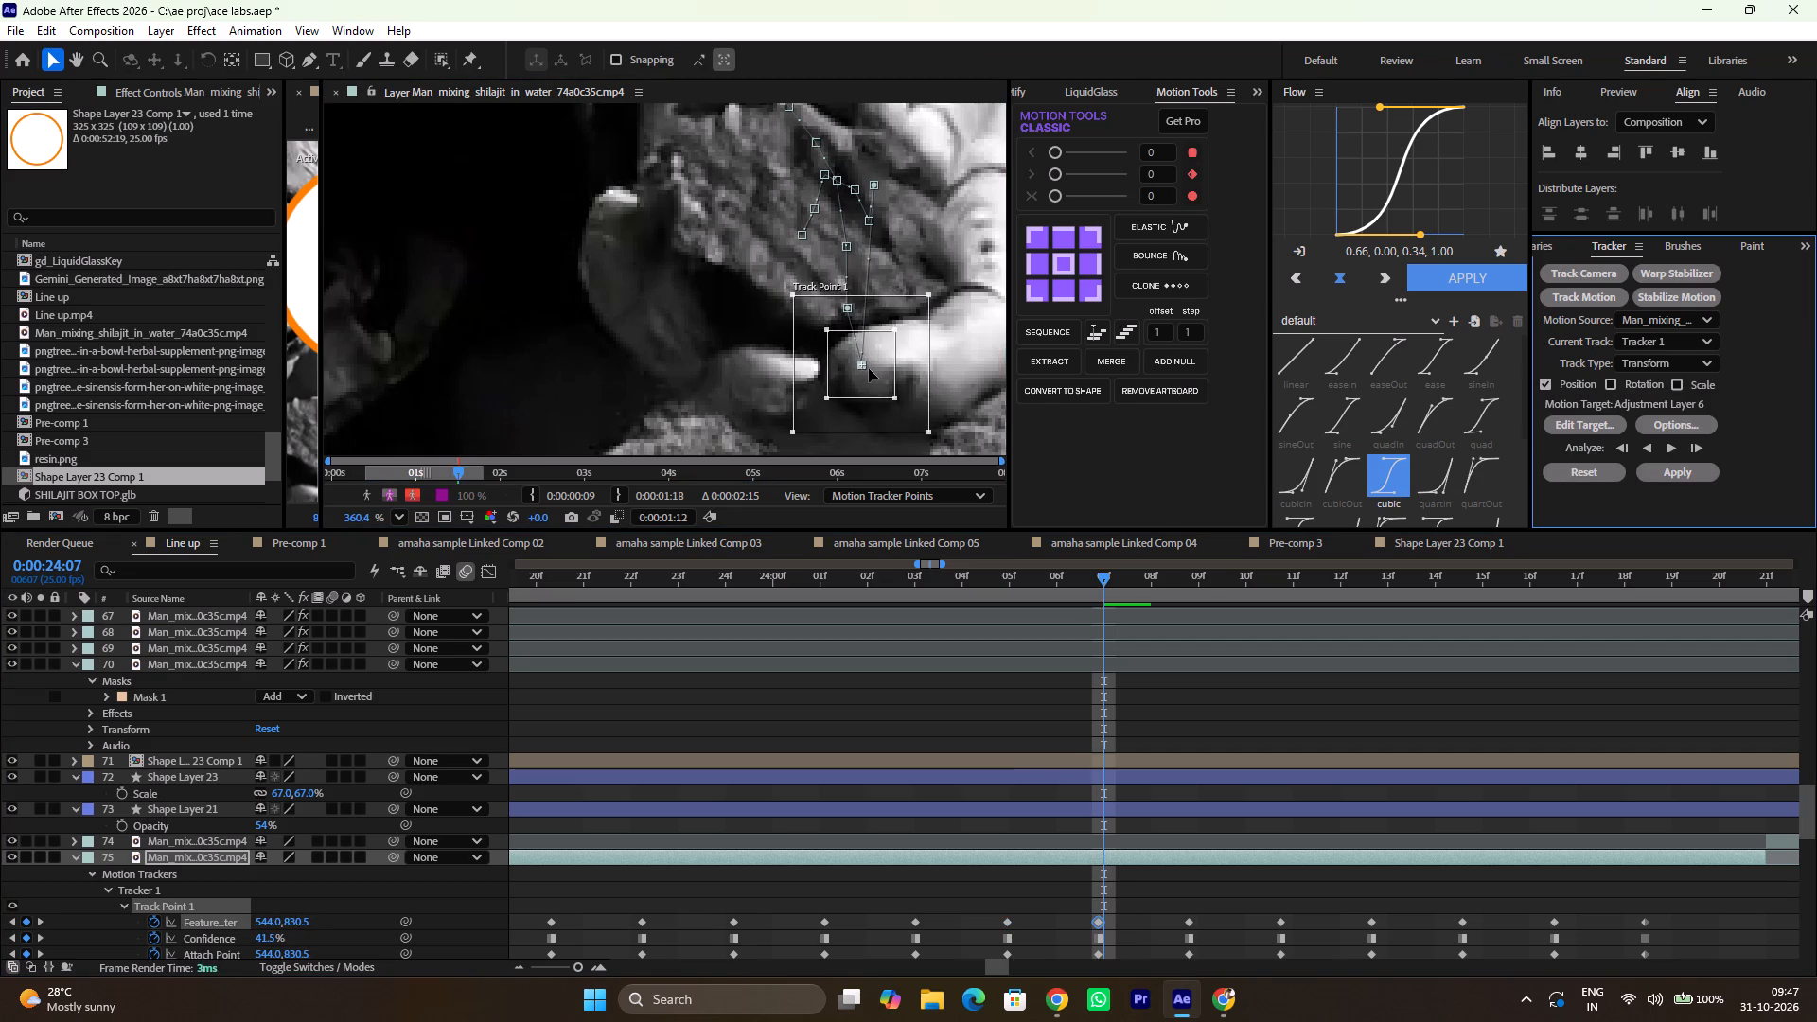
left_click_drag(869, 369, 872, 377)
scroll(872, 377, "left", 1)
scroll(872, 377, "down", 1)
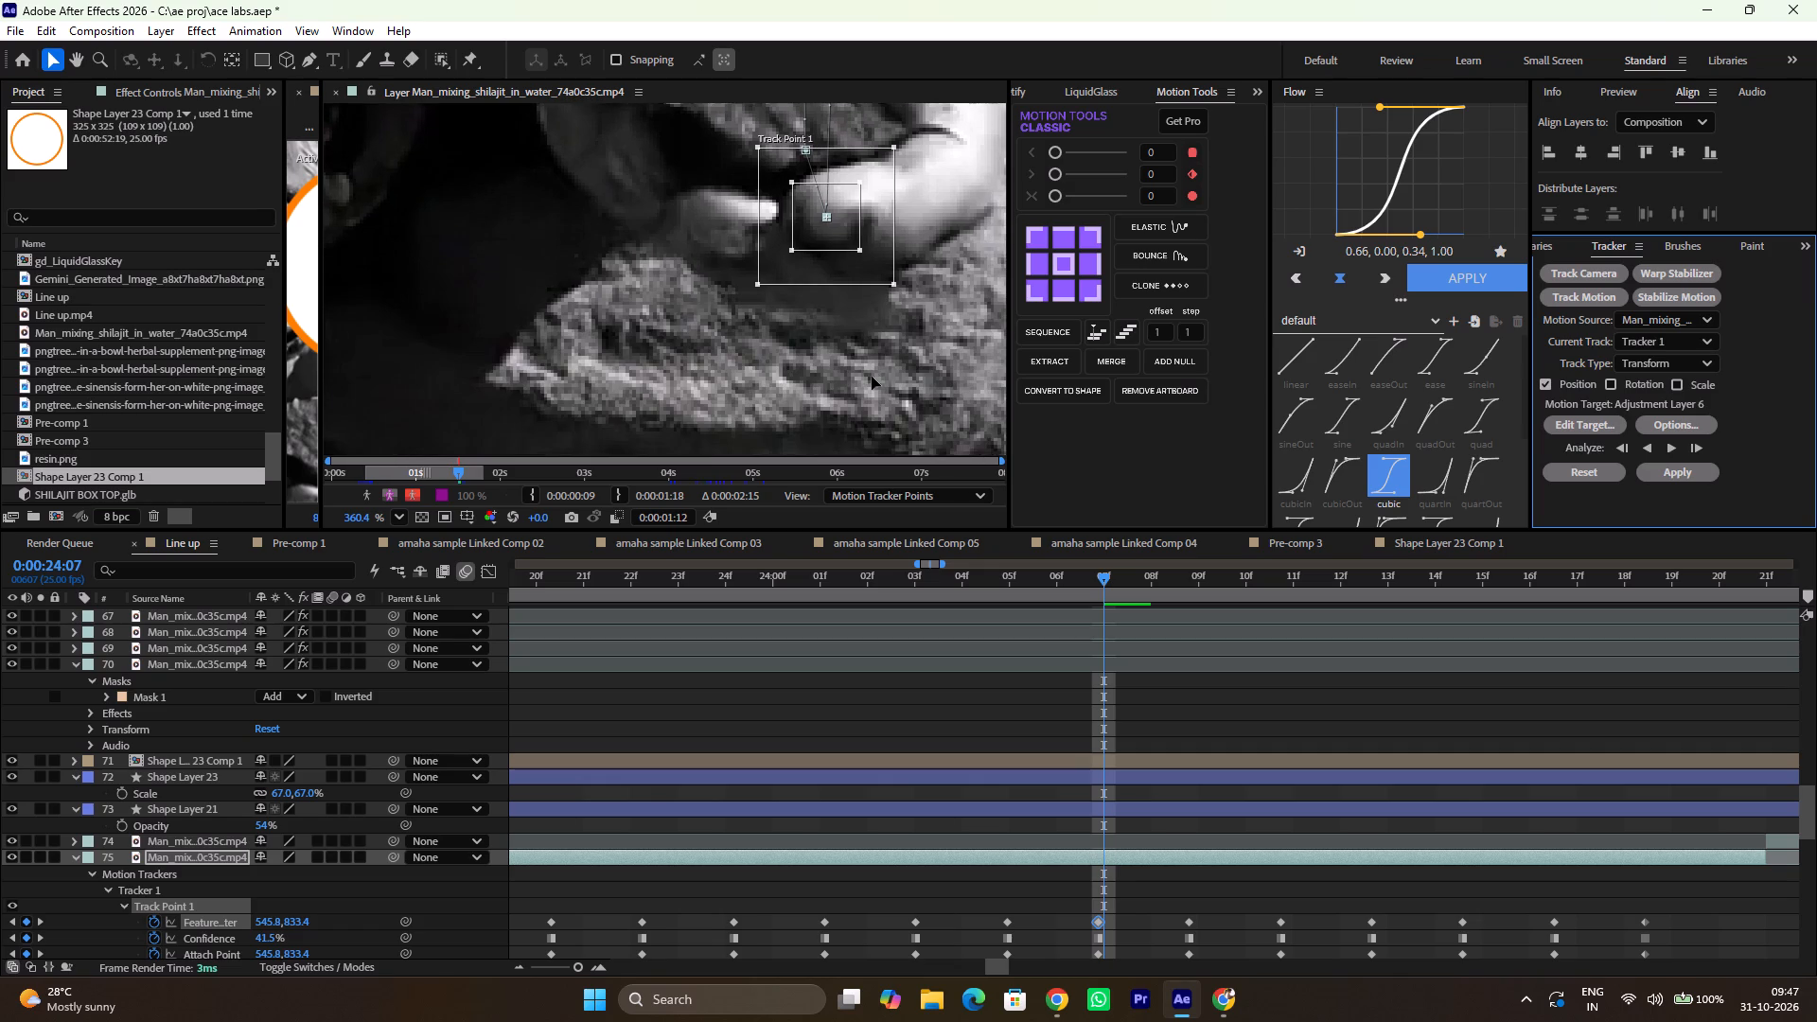
scroll(872, 377, "down", 1)
At the 0:00:24:09 keyframe, reposition Track Point 1 onto the fingertip under the resin, feature center about 550, 849.
left_click(38, 918)
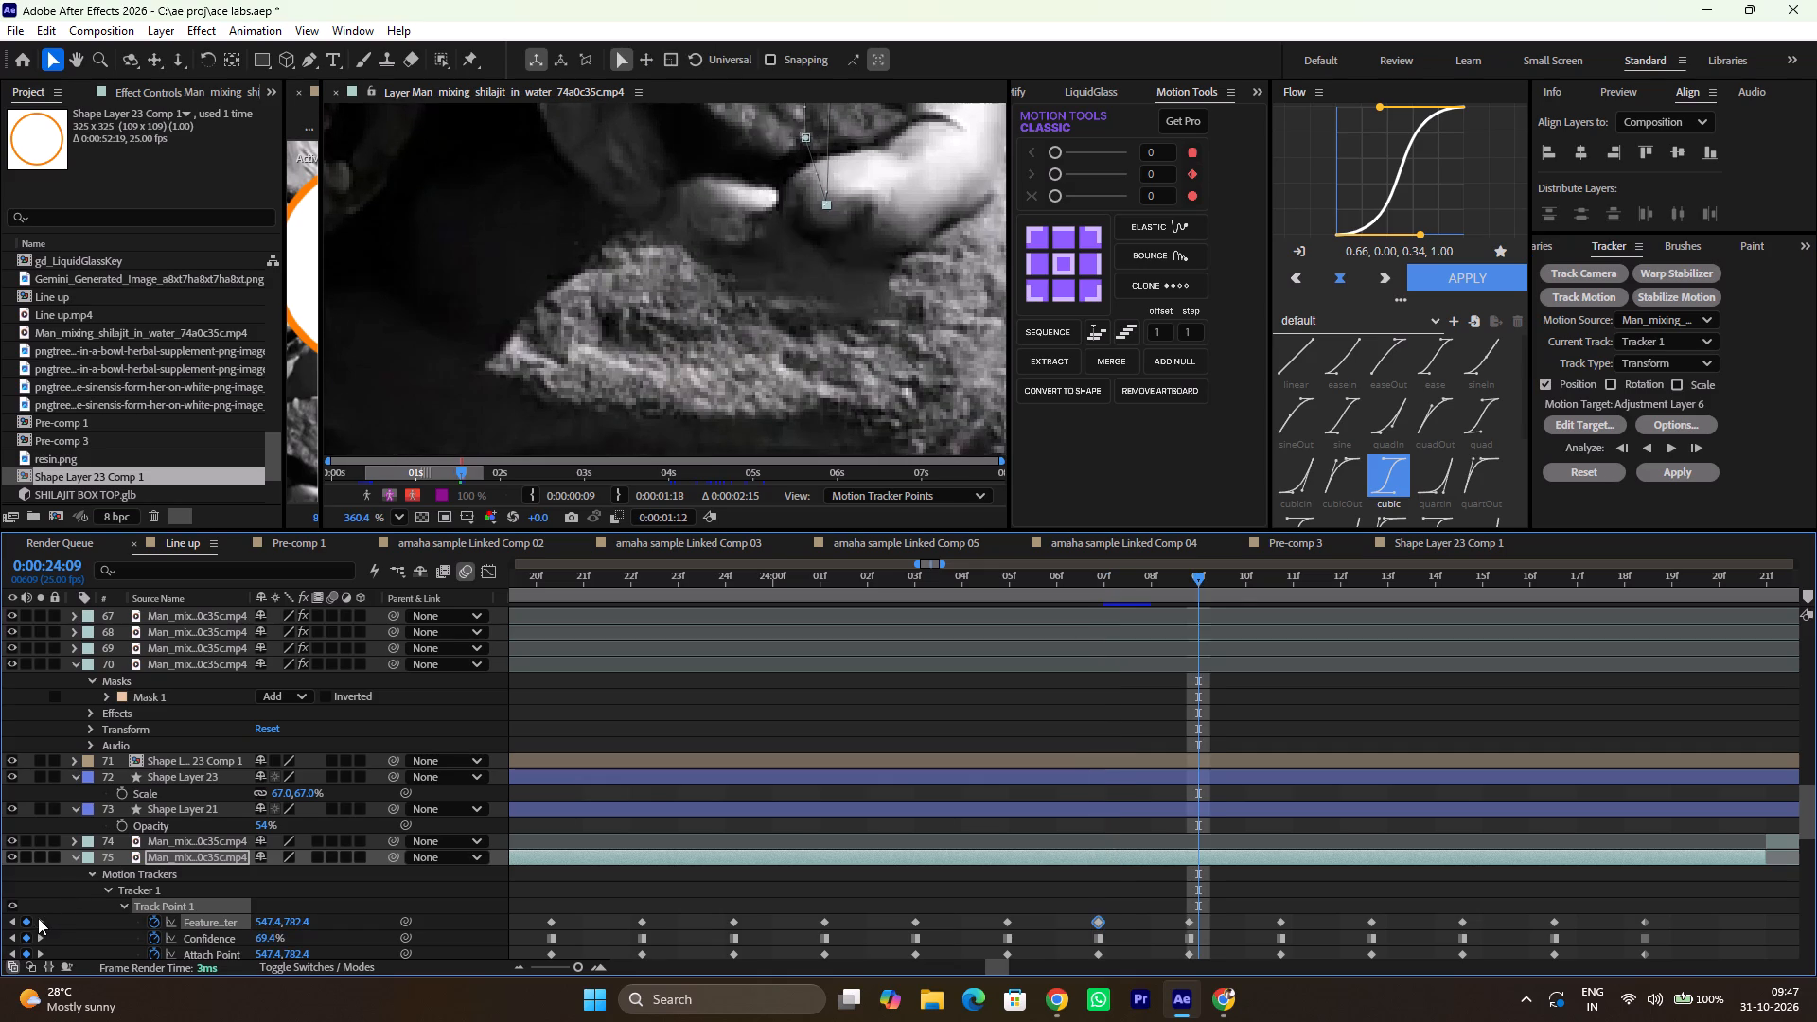
scroll(740, 303, "up", 1)
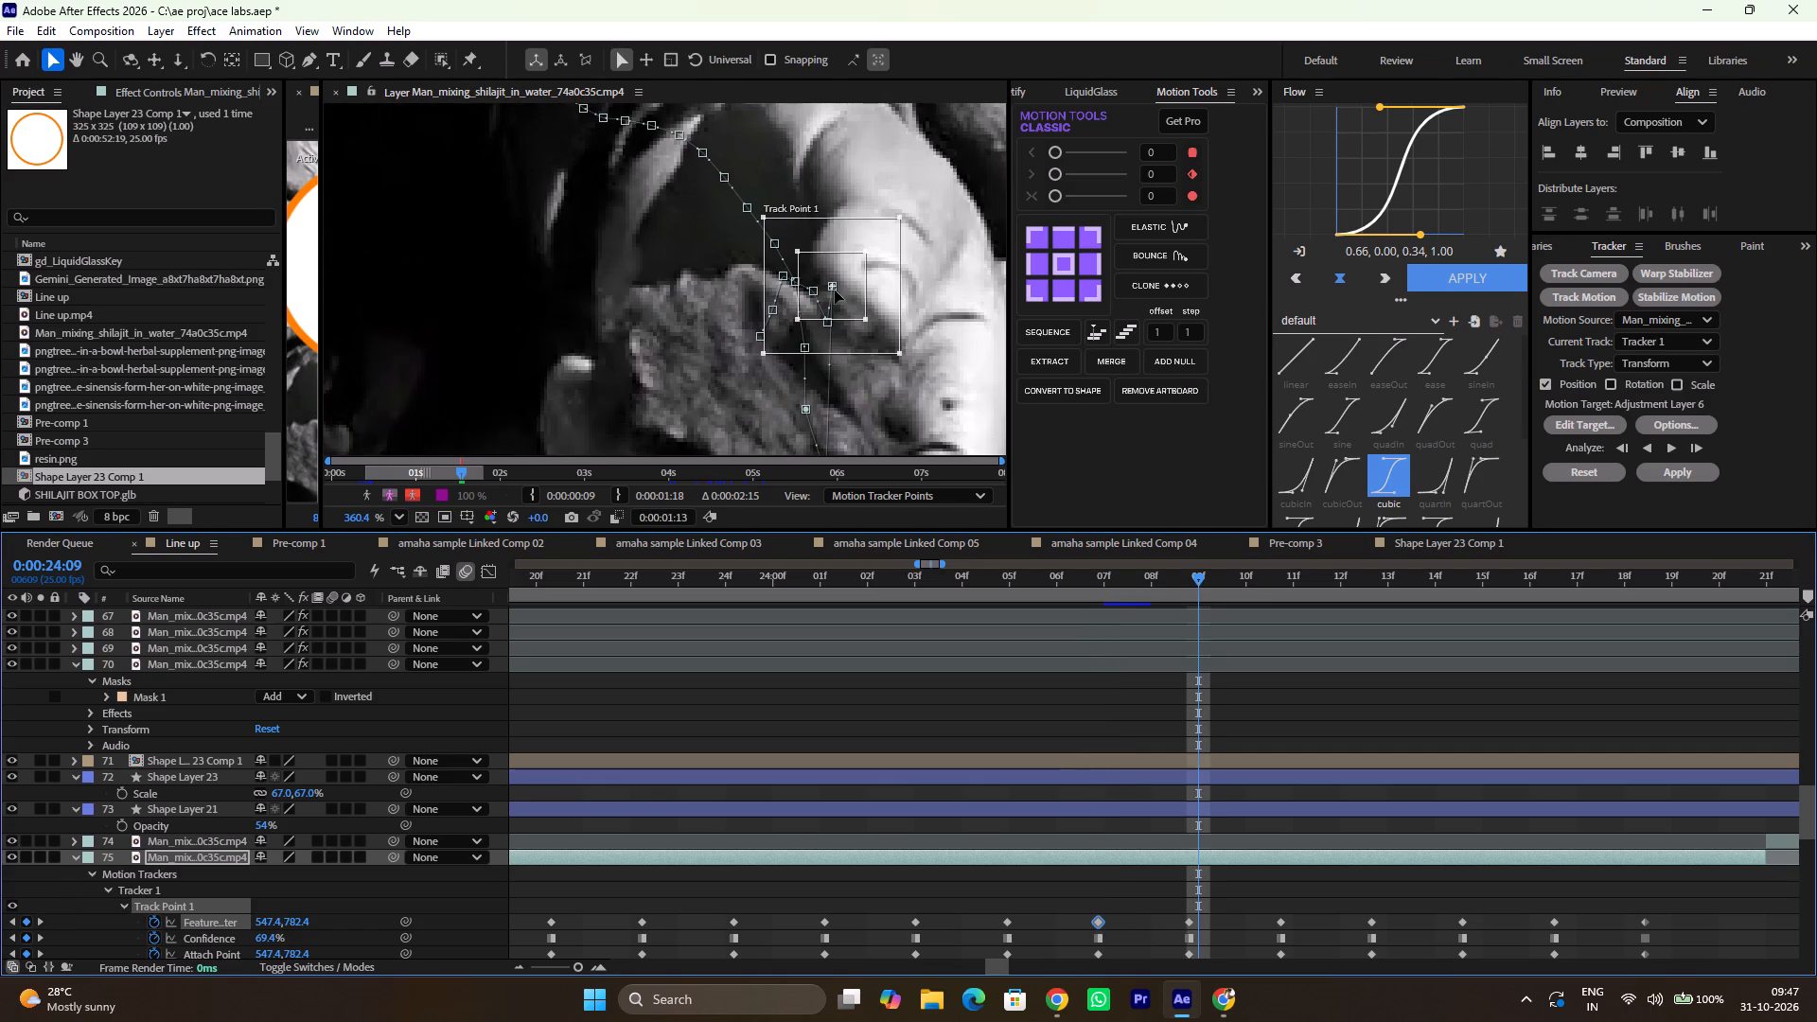
left_click_drag(835, 285, 848, 461)
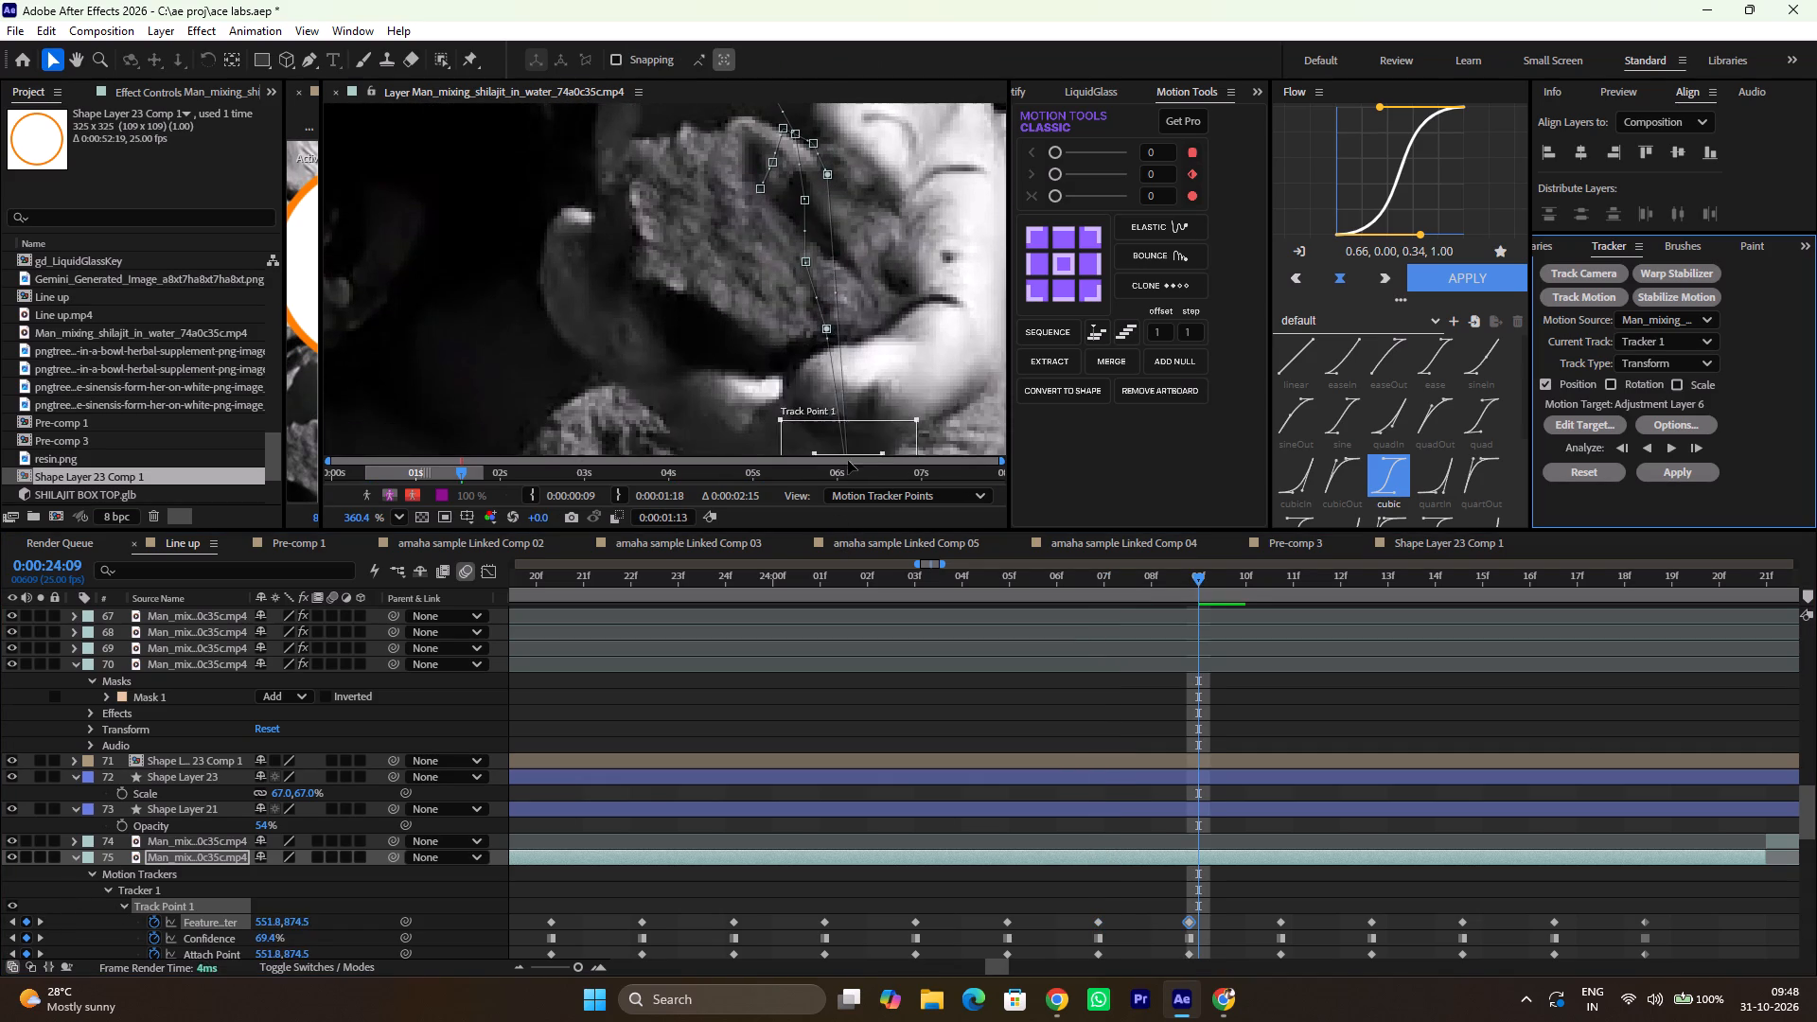
left_click_drag(848, 461, 845, 383)
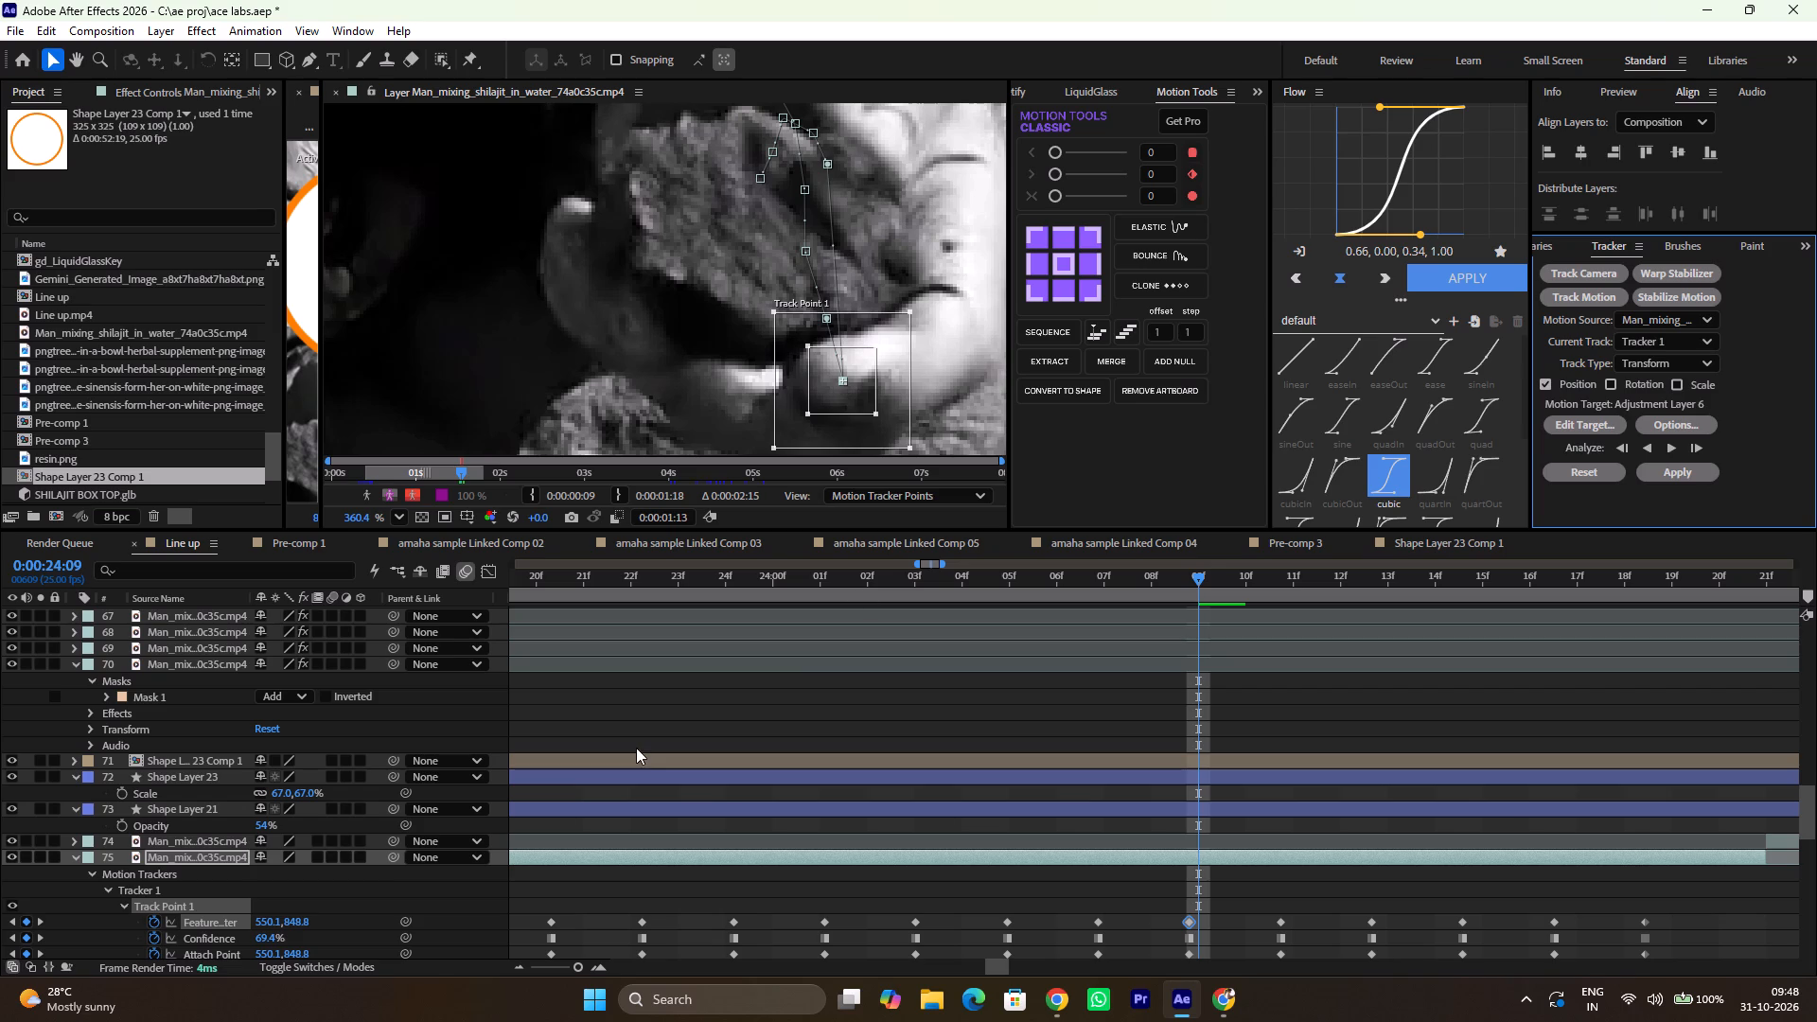
At the 0:00:24:11 keyframe, reposition Track Point 1 onto the fingertip, feature center about 547, 865.
left_click(38, 922)
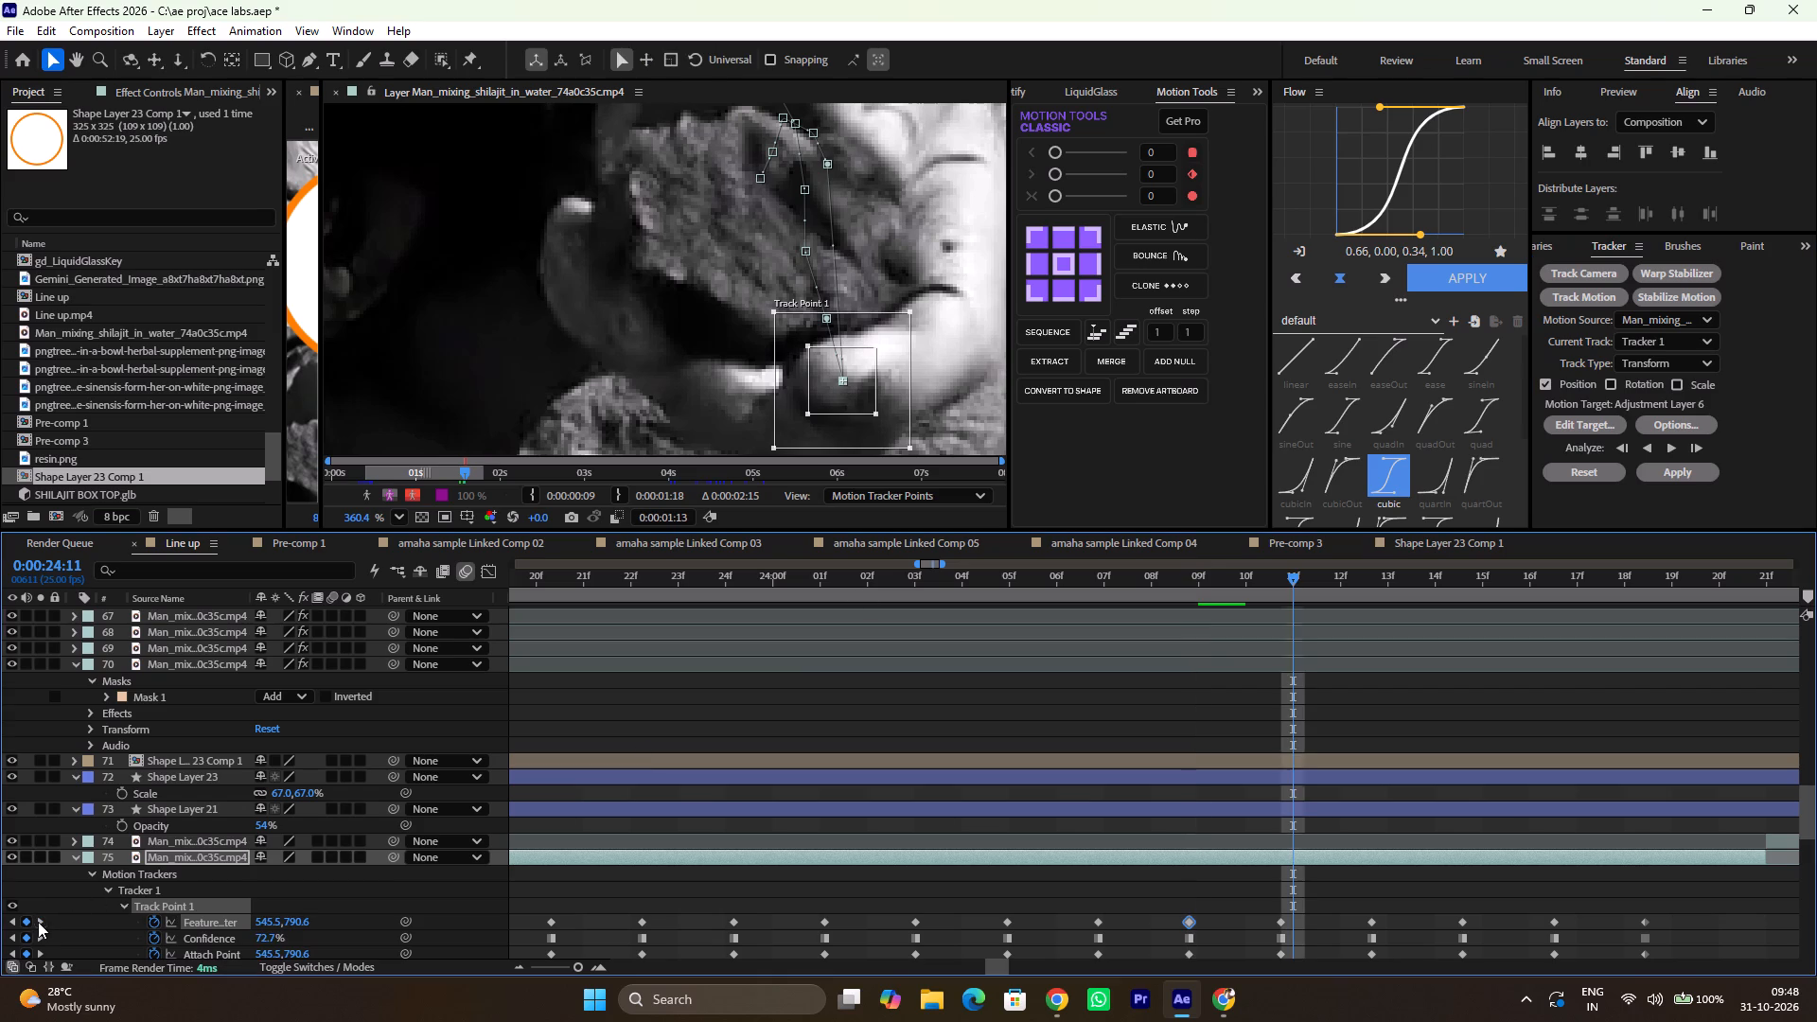
left_click_drag(827, 157, 823, 250)
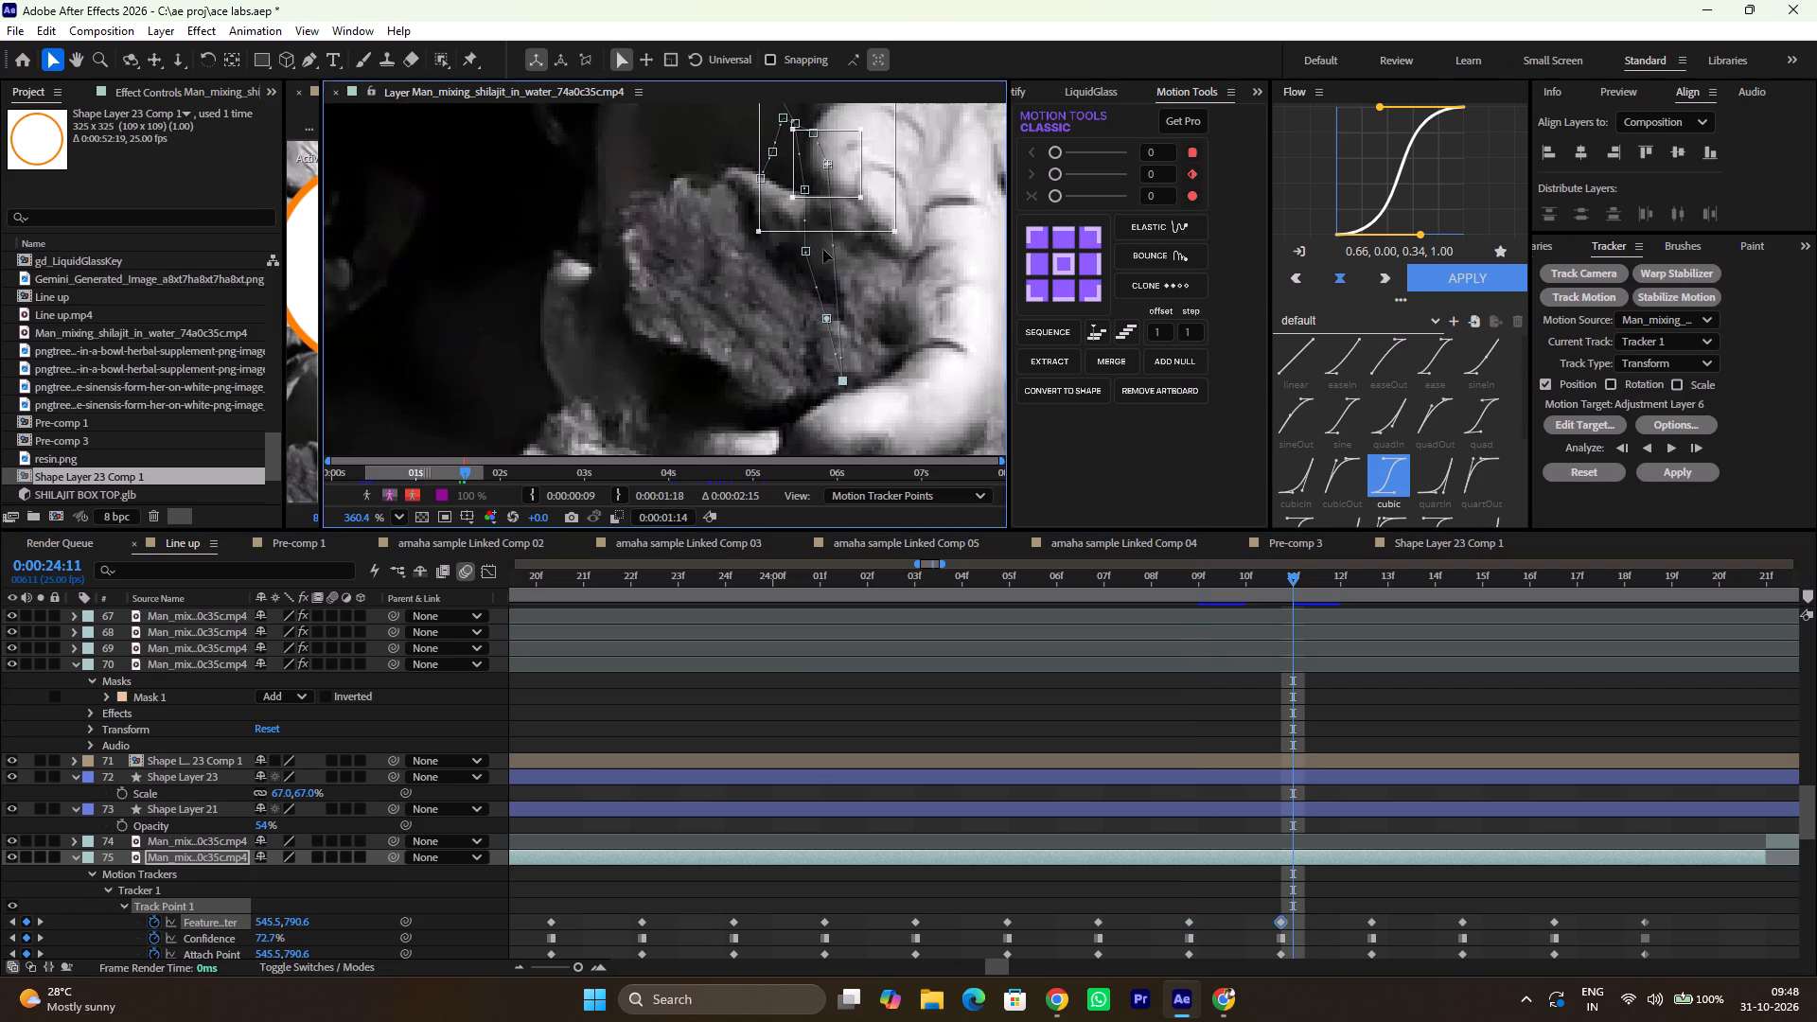
left_click_drag(823, 250, 843, 470)
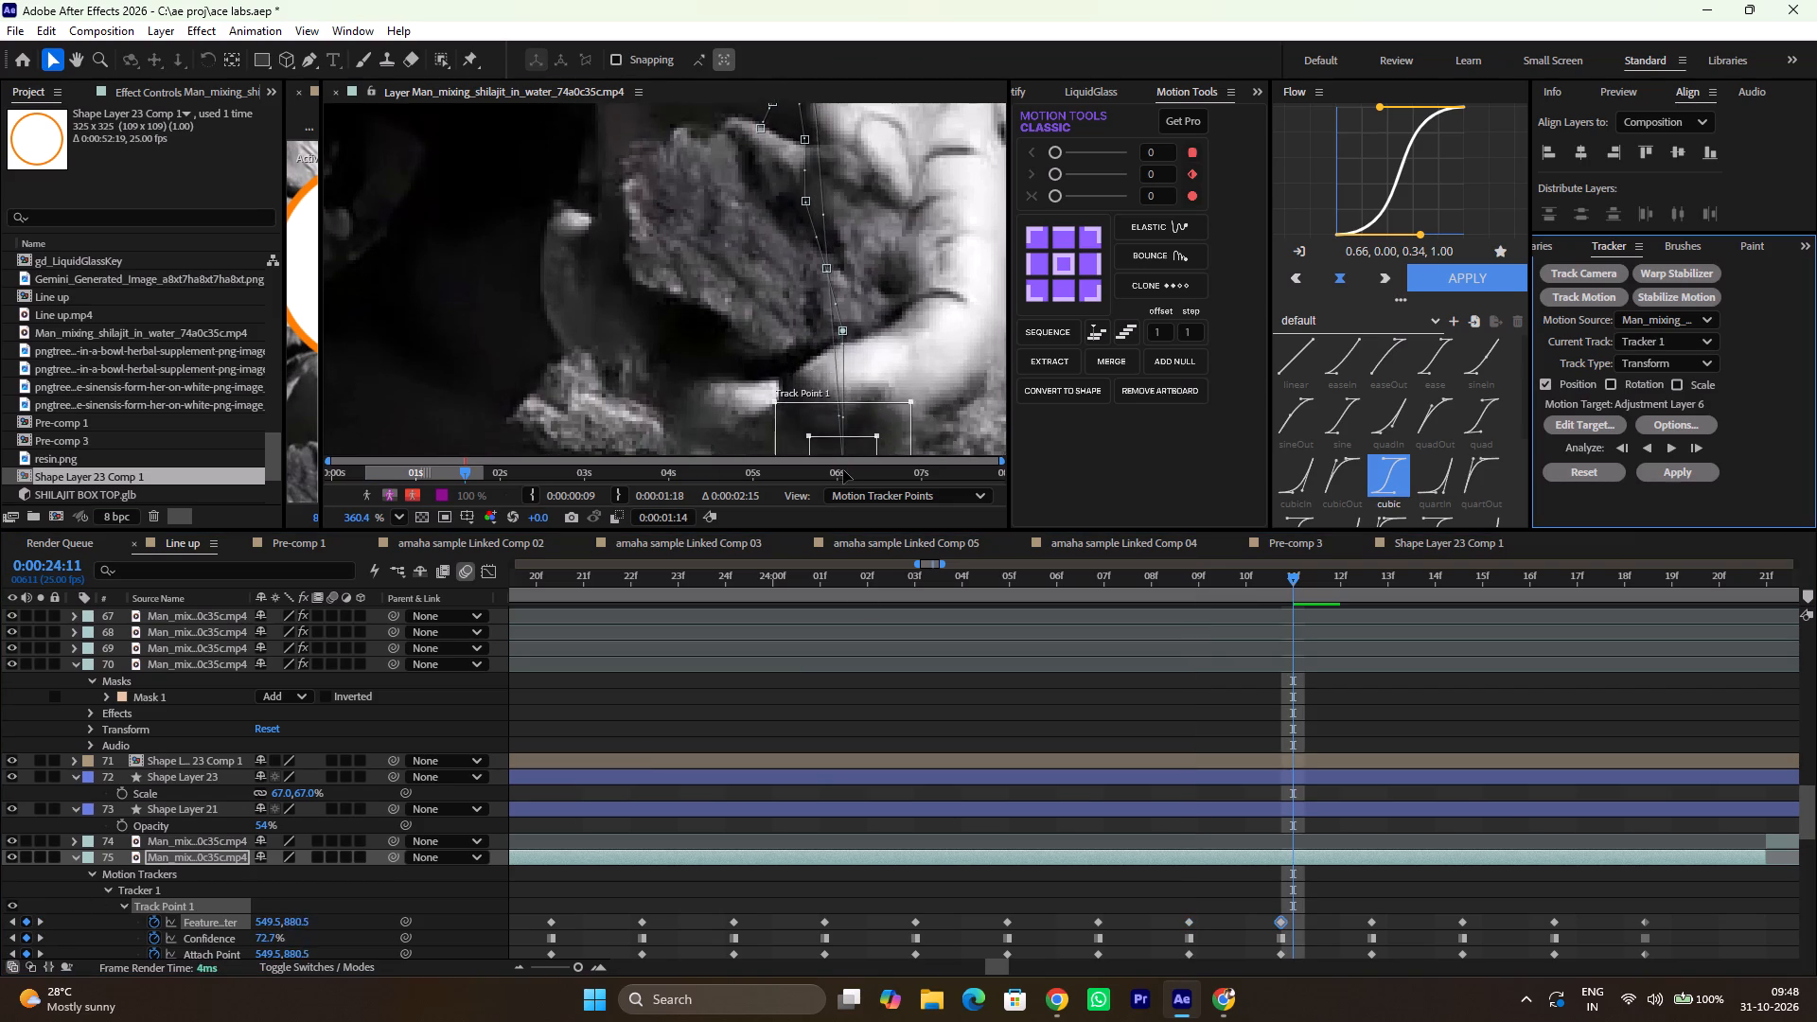
left_click_drag(843, 470, 835, 352)
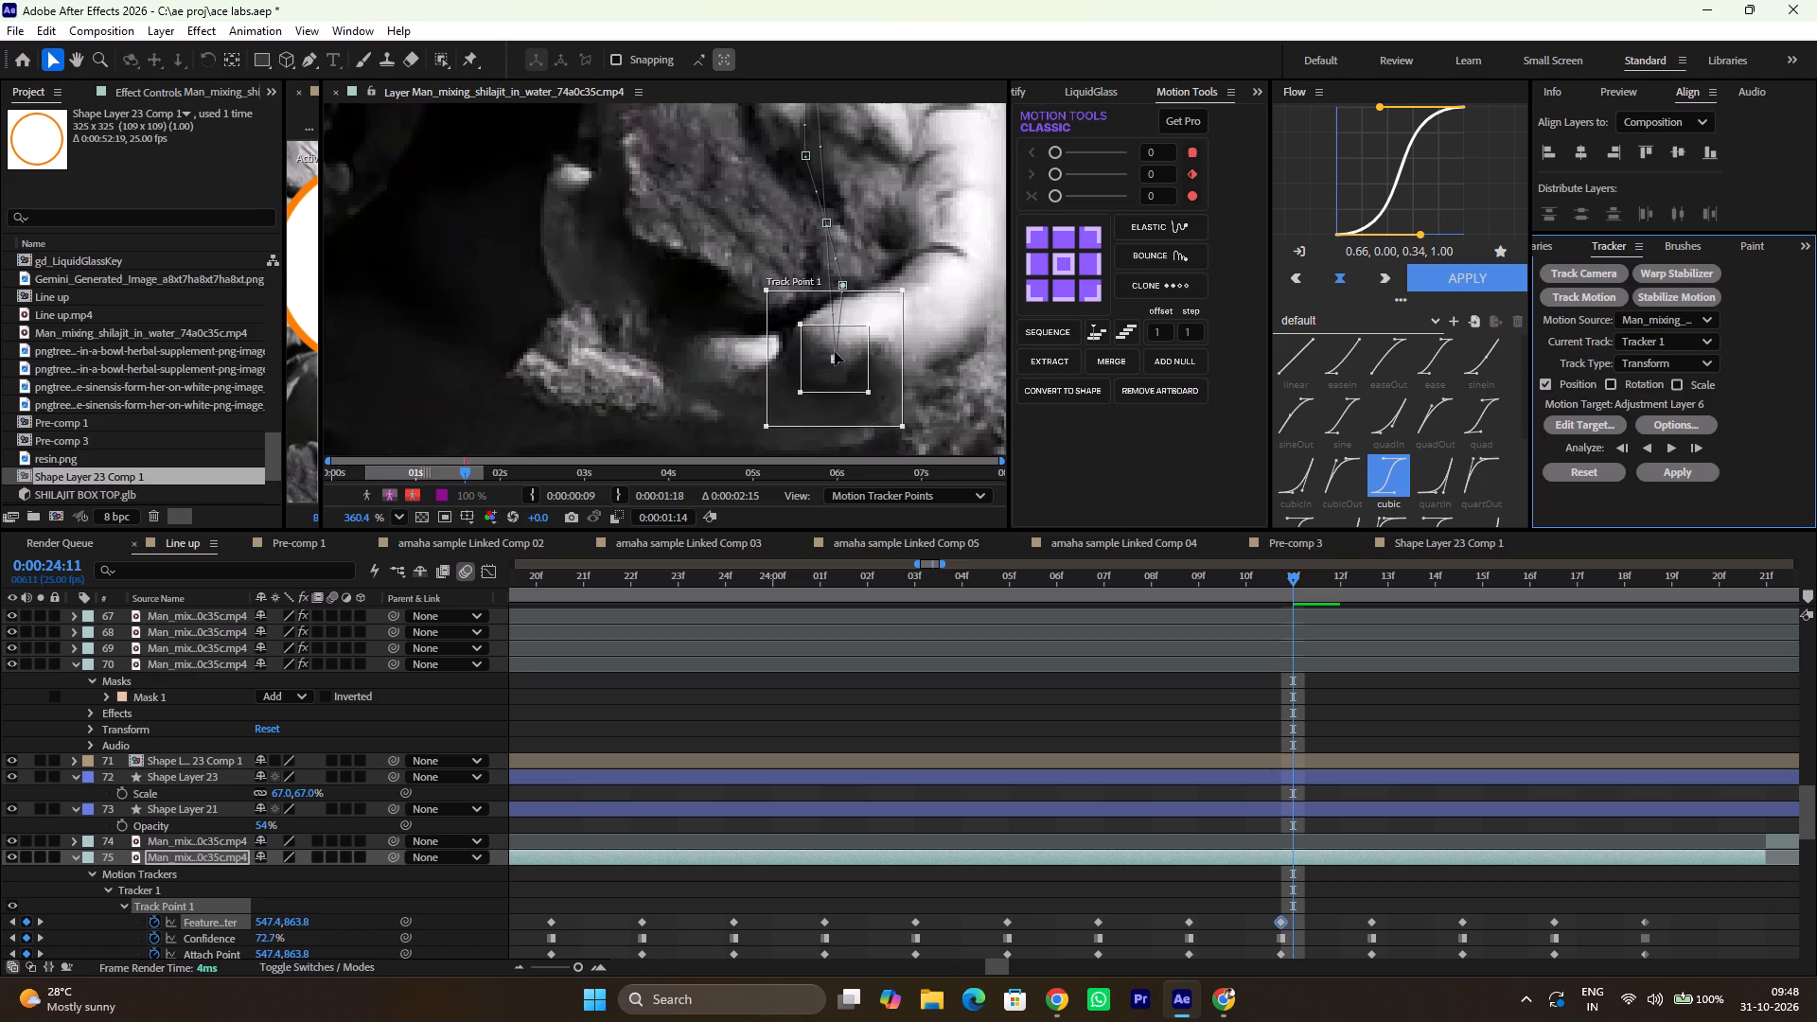
left_click_drag(835, 352, 835, 355)
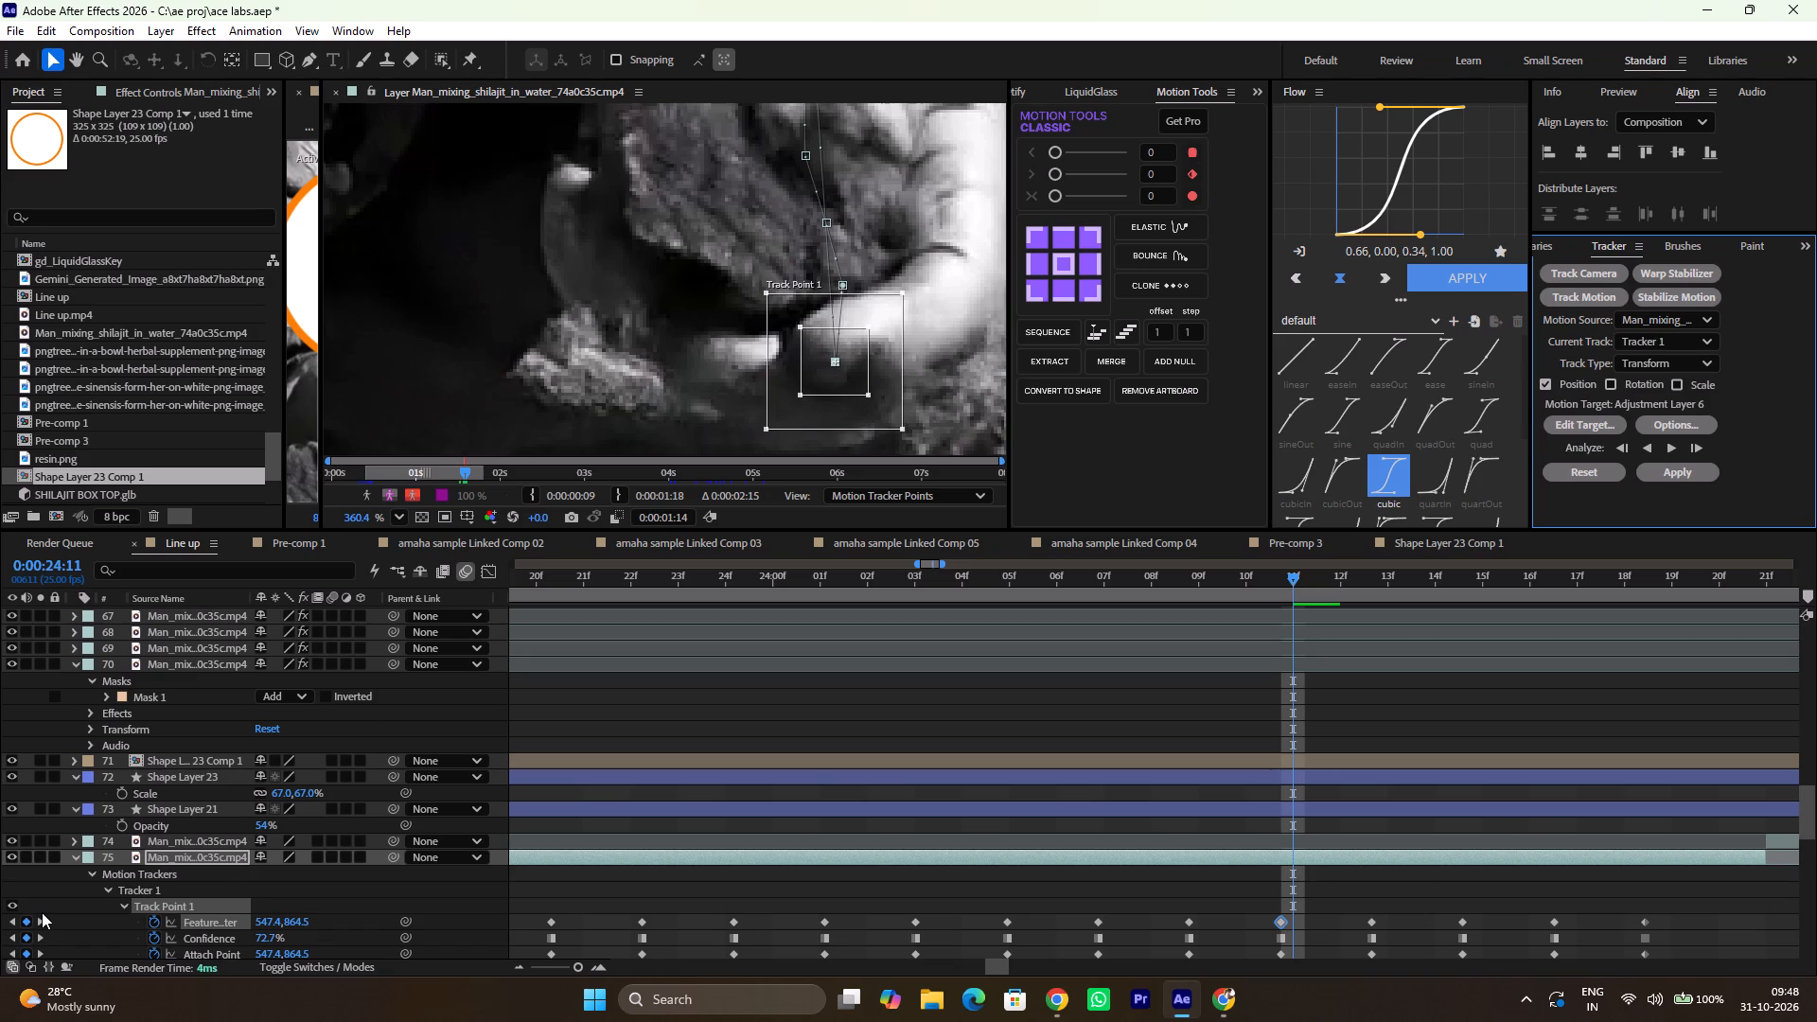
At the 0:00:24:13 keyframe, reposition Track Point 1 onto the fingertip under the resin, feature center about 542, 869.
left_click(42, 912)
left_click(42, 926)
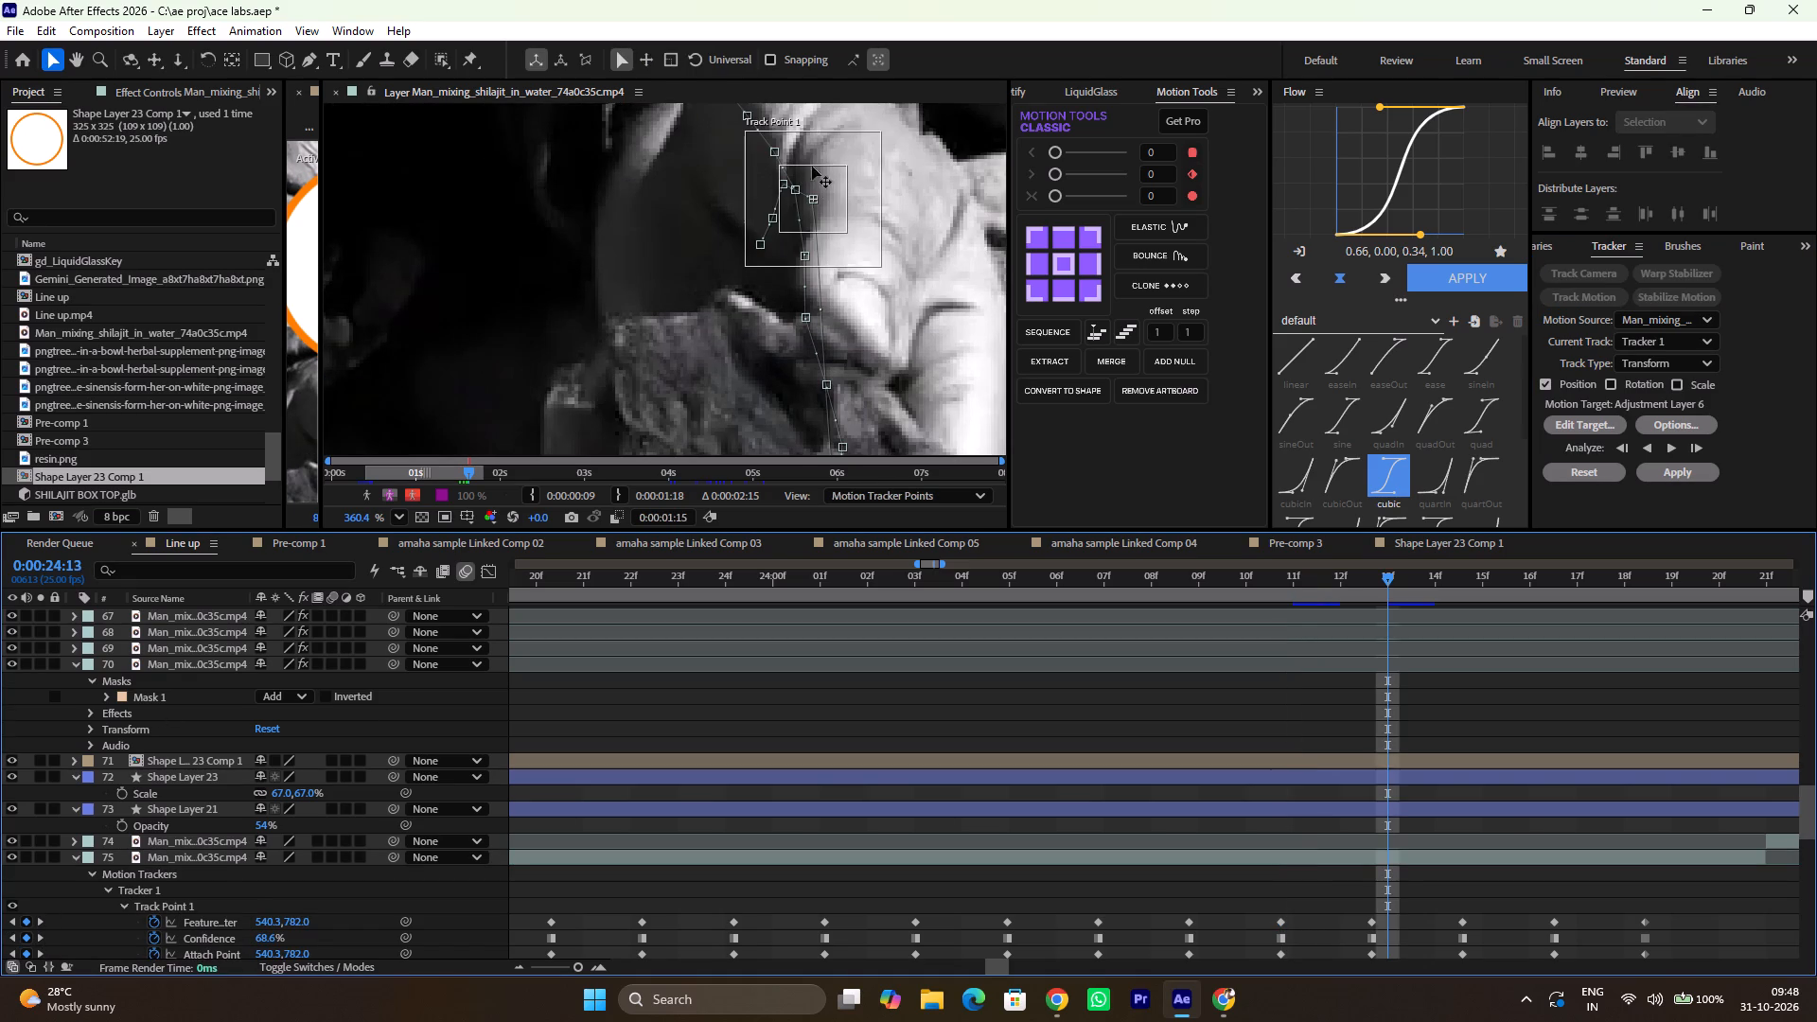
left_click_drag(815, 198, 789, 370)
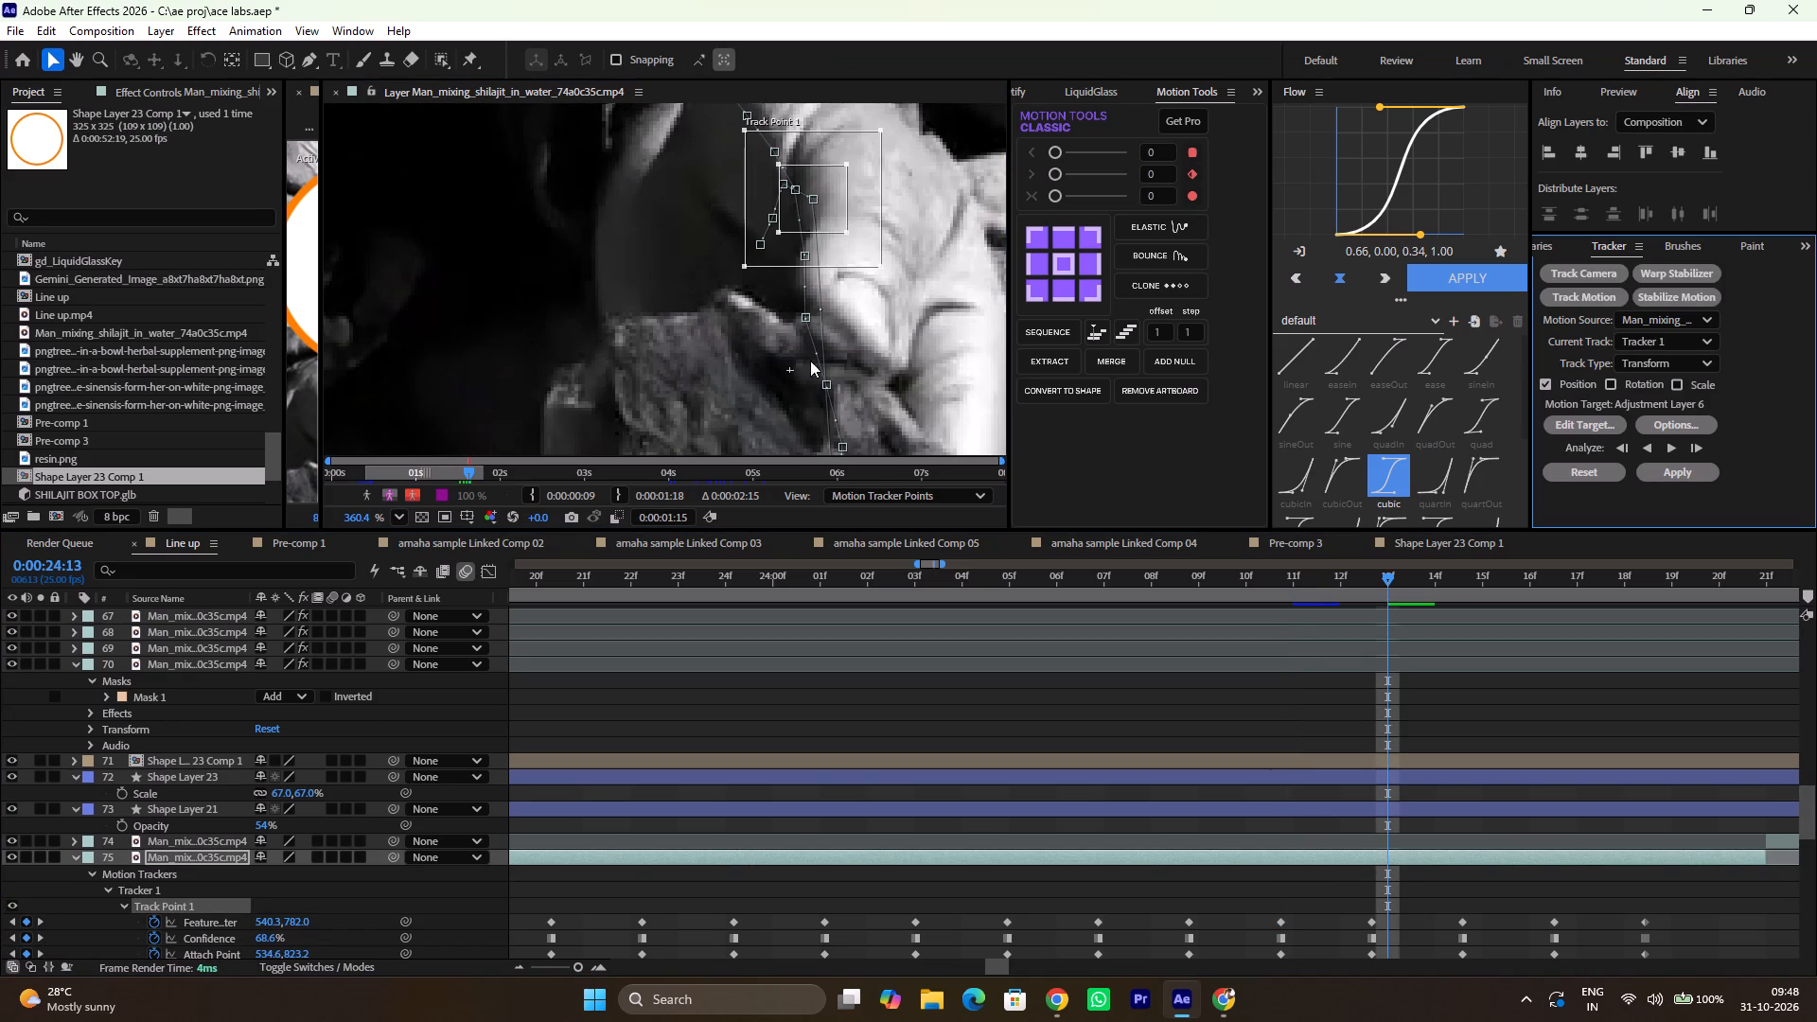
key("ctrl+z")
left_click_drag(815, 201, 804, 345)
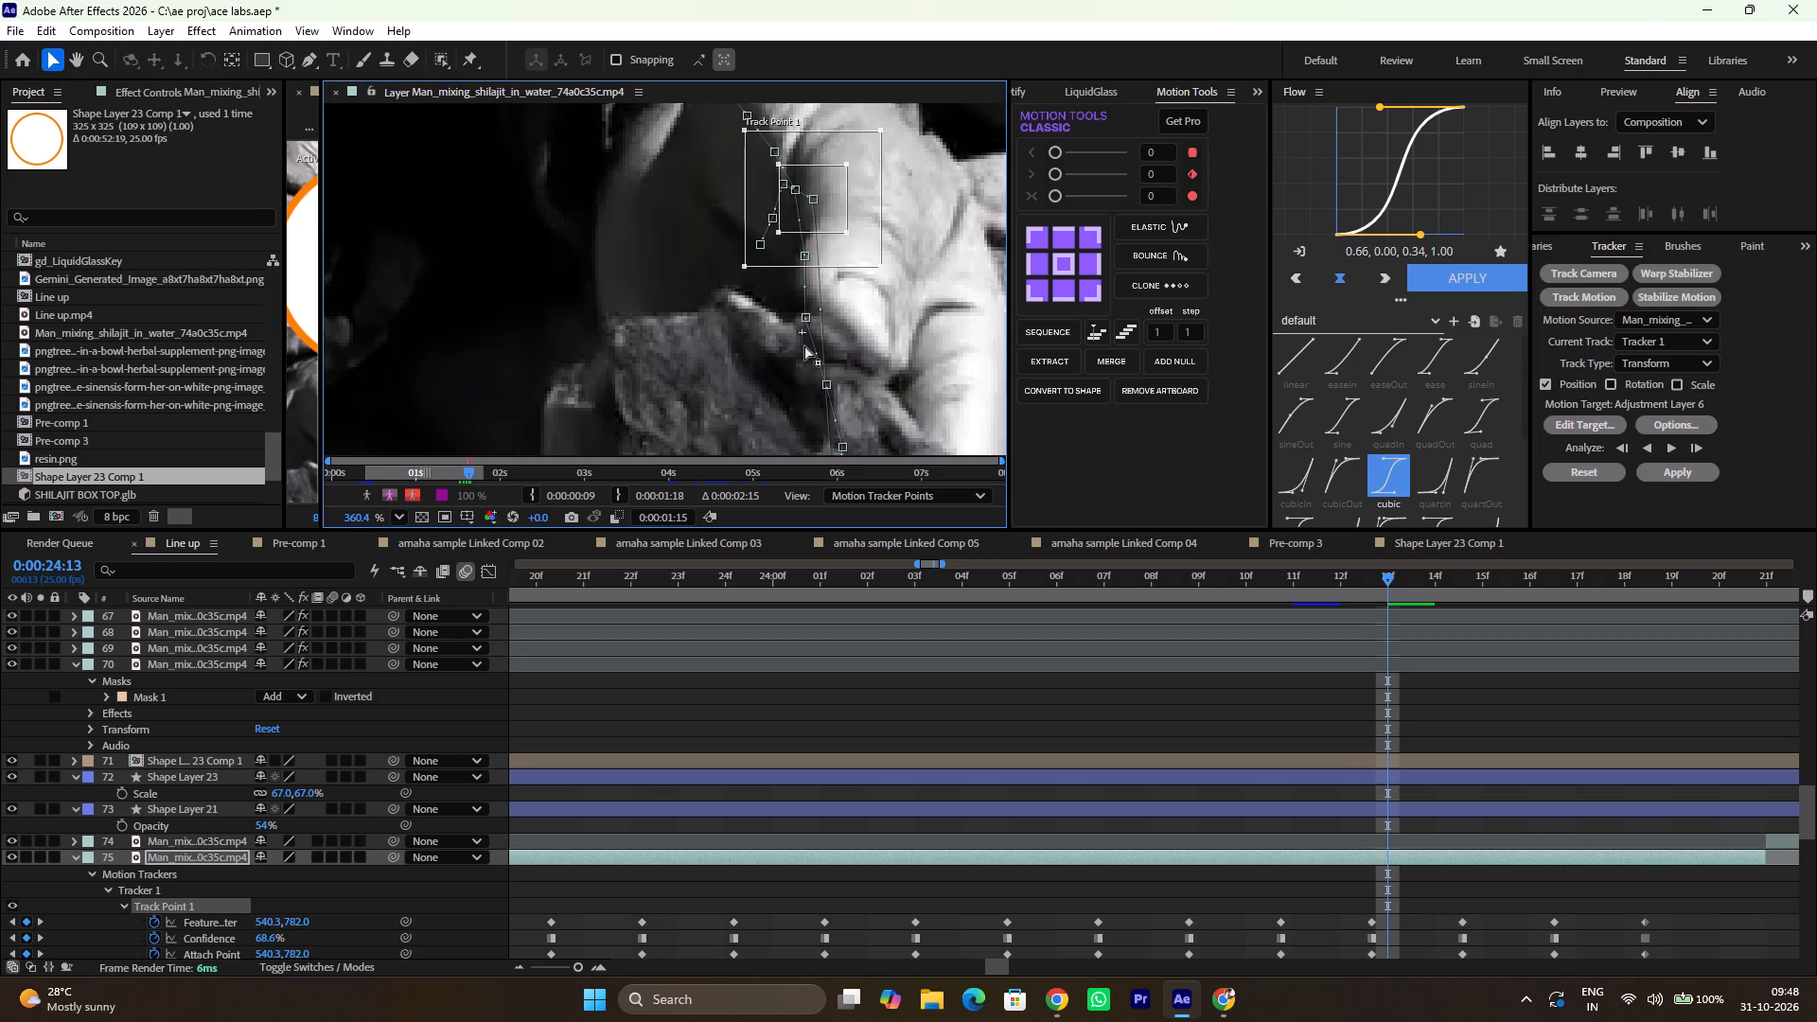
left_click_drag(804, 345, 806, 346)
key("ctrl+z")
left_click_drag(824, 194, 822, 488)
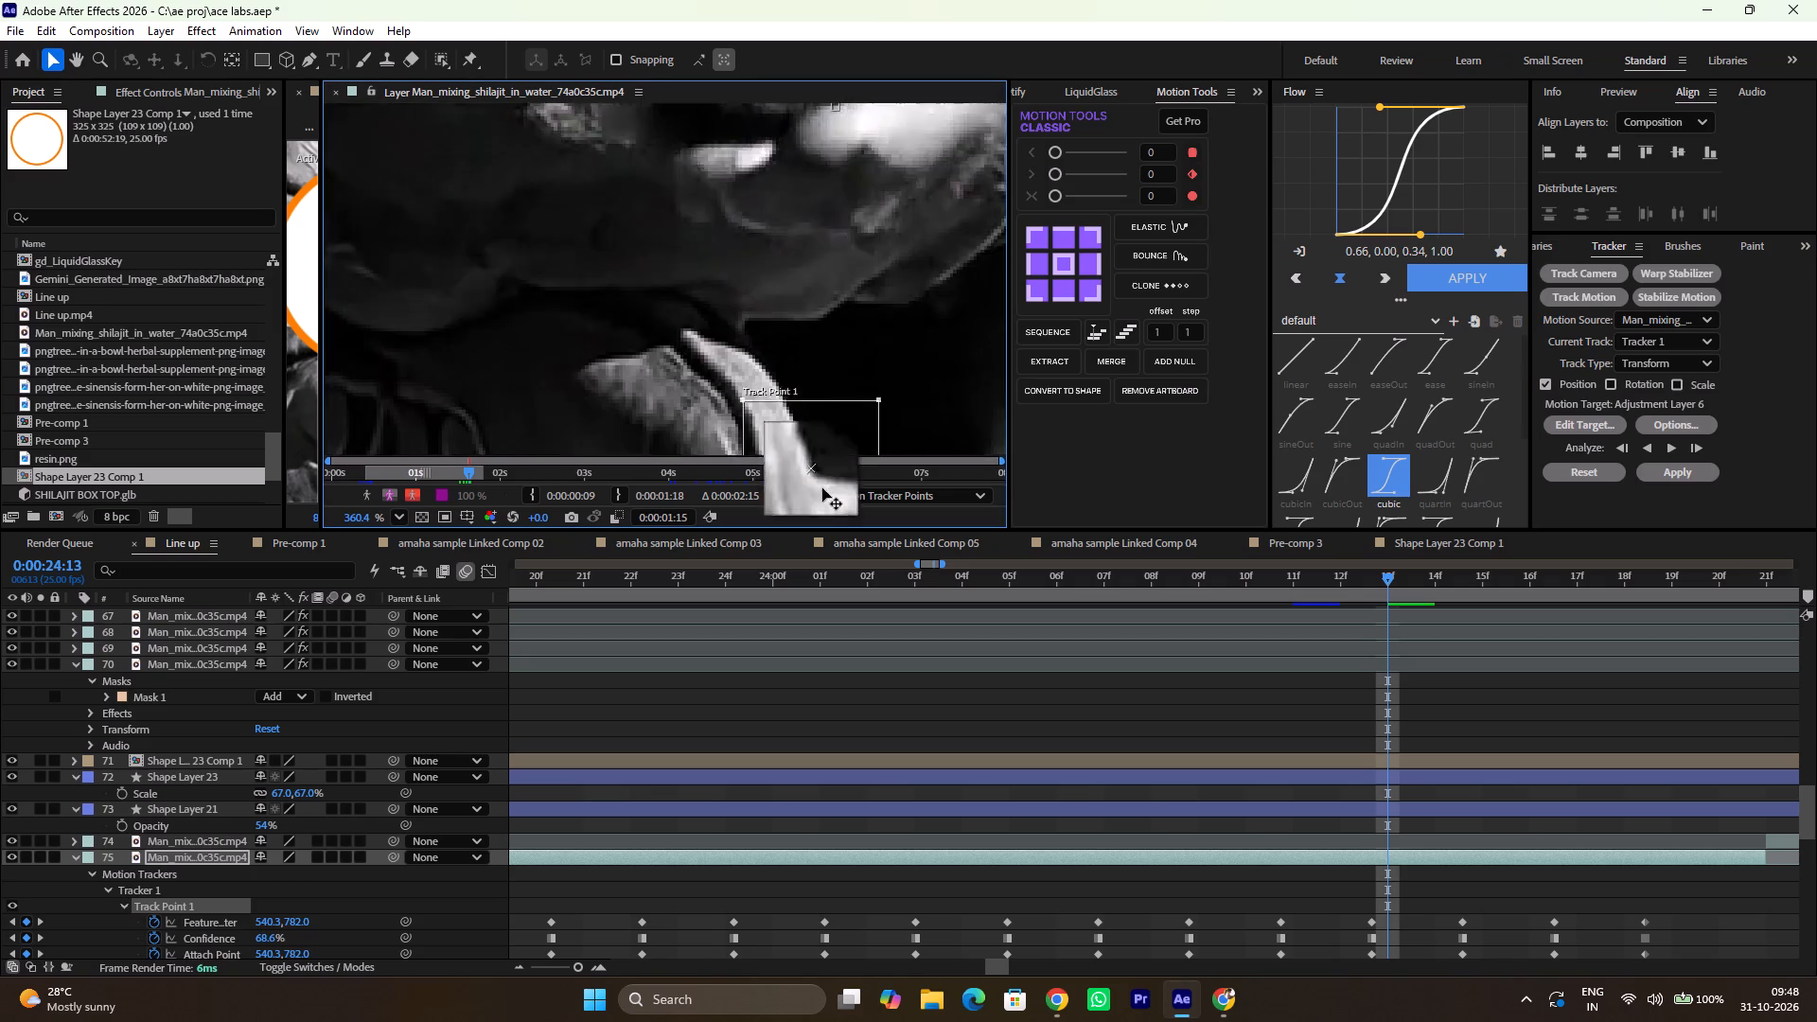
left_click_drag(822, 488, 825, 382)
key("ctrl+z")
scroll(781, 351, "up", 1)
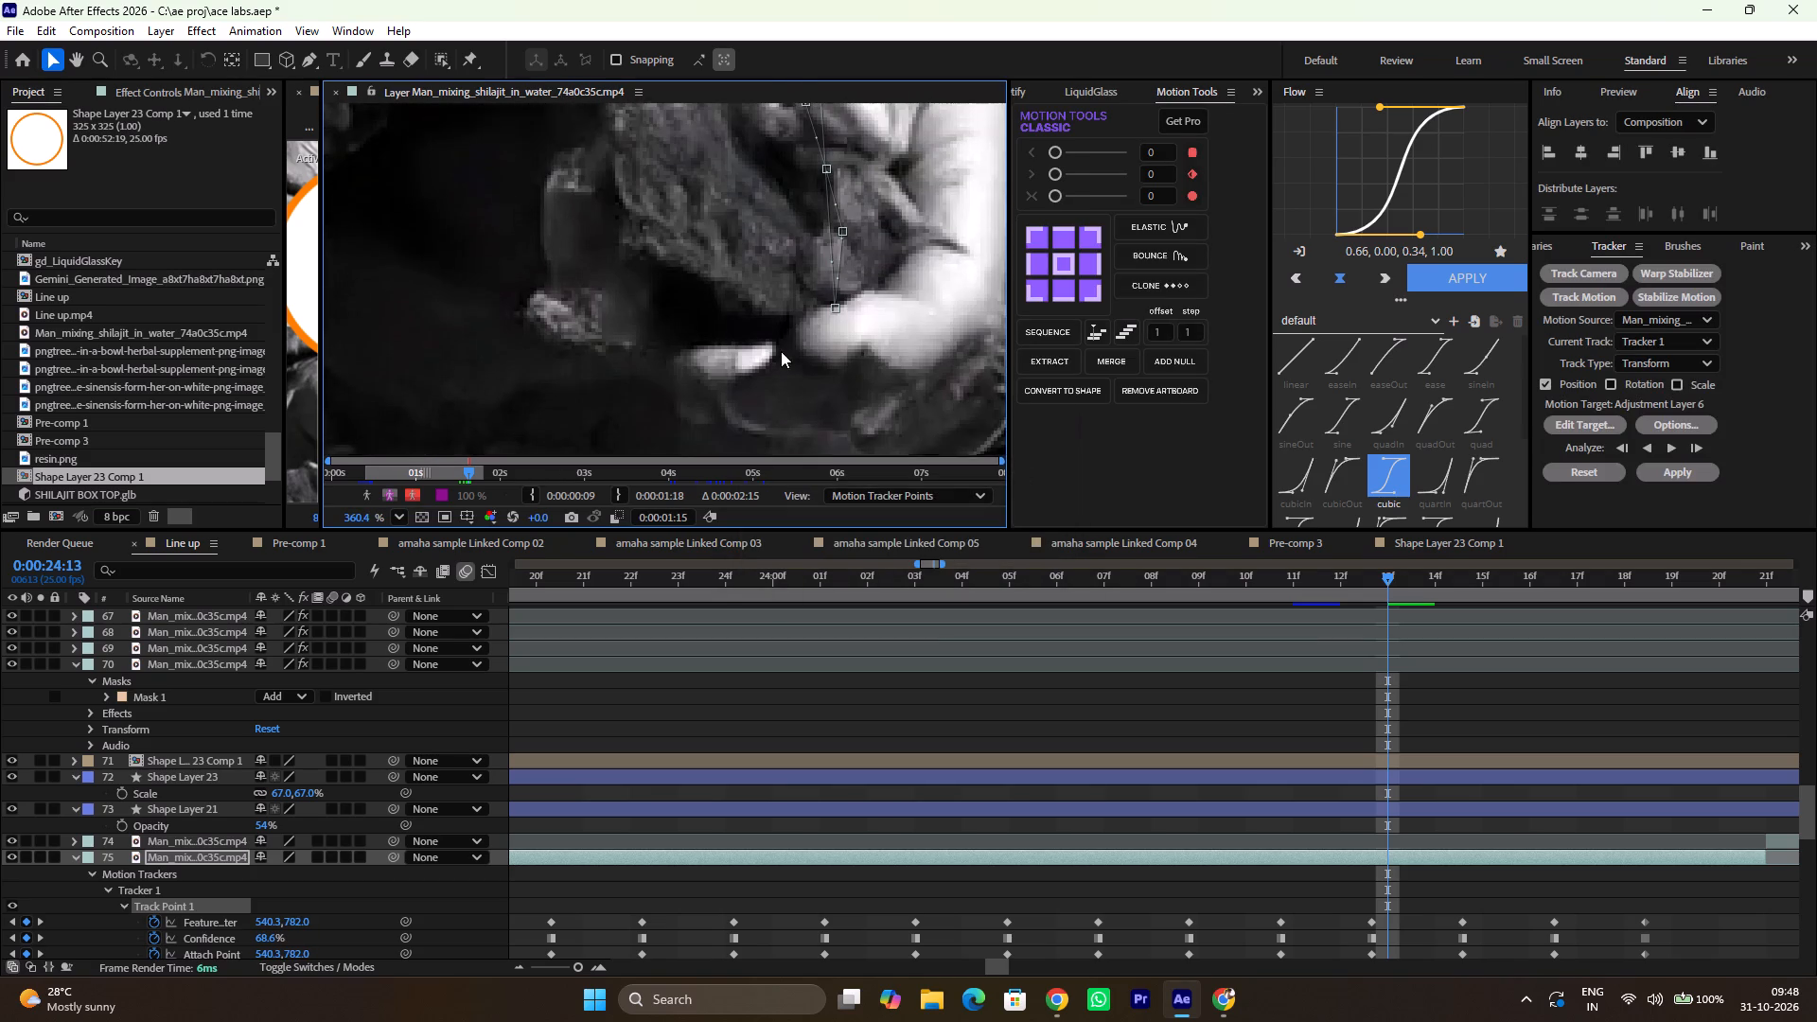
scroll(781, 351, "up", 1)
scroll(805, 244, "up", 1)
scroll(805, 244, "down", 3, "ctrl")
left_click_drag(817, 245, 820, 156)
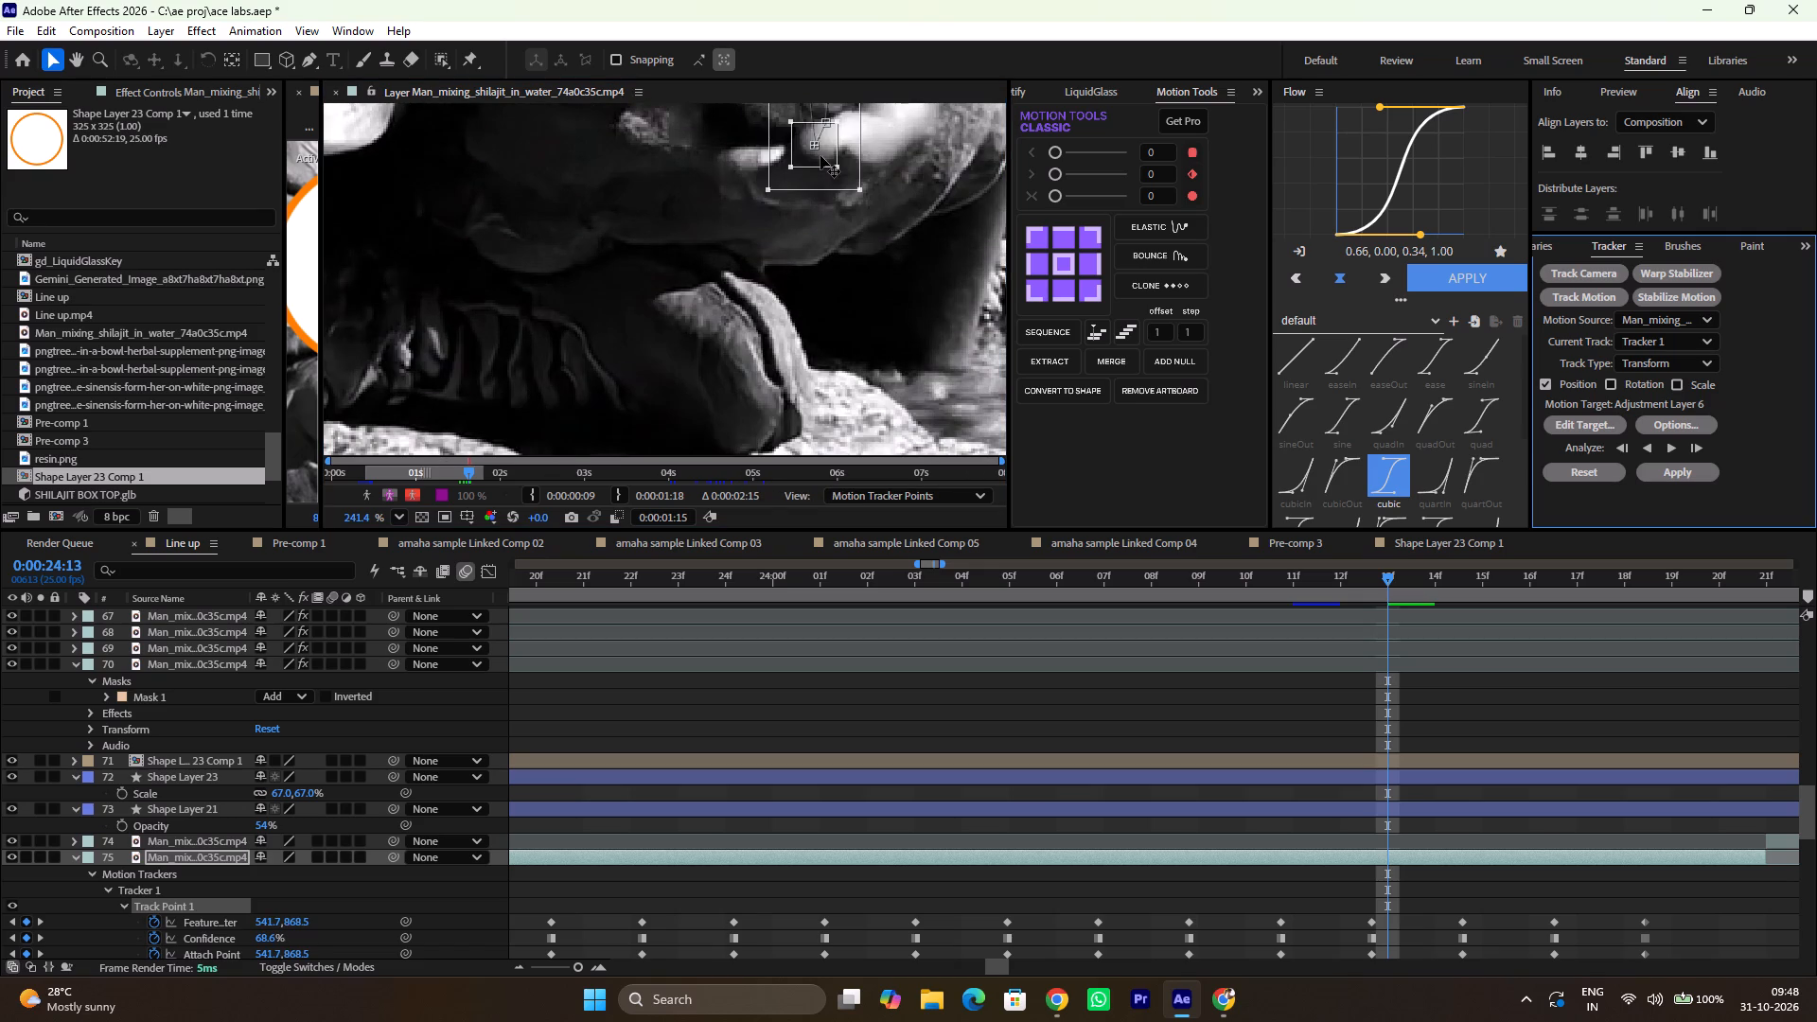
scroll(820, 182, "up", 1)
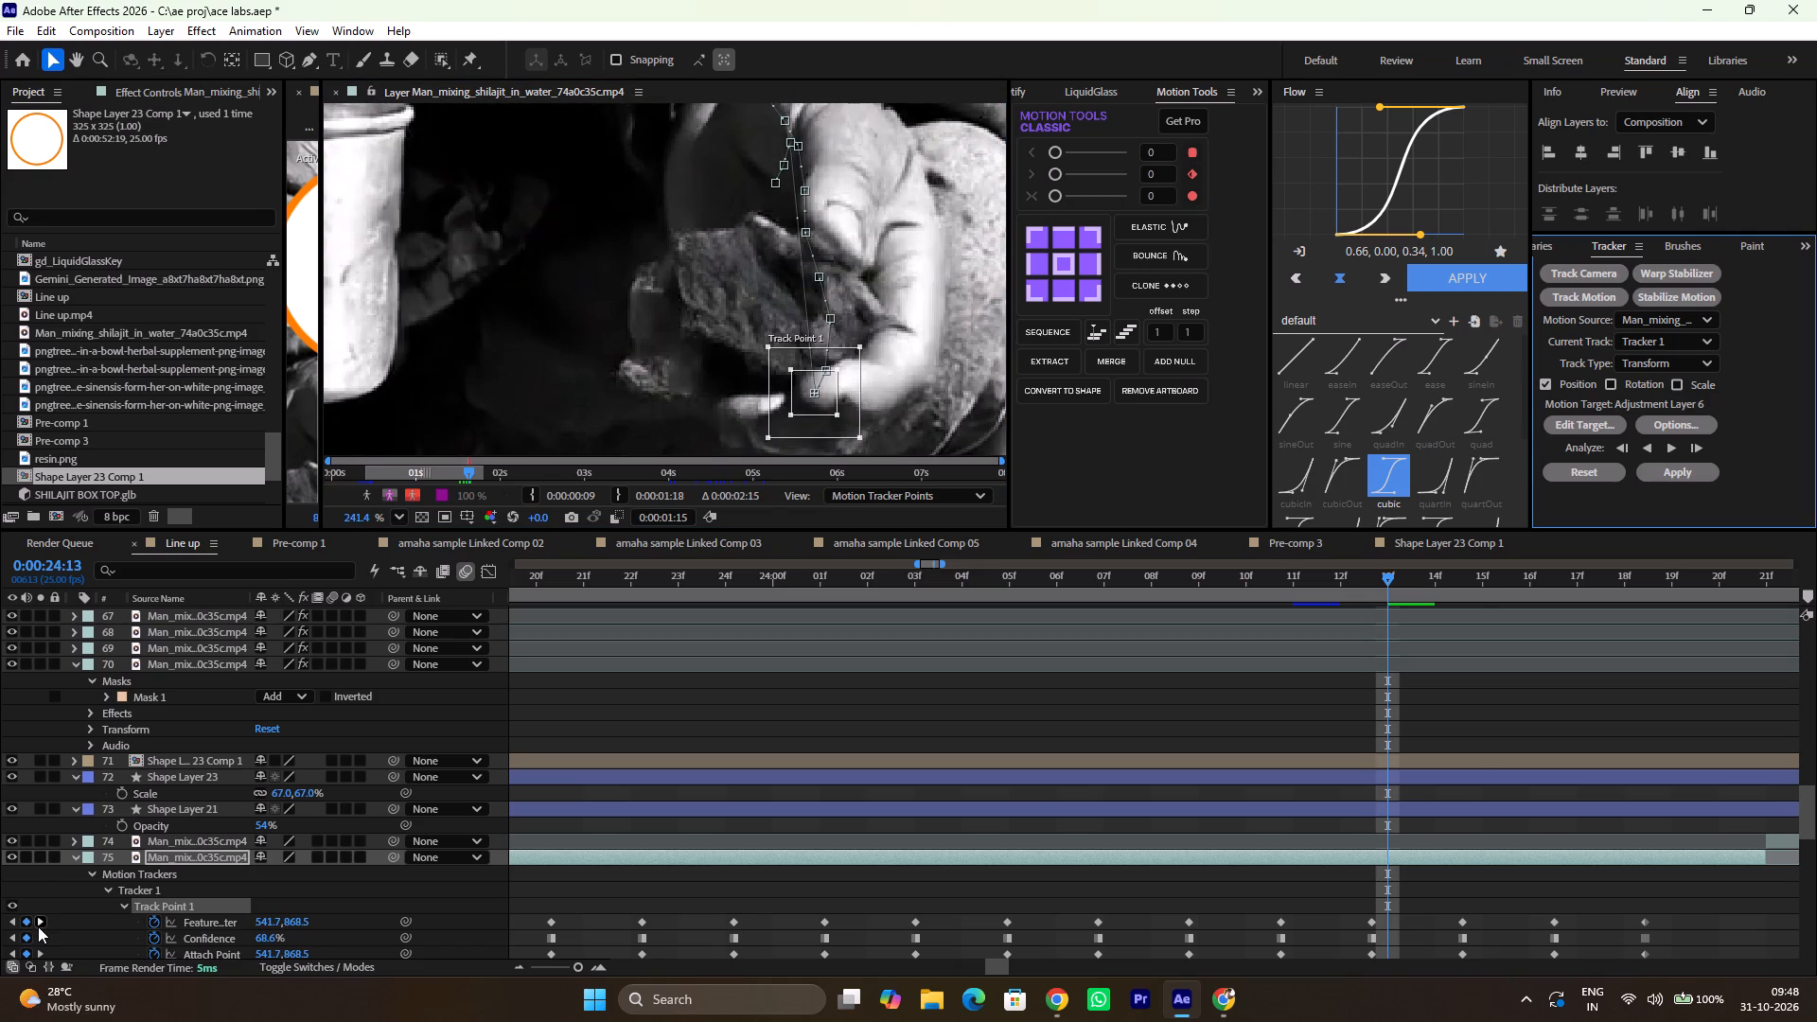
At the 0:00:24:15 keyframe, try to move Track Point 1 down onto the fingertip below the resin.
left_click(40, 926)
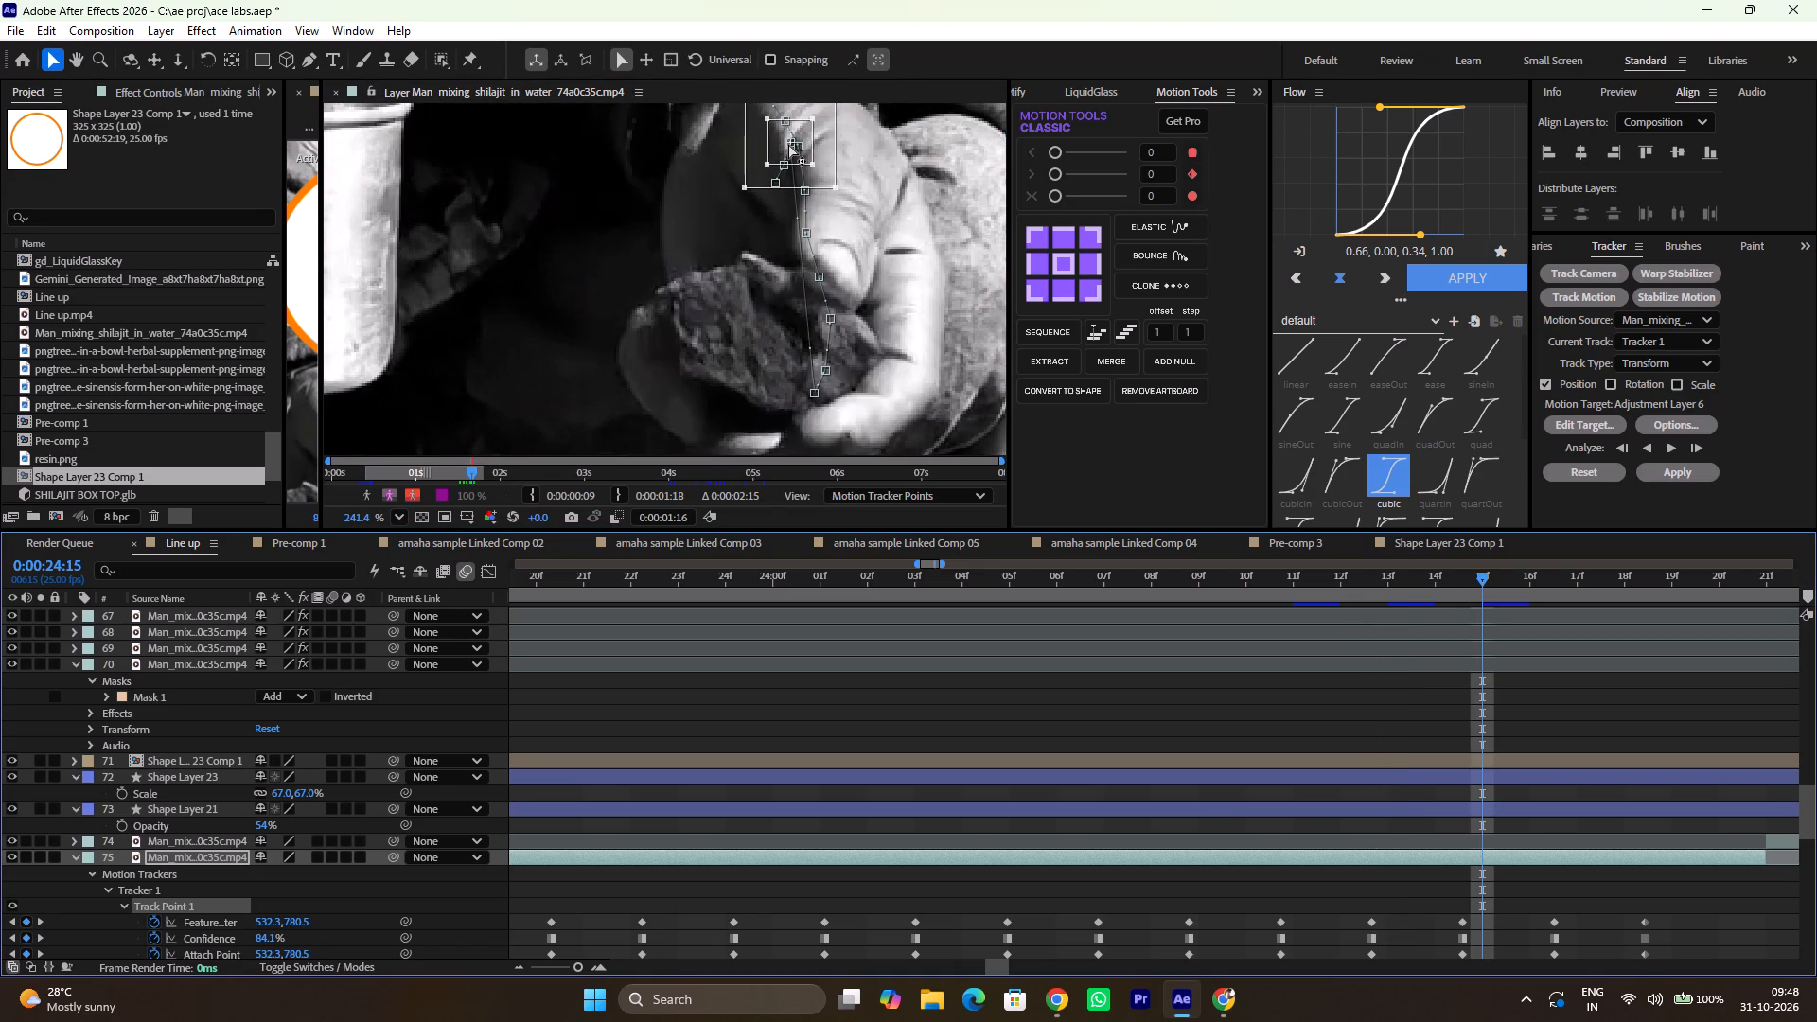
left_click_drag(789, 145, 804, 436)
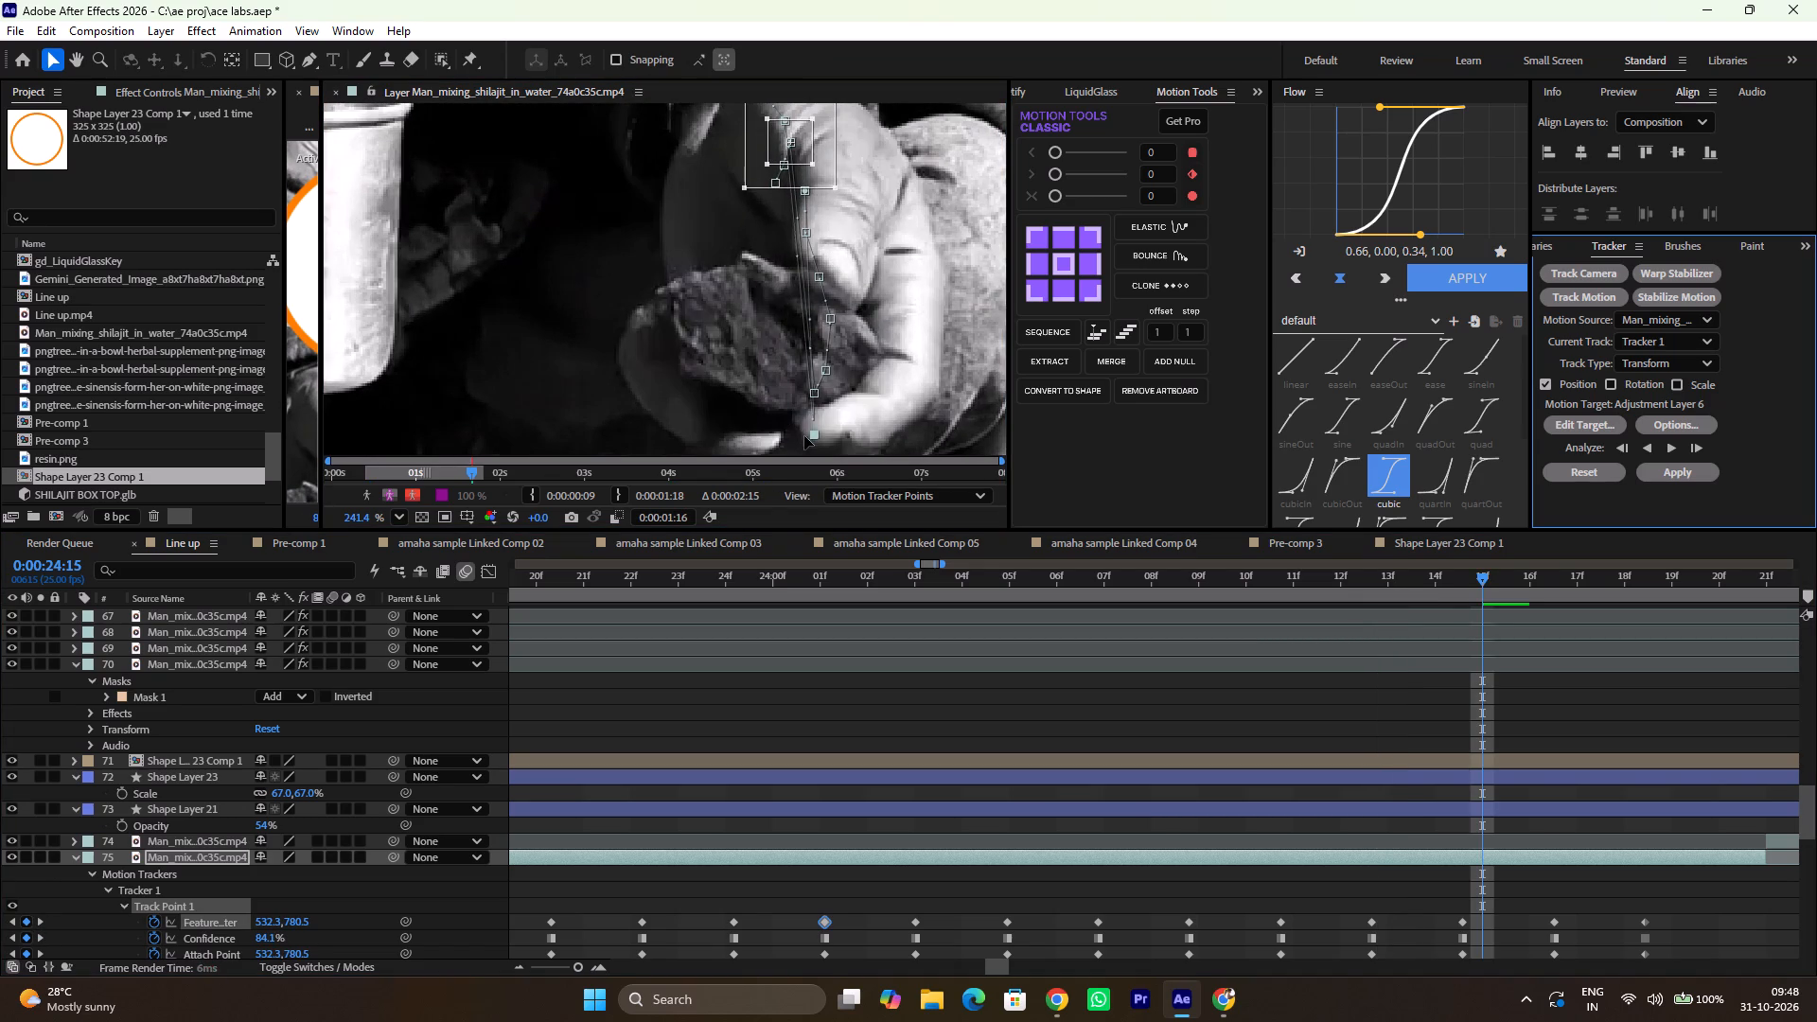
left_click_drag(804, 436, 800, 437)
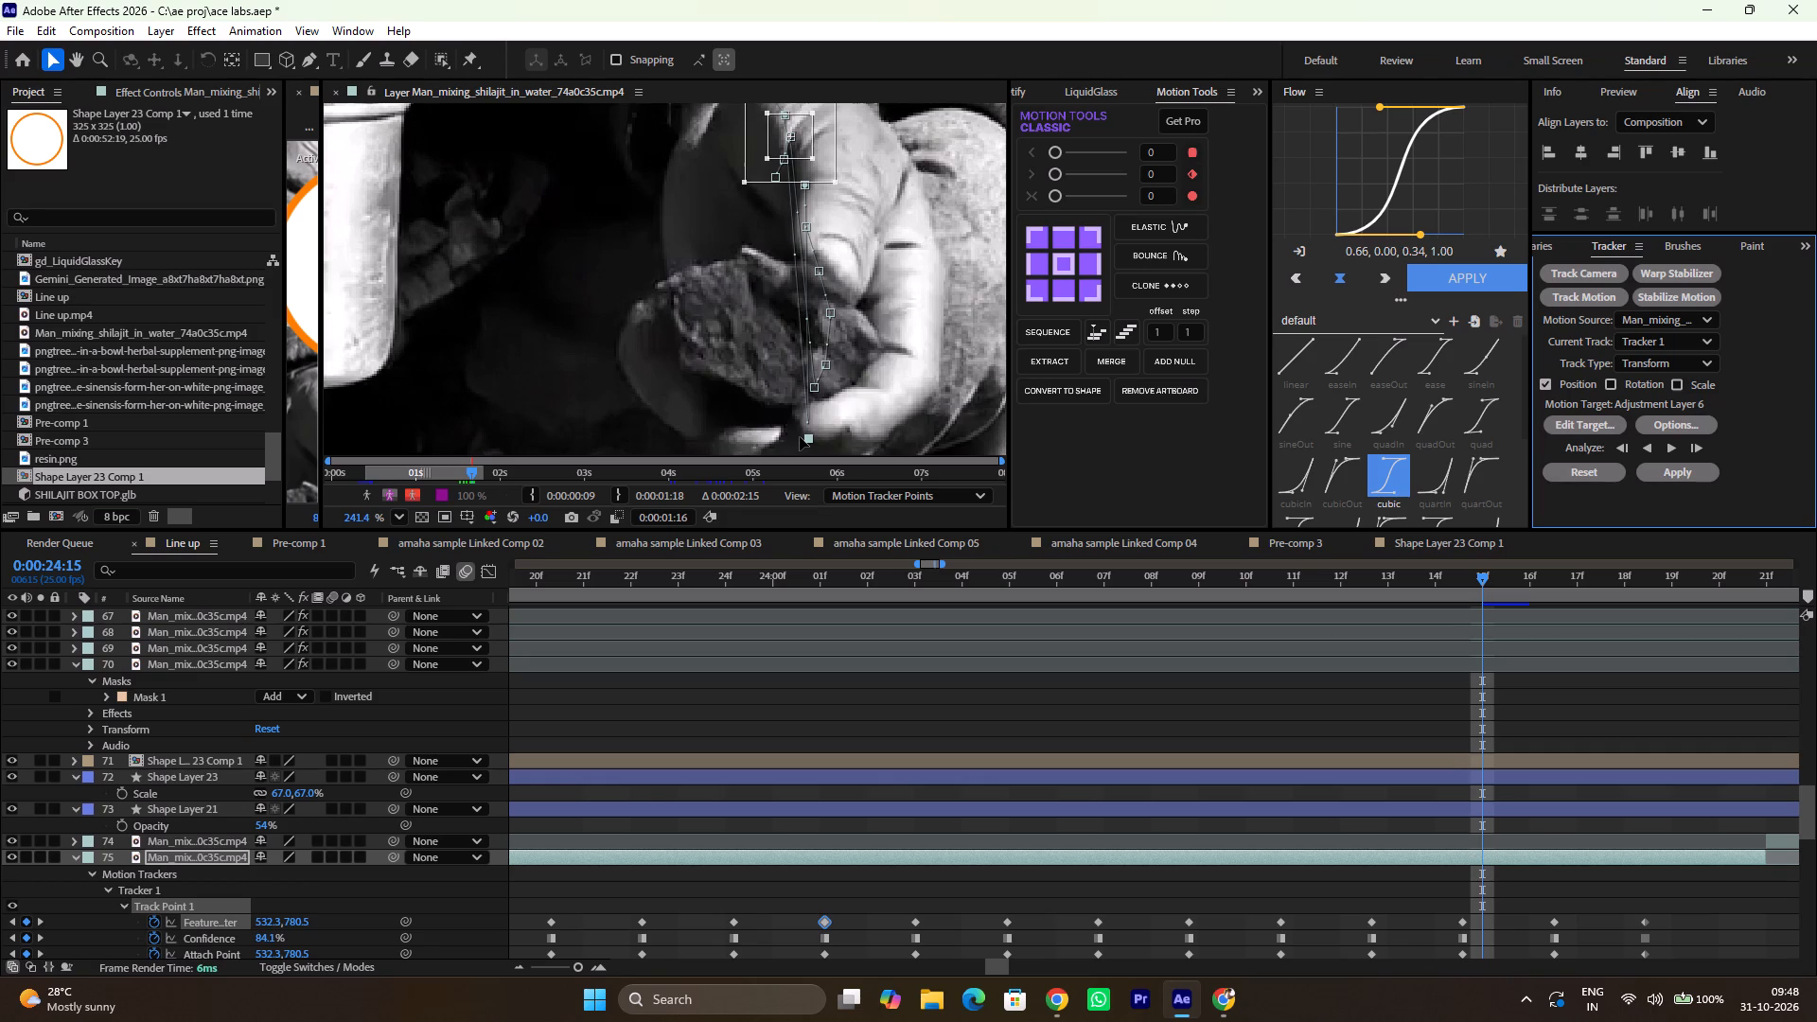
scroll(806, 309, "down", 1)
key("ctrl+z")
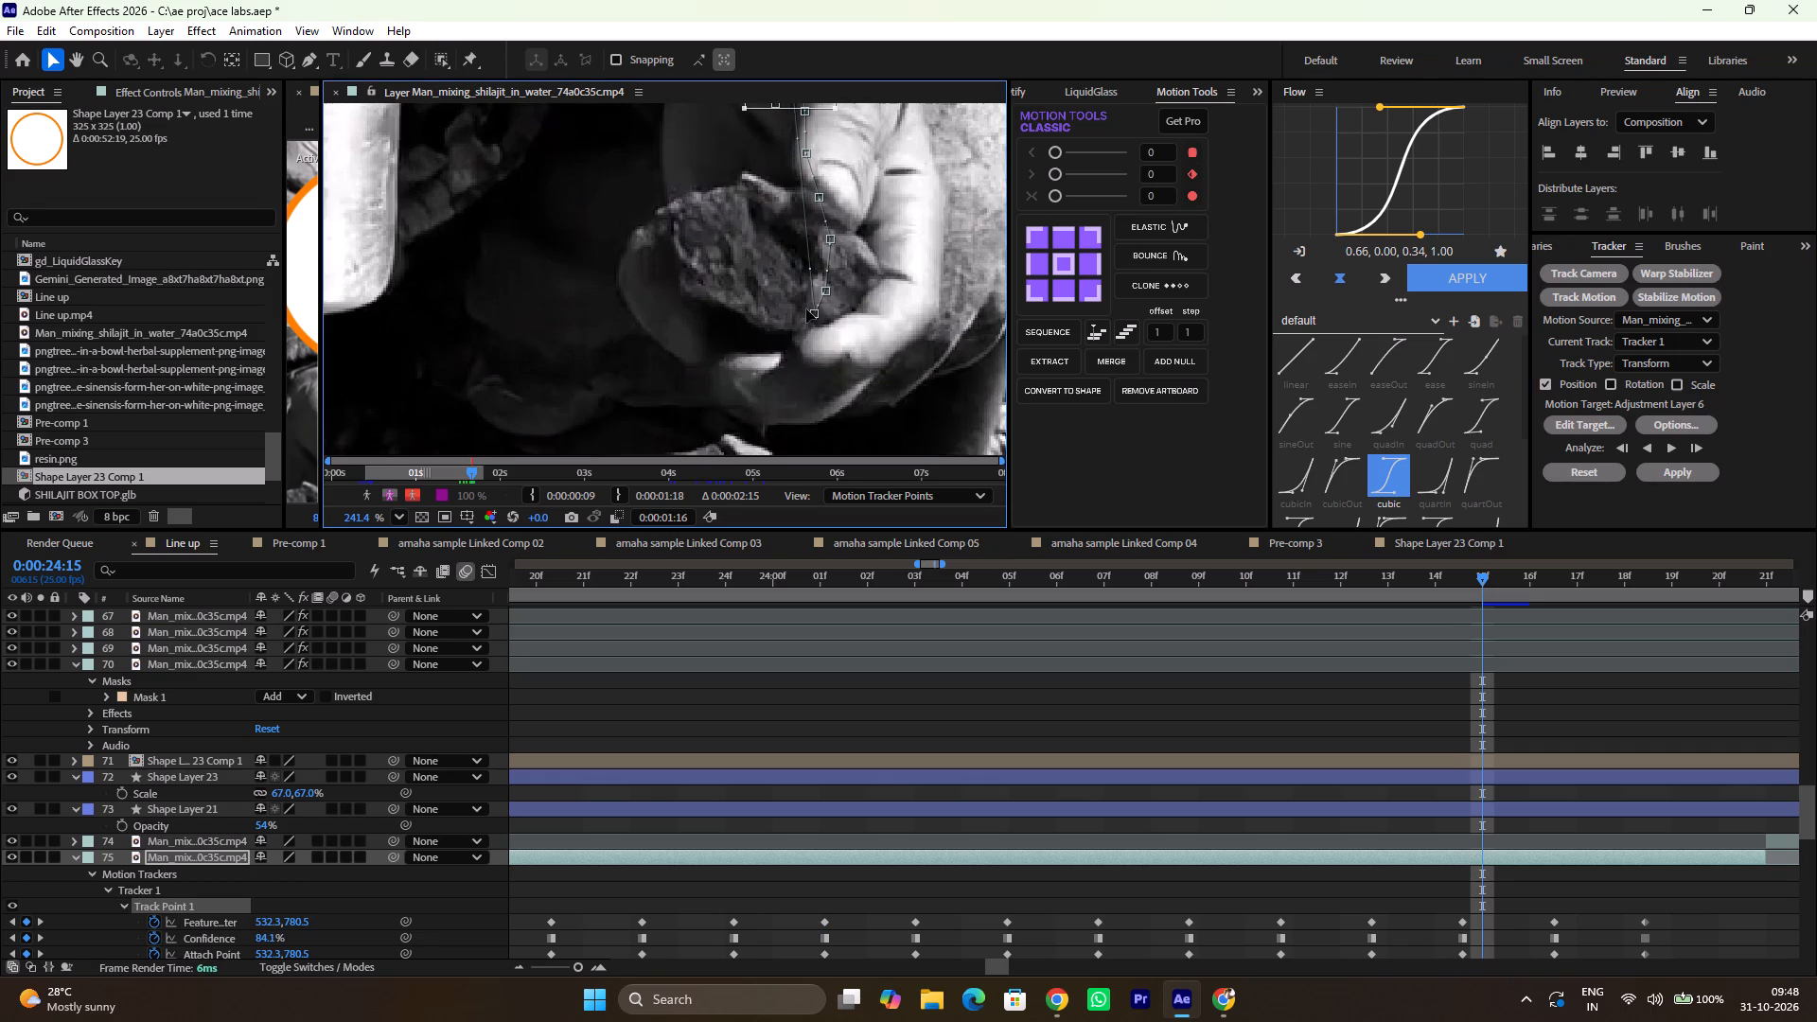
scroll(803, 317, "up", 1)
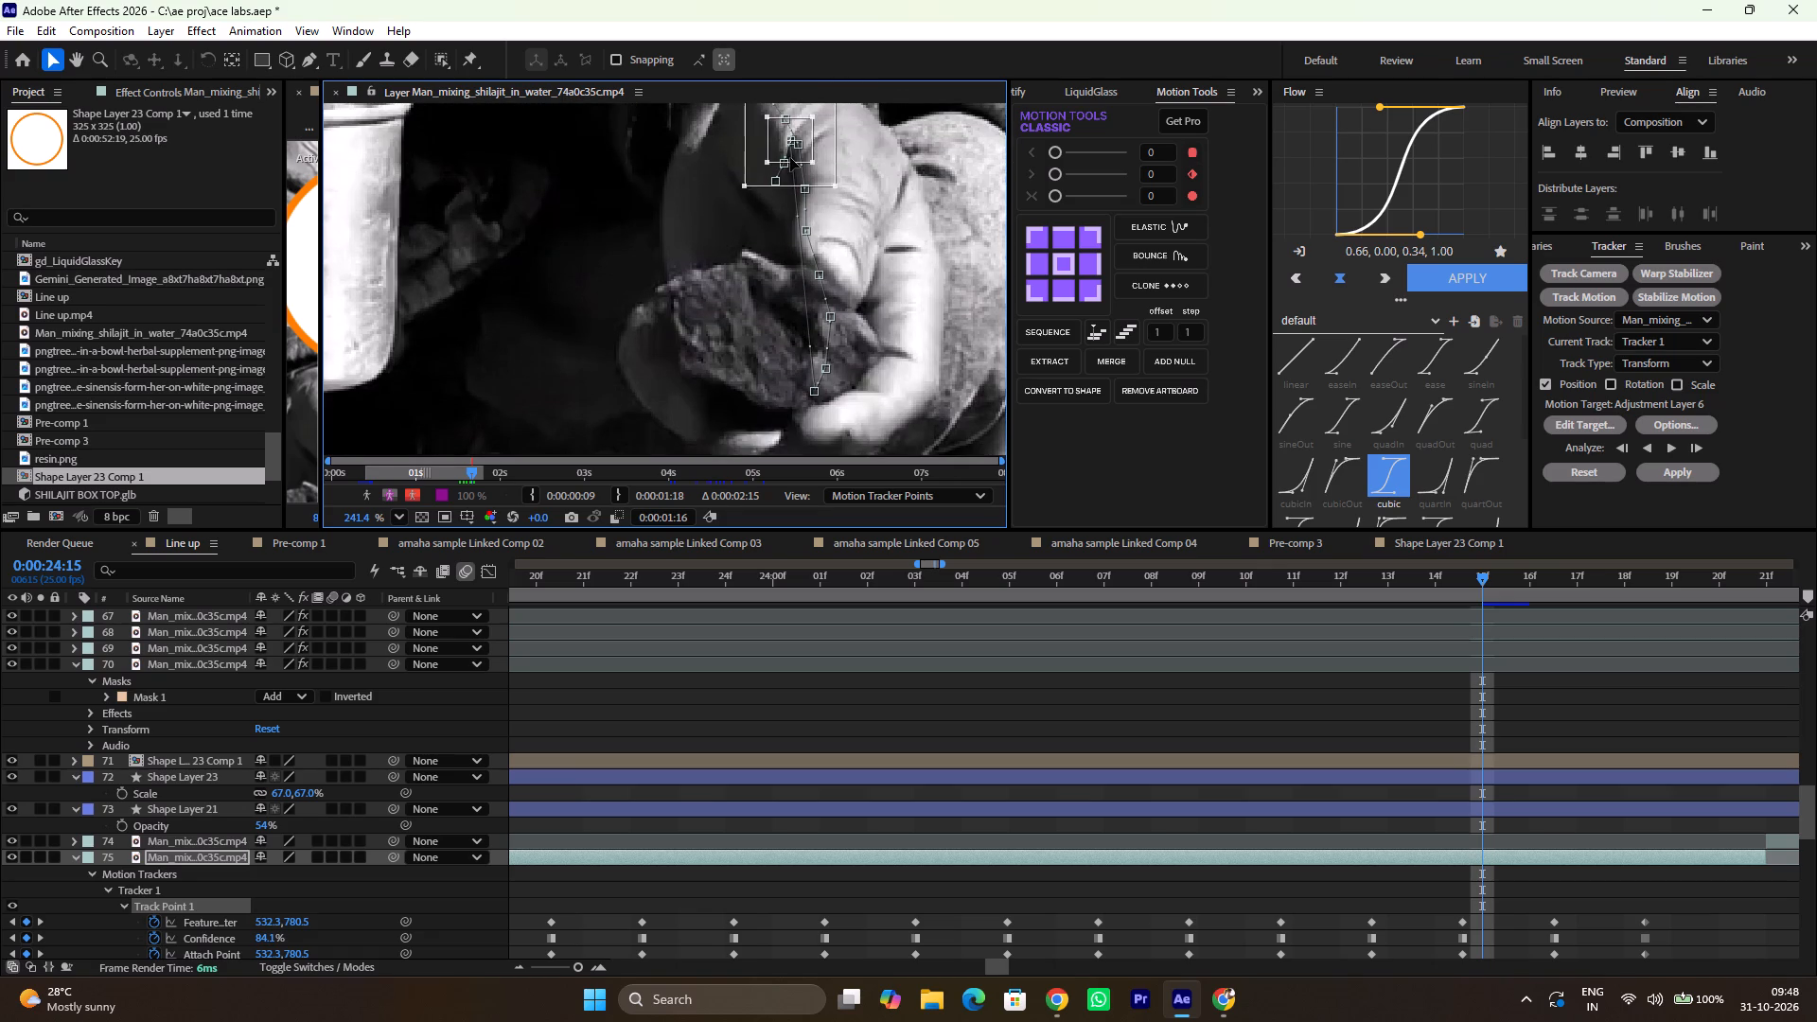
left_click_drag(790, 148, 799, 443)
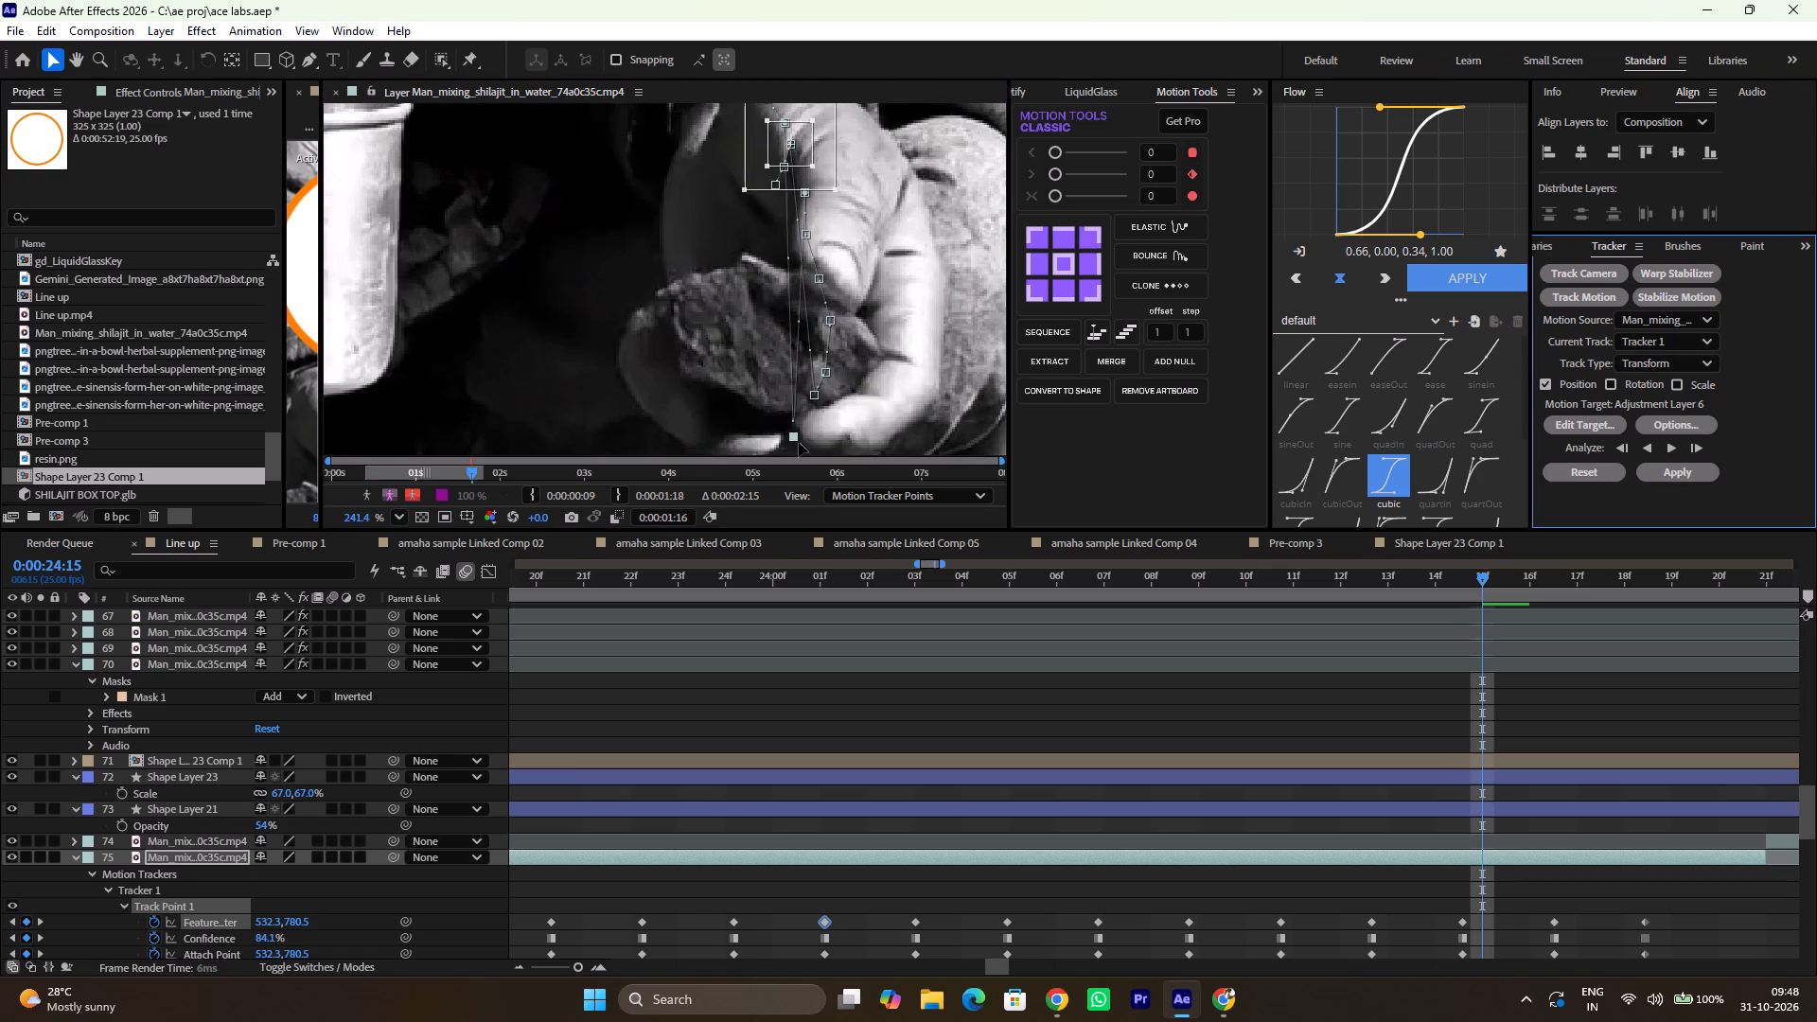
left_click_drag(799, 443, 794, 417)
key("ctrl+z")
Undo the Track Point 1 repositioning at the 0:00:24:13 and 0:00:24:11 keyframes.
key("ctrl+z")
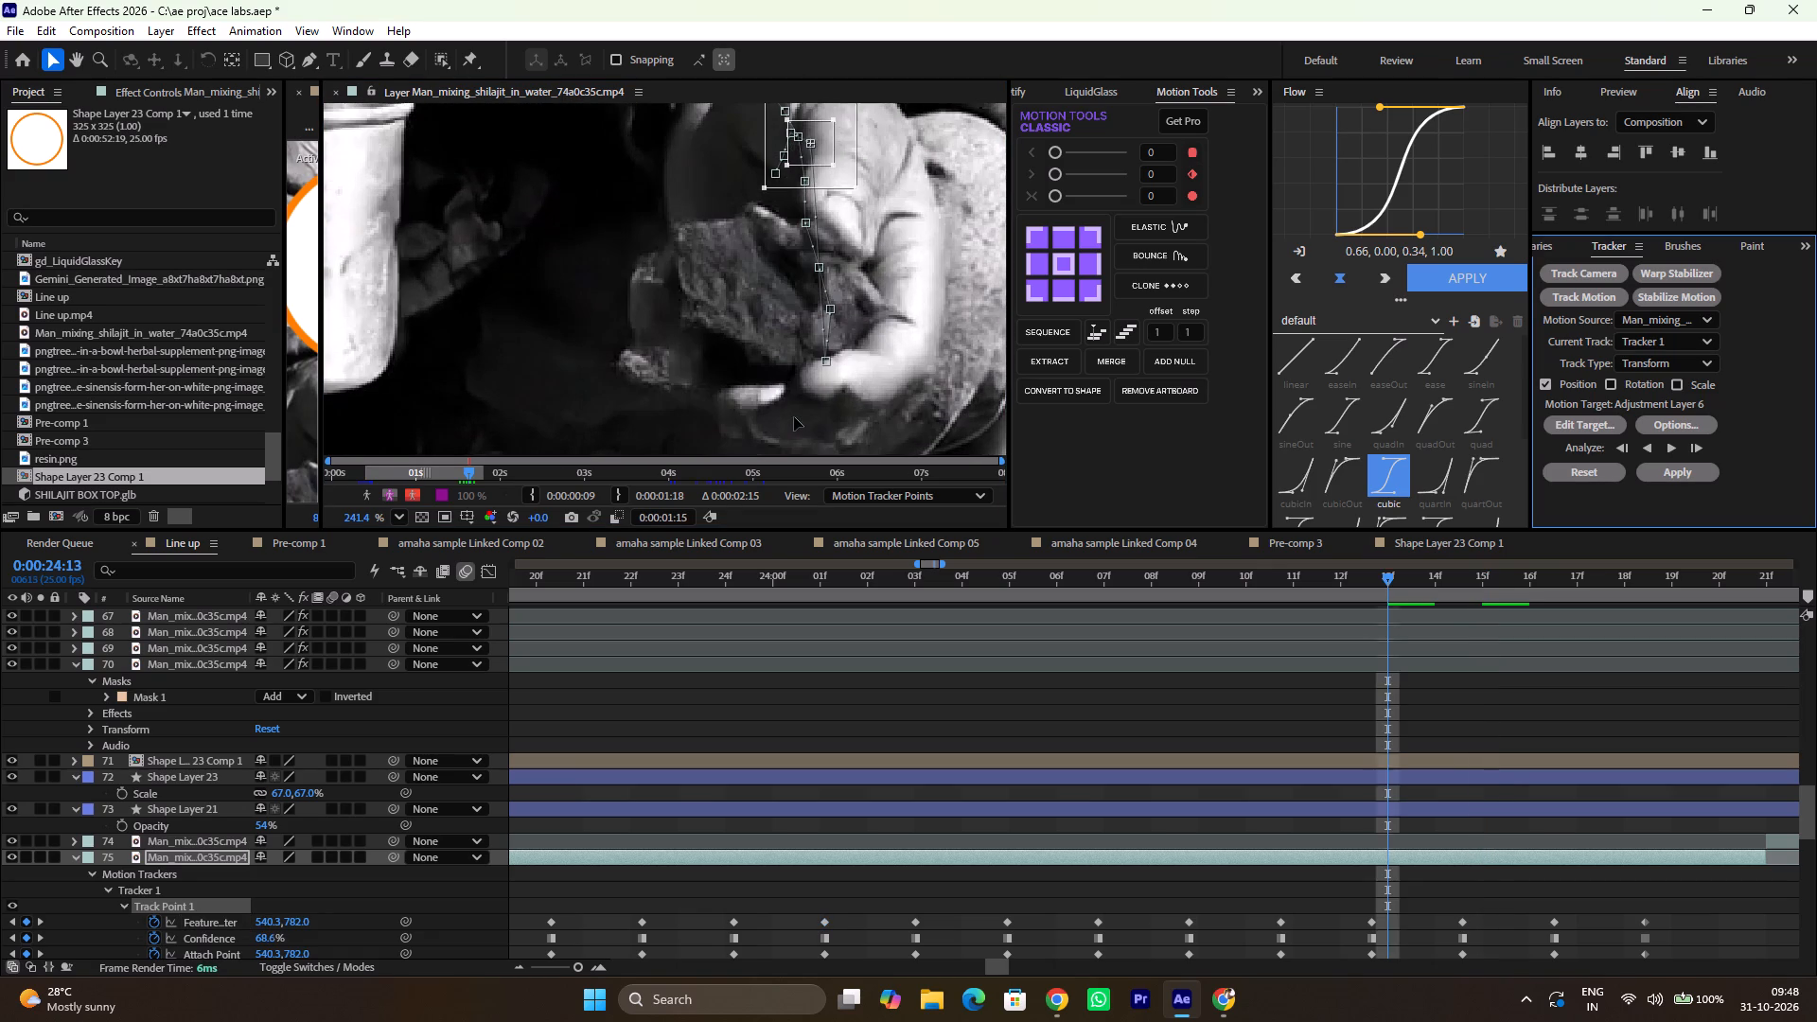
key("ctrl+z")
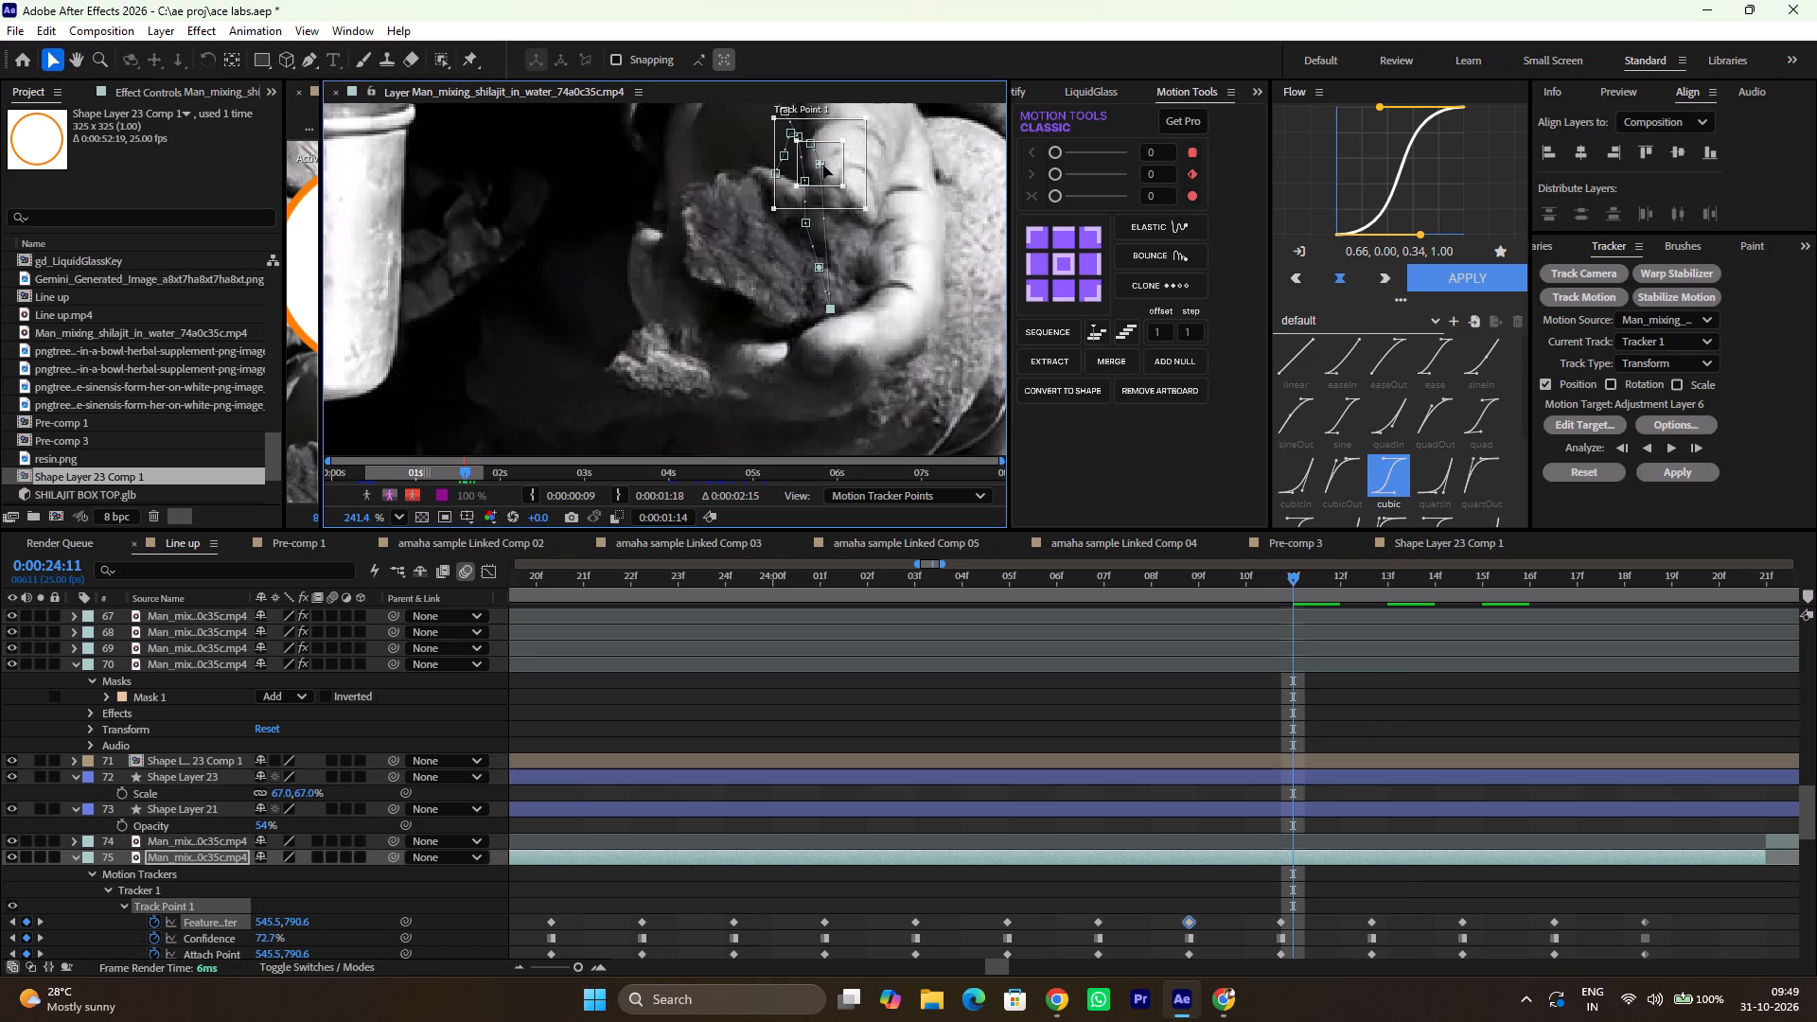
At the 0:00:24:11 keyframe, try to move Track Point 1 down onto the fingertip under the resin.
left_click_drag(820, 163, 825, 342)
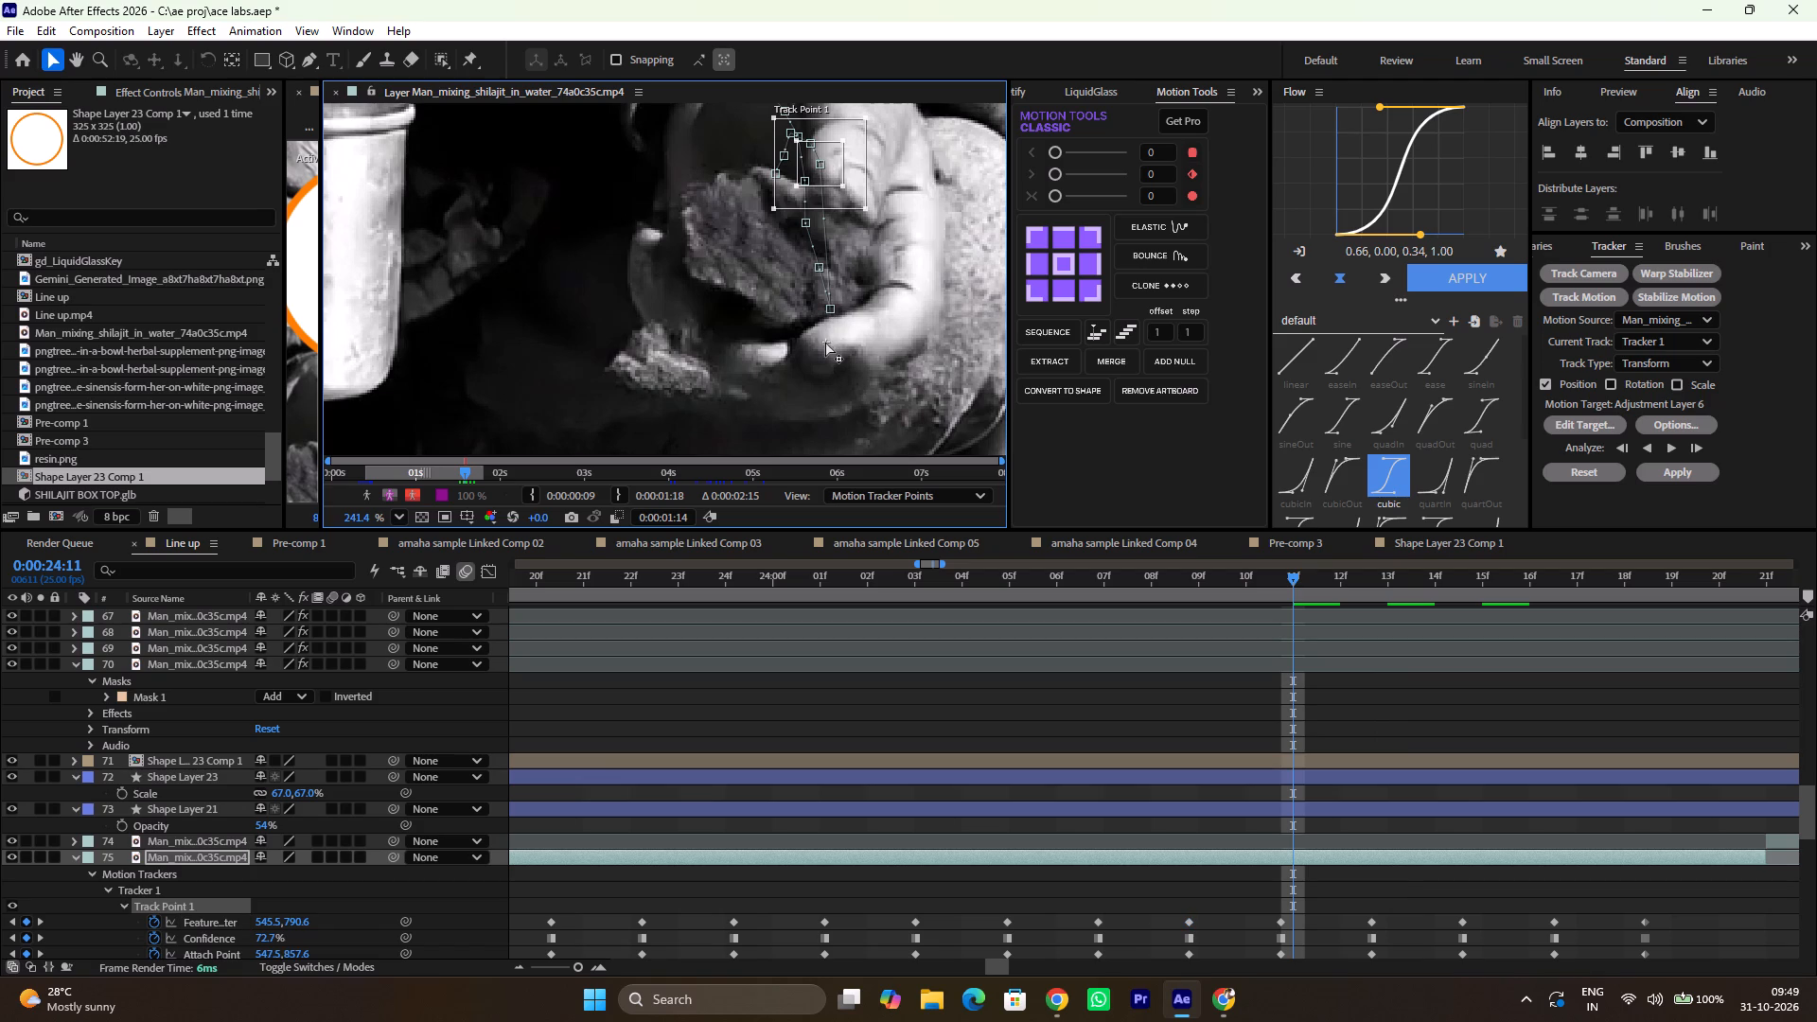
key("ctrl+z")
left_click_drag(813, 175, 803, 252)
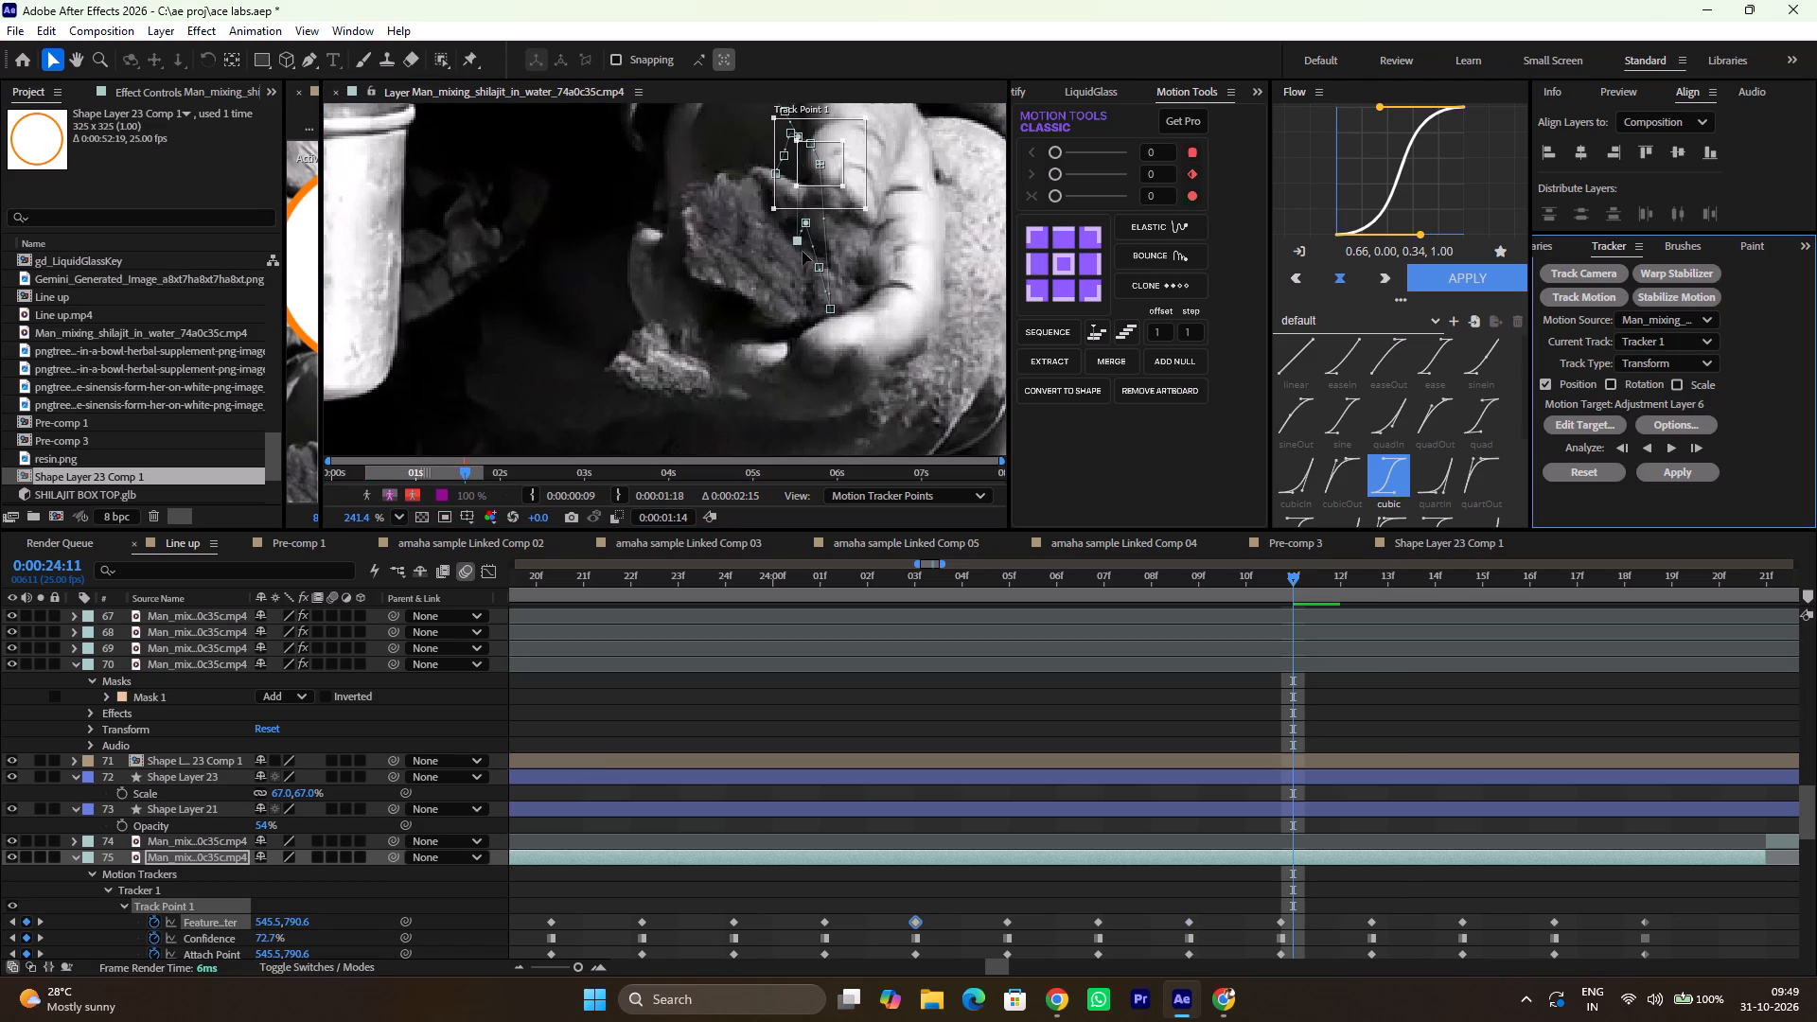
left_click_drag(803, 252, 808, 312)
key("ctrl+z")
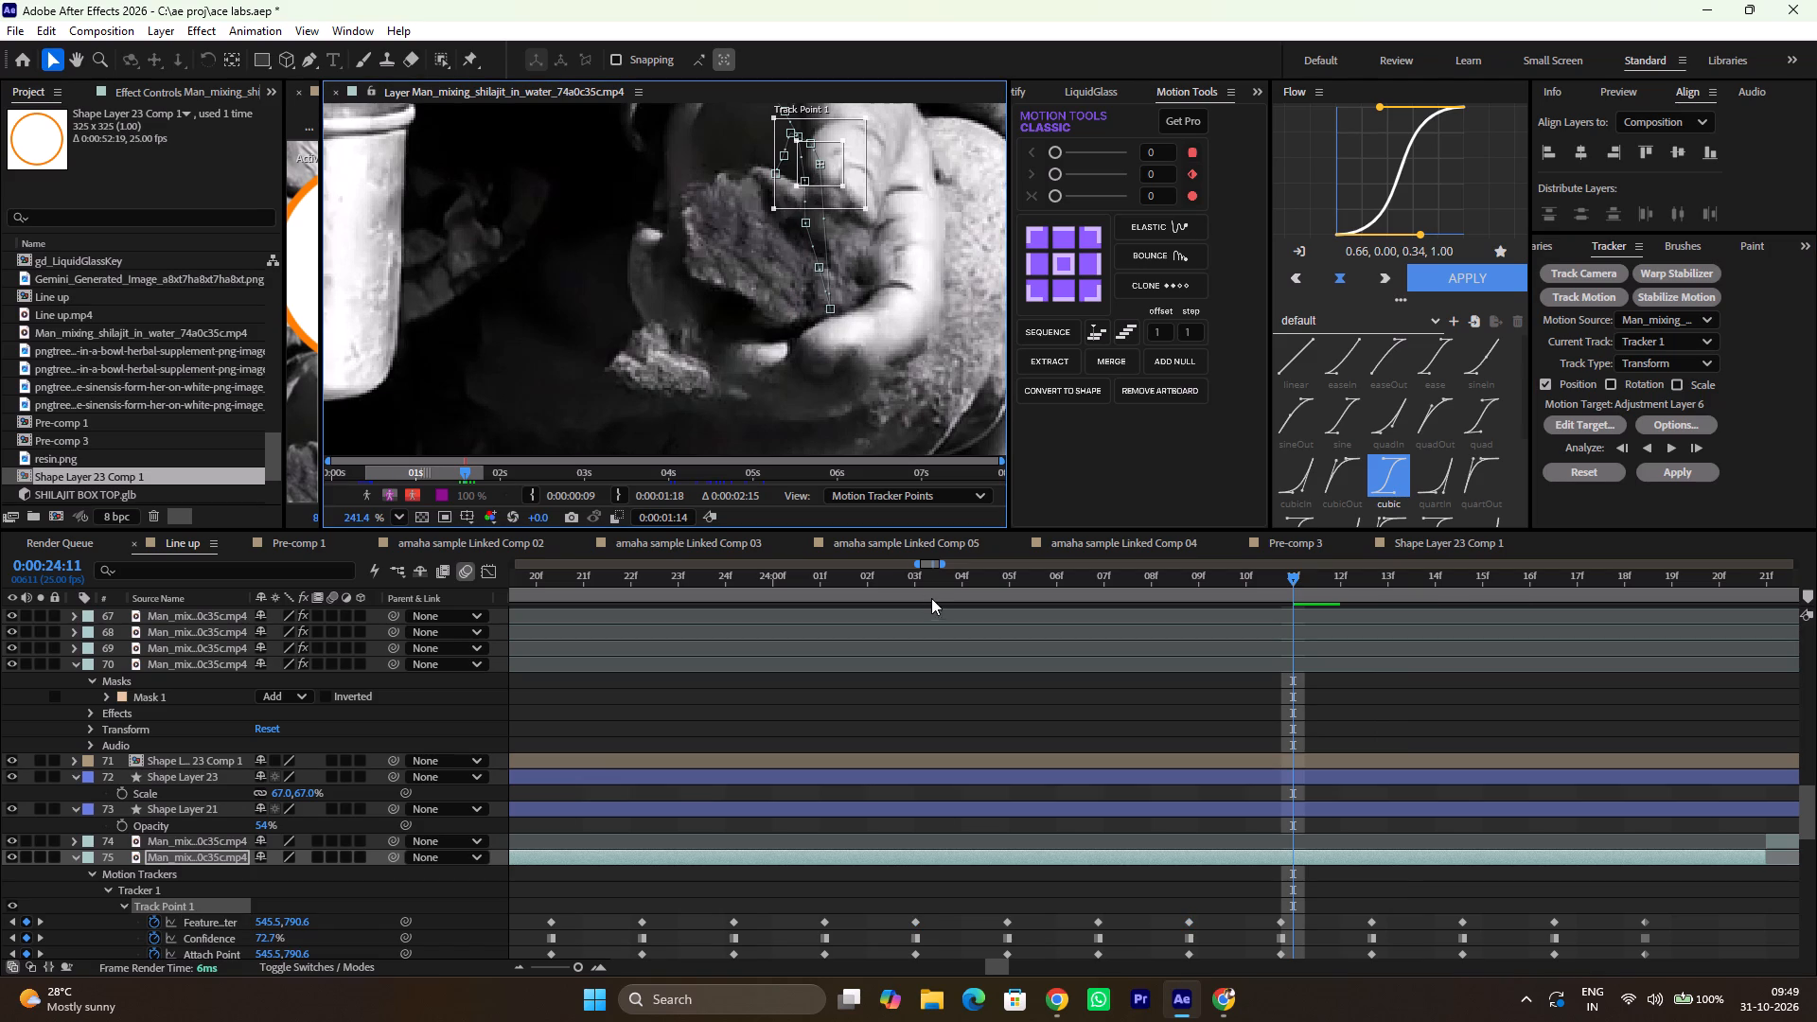
At 0:00:24:10, reposition Track Point 1 onto the fingertip under the resin, feature center about 548, 866.
left_click_drag(930, 587, 1045, 657)
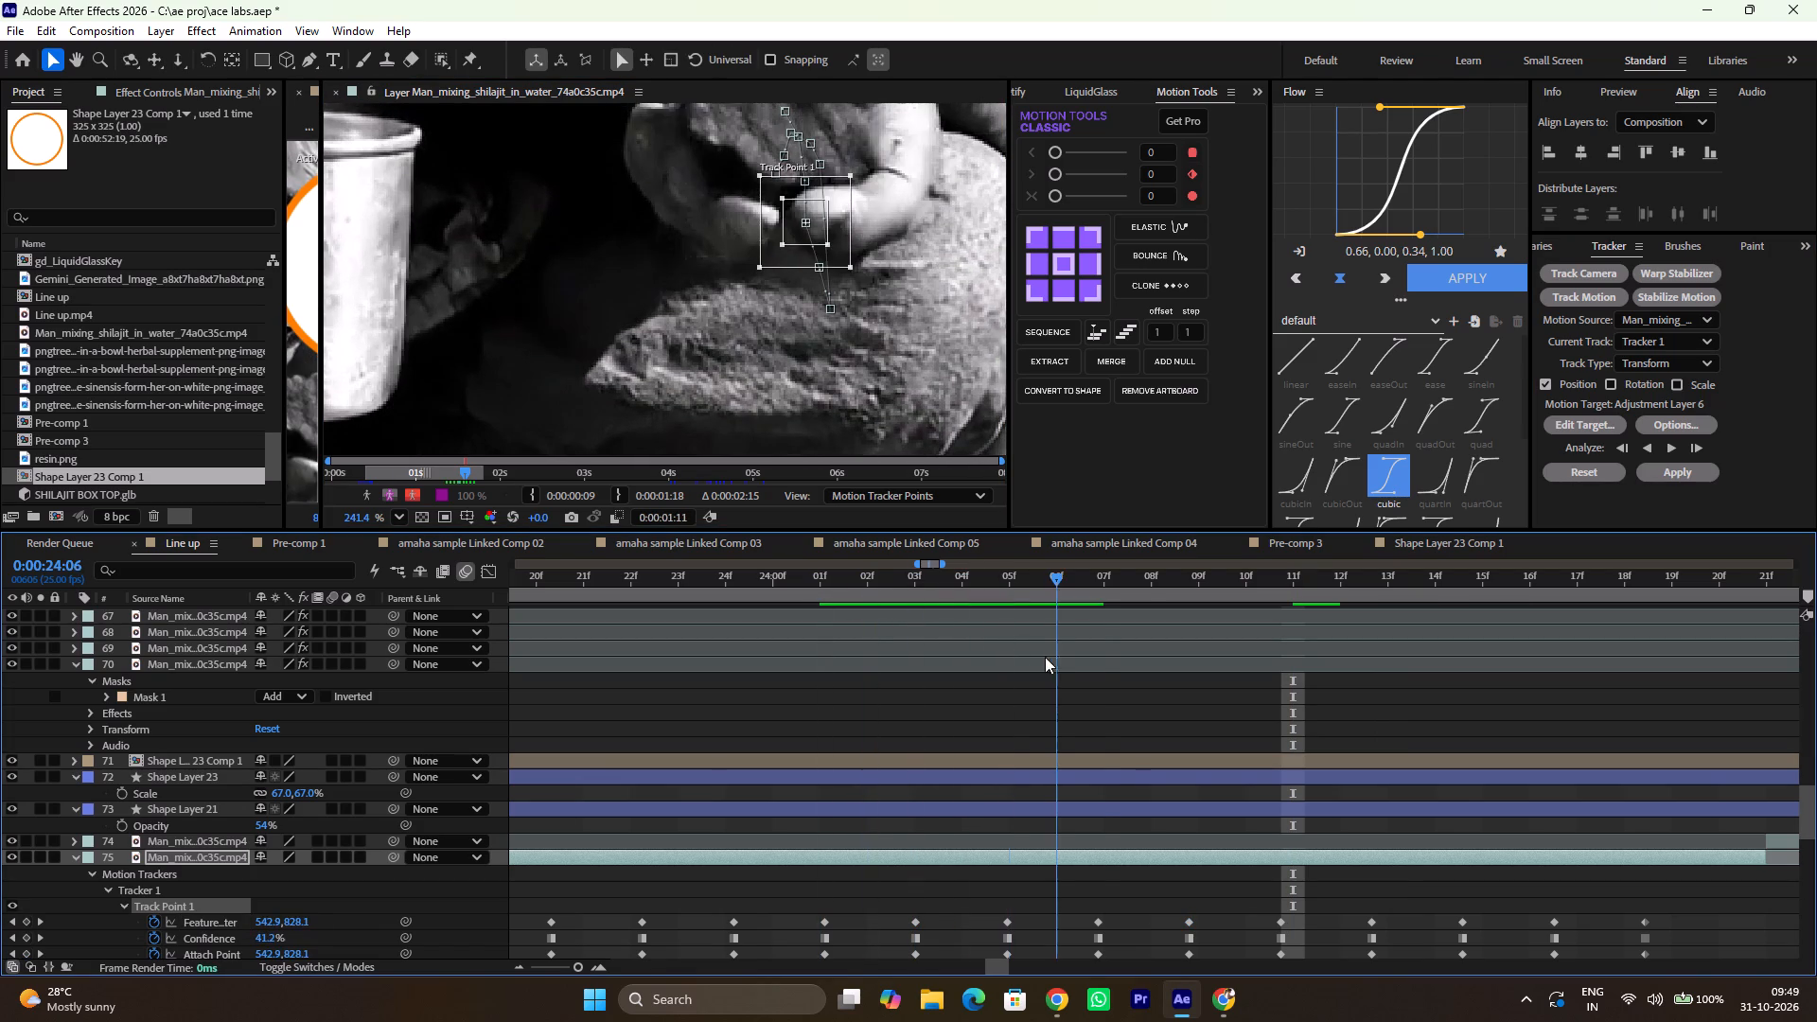
left_click_drag(1045, 657, 1397, 704)
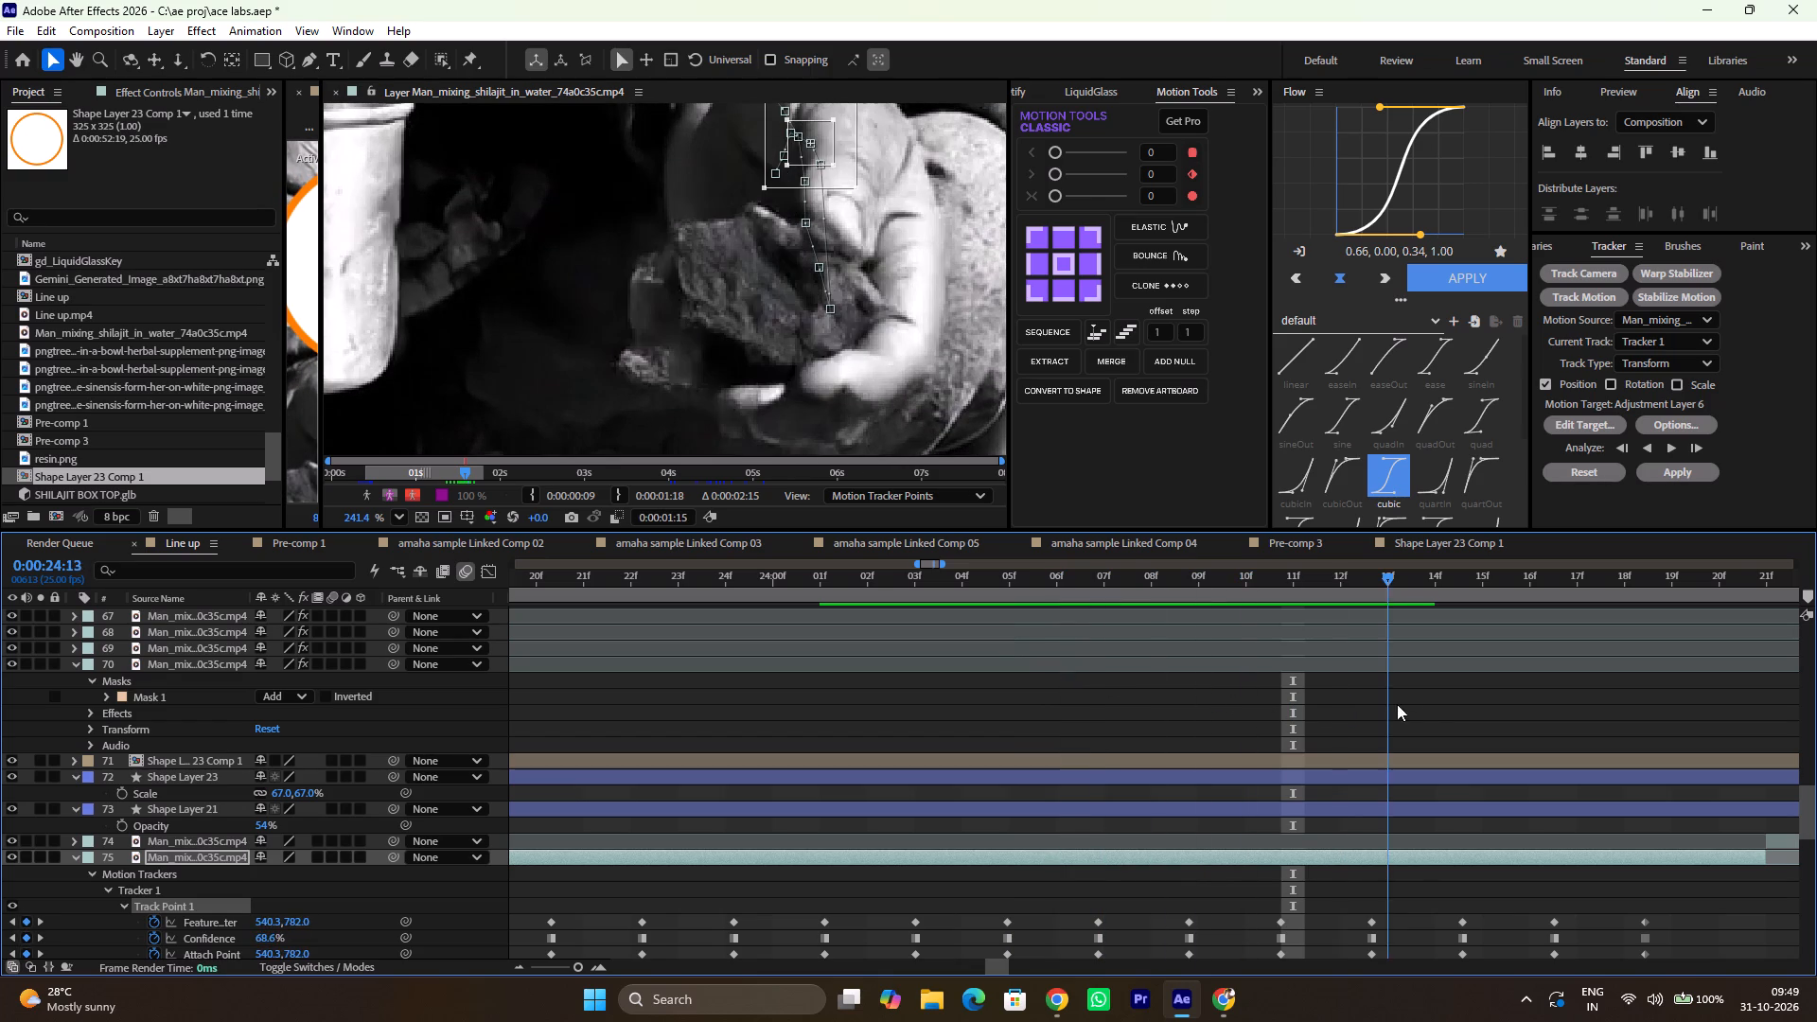
left_click_drag(1397, 704, 1288, 714)
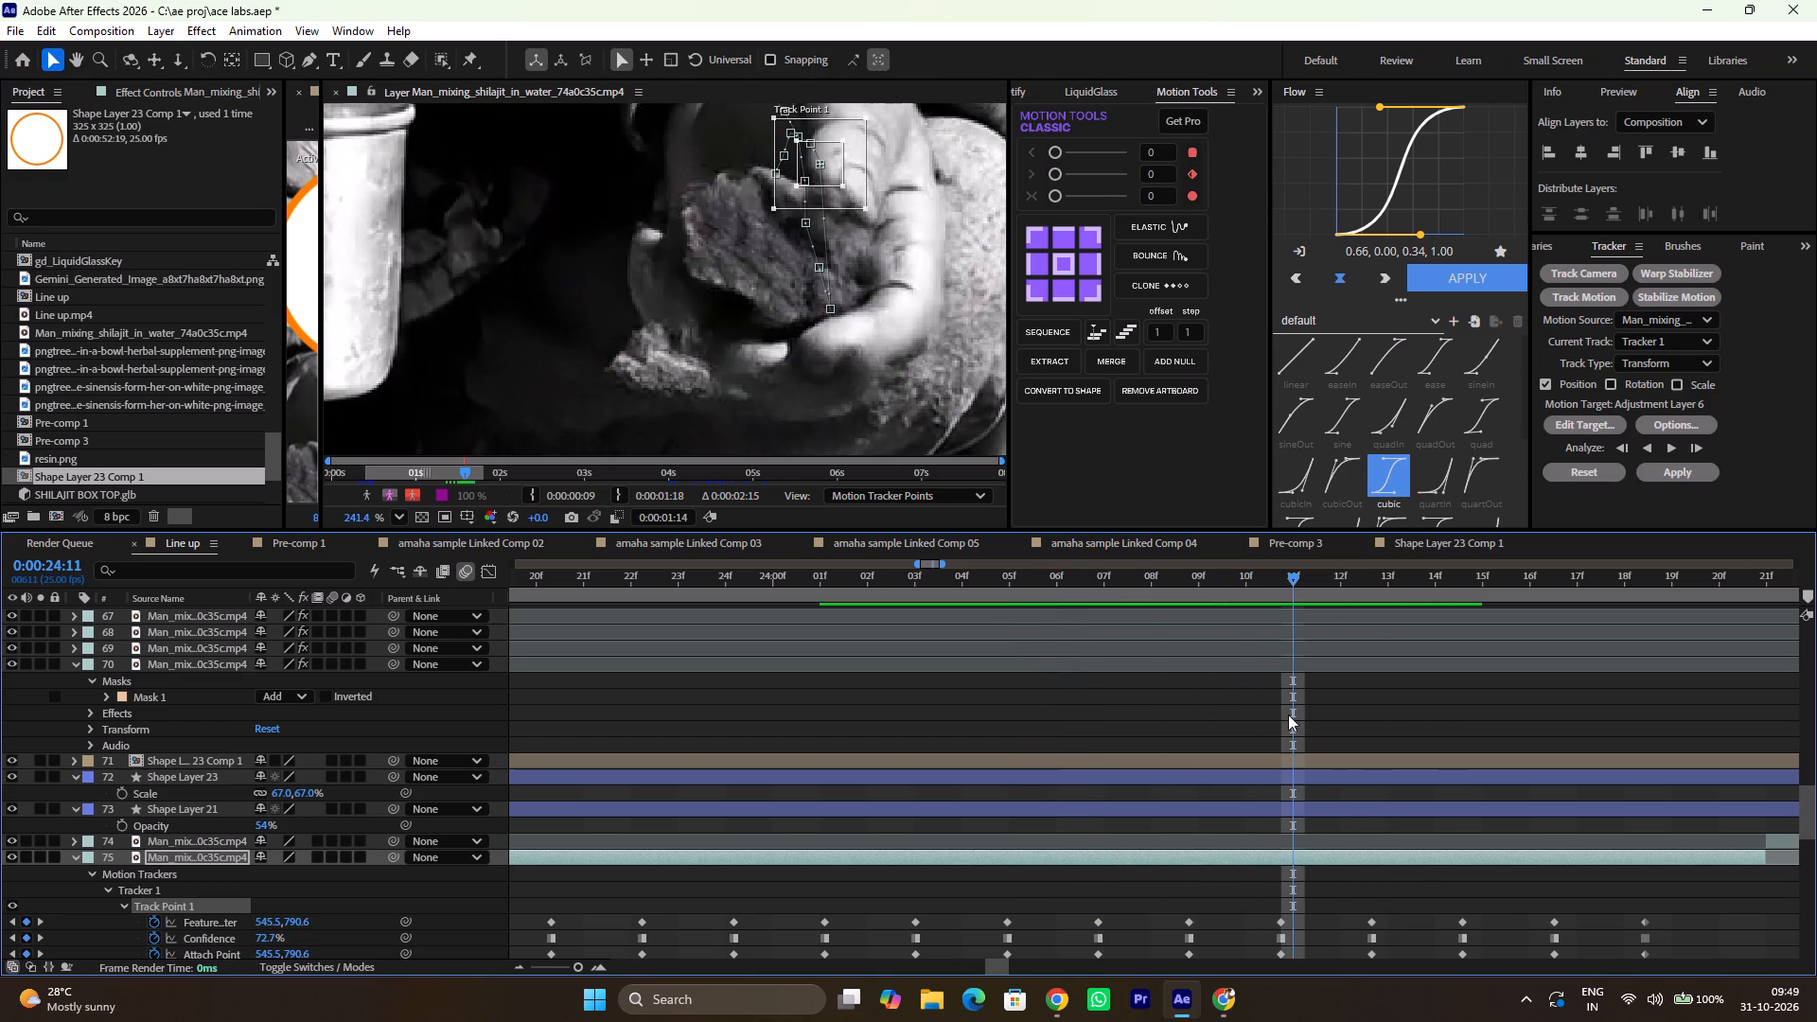
left_click_drag(1288, 714, 1209, 729)
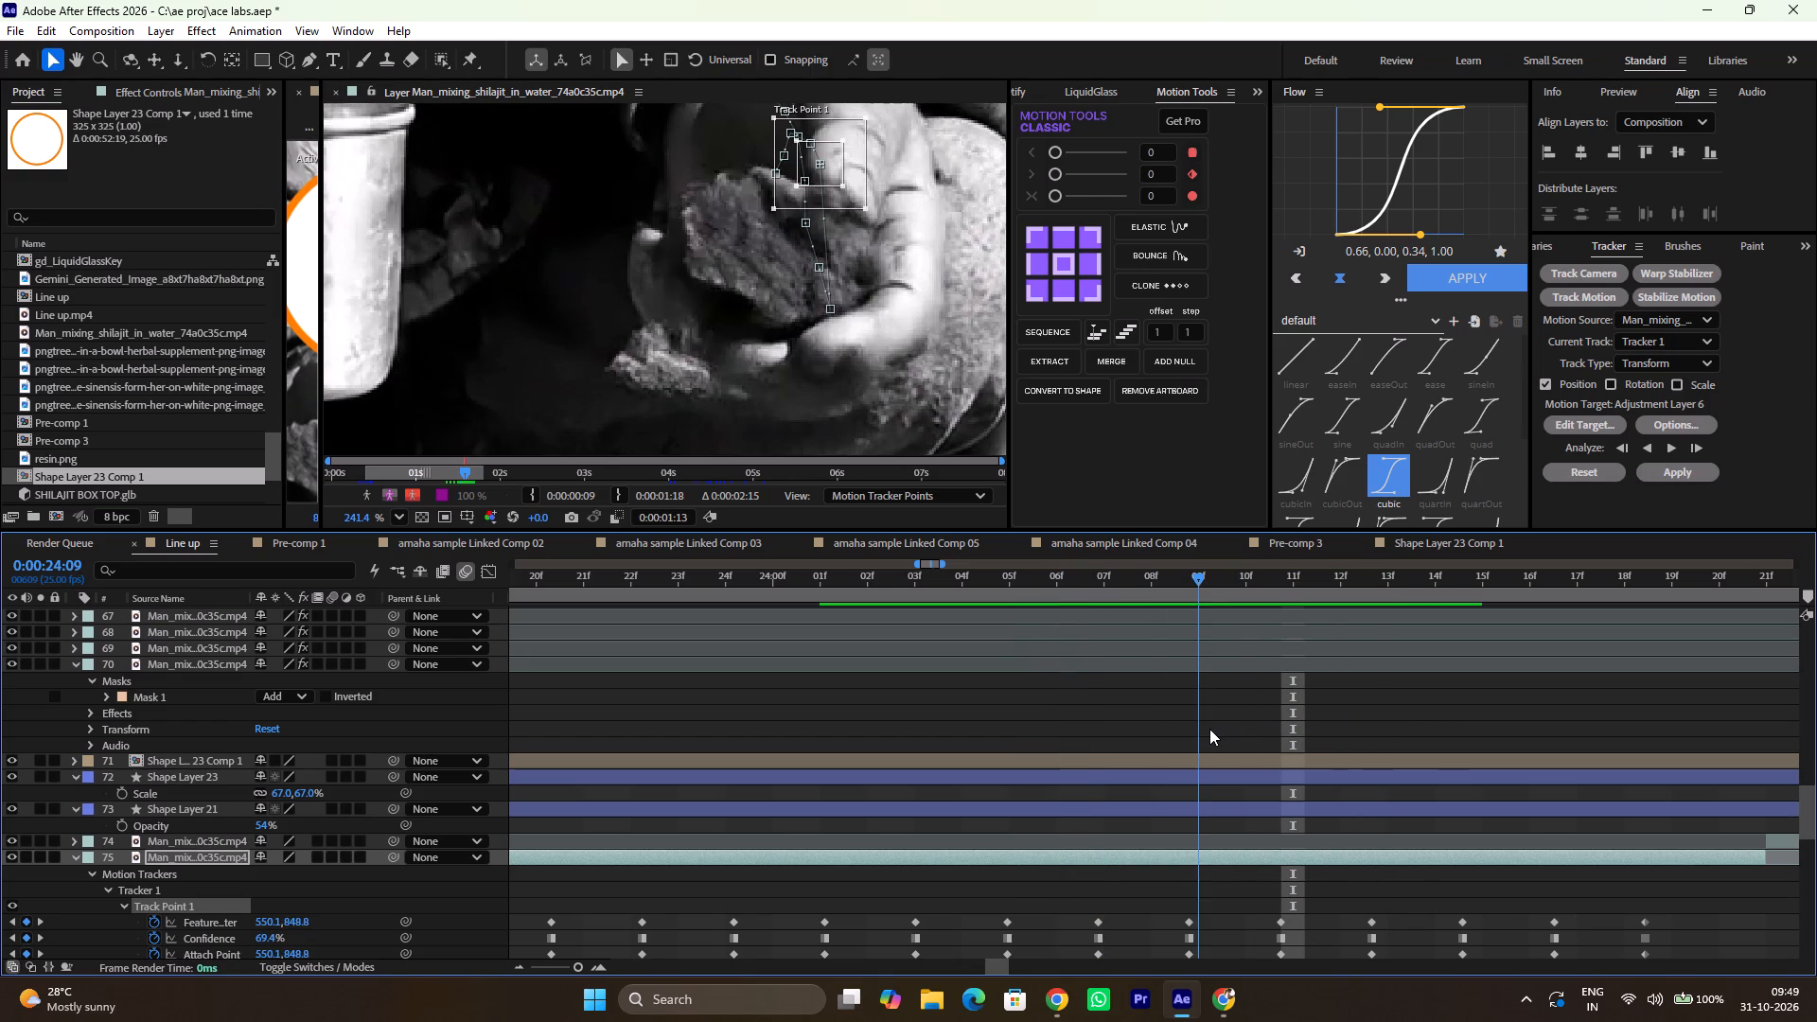
left_click_drag(1209, 729, 1246, 734)
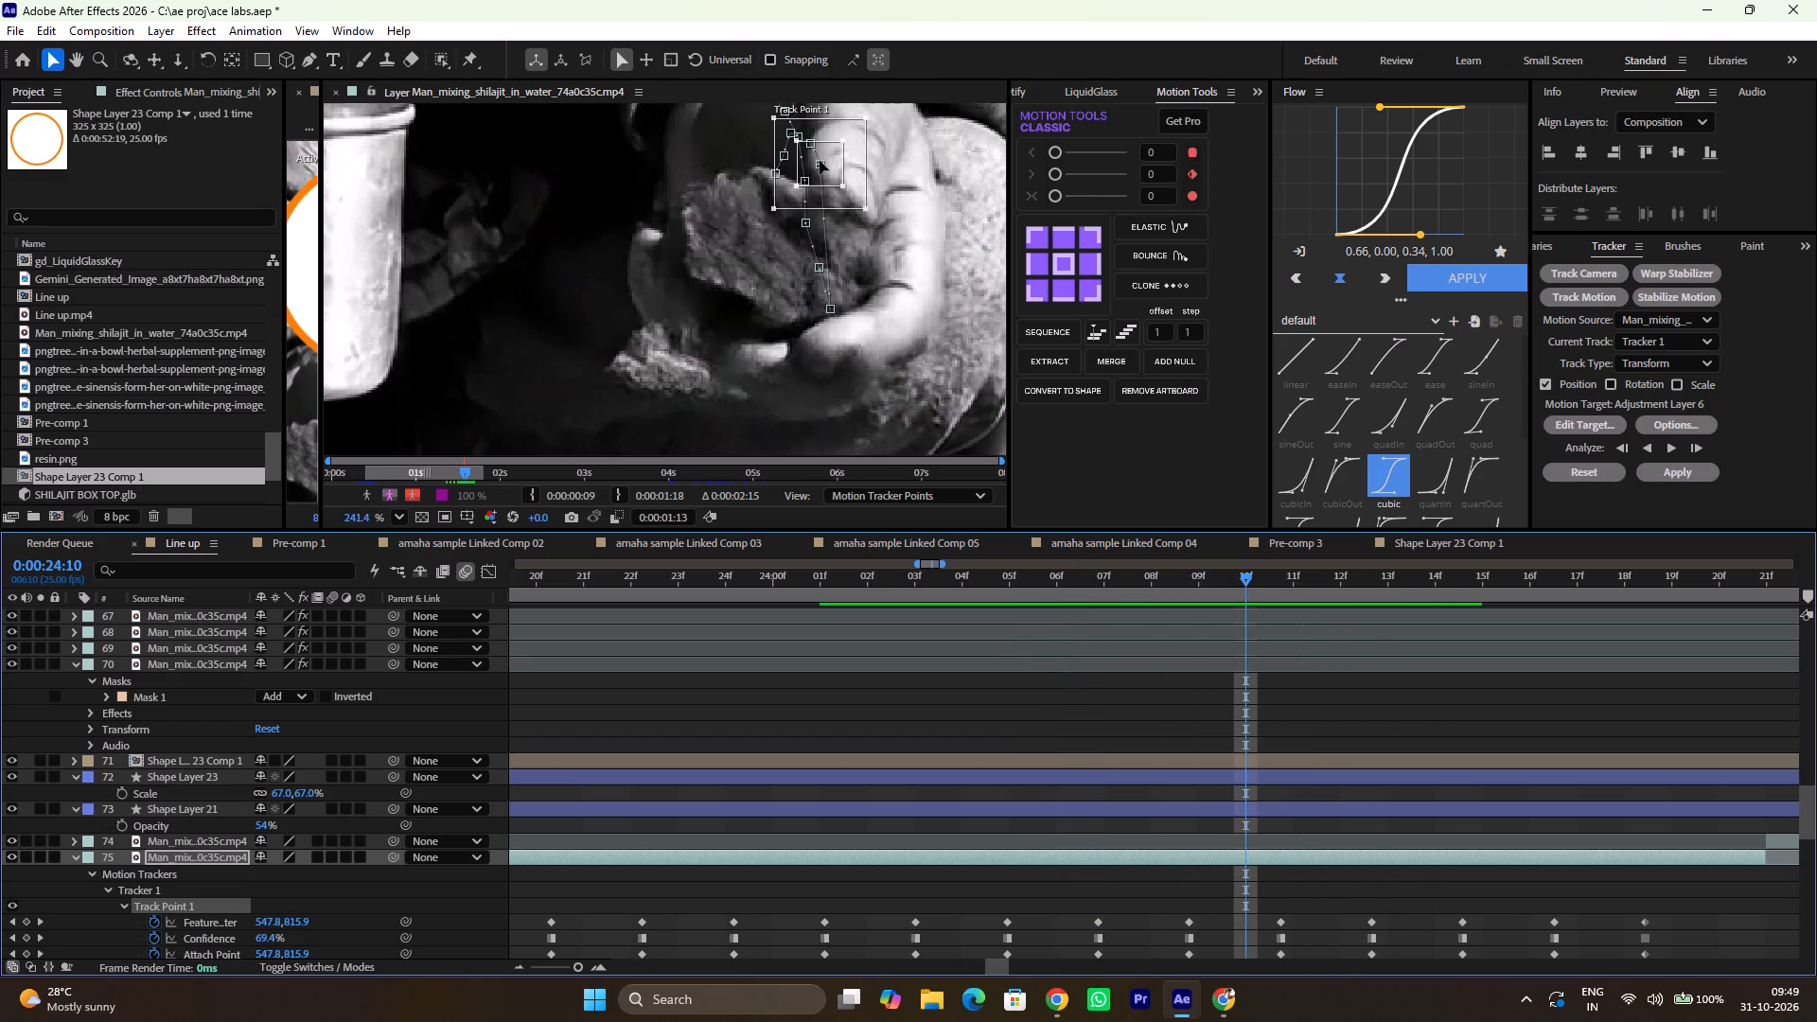
left_click_drag(820, 161, 821, 346)
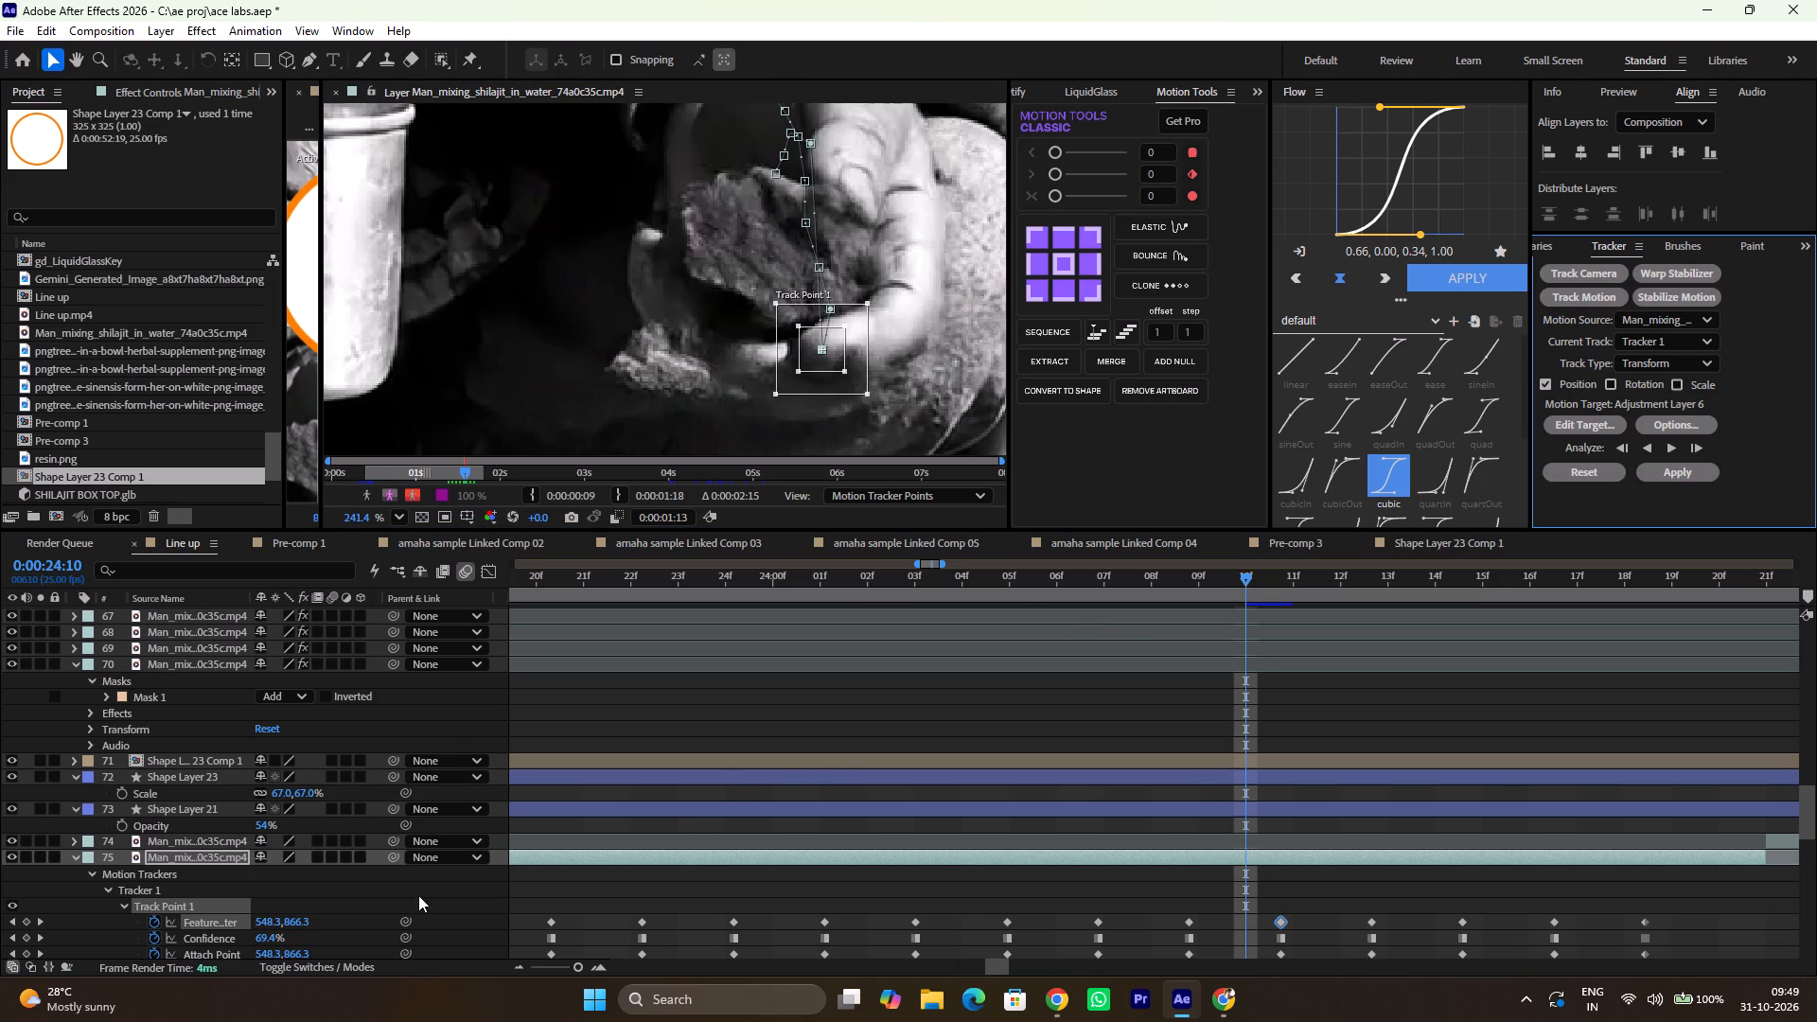
At the 0:00:24:13 keyframe, move Track Point 1 down onto the fingertip, feature center about 541, 870.
left_click(43, 918)
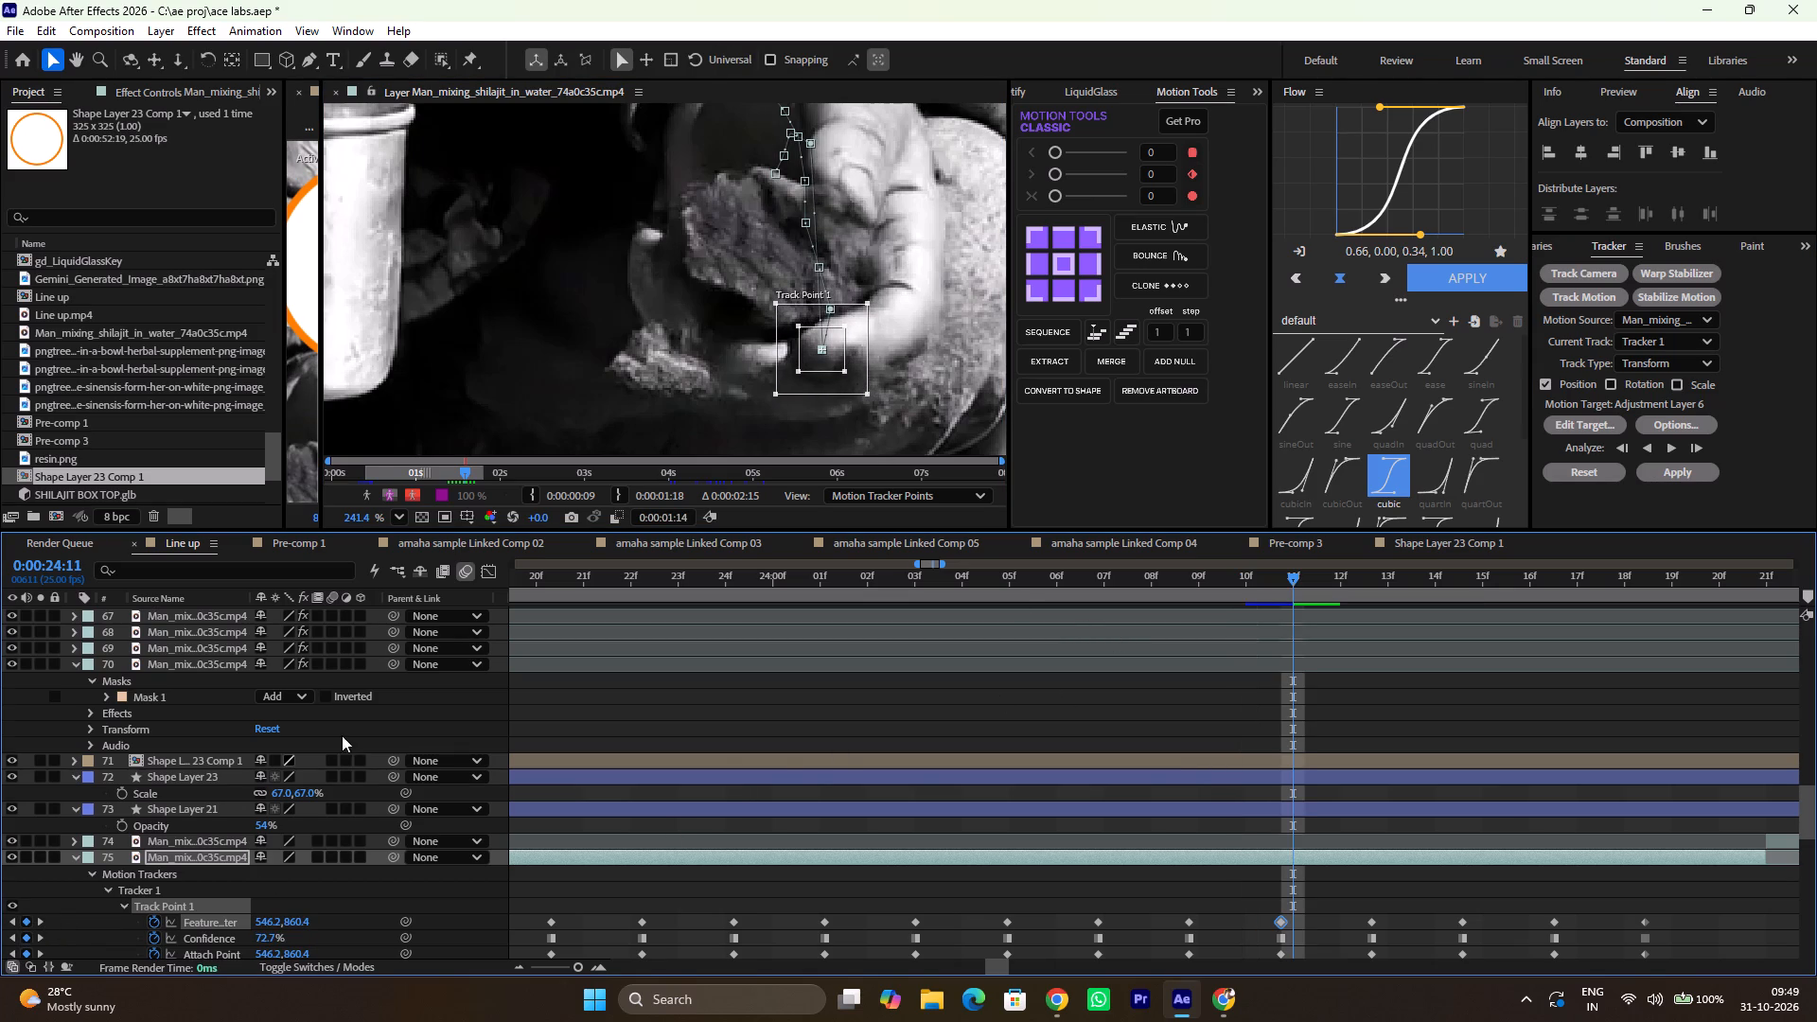
left_click(39, 922)
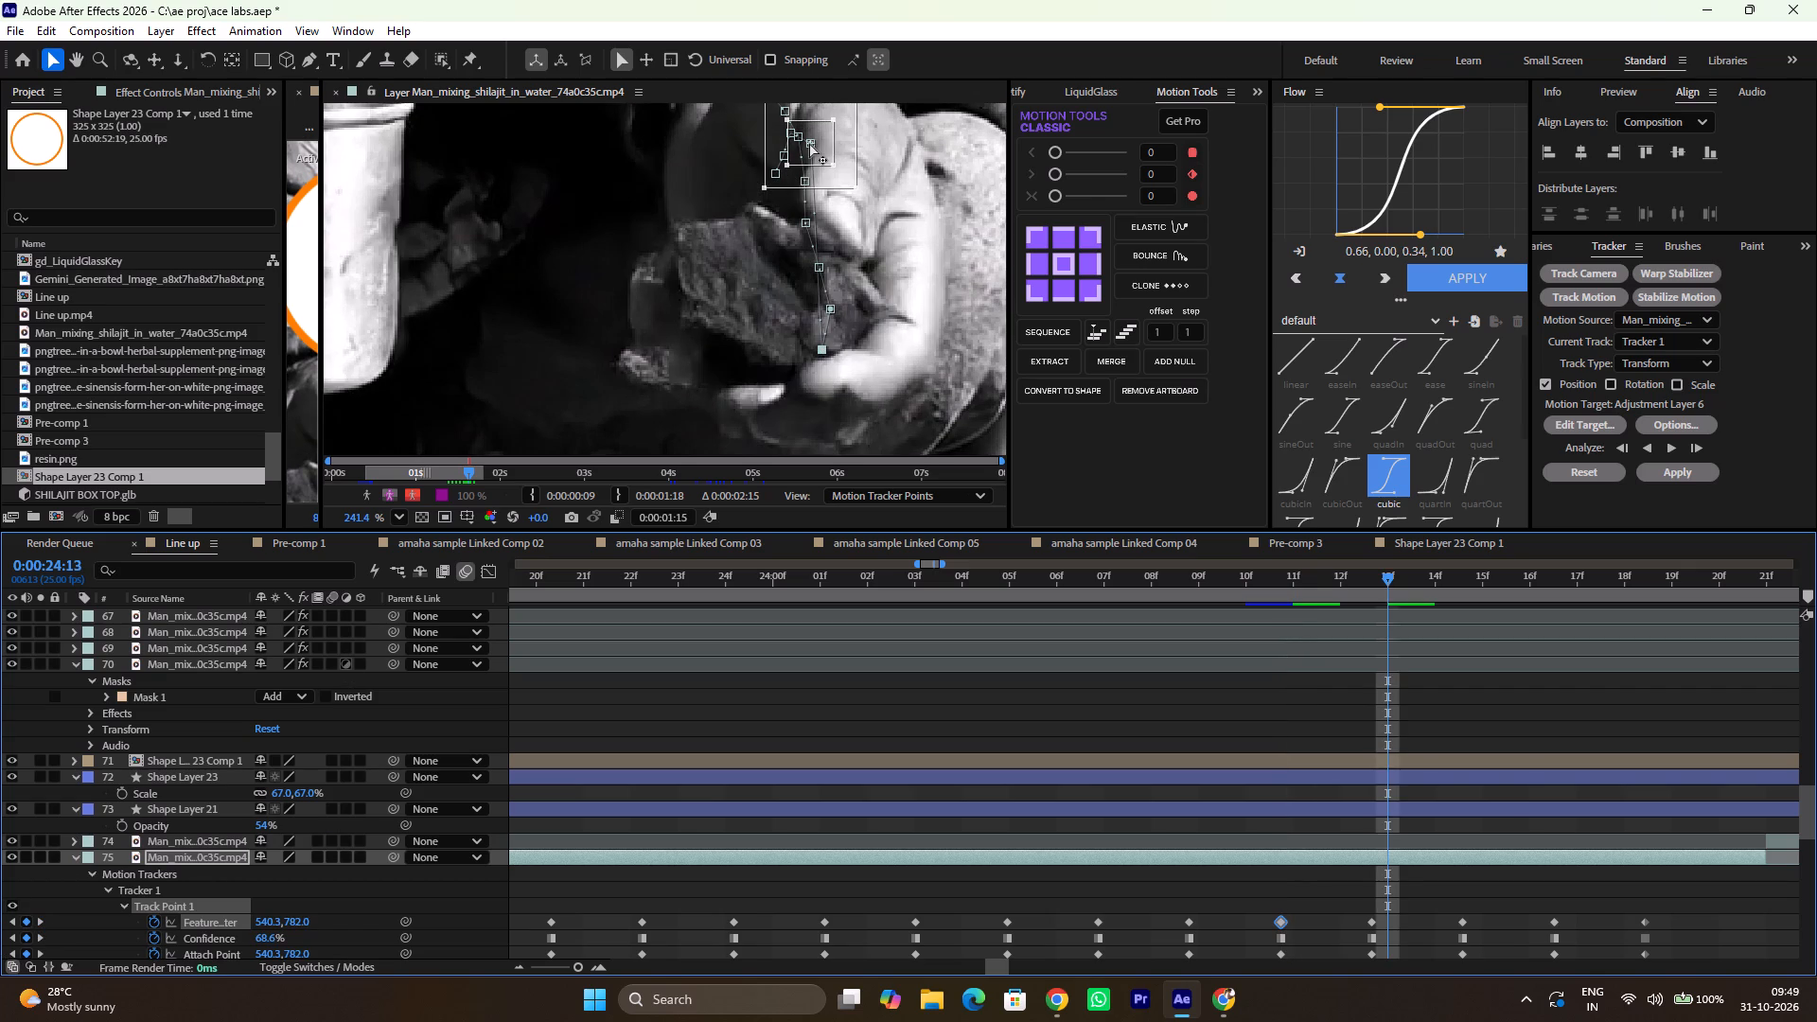
left_click_drag(809, 143, 803, 418)
key("ctrl+z")
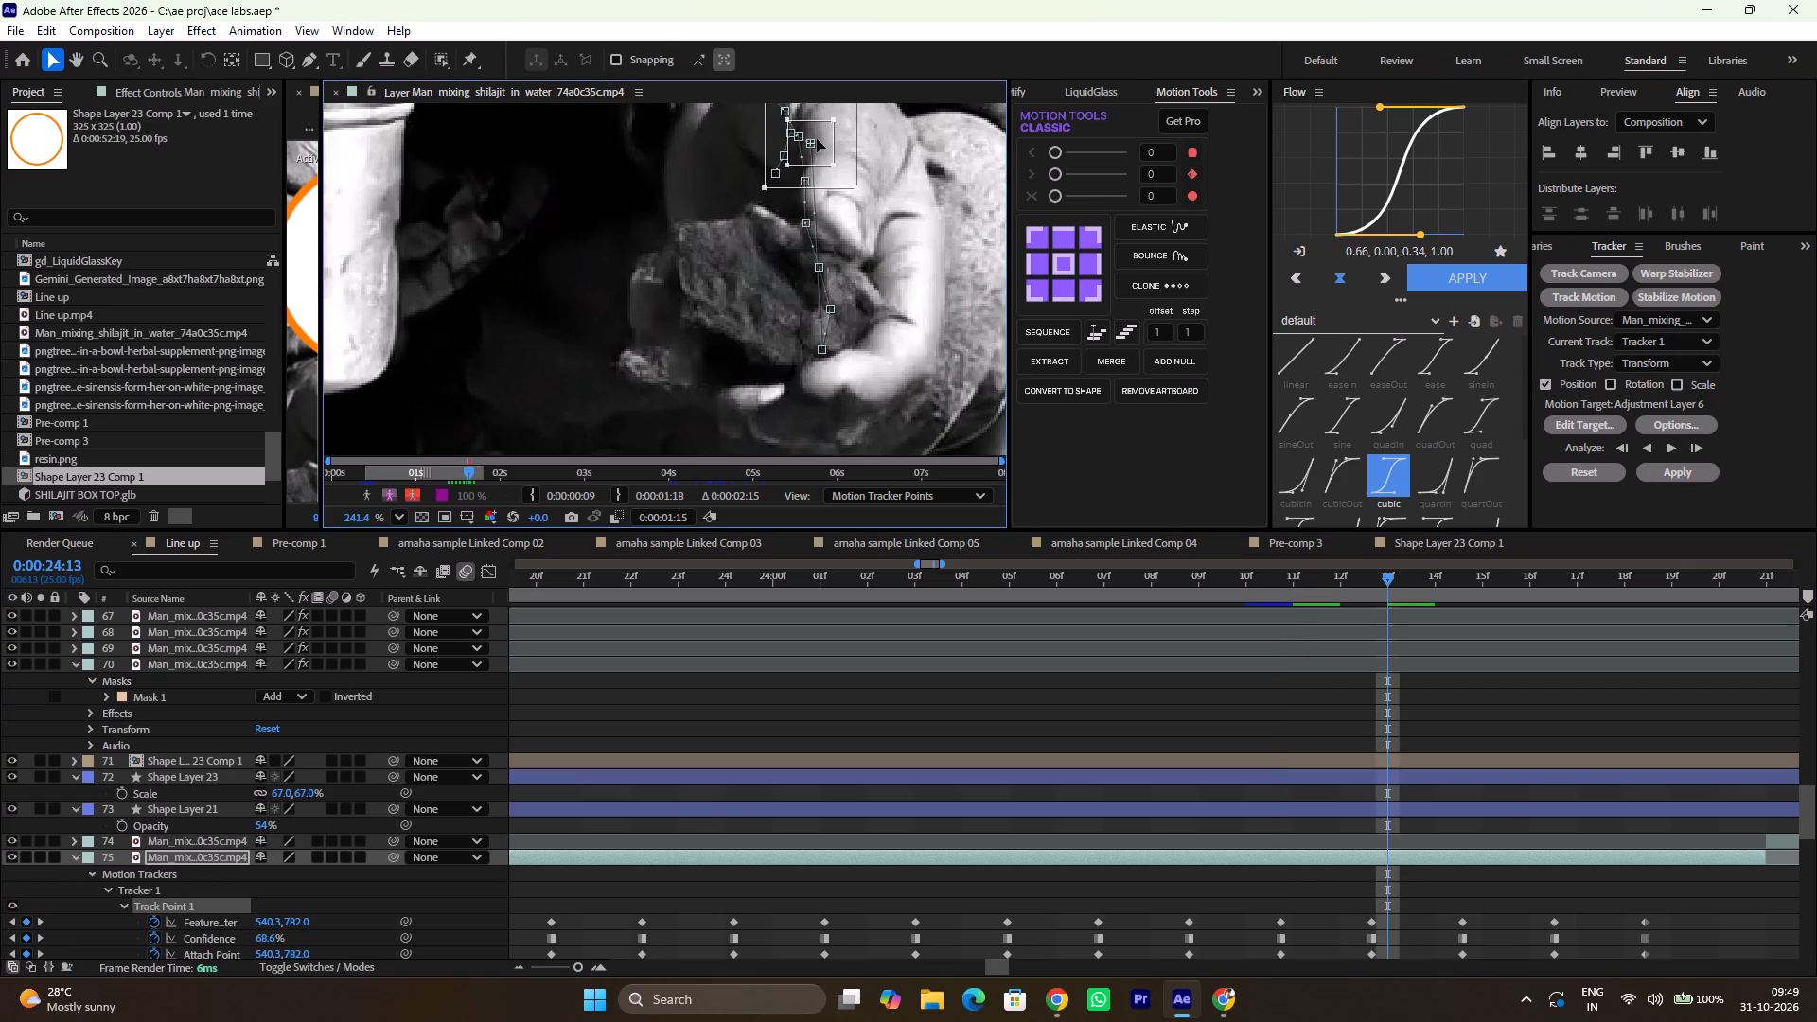
left_click_drag(816, 139, 803, 400)
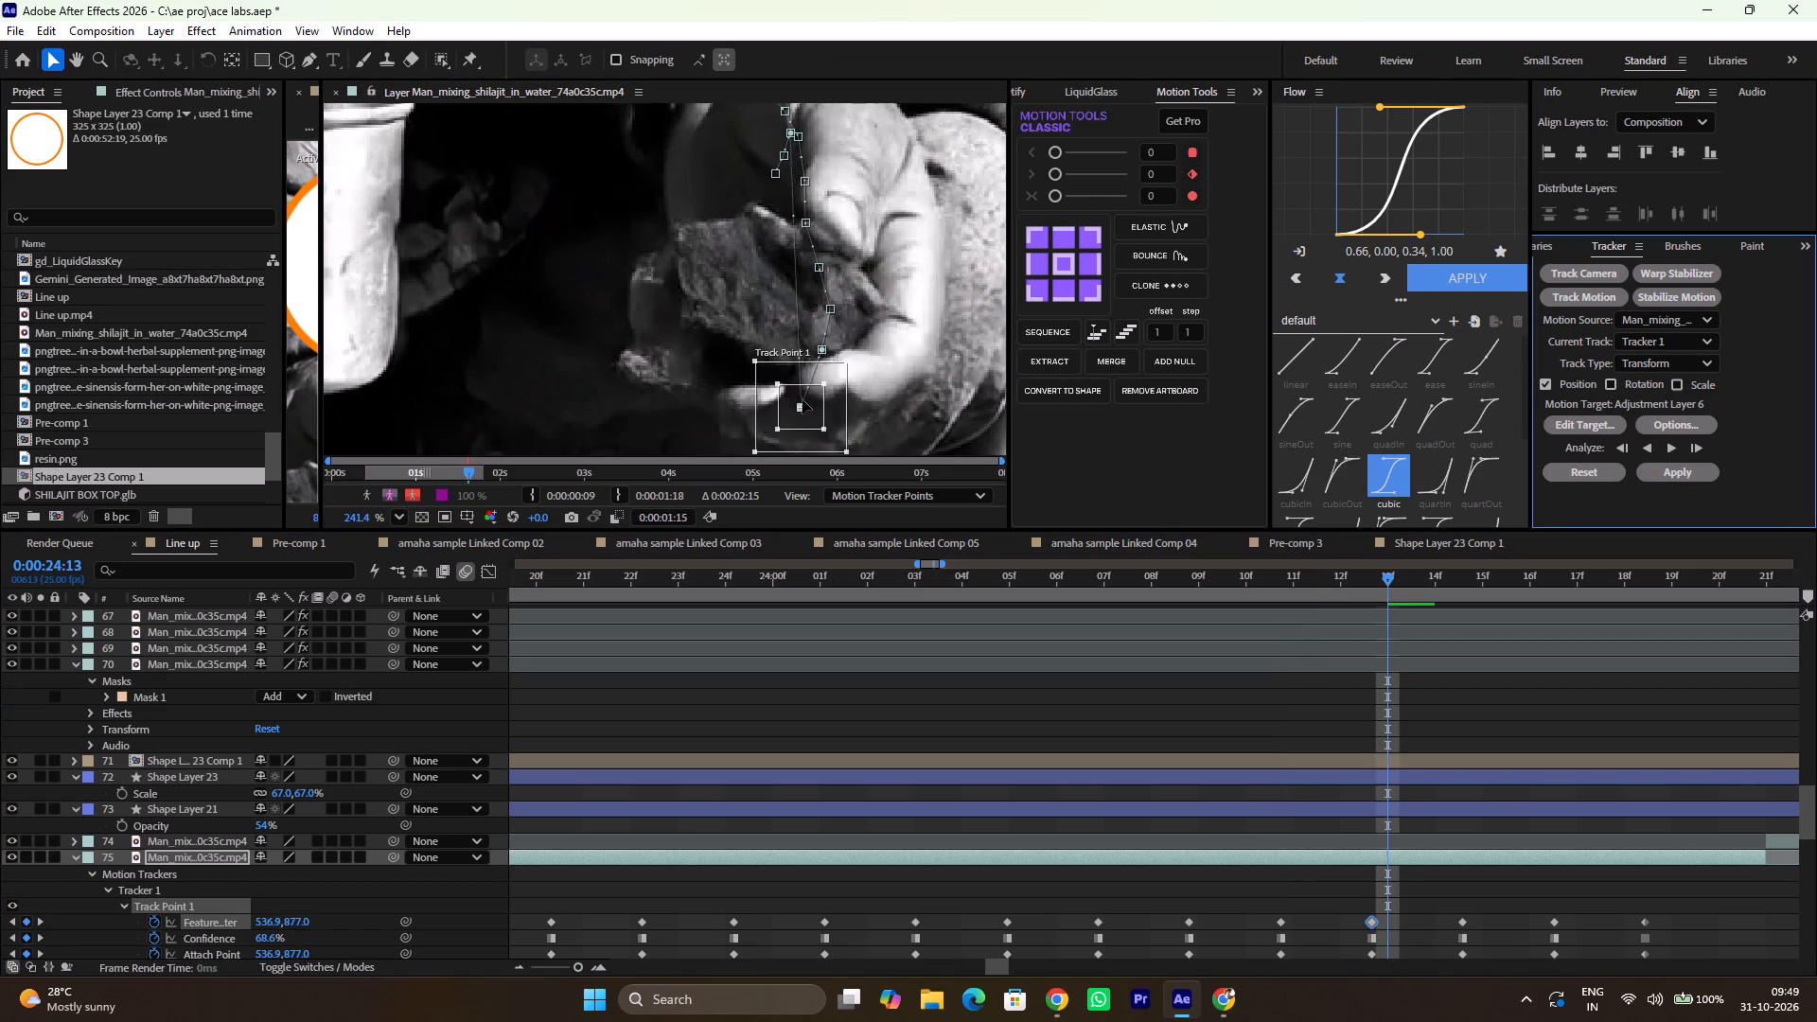
left_click_drag(803, 400, 817, 384)
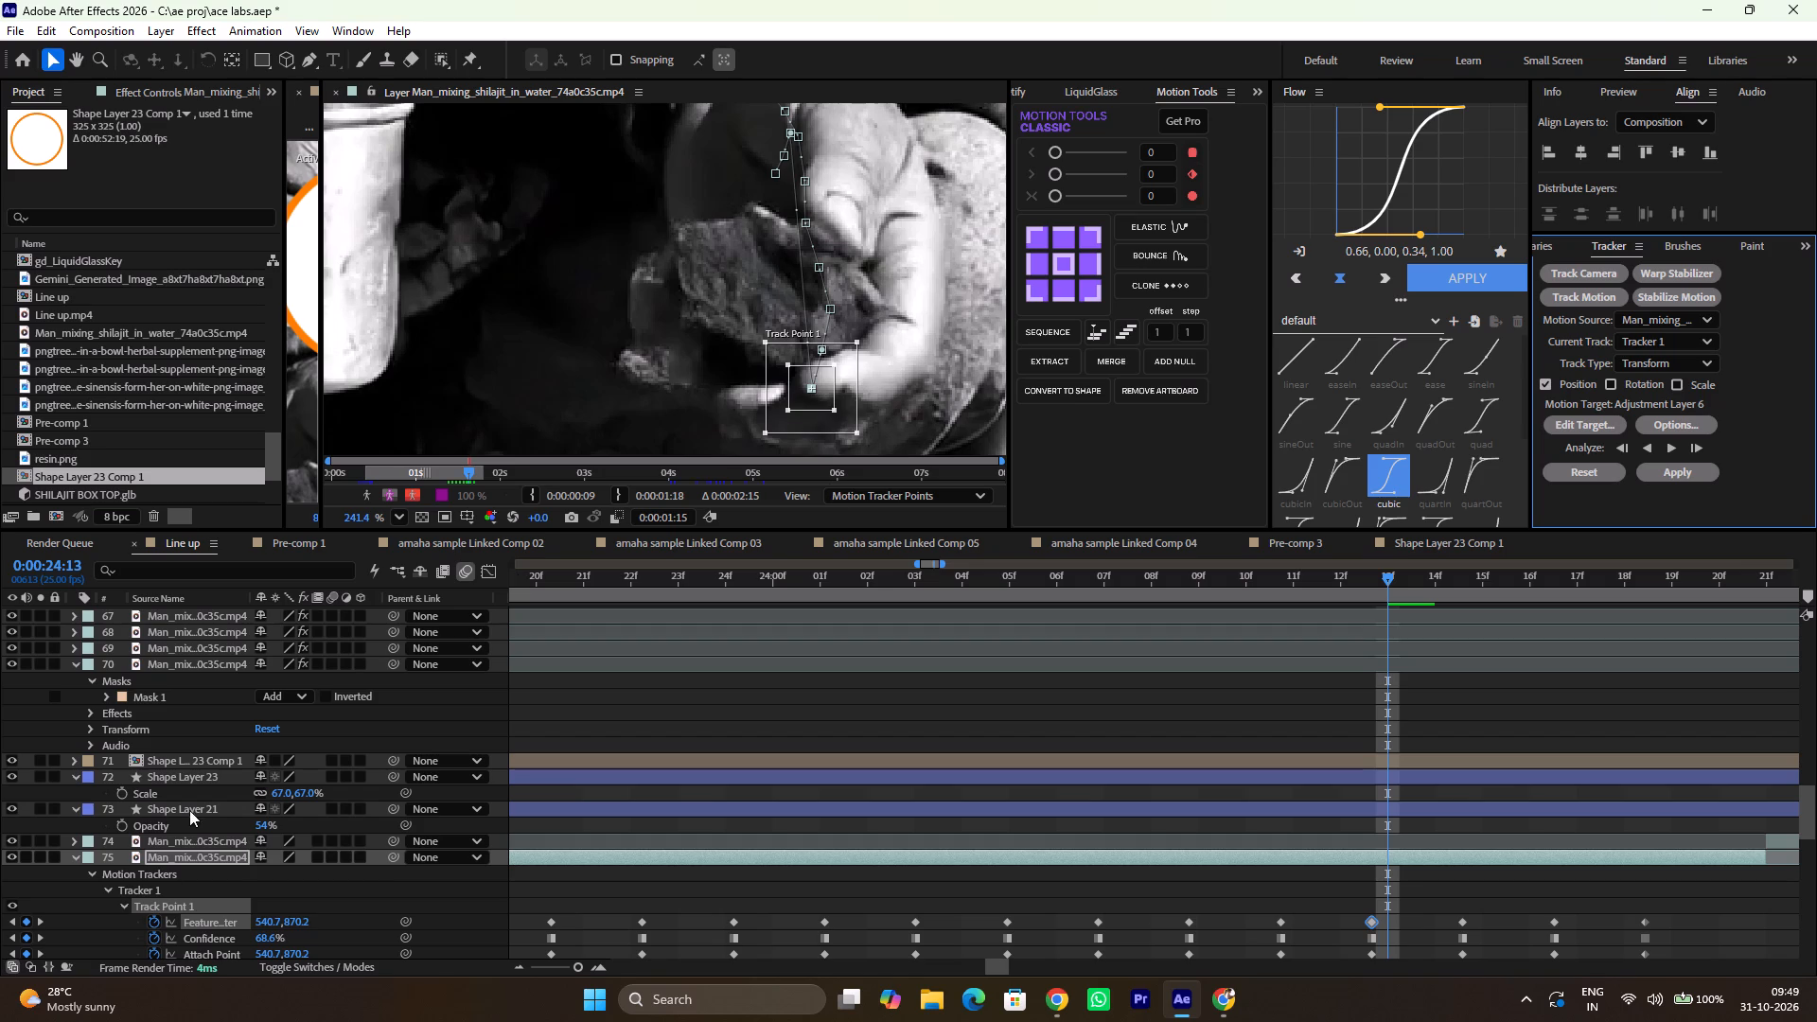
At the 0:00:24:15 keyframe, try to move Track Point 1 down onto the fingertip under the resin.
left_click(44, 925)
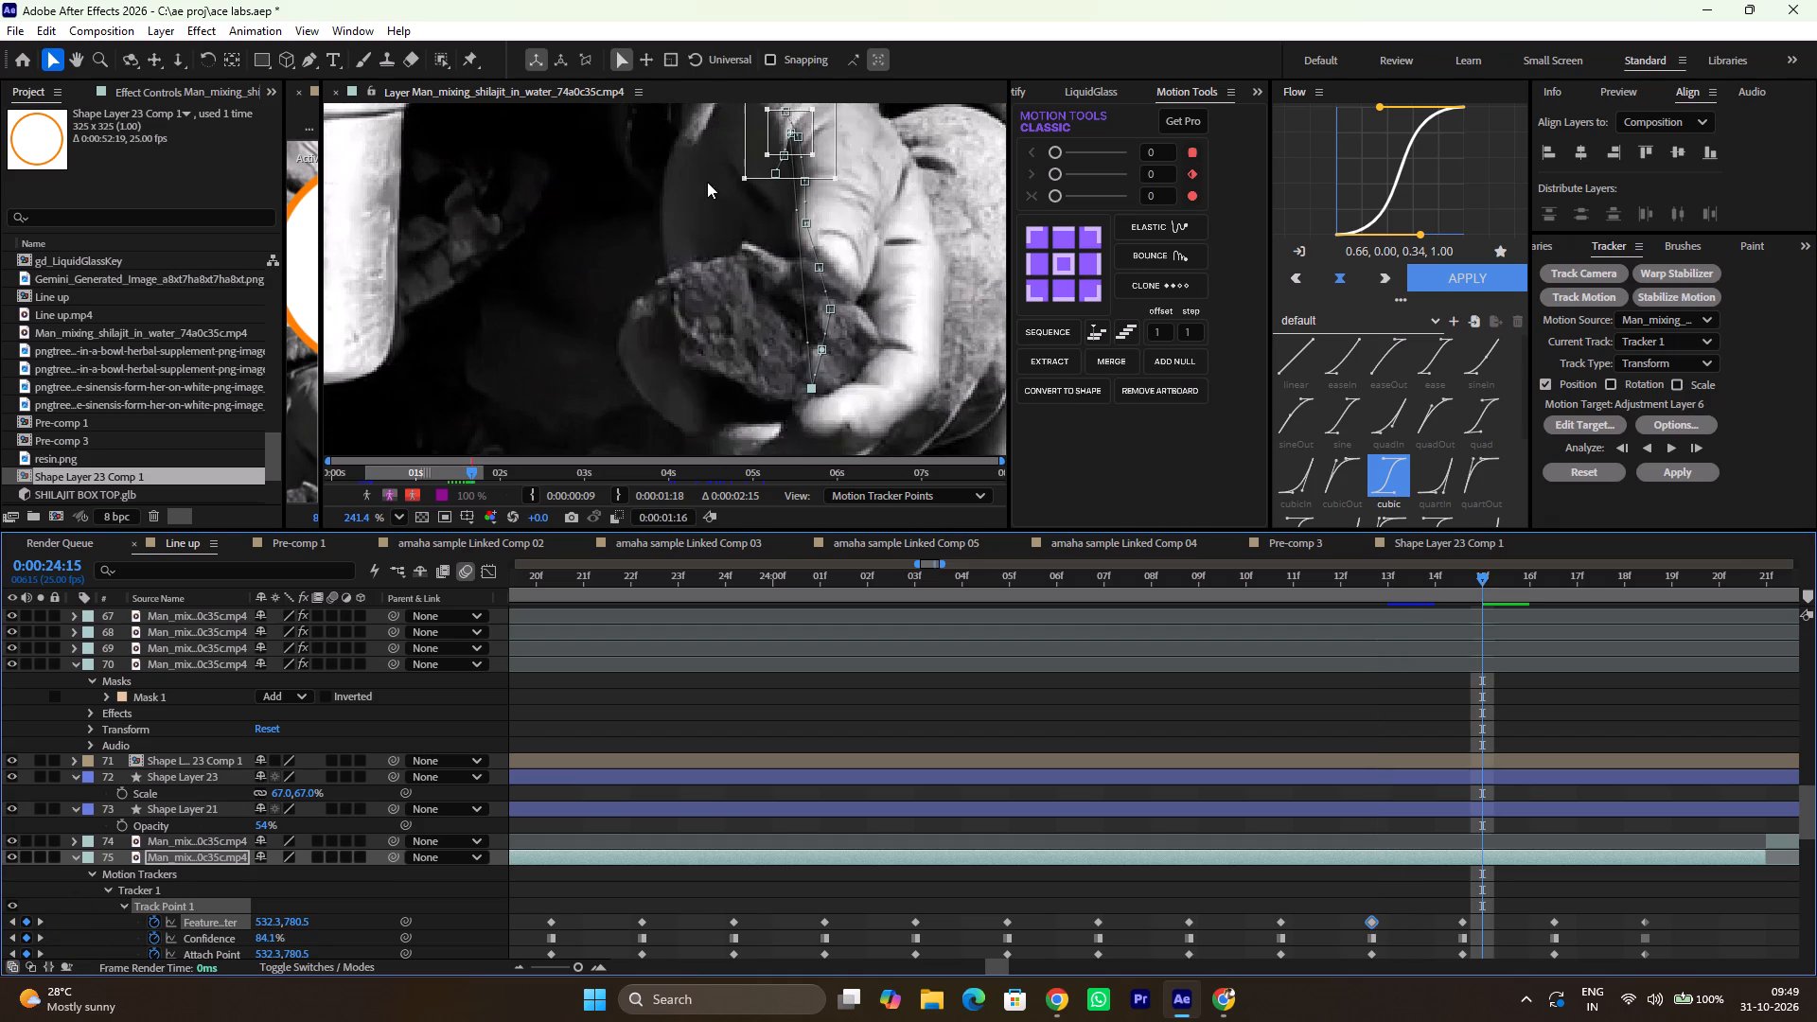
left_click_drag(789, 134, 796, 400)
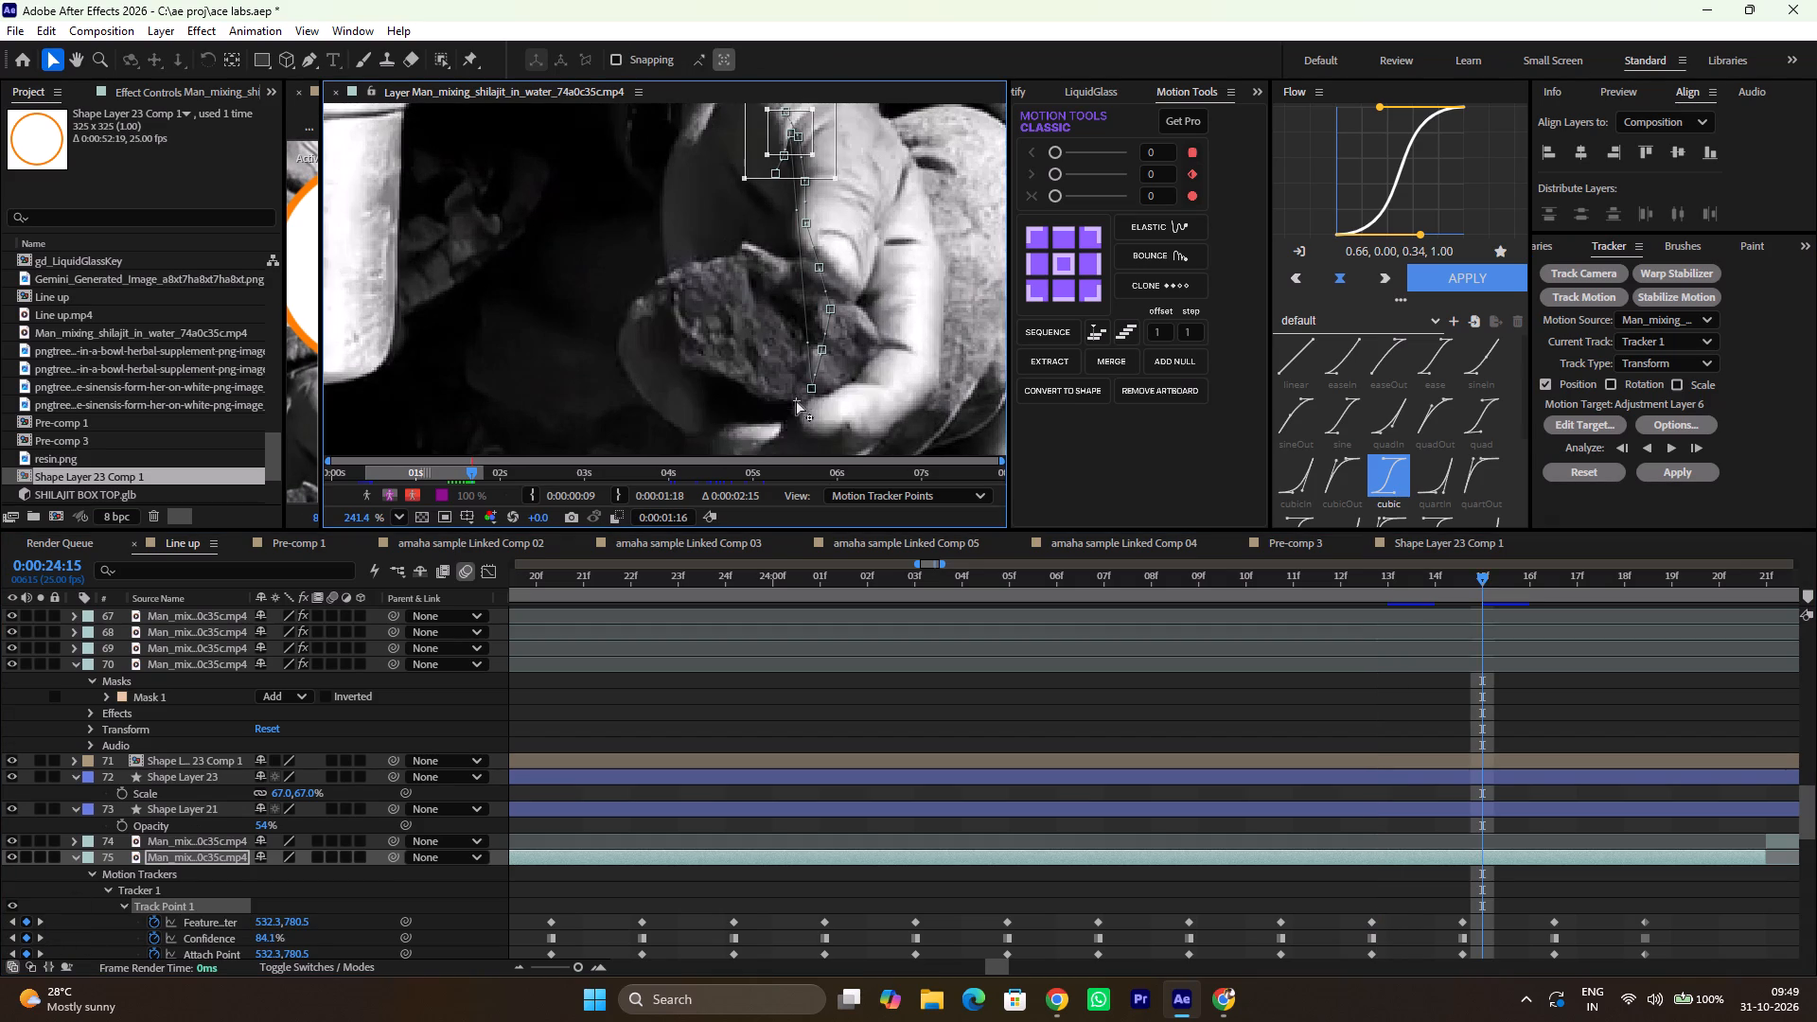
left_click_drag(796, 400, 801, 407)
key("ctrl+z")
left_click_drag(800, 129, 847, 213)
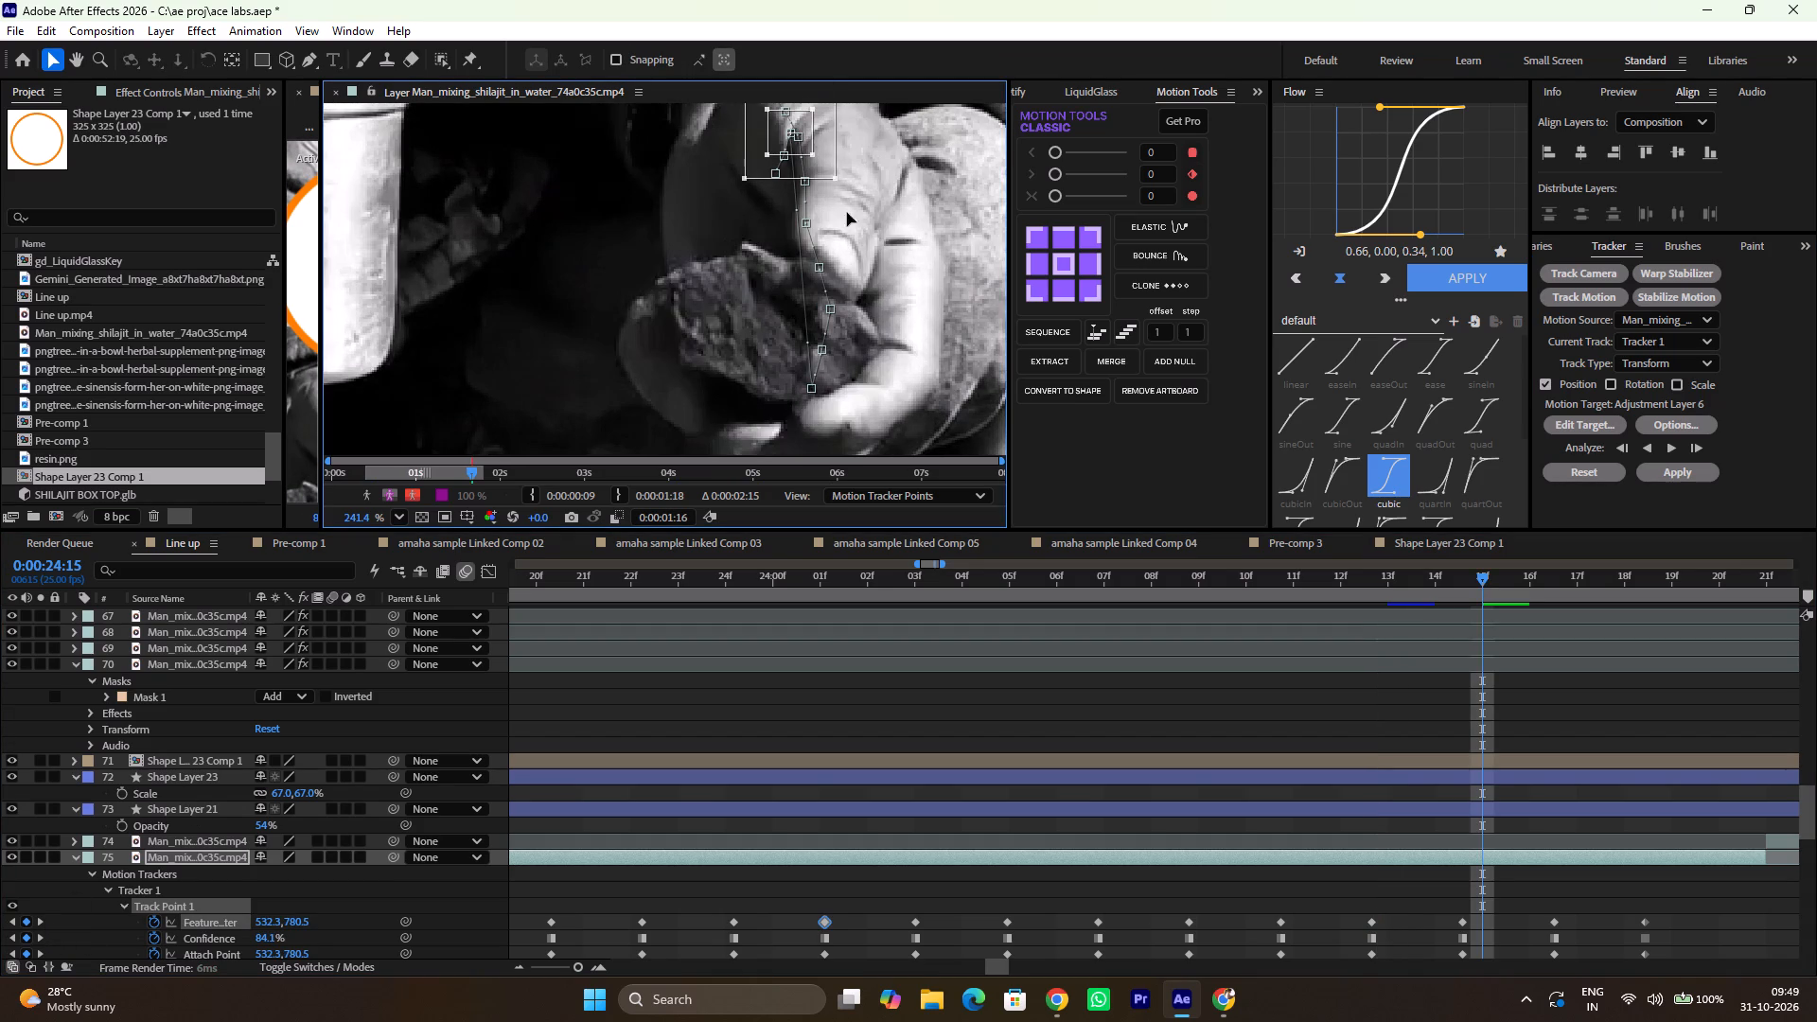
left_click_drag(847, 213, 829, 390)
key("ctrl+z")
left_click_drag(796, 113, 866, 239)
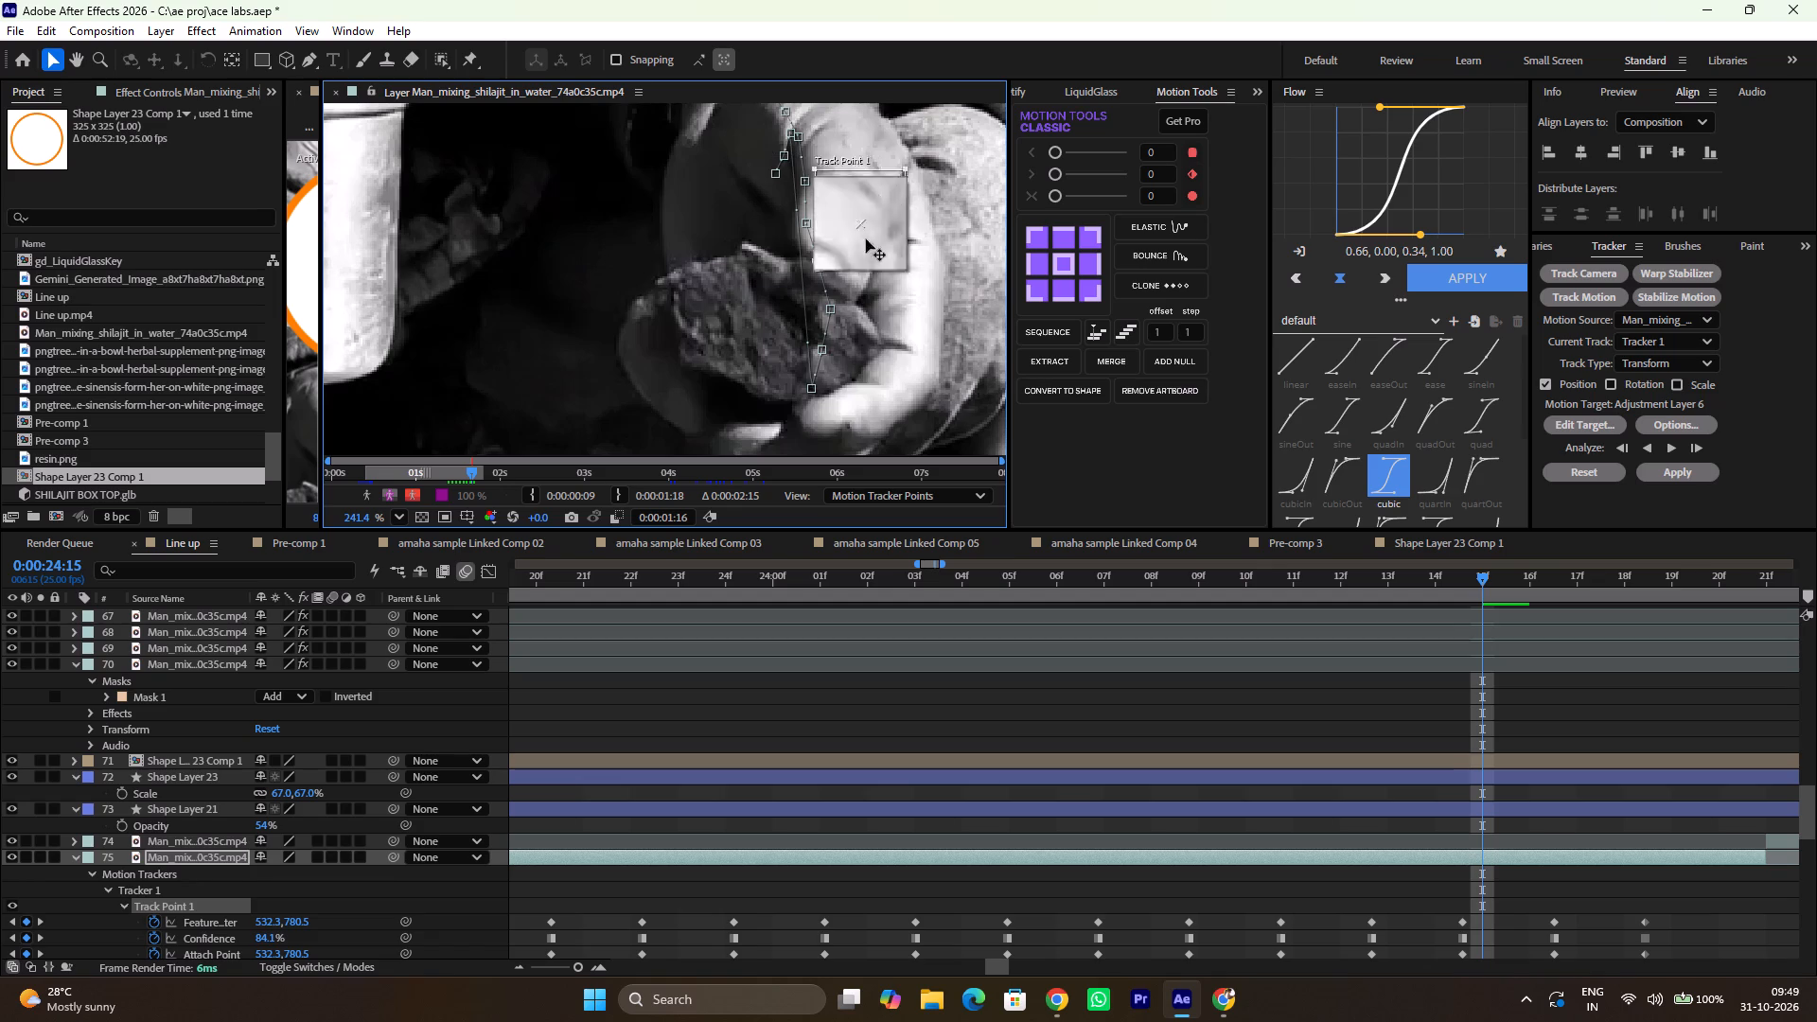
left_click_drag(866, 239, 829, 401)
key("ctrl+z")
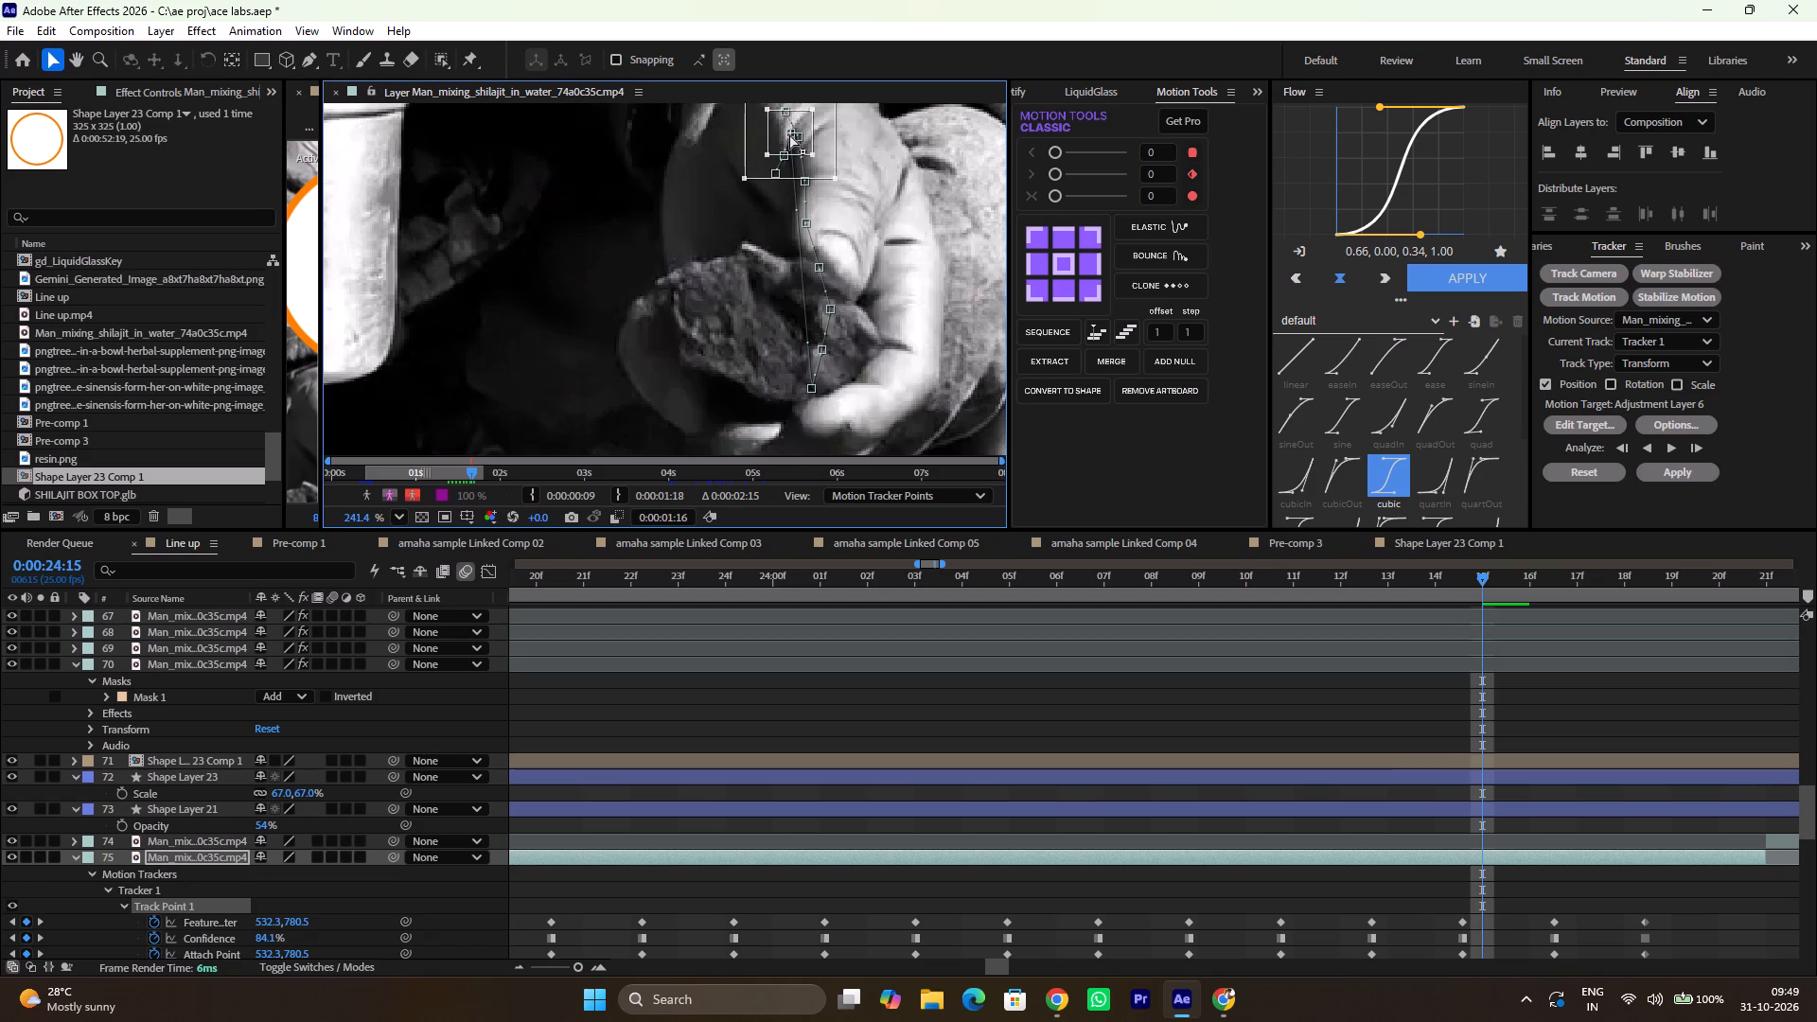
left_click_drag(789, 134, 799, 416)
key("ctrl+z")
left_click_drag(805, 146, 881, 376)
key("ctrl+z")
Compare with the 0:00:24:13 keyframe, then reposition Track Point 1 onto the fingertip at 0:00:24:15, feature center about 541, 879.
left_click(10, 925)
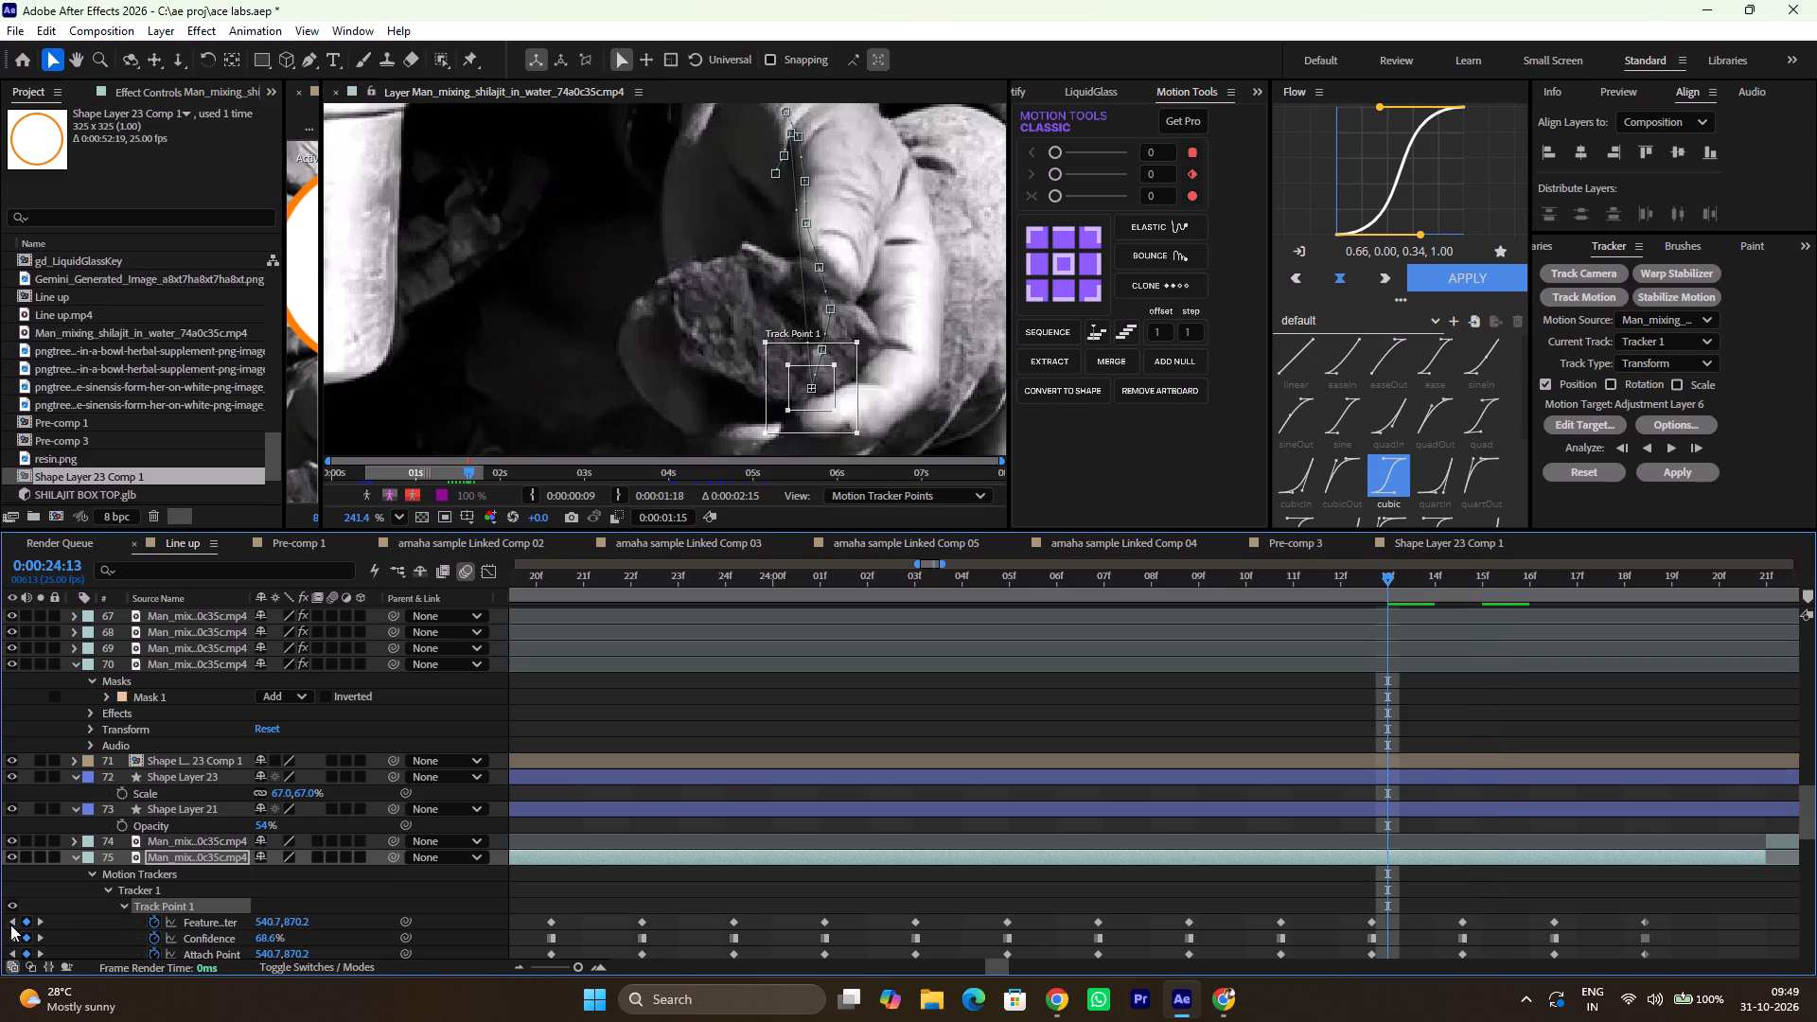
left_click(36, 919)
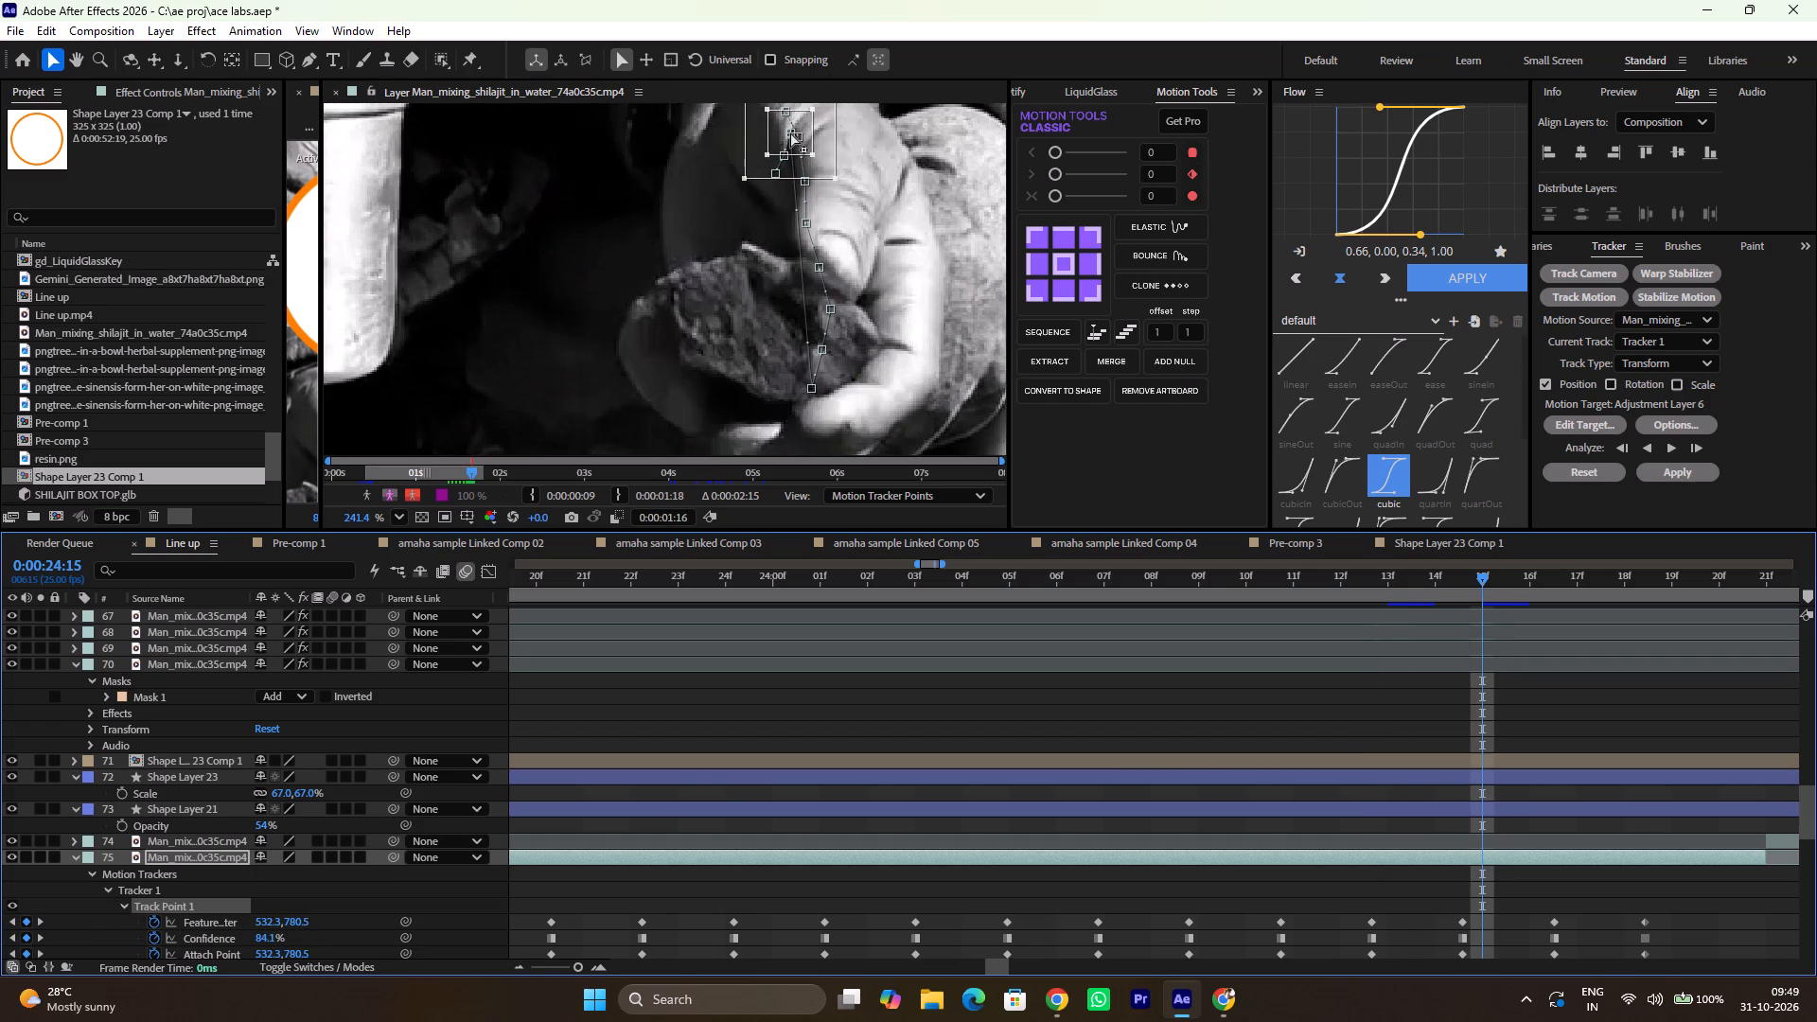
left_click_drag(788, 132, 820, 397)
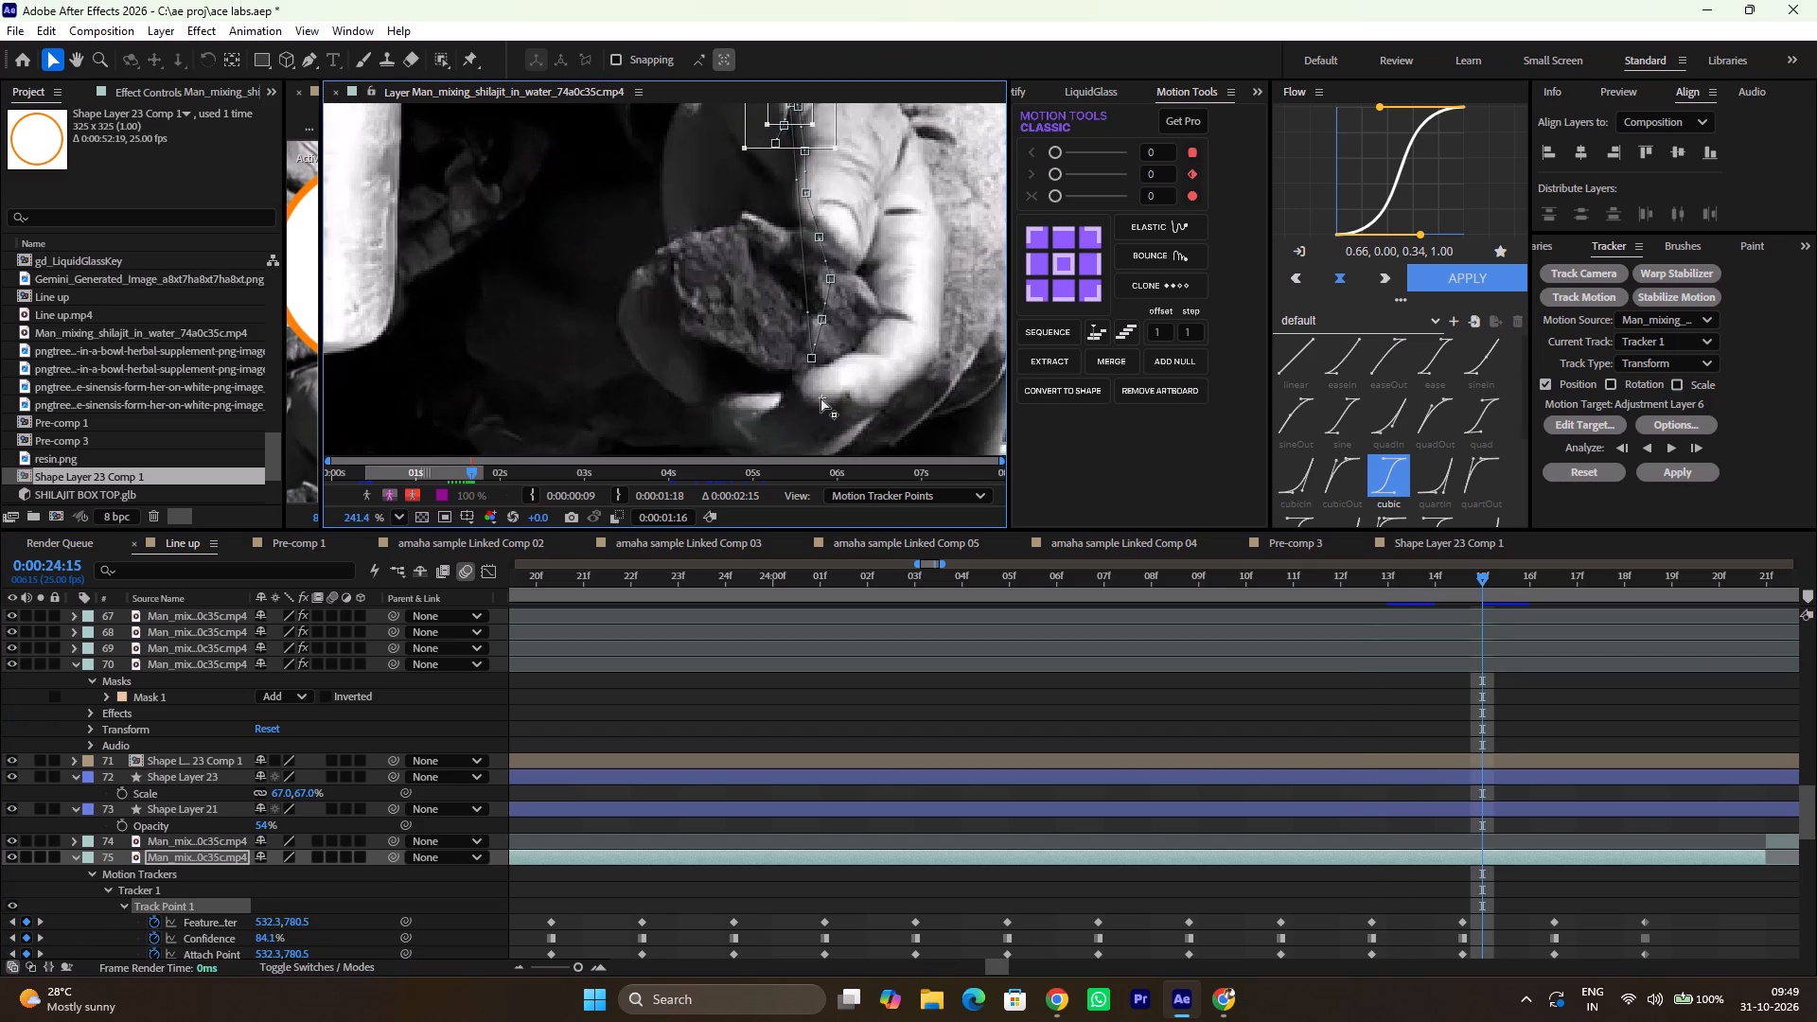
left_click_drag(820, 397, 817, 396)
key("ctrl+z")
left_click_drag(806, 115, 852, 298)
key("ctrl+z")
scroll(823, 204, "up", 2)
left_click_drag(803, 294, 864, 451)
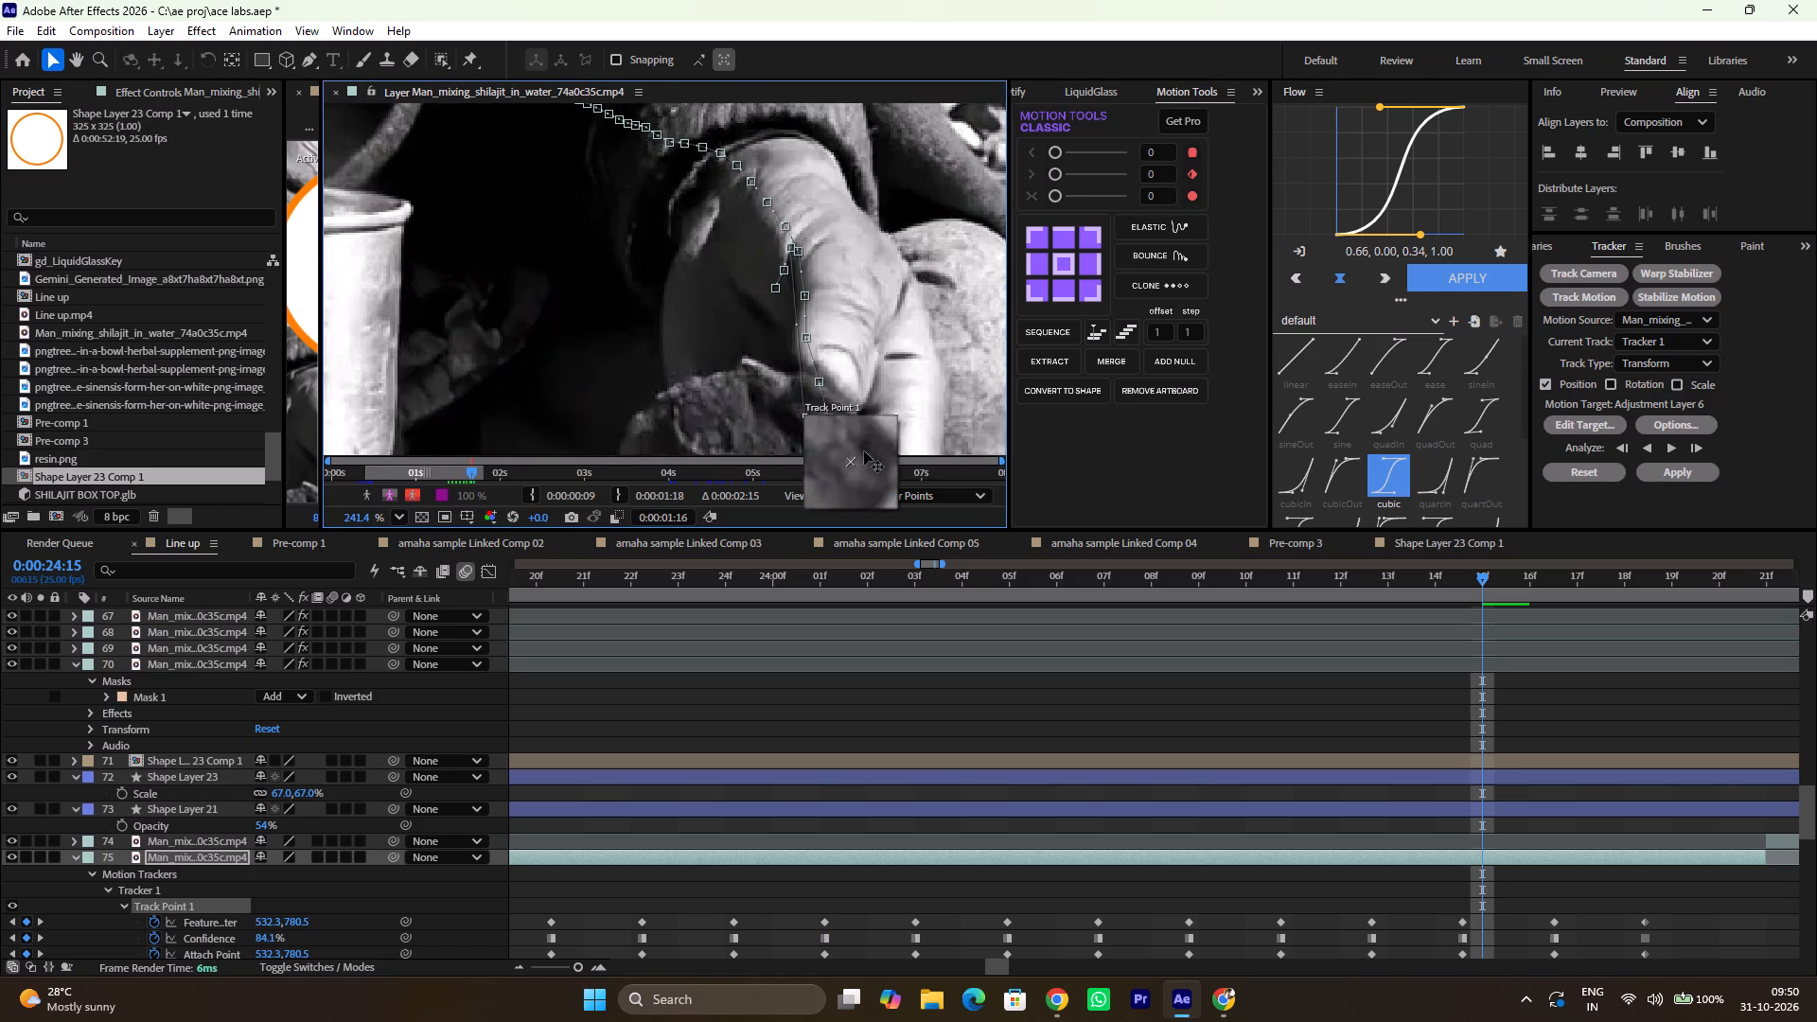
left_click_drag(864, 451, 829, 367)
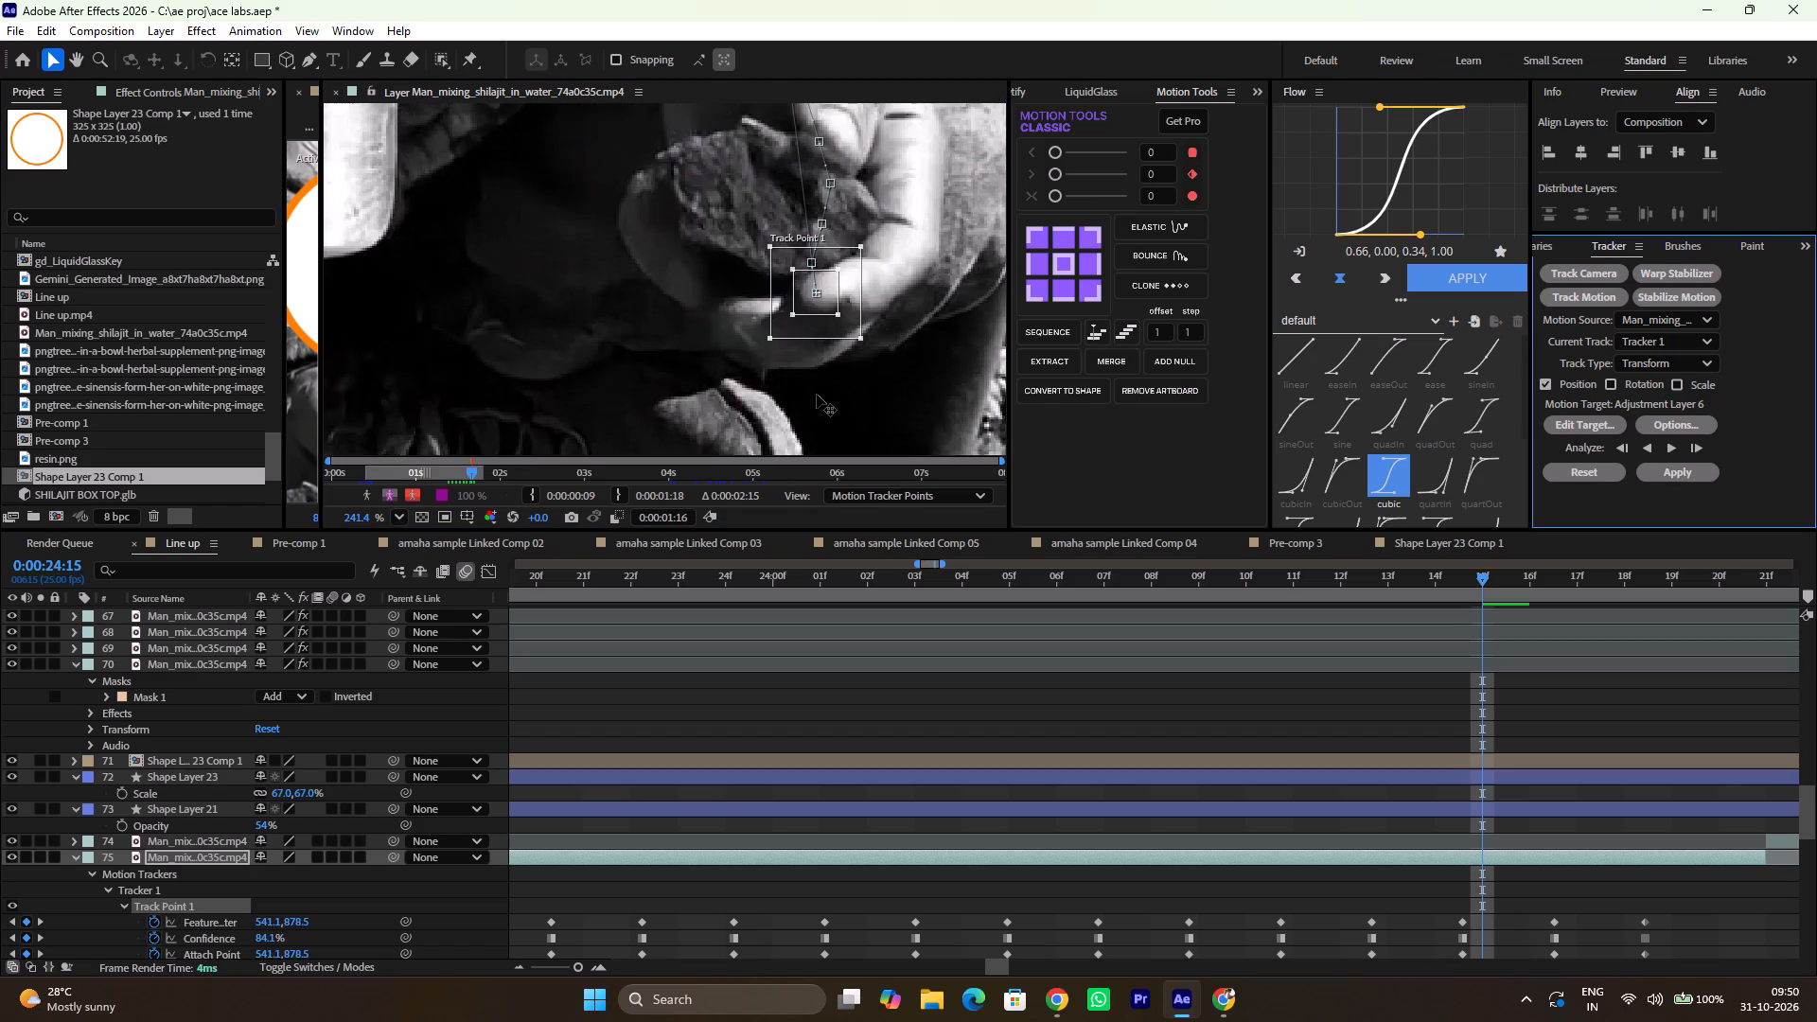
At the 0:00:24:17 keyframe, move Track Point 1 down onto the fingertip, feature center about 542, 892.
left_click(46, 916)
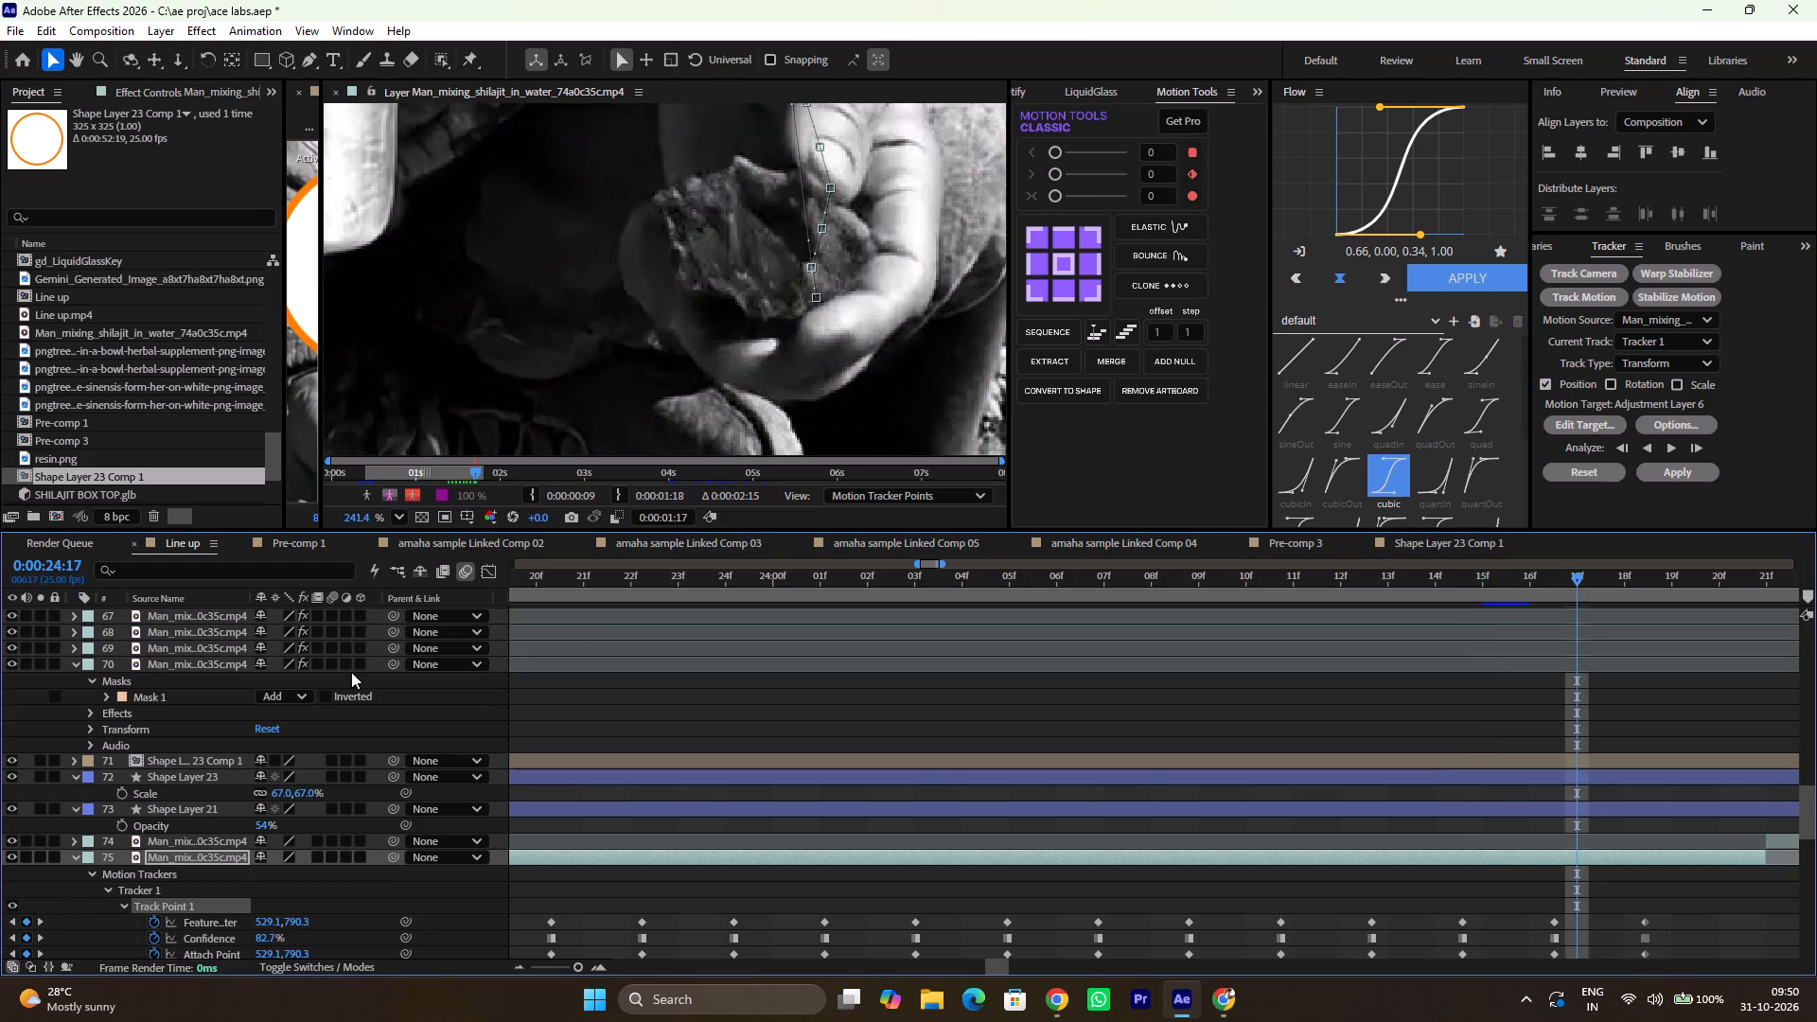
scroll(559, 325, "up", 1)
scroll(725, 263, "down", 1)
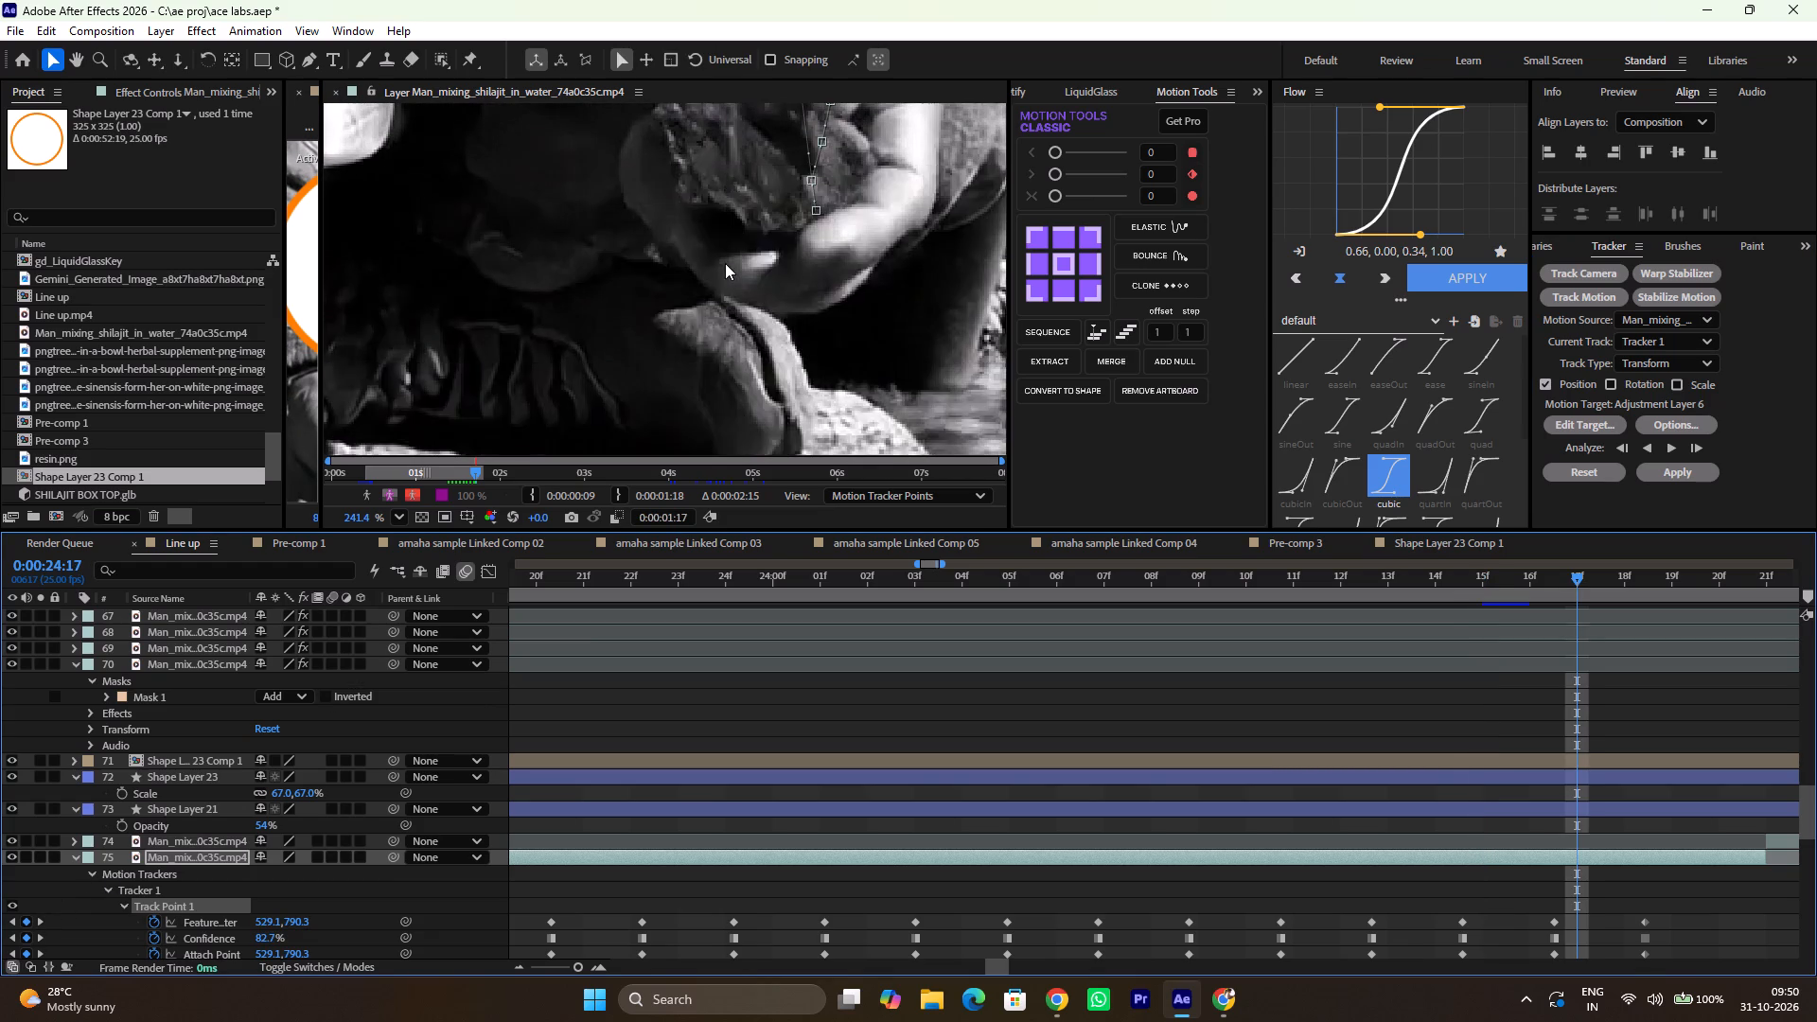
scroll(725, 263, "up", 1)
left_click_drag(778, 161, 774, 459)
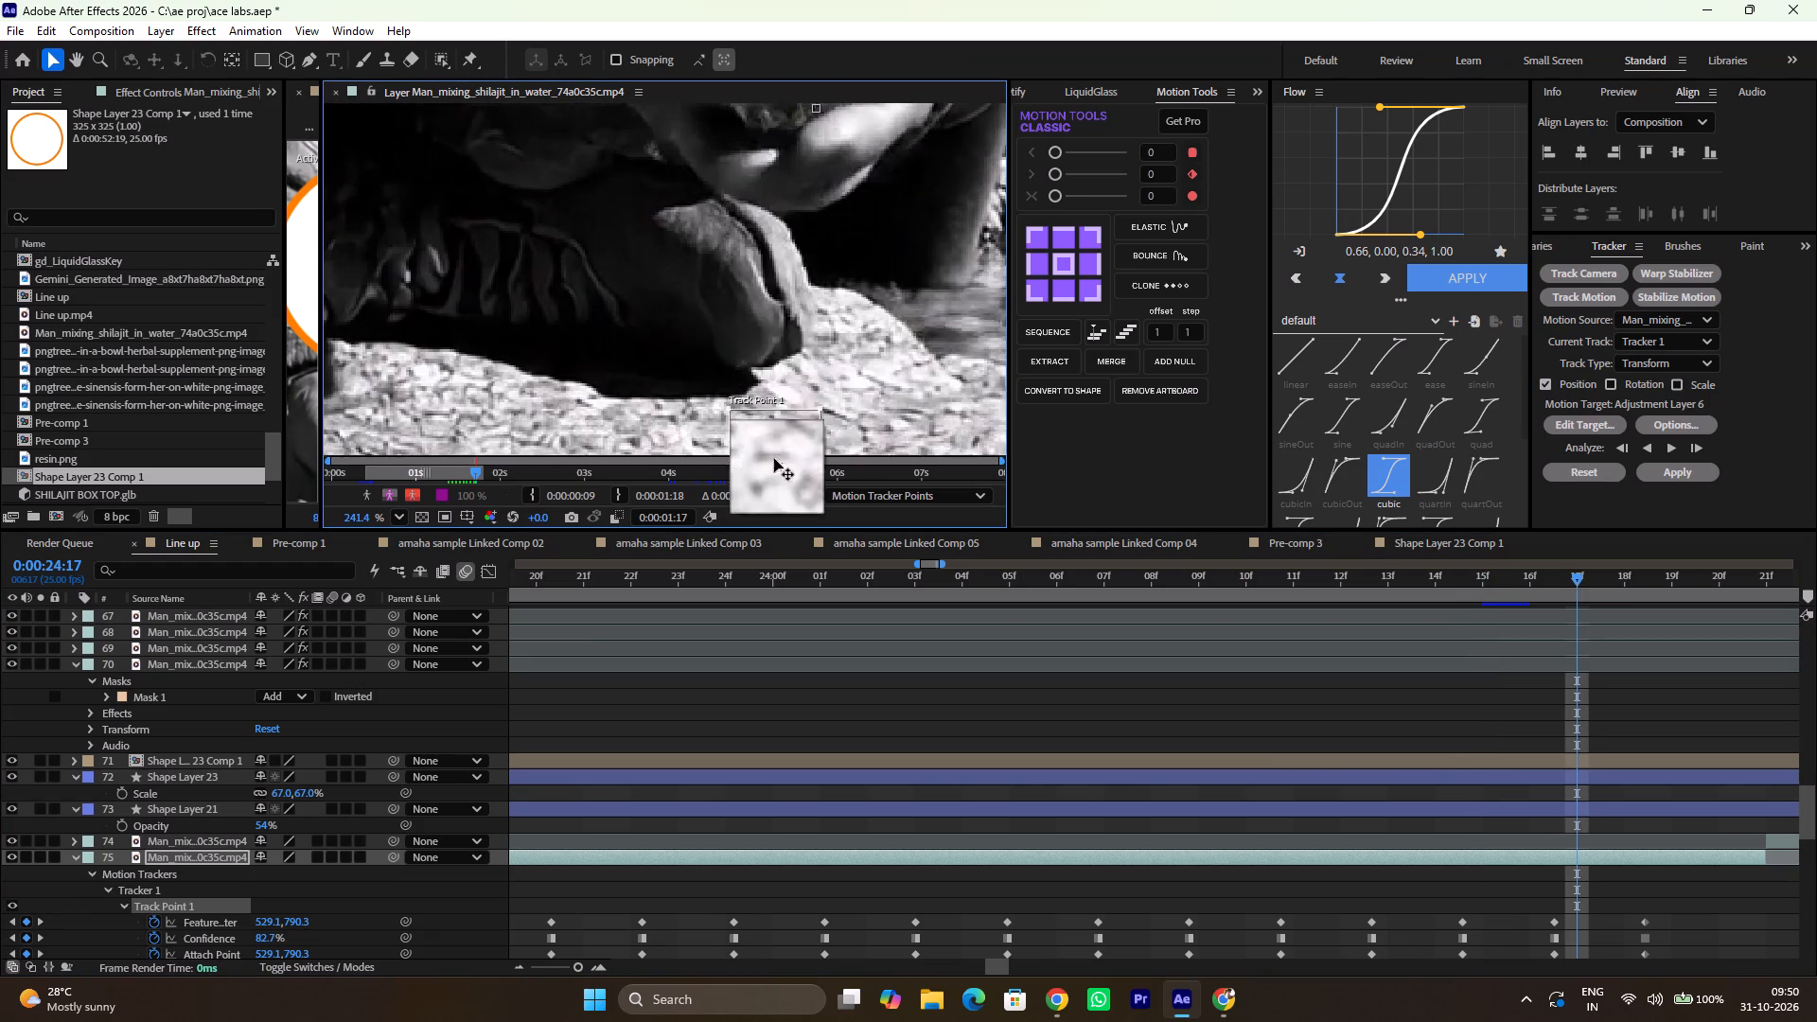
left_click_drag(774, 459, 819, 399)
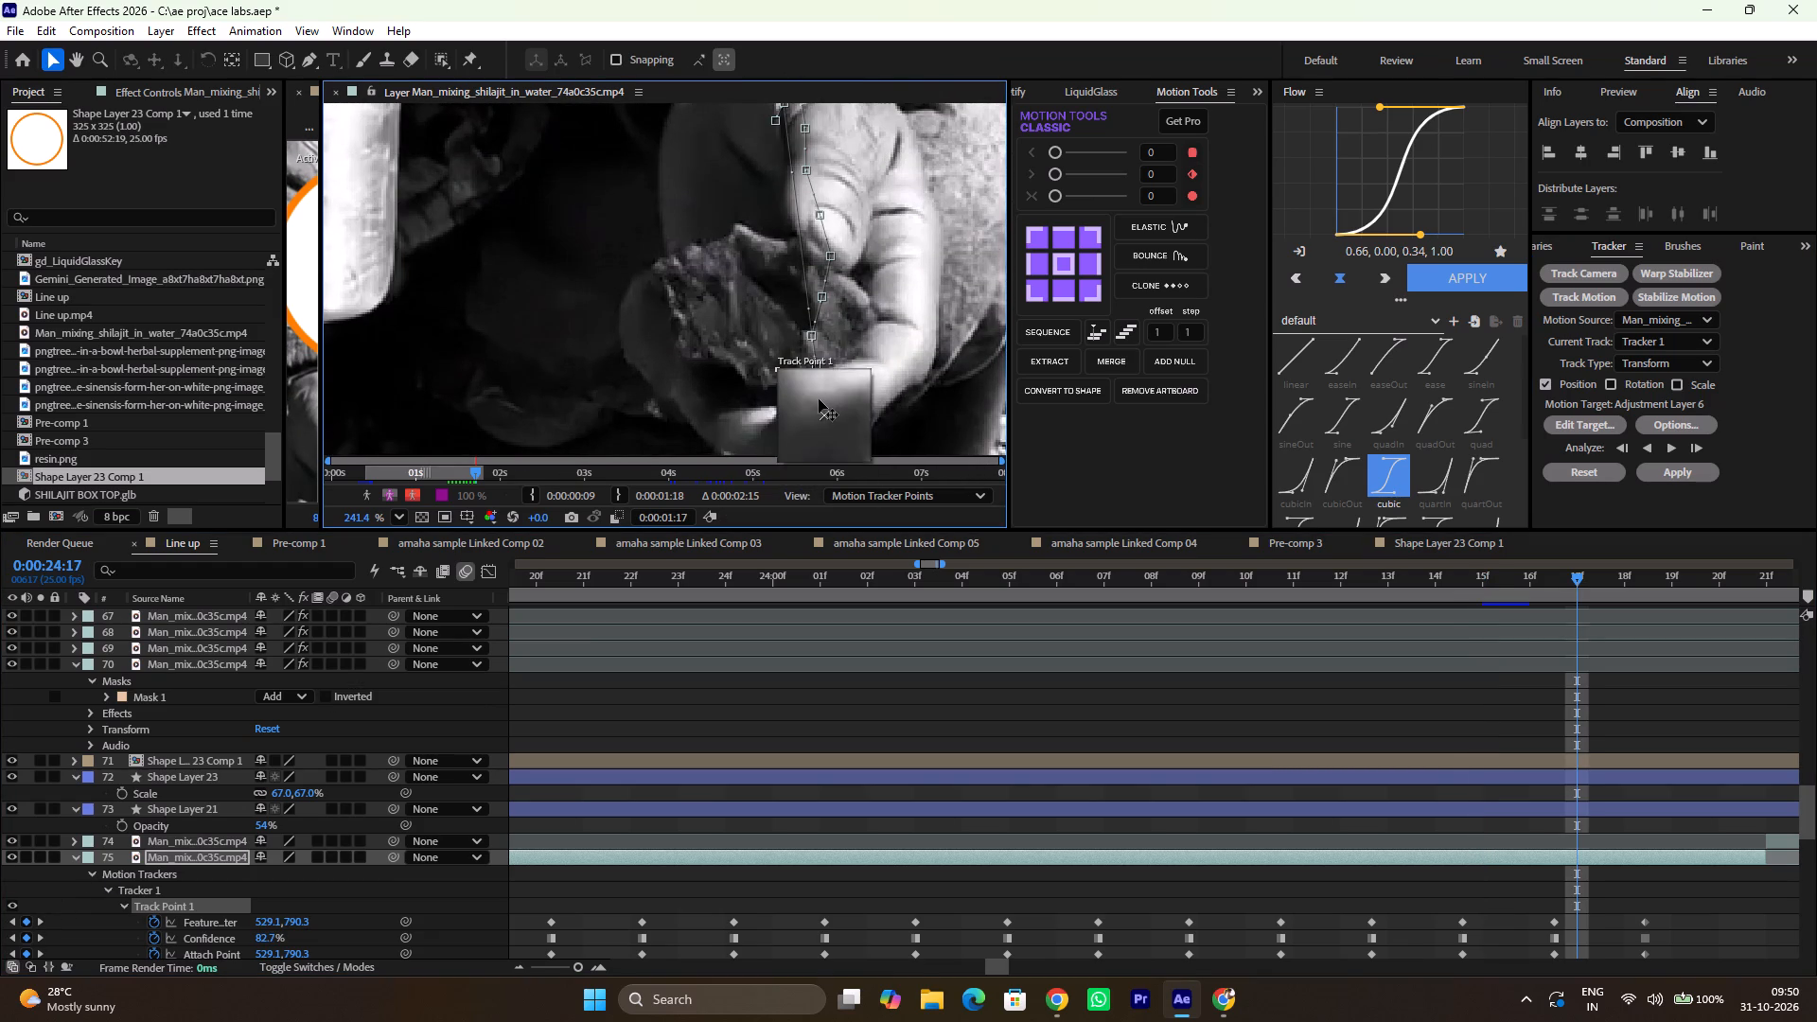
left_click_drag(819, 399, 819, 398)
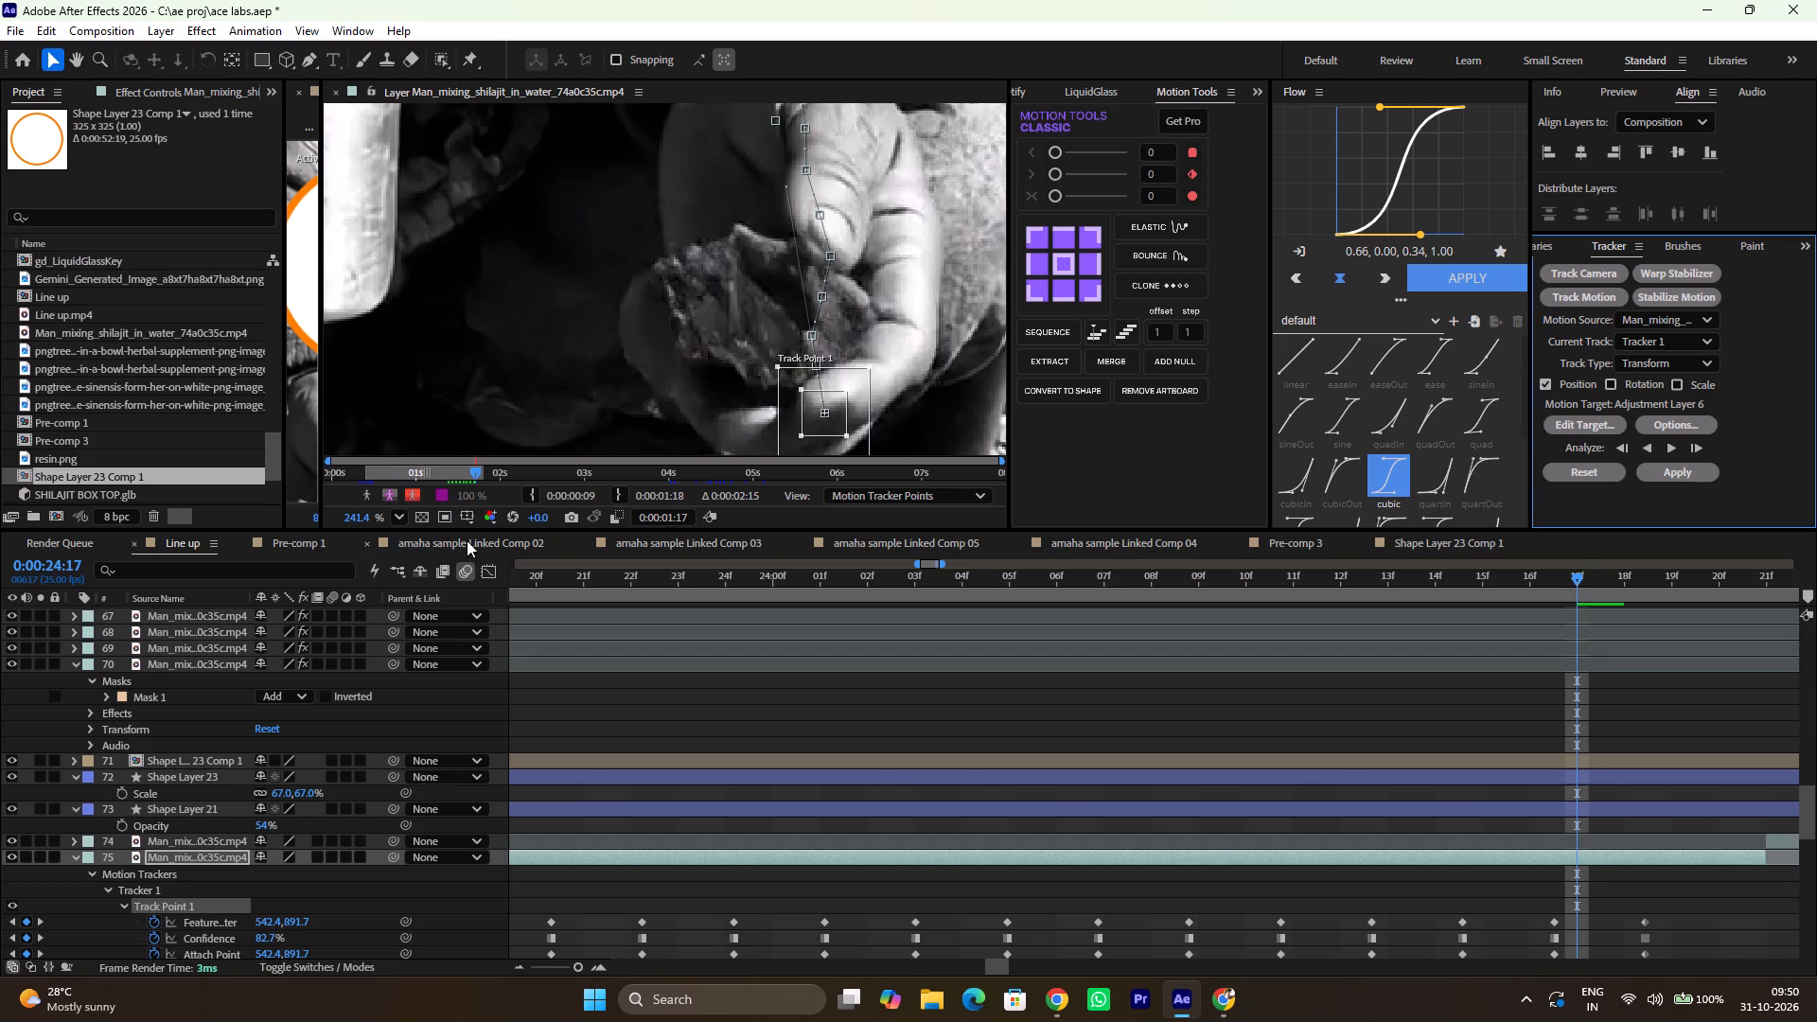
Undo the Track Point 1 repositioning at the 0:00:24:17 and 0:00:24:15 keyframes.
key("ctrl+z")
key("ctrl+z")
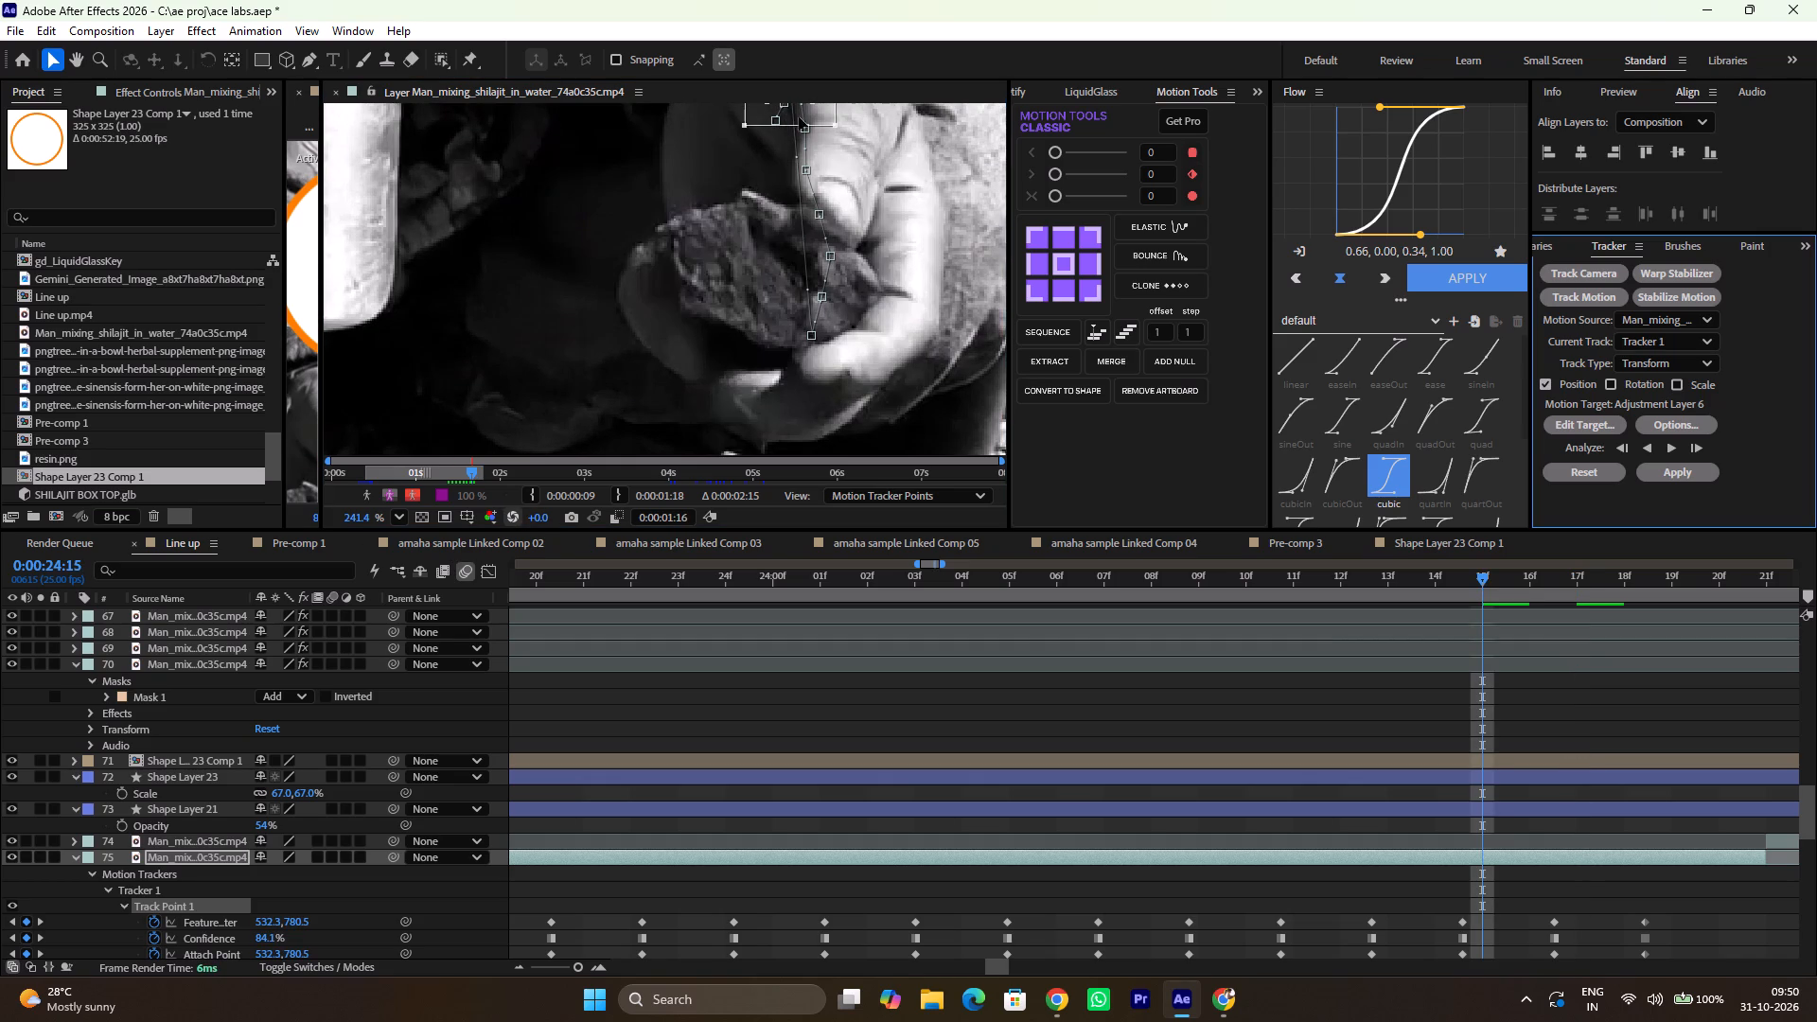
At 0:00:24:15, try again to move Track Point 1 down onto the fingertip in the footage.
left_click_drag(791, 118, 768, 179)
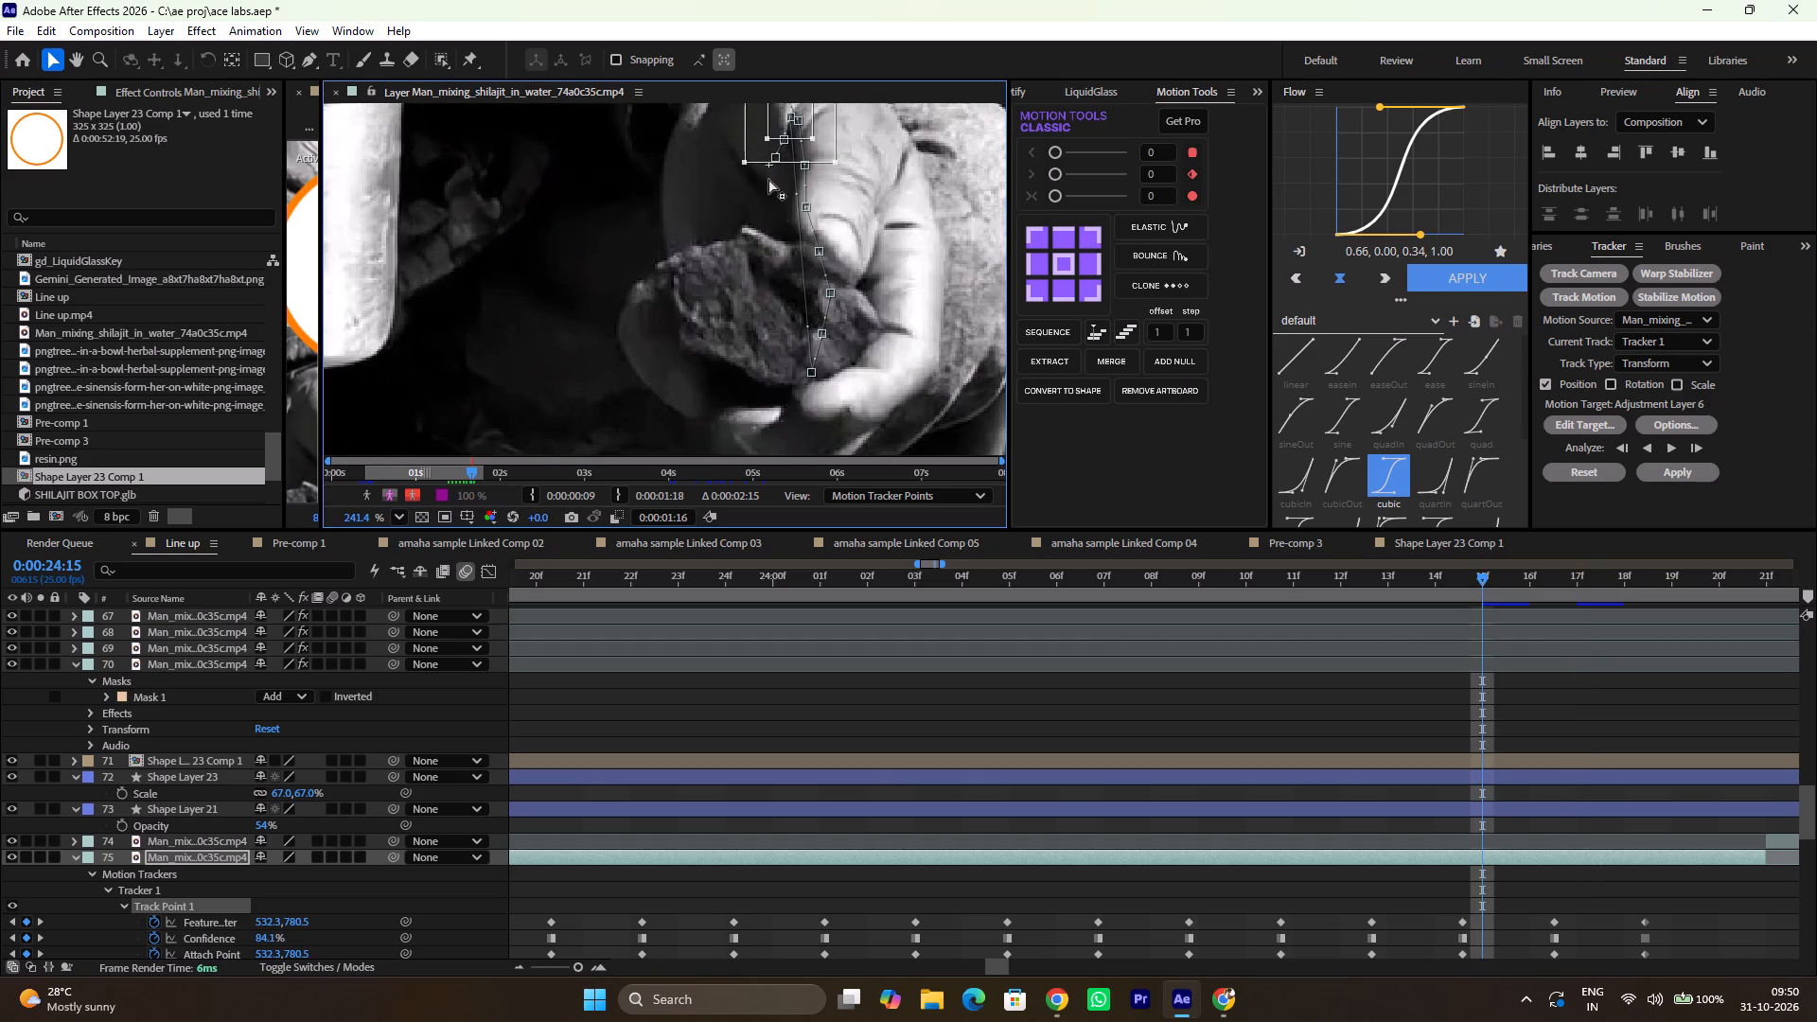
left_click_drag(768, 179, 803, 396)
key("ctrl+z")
At 0:00:24:15, adjust Track Point 1's Feature Center values to 542.0, 906.3 so it sits on the fingertip.
left_click_drag(295, 922, 441, 948)
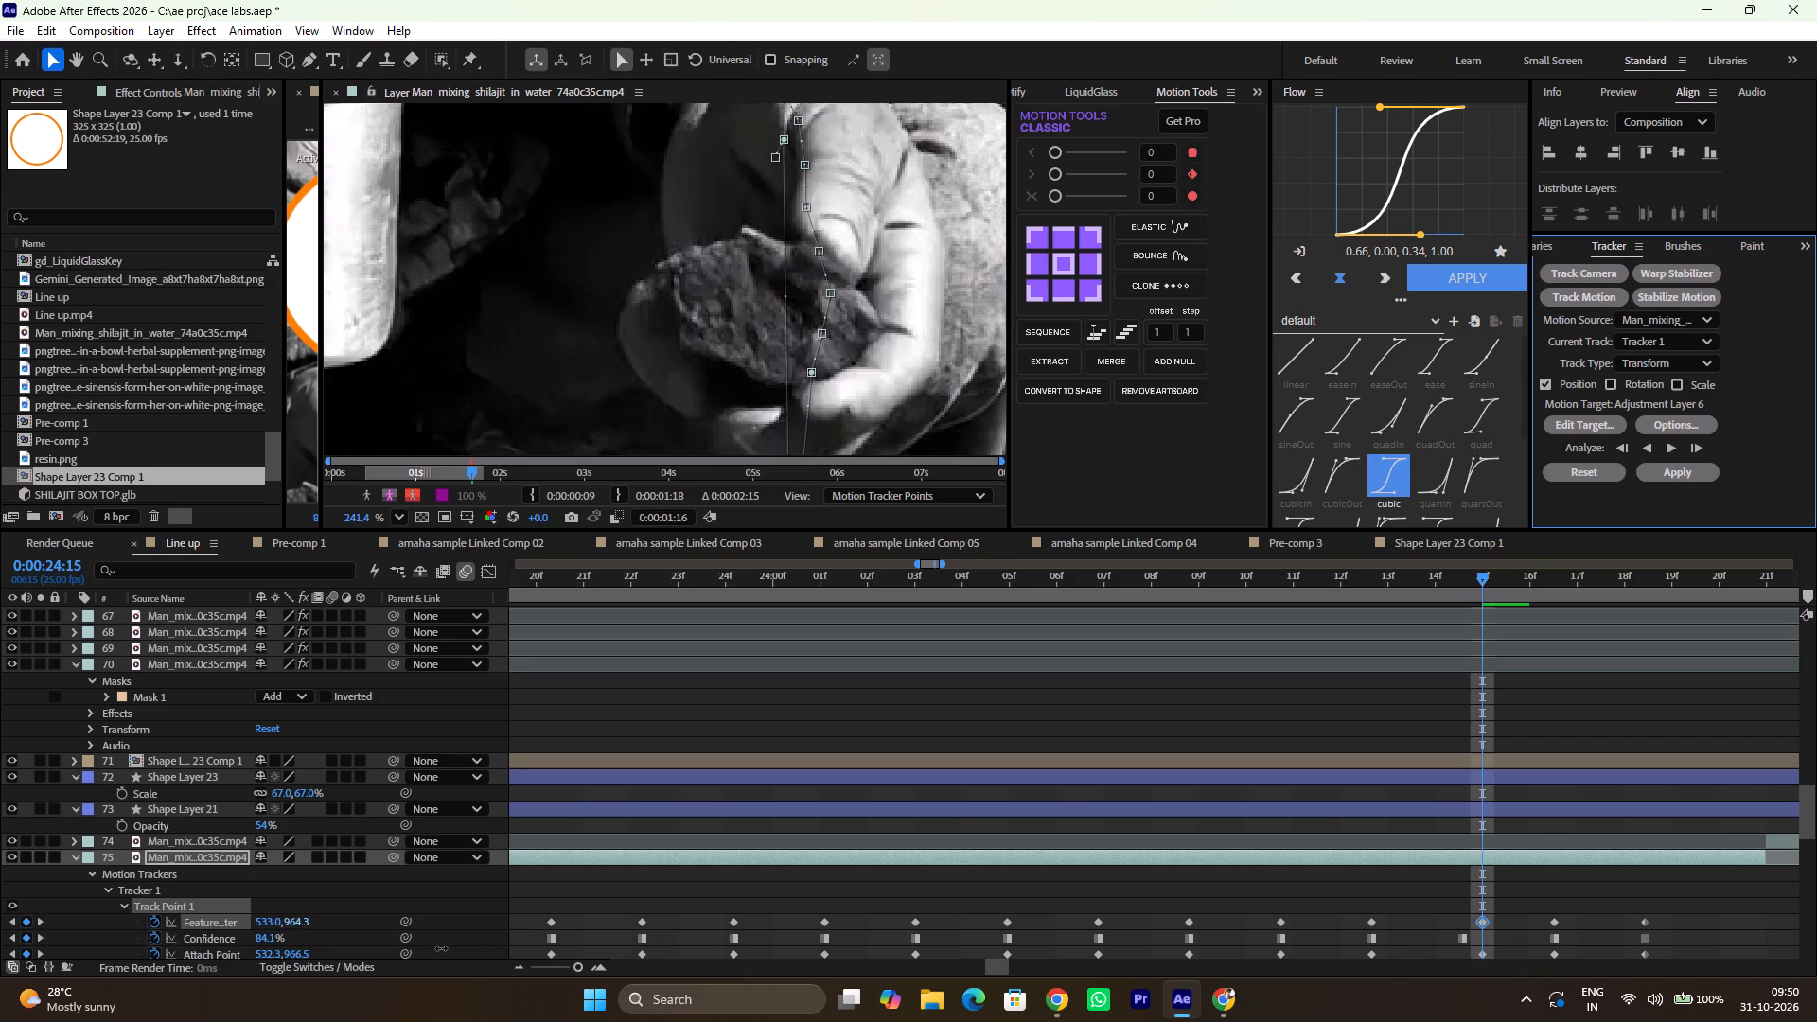
left_click_drag(441, 948, 362, 976)
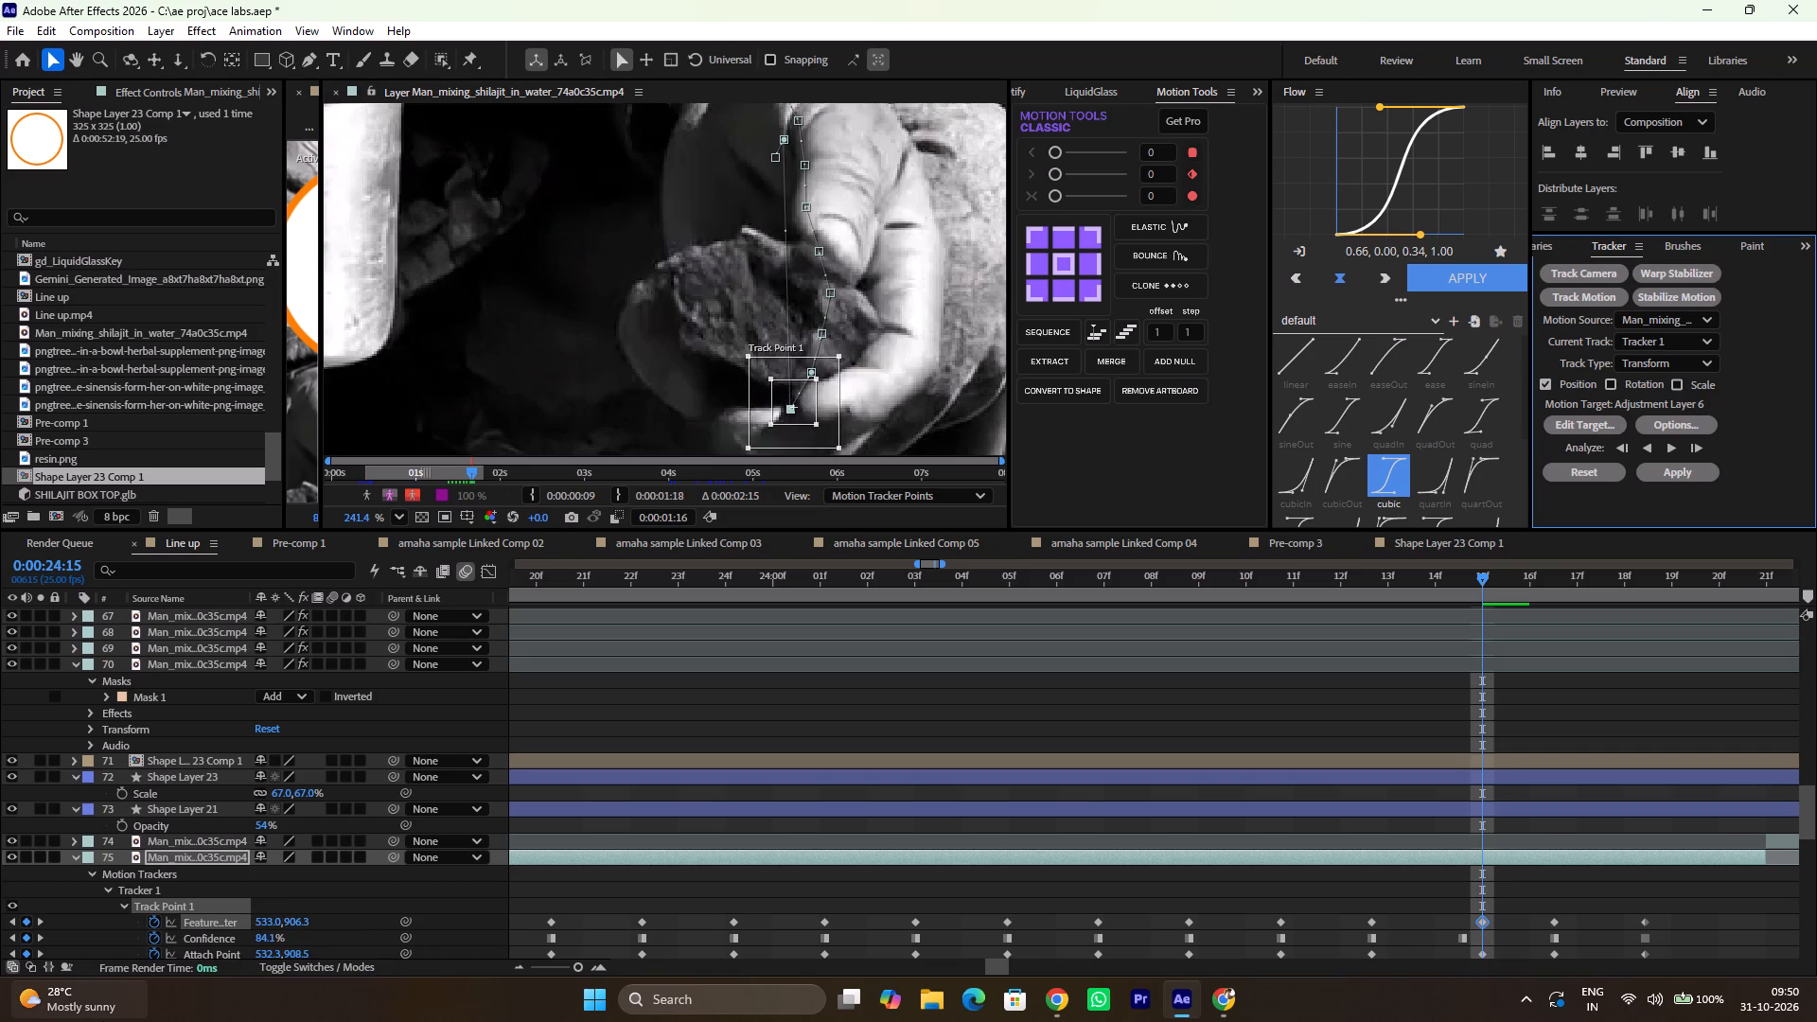
left_click_drag(261, 919, 279, 919)
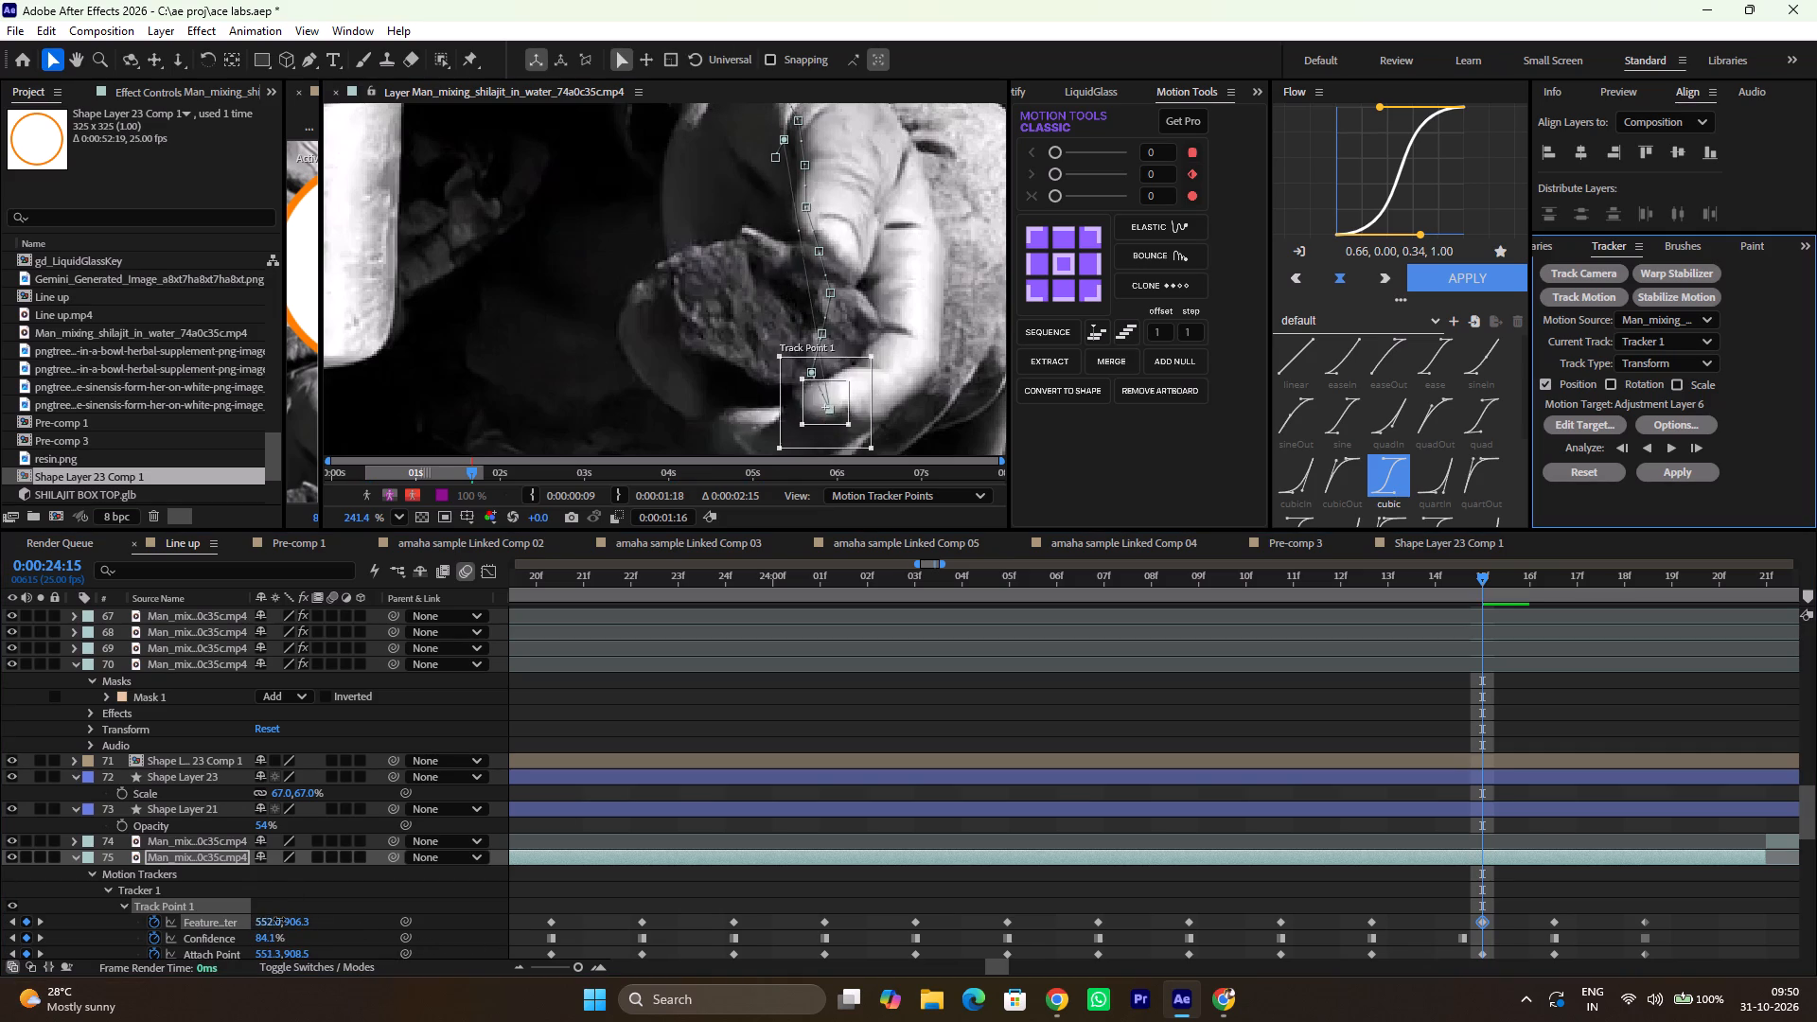
left_click_drag(279, 919, 282, 931)
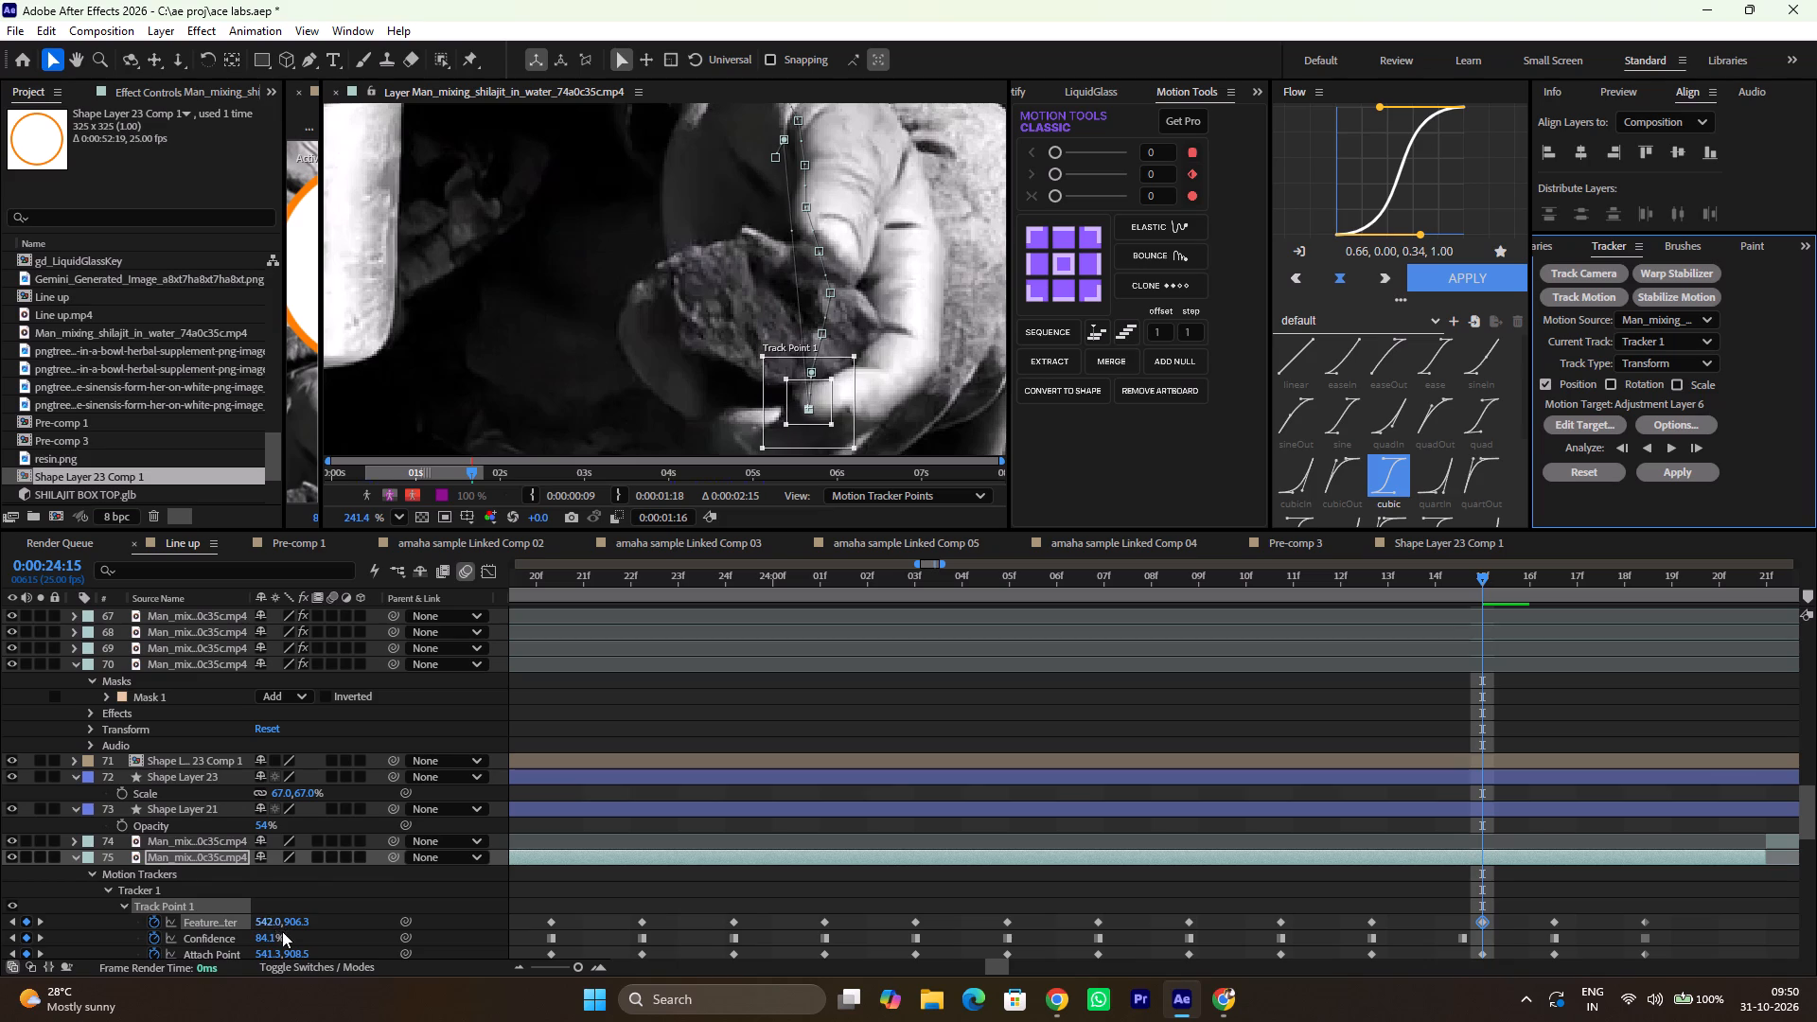
At 0:00:24:17, adjust Track Point 1's Feature Center values to 539.0, 918.3, staying in the Line up composition.
left_click(38, 925)
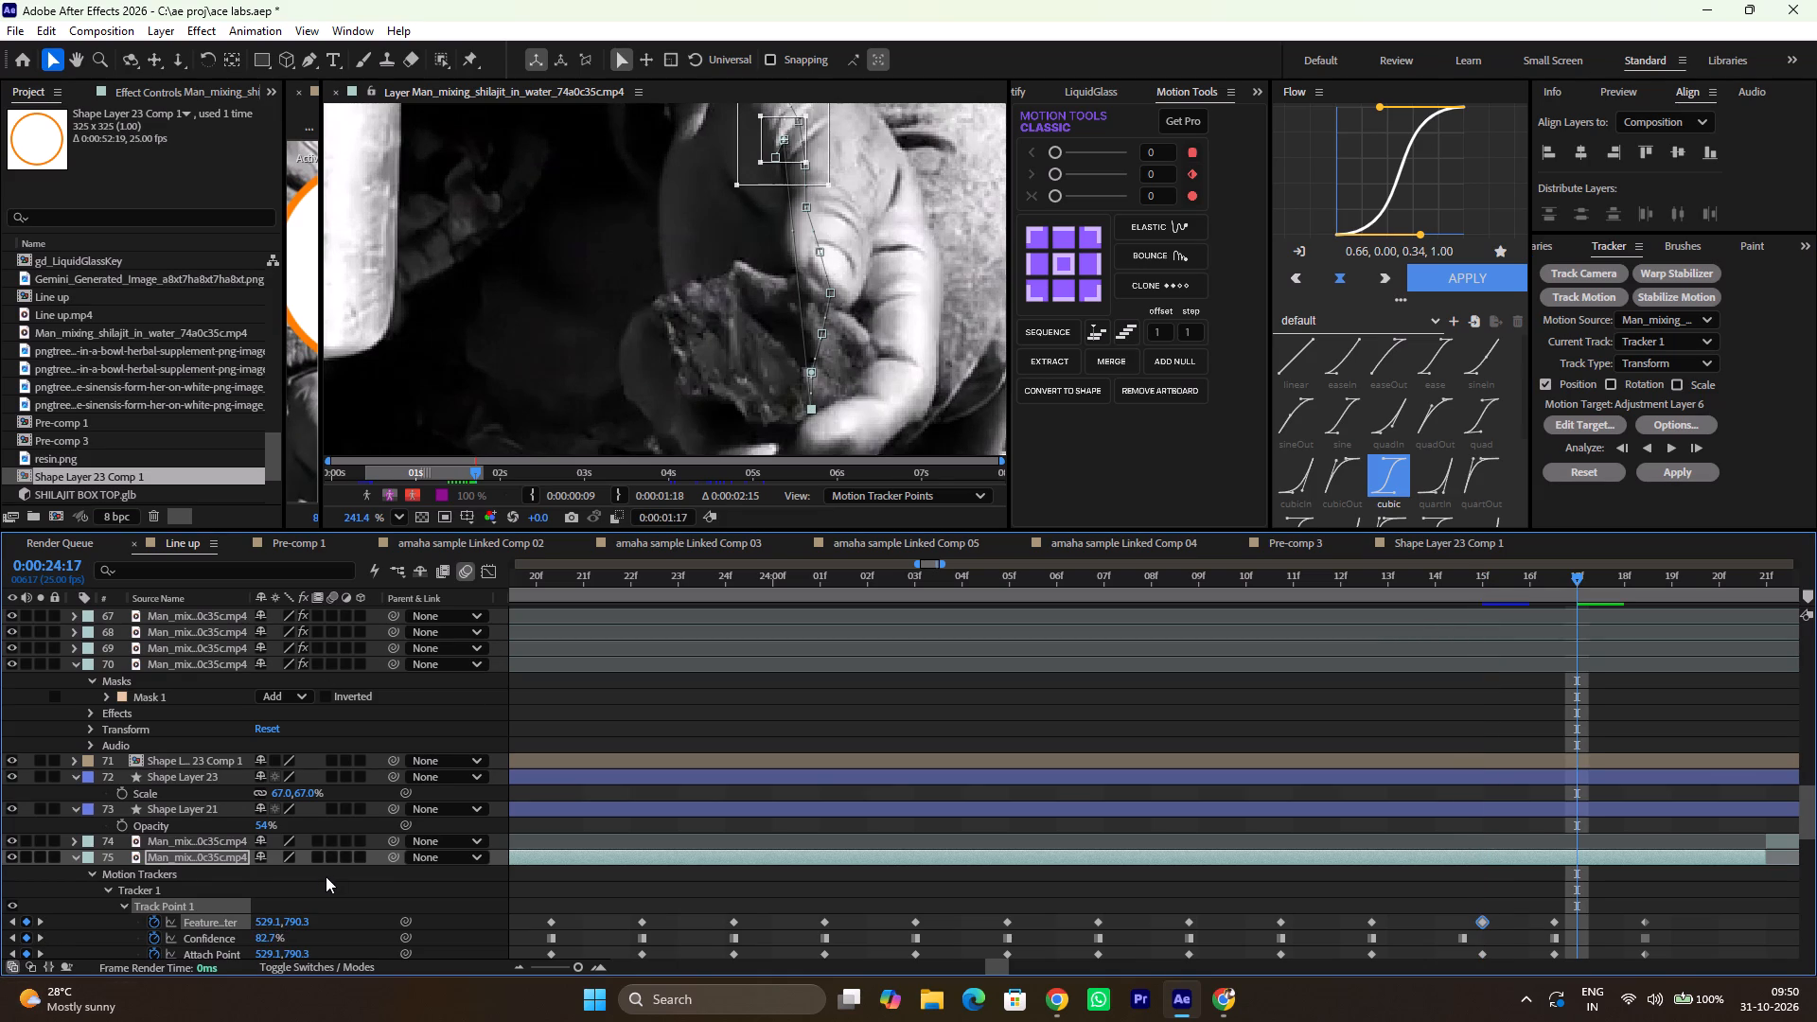
left_click_drag(300, 925, 459, 911)
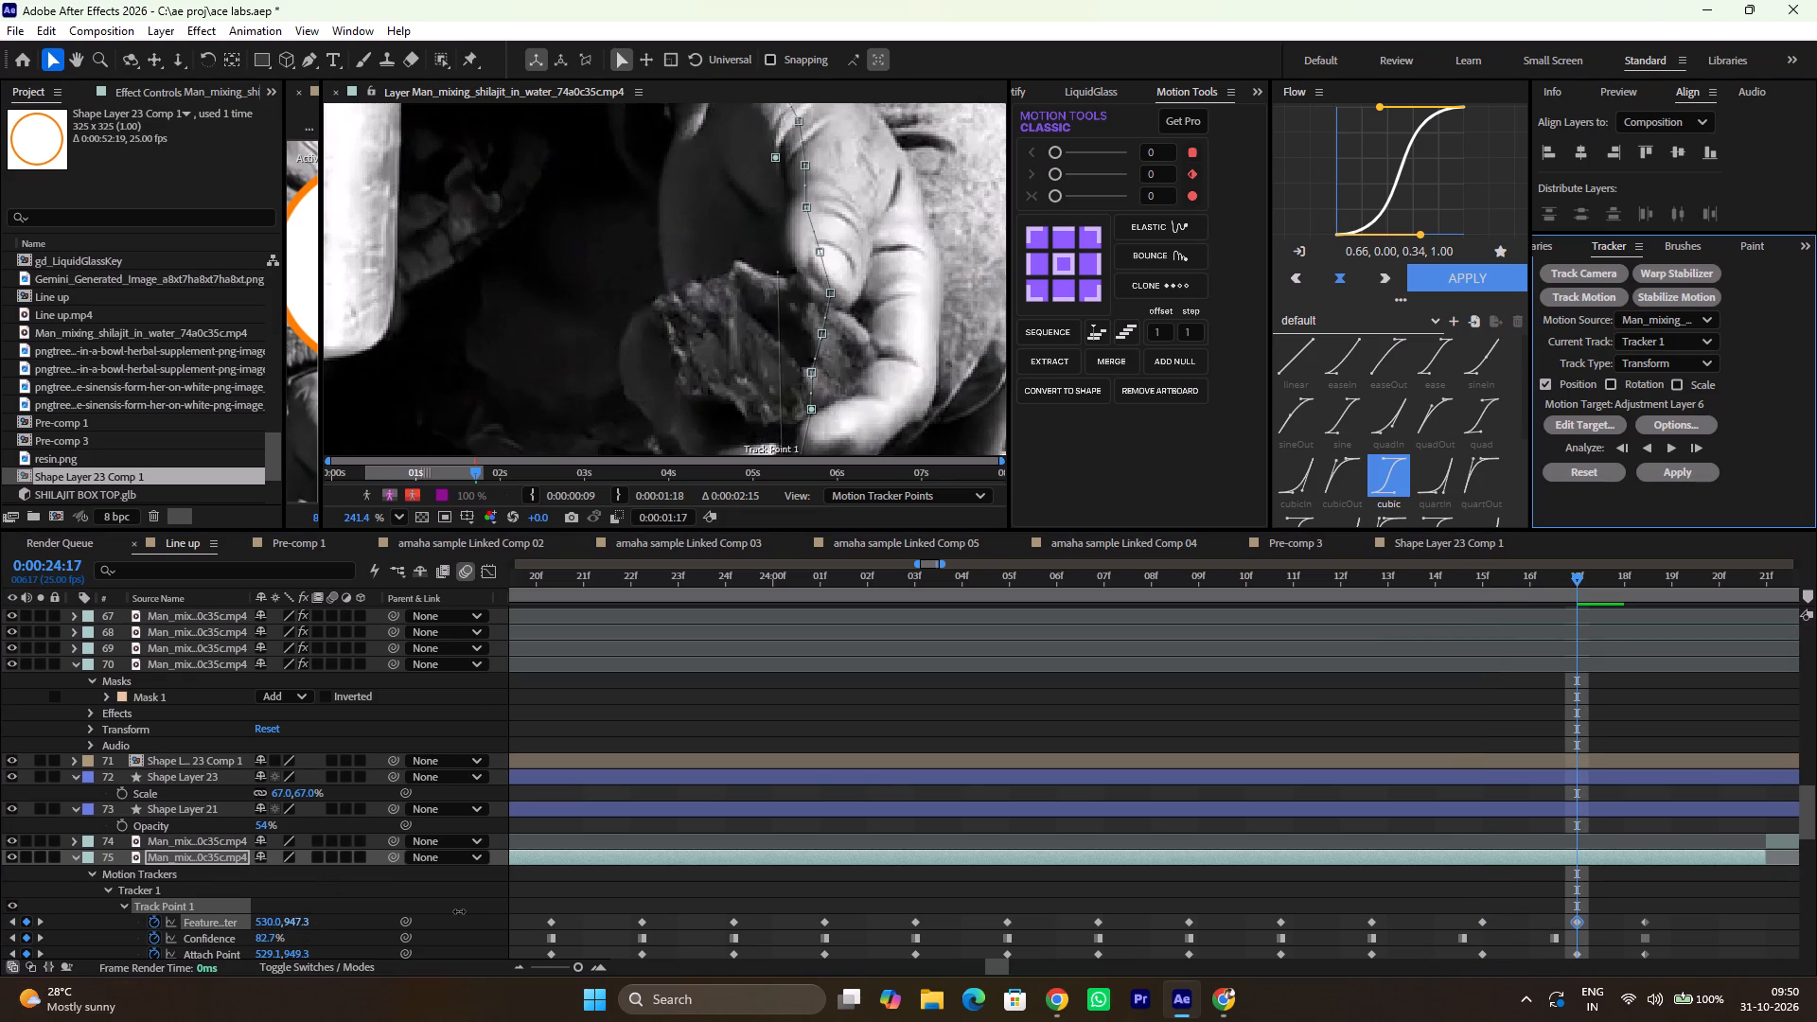
left_click_drag(459, 911, 426, 923)
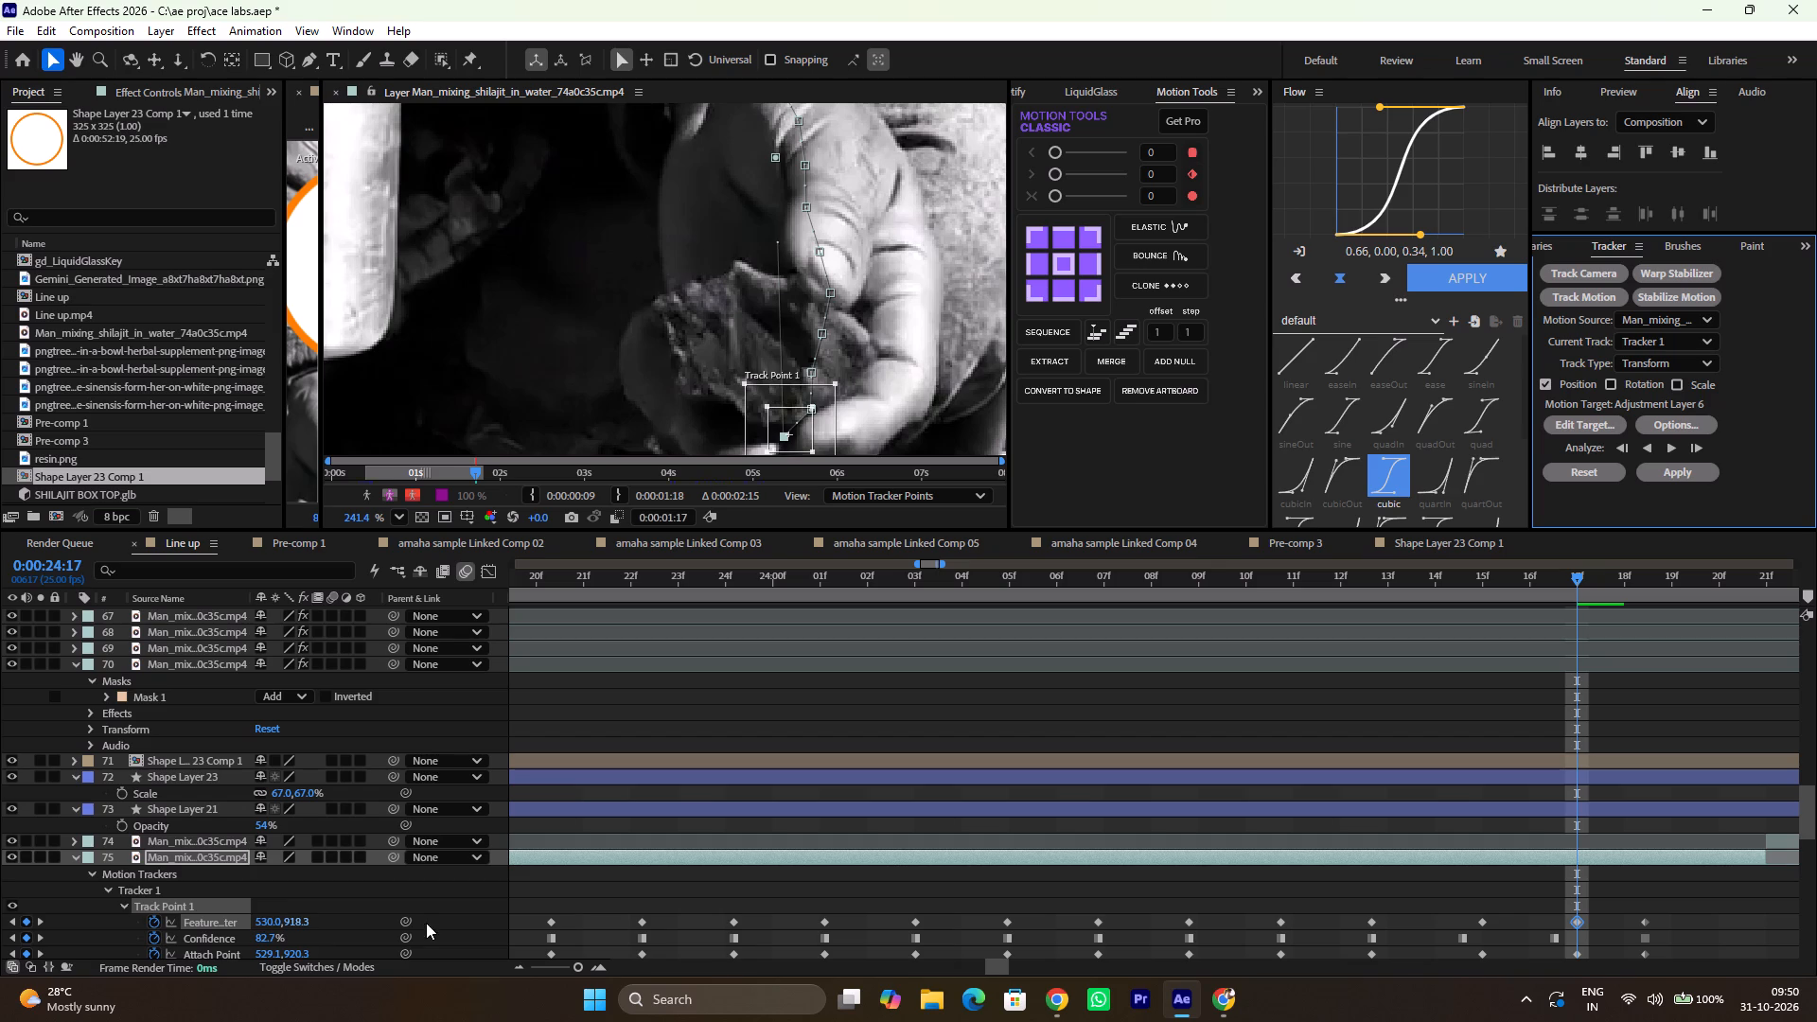
left_click_drag(273, 925, 289, 933)
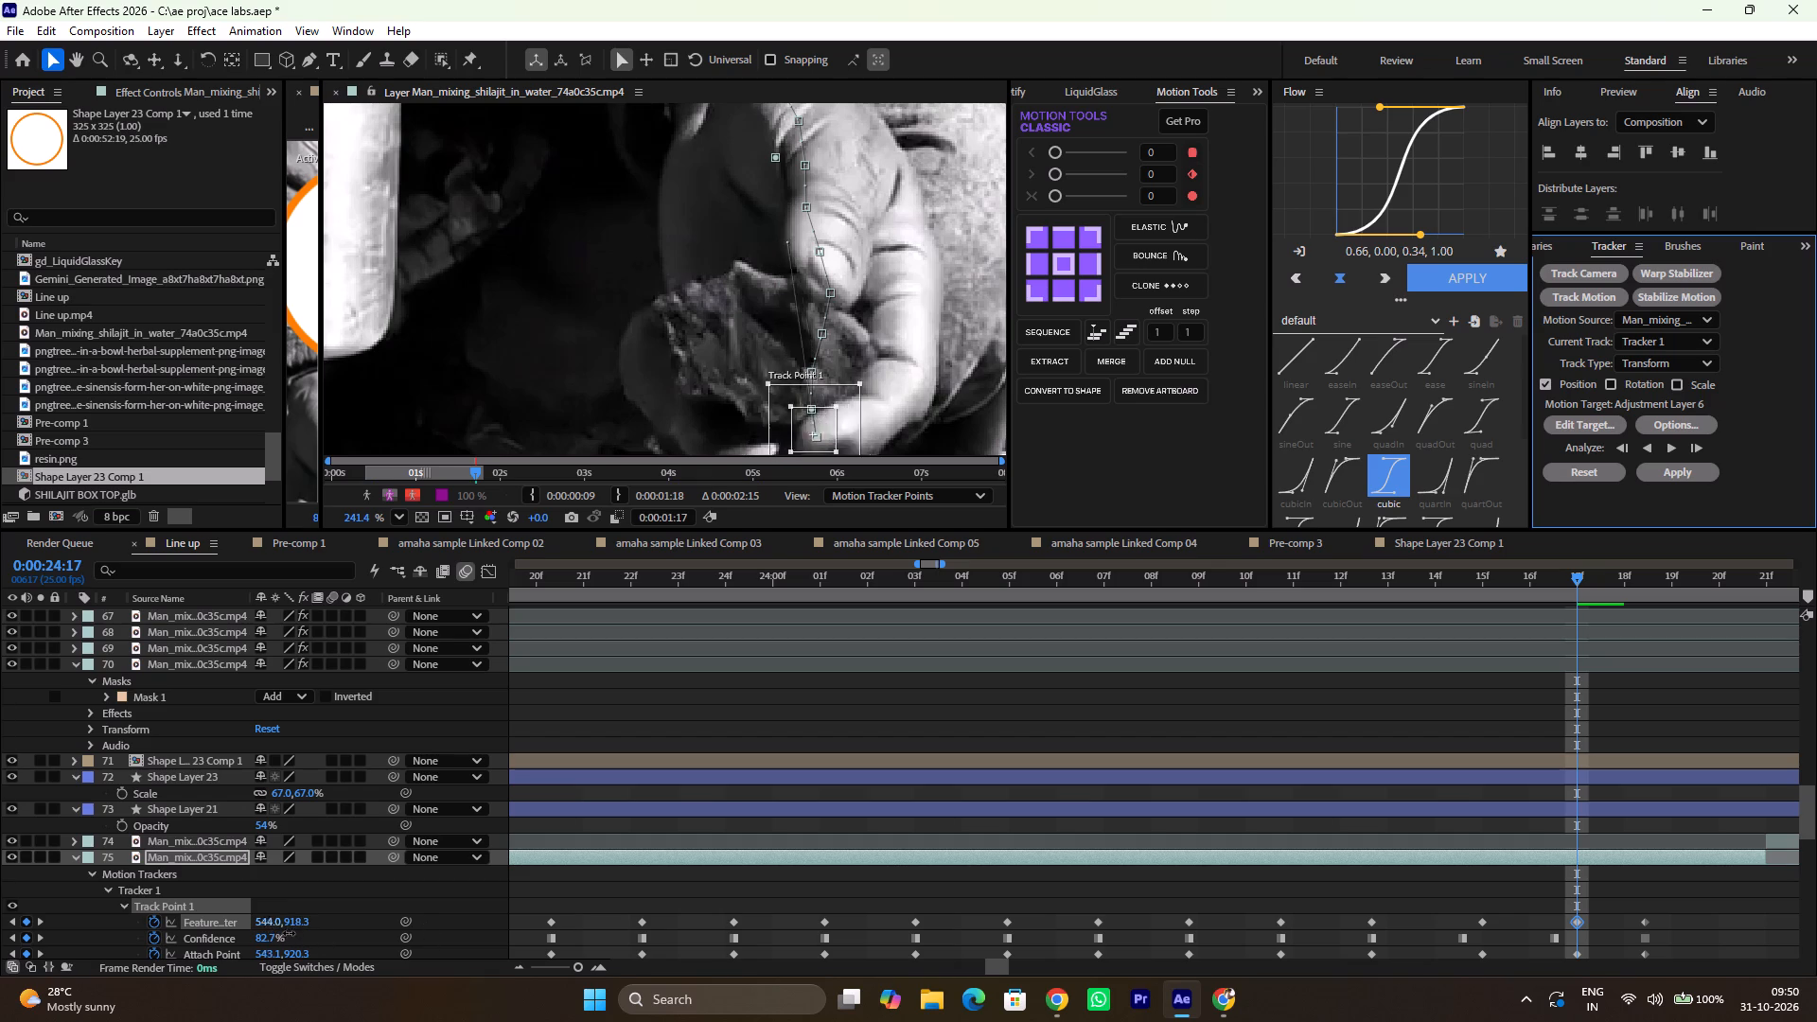
left_click_drag(289, 933, 291, 936)
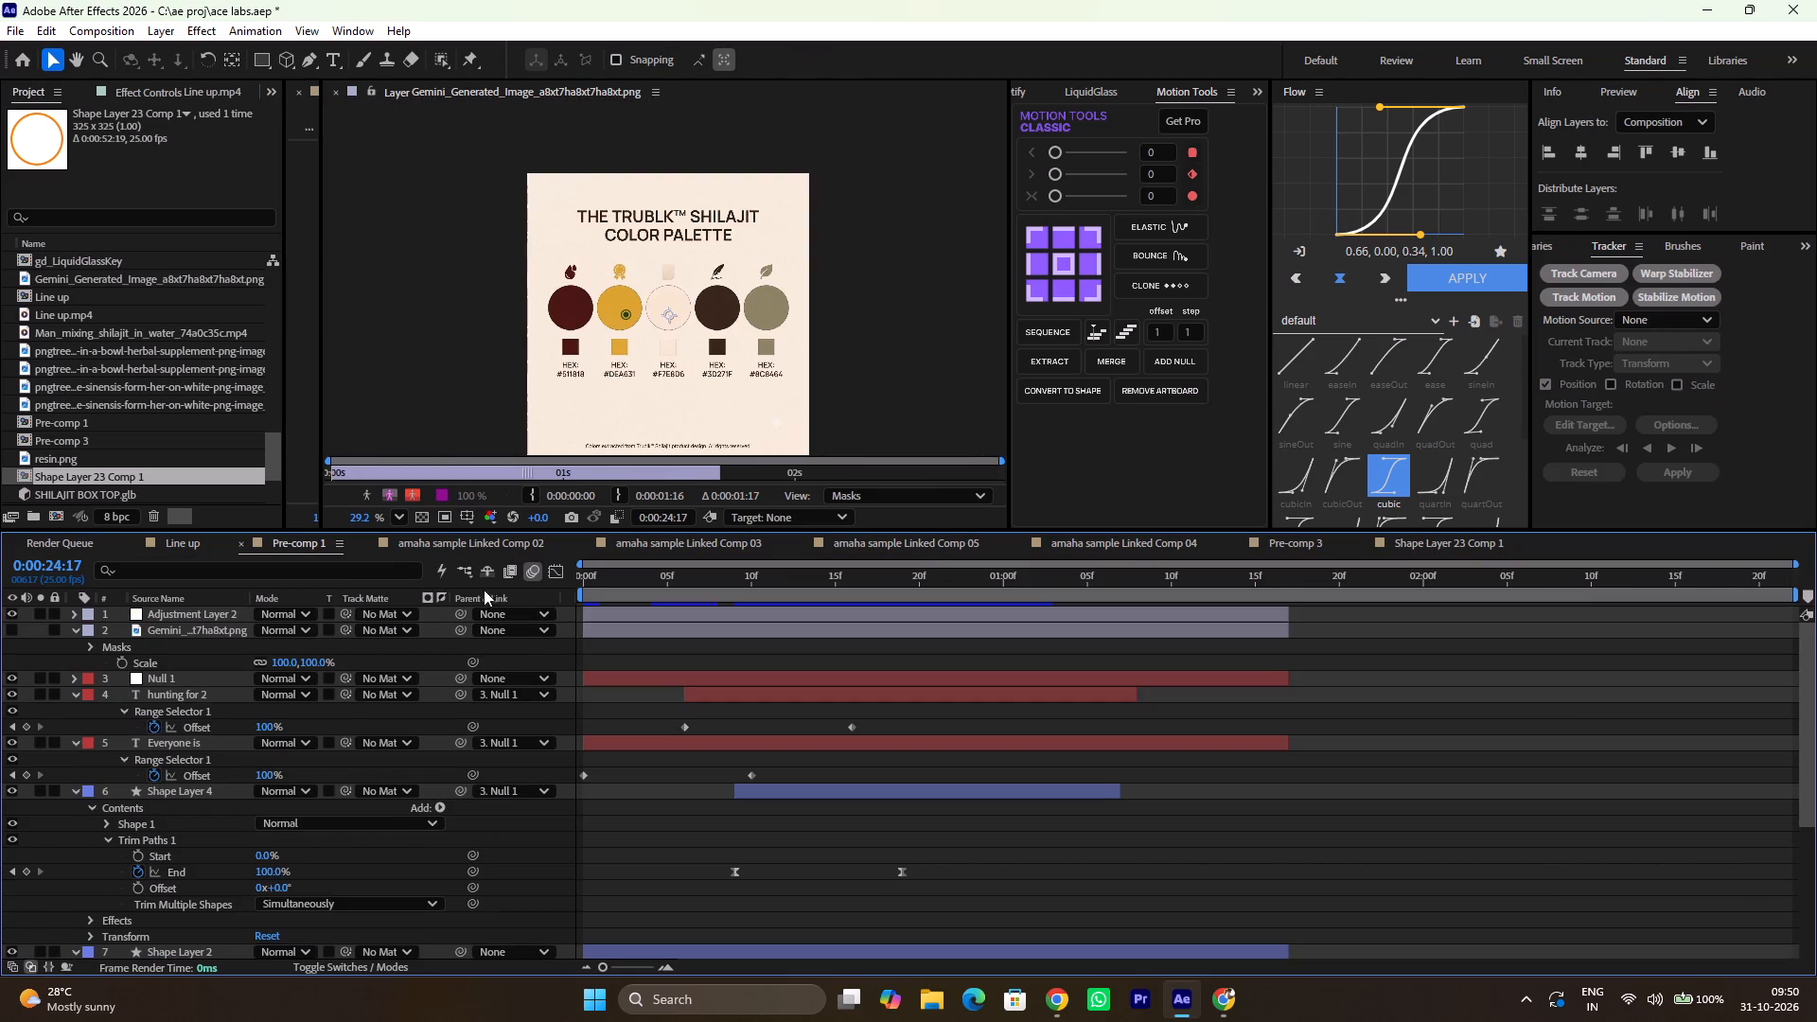
left_click(179, 541)
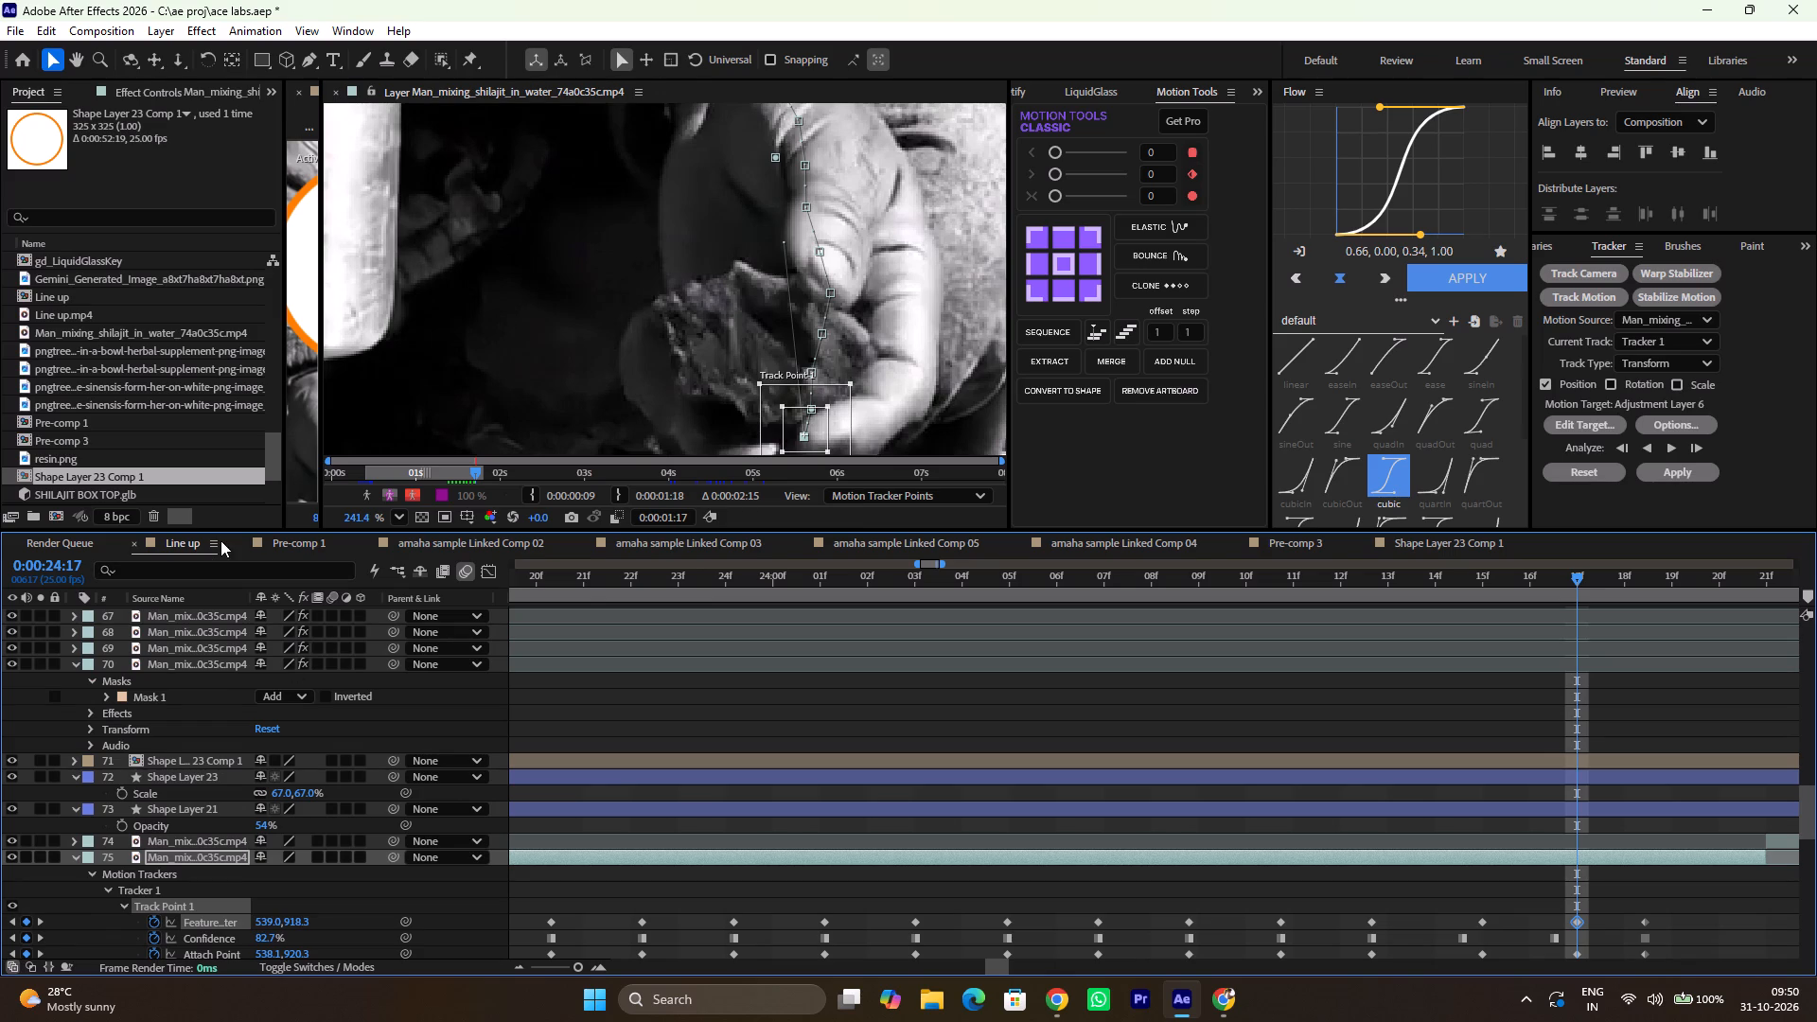
At 0:00:24:18, adjust Track Point 1's Feature Center values to 526.5, 936.1, following the fingertip downward.
left_click(41, 915)
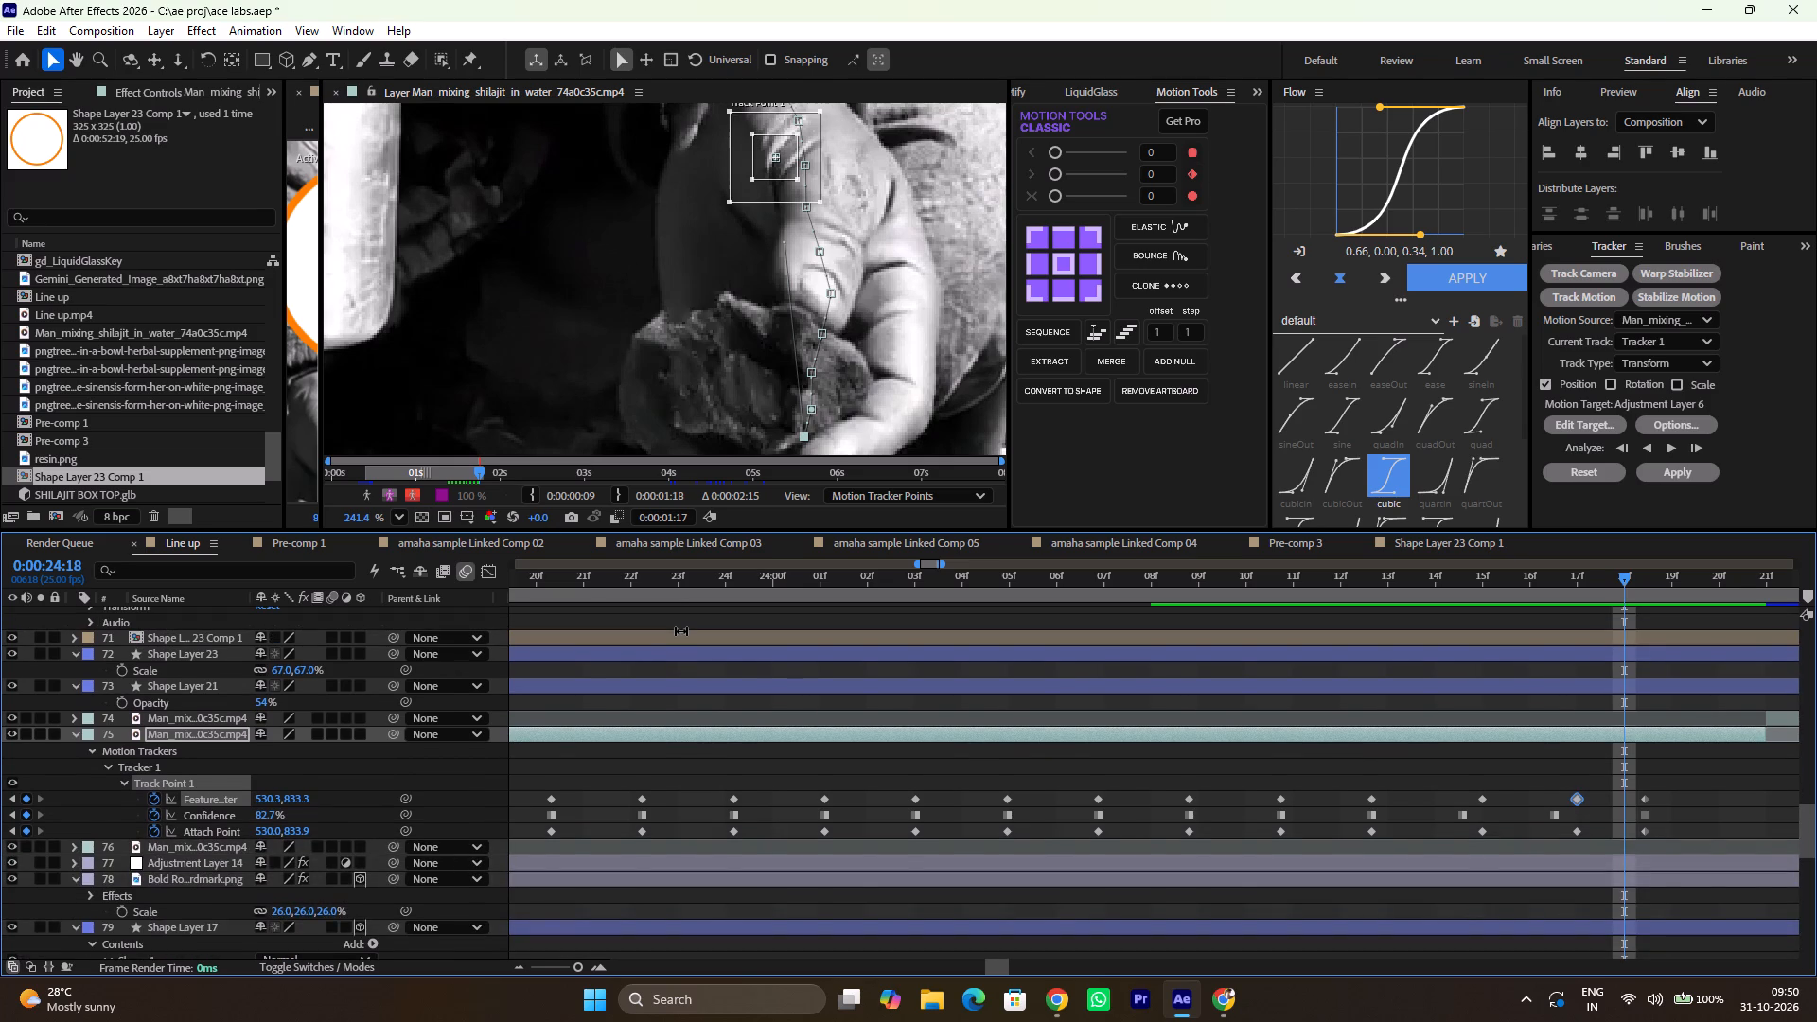
key("shift+Down")
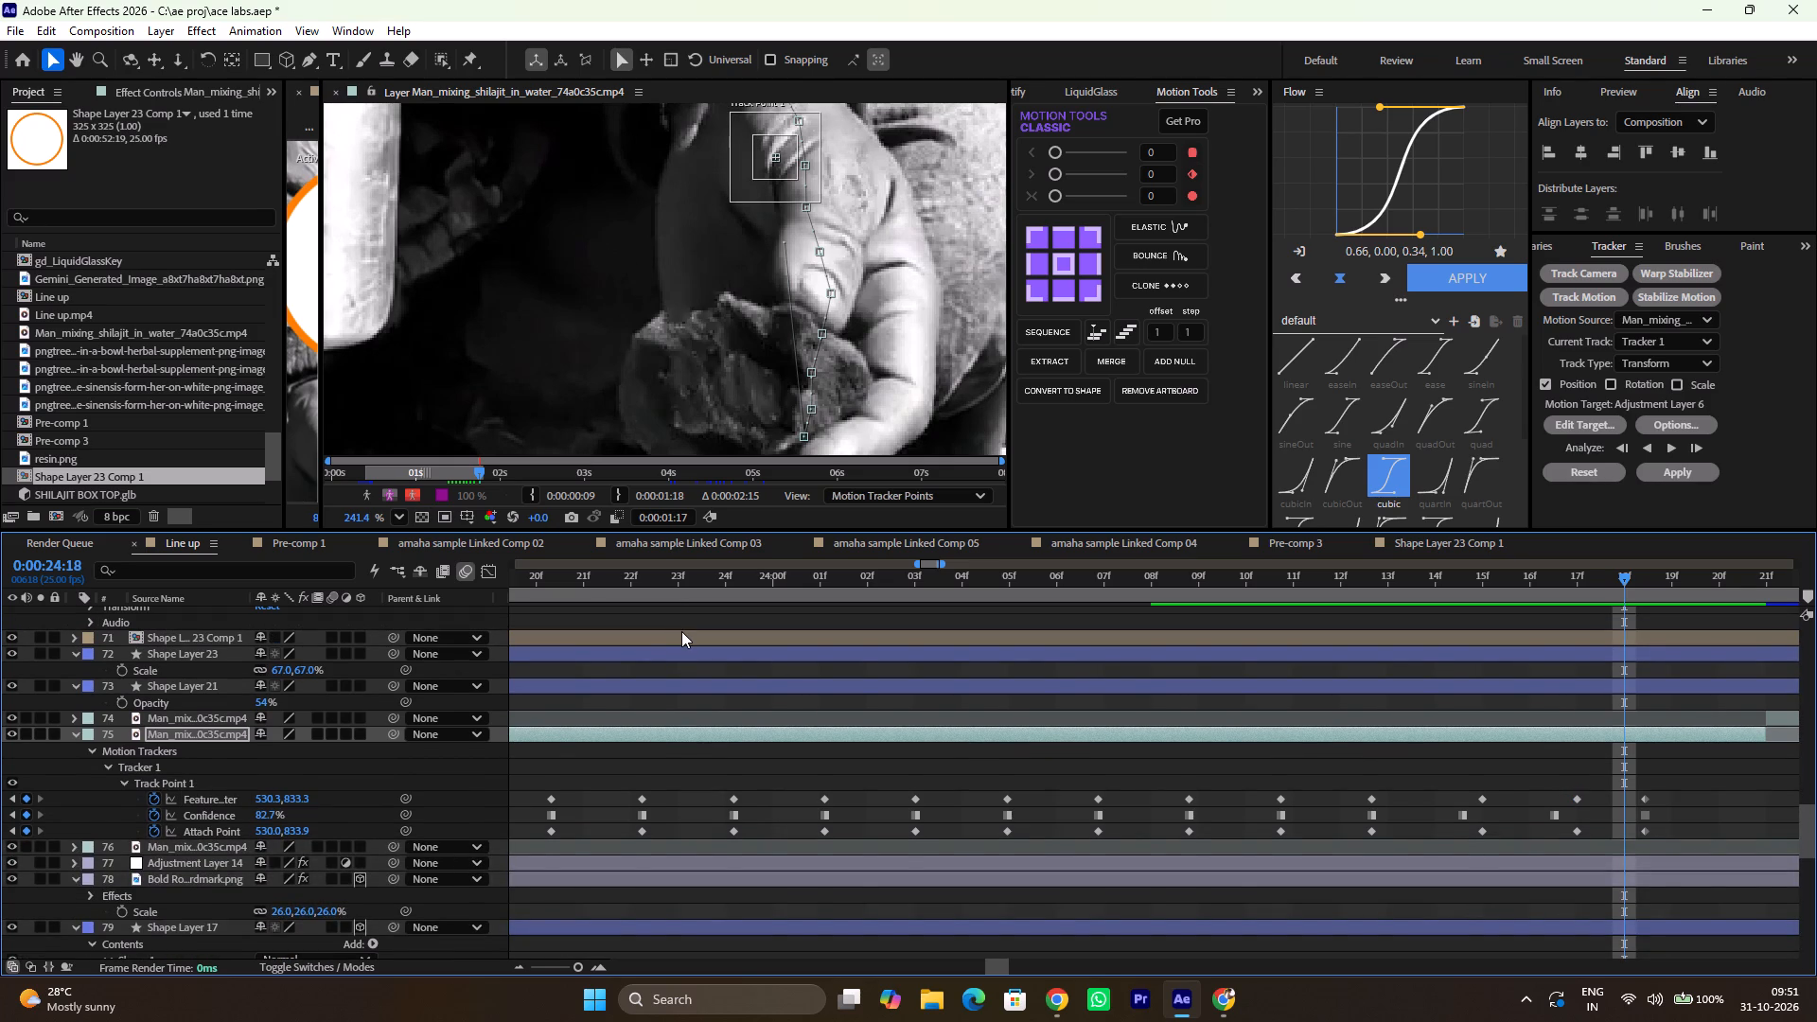
key("shift+Up")
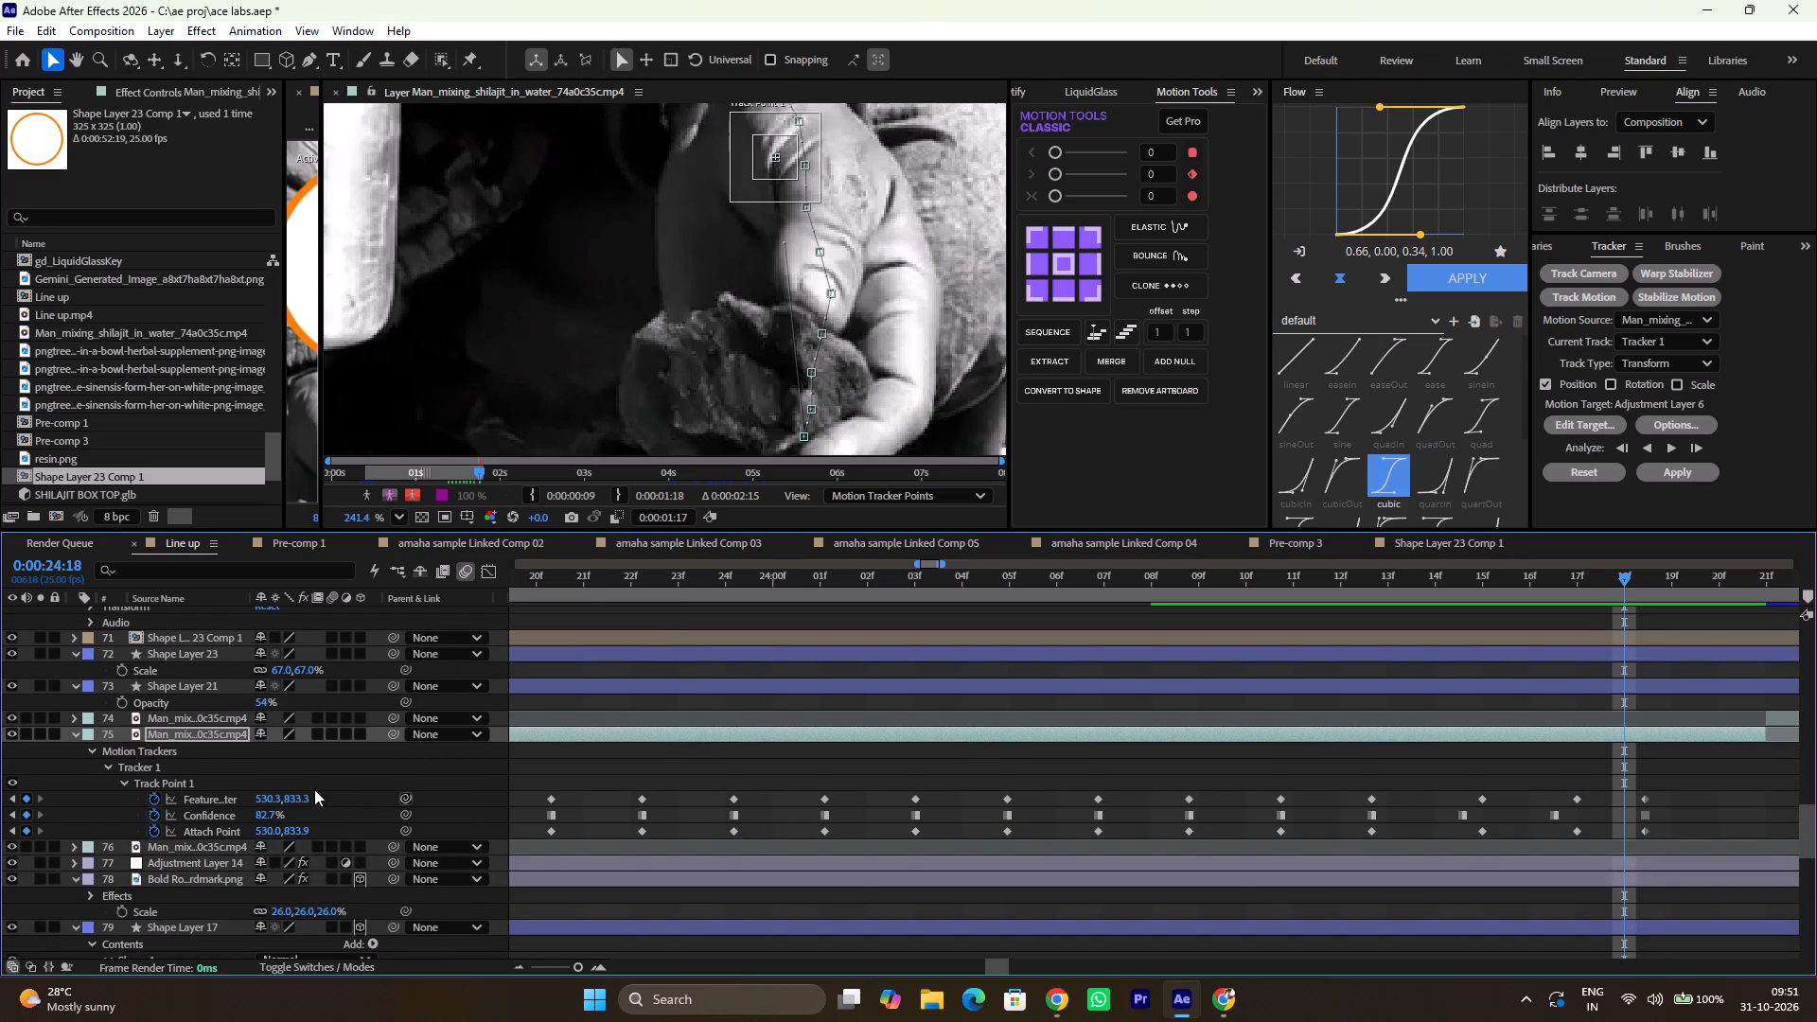
left_click_drag(298, 794, 412, 800)
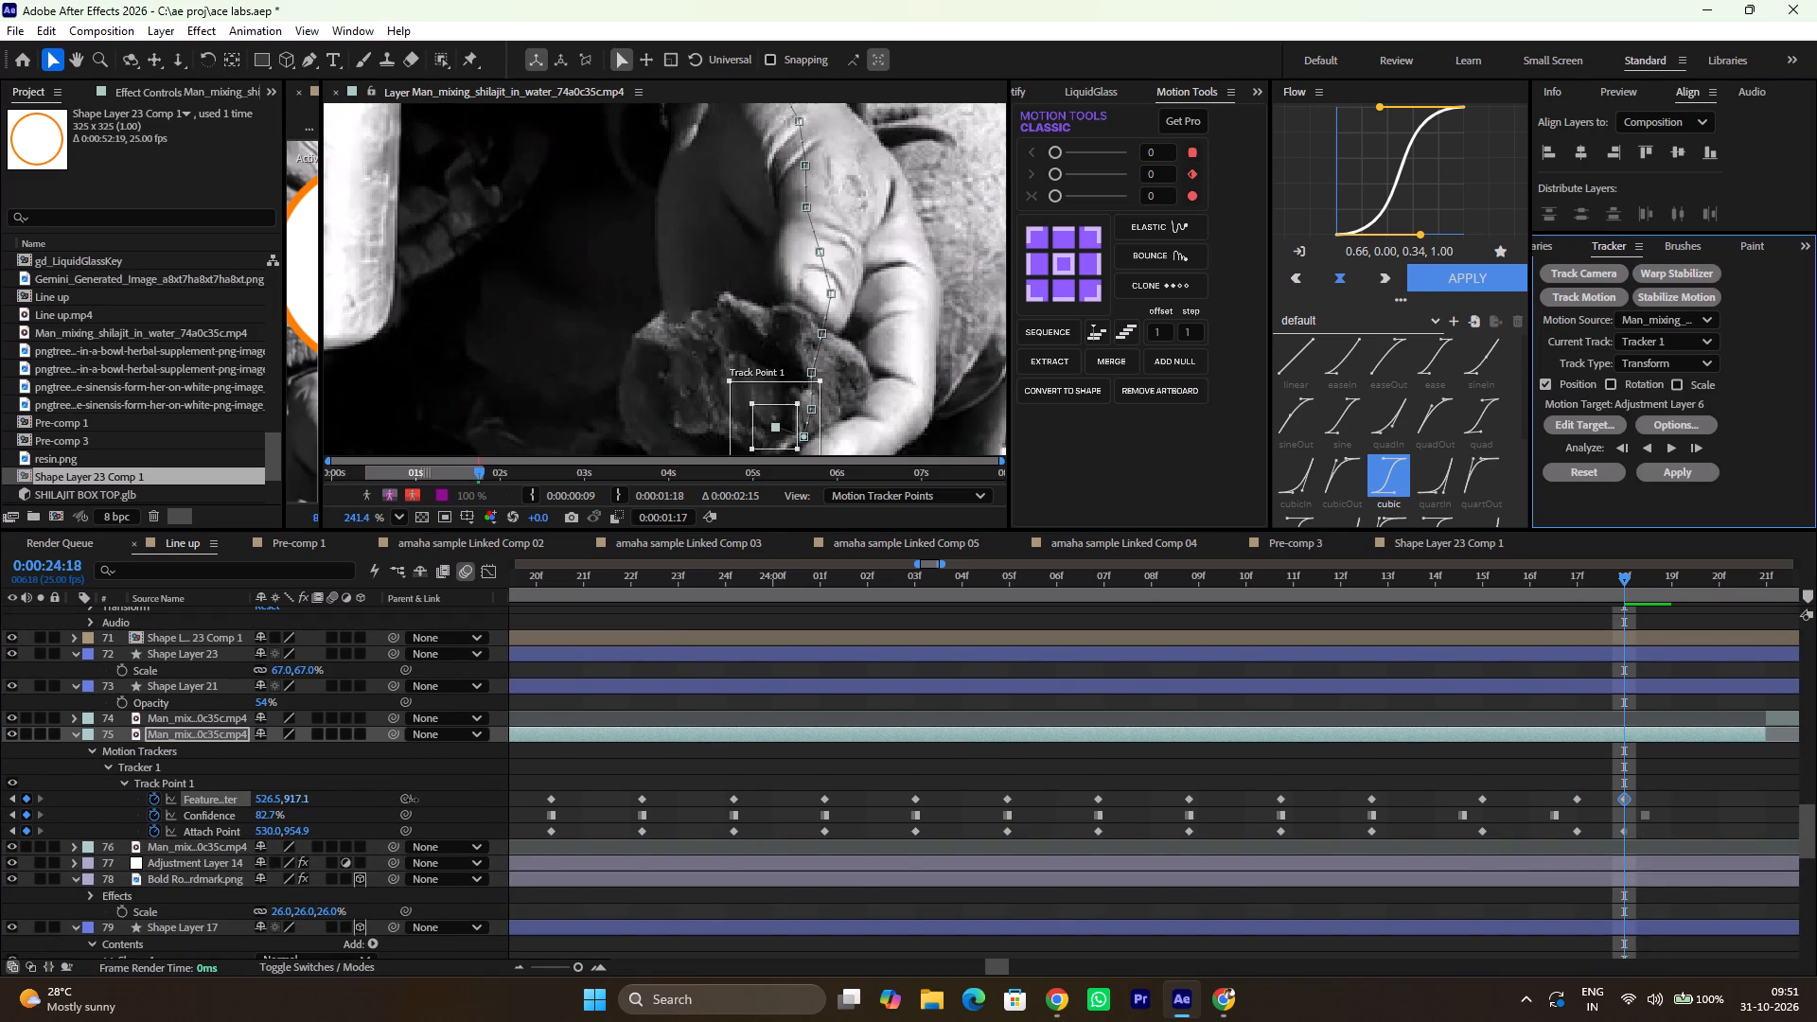
left_click_drag(412, 800, 427, 798)
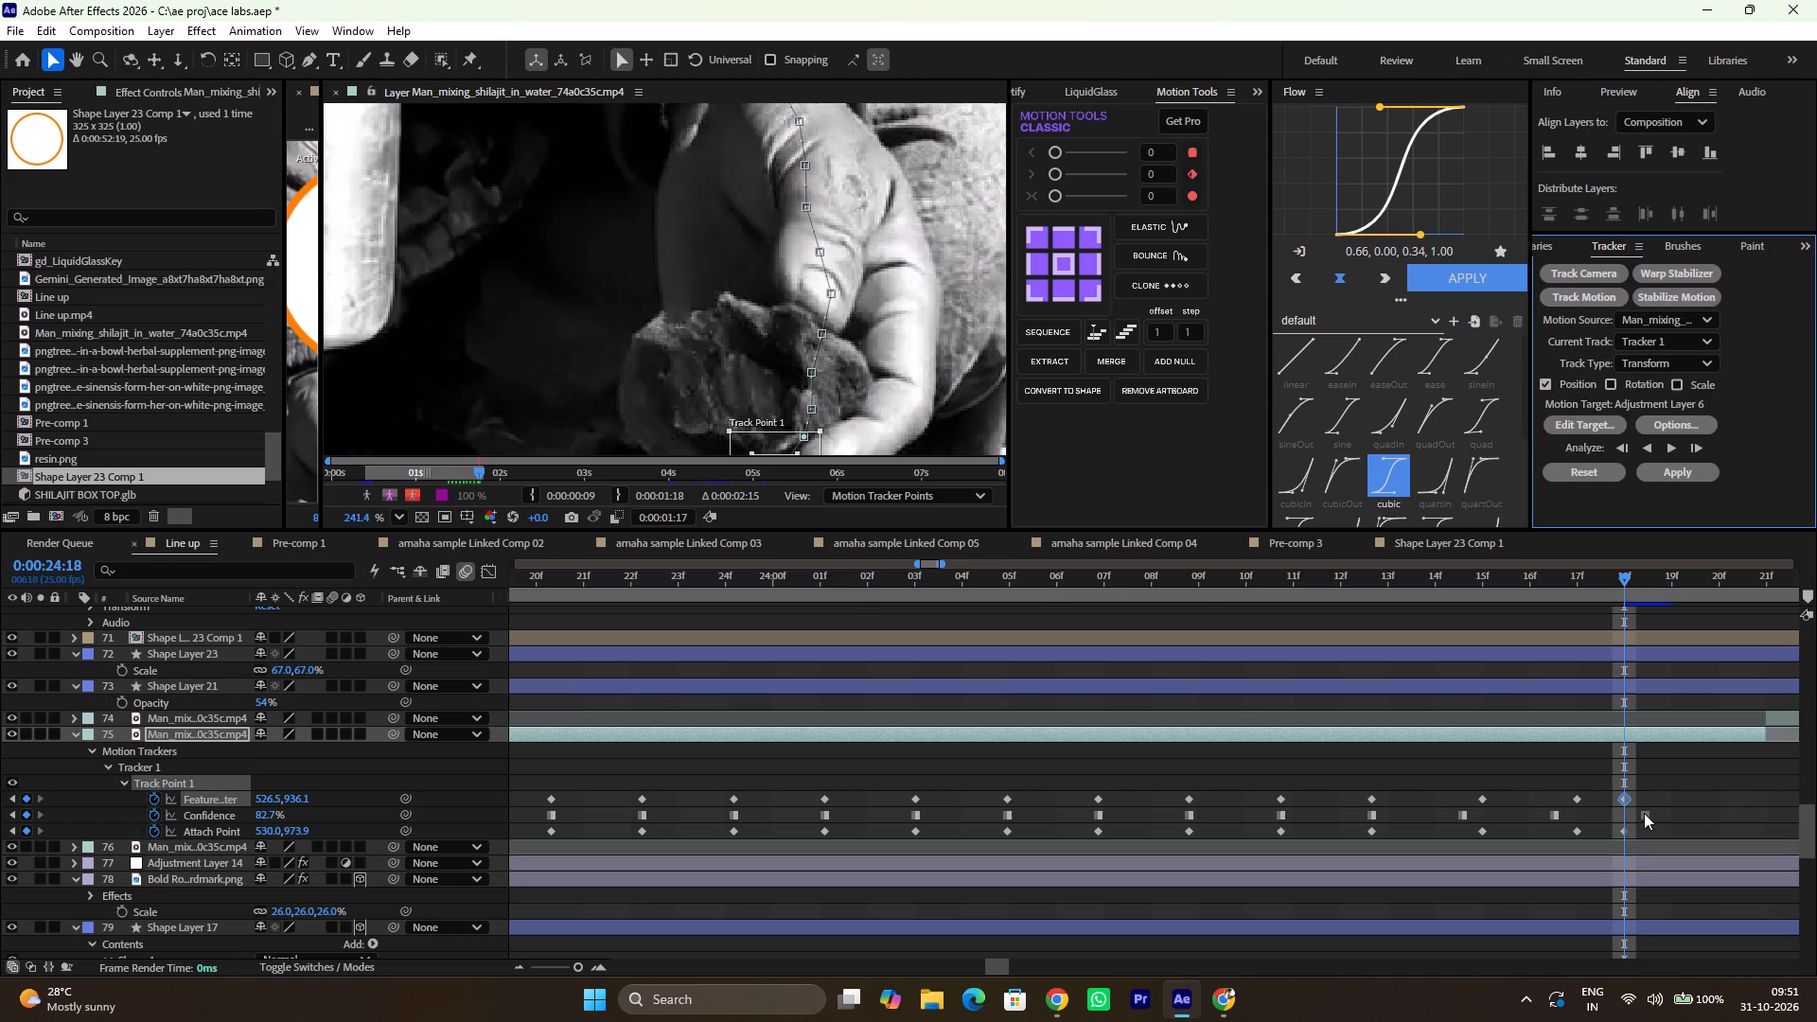
Shift Track Point 1's last three Confidence keyframes to 0:00:24:18, 0:00:24:17 and 0:00:24:15, in line with the Feature Center keyframes.
left_click_drag(1644, 813, 1629, 817)
left_click_drag(1551, 813, 1564, 817)
left_click_drag(1465, 816, 1474, 819)
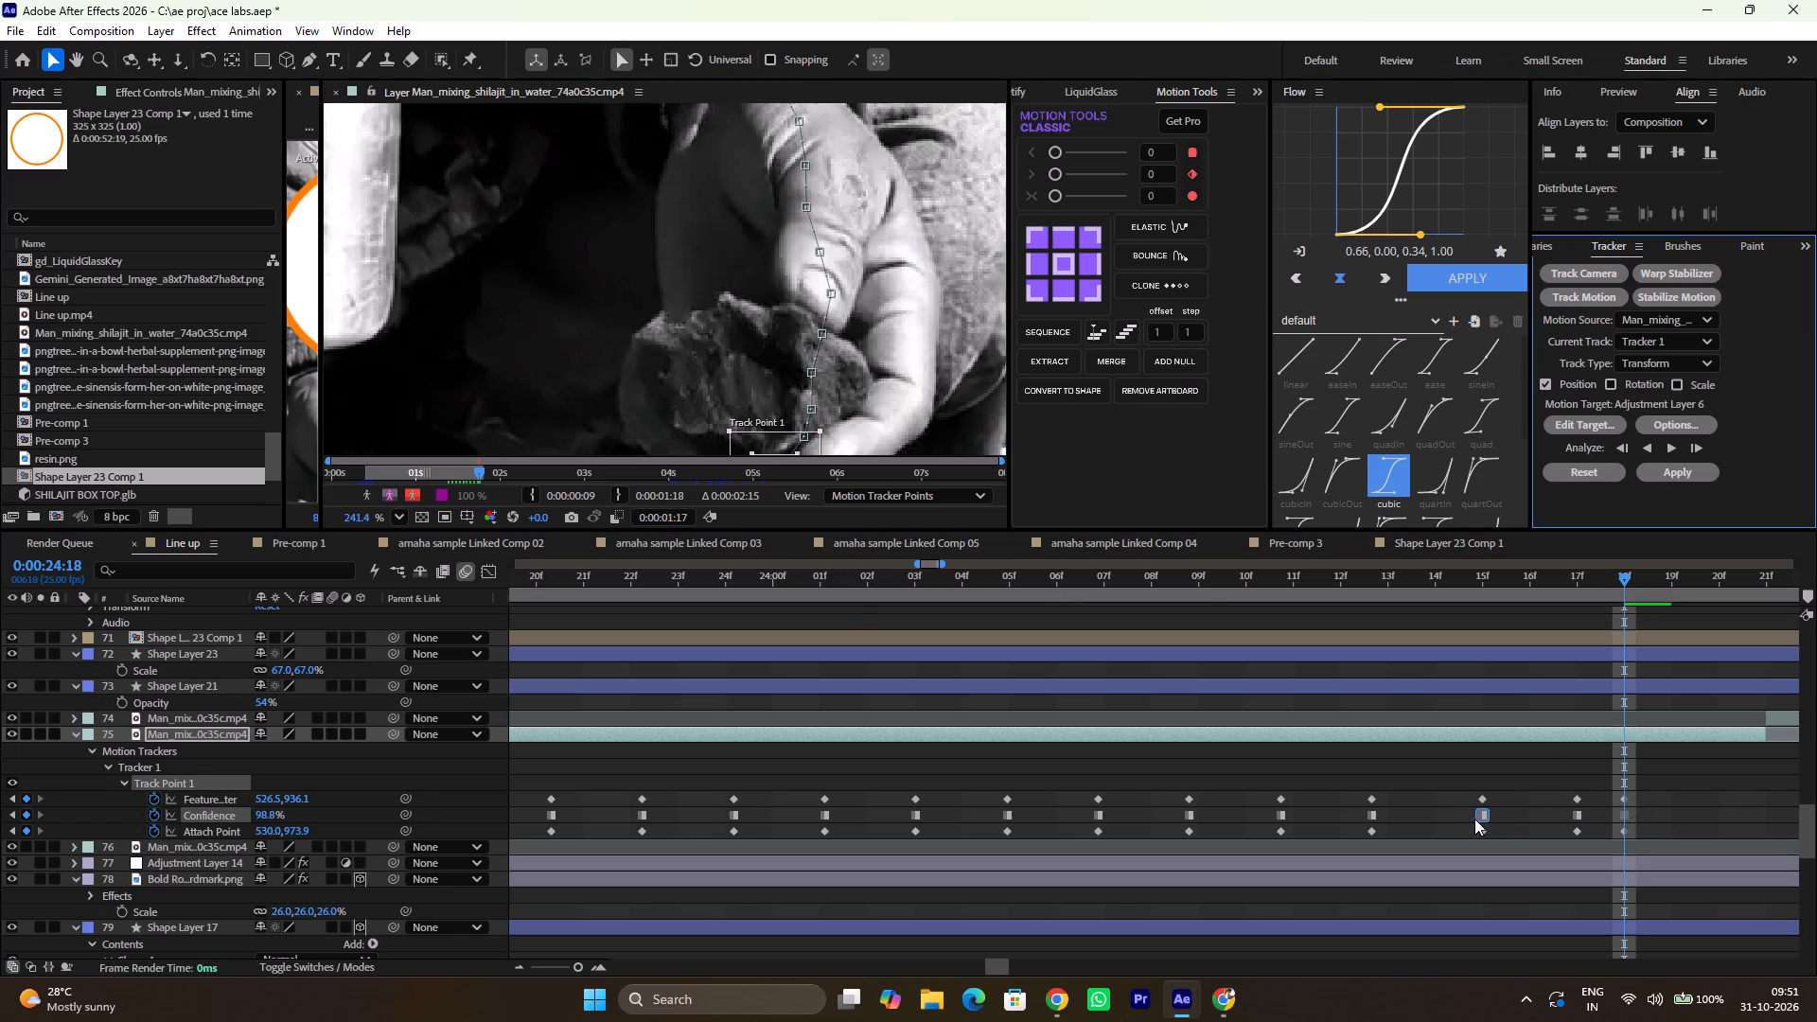
left_click_drag(1474, 819, 1475, 820)
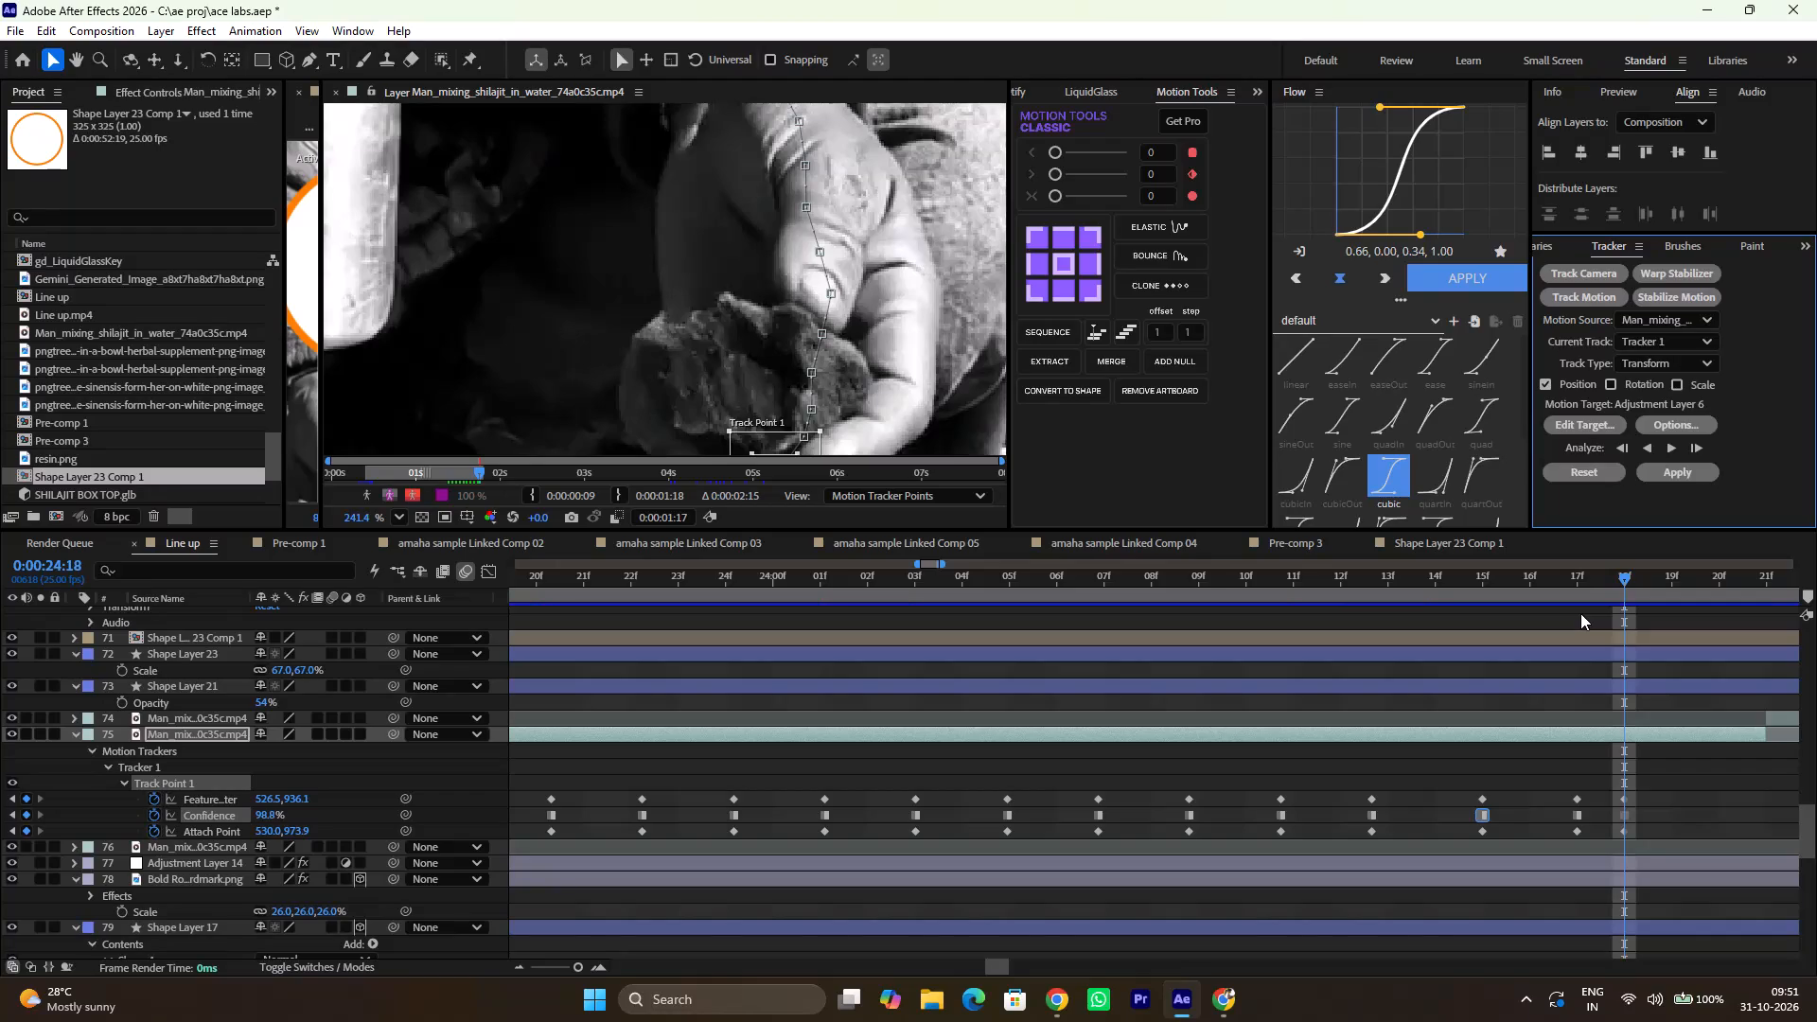
Review Track Point 1's corrected path backward from 0:00:24:18 to 0:00:23:24, checking how it follows the hand.
left_click(10, 791)
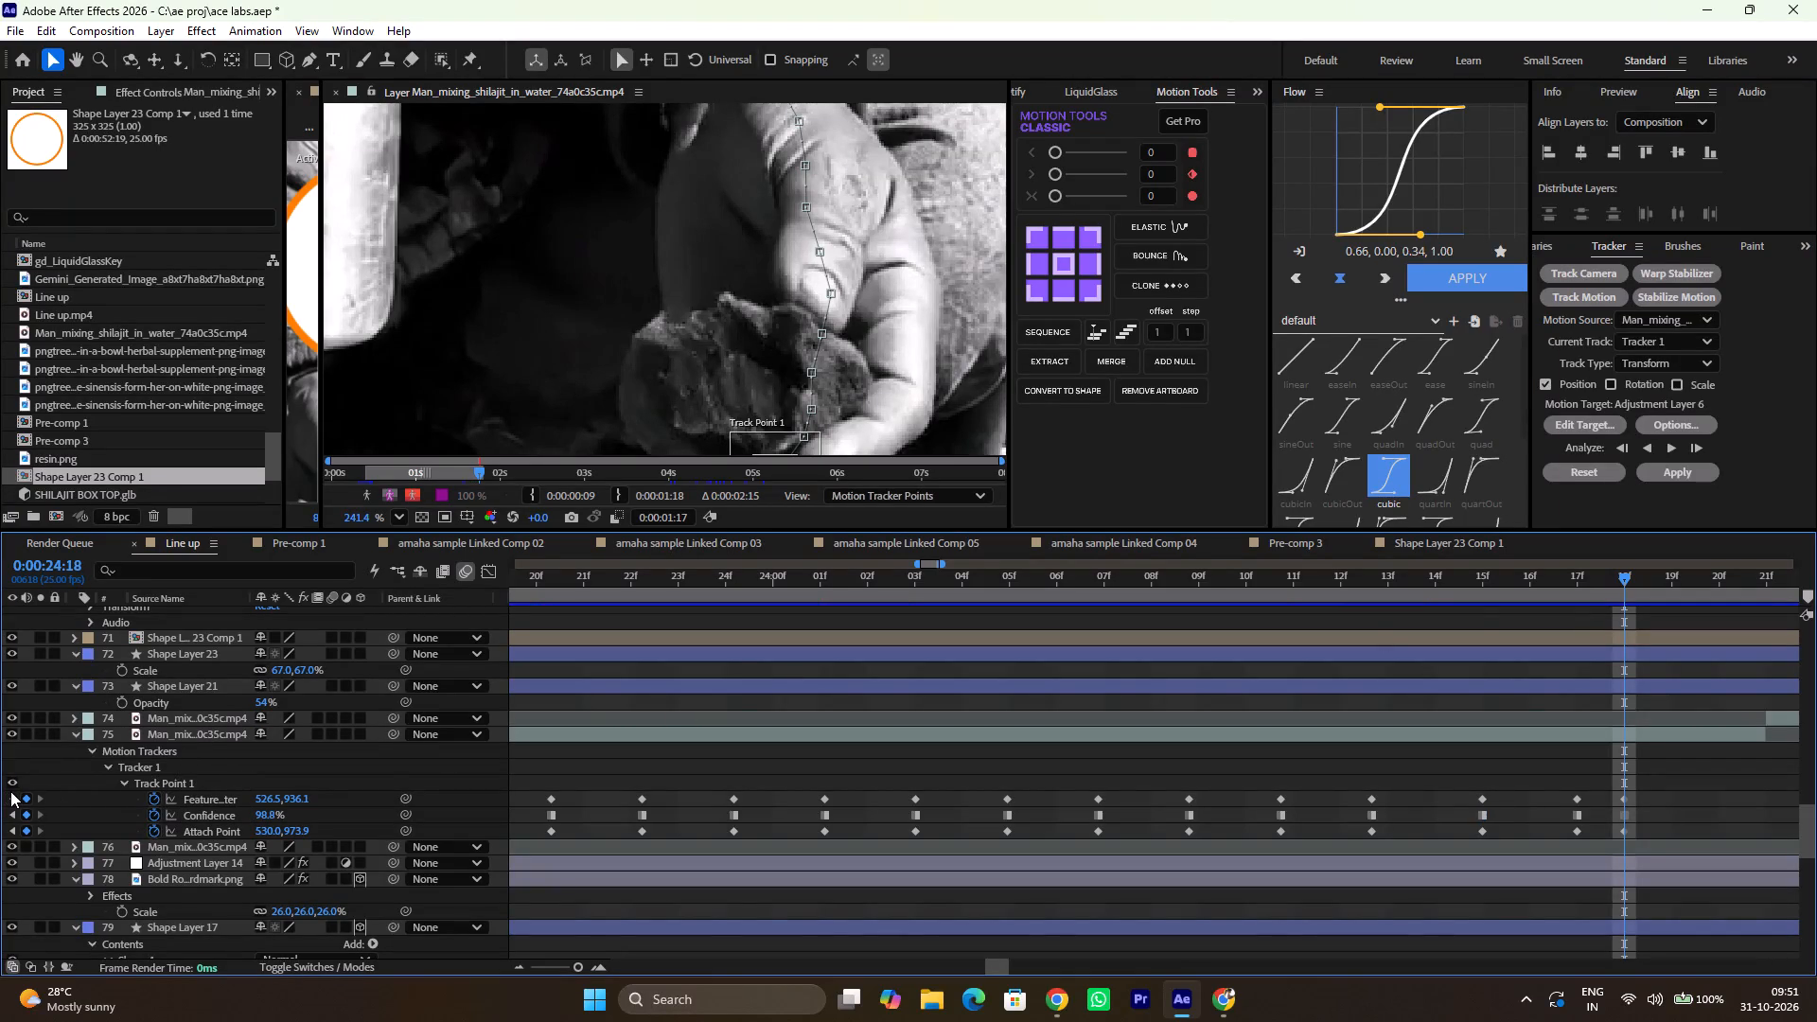
left_click(10, 802)
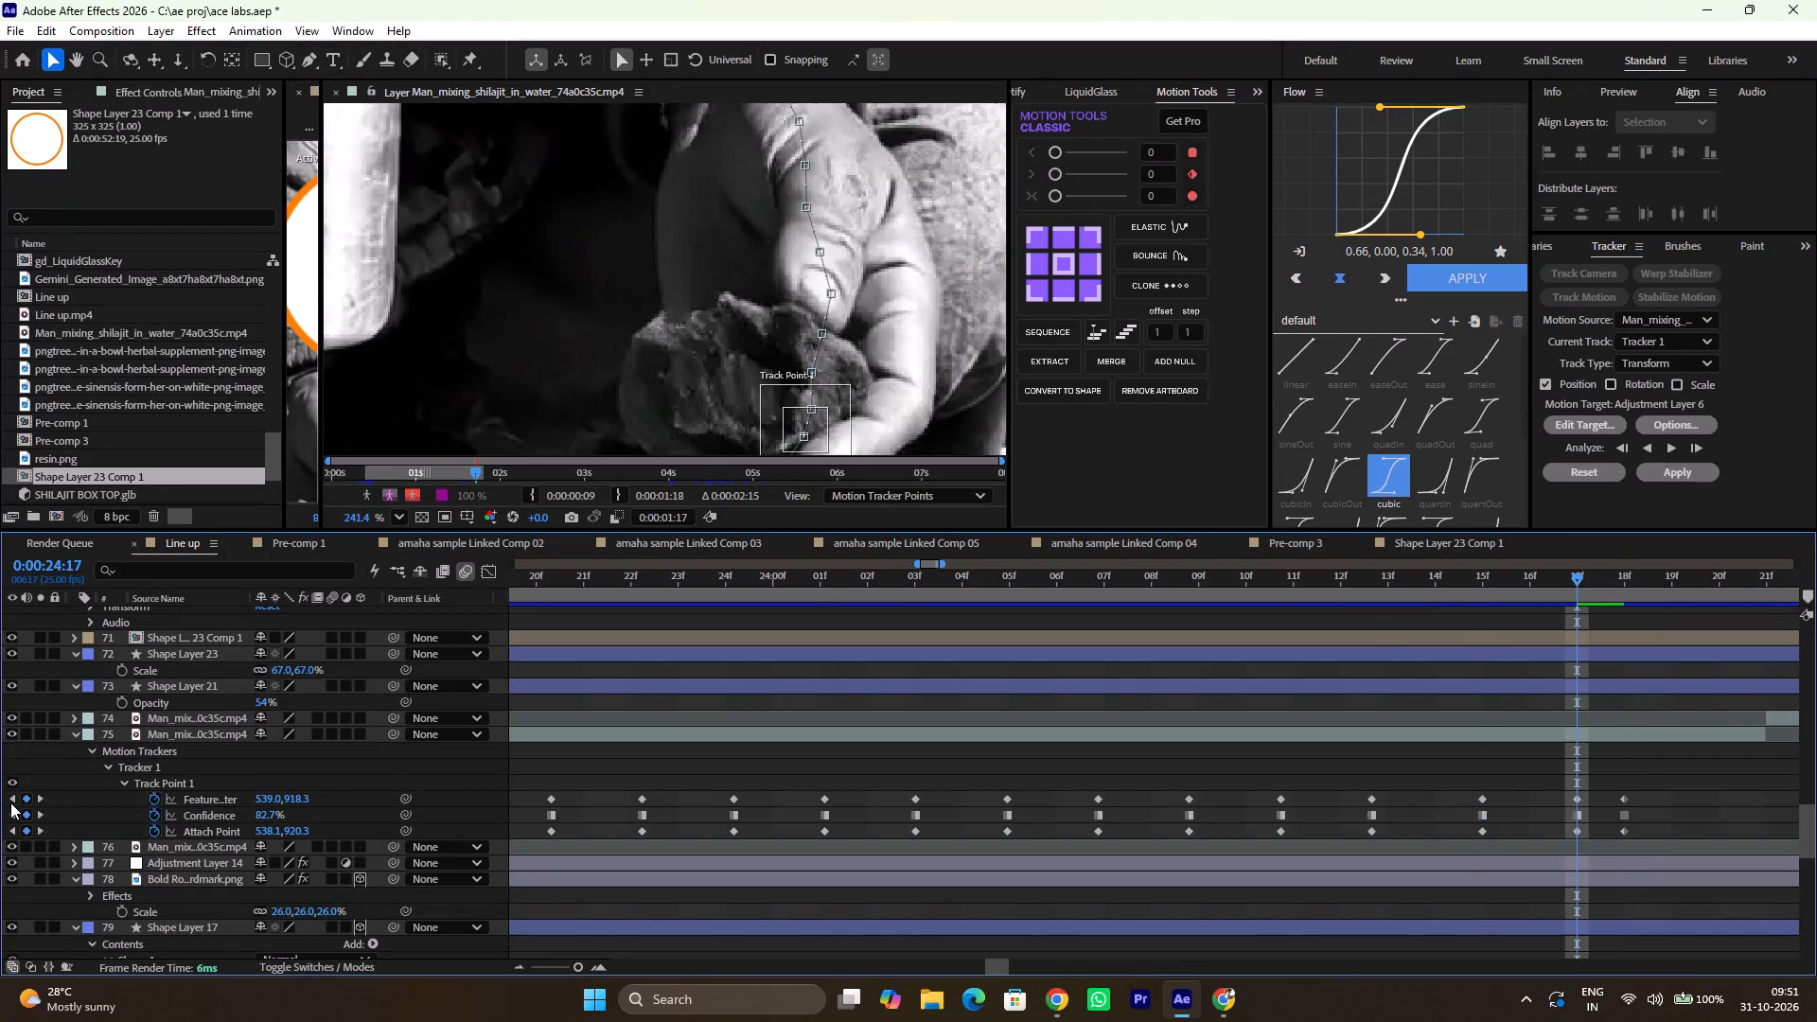
left_click(10, 802)
left_click(10, 802)
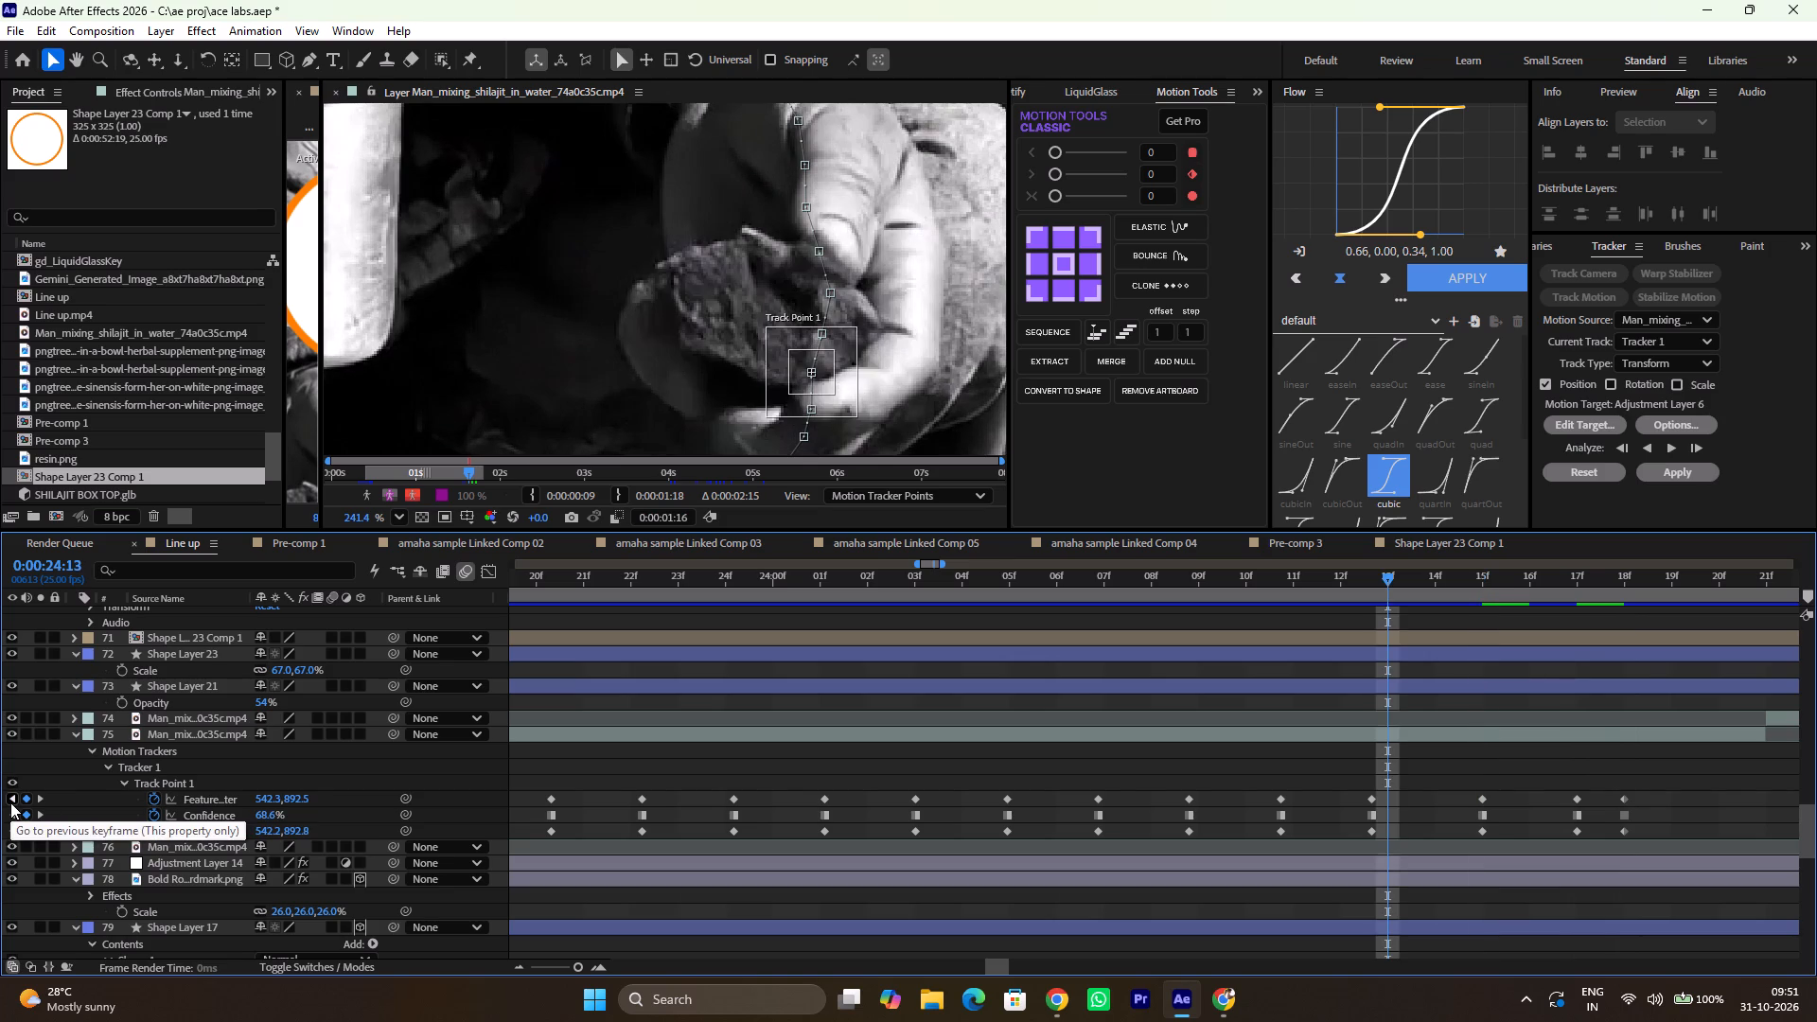
left_click(10, 802)
left_click(10, 802)
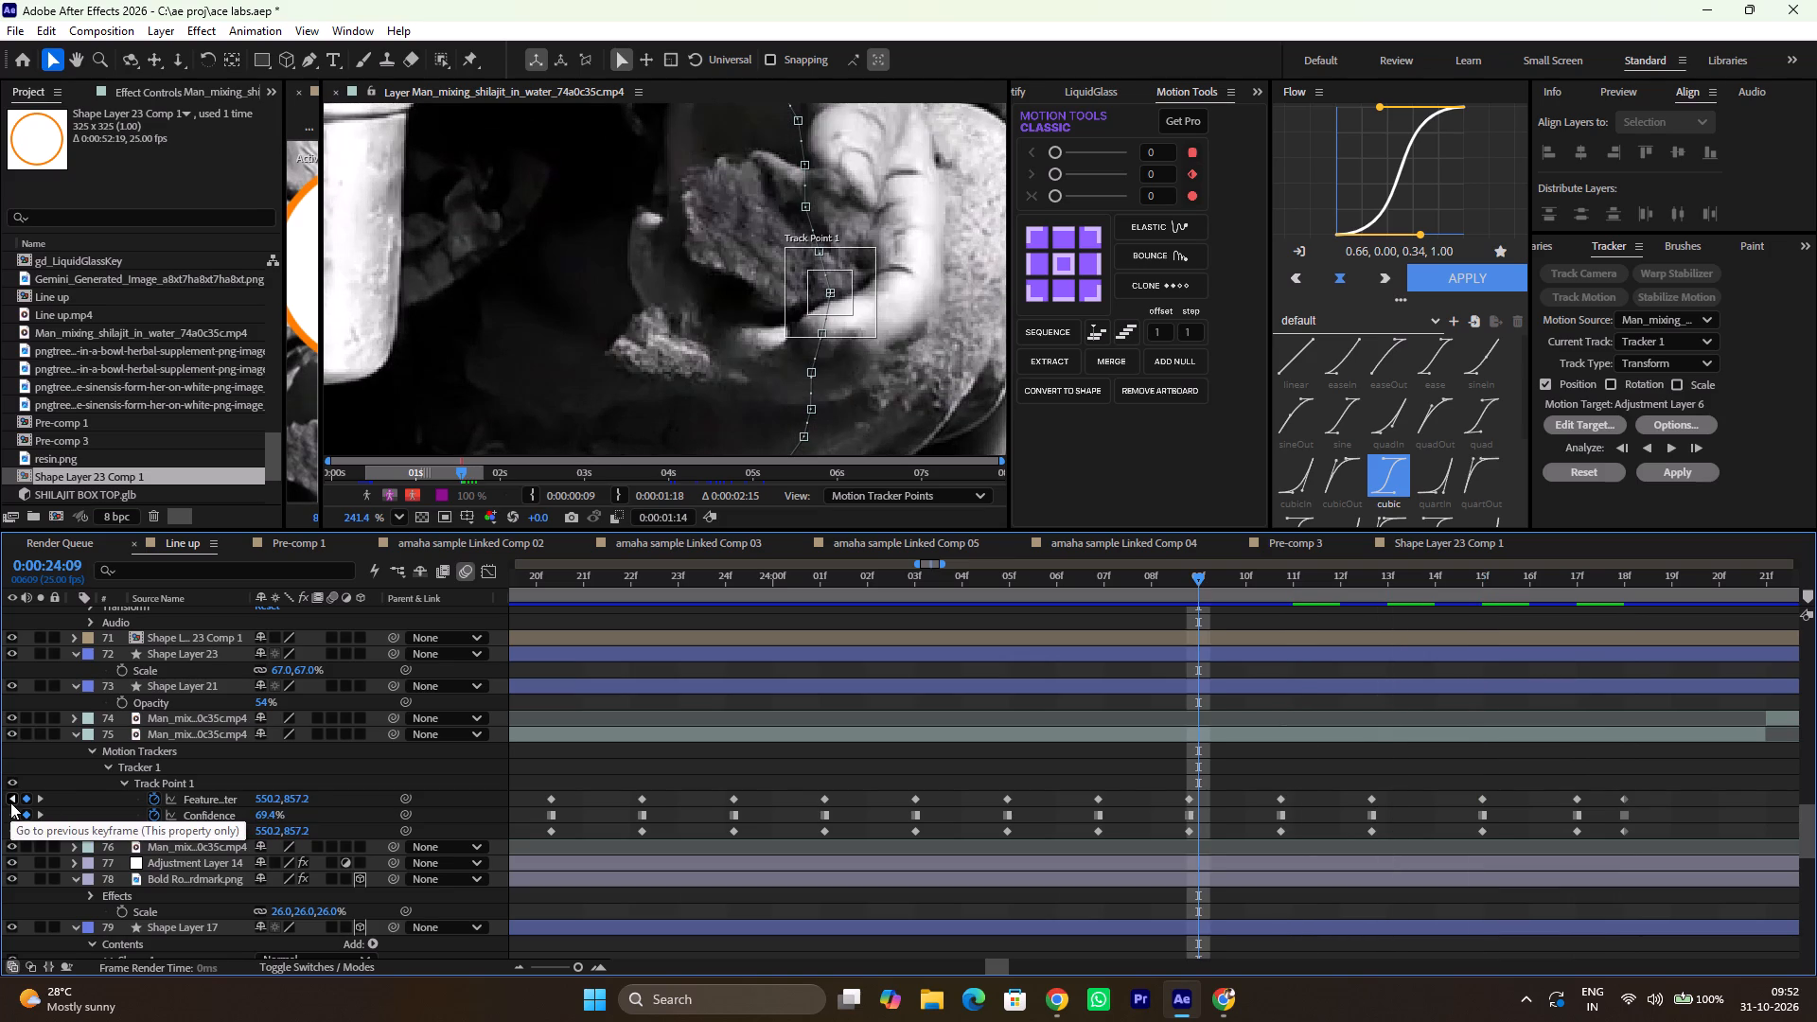
left_click(10, 802)
scroll(639, 240, "down", 7, "ctrl")
scroll(639, 240, "right", 1)
scroll(639, 240, "up", 2)
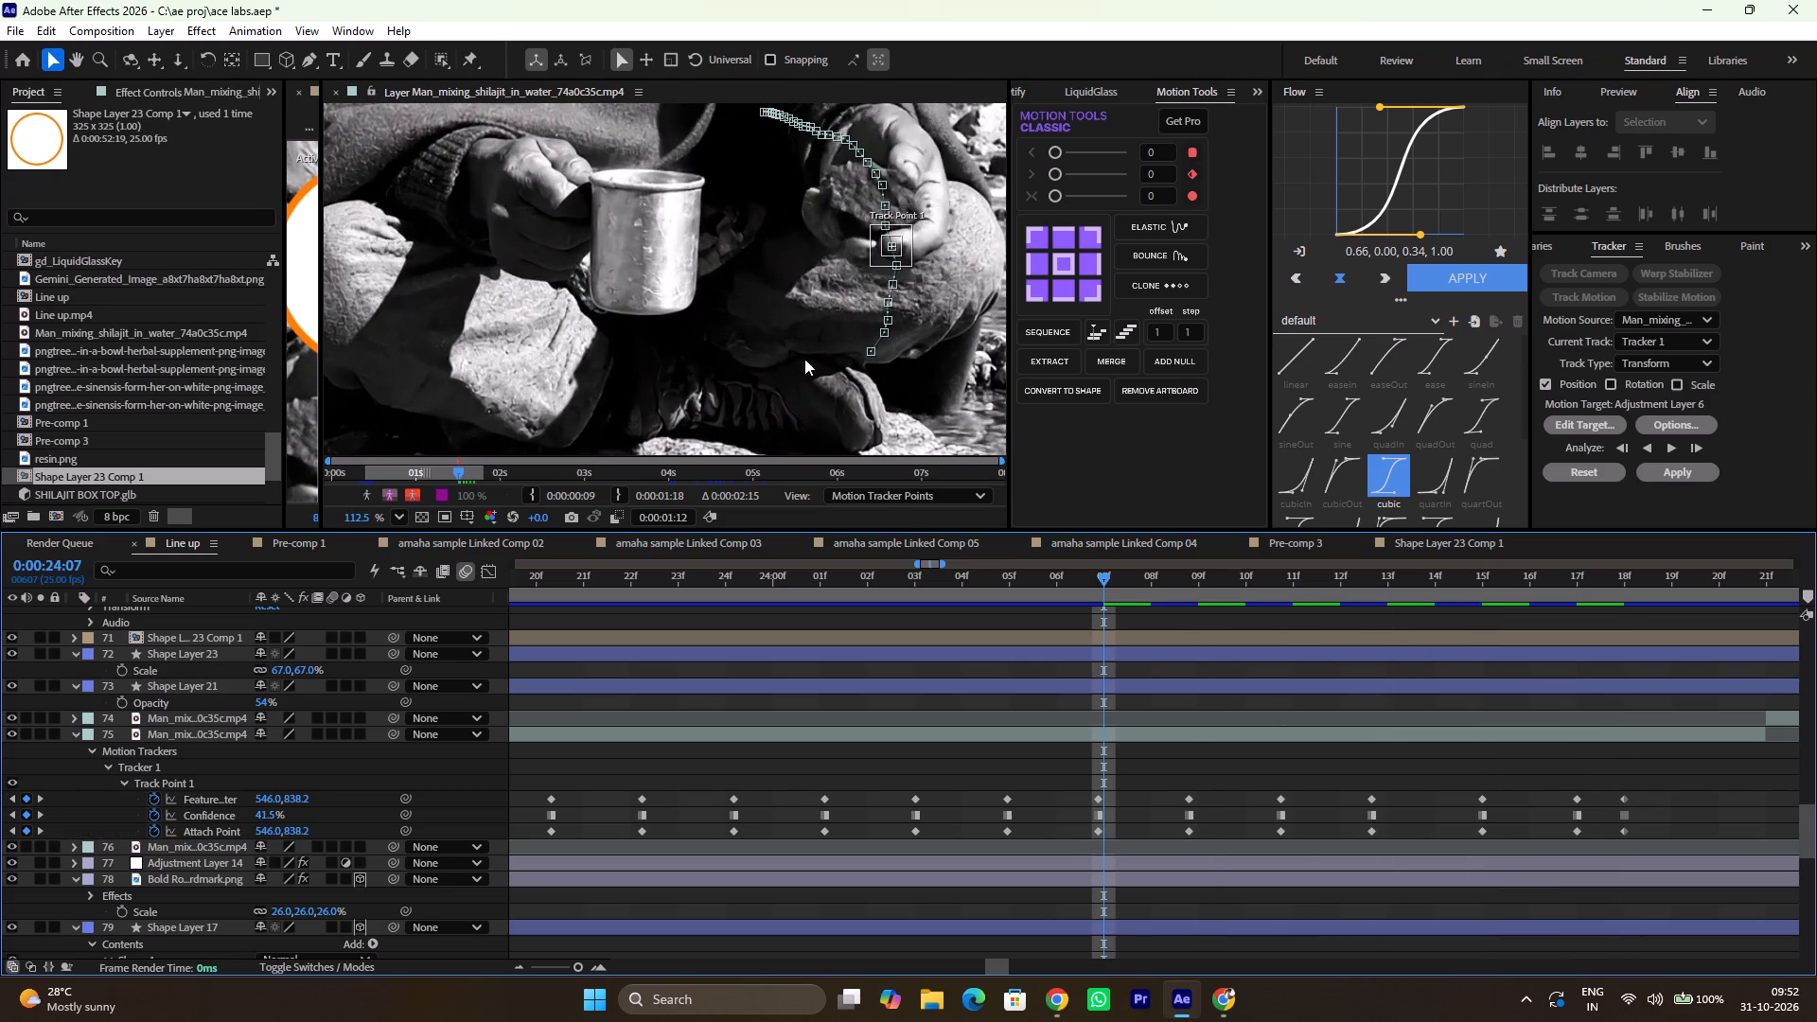
left_click_drag(1085, 562, 1046, 573)
left_click_drag(1046, 573, 741, 659)
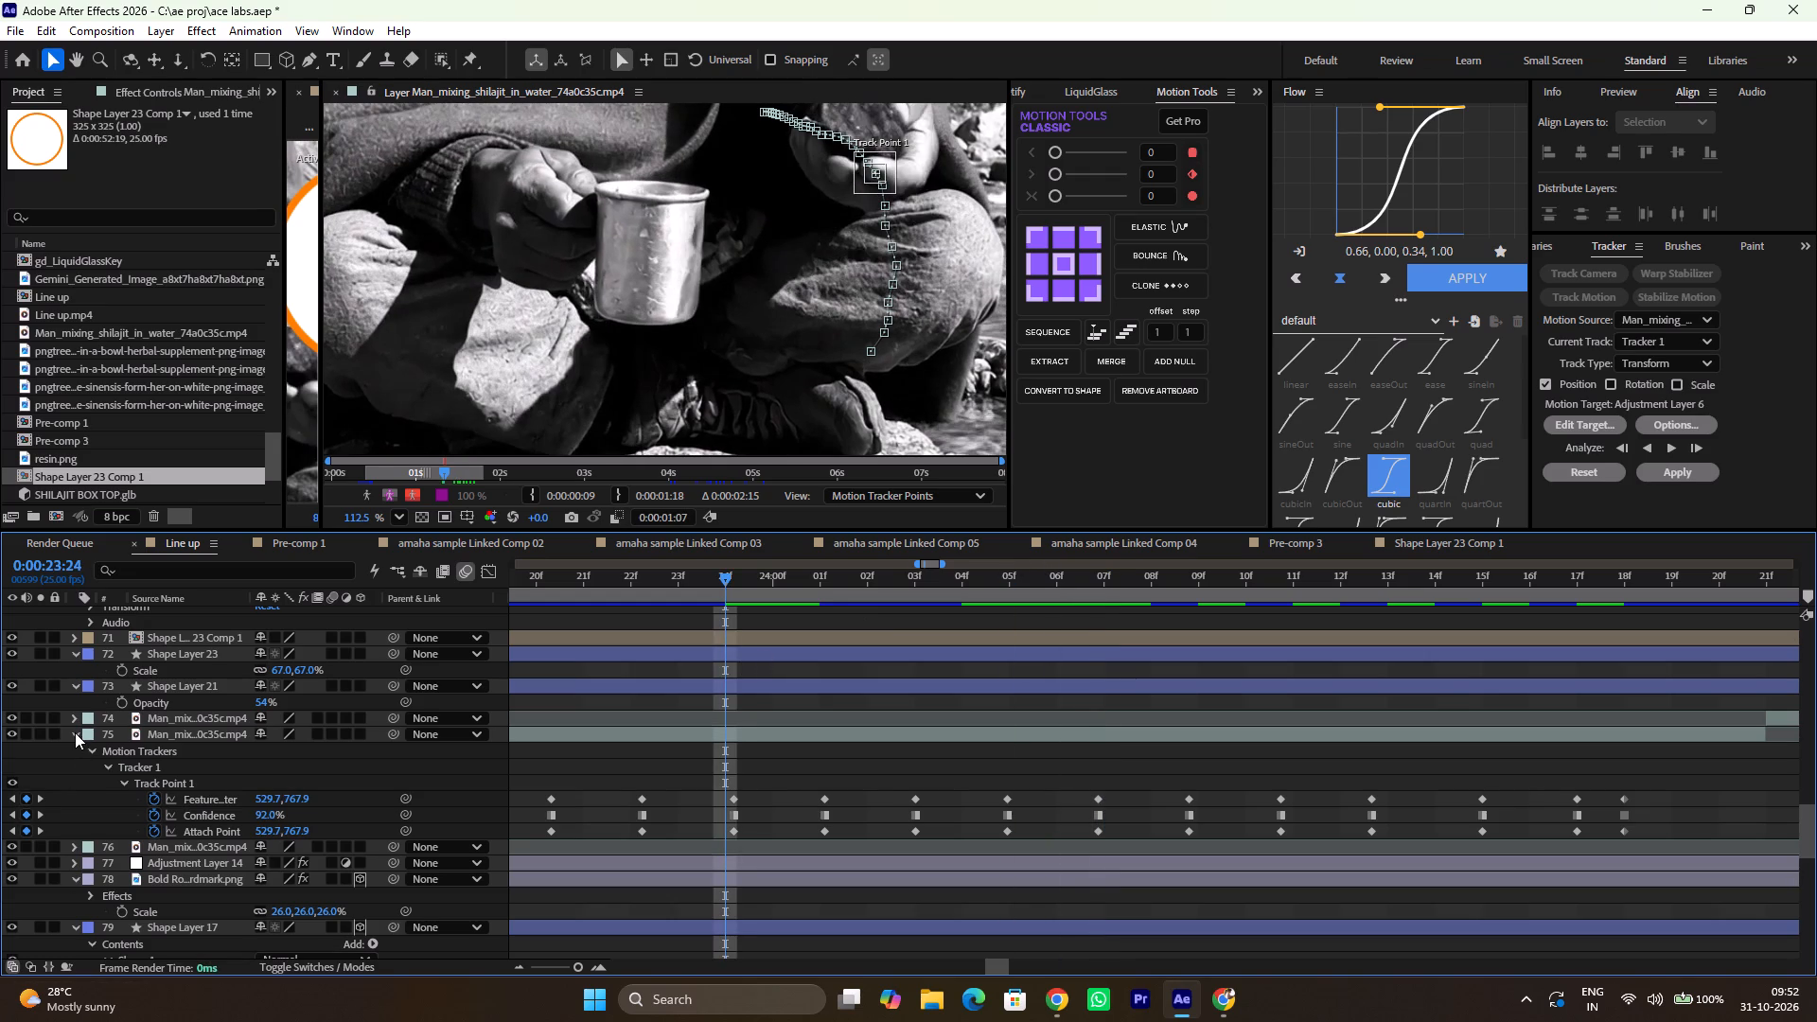
Collapse the tracked footage layer and add a null object to Line up with the playhead at 0:00:22:06.
left_click(75, 732)
scroll(761, 737, "right", 7)
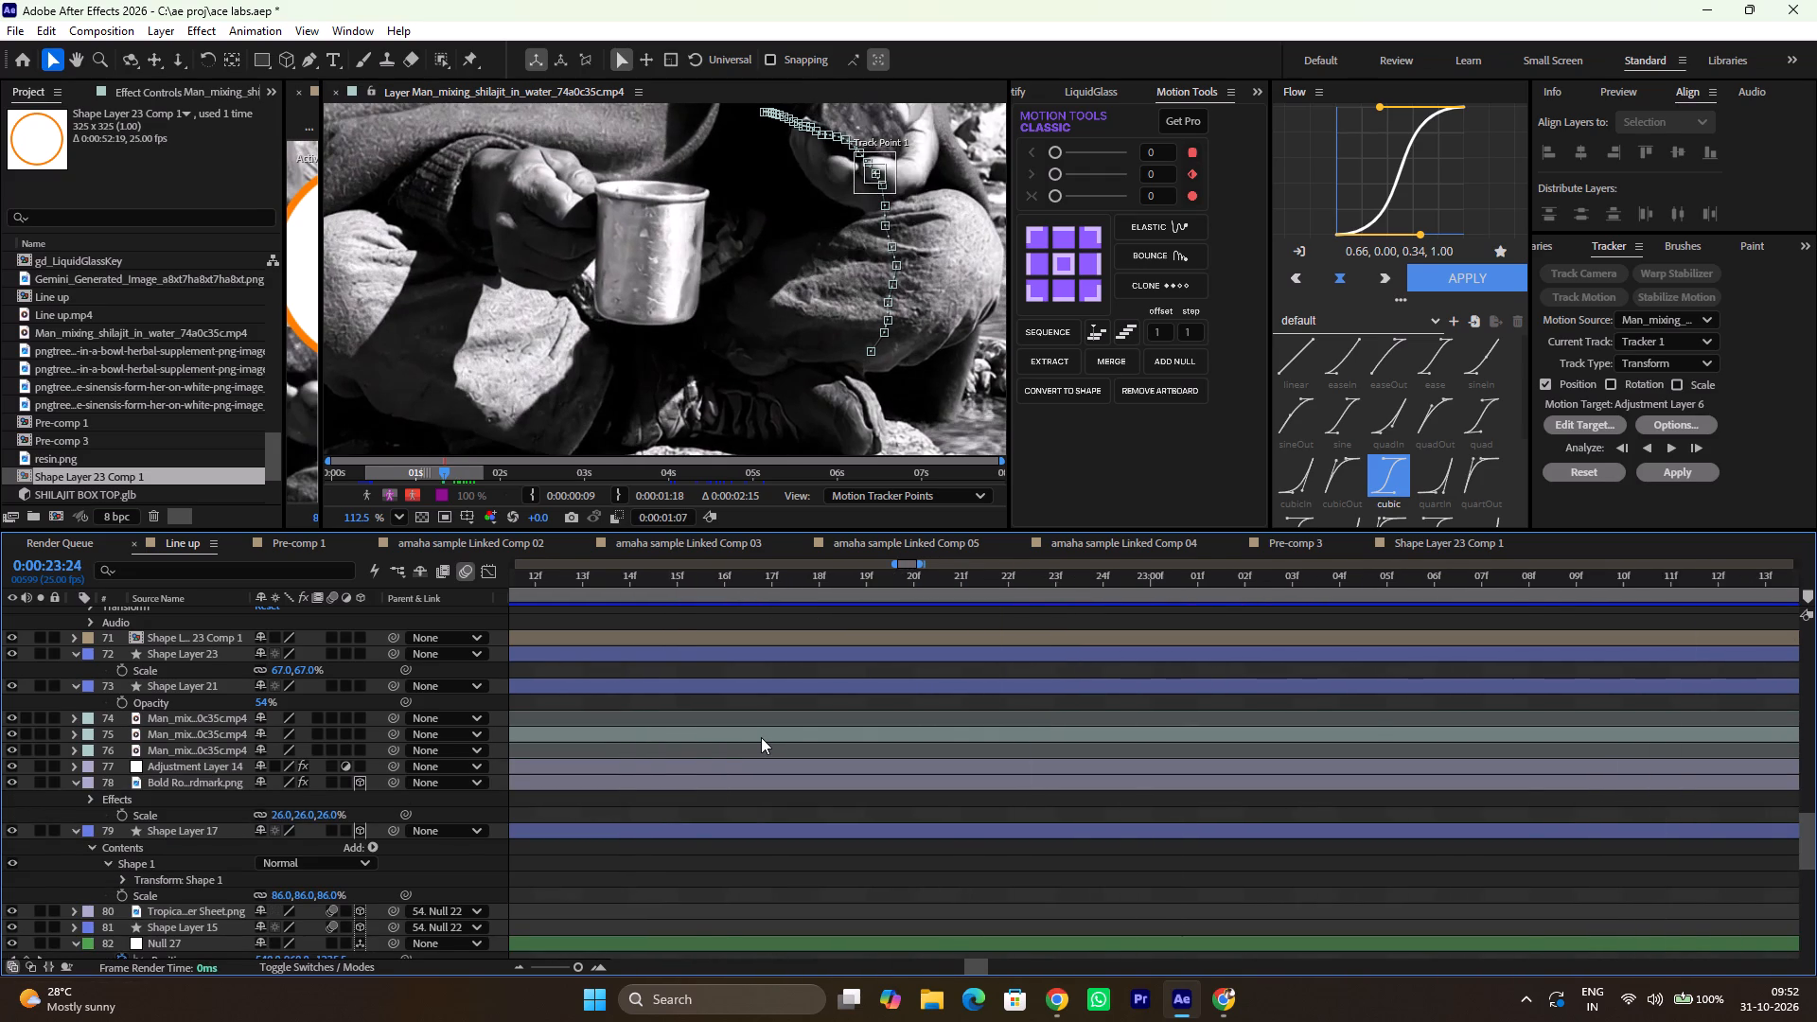
scroll(761, 737, "down", 9, "ctrl+alt")
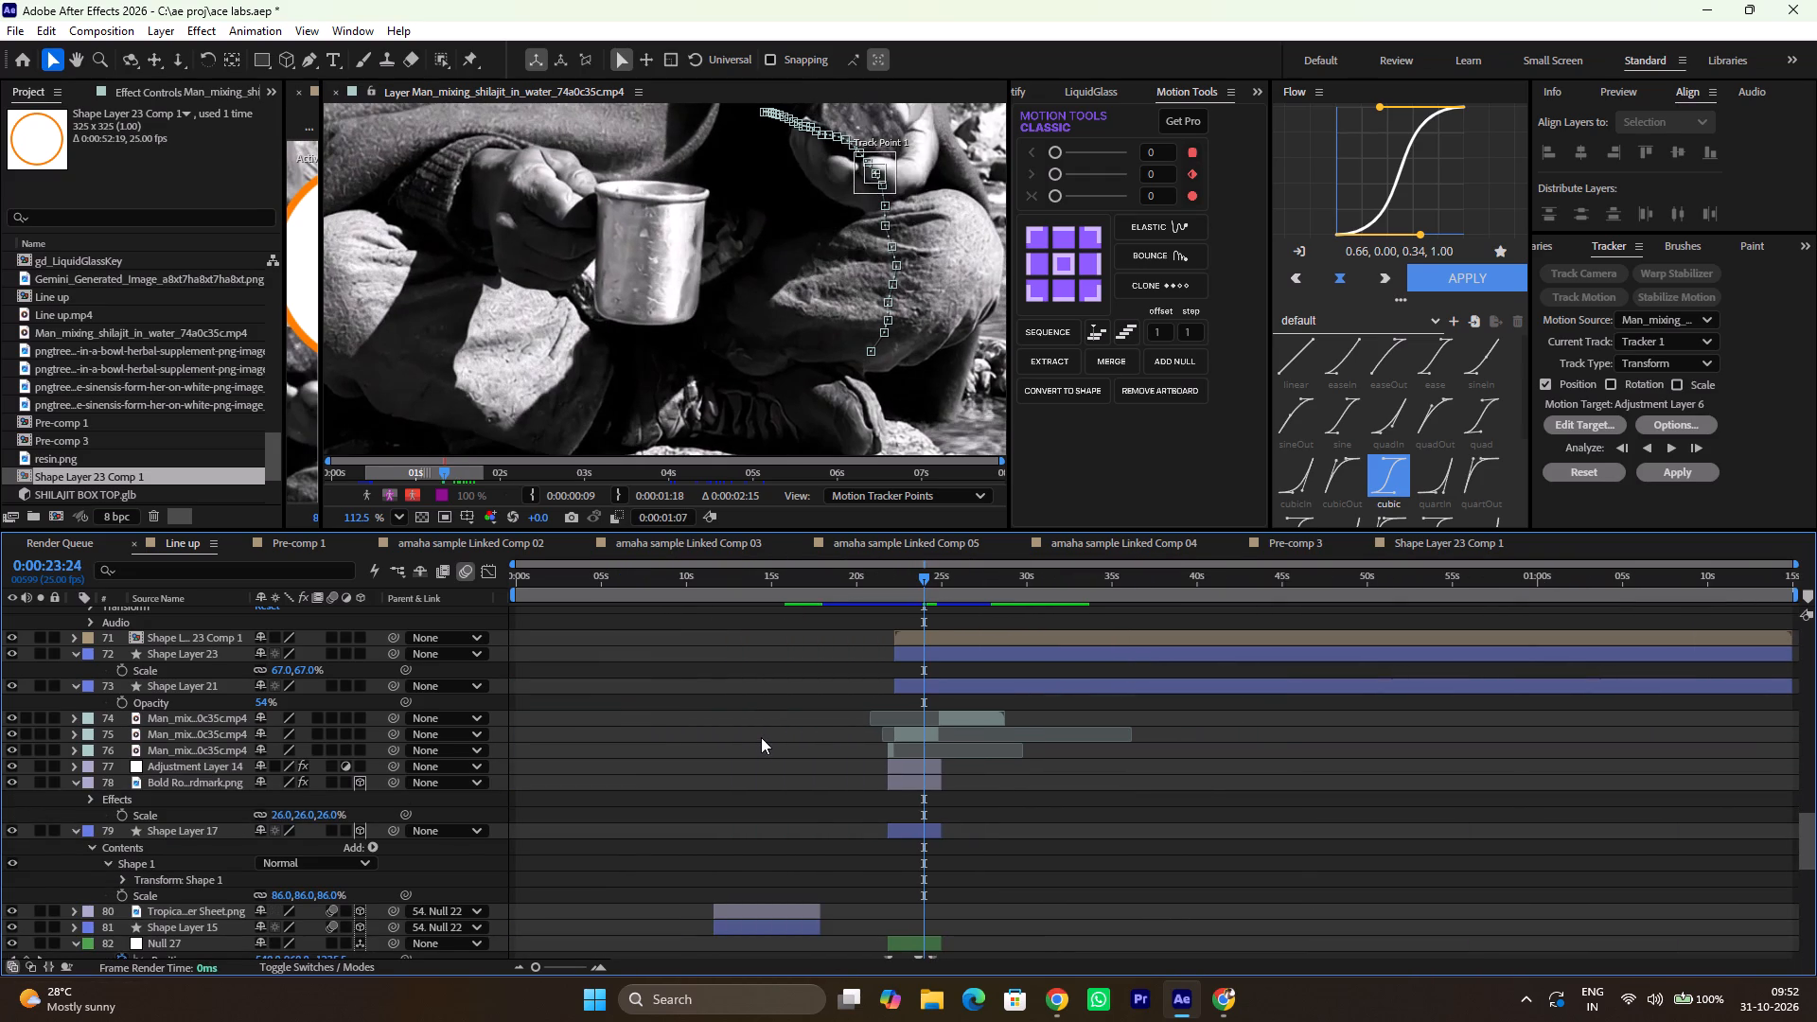
scroll(942, 688, "up", 3, "ctrl+alt")
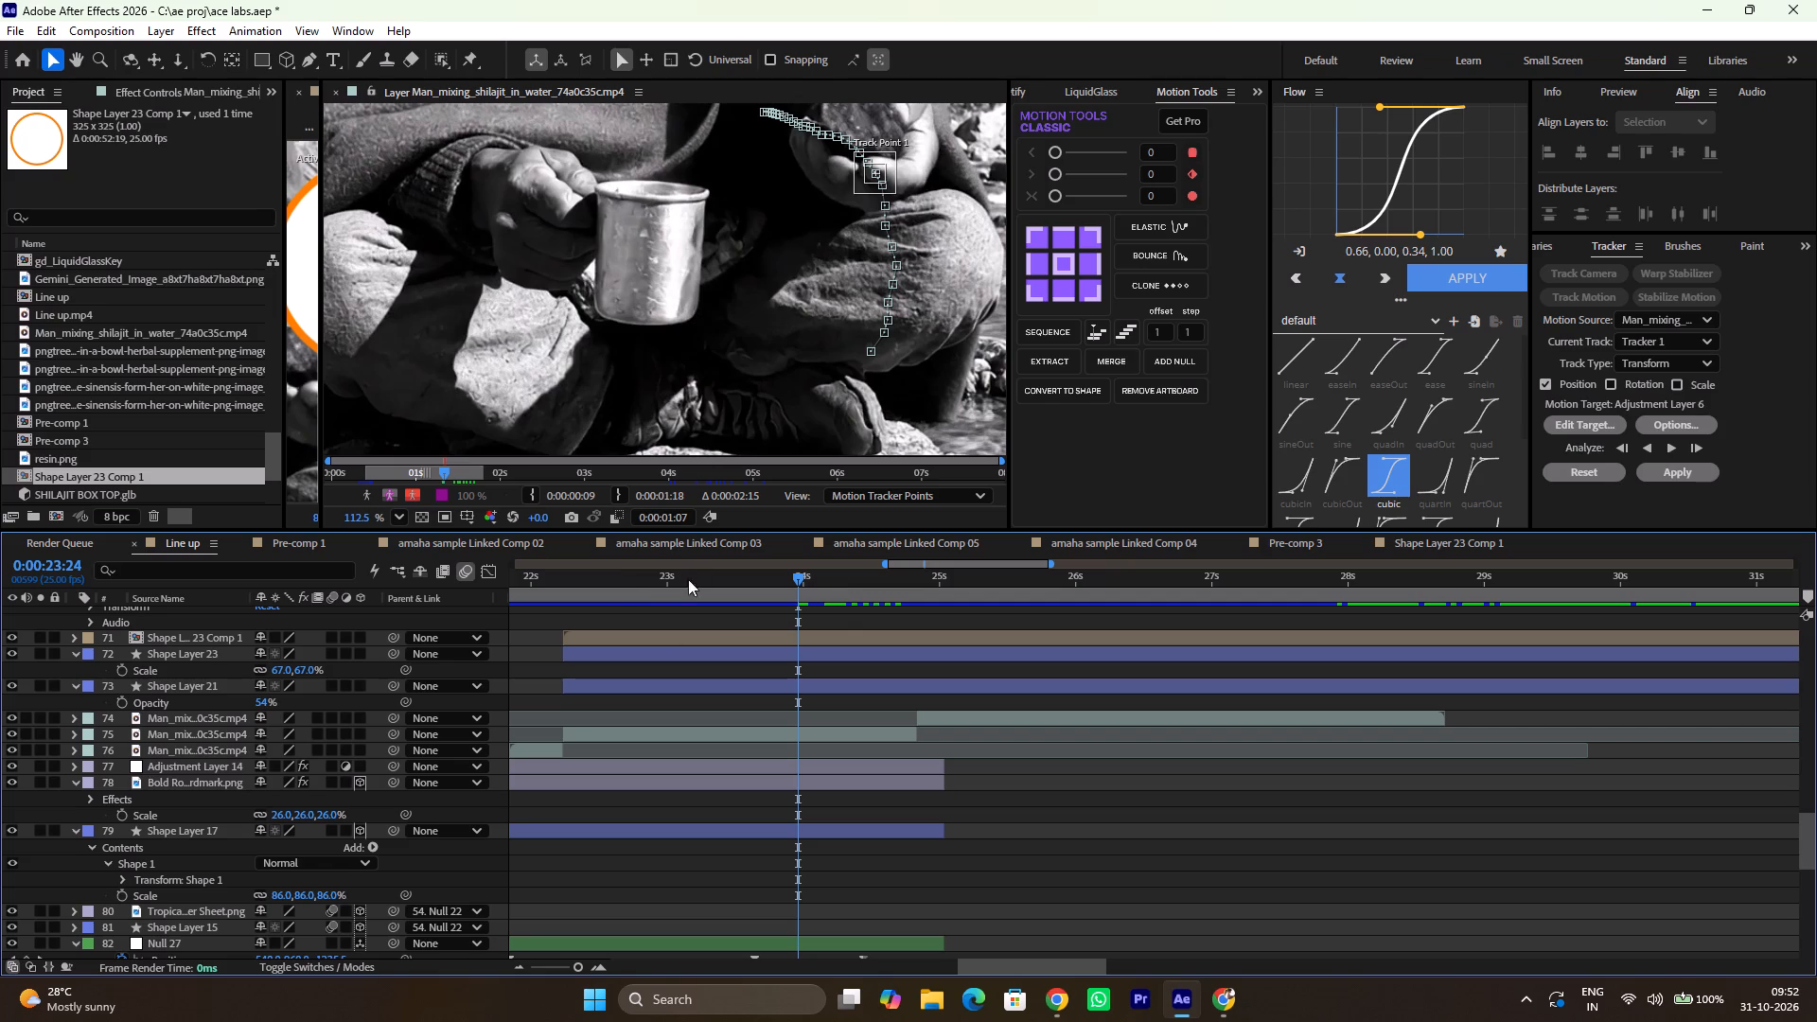
left_click_drag(603, 573, 591, 609)
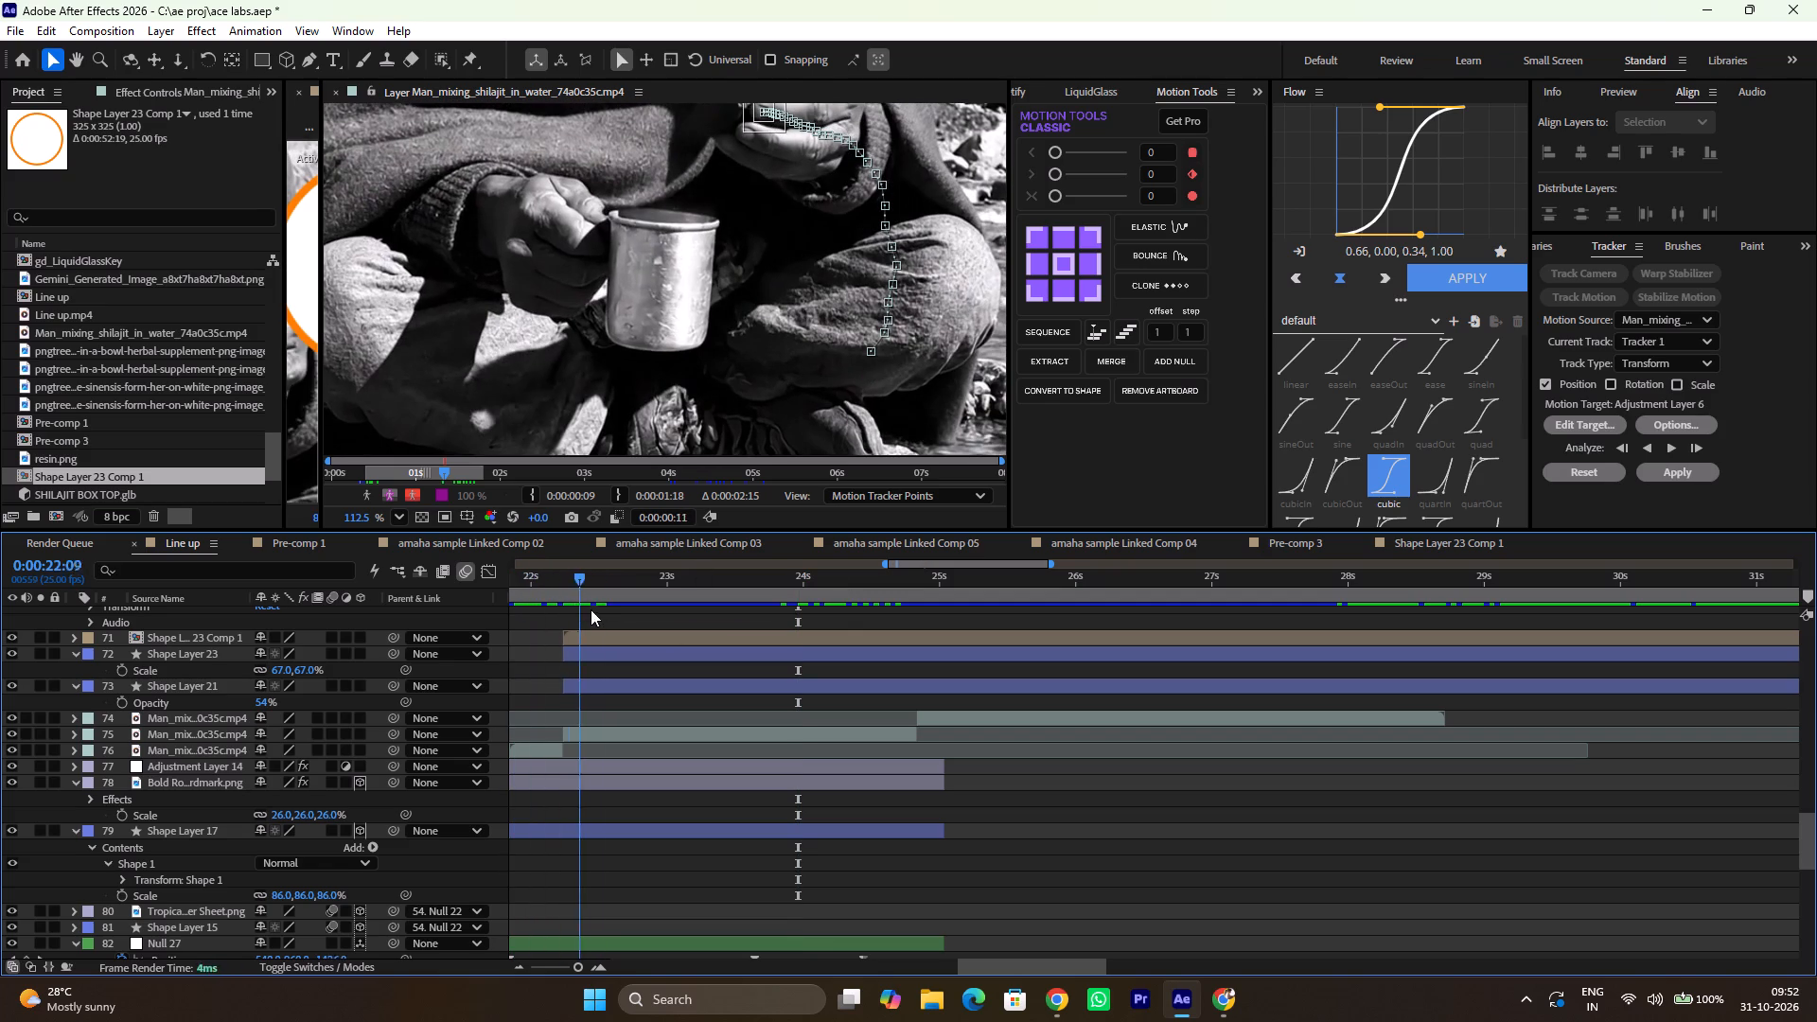
left_click_drag(591, 609, 563, 611)
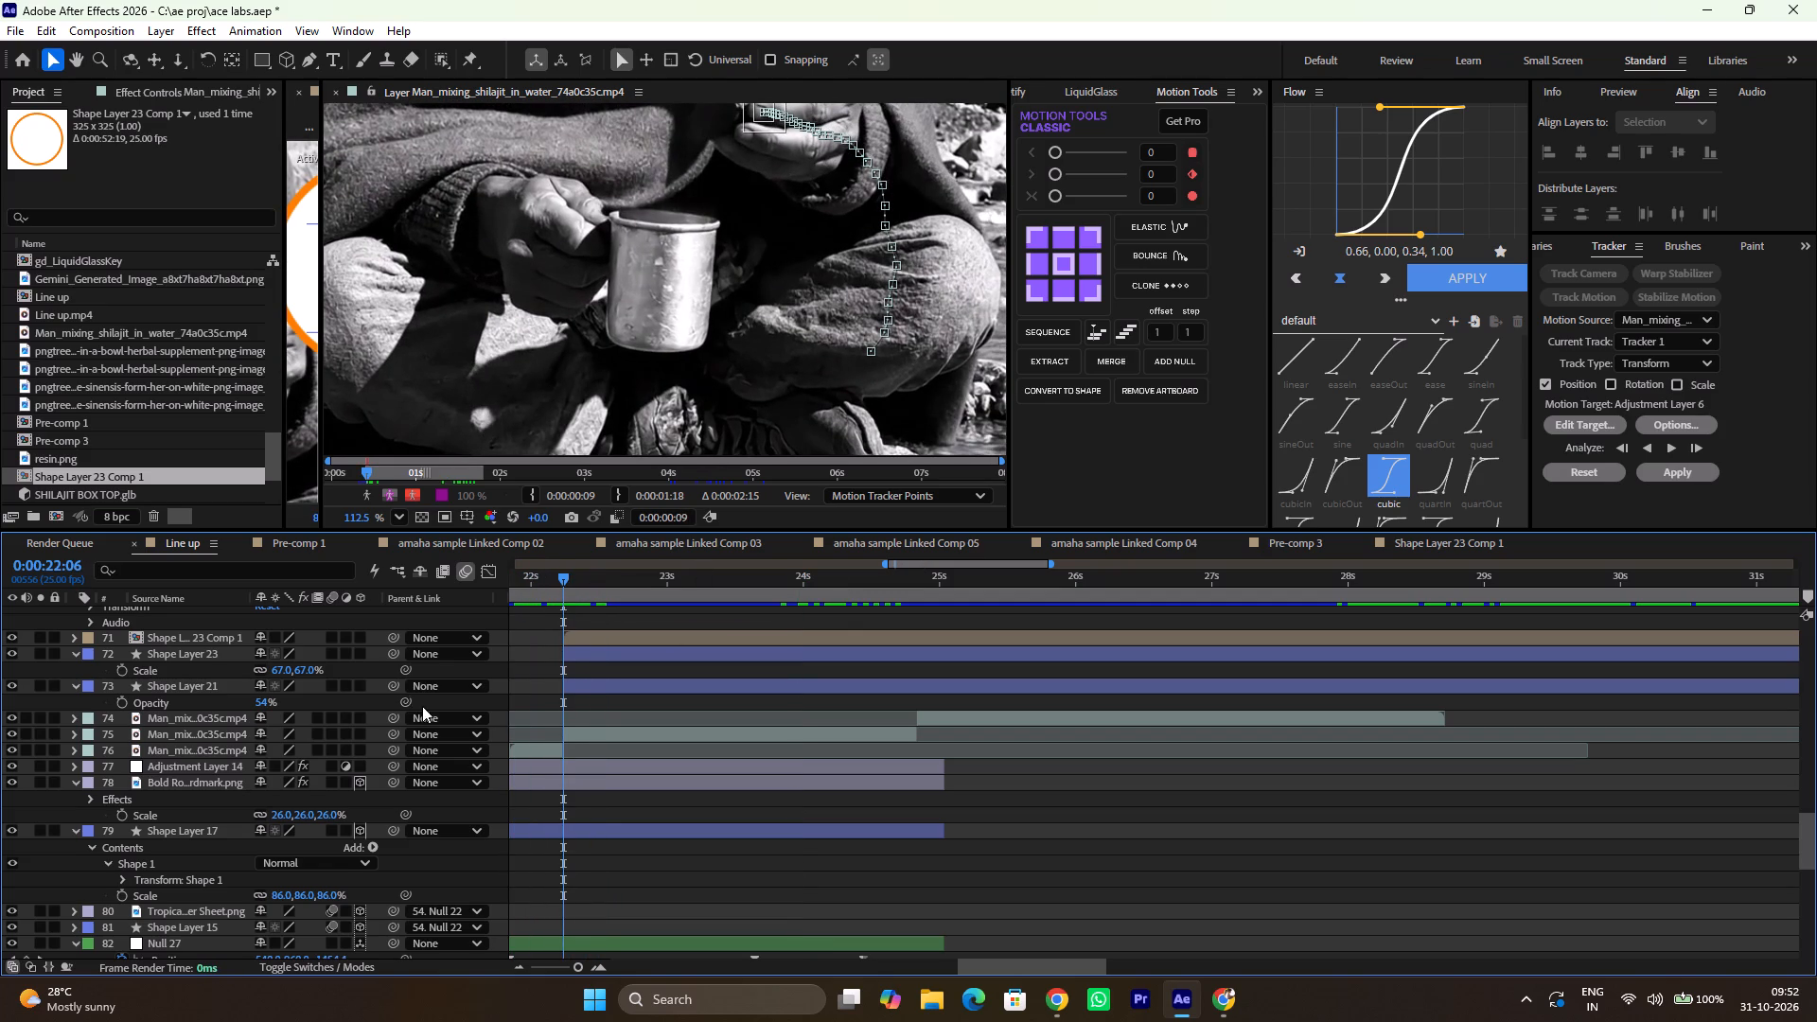
double_click(438, 703)
right_click(438, 703)
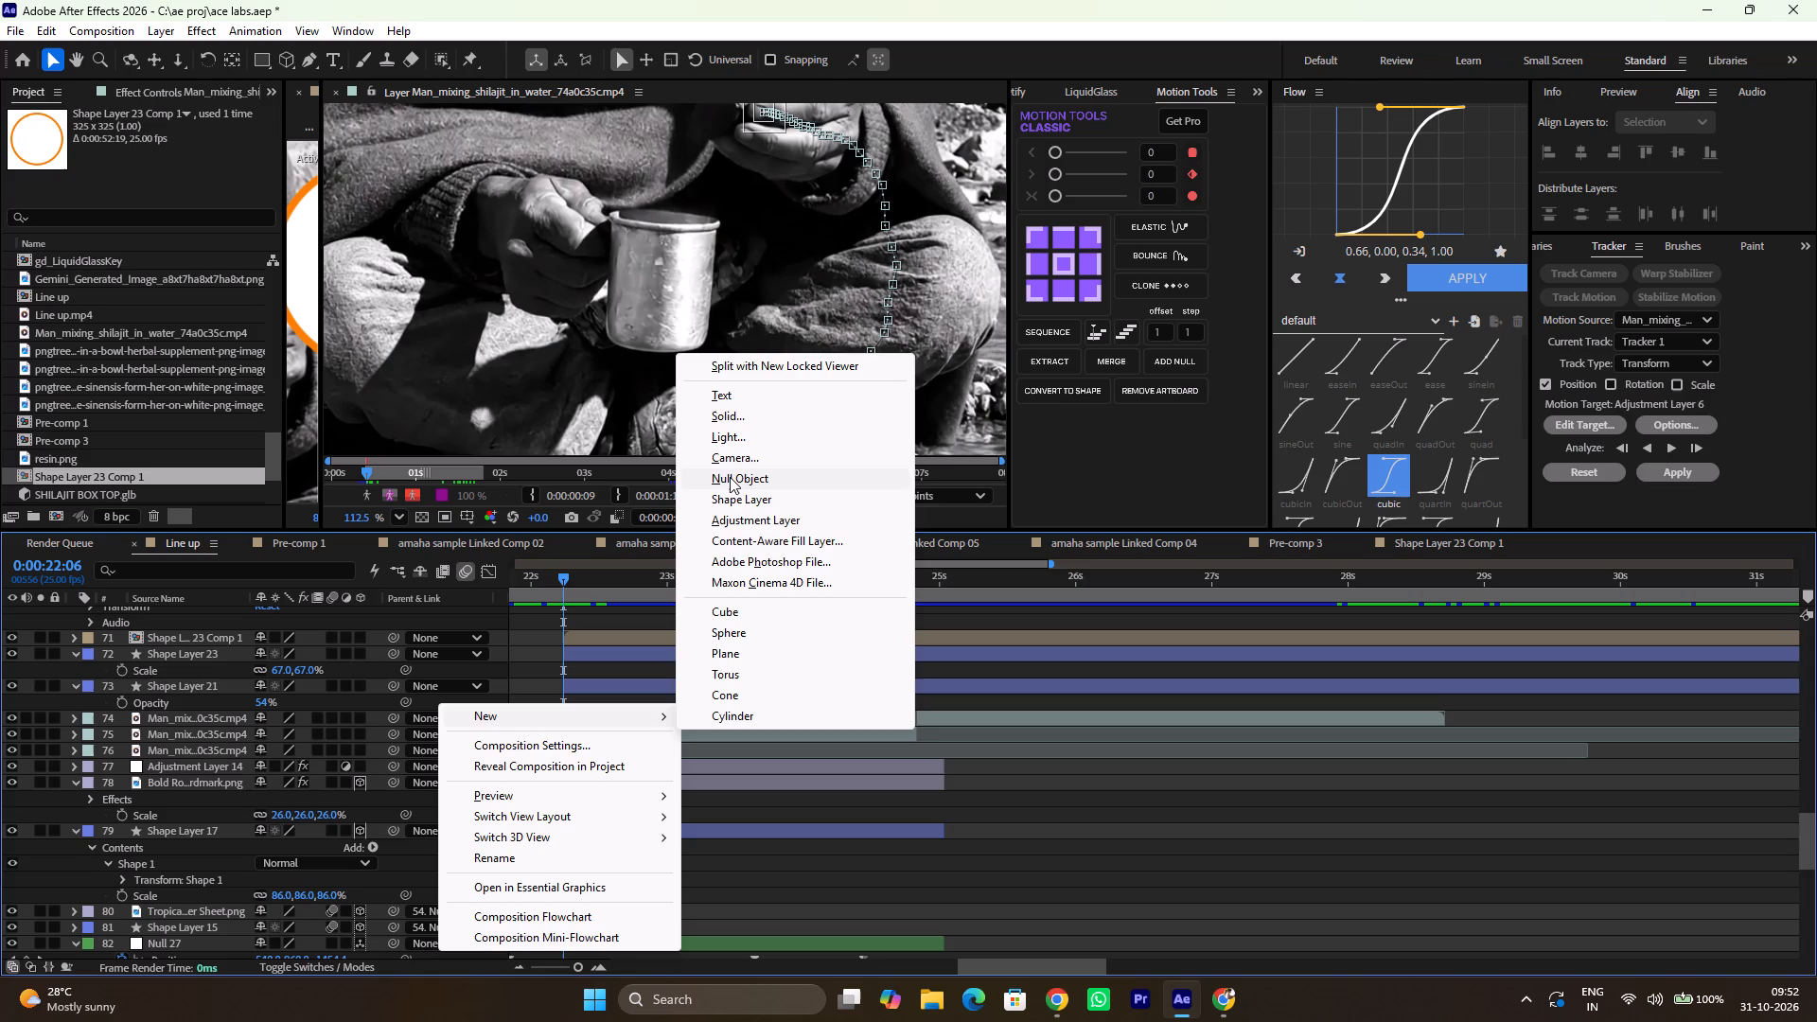
left_click(730, 477)
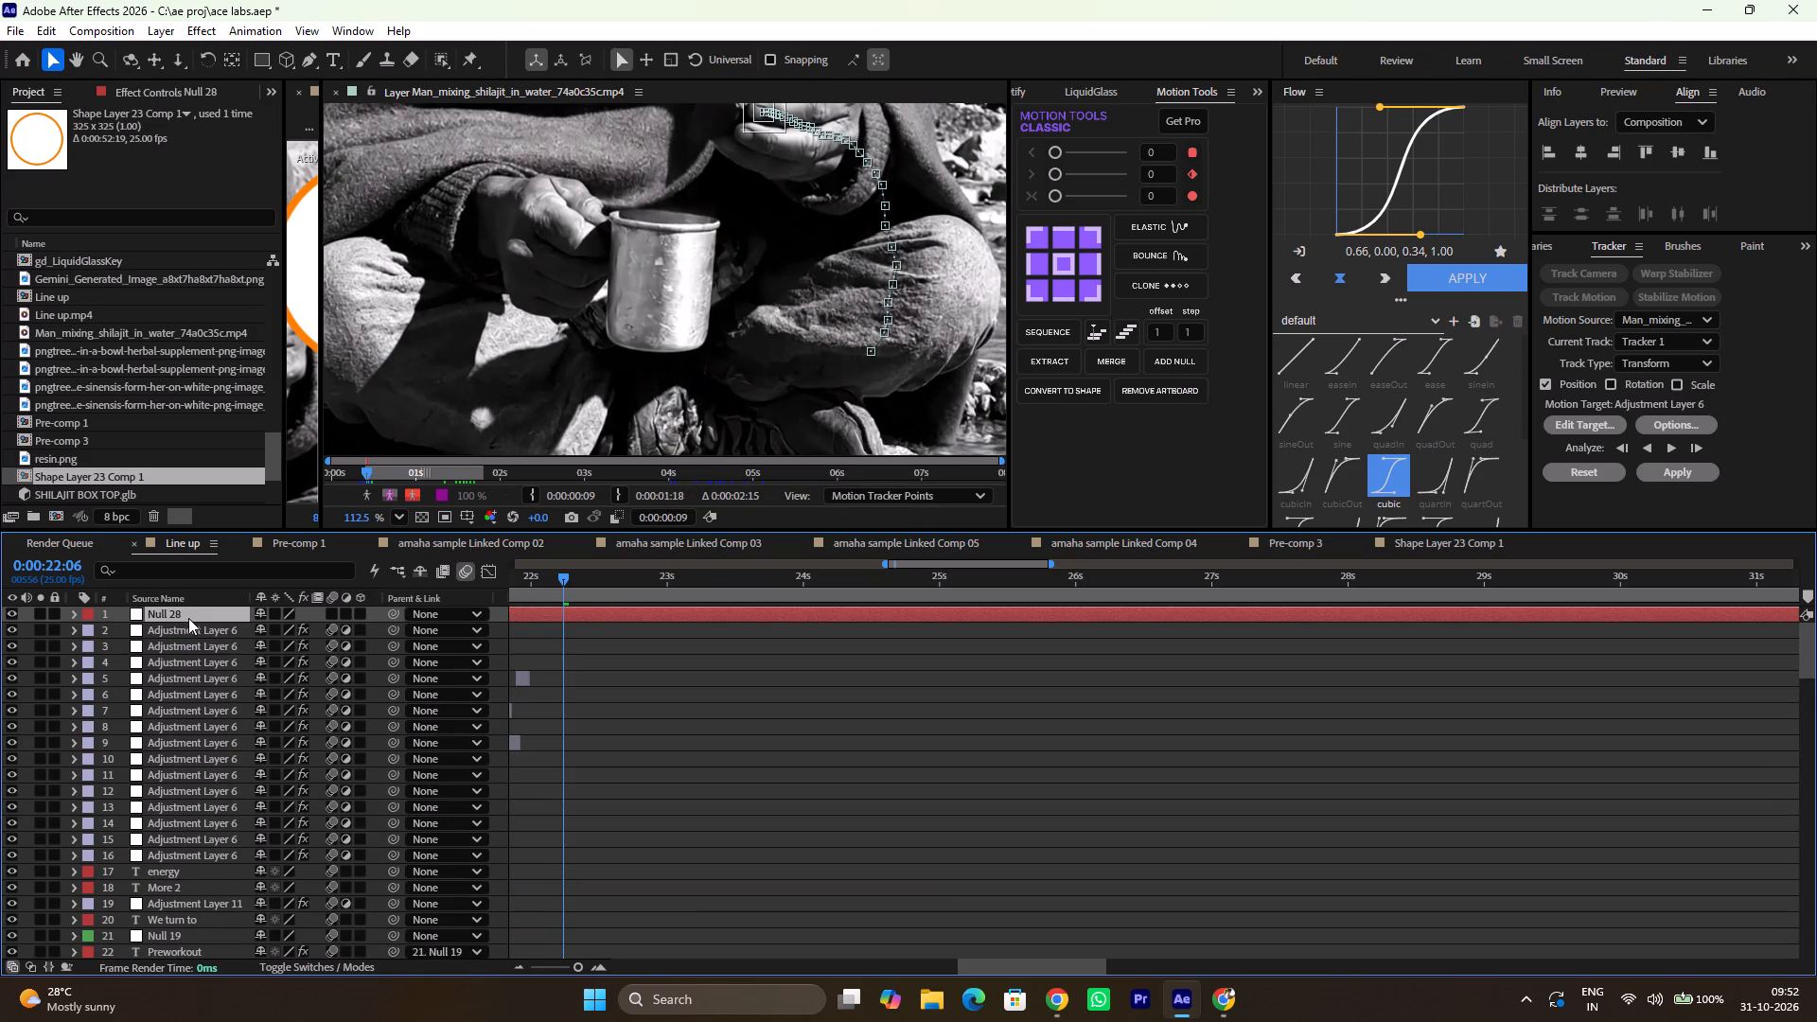
Move the new null down the layer stack to directly above Shape Layer 23 Comp 1.
left_click_drag(188, 618, 190, 964)
left_click_drag(190, 964, 198, 952)
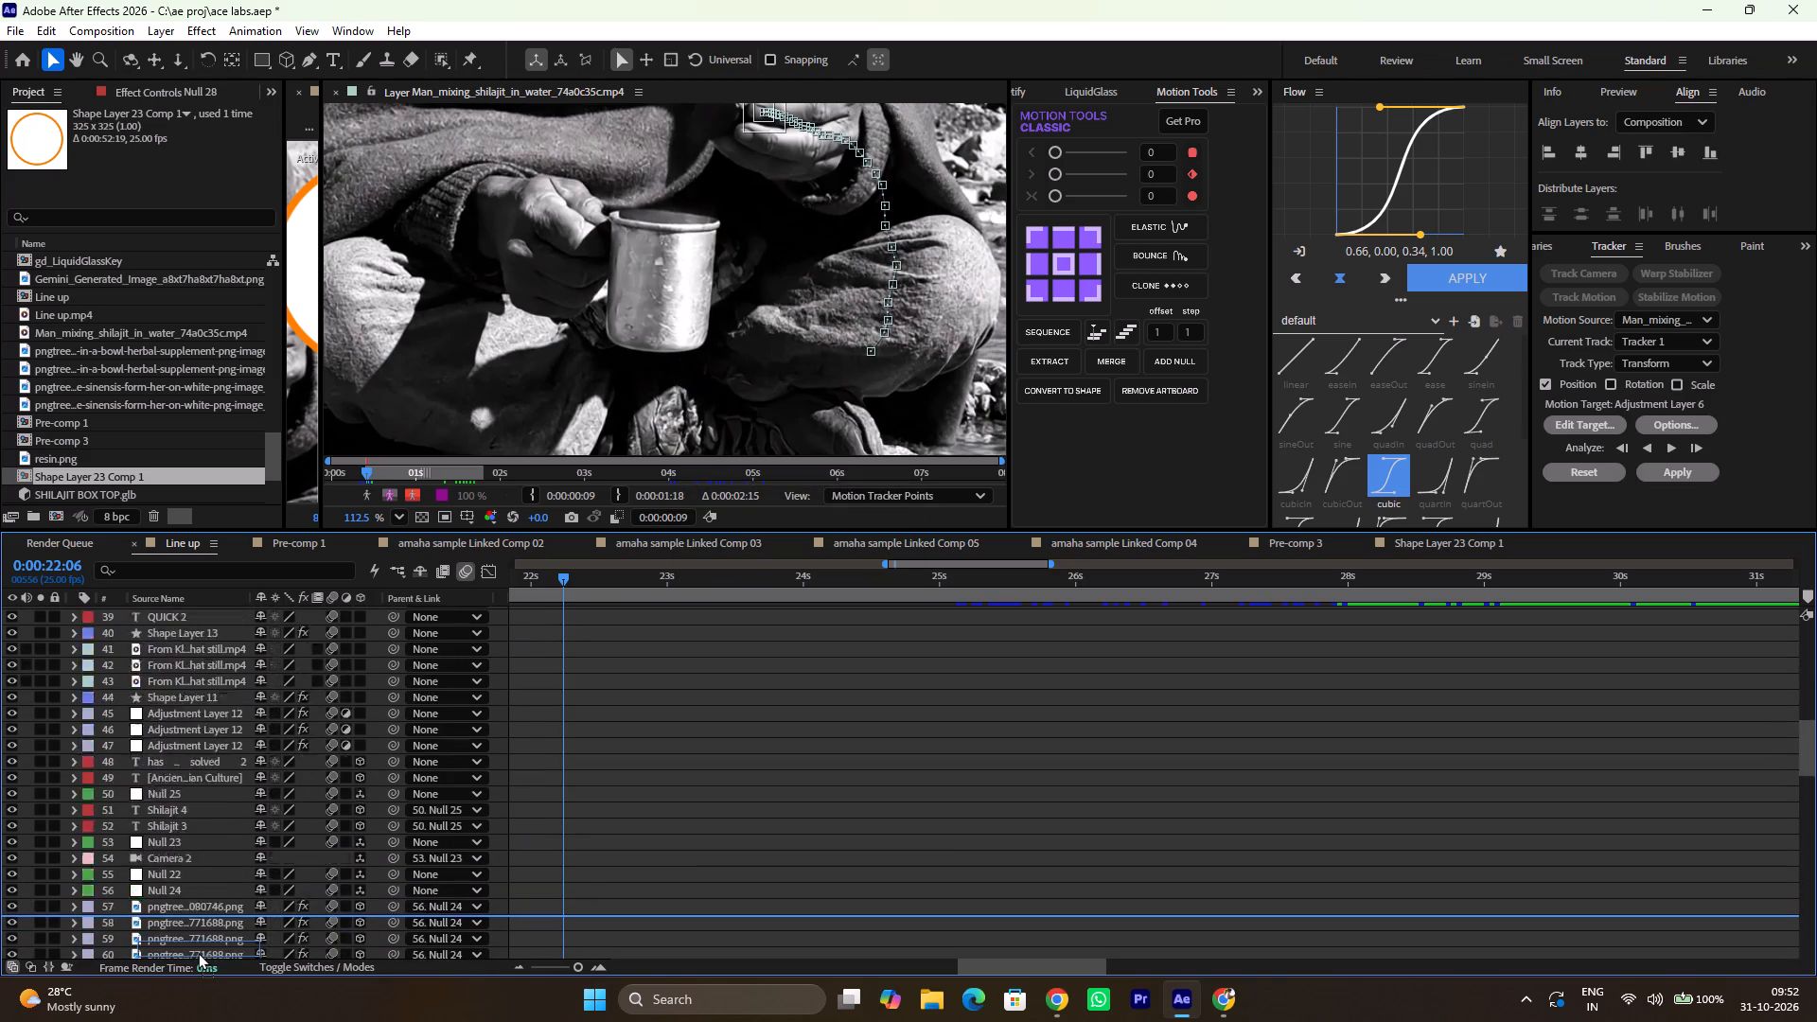
left_click_drag(198, 952, 264, 750)
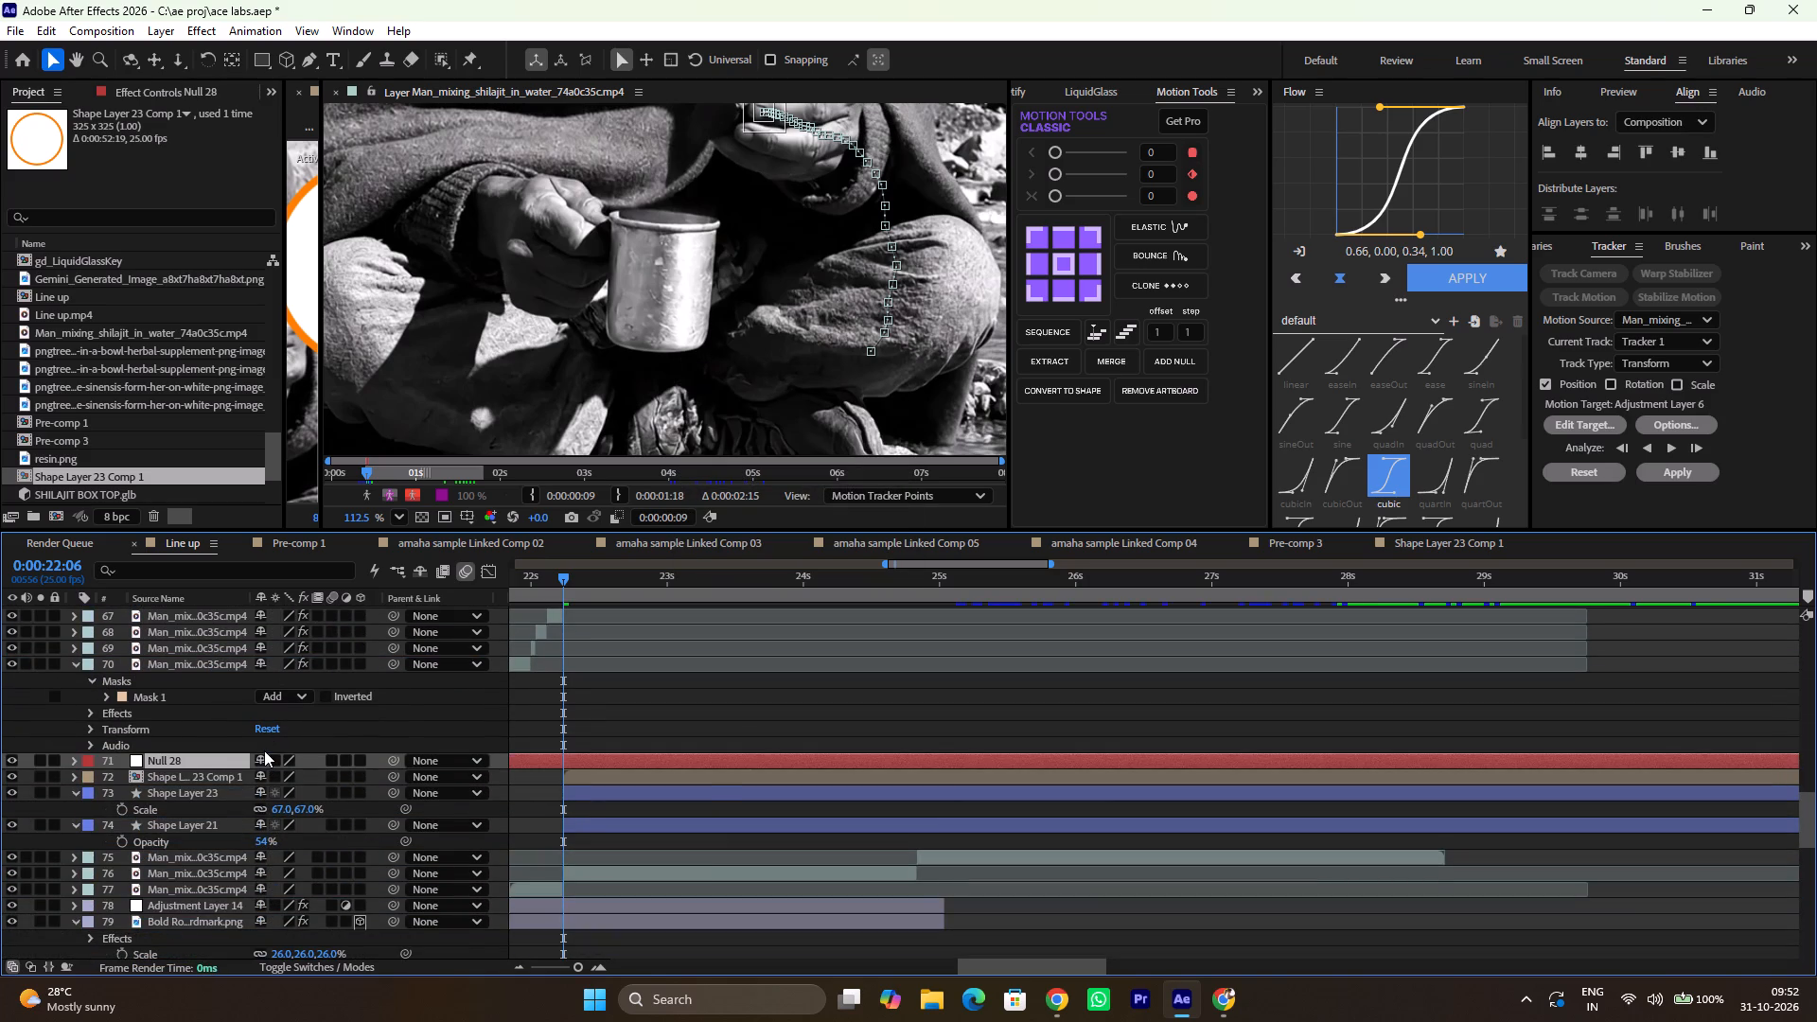
Split the new null at 0:00:22:06 and delete its earlier part so it starts with the circle layers.
key("ctrl+shift+f")
key("ctrl+shift+d")
left_click(547, 778)
key("BackSpace")
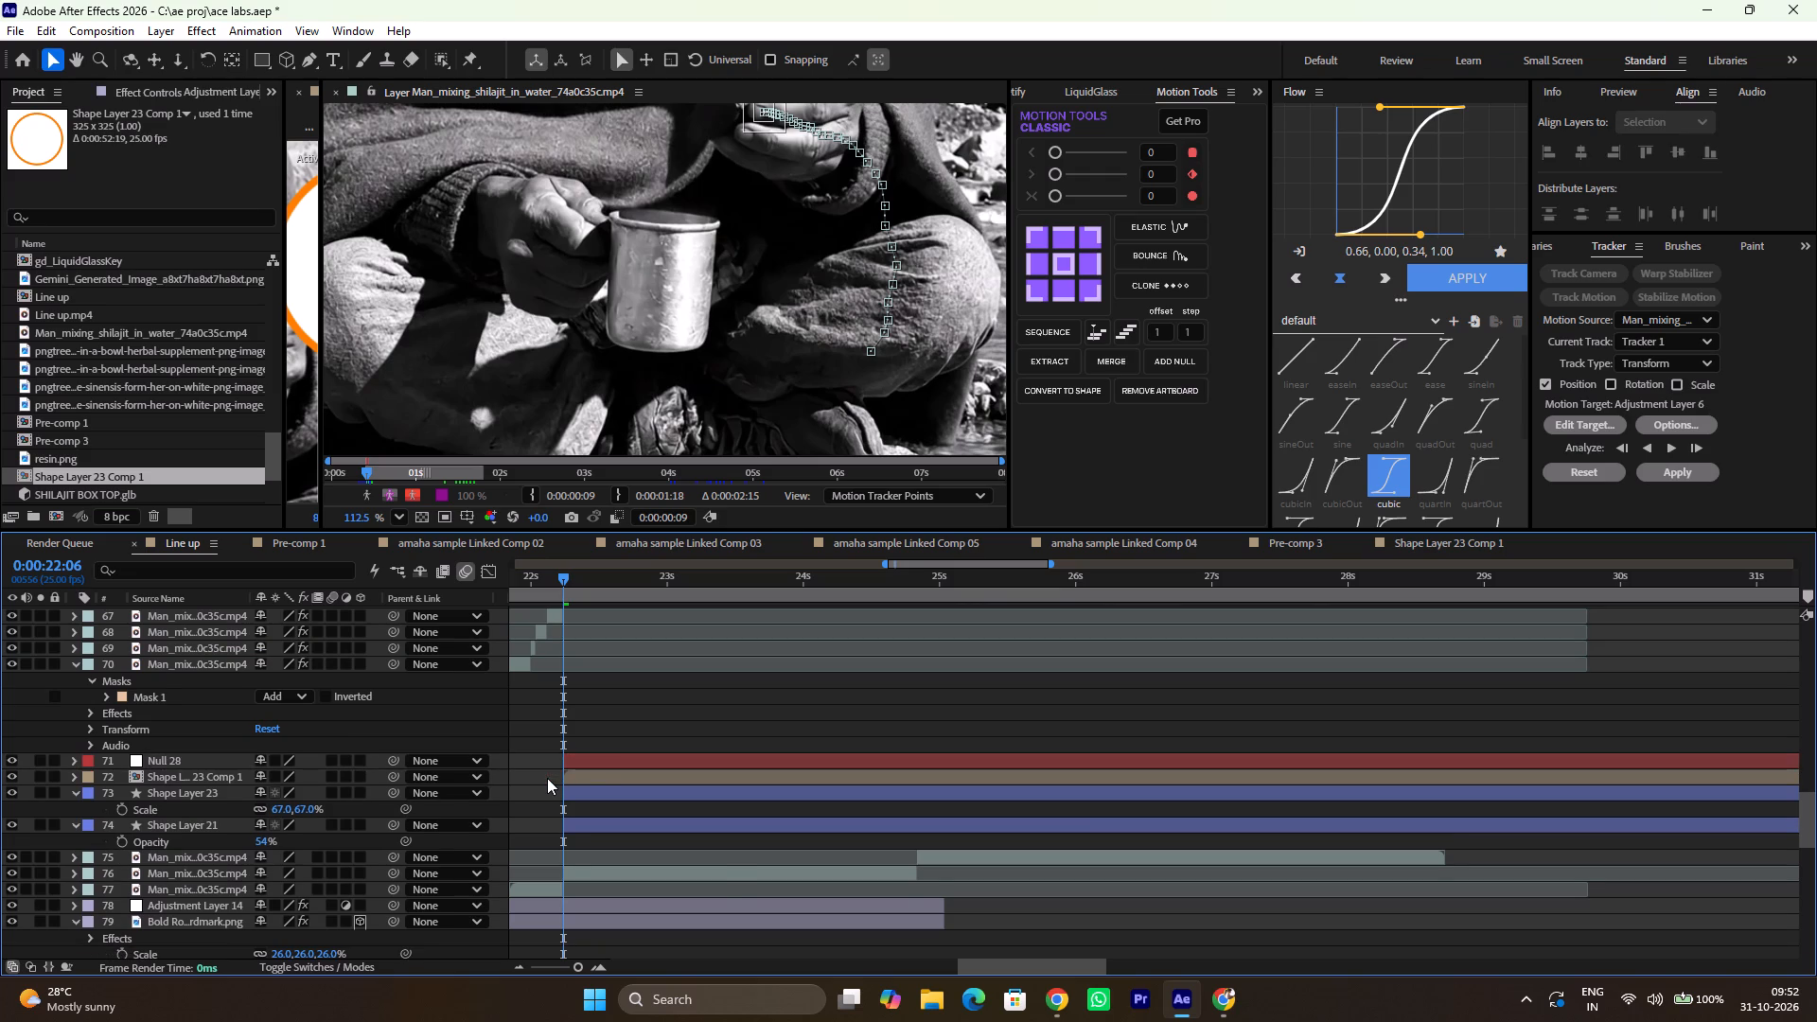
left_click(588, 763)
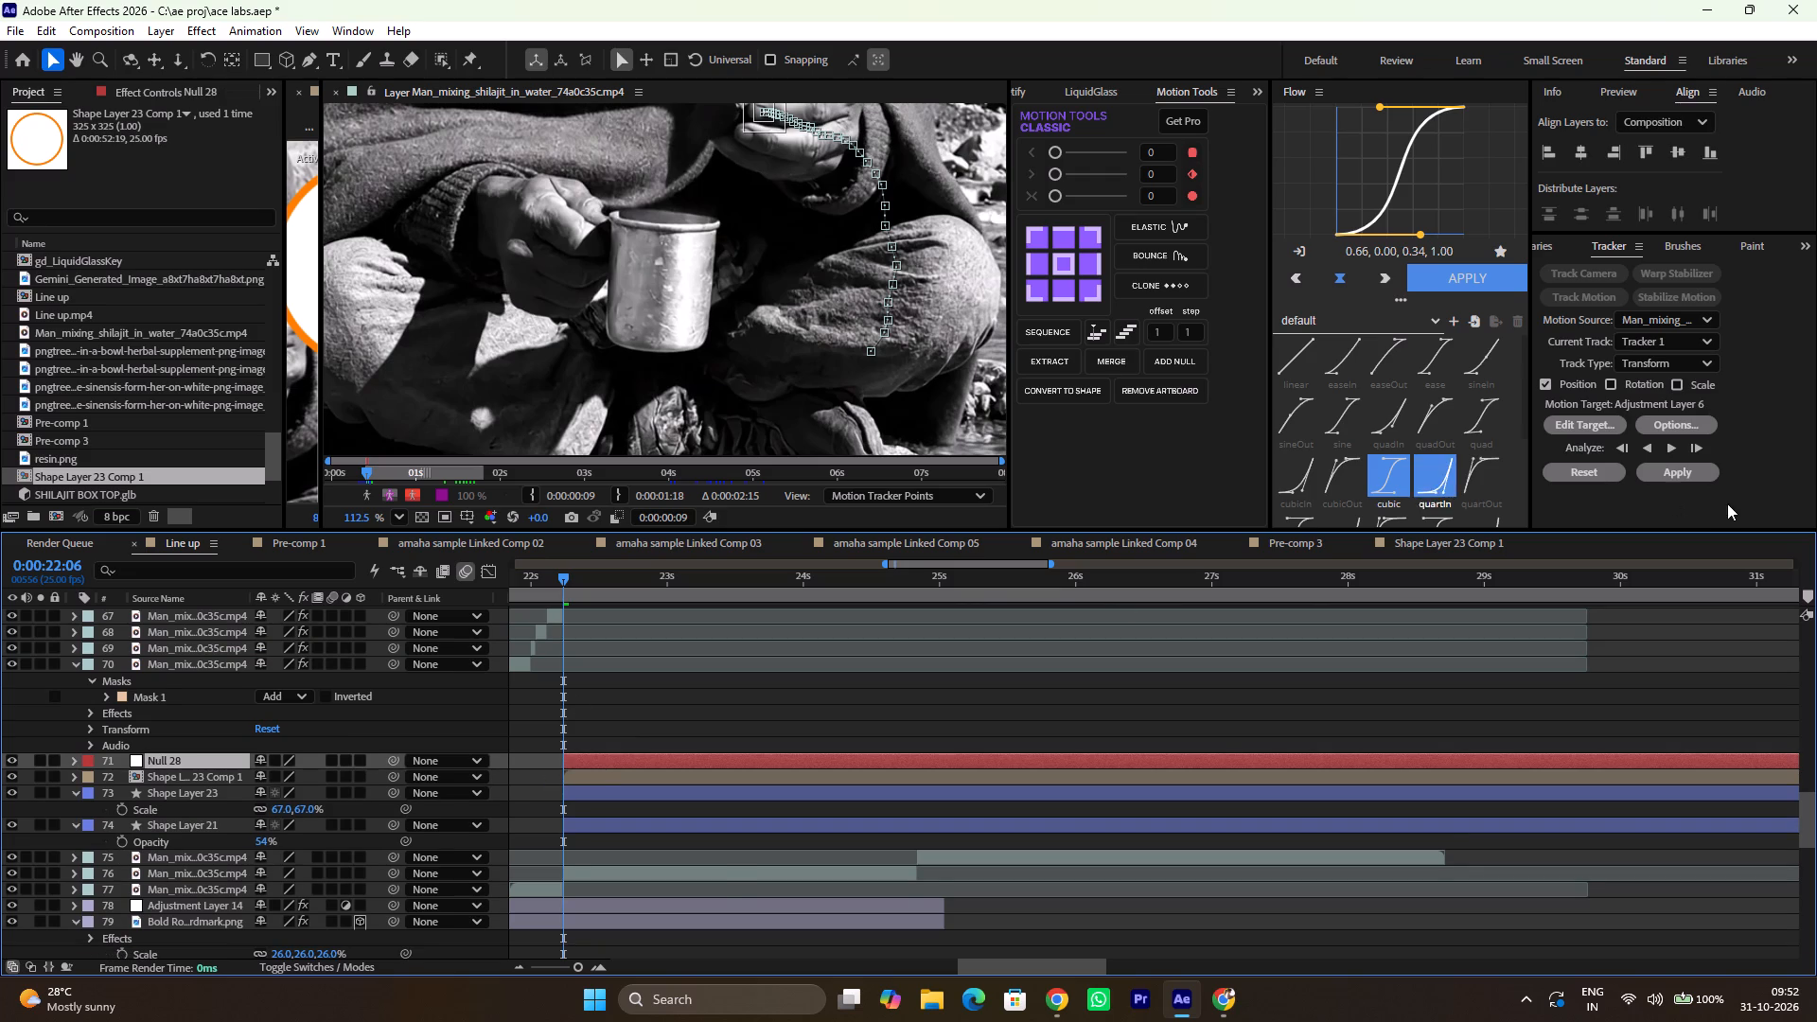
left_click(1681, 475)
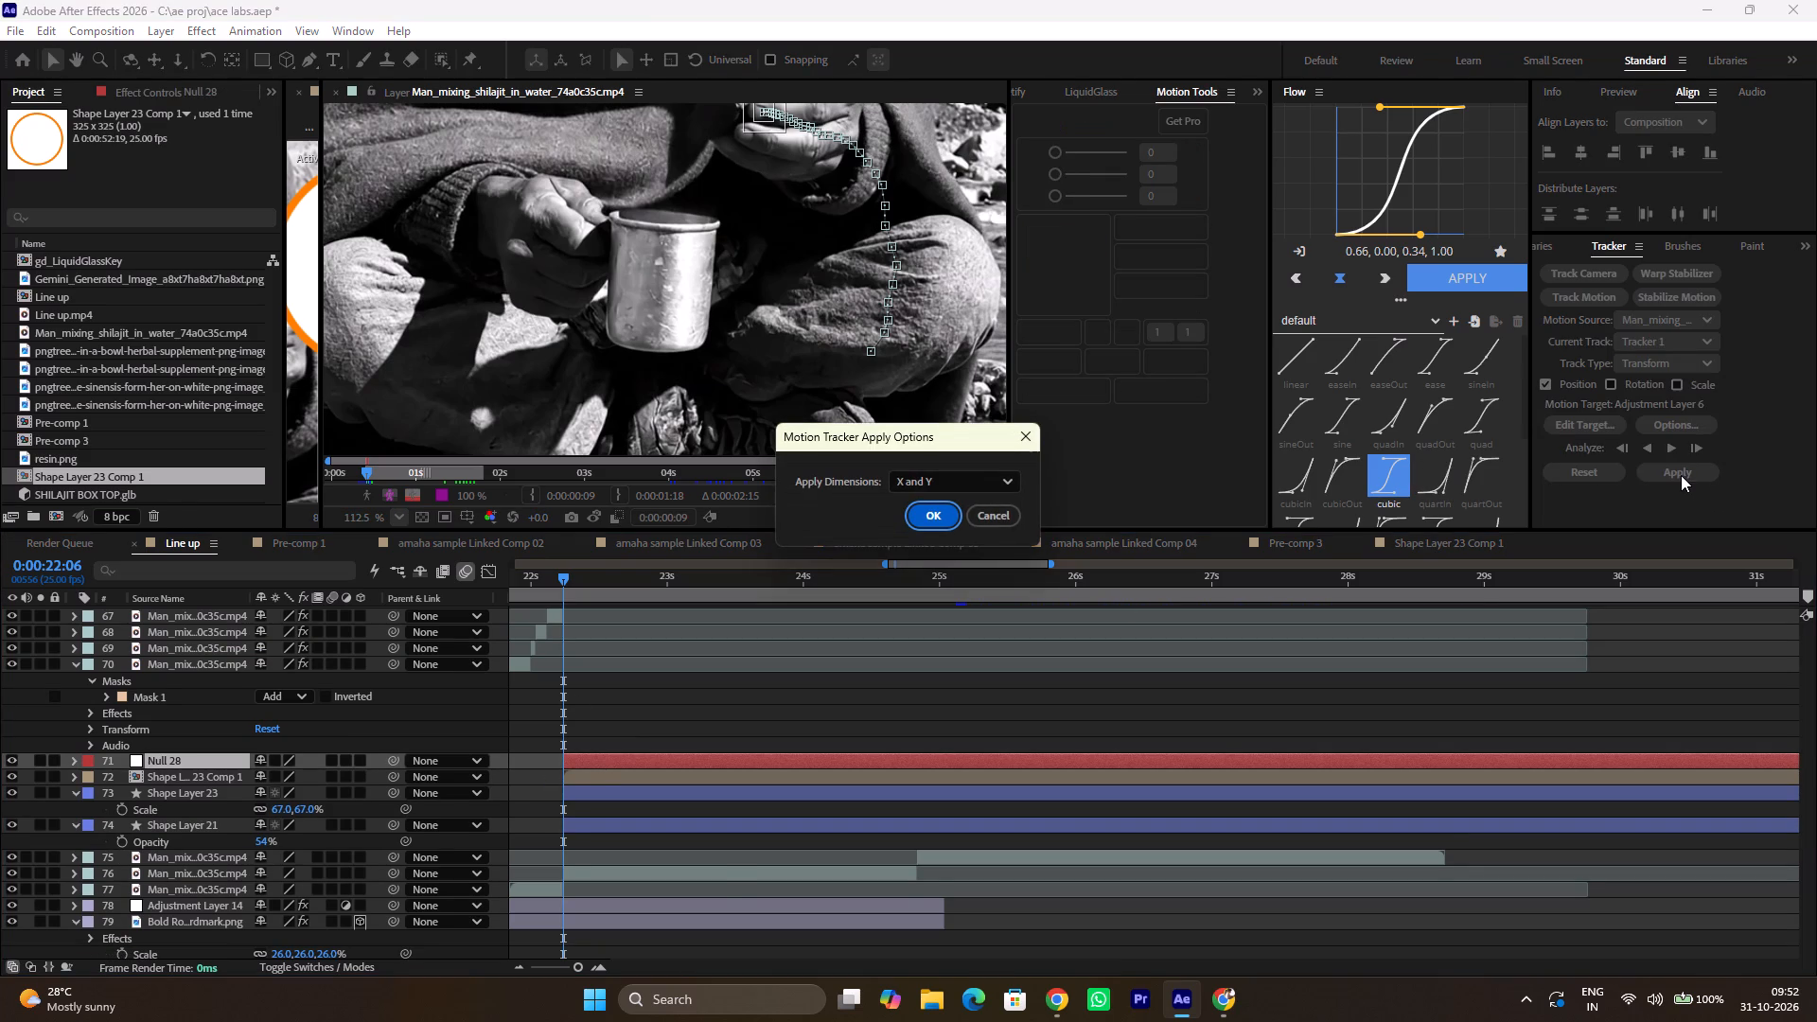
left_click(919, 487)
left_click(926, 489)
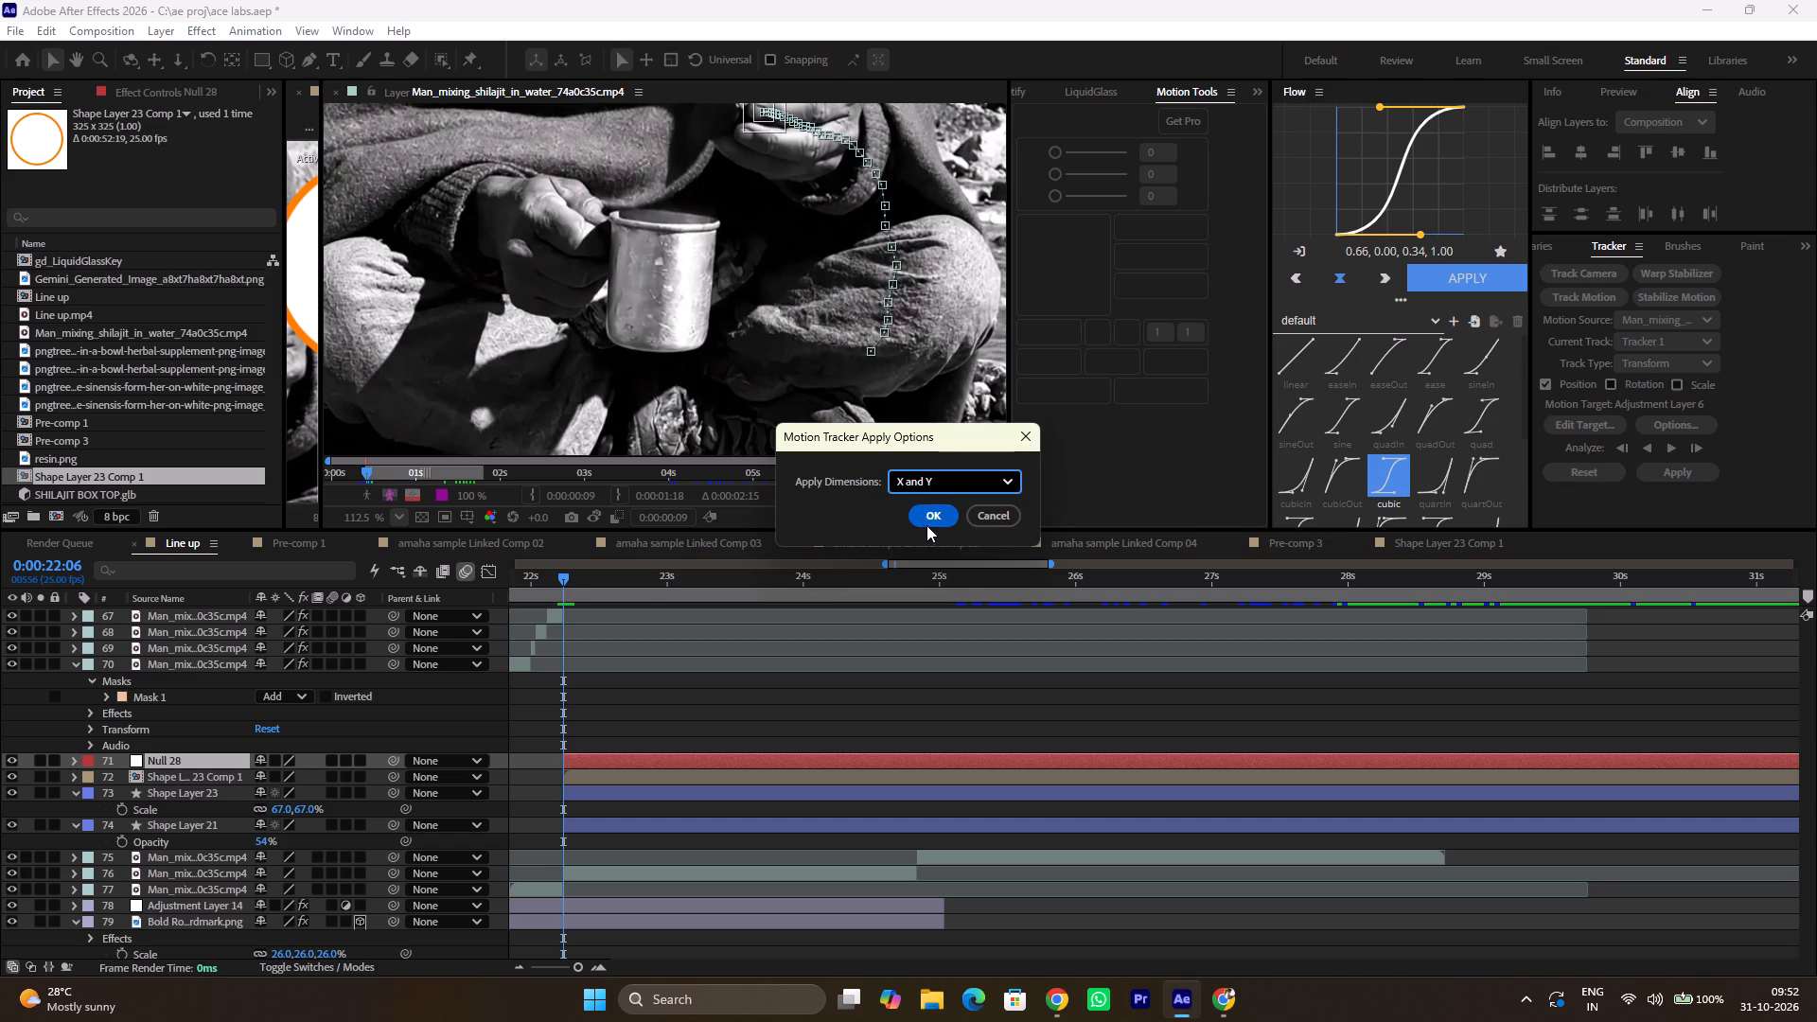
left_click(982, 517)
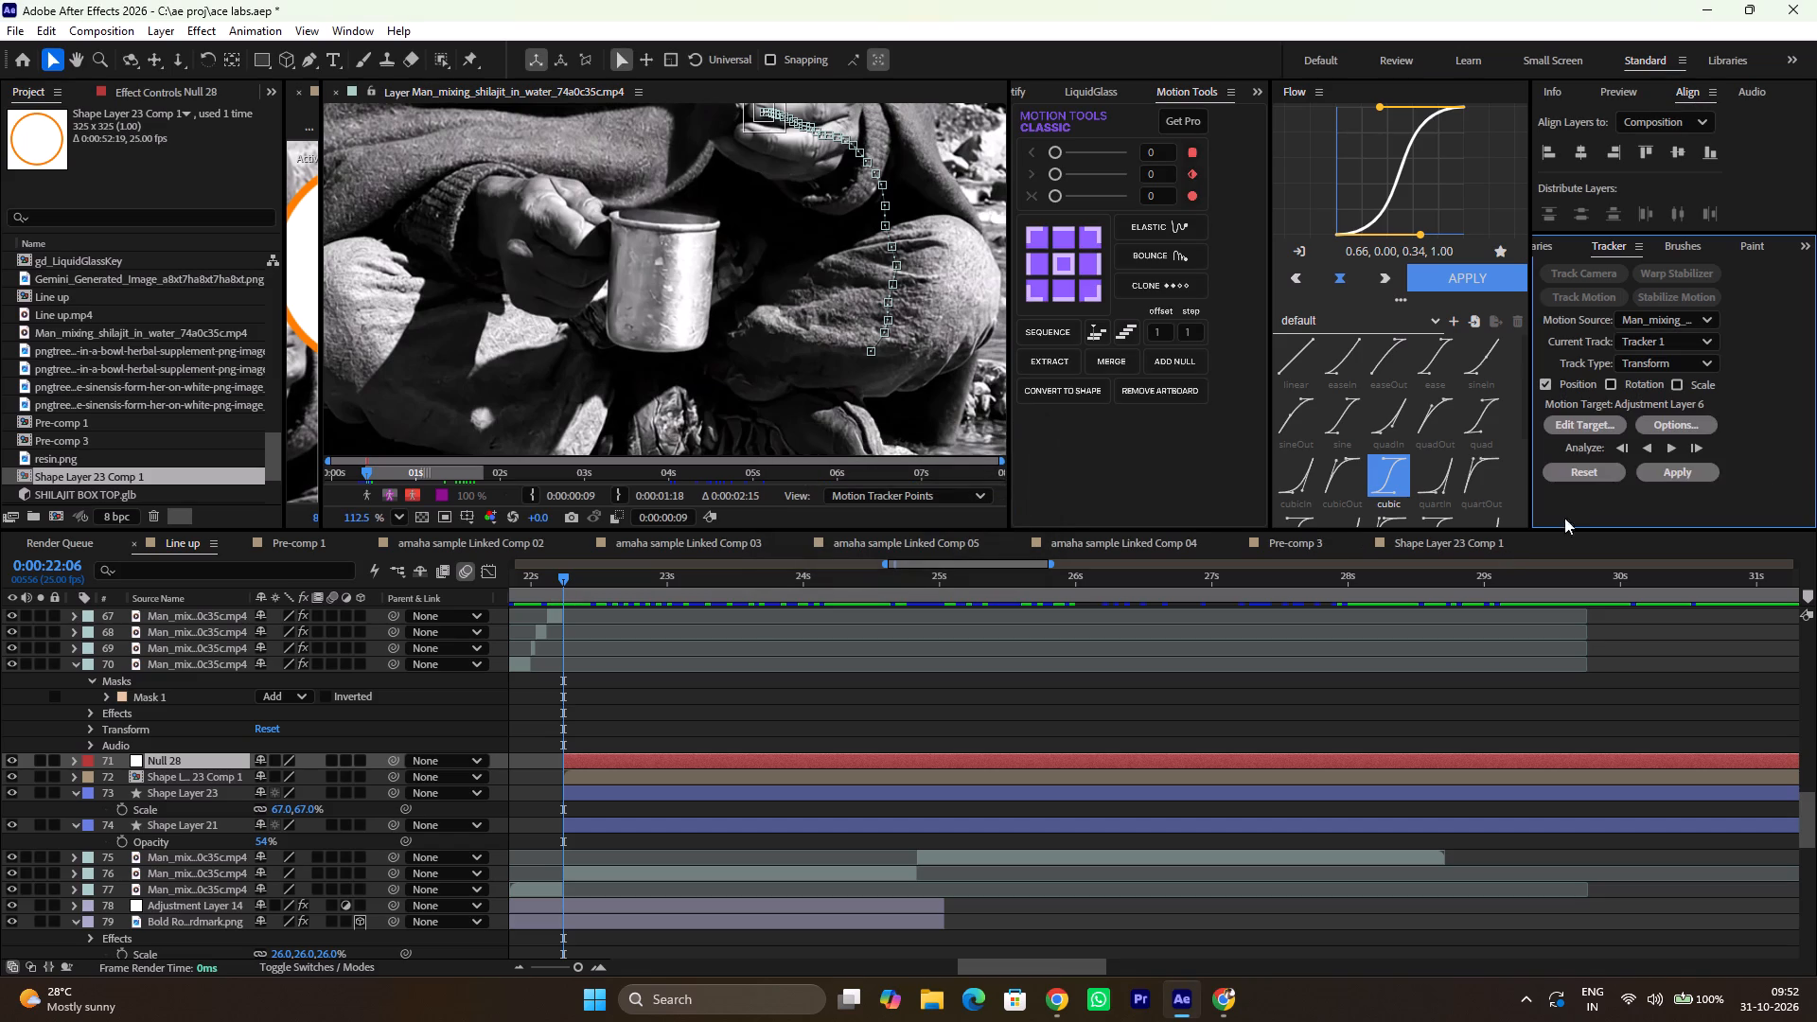
Set the motion target of Tracker 1 to the layer 71. Null 28.
left_click(1570, 429)
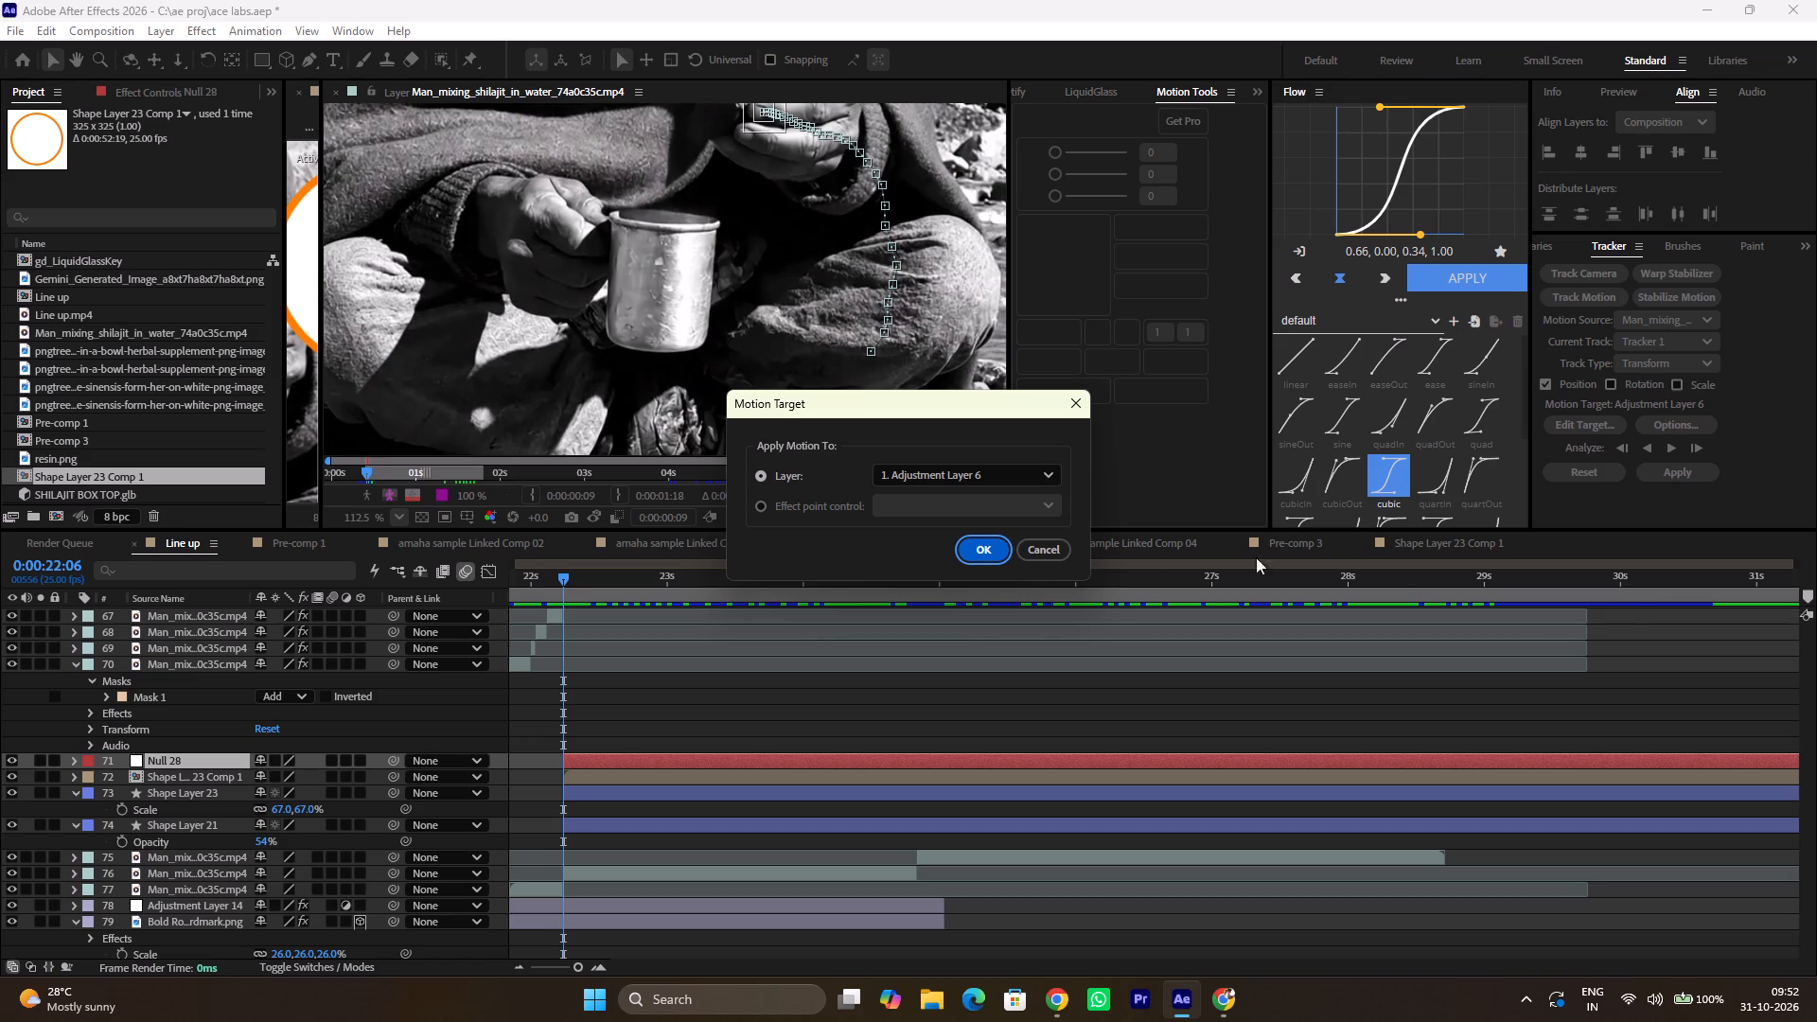
left_click(913, 474)
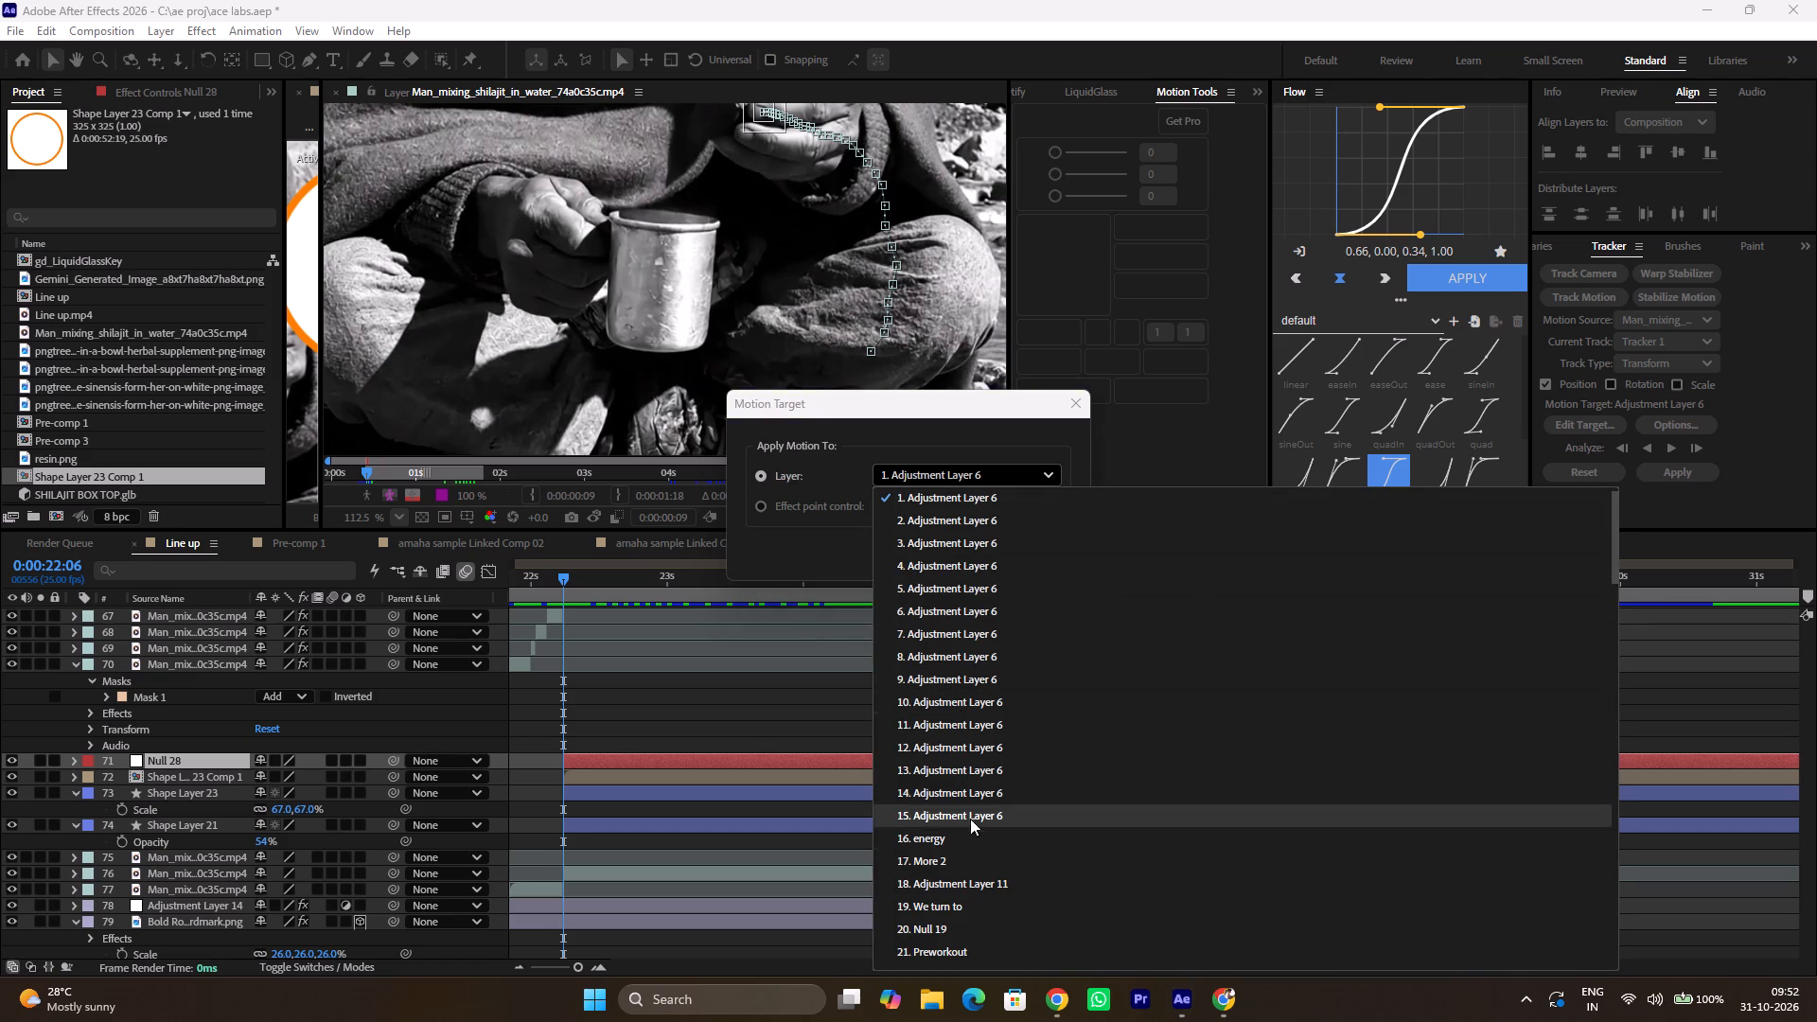
scroll(950, 665, "up", 8)
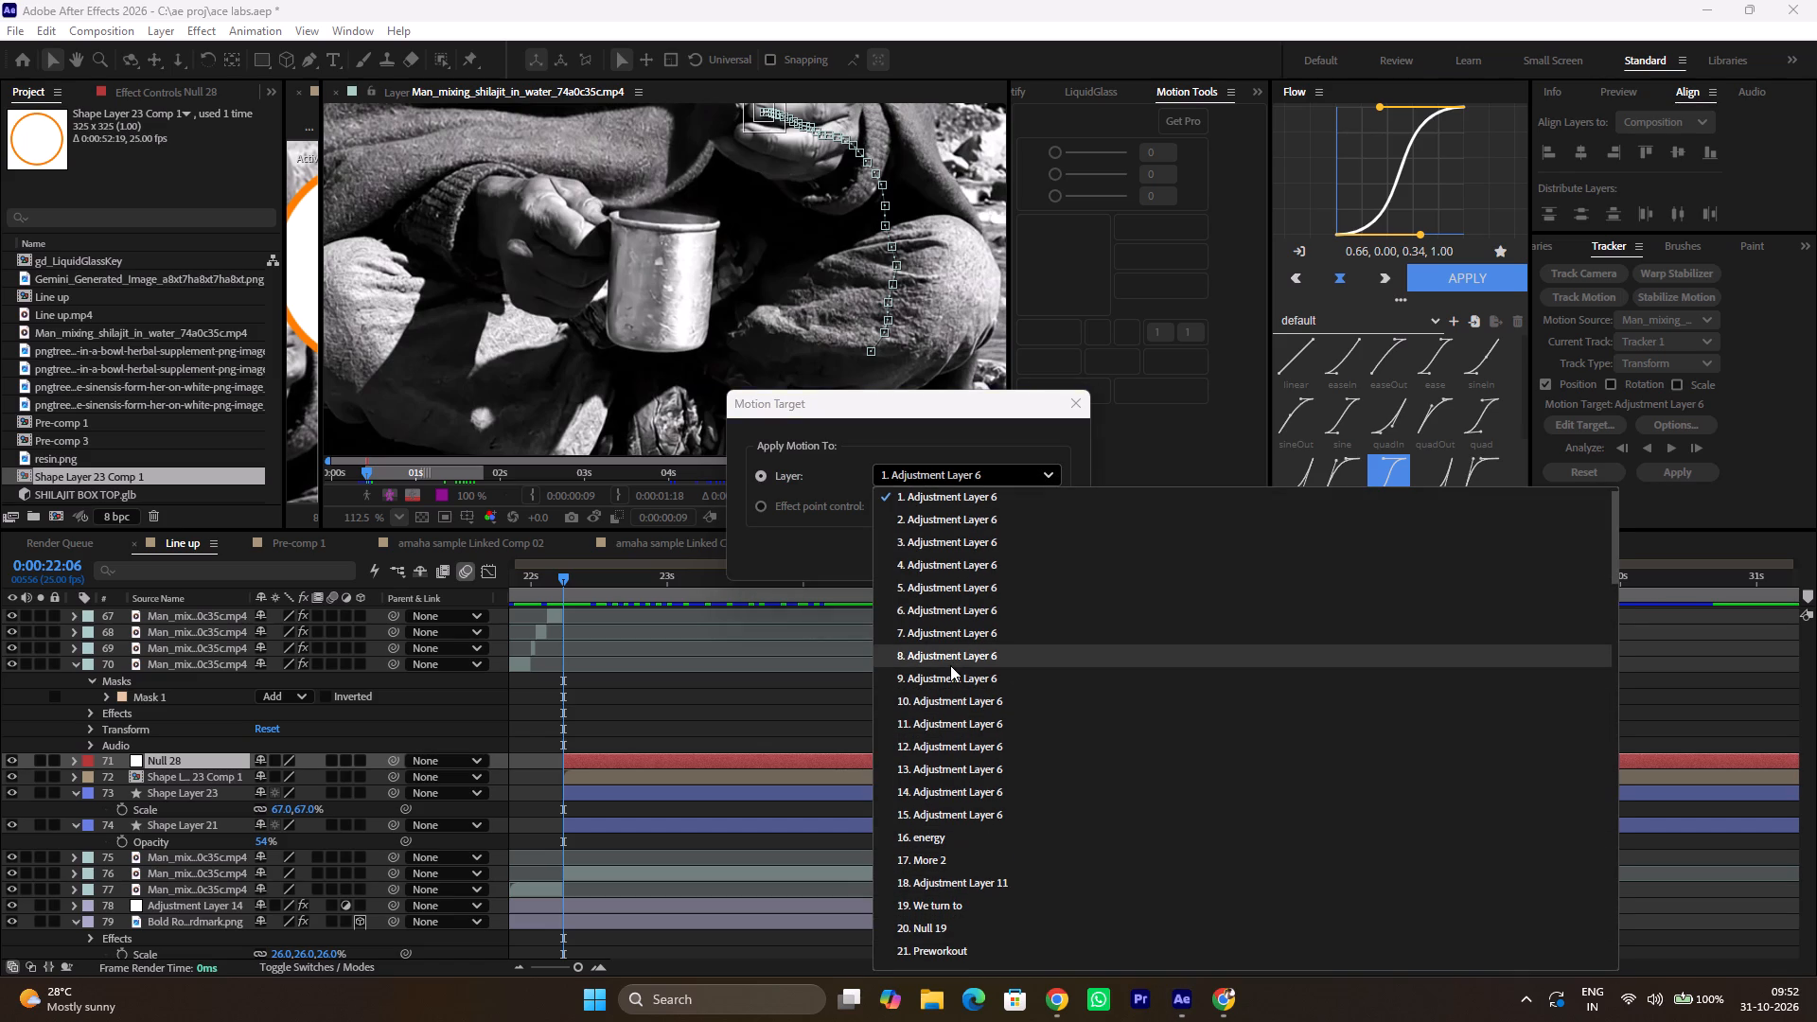
scroll(950, 665, "up", 2)
scroll(950, 665, "down", 5)
scroll(948, 764, "down", 4)
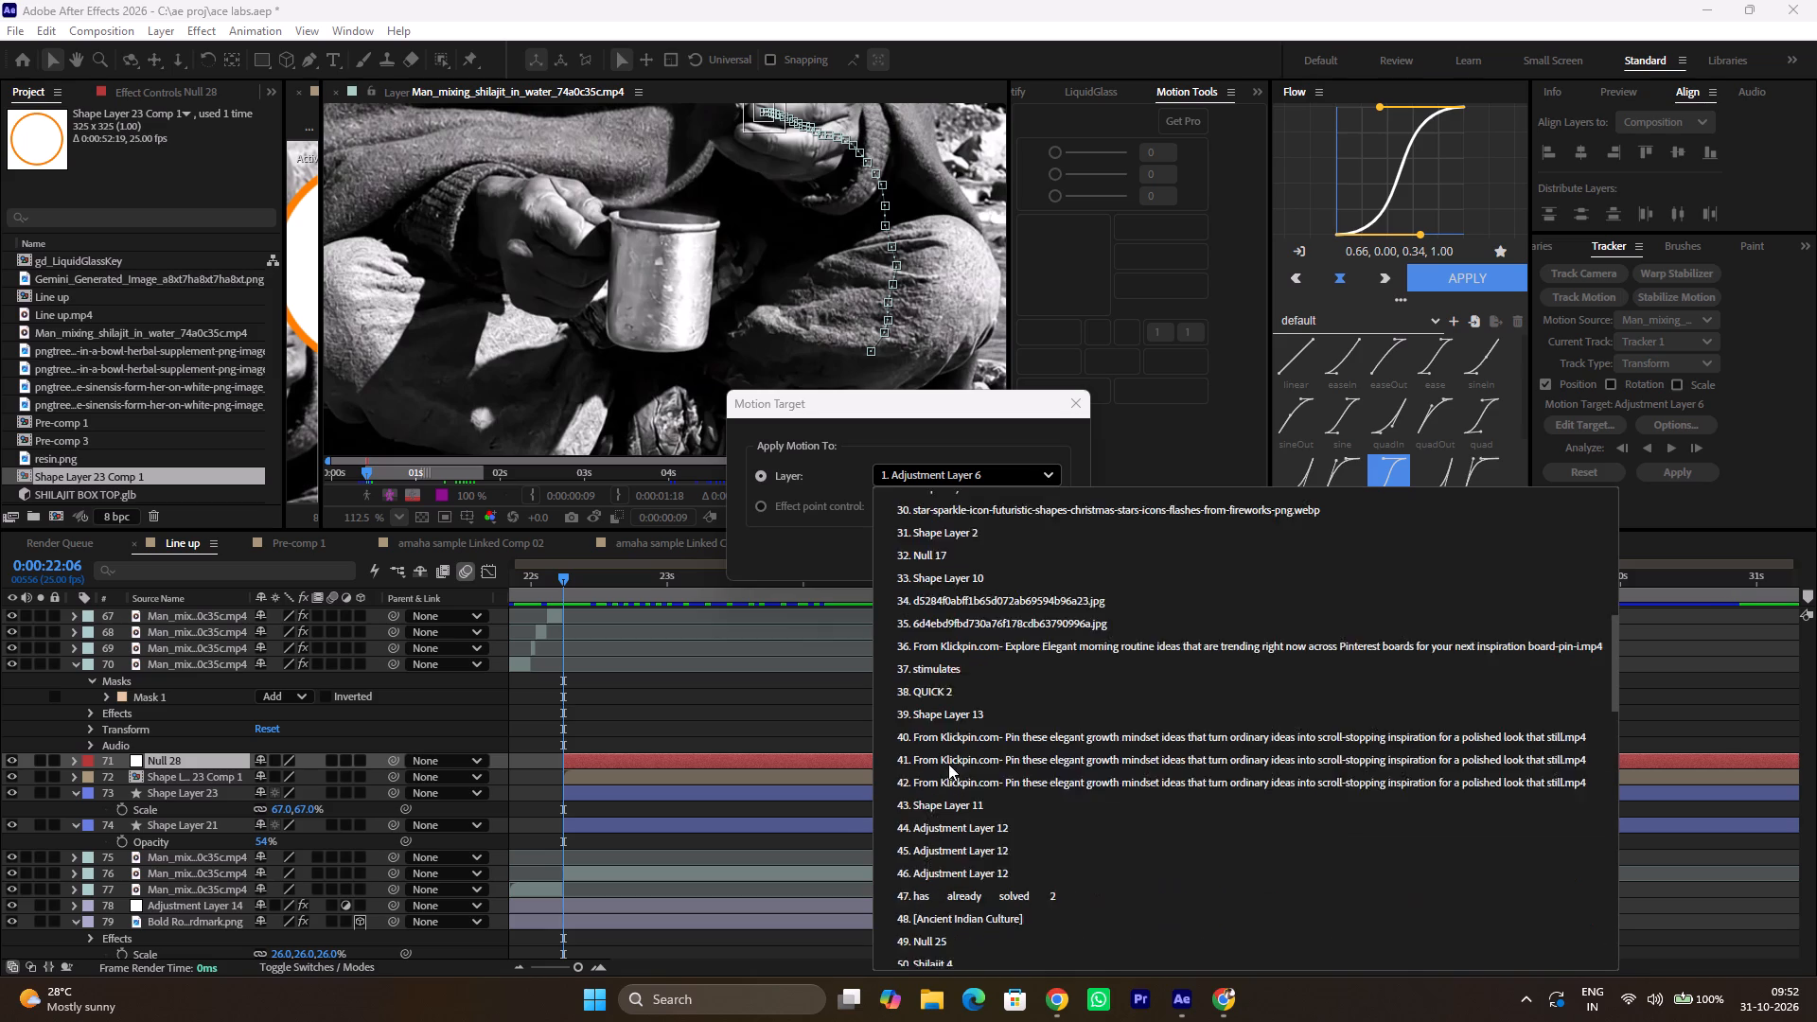
scroll(948, 764, "down", 12)
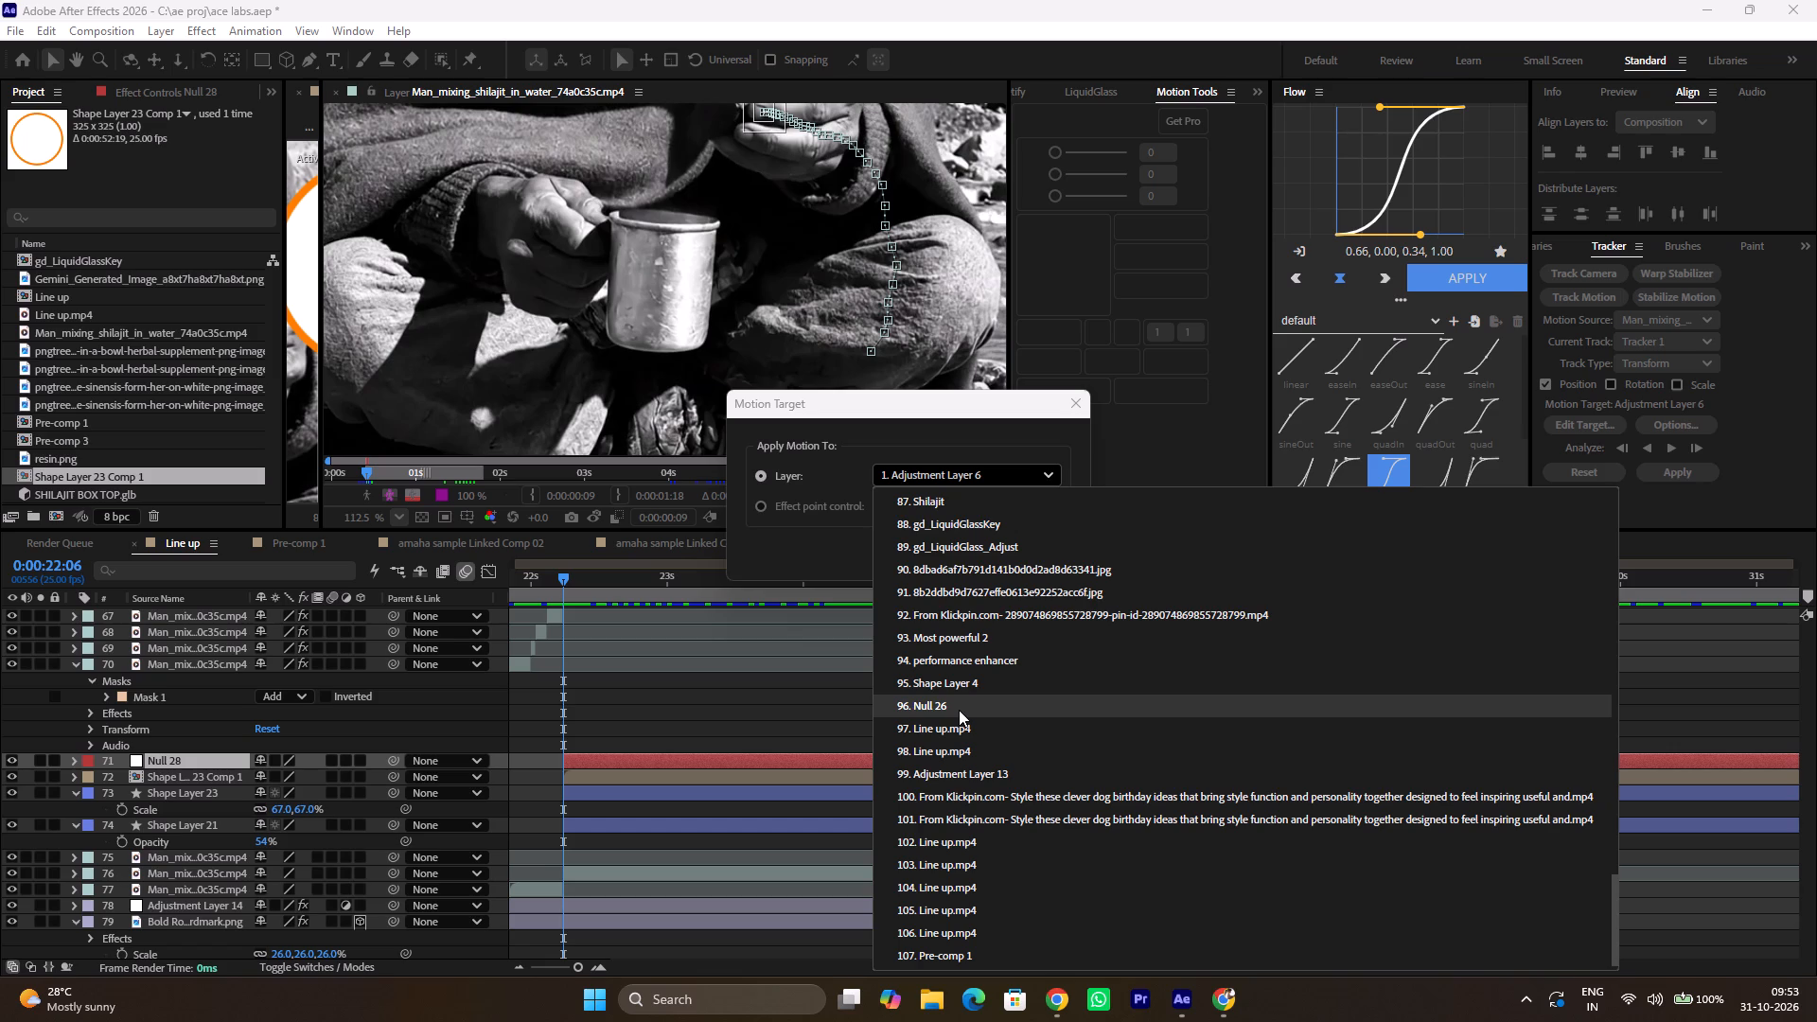
scroll(959, 710, "down", 1)
scroll(1014, 706, "up", 9)
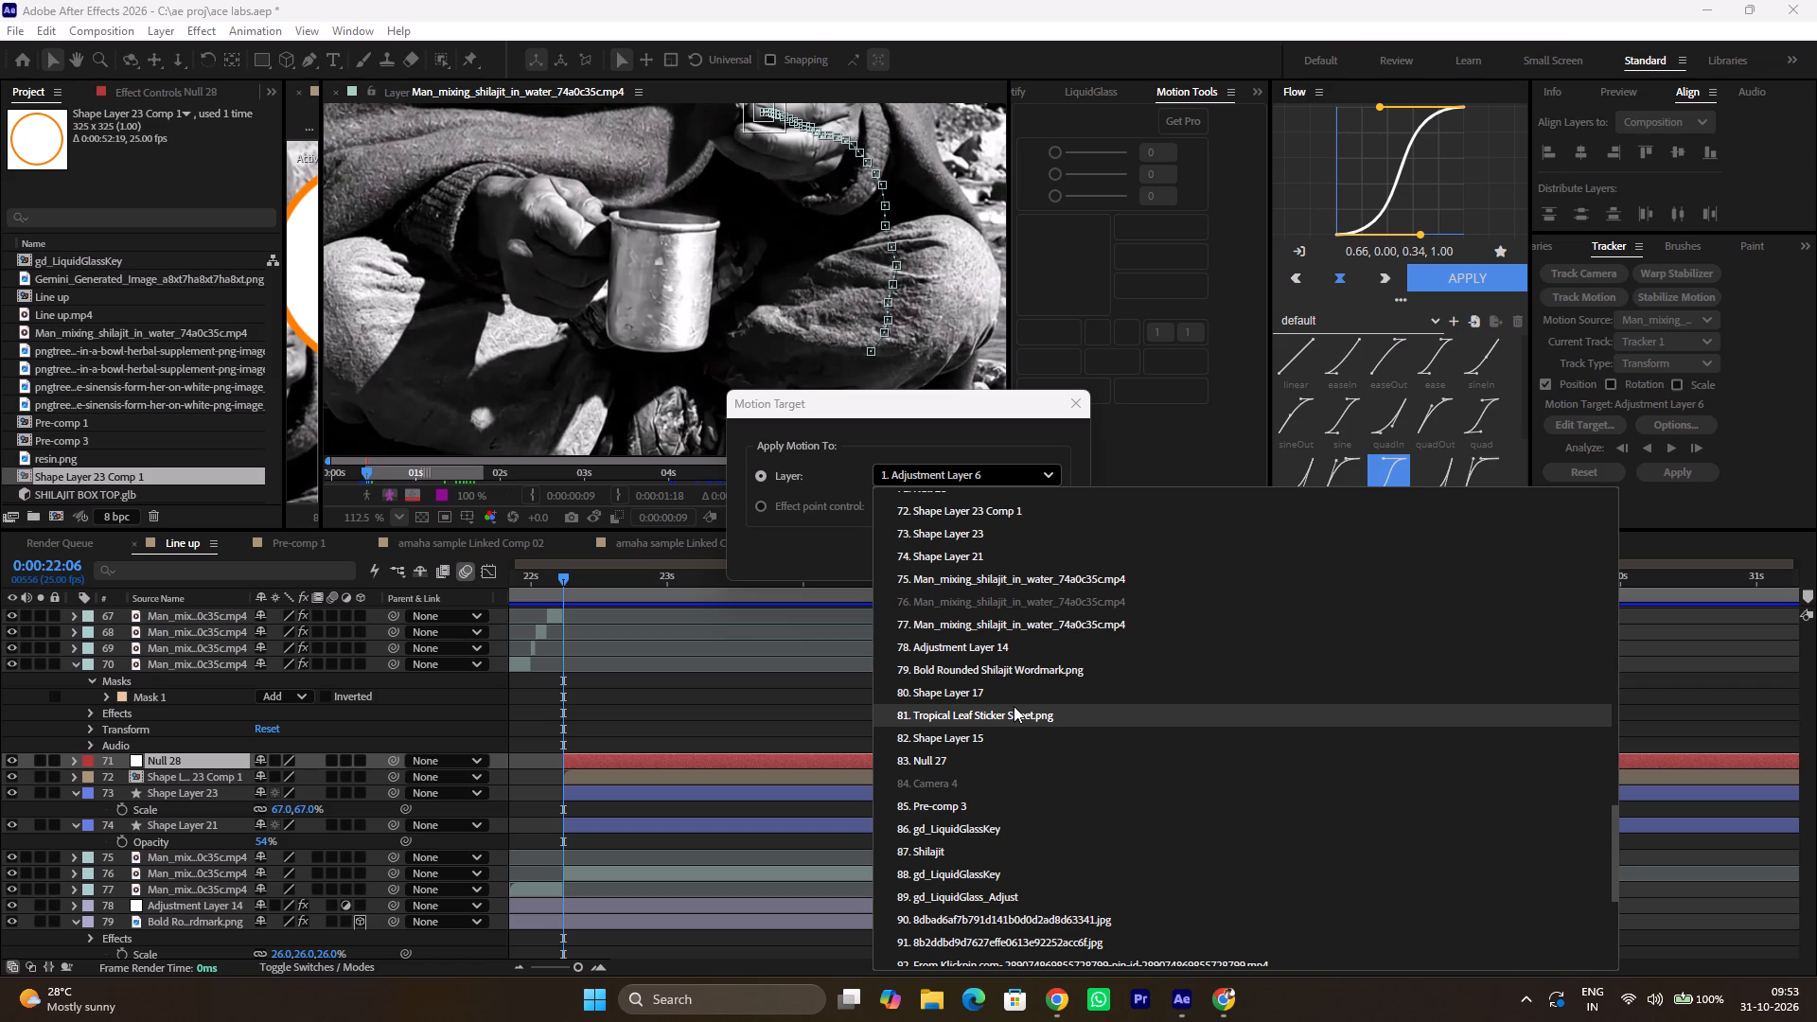
scroll(1014, 706, "up", 2)
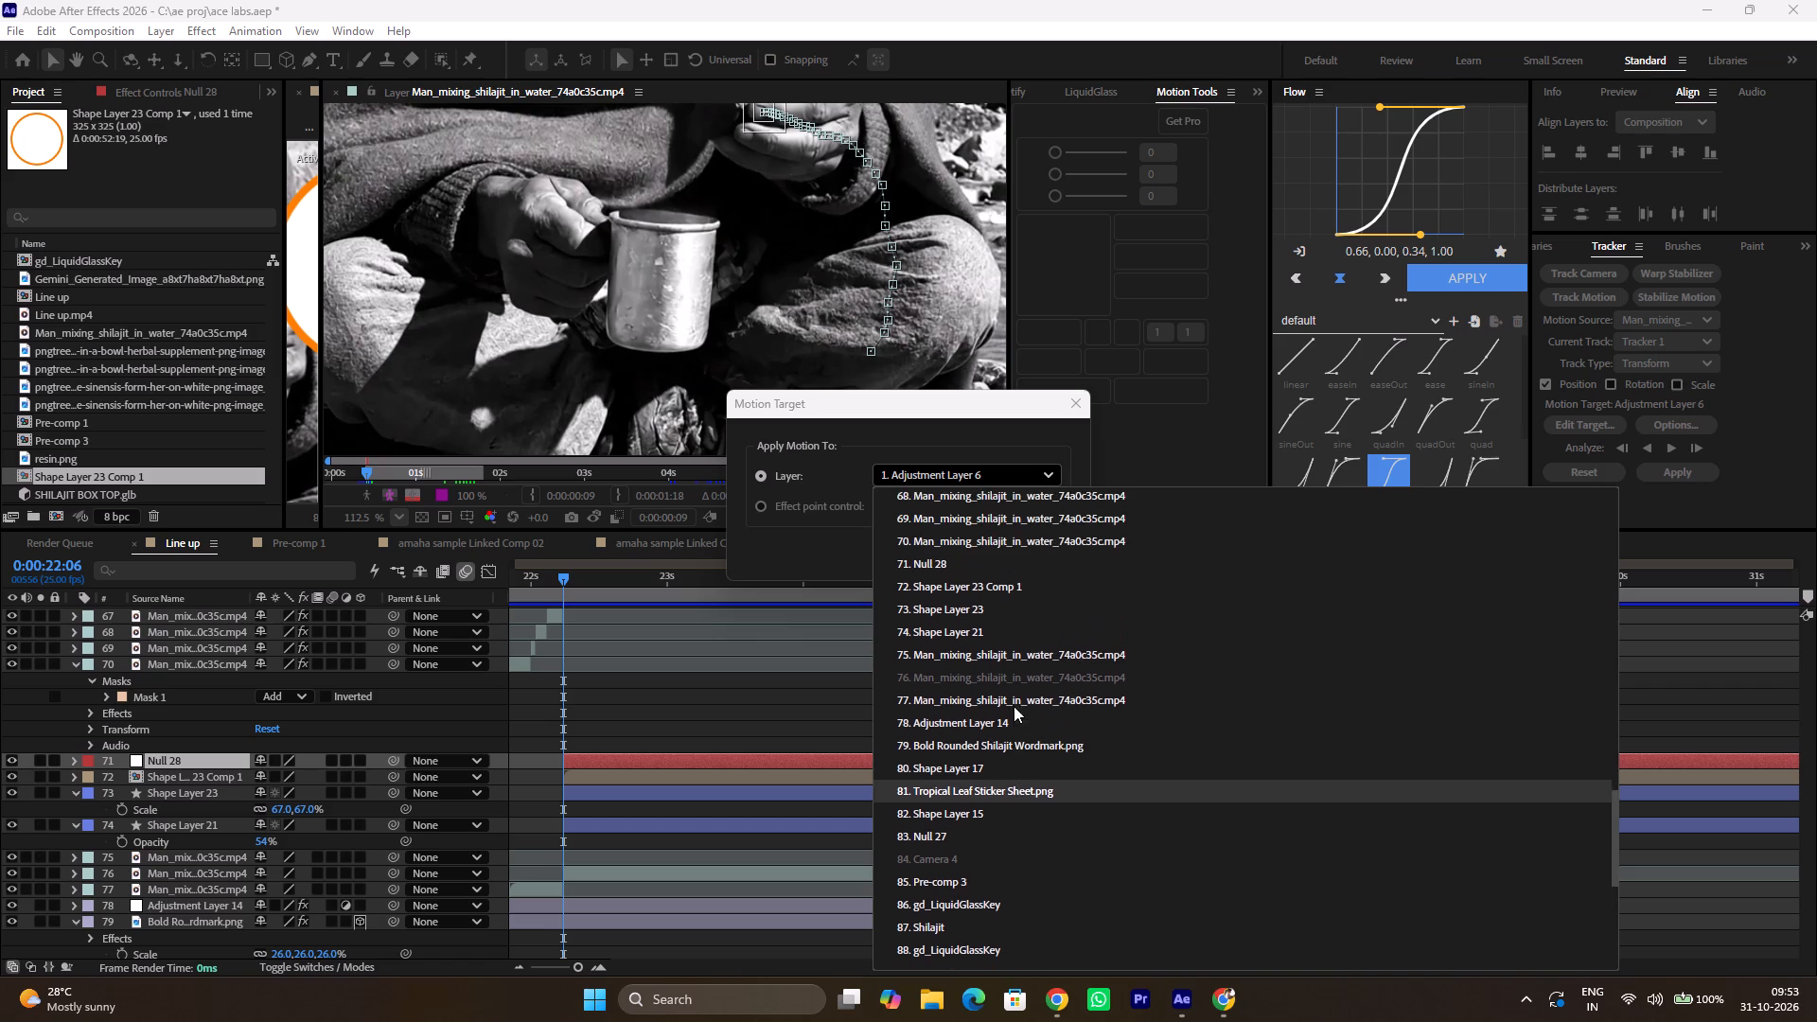
scroll(1014, 706, "up", 9)
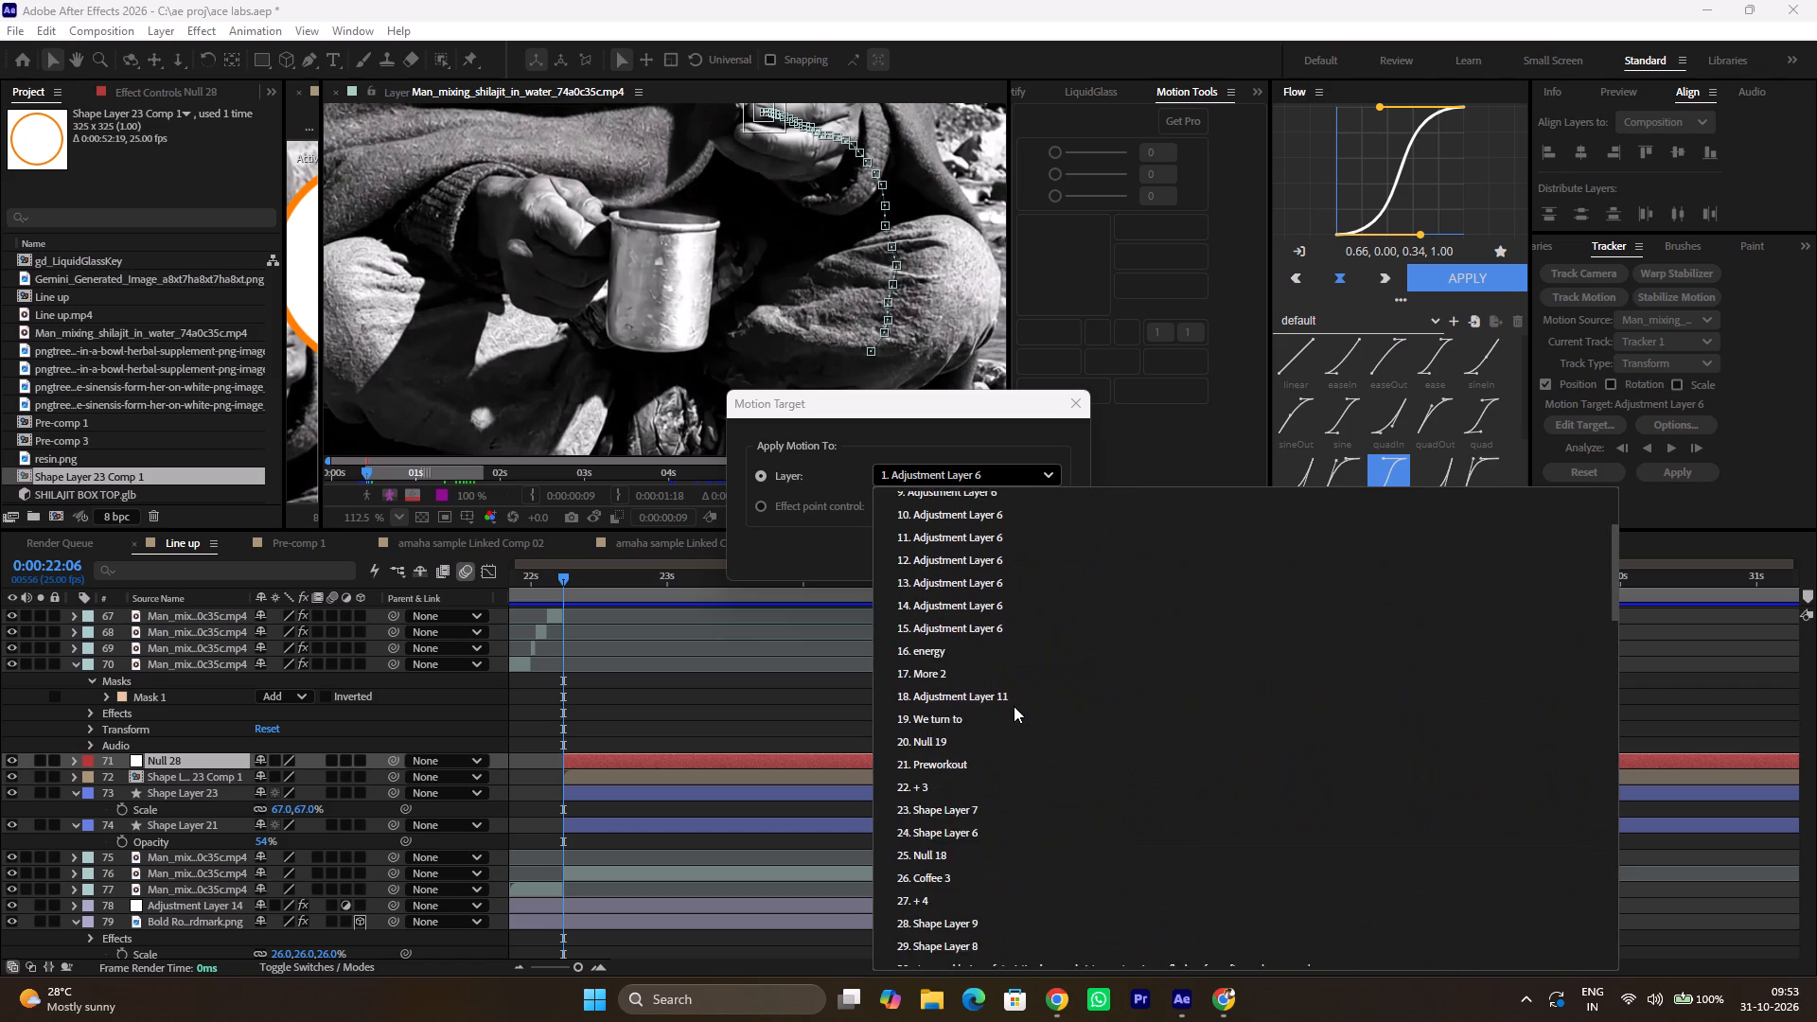
scroll(1014, 706, "up", 2)
scroll(974, 819, "down", 1)
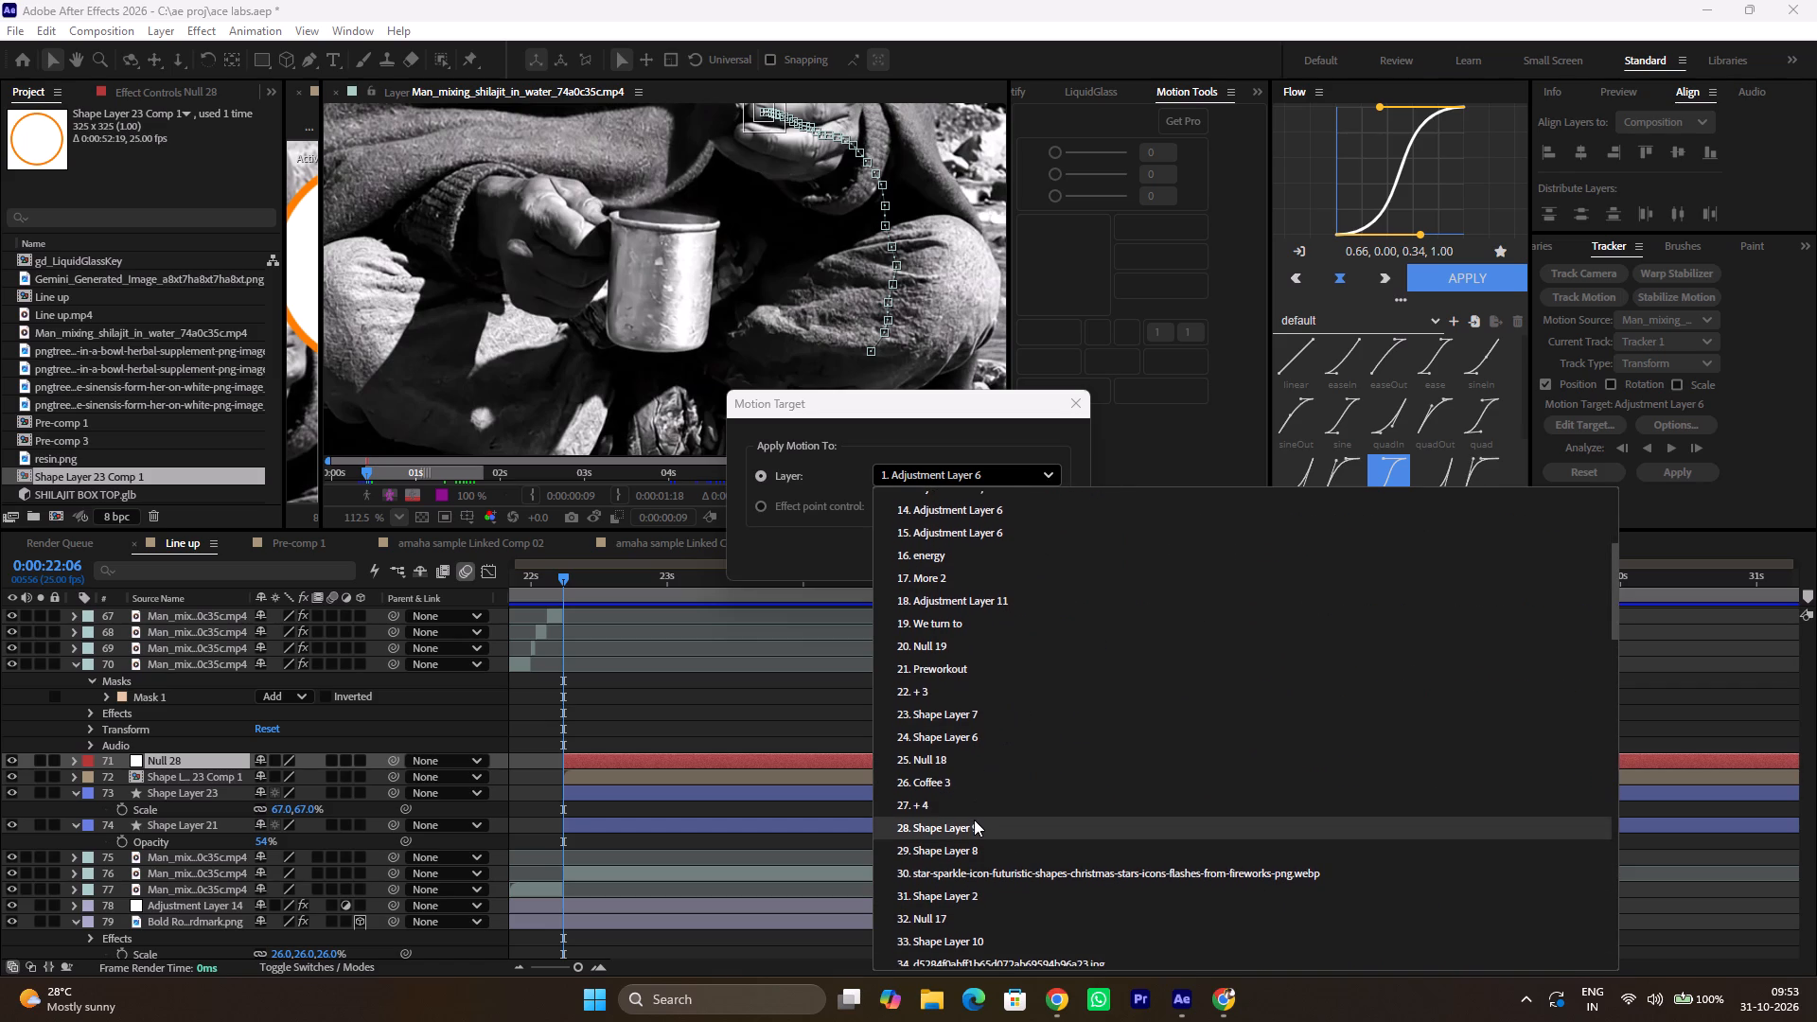
scroll(974, 819, "down", 3)
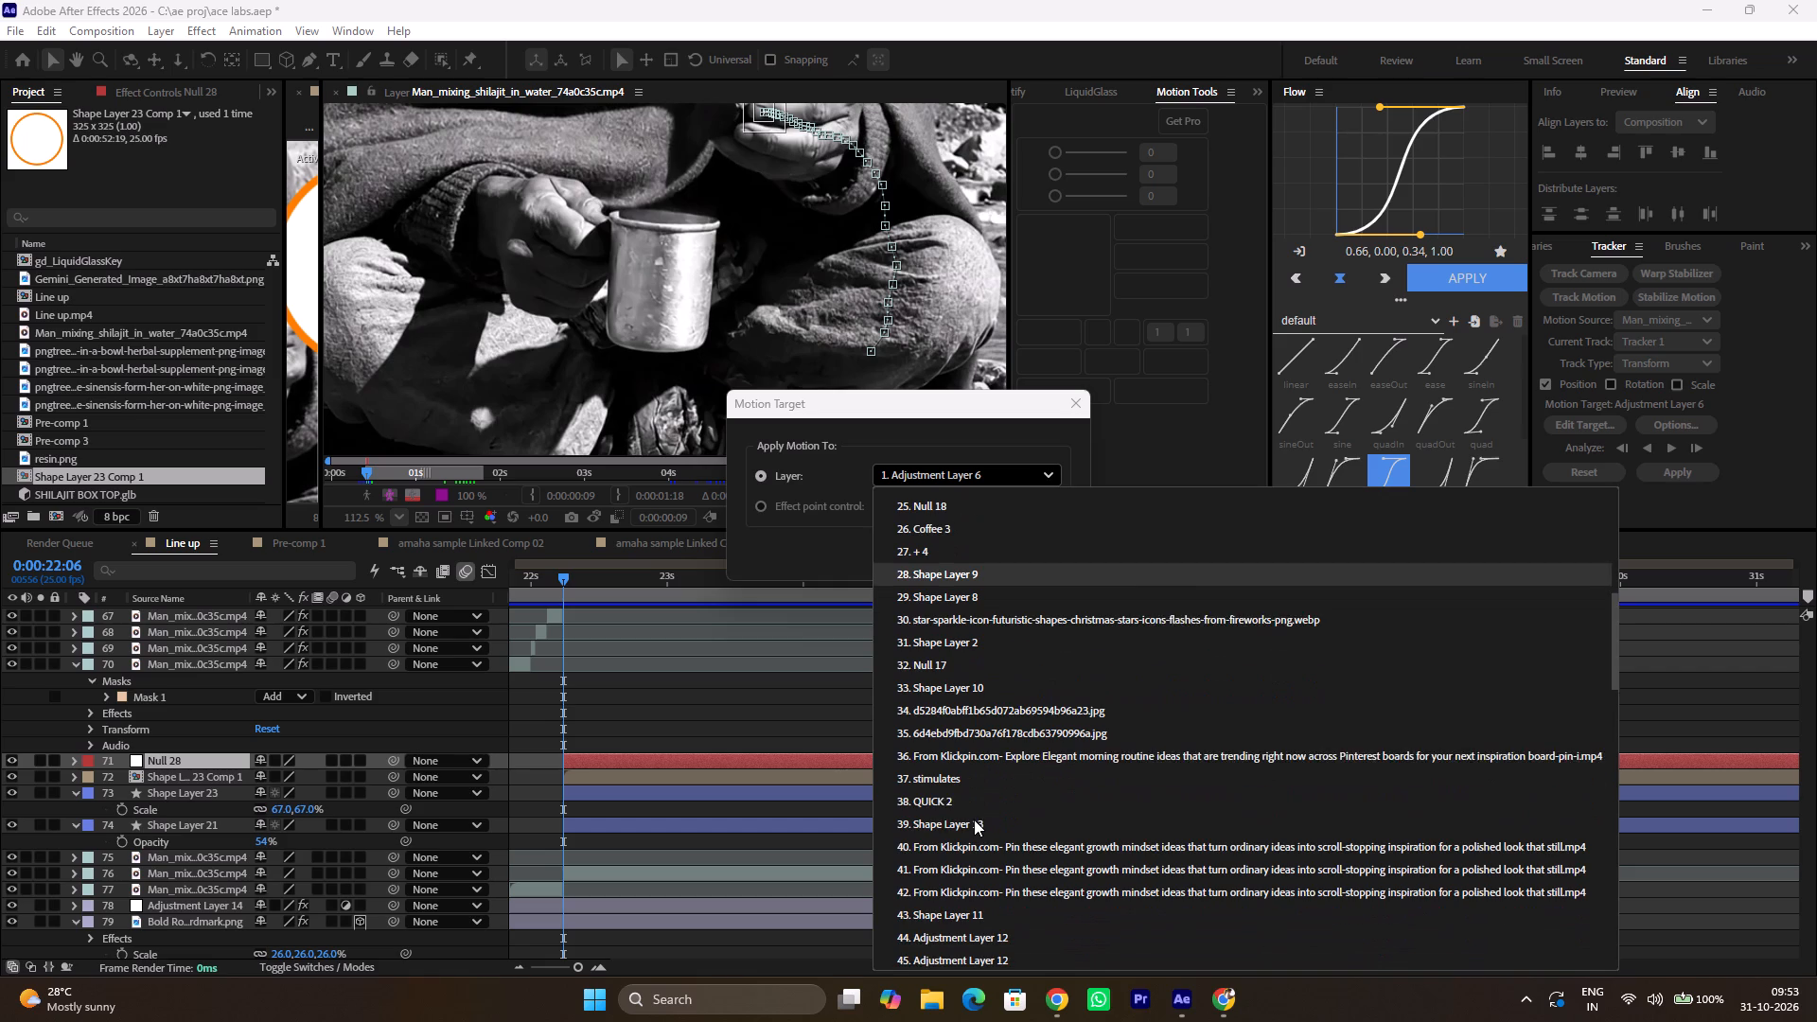
scroll(974, 819, "down", 4)
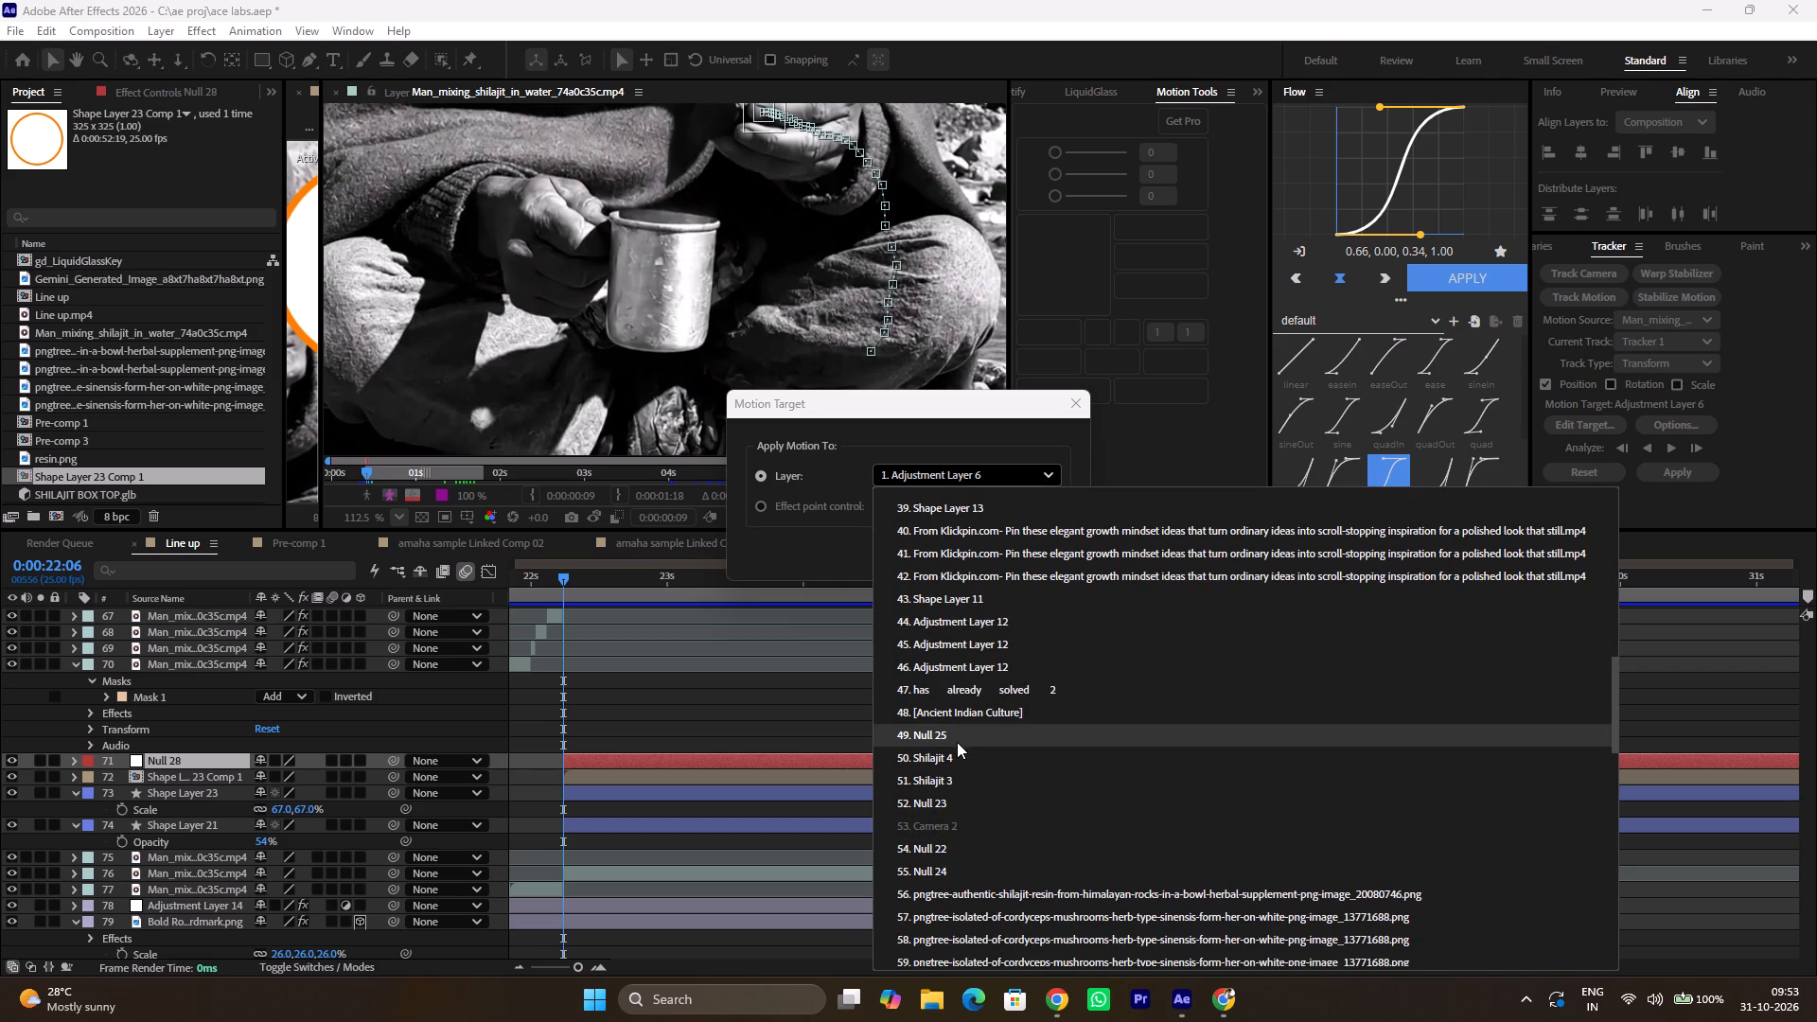
scroll(957, 741, "down", 4)
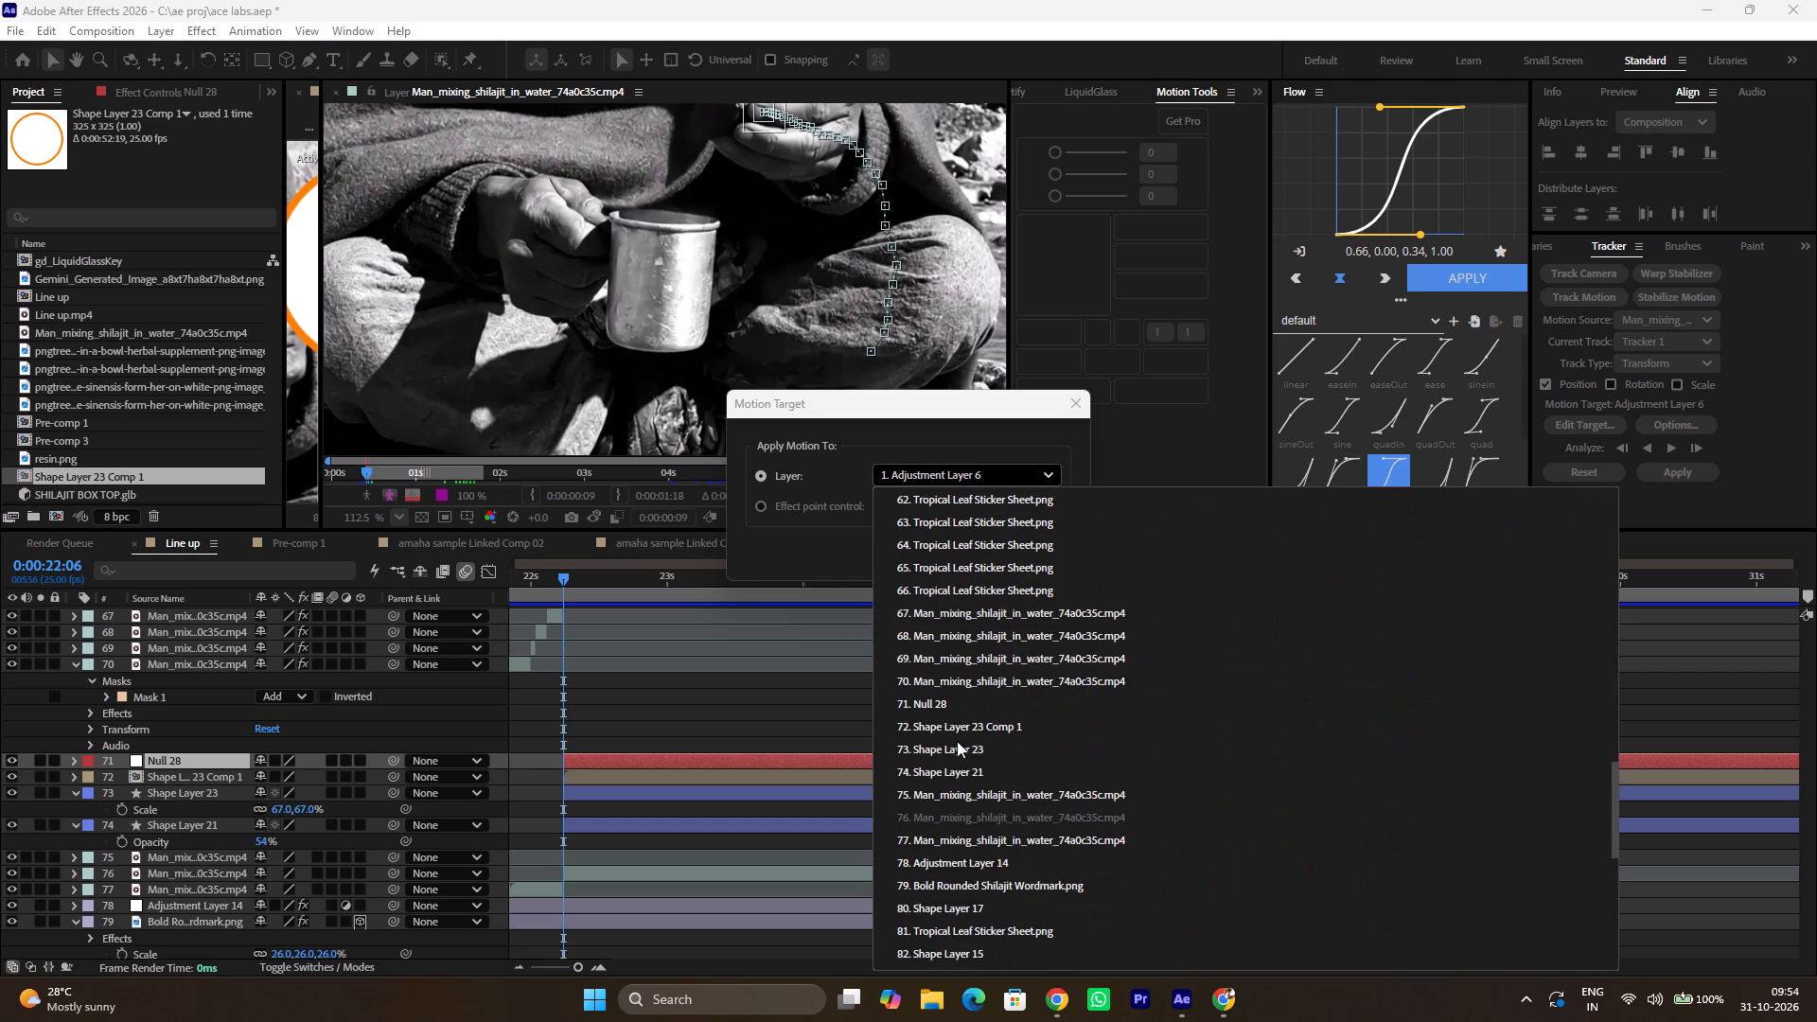
scroll(957, 741, "down", 1)
left_click(959, 711)
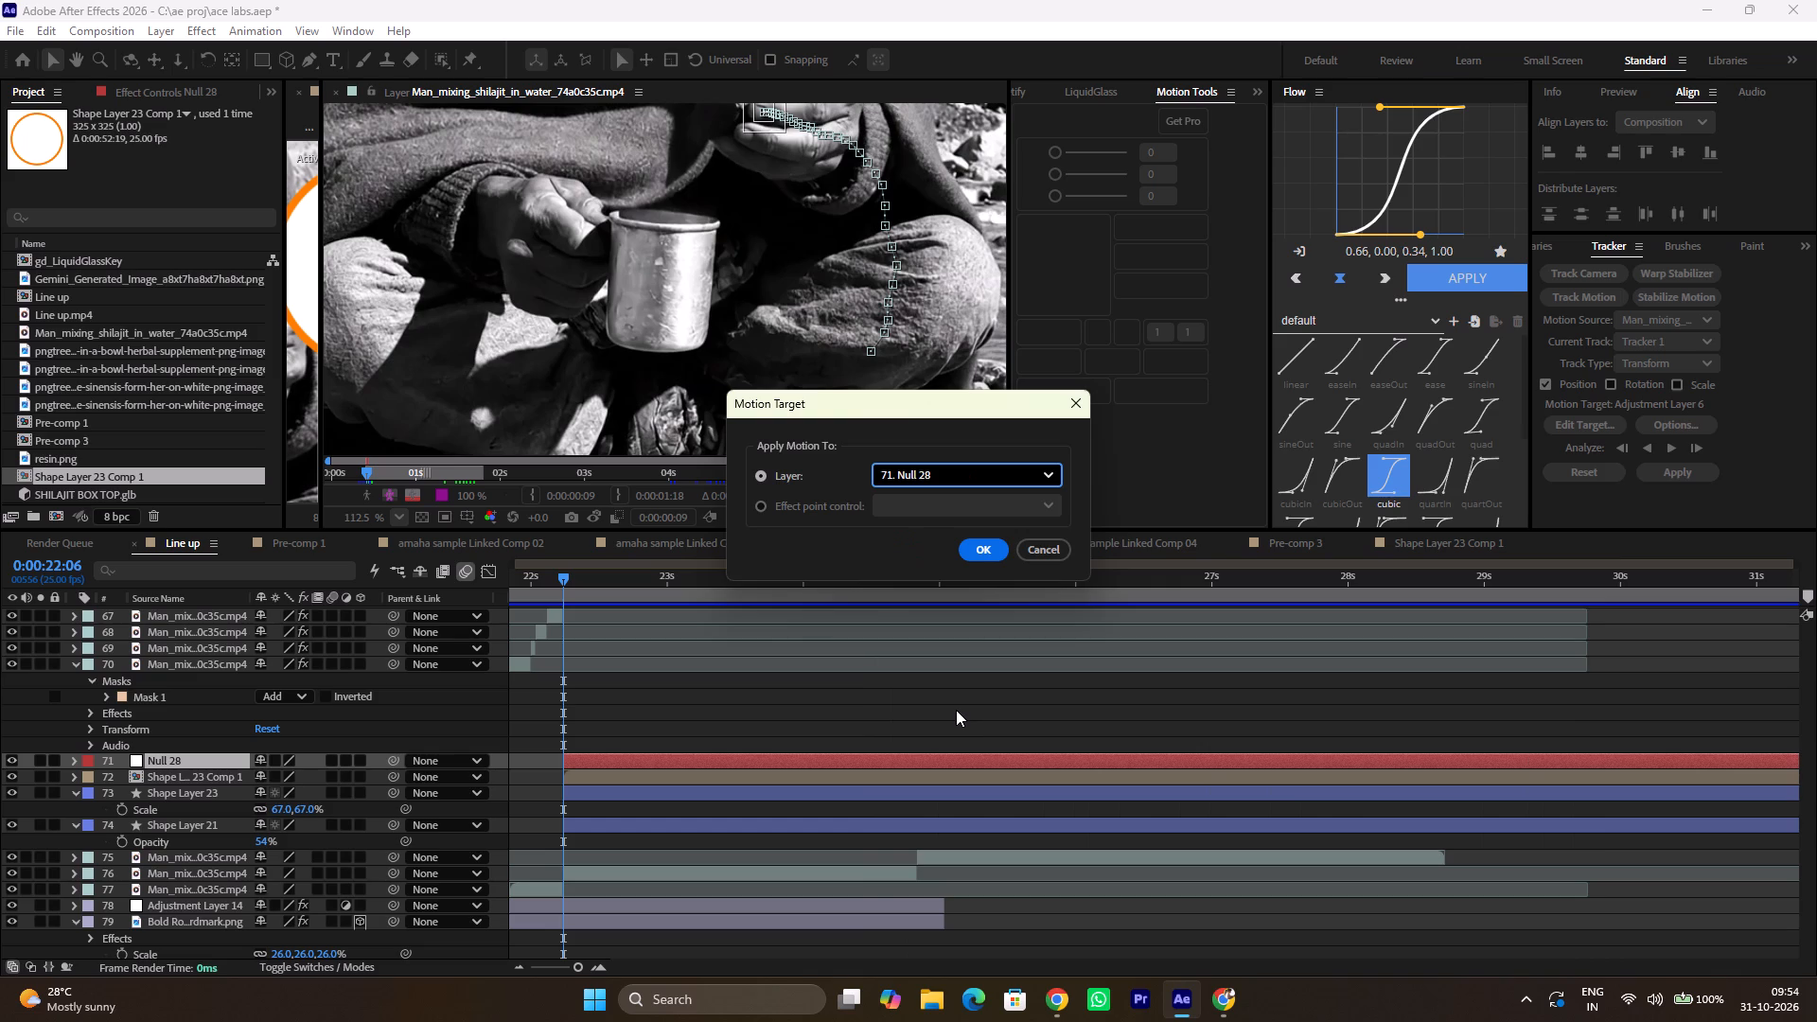
left_click(981, 547)
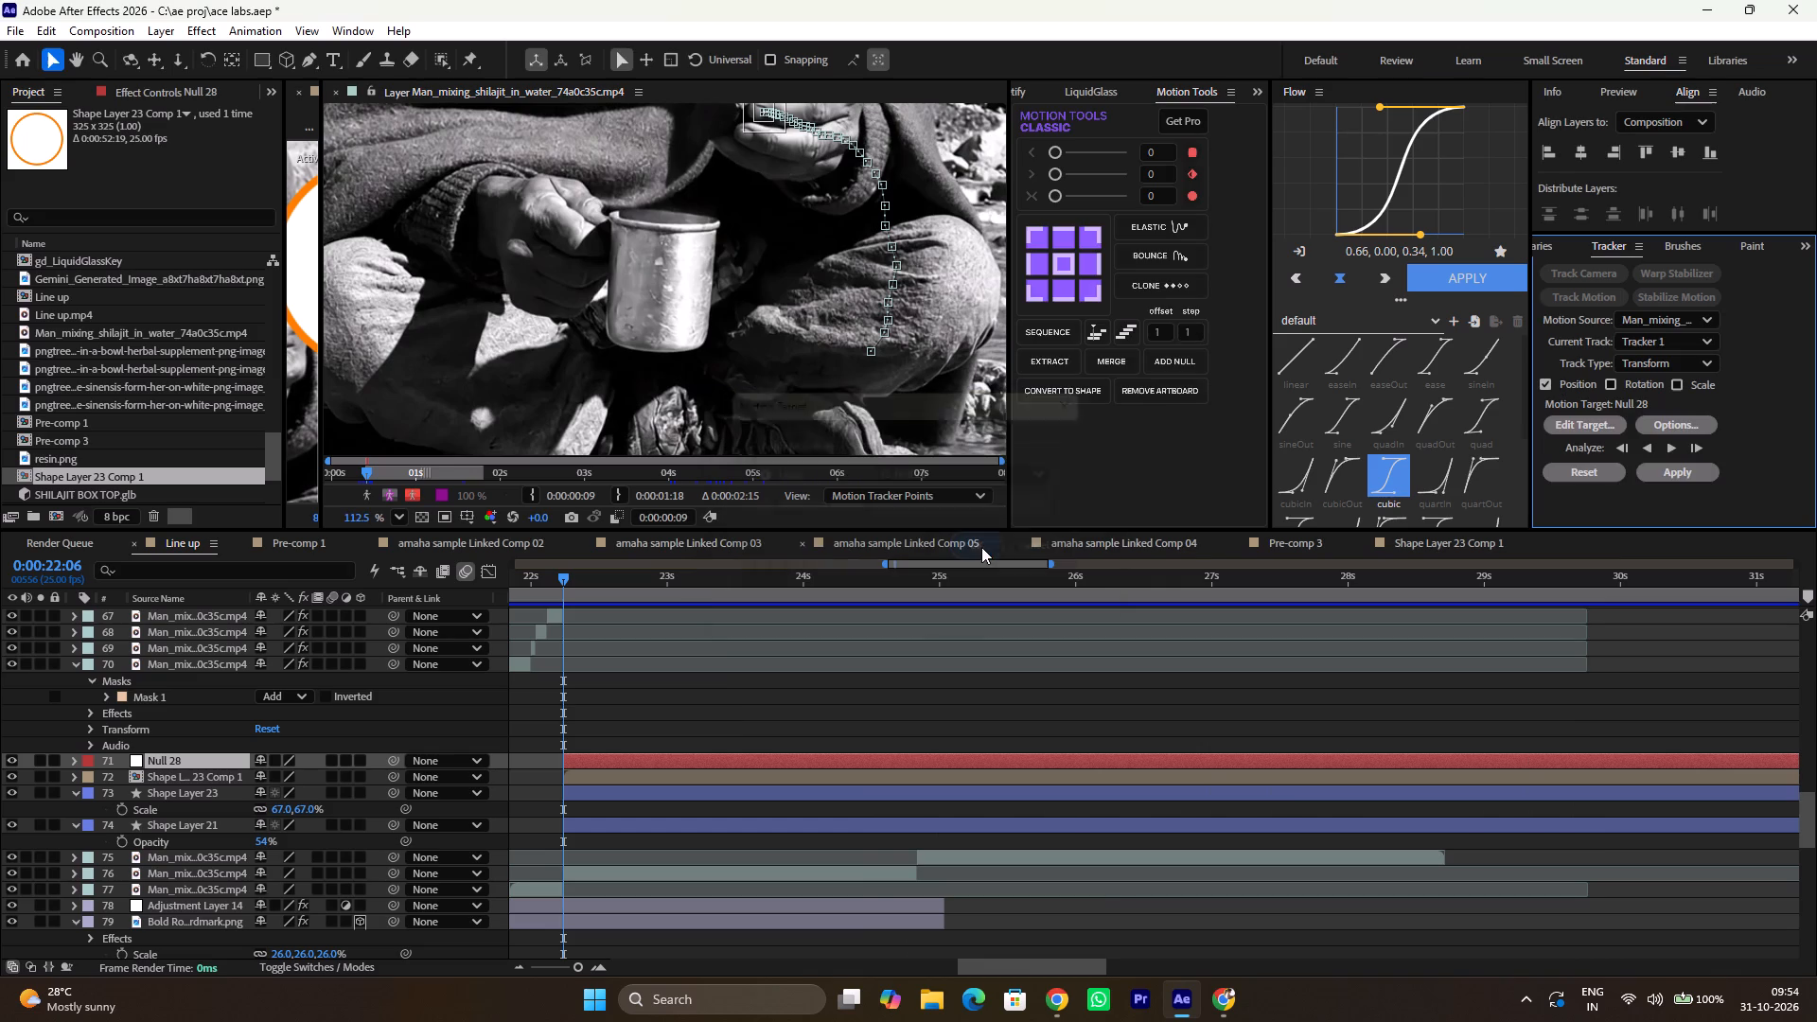
Return to the Line up composition view and centre Null 28's anchor point within the null.
left_click(342, 89)
scroll(616, 272, "up", 2, "ctrl")
scroll(616, 272, "down", 1)
scroll(616, 272, "down", 2, "ctrl")
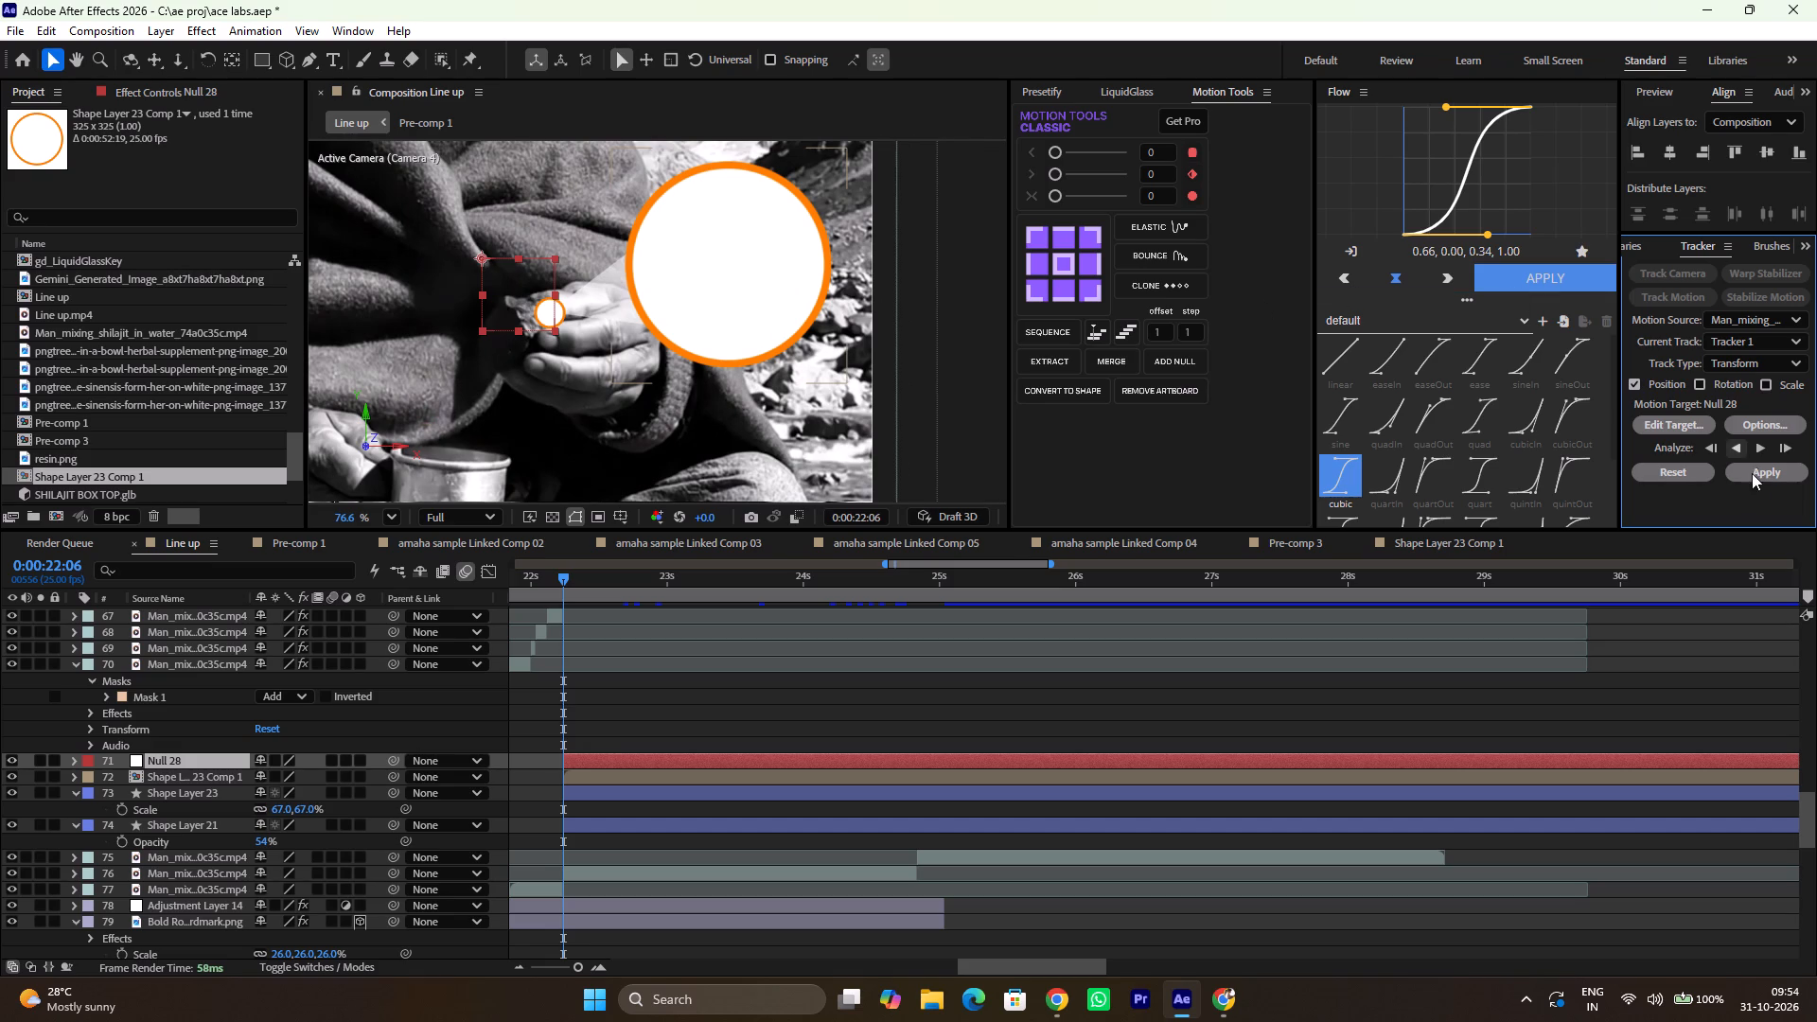
left_click(1060, 257)
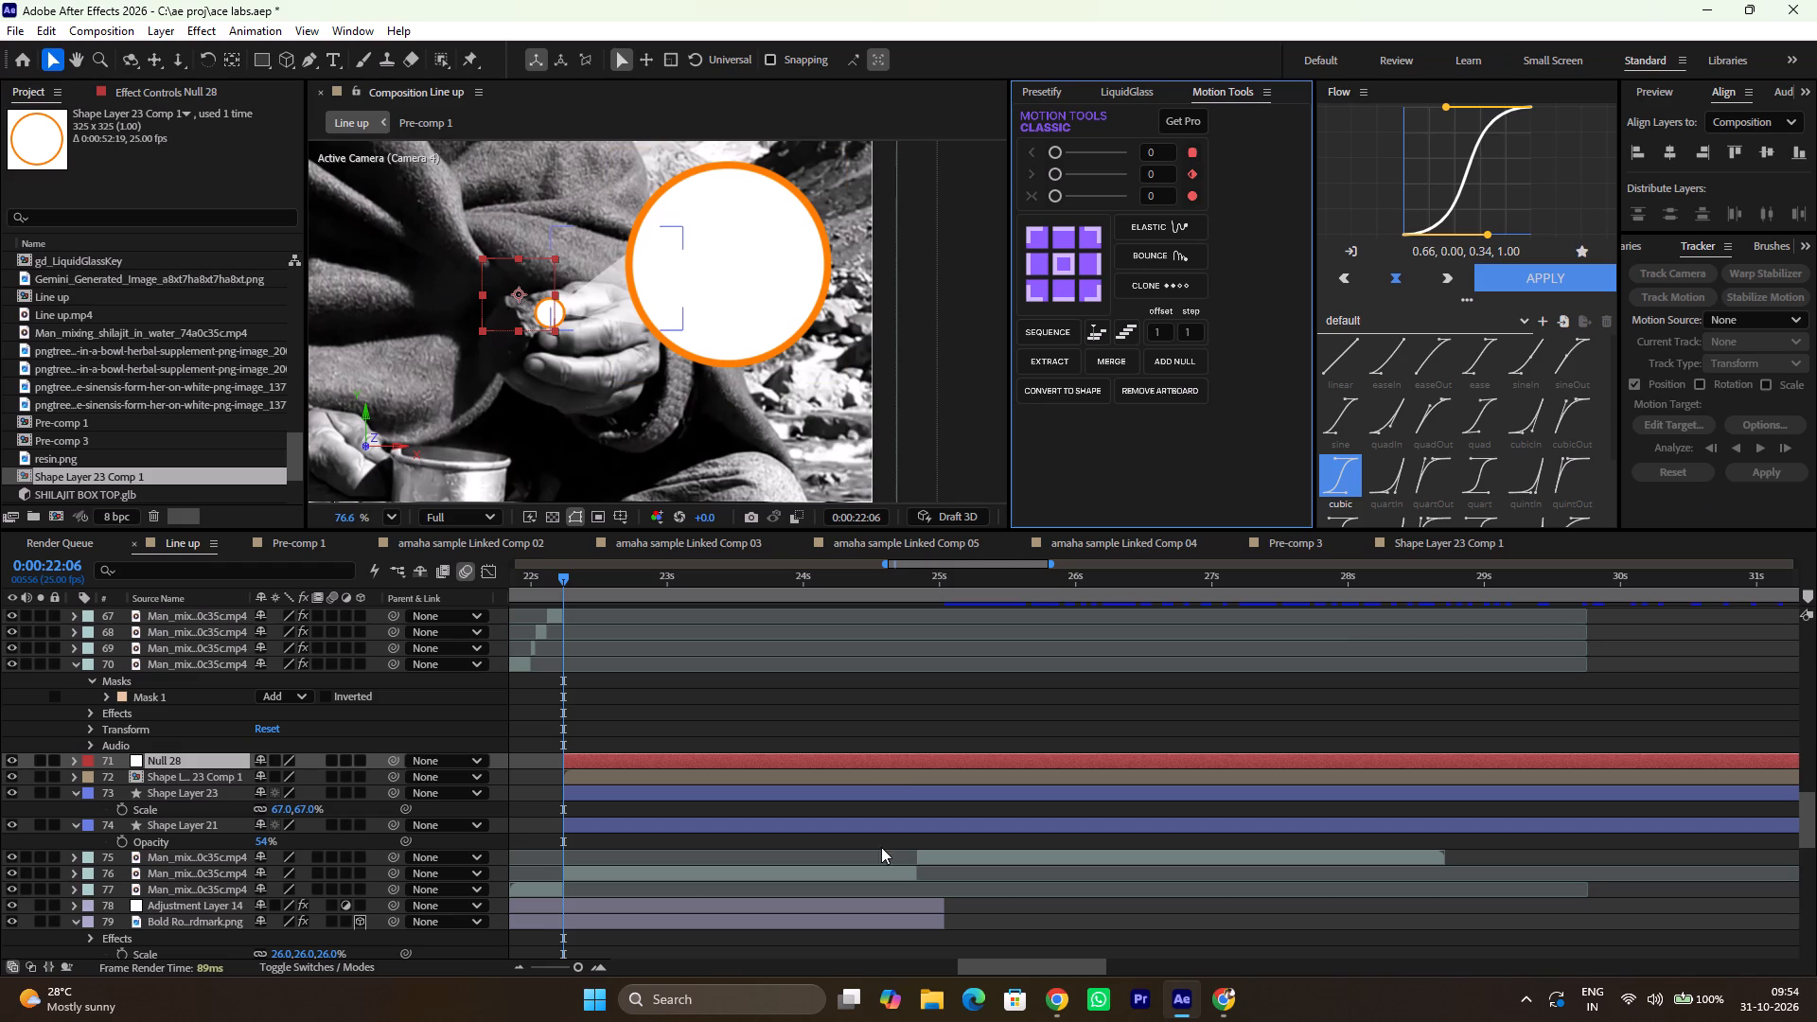
Reopen the tracked footage layer and apply its motion track to Null 28 in the X and Y dimensions.
left_click(718, 774)
left_click(689, 755)
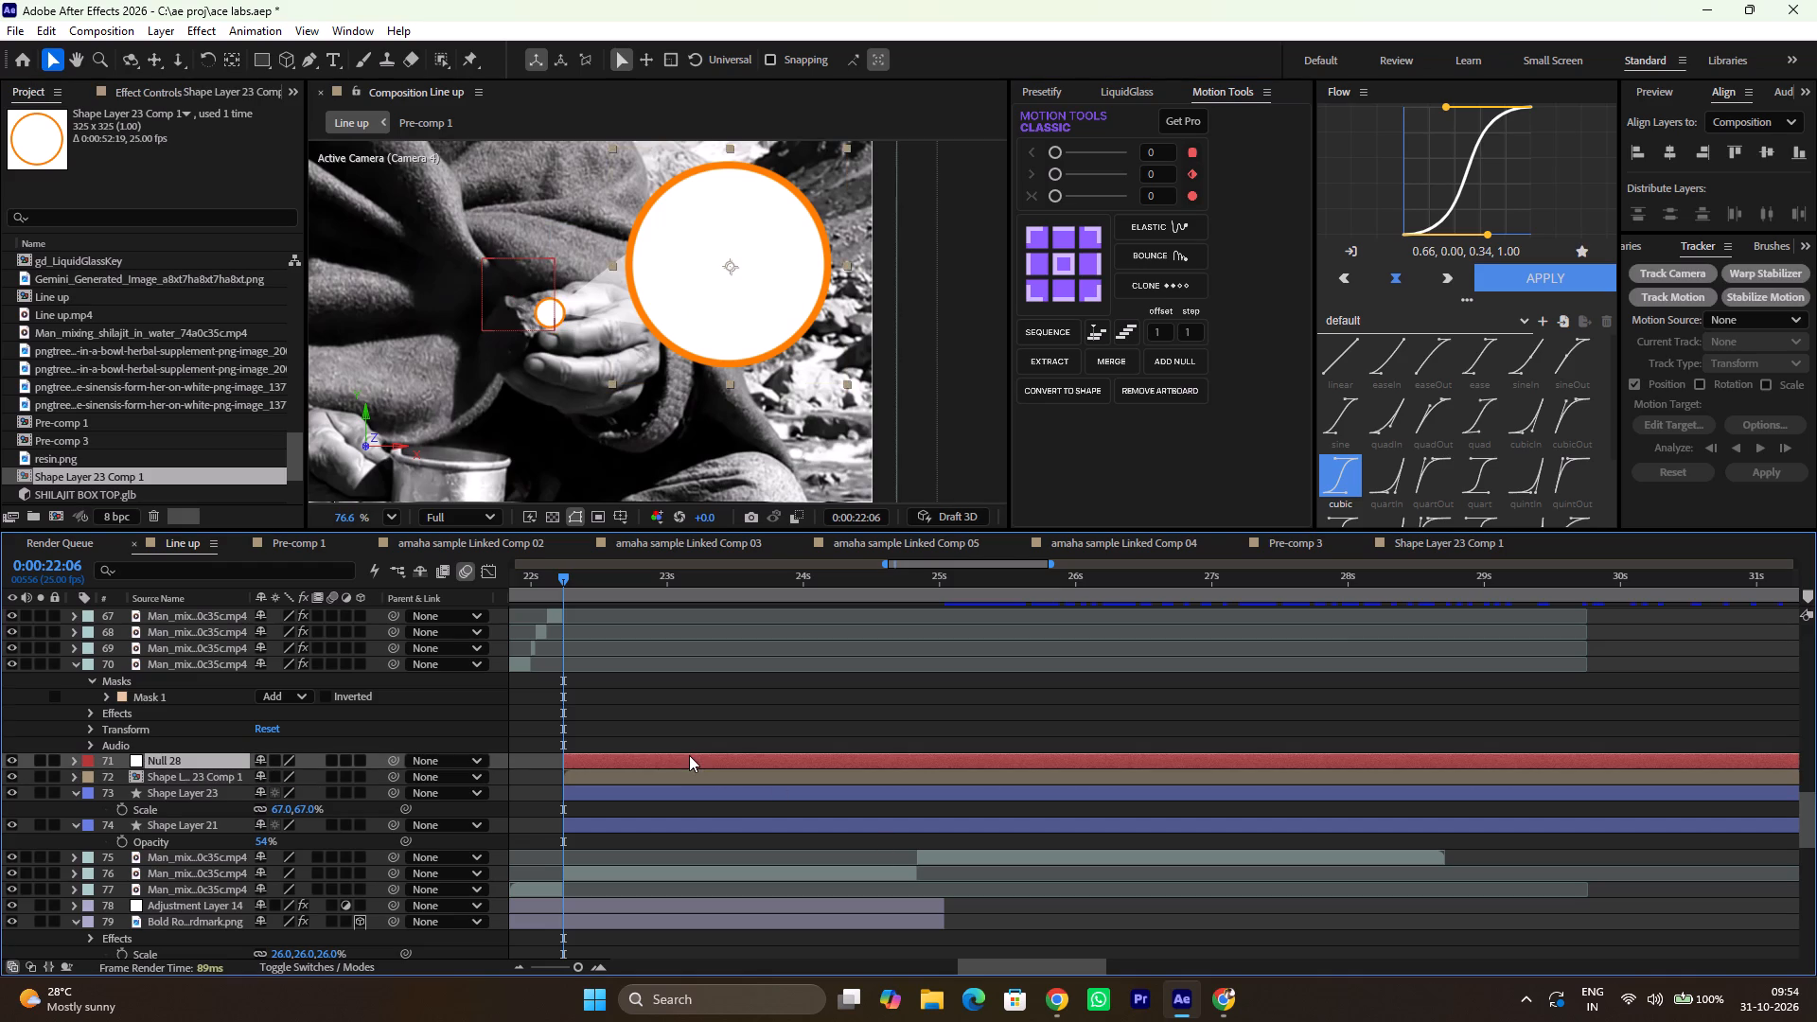
left_click(644, 872)
double_click(644, 872)
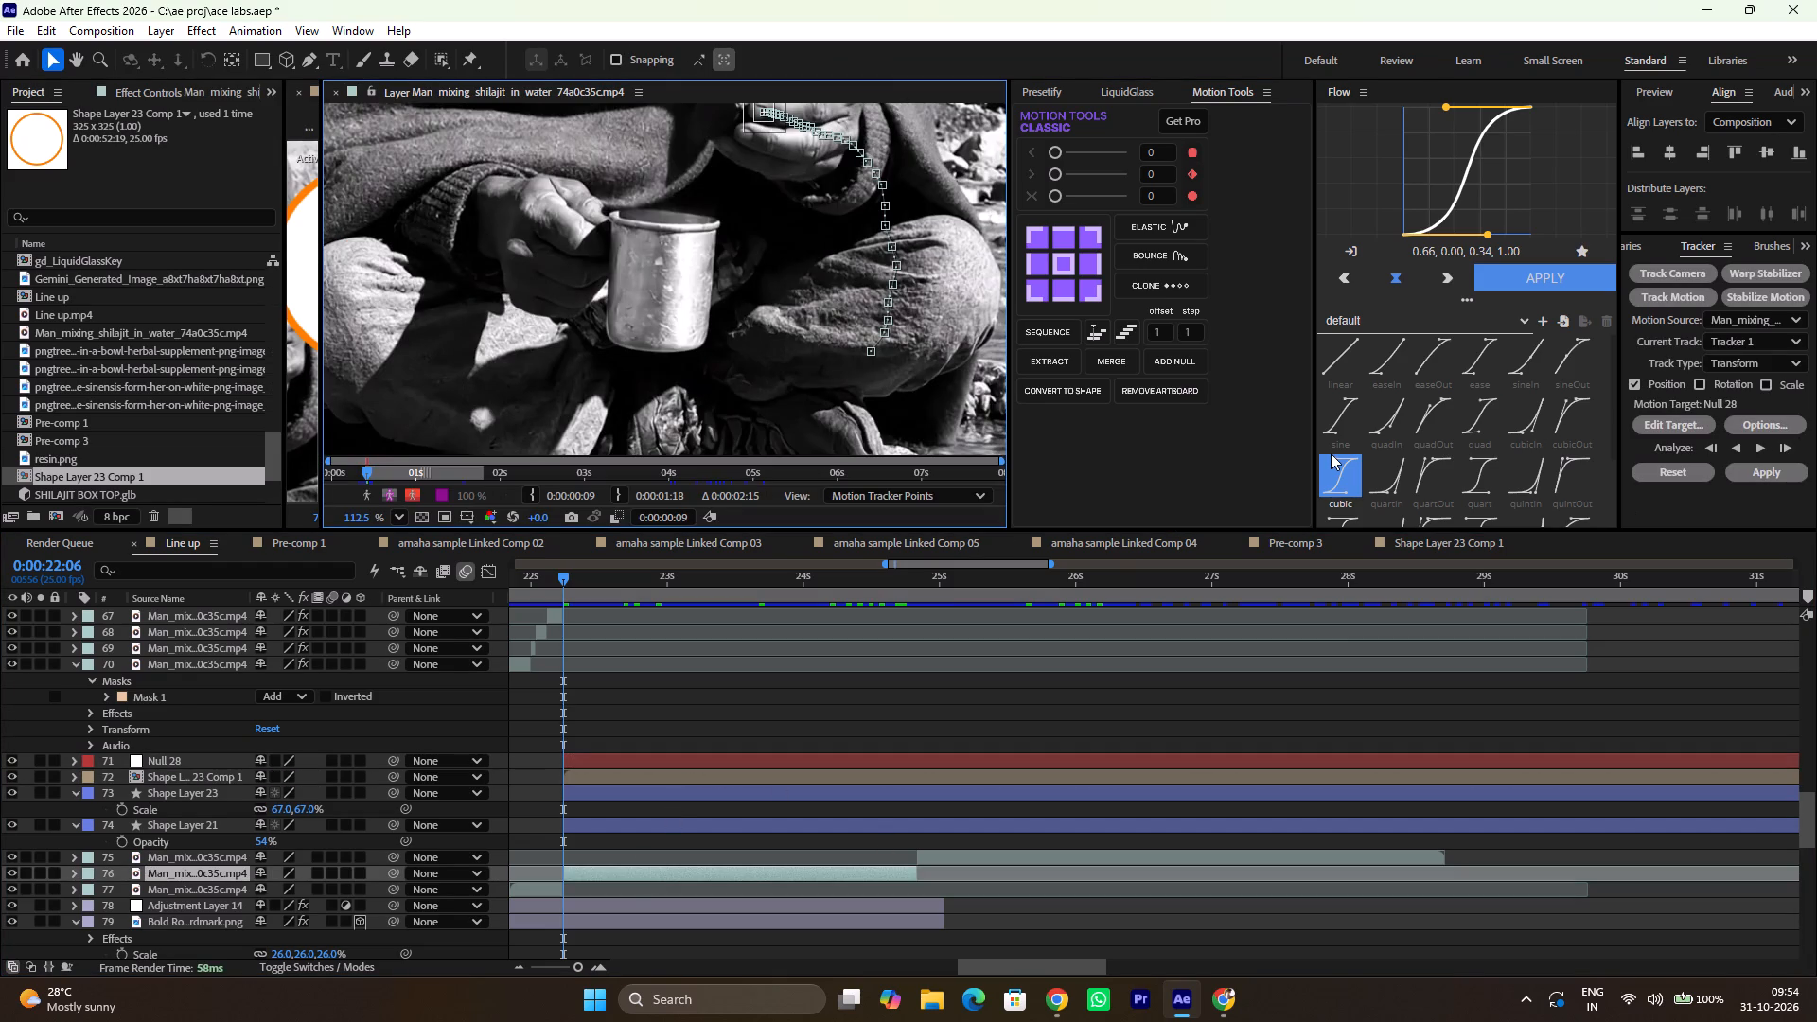
left_click(1755, 476)
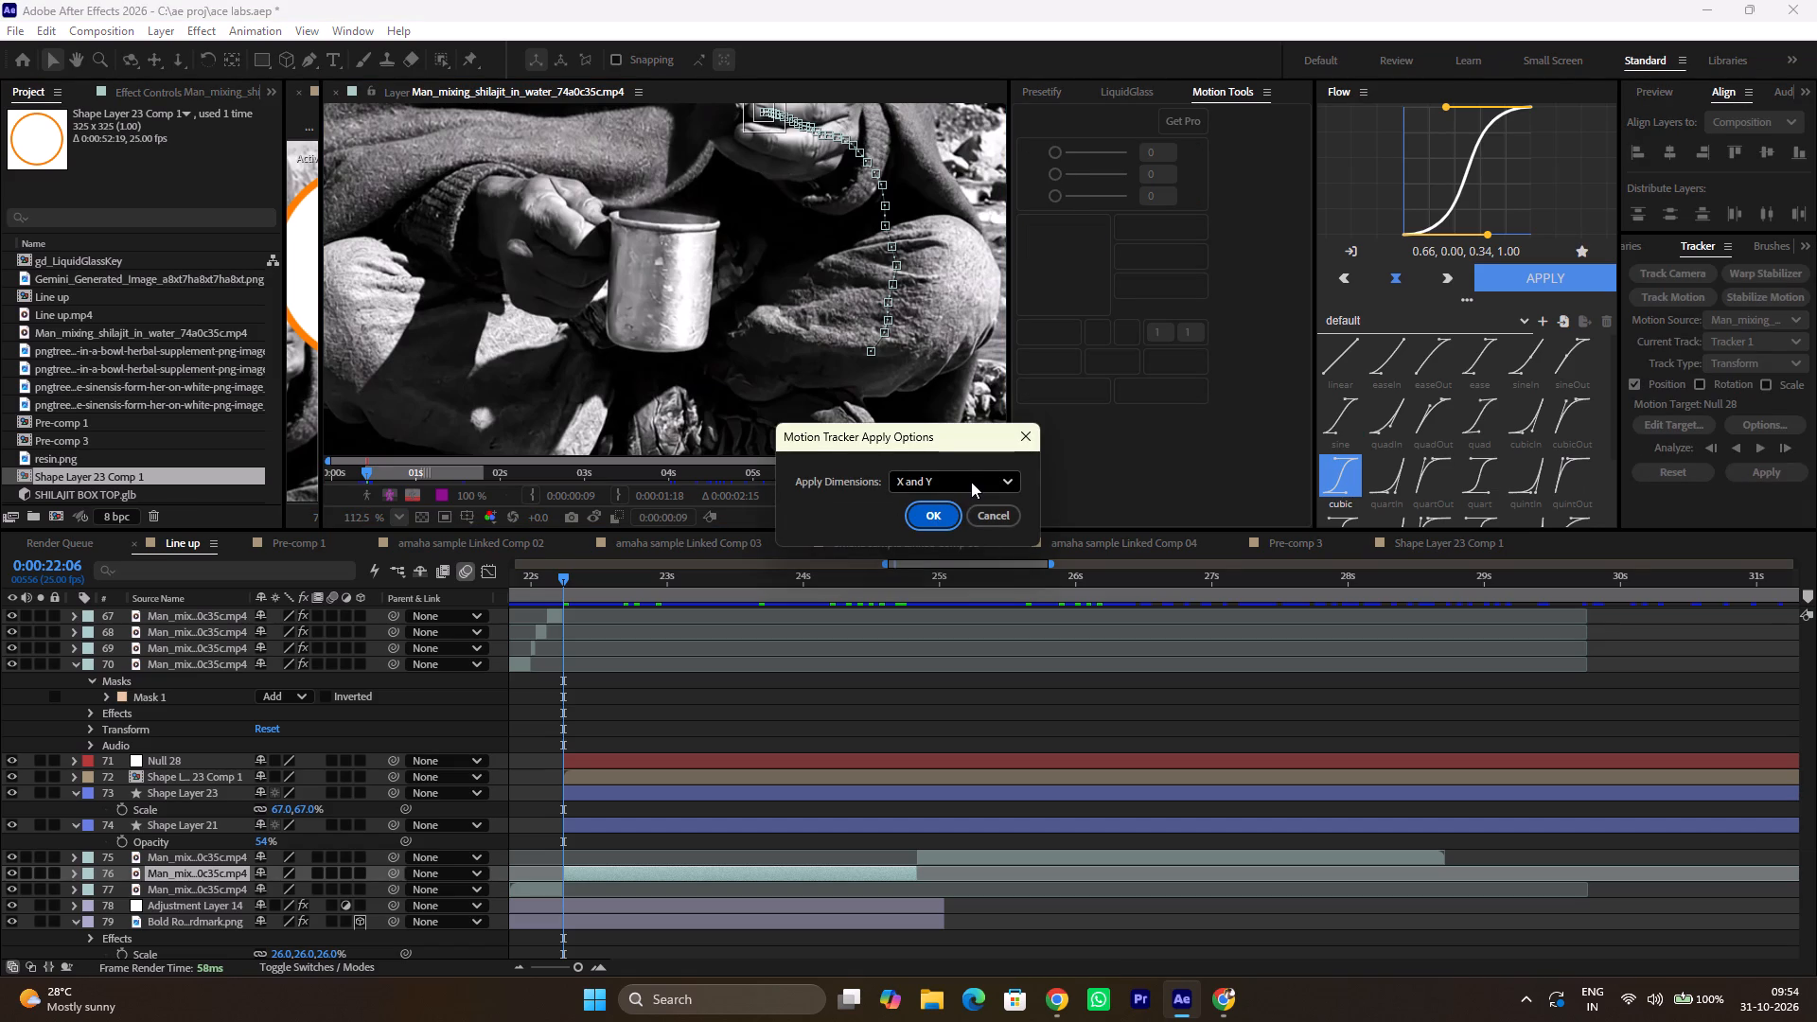
left_click(928, 506)
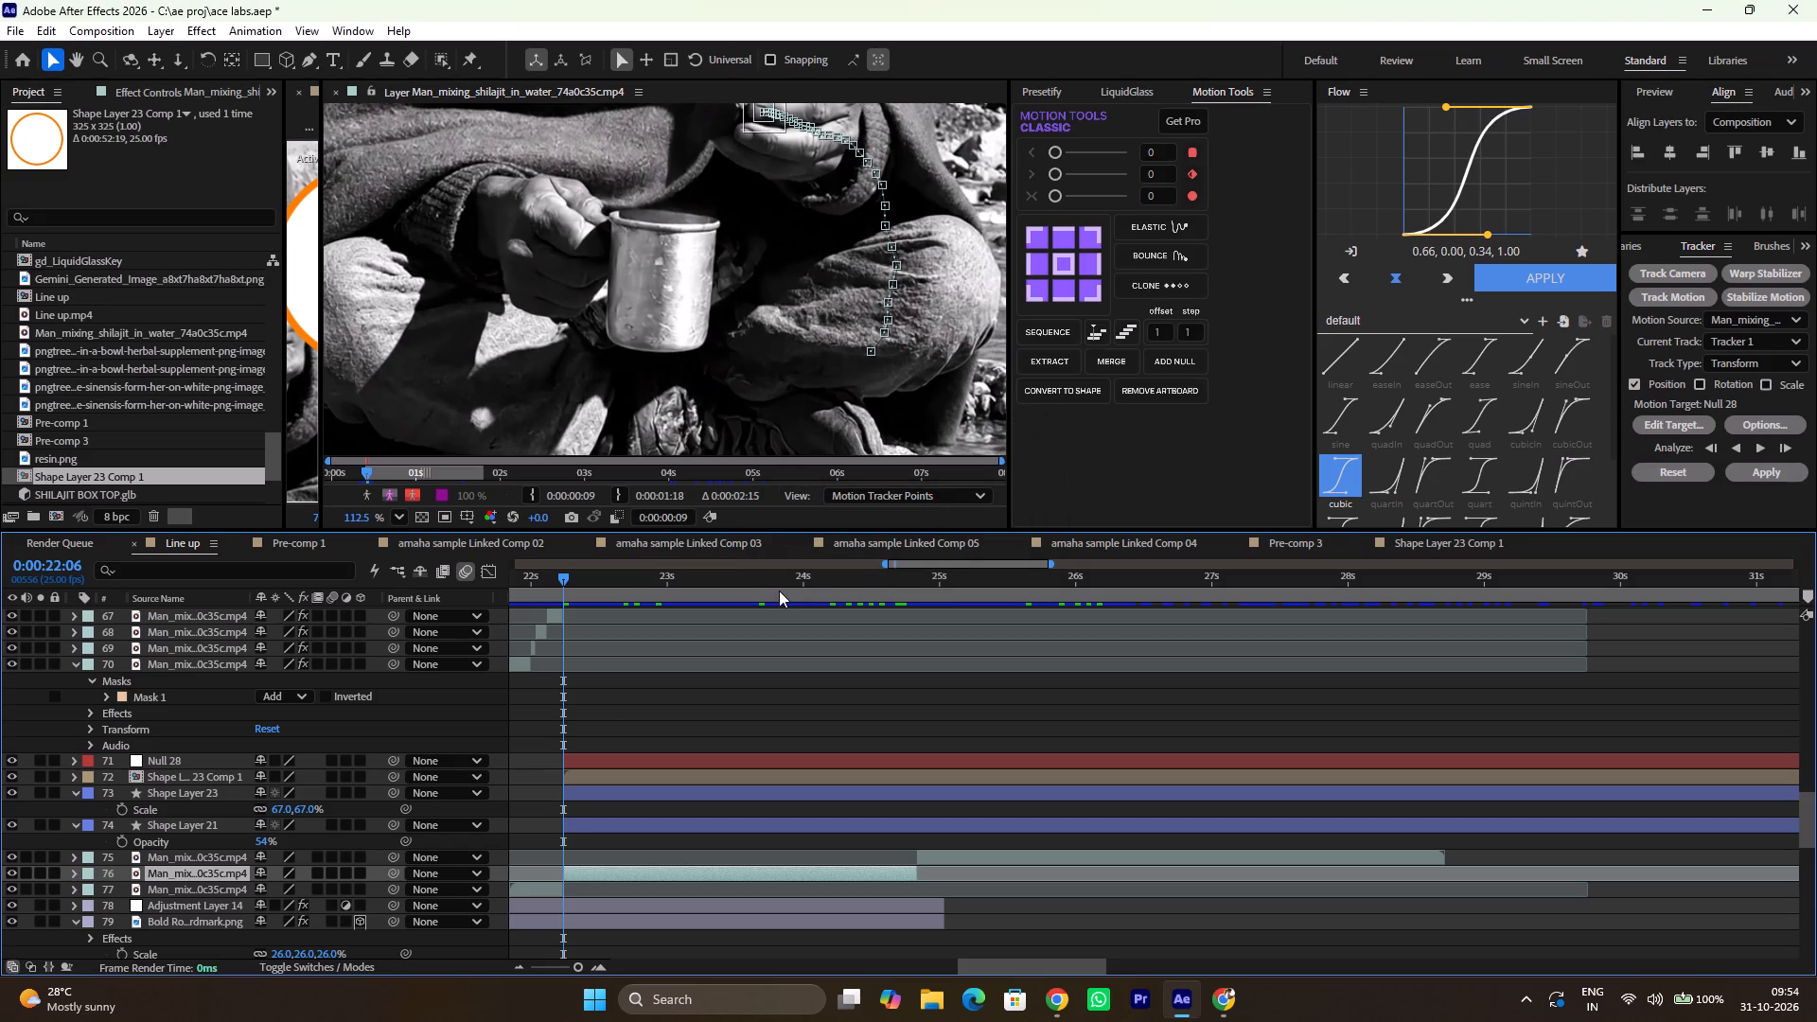
Close the tracked footage's layer view and widen the viewer area to show the Line up composition.
left_click_drag(561, 590, 676, 607)
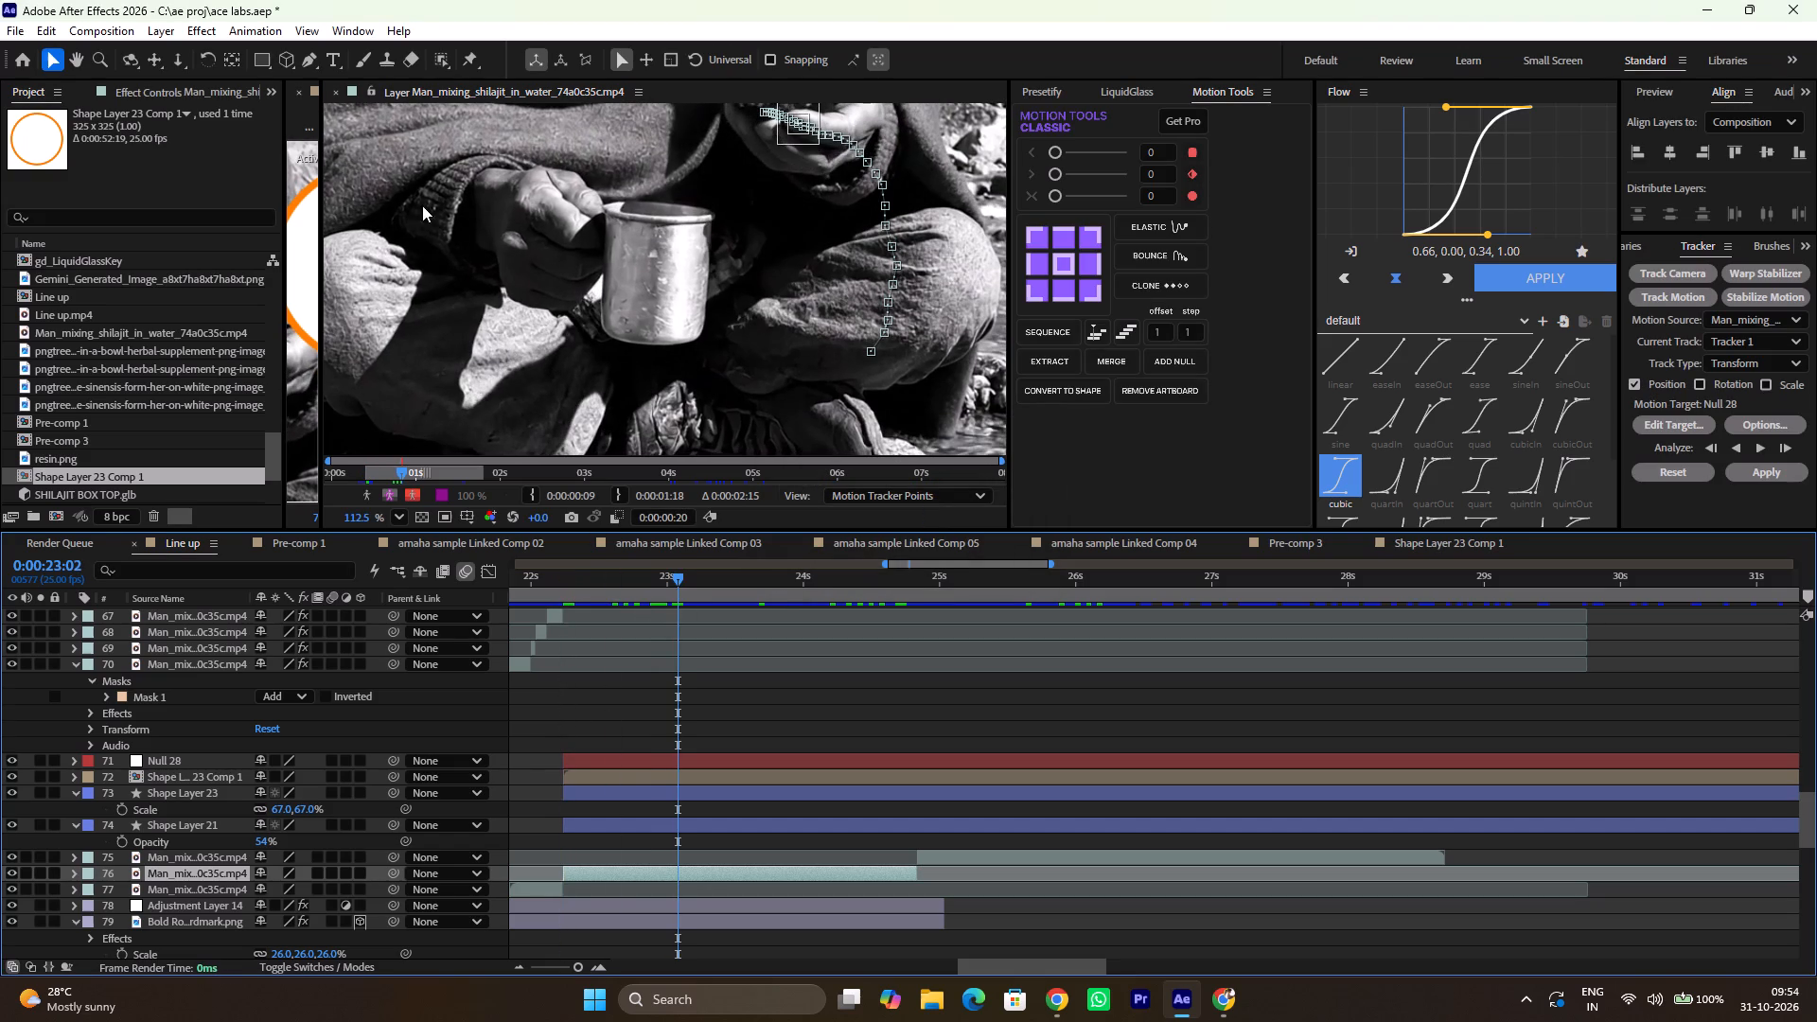
left_click(331, 85)
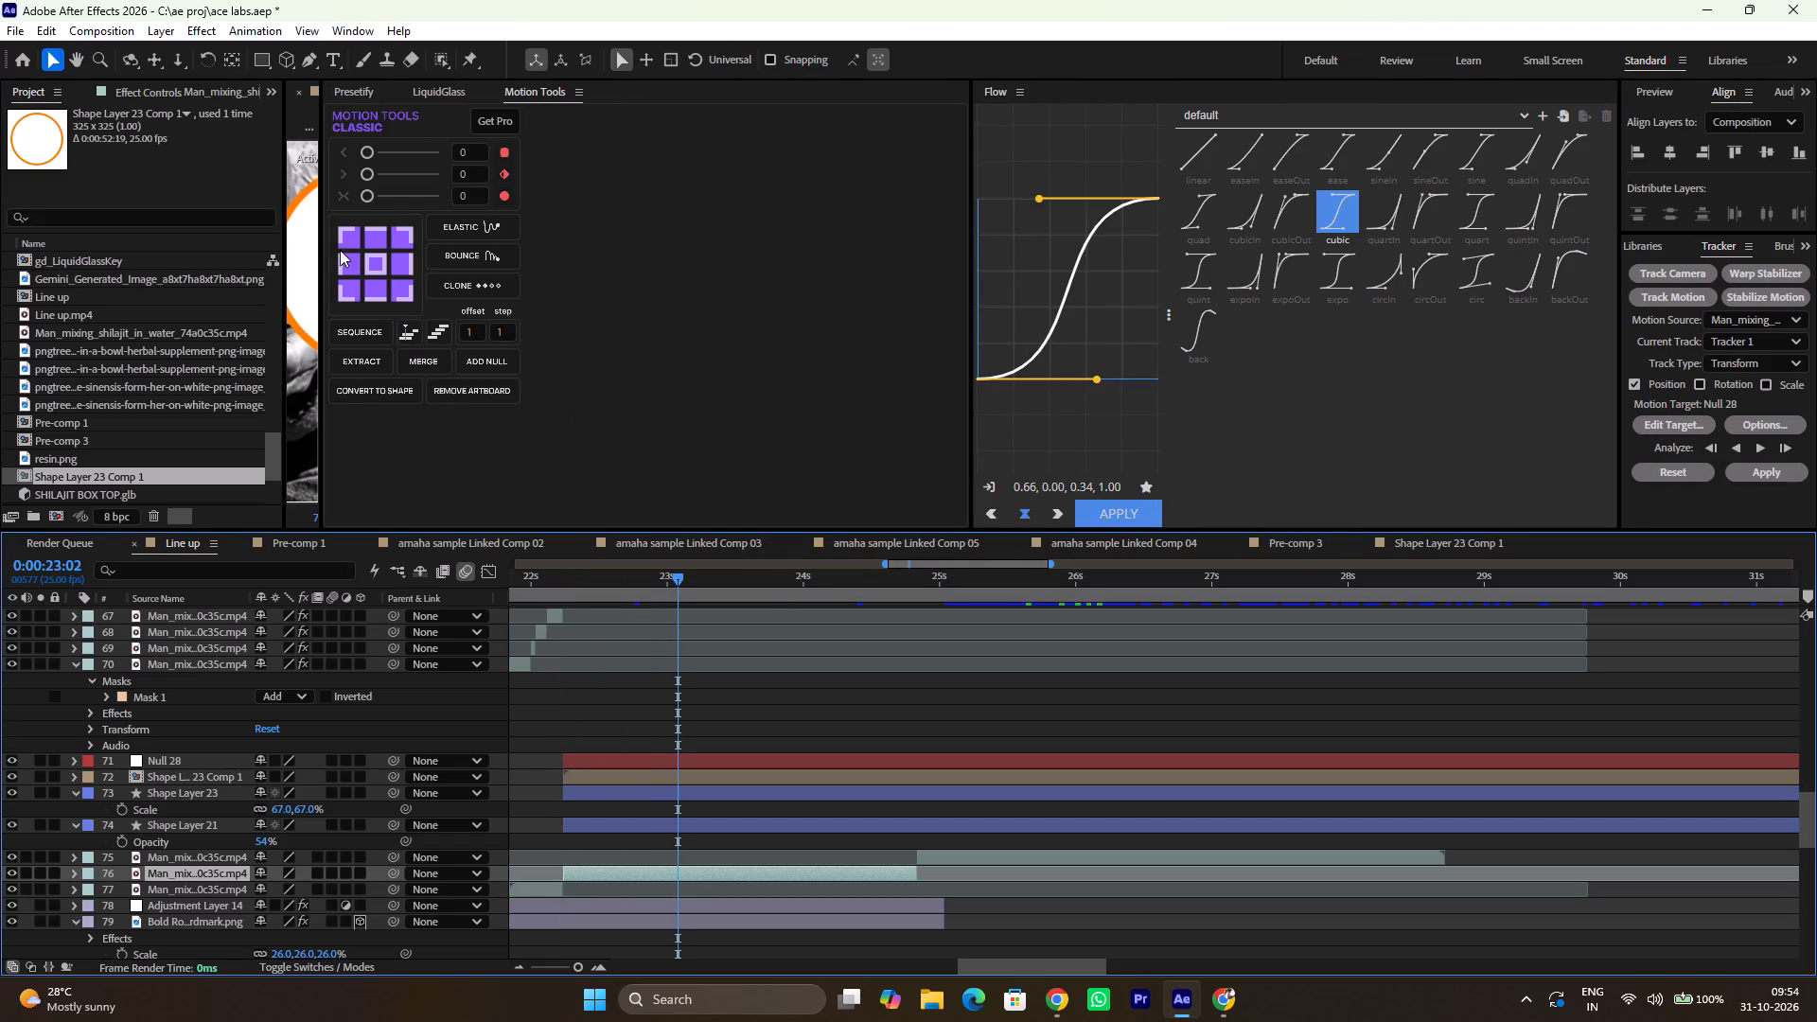
left_click_drag(970, 250, 1242, 382)
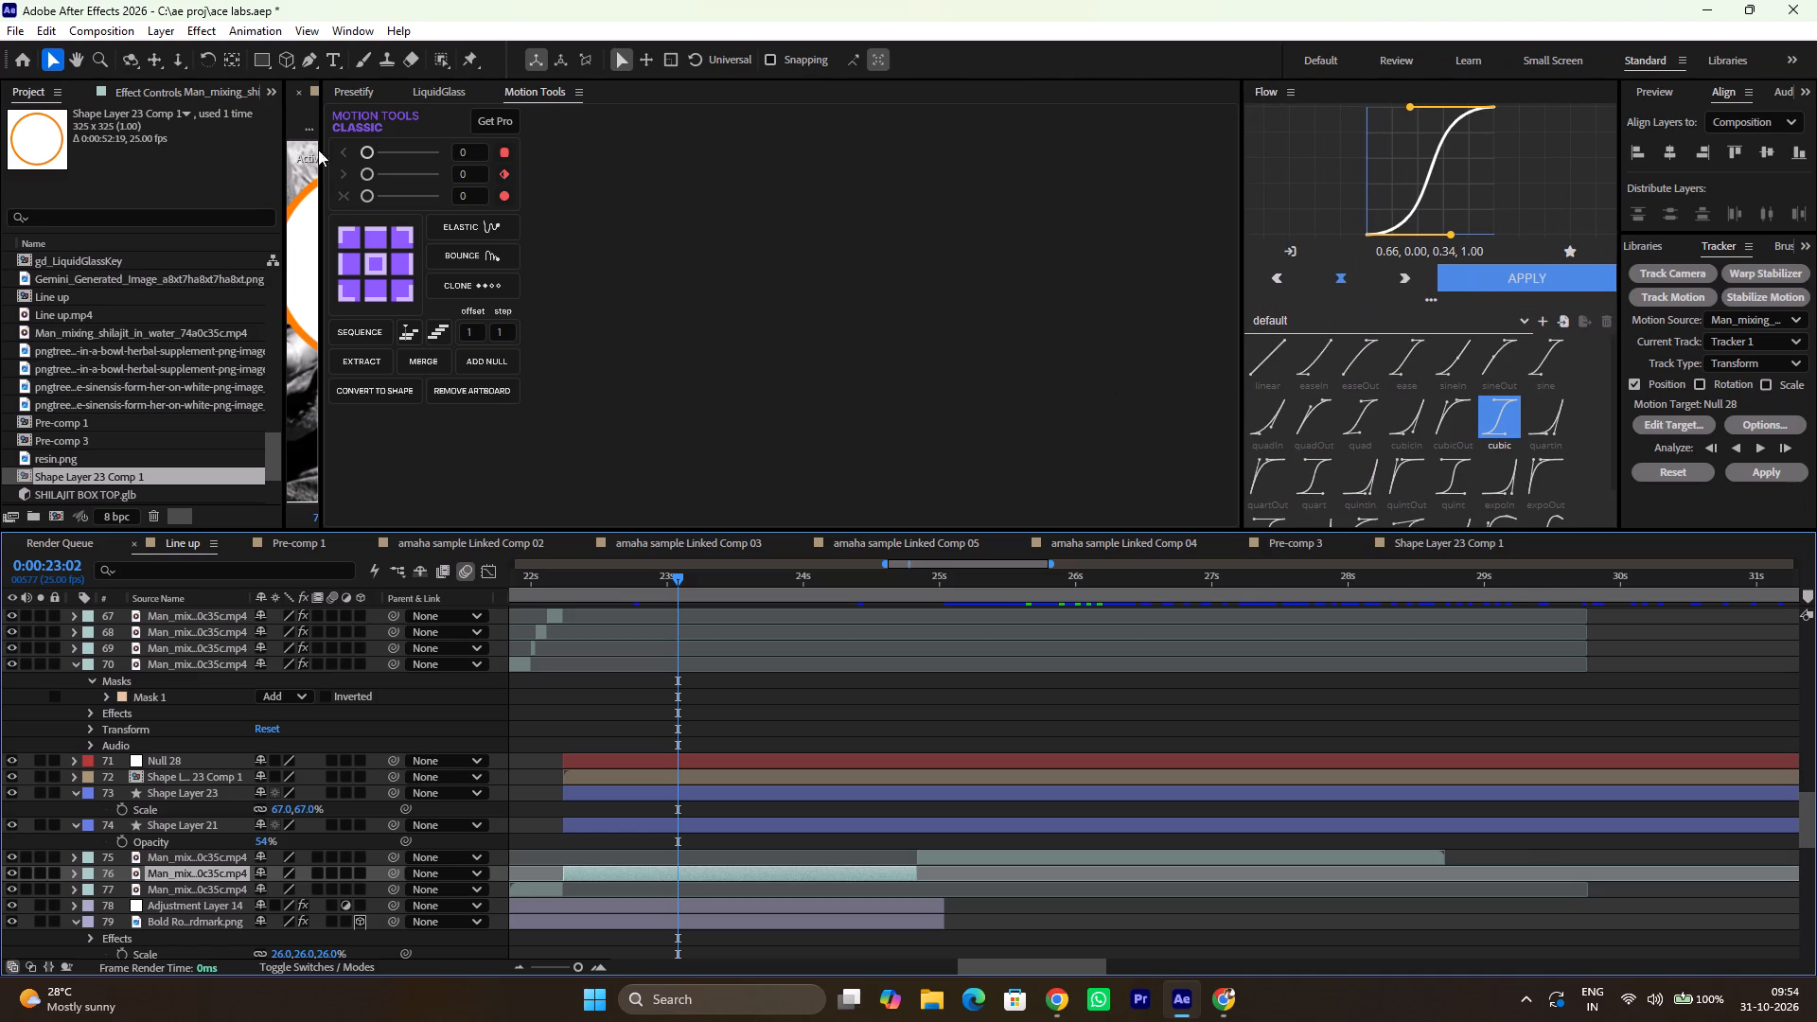
left_click_drag(320, 185, 1082, 324)
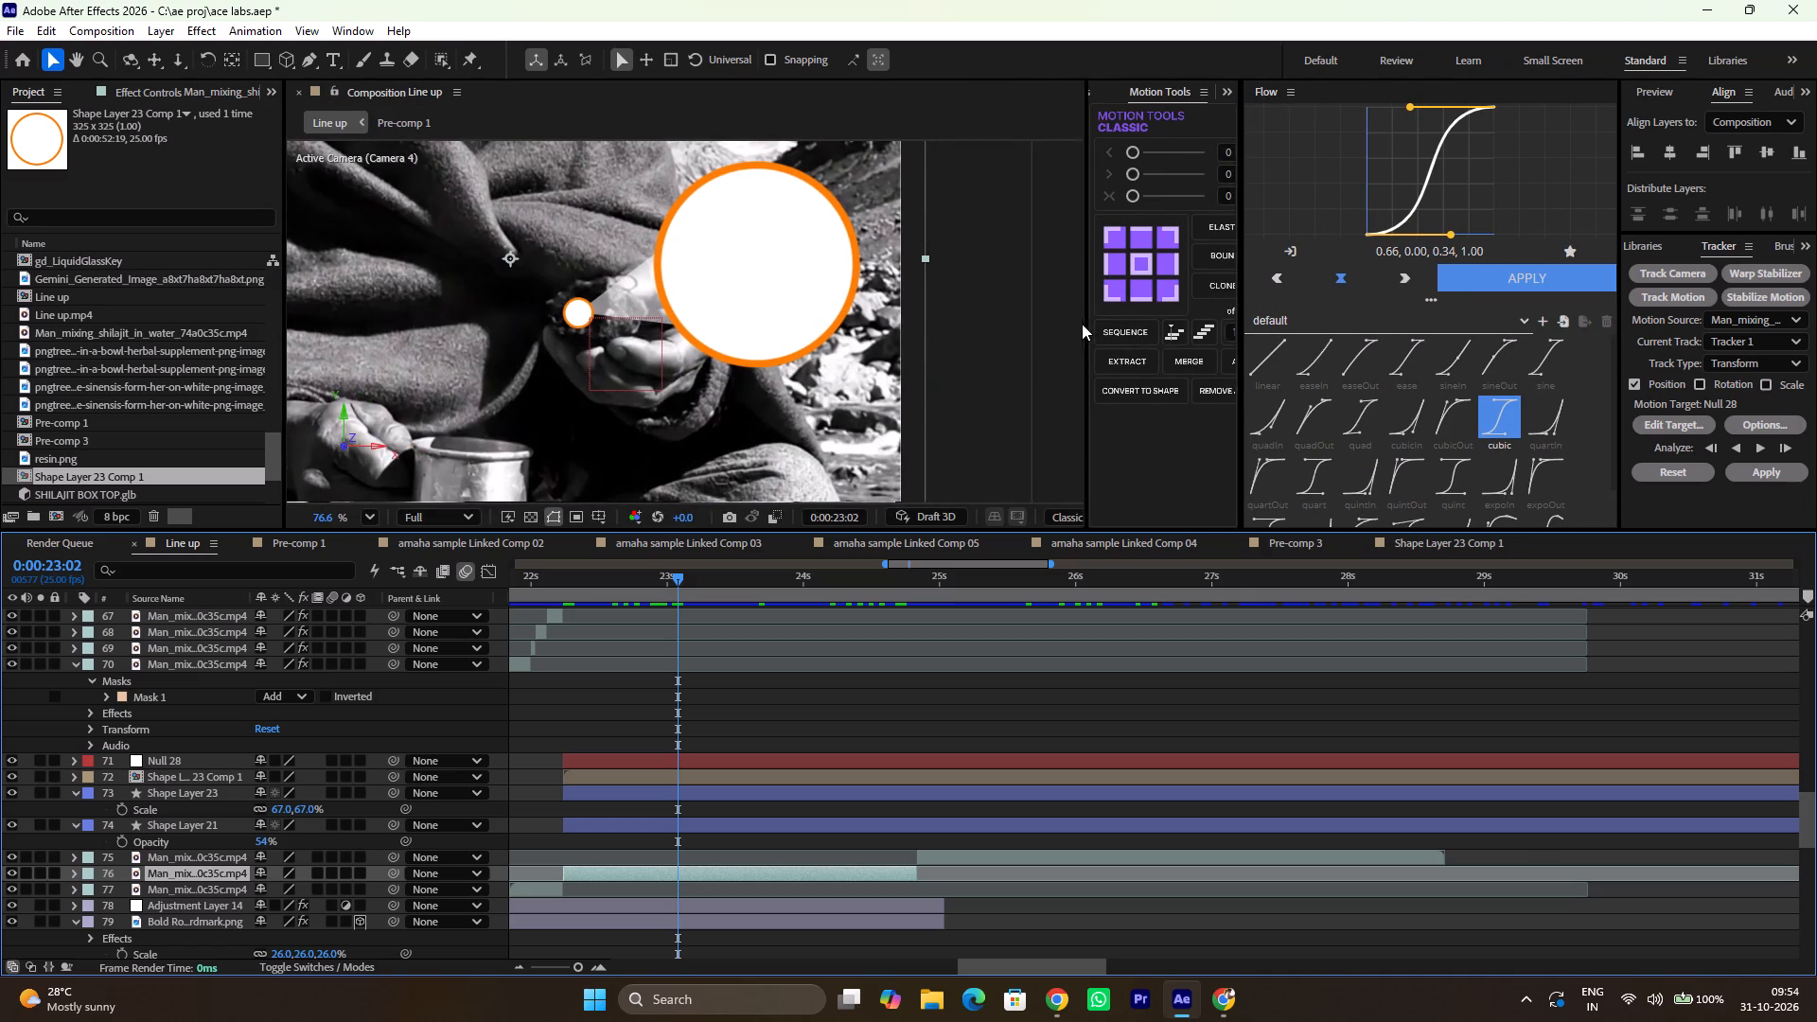
left_click_drag(1082, 324, 1079, 323)
At 0:00:22:06, parent Shape Layer 23 Comp 1, Shape Layer 23 and Shape Layer 21 to Null 28.
left_click_drag(679, 589, 927, 612)
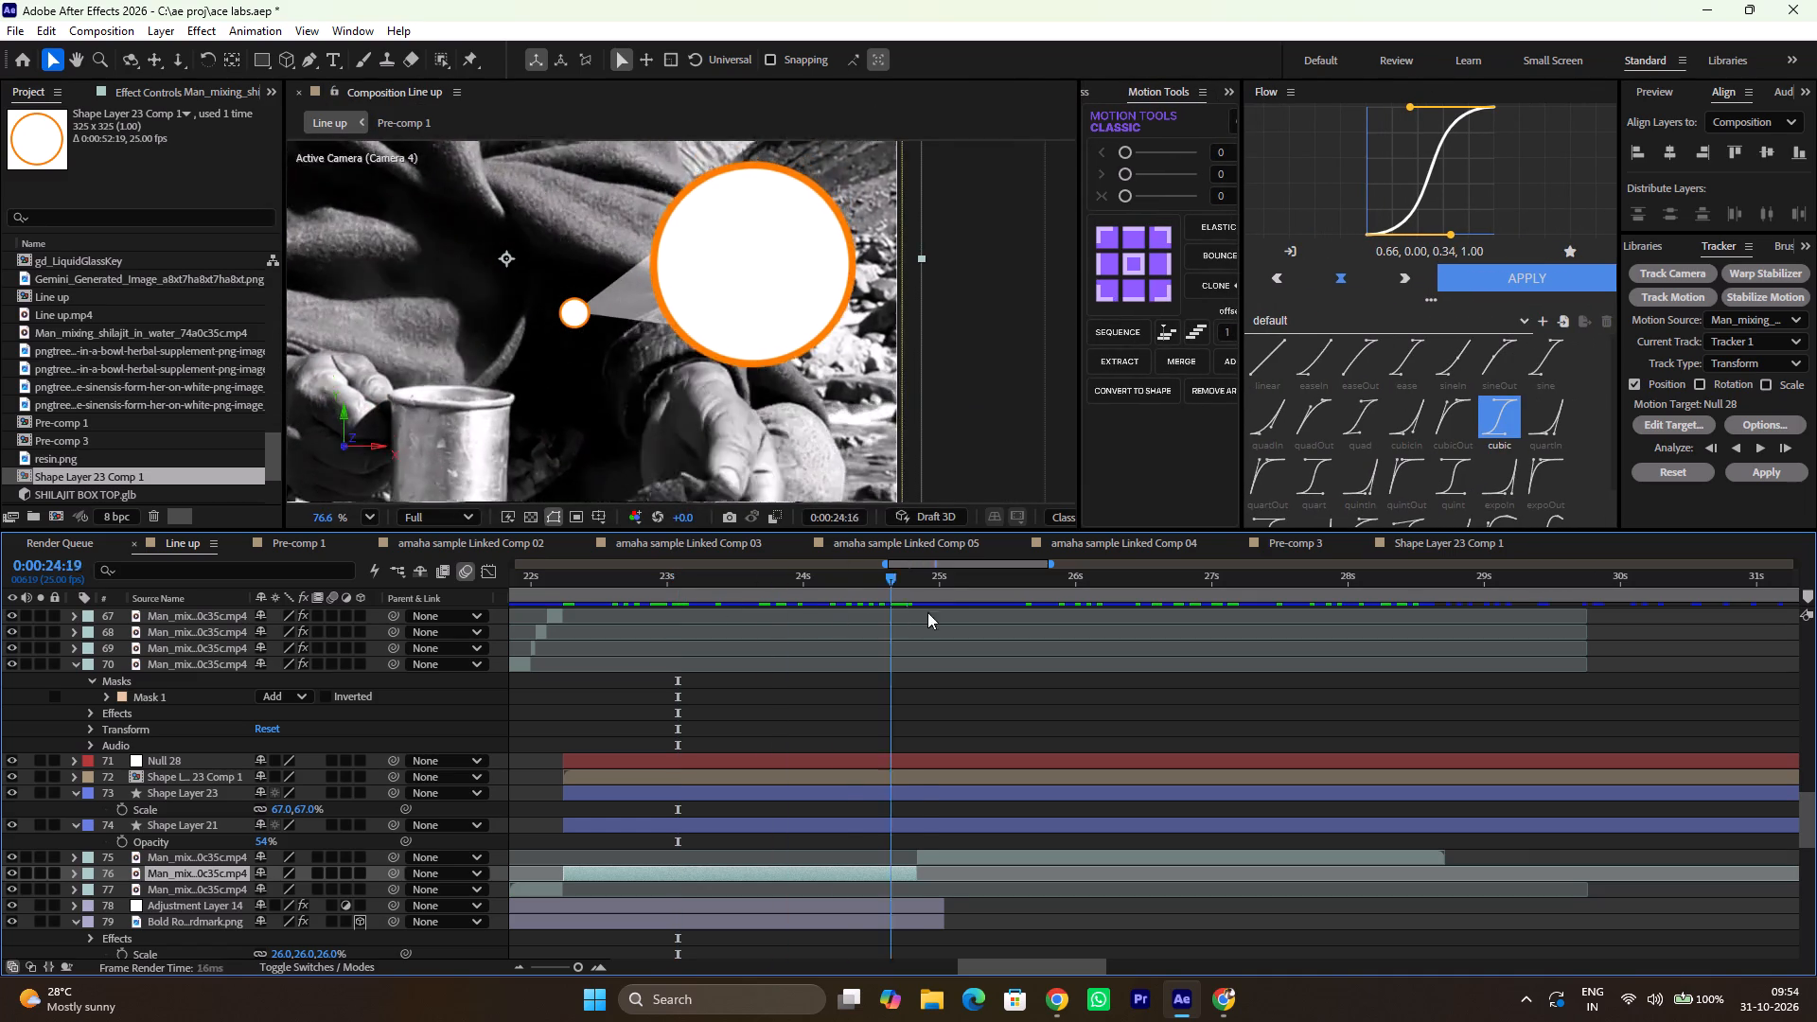
left_click_drag(927, 612, 571, 592)
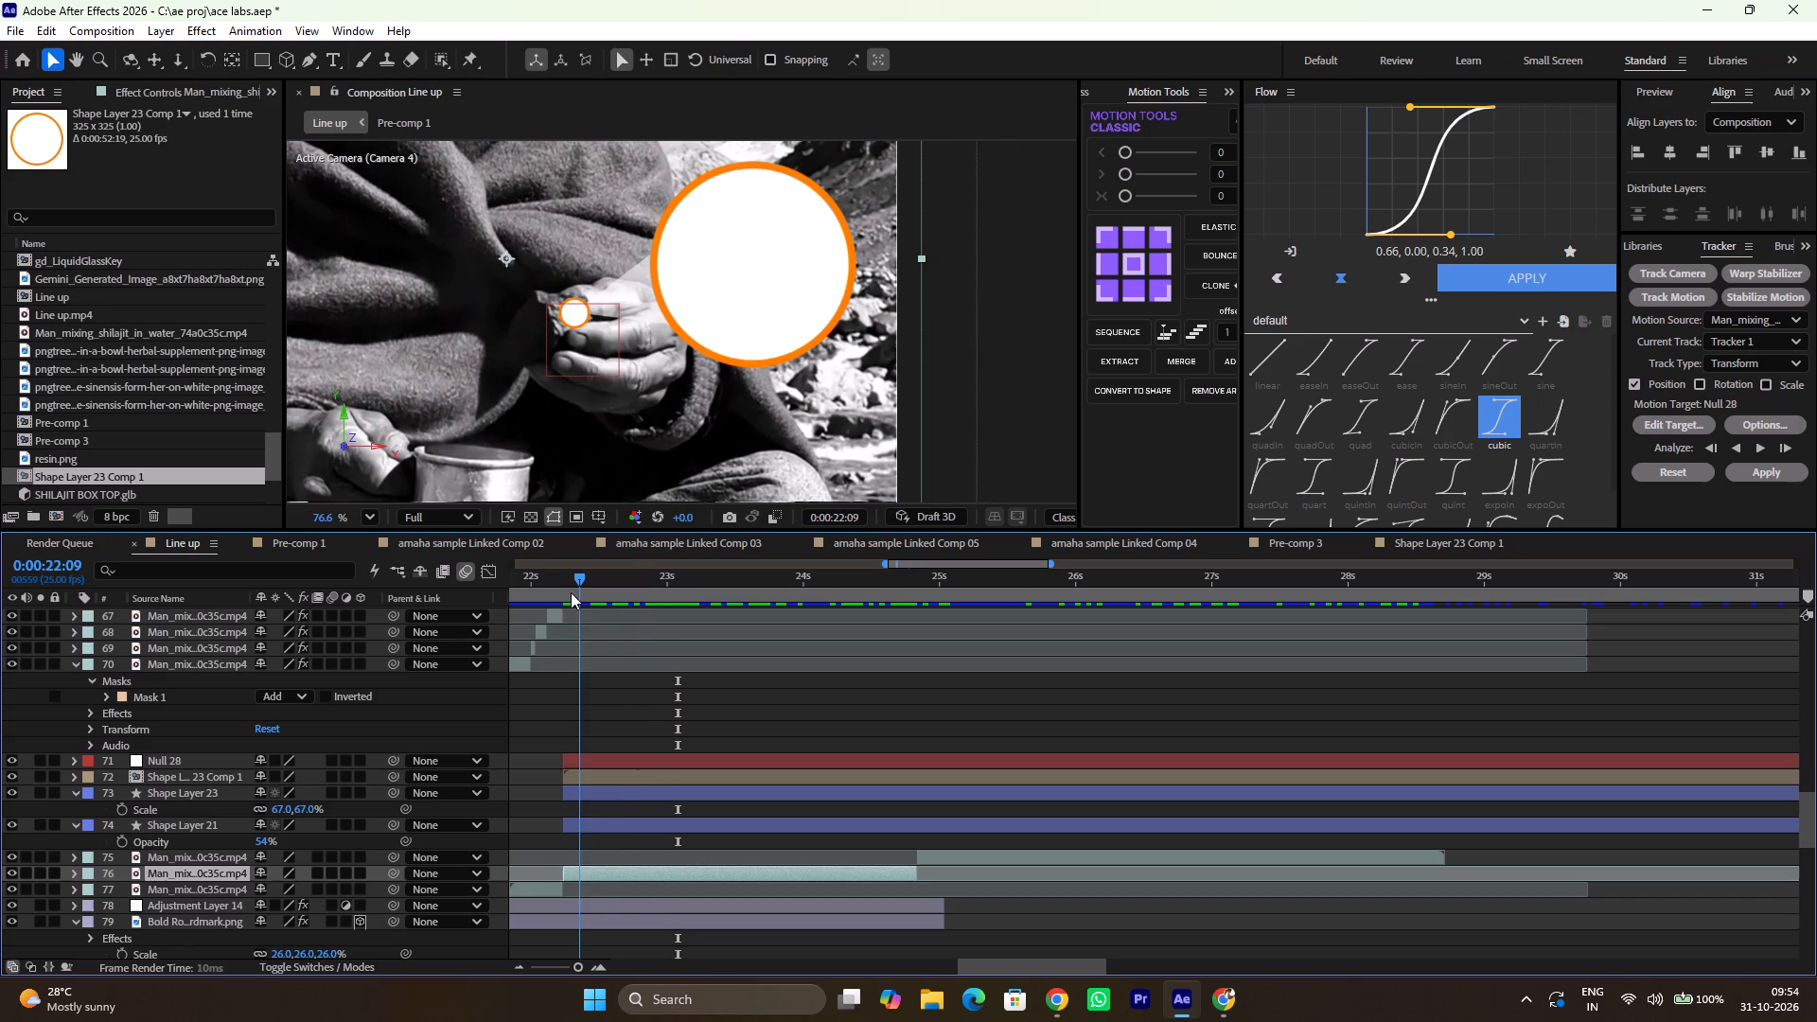
left_click_drag(571, 592, 563, 590)
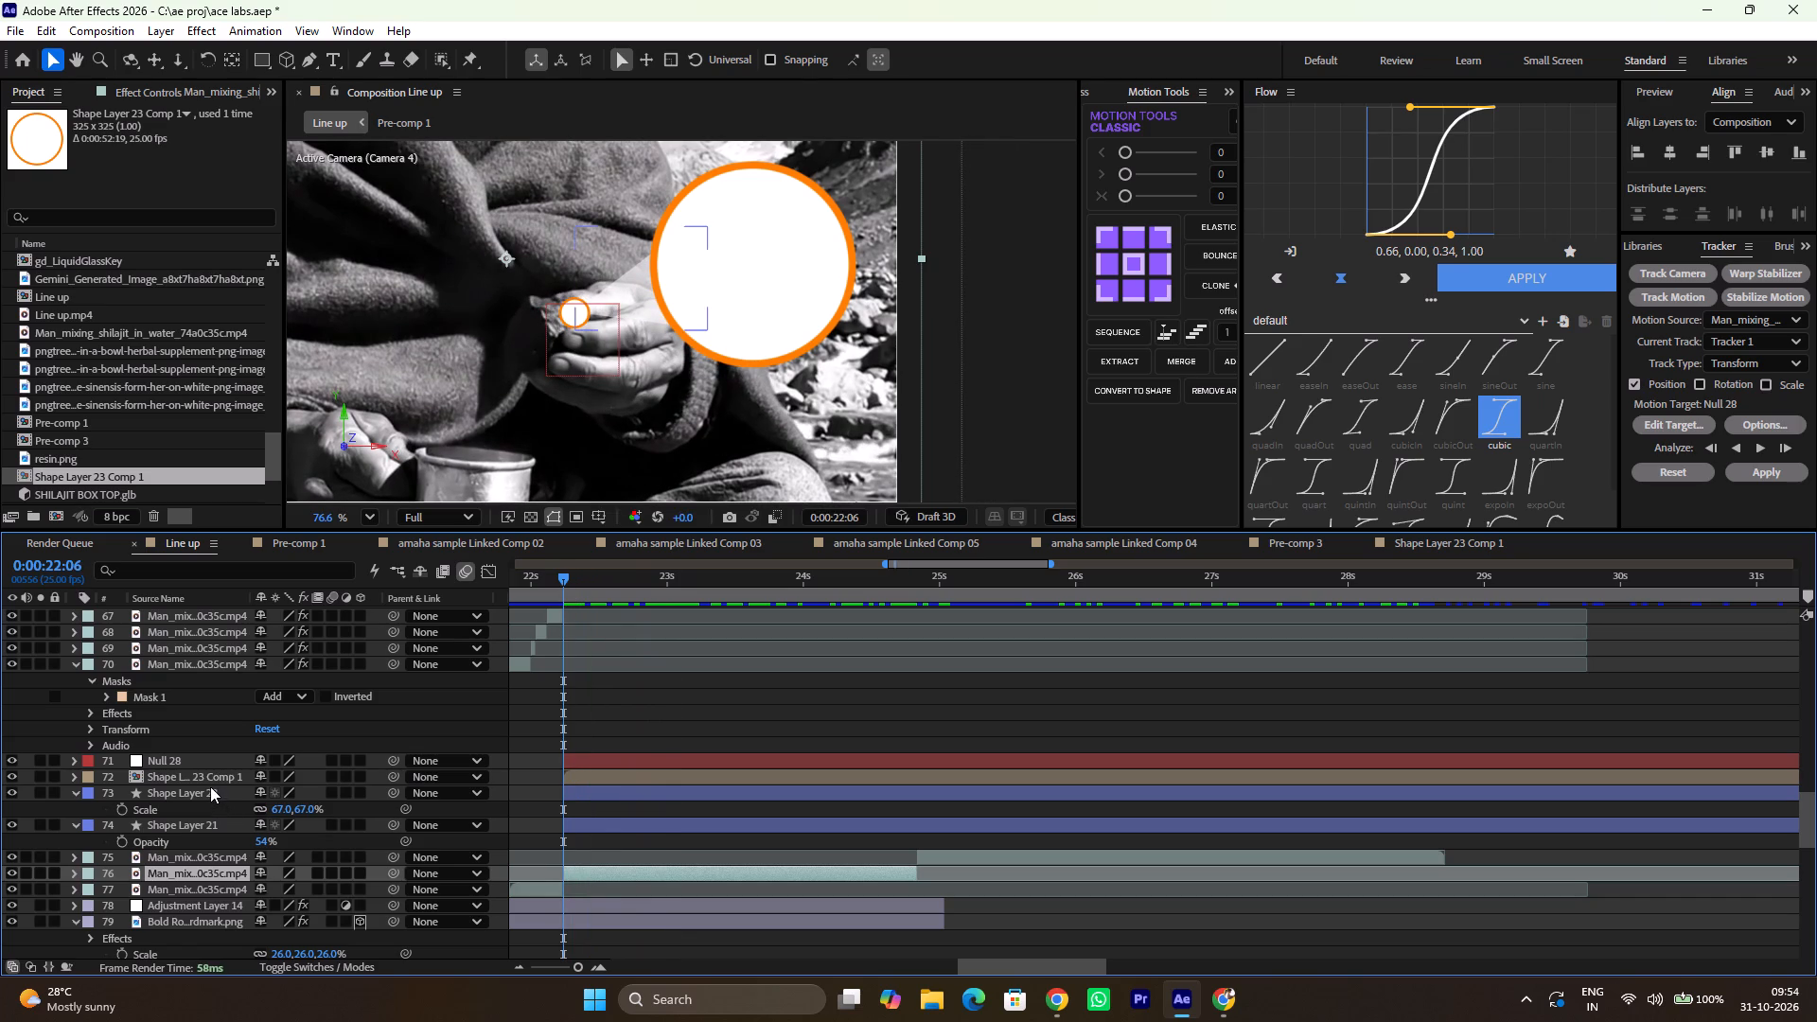
double_click(210, 786)
left_click(215, 776)
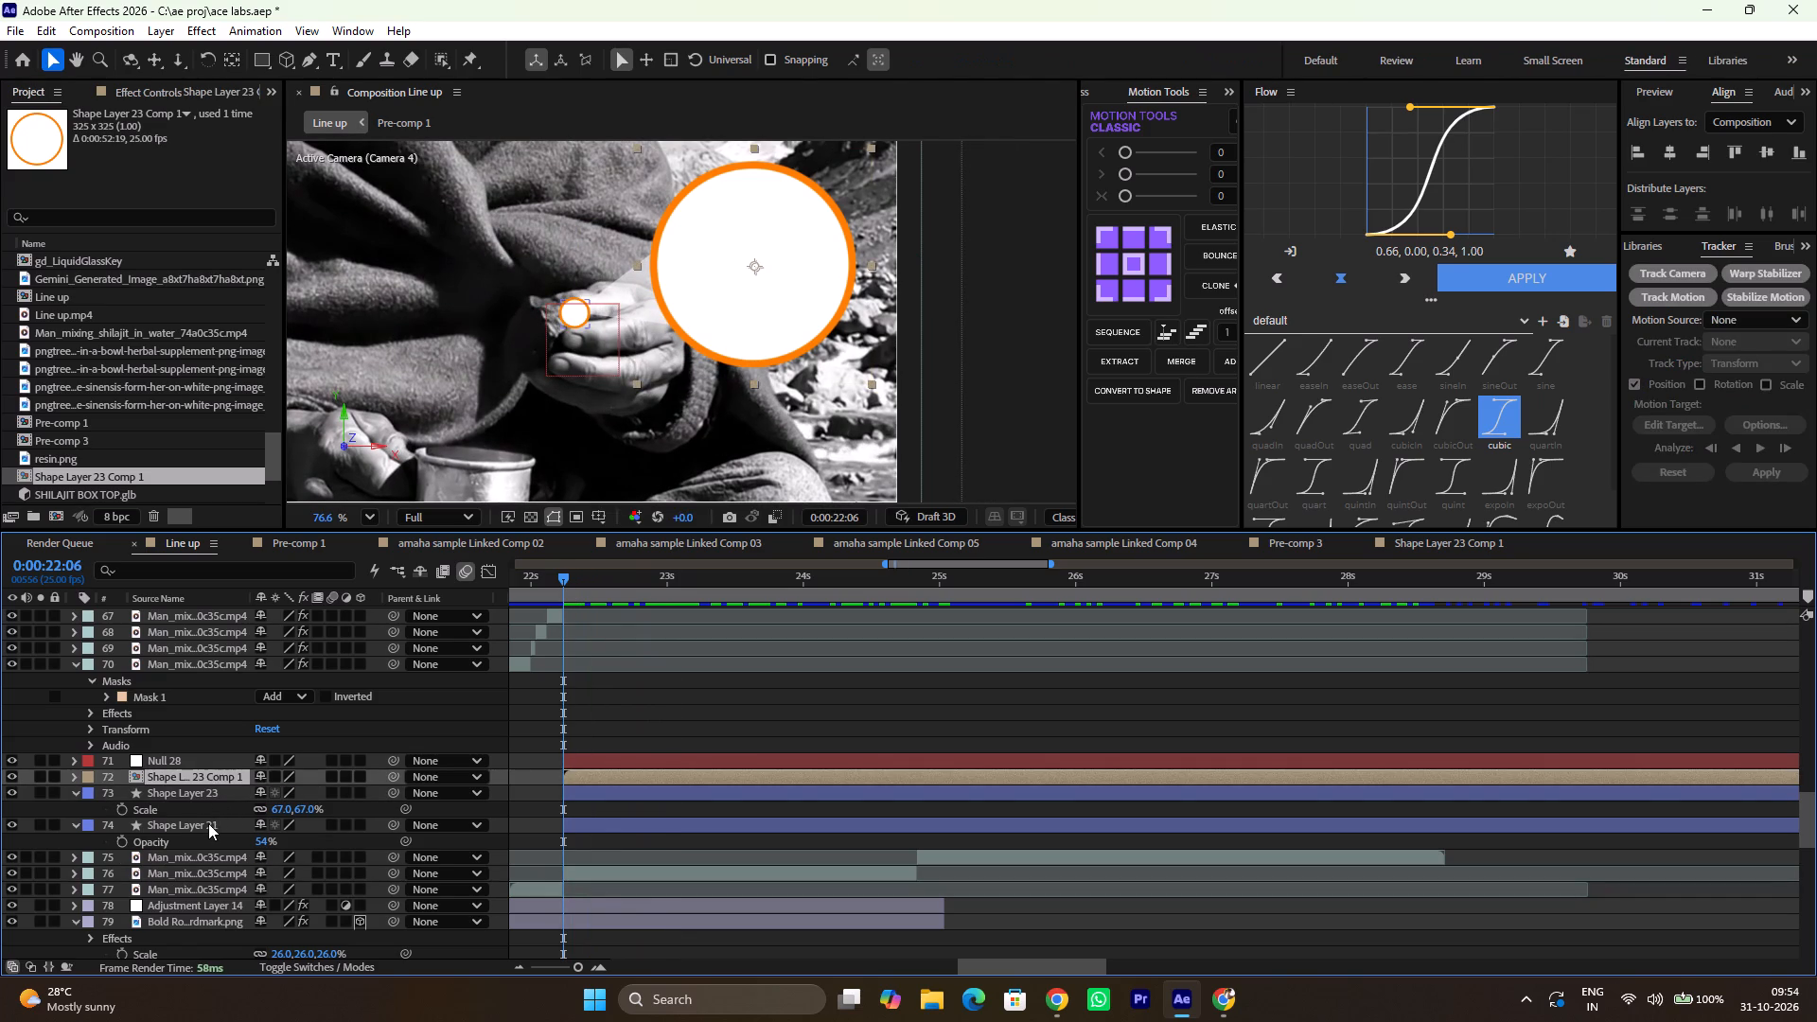
left_click(208, 823, "shift")
left_click_drag(392, 779, 215, 764)
Check the callout's tracked motion, then split the three parented callout layers at 0:00:24:21, where the hand shot ends.
left_click_drag(570, 579, 602, 578)
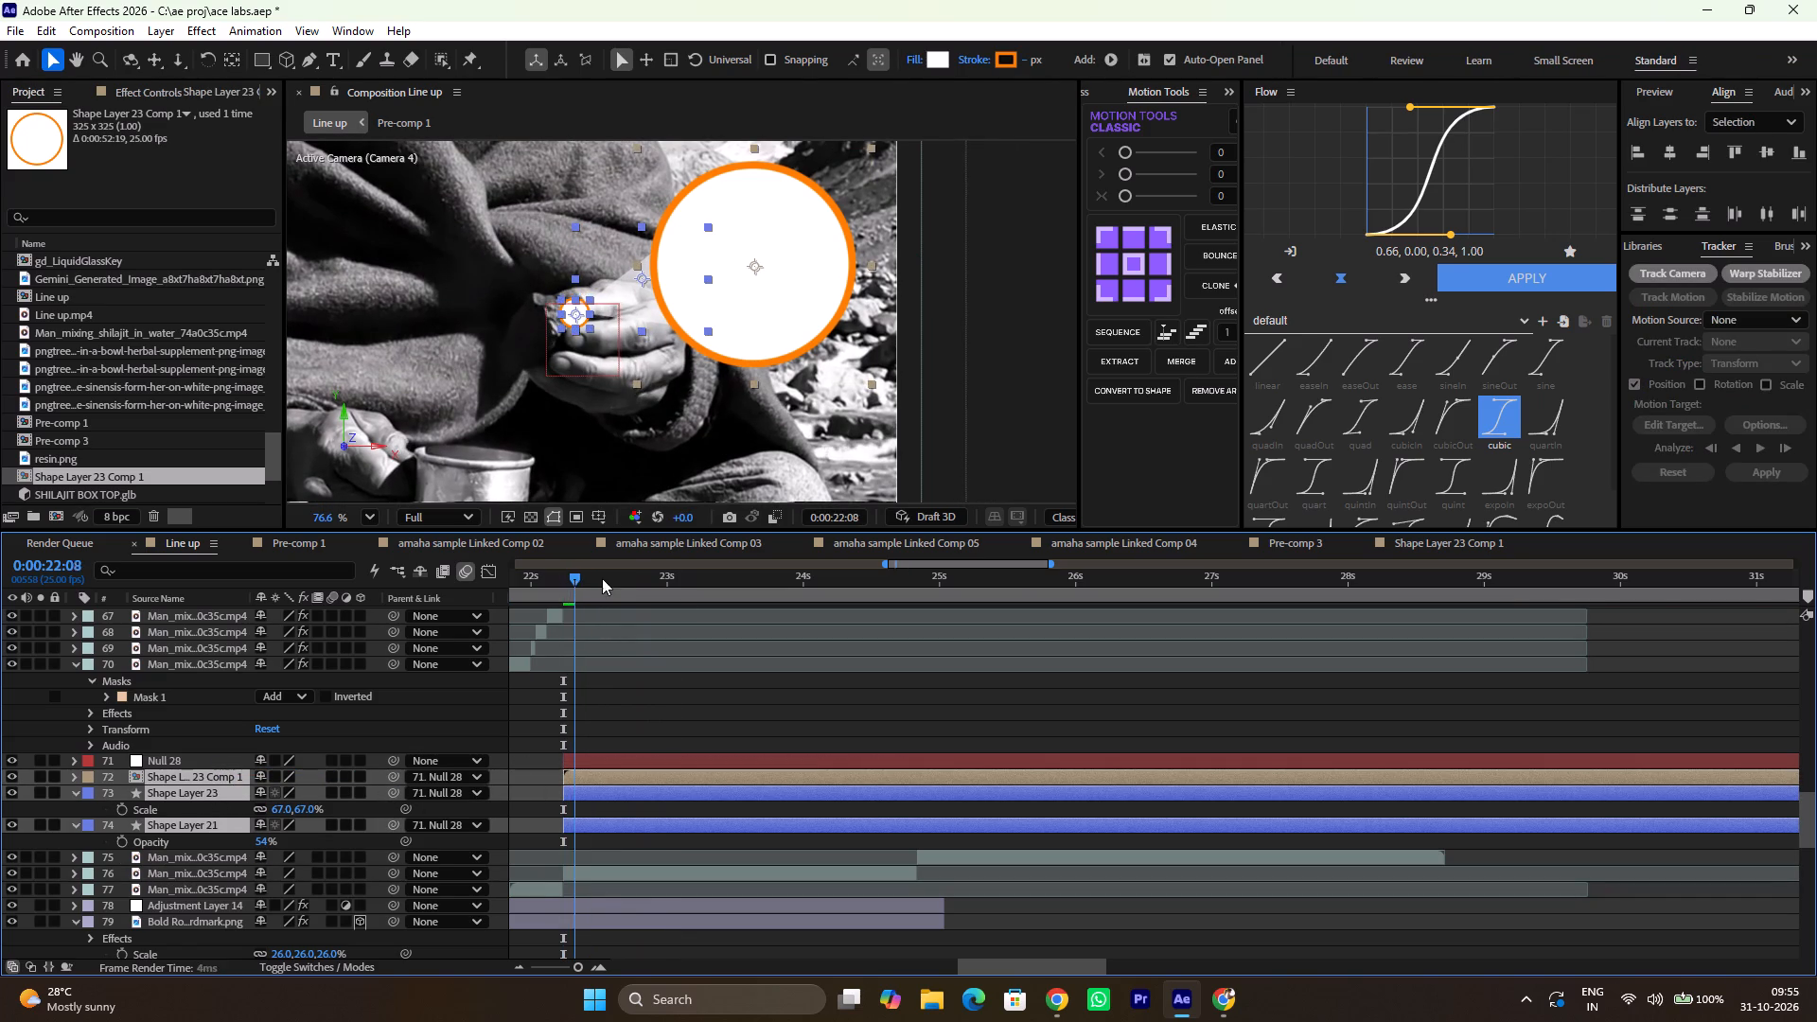
left_click_drag(602, 578, 891, 702)
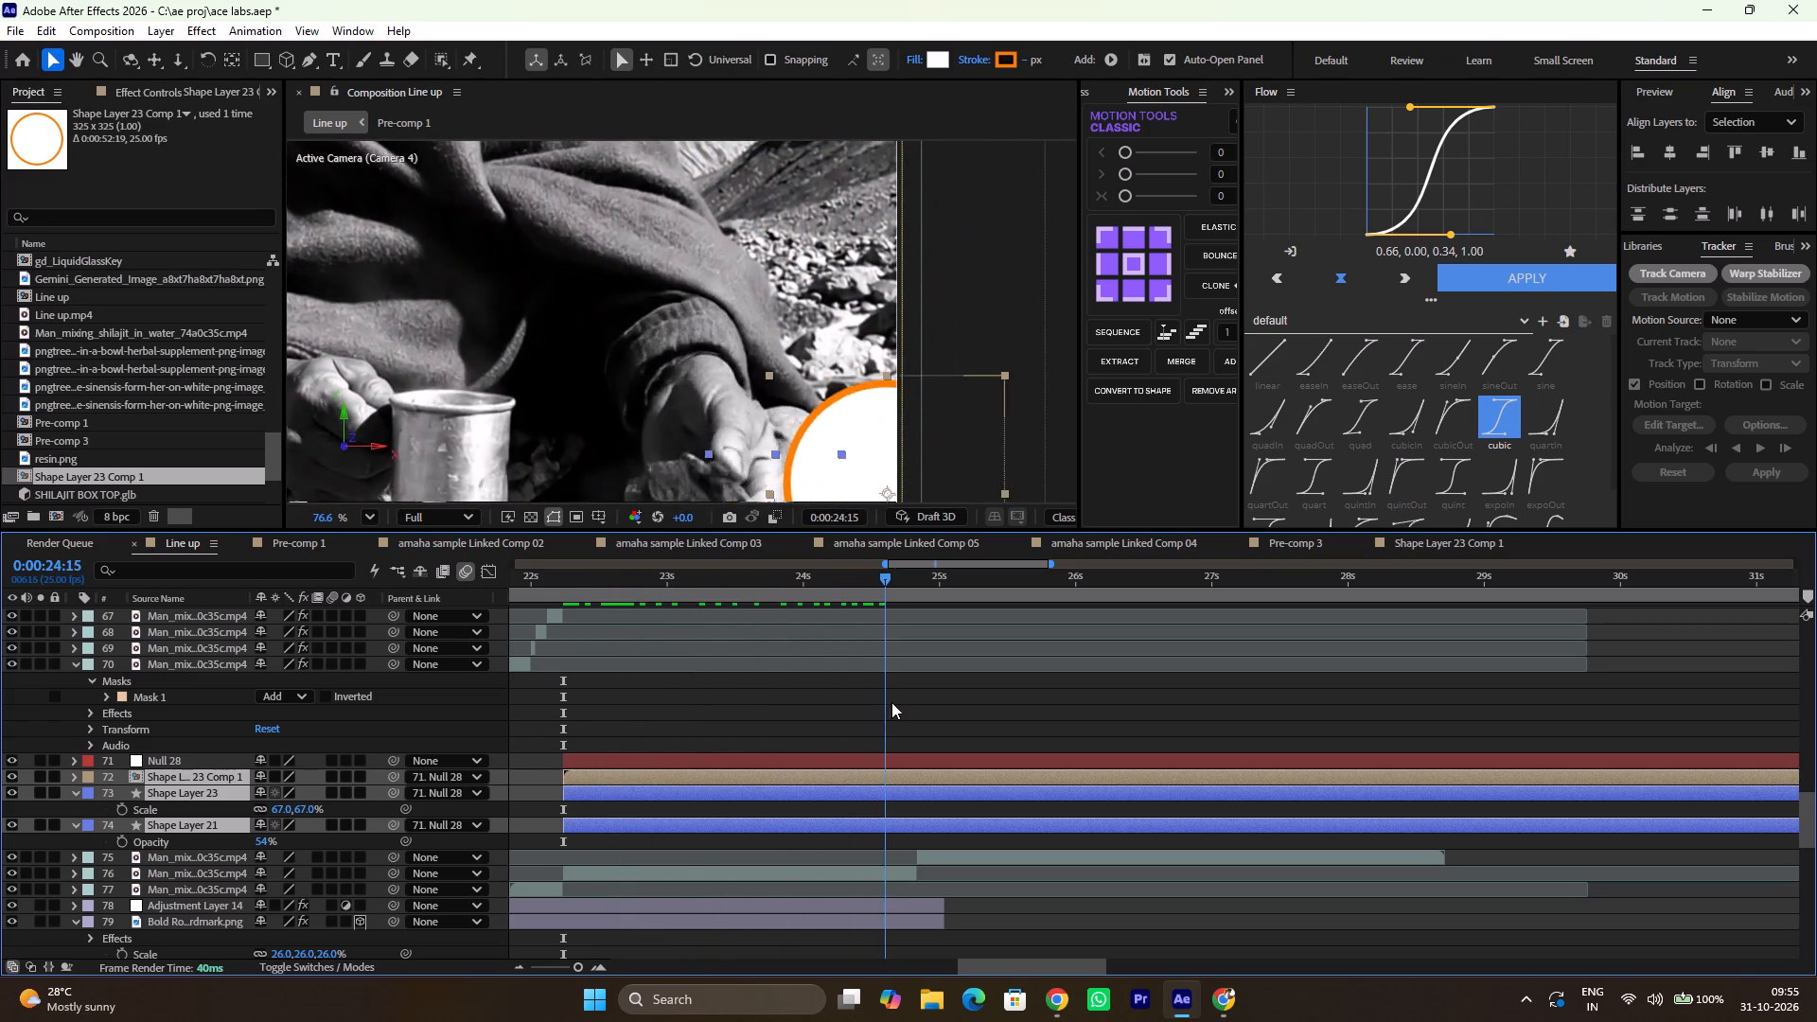
left_click_drag(891, 702, 605, 670)
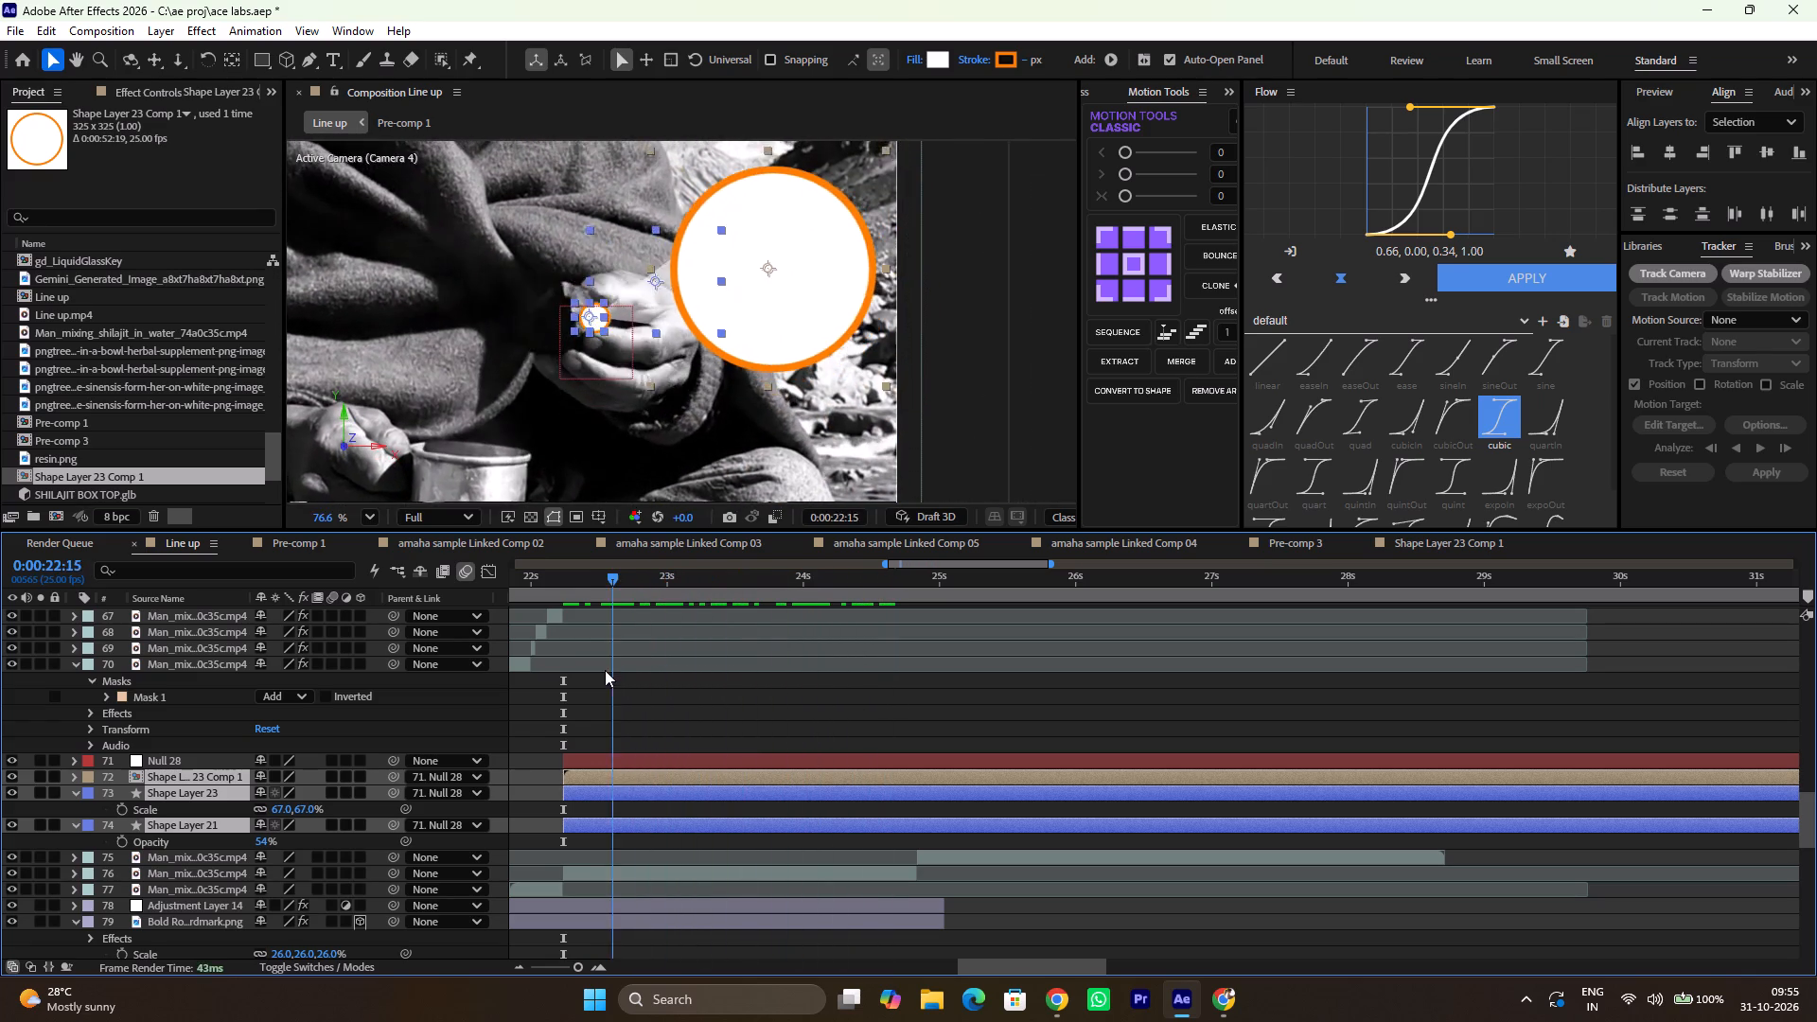
left_click_drag(605, 670, 922, 743)
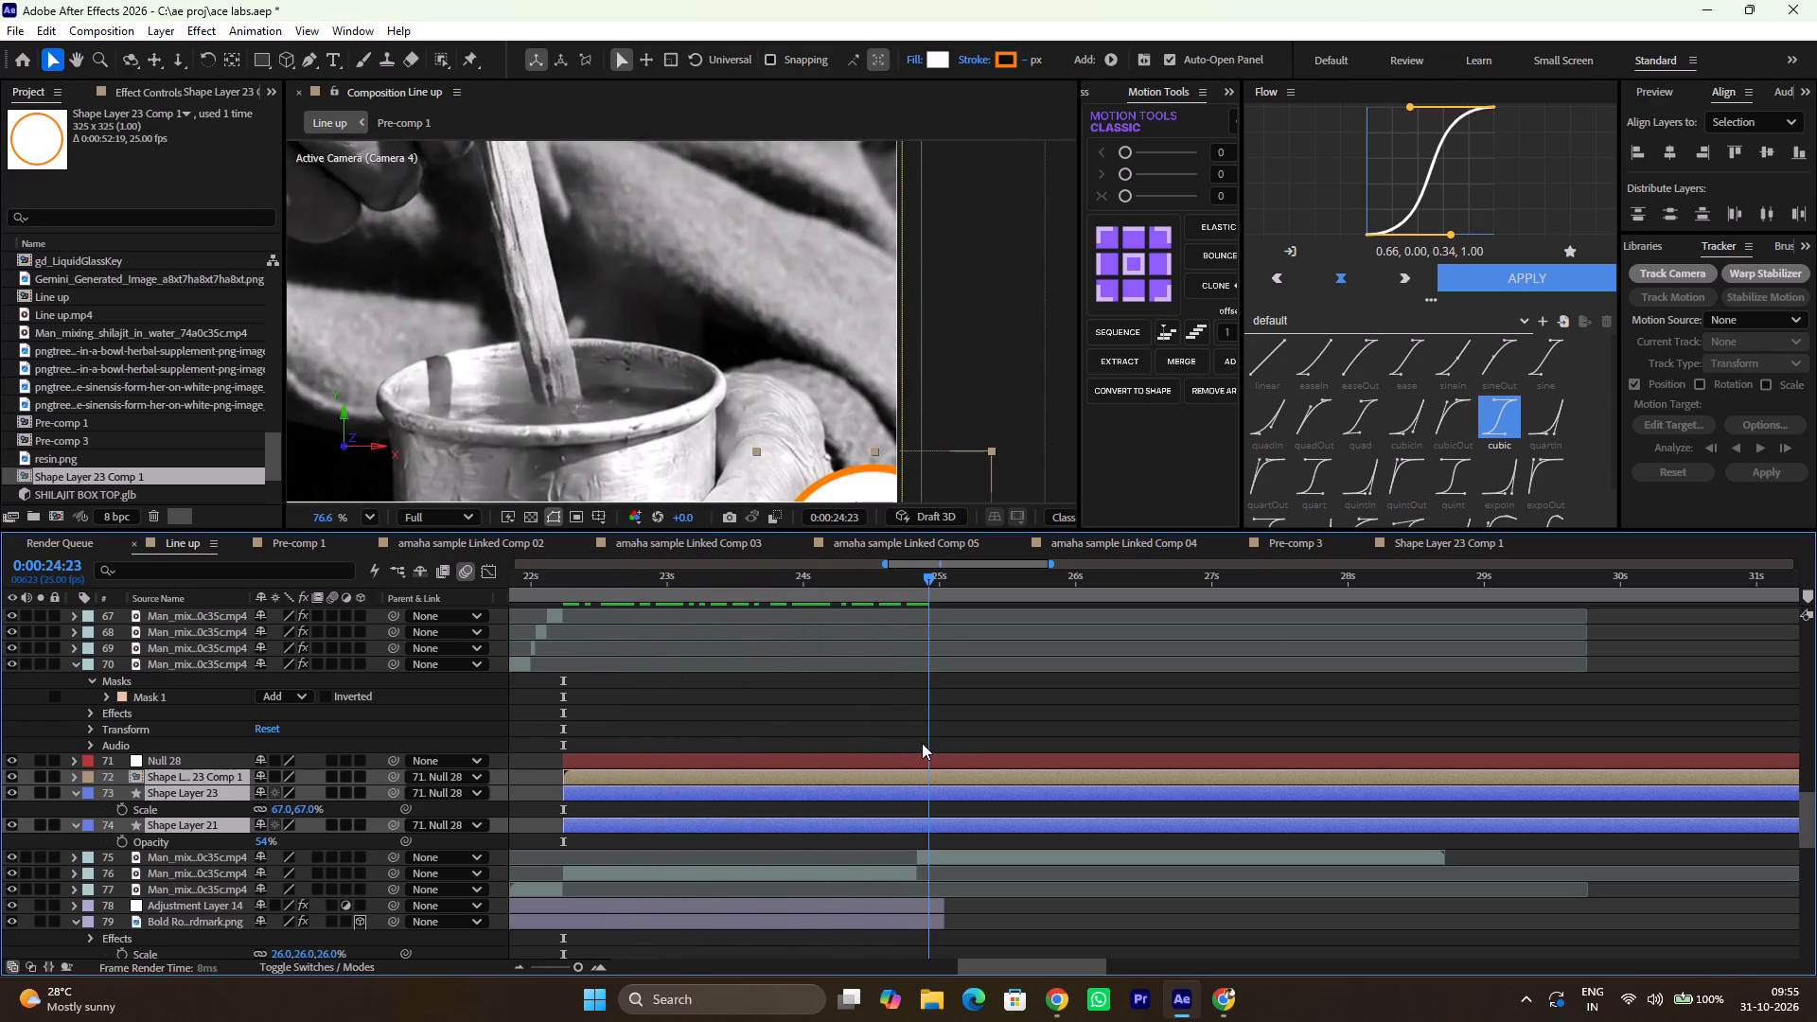
left_click_drag(922, 743, 918, 738)
key("ctrl+shift+d")
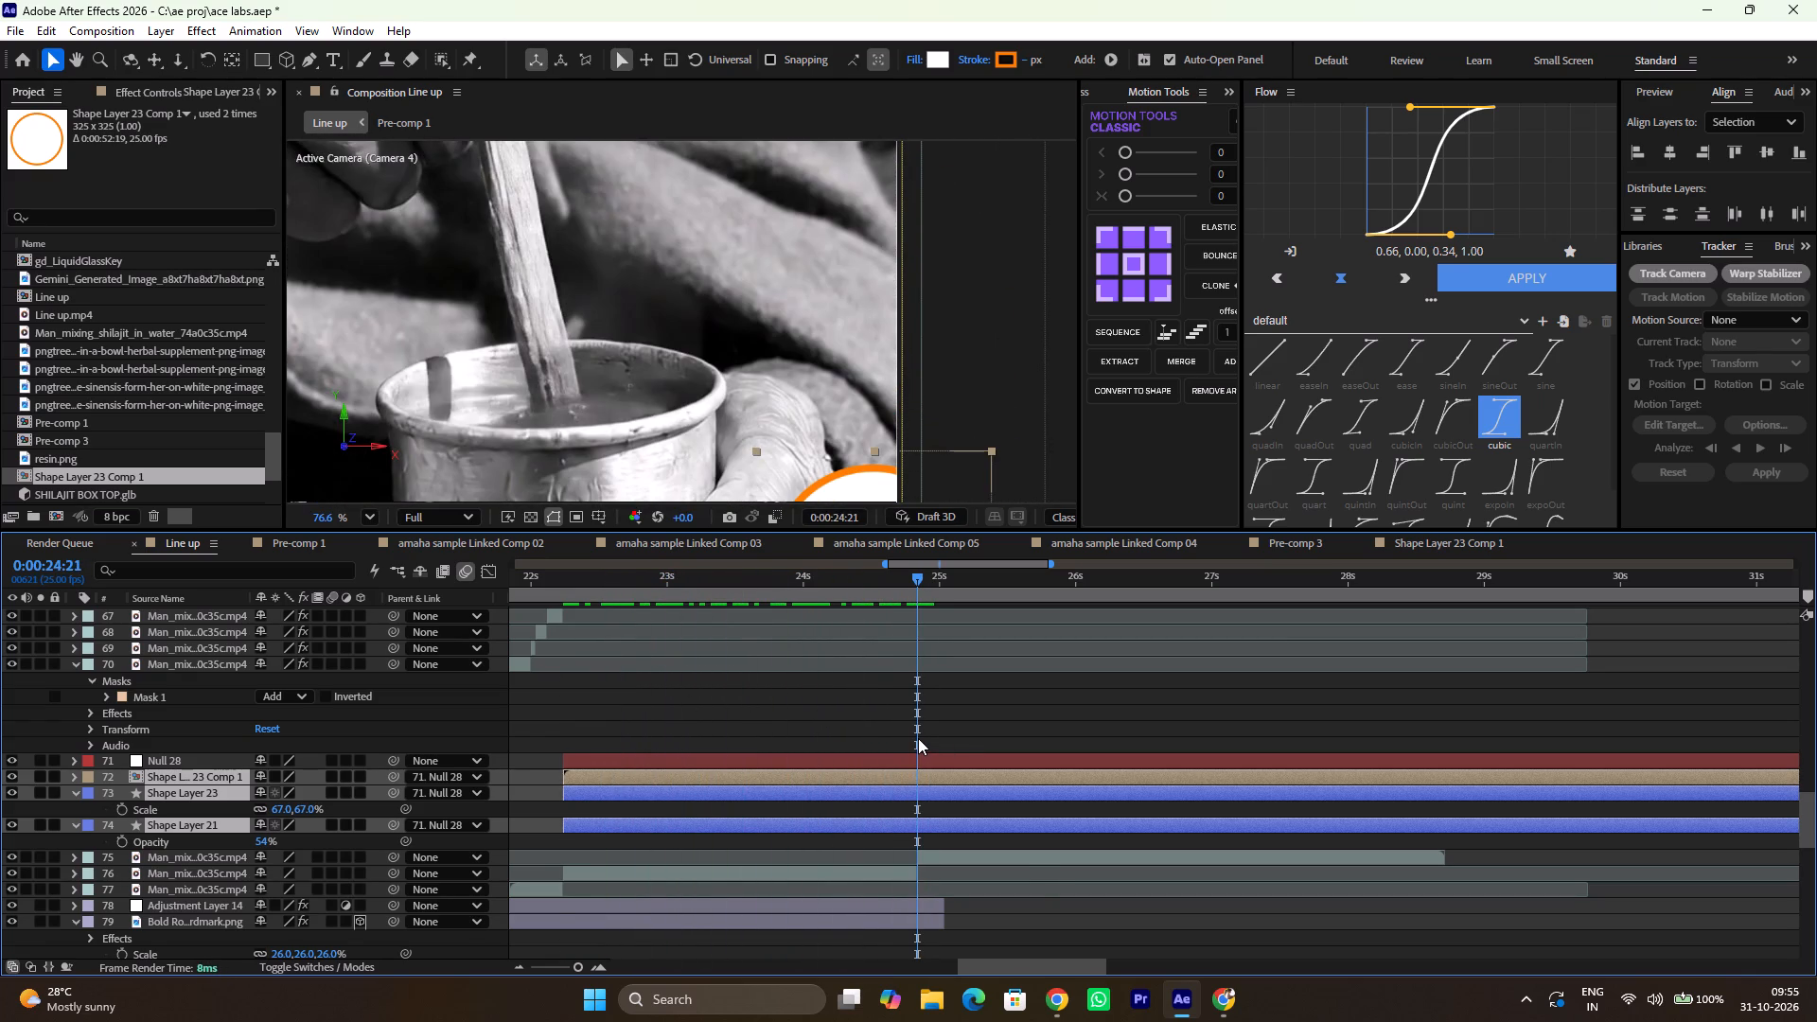
Split Null 28 at 0:00:24:21, where the hand shot ends.
left_click(927, 764)
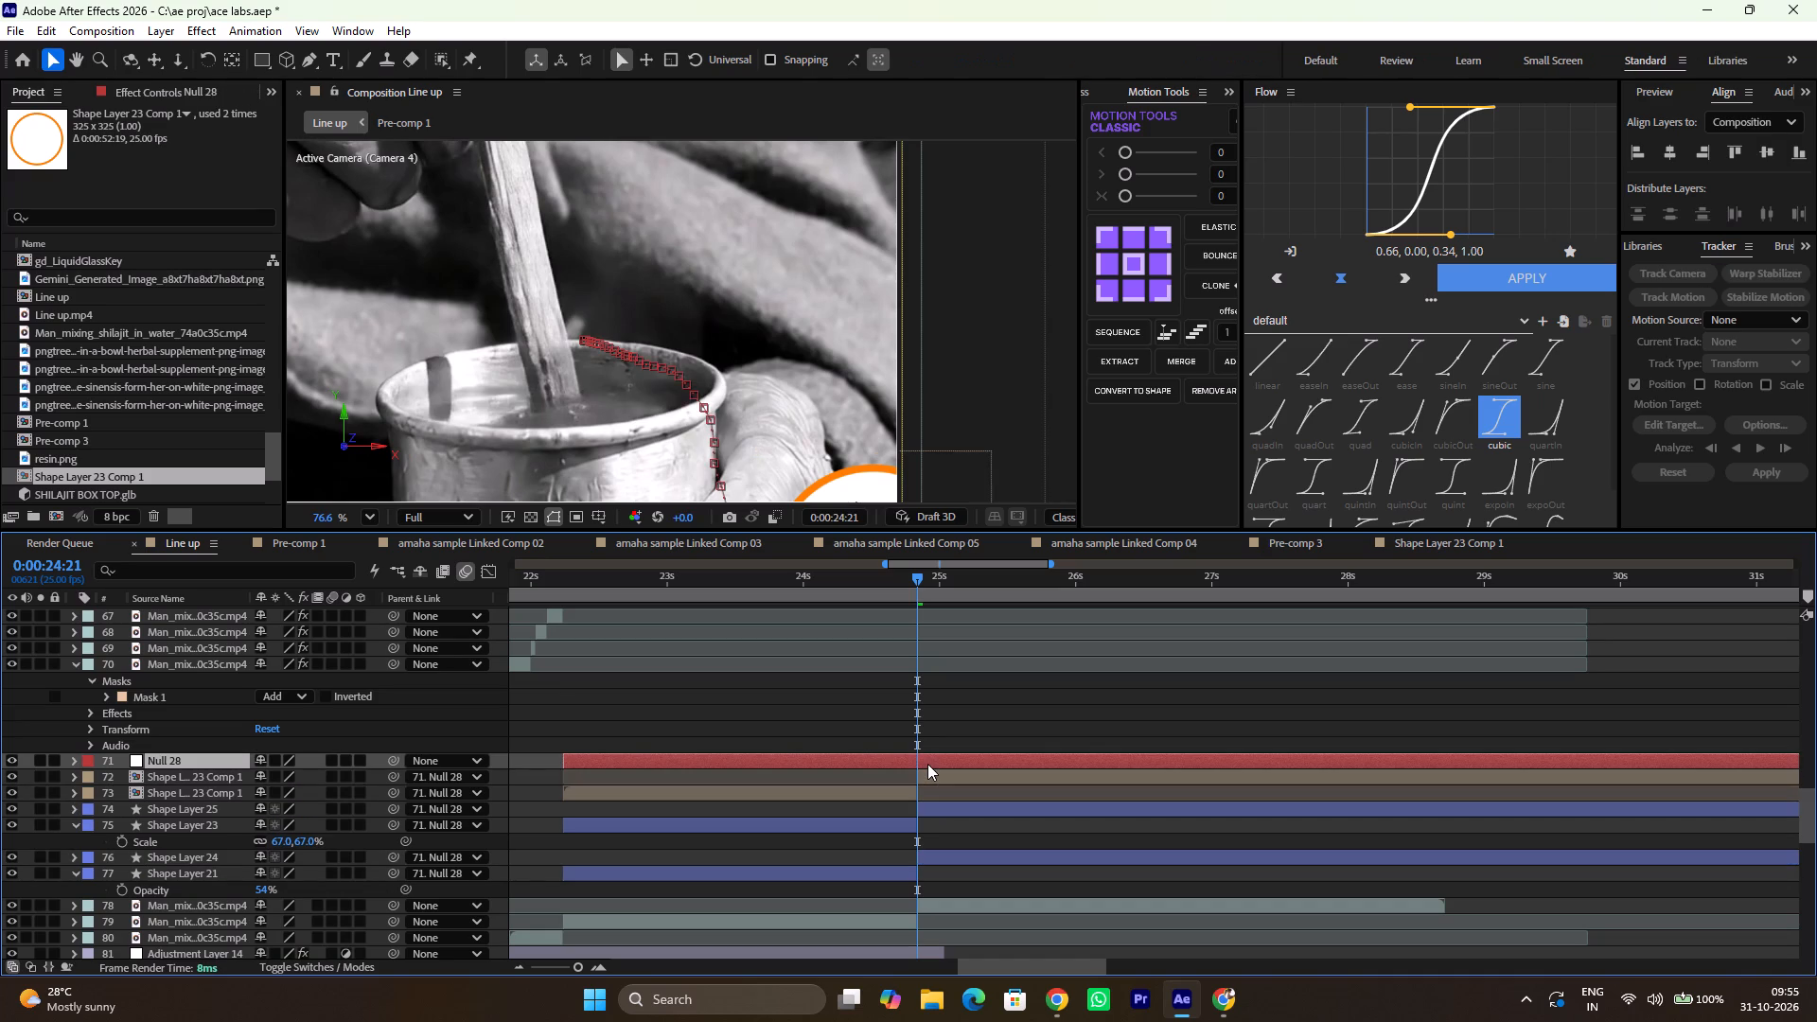
left_click(927, 764, "ctrl+shift")
key("ctrl+shift+d")
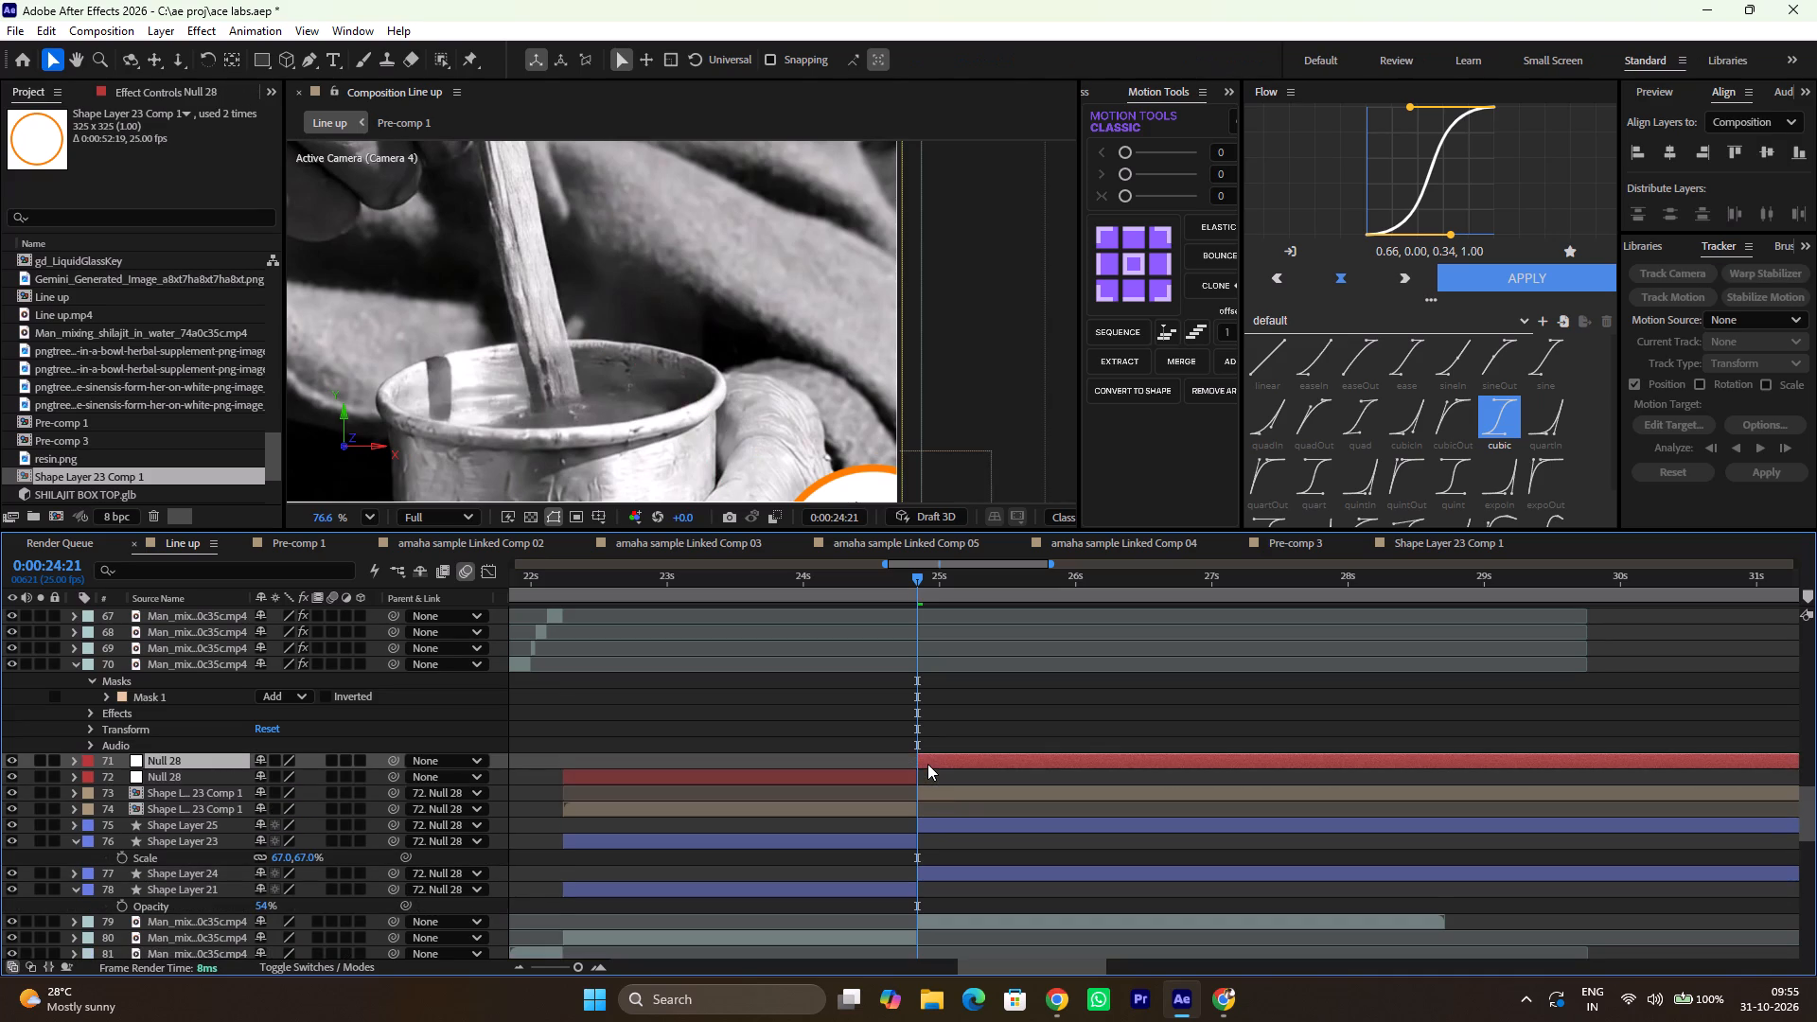
Delete the portions of Null 28 and the three callout layers that lie after 0:00:24:21.
left_click(974, 868, "shift")
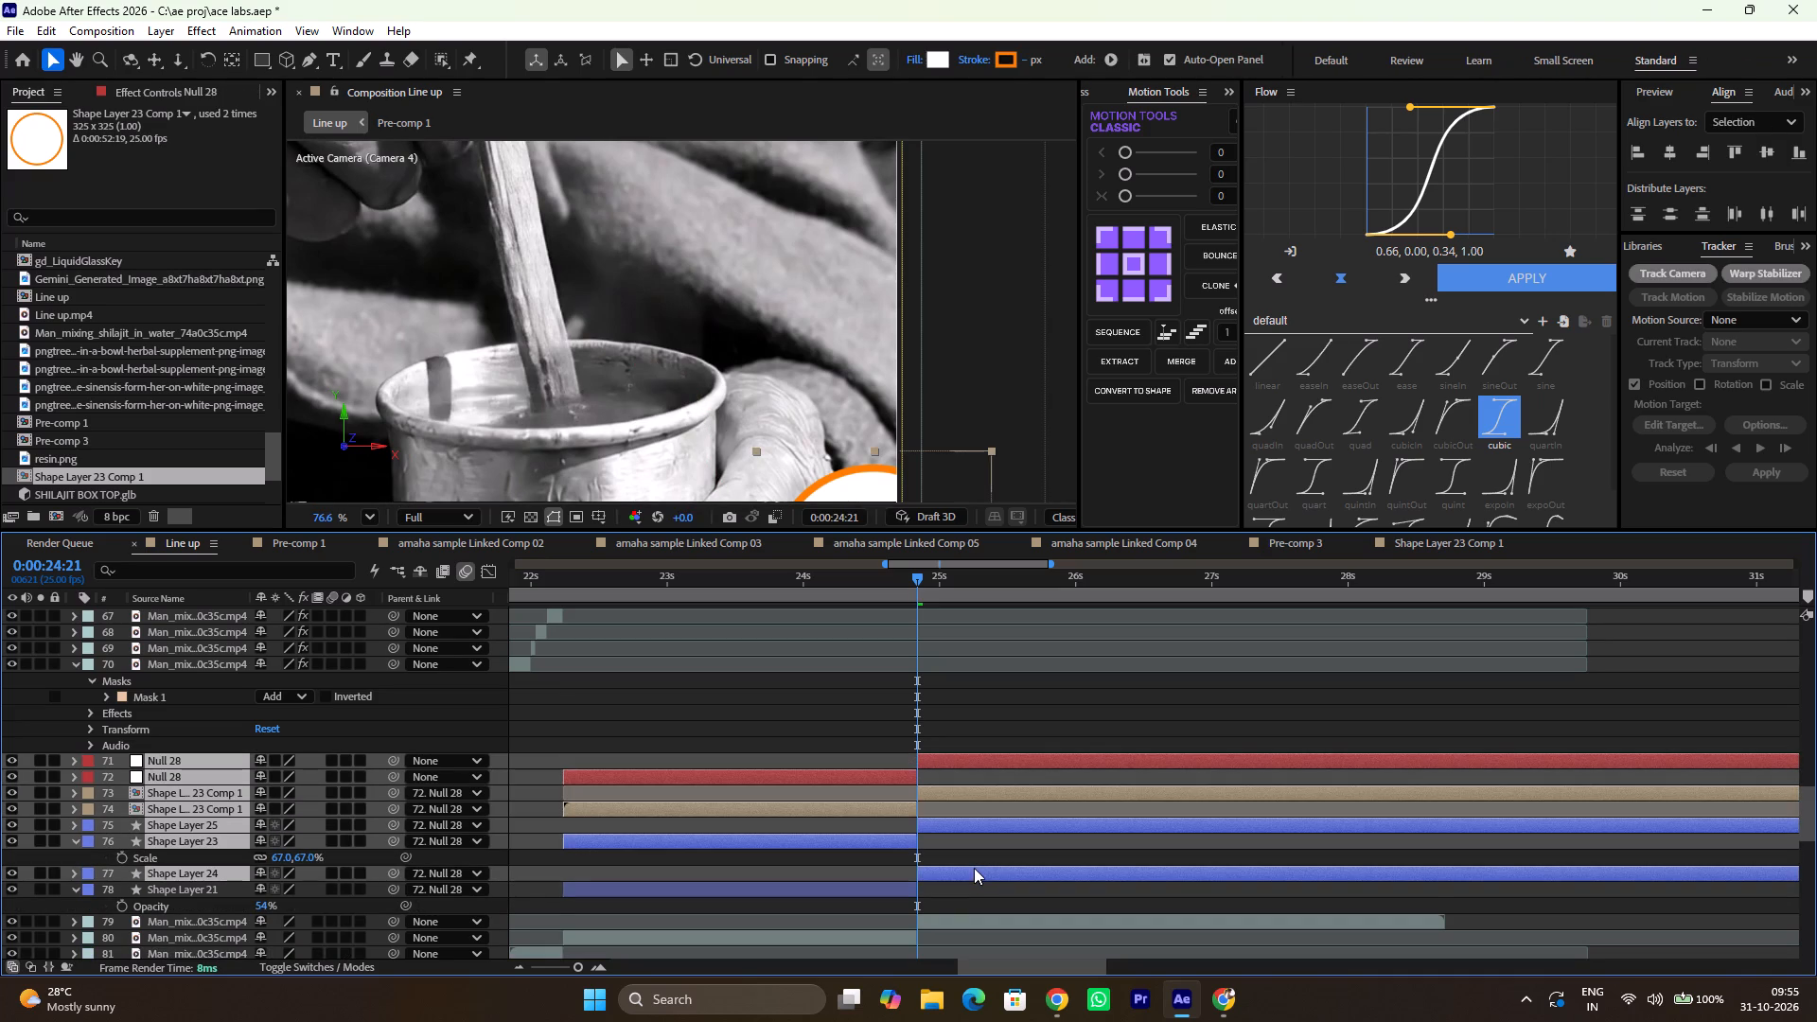
left_click(988, 772)
left_click(995, 762)
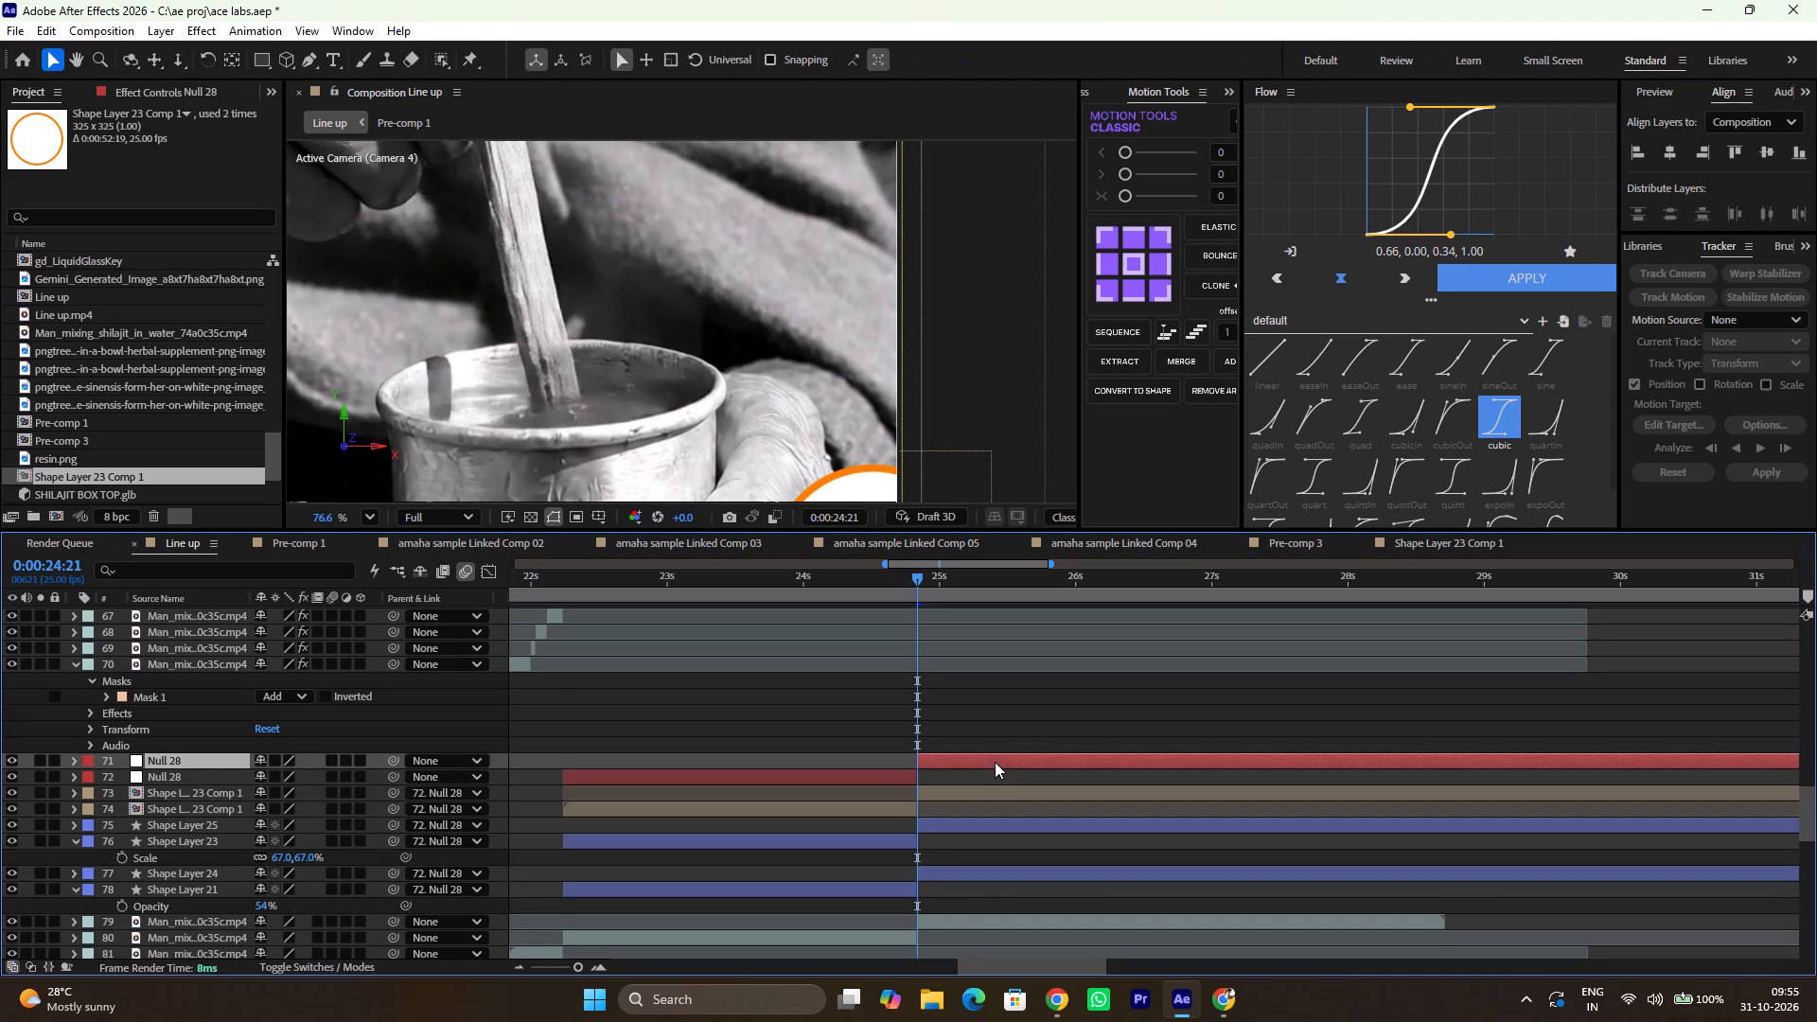
left_click(976, 799, "ctrl")
left_click(970, 823, "ctrl")
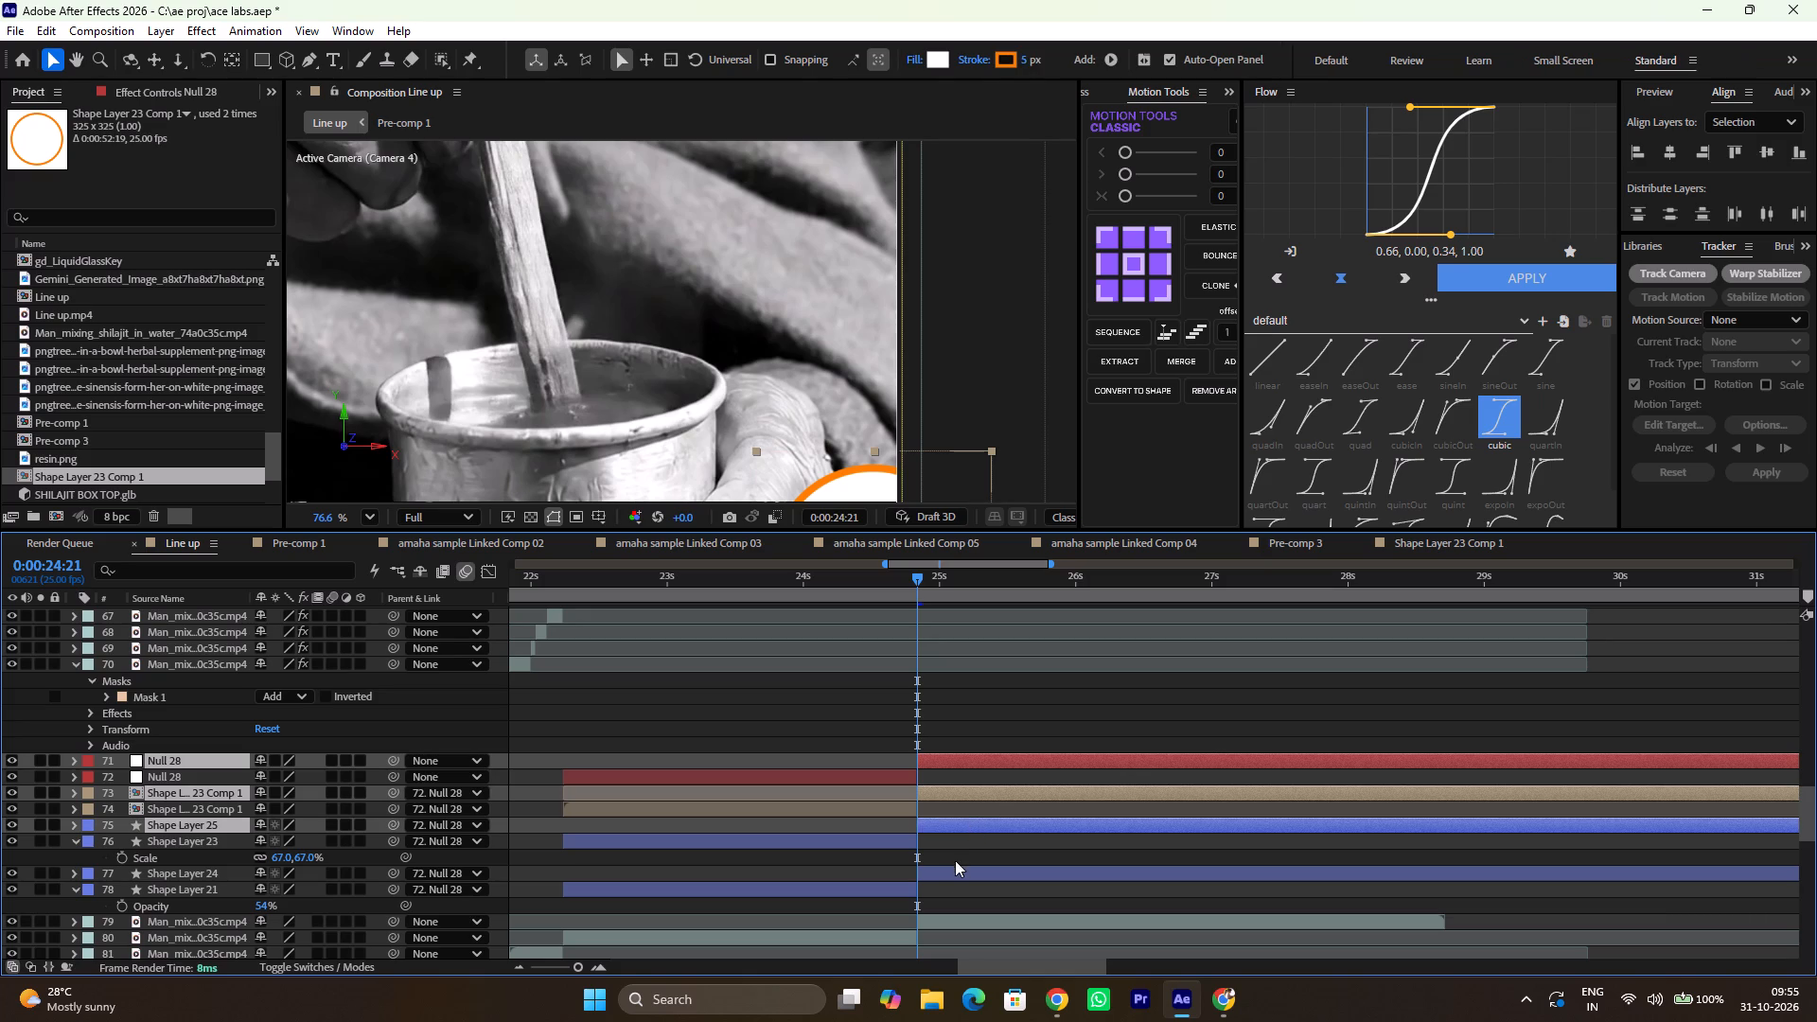
left_click(942, 877, "ctrl")
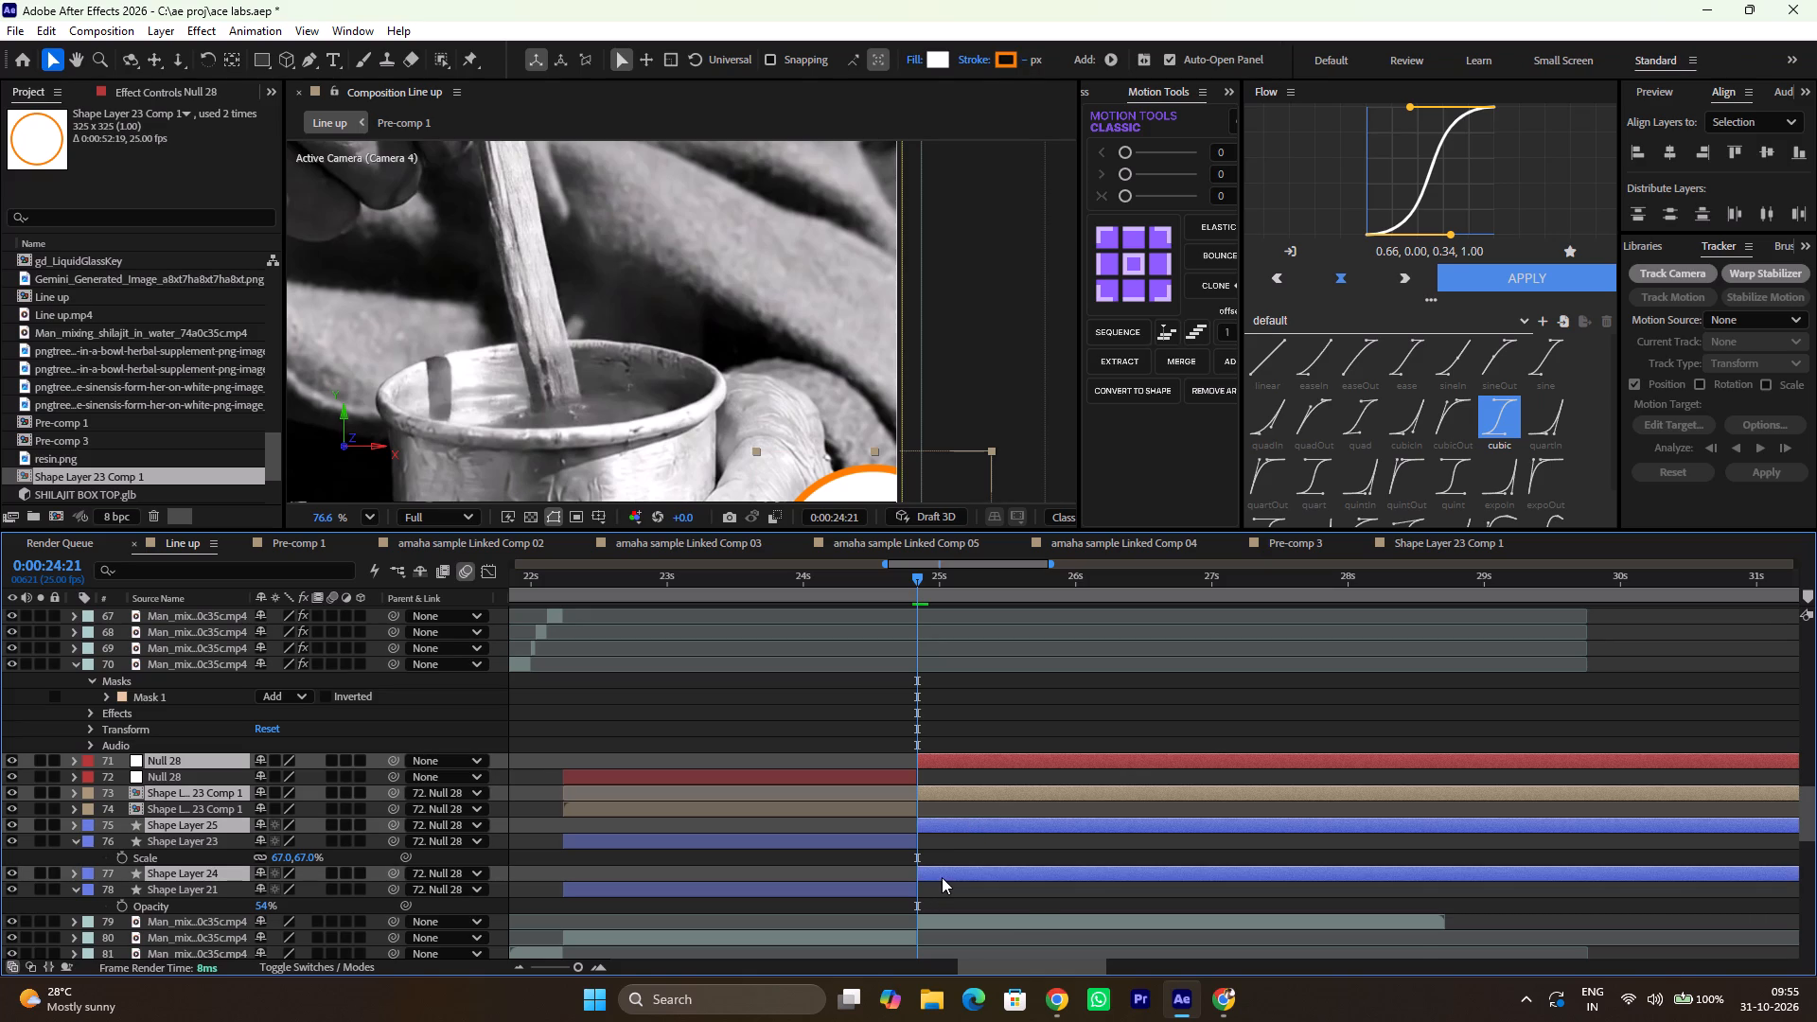
key("Delete")
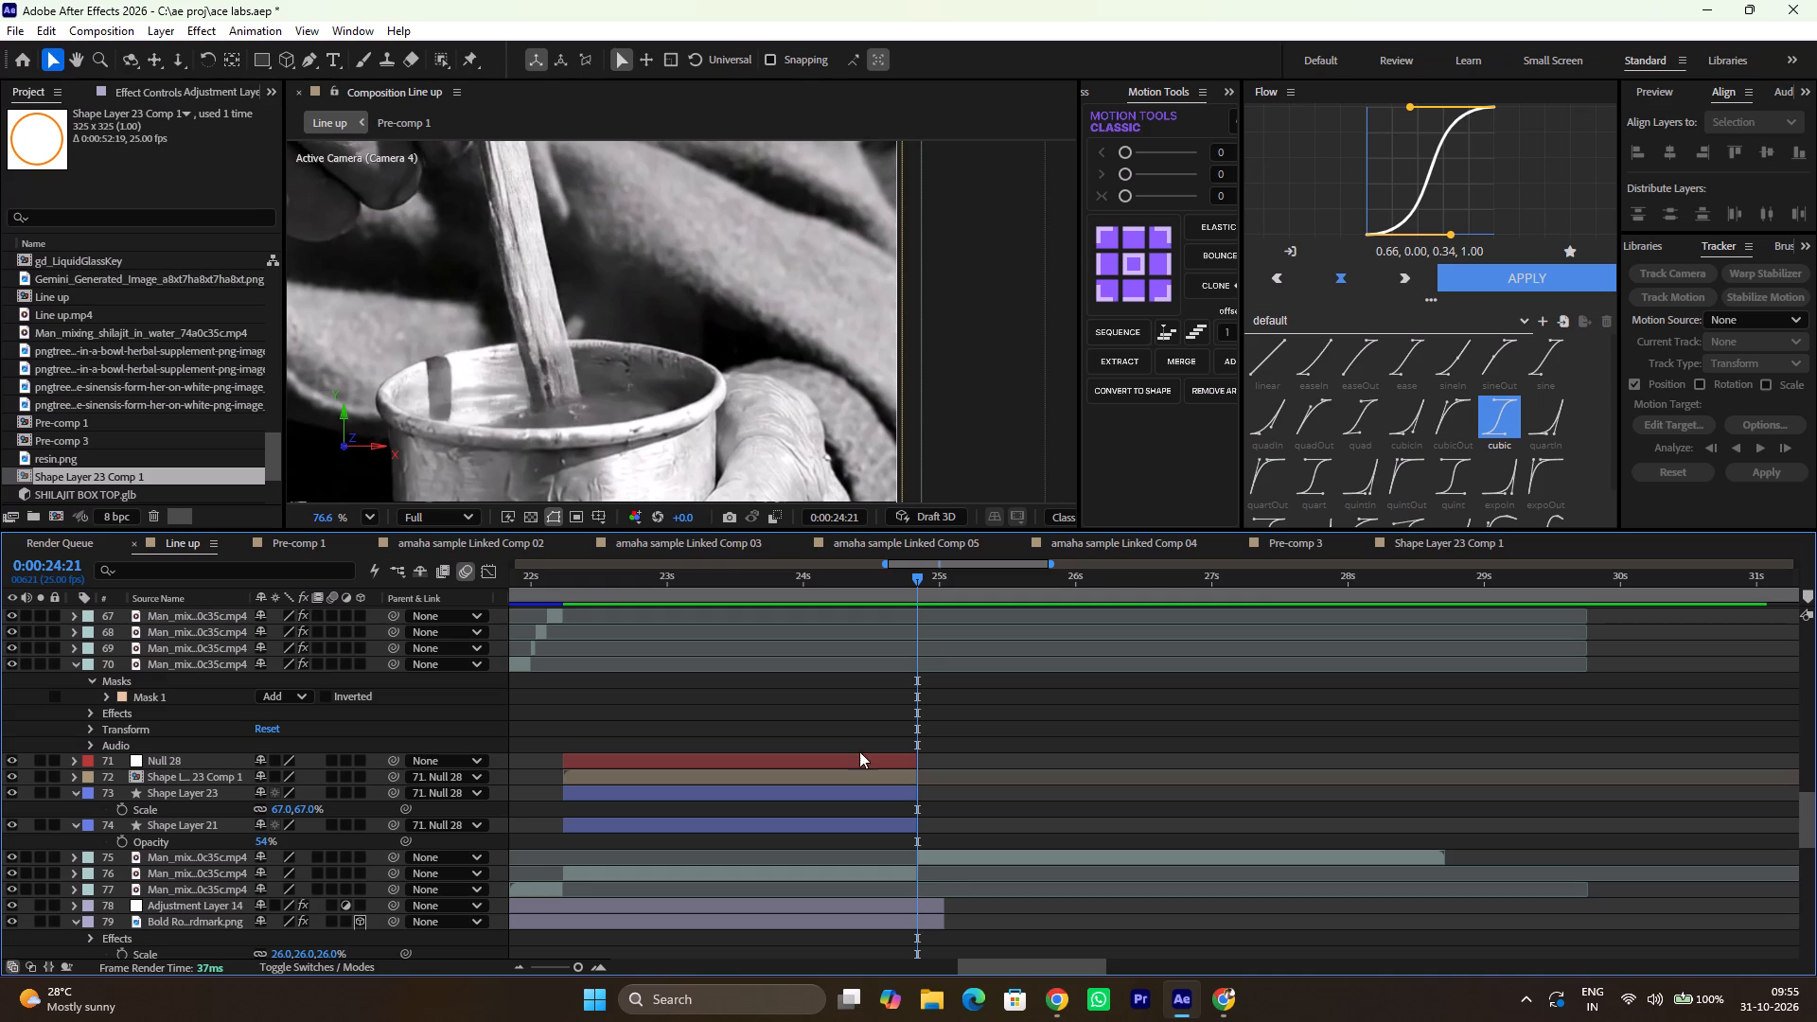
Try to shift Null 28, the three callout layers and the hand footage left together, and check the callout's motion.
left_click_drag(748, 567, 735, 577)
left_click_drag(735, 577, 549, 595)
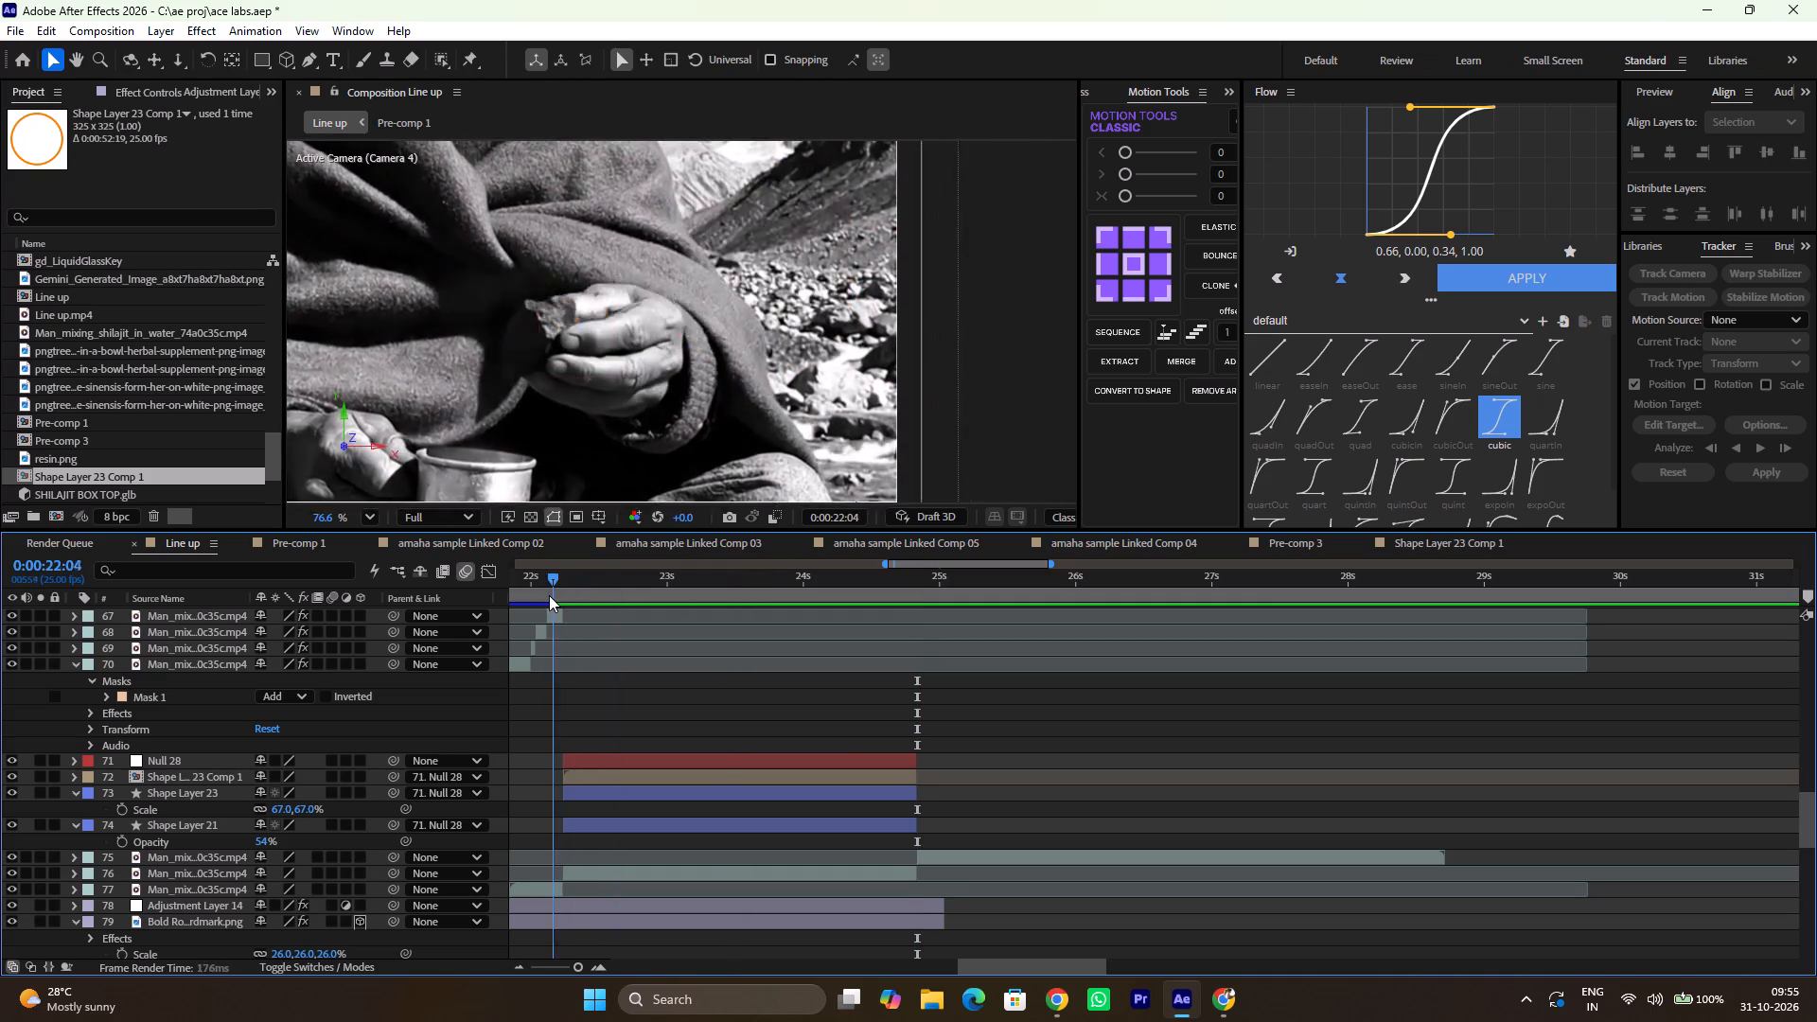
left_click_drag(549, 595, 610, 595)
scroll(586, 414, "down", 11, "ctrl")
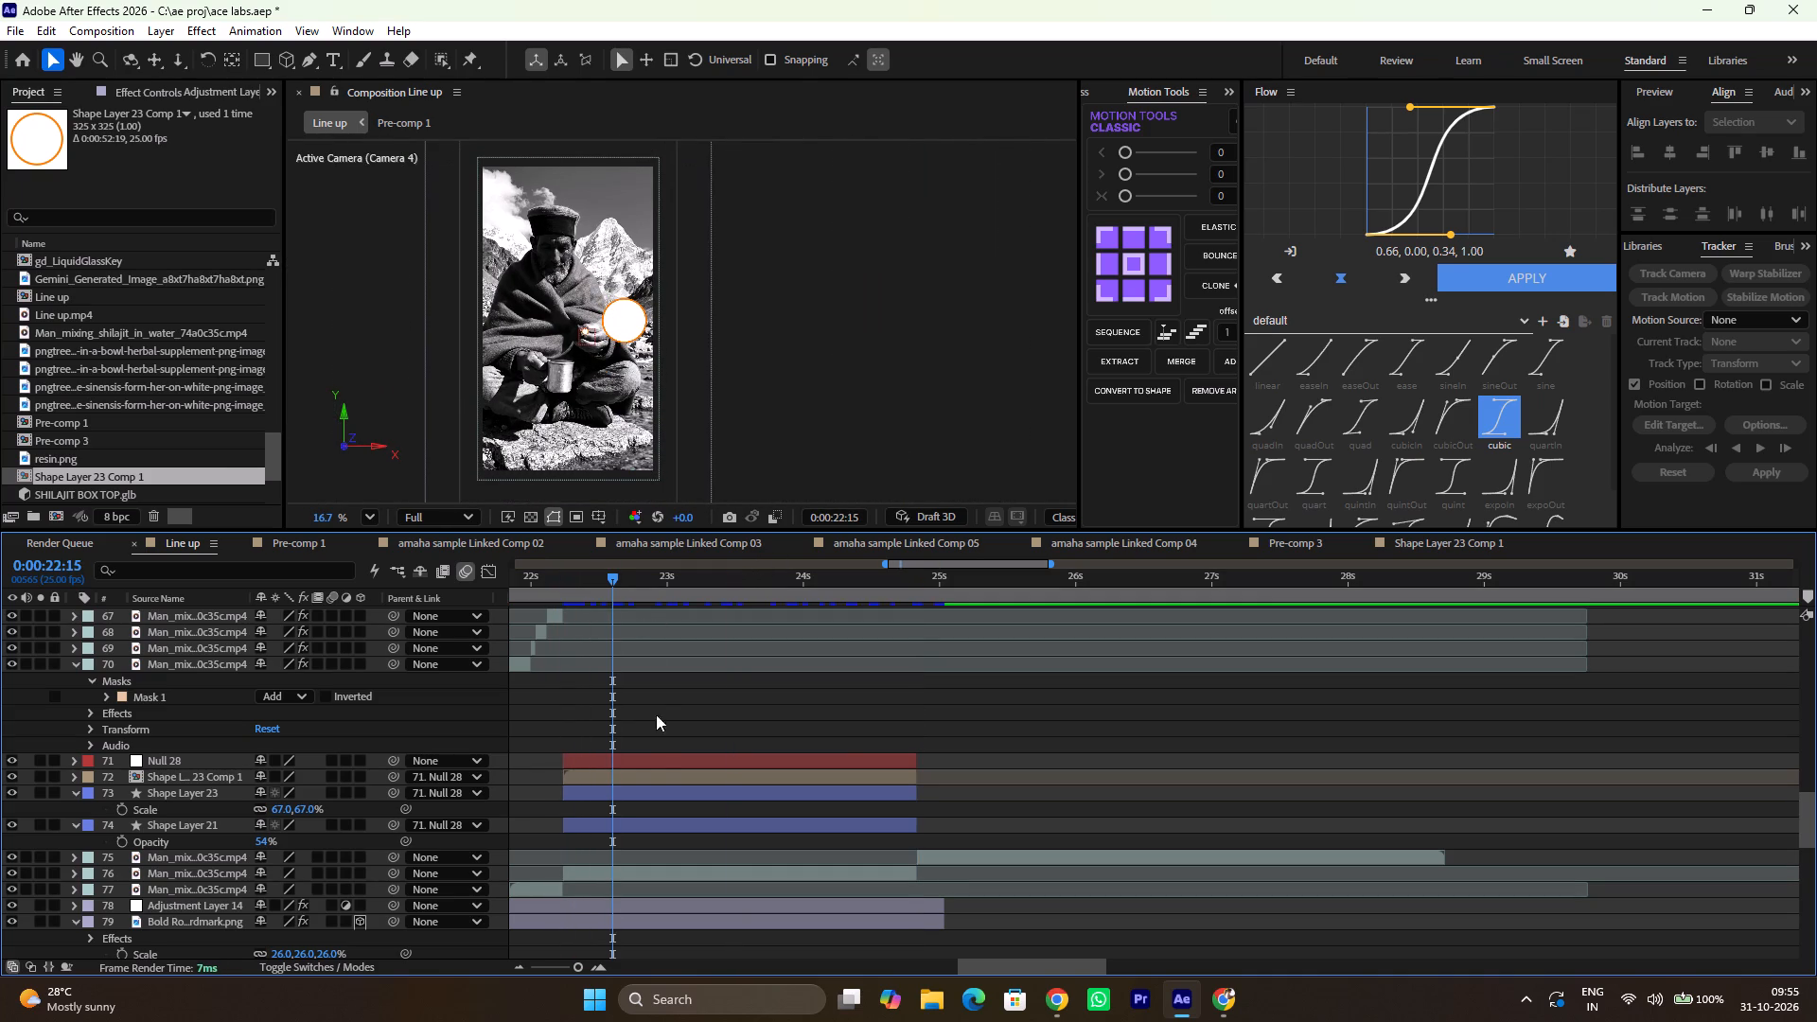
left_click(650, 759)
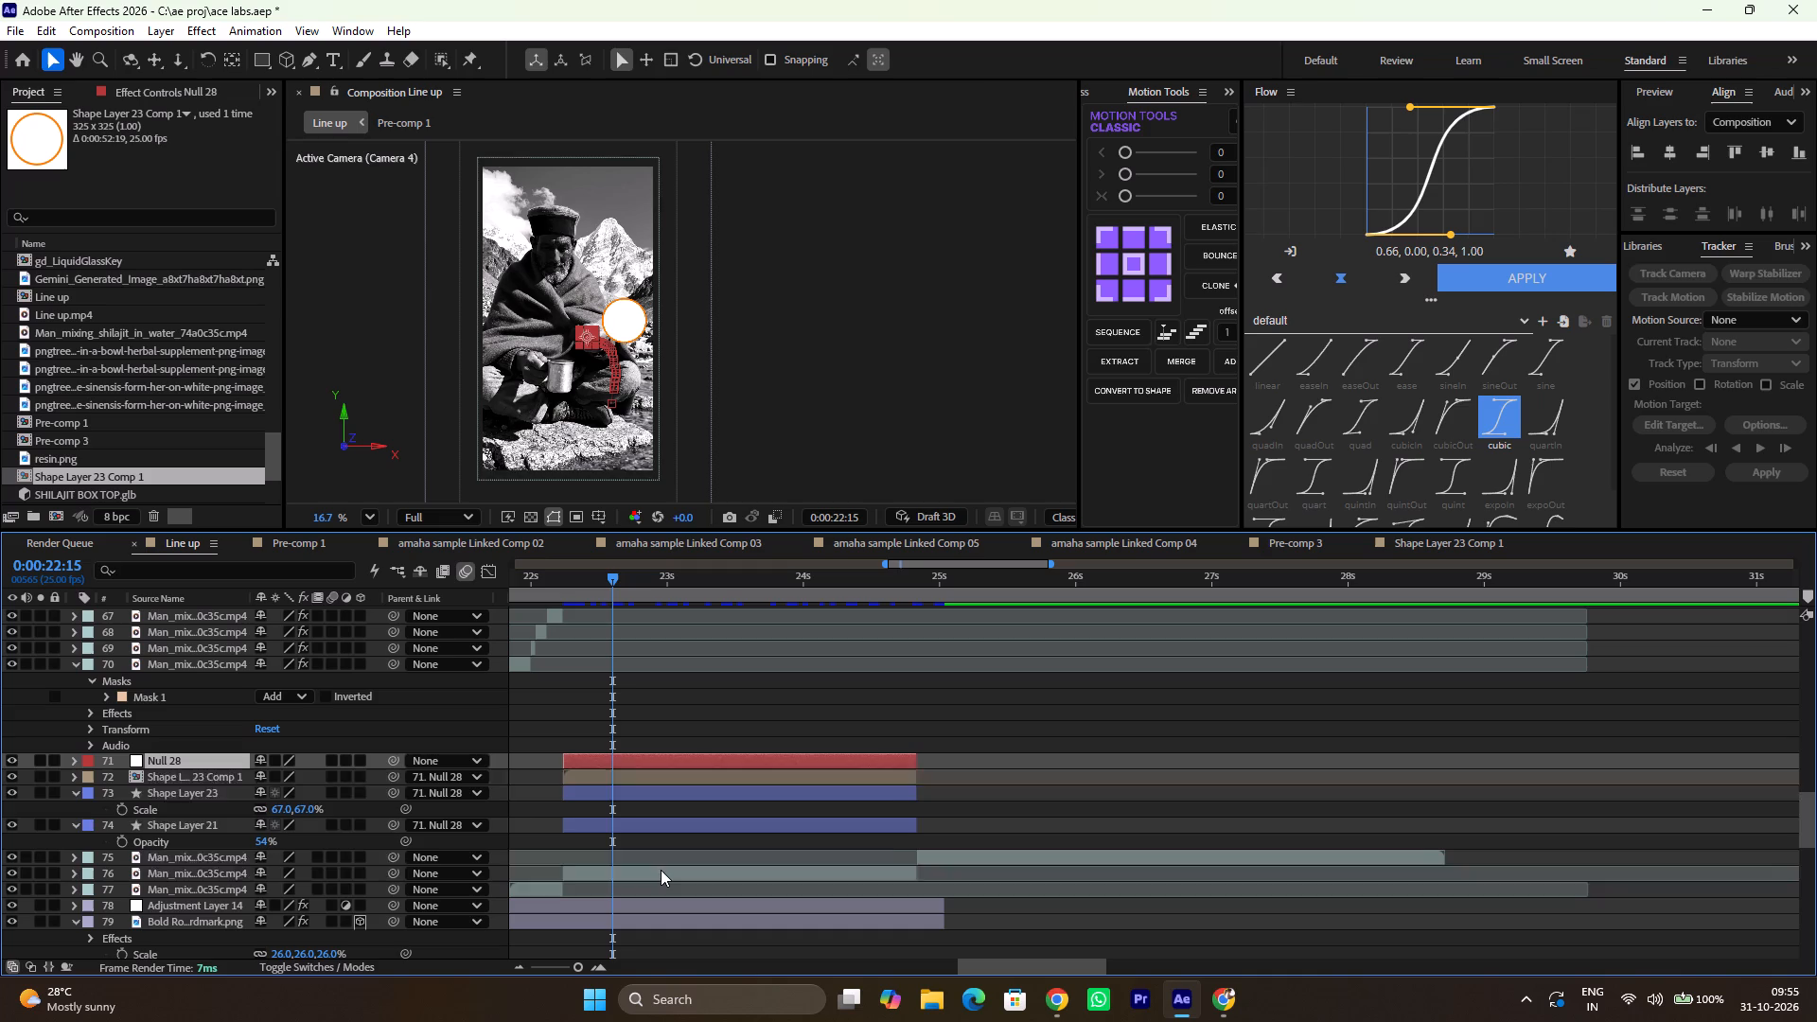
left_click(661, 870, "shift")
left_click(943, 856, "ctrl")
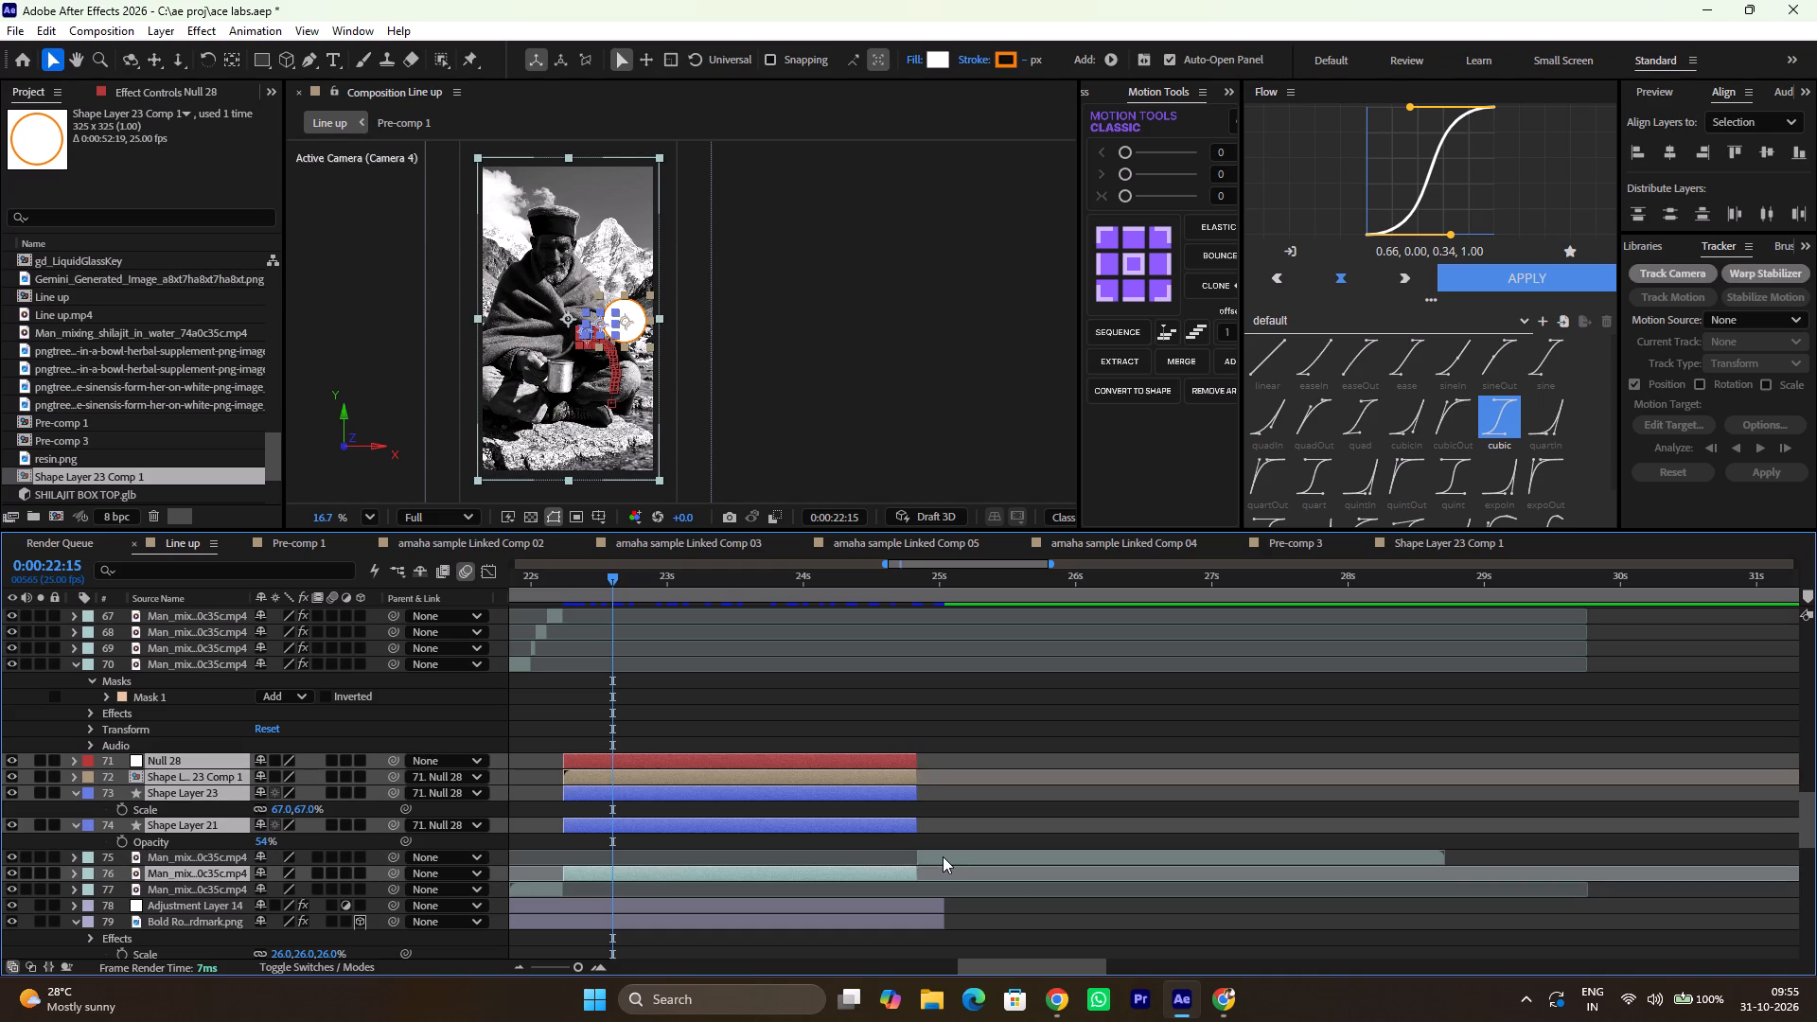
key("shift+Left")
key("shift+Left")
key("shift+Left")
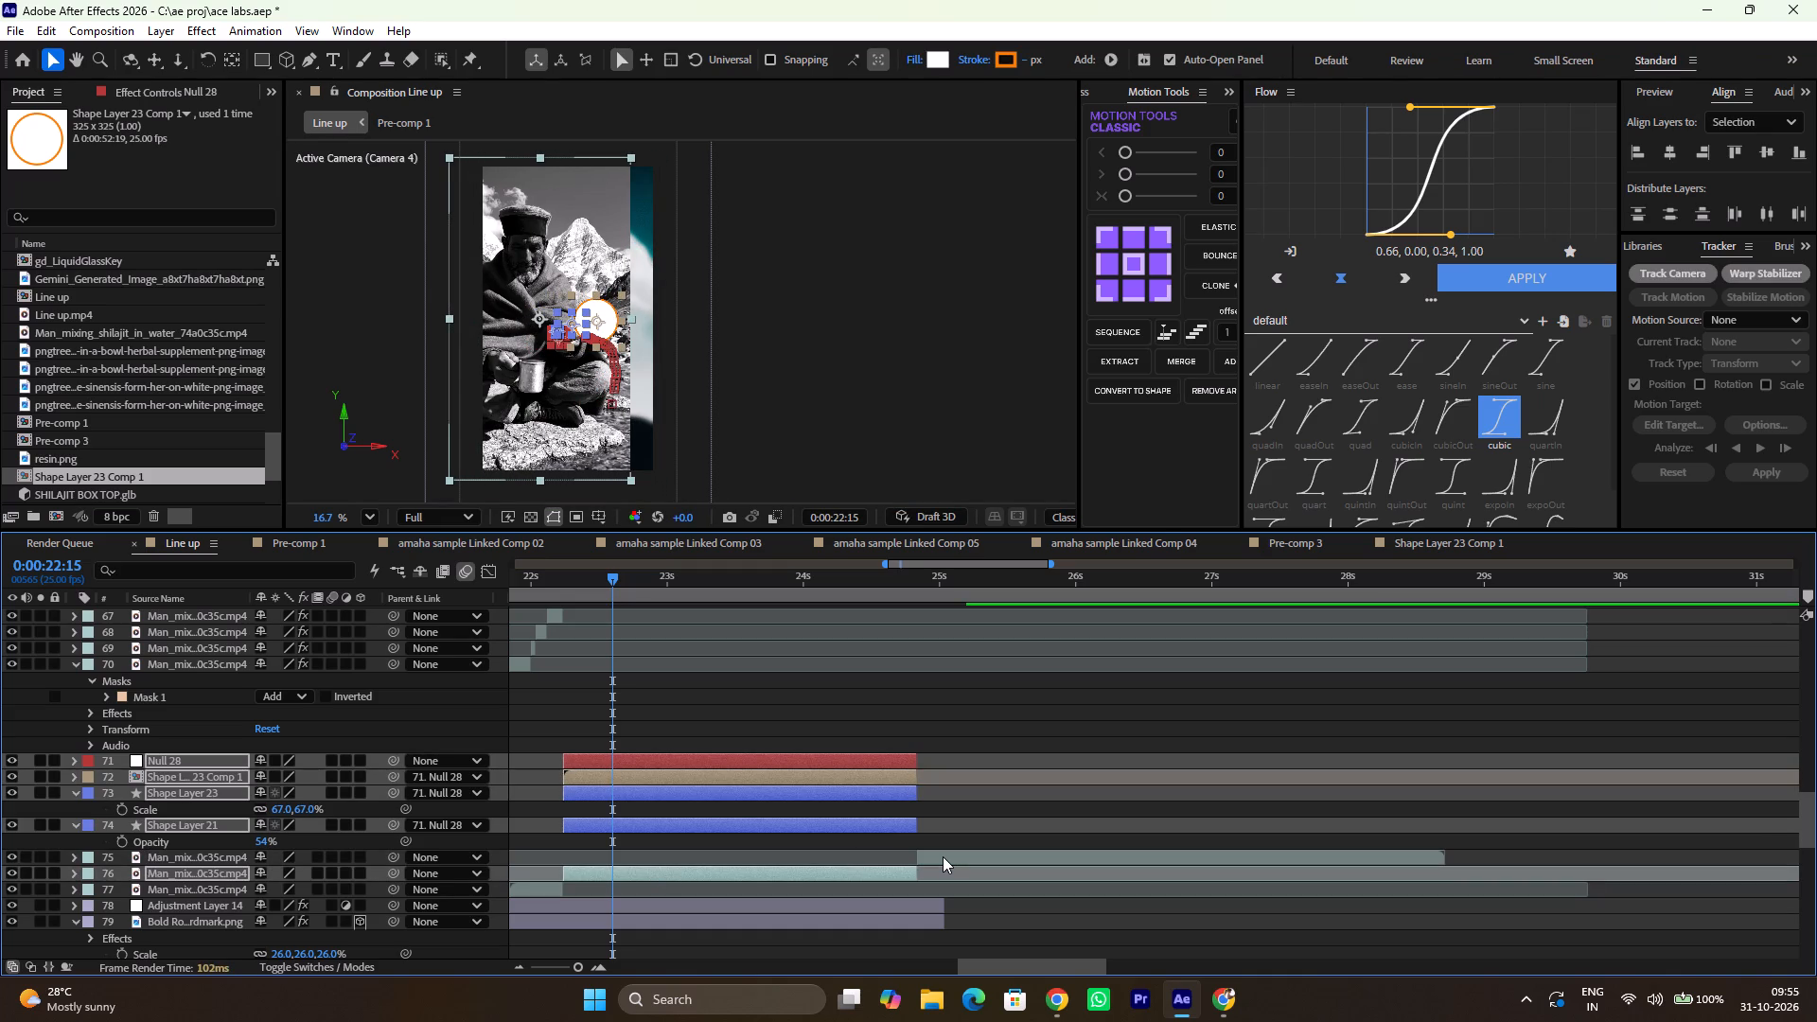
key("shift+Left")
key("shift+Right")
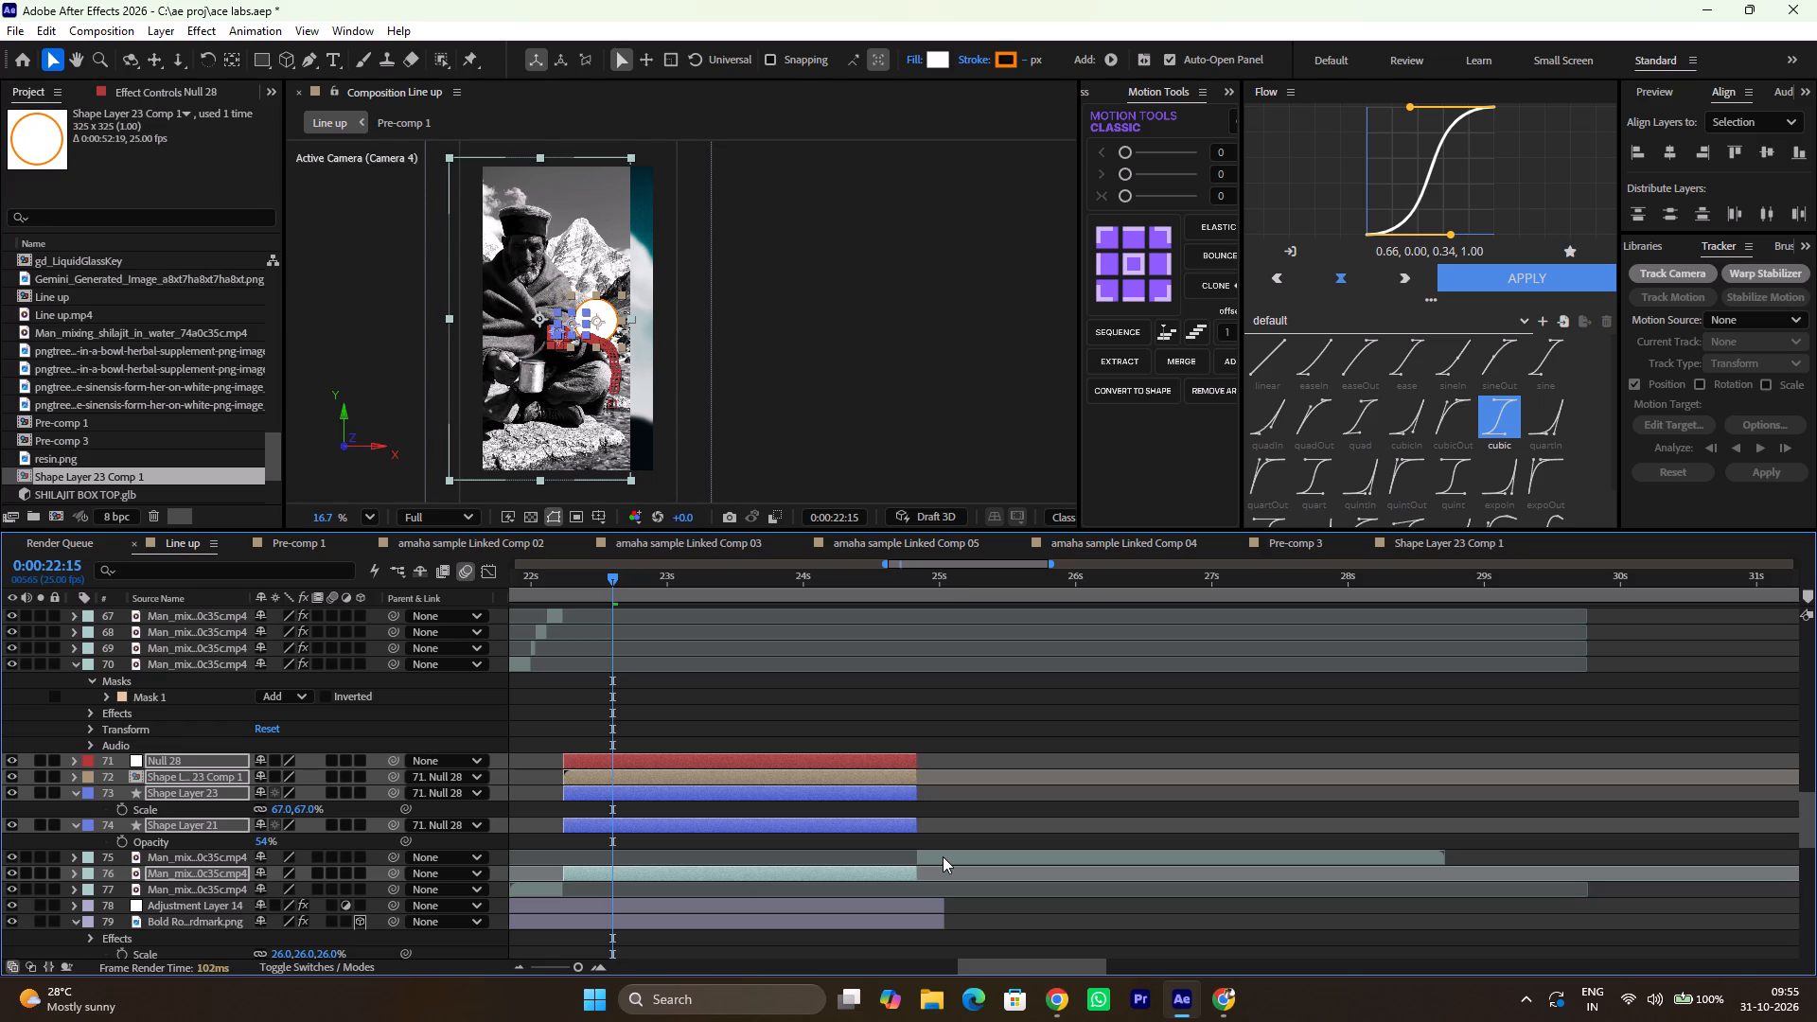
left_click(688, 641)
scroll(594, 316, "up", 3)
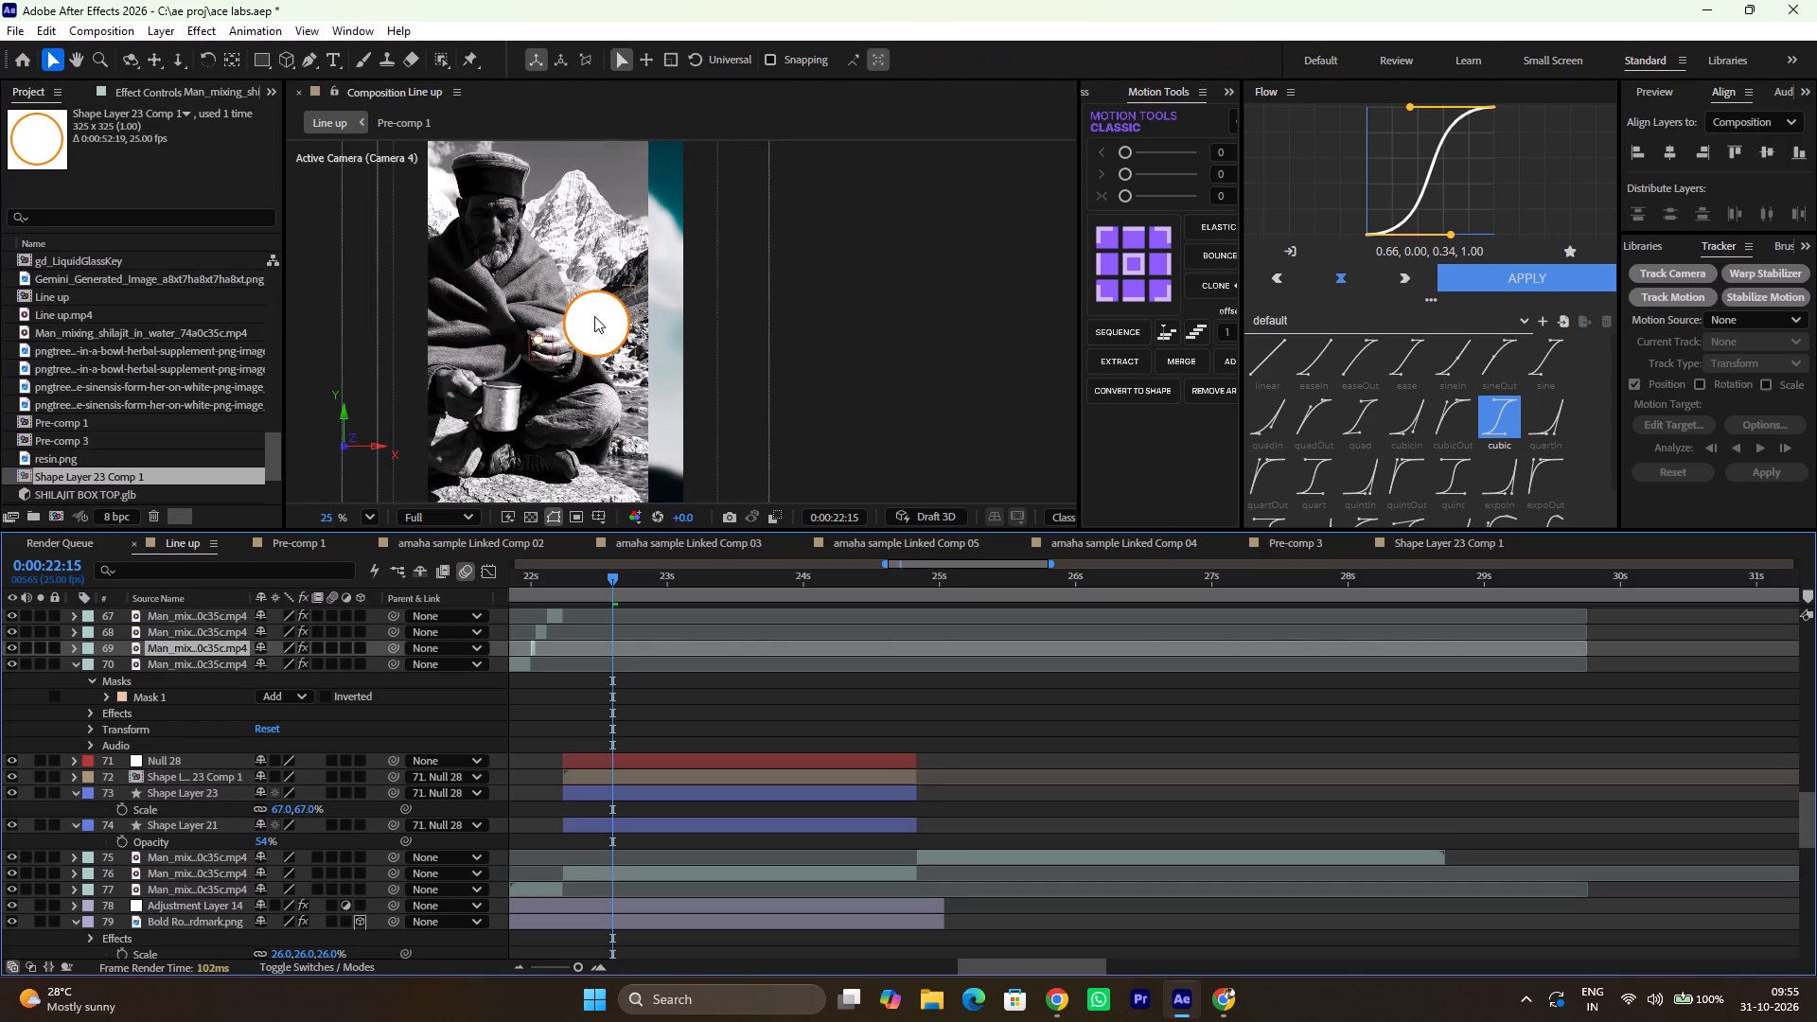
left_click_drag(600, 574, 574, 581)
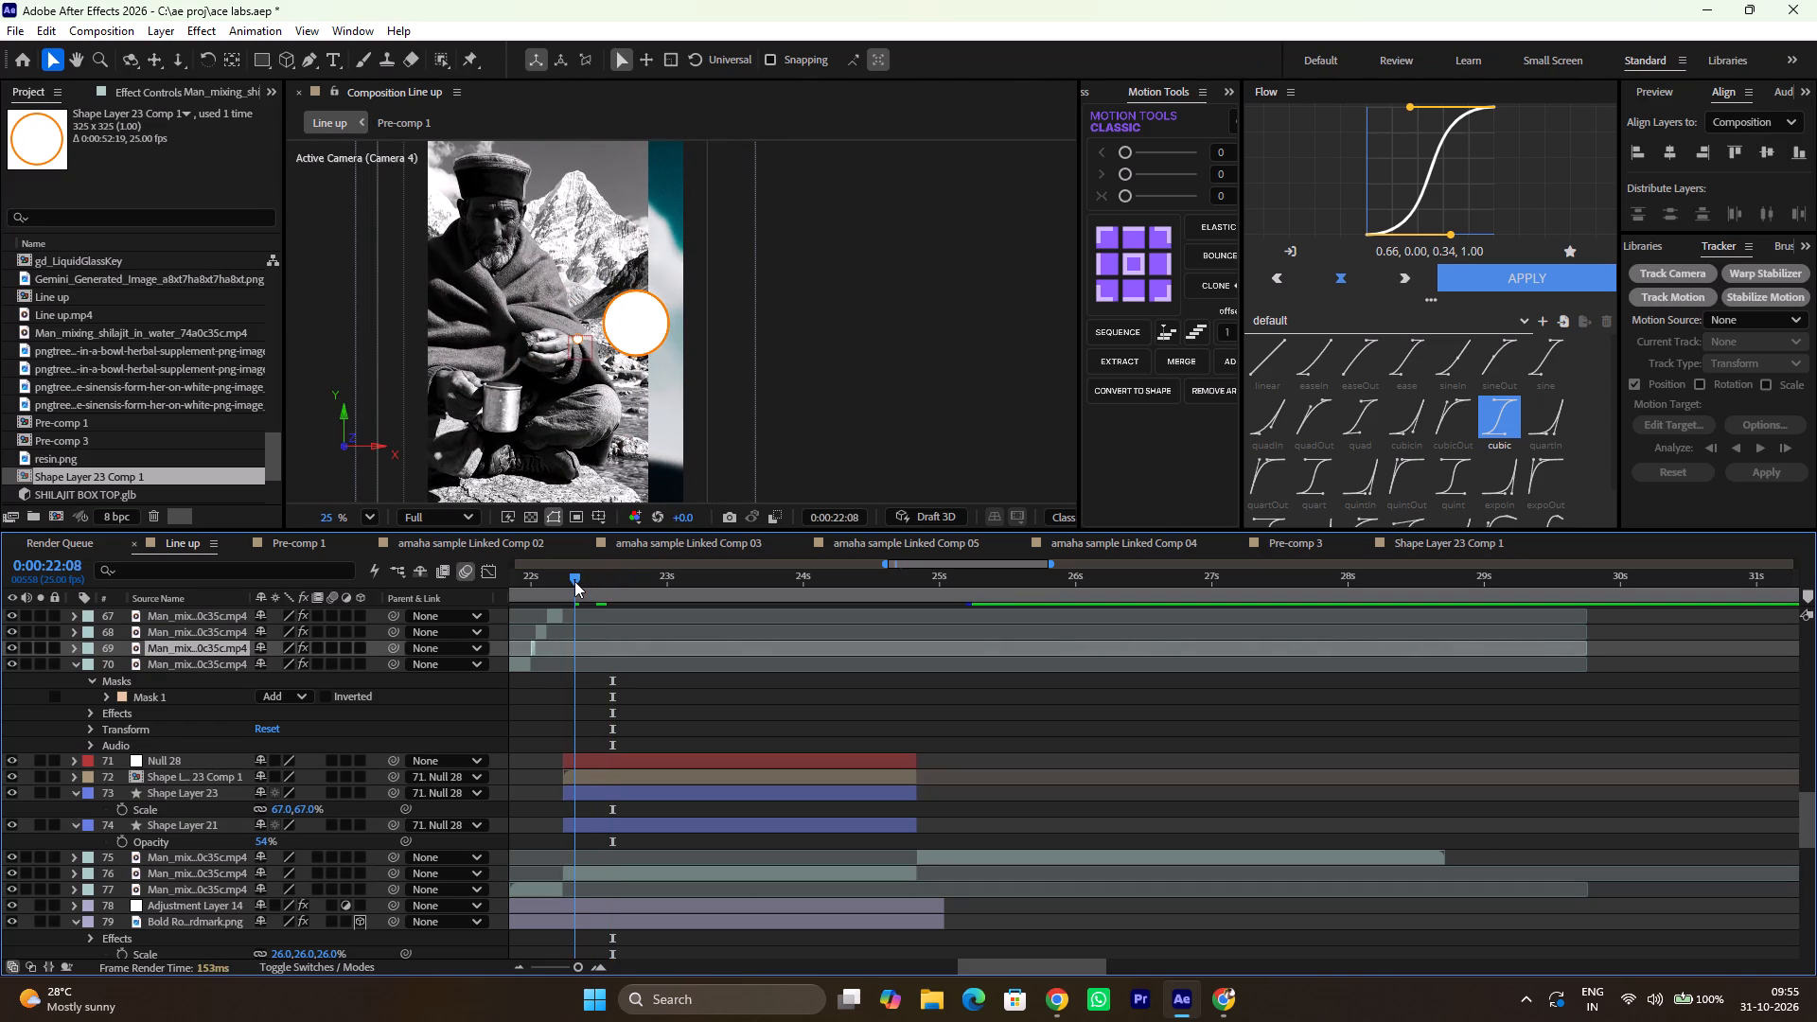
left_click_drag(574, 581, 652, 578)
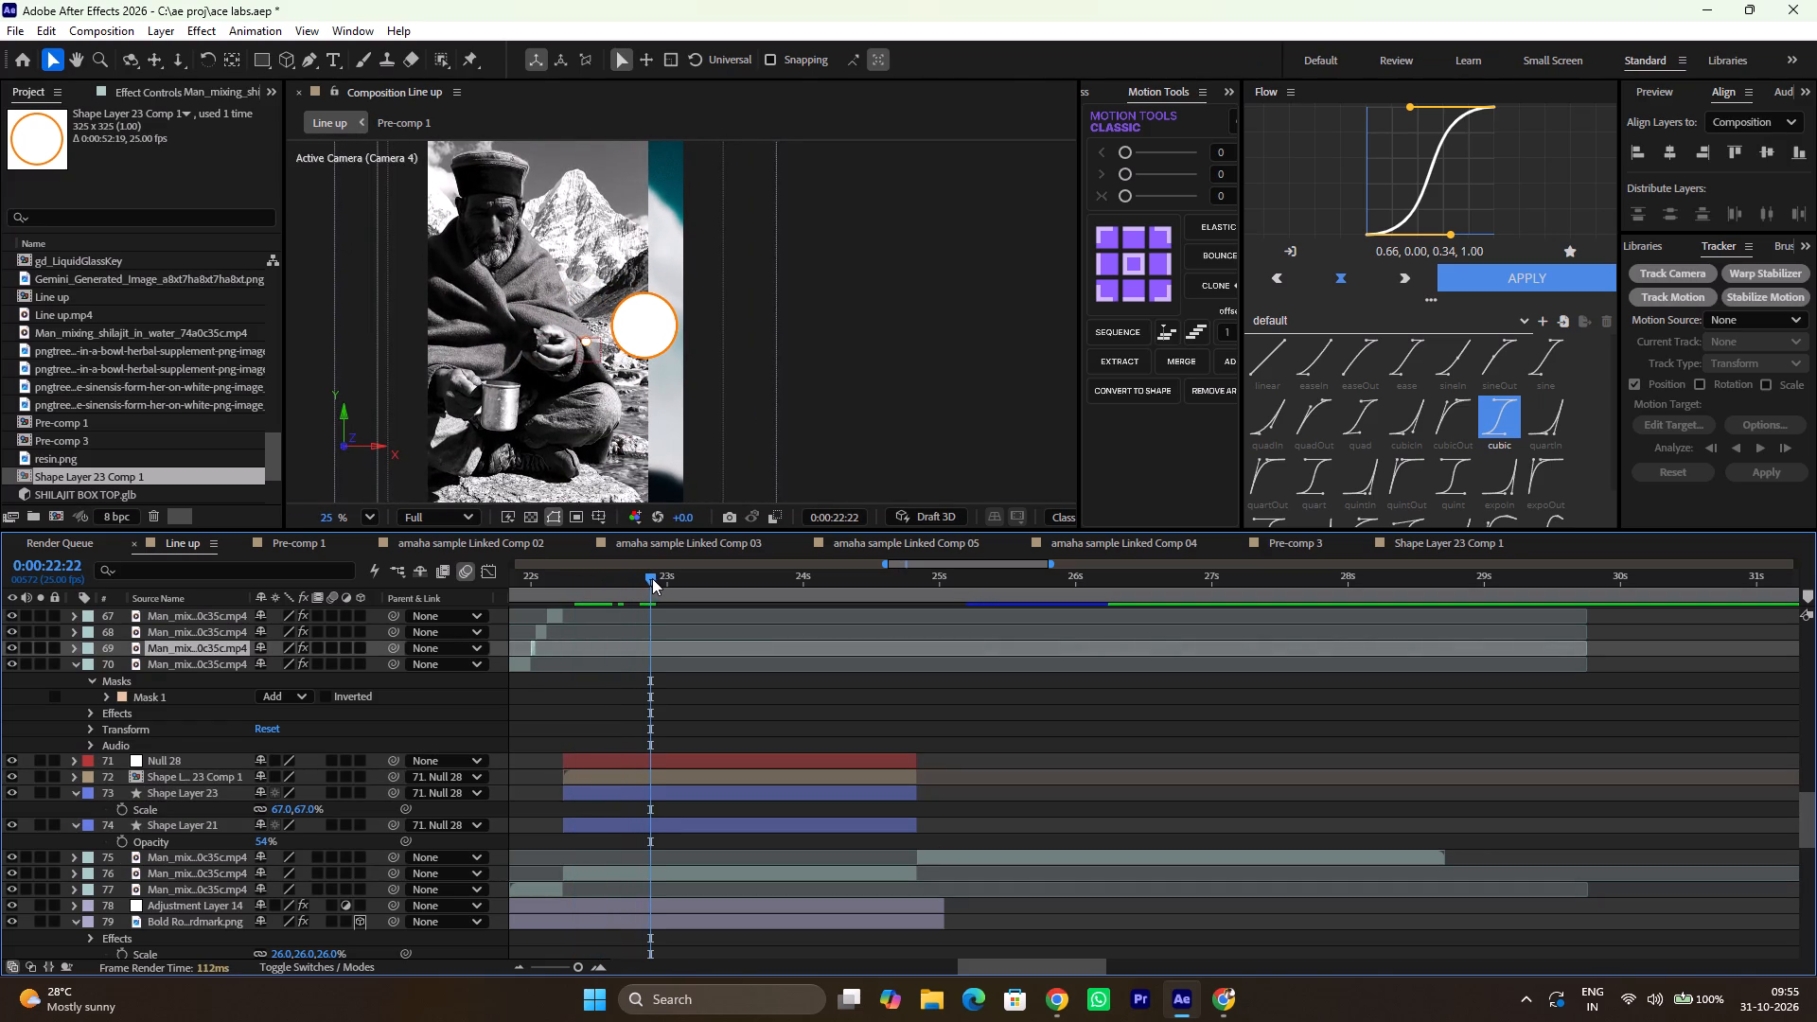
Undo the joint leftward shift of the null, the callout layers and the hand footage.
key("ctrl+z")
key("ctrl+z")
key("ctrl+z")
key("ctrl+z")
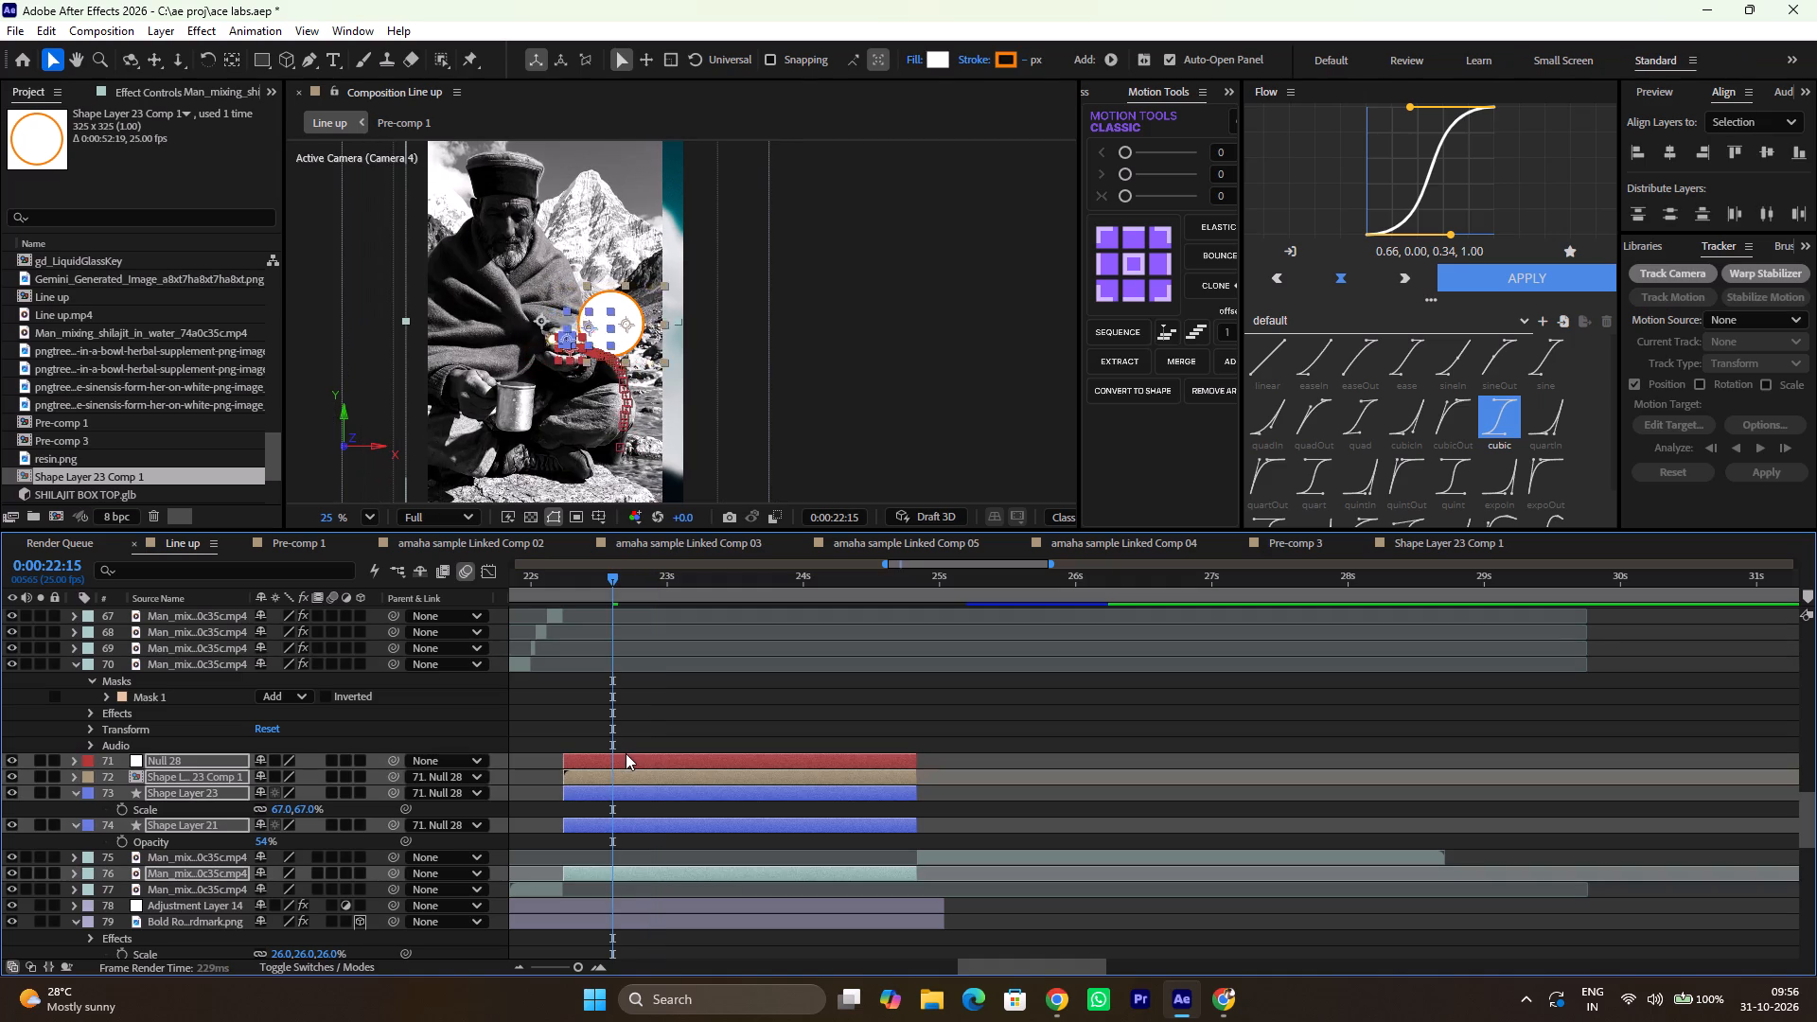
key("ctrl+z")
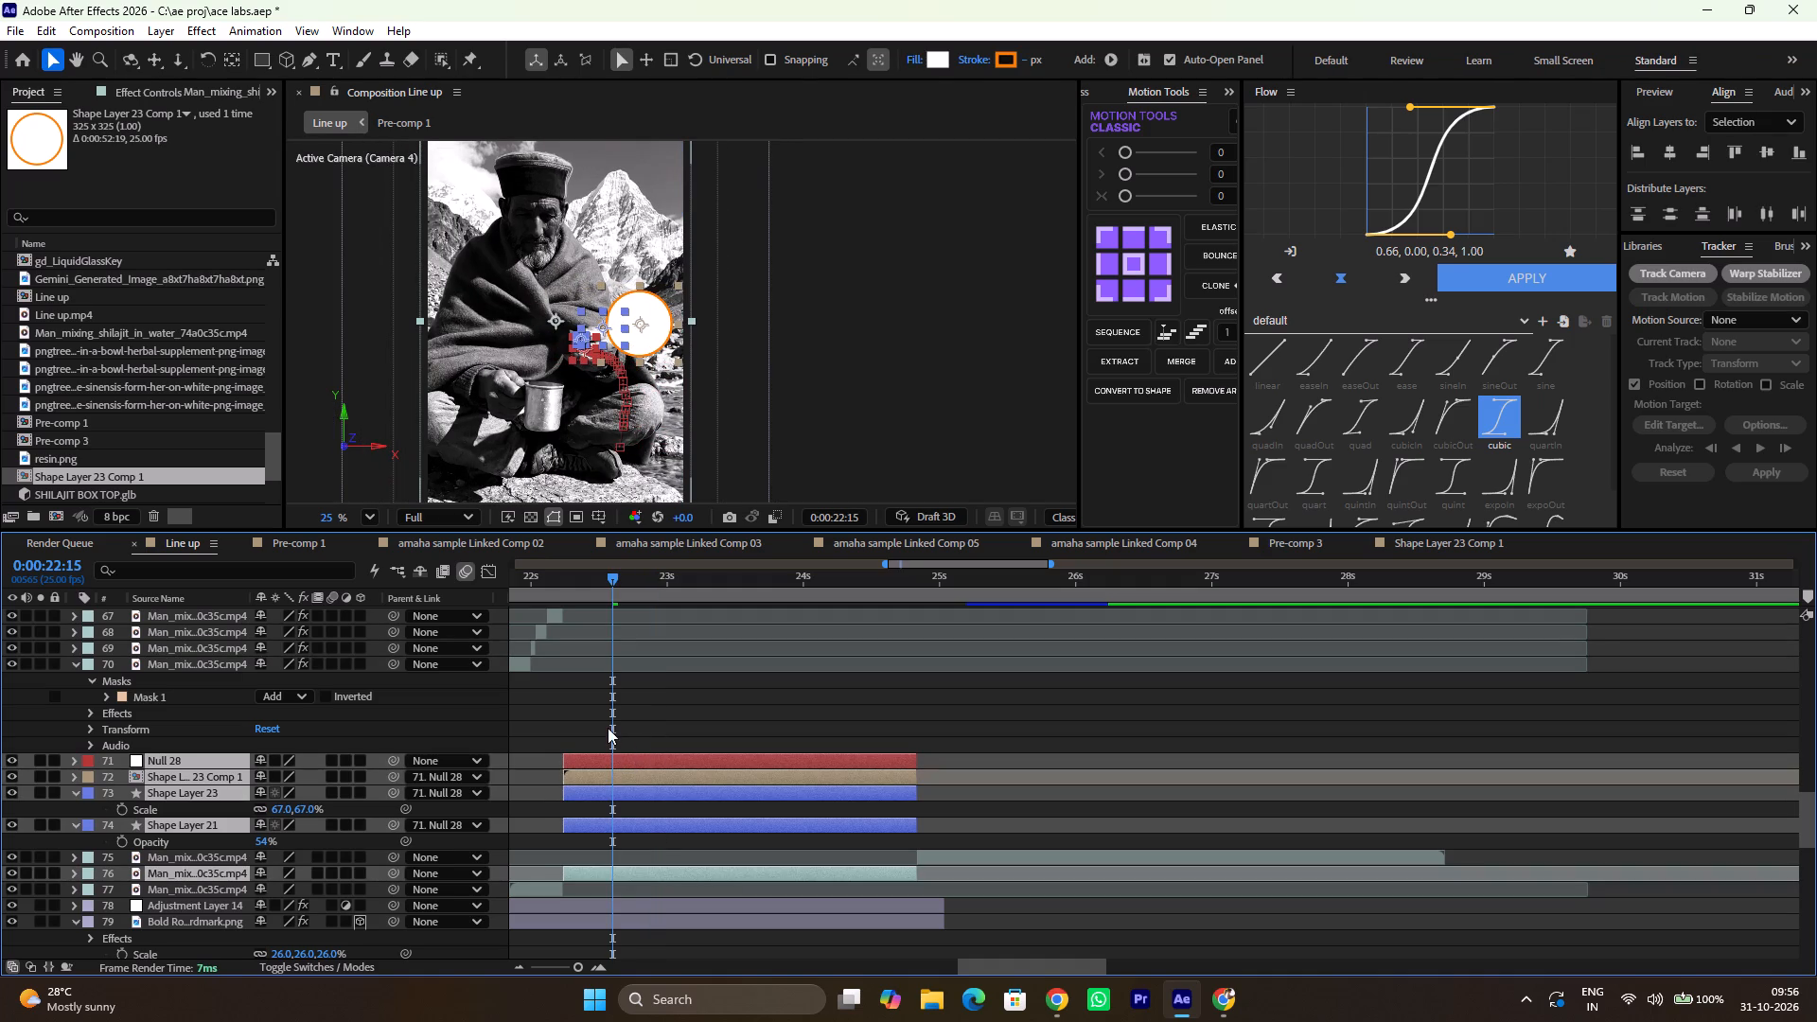
Move only the hand footage layer left and scale it to 226% so it fills the frame.
left_click(608, 727)
left_click(655, 875)
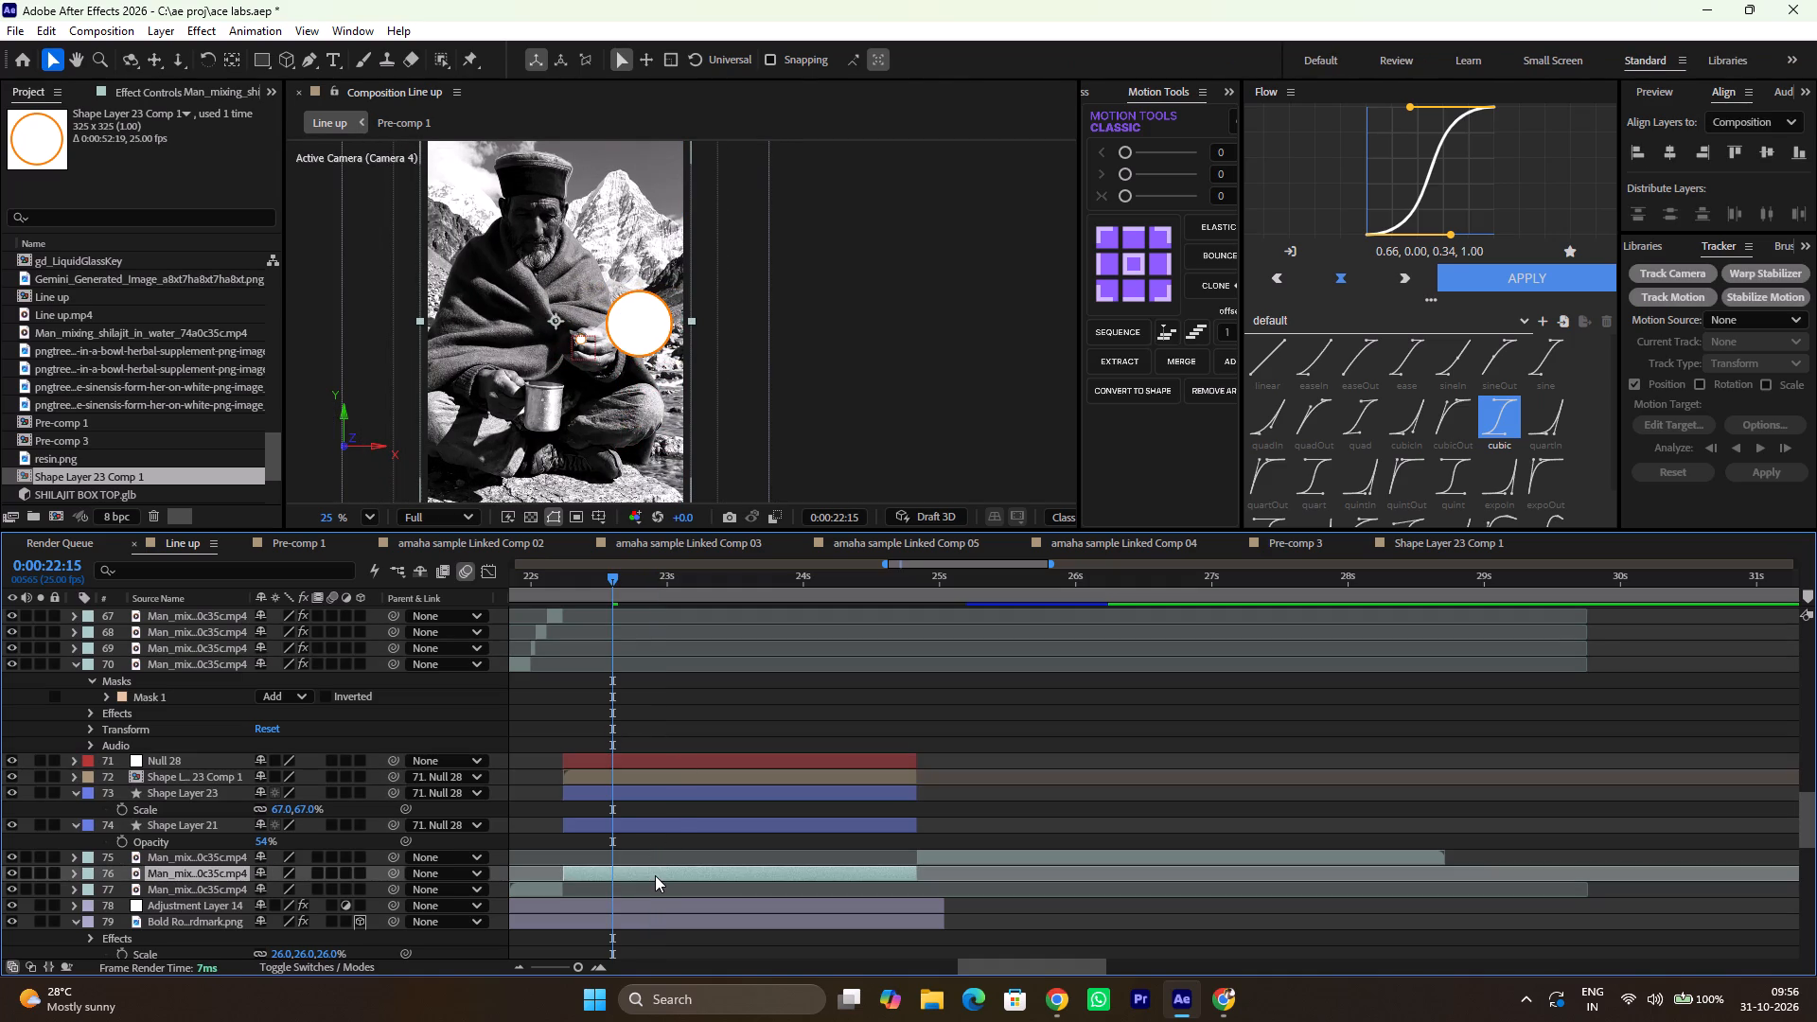
key("shift+Left")
key("shift+Left")
key("shift+Left")
key("shift+Left")
key("shift+Left")
key("shift+Left")
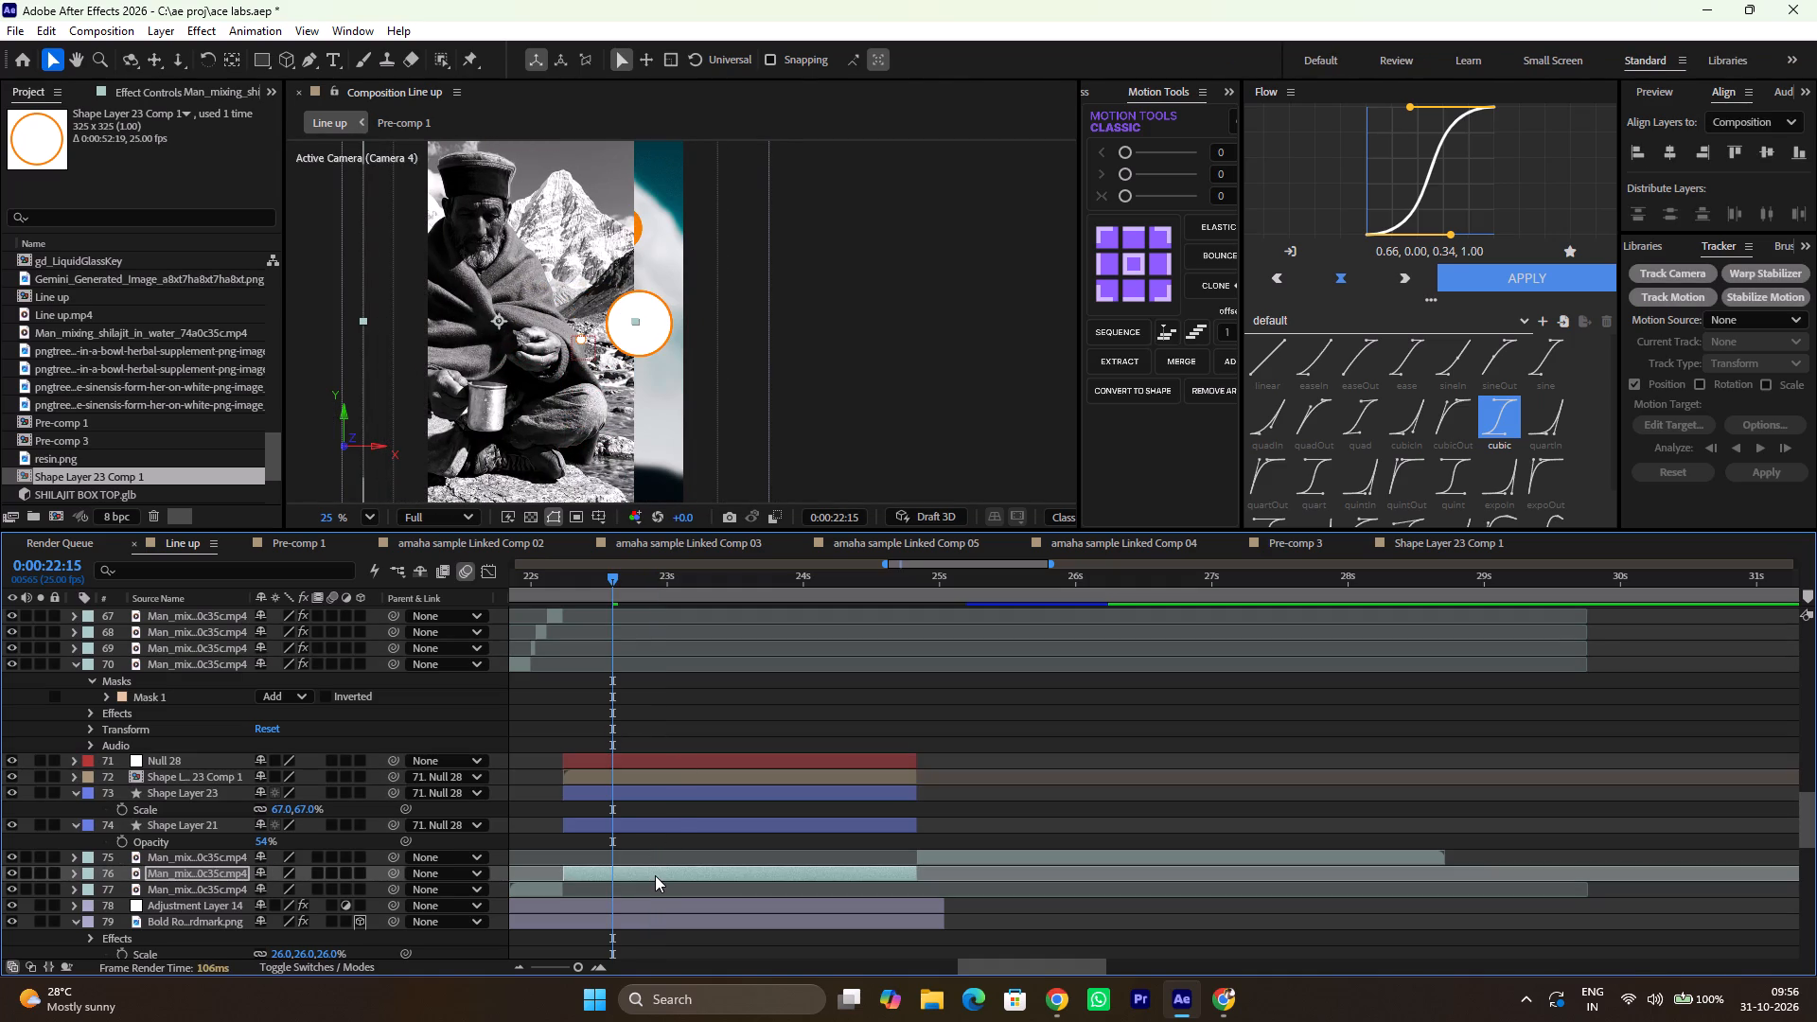
key("s")
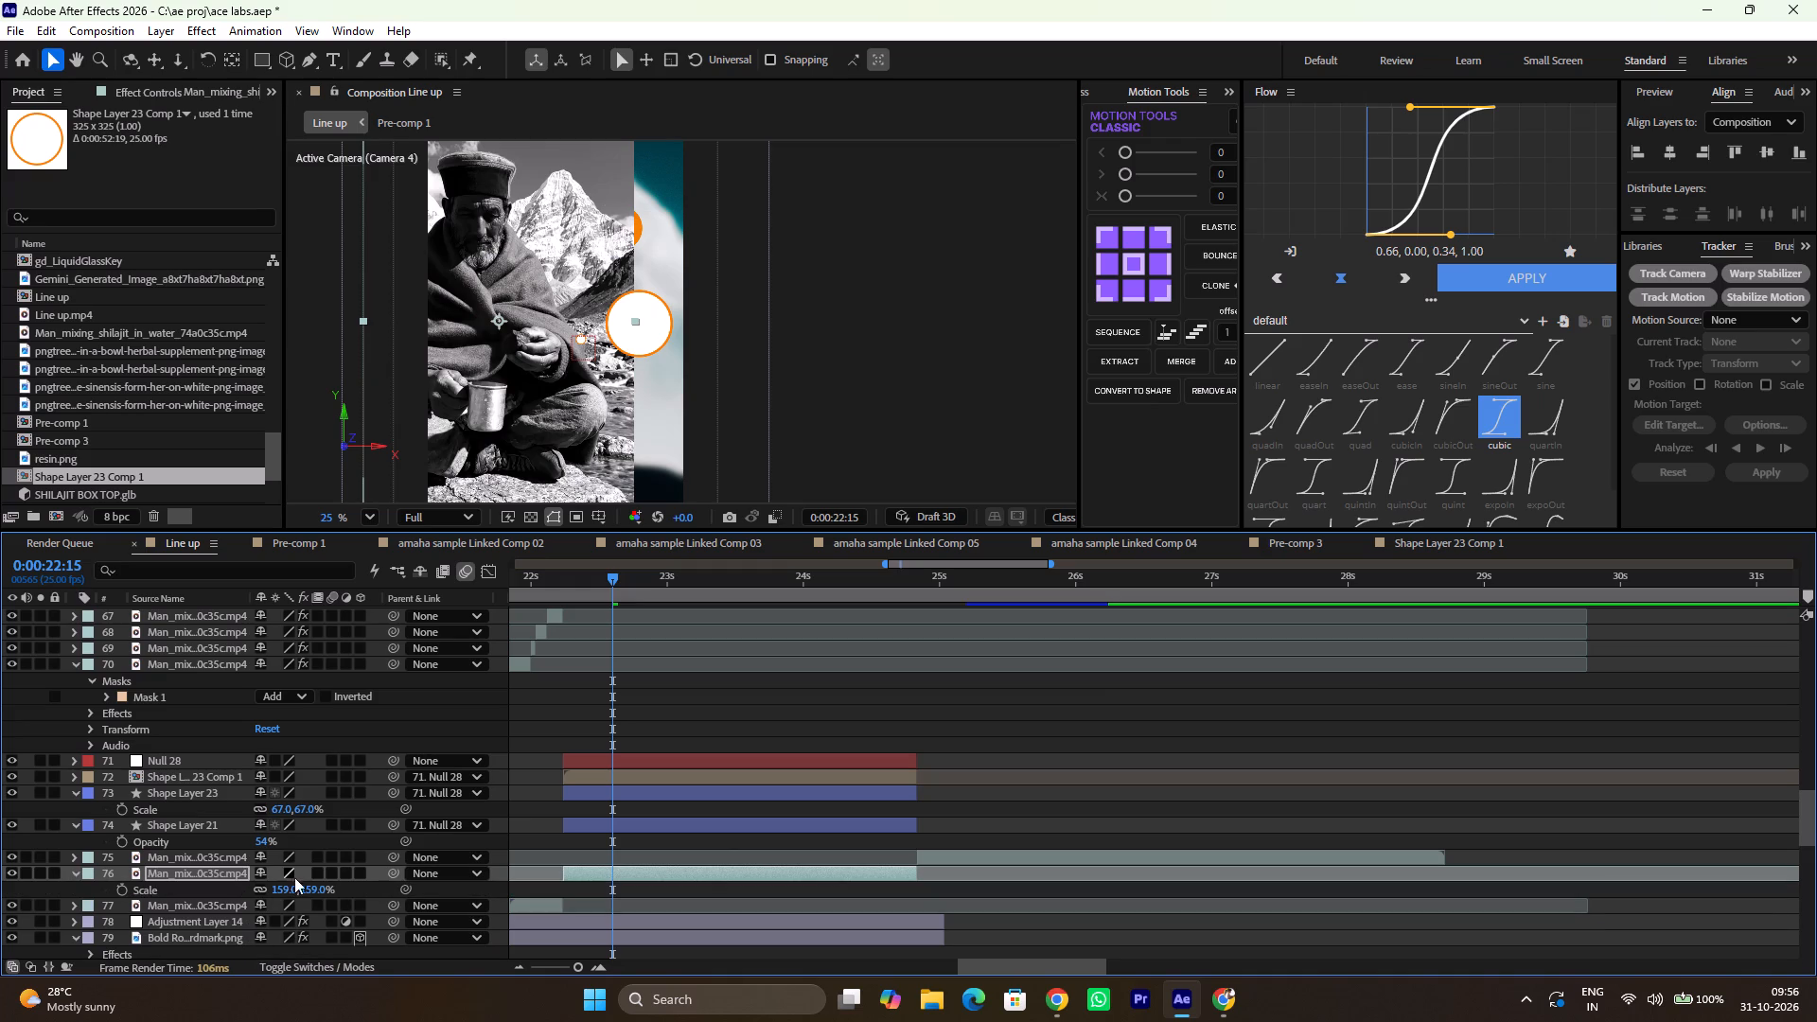
left_click_drag(283, 883, 357, 893)
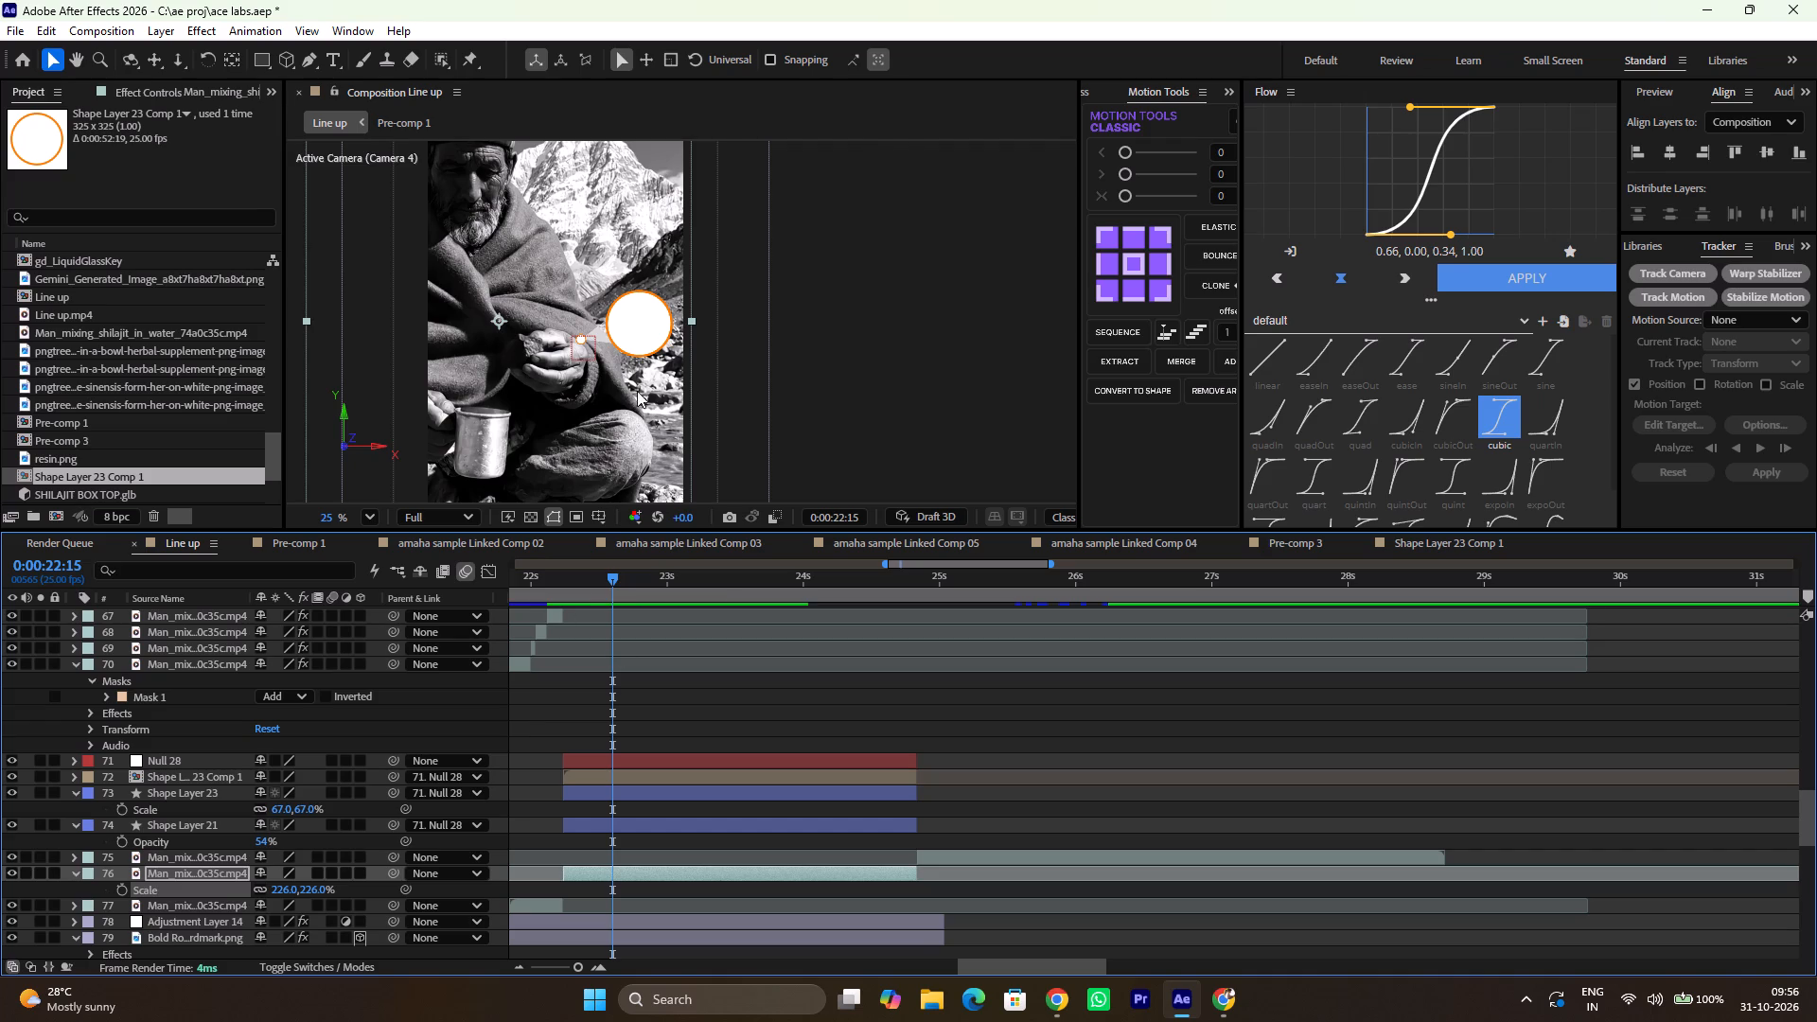
Add a new parent null to Null 28 and shift it left, bringing the callout back toward the man's hand.
scroll(573, 305, "up", 1)
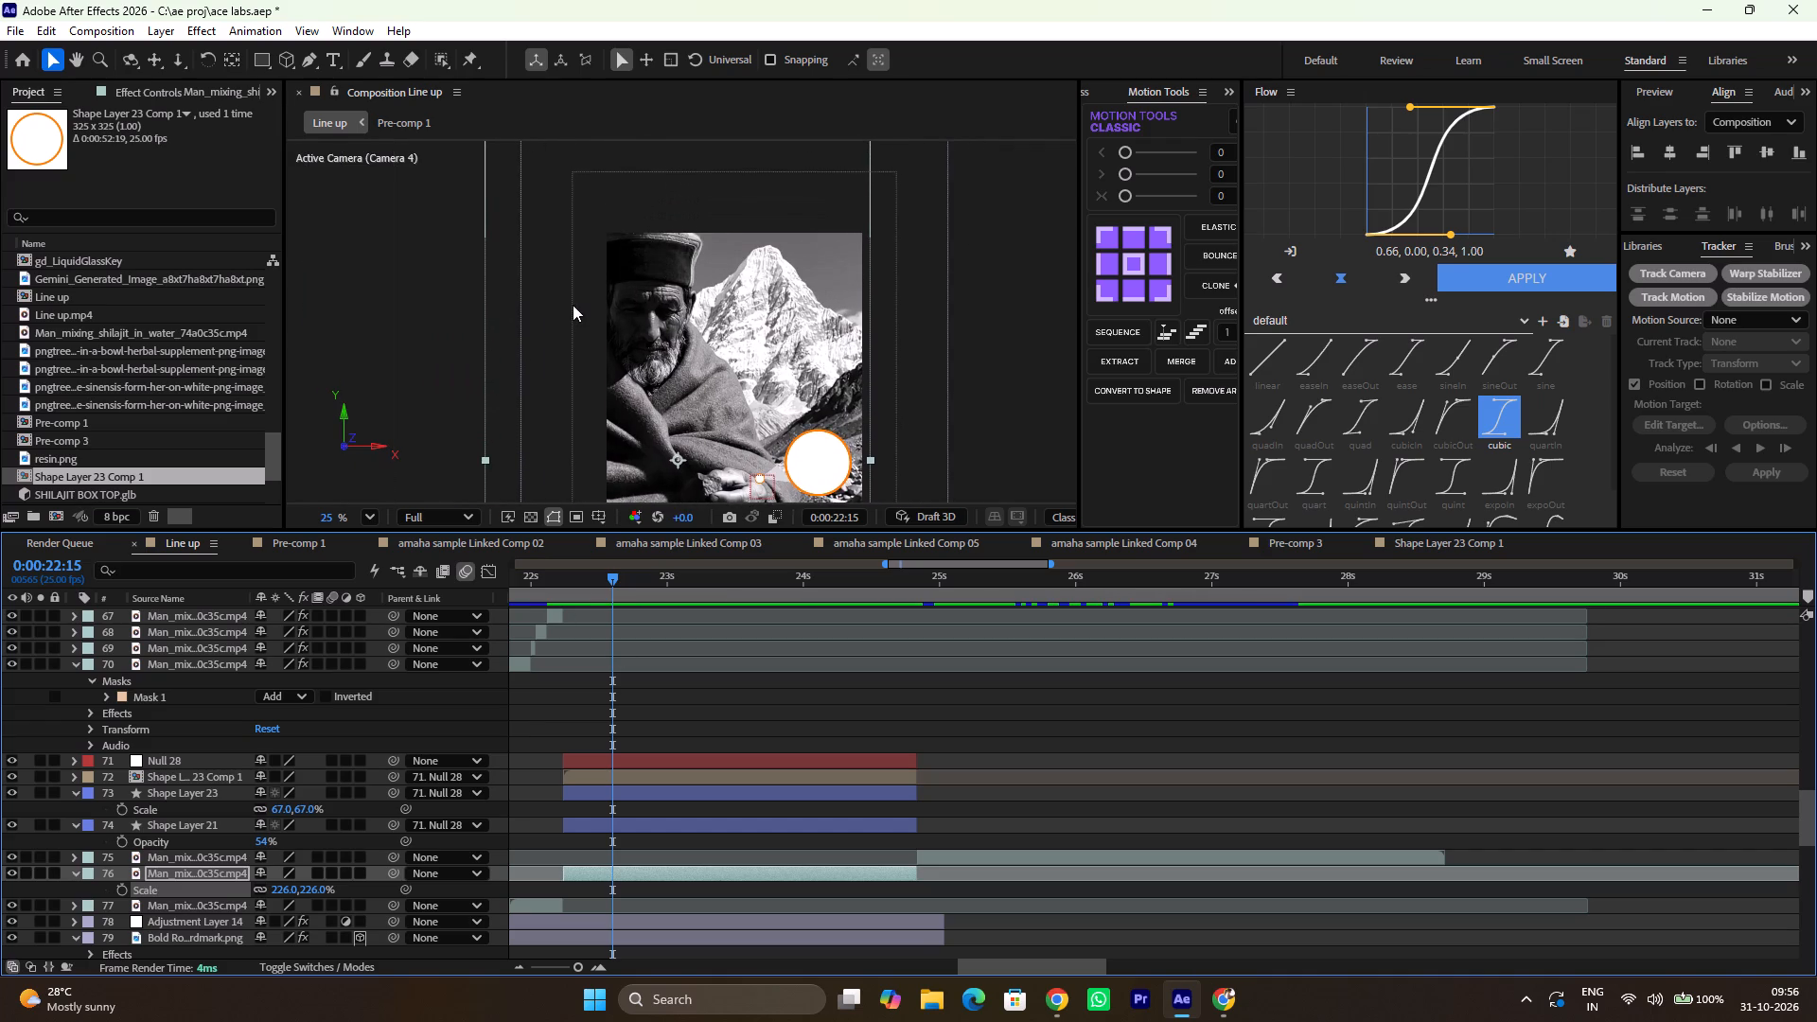
scroll(573, 305, "up", 1)
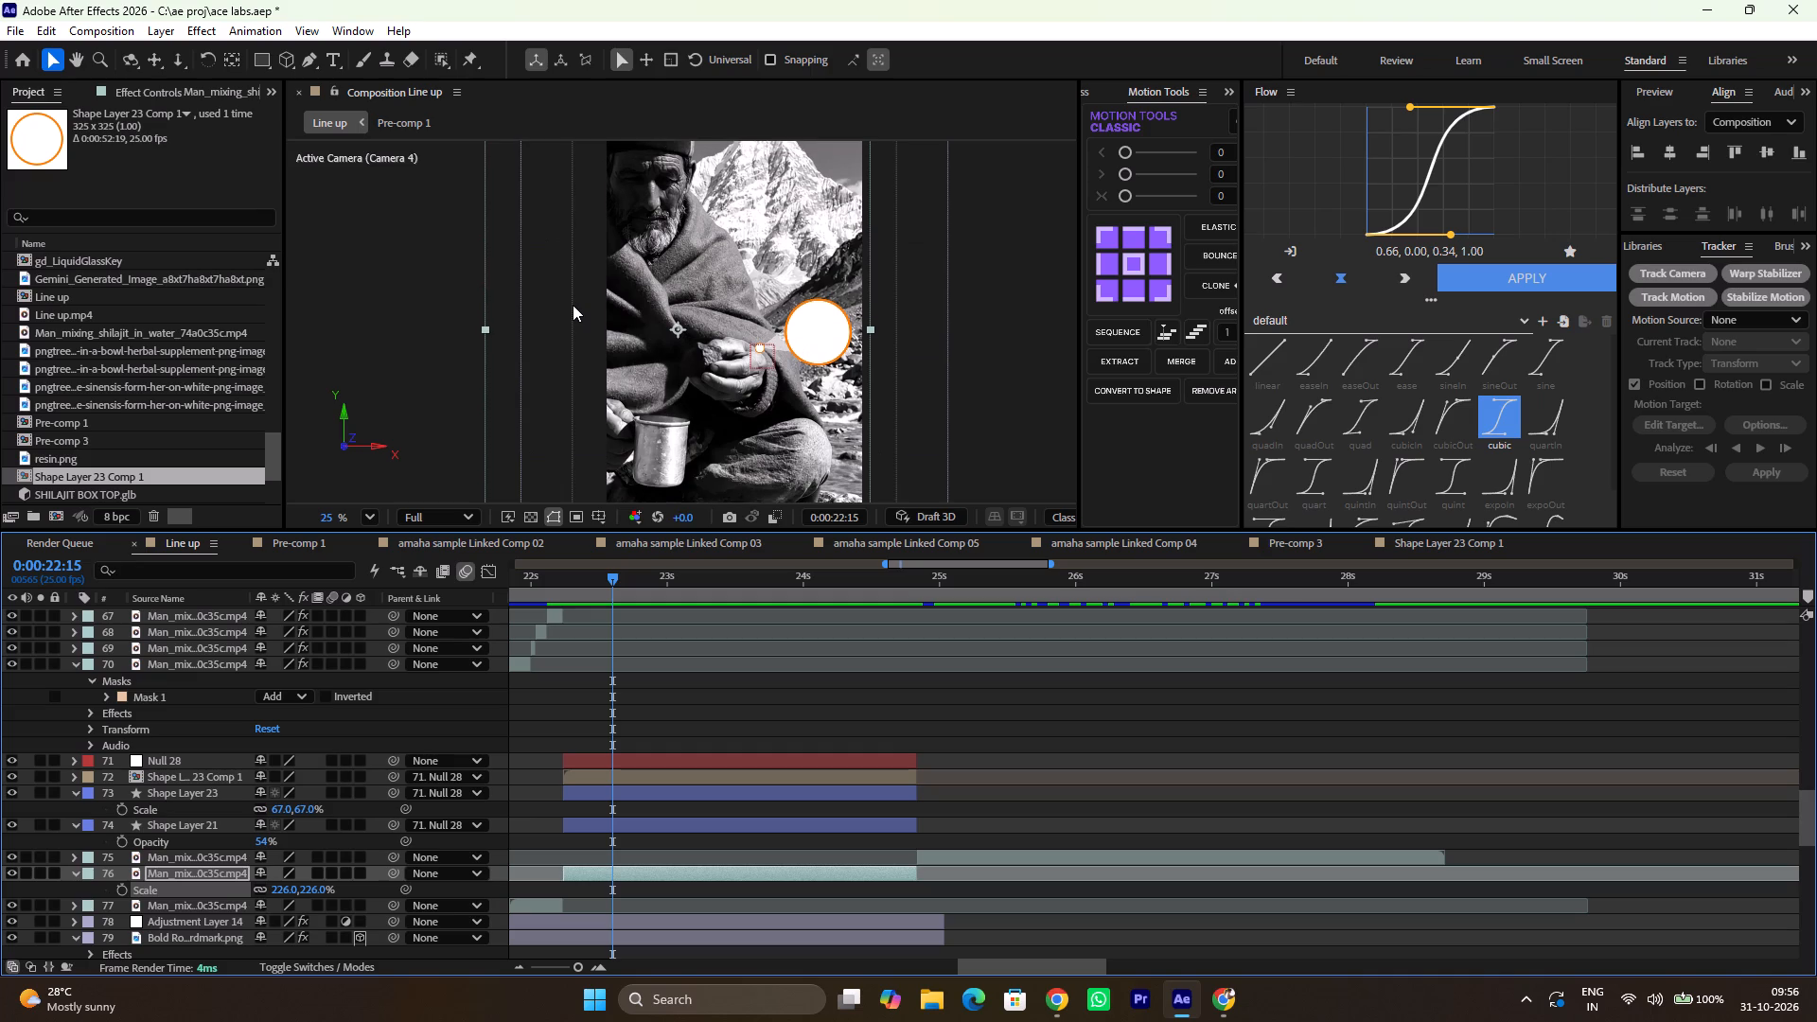
scroll(573, 305, "up", 1)
left_click(641, 768)
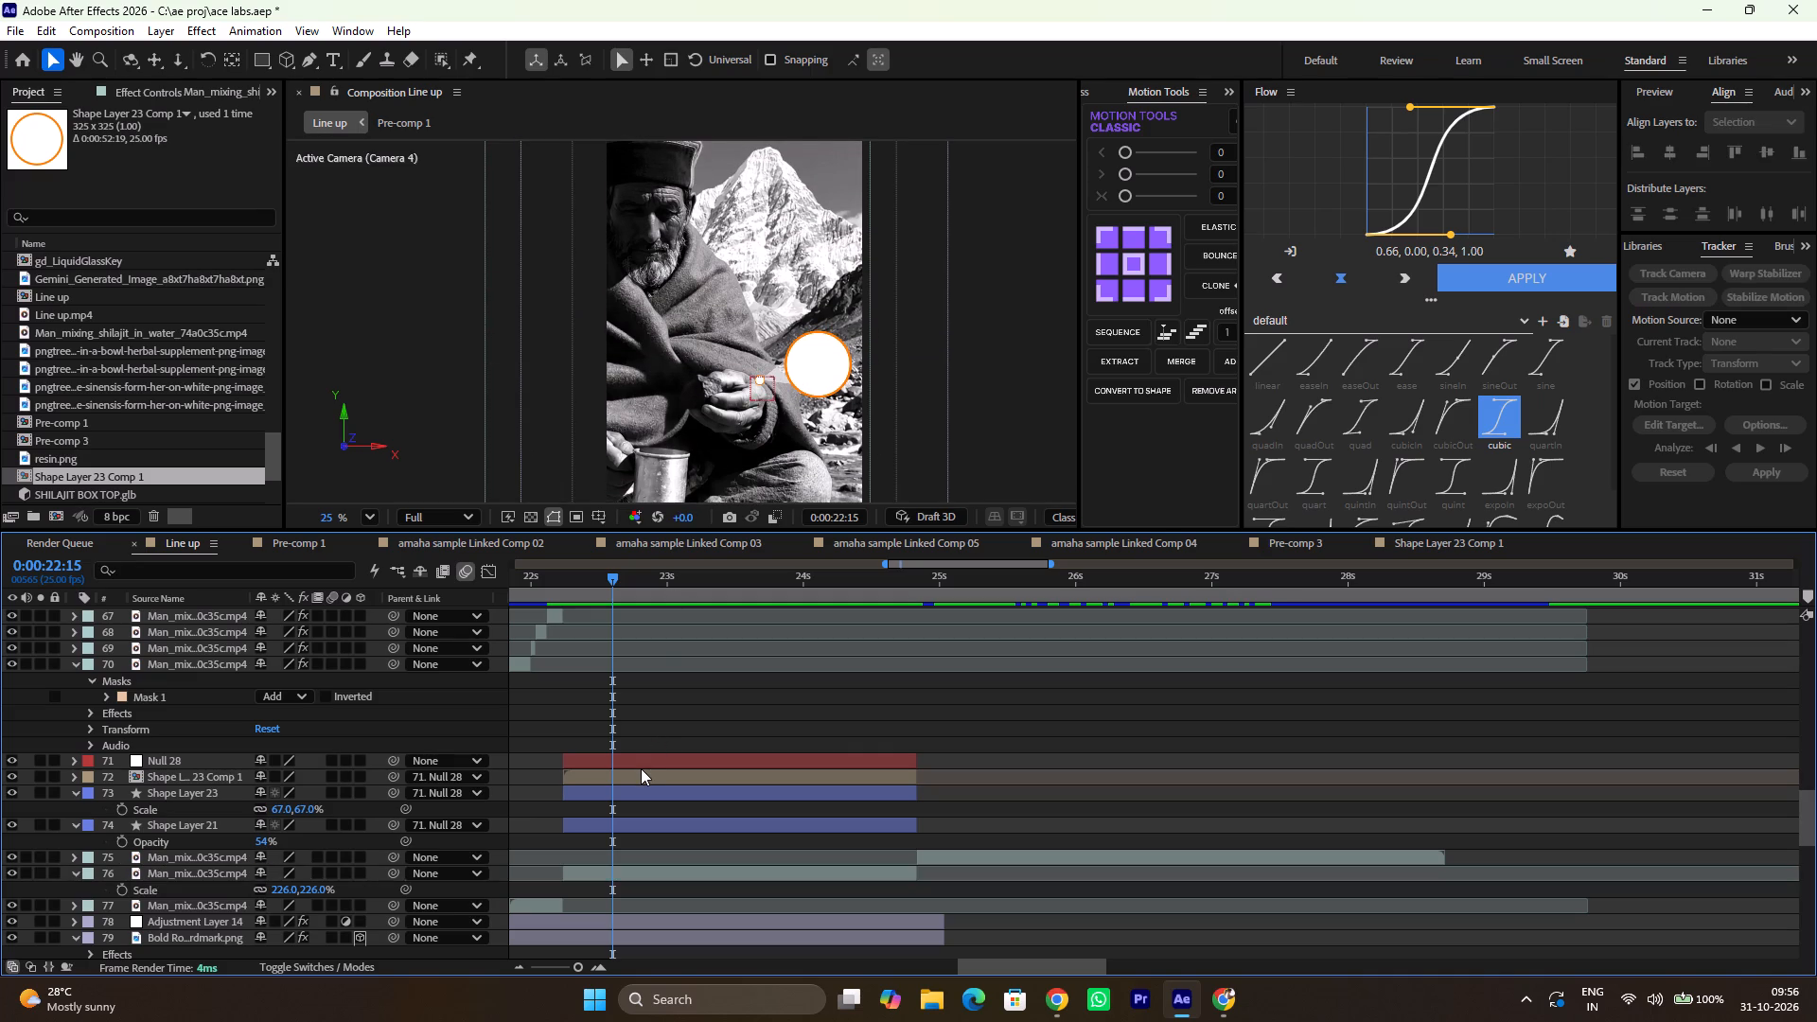
left_click(638, 758)
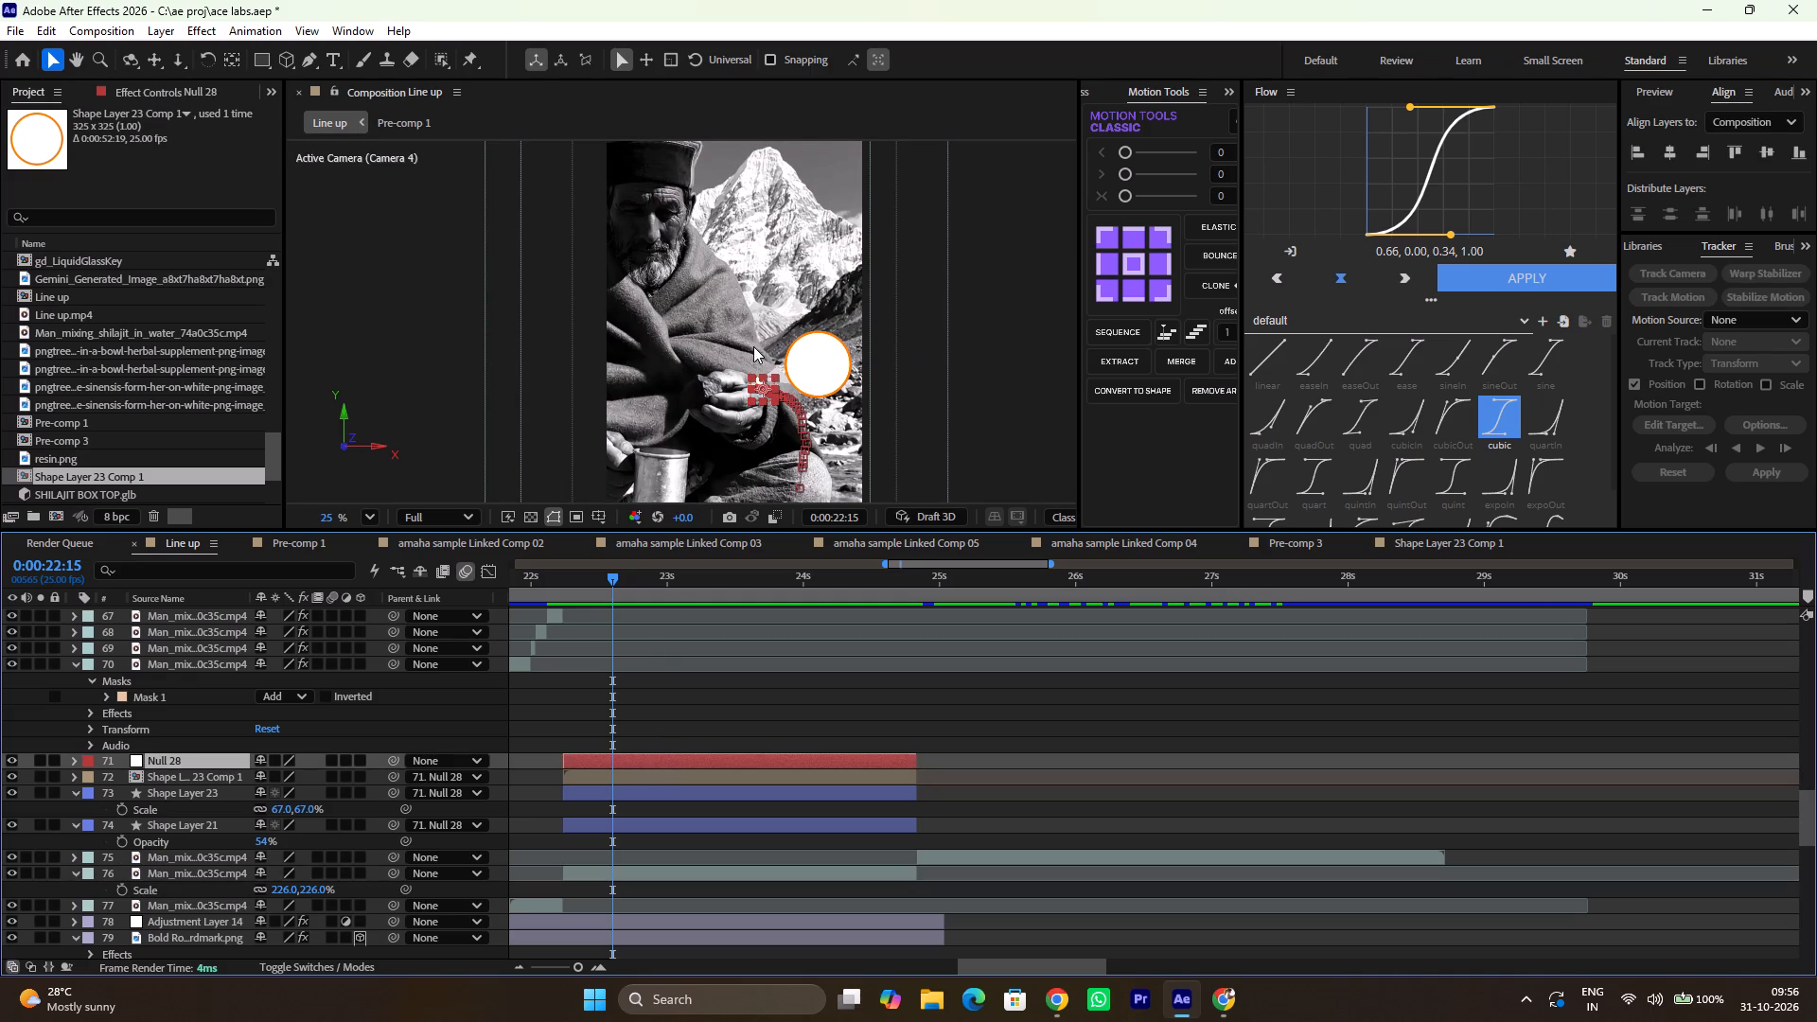
left_click(1234, 361)
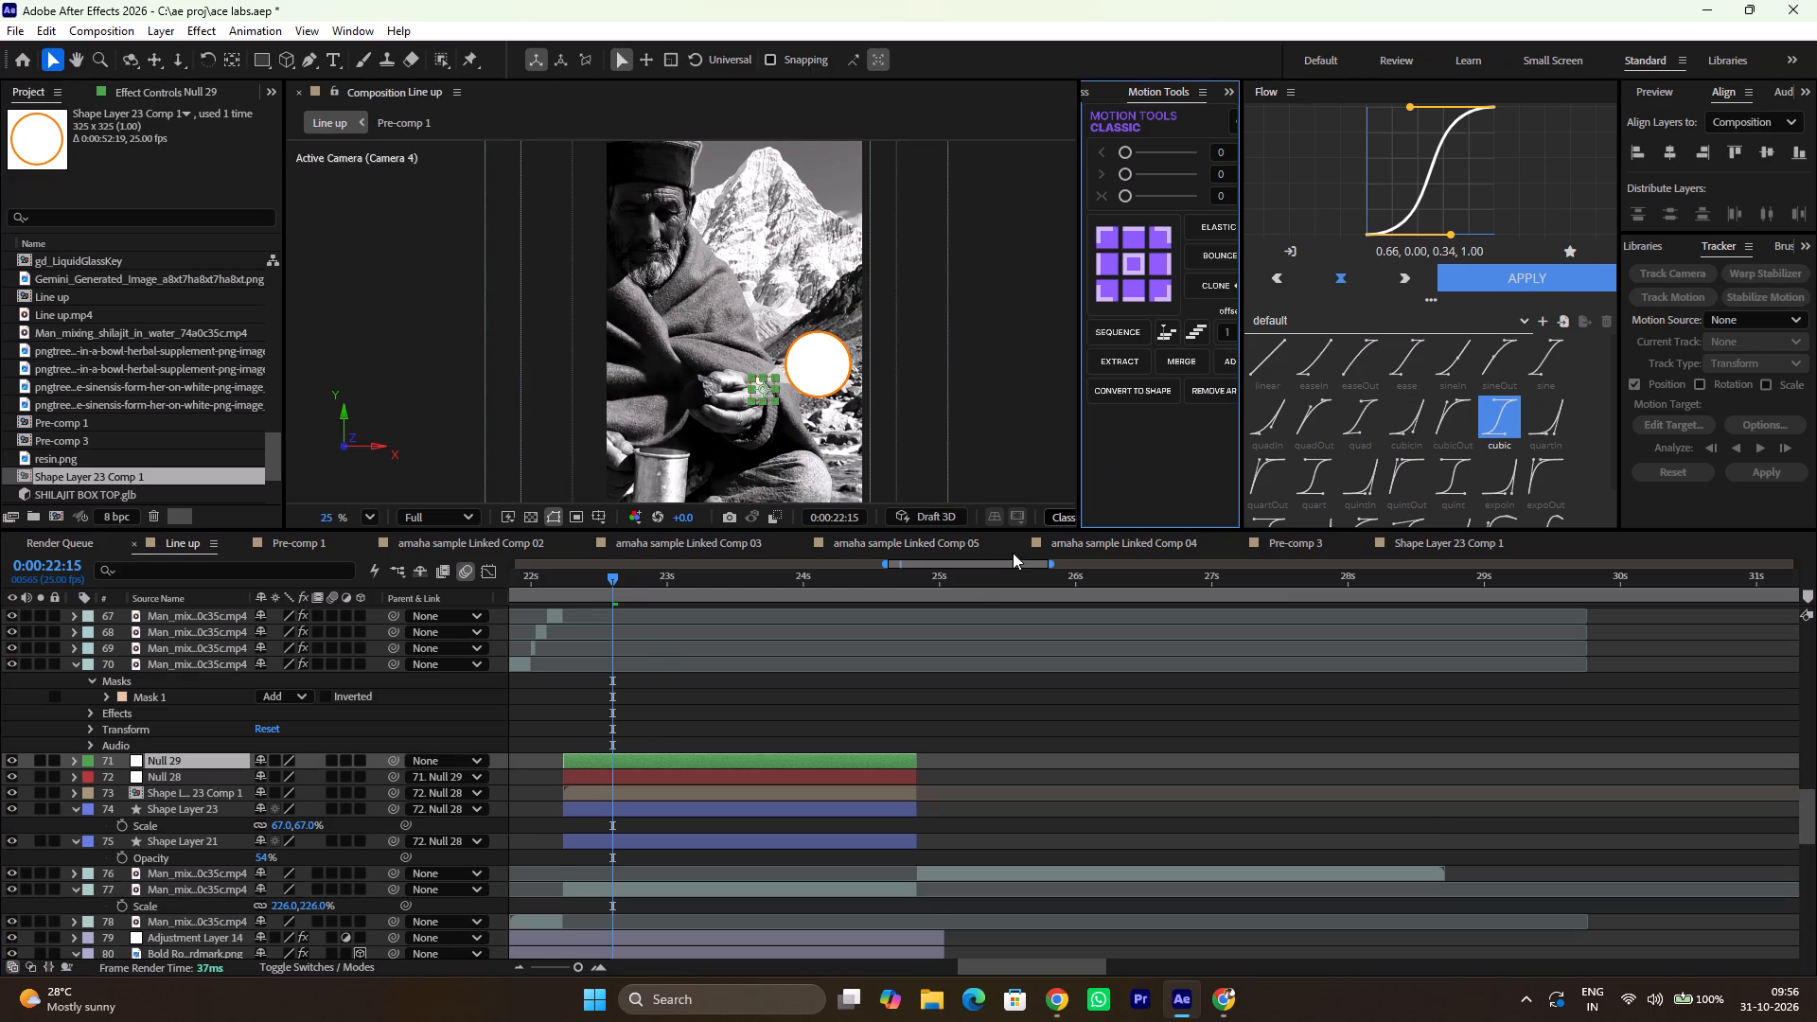
key("shift+Left")
key("shift+Left")
key("shift+Left")
key("shift+Left")
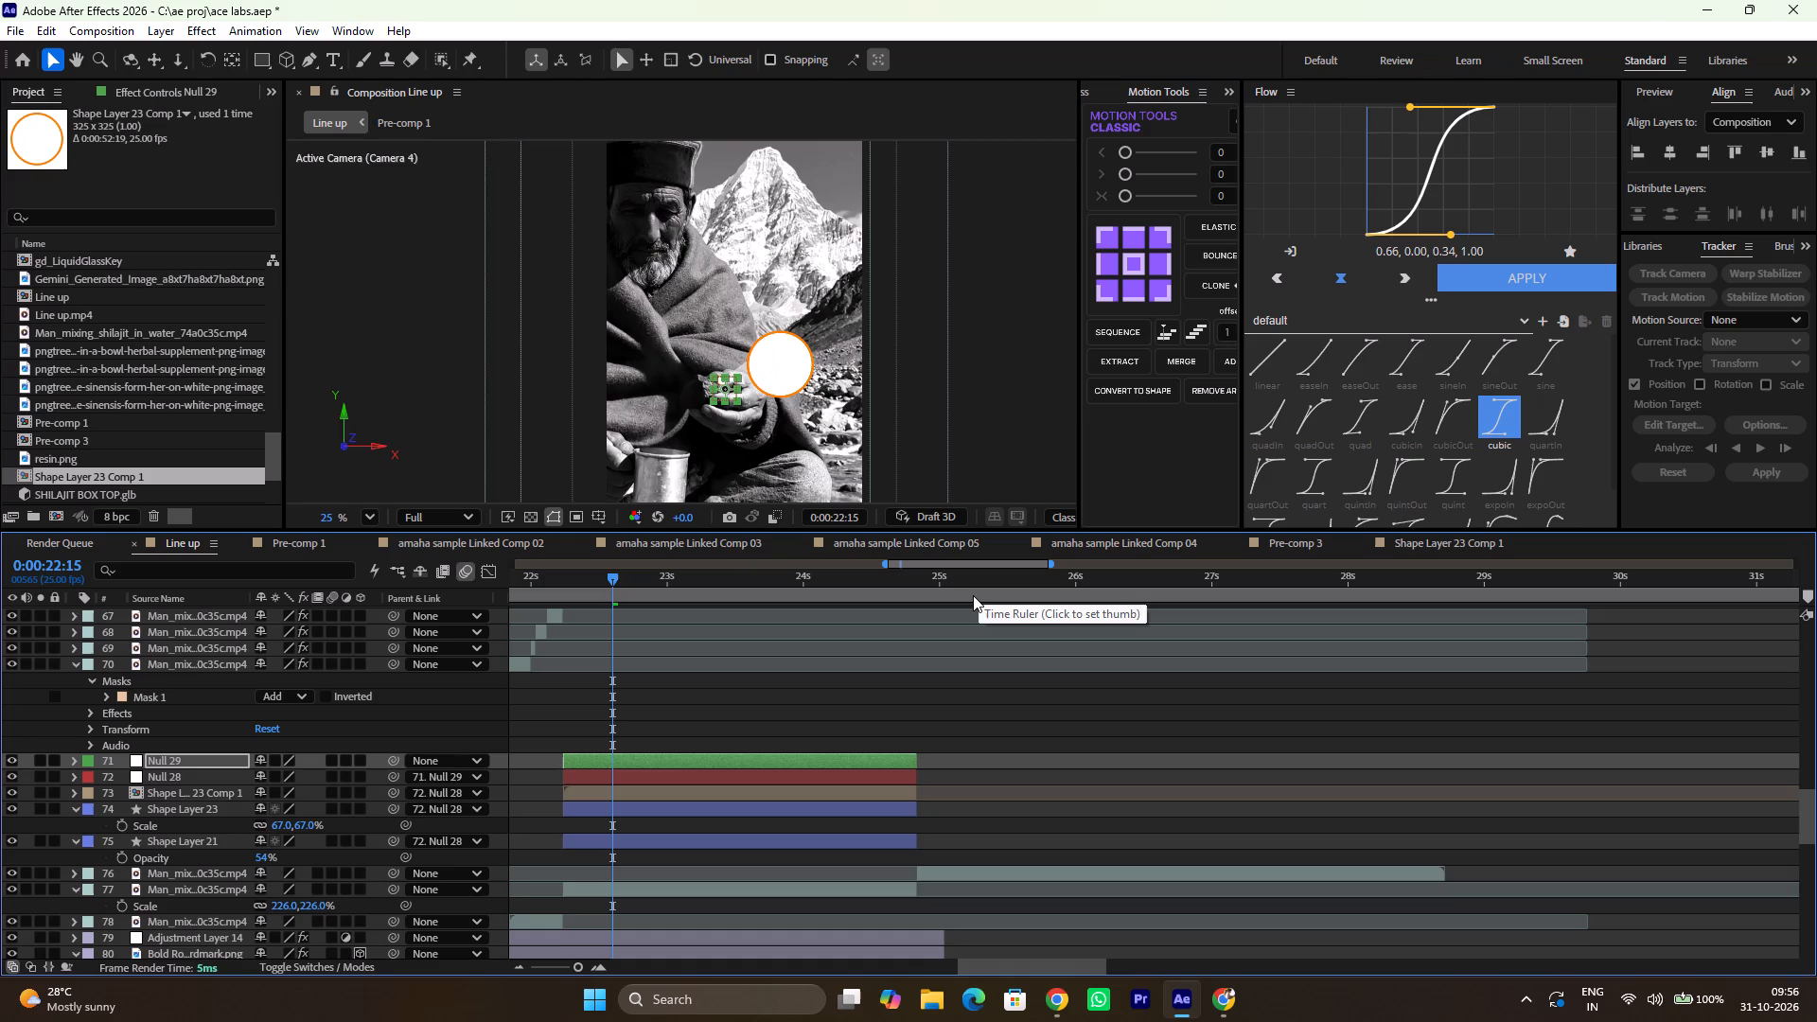
Scale the new parent null to 139% to enlarge the callout.
key("s")
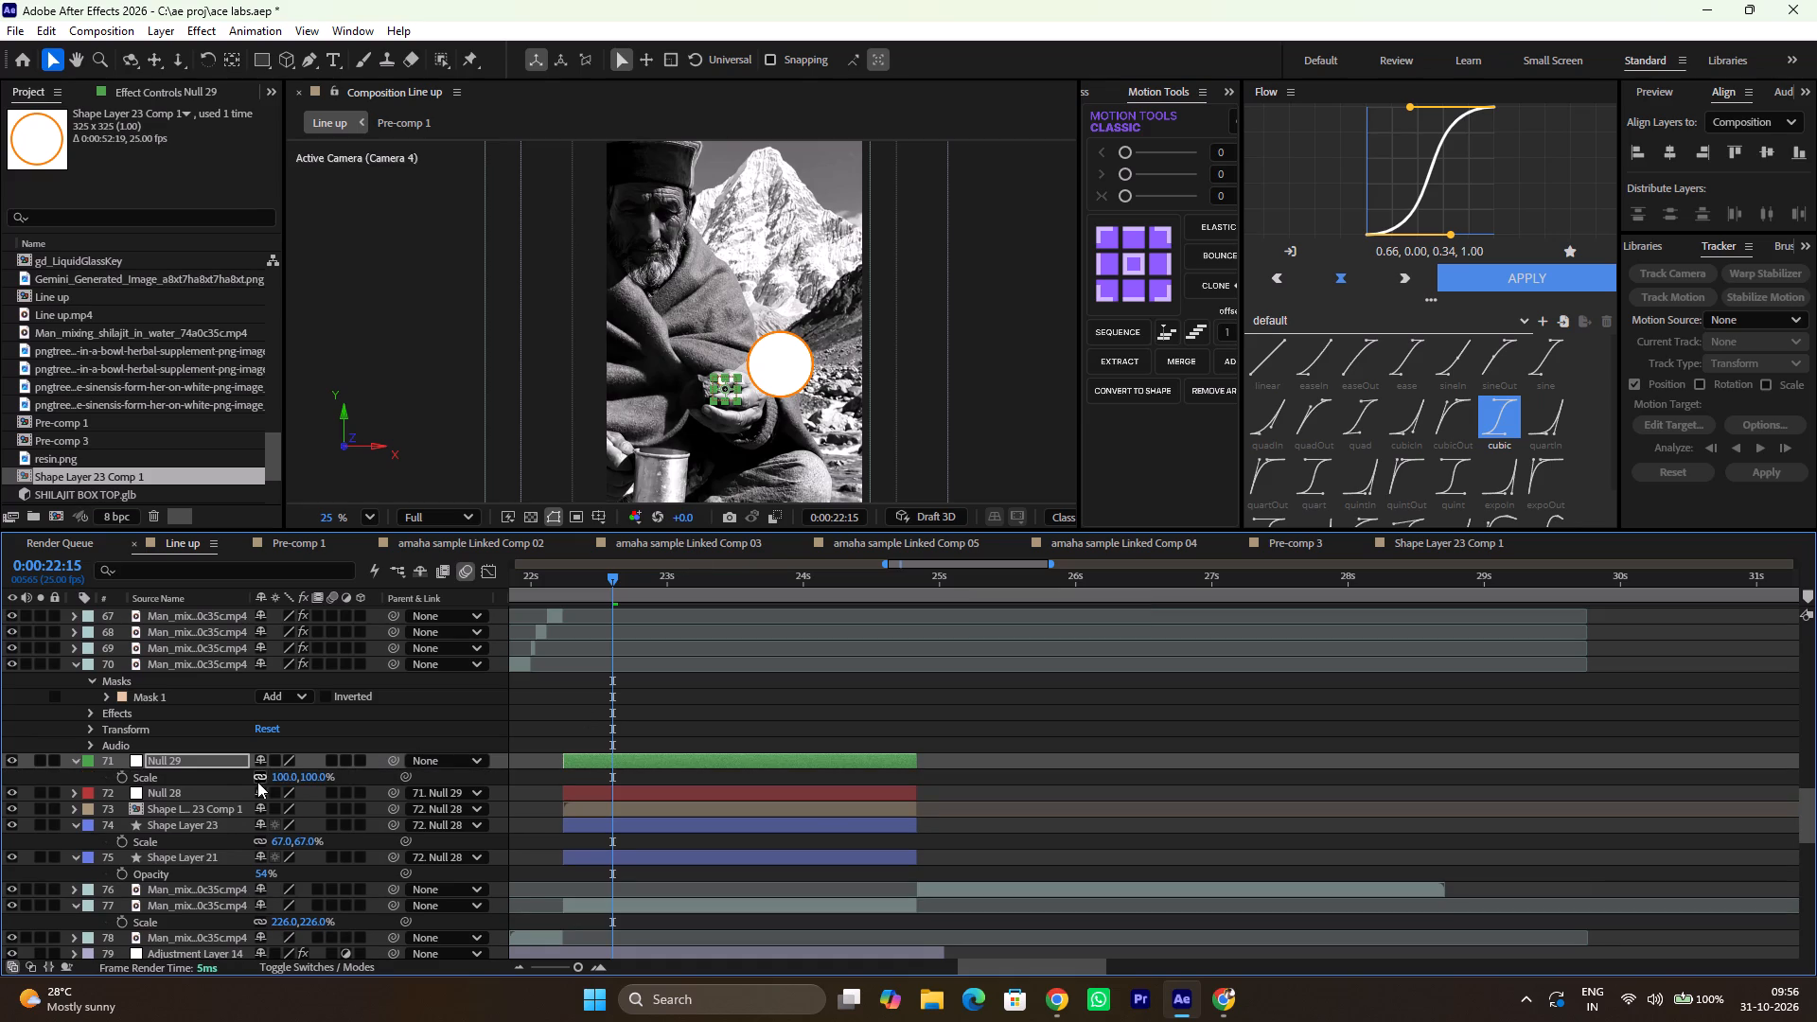
left_click_drag(283, 774, 345, 784)
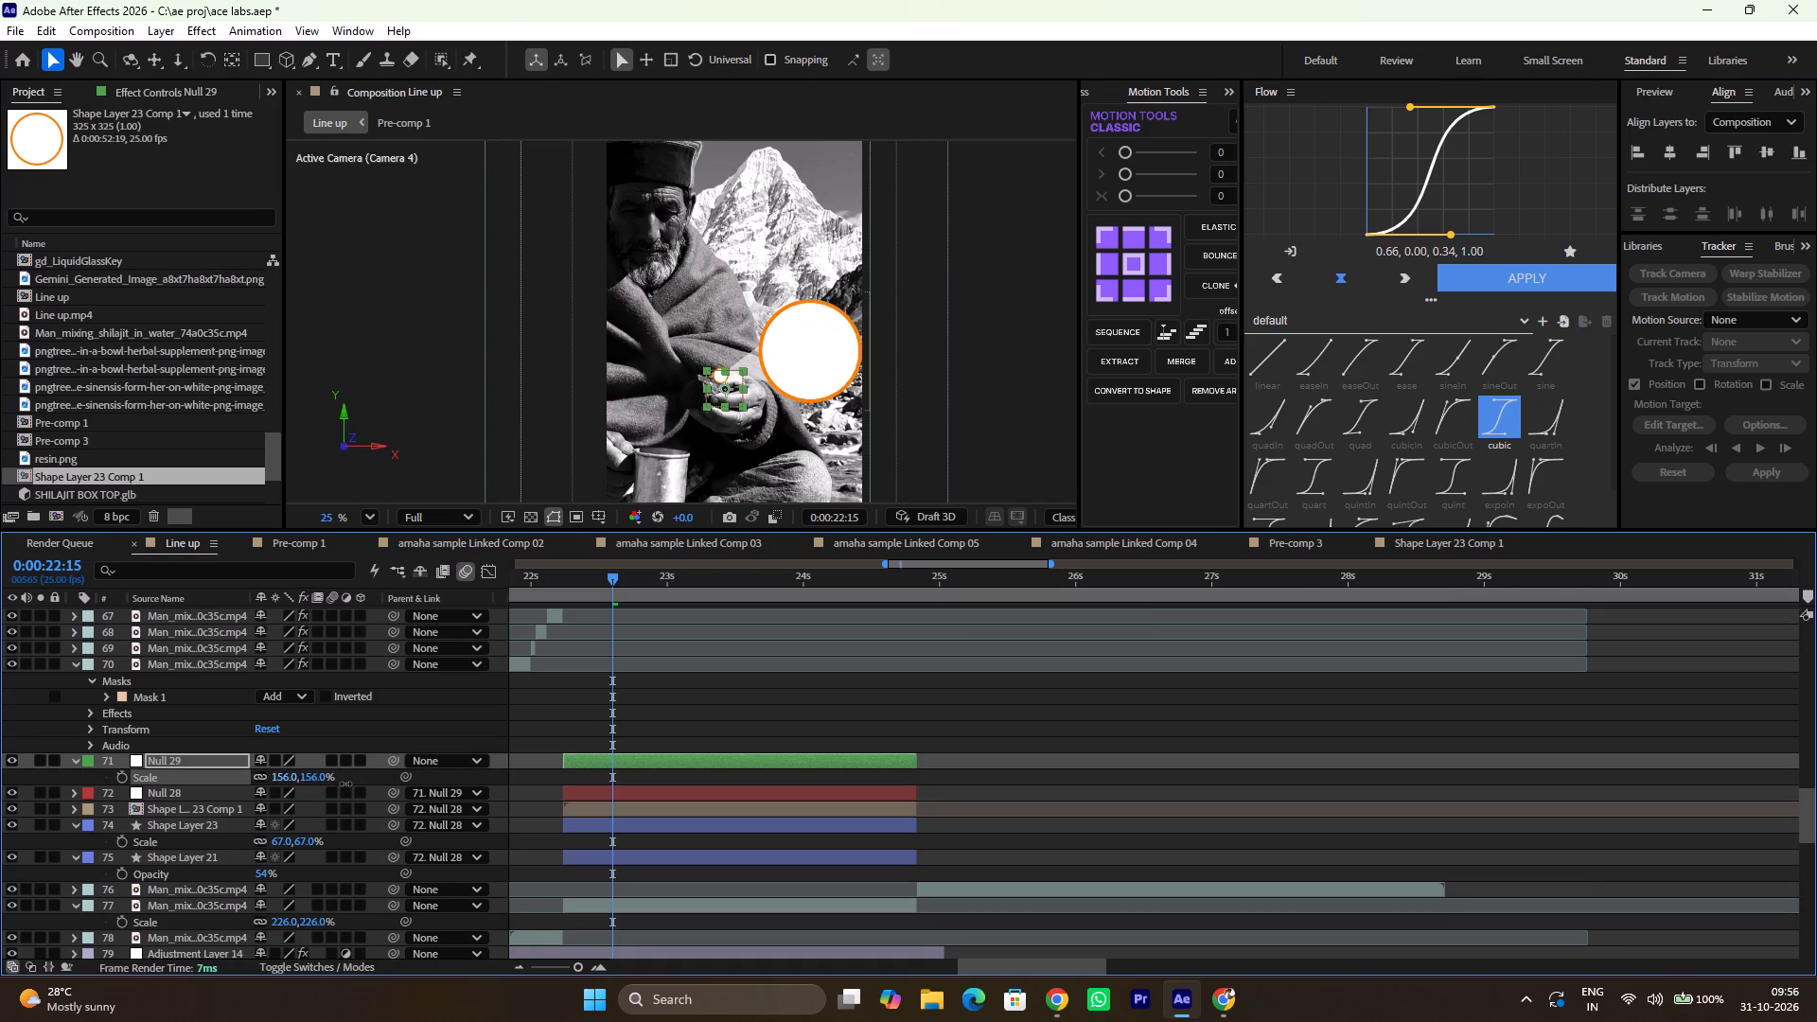
left_click_drag(345, 784, 337, 791)
Nudge the parent null left and slightly down so the callout's pointer sits on the man's hand.
key("shift+Left")
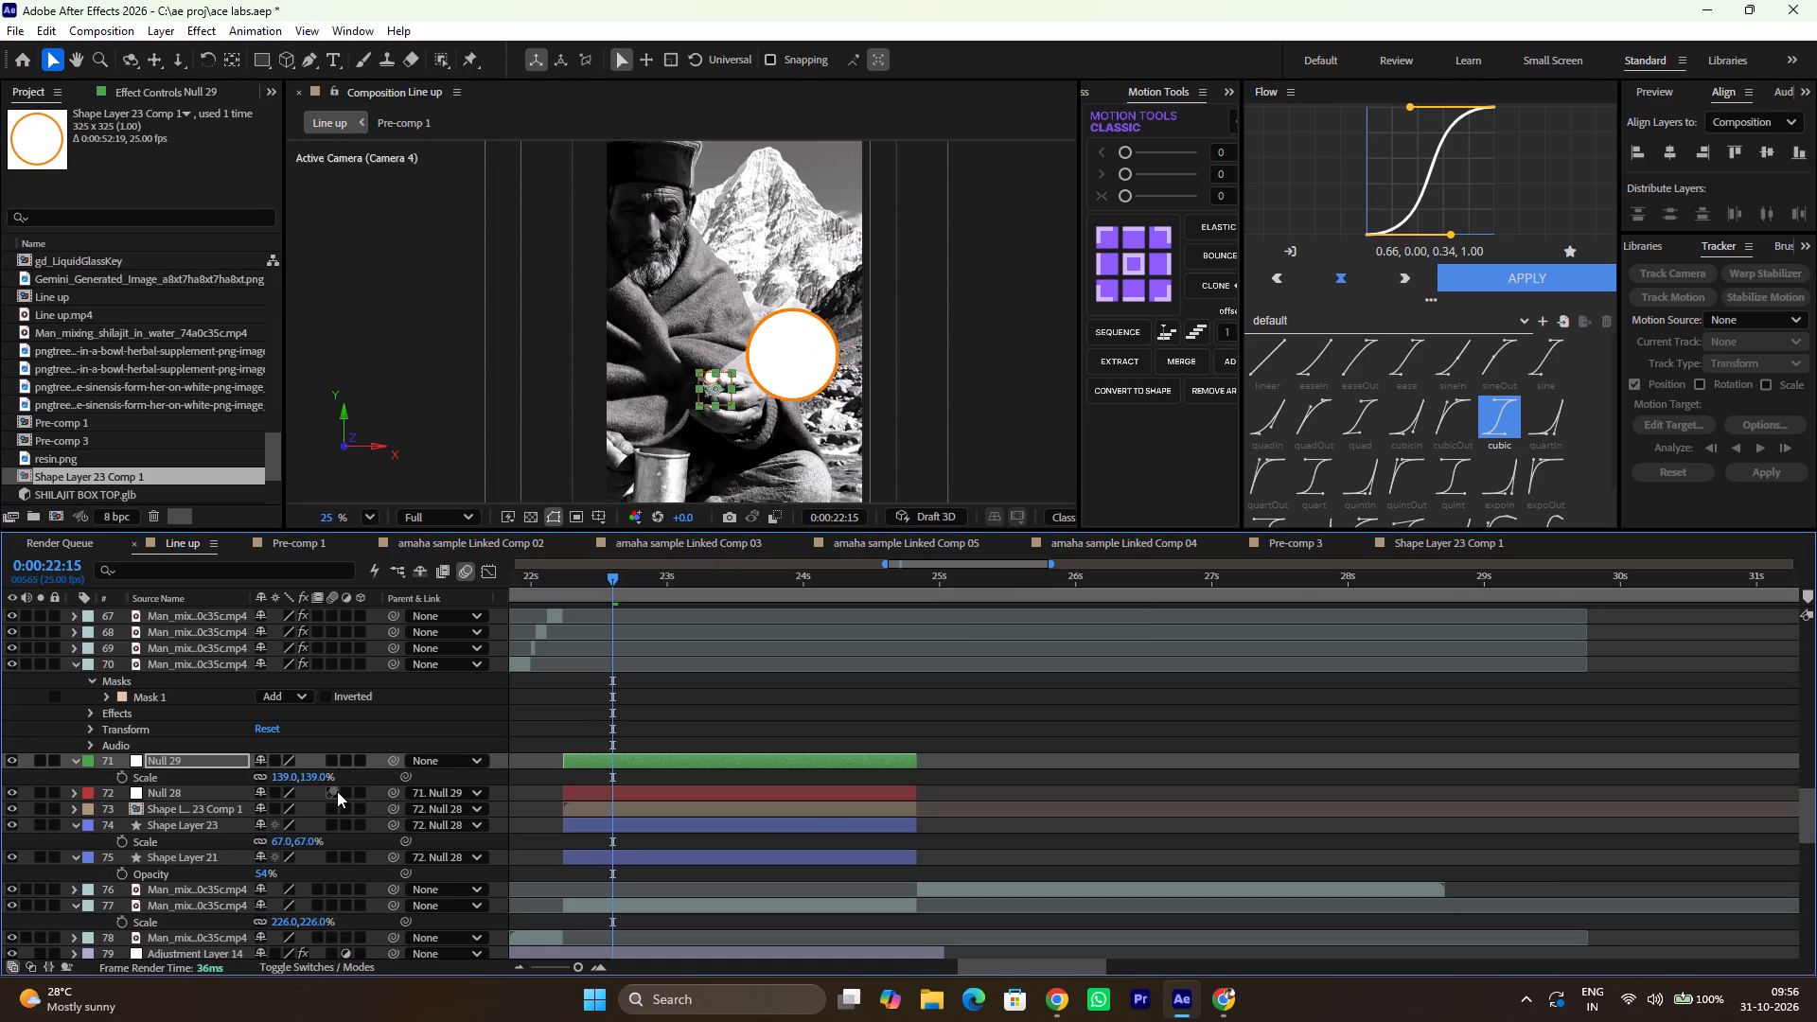
key("Down")
key("Down")
key("Down")
key("Down")
key("Left")
key("Left")
key("Down")
key("Down")
key("Down")
key("Left")
key("Down")
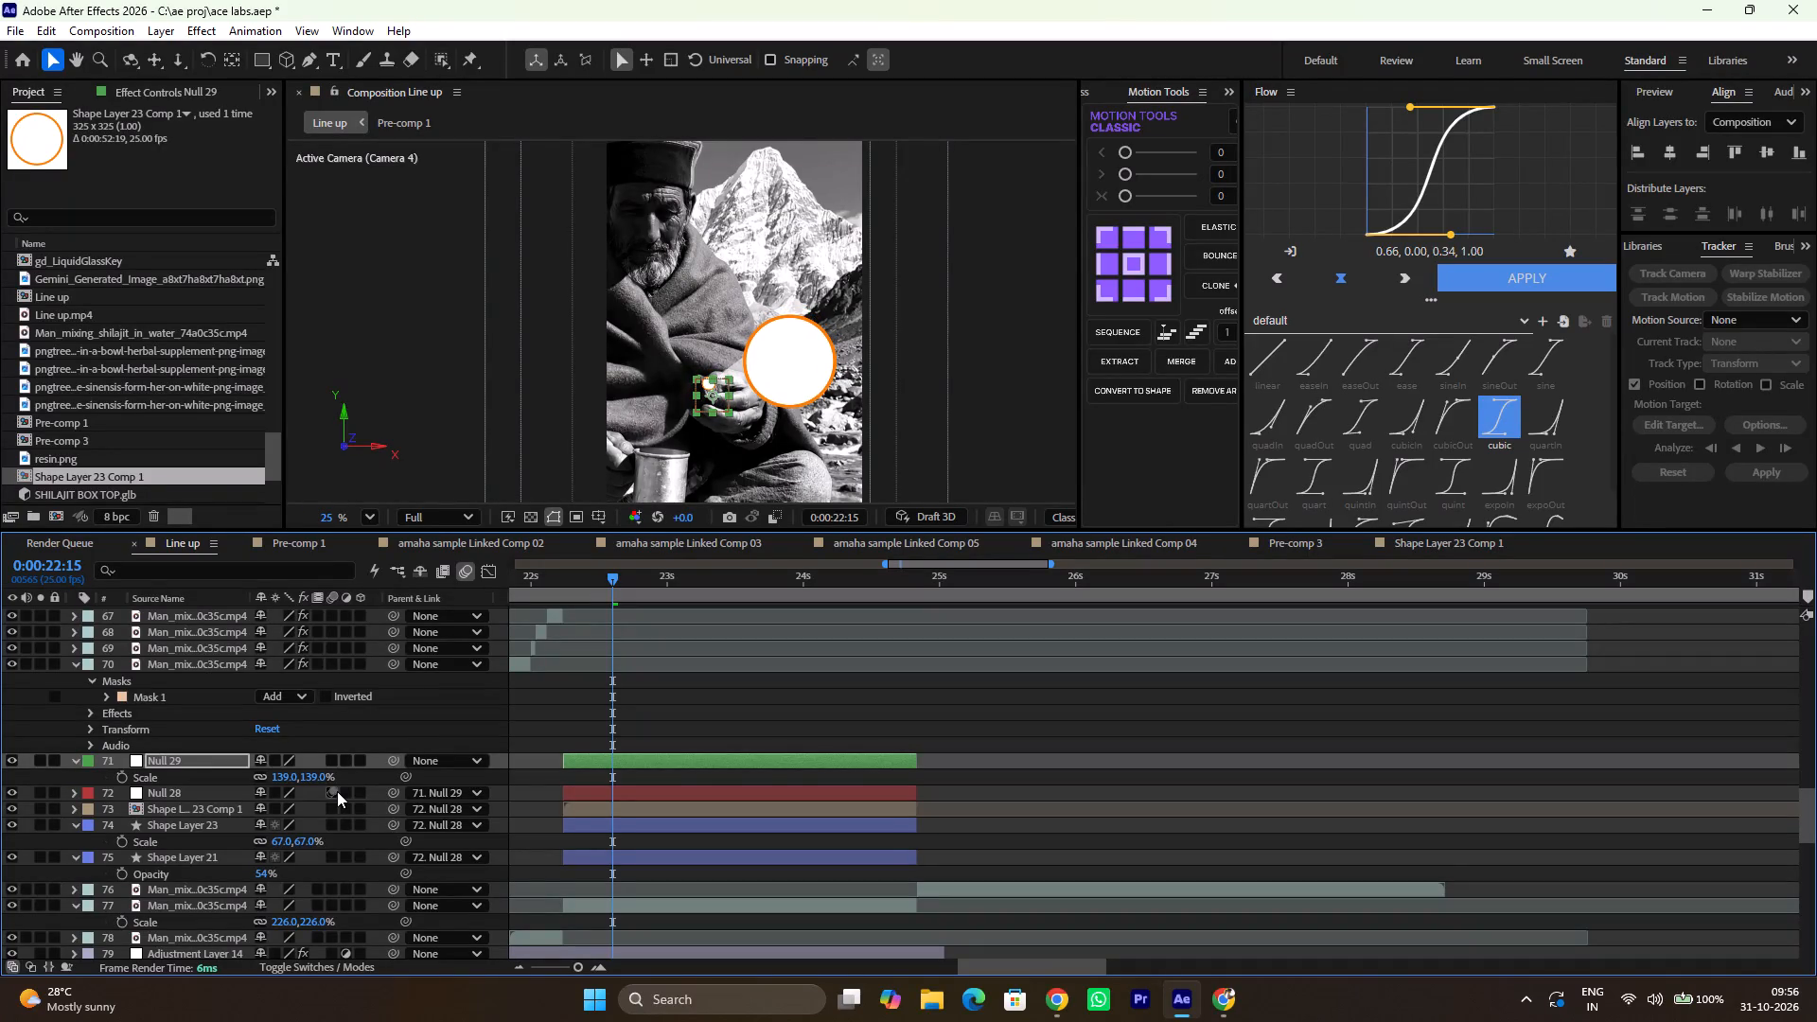
key("Down")
key("Left")
key("Left")
key("Down")
Check the callout against the hand through the shot, then select the hand footage layer at 0:00:23:15.
left_click_drag(613, 578, 685, 608)
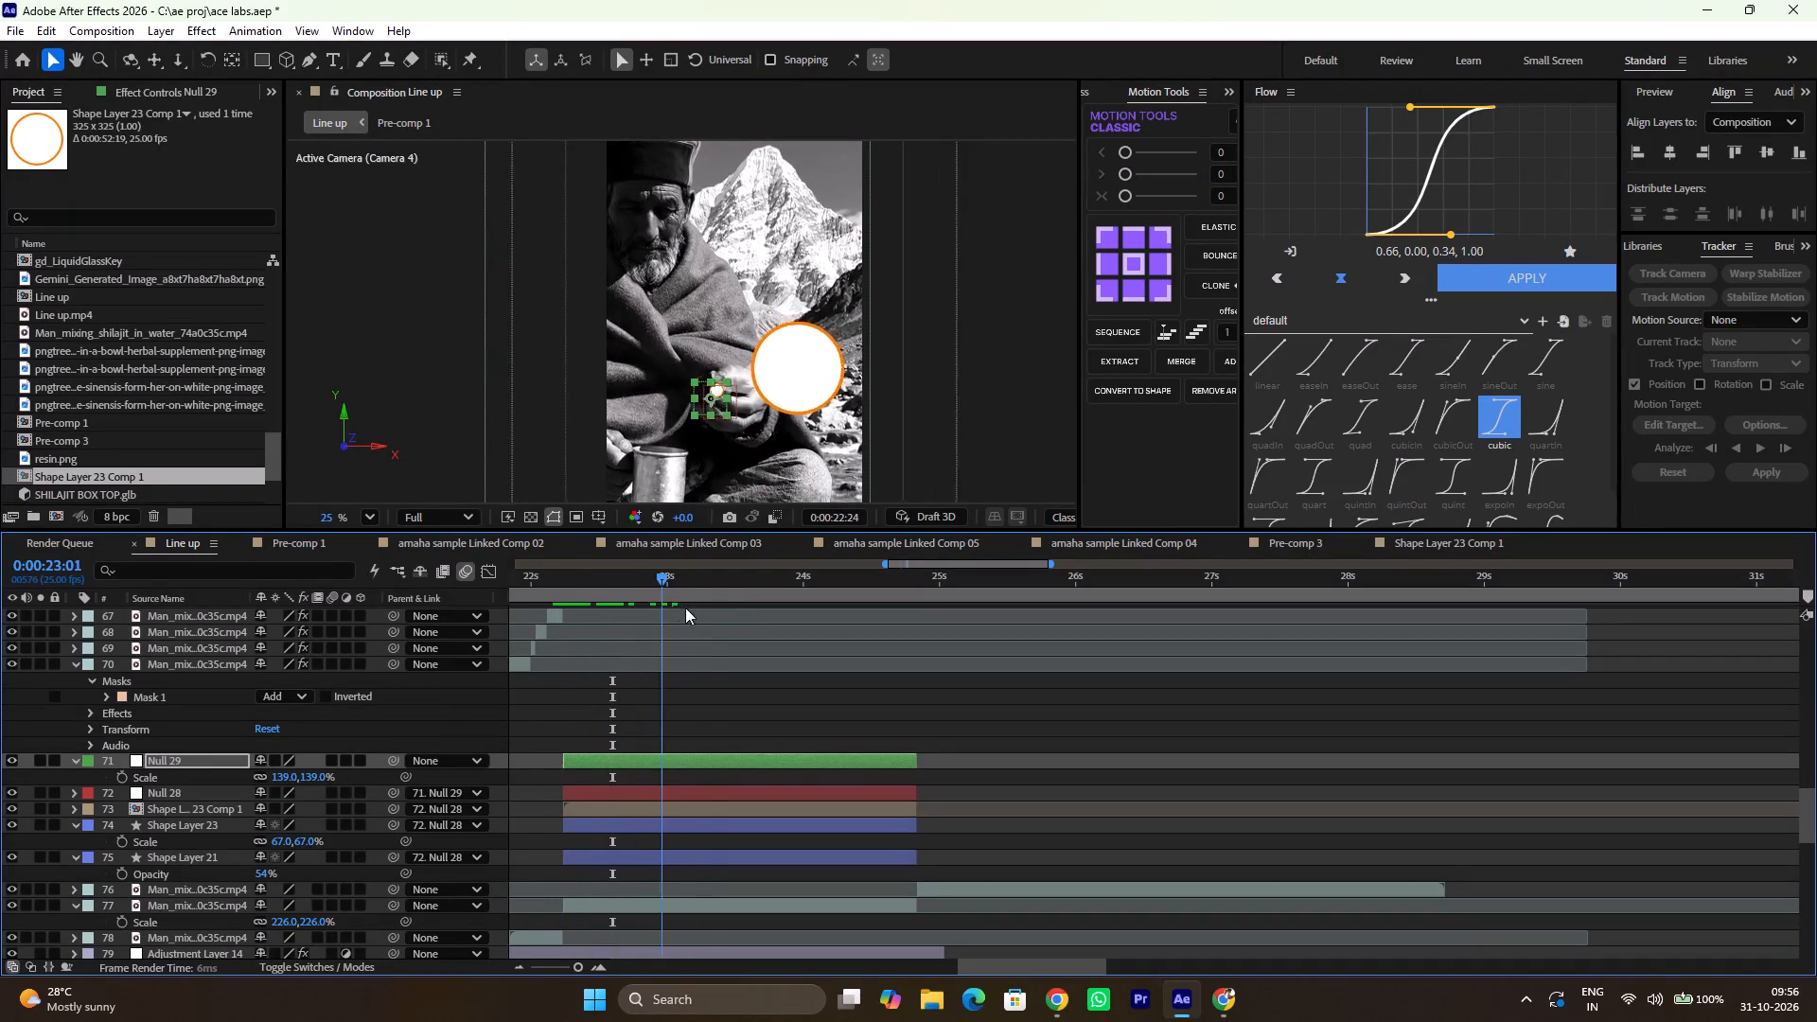
left_click_drag(685, 608, 873, 649)
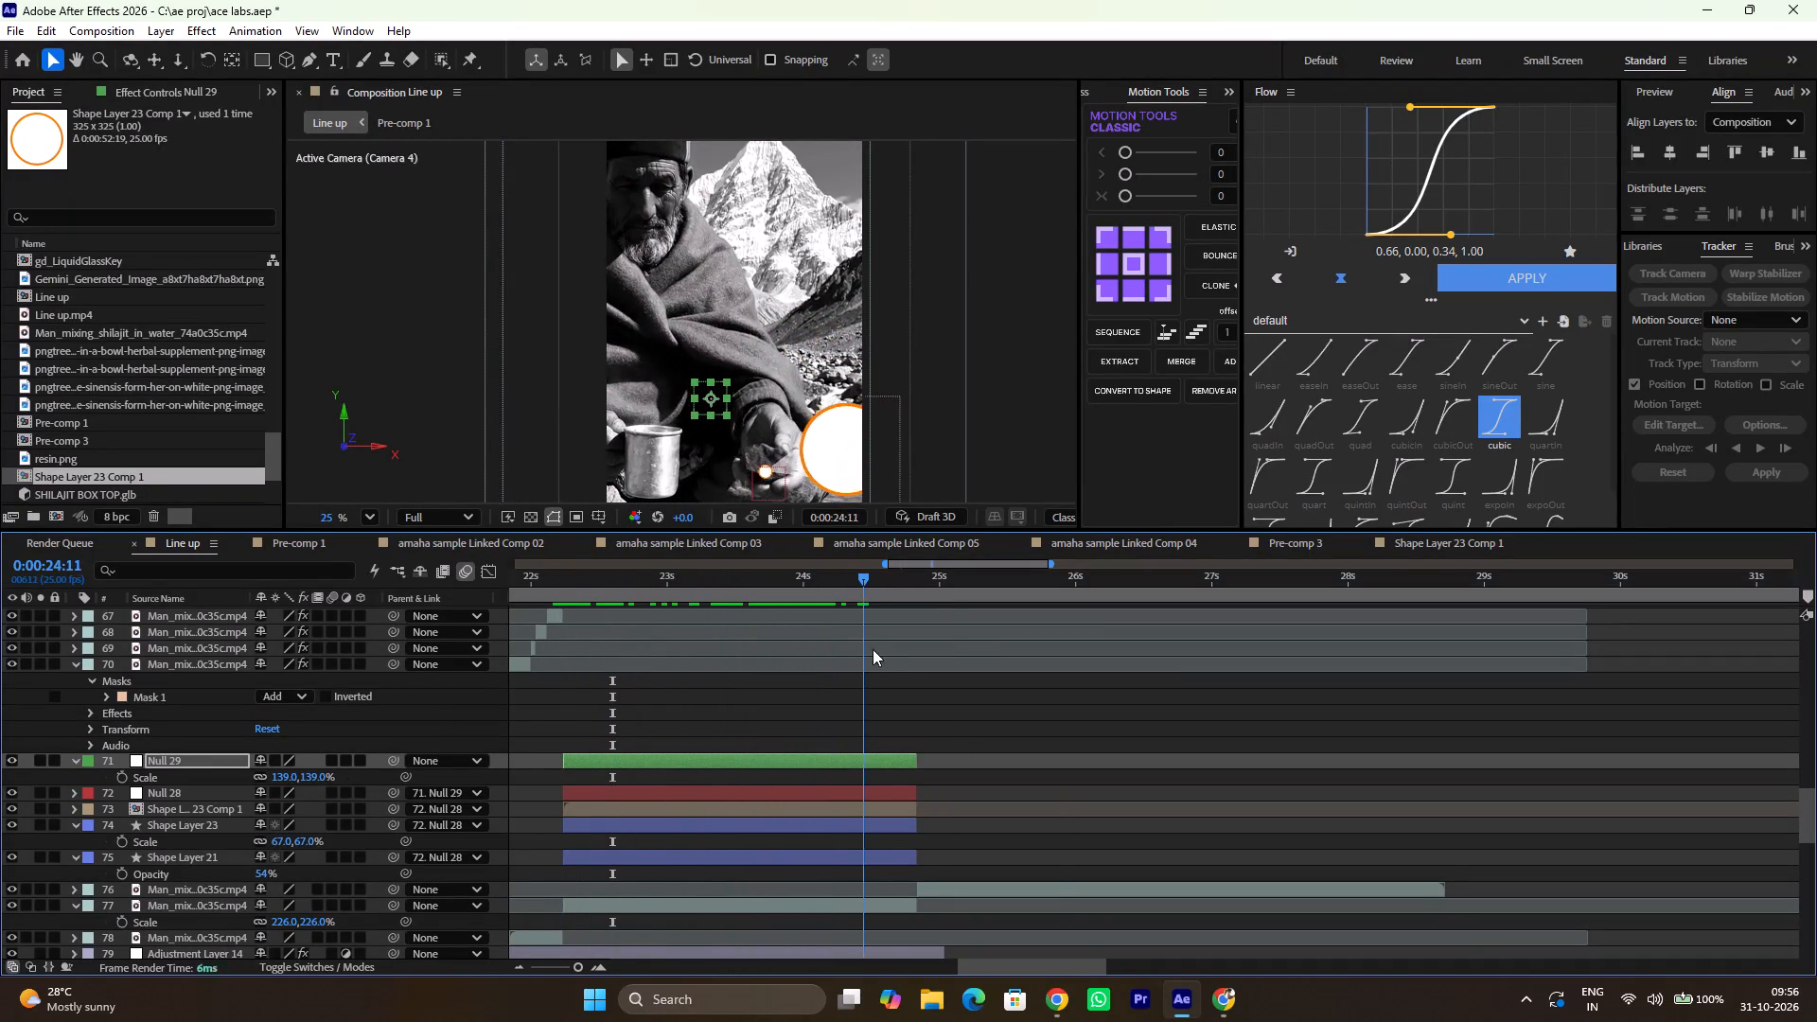
left_click_drag(873, 649, 749, 625)
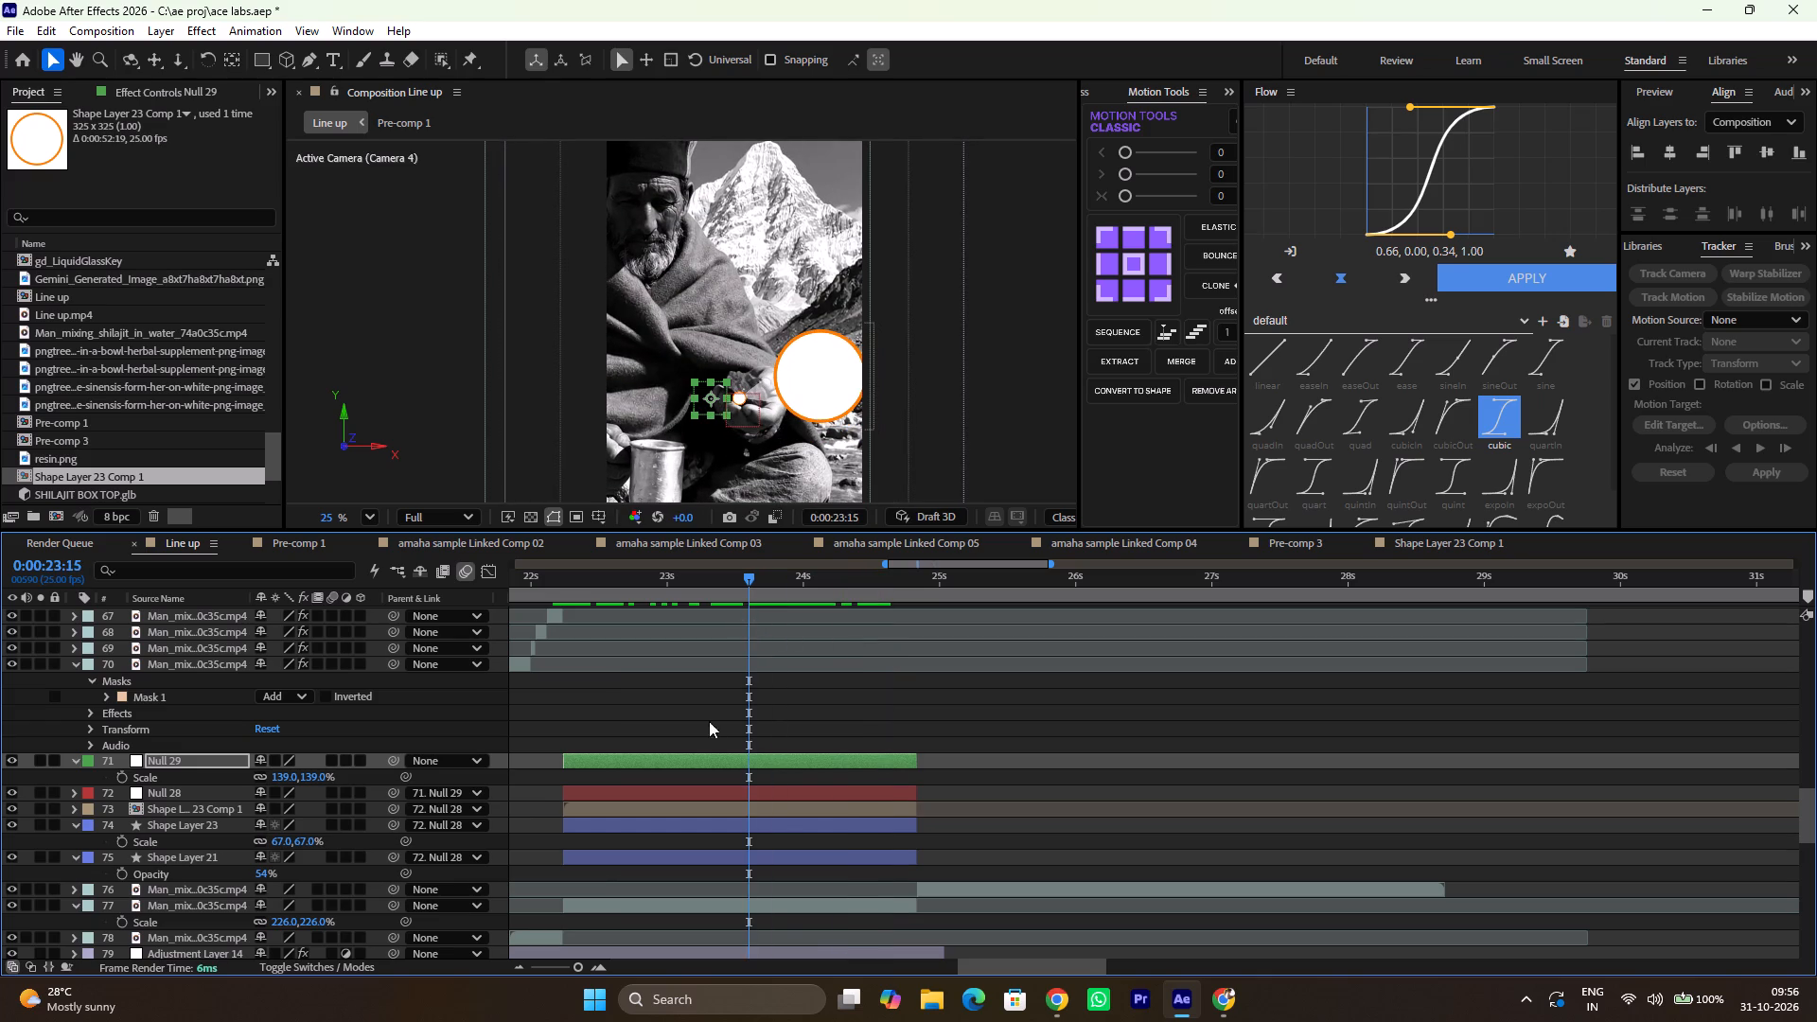
left_click(663, 902)
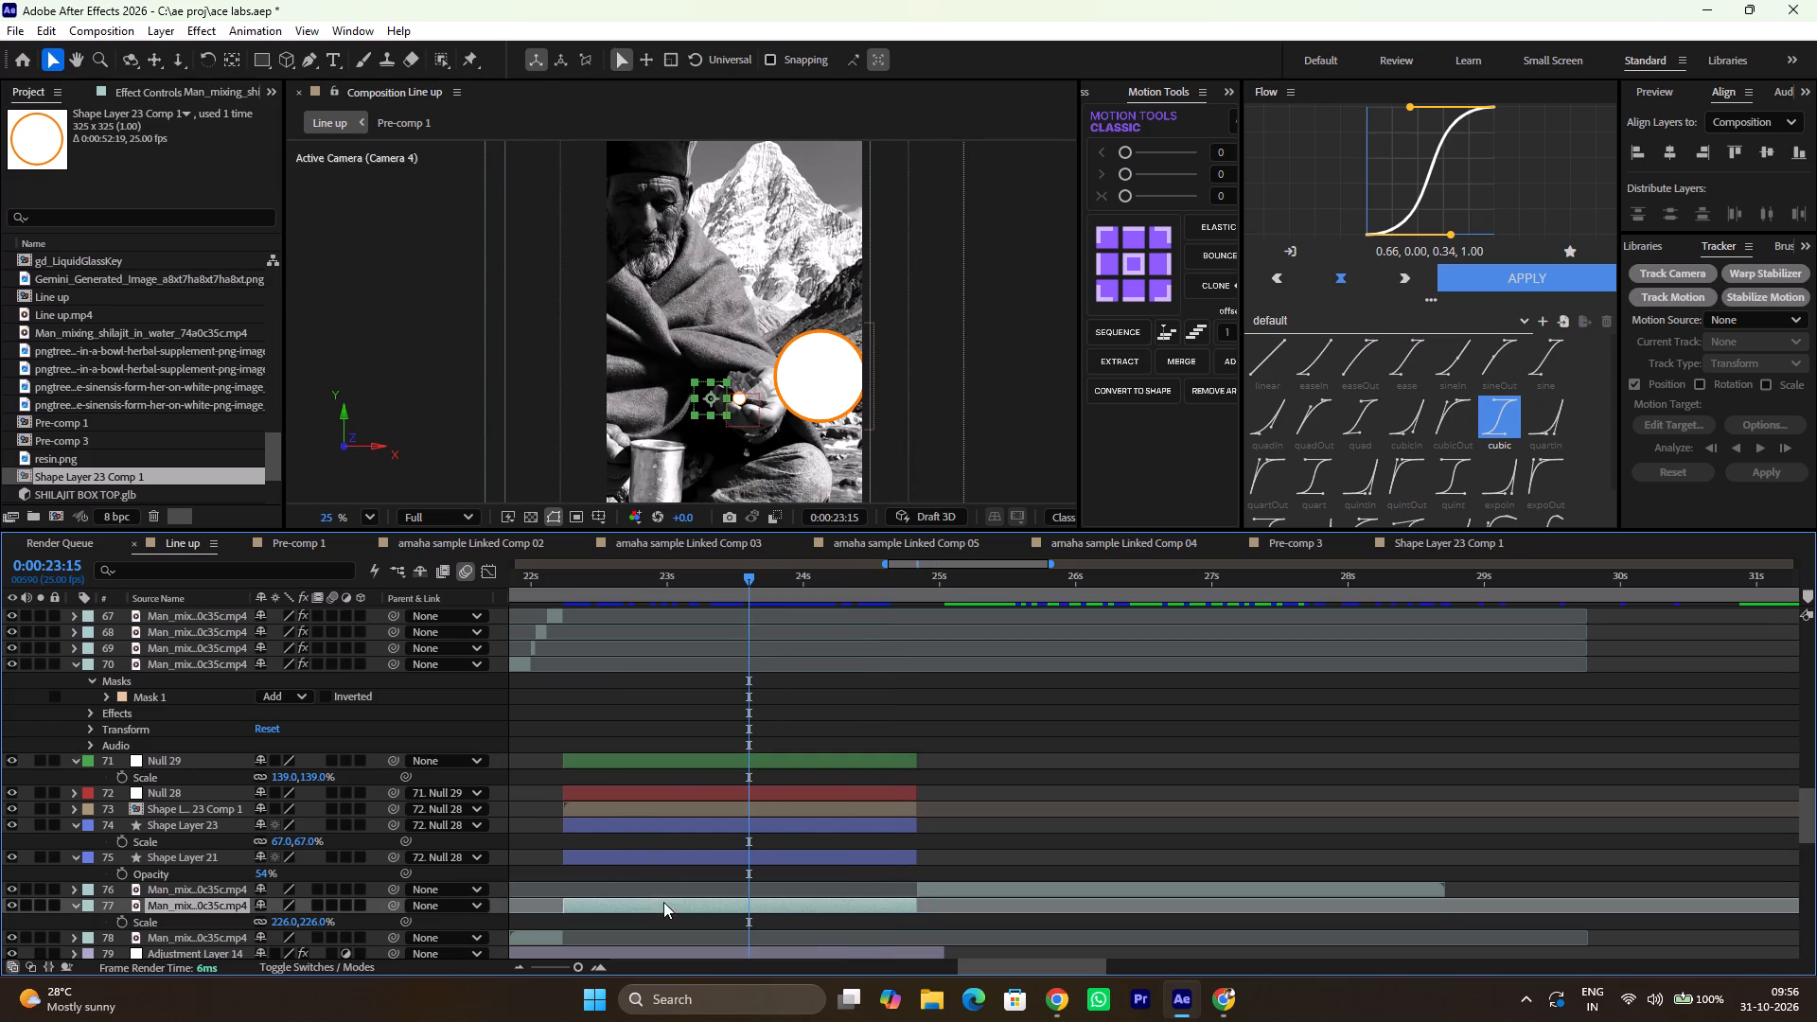
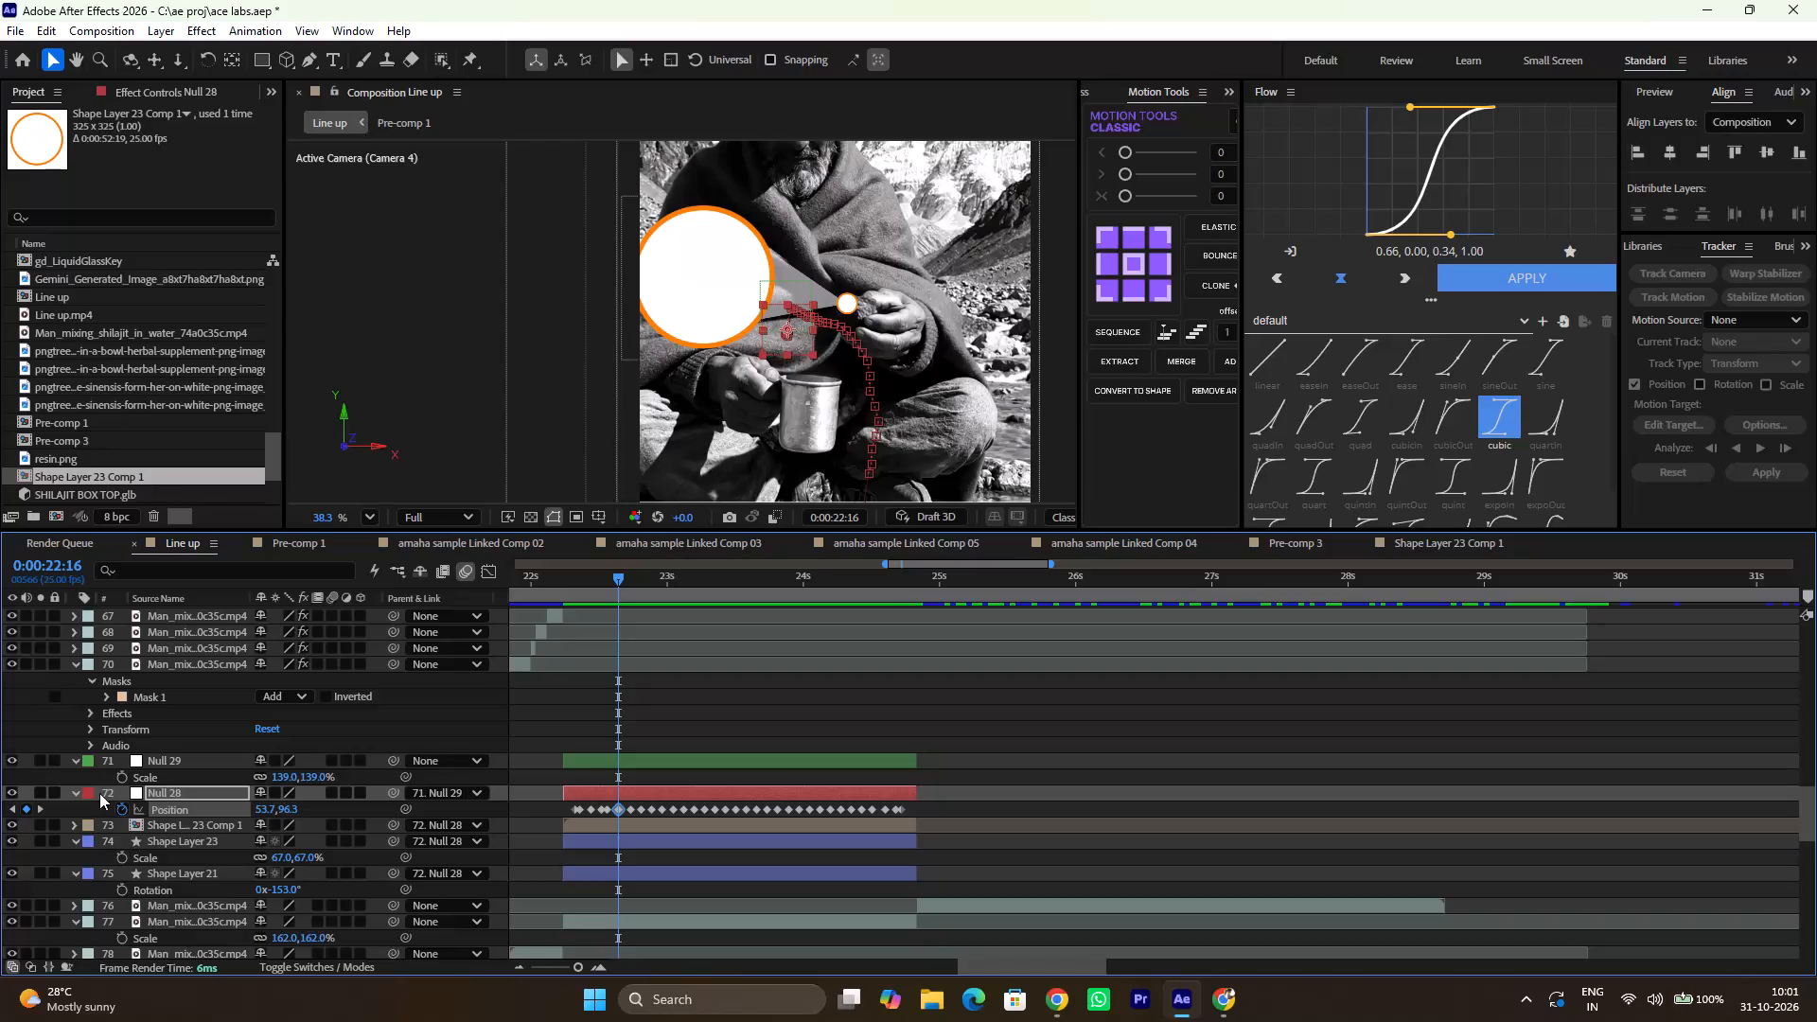
Lower Null 28's Position keyframe at 0:00:22:18 to about 59.9, 97.9, bringing the callout's pointer down to the man's fingers.
left_click(42, 804)
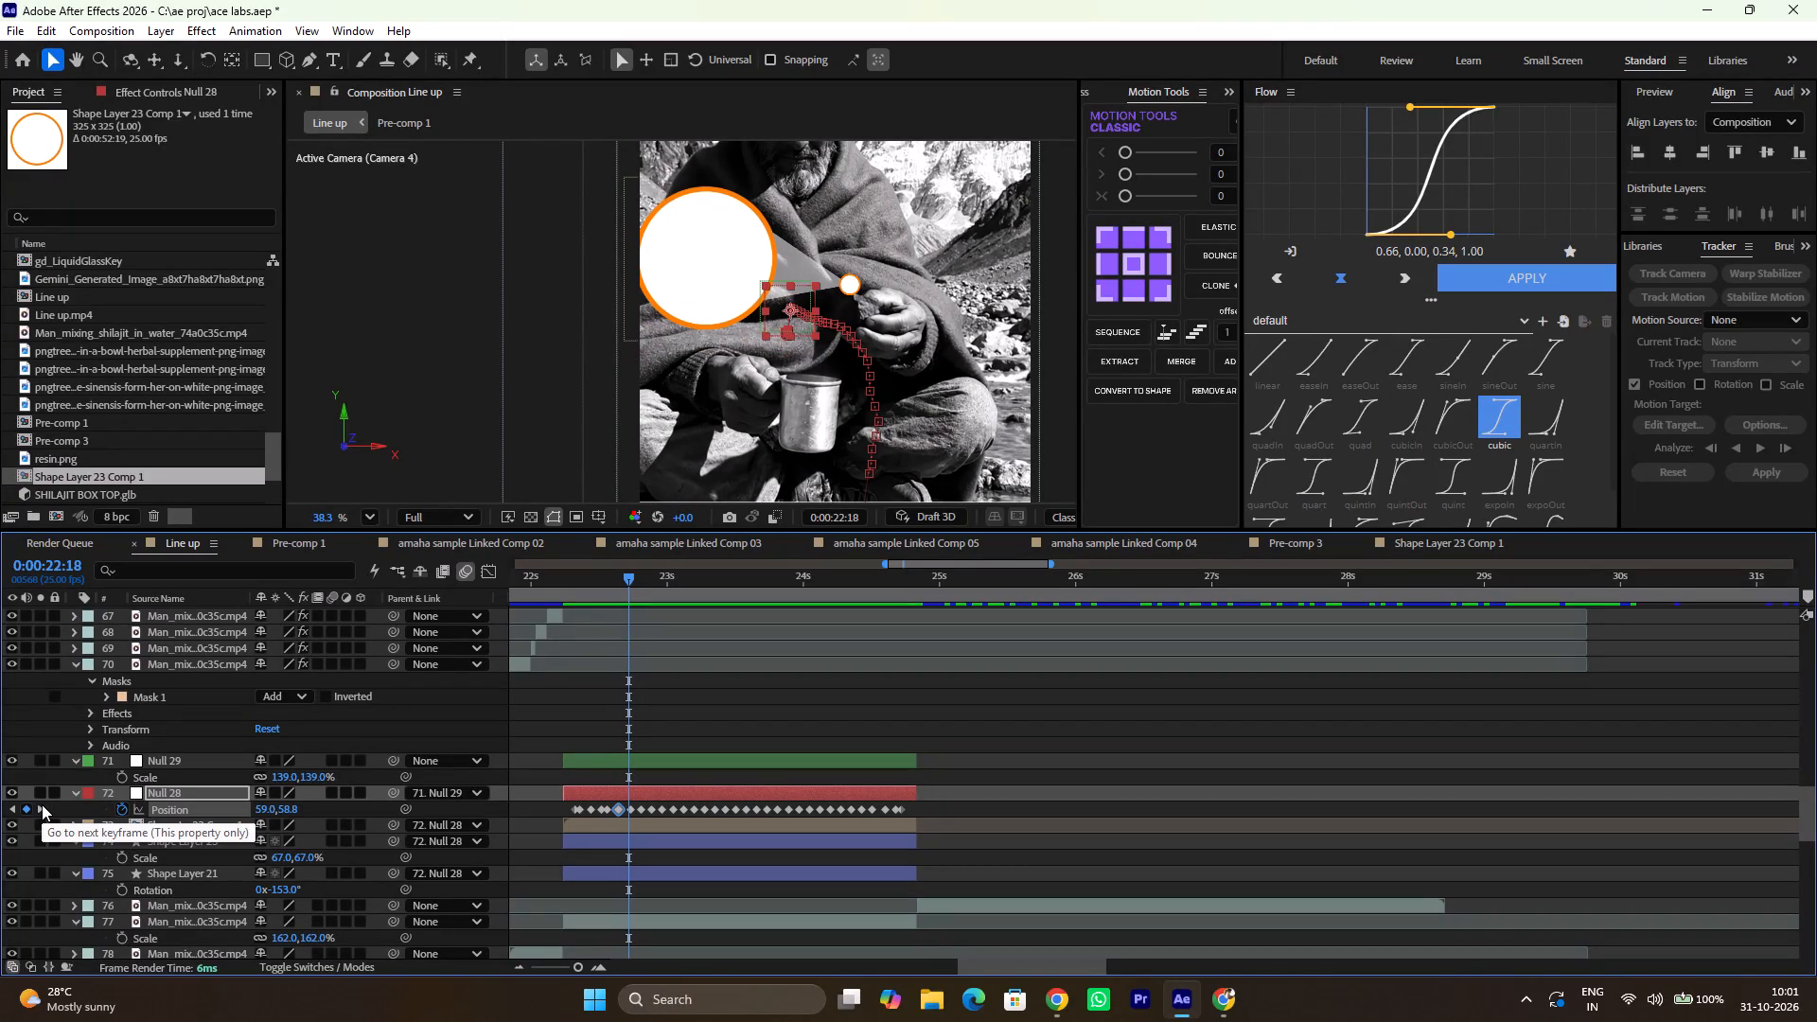
key("Down")
key("Down")
key("Down")
key("Down")
key("Down")
key("Down")
key("Down")
key("Down")
key("Down")
key("Down")
key("Down")
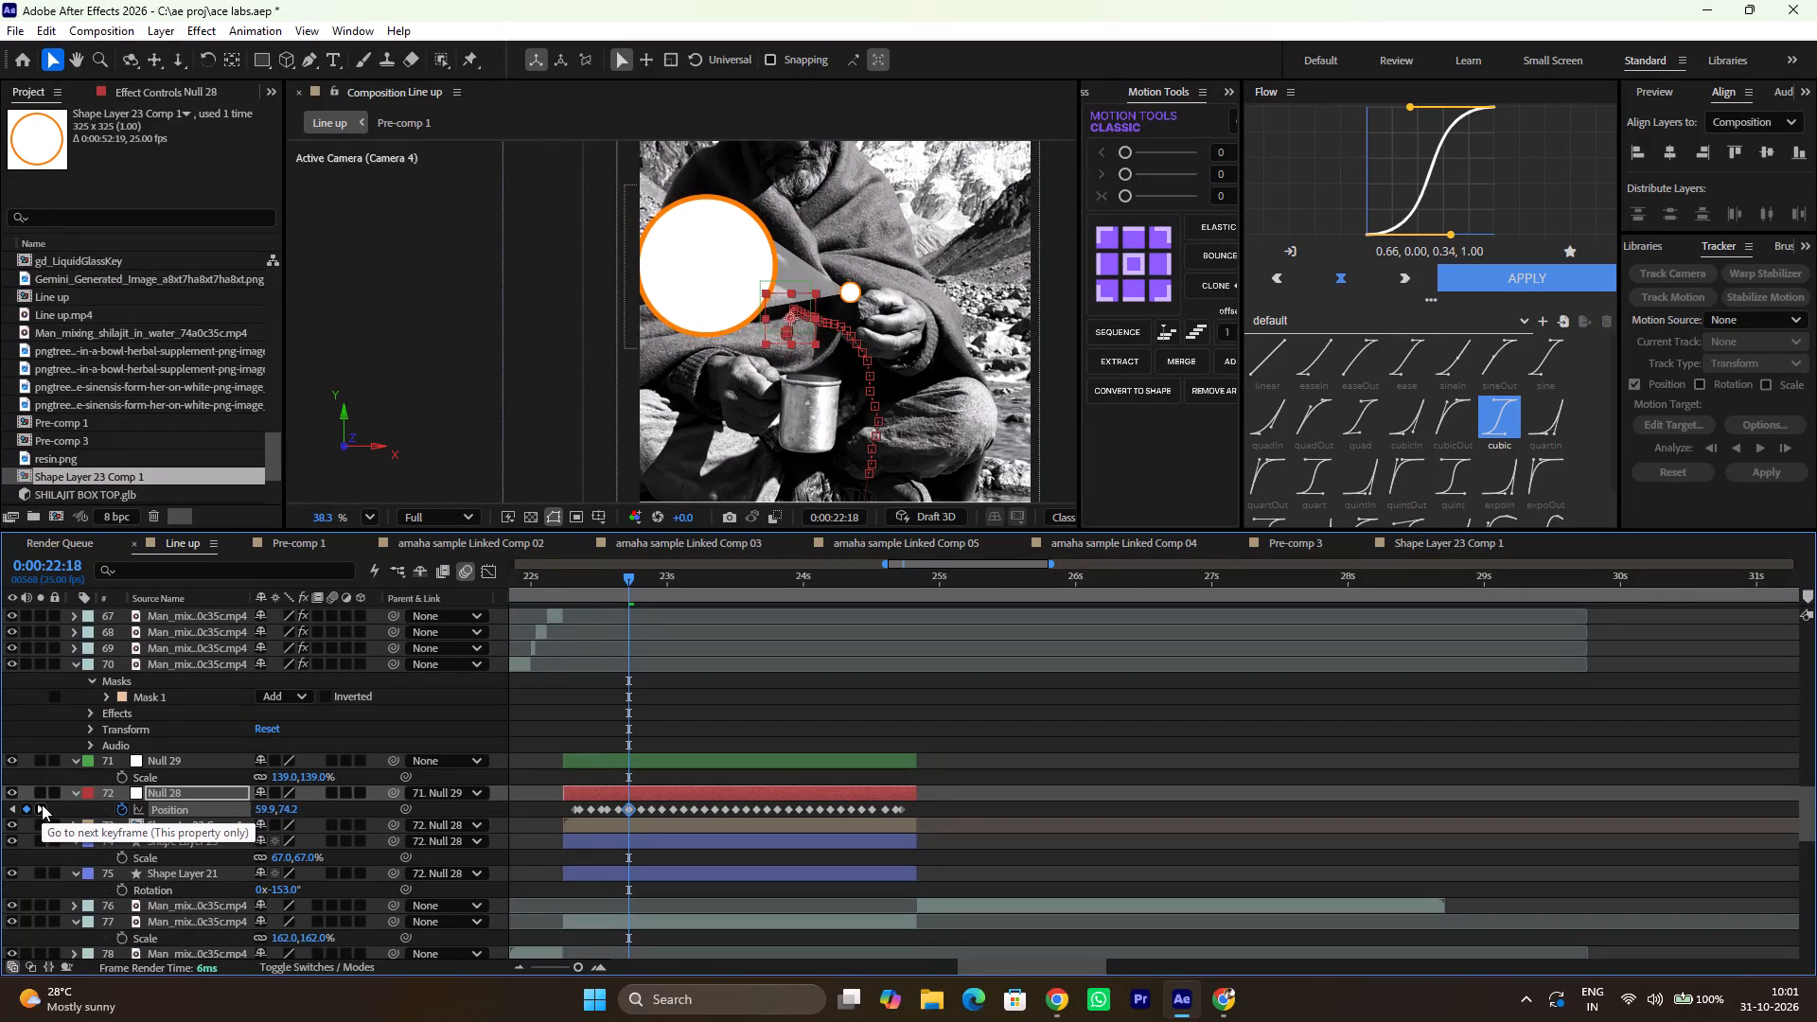
key("Down")
key("Down")
key("Down")
key("Down")
key("Down")
key("Down")
key("Down")
key("Down")
key("Down")
key("Down")
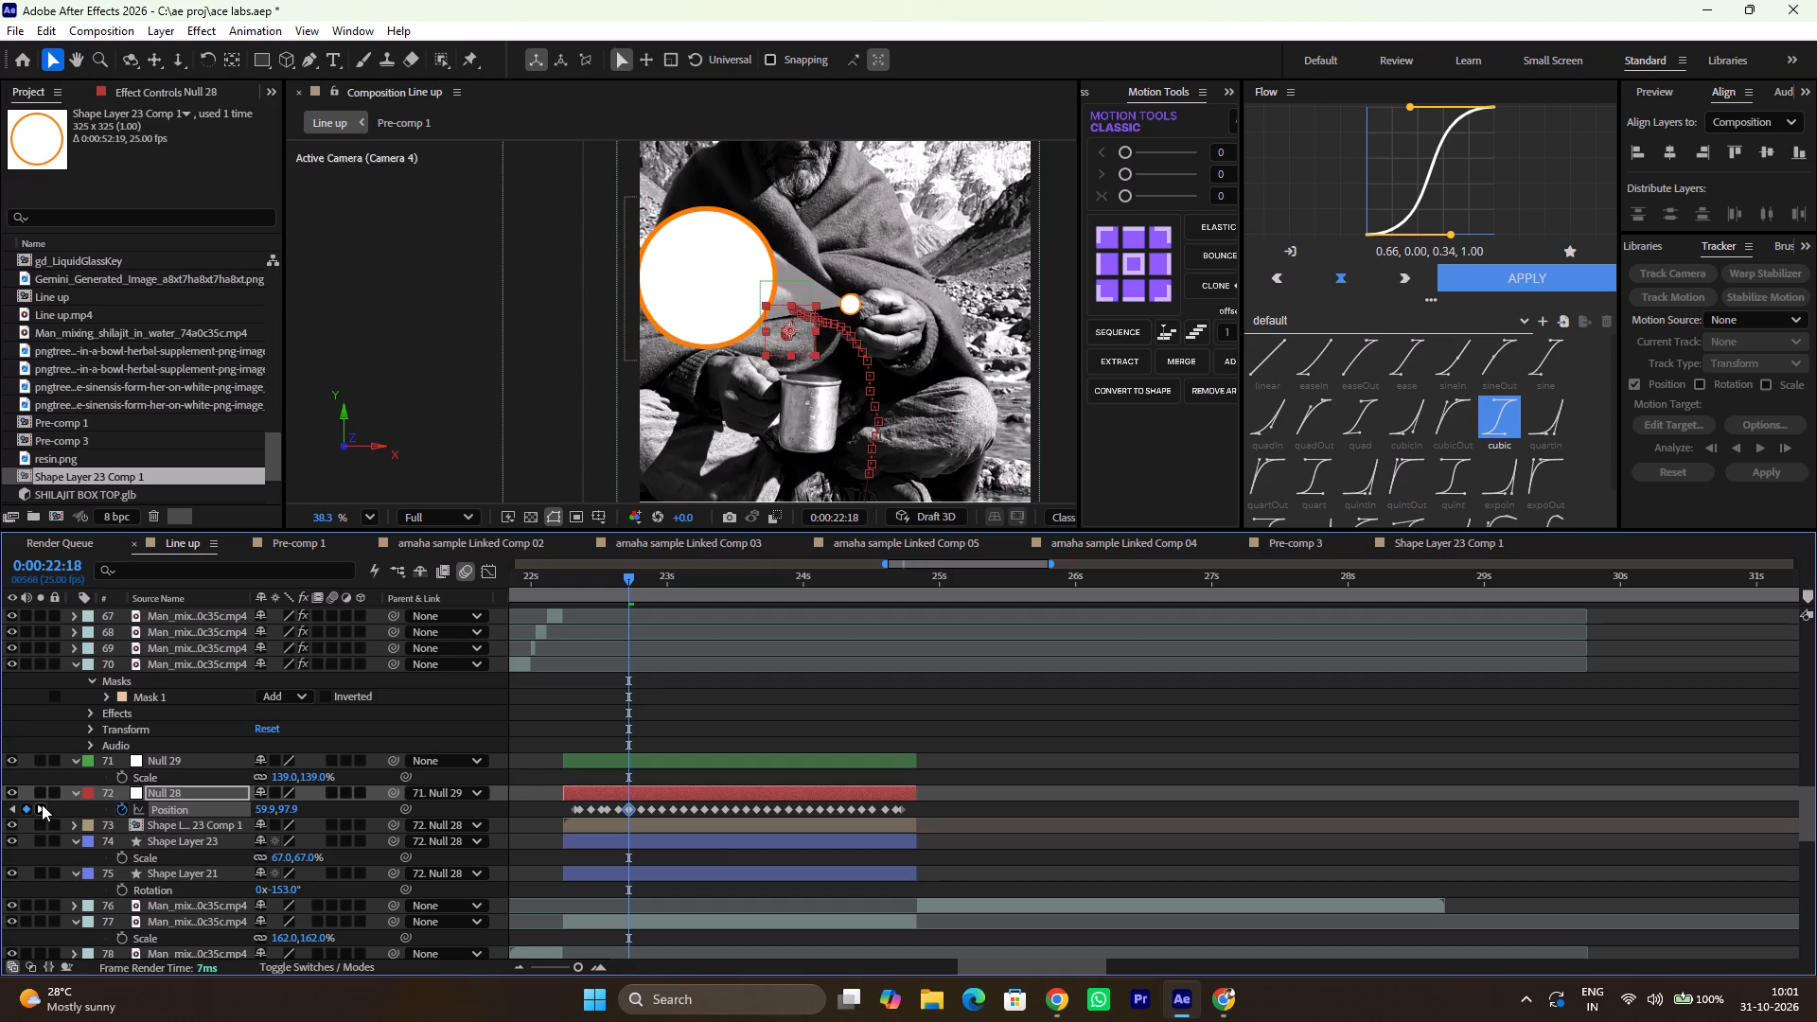
Lower Null 28's next two Position keyframes: about 65.7, 98.0 at 0:00:22:20 and about 72.7, 101.5 at 0:00:22:22.
left_click(44, 807)
key("shift+Down")
key("shift+Down")
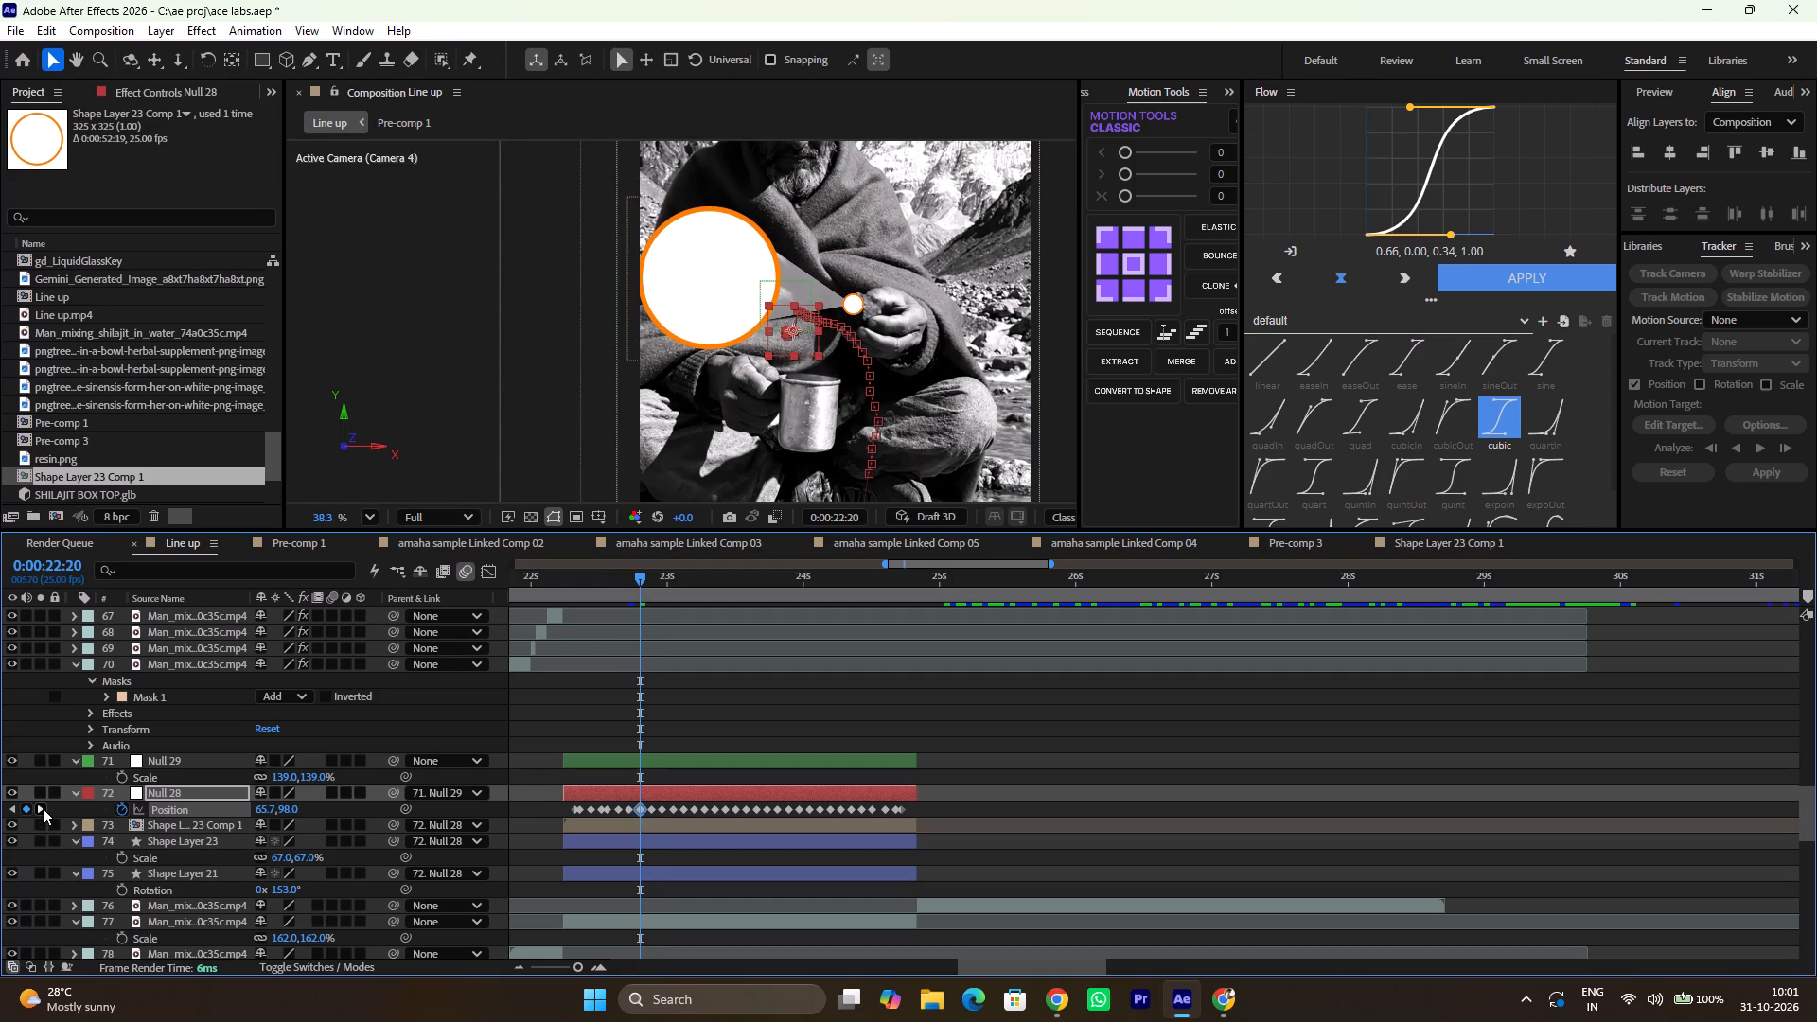
left_click(43, 808)
key("shift+Left")
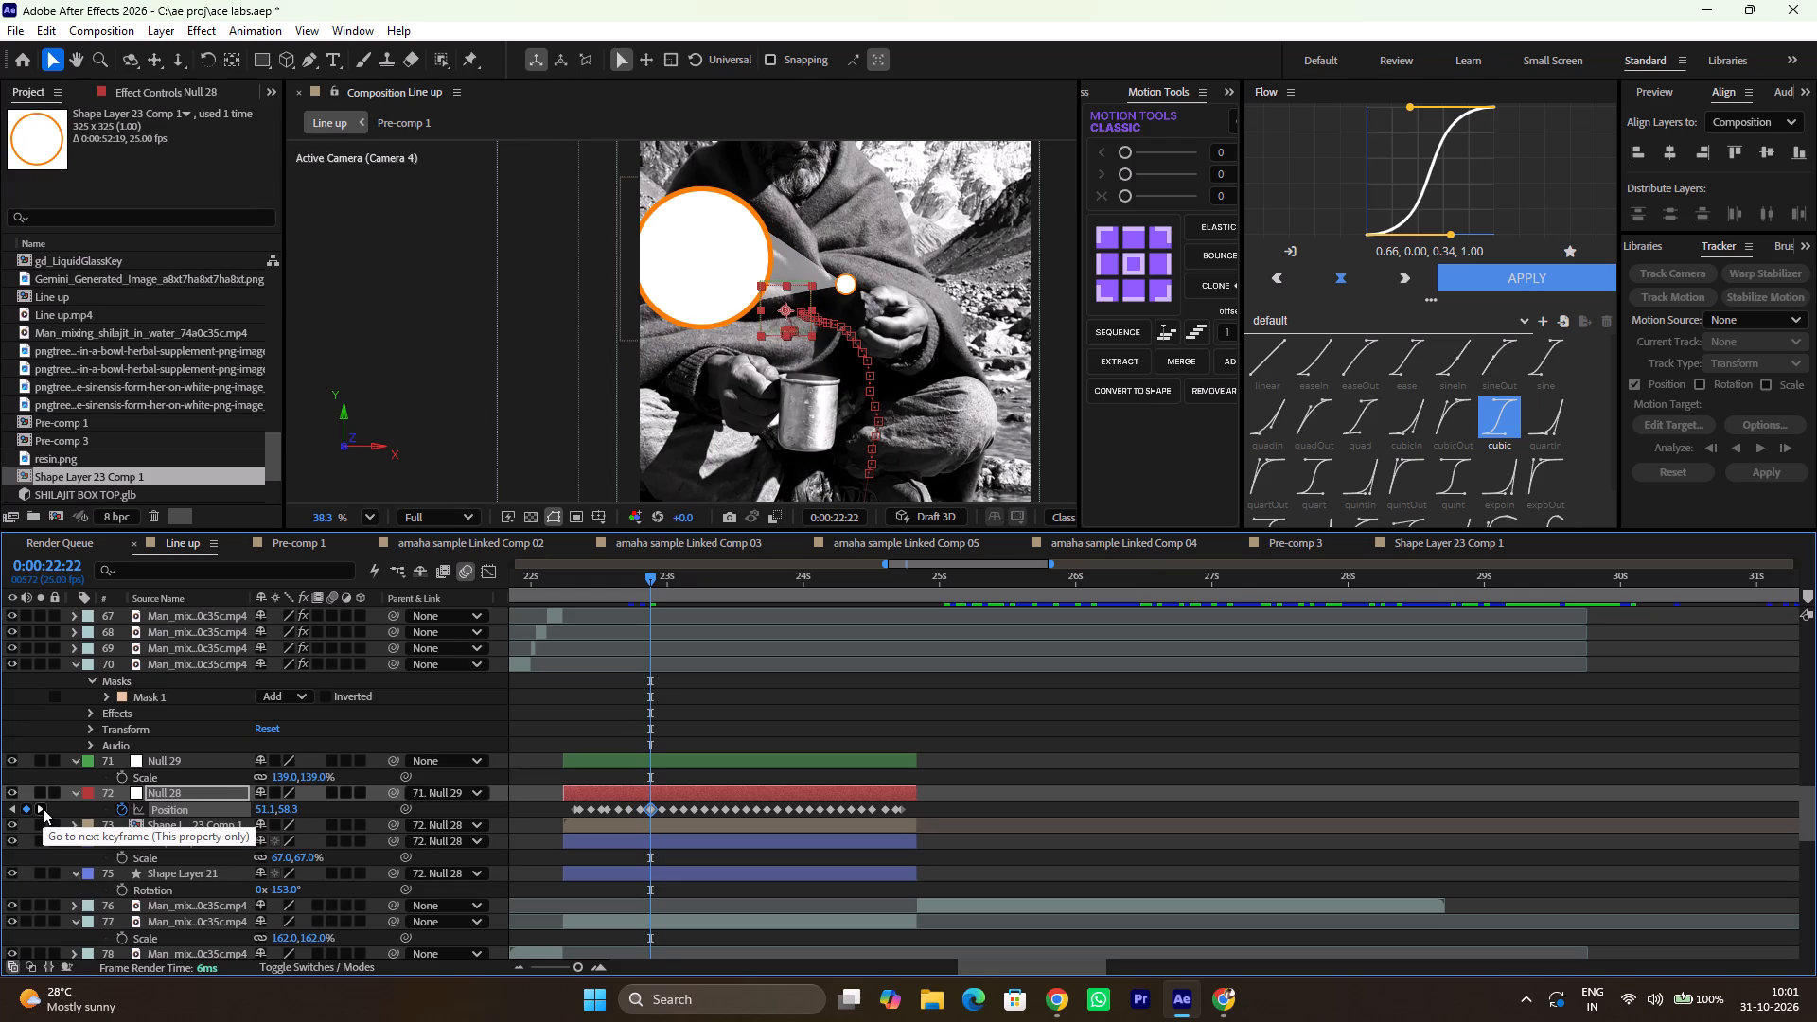
key("shift+Right")
key("shift+Down")
key("shift+Down")
key("shift+Down")
key("shift+Up")
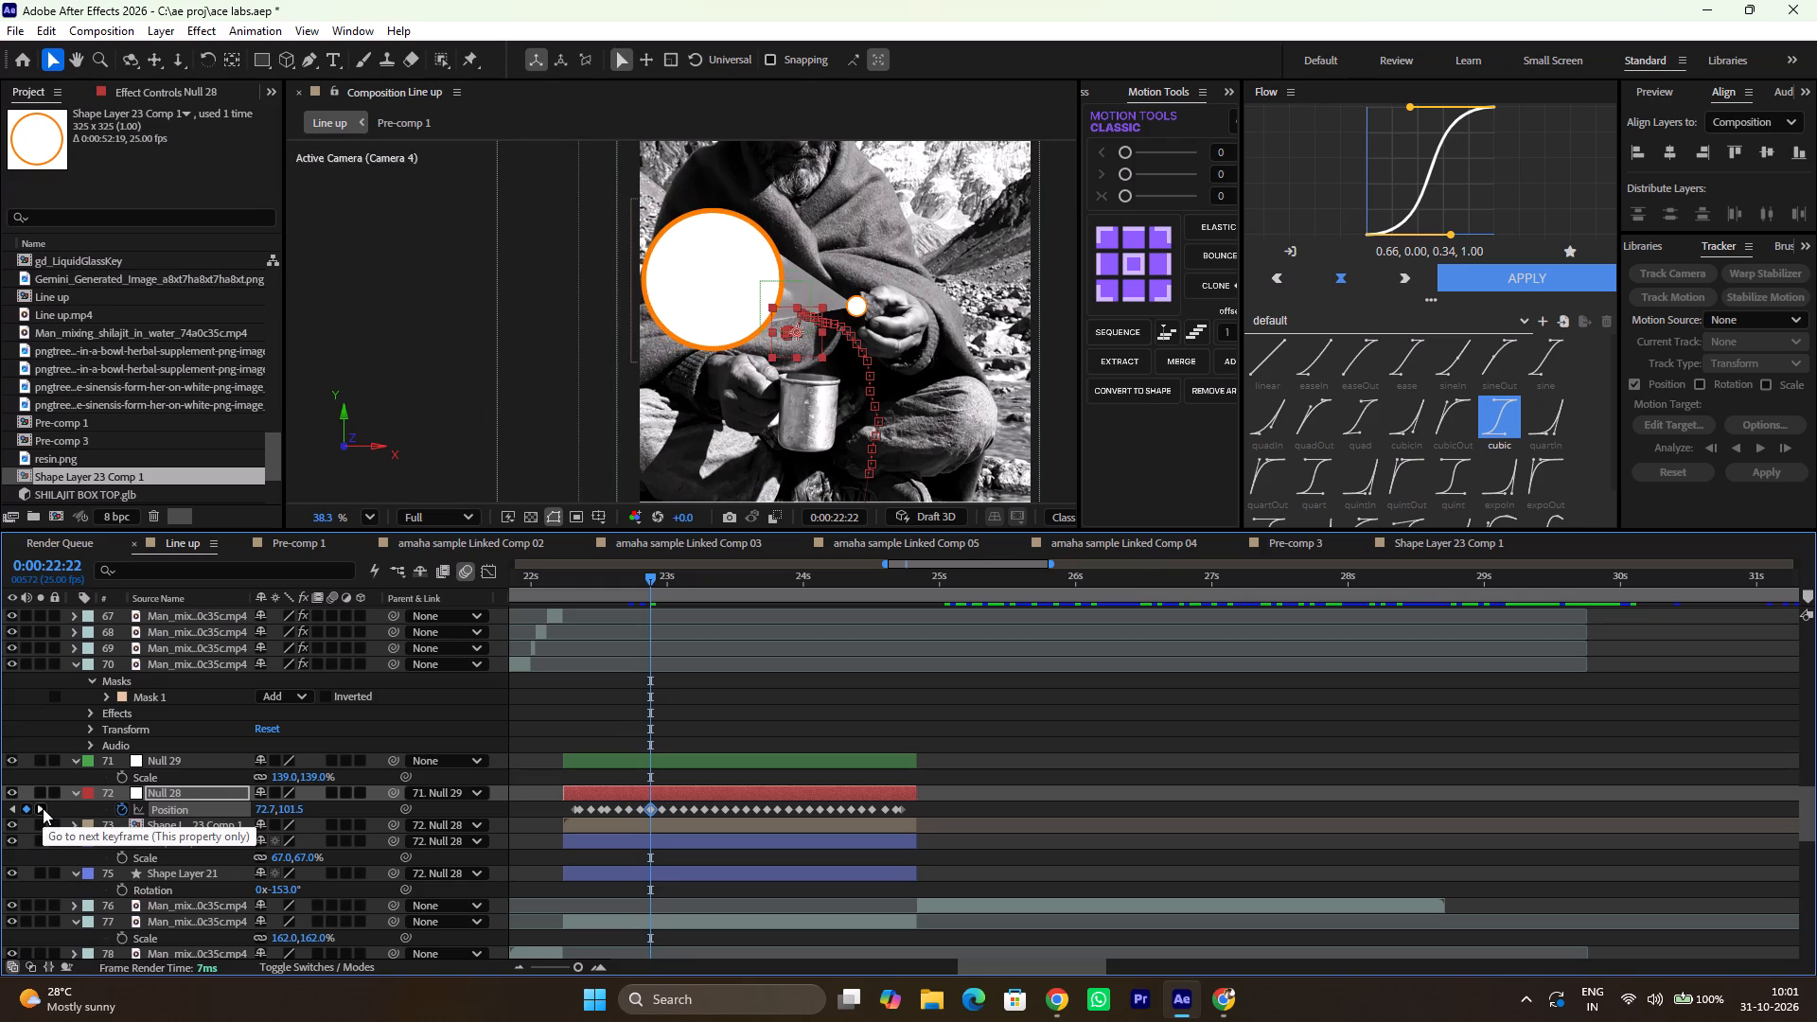
Lower Null 28's Position keyframe at 0:00:22:24 to about 80.6, 99.1, keeping the pointer on the man's fingers.
left_click(36, 812)
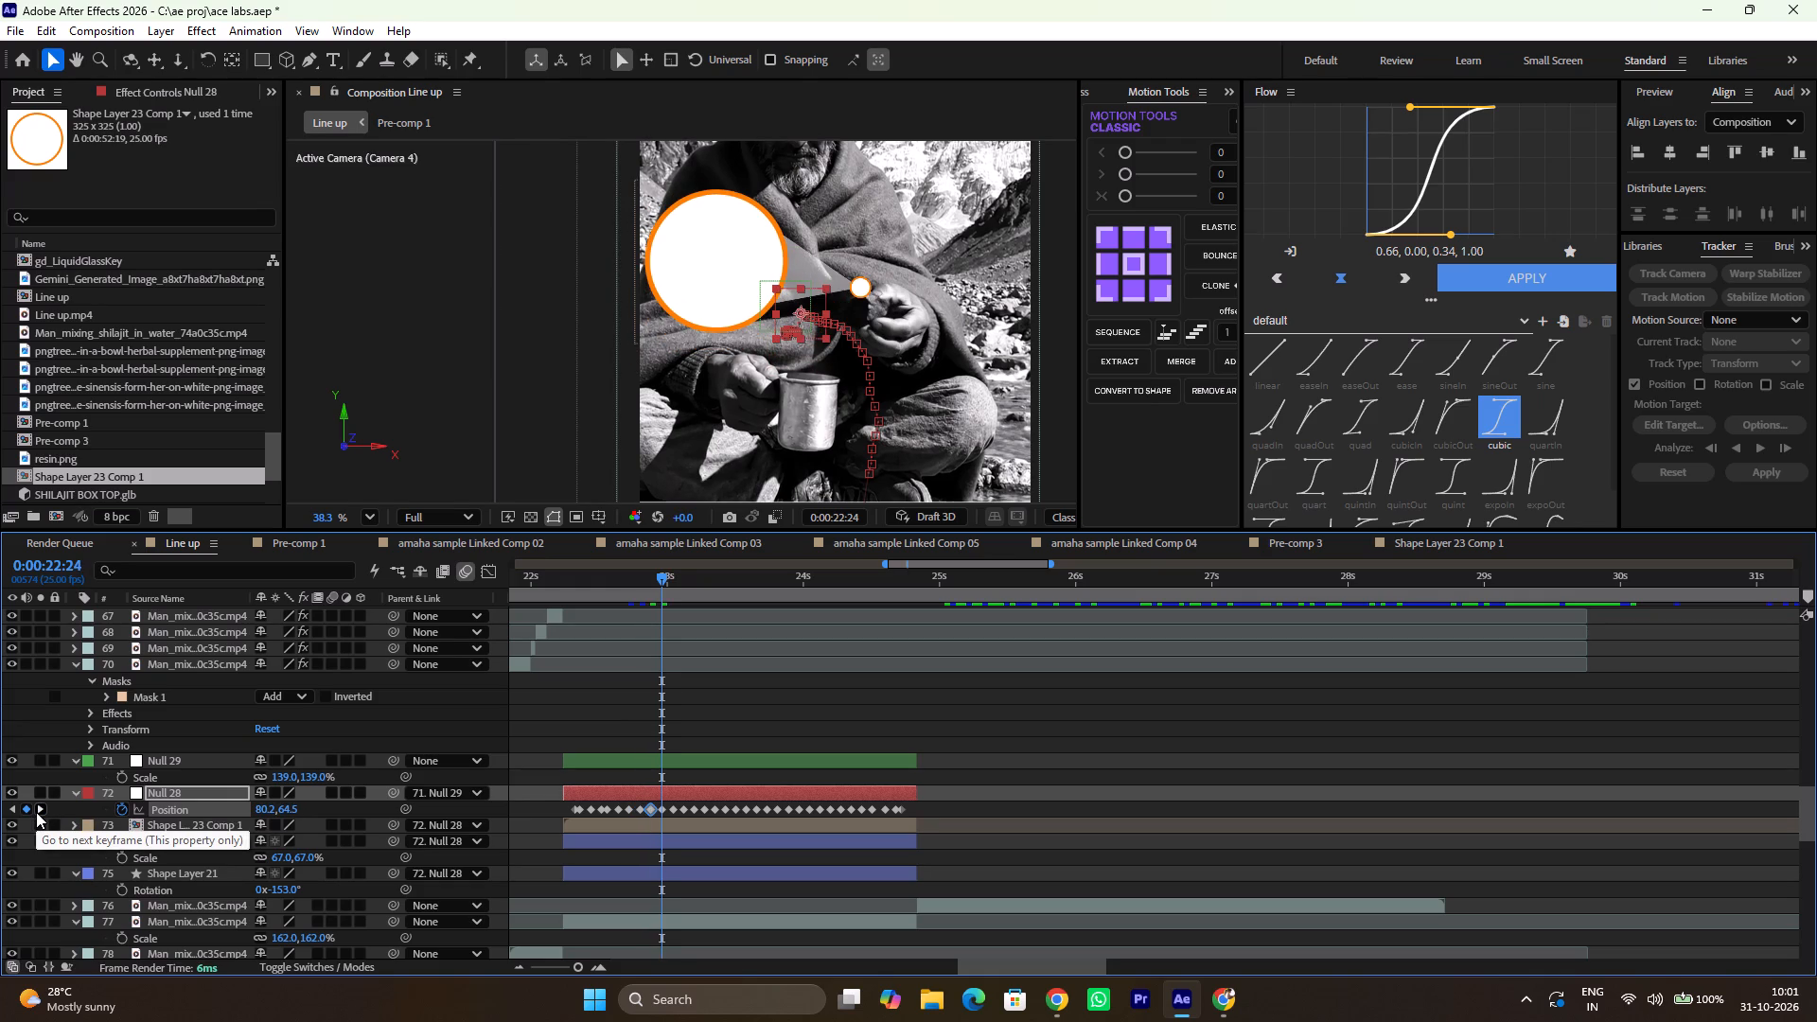
key("Down")
key("Down")
key("Down")
key("Down")
key("Down")
key("Down")
key("Down")
key("Down")
key("Down")
key("Down")
key("Down")
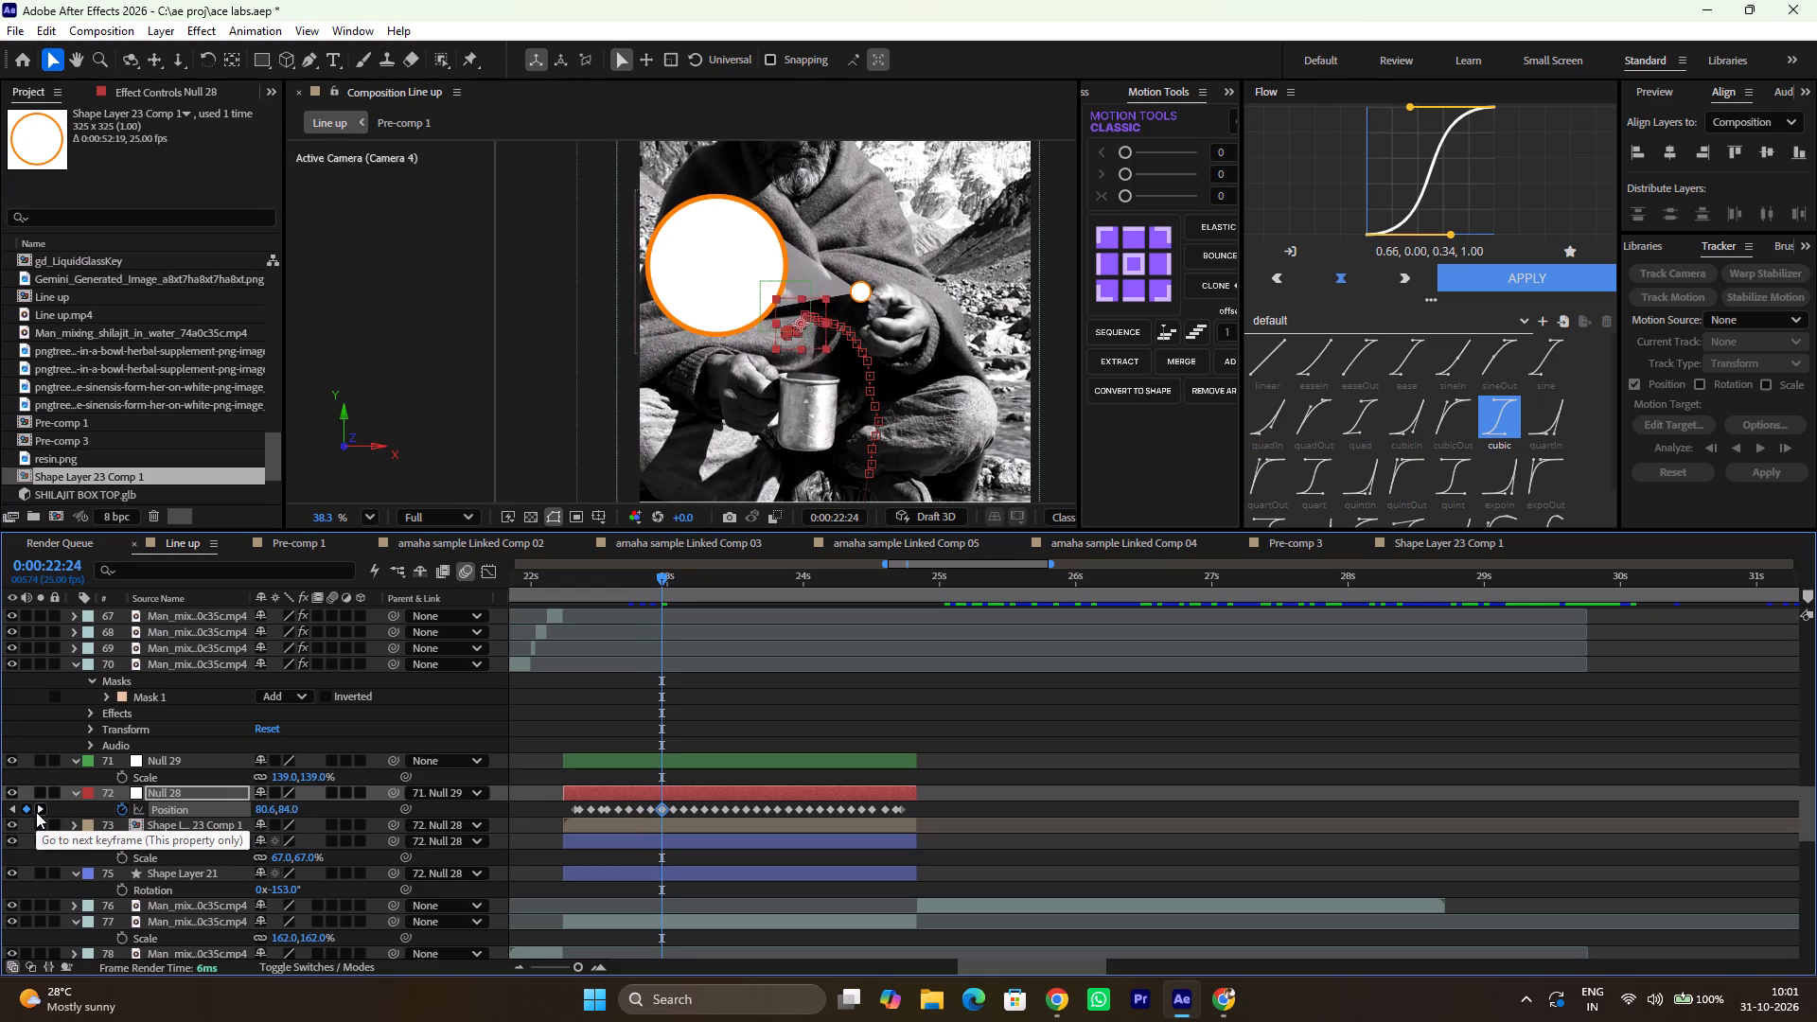
key("Down")
key("Down")
key("Down")
key("Down")
key("Down")
key("Down")
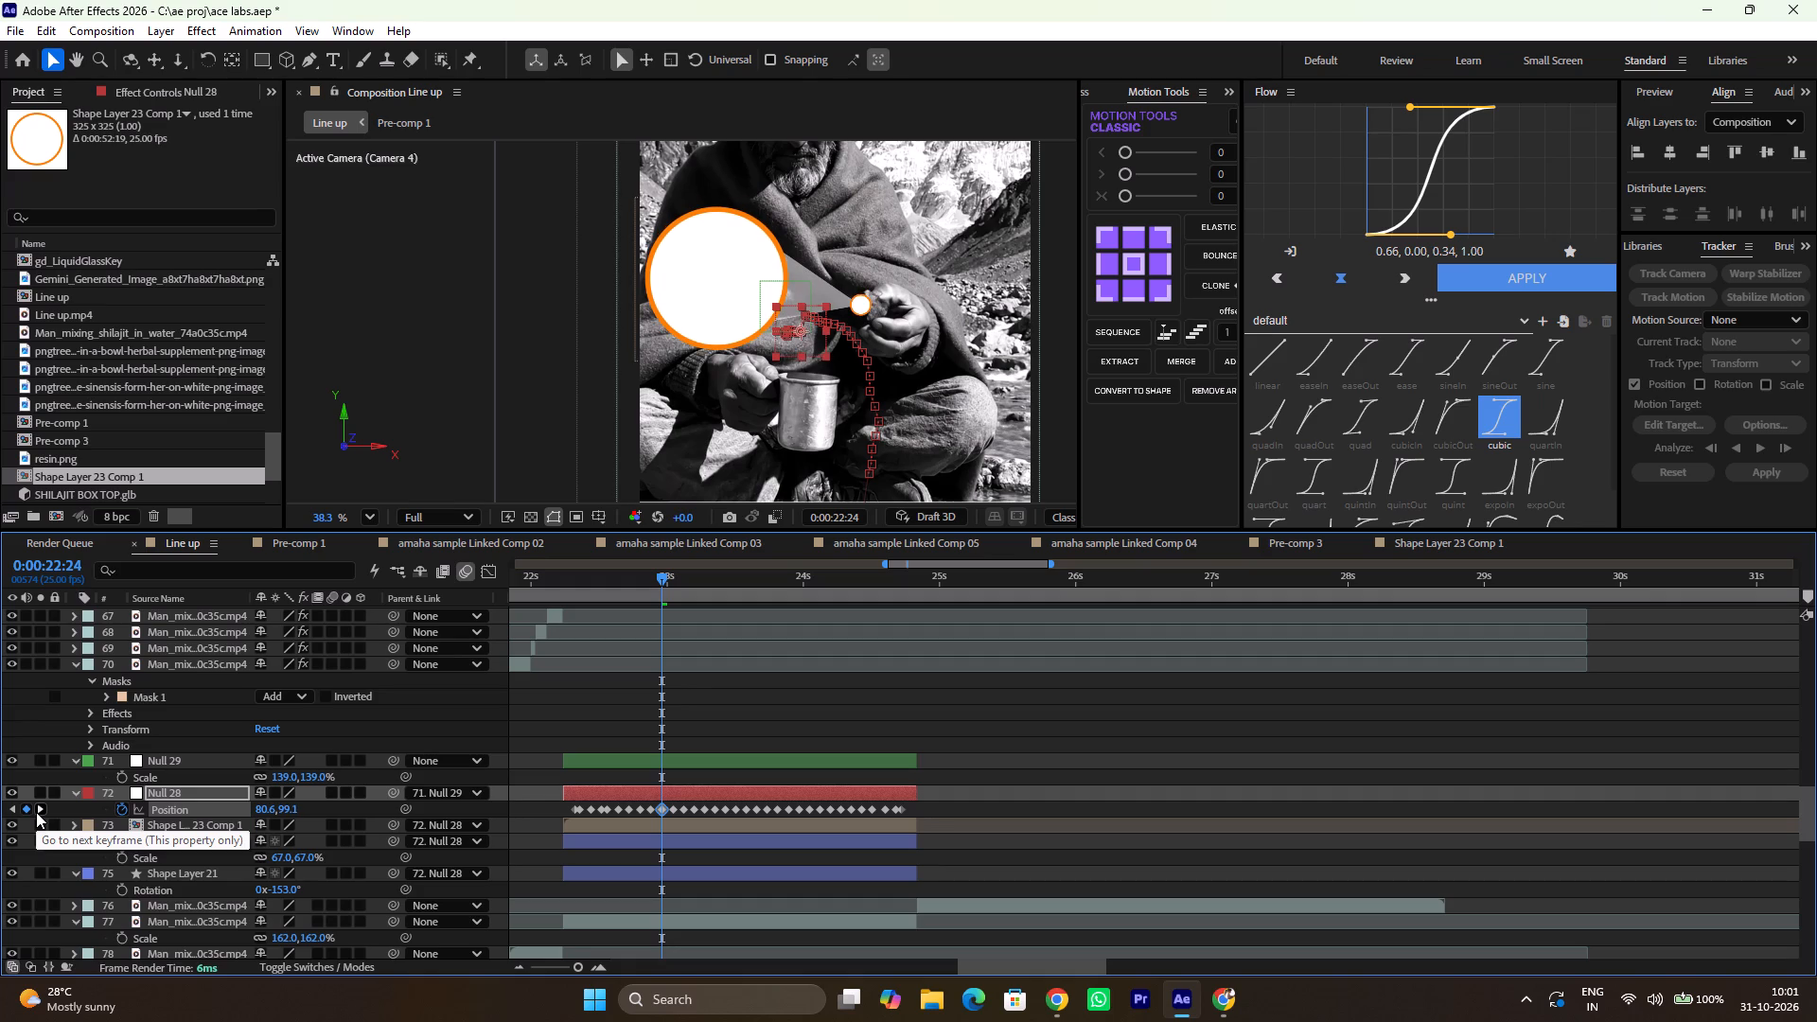
Adjust Null 28's Position keyframes to about 88.1, 109.1 at 0:00:23:01 and about 102.8, 92.6 at 0:00:23:03.
left_click(39, 809)
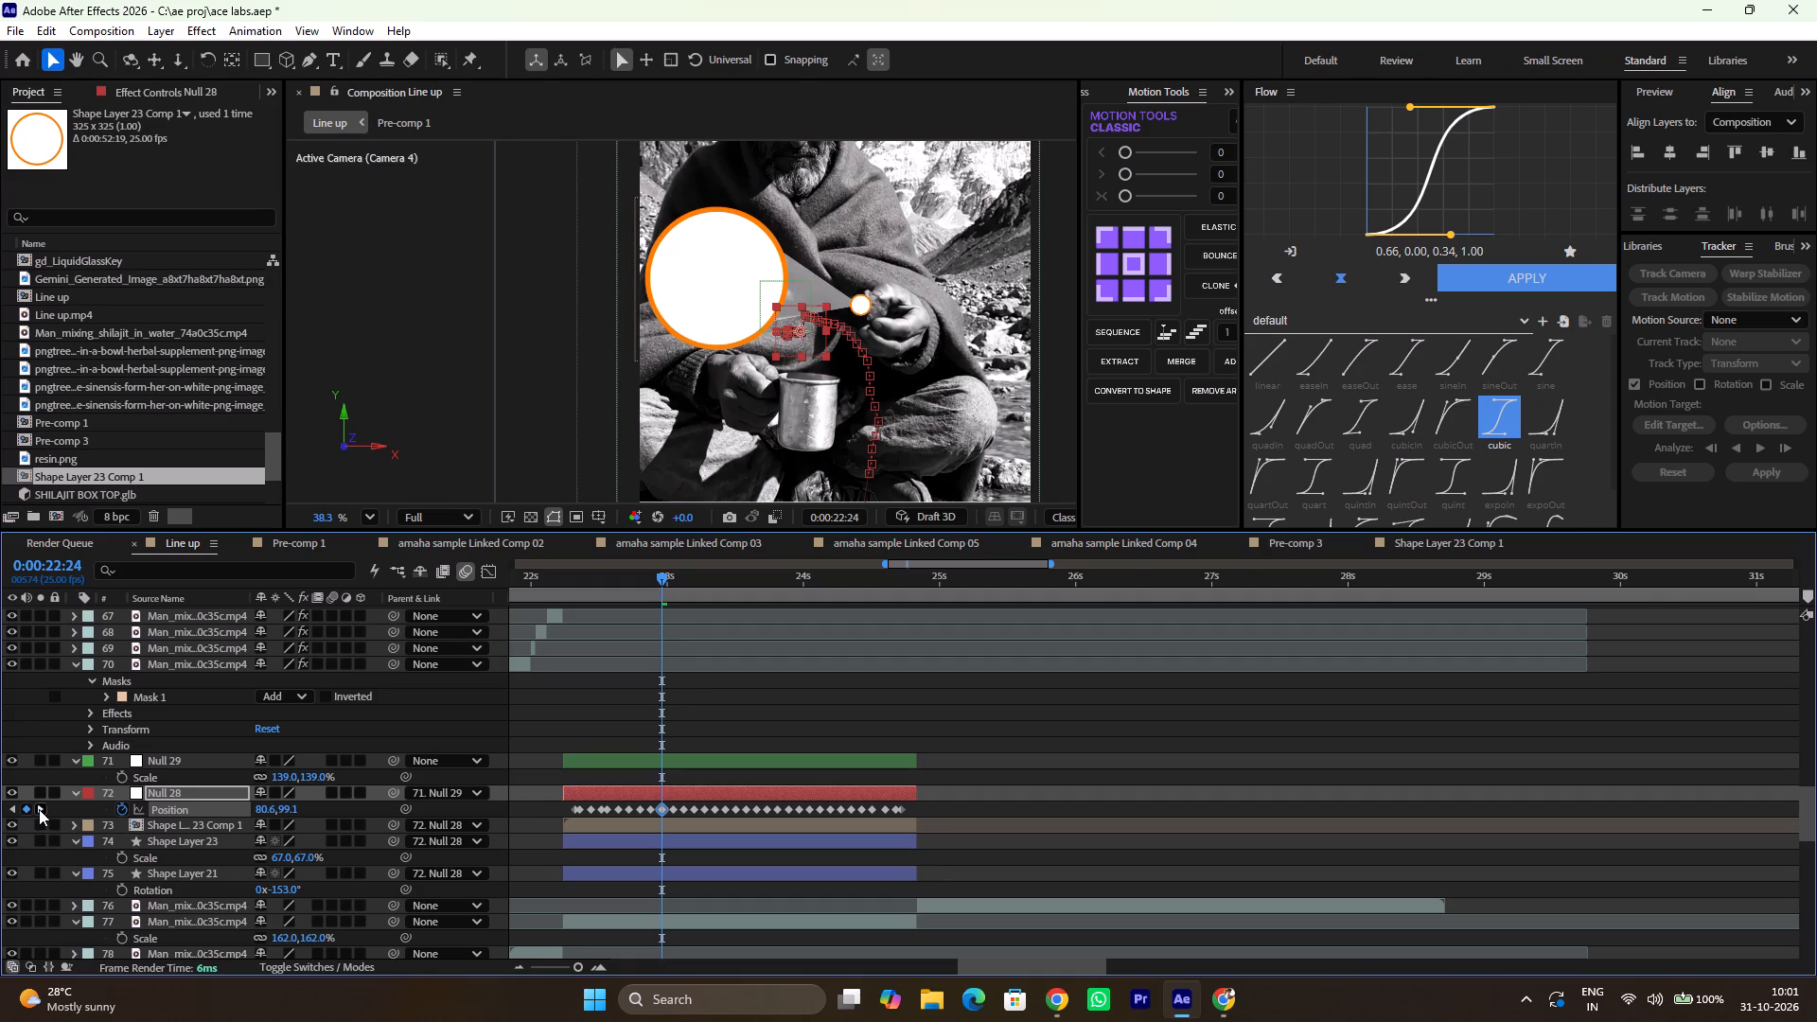
key("shift+Down")
key("shift+Down")
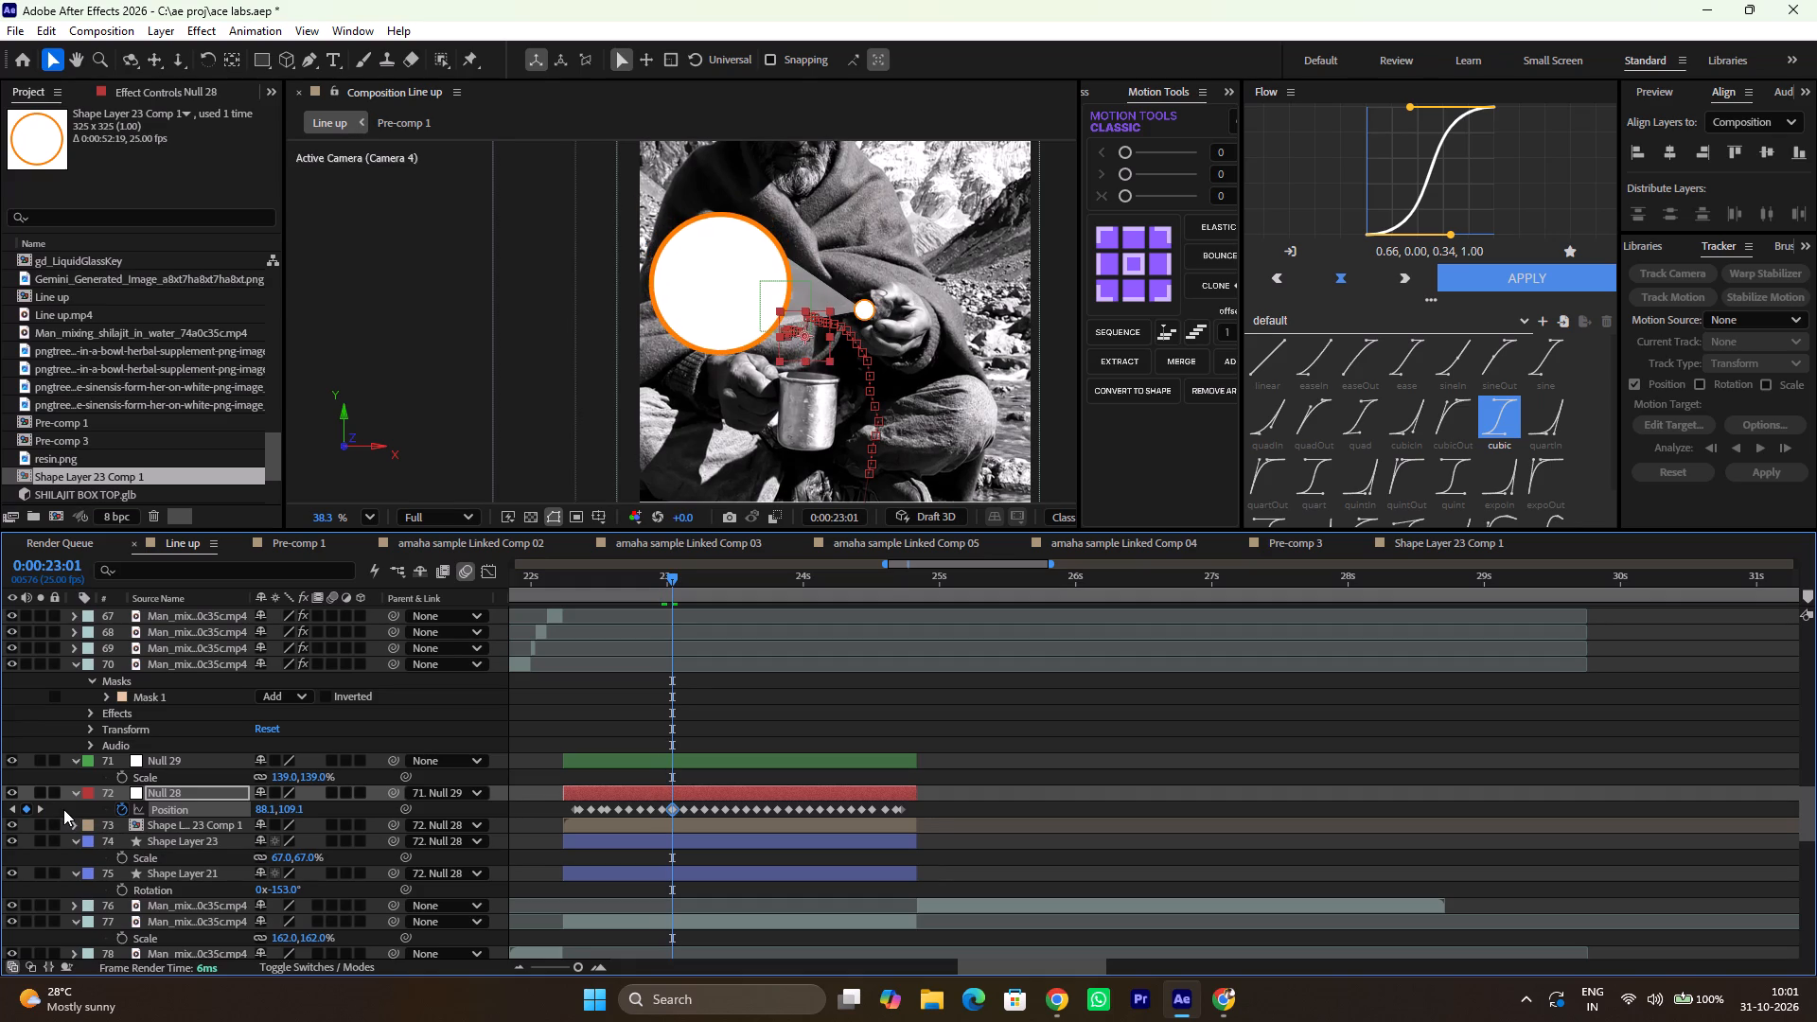
left_click(38, 806)
key("shift+Down")
key("shift+Down")
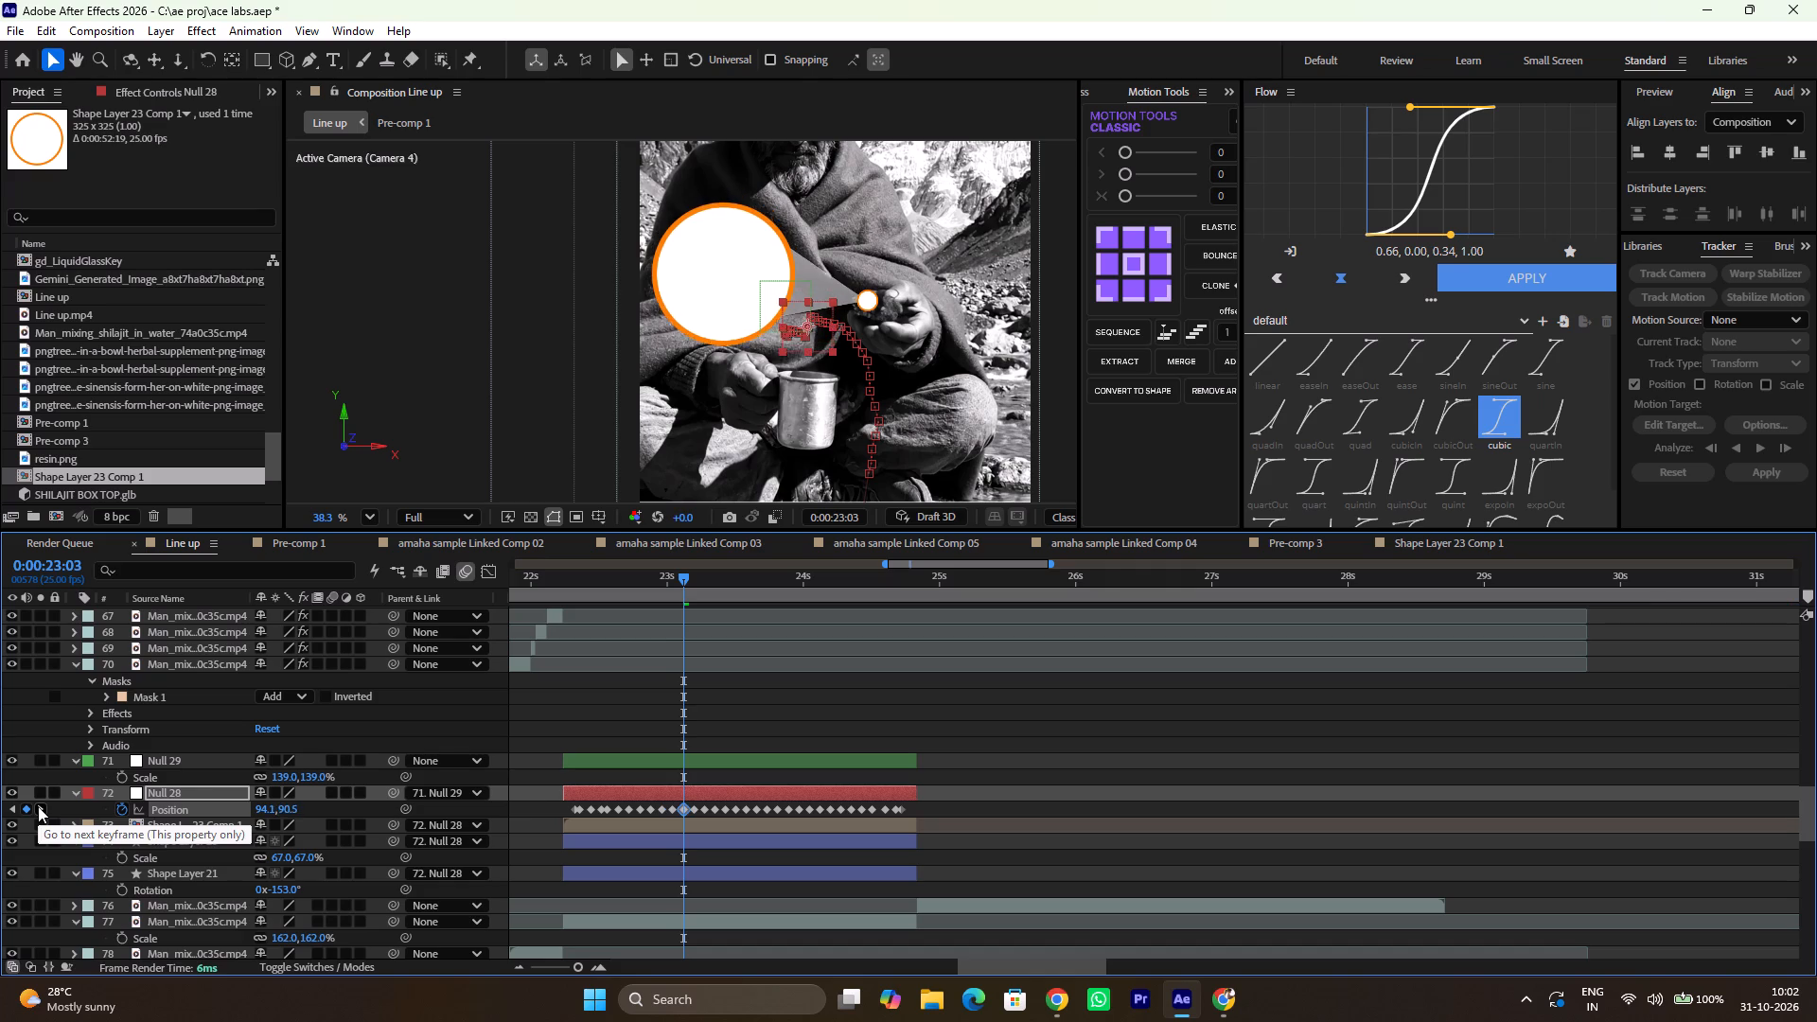
key("shift+Up")
key("Down")
key("Right")
key("Right")
key("Right")
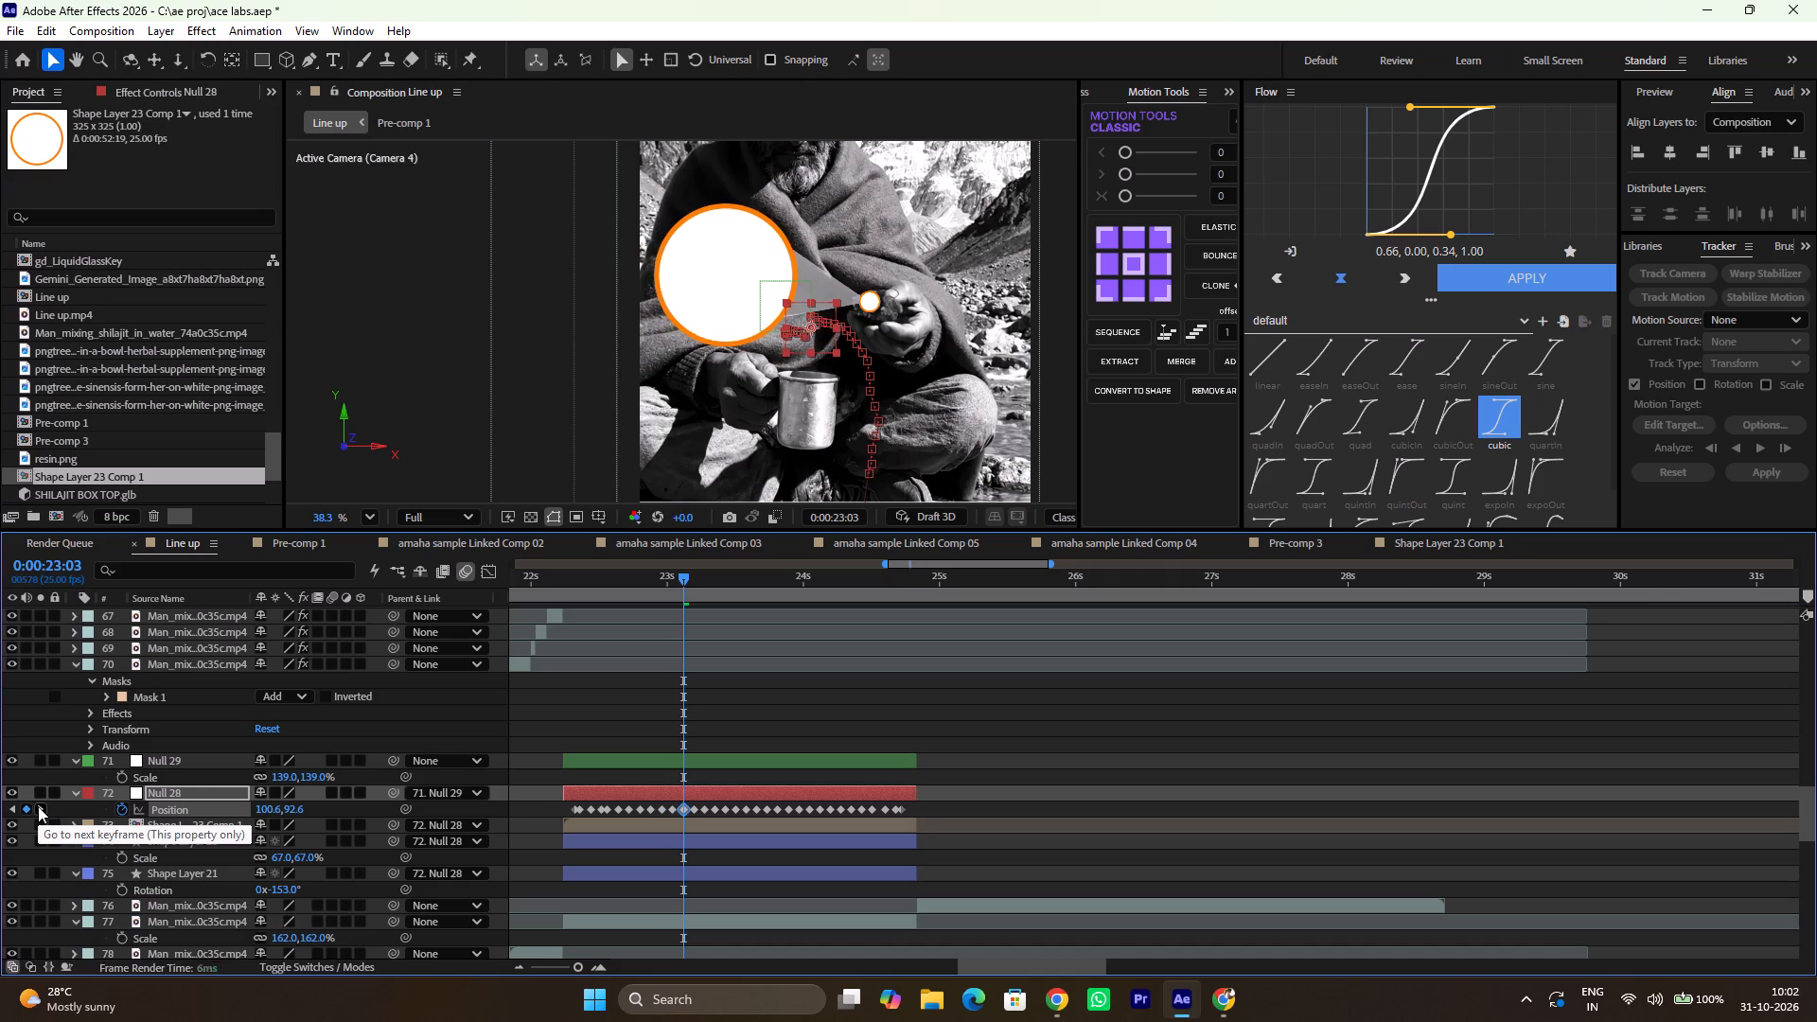
key("Right")
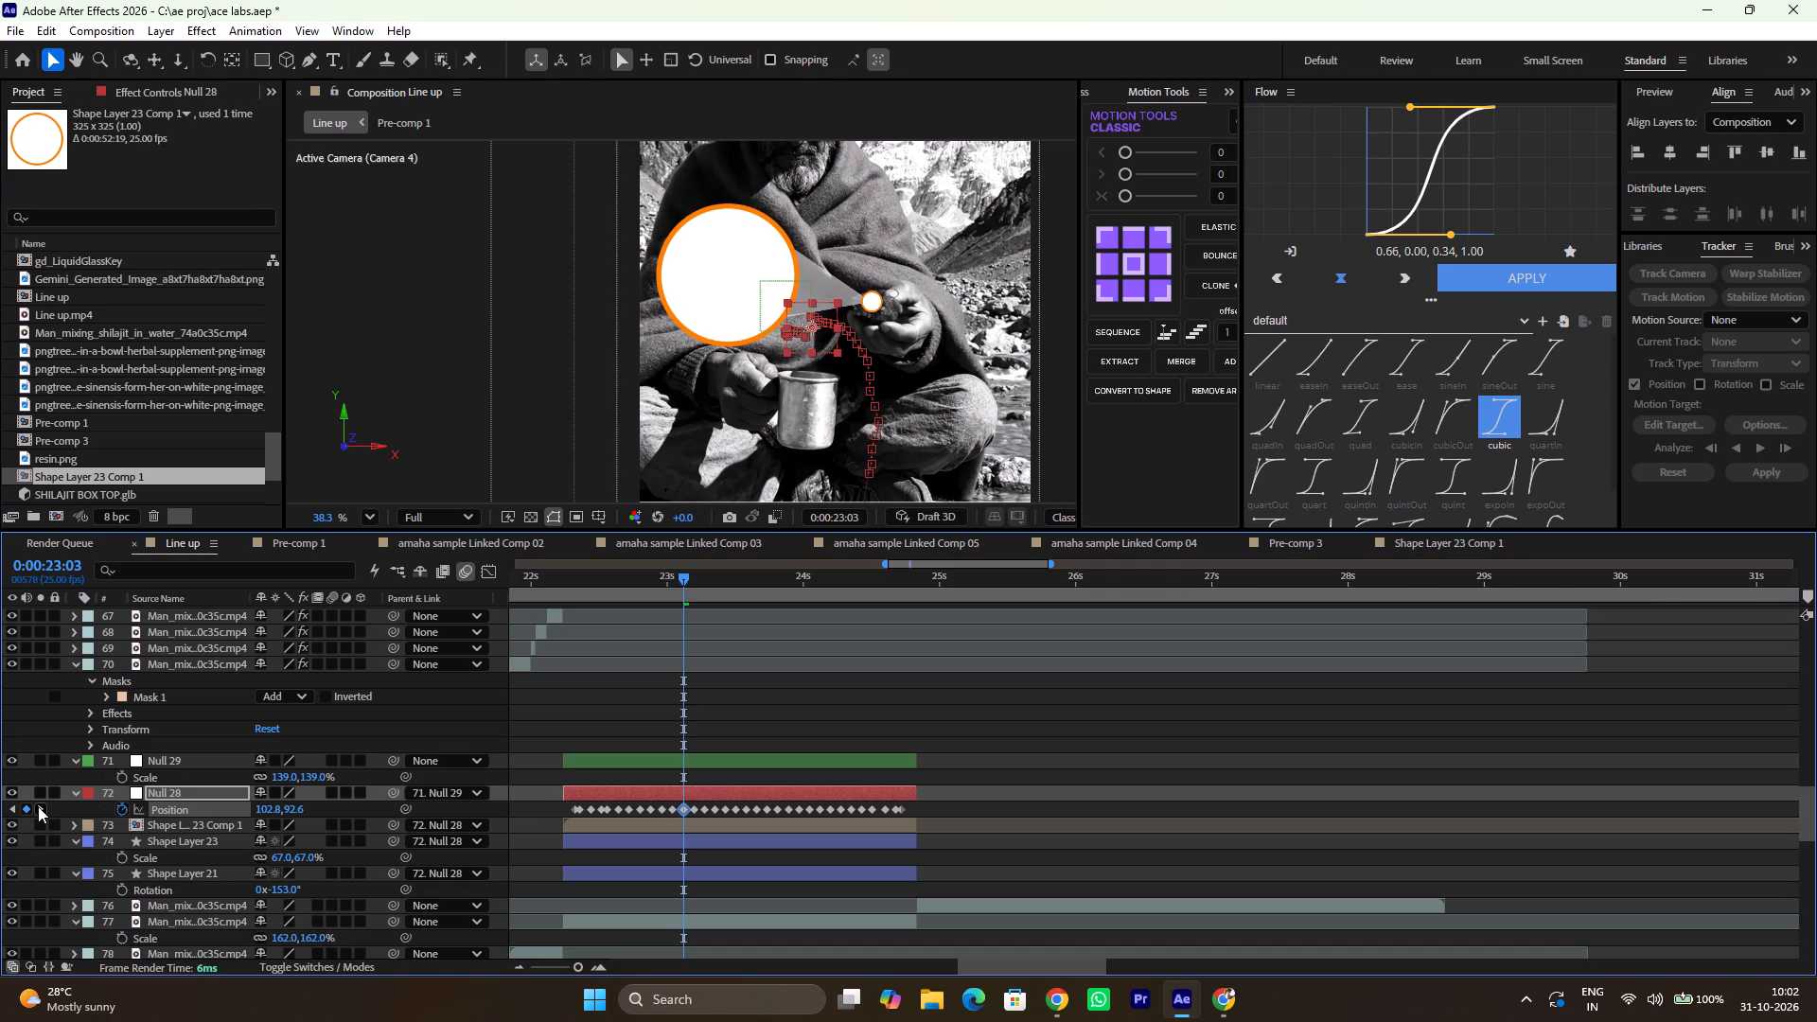
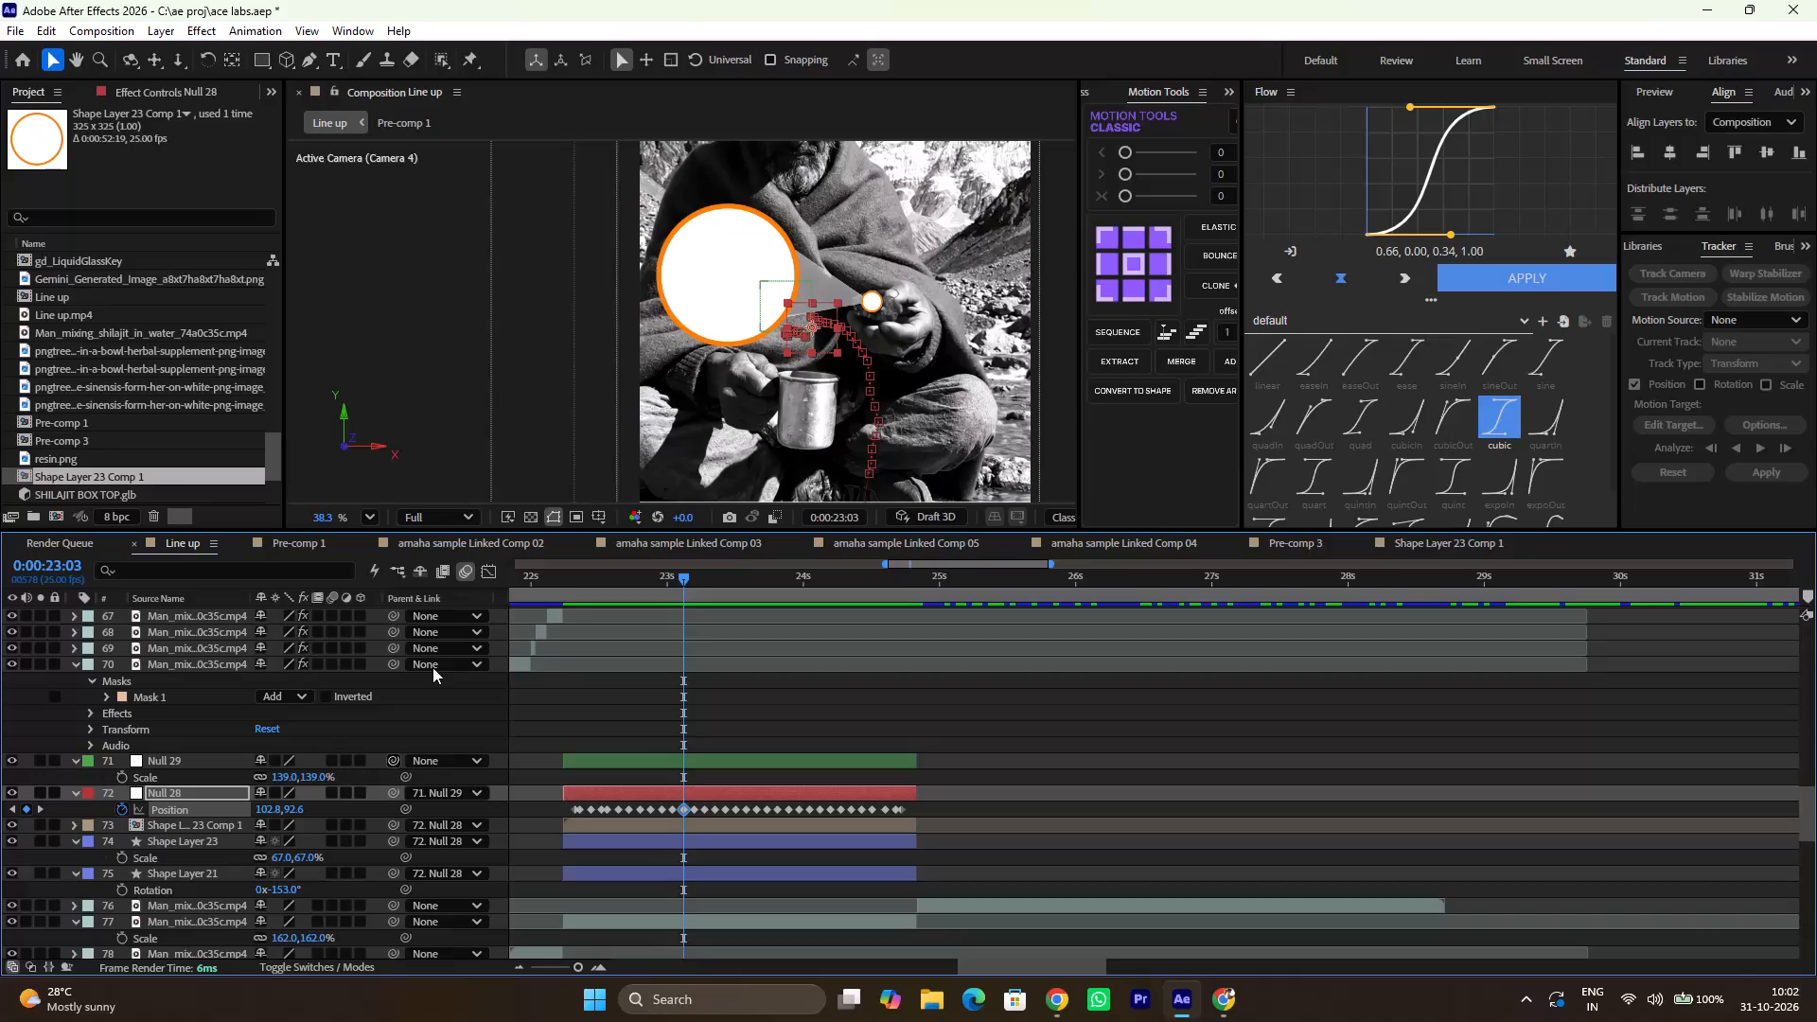
Play back the callout's motion from the start of Null 28 and delete all of Null 28's Position keyframes.
left_click_drag(617, 581, 556, 584)
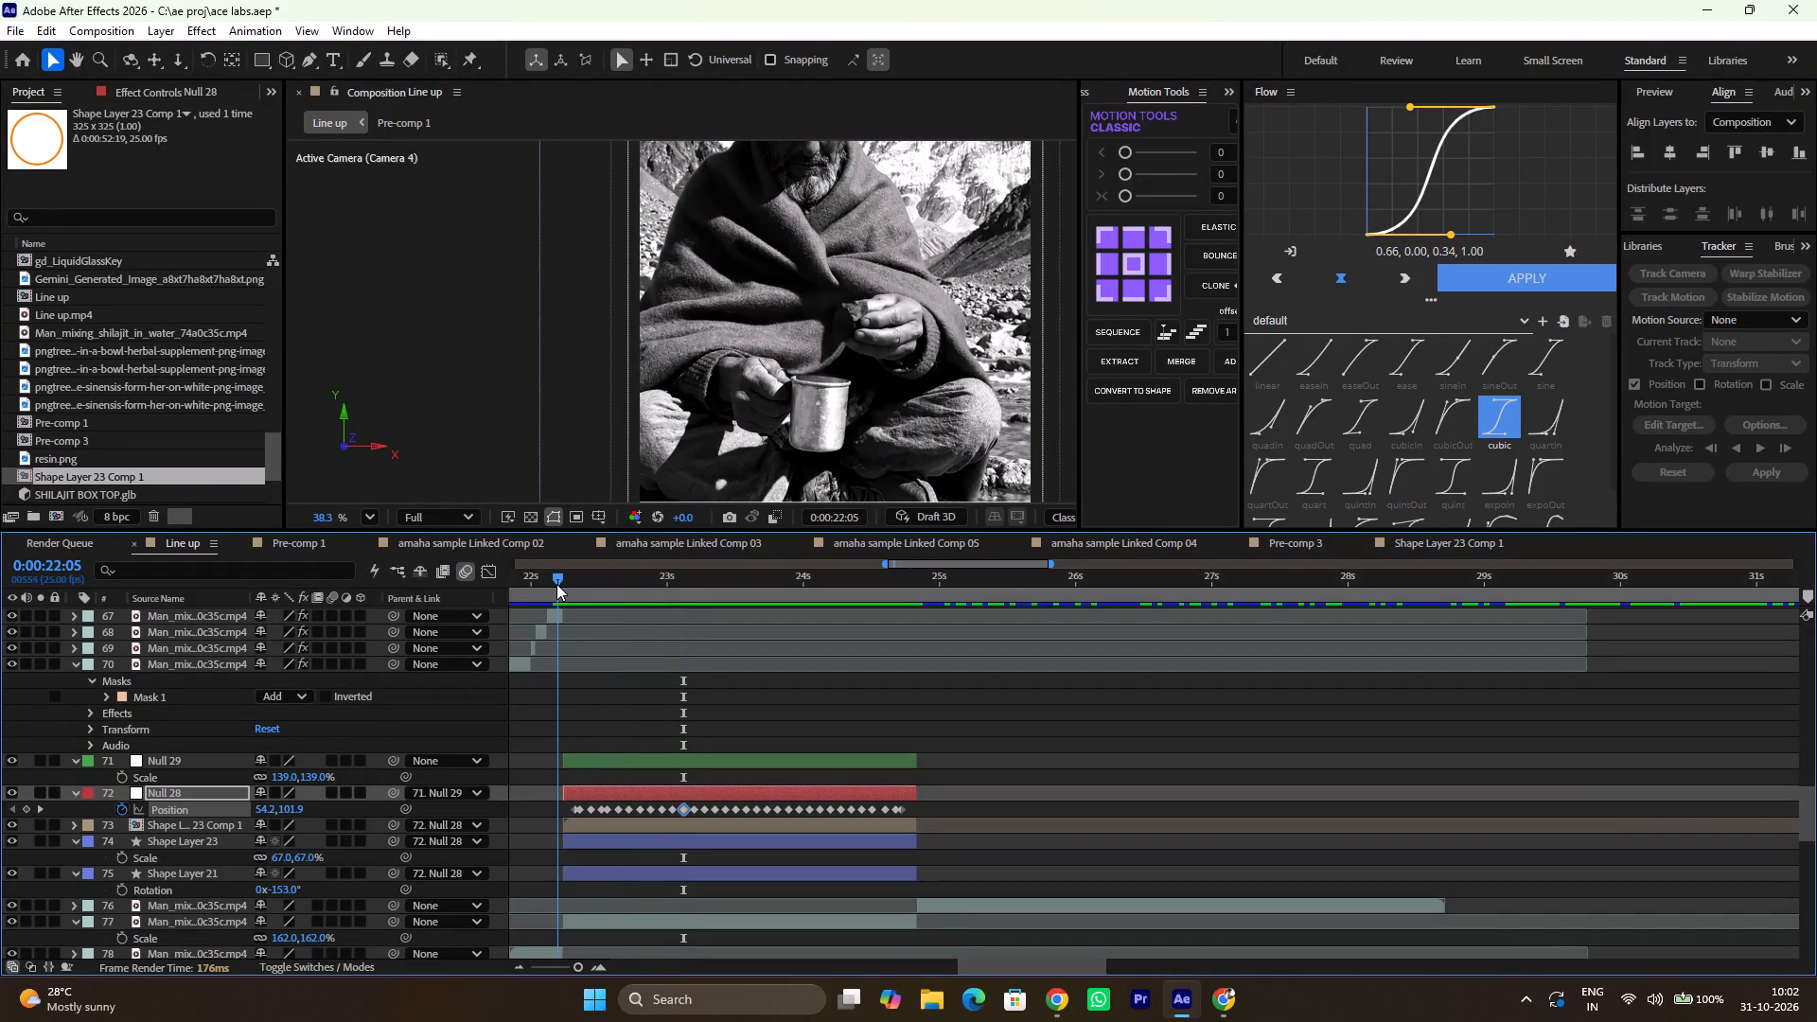
left_click_drag(556, 584, 568, 588)
key("space")
key("space")
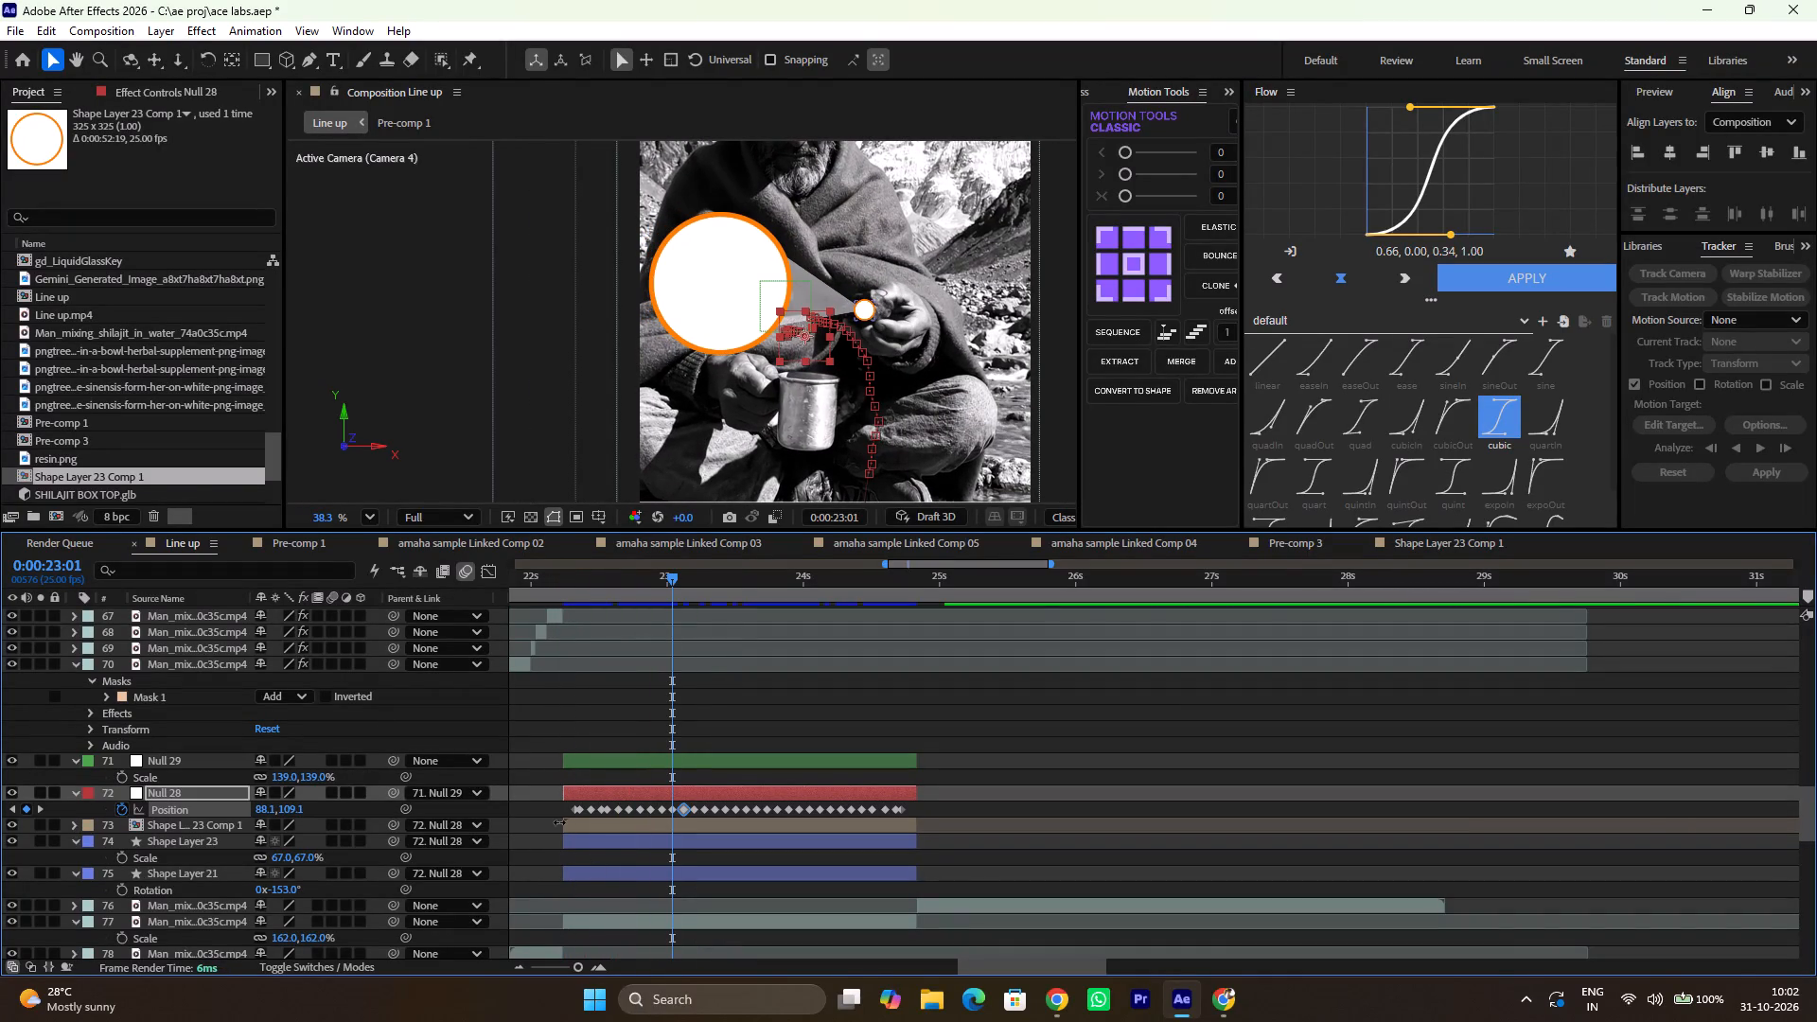
left_click_drag(567, 807, 926, 808)
key("BackSpace")
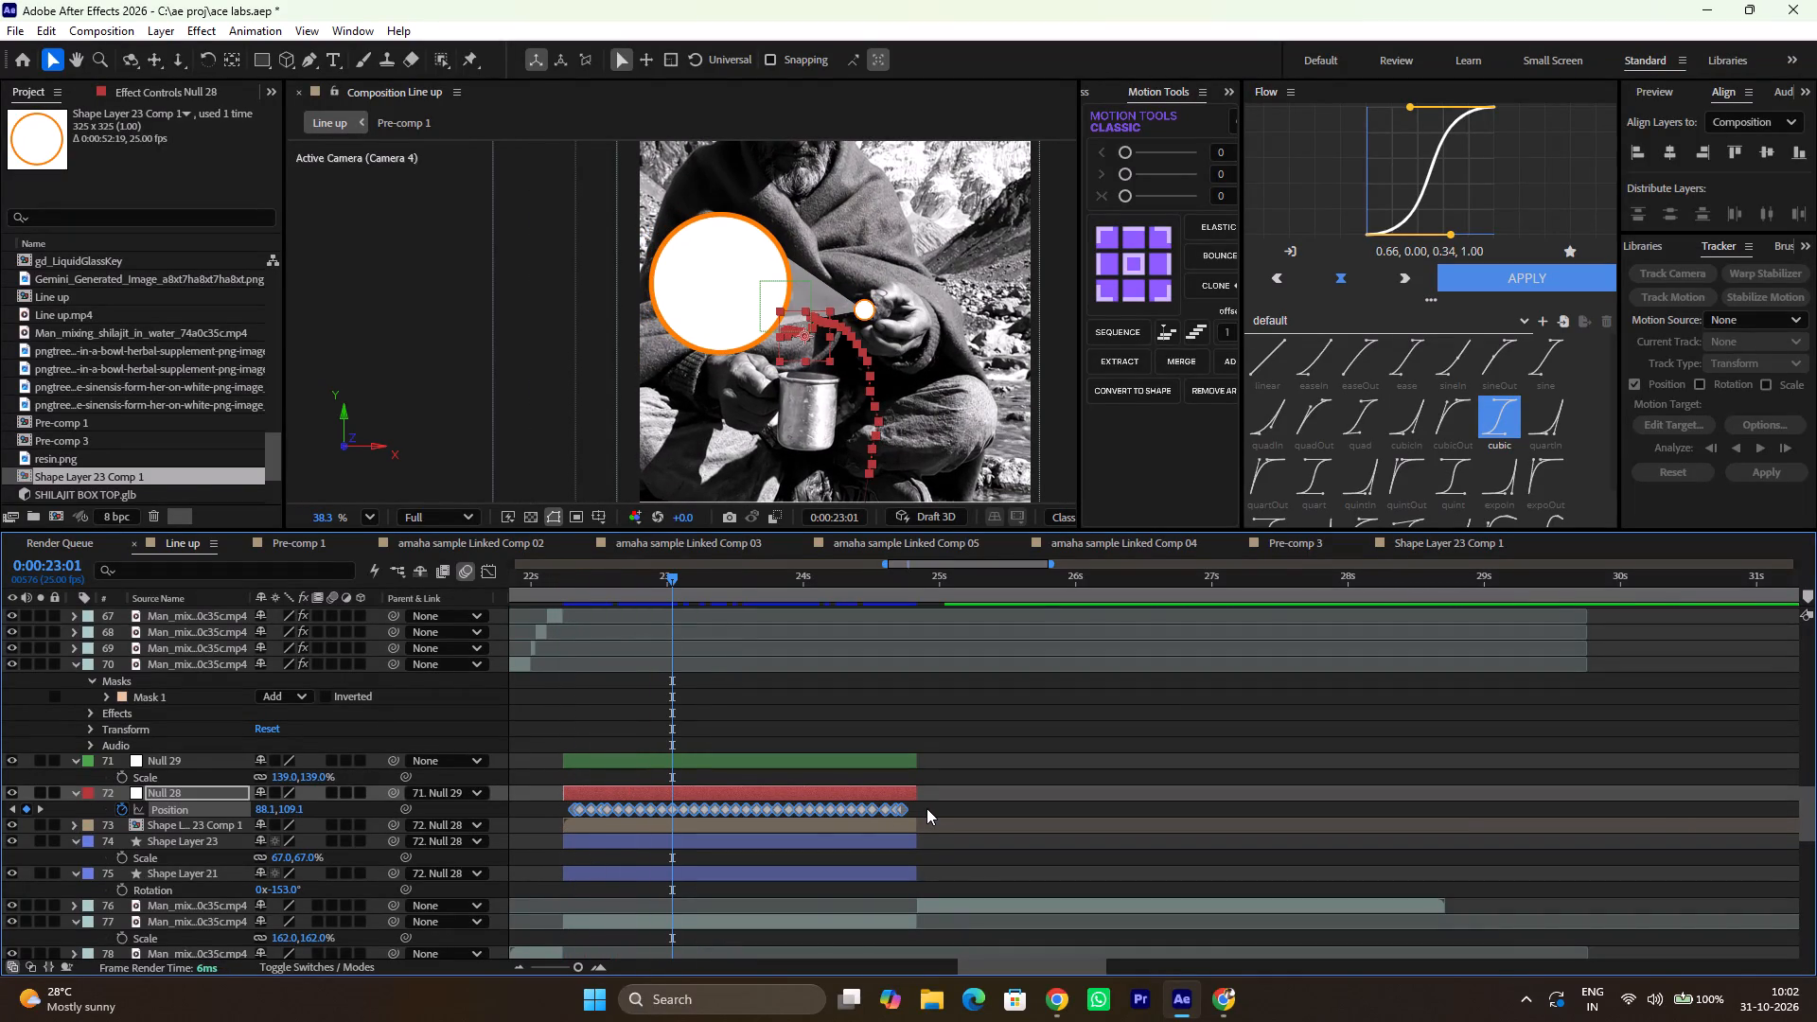
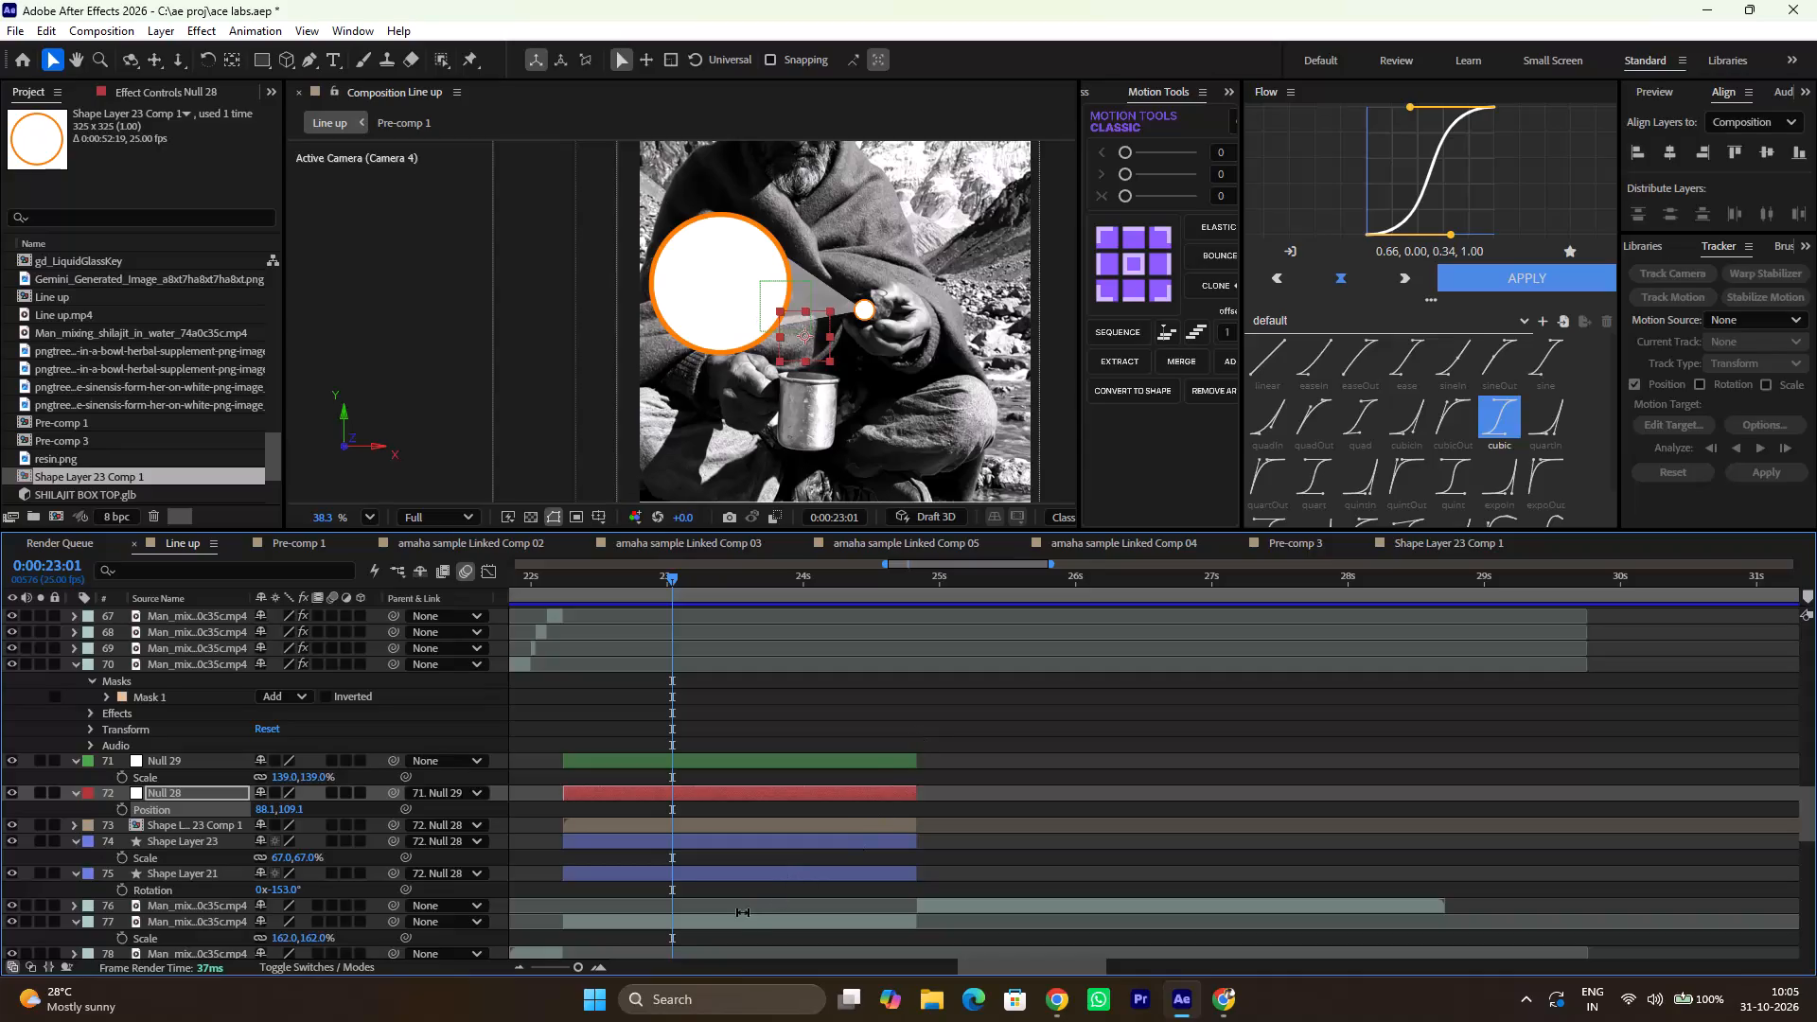
Open layer 77's Man_mixing footage in an enlarged Layer view and delete all of Track Point 1's tracking keyframes.
double_click(739, 918)
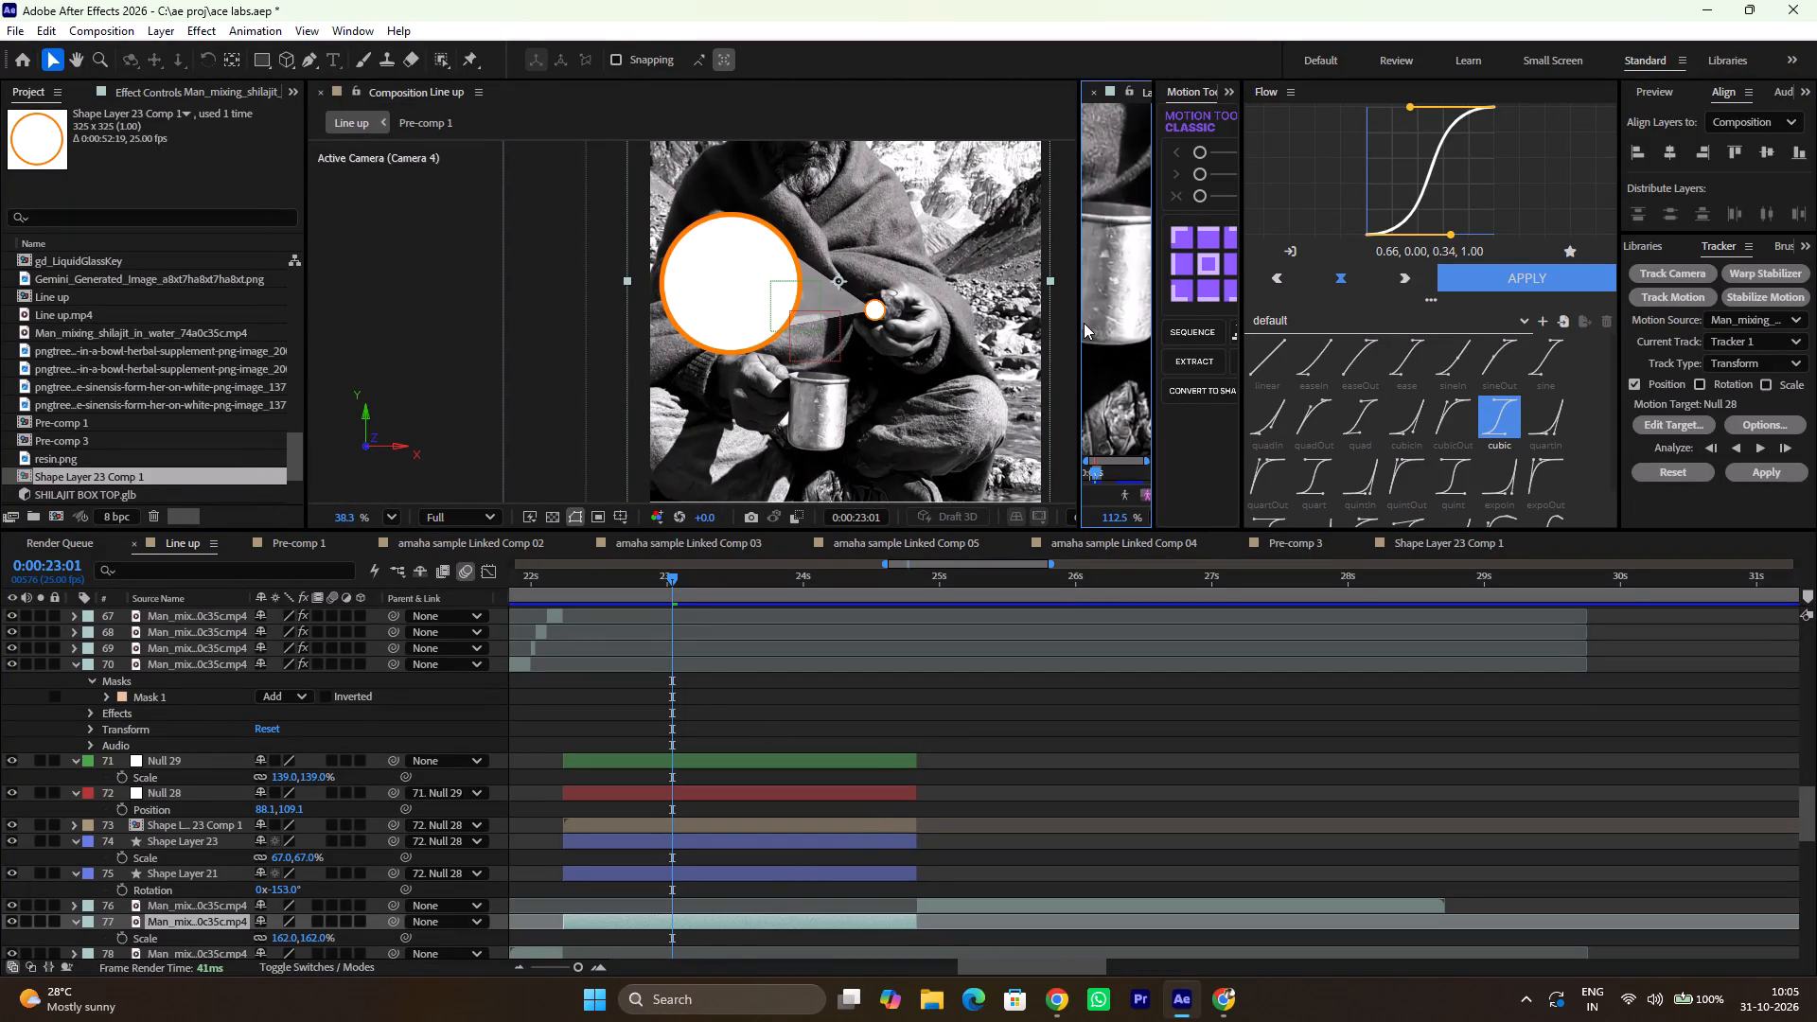
left_click_drag(1079, 323, 572, 357)
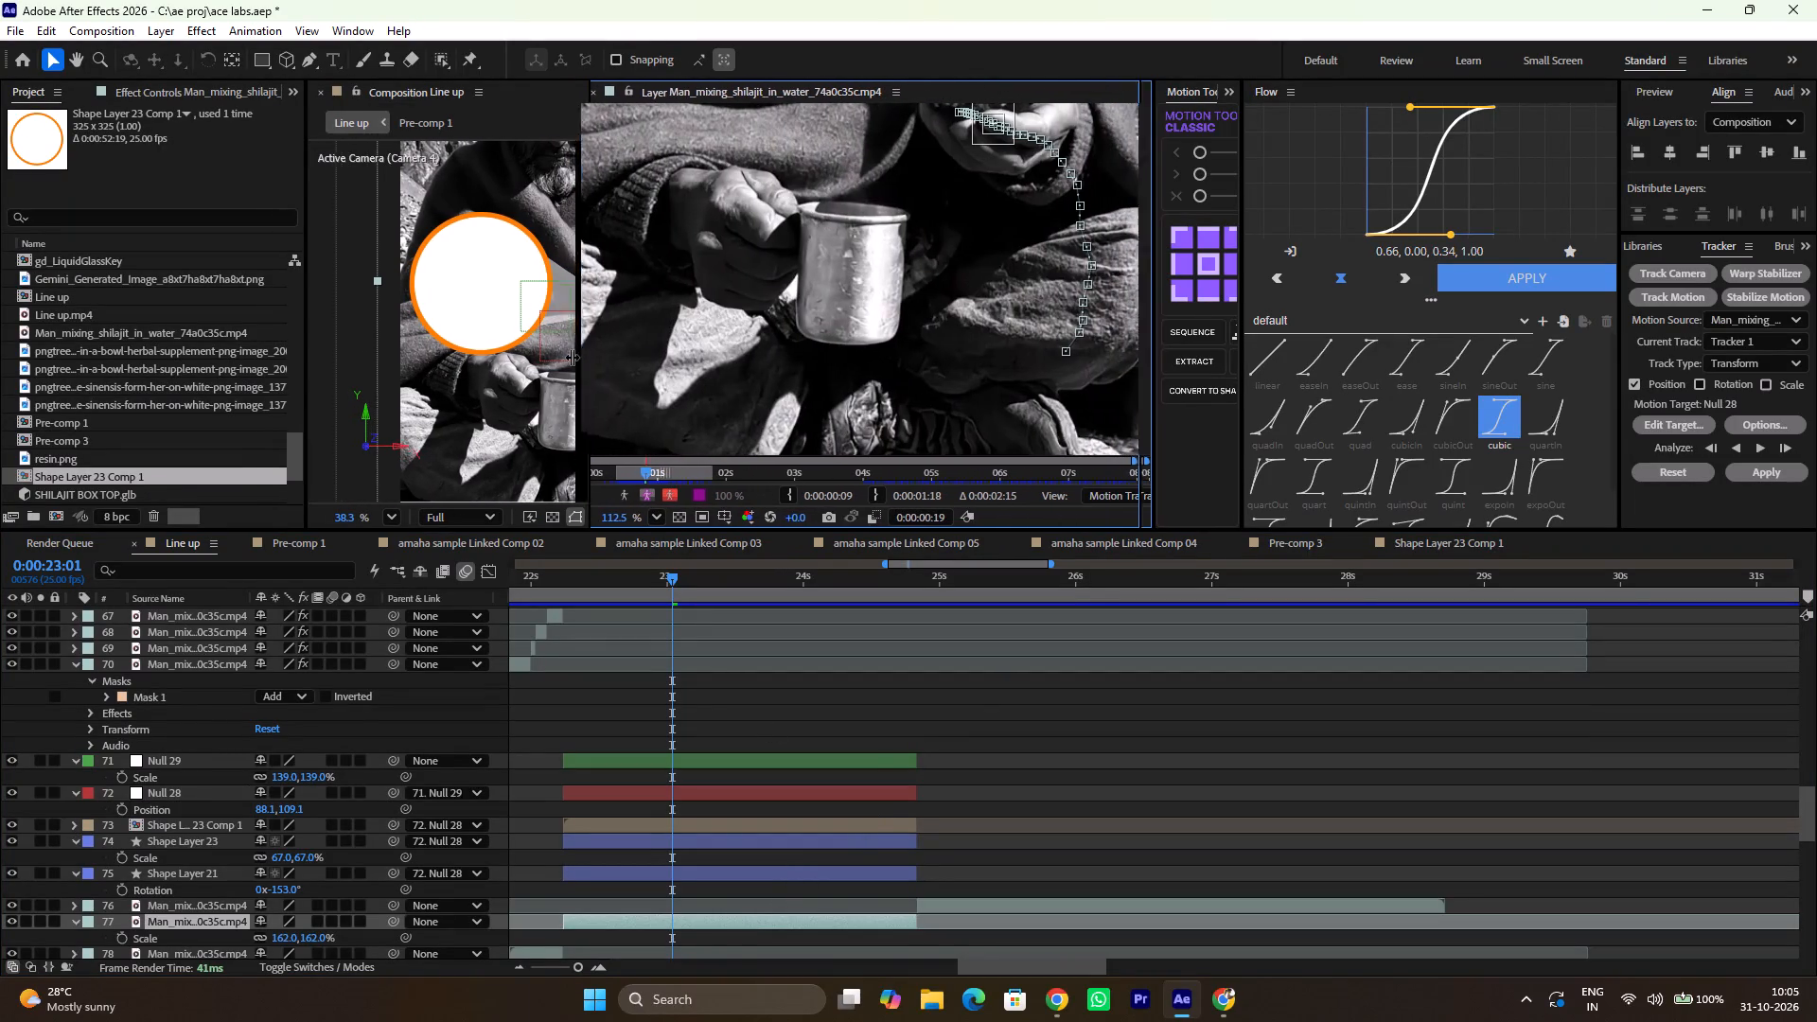
left_click_drag(572, 357, 573, 357)
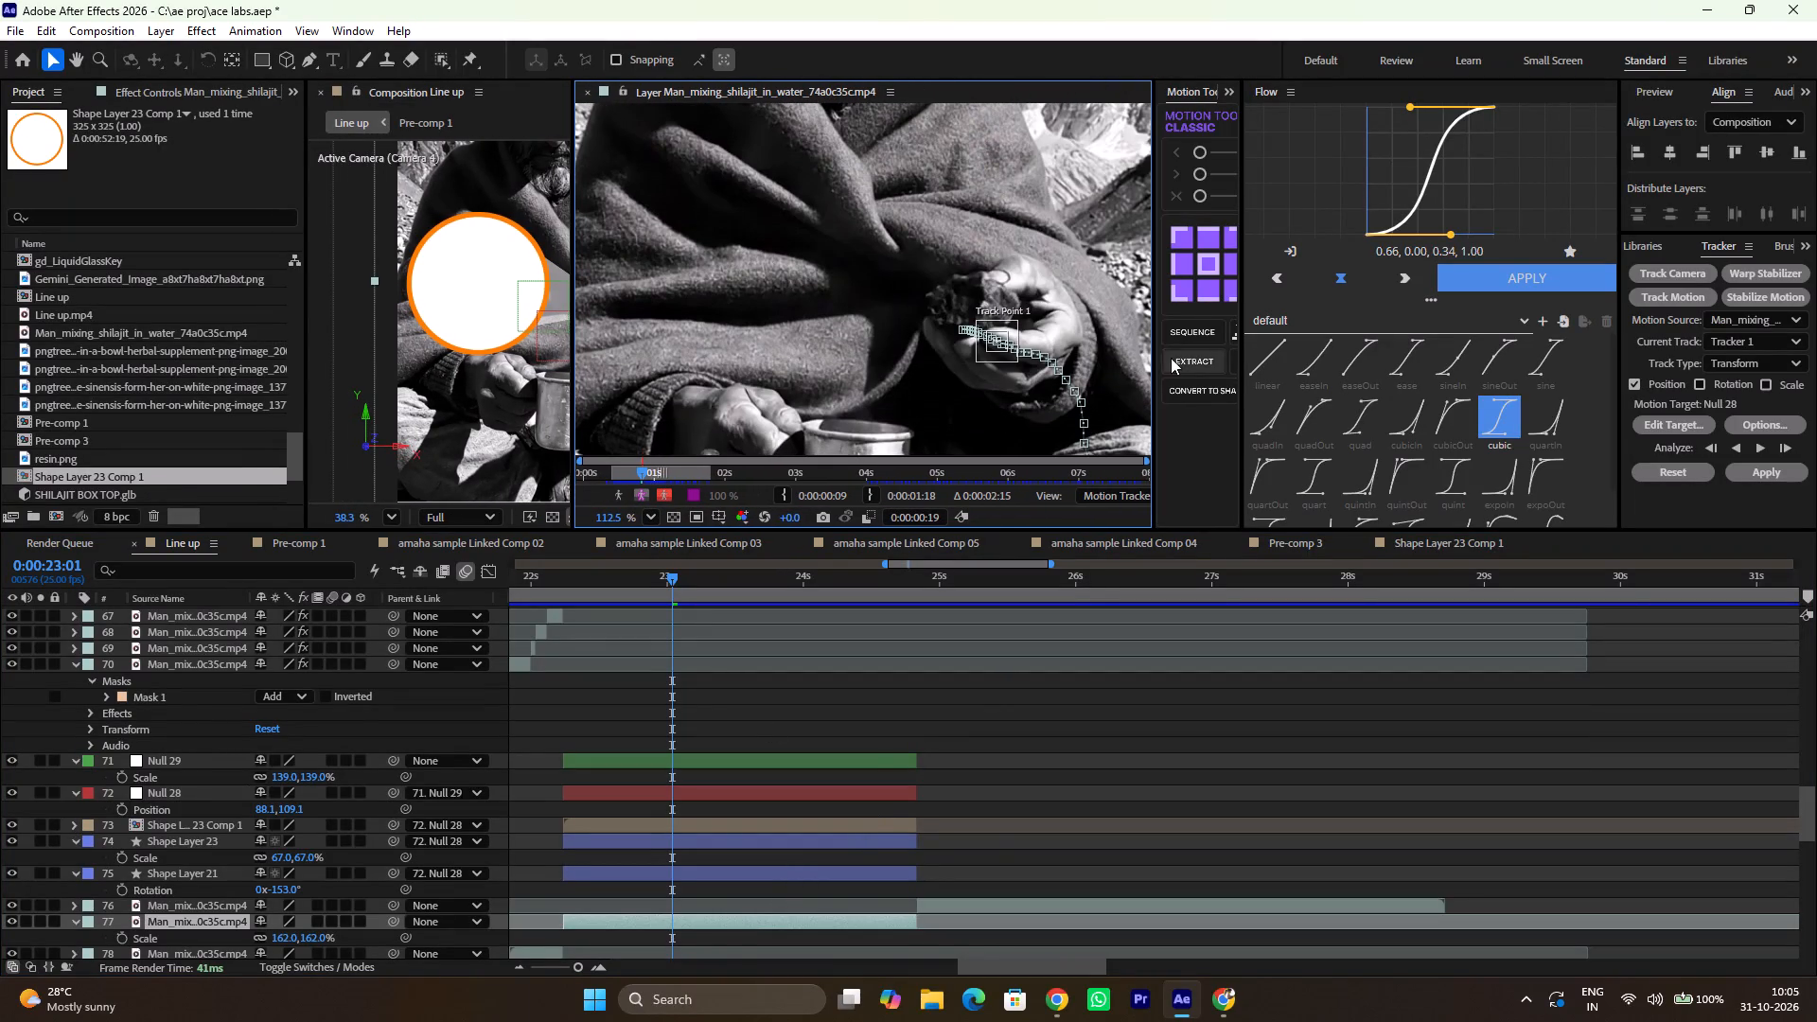
key("u")
scroll(905, 752, "down", 1)
left_click_drag(925, 679, 516, 731)
key("BackSpace")
Move the layer 77 clip so that it starts at the current time, 0:00:23:01.
key("bracketleft")
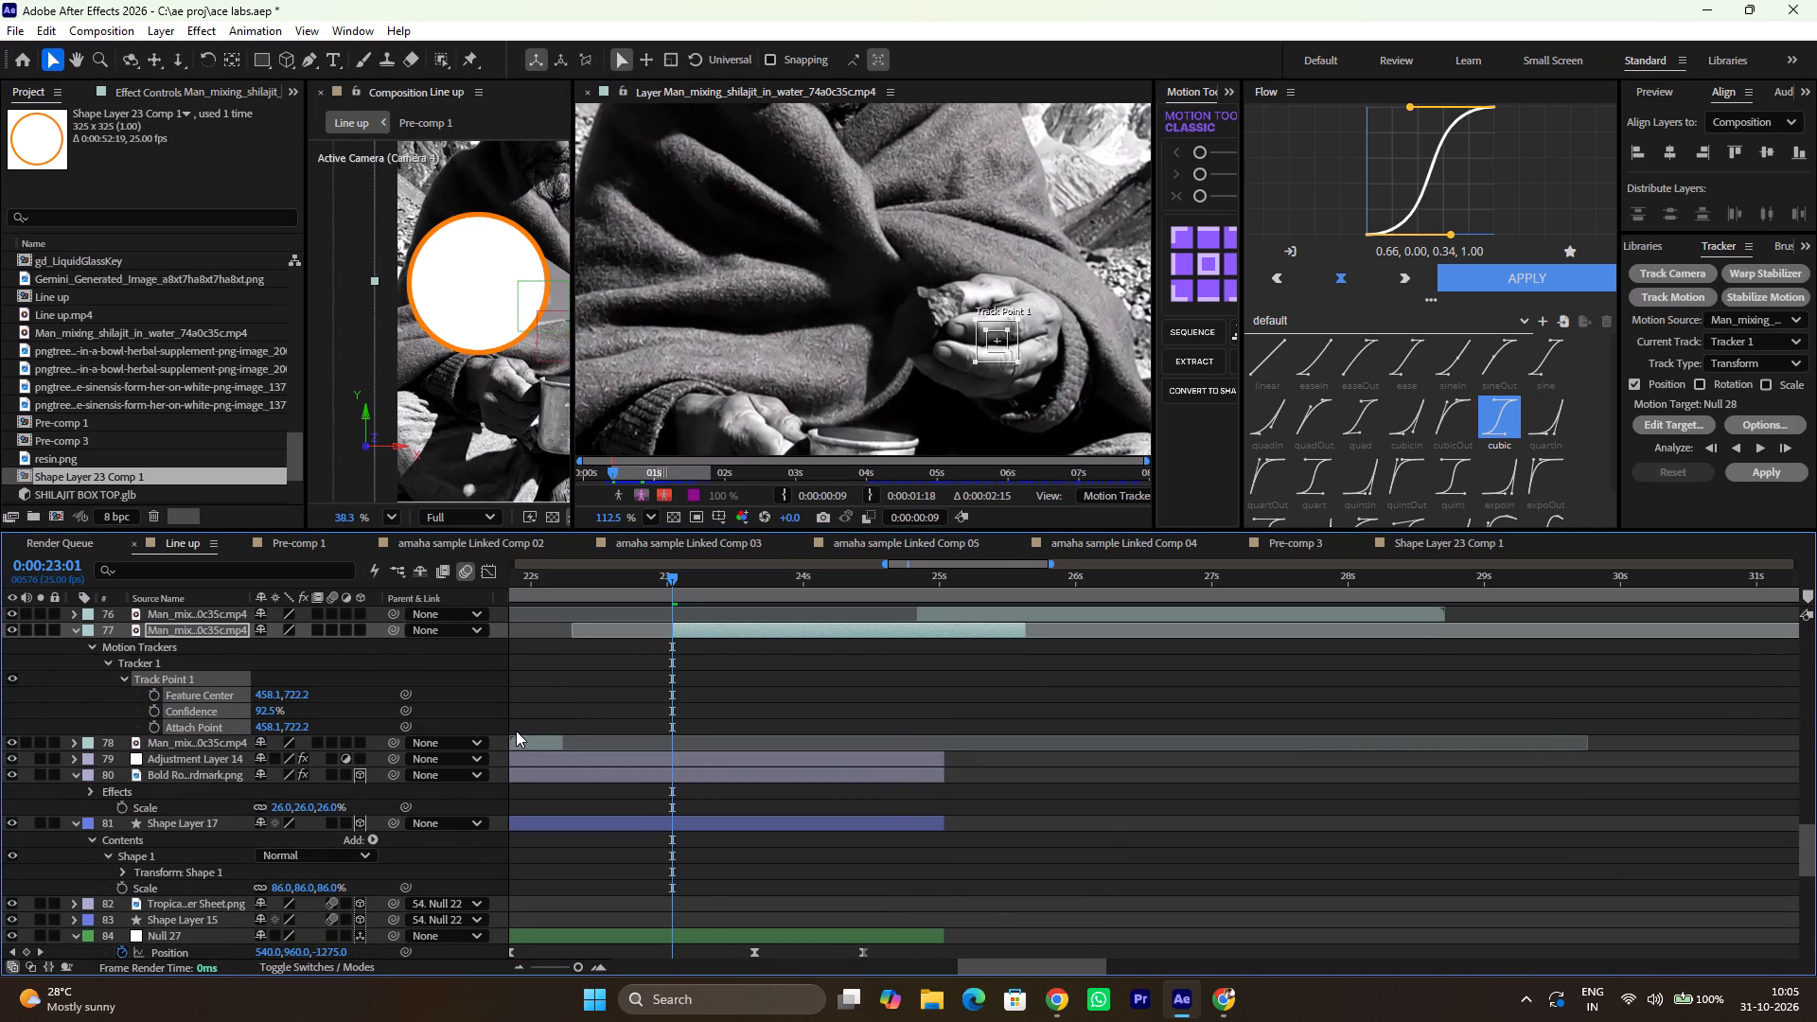
Reposition Track Point 1 onto the dark resin piece at the man's fingertips, at about 399, 684.
left_click_drag(999, 338, 960, 332)
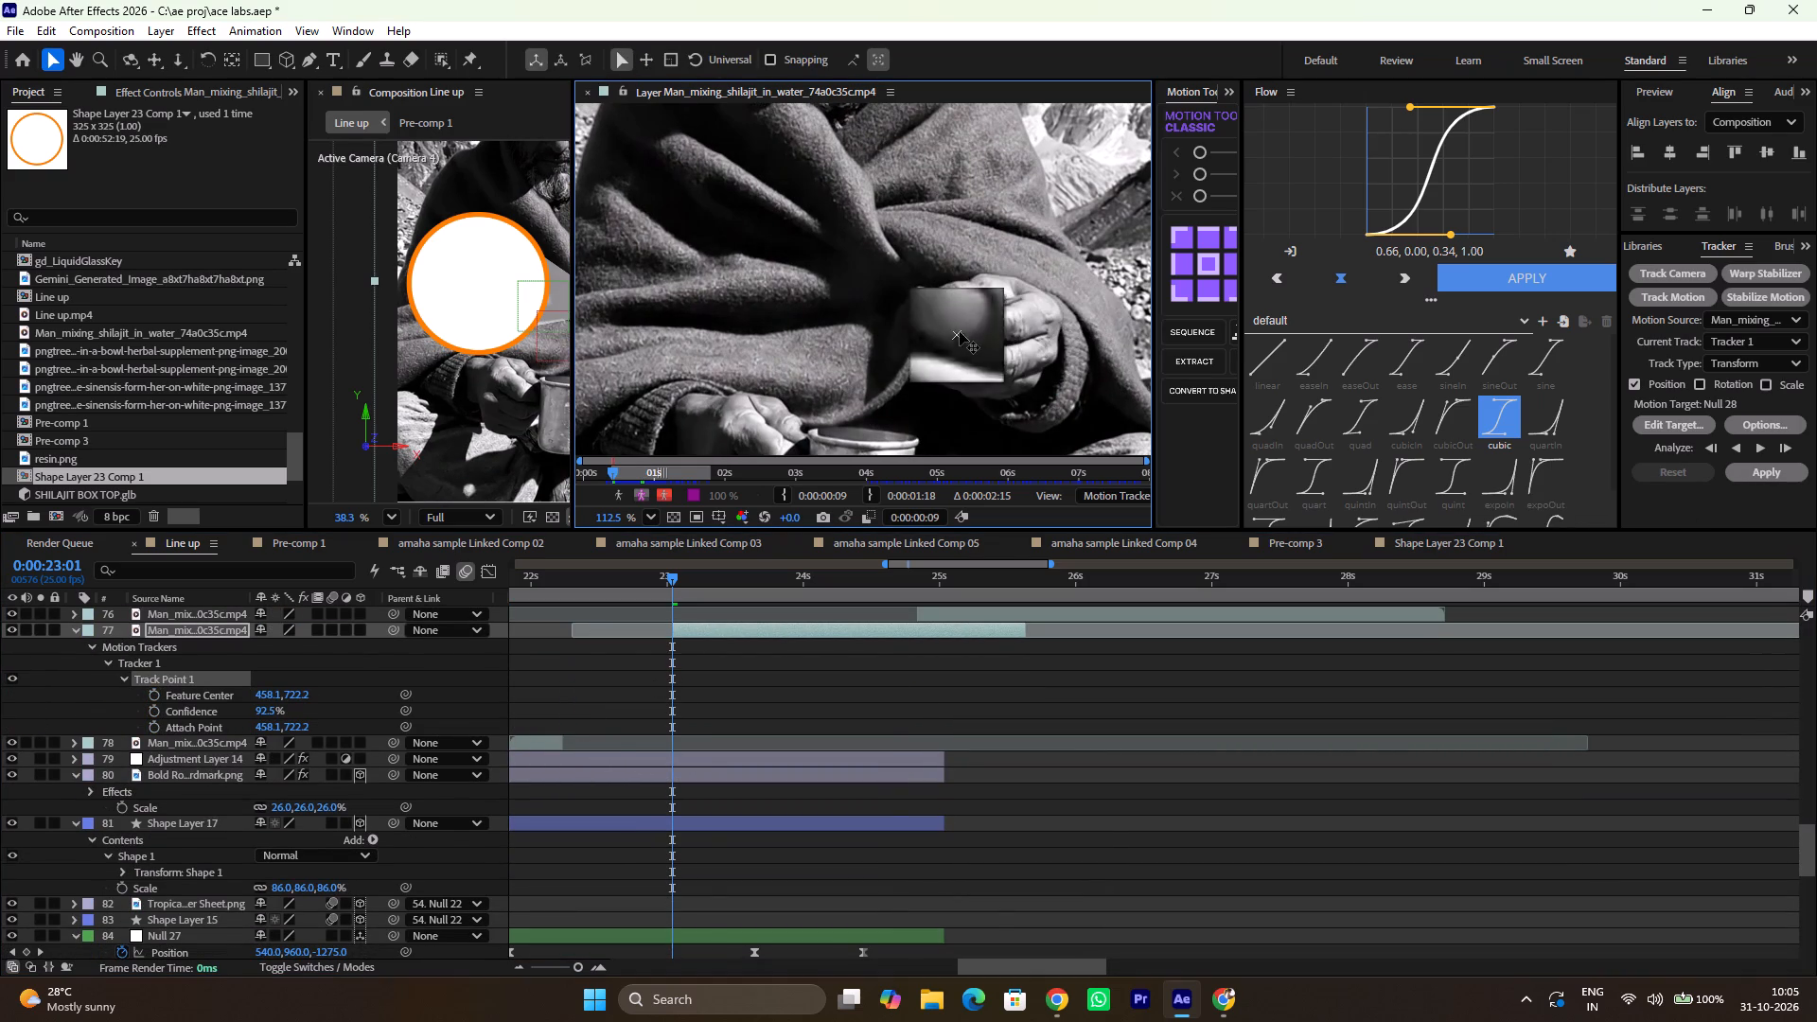
left_click_drag(960, 332, 1012, 337)
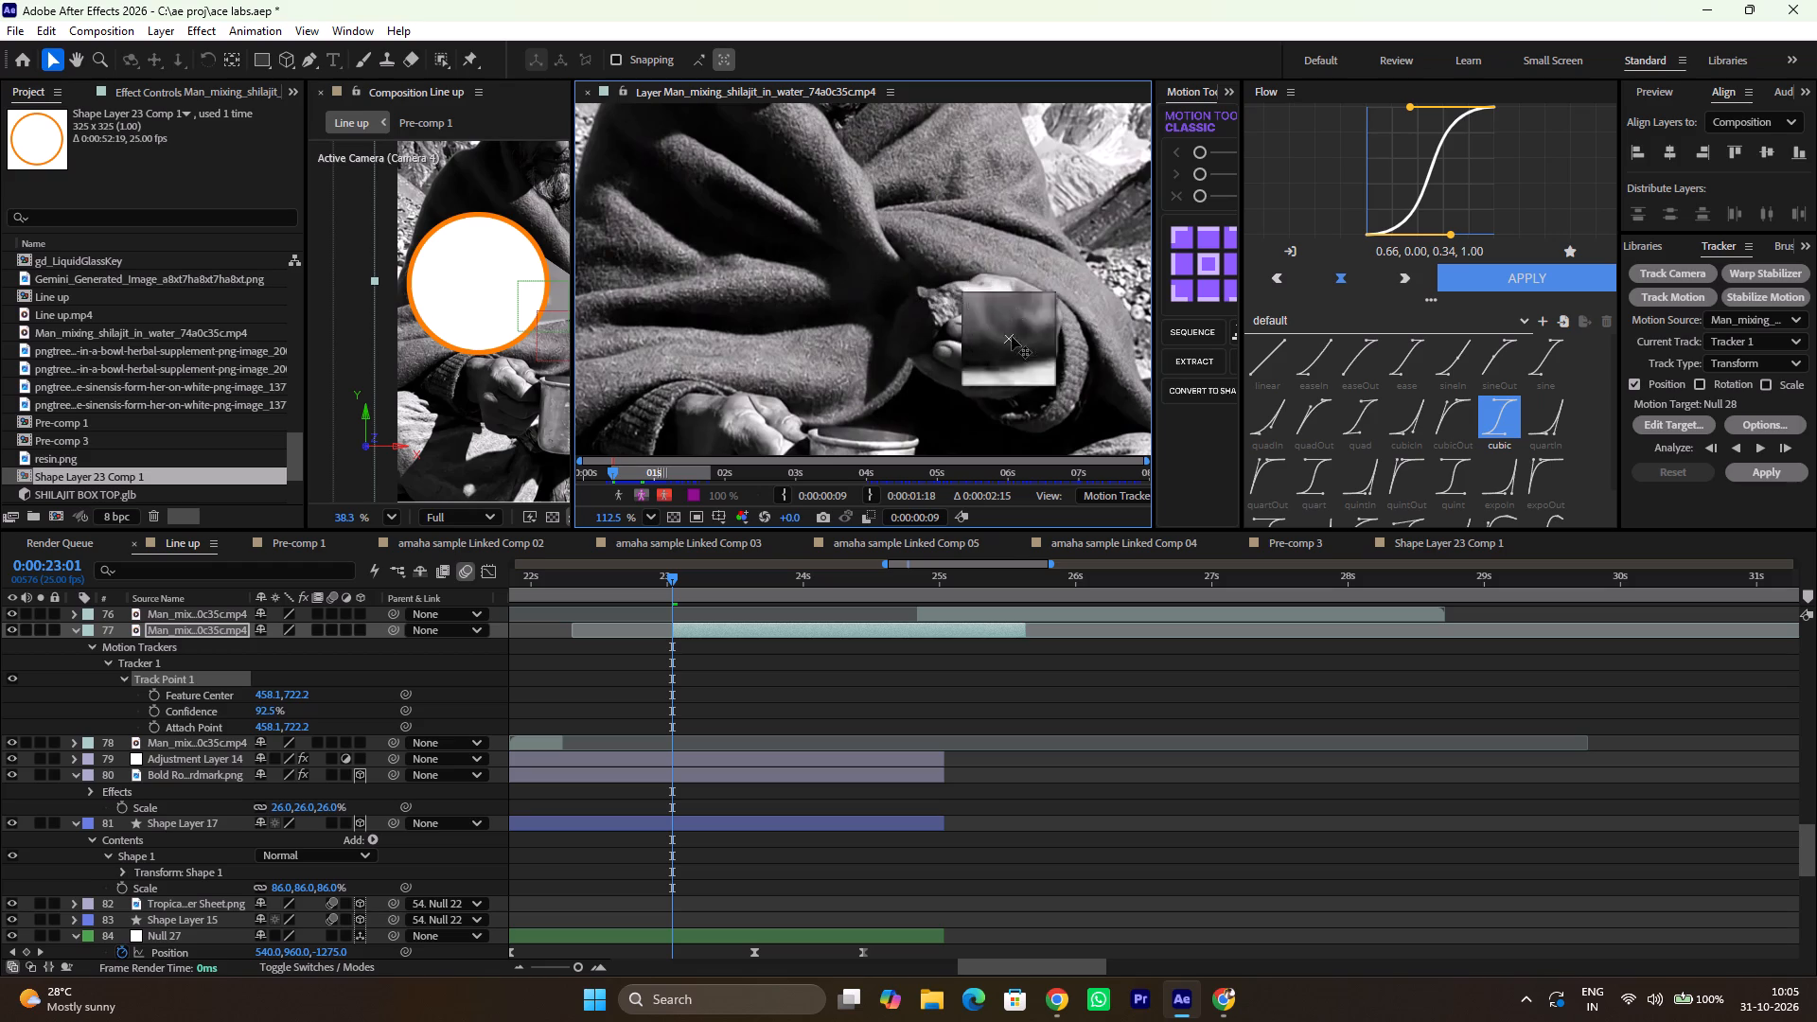
left_click_drag(1012, 337, 963, 324)
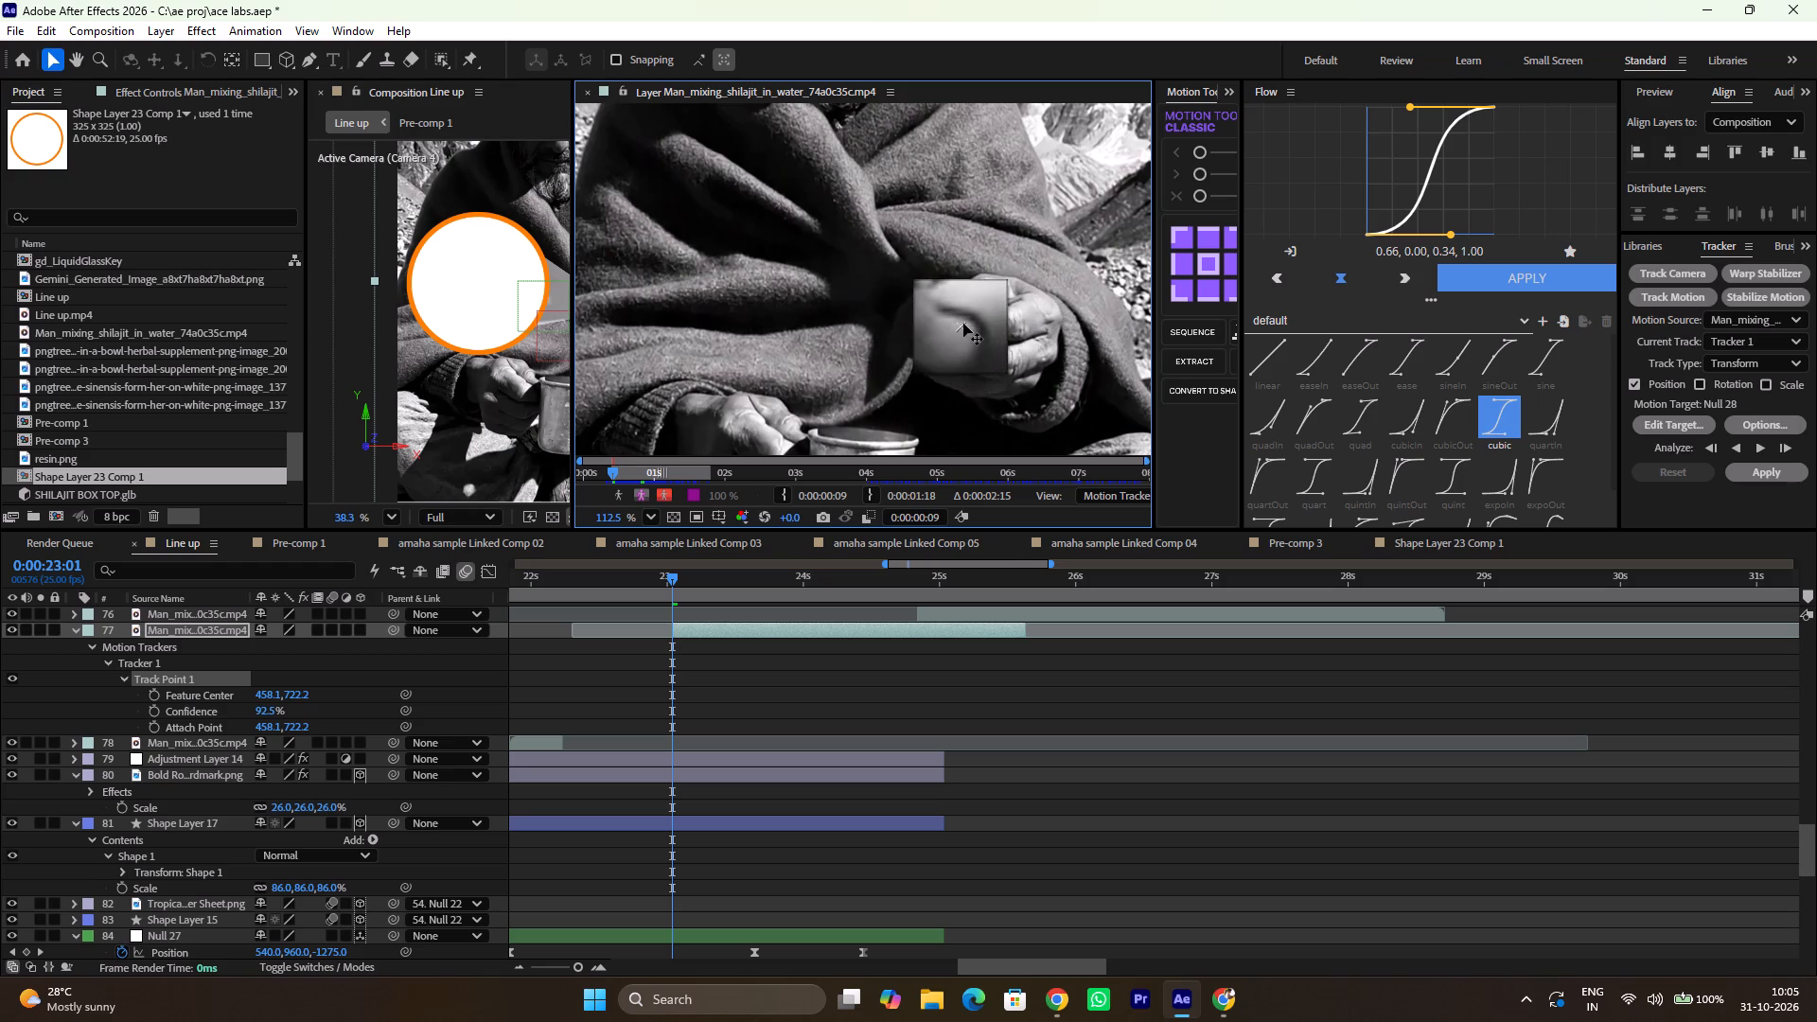
left_click_drag(963, 324, 937, 297)
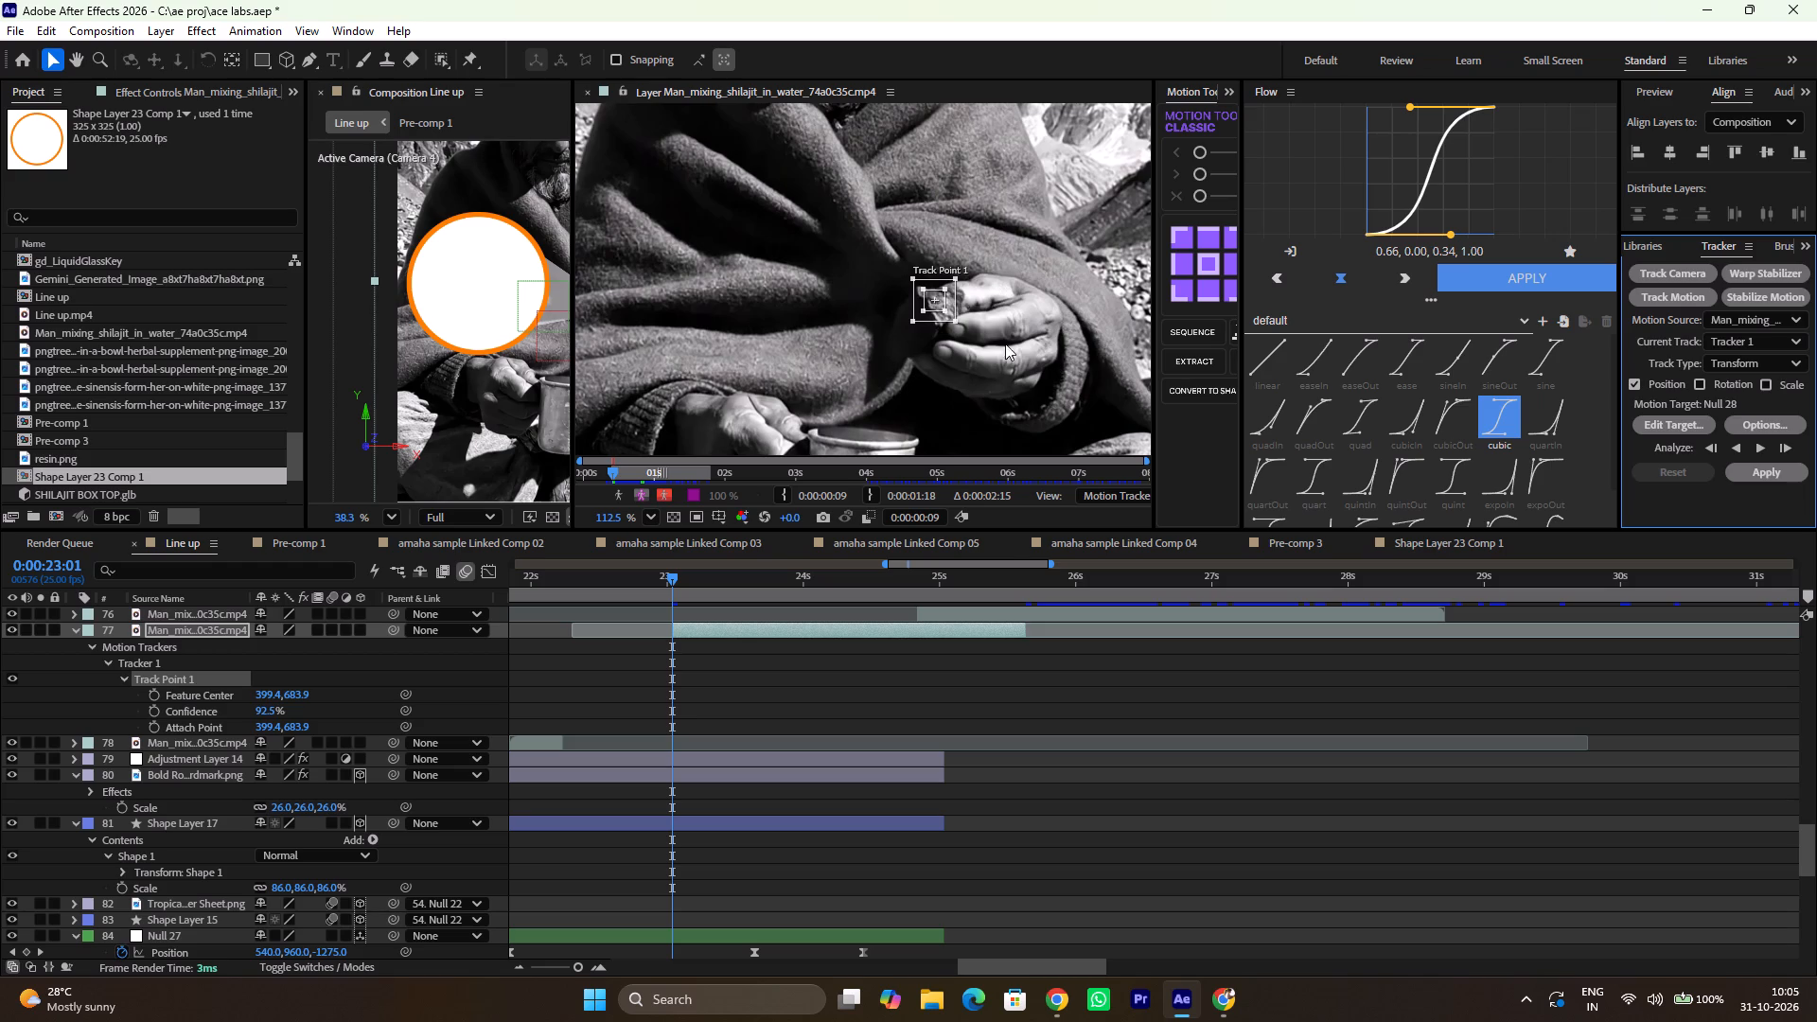
left_click(955, 325)
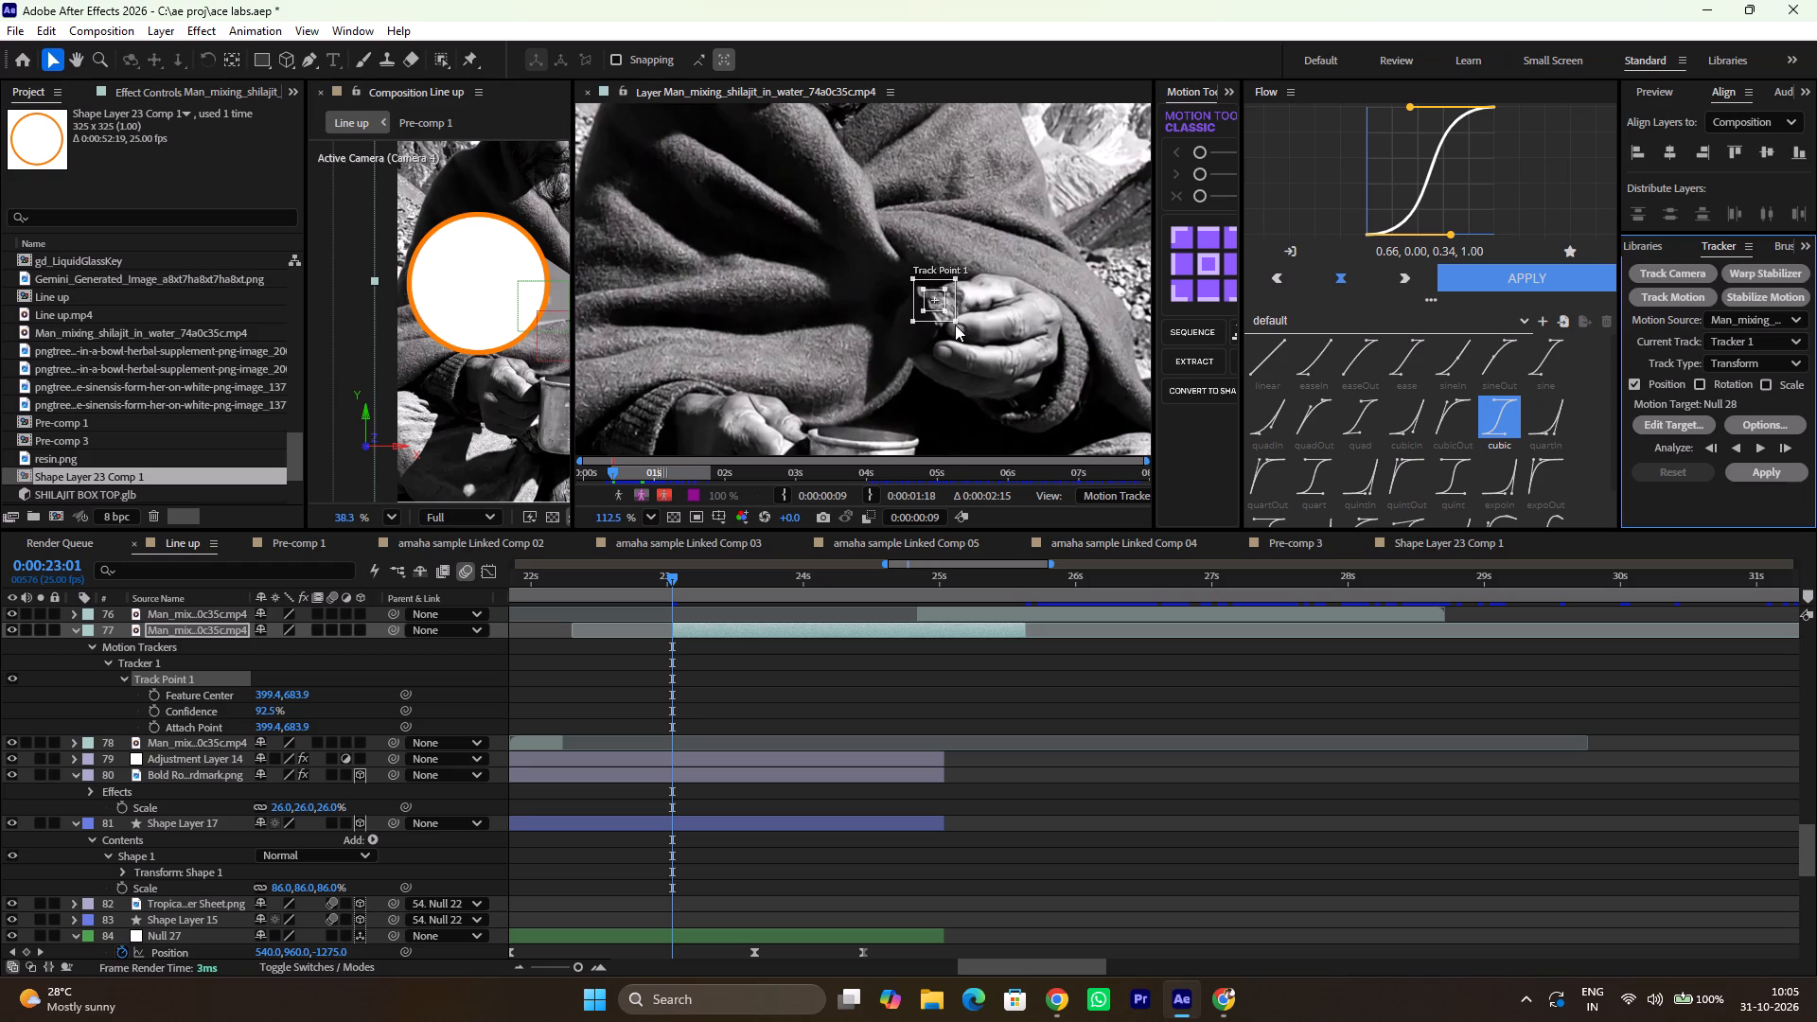
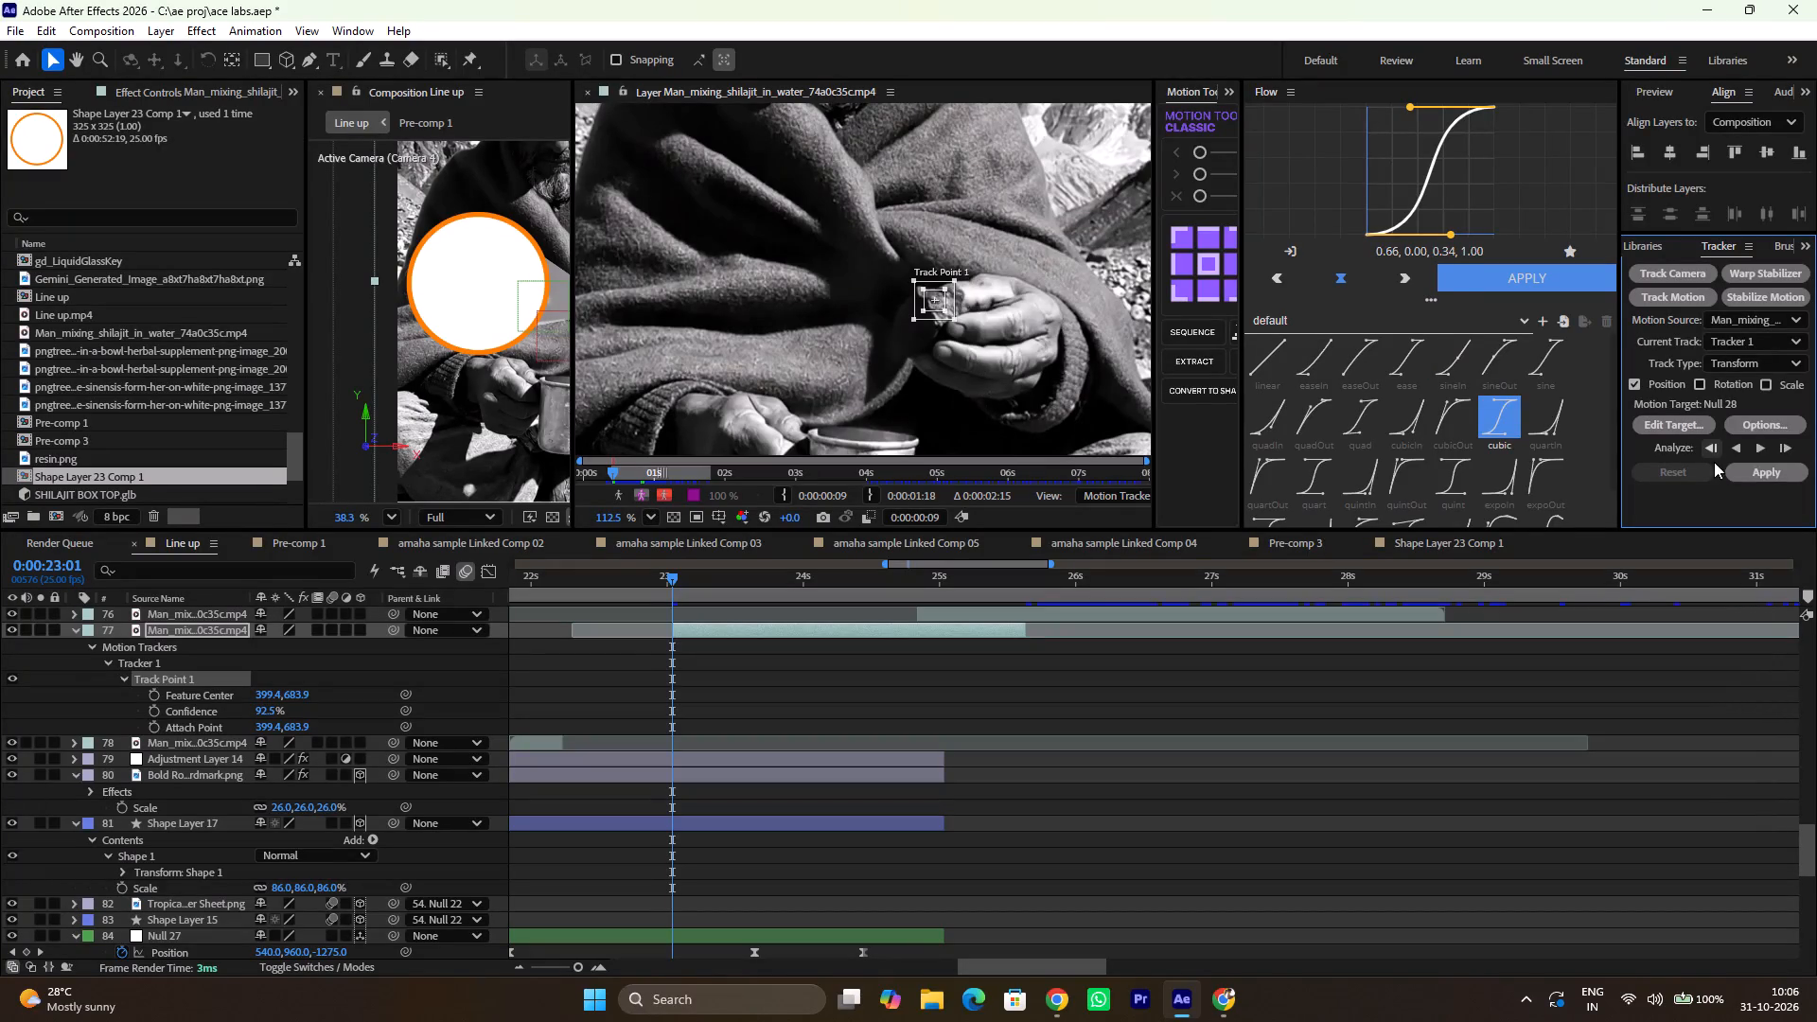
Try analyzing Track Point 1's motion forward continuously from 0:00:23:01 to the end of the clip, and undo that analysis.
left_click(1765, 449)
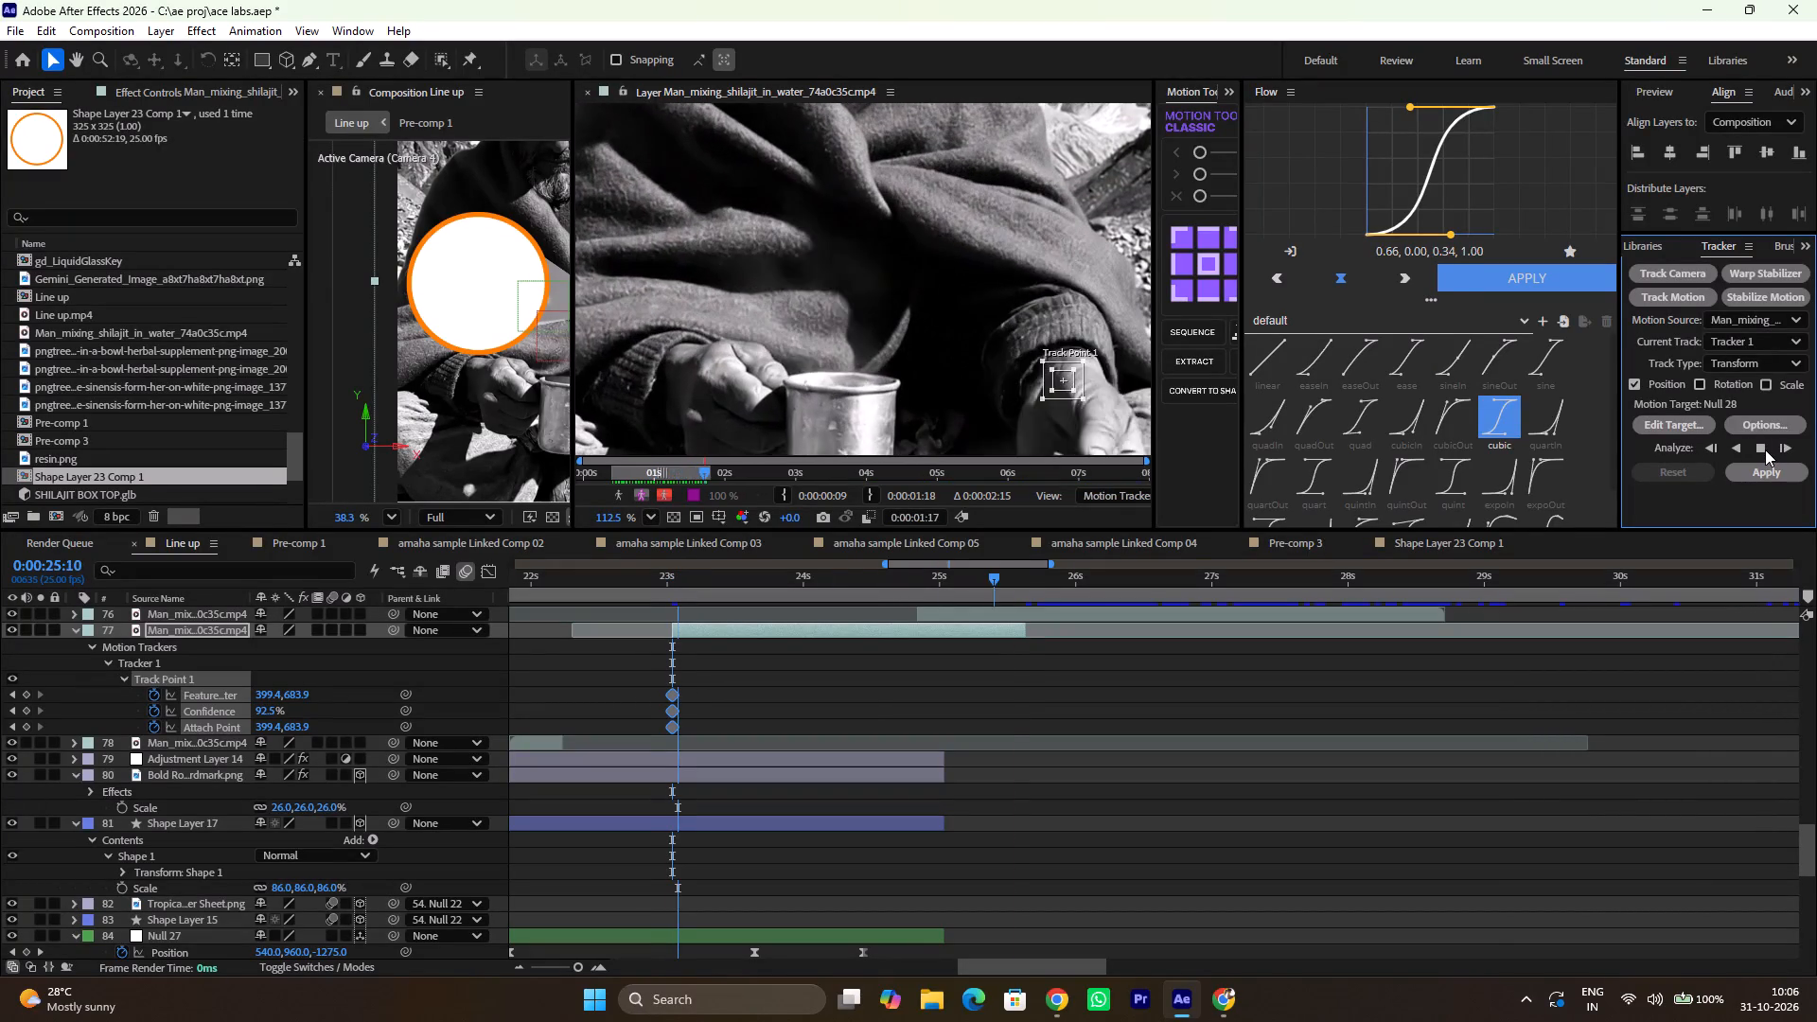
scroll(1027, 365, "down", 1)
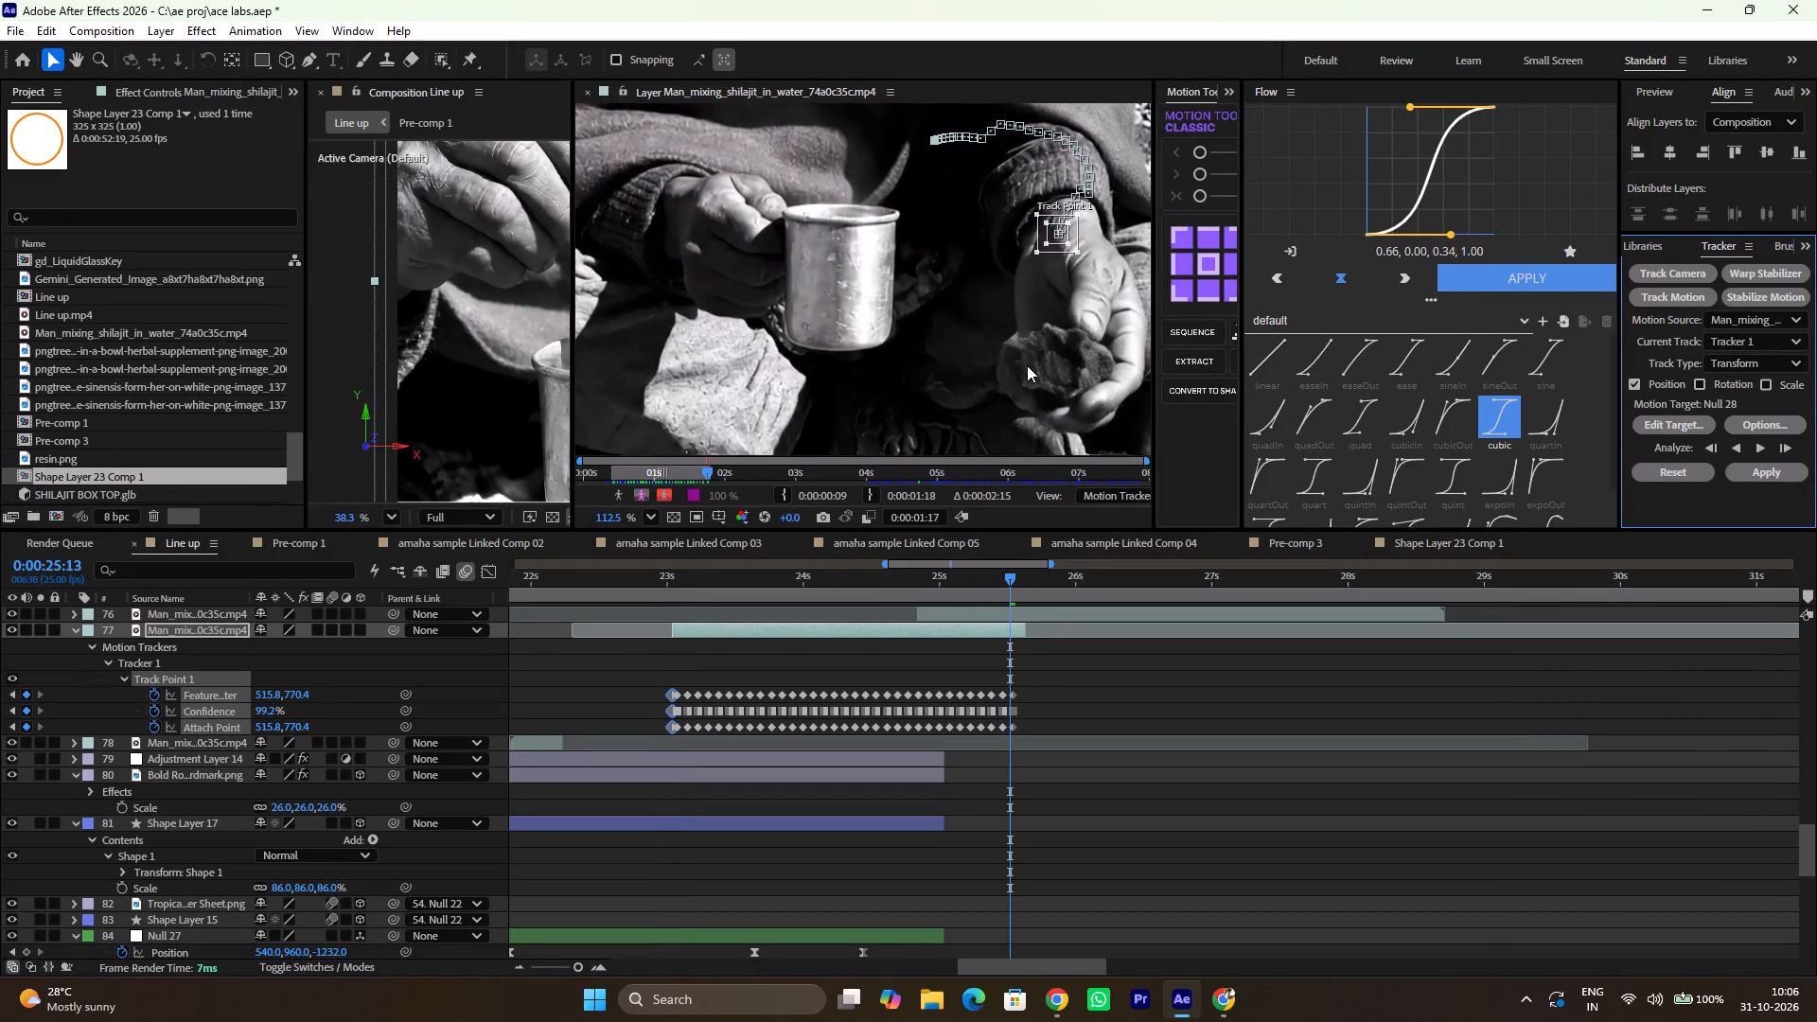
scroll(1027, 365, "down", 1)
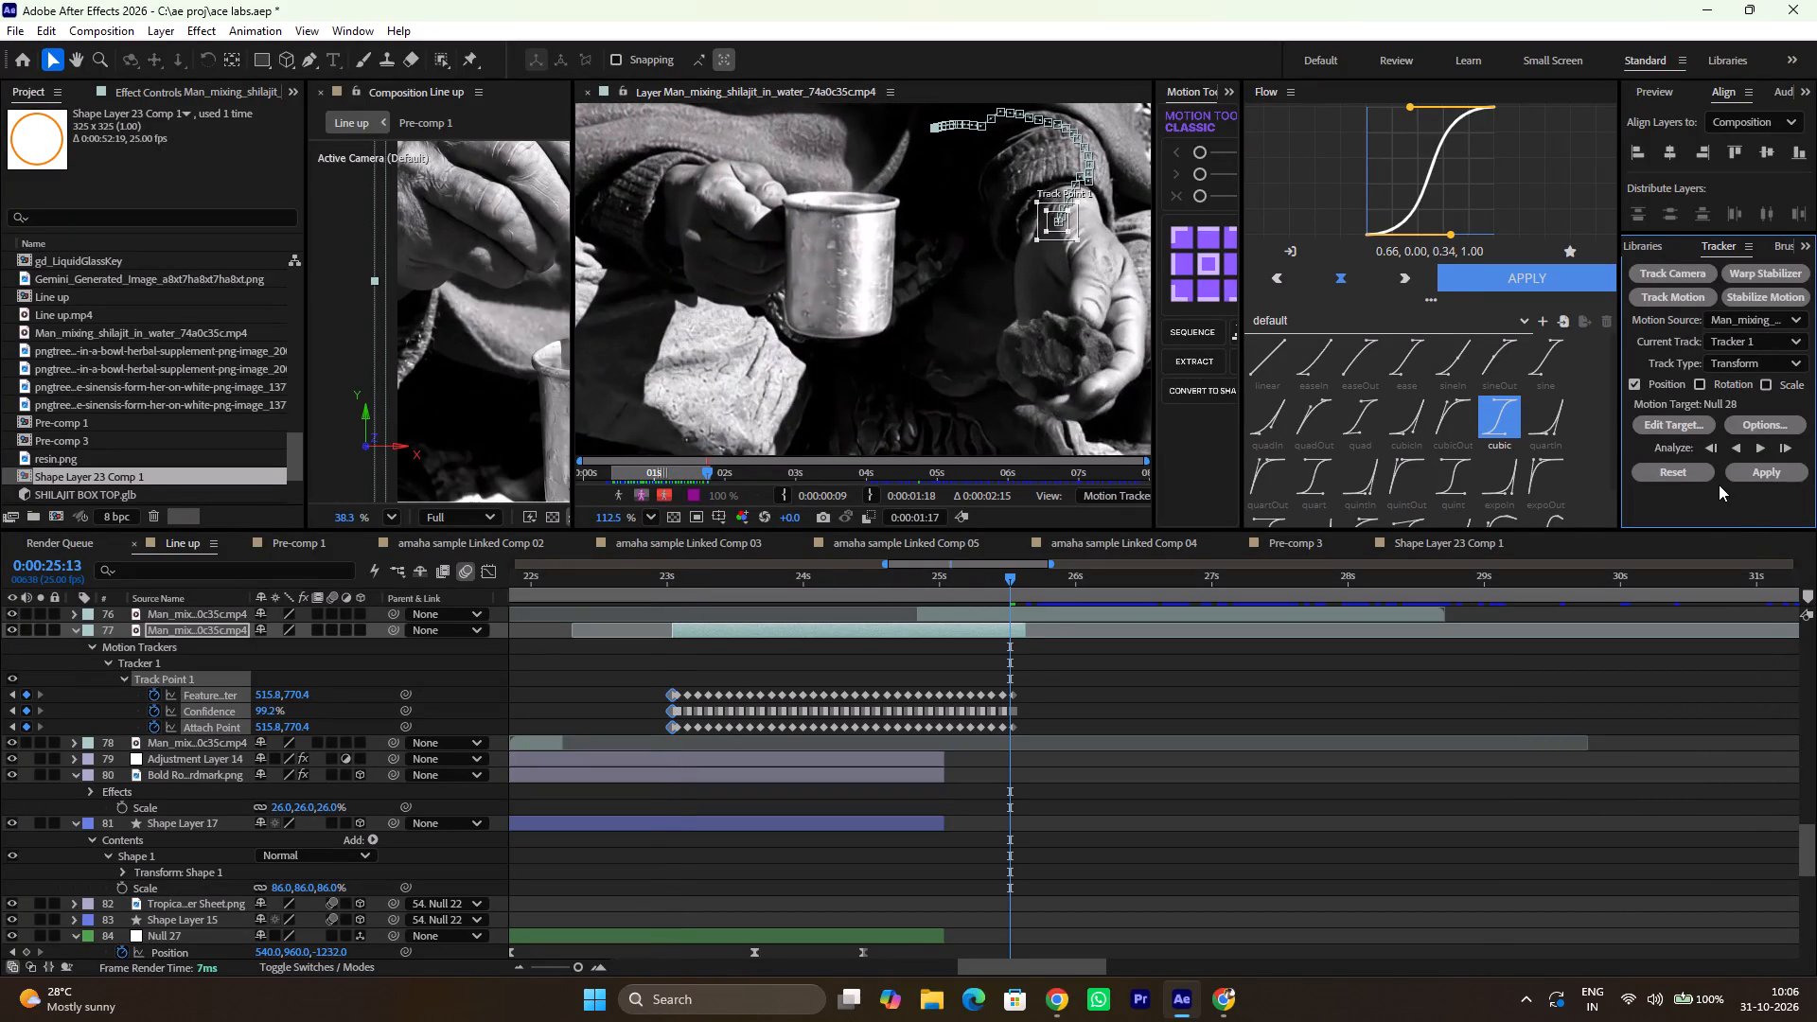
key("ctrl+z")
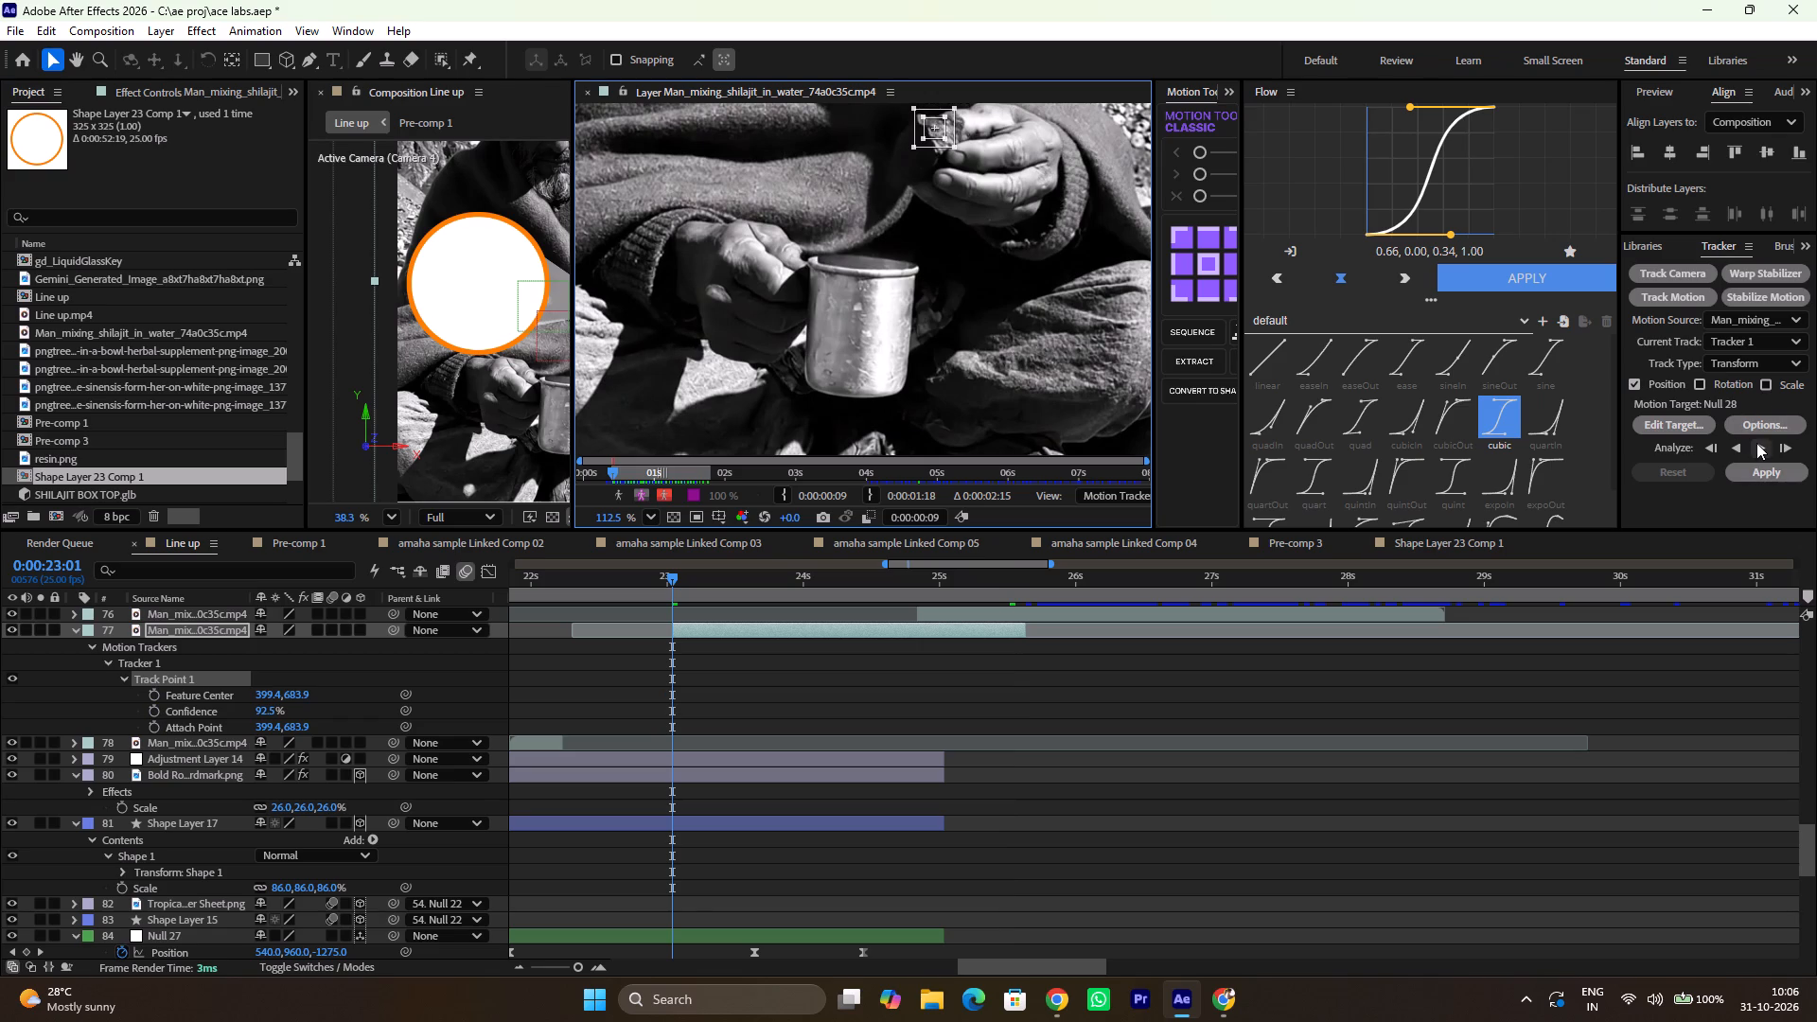
Analyze Track Point 1's motion forward from 0:00:23:01 in short increments up to 0:00:25:00.
triple_click(1756, 445)
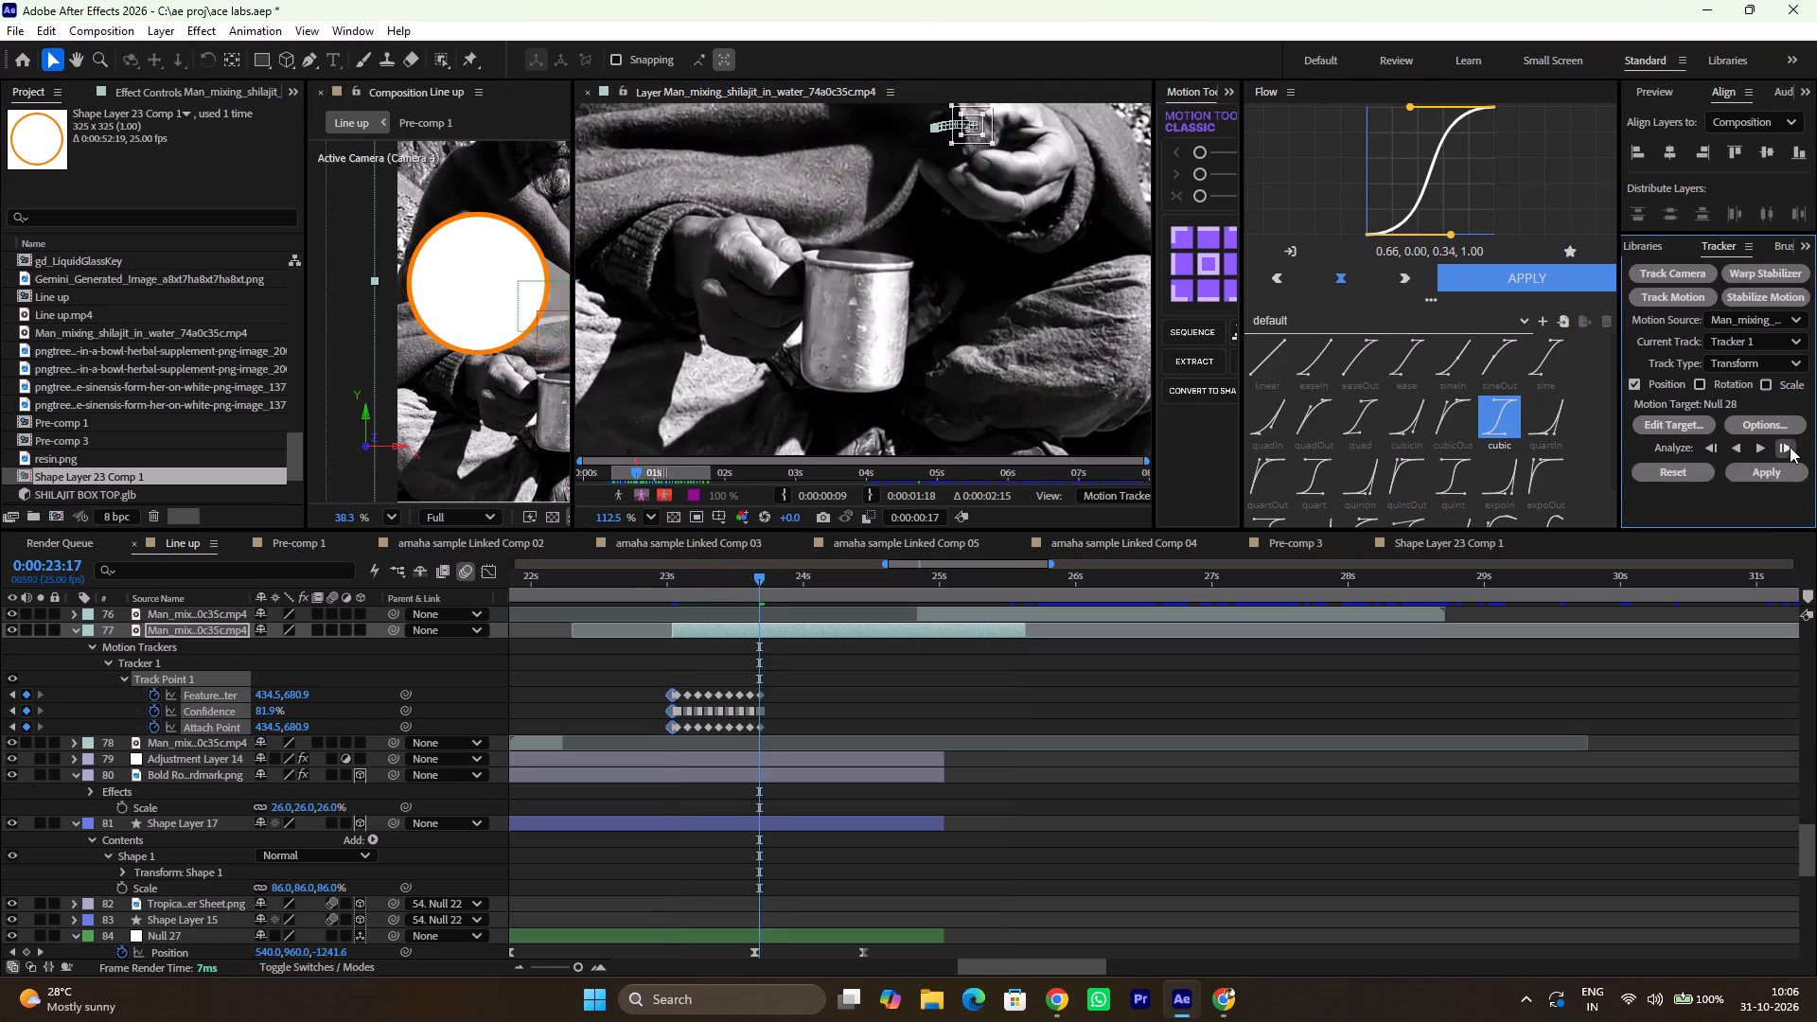
left_click(1790, 447)
triple_click(1790, 447)
triple_click(1790, 447)
left_click(1790, 447)
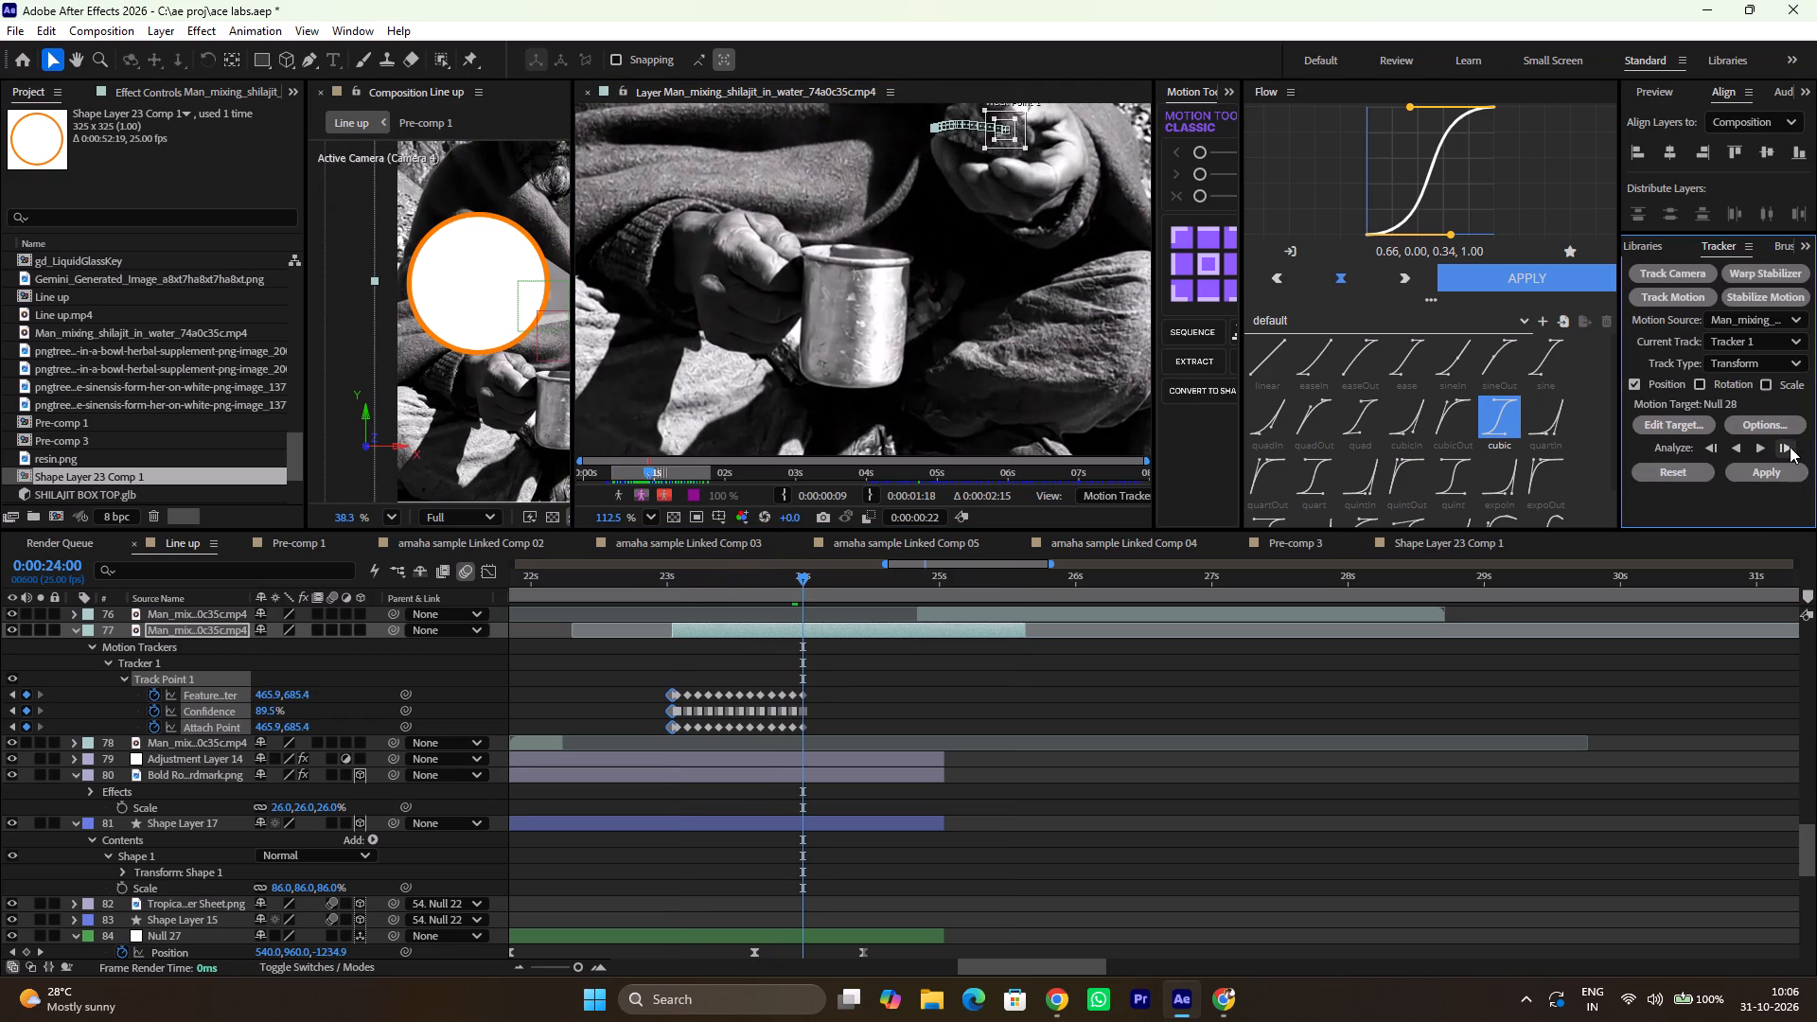
triple_click(1790, 447)
triple_click(1790, 447)
triple_click(1790, 447)
triple_click(1790, 447)
triple_click(1790, 447)
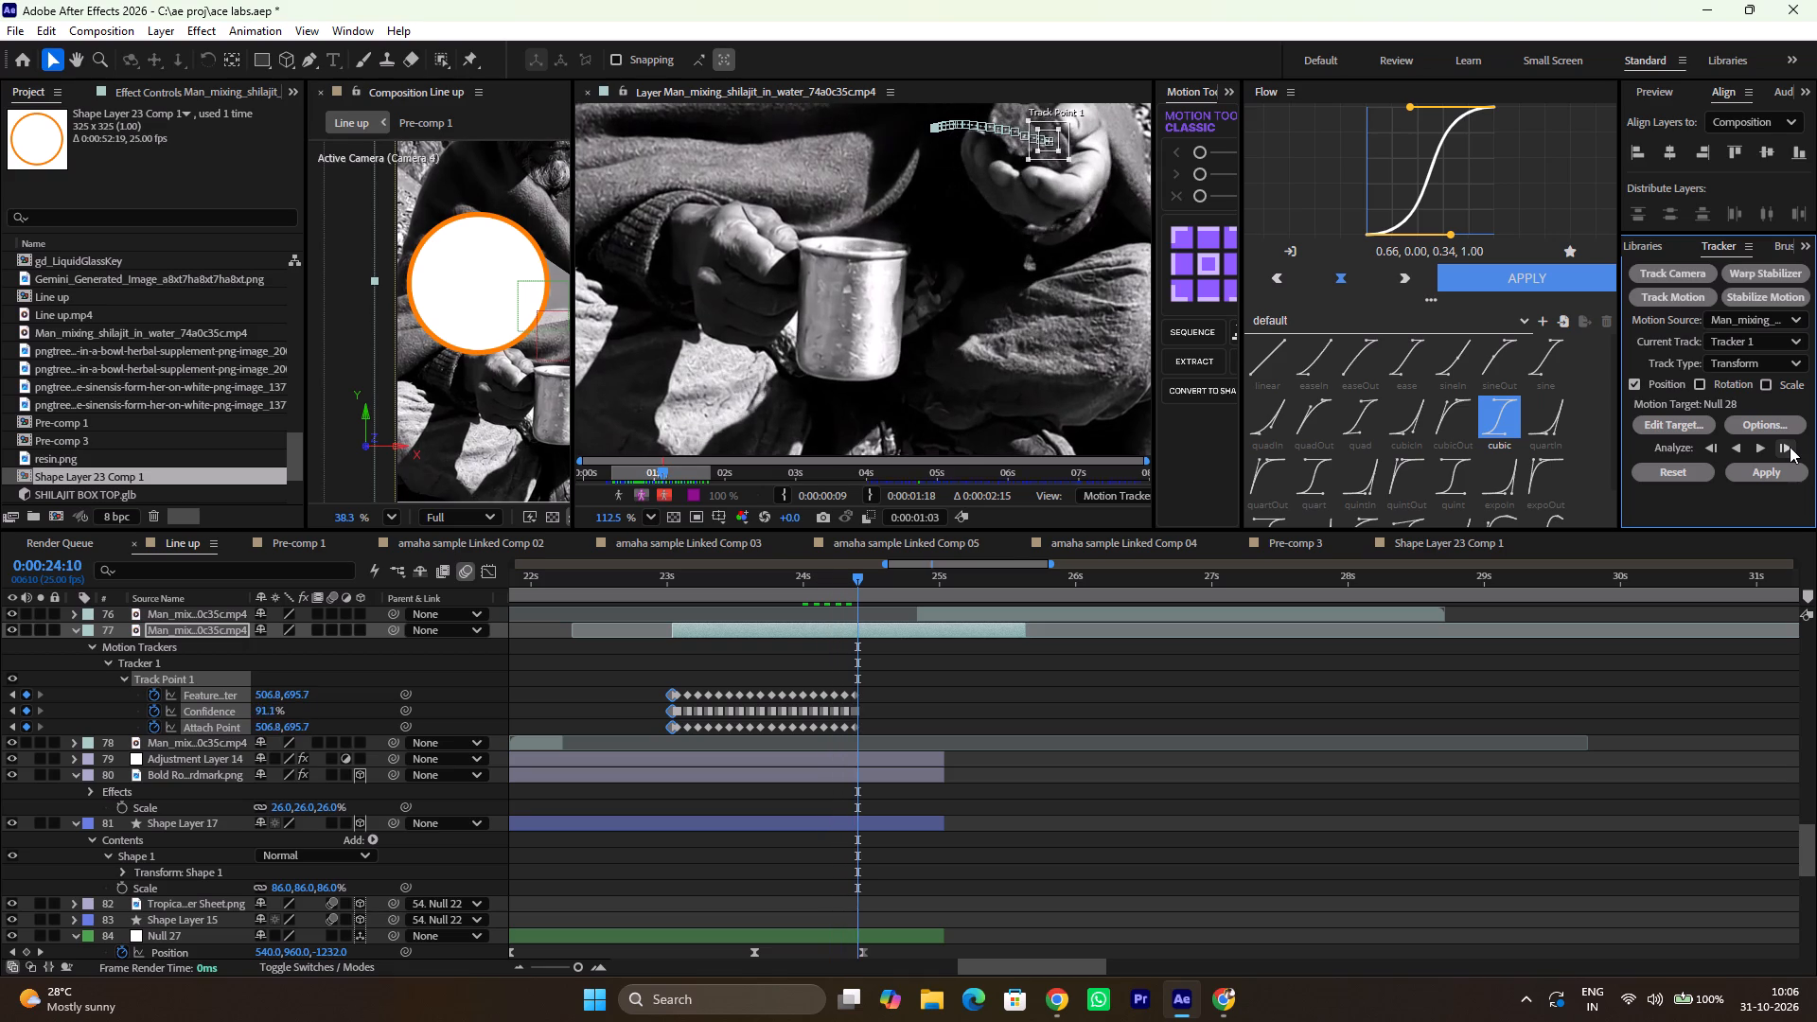
double_click(1790, 447)
double_click(1790, 447)
left_click(1790, 447)
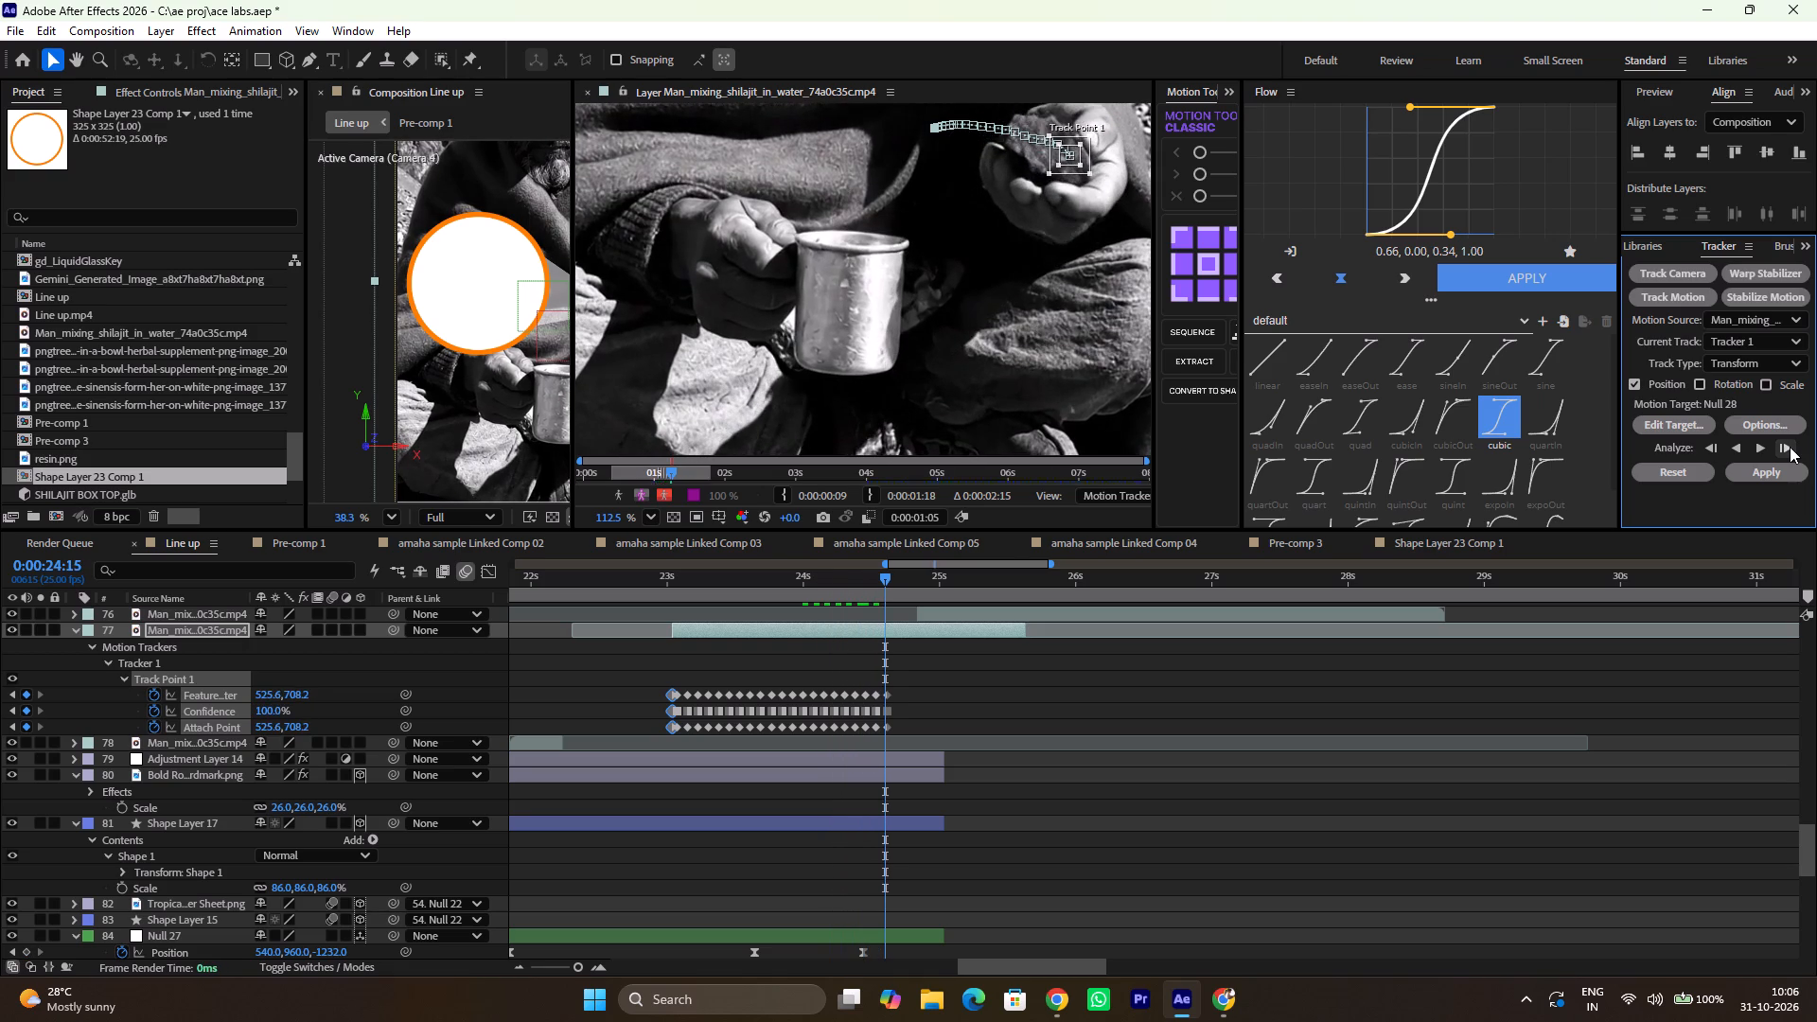
left_click(1790, 447)
left_click(1790, 447)
left_click(1790, 447)
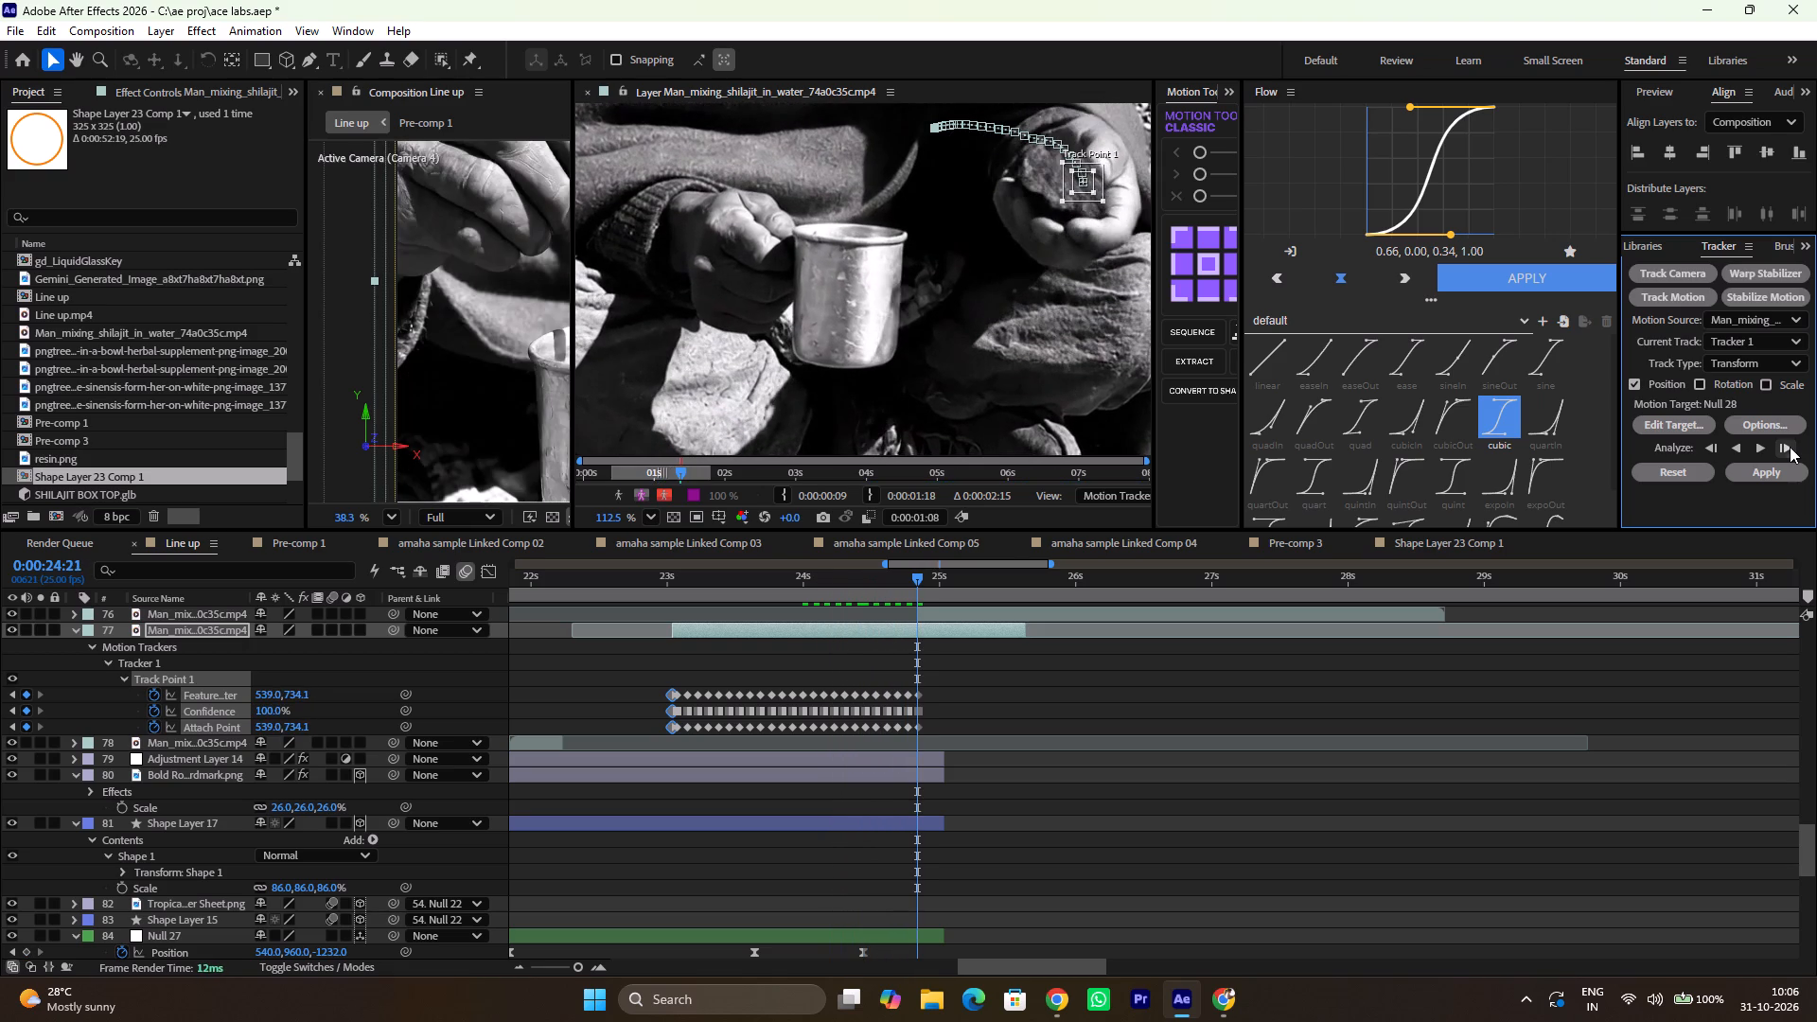
left_click(1790, 447)
left_click(1790, 447)
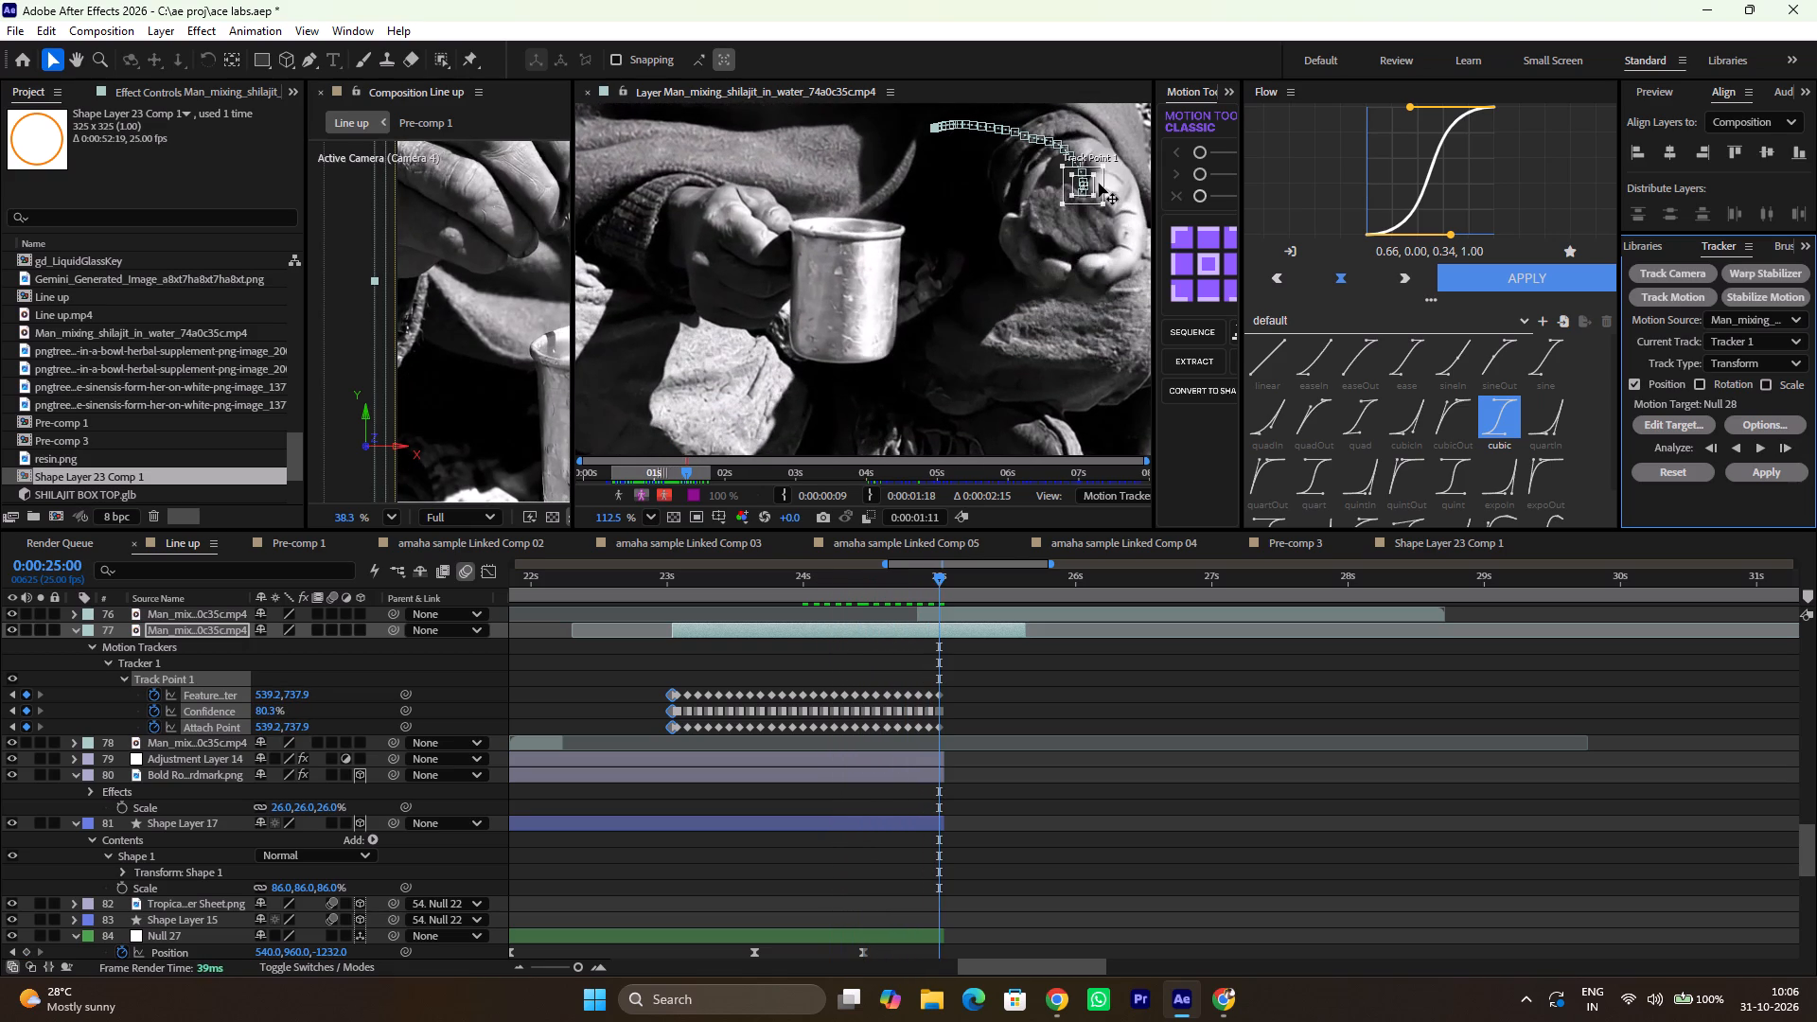
At 0:00:25:00, reposition Track Point 1 onto the resin at about 537, 770 and analyze forward to 0:00:25:04.
left_click_drag(1089, 184, 1095, 212)
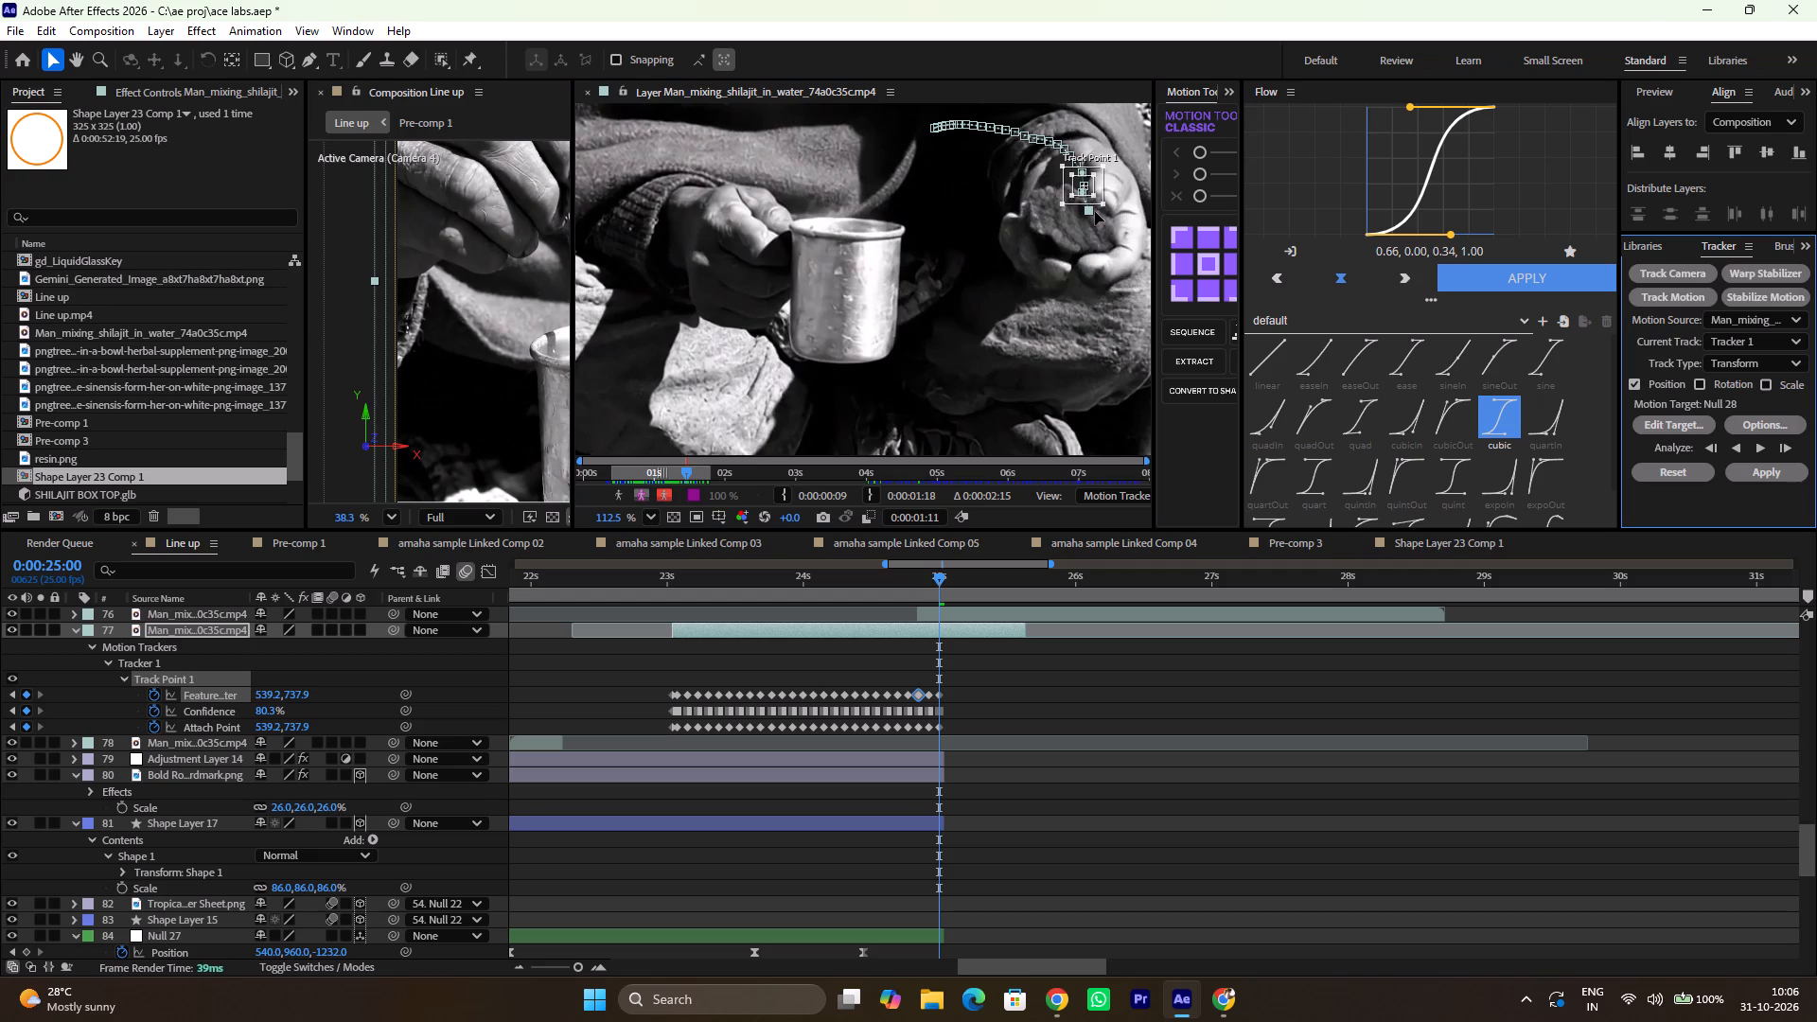
key("ctrl+z")
scroll(1081, 157, "up", 8, "ctrl")
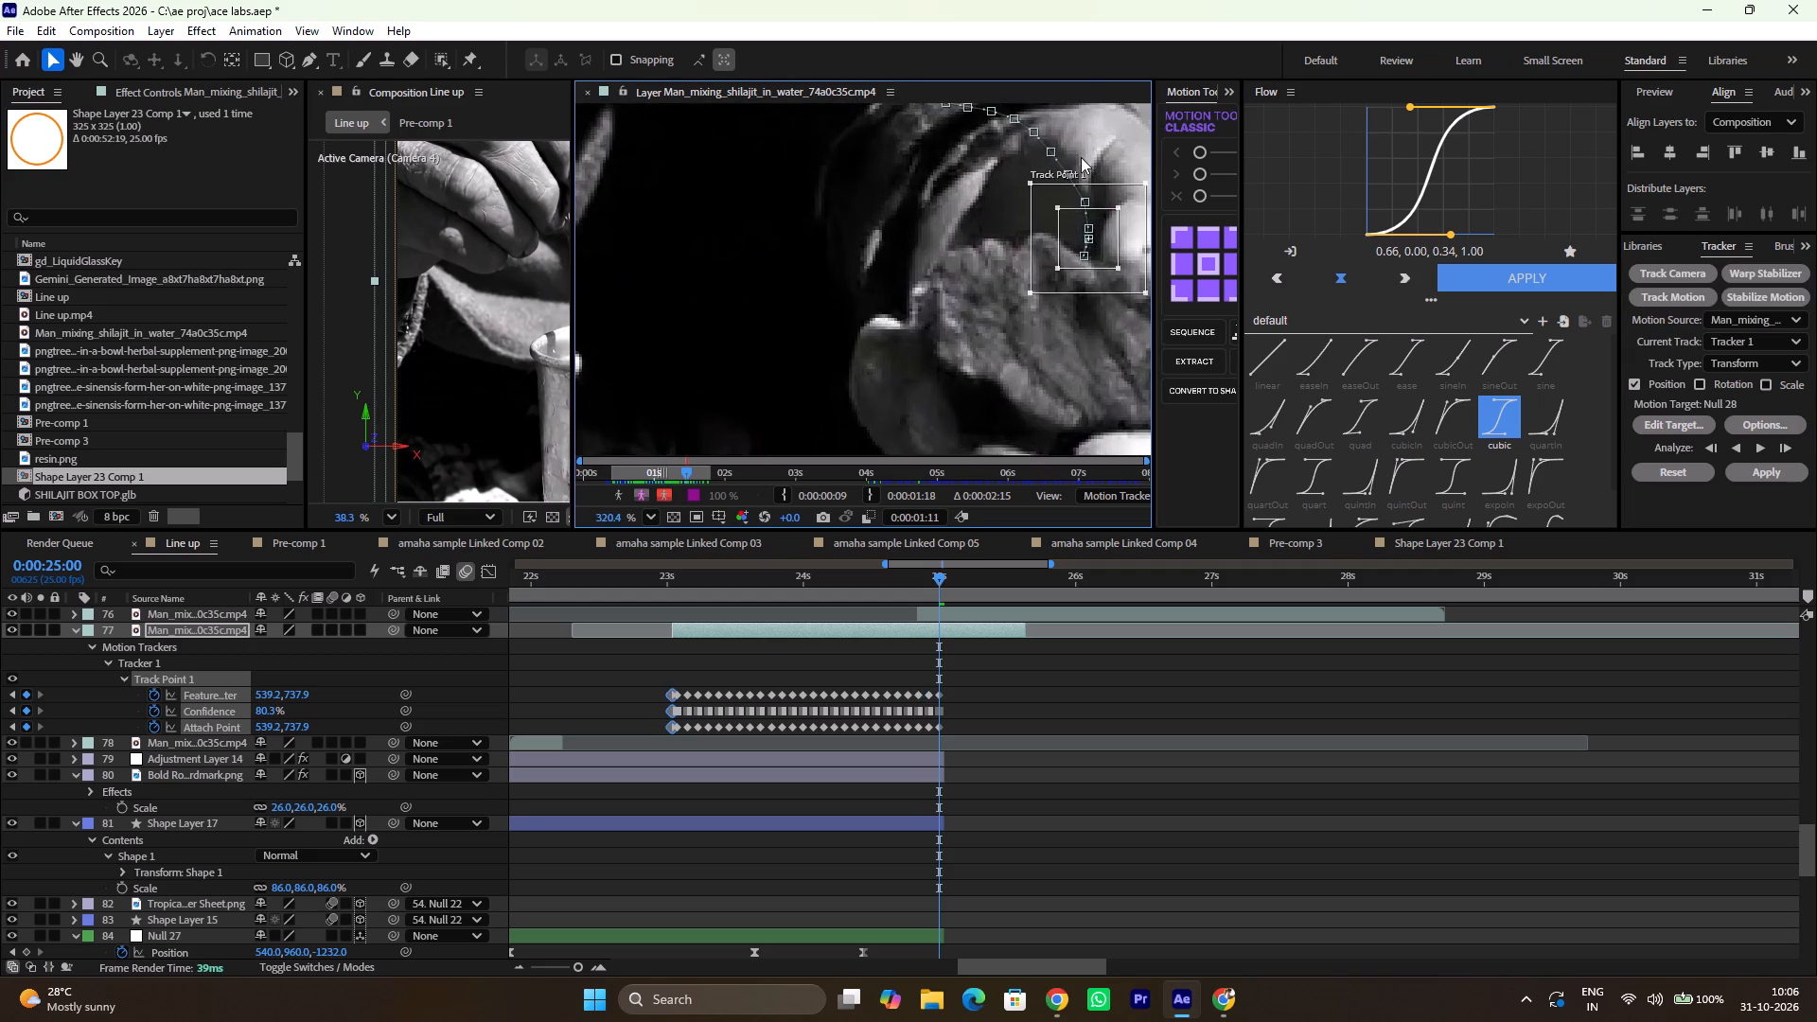
scroll(1081, 157, "up", 5, "ctrl")
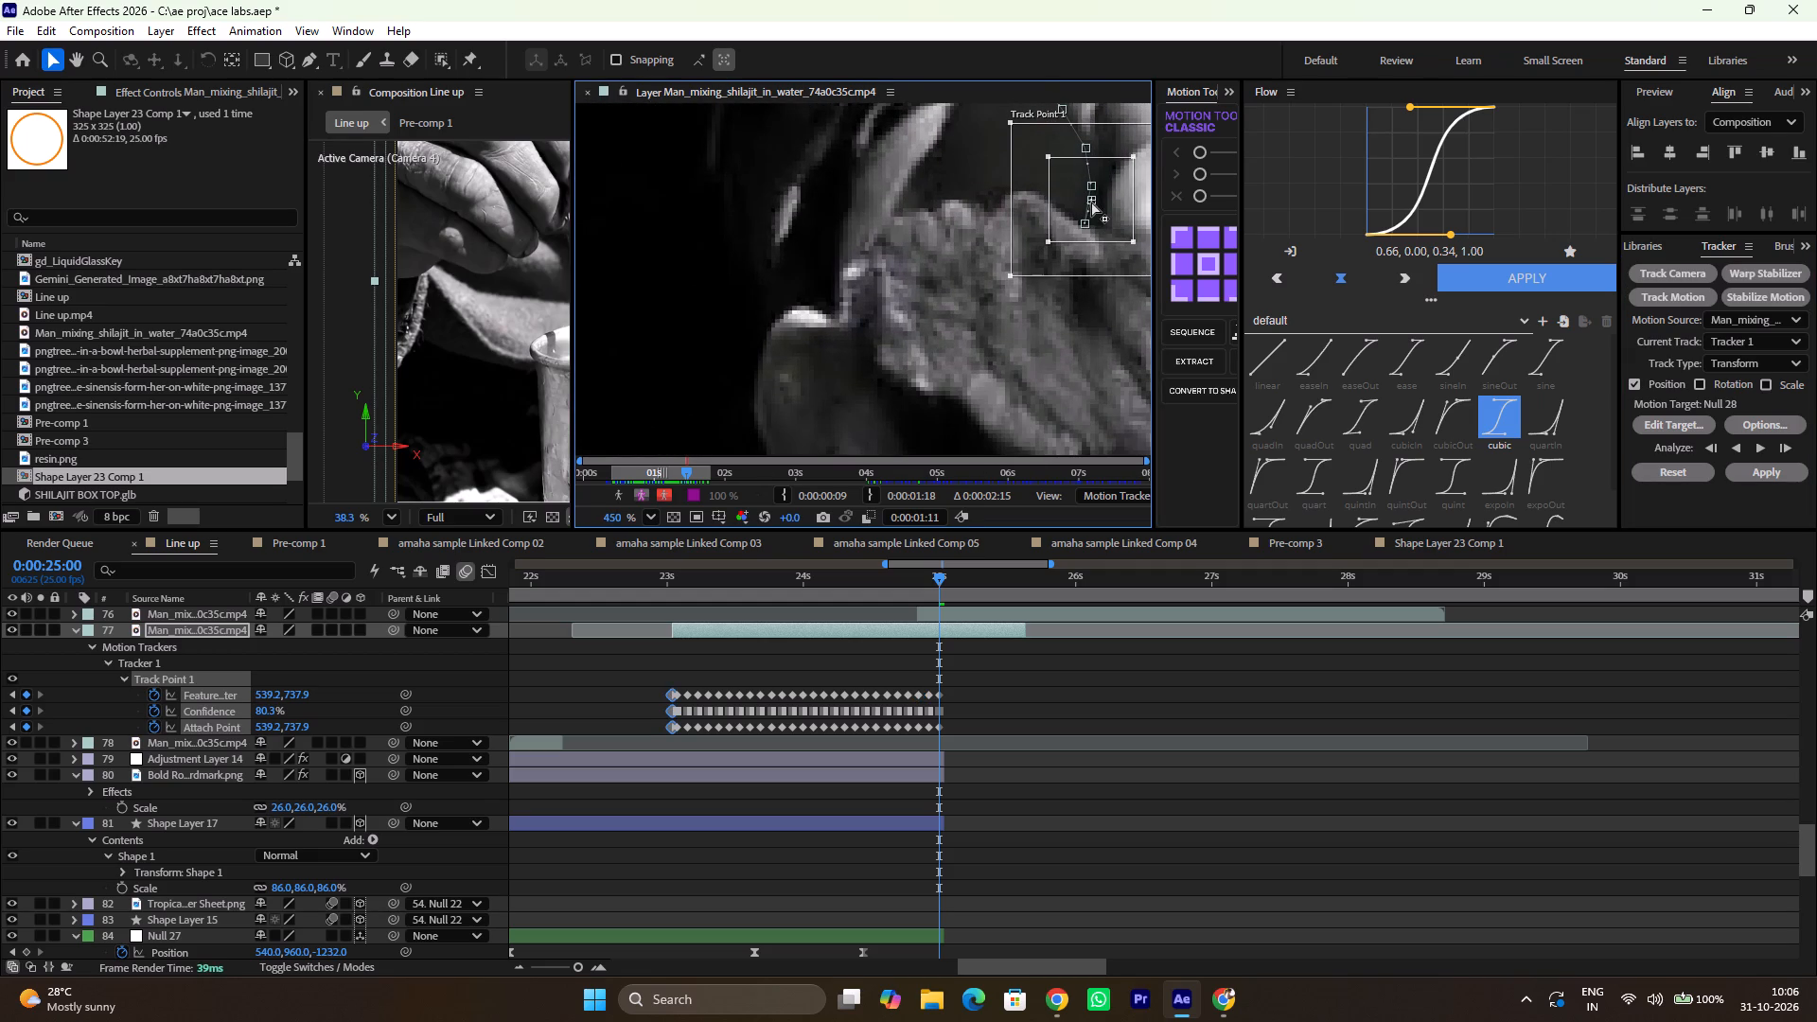
left_click_drag(1091, 202, 1091, 251)
key("ctrl+z")
left_click_drag(1110, 184, 1100, 320)
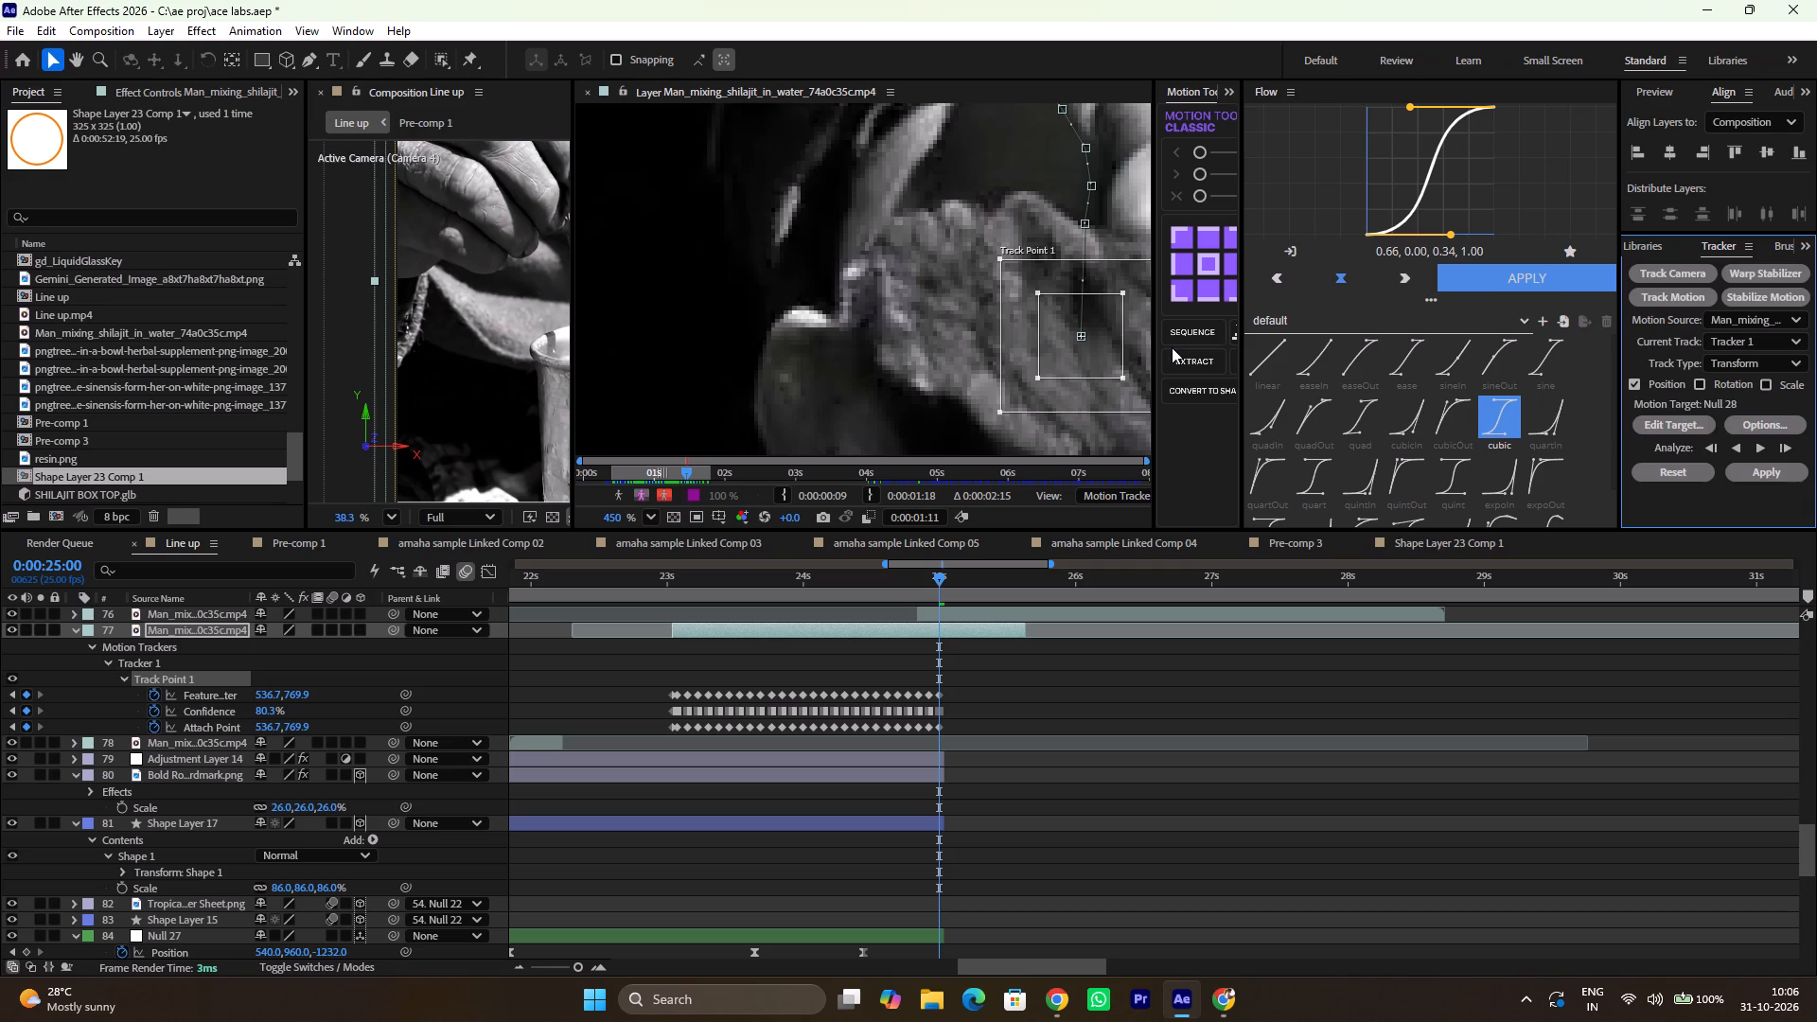
left_click(1775, 445)
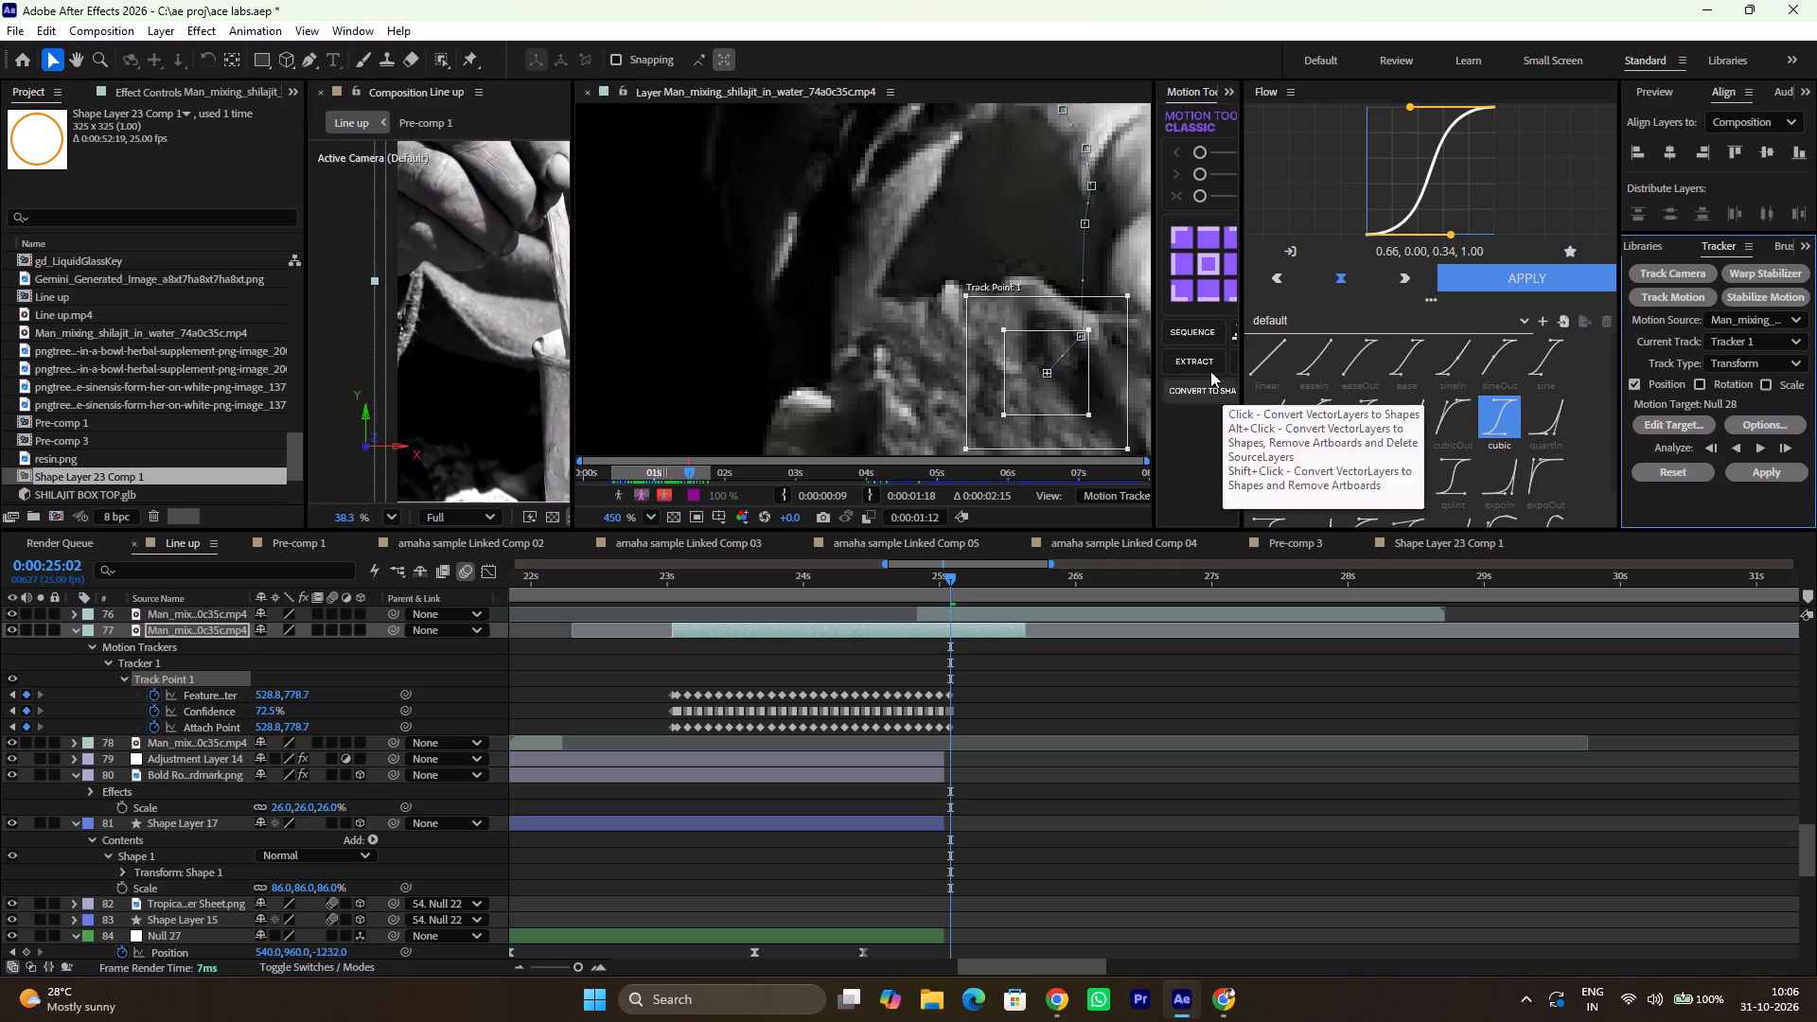
scroll(945, 319, "down", 4, "ctrl")
scroll(945, 319, "down", 1)
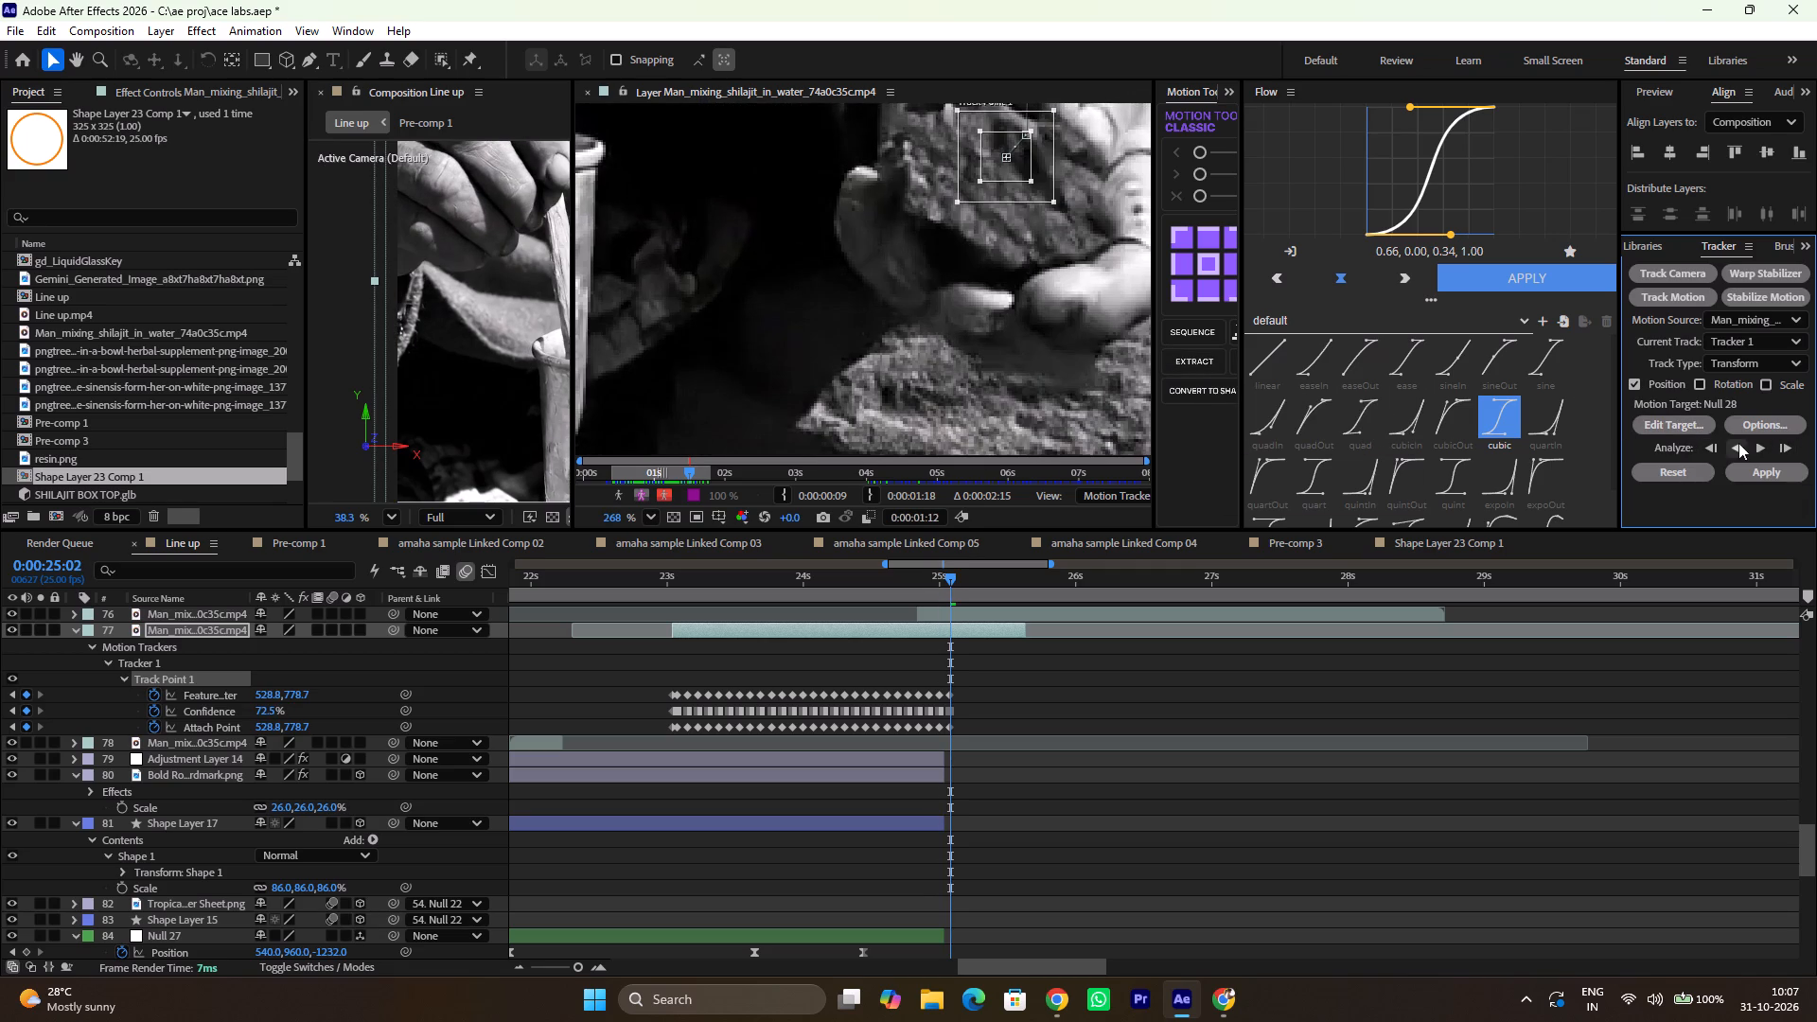
left_click(1793, 449)
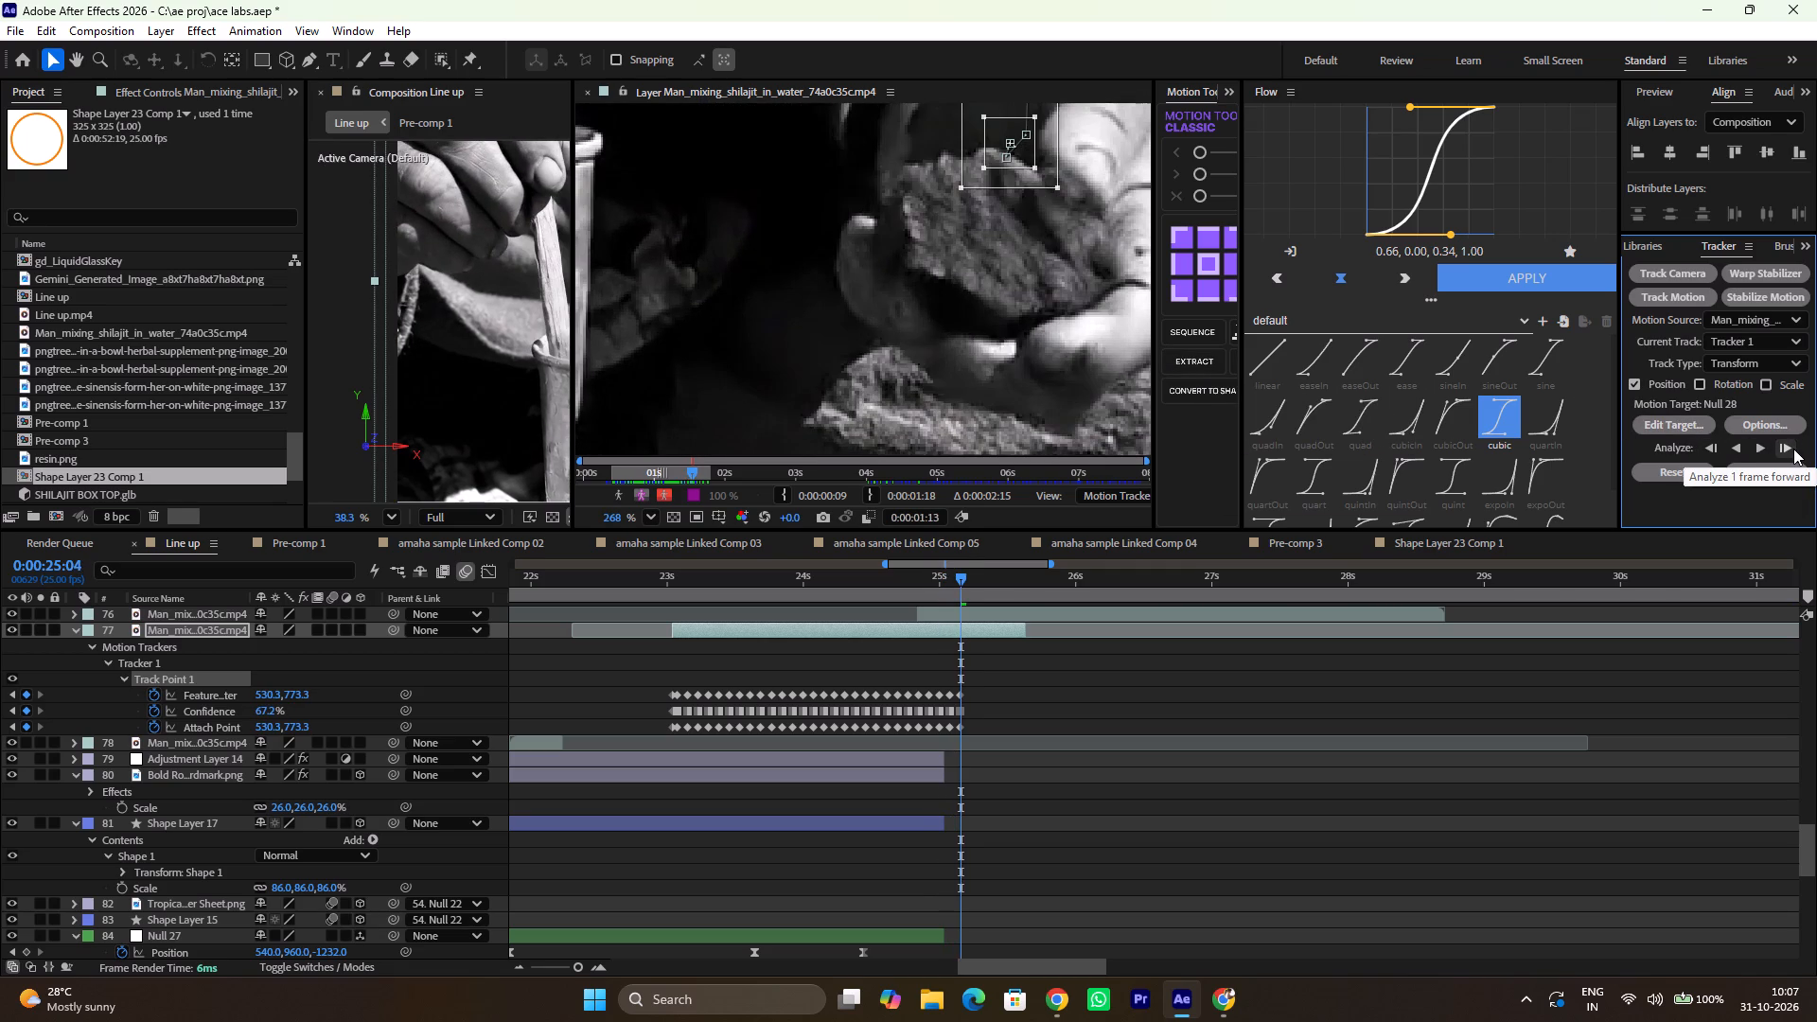
At 0:00:25:04, reposition Track Point 1 onto the resin at about 525, 807 and analyze forward to 0:00:25:10.
left_click_drag(1024, 153, 1012, 232)
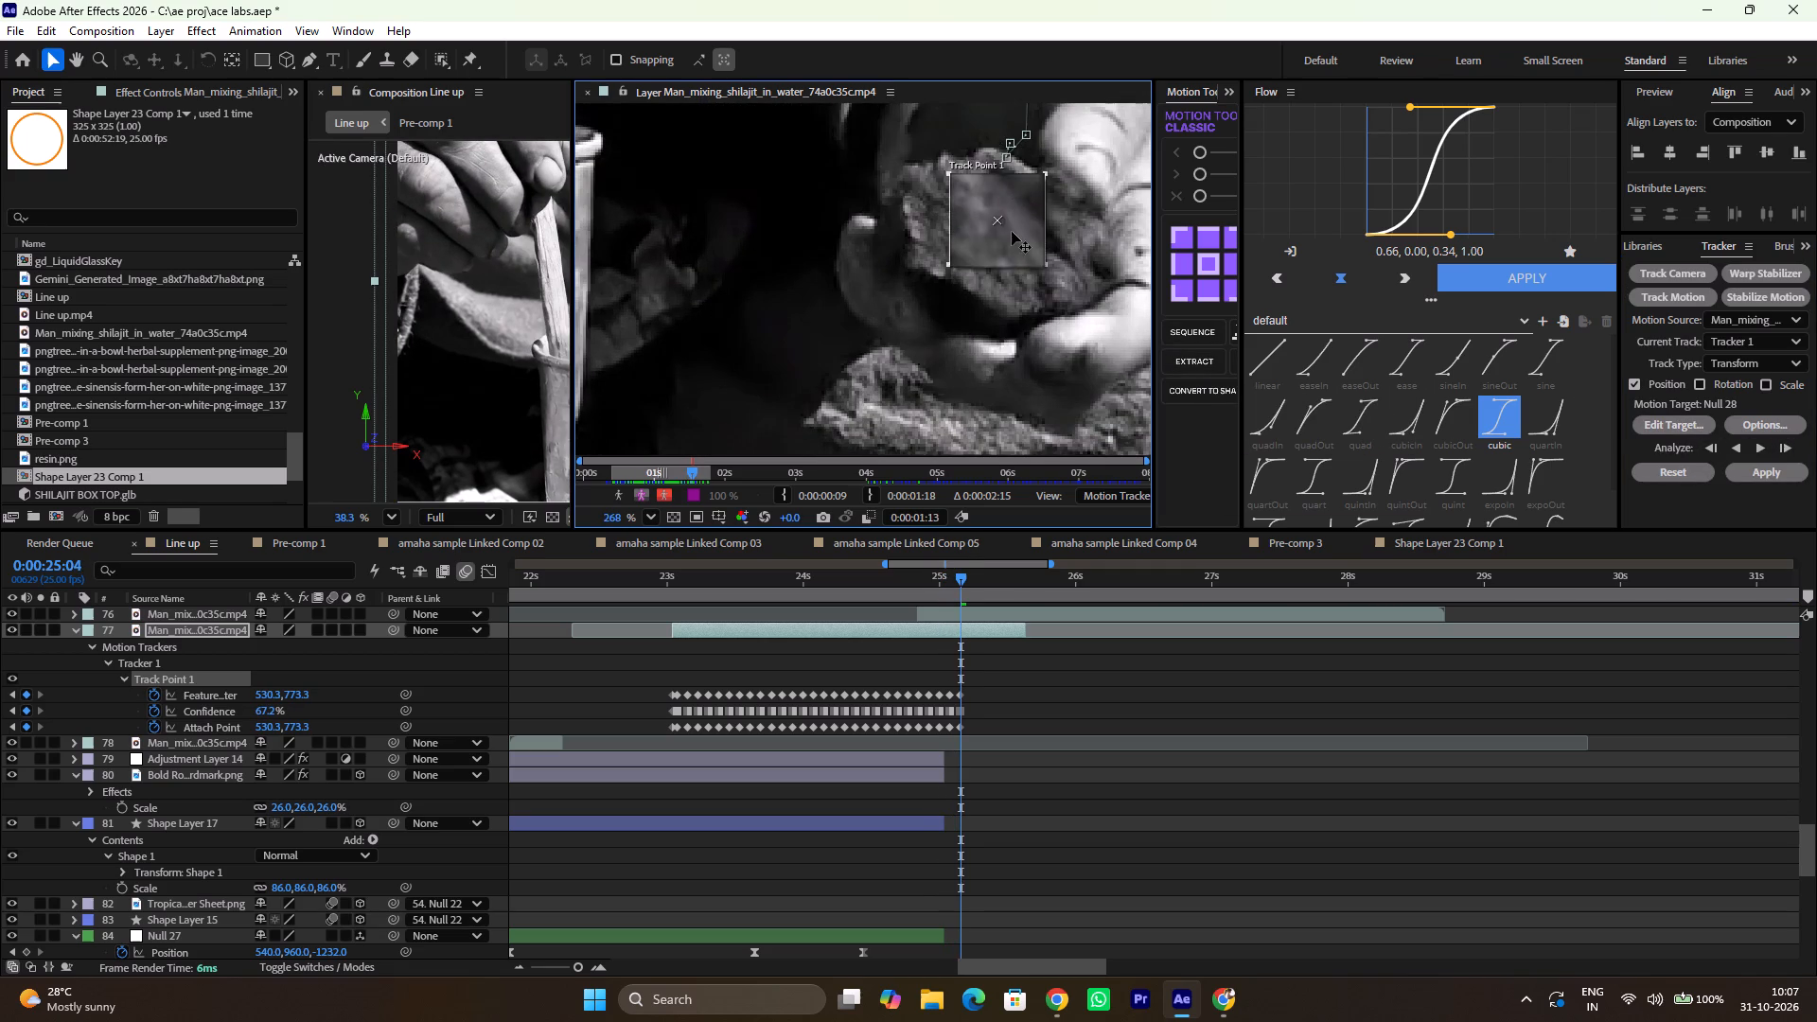
left_click_drag(1012, 232, 1012, 238)
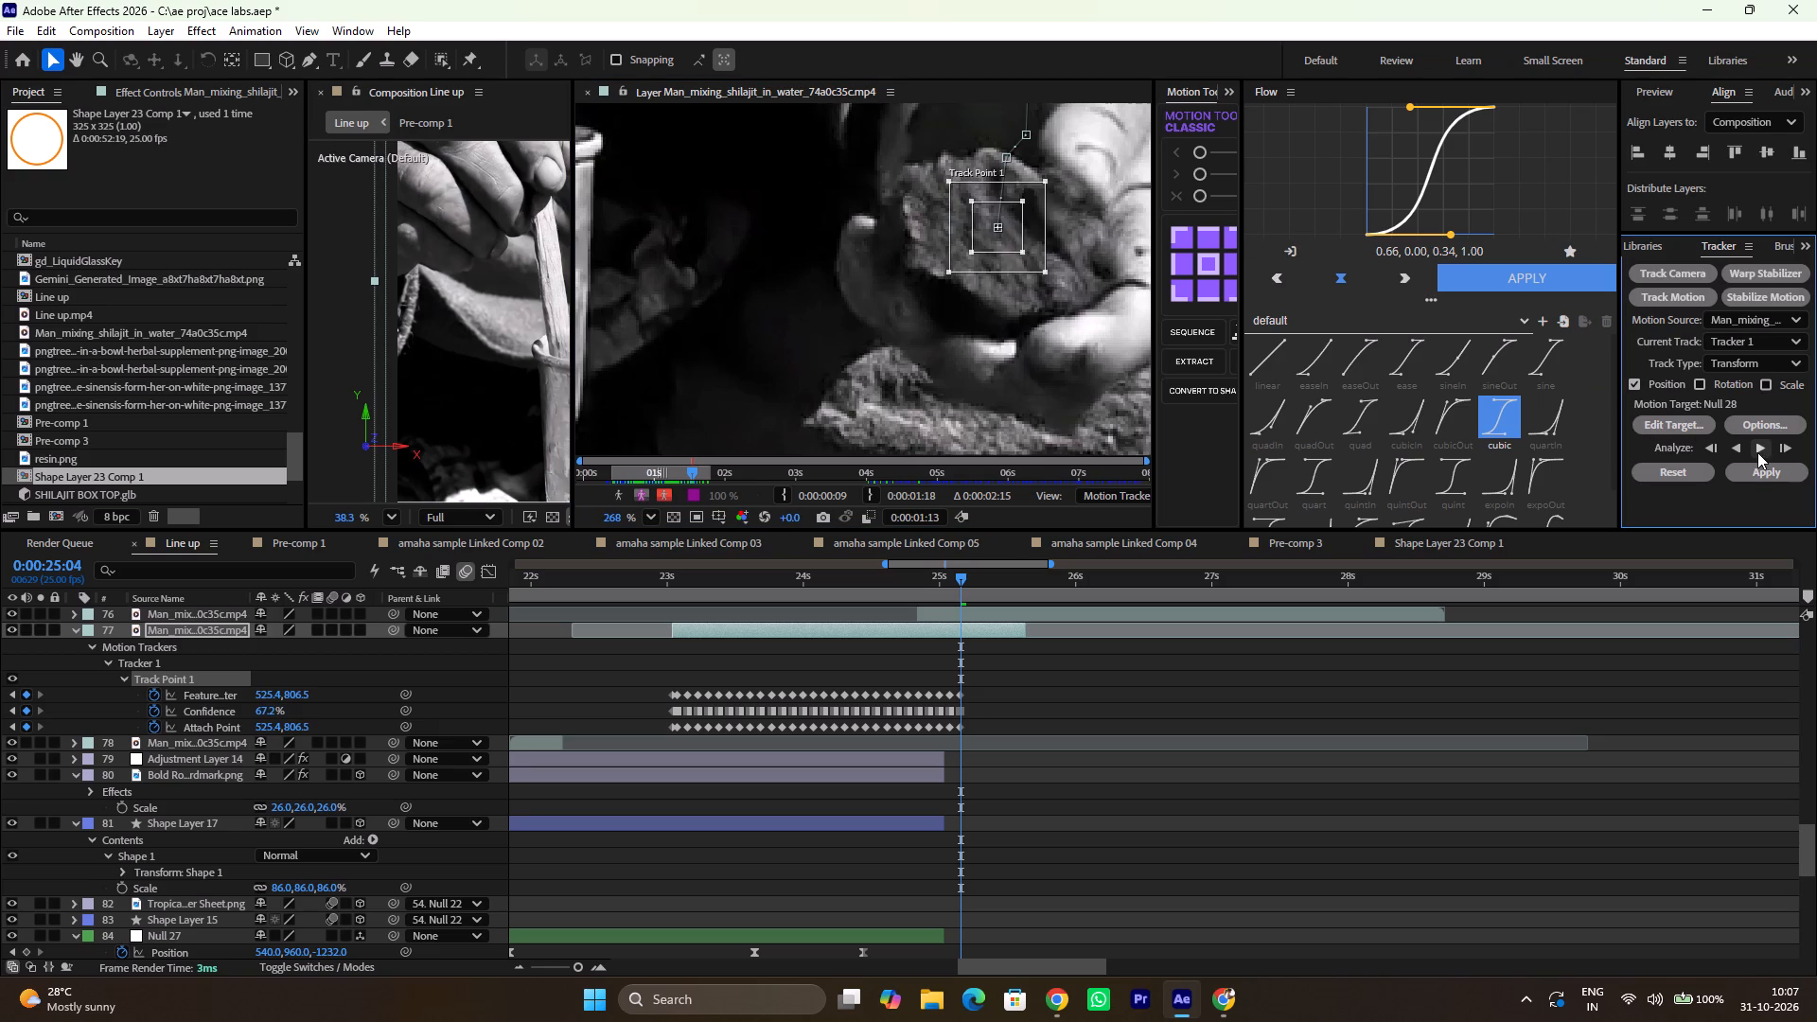
left_click(1786, 449)
left_click(1786, 449)
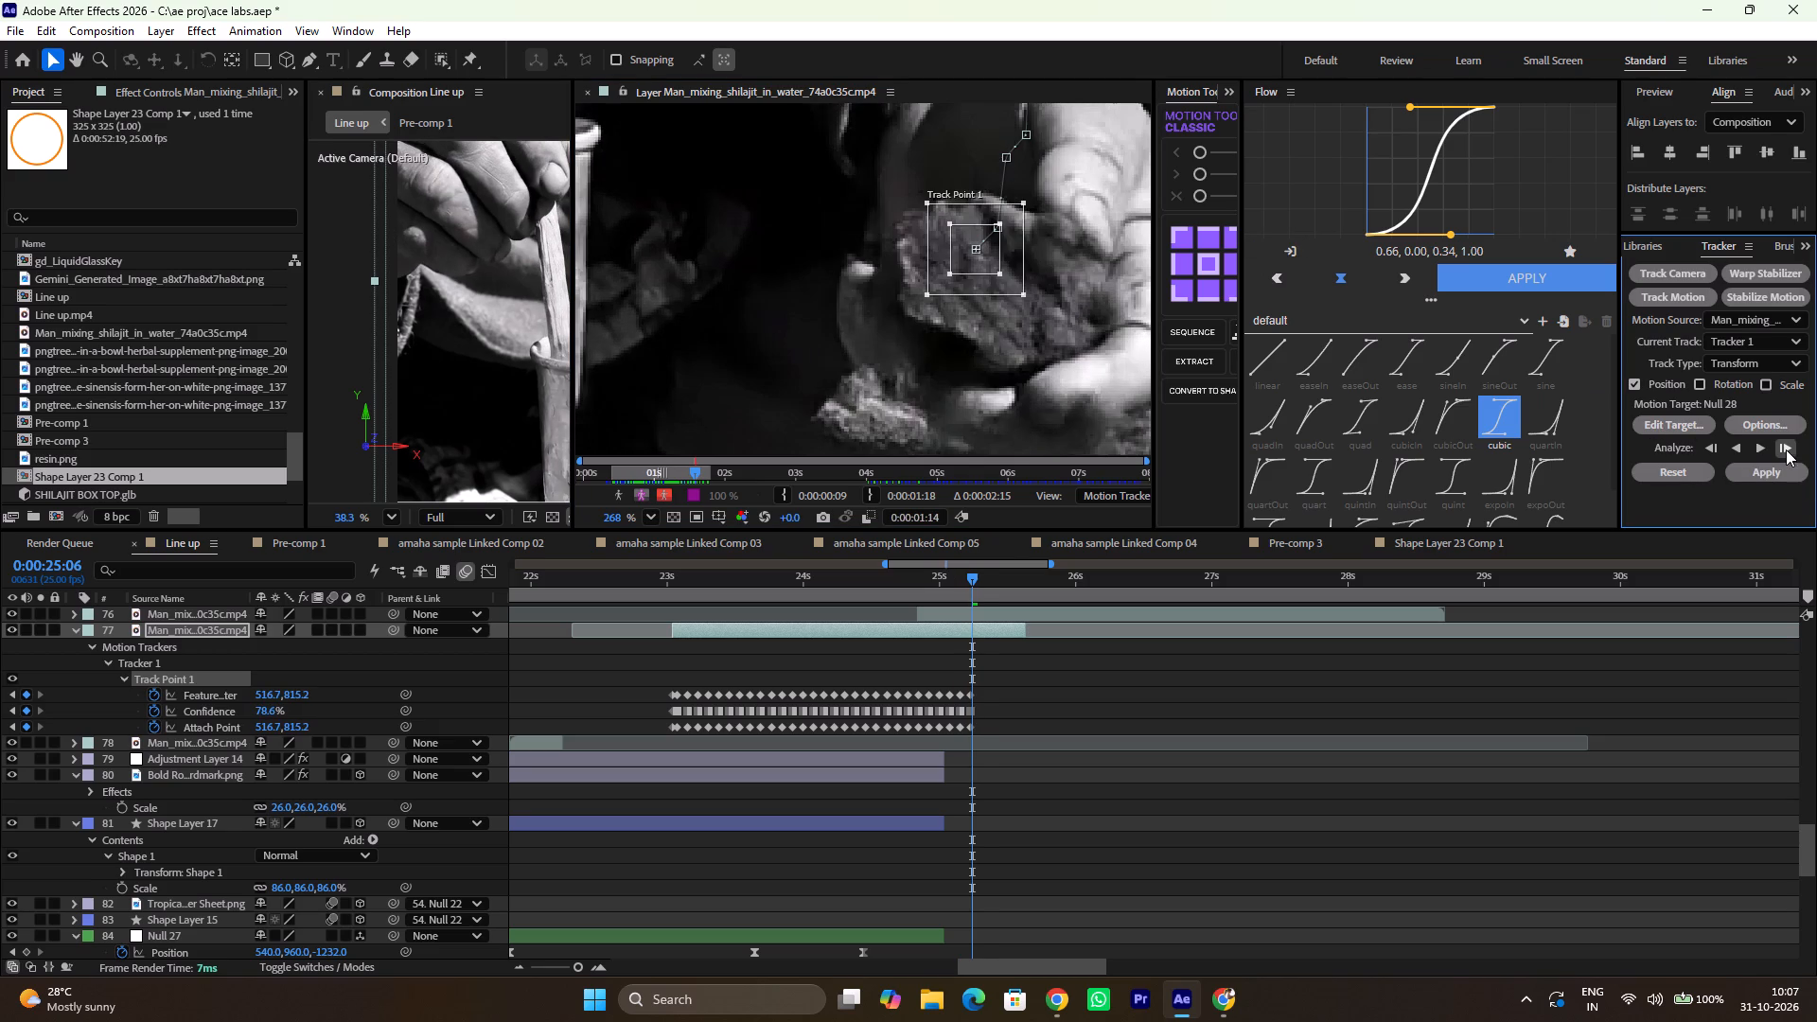
left_click(1786, 449)
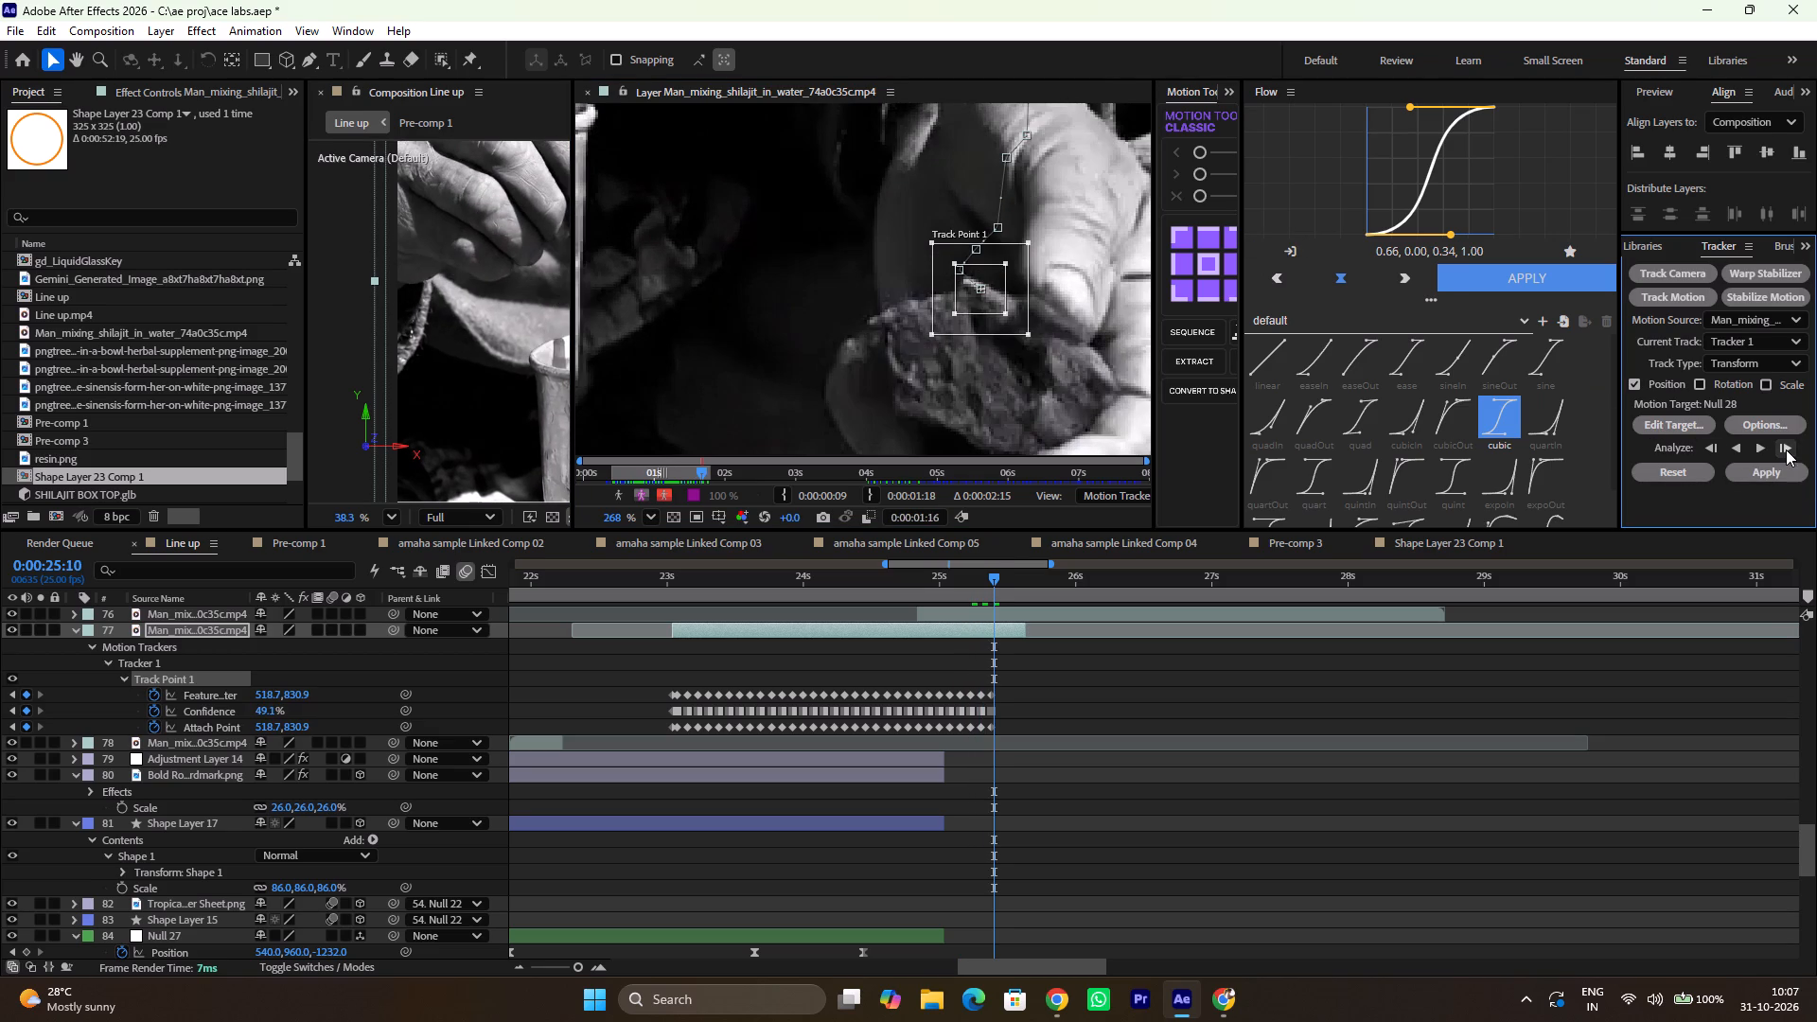
Correct Track Point 1 to about 526, 851 at 0:00:25:10 and 529, 884 at 0:00:25:12, analyzing forward to 0:00:25:17.
left_click_drag(989, 279, 1008, 330)
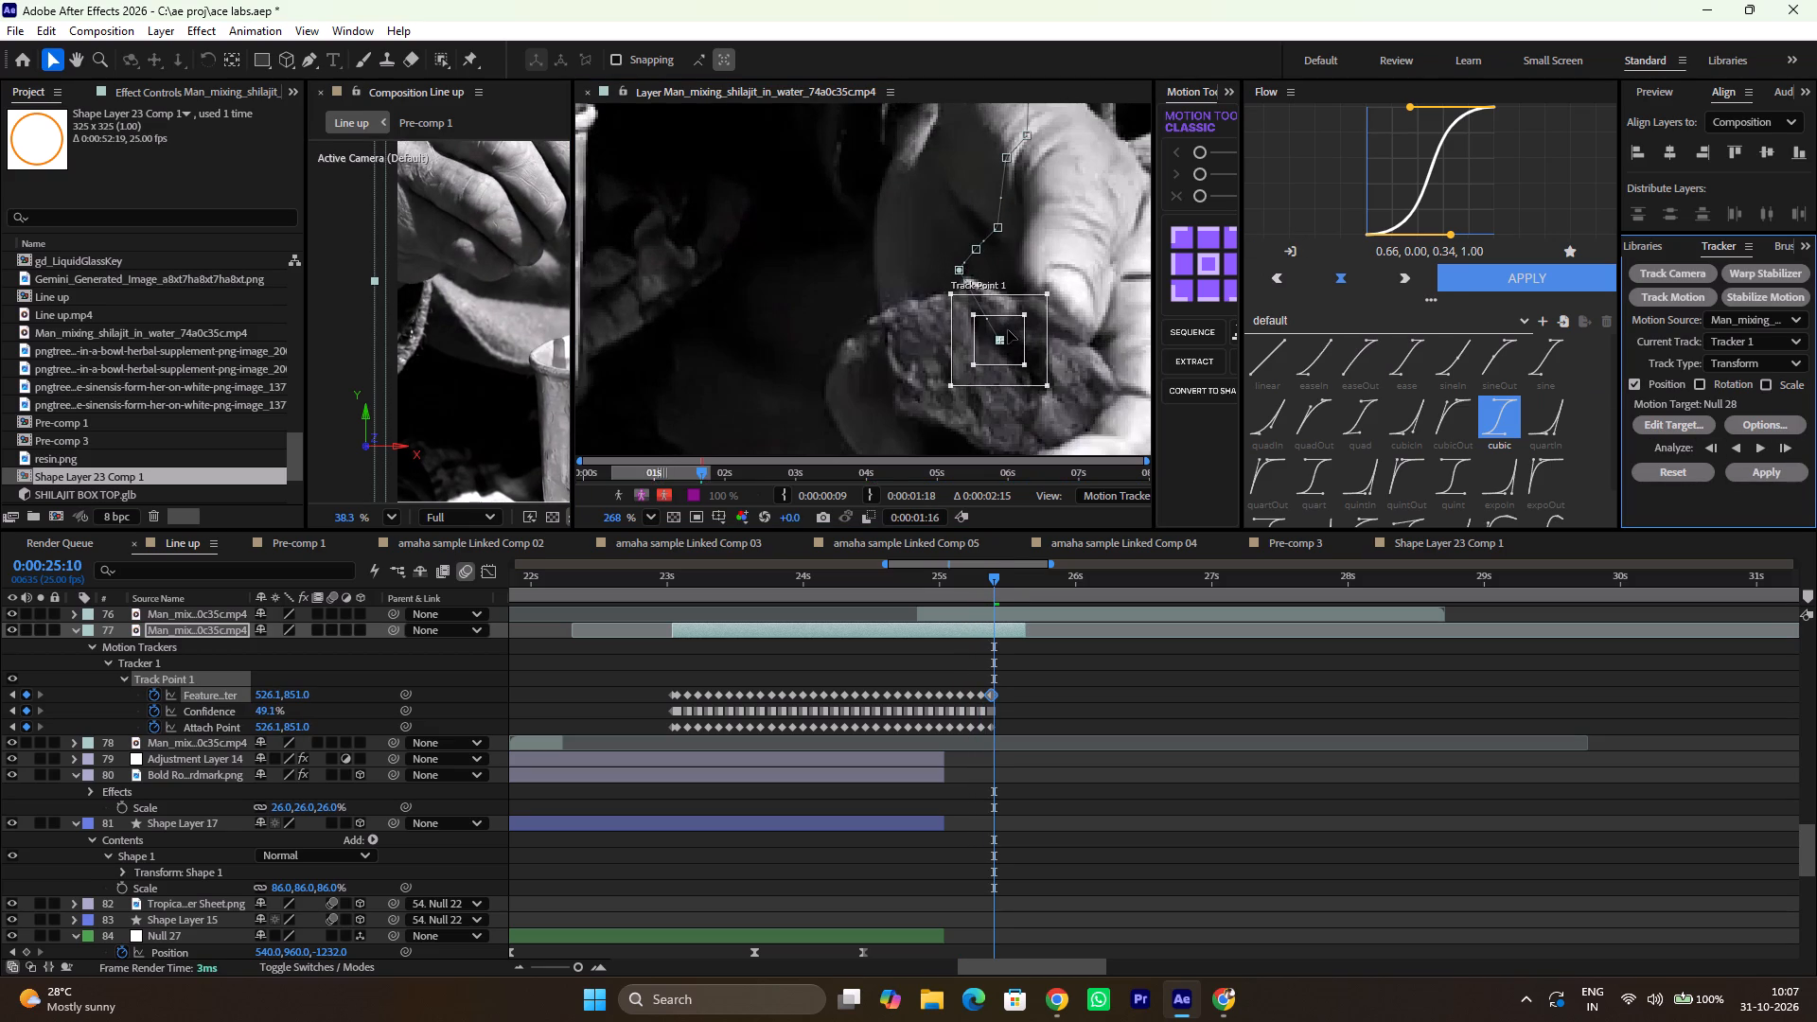
left_click(1783, 448)
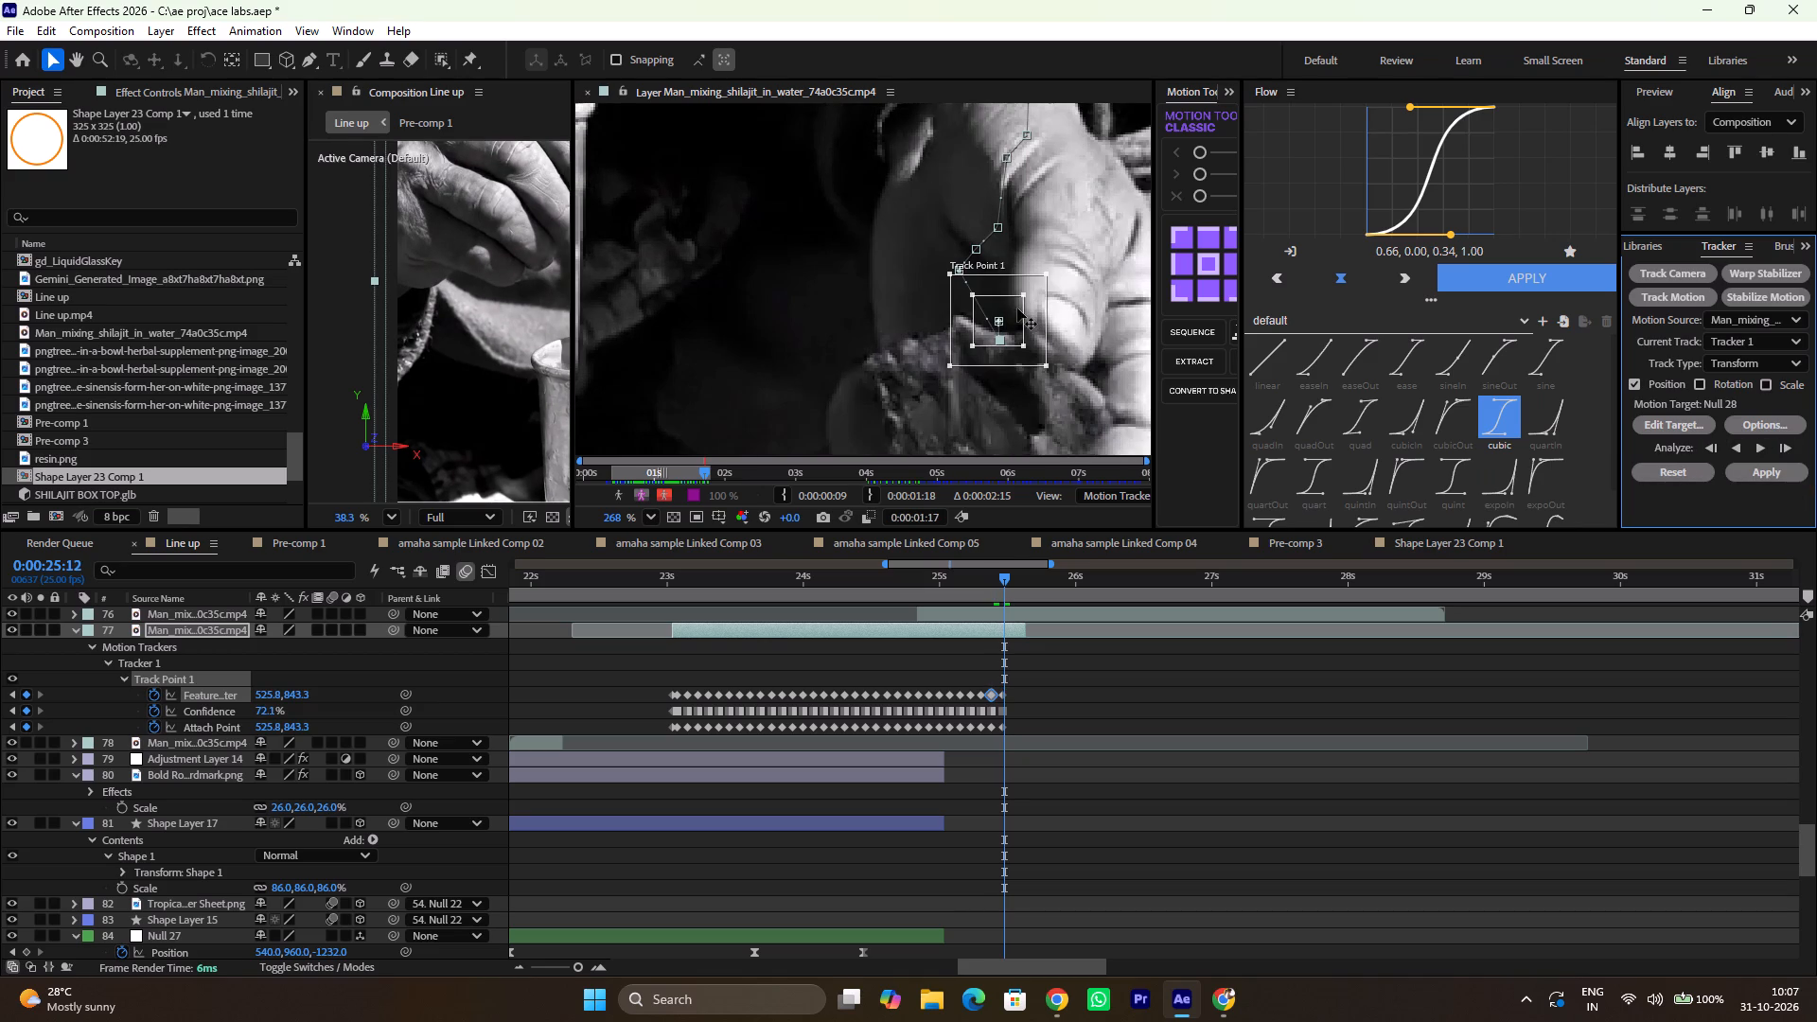
left_click_drag(1017, 308, 1026, 411)
scroll(971, 352, "left", 1)
scroll(971, 352, "down", 4, "ctrl")
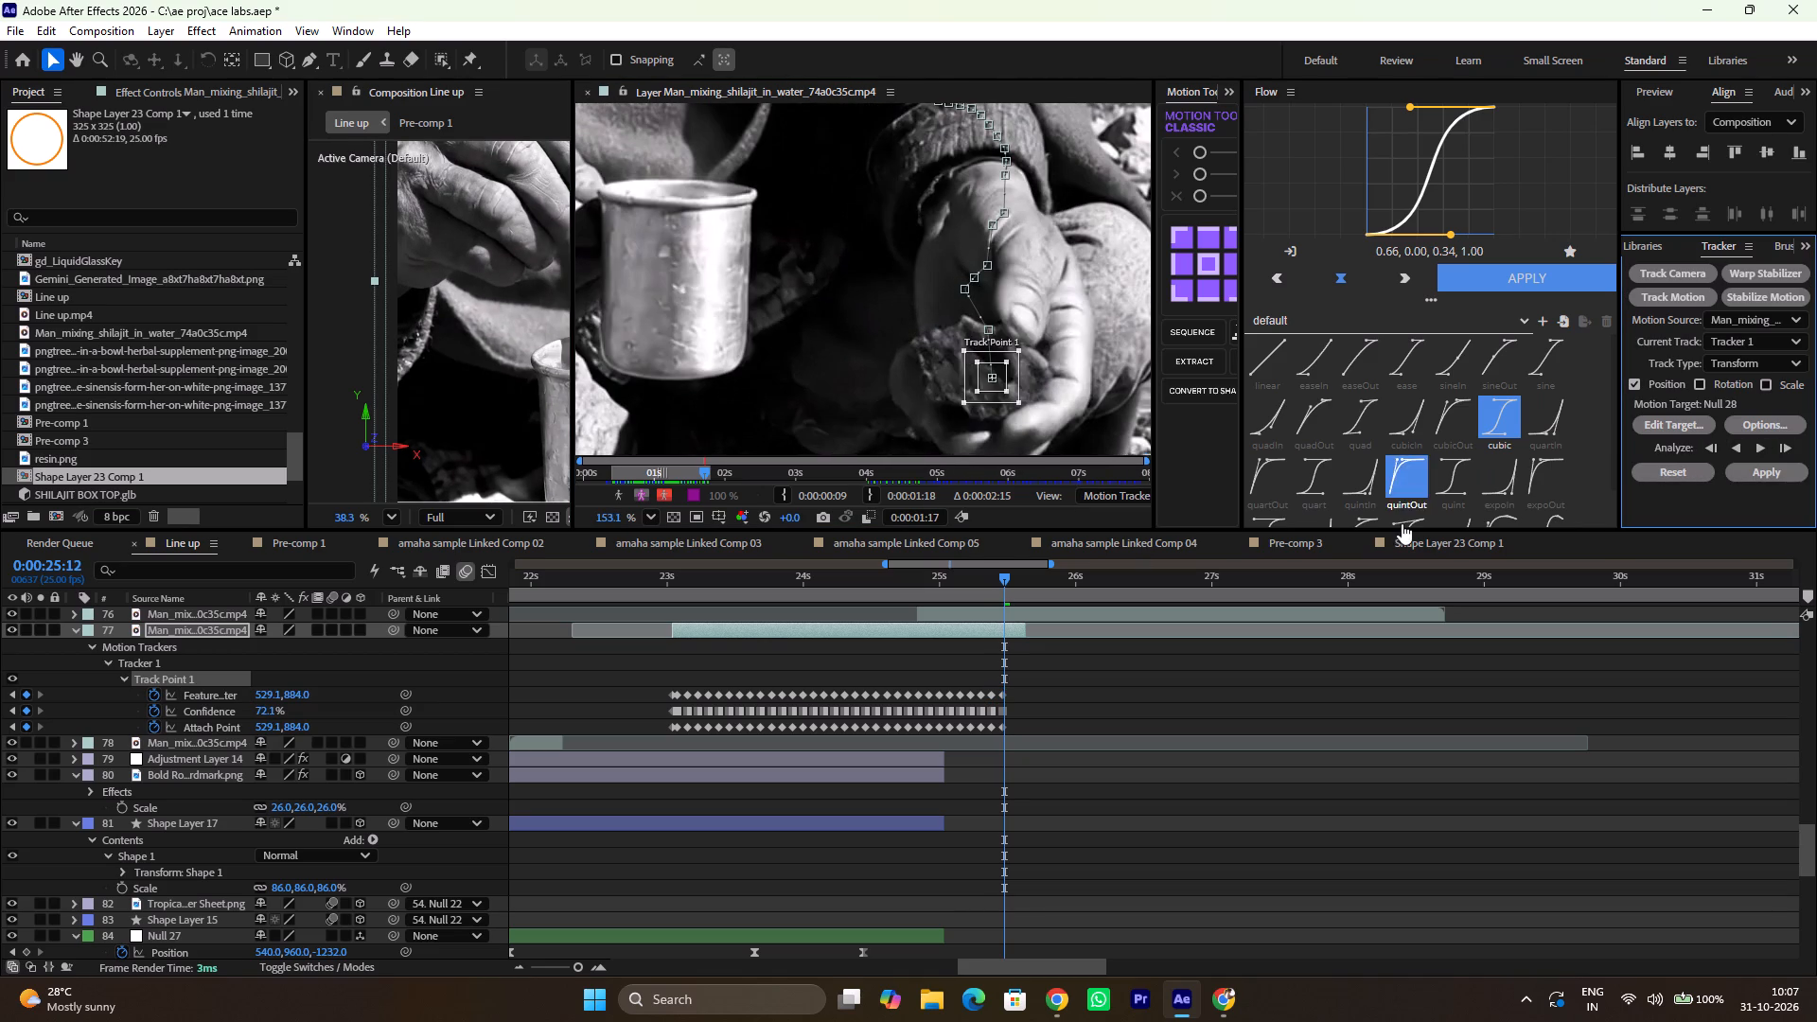
left_click(1790, 449)
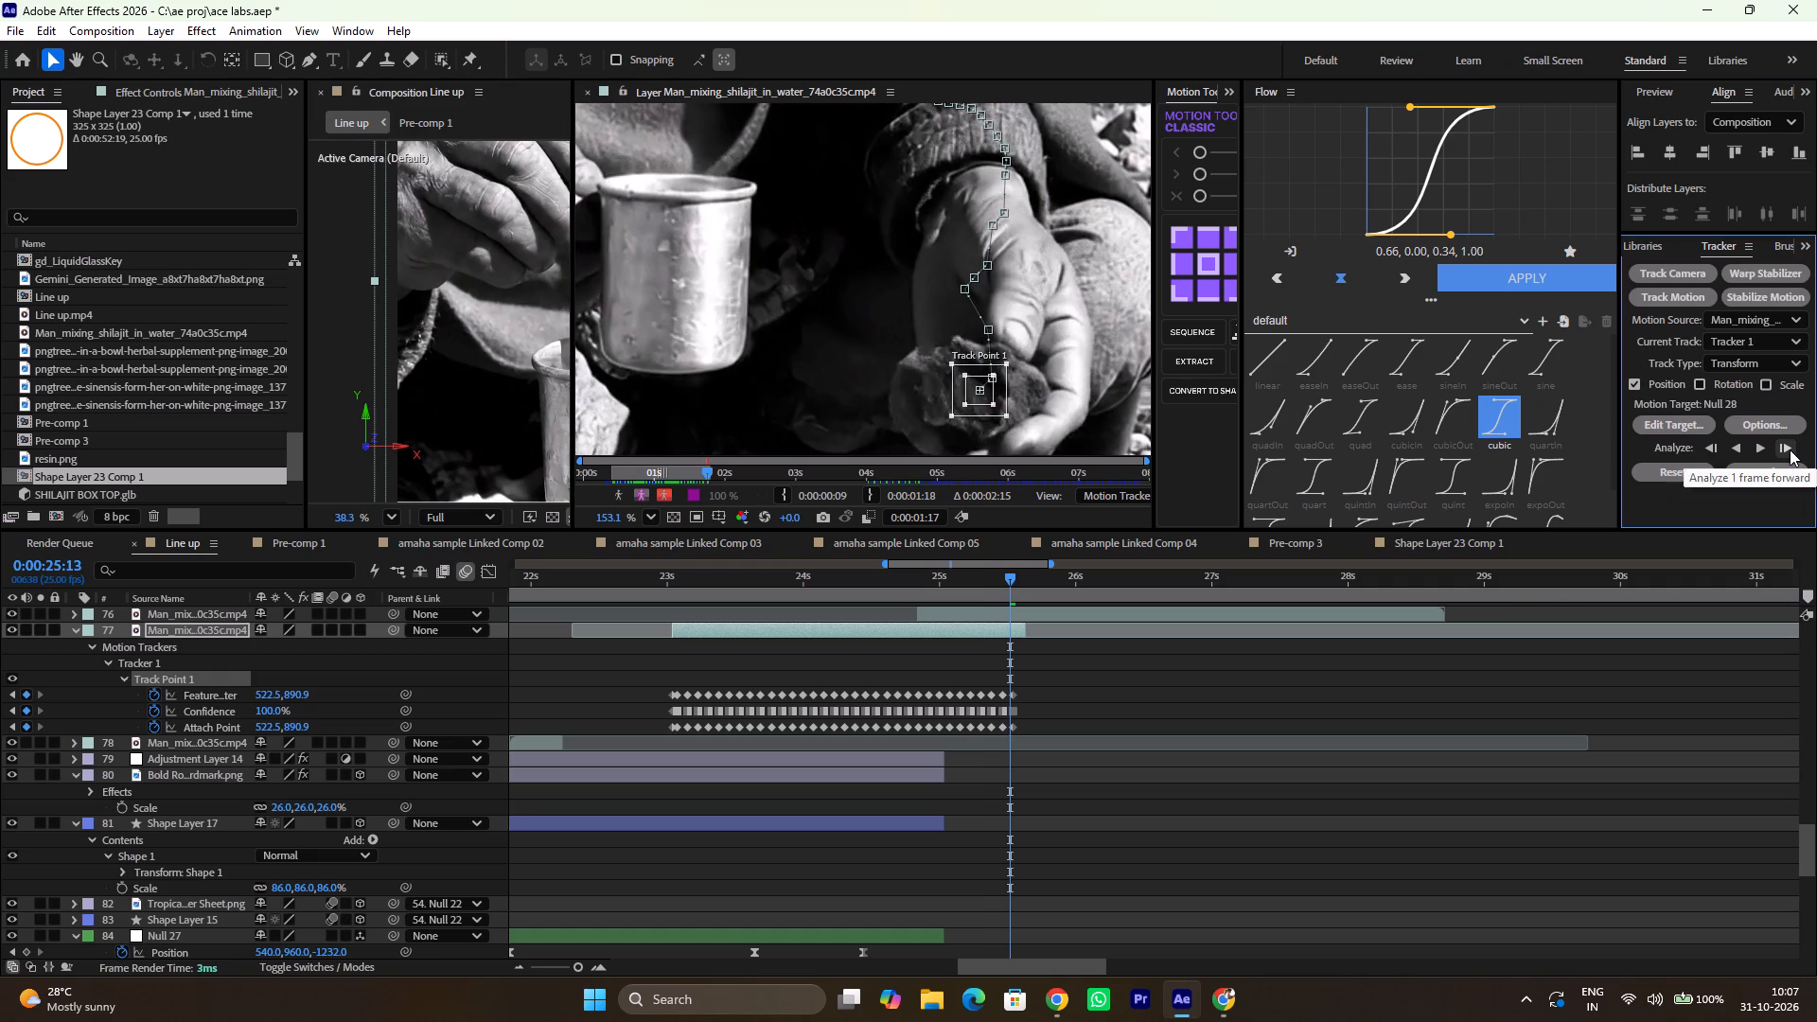
left_click(1790, 449)
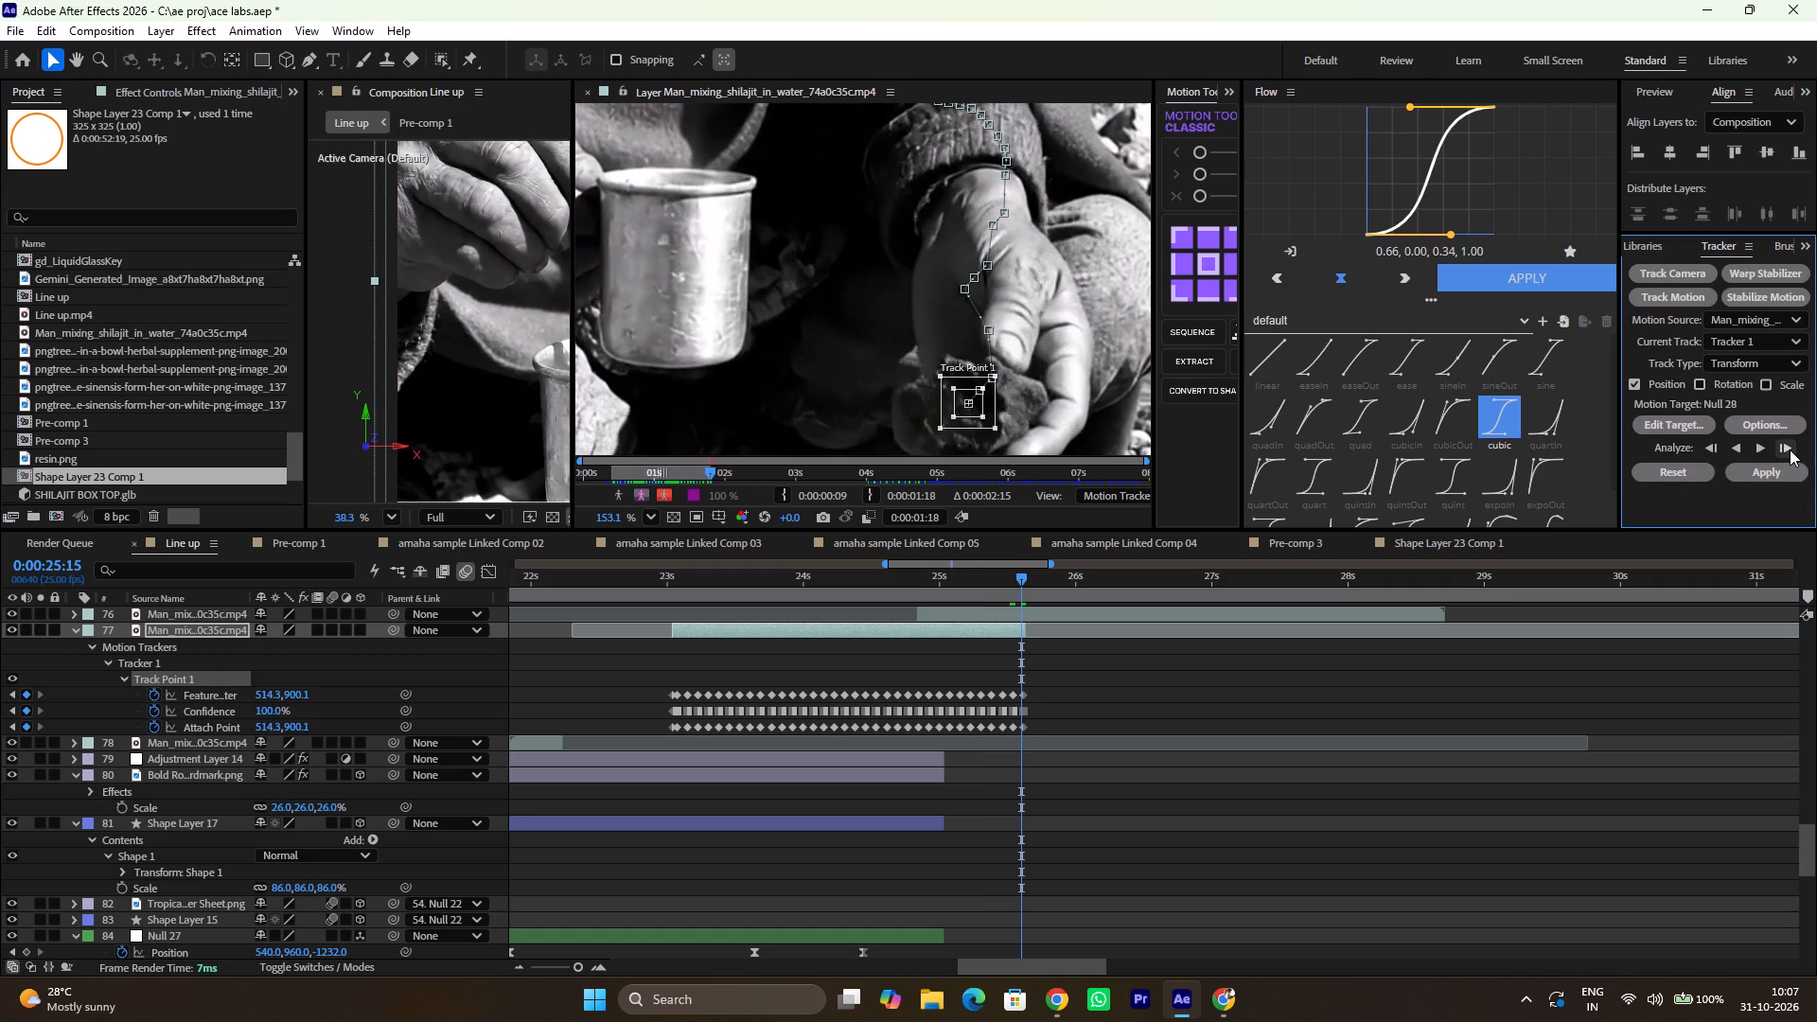
left_click(1790, 449)
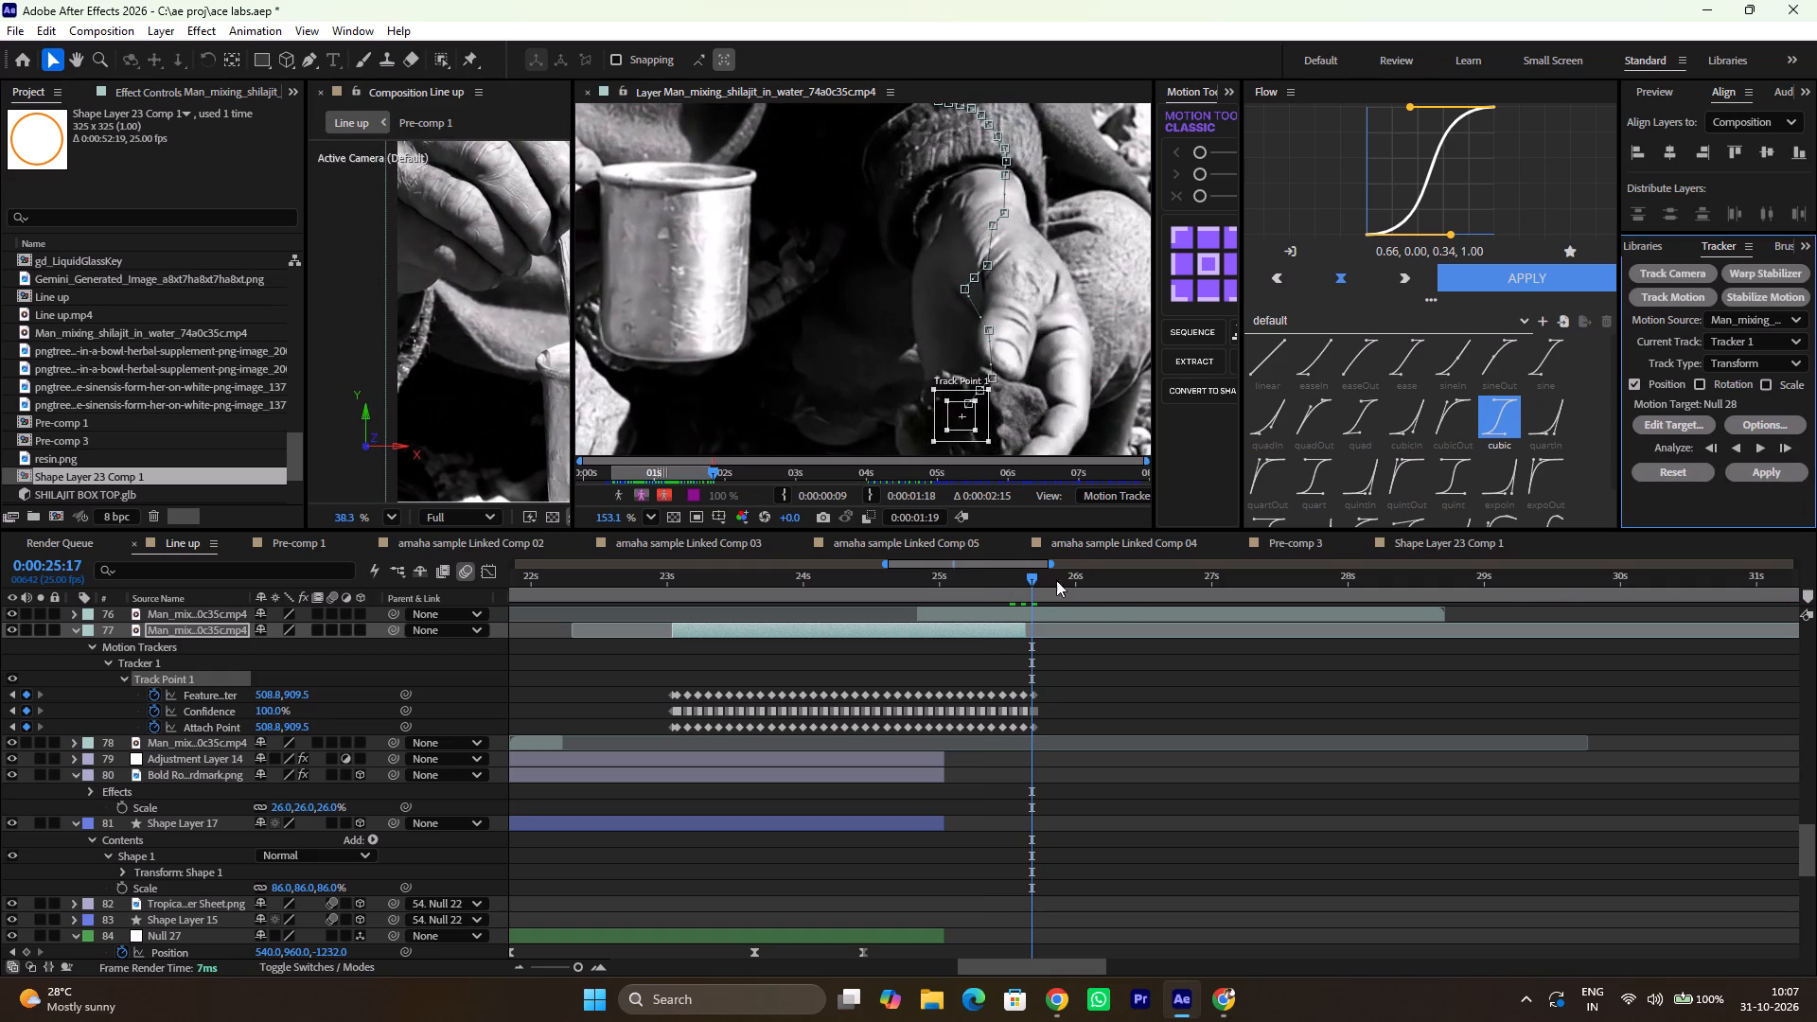
Apply the tracked motion to layer 72, Null 28, in the X and Y dimensions.
left_click_drag(1020, 582, 665, 602)
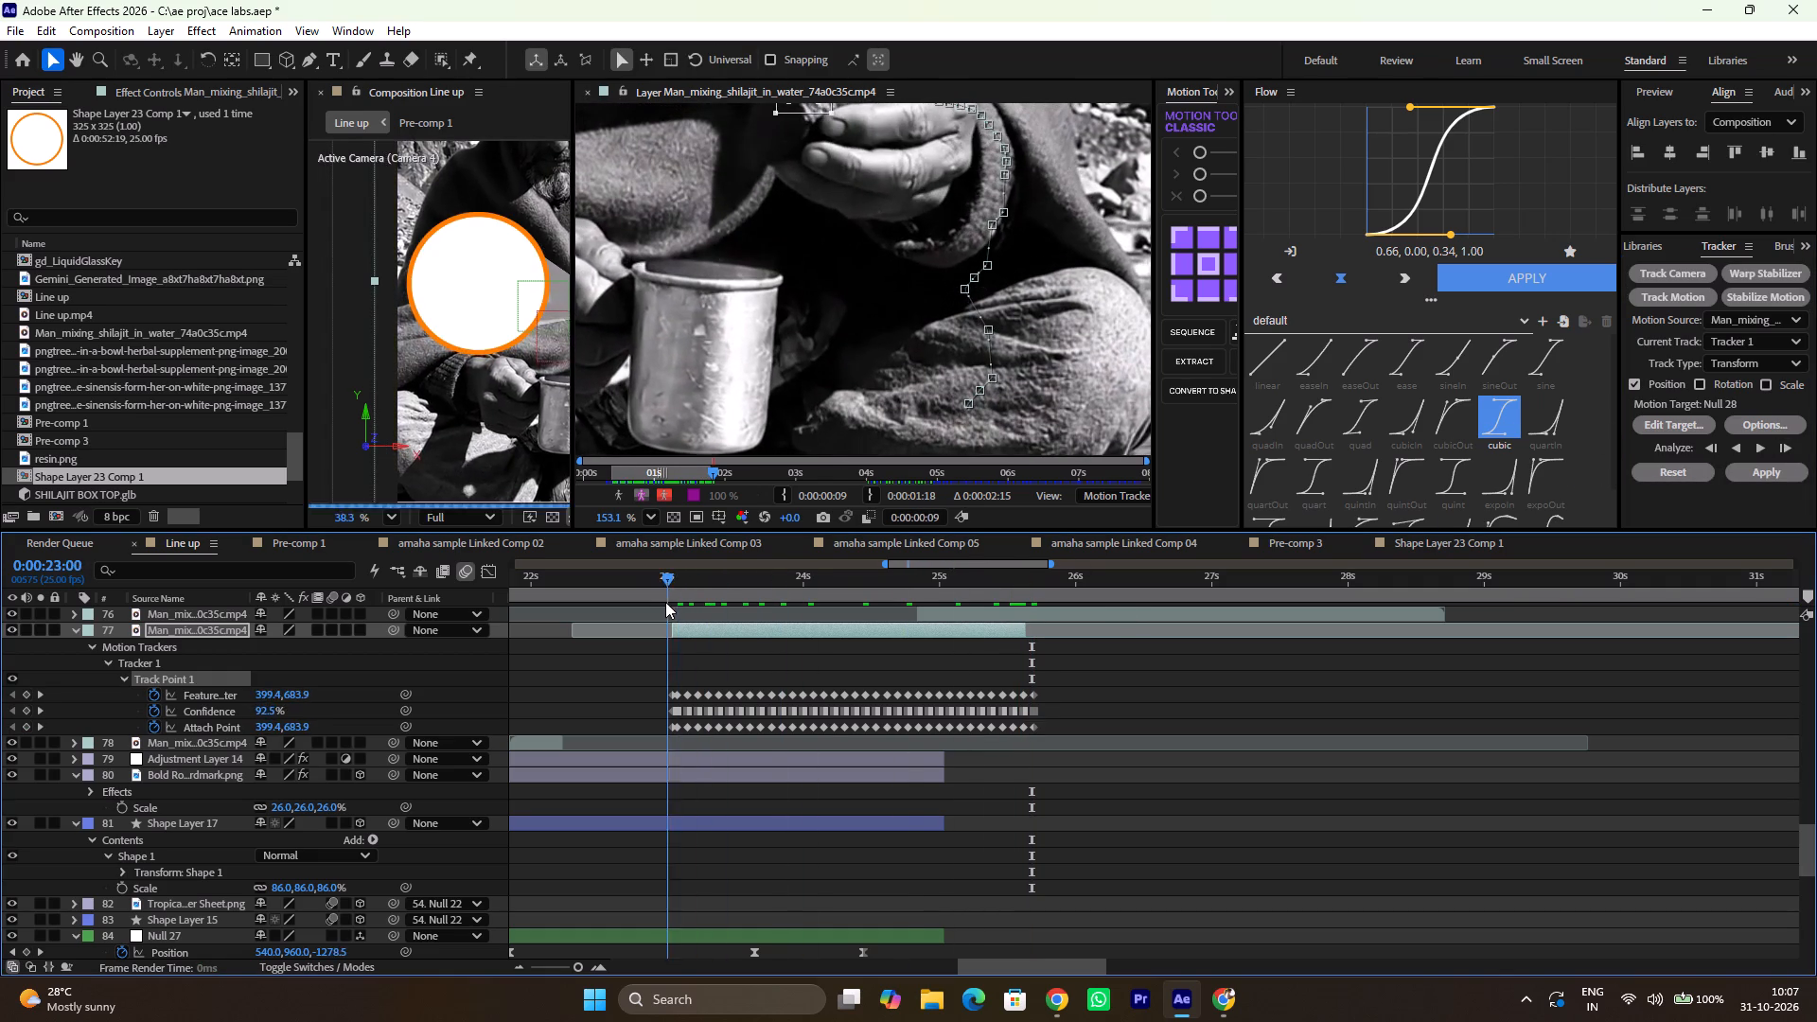
left_click_drag(665, 602, 752, 608)
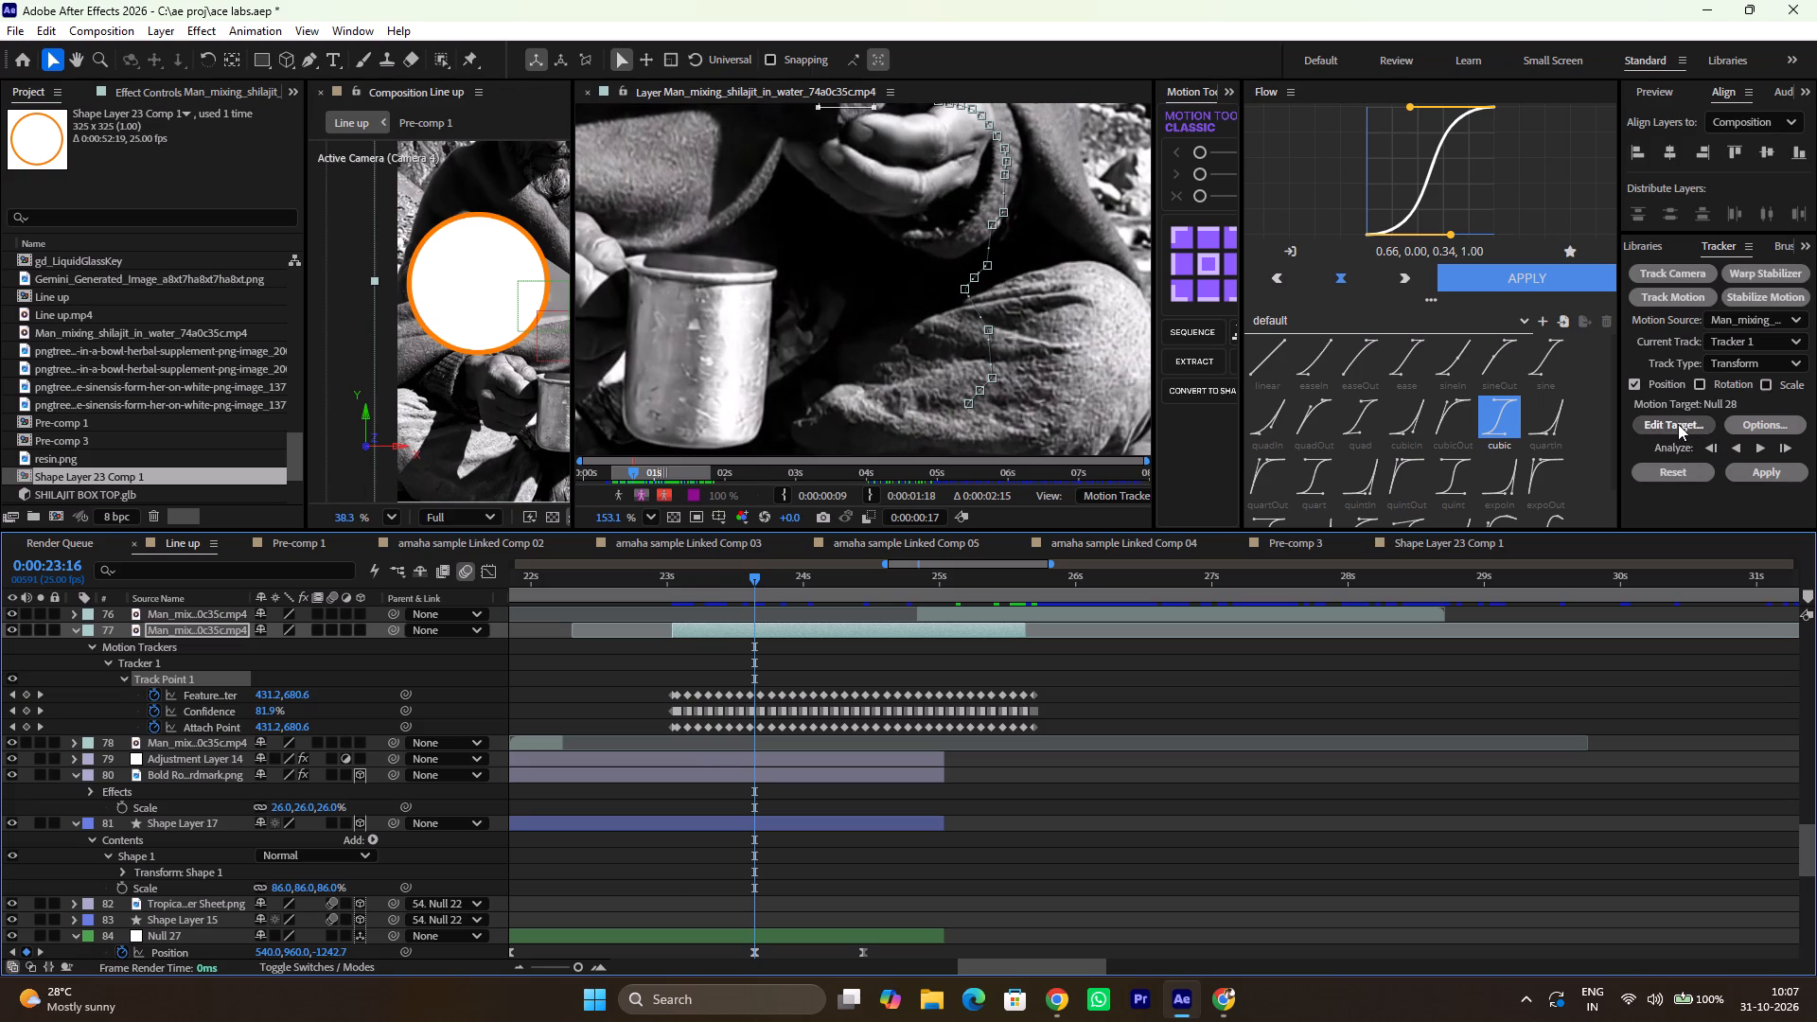
left_click(1678, 424)
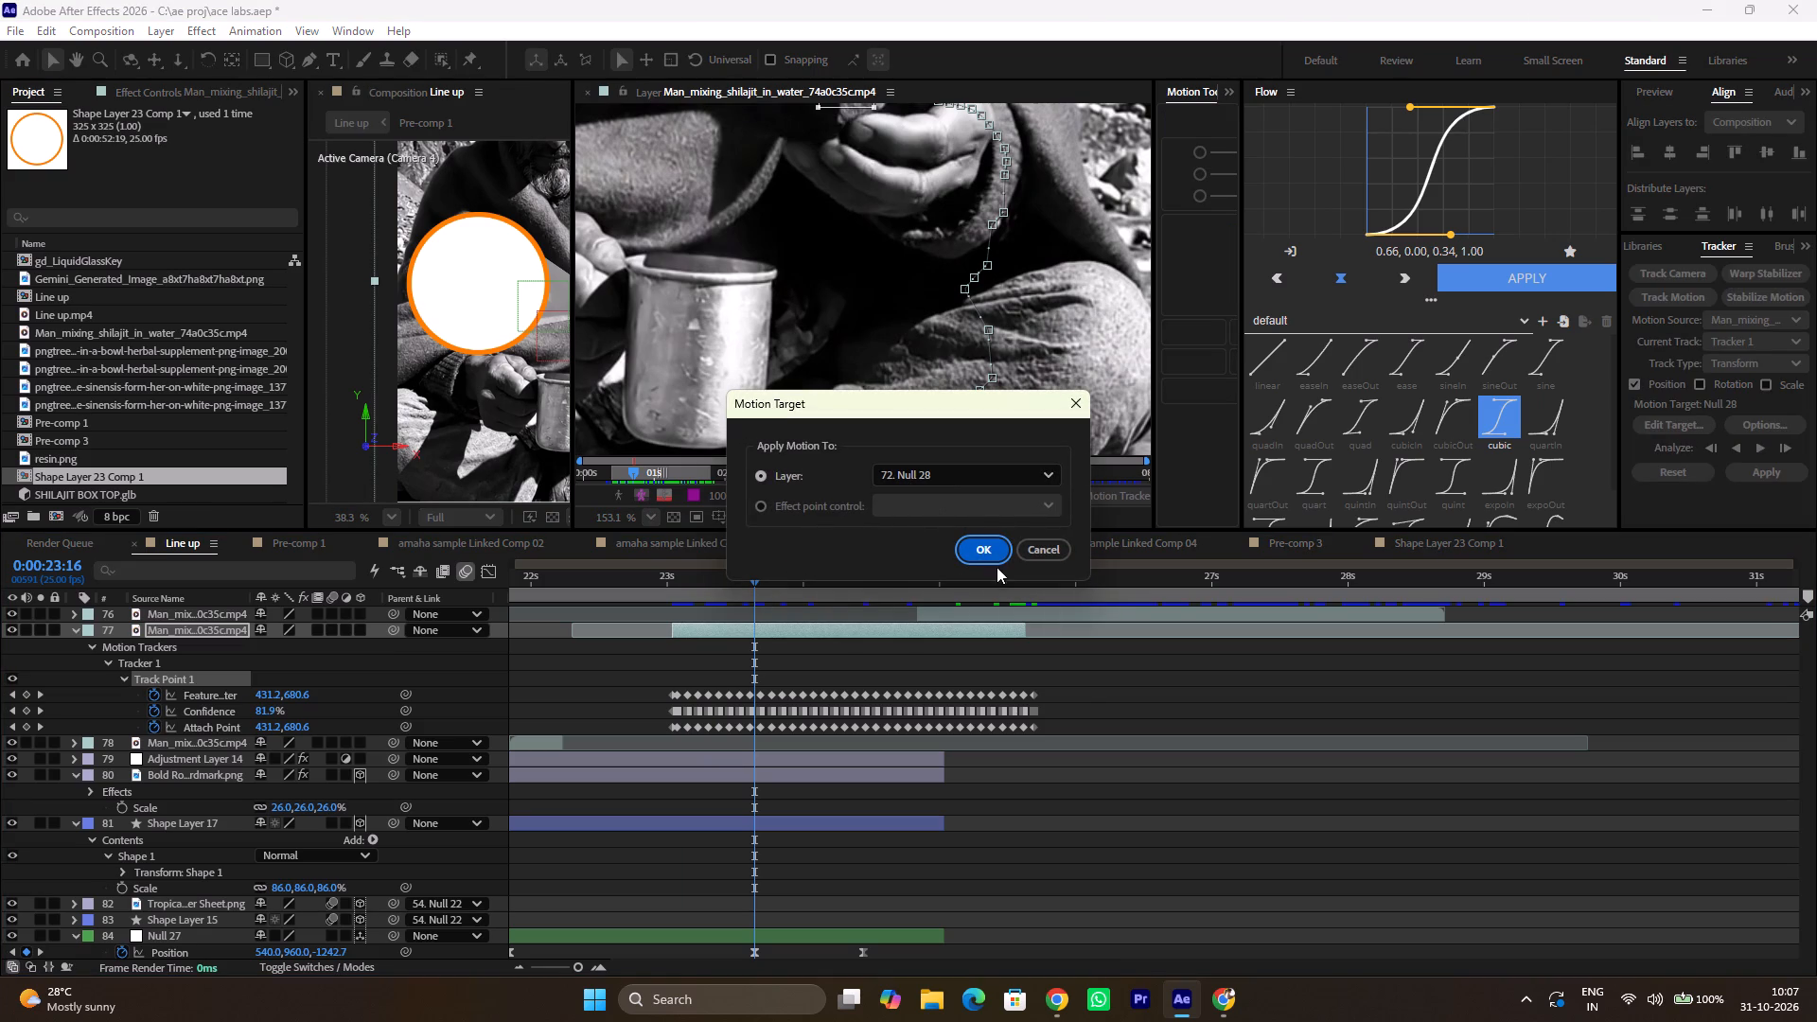
left_click(981, 553)
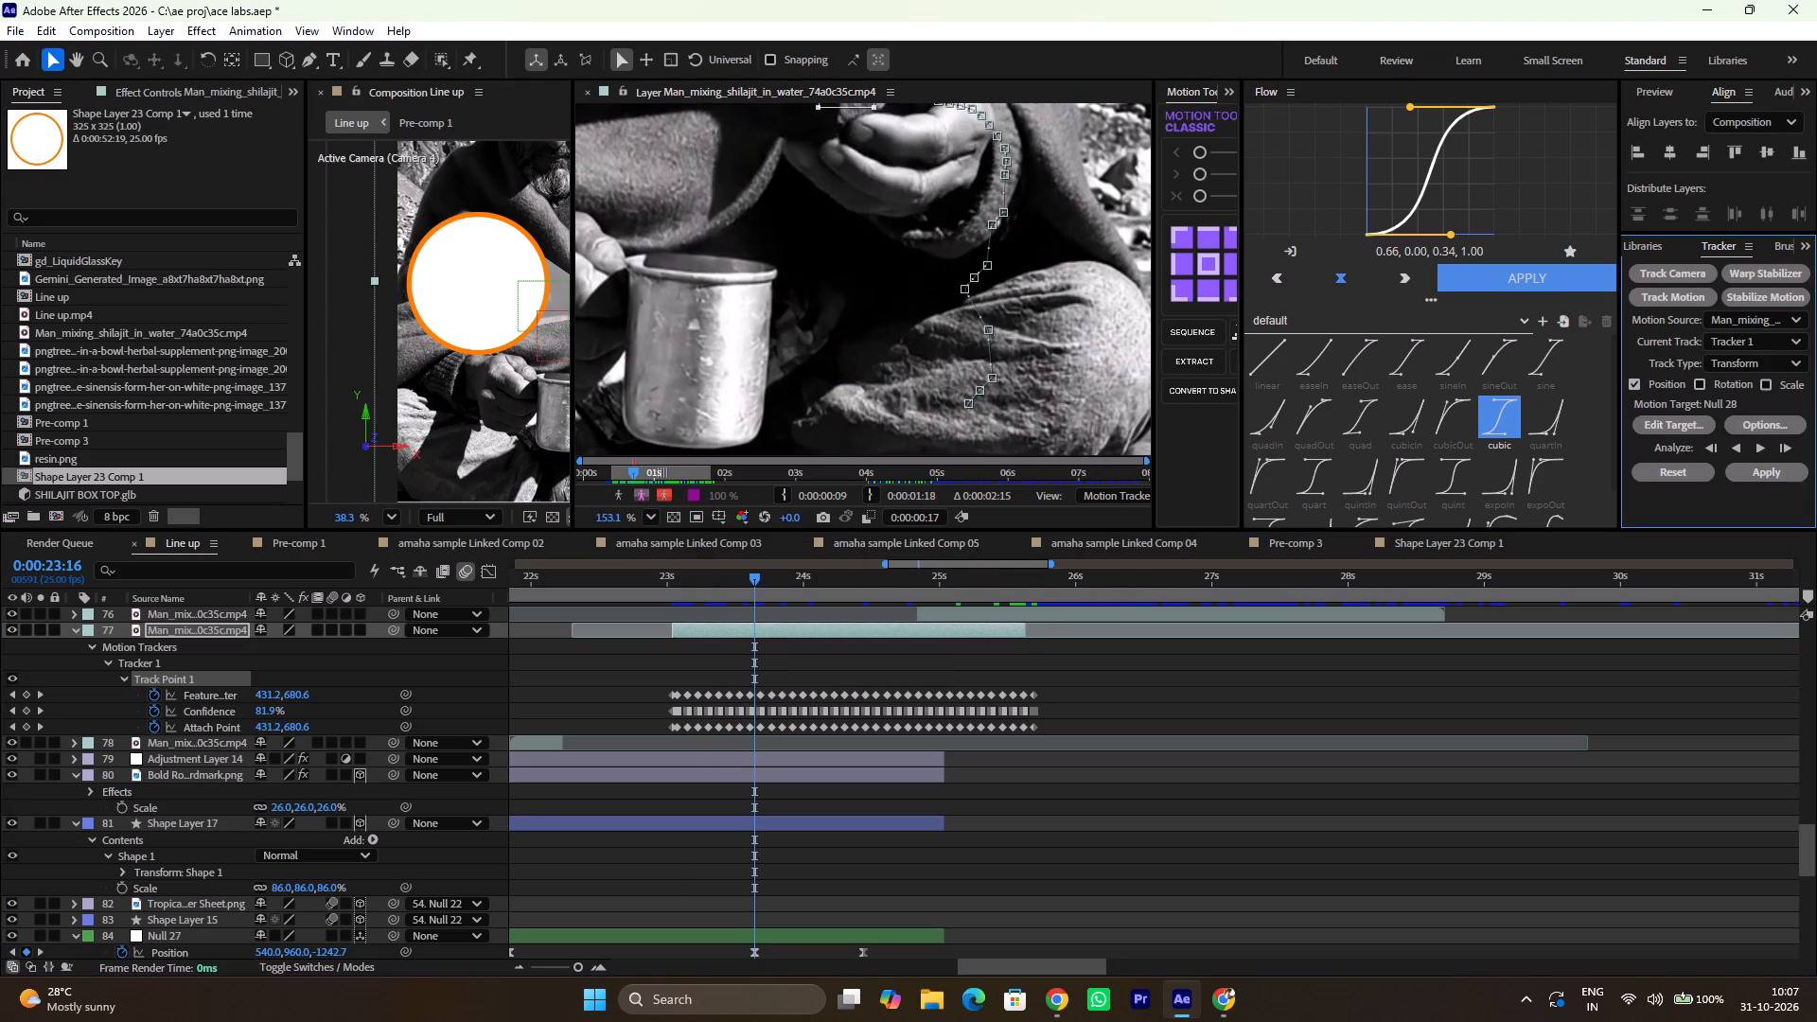
left_click(1774, 474)
left_click(933, 520)
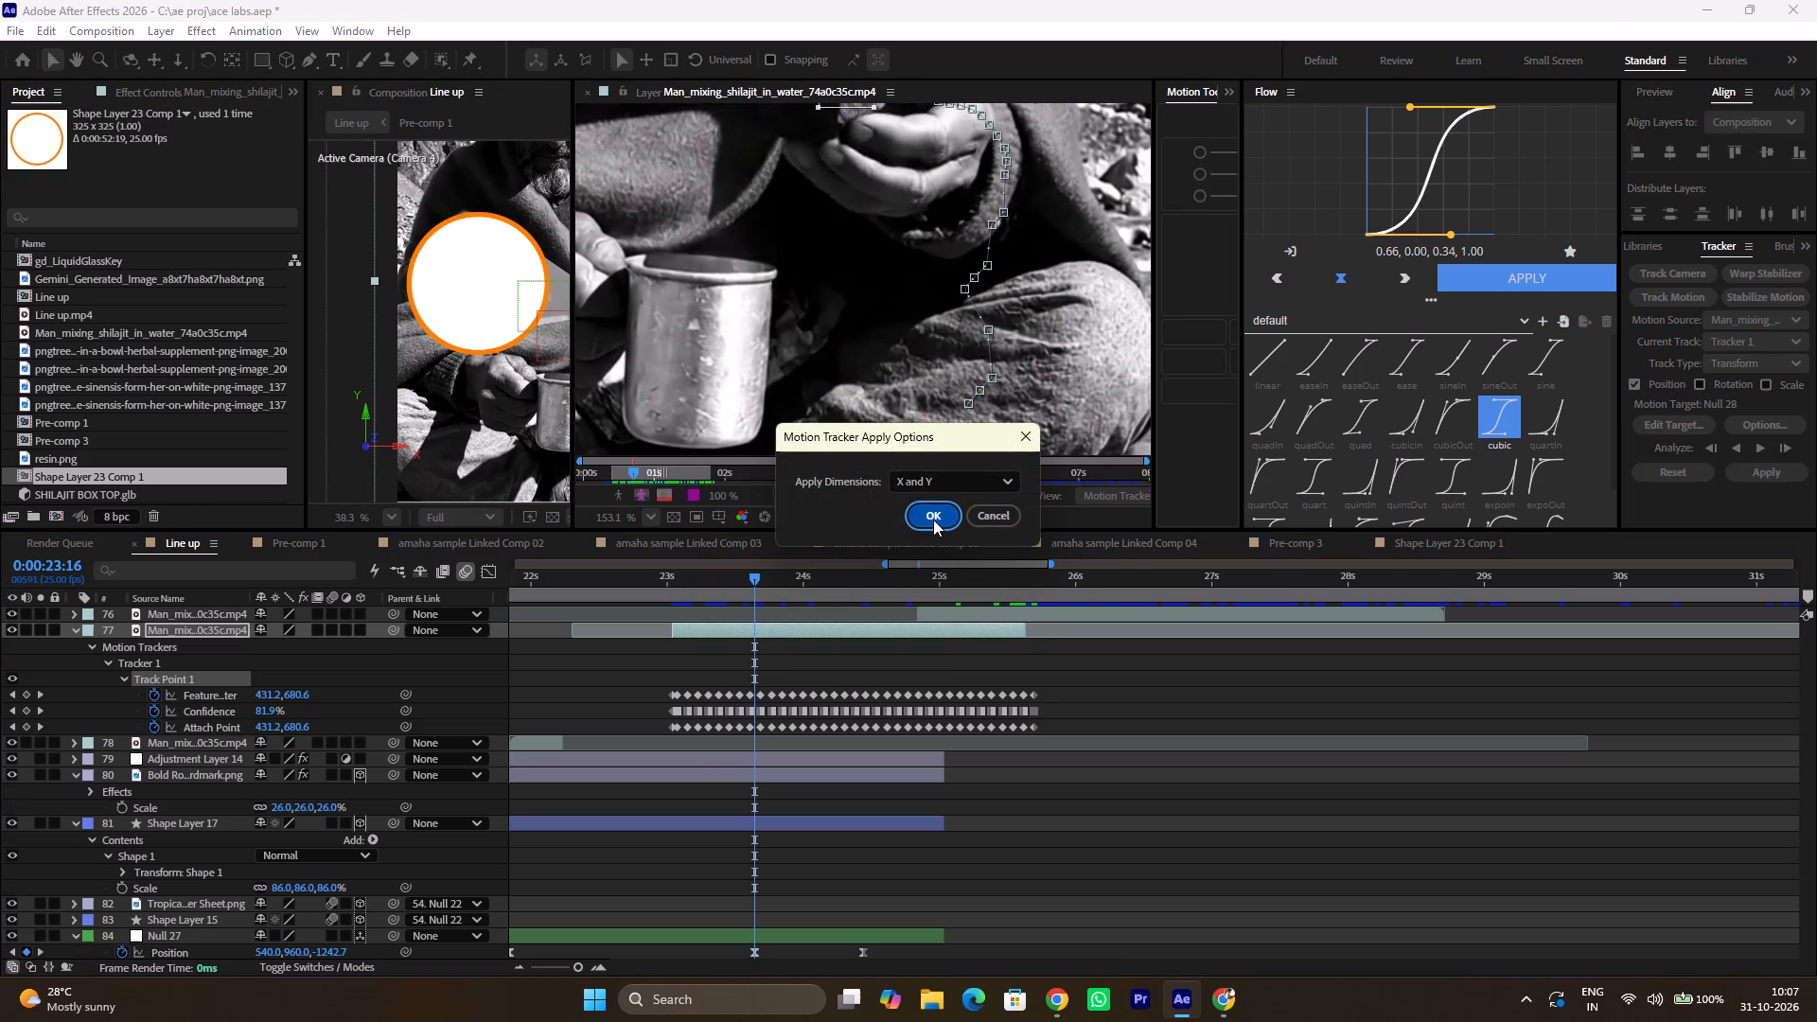
Close the Man_mixing footage's Layer view and widen the Line up Composition view.
left_click(581, 92)
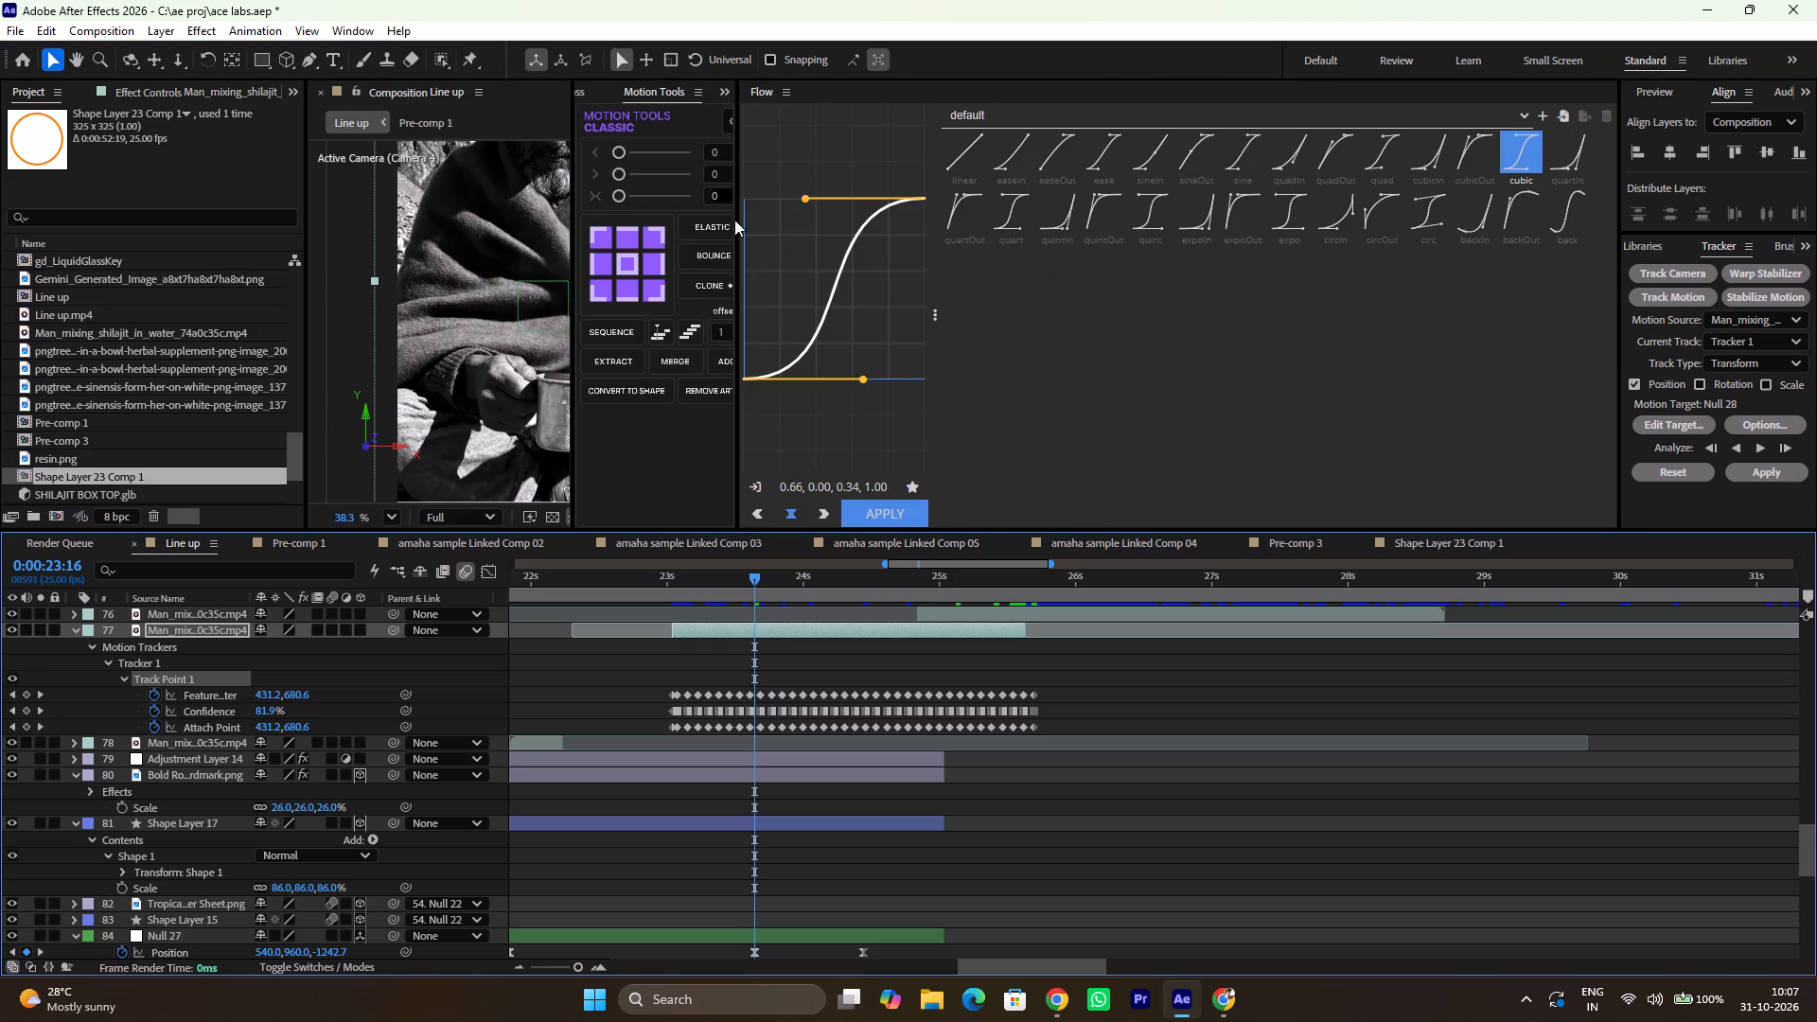
left_click_drag(738, 160, 1307, 273)
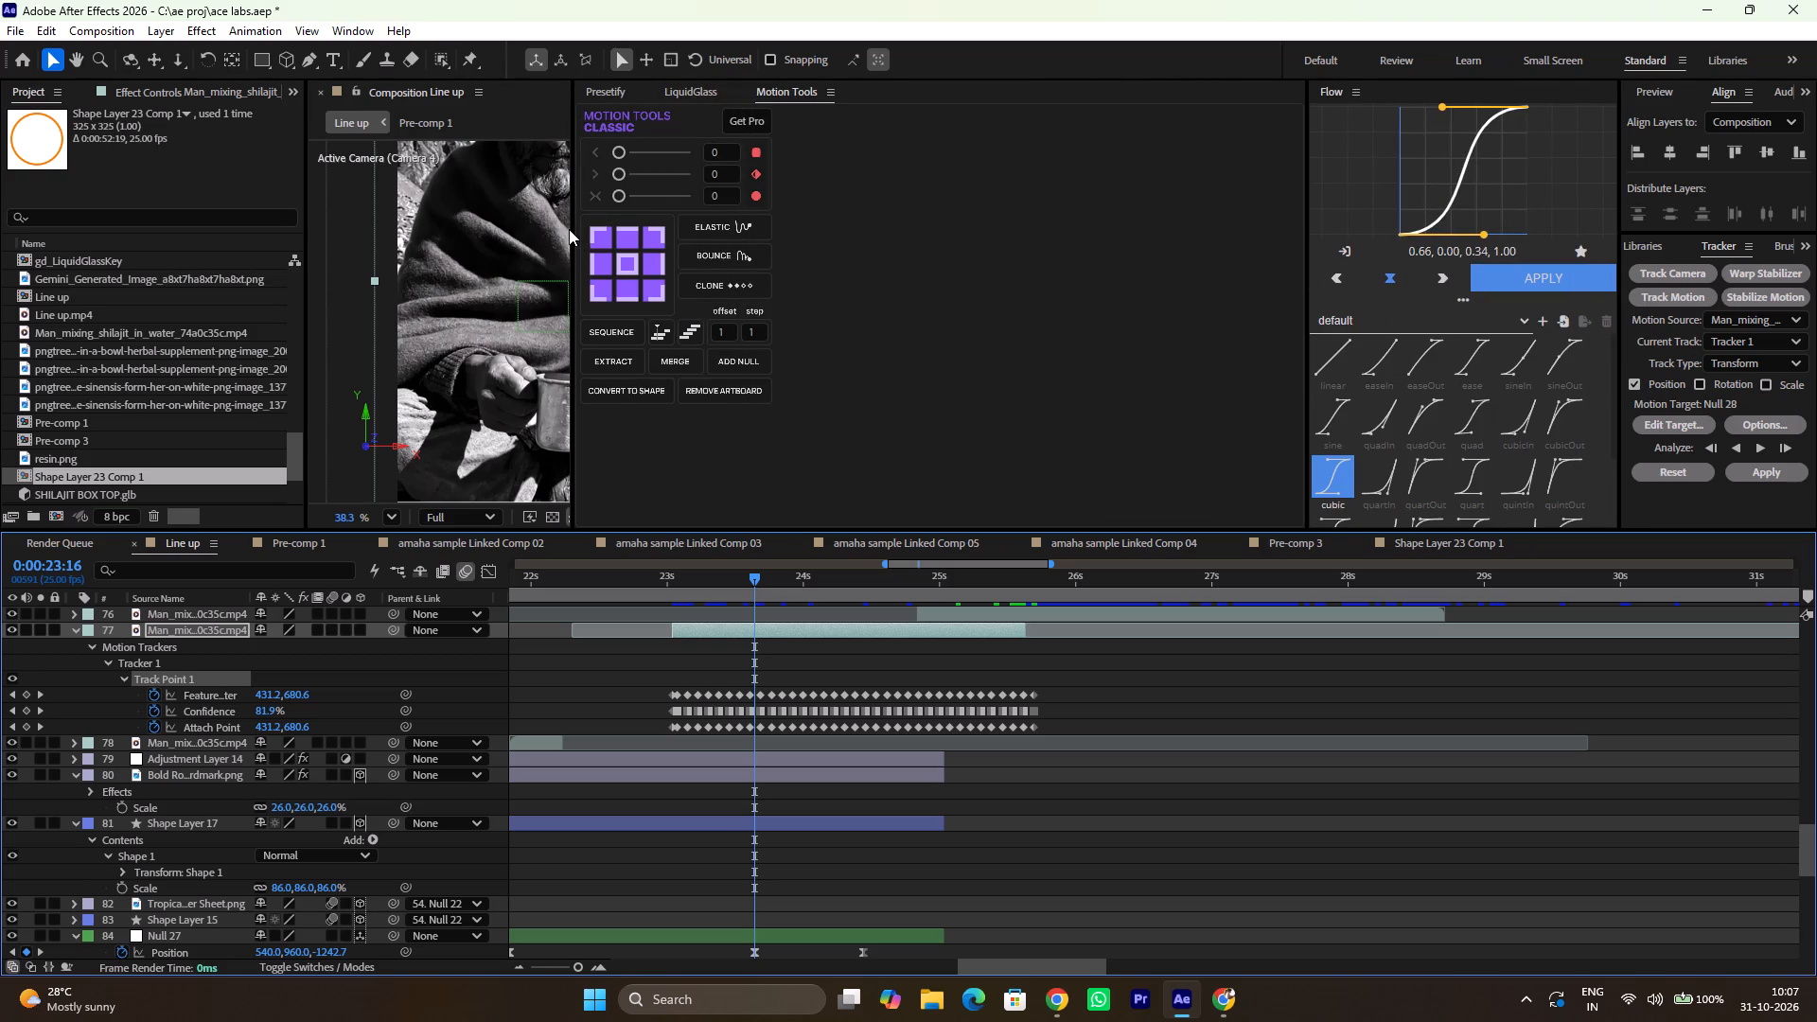
left_click_drag(572, 228, 1279, 314)
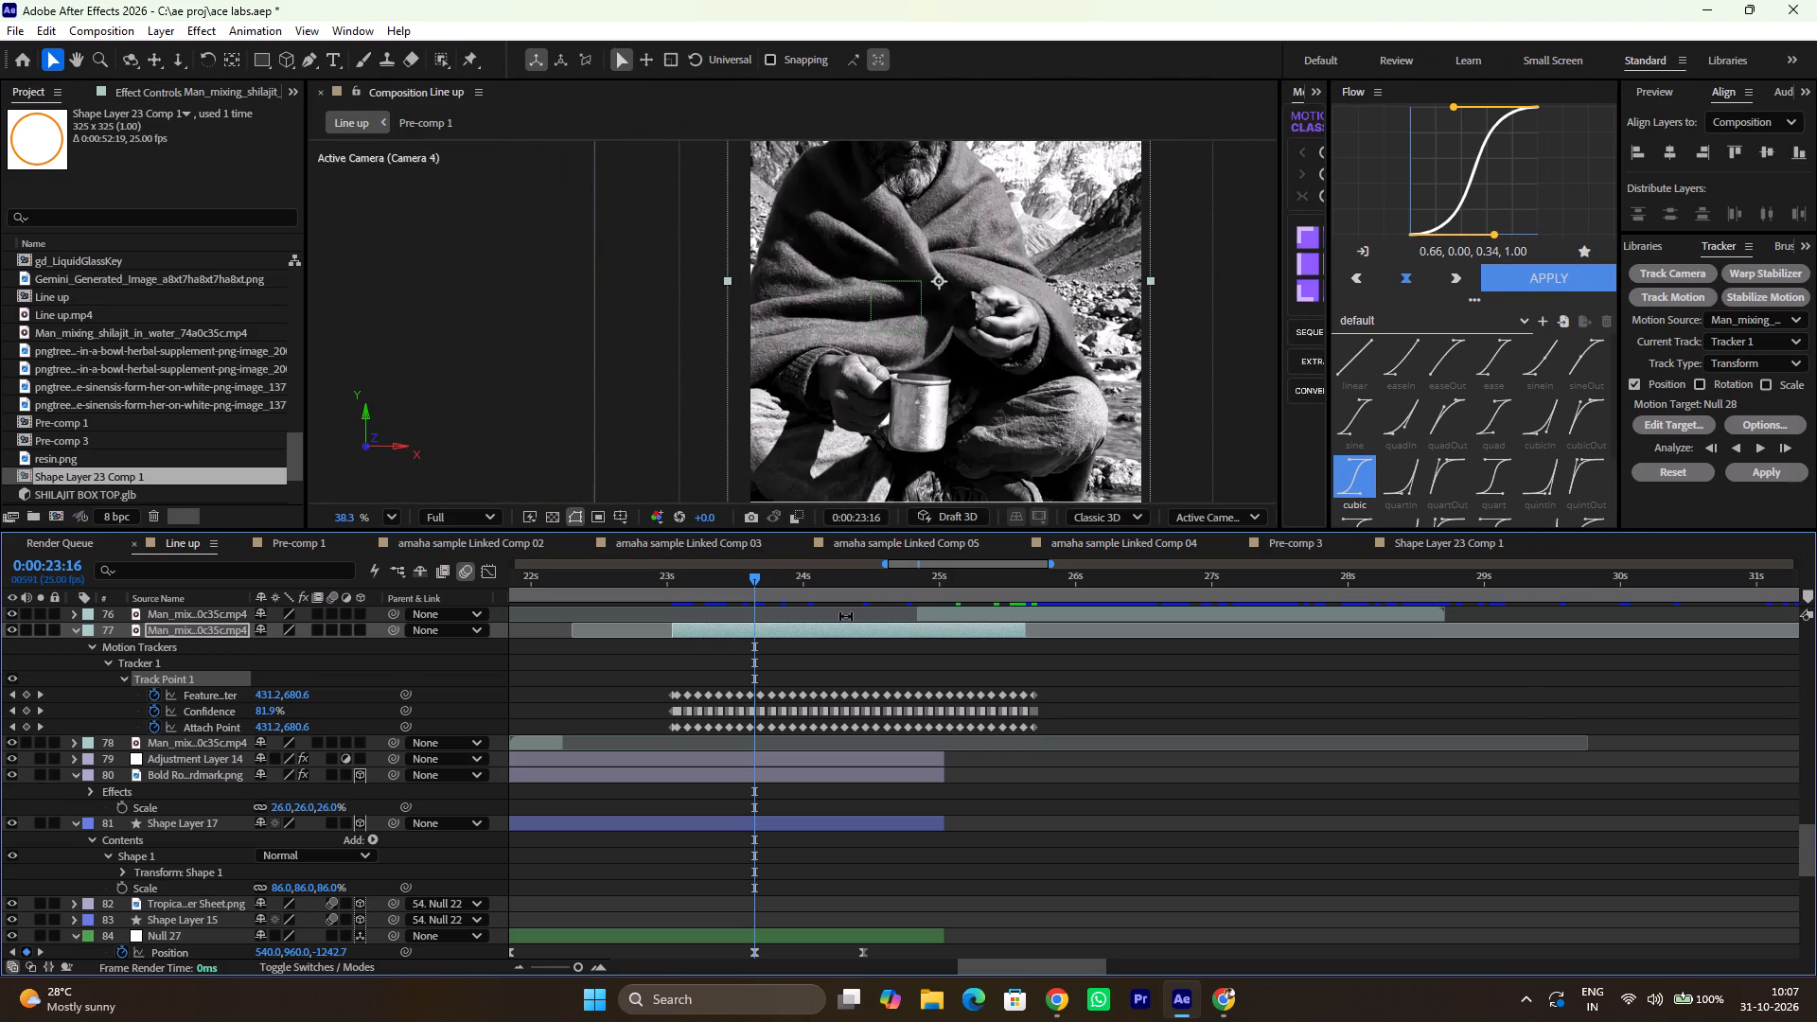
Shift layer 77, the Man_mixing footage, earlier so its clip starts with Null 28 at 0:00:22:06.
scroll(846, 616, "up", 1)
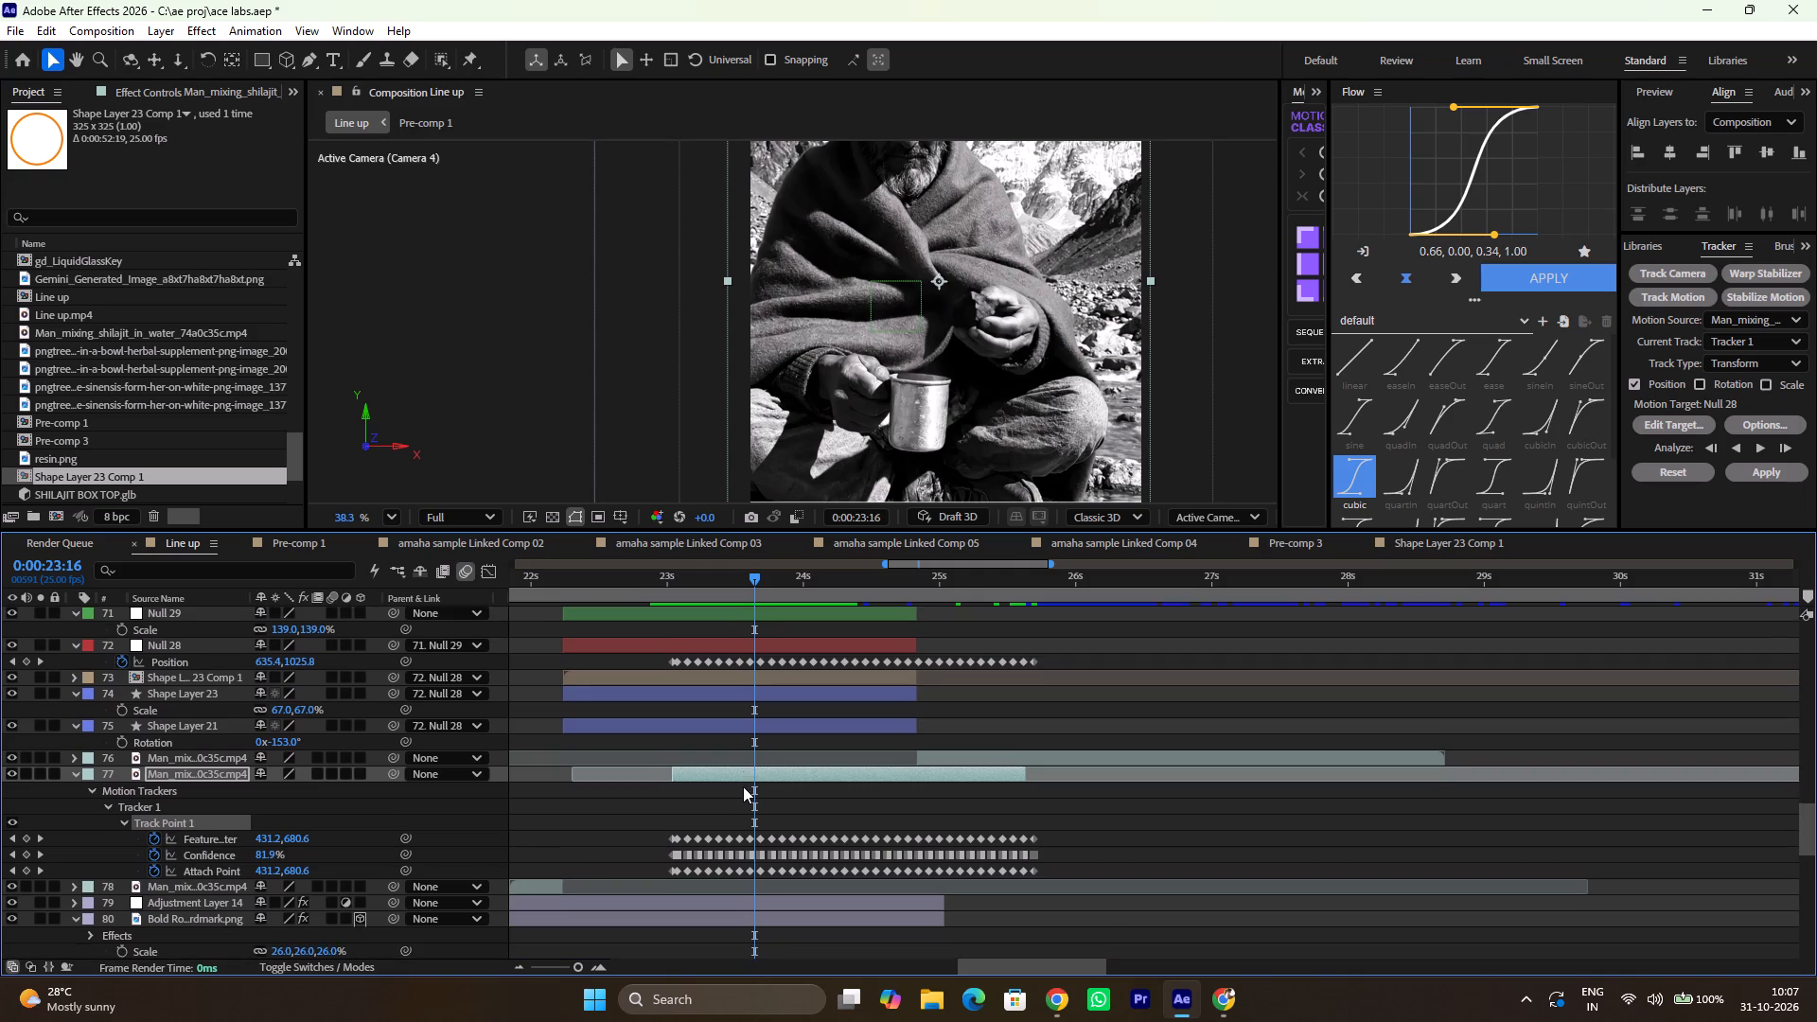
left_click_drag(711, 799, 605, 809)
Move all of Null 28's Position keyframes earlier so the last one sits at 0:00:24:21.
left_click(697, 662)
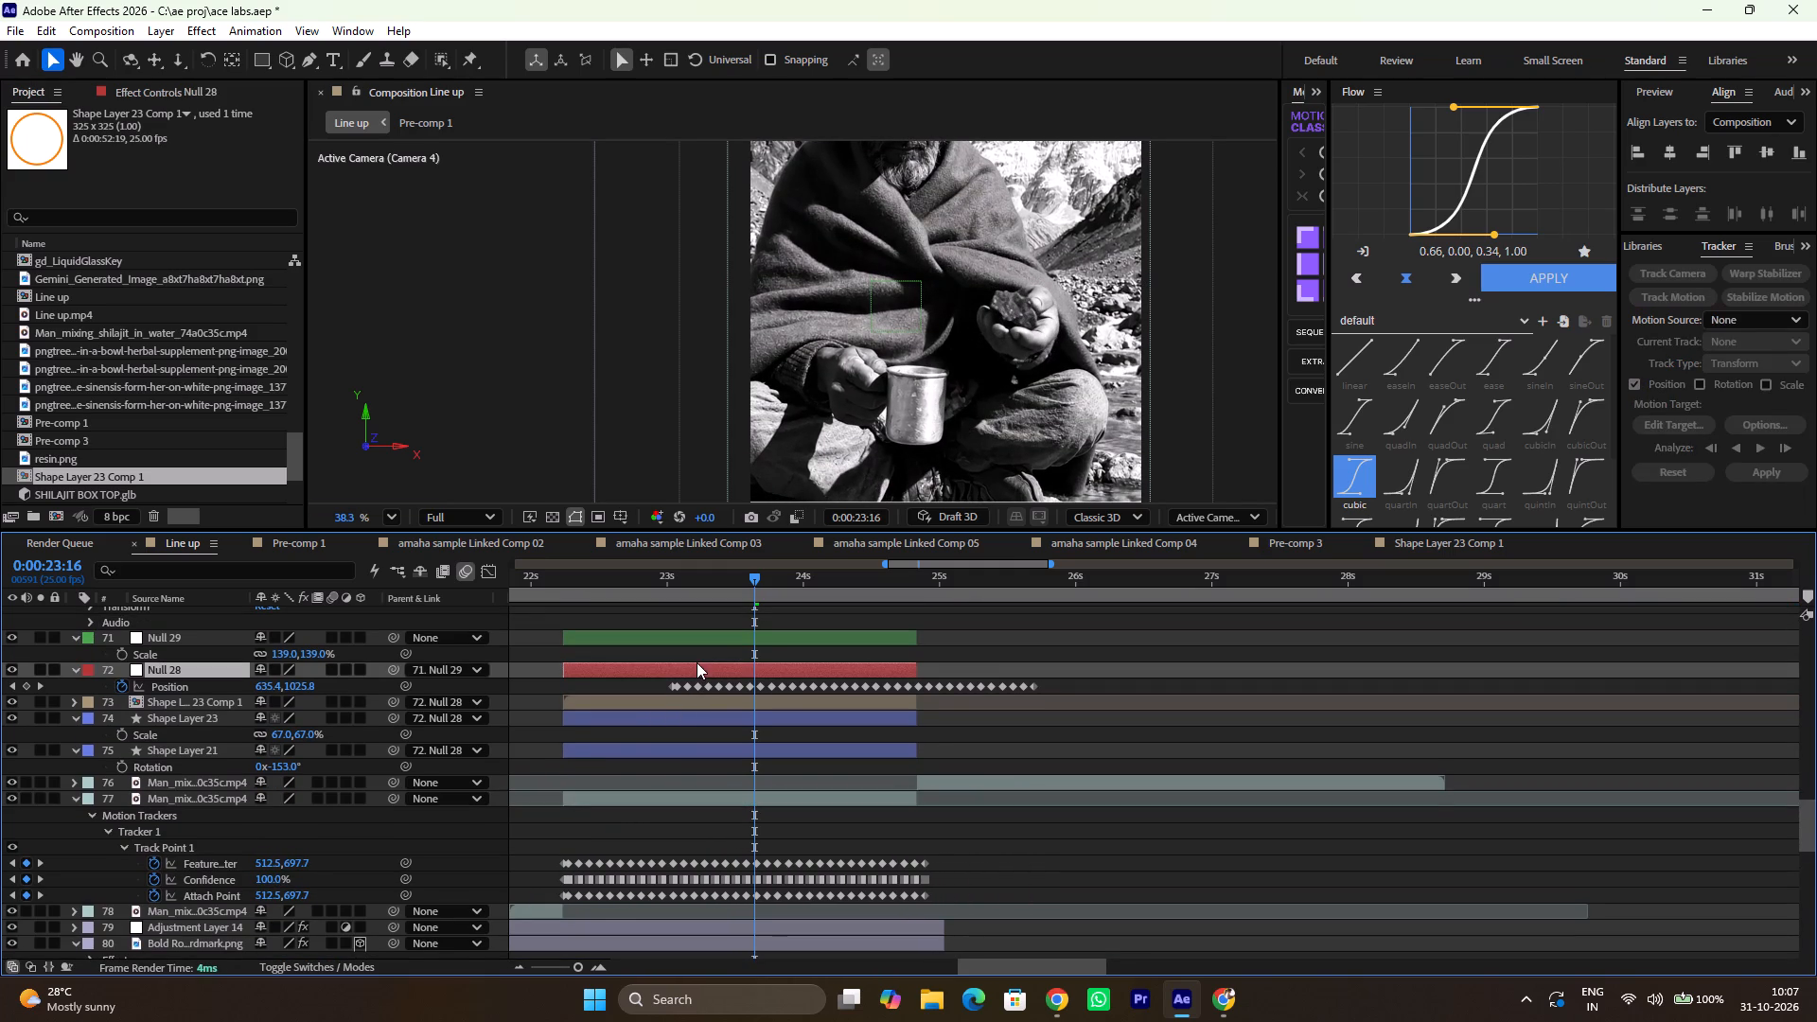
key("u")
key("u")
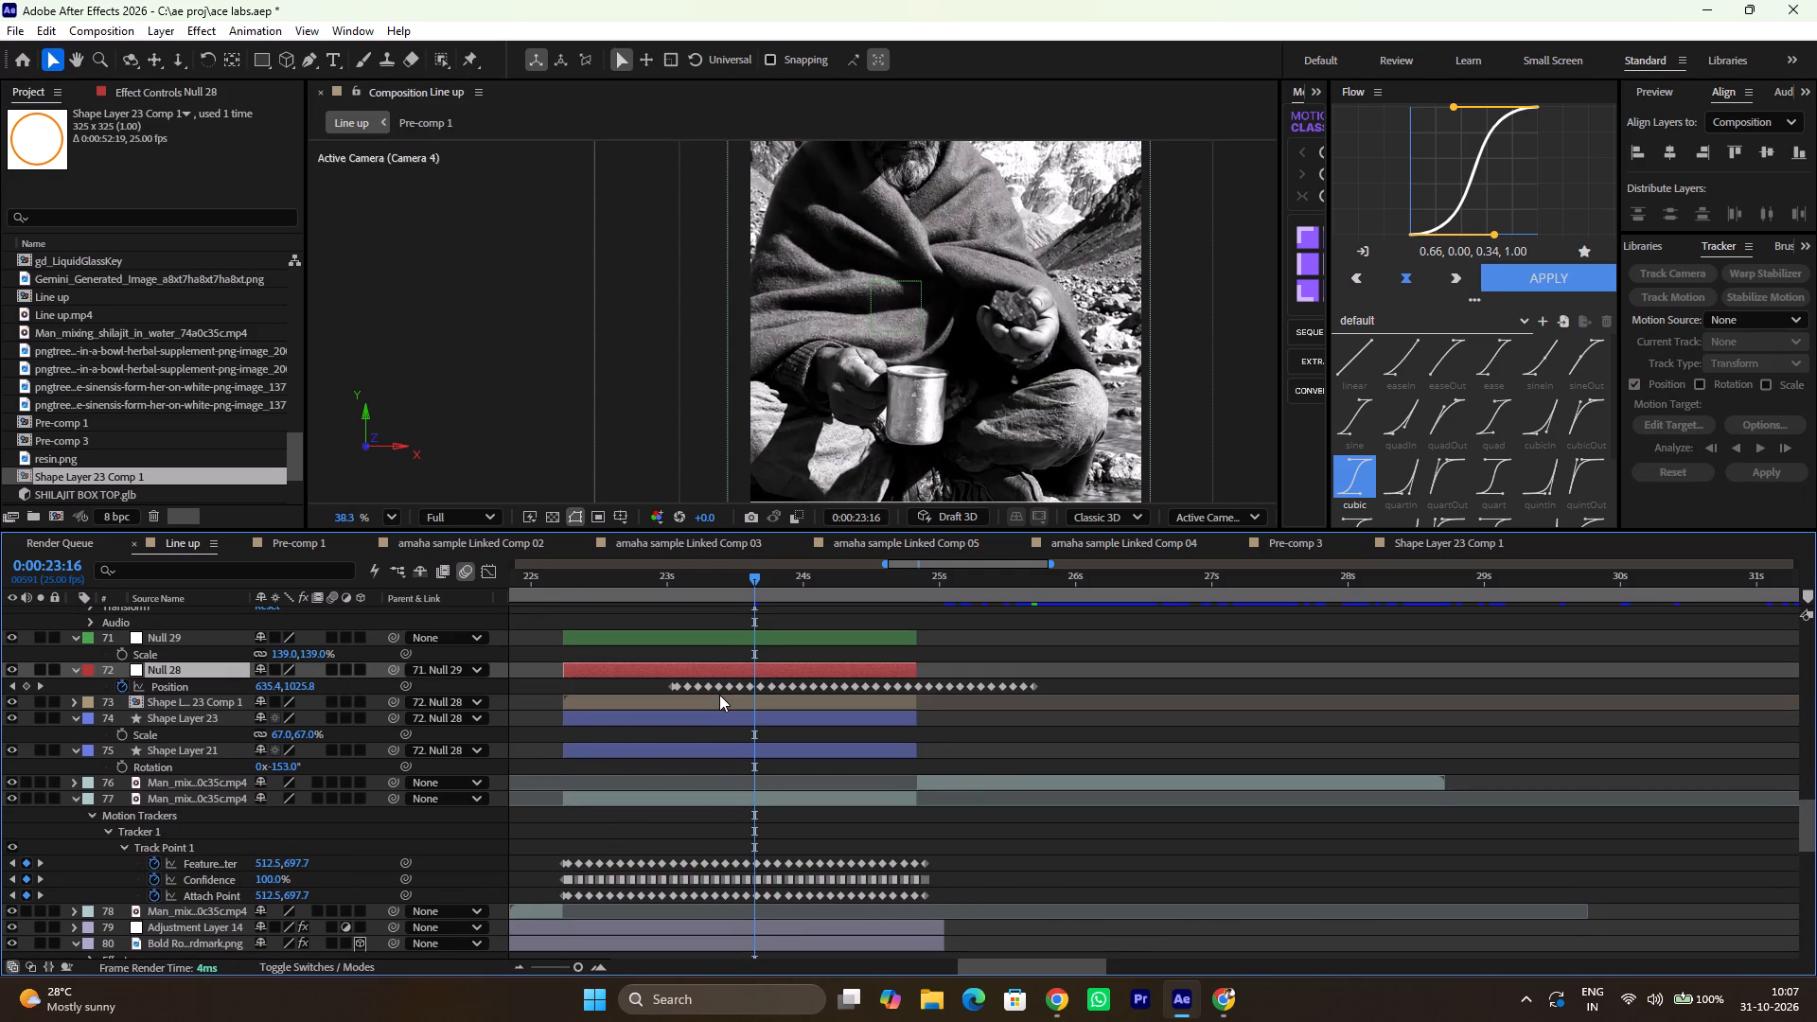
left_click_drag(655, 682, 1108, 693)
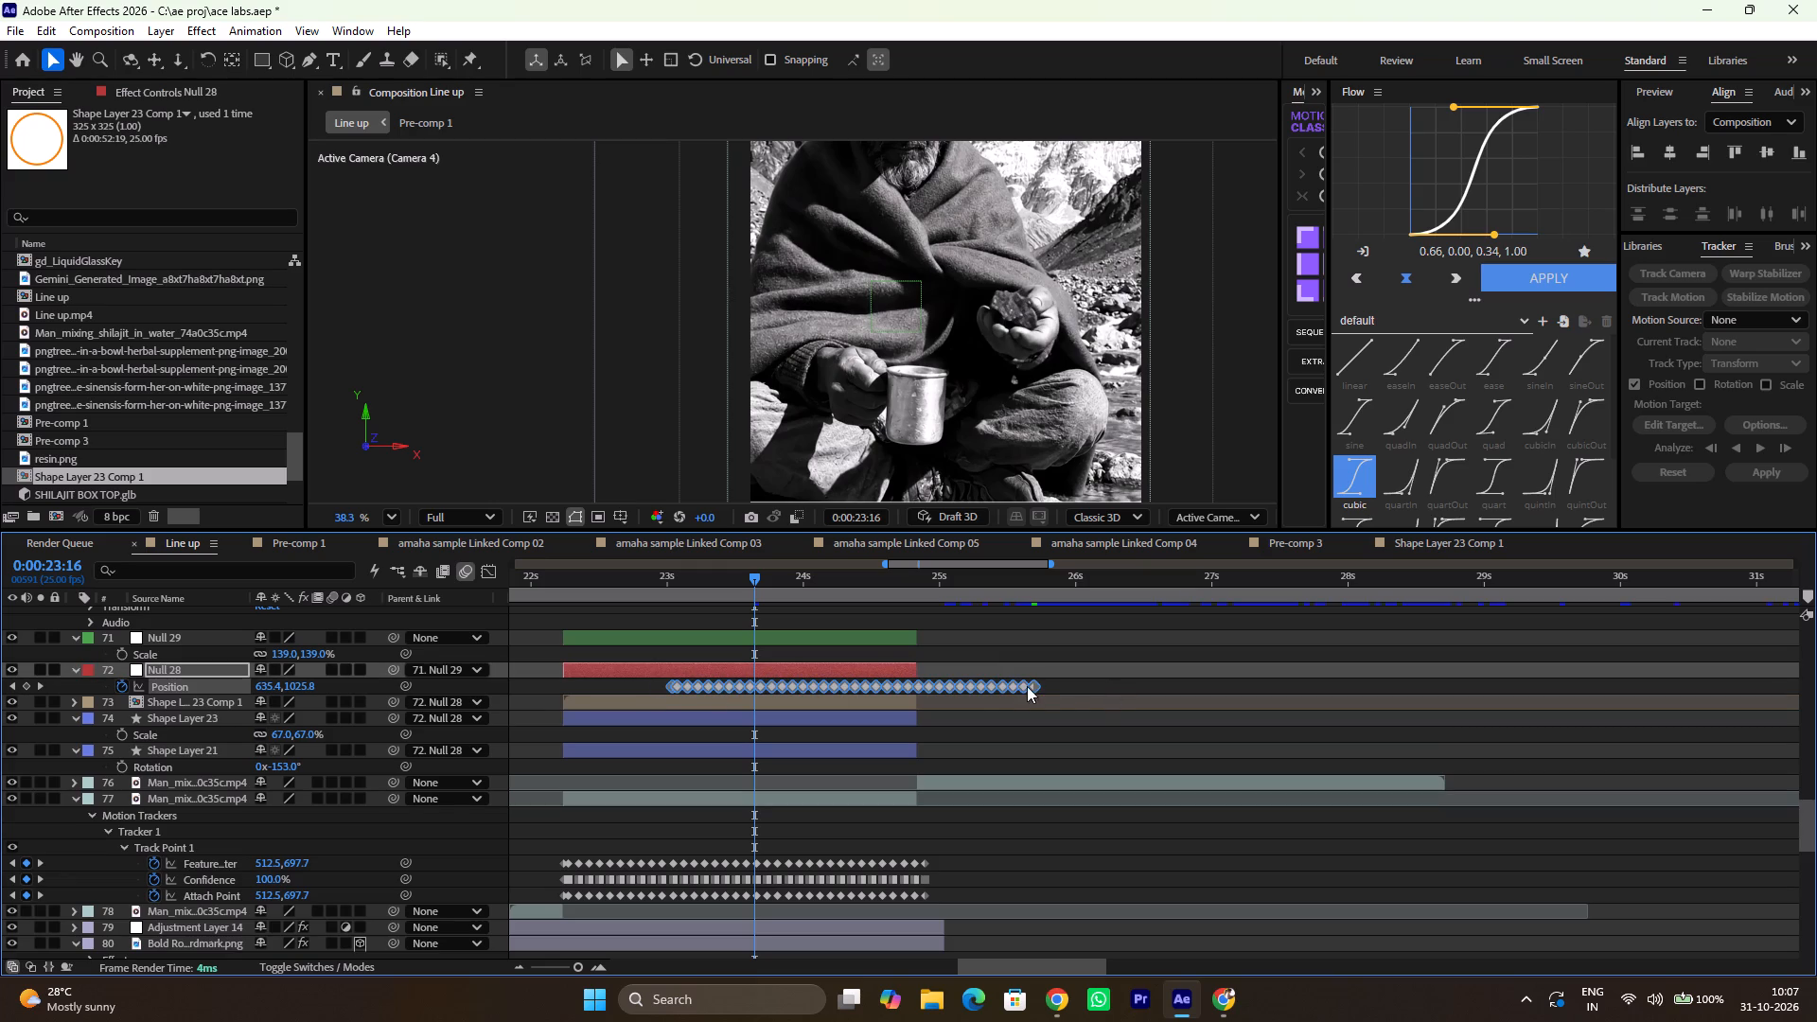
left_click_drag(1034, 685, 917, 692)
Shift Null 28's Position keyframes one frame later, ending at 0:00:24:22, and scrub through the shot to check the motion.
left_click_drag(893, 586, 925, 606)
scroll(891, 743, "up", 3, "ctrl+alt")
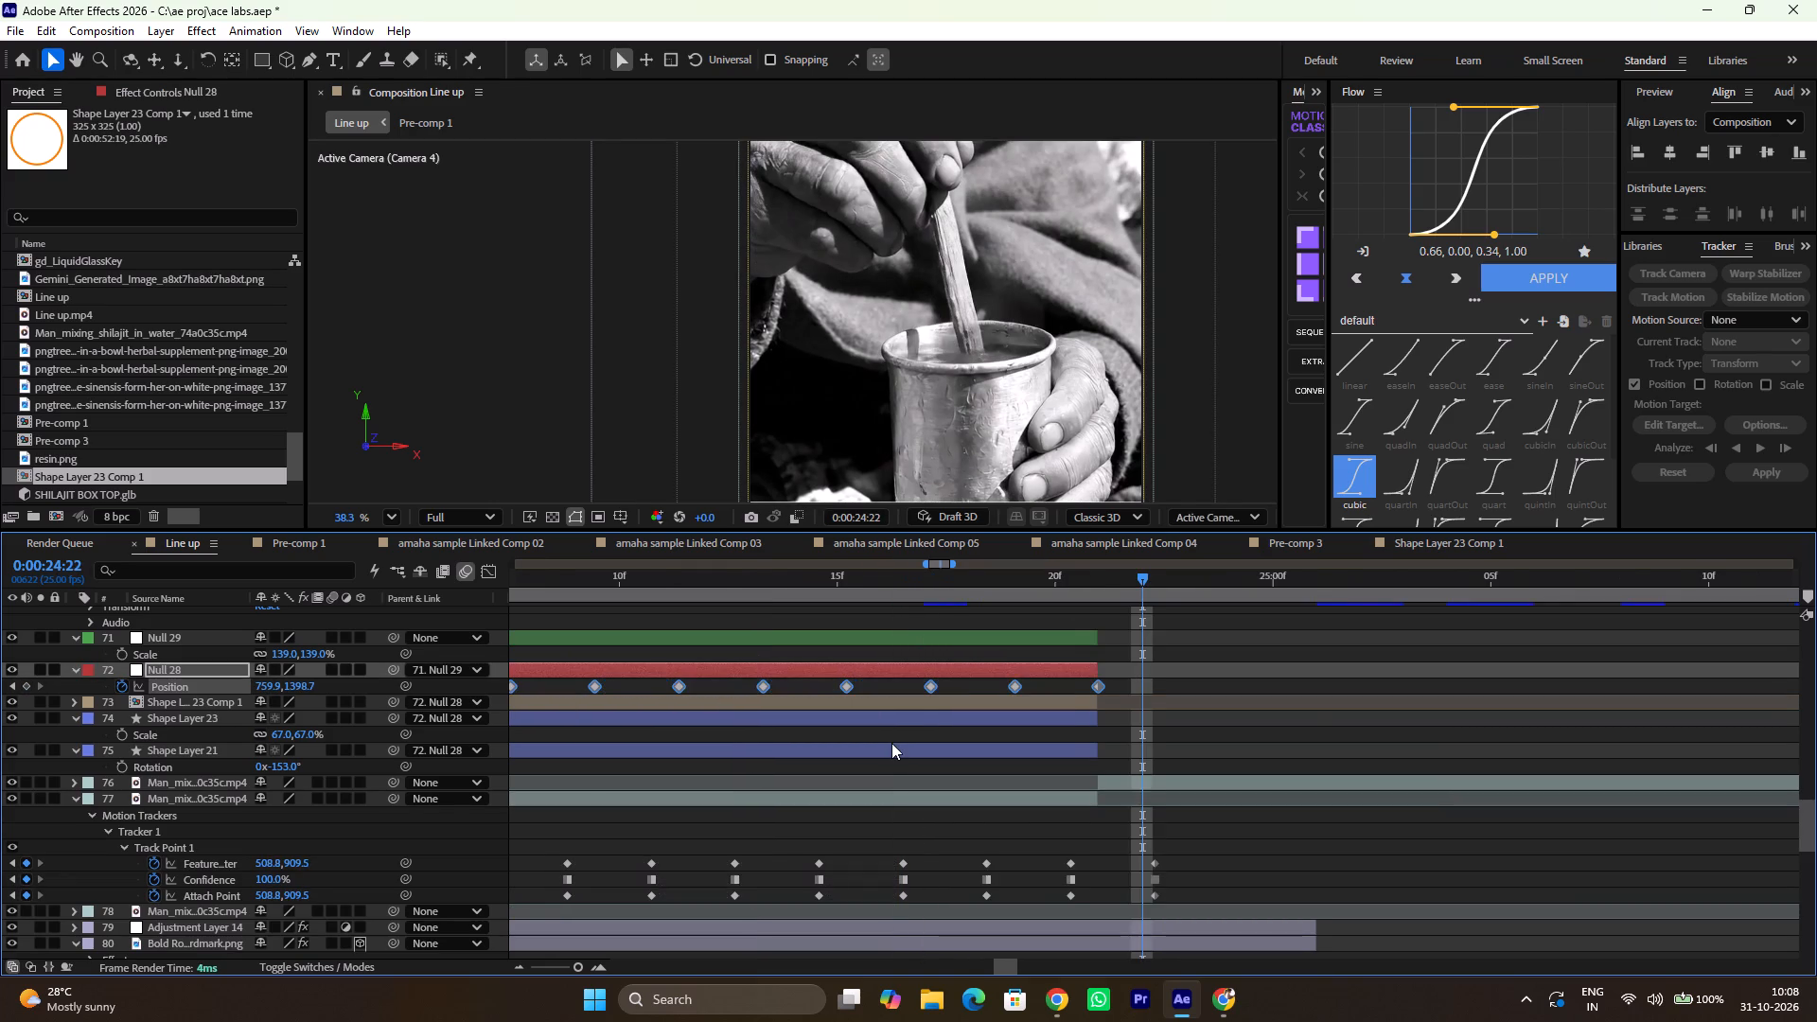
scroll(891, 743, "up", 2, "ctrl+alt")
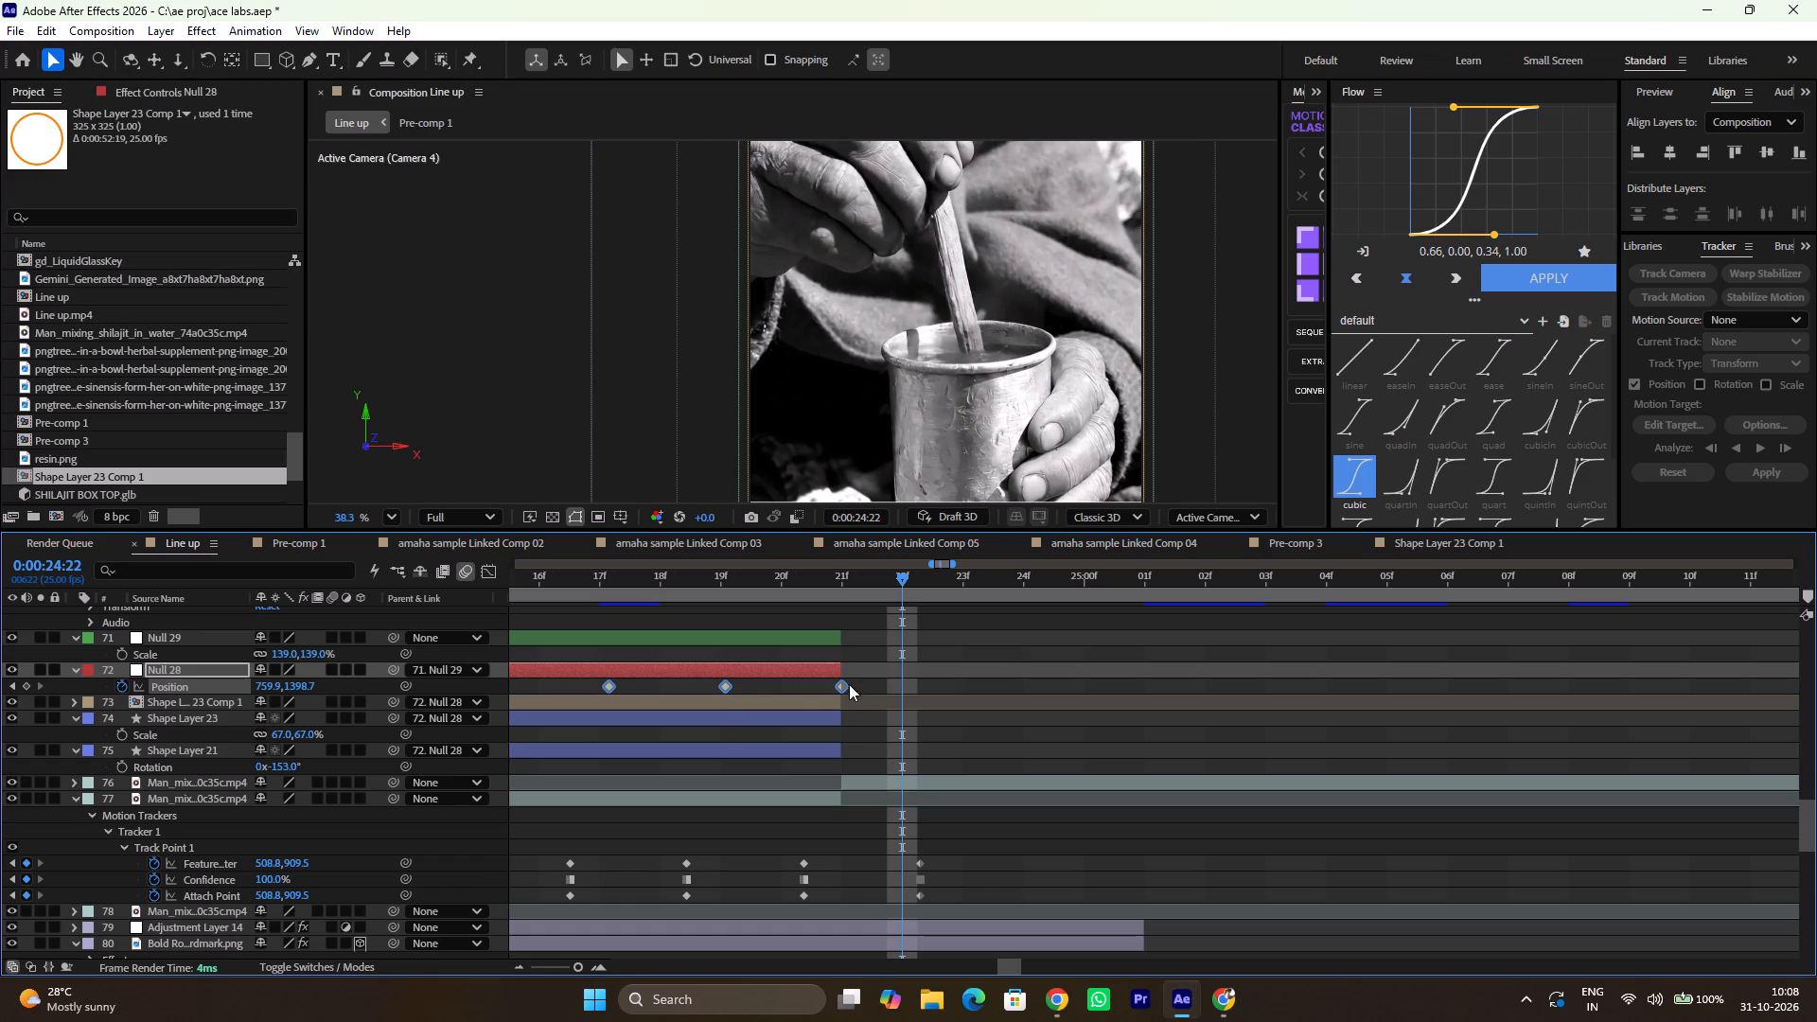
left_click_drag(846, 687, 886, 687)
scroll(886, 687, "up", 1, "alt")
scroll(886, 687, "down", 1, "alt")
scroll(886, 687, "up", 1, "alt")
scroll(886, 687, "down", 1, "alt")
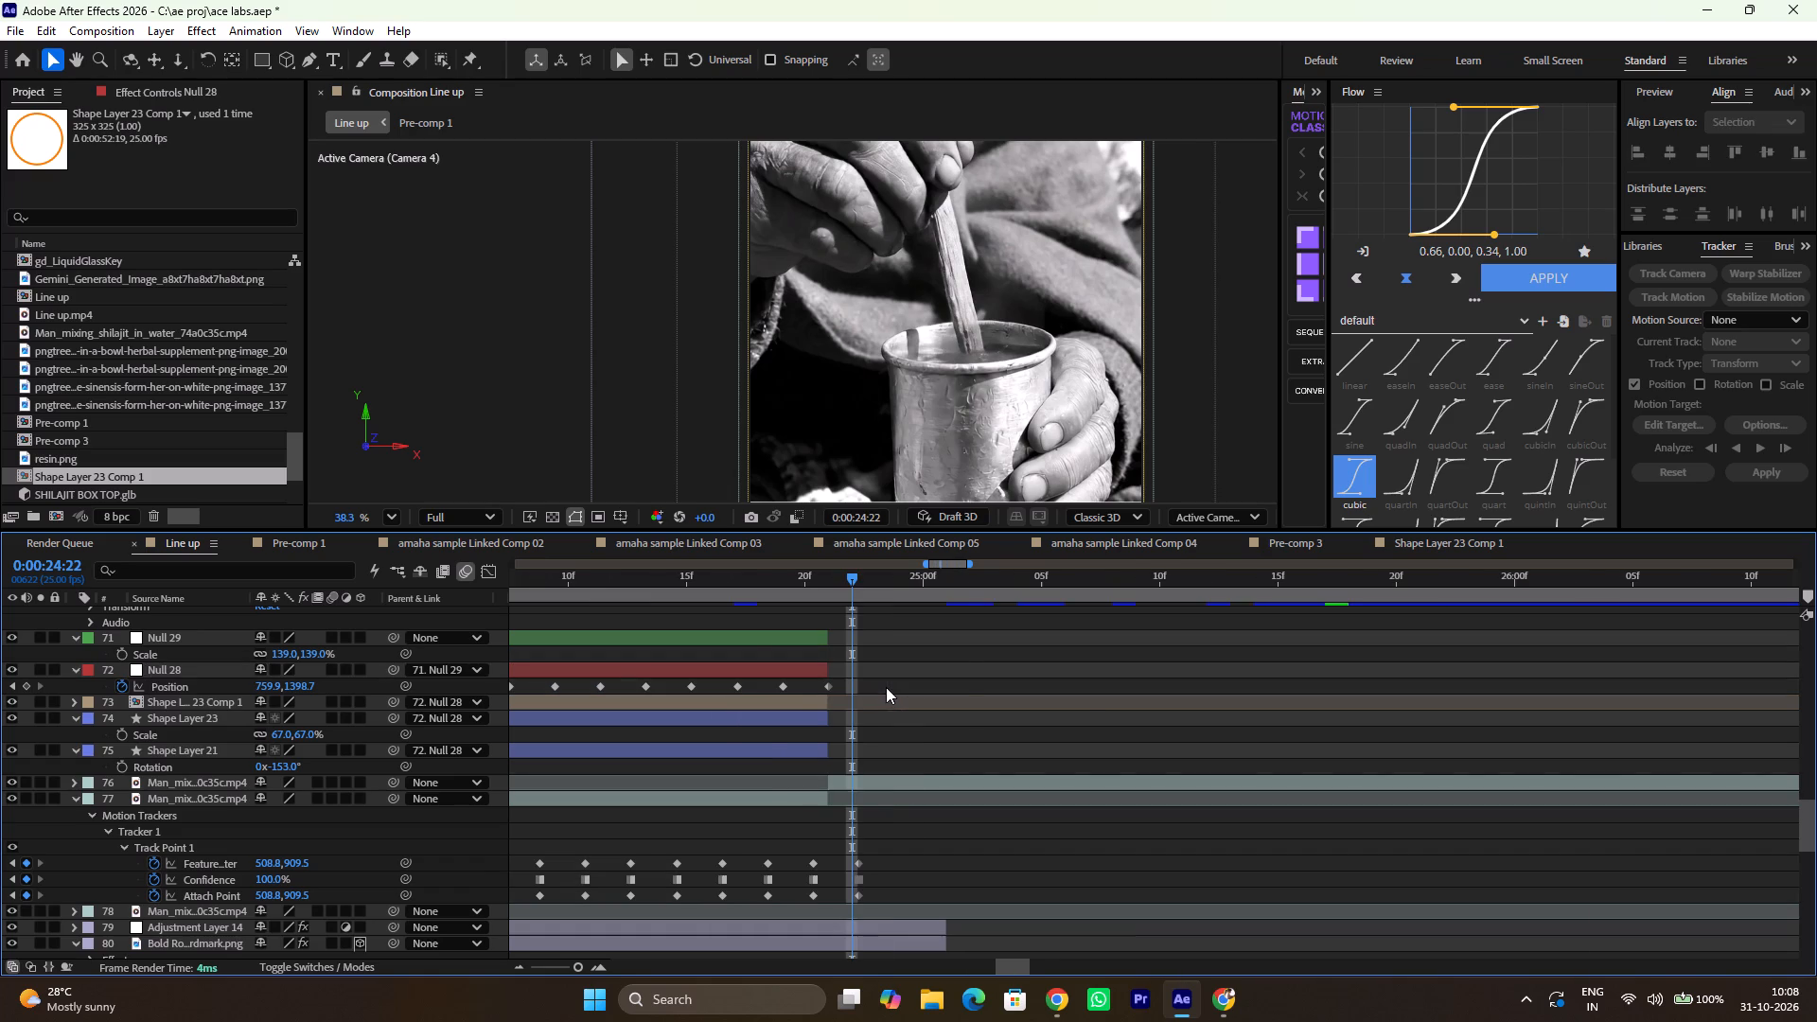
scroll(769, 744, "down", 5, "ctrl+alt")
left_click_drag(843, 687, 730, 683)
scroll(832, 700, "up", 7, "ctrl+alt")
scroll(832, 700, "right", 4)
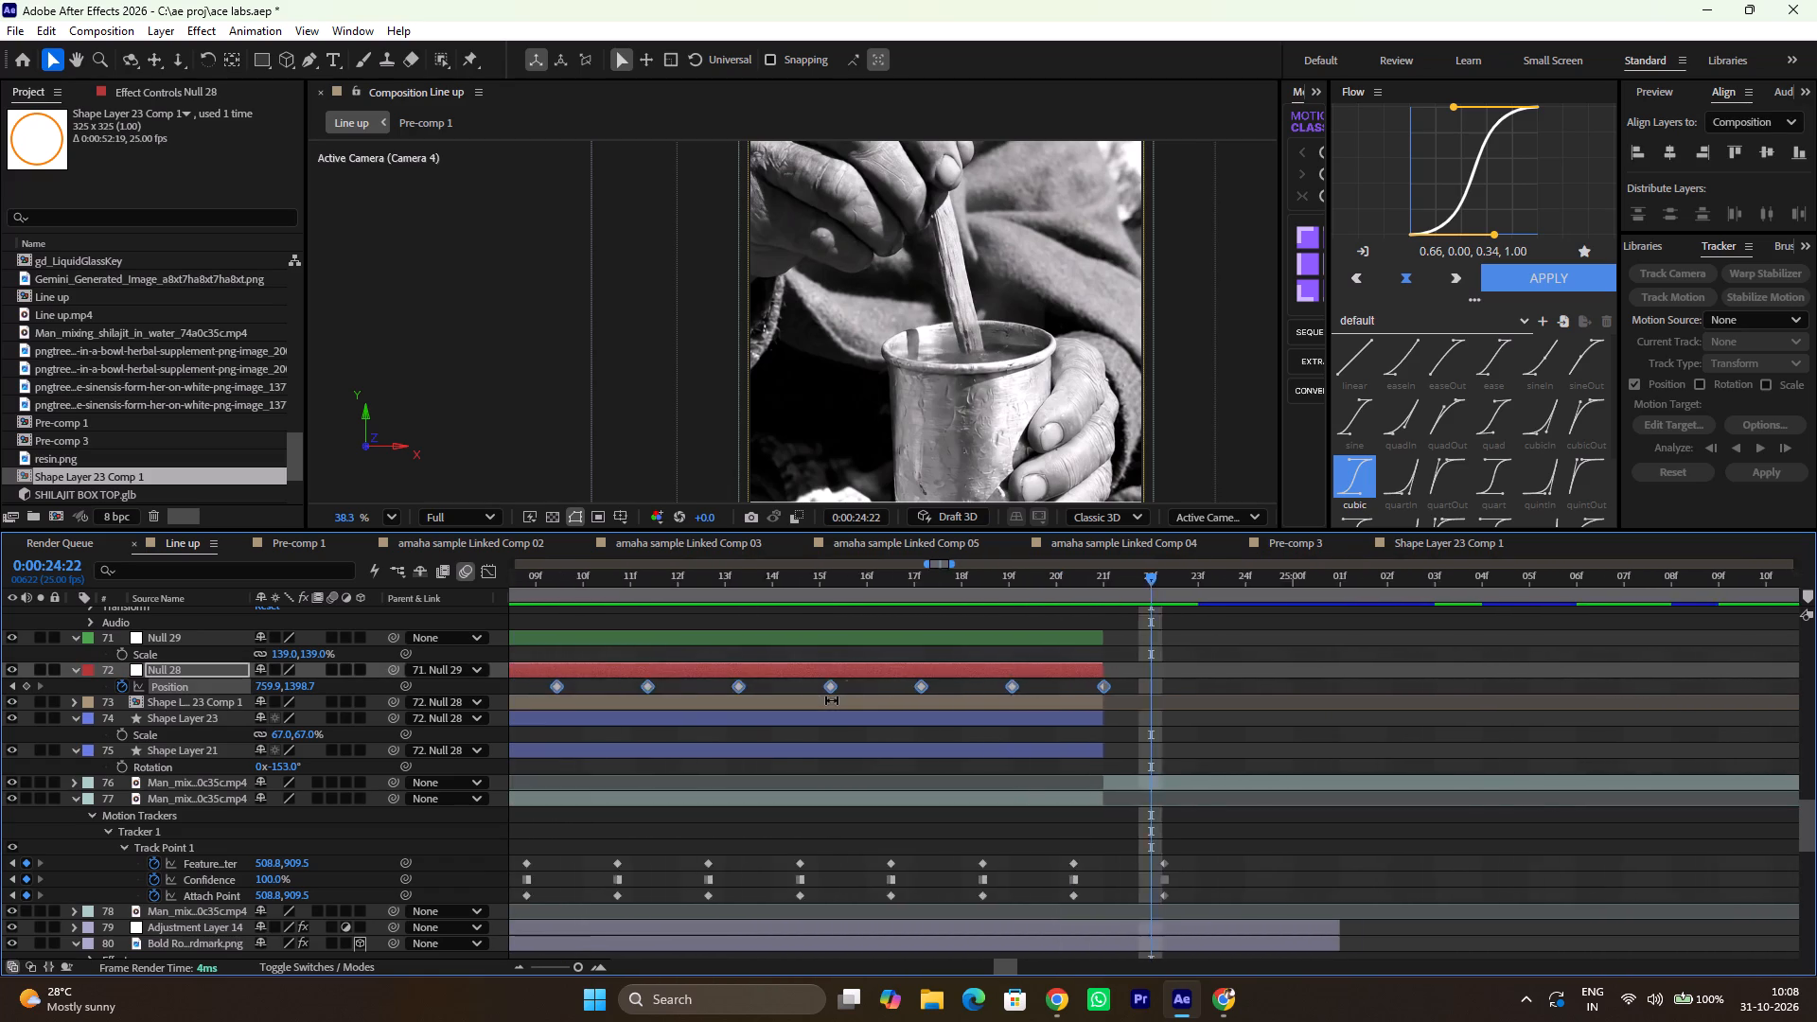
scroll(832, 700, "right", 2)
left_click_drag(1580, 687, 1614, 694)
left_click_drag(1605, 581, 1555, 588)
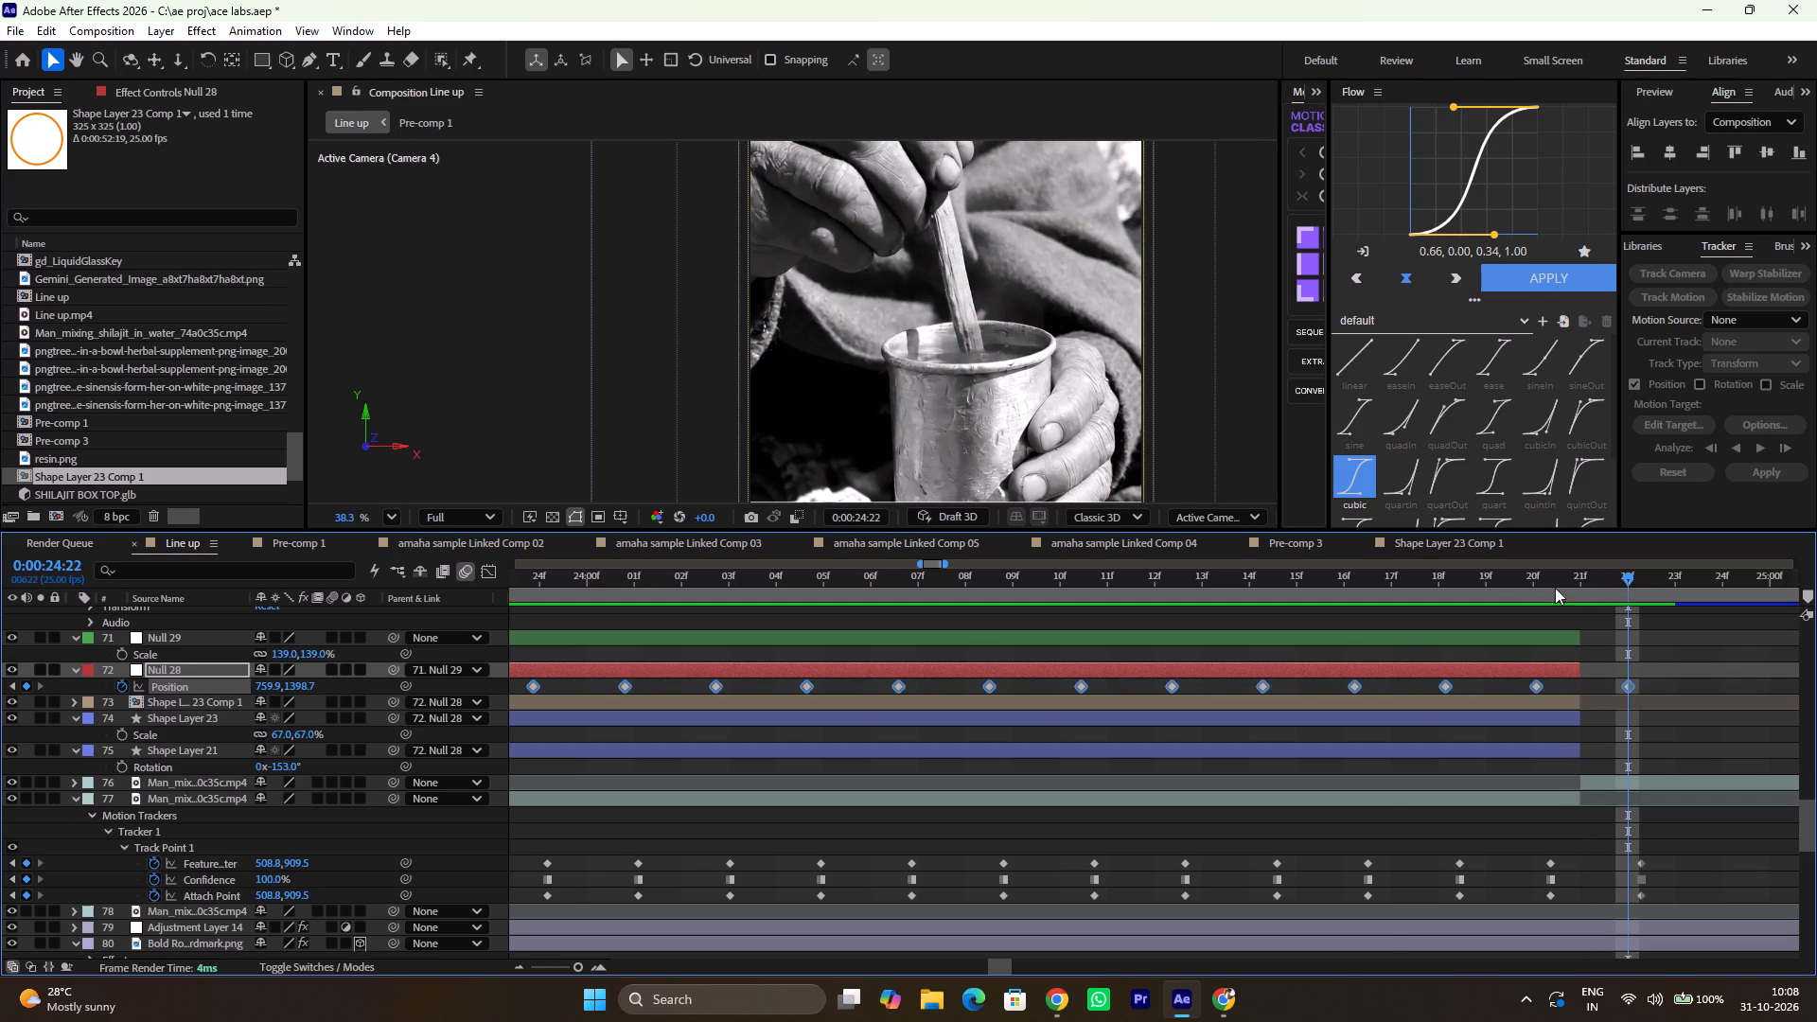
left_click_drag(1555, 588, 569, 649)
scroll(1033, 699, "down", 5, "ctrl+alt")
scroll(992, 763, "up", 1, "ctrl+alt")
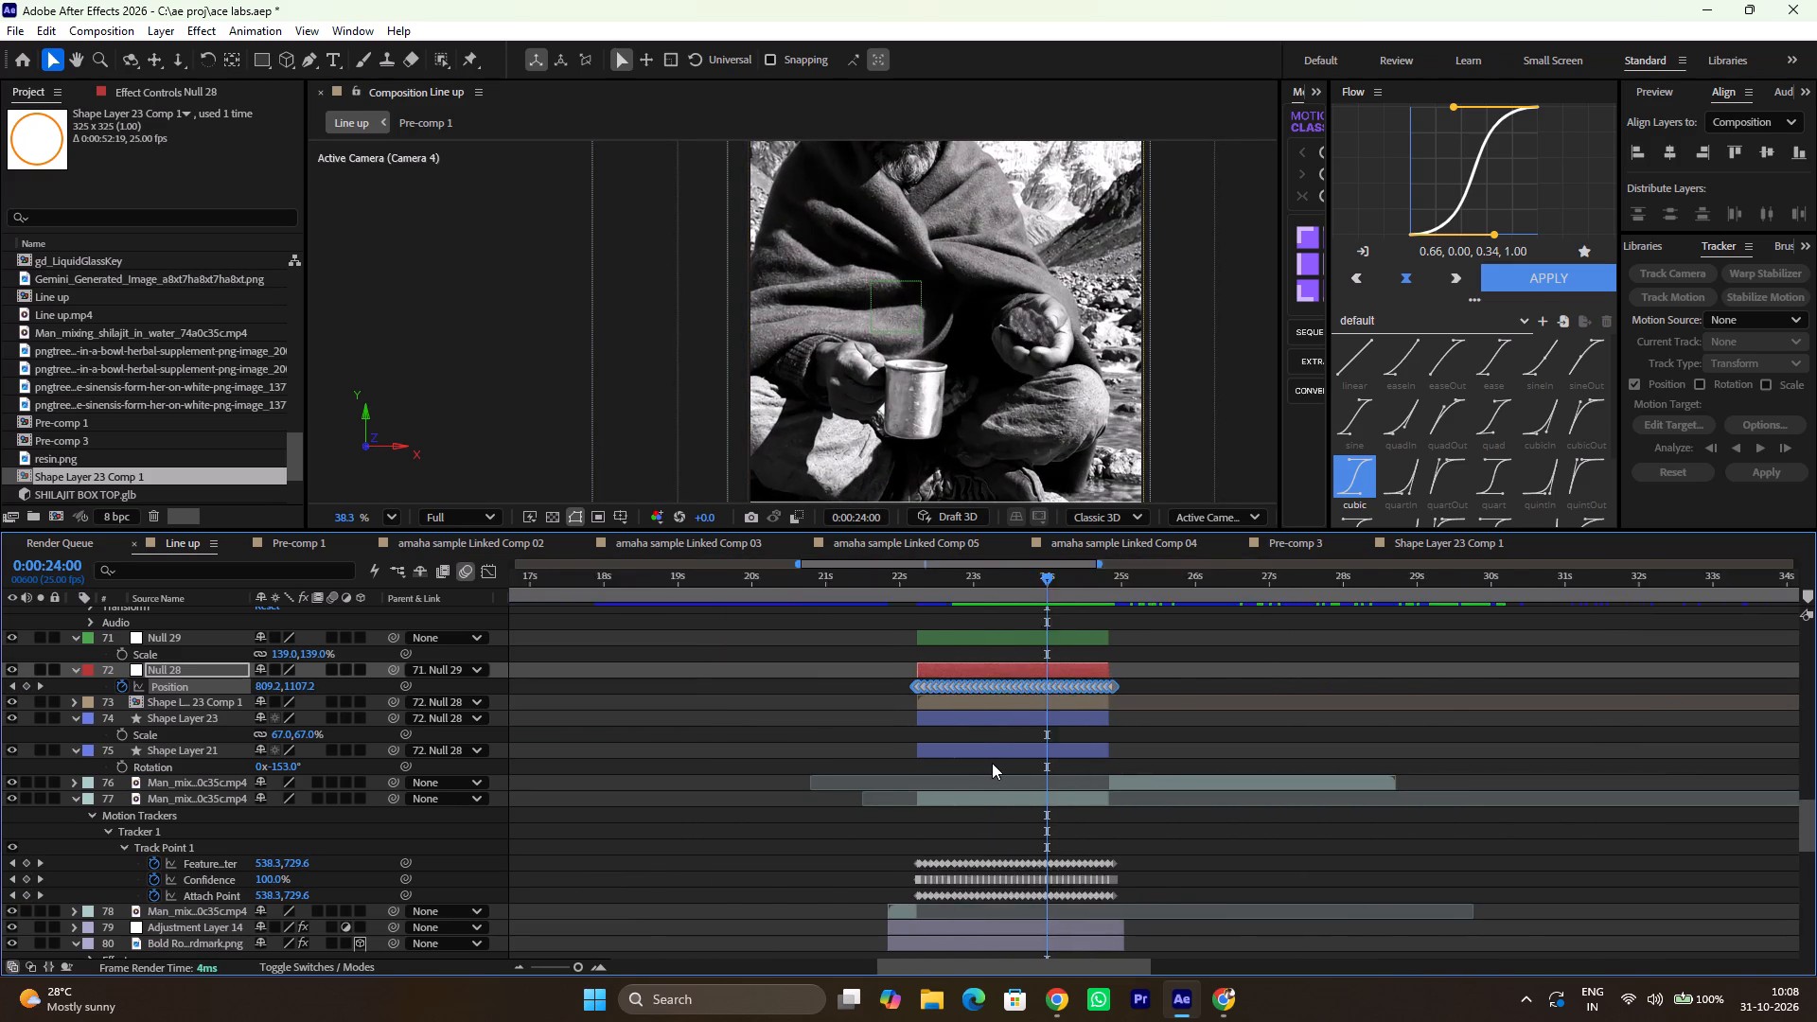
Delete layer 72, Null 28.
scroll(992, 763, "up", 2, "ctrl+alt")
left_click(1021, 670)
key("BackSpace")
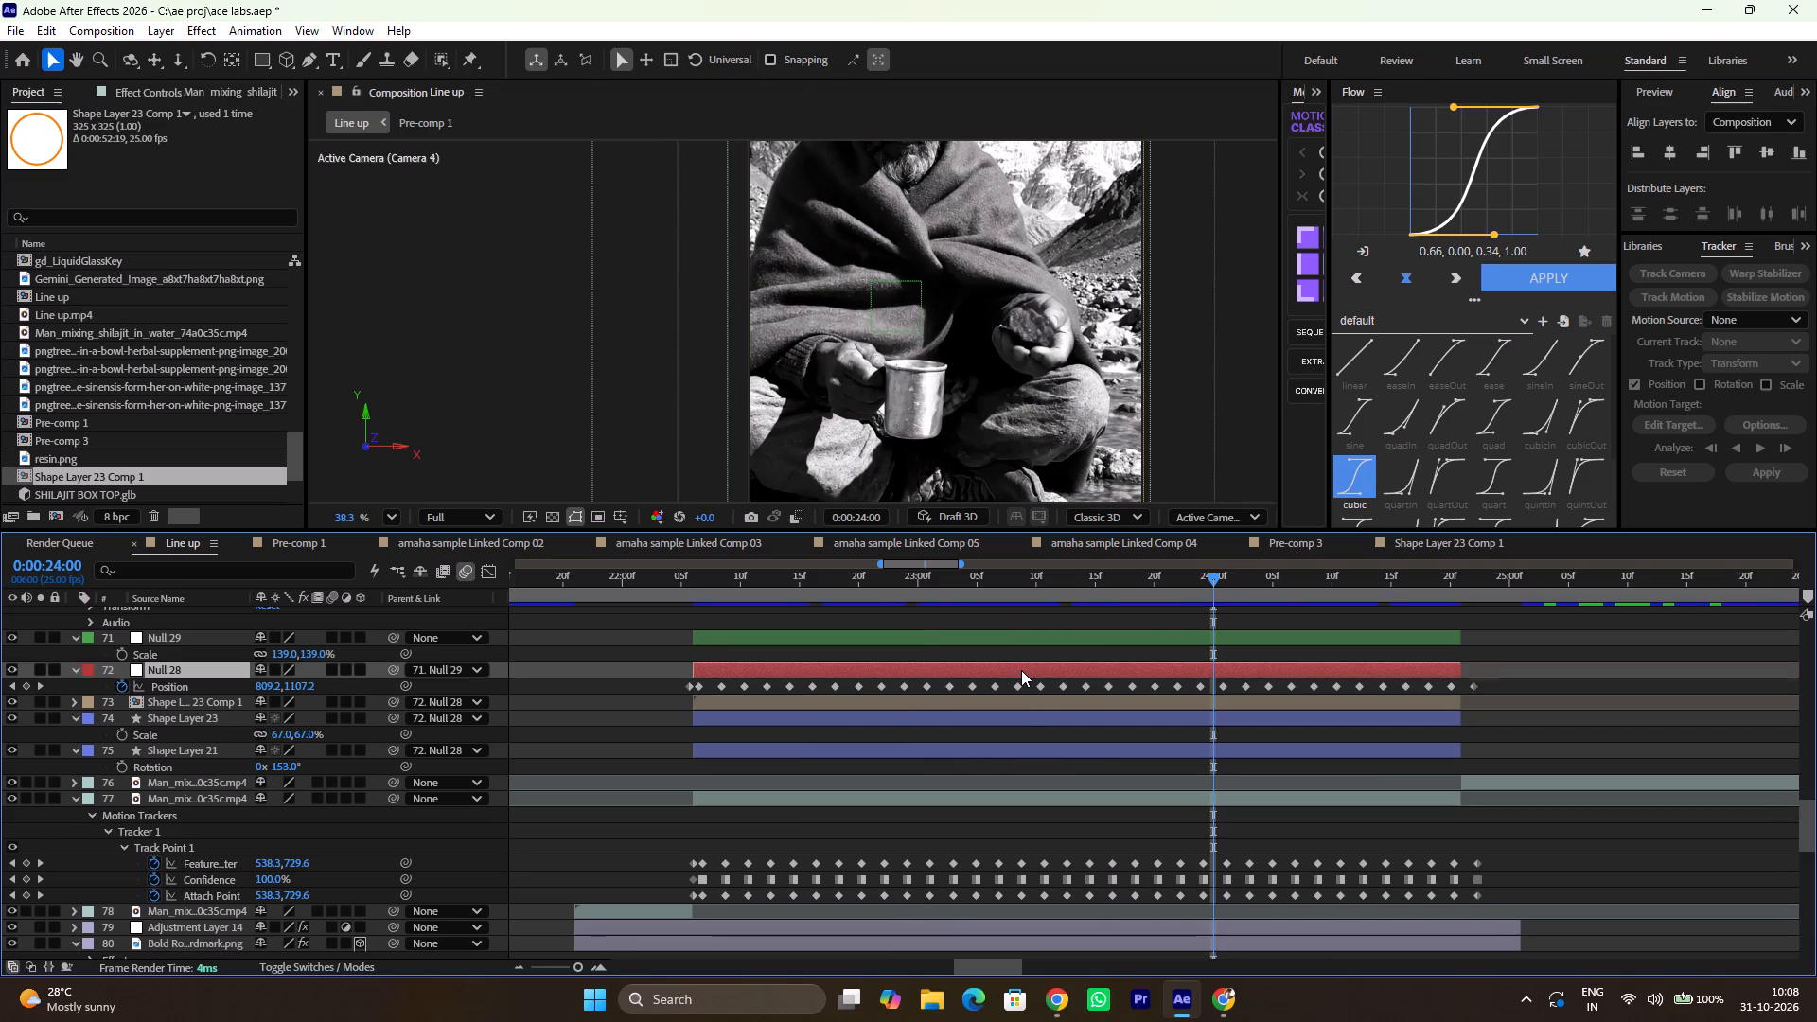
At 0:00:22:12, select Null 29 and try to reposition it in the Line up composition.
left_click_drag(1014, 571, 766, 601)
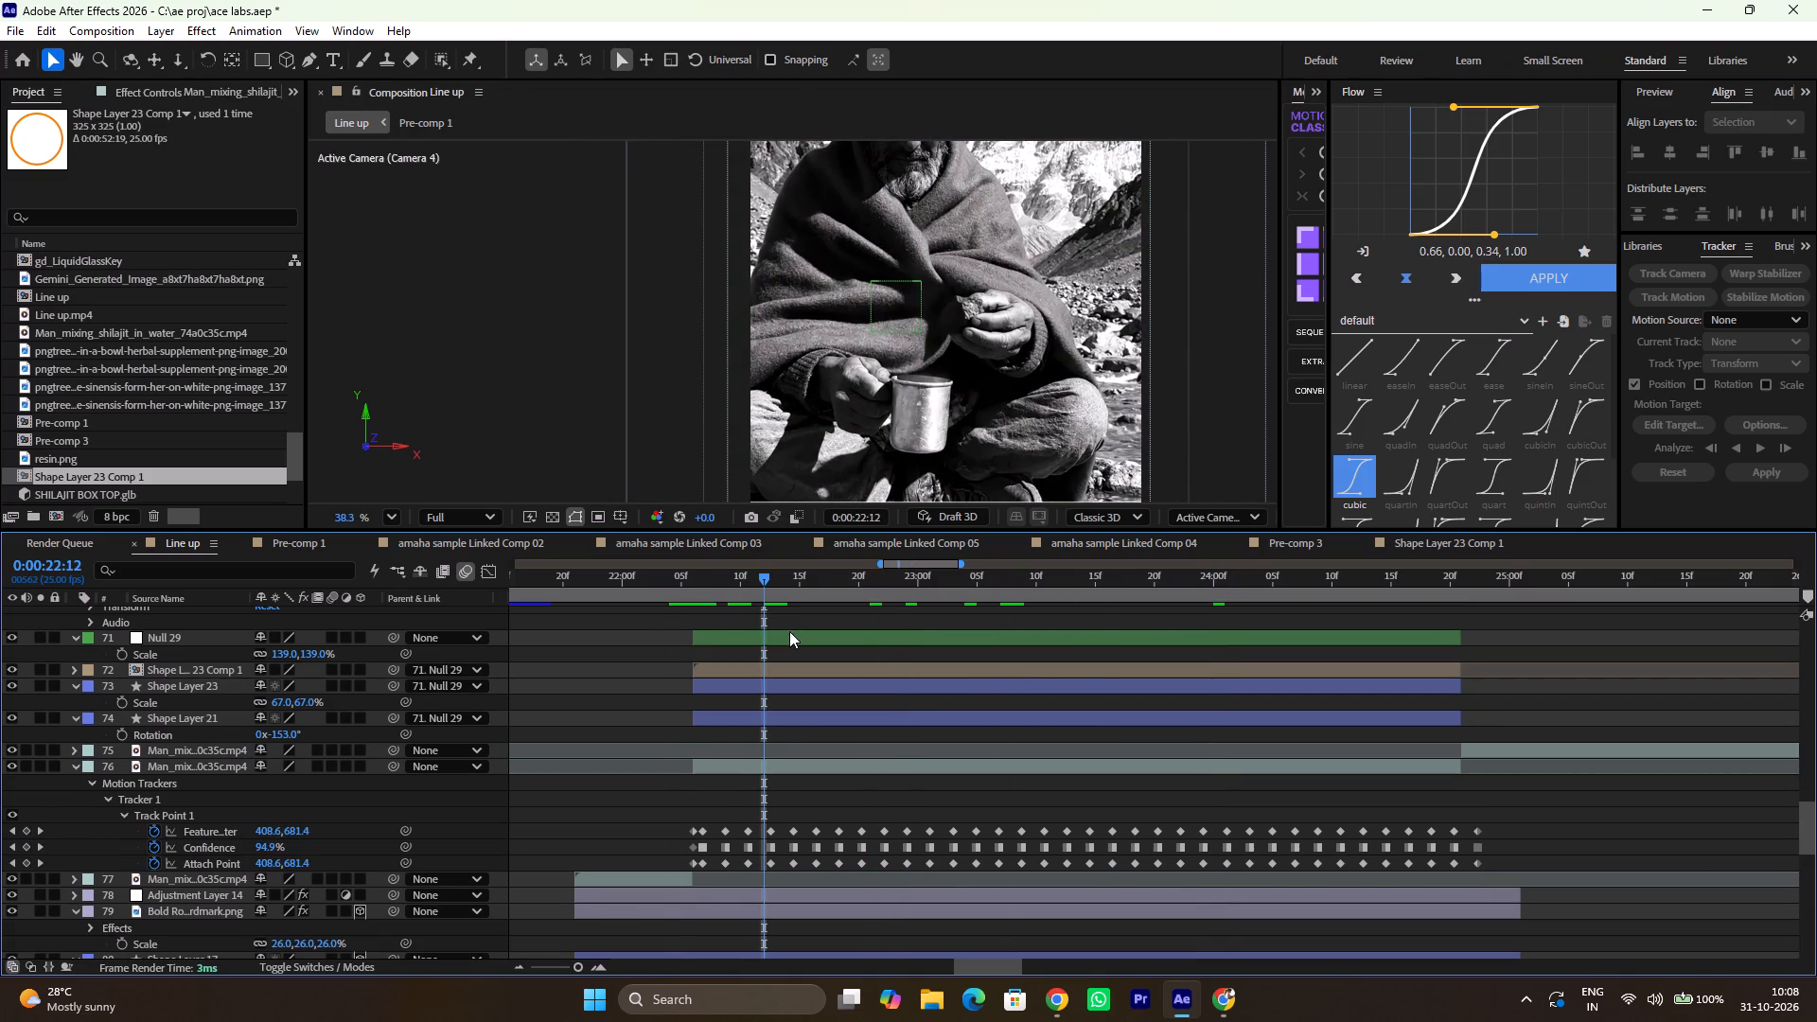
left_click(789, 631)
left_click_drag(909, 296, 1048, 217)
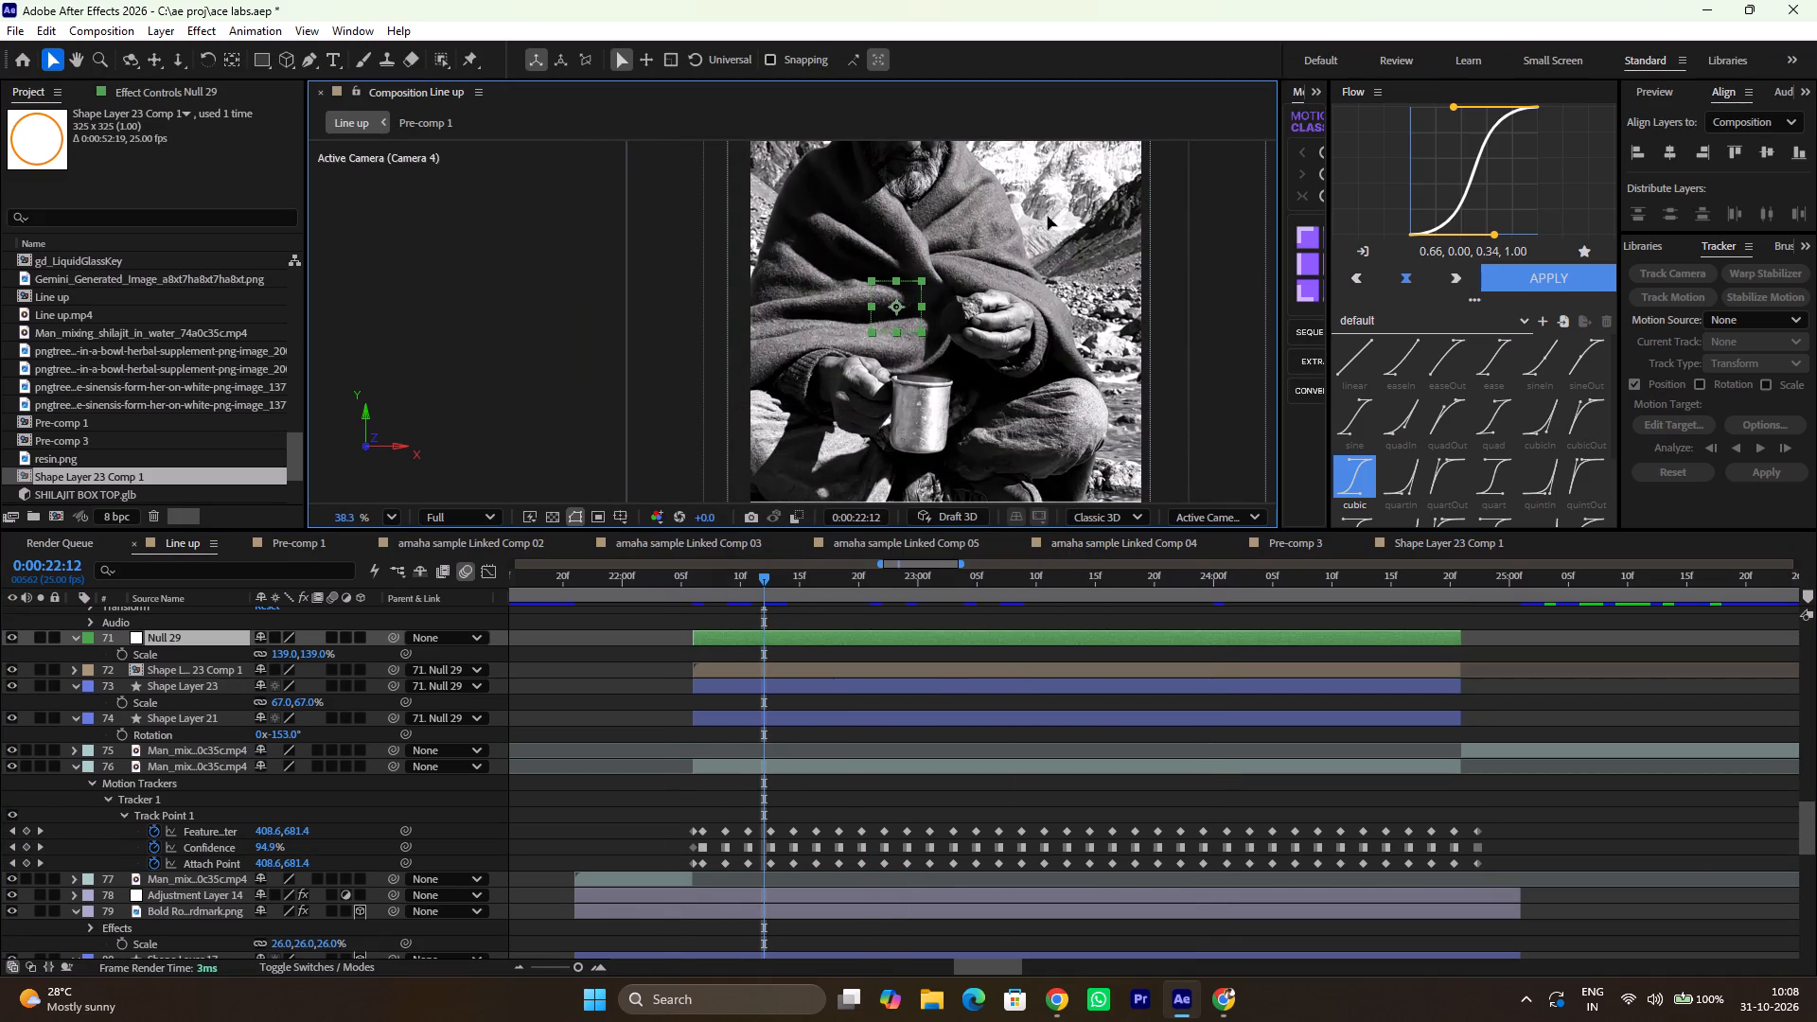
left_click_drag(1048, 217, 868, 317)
Undo the recent edits back through Null 28's deletion, the keyframe and layer shifts, and the tracked motion applied to Null 28.
key("ctrl+z")
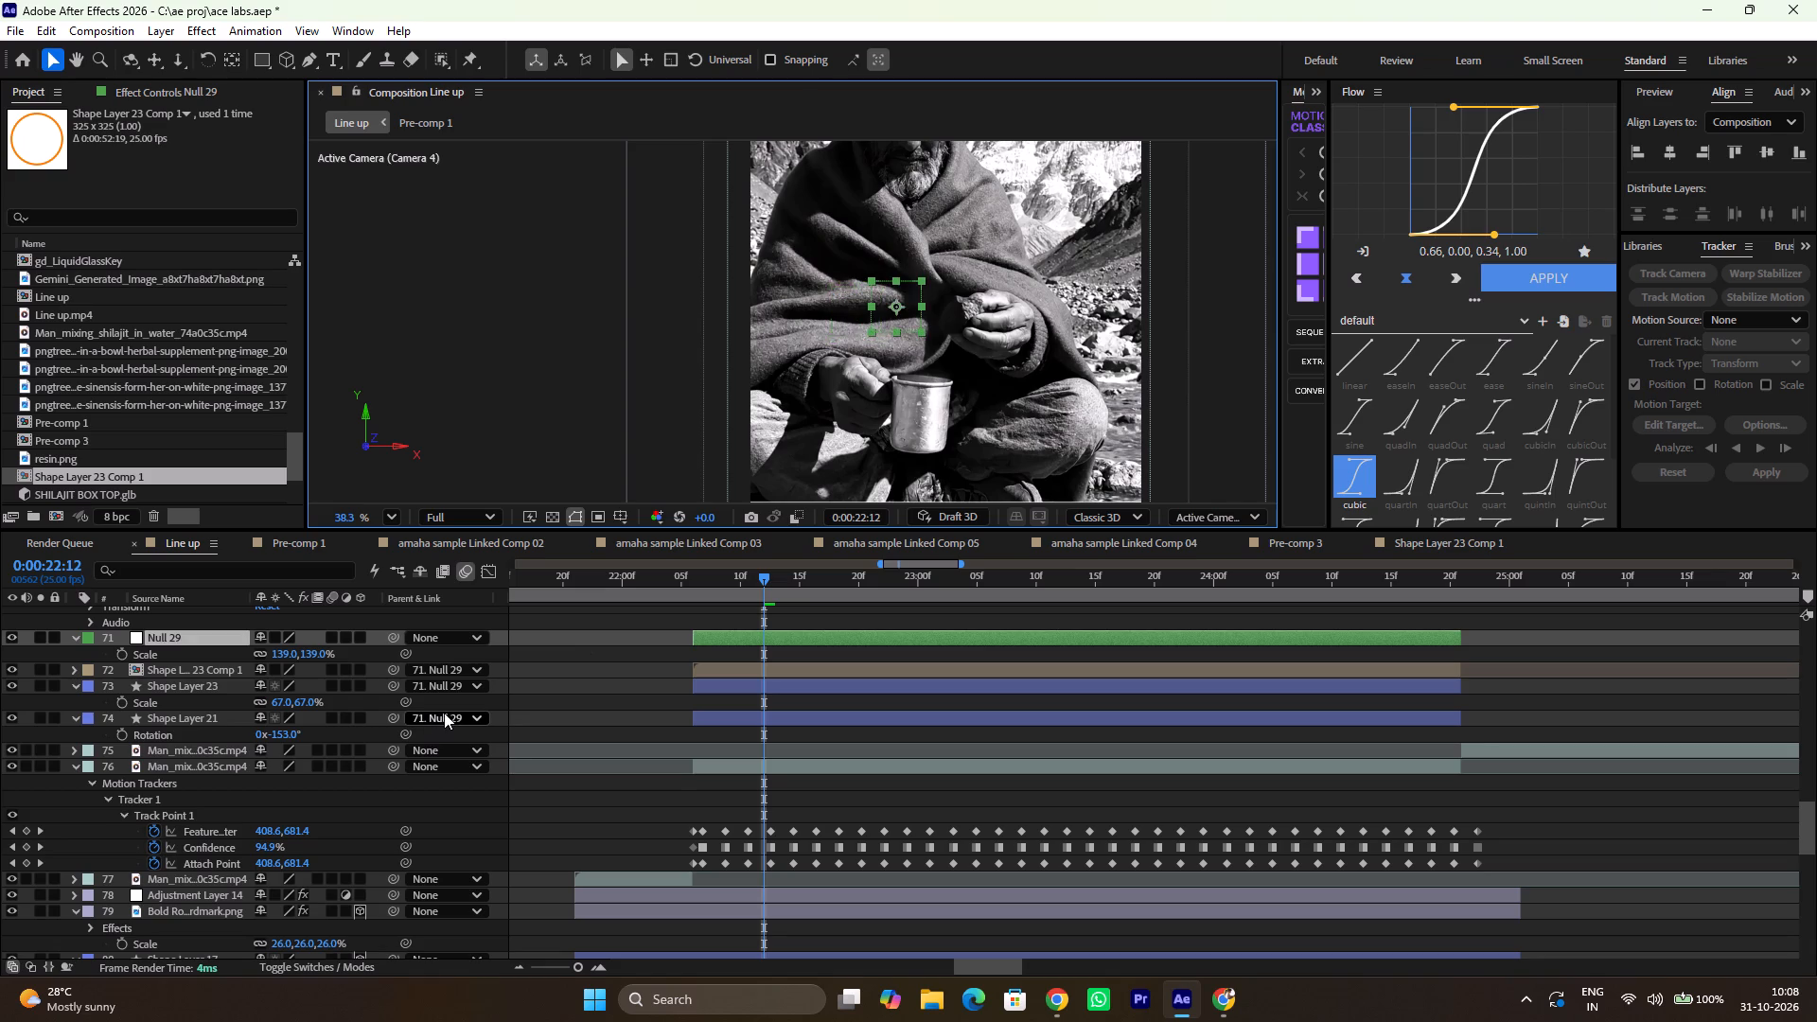
key("ctrl+z")
key("ctrl+z")
key("ctrl+z")
key("ctrl+z")
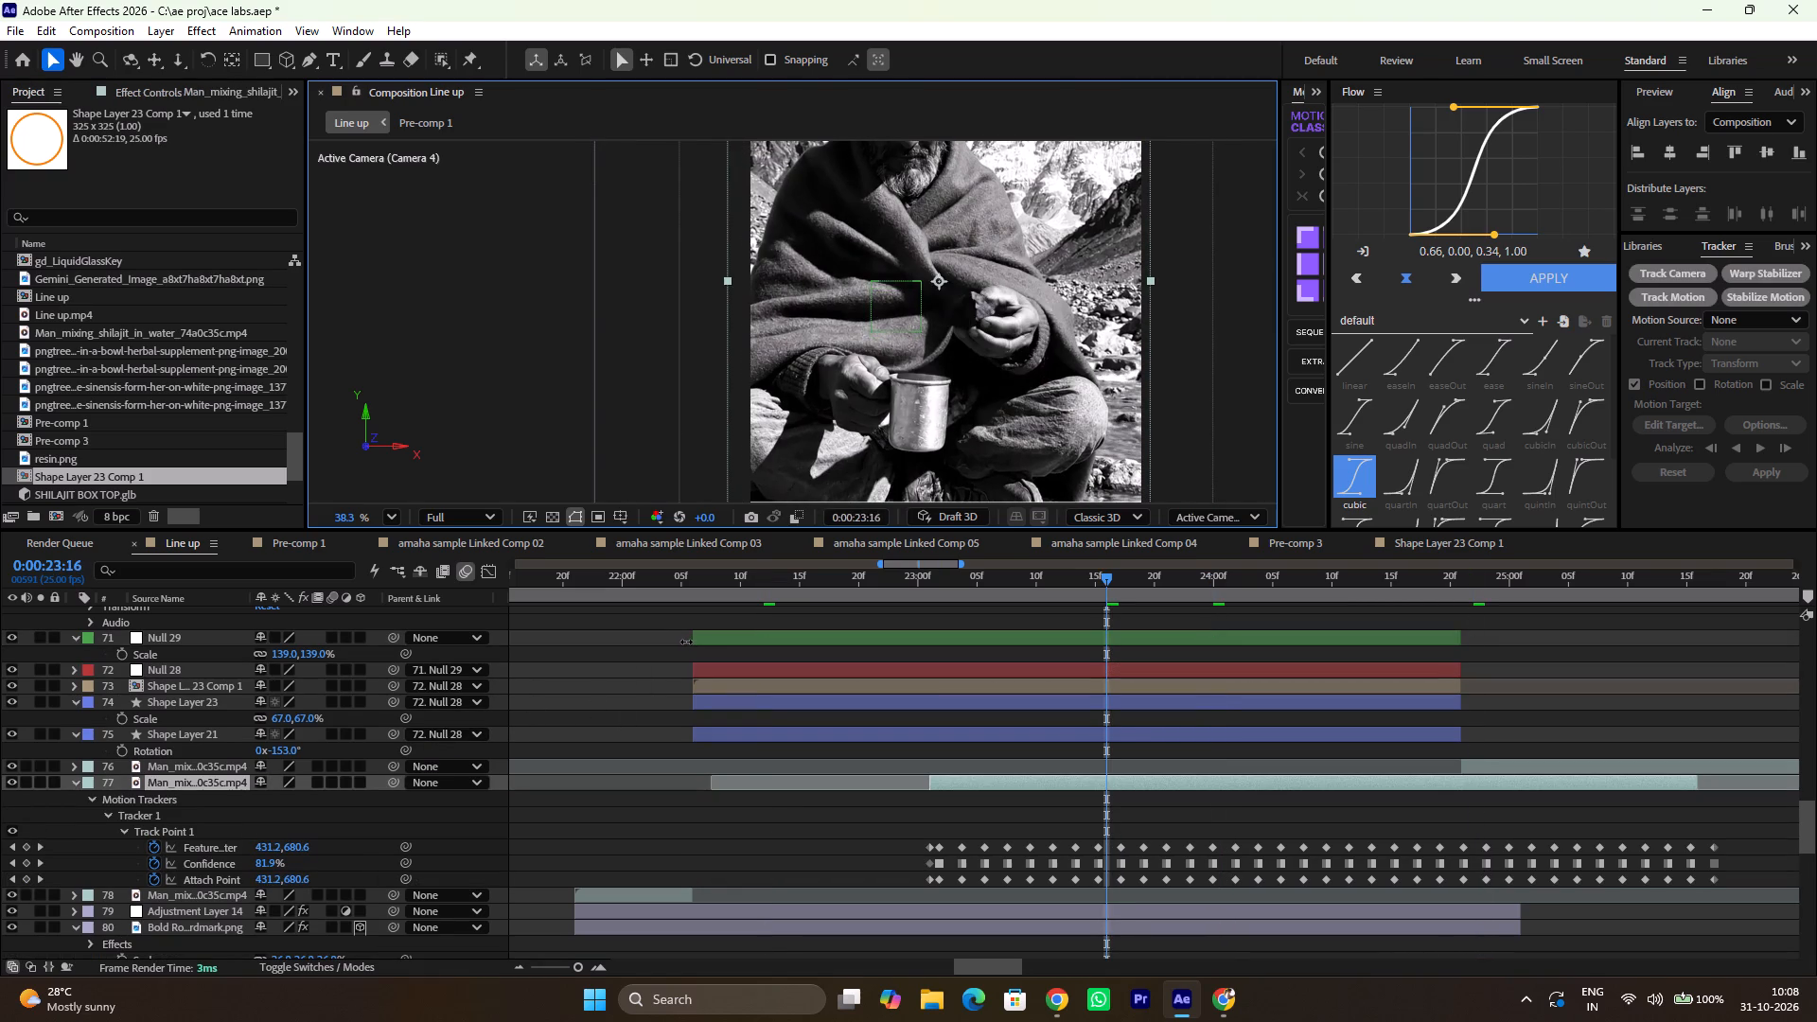
key("ctrl+z")
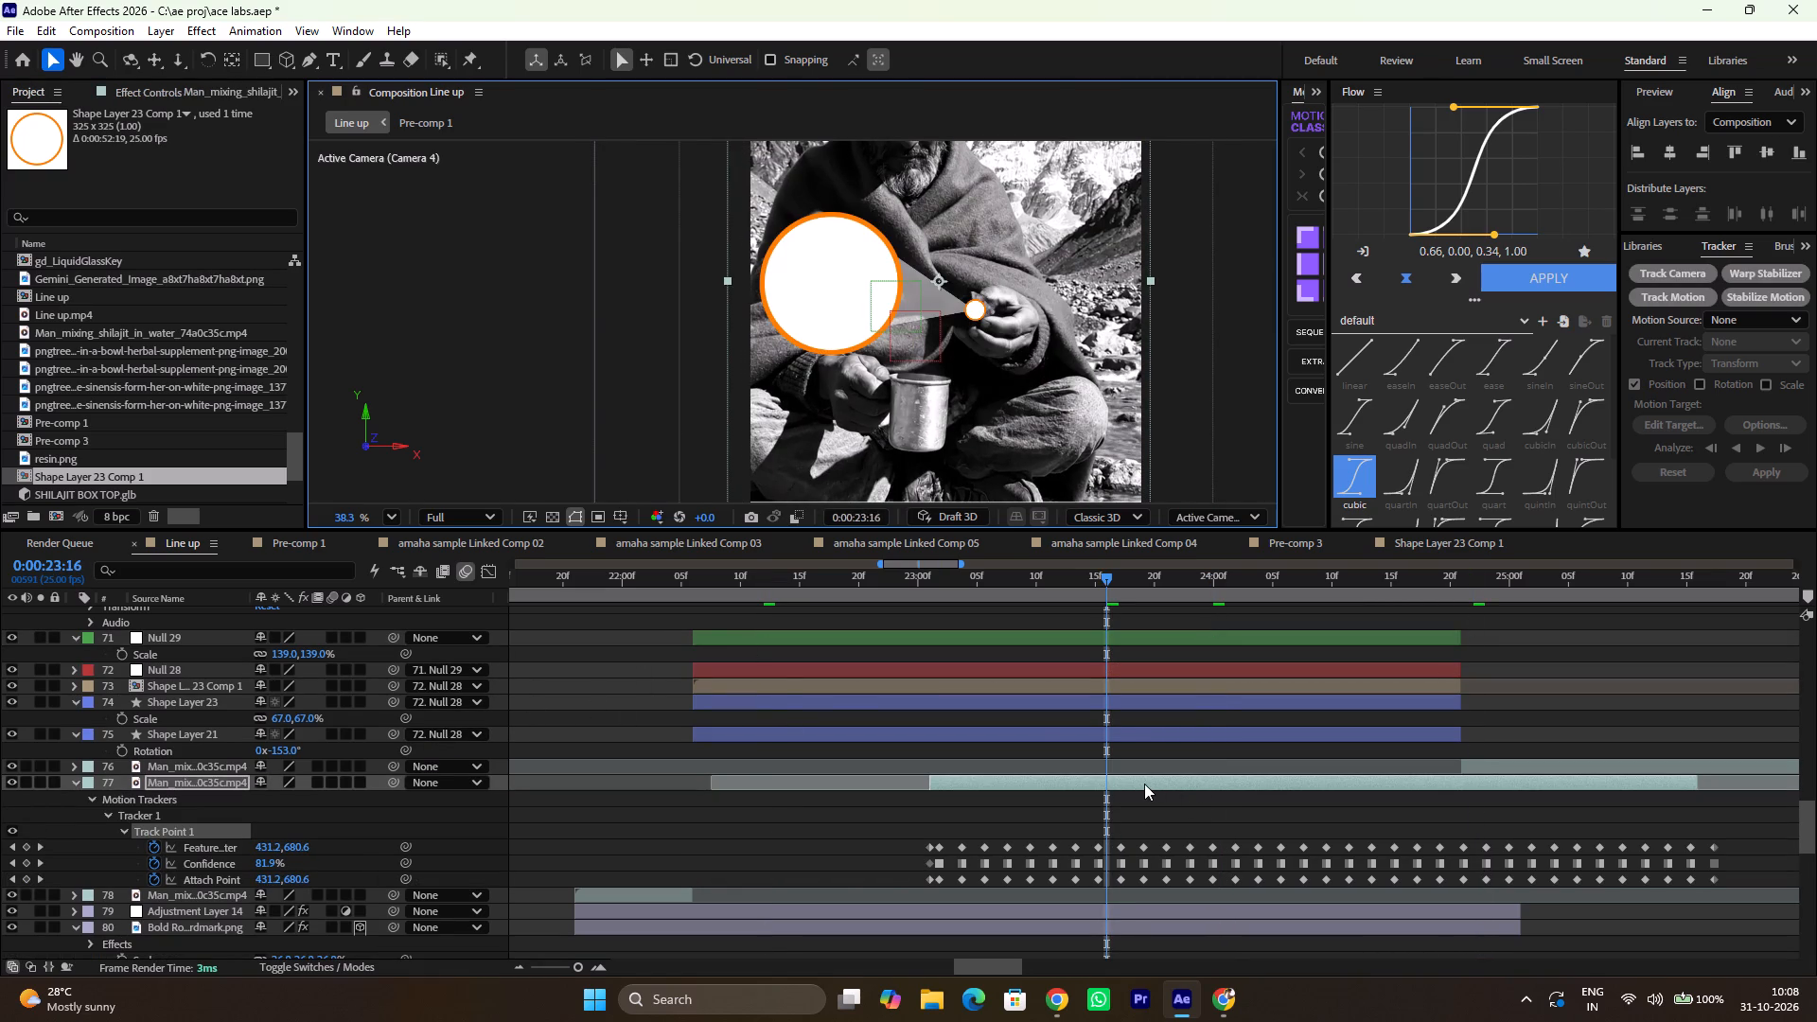
Move layer 77 earlier so its clip starts at 0:00:22:06, aligned with Null 28, and check the footage at 0:00:22:24.
left_click_drag(1143, 784, 914, 803)
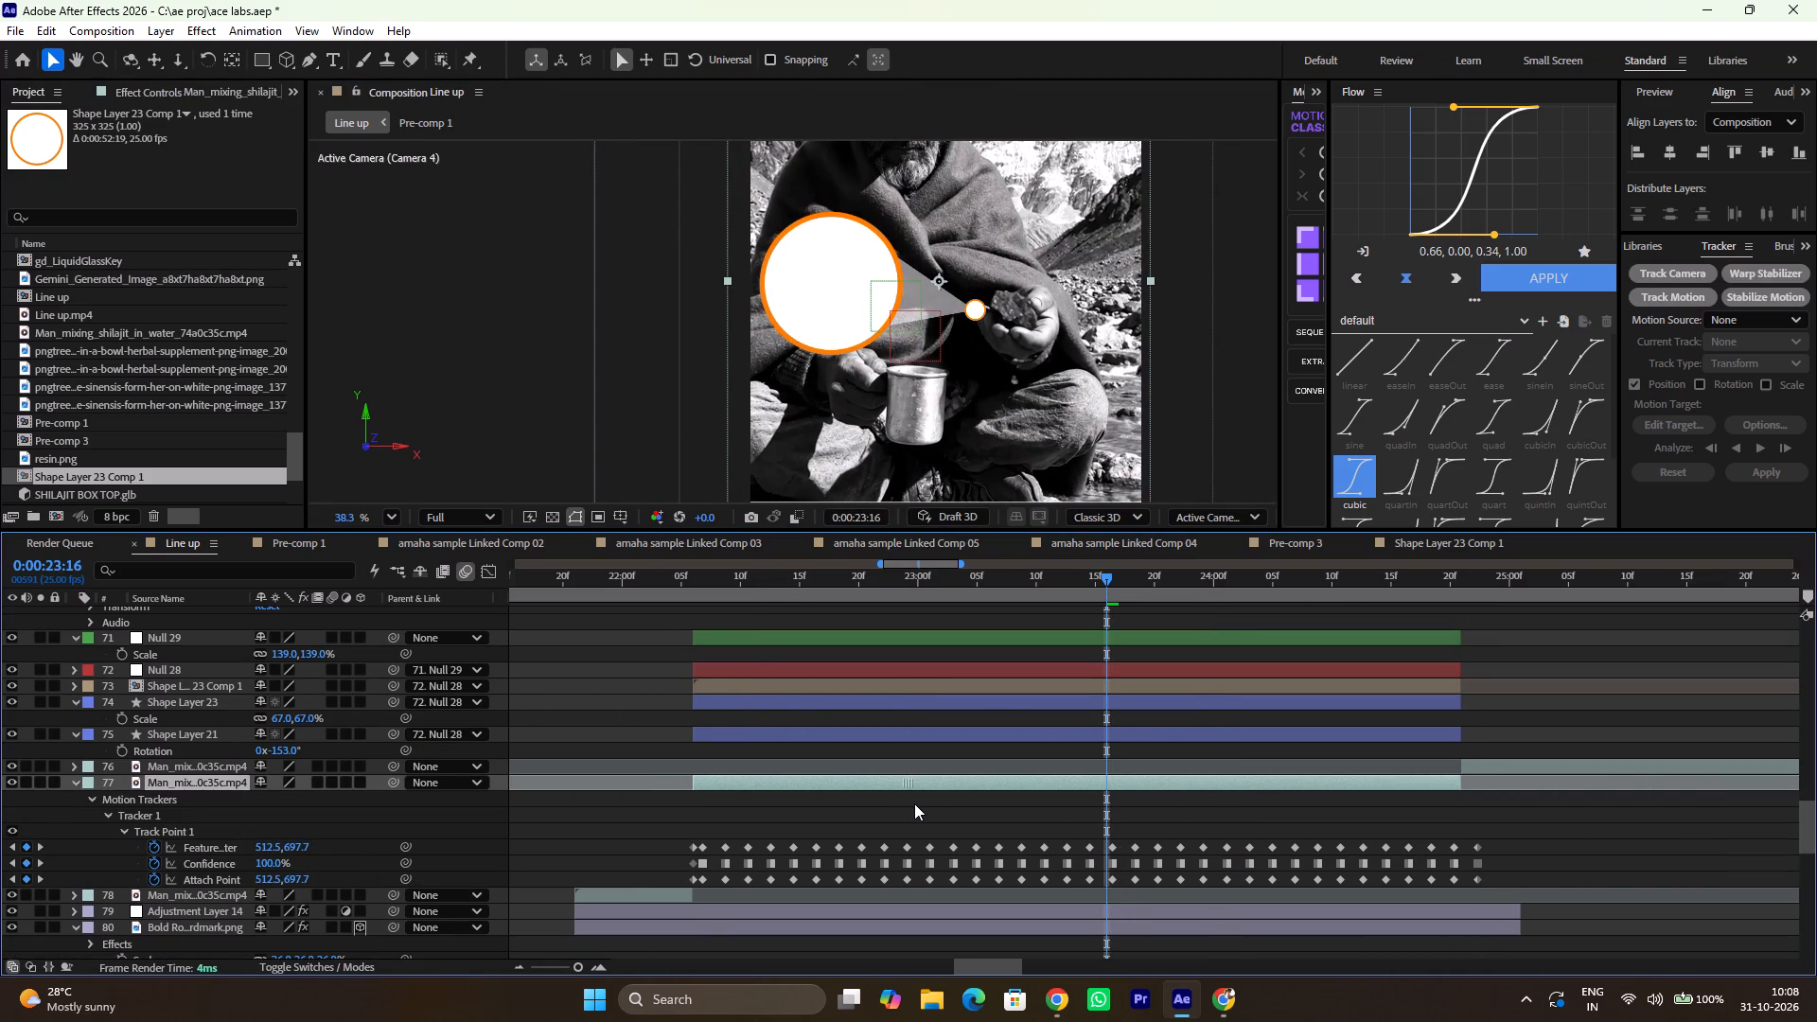
left_click_drag(914, 803, 915, 804)
left_click_drag(993, 590, 905, 621)
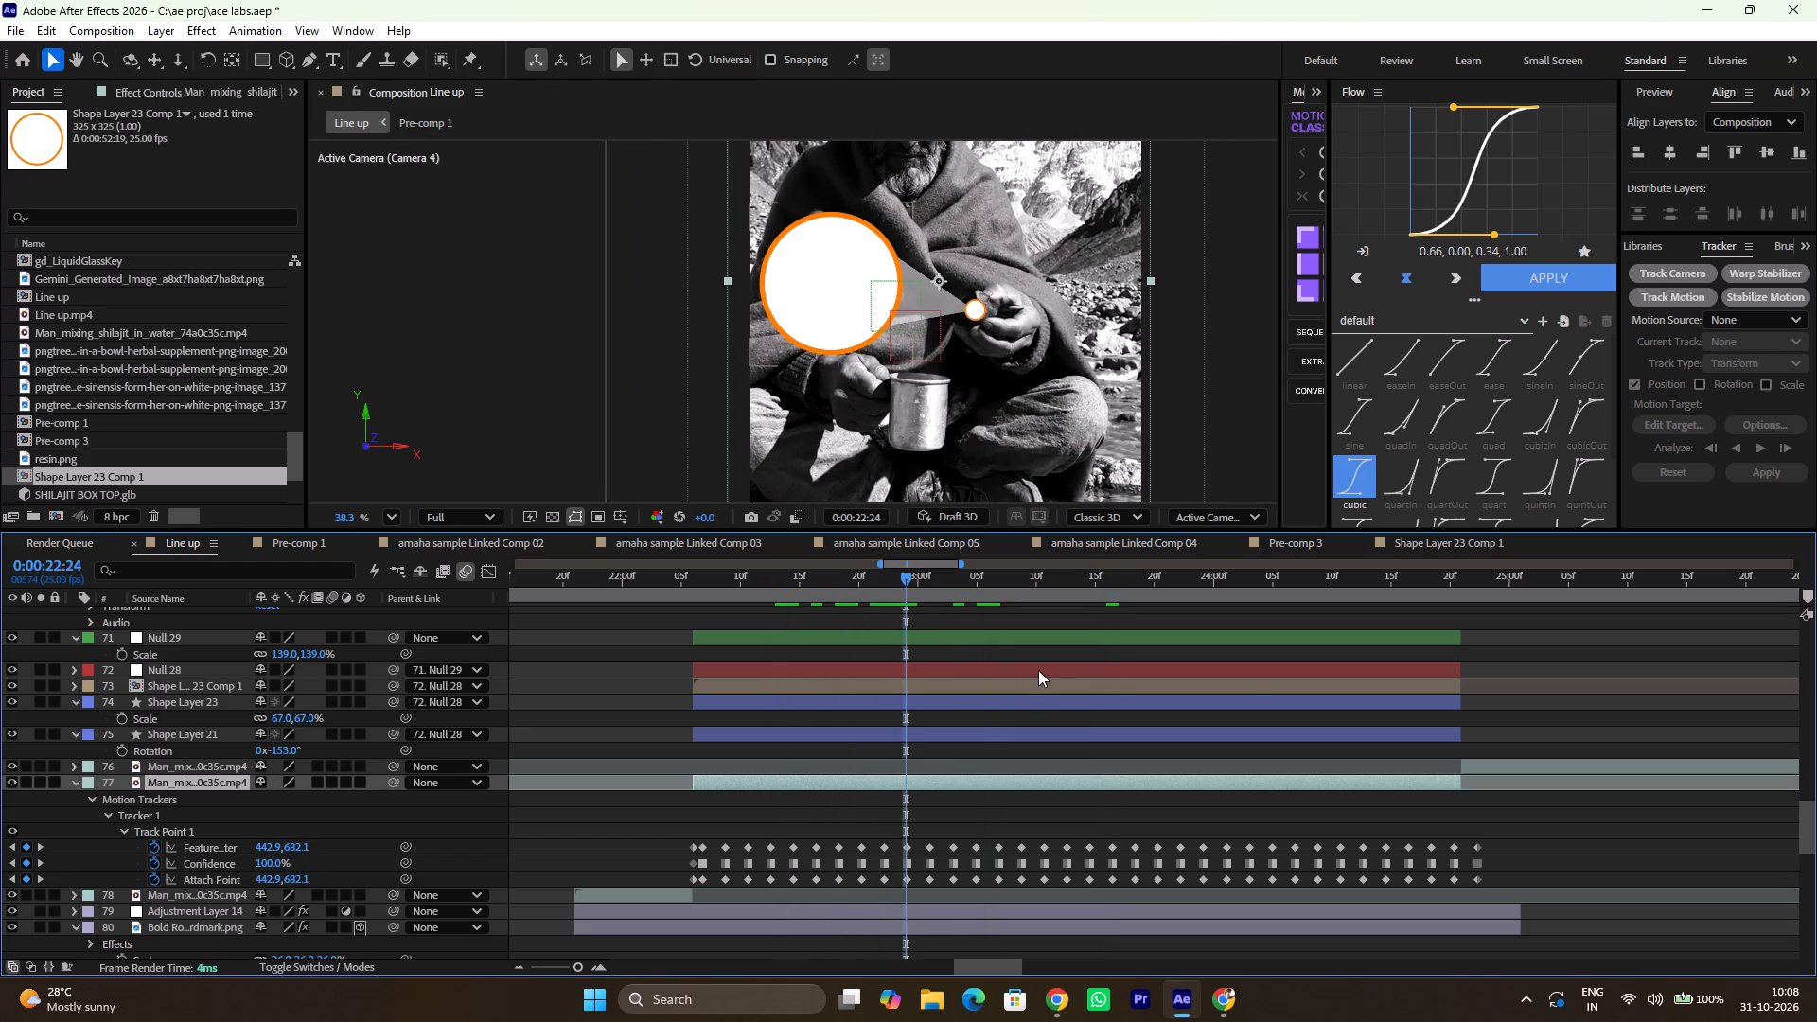
Open layer 77's footage in the Layer view, widen it beside the Line up composition, and bring the tracked hand into view.
double_click(1170, 780)
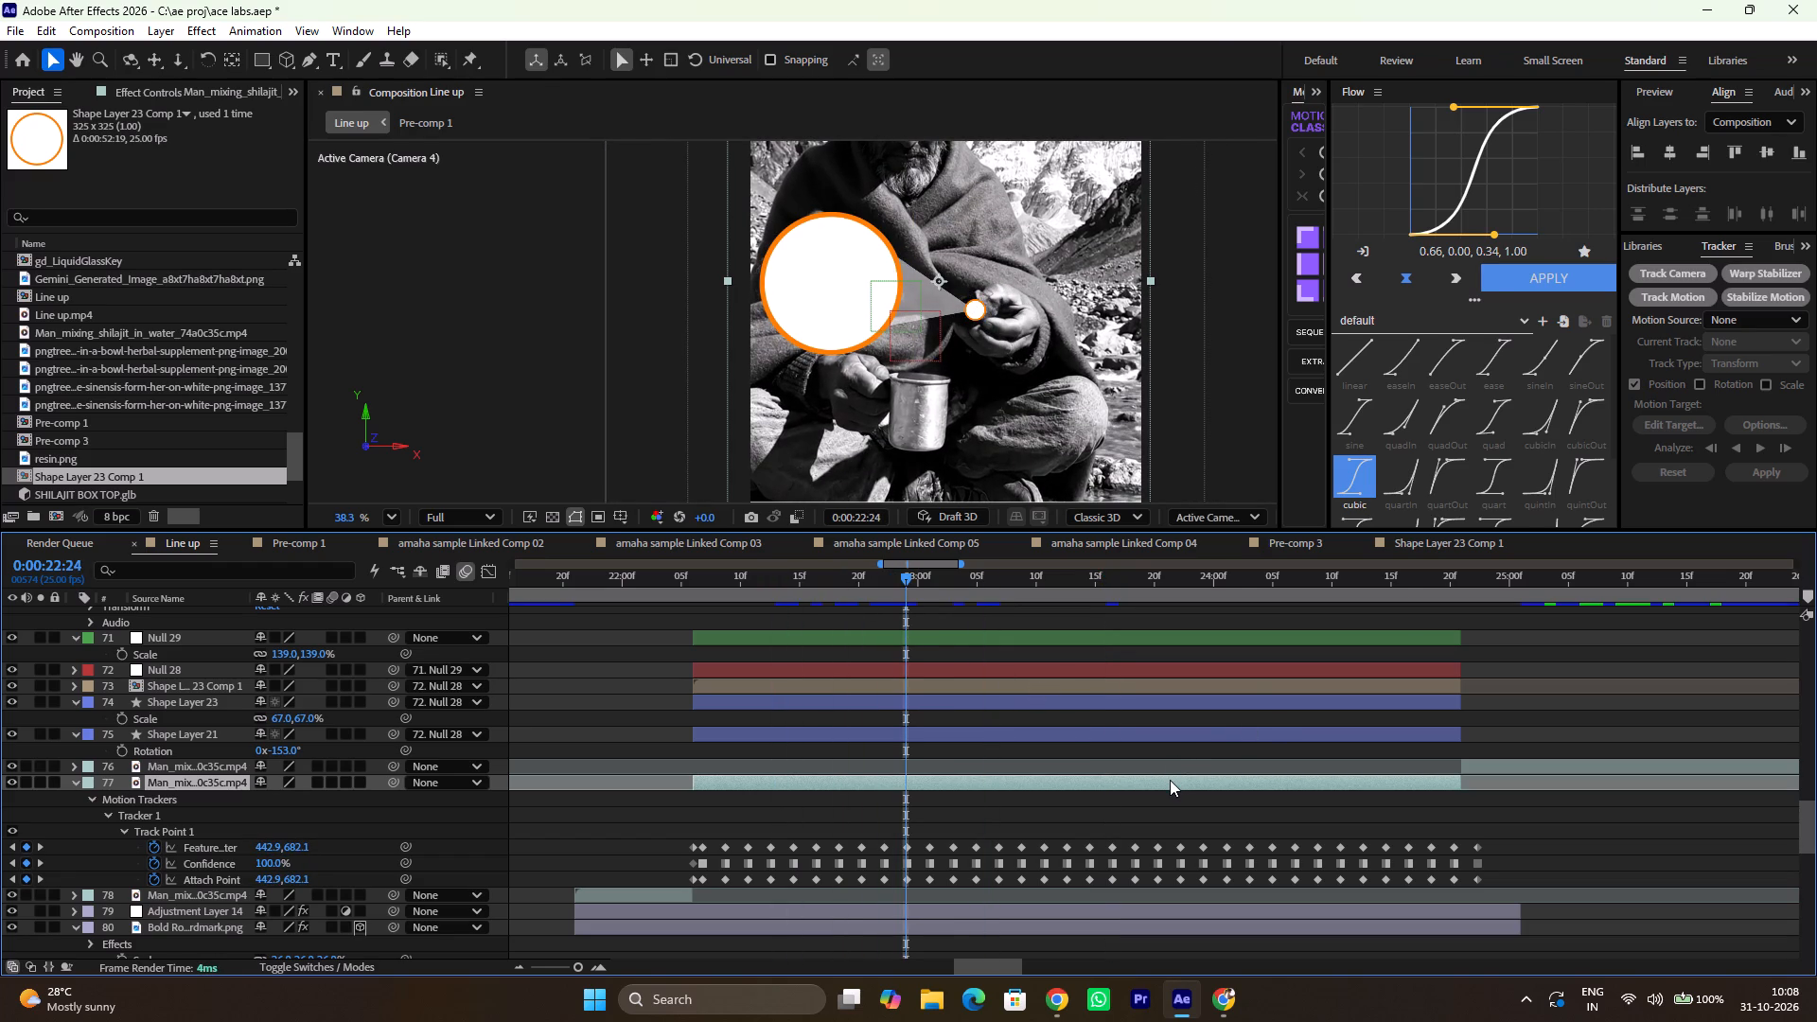
left_click(1282, 282)
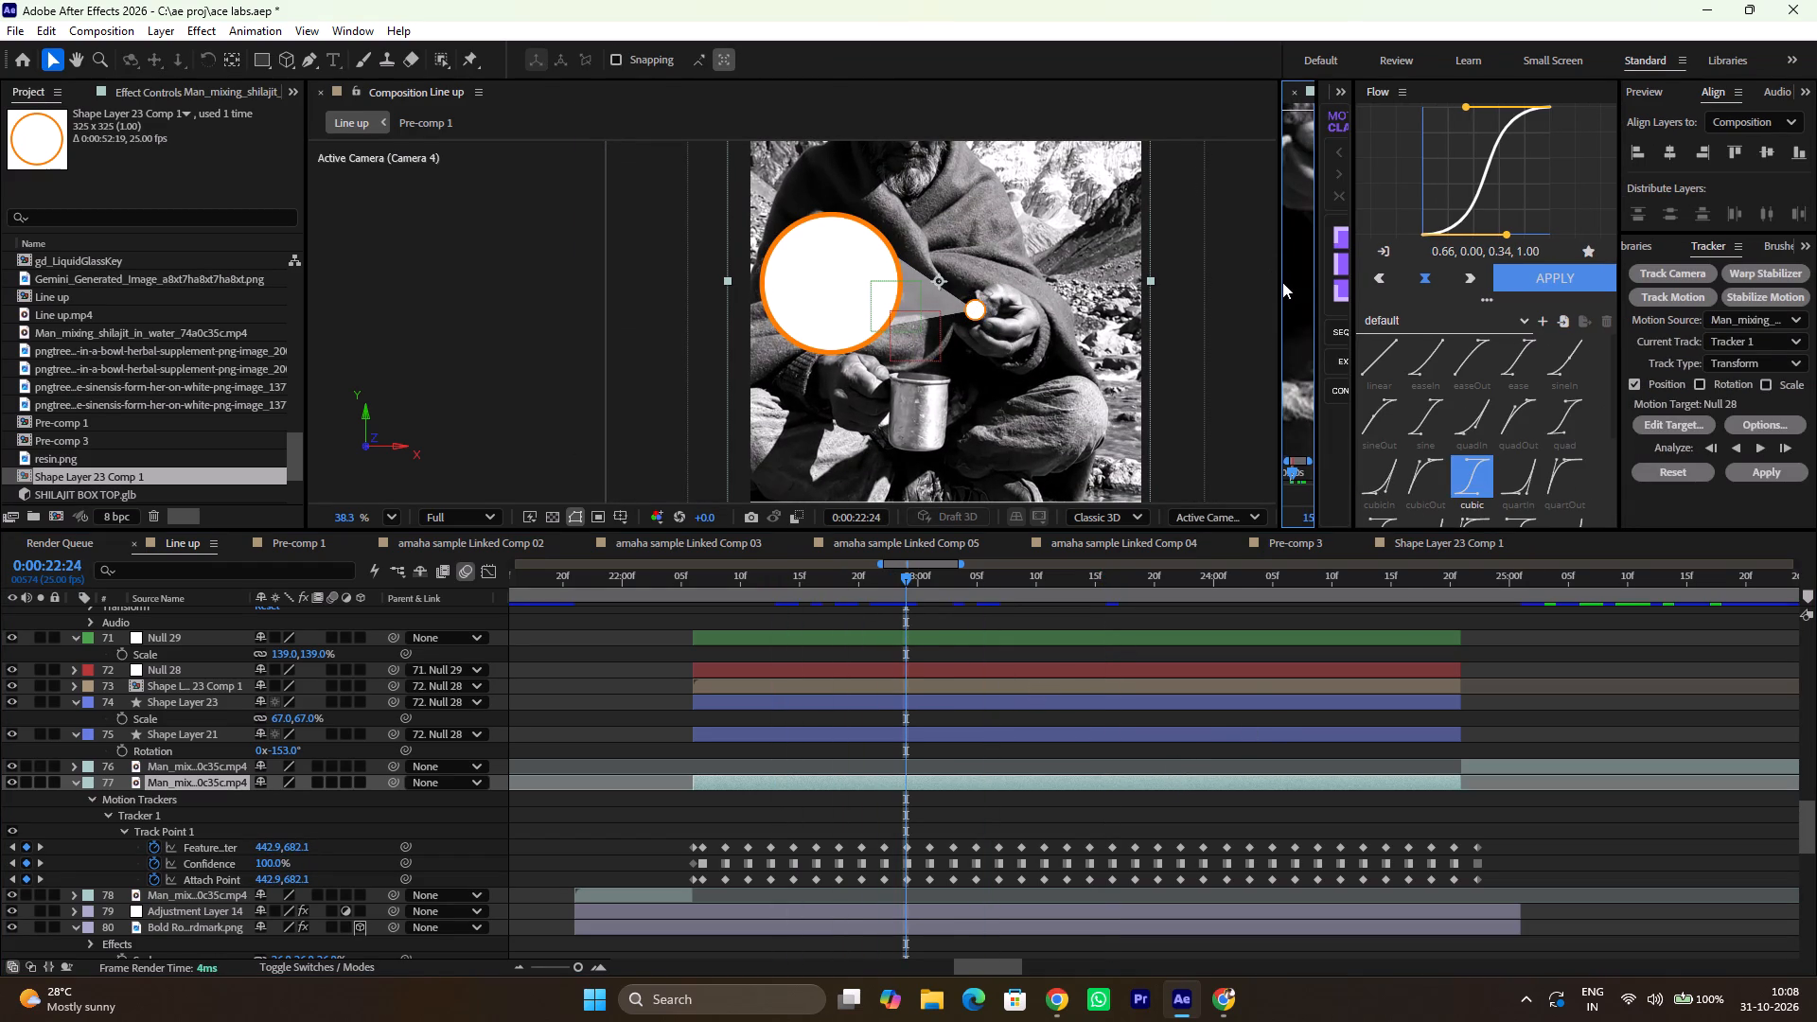
left_click_drag(1278, 282, 872, 342)
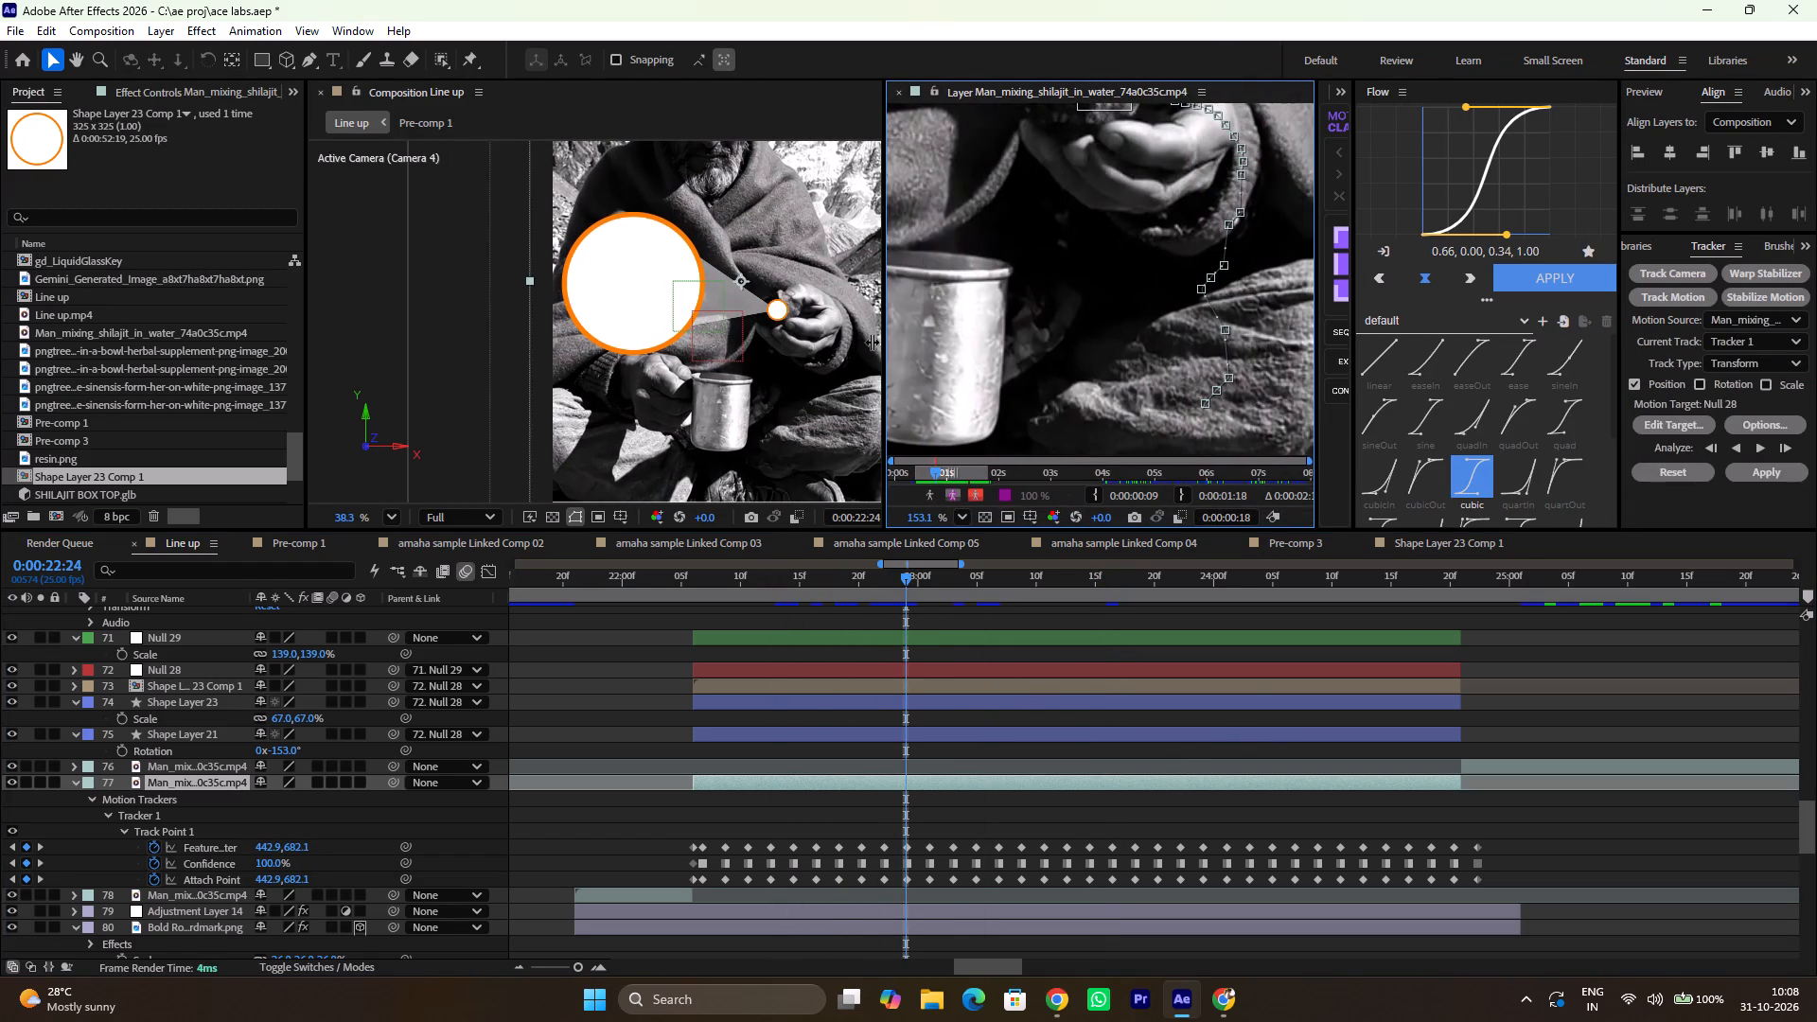
left_click_drag(872, 342, 871, 342)
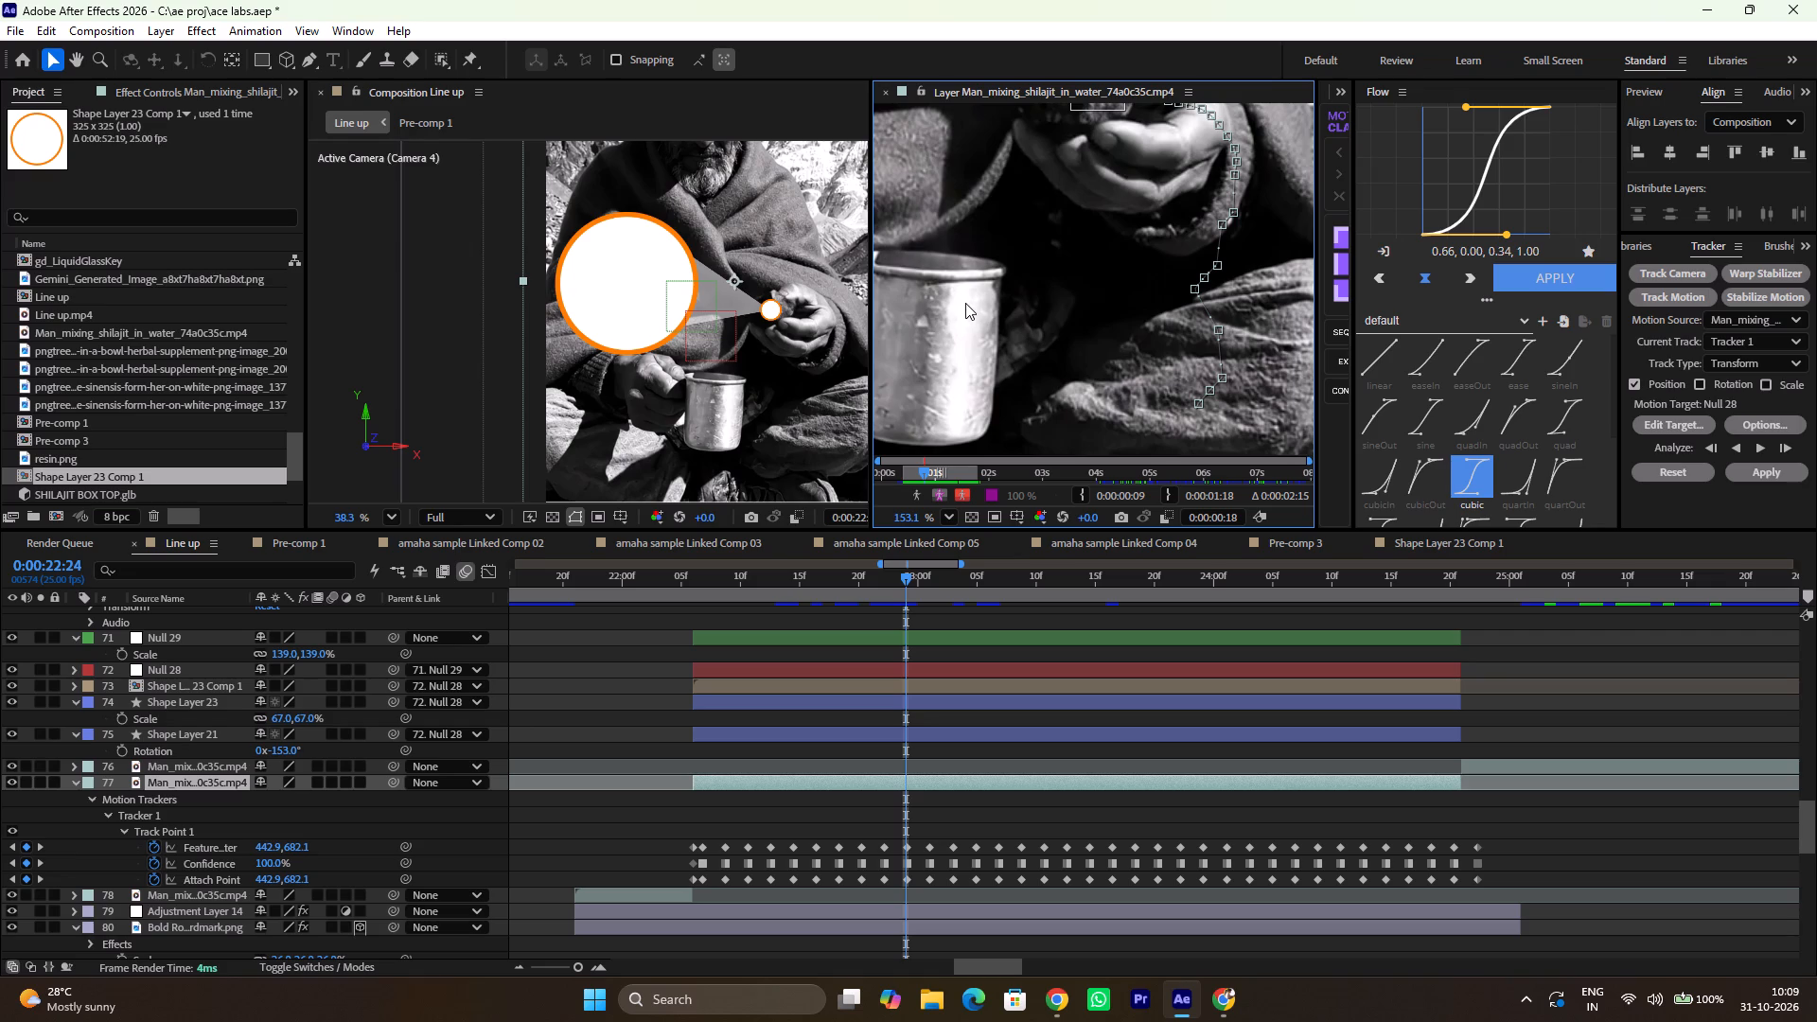
scroll(1138, 254, "up", 1)
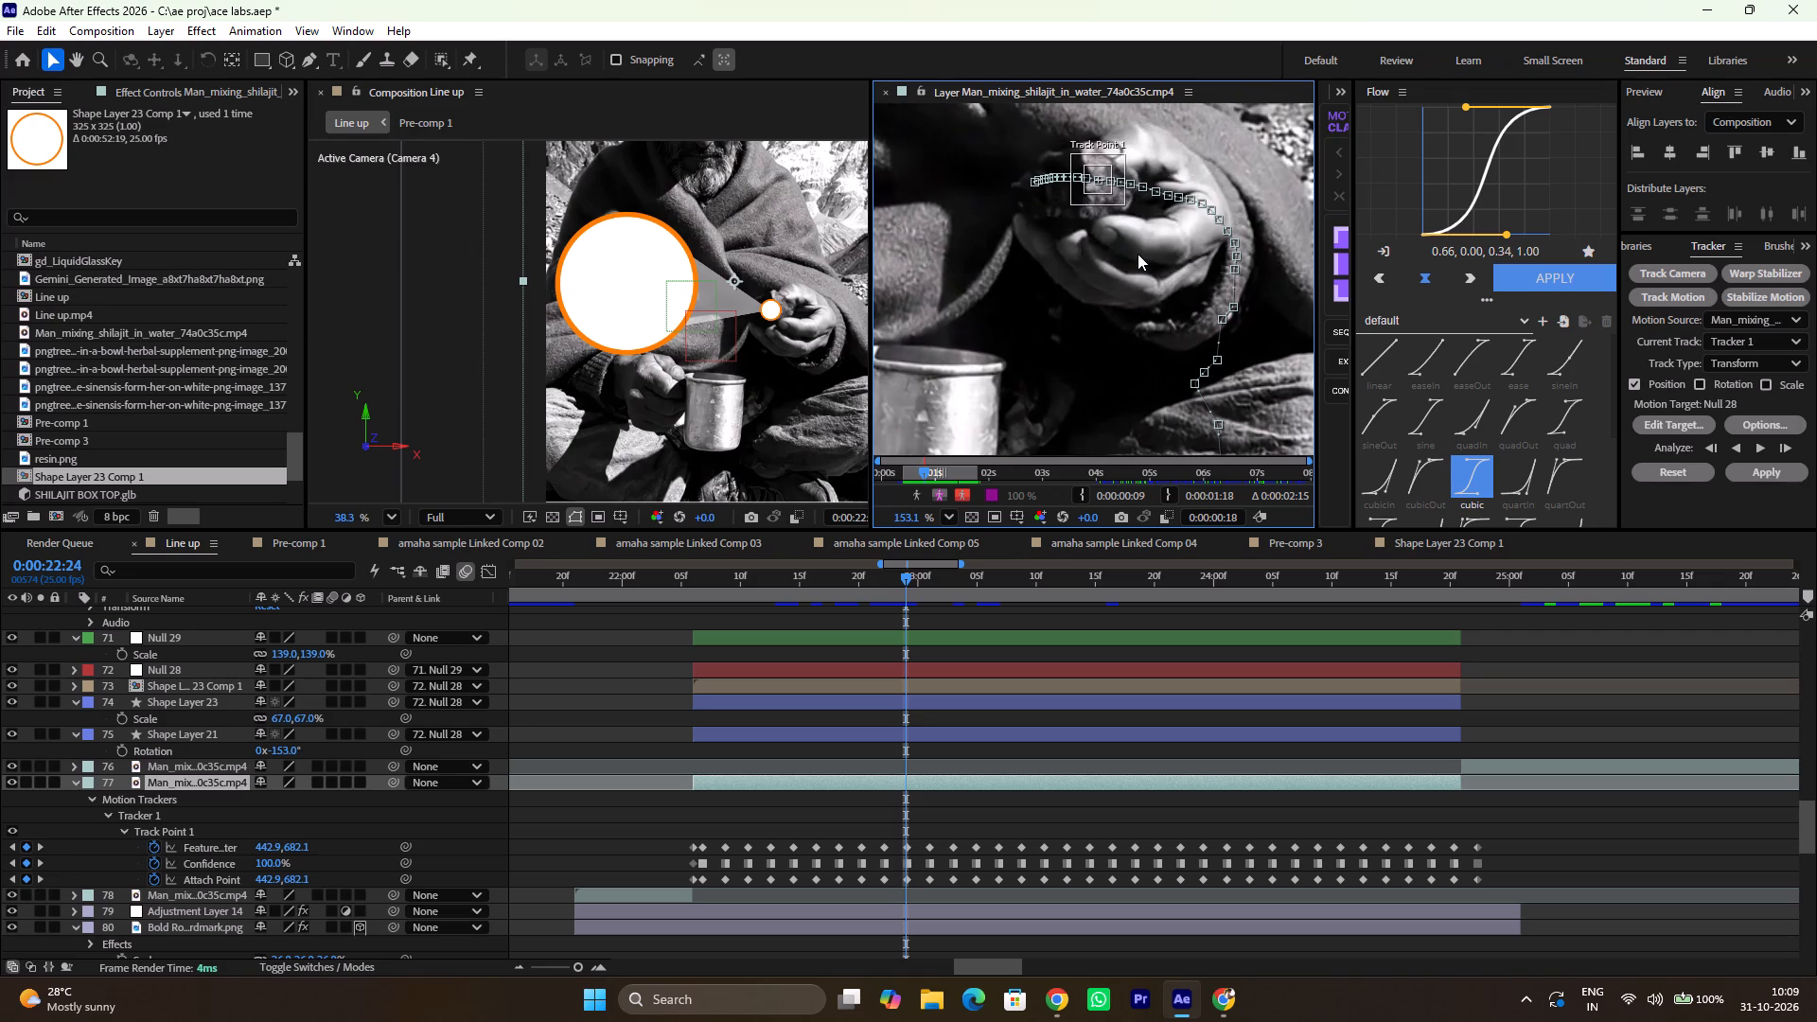
scroll(1138, 254, "up", 1)
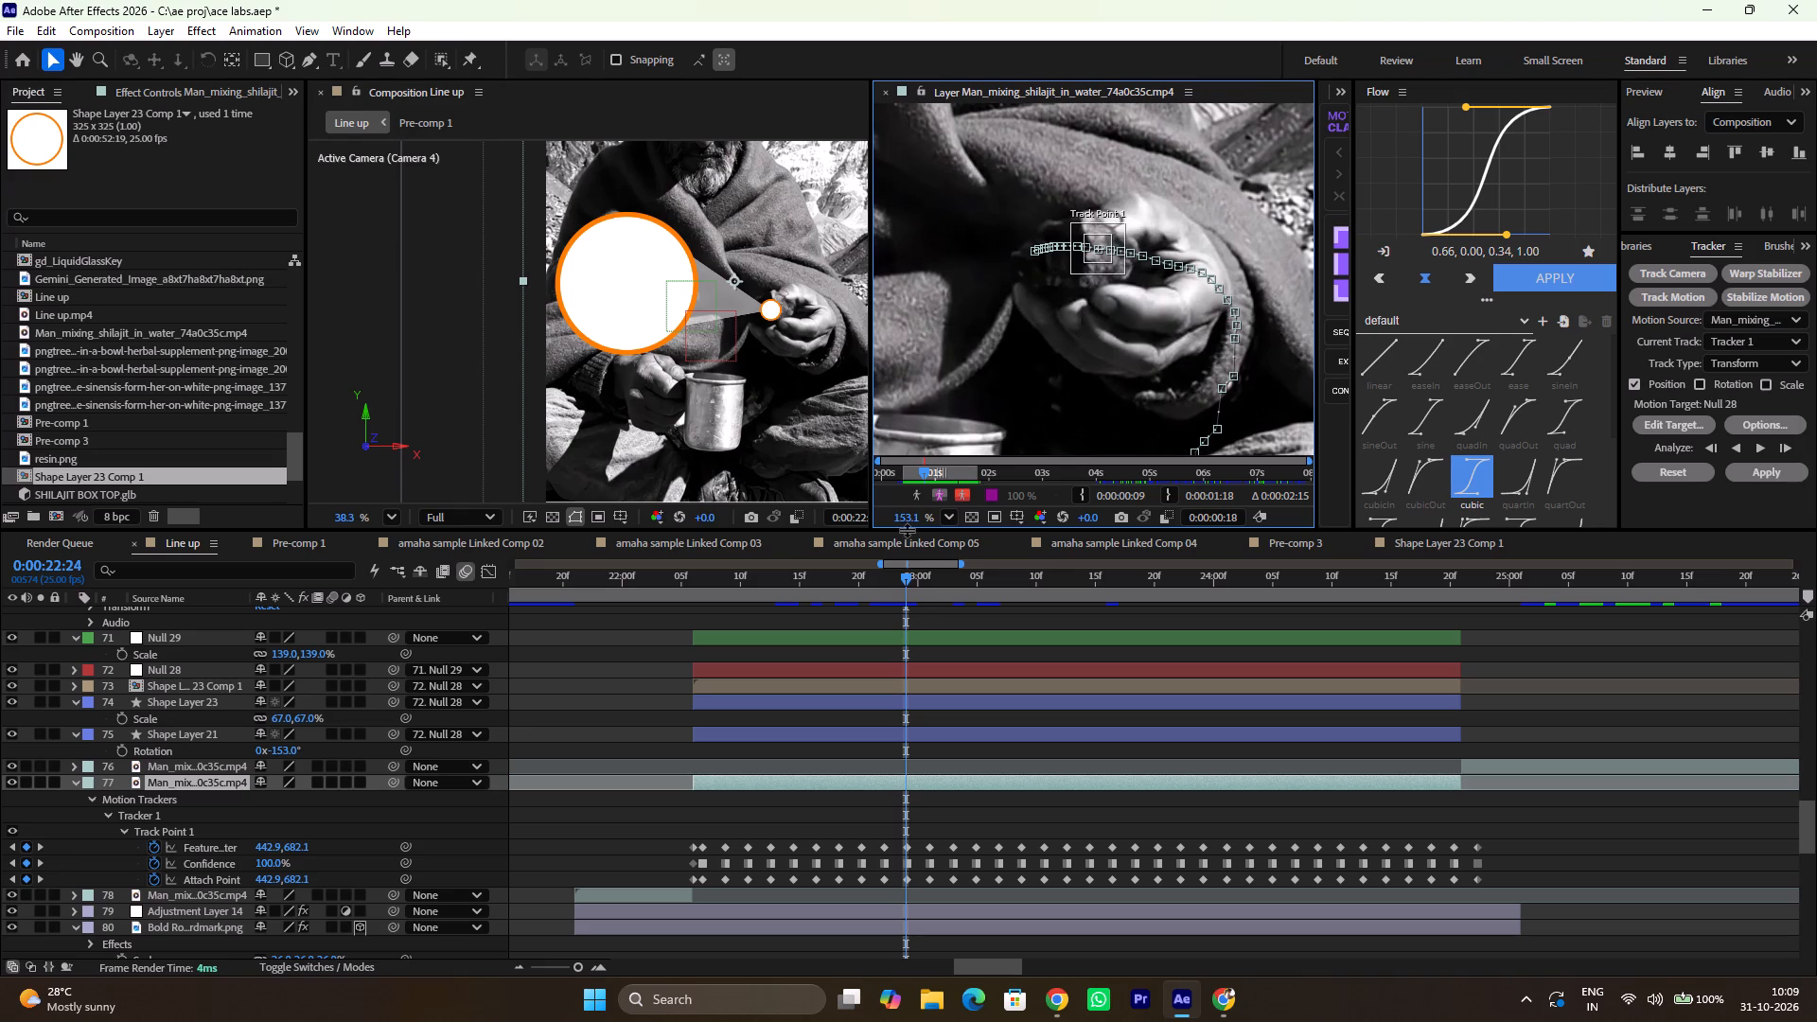
Scrub through layer 77's clip between 0:00:22:00 and 0:00:25:03 to examine how Track Point 1 follows the resin.
left_click_drag(891, 582, 683, 623)
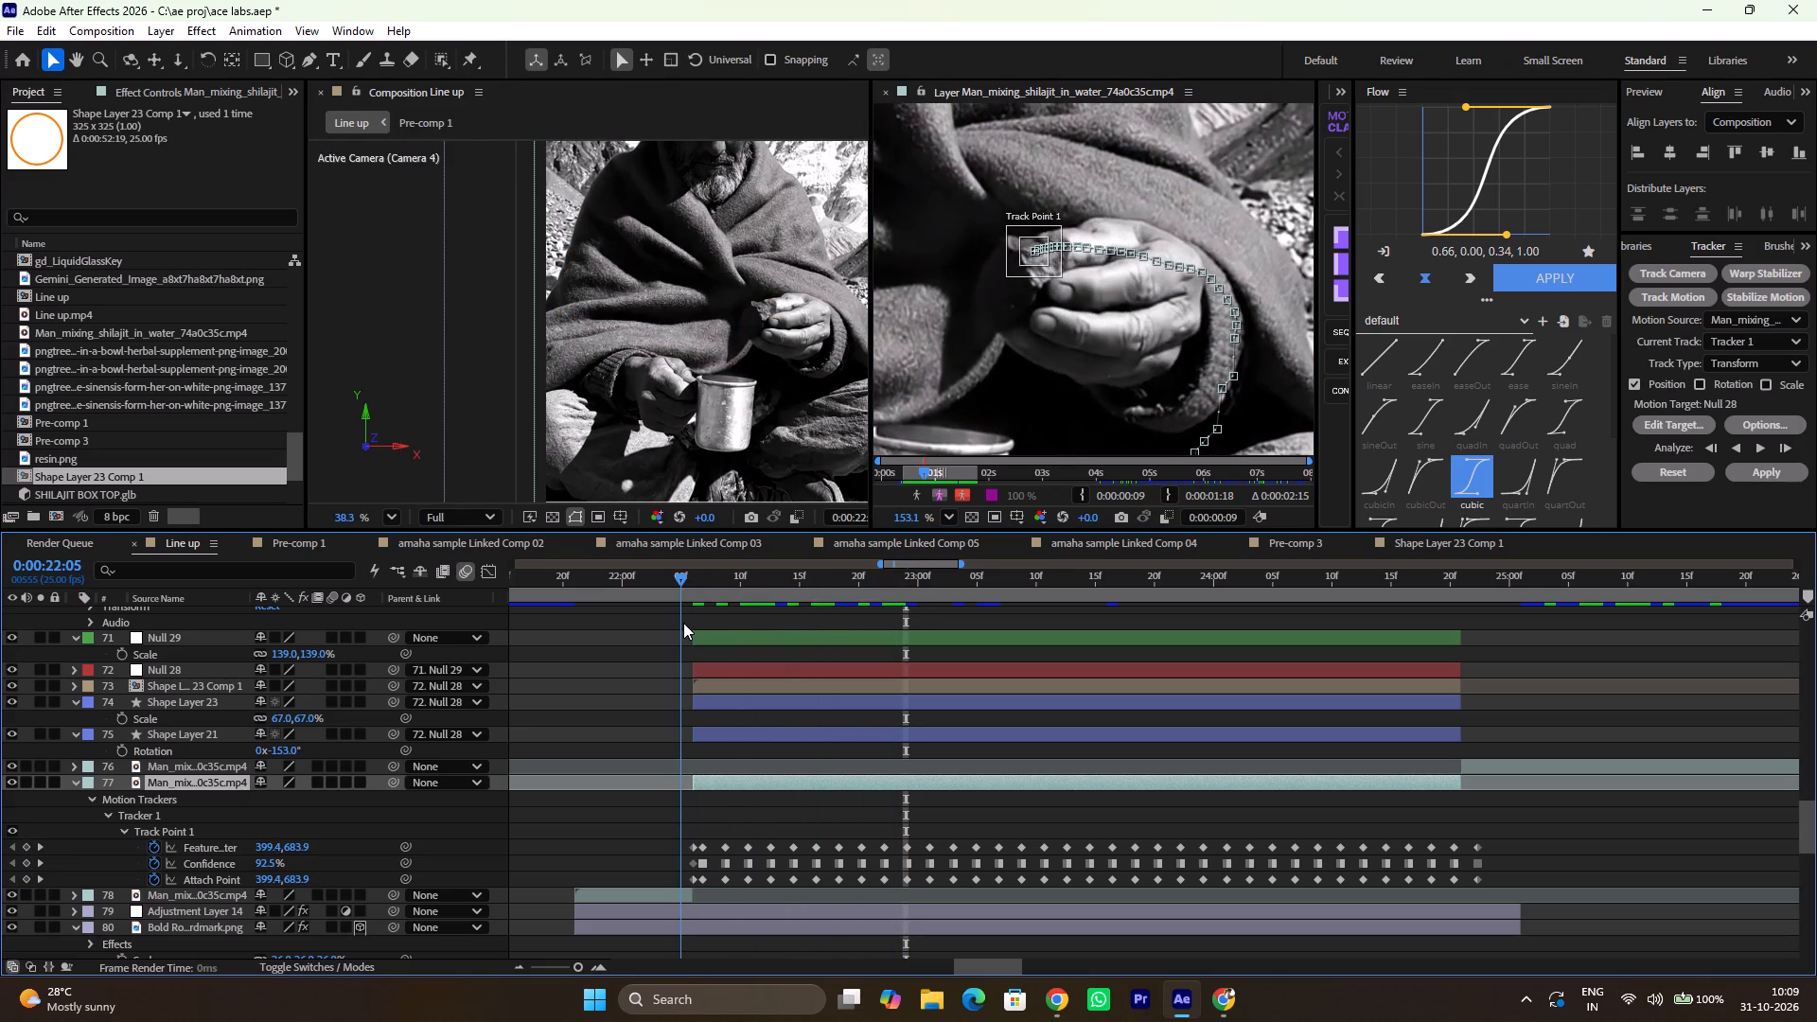
left_click_drag(683, 623, 733, 636)
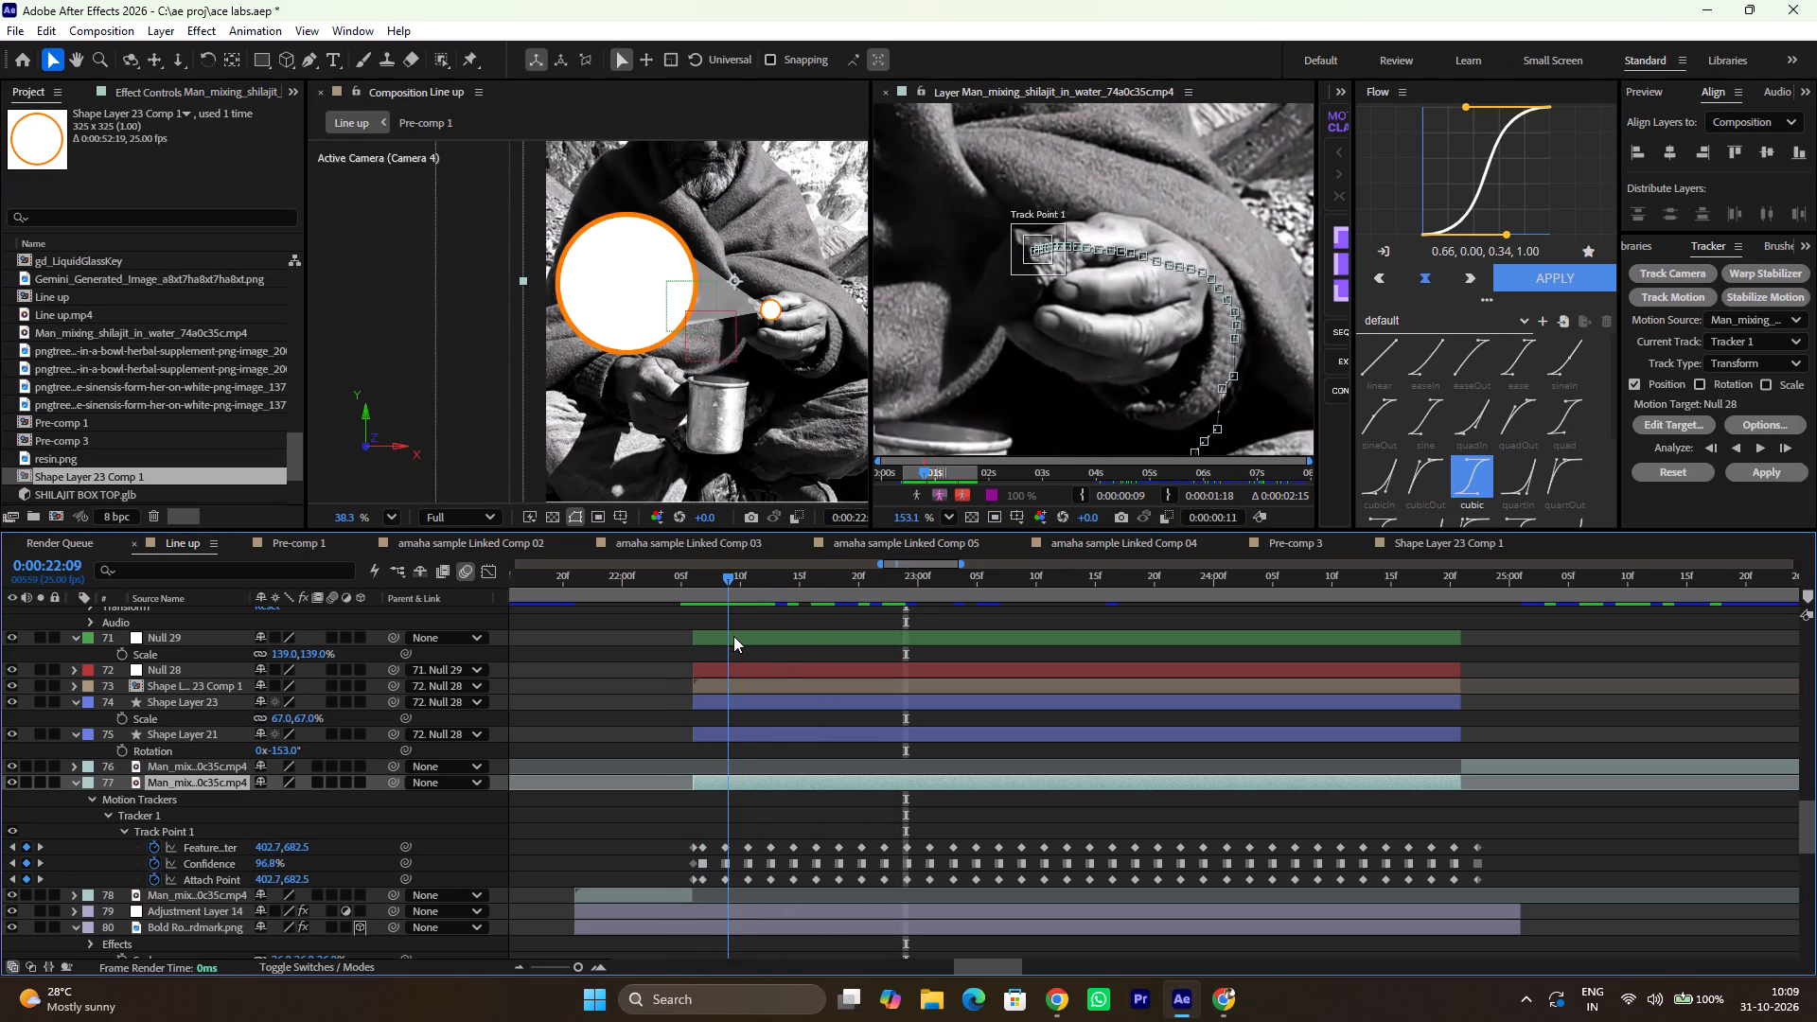
left_click_drag(733, 636, 784, 643)
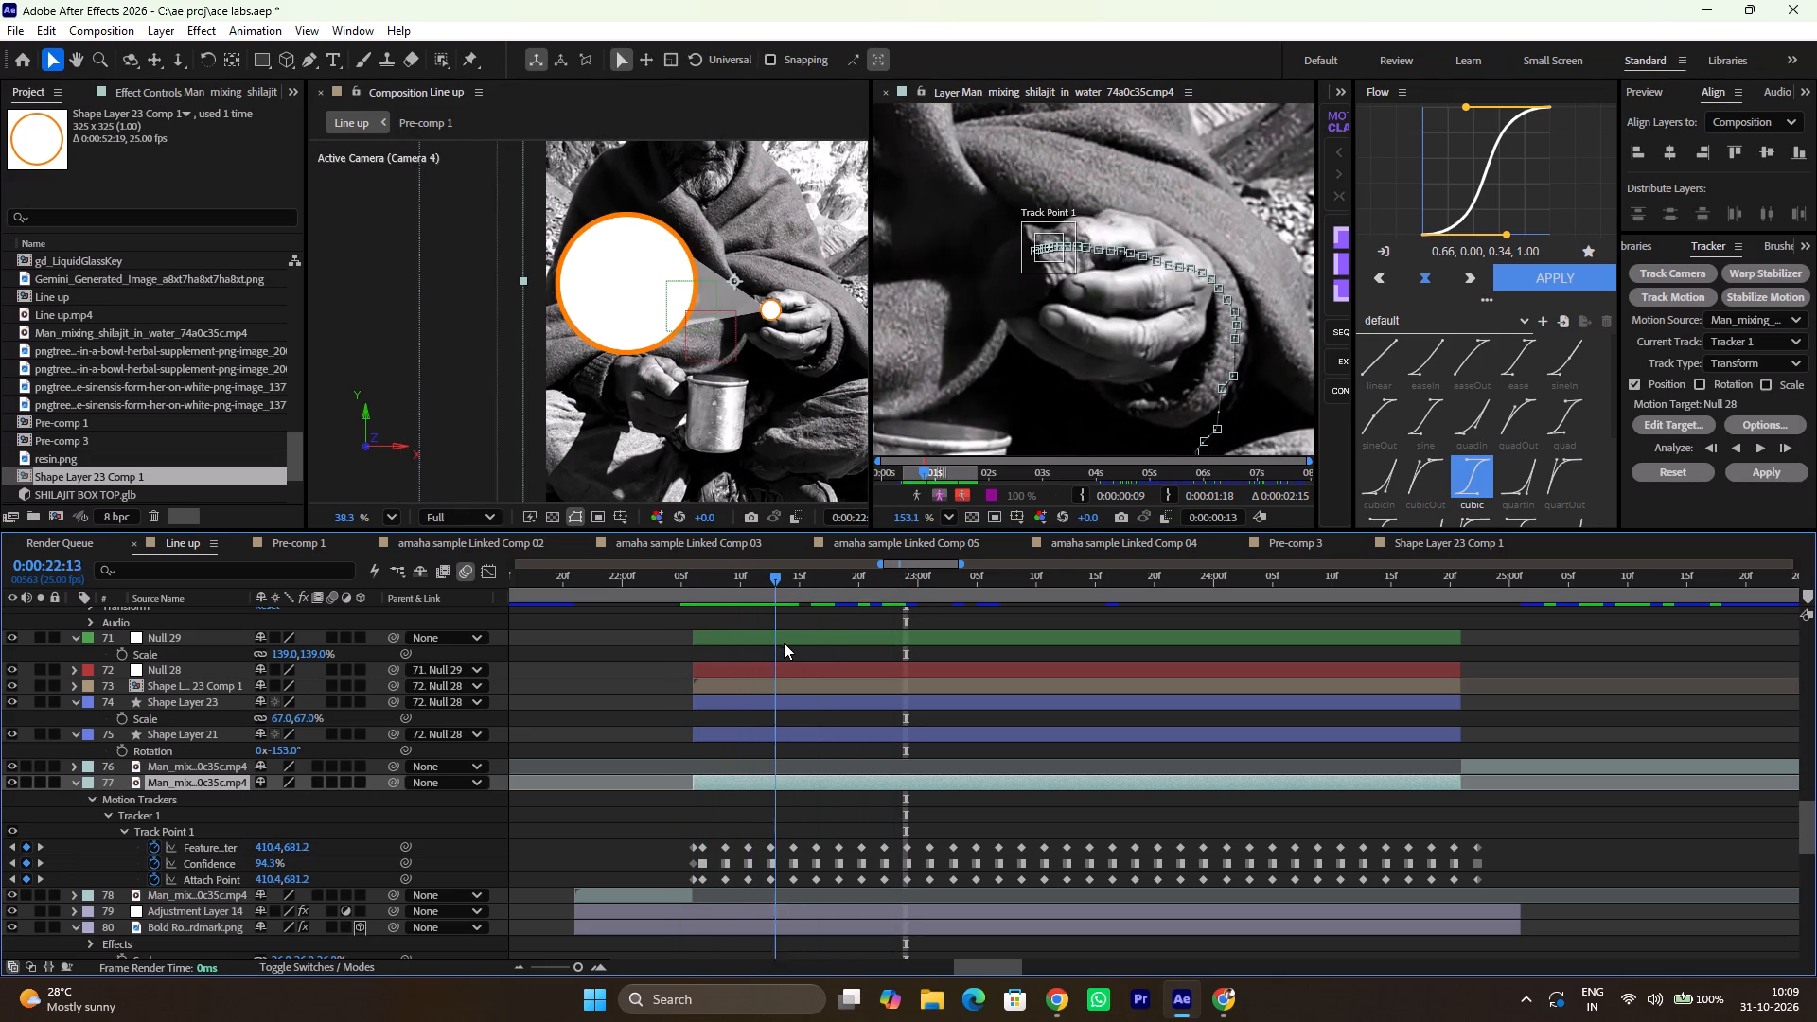
left_click_drag(784, 643, 1204, 751)
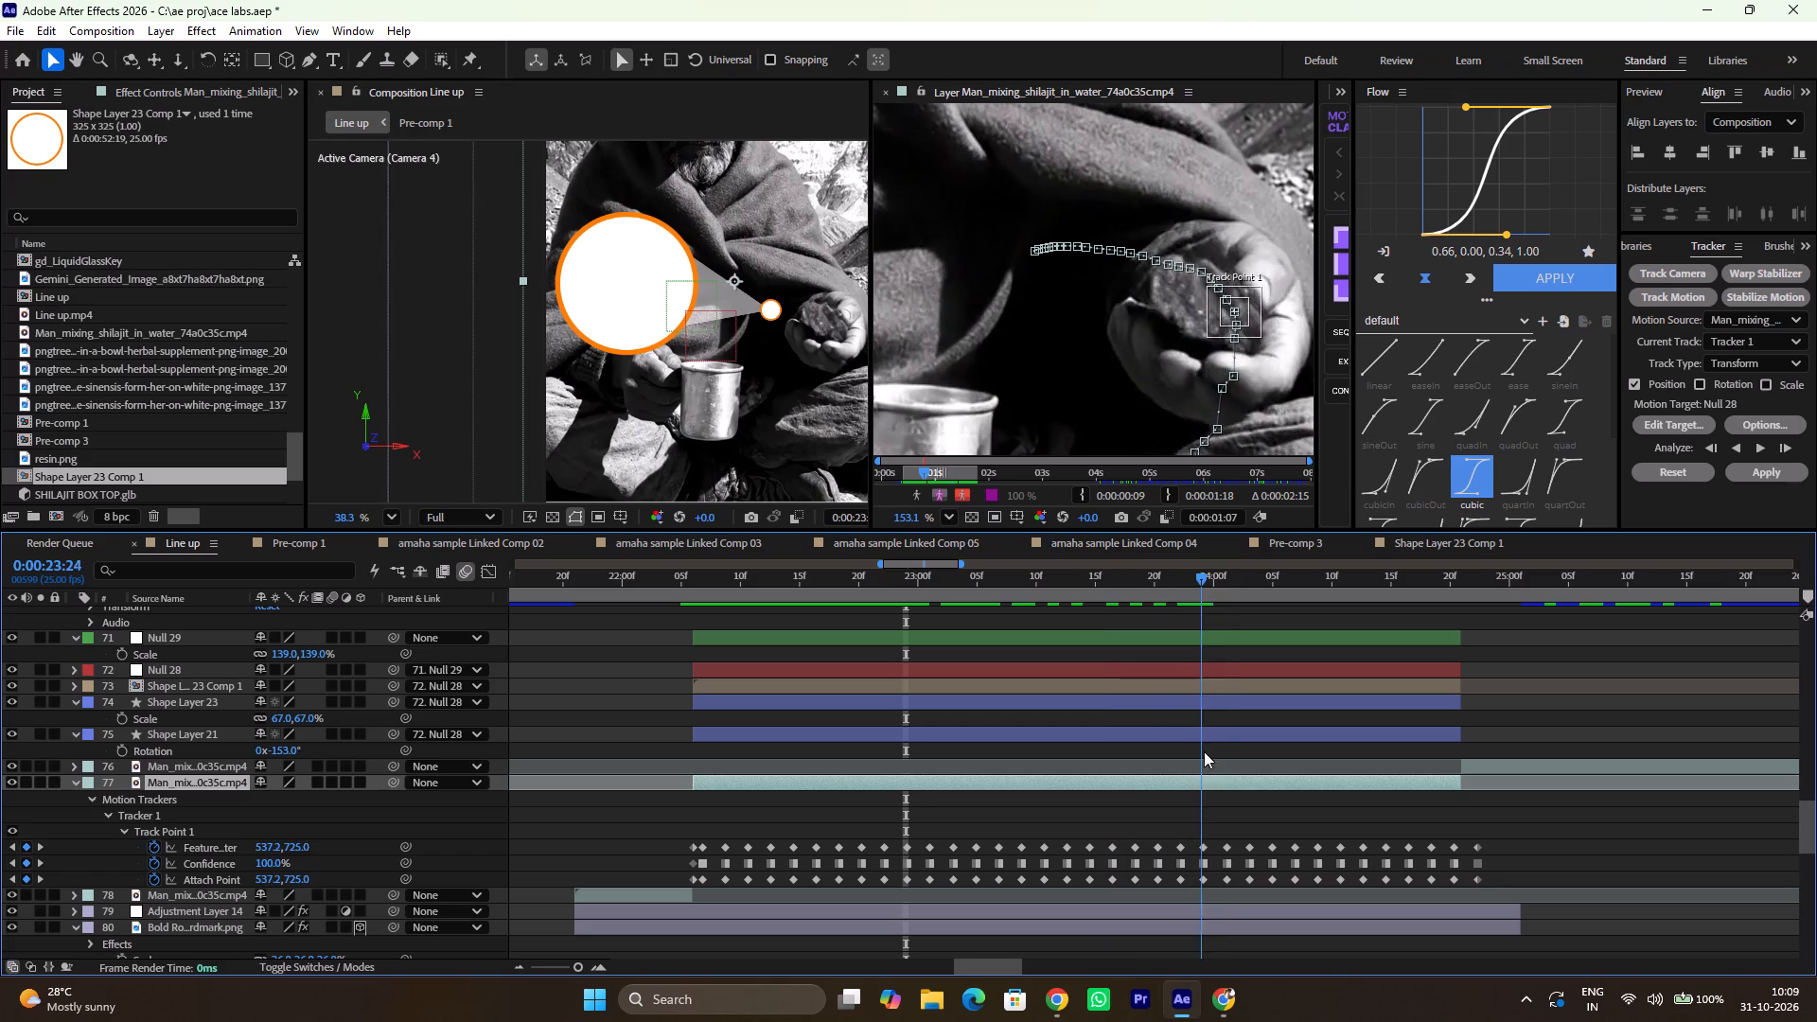
left_click_drag(1204, 751, 905, 705)
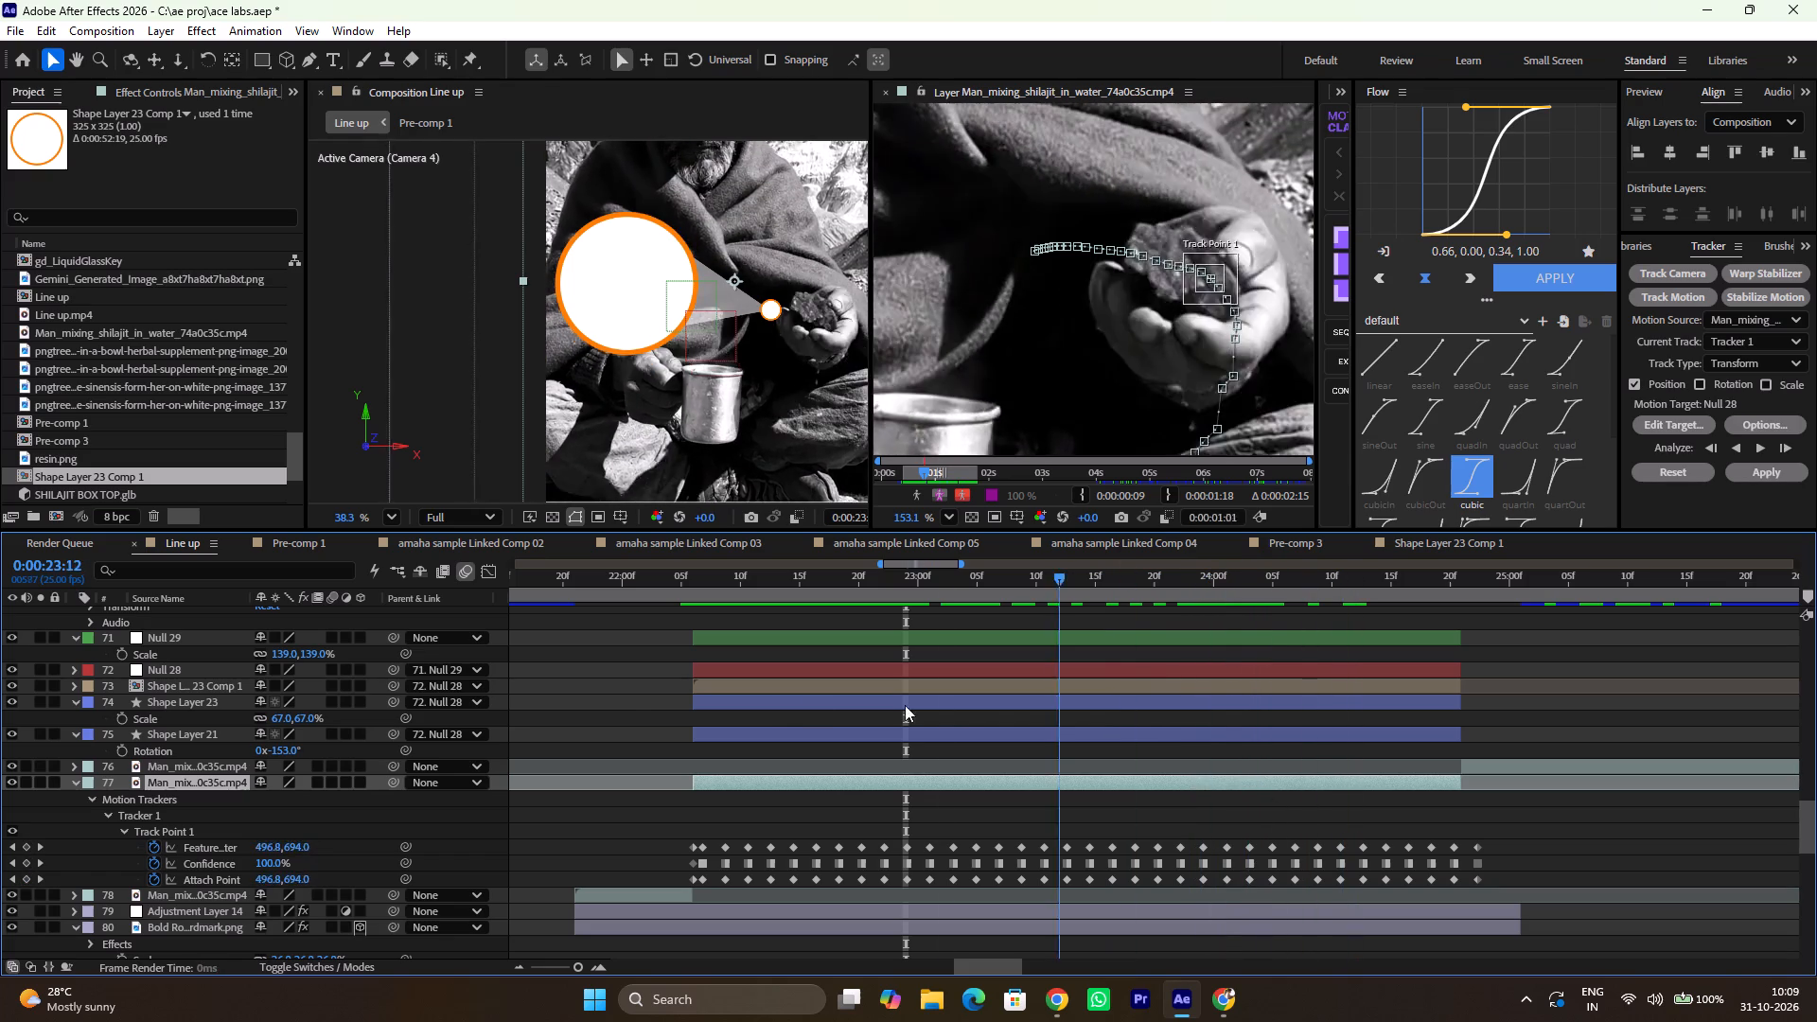
left_click_drag(905, 705, 1489, 648)
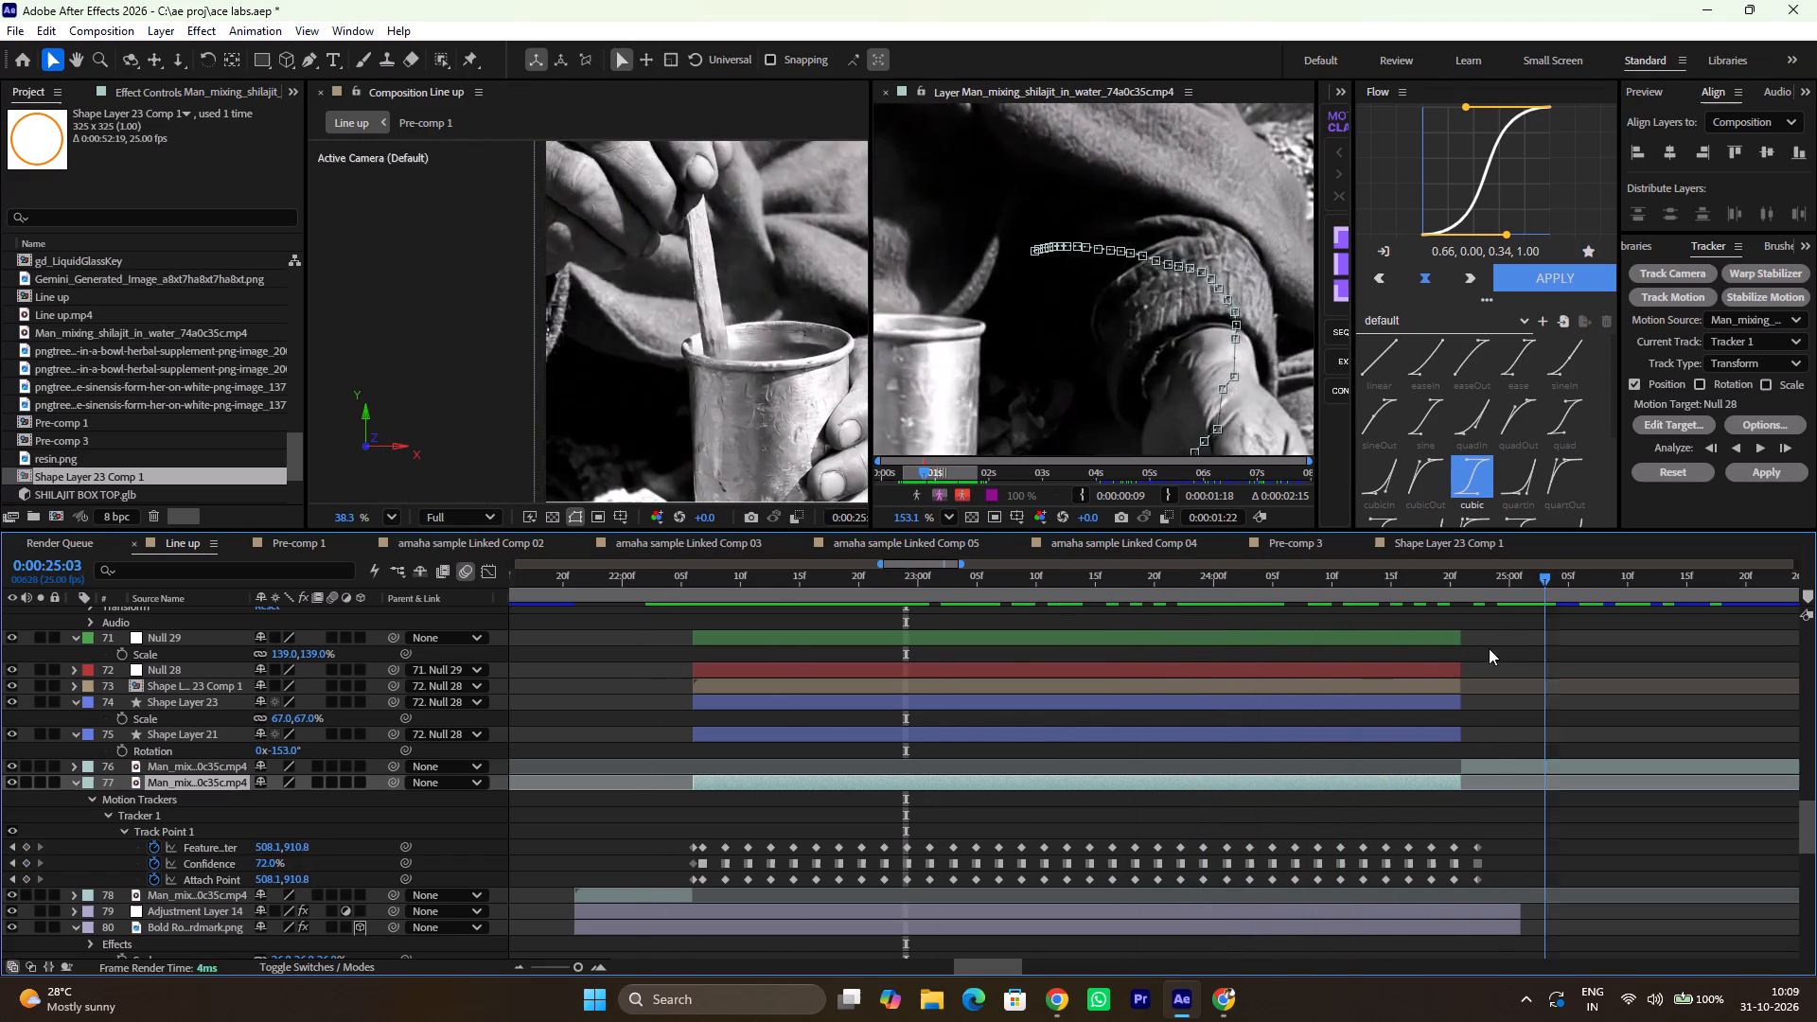
left_click_drag(1489, 648, 981, 603)
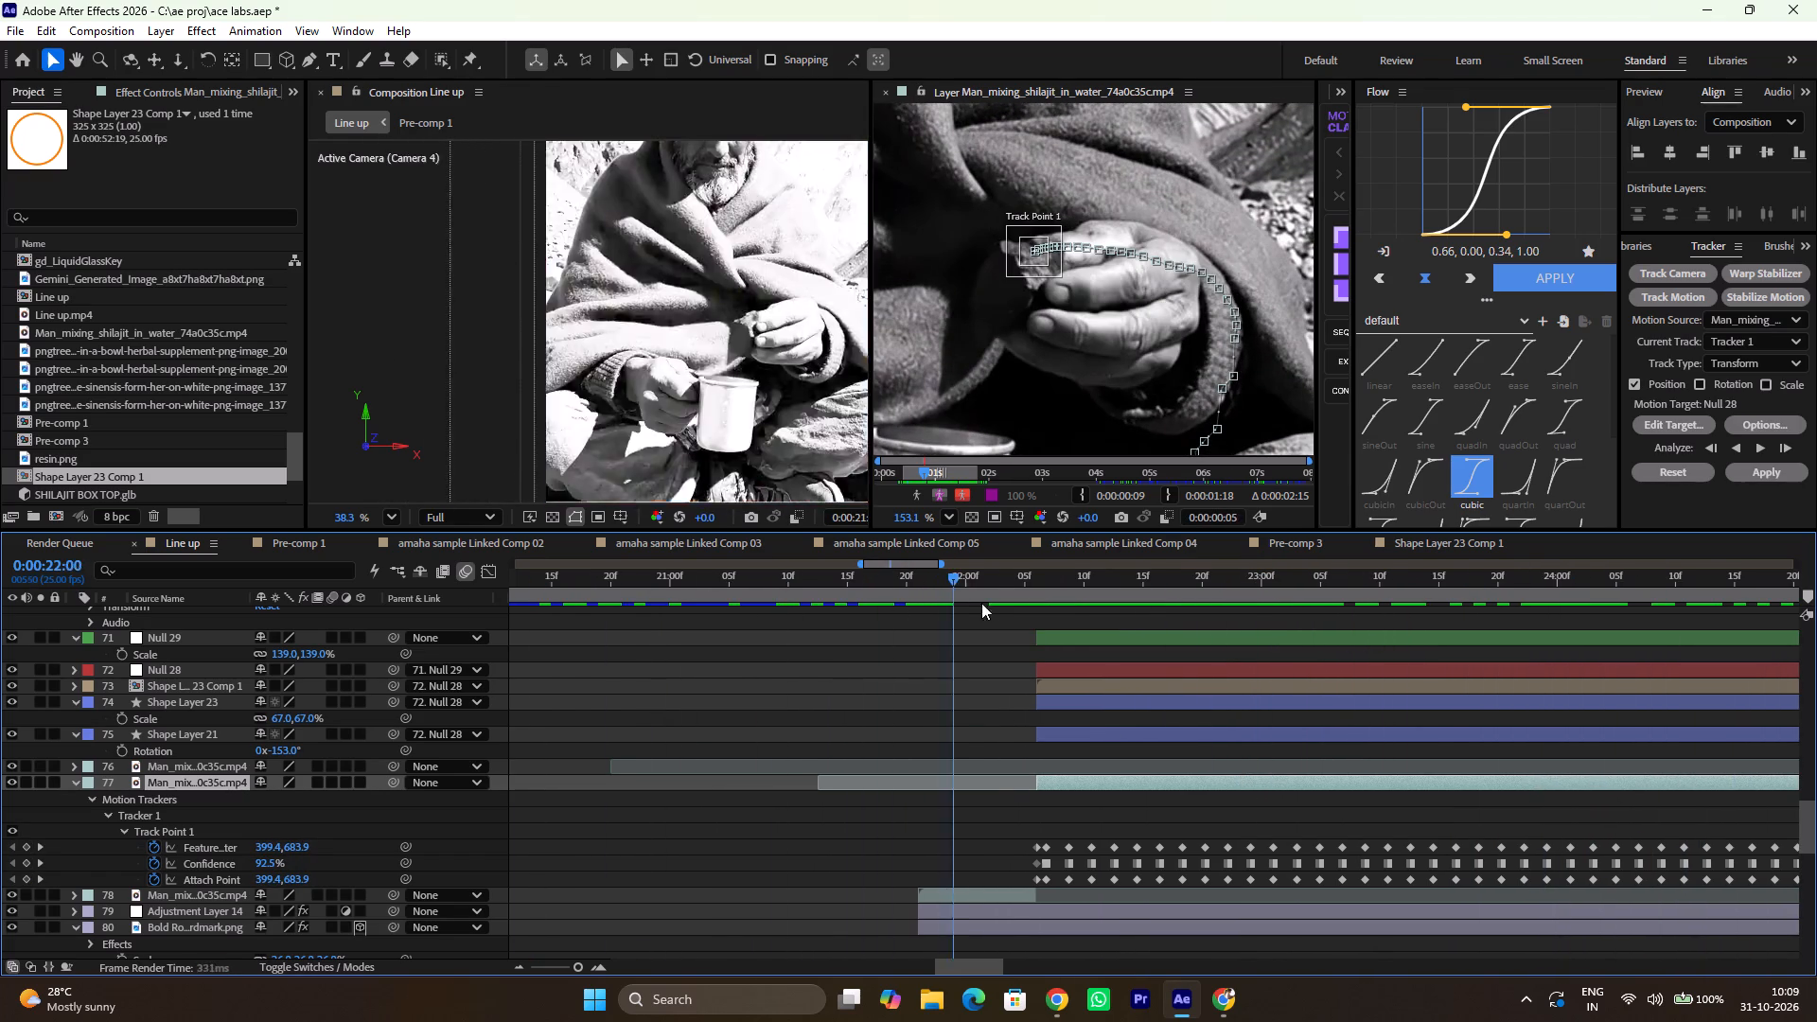
Set the current time to 0:00:22:06, the first frame of layer 77's trimmed clip.
left_click_drag(981, 603, 1080, 609)
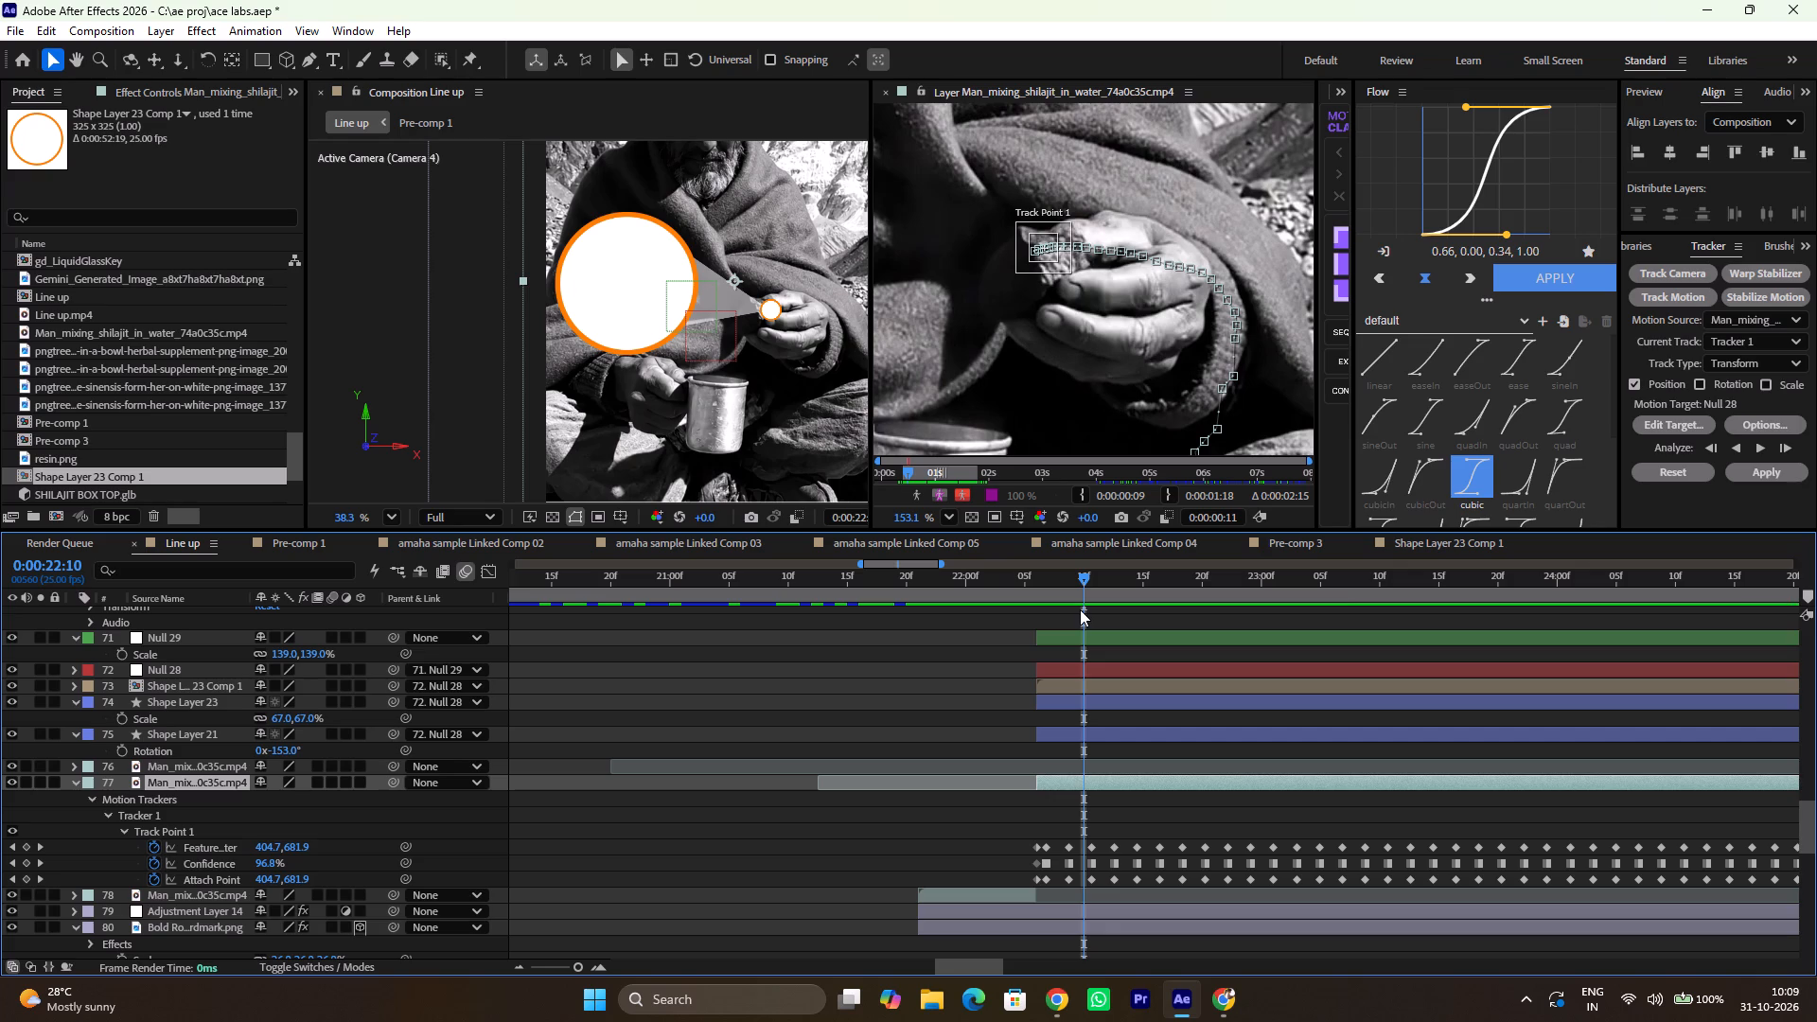
left_click_drag(1068, 577, 1048, 577)
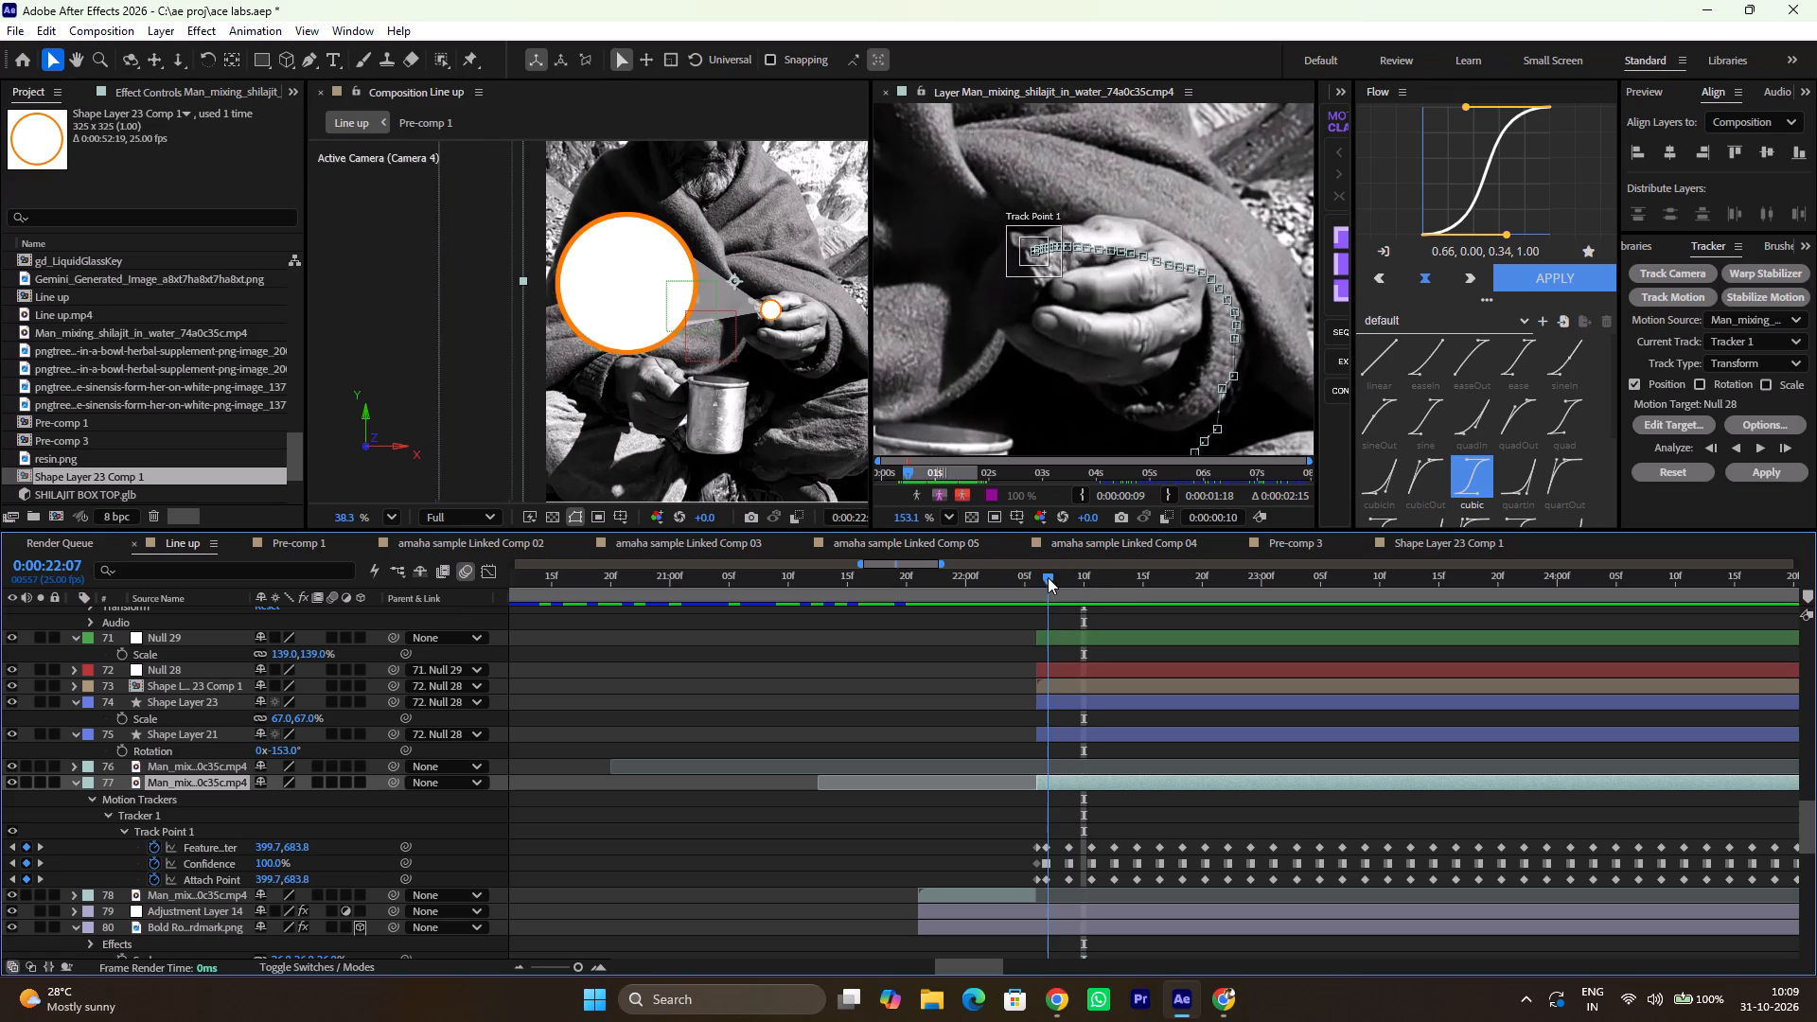
left_click_drag(1048, 577, 1039, 582)
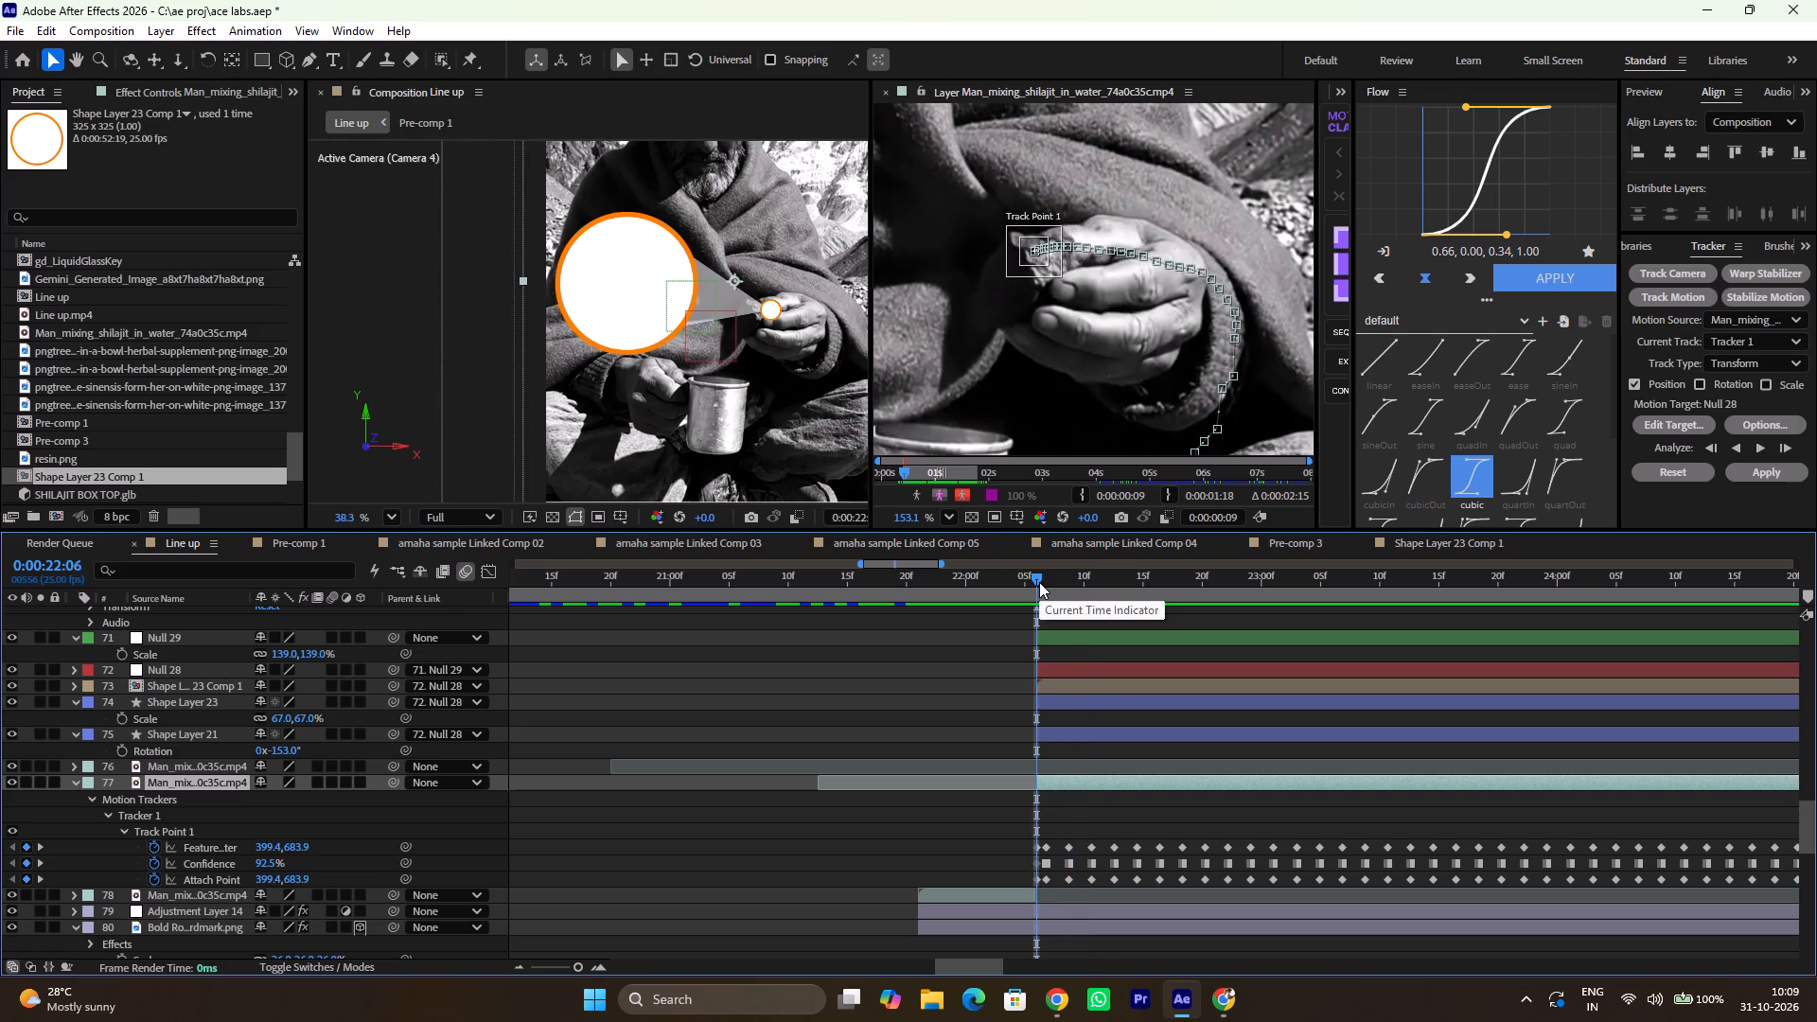
scroll(1302, 793, "left", 1)
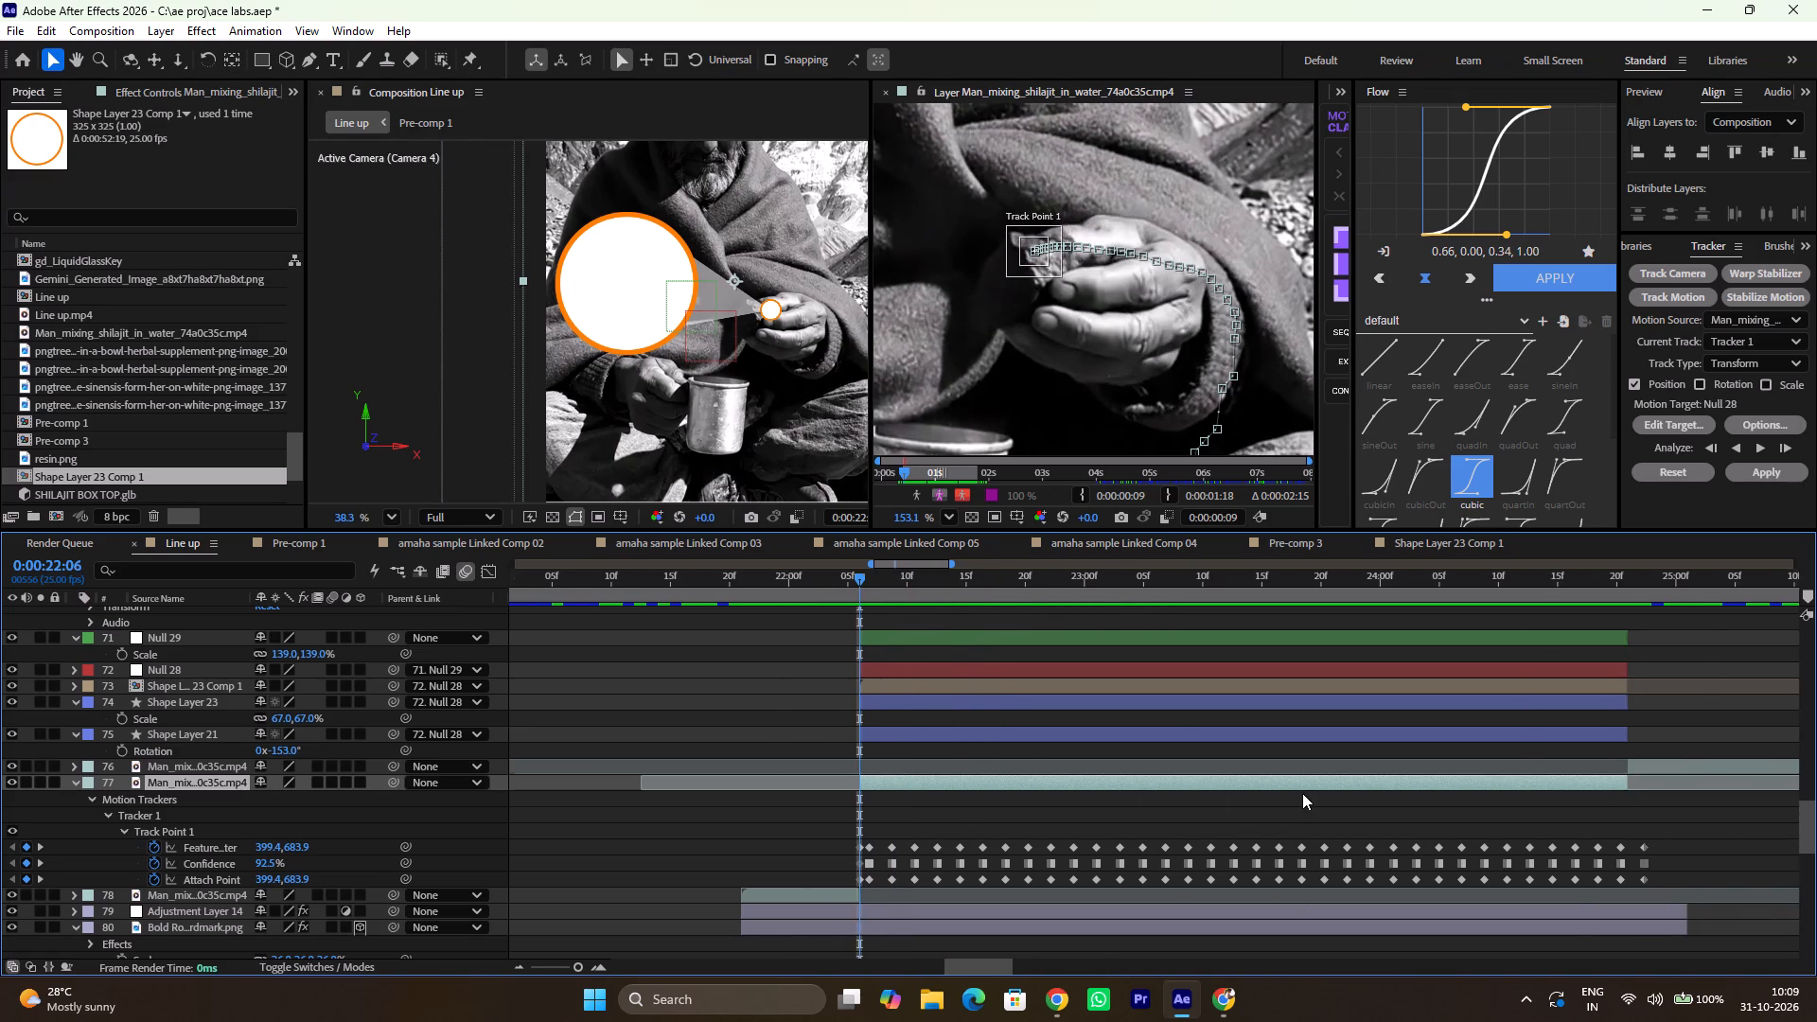
Delete Track Point 1's final Feature Center, Confidence and Attach Point keyframes lying just past the end of layer 77's clip.
scroll(1302, 793, "left", 1)
scroll(1302, 793, "down", 4, "ctrl")
scroll(1302, 793, "up", 2)
scroll(1302, 793, "down", 2)
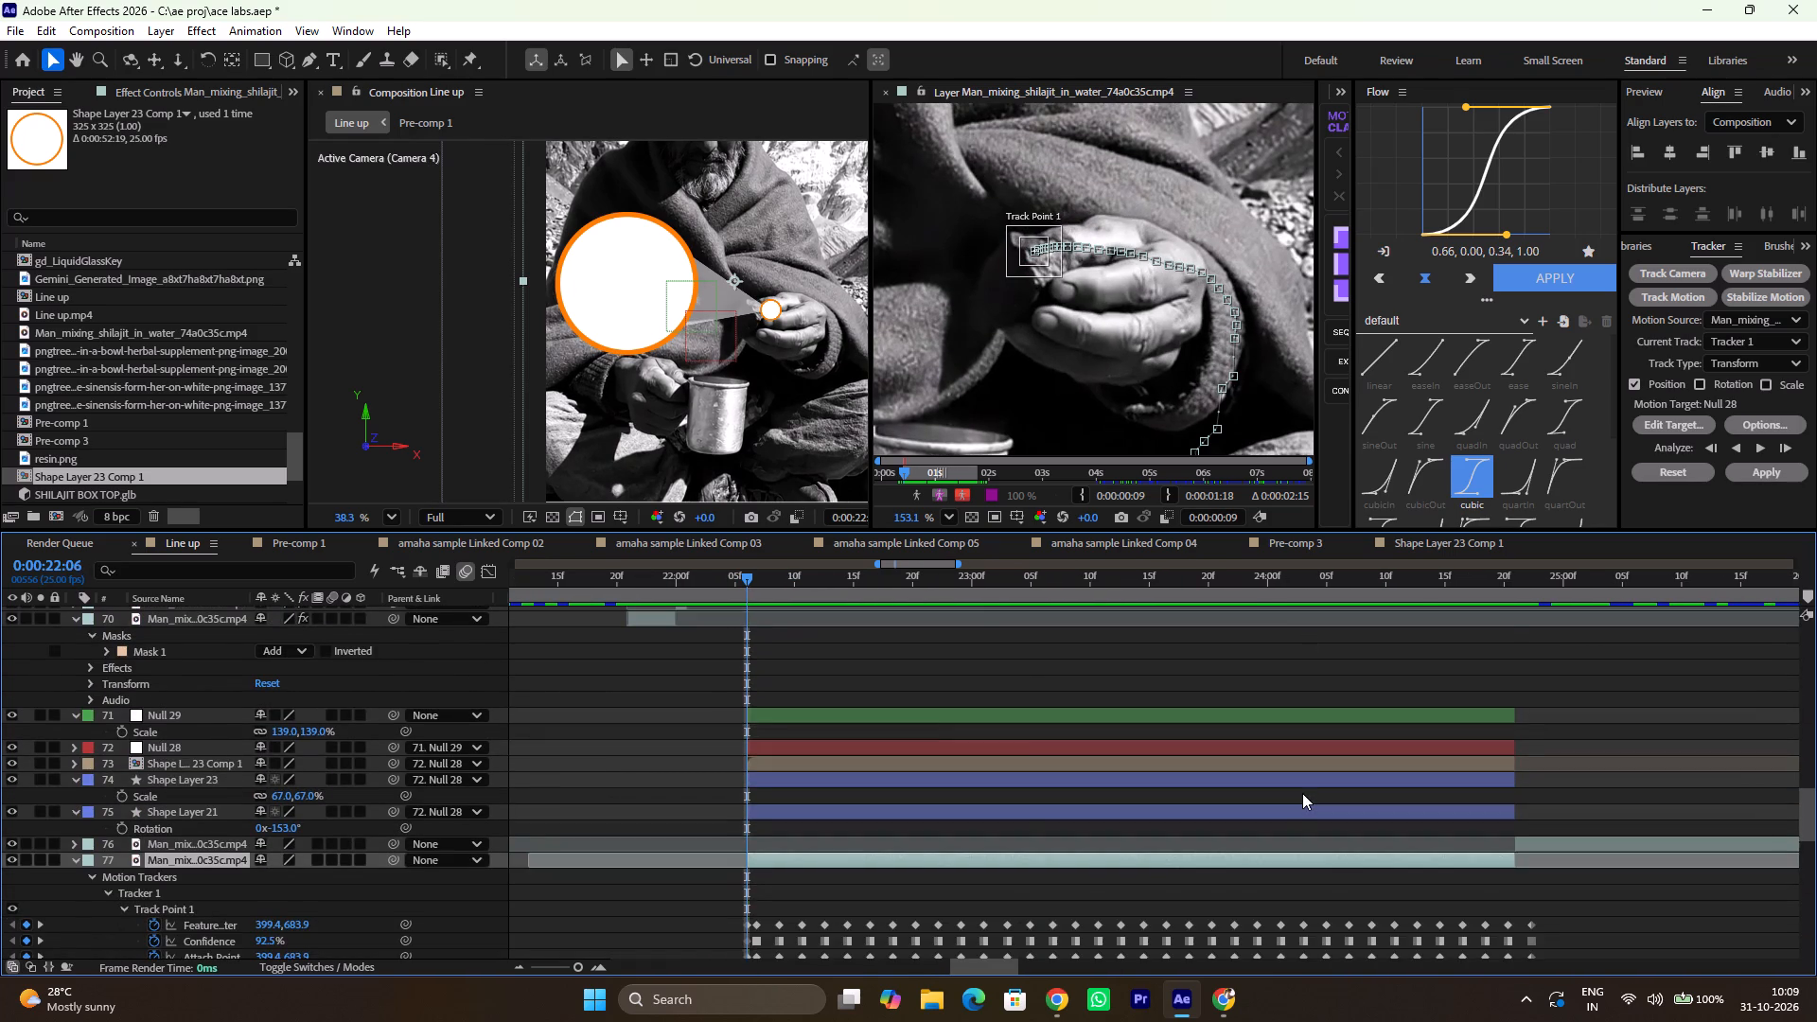
scroll(1302, 793, "down", 2, "ctrl+alt")
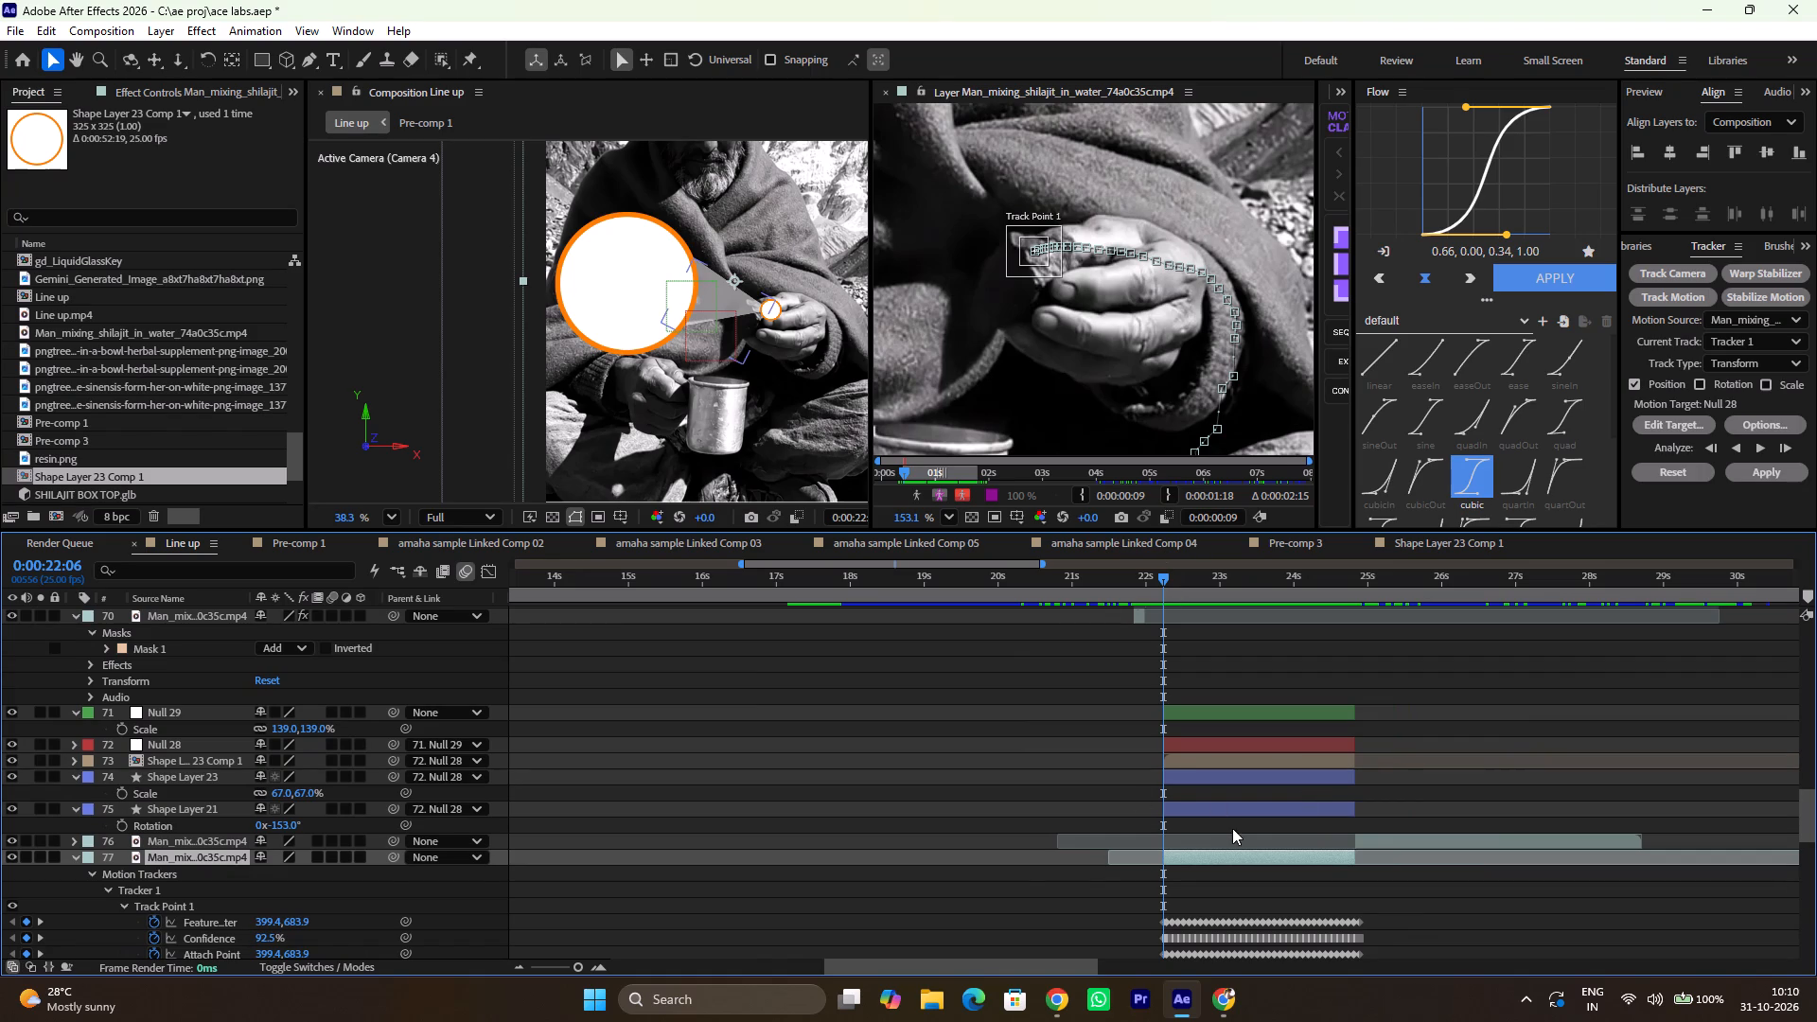
scroll(1195, 816, "up", 2, "ctrl")
scroll(1195, 816, "down", 3, "ctrl")
scroll(1195, 816, "up", 4, "ctrl+alt")
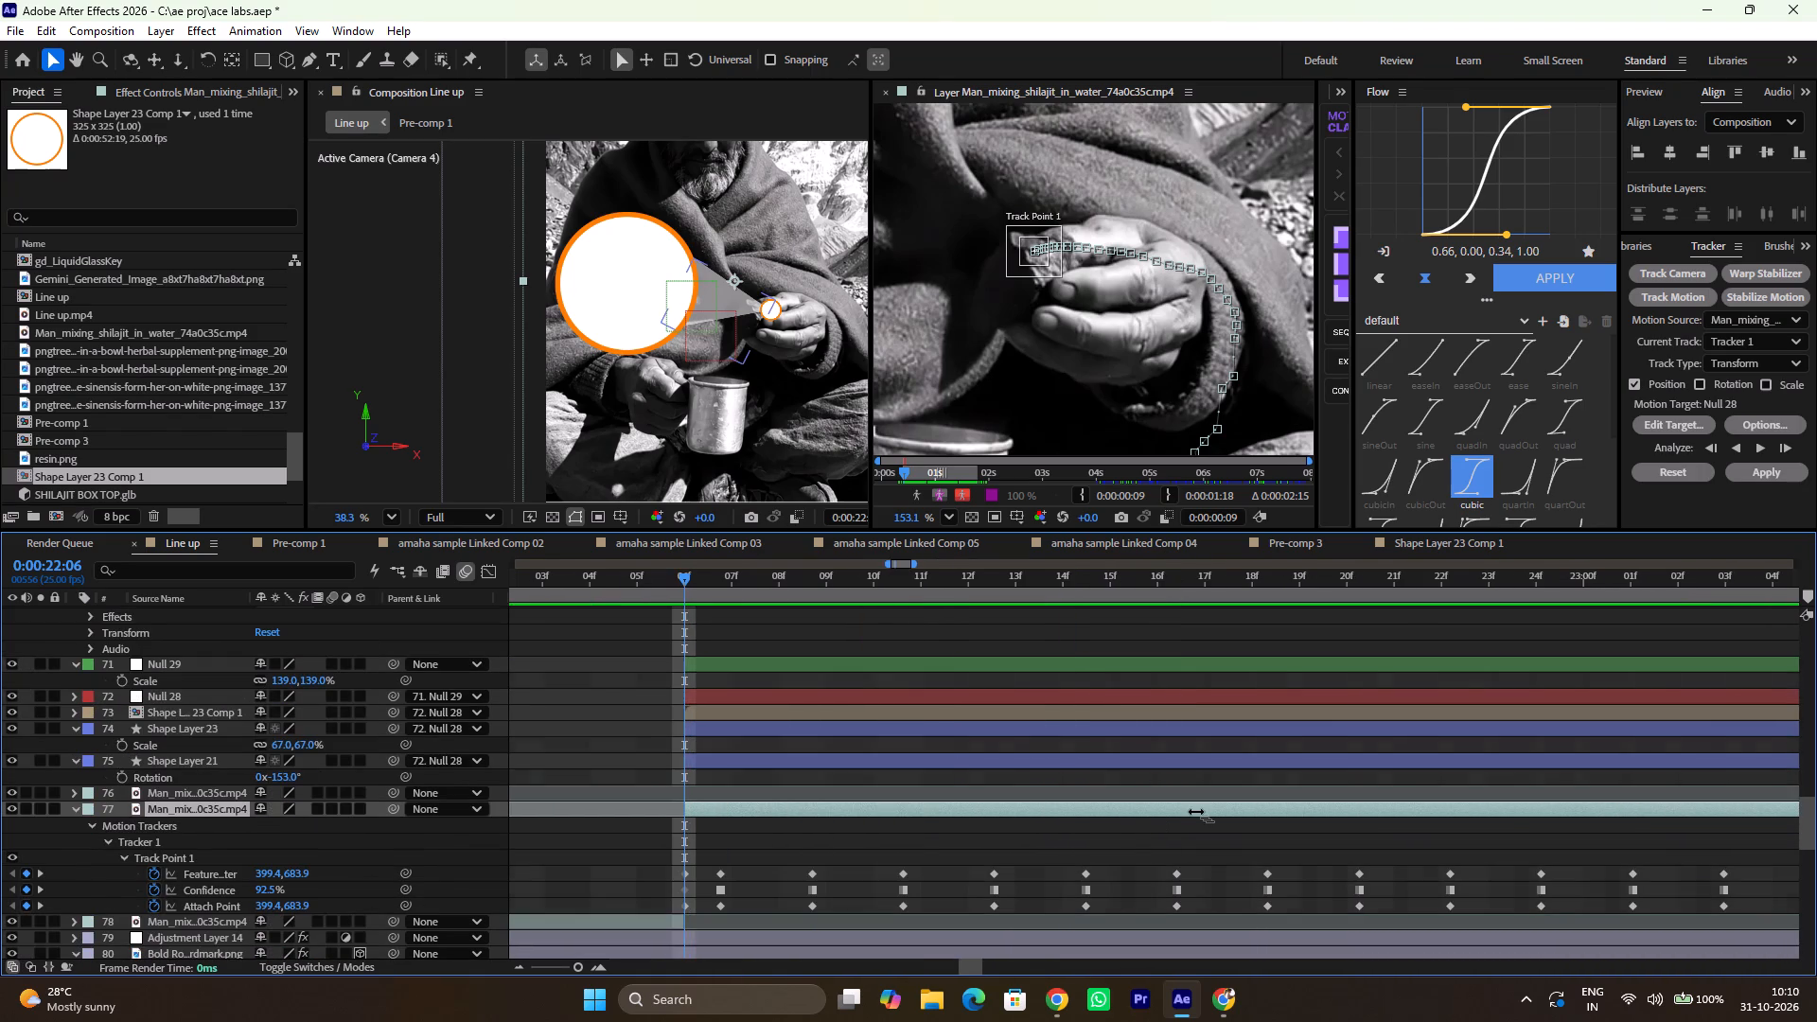
scroll(1195, 816, "left", 1, "alt")
scroll(1195, 816, "down", 4, "ctrl+alt")
scroll(1195, 816, "up", 2, "ctrl+alt")
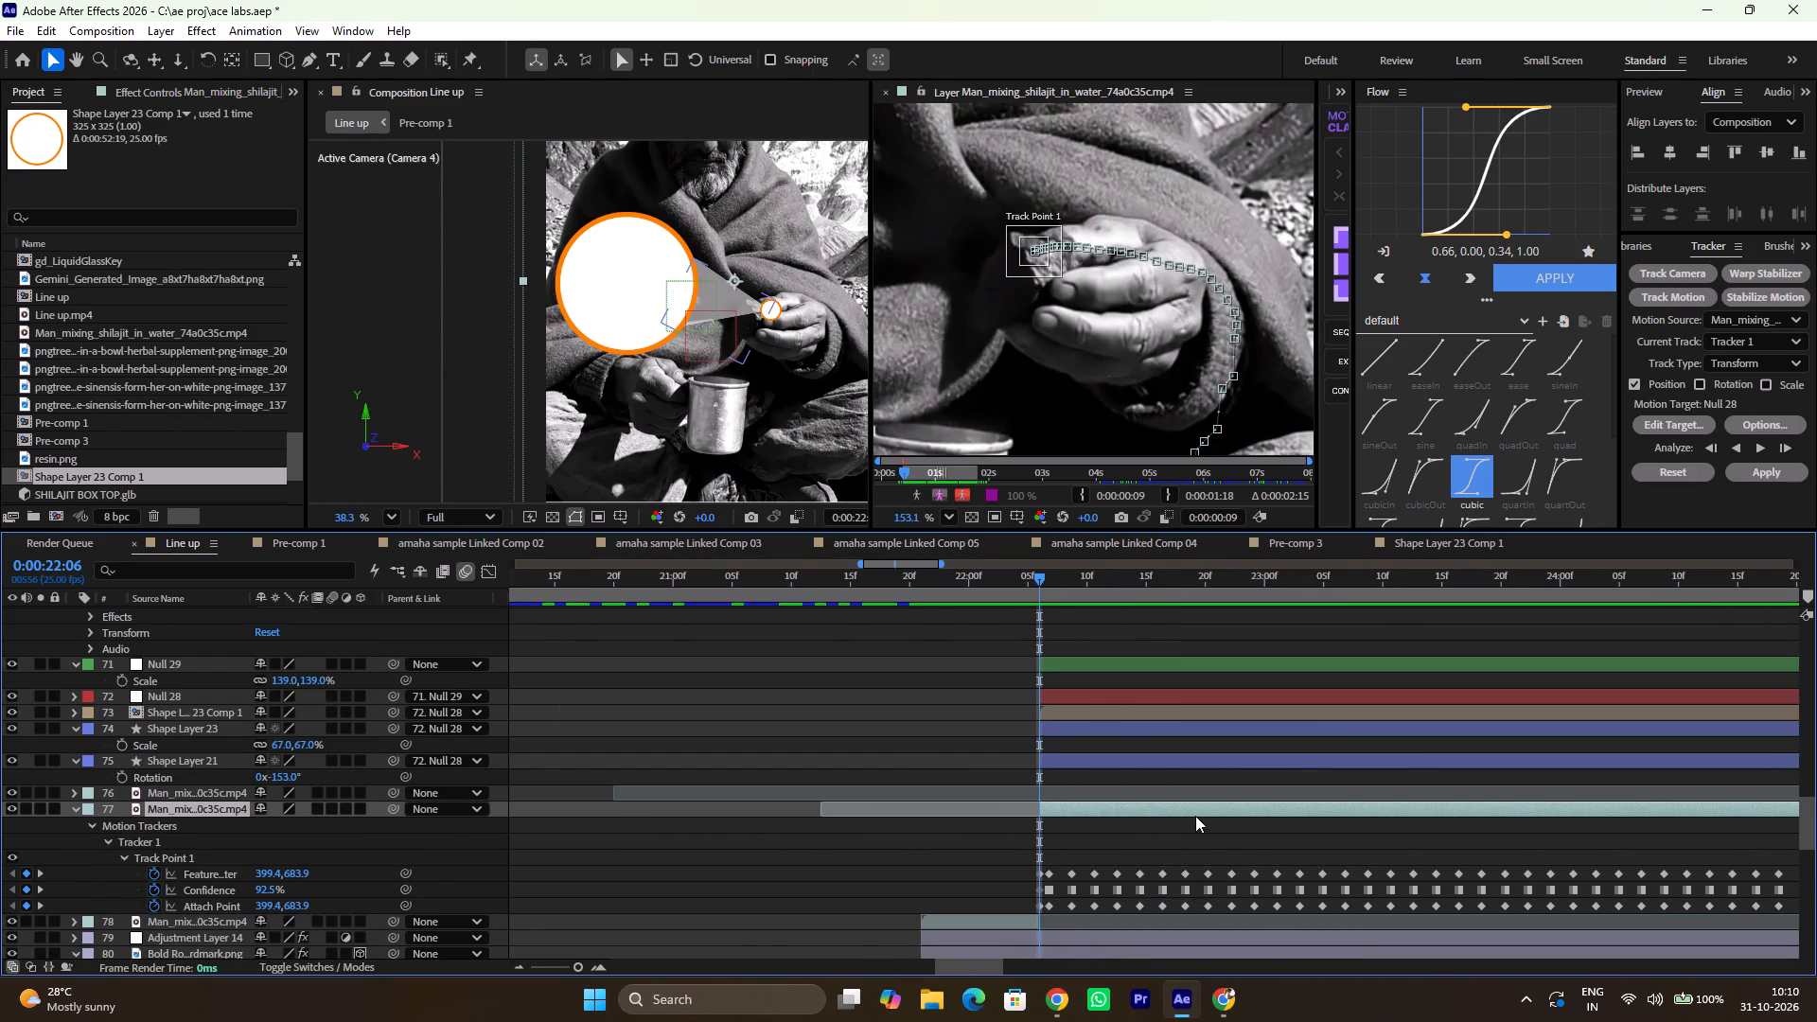
scroll(1195, 816, "left", 3)
scroll(1195, 816, "down", 1, "ctrl+alt")
scroll(1195, 816, "up", 1, "ctrl+alt")
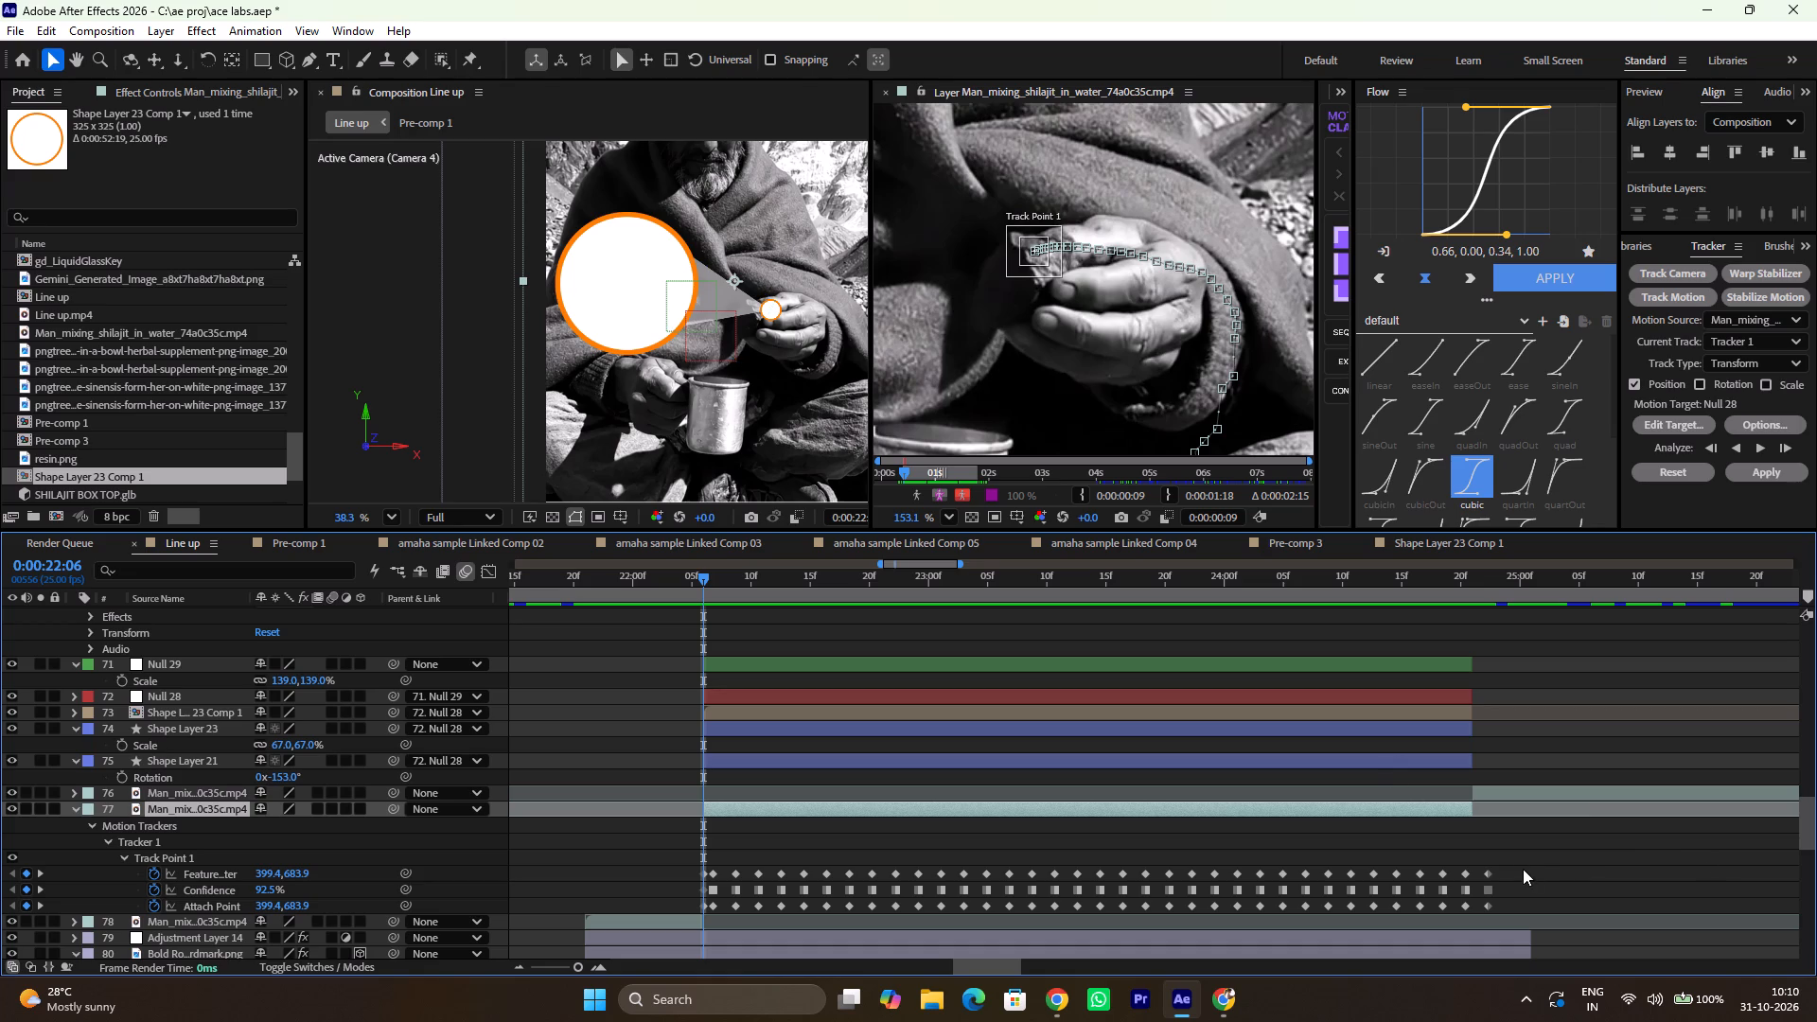
left_click_drag(1520, 867, 1478, 919)
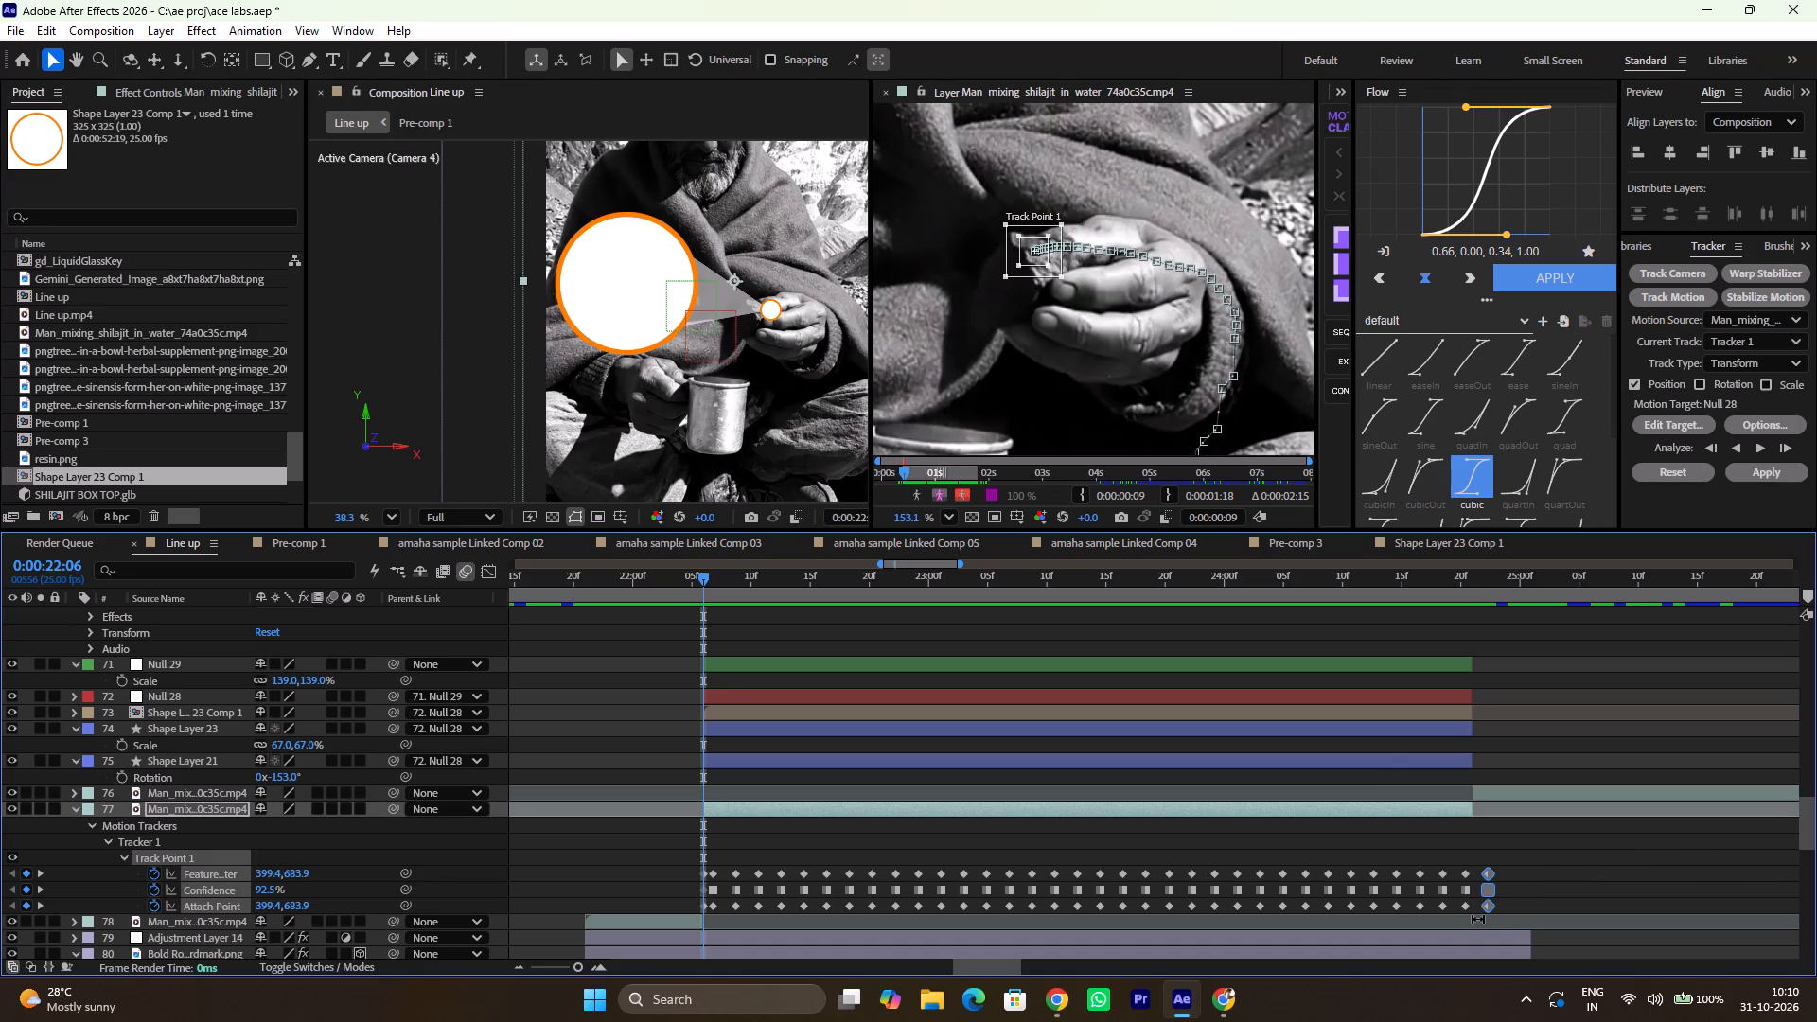
key("BackSpace")
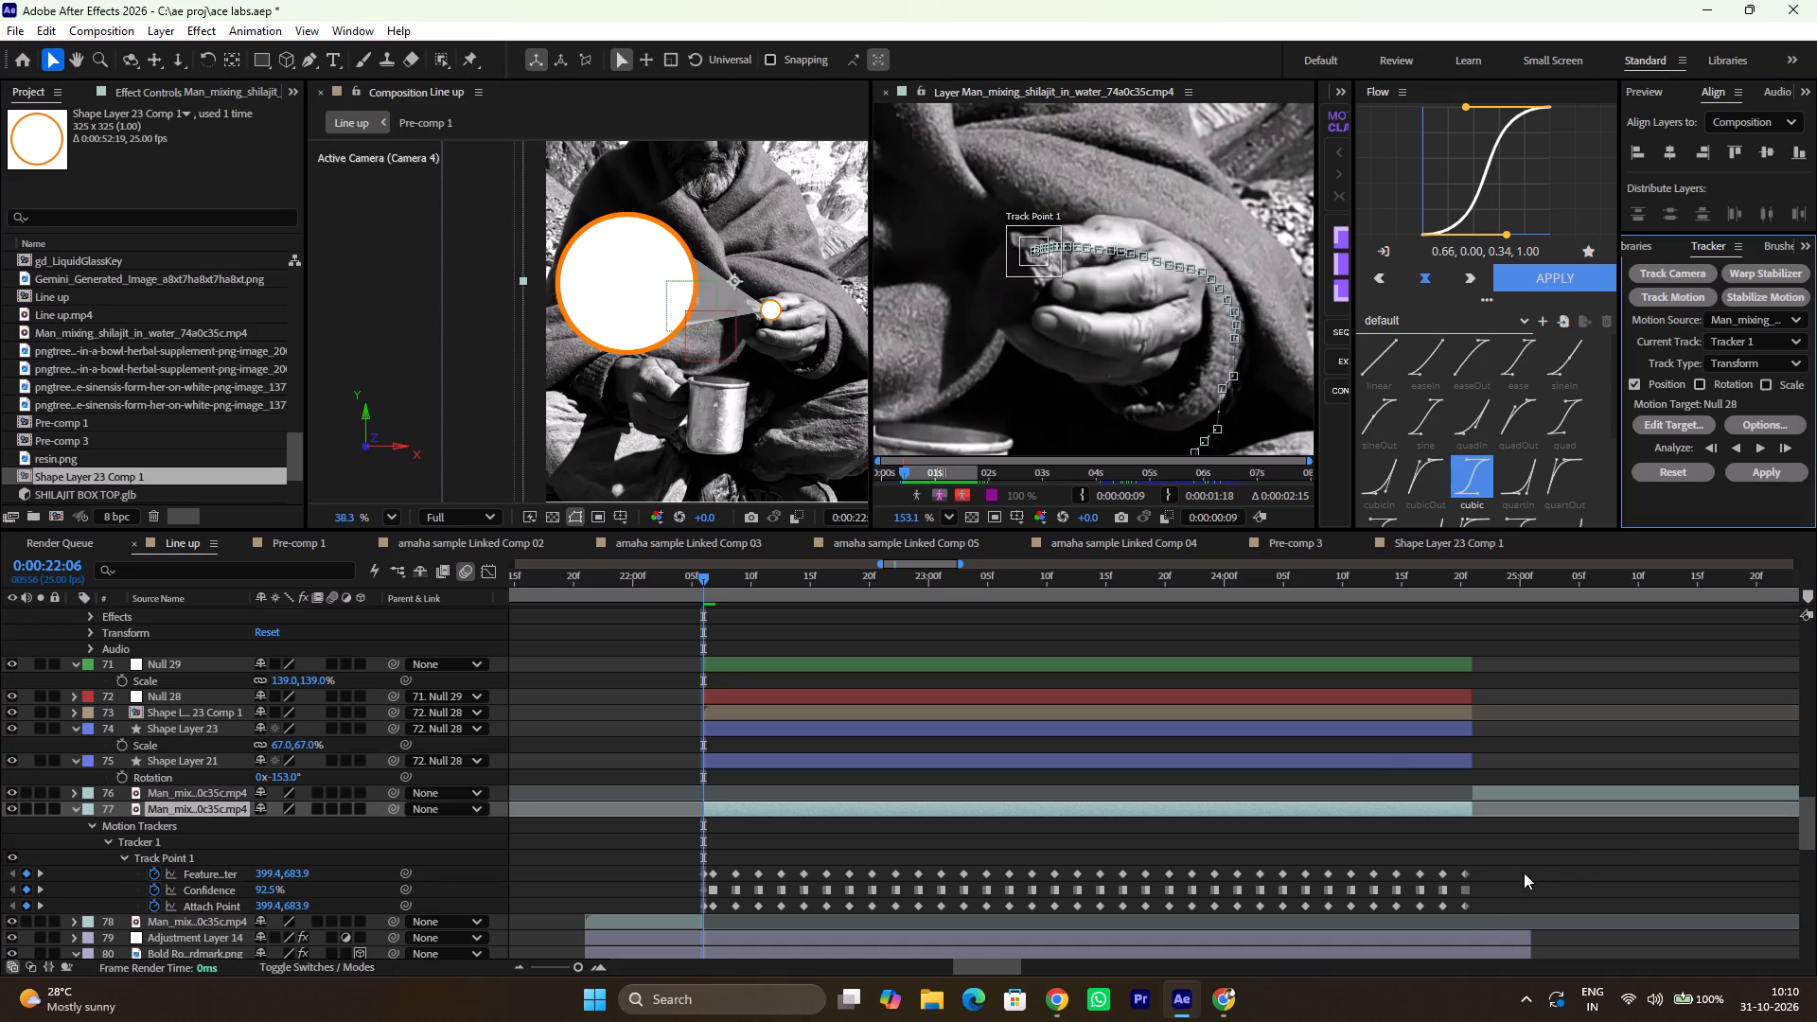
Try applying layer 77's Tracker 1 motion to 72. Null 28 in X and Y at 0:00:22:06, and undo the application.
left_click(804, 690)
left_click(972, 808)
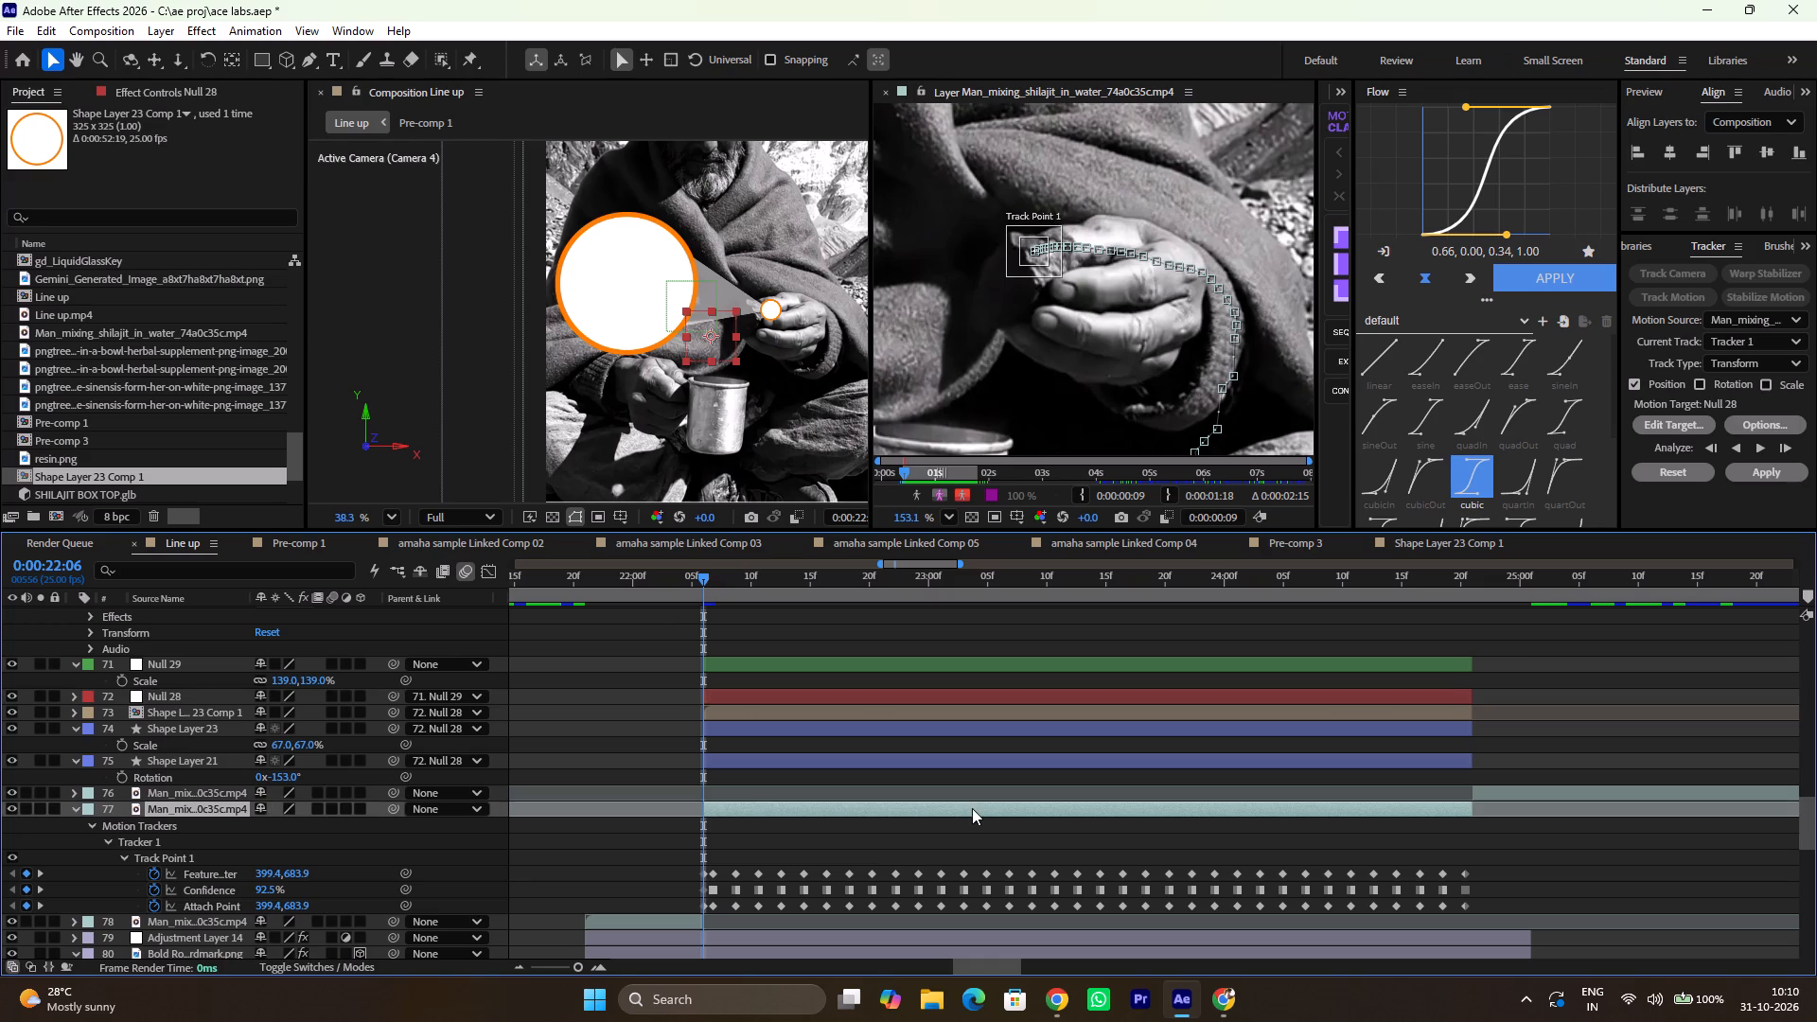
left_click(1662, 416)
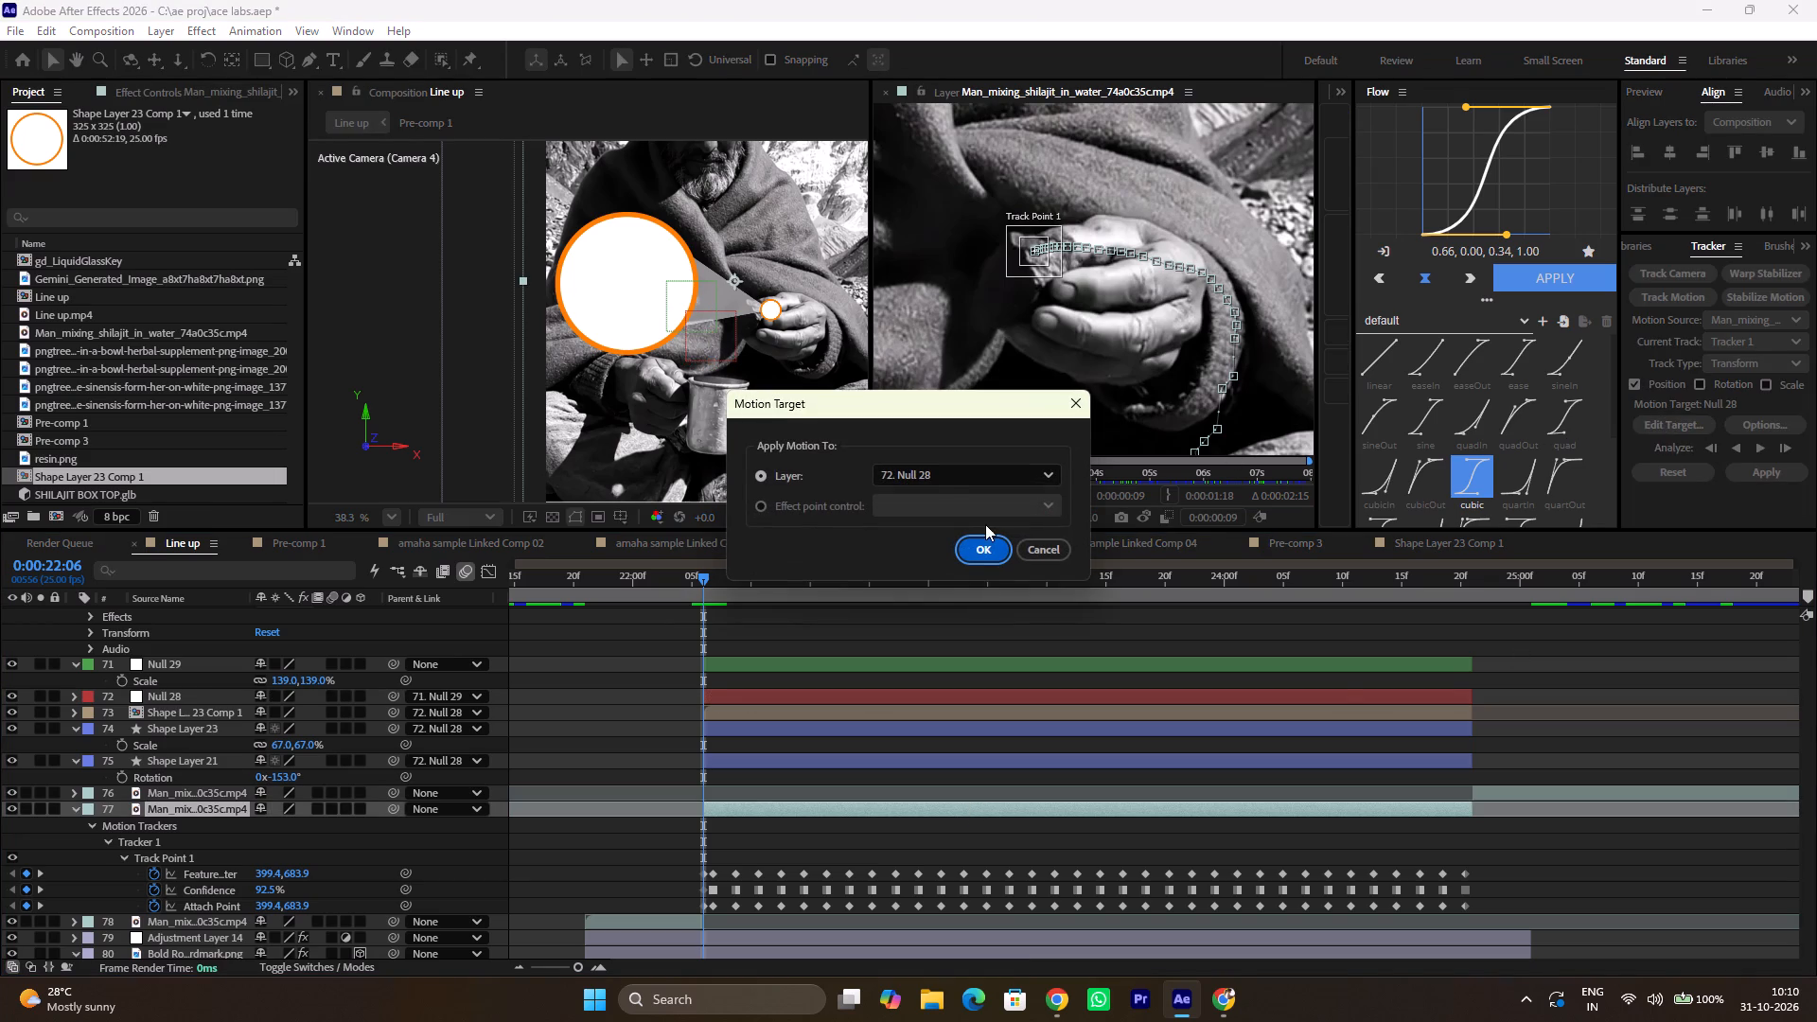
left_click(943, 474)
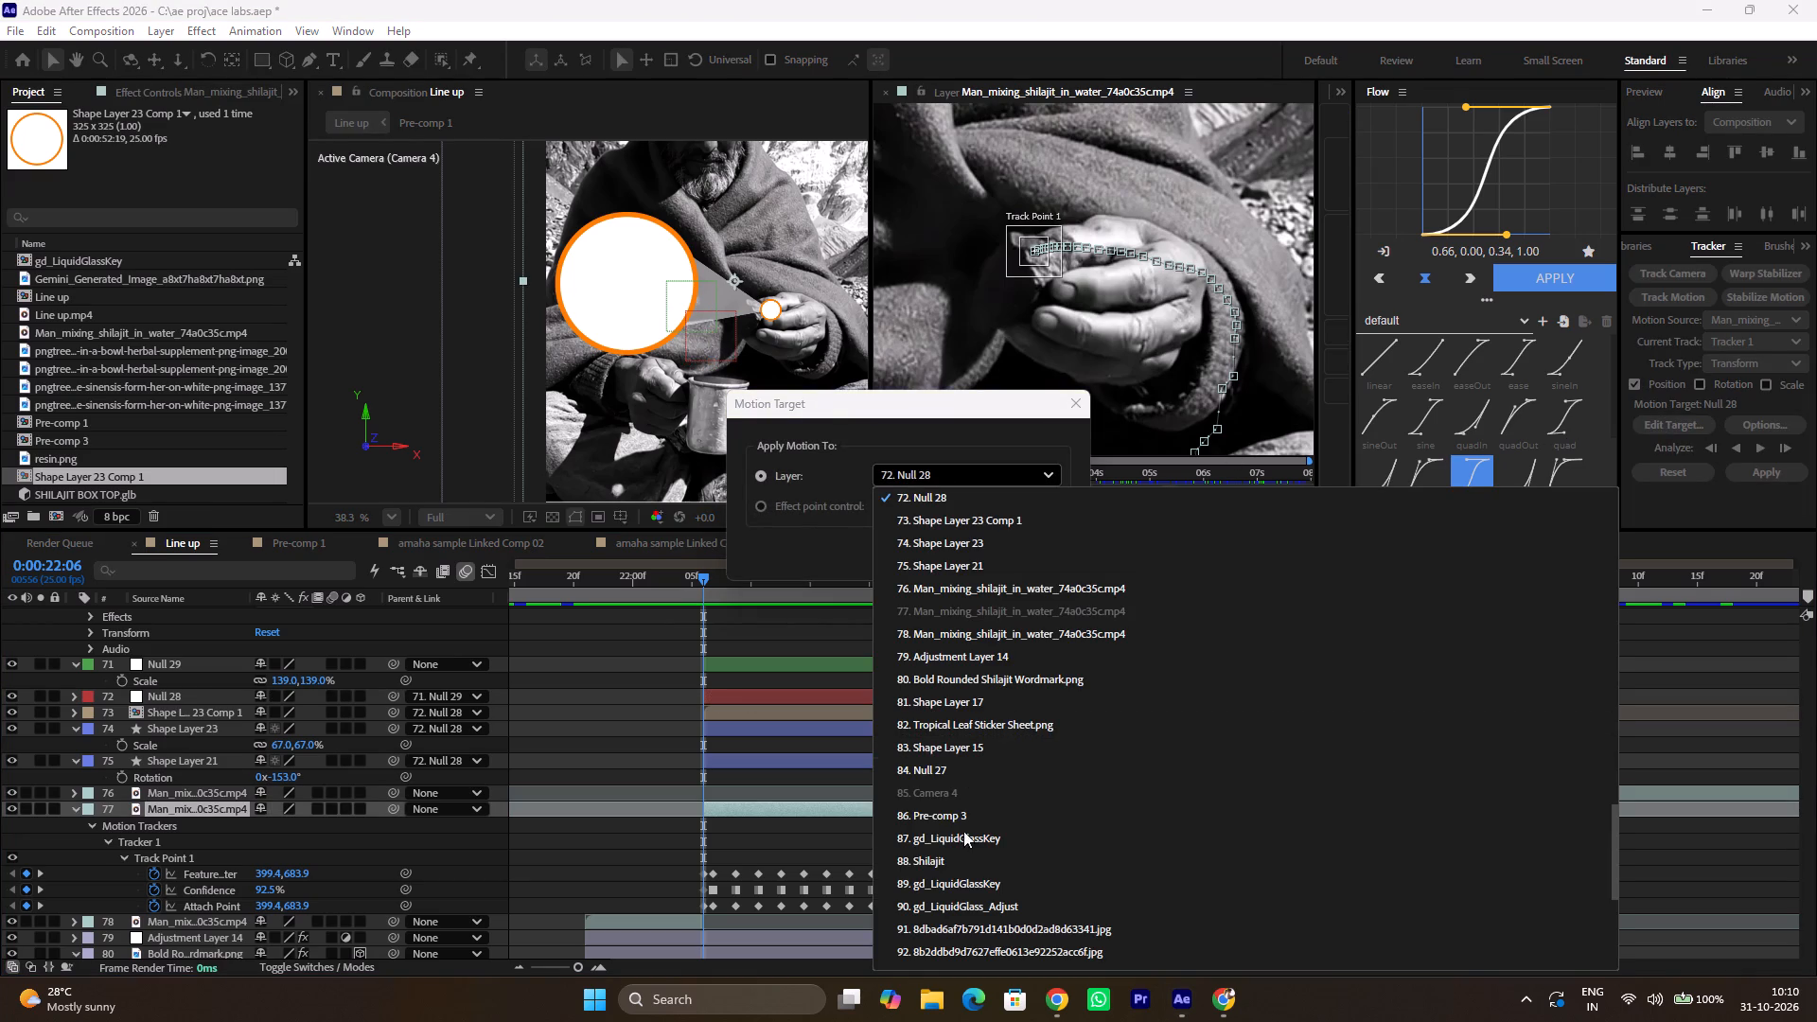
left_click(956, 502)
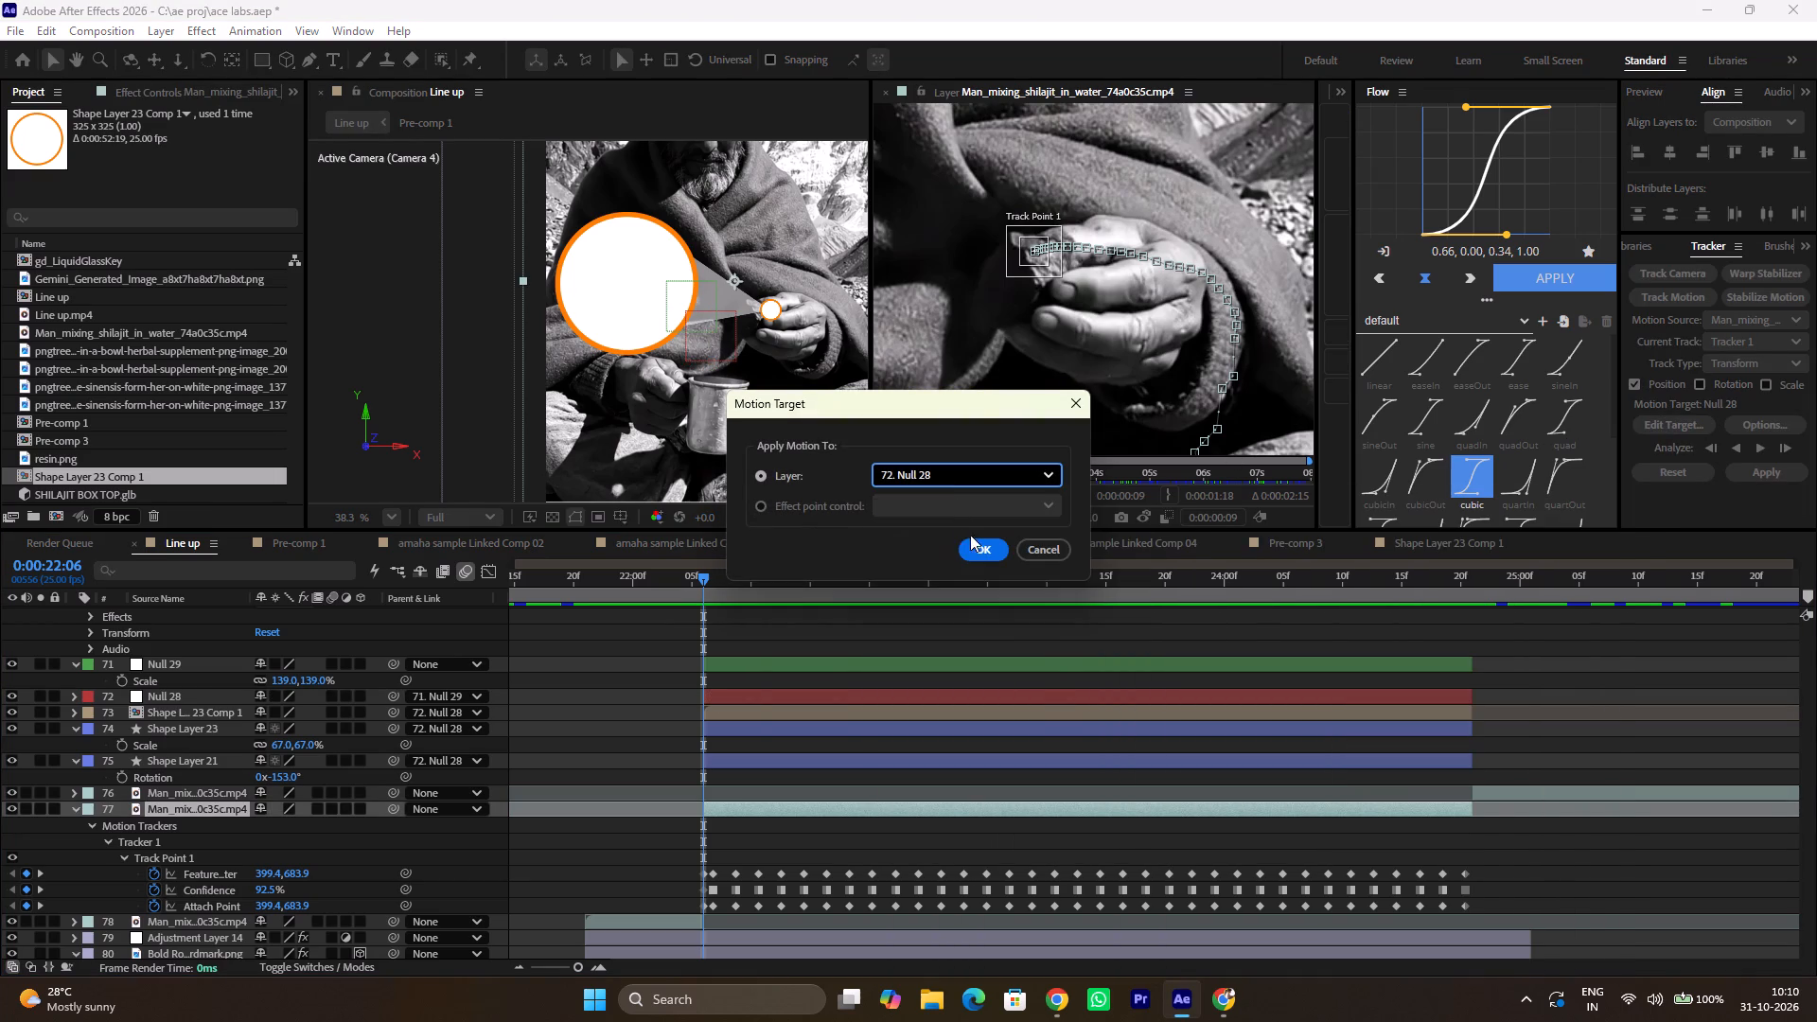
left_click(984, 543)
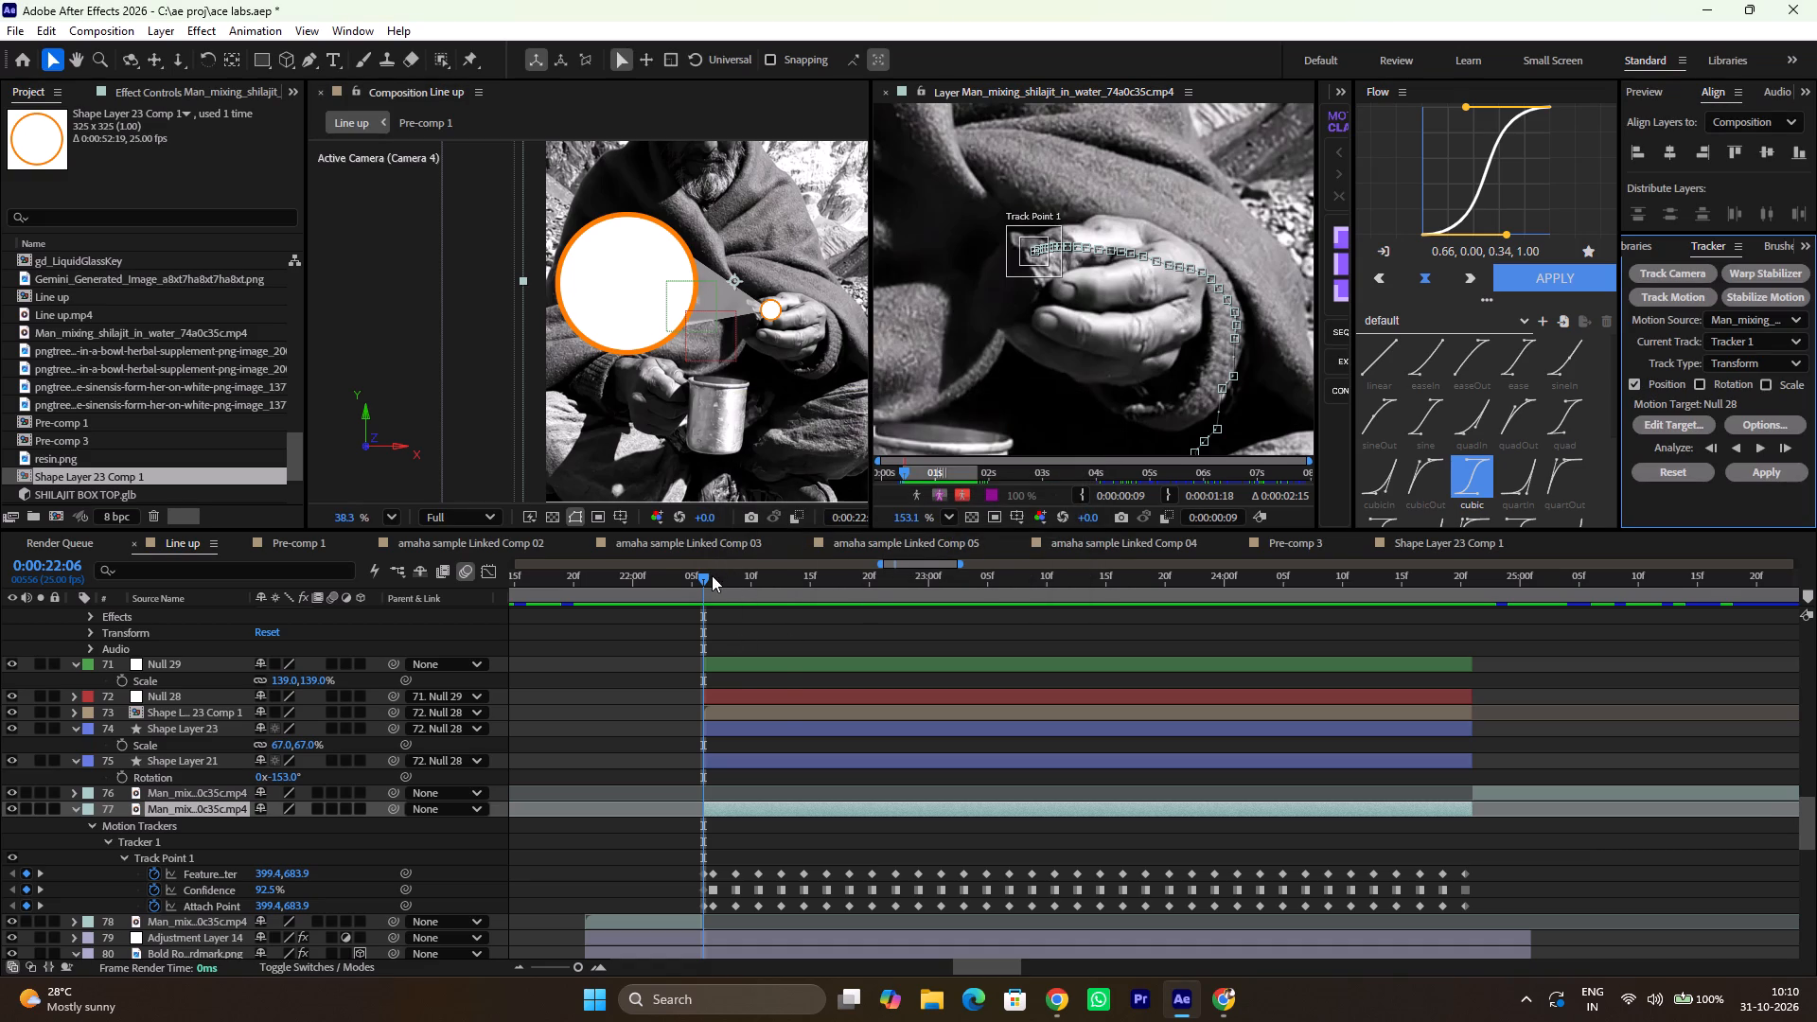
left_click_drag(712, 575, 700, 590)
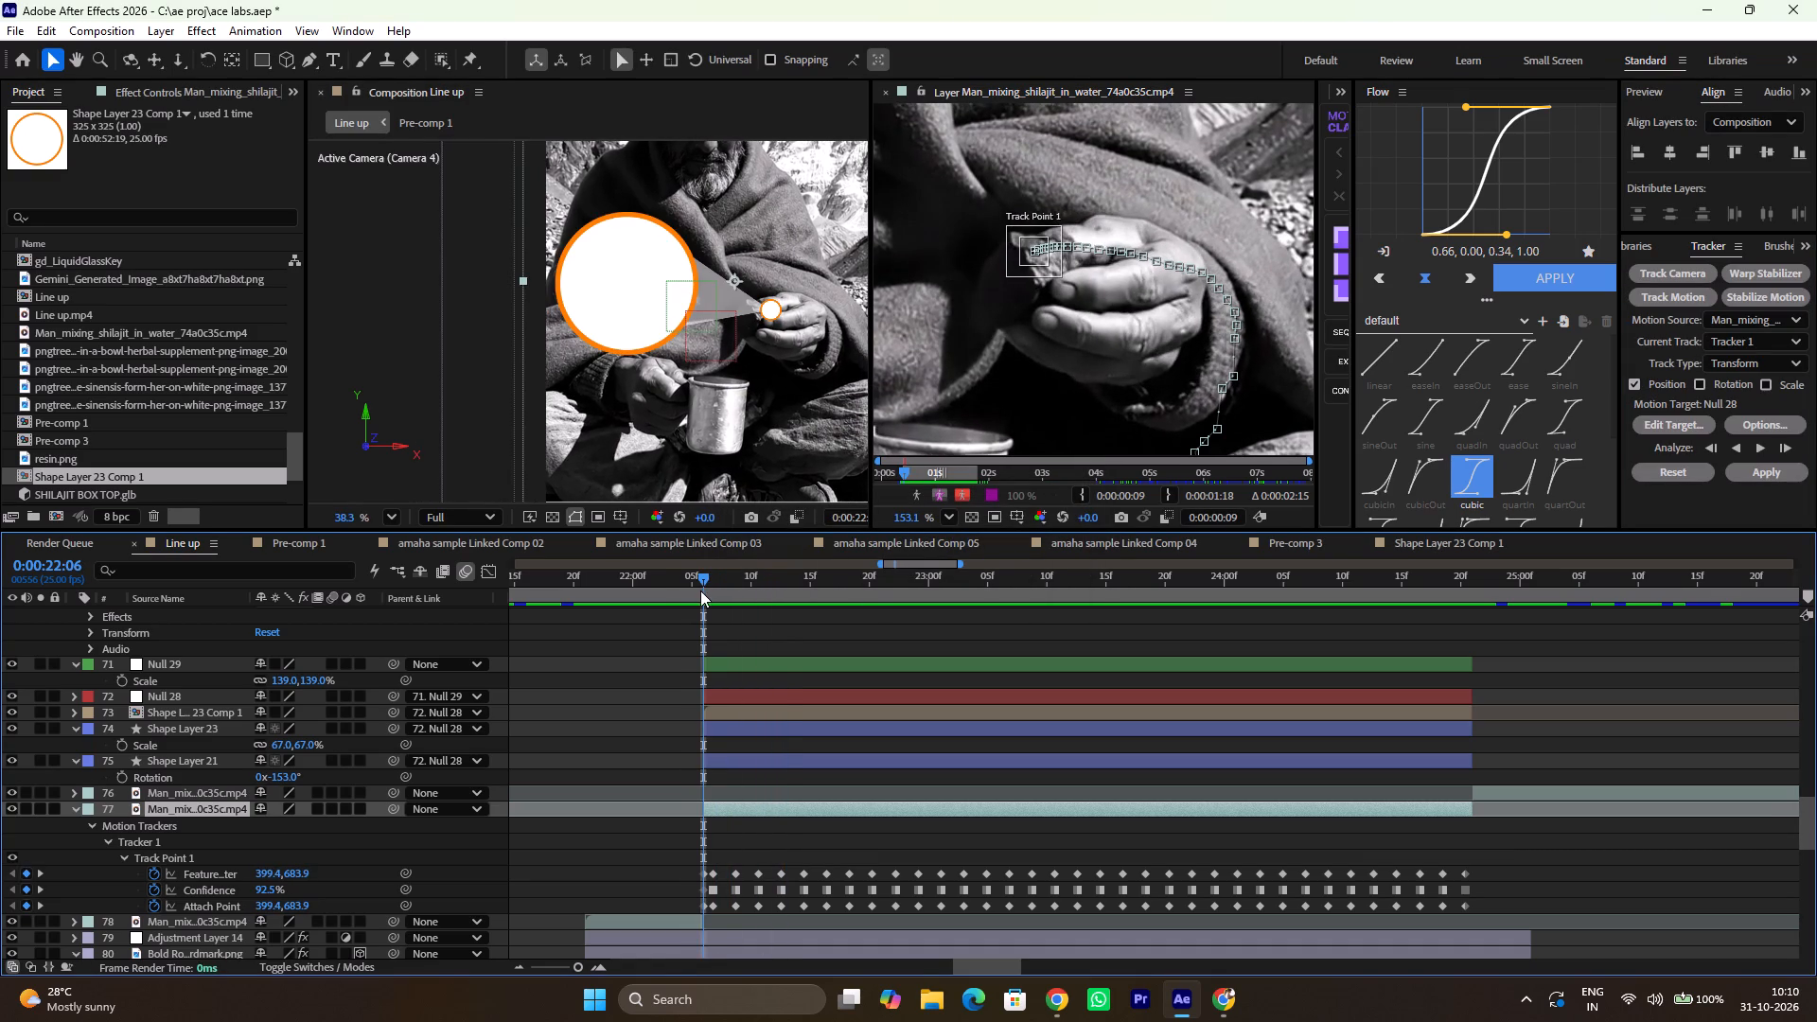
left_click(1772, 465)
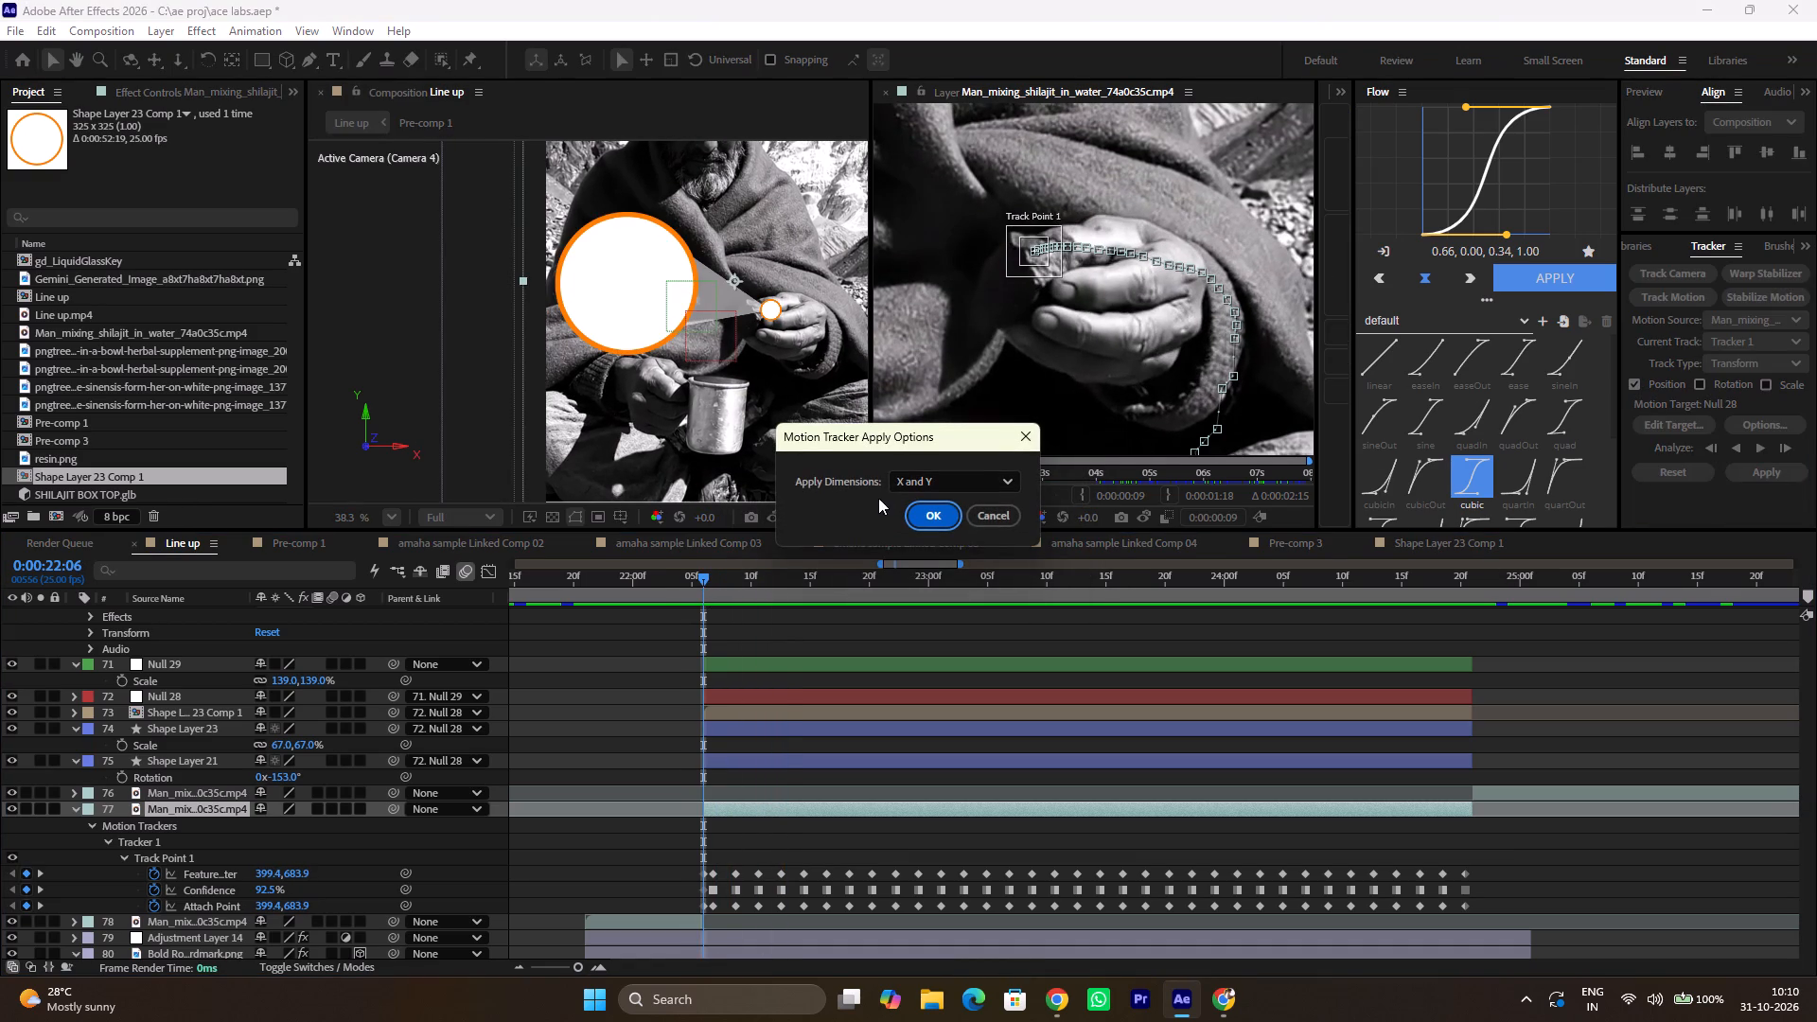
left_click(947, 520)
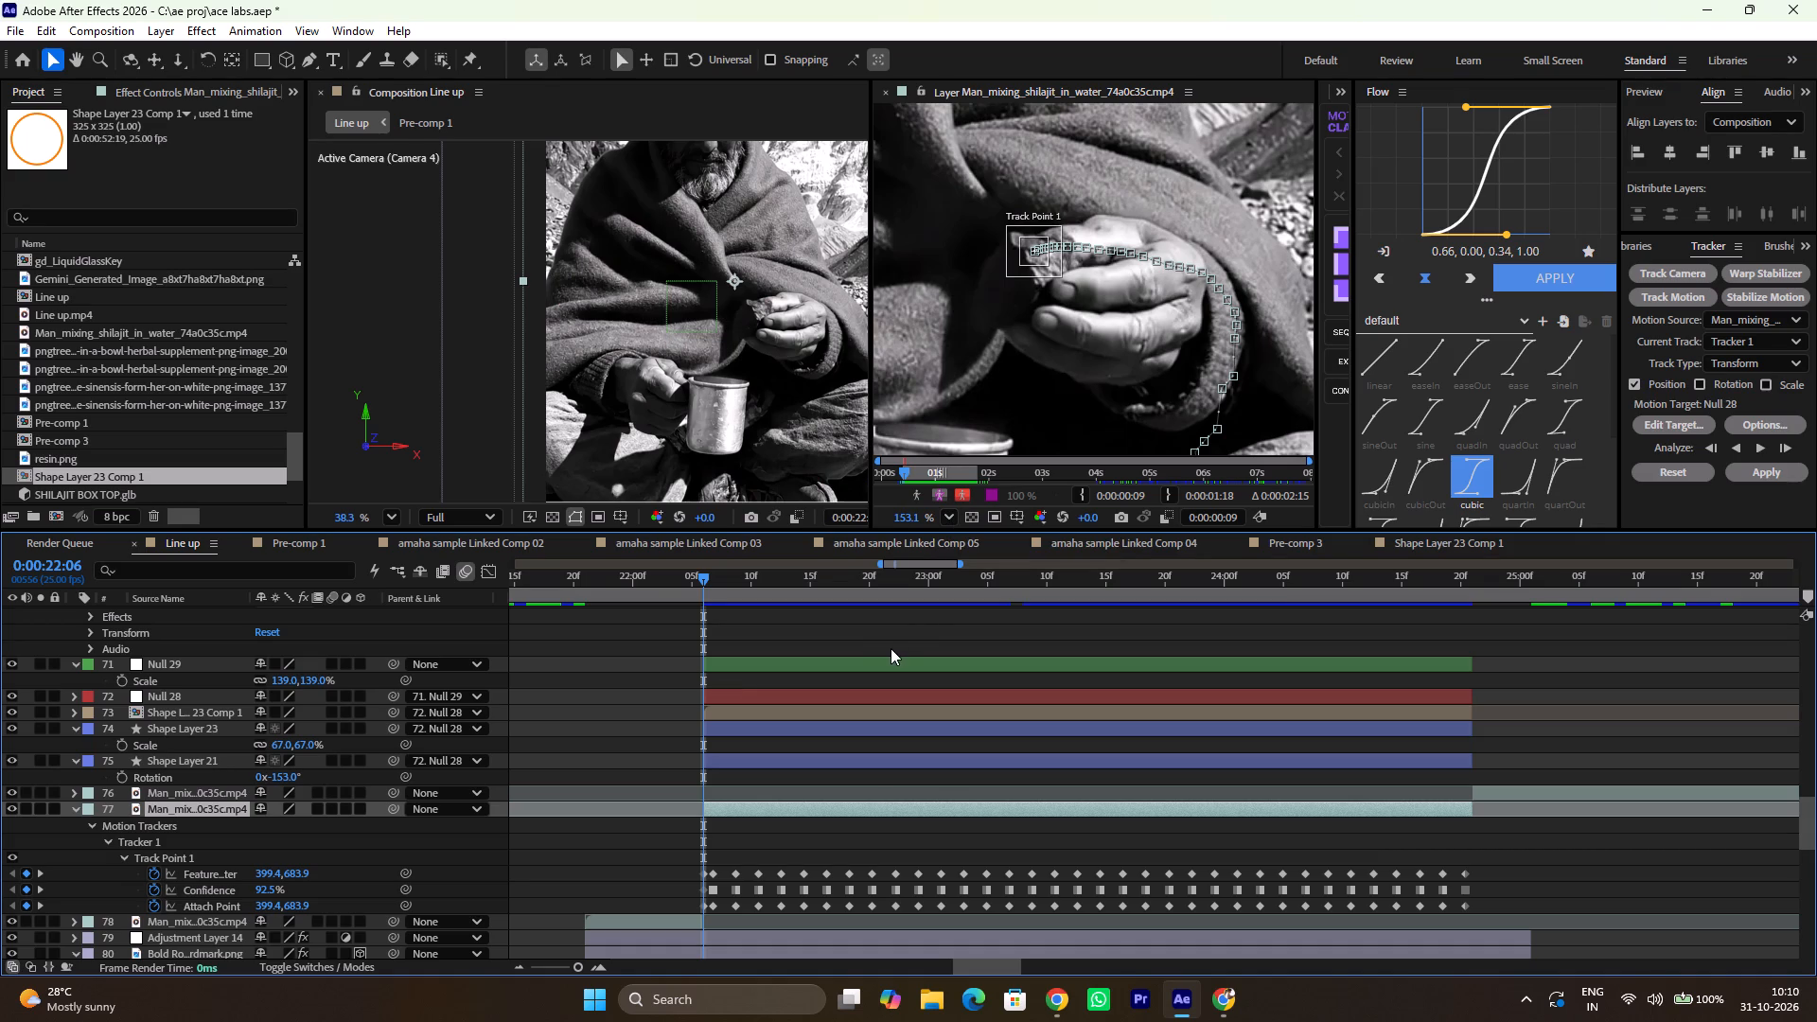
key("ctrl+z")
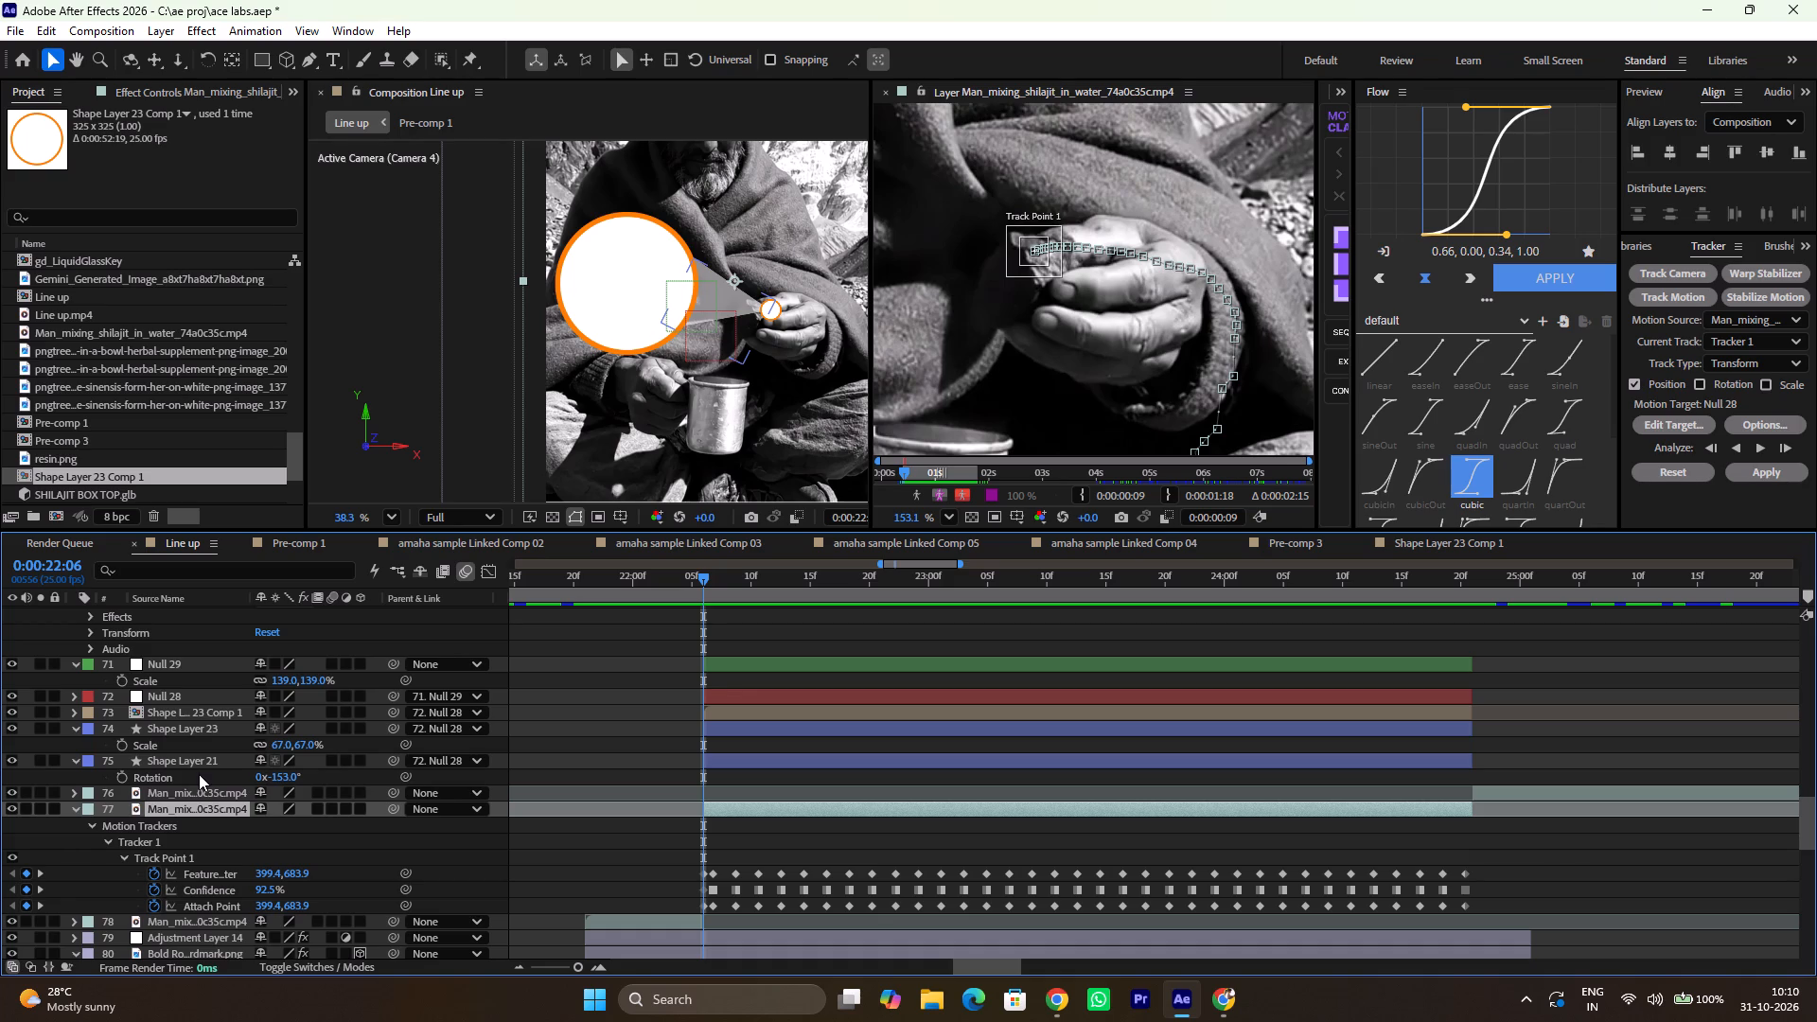
Set the parent to None for Shape Layer 21, Shape Layer 23, Shape Layer 23 Comp 1 and Null 28.
left_click(437, 767)
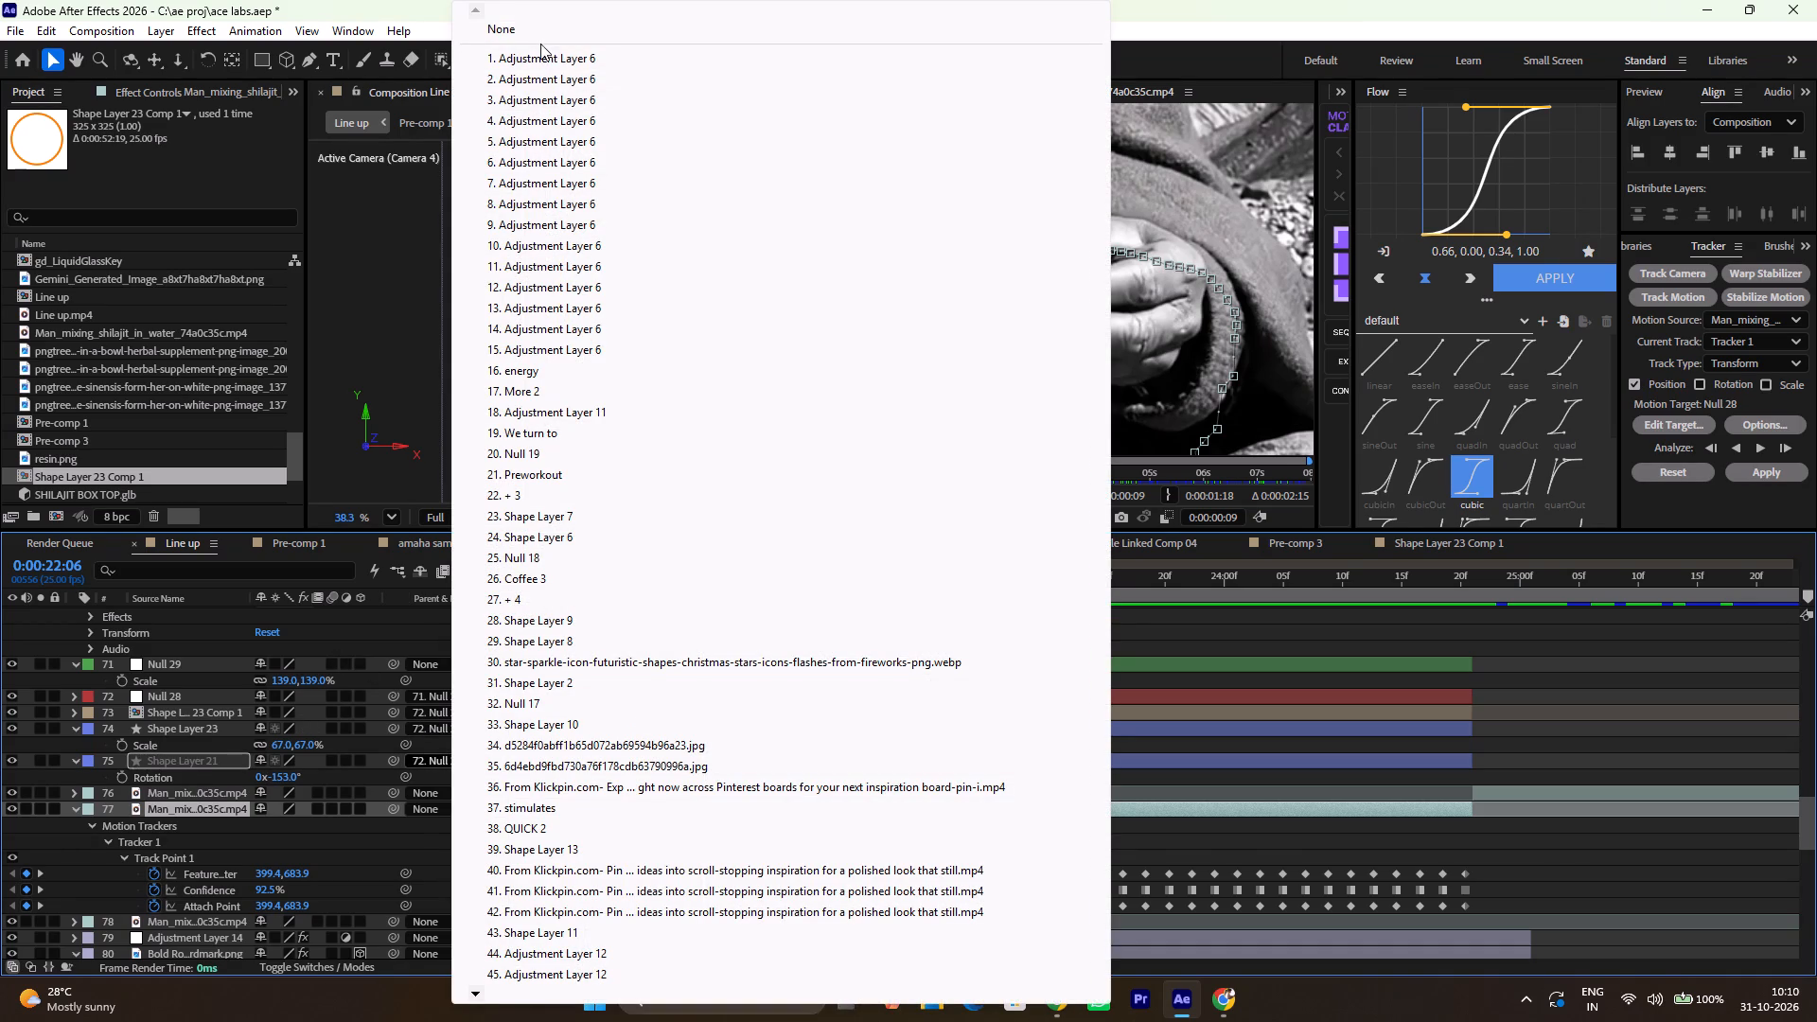
left_click(540, 42)
left_click(538, 33)
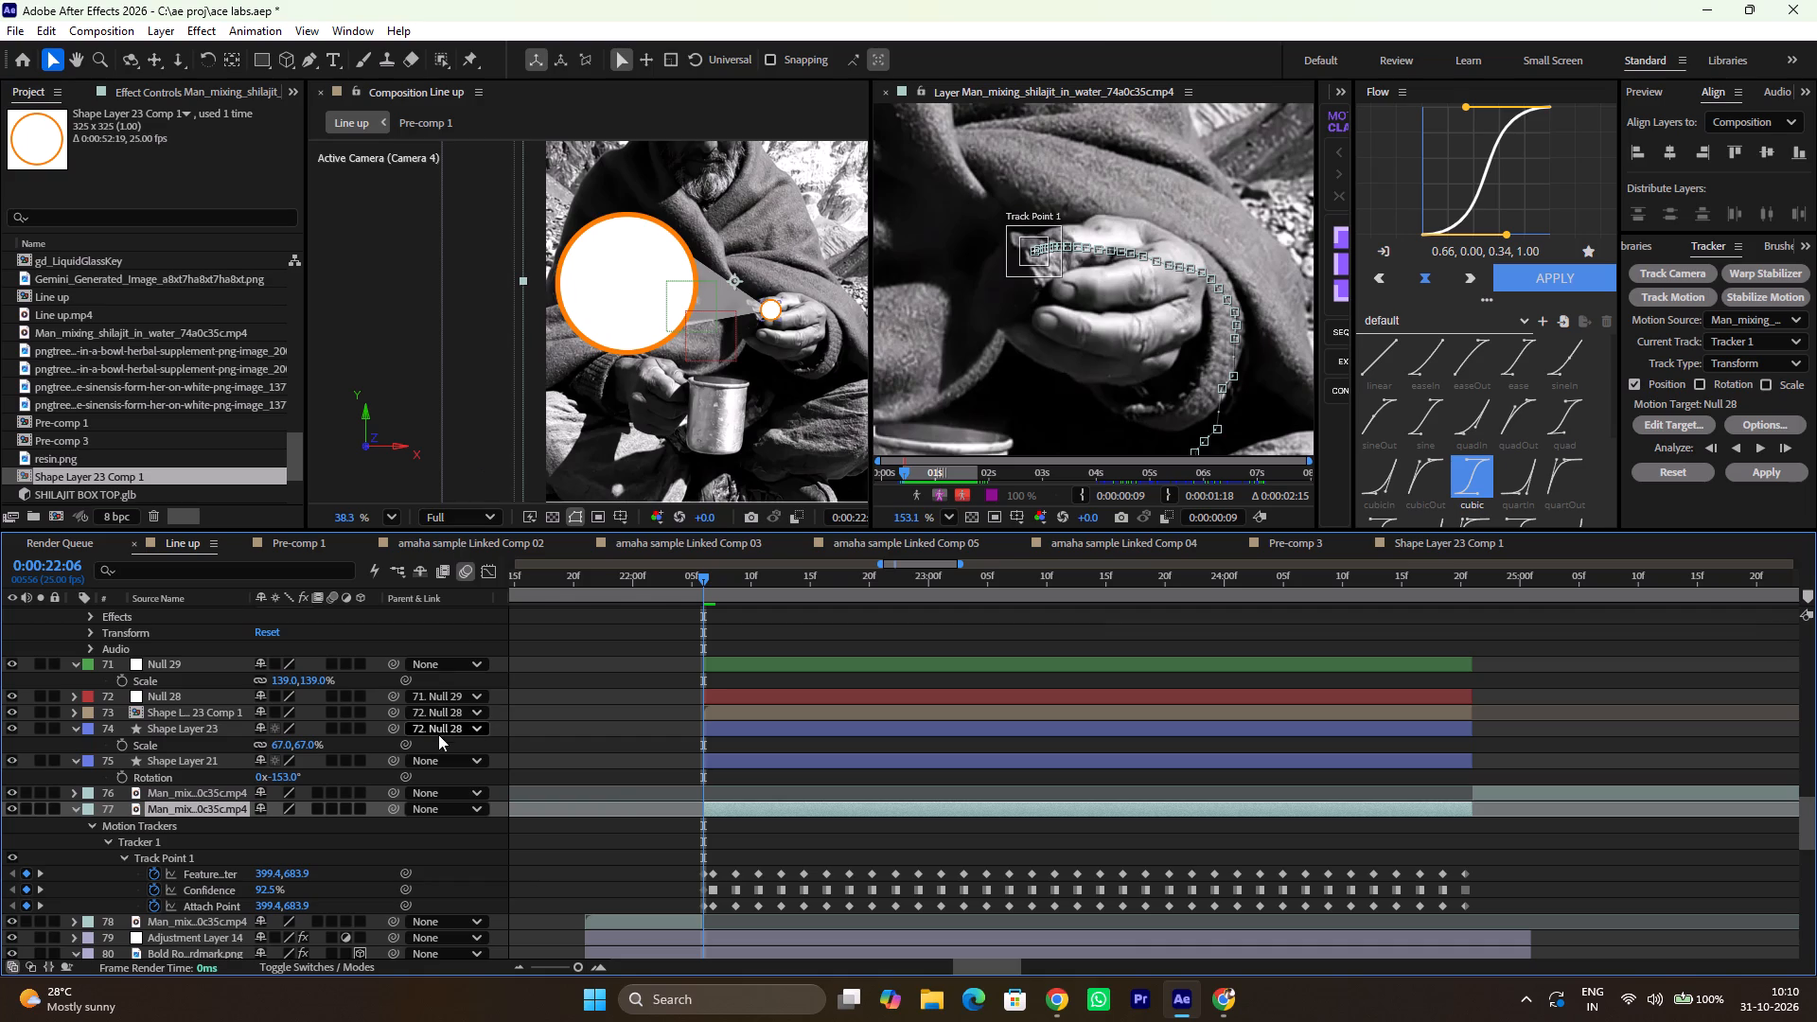
left_click(438, 731)
left_click(533, 36)
left_click(424, 707)
left_click(529, 23)
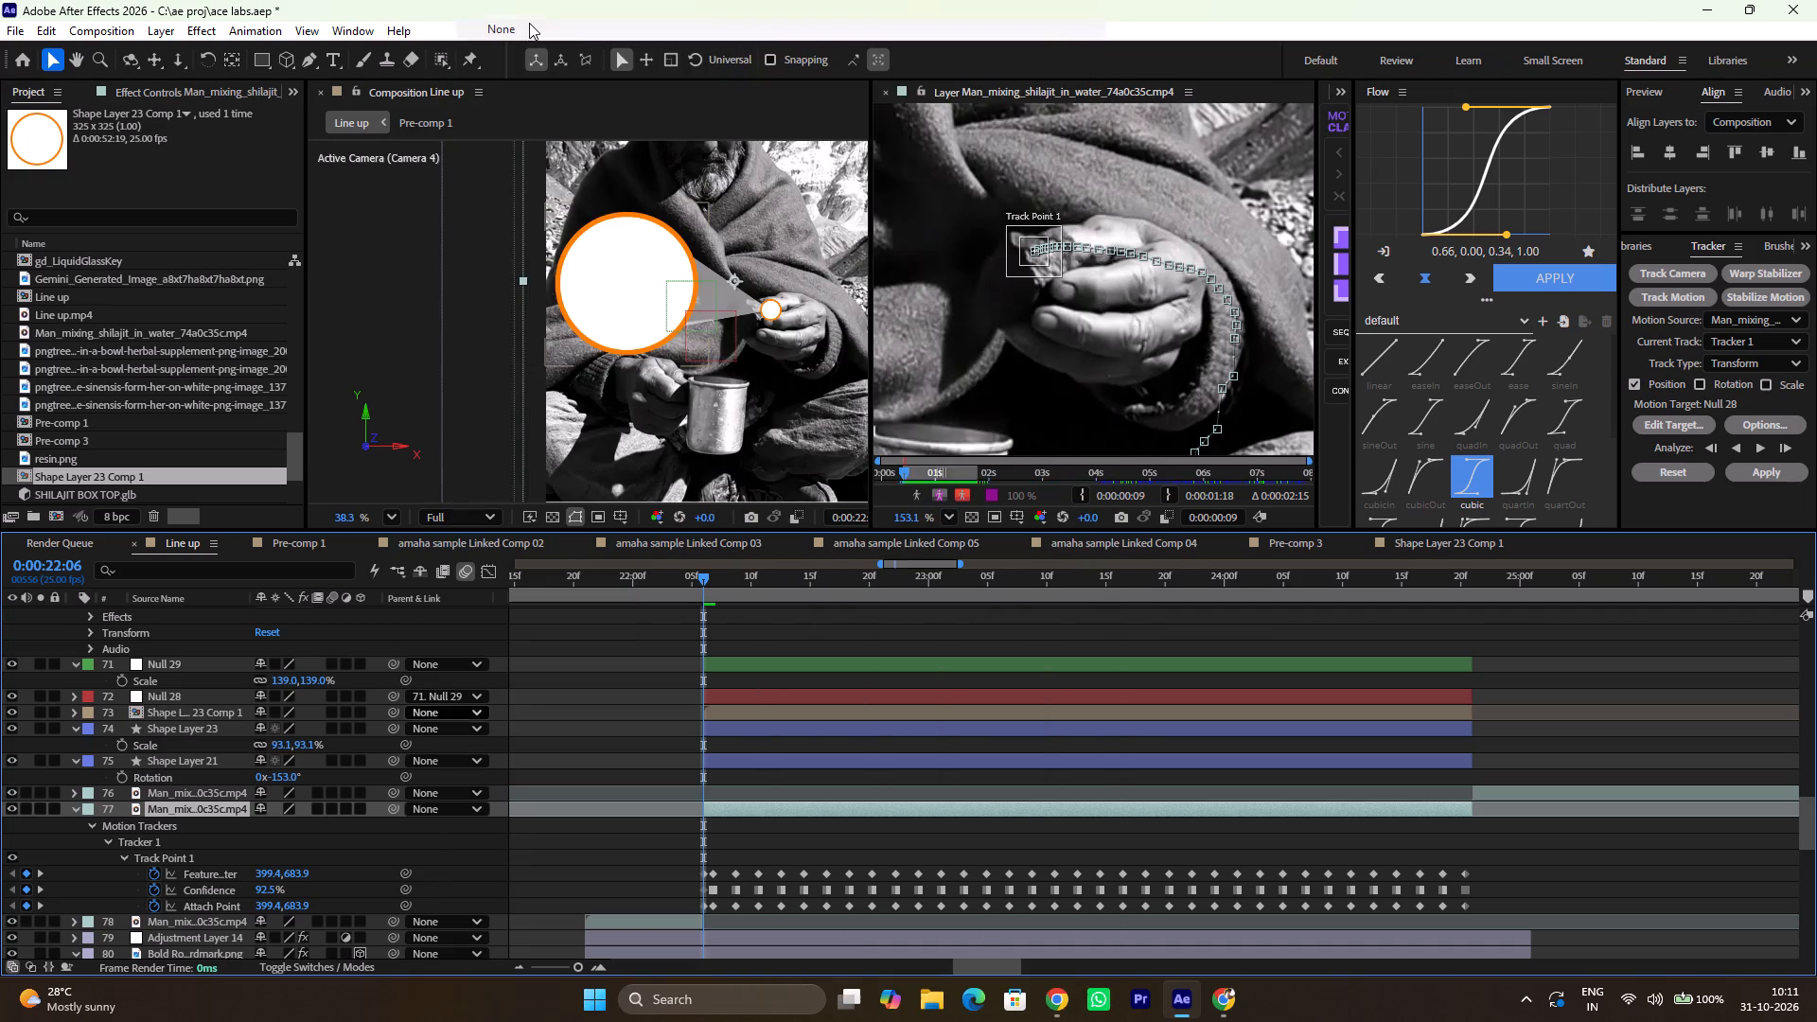
left_click(415, 697)
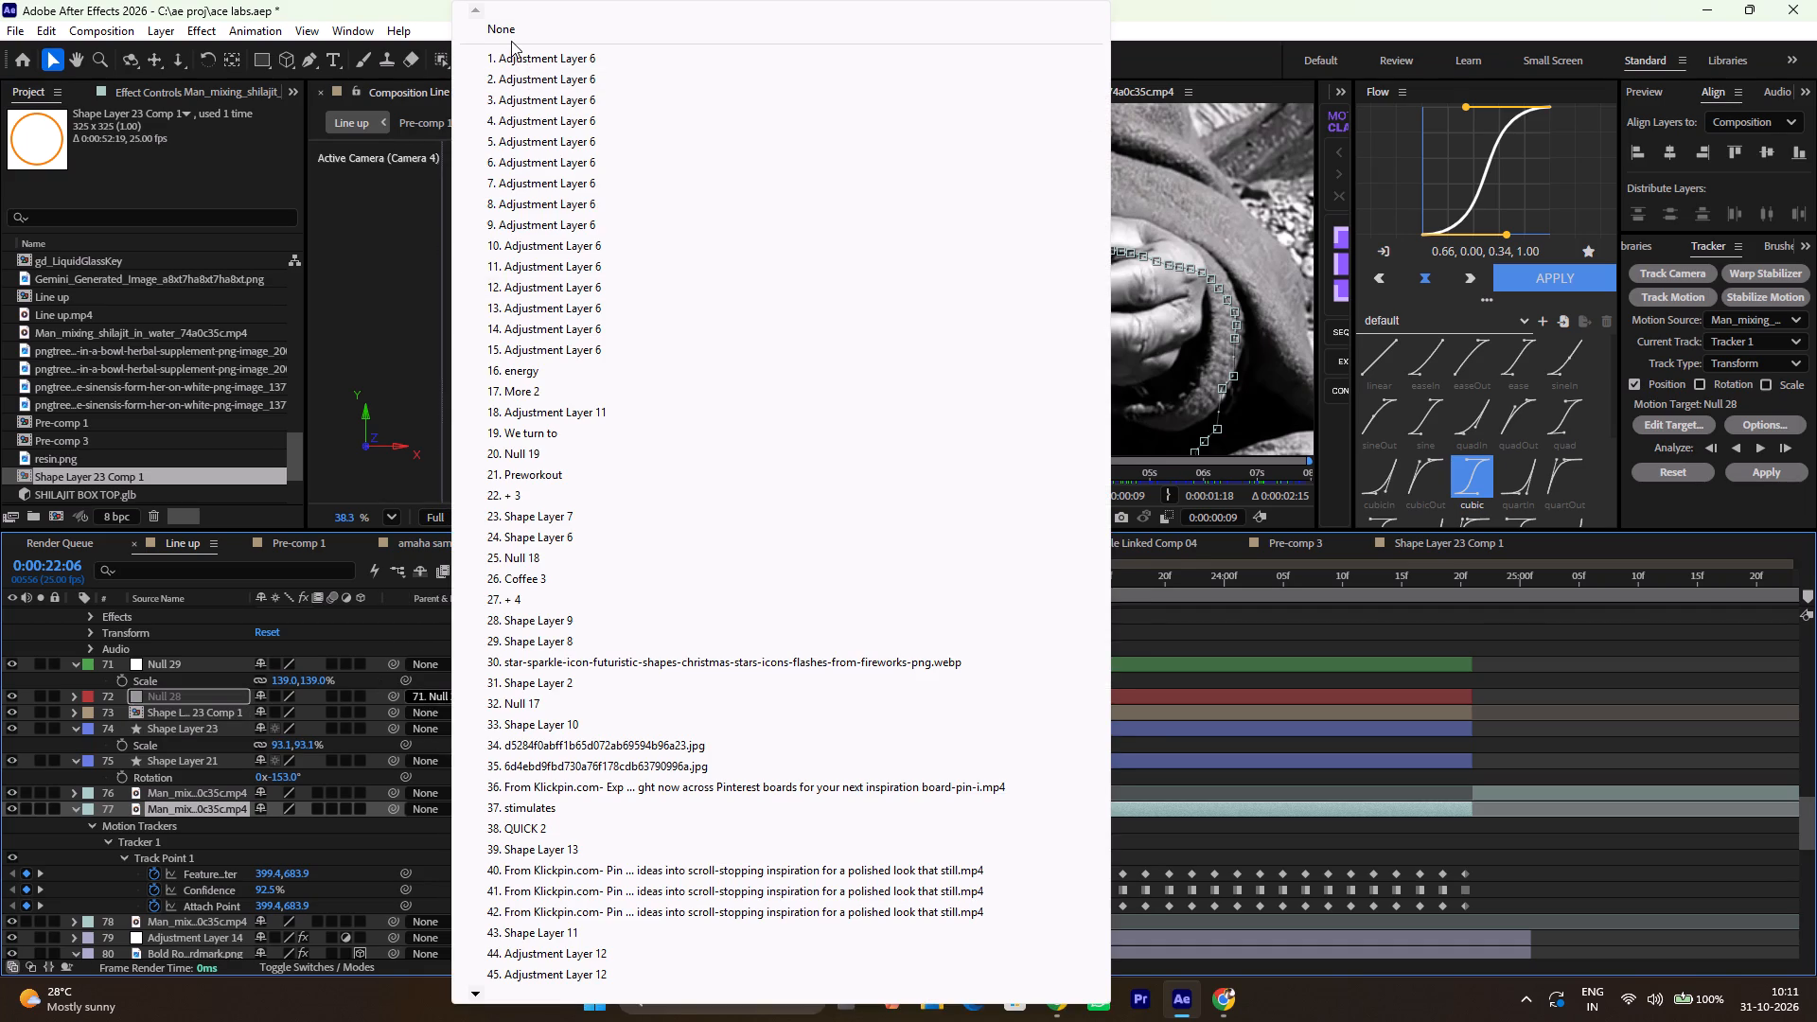
left_click(511, 39)
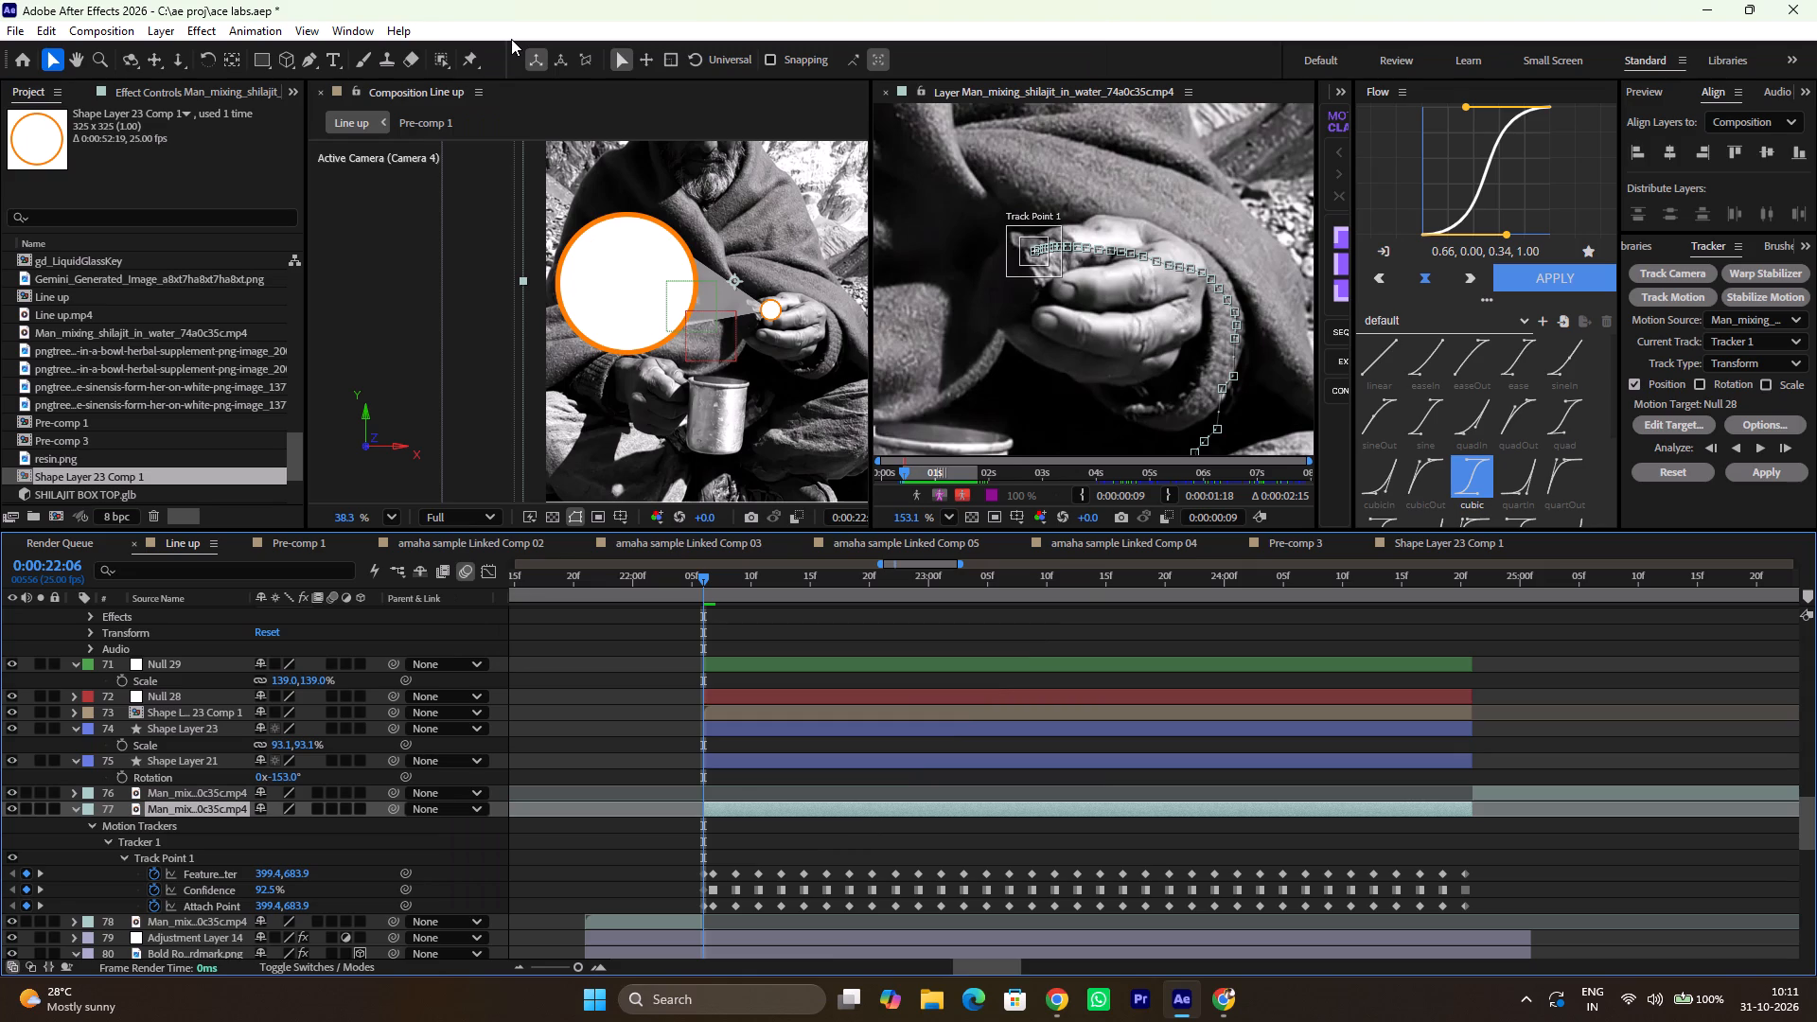
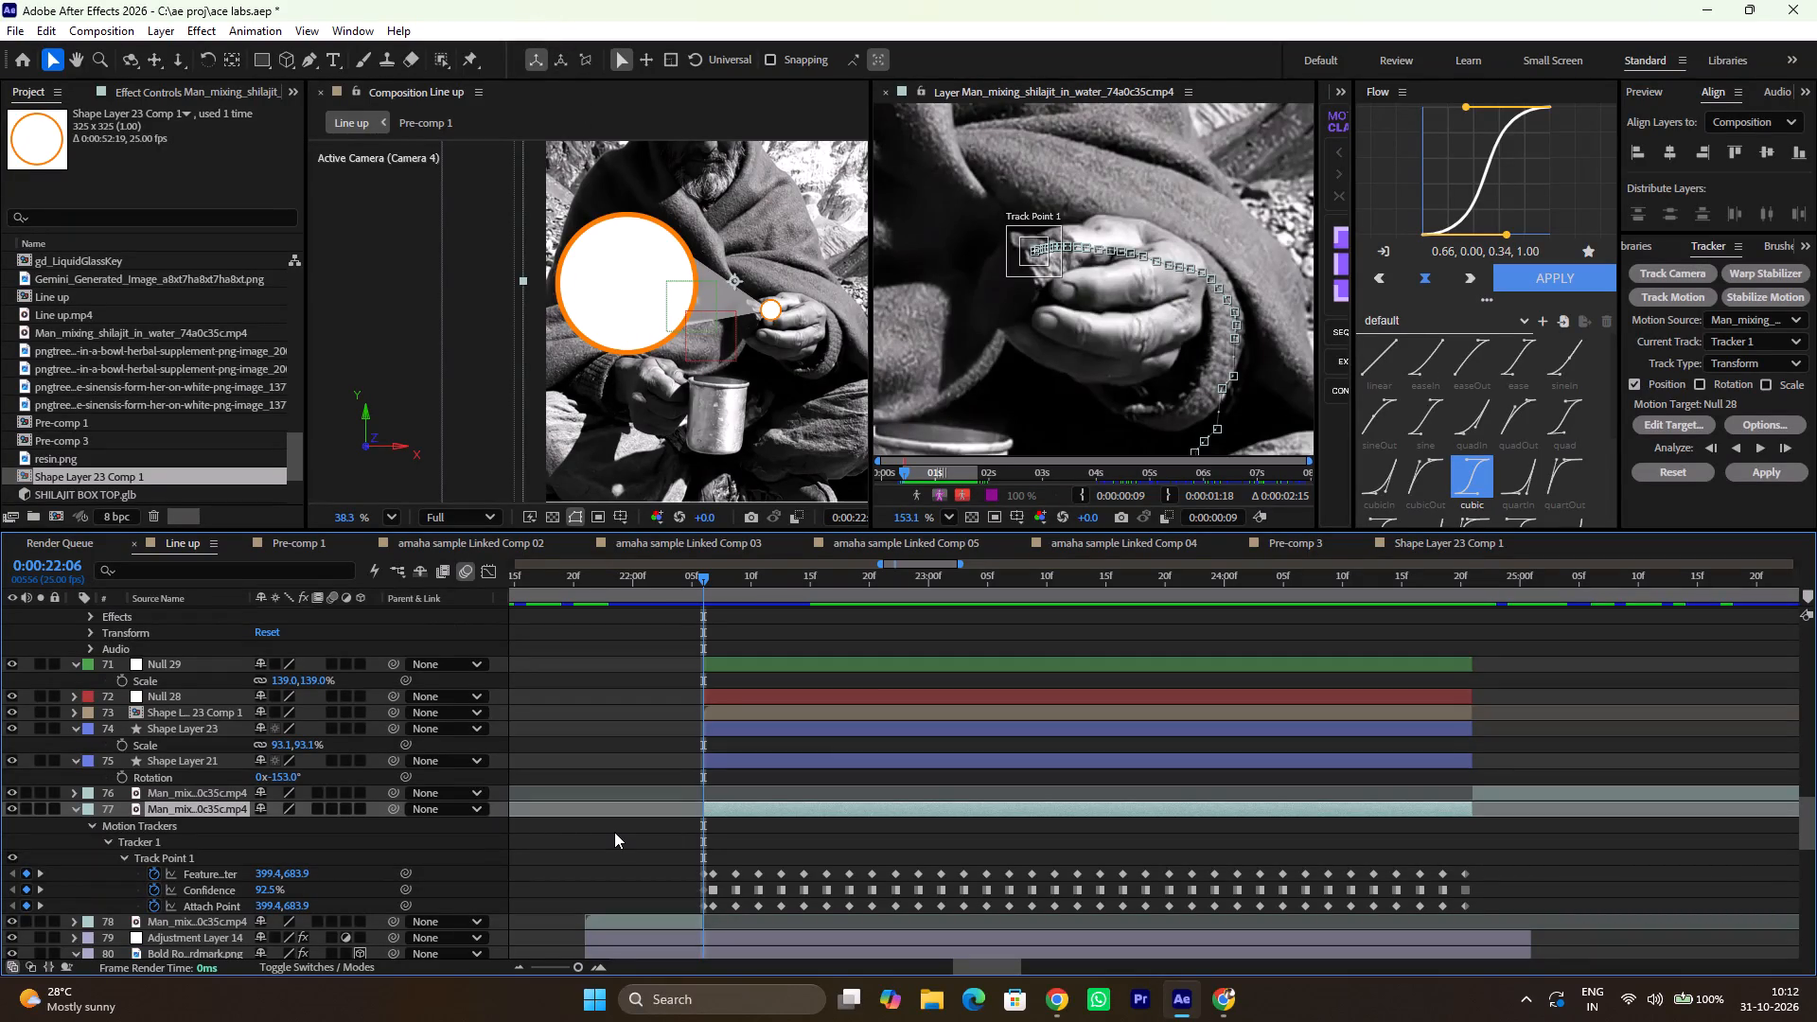
Clear the layer selection and select only layer 72, Null 28, in the Line up composition.
left_click(789, 683)
left_click(786, 696)
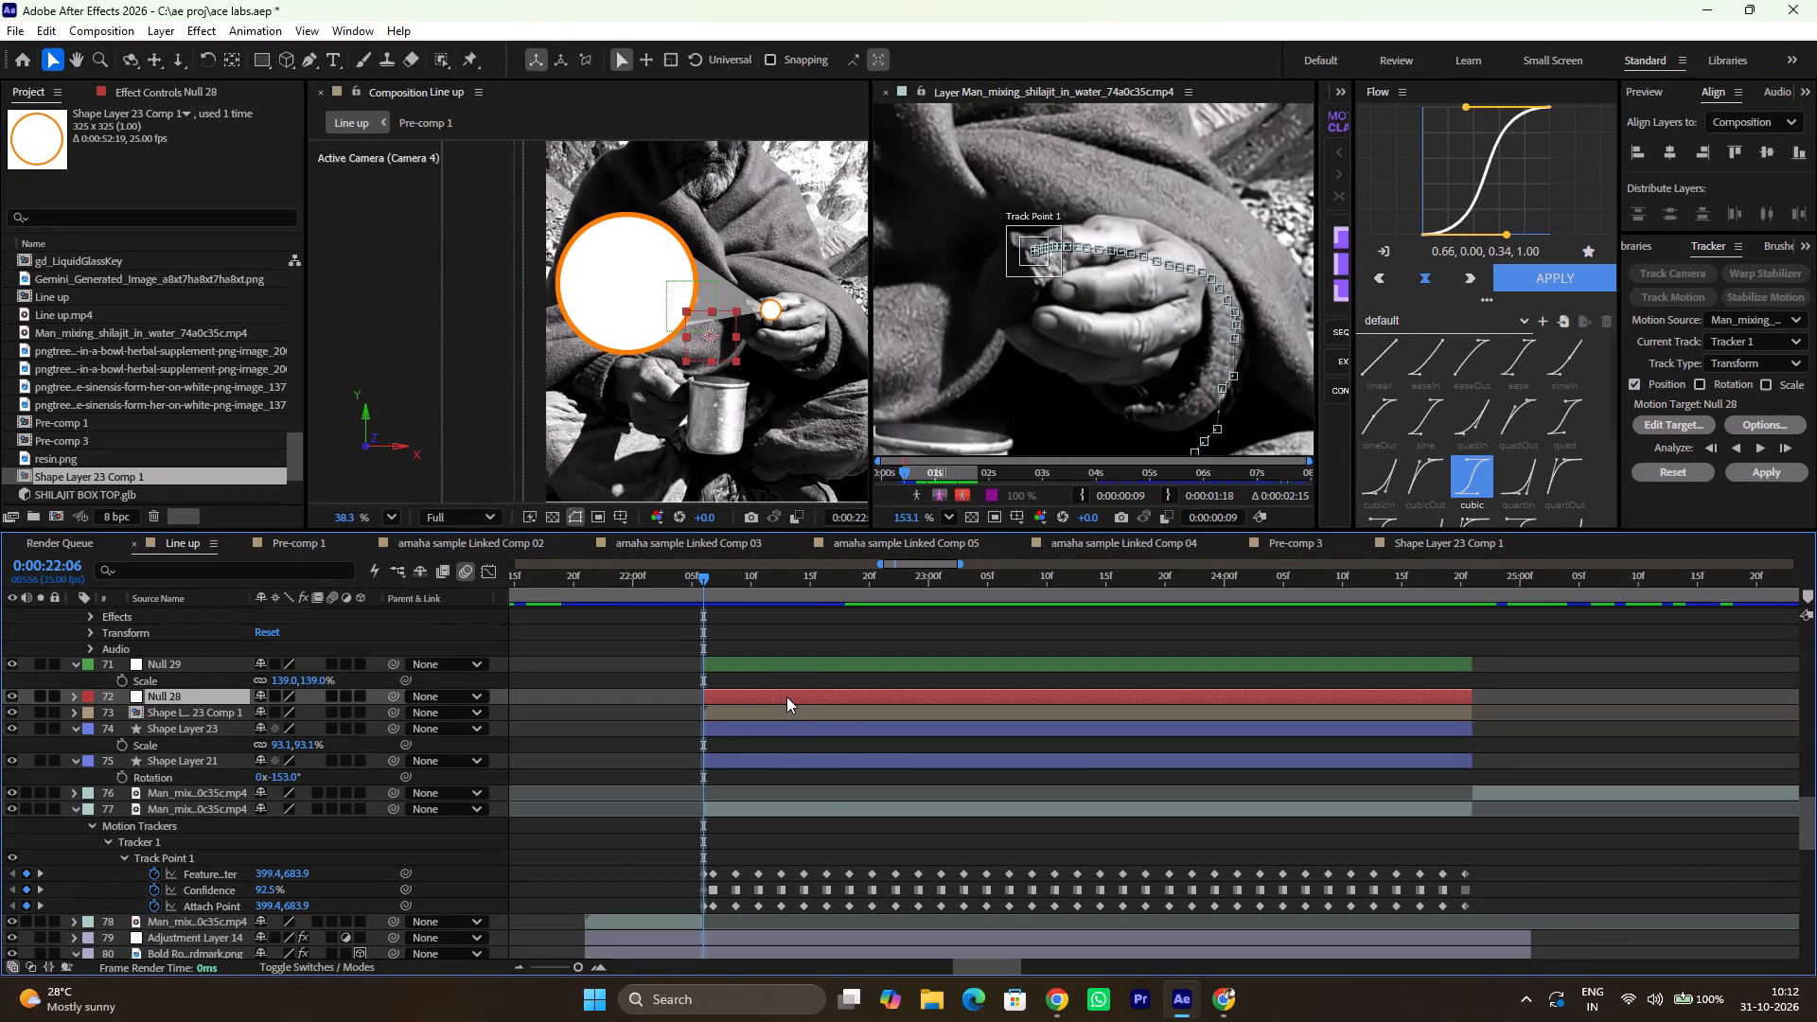
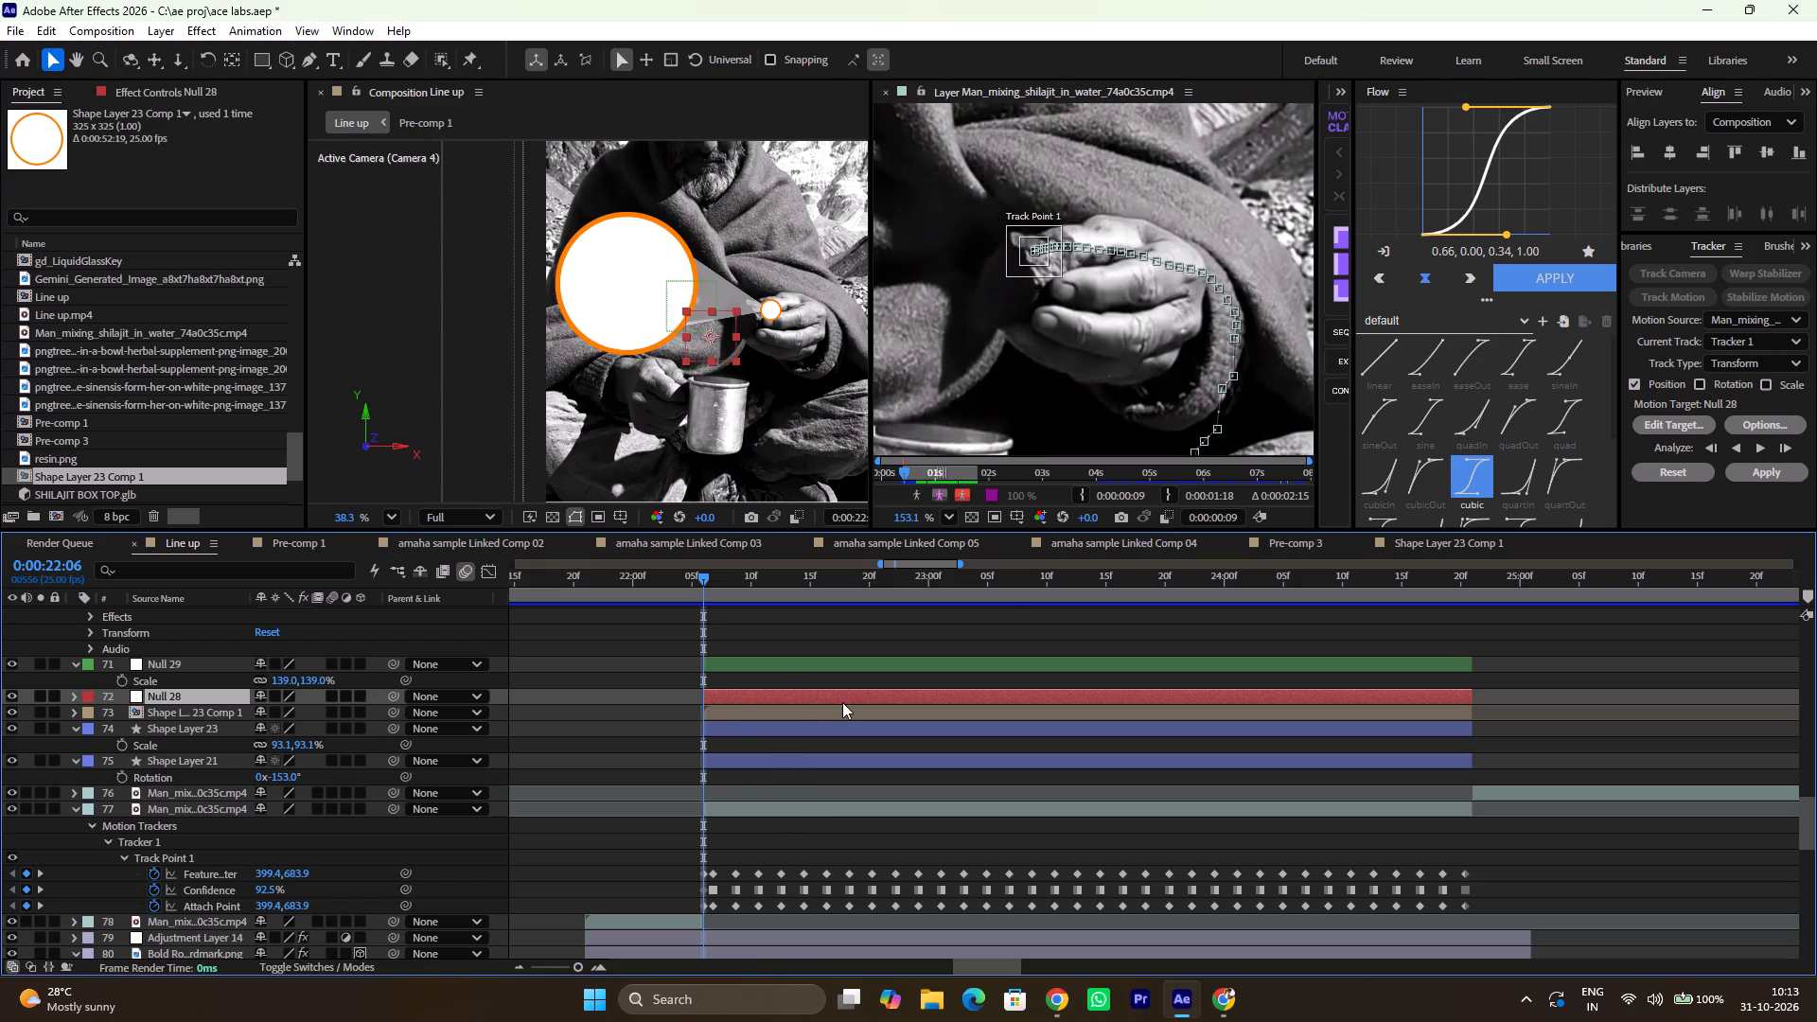
Apply the motion track to Null 28 using both X and Y dimensions.
left_click(1772, 475)
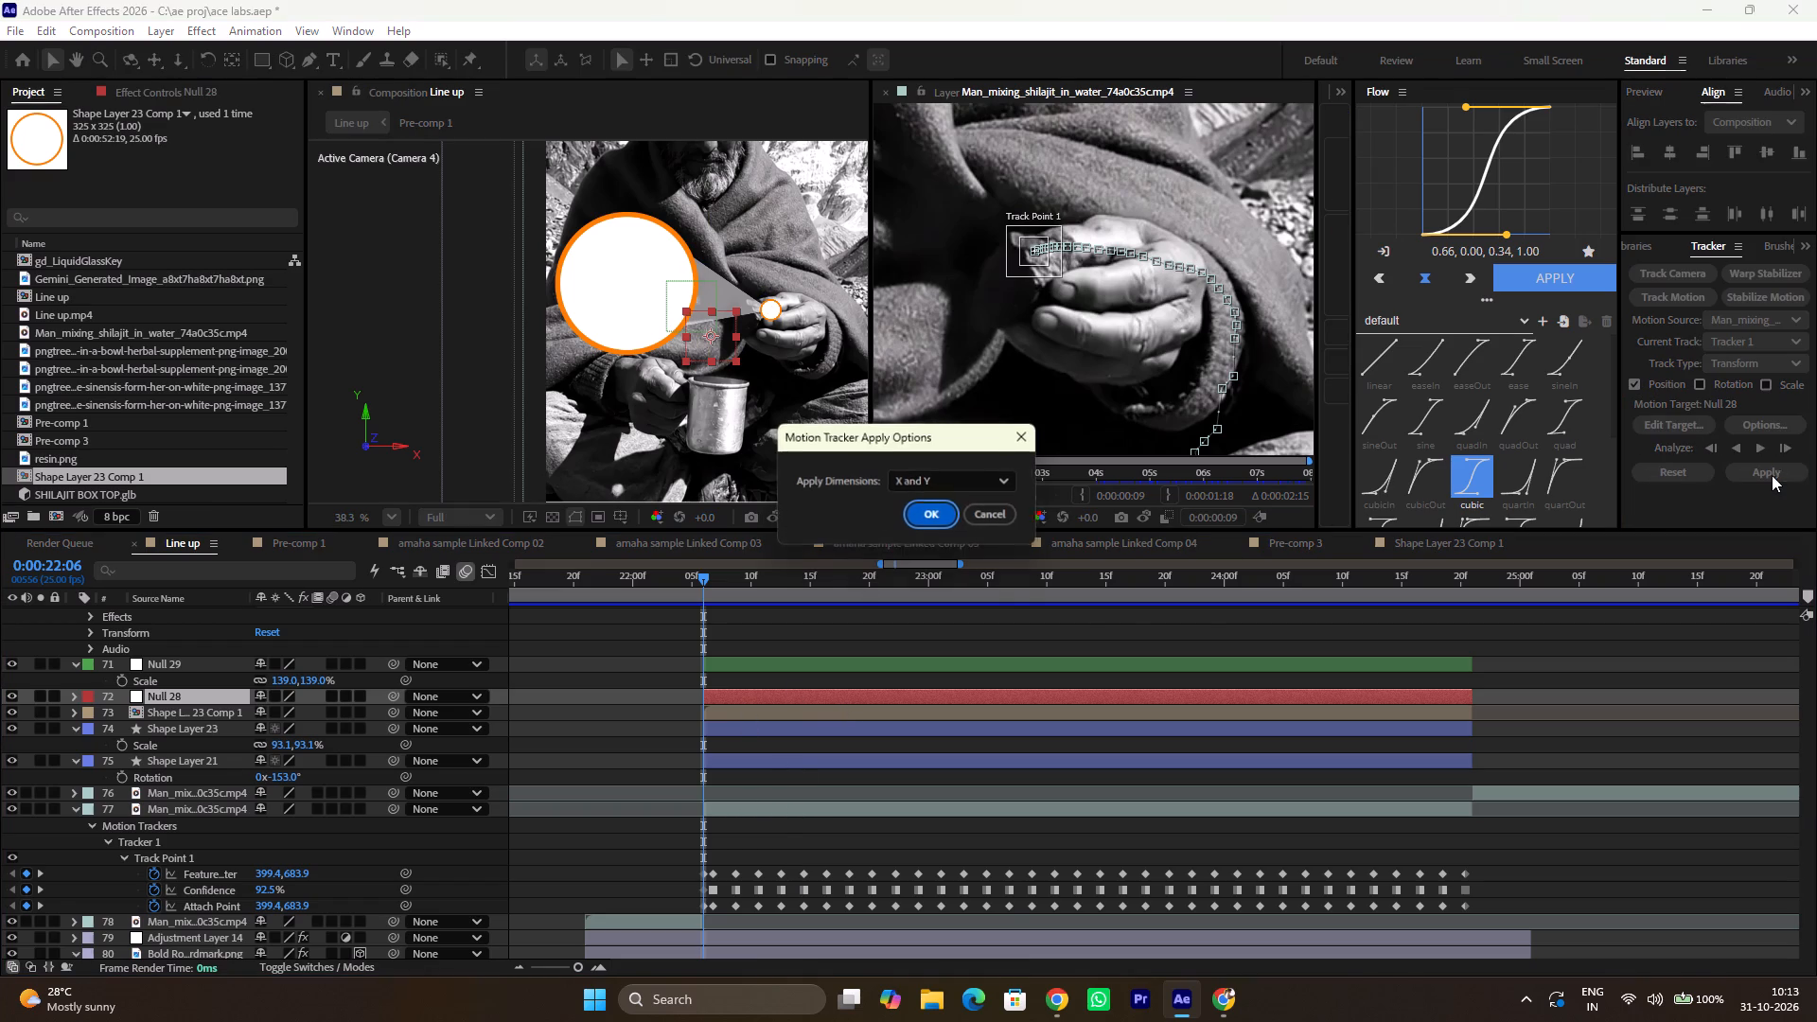
left_click(925, 519)
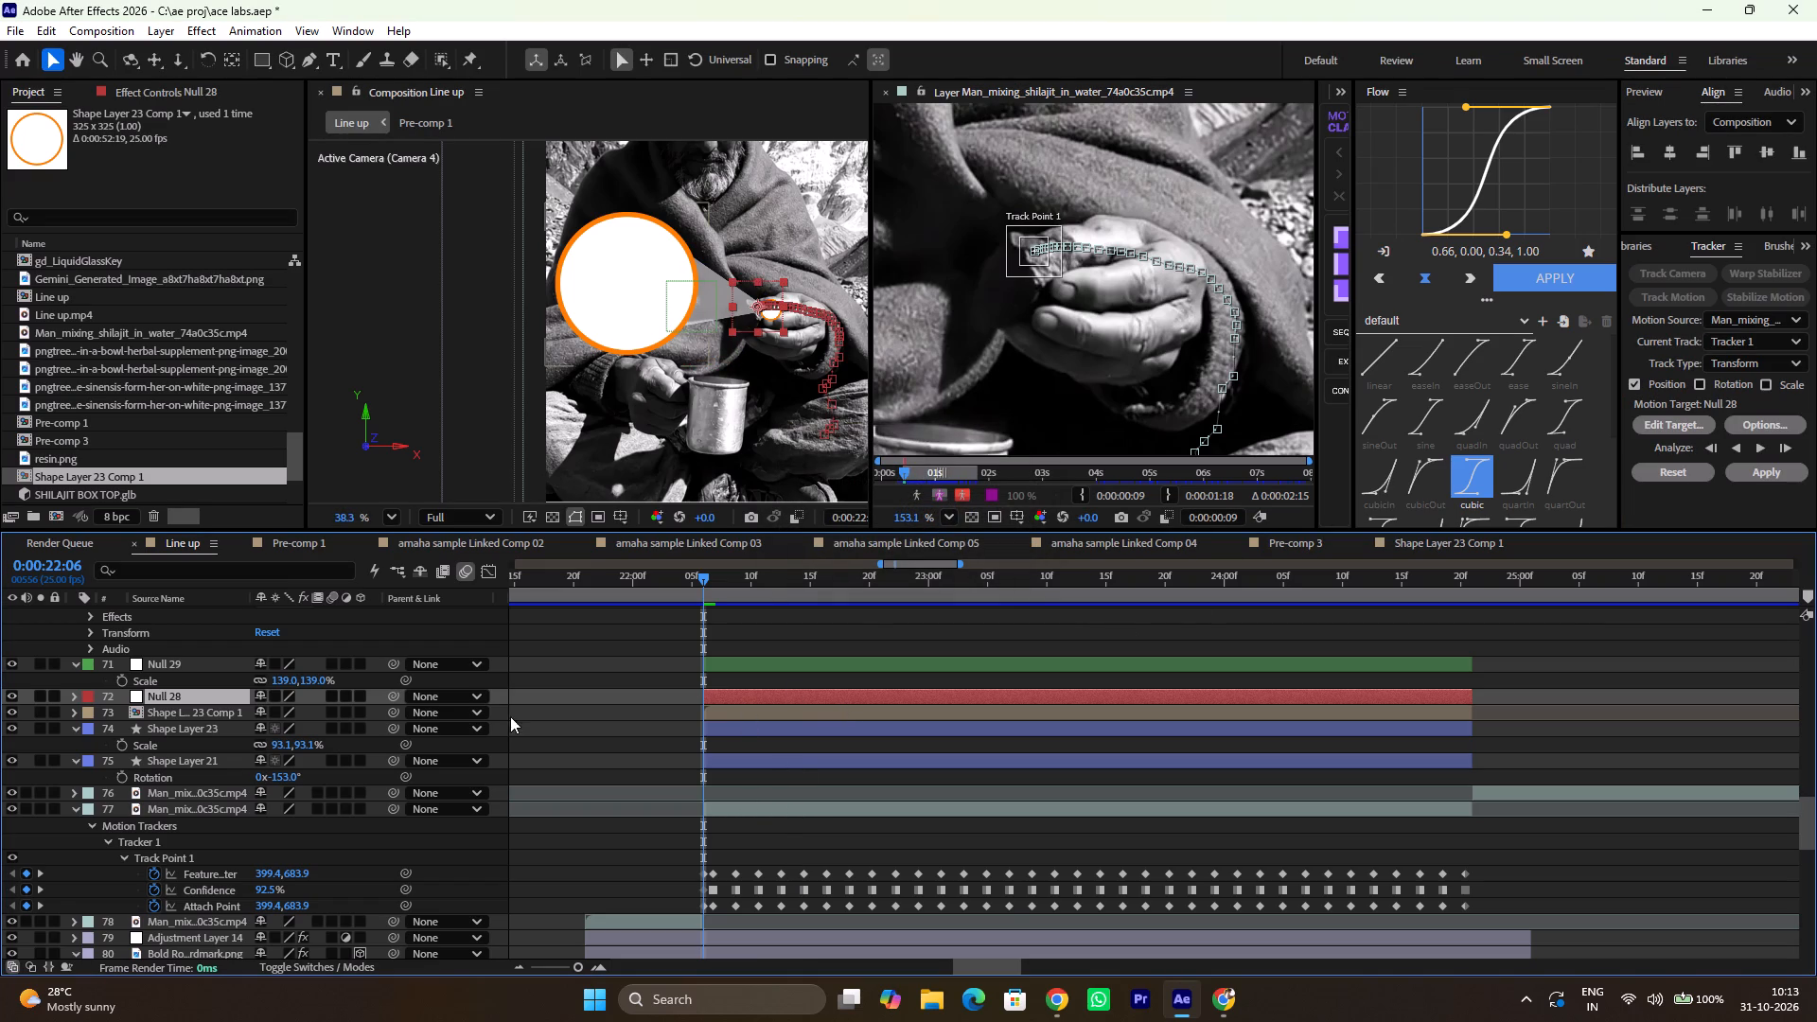
Parent Shape Layer 23 Comp 1, Shape Layer 23 and Shape Layer 21 (layers 73 to 75) to Null 28.
left_click(189, 712)
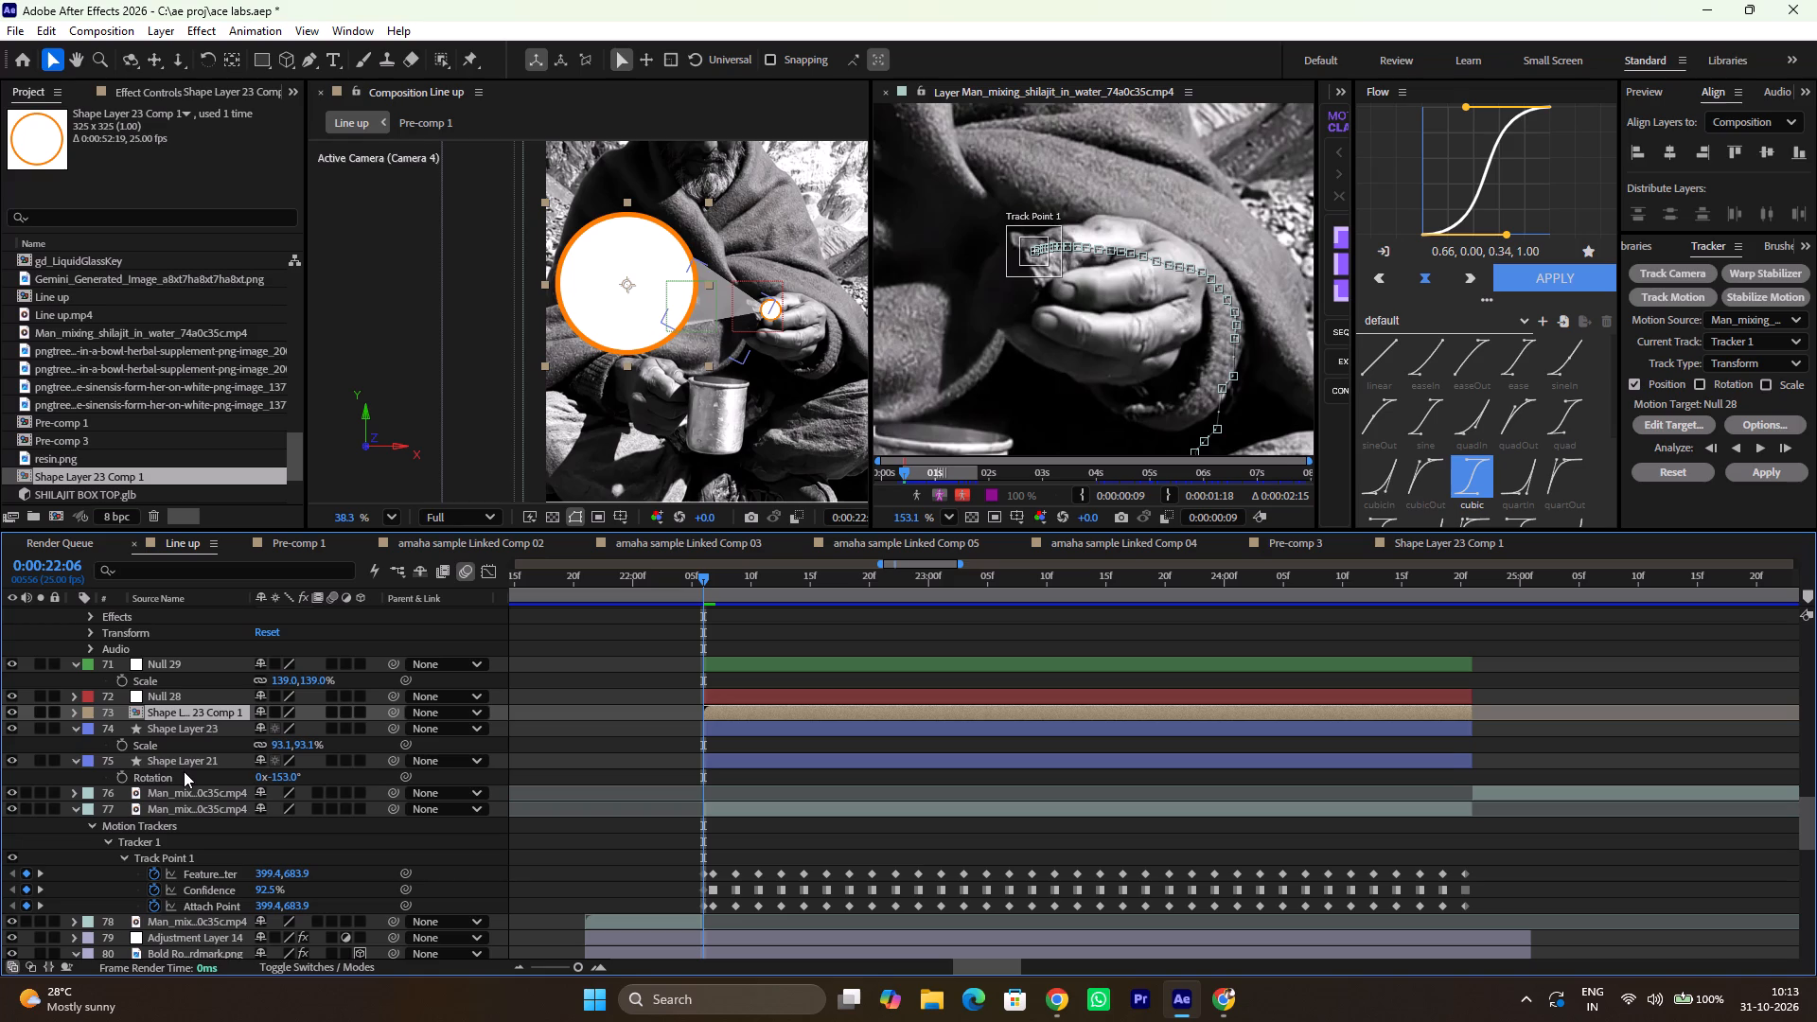
left_click(184, 771, "shift")
left_click(193, 756, "shift")
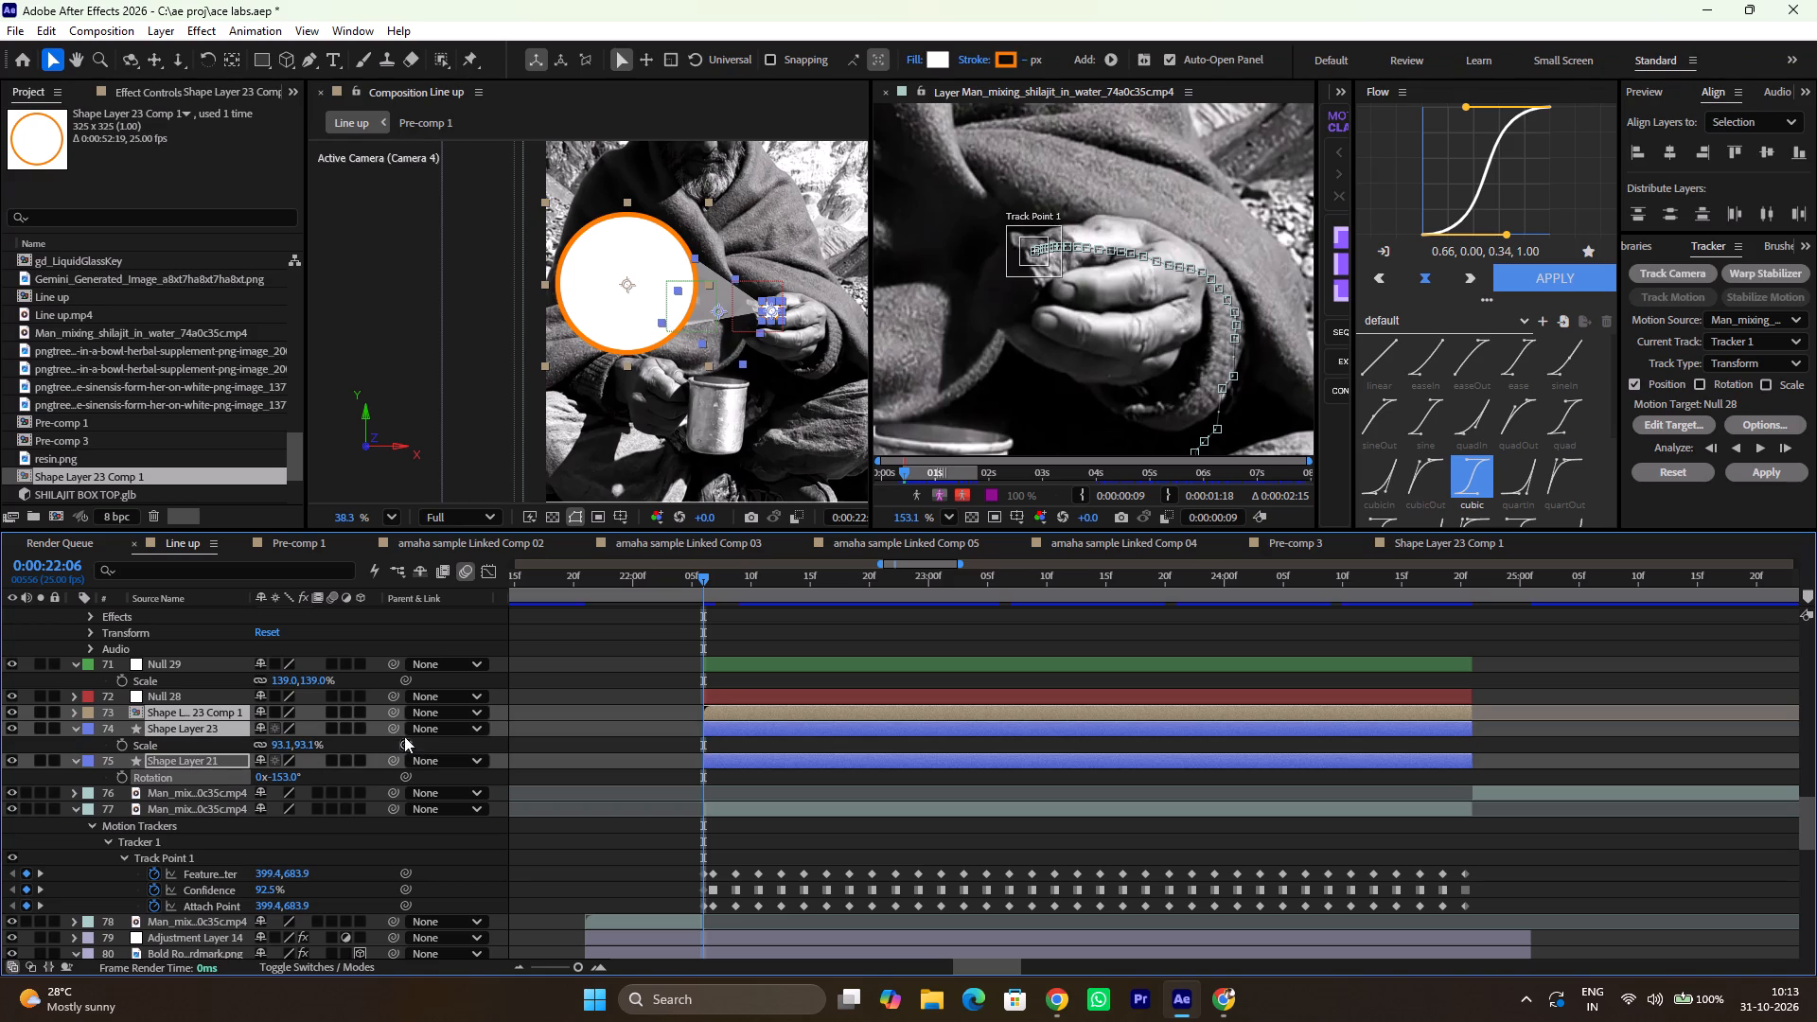
left_click_drag(394, 722, 159, 702)
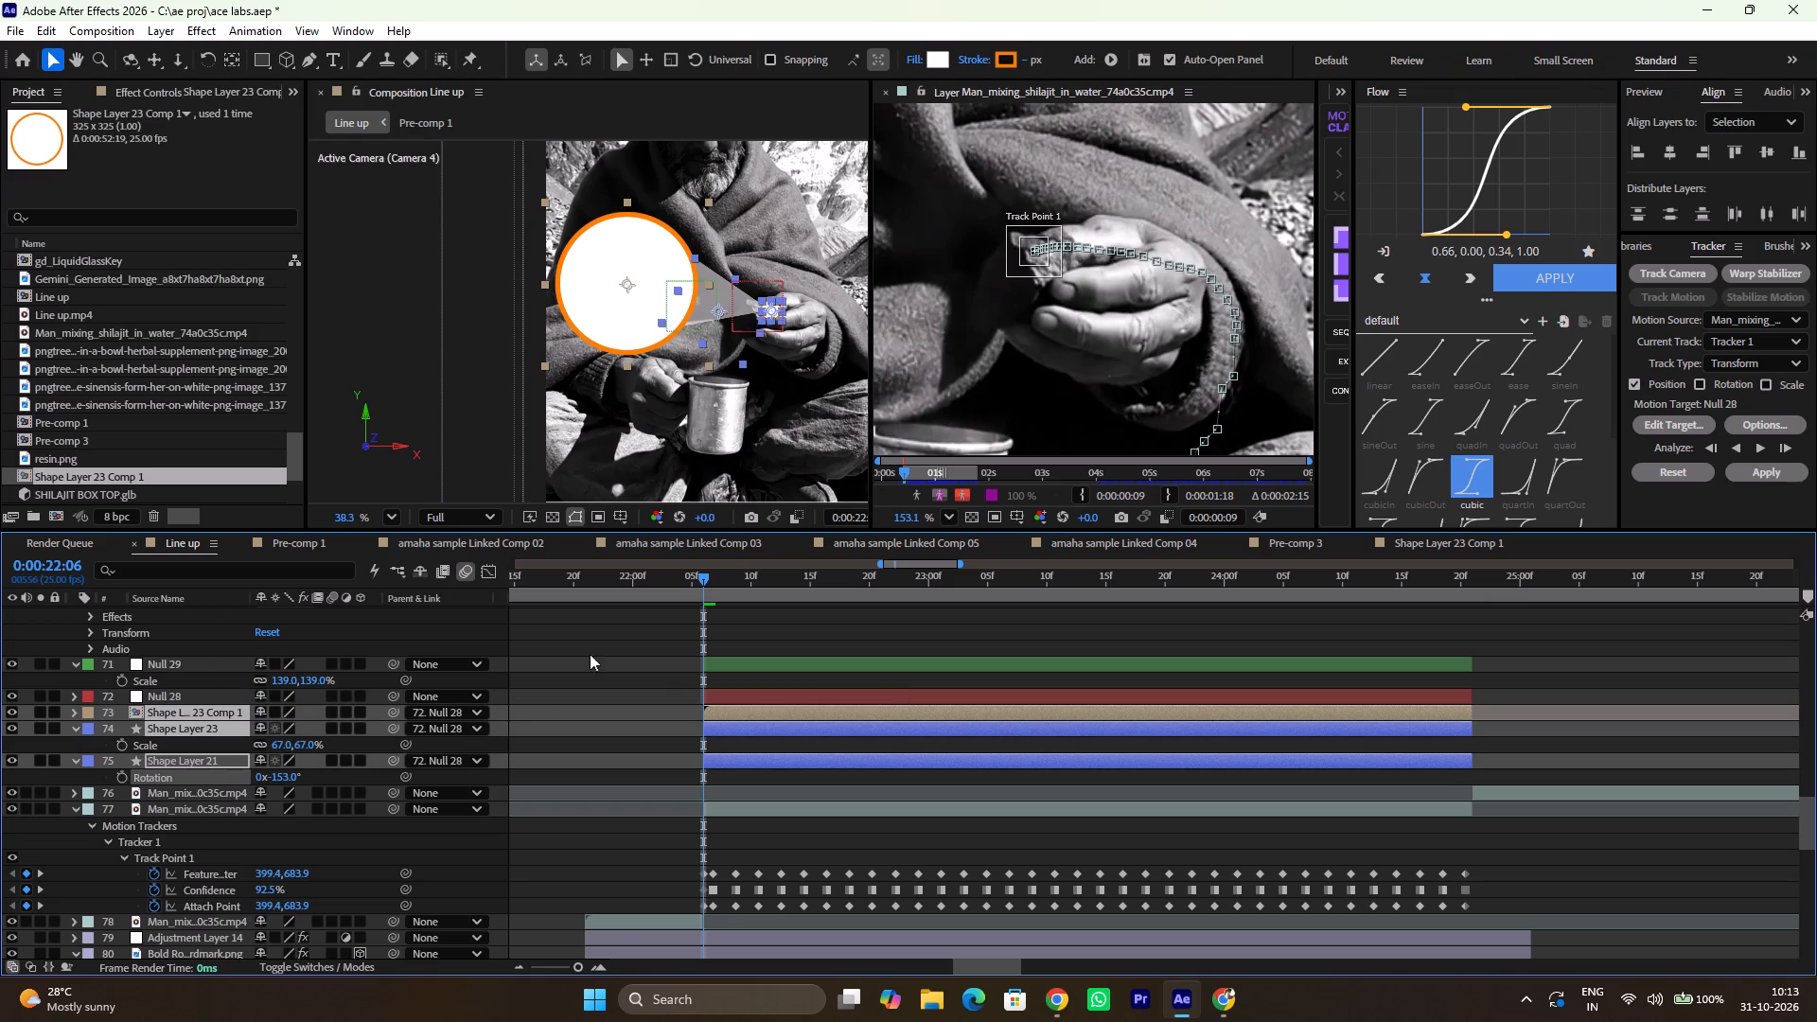
left_click_drag(708, 581, 773, 593)
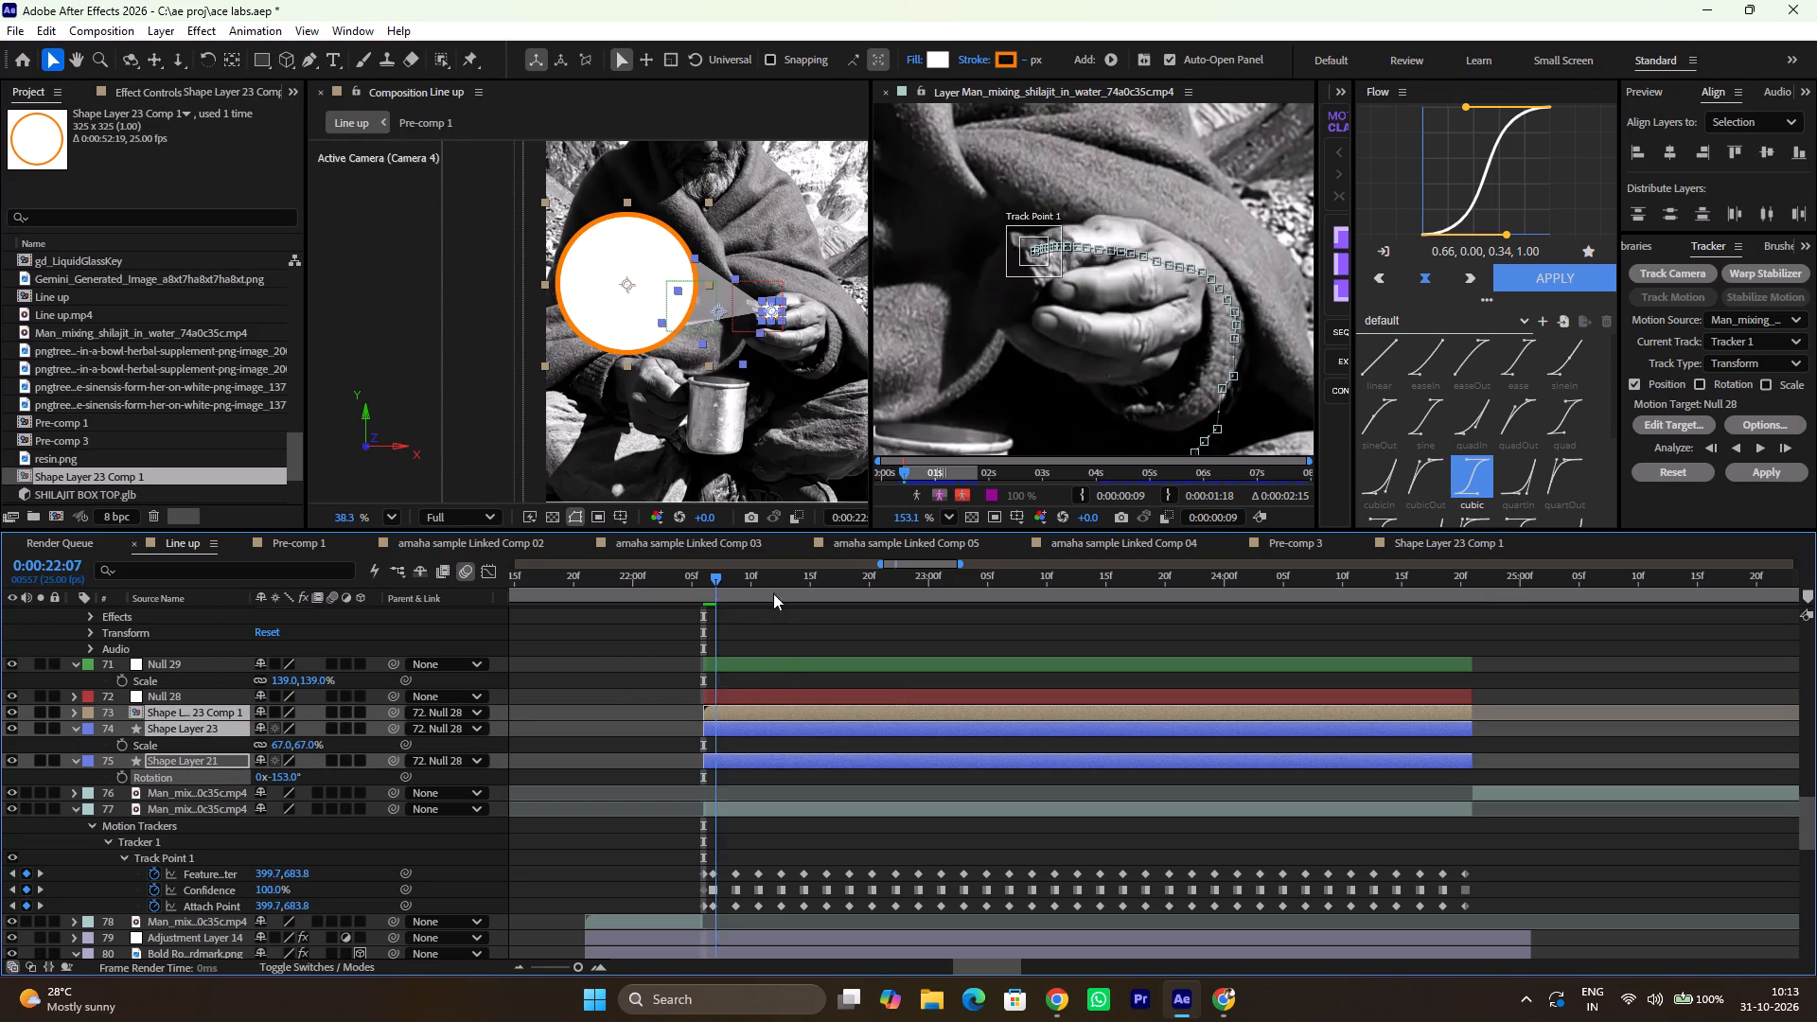
left_click_drag(773, 593, 1232, 820)
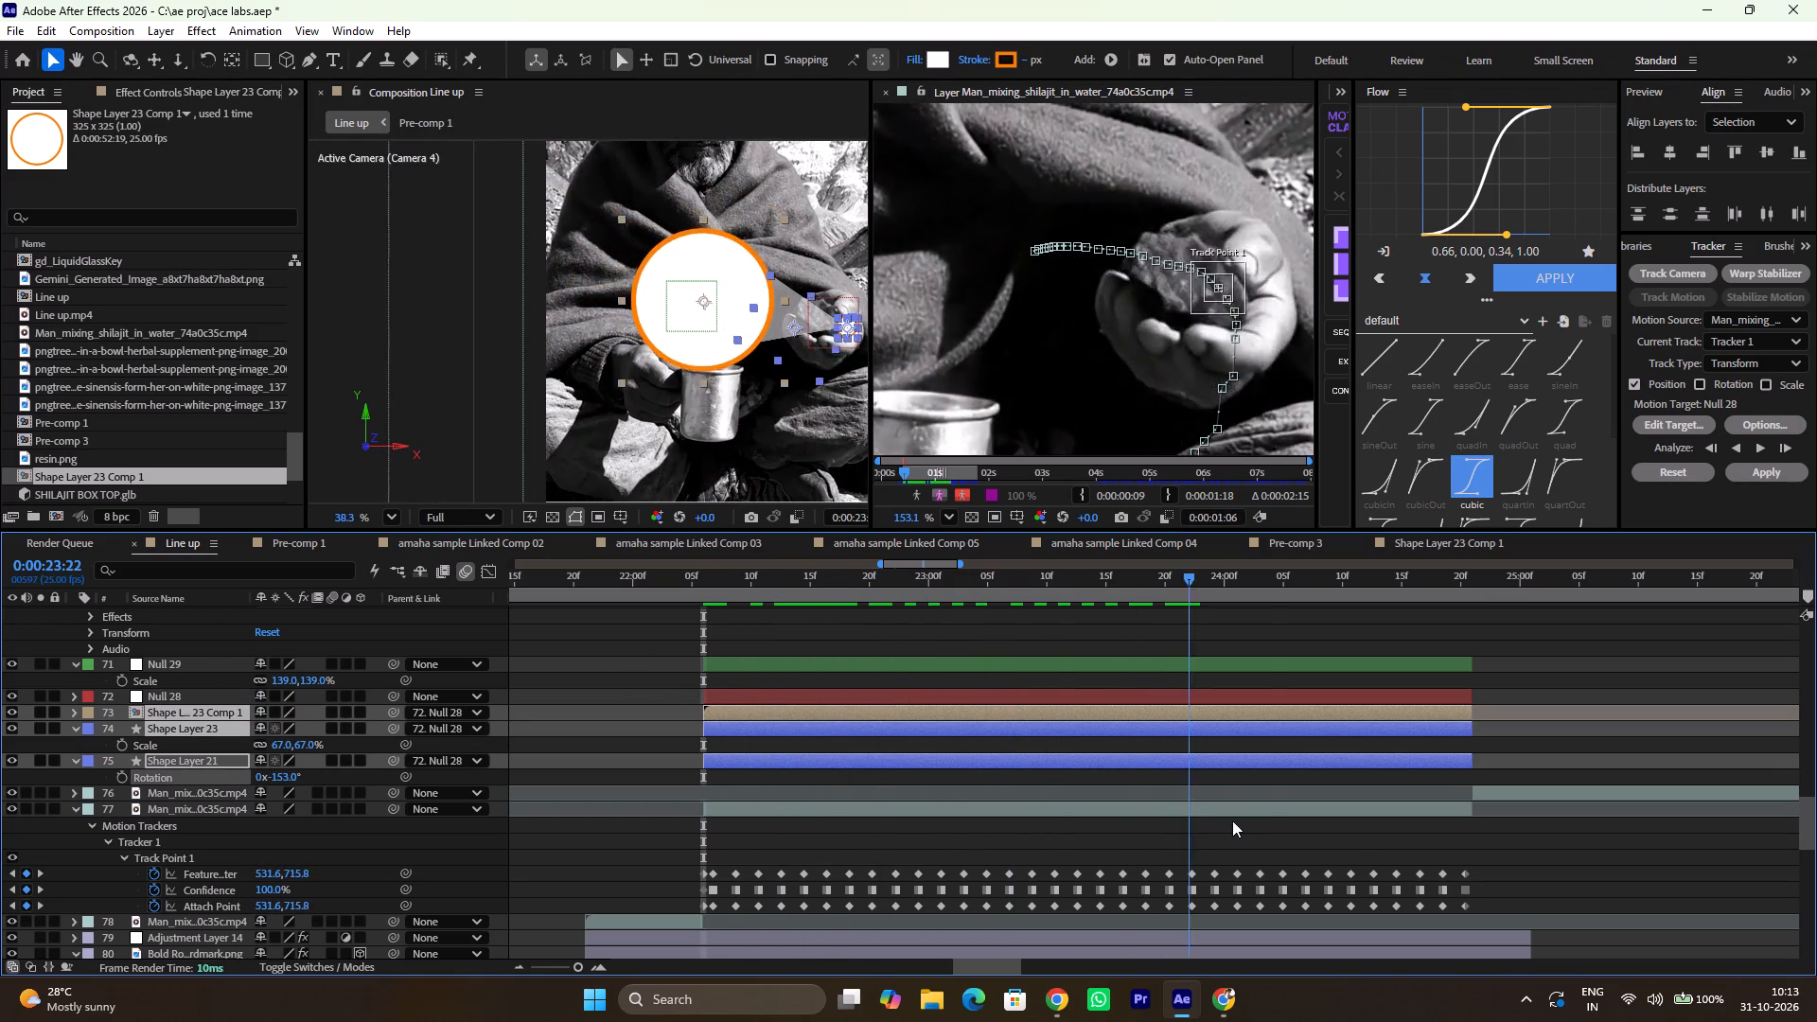
left_click_drag(1232, 820, 819, 737)
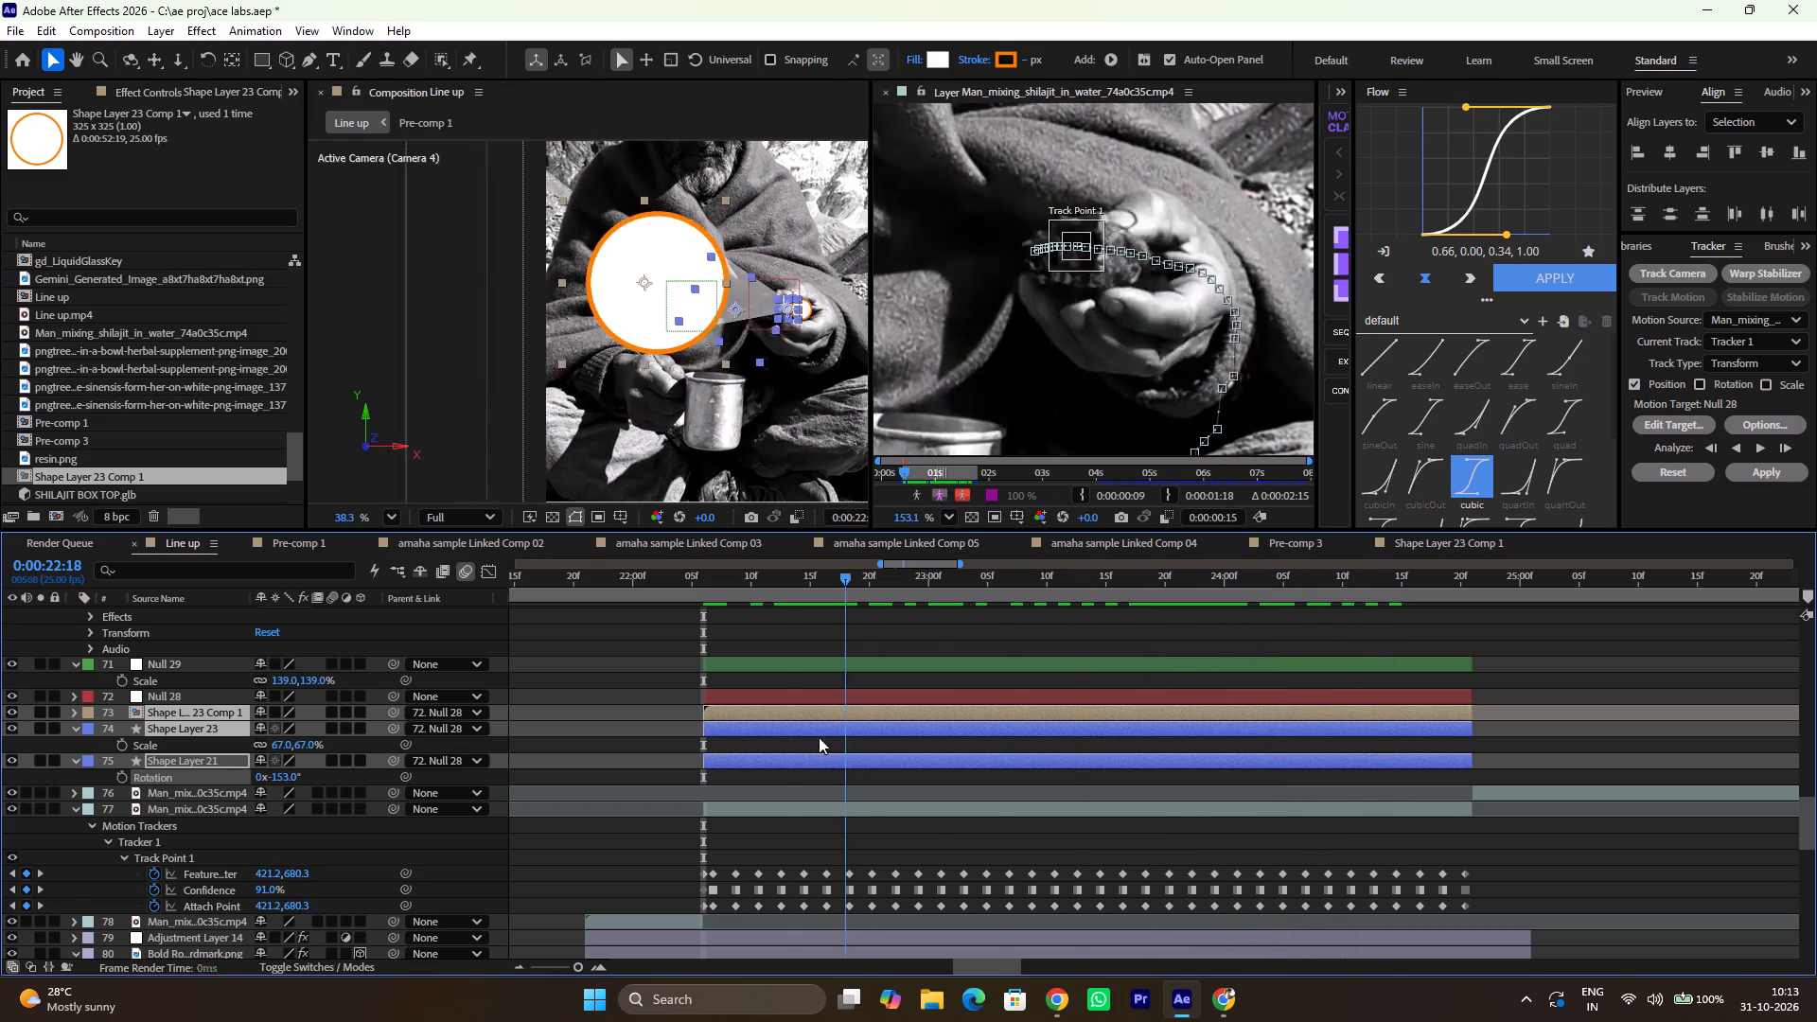
left_click_drag(819, 737, 712, 731)
Delete the Null 29 layer above Null 28.
left_click(226, 691)
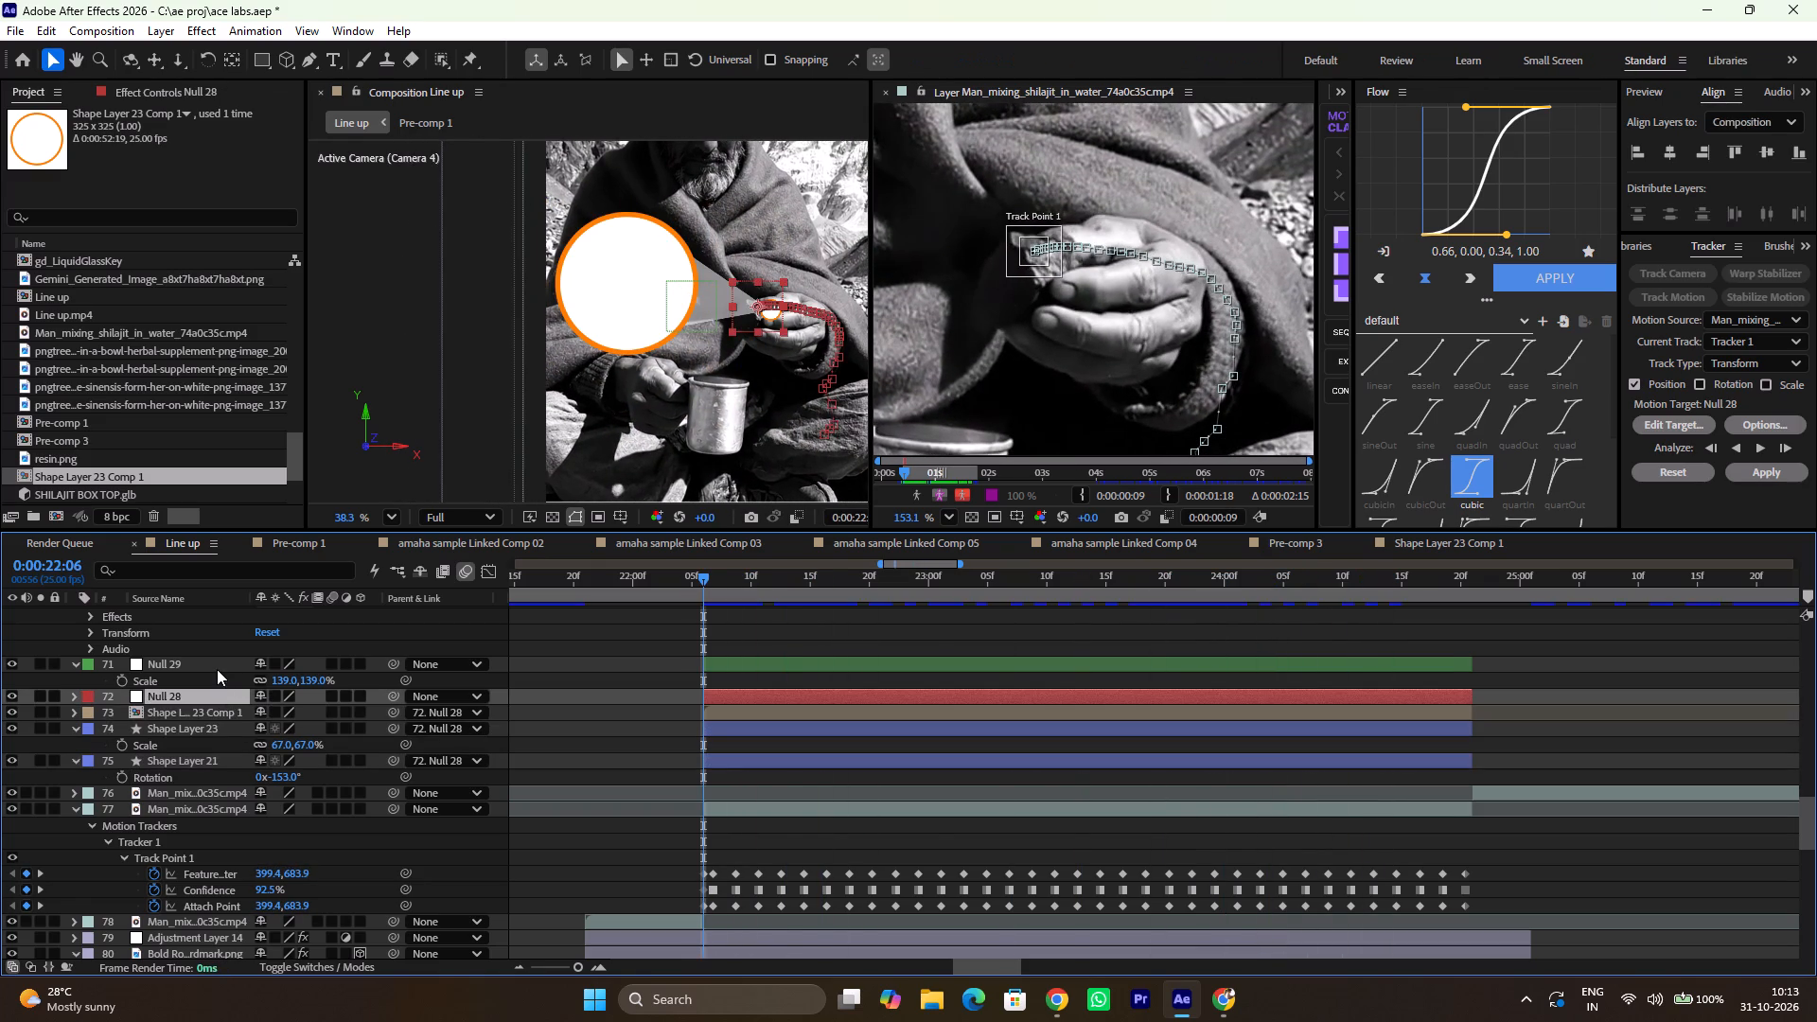
left_click(217, 669)
key("BackSpace")
Add a new parent null to Null 28 with Motion Tools.
left_click(165, 661)
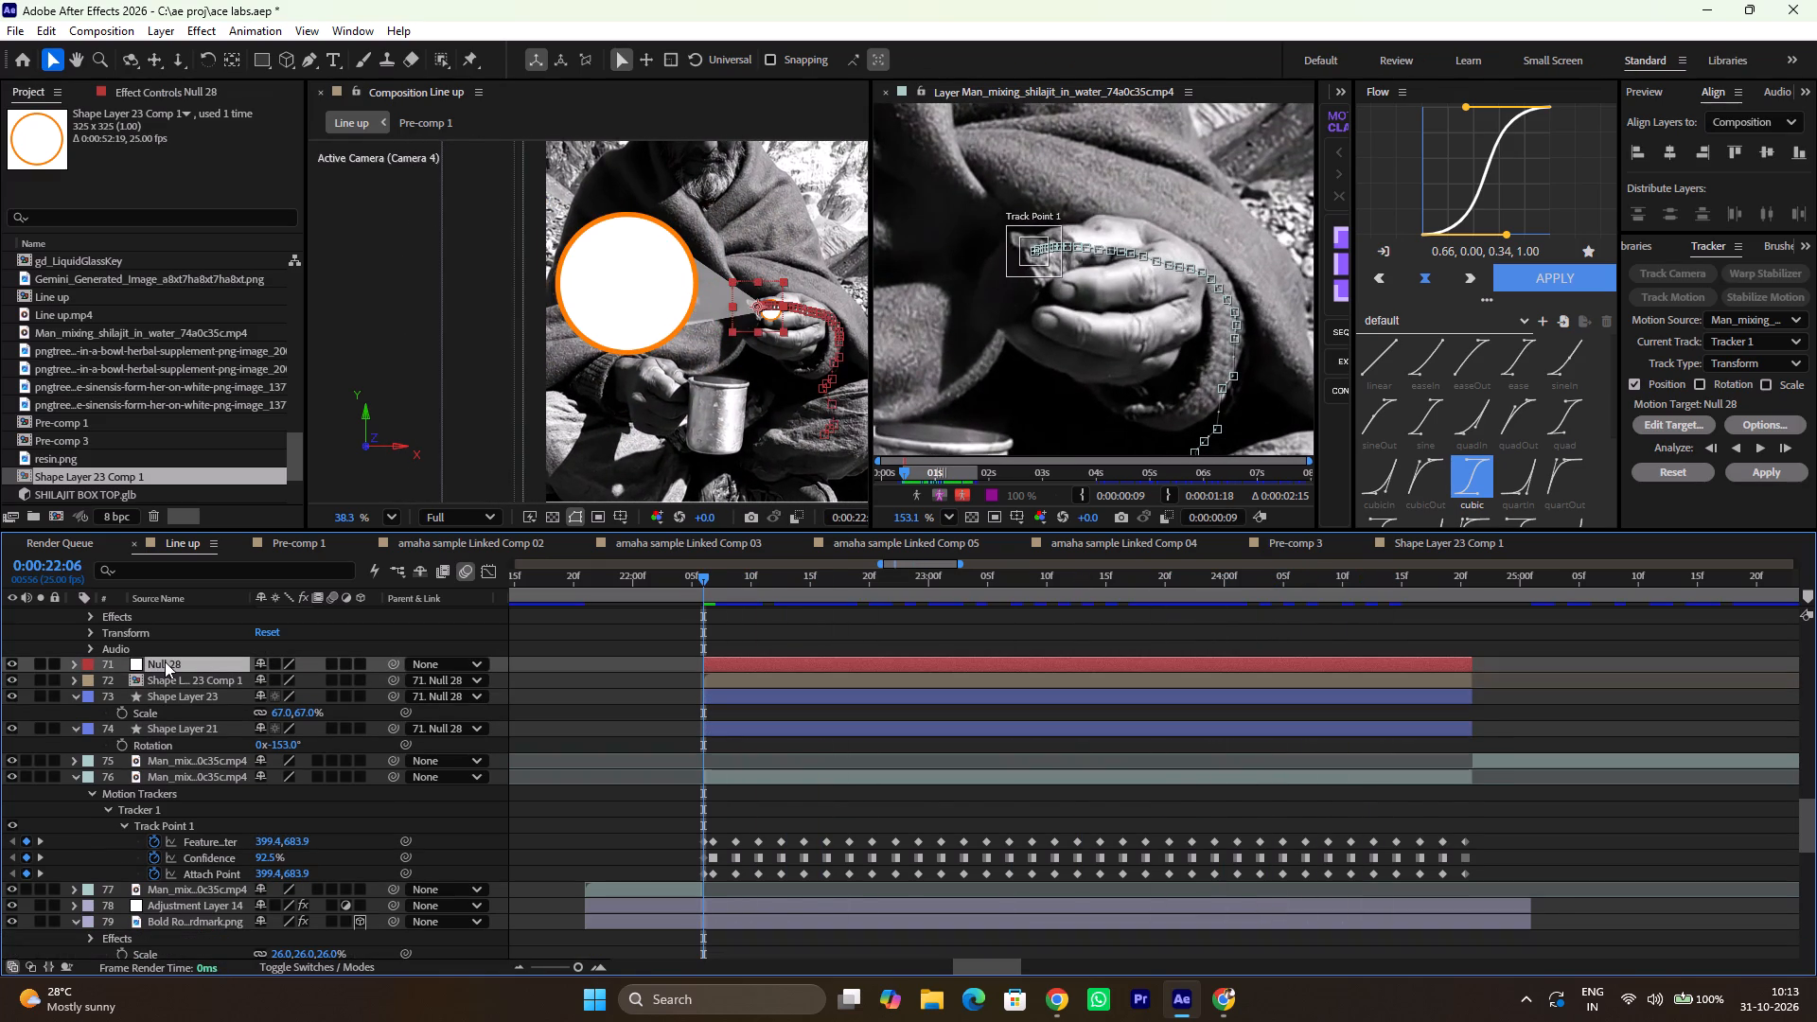
left_click_drag(1315, 245, 1145, 291)
left_click(1303, 350)
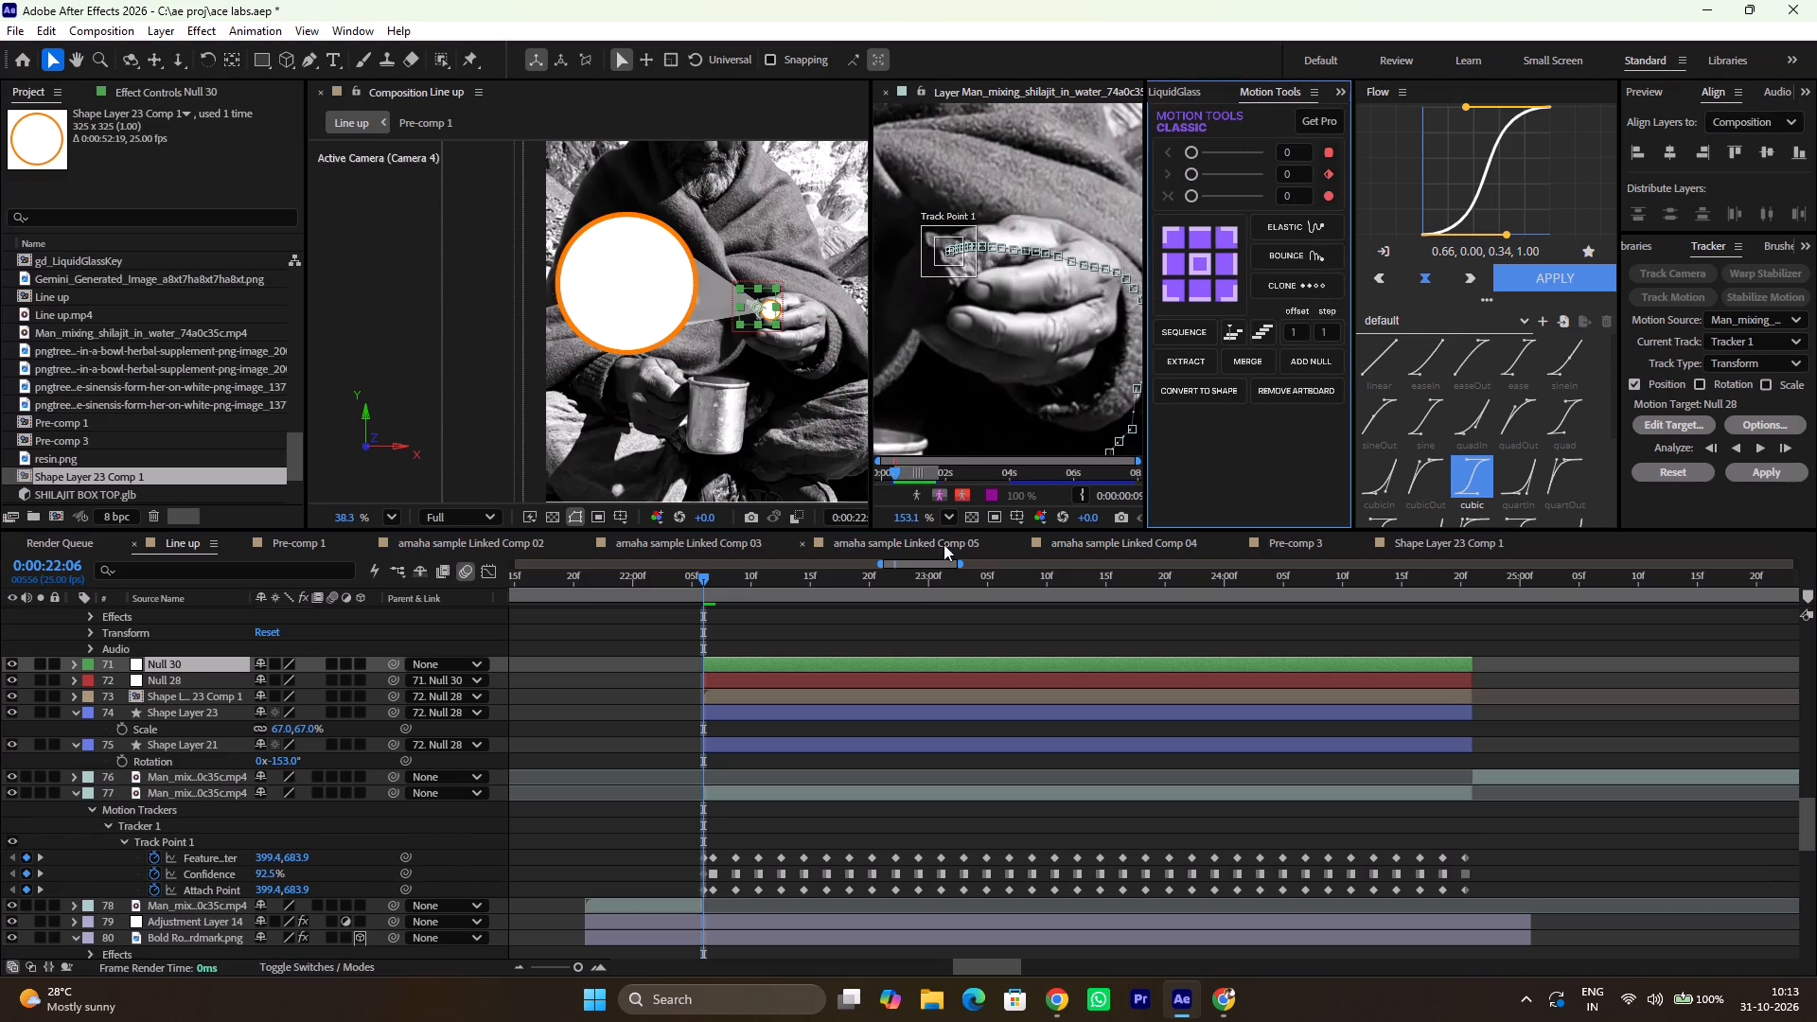
Close the footage layer view and nudge the new parent null left to shift the whole callout beside the fingers at 0:00:22:06.
left_click(881, 95)
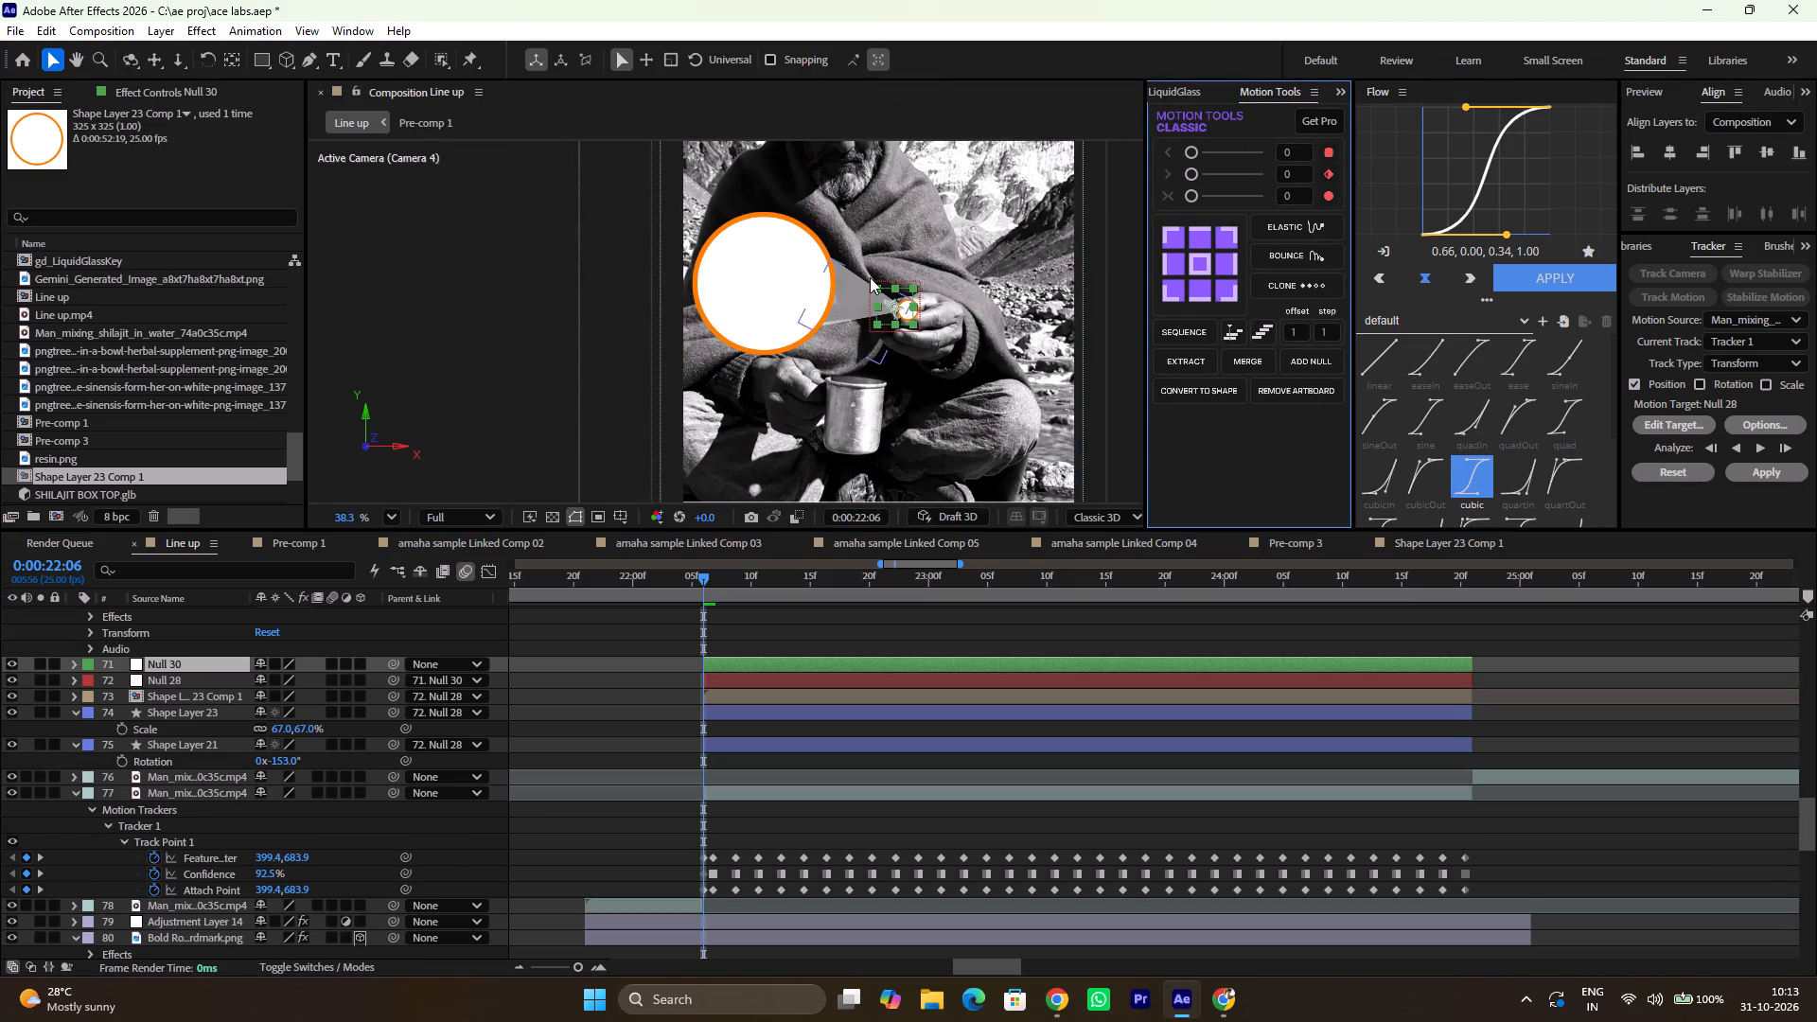
scroll(870, 277, "up", 6, "ctrl")
key("Left")
key("Left")
key("Left")
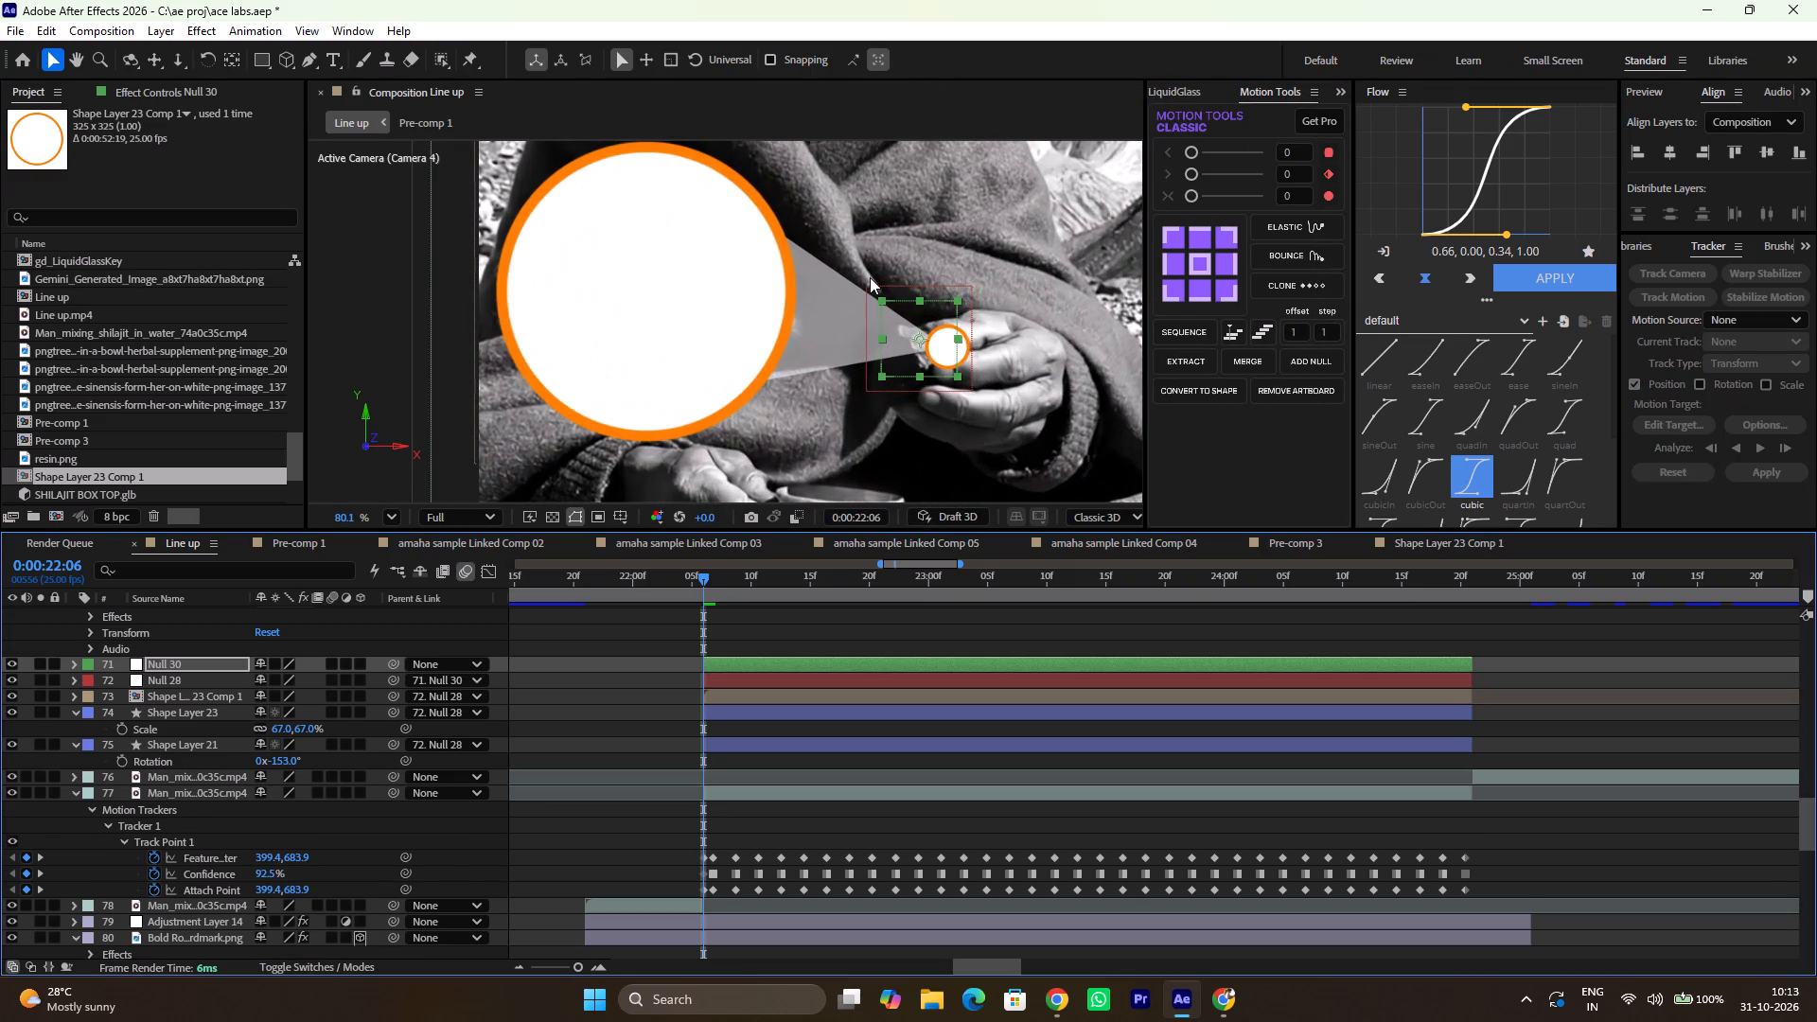
key("Left")
key("shift+Left")
key("shift+Left")
key("shift+Left")
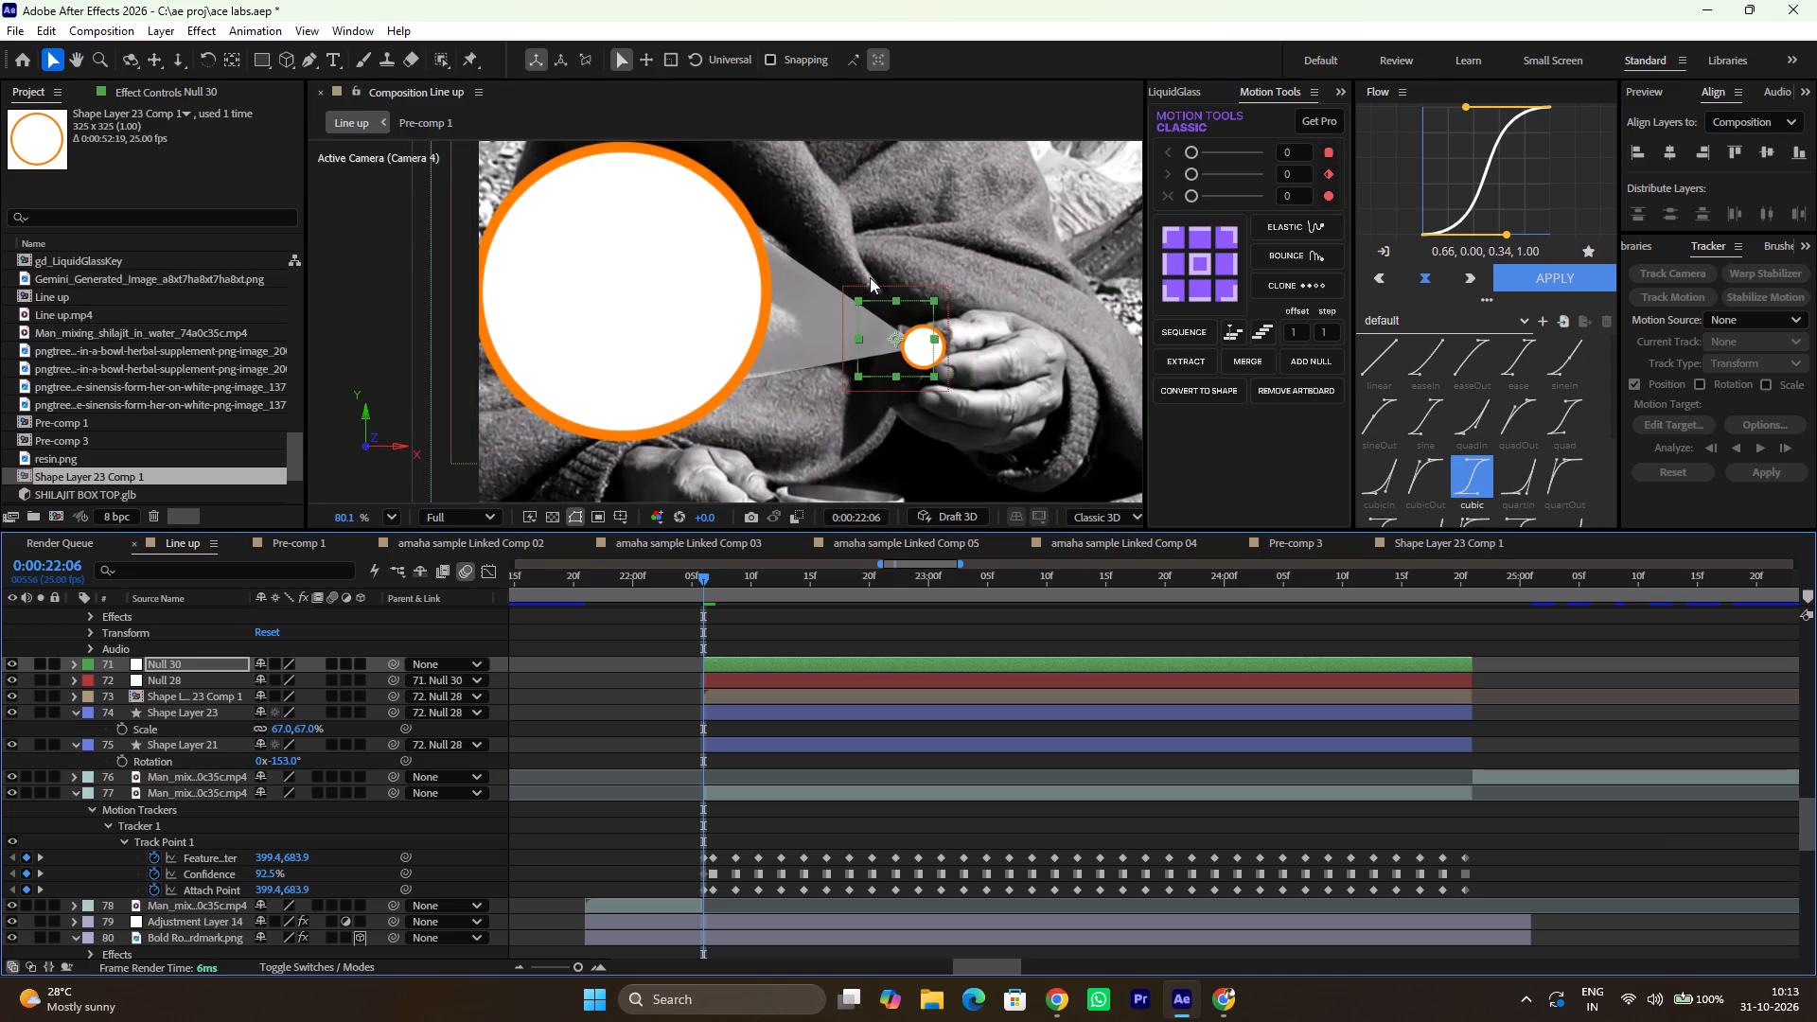
Scrub through the hand shot in Line up to examine how the circle callout follows the resin.
left_click_drag(713, 577, 900, 597)
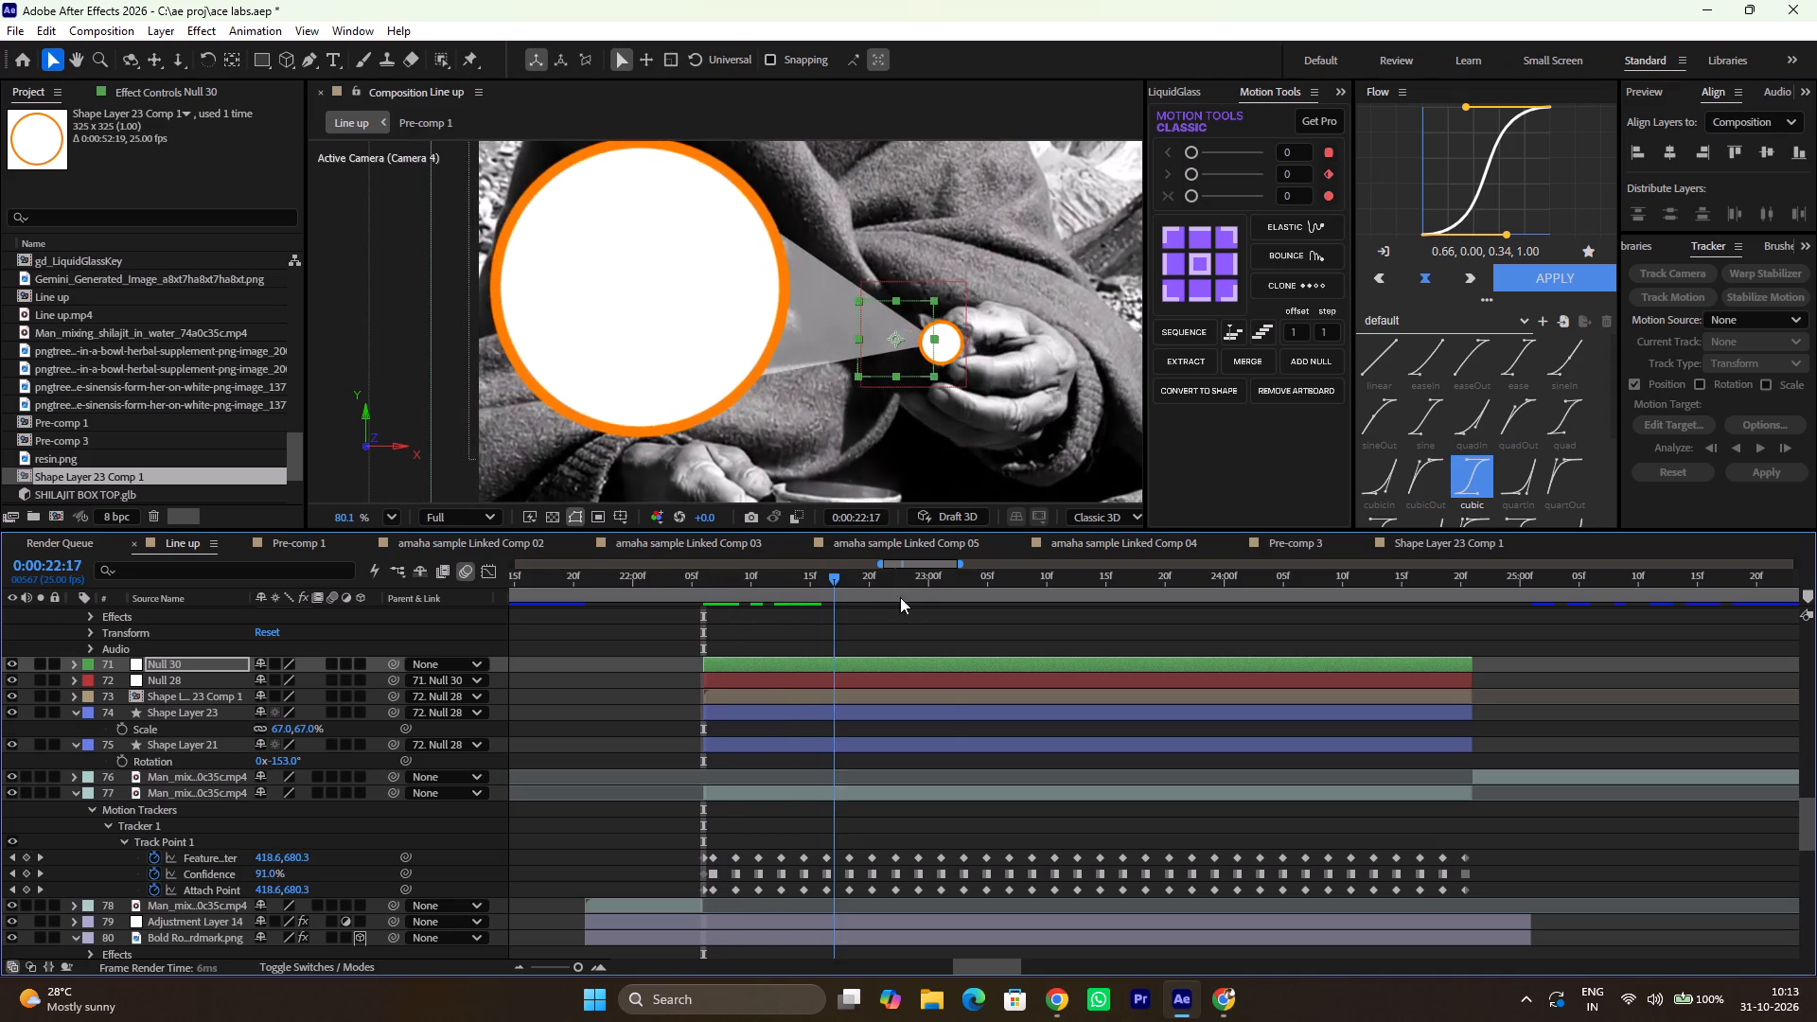
left_click_drag(900, 597, 1297, 664)
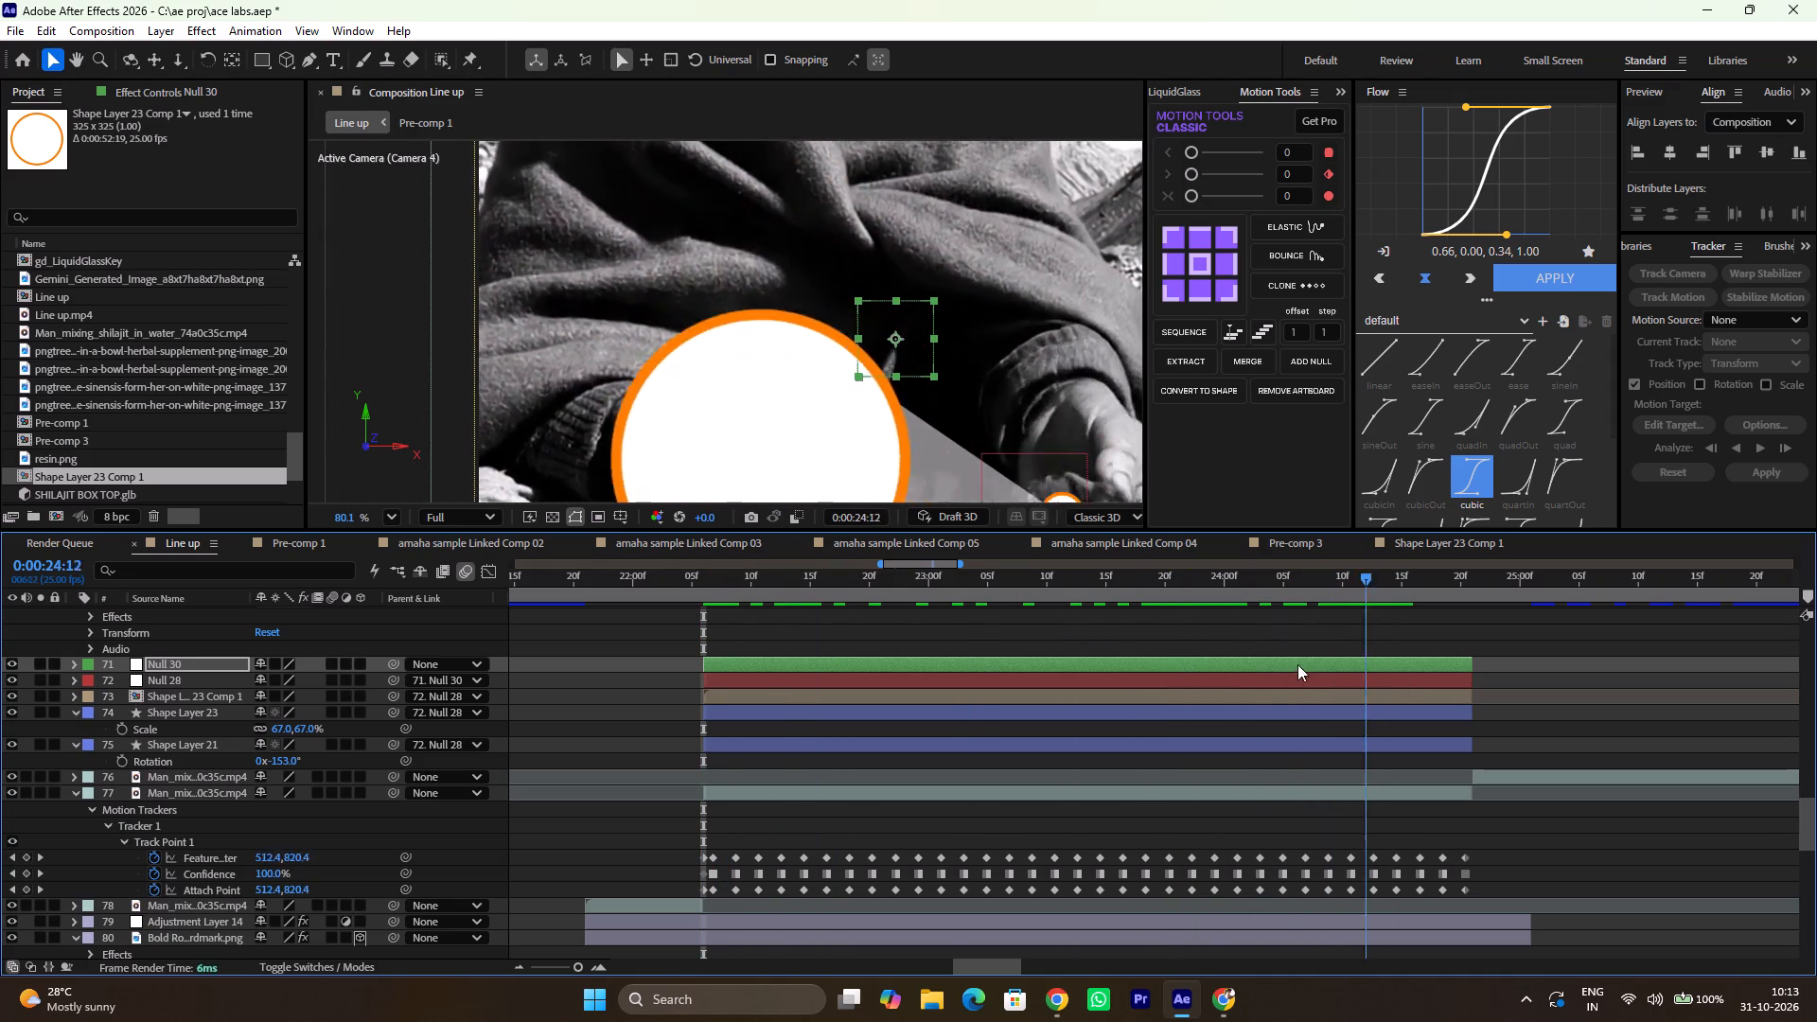
left_click_drag(1297, 664, 719, 642)
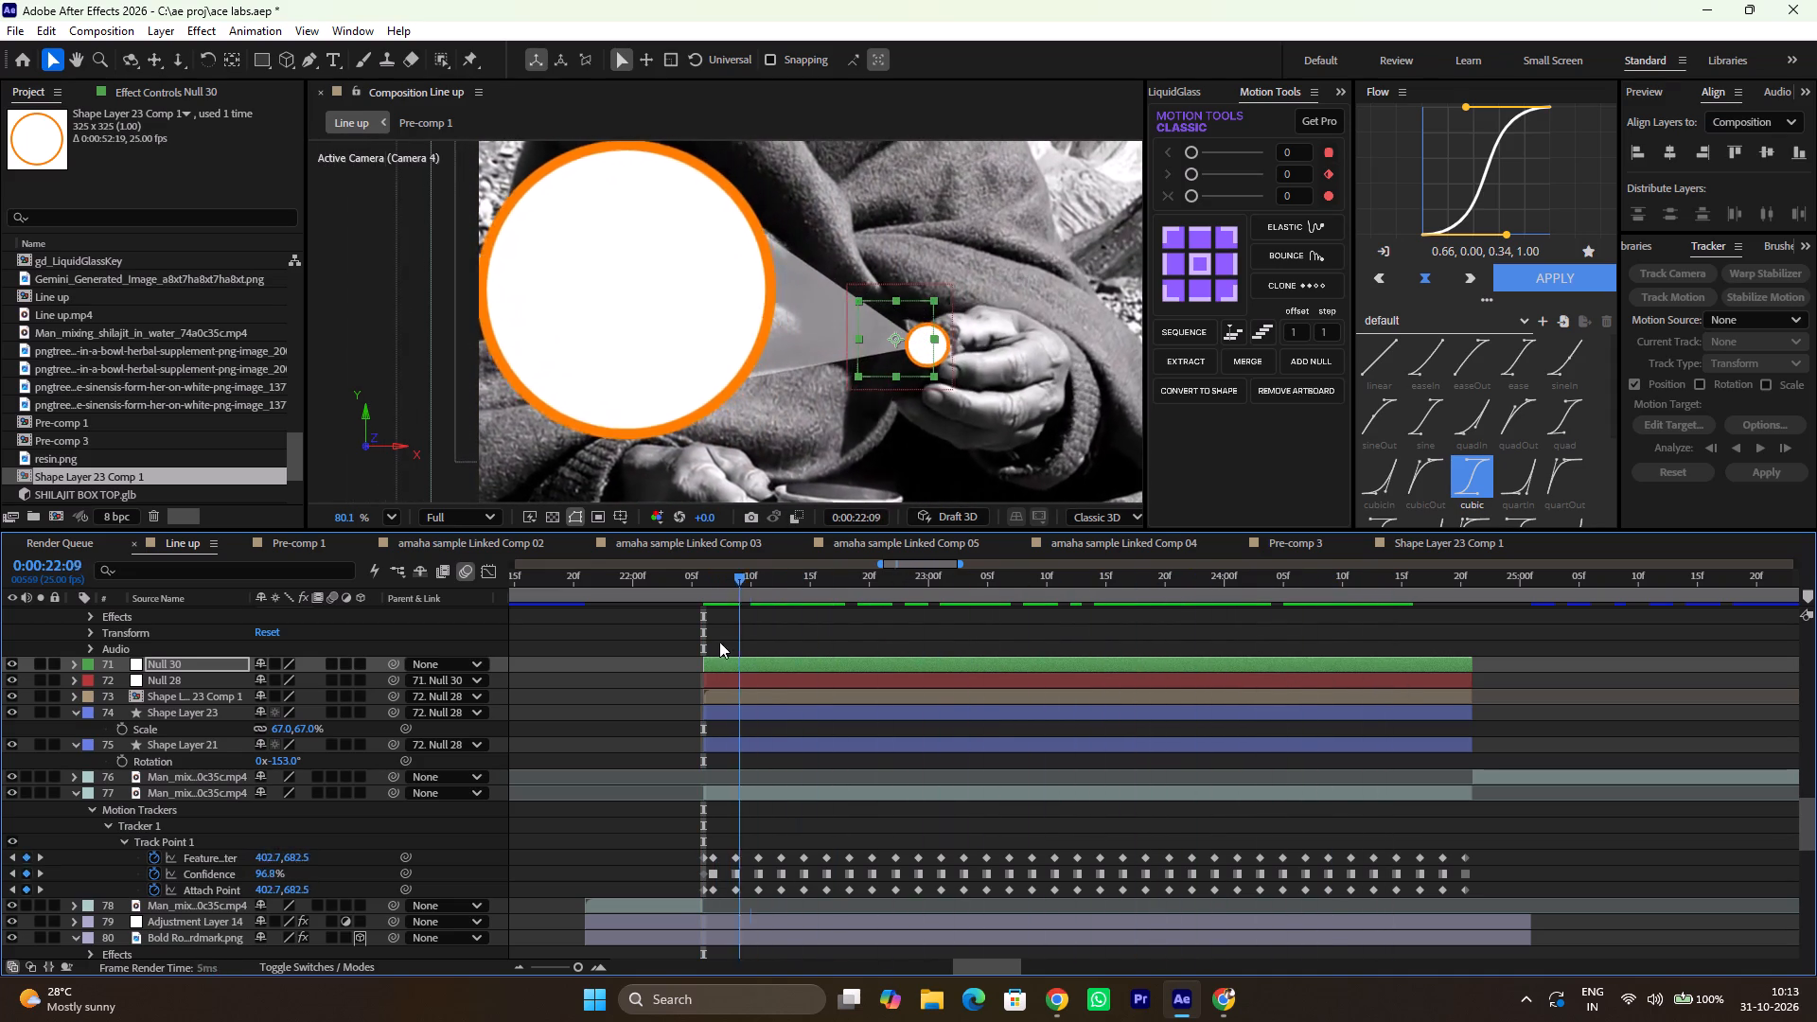
left_click_drag(719, 642, 813, 654)
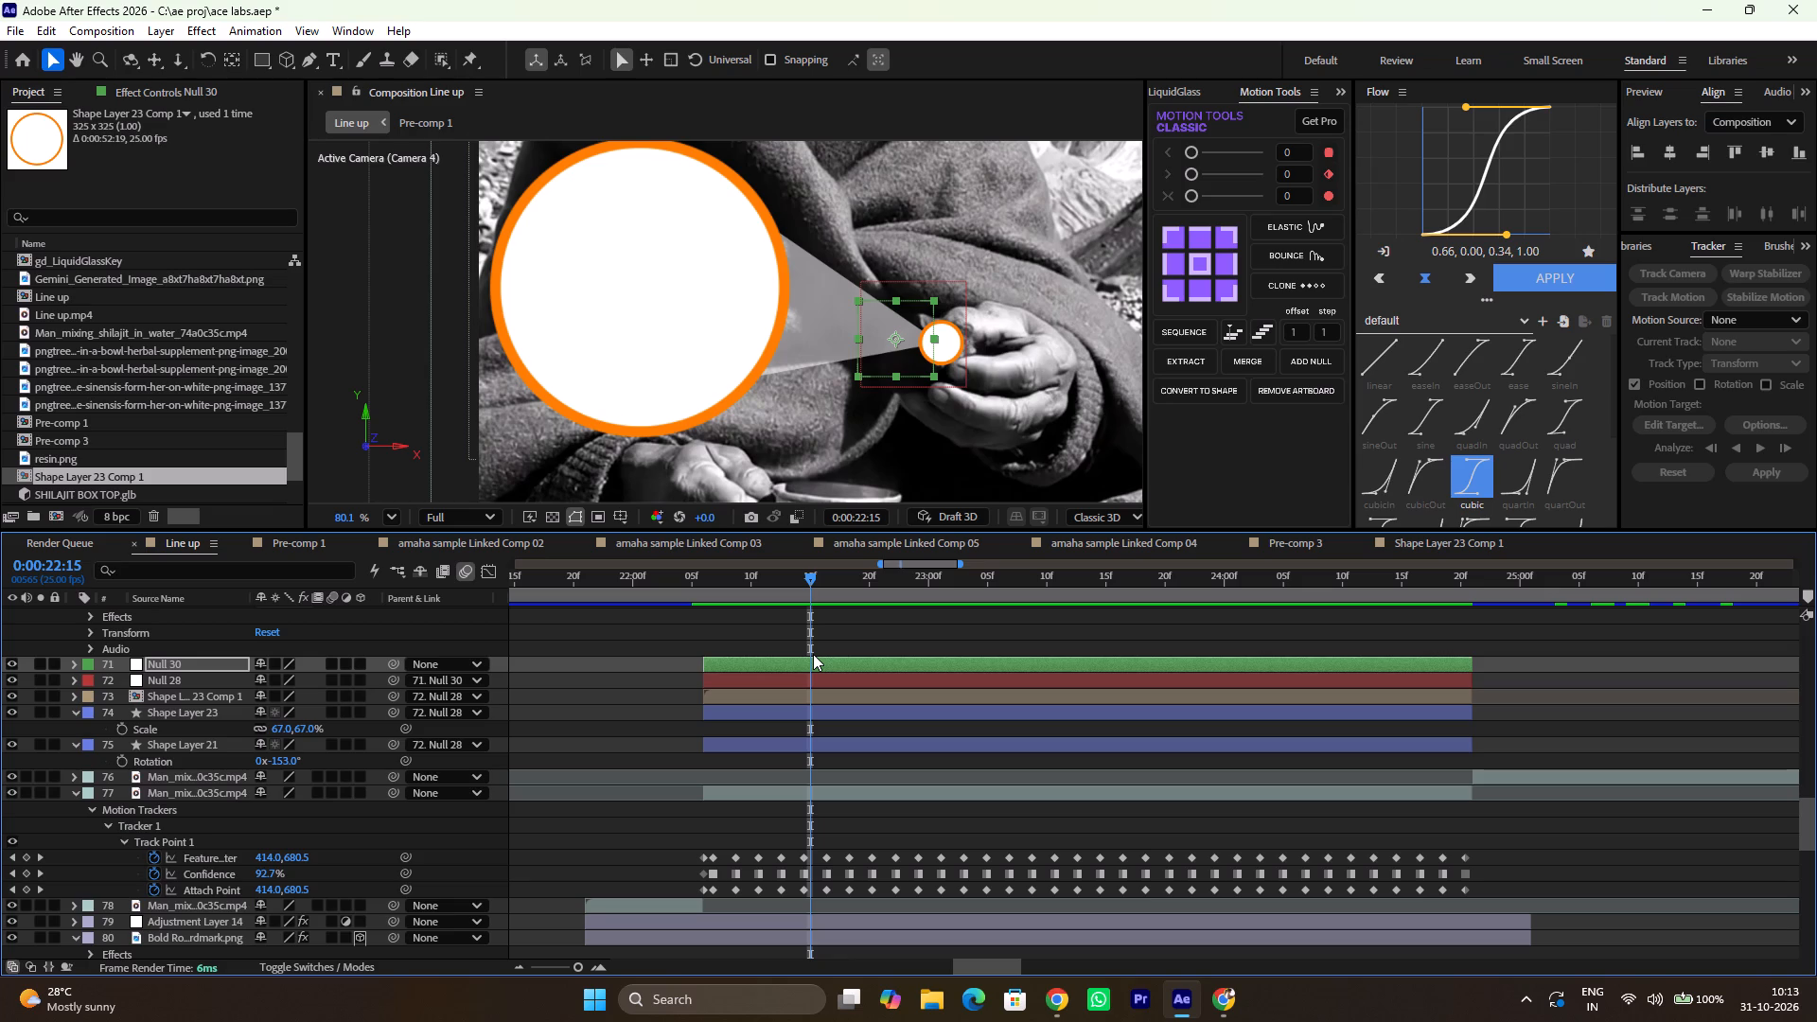
left_click_drag(710, 579, 1144, 608)
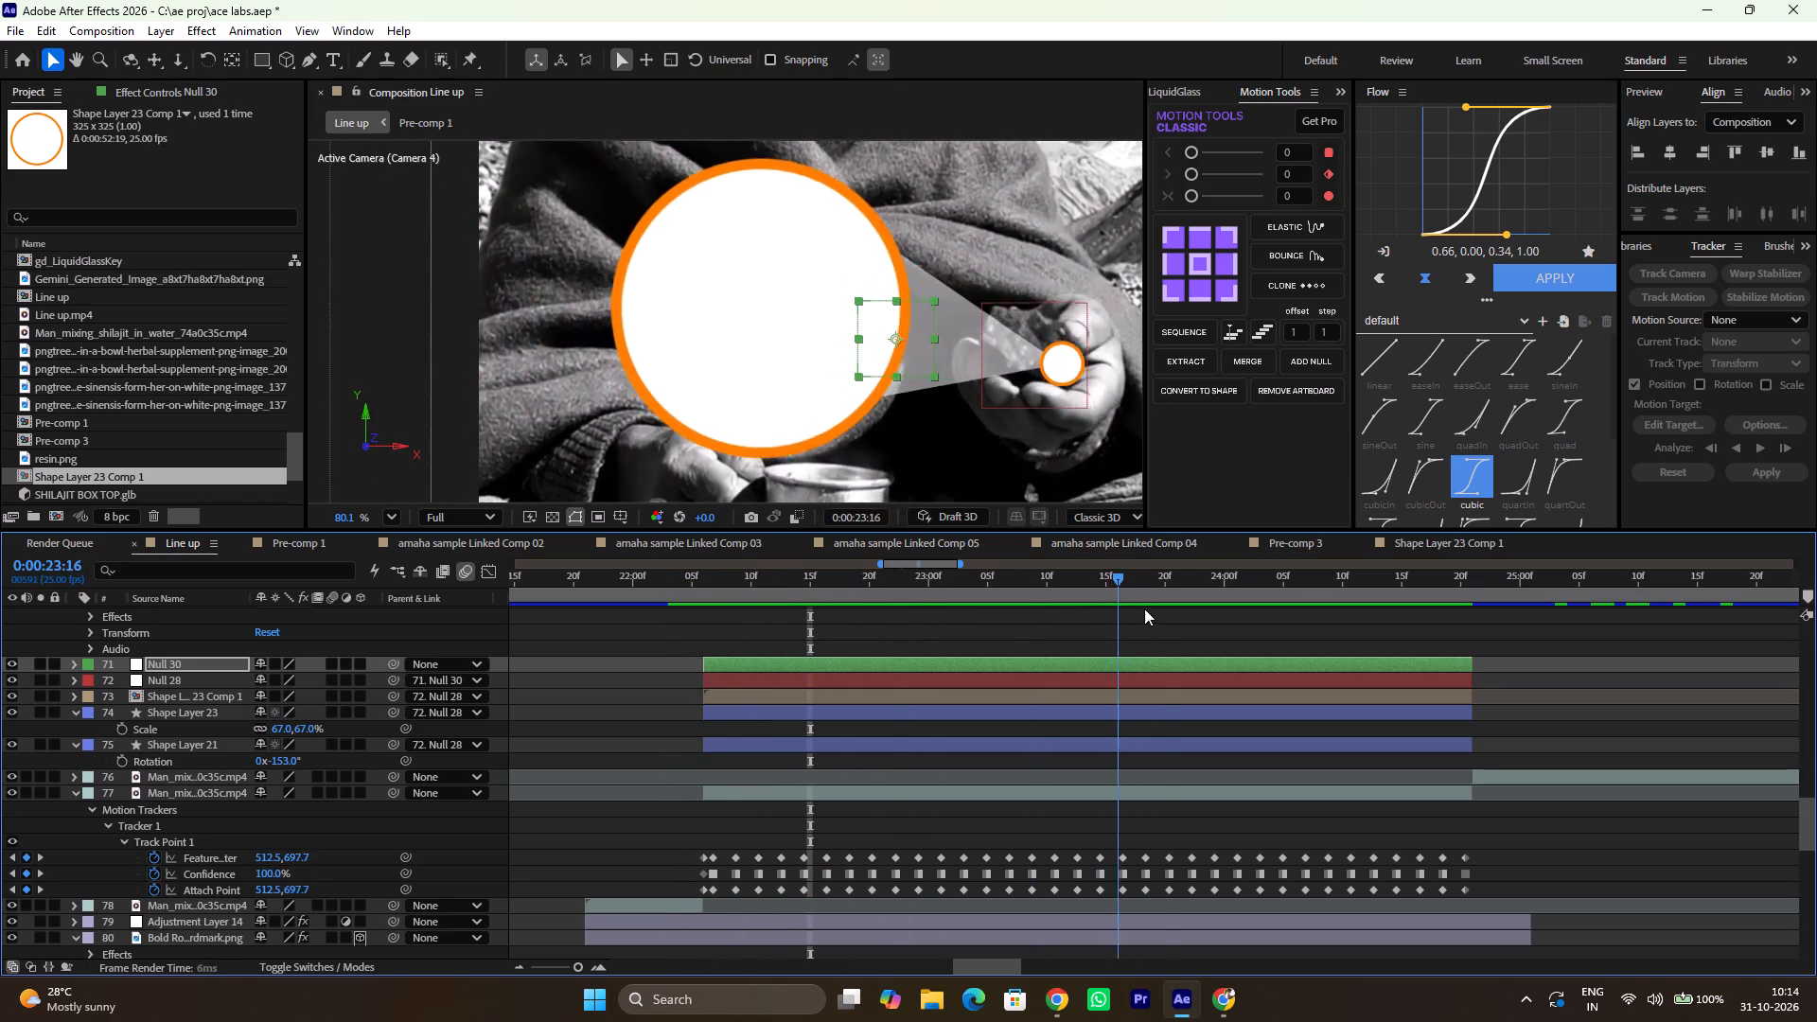
left_click_drag(1144, 608, 521, 576)
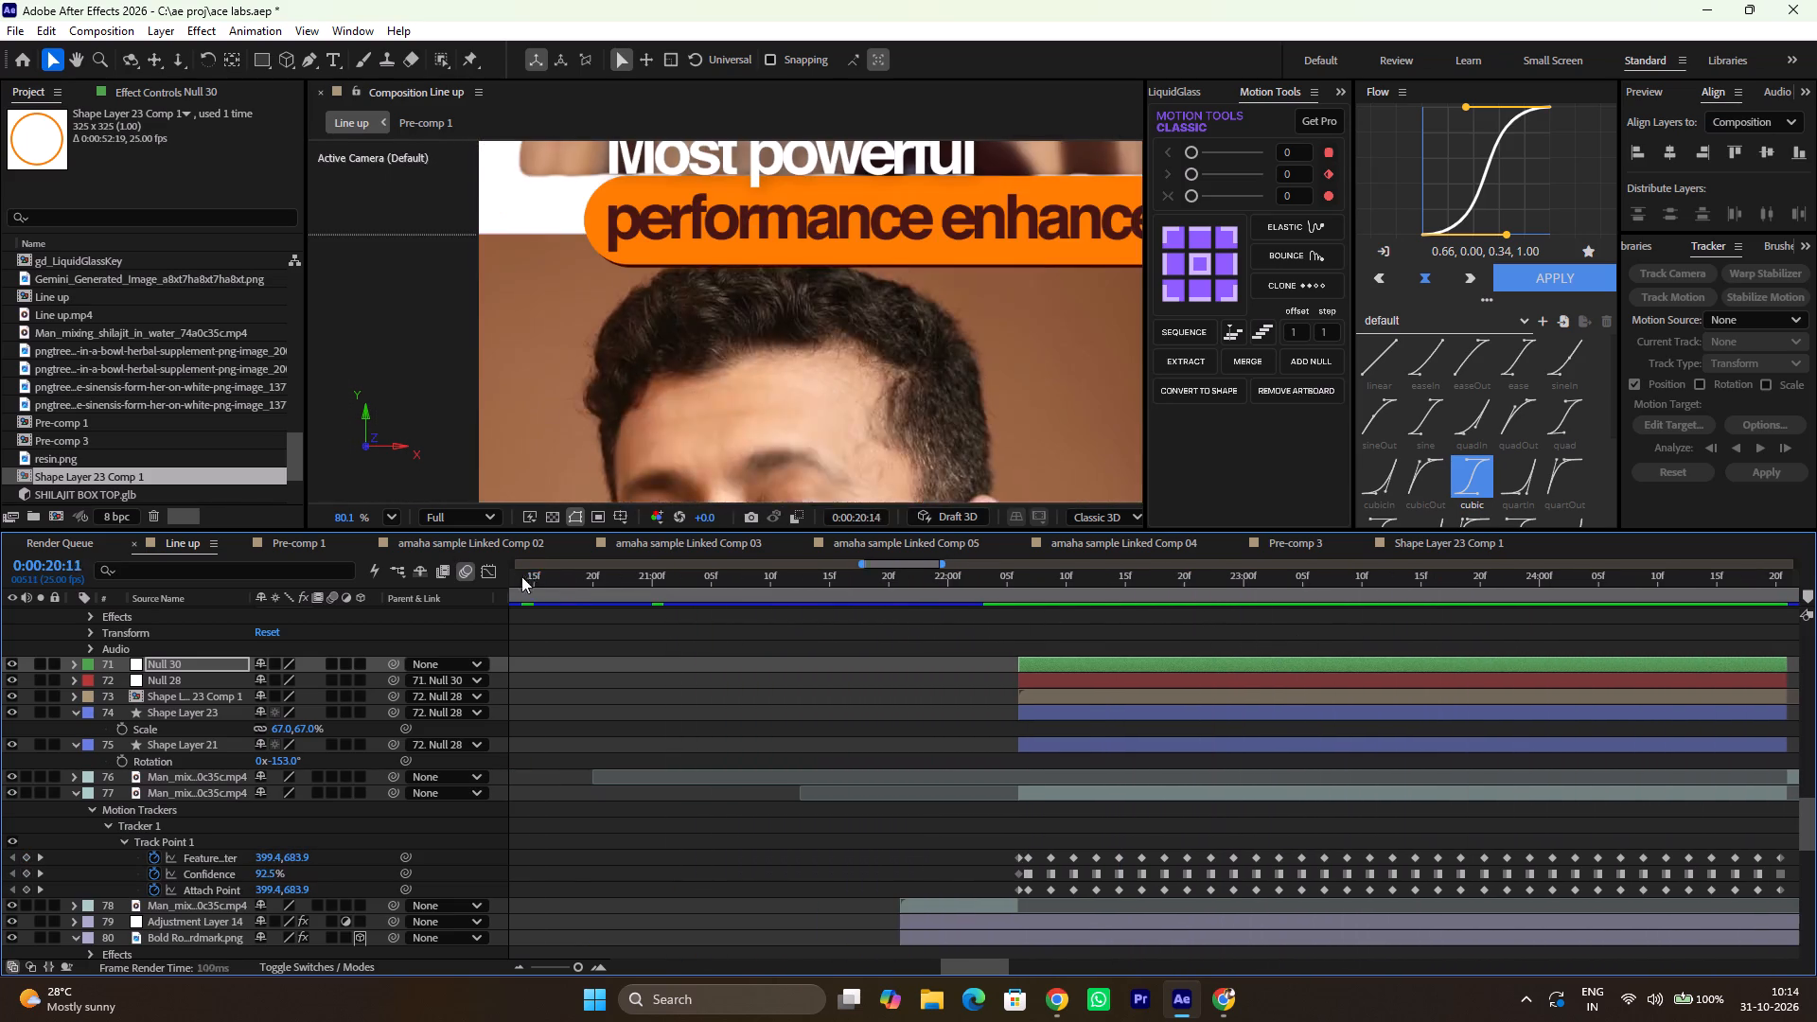
left_click_drag(521, 576, 1086, 545)
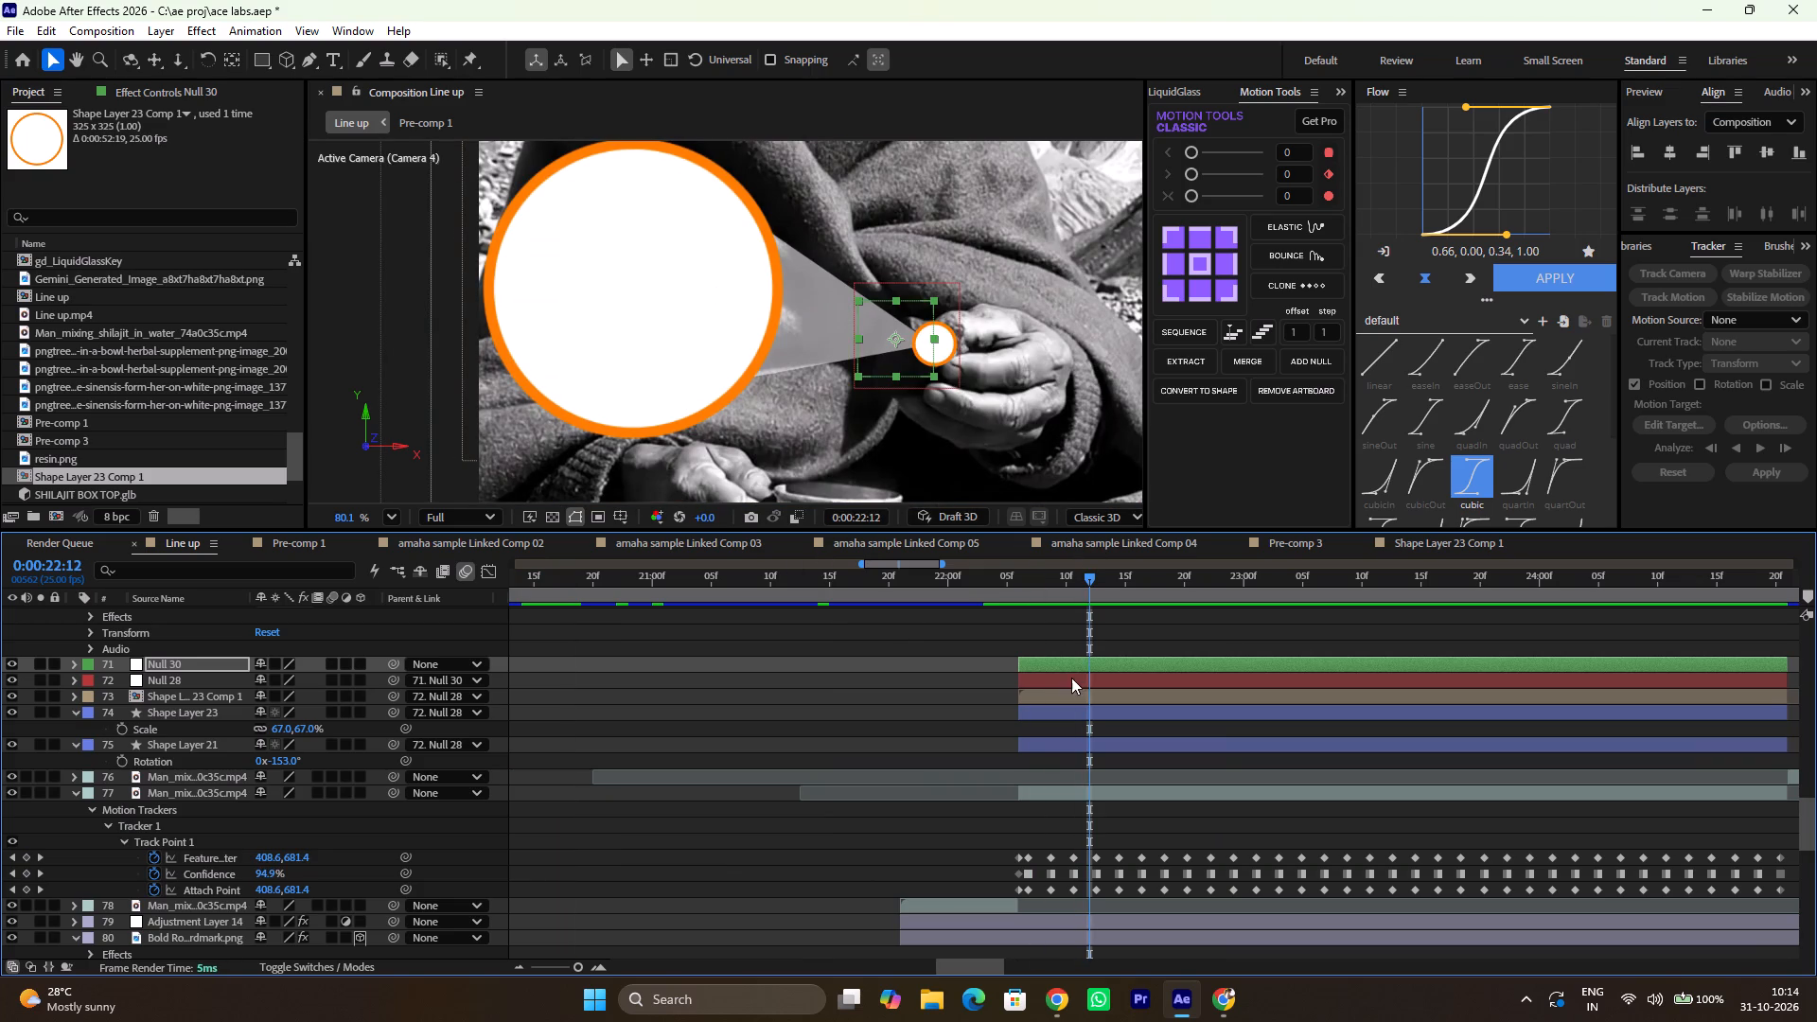
Open the Shape Layer 23 Comp 1 precomposition from layer 73 and bring its whole circle into view.
double_click(1058, 700)
scroll(790, 331, "up", 3, "ctrl")
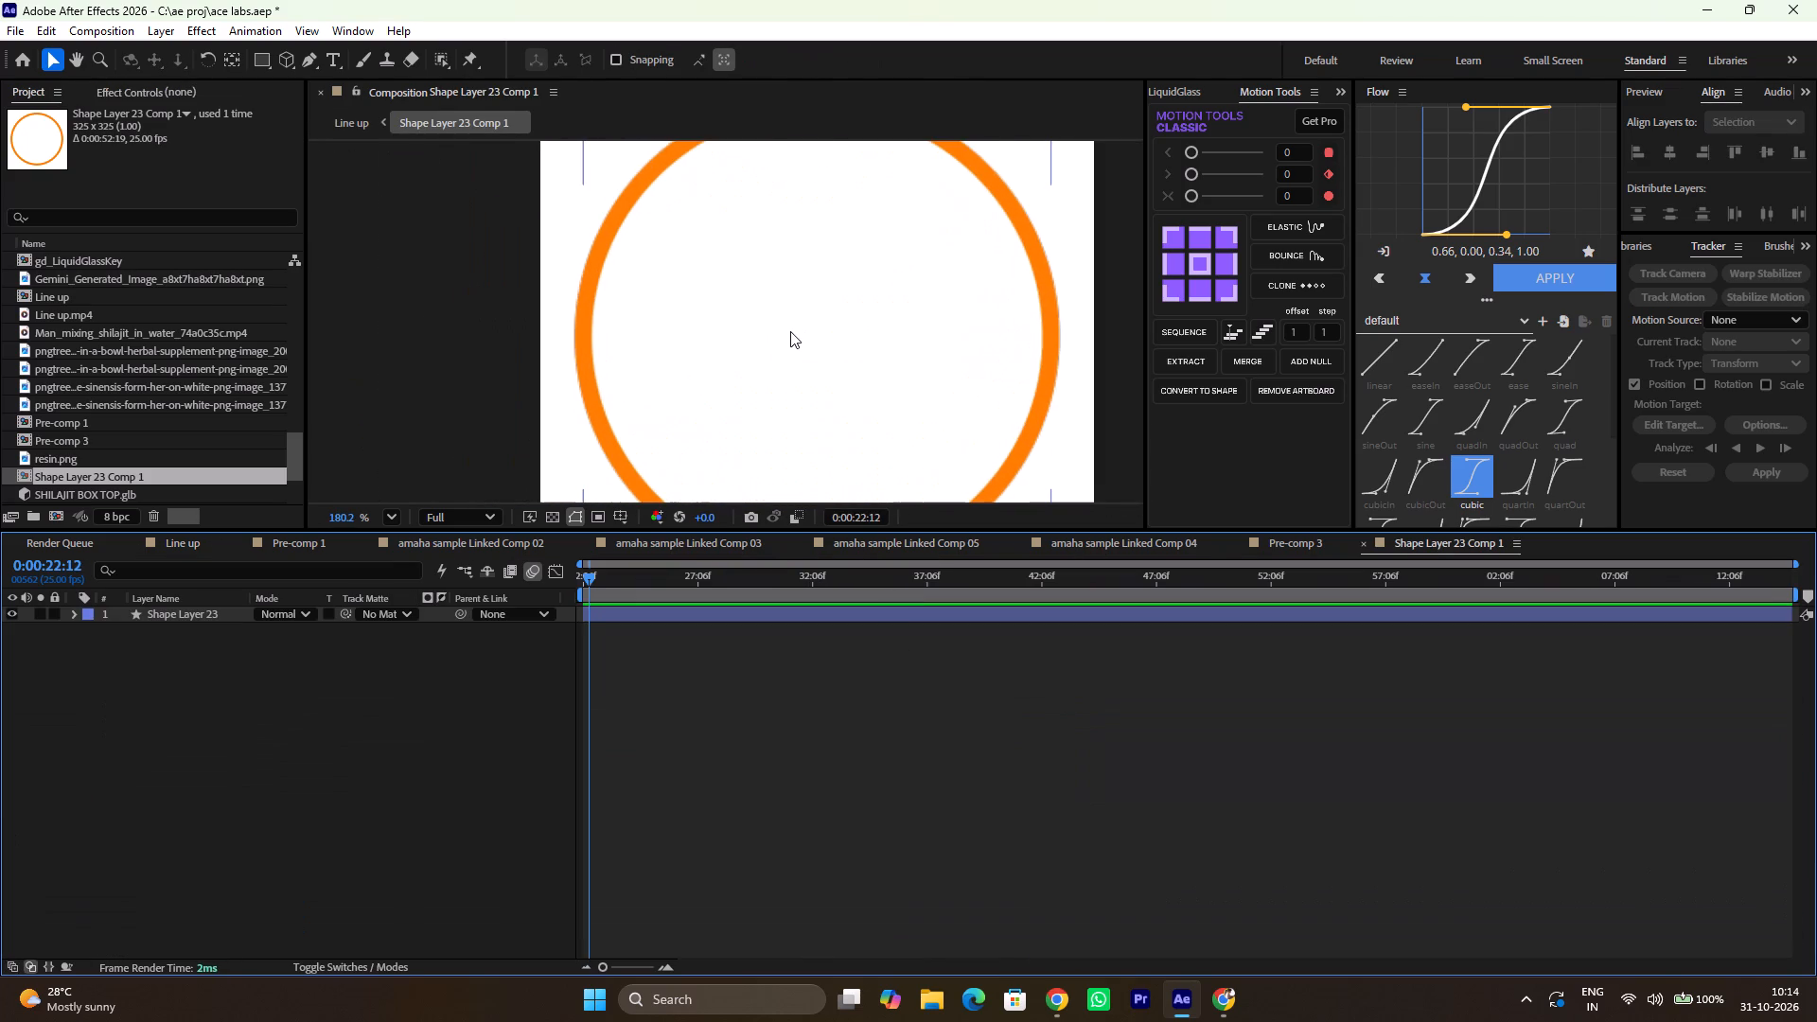
scroll(790, 331, "down", 1)
scroll(790, 331, "up", 1)
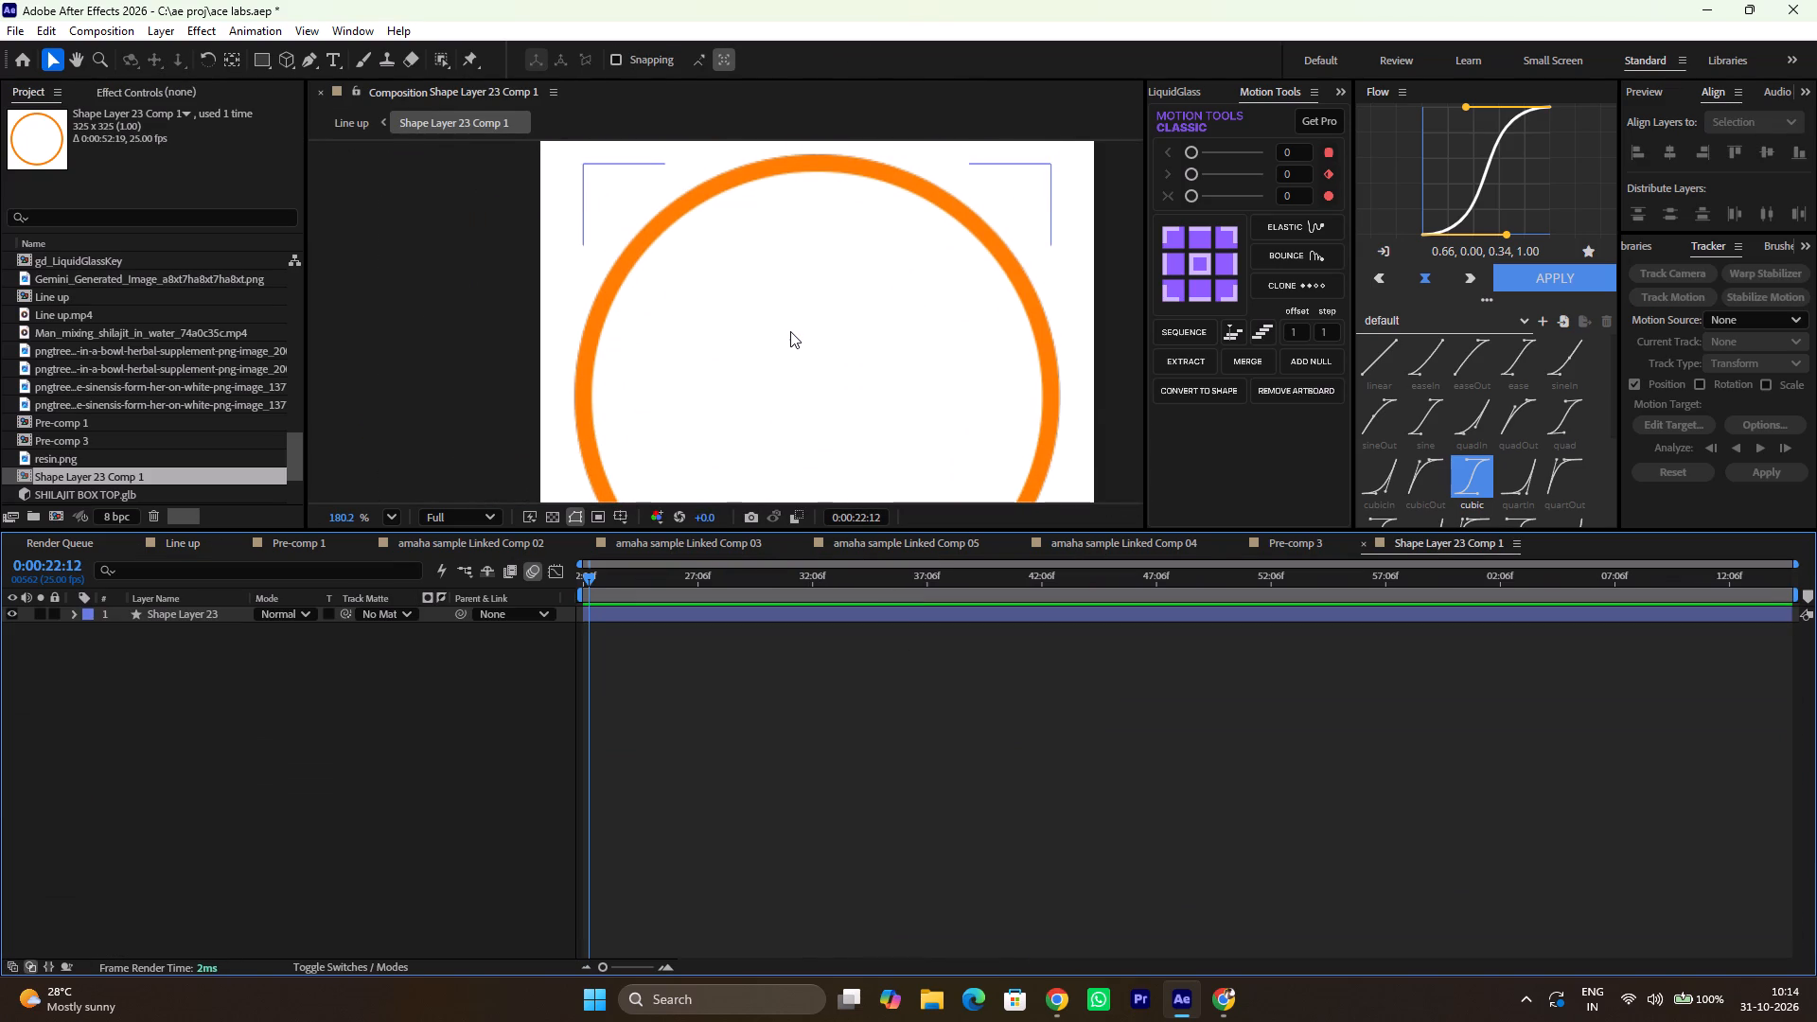
scroll(790, 331, "up", 1)
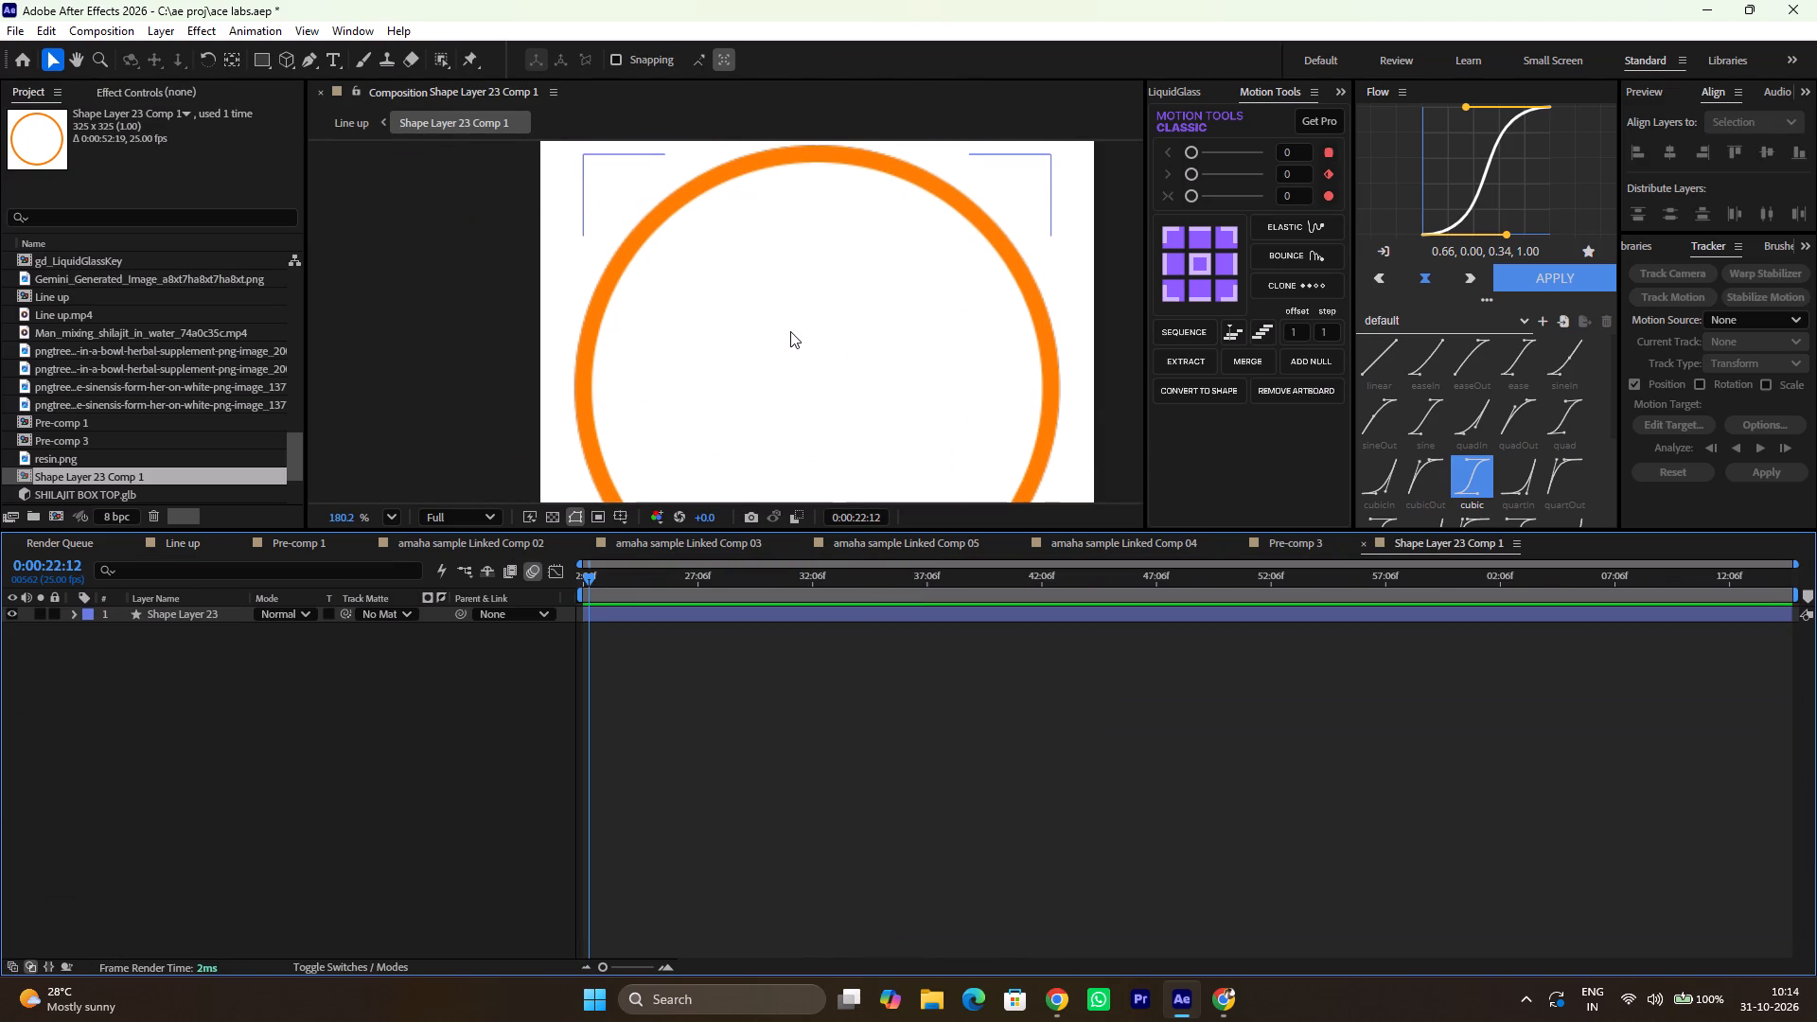
scroll(790, 331, "up", 1)
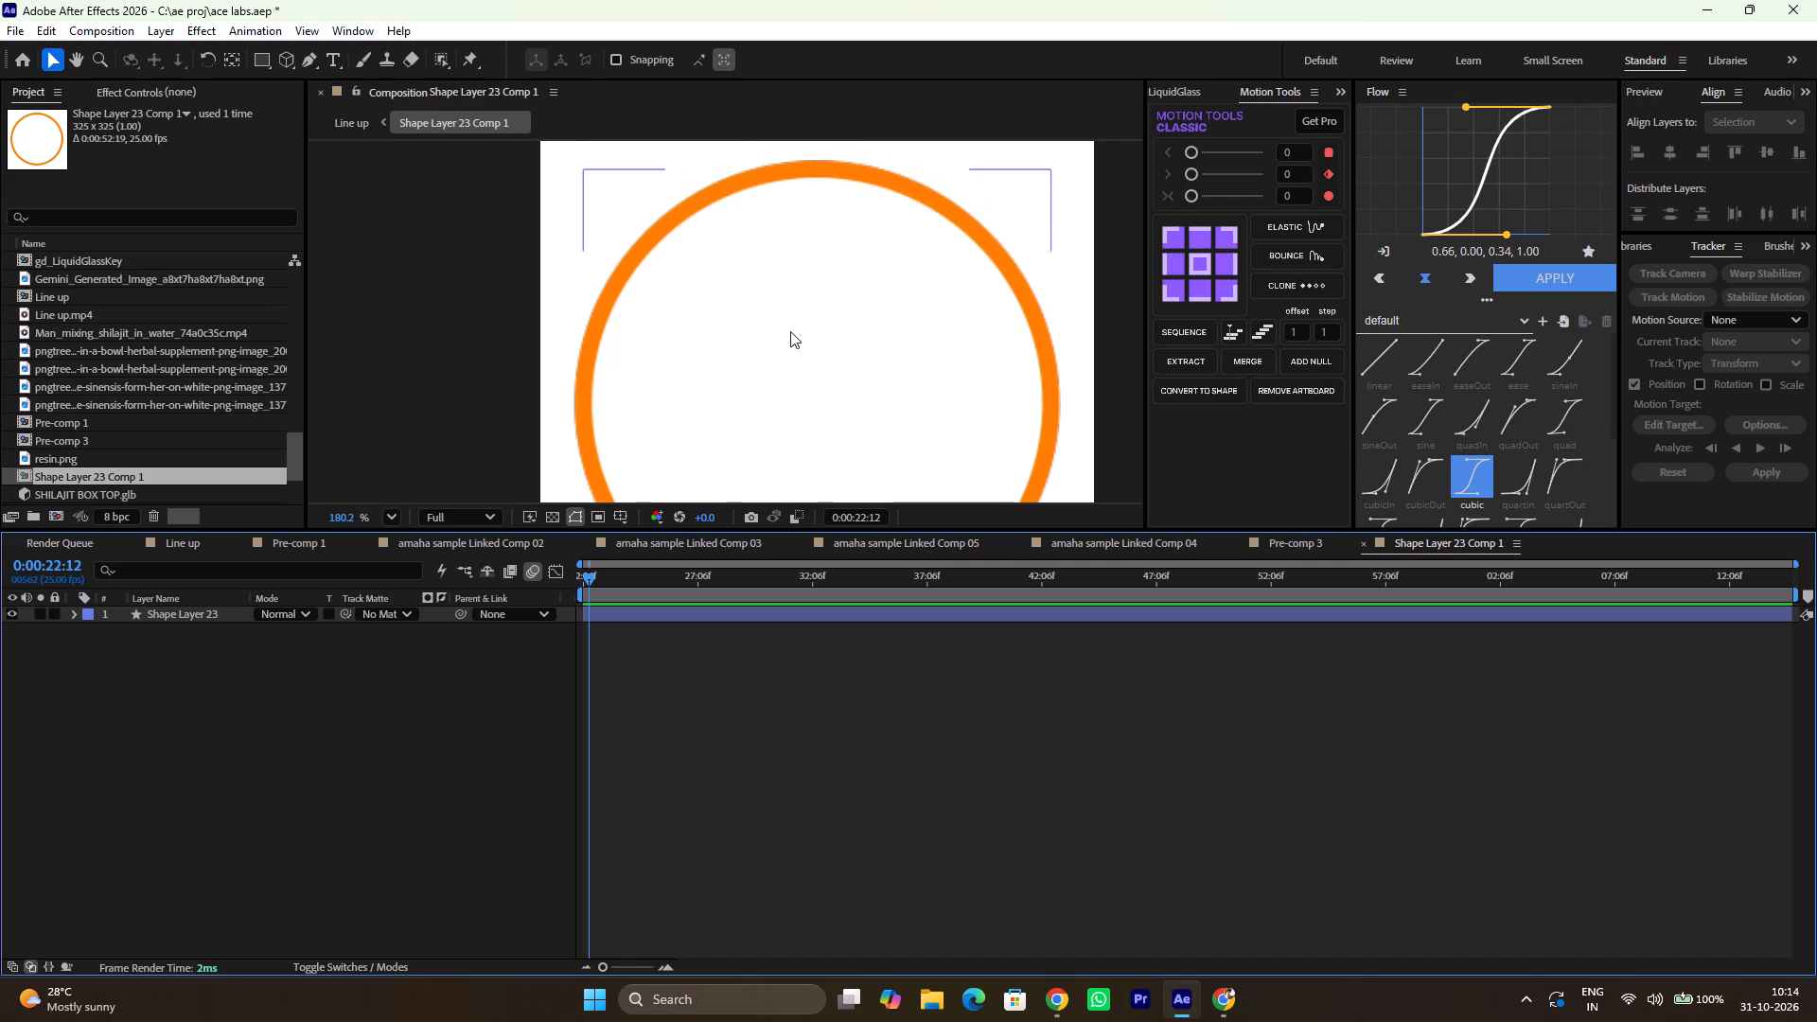
scroll(790, 331, "up", 1)
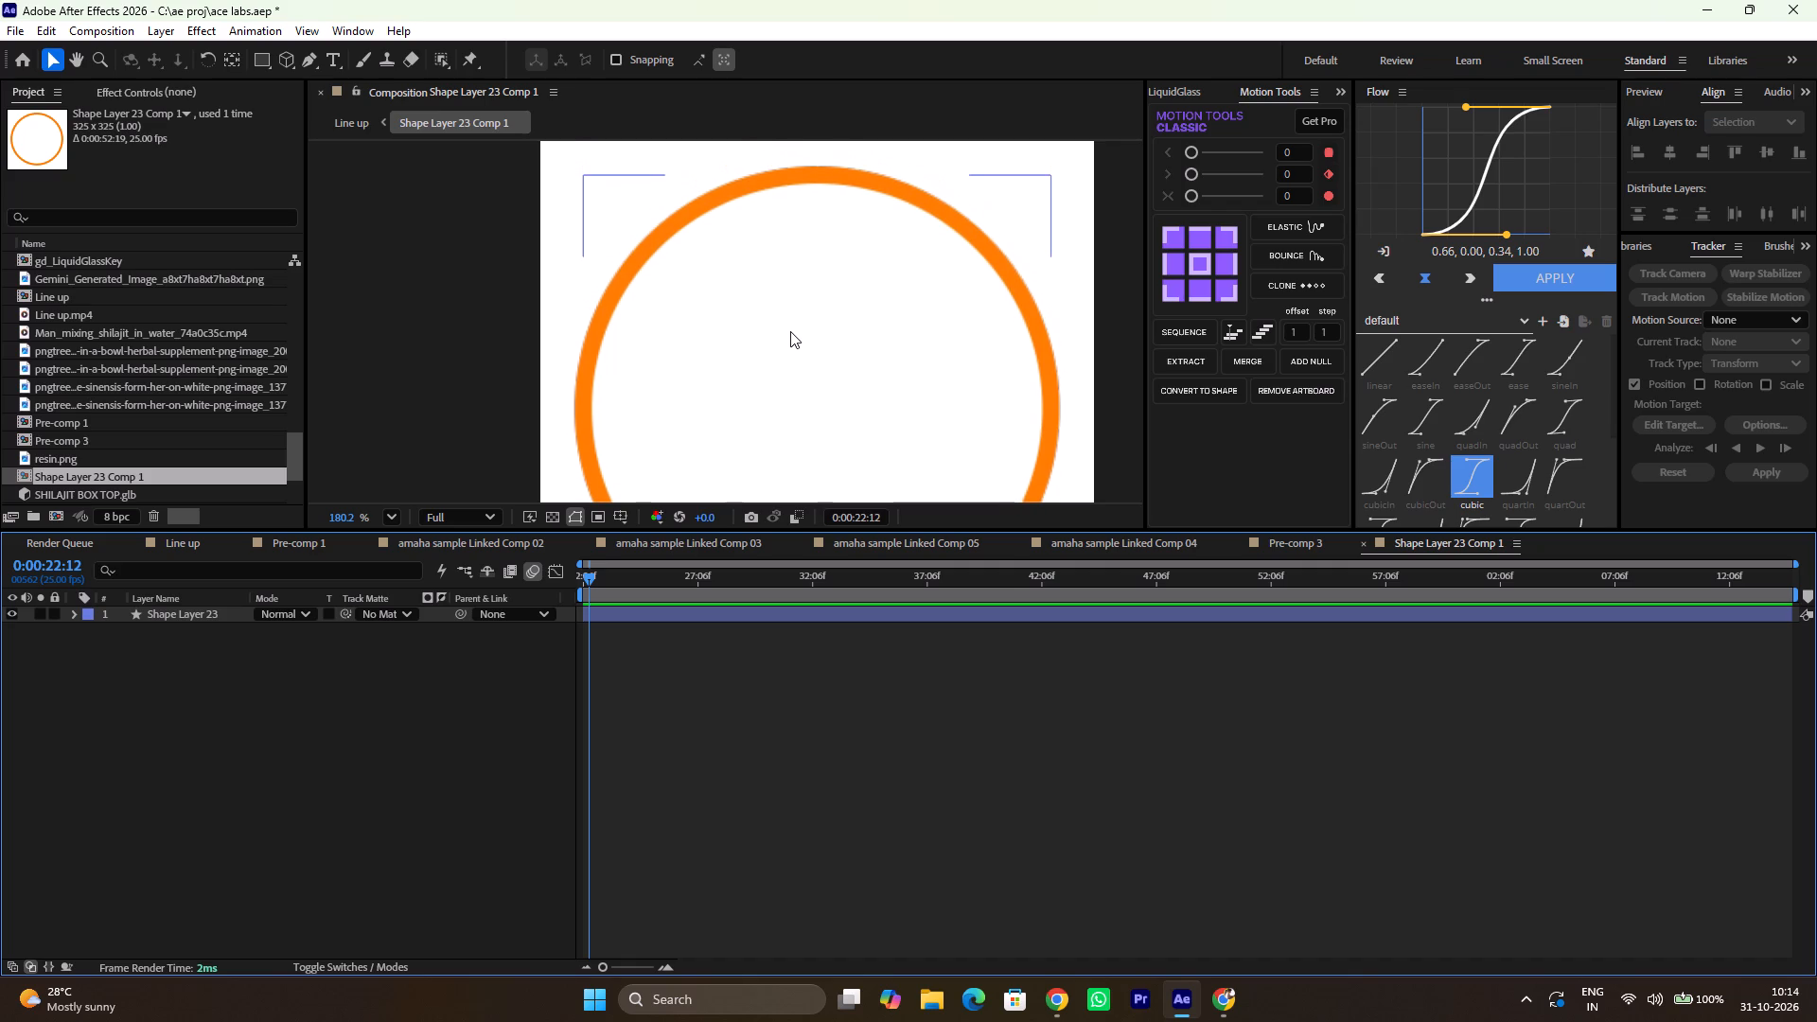
scroll(790, 331, "up", 1)
scroll(790, 331, "down", 1)
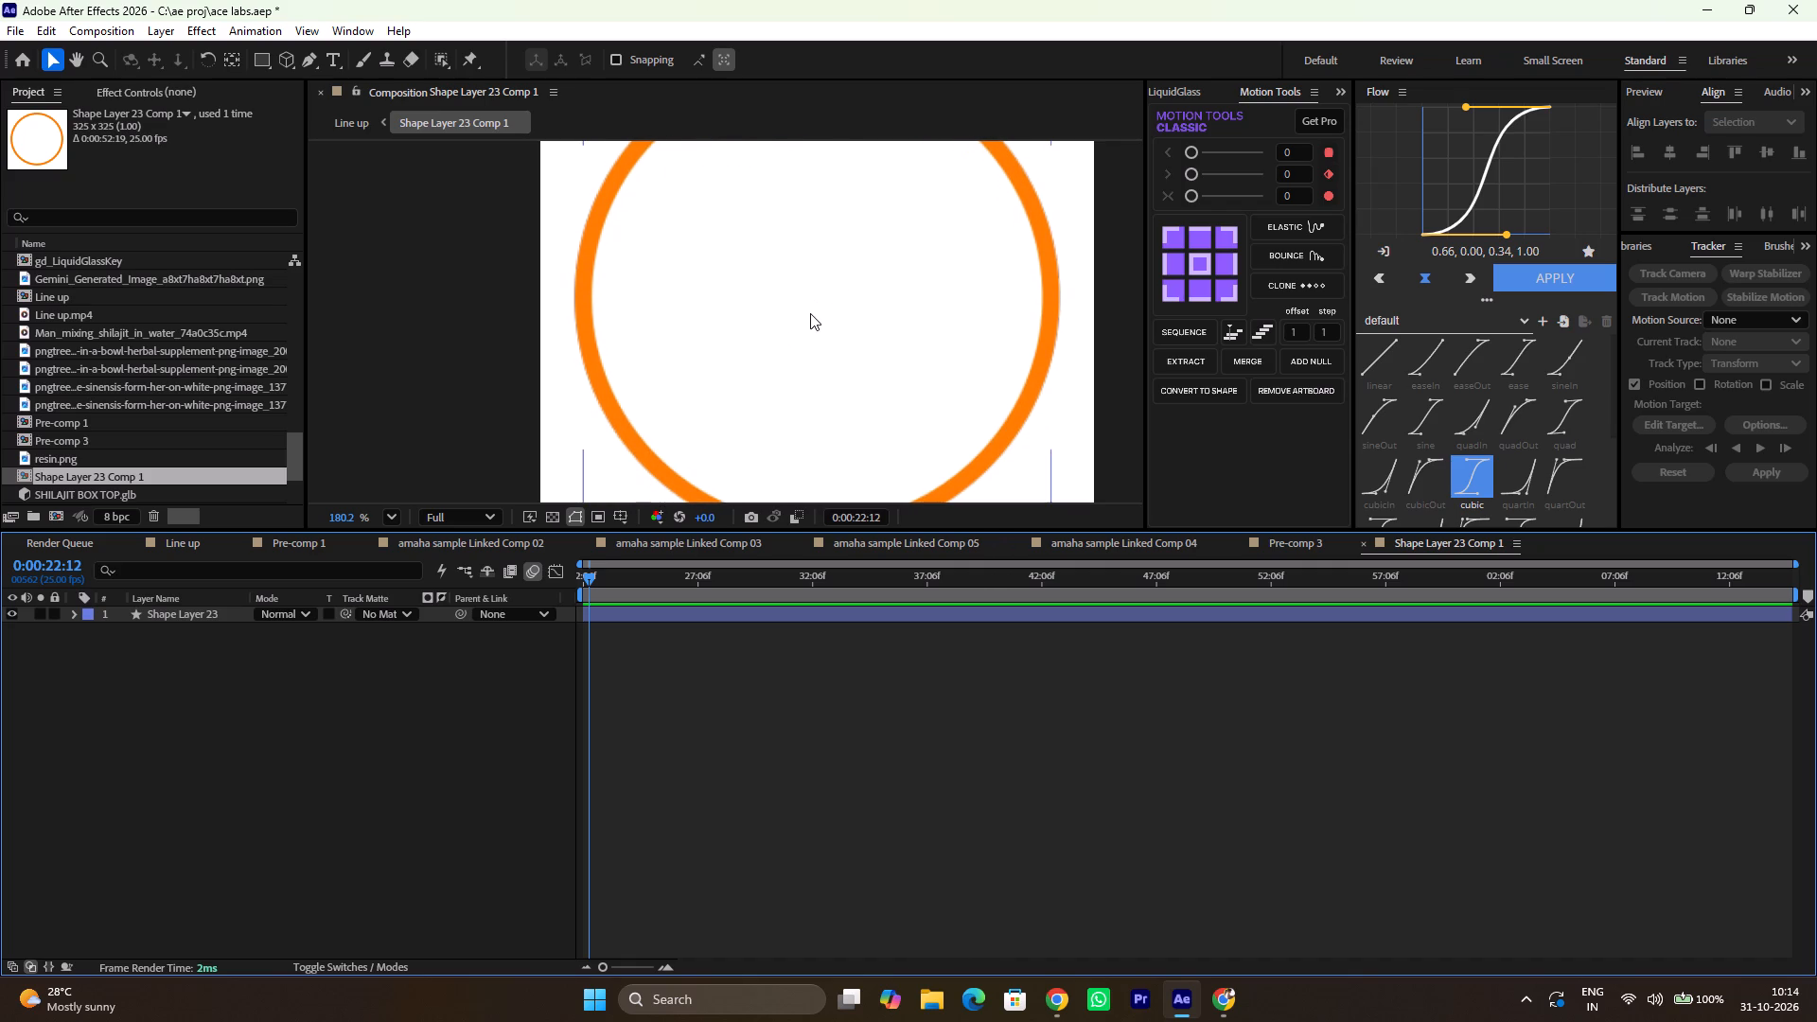
scroll(810, 313, "down", 4)
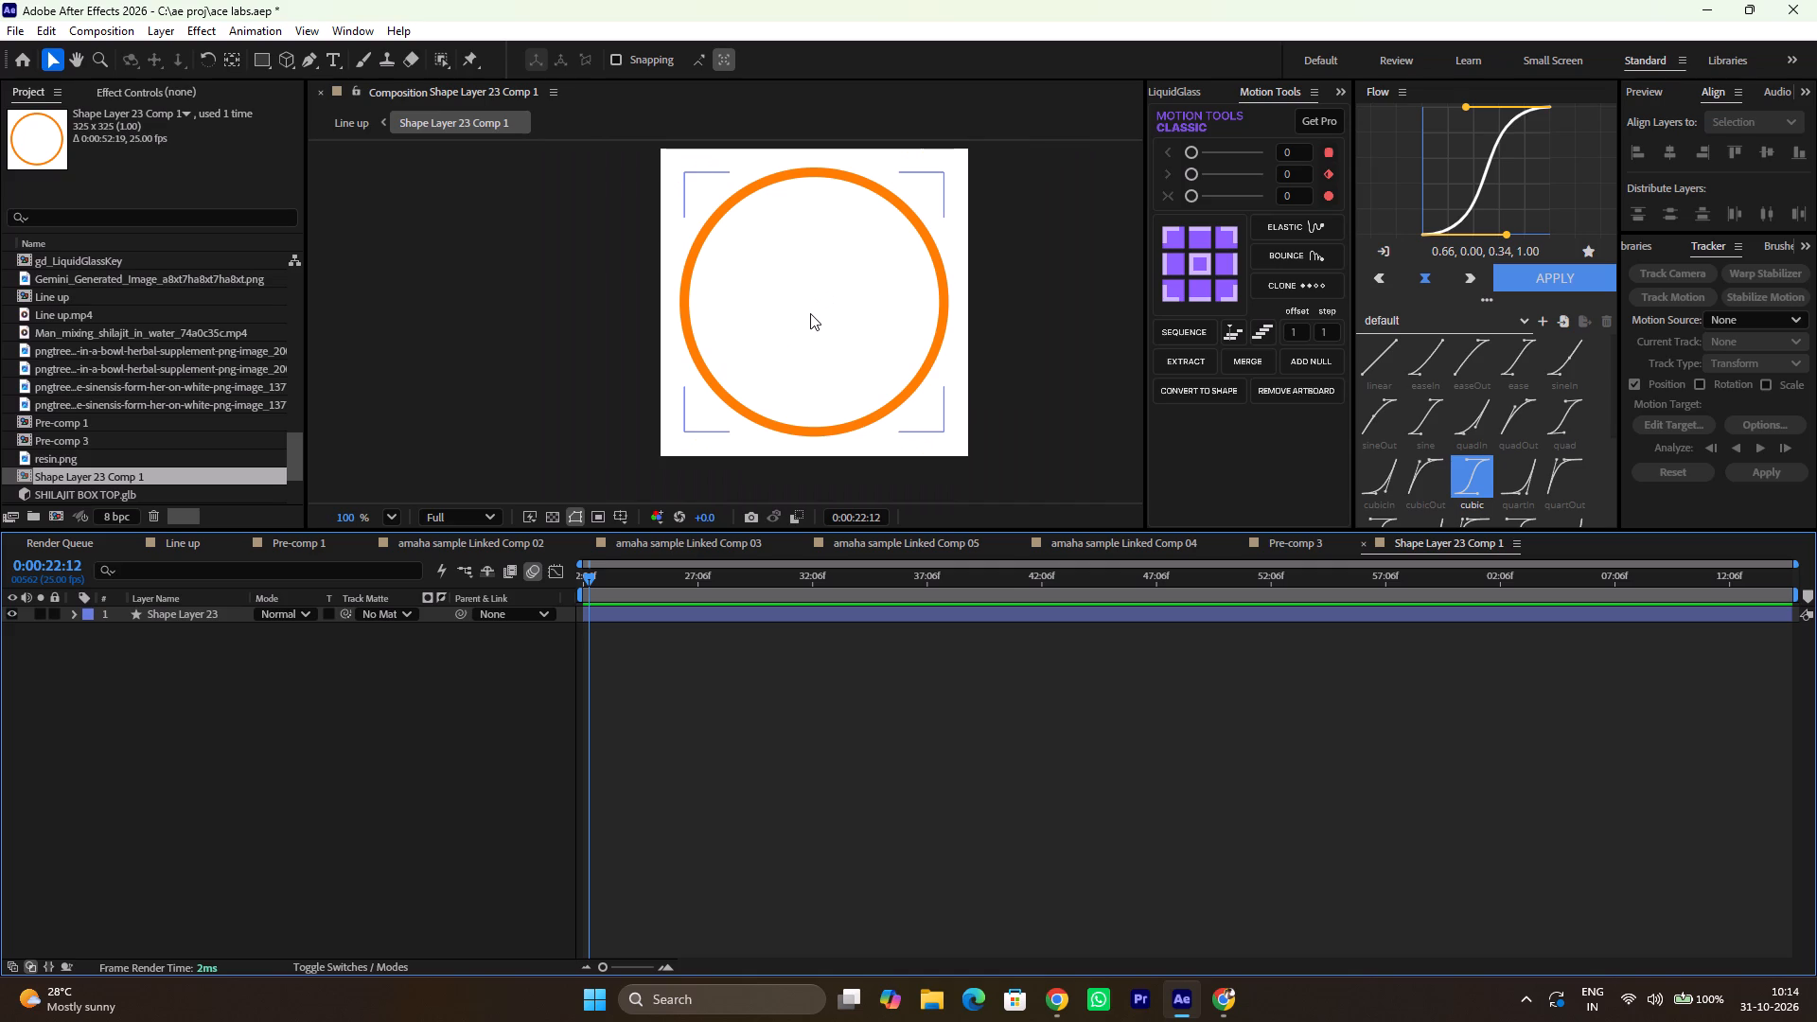
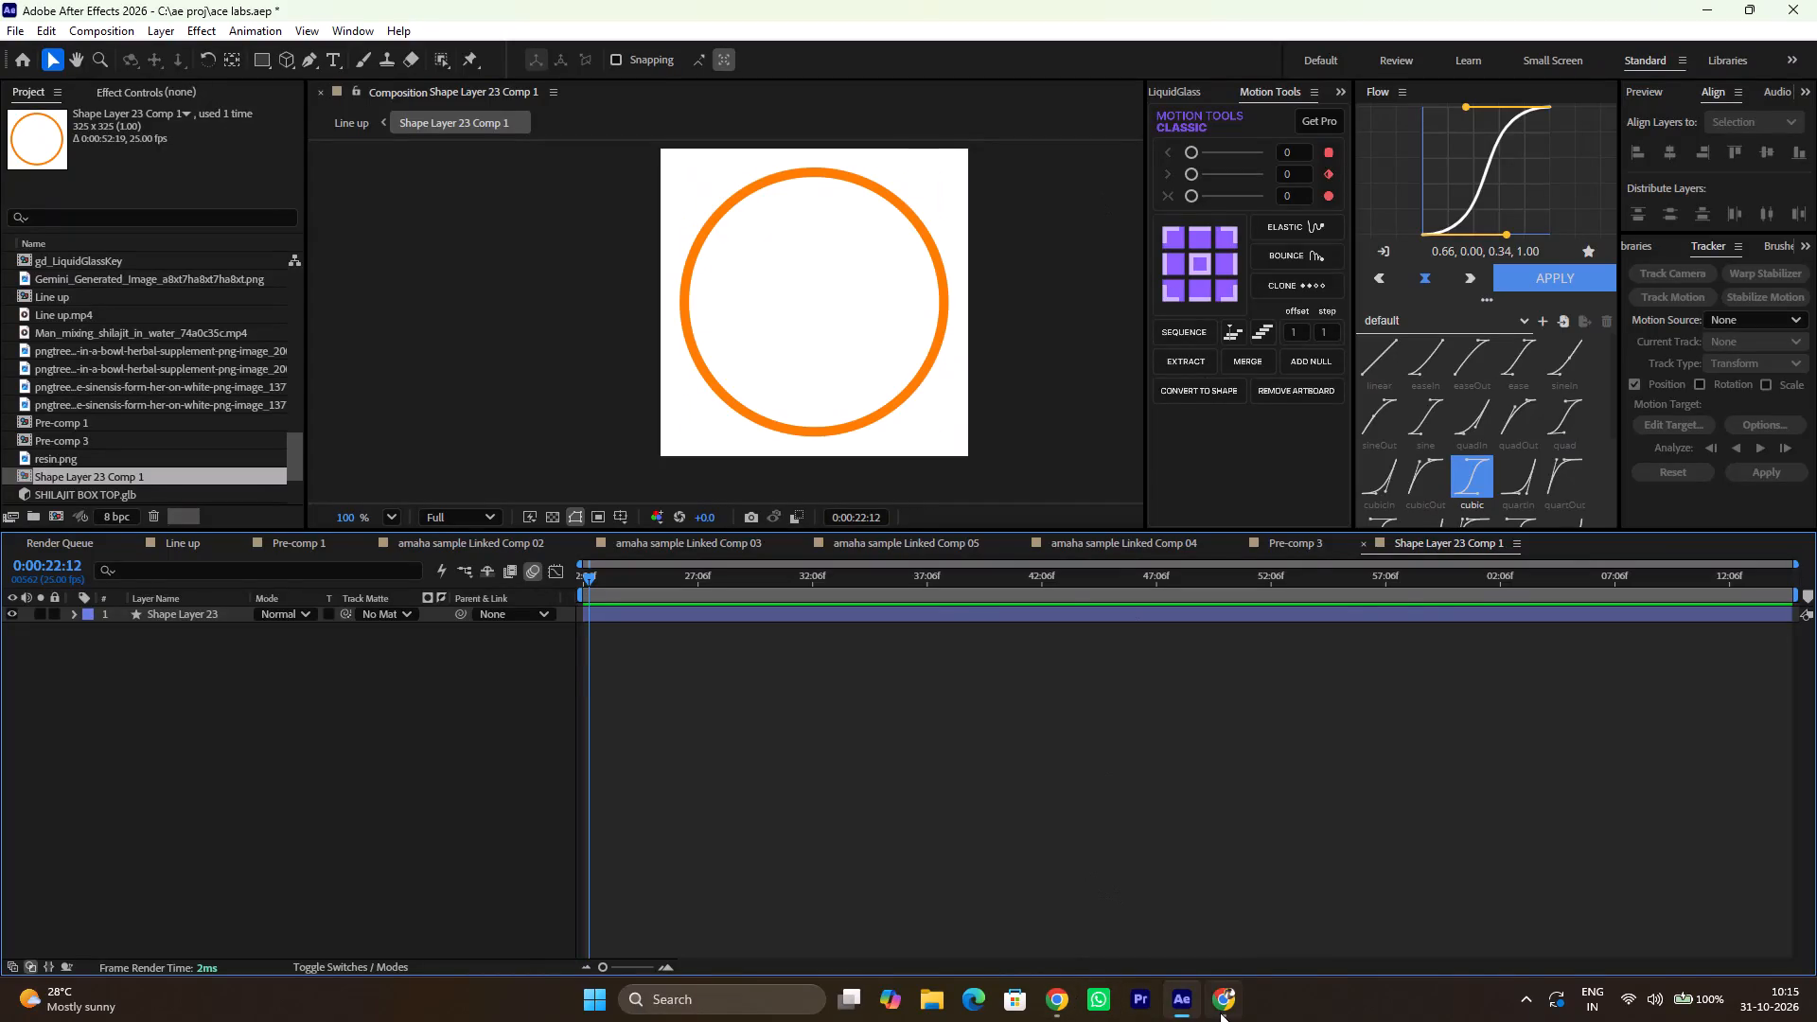
Switch to Chrome and bring up the Pinterest search results for shilajit.
left_click(1220, 1013)
left_click(1089, 991)
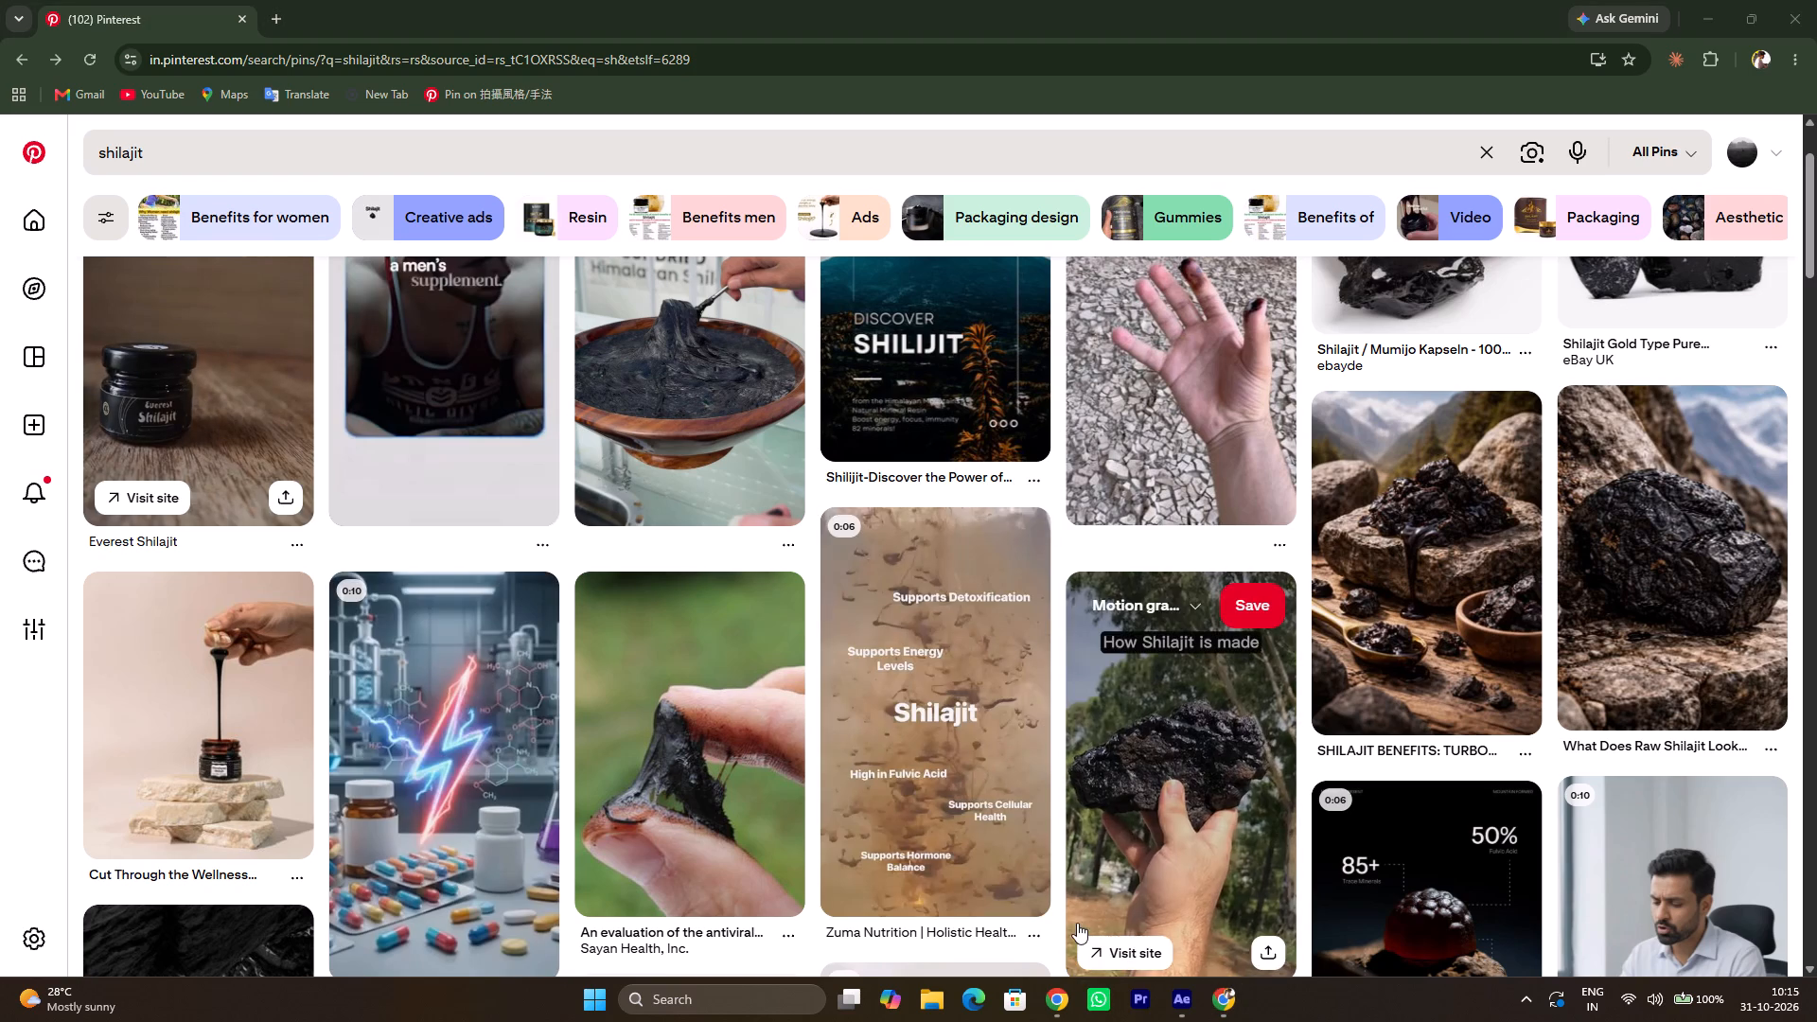
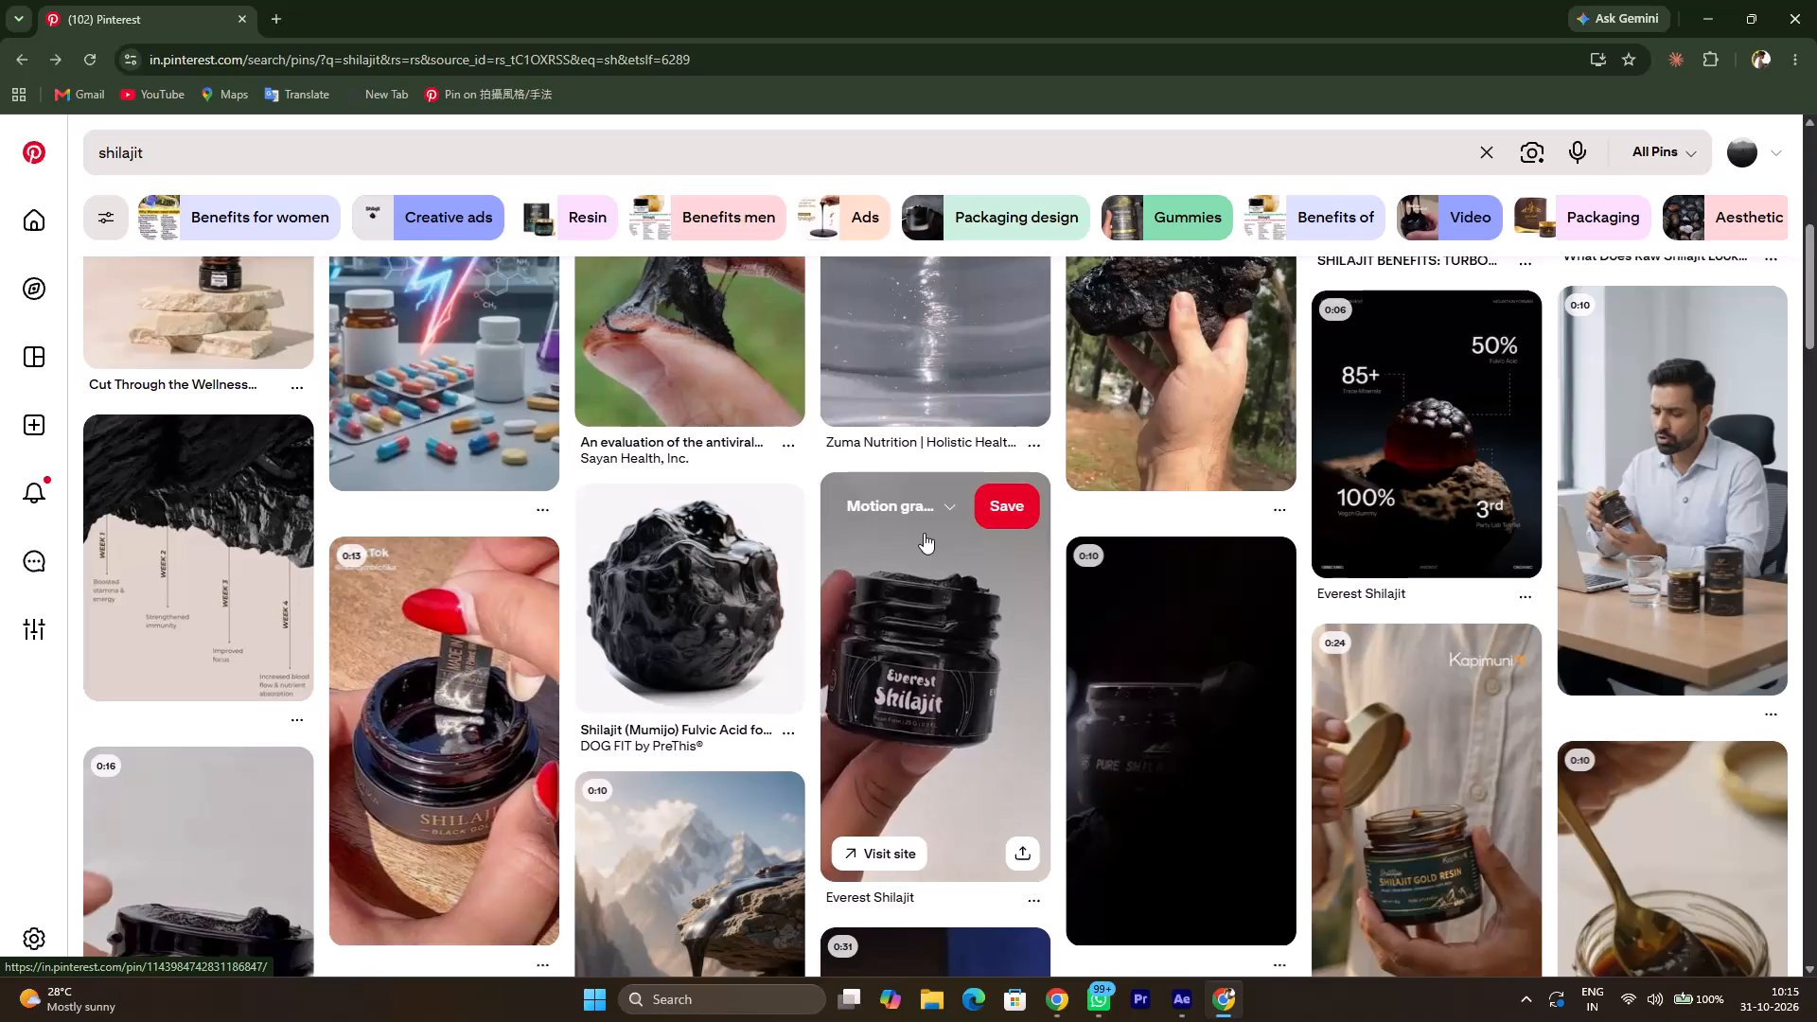
Browse the shilajit pins on Pinterest for visual references to use in the circle callout.
scroll(924, 533, "down", 1)
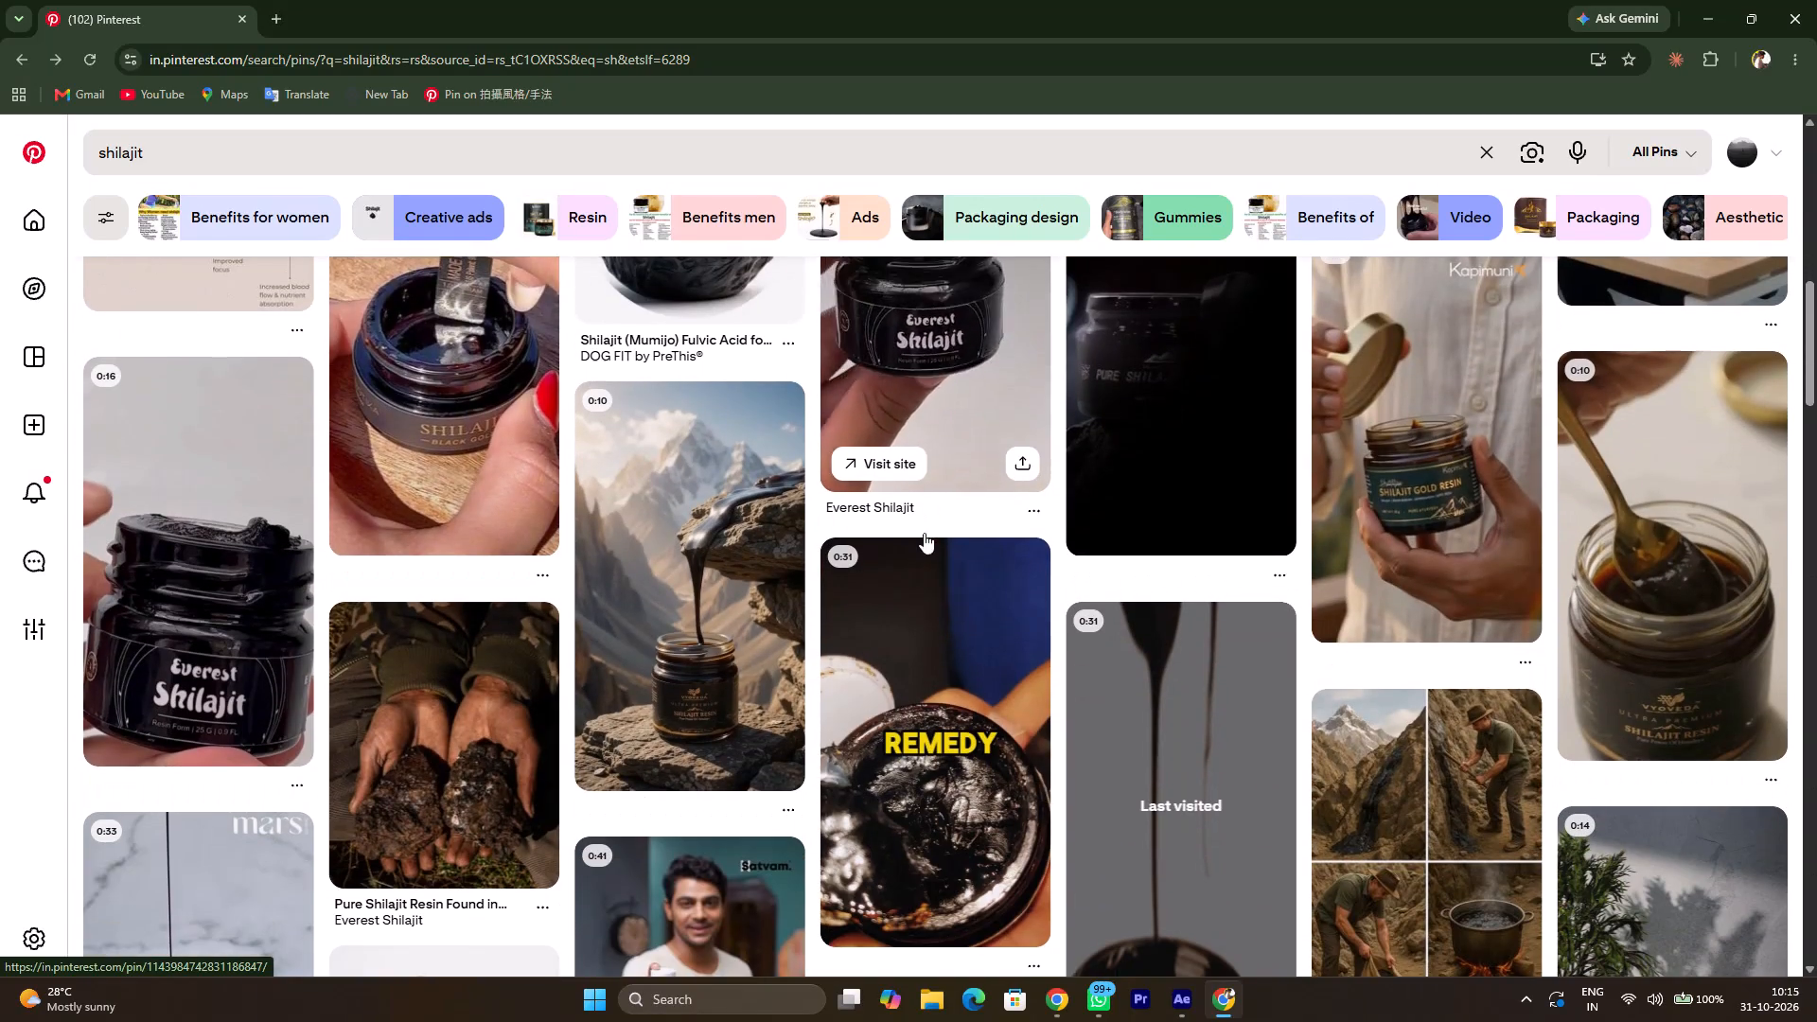
scroll(924, 533, "down", 2)
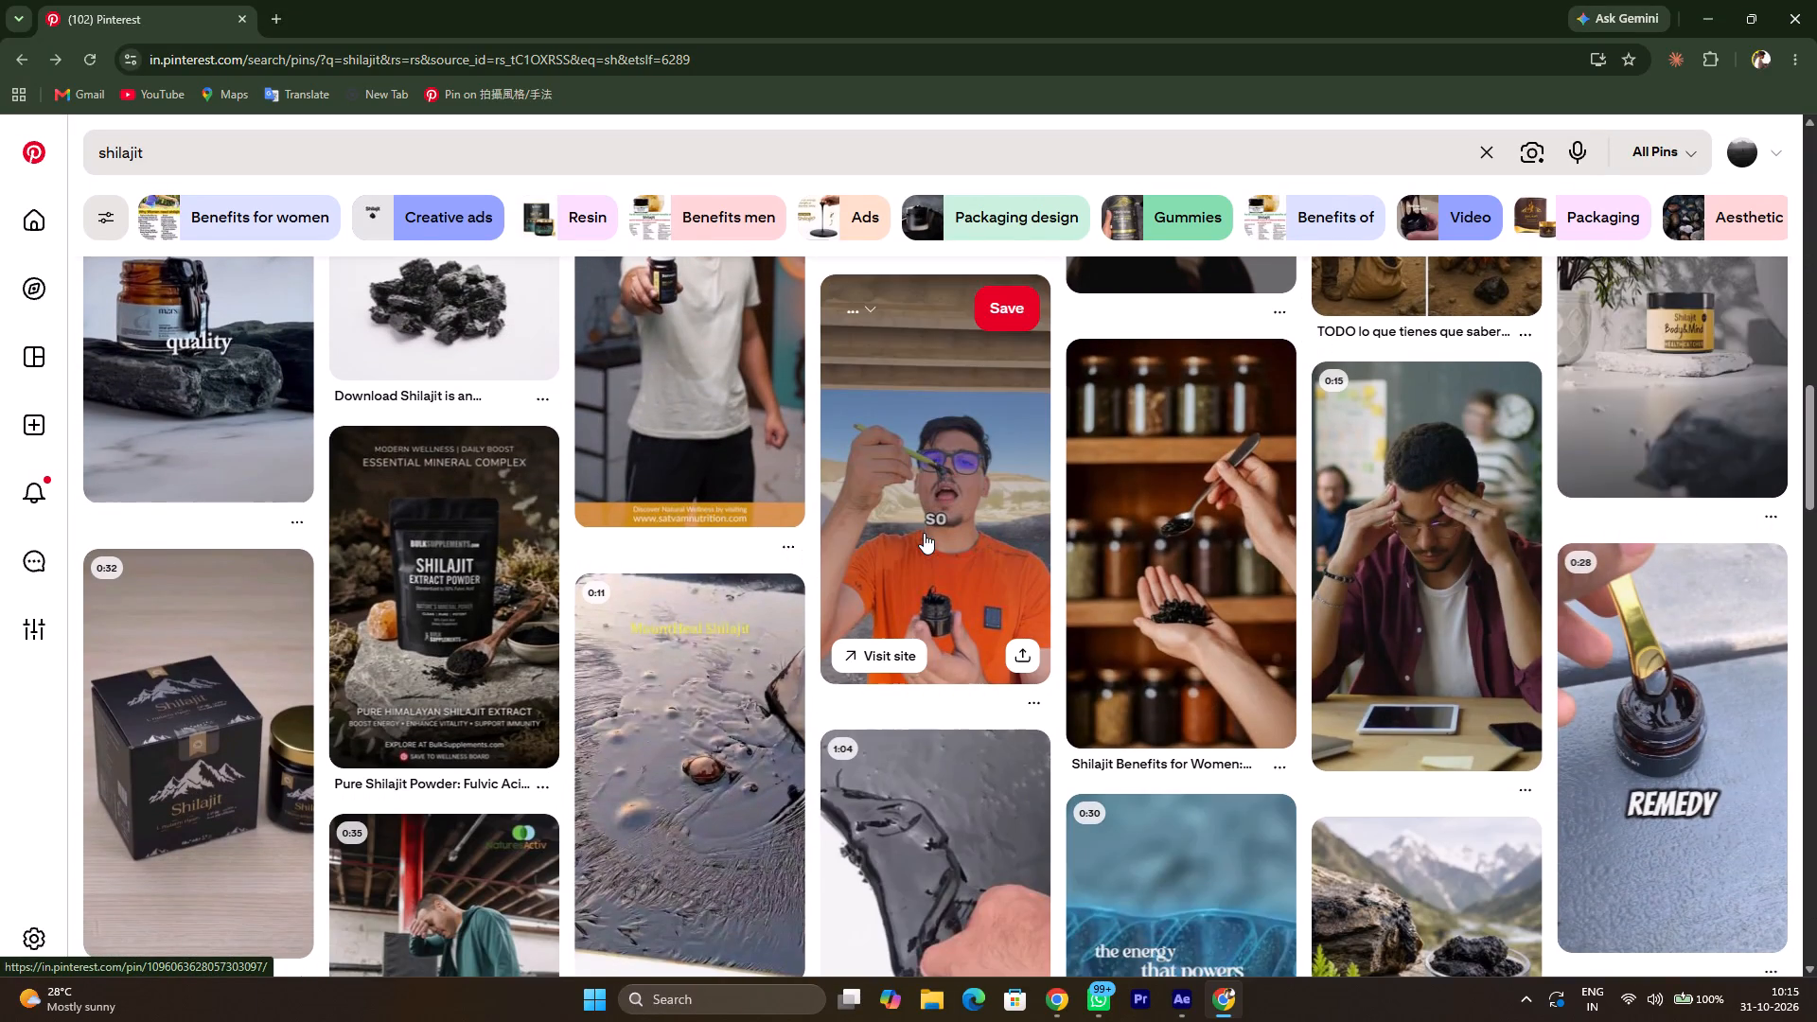
scroll(924, 533, "down", 1)
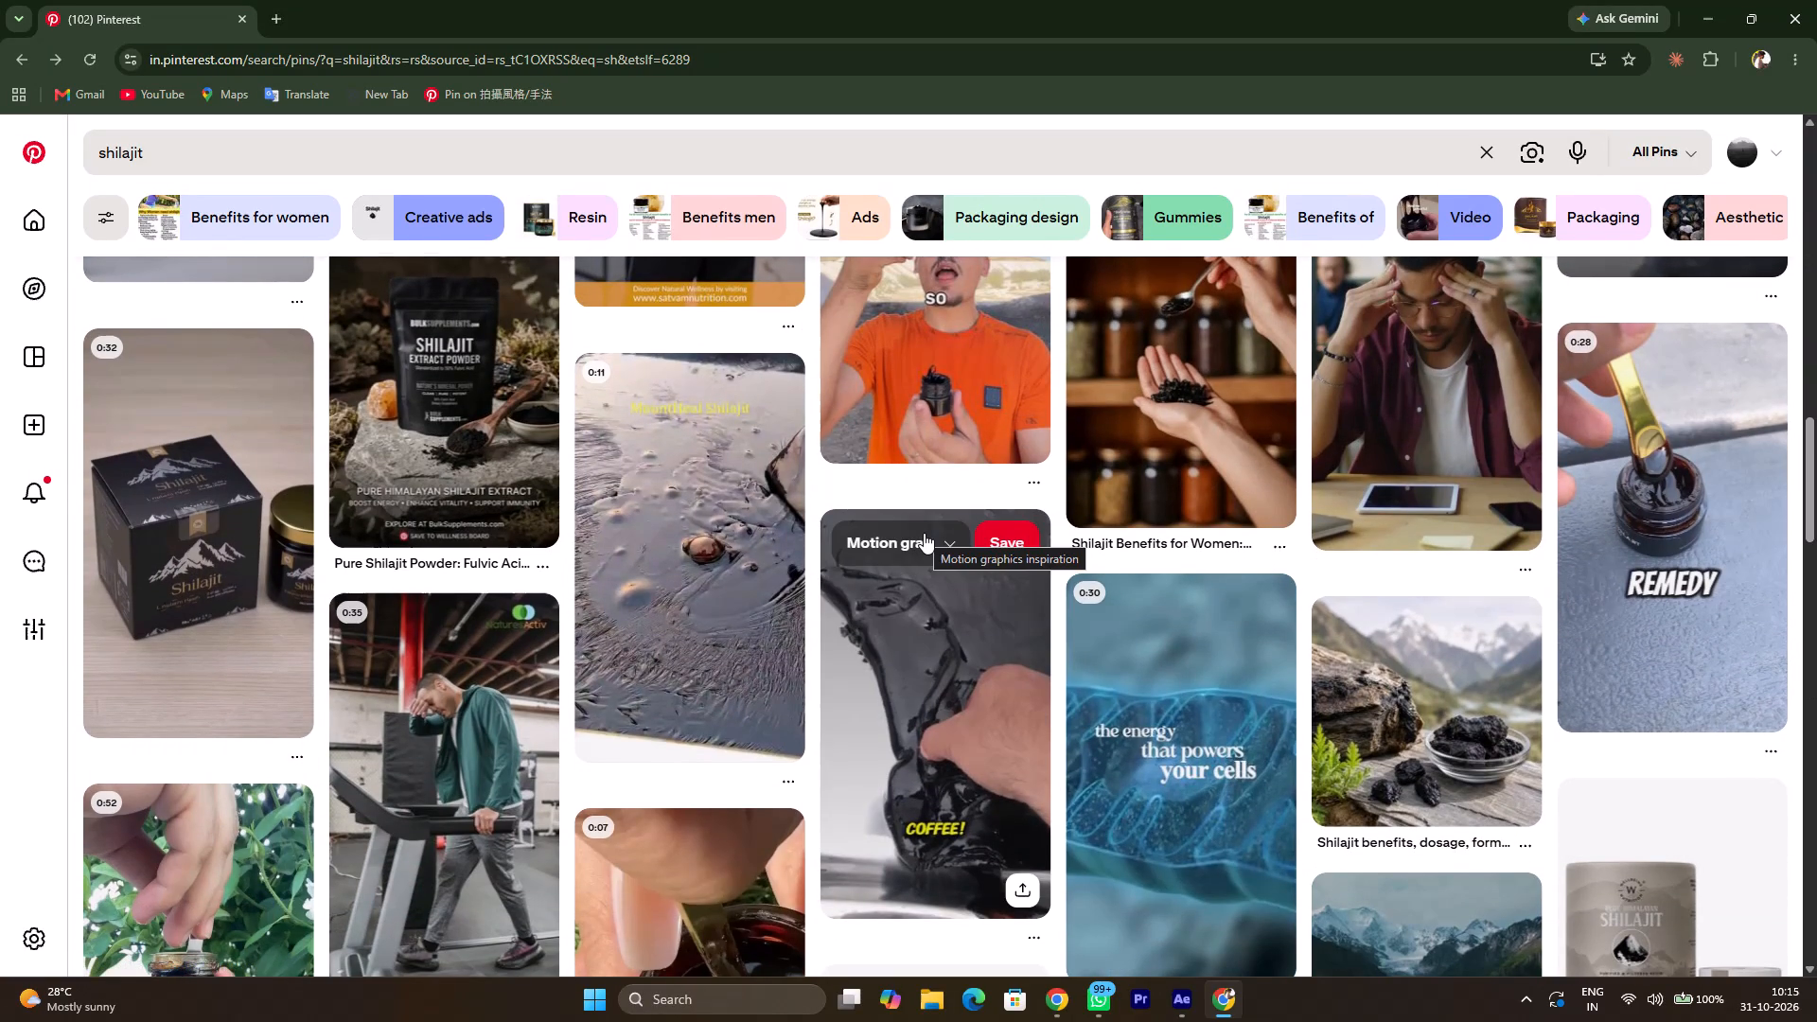
scroll(924, 533, "down", 1)
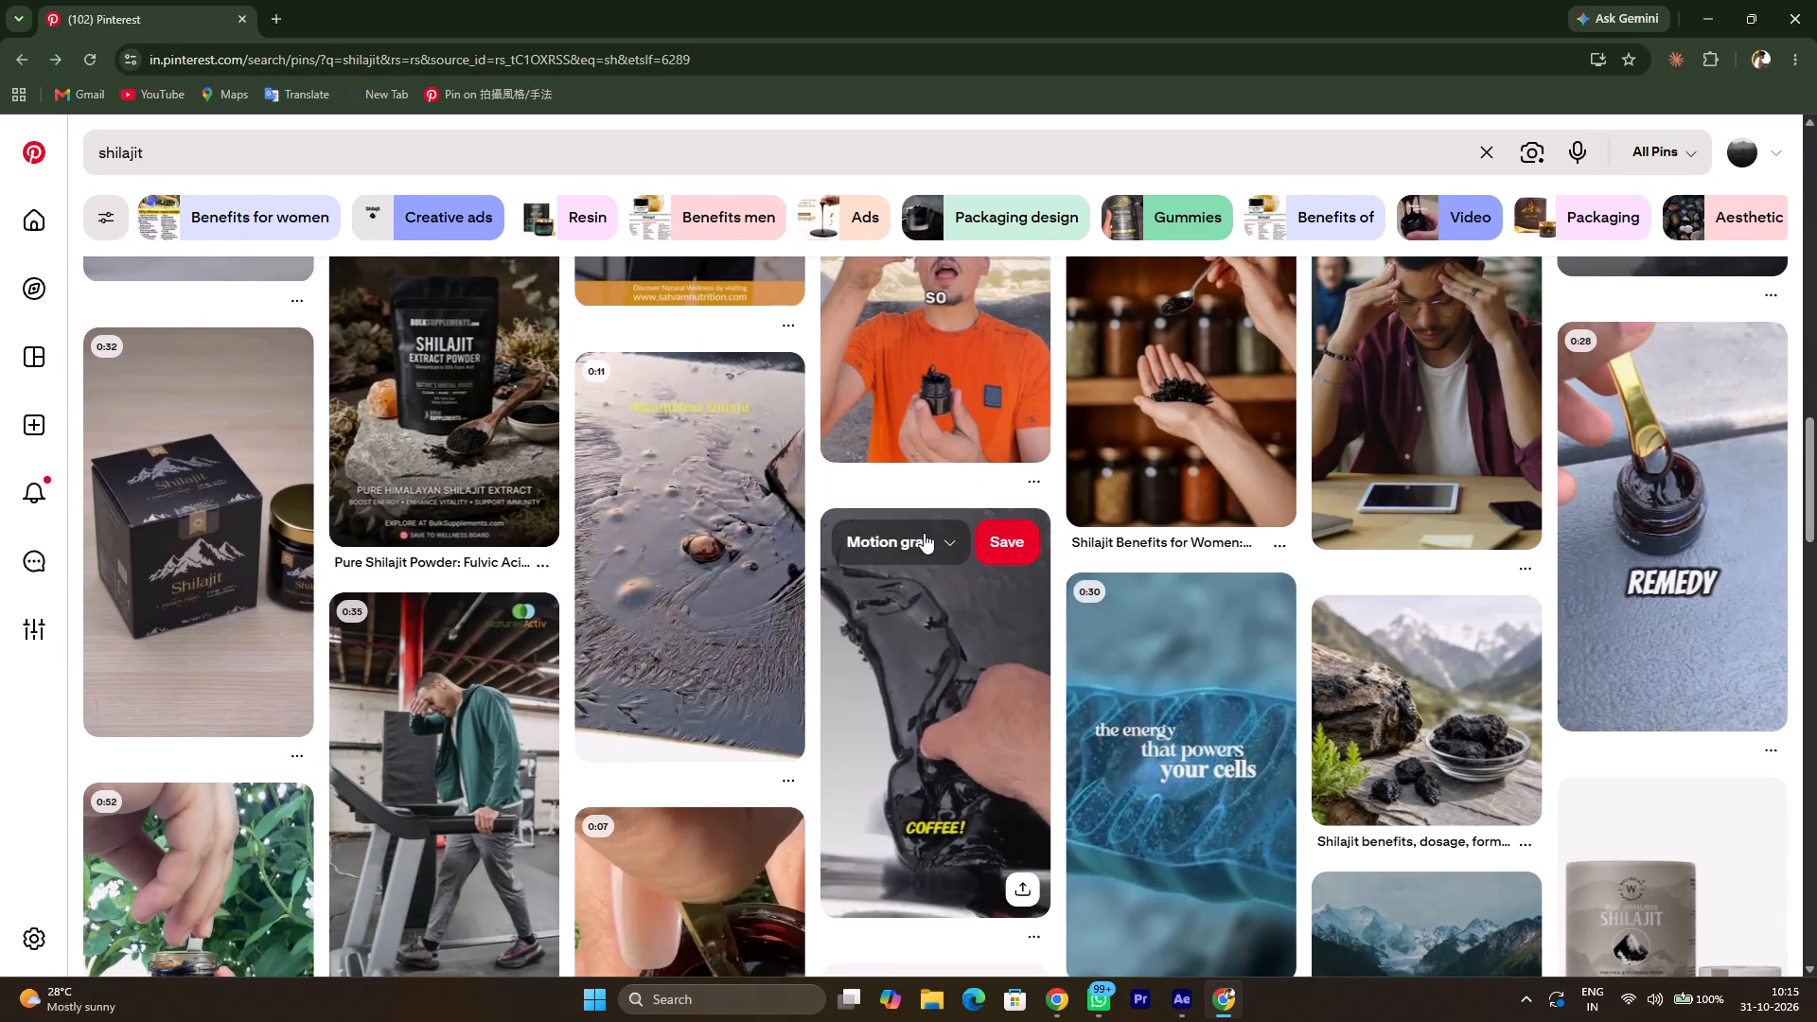
scroll(924, 533, "down", 1)
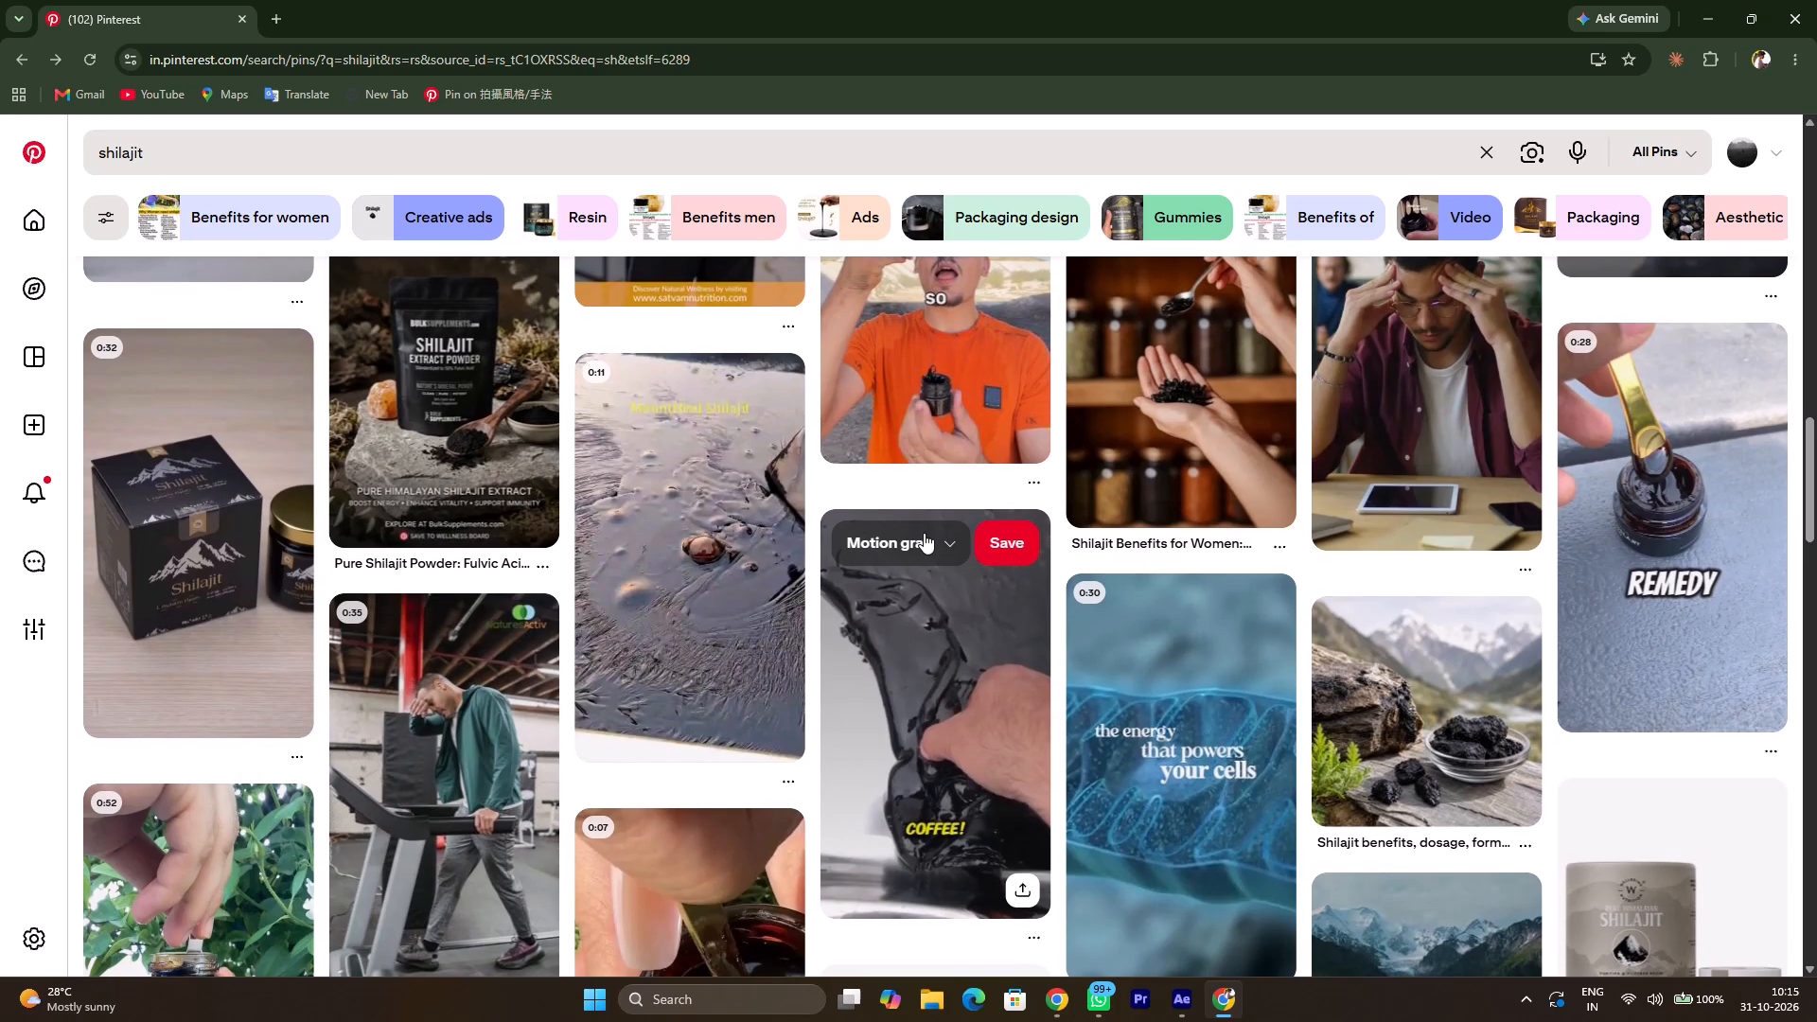
scroll(924, 533, "down", 5)
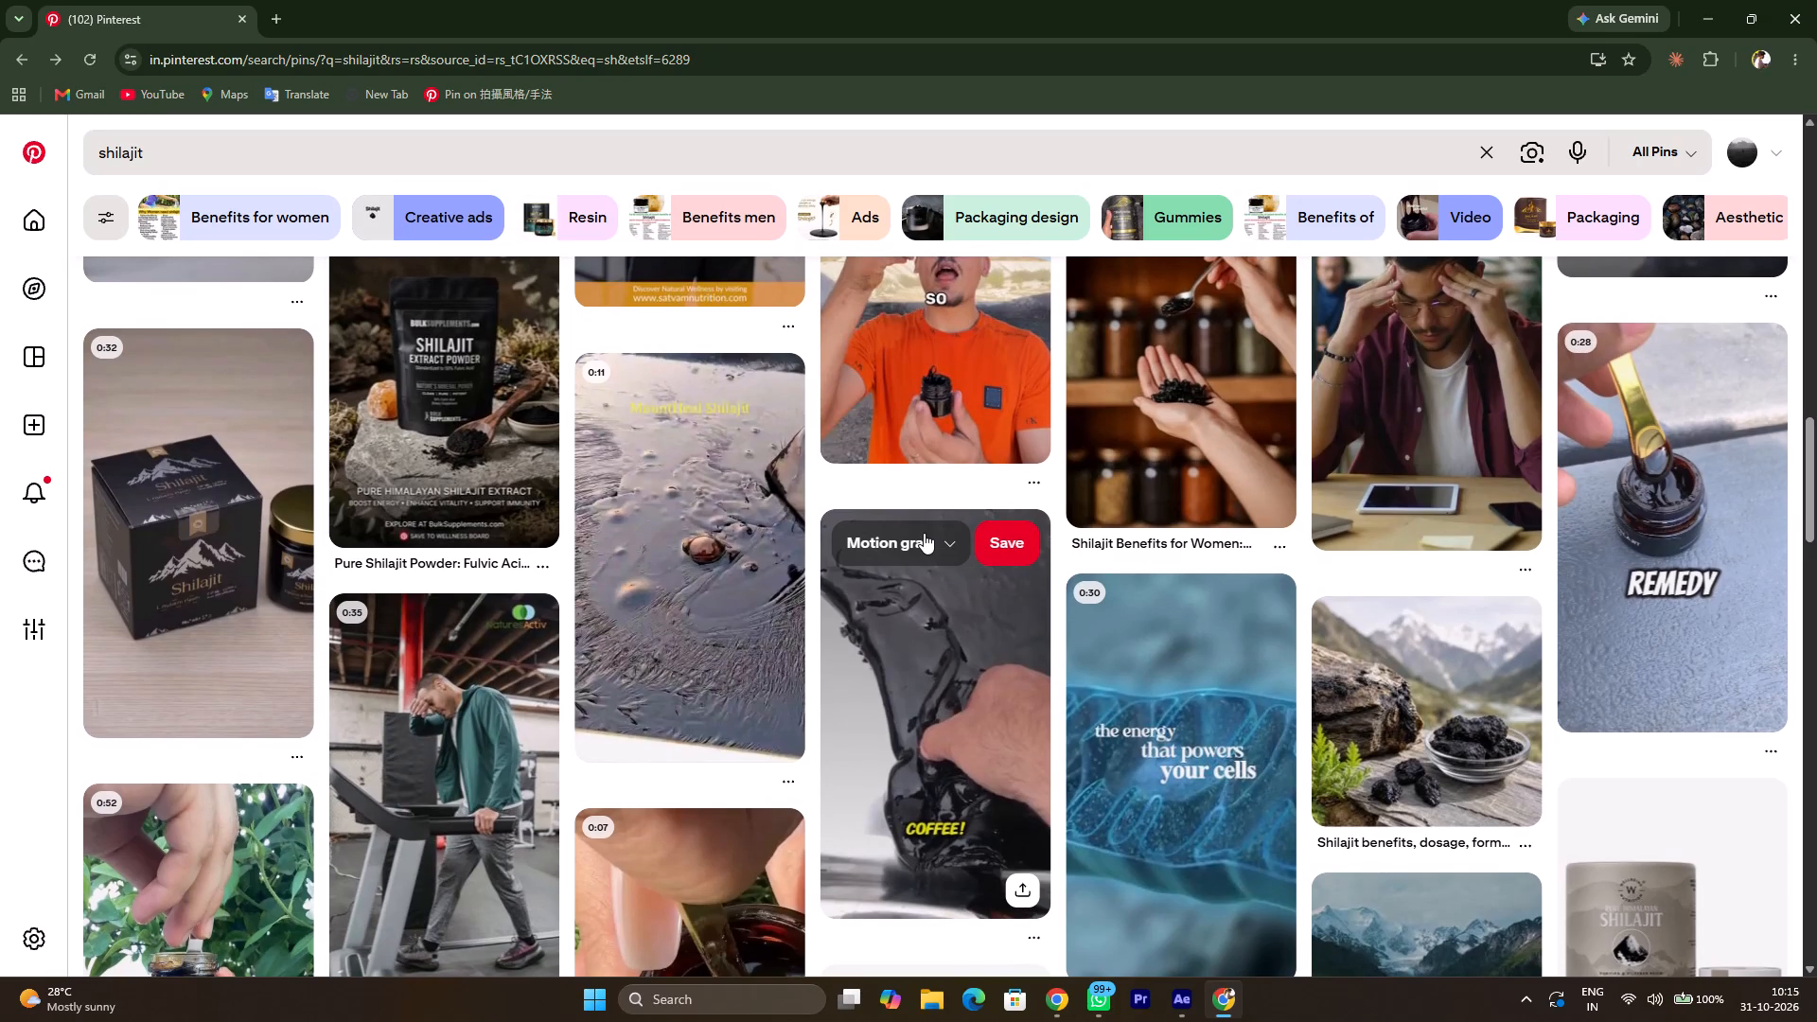
scroll(924, 533, "down", 2)
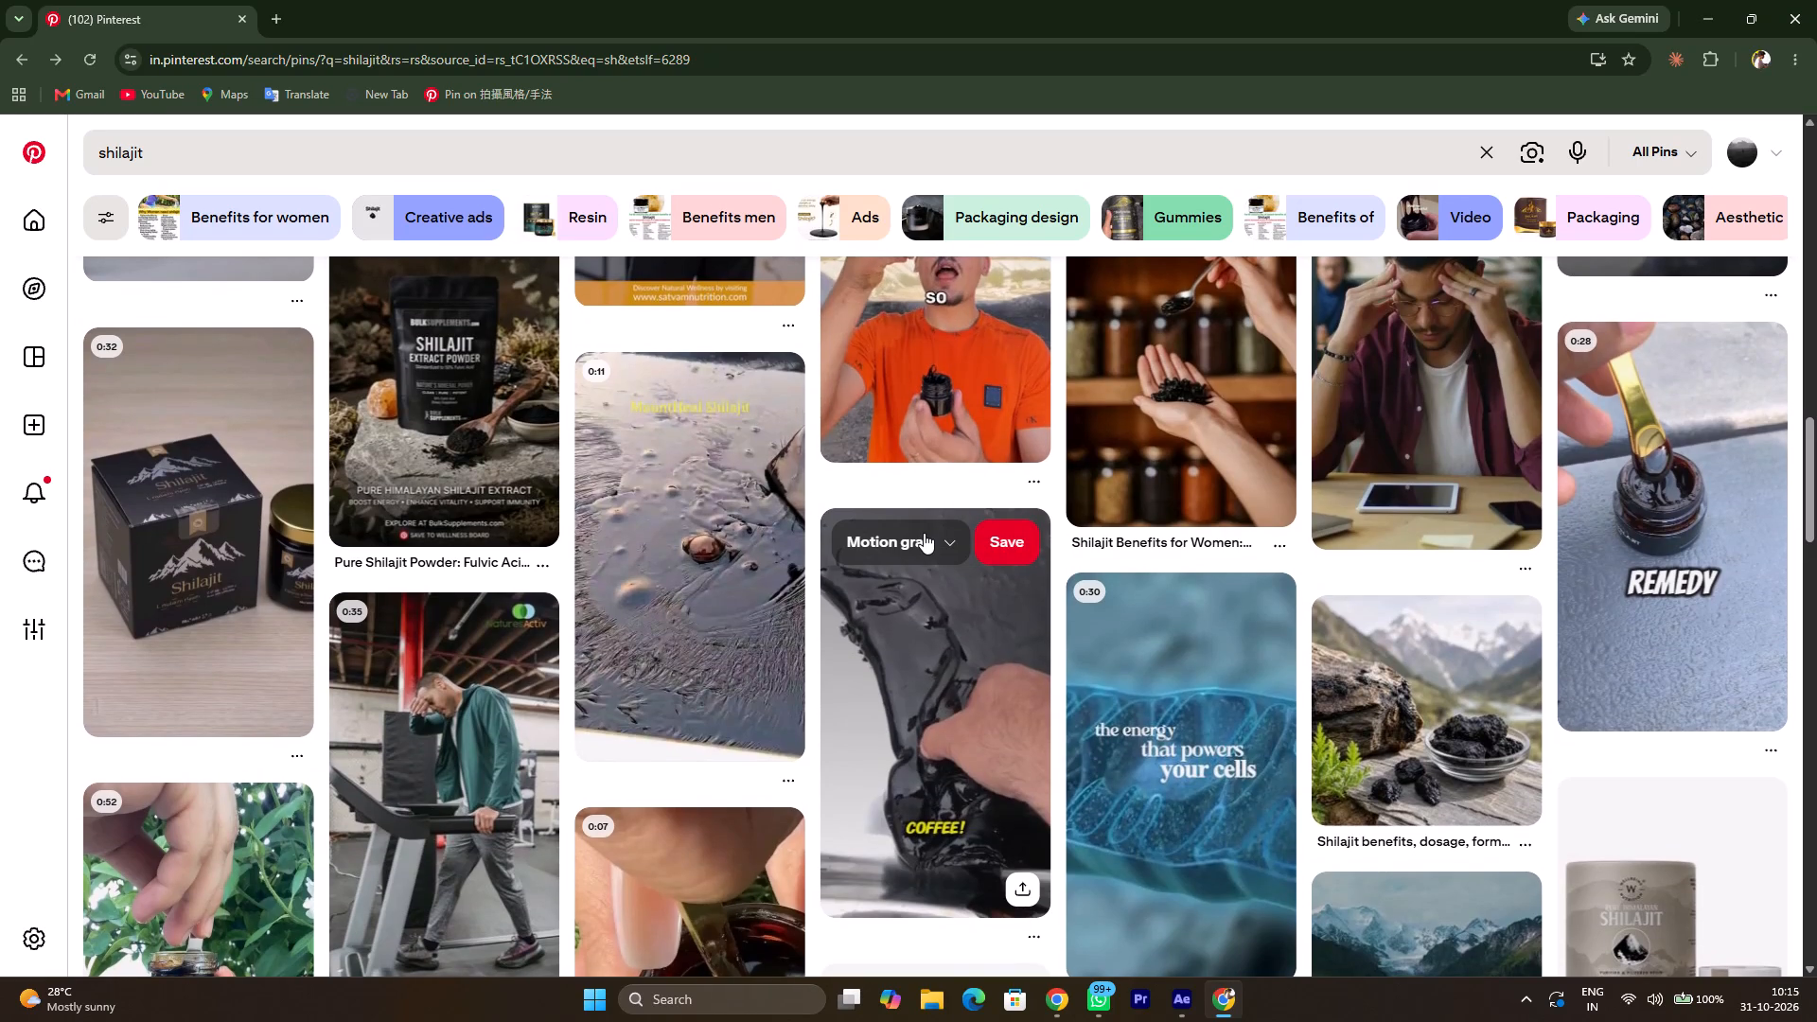
scroll(924, 533, "down", 2)
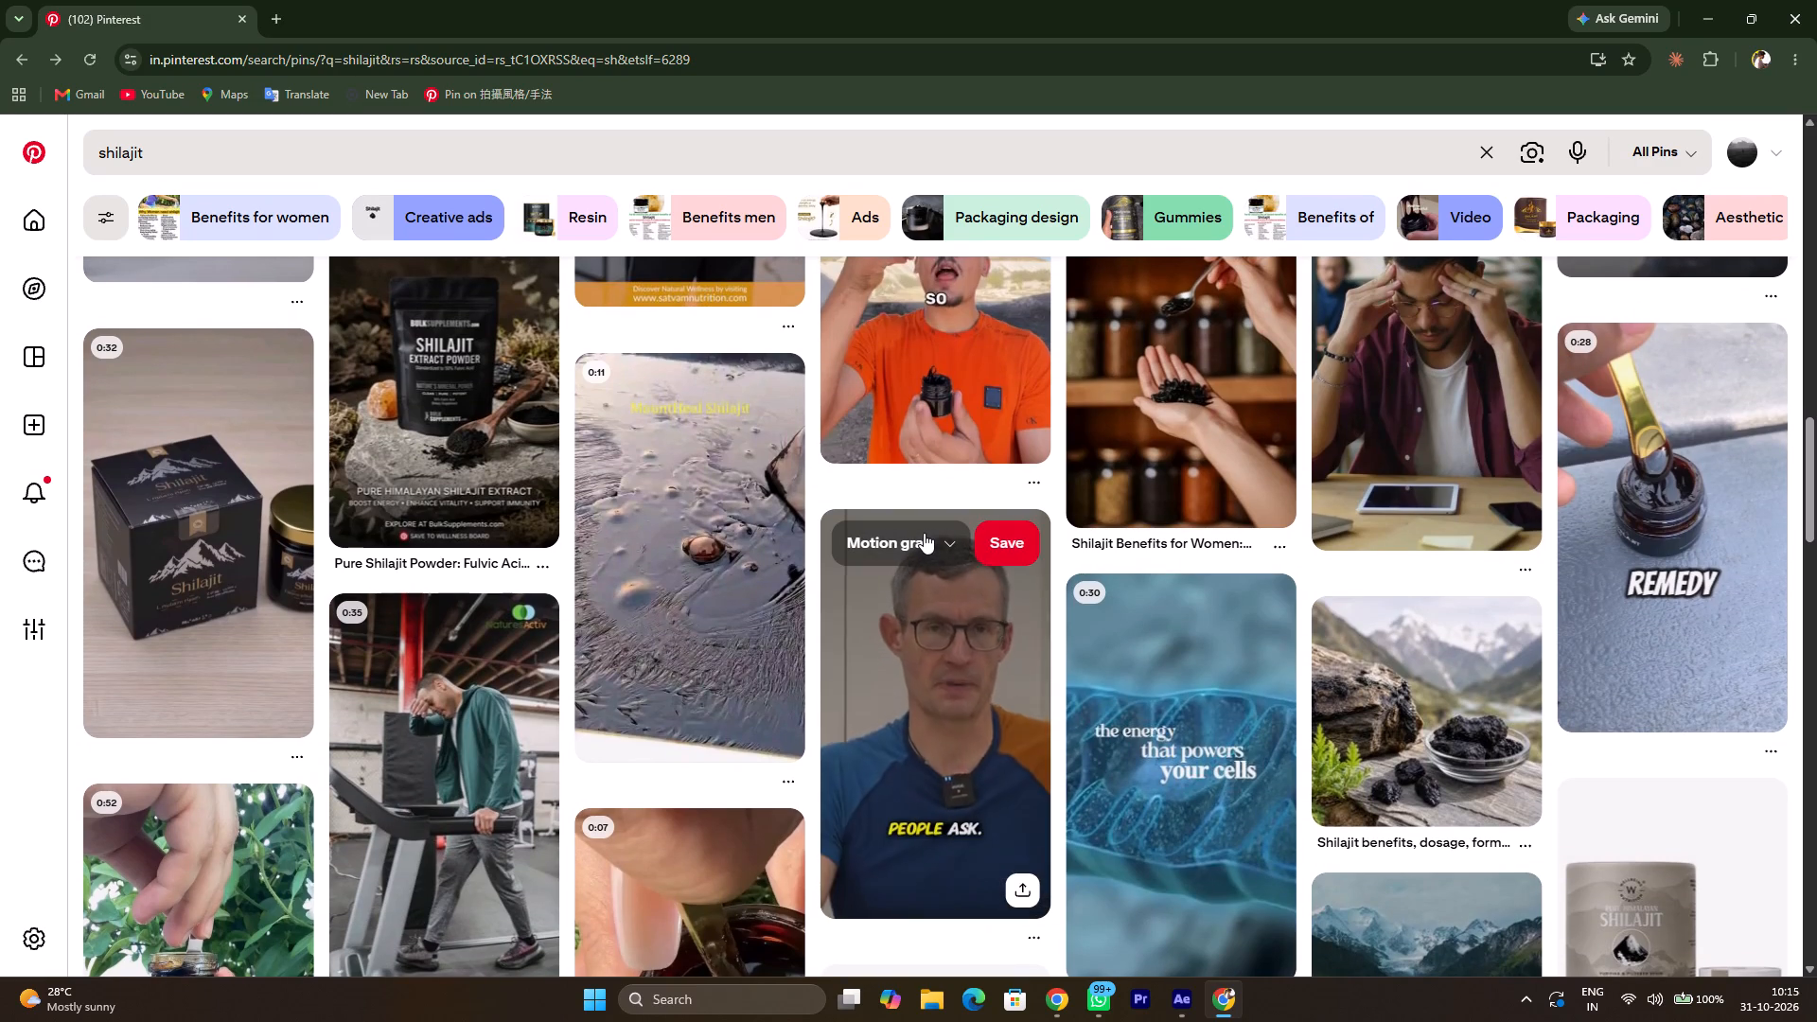
scroll(924, 533, "down", 3)
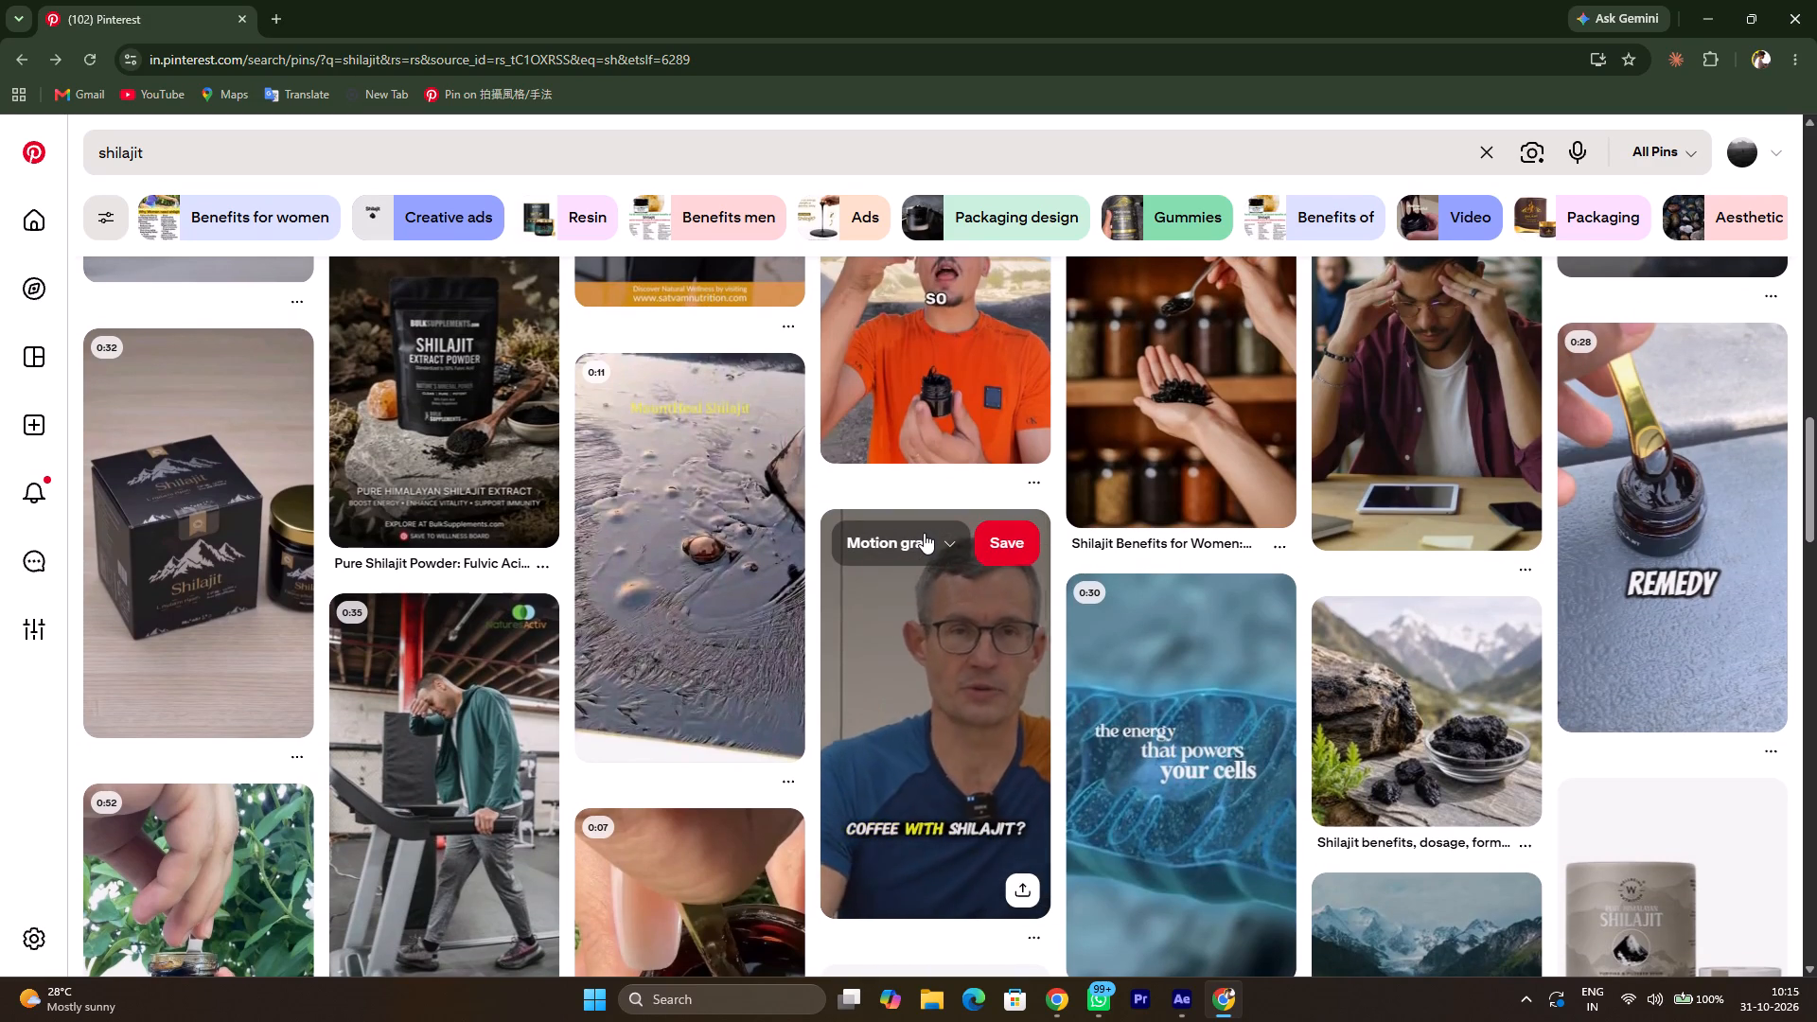
scroll(924, 533, "down", 1)
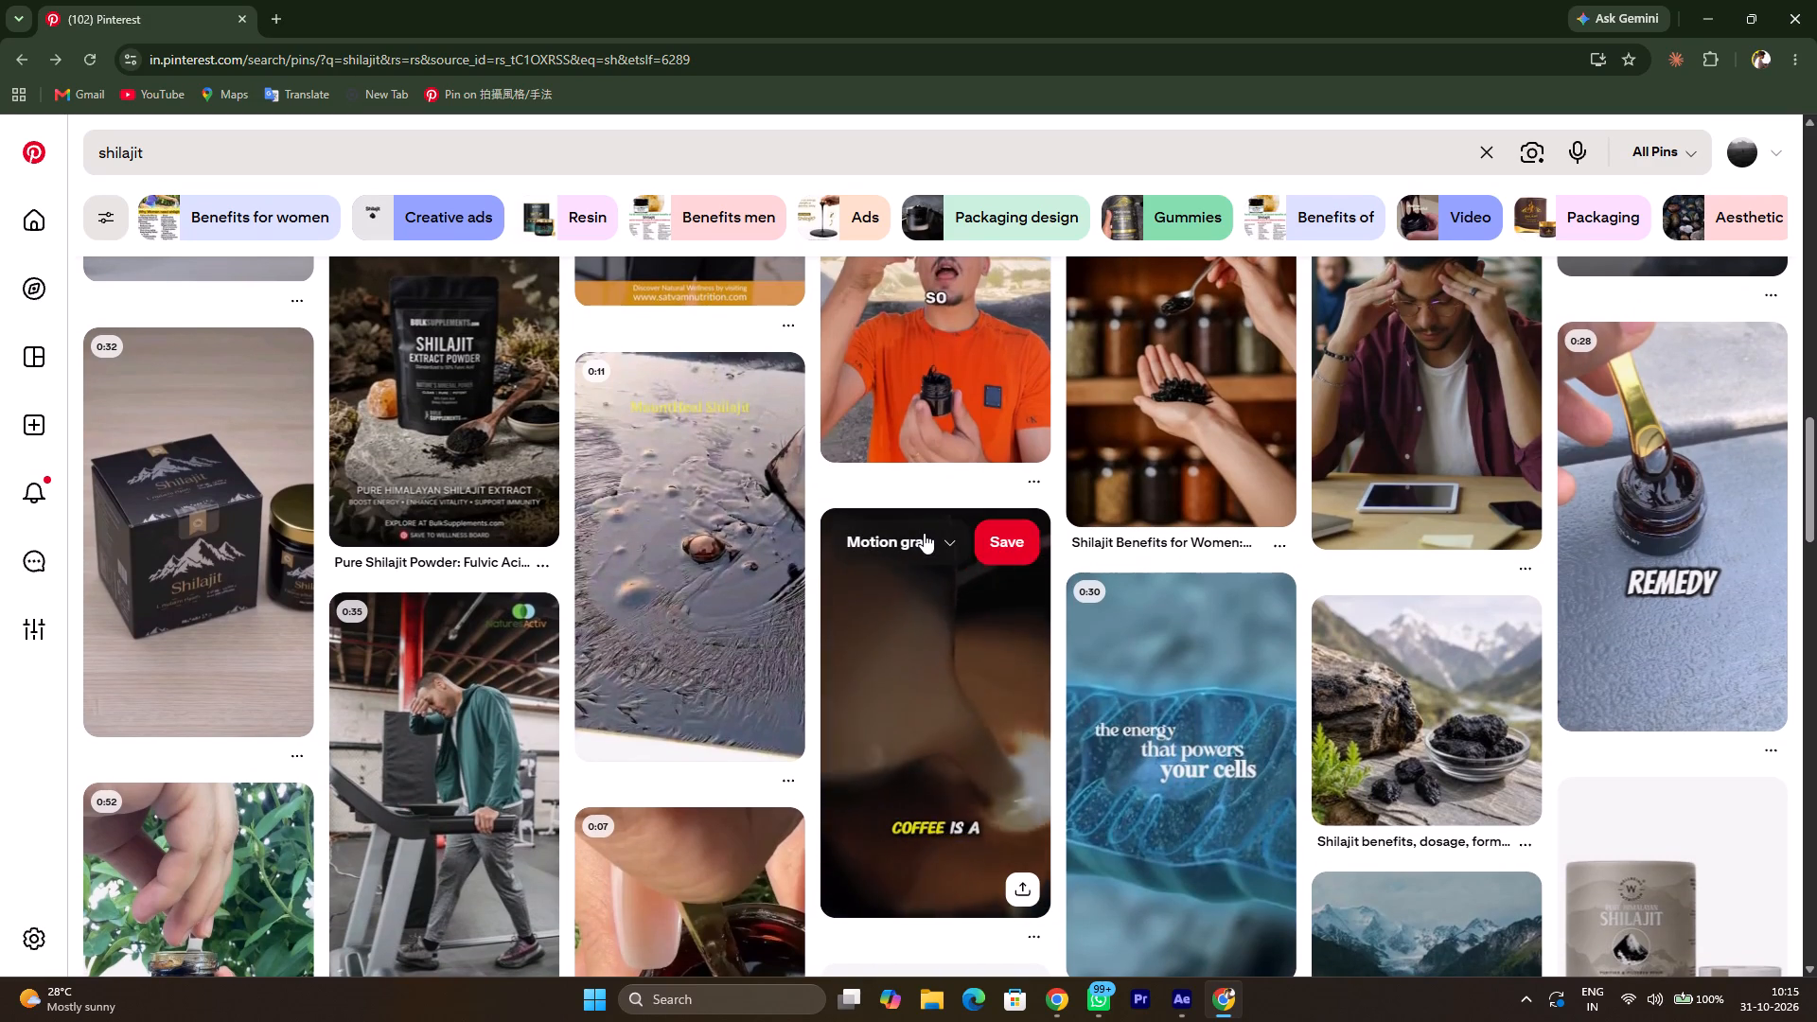
scroll(924, 533, "down", 2)
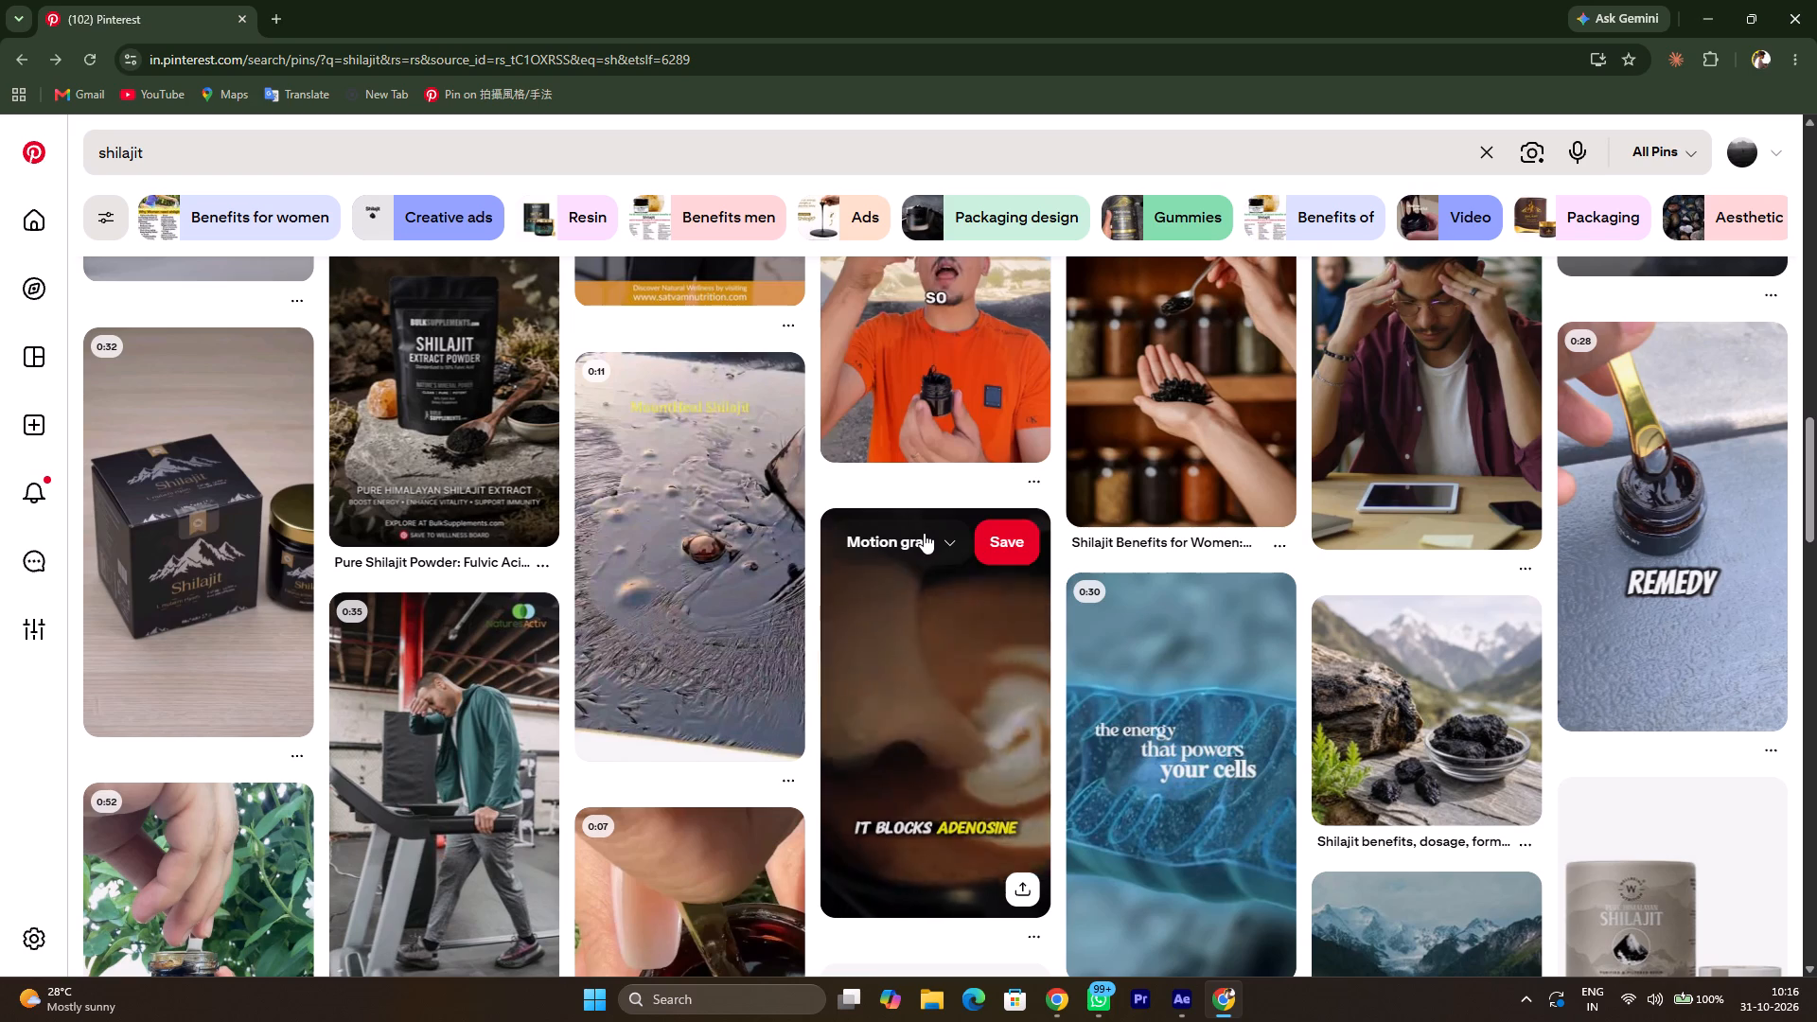
scroll(924, 533, "down", 2)
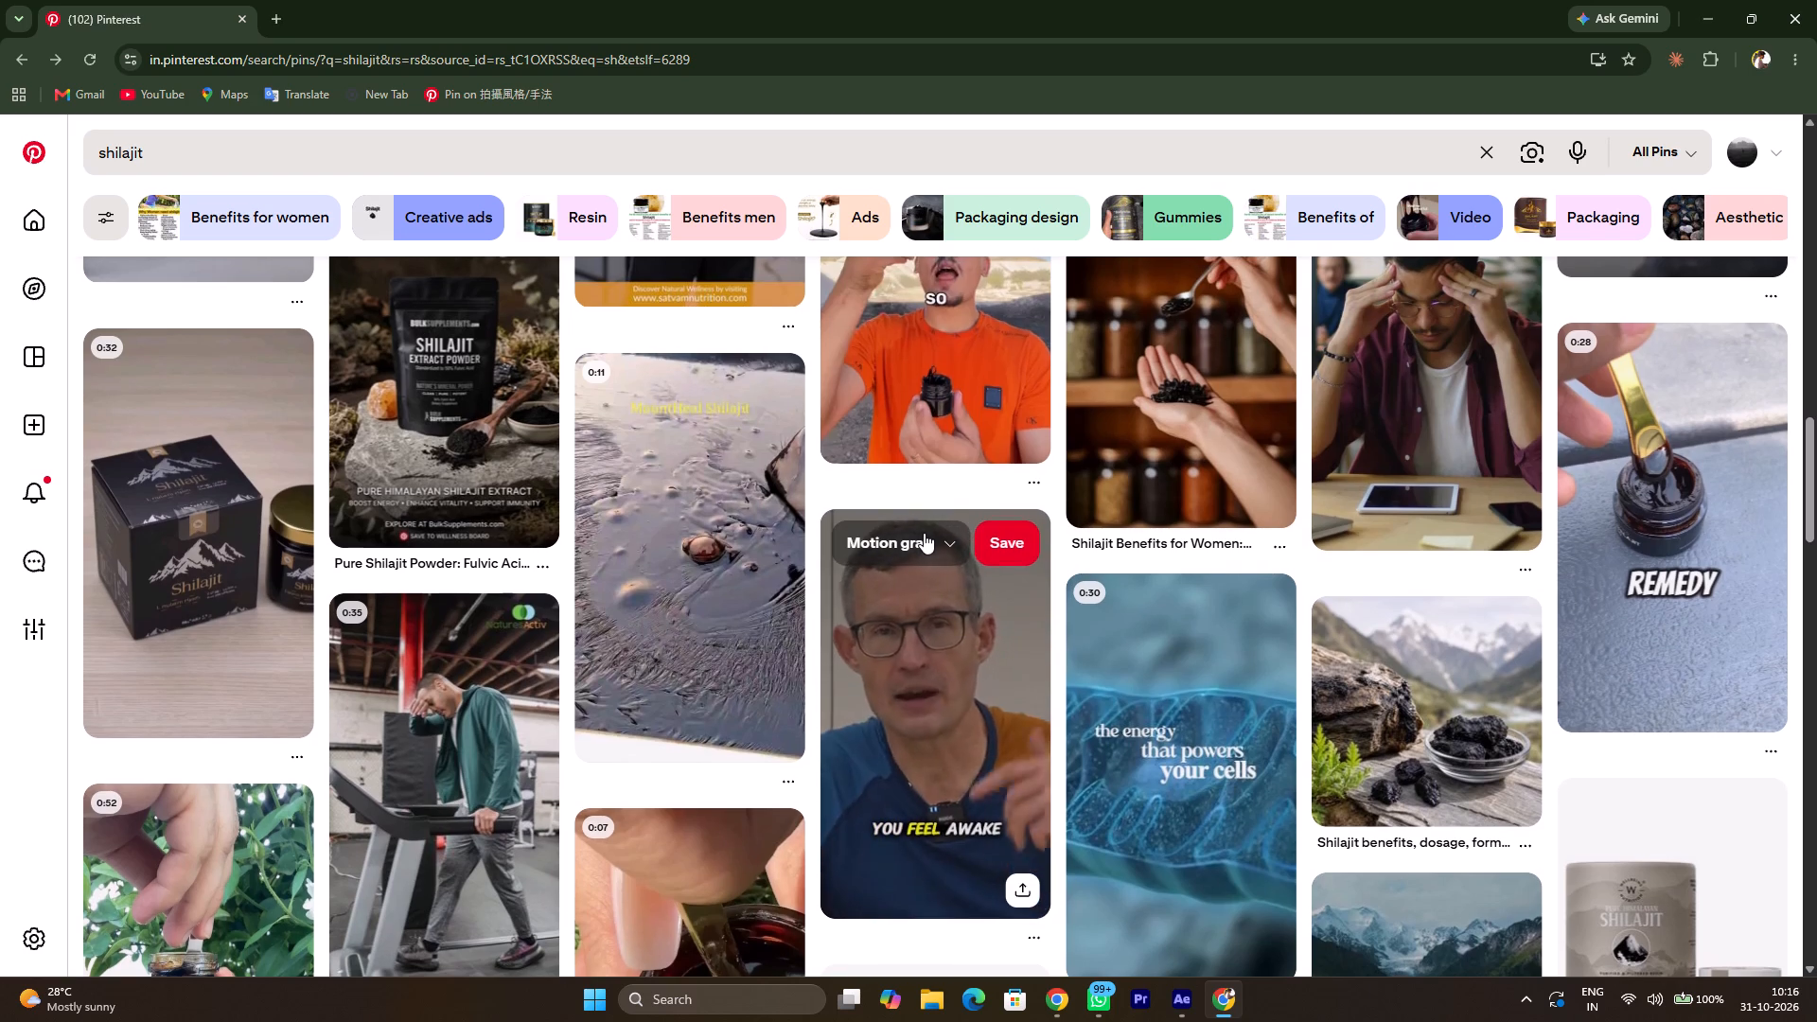
scroll(924, 533, "down", 1)
scroll(924, 533, "up", 2)
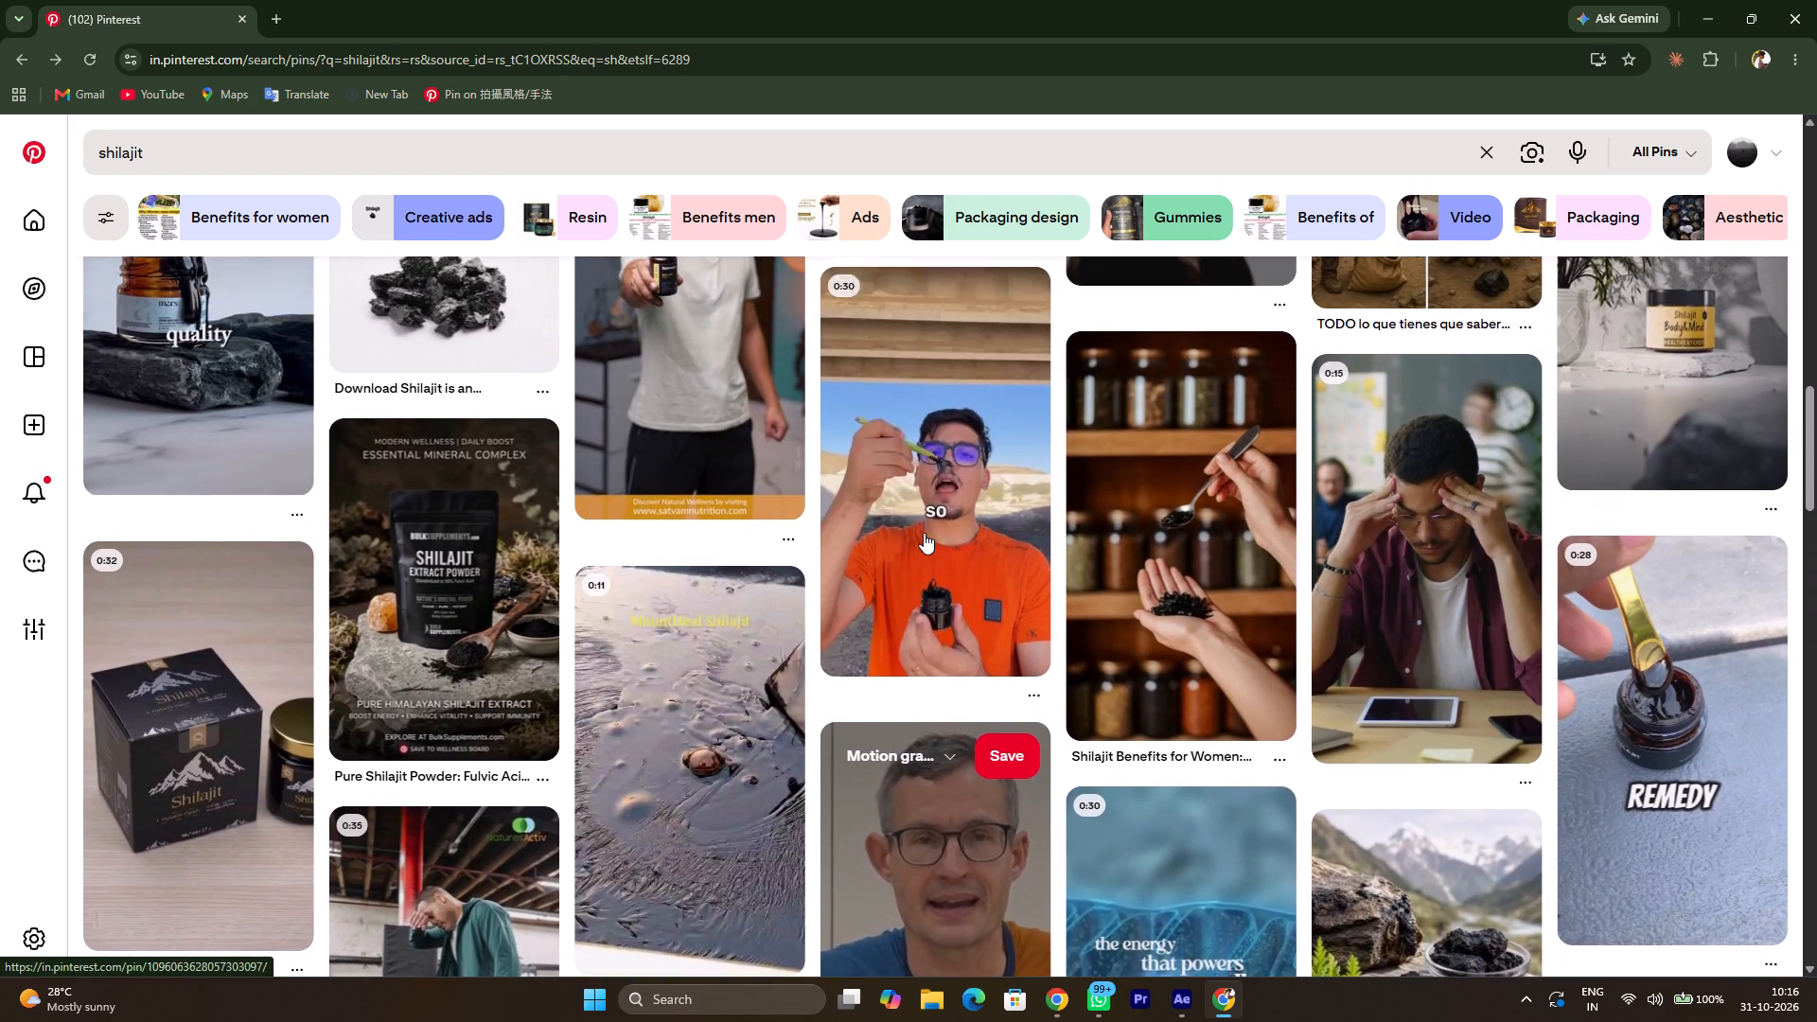
scroll(924, 533, "up", 5)
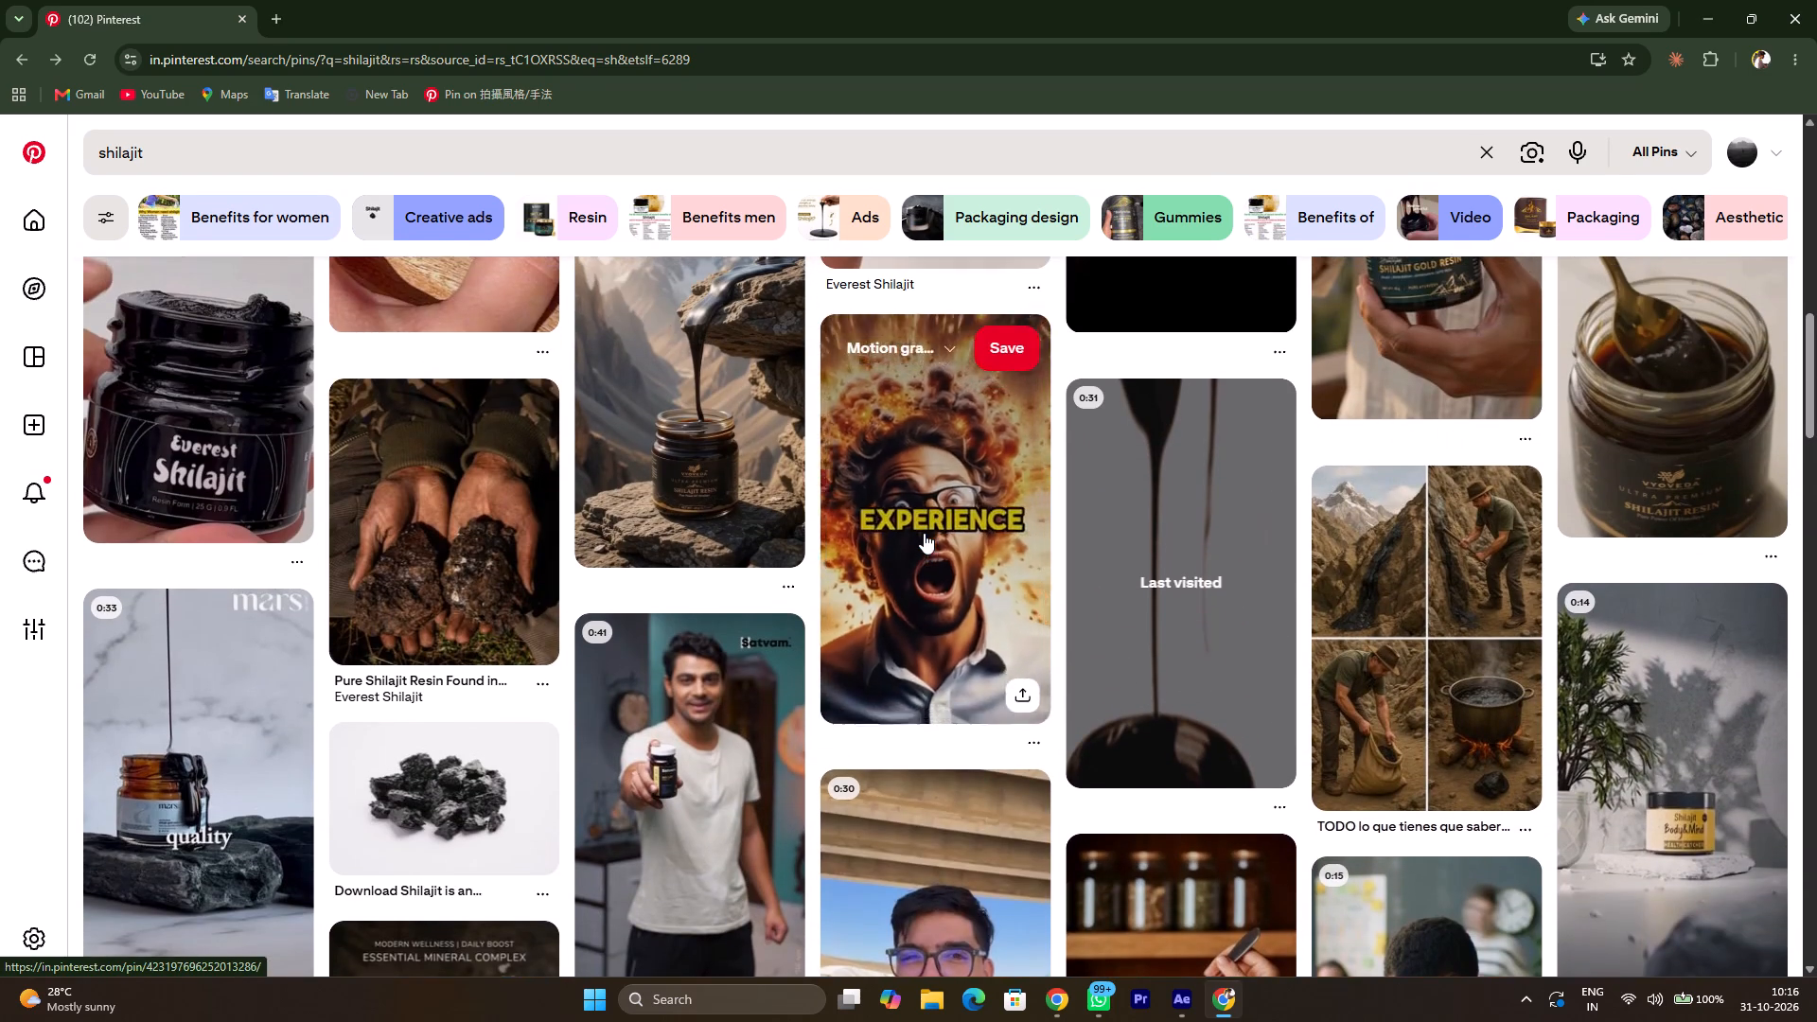
scroll(924, 533, "up", 4)
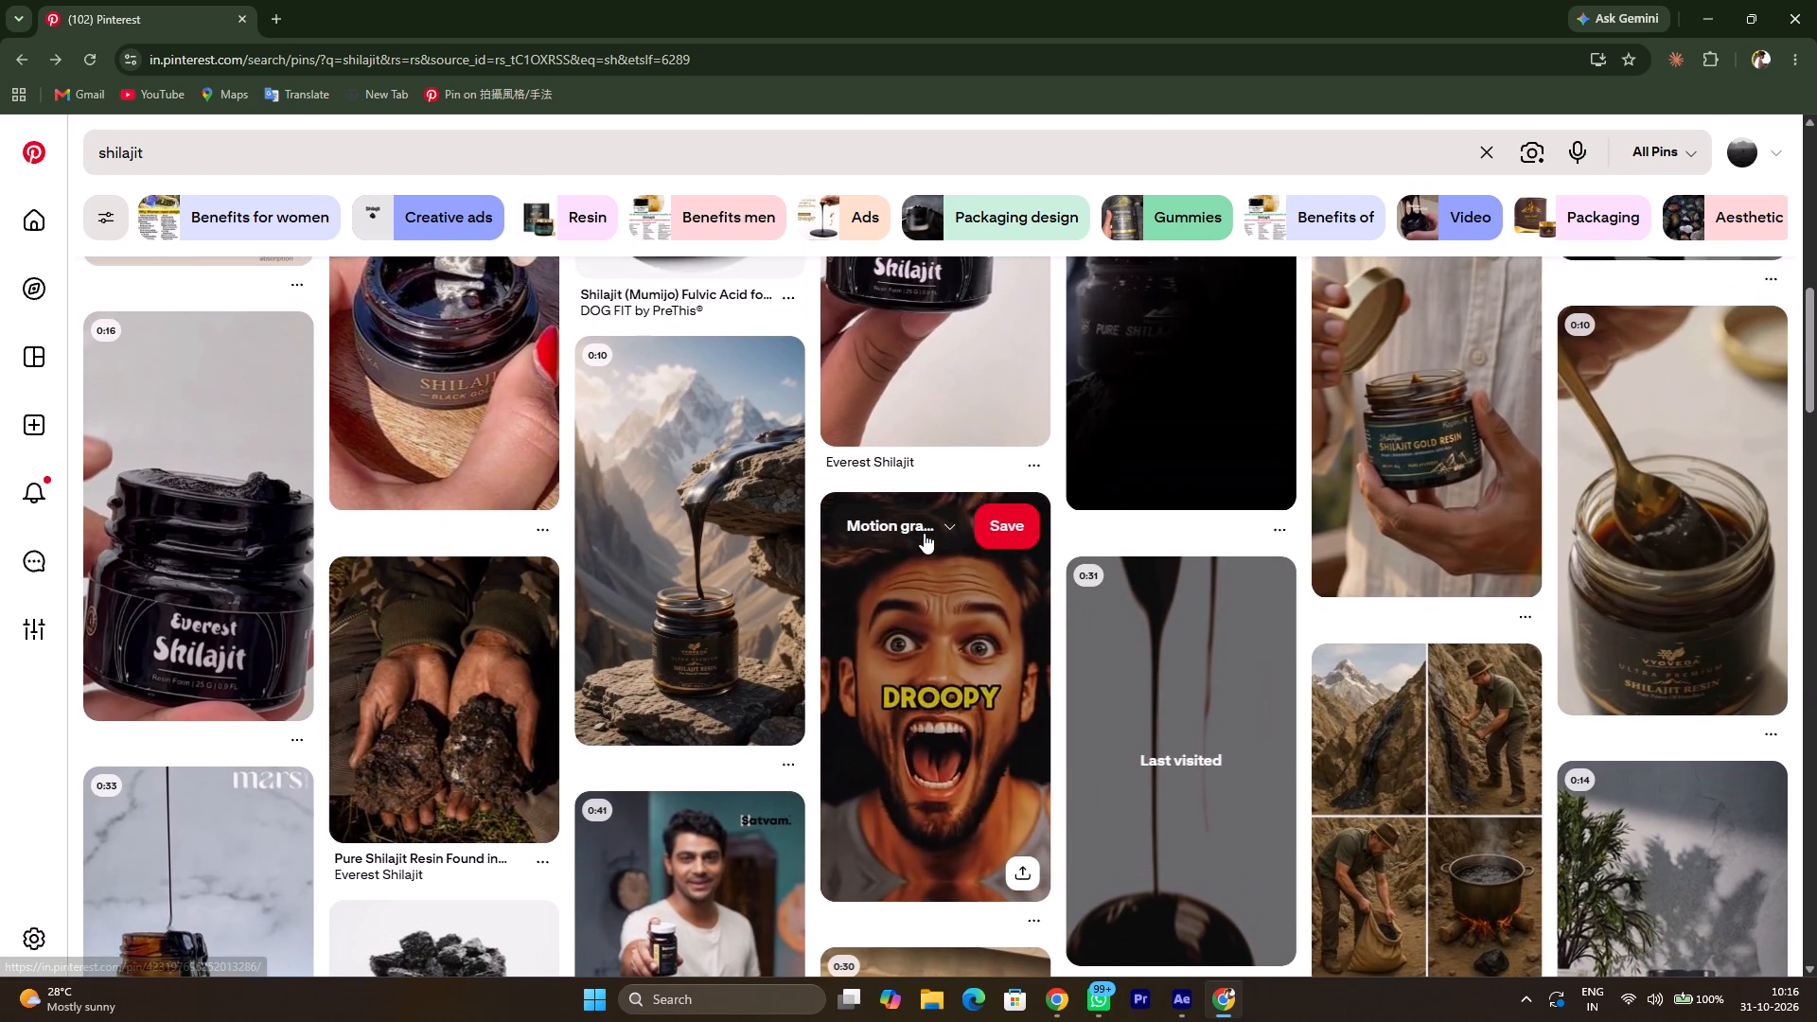
scroll(924, 533, "up", 3)
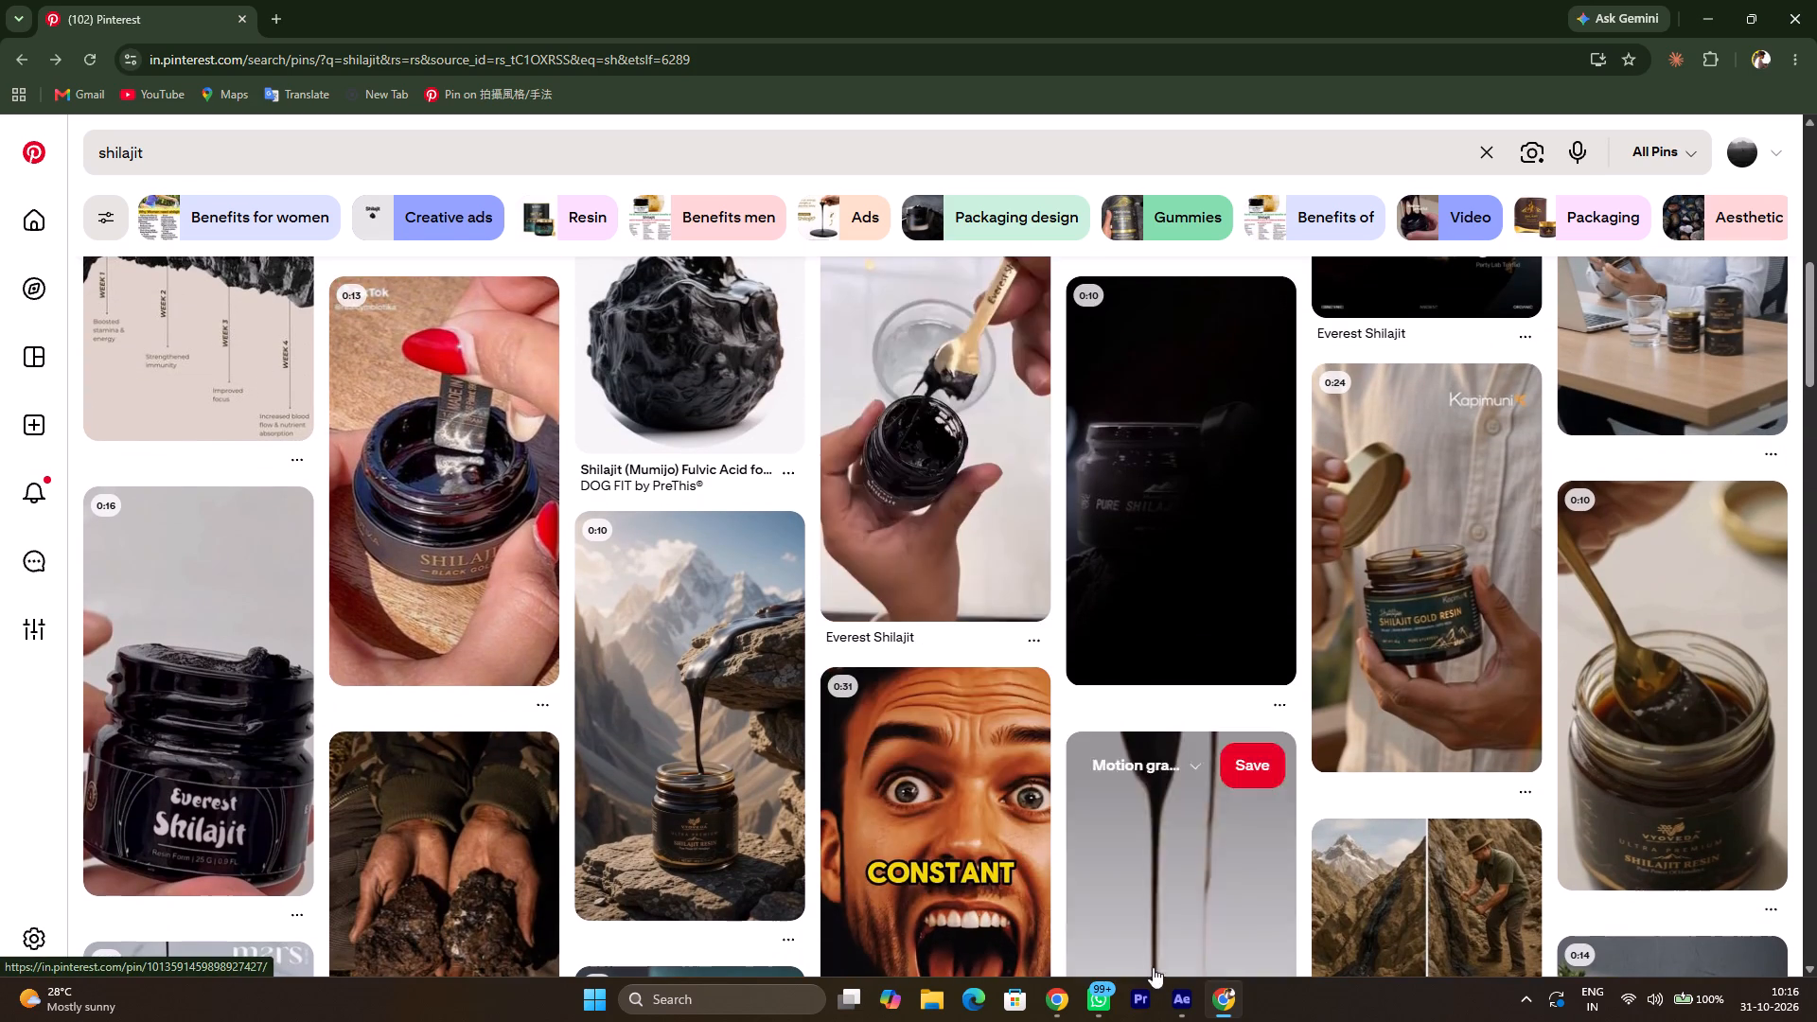
Switch to After Effects and review the circle callout's motion in the Line up composition, playing from 0:00:22:06 and scrubbing back through it.
left_click(1168, 997)
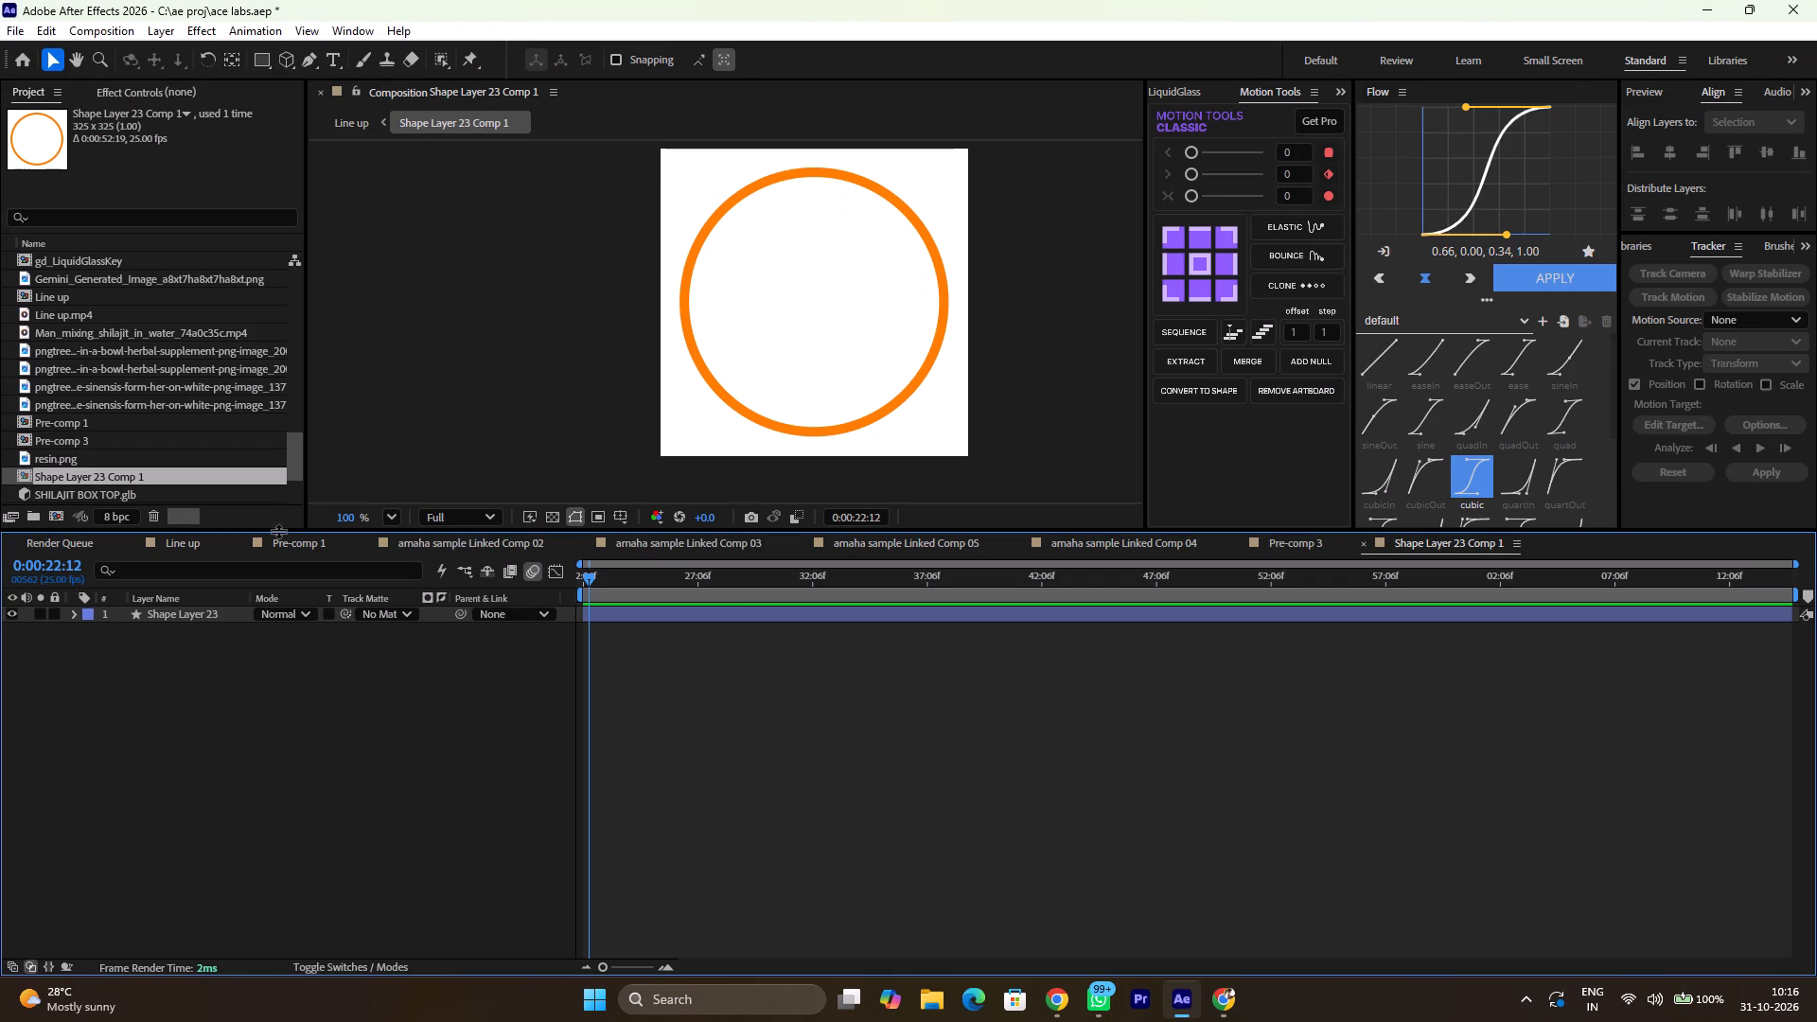
left_click(184, 545)
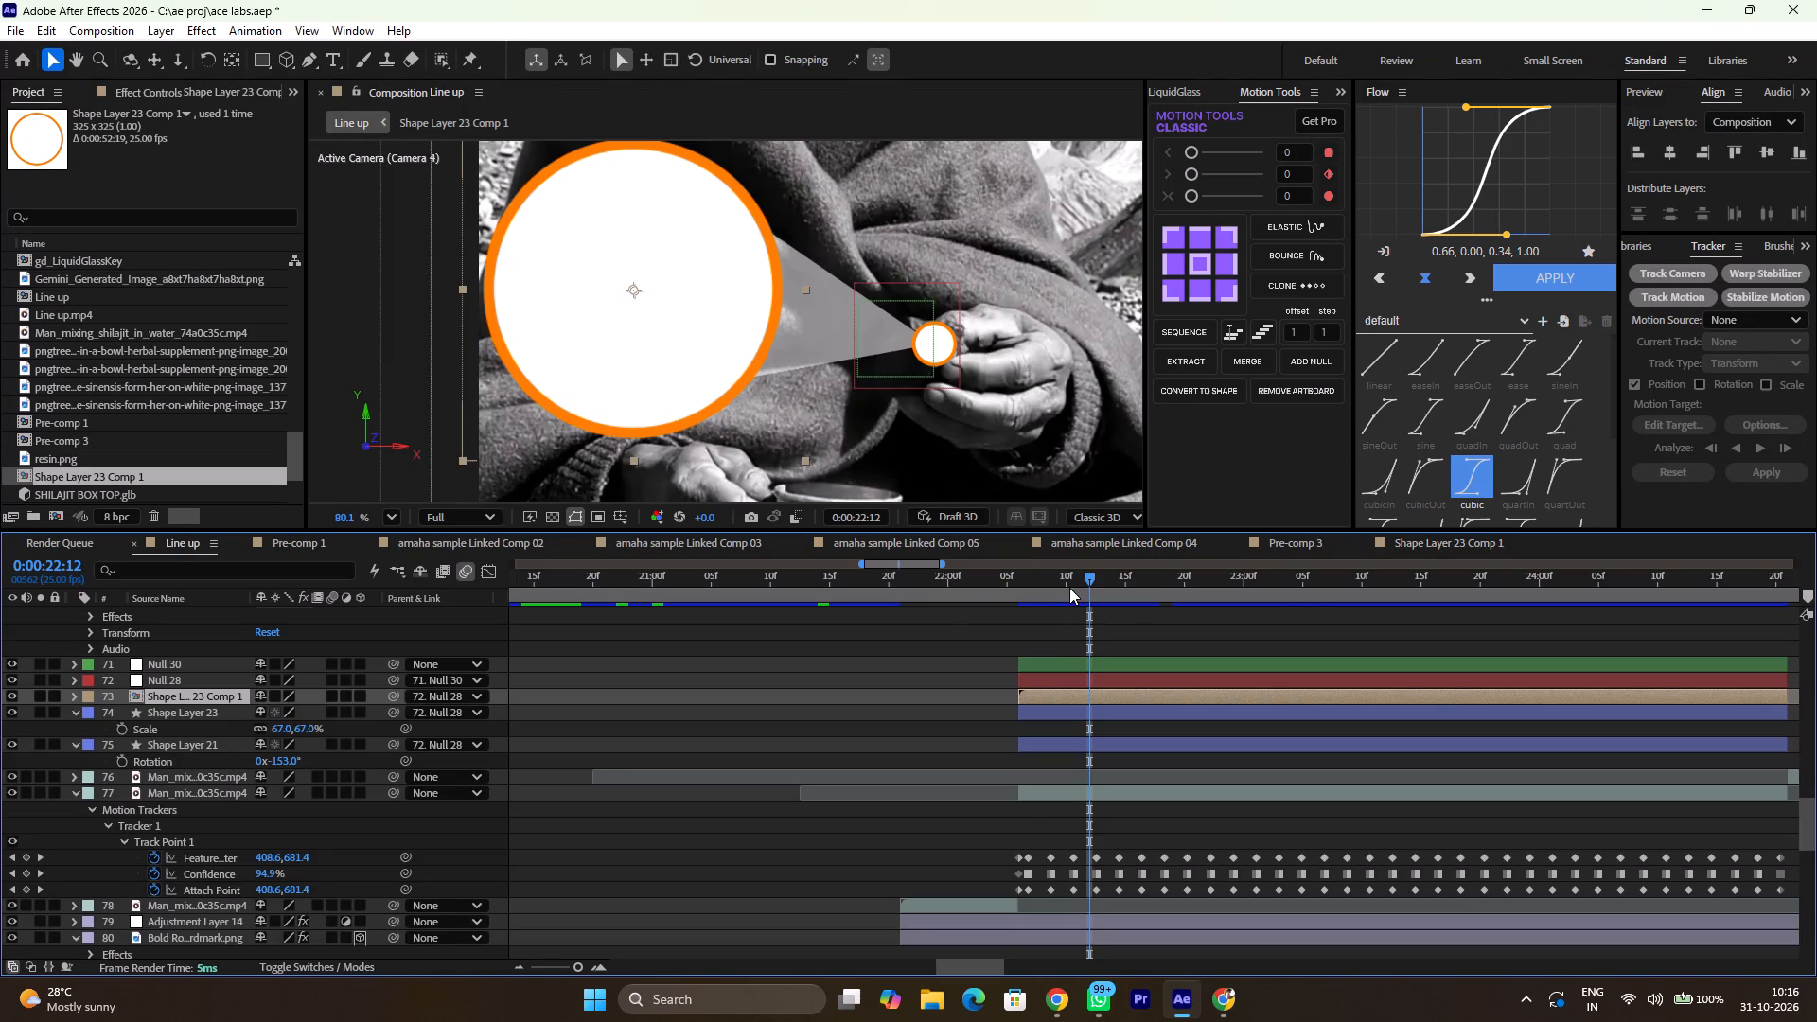
left_click_drag(1069, 588, 1016, 587)
key("space")
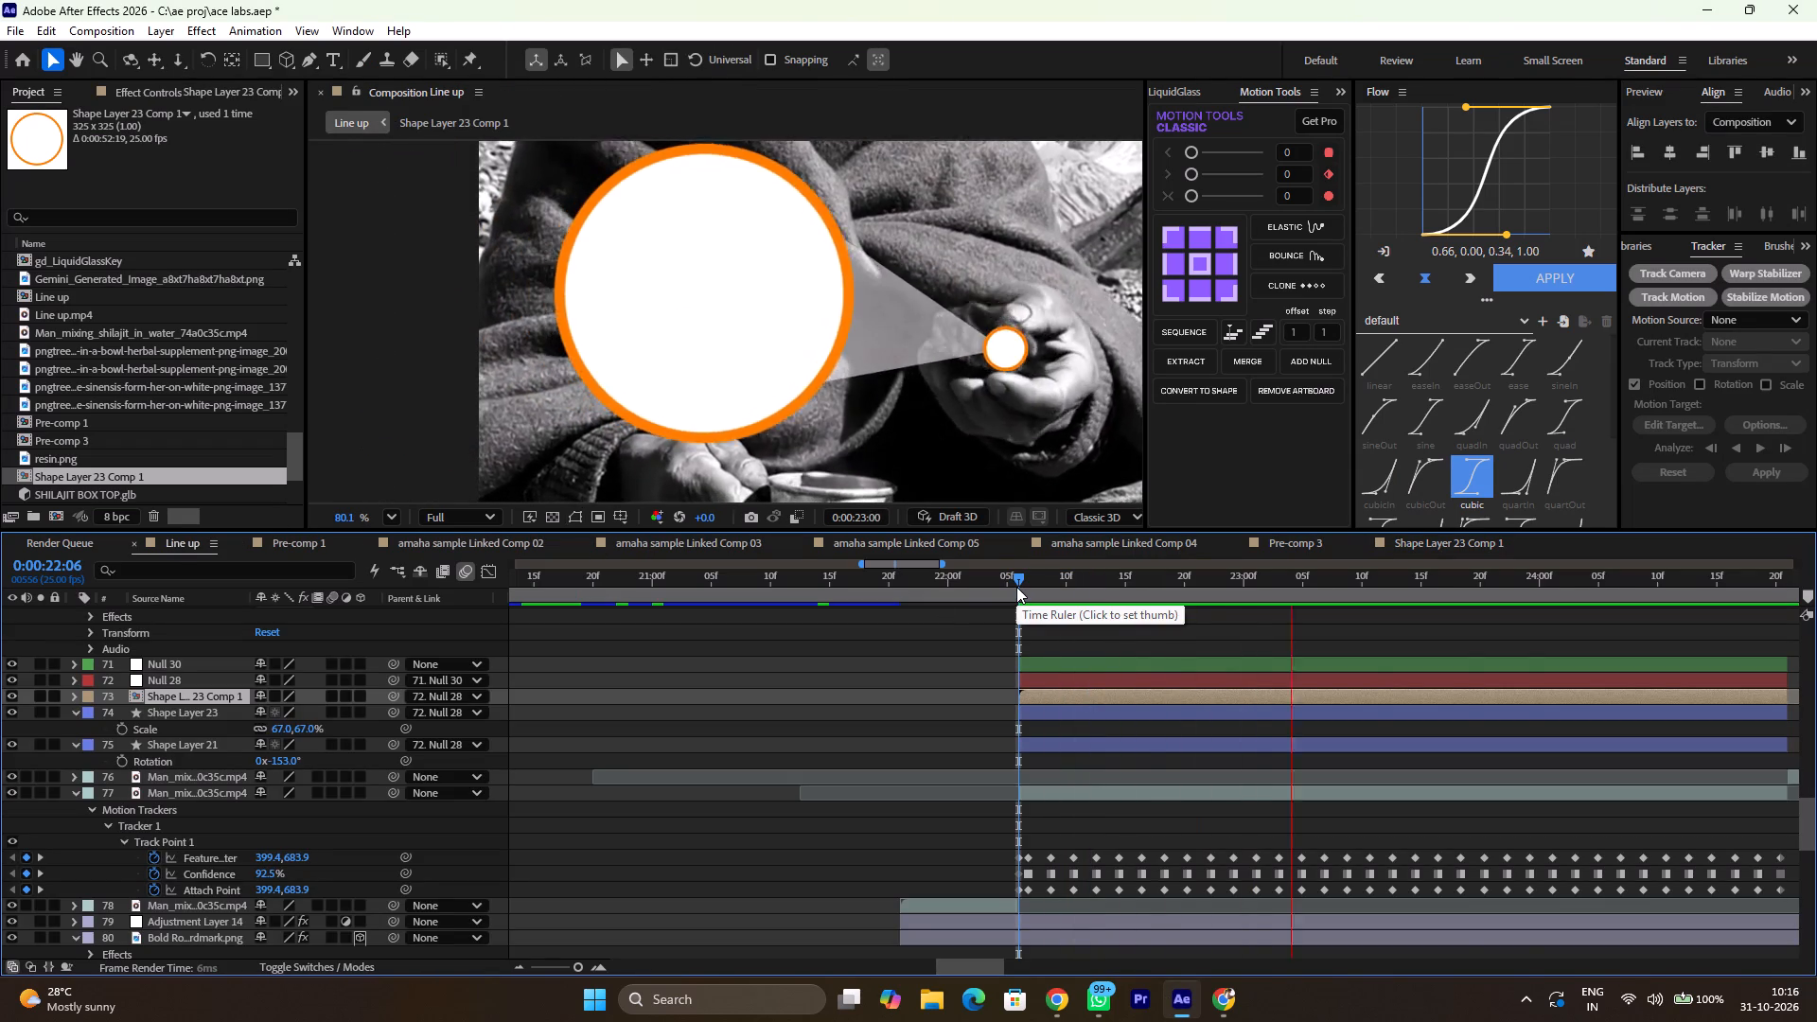
key("space")
key("space")
key("space")
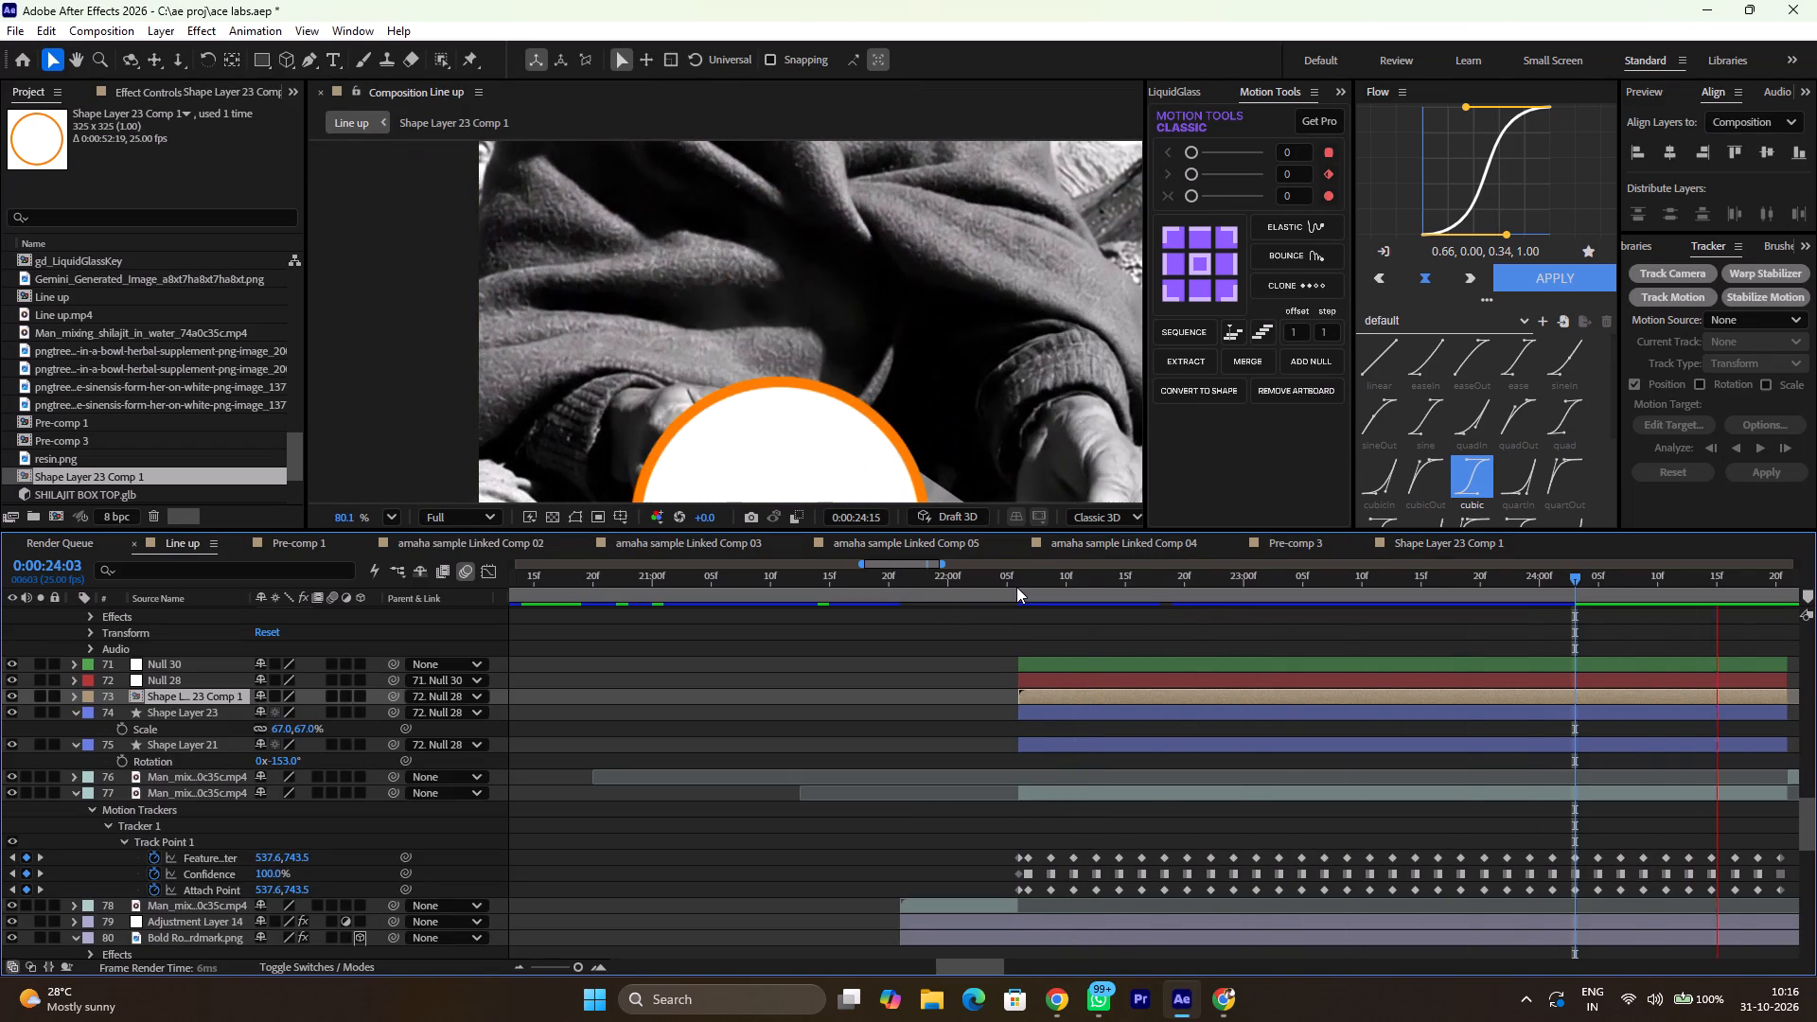
key("space")
key("space")
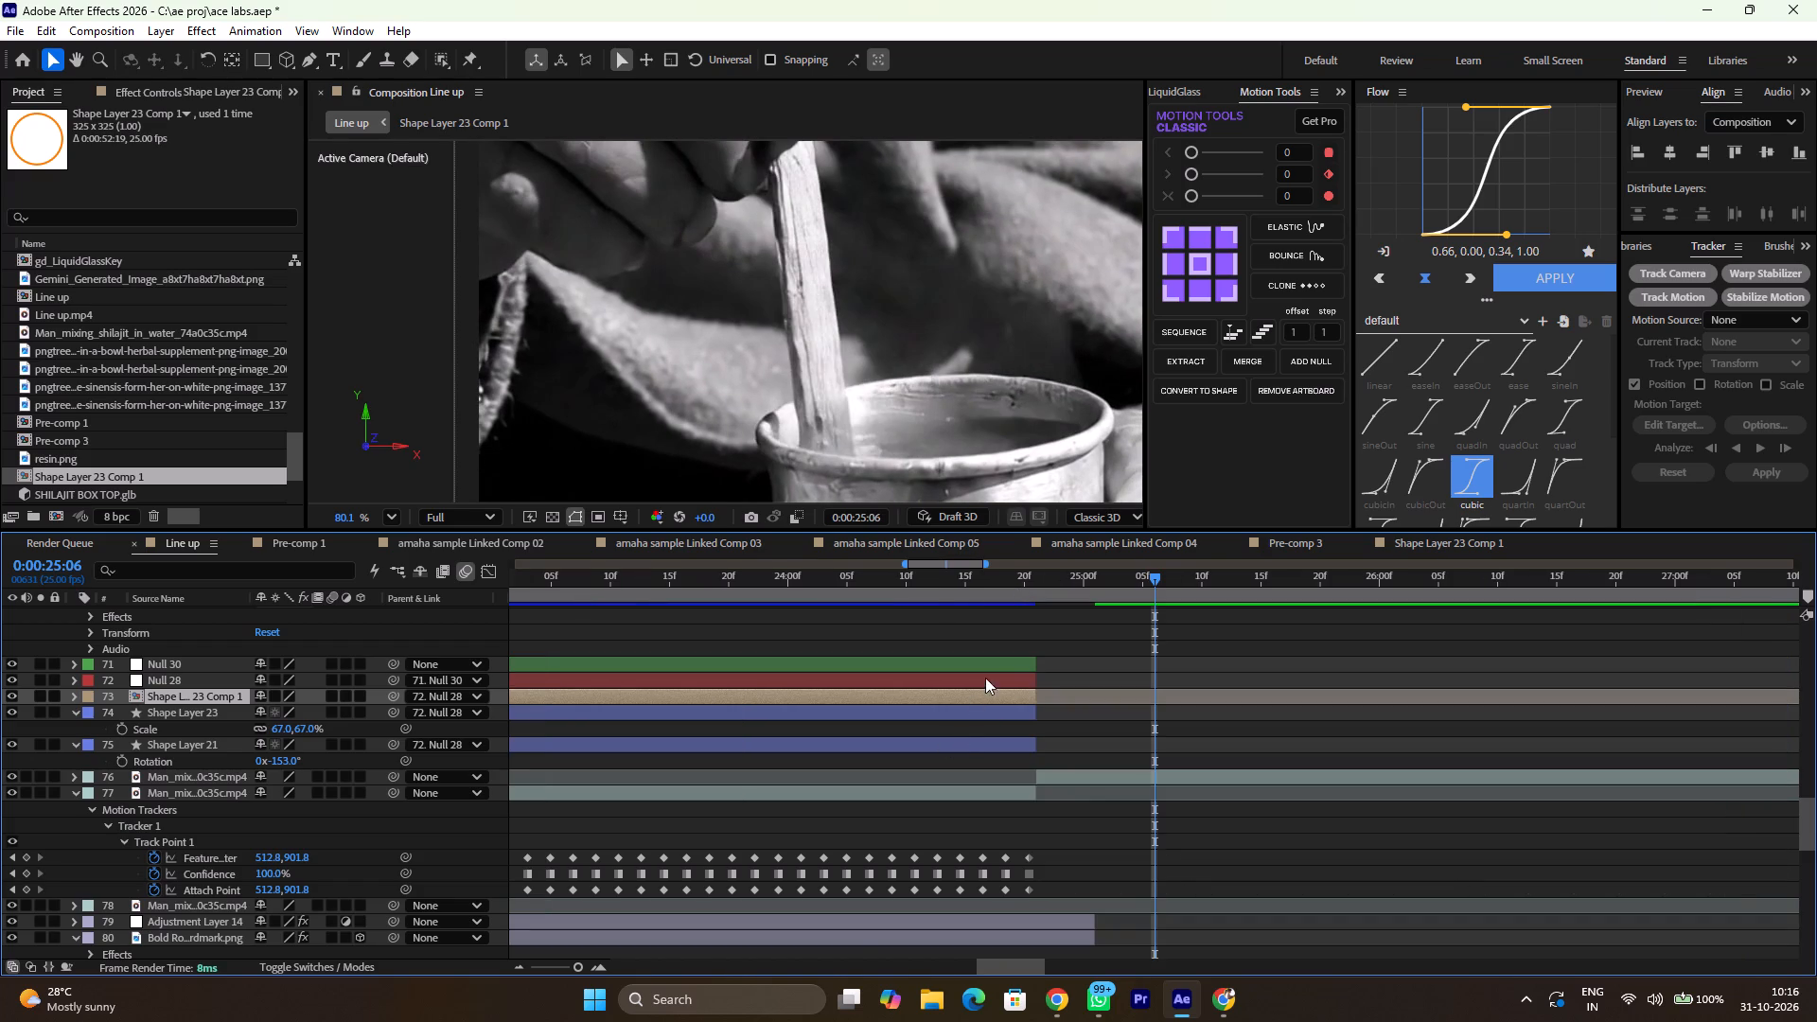
left_click_drag(914, 582, 480, 596)
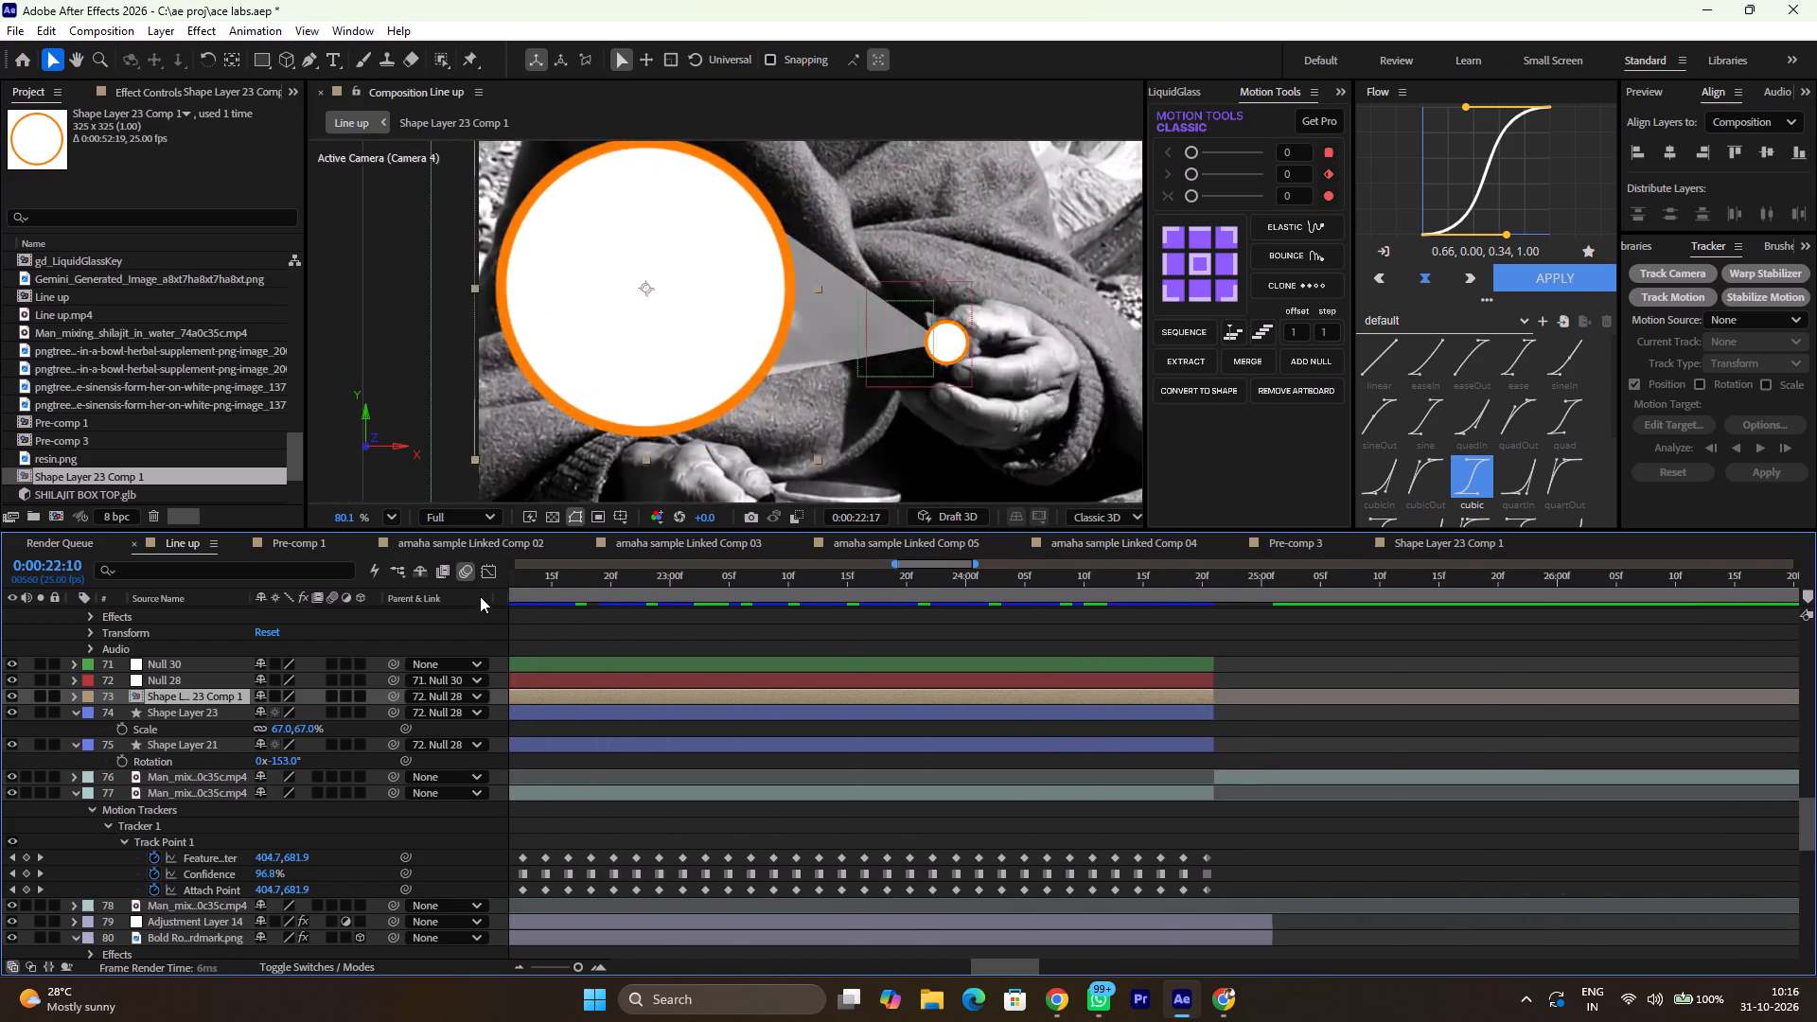
left_click_drag(480, 596, 970, 628)
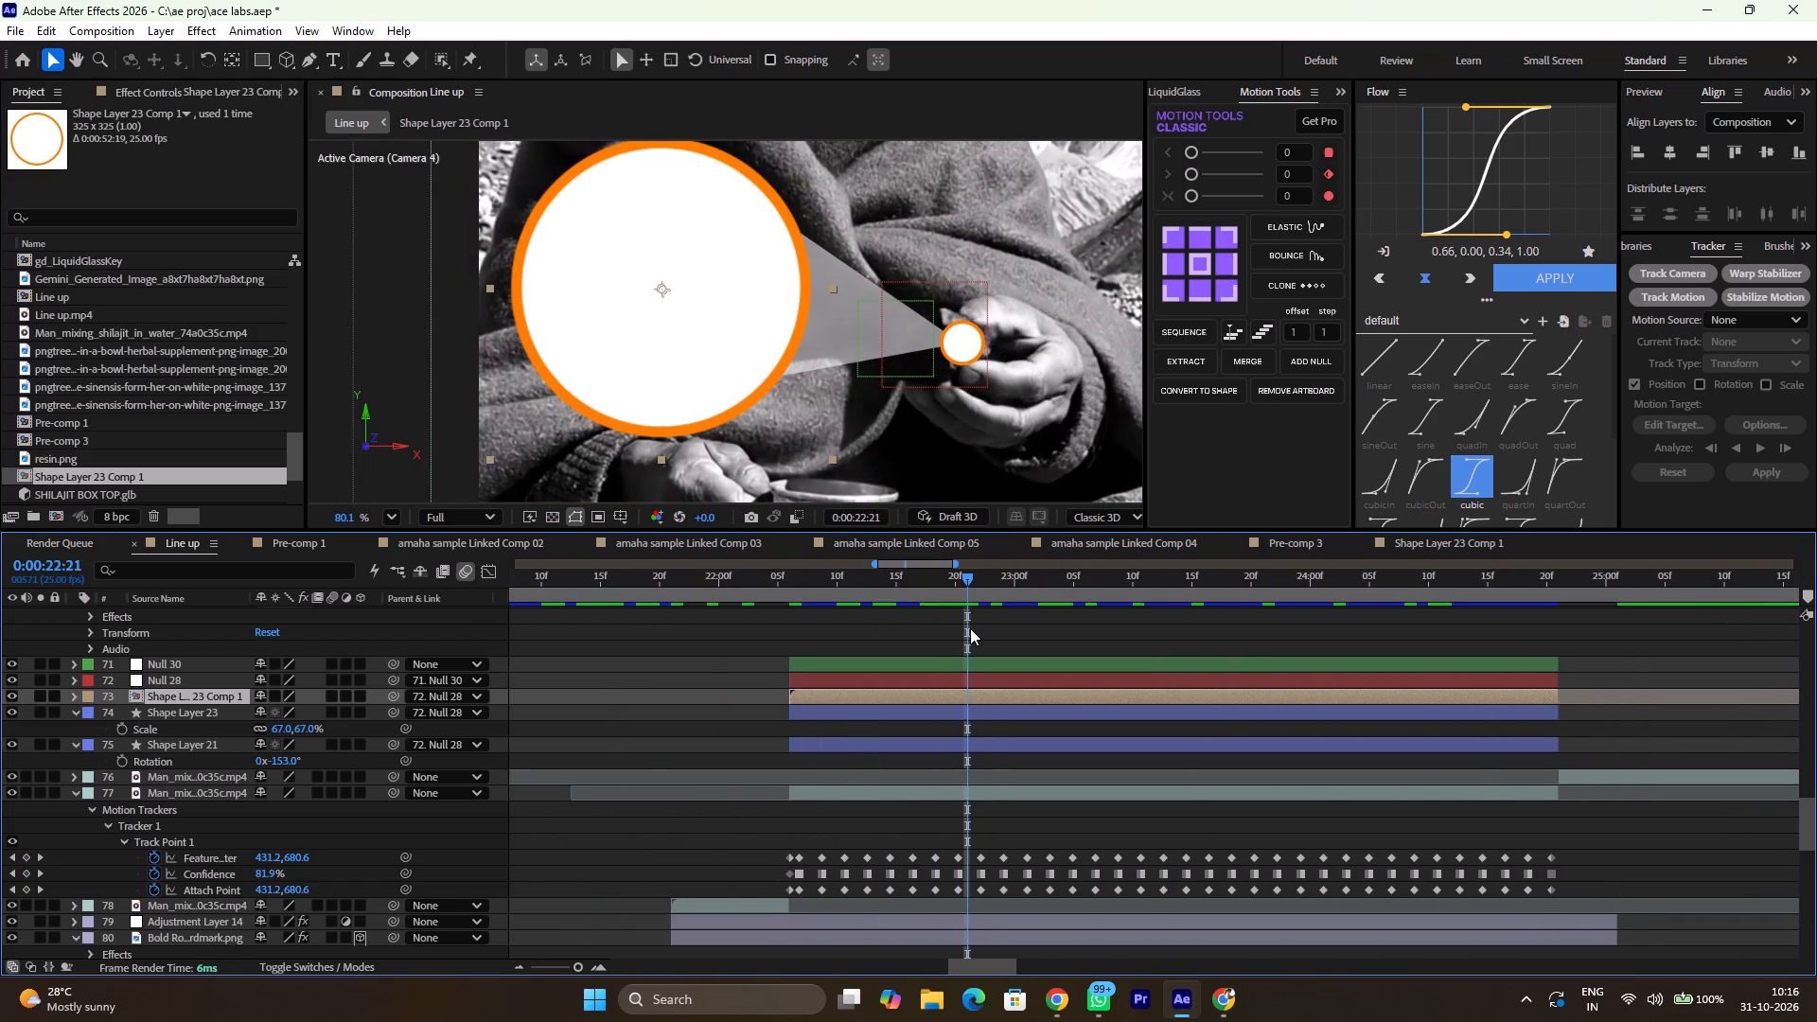
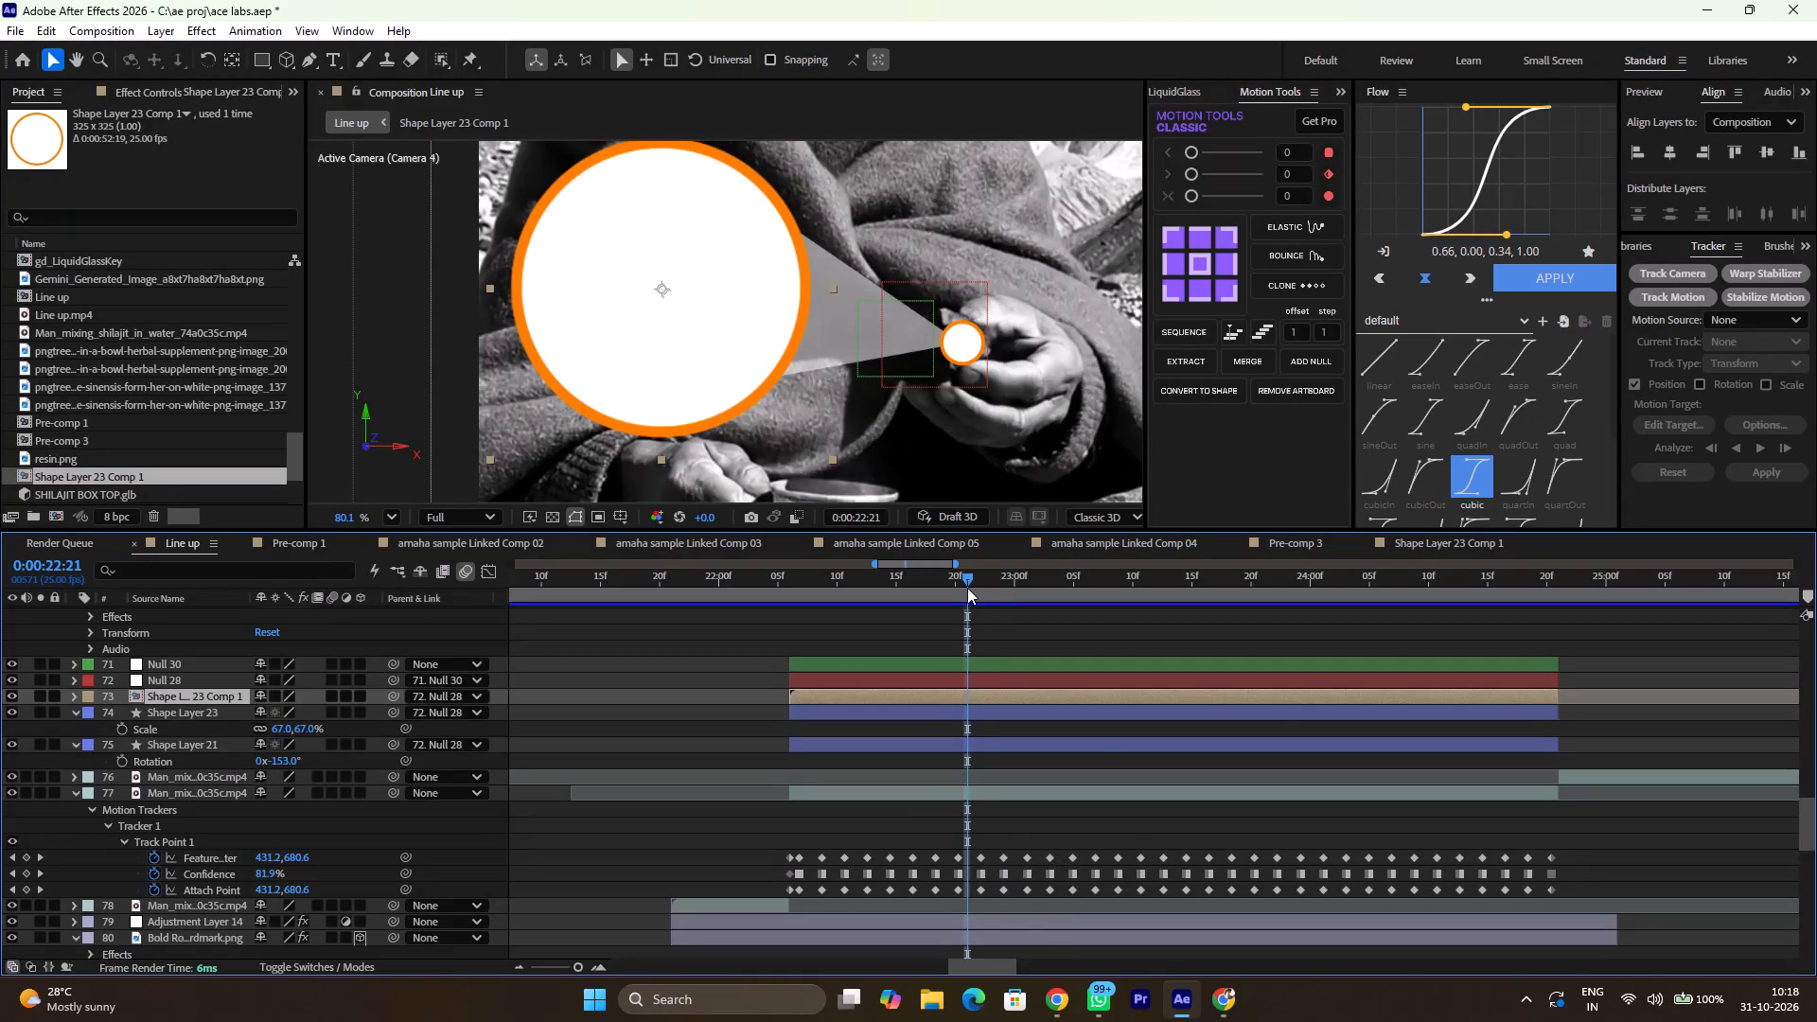
Scrub the Line up composition back to 0:00:22:16 to check the circle callout against the resin in the man's hand.
left_click_drag(964, 577, 903, 586)
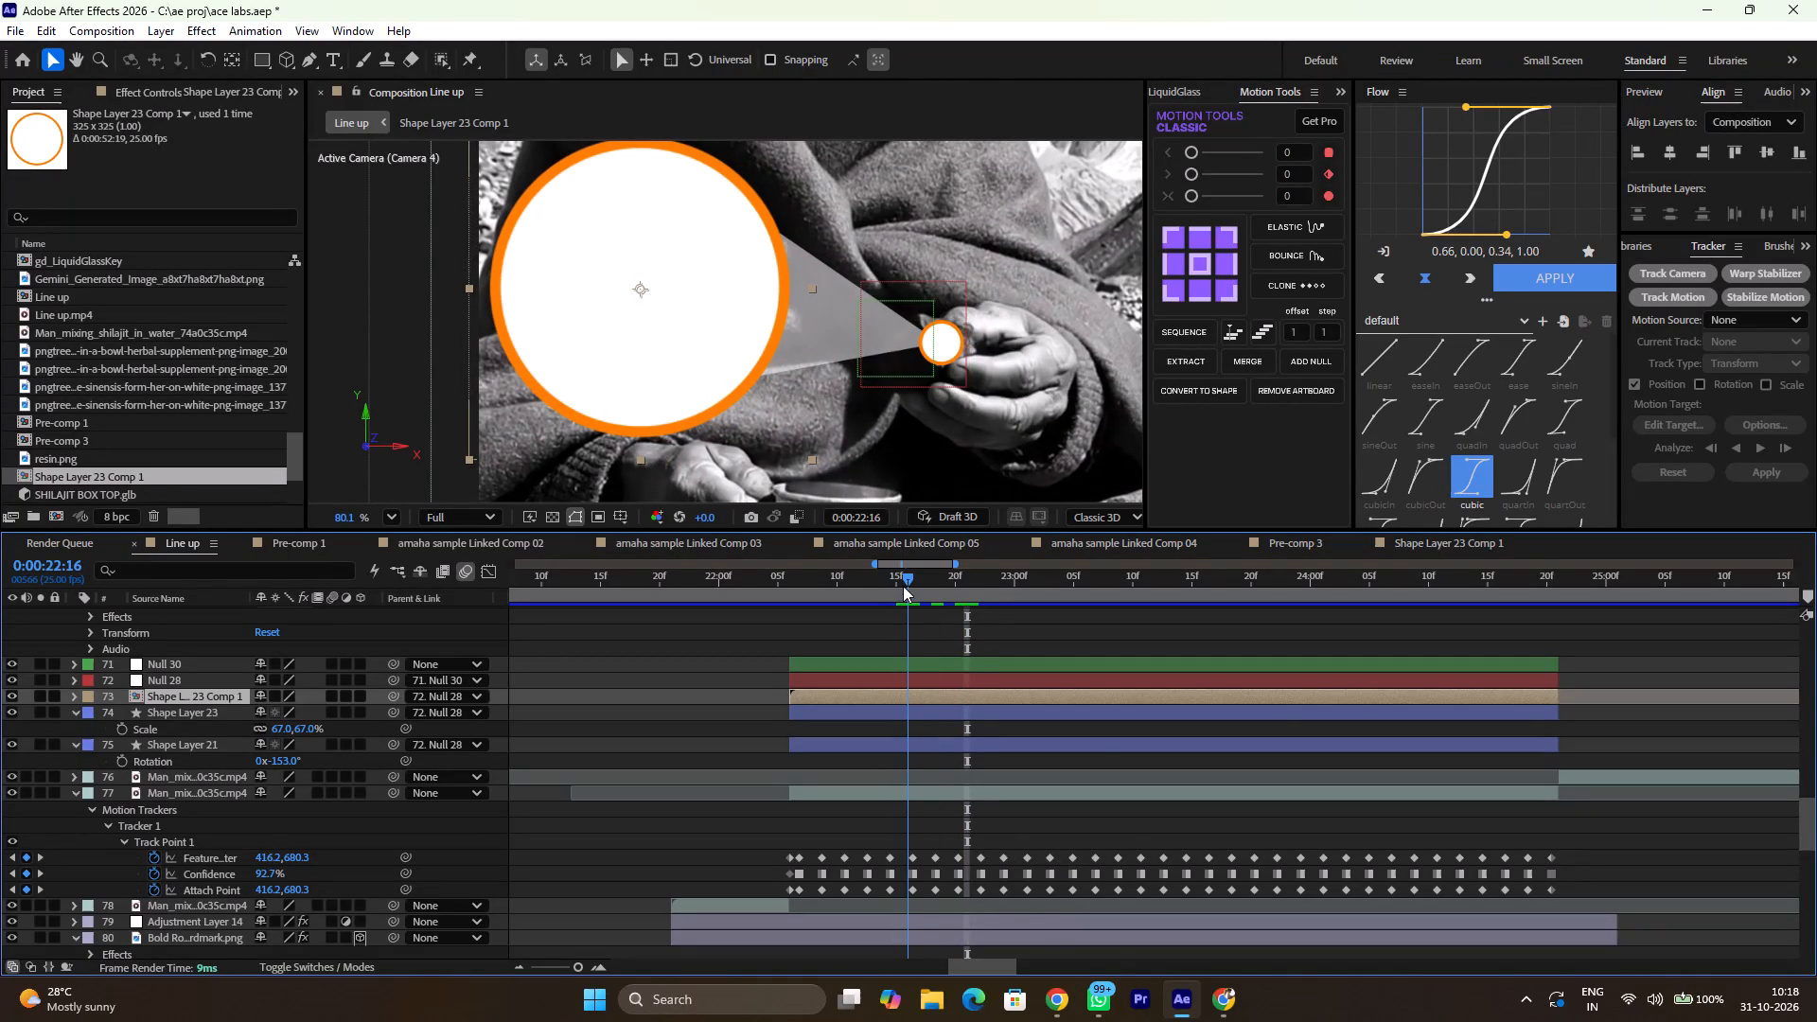
left_click_drag(903, 586, 907, 589)
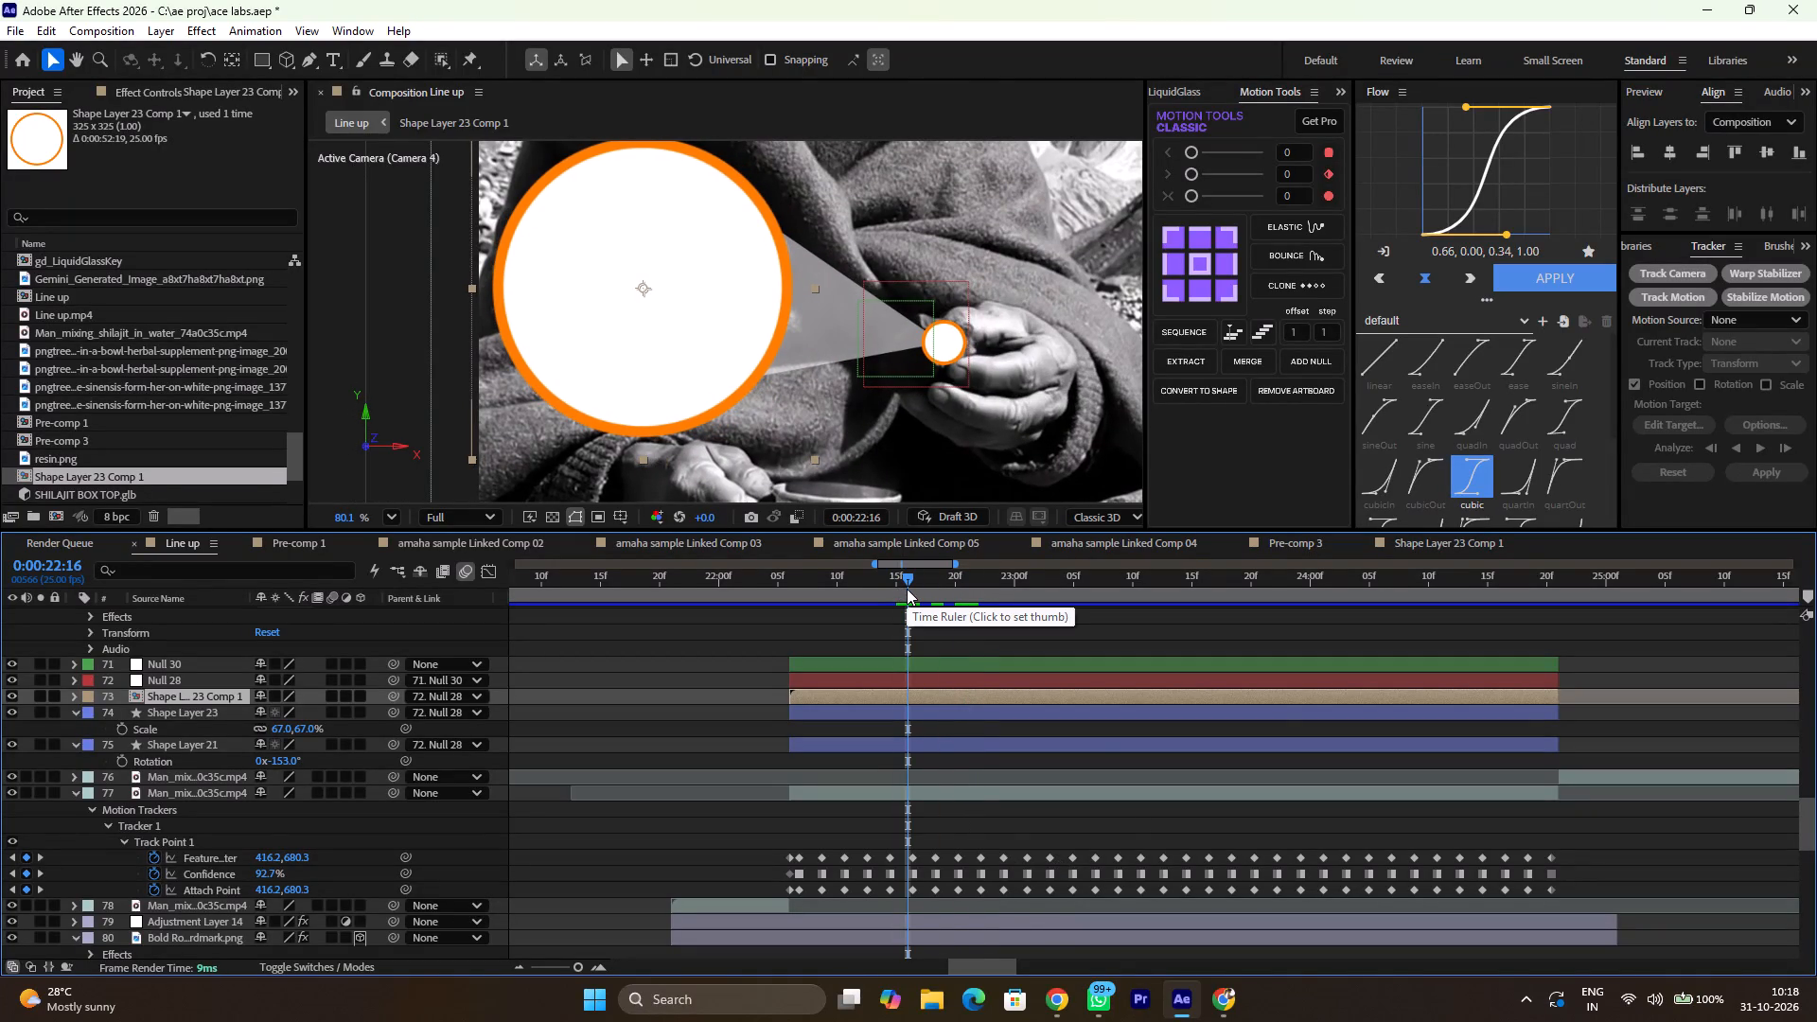
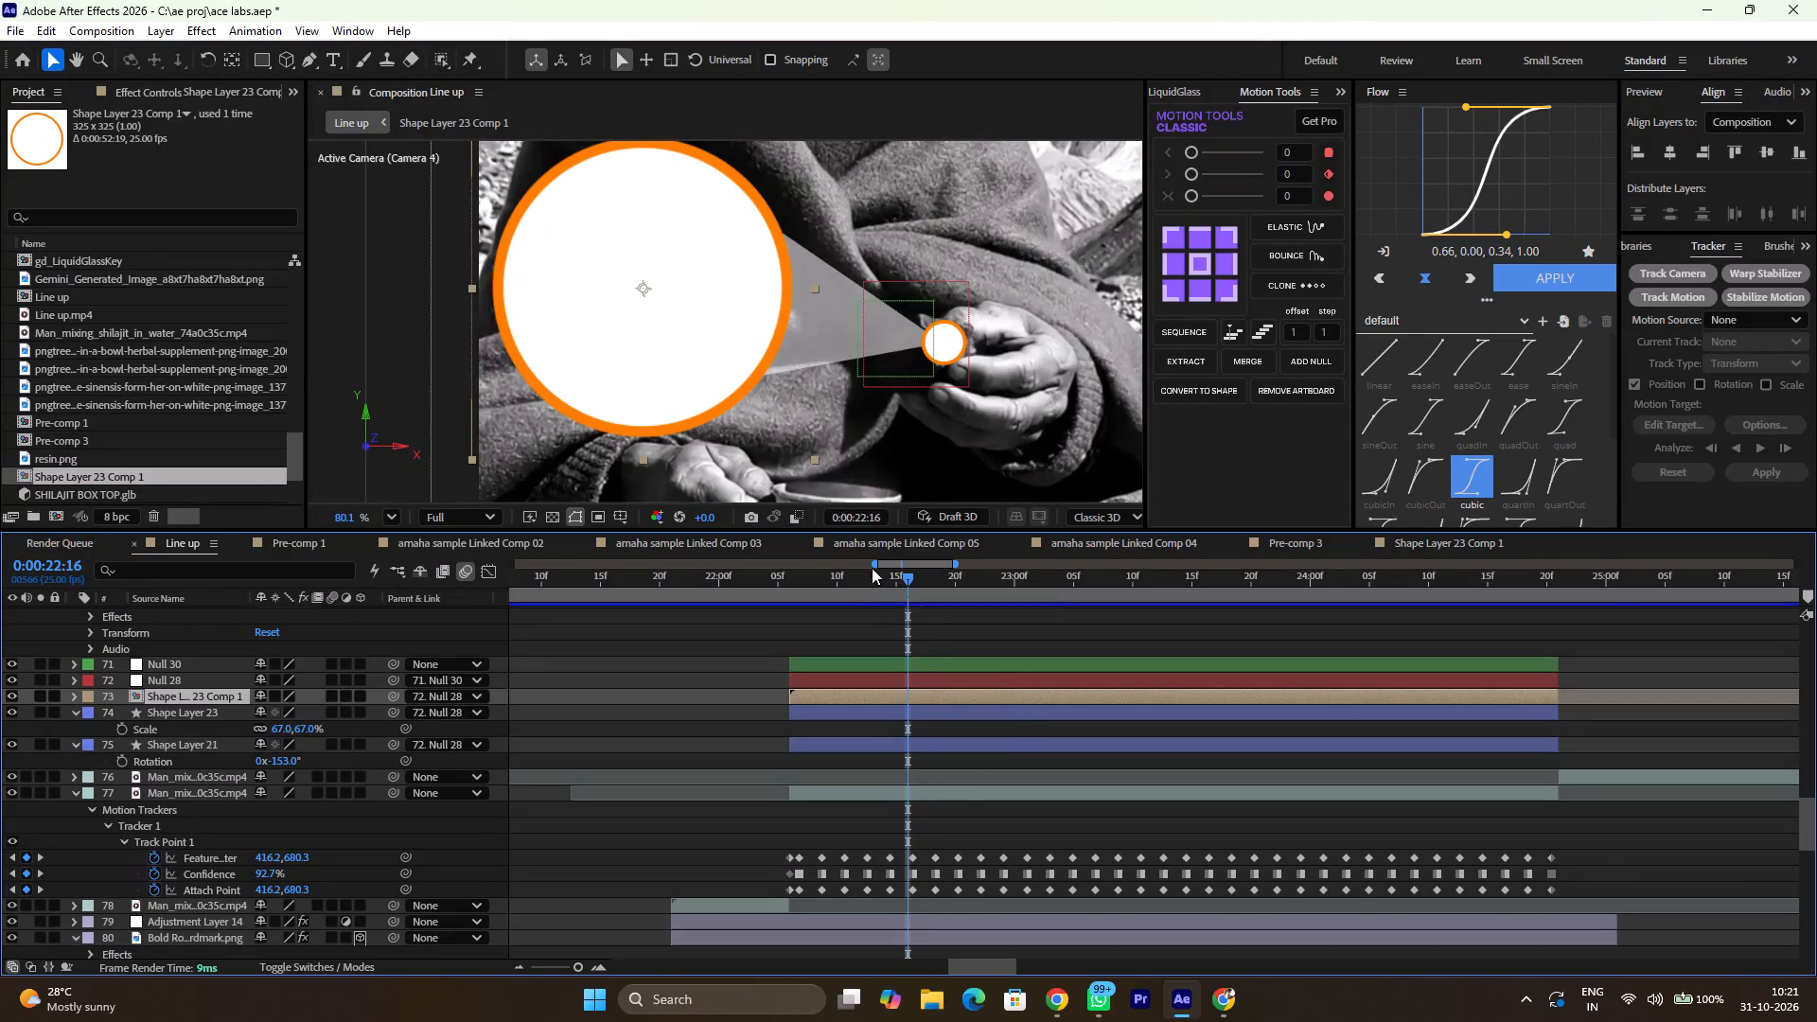
Add starting opacity keyframes at 0:00:22:06 on Shape Layer 23 Comp 1, Shape Layer 23 and Shape Layer 21.
left_click_drag(883, 572, 829, 605)
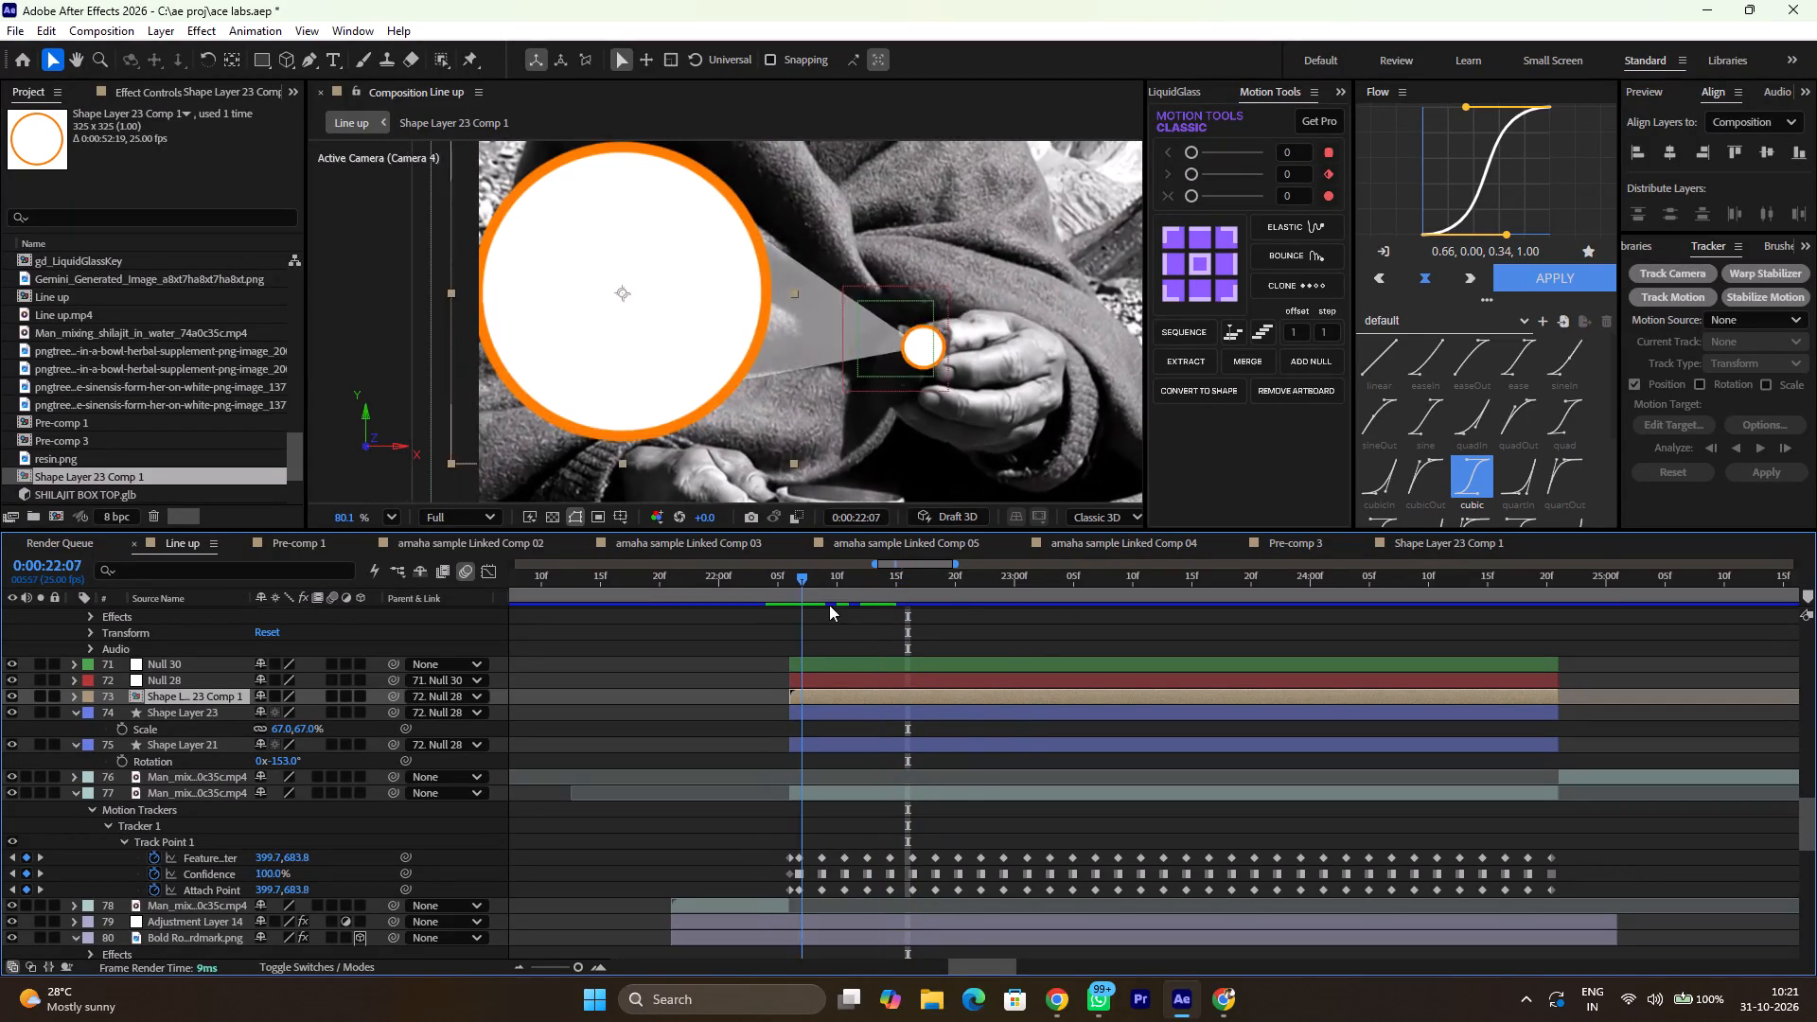
left_click_drag(829, 605, 1503, 704)
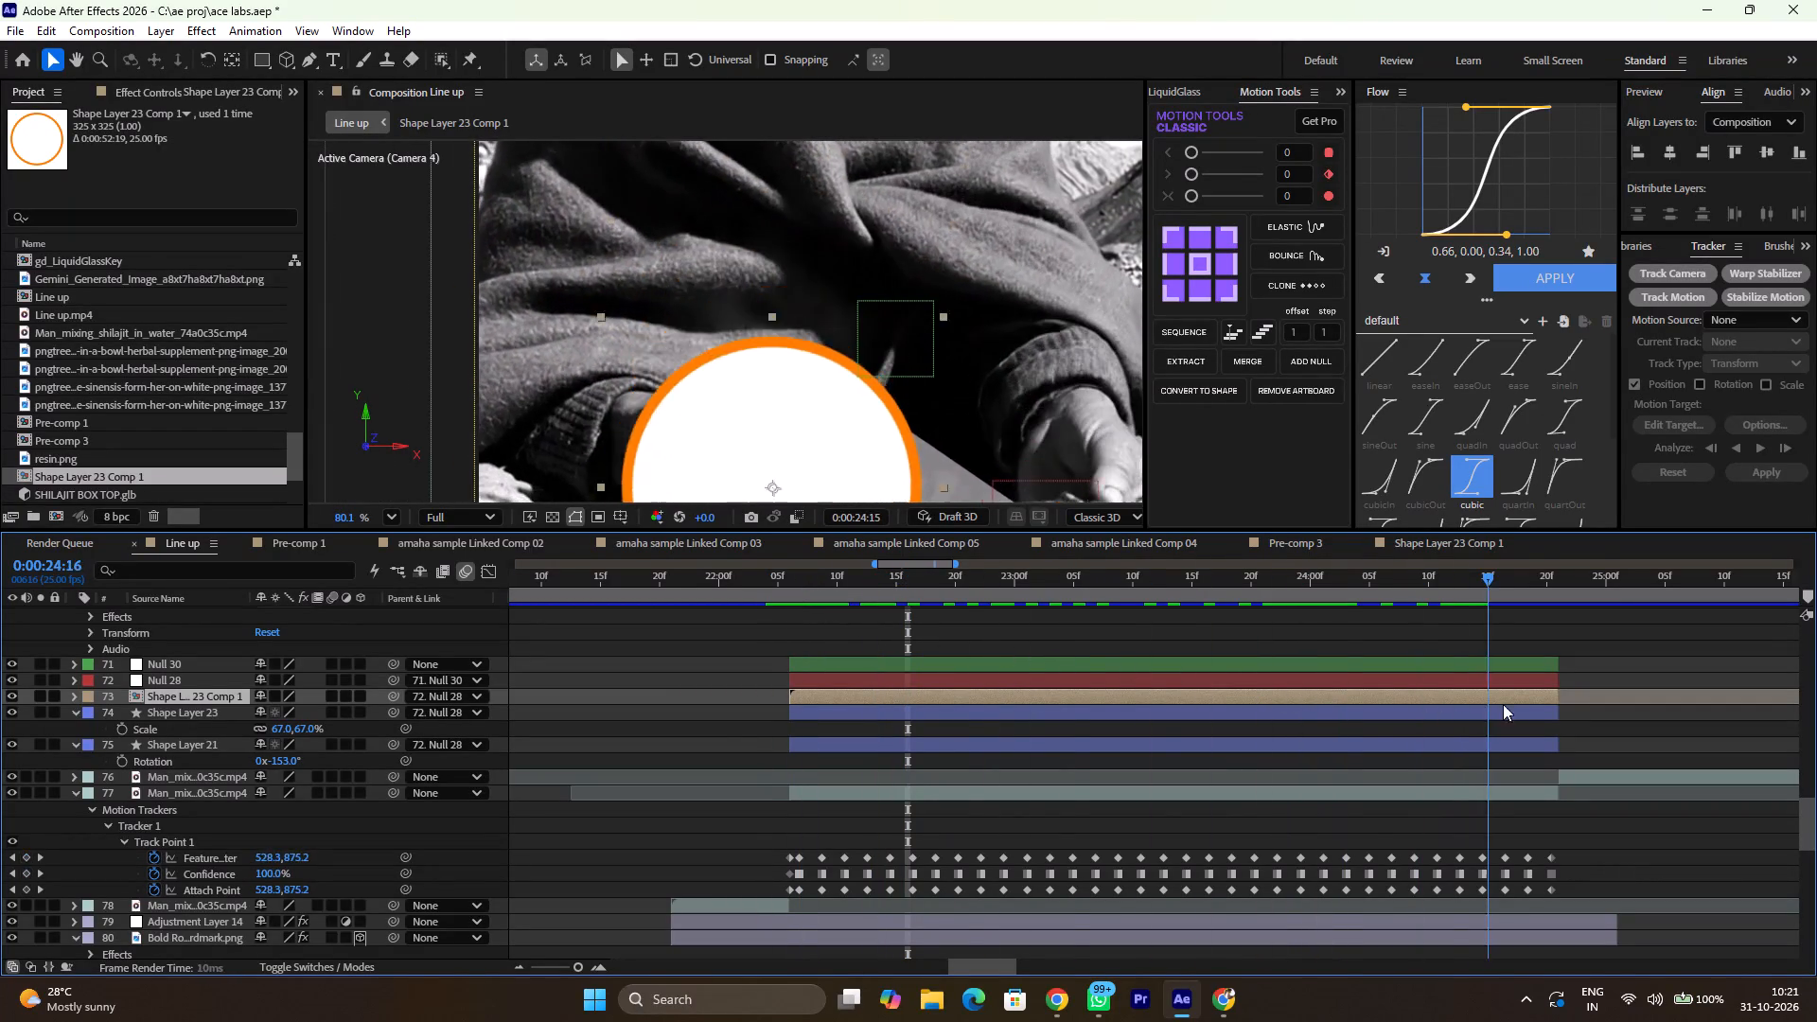
left_click_drag(1503, 704, 1345, 718)
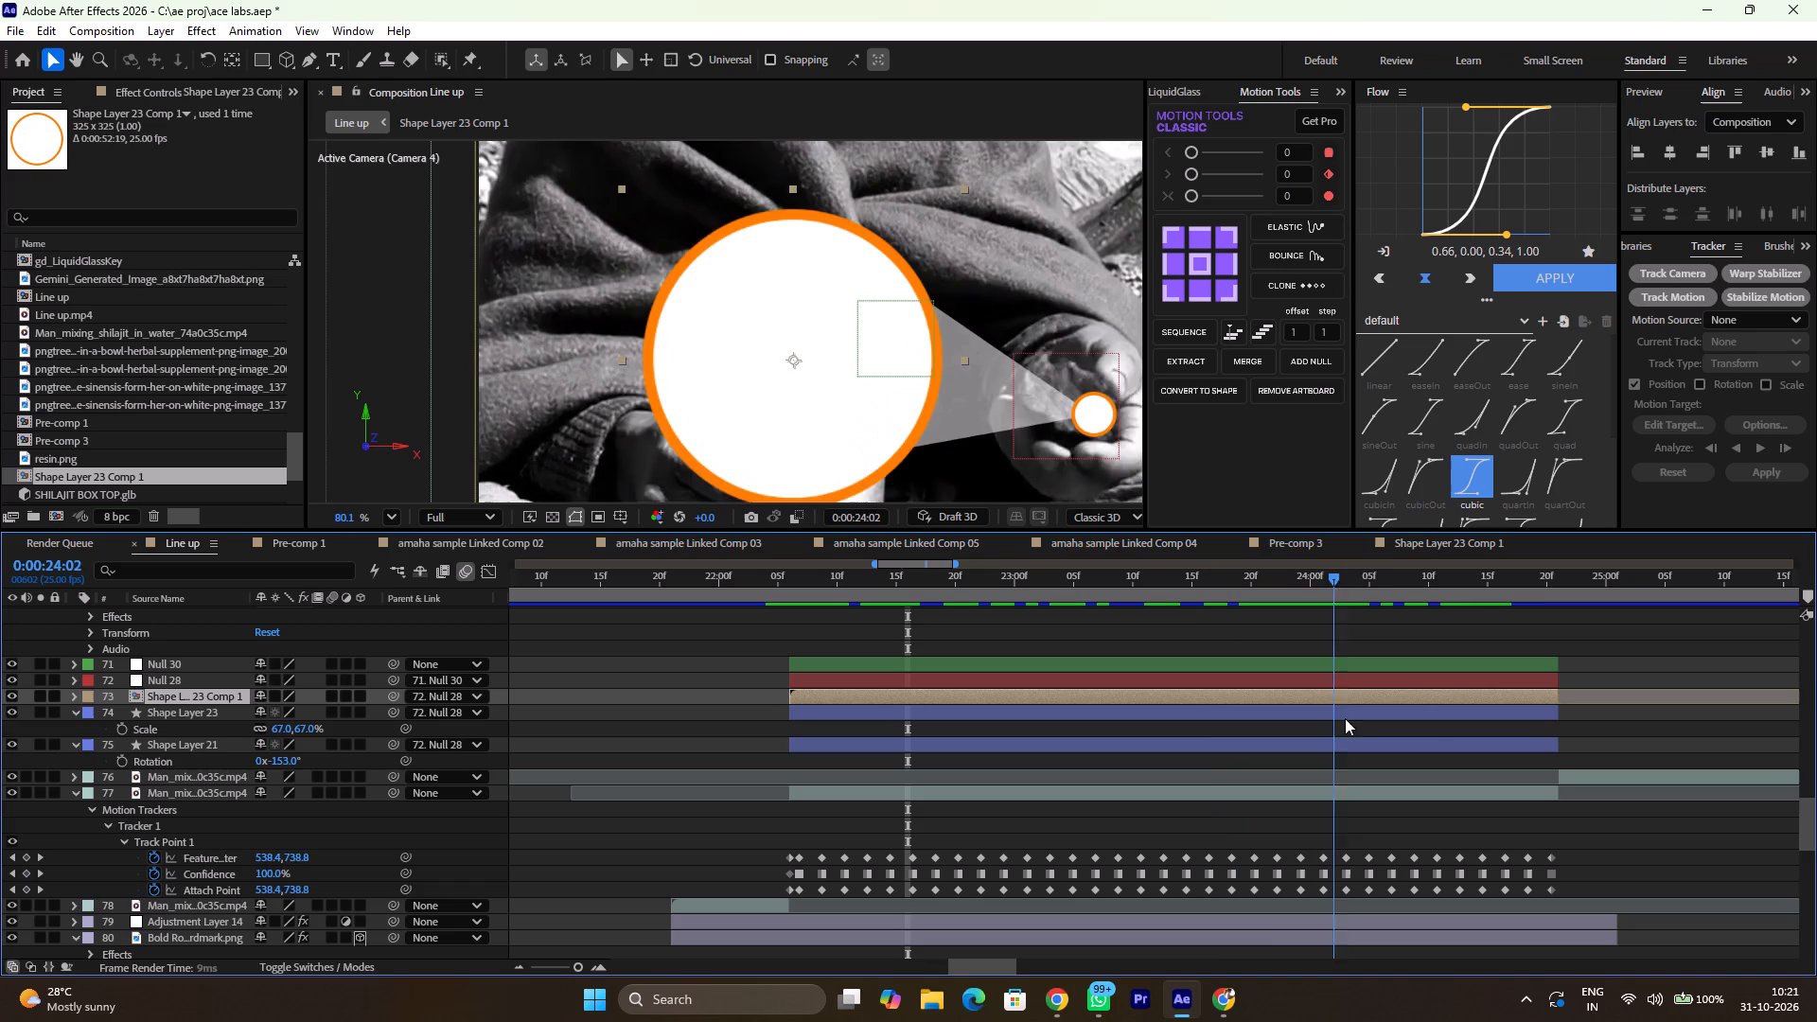
left_click_drag(1345, 718, 1135, 733)
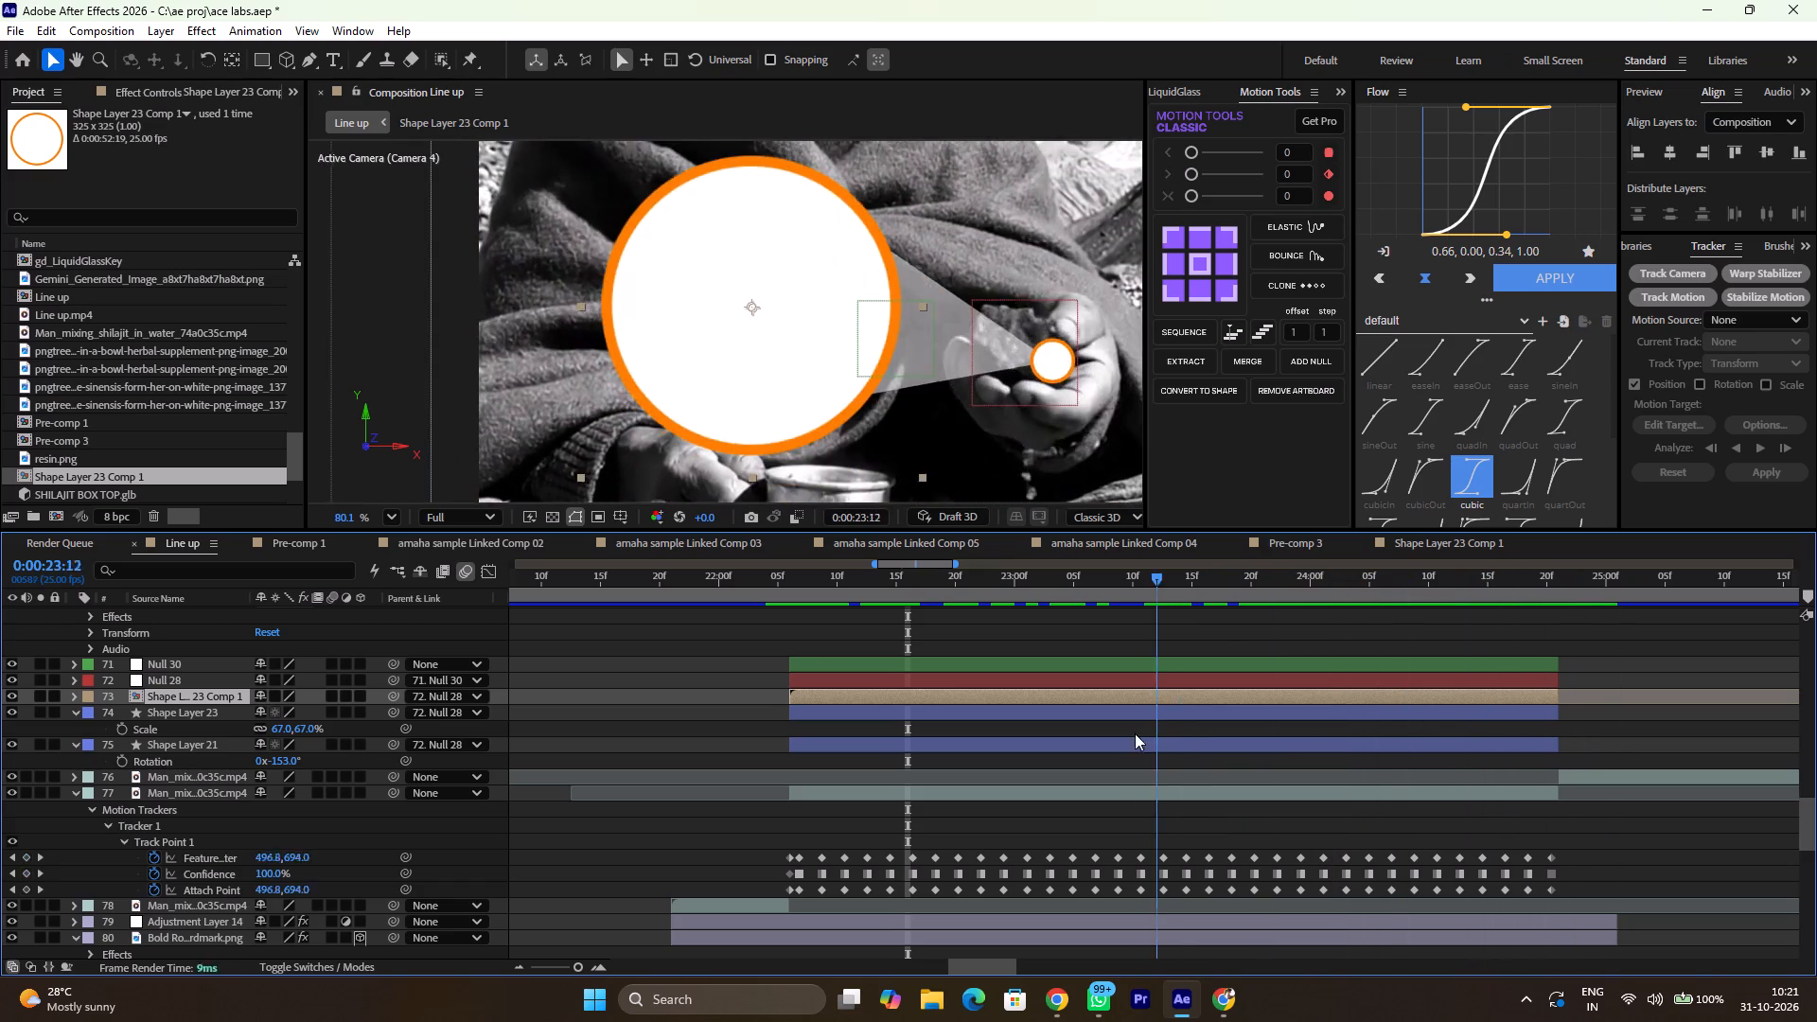
left_click_drag(1135, 733, 790, 695)
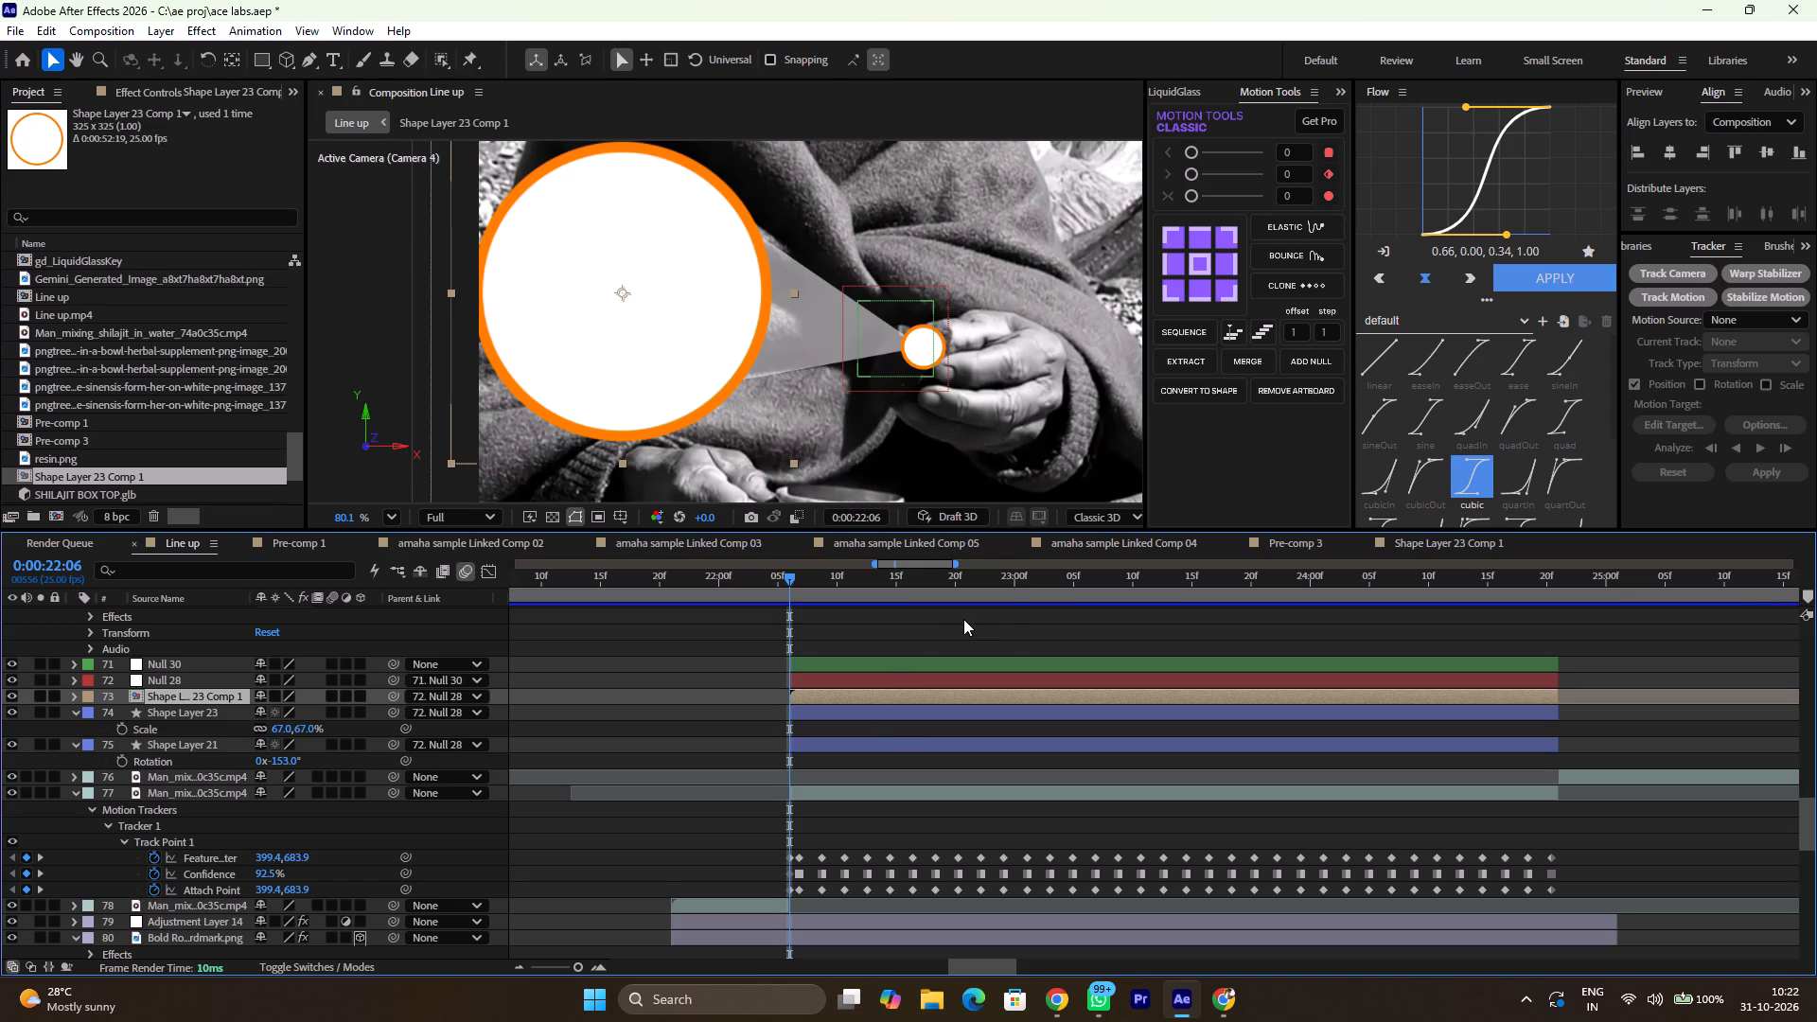
key("t")
left_click(164, 726)
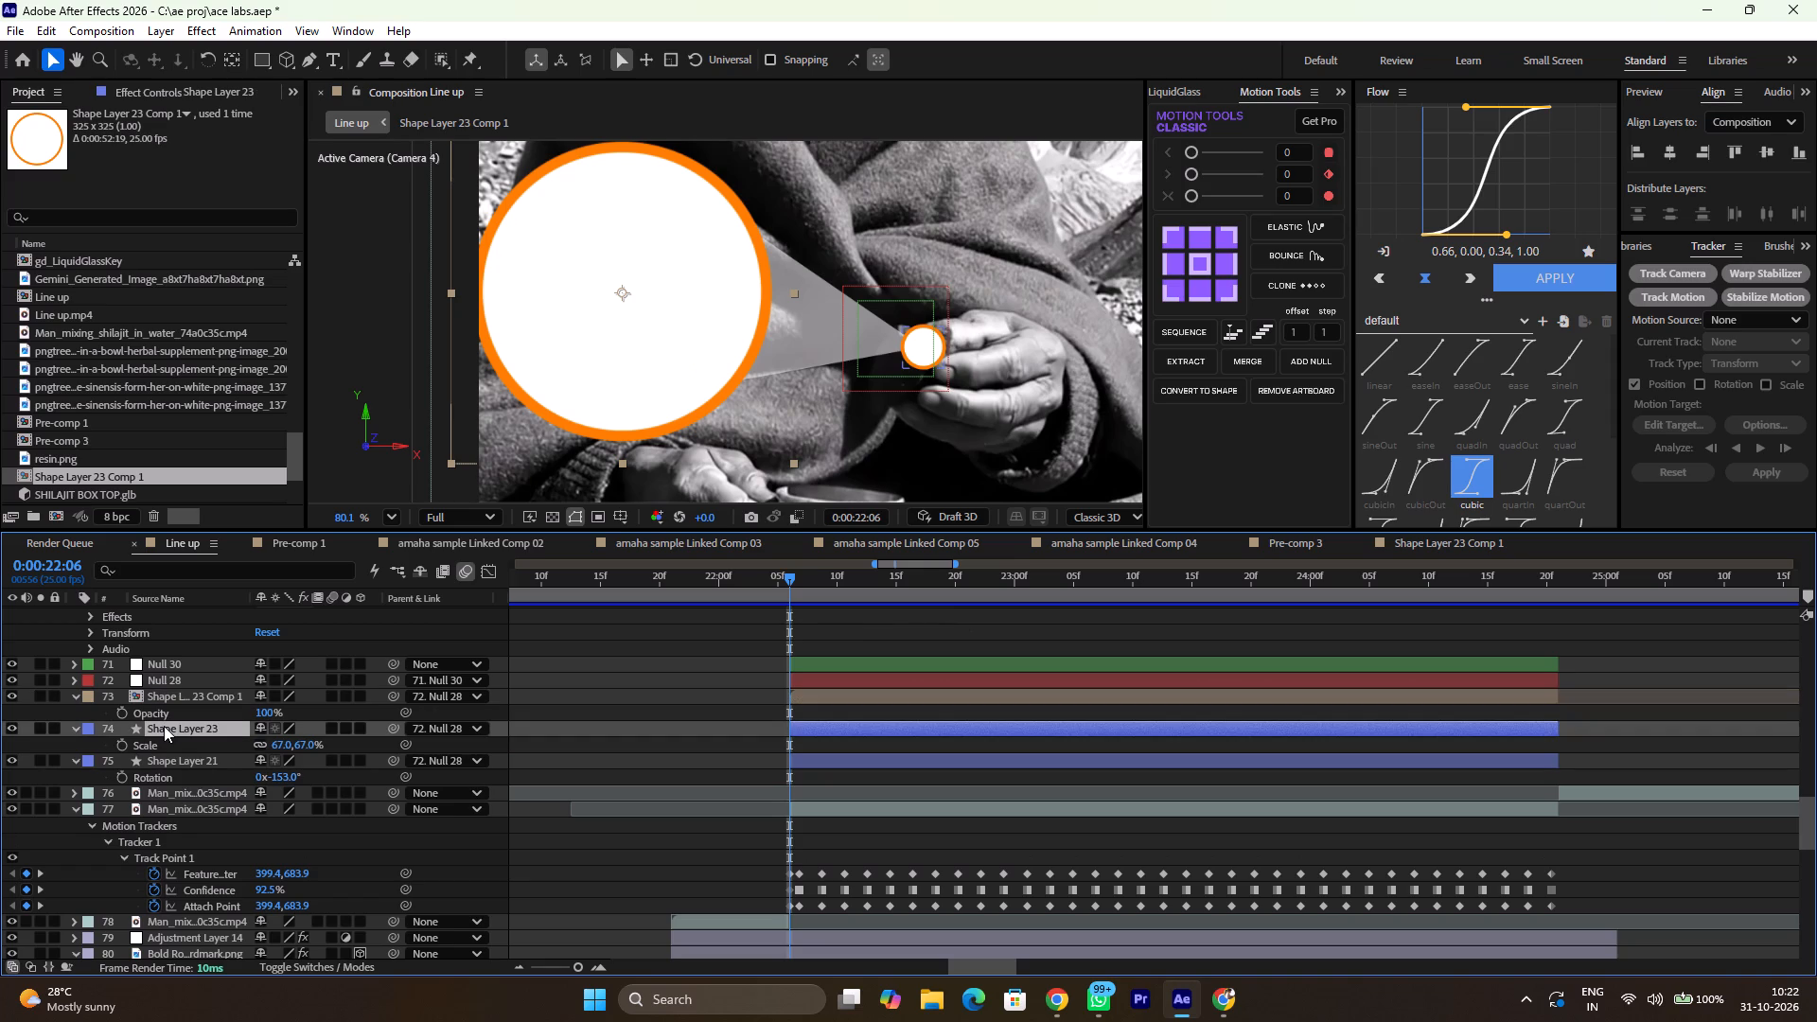
key("t")
left_click(164, 757)
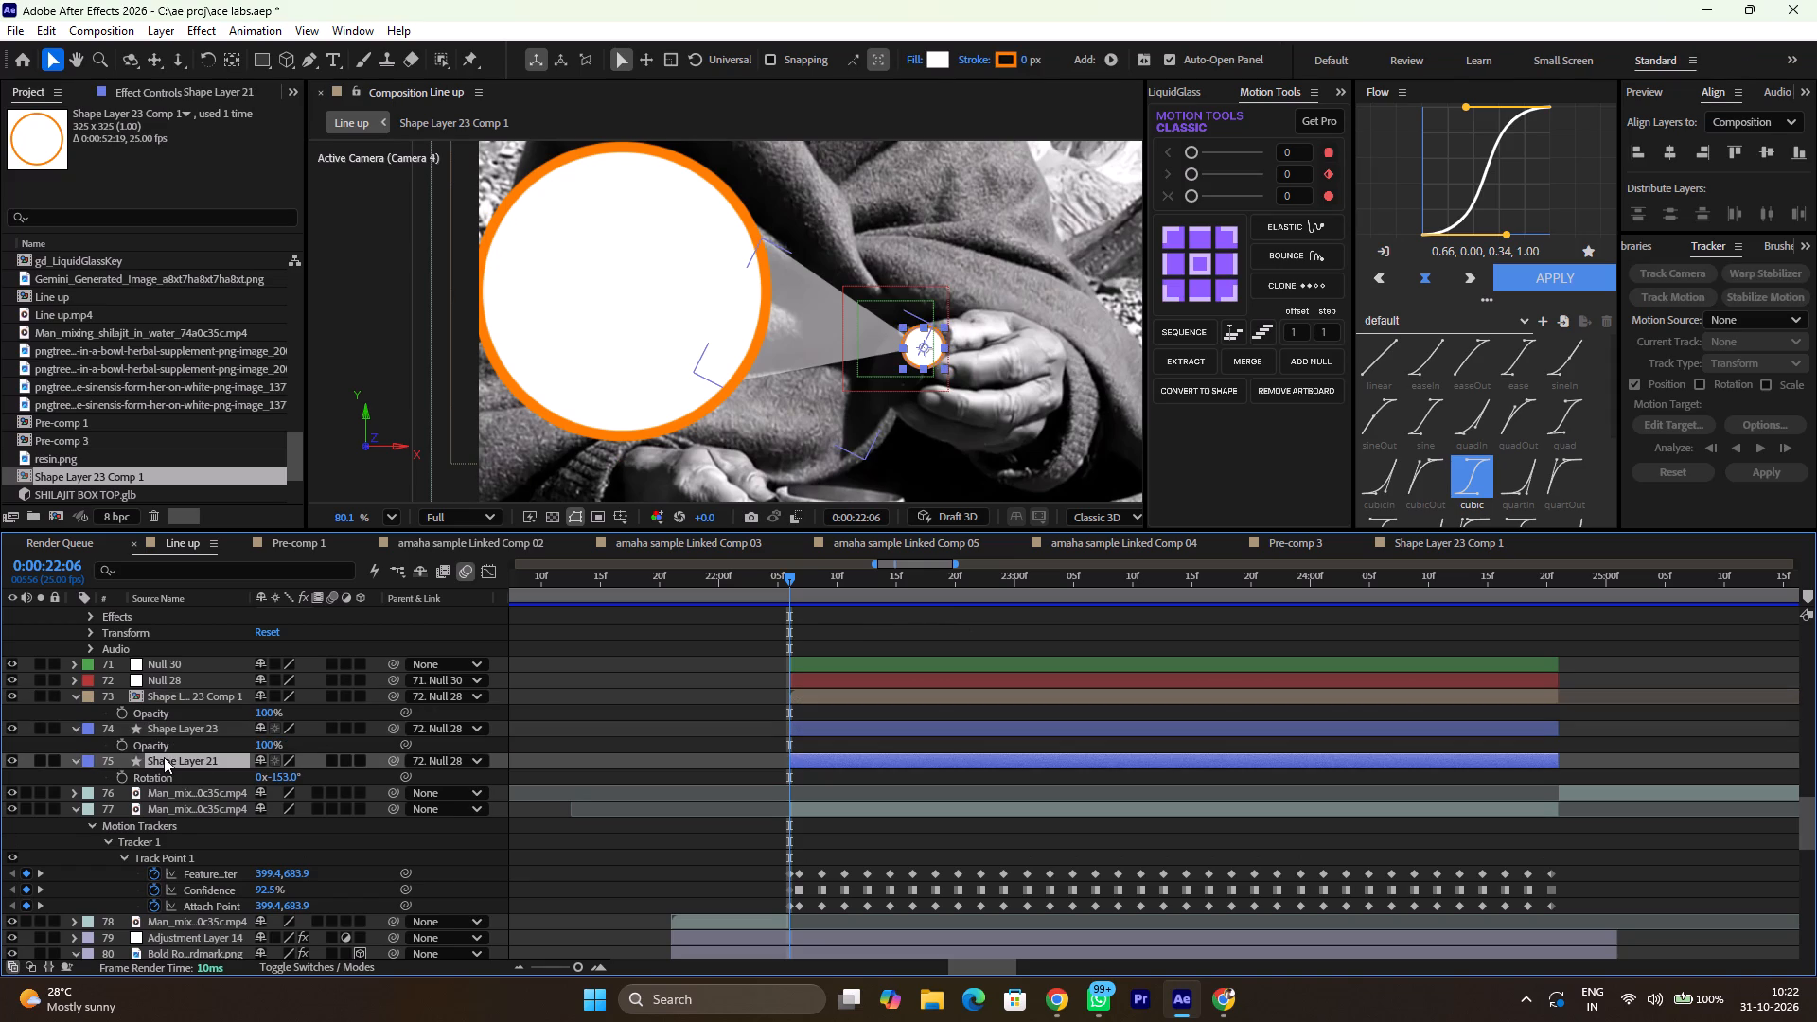
key("t")
left_click(117, 709)
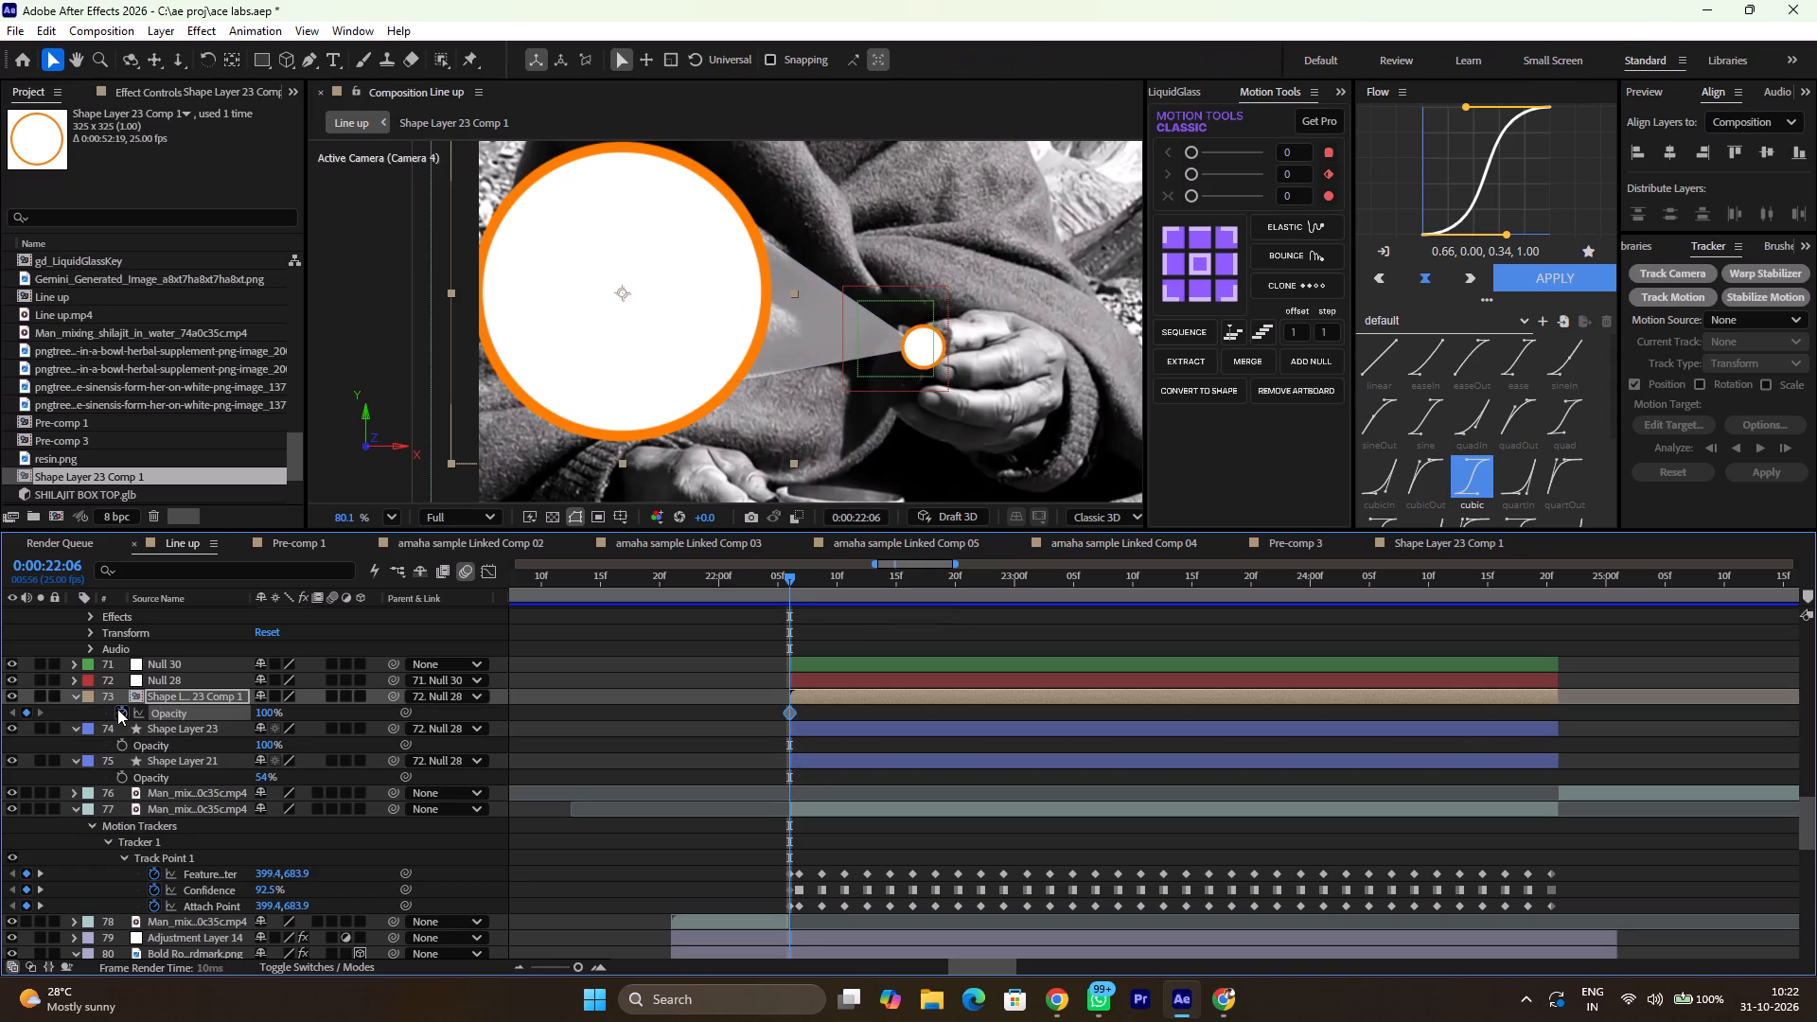
left_click(120, 744)
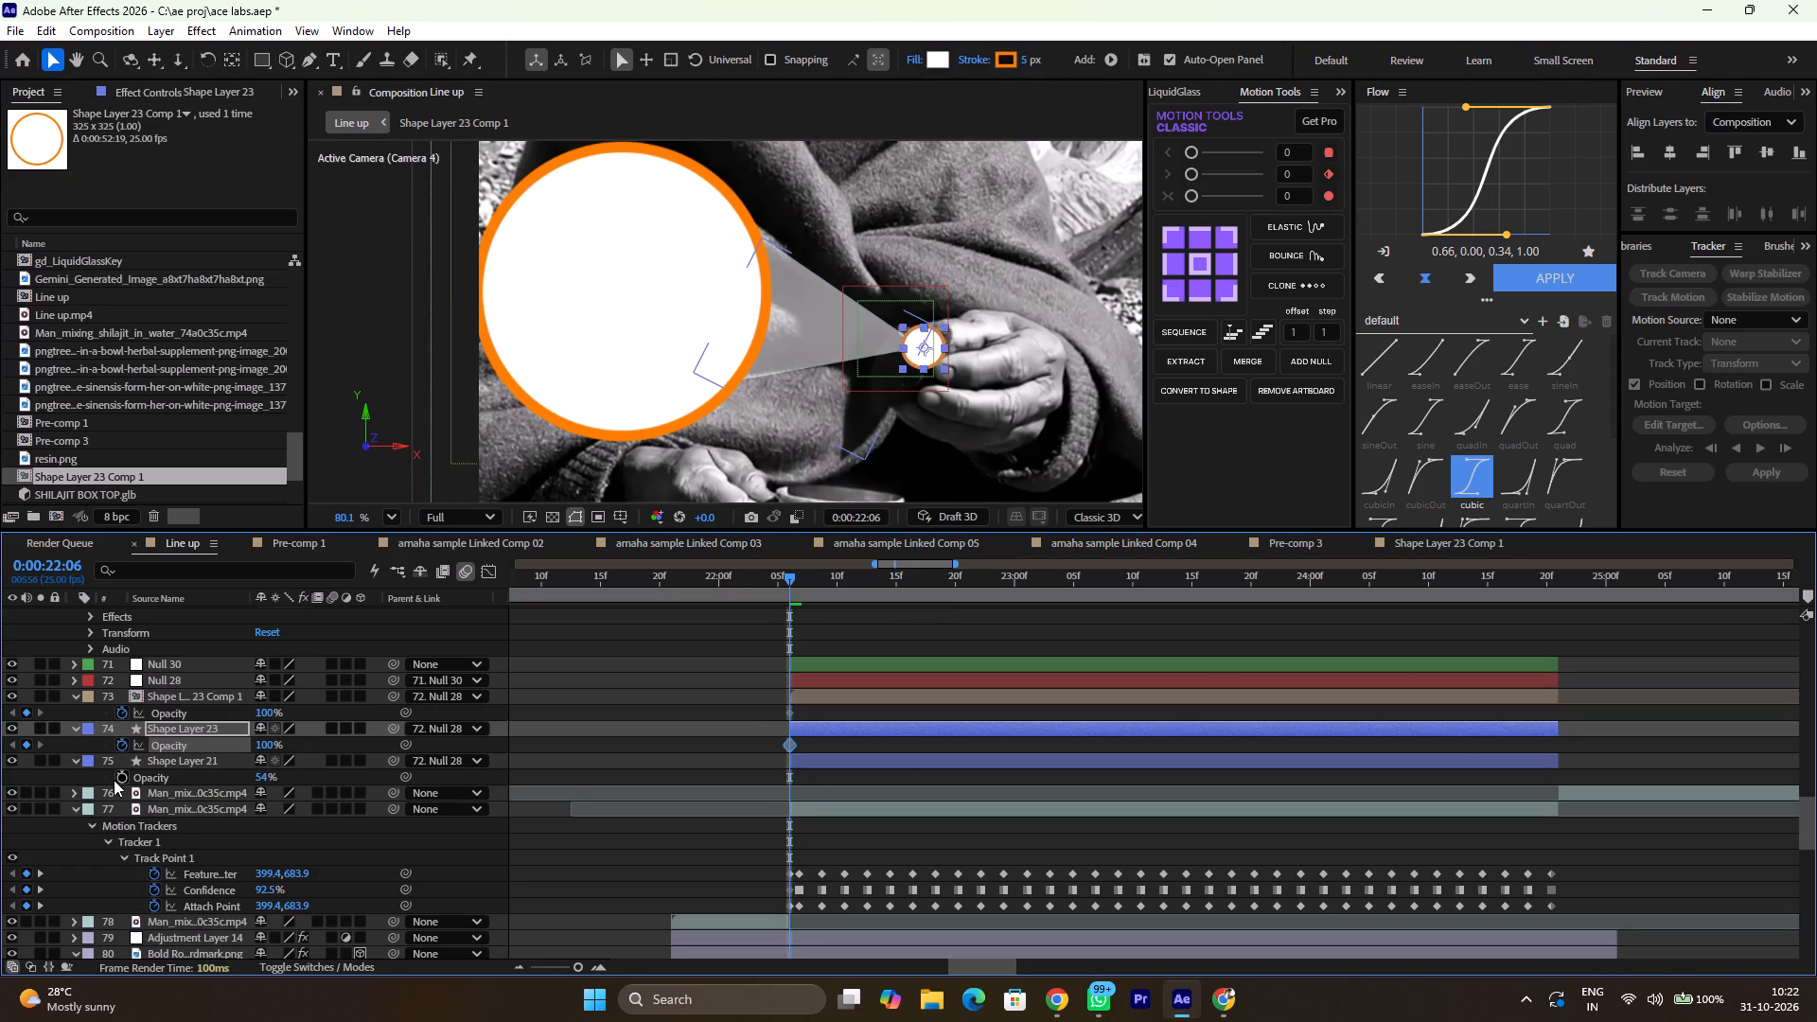
left_click(119, 780)
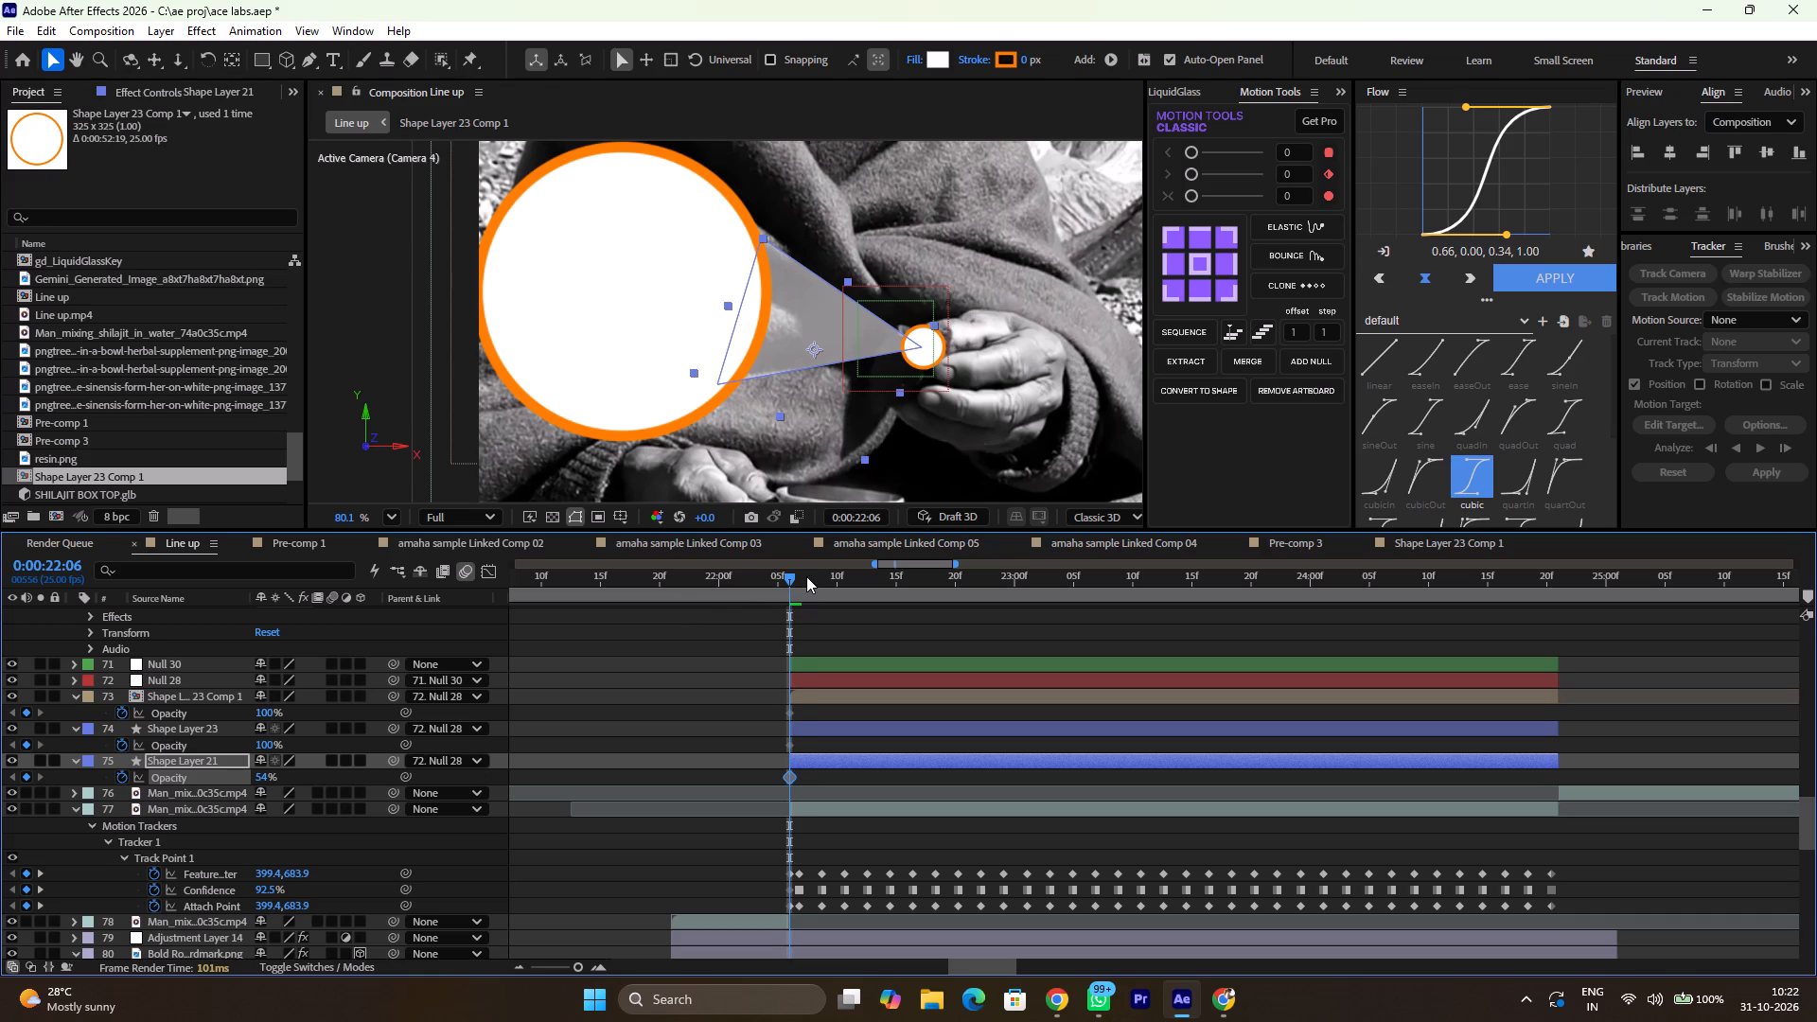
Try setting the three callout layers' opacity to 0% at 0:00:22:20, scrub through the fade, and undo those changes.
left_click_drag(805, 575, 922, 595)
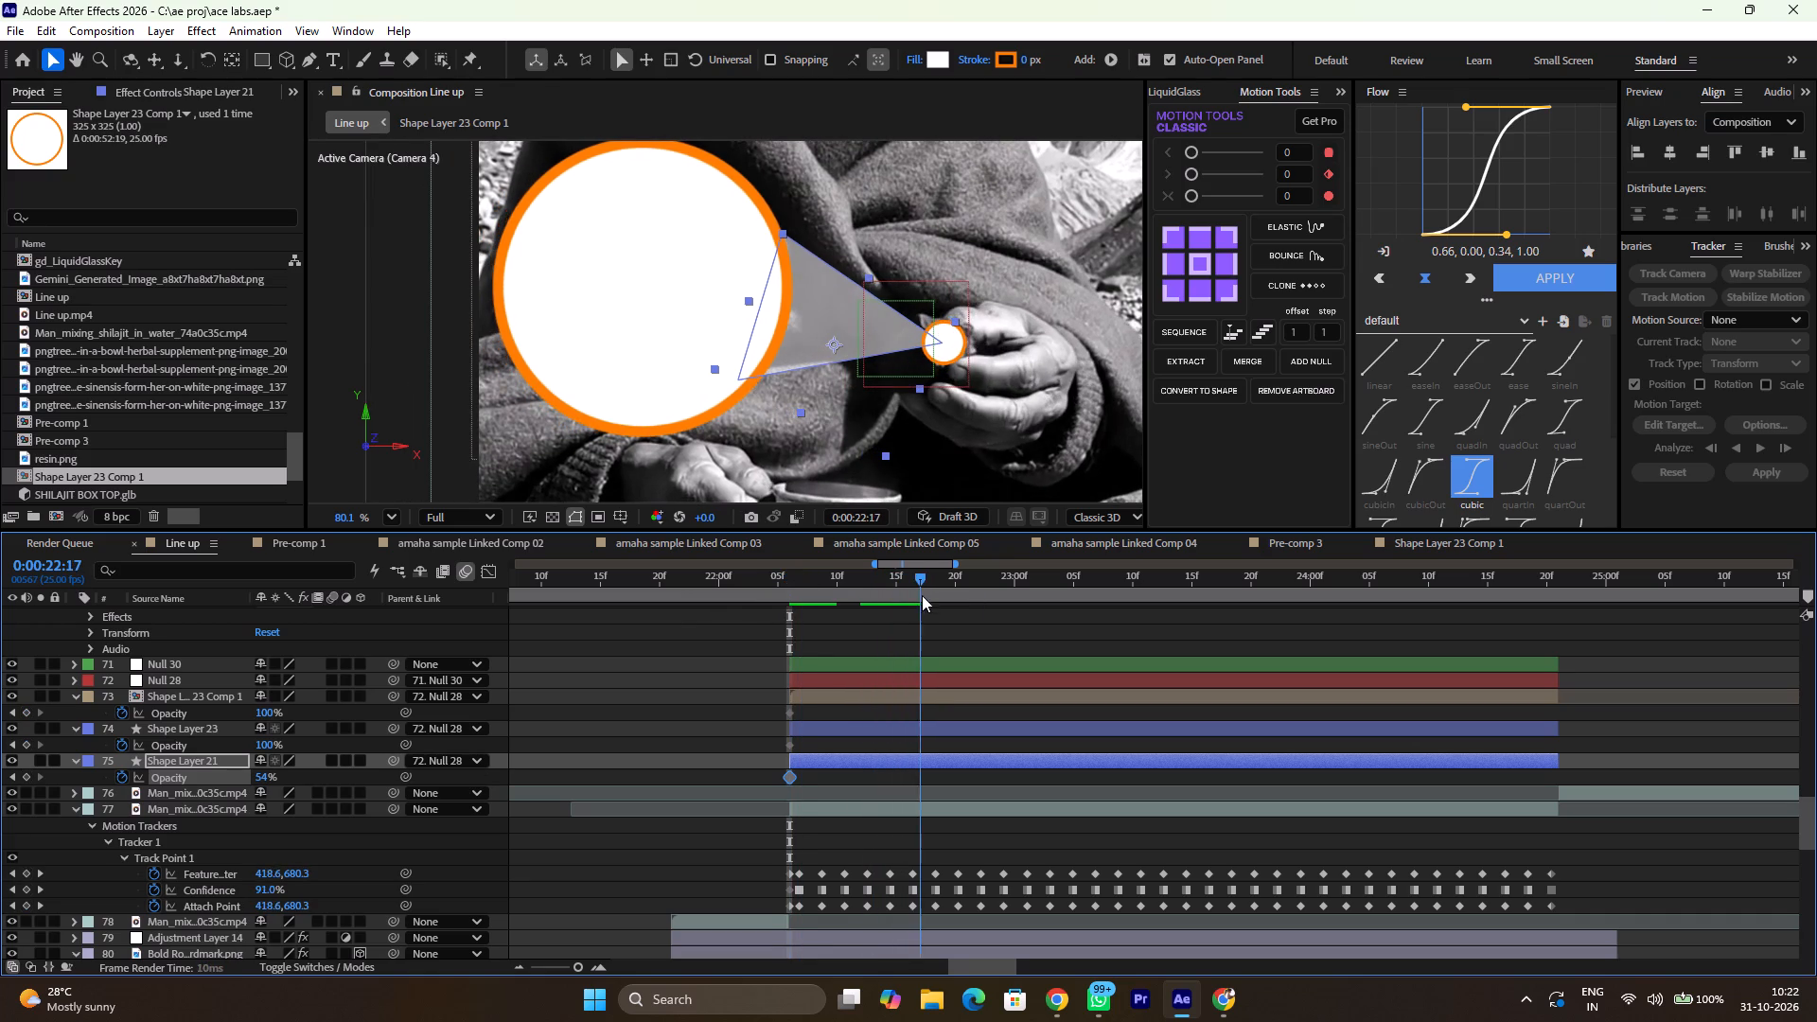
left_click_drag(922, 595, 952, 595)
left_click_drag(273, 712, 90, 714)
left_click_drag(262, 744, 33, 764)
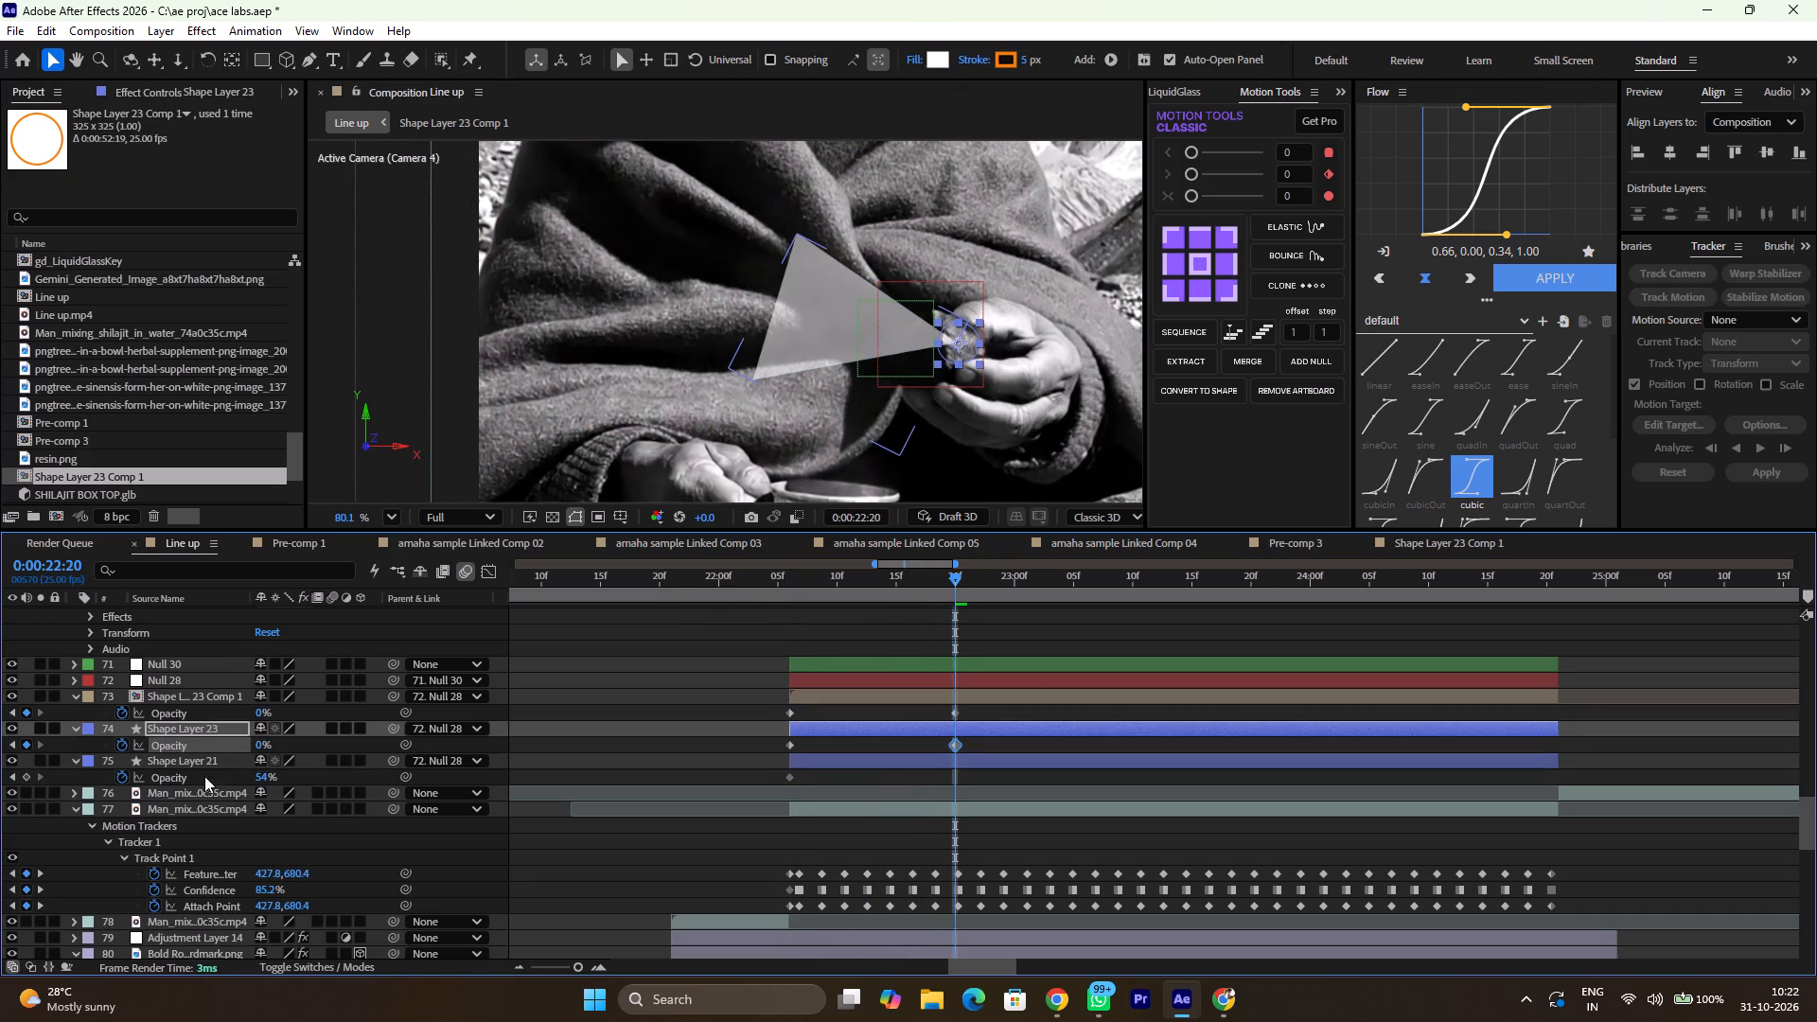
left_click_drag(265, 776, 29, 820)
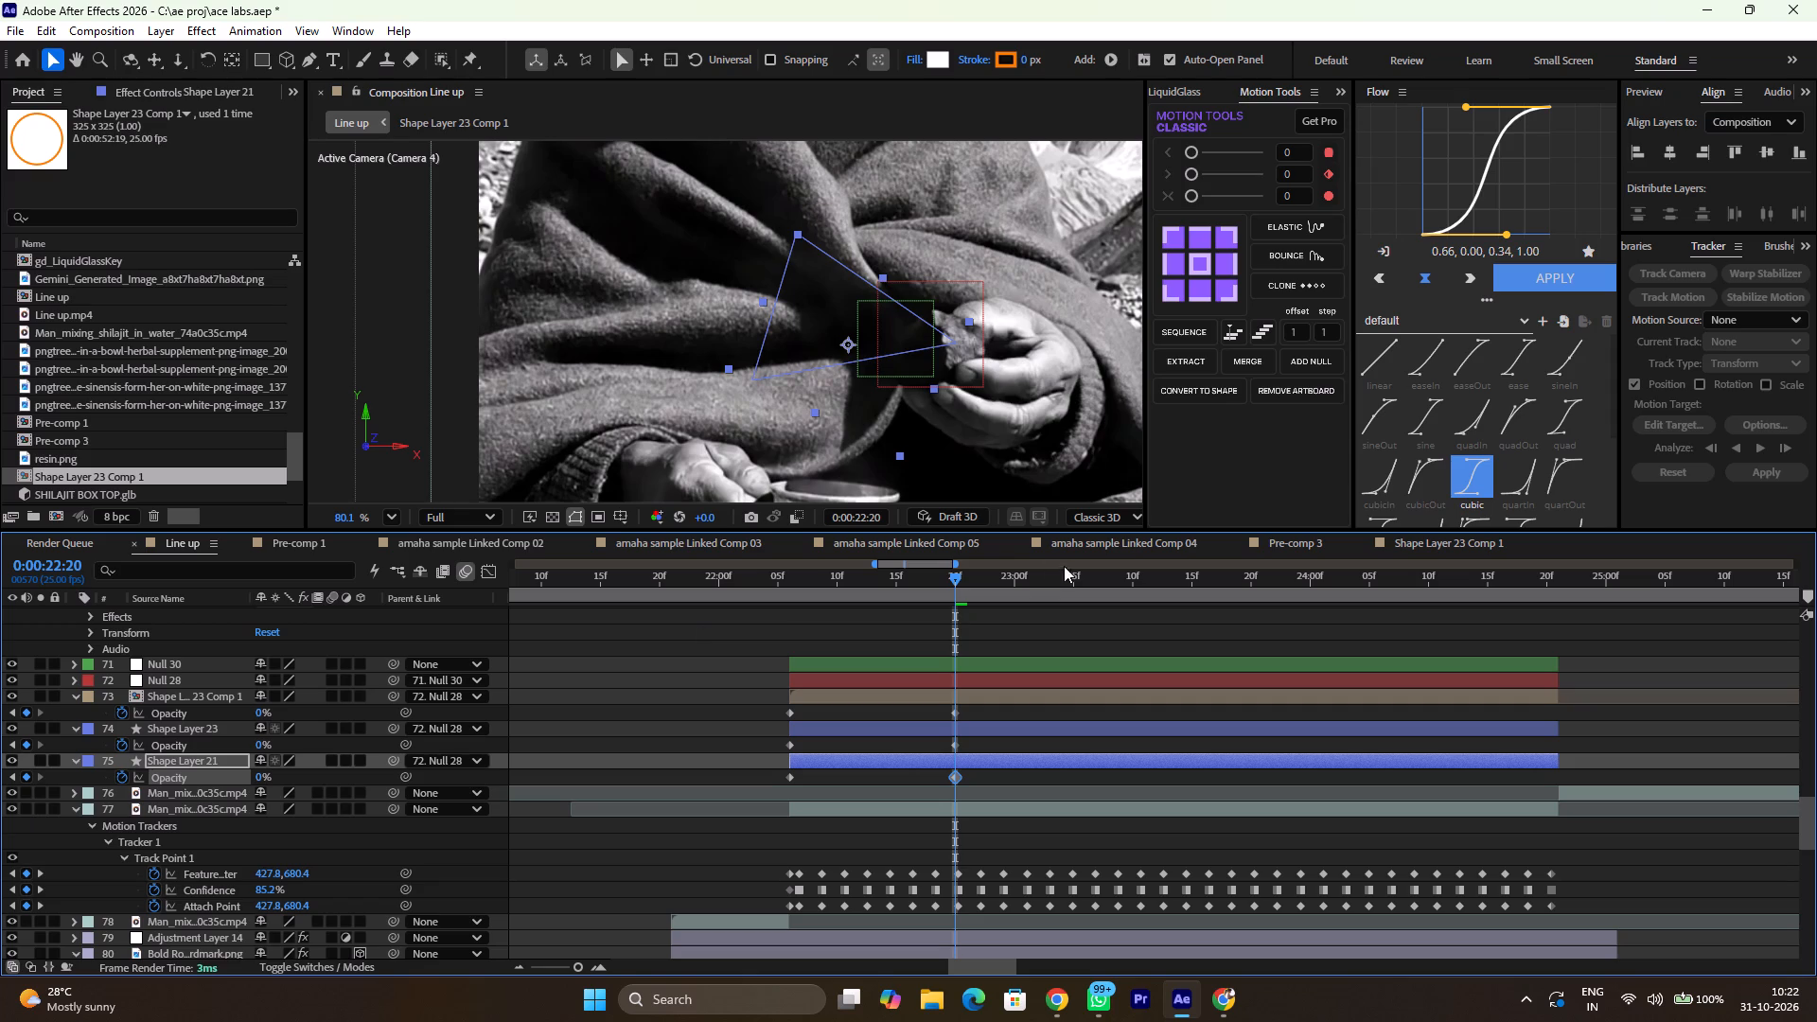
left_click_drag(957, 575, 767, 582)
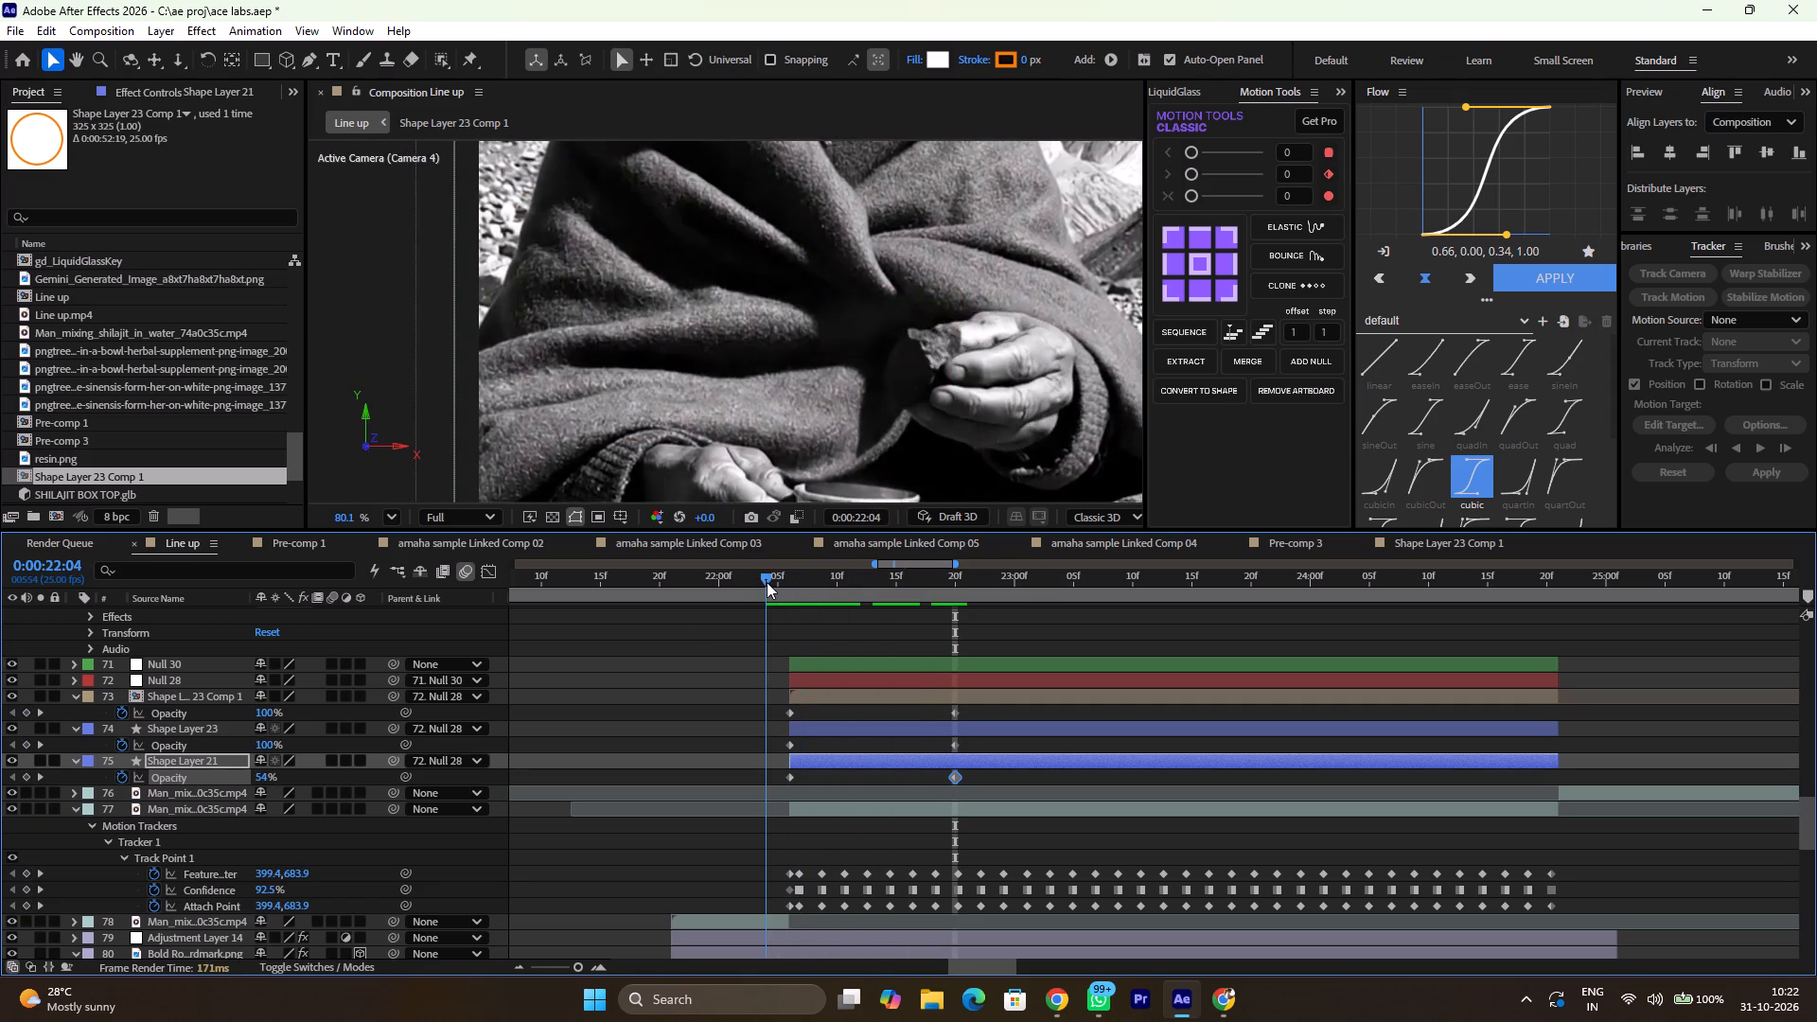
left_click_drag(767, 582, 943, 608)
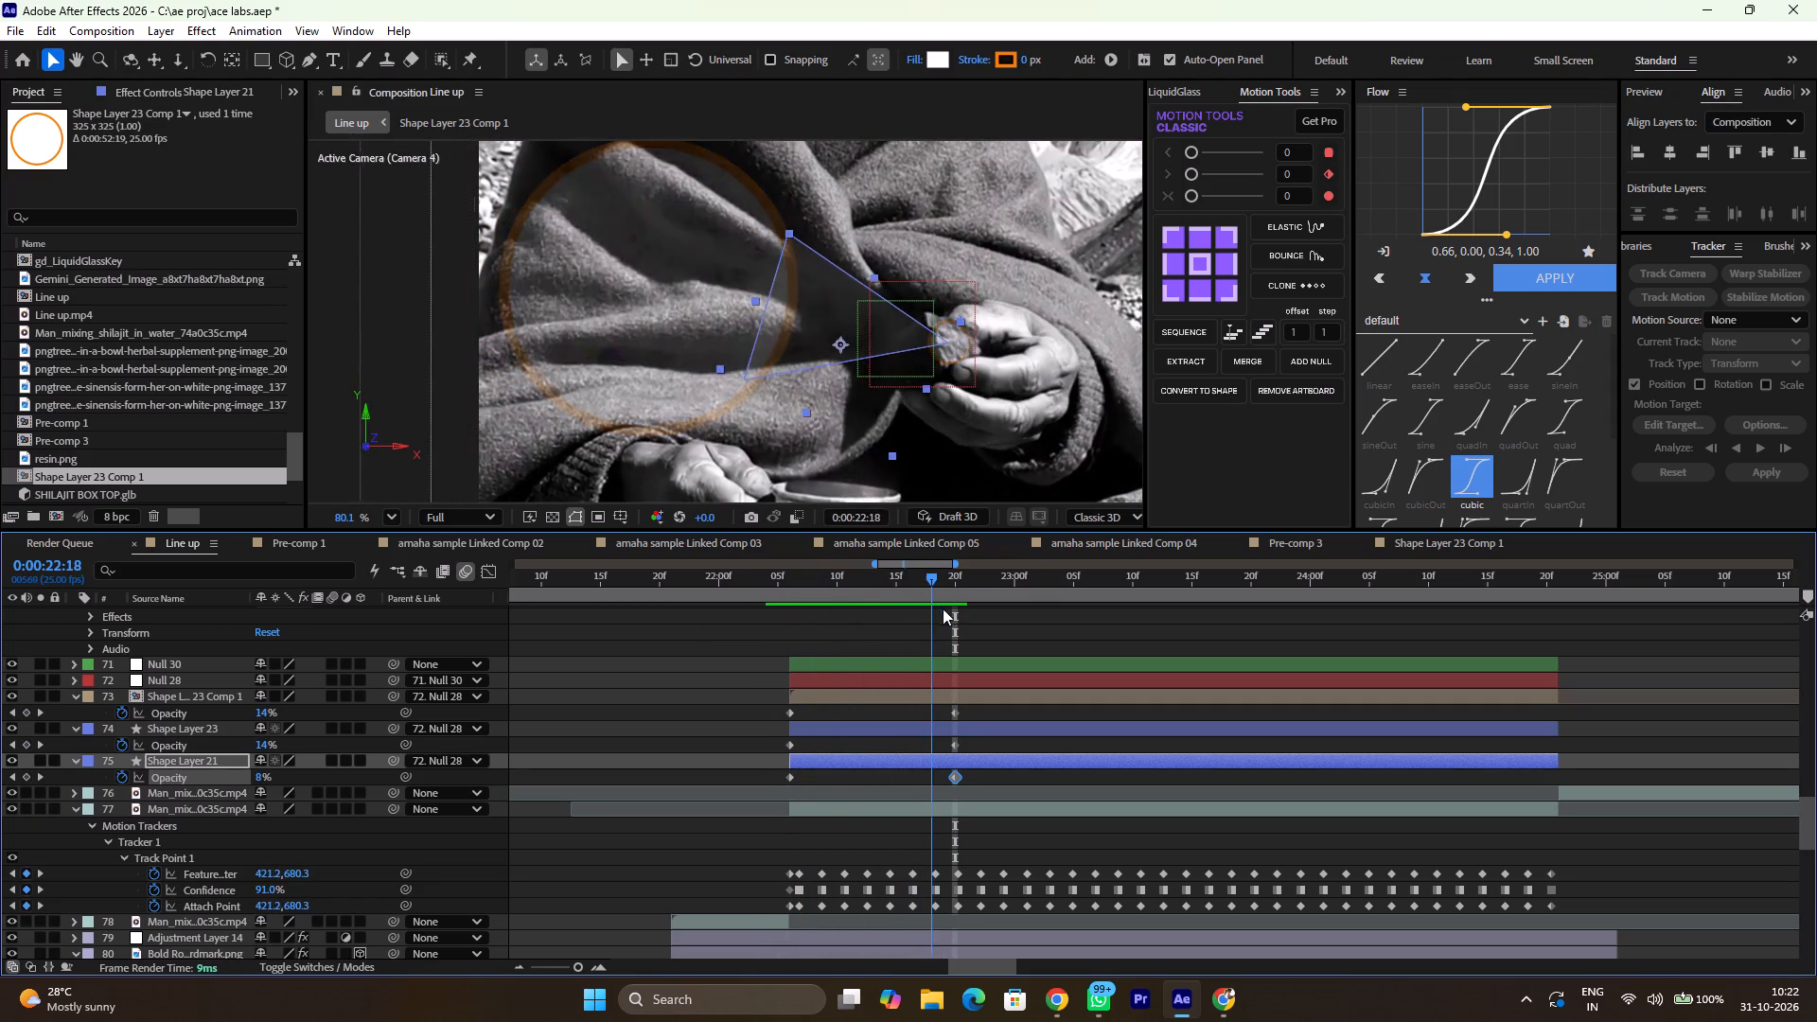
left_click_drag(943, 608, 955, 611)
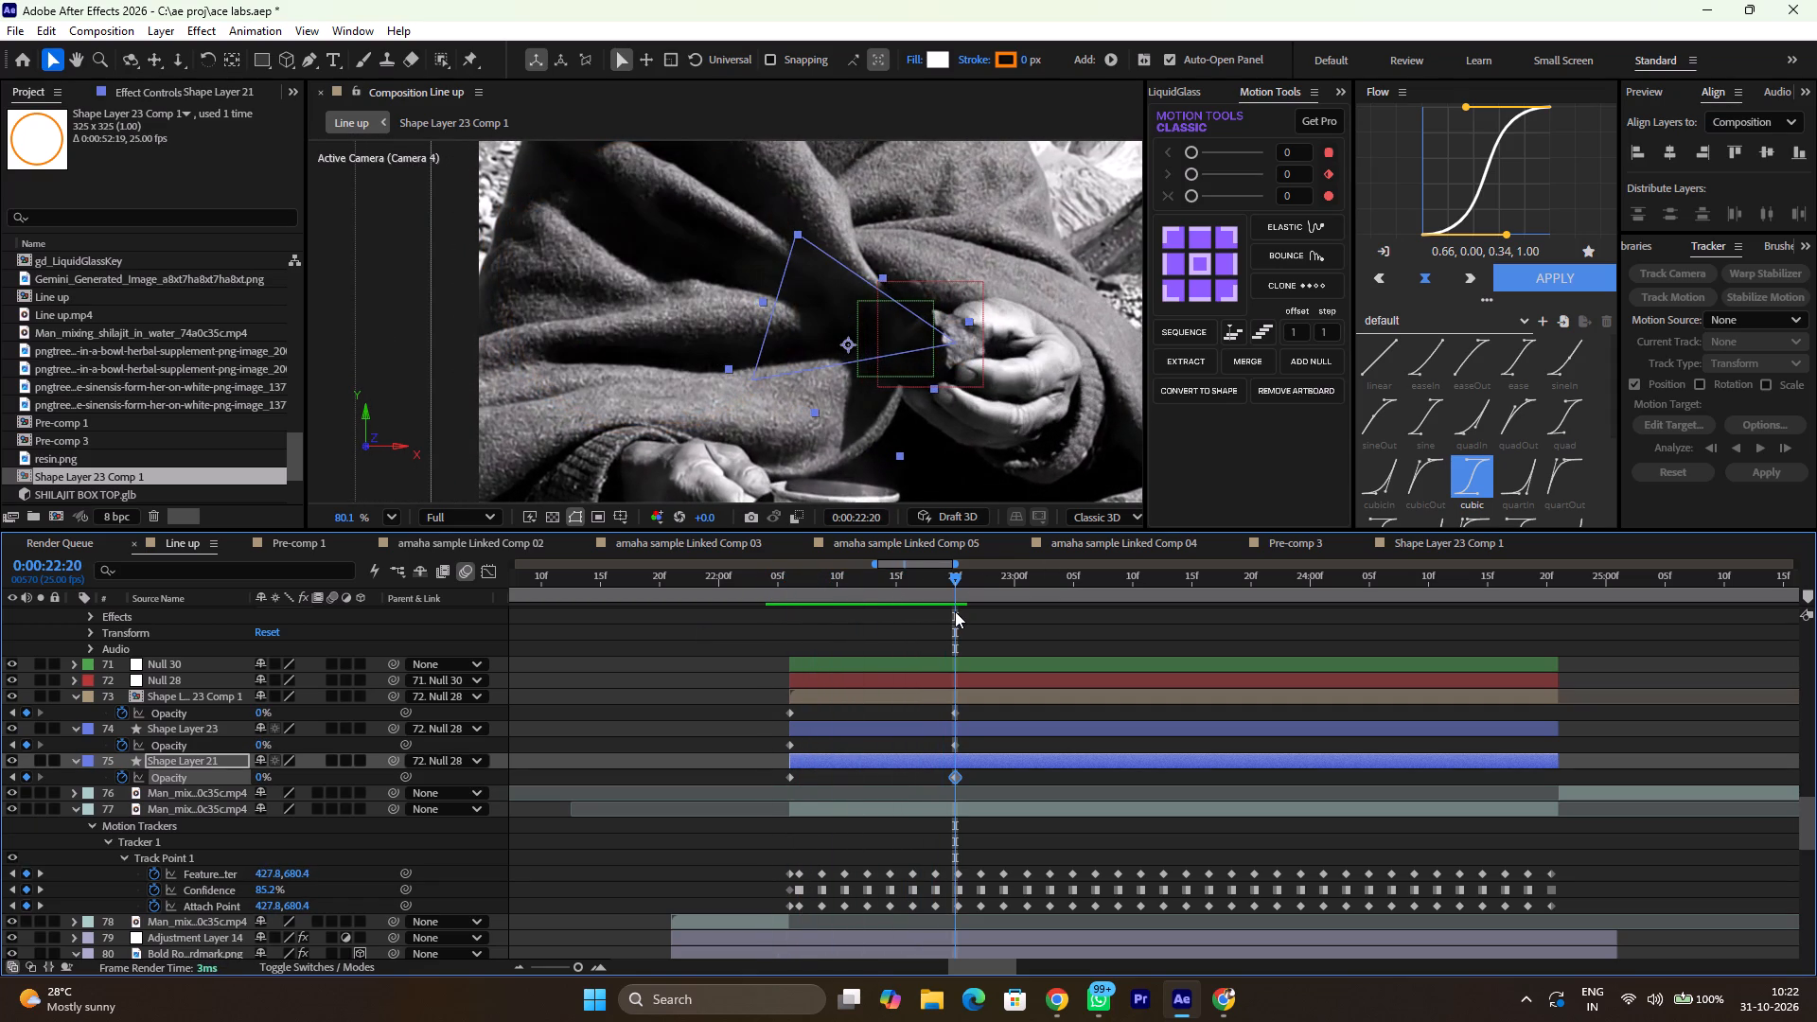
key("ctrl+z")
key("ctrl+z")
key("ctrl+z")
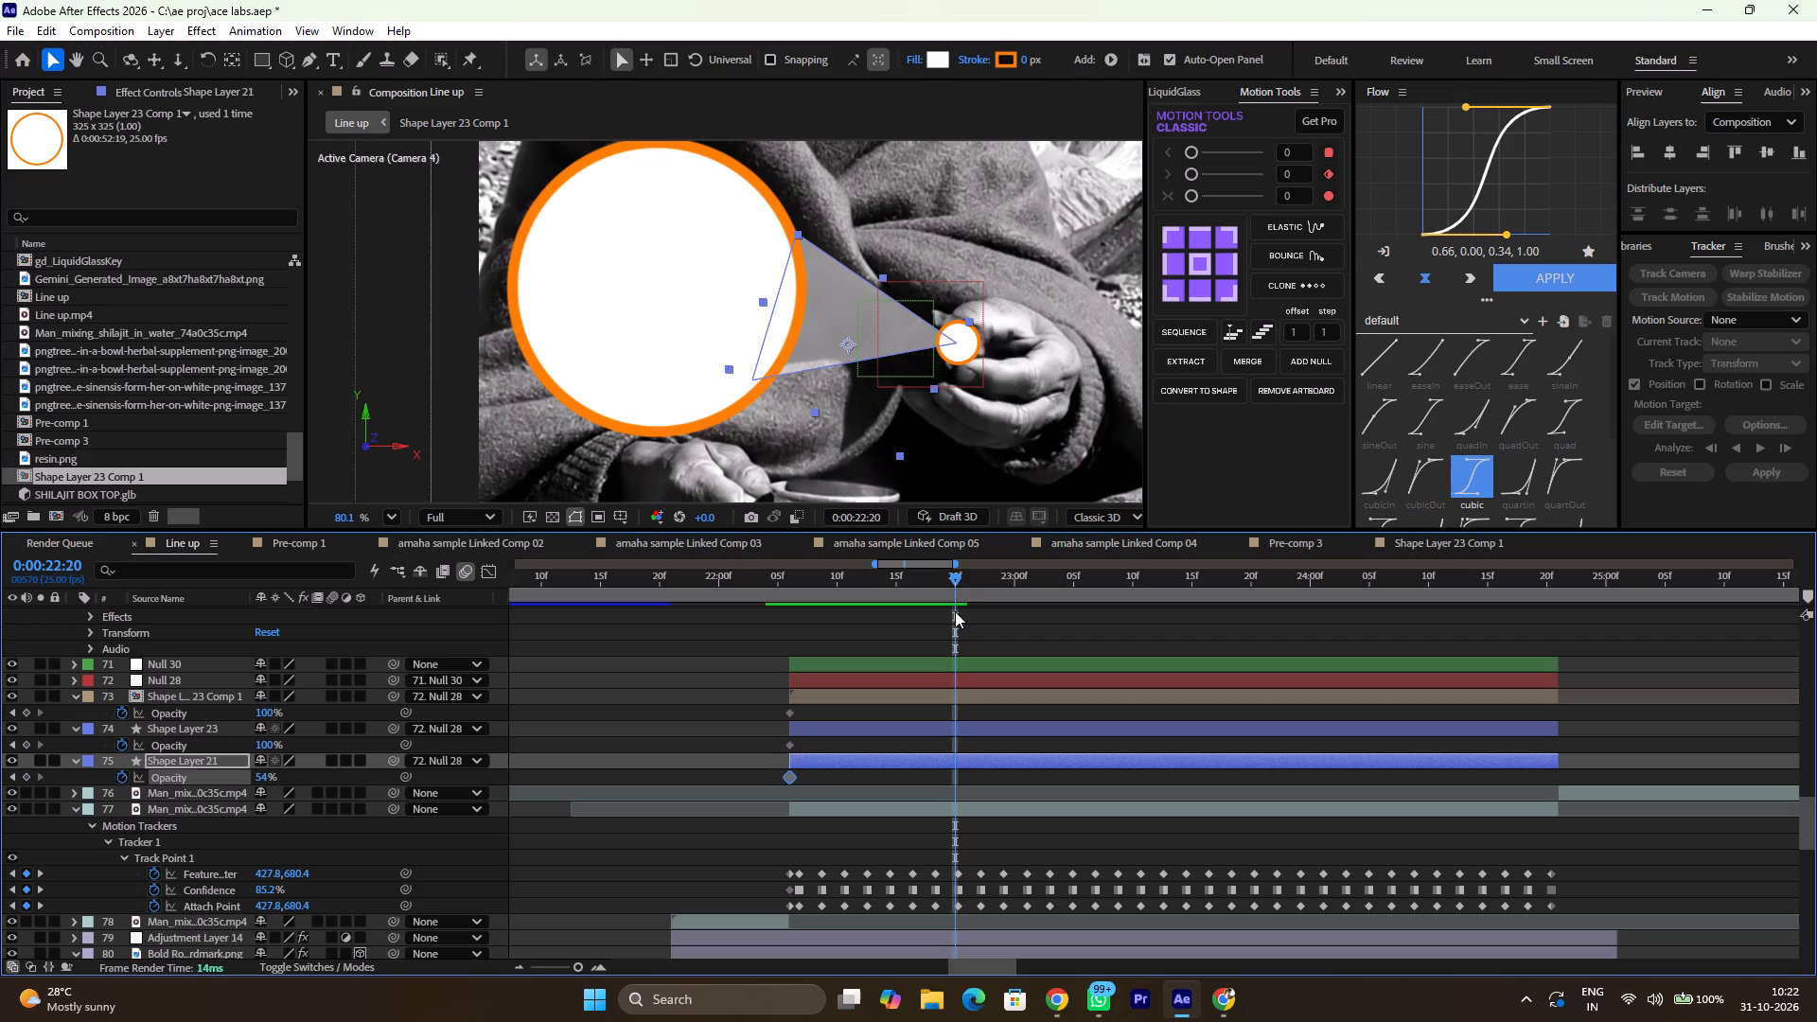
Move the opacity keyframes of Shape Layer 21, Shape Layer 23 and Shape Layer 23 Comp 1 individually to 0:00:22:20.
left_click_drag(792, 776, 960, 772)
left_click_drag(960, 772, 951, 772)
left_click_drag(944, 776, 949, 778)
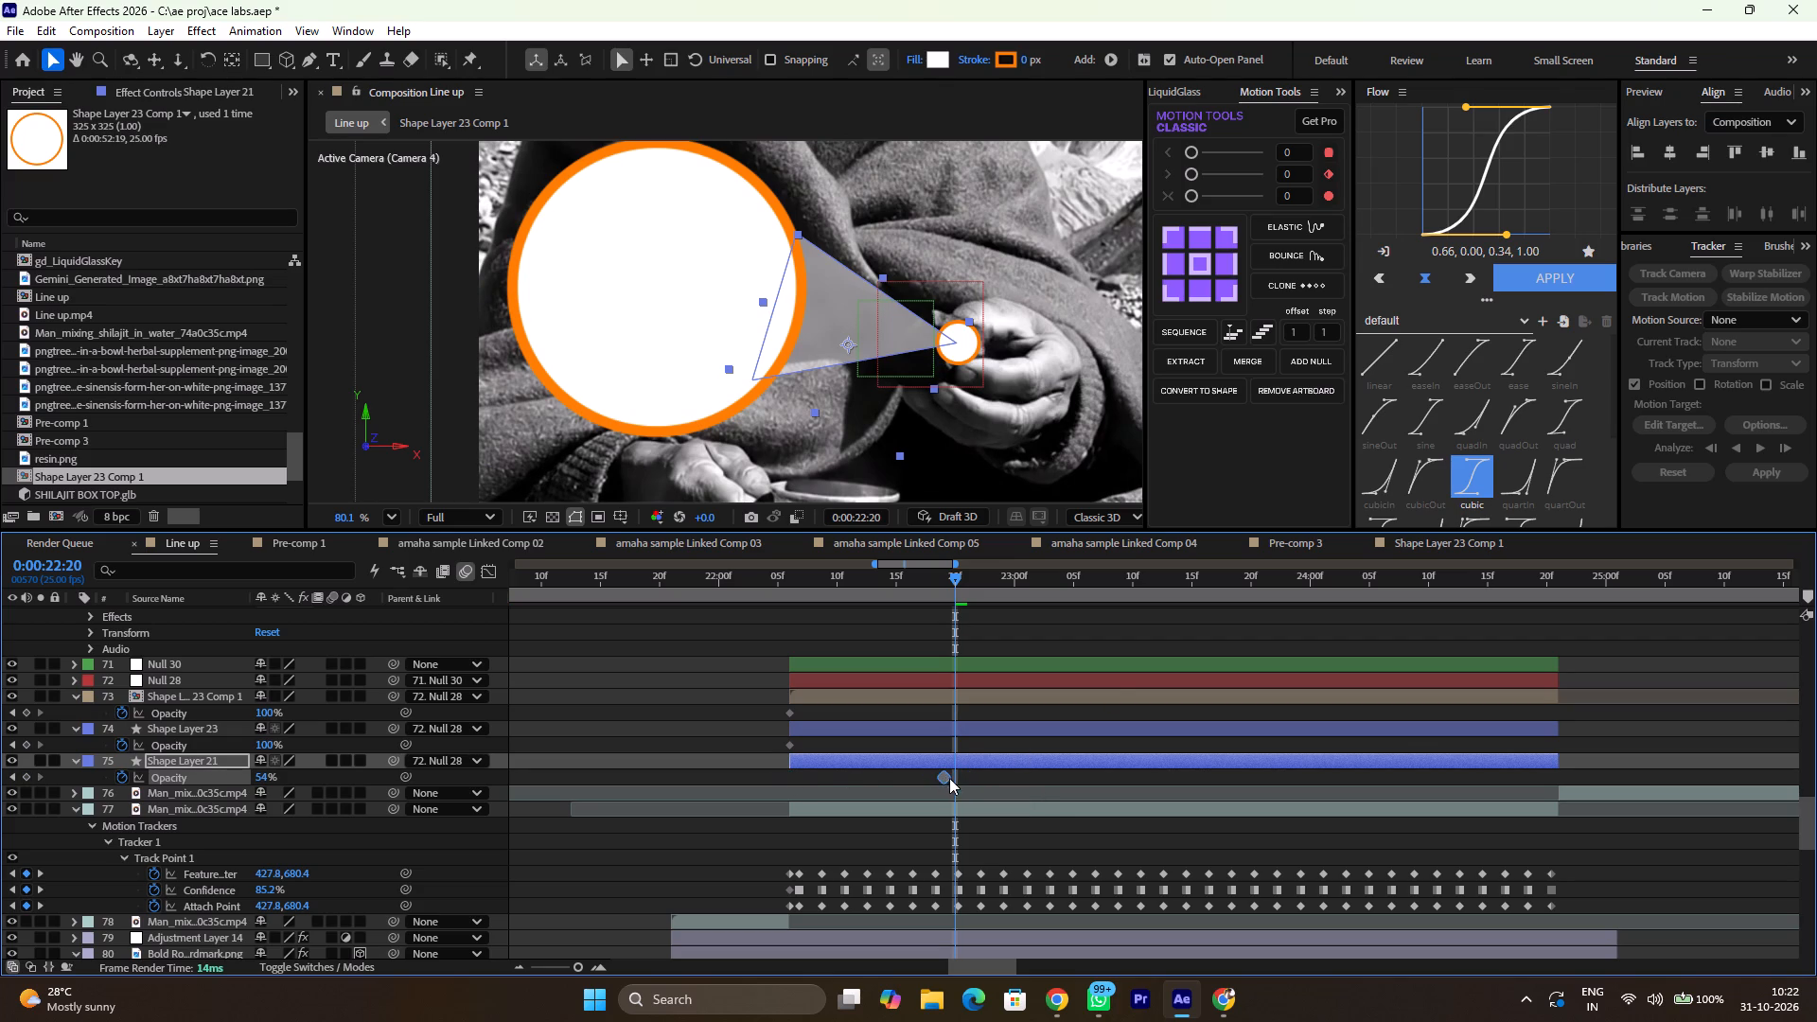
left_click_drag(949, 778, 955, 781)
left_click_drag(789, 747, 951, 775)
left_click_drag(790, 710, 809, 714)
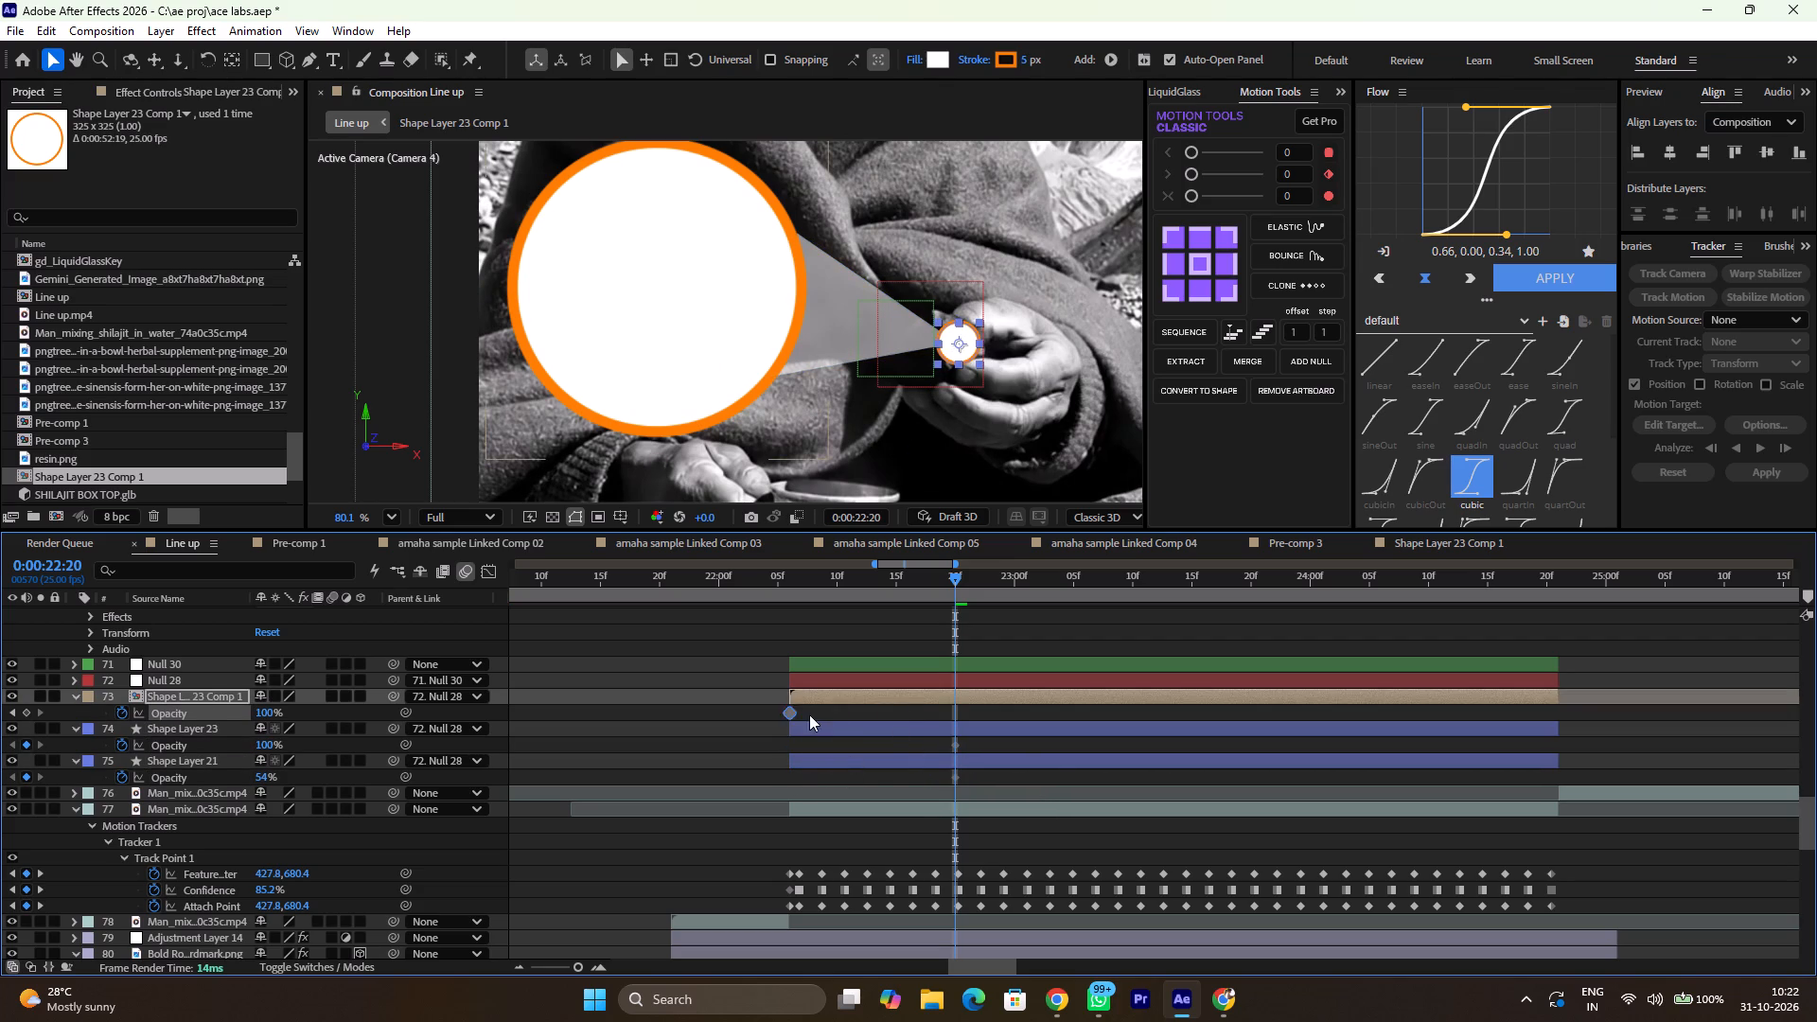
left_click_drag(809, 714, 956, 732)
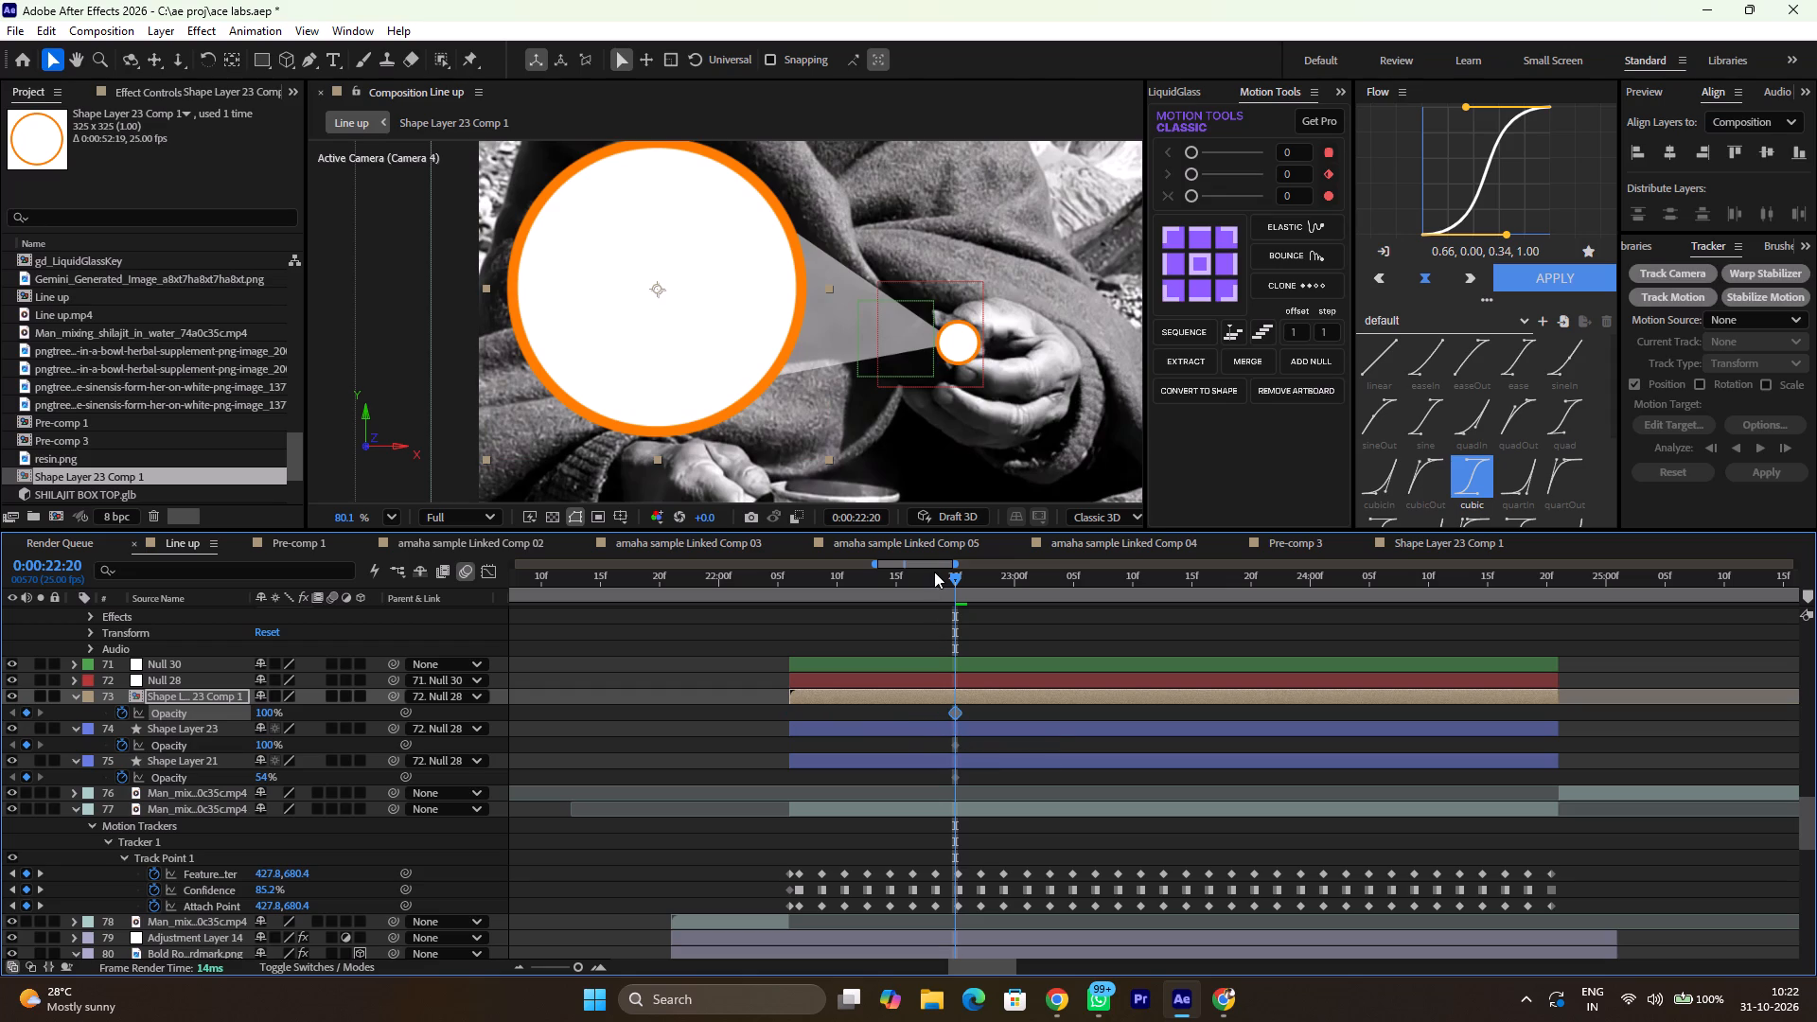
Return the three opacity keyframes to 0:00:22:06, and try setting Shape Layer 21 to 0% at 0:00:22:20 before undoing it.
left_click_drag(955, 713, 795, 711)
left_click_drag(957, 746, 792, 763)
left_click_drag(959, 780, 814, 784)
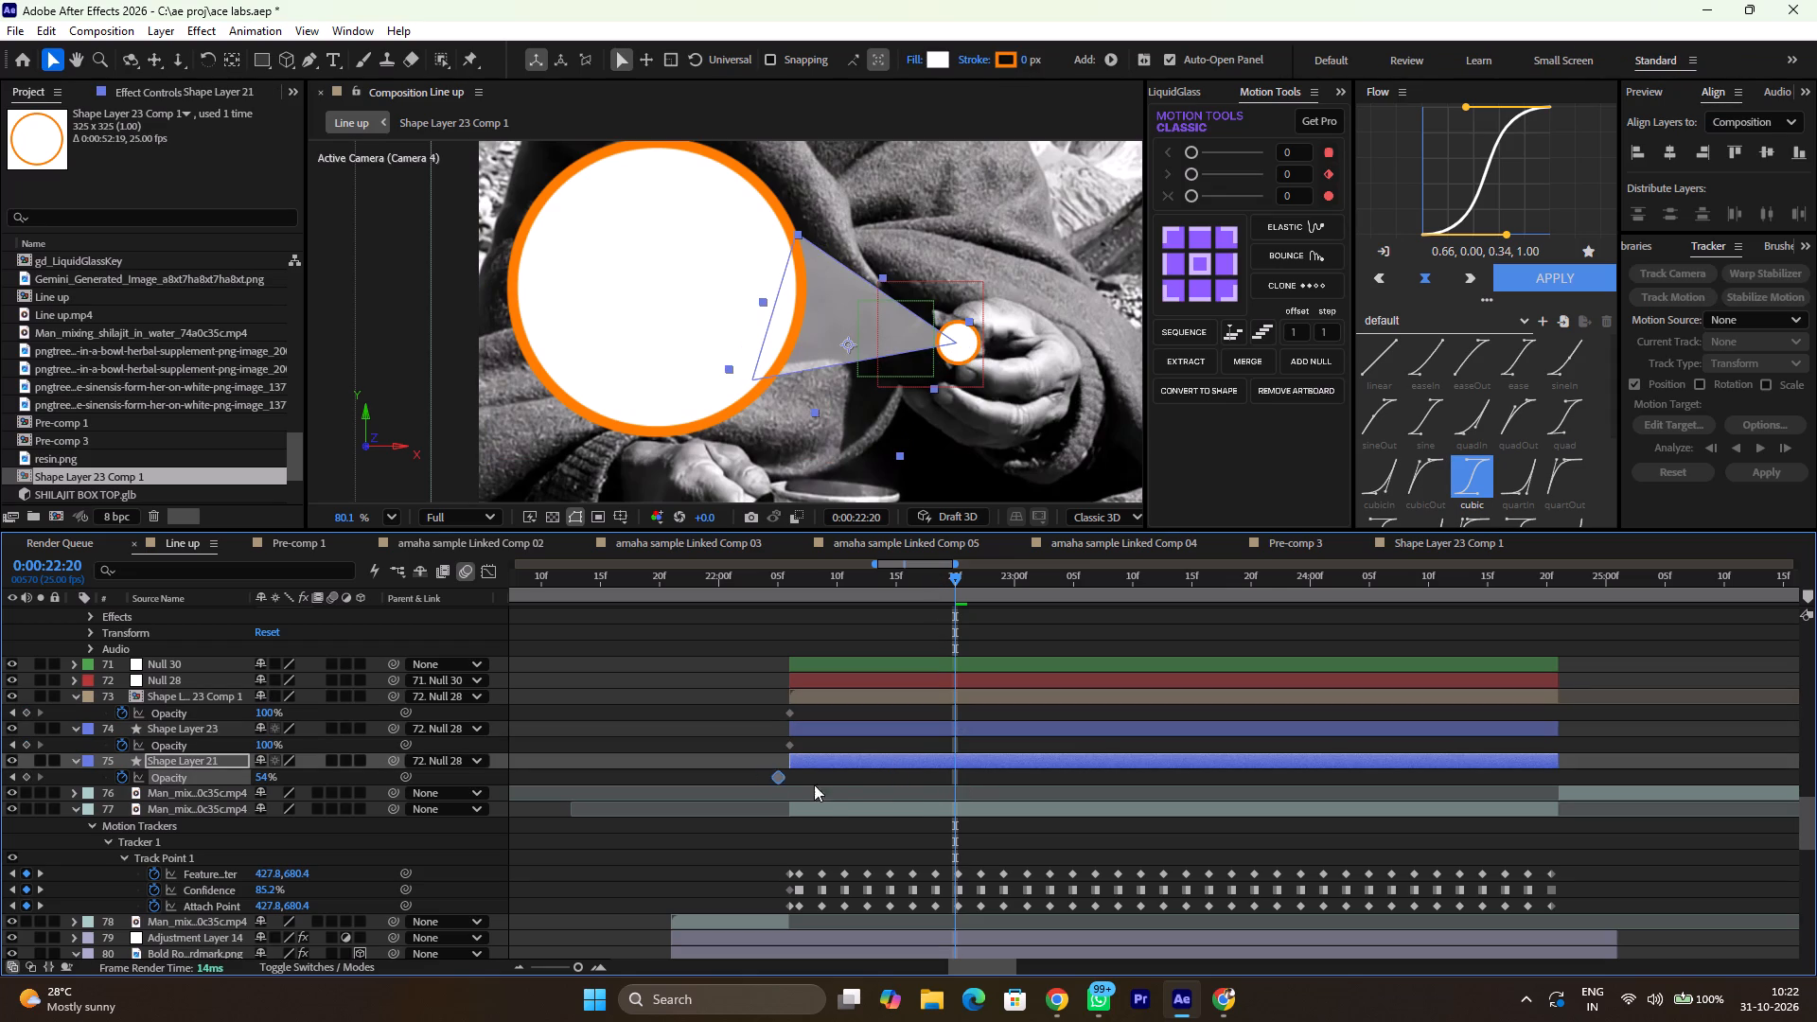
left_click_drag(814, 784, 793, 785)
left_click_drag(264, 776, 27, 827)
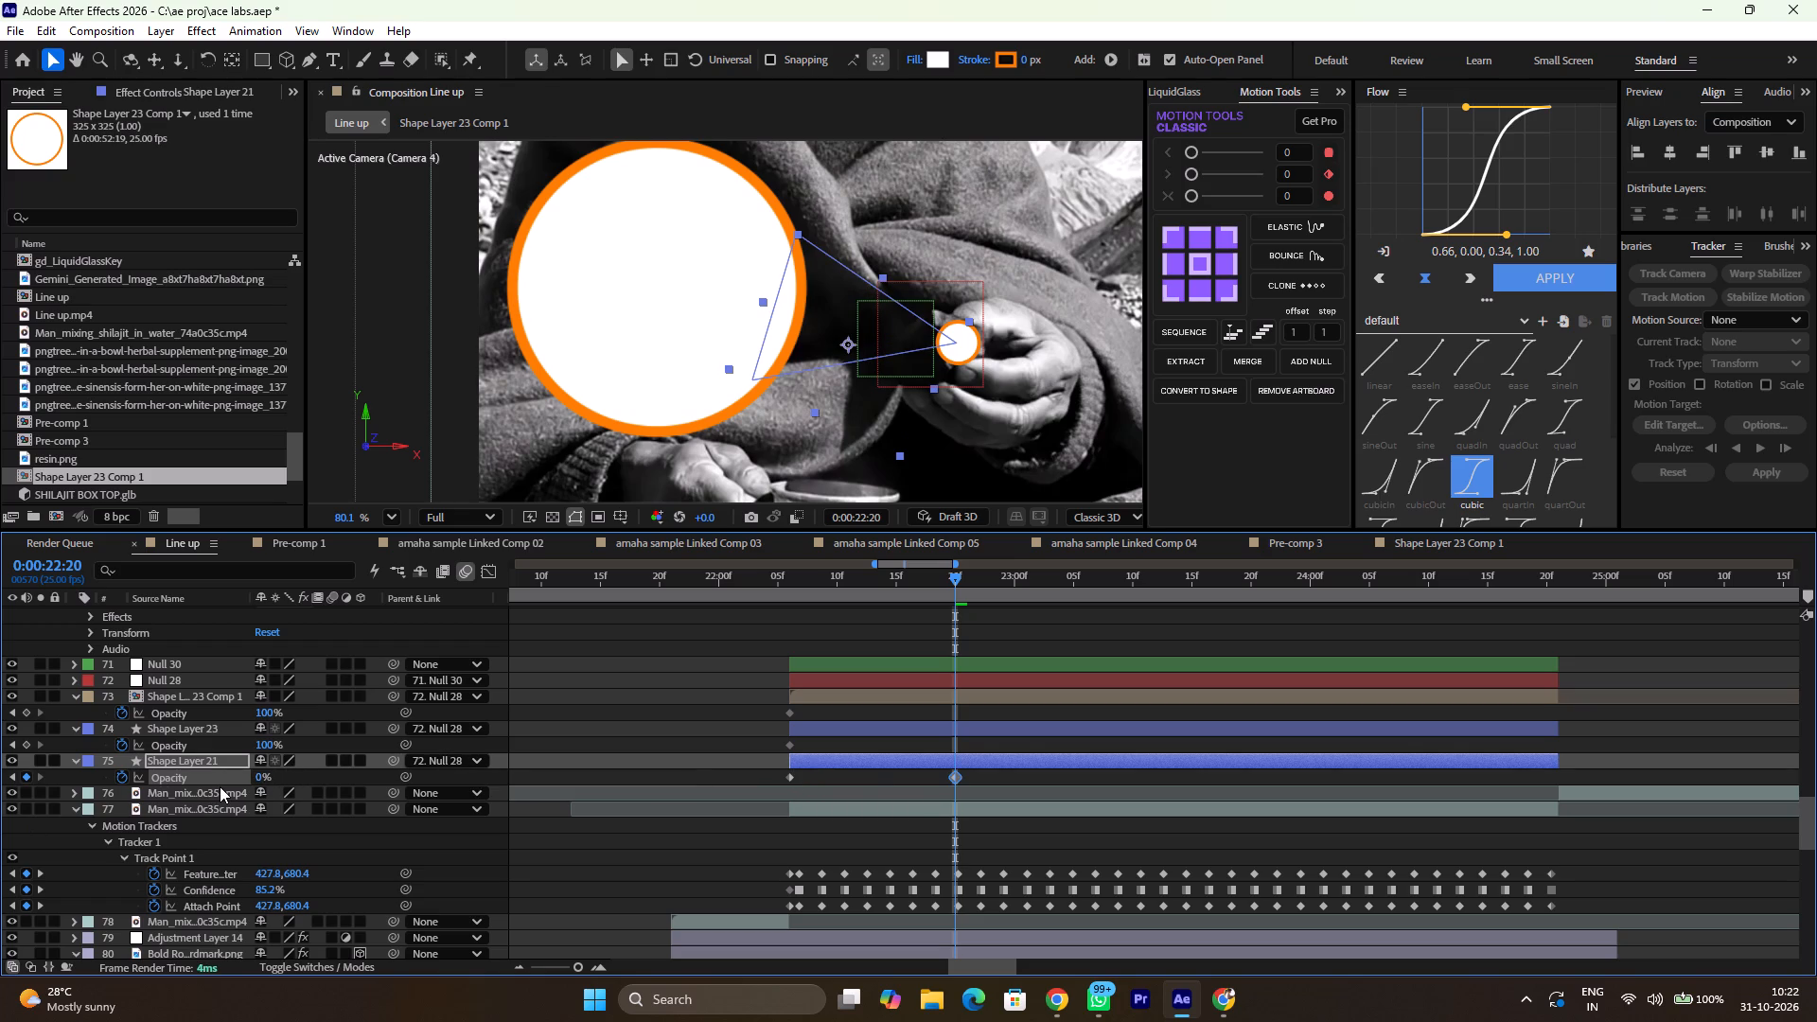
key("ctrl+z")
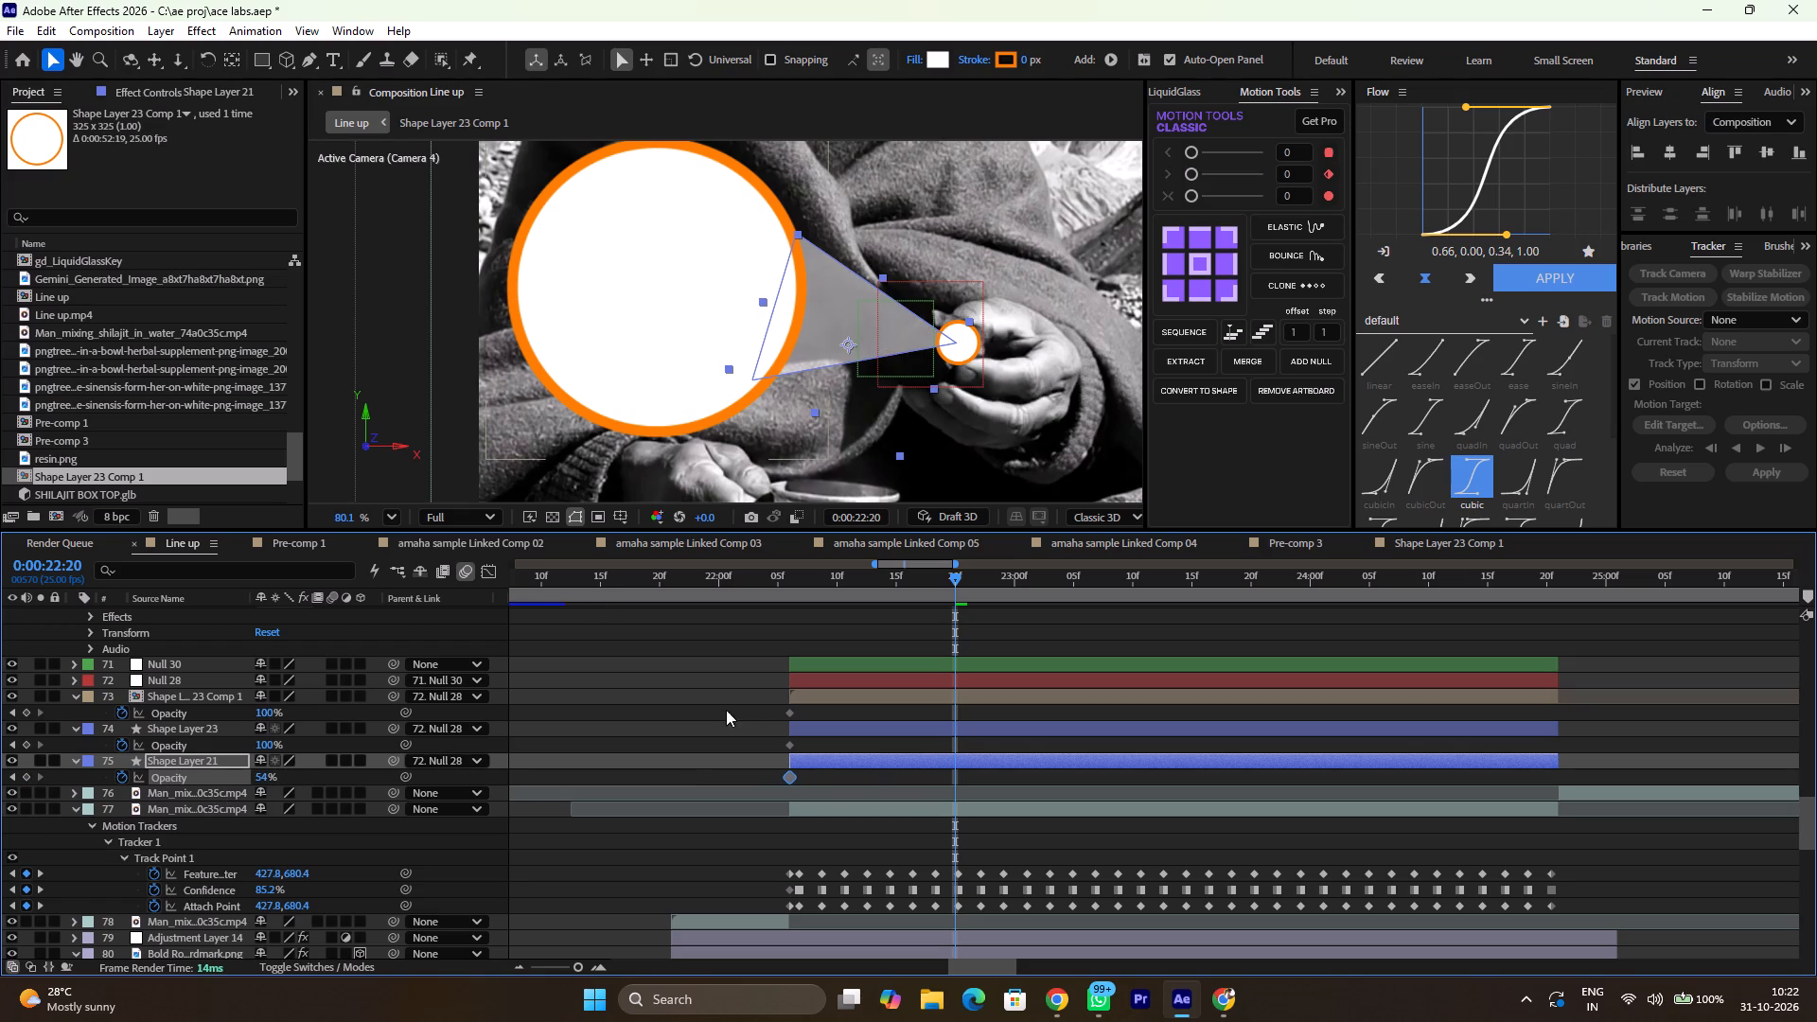
Create the callout's fade-in by moving all three opacity keyframes to 0:00:22:20 and setting the layers to 0% at 0:00:22:06.
left_click_drag(750, 708, 813, 804)
left_click_drag(784, 714, 936, 800)
left_click_drag(789, 708, 956, 744)
left_click_drag(932, 588, 792, 585)
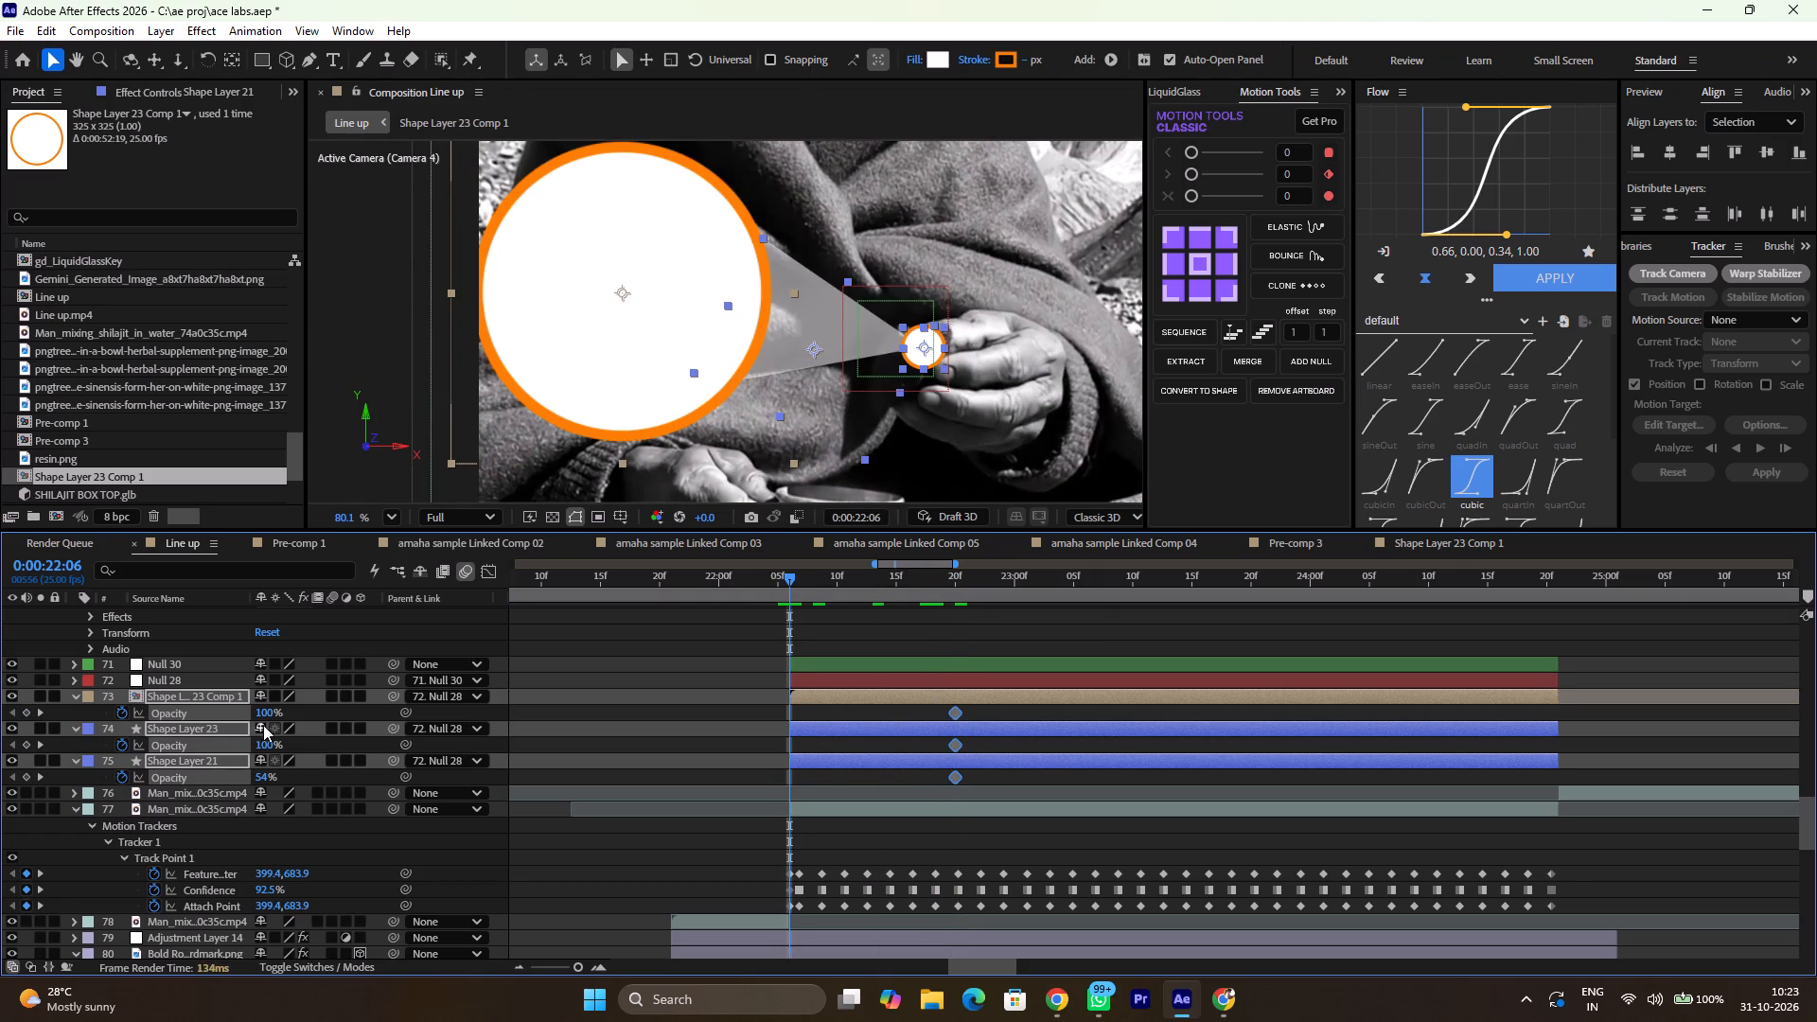
left_click_drag(268, 711, 28, 731)
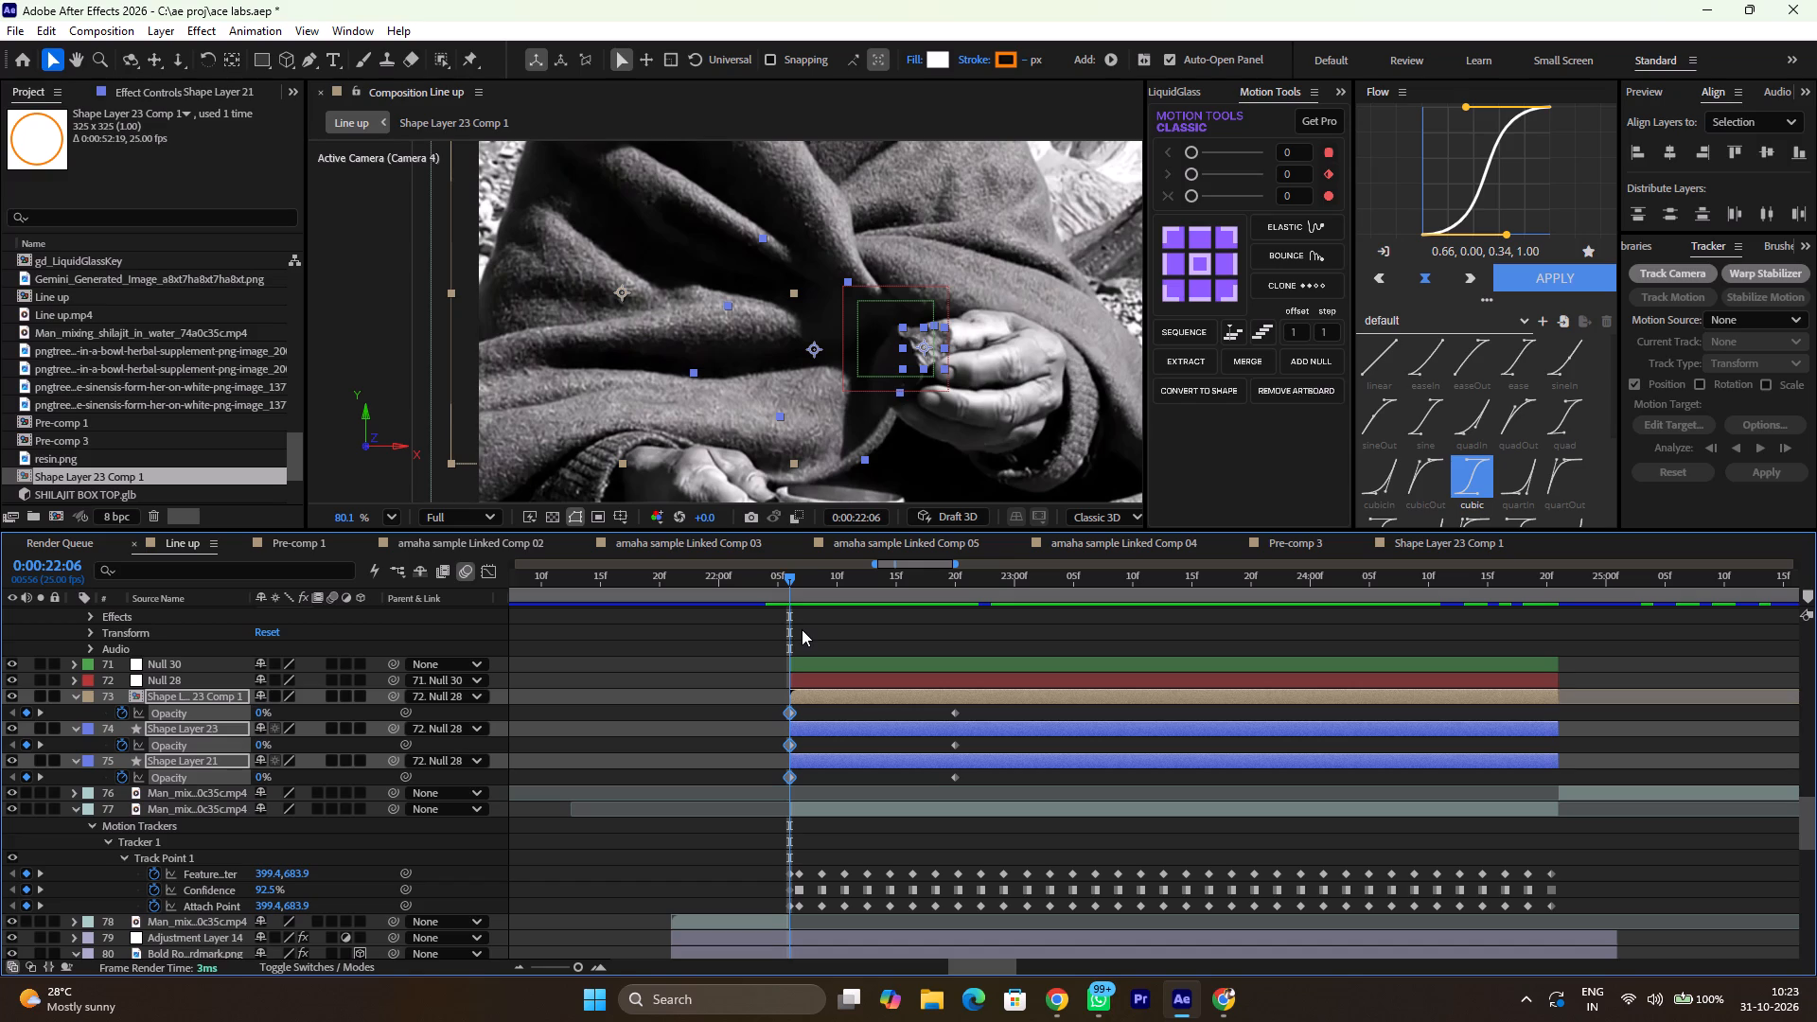
Apply the cubic ease 0.66, 0.00, 0.34, 1.00 to all the callout opacity keyframes and scrub to 0:00:24:05 to check the fade.
left_click_drag(764, 704, 1041, 837)
left_click(1568, 275)
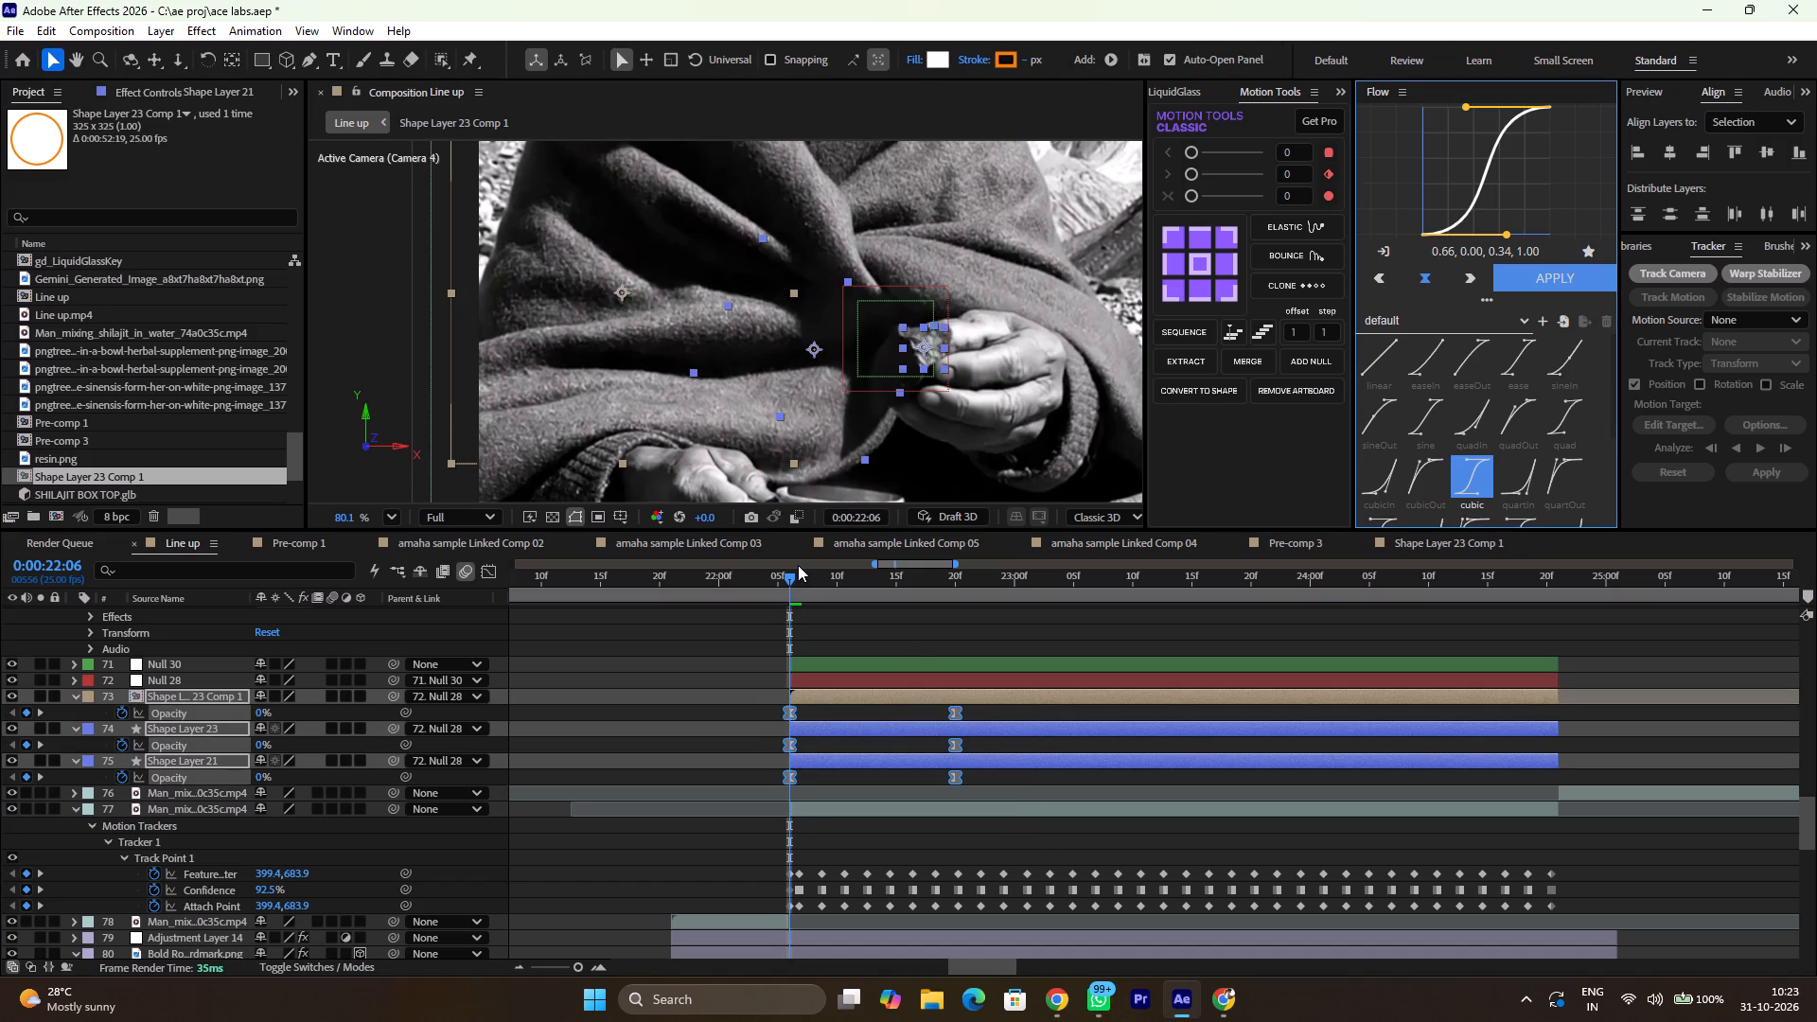
left_click_drag(798, 565, 793, 587)
left_click_drag(793, 587, 944, 606)
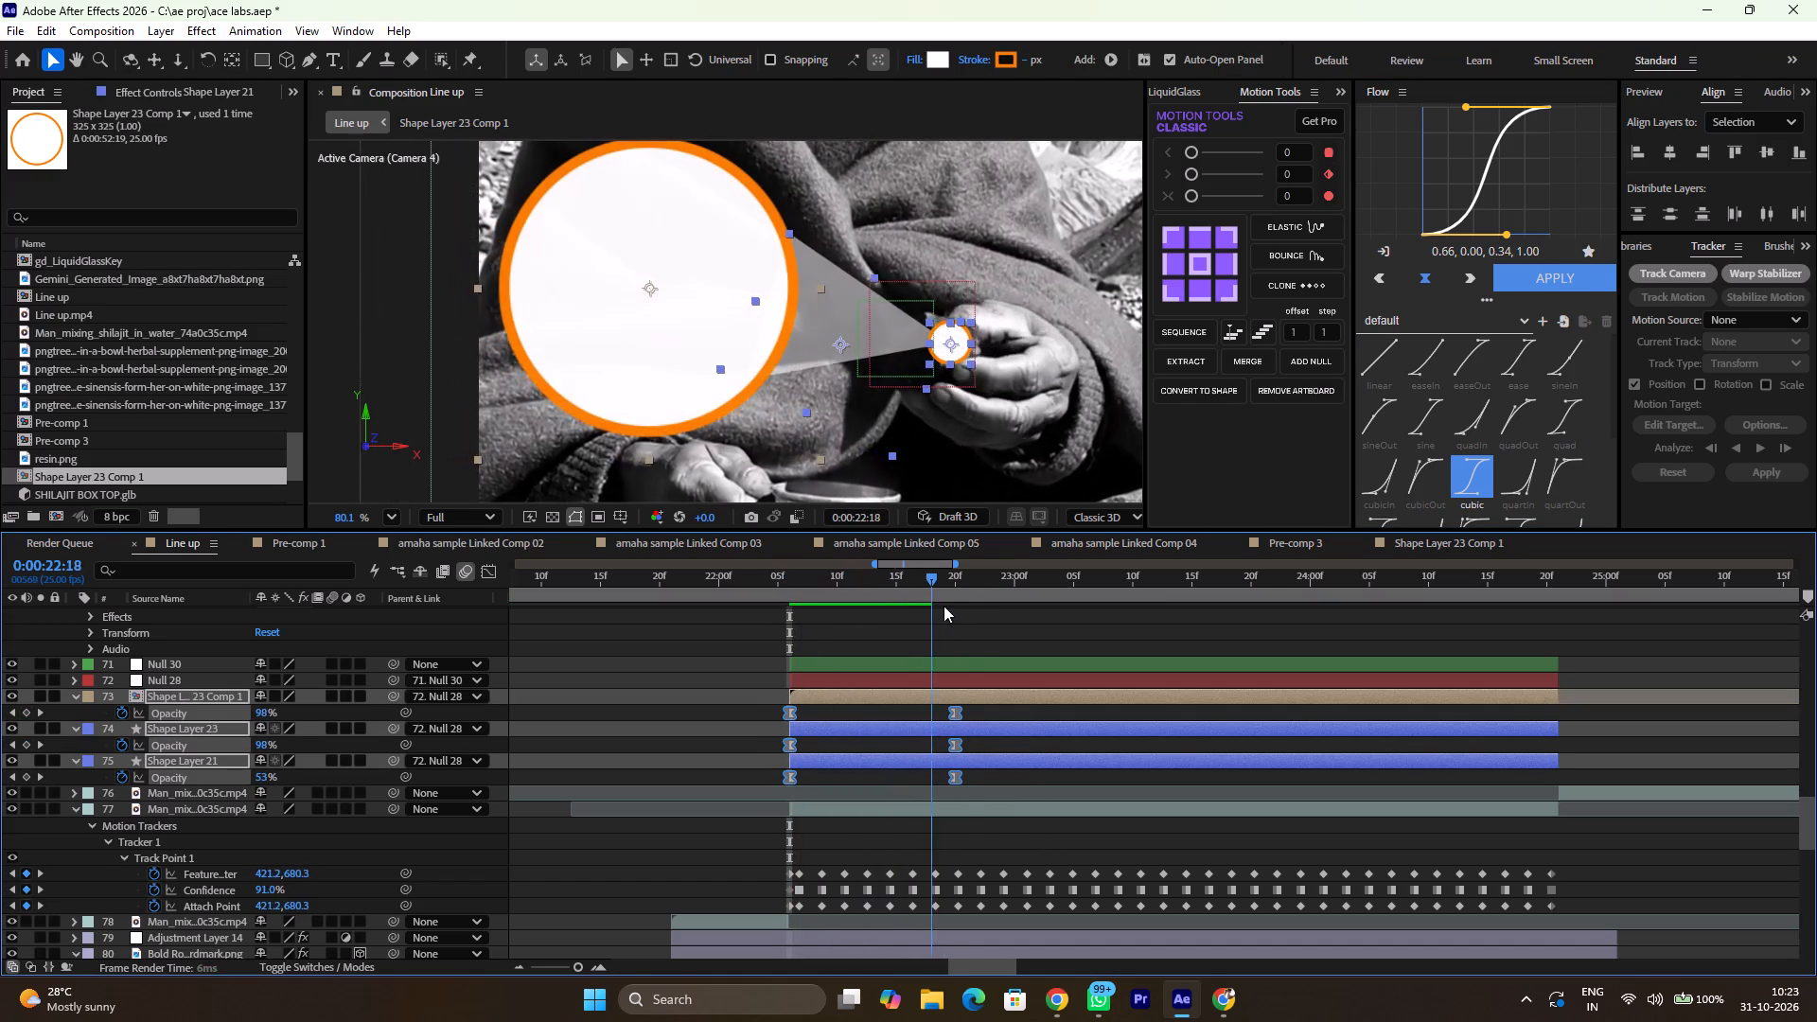
left_click_drag(944, 606, 1201, 651)
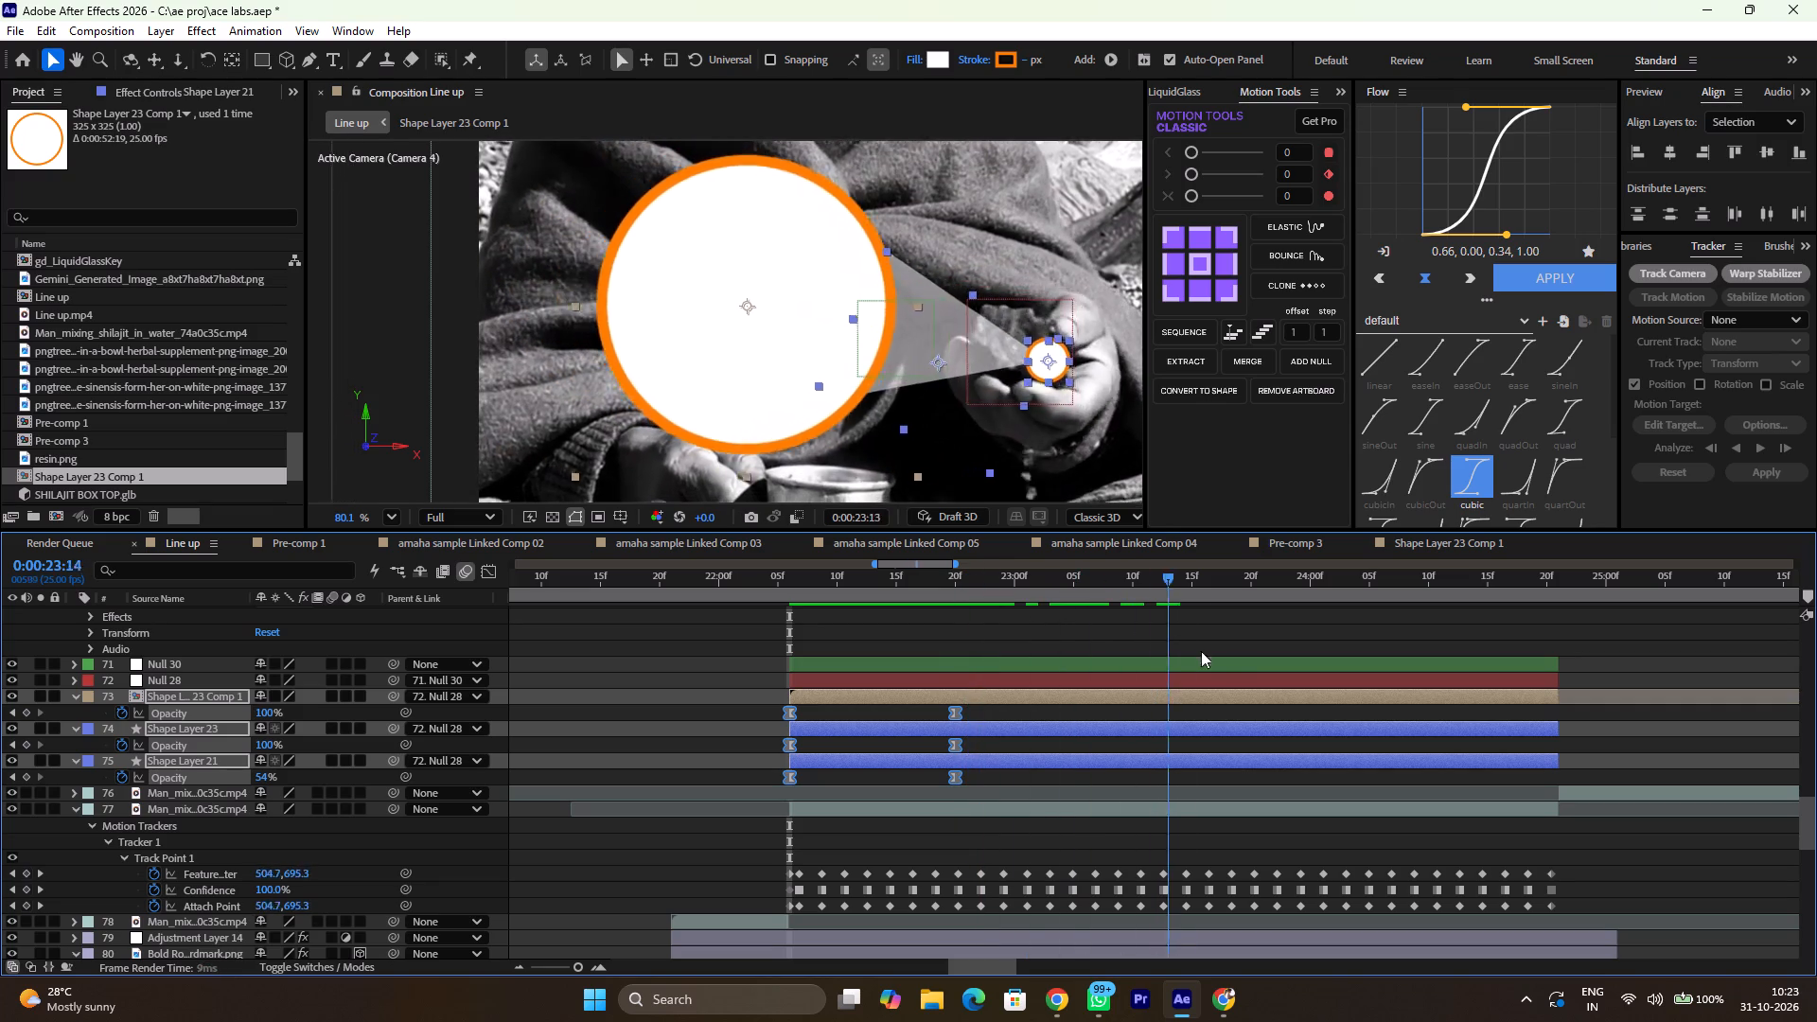
left_click_drag(1201, 651, 1373, 681)
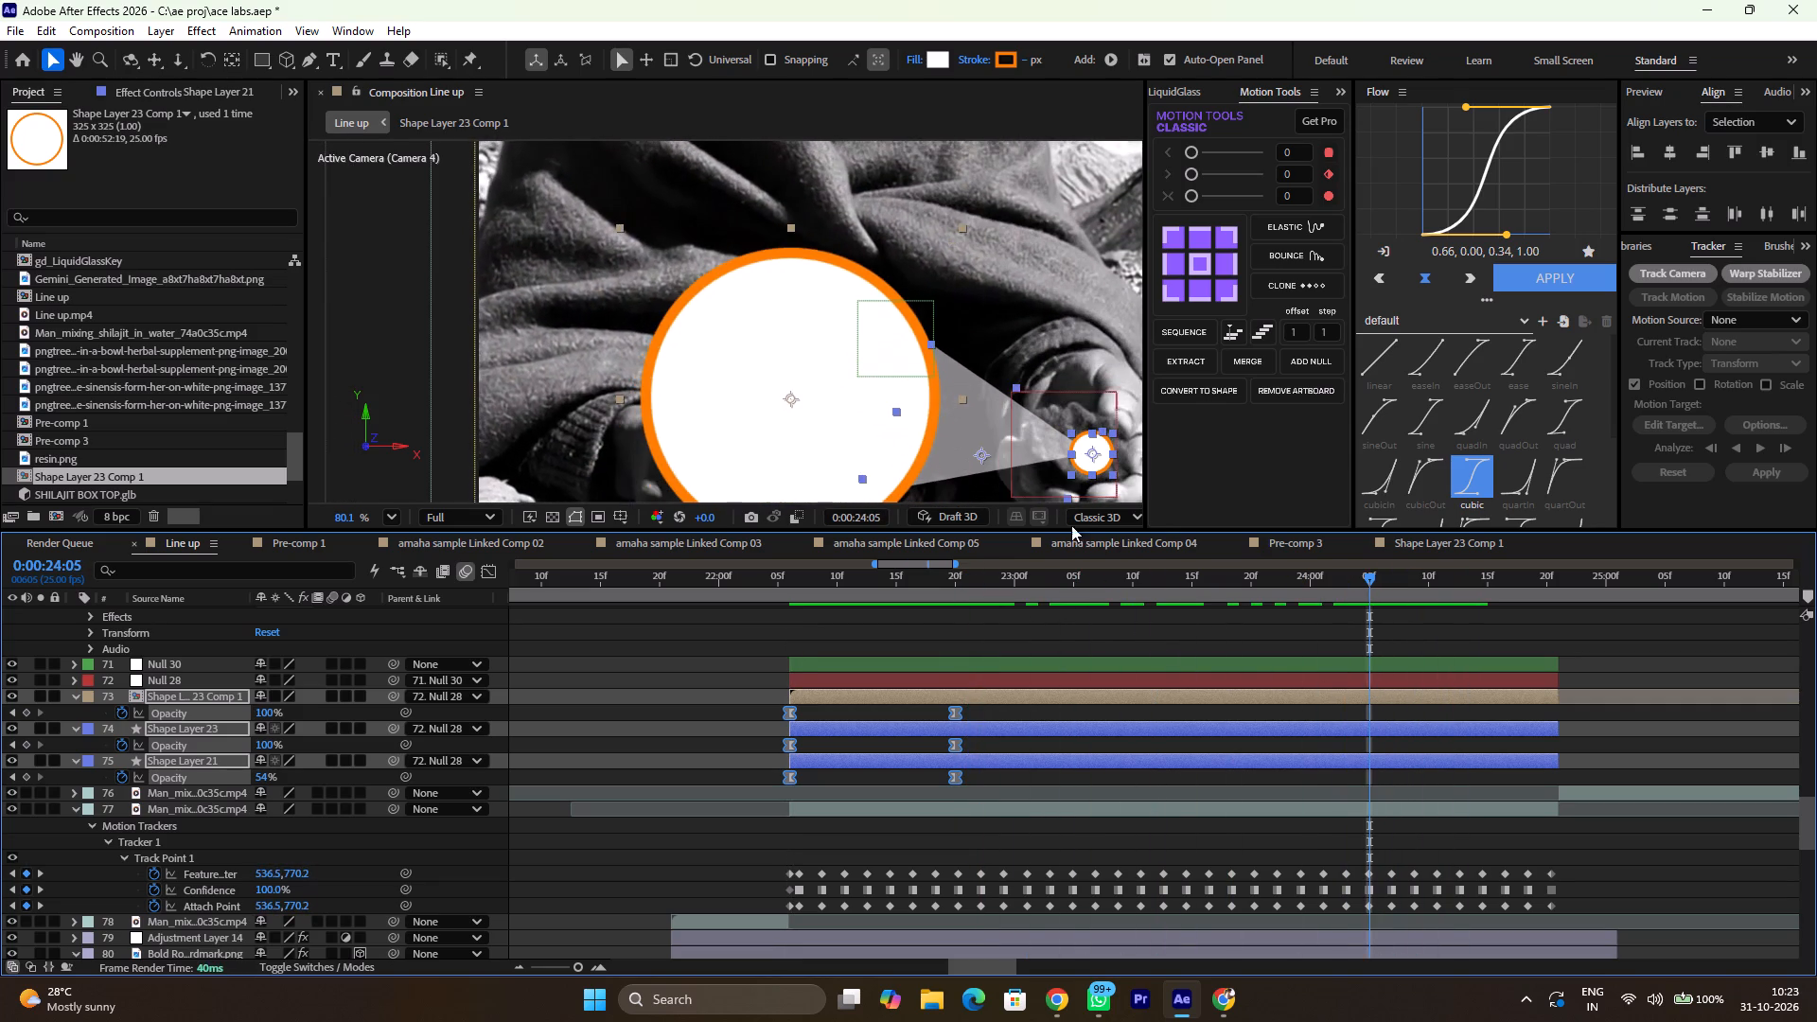
scroll(902, 368, "down", 8, "ctrl")
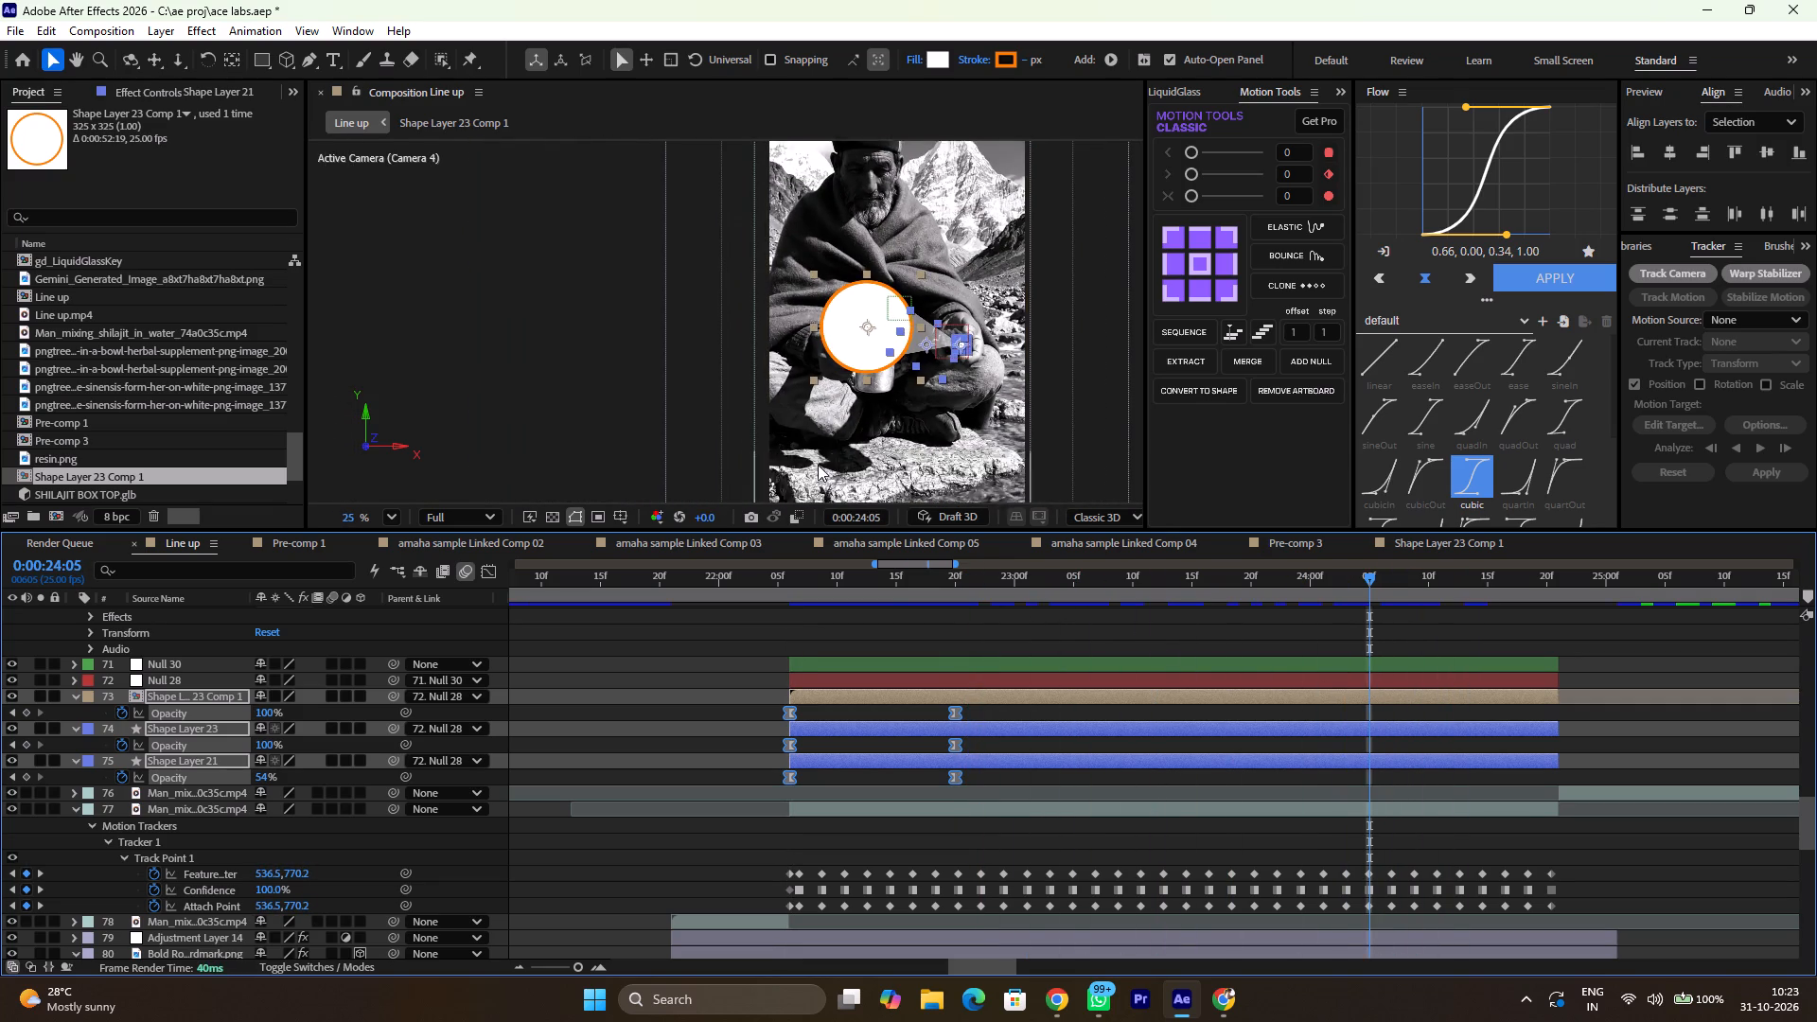
left_click(1034, 706)
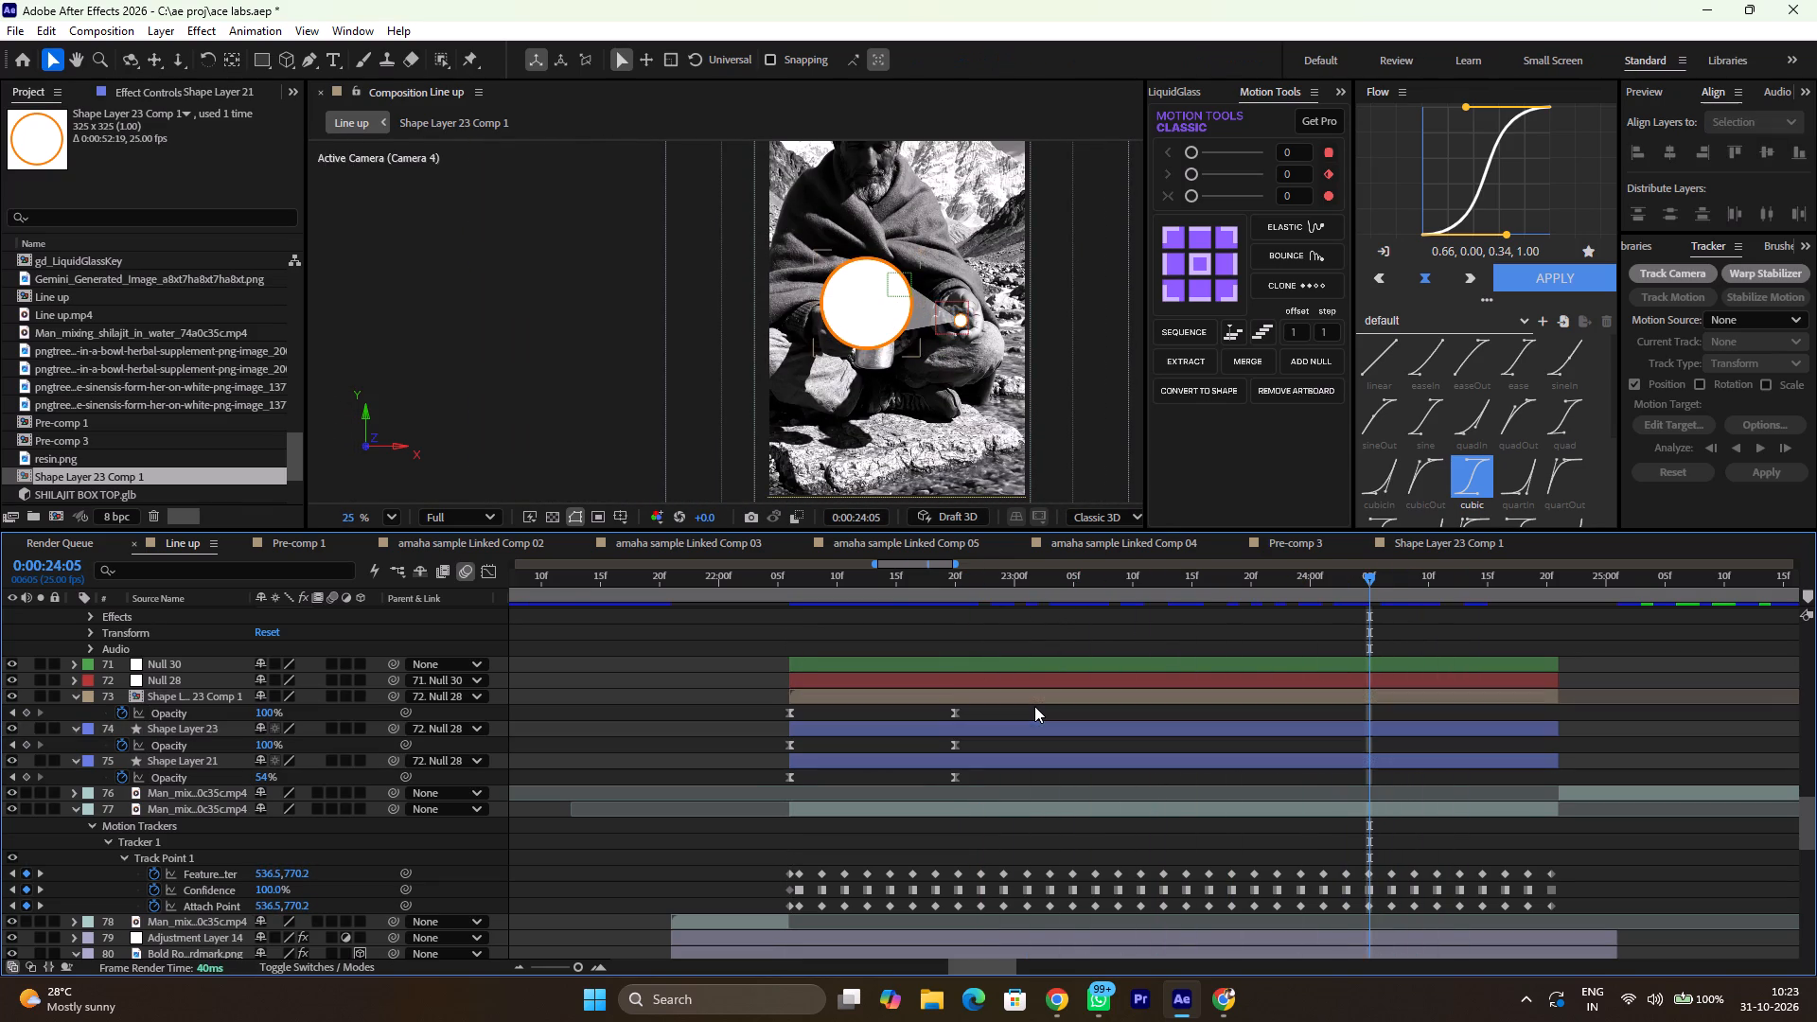
Open the Shape Layer 23 Comp 1 precomp from the Line up composition.
double_click(1096, 691)
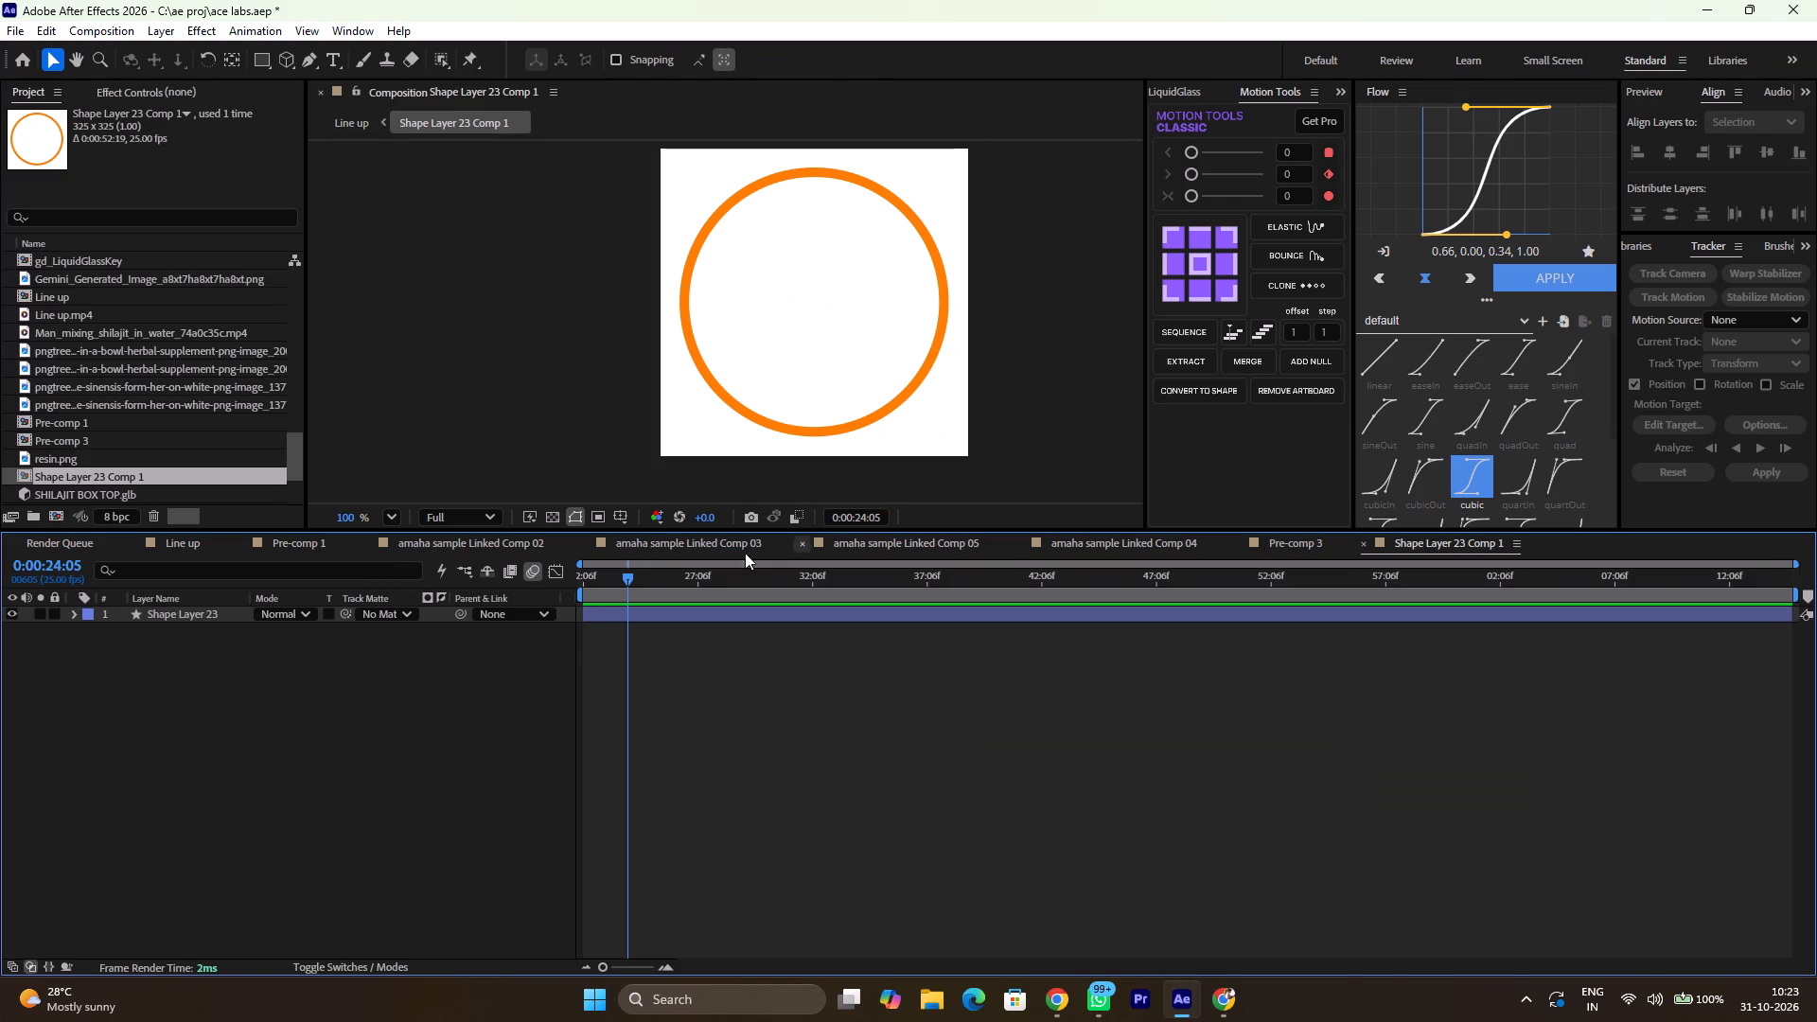
Return to the Line up composition and open its Pre-comp 3 layer.
left_click(200, 550)
scroll(745, 764, "down", 5, "ctrl+alt")
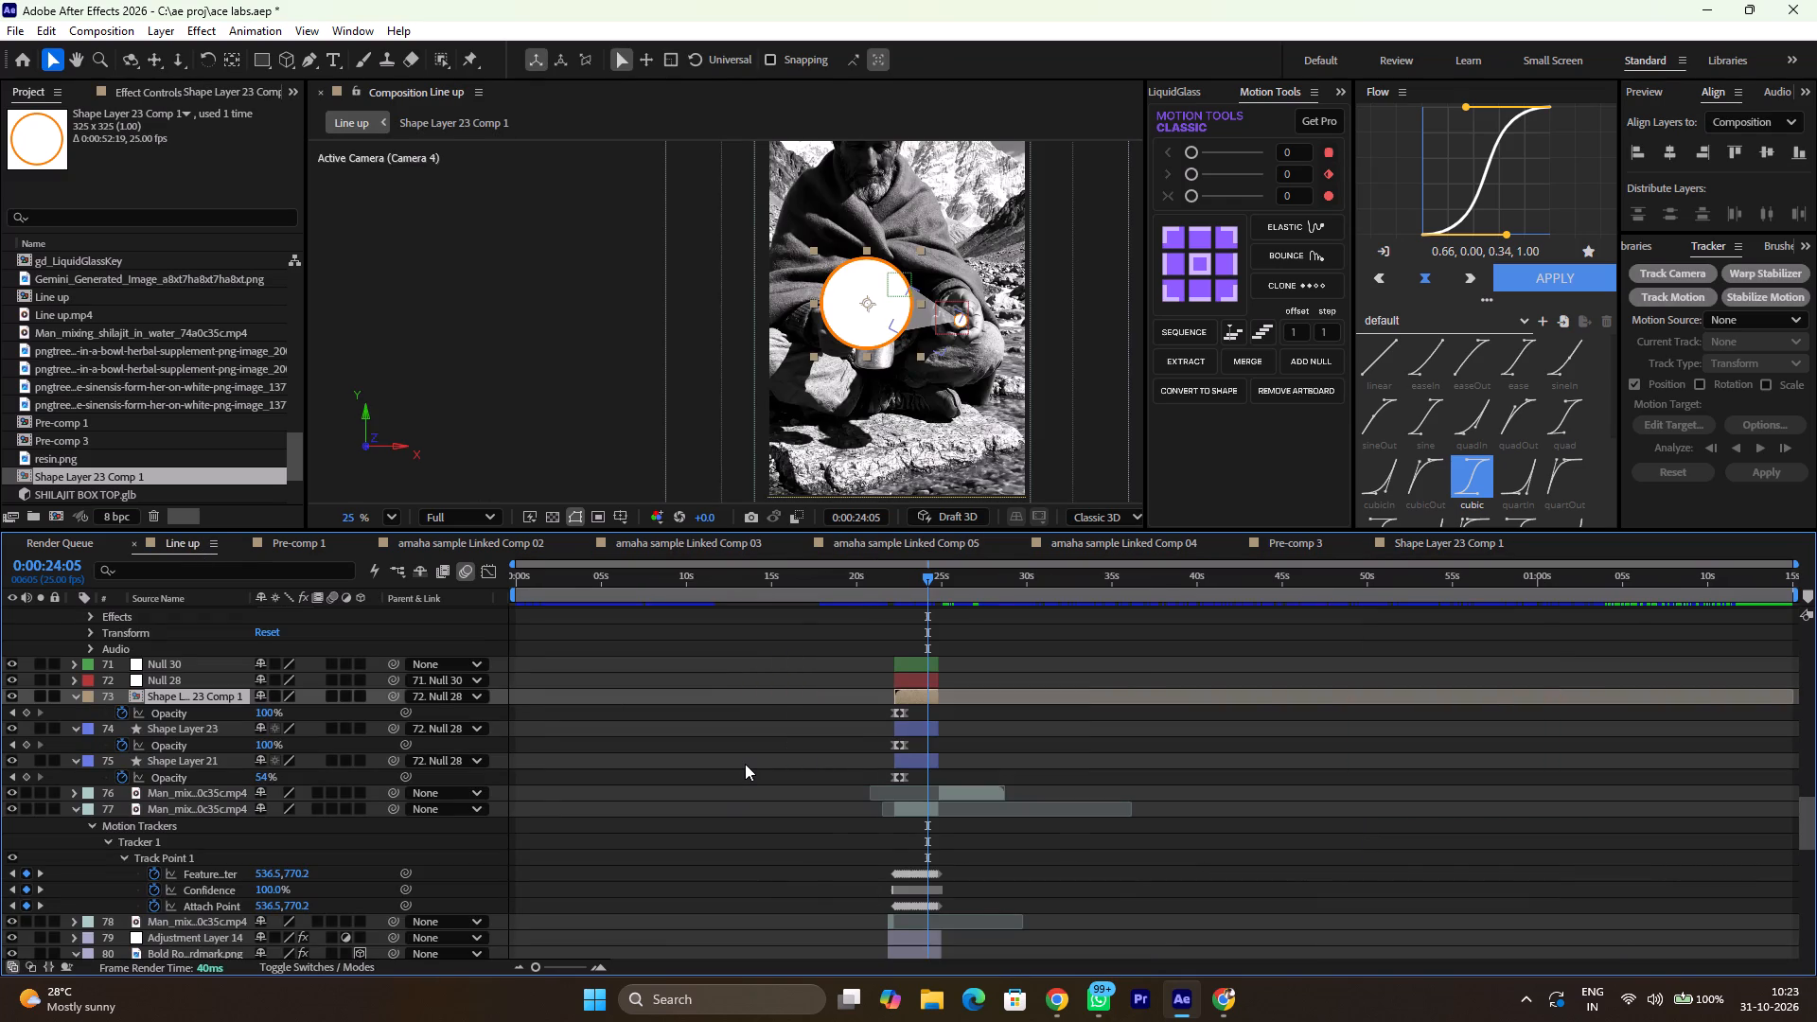
scroll(745, 764, "down", 2)
scroll(745, 764, "up", 2, "ctrl+alt")
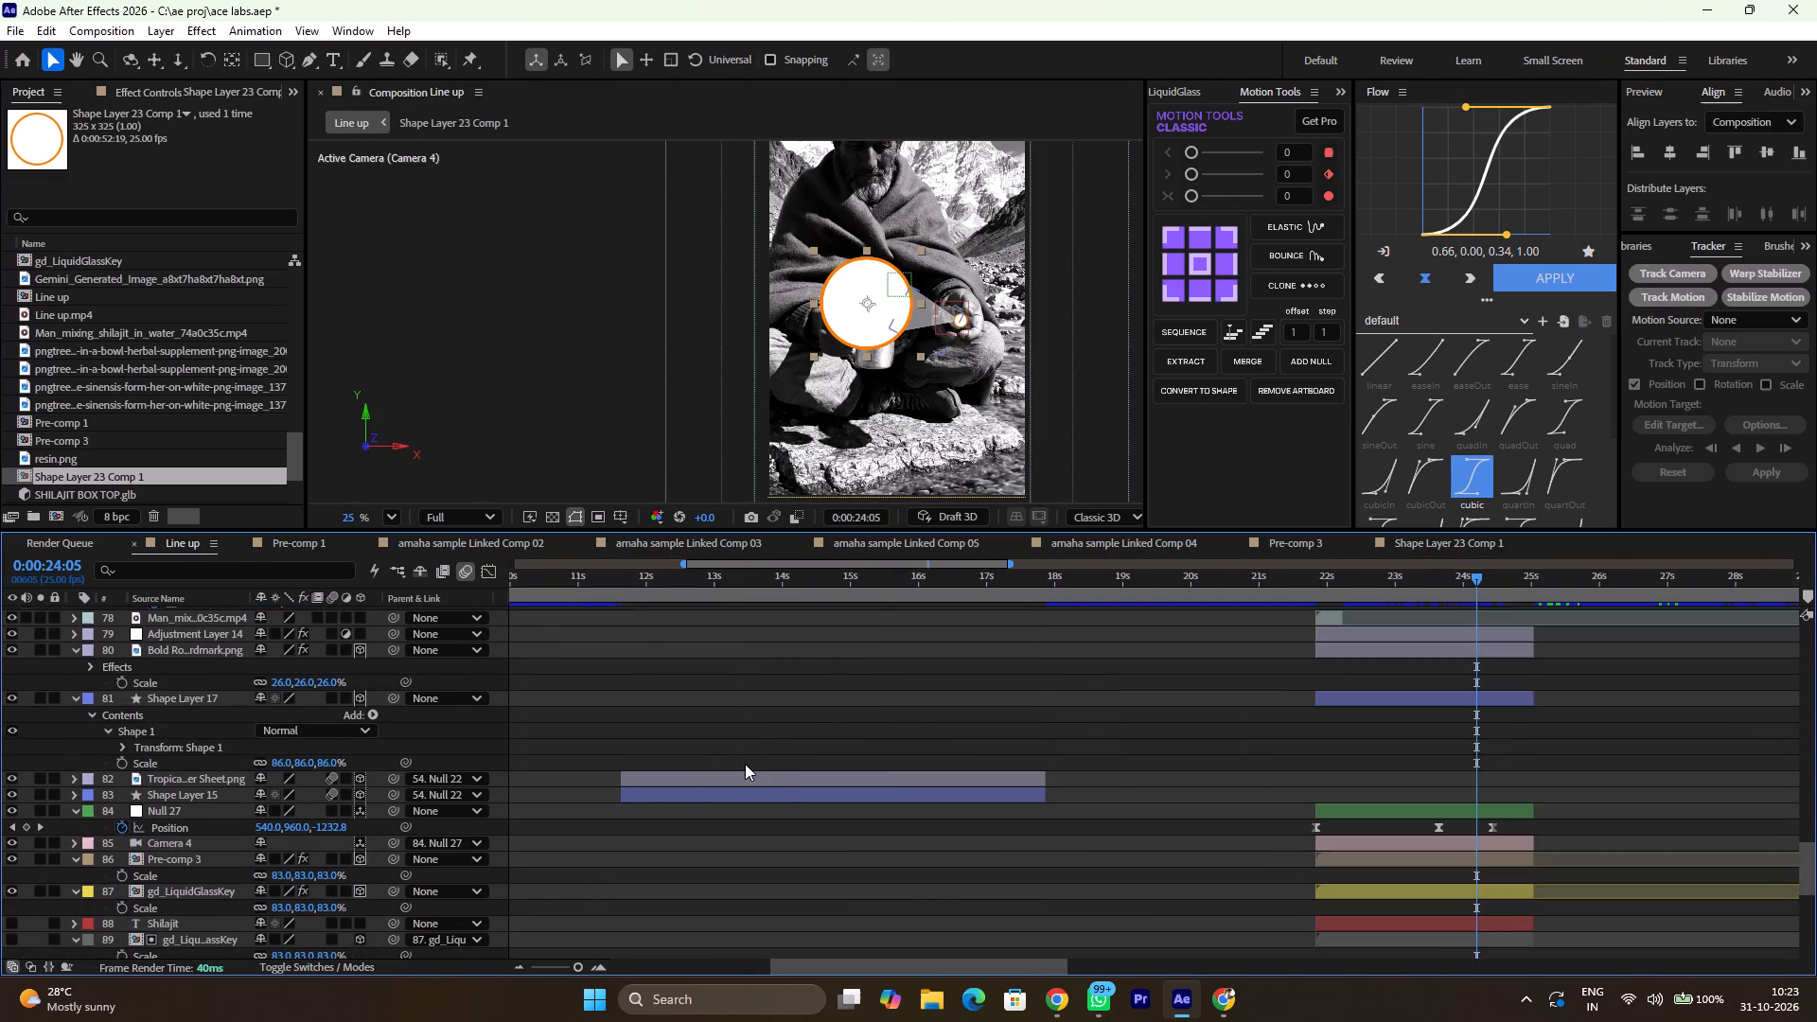
scroll(745, 764, "up", 4)
scroll(745, 764, "right", 1)
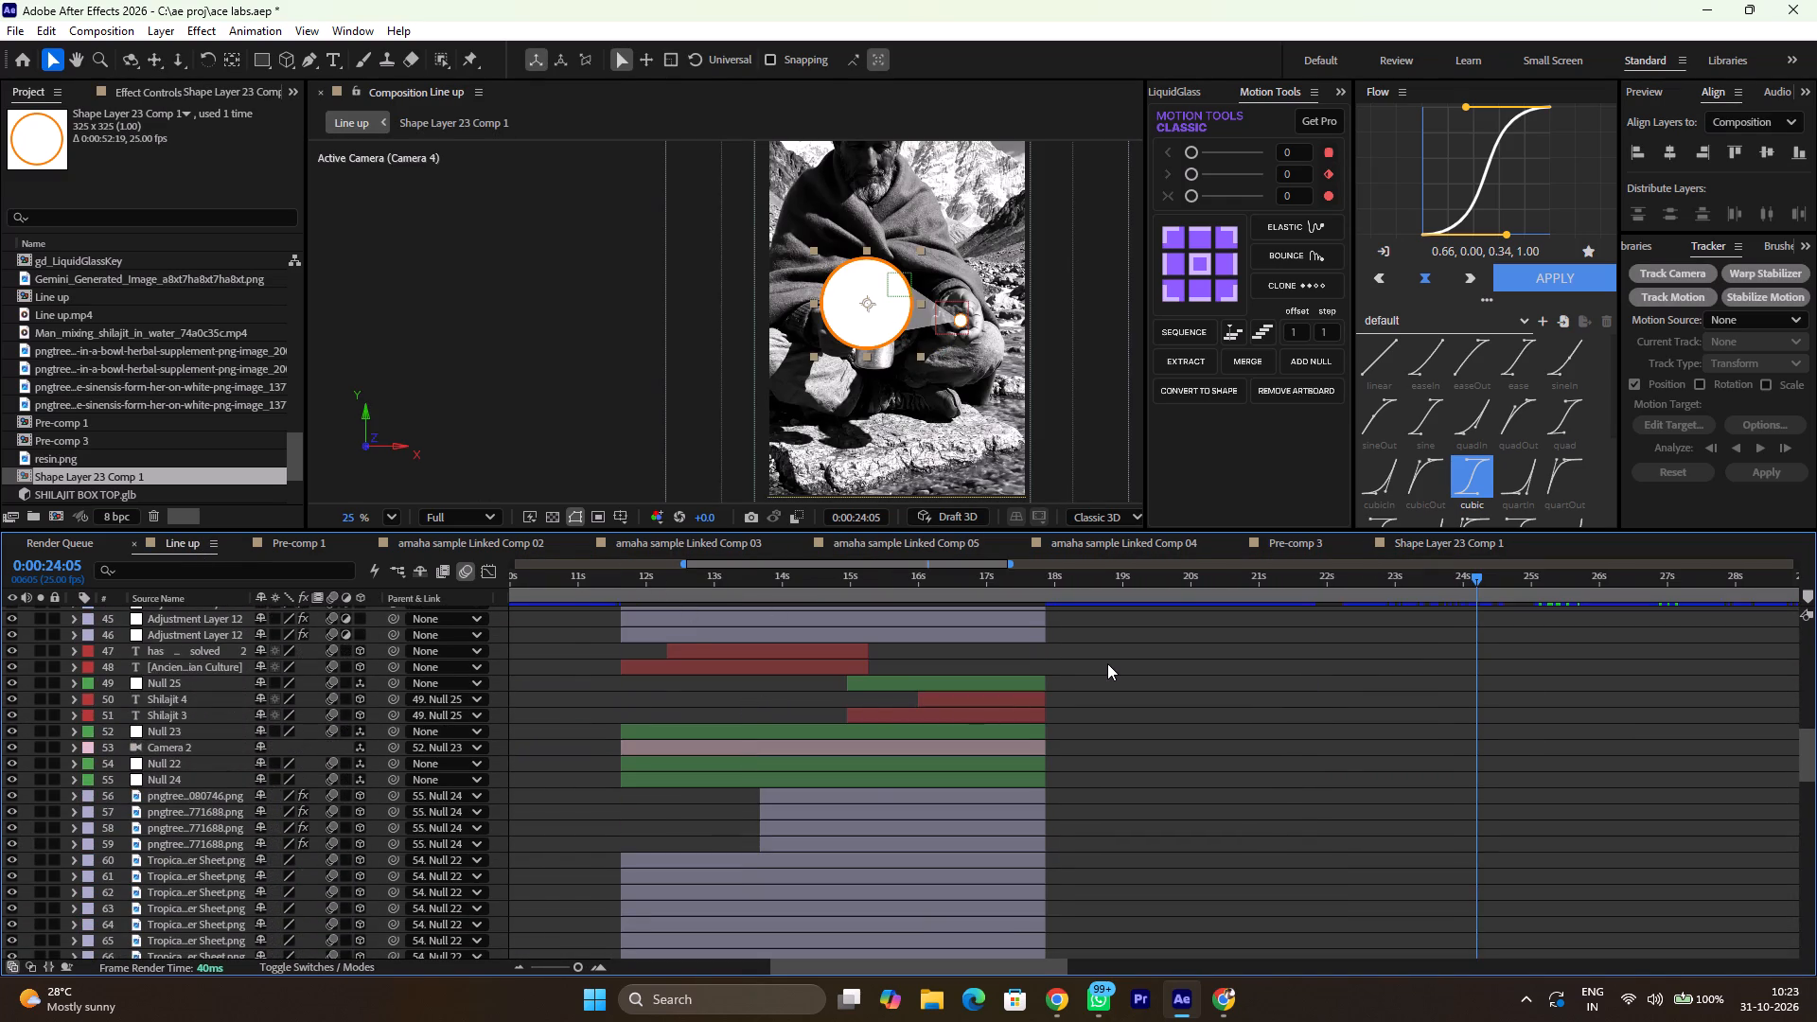
scroll(1107, 663, "down", 3)
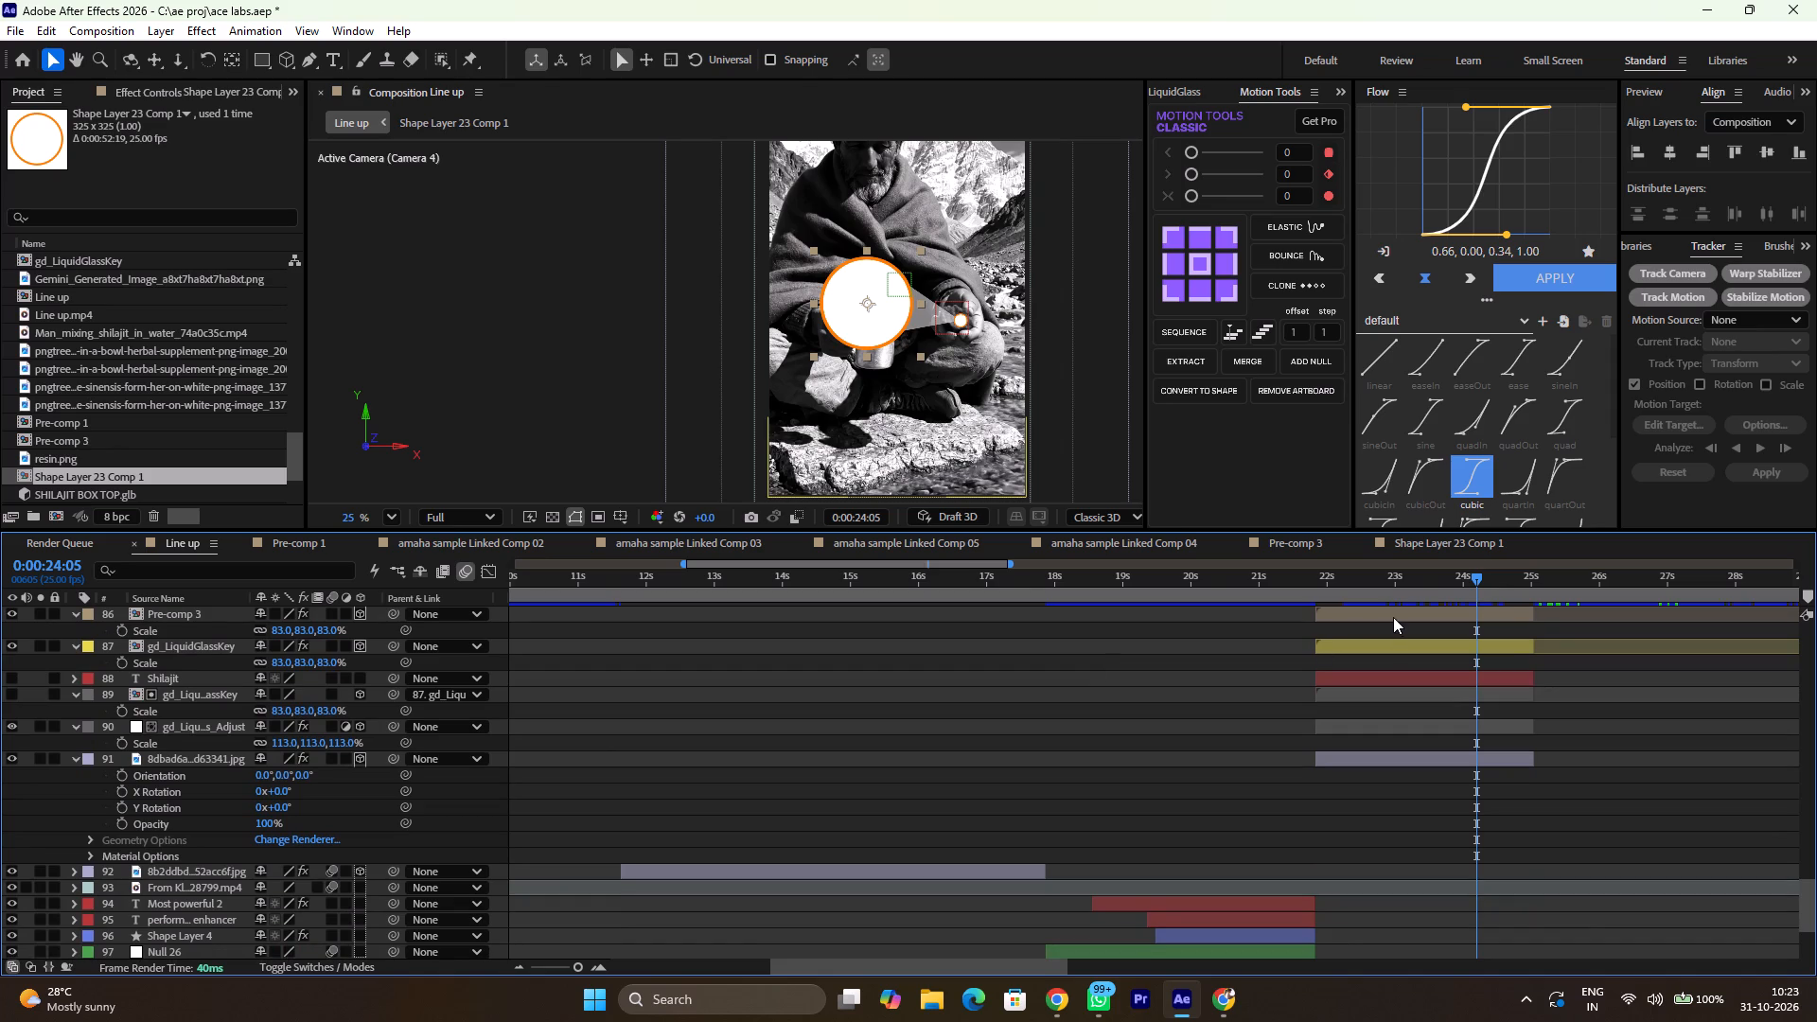
double_click(1393, 617)
Review Pre-comp 3's image sequence, then copy its layers 2 to 8 (resin, tablets and shilajit rock) into Line up.
scroll(874, 699, "down", 4, "ctrl+alt")
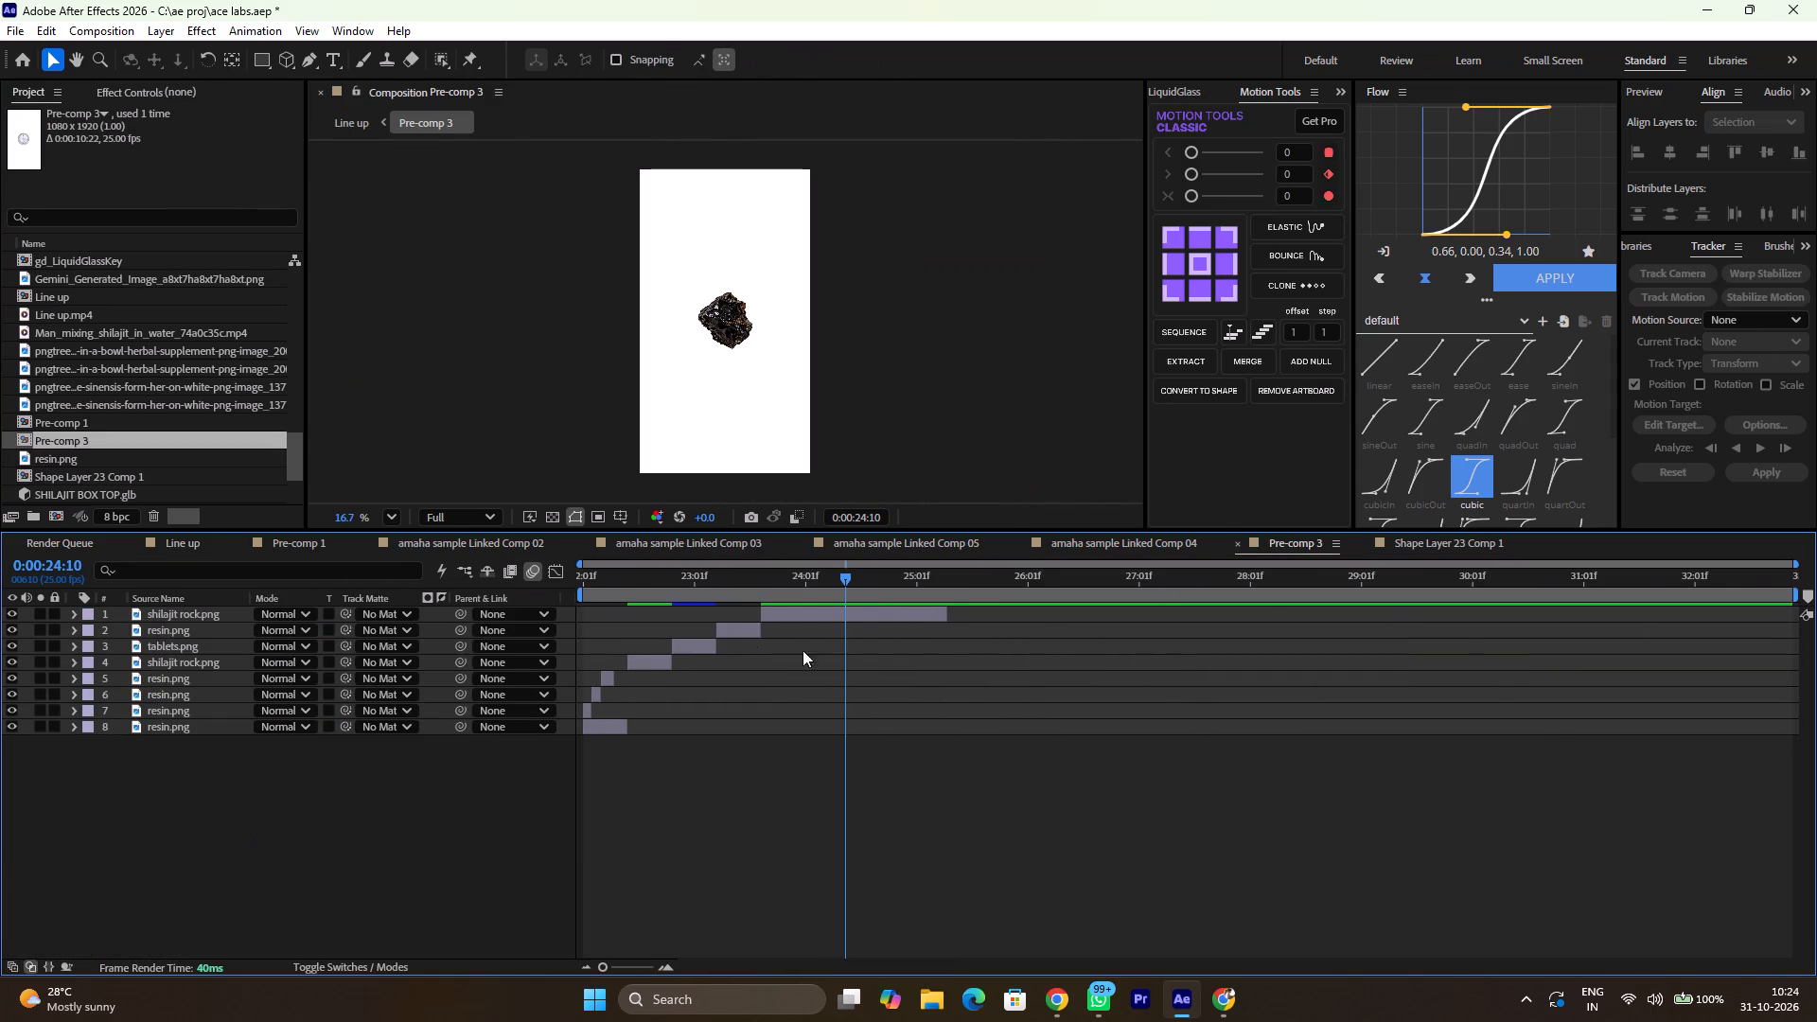
scroll(622, 662, "up", 1, "ctrl+alt")
left_click_drag(612, 593, 510, 604)
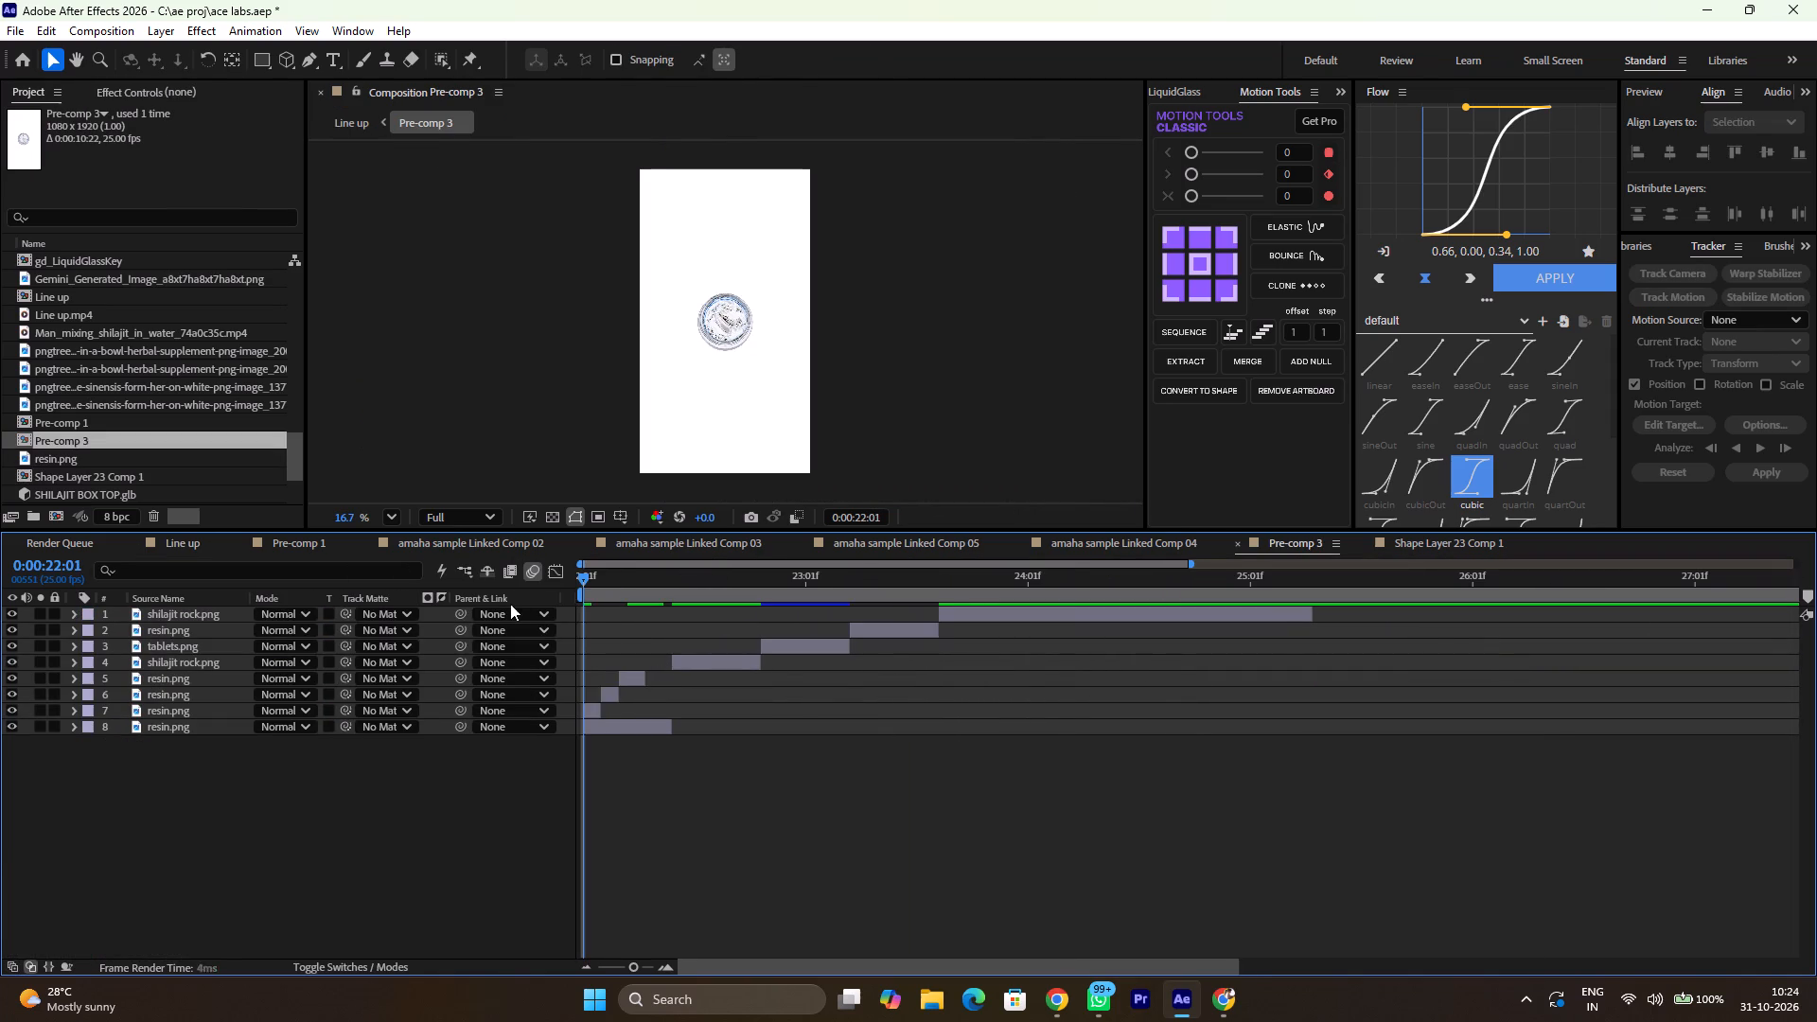
left_click_drag(510, 604, 845, 617)
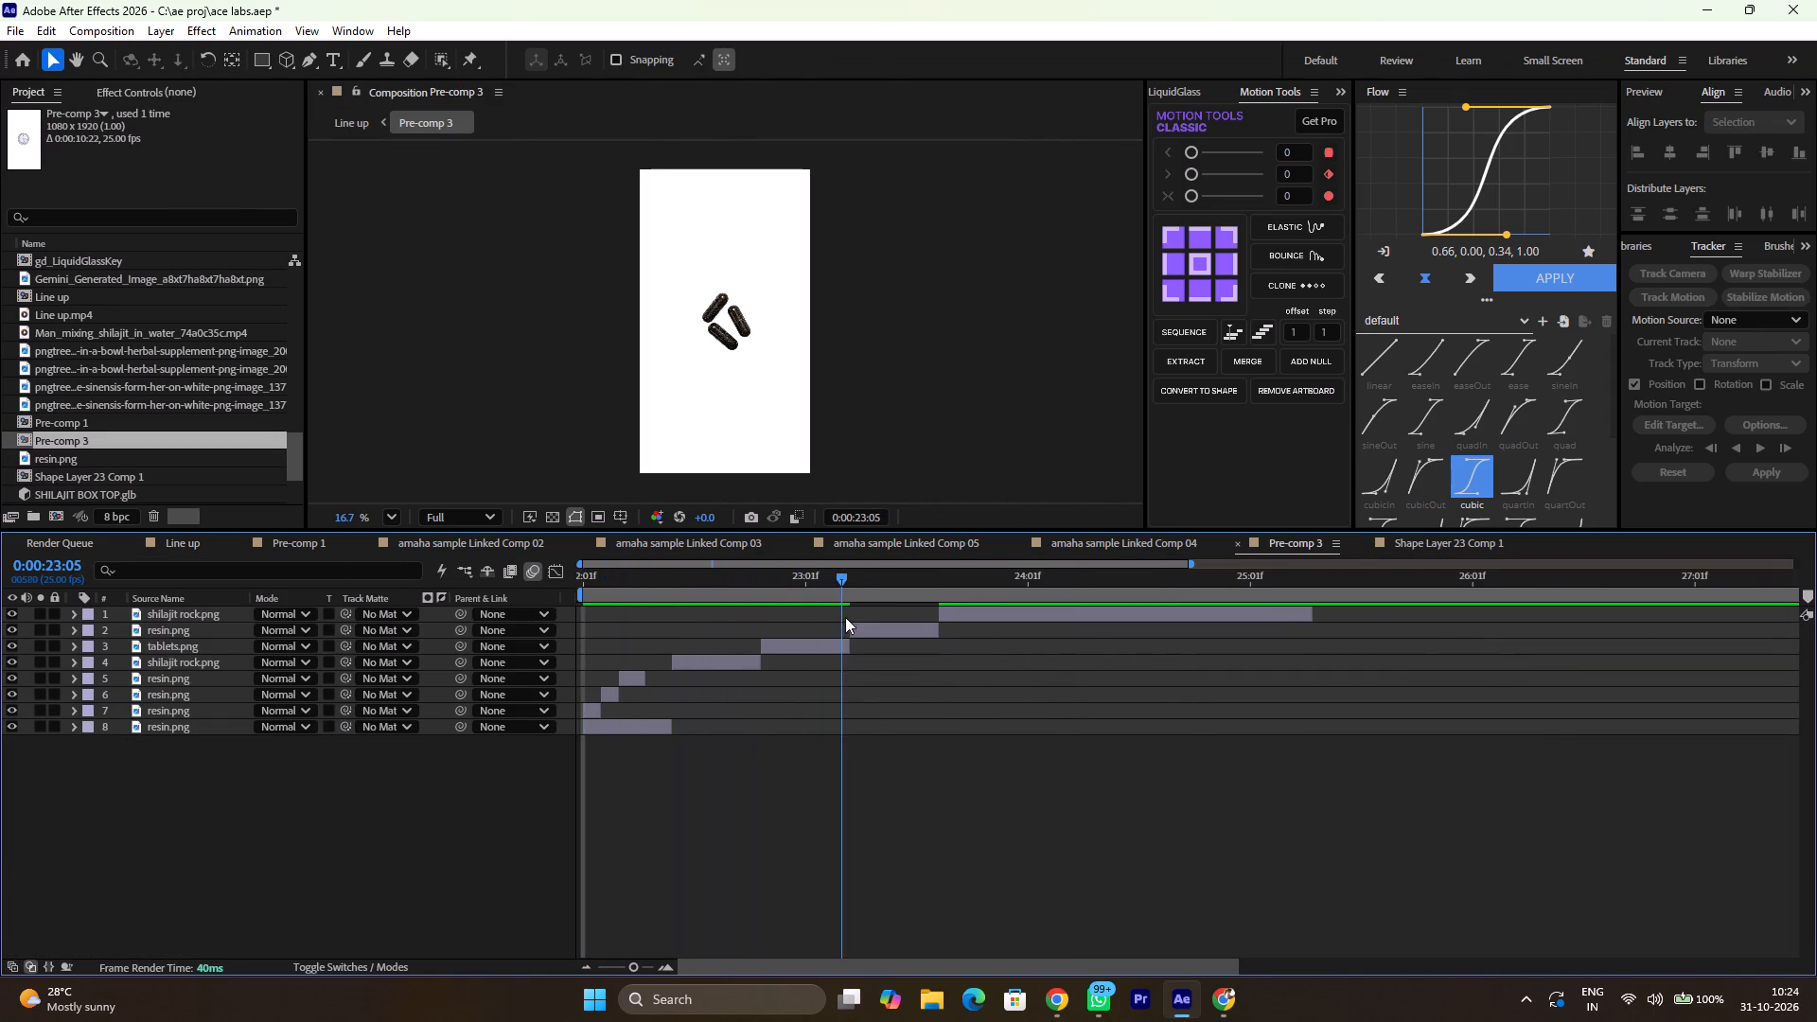
left_click_drag(845, 617, 871, 612)
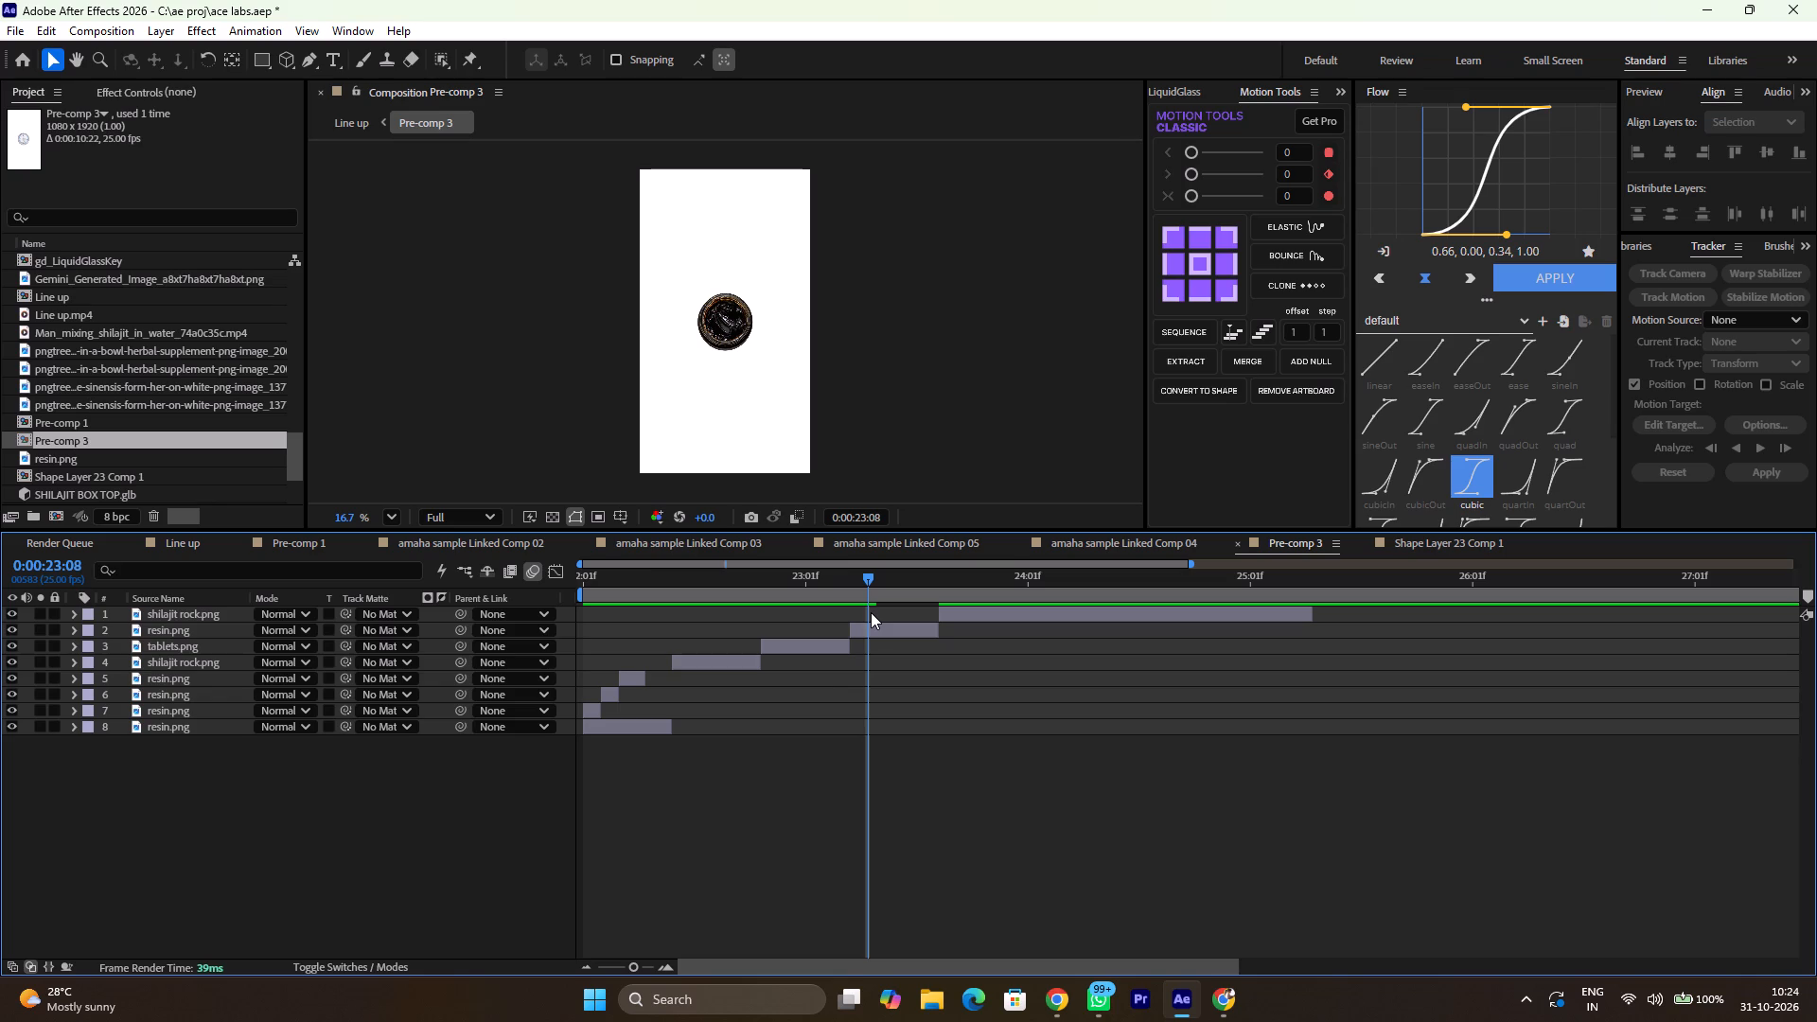
left_click(892, 626)
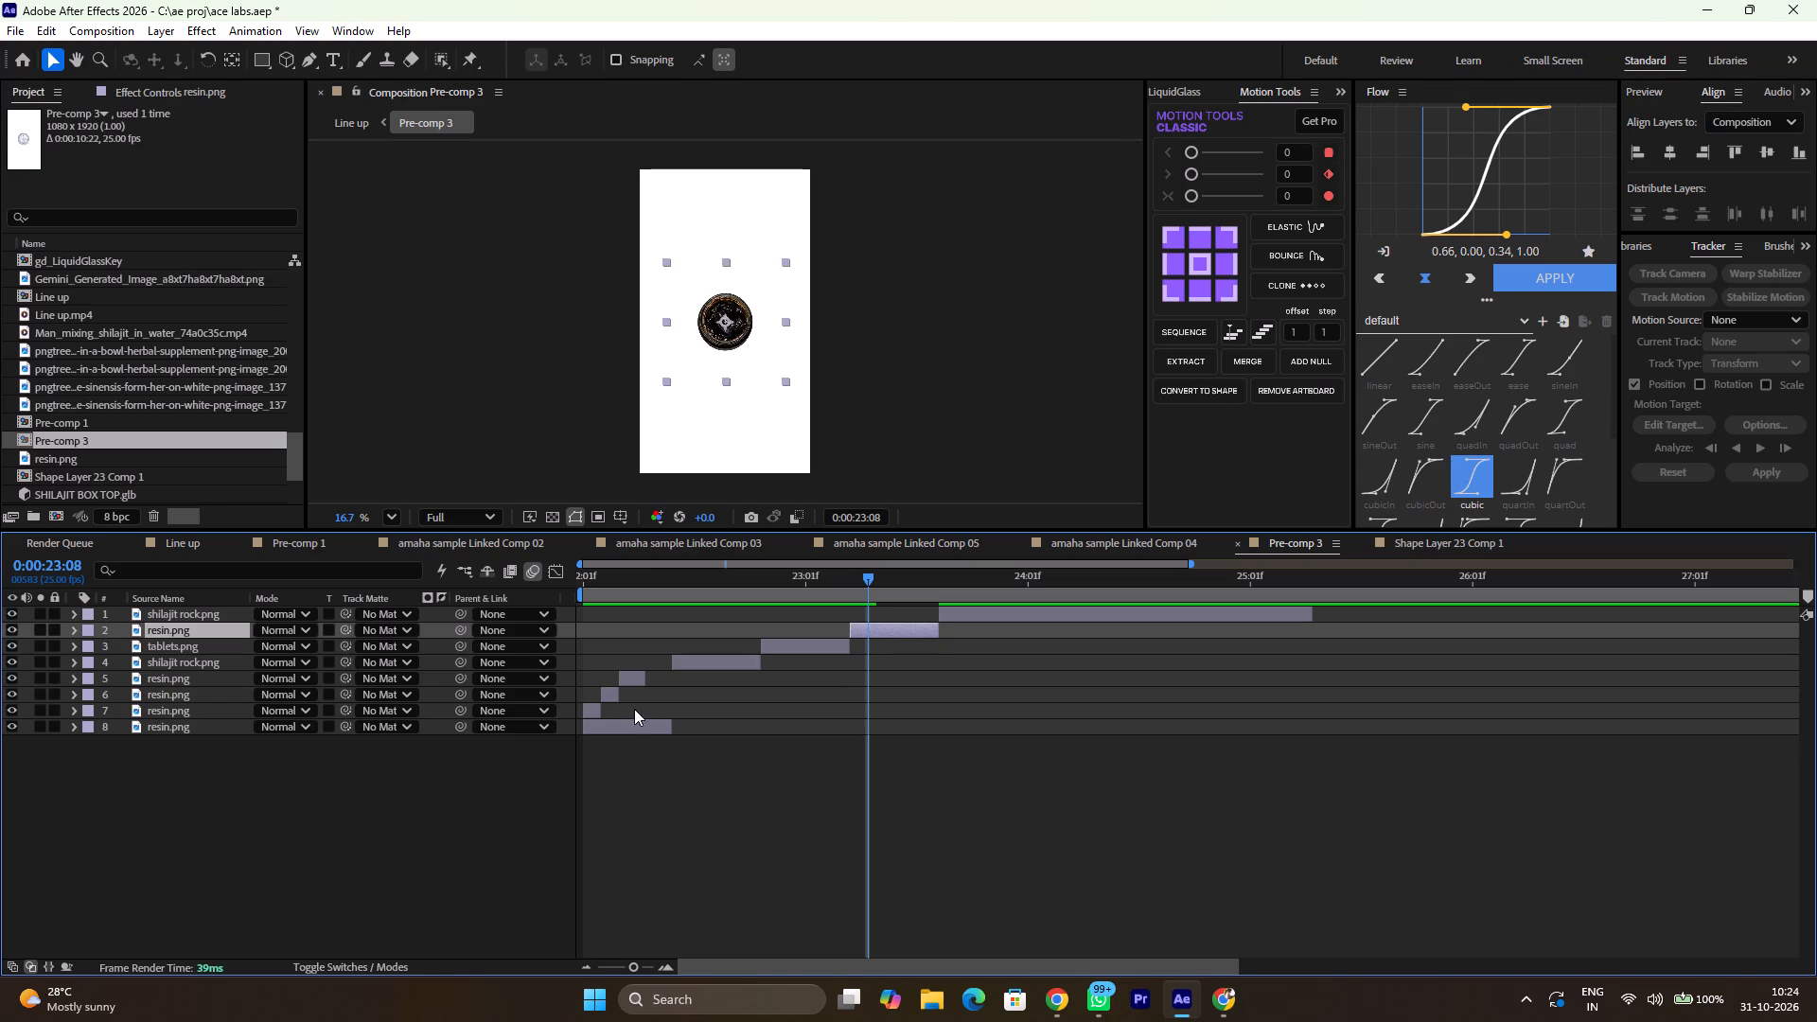
left_click(625, 729, "shift")
key("ctrl+c")
key("ctrl+c")
key("ctrl+c")
key("ctrl+c")
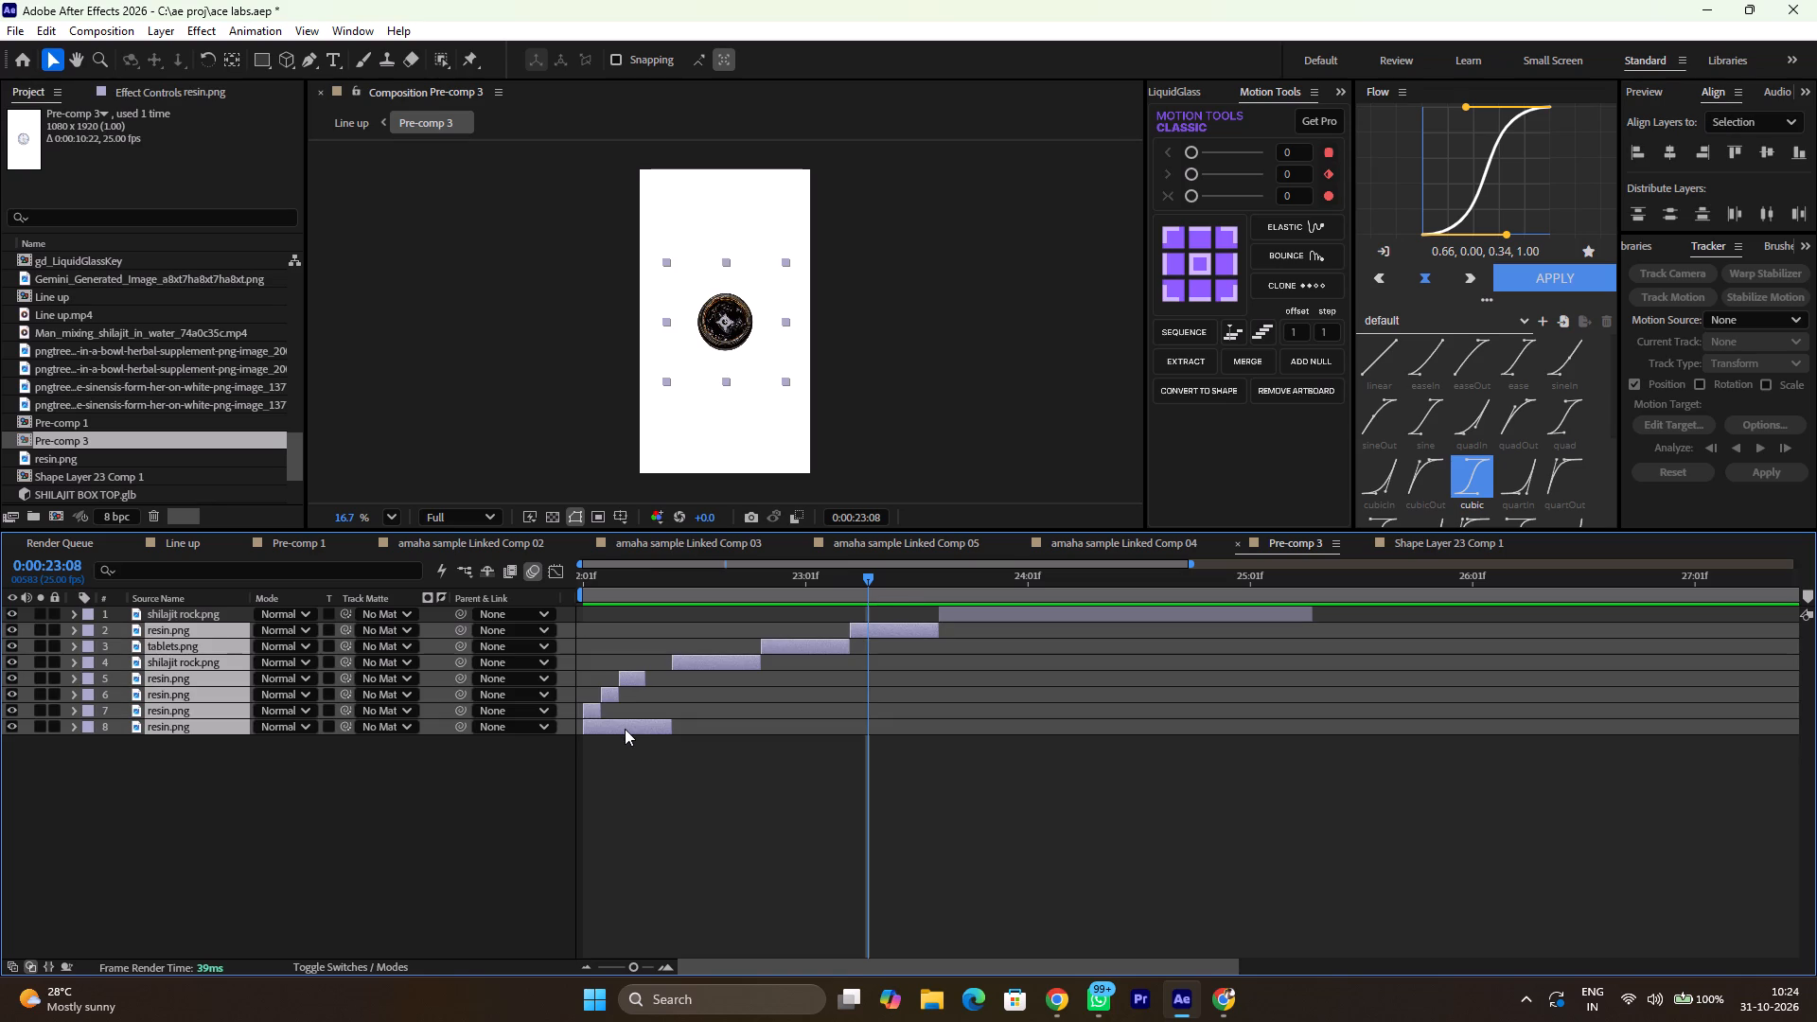
key("ctrl+c")
key("ctrl+c")
left_click(184, 537)
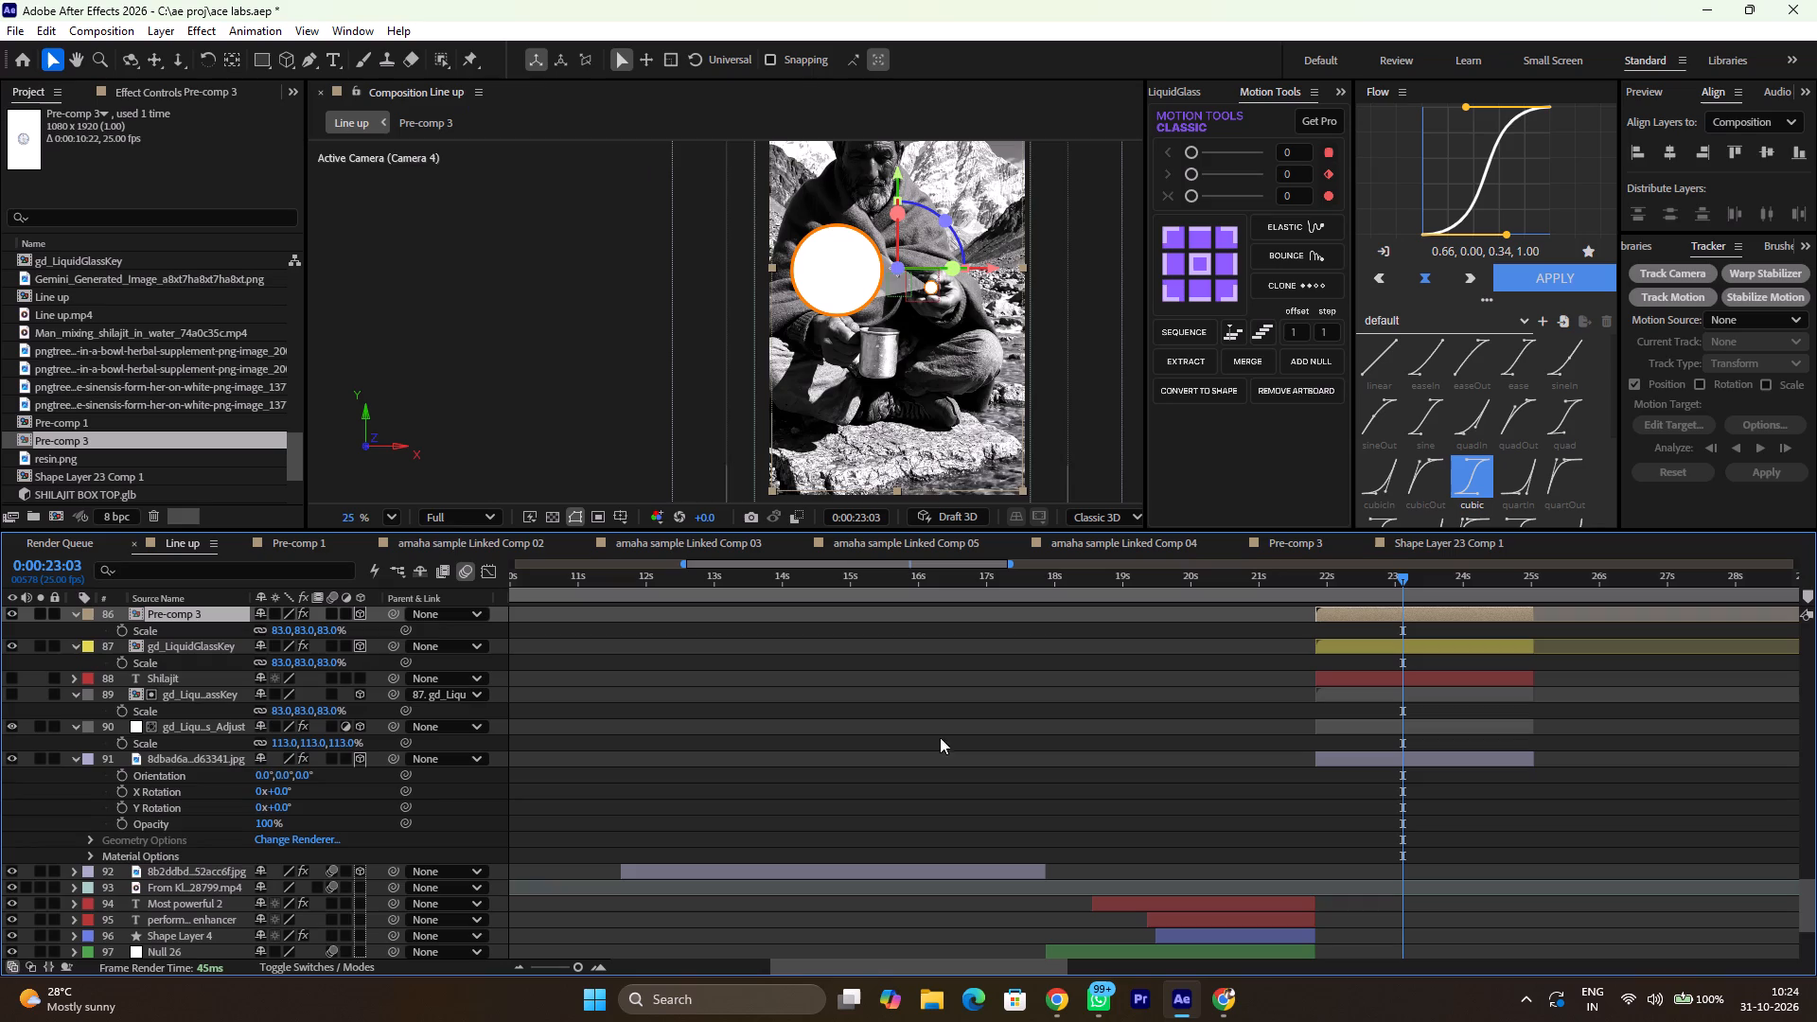
key("ctrl+v")
Shift the seven pasted image layers later in Line up so they start at about 8.5 seconds.
scroll(1385, 700, "up", 2)
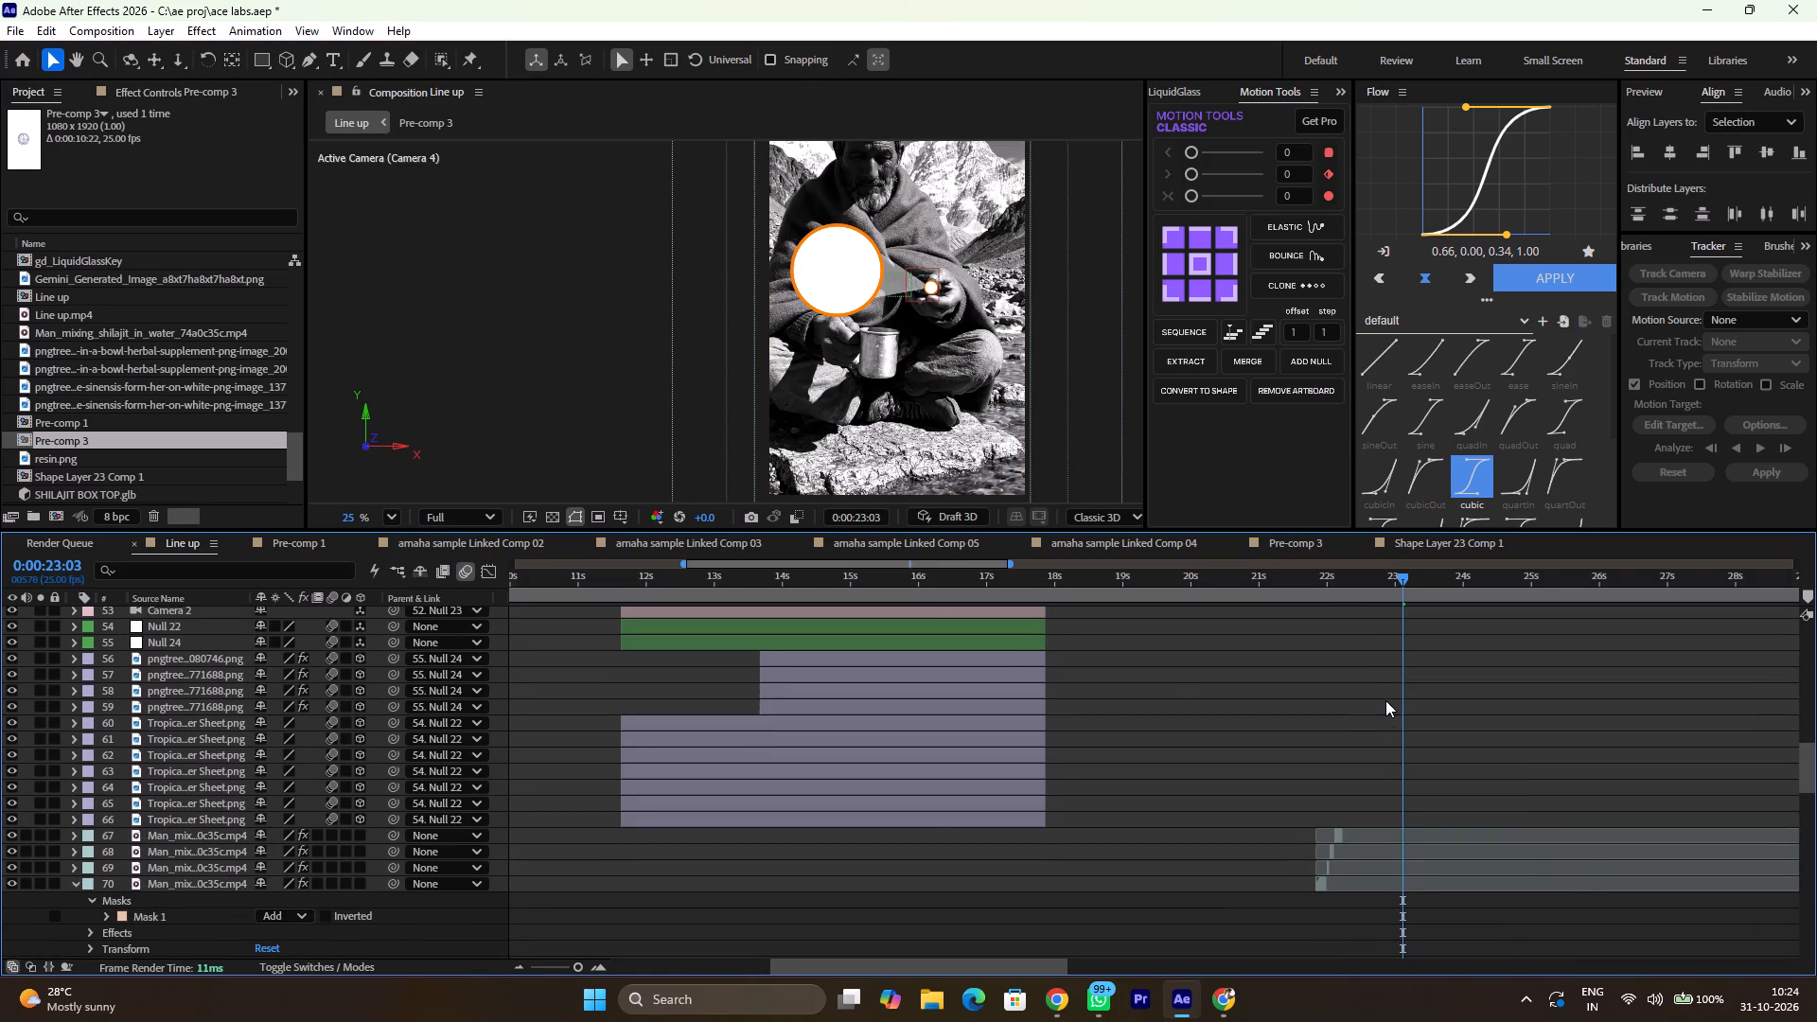
scroll(1385, 700, "down", 4, "ctrl+alt")
scroll(914, 848, "down", 1)
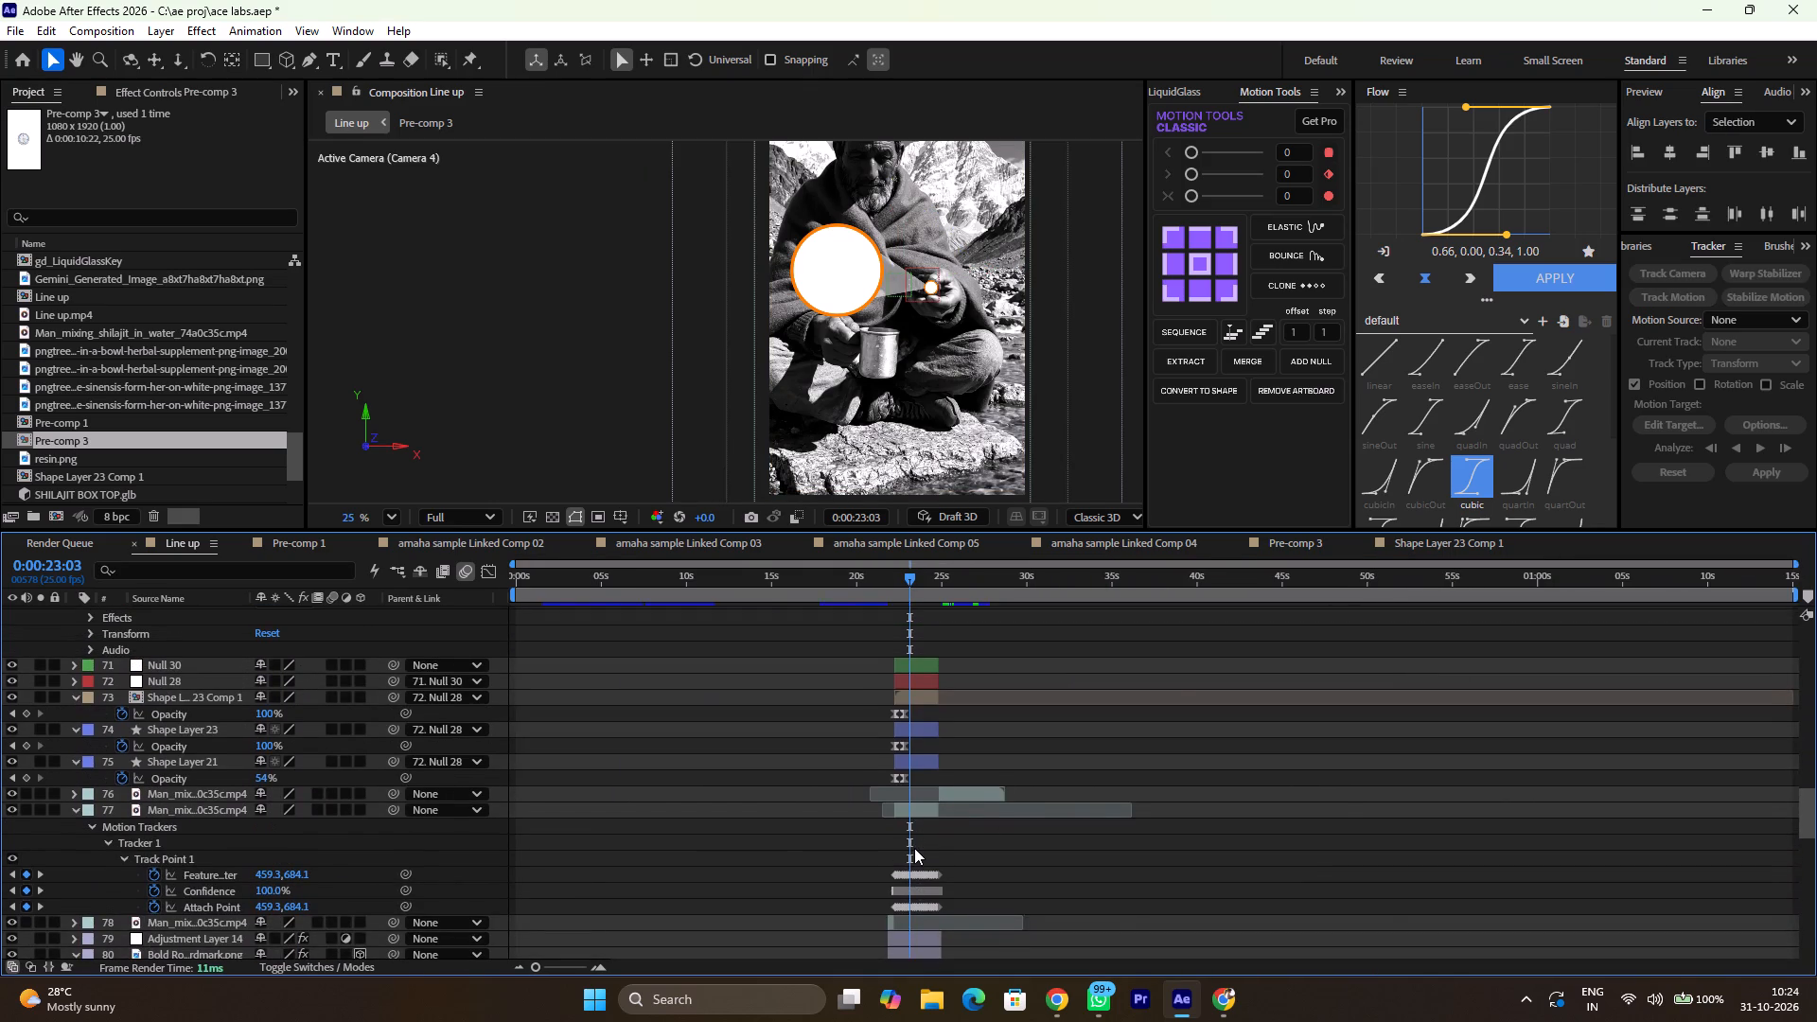
scroll(914, 848, "up", 3, "ctrl+alt")
scroll(914, 848, "right", 17)
scroll(914, 848, "up", 3)
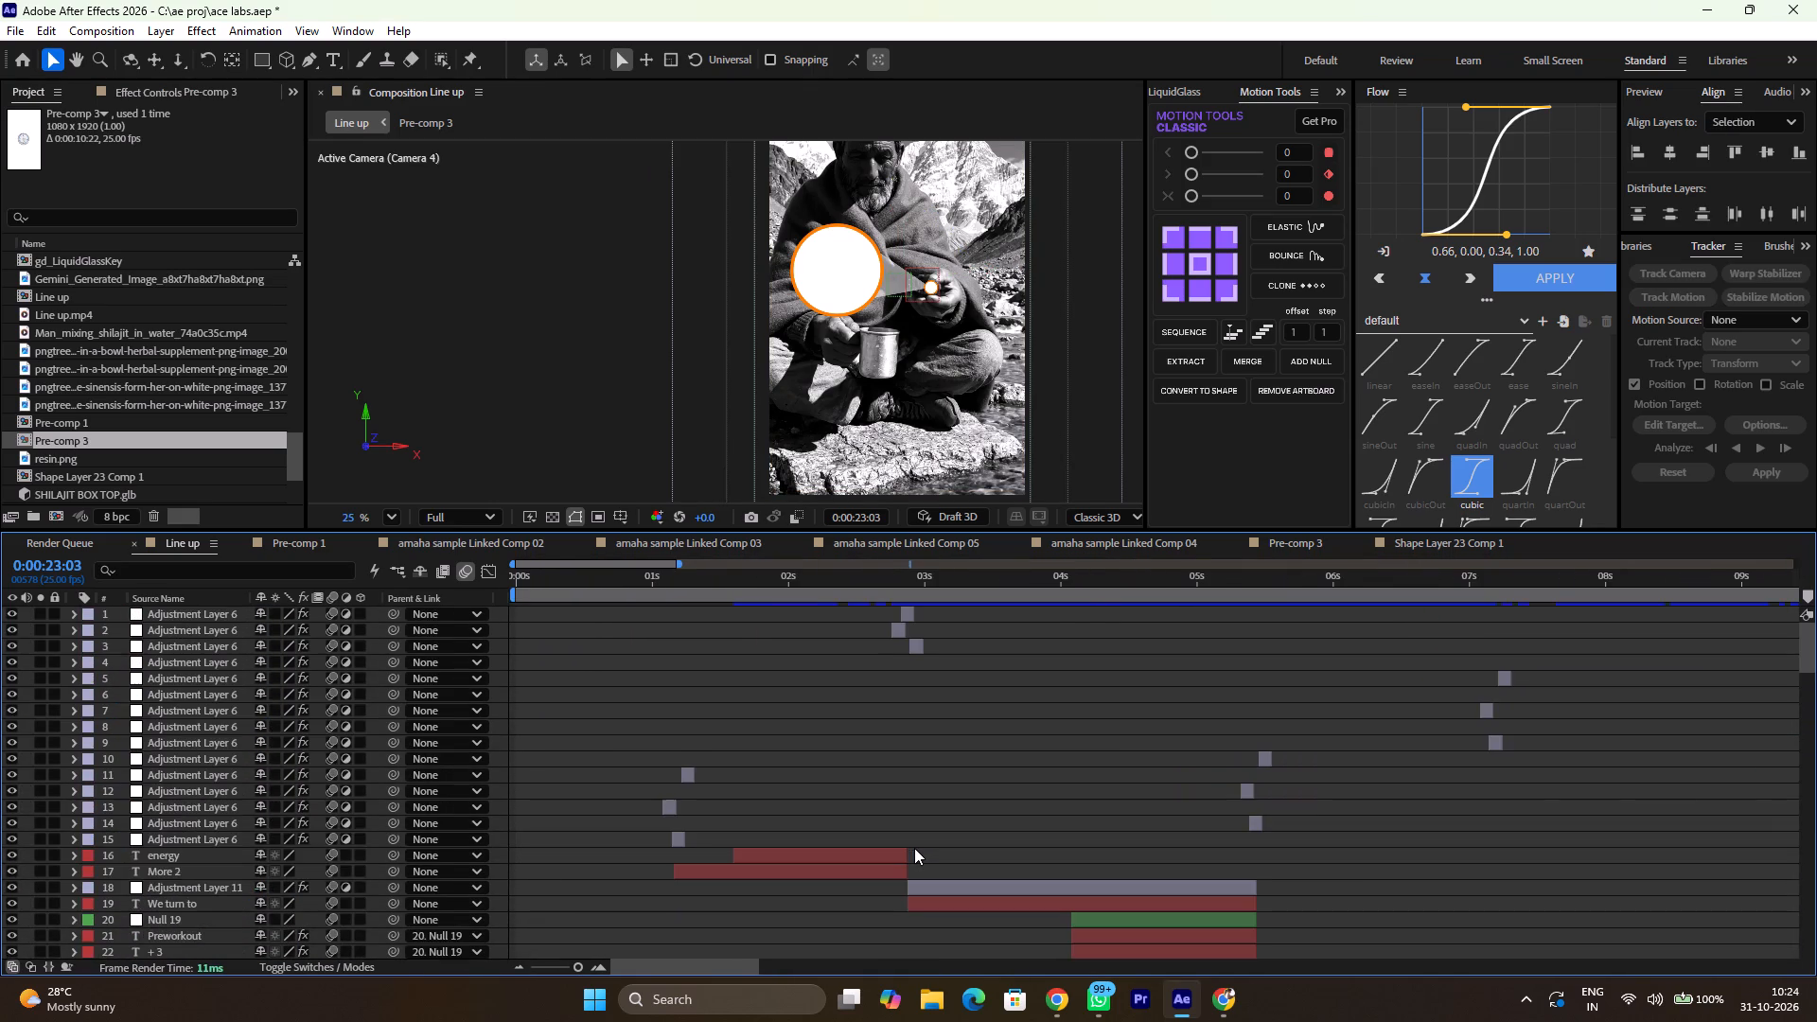
scroll(914, 848, "up", 4)
scroll(914, 848, "down", 3)
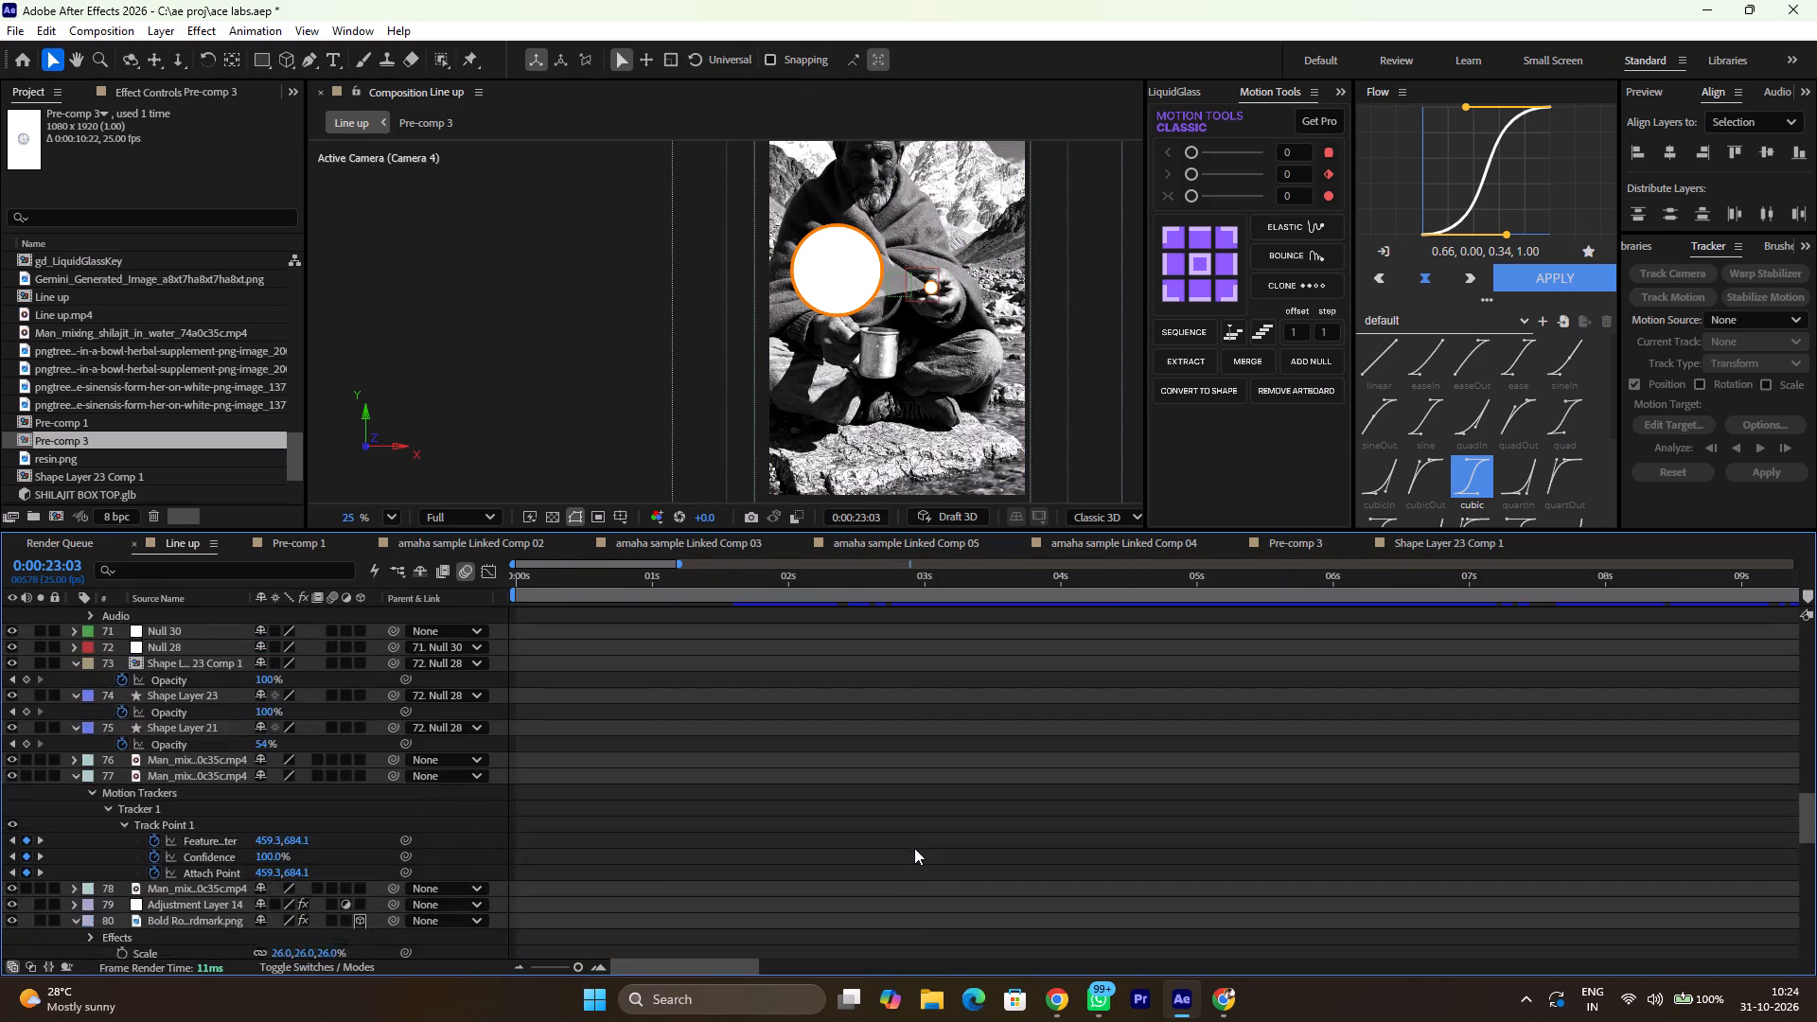
scroll(914, 848, "down", 2)
left_click_drag(602, 790, 1432, 827)
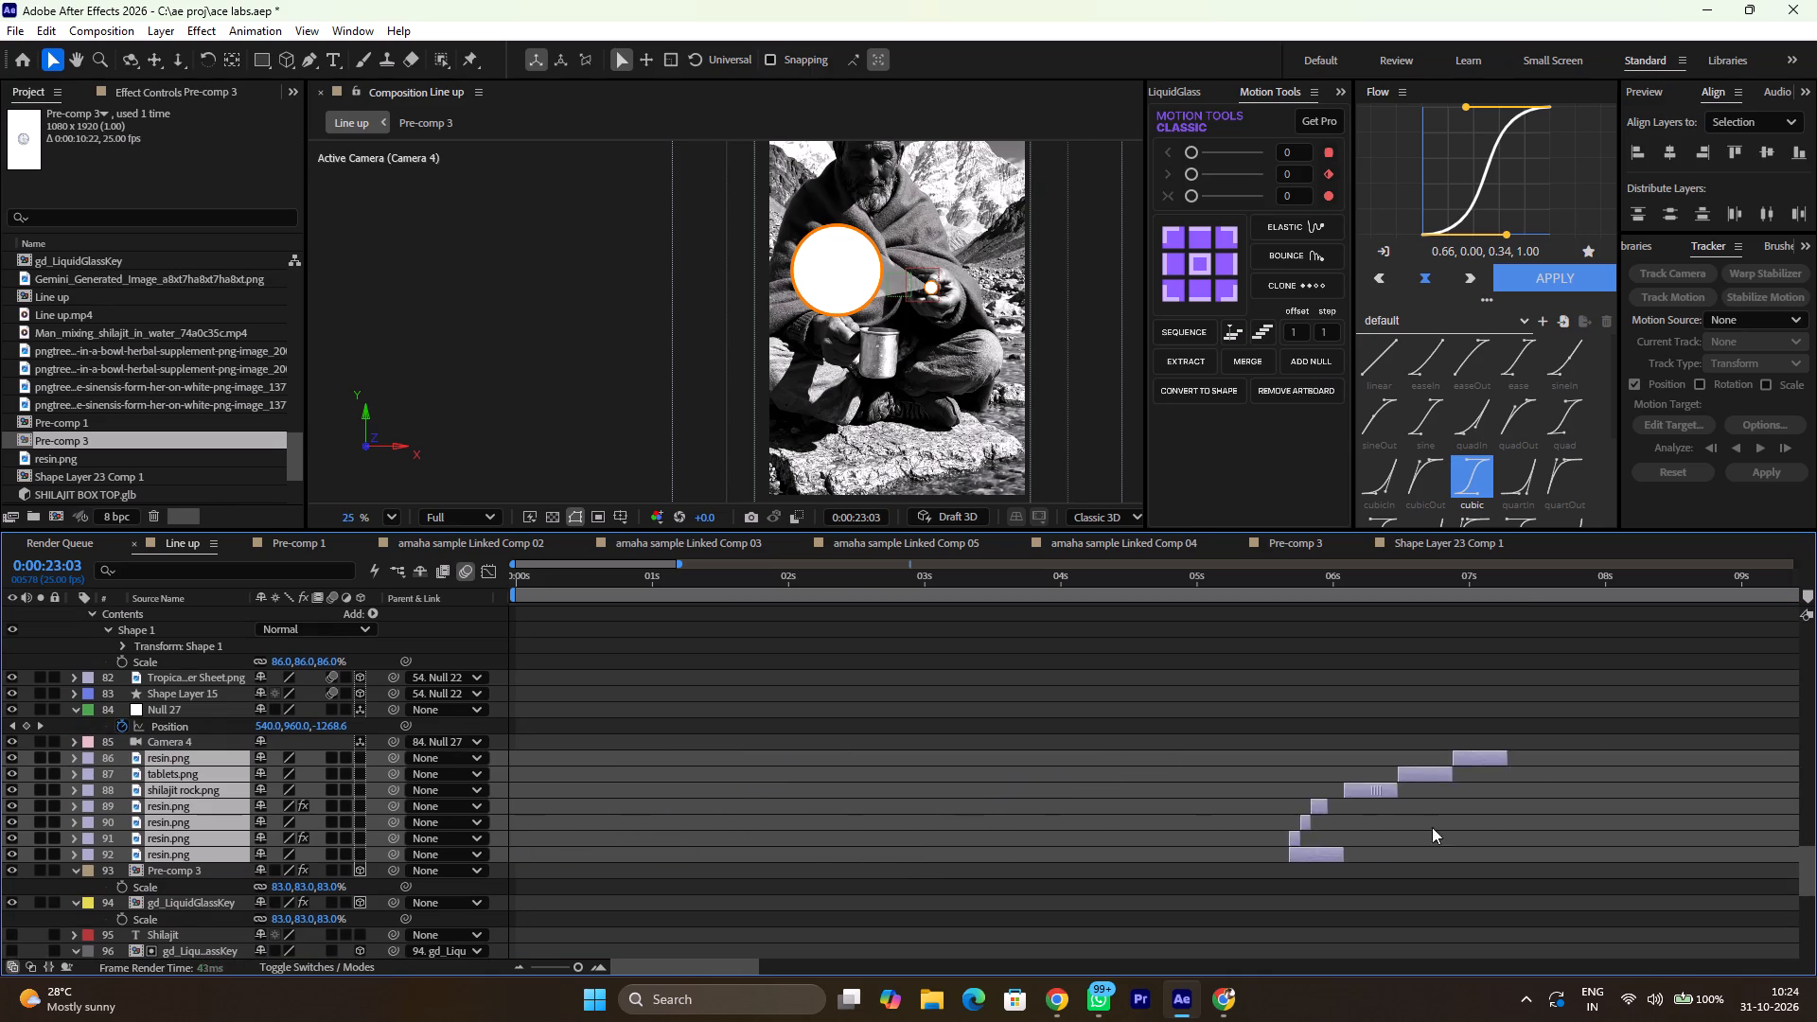
left_click_drag(1432, 827, 1816, 802)
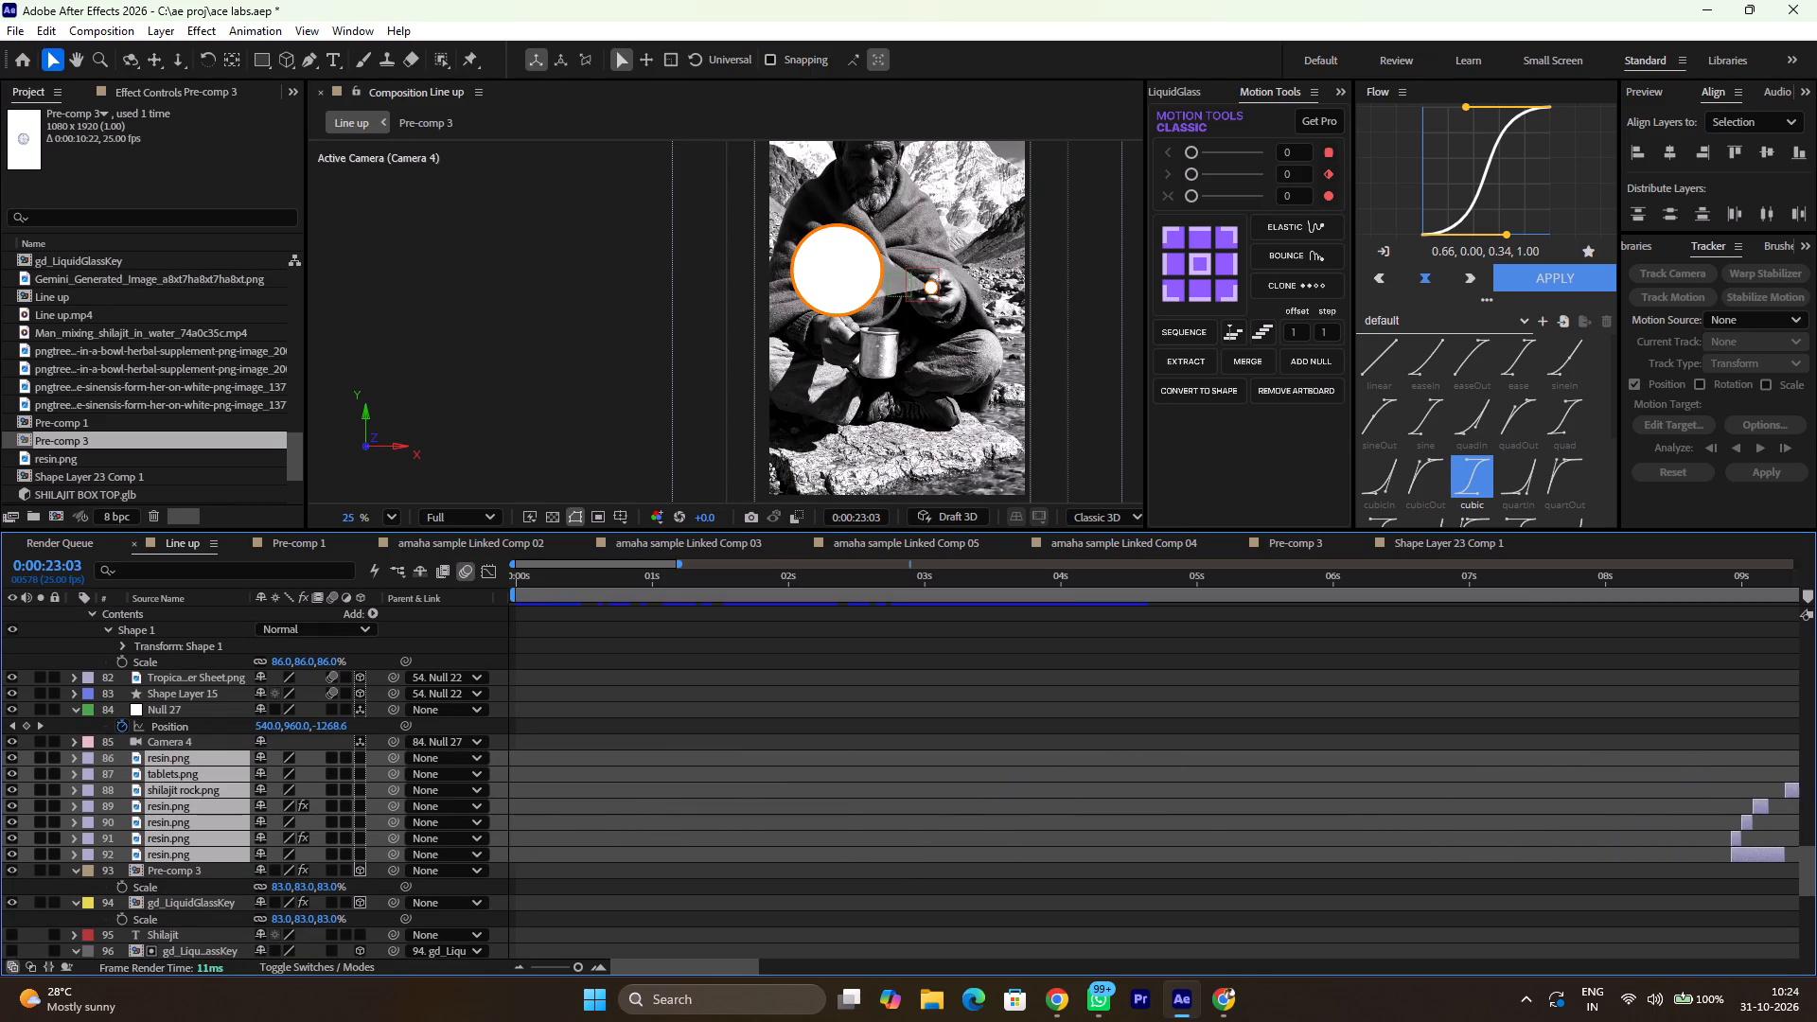
left_click_drag(1816, 802, 1759, 801)
Shift the seven image layers further so the sequence starts with the Pre-comp 3 layer at about 0:00:21:21.
scroll(1759, 801, "left", 3)
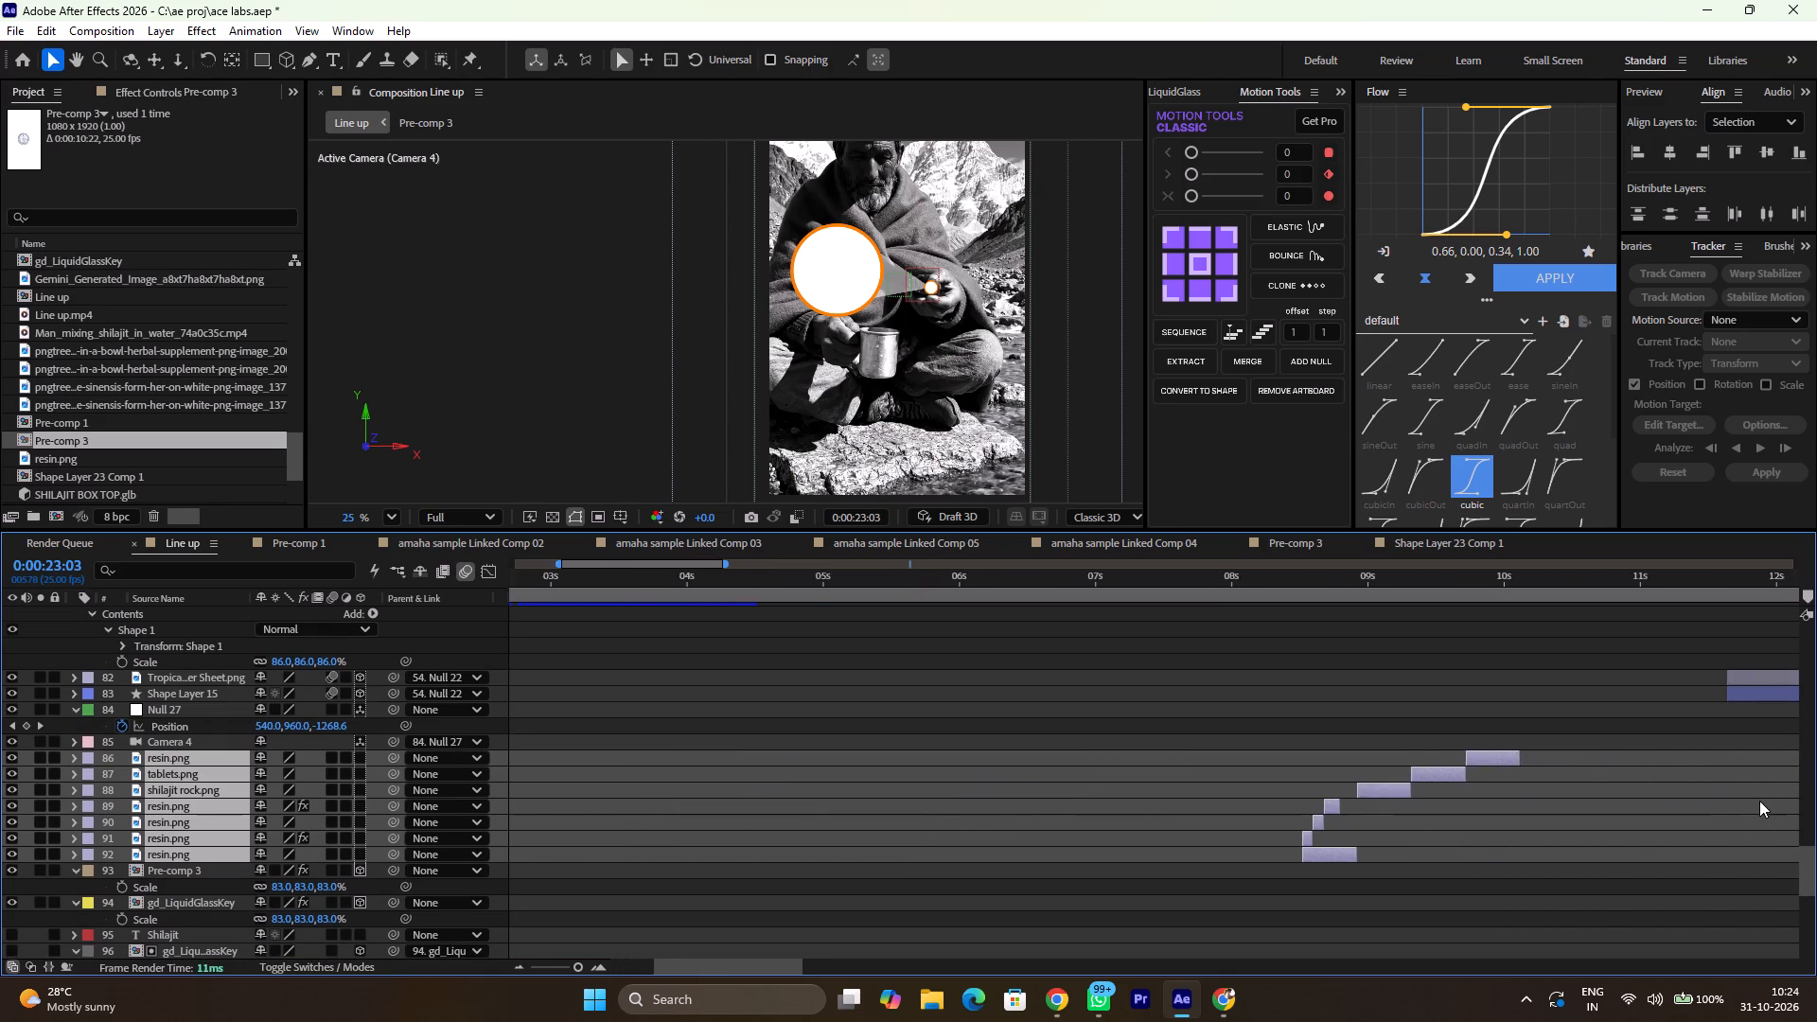
scroll(1759, 801, "left", 4)
scroll(1759, 801, "down", 4, "ctrl")
scroll(1759, 801, "up", 1)
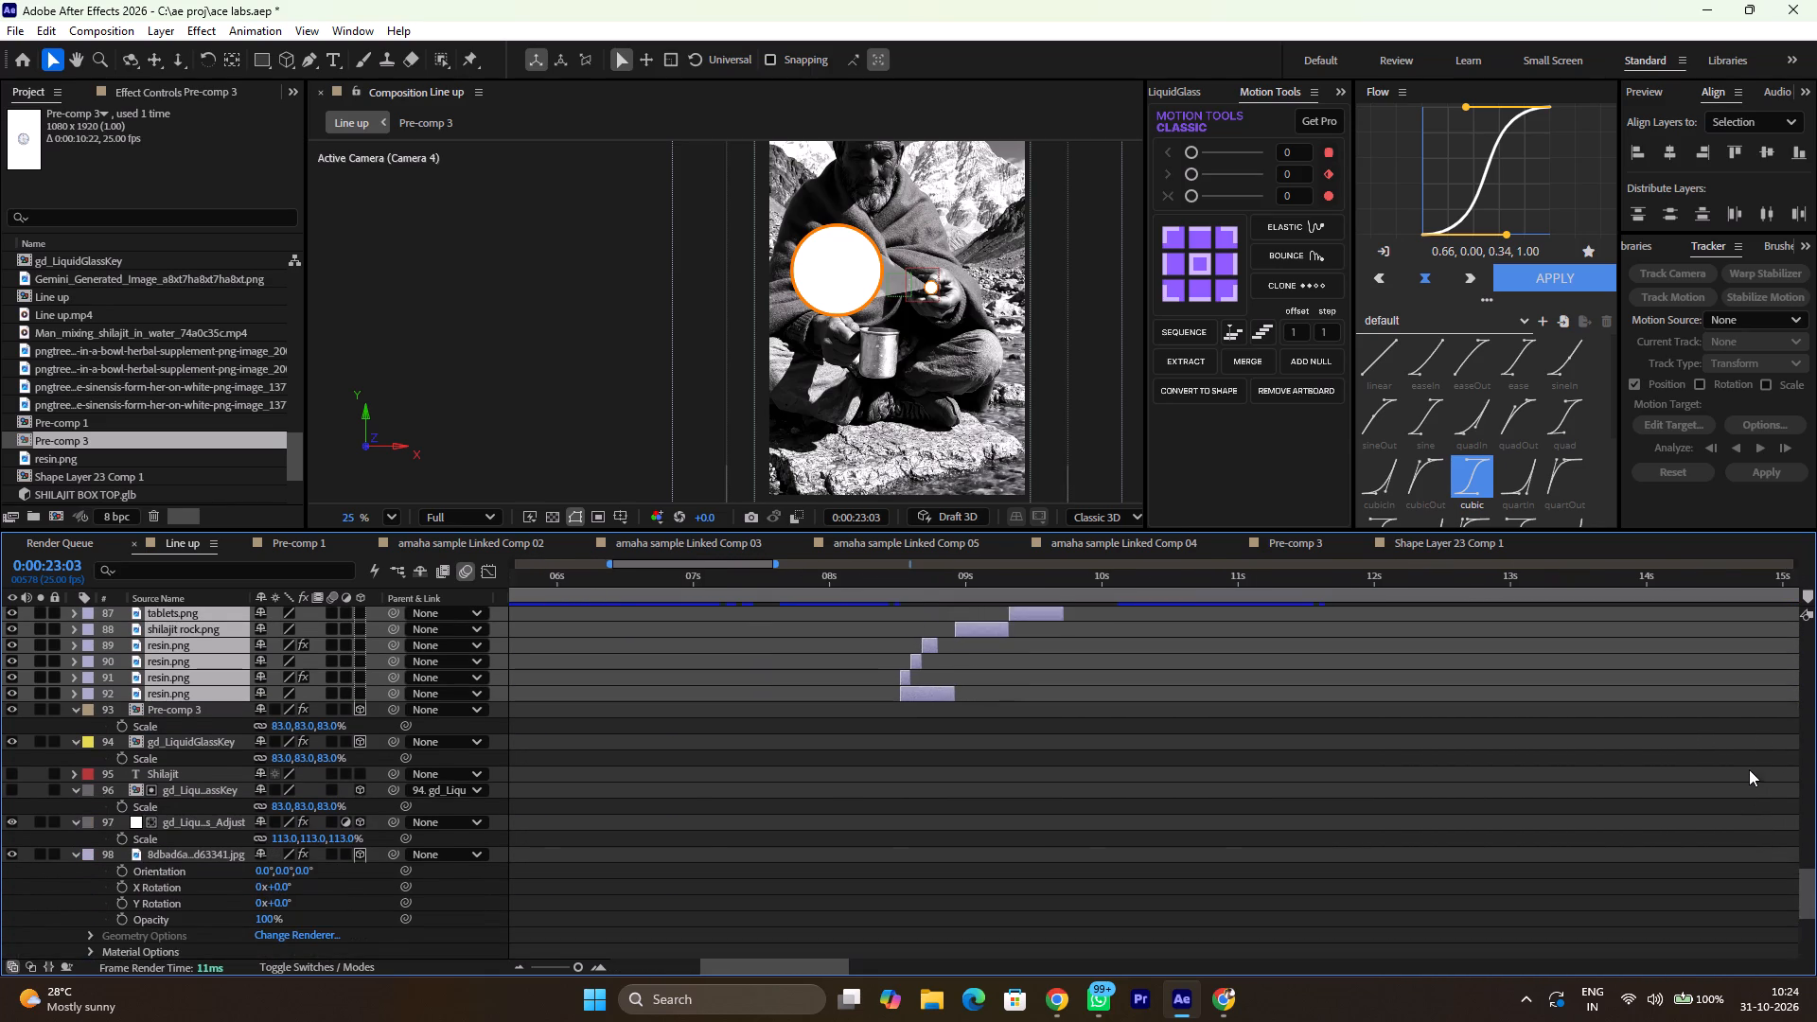
scroll(1749, 769, "up", 1)
scroll(1749, 769, "down", 5, "ctrl+alt")
scroll(1208, 794, "up", 1)
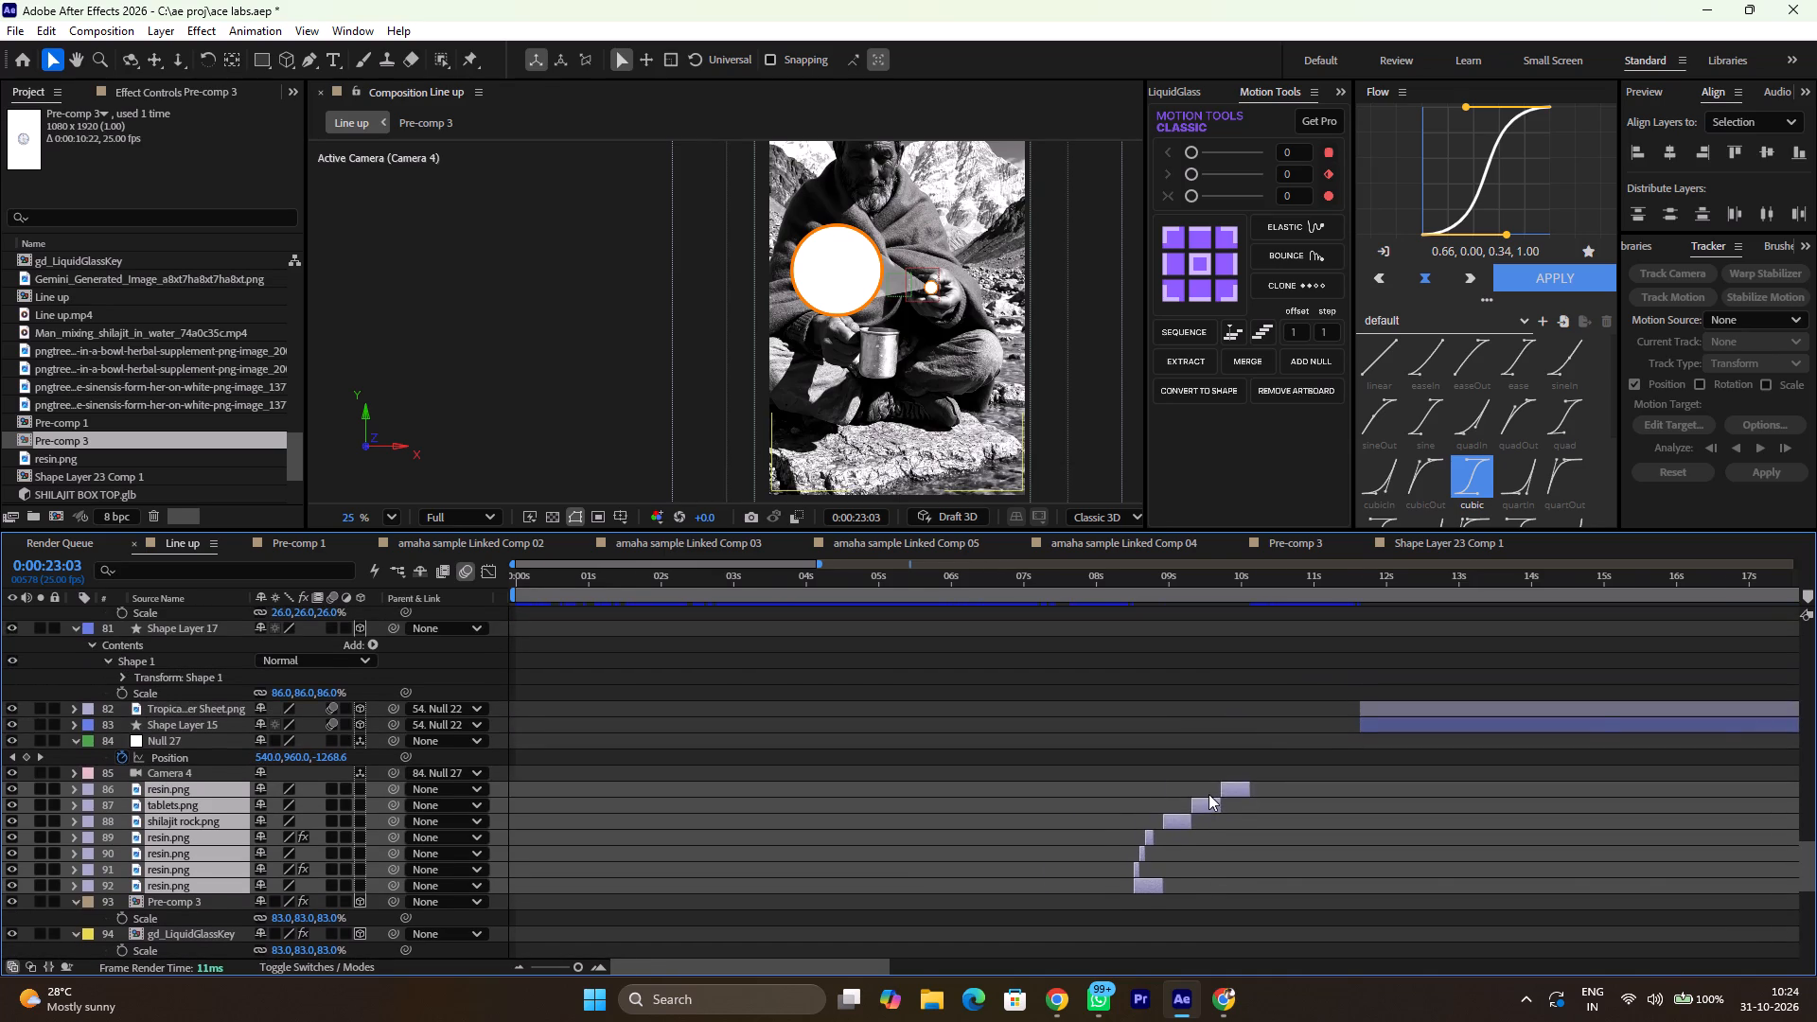
scroll(1208, 794, "up", 1)
scroll(1208, 794, "down", 1, "ctrl+alt")
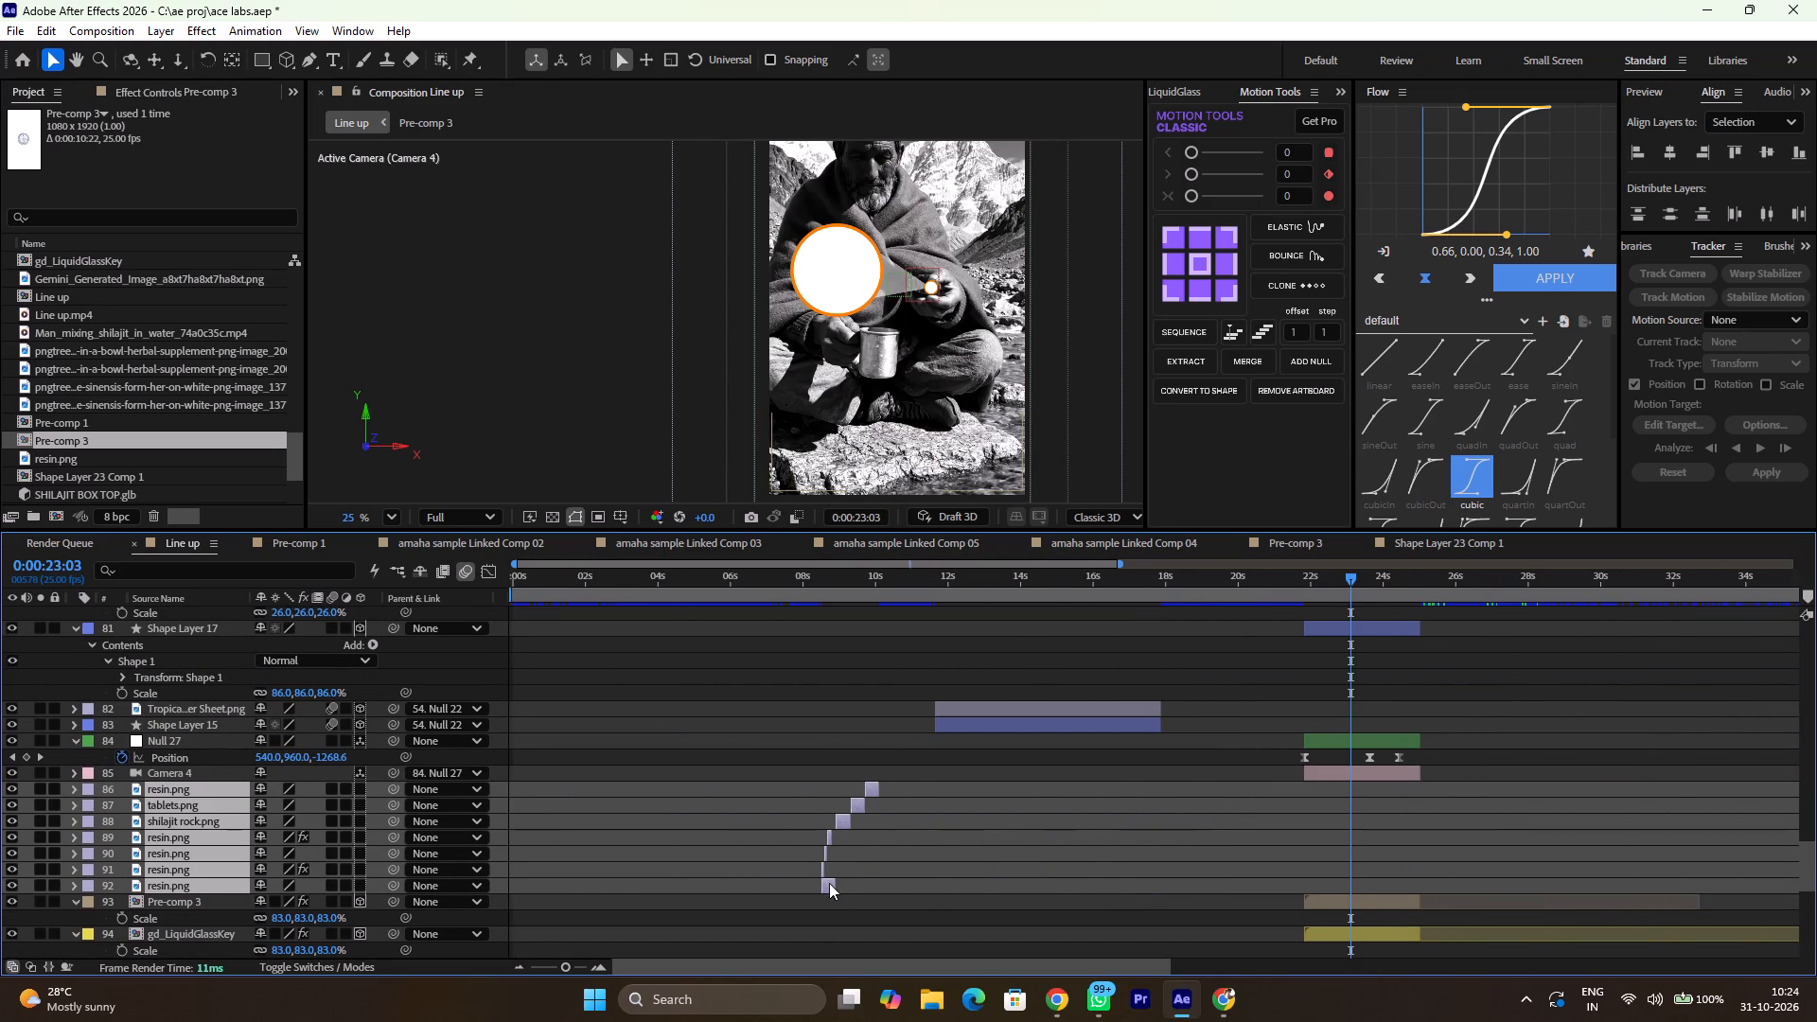
left_click_drag(827, 883, 1308, 836)
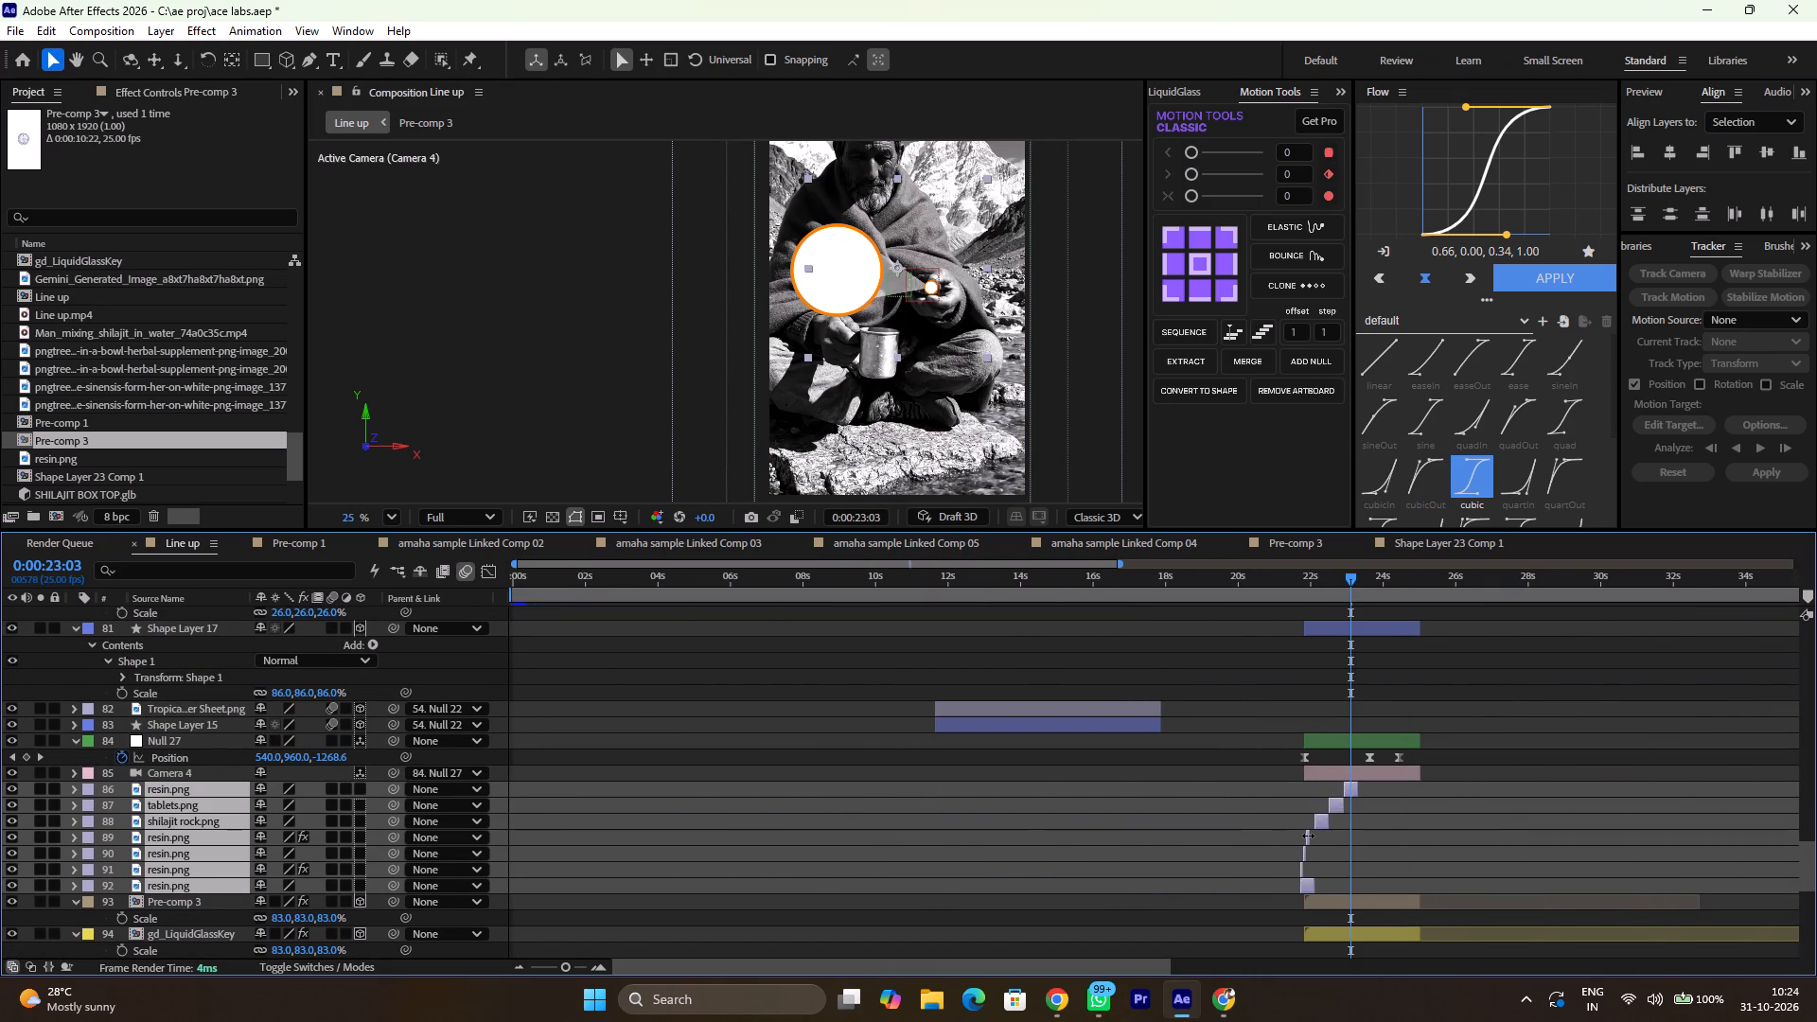
scroll(1308, 836, "up", 7, "ctrl+alt")
scroll(1006, 915, "down", 3, "ctrl+alt")
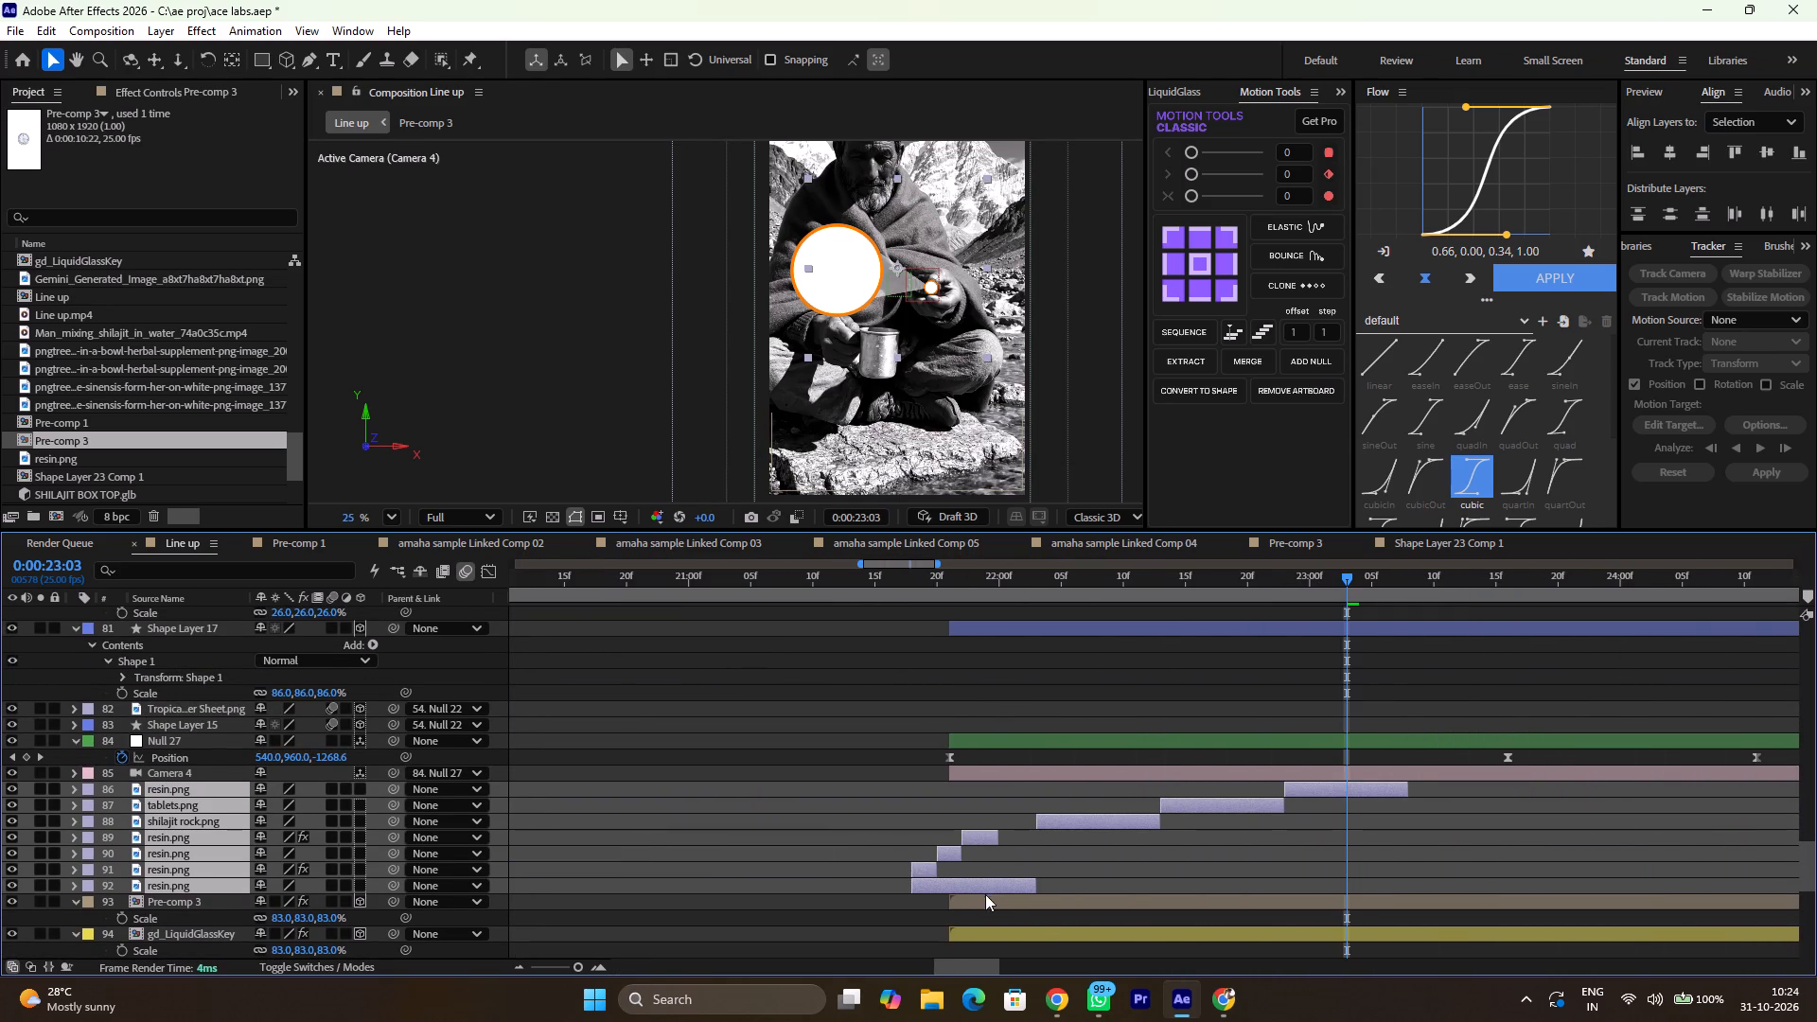
left_click_drag(977, 888, 1015, 879)
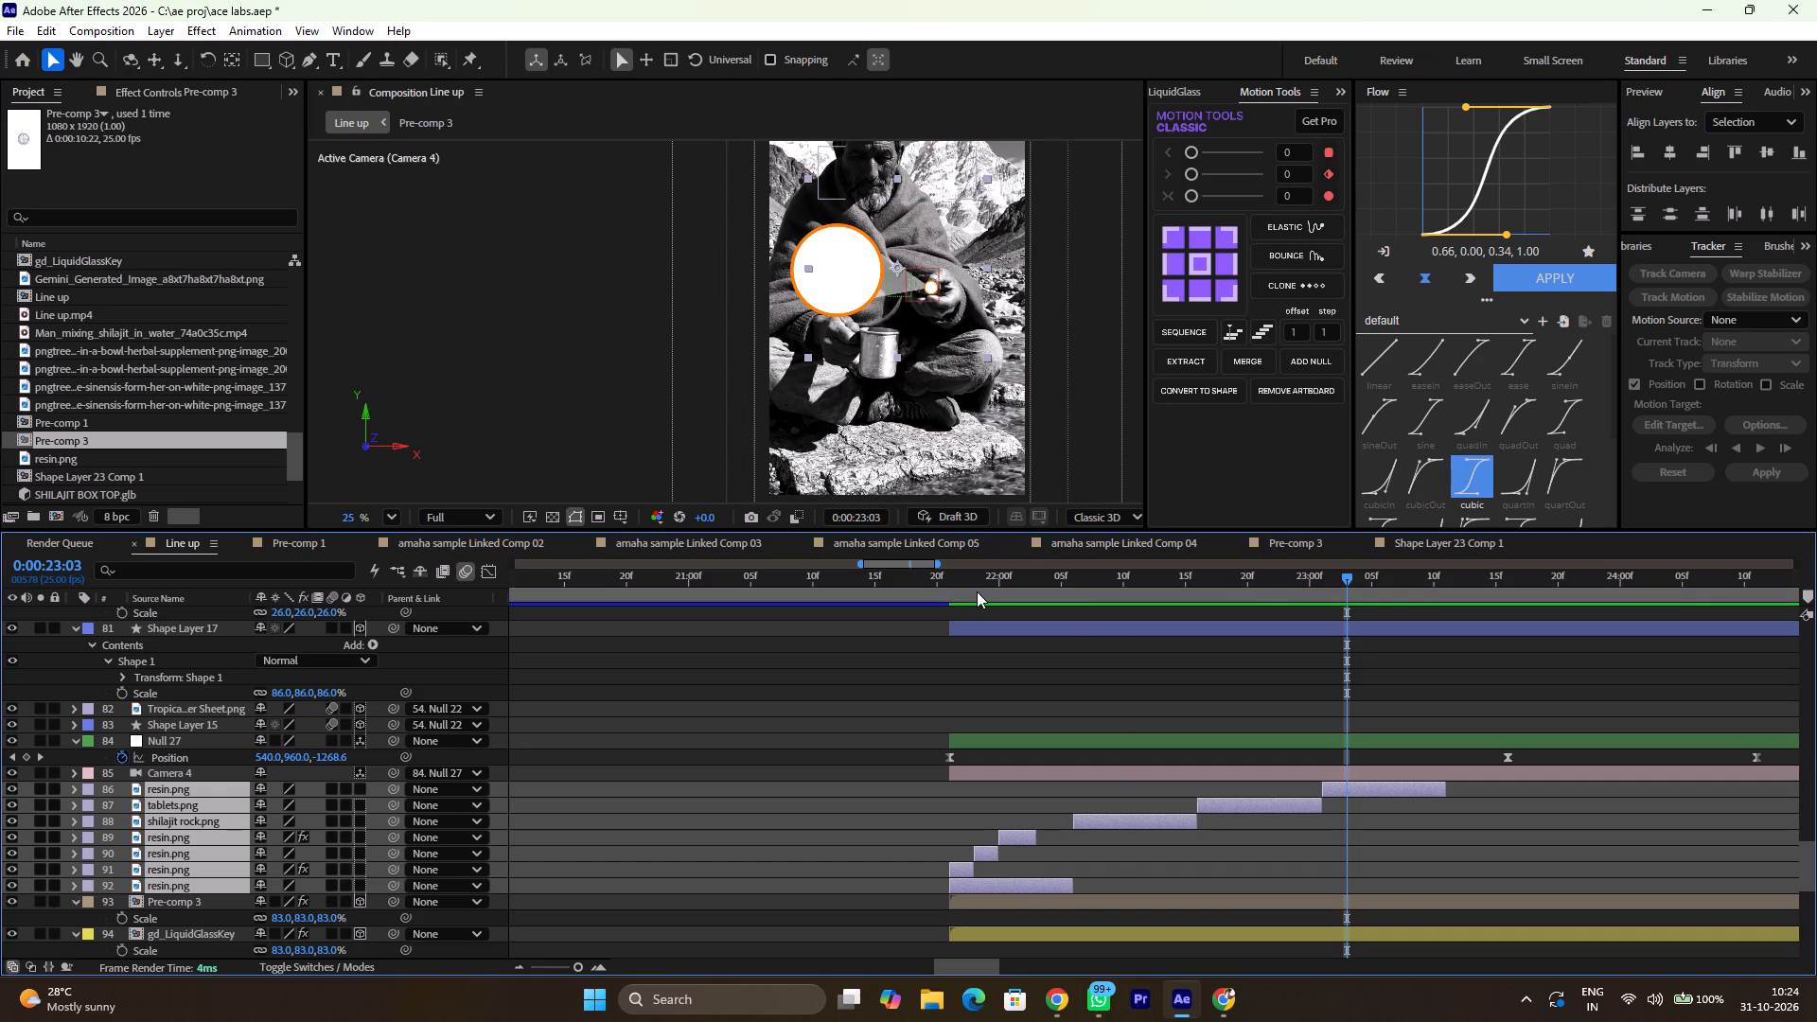
Move the seven image layers up the Line up layer stack to sit directly above Null 30.
left_click_drag(1021, 570, 1068, 590)
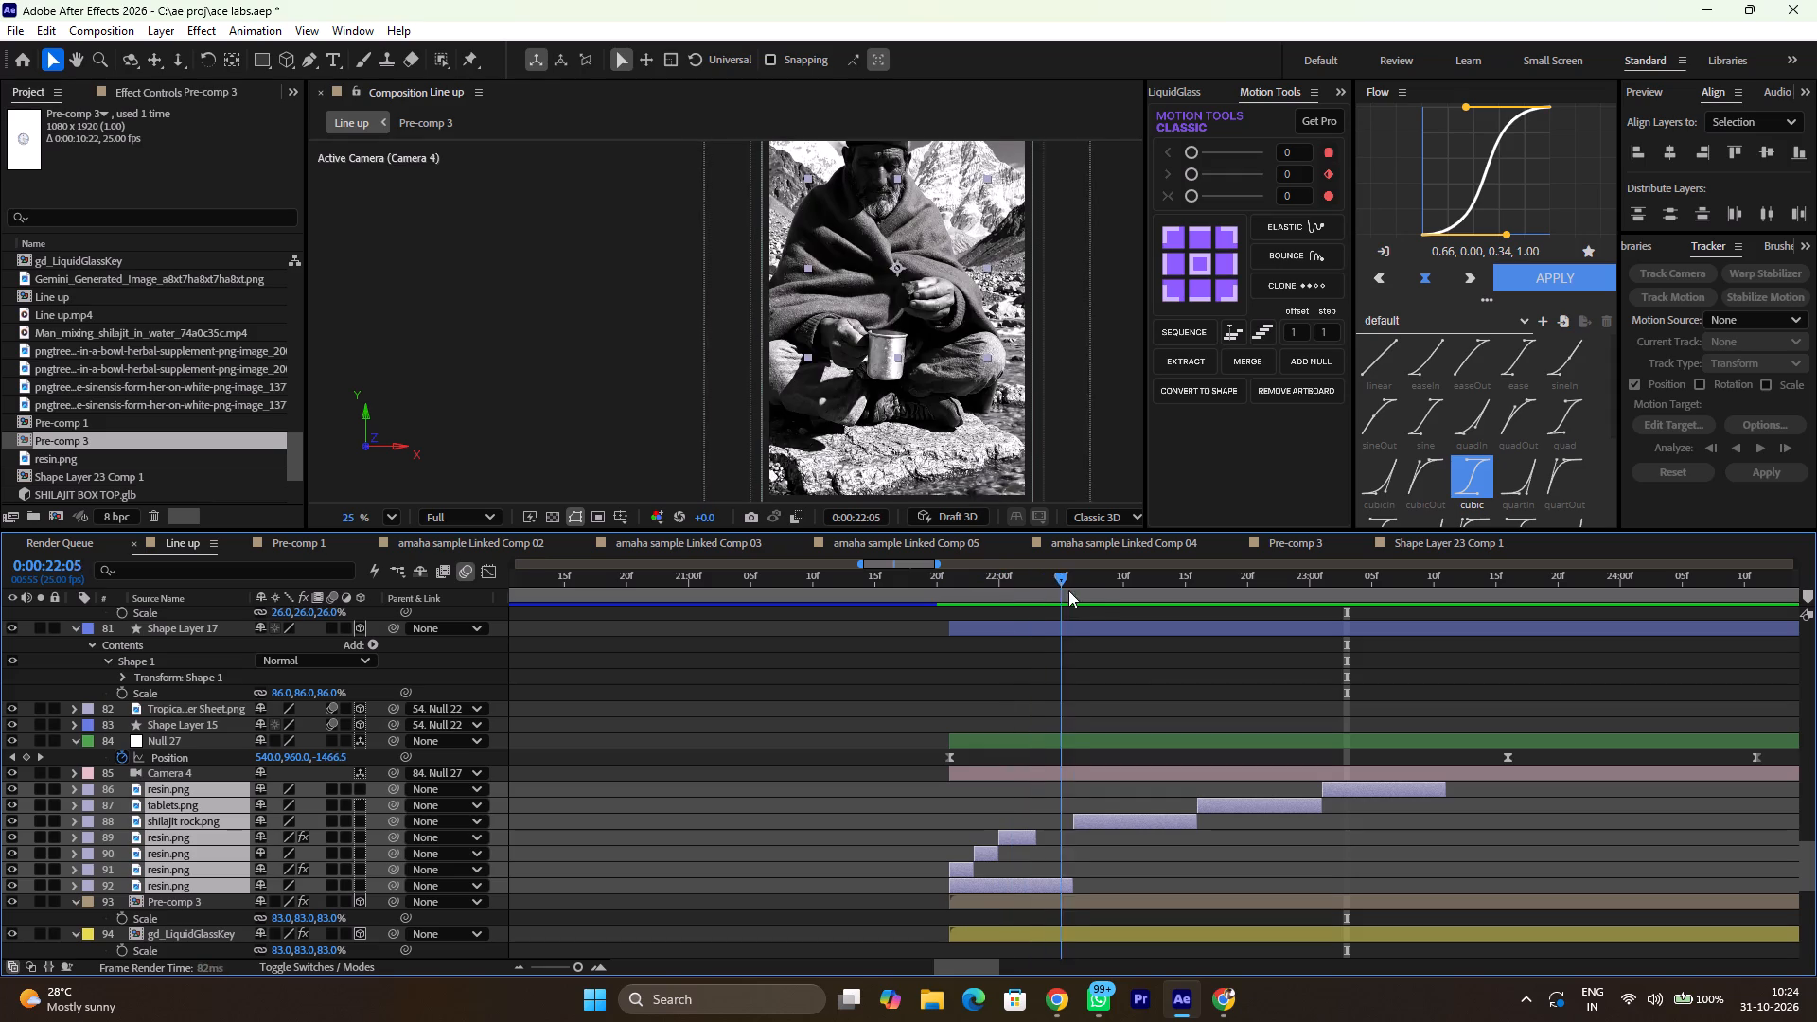
left_click_drag(1068, 590, 1346, 632)
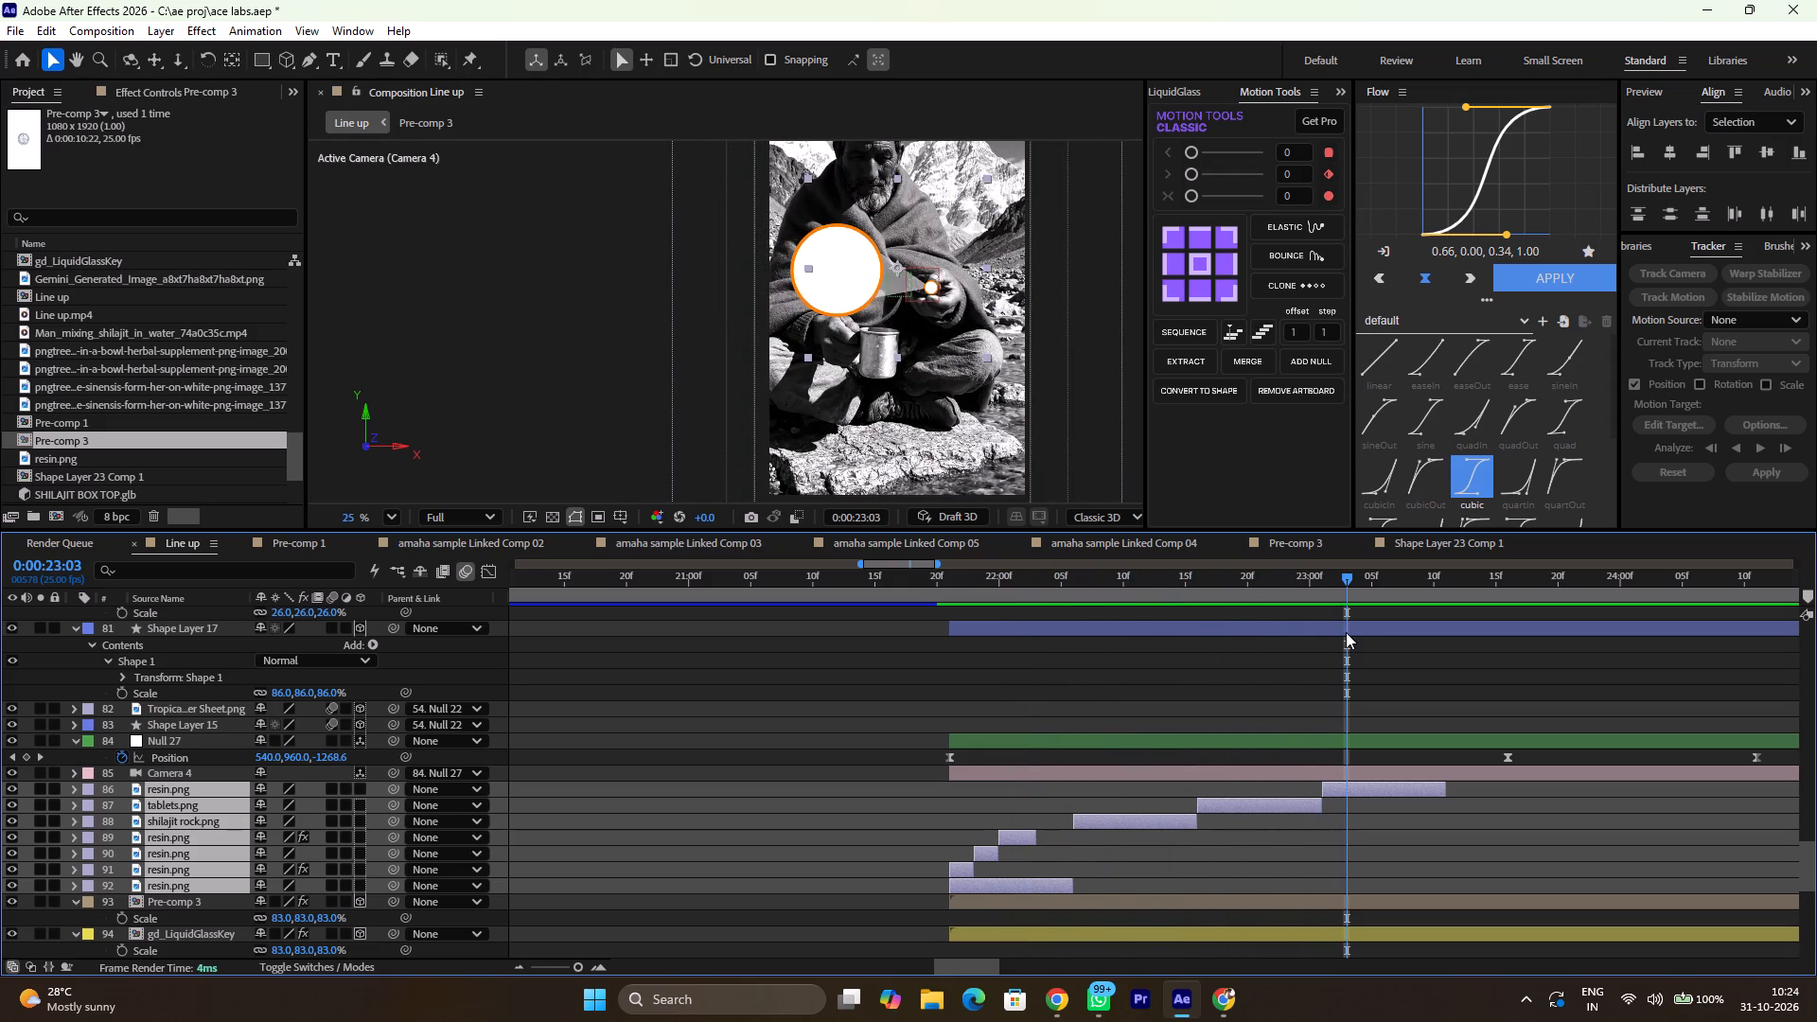
left_click_drag(1346, 632, 1348, 632)
left_click_drag(184, 824, 211, 590)
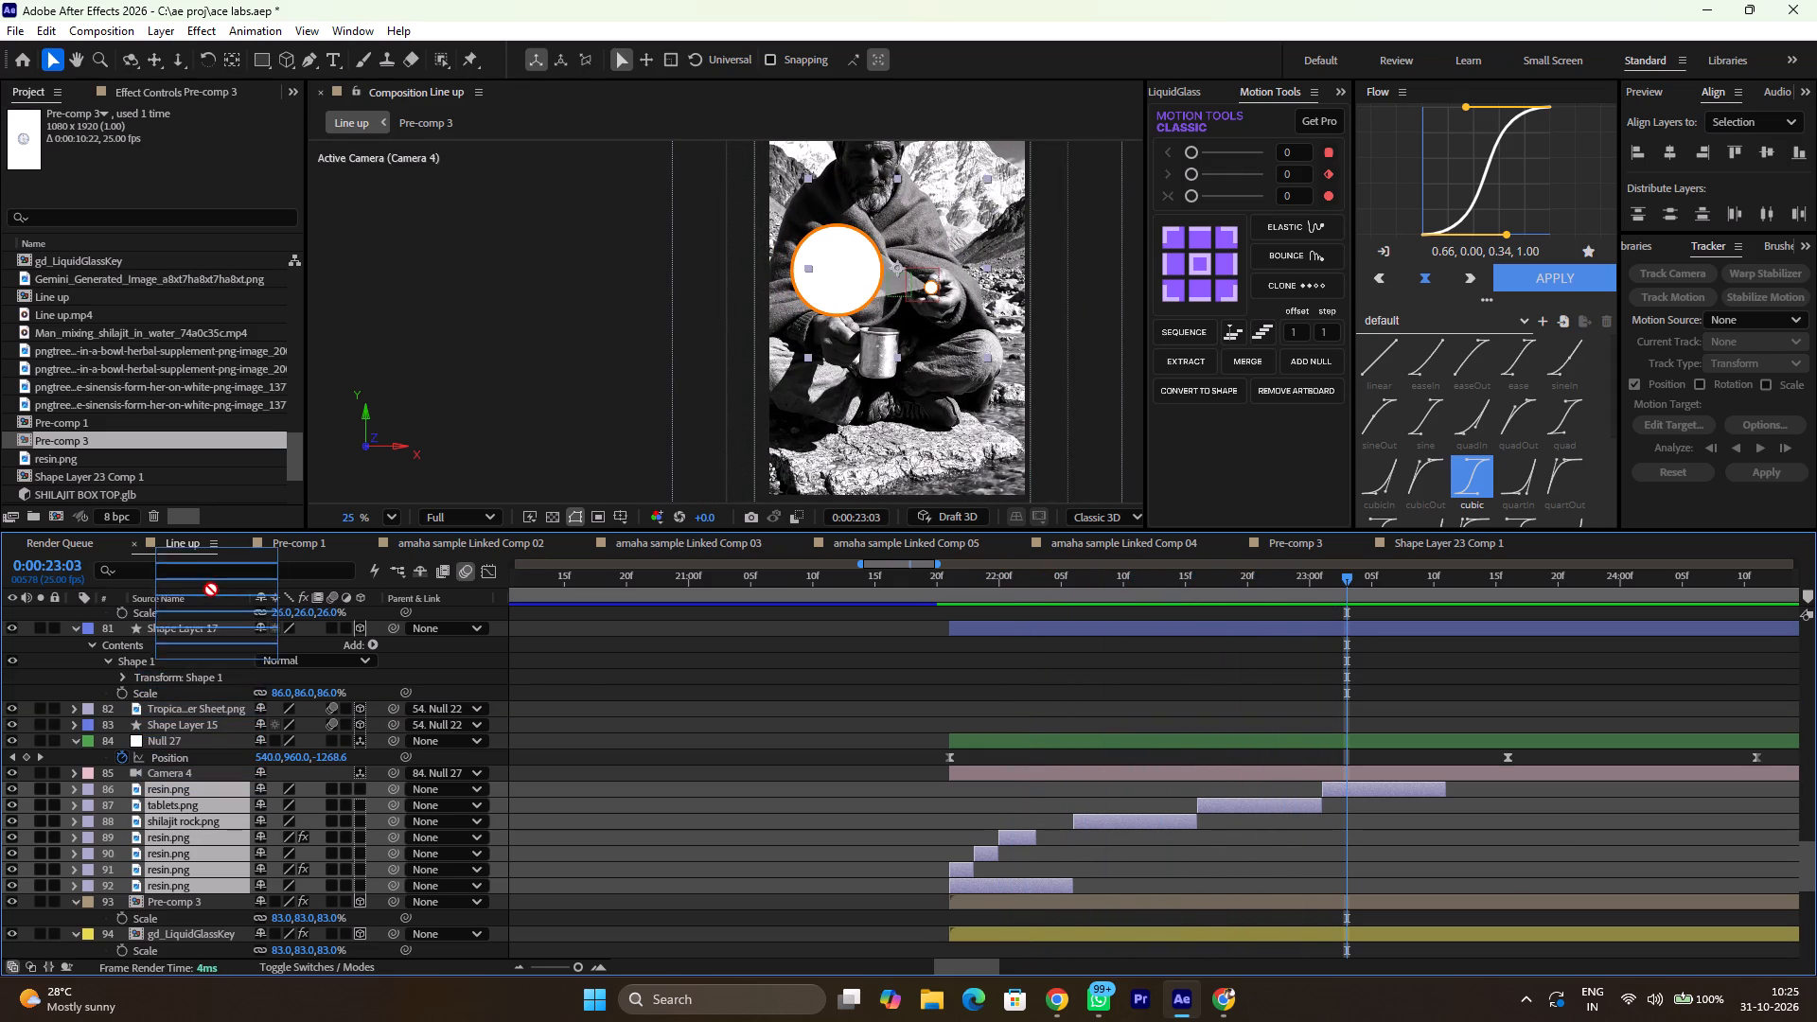
left_click_drag(211, 590, 221, 600)
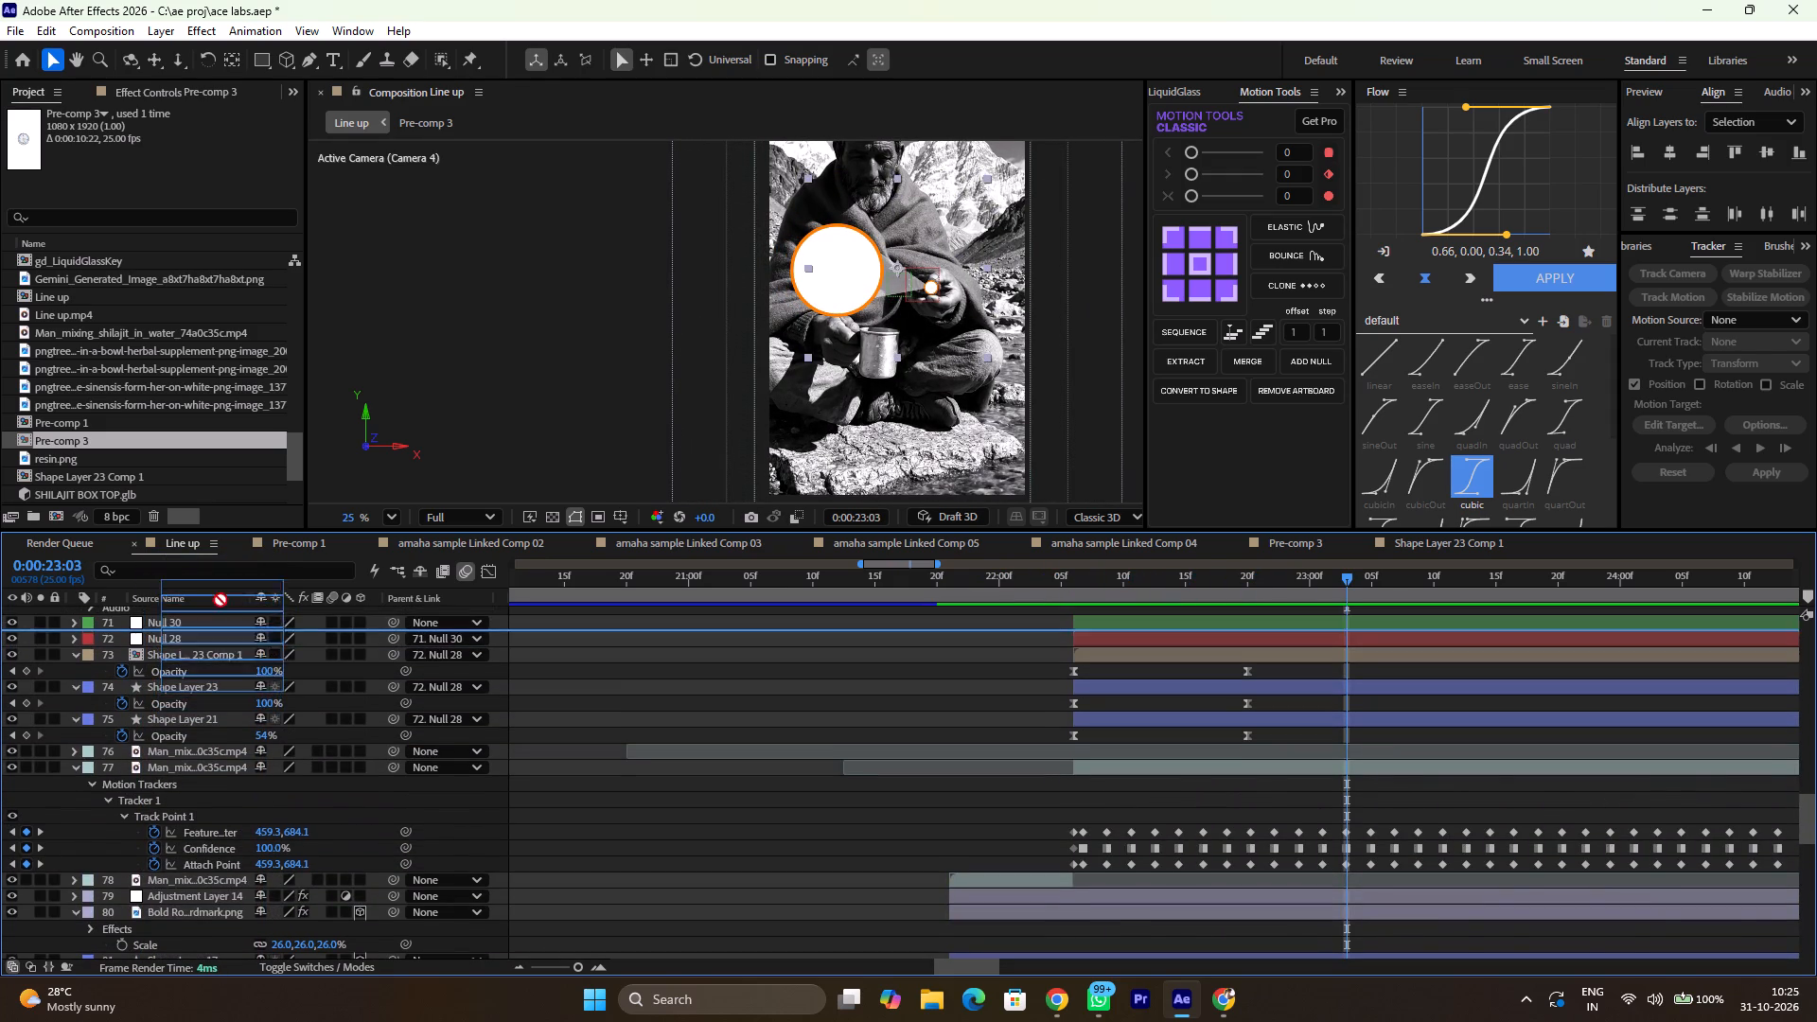
left_click_drag(221, 600, 248, 1006)
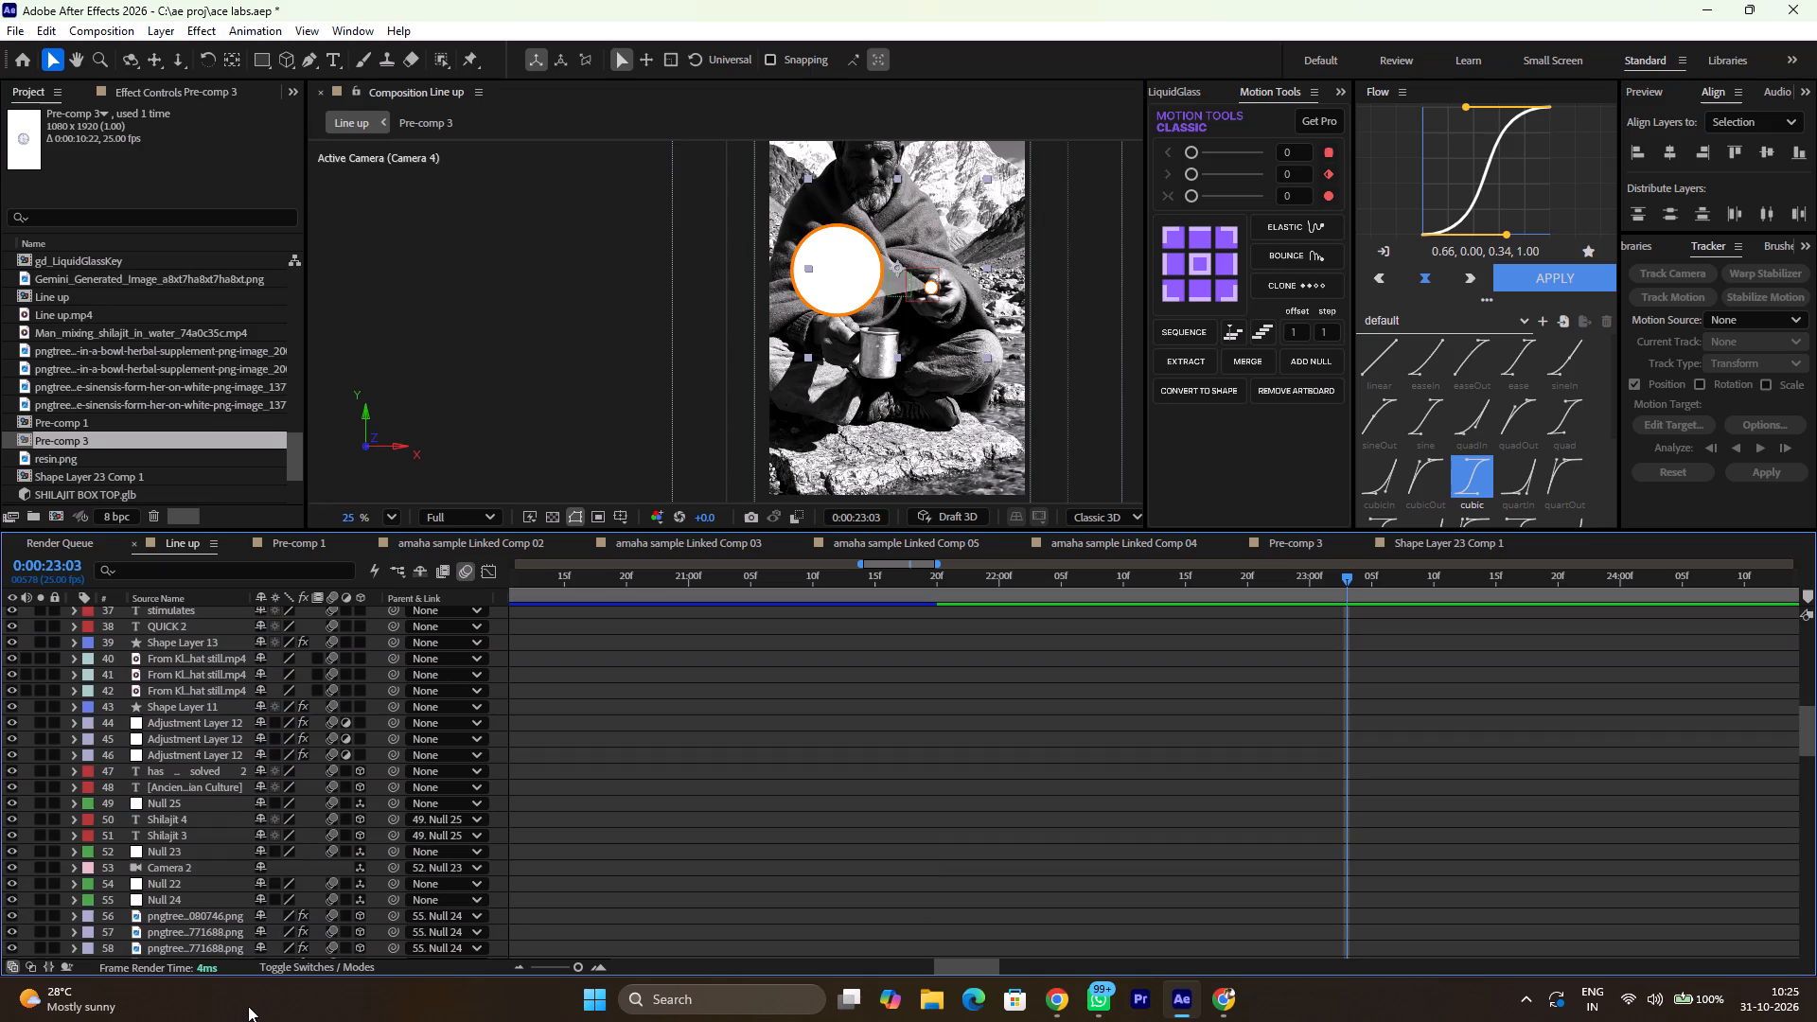
left_click_drag(248, 1006, 232, 893)
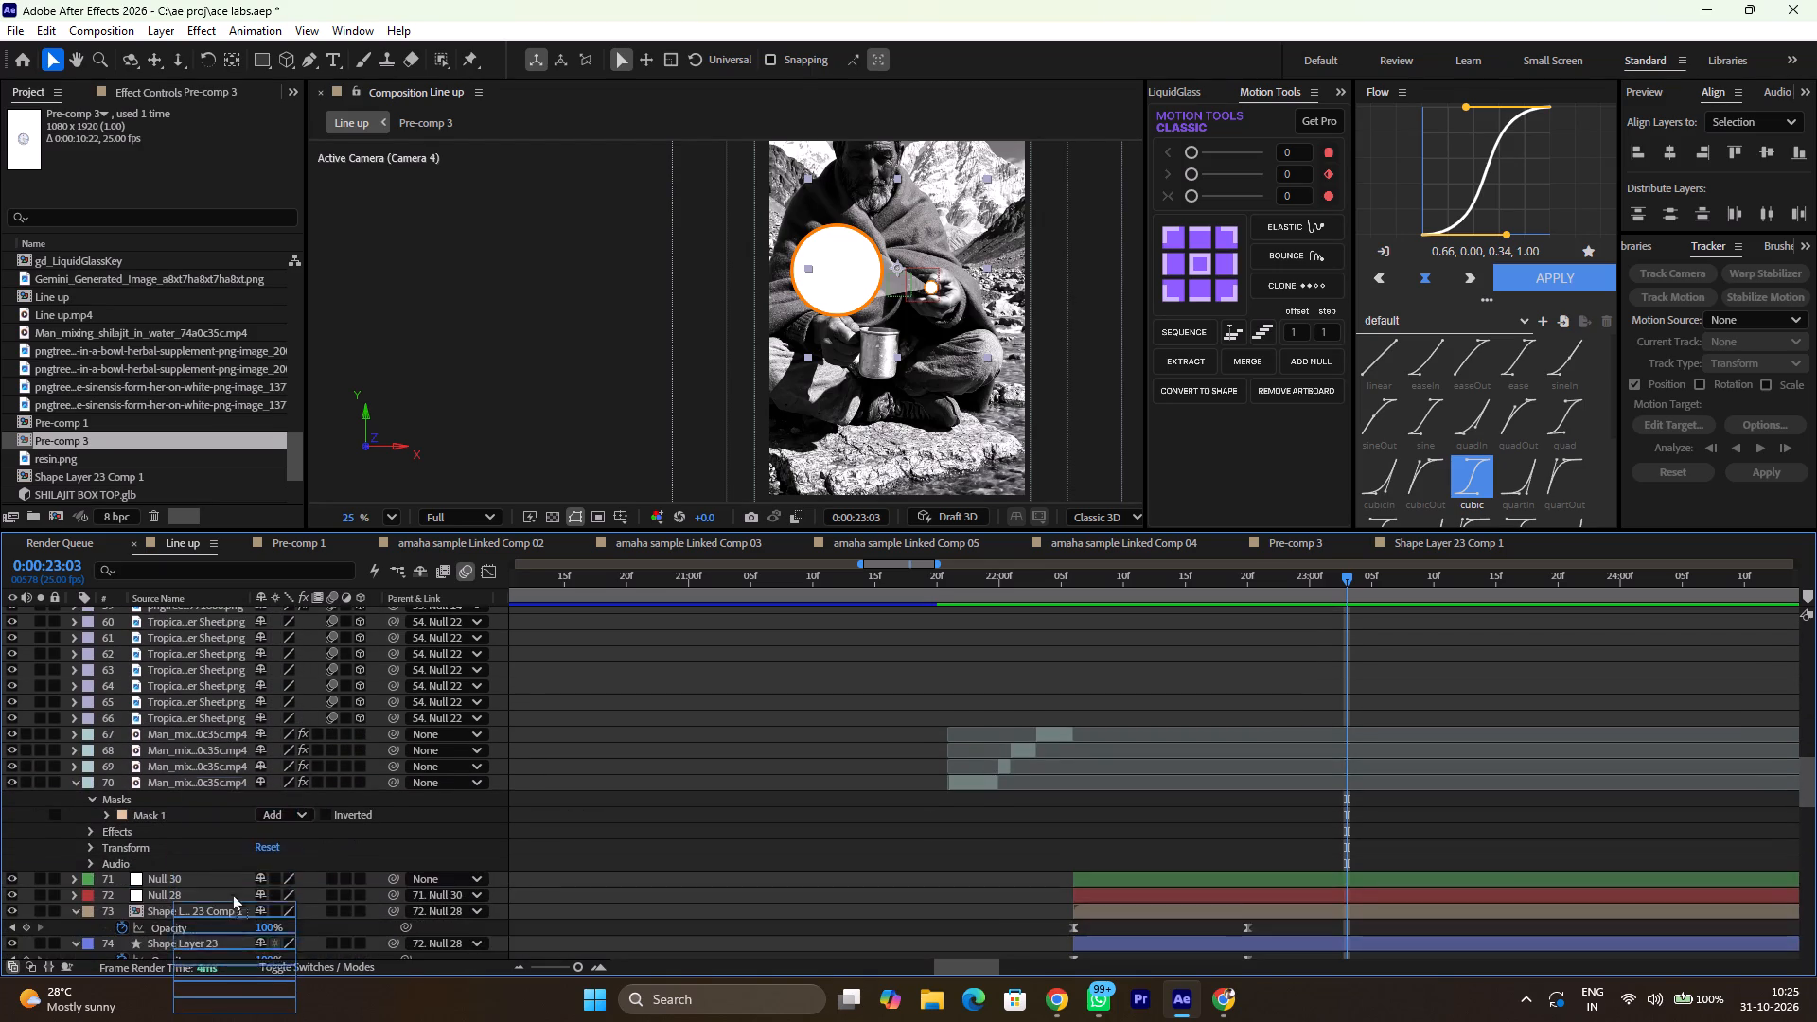
left_click_drag(232, 893, 246, 785)
Shift the image layers so the sequence starts together with the callout layers at 0:00:22:06.
scroll(834, 574, "down", 1)
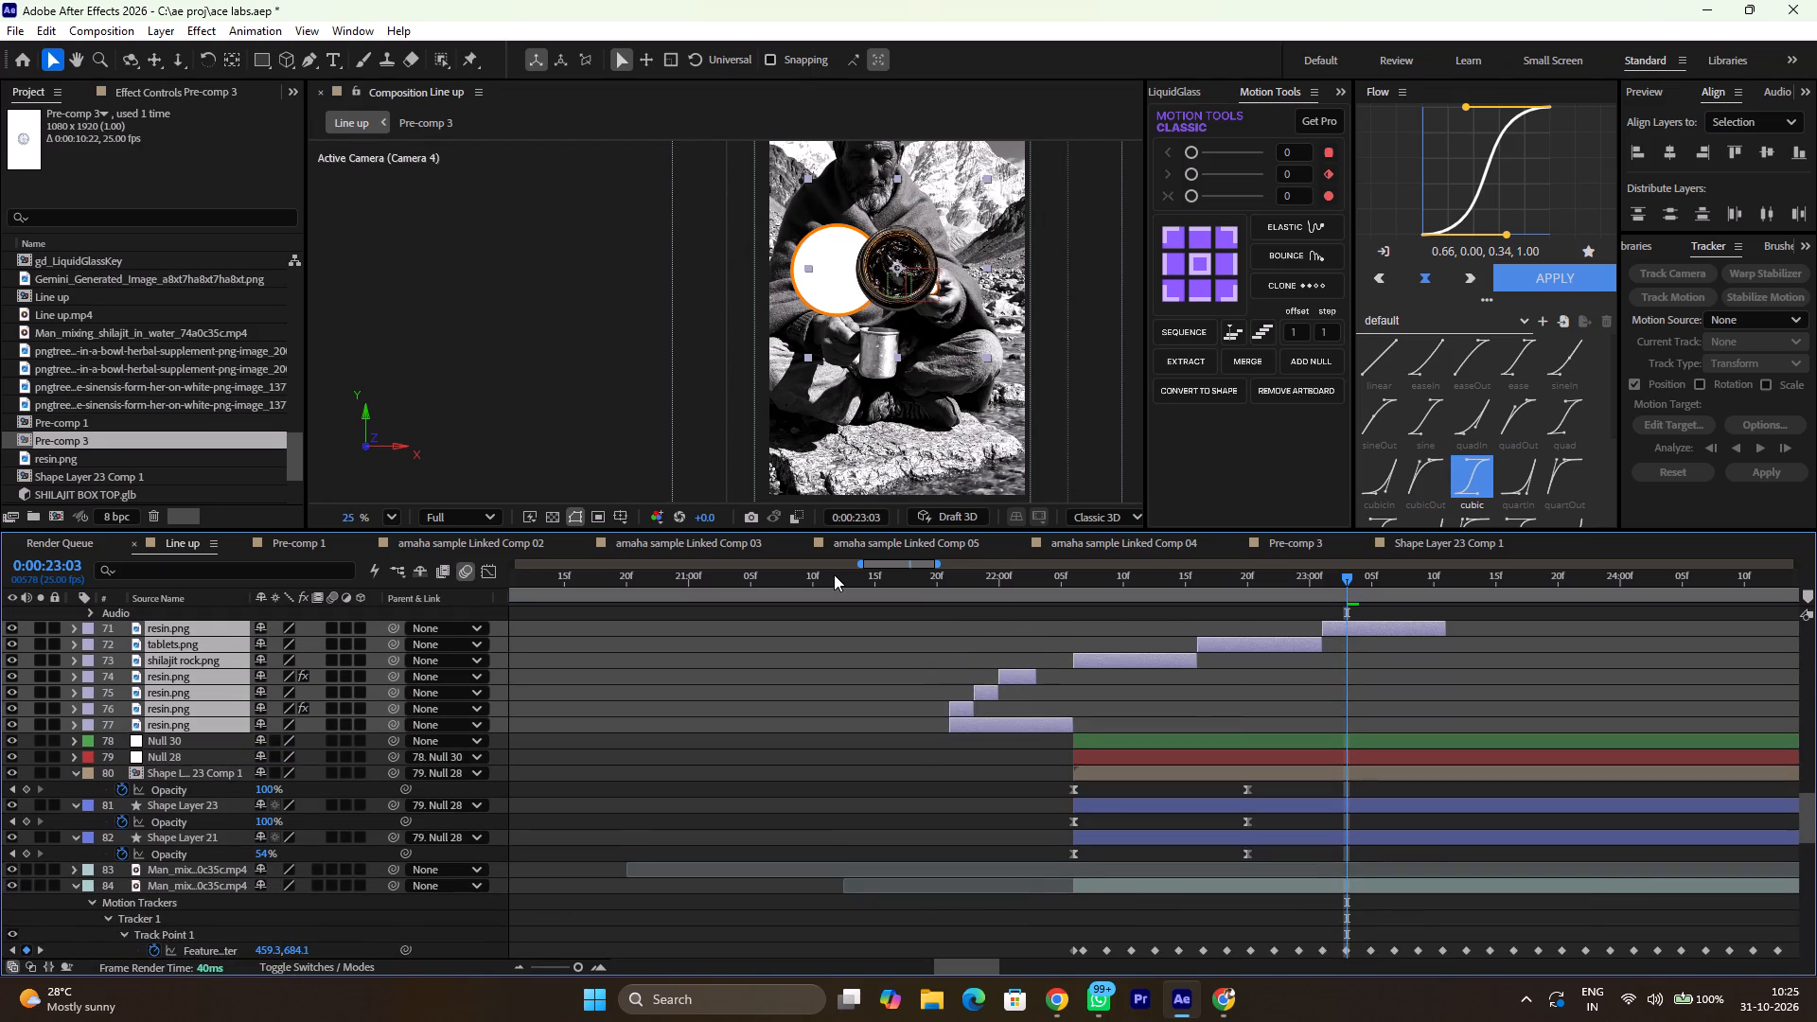
left_click_drag(1003, 729, 1126, 717)
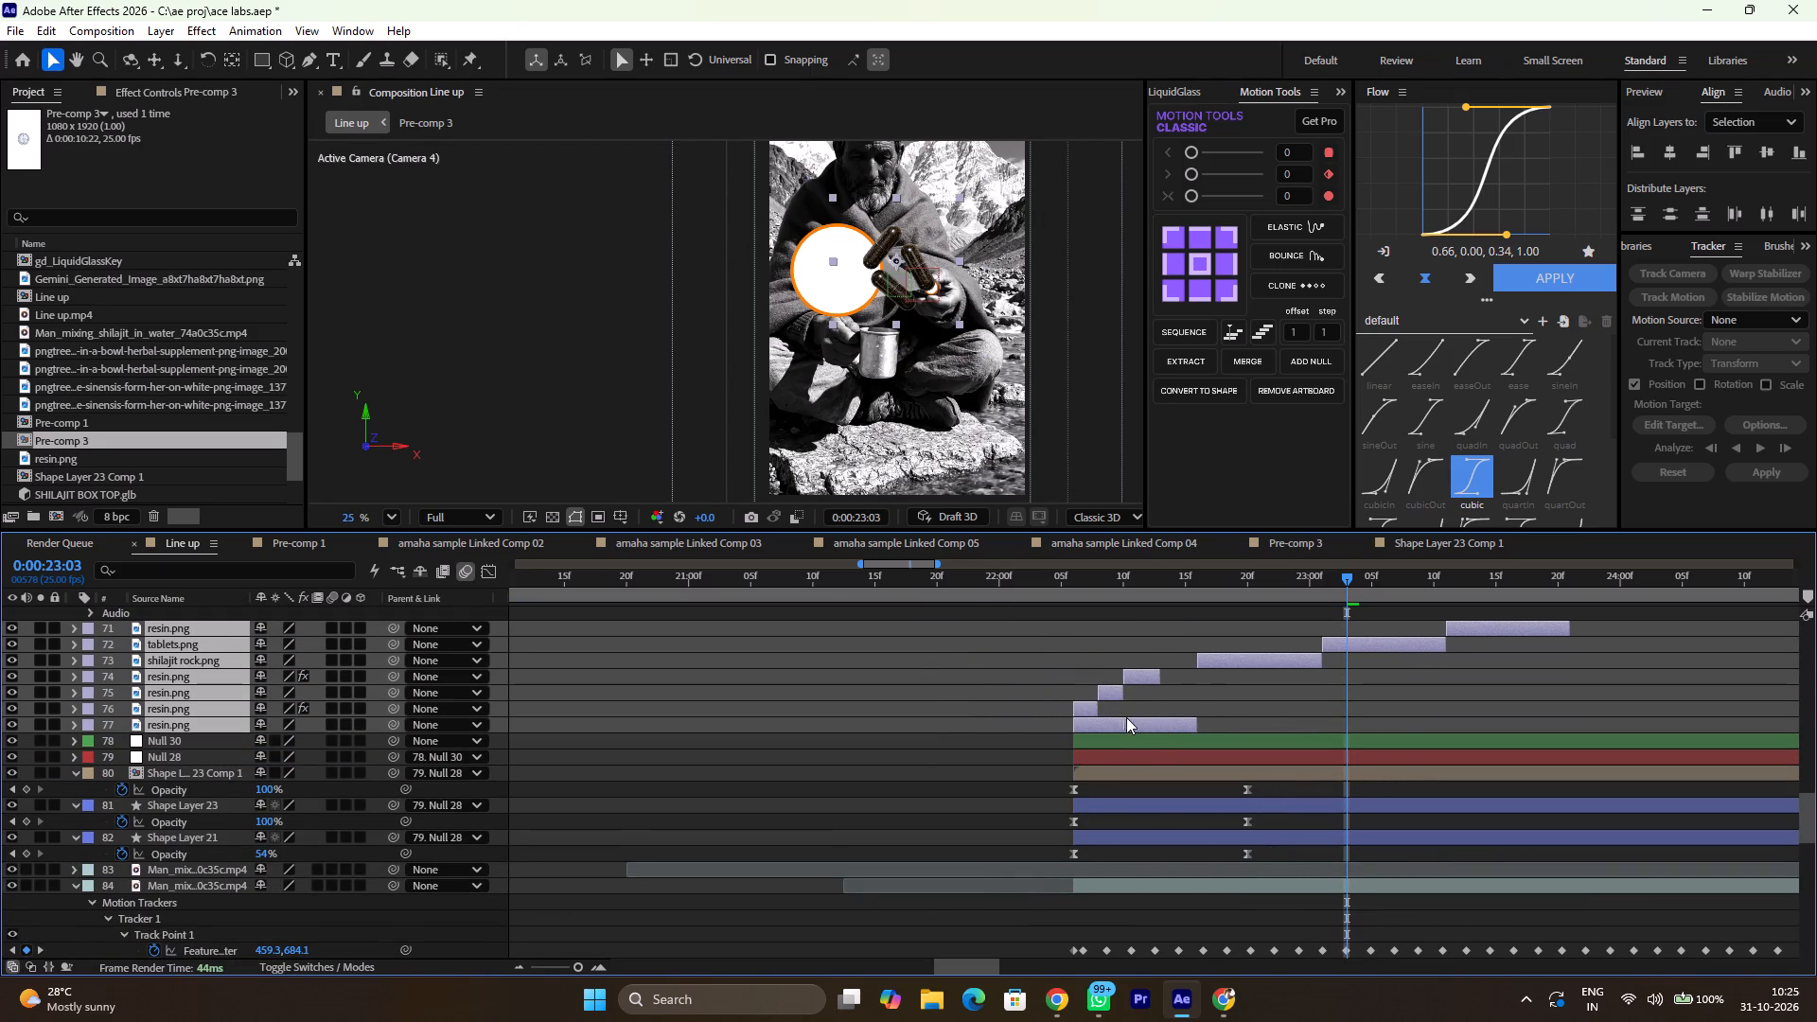
left_click_drag(1126, 717, 1127, 718)
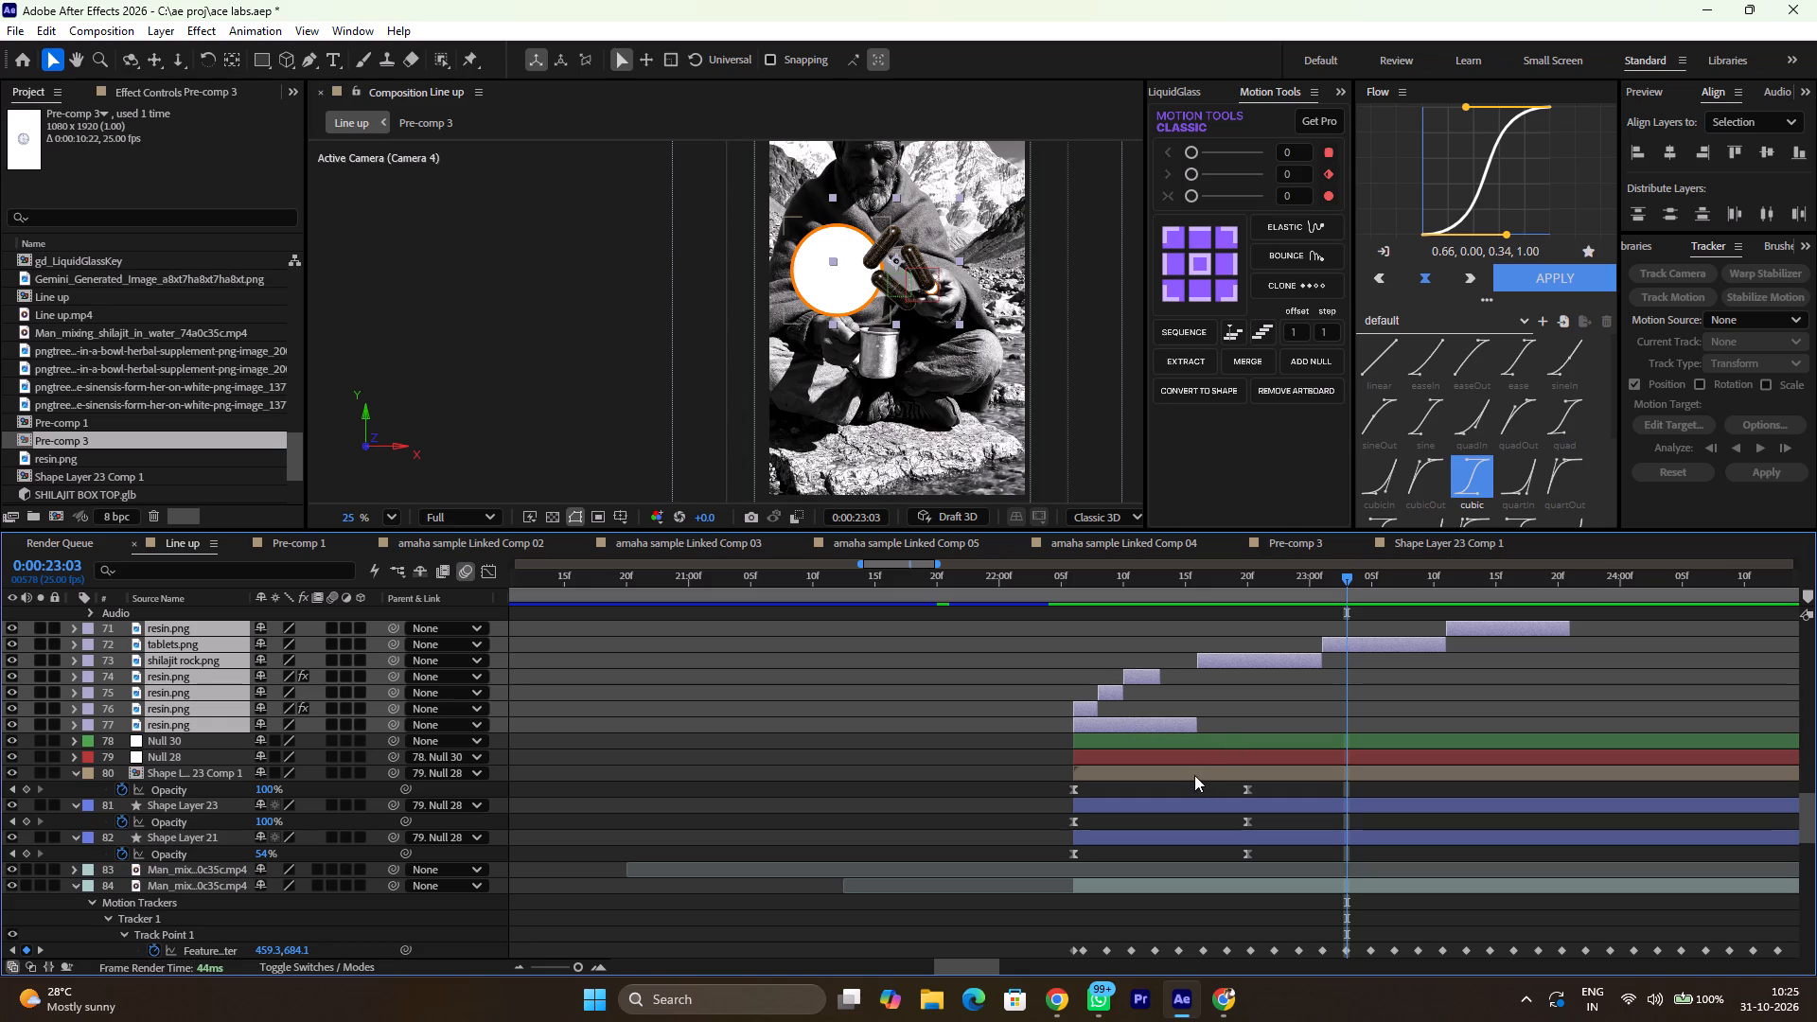
Copy the seven aligned image layers and paste them into the Shape Layer 23 Comp 1 precomp.
key("ctrl+c")
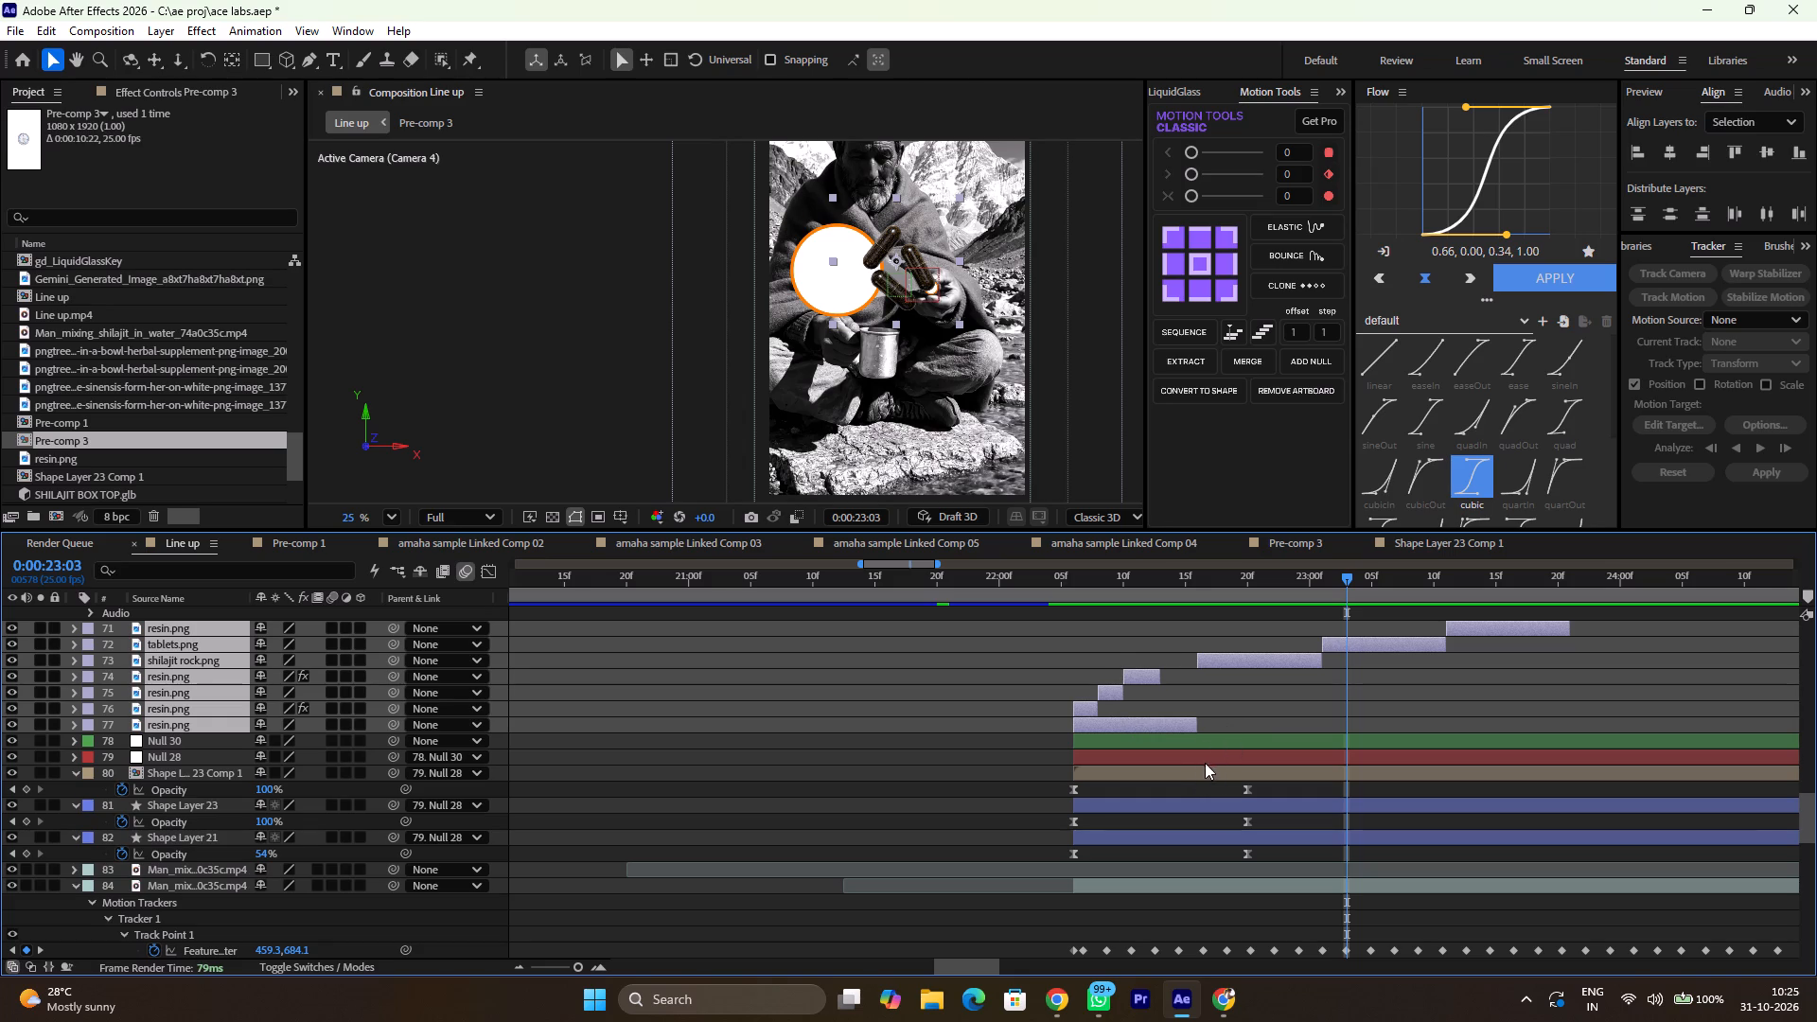
double_click(1194, 775)
key("ctrl+v")
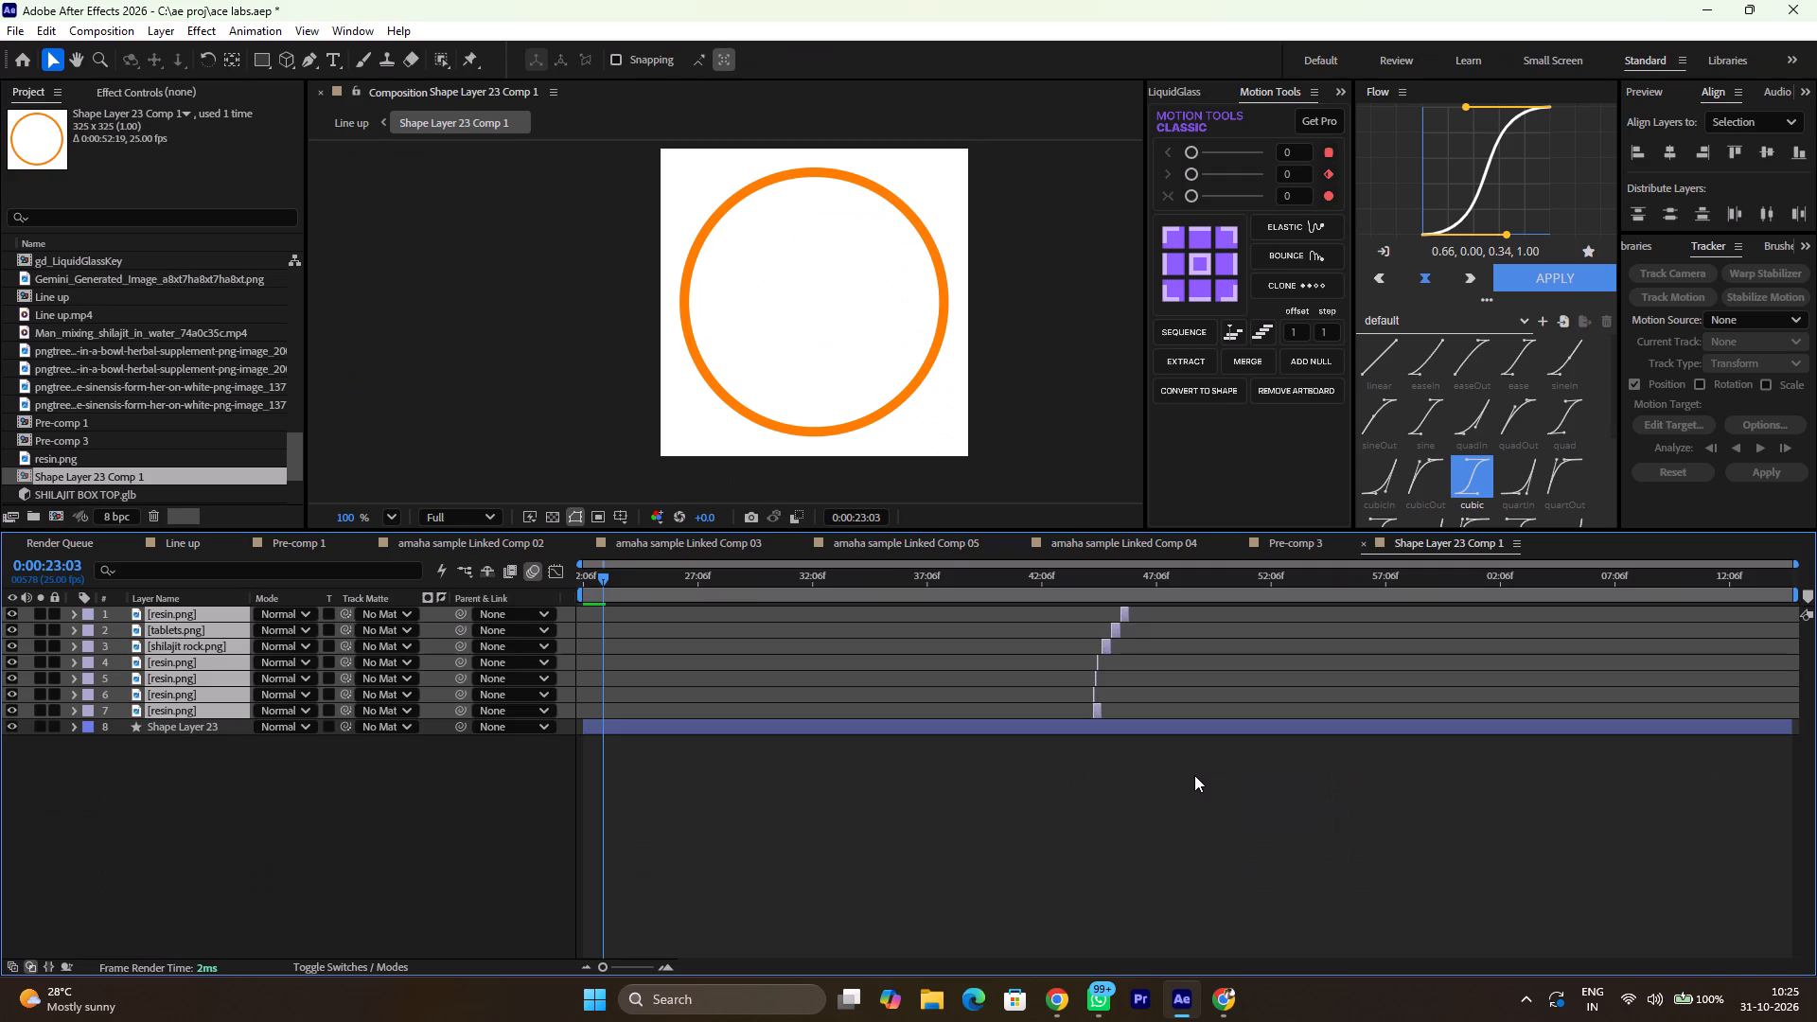
Shift the seven pasted image layers earlier so the sequence starts at 0:00:22:06 in the circle precomp.
scroll(1082, 673, "up", 3, "ctrl+alt")
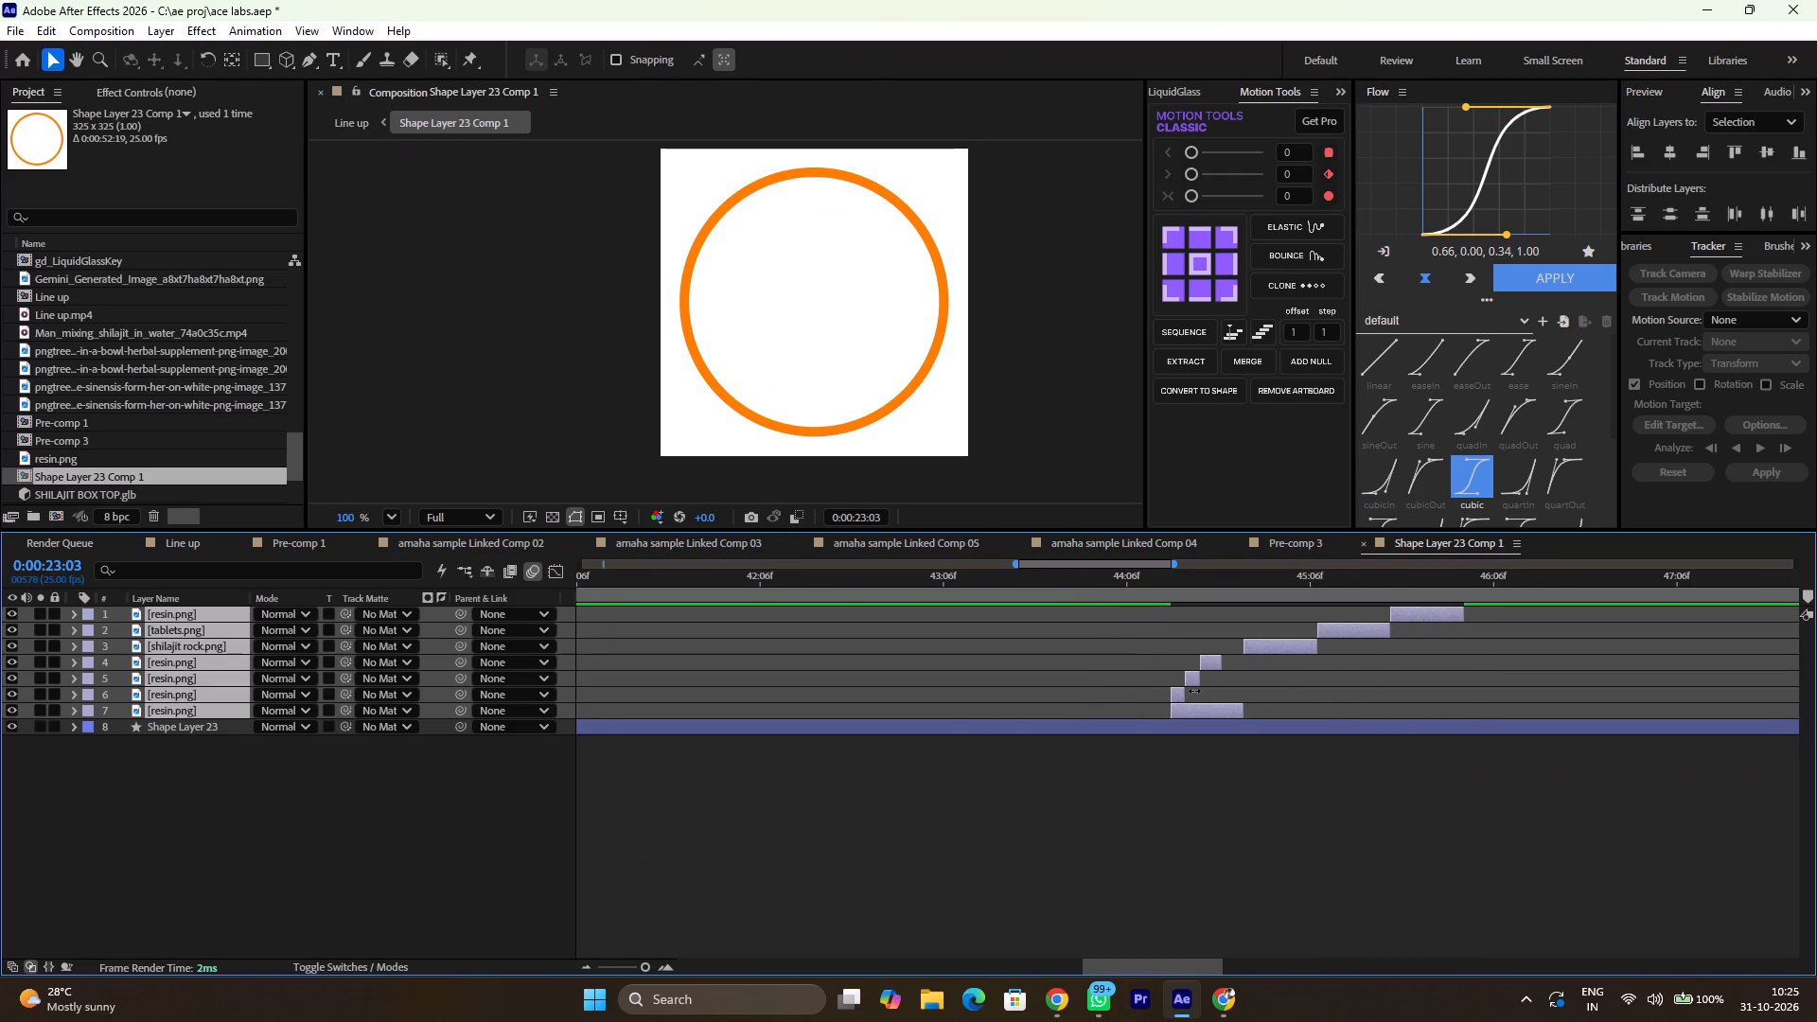
left_click_drag(1196, 704, 519, 821)
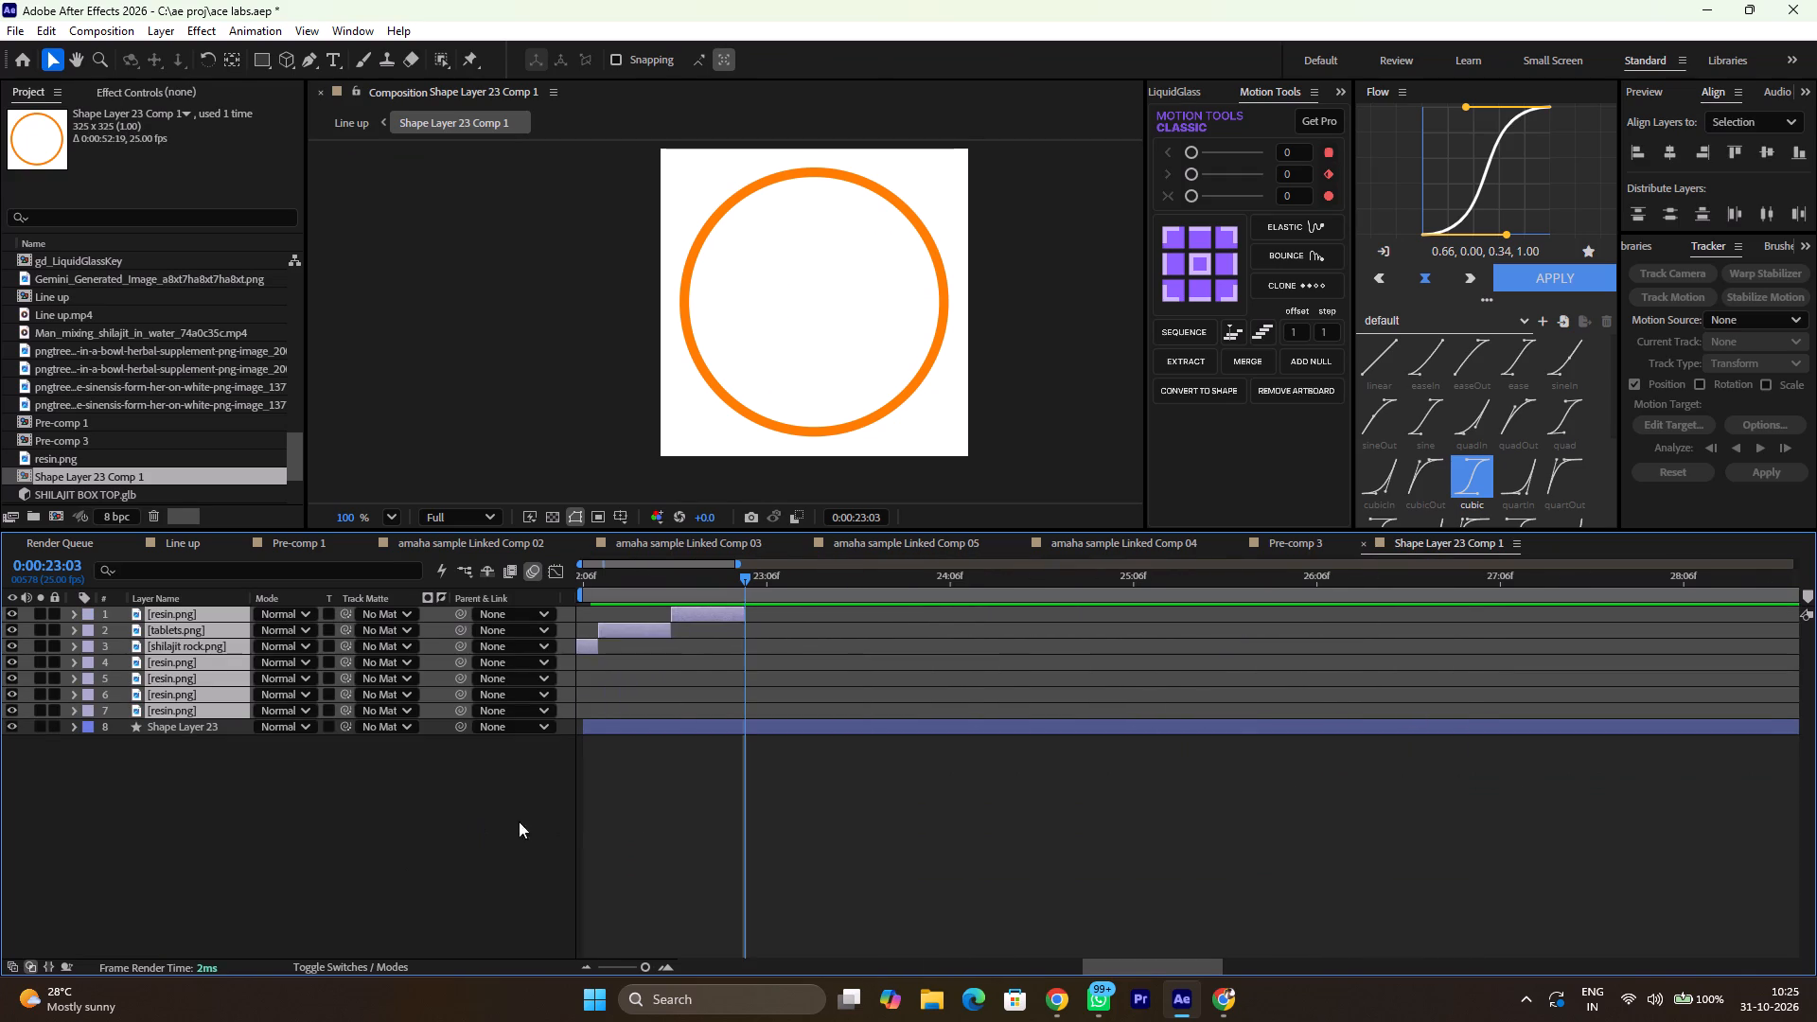
left_click_drag(519, 821, 611, 849)
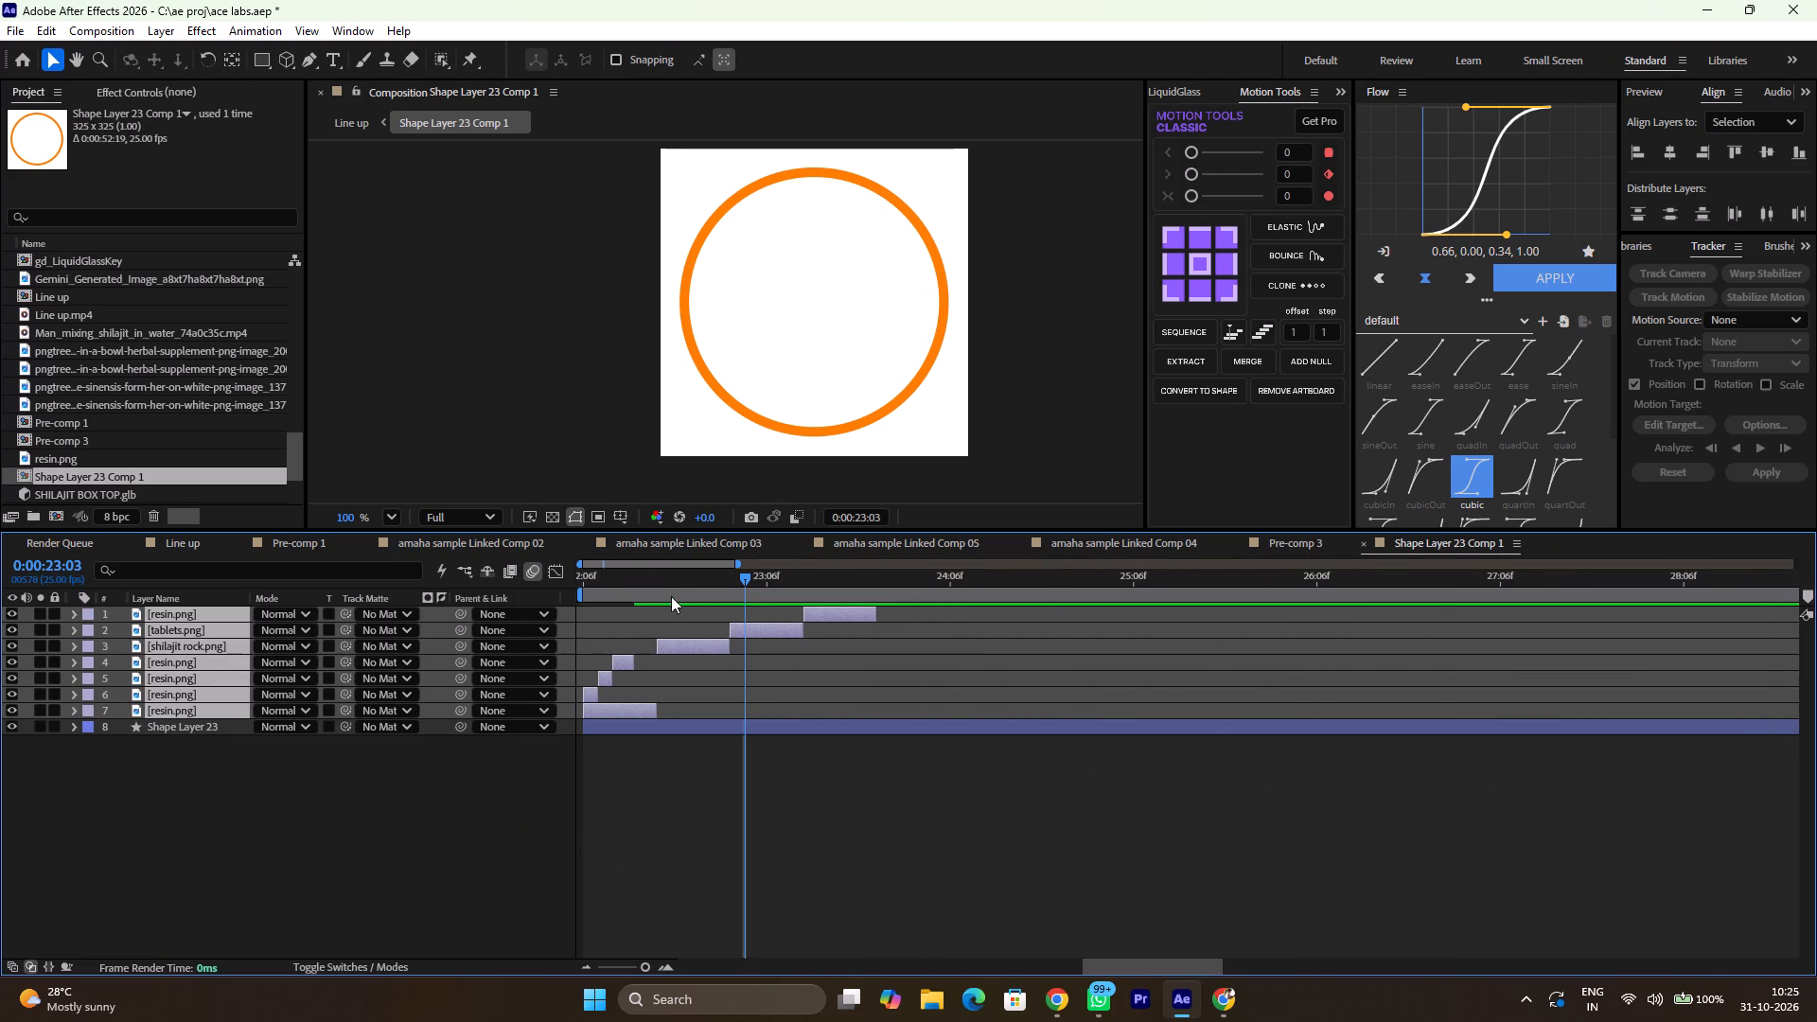
At 0:00:22:06, move the seven image layers so the oversized resin image covers the circle.
left_click_drag(662, 595, 563, 614)
scroll(757, 250, "down", 4, "ctrl")
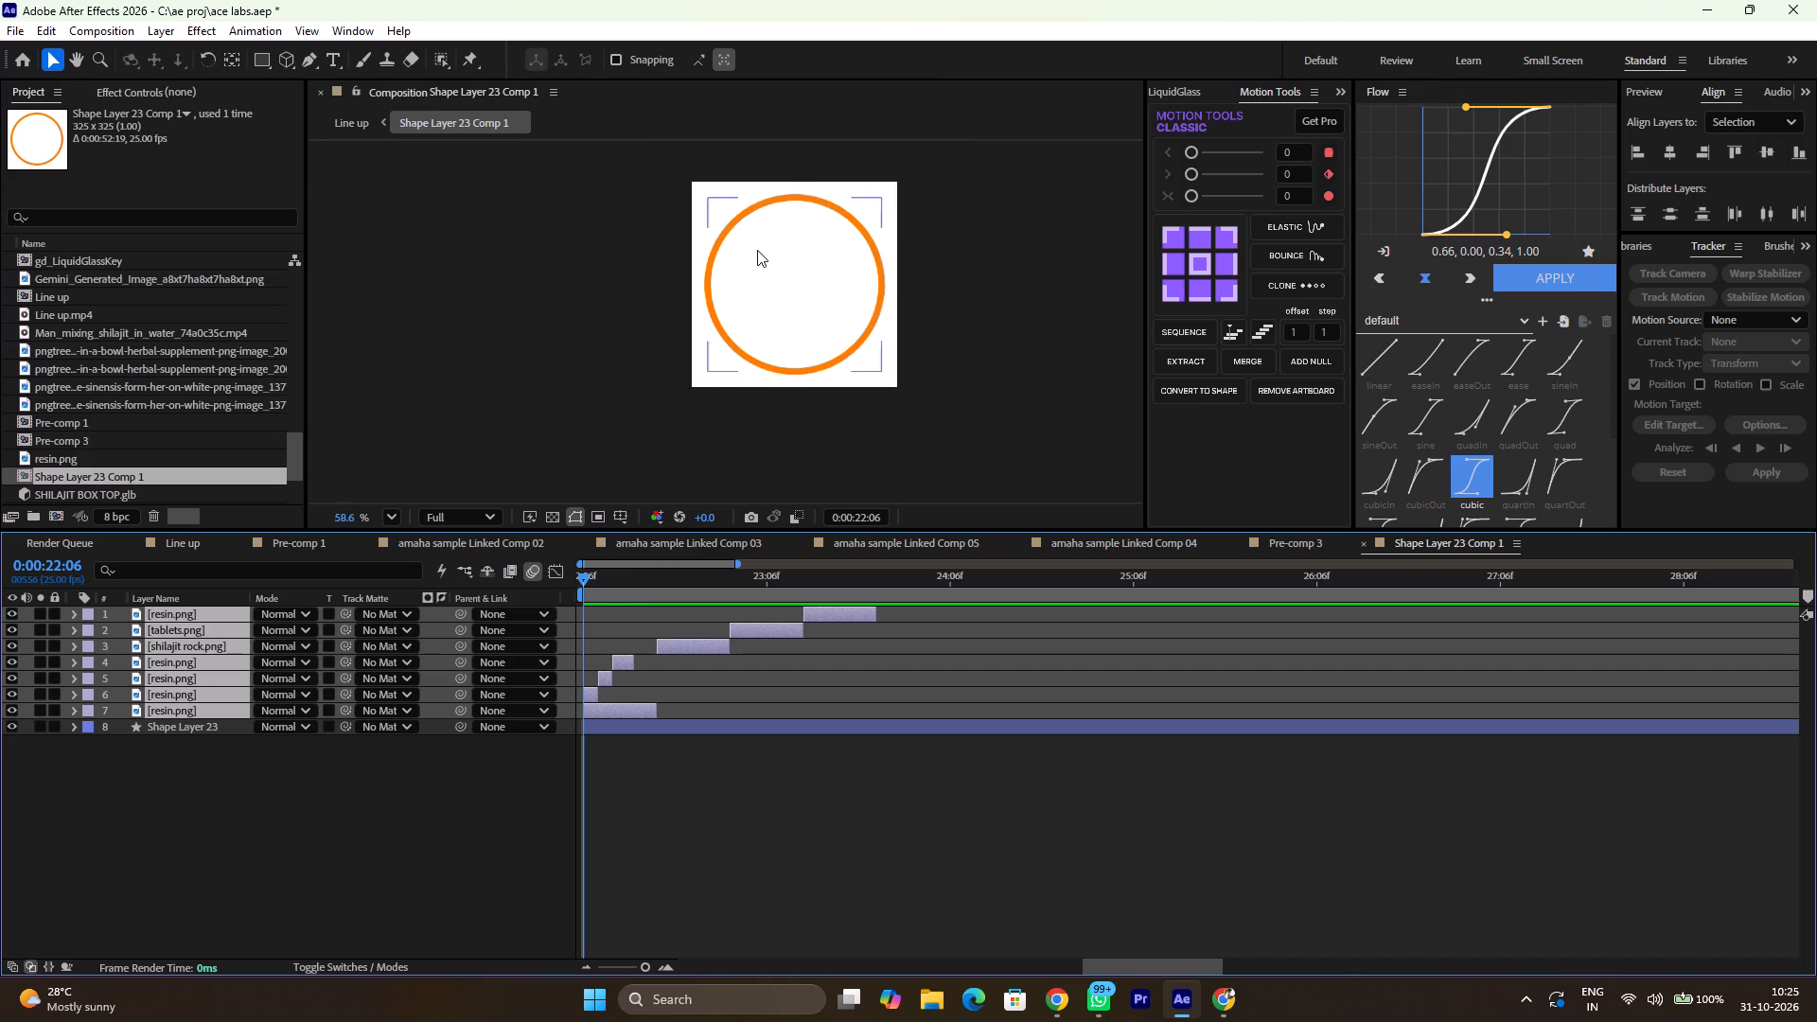
scroll(757, 250, "up", 1)
scroll(757, 250, "down", 8)
left_click_drag(807, 369, 764, 260)
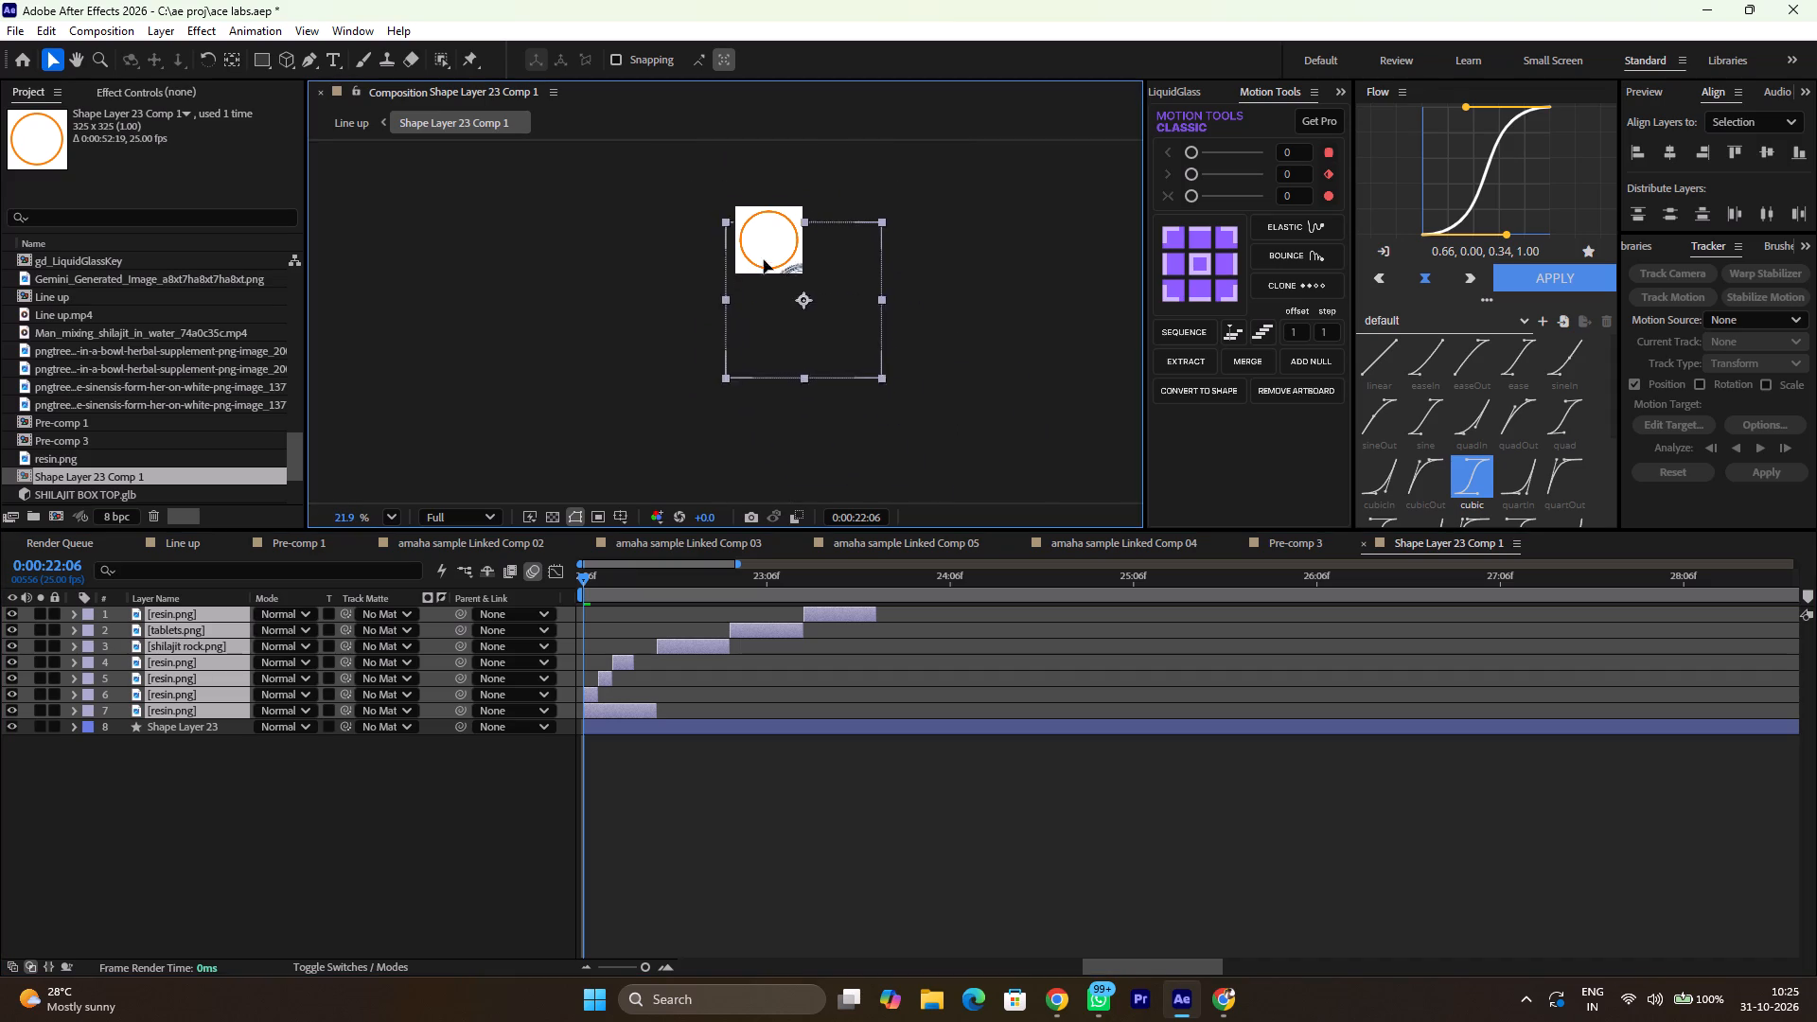
left_click_drag(764, 260, 727, 203)
scroll(727, 203, "up", 7, "ctrl")
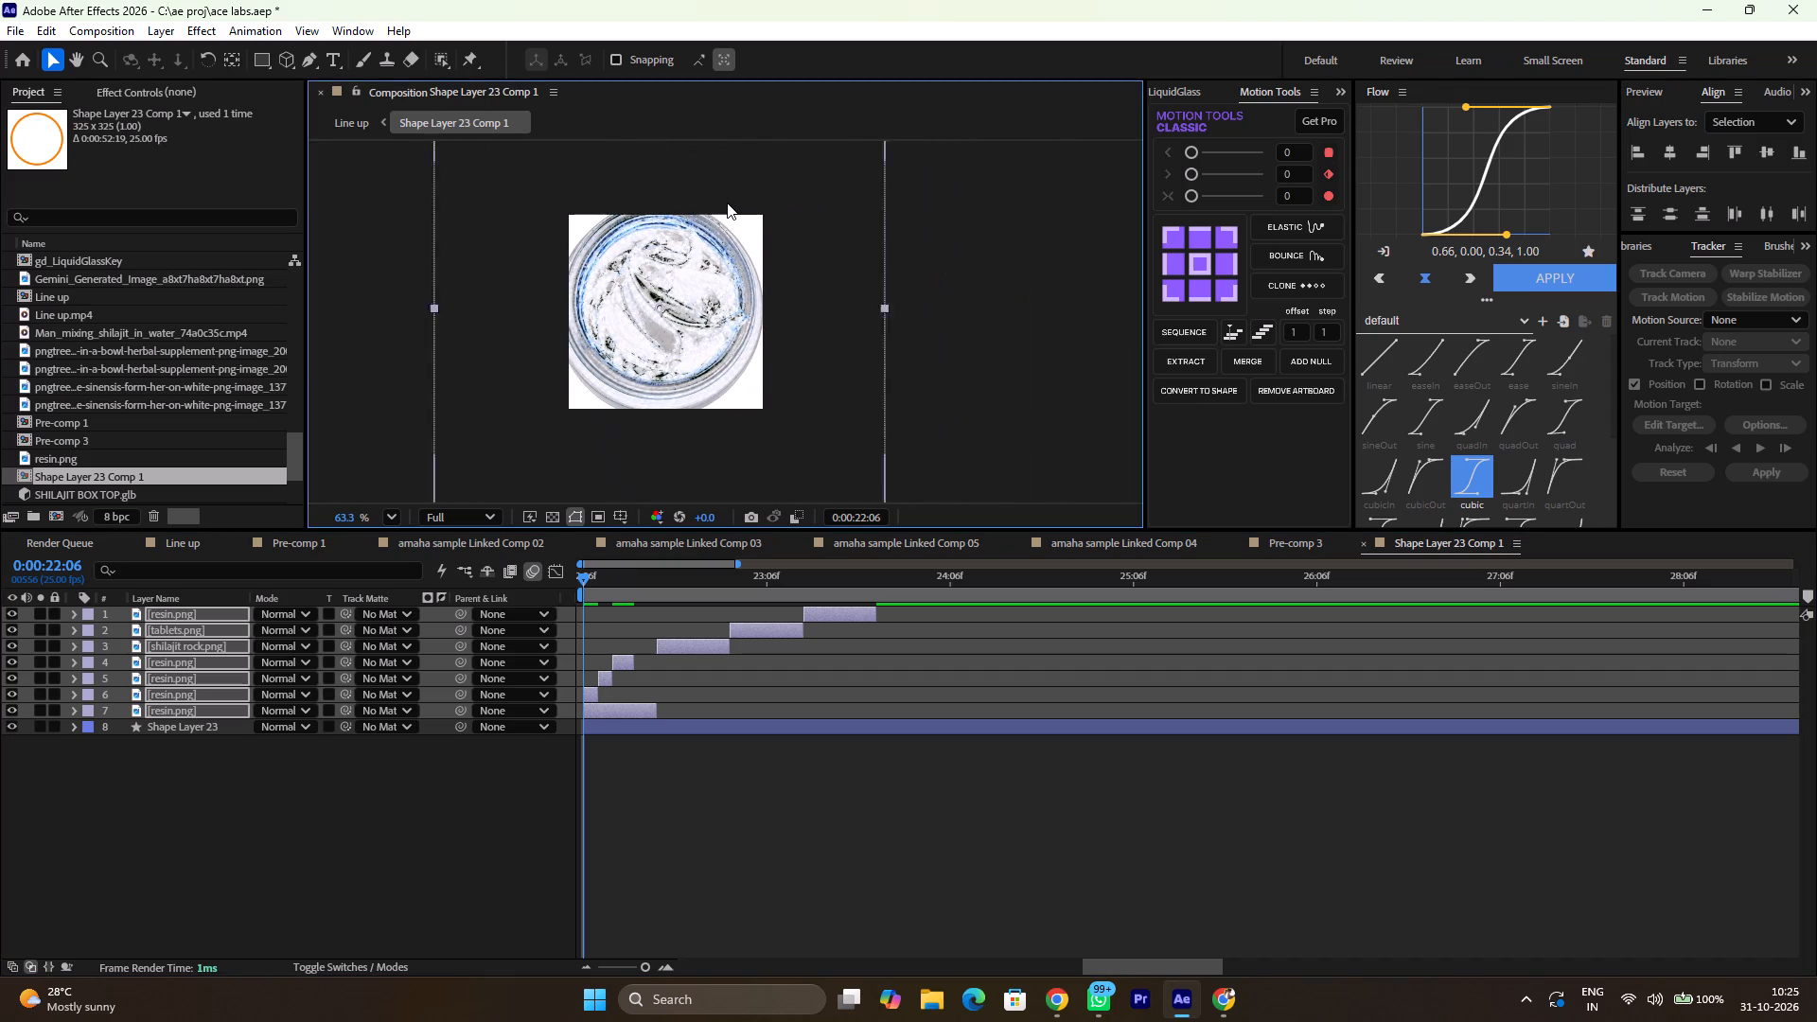
scroll(727, 203, "up", 4, "ctrl")
Parent the seven image layers to a new null and set the null's scale to 50%.
left_click(1329, 357)
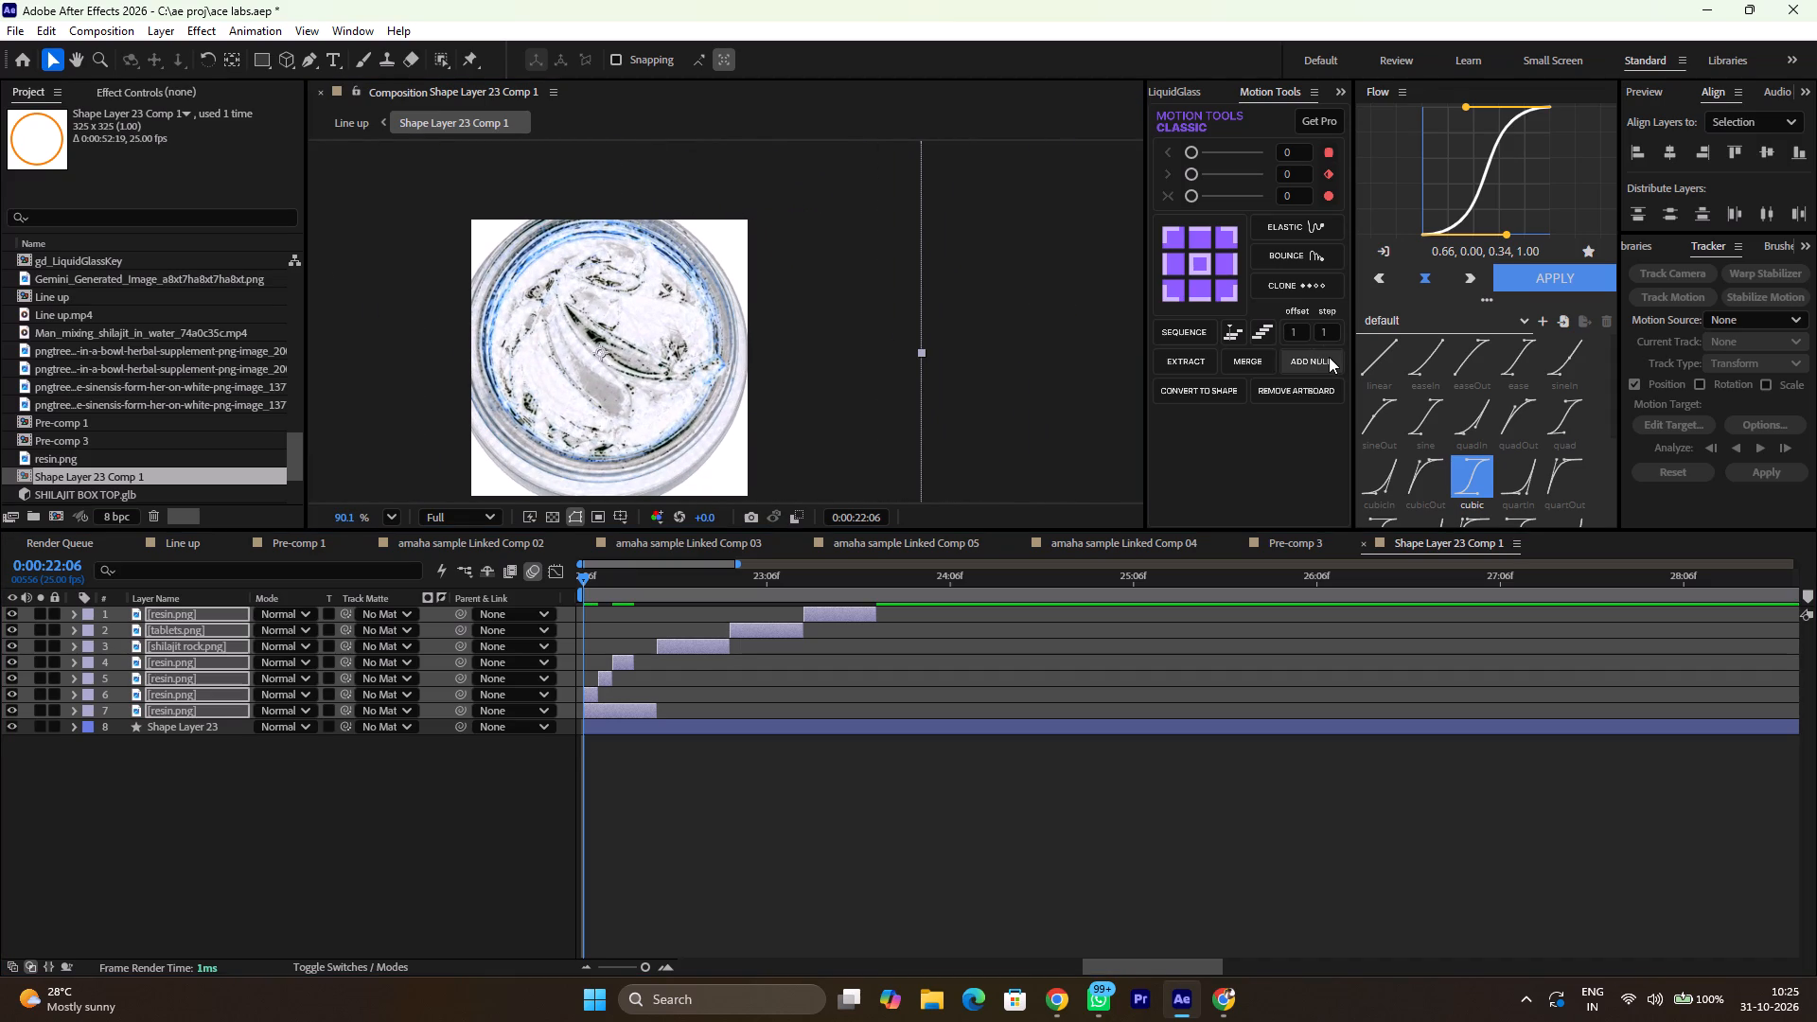
key("s")
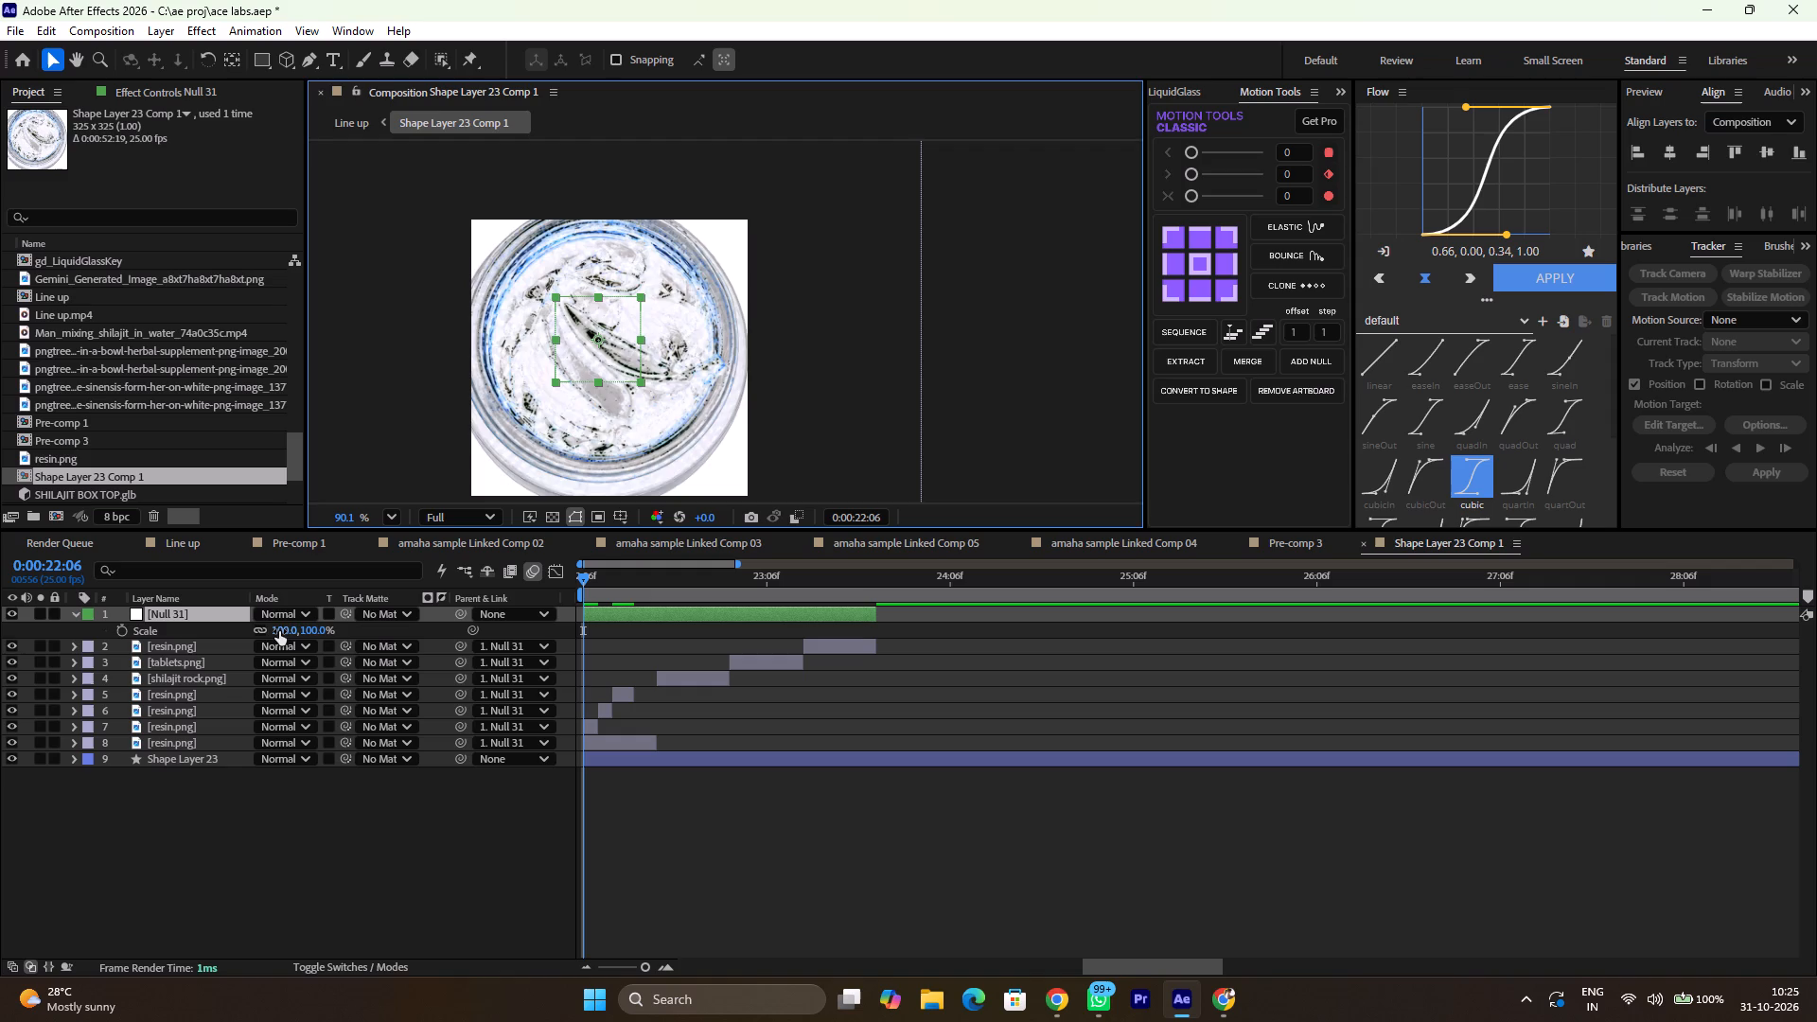
left_click_drag(279, 631, 244, 643)
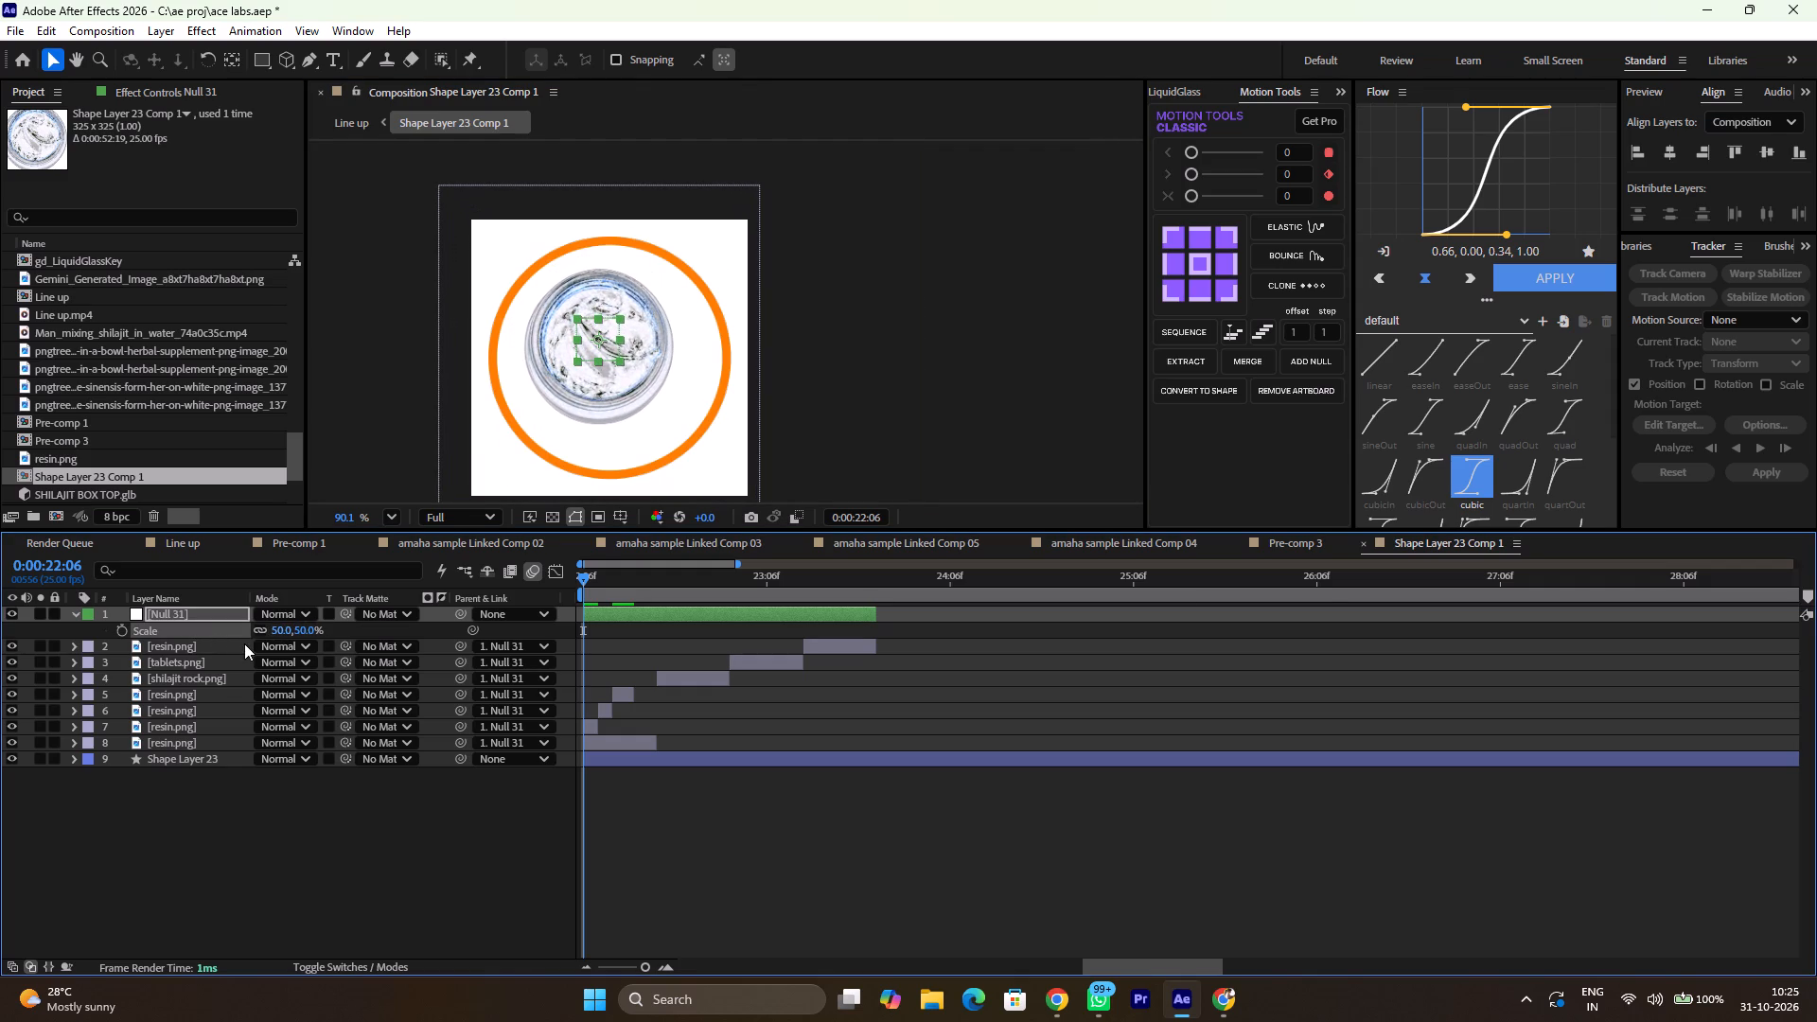
Nudge the null so the resin image sits inside the orange ring, in its left half and vertically centred.
key("shift+Right")
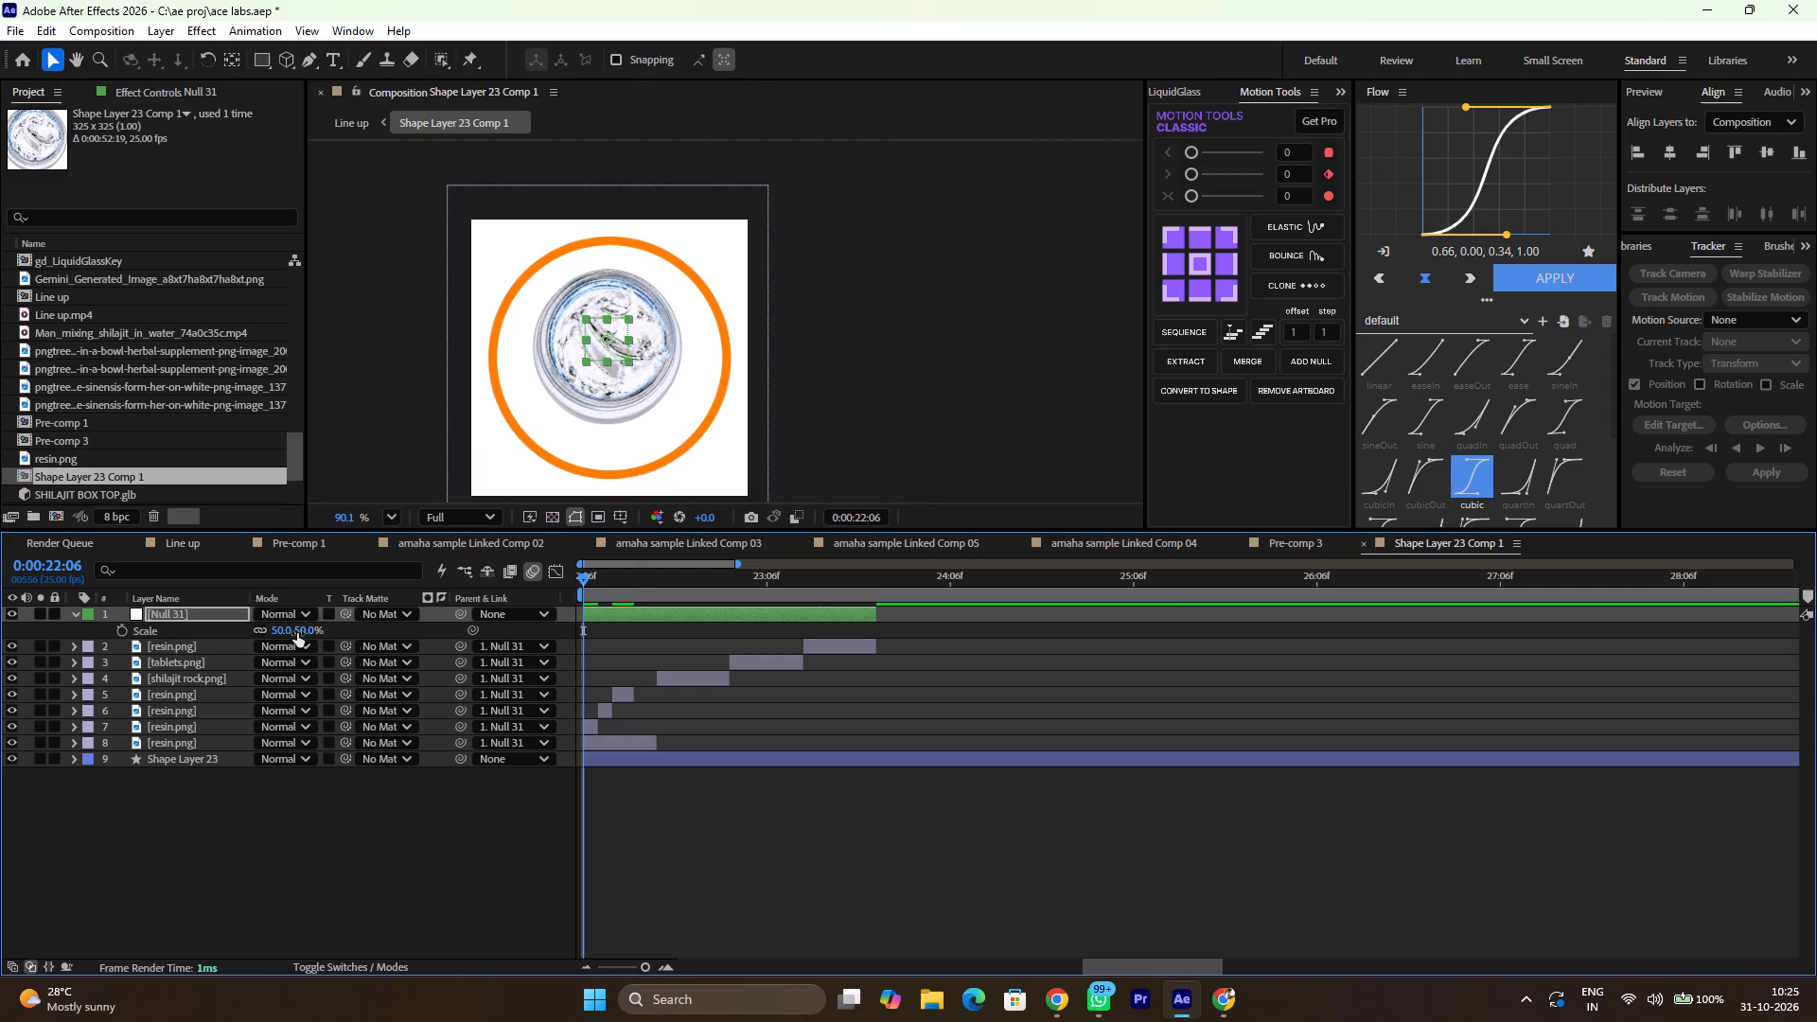
key("shift+Left")
key("shift+Left")
key("shift+Left")
key("shift+Left")
key("shift+Left")
key("shift+Down")
key("shift+Down")
key("shift+Down")
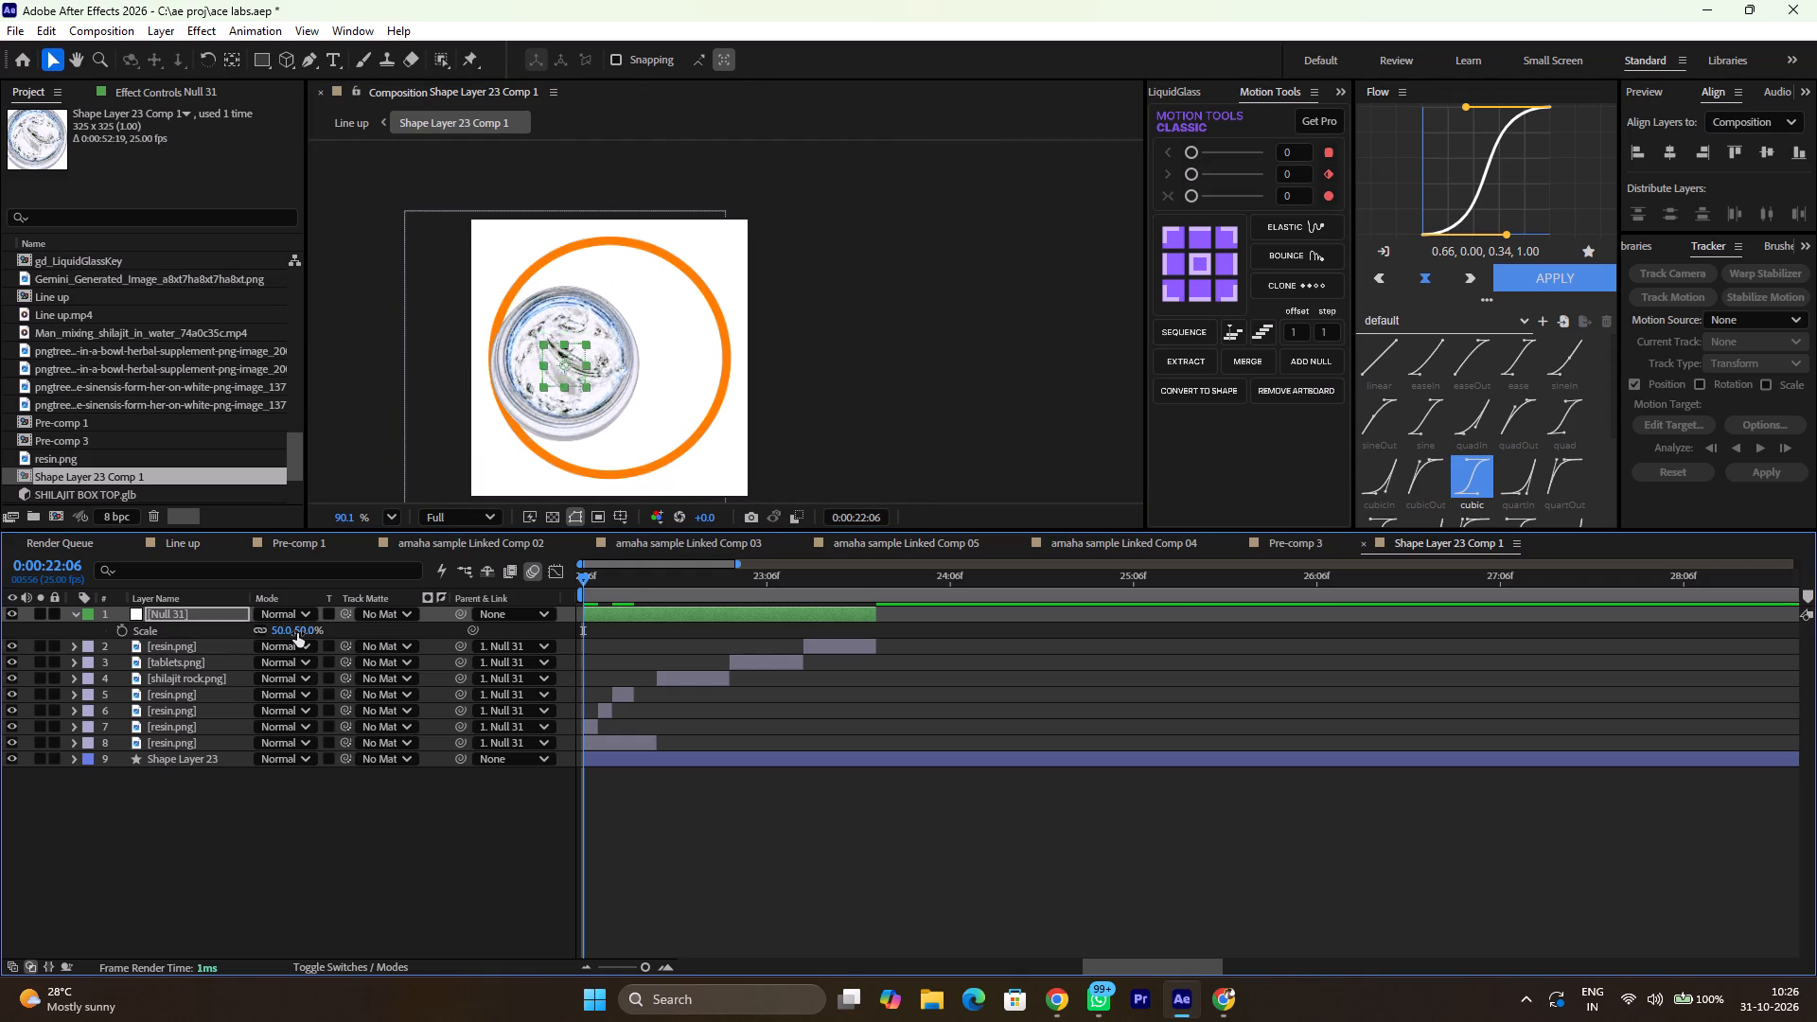
key("shift+Up")
key("Right")
key("Right")
key("Right")
key("Right")
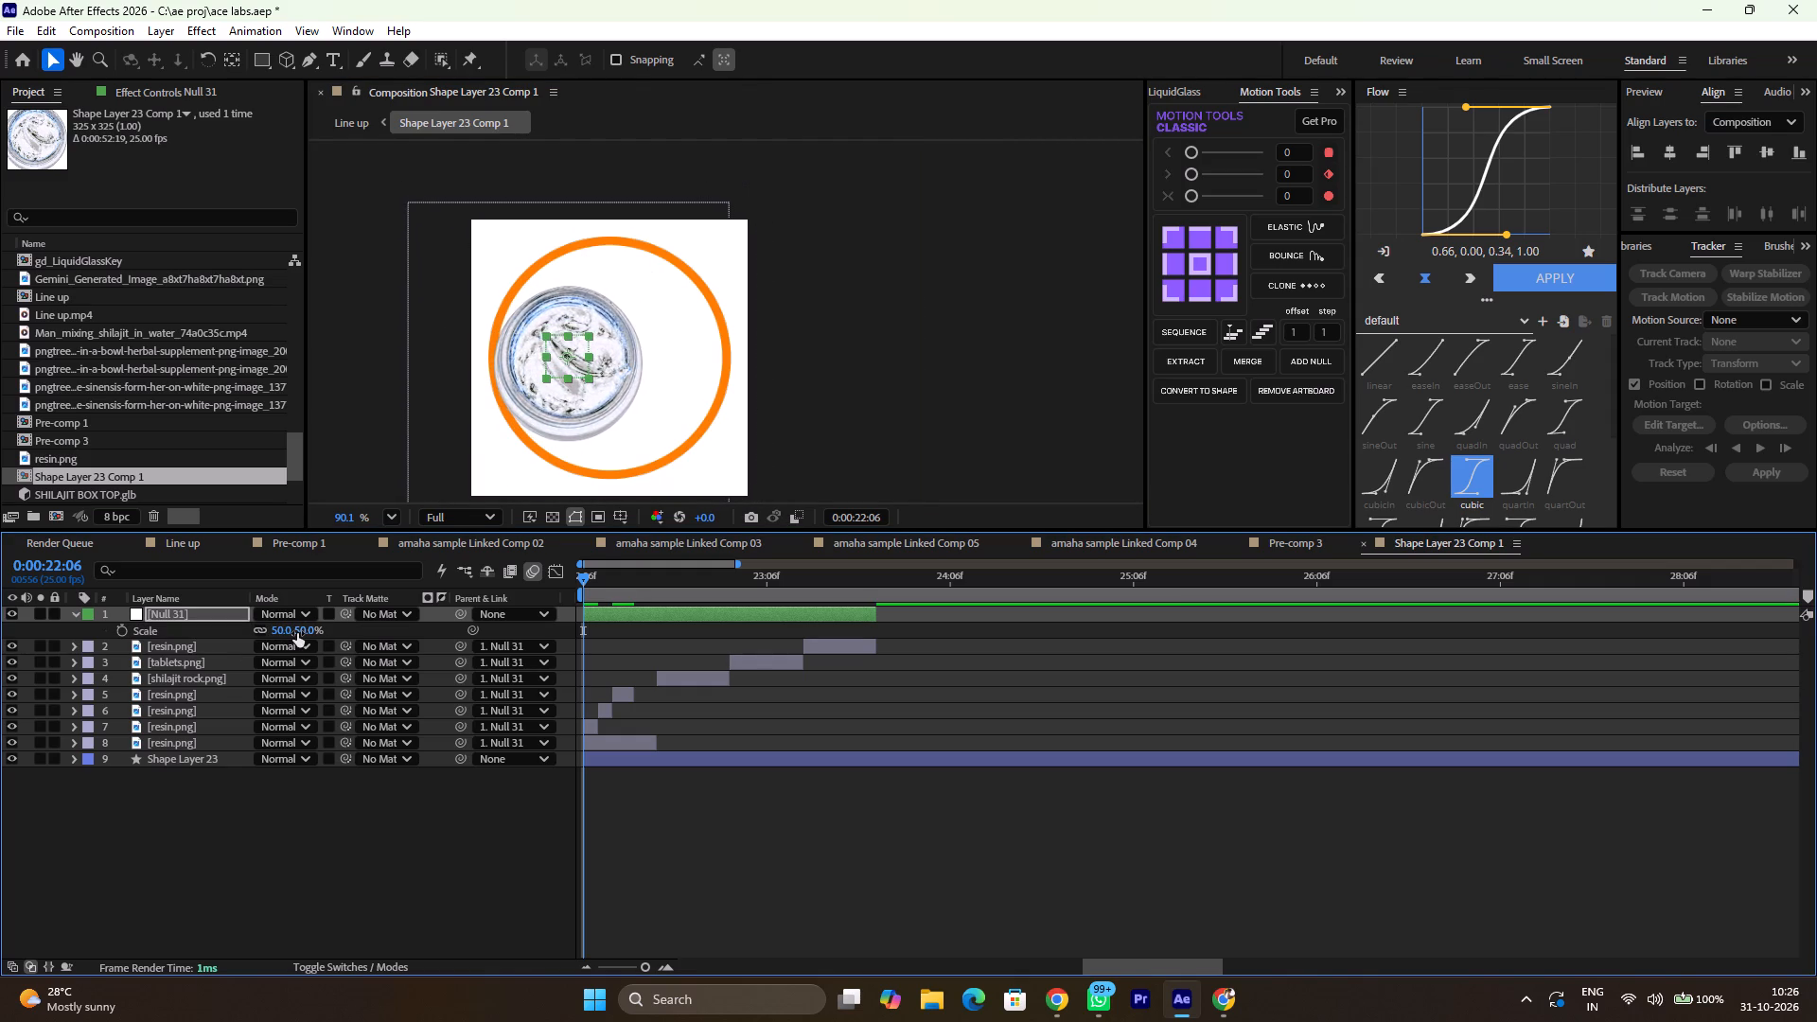
key("Right")
key("Right")
key("Right")
key("Right")
key("Right")
key("Right")
key("Right")
key("Right")
key("Right")
key("Right")
key("Right")
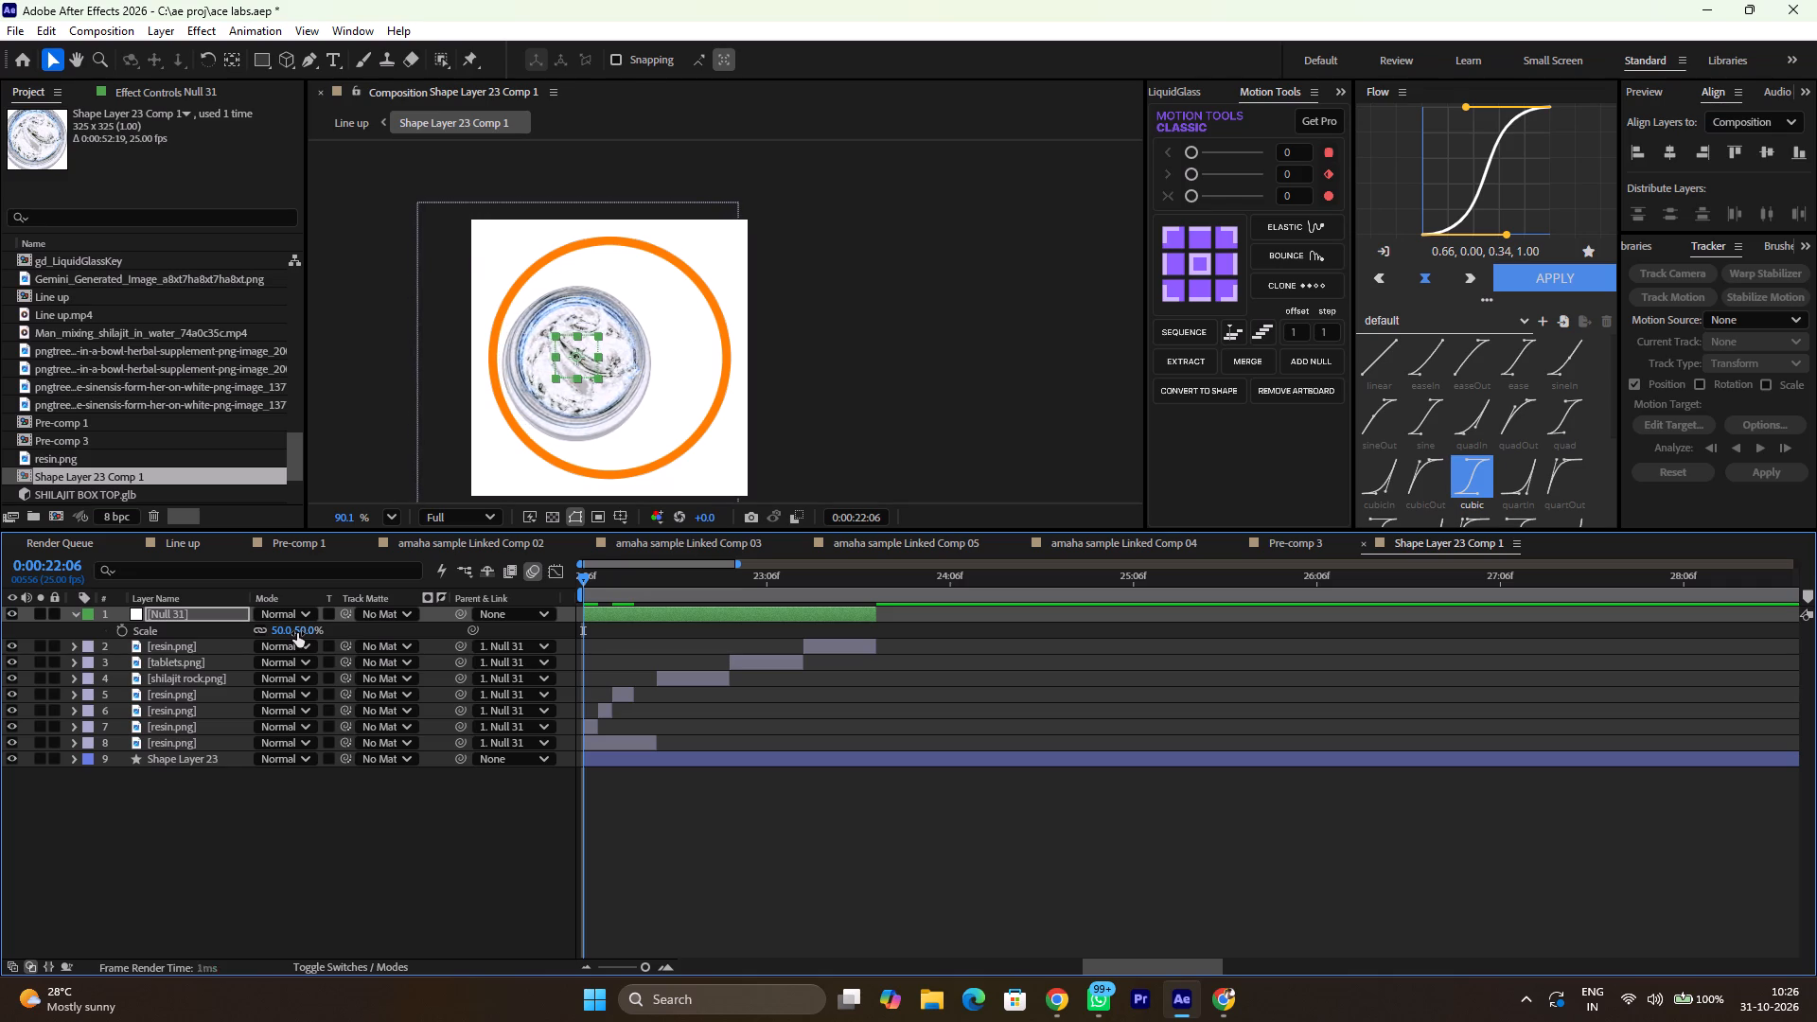
key("Right")
key("Right")
key("Up")
key("Up")
key("Up")
key("Up")
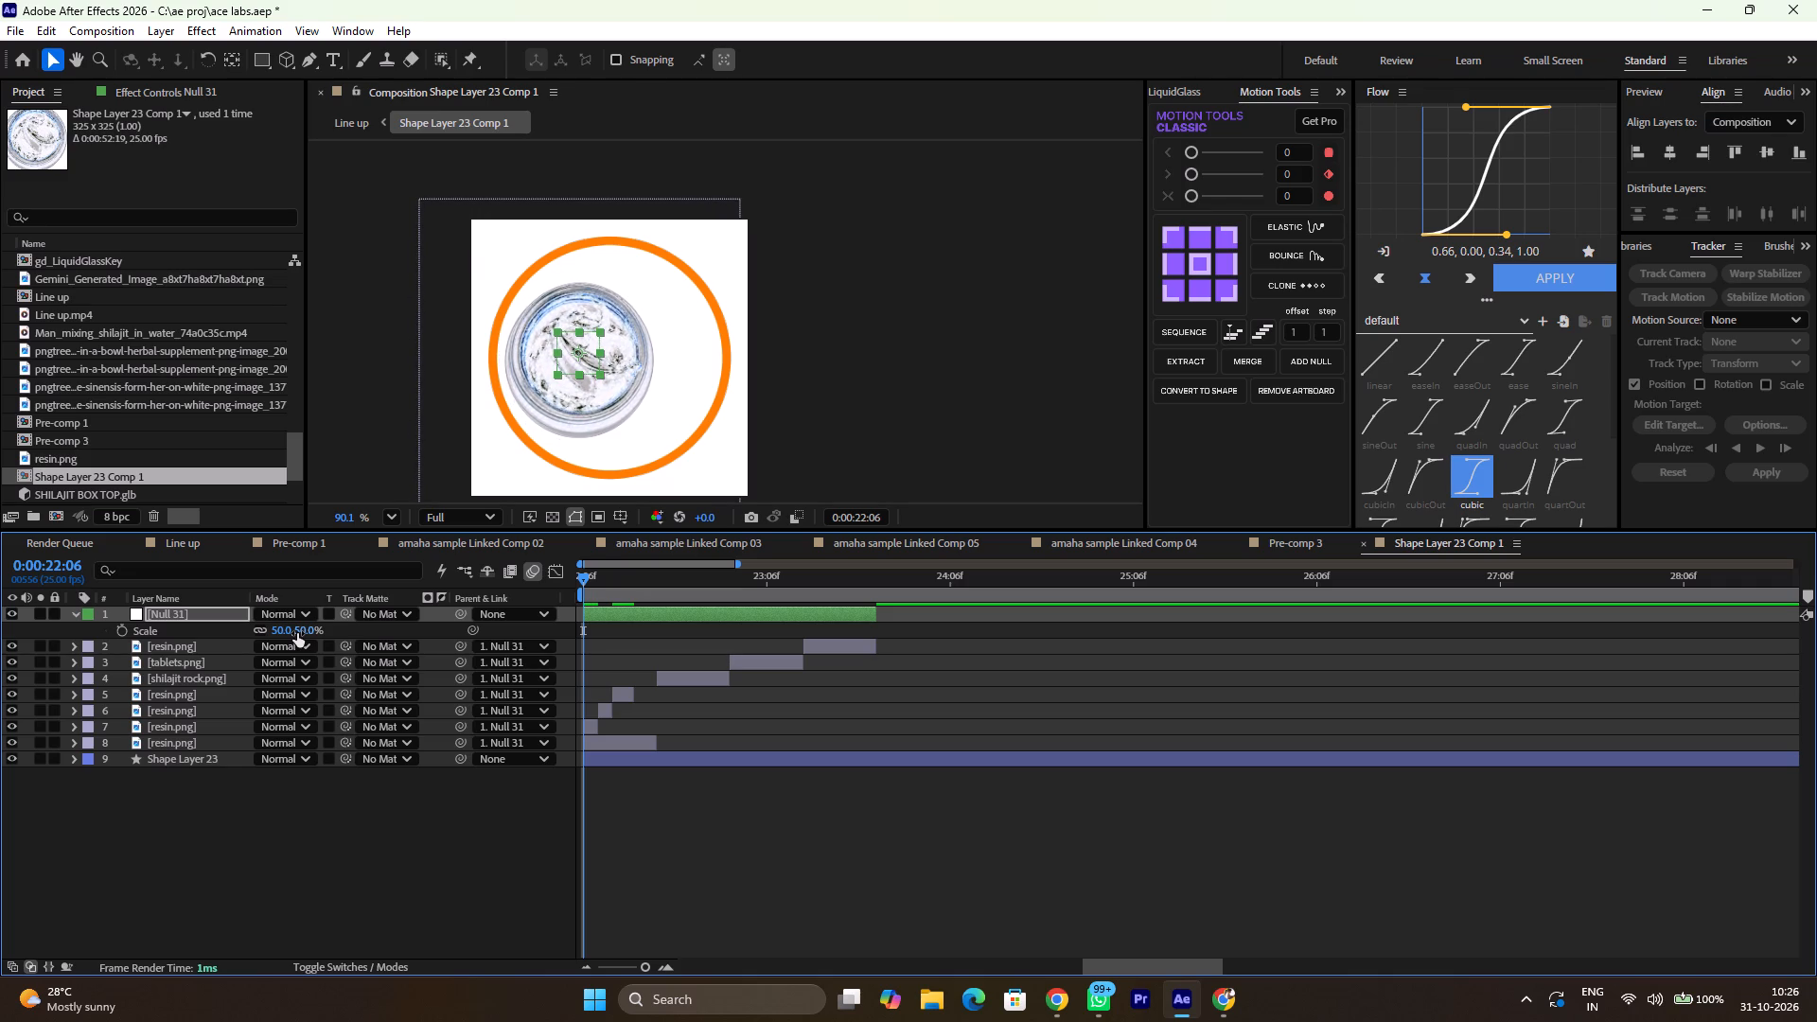
At 0:00:23:16, set the null's scale to 32% to shrink all the images inside the ring.
left_click_drag(580, 581, 651, 589)
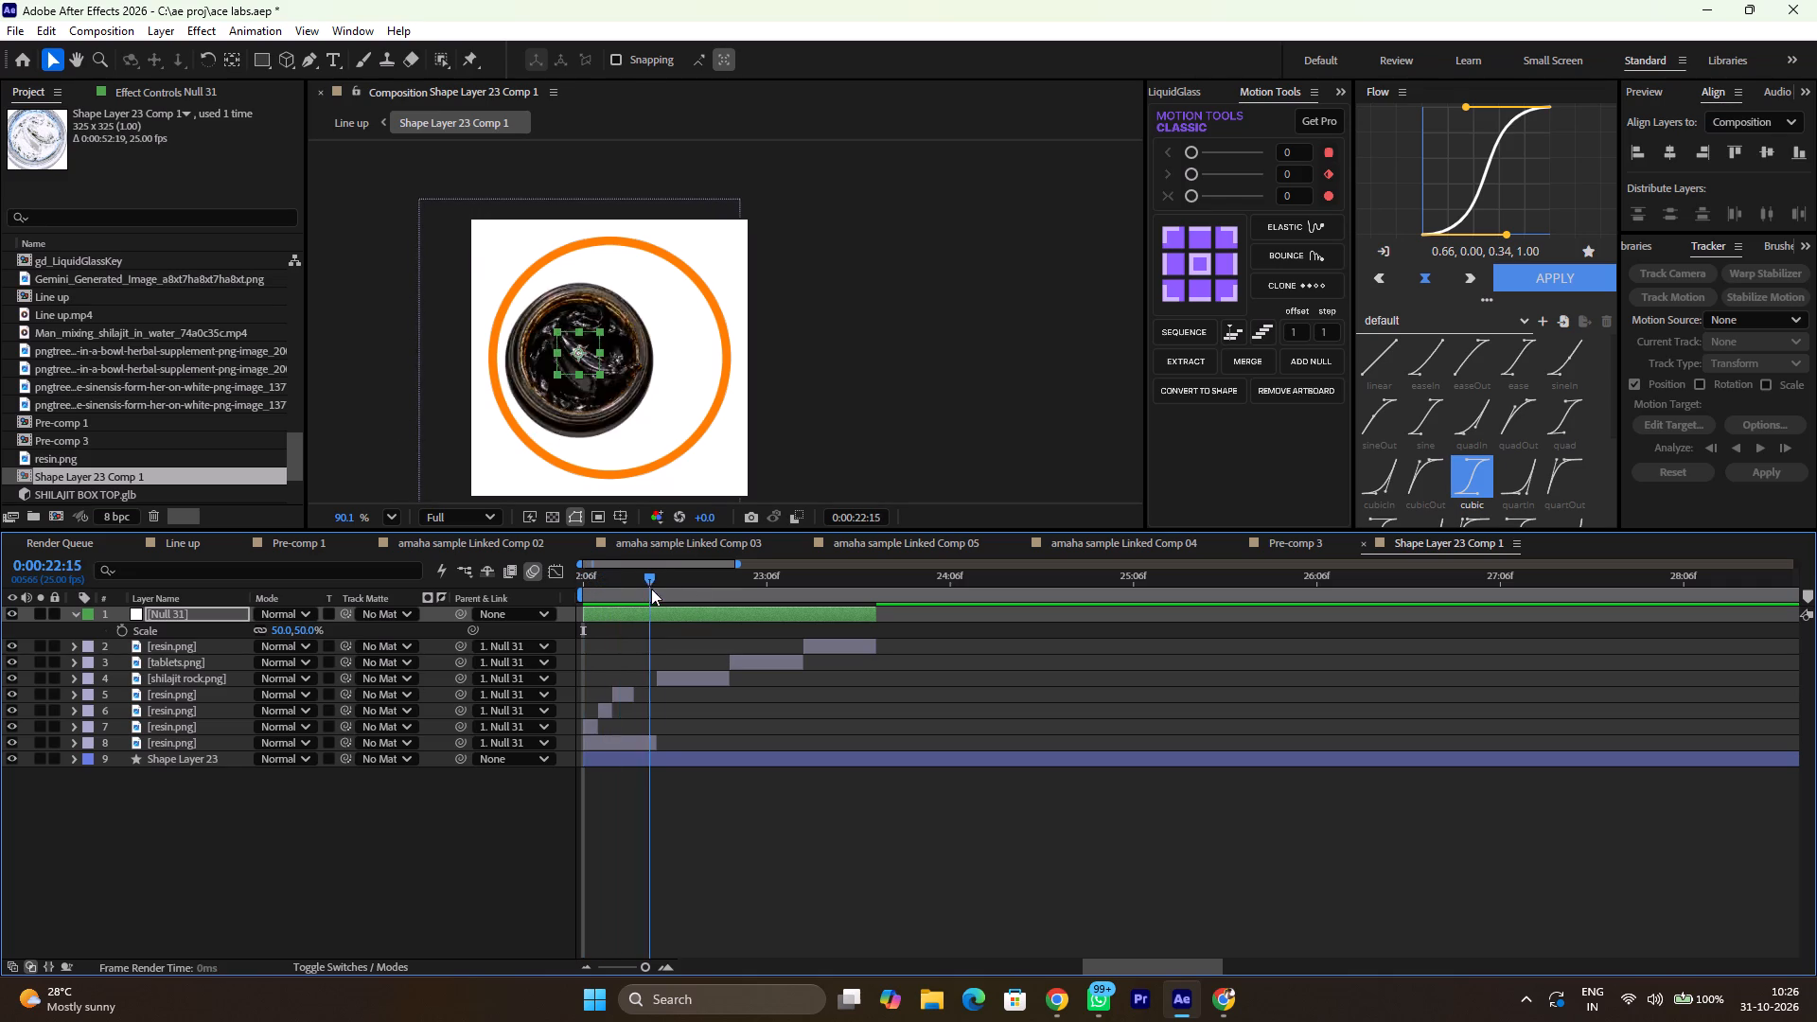
left_click_drag(651, 589, 824, 590)
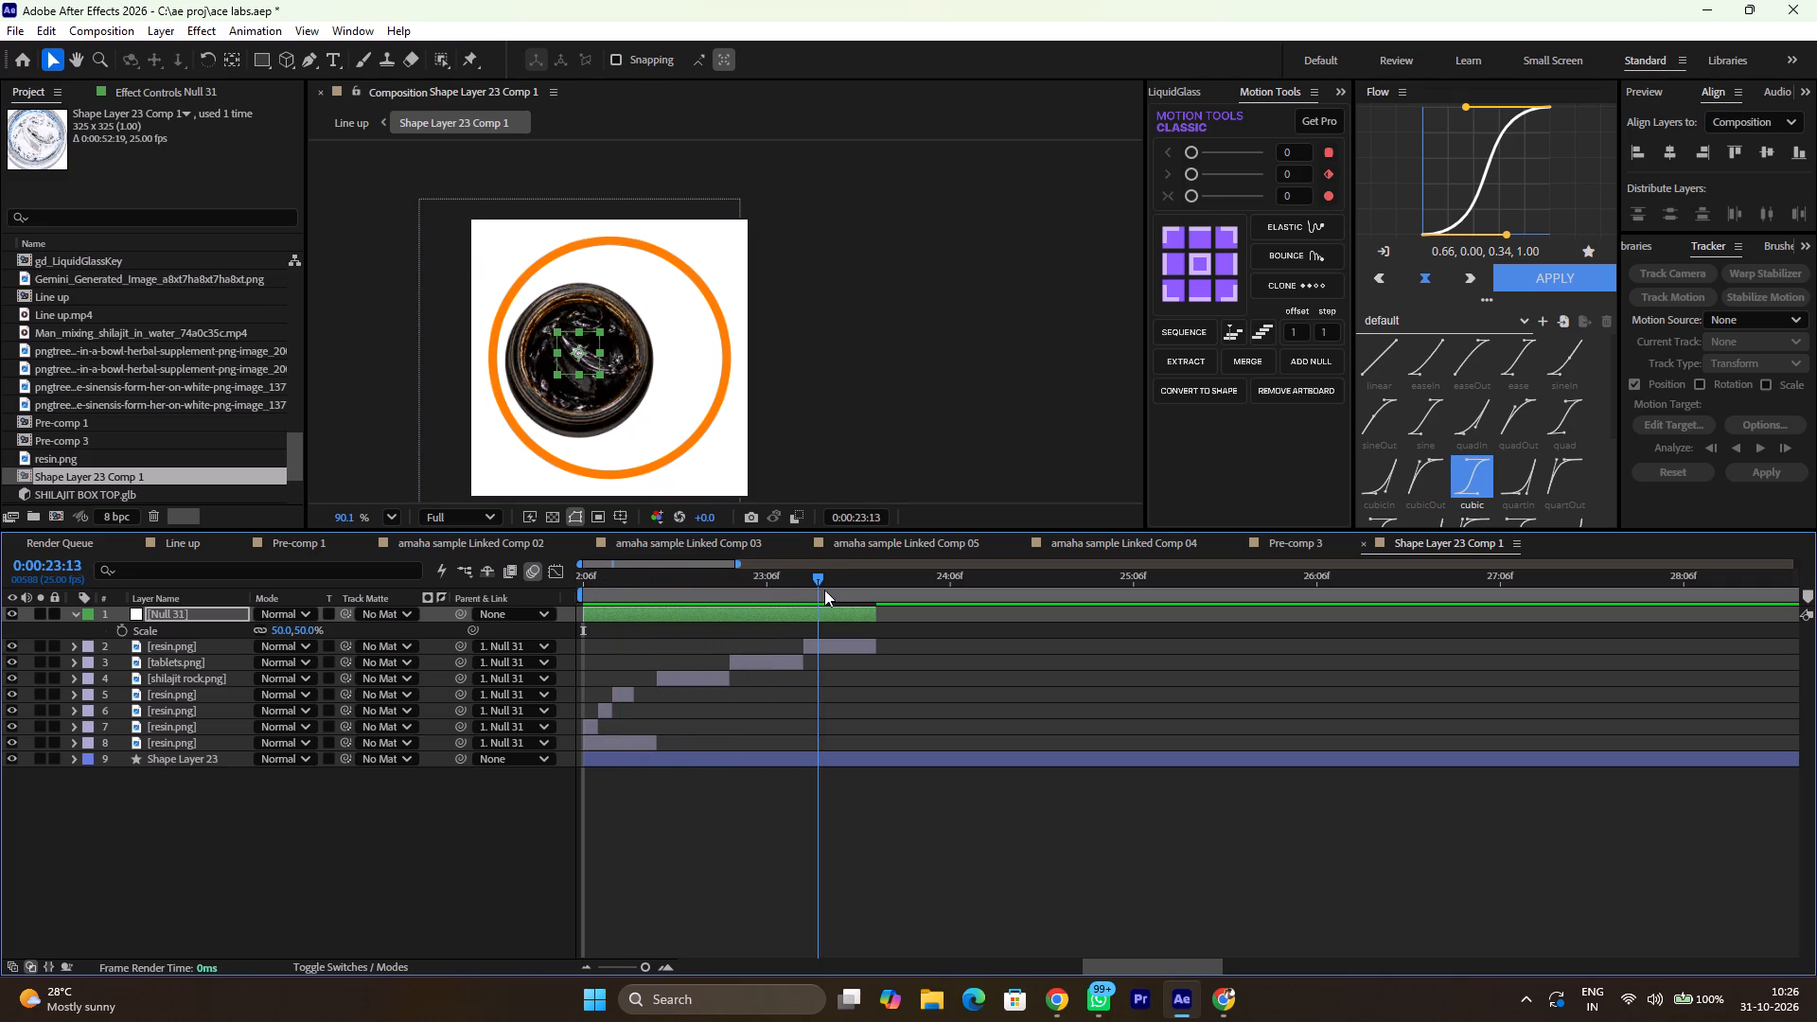
left_click_drag(824, 590, 840, 590)
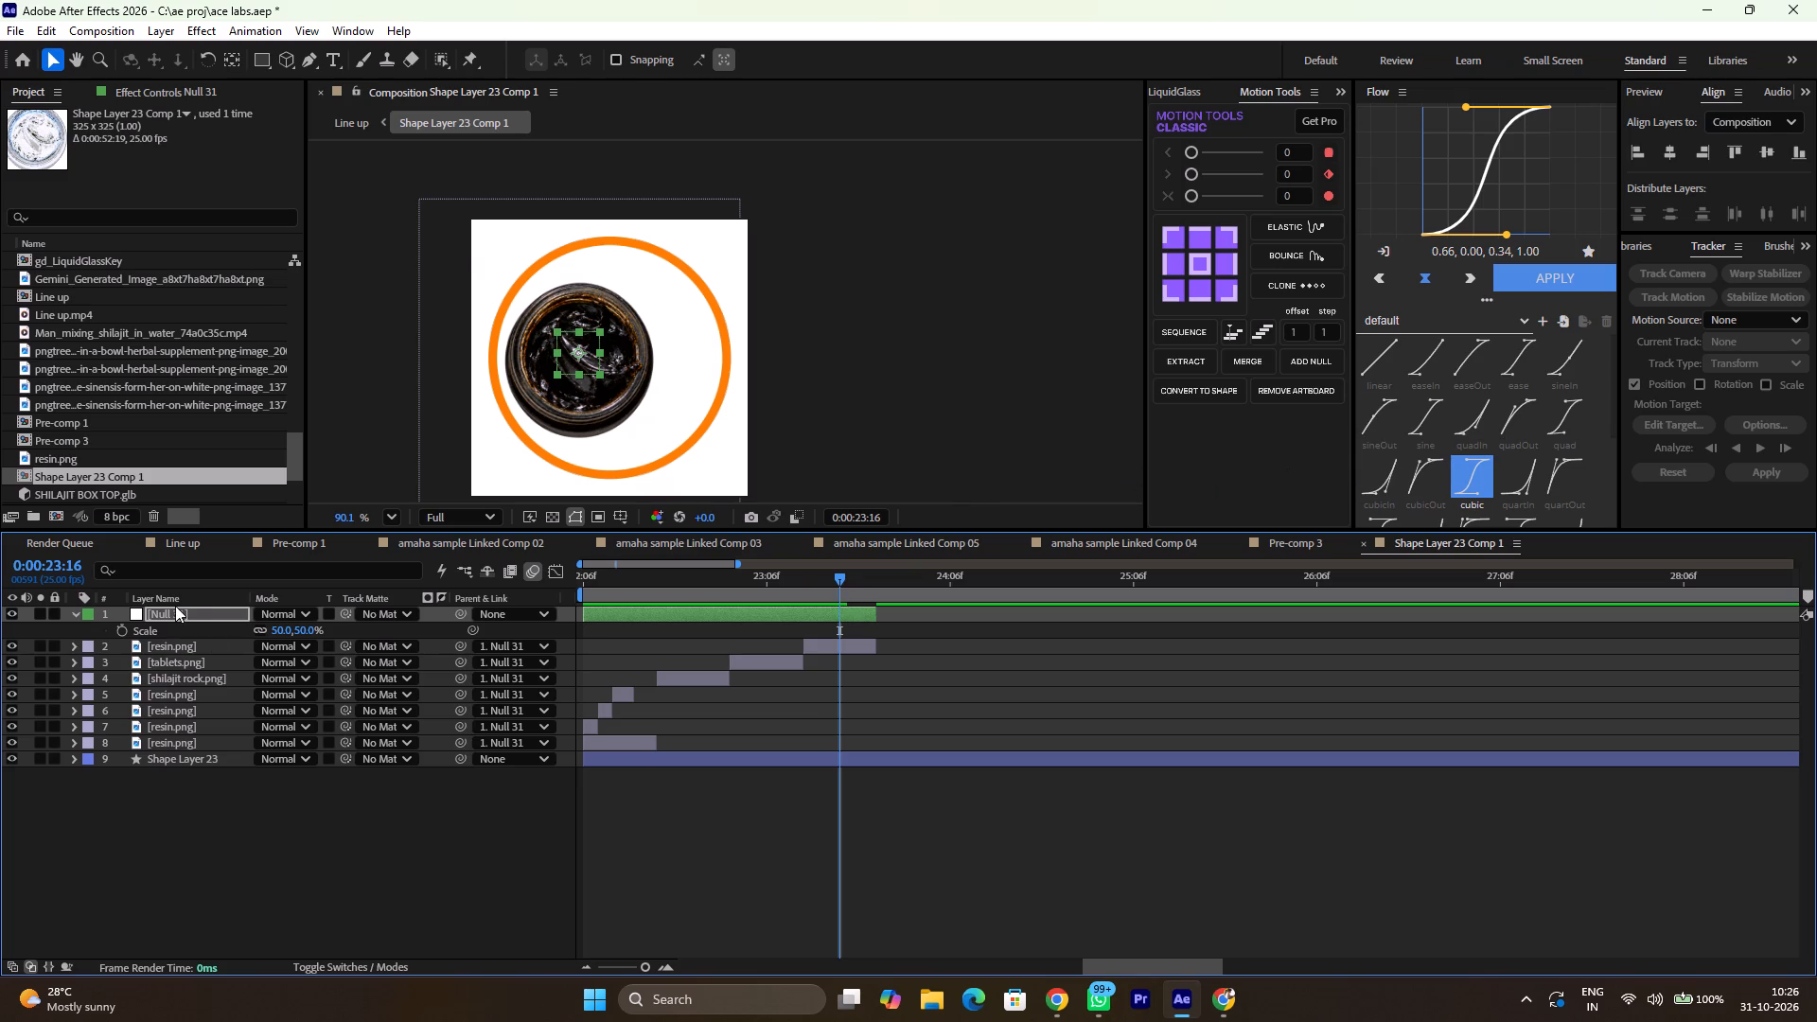
left_click_drag(287, 632, 269, 633)
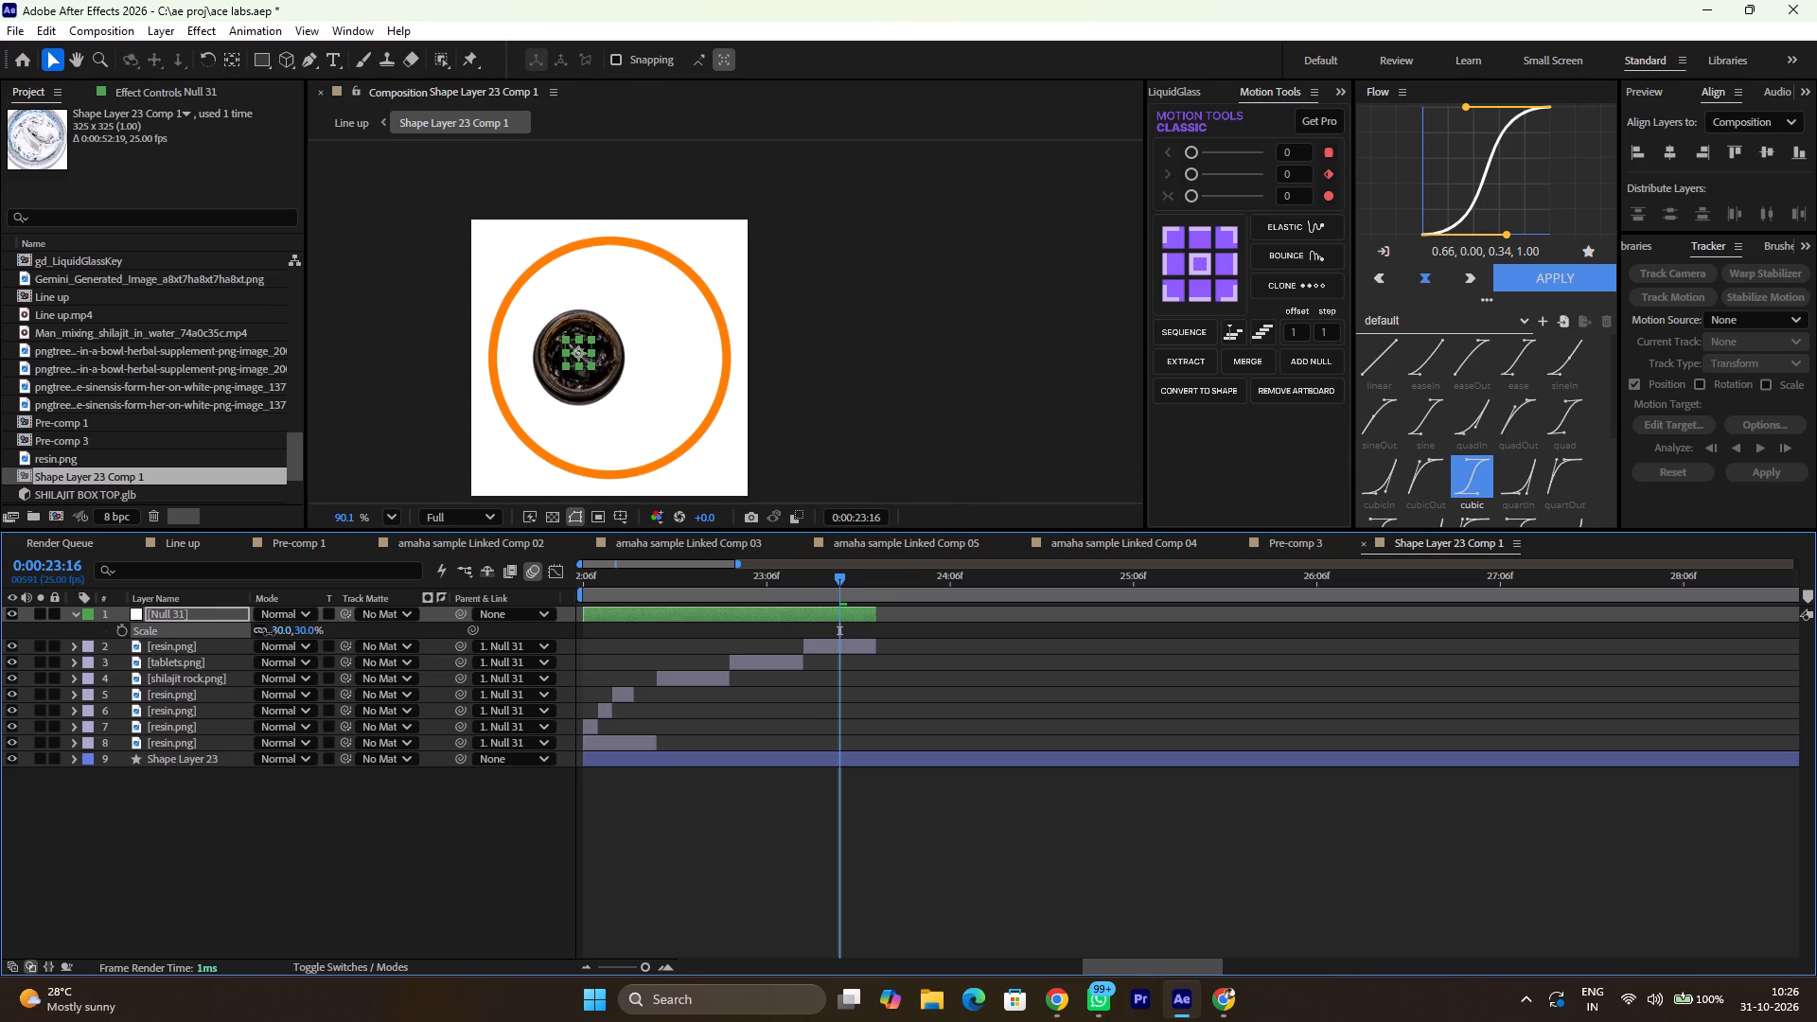
left_click_drag(269, 633, 272, 634)
Nudge the null slightly further toward the left edge of the orange ring.
key("shift+Left")
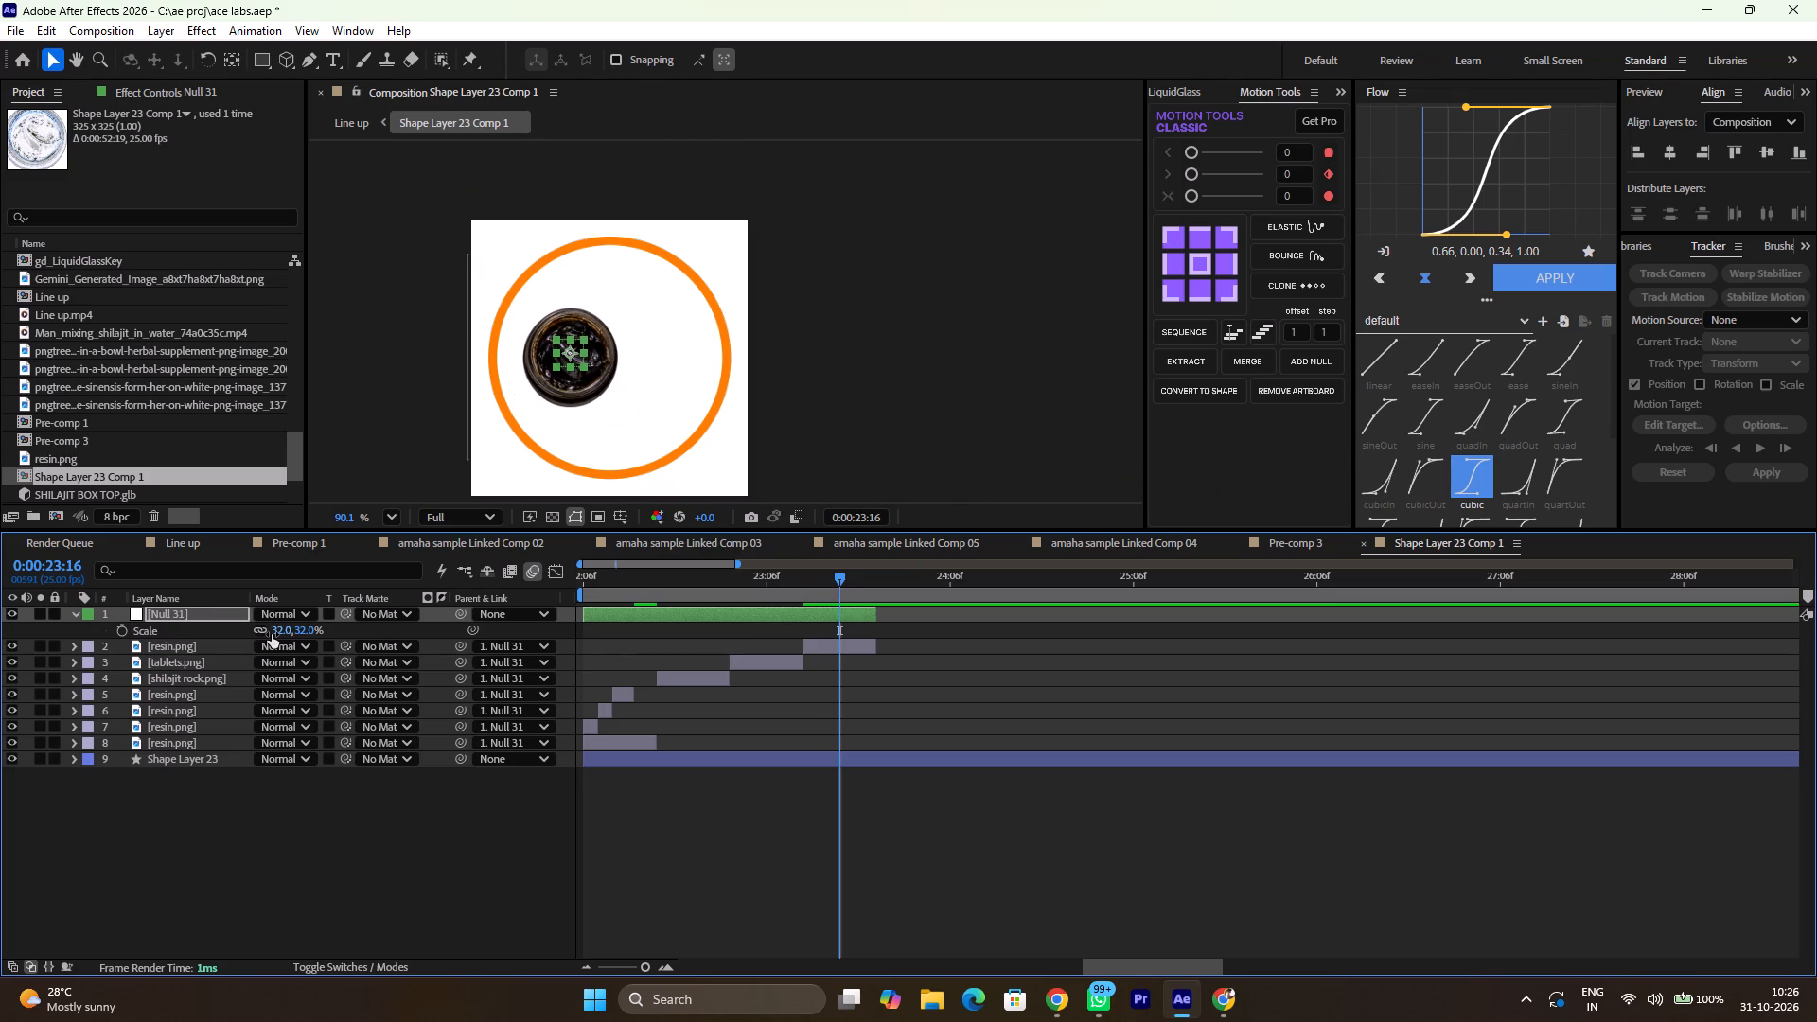
key("shift+Left")
key("shift+Left")
key("shift+Right")
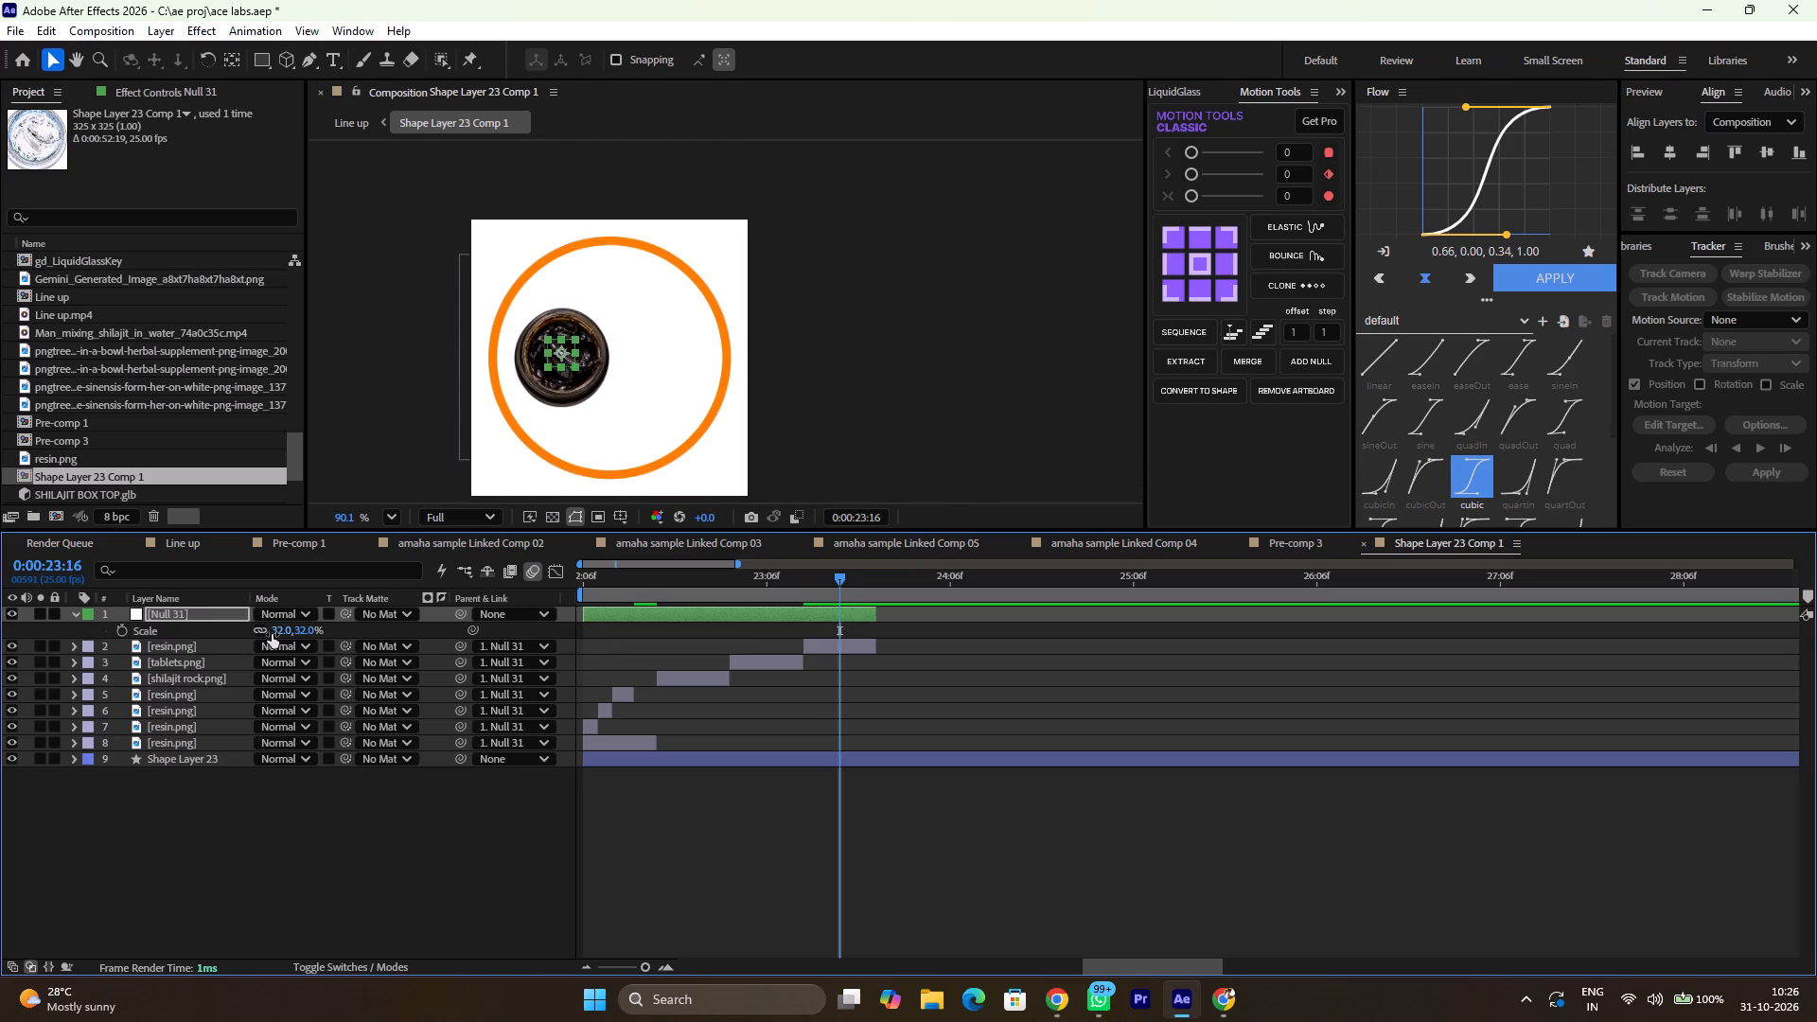
Play back the image sequence from 0:00:22:06 to check the images' placement inside the circle.
left_click_drag(727, 587, 611, 594)
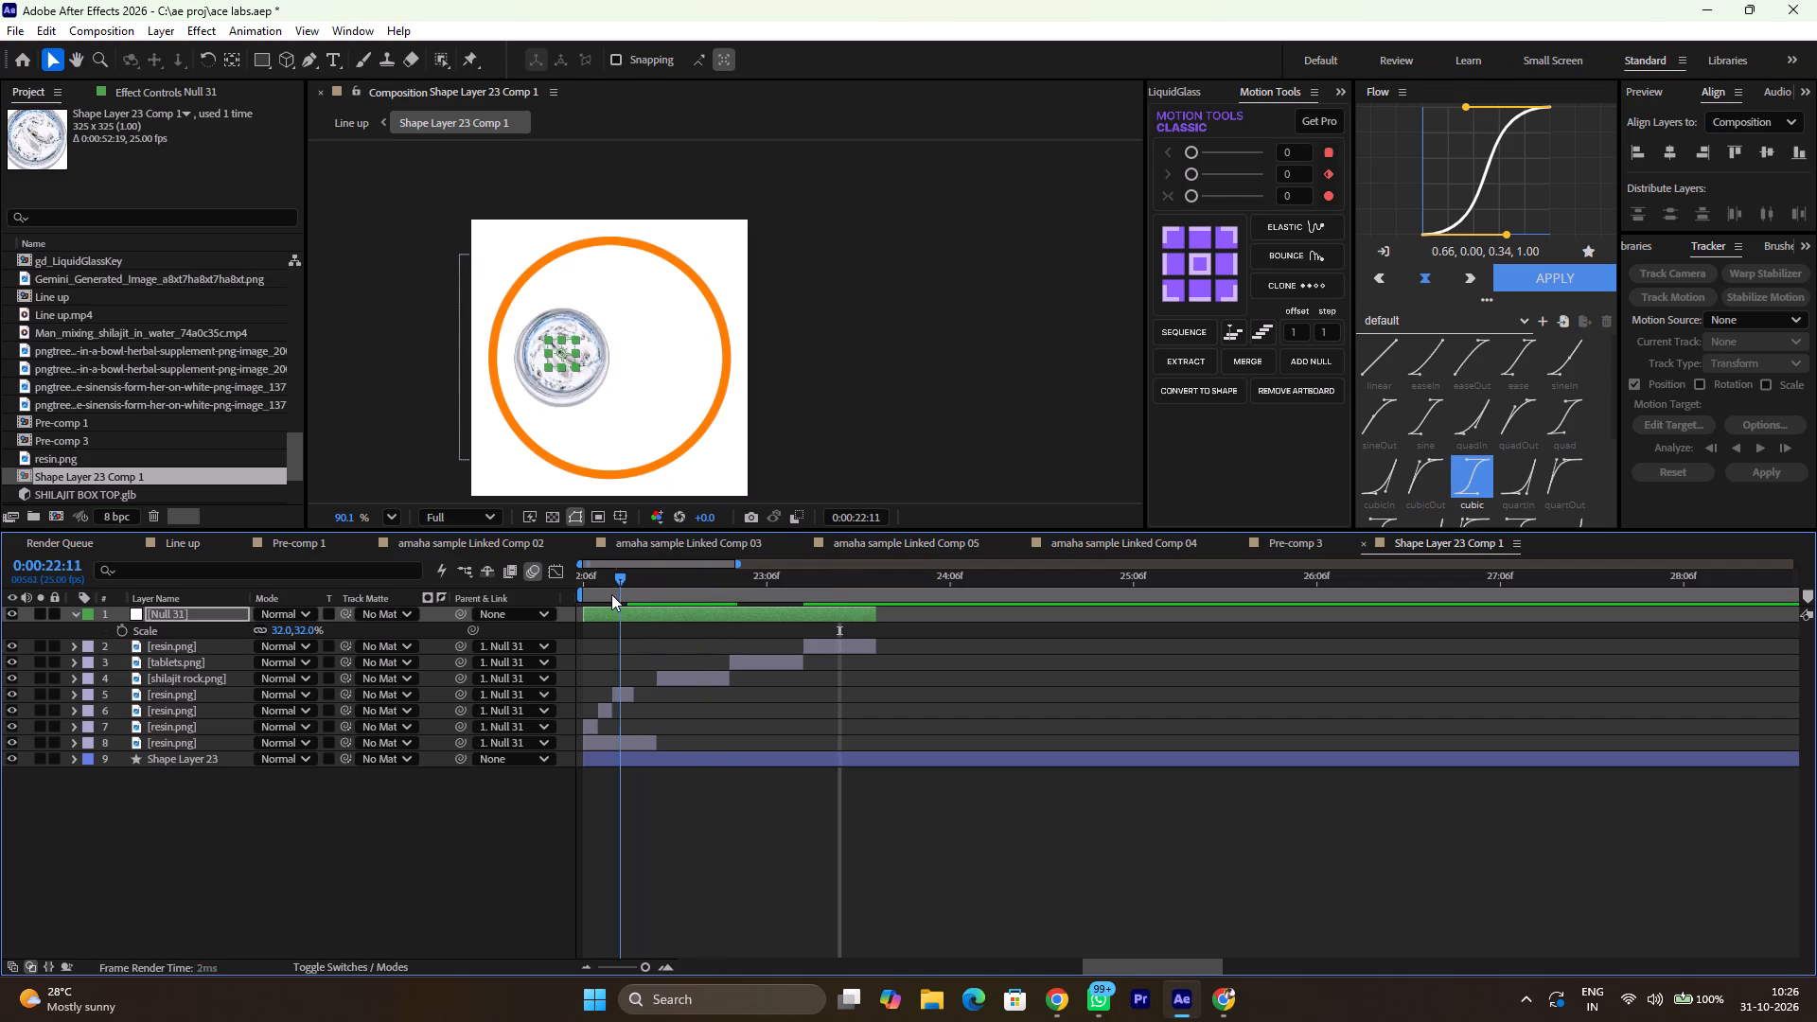
left_click_drag(611, 594, 952, 594)
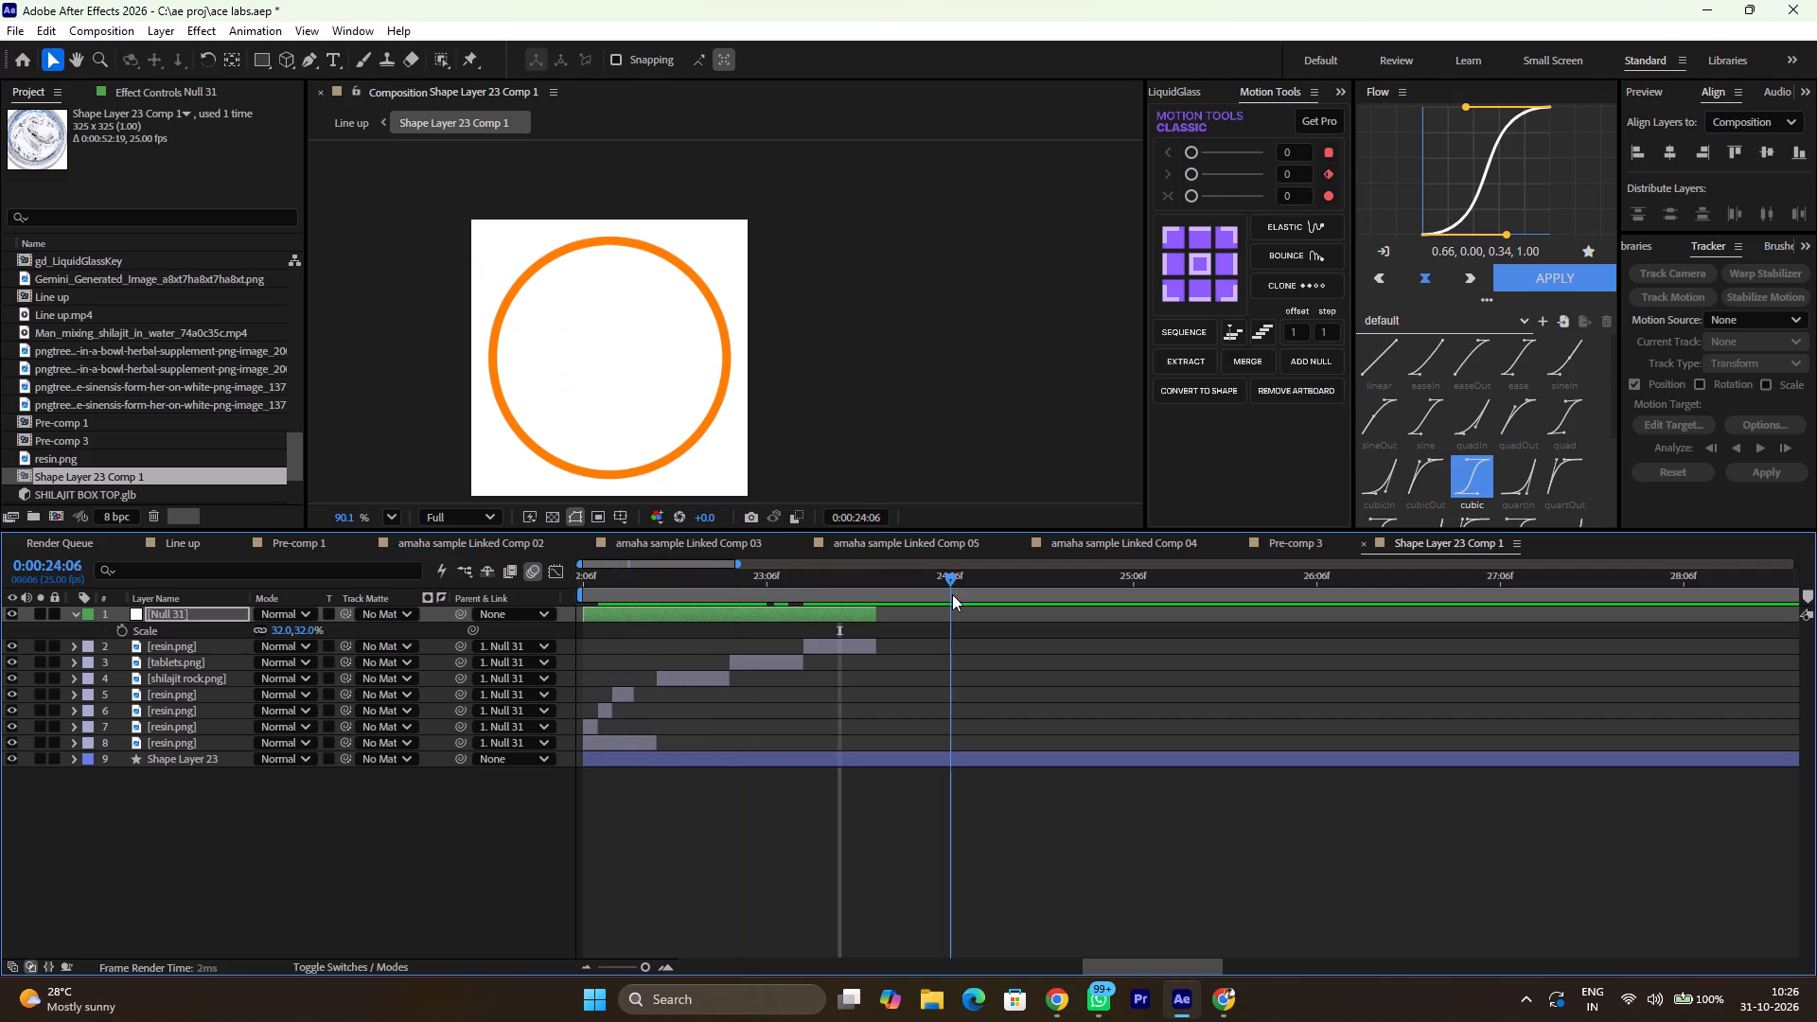
left_click_drag(952, 594, 479, 613)
key("space")
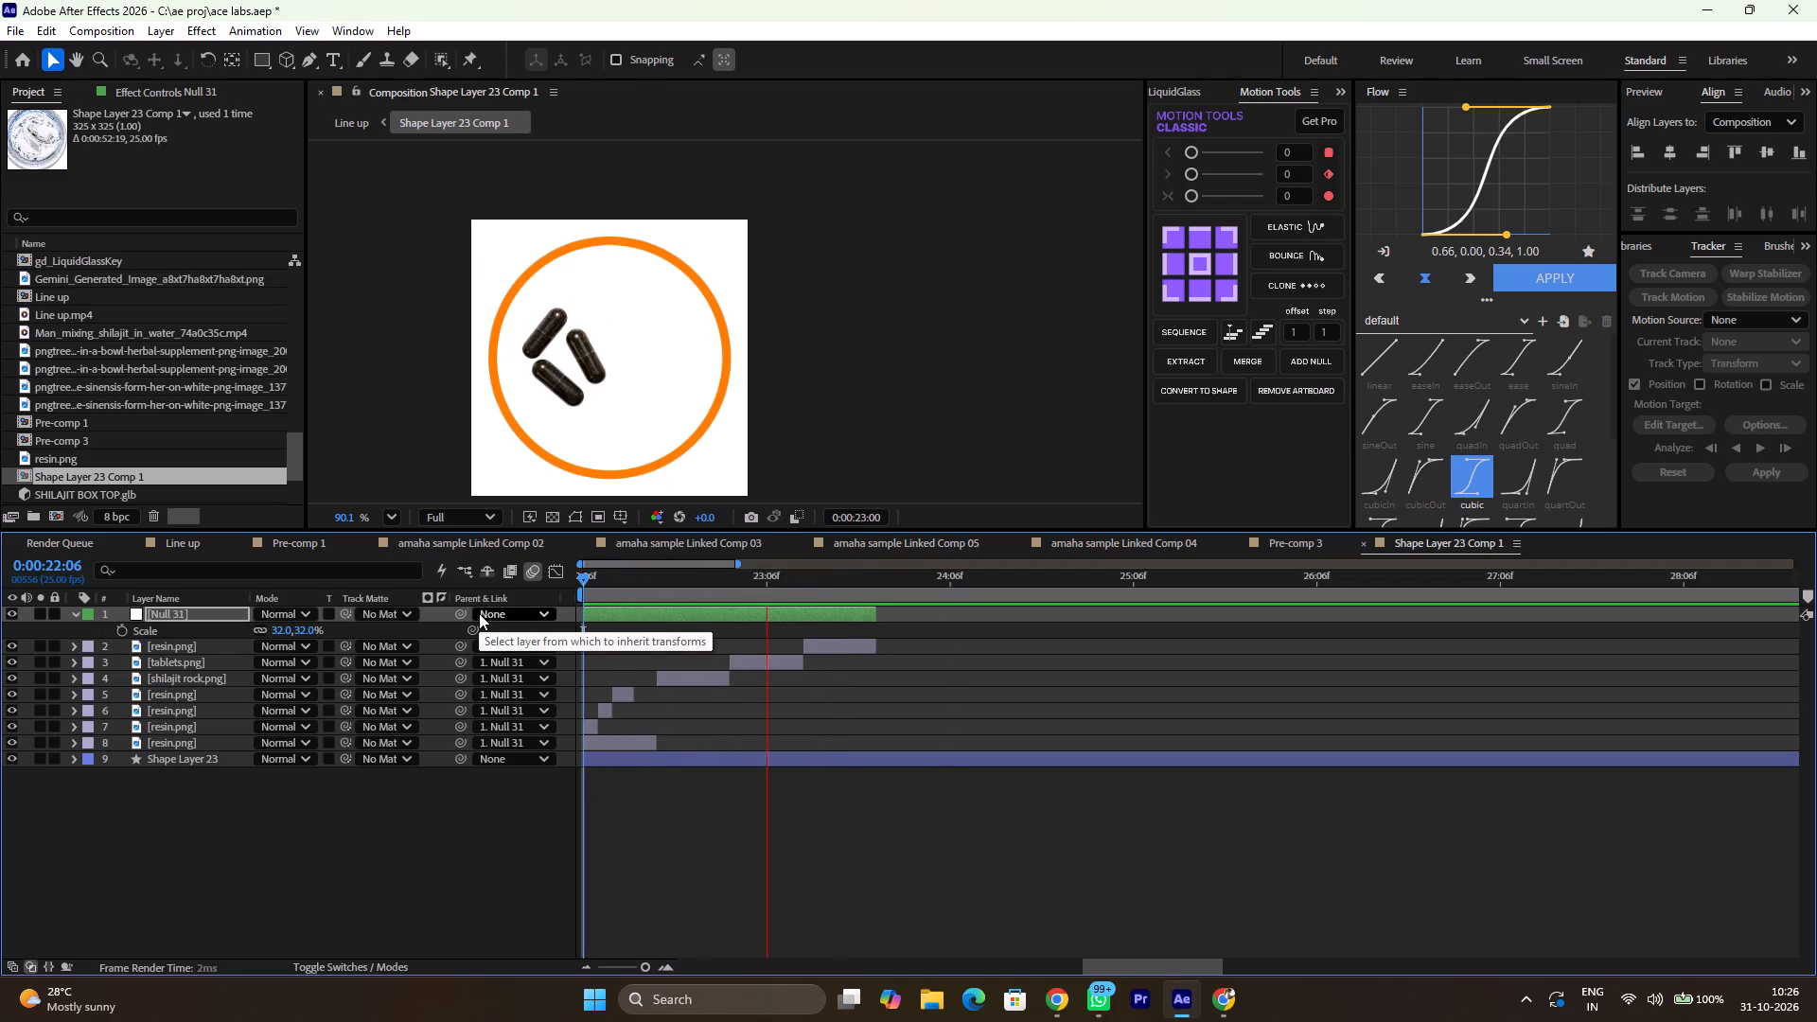
key("space")
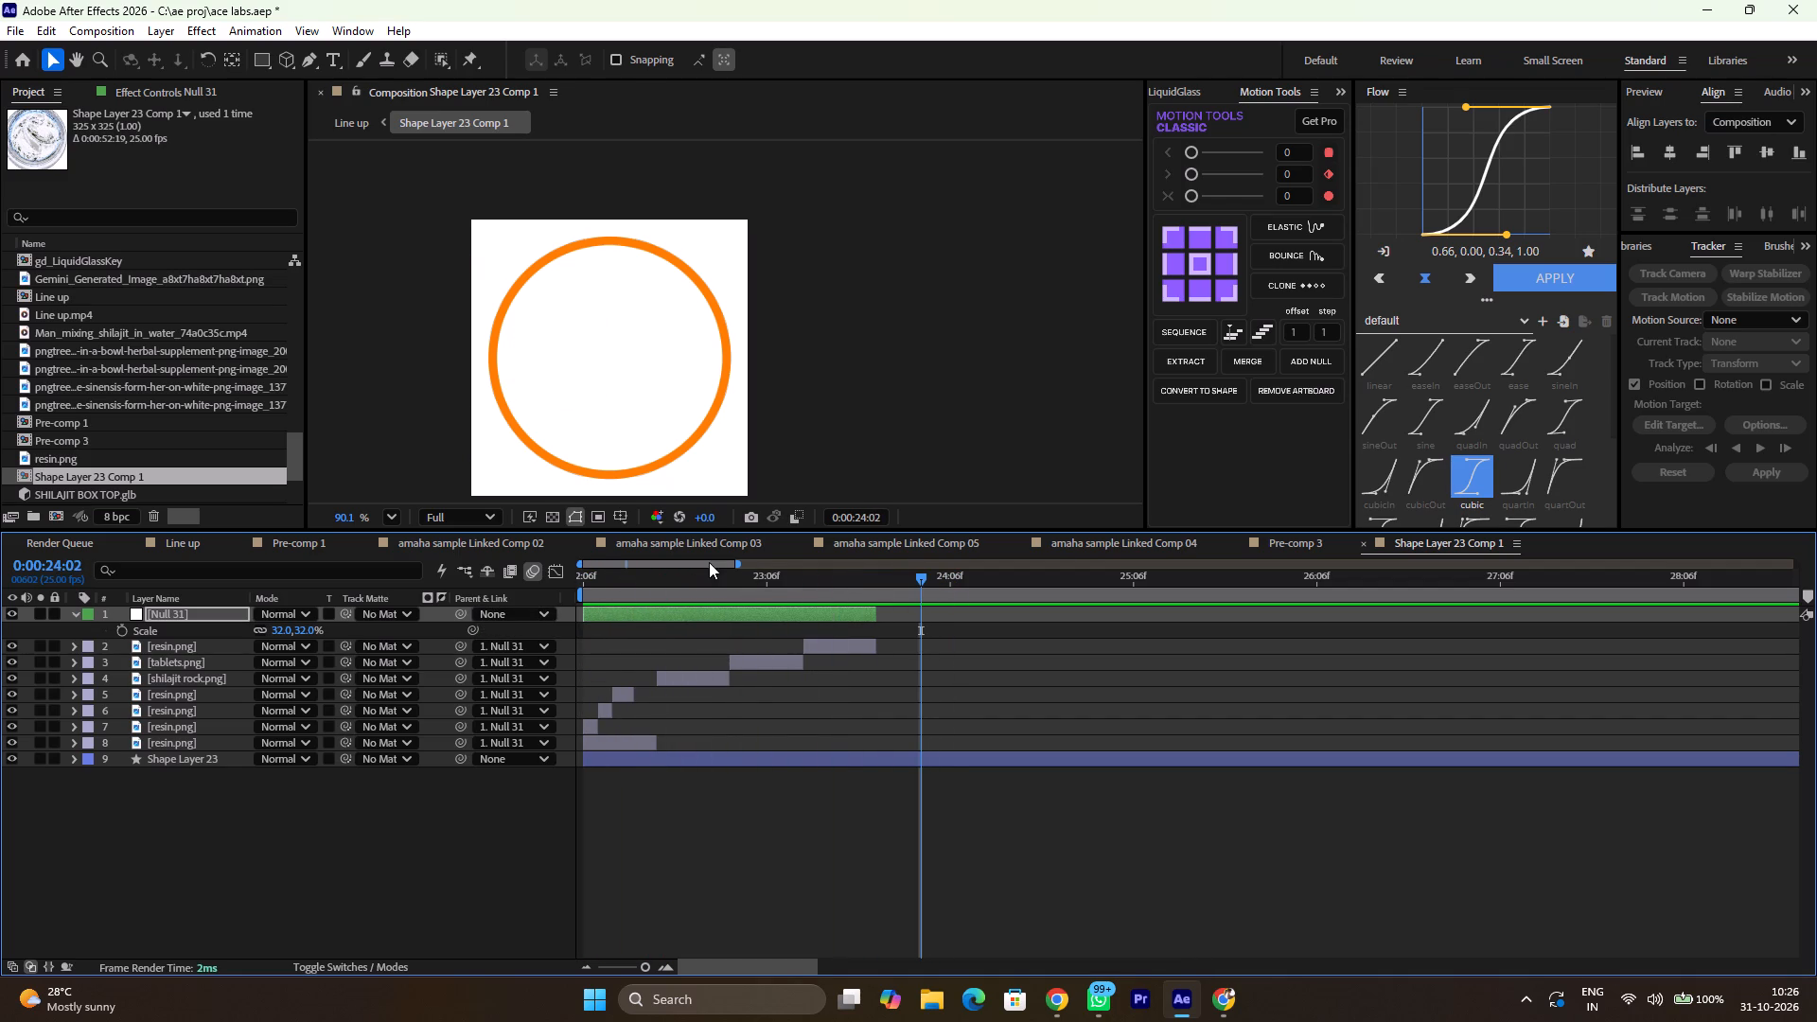
Apply the Threshold effect to the bottom resin.png layer and set its level to 43.
left_click_drag(688, 585, 653, 602)
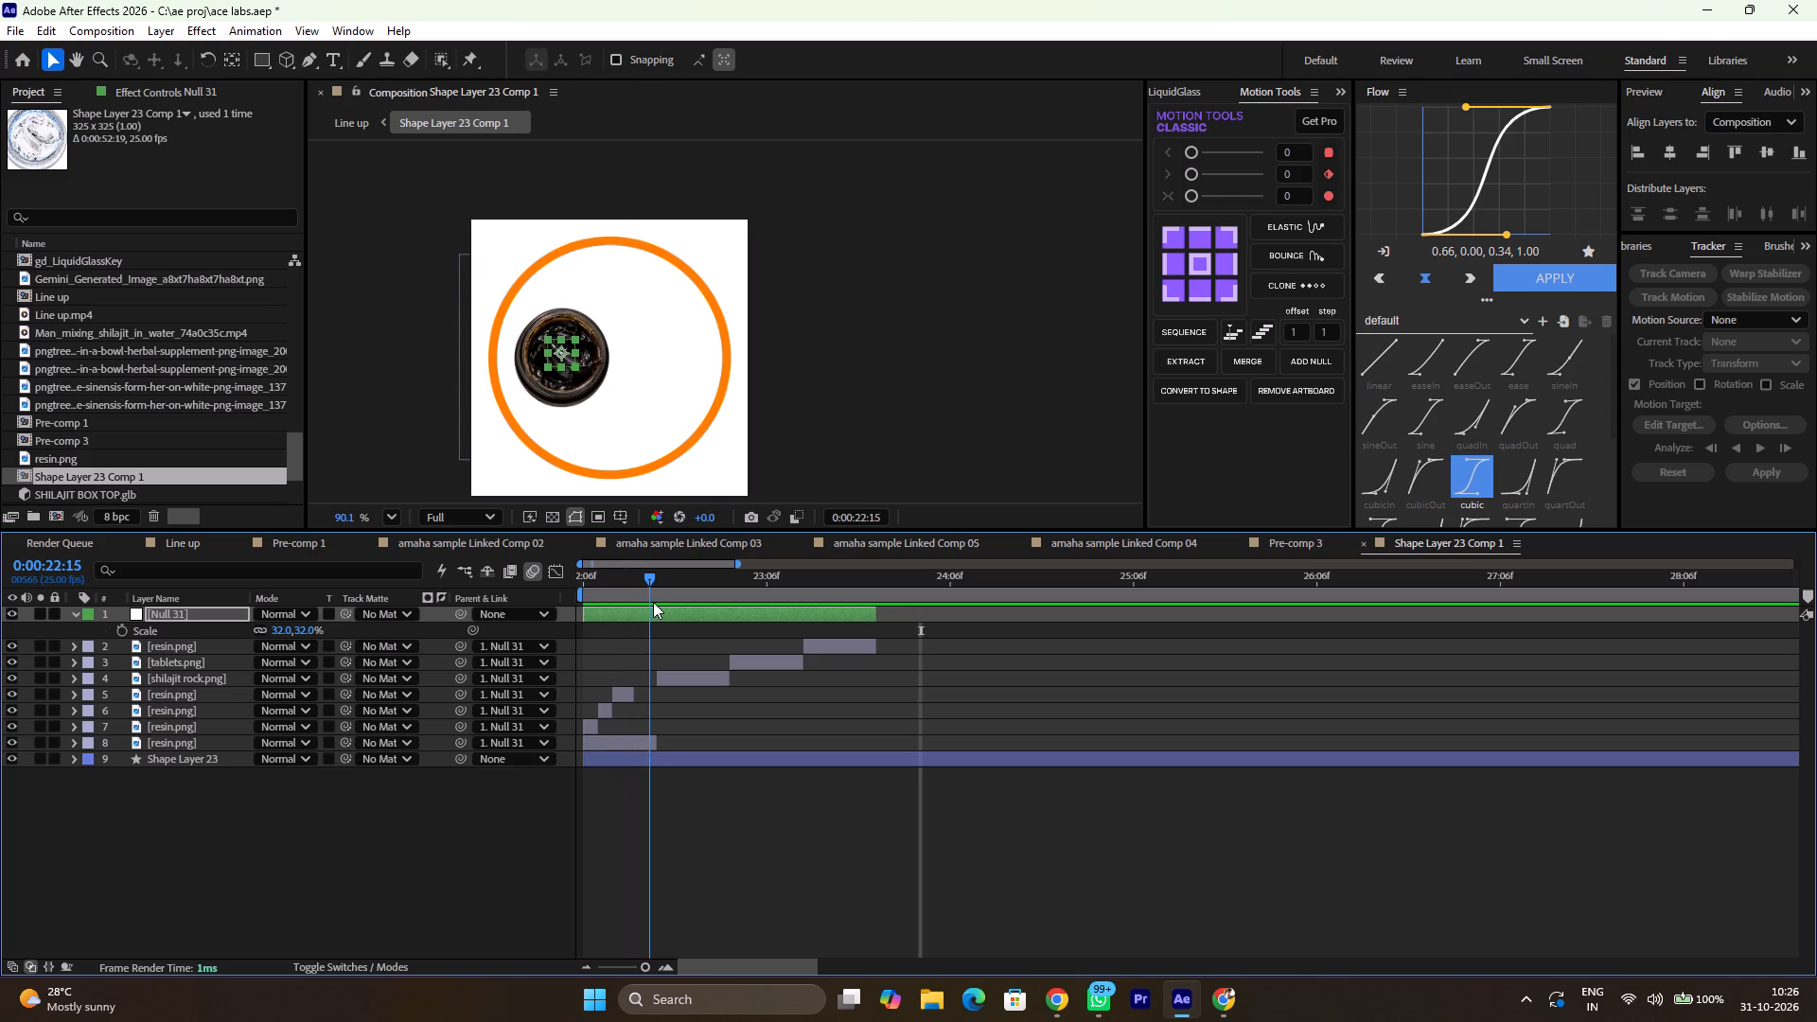
left_click_drag(653, 602, 645, 603)
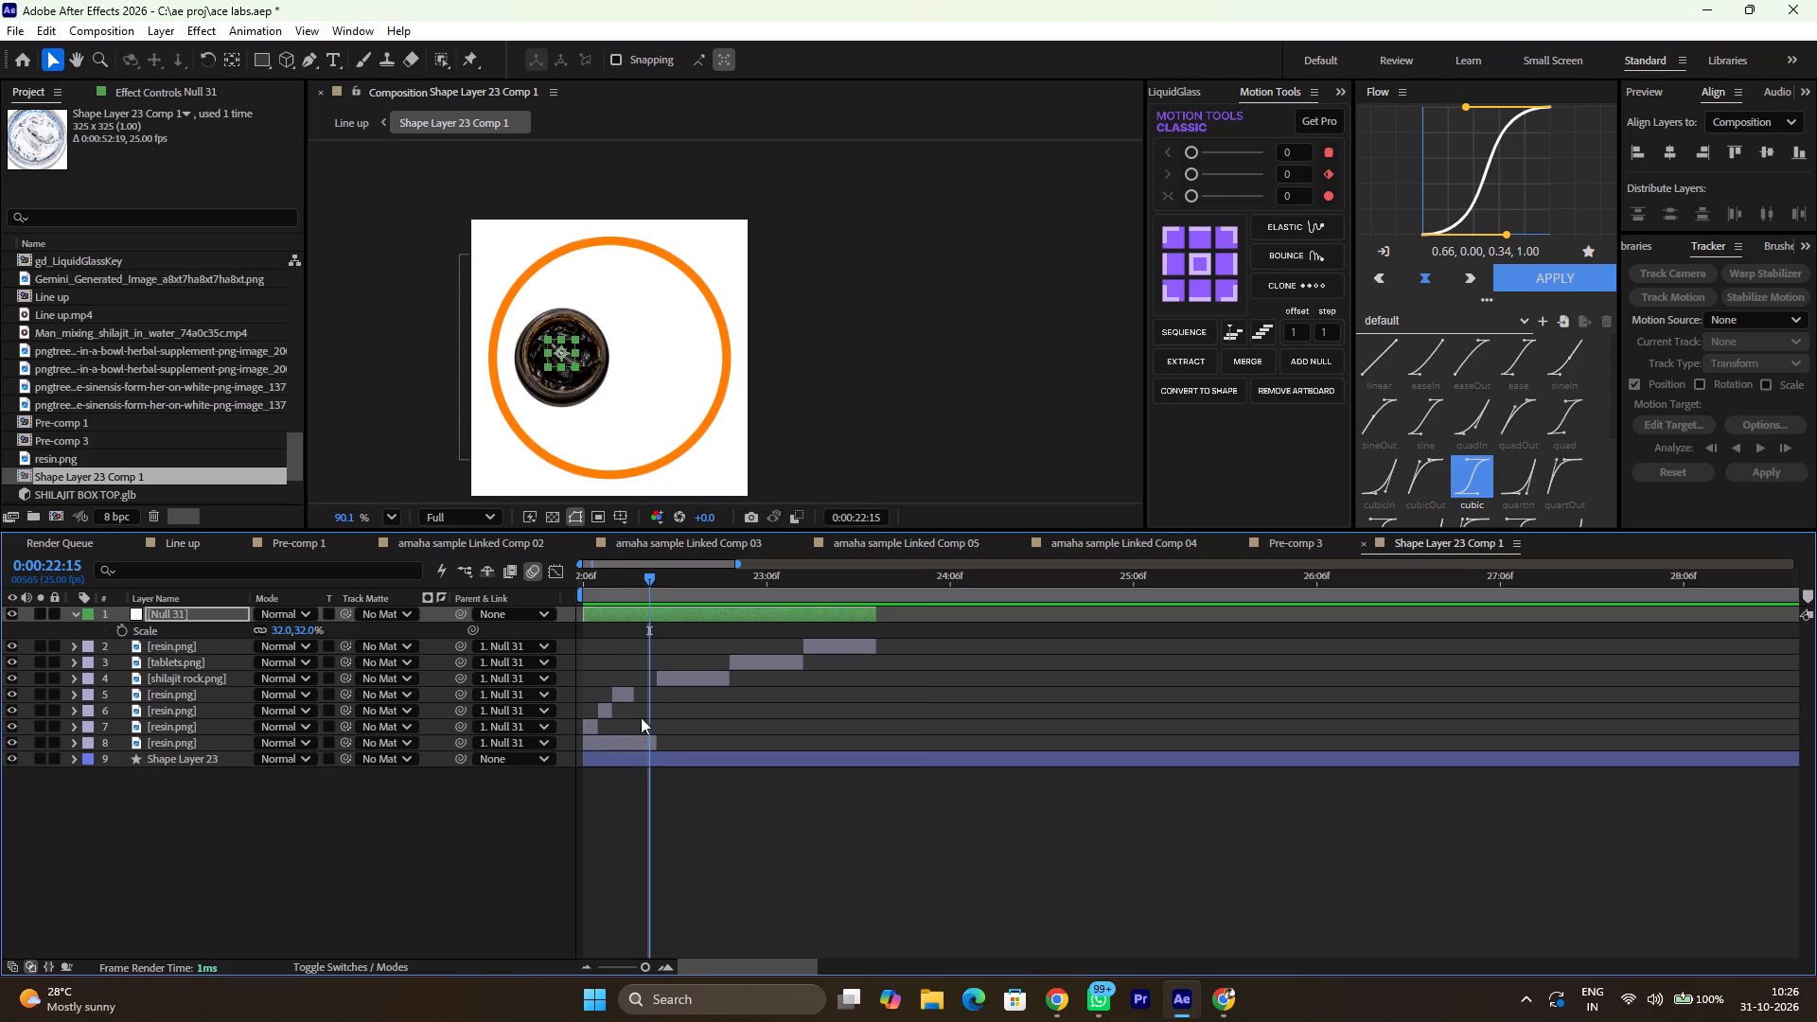
left_click(624, 749)
key("ctrl+space")
key("r")
key("BackSpace")
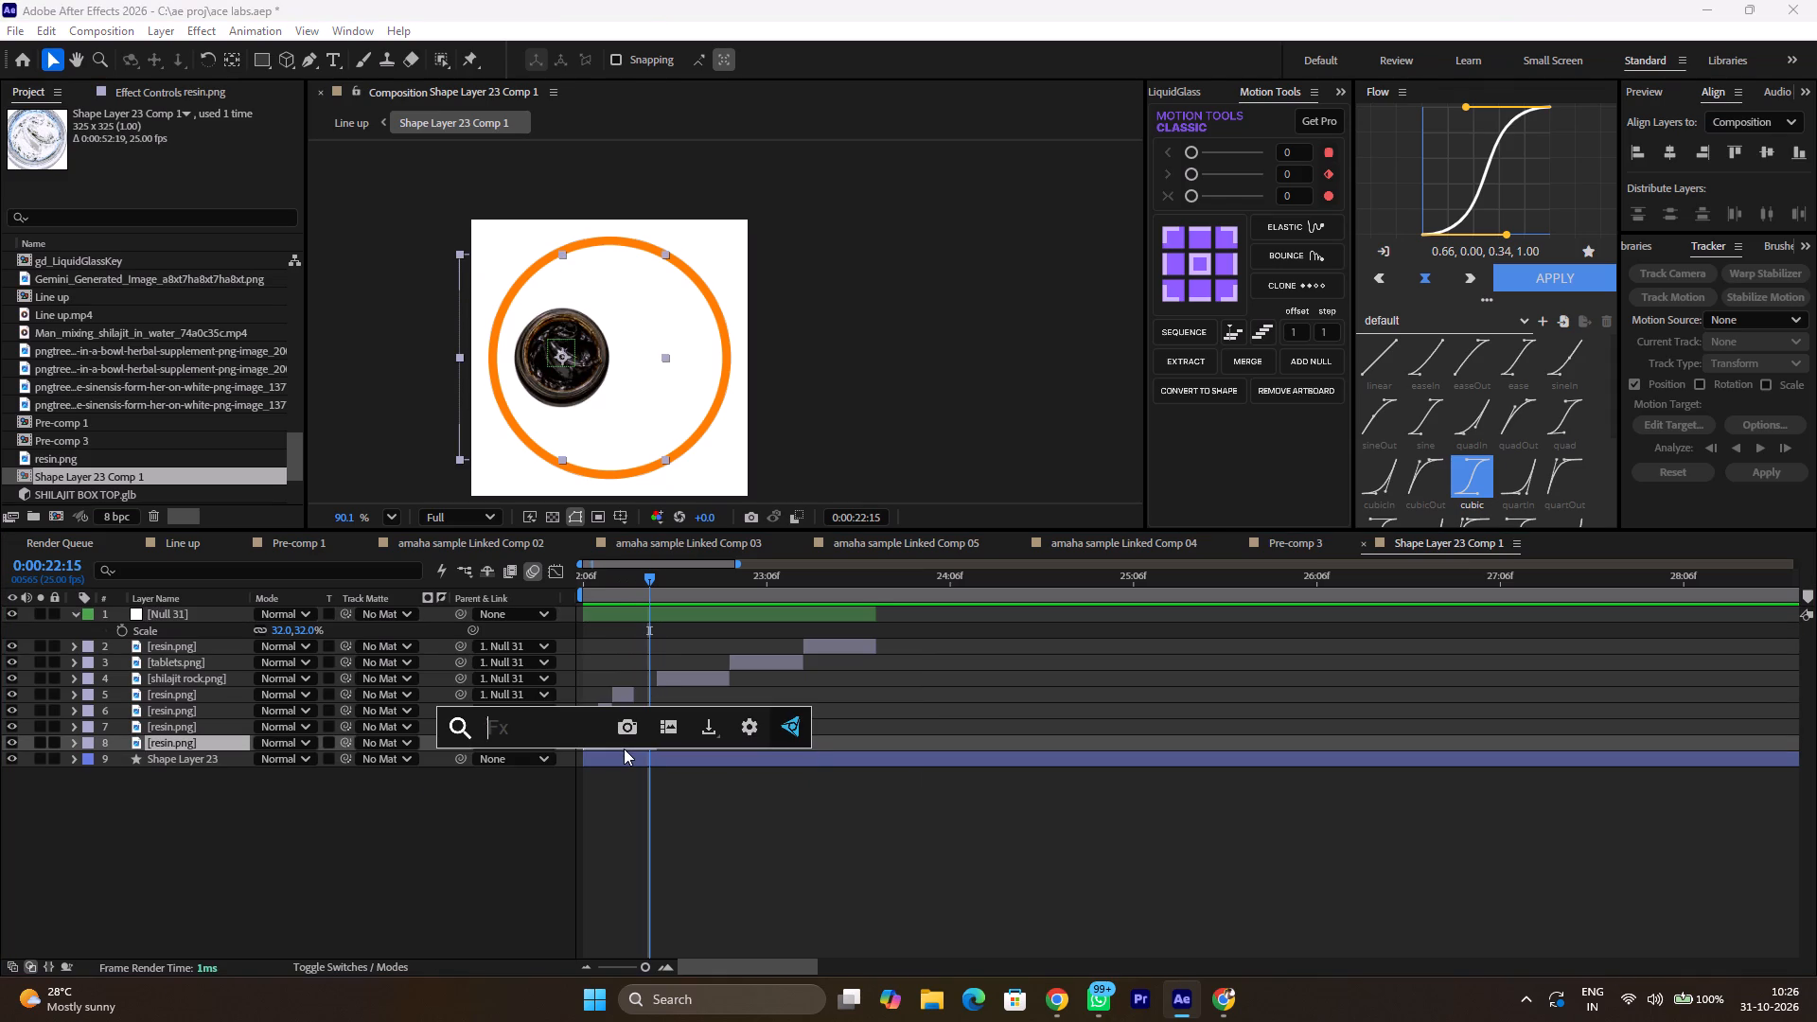
type("thres")
key("Return")
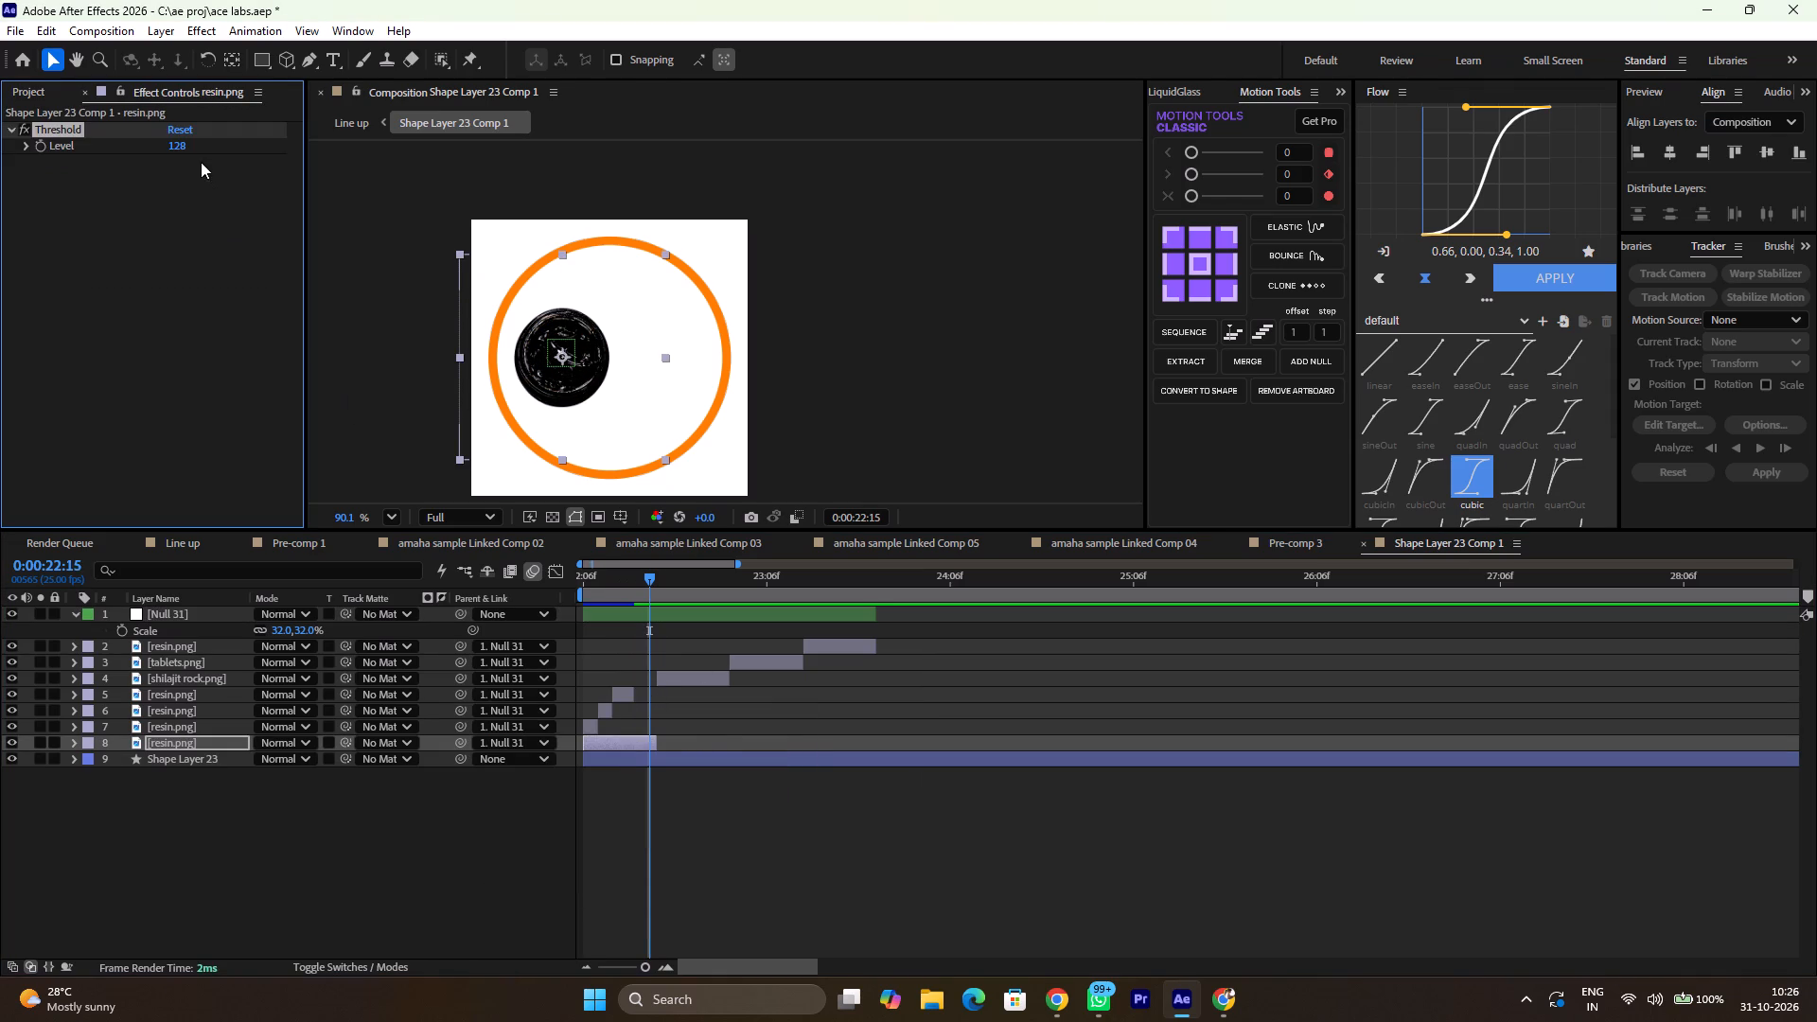
left_click_drag(171, 145, 131, 161)
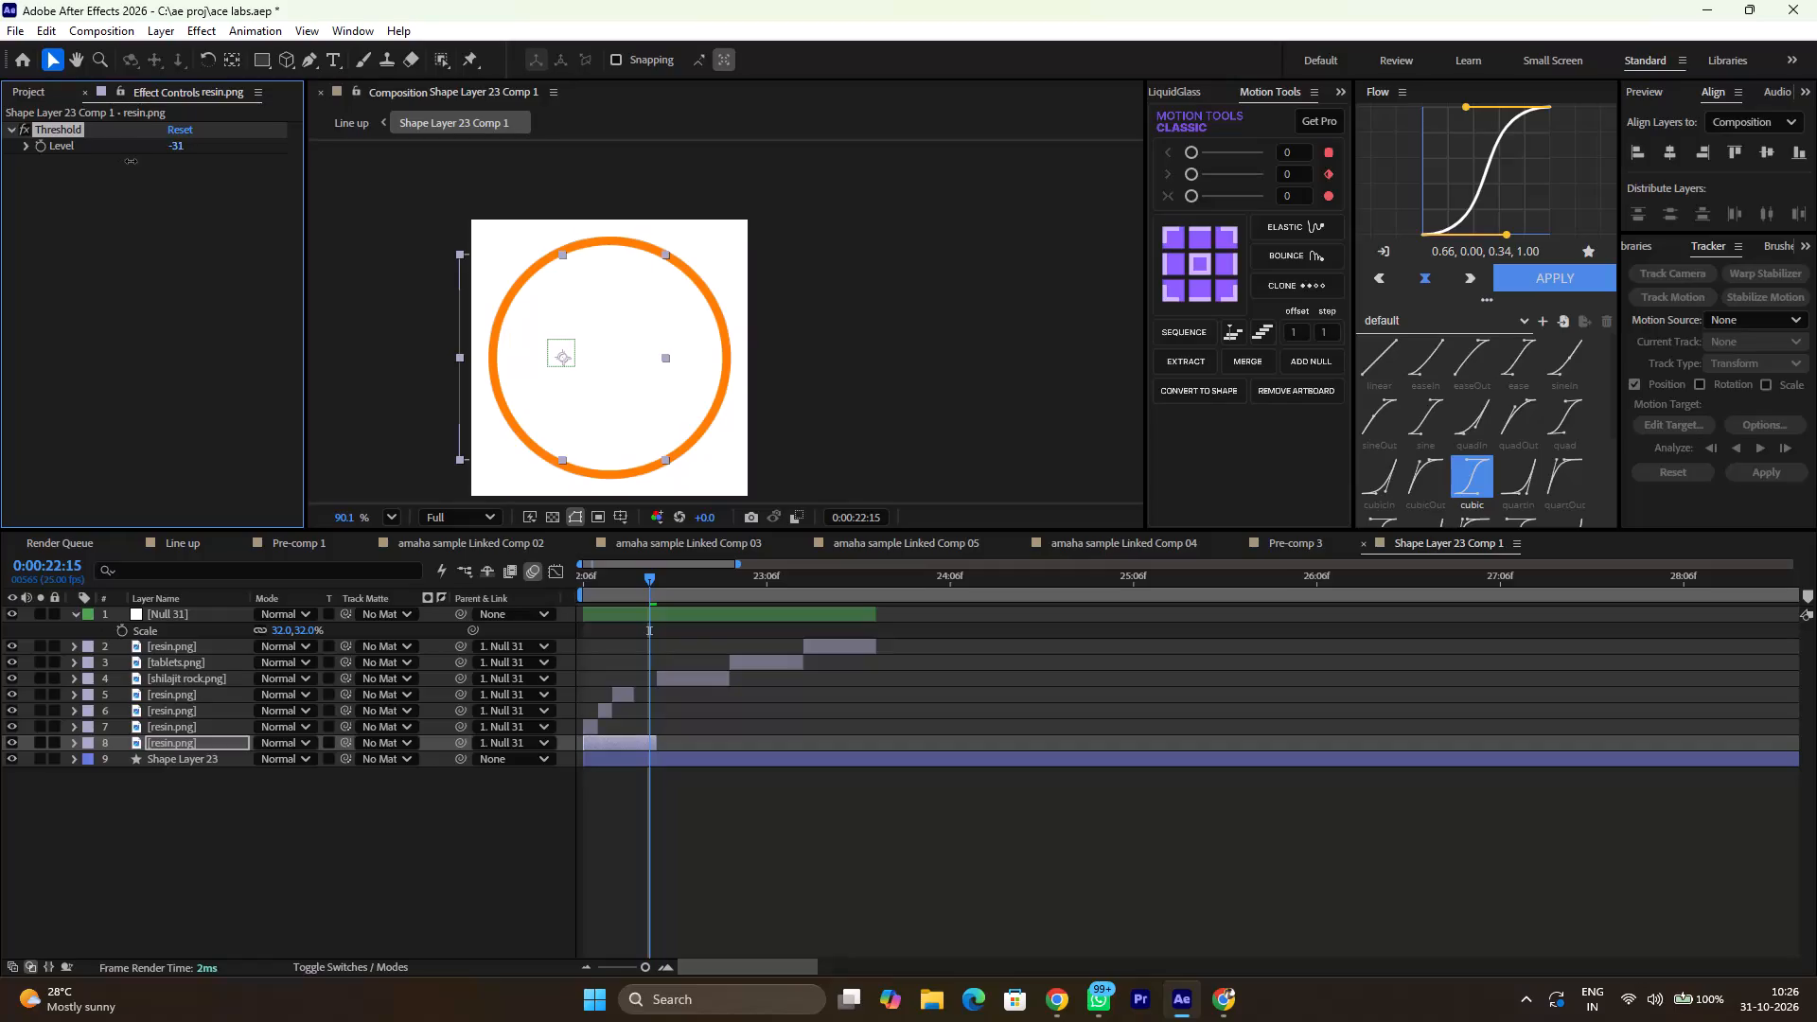
left_click_drag(131, 161, 158, 163)
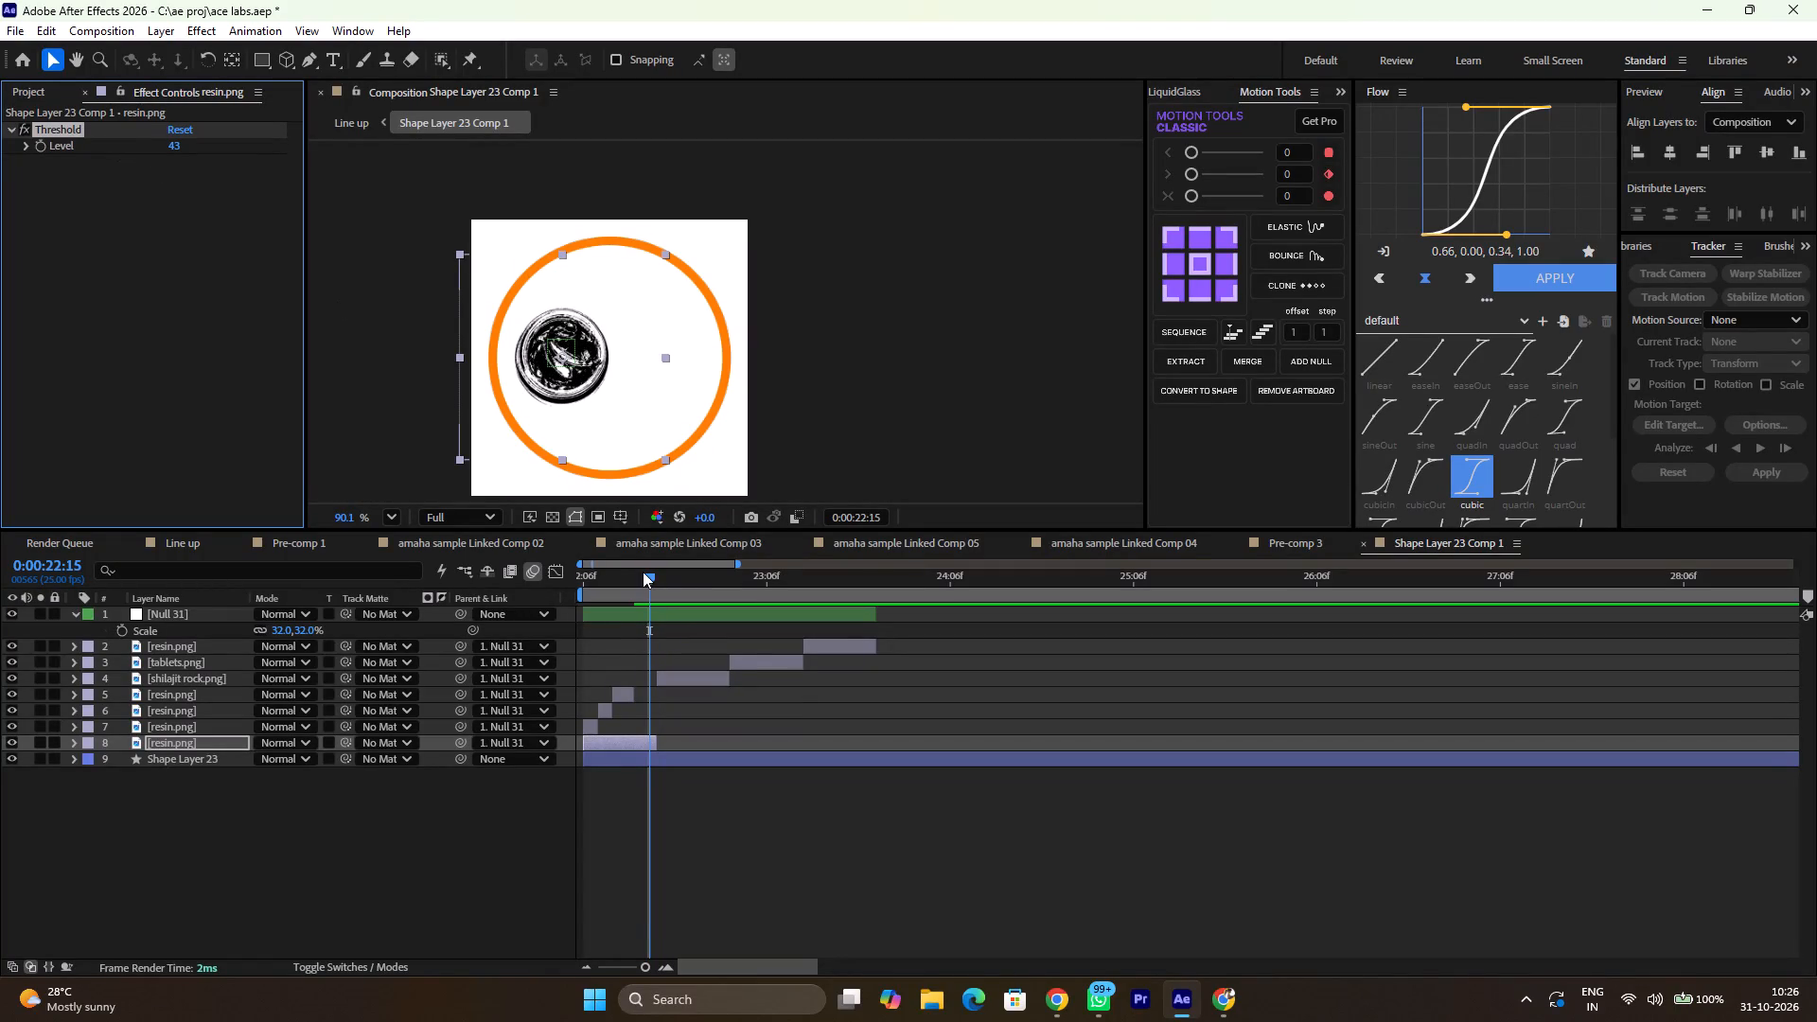
Copy the Threshold effect from the resin.png layer and paste it onto the shilajit rock.png layer.
left_click_drag(643, 572, 653, 585)
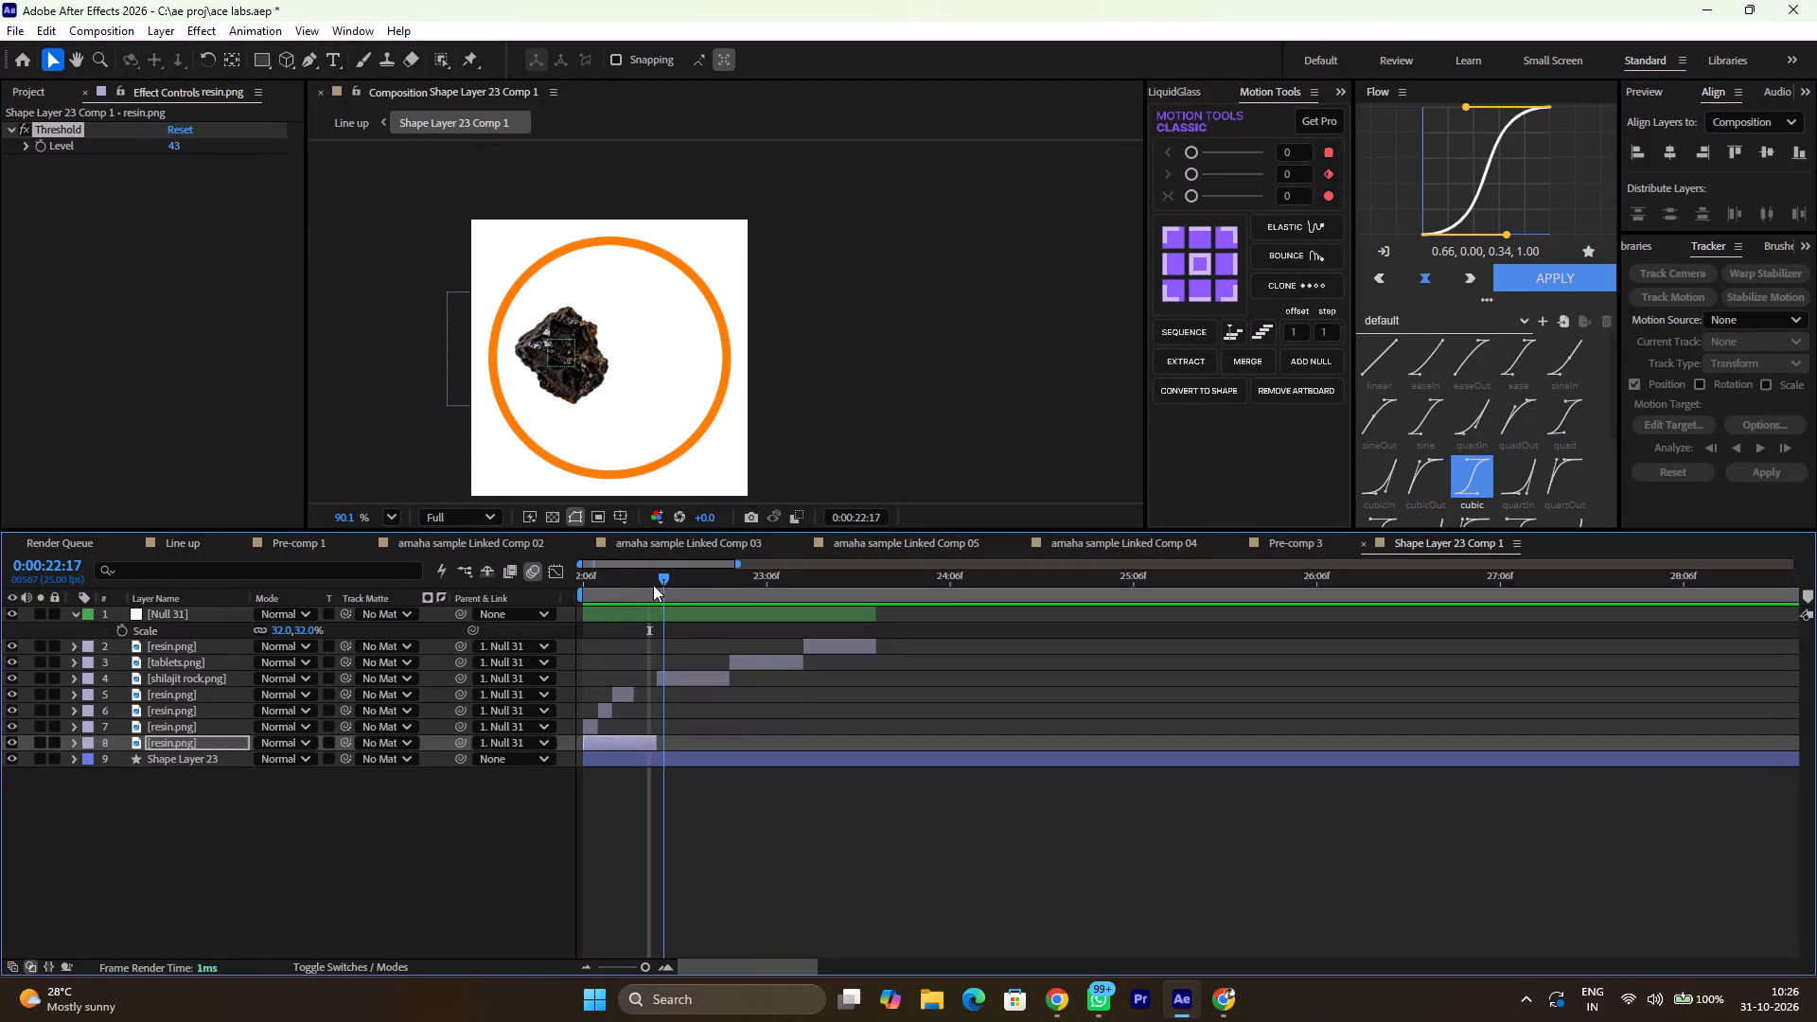
left_click_drag(653, 585, 640, 587)
key("ctrl+c")
key("ctrl+c")
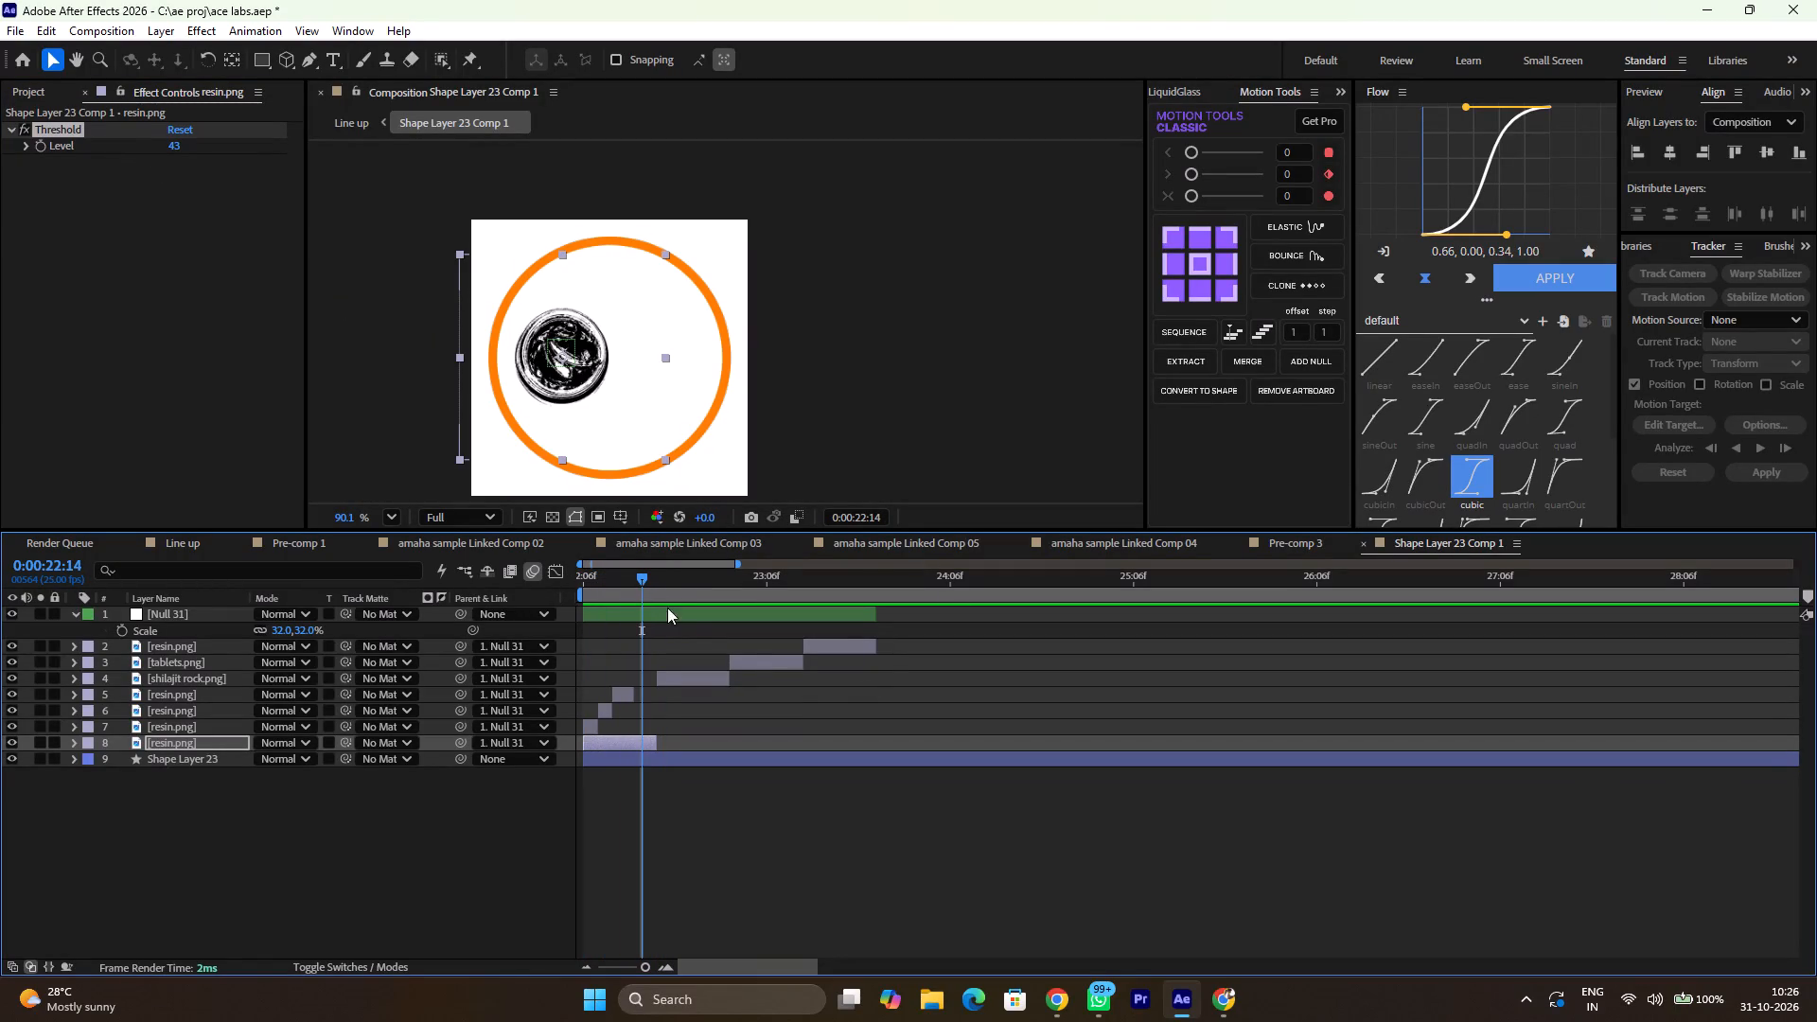
left_click_drag(659, 574, 671, 578)
left_click(680, 678)
key("ctrl+v")
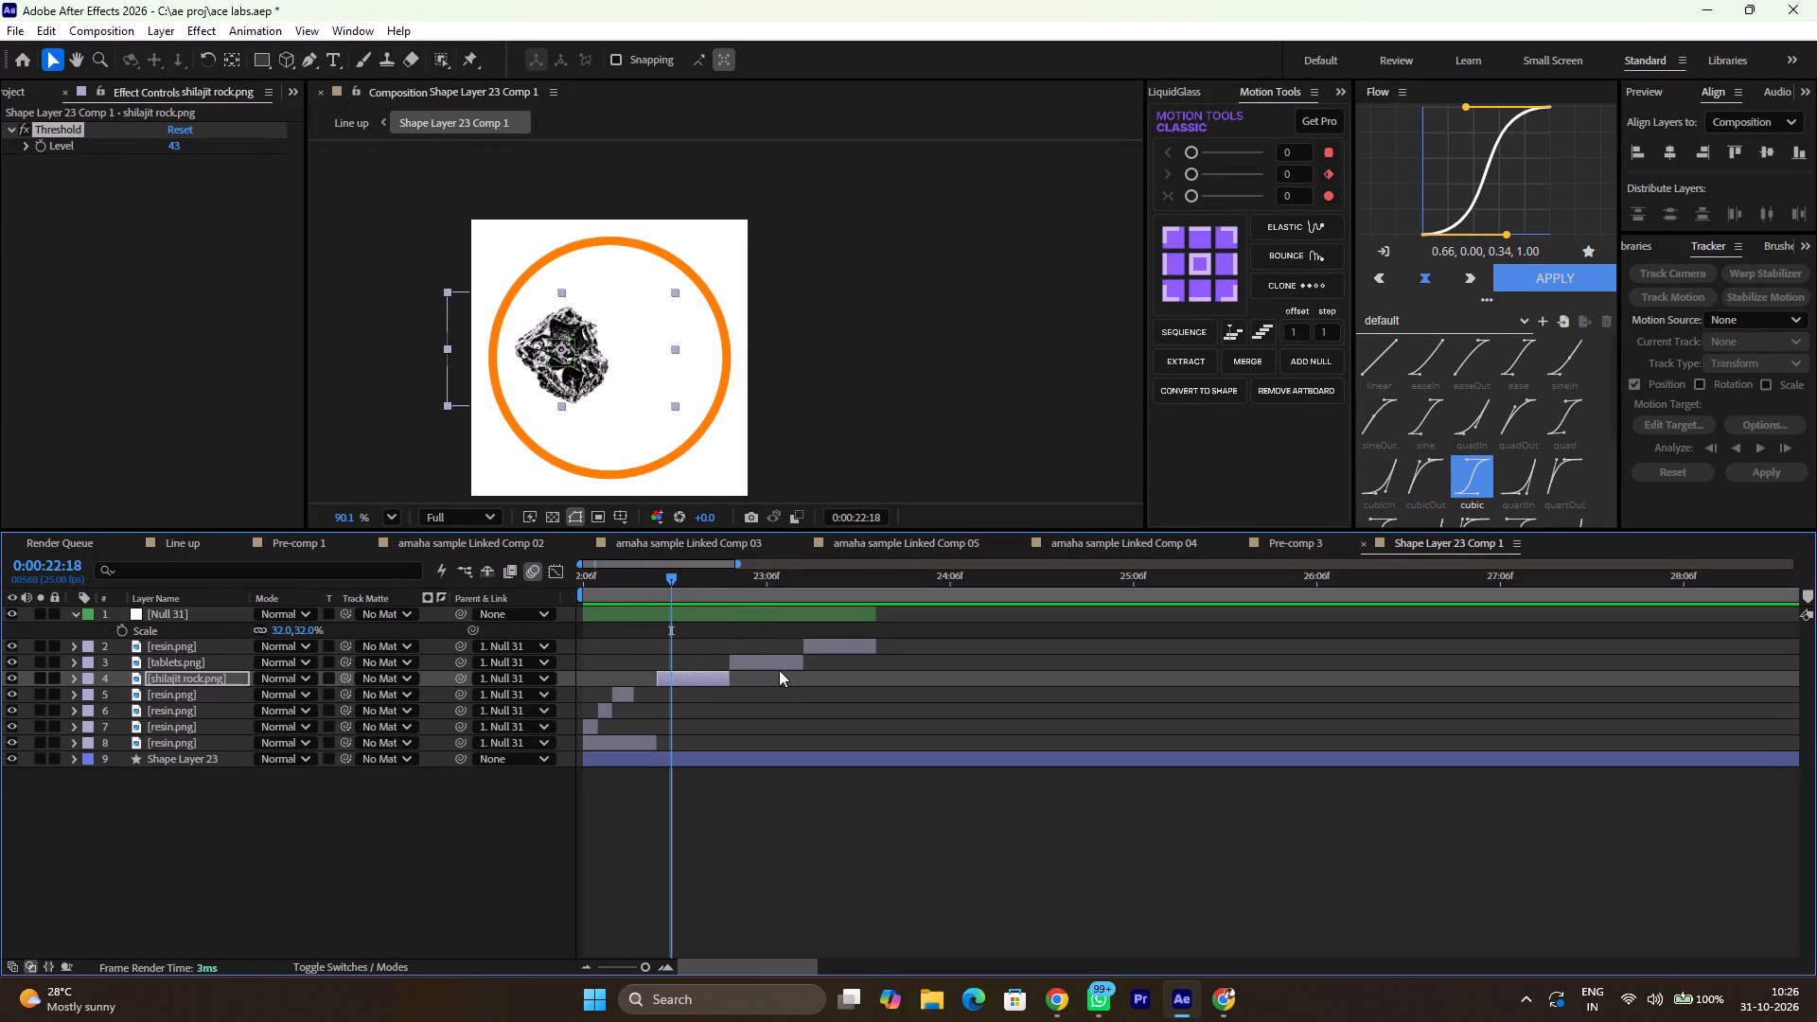
Paste the copied Threshold effect onto the tablets.png layer.
left_click_drag(717, 579, 740, 585)
left_click(773, 659)
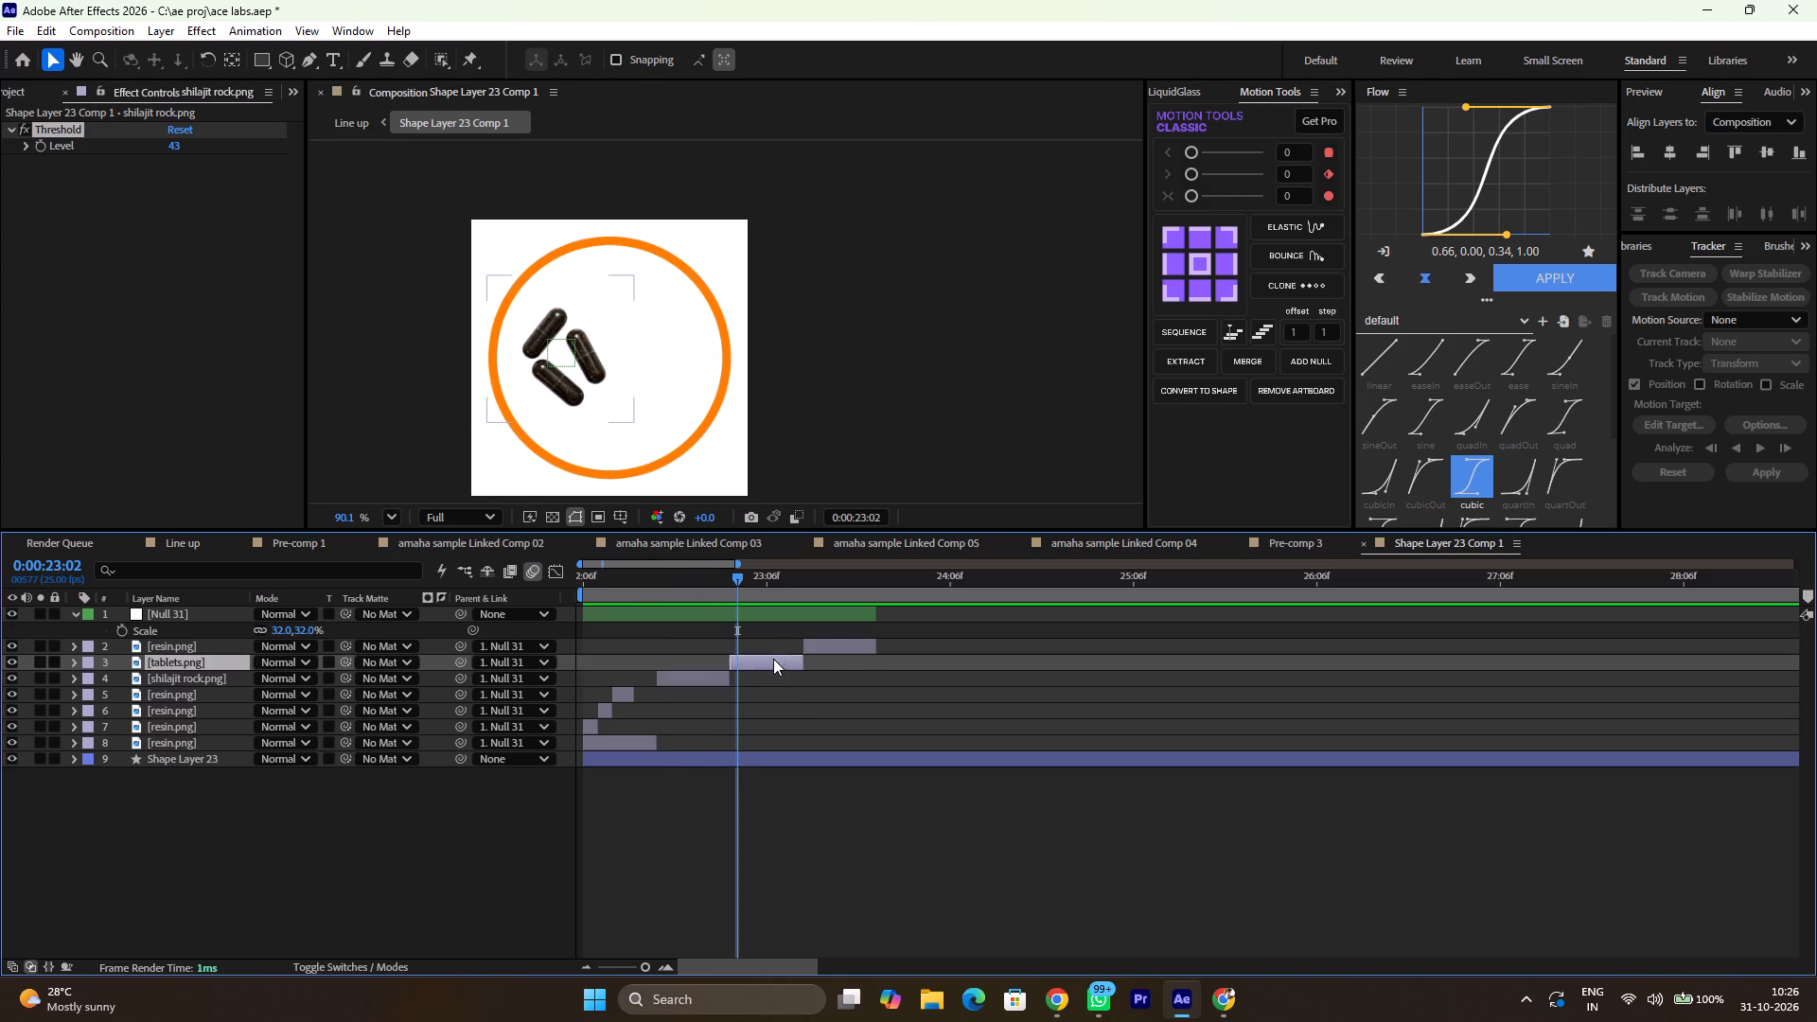
key("ctrl+v")
Paste the copied Threshold effect onto the last resin.png layer in the sequence, around 0:00:23:16.
left_click_drag(774, 573, 843, 578)
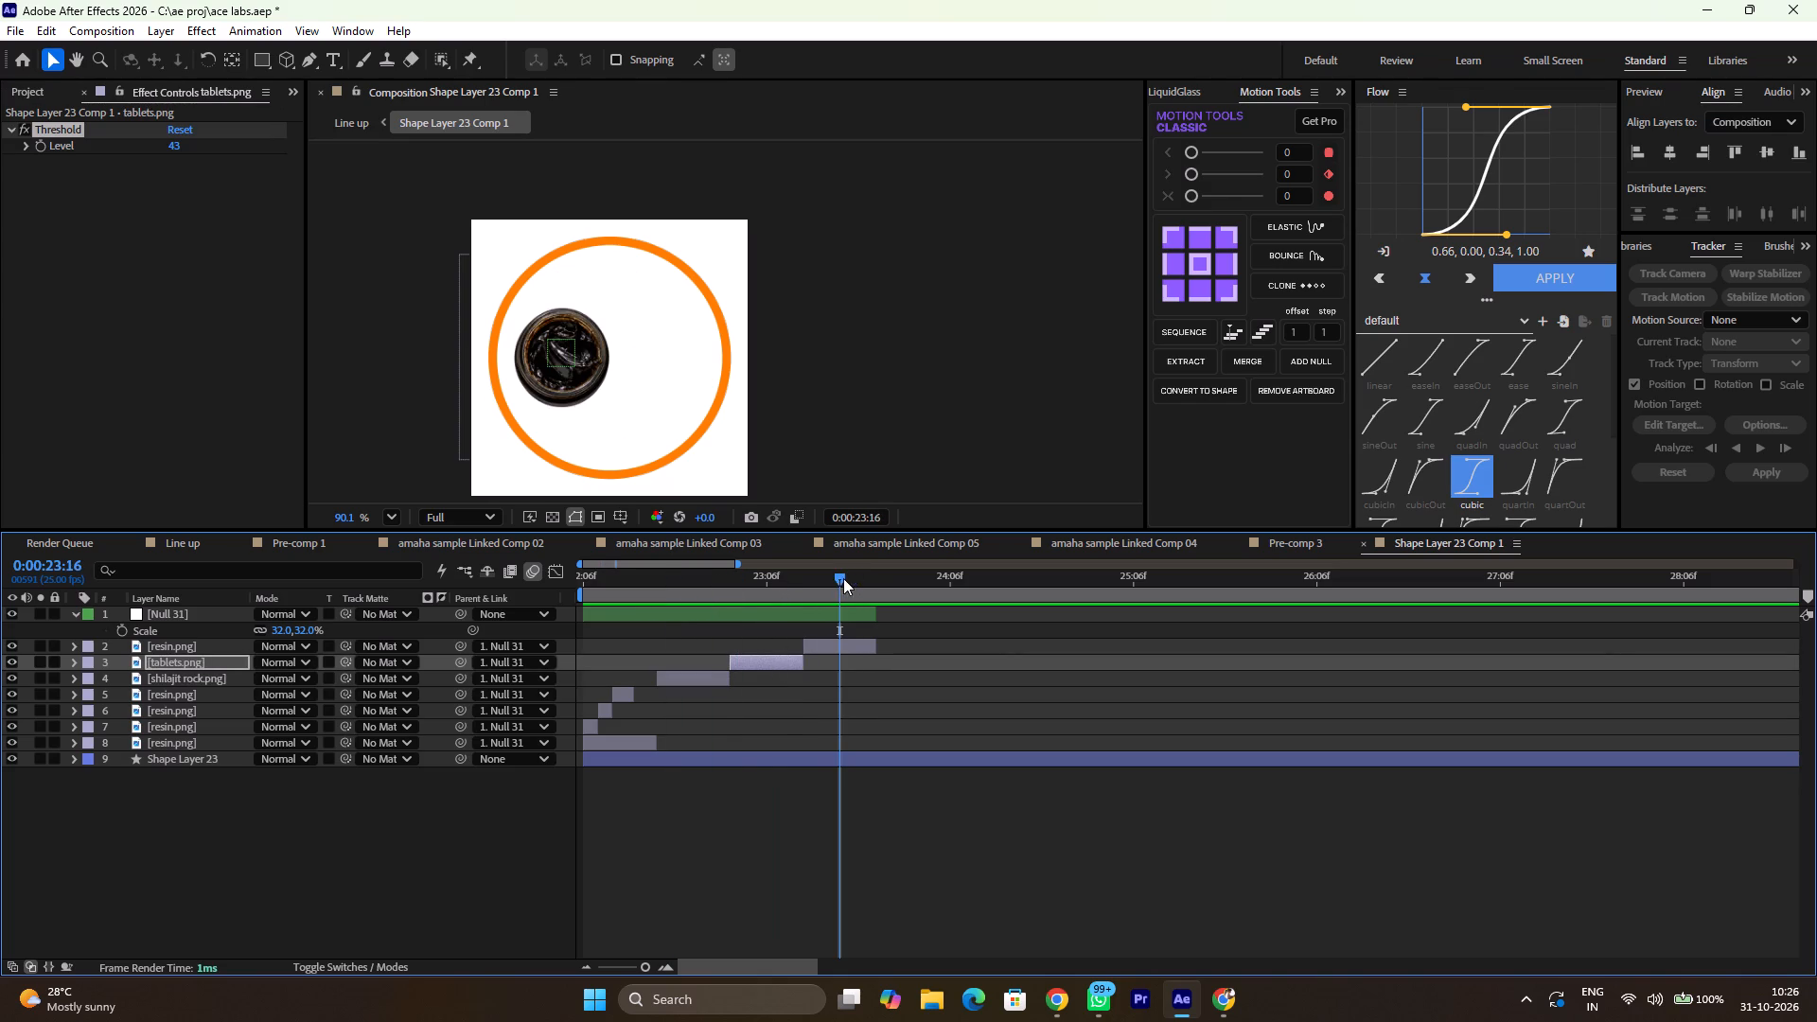
left_click(855, 645)
key("ctrl+v")
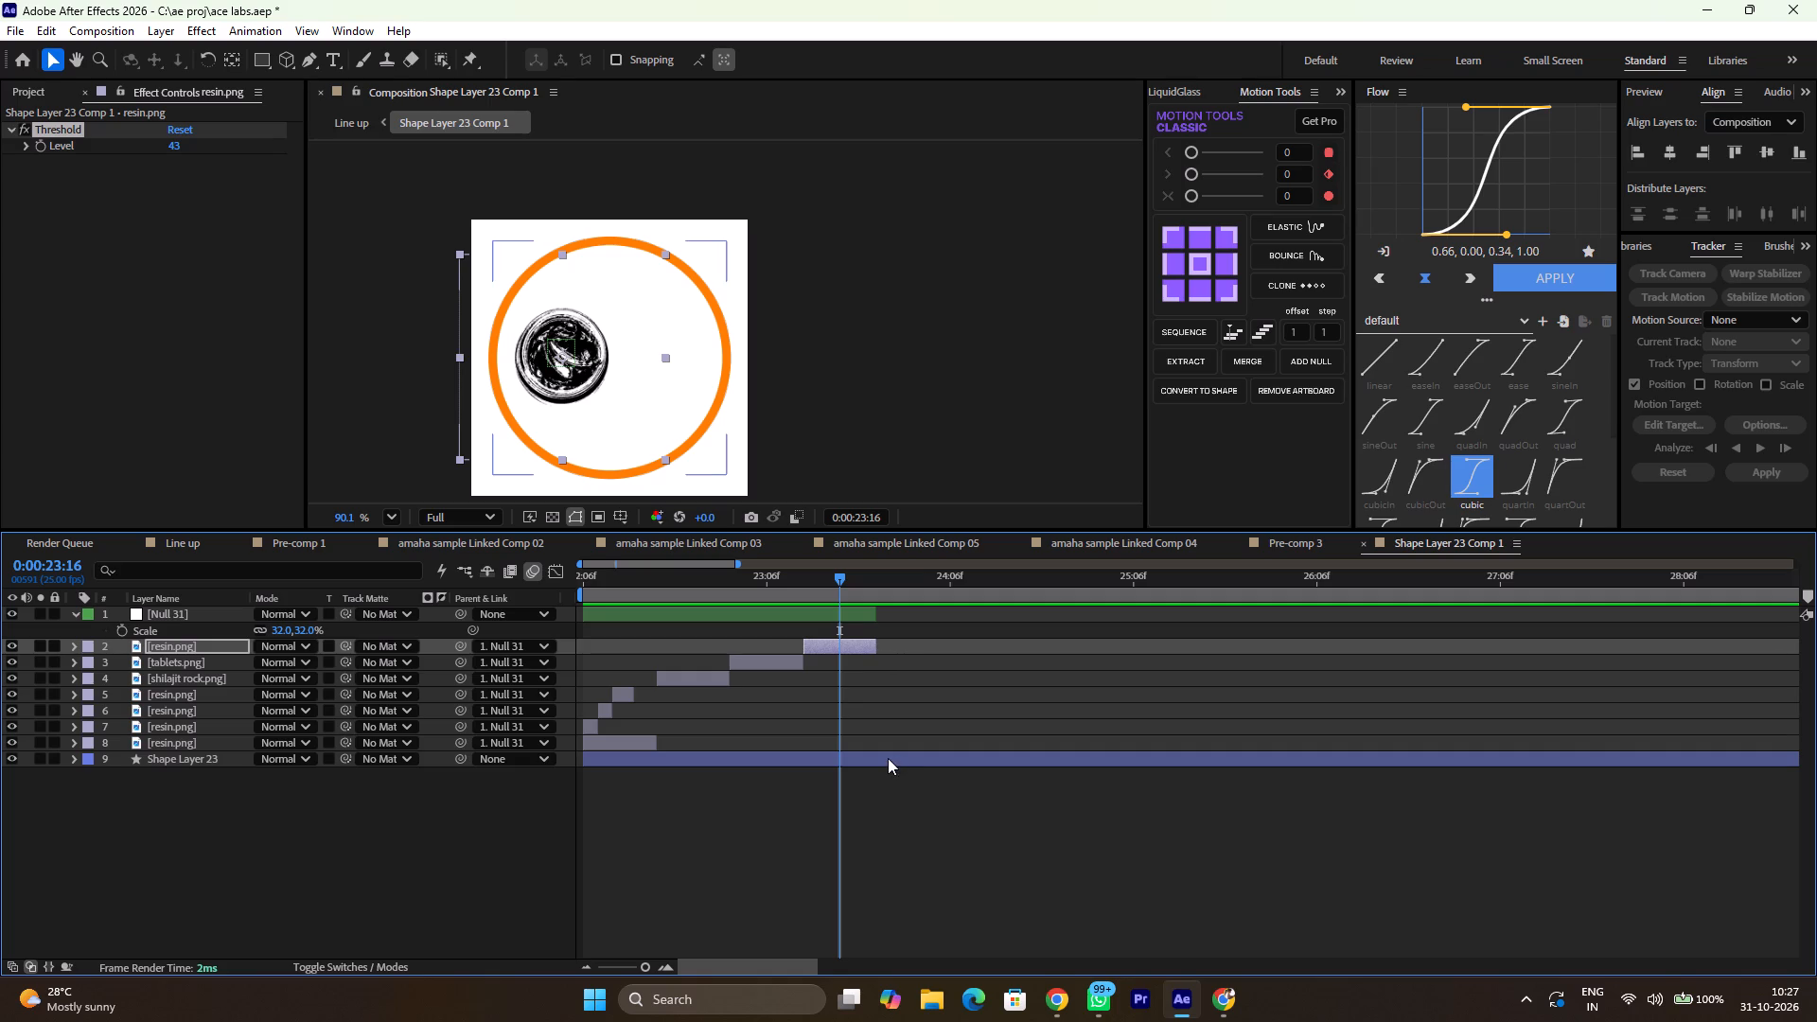
Delete the Null 31 layer that the image layers are parented to.
left_click(823, 616)
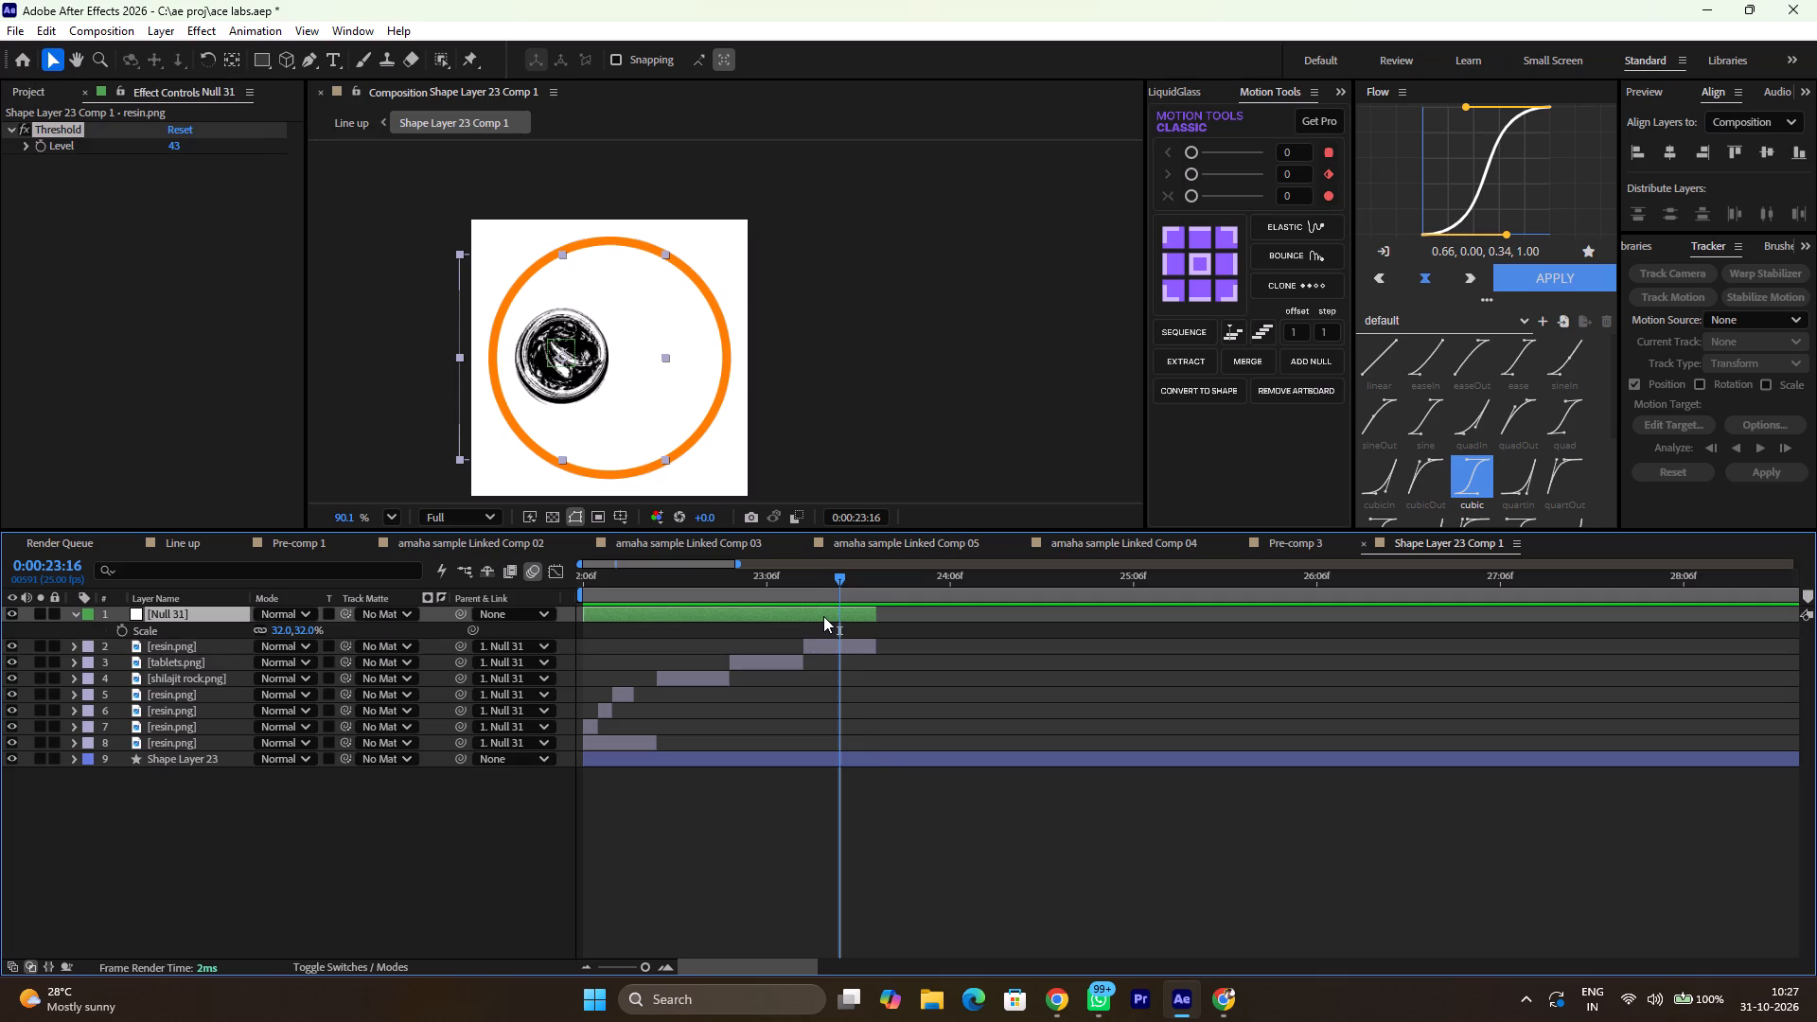
key("BackSpace")
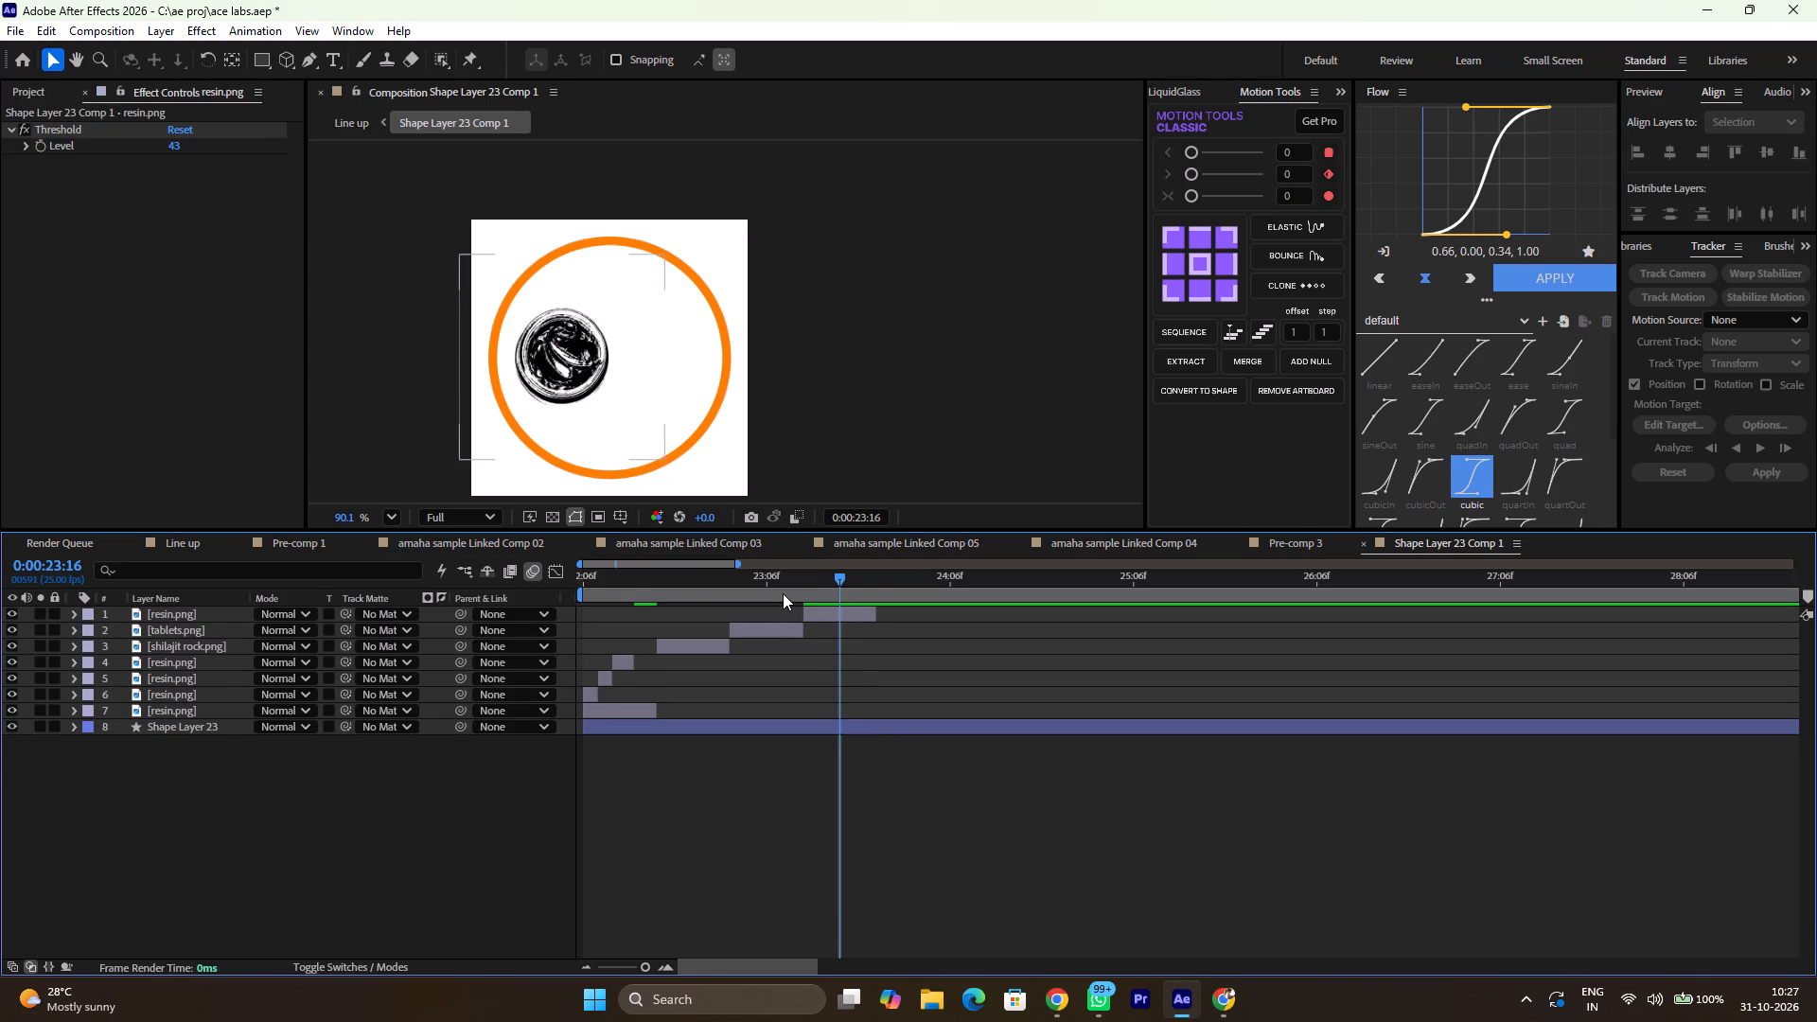
Add a text layer reading "shilajit" inside the circle beside the resin image at 0:00:23:13.
left_click_drag(783, 593, 867, 612)
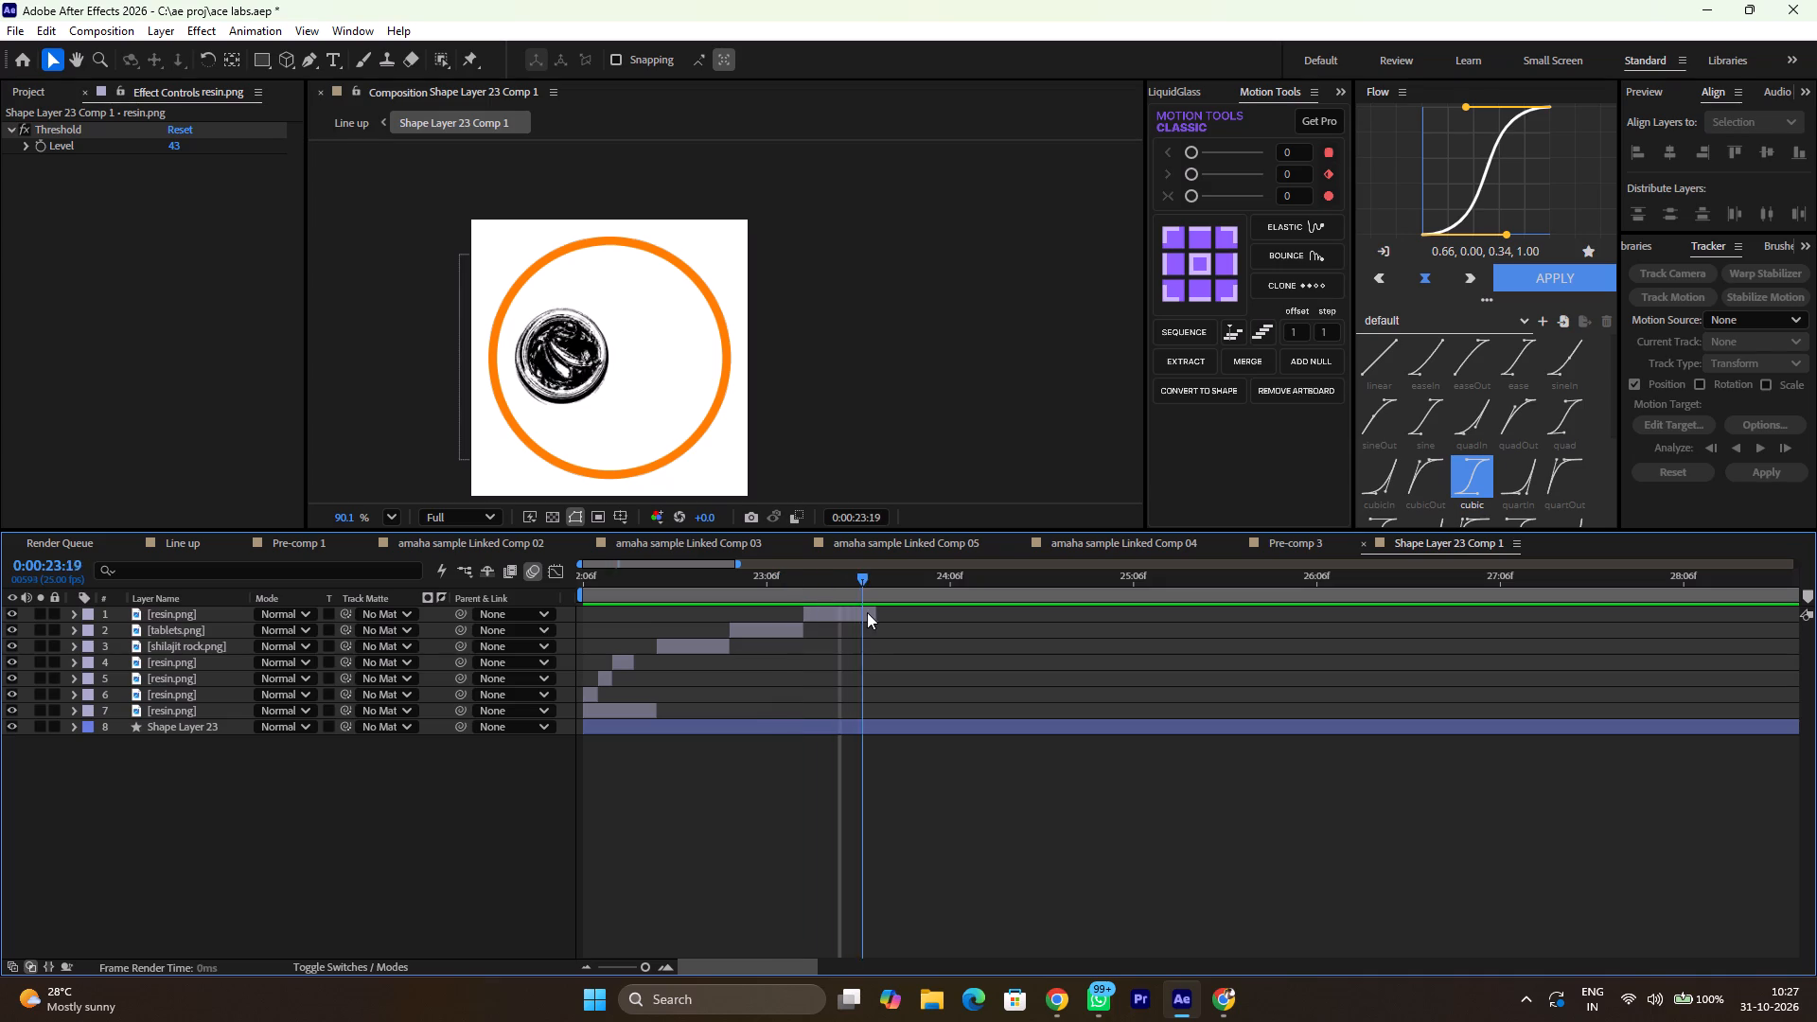
left_click_drag(867, 612, 820, 624)
key("ctrl+t")
left_click(641, 371)
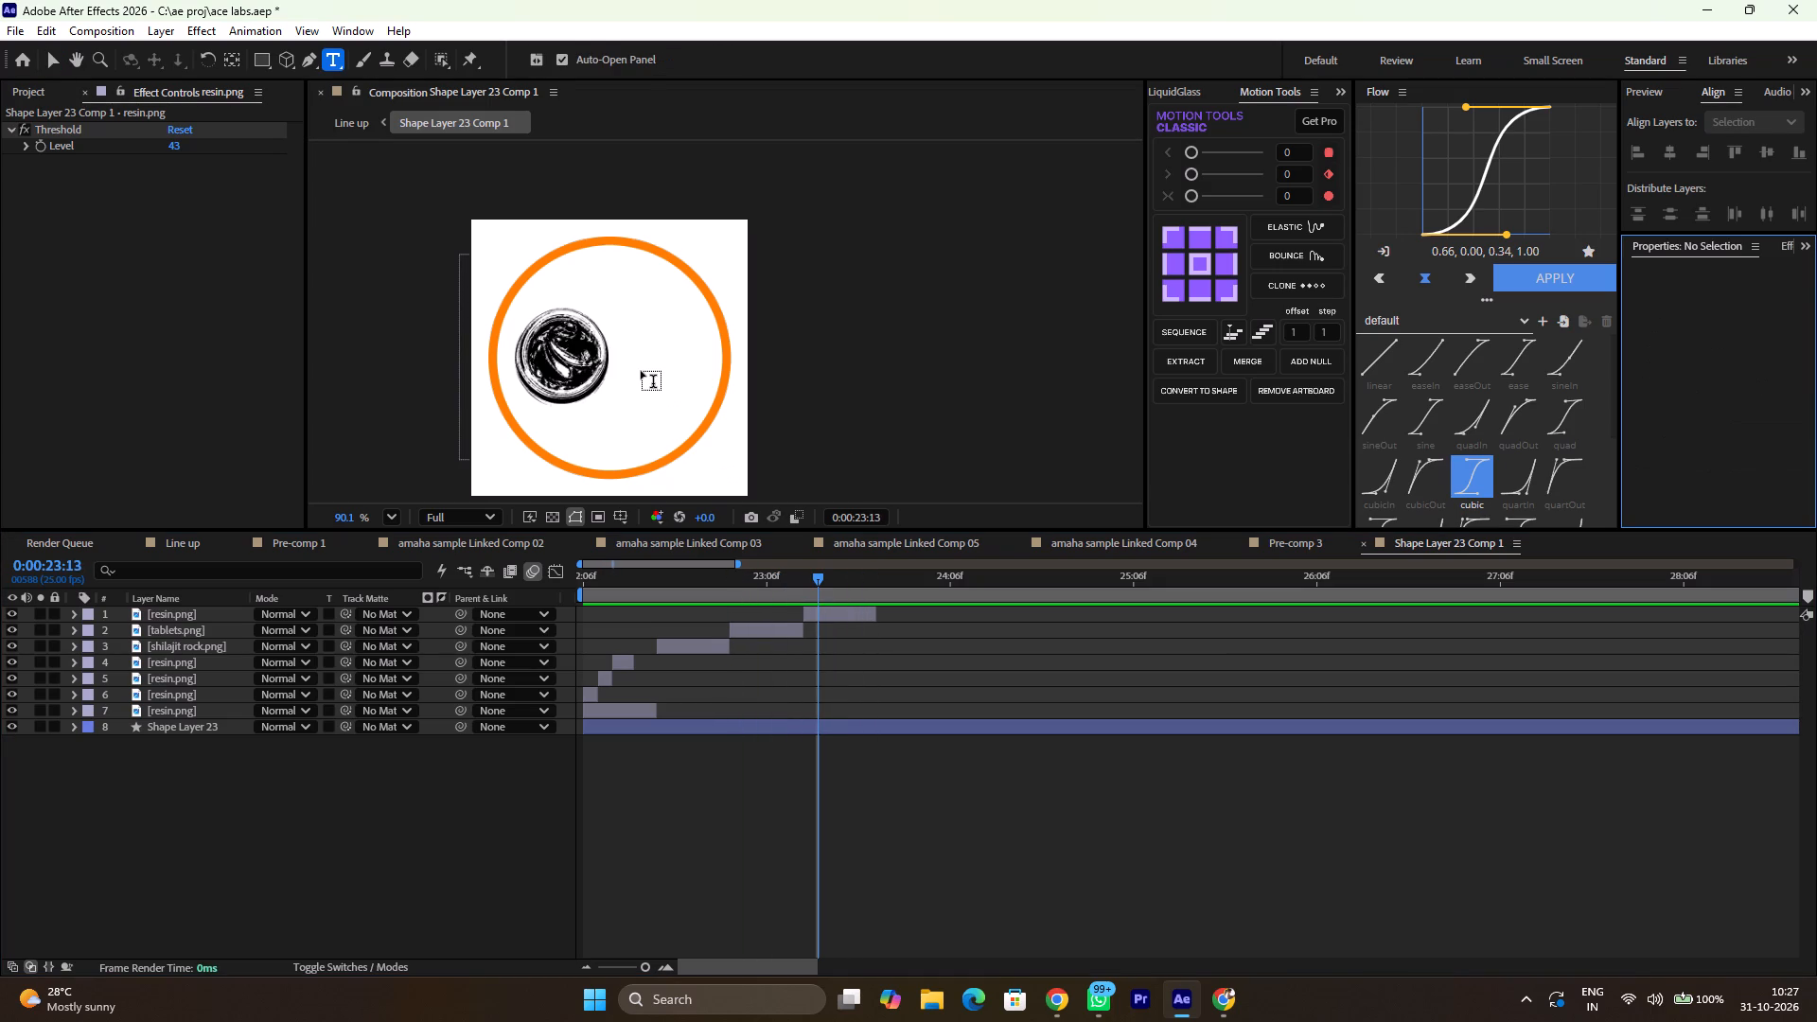
type("shilajity")
key("BackSpace")
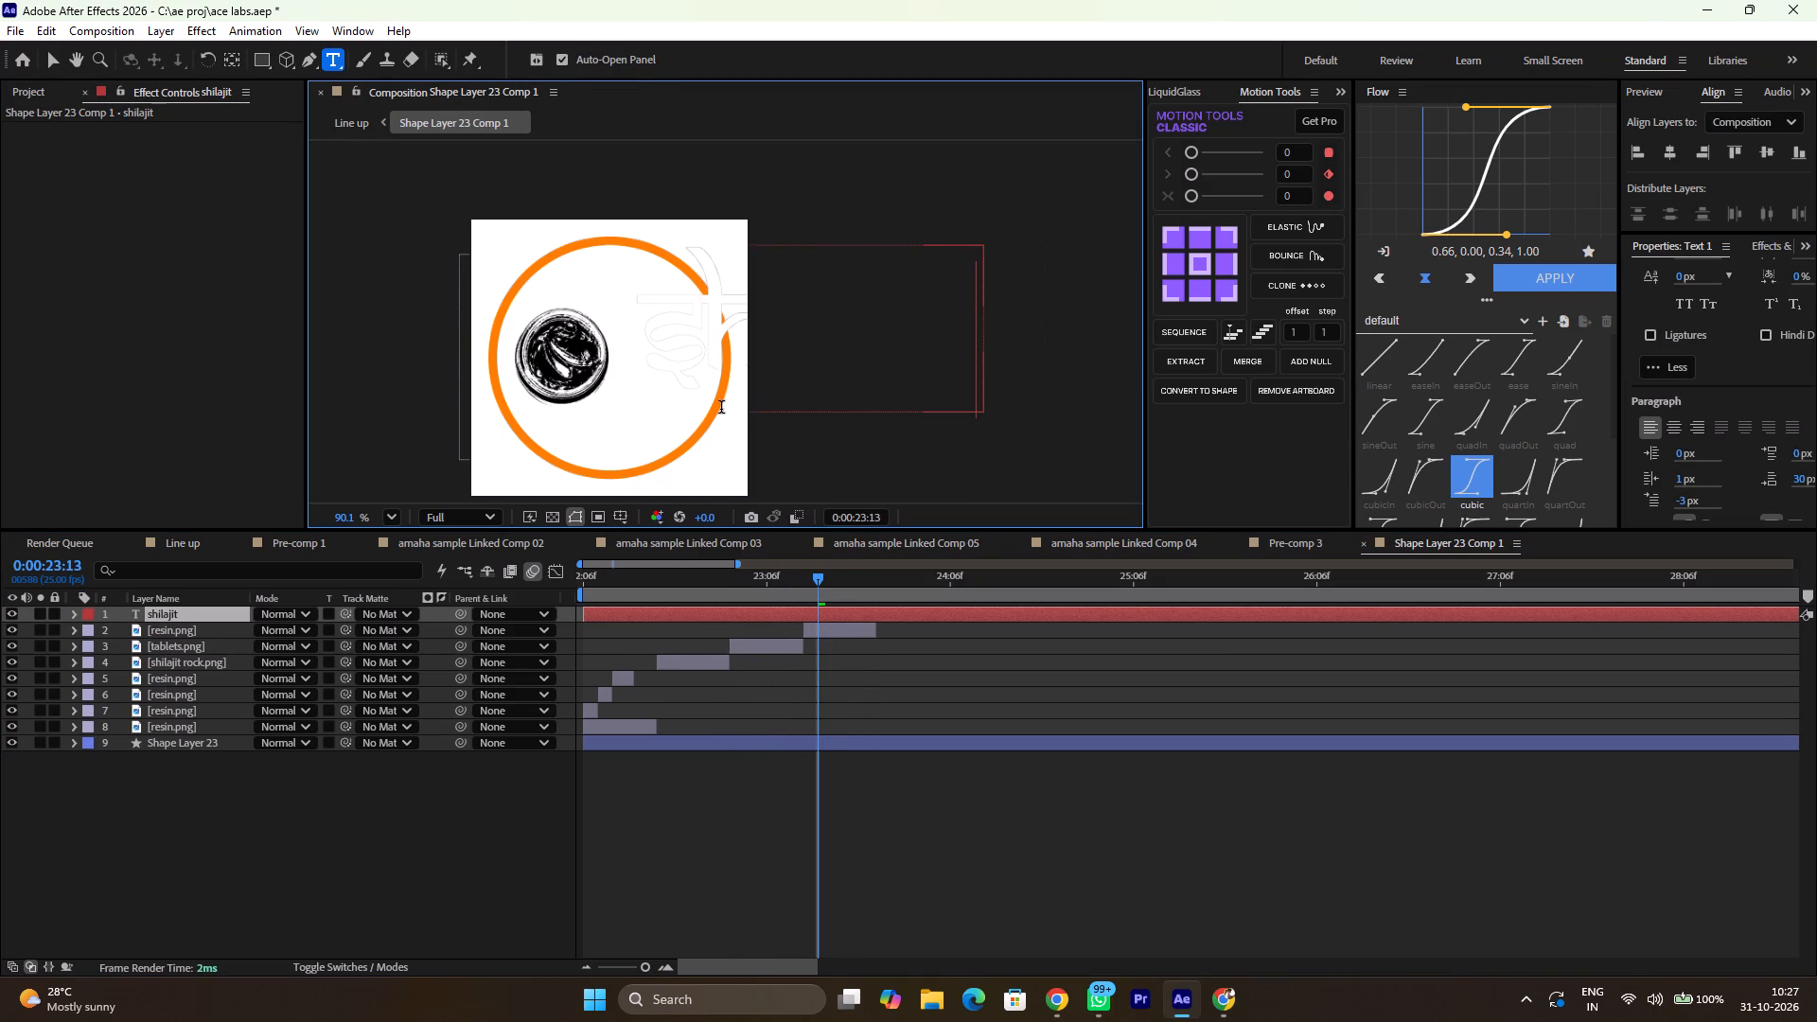
Change the fill colour of the whole shilajit text to black (000000).
key("ctrl+a")
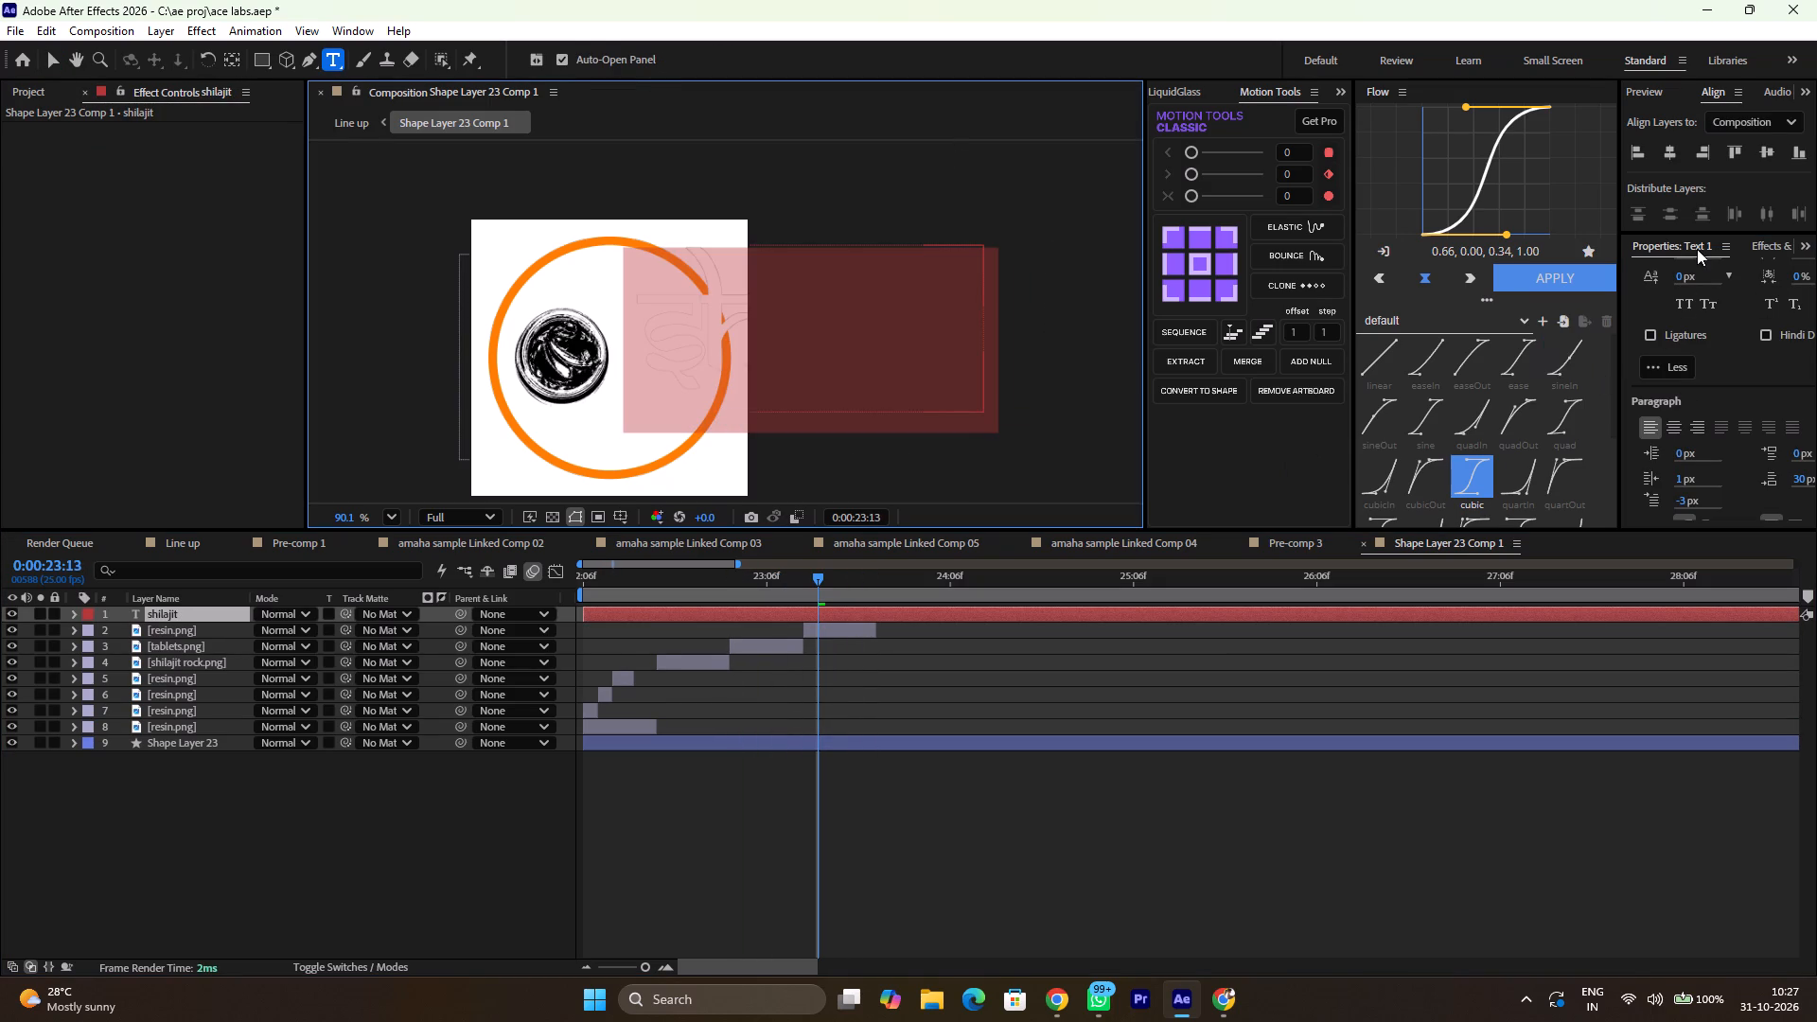
double_click(850, 291)
key("ctrl+a")
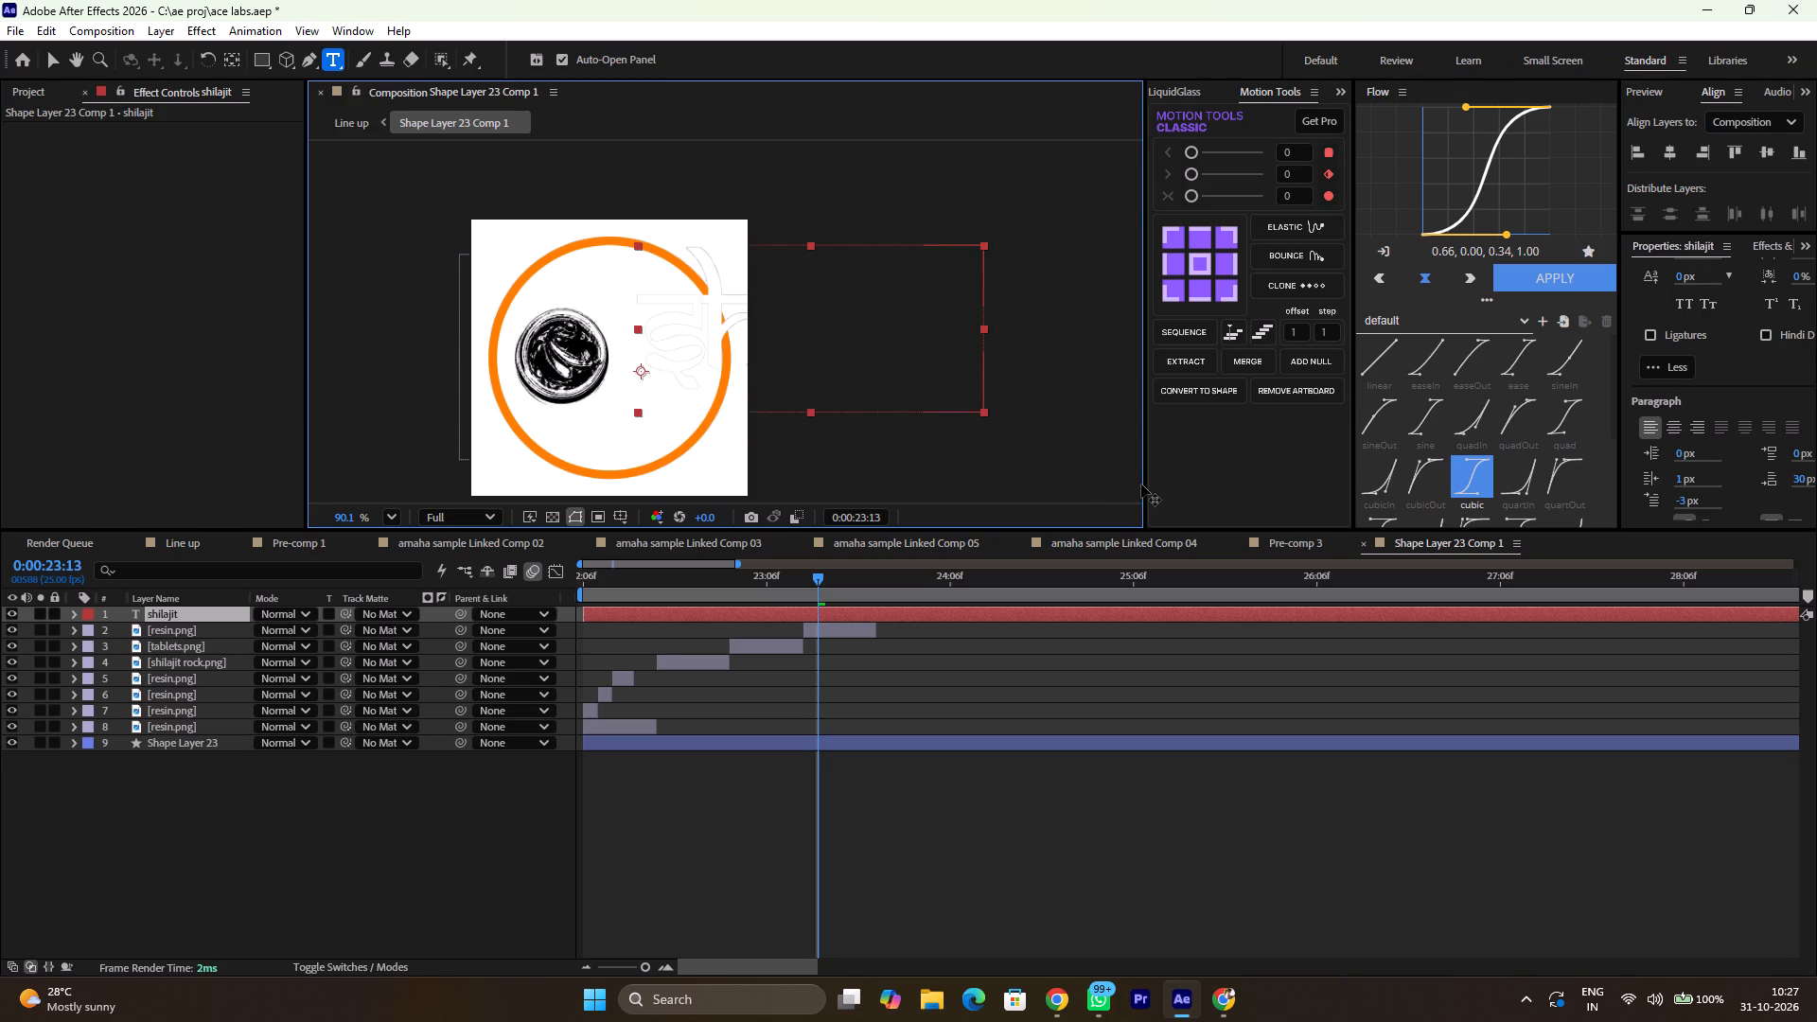
scroll(1769, 446, "down", 5)
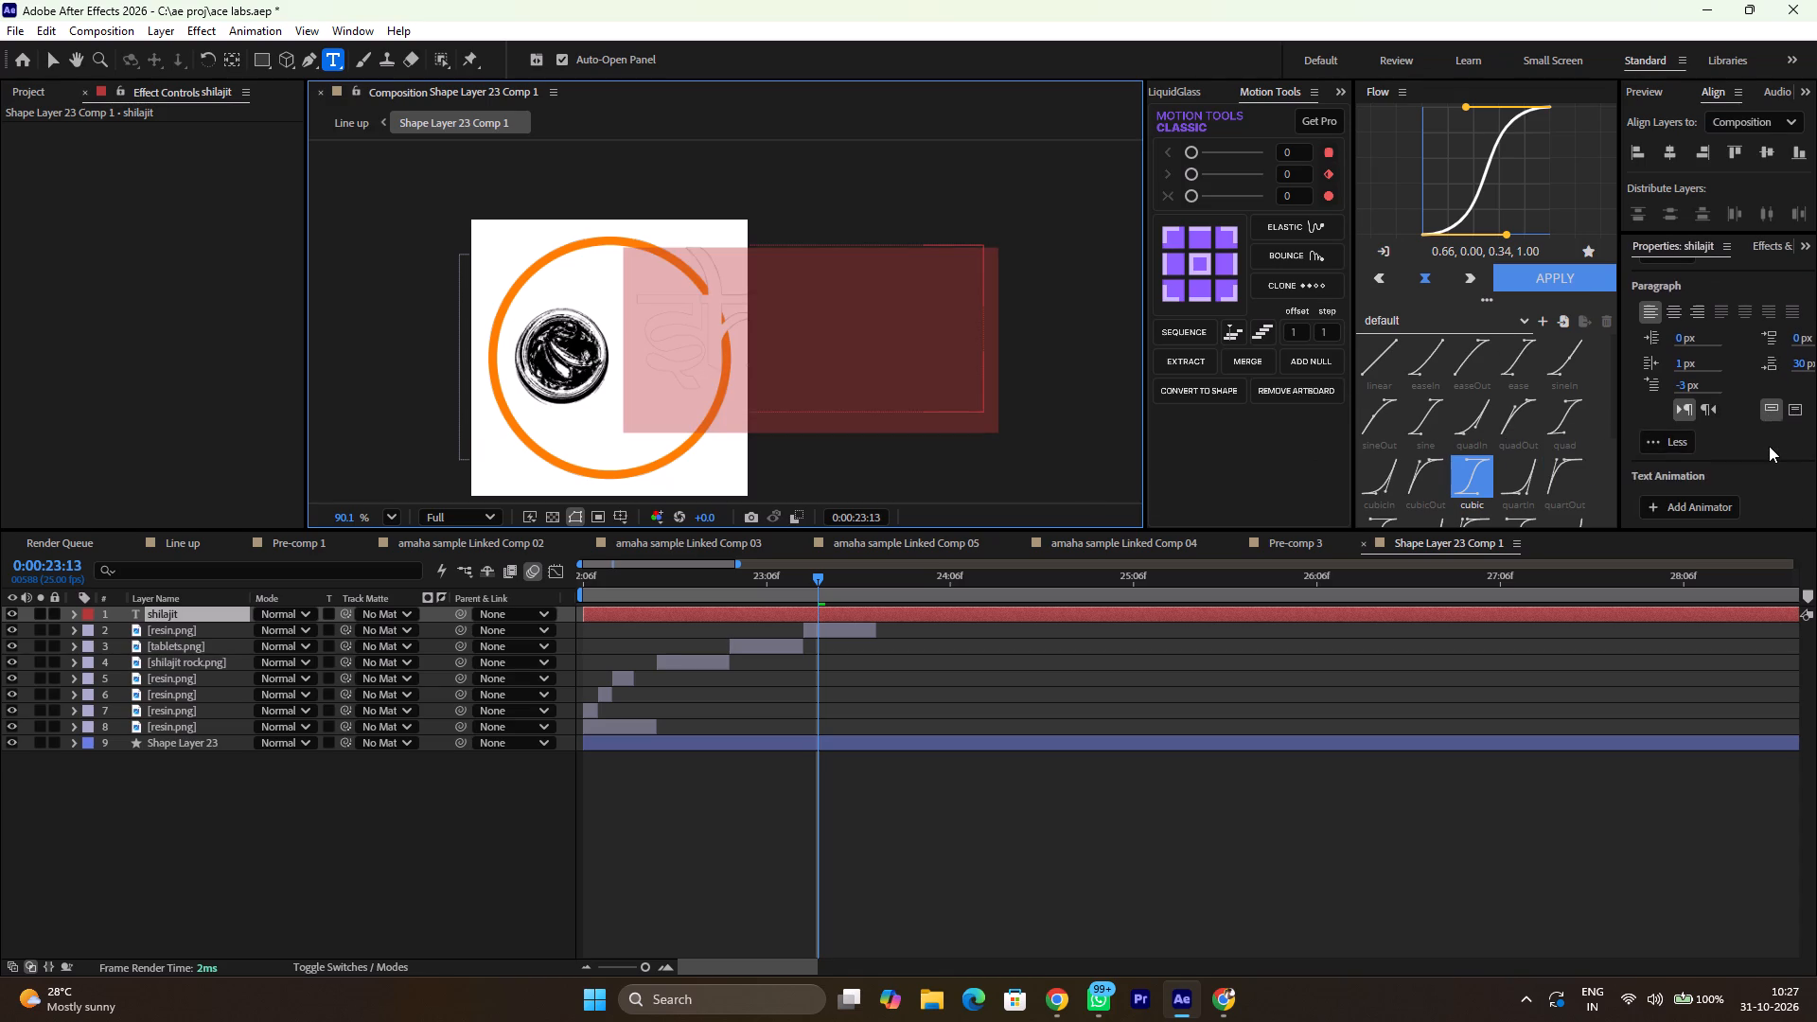
scroll(1769, 446, "up", 6)
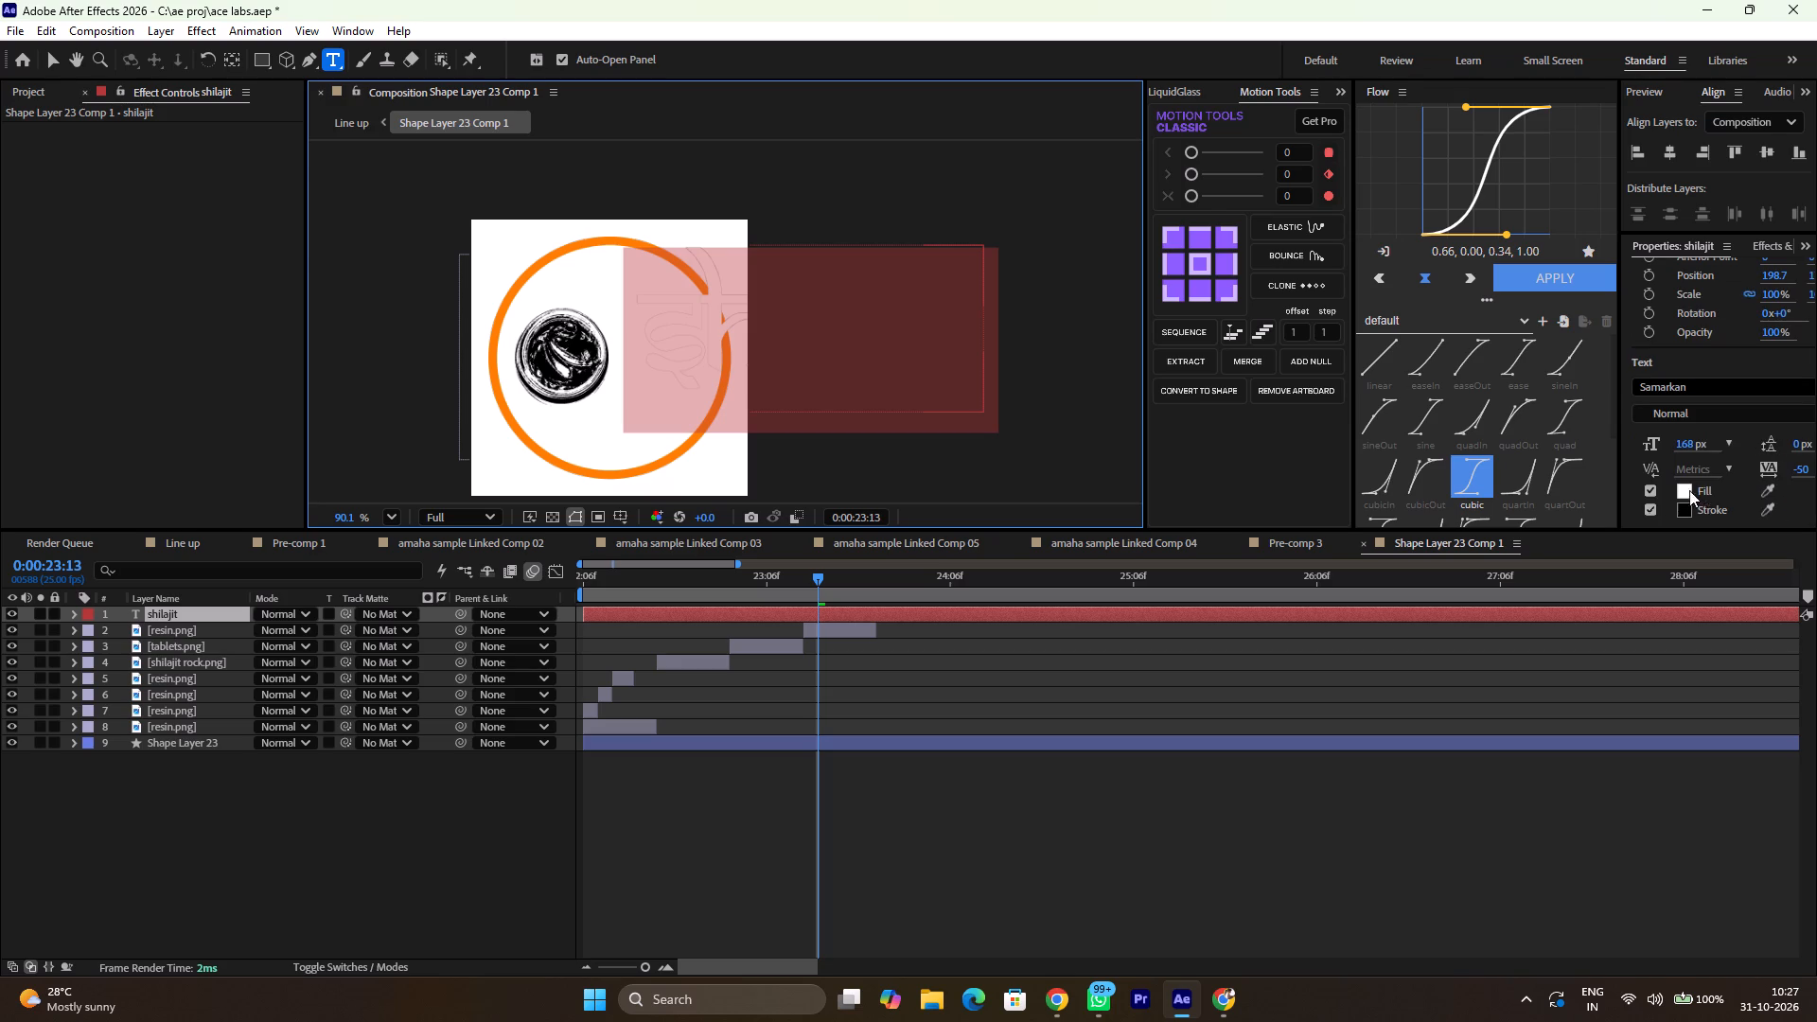
left_click(1683, 487)
left_click_drag(126, 90, 0, 542)
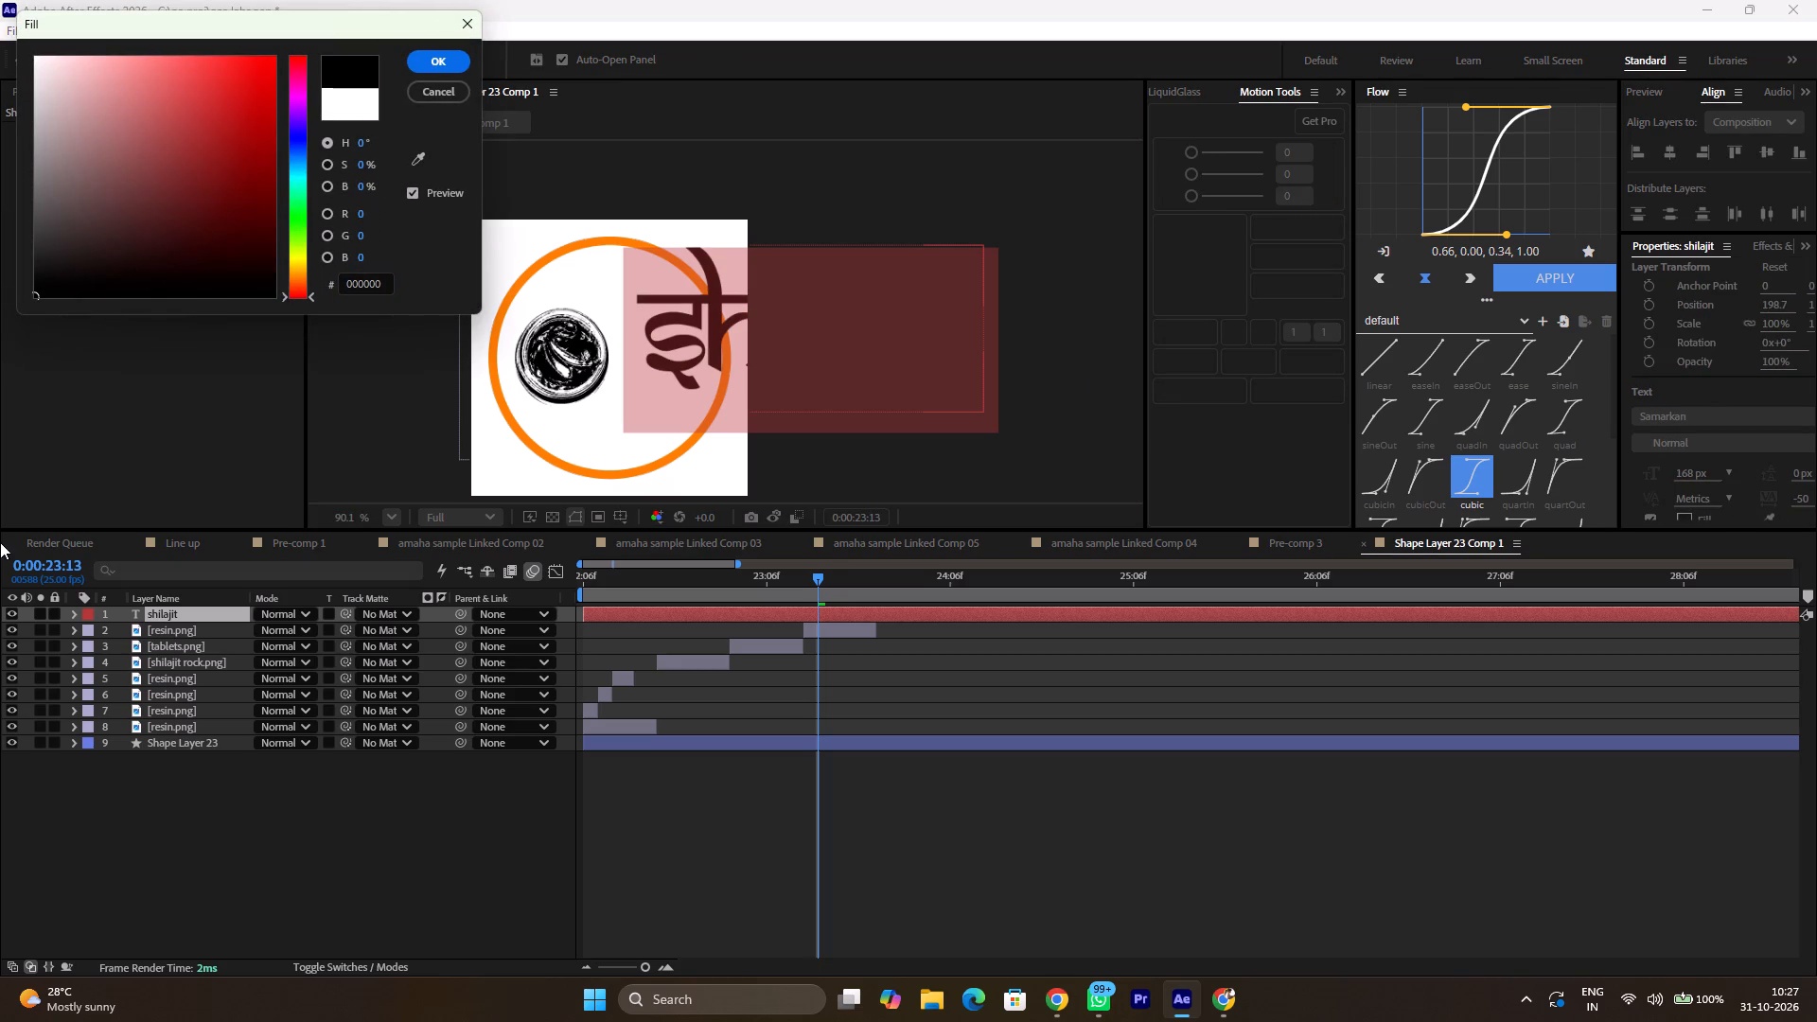
left_click(444, 68)
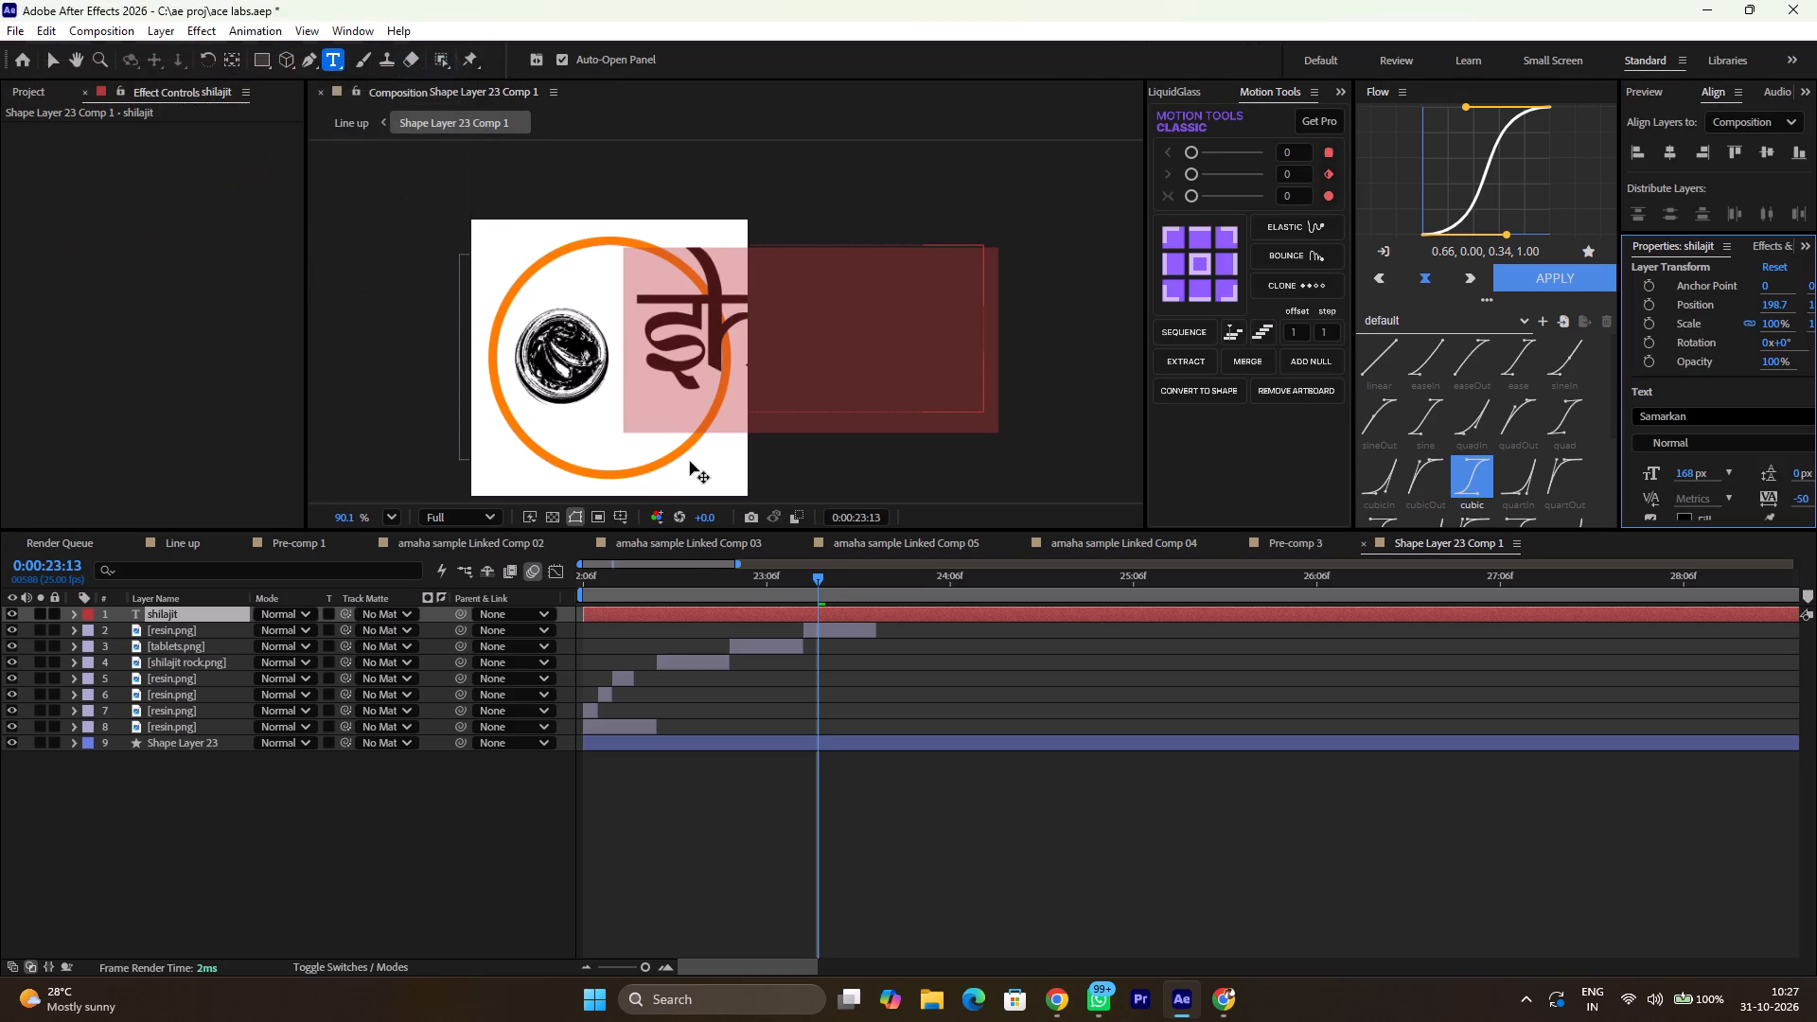
Centre the shilajit text layer's anchor point and scale the layer to 40%.
left_click(751, 618)
left_click(745, 625)
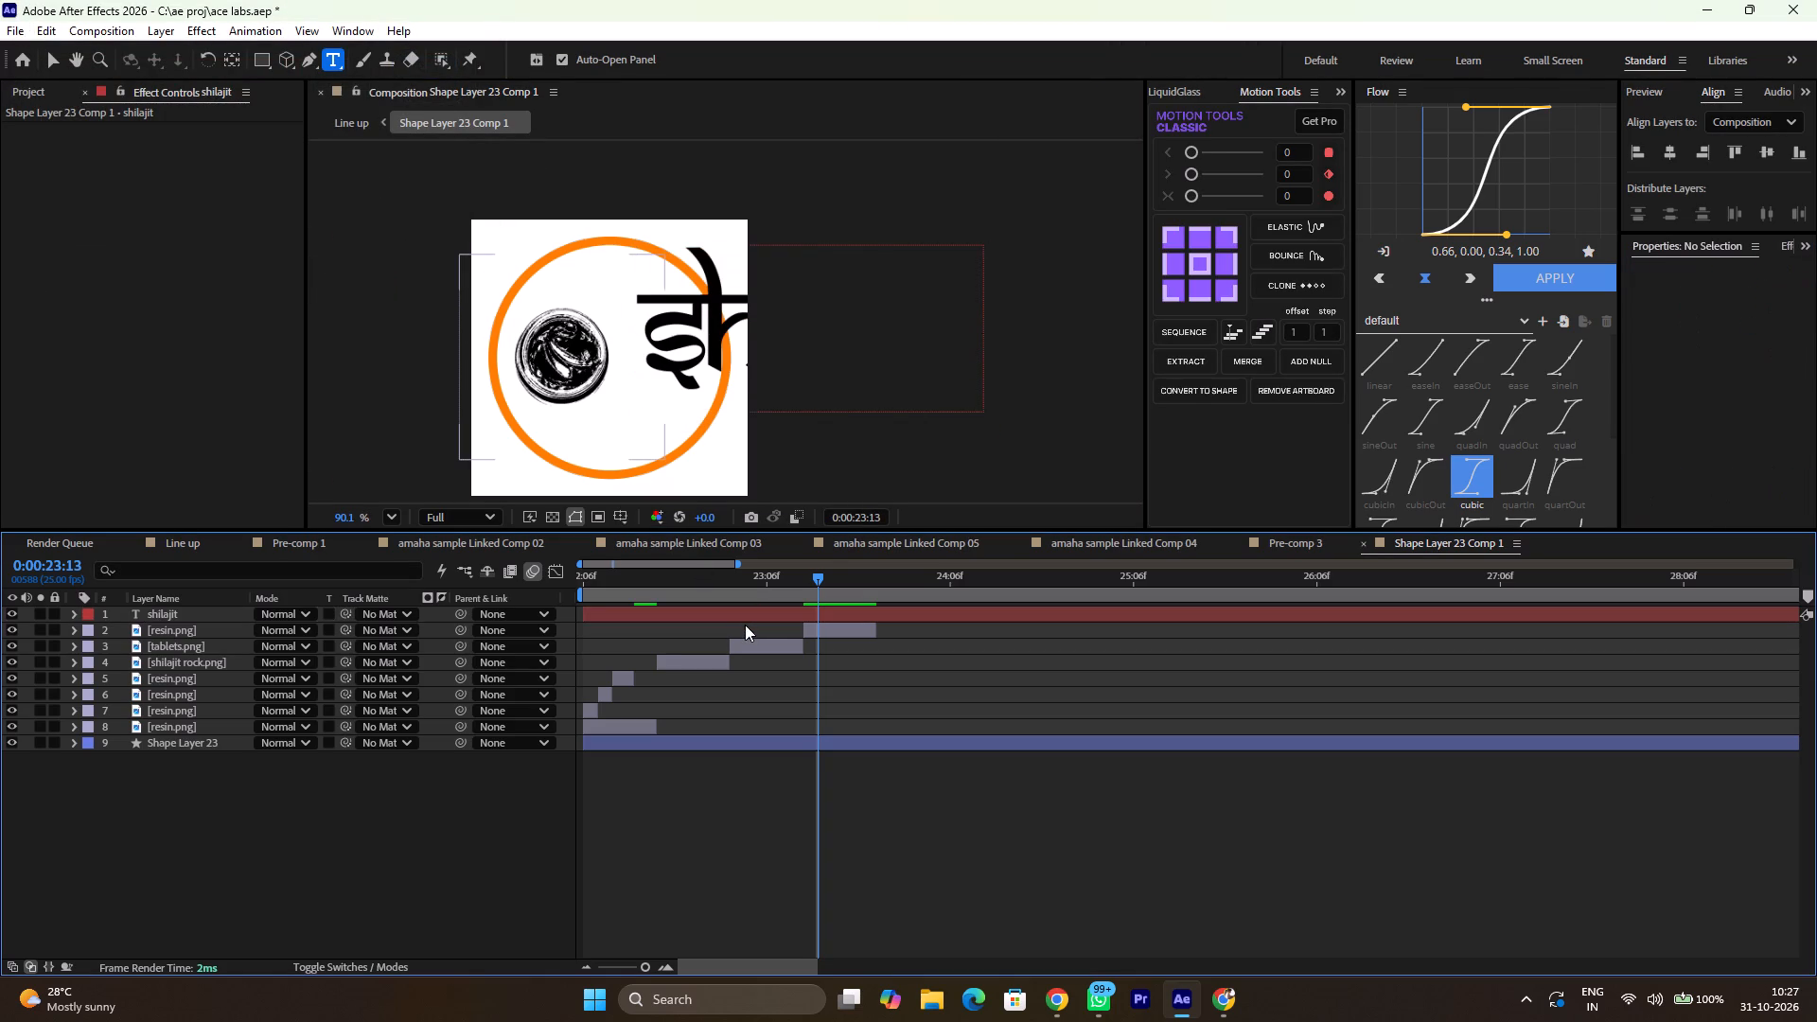
left_click(724, 616)
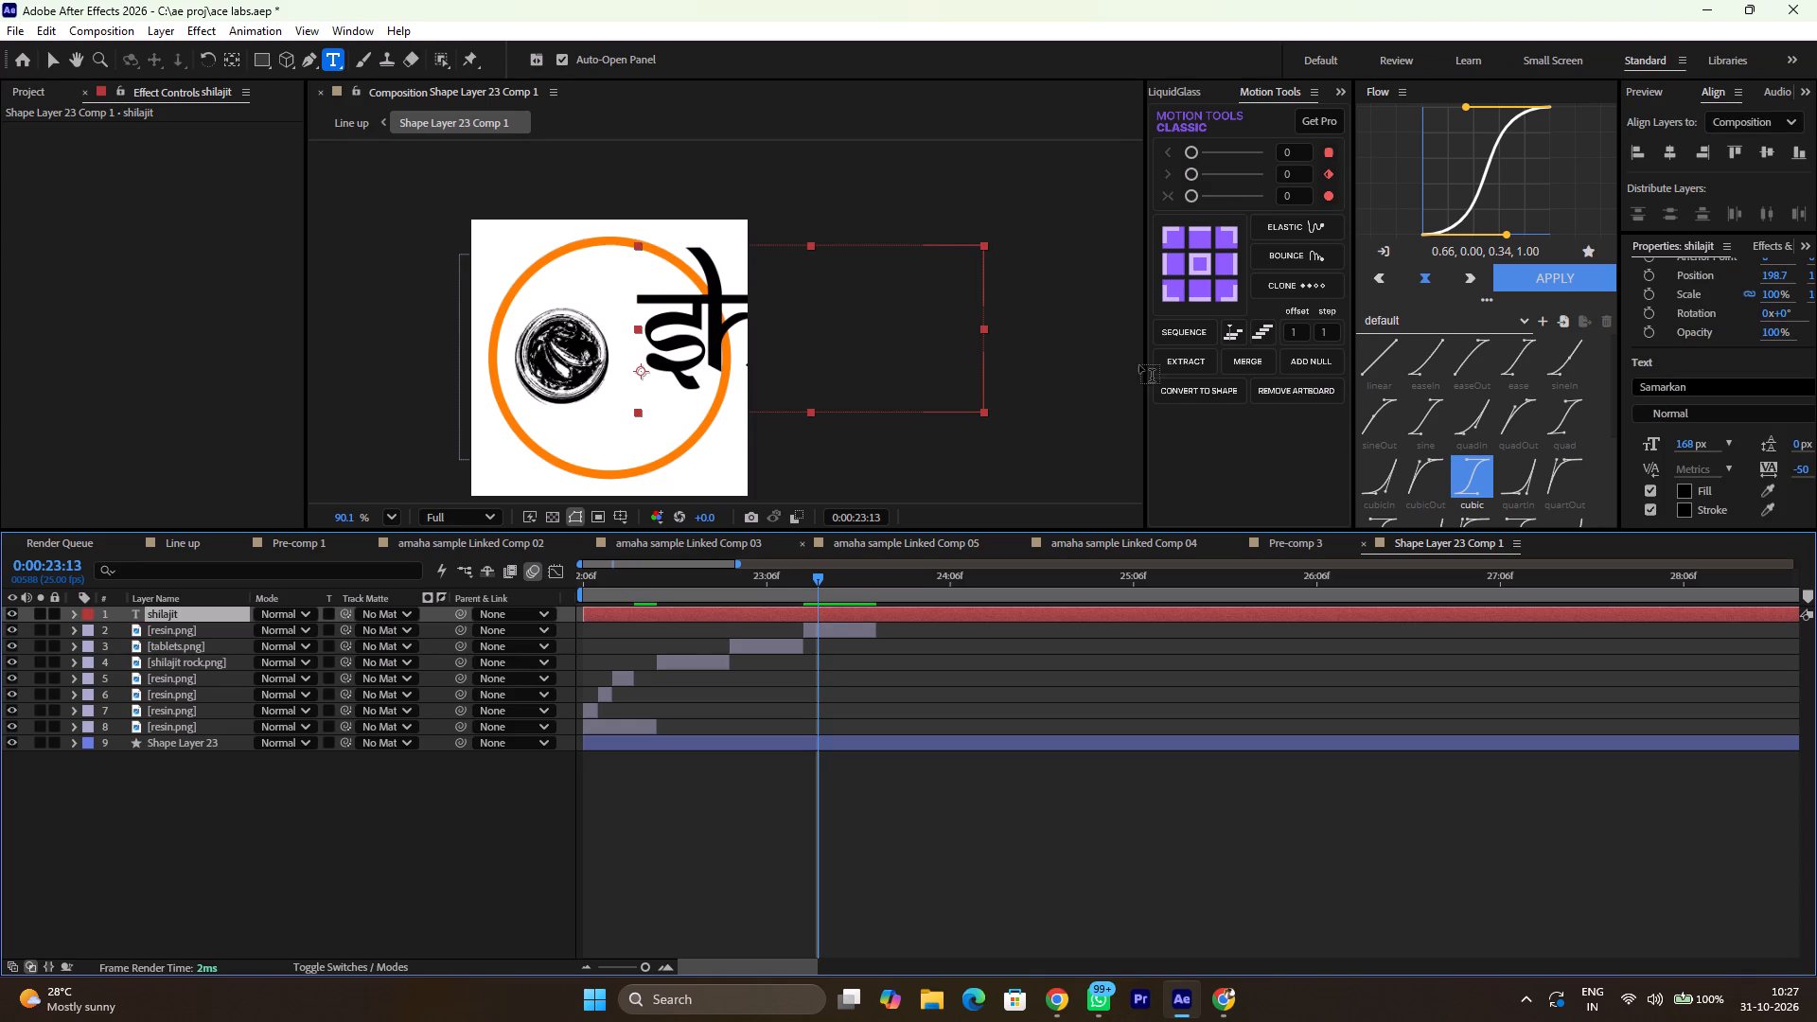
left_click(1198, 255)
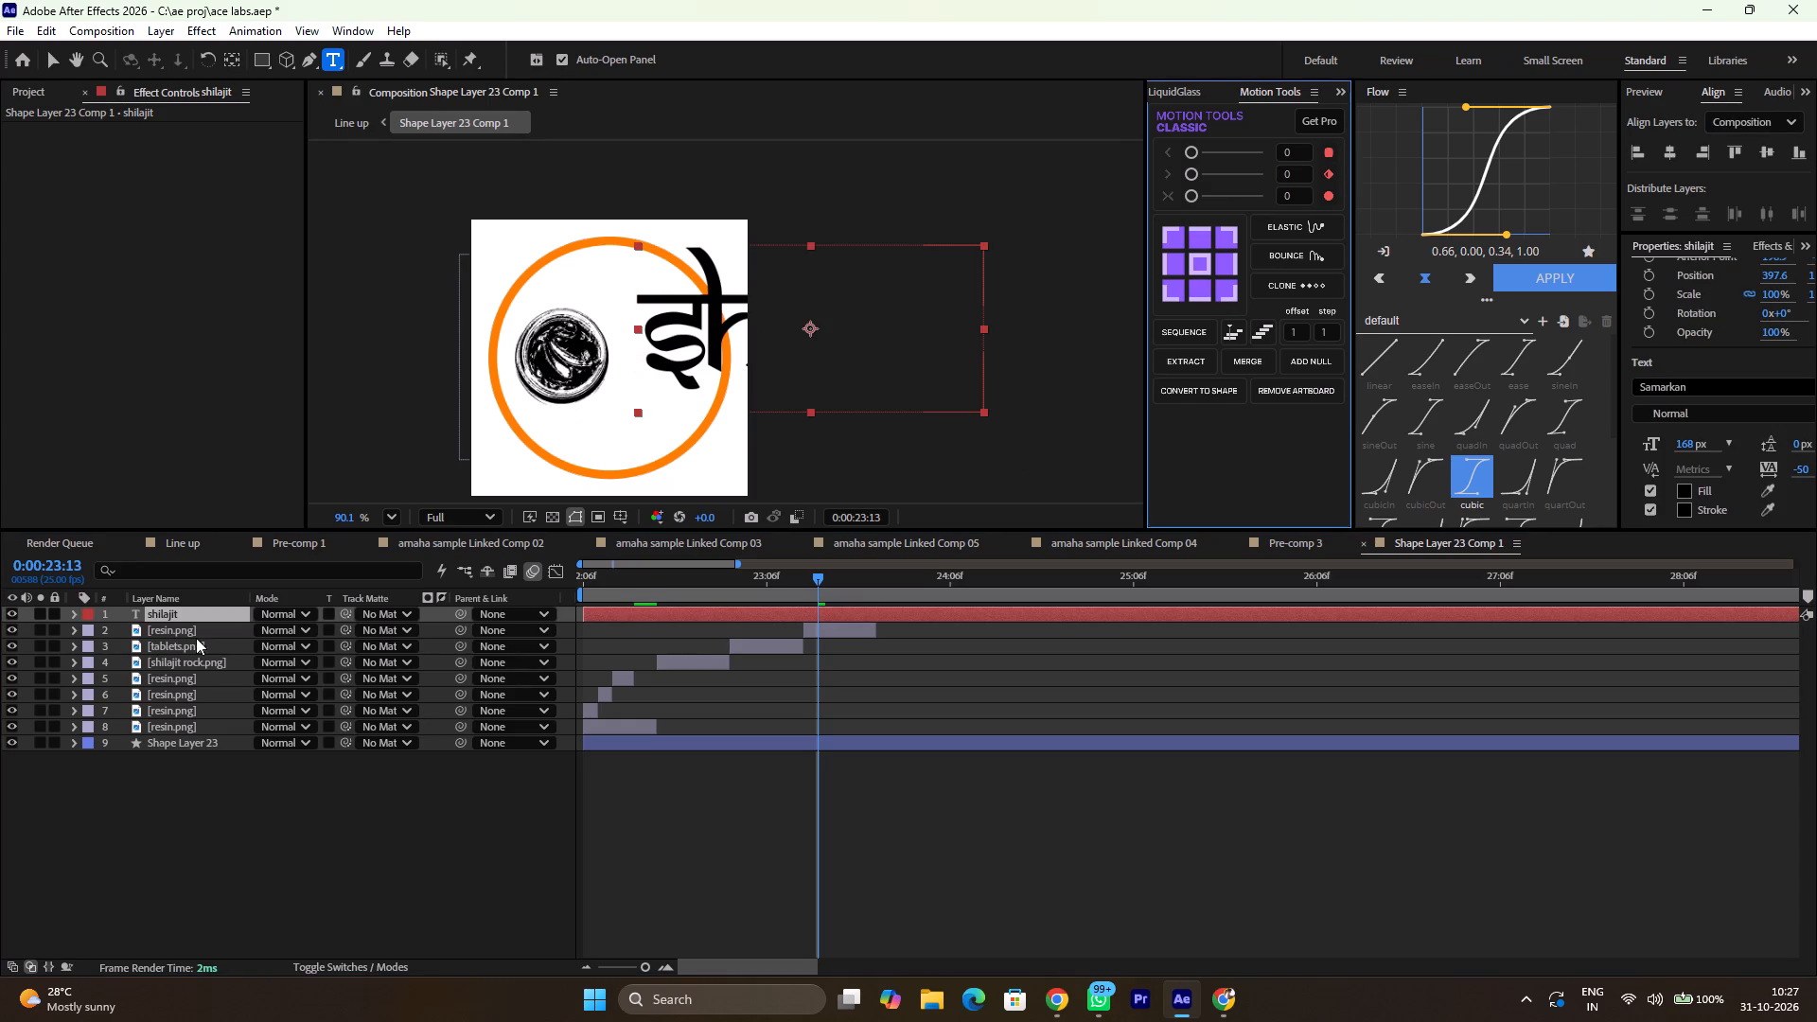
key("s")
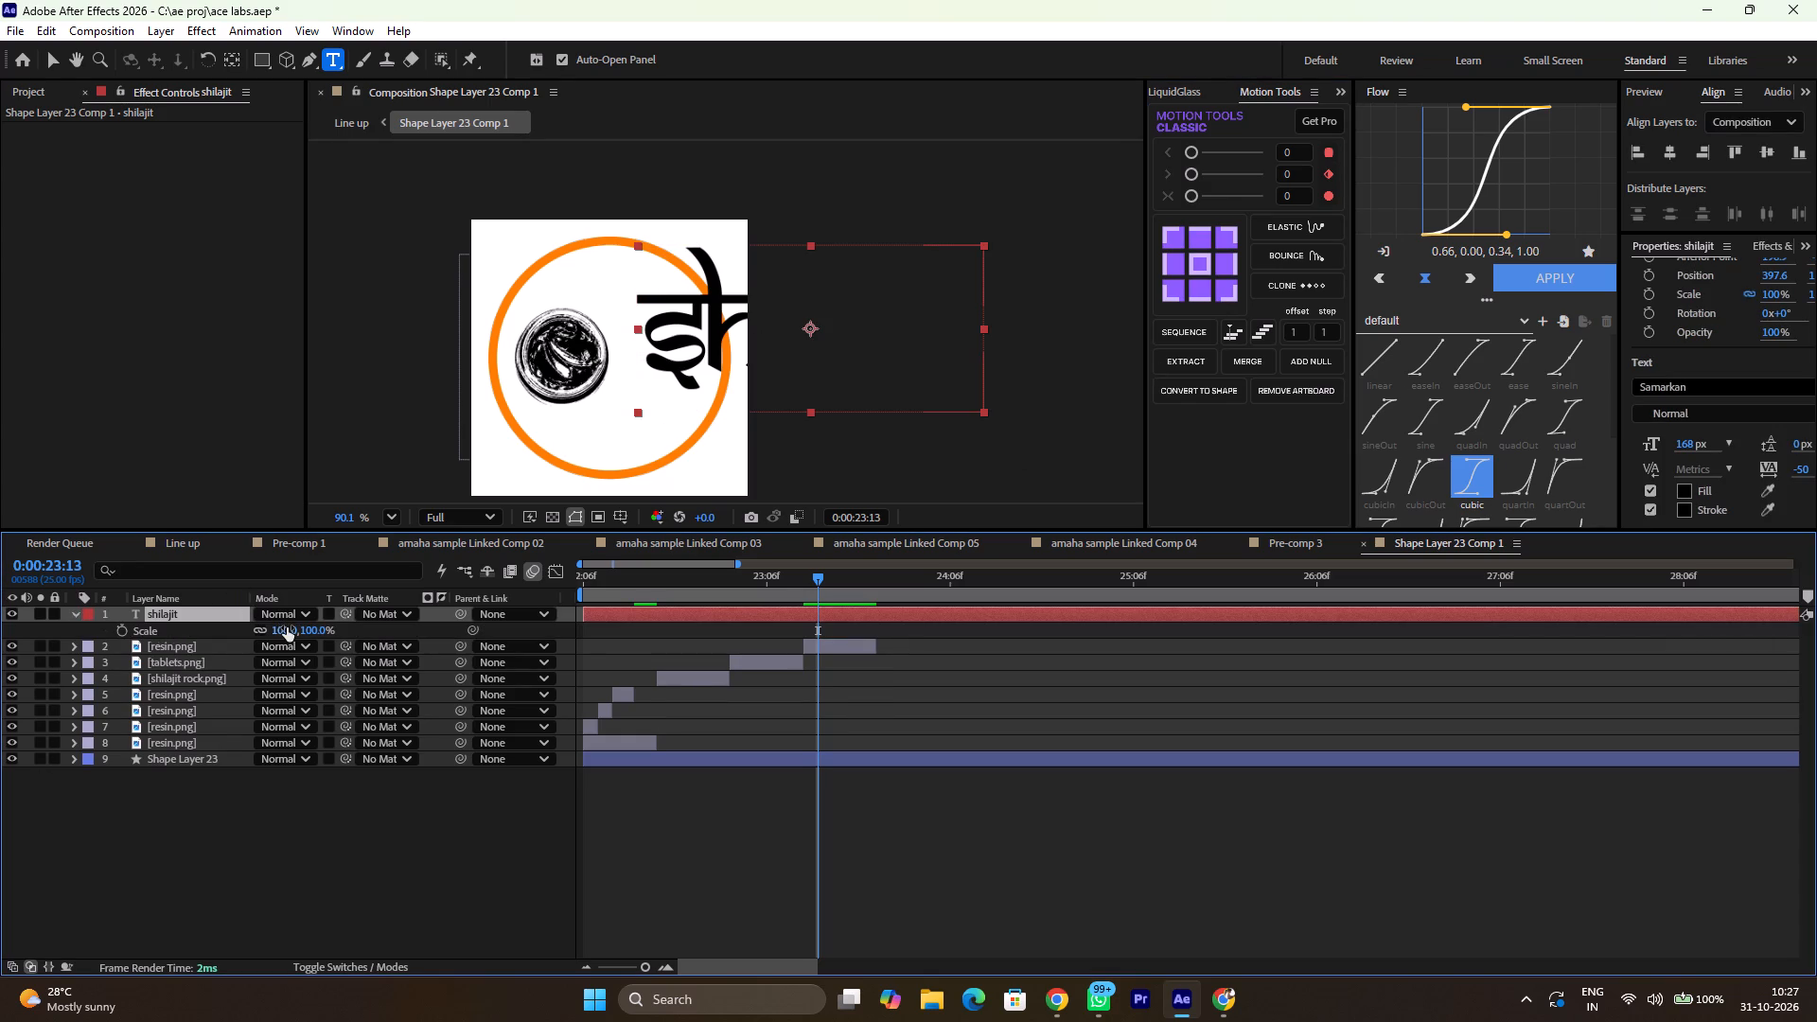
left_click_drag(285, 631, 232, 632)
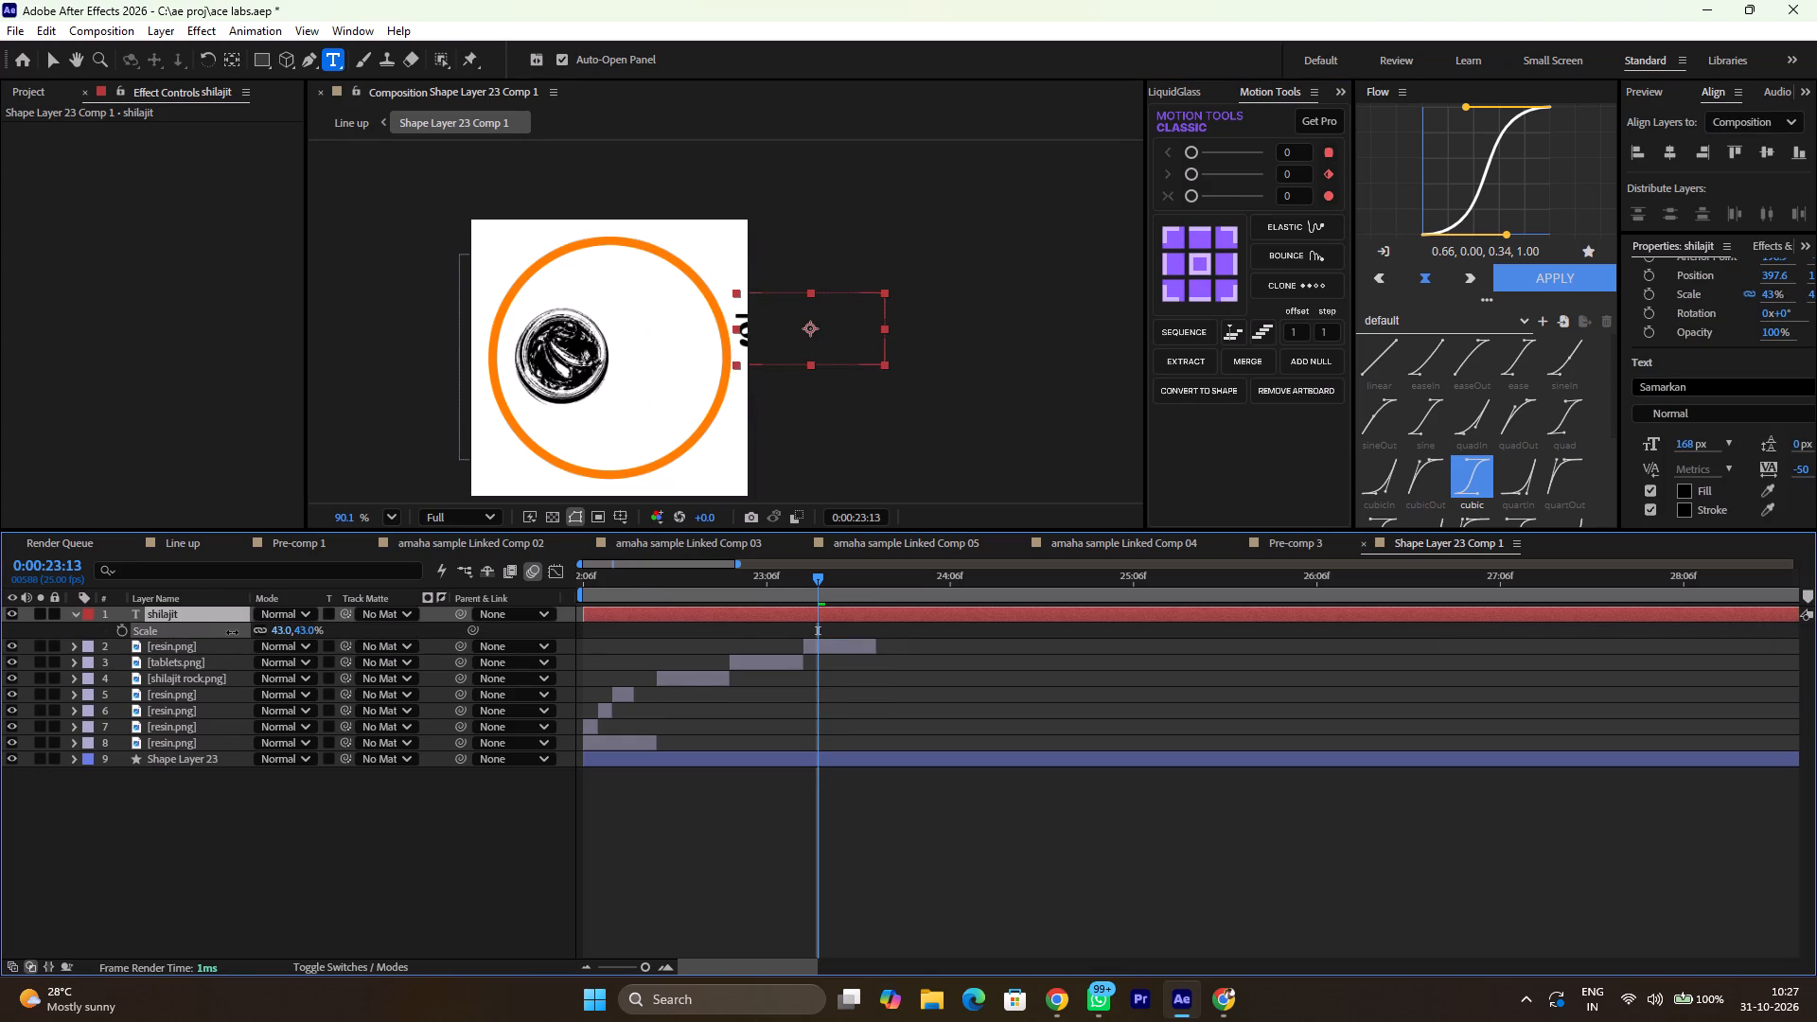
left_click_drag(232, 632, 230, 633)
Move the shilajit text into the circle beside the resin image, at X position 217.6 and slightly lower.
key("shift+Left")
key("shift+Left")
key("shift+Left")
key("shift+Left")
key("shift+Left")
key("shift+Left")
key("shift+Left")
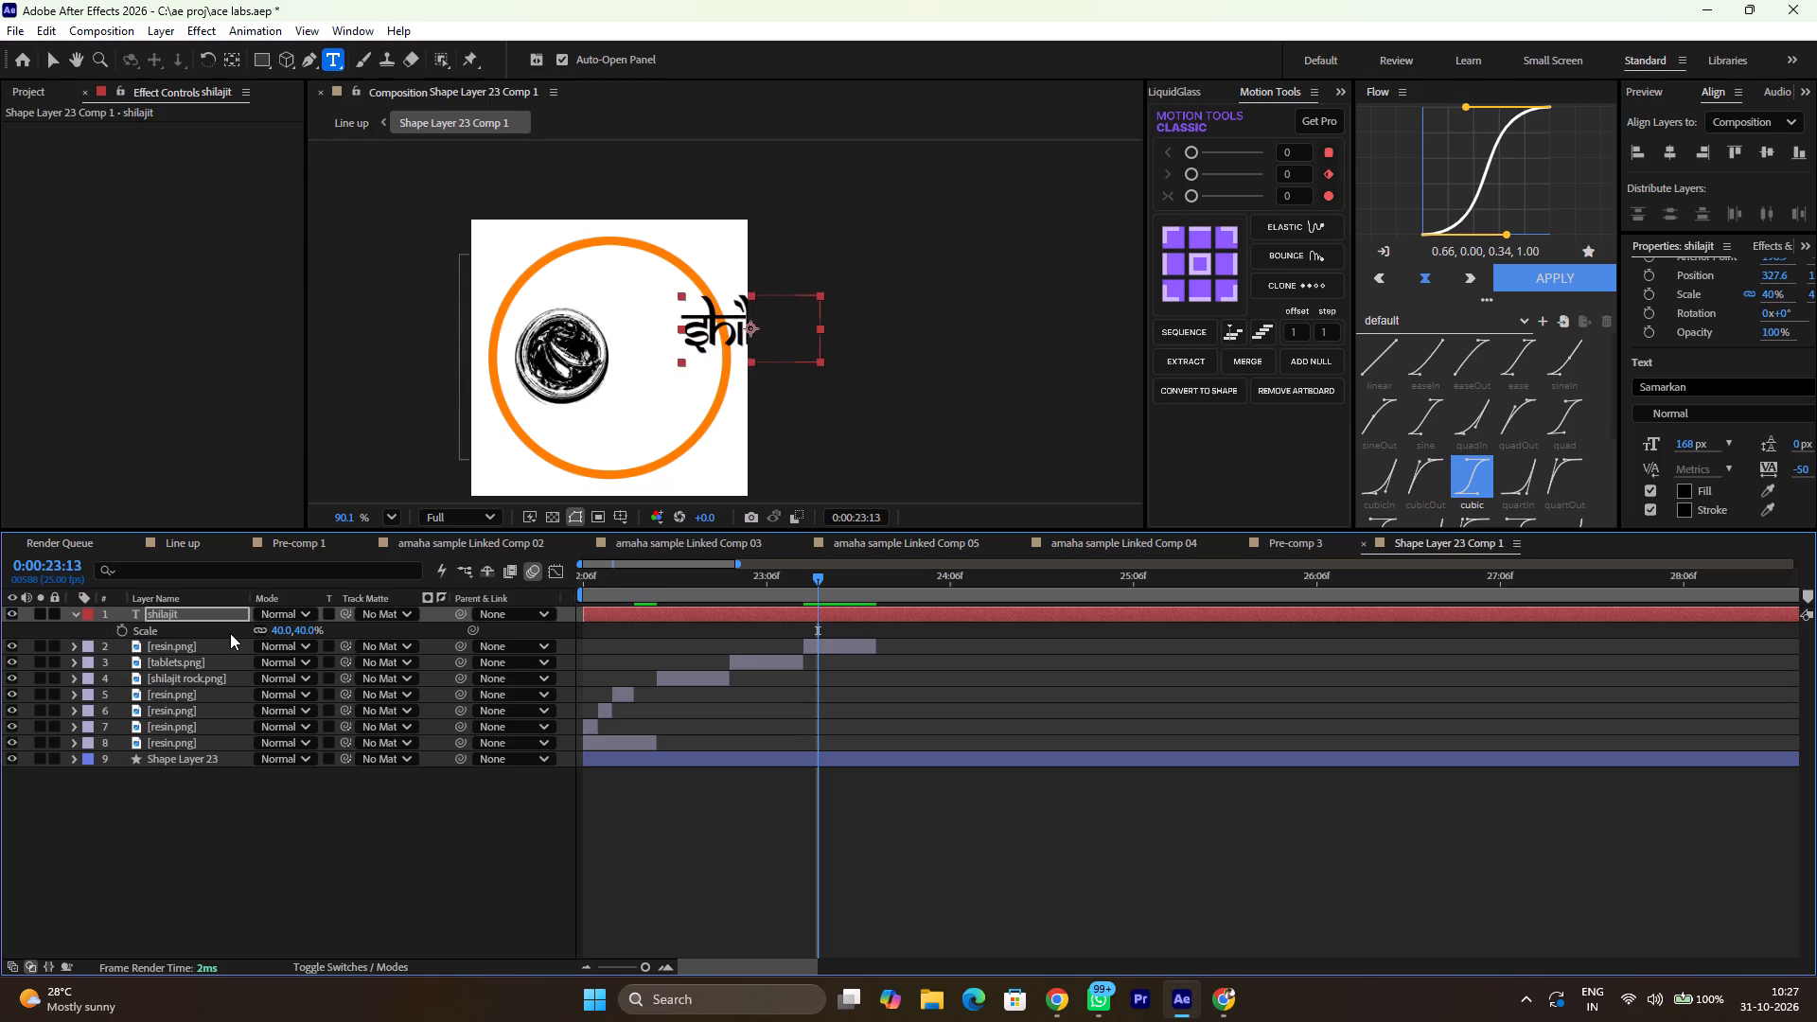
key("shift+Left")
key("shift+Left")
key("shift+Left")
key("shift+Left")
key("shift+Left")
key("shift+Left")
key("shift+Left")
key("shift+Left")
key("shift+Left")
key("shift+Left")
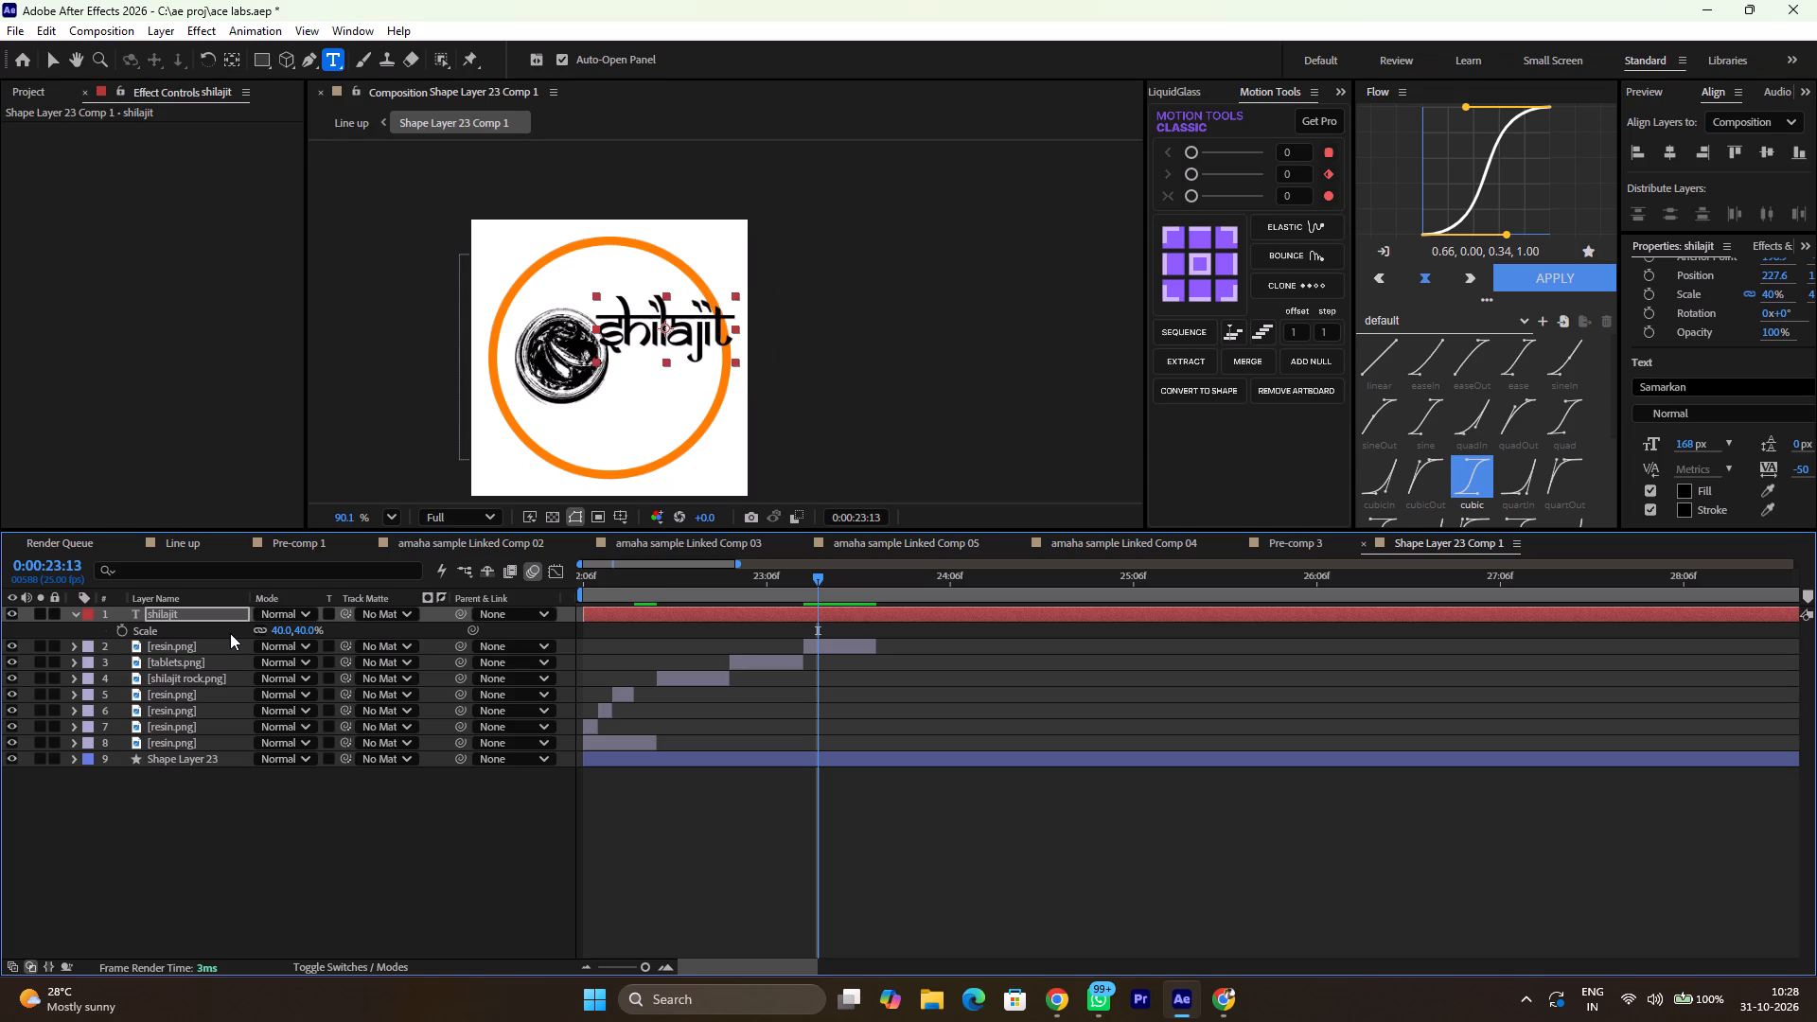
key("shift+Left")
key("Down")
key("Down")
key("Down")
key("Down")
key("Down")
key("Down")
key("Down")
key("Down")
key("Down")
key("Down")
key("Down")
key("Down")
key("Down")
key("Down")
key("Down")
key("Down")
key("Down")
key("Down")
key("Down")
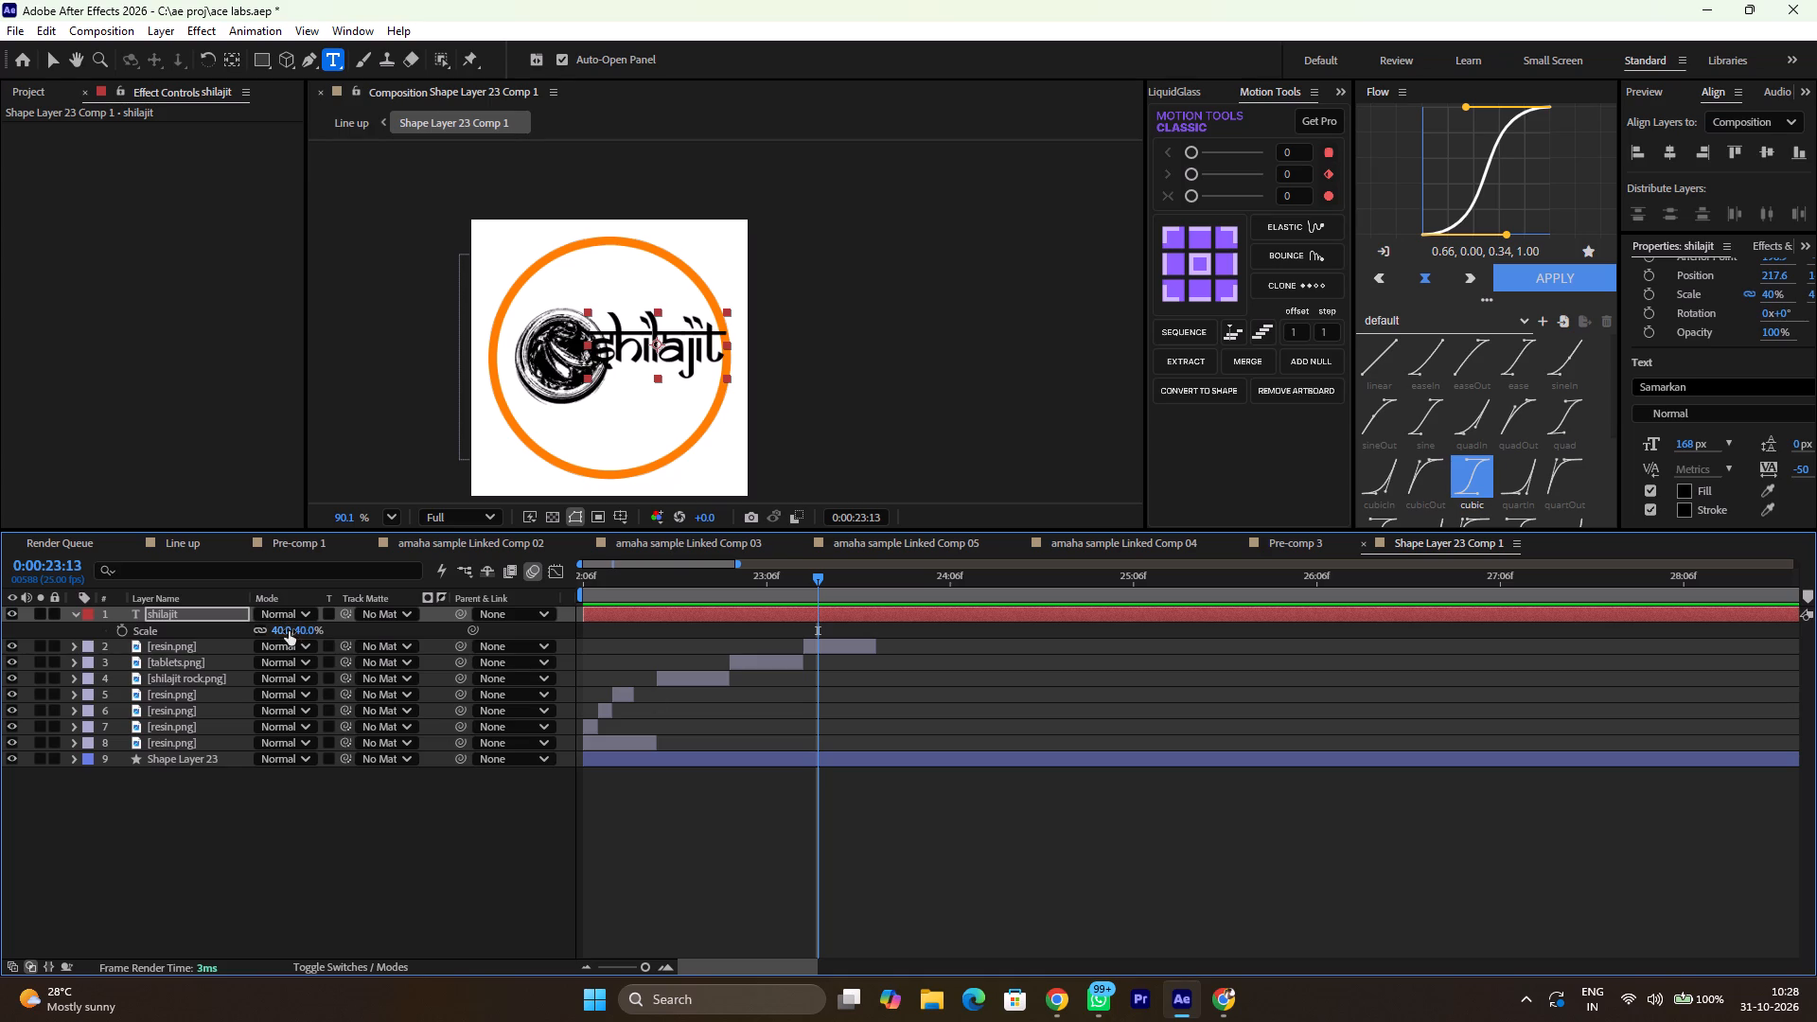
Scale the shilajit text to 27% and nudge it to X position 223.6, level with the resin image's middle.
left_click_drag(289, 631, 276, 631)
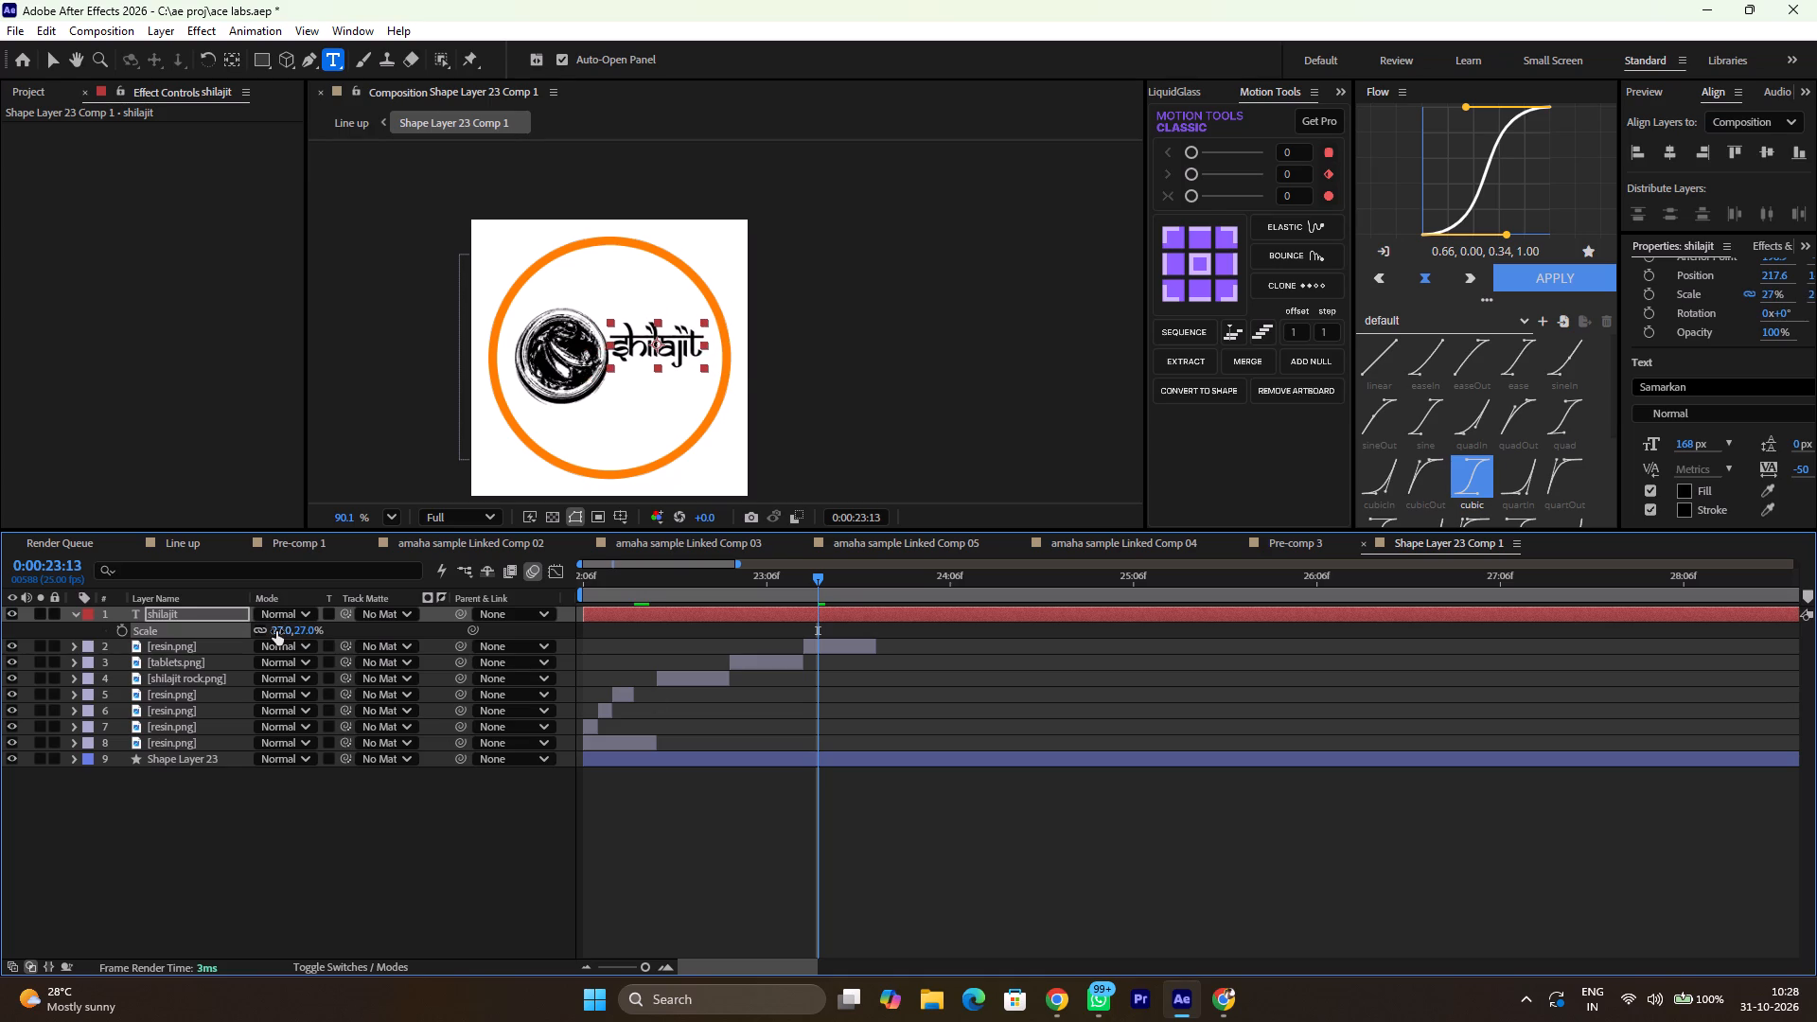
key("Right")
key("Right")
key("Right")
key("Right")
key("Right")
key("Down")
key("Down")
key("Down")
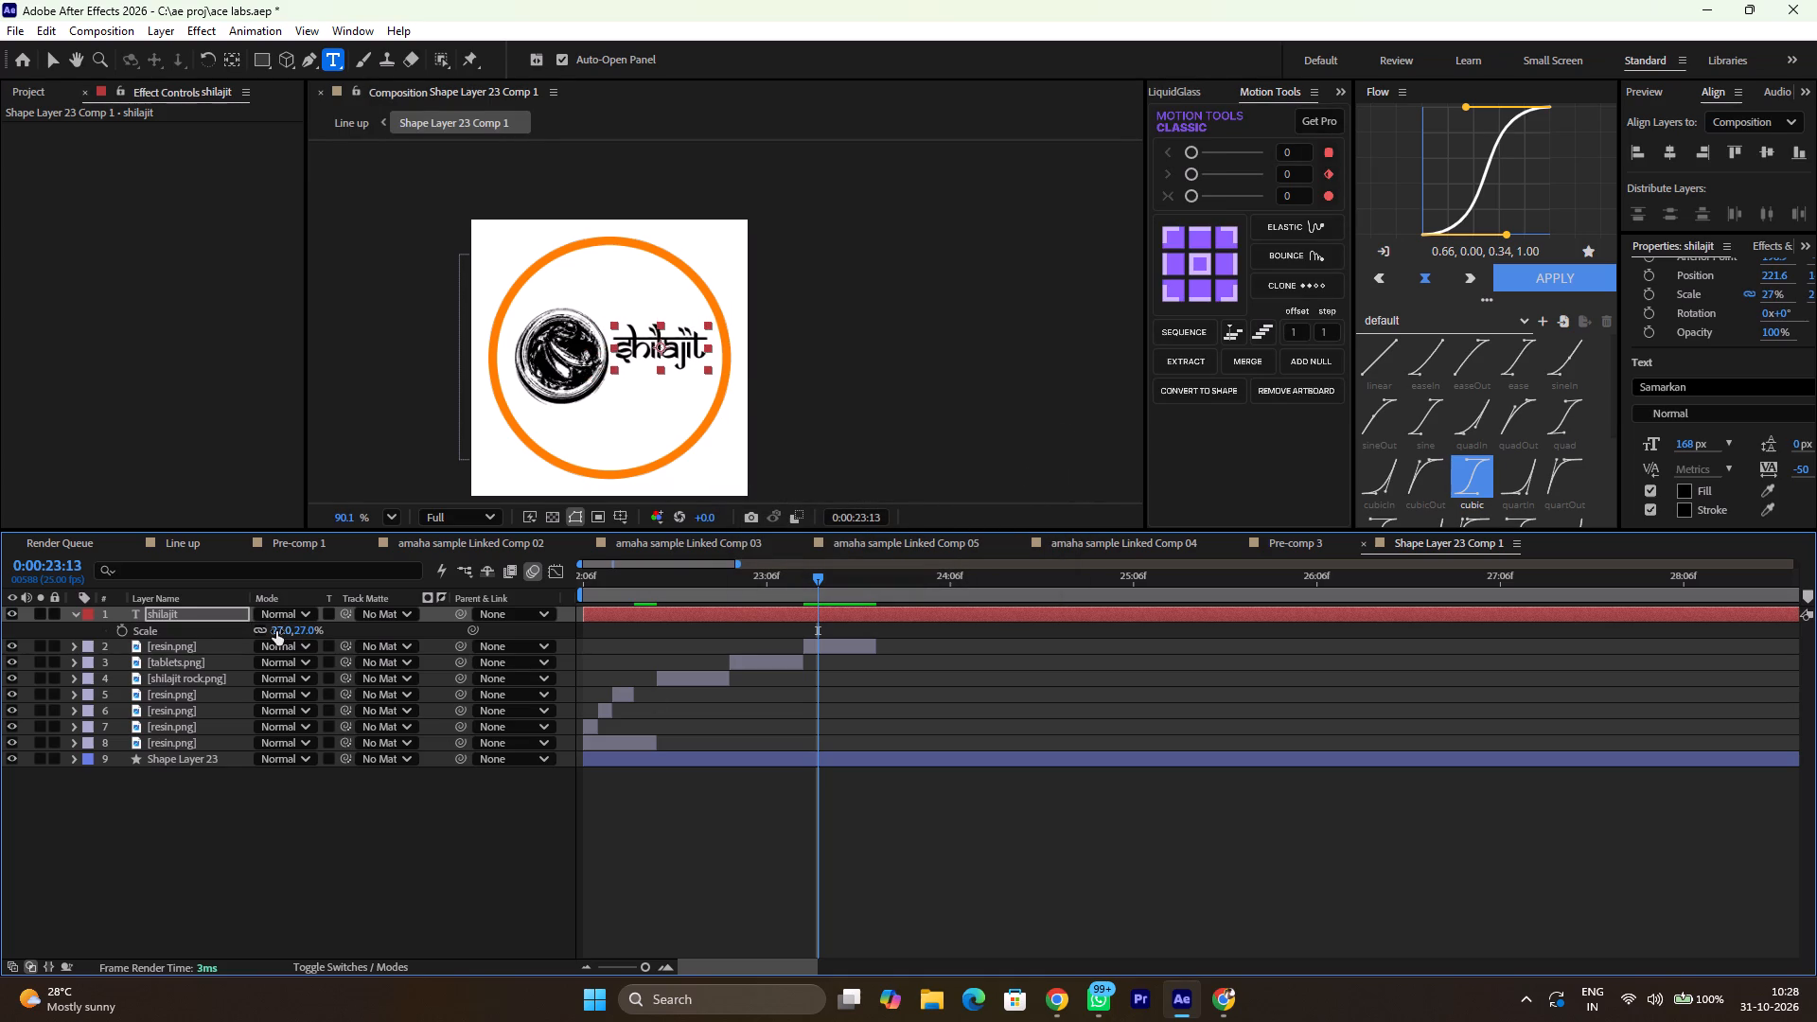
key("Down")
key("Down")
key("Down")
key("Down")
key("Down")
key("Down")
key("Down")
key("Down")
key("Down")
key("Down")
key("Down")
key("Right")
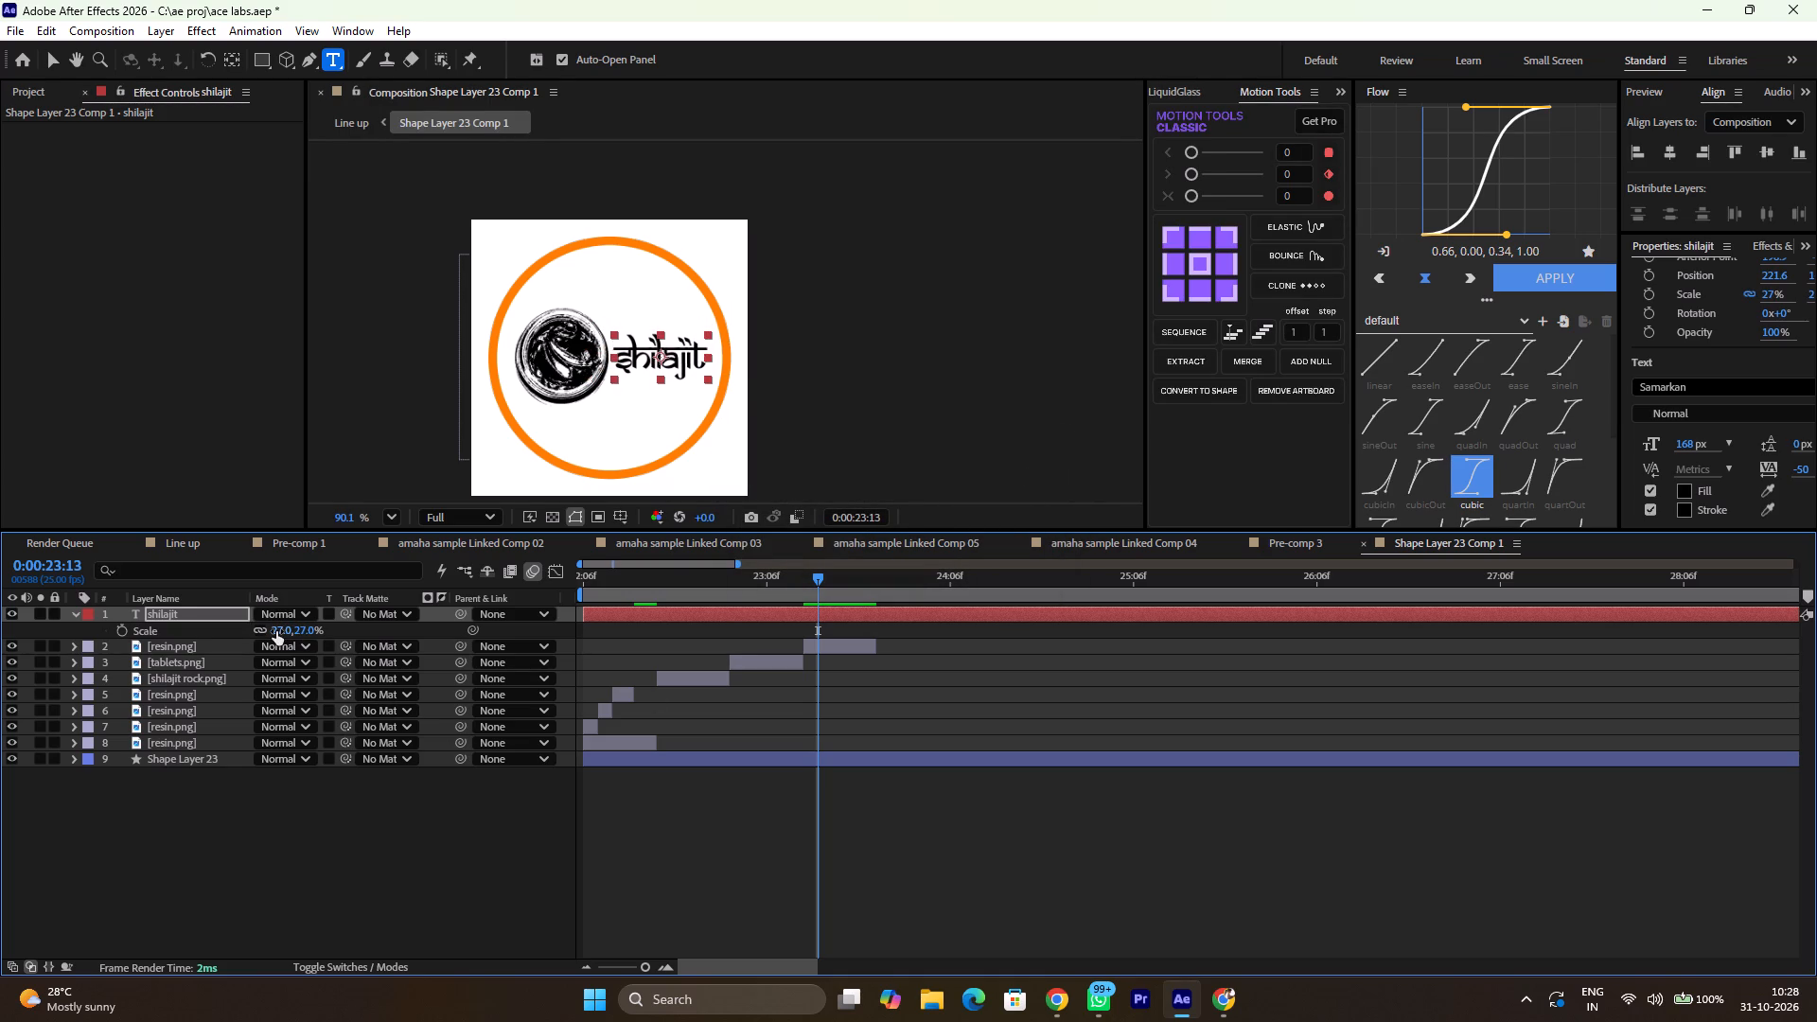
key("Right")
key("Down")
key("Down")
key("Up")
key("Up")
key("Up")
key("Up")
key("Up")
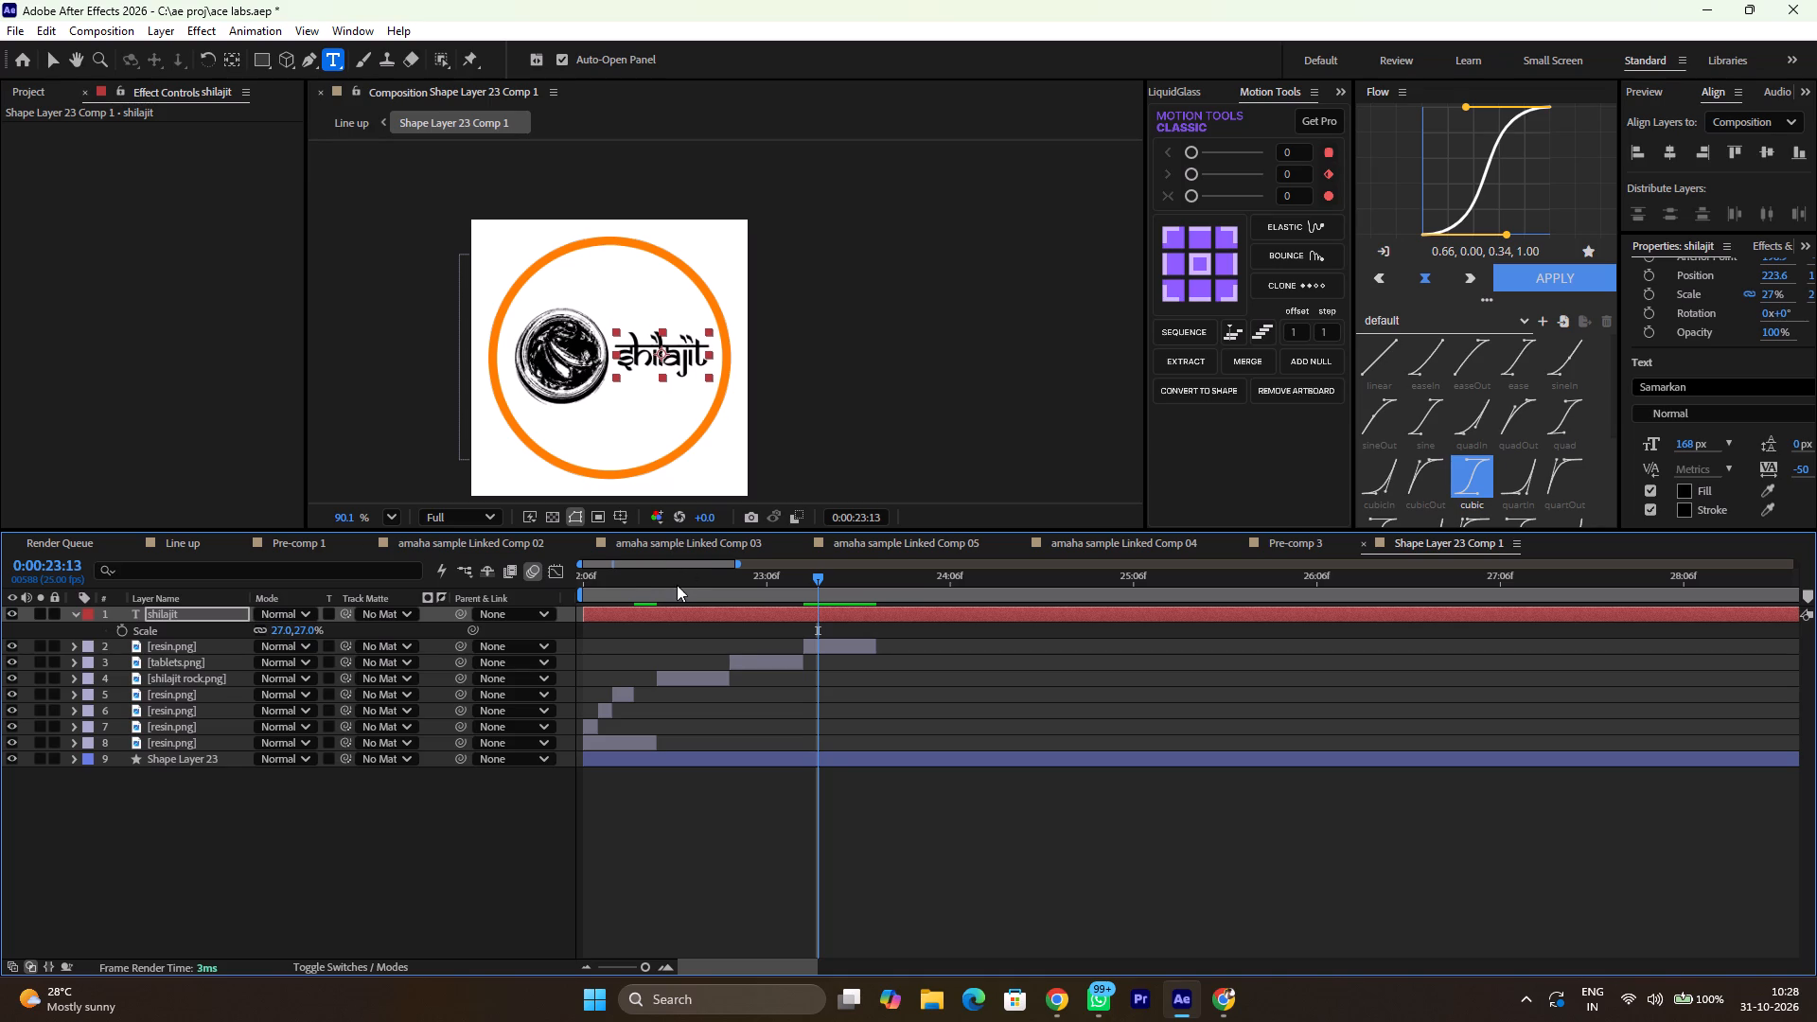
Scrub through the image sequence to check the shilajit text's placement against each image.
left_click_drag(677, 585, 634, 611)
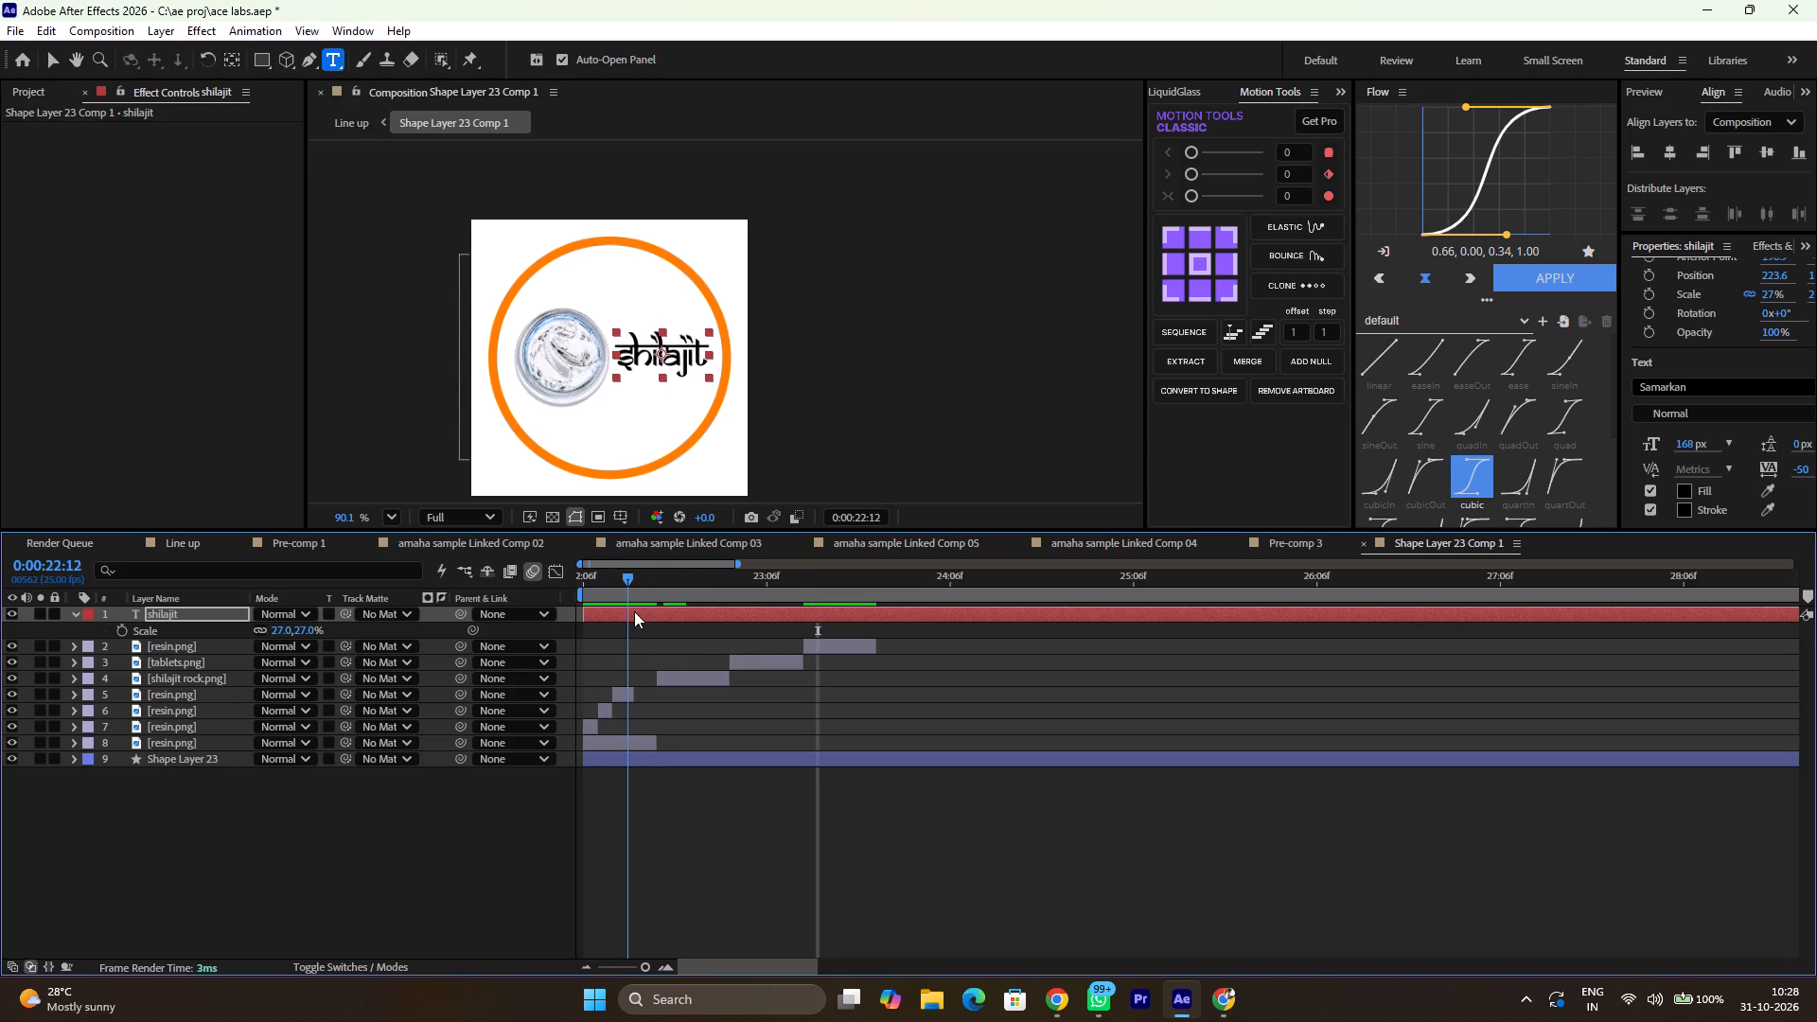
left_click_drag(634, 611, 768, 624)
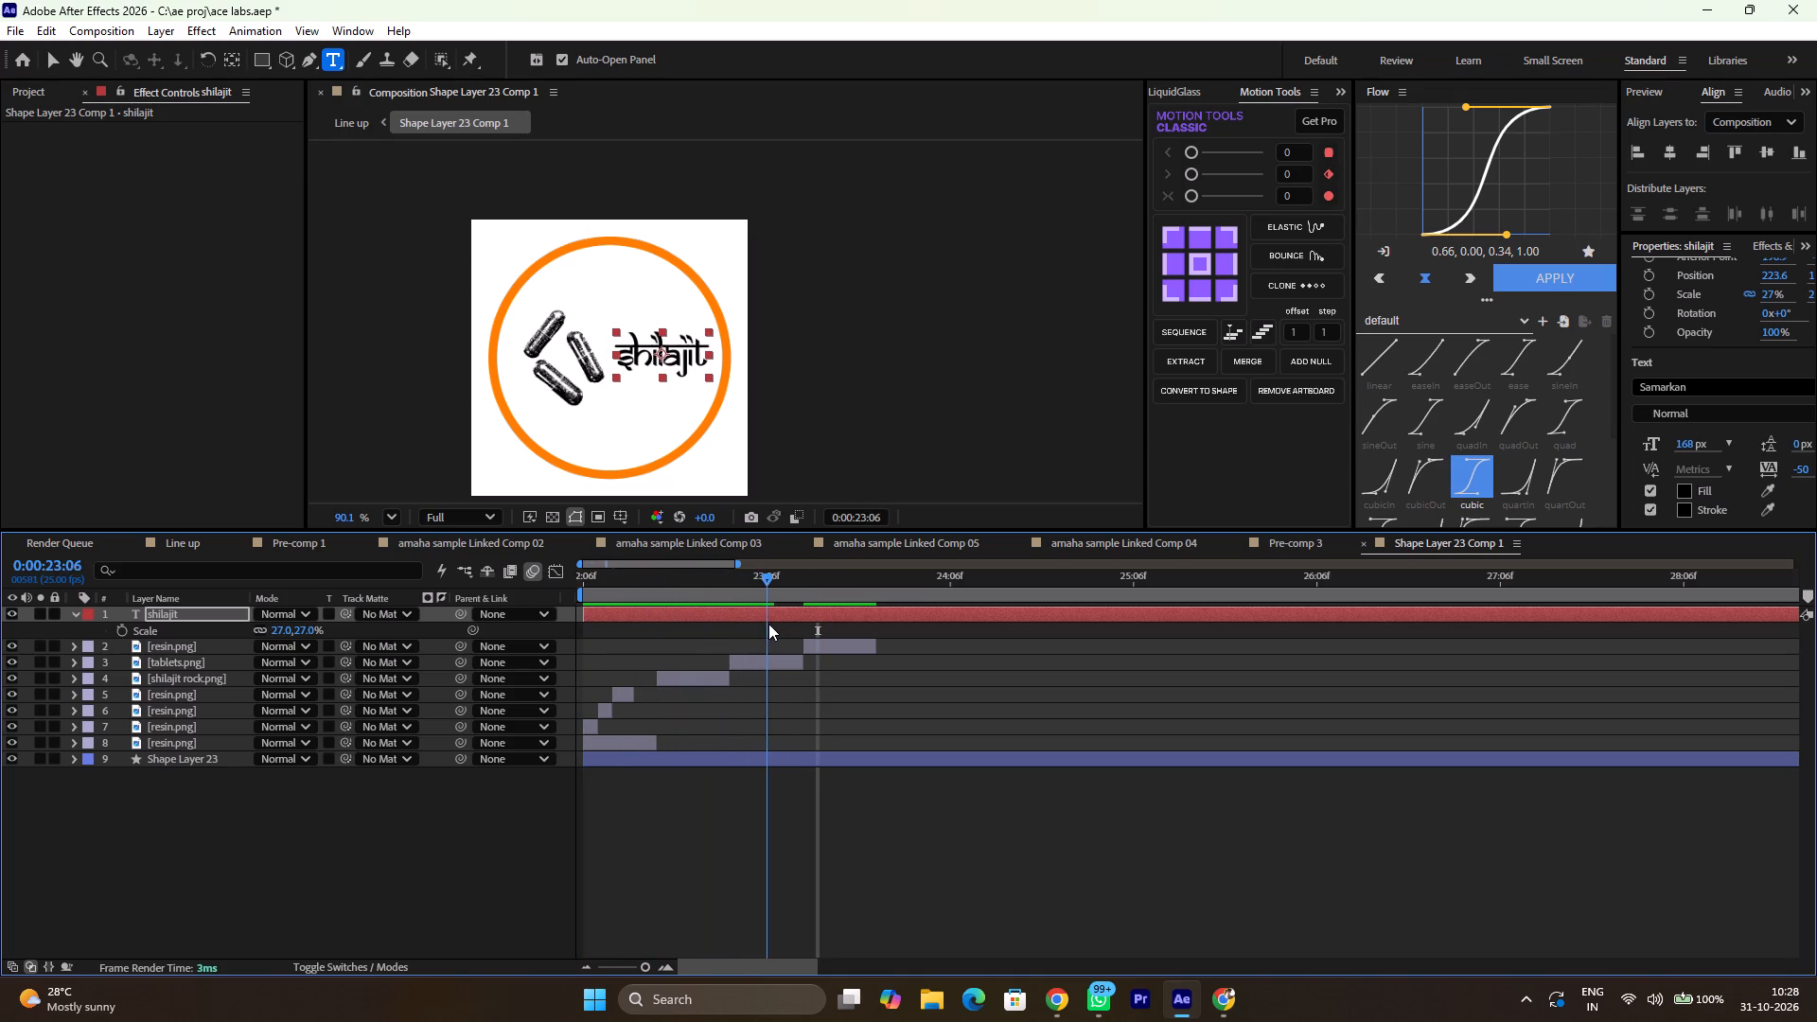
left_click_drag(768, 624, 814, 626)
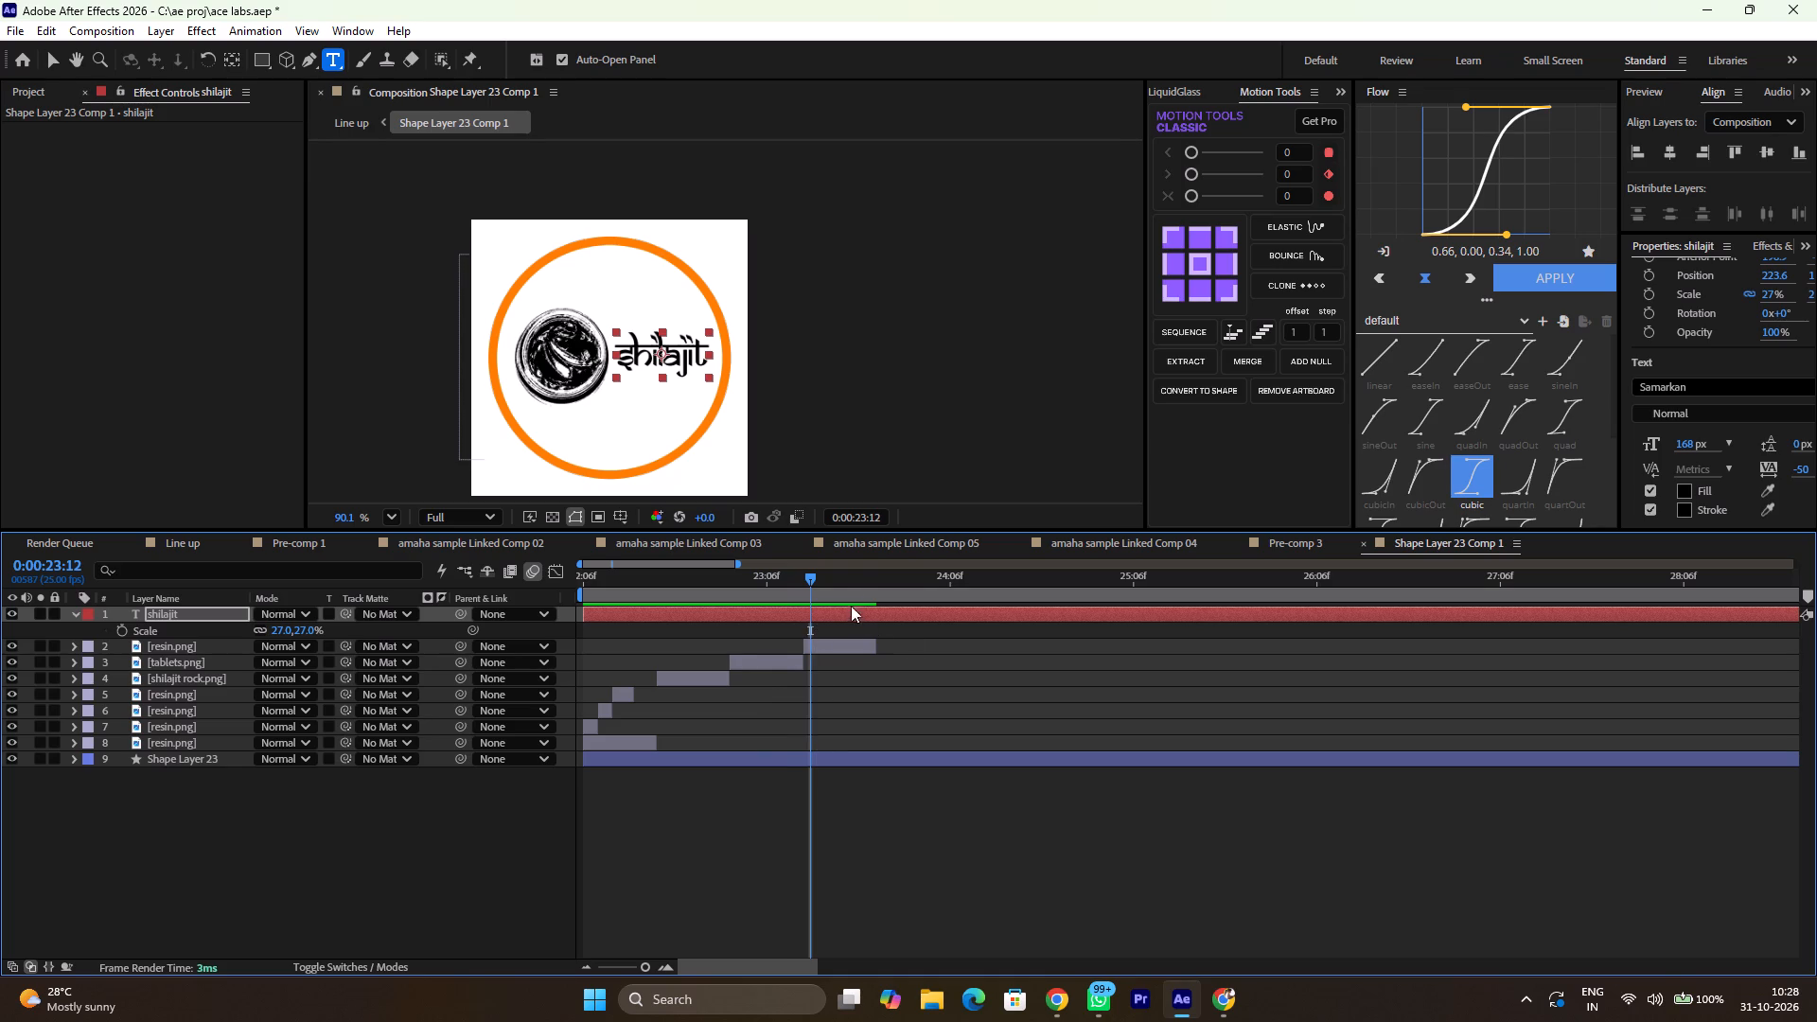
Duplicate the shilajit rock.png layer and start the copy at 0:00:23:21, where the last resin.png layer ends.
left_click_drag(834, 578, 880, 594)
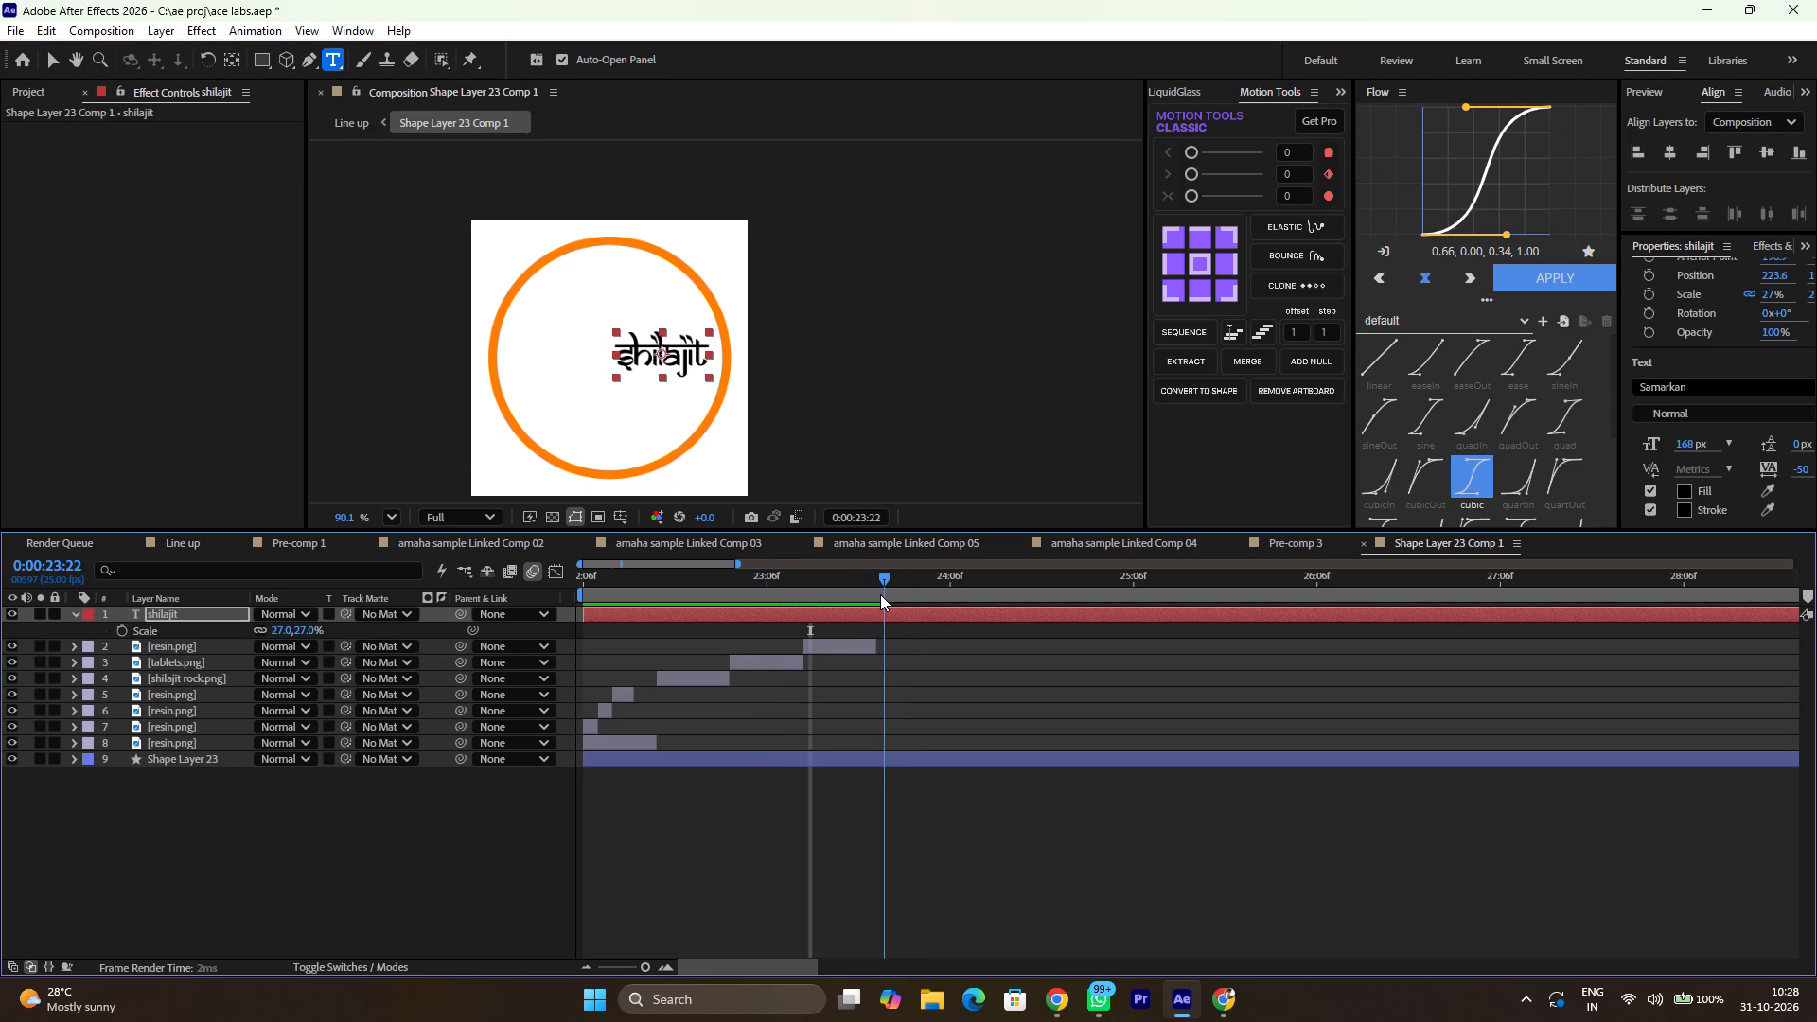
left_click_drag(880, 594, 876, 593)
left_click(712, 674)
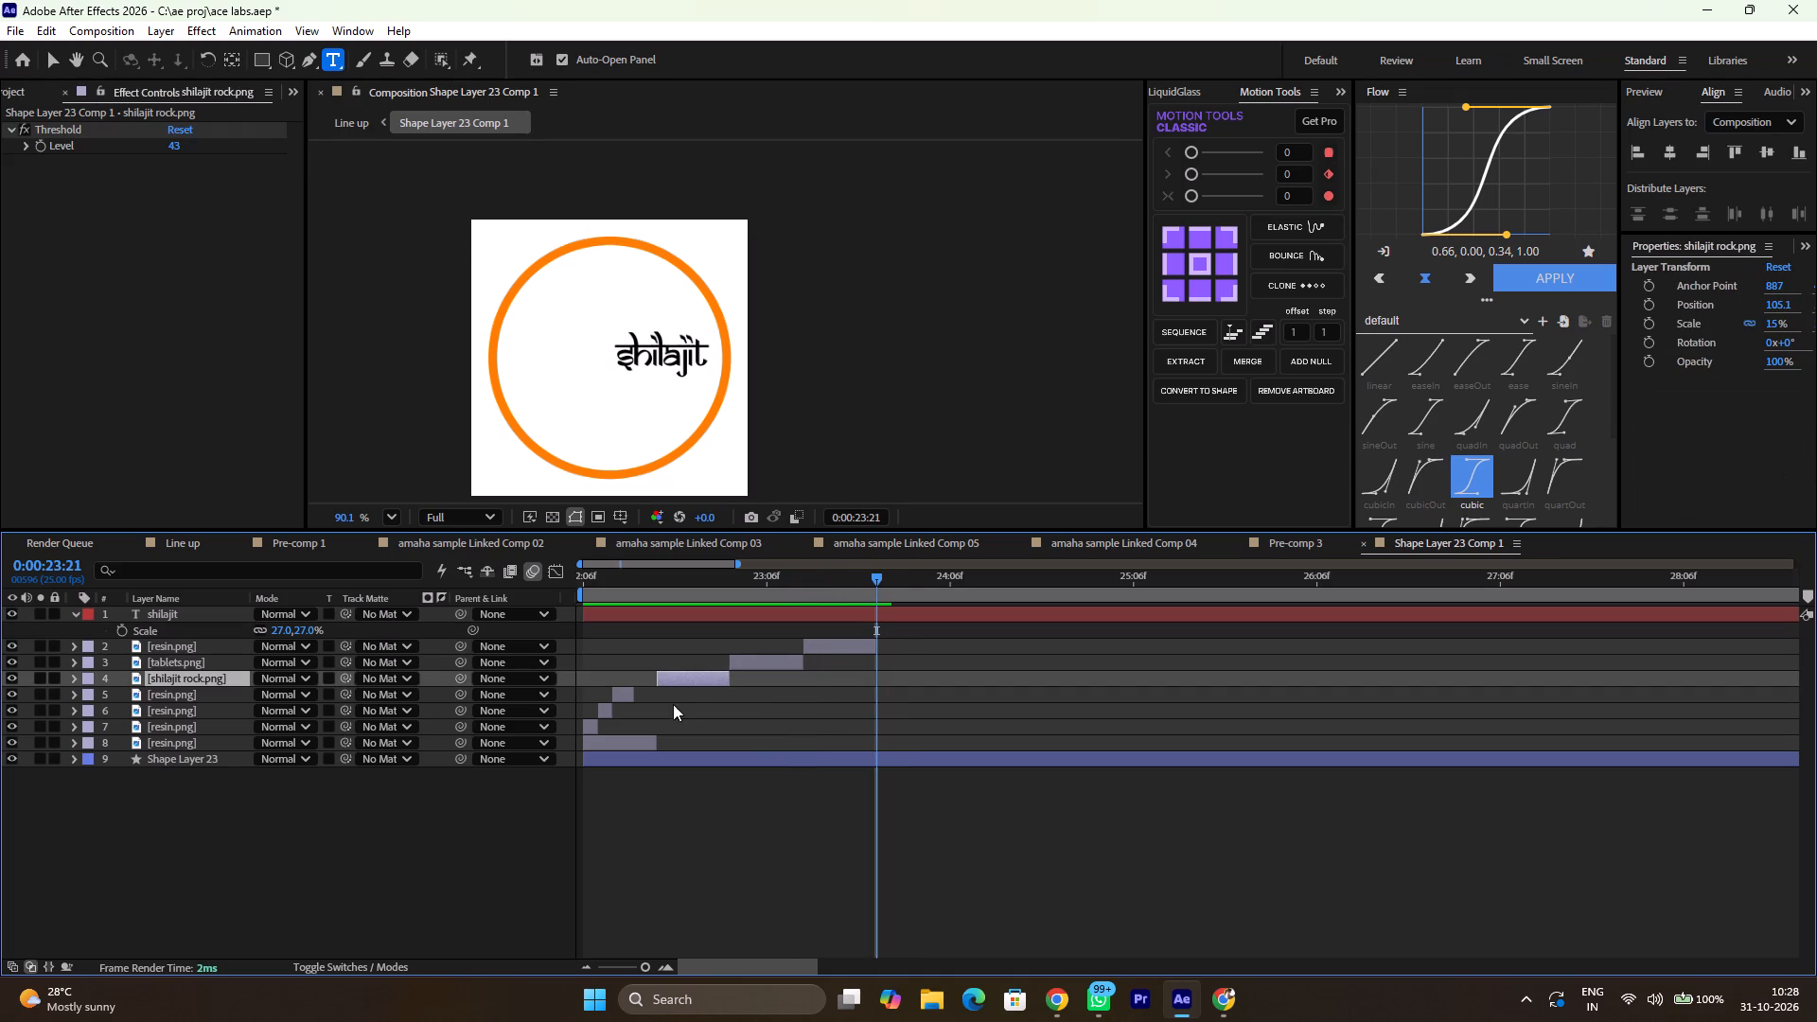
key("ctrl+d")
left_click_drag(720, 677, 922, 678)
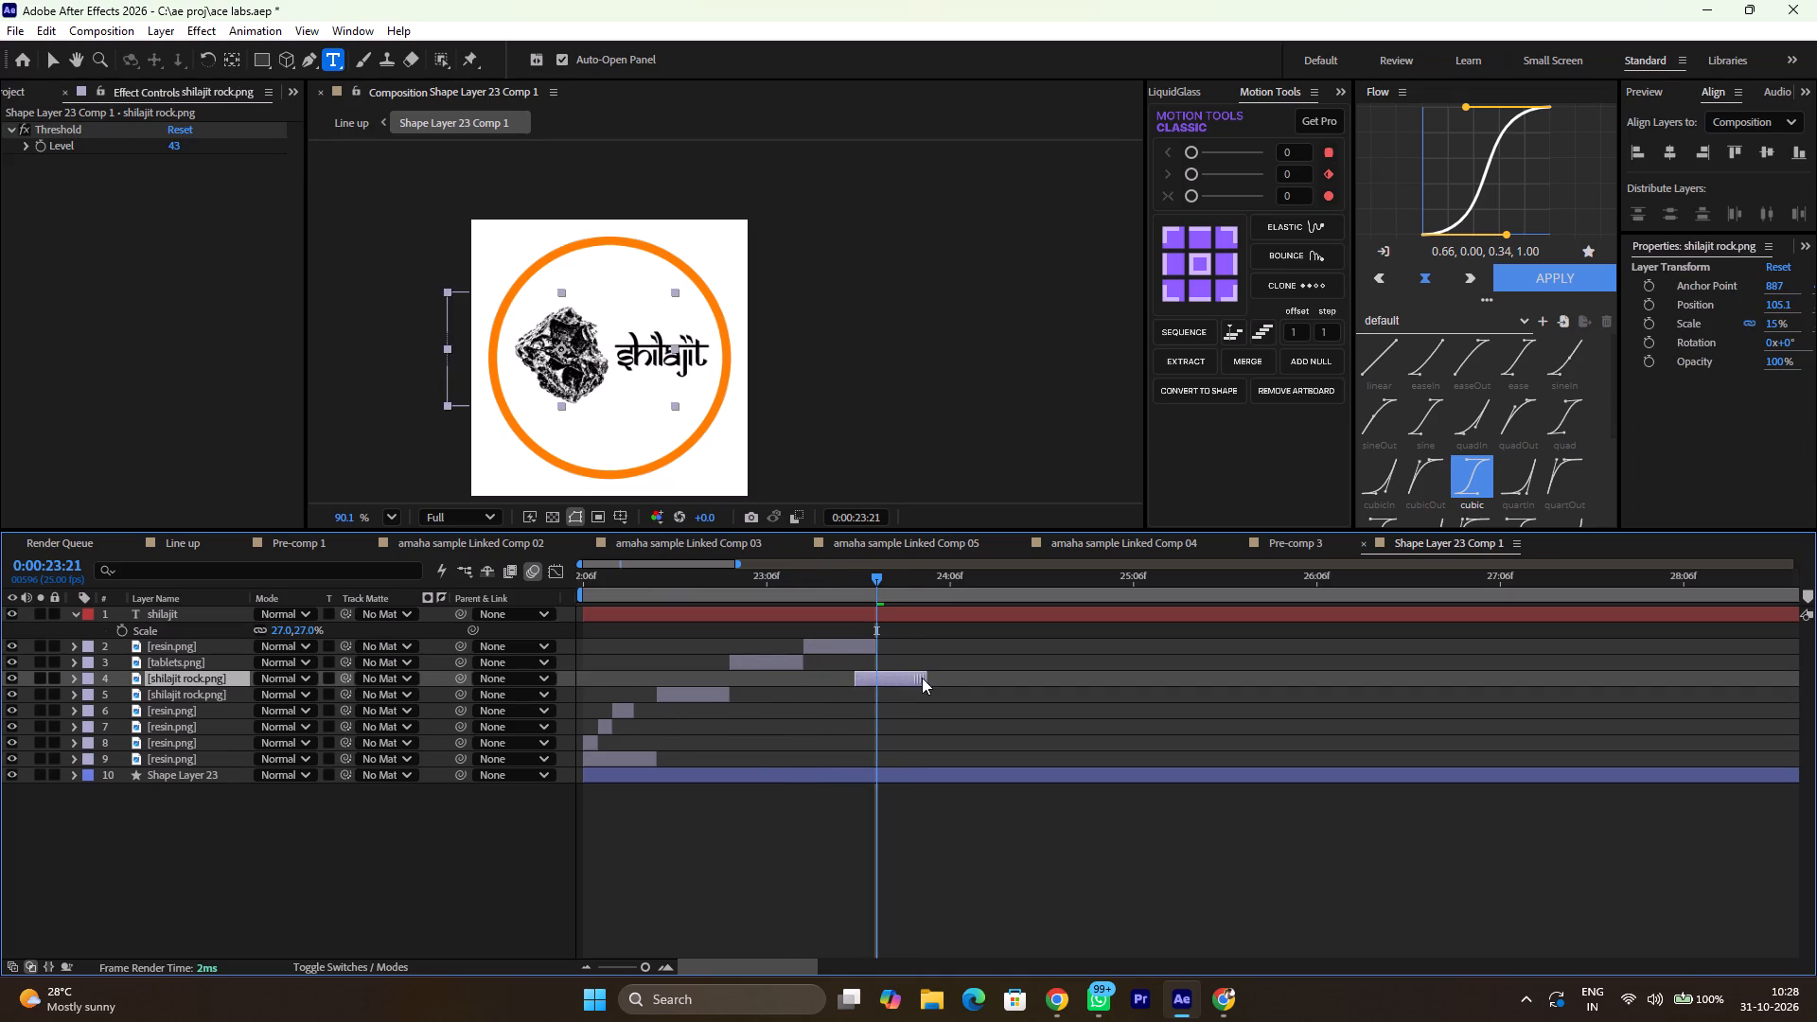
left_click_drag(922, 678, 939, 679)
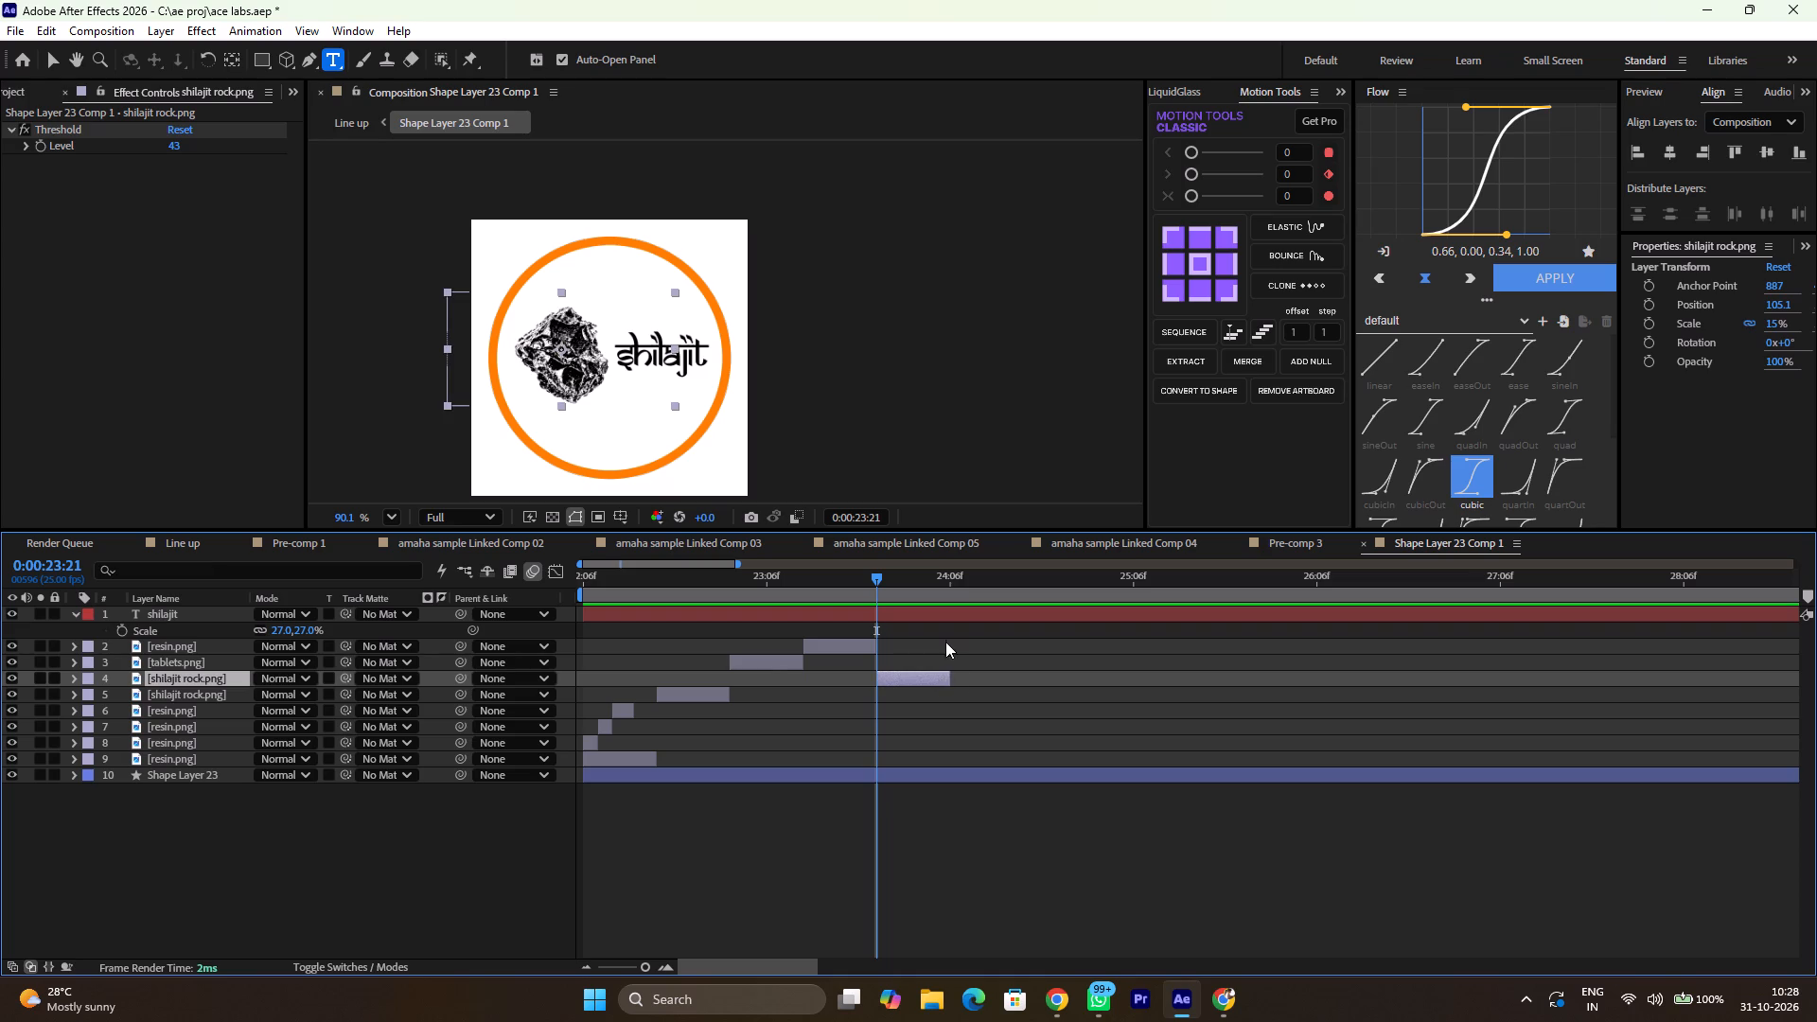
Duplicate the tablets.png layer and start the copy at 0:00:24:06, directly after the duplicated shilajit rock.png layer.
left_click(763, 657)
key("ctrl+d")
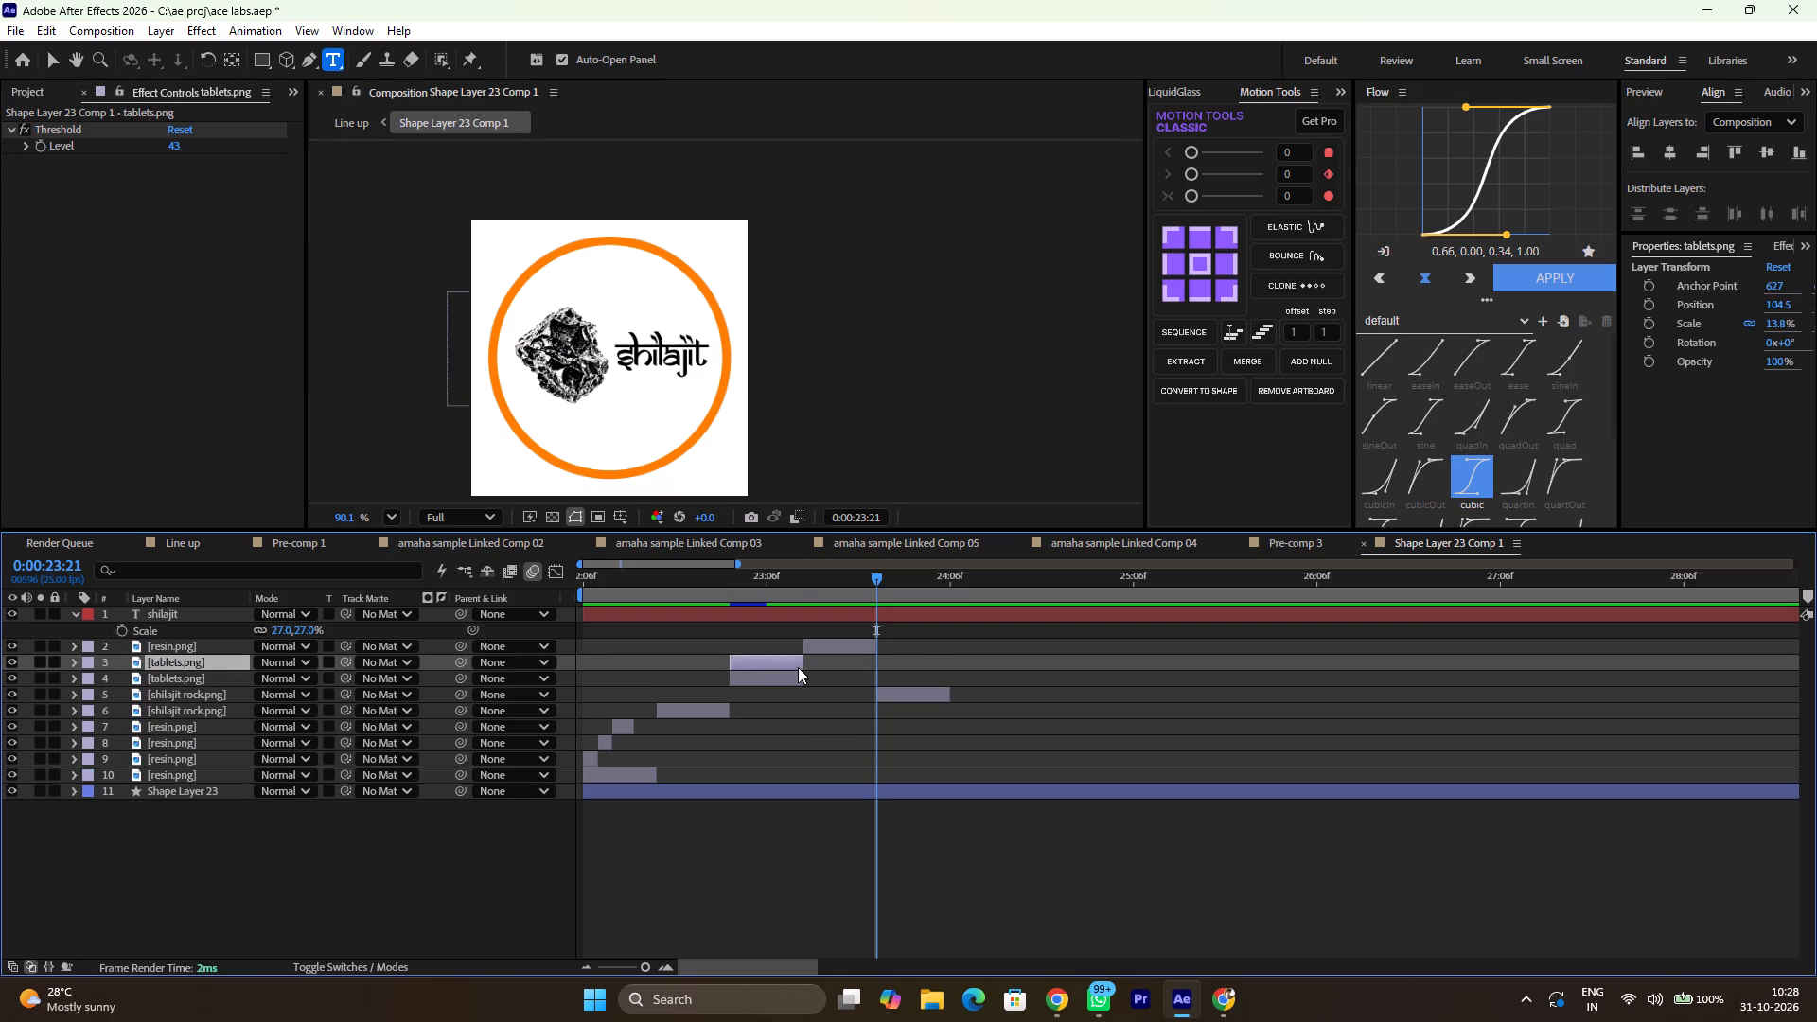
left_click_drag(798, 667, 1025, 687)
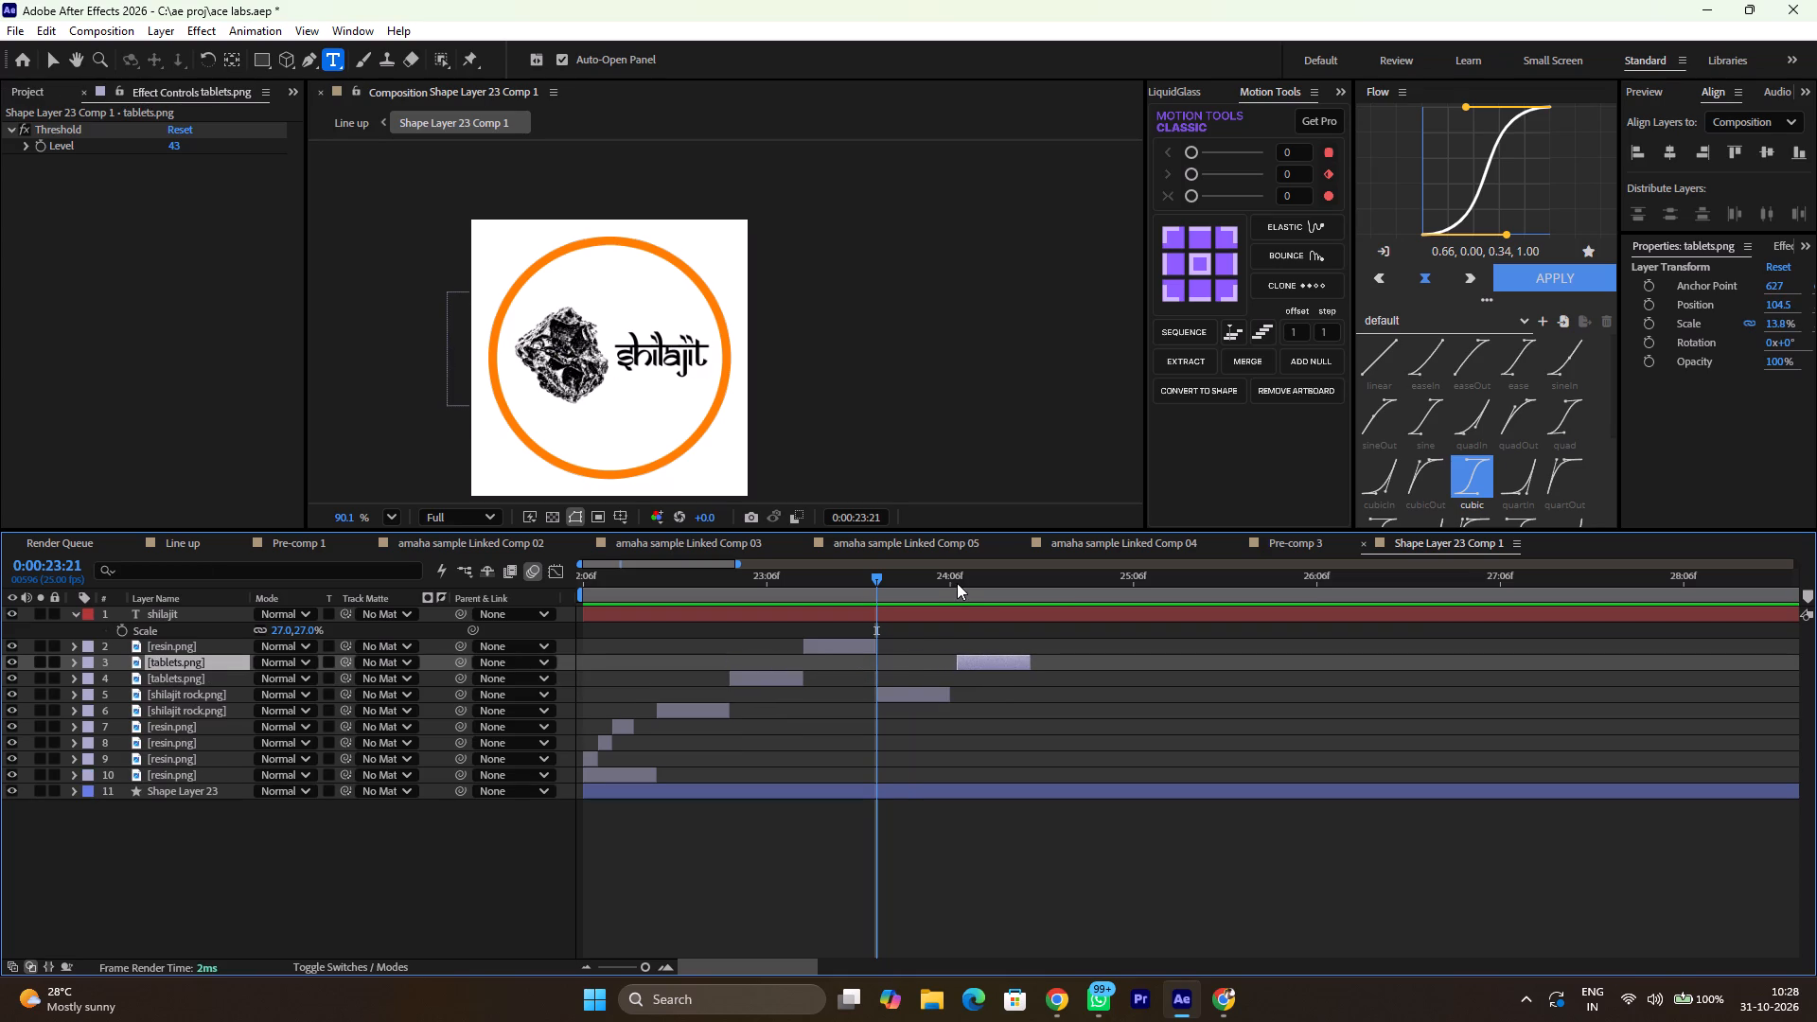
left_click(957, 583)
left_click(973, 664)
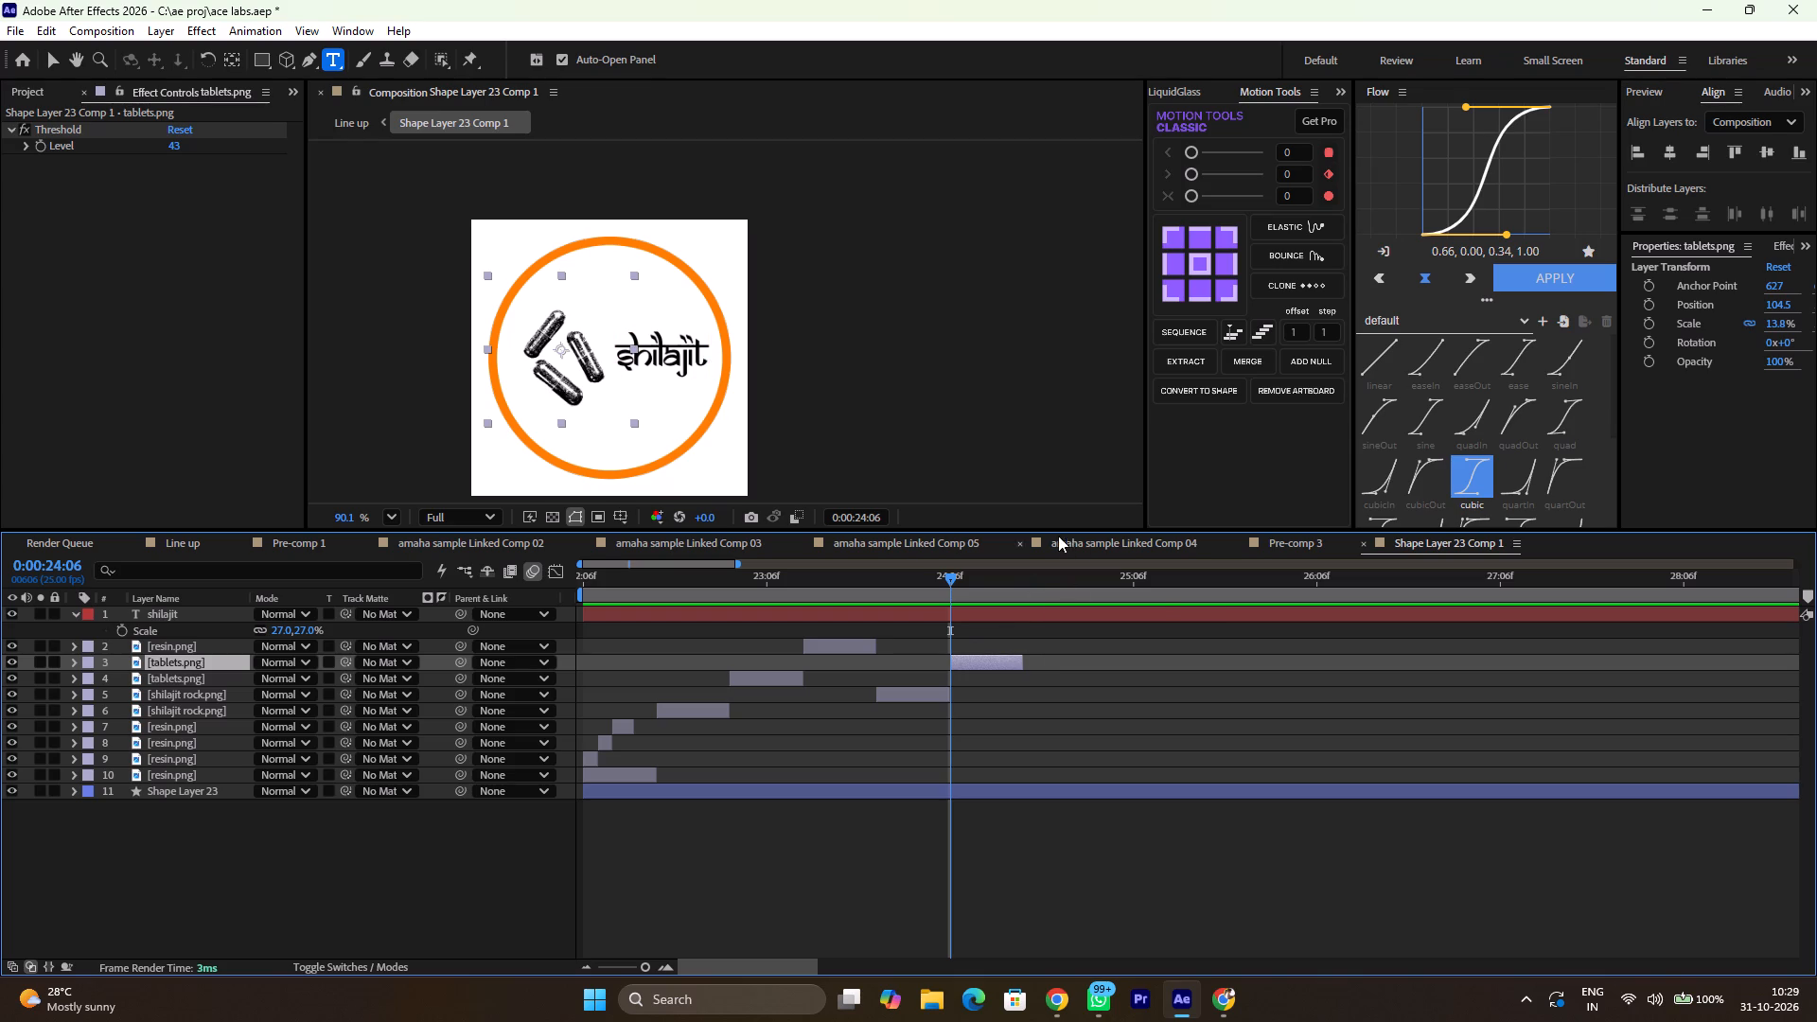
Duplicate the latest resin.png layer and start the copy at 0:00:24:16, directly after the last tablets.png layer.
left_click_drag(982, 576, 1021, 602)
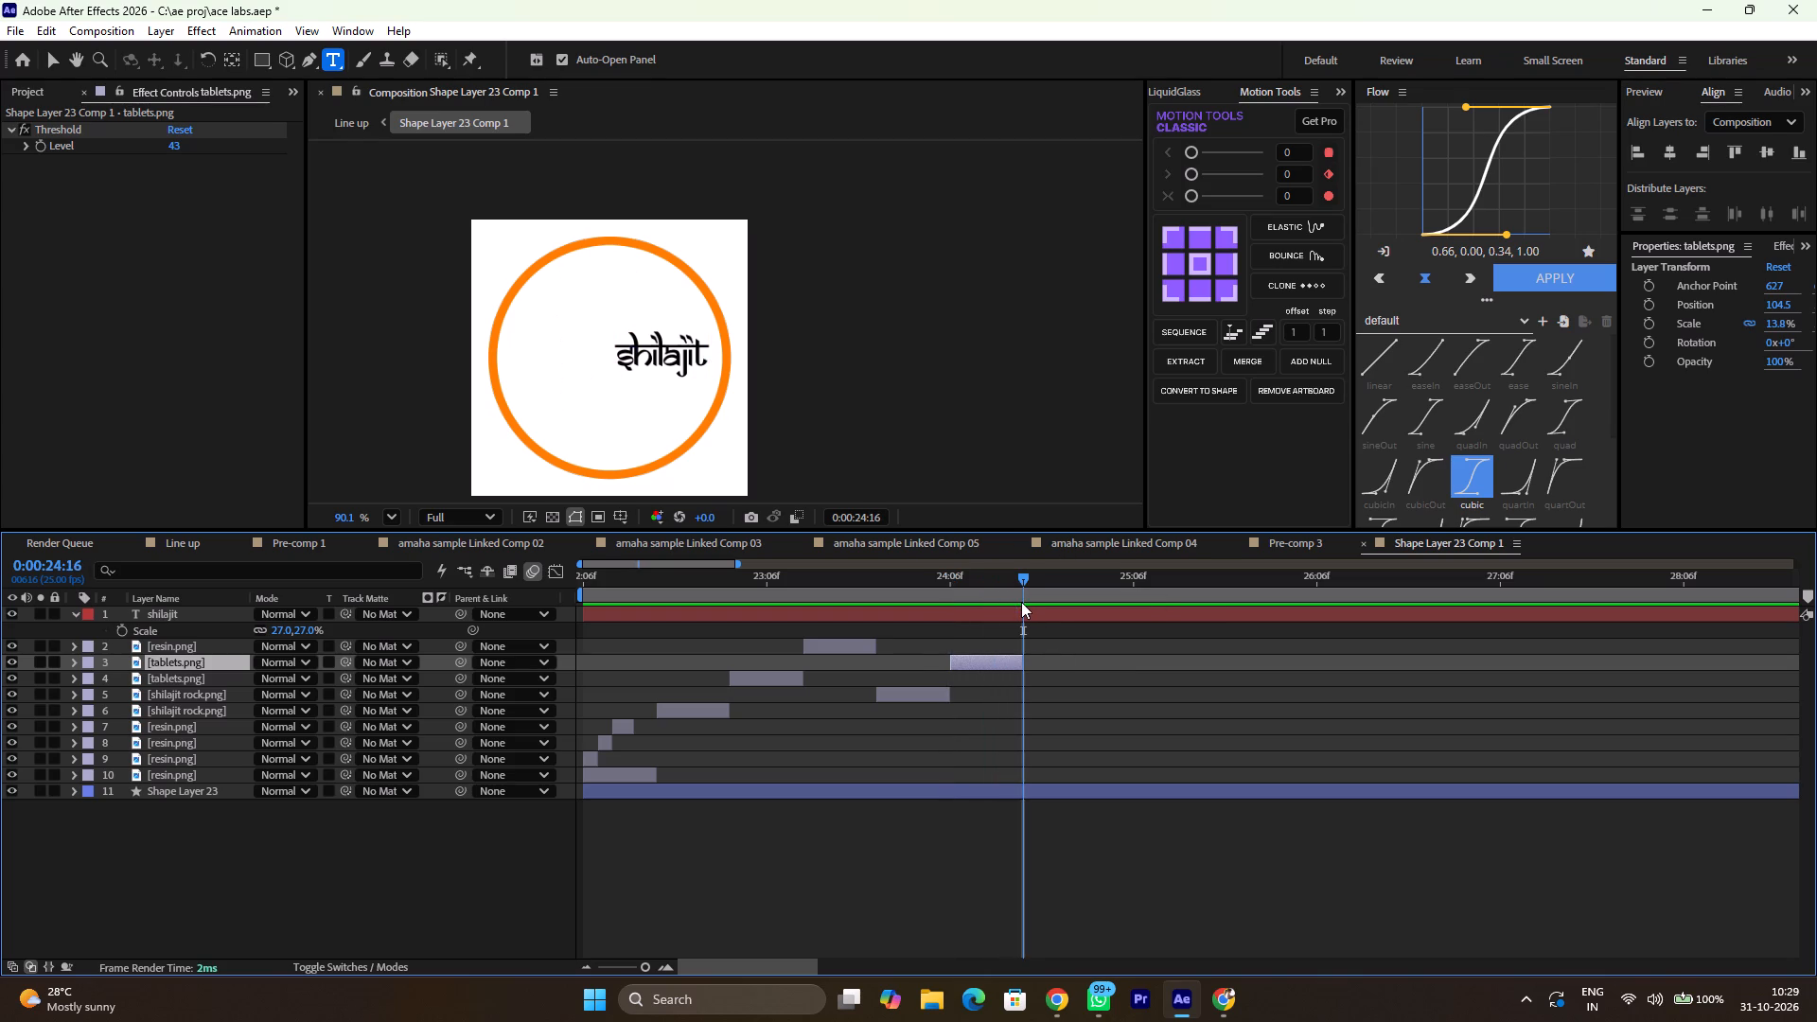
left_click(857, 643)
key("ctrl+d")
left_click_drag(859, 645, 1082, 650)
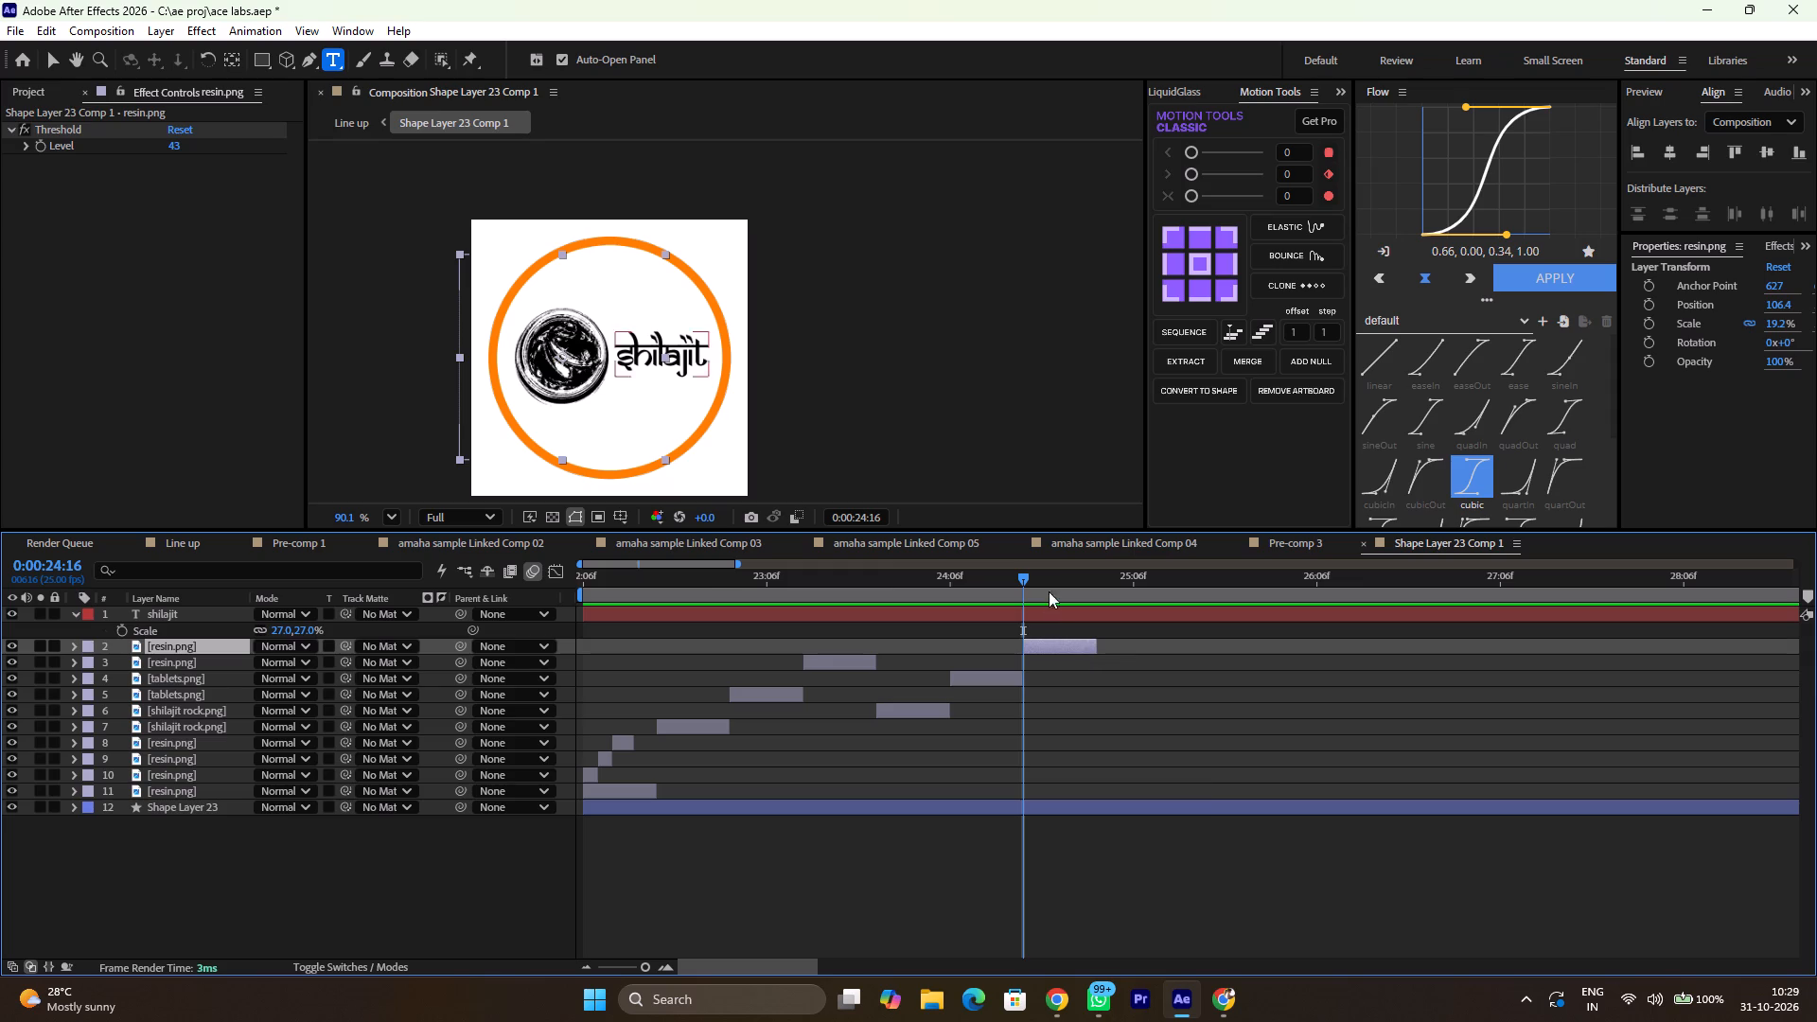
left_click(1039, 552)
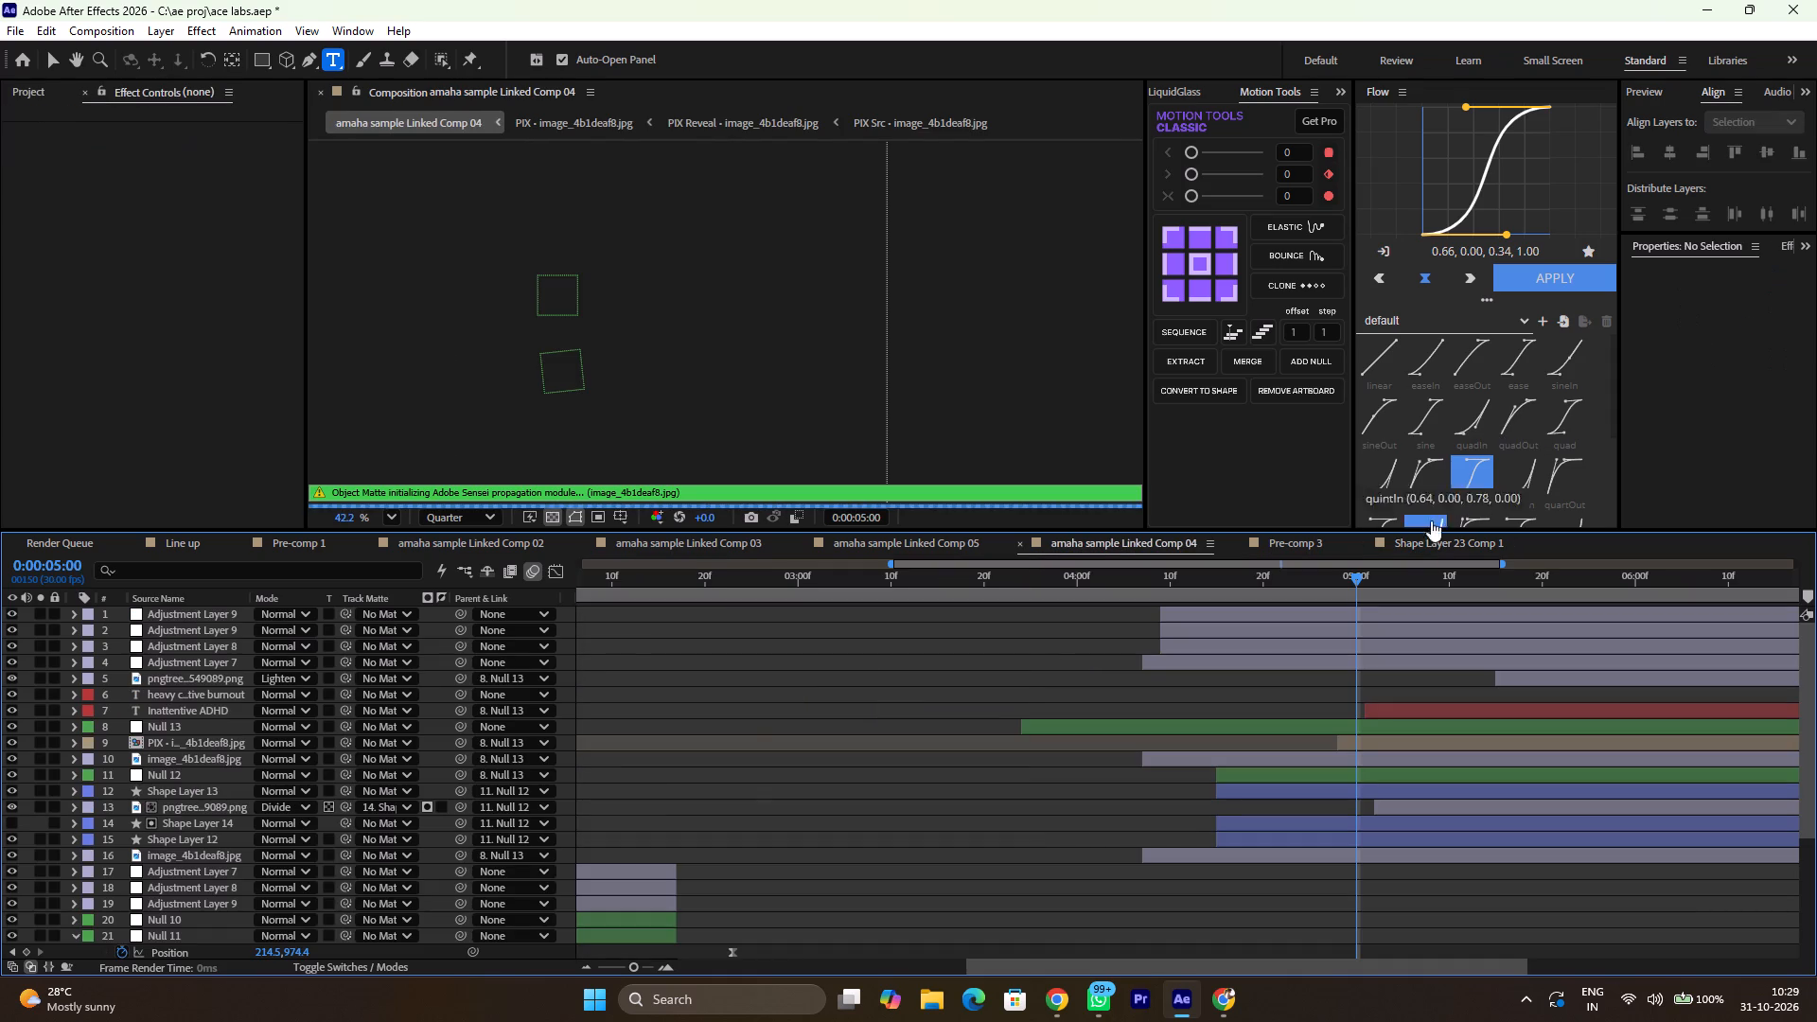
left_click(1420, 549)
Scrub through the image sequence from its start to the newest resin.png layer to check the order of images.
left_click_drag(967, 603, 957, 602)
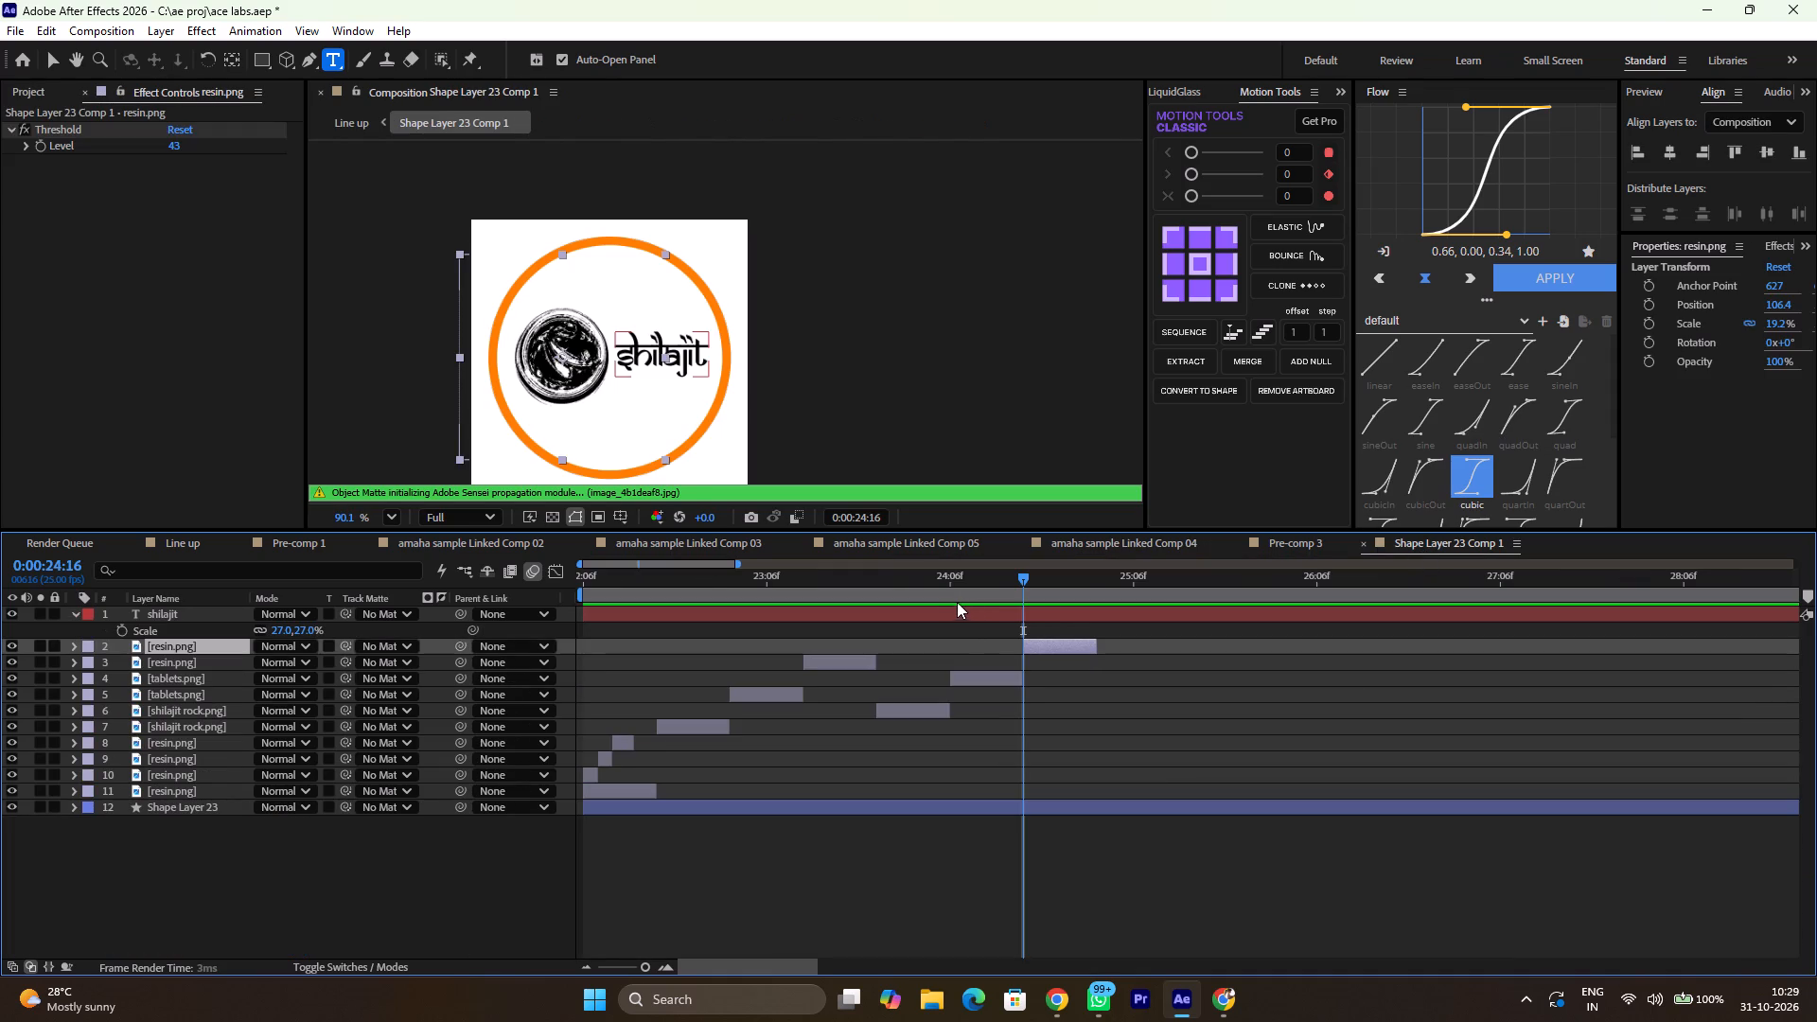
left_click_drag(957, 602, 972, 589)
left_click_drag(982, 575, 904, 575)
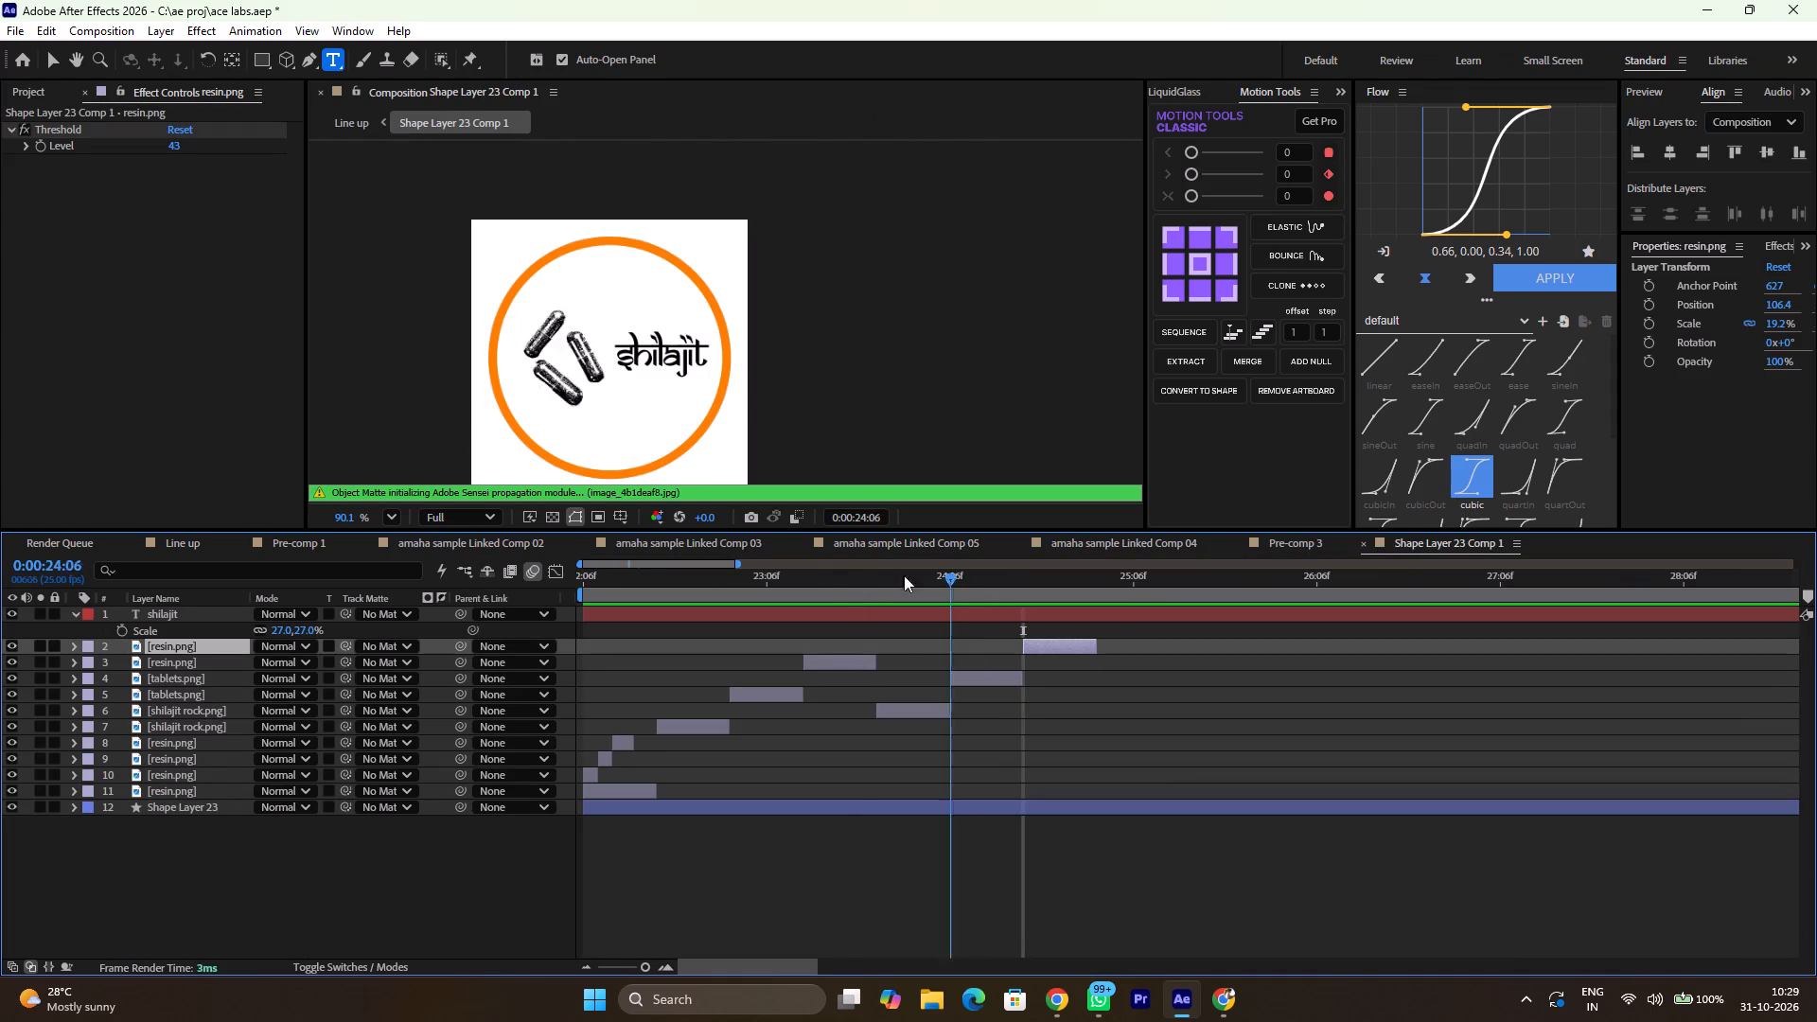
left_click_drag(904, 575, 928, 610)
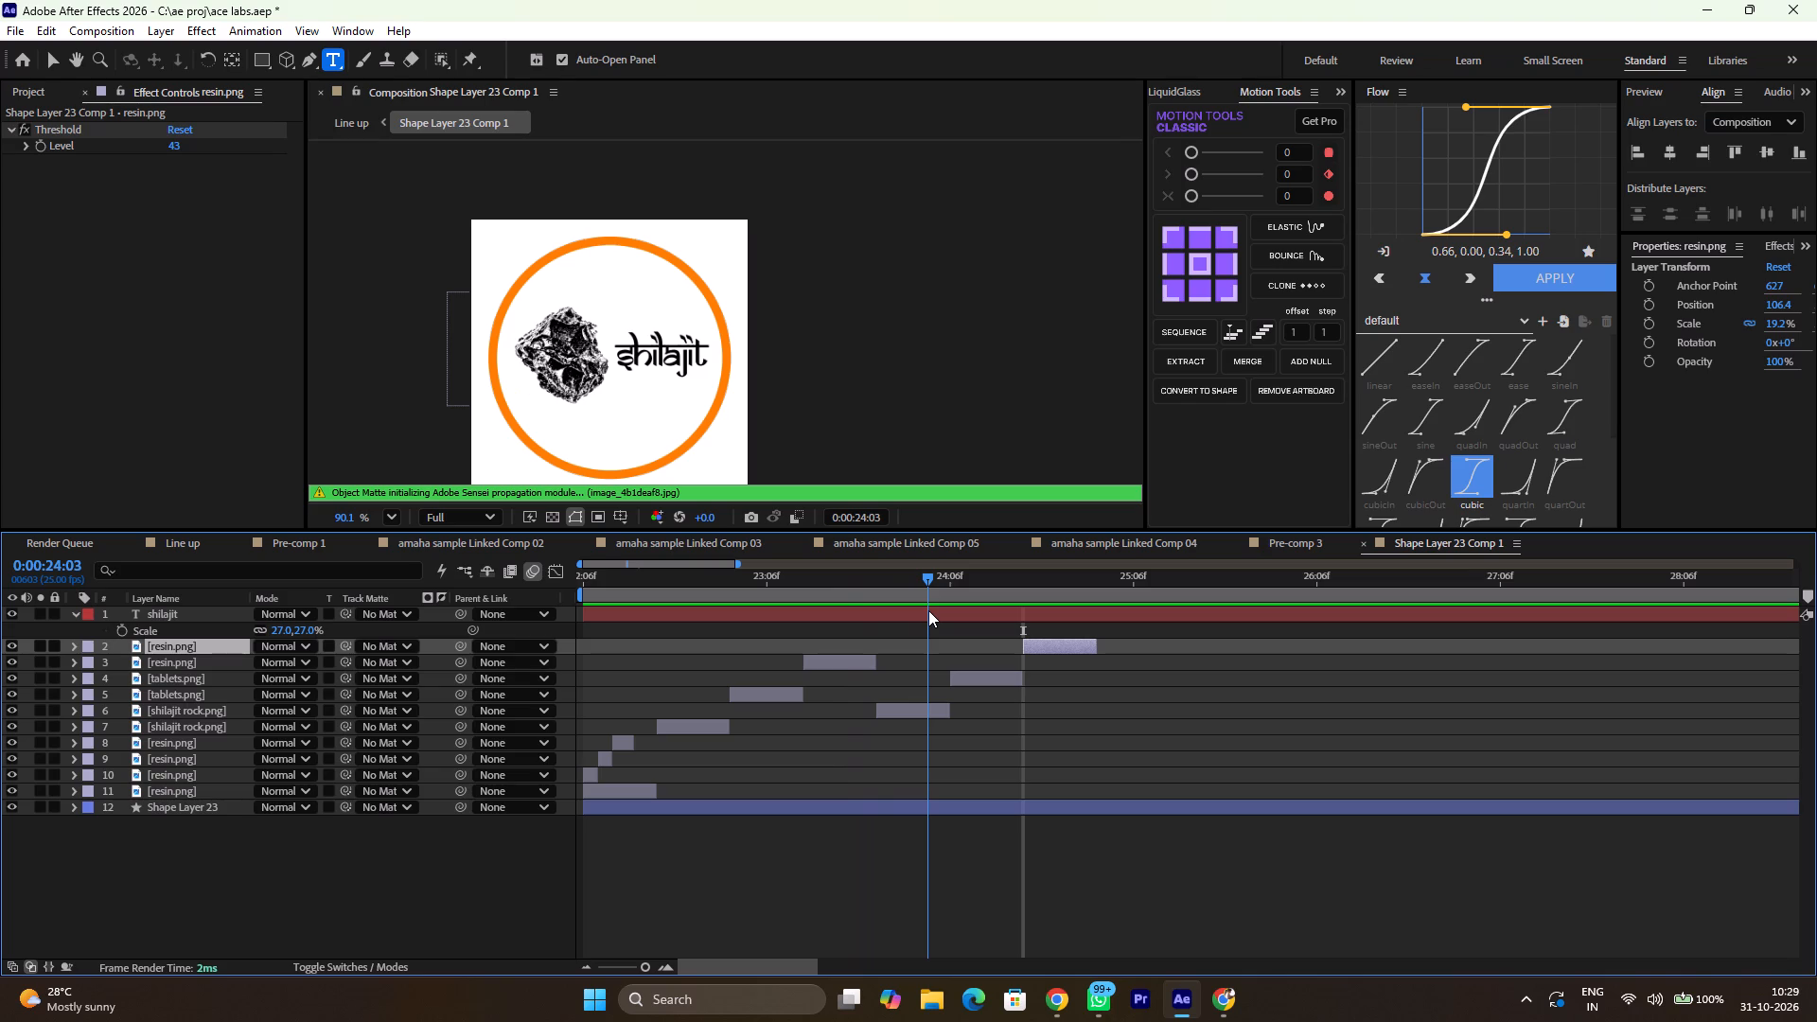
left_click_drag(928, 610, 539, 606)
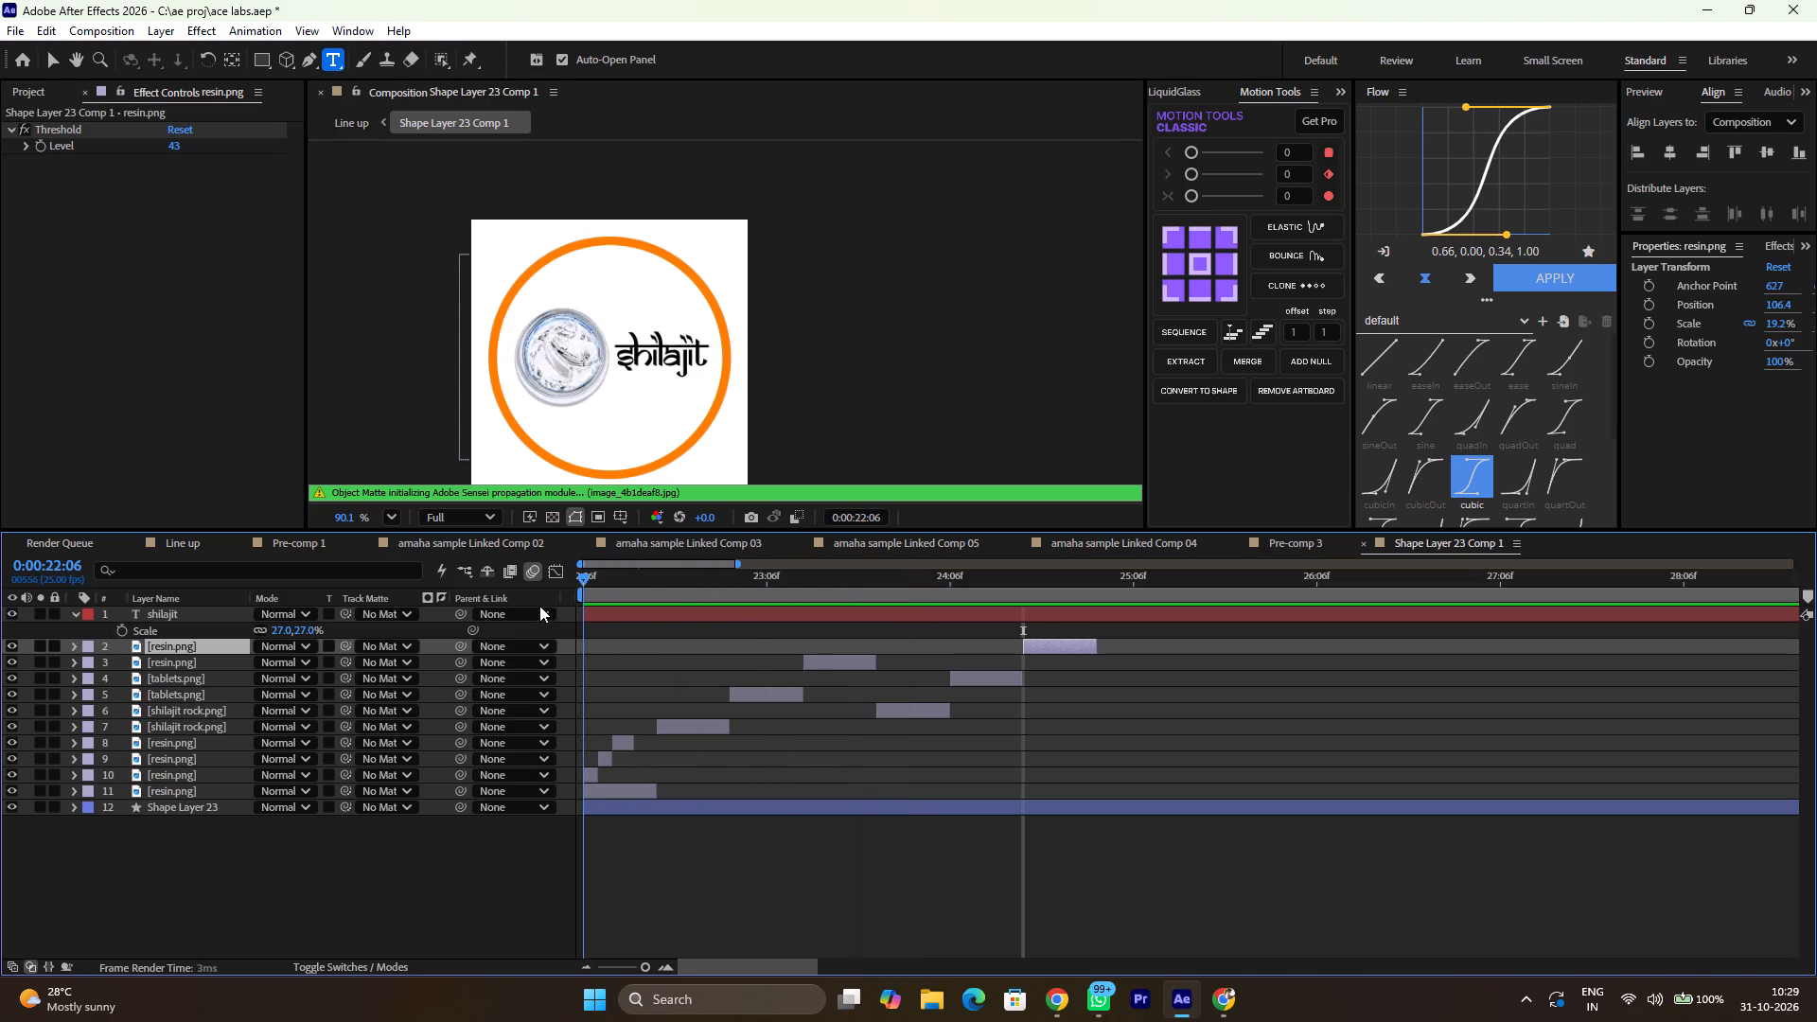
left_click_drag(539, 606, 852, 649)
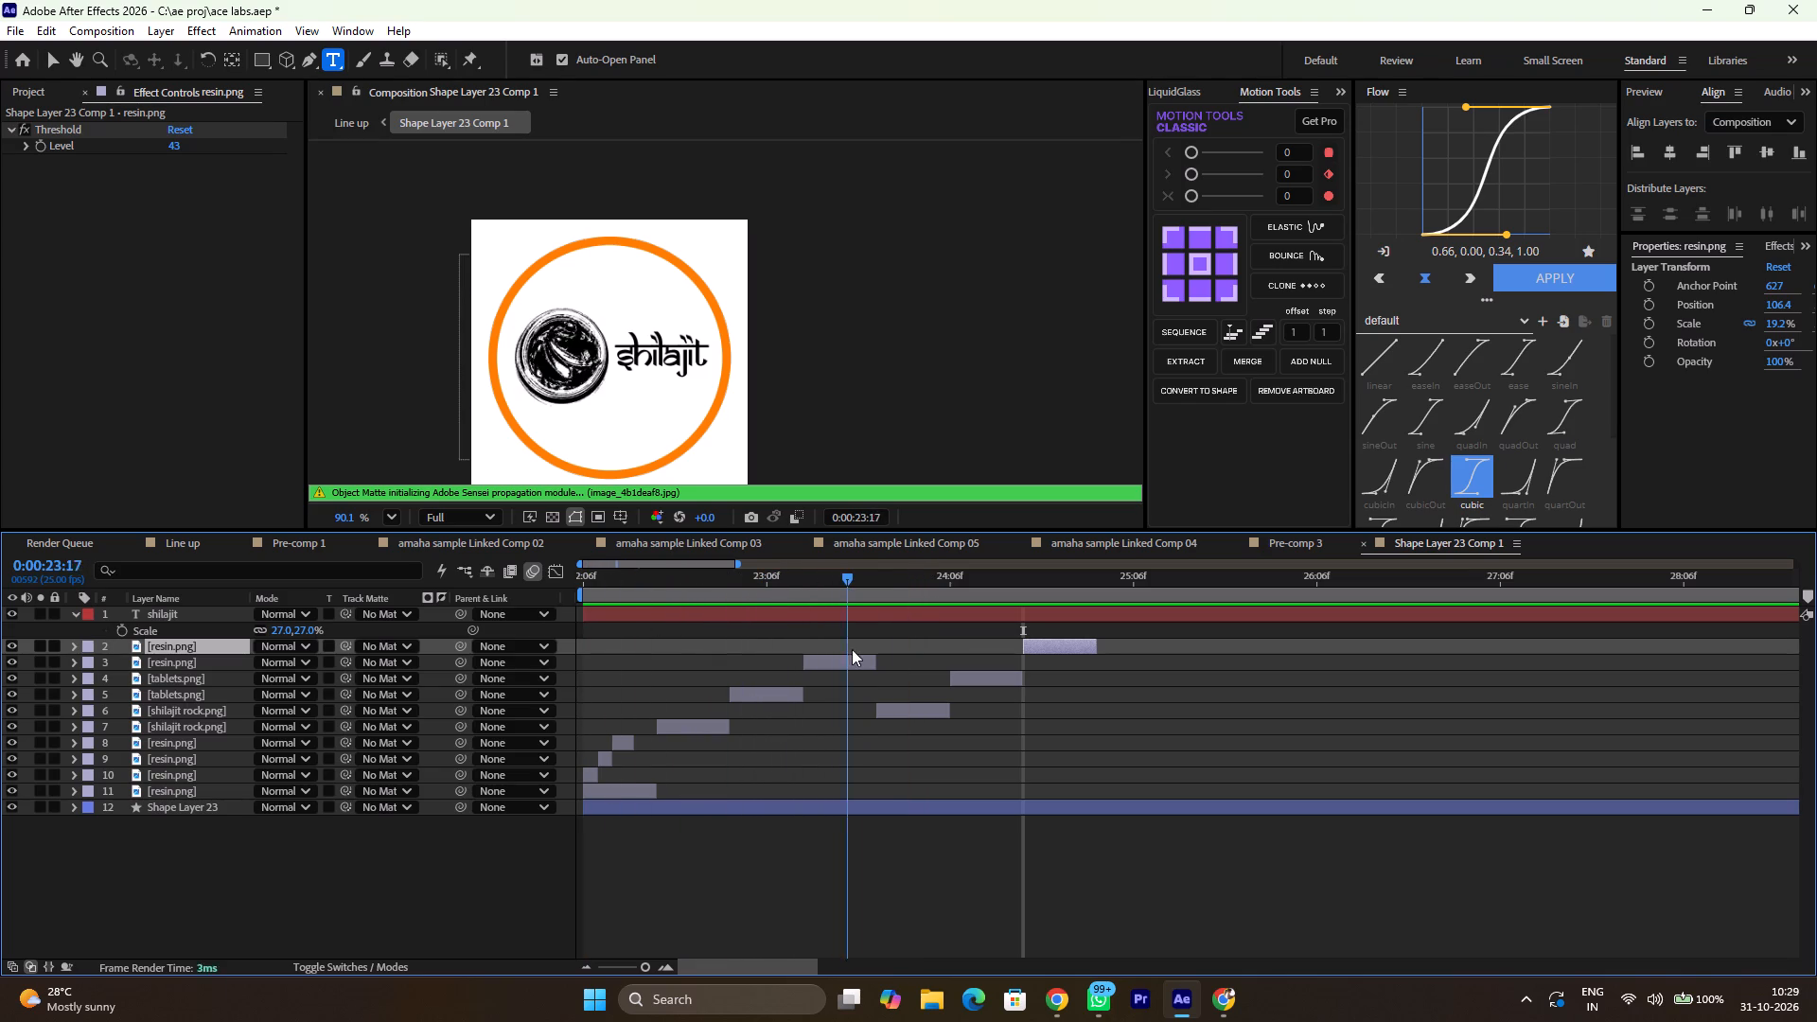
left_click_drag(852, 649, 1081, 676)
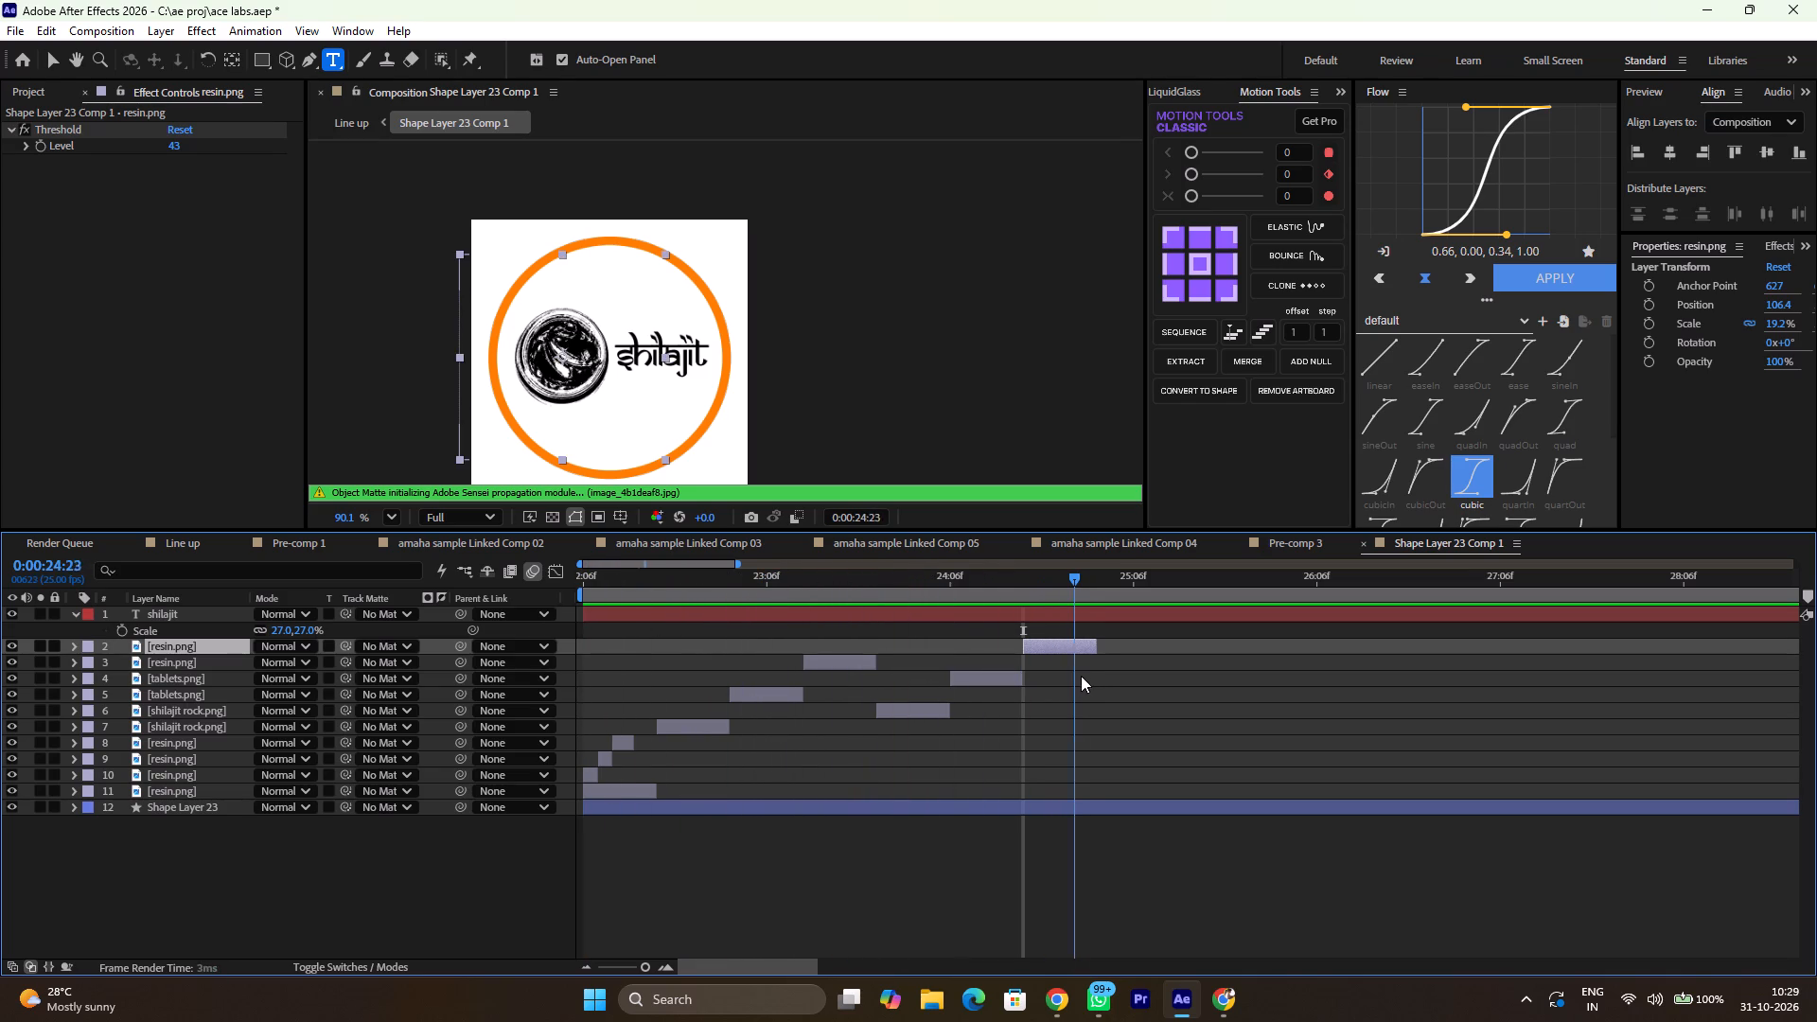
Duplicate the last shilajit rock, tablets and resin layers together and start the copied set at 0:00:25:01, where the sequence ends.
left_click_drag(1081, 676, 1097, 678)
left_click(990, 673)
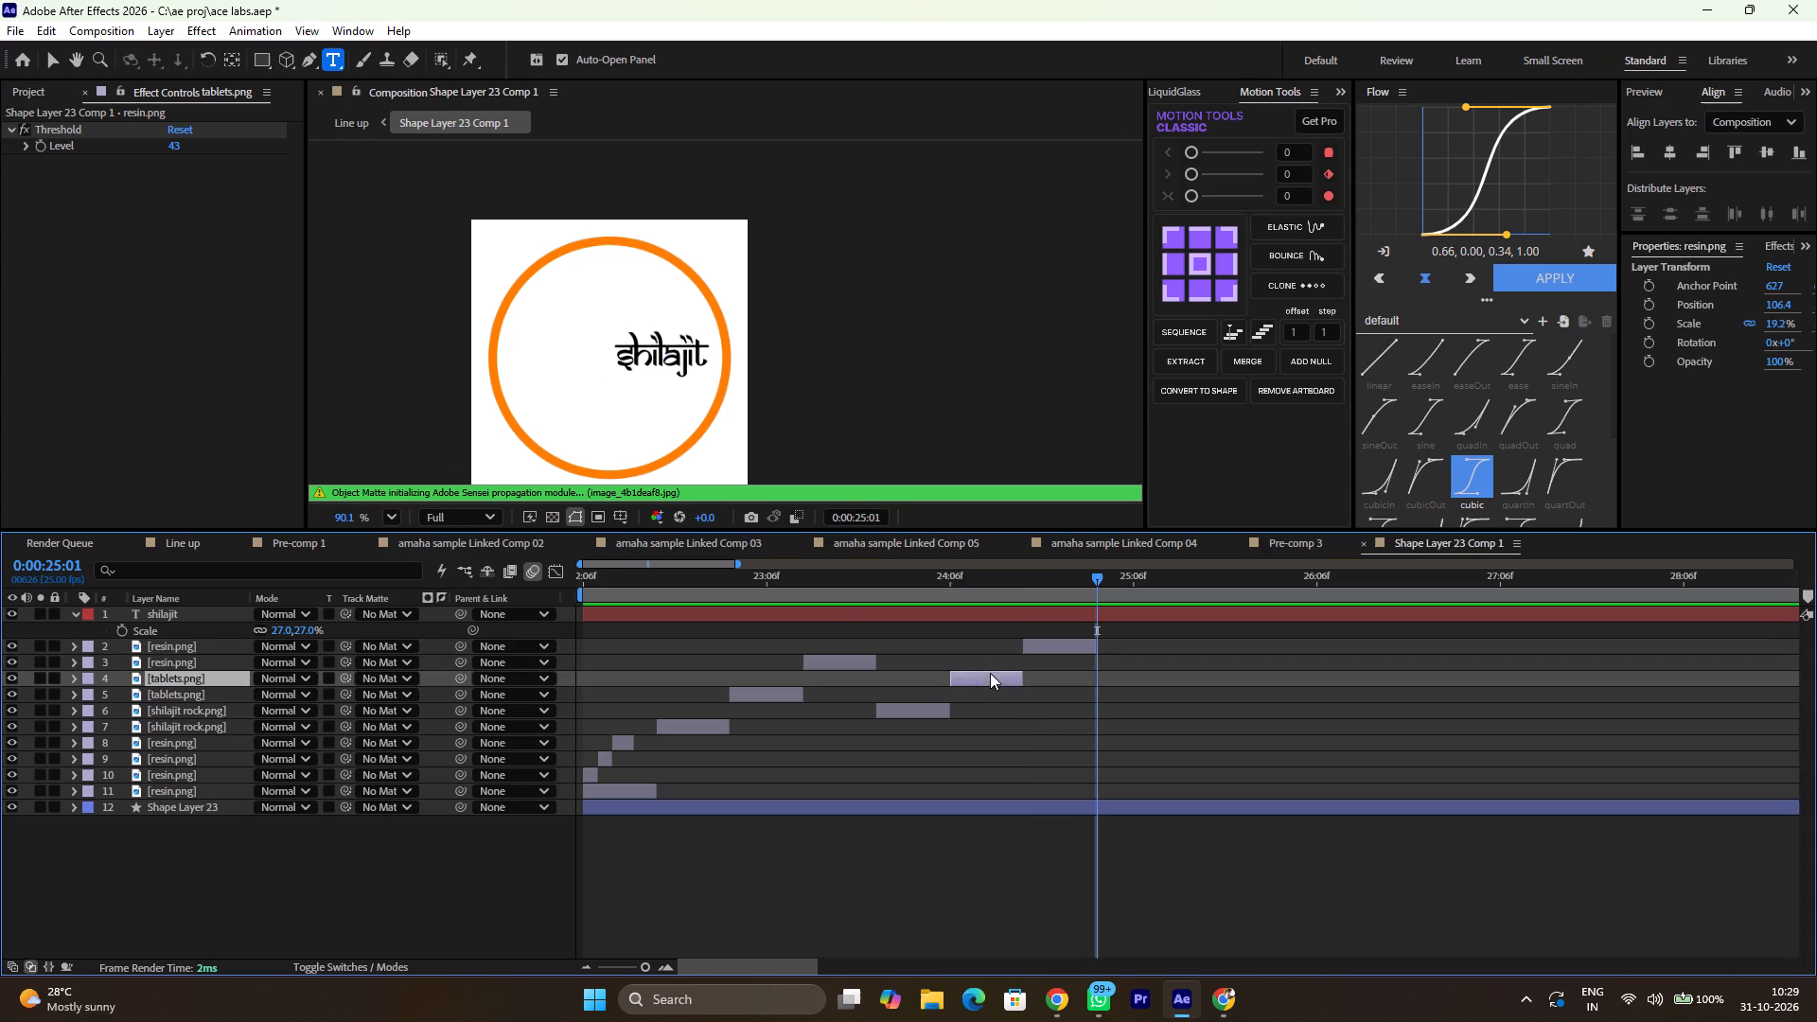
left_click(933, 703)
left_click(1048, 652, "shift")
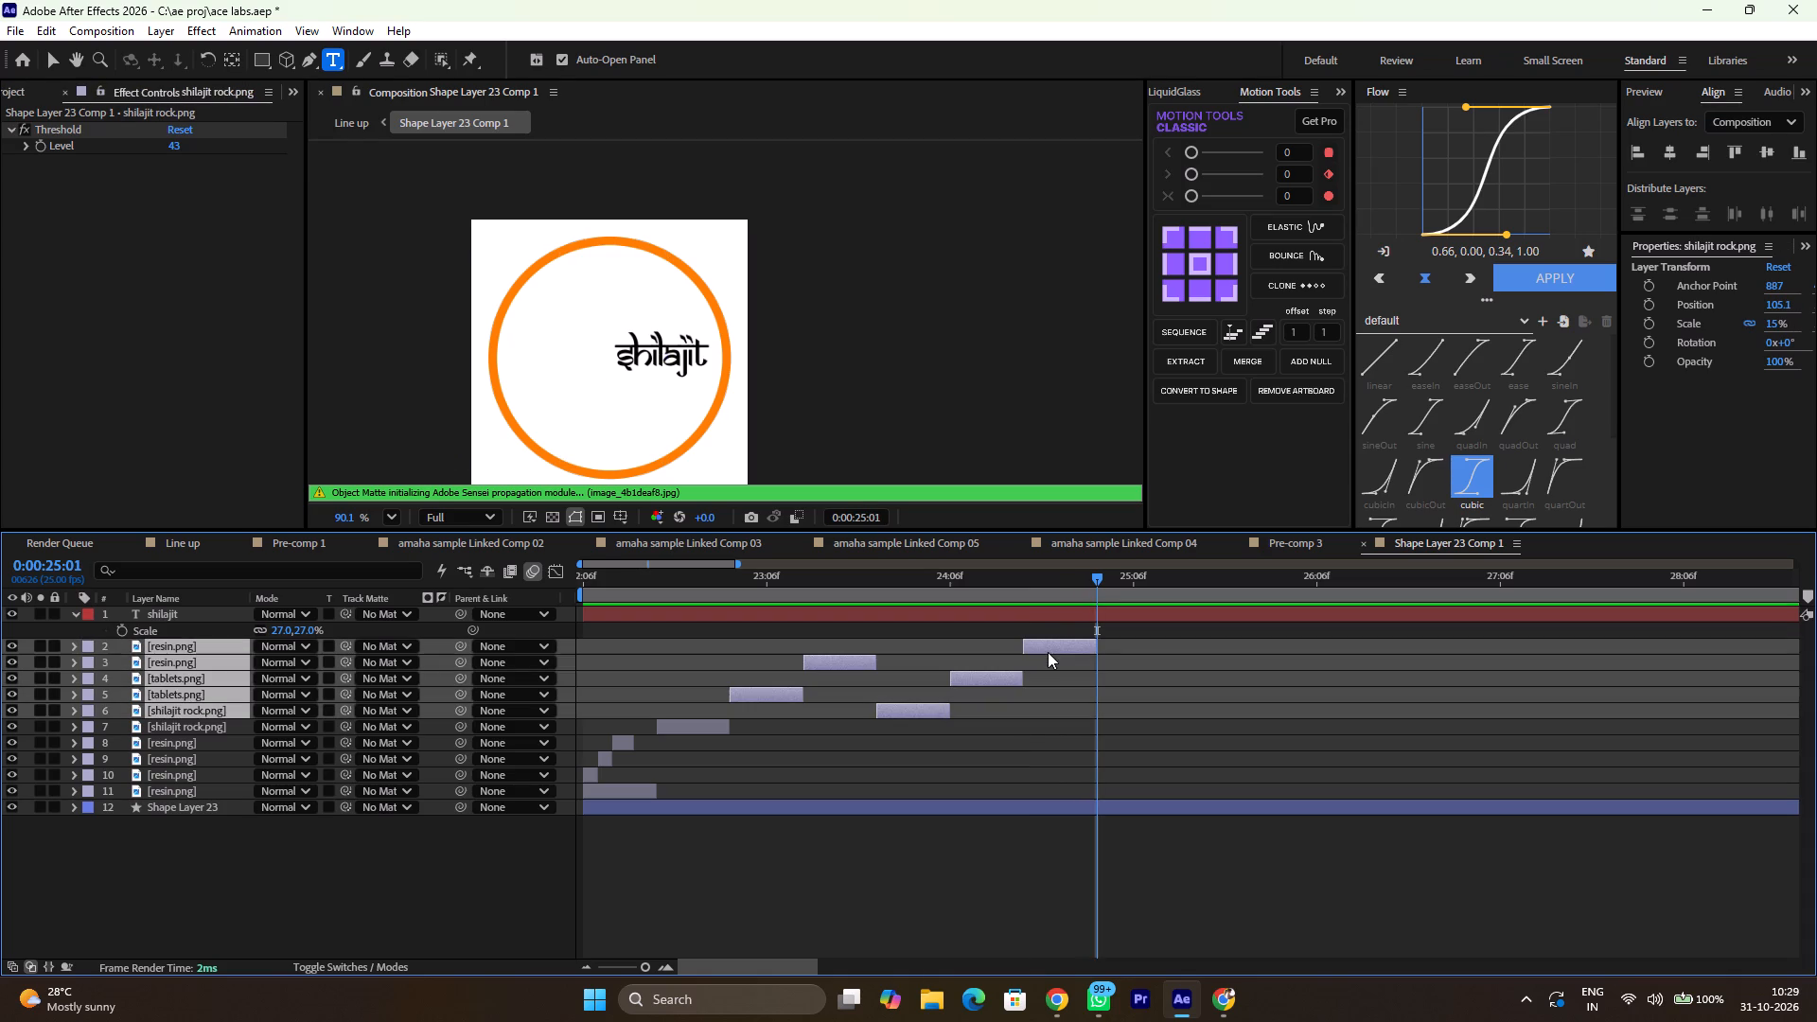
left_click(992, 662)
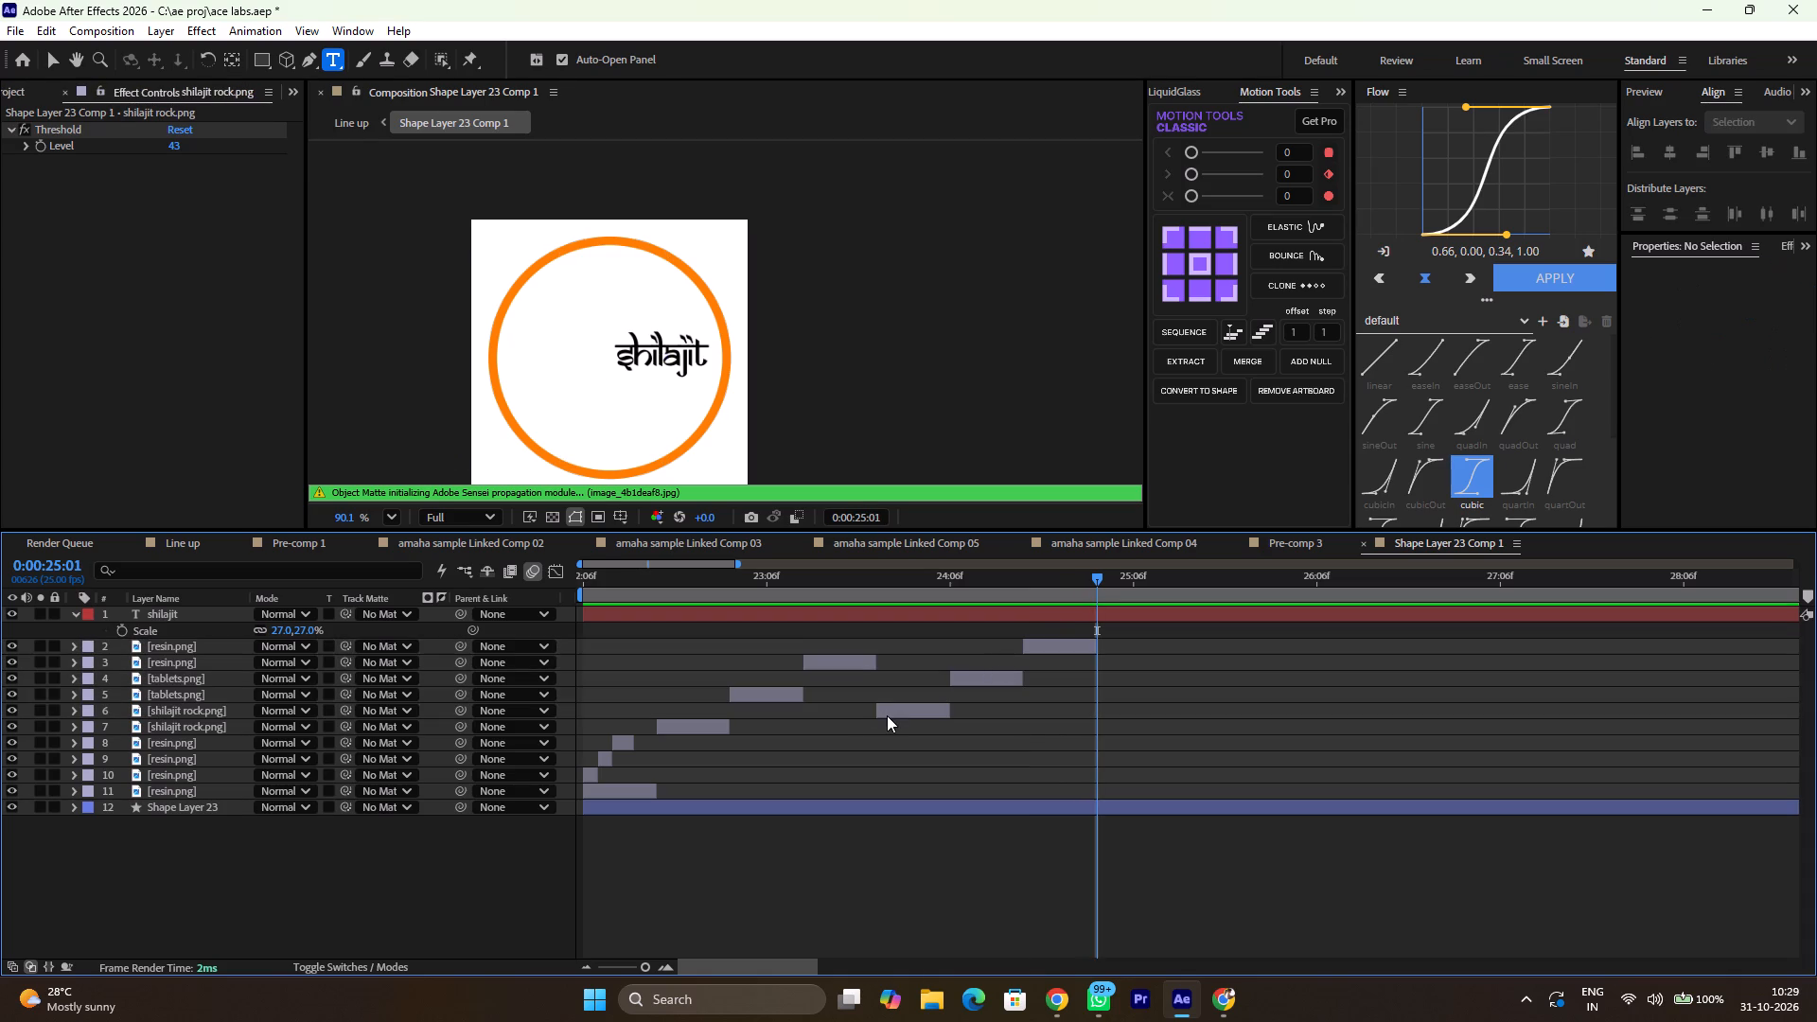
left_click(887, 715, "ctrl")
left_click(988, 687, "ctrl")
left_click(991, 680, "ctrl")
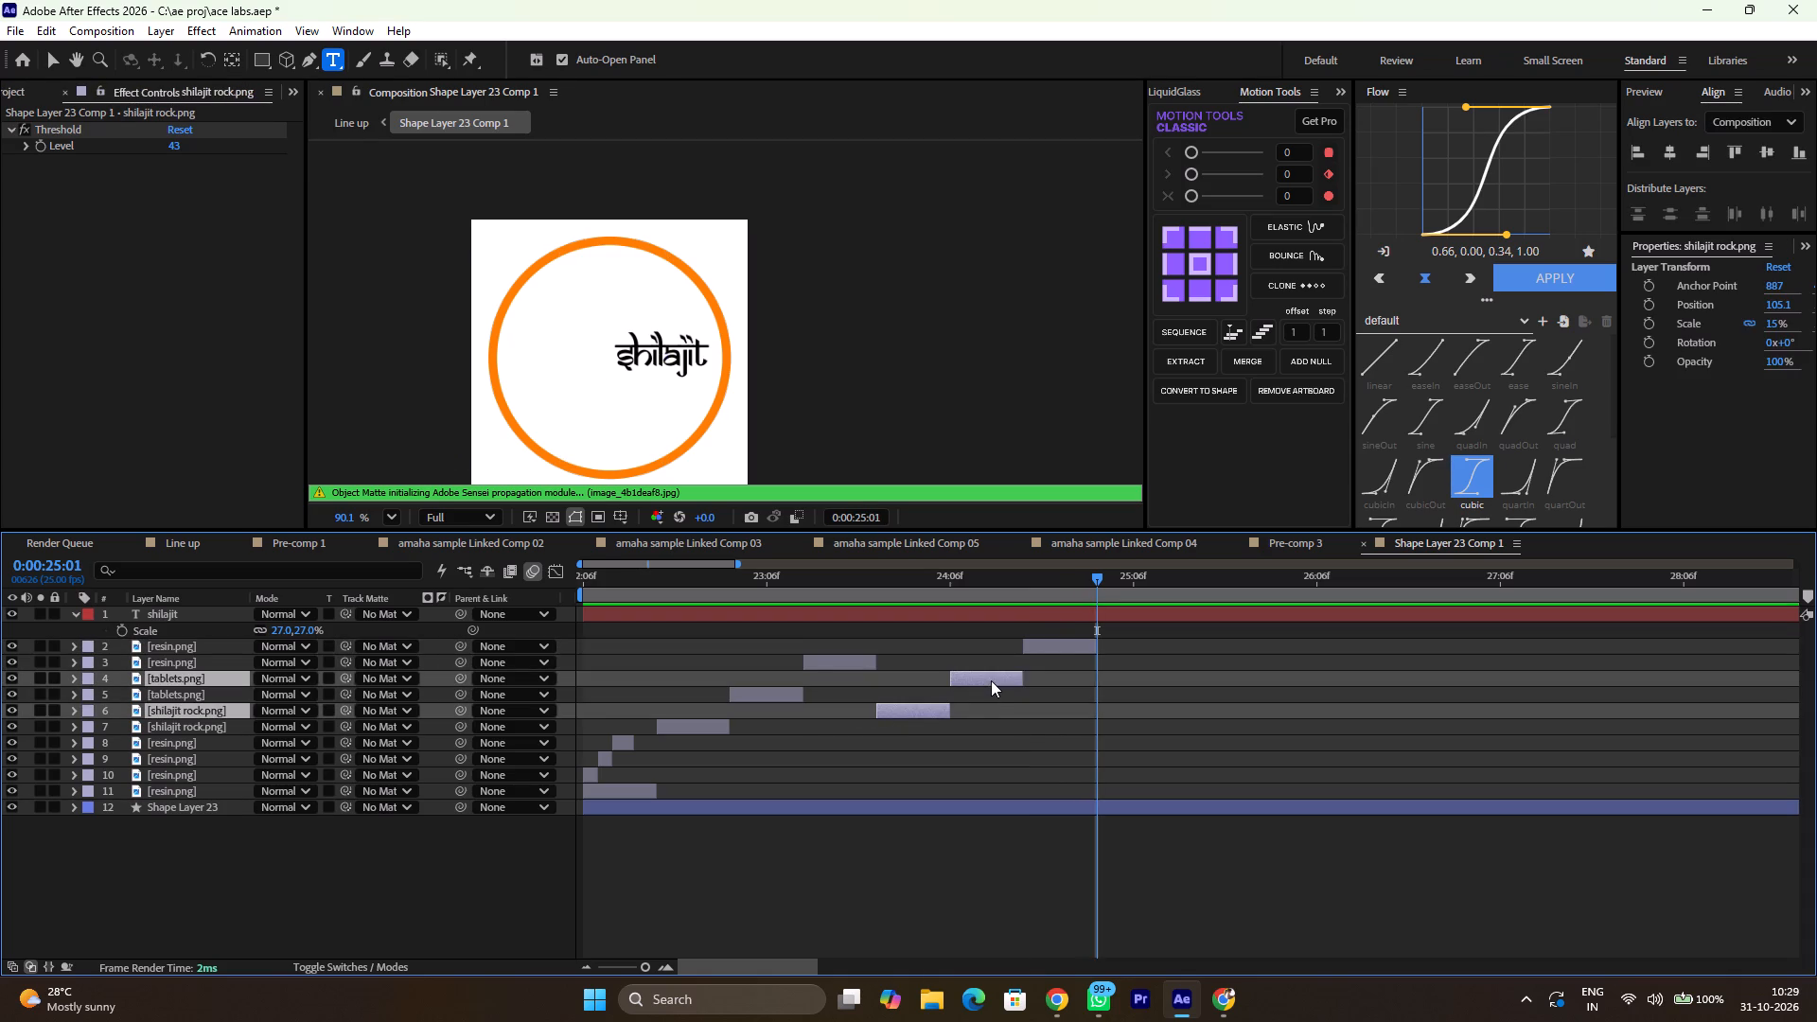
left_click(1056, 647, "ctrl")
key("ctrl+d")
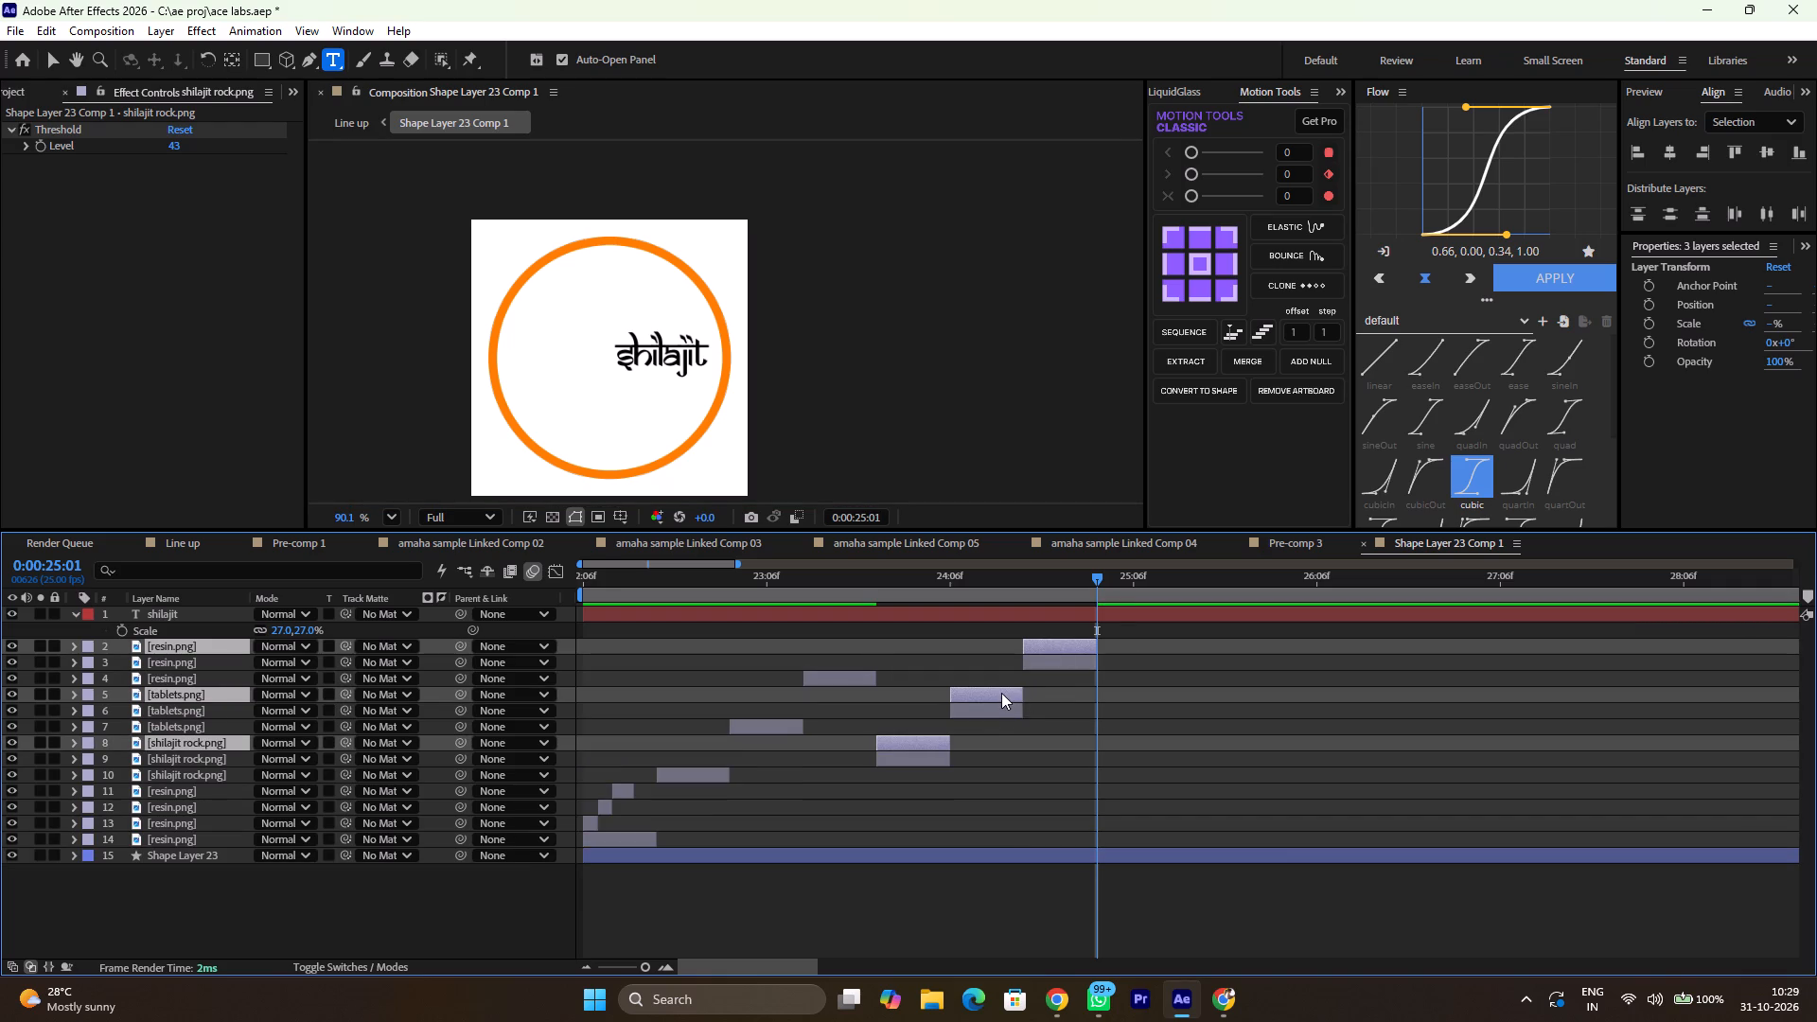
left_click_drag(1001, 693, 1221, 709)
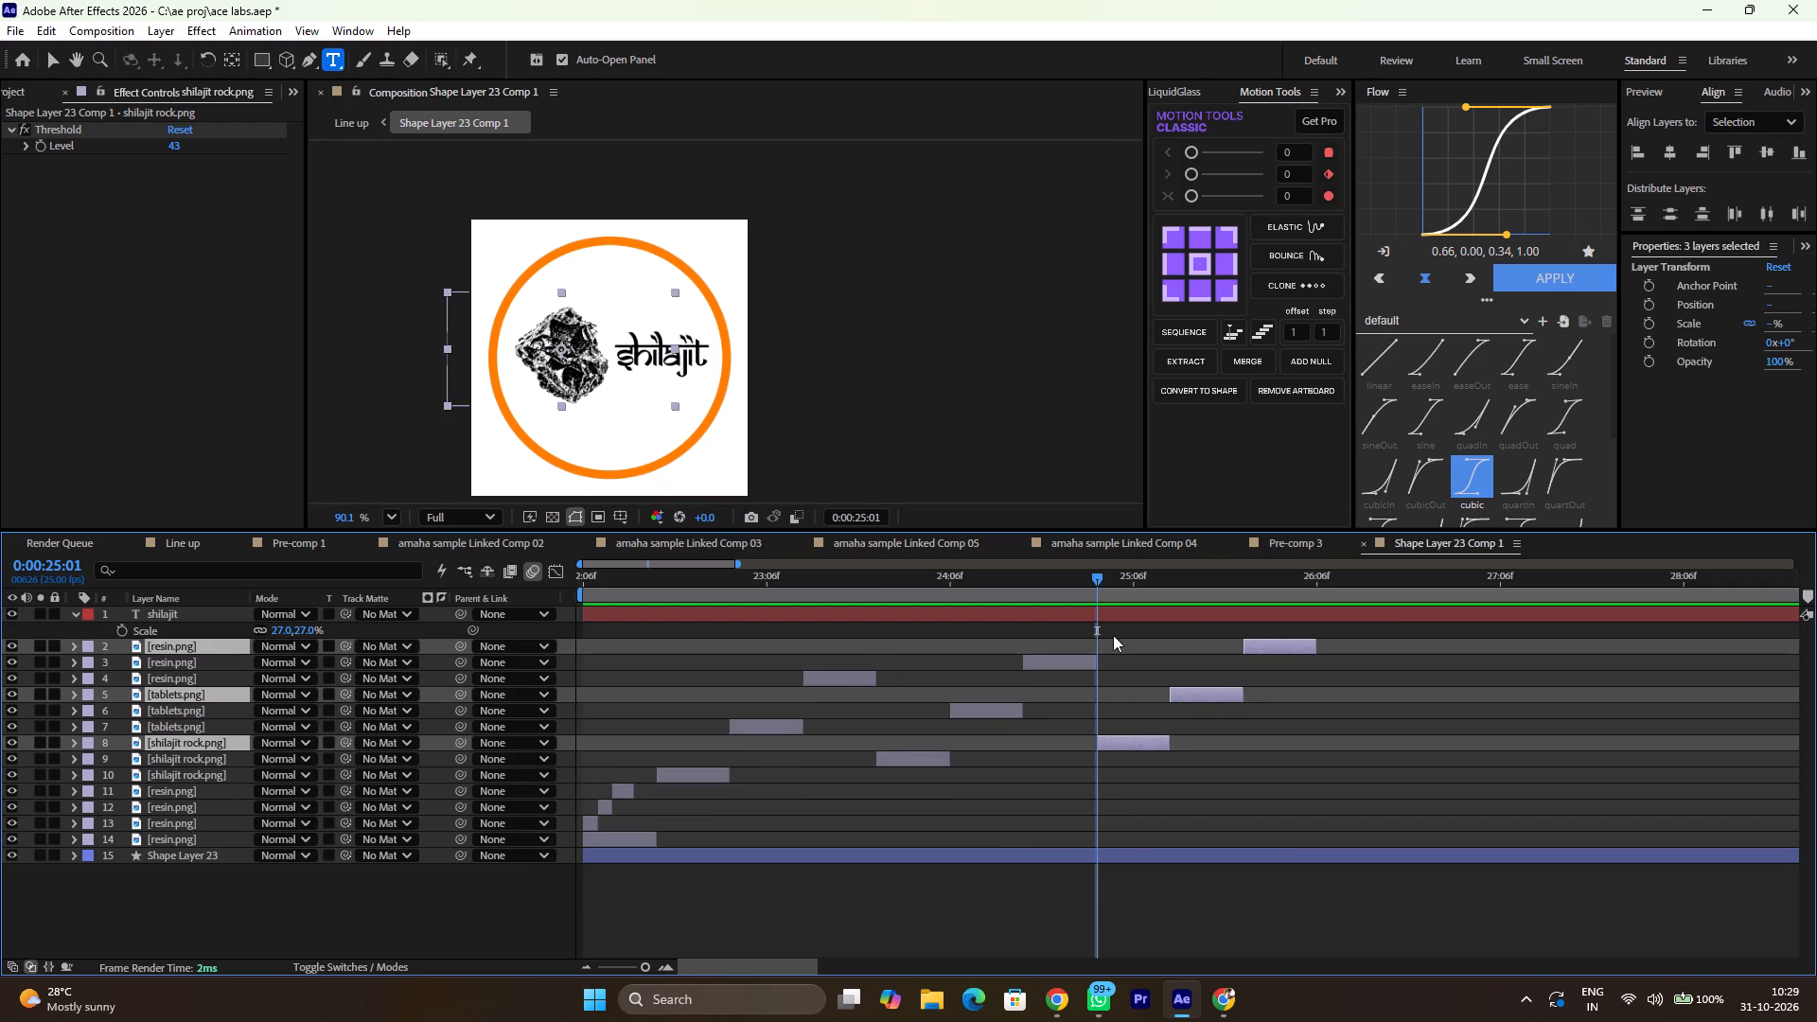
Scrub through the extended image sequence and play it back from 0:00:22:06 to check the looping.
left_click_drag(1087, 576, 1016, 585)
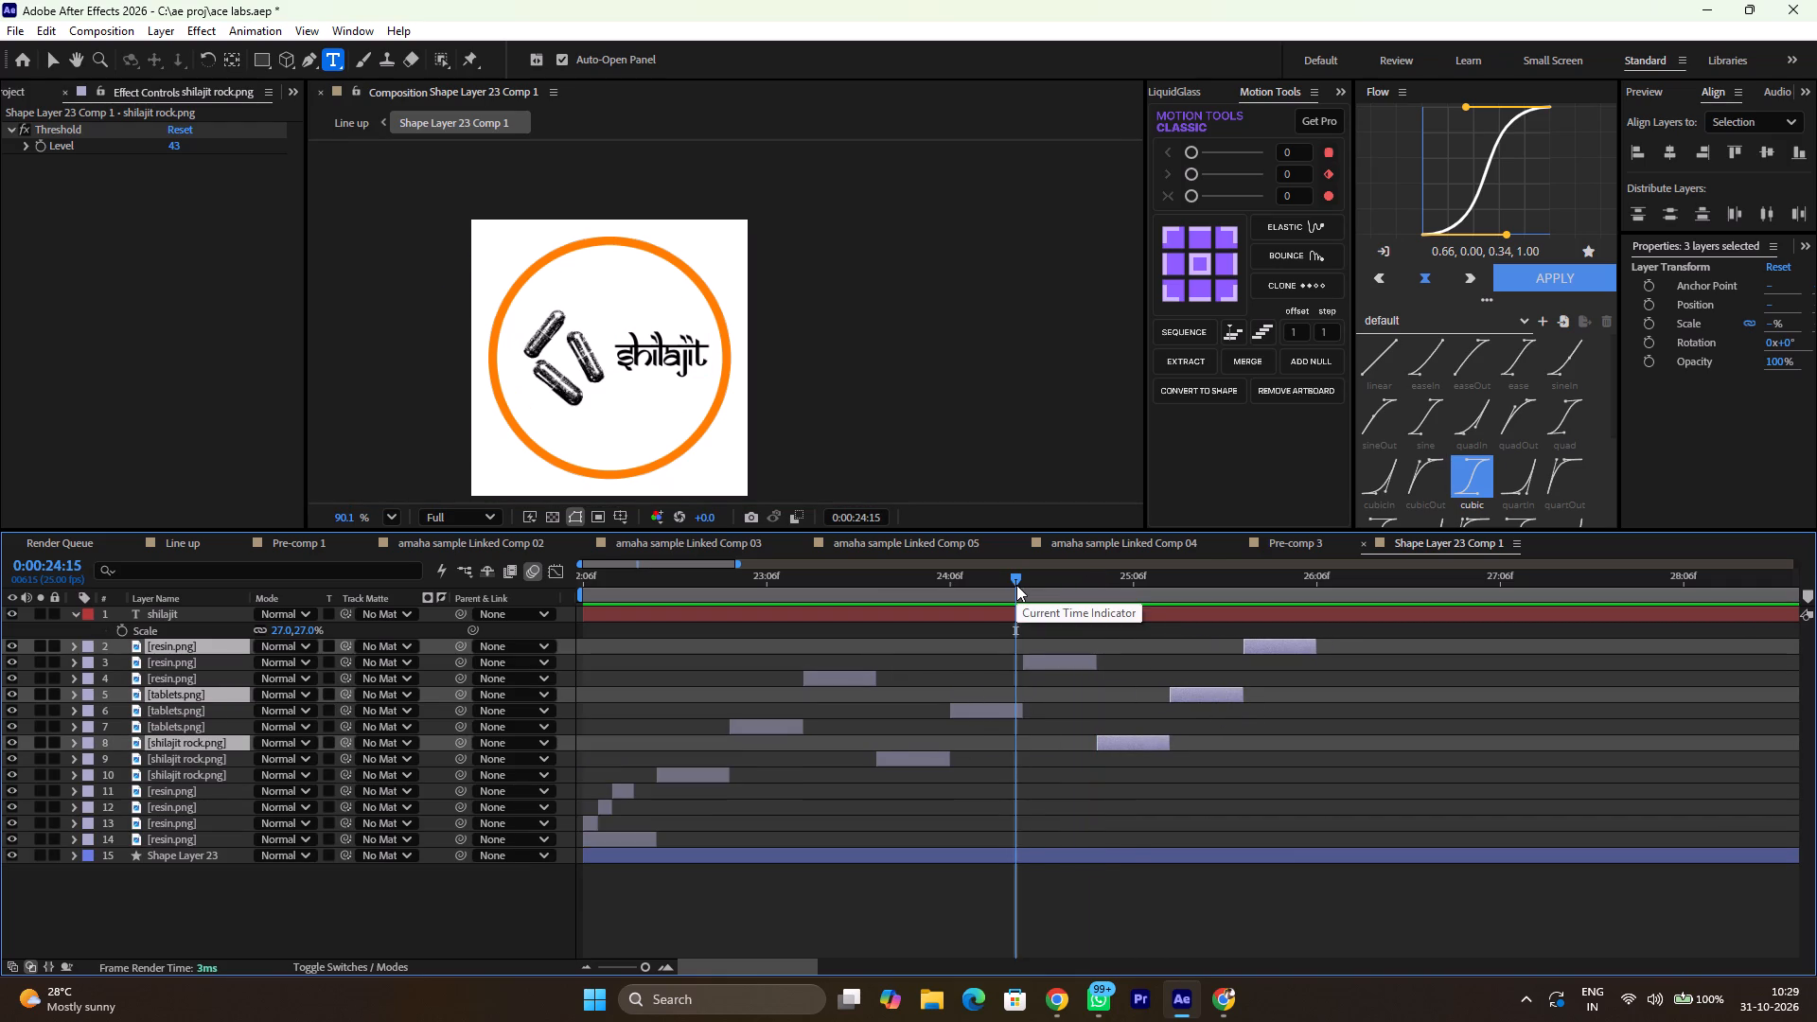
left_click_drag(1021, 581, 1084, 598)
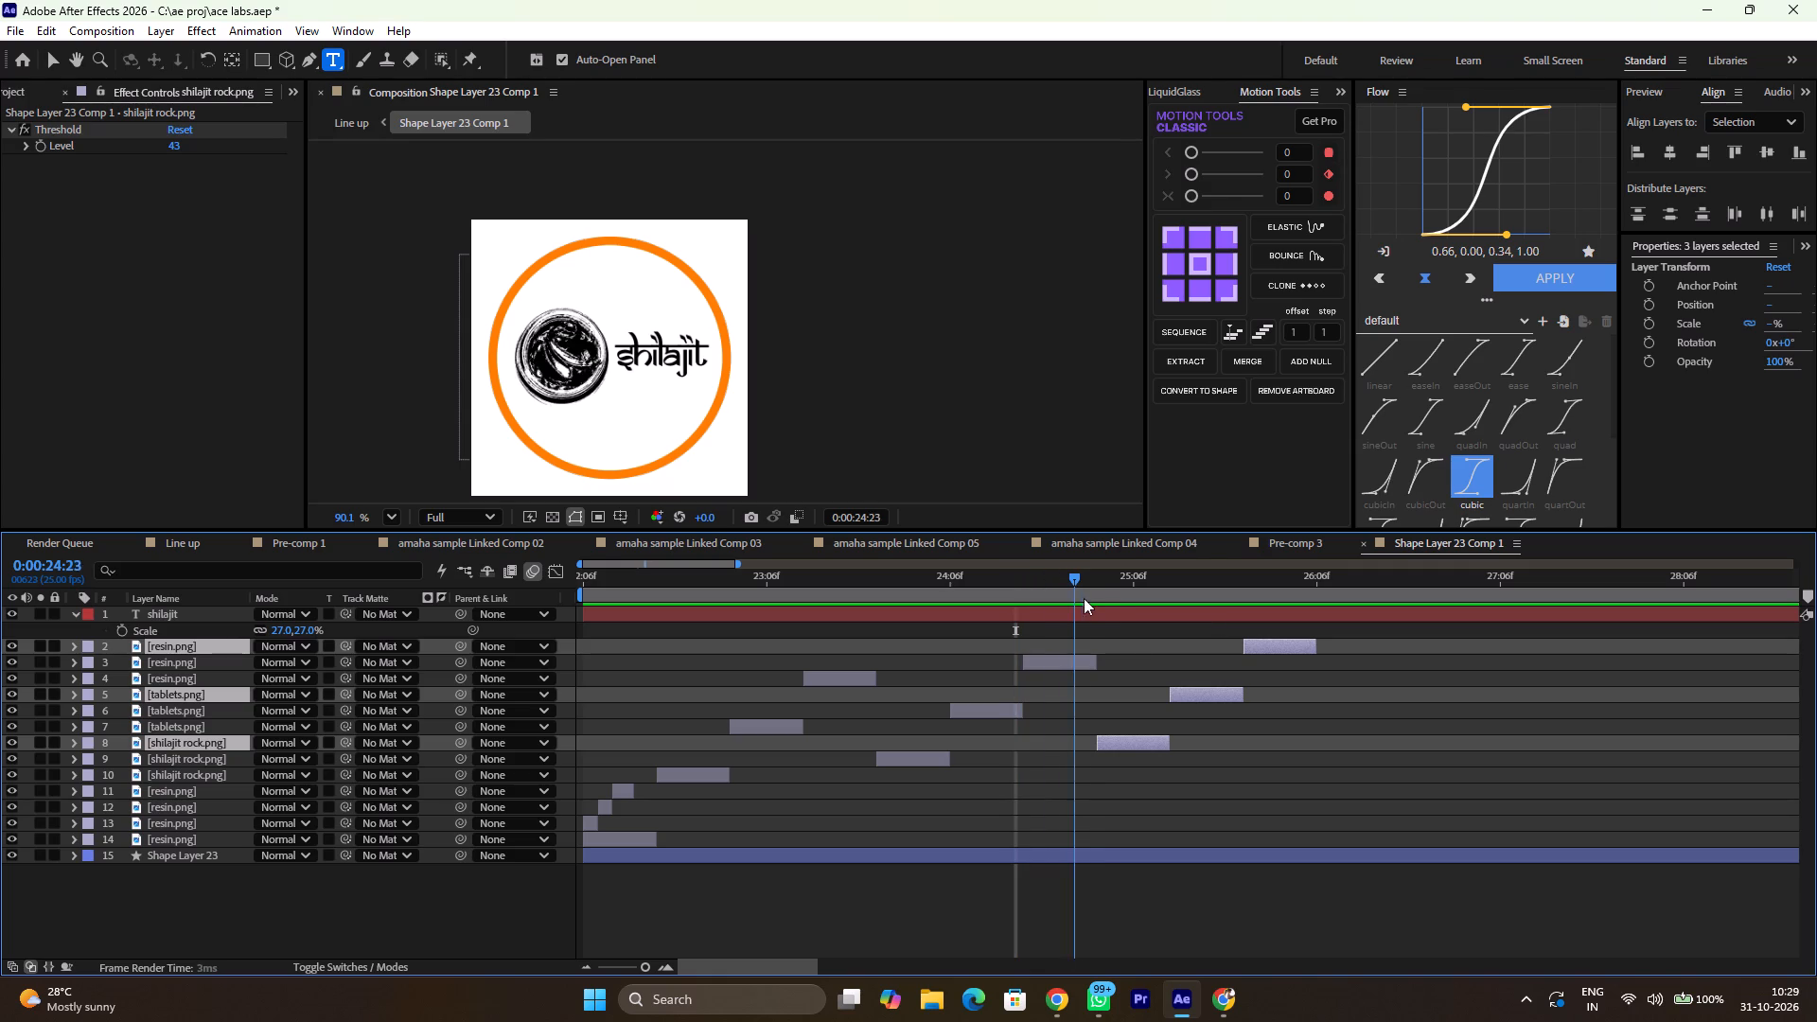
left_click_drag(1084, 598, 1261, 636)
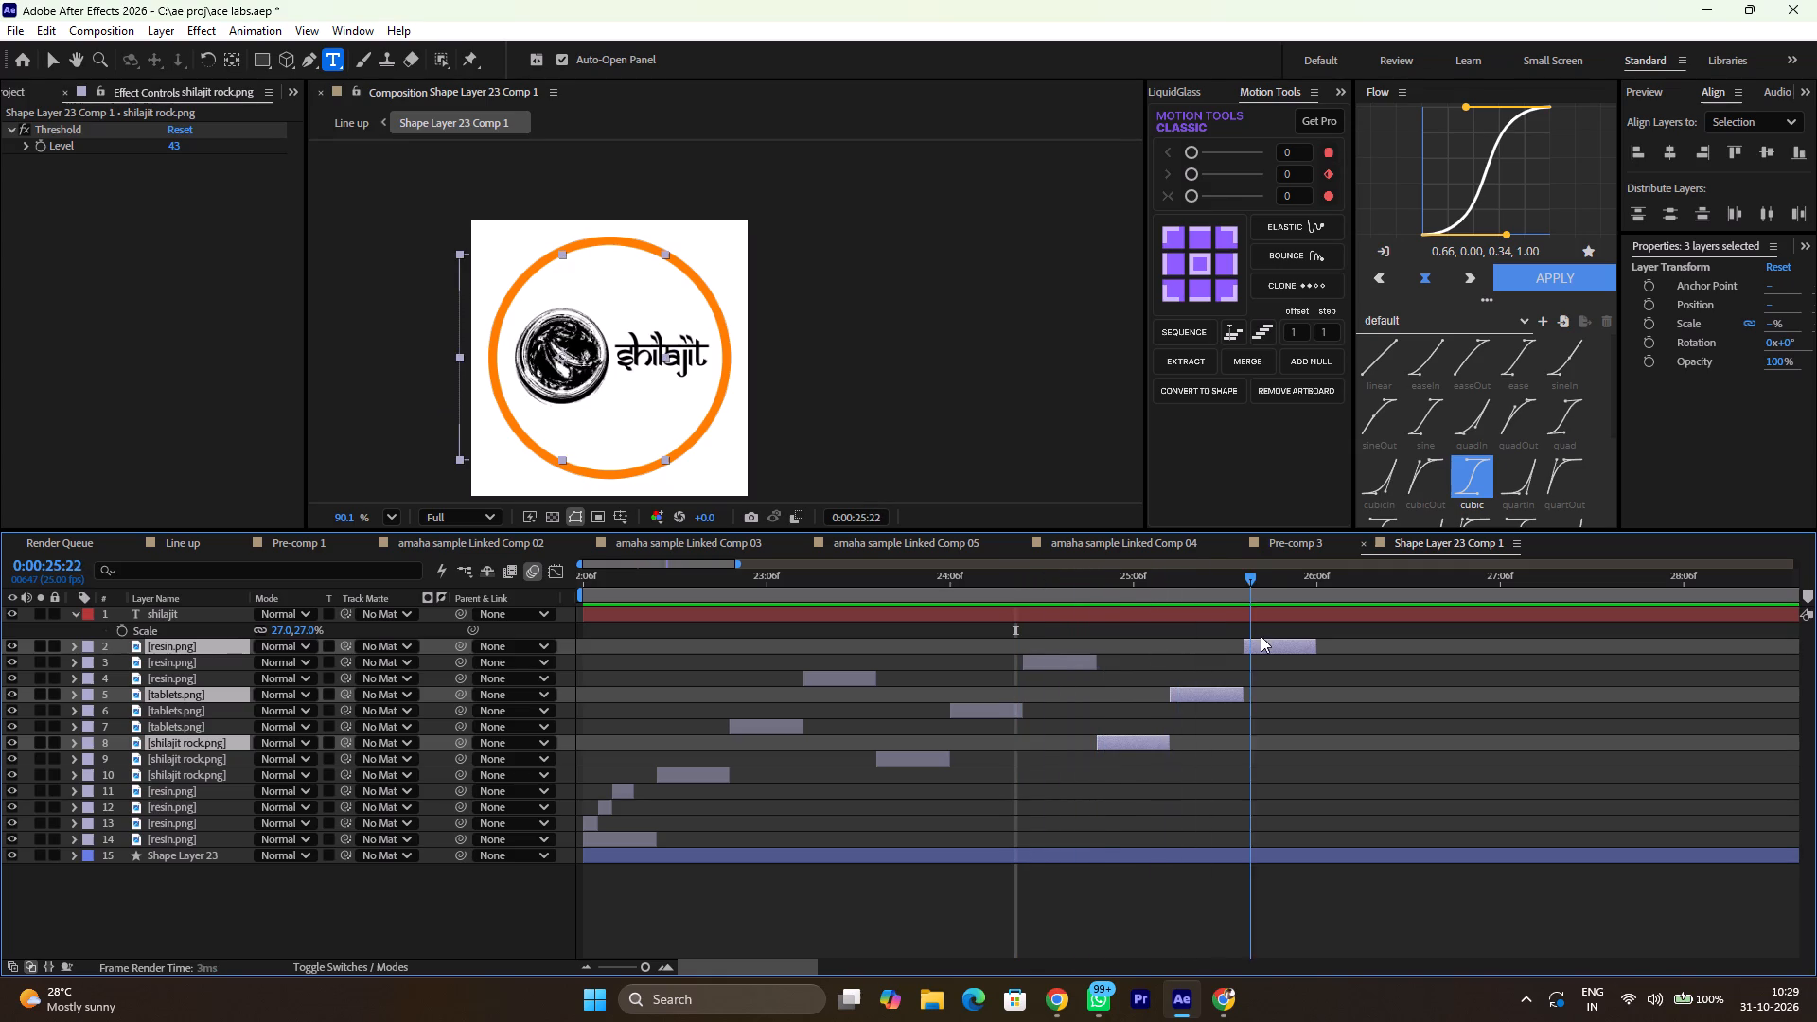
left_click_drag(1261, 636, 507, 653)
key("space")
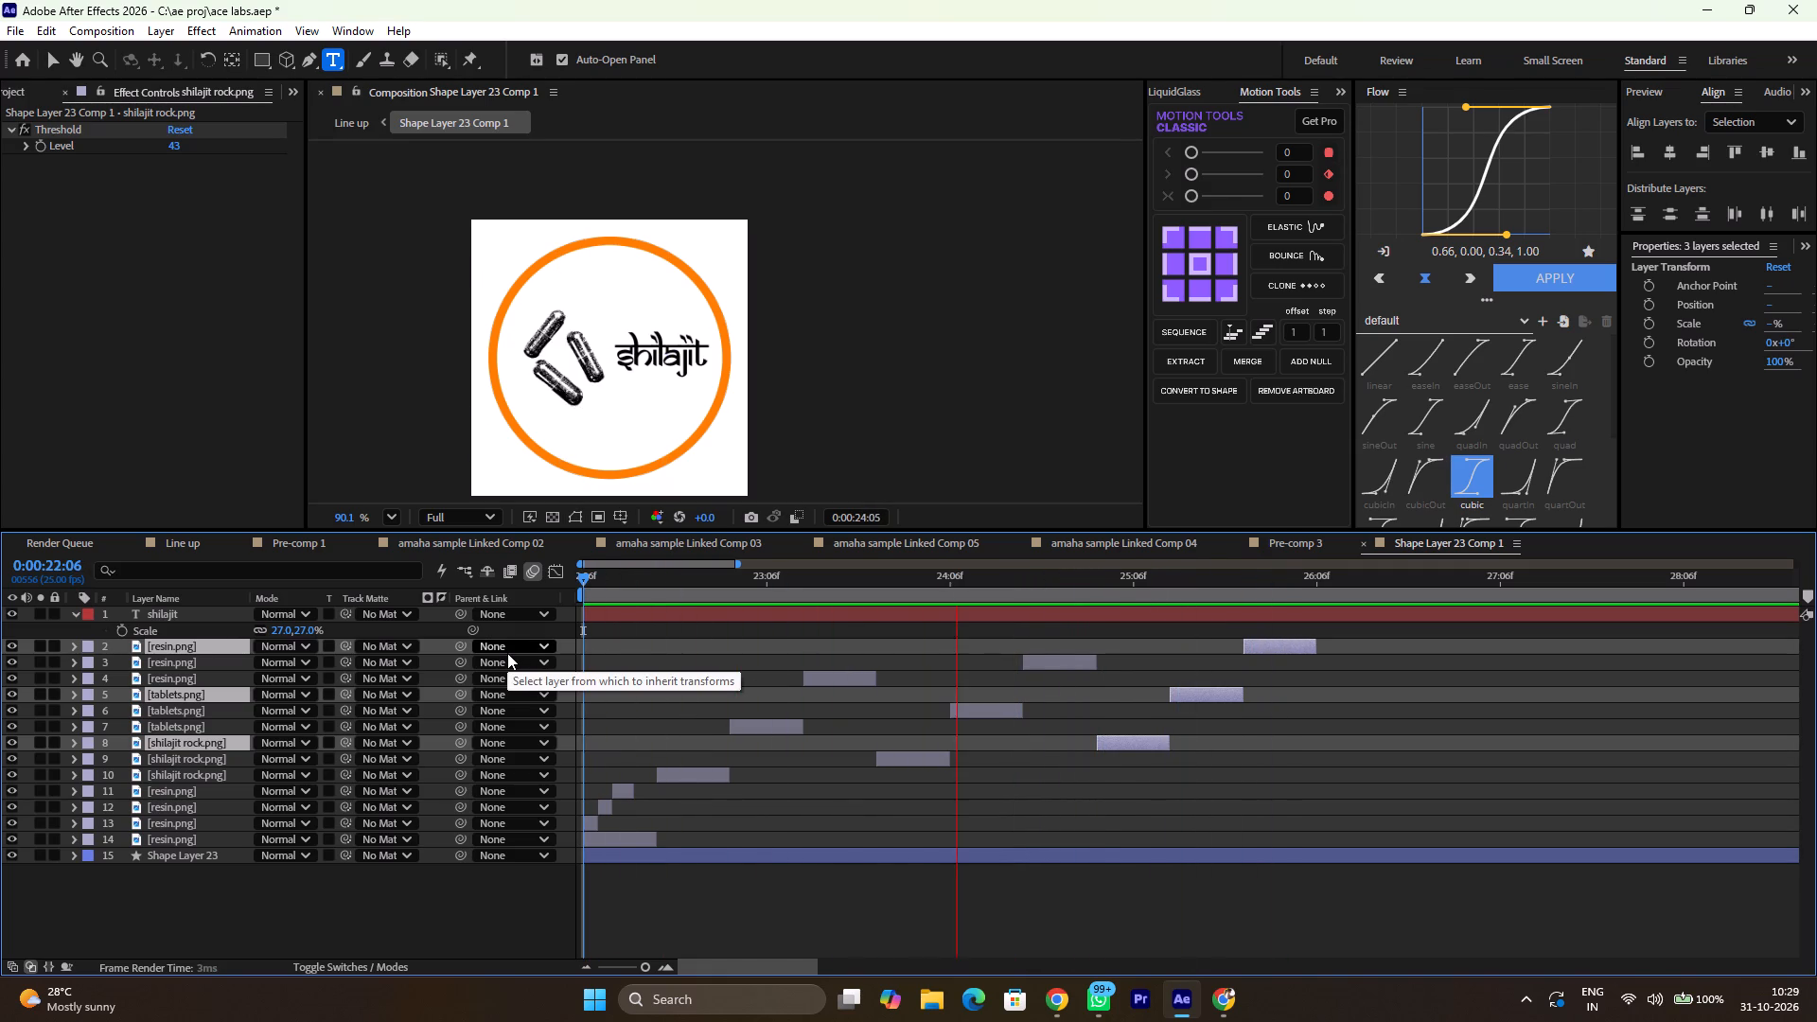
key("space")
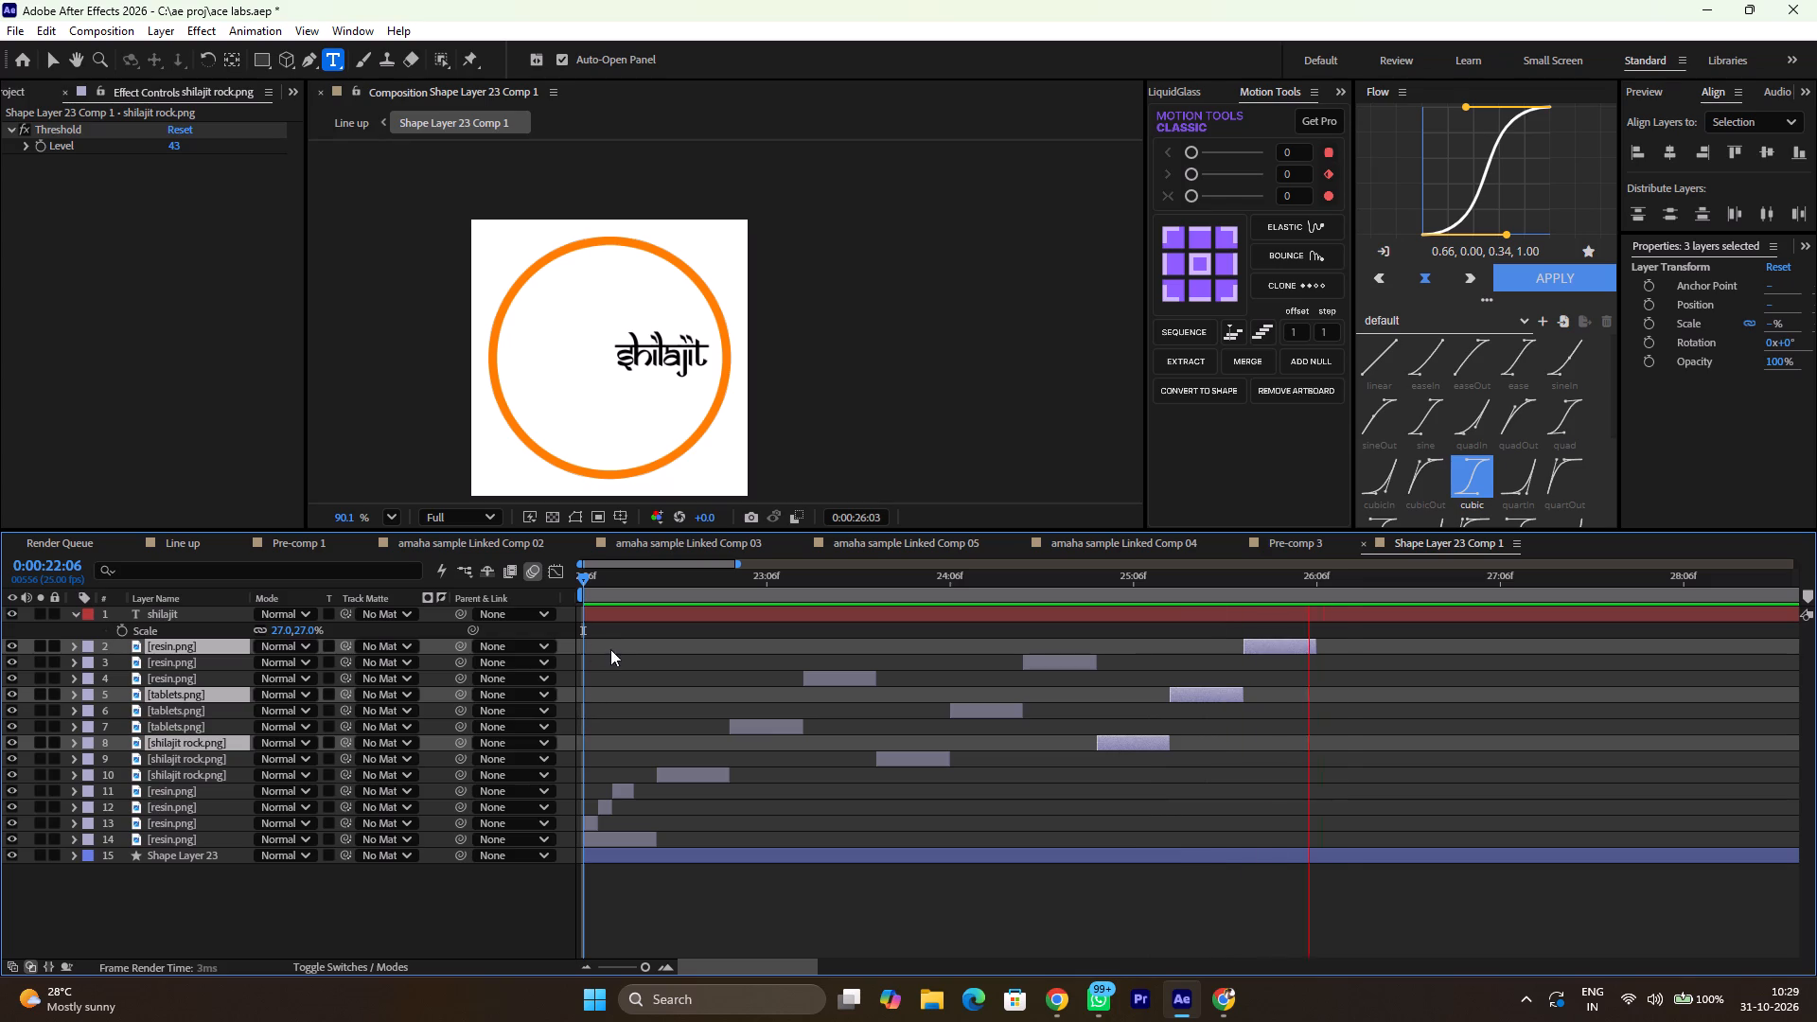
Return to the Line up composition and examine the circle callout's appearance around 0:00:22:08.
left_click(168, 535)
left_click_drag(1106, 585, 1103, 585)
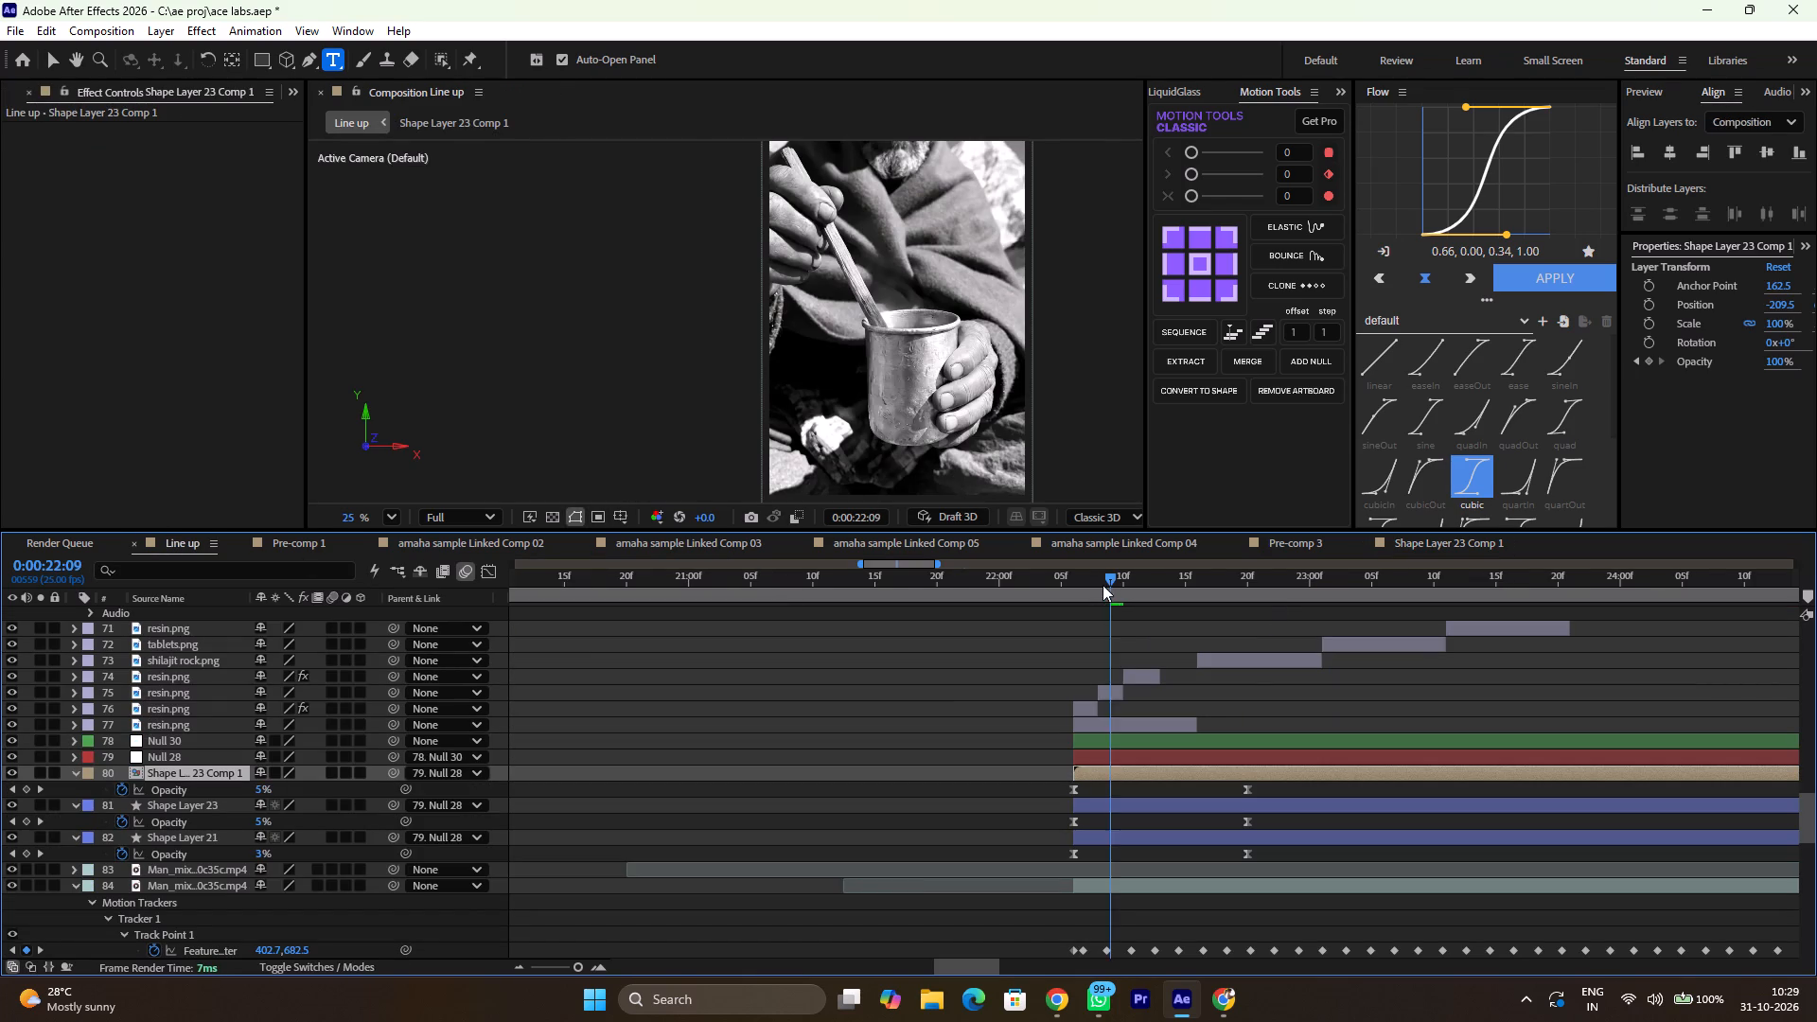
left_click_drag(1103, 585, 1095, 585)
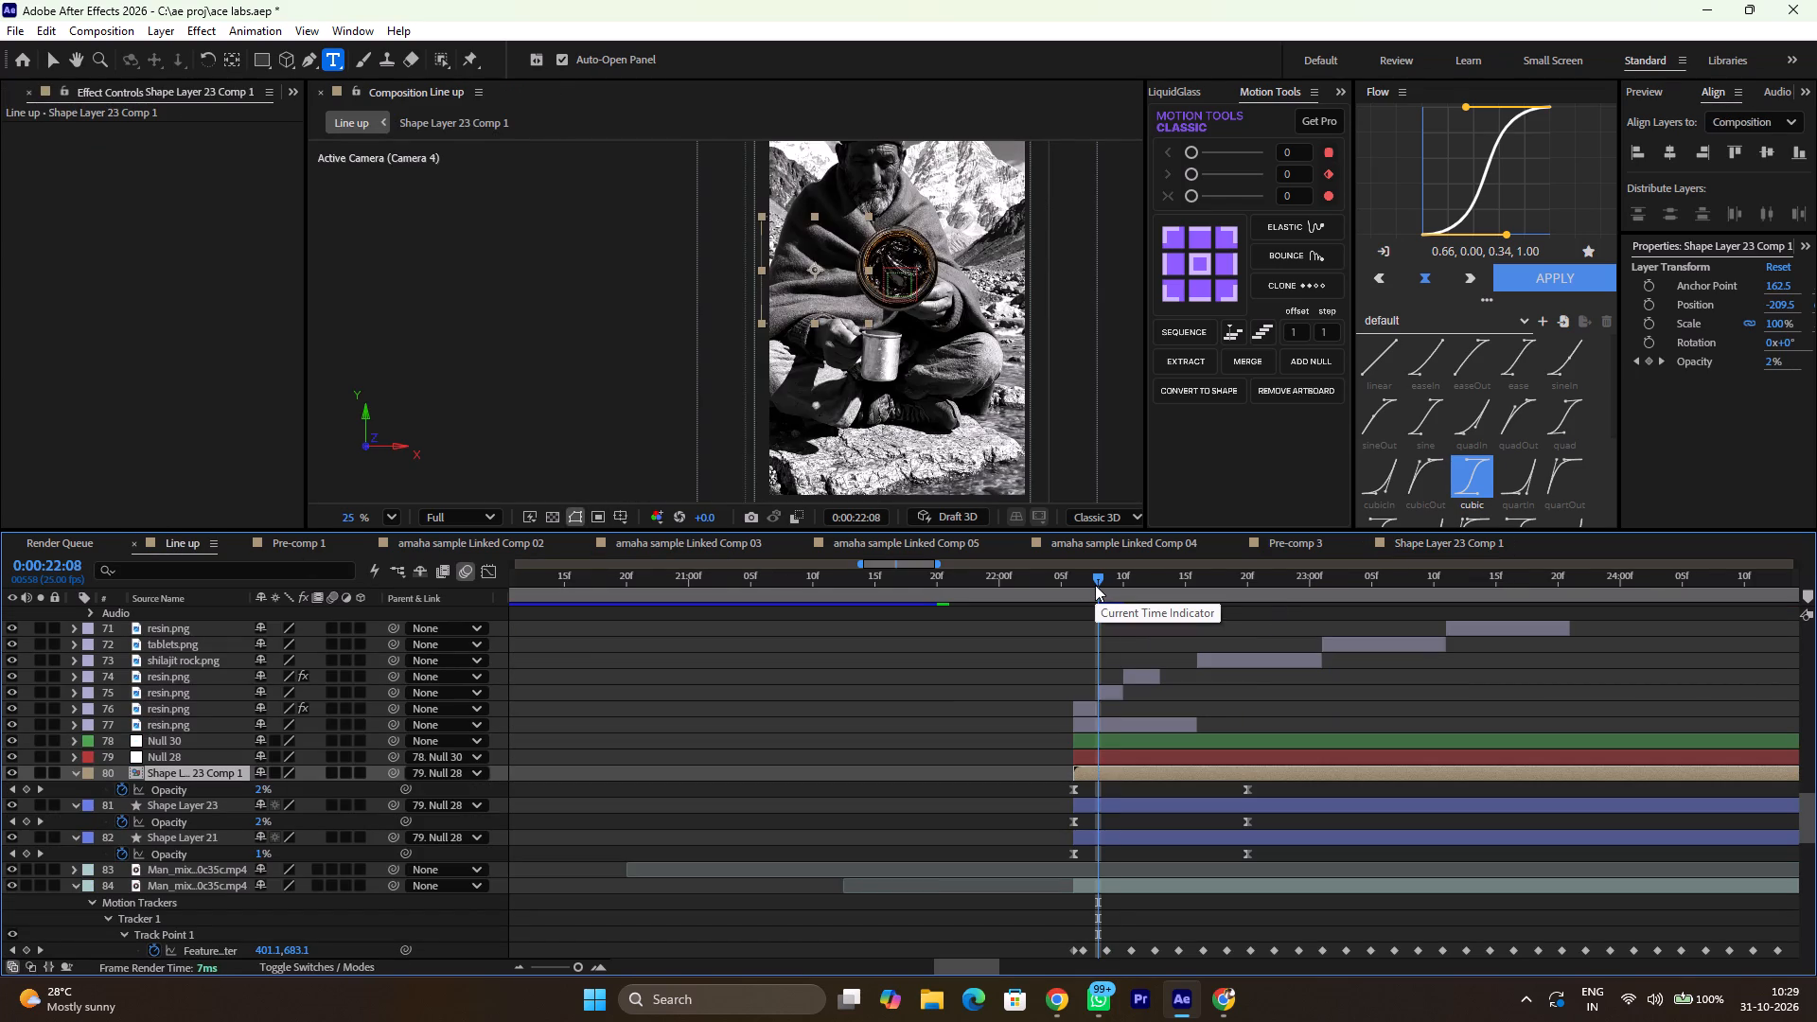
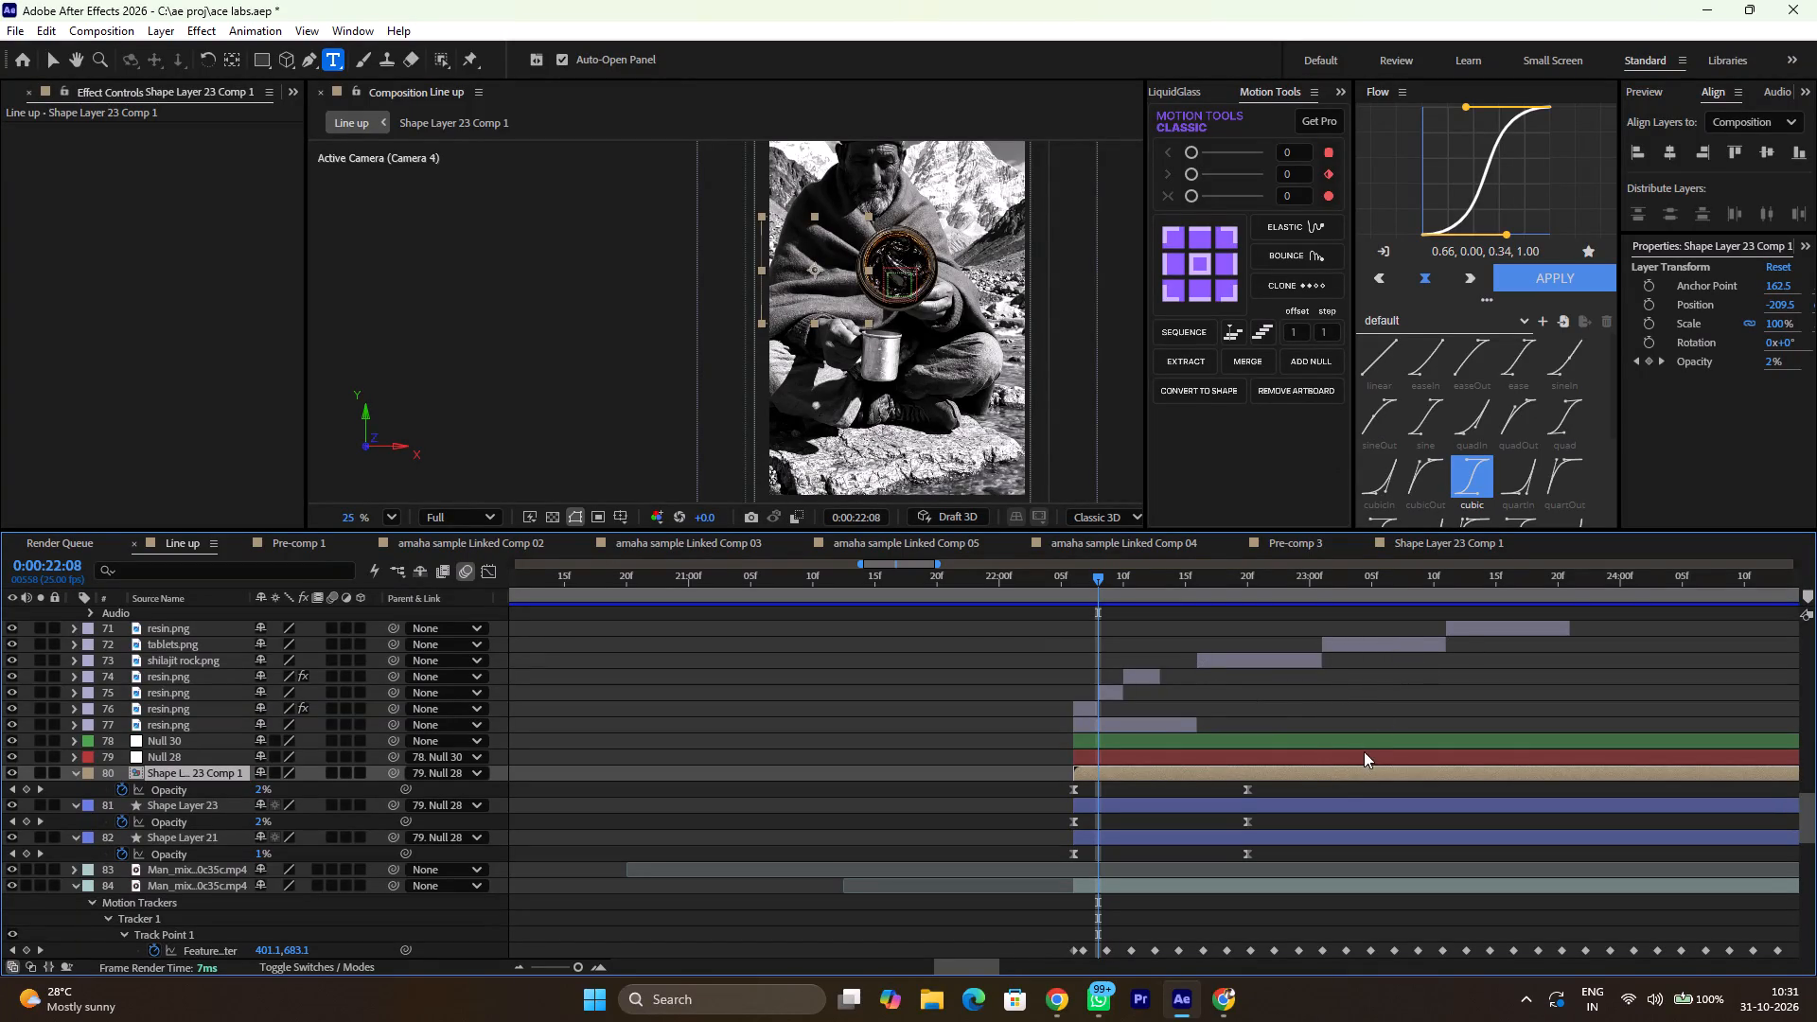
Scrub the Line up composition from about 0:00:22:04 to 0:00:24:05 to check the callout and the images around it.
left_click_drag(1101, 579, 1048, 580)
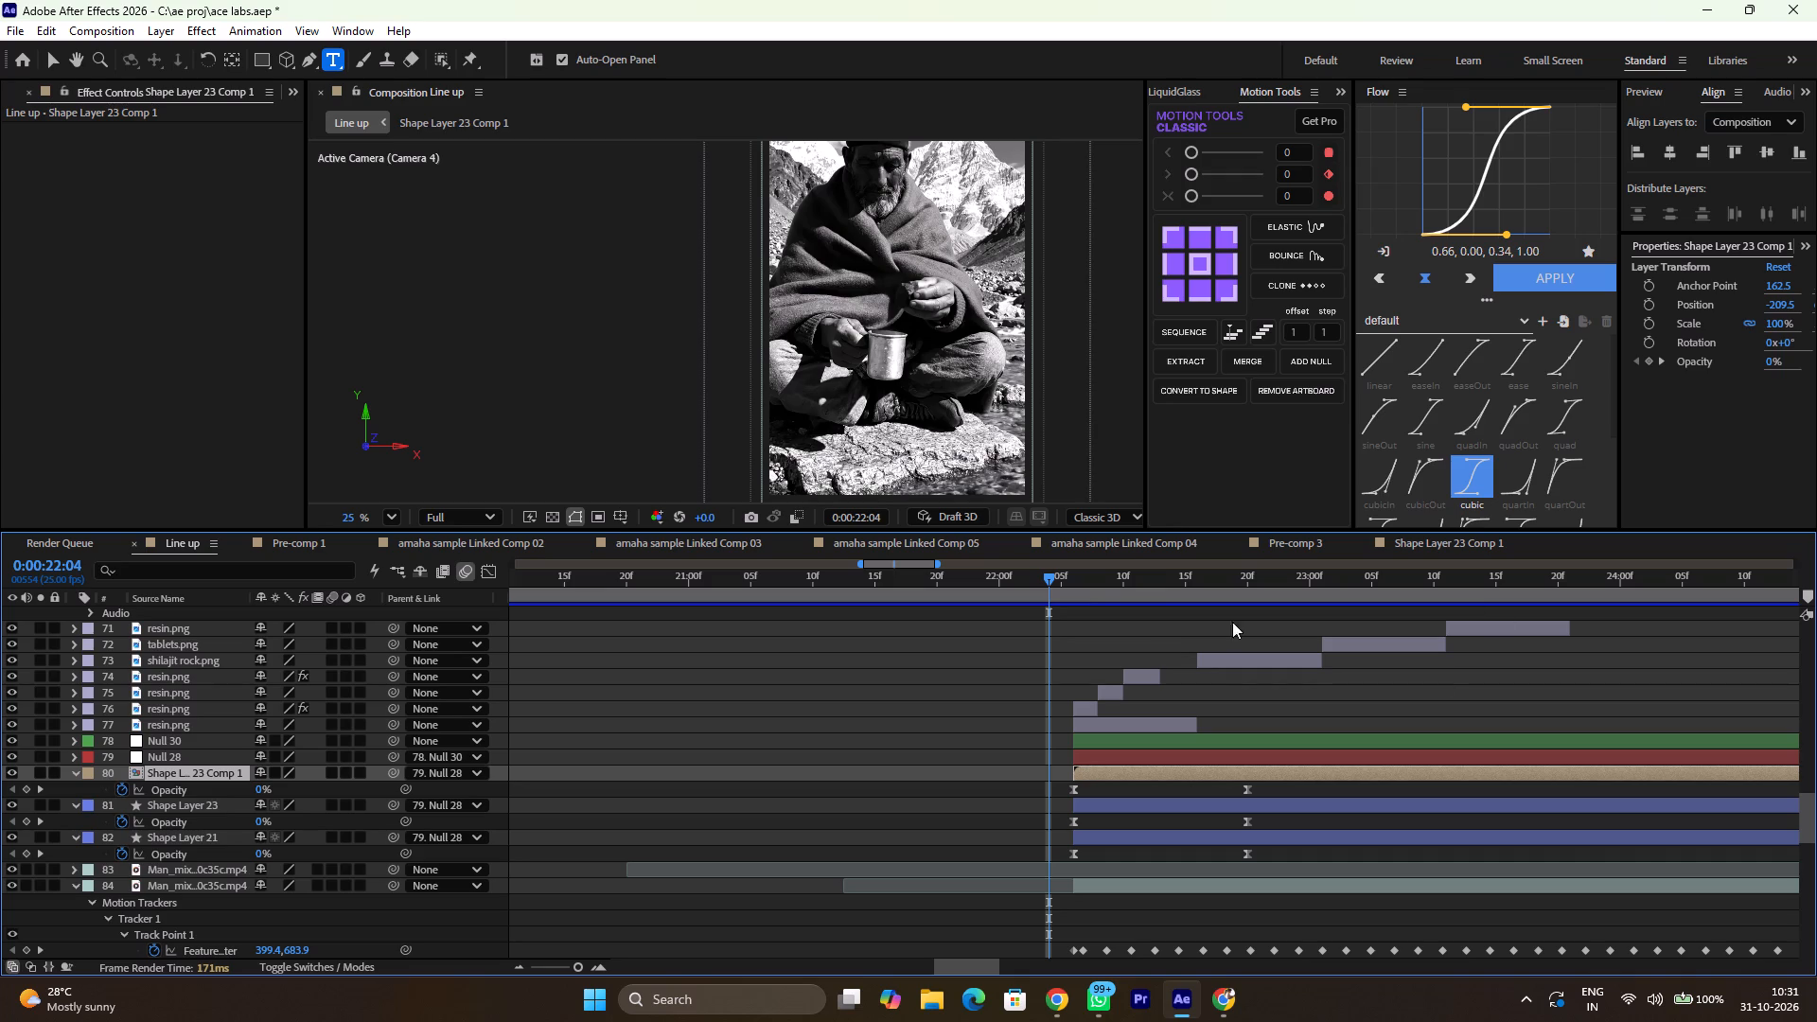
left_click_drag(1054, 575, 1404, 635)
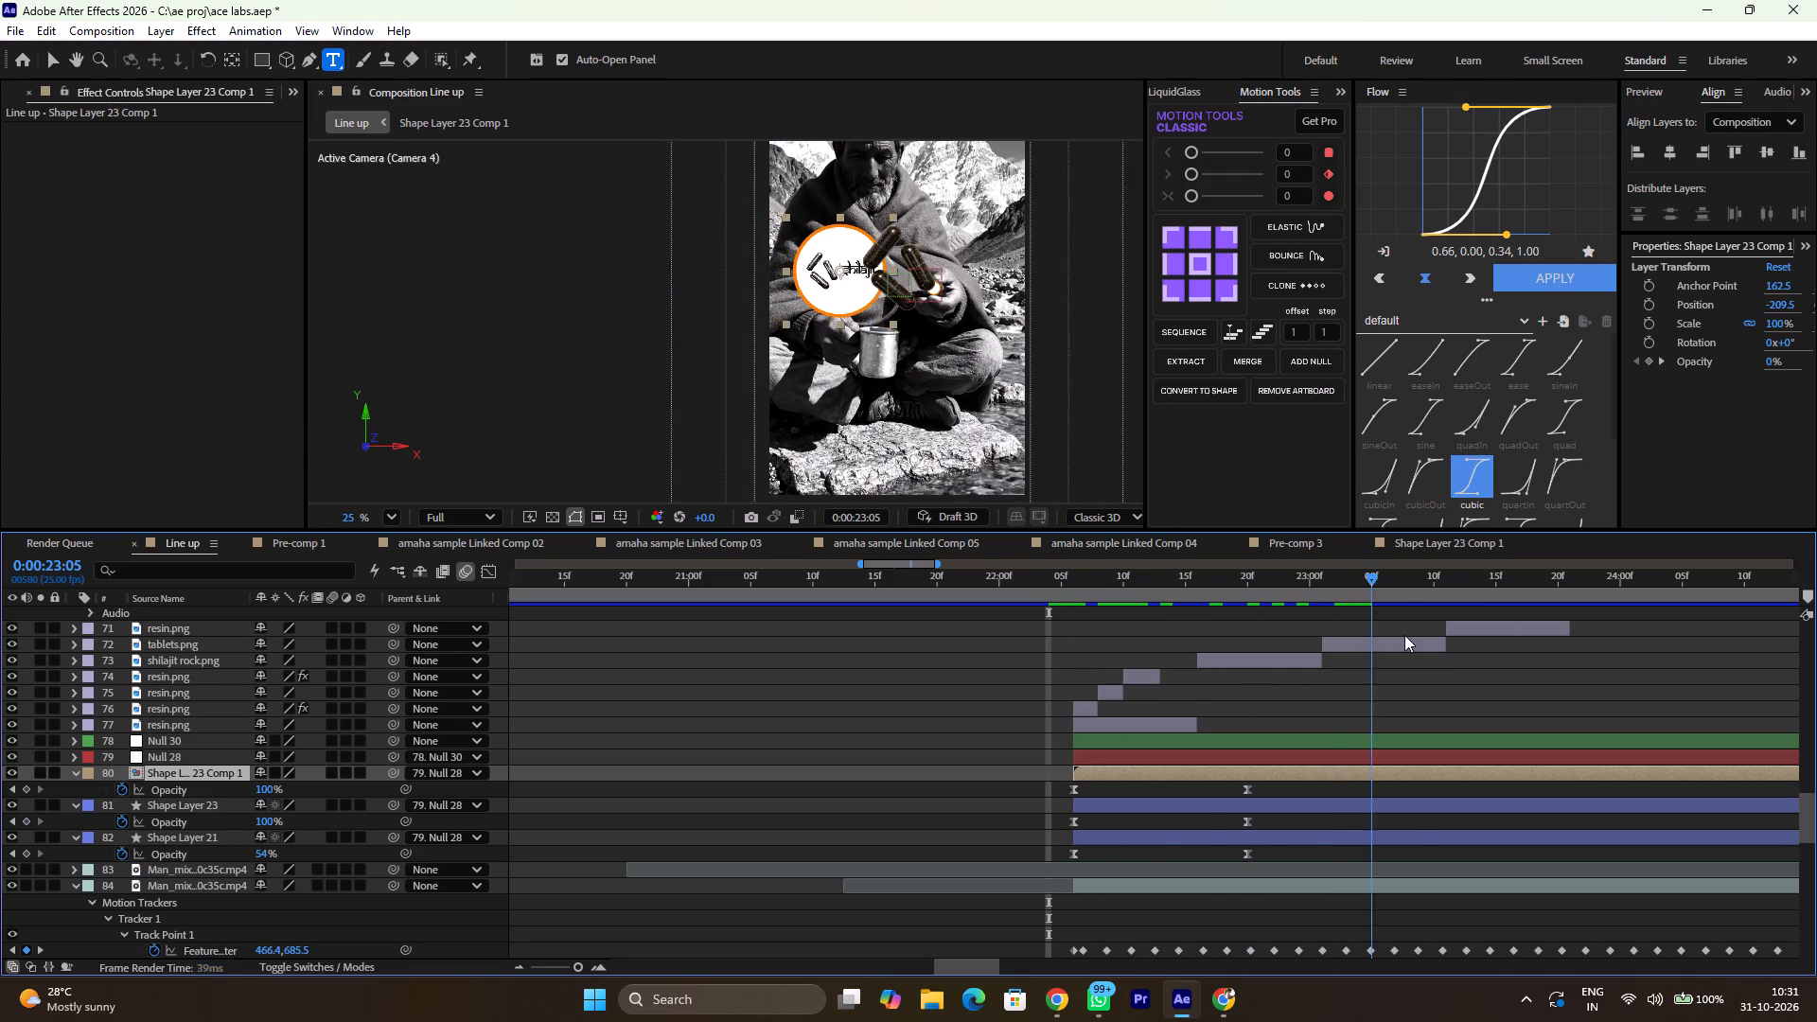
left_click_drag(1404, 635, 1691, 632)
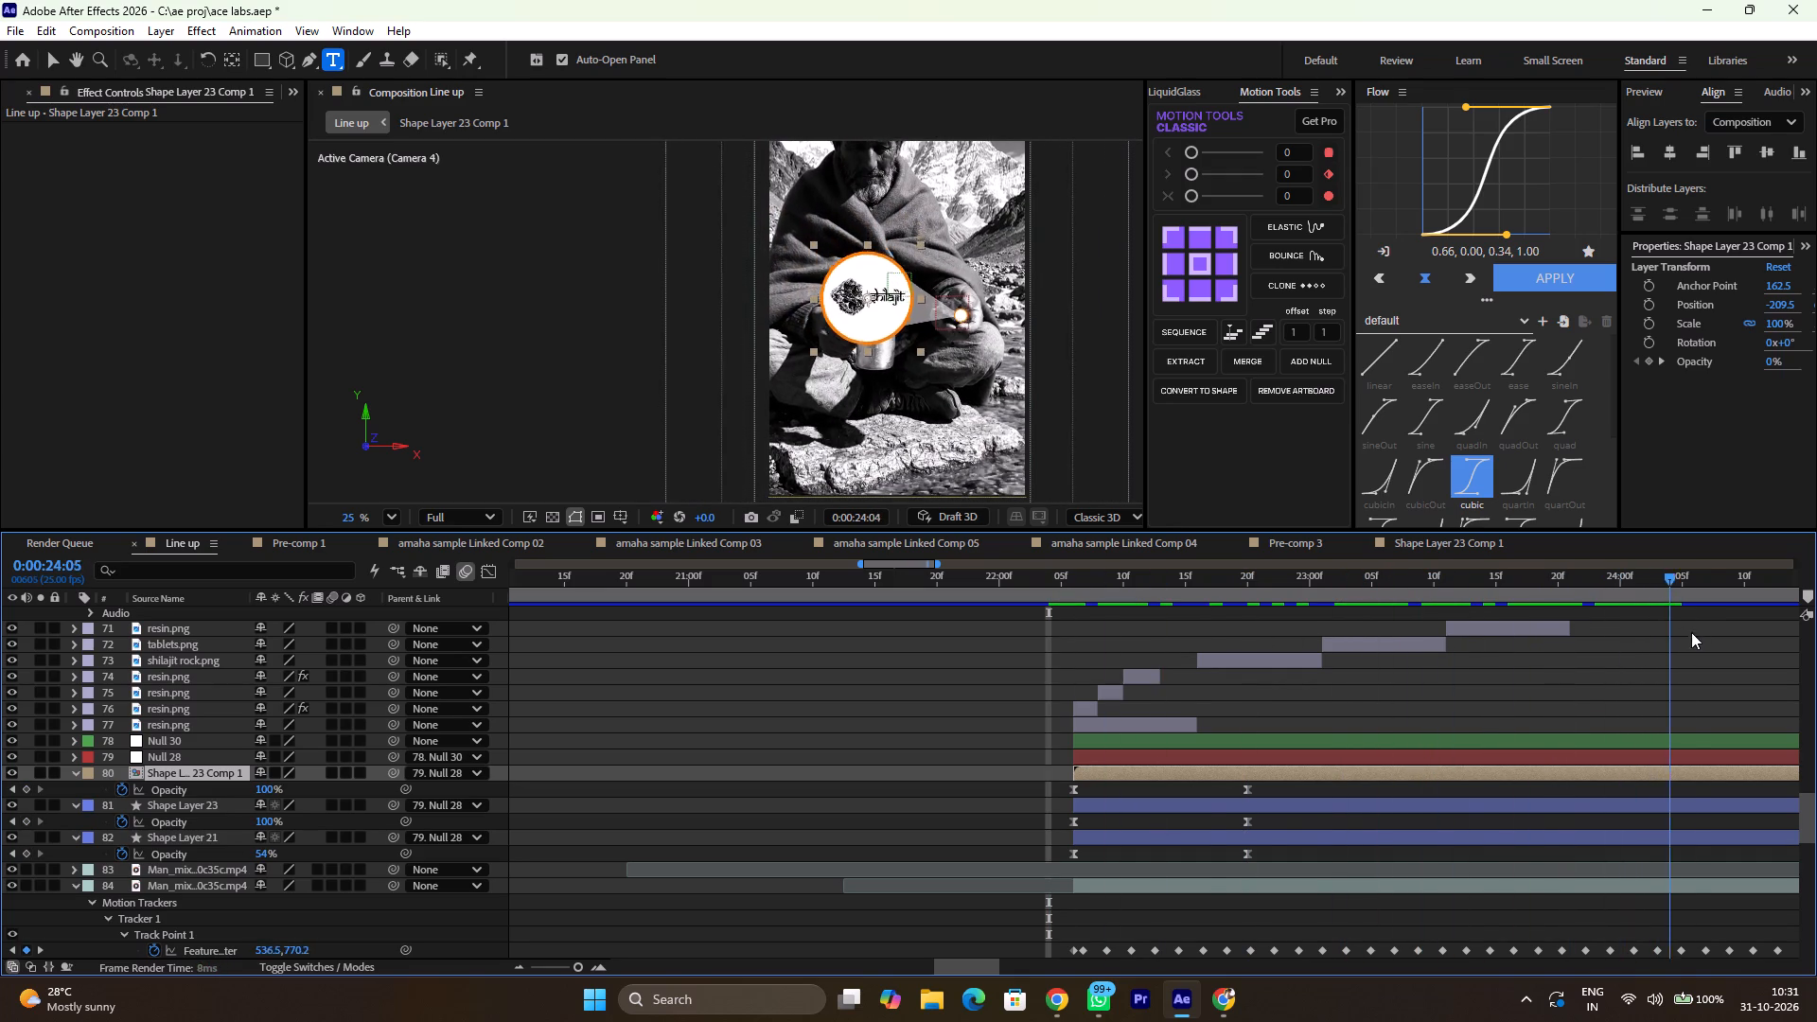
left_click_drag(1691, 632, 1116, 586)
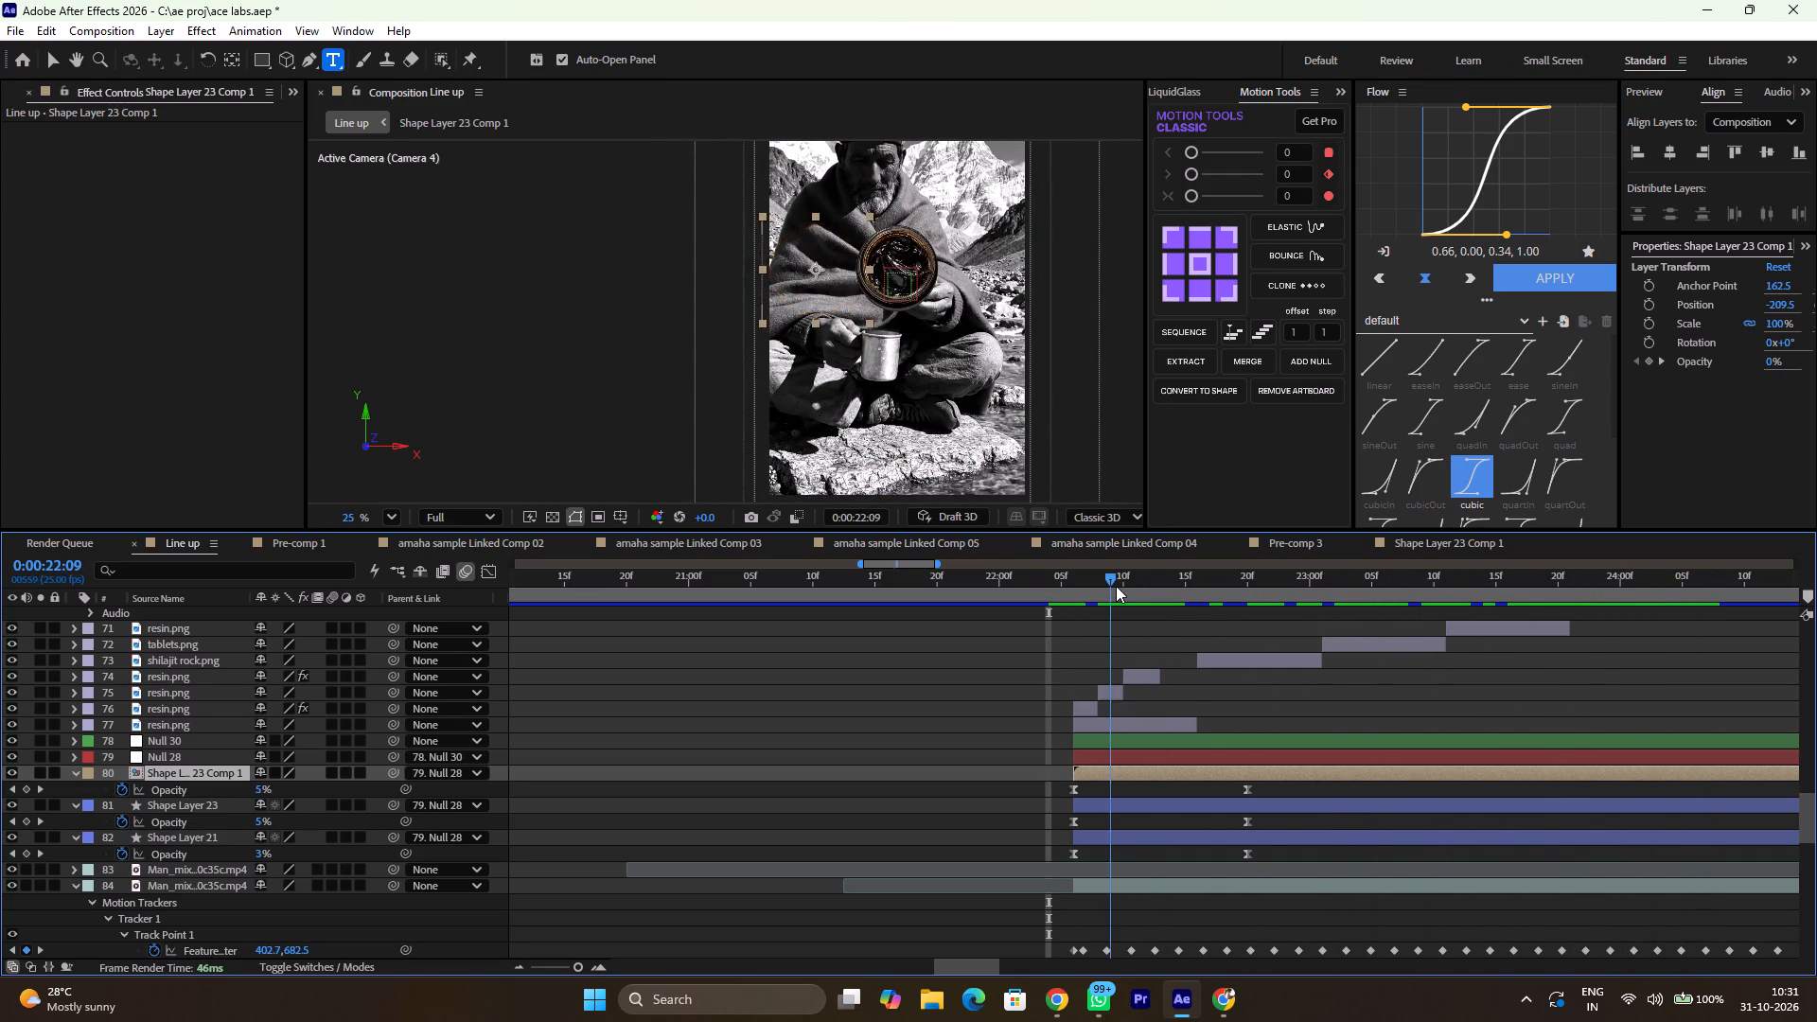
left_click_drag(1116, 586, 1380, 600)
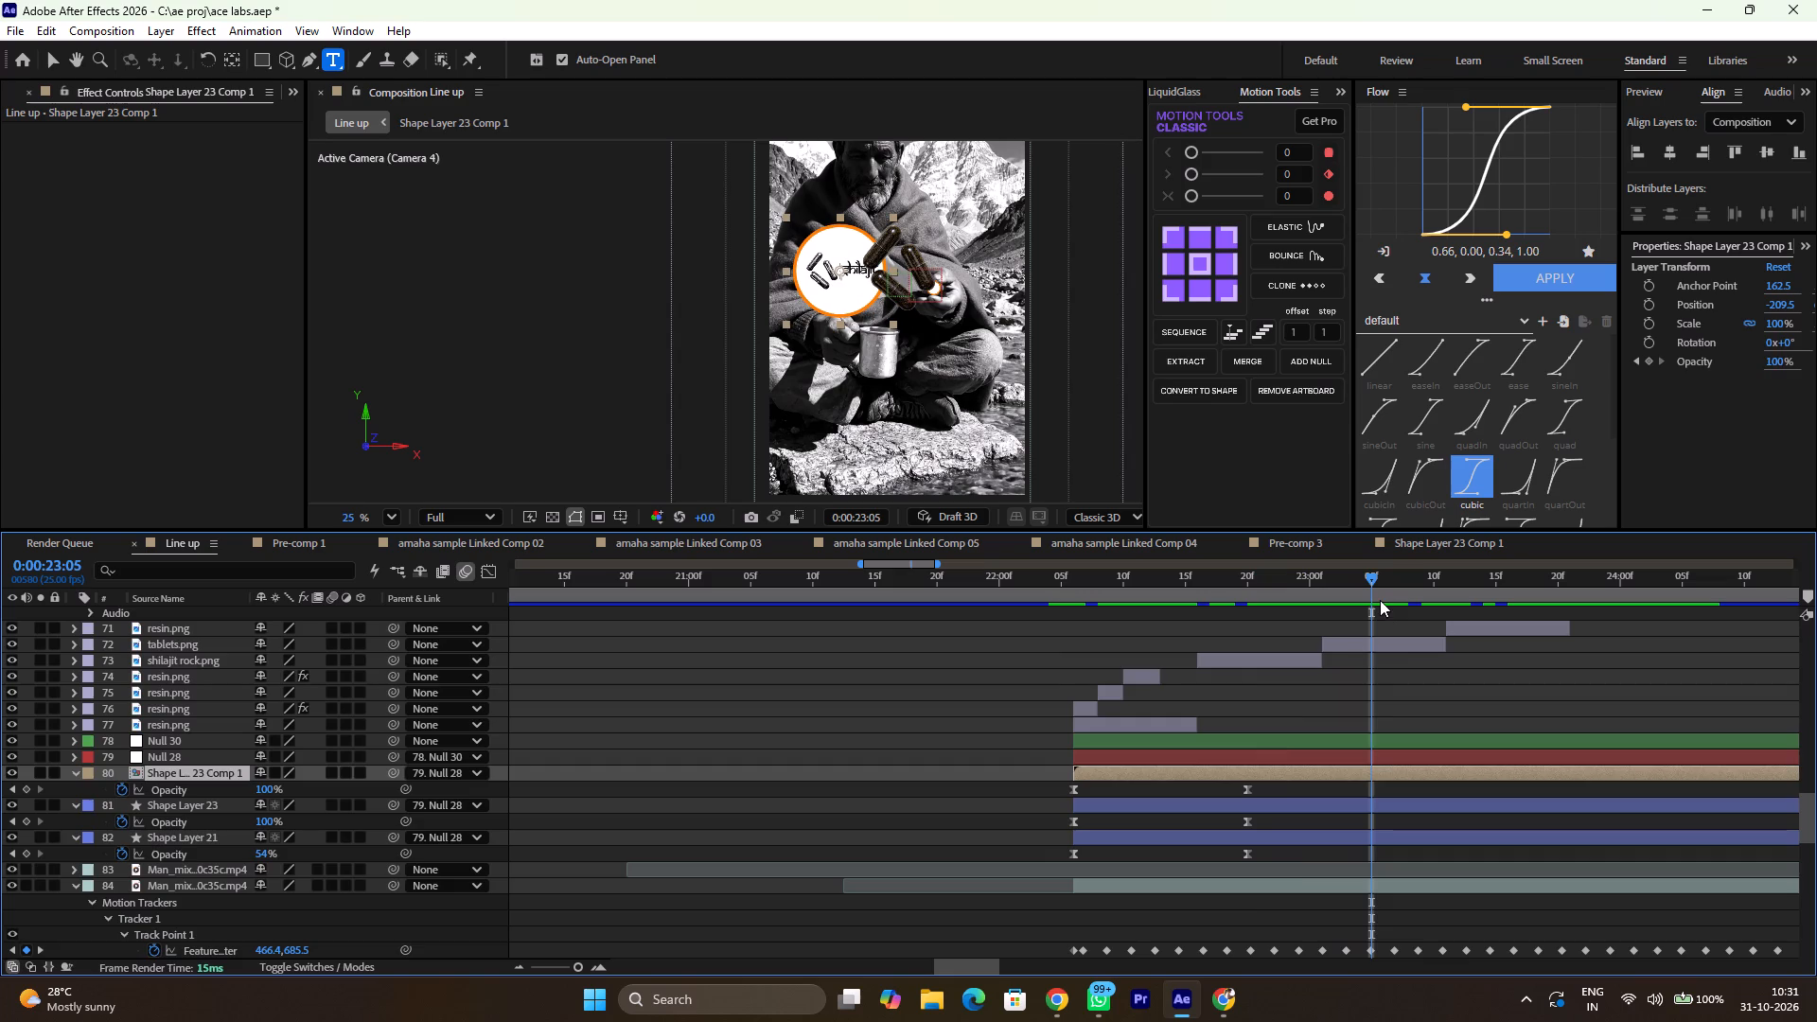
Delete the seven loose resin.png, tablets.png and shilajit rock.png layers above Null 30 from the Line up composition.
scroll(1278, 735, "up", 1)
left_click(1487, 765)
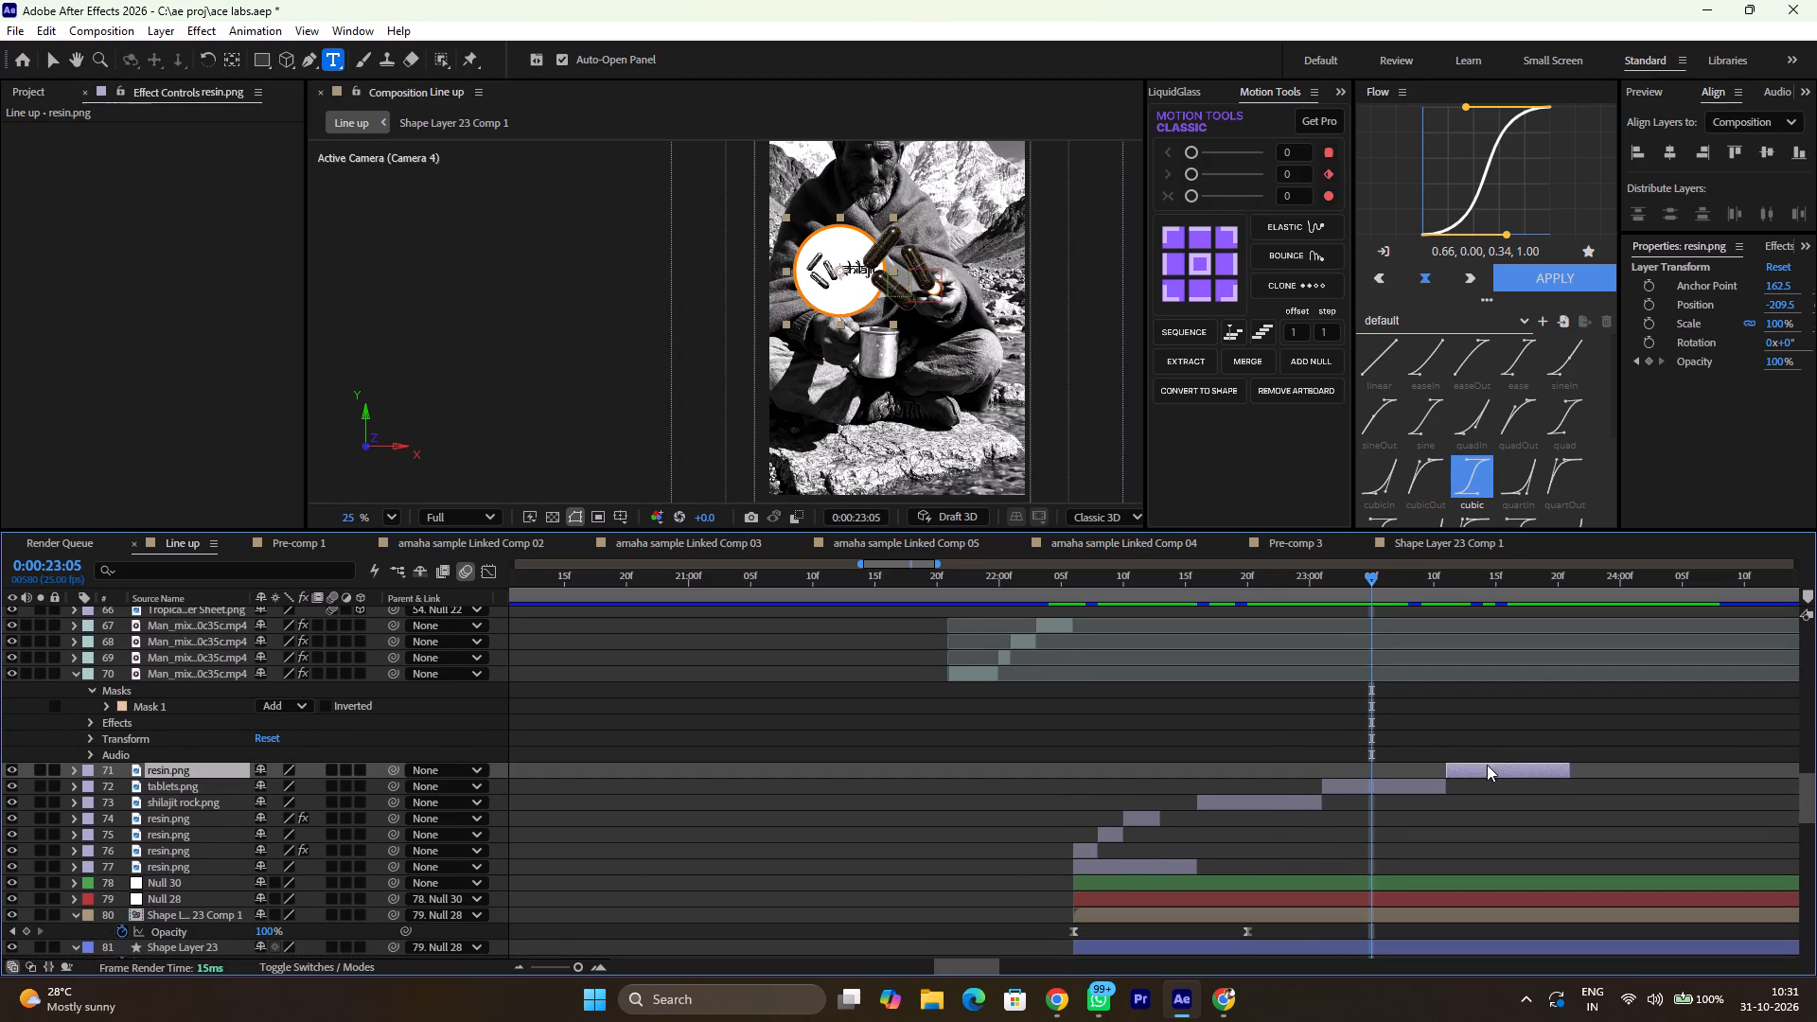
left_click(1137, 863, "shift")
key("BackSpace")
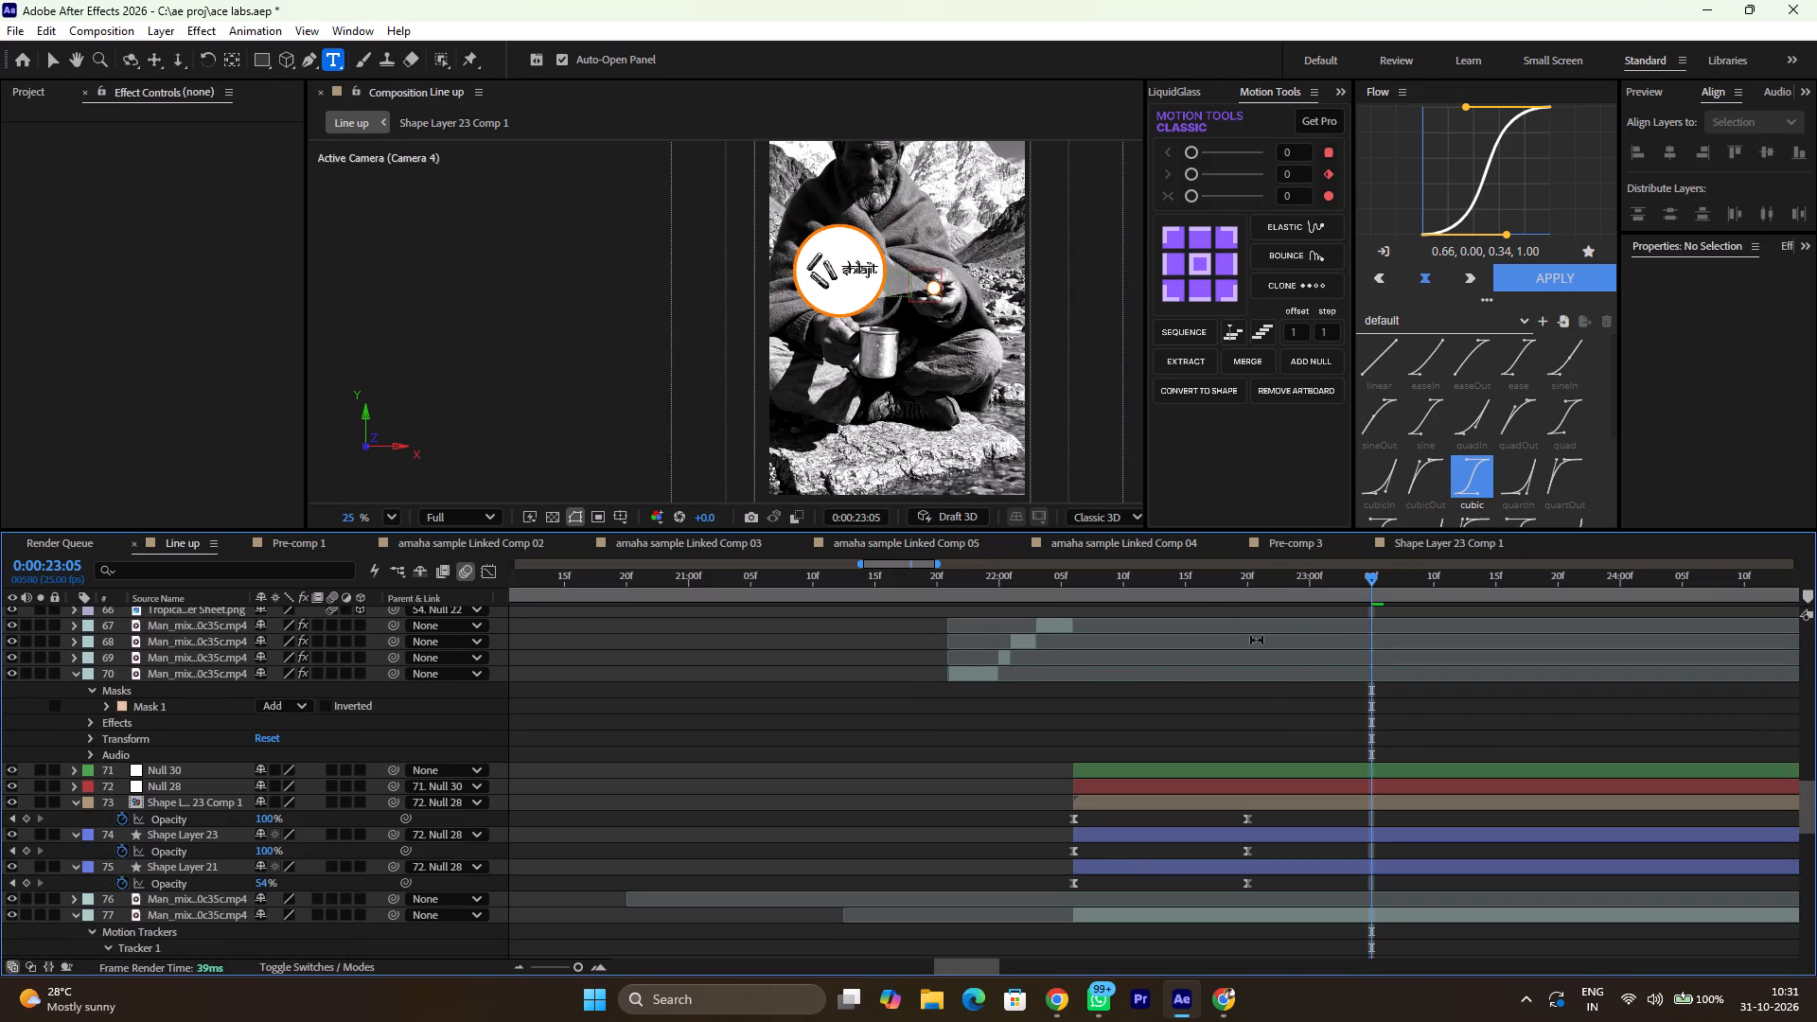
Play back the circle callout from 0:00:22:06 and scrub through it to check its animation and image sequence.
left_click_drag(1211, 585, 1061, 582)
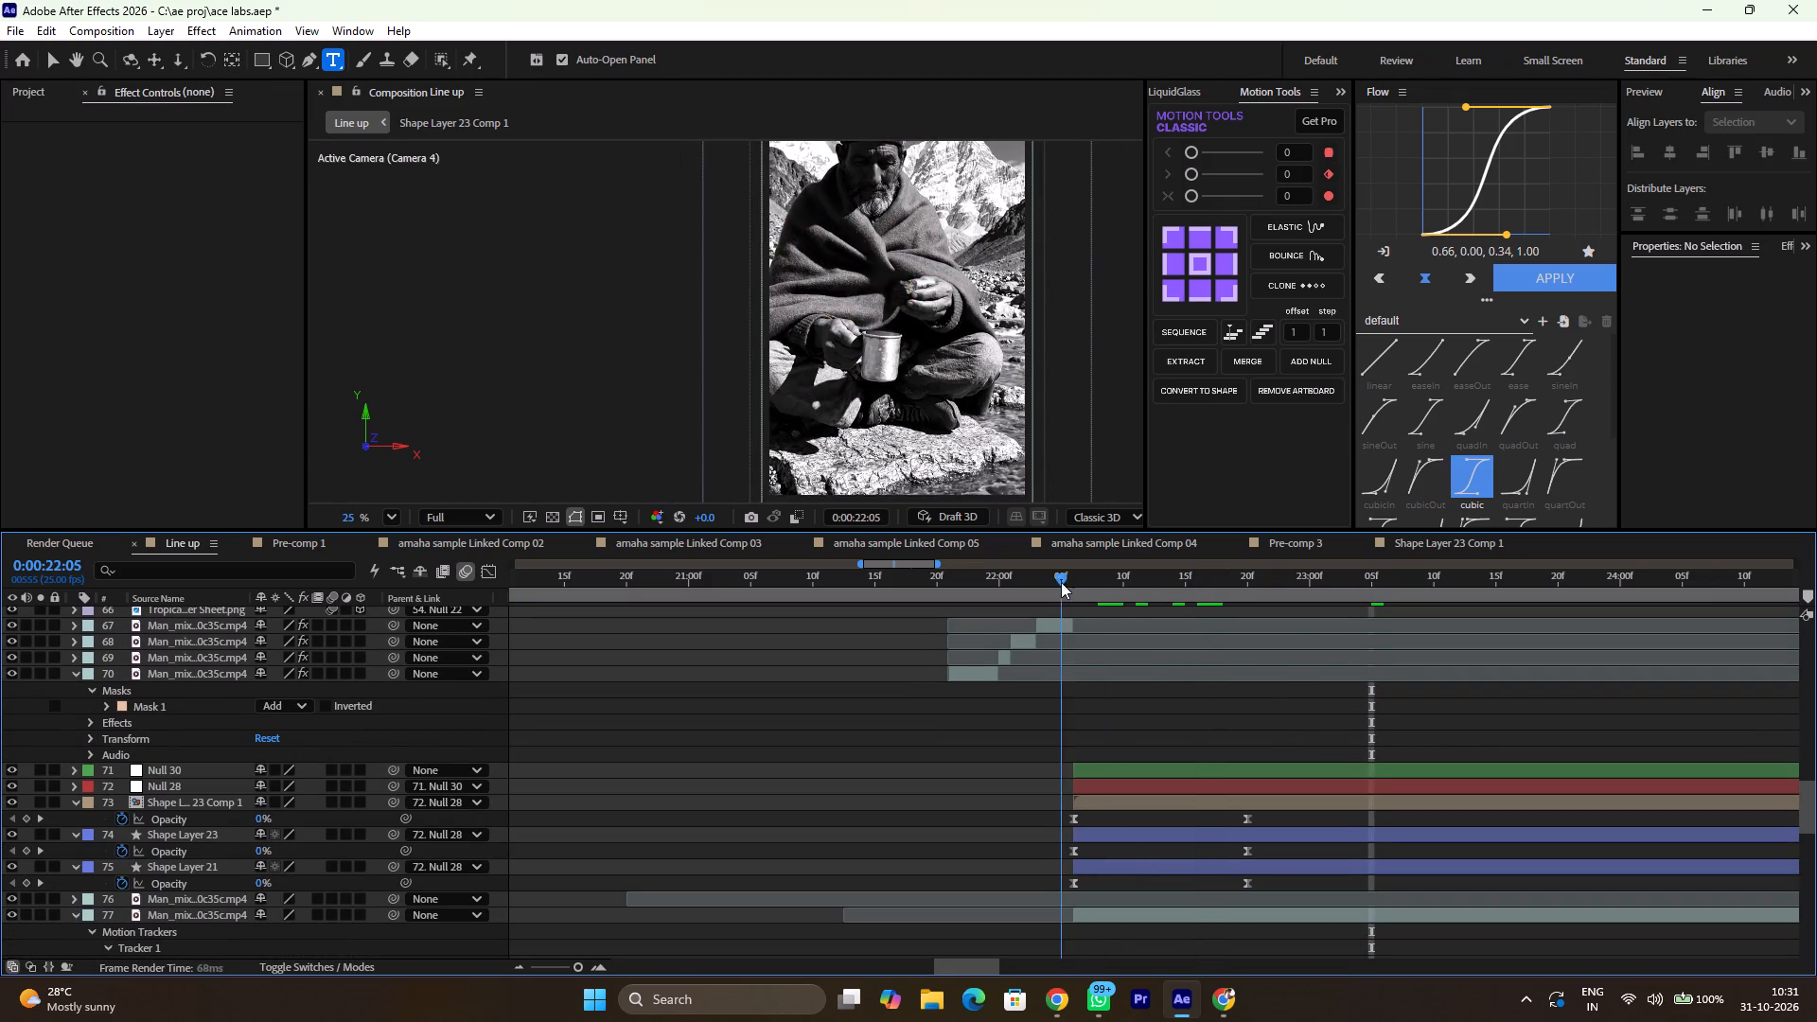
left_click_drag(1061, 582, 1074, 587)
key("space")
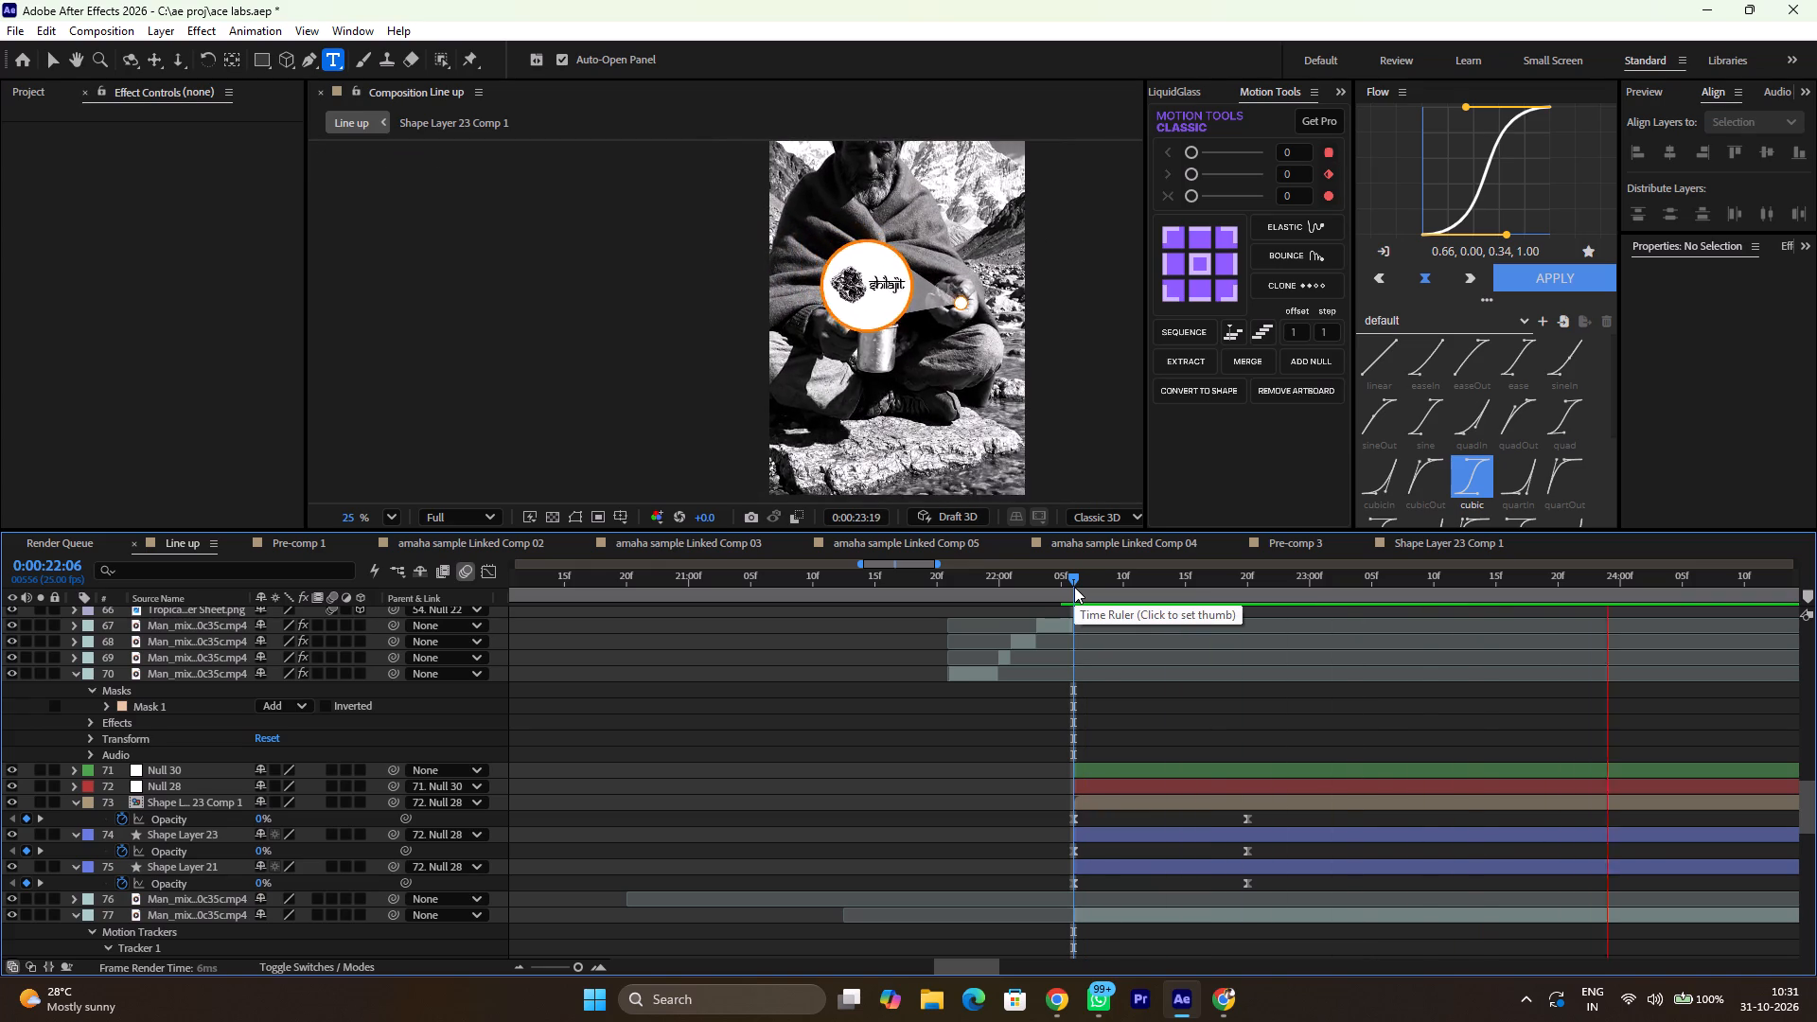
key("space")
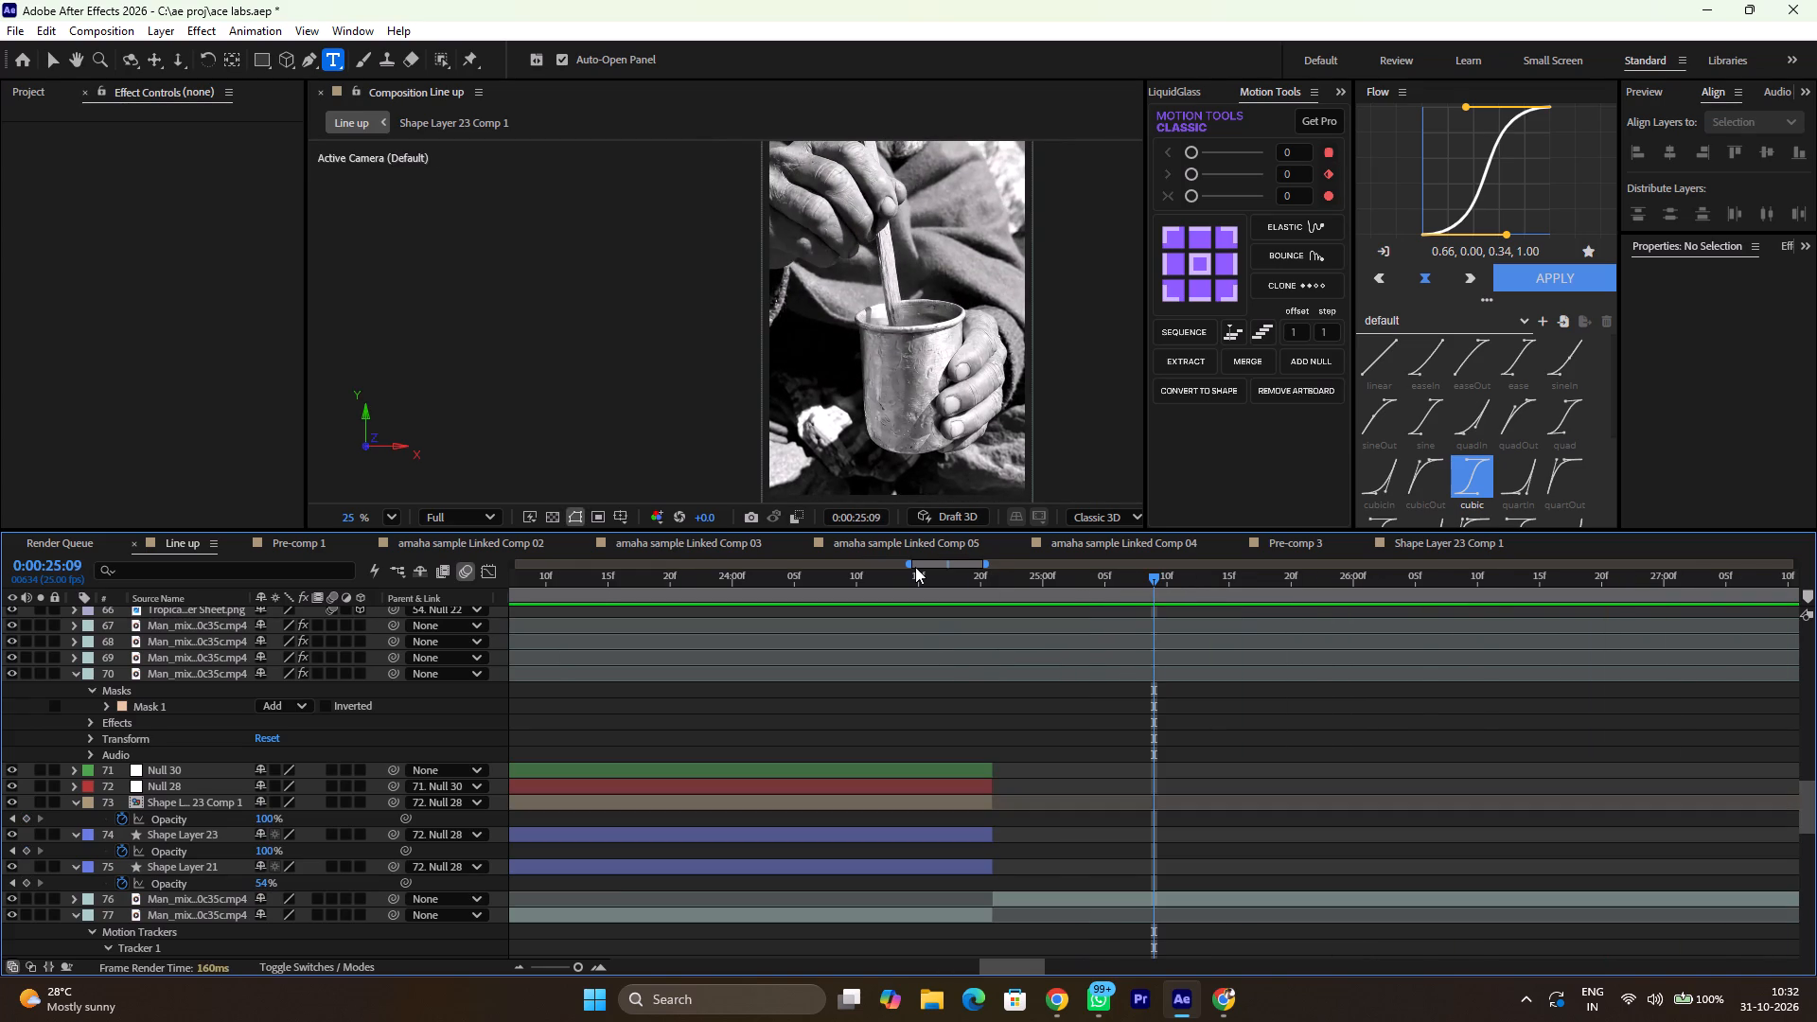
left_click_drag(900, 575, 613, 607)
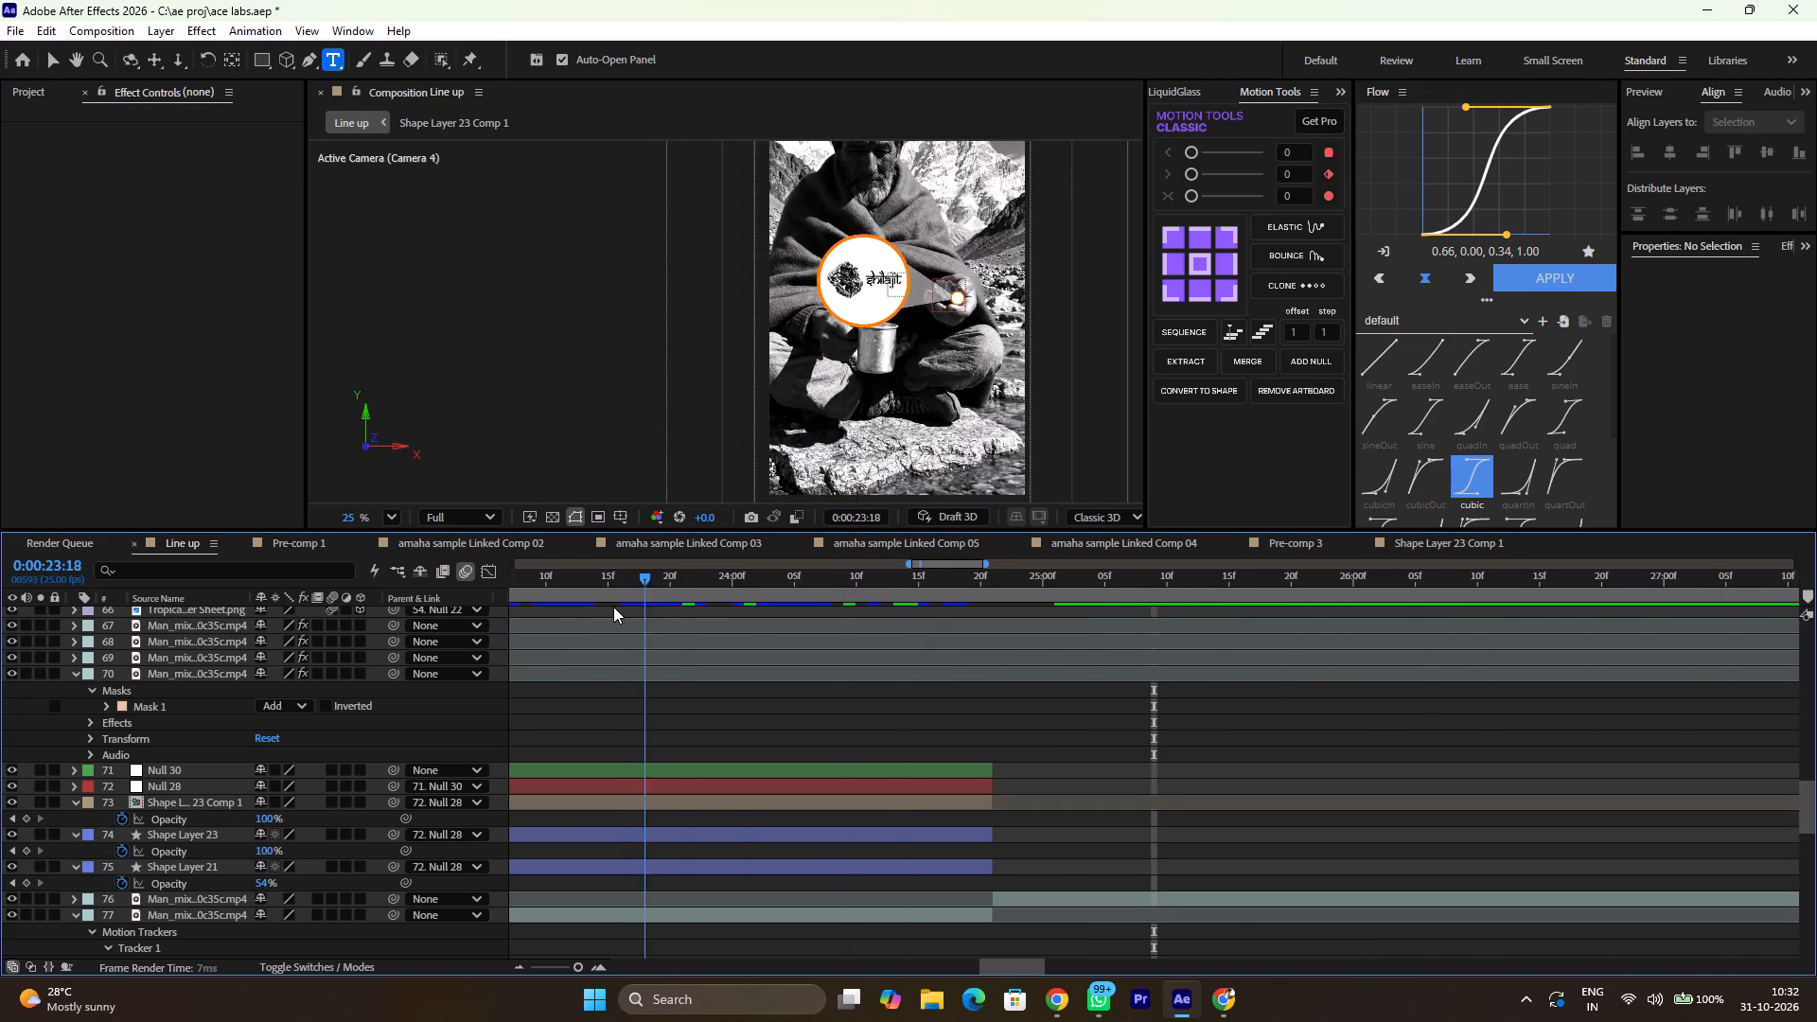
left_click_drag(613, 607, 895, 617)
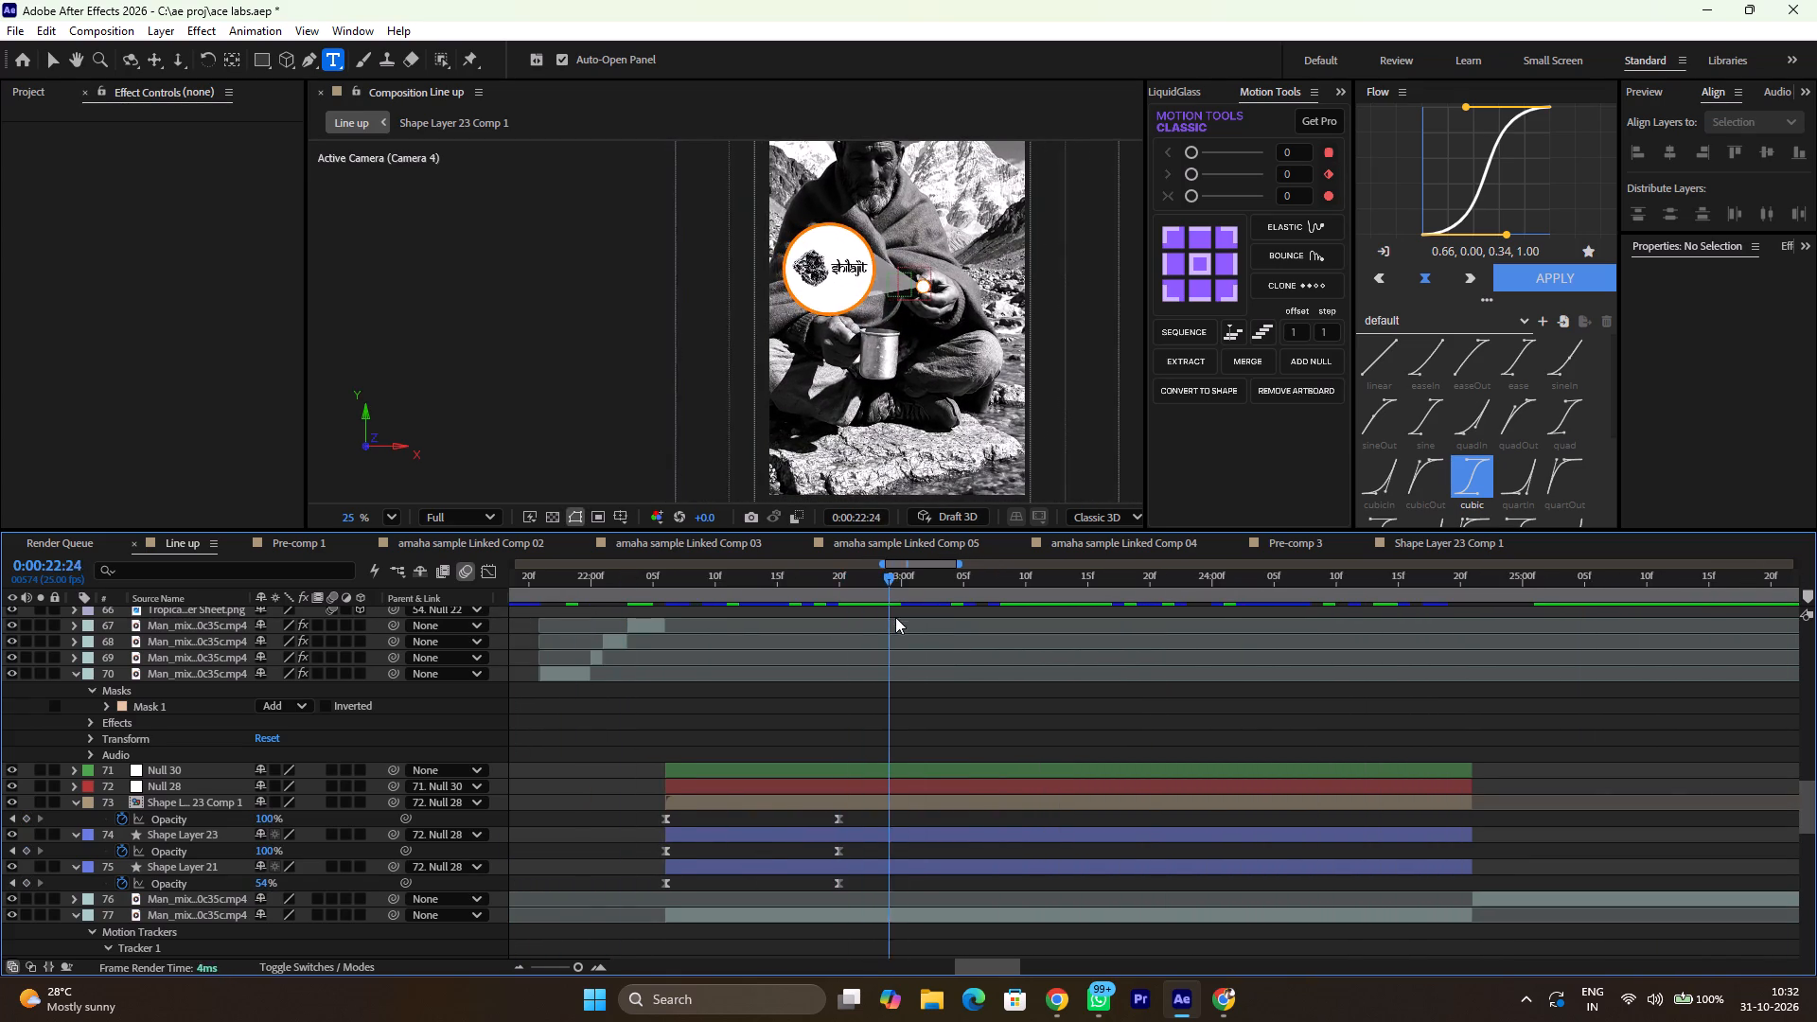
left_click_drag(895, 617, 1115, 689)
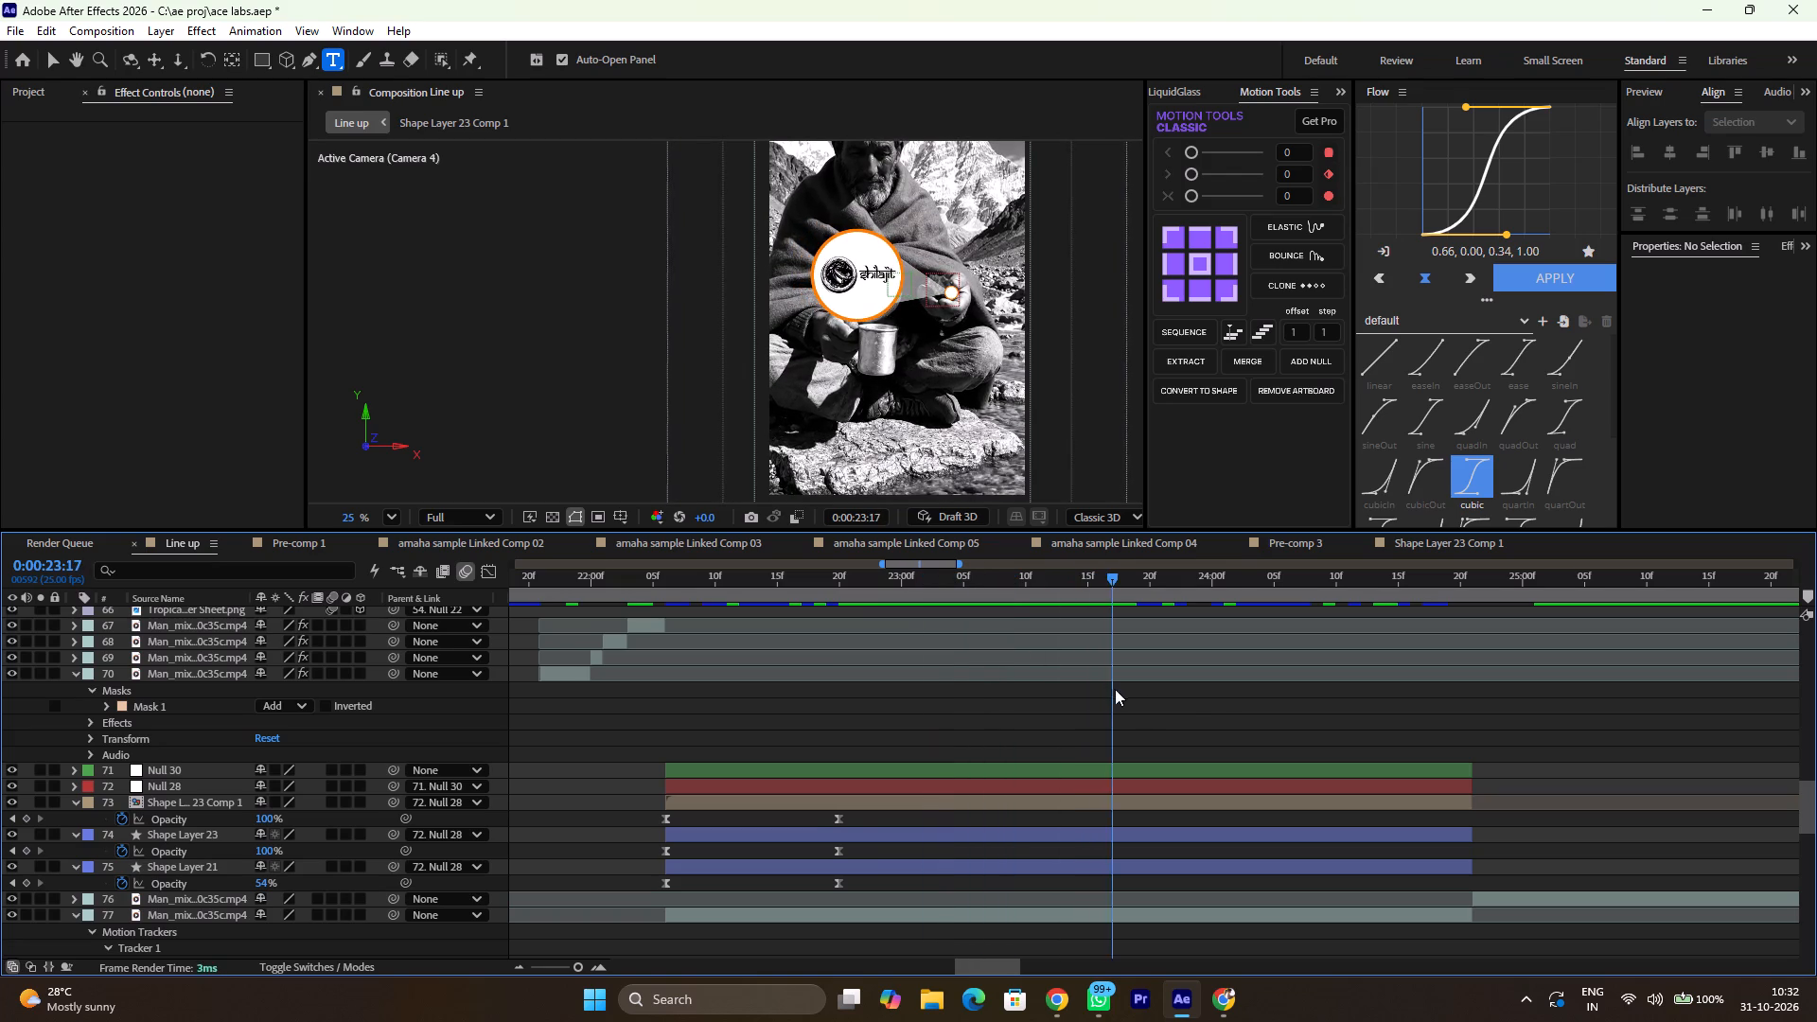
left_click_drag(1115, 689, 1284, 738)
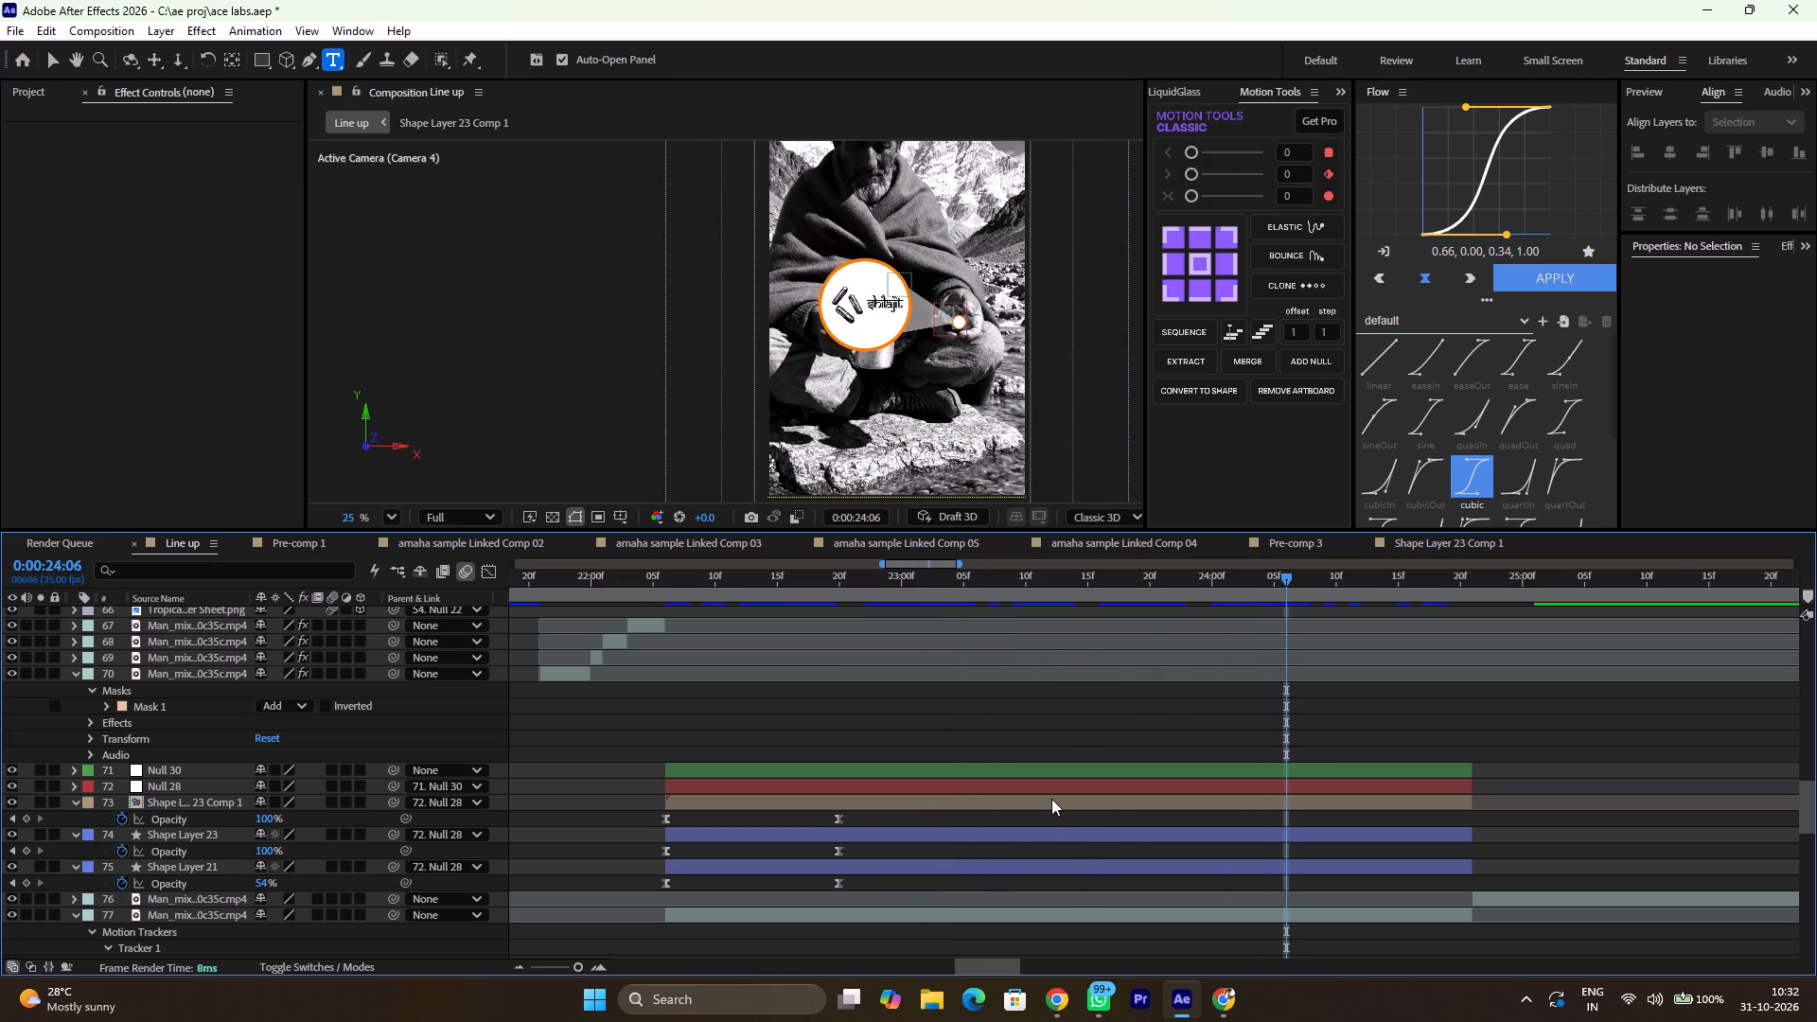
In Shape Layer 23 Comp 1, duplicate the "shilajit" text layer and move the copy down below the original word.
double_click(1050, 801)
scroll(567, 337, "up", 7, "ctrl")
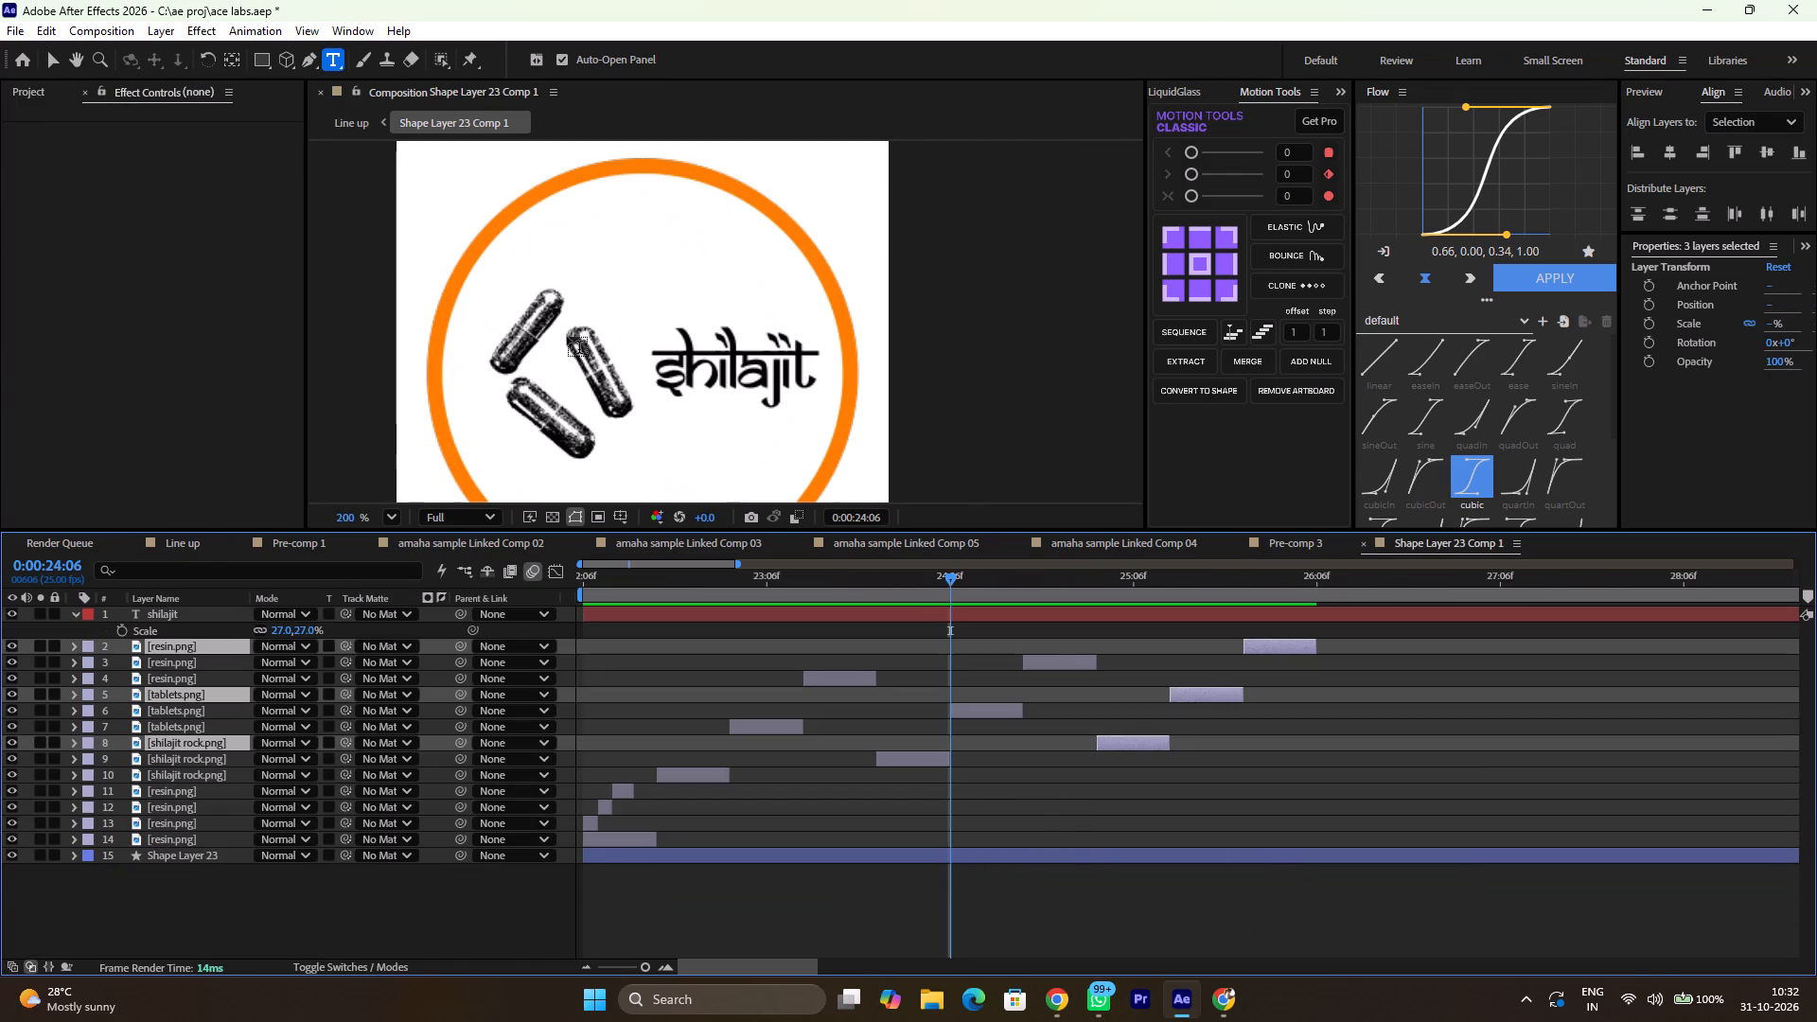
scroll(567, 337, "down", 1)
left_click(752, 608)
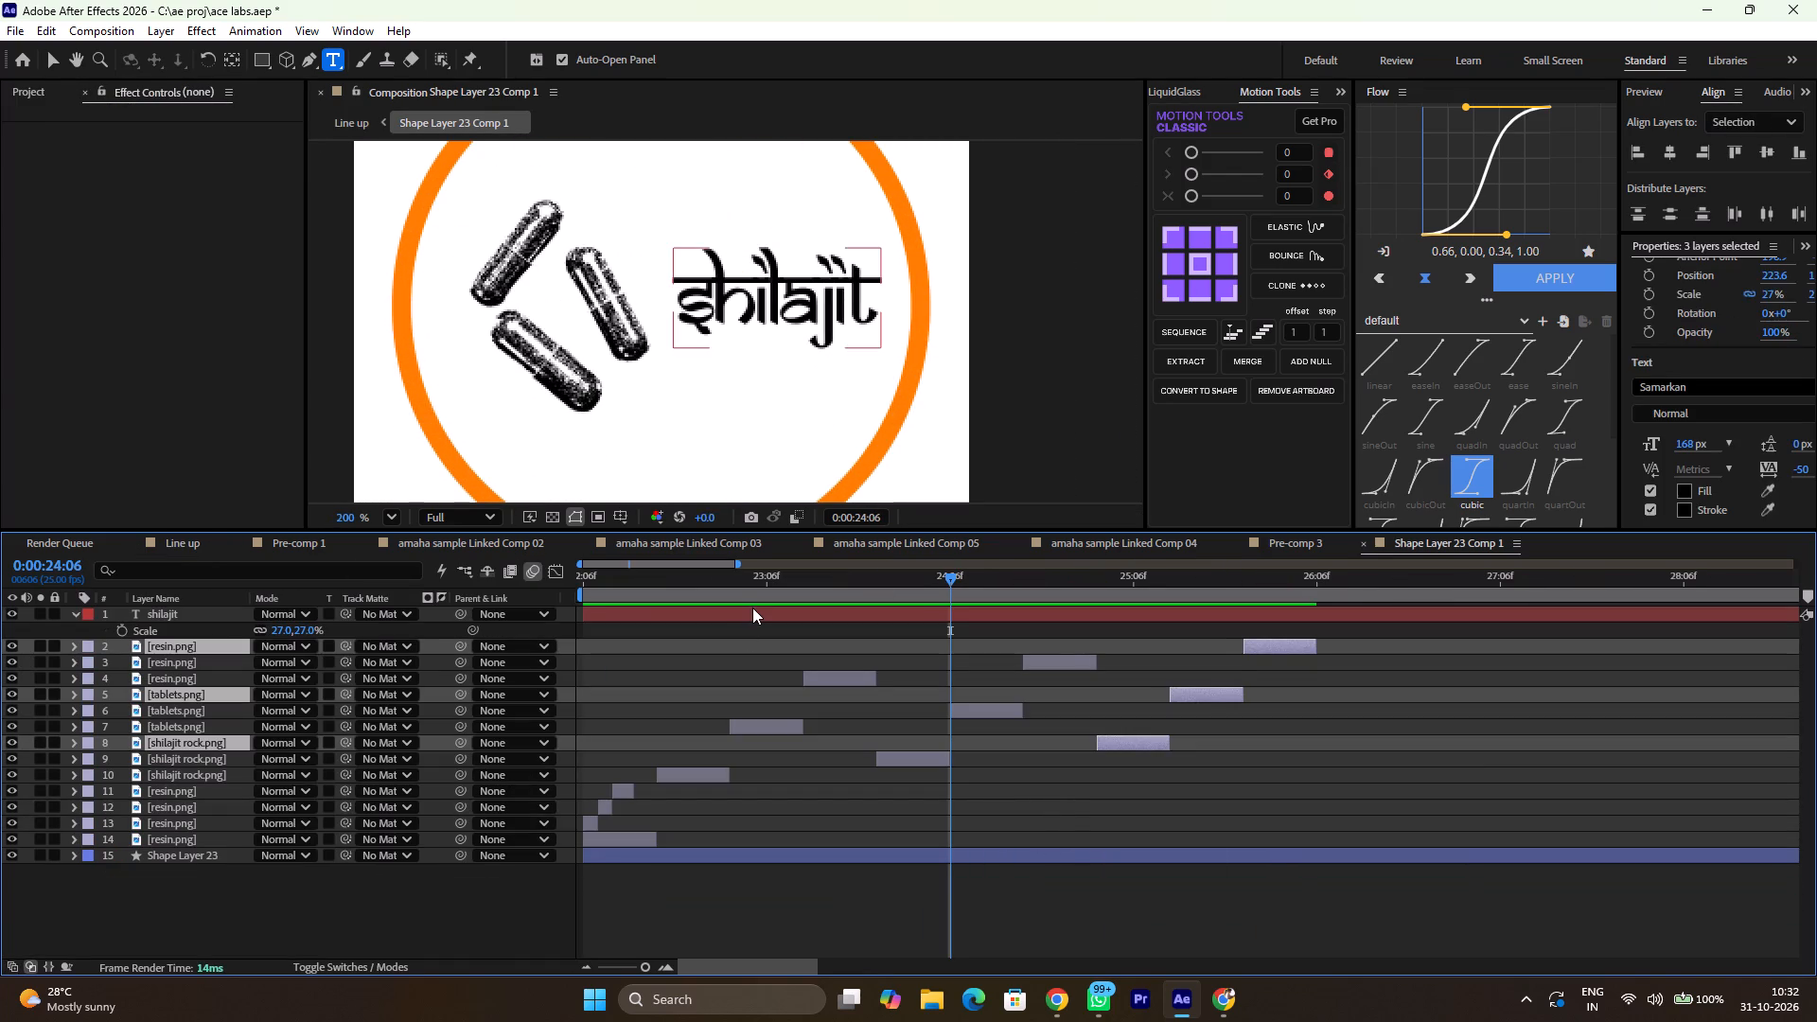
key("ctrl+c")
key("ctrl+v")
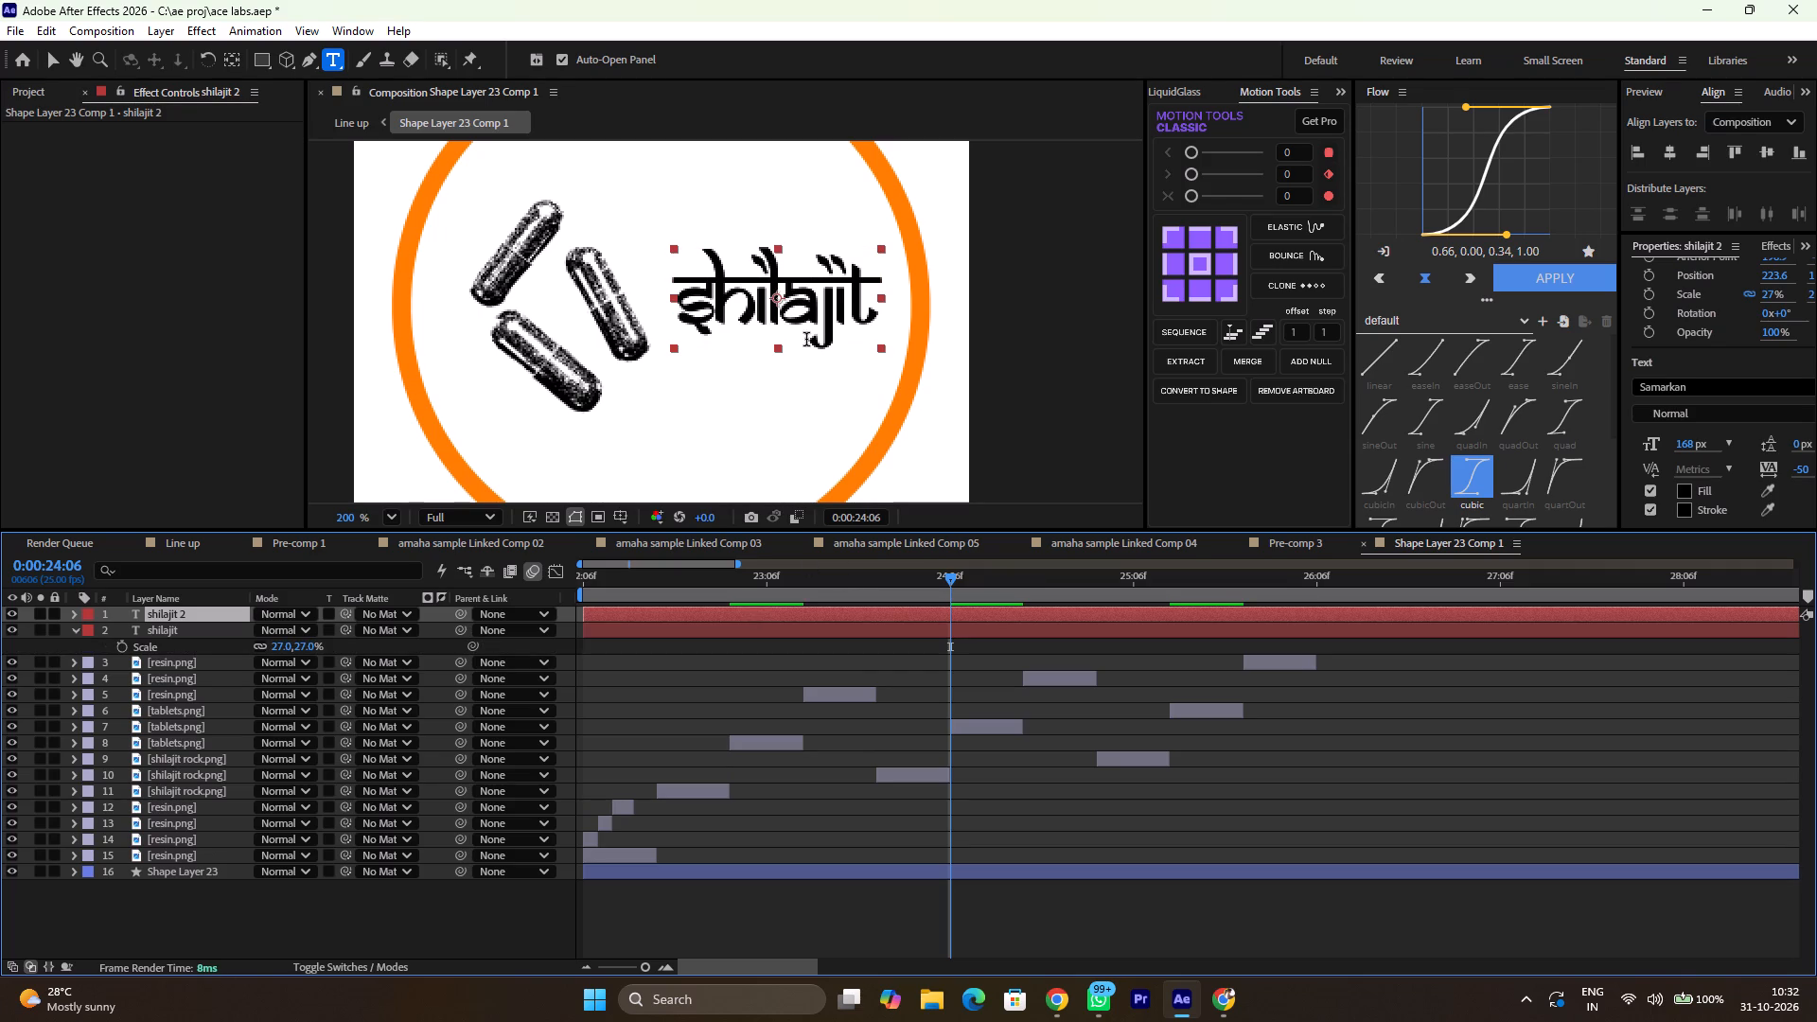
key("shift+Down")
key("shift+Down")
key("shift+Down")
key("shift+Down")
key("shift+Down")
key("shift+Down")
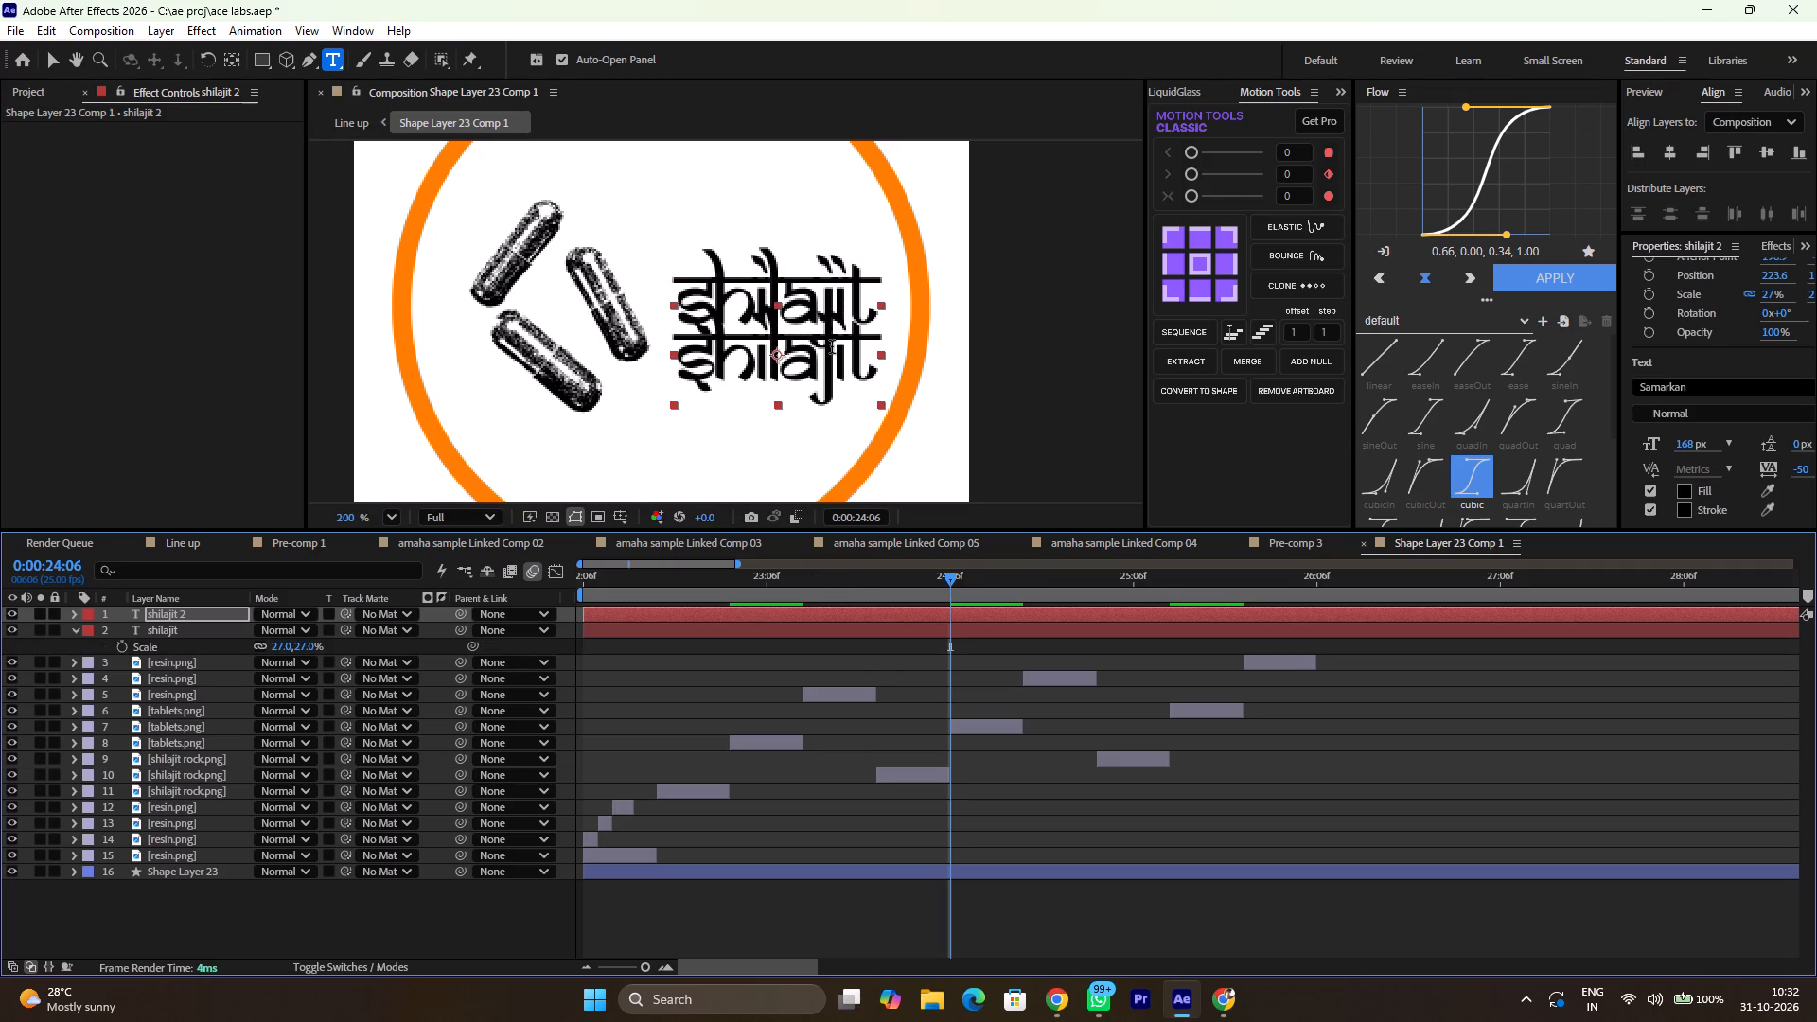
Replace the copied label's text with "mineral rich resin".
double_click(828, 347)
type("mineral rich r")
key("BackSpace")
type("rse")
key("BackSpace")
key("BackSpace")
type("esin")
key("space")
key("BackSpace")
Set the font of the whole "mineral rich resin" text to Helvetica Regular.
key("ctrl+a")
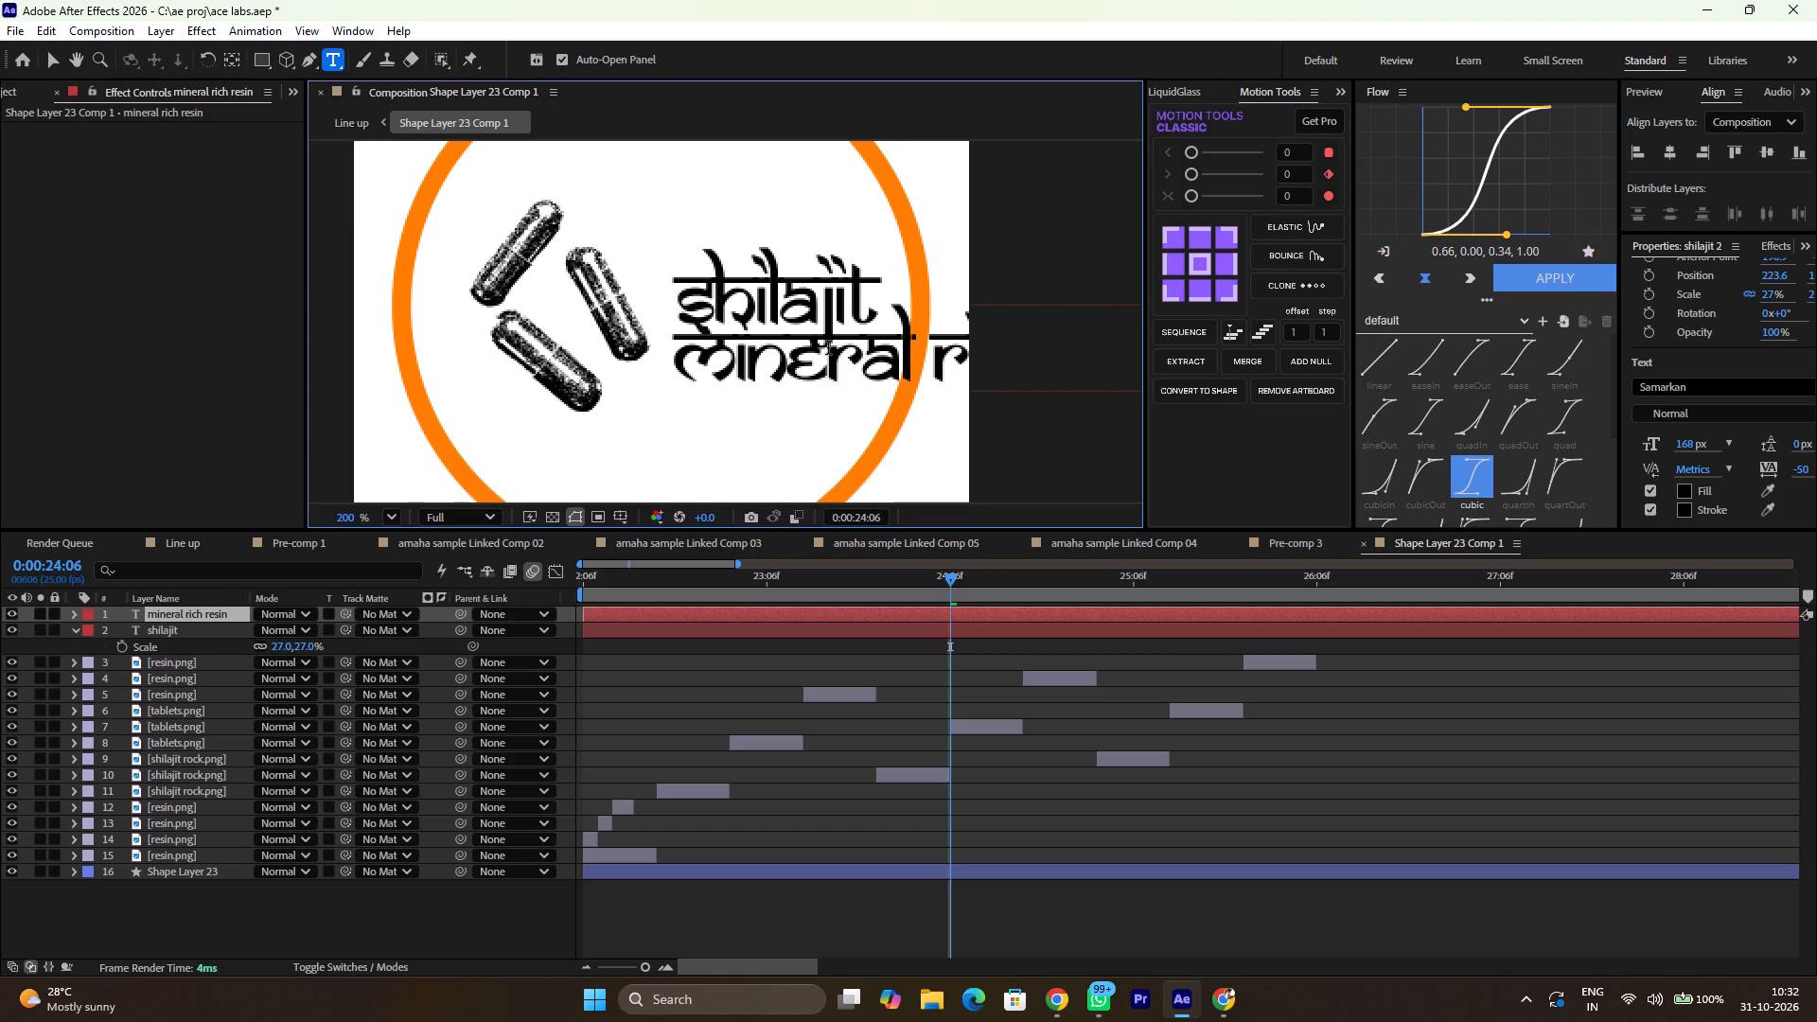
left_click(1695, 386)
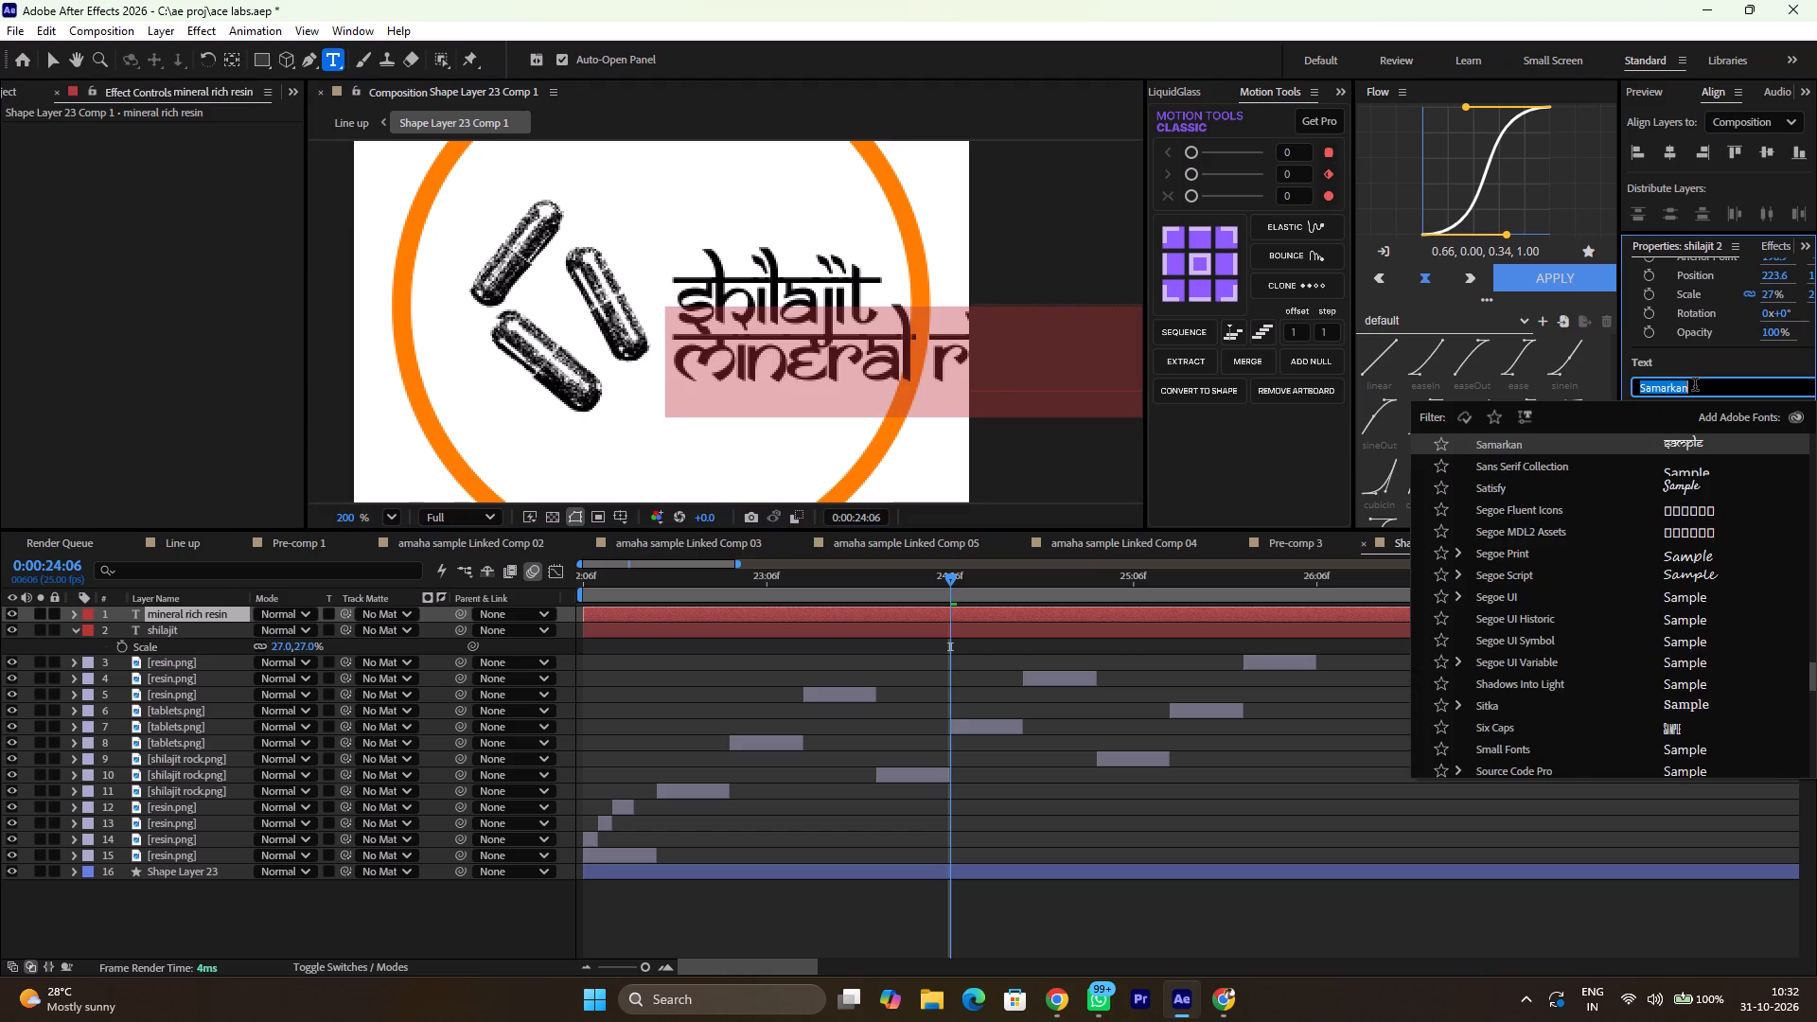
type("helve")
key("Down")
key("Down")
key("Down")
key("Down")
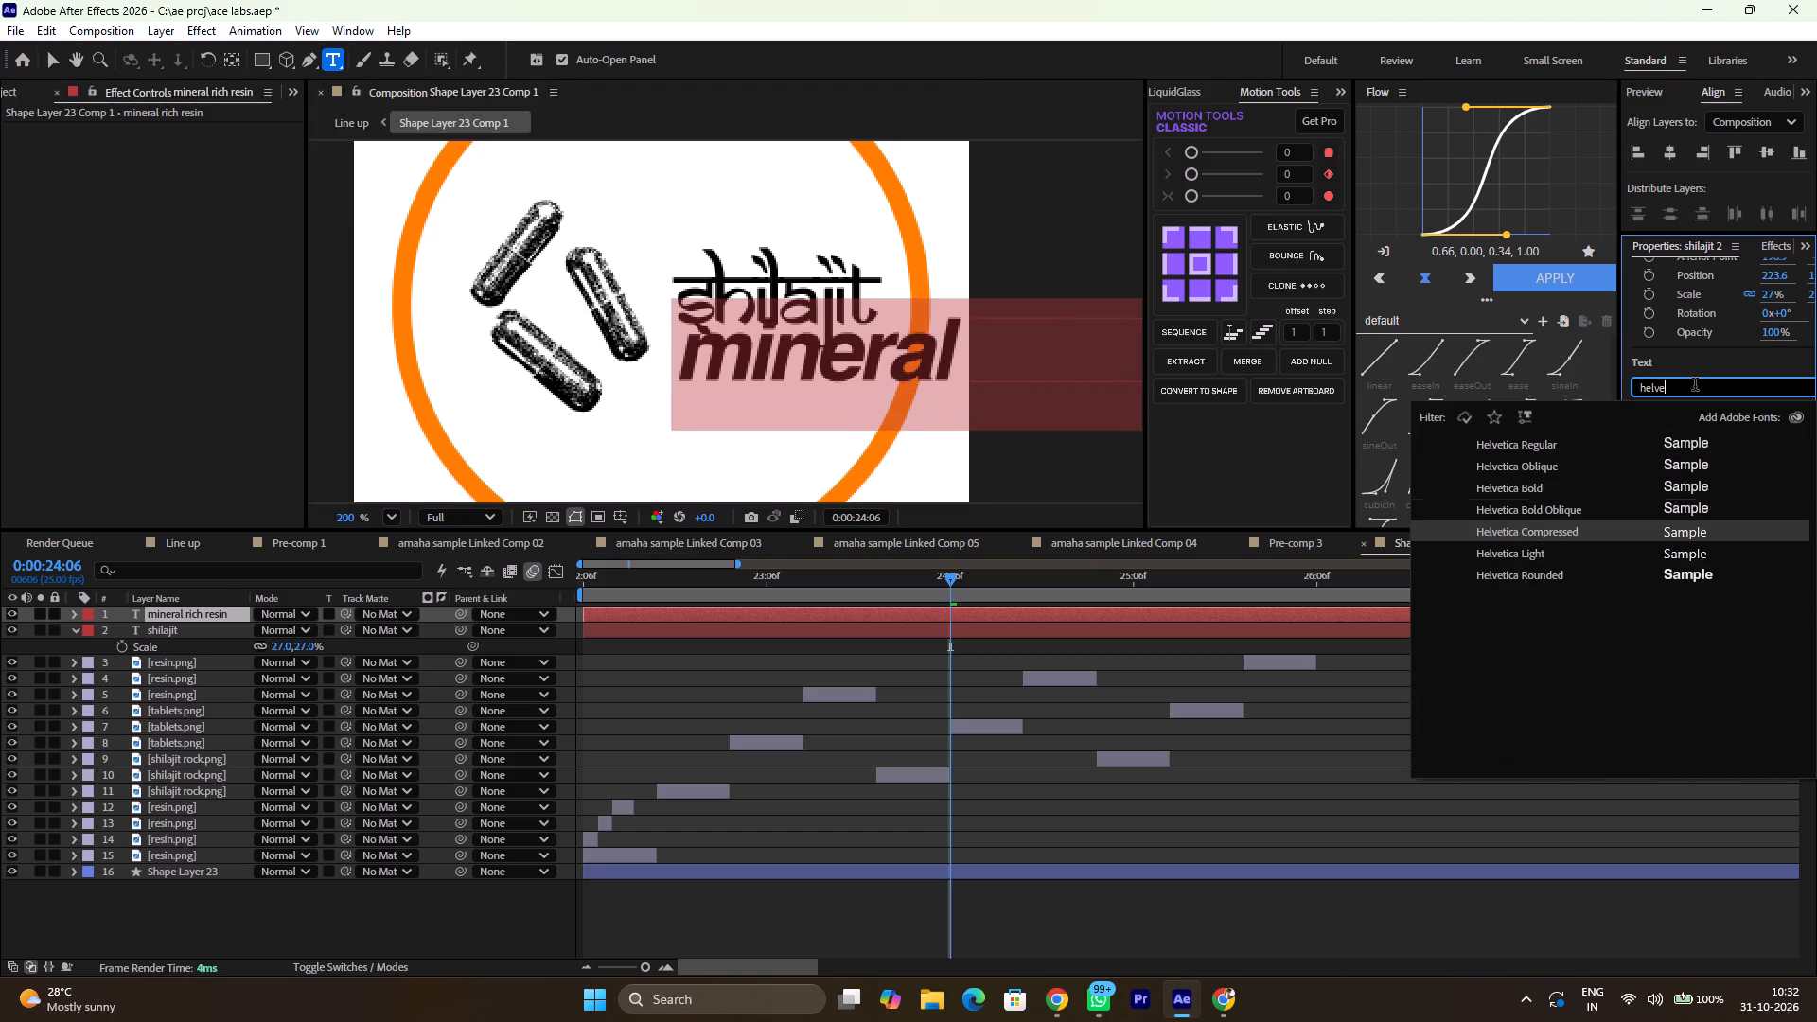
key("Down")
key("Down")
key("Up")
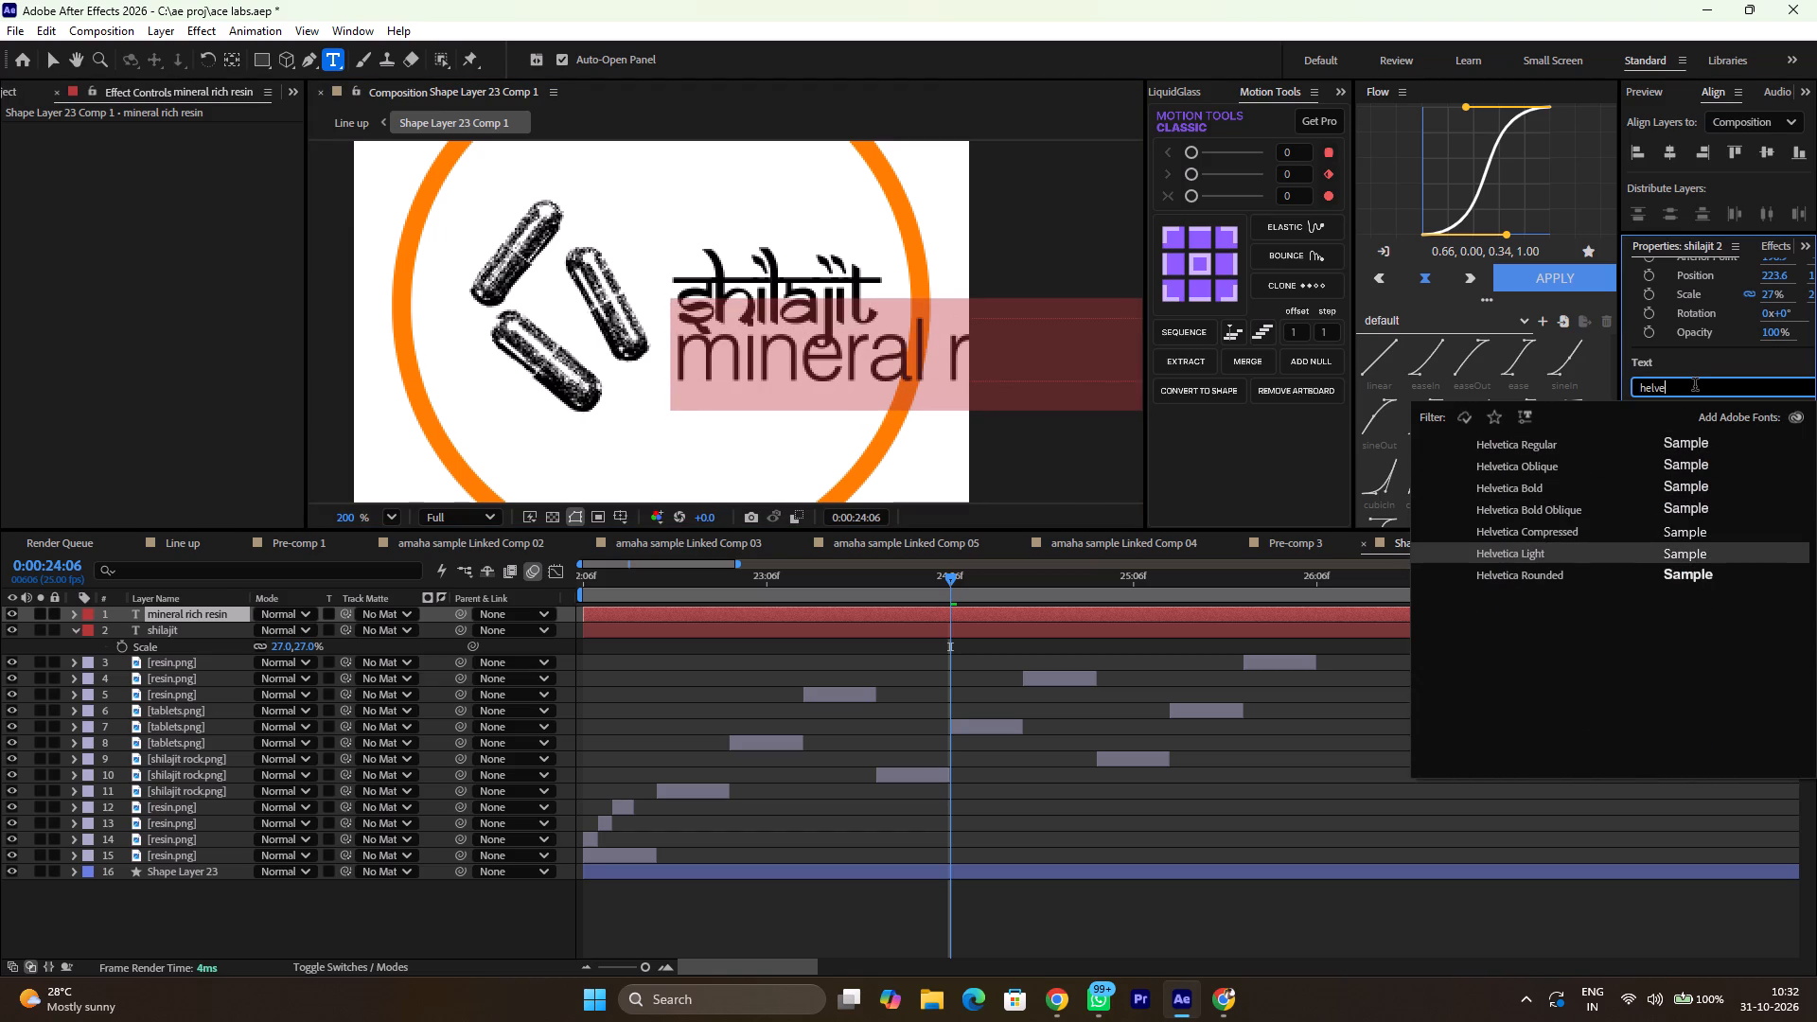
key("Up")
key("Up")
key("Up")
key("Up")
key("Up")
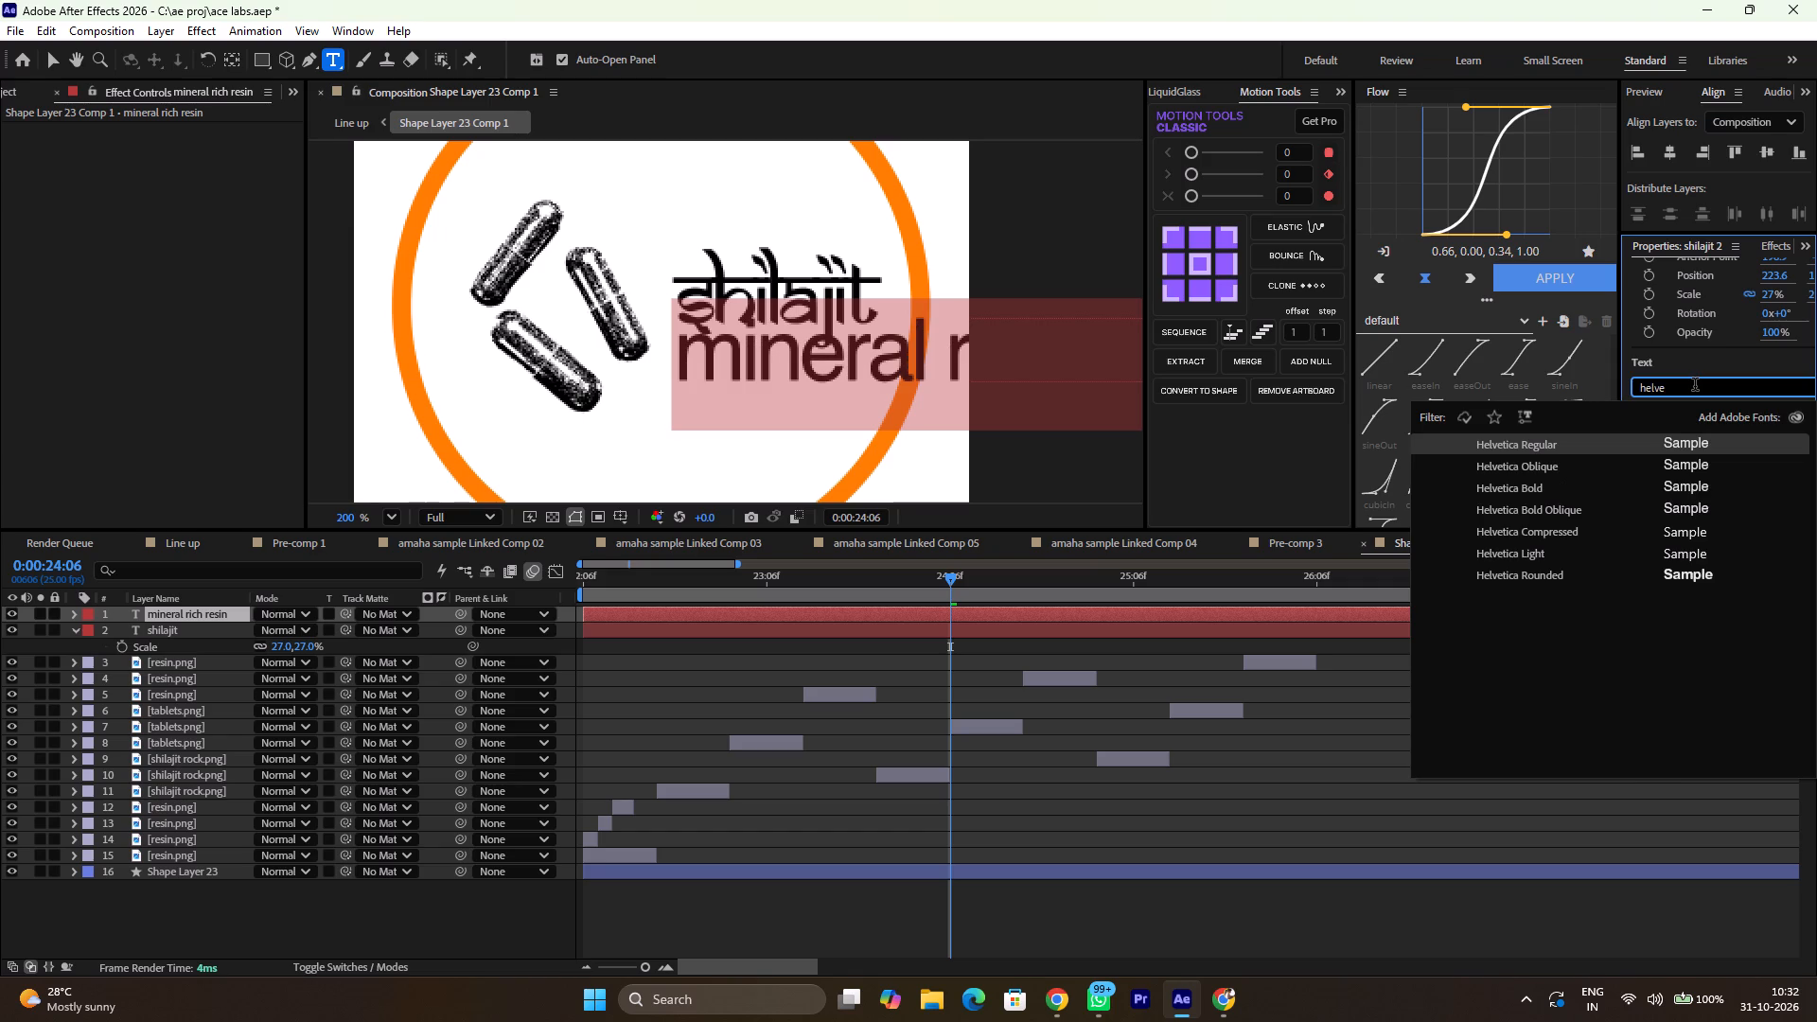
key("Return")
Reduce the "mineral rich resin" font size to 60 px.
left_click_drag(1689, 442, 1633, 452)
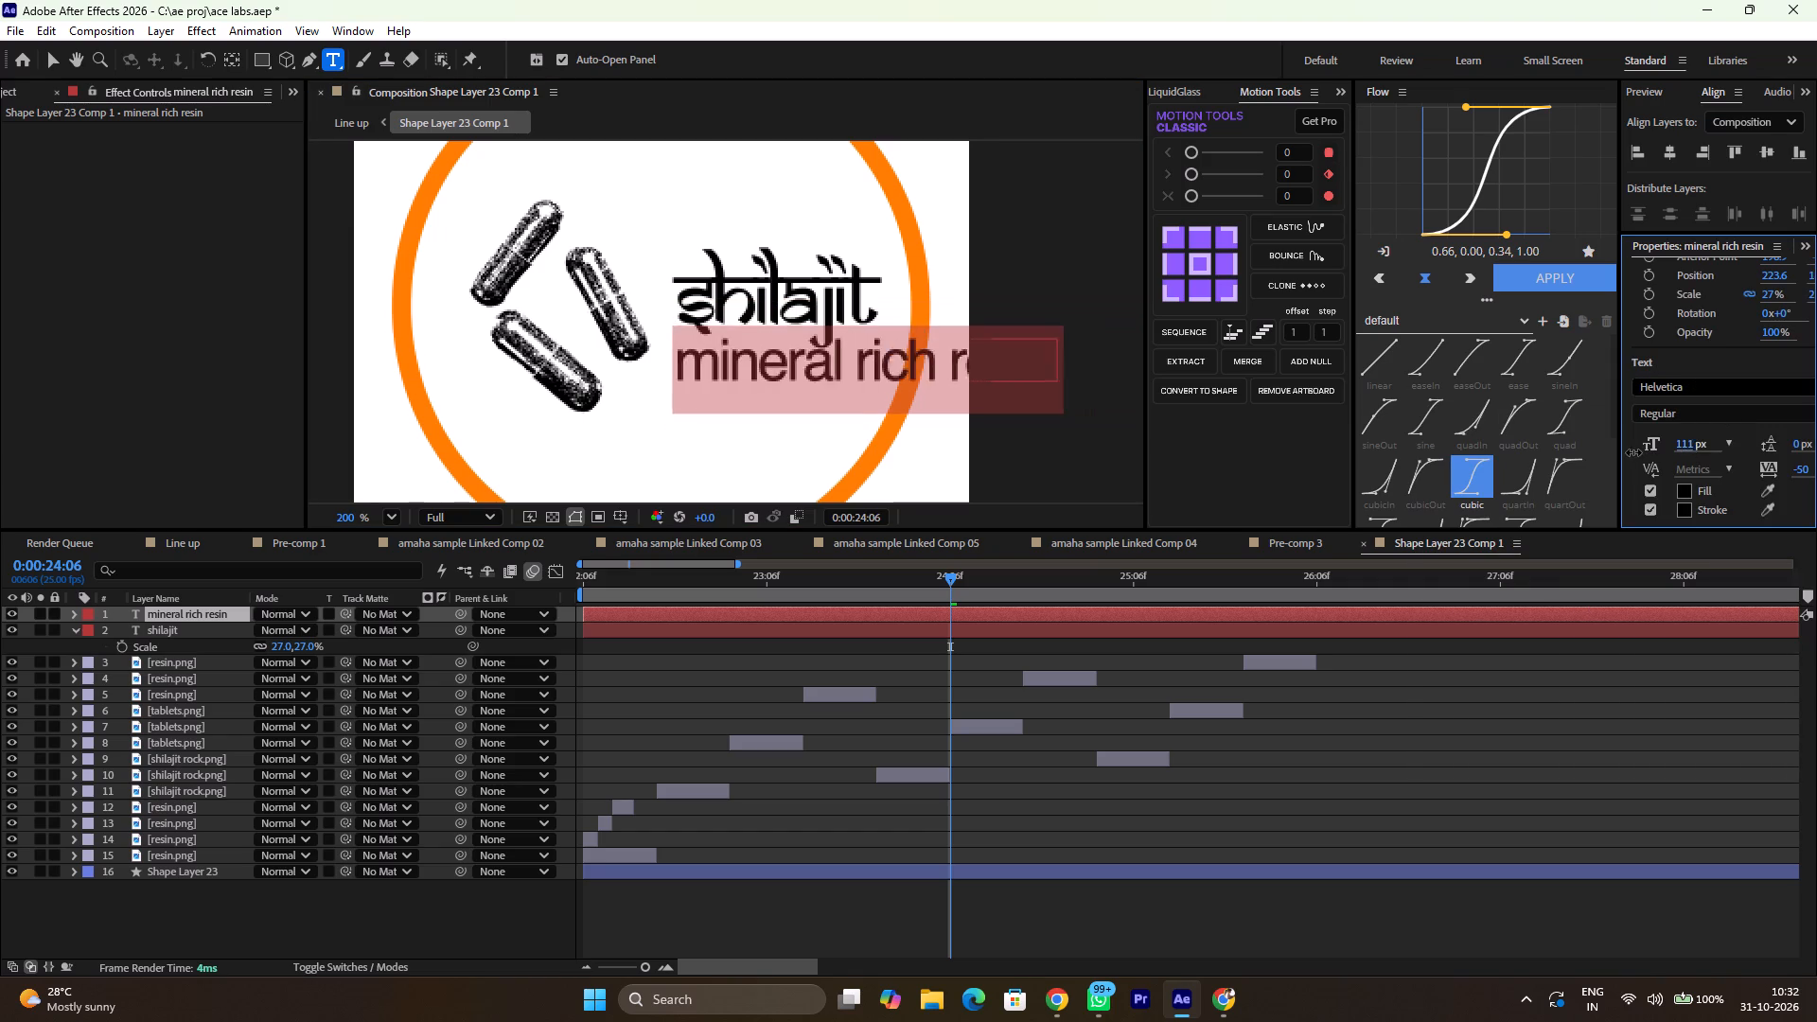
left_click_drag(1633, 452, 1595, 461)
left_click(995, 661)
Move the "mineral rich resin" text up against the lower edge of "shilajit", across the j's tail, at X about 254.
left_click(963, 611)
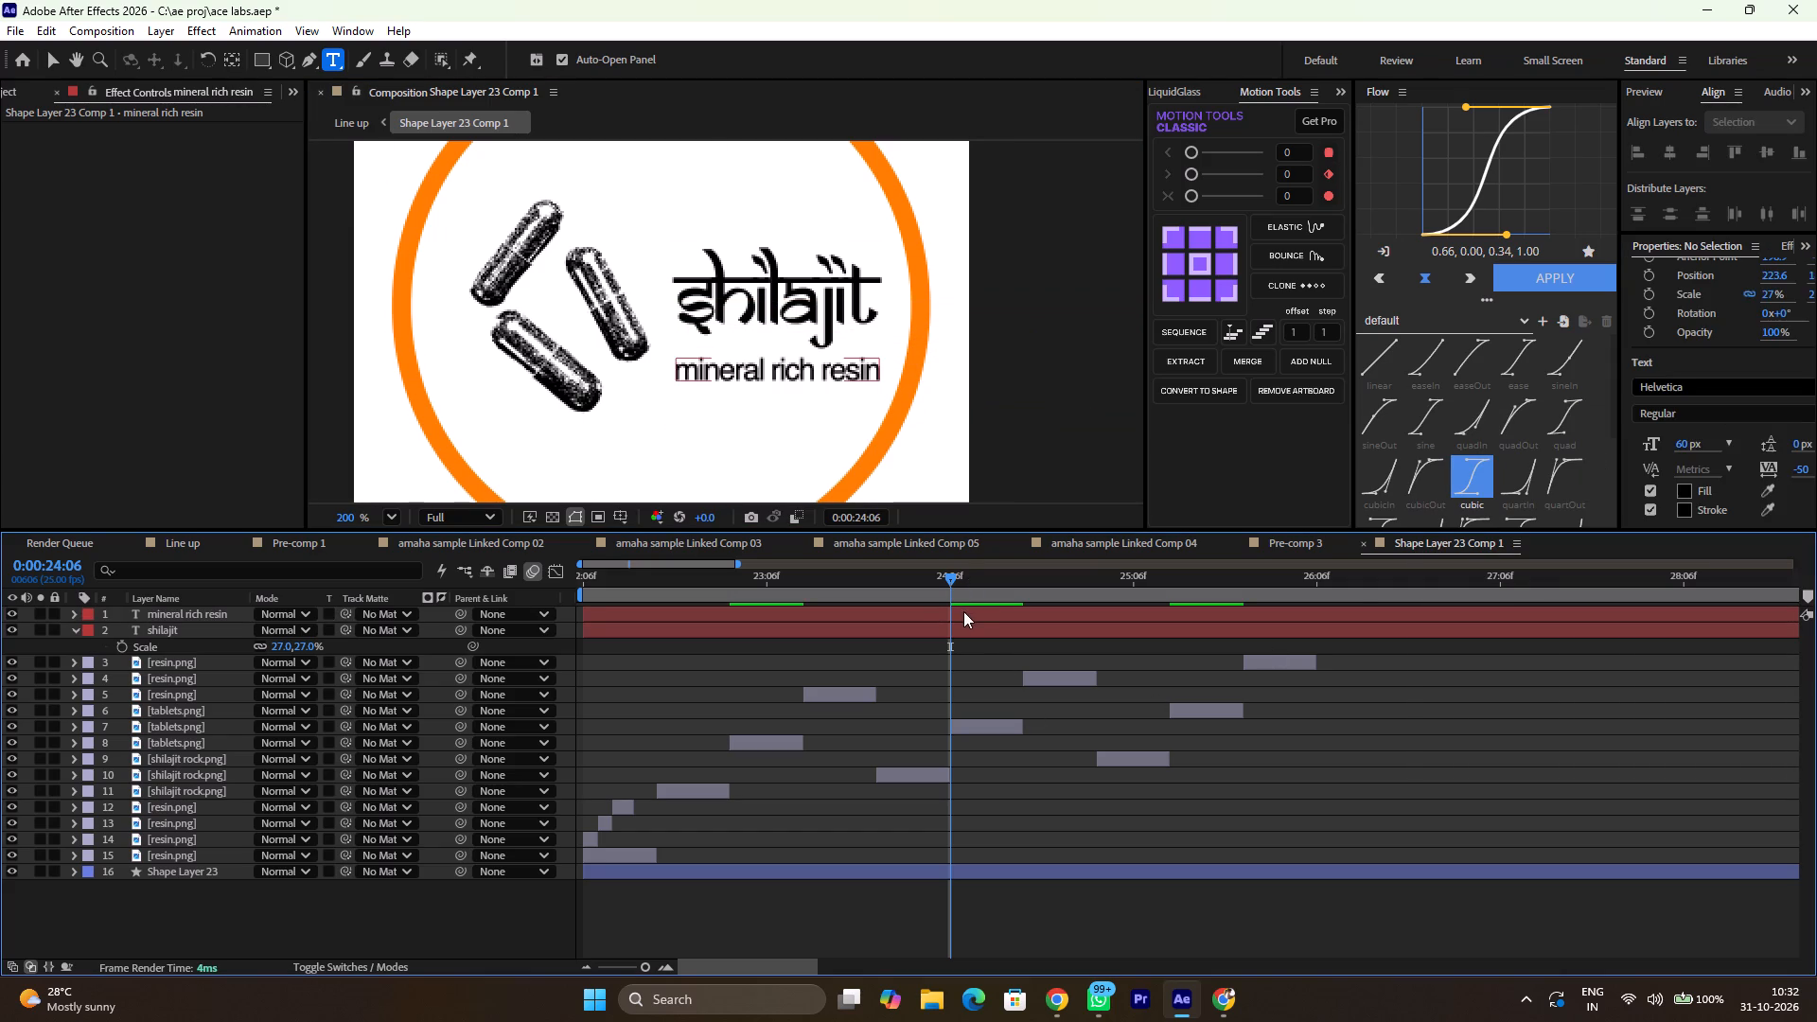
scroll(821, 372, "up", 2)
scroll(821, 372, "up", 4, "ctrl")
key("v")
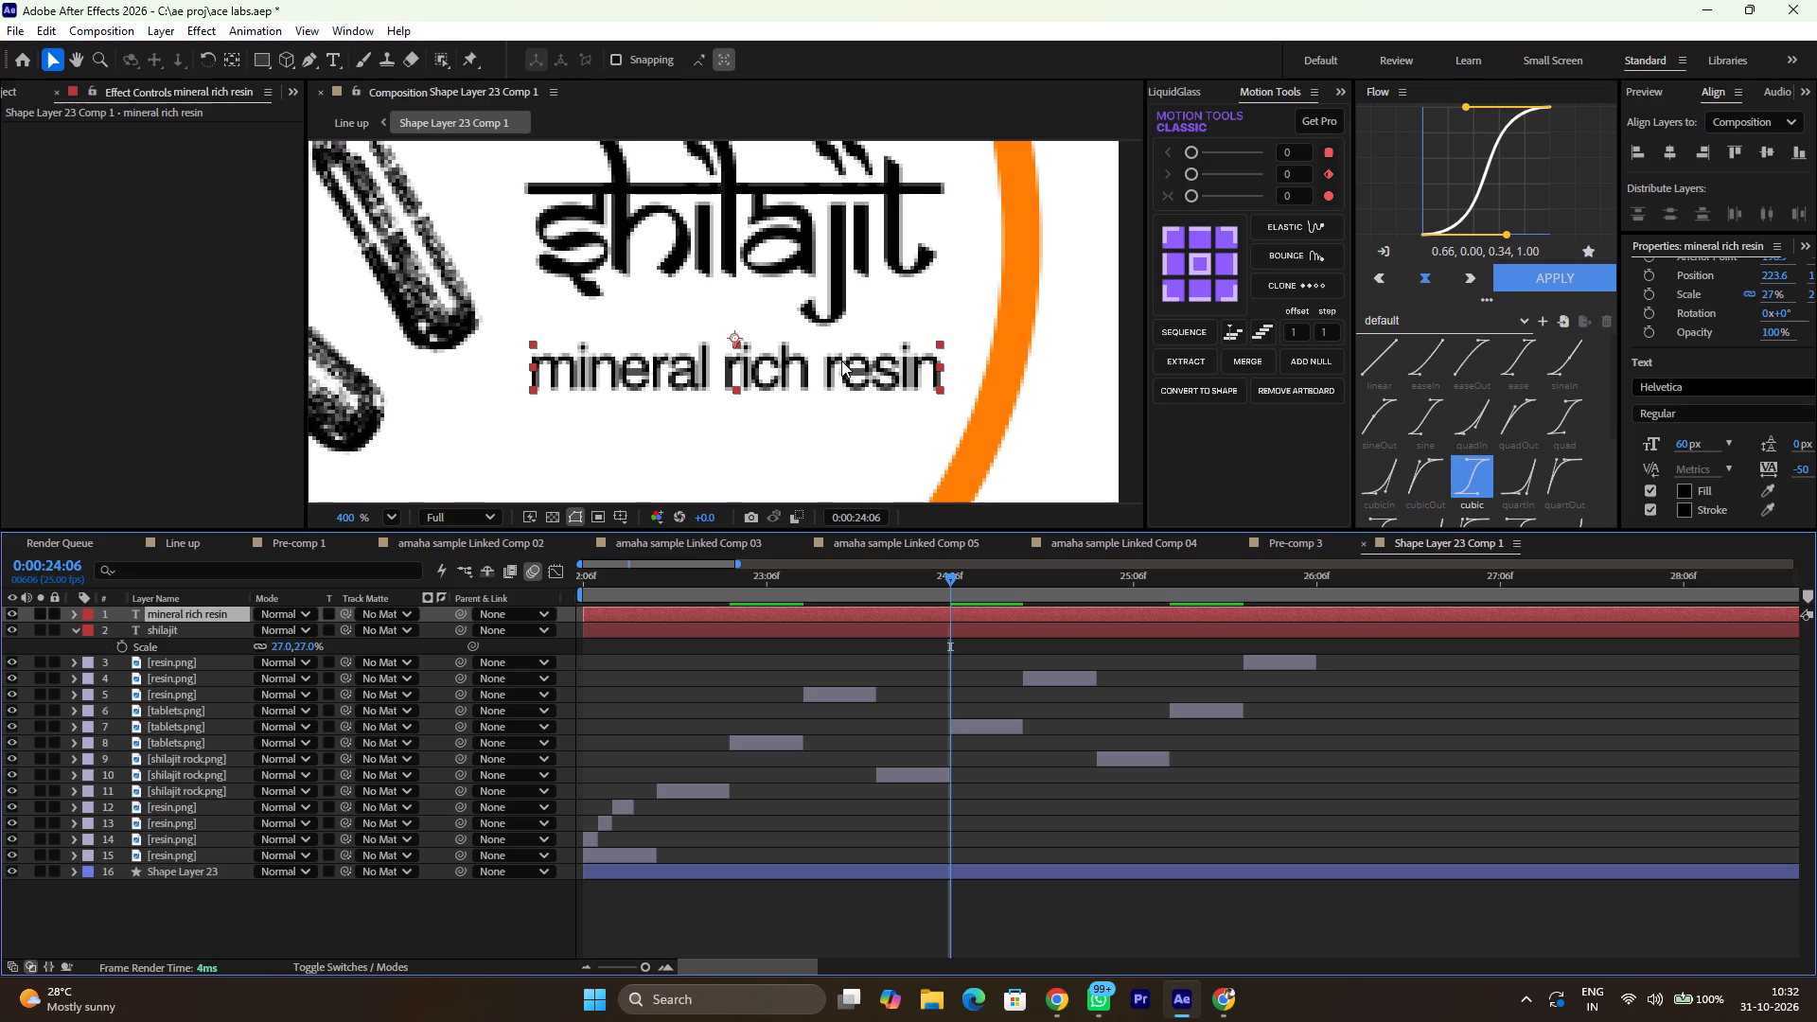
left_click_drag(861, 361, 926, 326)
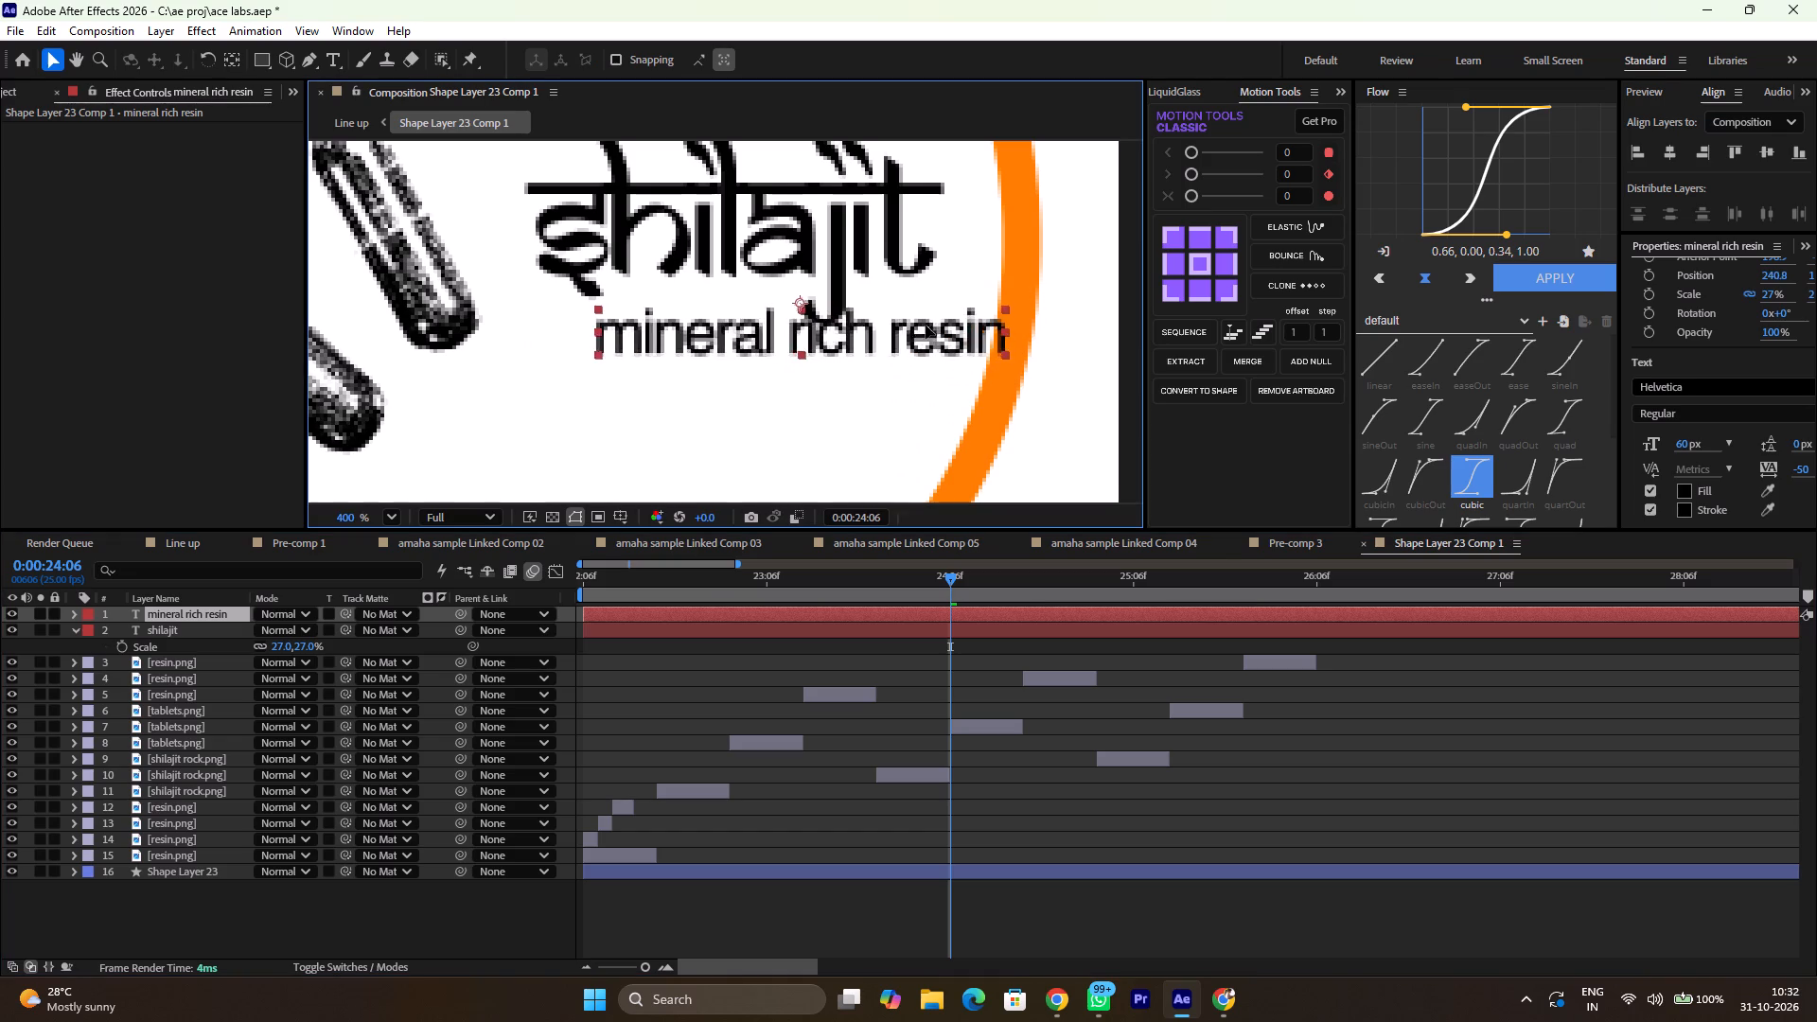
left_click_drag(926, 326, 947, 197)
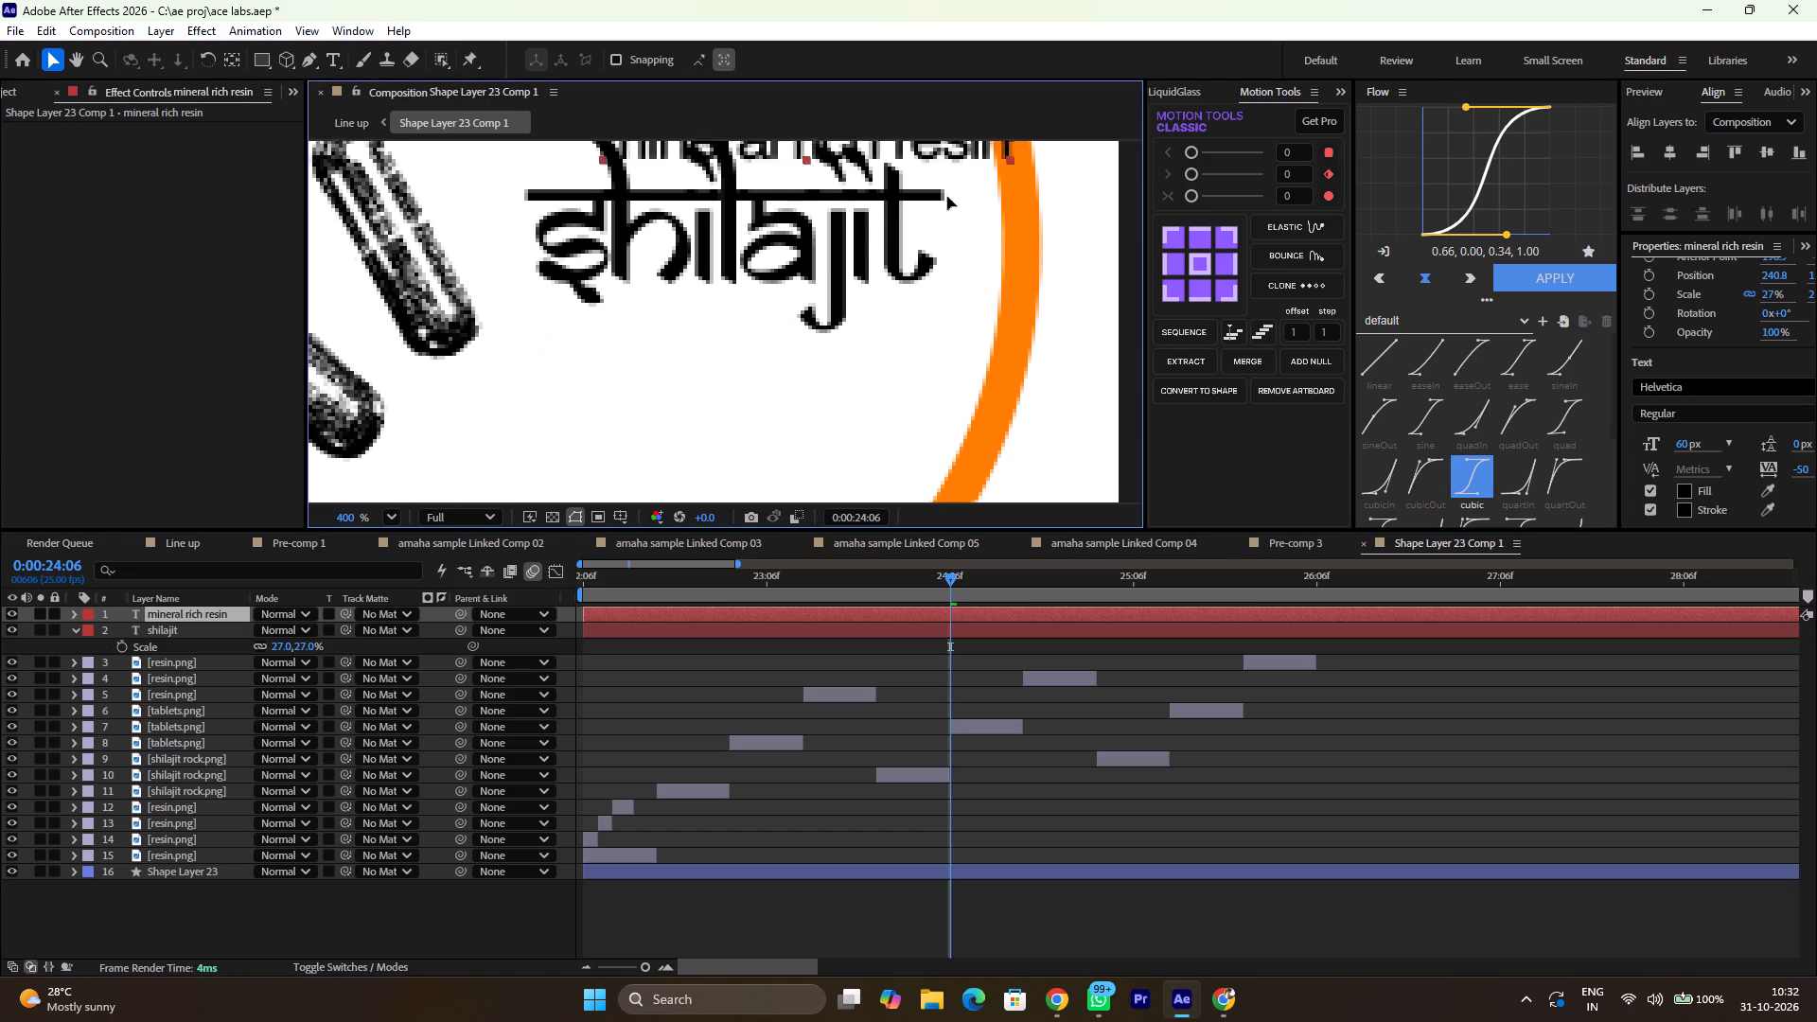
left_click_drag(947, 197, 713, 347)
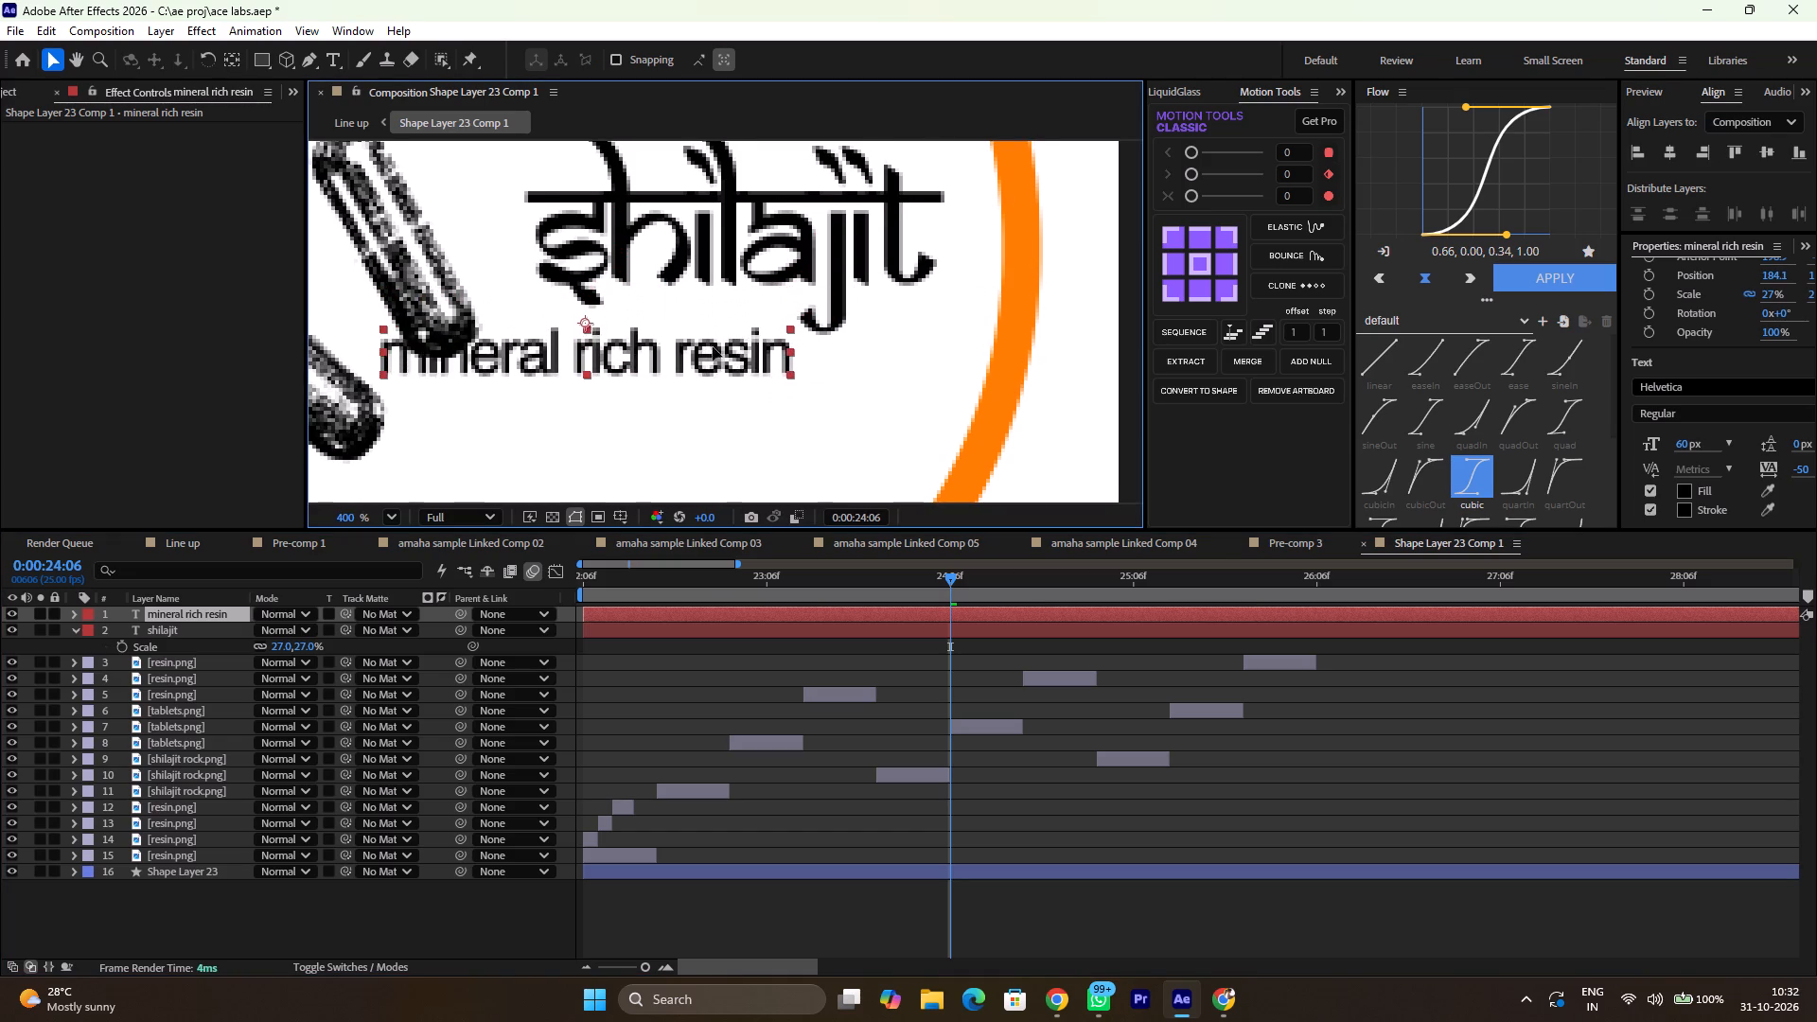
left_click_drag(713, 347, 921, 345)
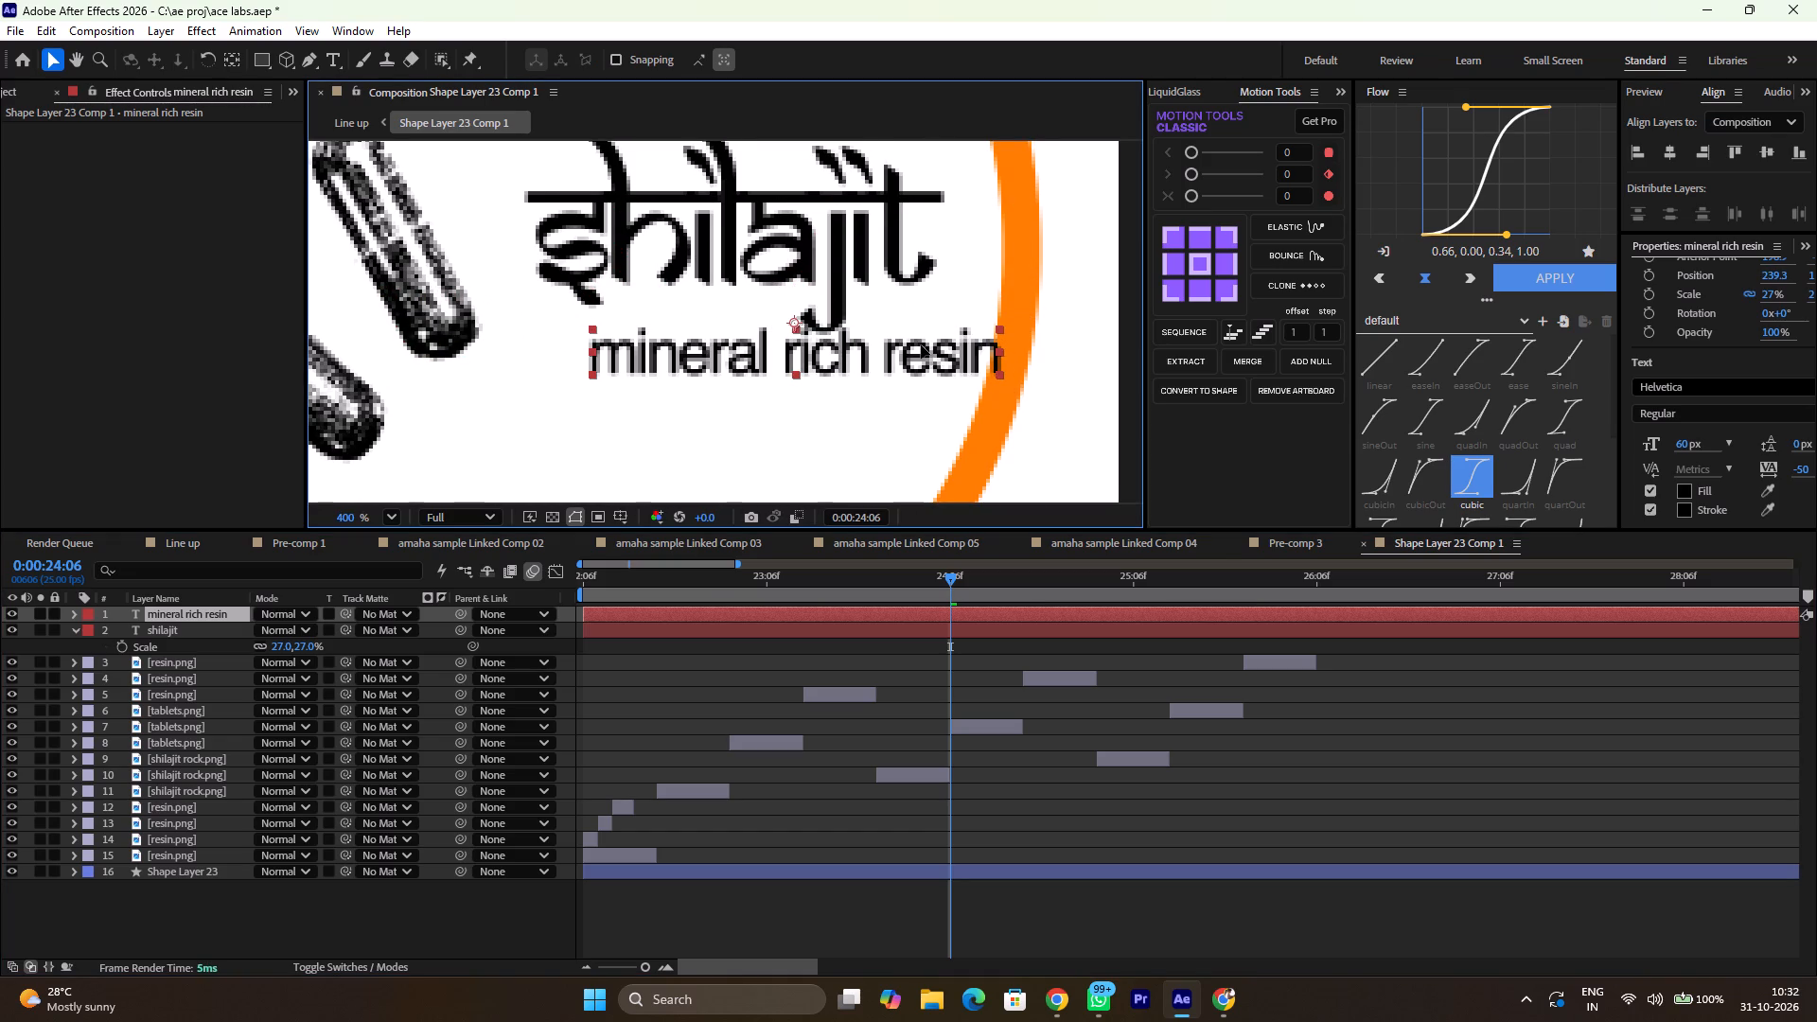
left_click_drag(921, 345, 977, 295)
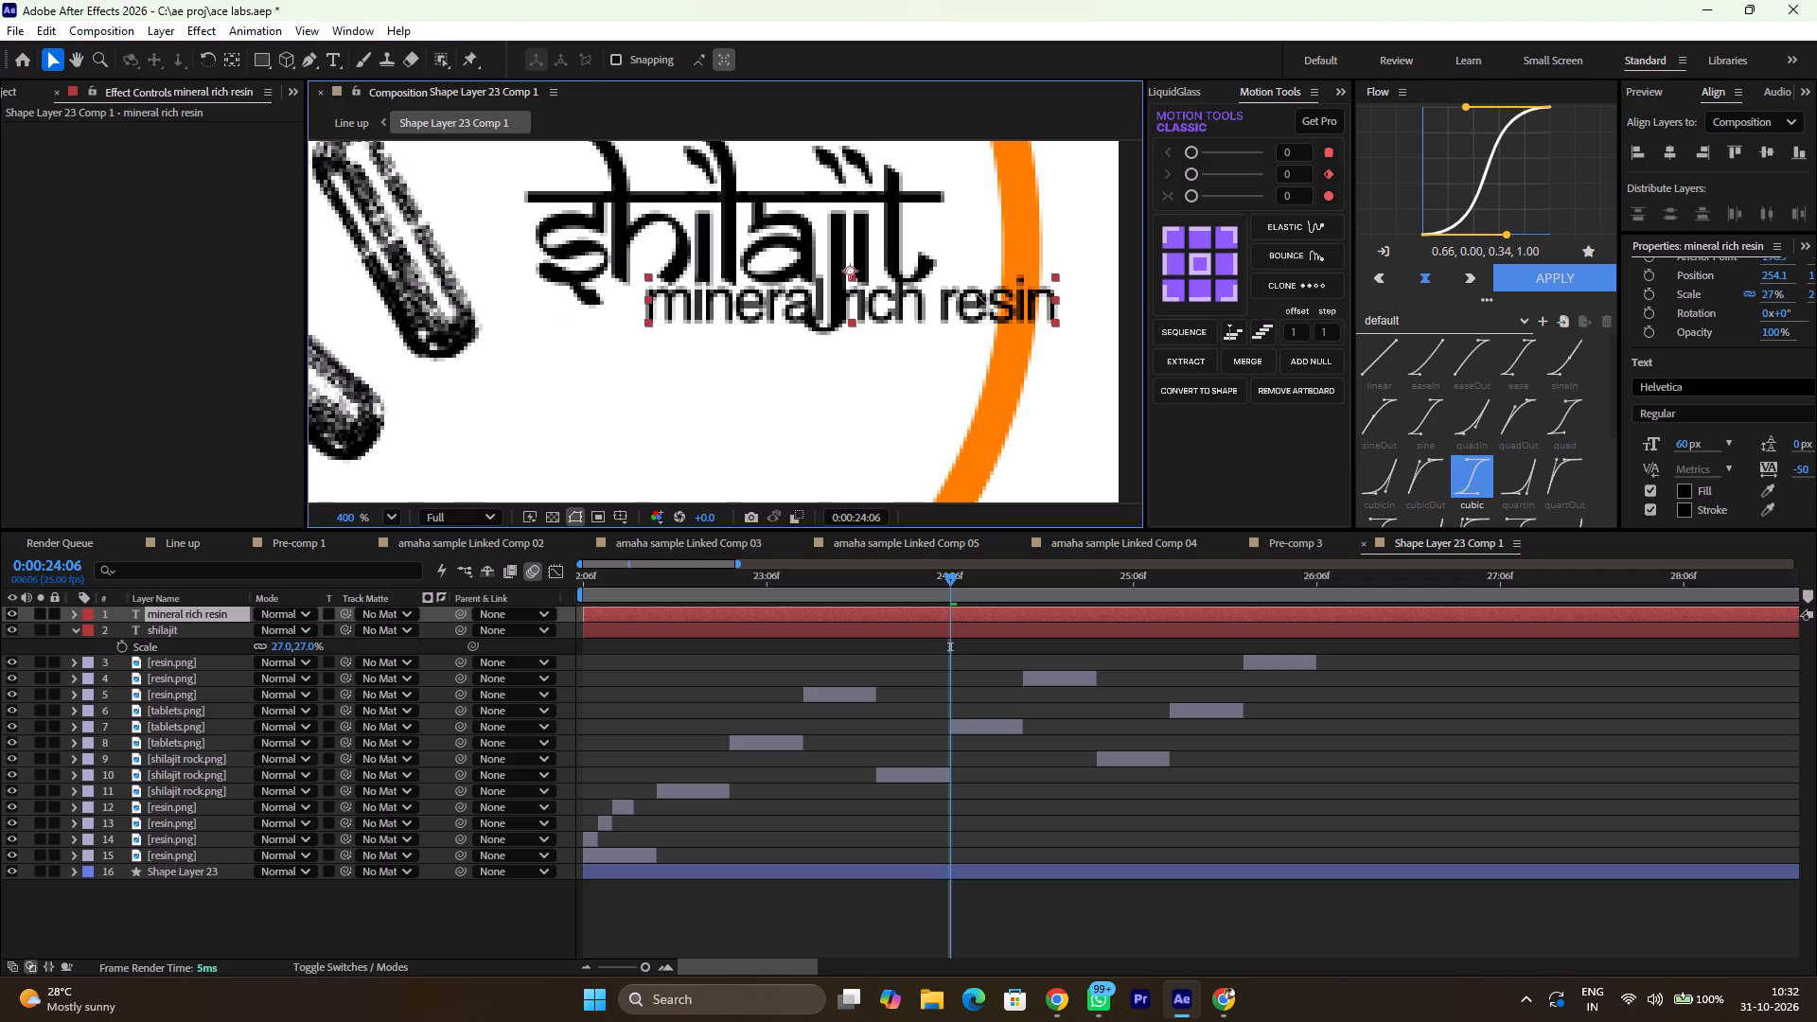
left_click_drag(977, 295, 977, 297)
Add two extra spaces between "mineral" and "rich" to make room for the tail of the j.
double_click(852, 307)
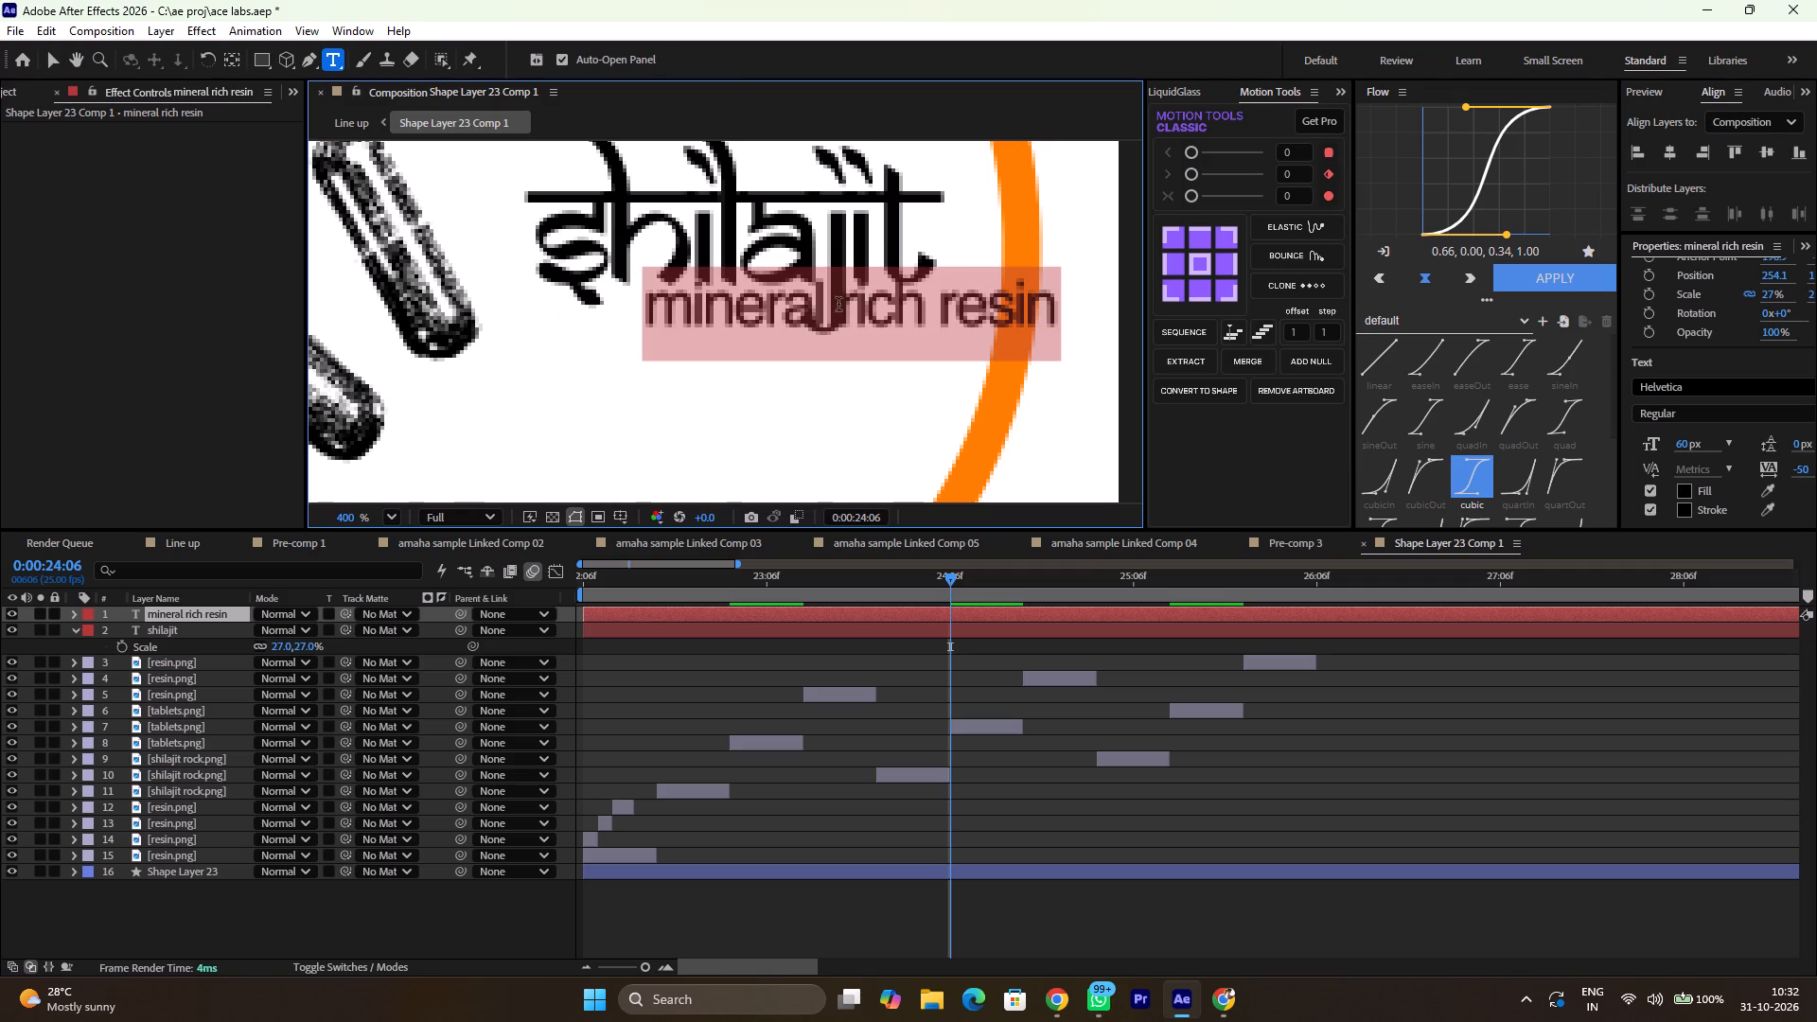
left_click(831, 301)
key("space")
key("ctrl+z")
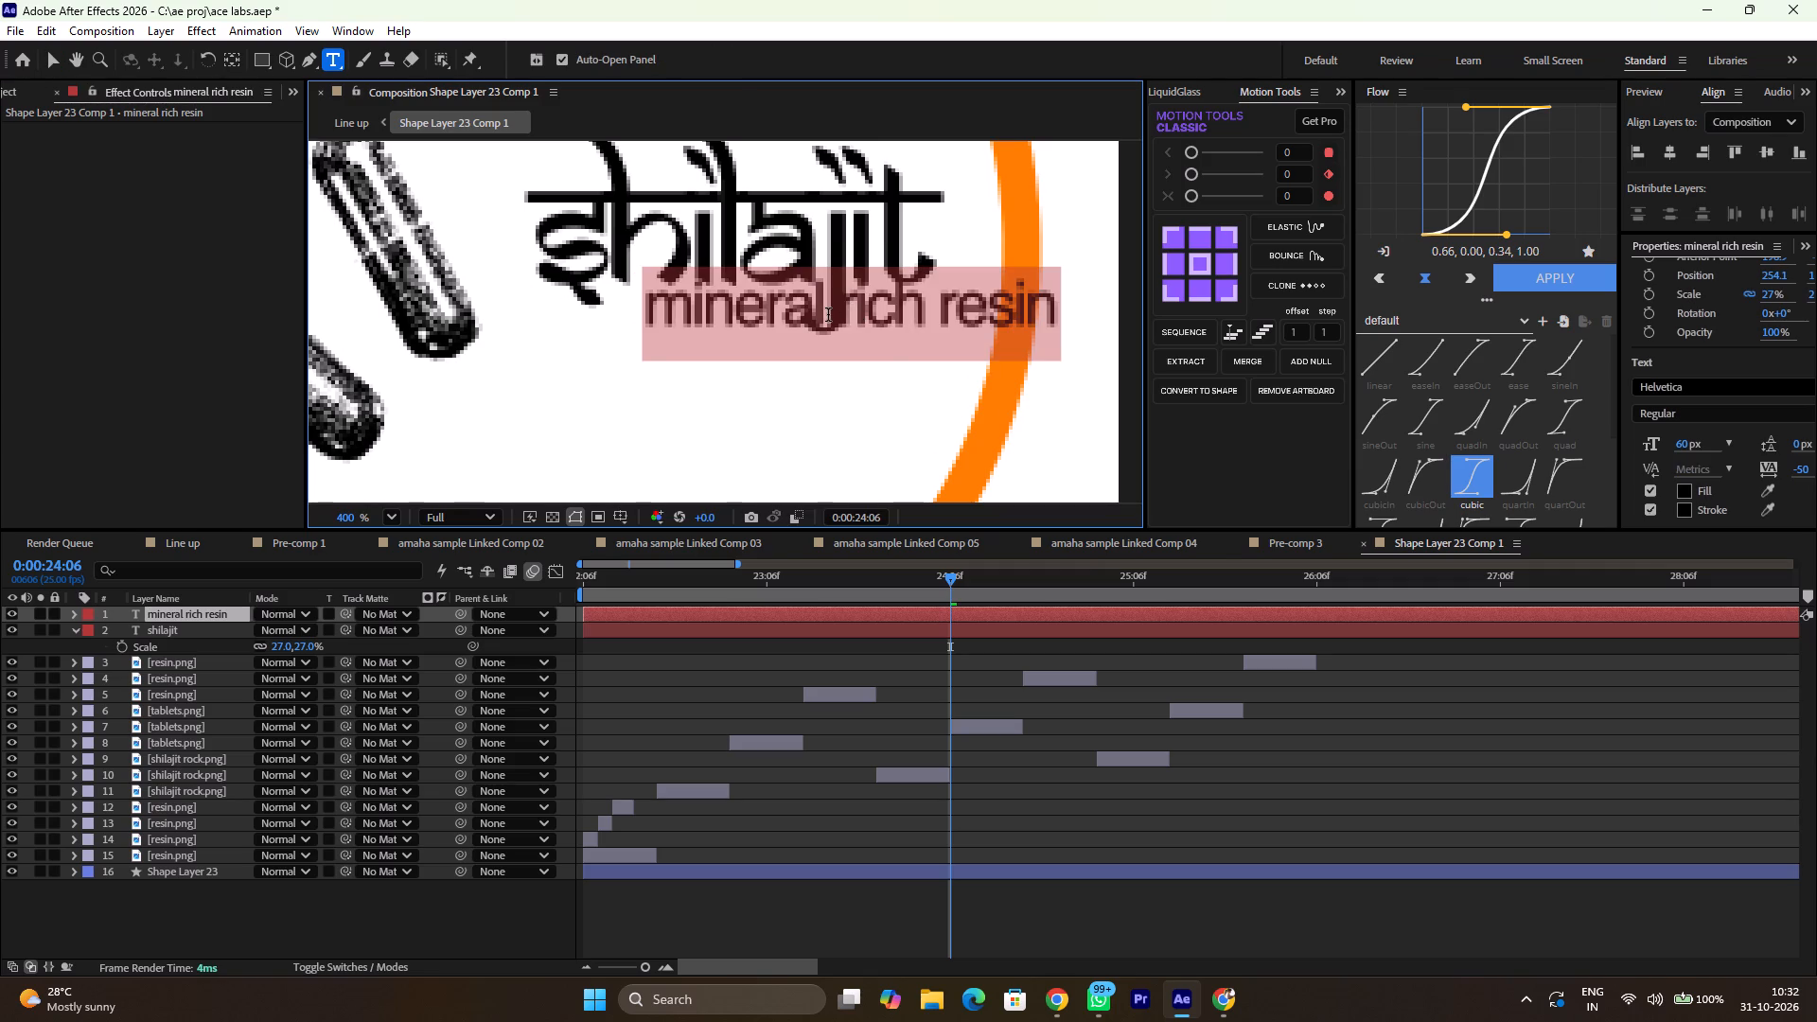
left_click(828, 314)
key("space")
key("space")
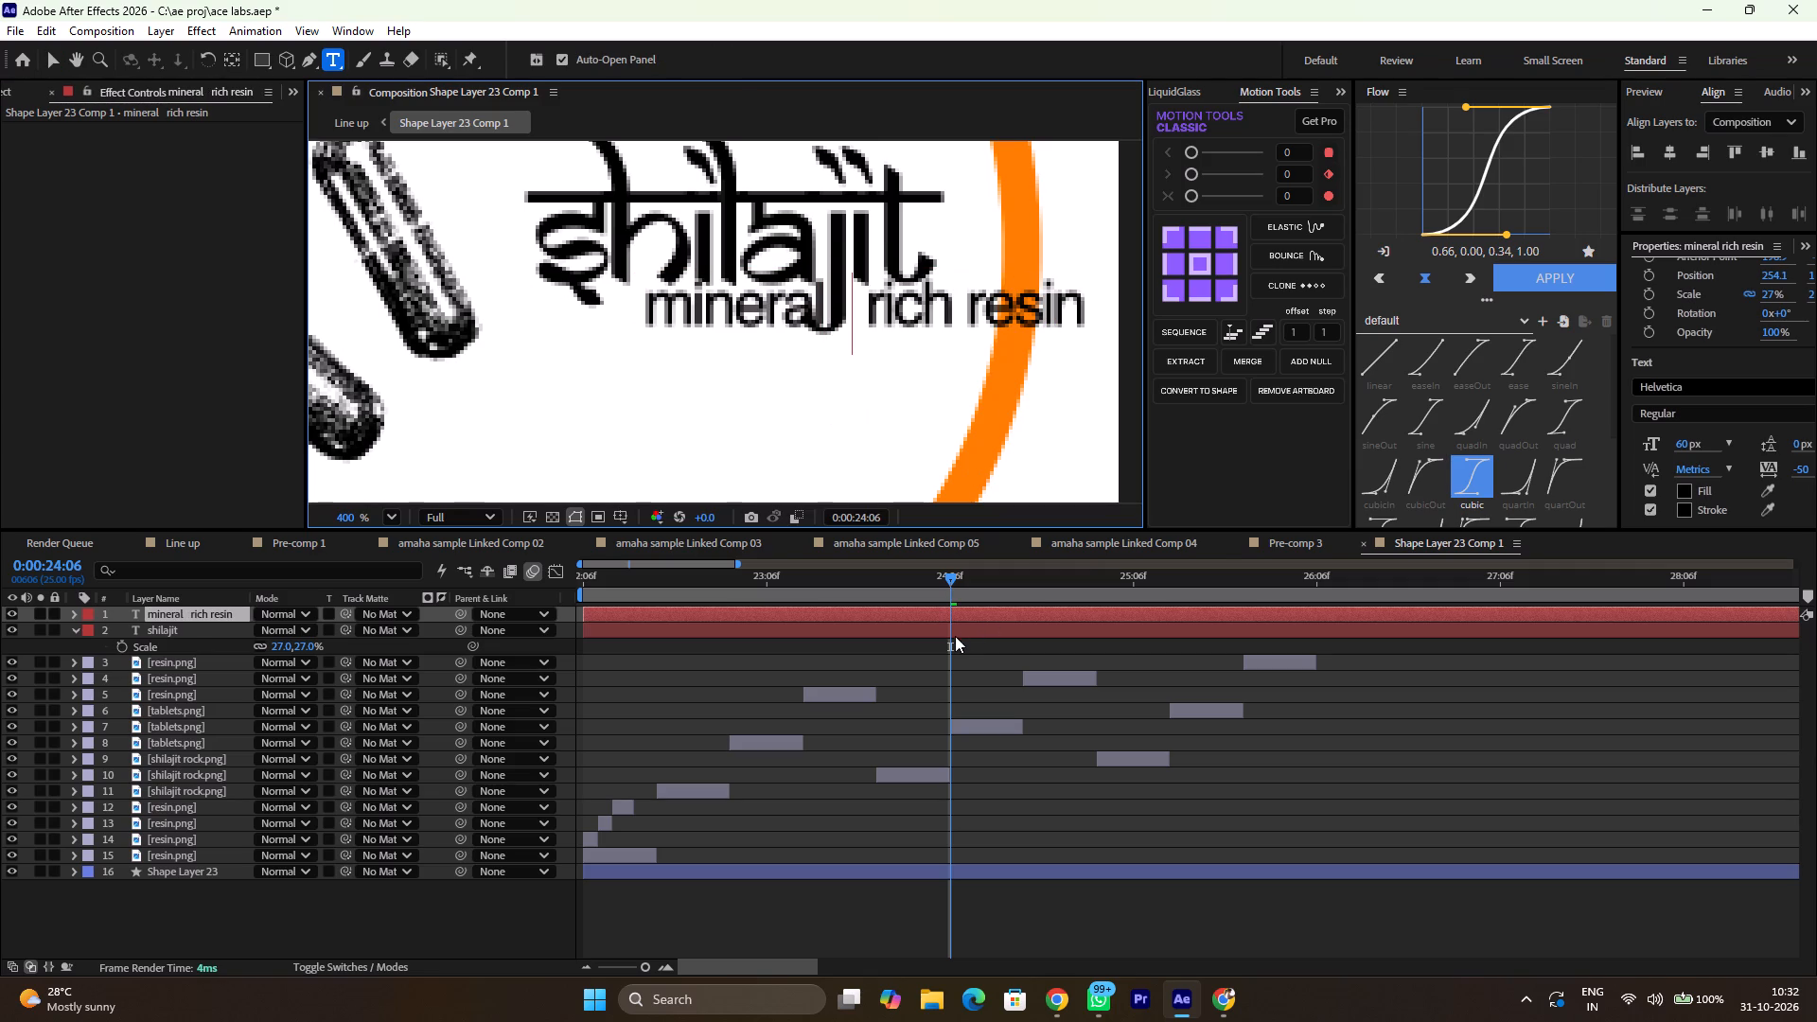
left_click(955, 636)
Nudge the "mineral rich resin" text slightly down and sideways beneath "shilajit", to X about 250.
left_click(964, 617)
key("Left")
key("Left")
key("Left")
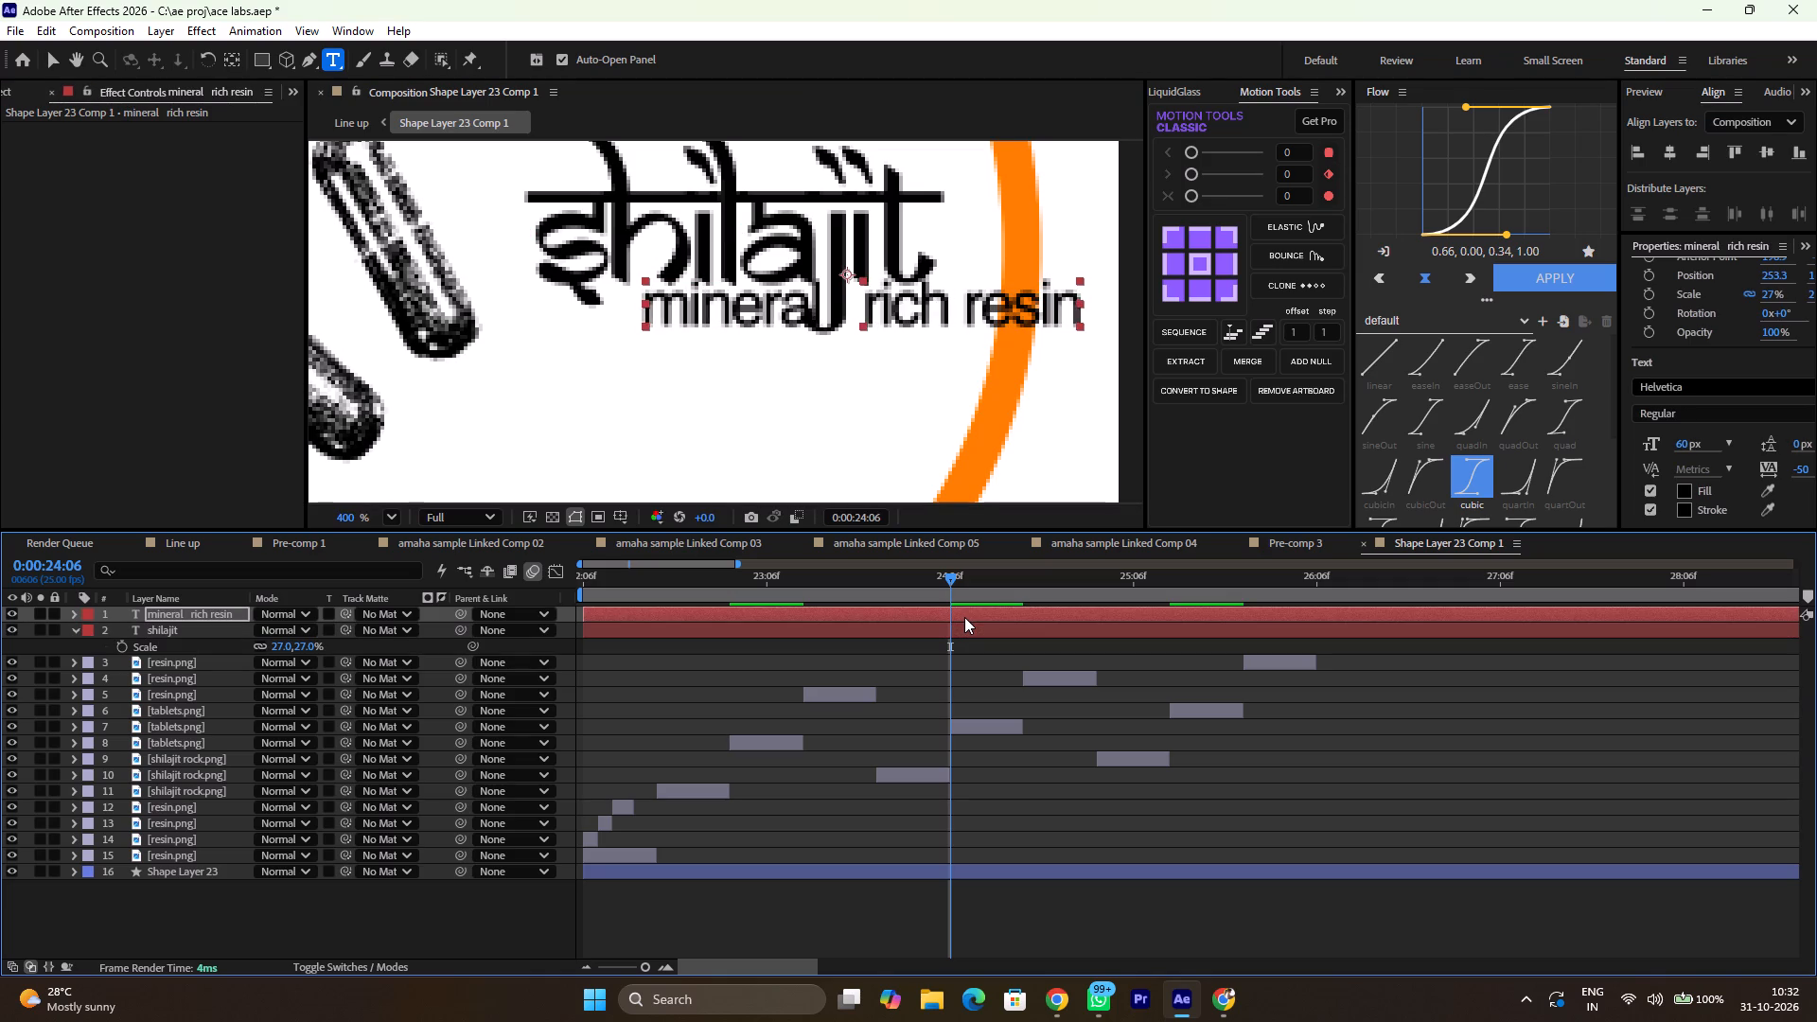
key("Left")
key("Left")
key("Left")
key("Left")
key("Left")
key("Left")
key("Left")
key("Left")
key("Left")
key("Left")
key("Left")
key("Left")
key("Down")
key("Down")
key("Down")
key("Down")
key("Down")
key("Down")
key("Down")
key("Down")
key("Down")
key("Down")
key("Down")
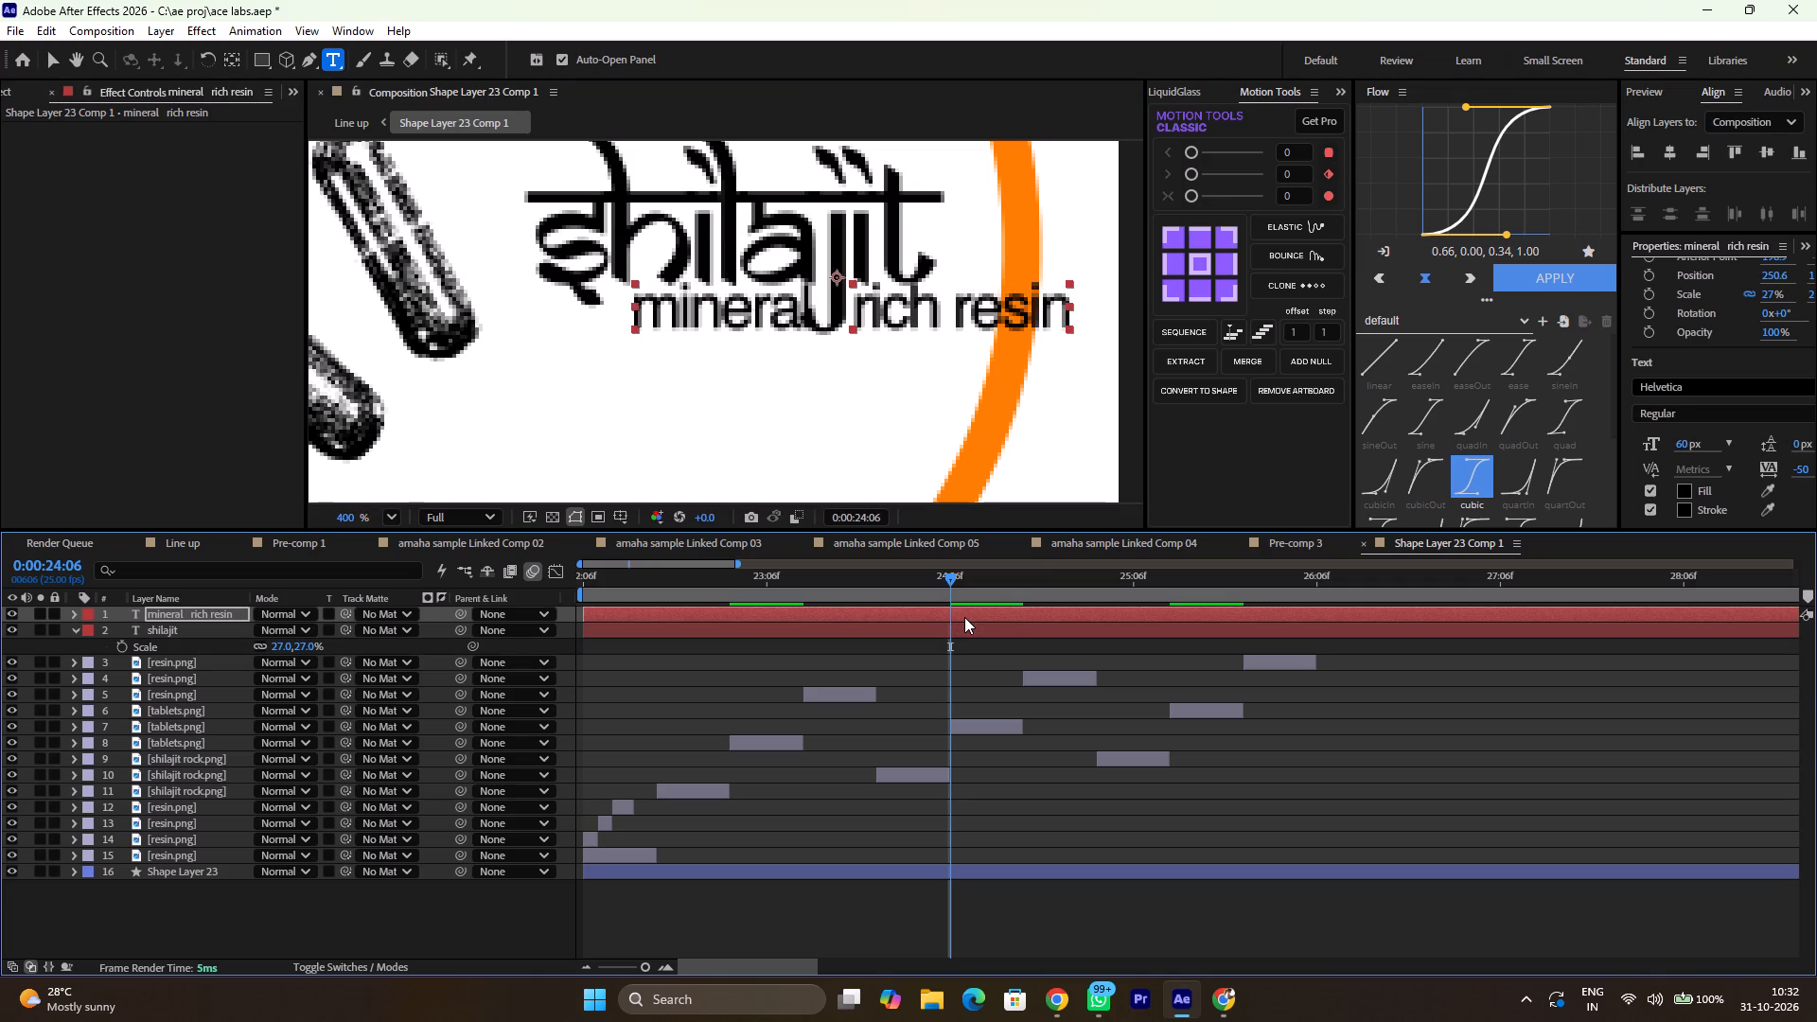
key("Left")
key("Left")
key("Left")
key("Left")
key("Down")
key("Down")
key("Down")
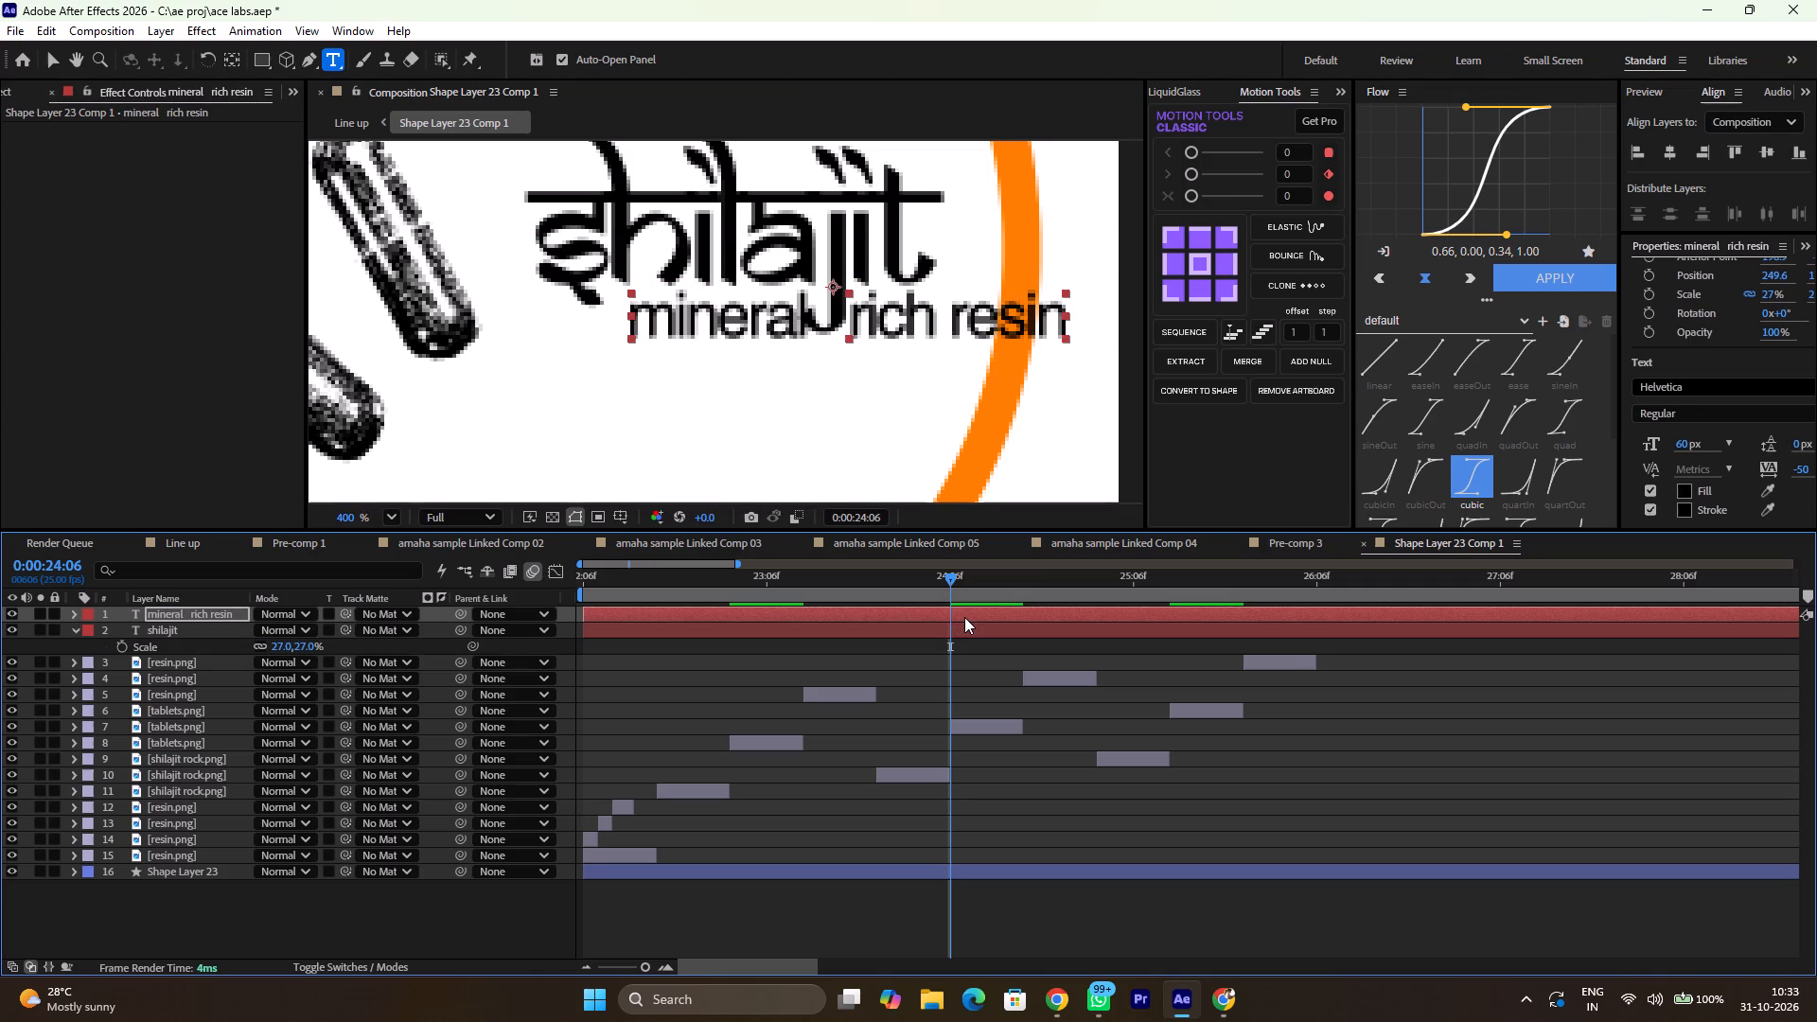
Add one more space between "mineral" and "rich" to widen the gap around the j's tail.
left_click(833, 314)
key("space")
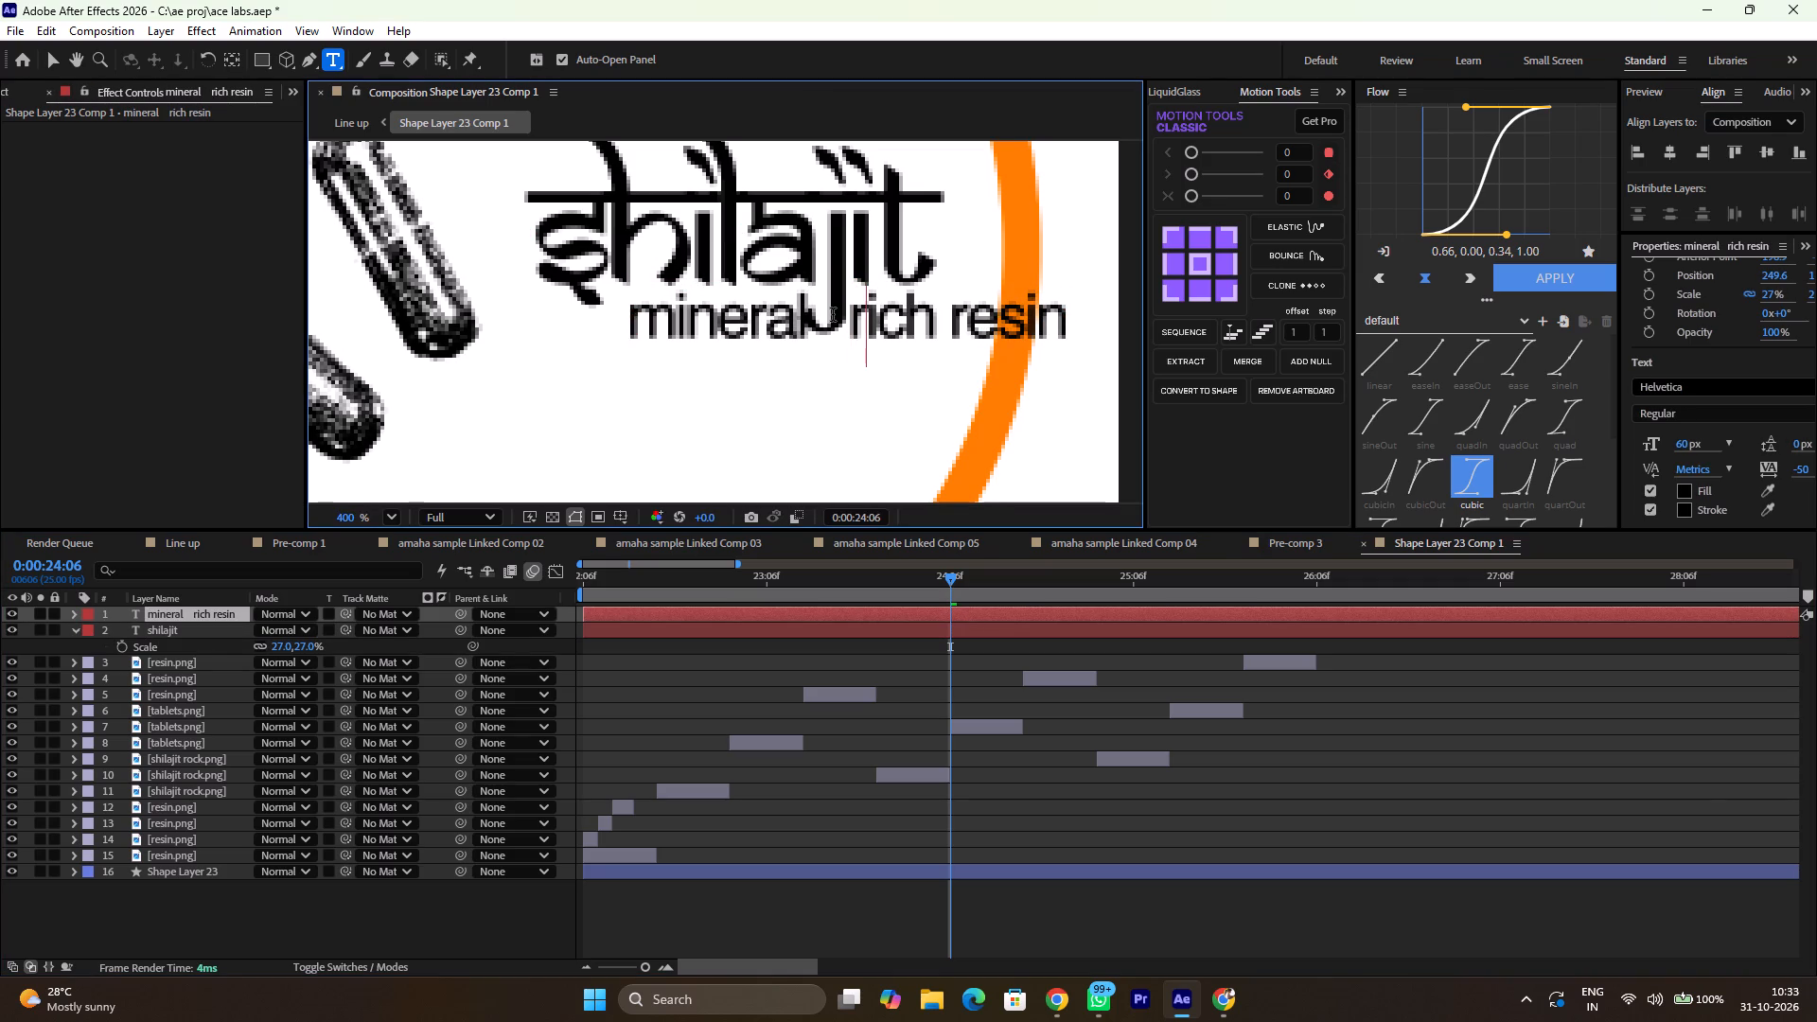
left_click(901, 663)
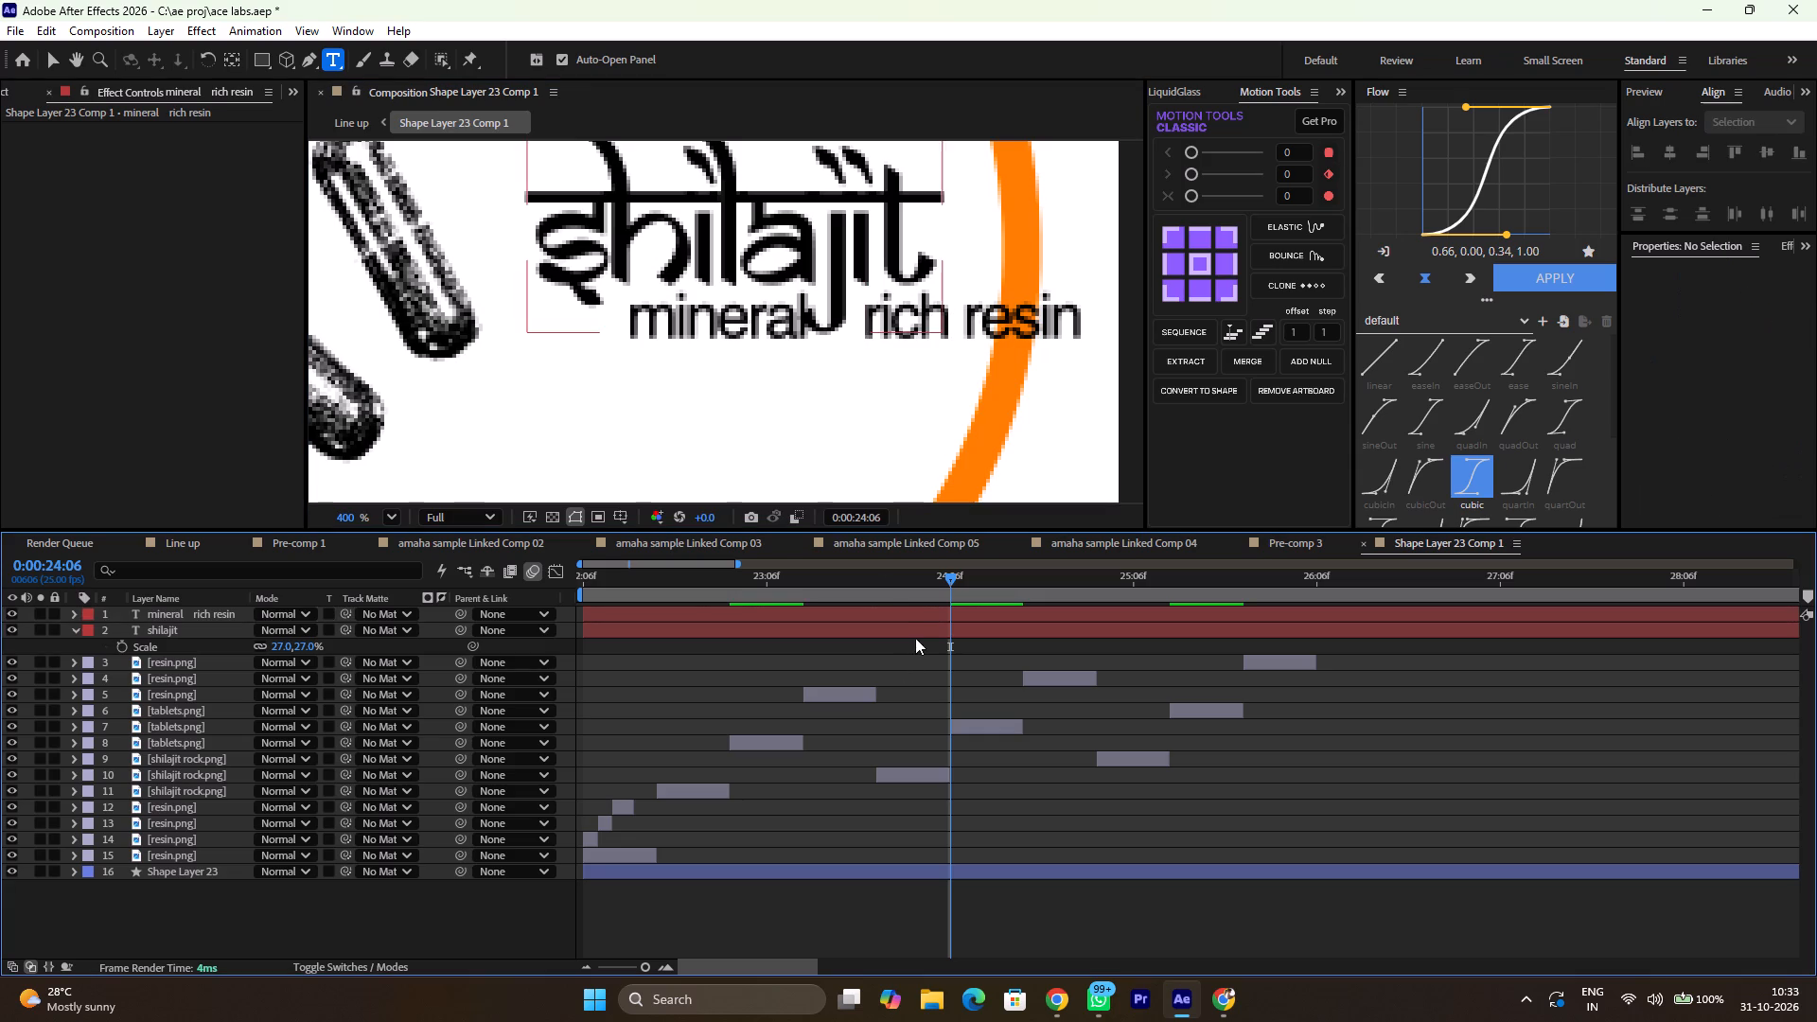
Shift the "mineral rich resin" text horizontally to X about 246 so its gap straddles the j's tail.
left_click(920, 617)
key("shift+Left")
key("shift+Left")
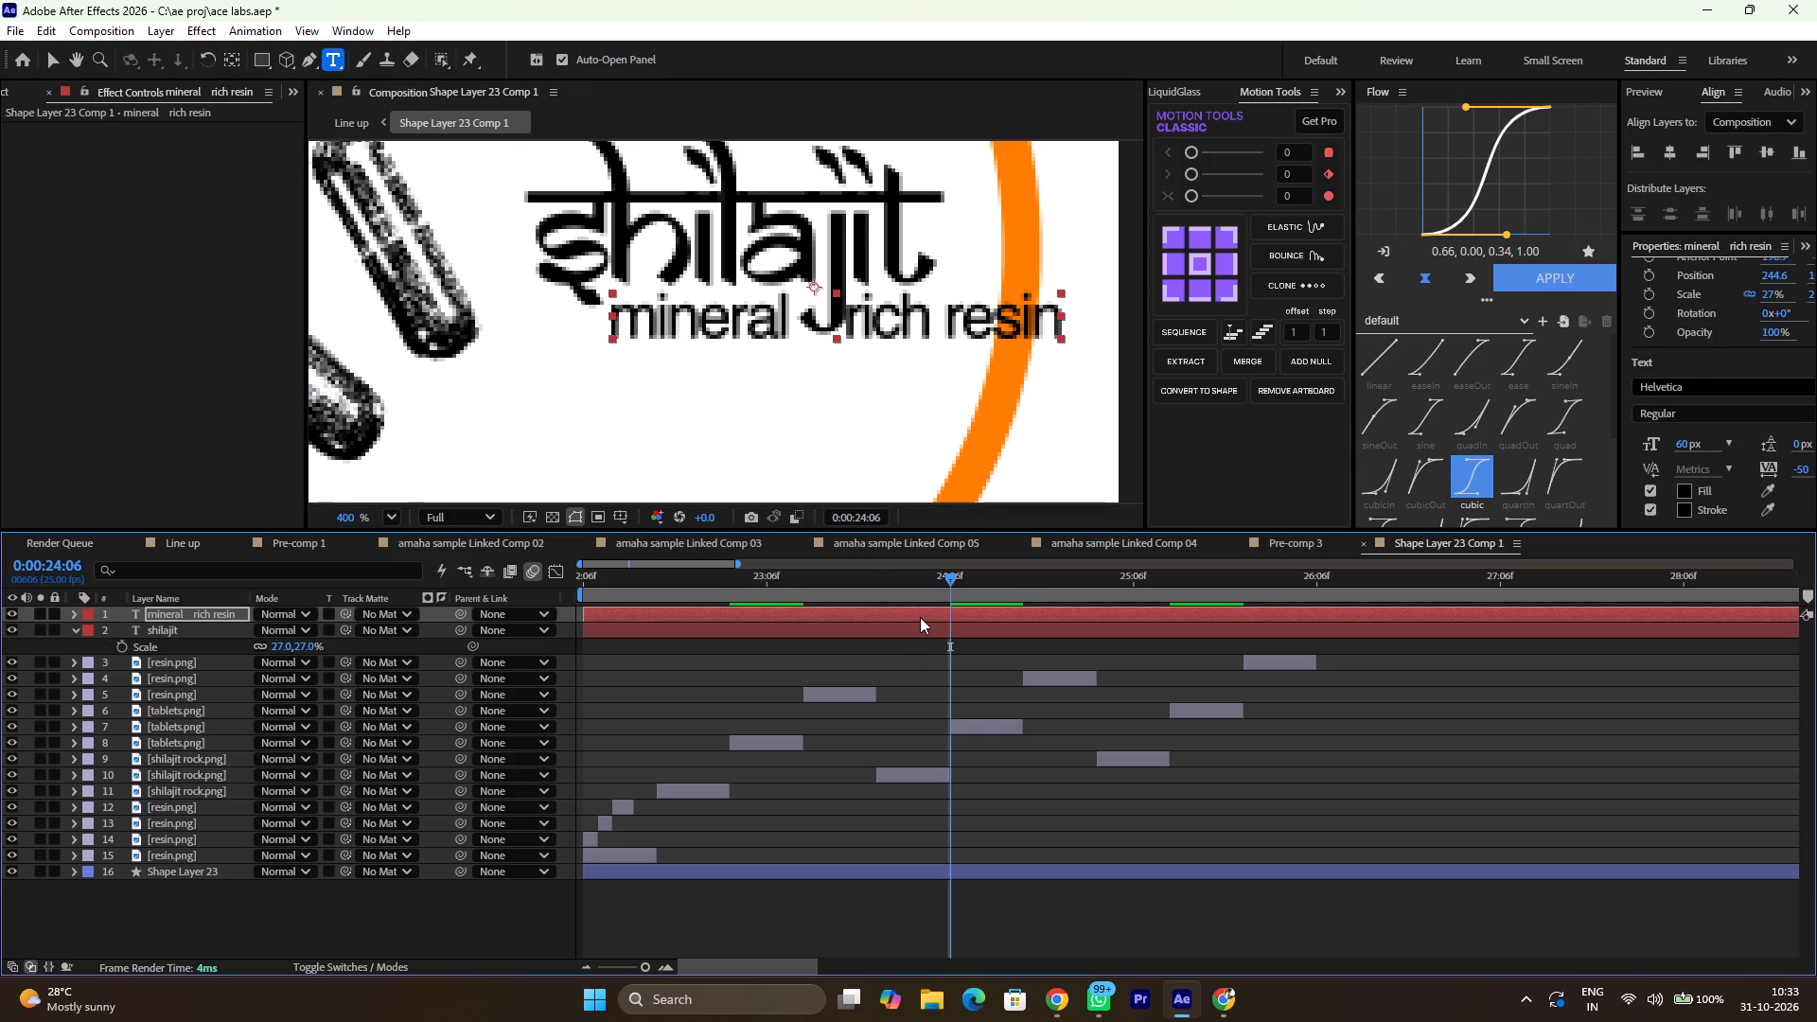
key("Right")
key("Right")
key("Right")
key("Right")
key("Right")
key("Right")
key("Right")
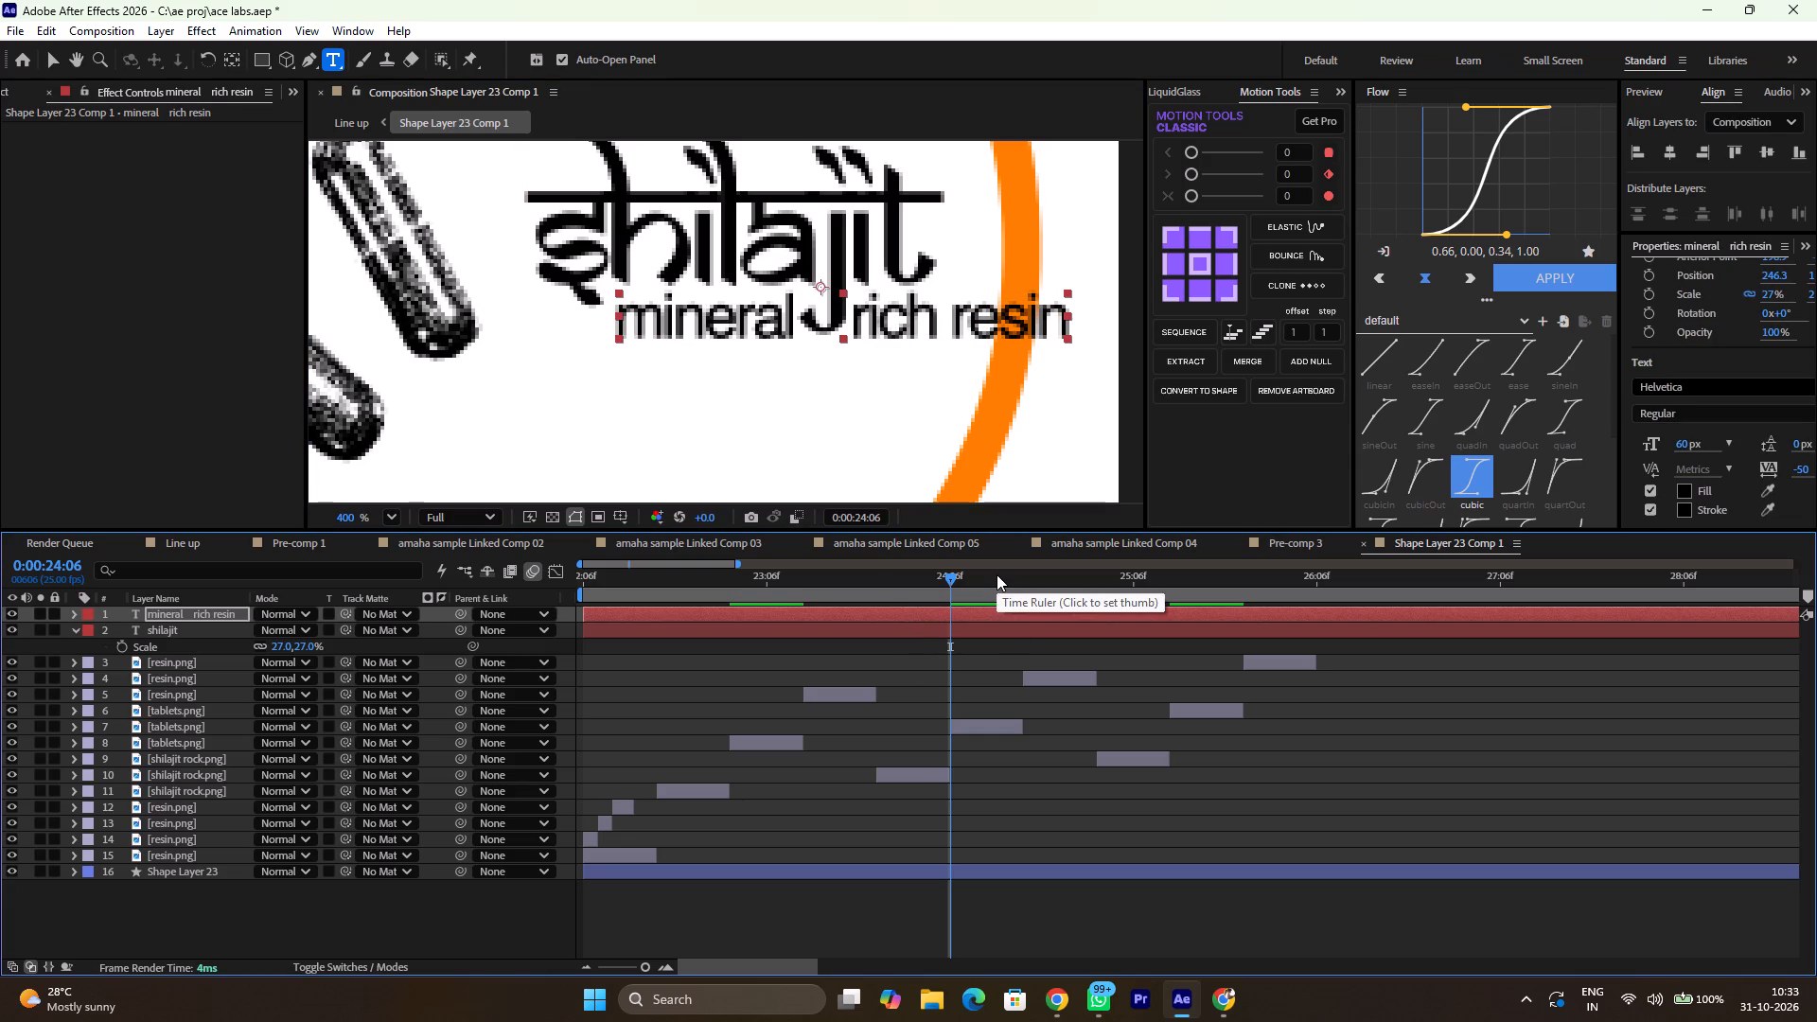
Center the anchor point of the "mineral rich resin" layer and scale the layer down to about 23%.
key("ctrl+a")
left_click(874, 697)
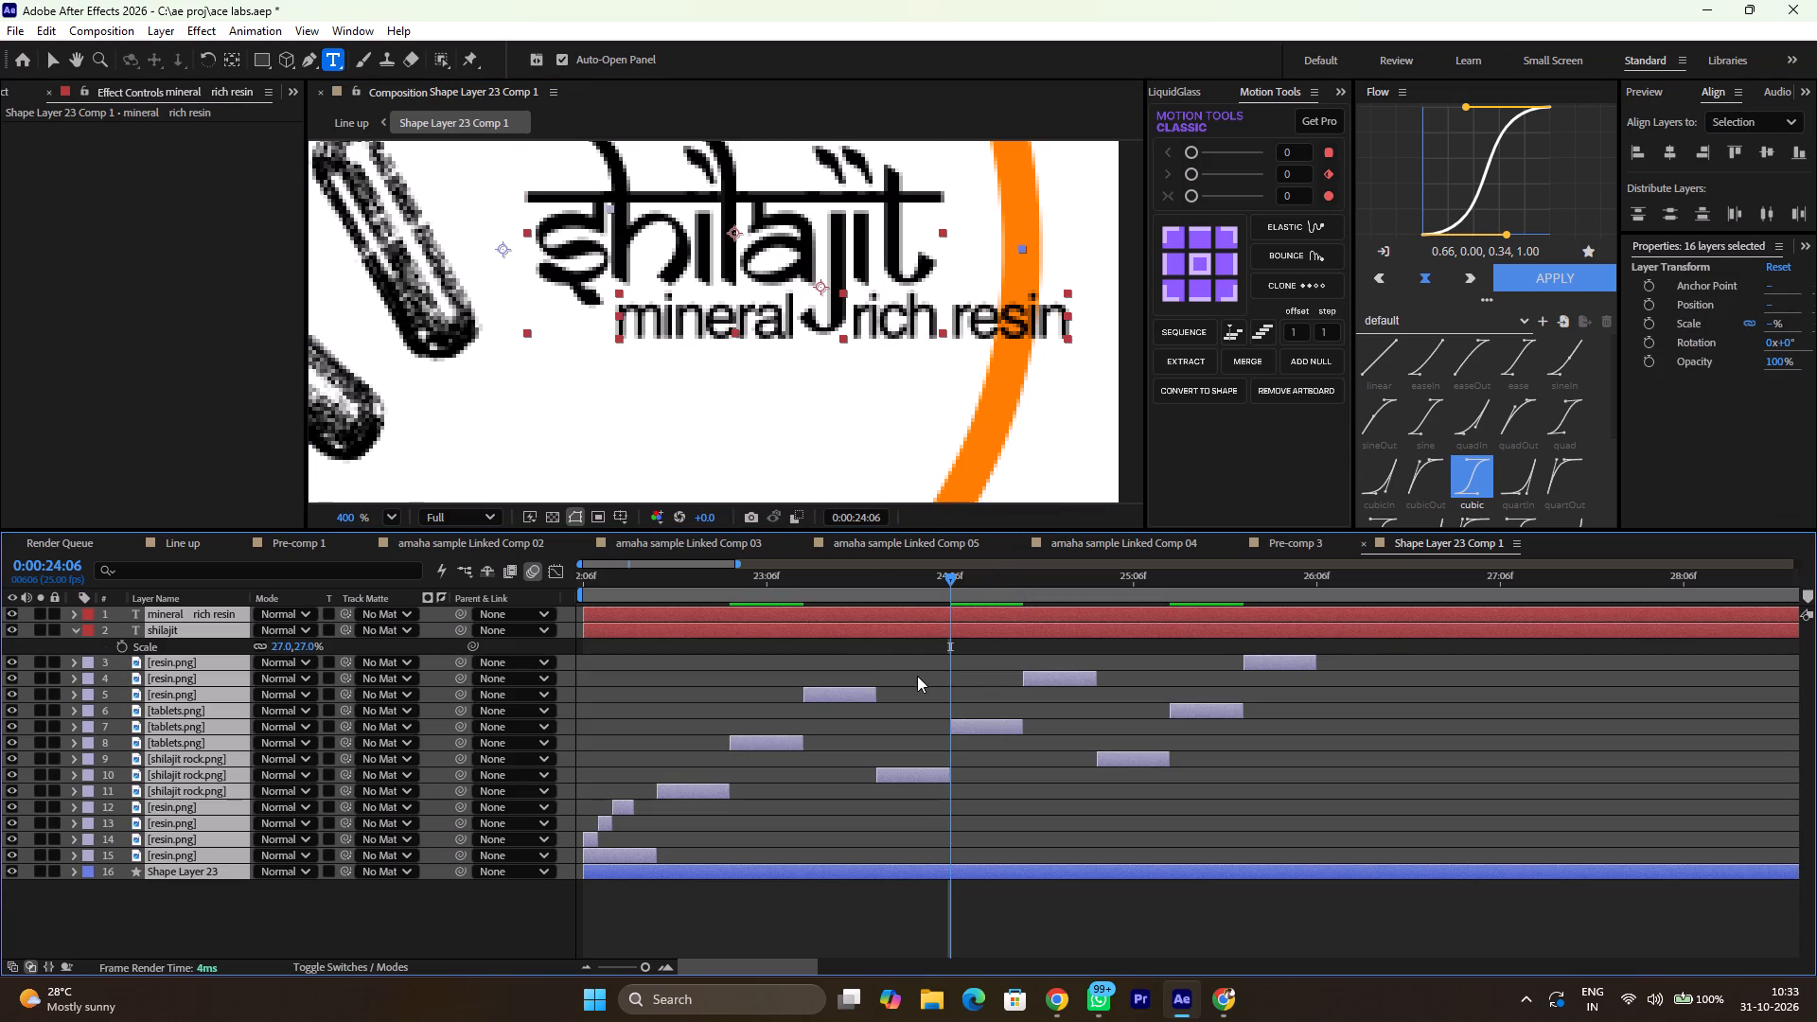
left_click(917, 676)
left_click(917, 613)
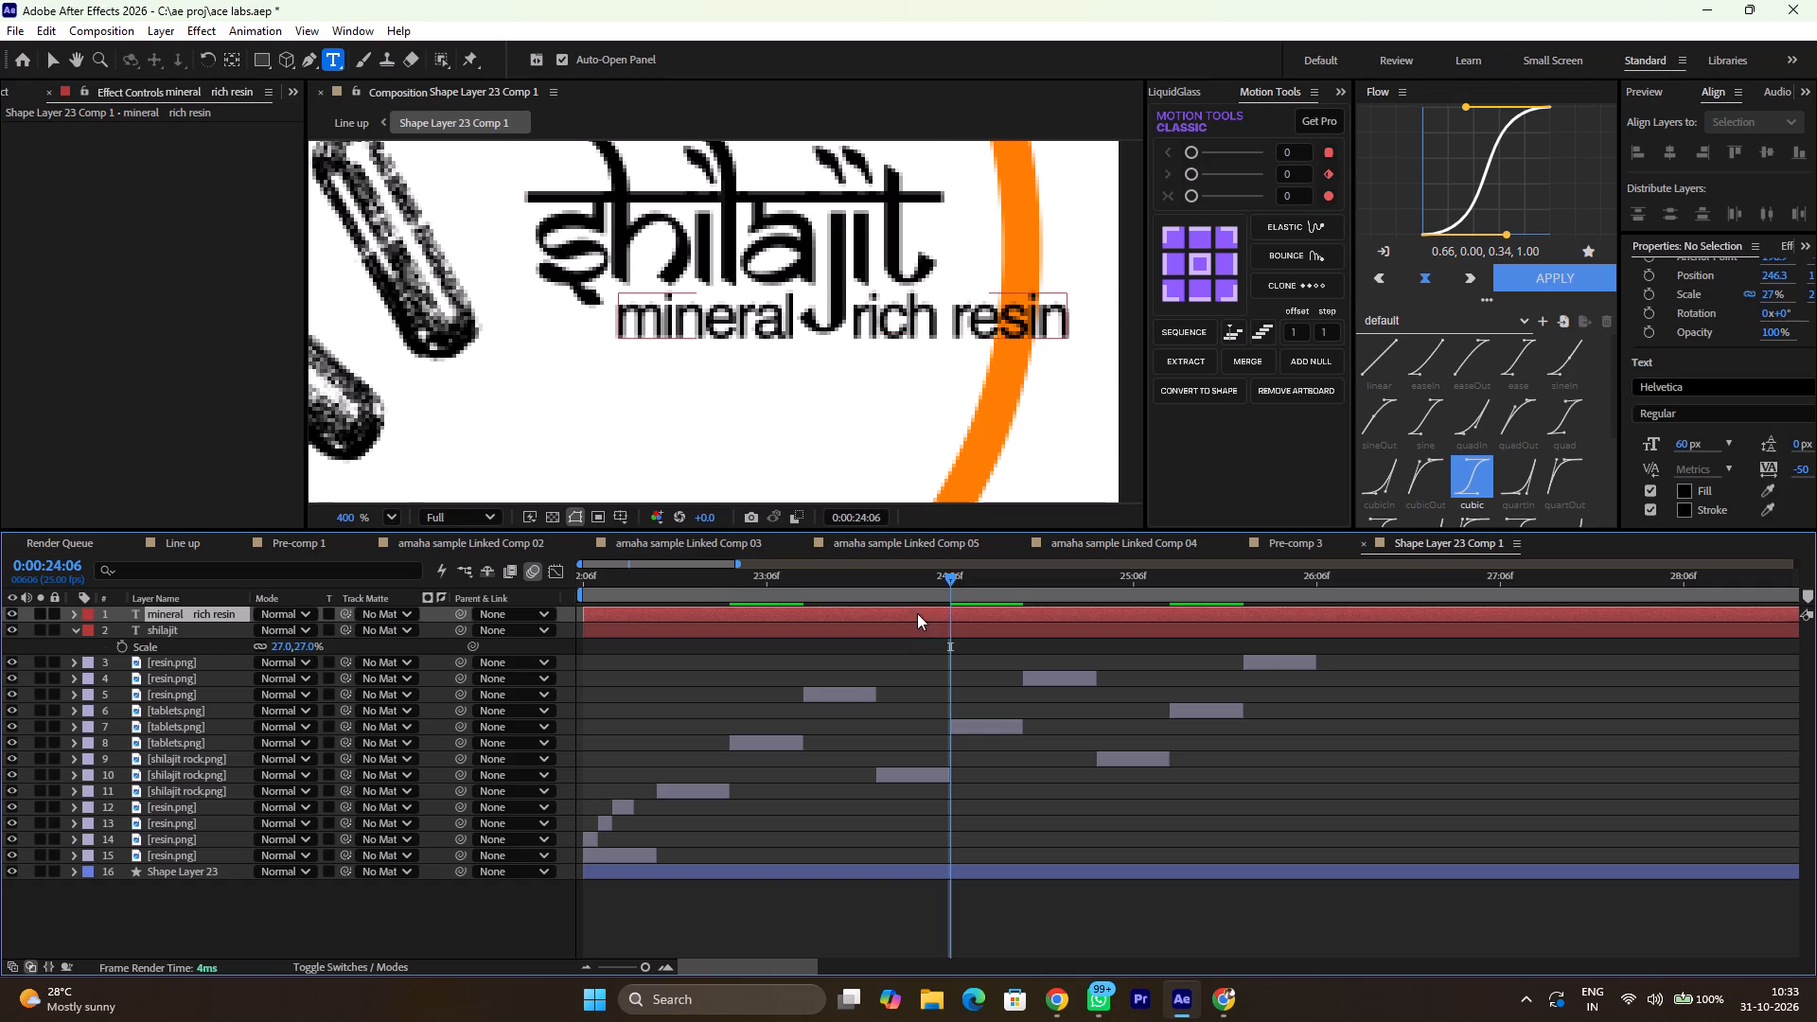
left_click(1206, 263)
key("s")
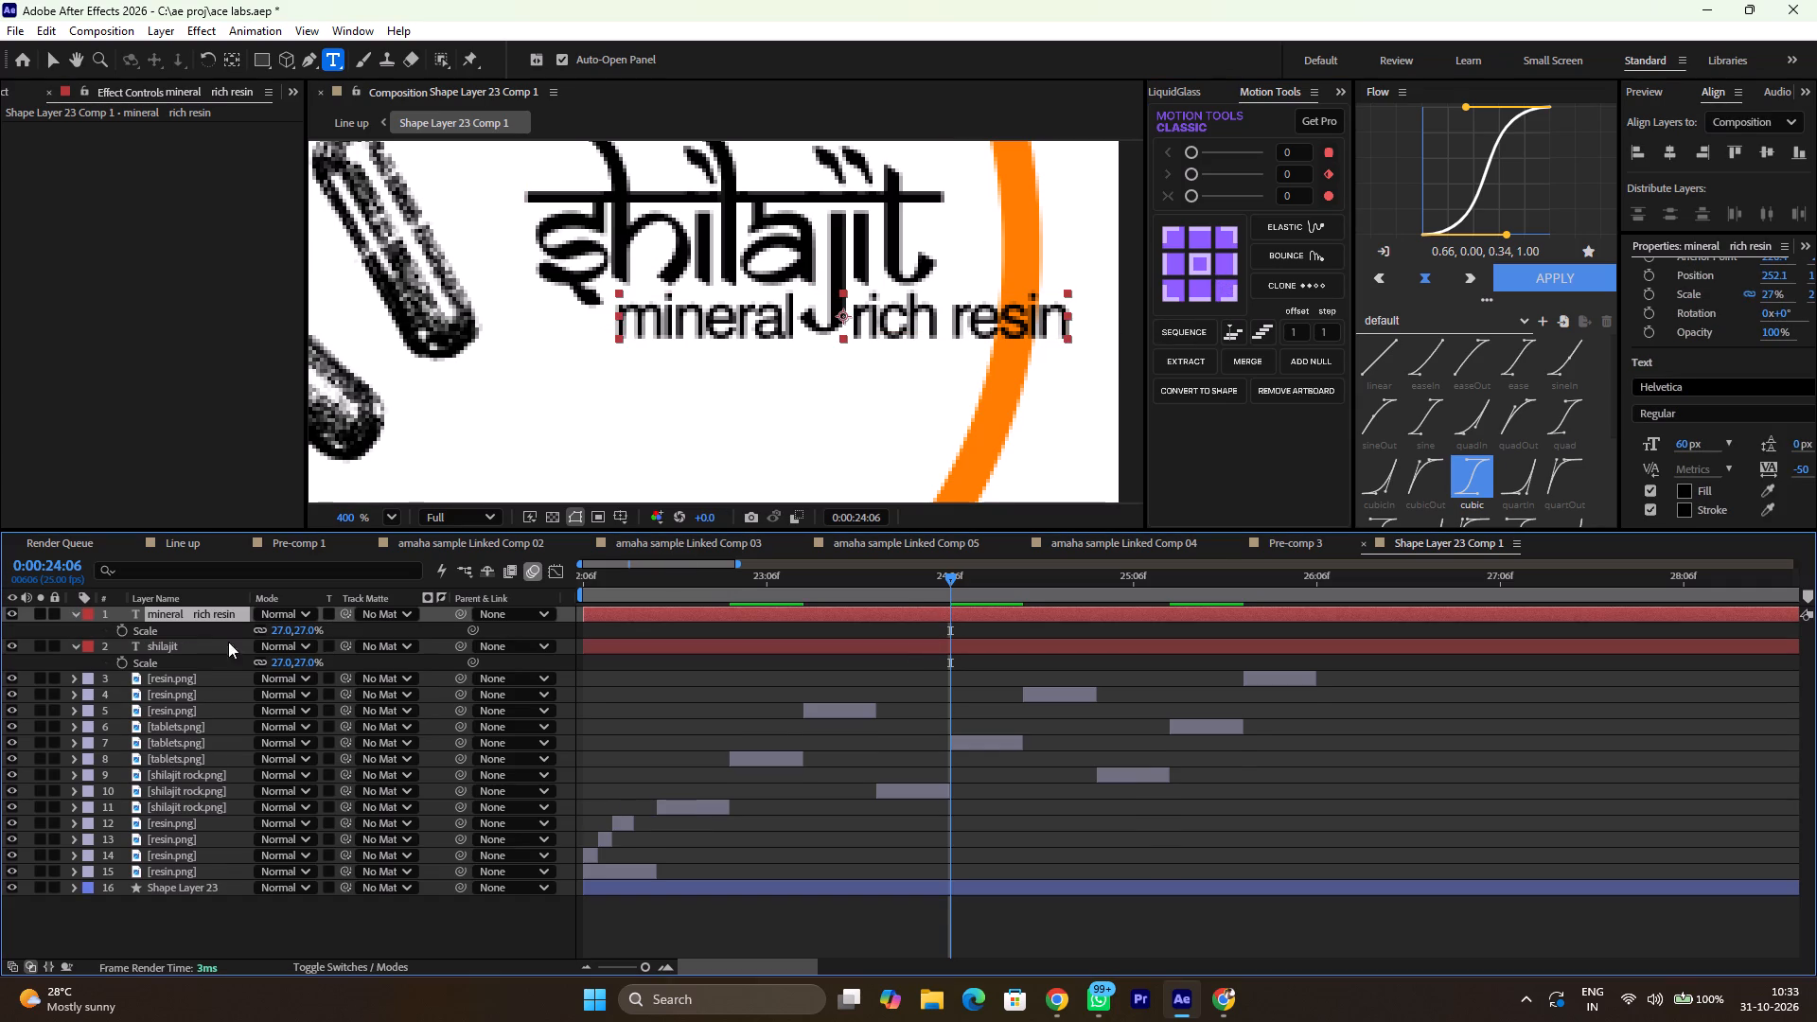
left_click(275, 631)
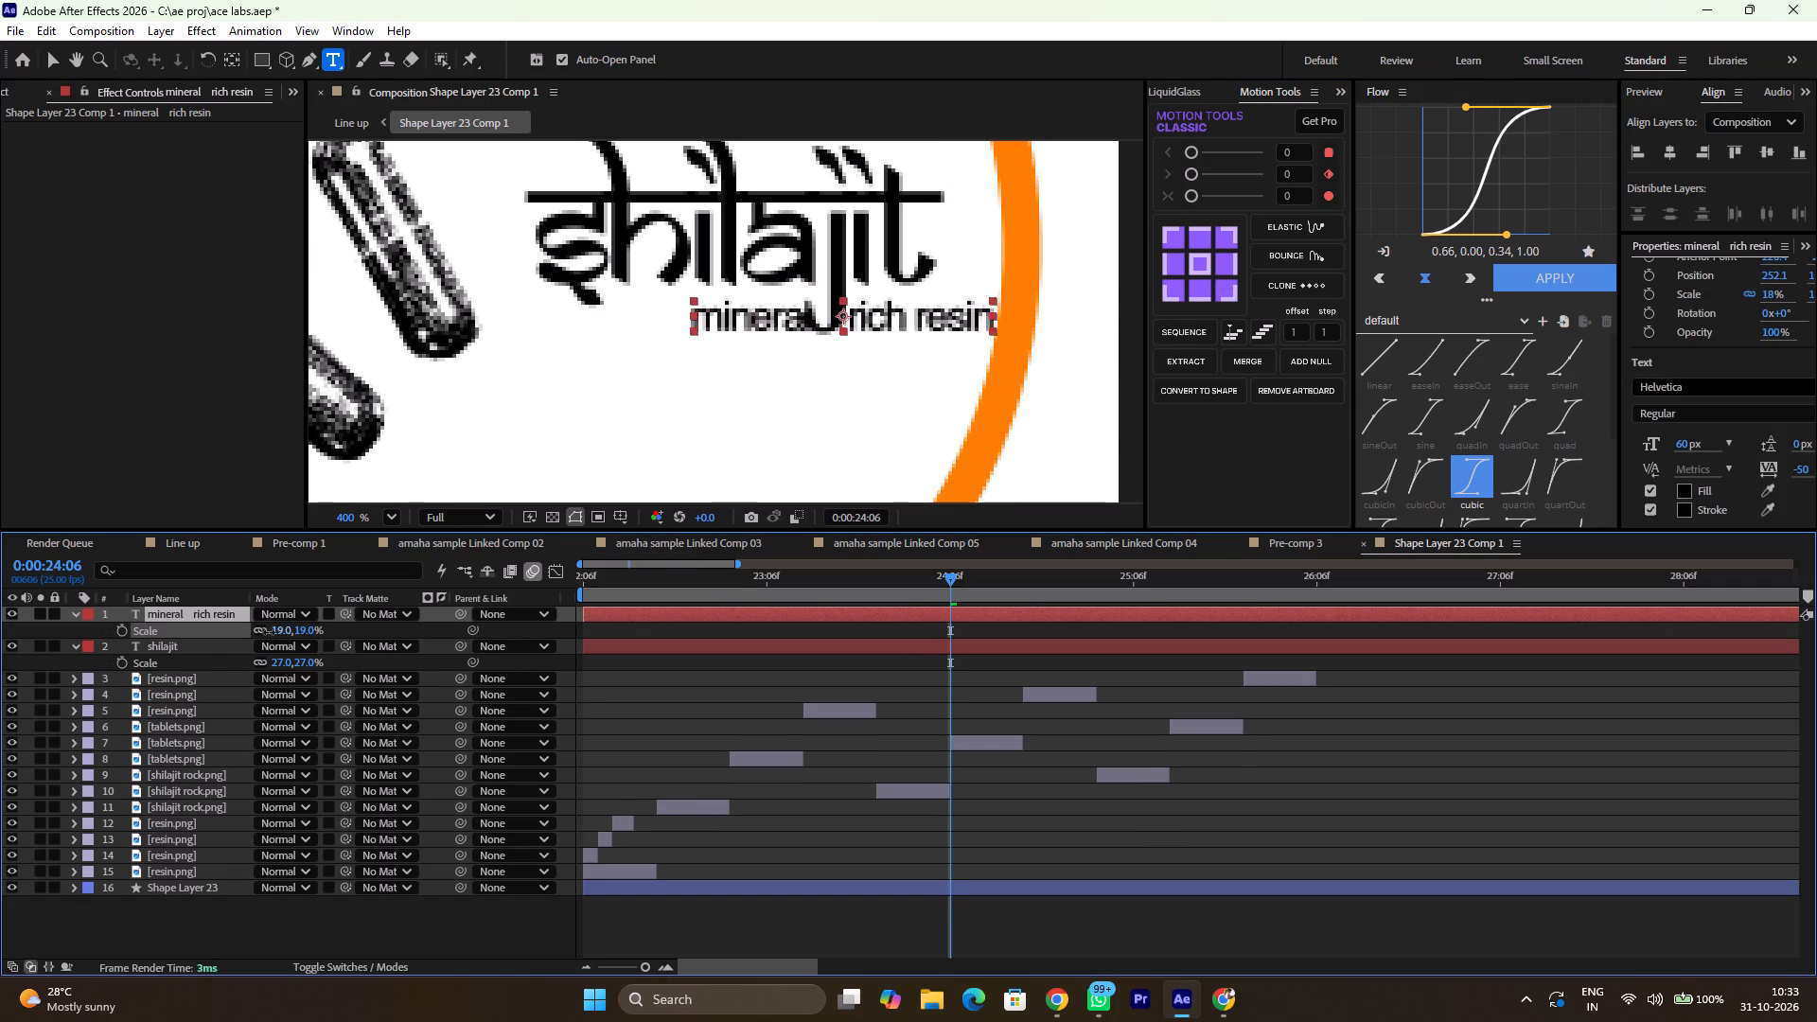
Move the "mineral rich resin" text completely below the j's tail and back under "shilajit", to X about 229.
key("Left")
key("Left")
key("Left")
key("Left")
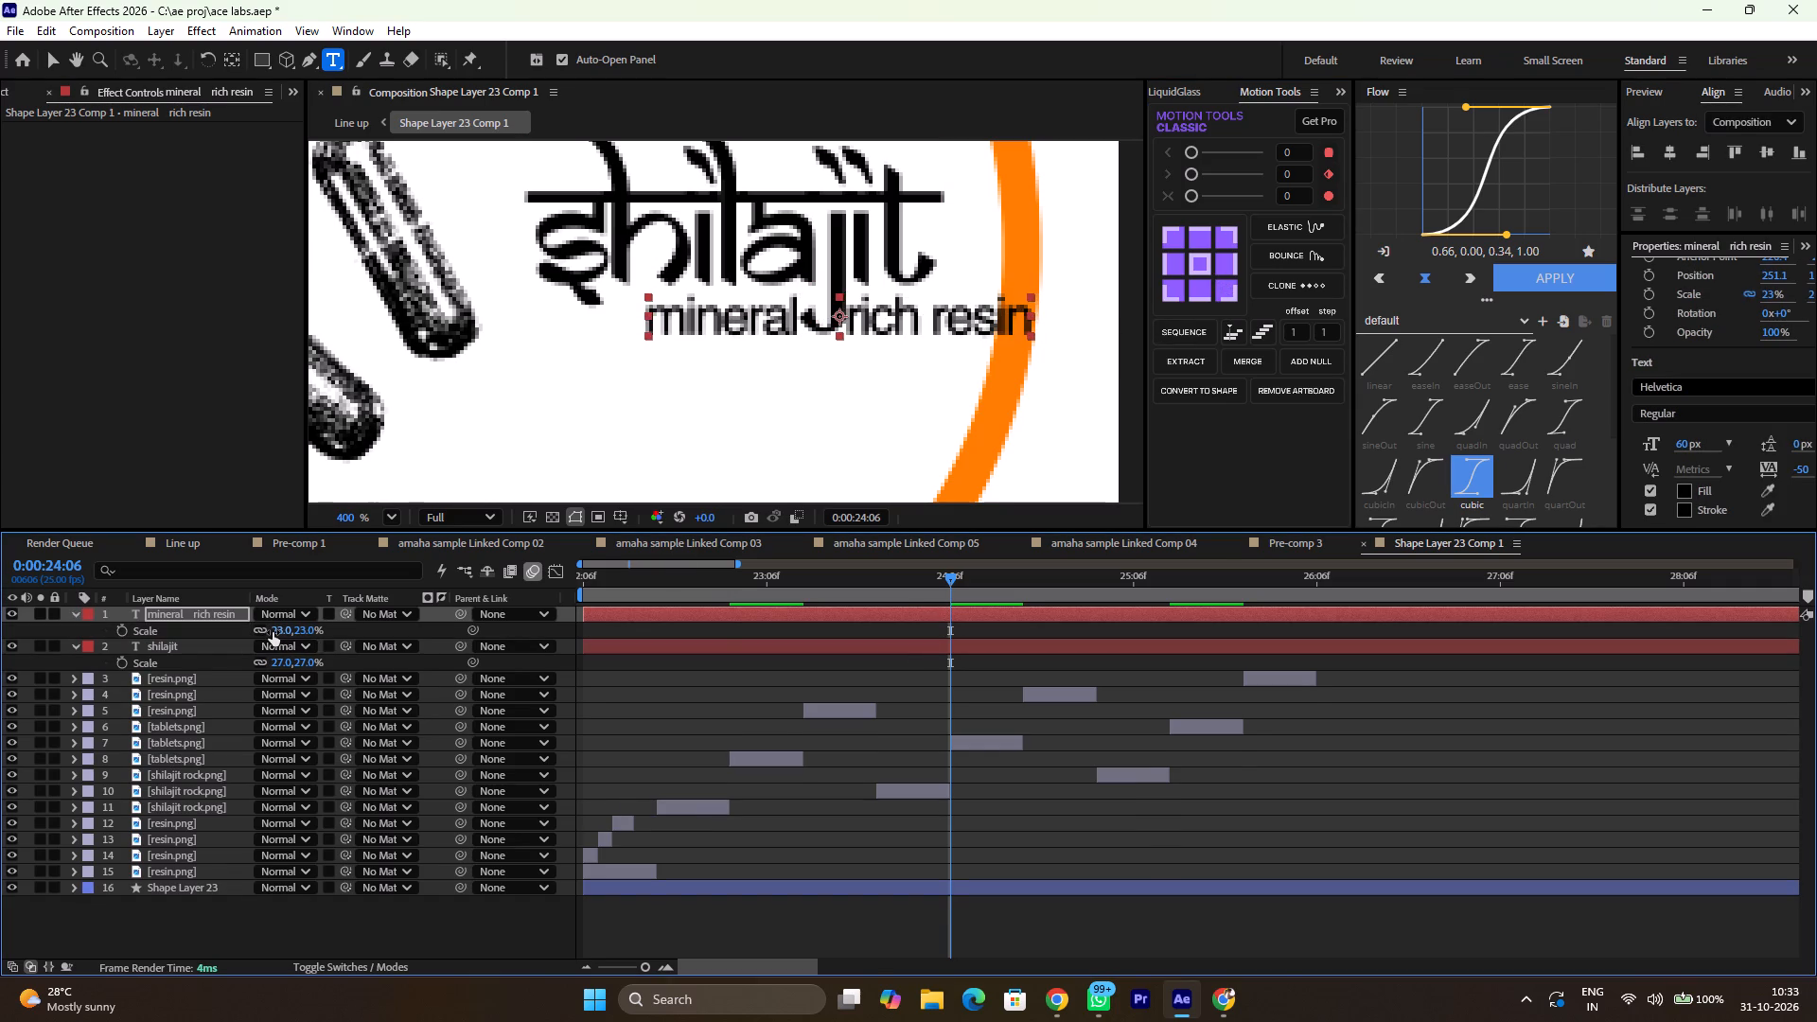
key("Down")
key("Down")
key("Down")
key("Down")
key("Down")
key("Down")
key("Down")
key("Down")
key("Down")
key("Down")
key("Down")
key("Down")
key("Down")
key("Down")
key("Down")
key("Down")
key("Down")
key("Down")
key("Down")
key("Down")
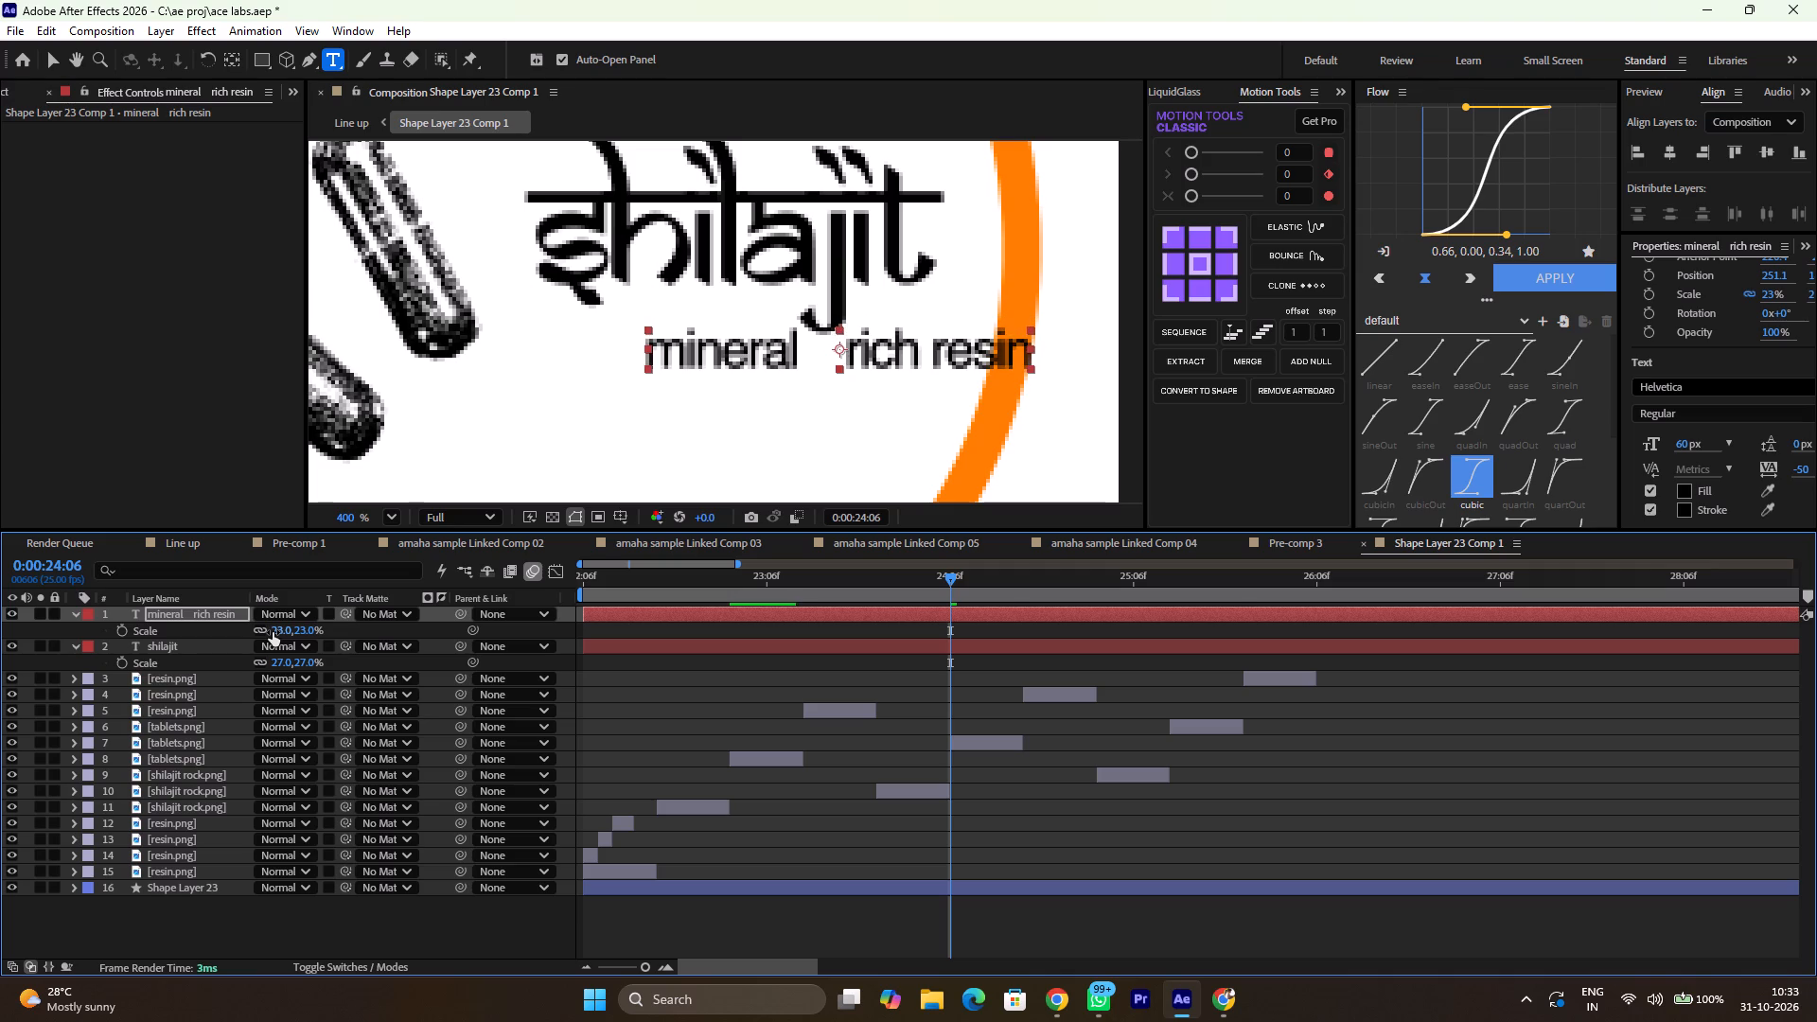
key("shift+Left")
key("shift+Left")
key("shift+Left")
key("shift+Left")
key("shift+Left")
key("shift+Left")
key("shift+Left")
key("shift+Left")
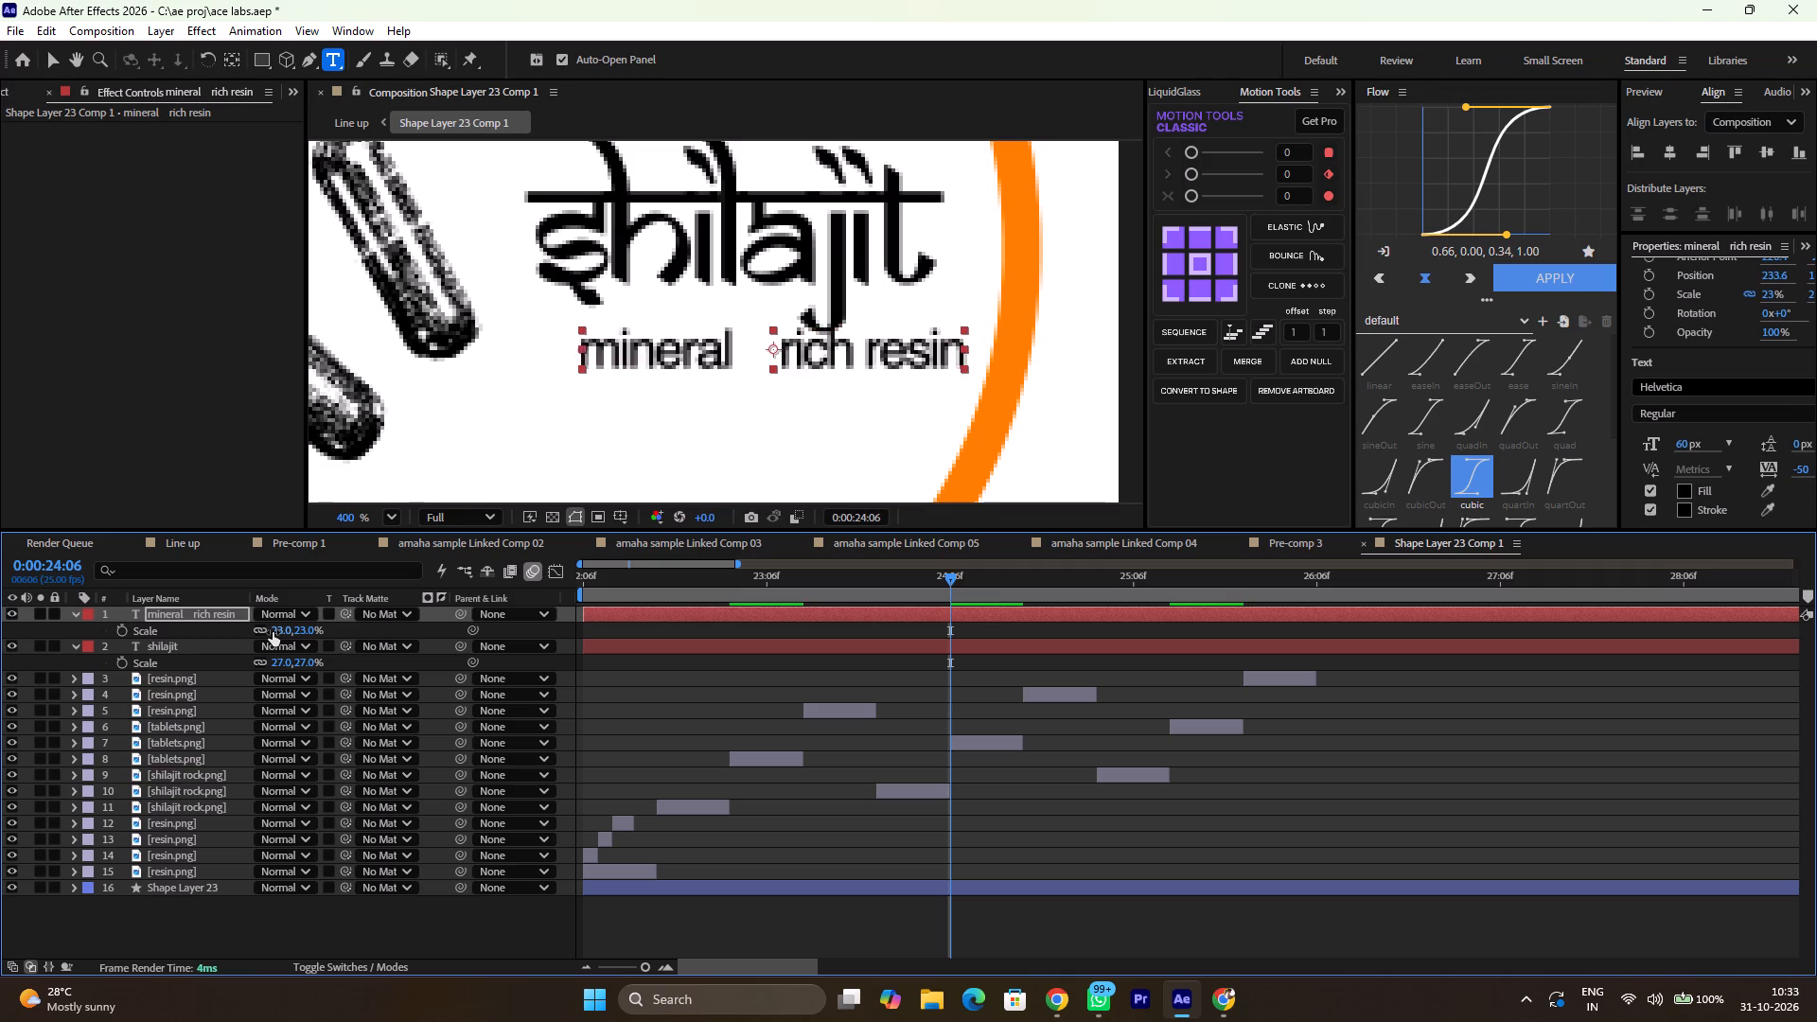
key("shift+Left")
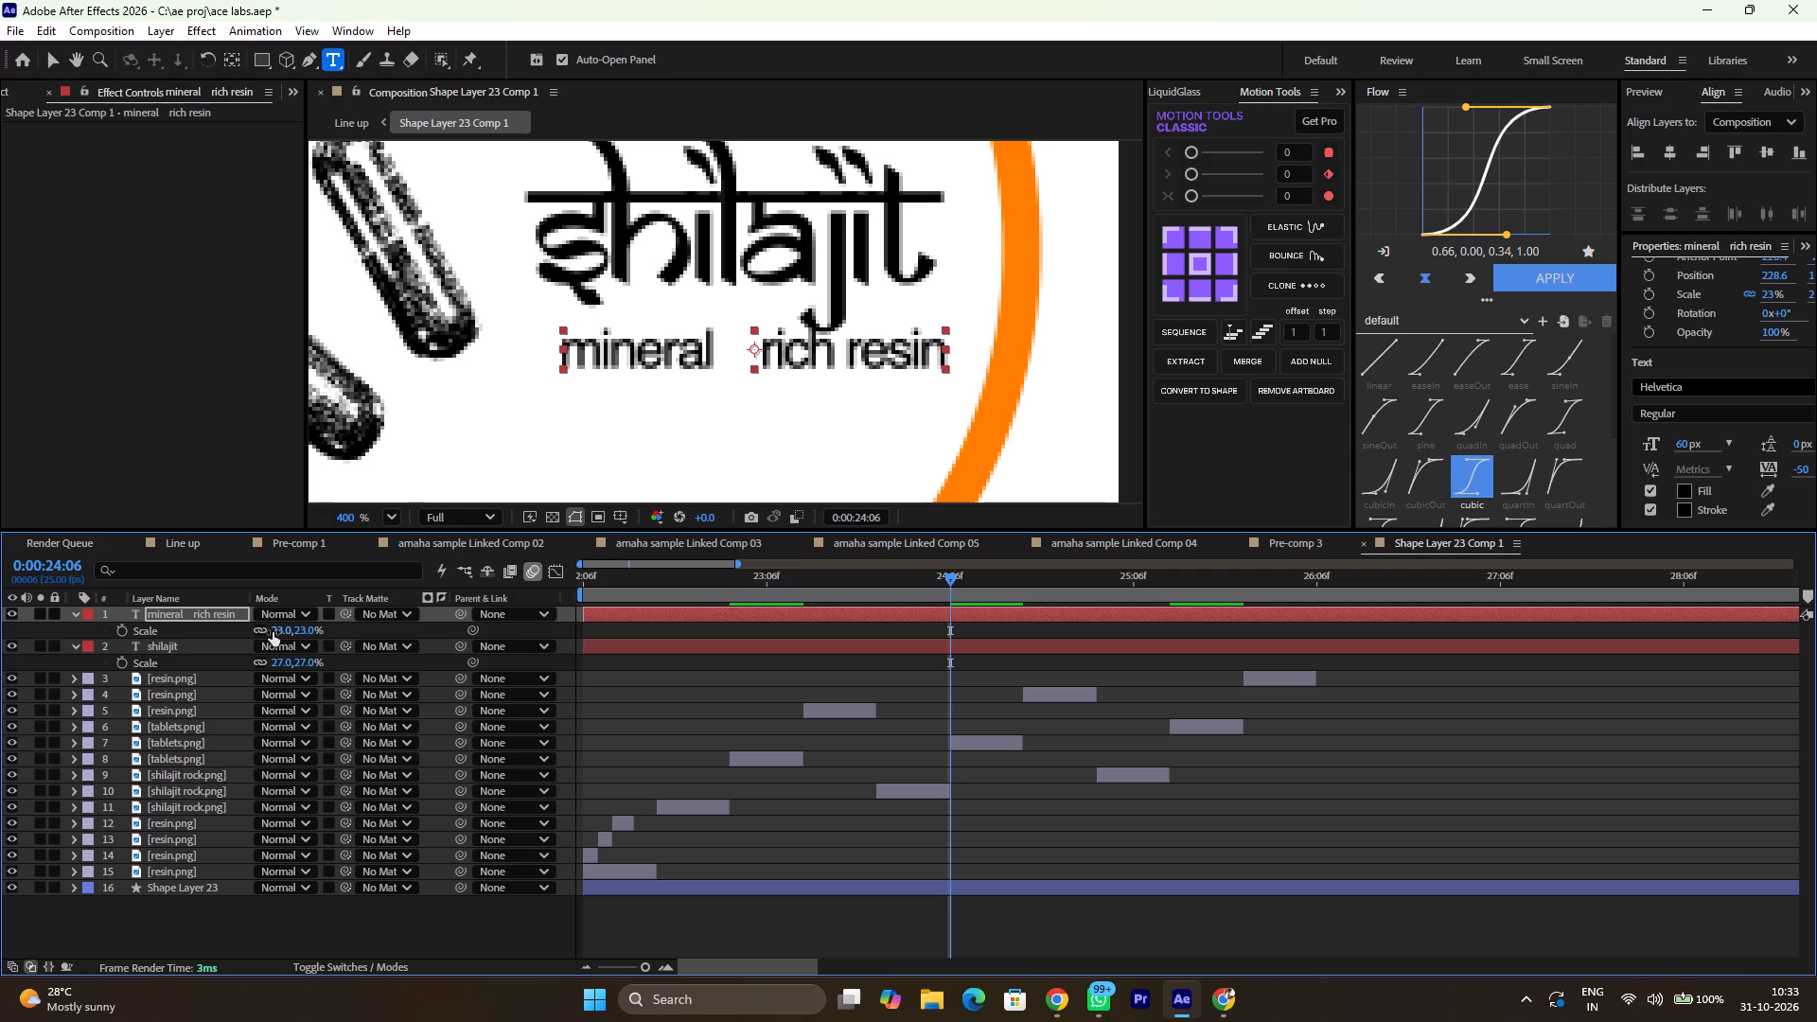
Change the font style of the "mineral rich resin" text to Bold.
left_click(1684, 415)
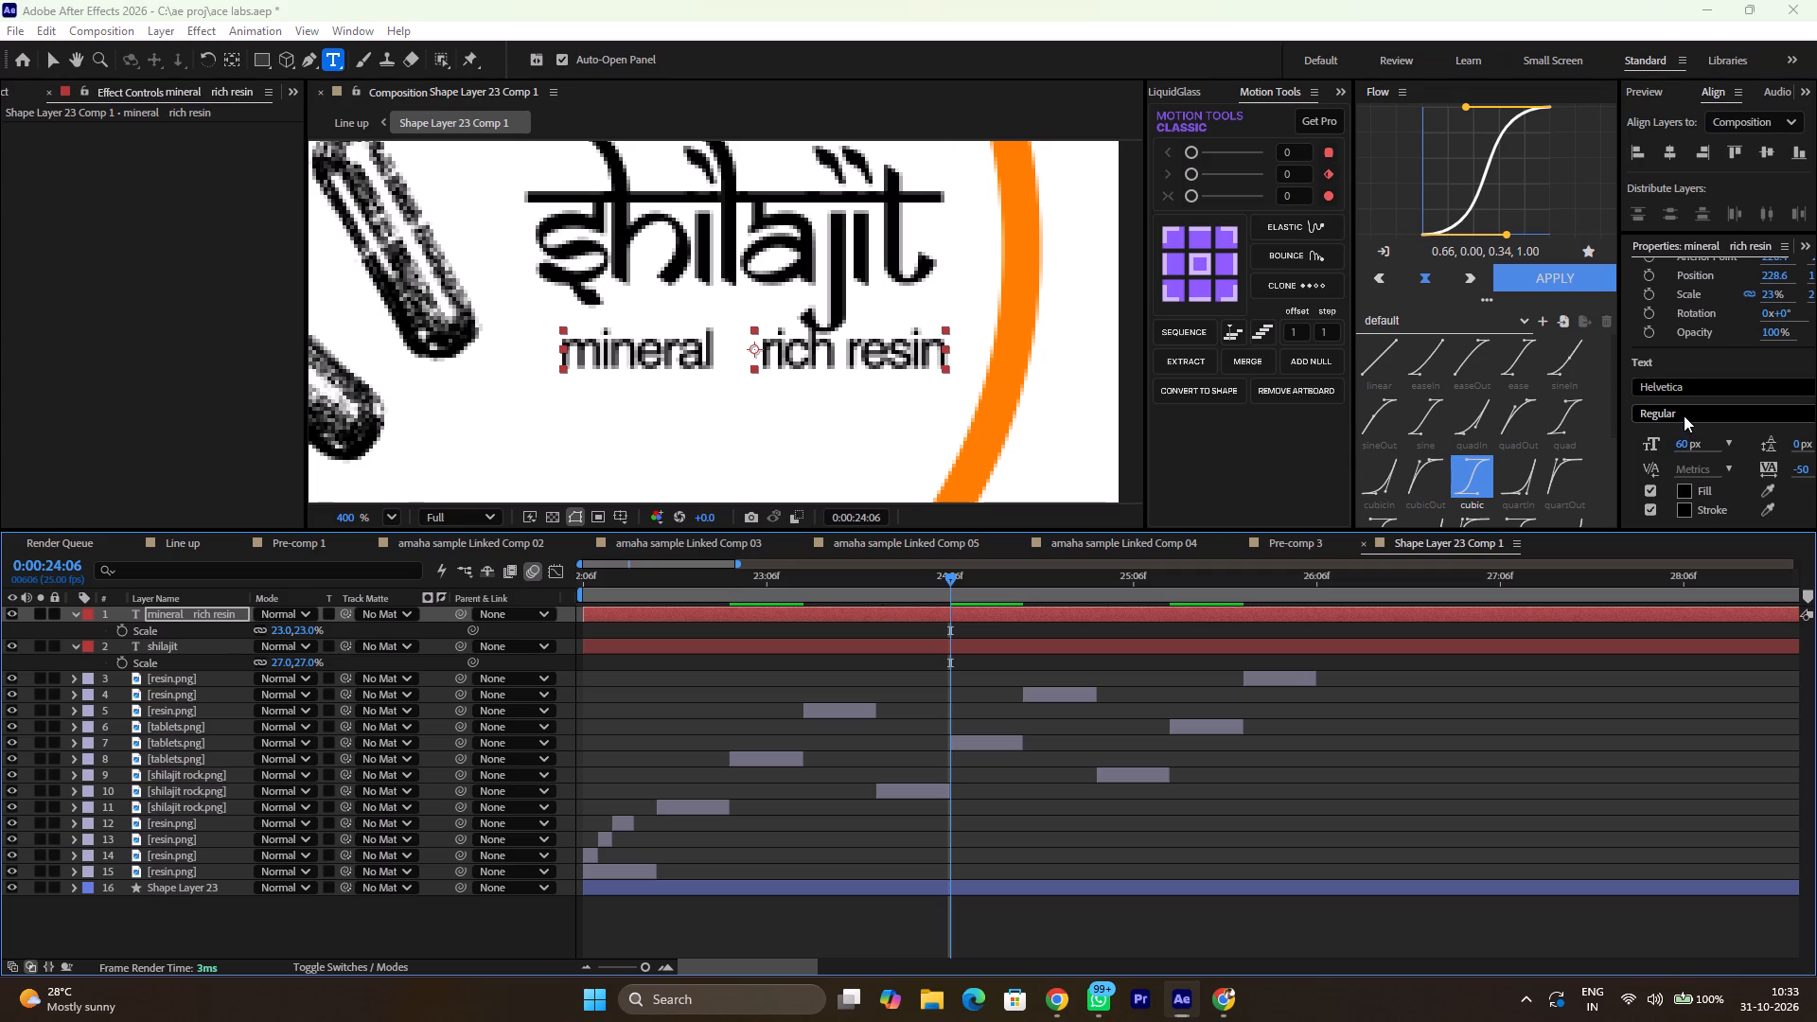
left_click(1665, 480)
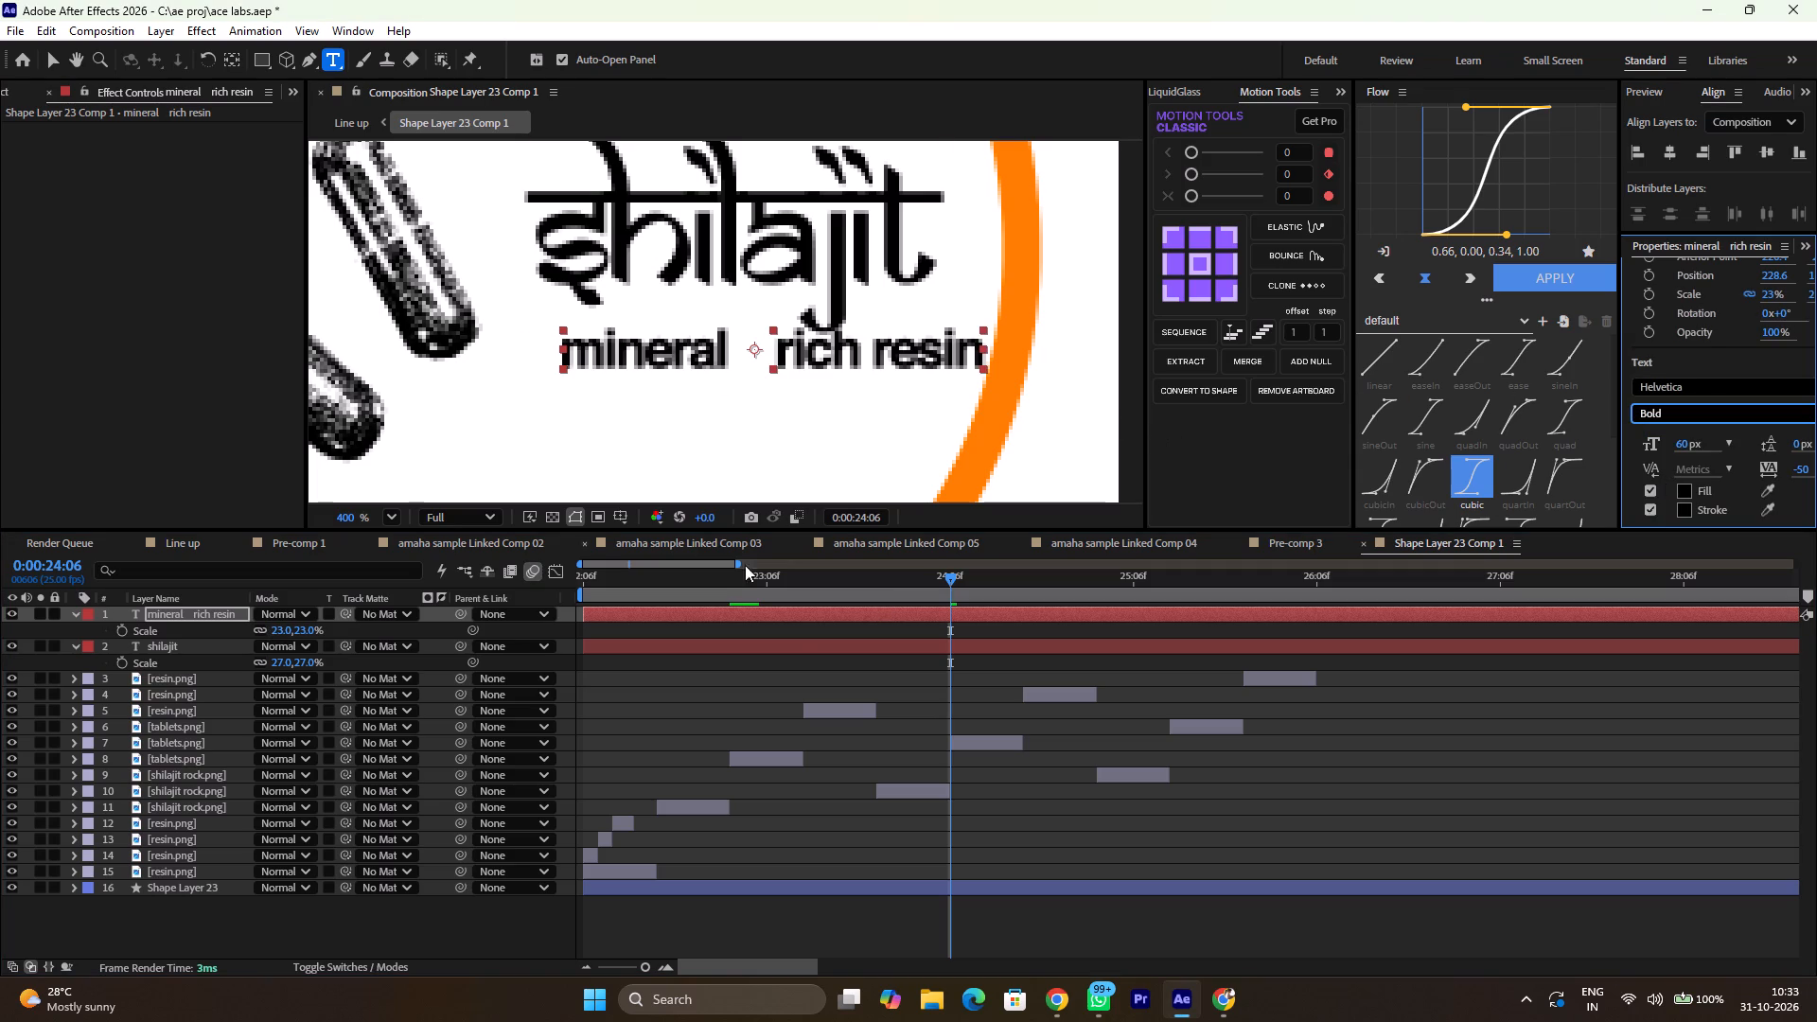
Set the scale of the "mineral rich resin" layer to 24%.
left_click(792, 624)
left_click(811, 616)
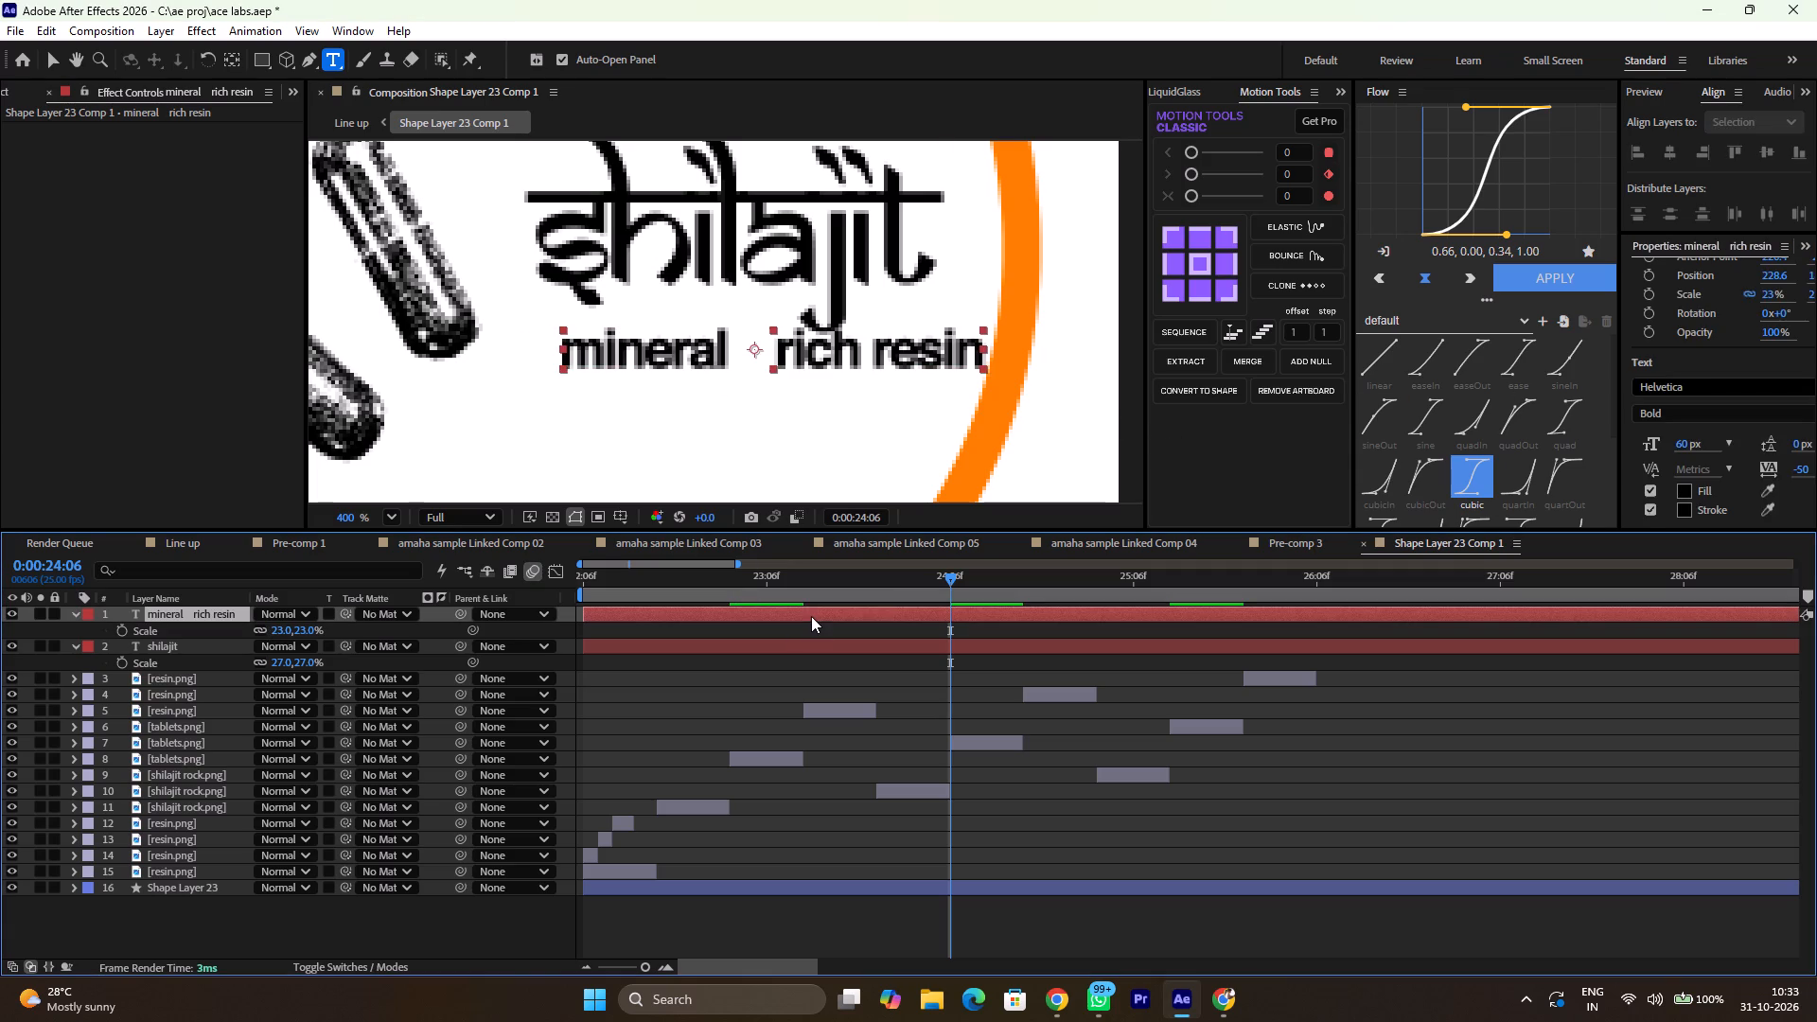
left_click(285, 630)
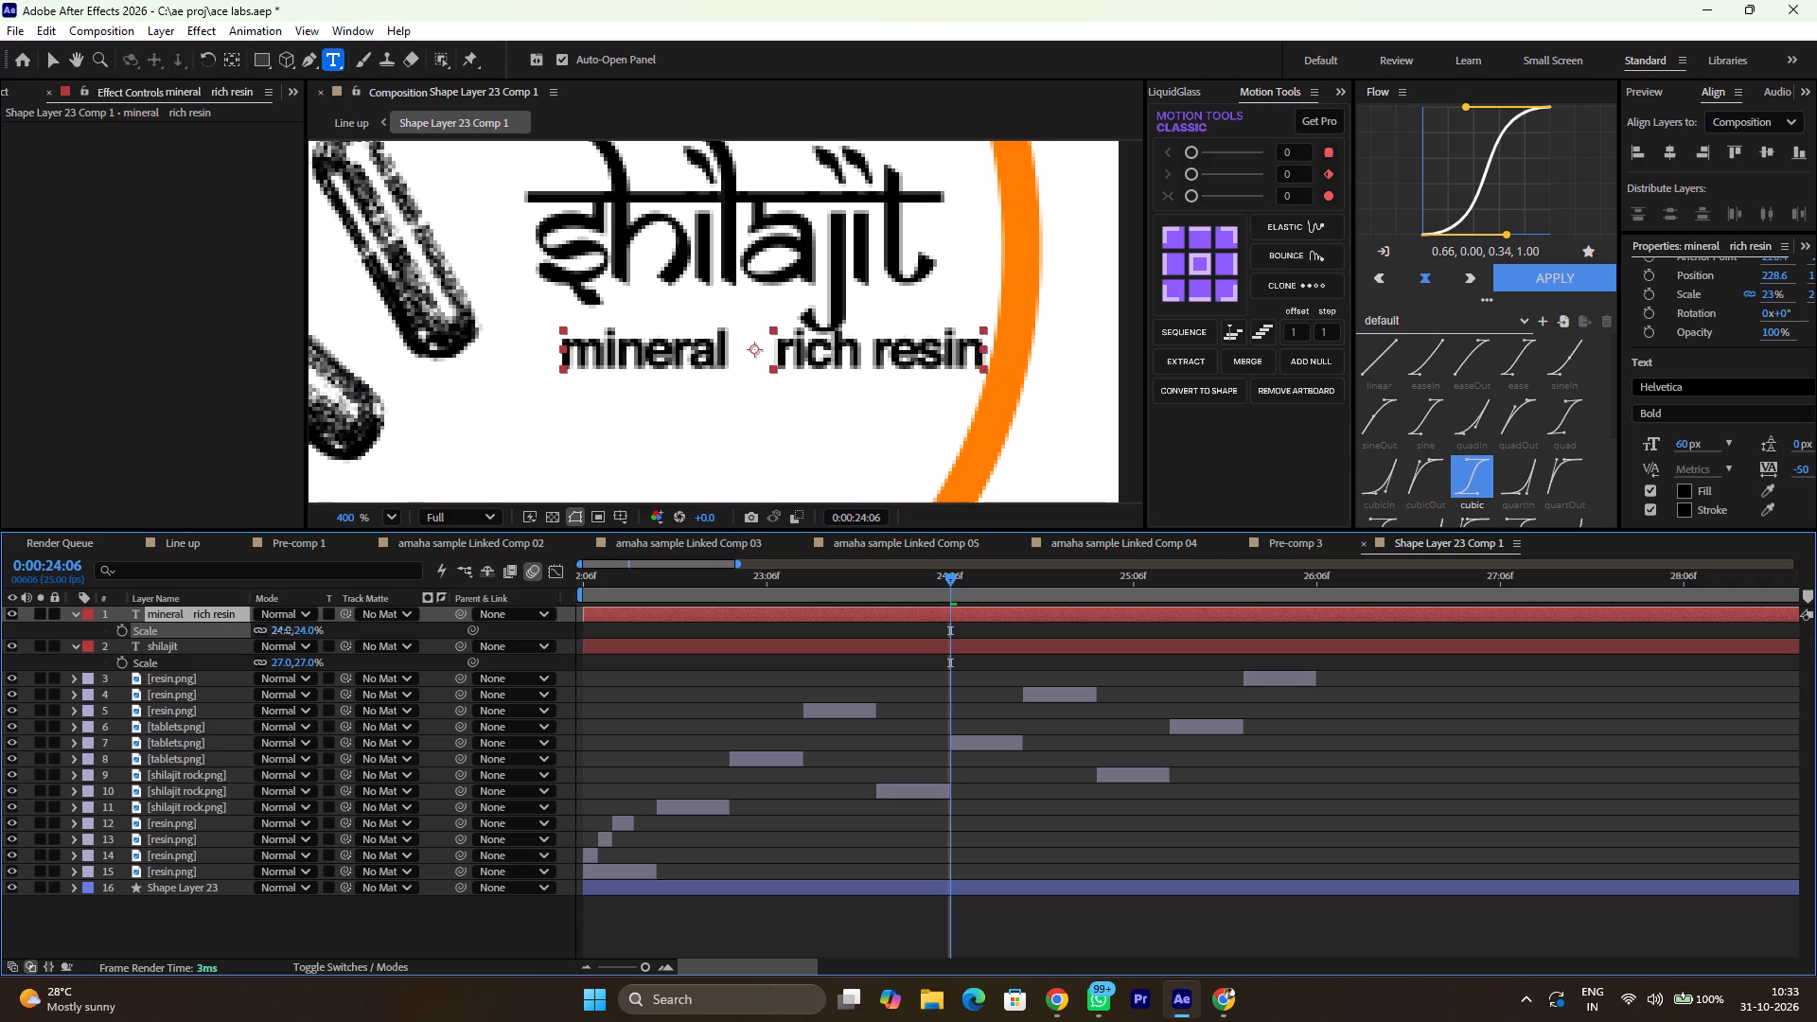
Move the "mineral rich resin" text up closer to "shilajit" and slightly sideways, to X about 226.
key("shift+Up")
key("shift+Up")
key("shift+Up")
key("shift+Down")
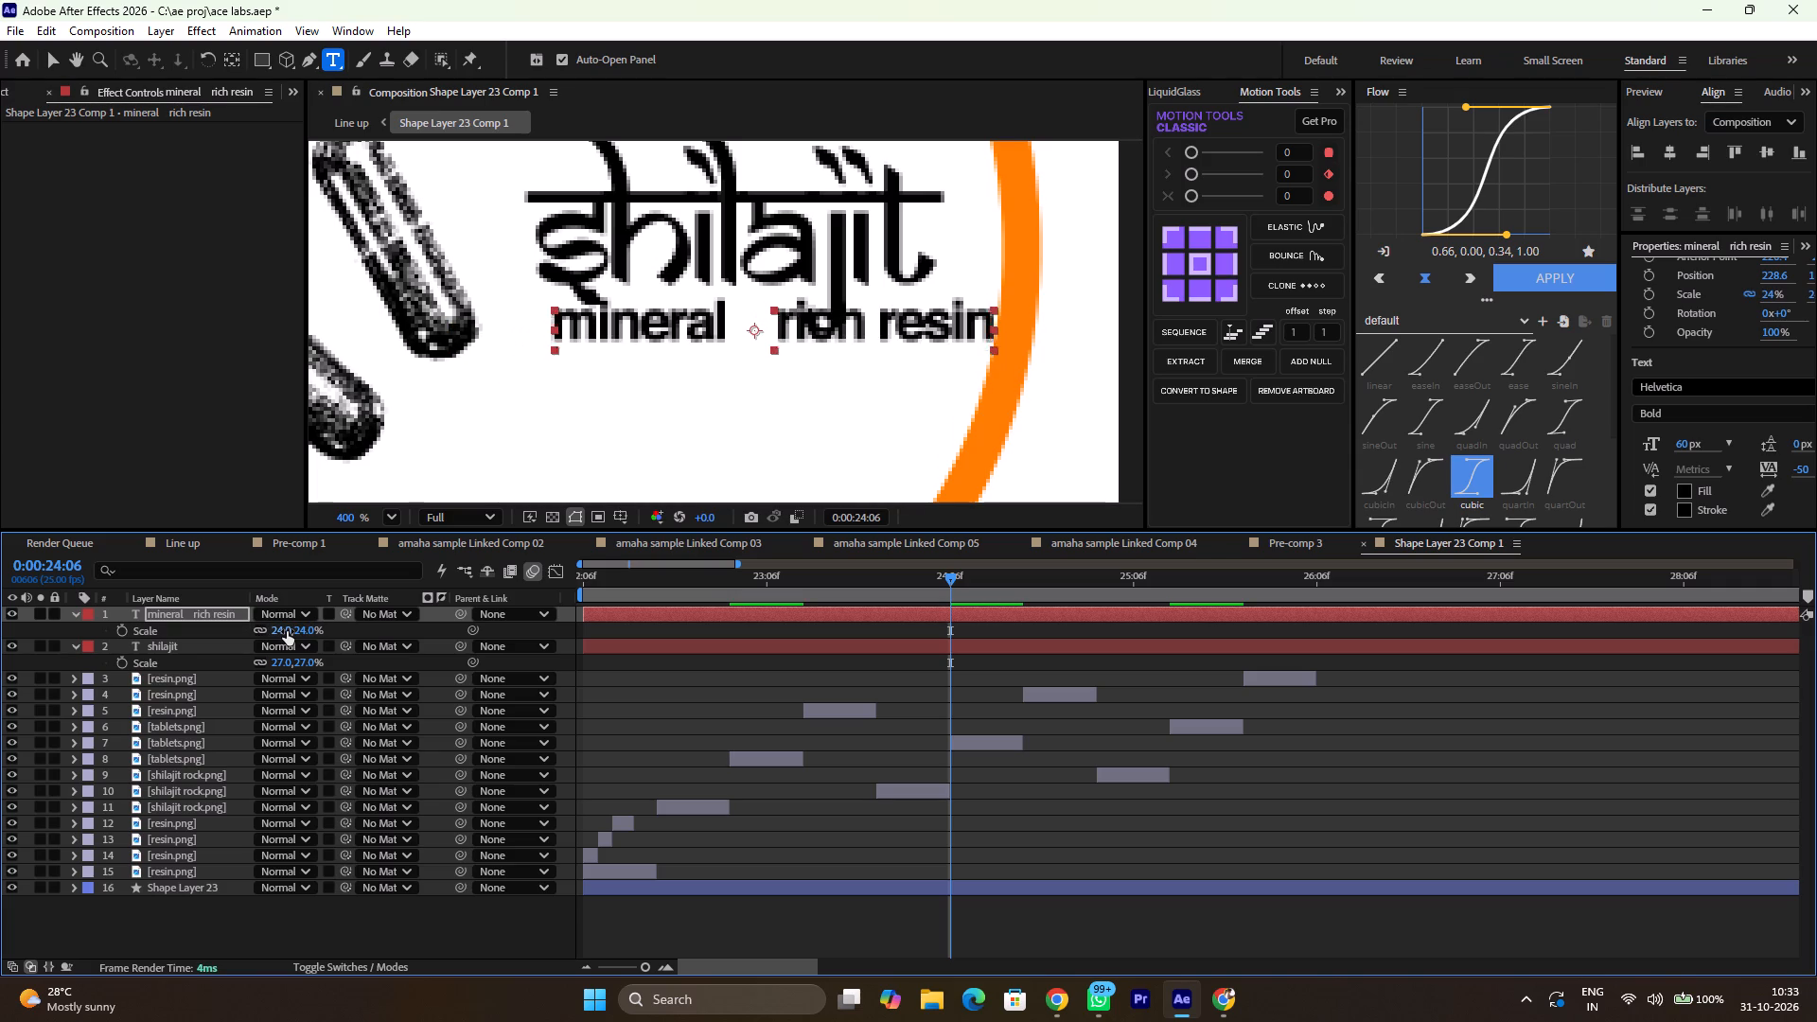
key("shift+Left")
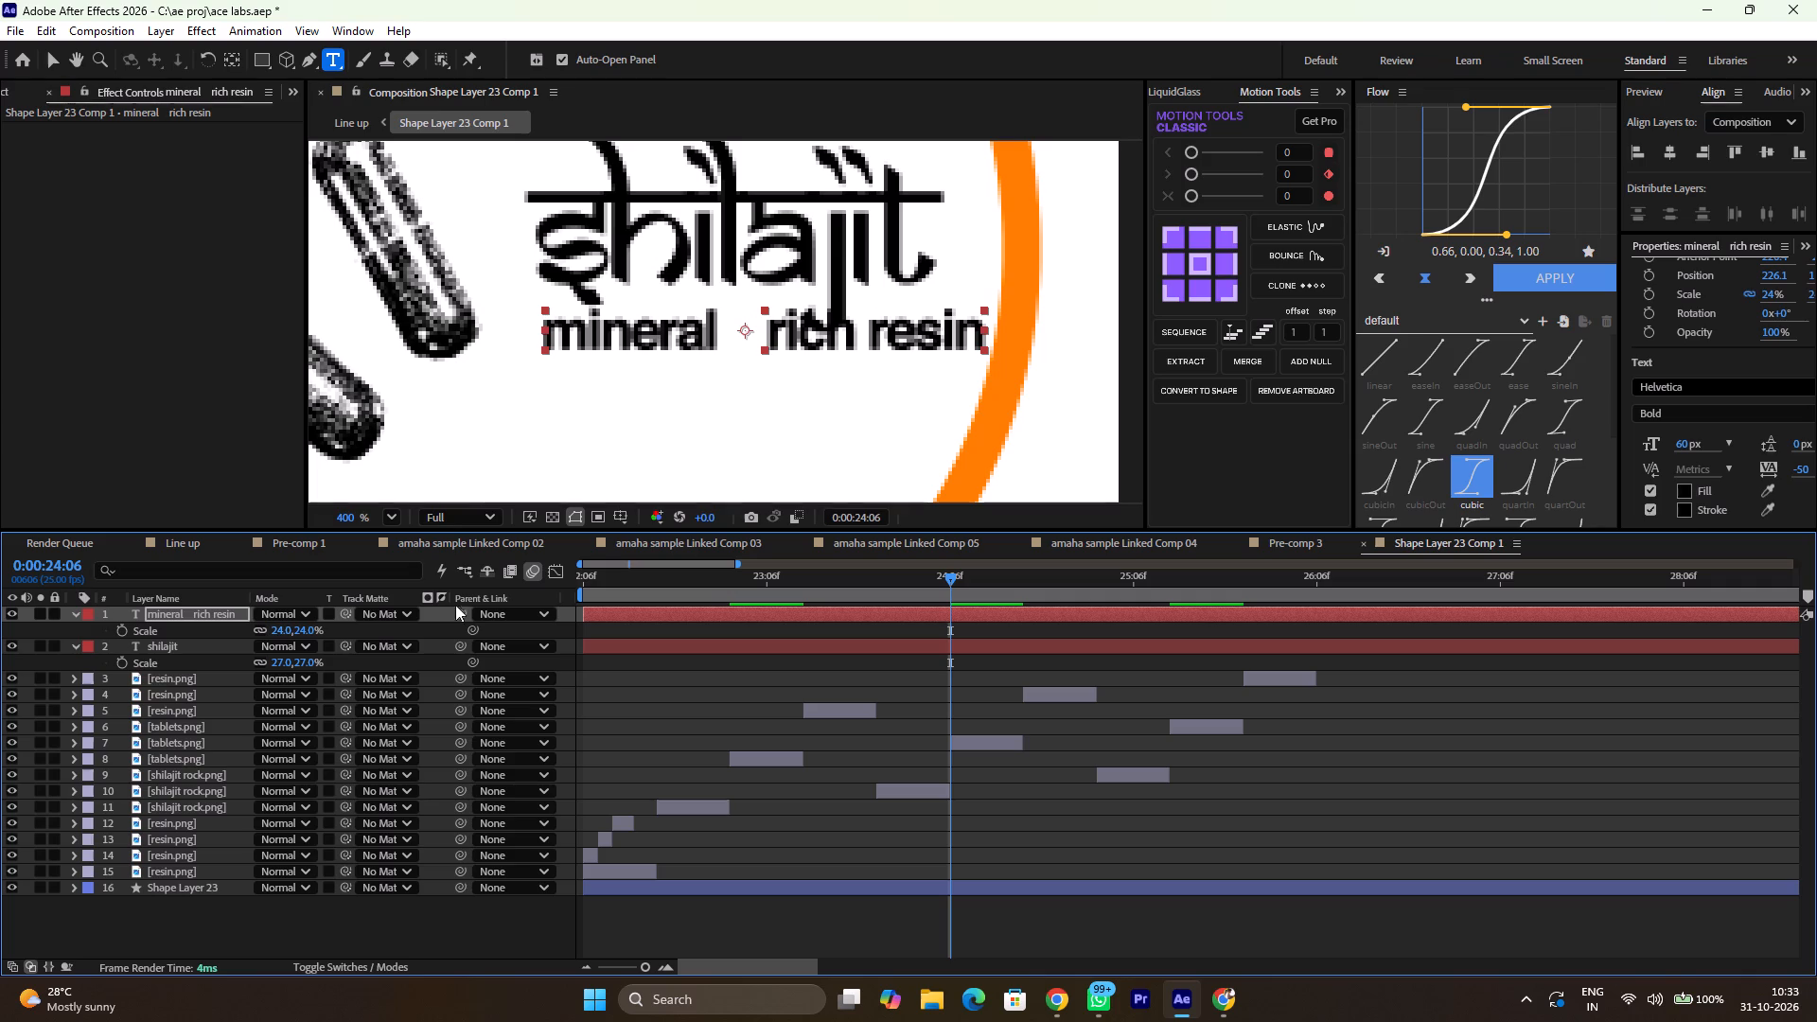
Reduce the font size of the whole "mineral rich resin" text to 29 px.
double_click(736, 337)
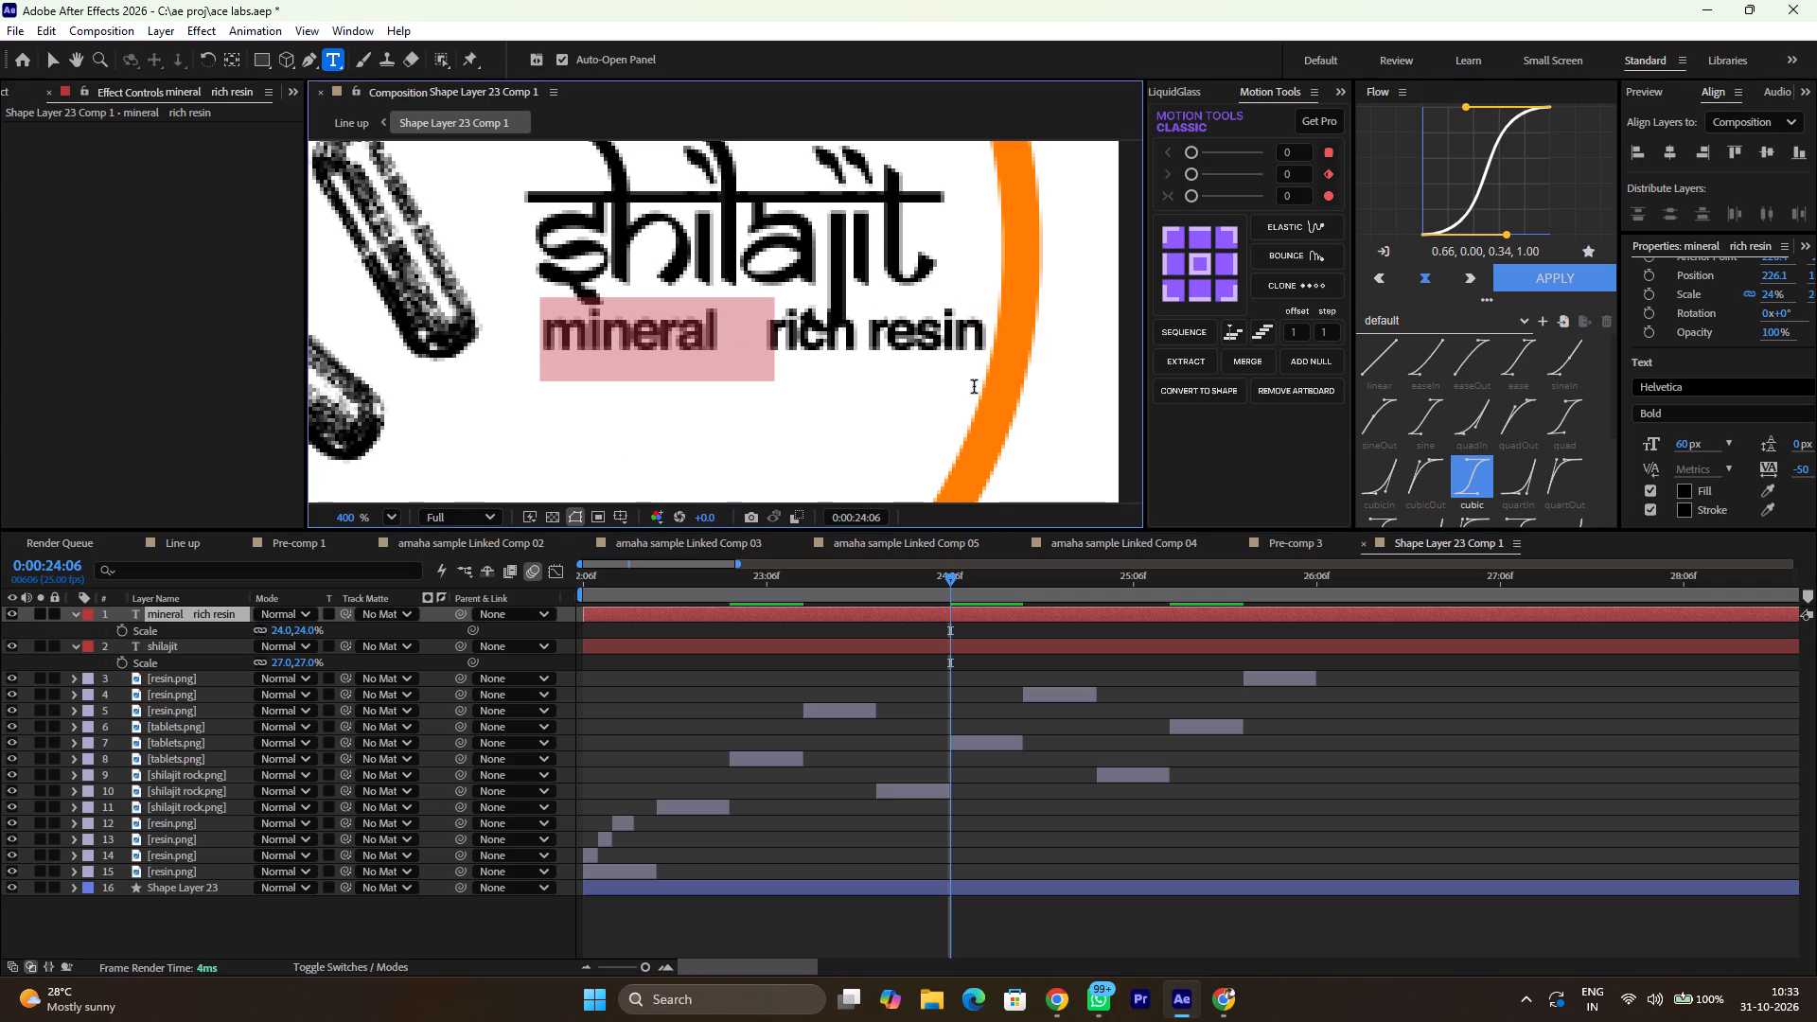
key("ctrl+a")
left_click_drag(1688, 448, 1649, 443)
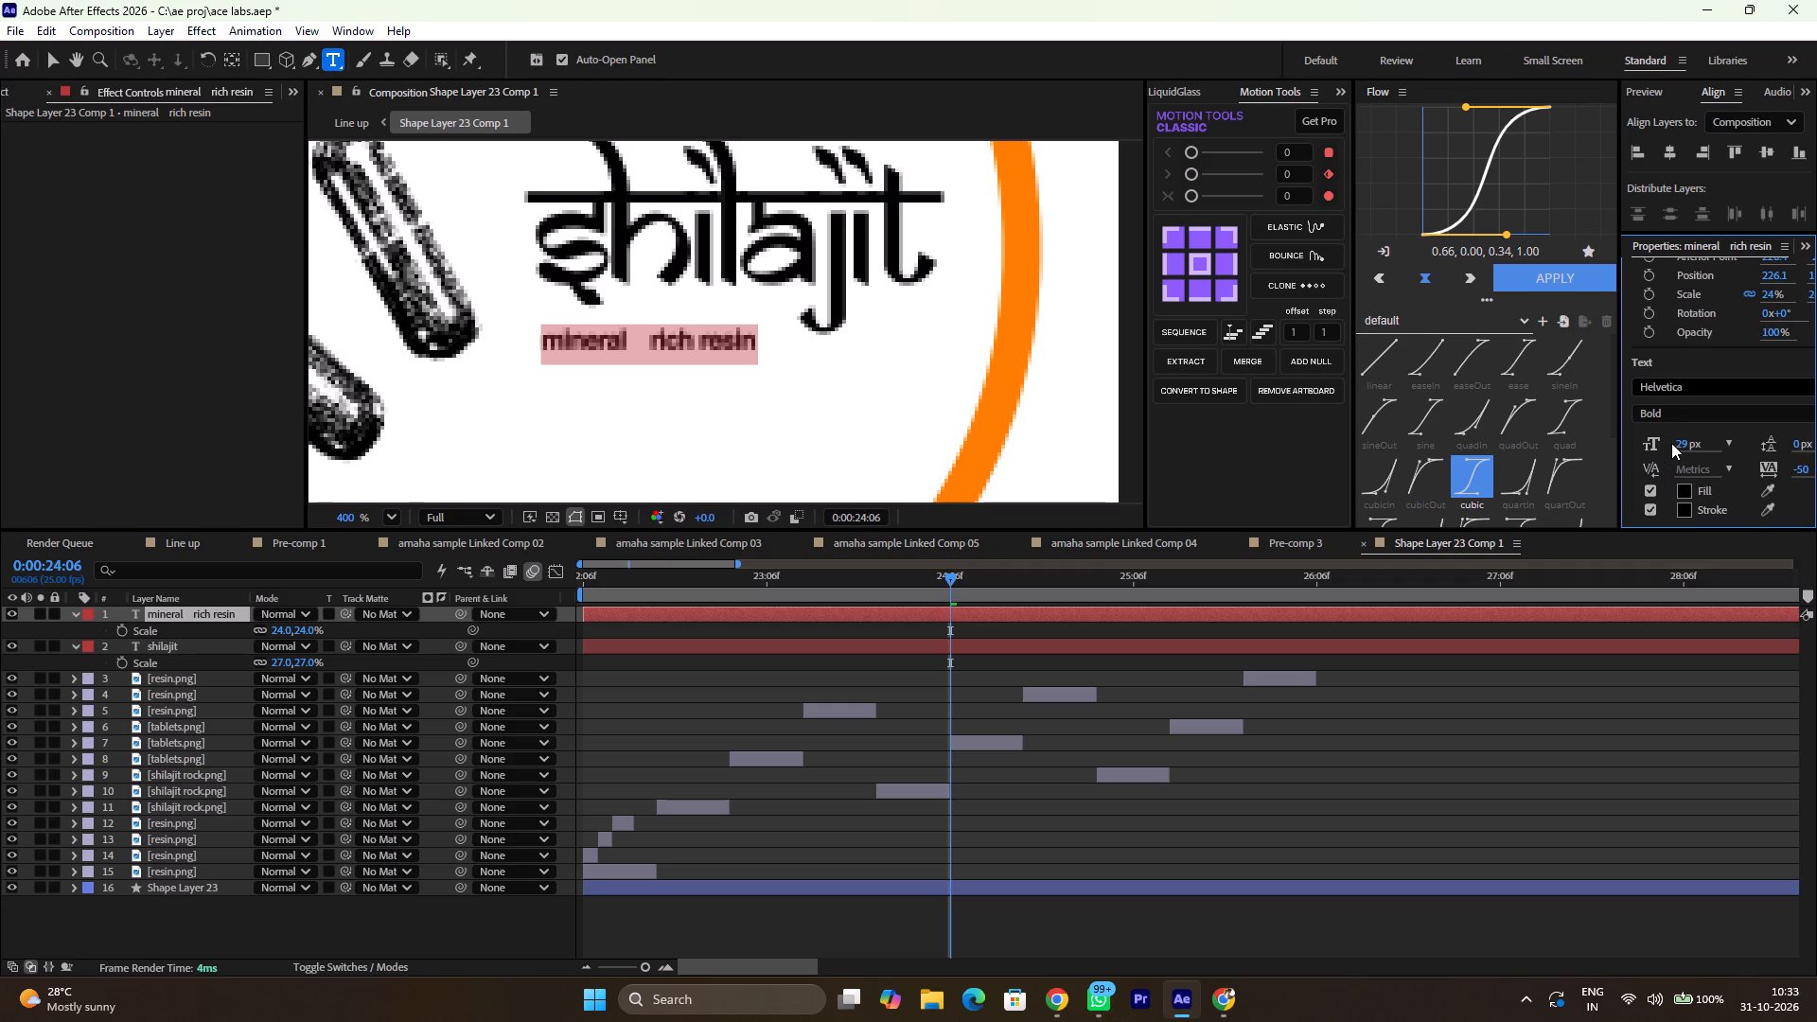
Center the anchor point of the "mineral rich resin" layer and scale the layer up to 63%.
left_click(912, 628)
left_click(930, 614)
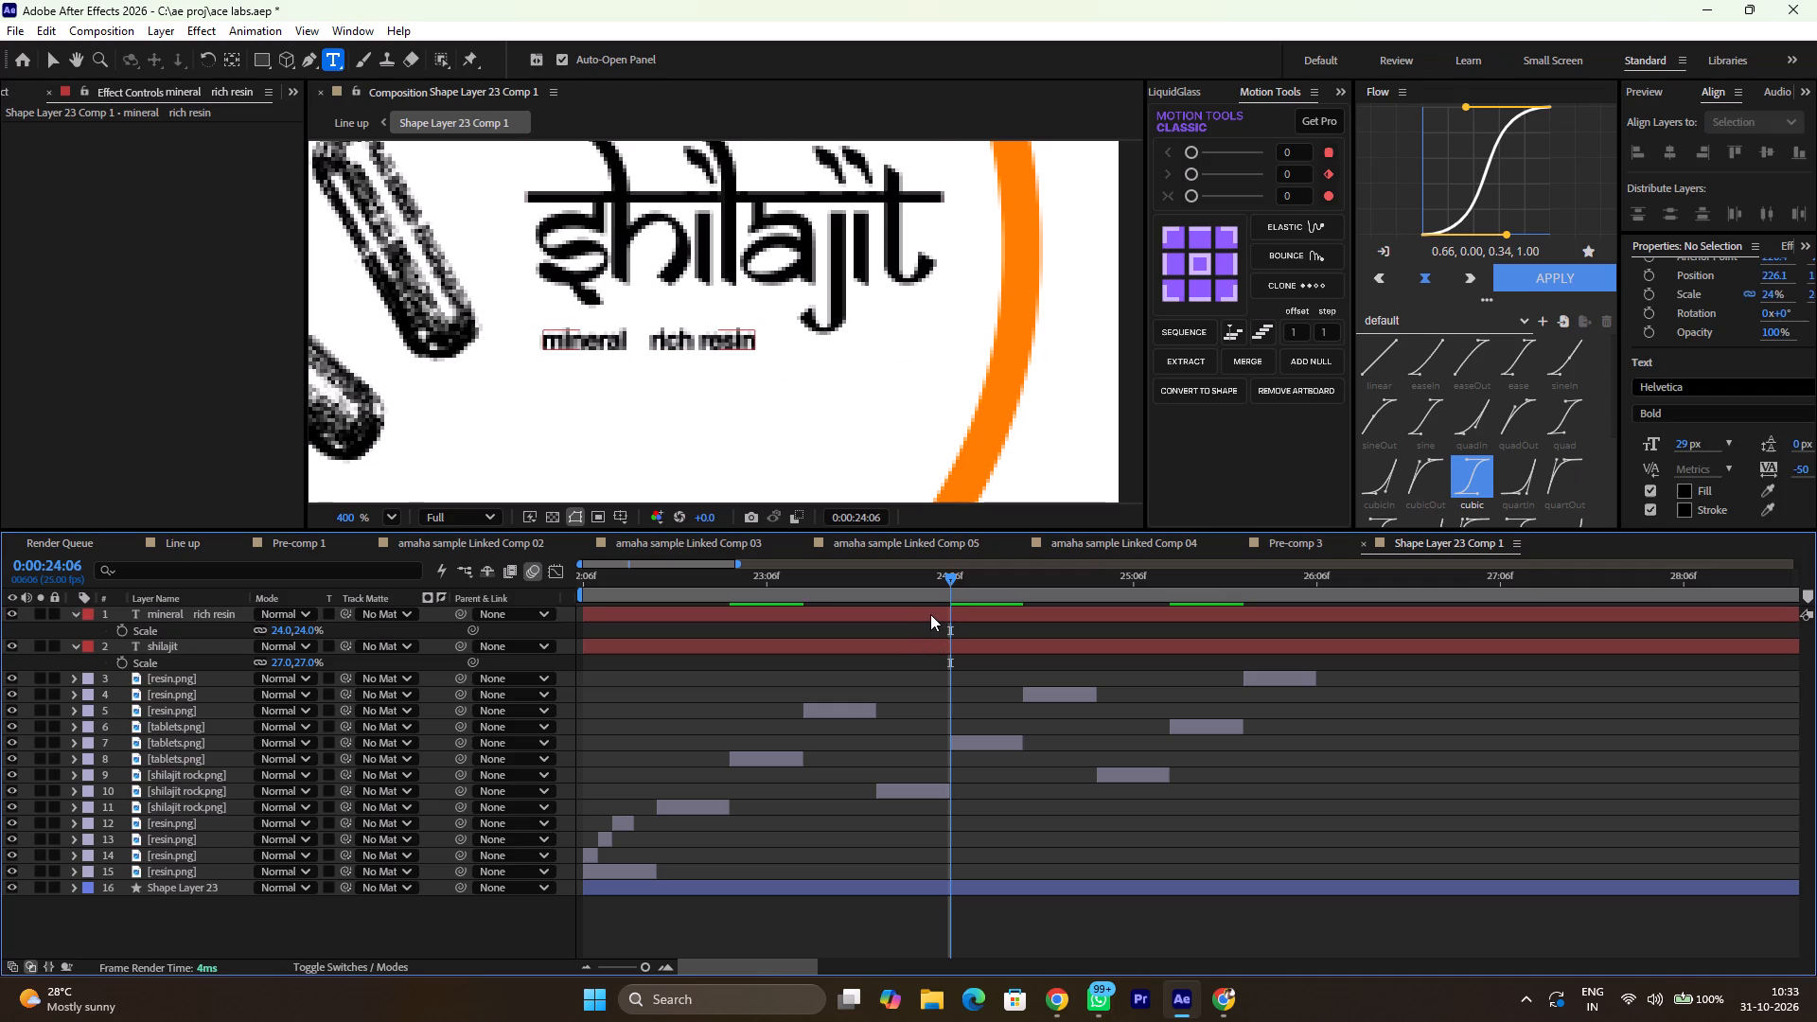
left_click(1197, 261)
left_click_drag(280, 633, 308, 624)
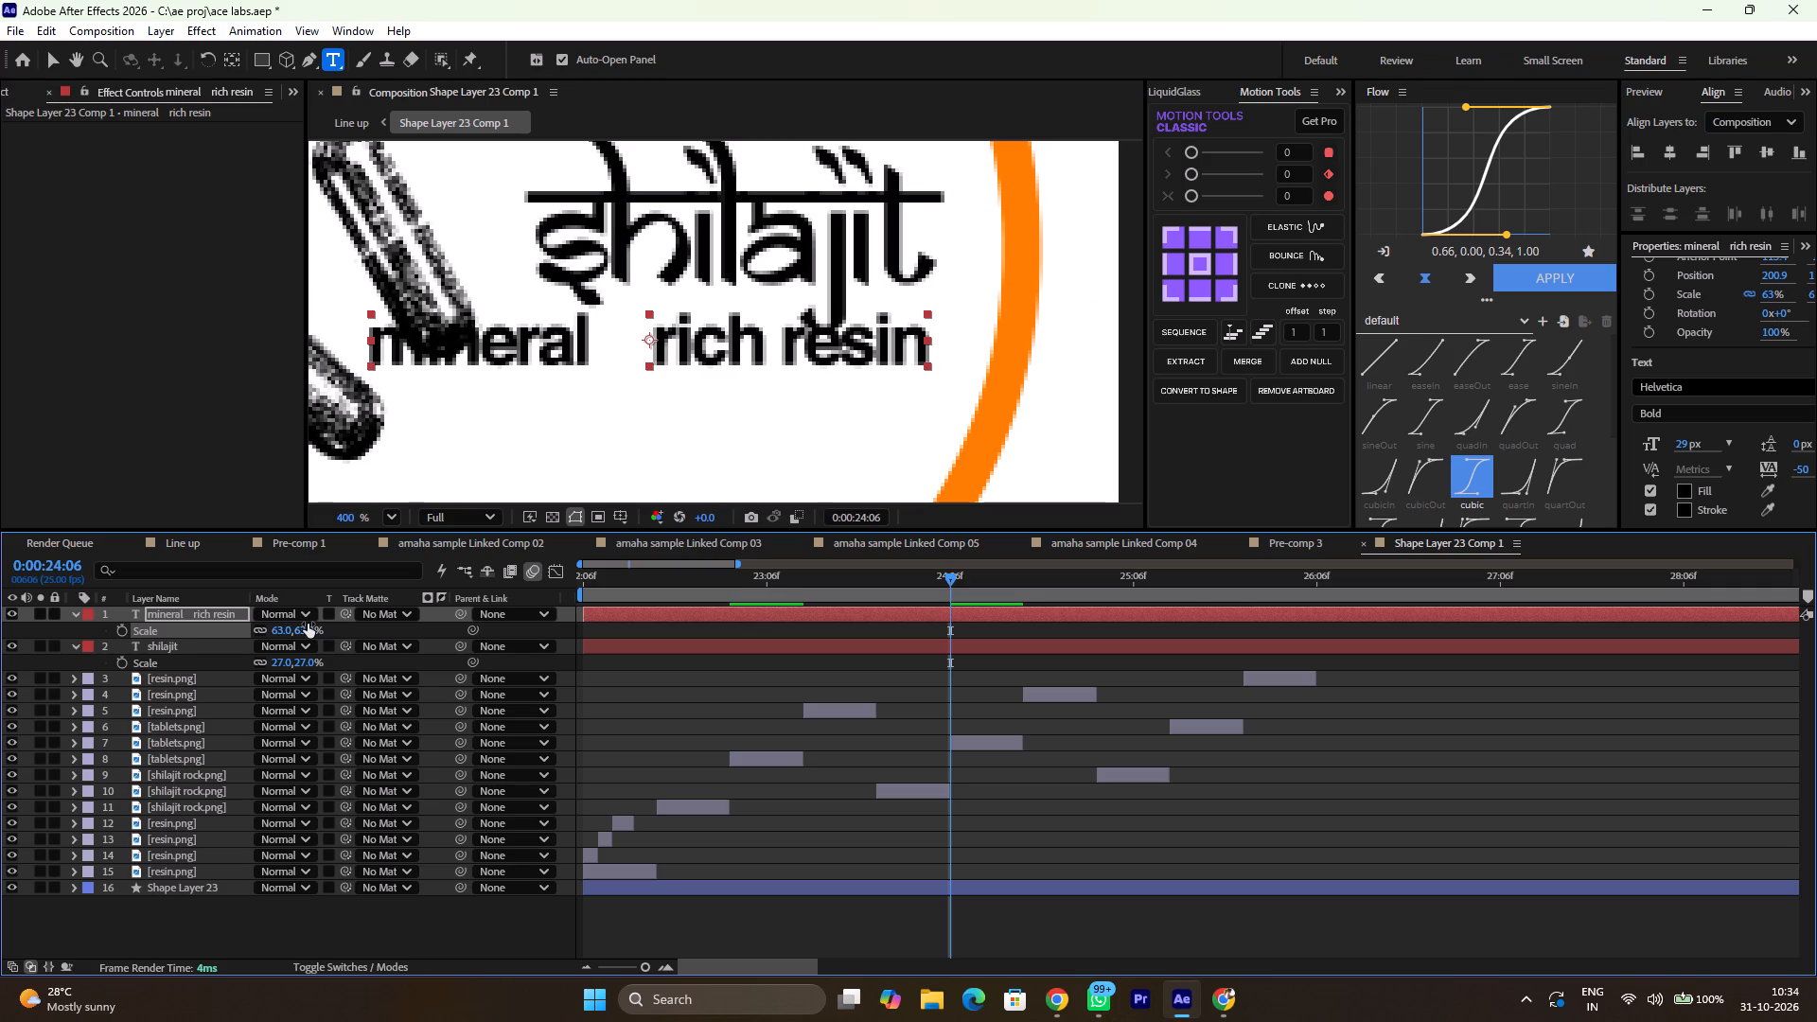
Move the "mineral rich resin" text horizontally to X about 243 so "mineral" starts under the start of "shilajit".
key("shift+Right")
key("shift+Right")
key("shift+Right")
key("shift+Right")
key("shift+Right")
key("shift+Right")
key("shift+Right")
key("shift+Right")
key("shift+Right")
key("shift+Right")
key("shift+Right")
key("shift+Right")
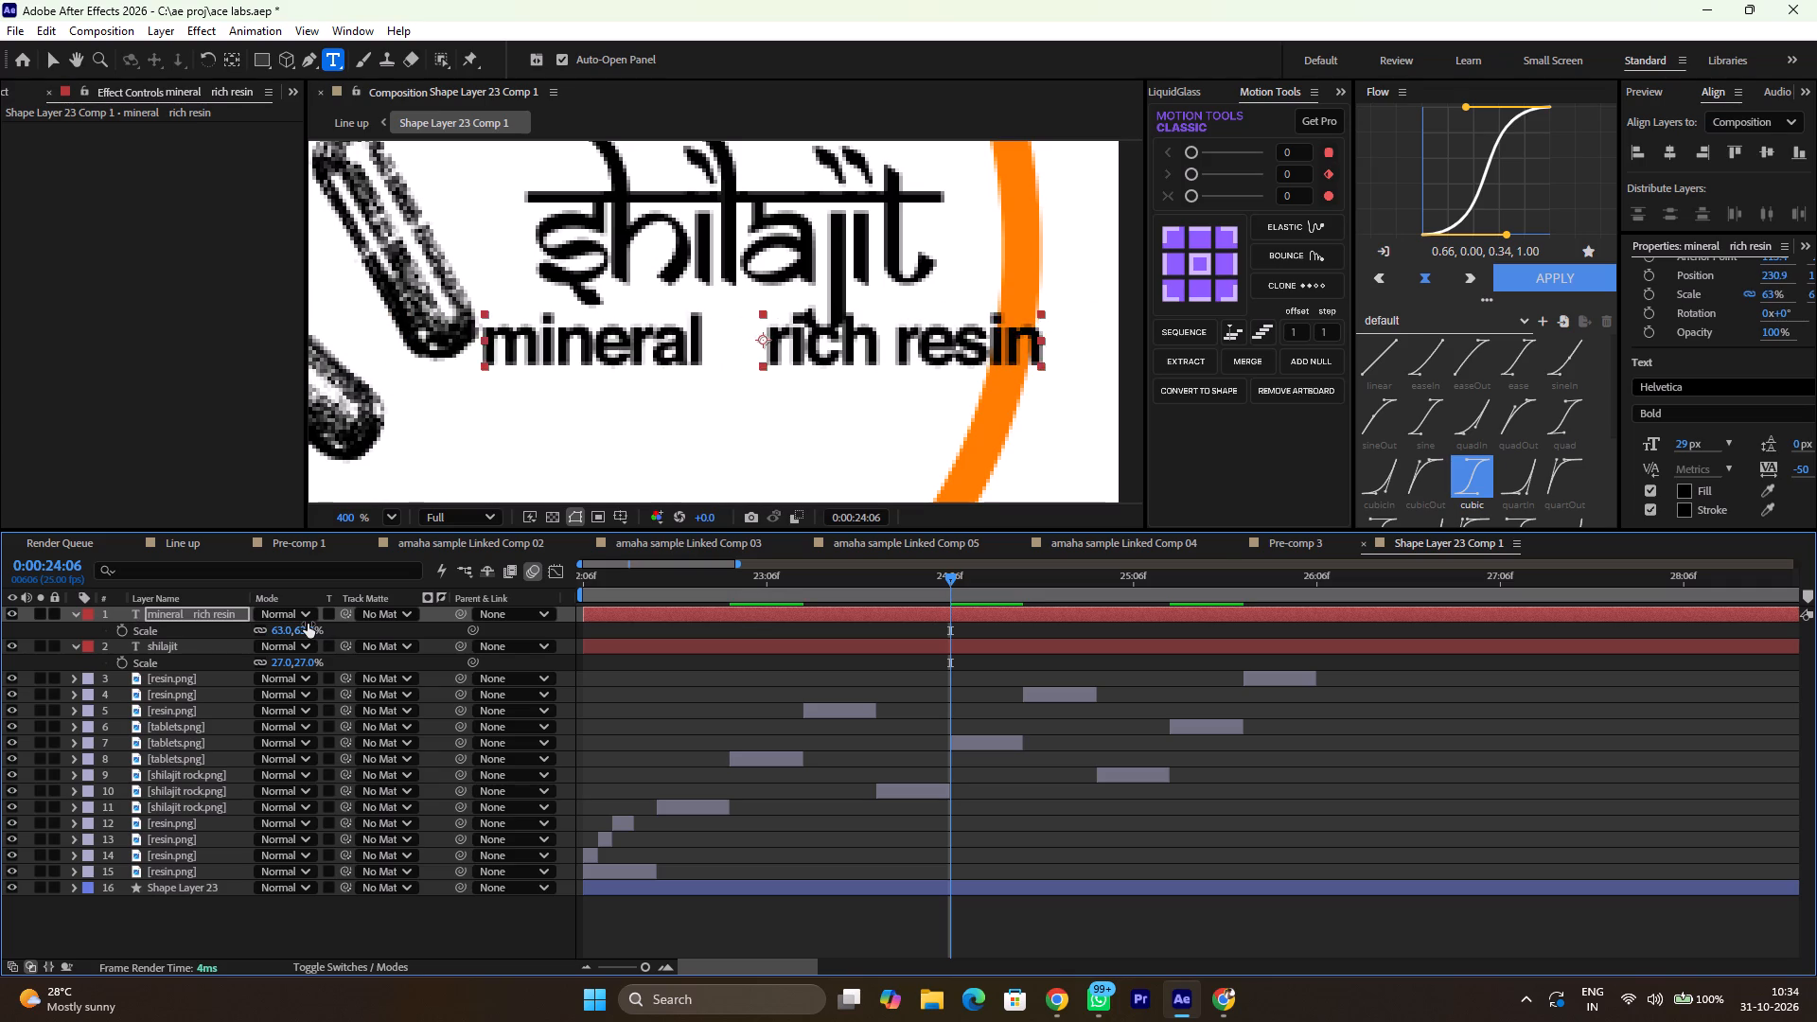
key("shift+Right")
key("shift+Right")
key("shift+Right")
key("shift+Right")
key("shift+Right")
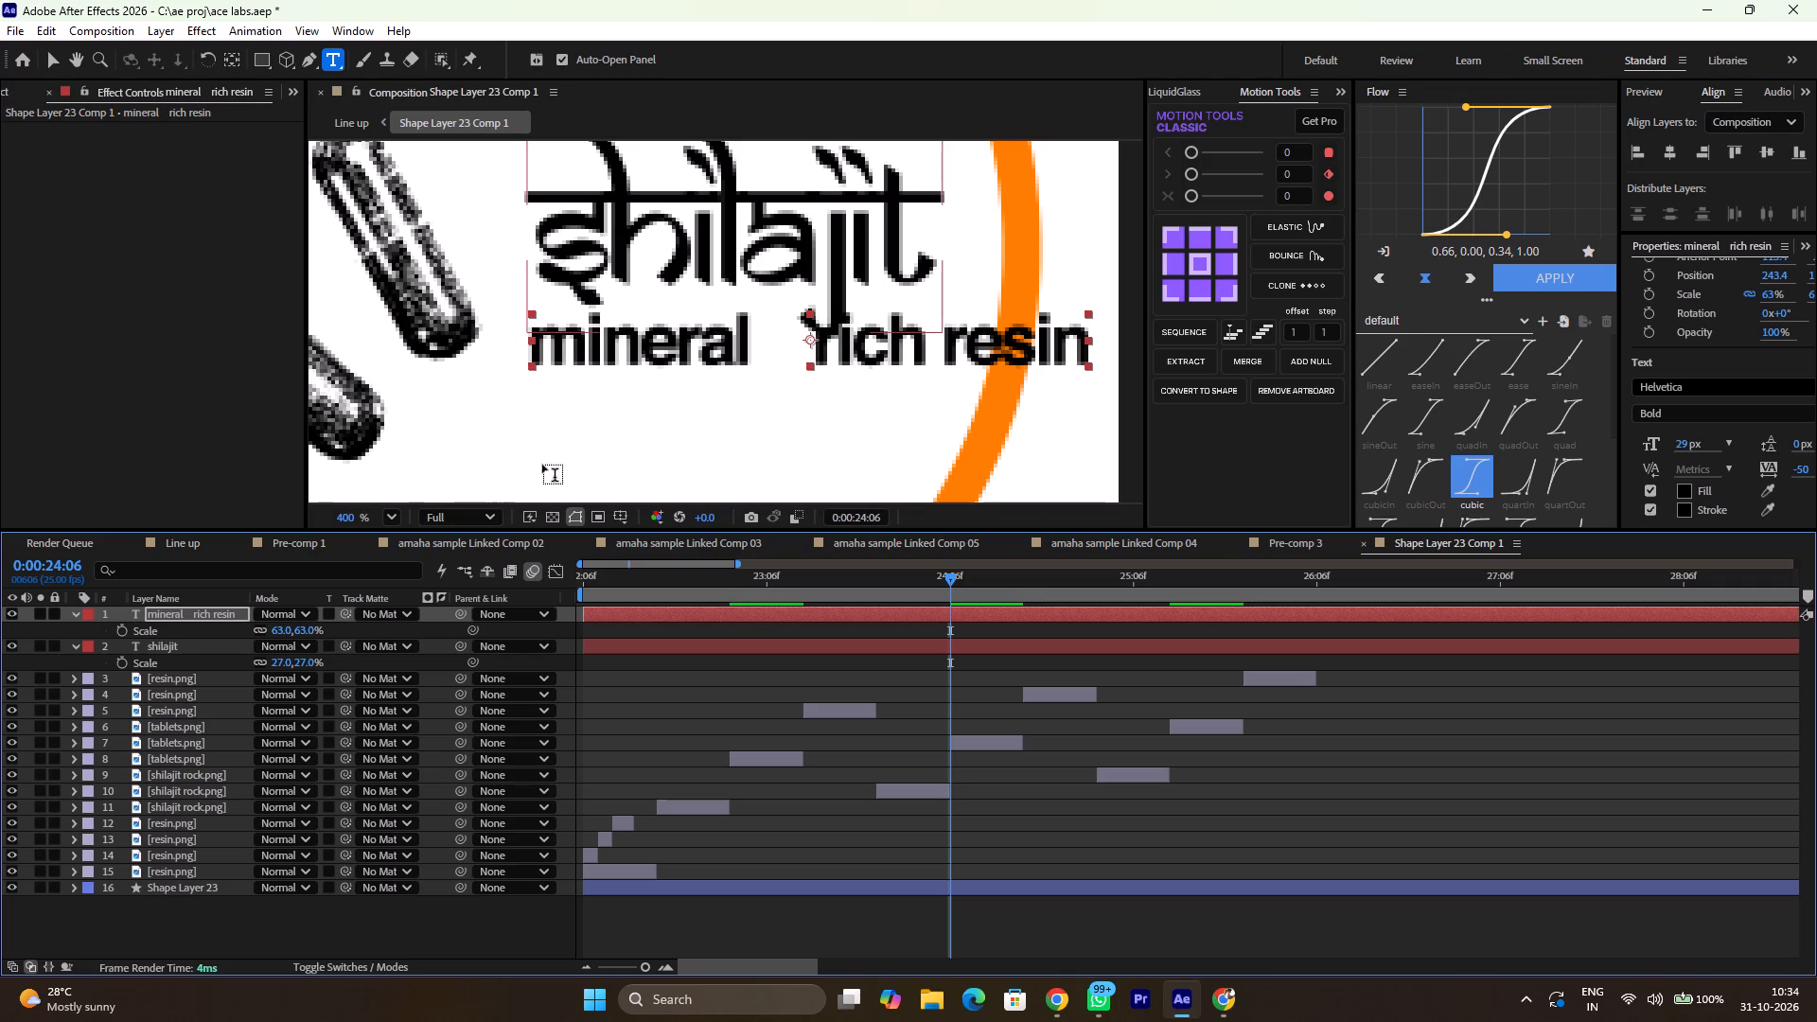
Replace the spaces between "mineral" and "rich" with a line break so "rich resin" sits on a second line.
left_click(811, 335)
key("BackSpace")
key("BackSpace")
key("BackSpace")
key("BackSpace")
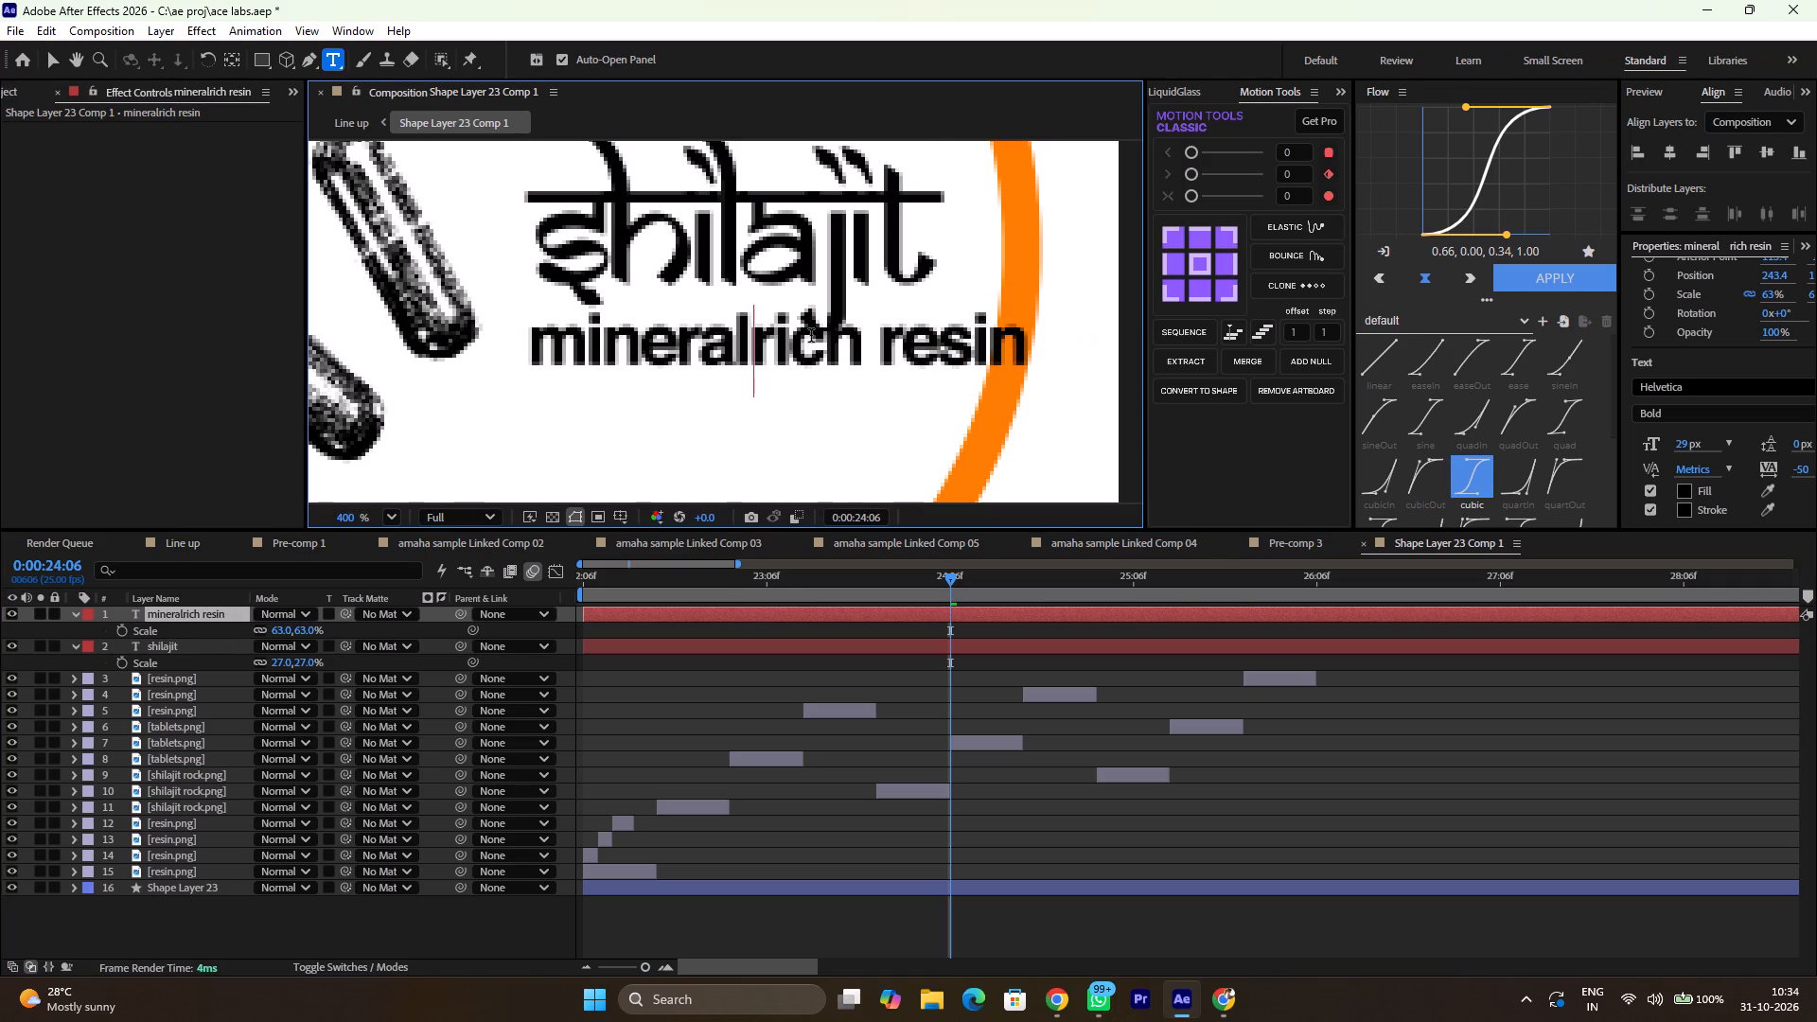
key("Return")
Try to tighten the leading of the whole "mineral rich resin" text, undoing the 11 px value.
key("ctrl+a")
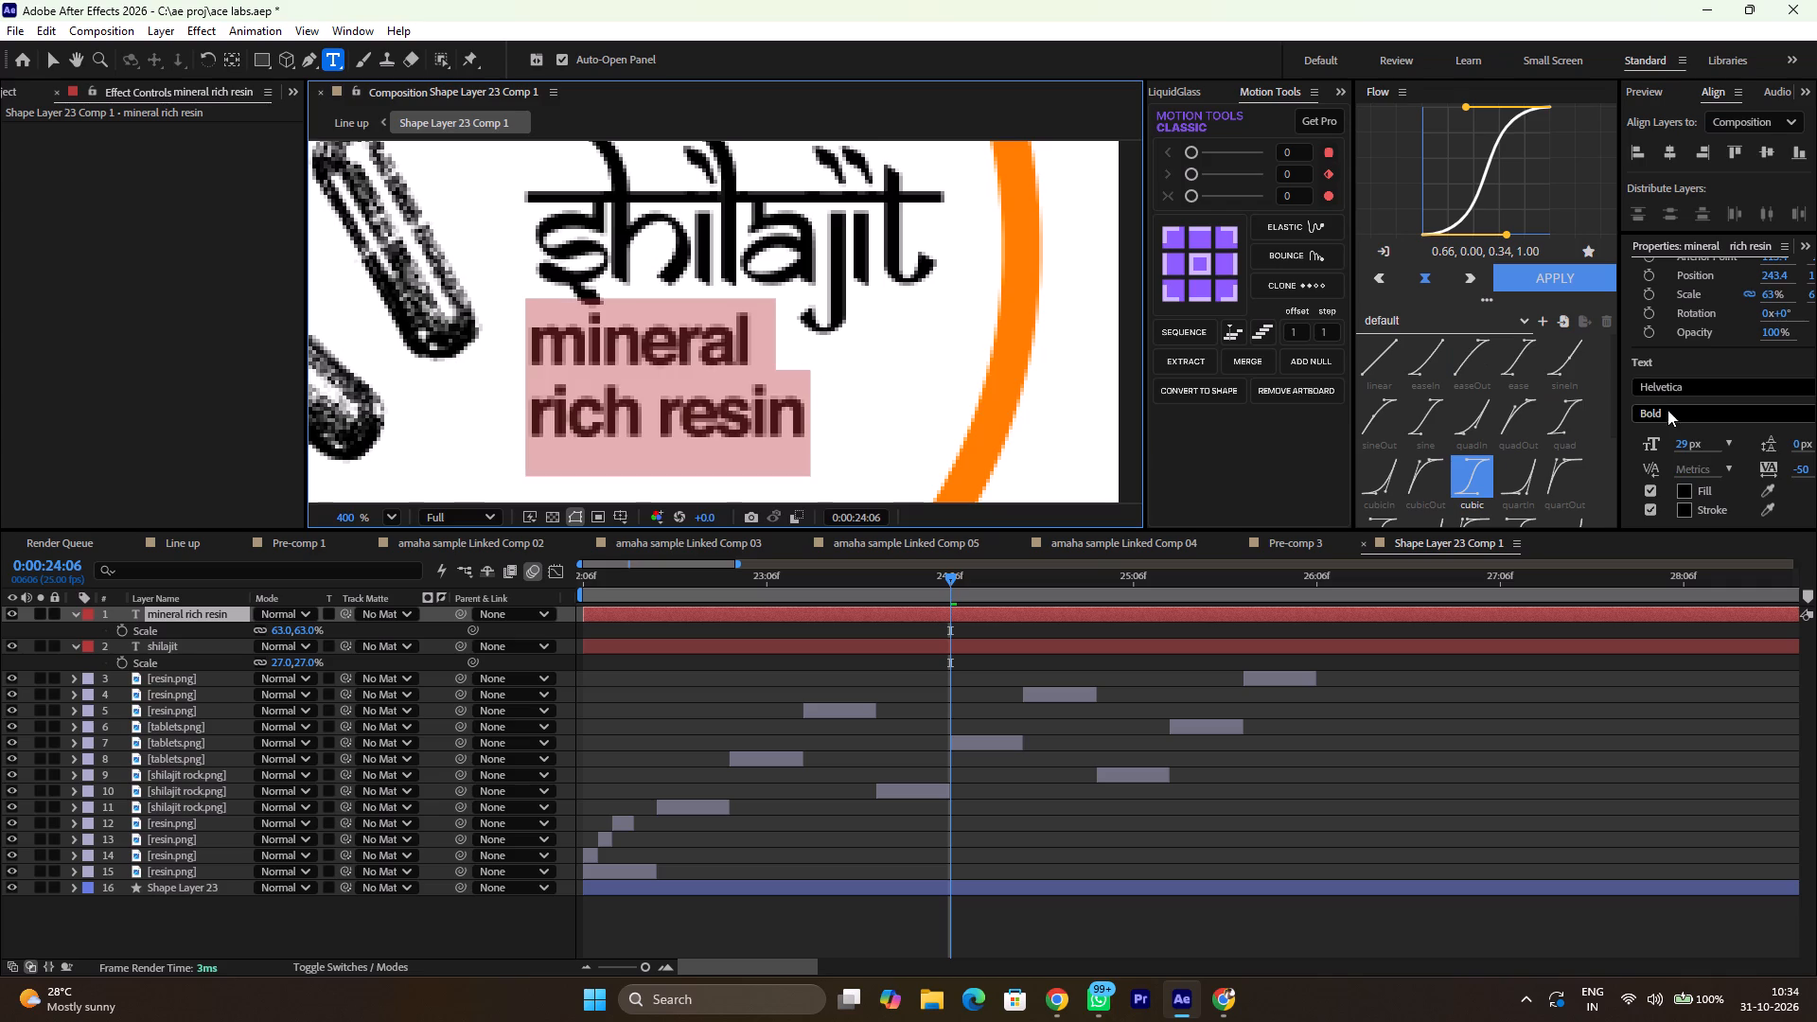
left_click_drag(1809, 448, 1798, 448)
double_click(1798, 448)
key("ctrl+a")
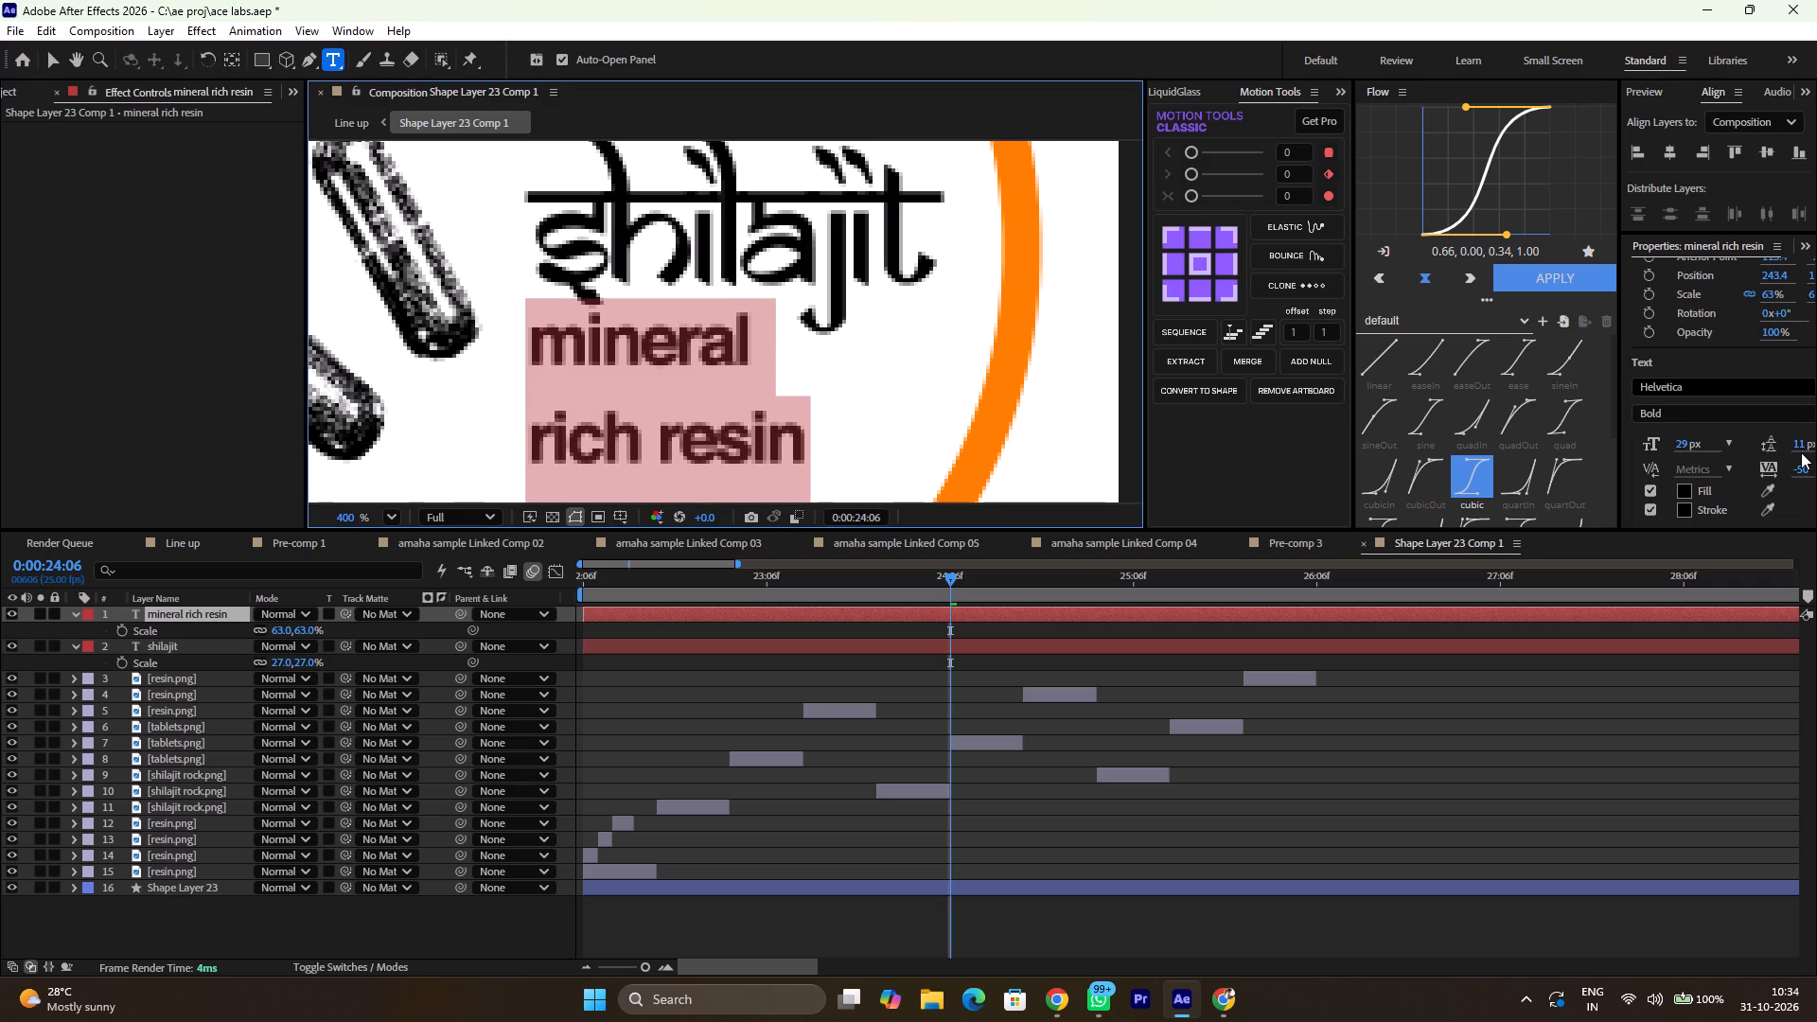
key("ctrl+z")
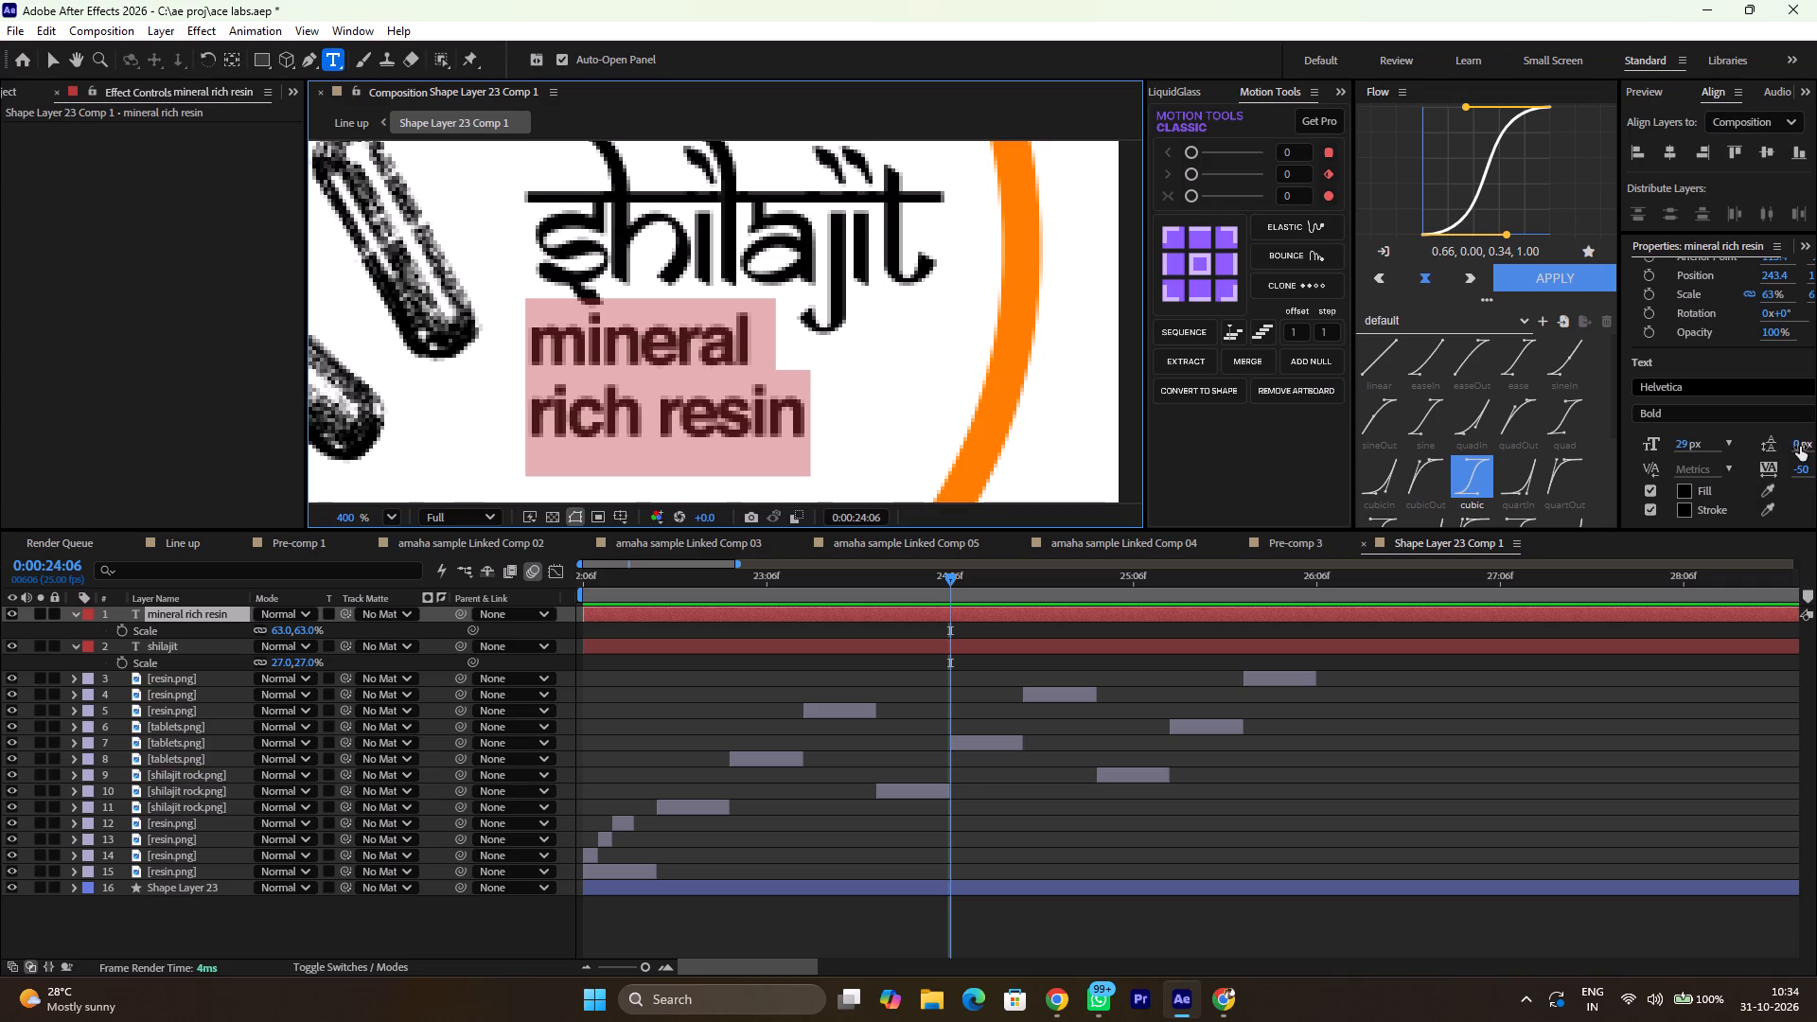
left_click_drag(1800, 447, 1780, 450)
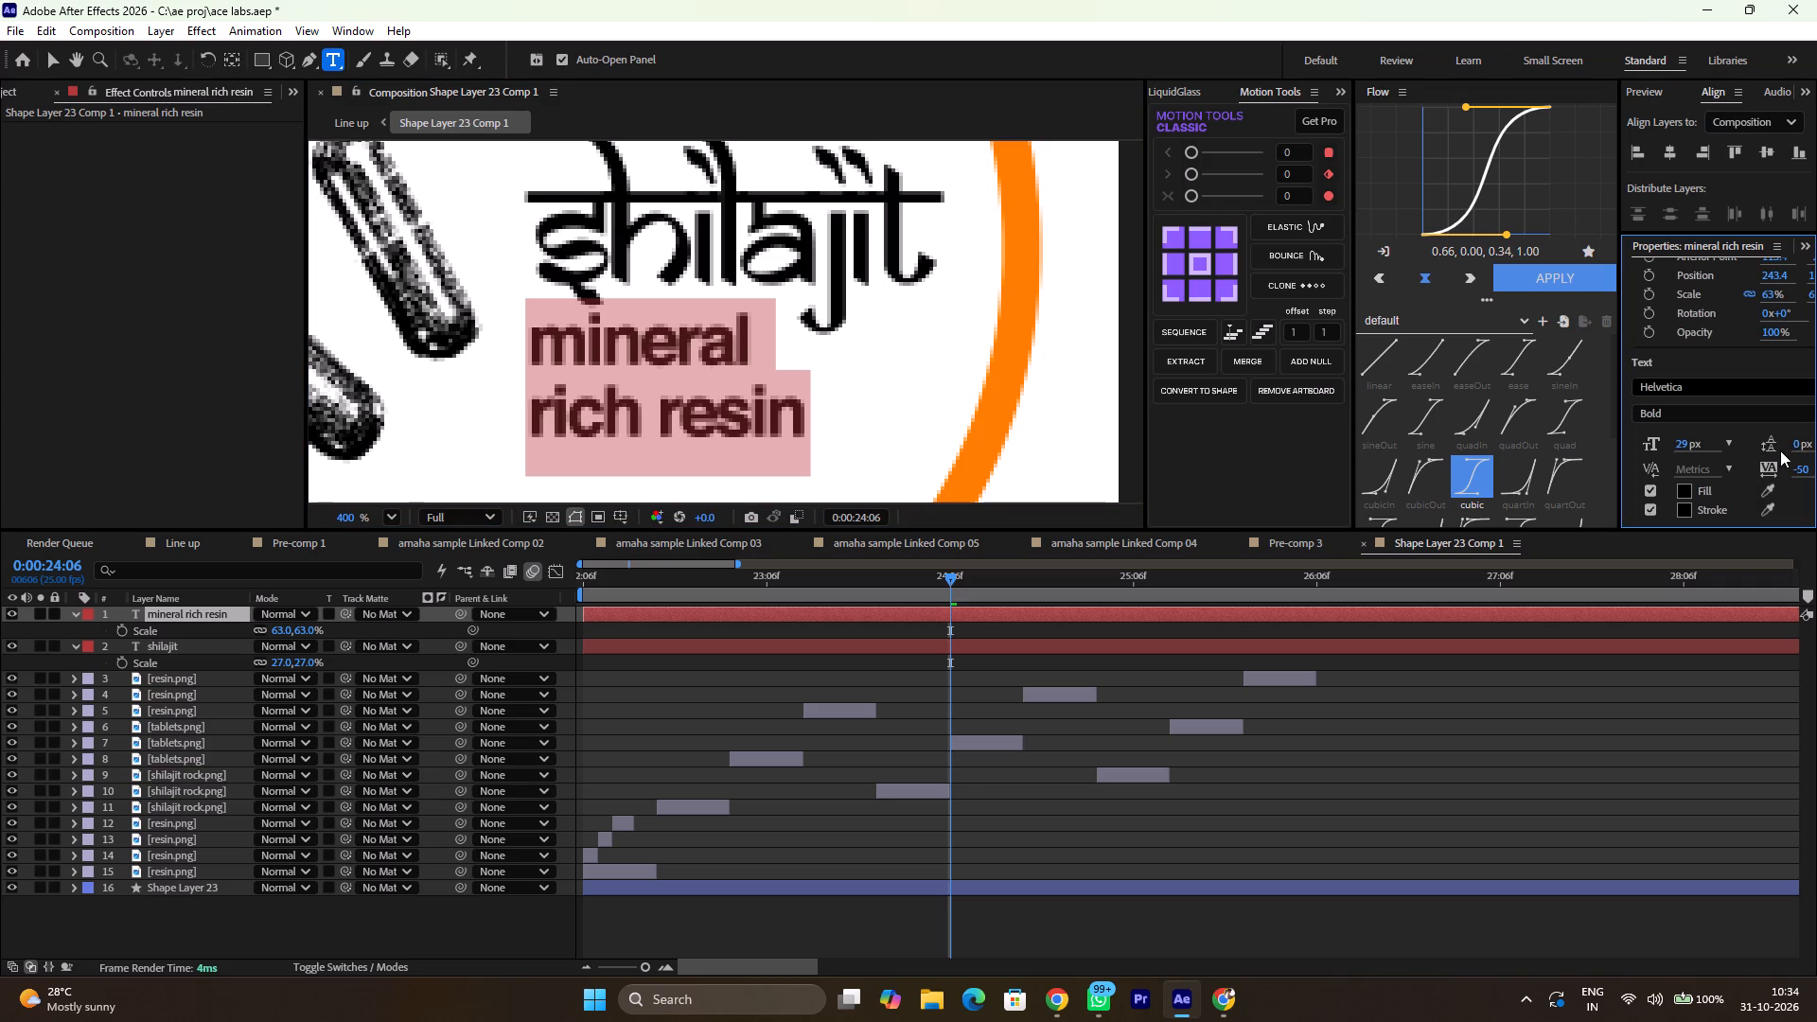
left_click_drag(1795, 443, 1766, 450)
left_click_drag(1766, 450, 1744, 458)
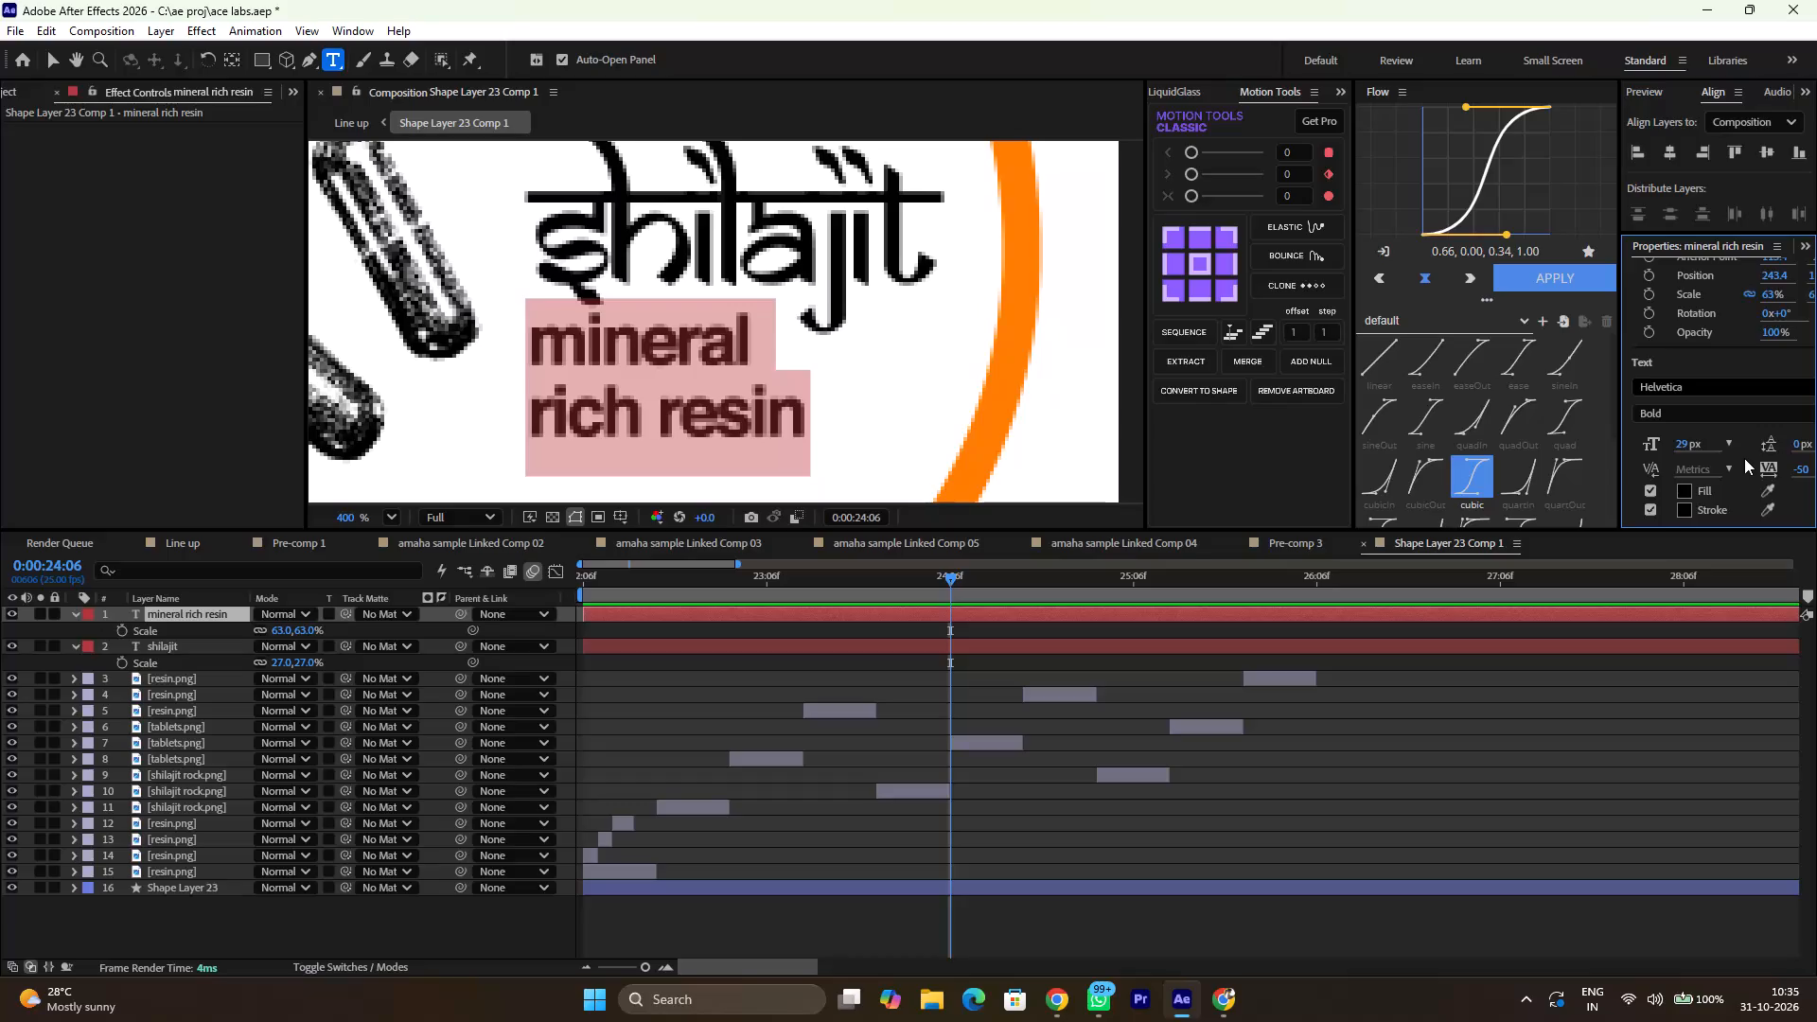
Replace the line break before "rich resin" with a space so "mineral rich resin" sits on one line.
left_click(536, 411)
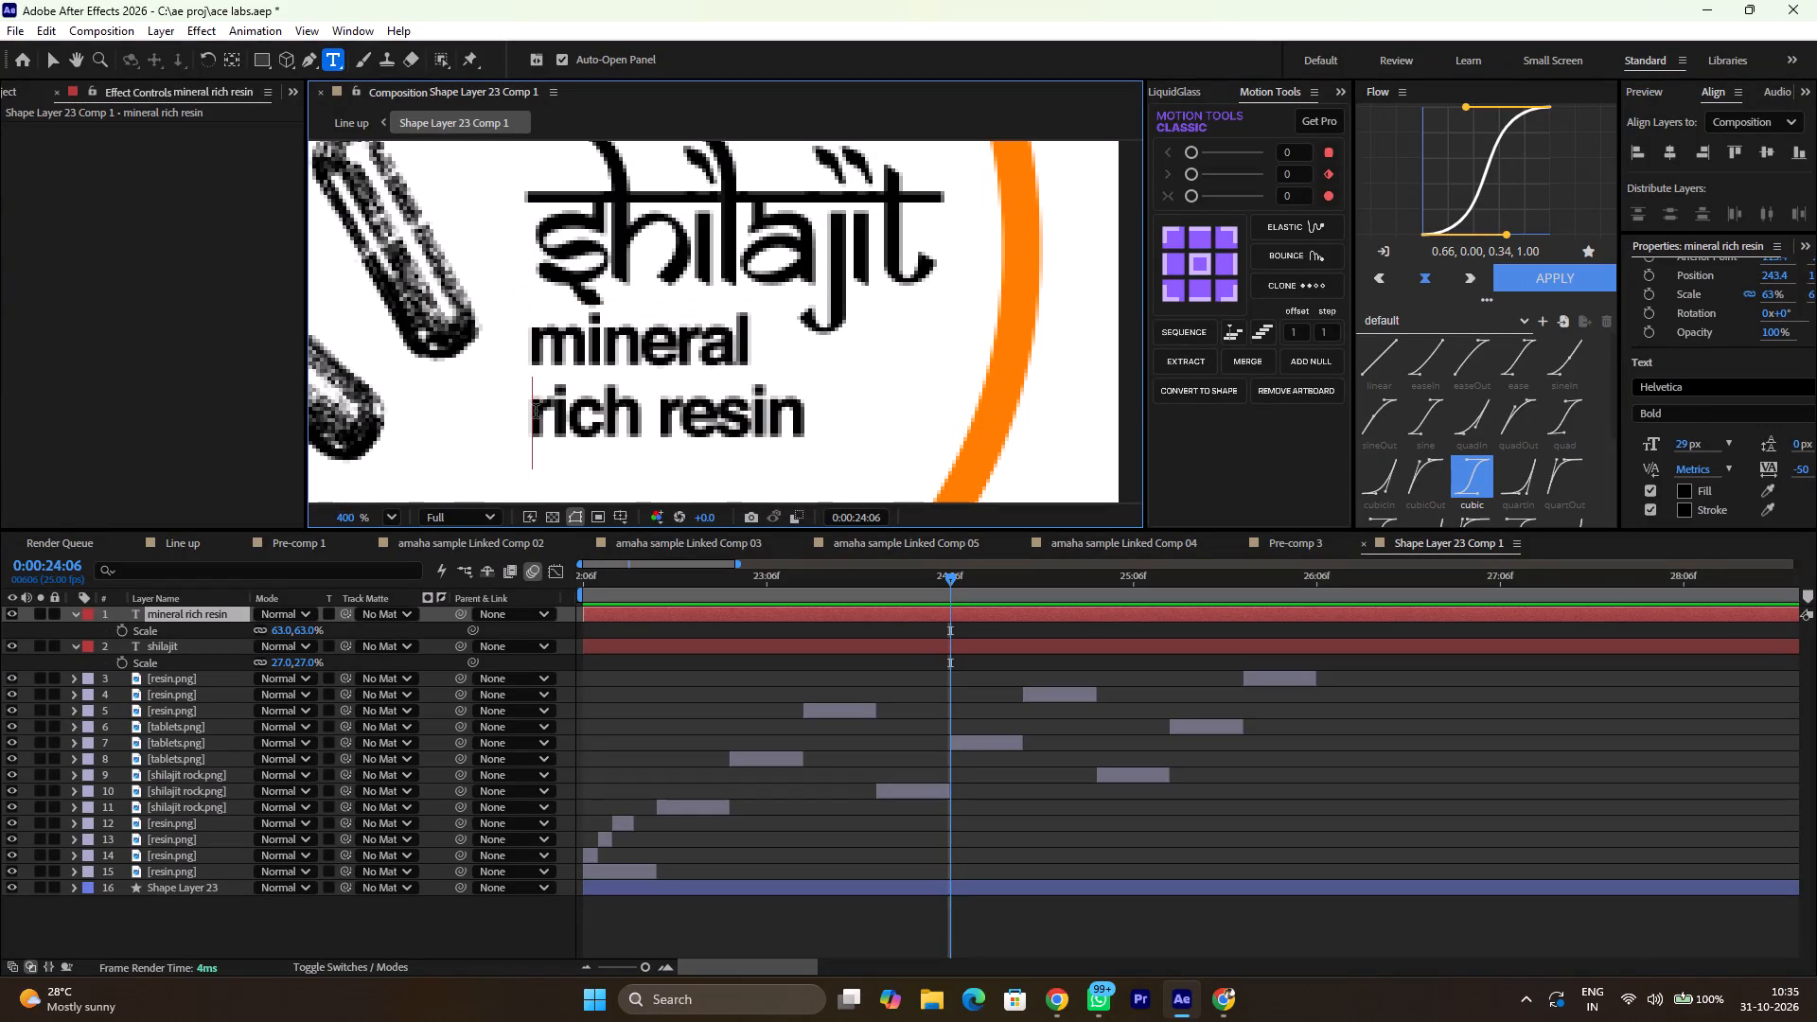
key("backslash")
key("BackSpace")
key("BackSpace")
key("space")
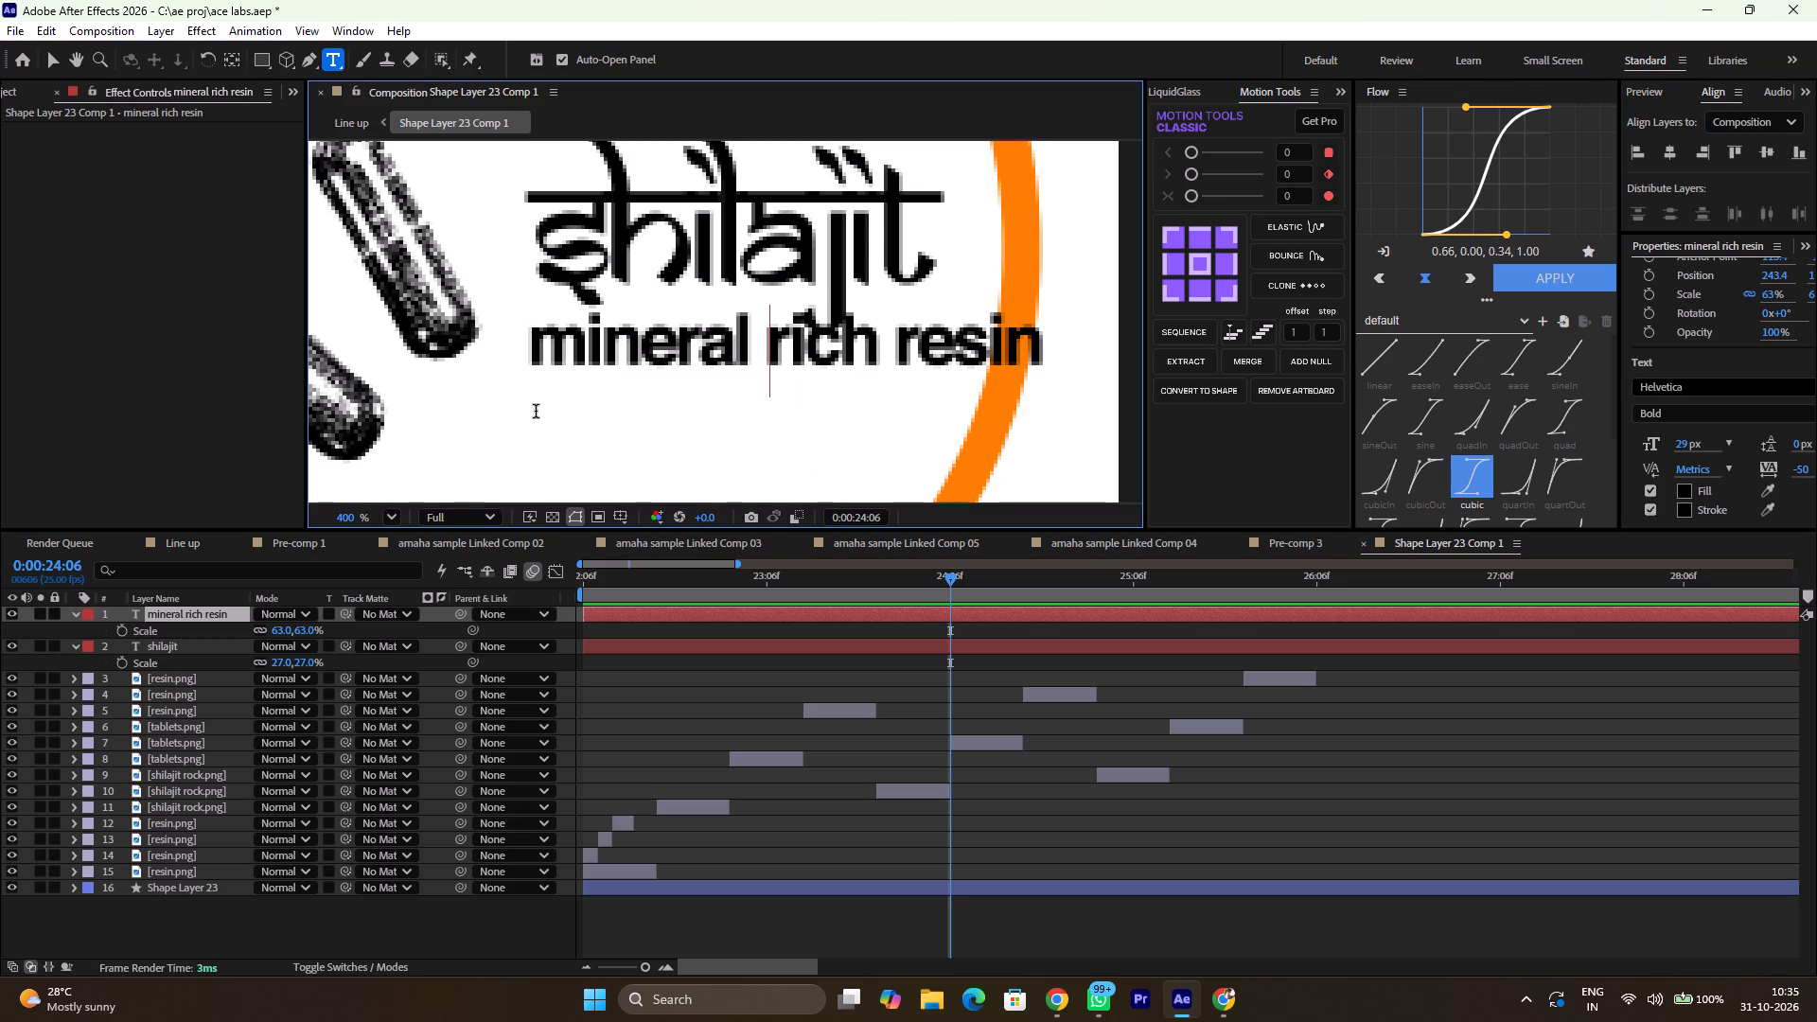
left_click(650, 629)
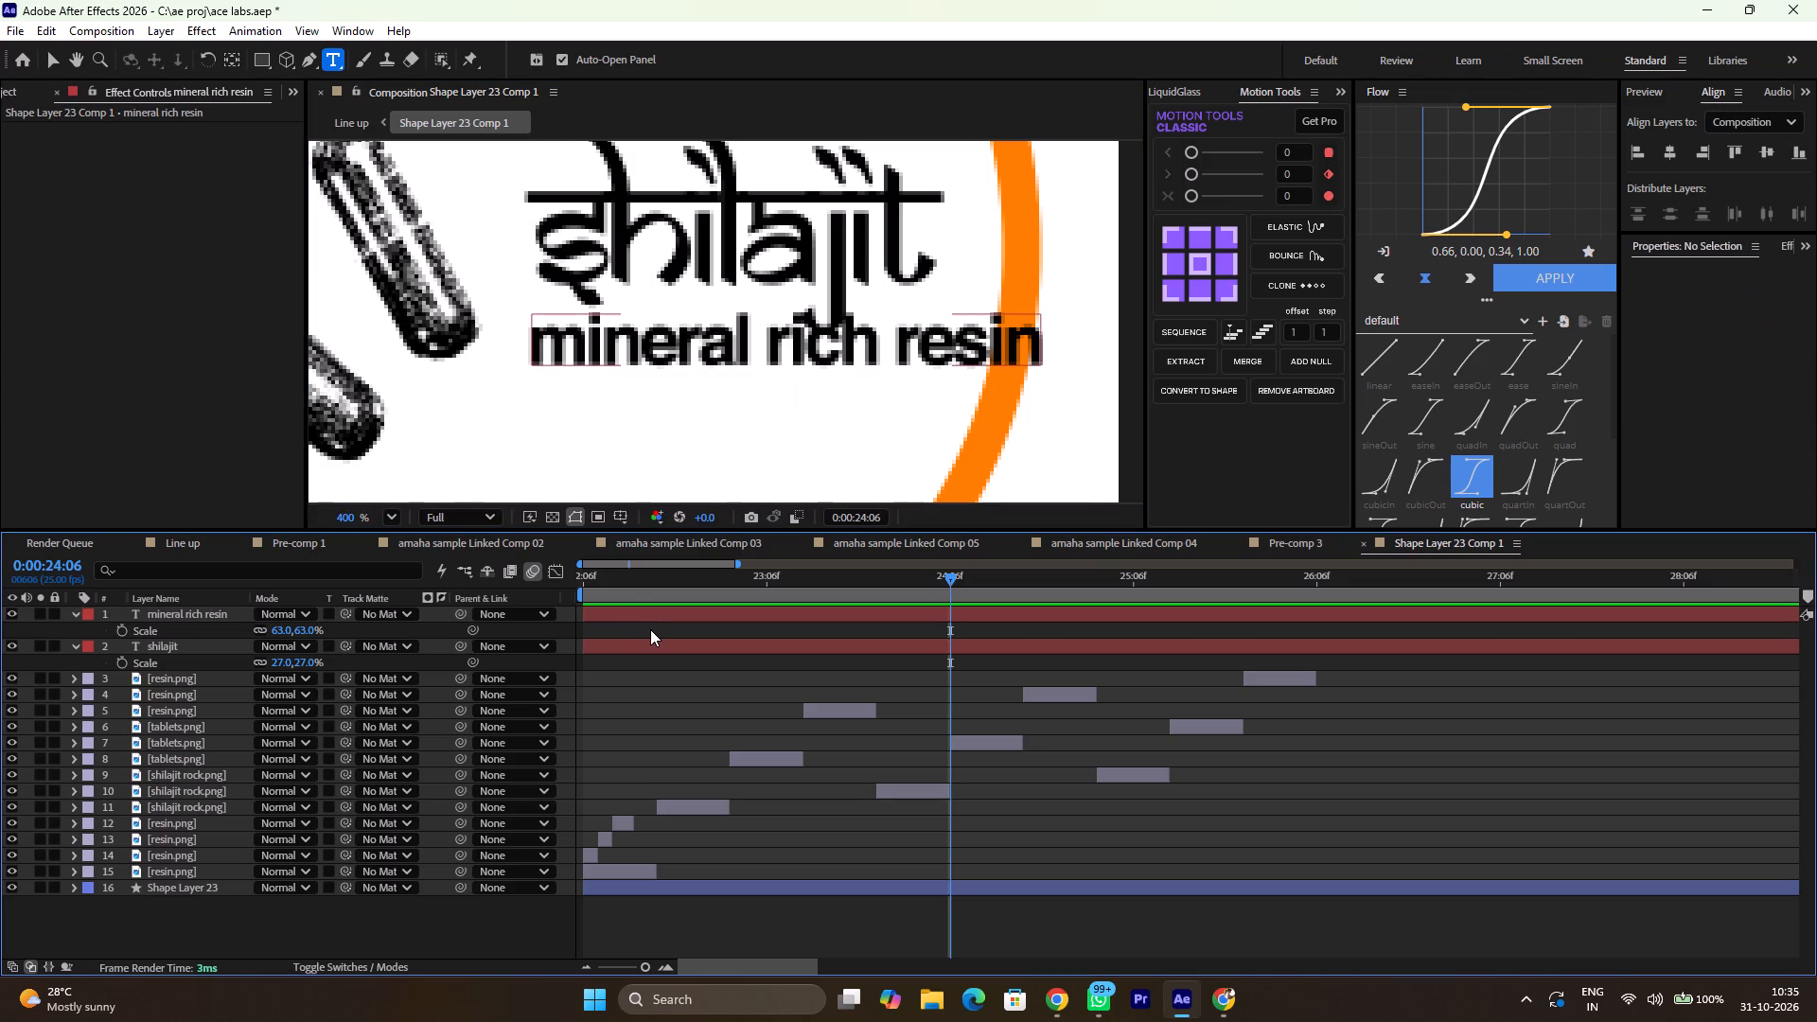
Scale the "mineral rich resin" text layer down to 54%.
left_click_drag(279, 626, 411, 695)
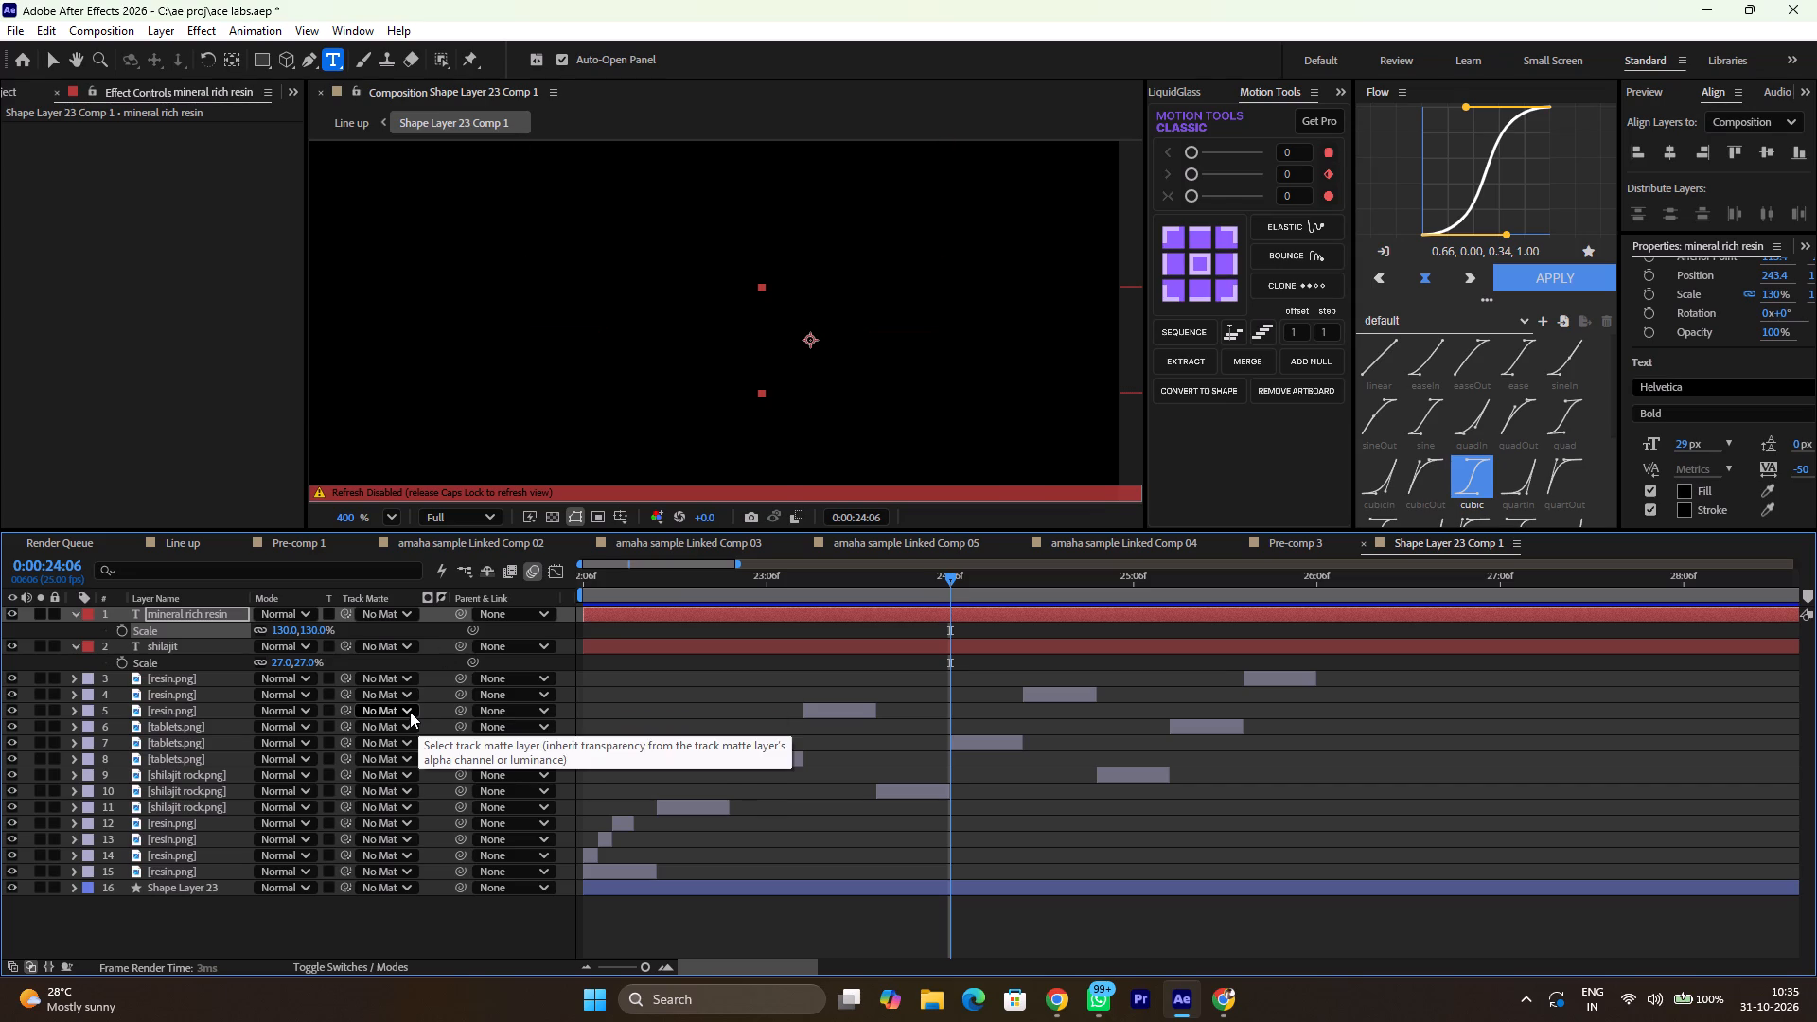
left_click_drag(293, 633, 252, 643)
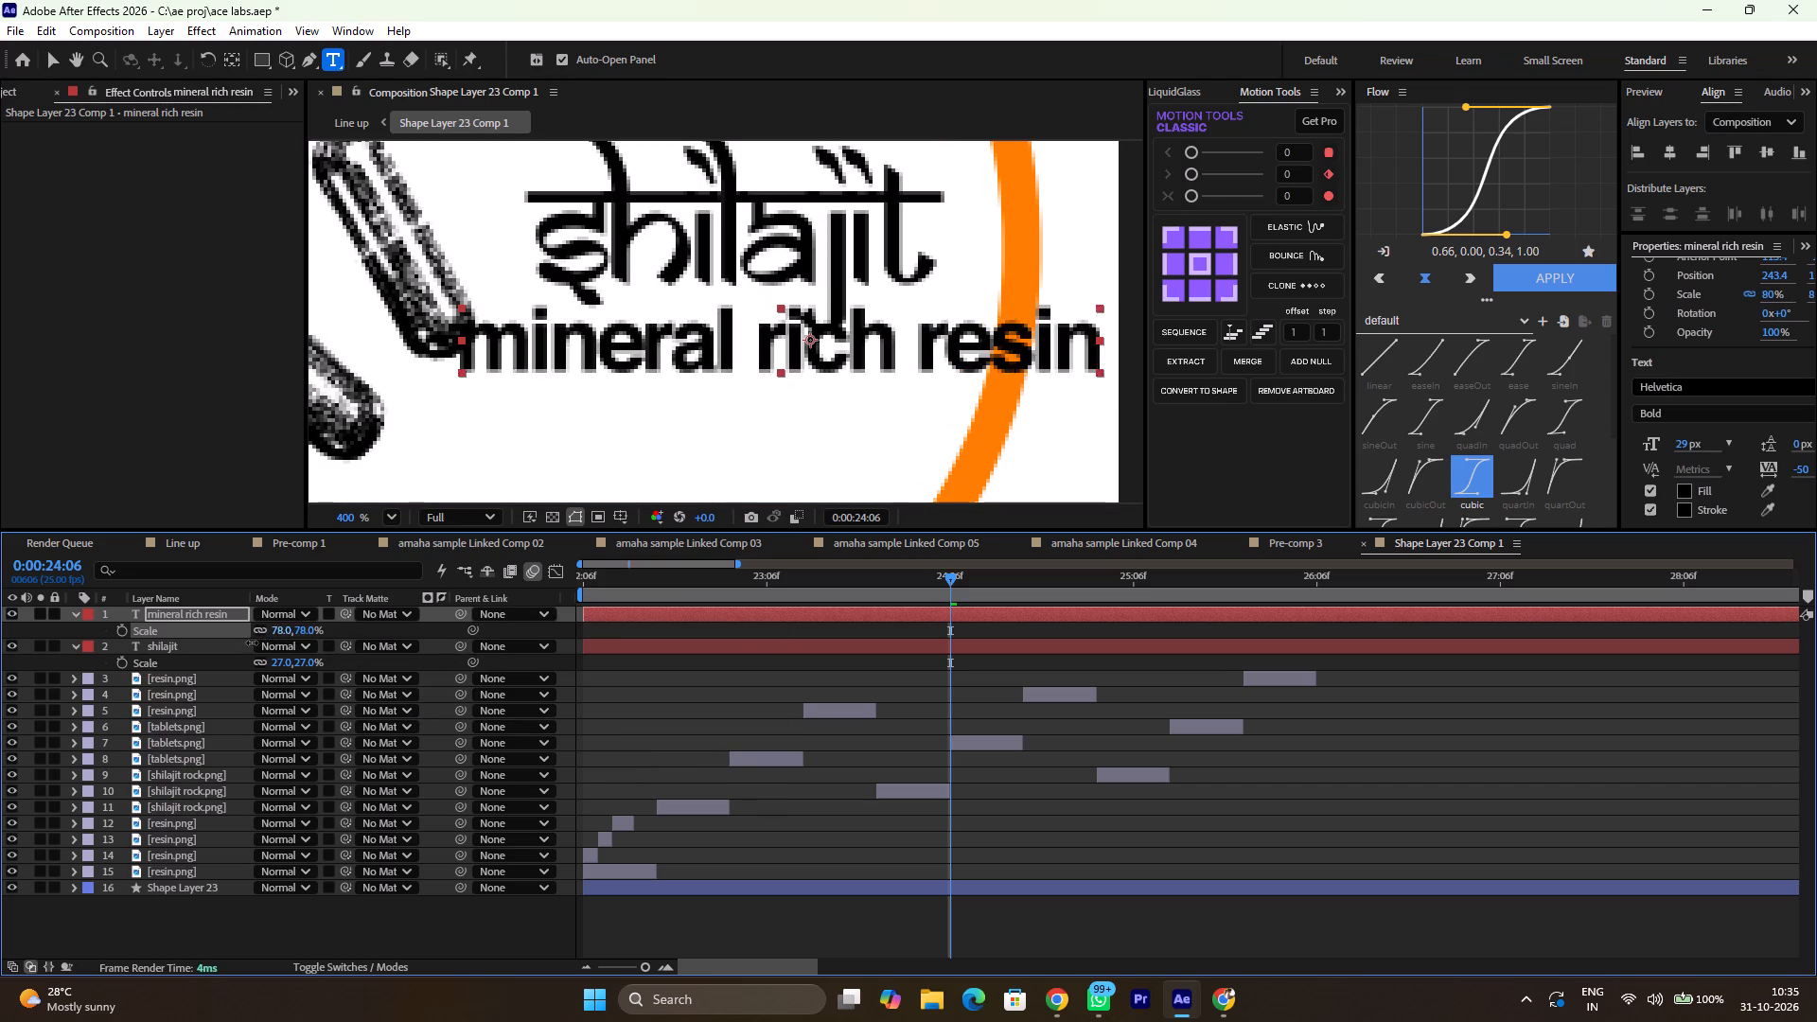
left_click_drag(252, 643, 230, 646)
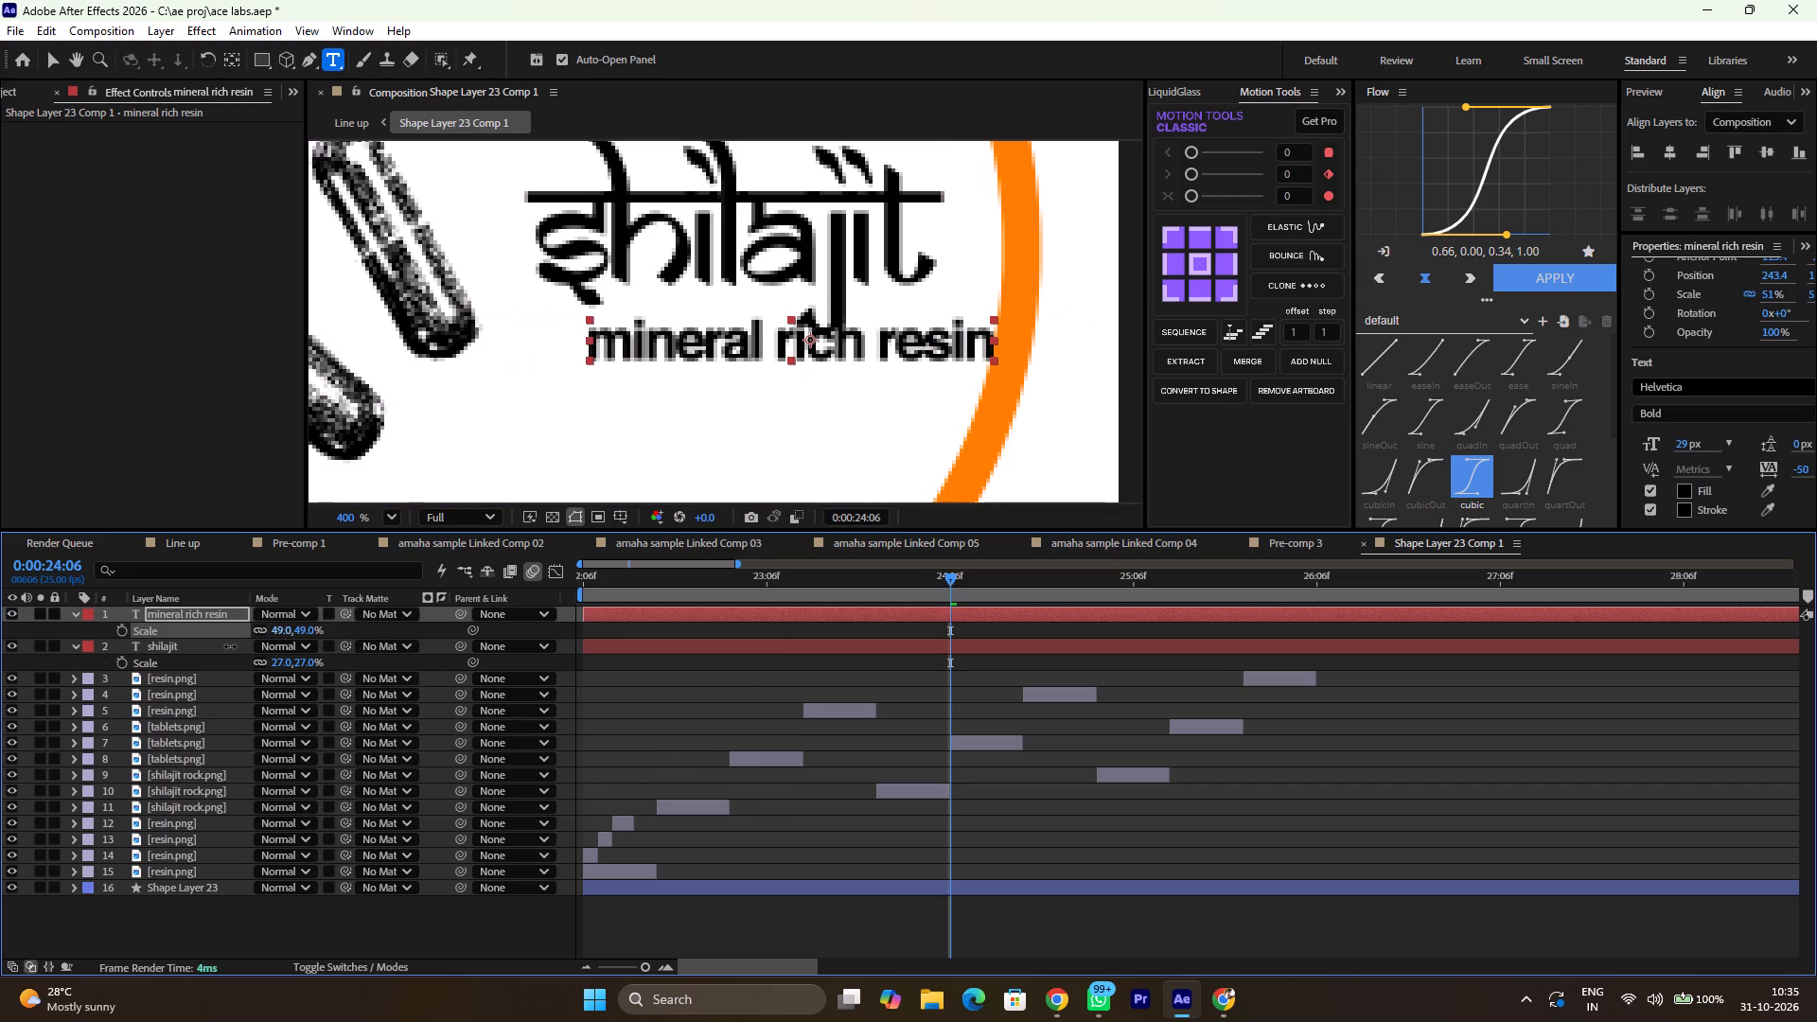
left_click_drag(230, 646, 235, 646)
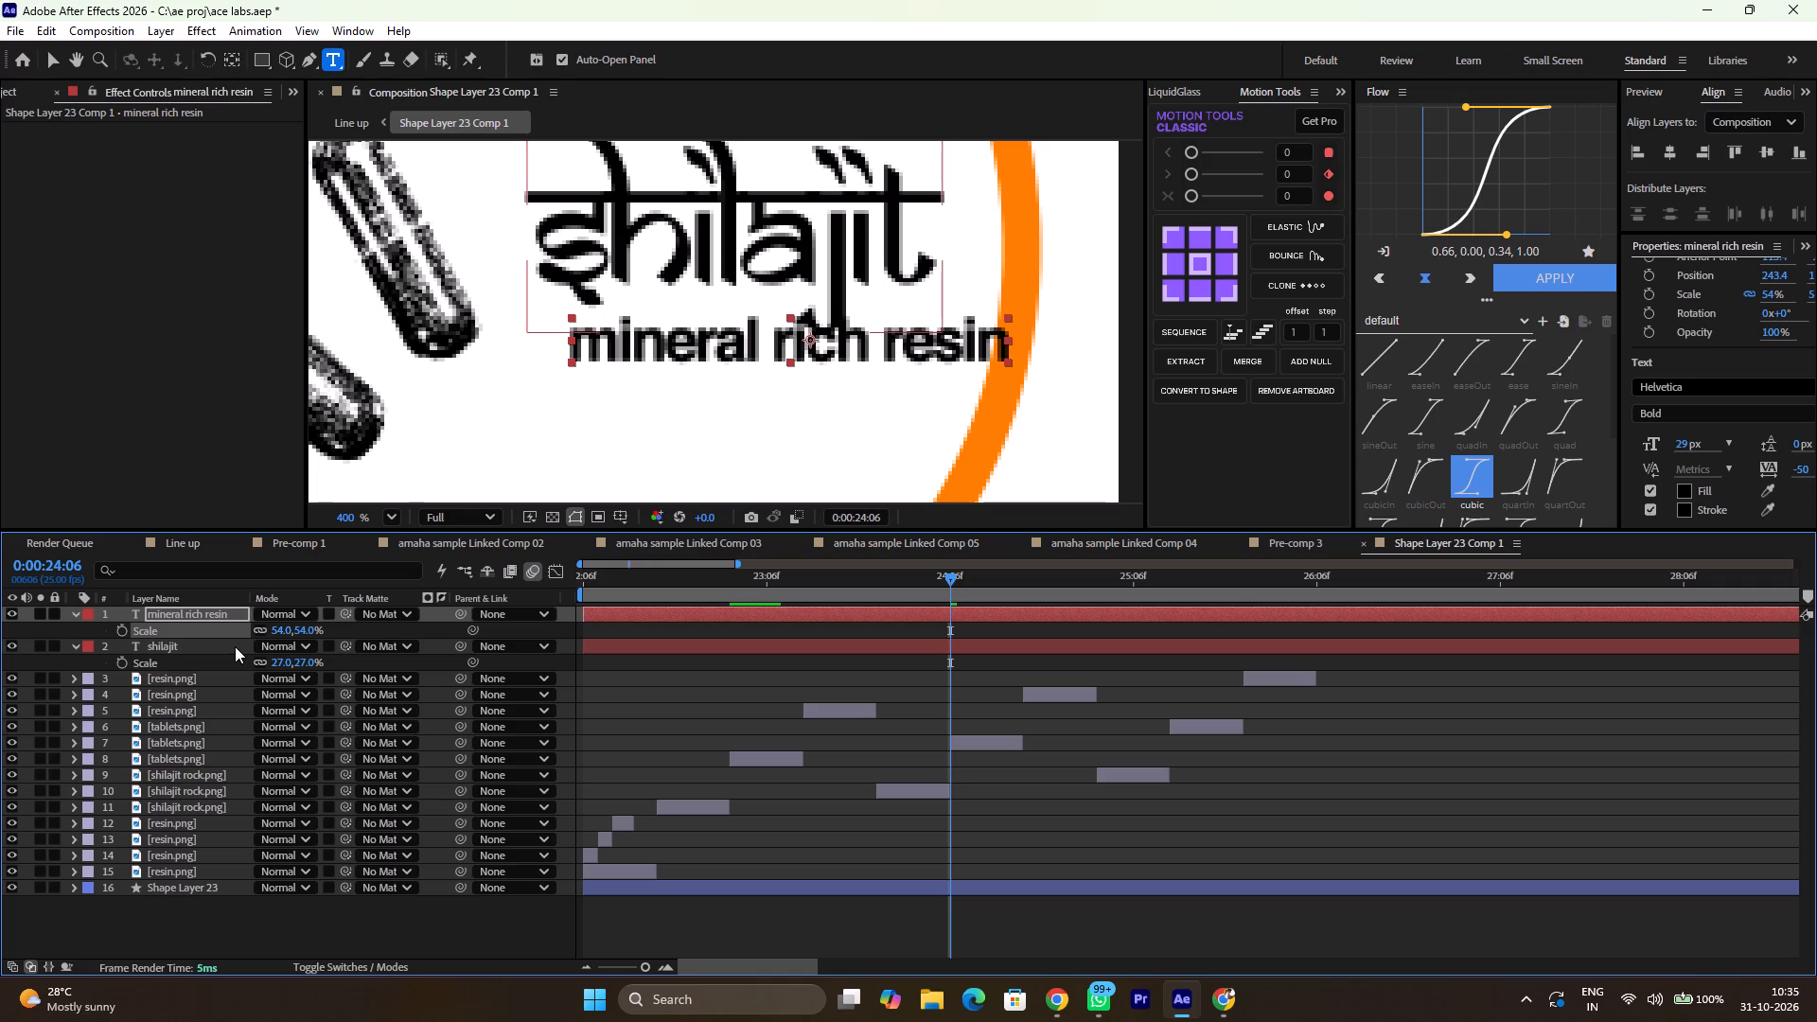
Nudge the "mineral rich resin" text to X about 235.4 and slightly down, so it lines up beneath "shilajit".
key("Left")
key("Left")
key("Left")
key("Left")
key("Left")
key("Left")
key("Left")
key("Left")
key("Left")
key("Left")
key("Left")
key("Left")
key("Left")
key("Left")
key("Left")
key("Left")
key("Left")
key("Left")
key("Left")
key("Left")
key("Left")
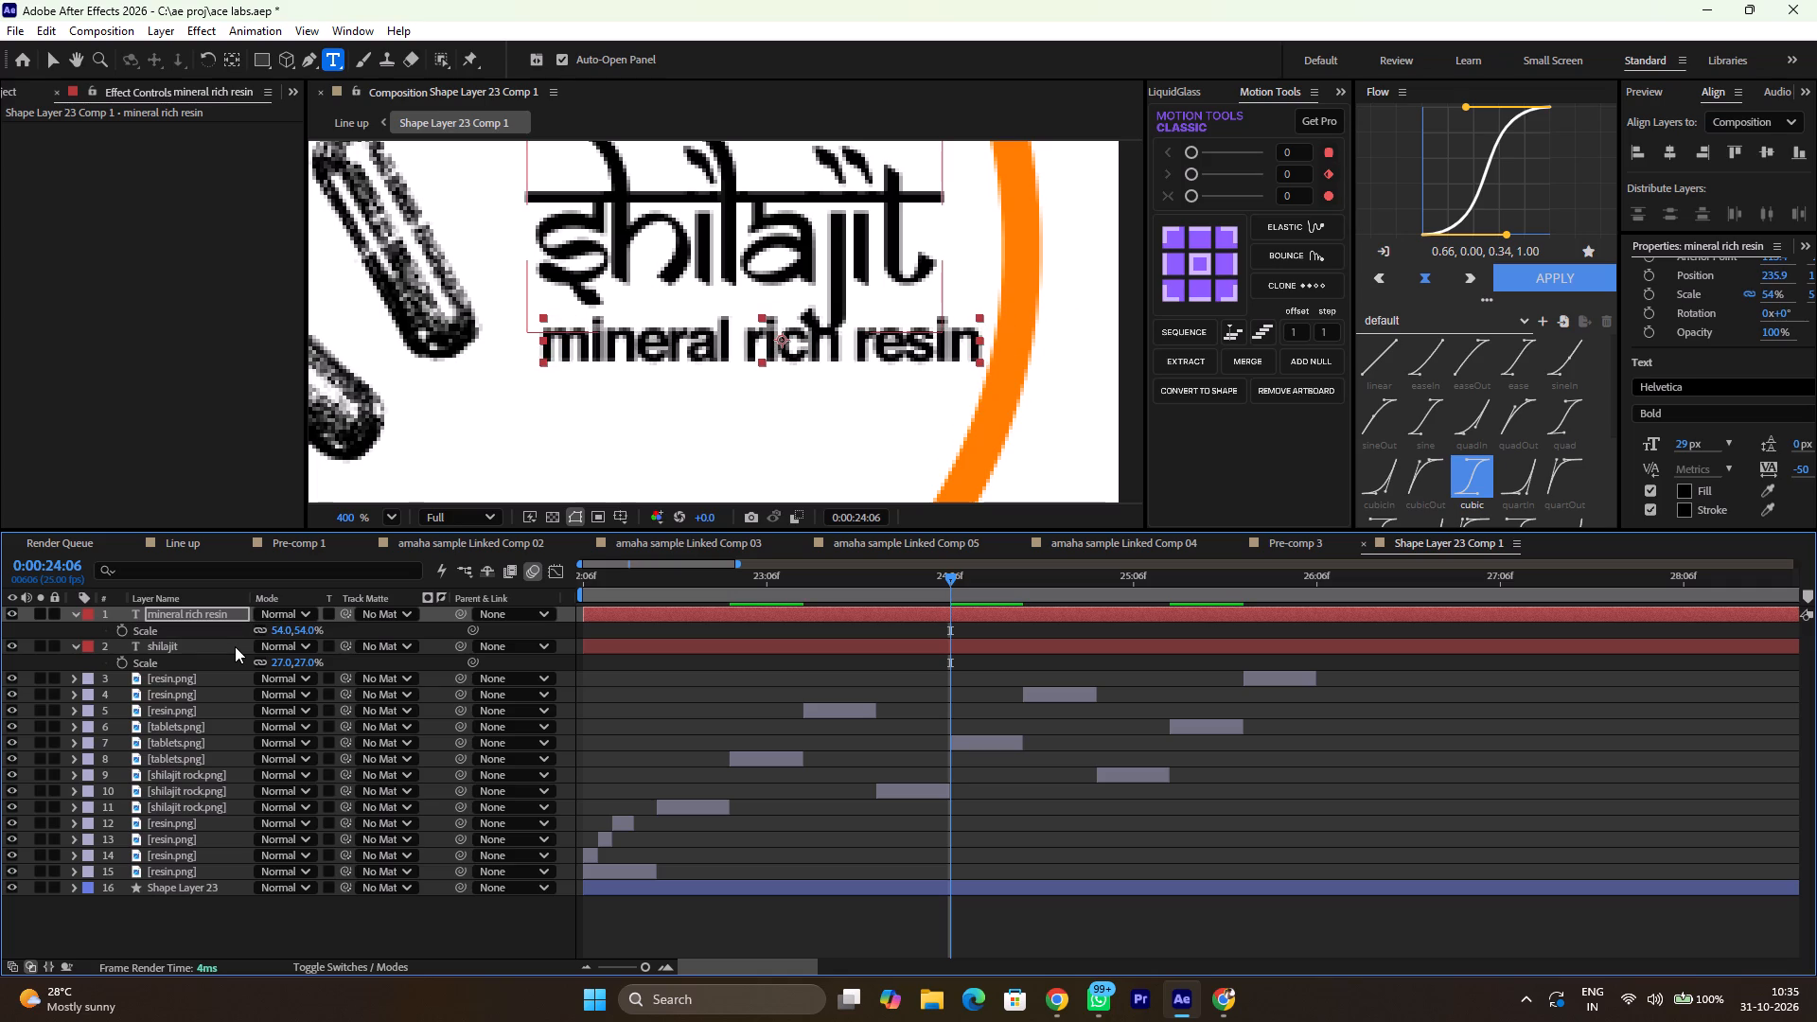
key("Left")
key("Left")
key("Down")
key("Down")
key("Down")
key("Down")
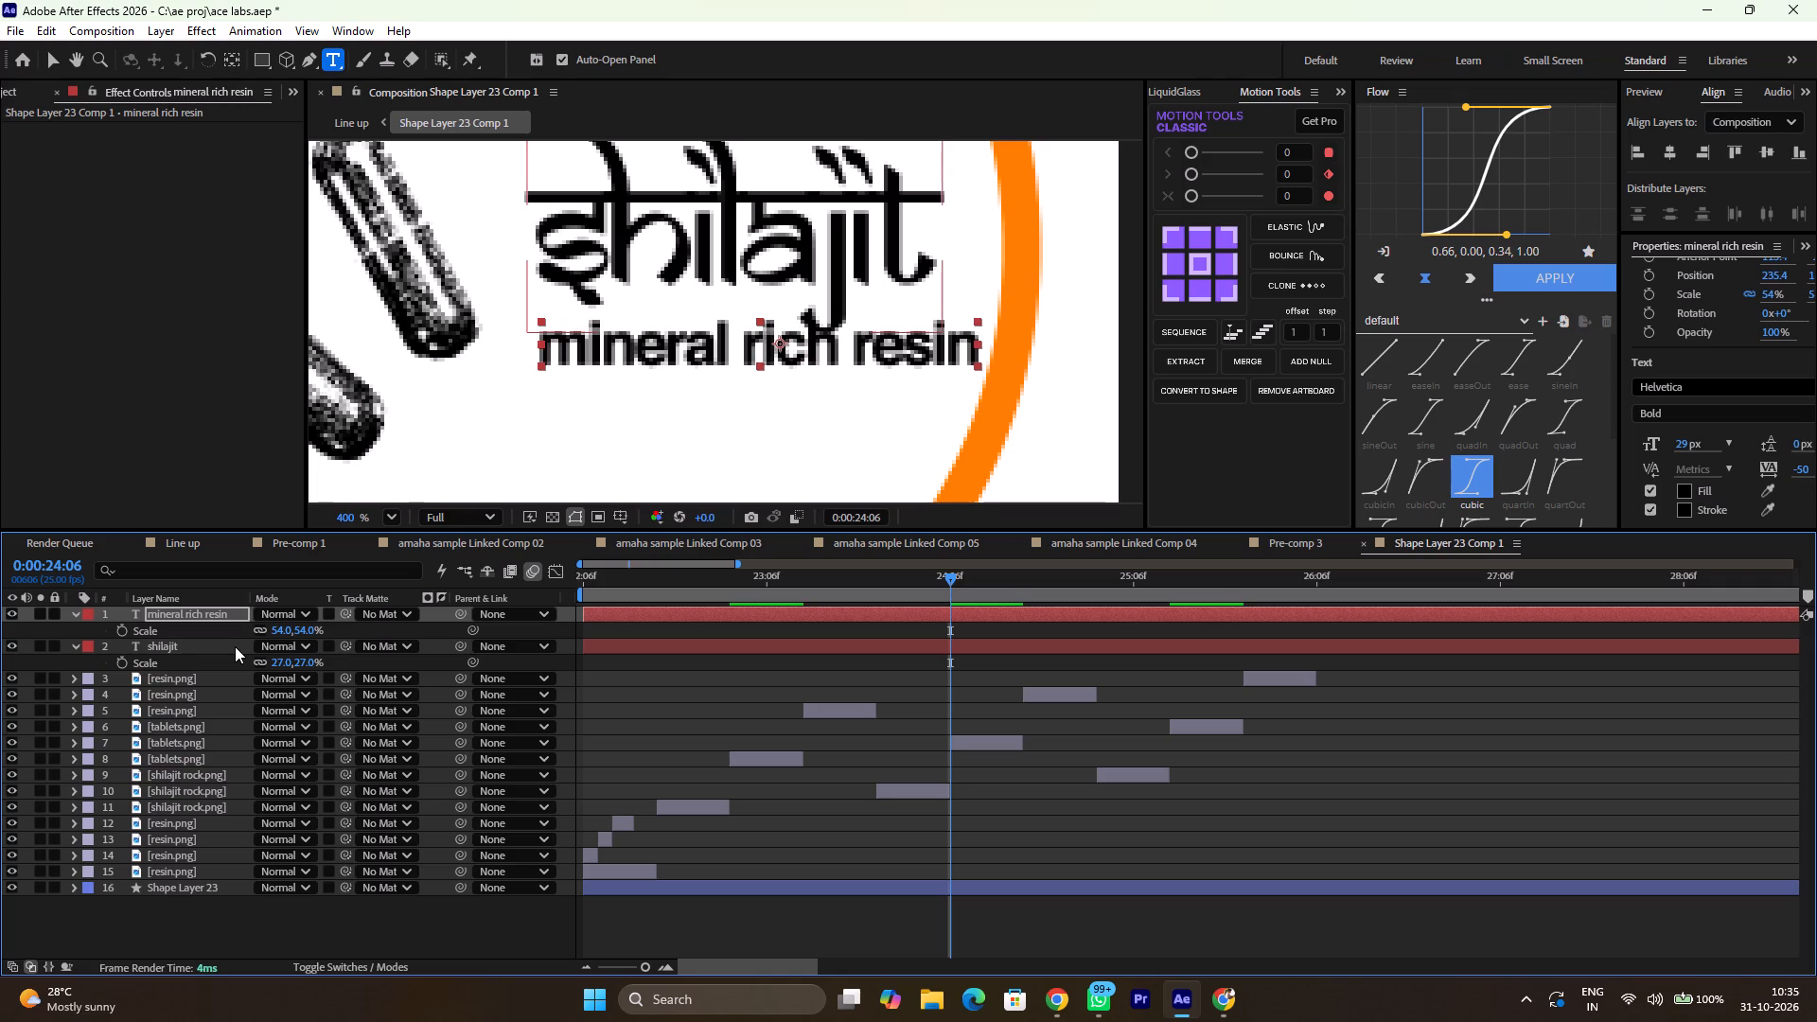
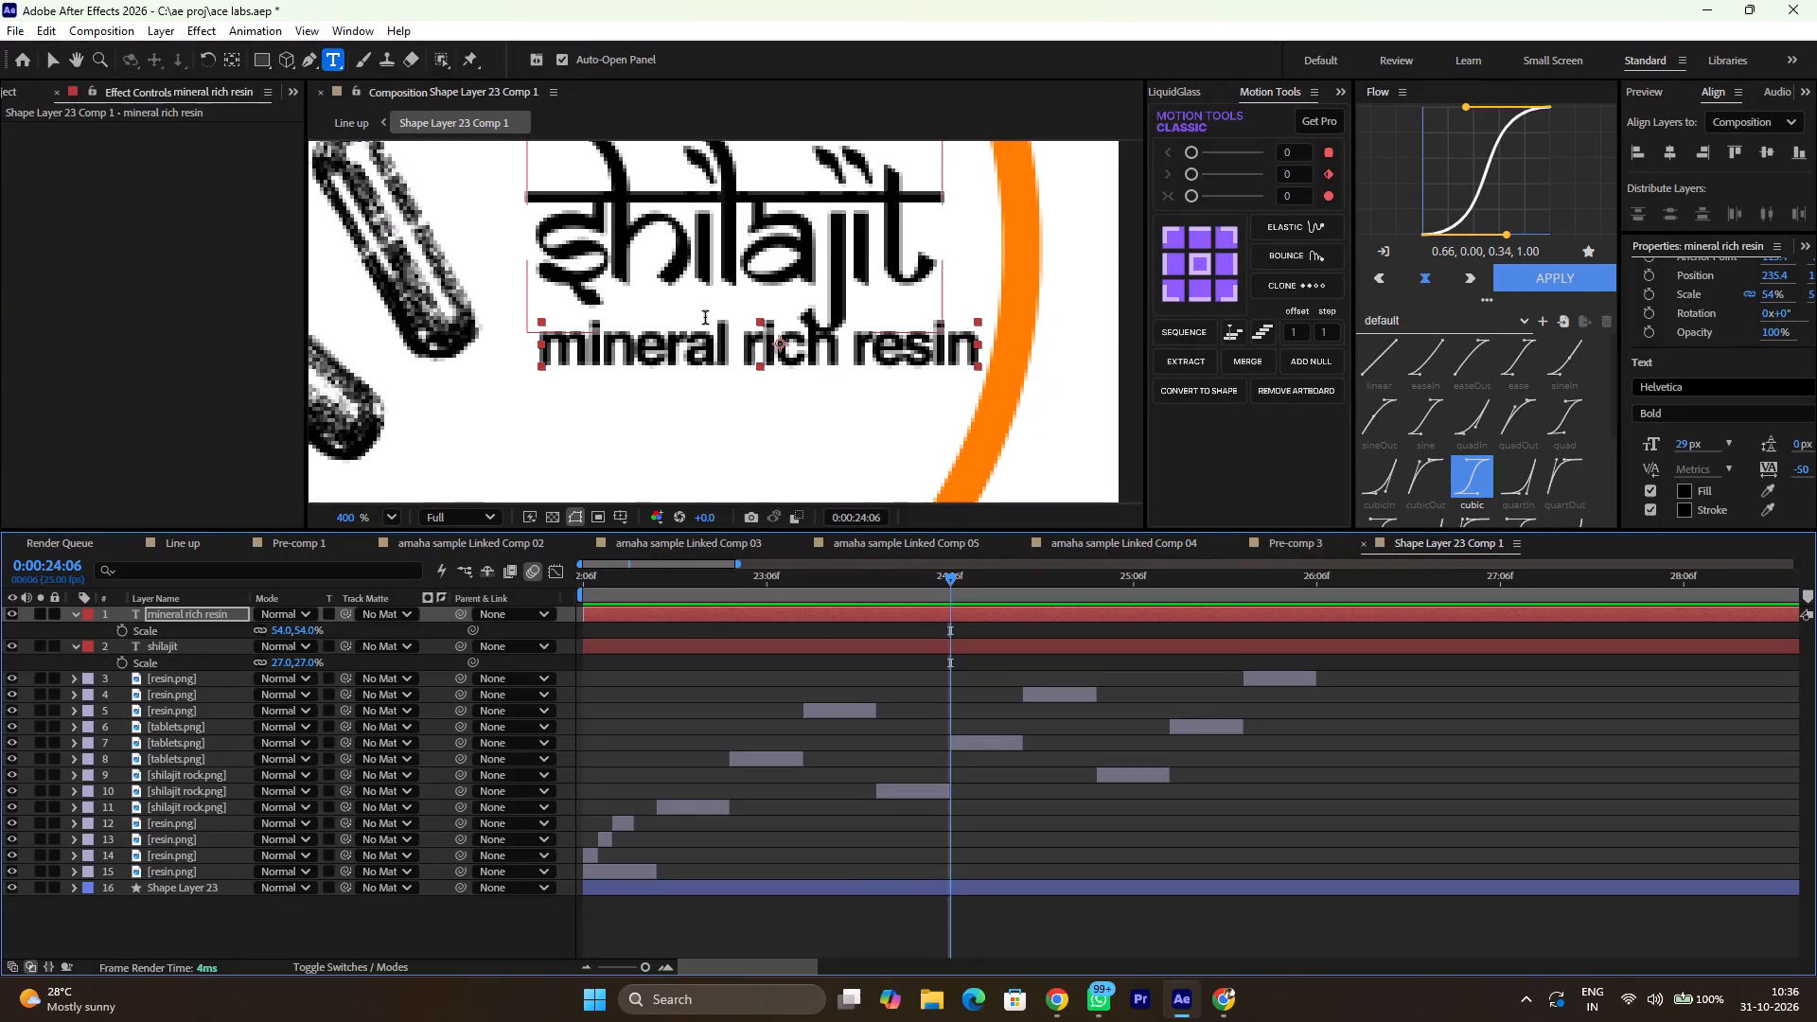
Reposition the "mineral rich resin" text directly above the "shilajit" lettering inside the orange ring, at X position about 233.
key("v")
left_click_drag(721, 359, 769, 369)
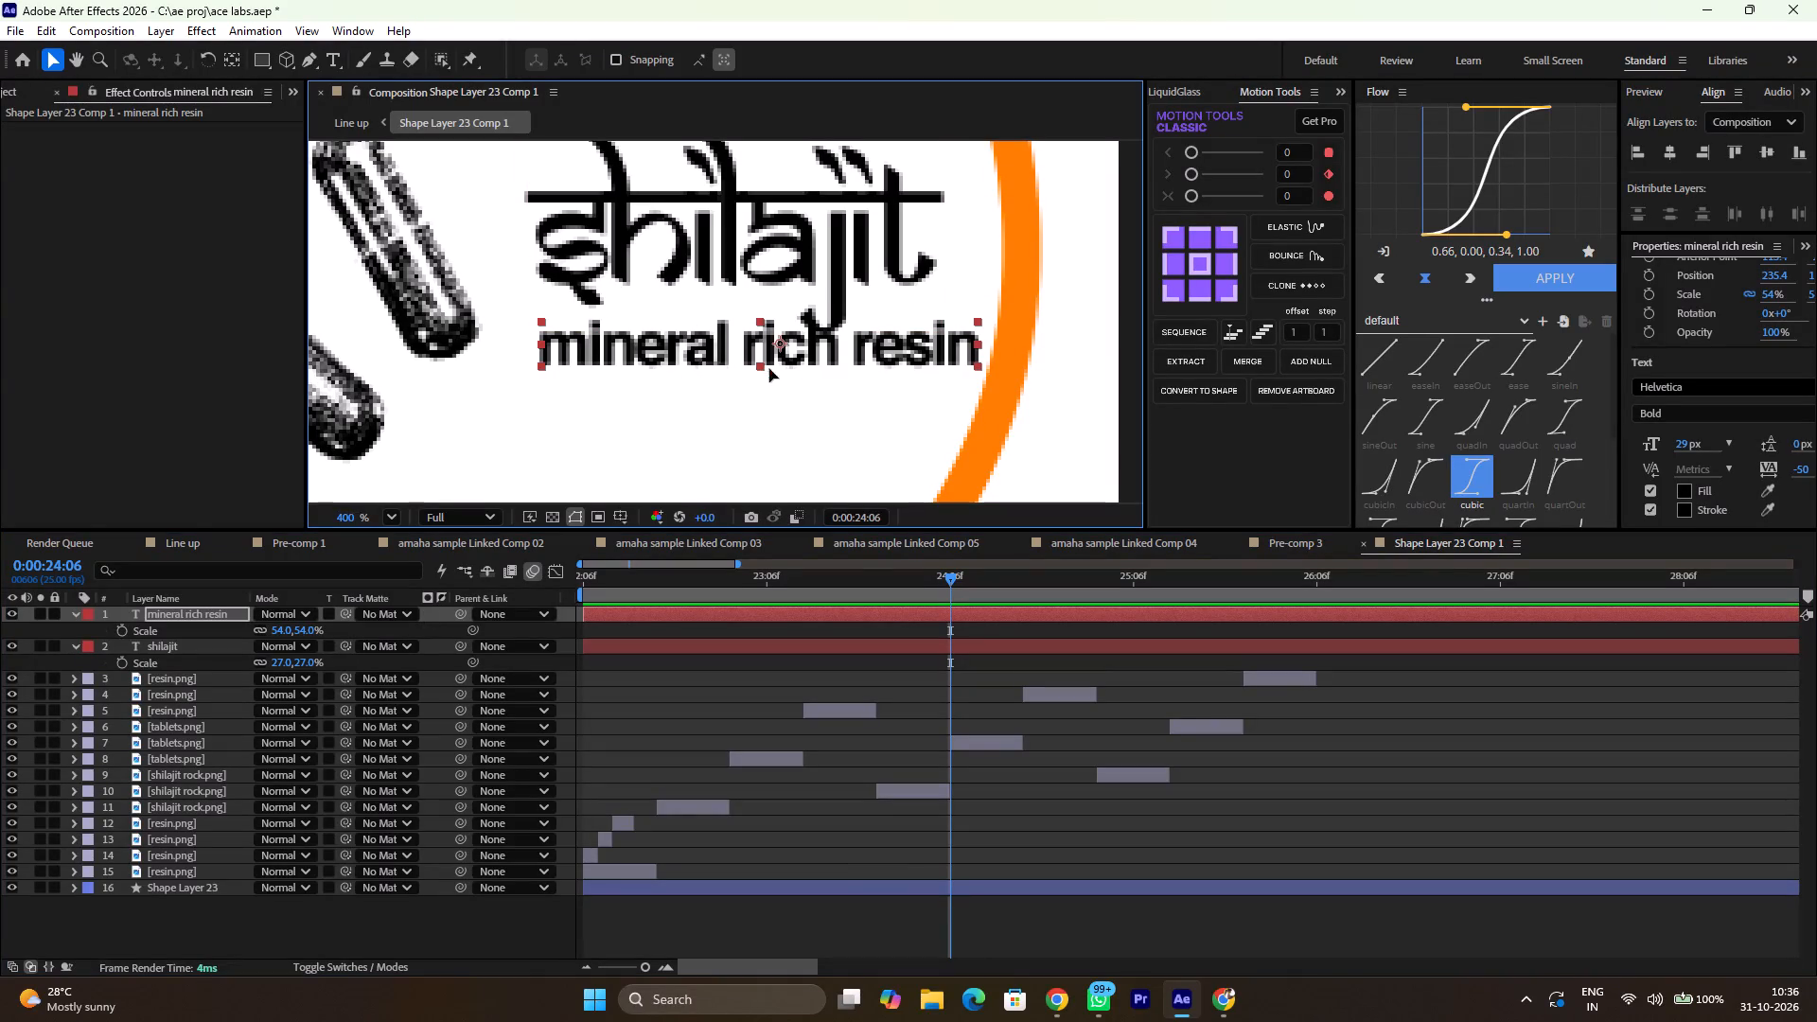
left_click_drag(769, 369, 645, 334)
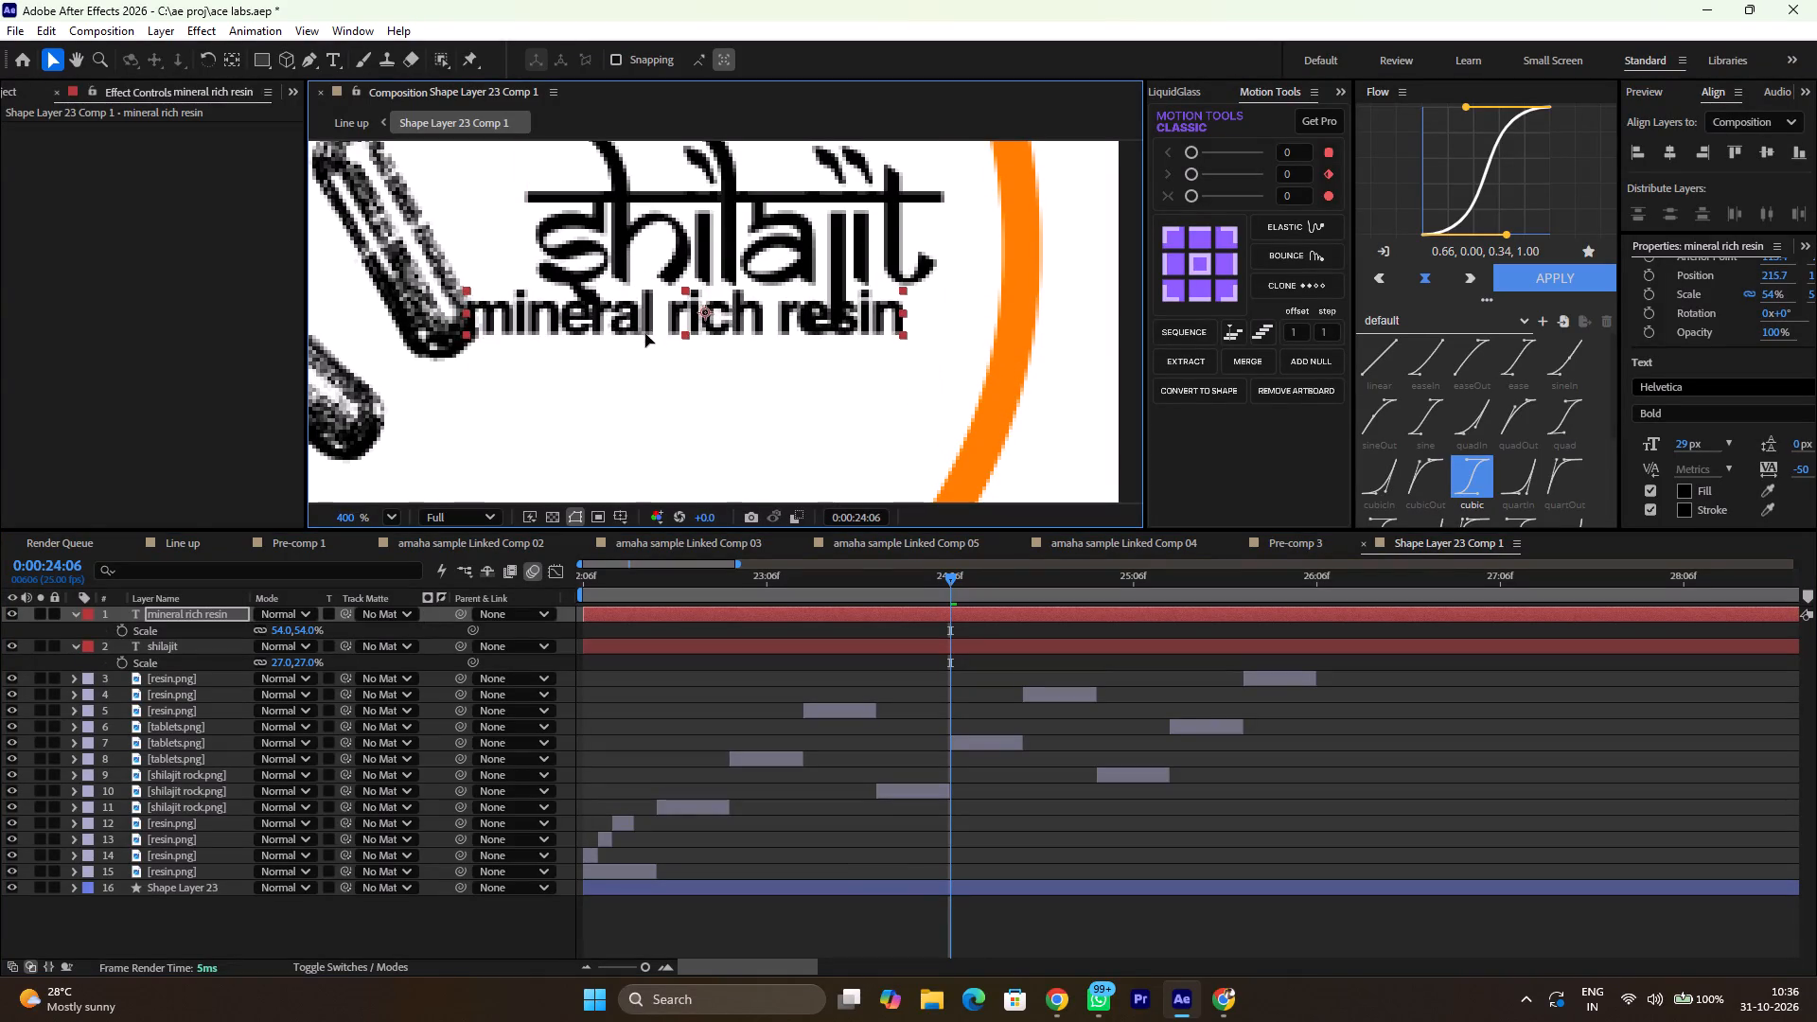
left_click_drag(645, 334, 731, 367)
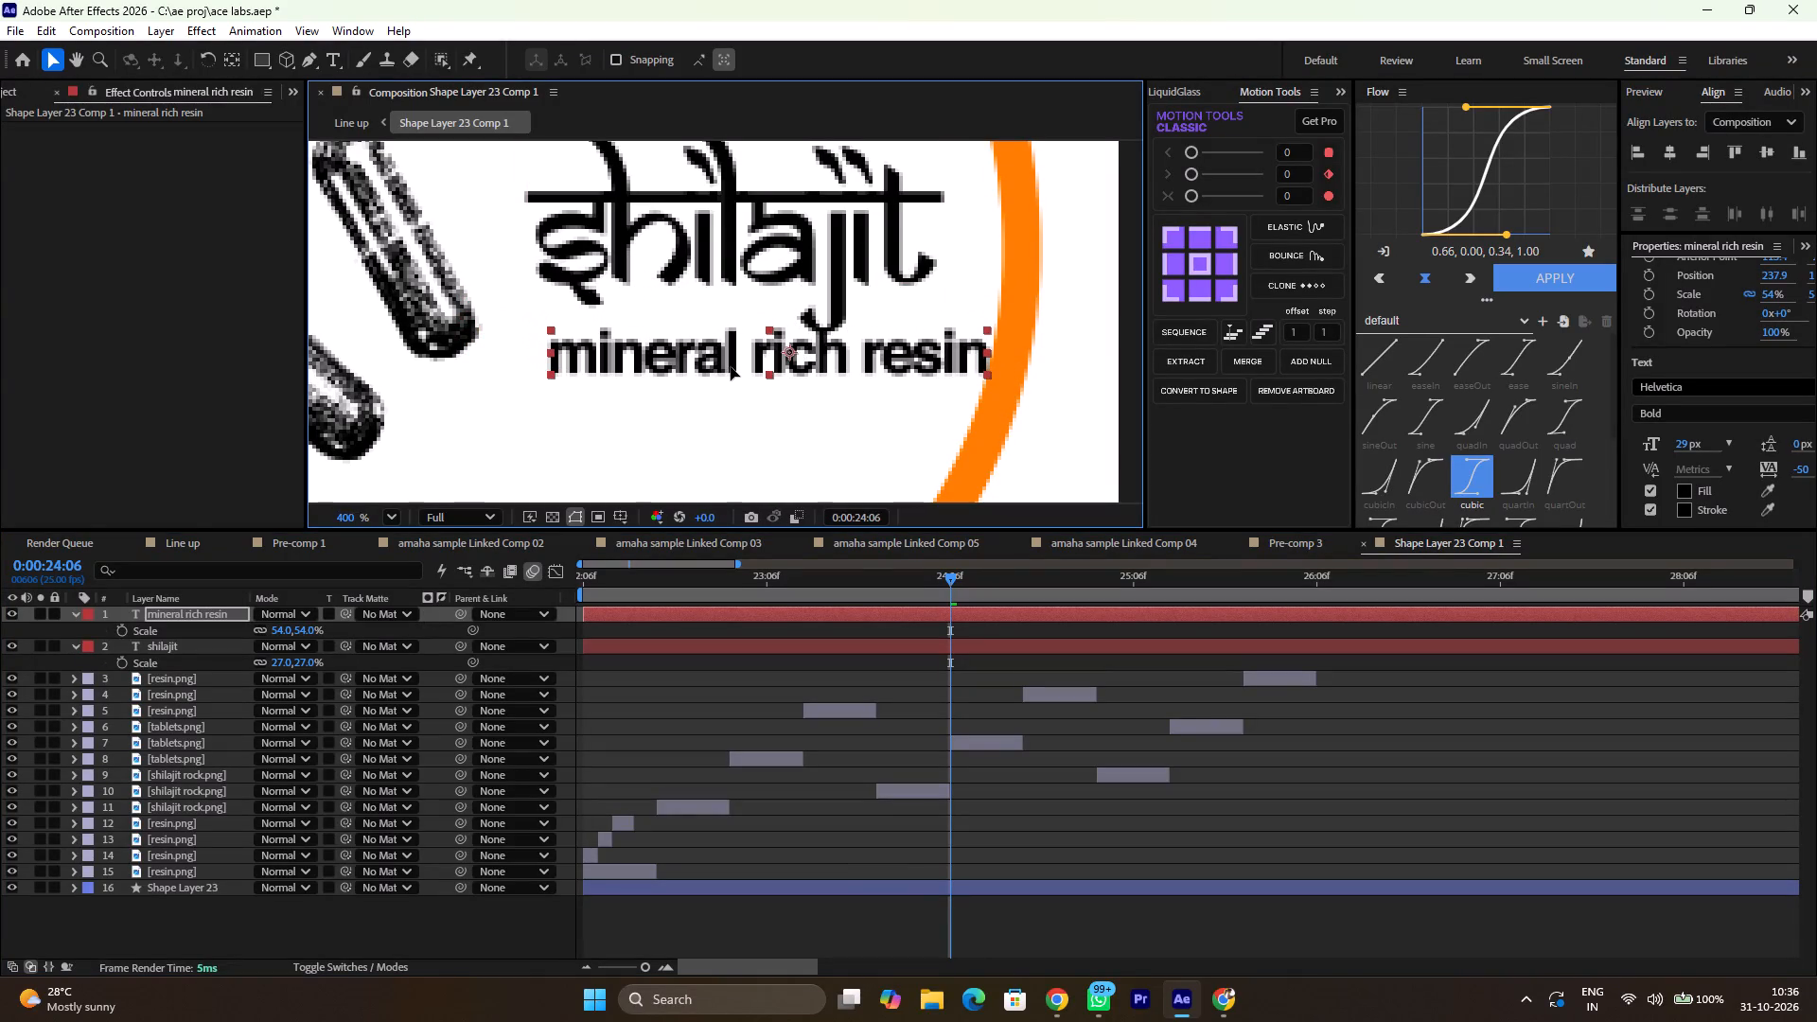
left_click_drag(731, 367, 675, 418)
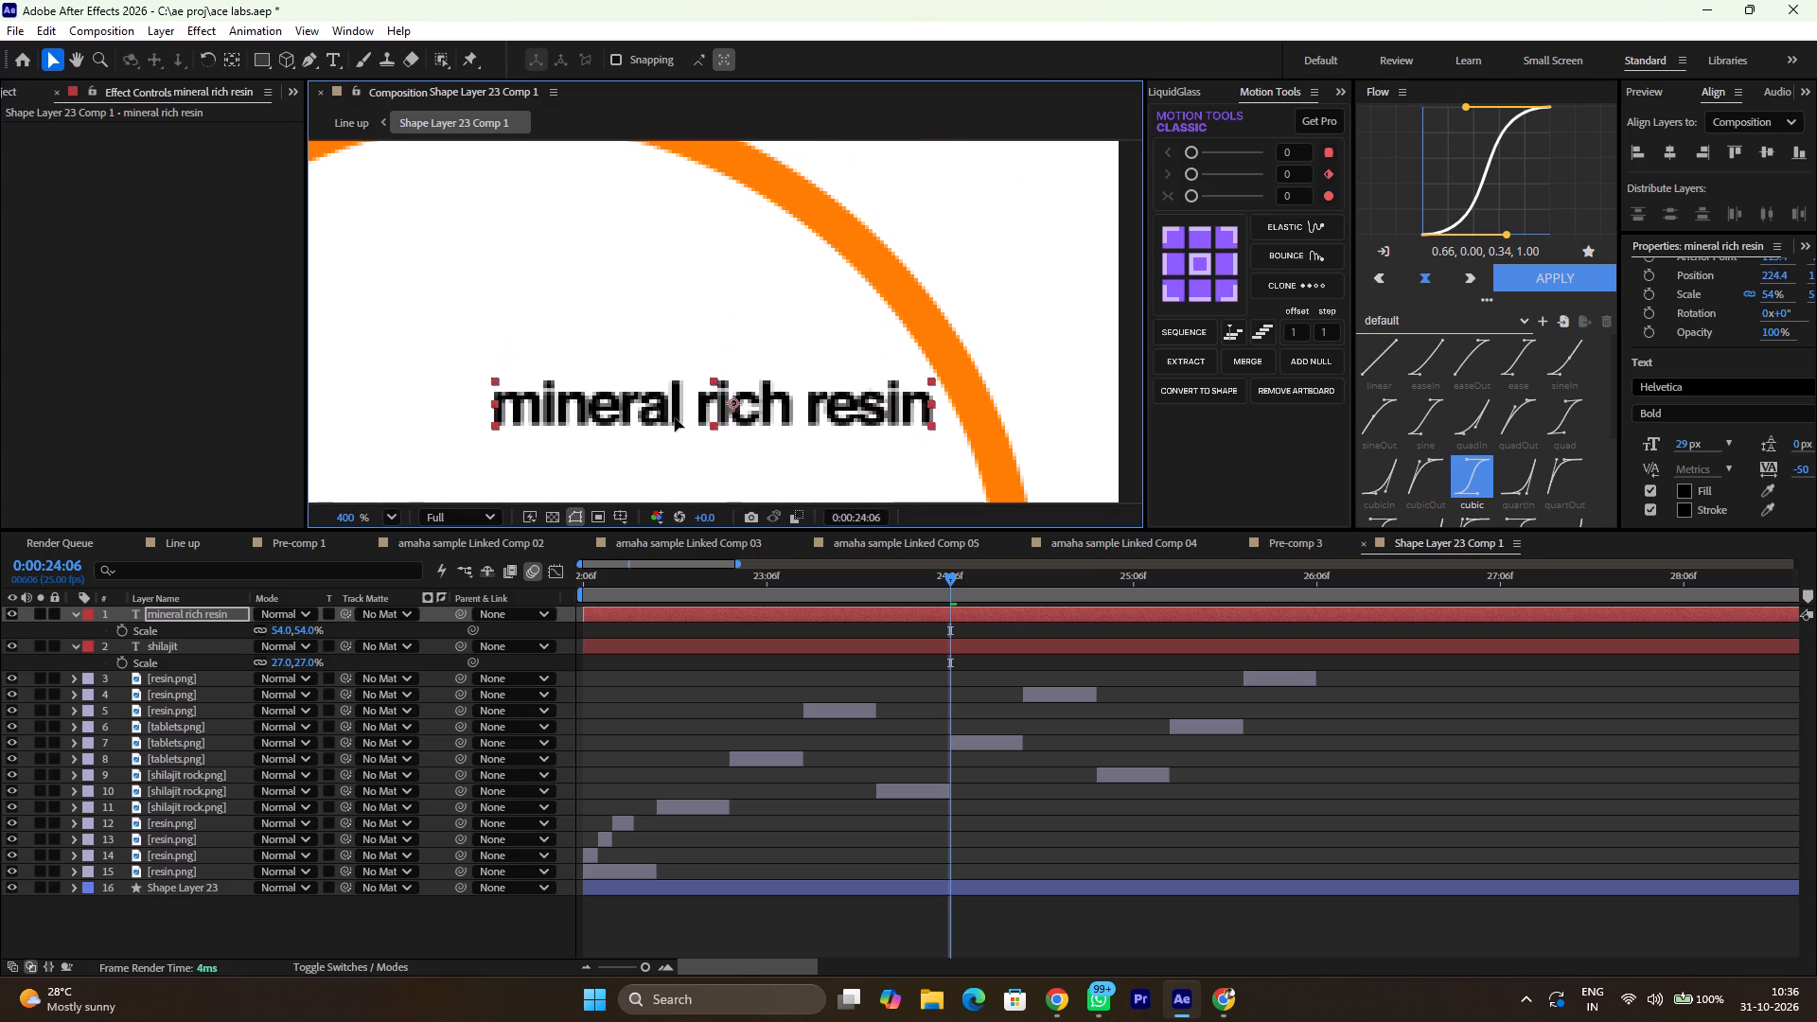
left_click_drag(675, 418, 712, 152)
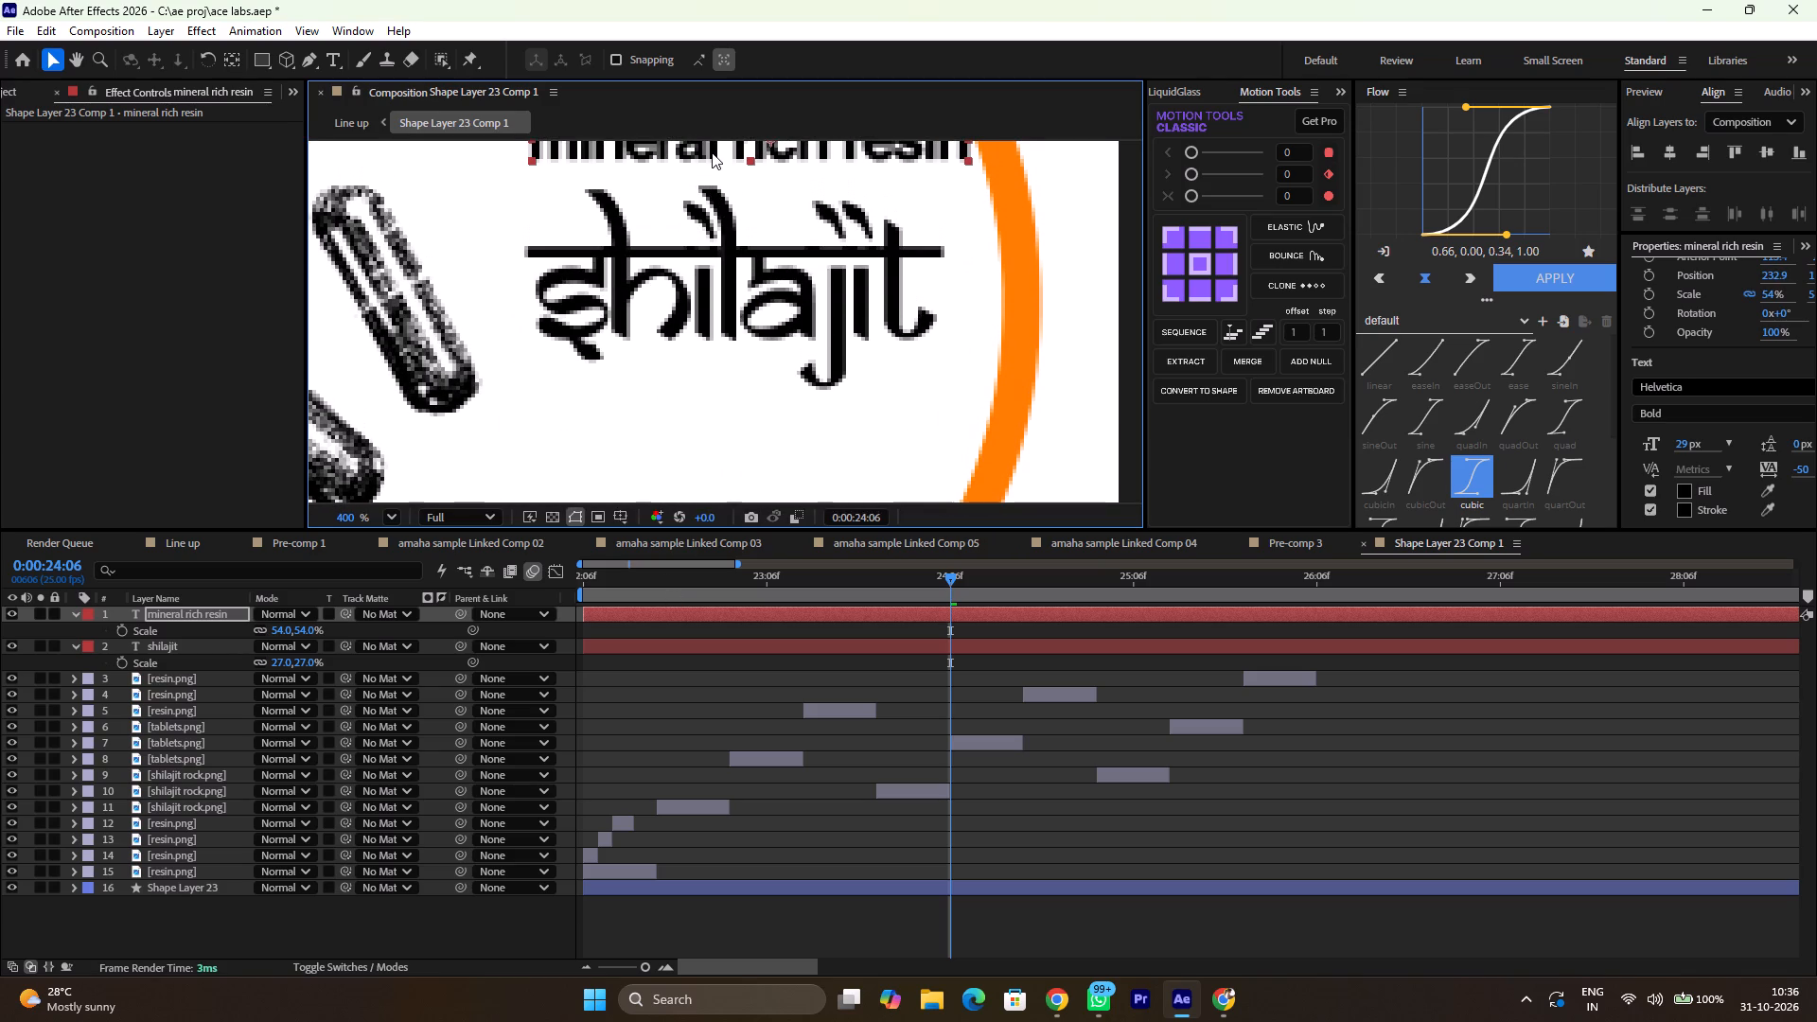
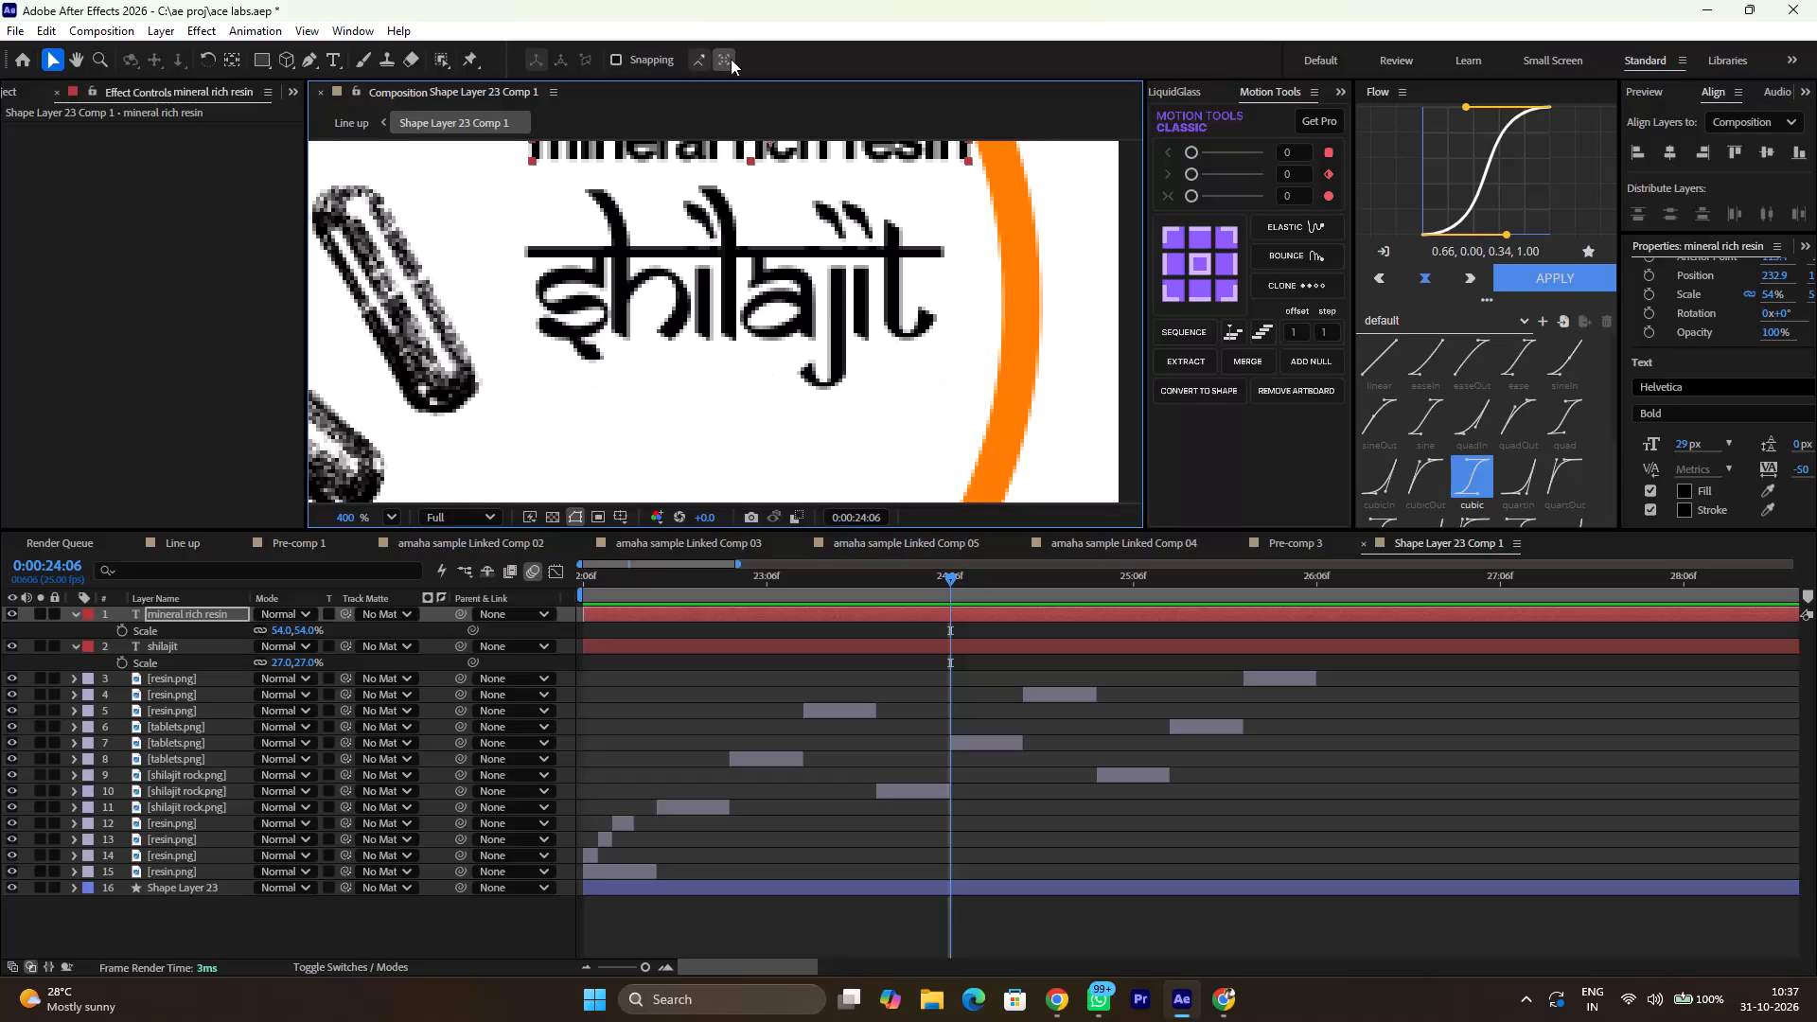
Move the "mineral rich resin" text below the "shilajit" lettering inside the orange ring, at X position about 237.
left_click_drag(710, 145, 707, 395)
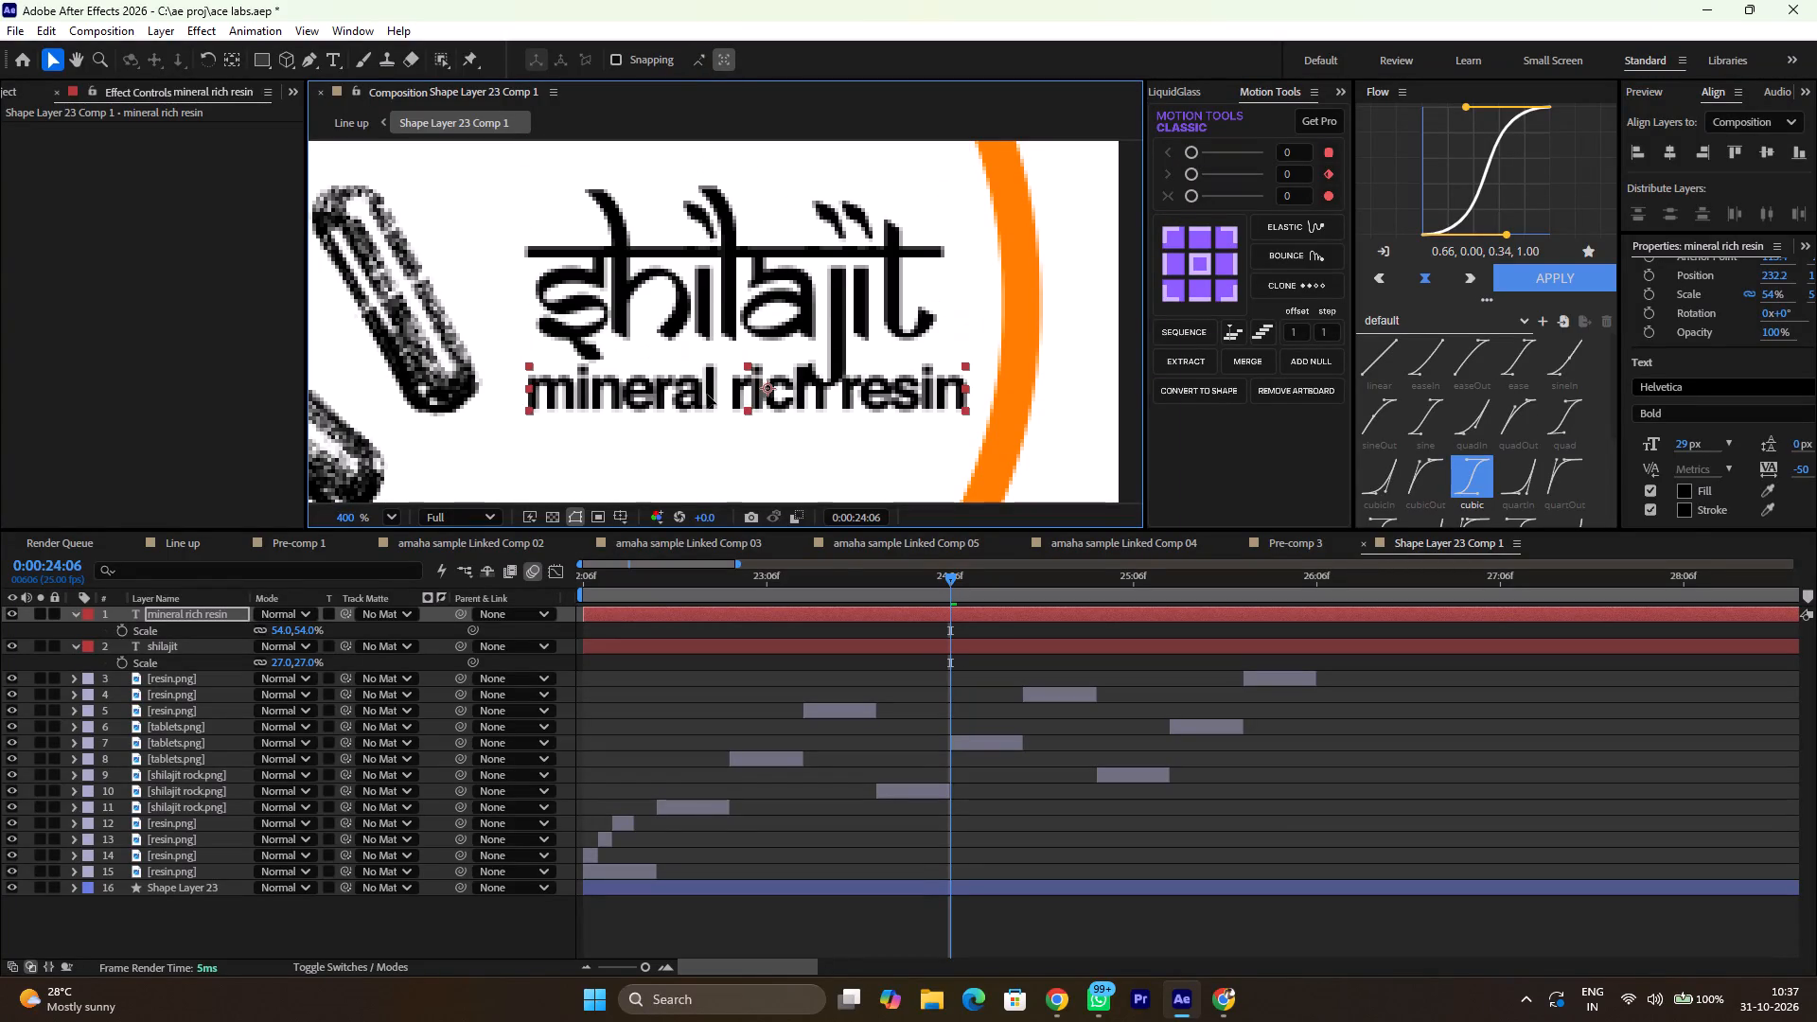
left_click_drag(707, 395, 725, 414)
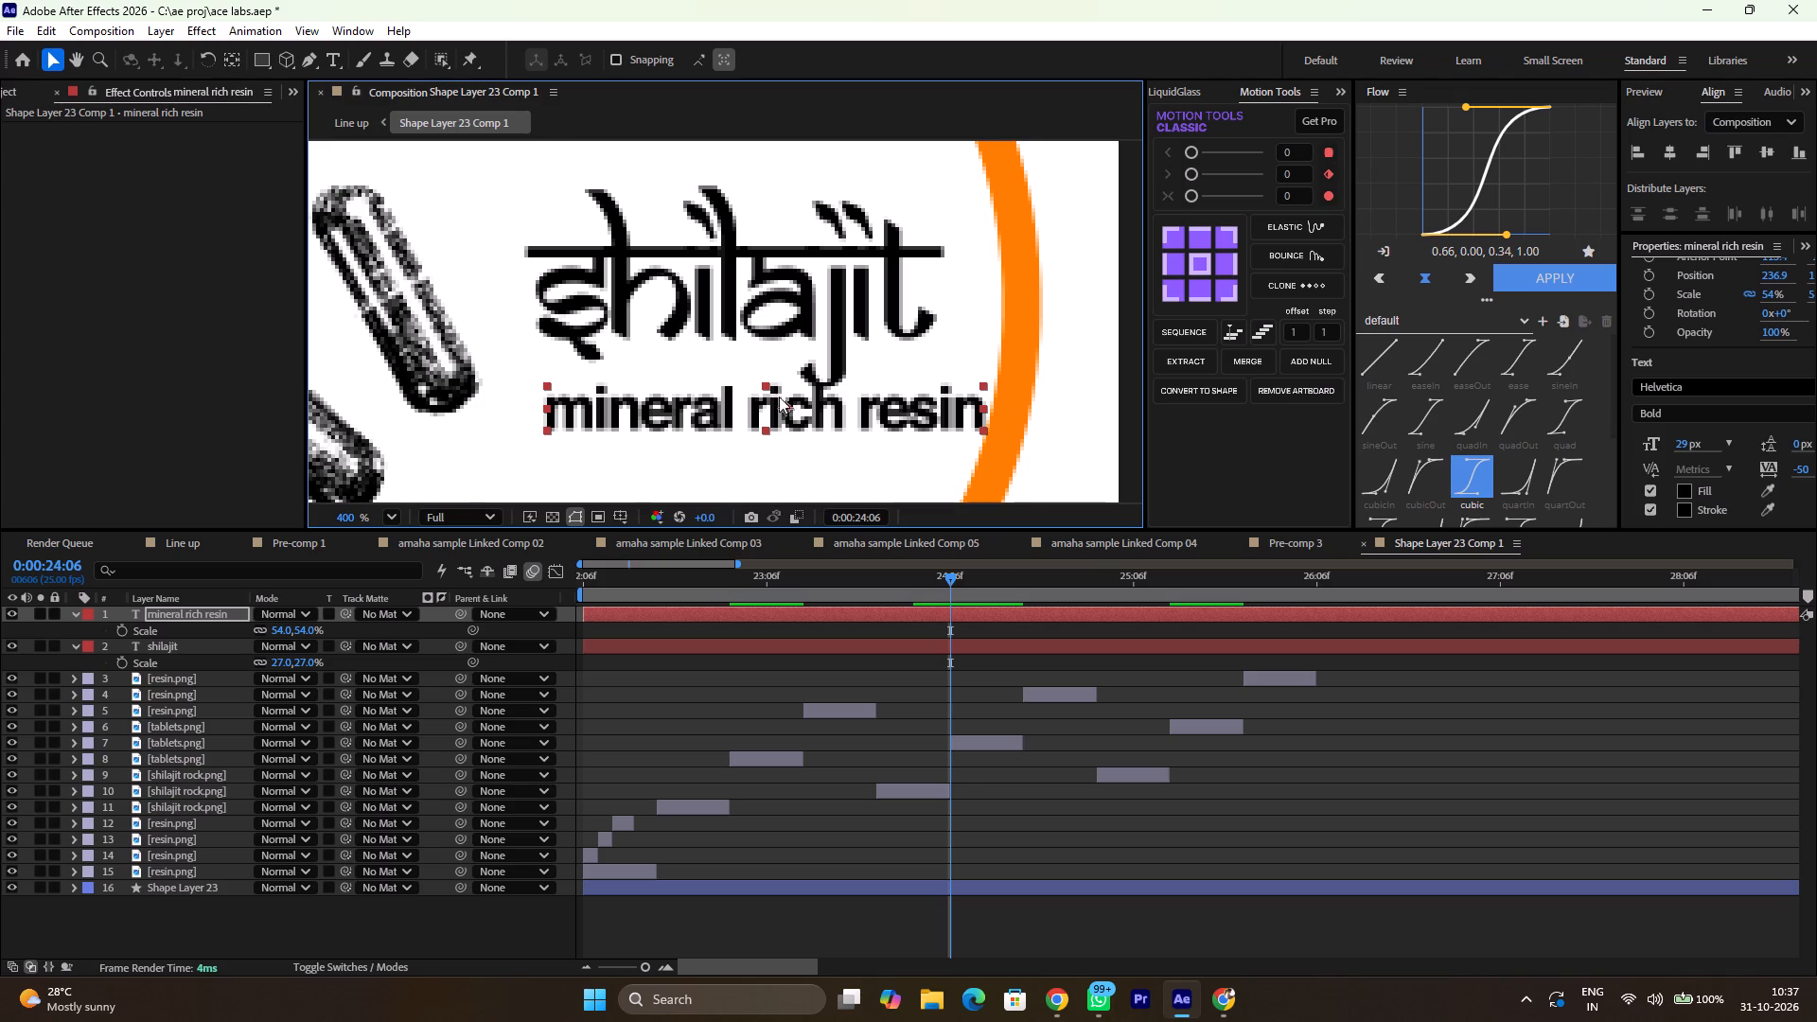
scroll(761, 385, "right", 1)
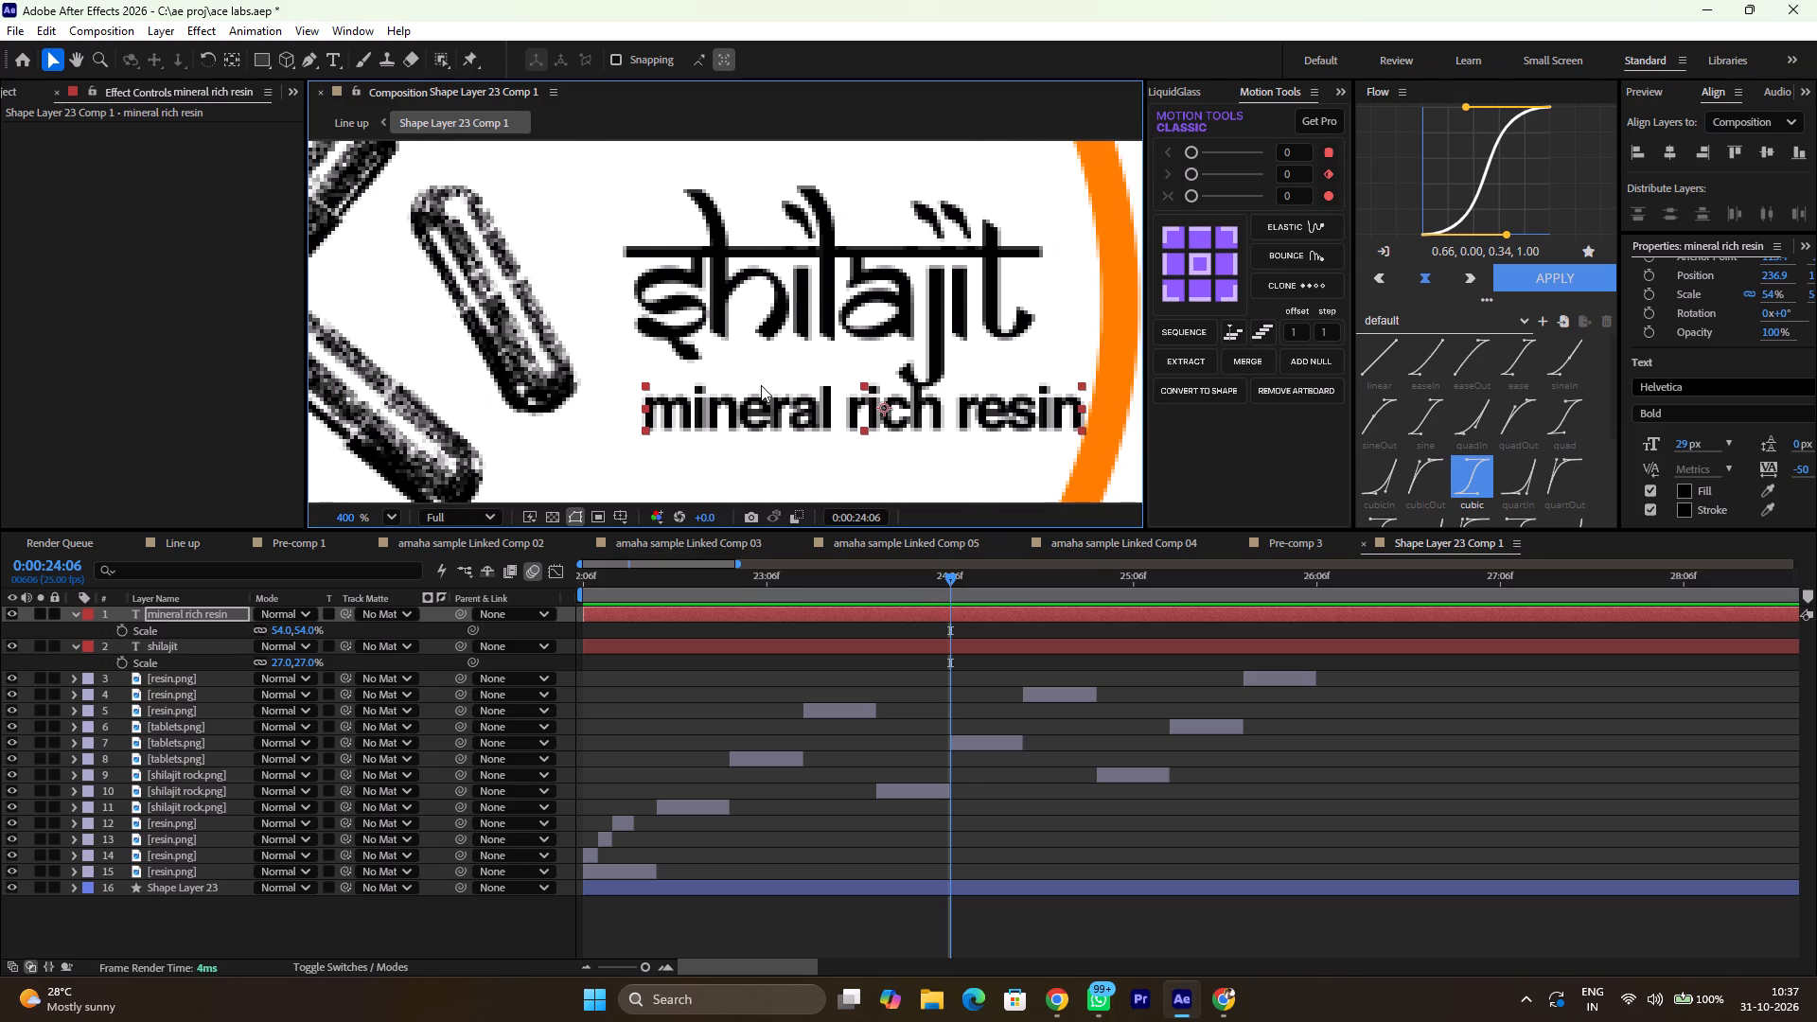
scroll(761, 385, "right", 2)
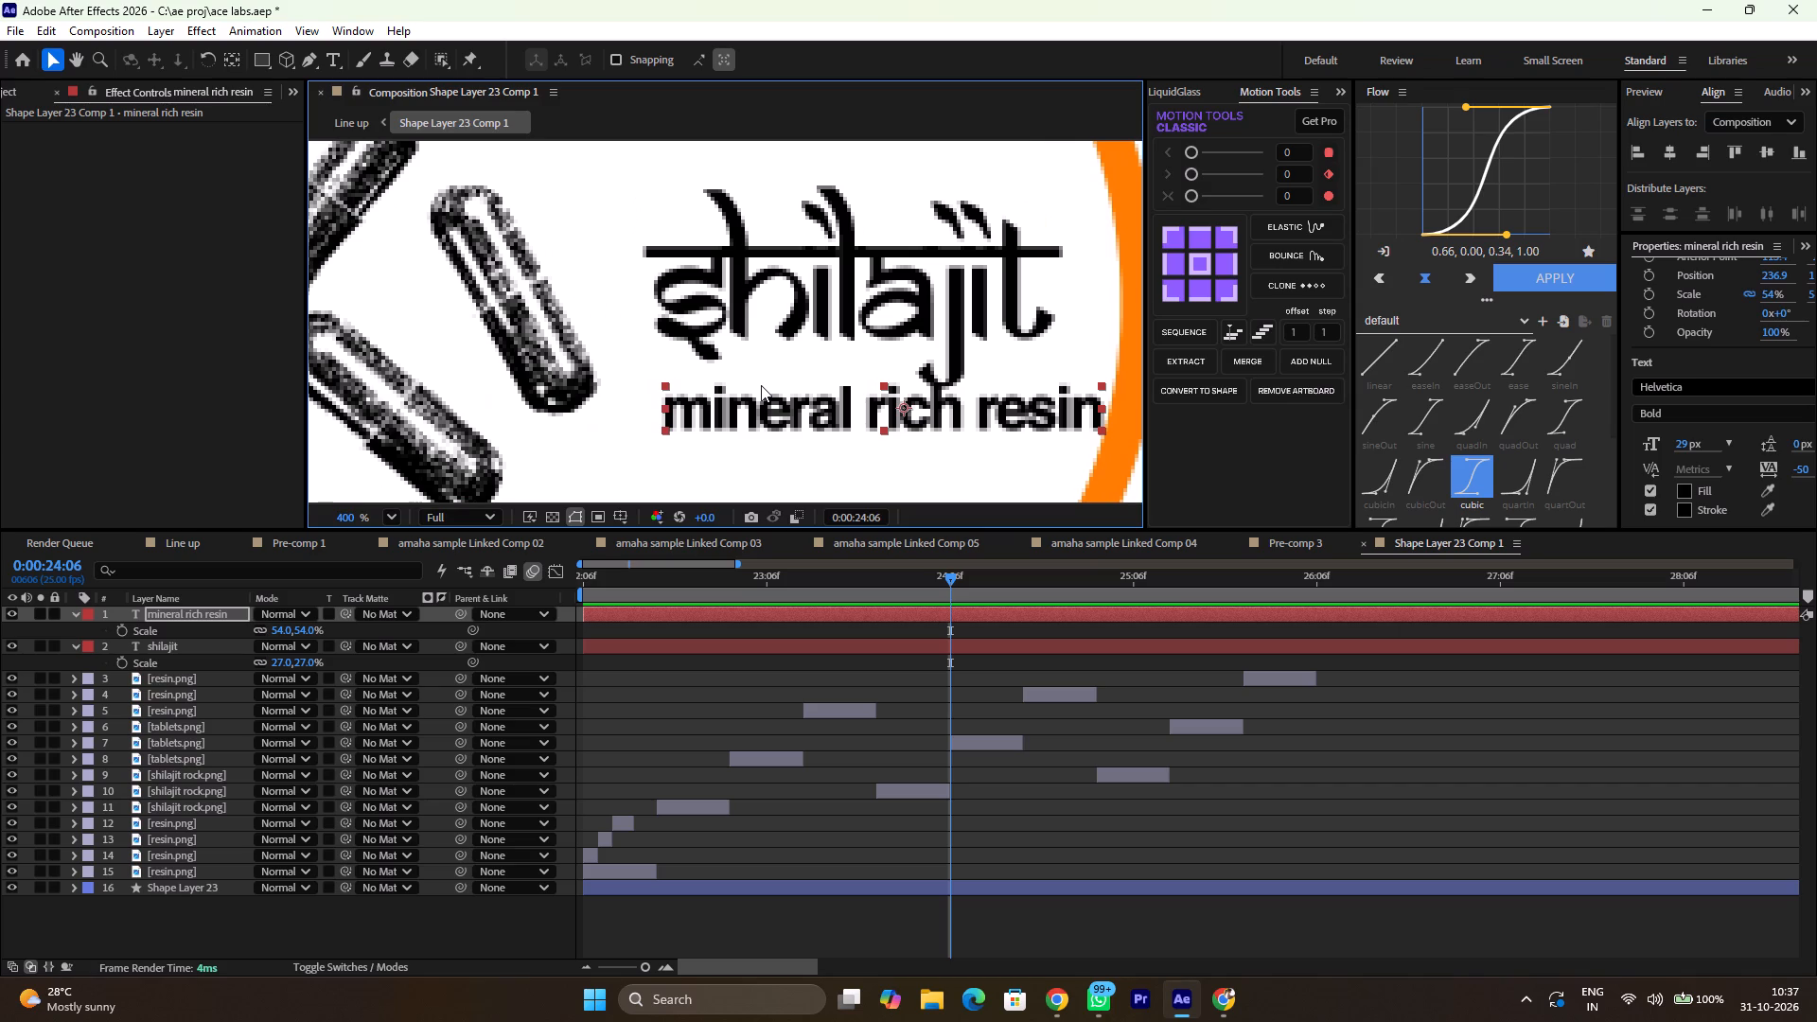
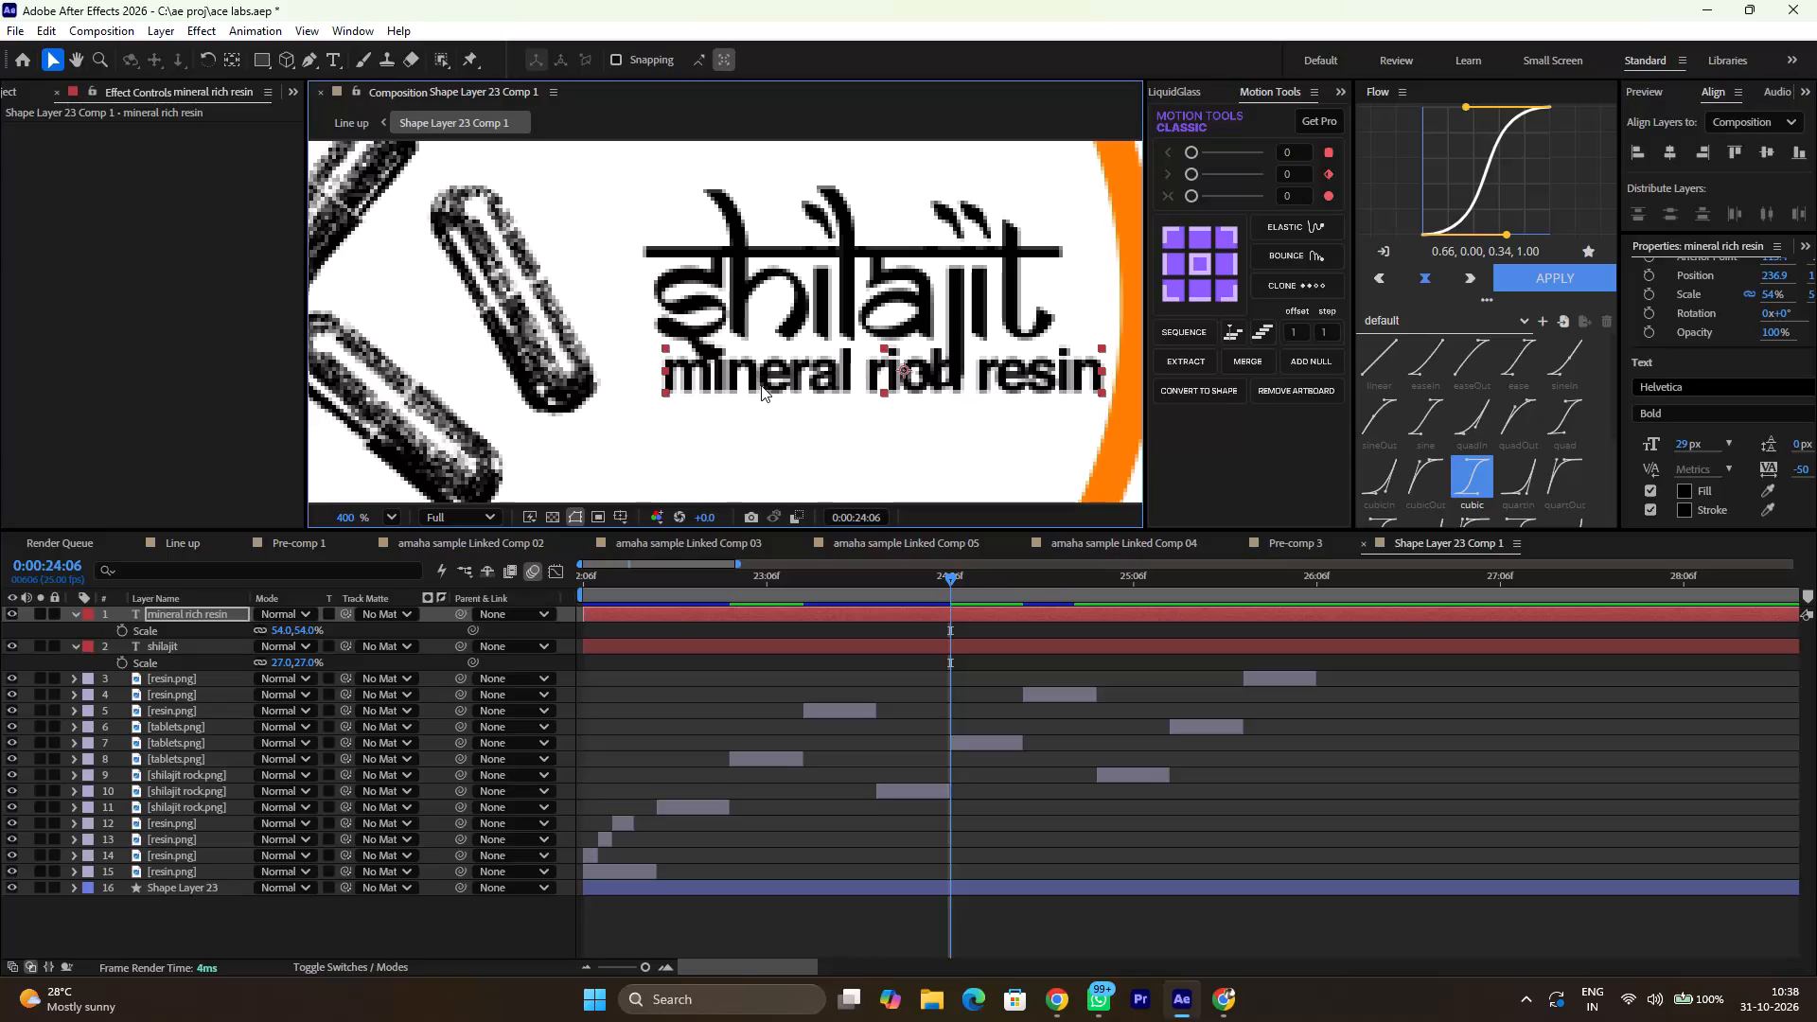
Nudge the "mineral rich resin" tagline to X position about 233, slightly lower beneath the "shilajit" lettering.
key("shift+Down")
key("shift+Down")
key("shift+Down")
key("shift+Down")
key("shift+Down")
key("shift+Left")
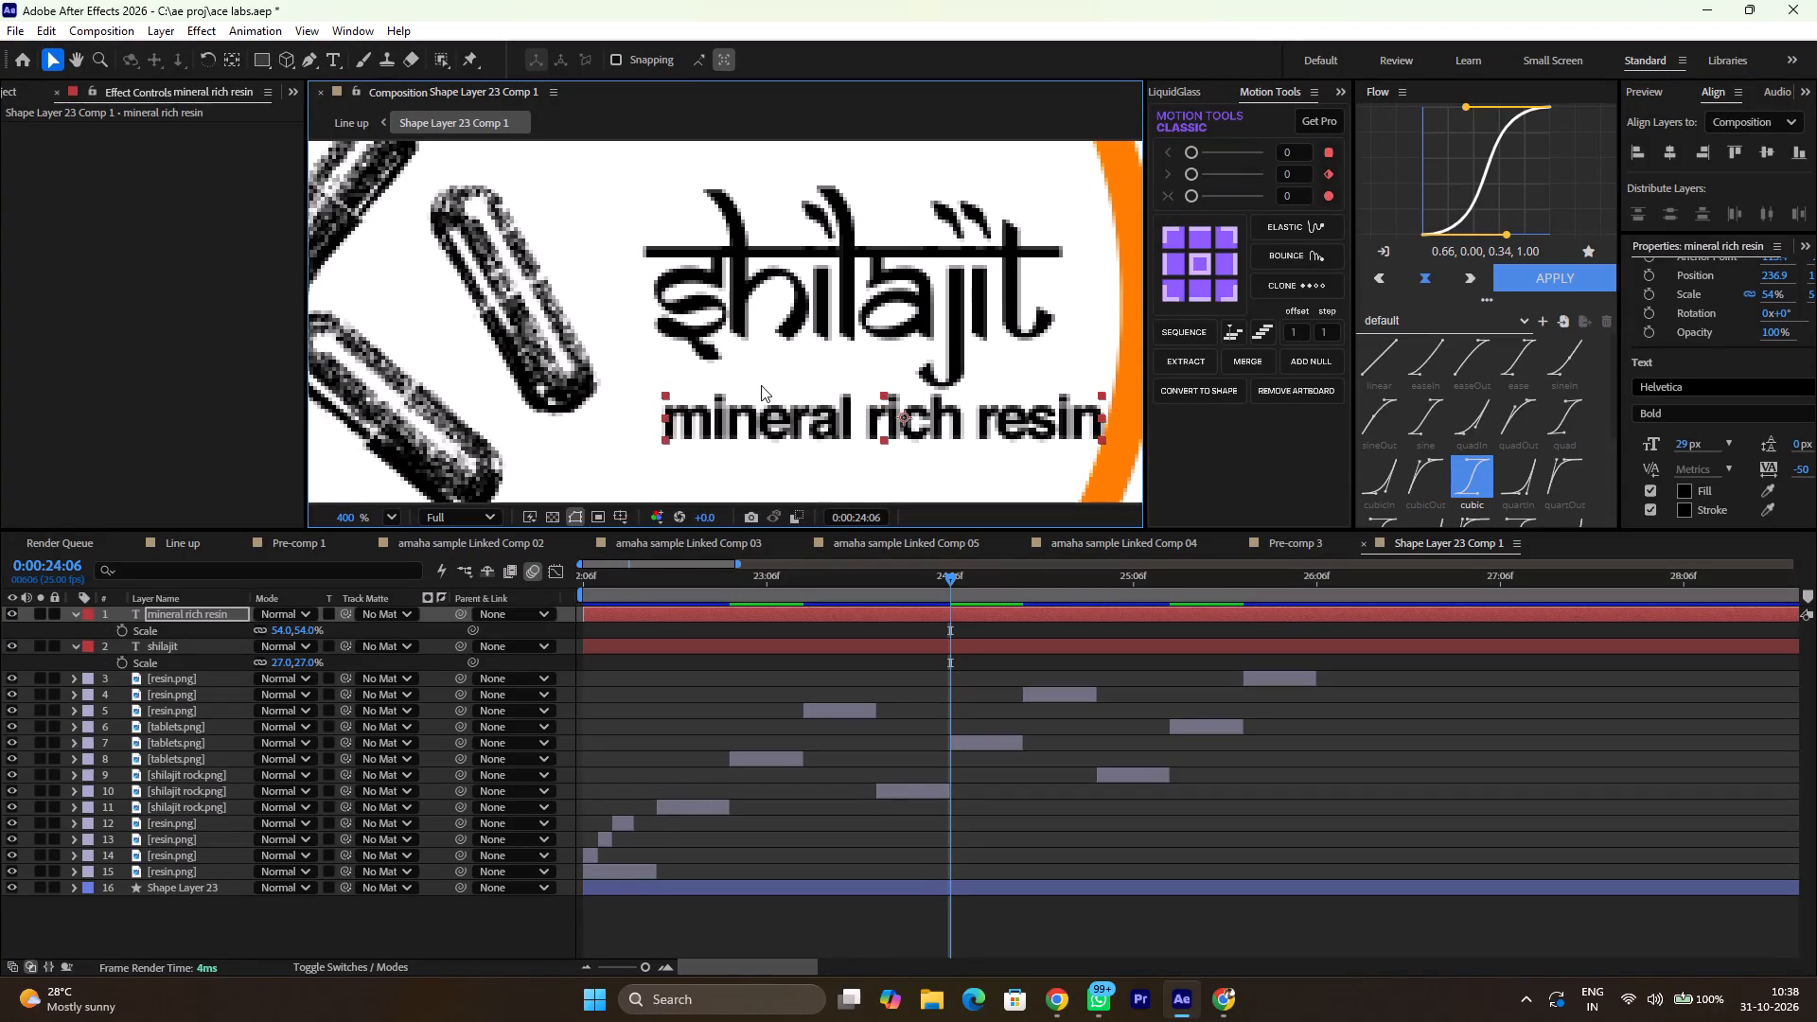
key("shift+Up")
key("shift+Up")
key("shift+Up")
key("shift+Up")
key("shift+Up")
key("shift+Down")
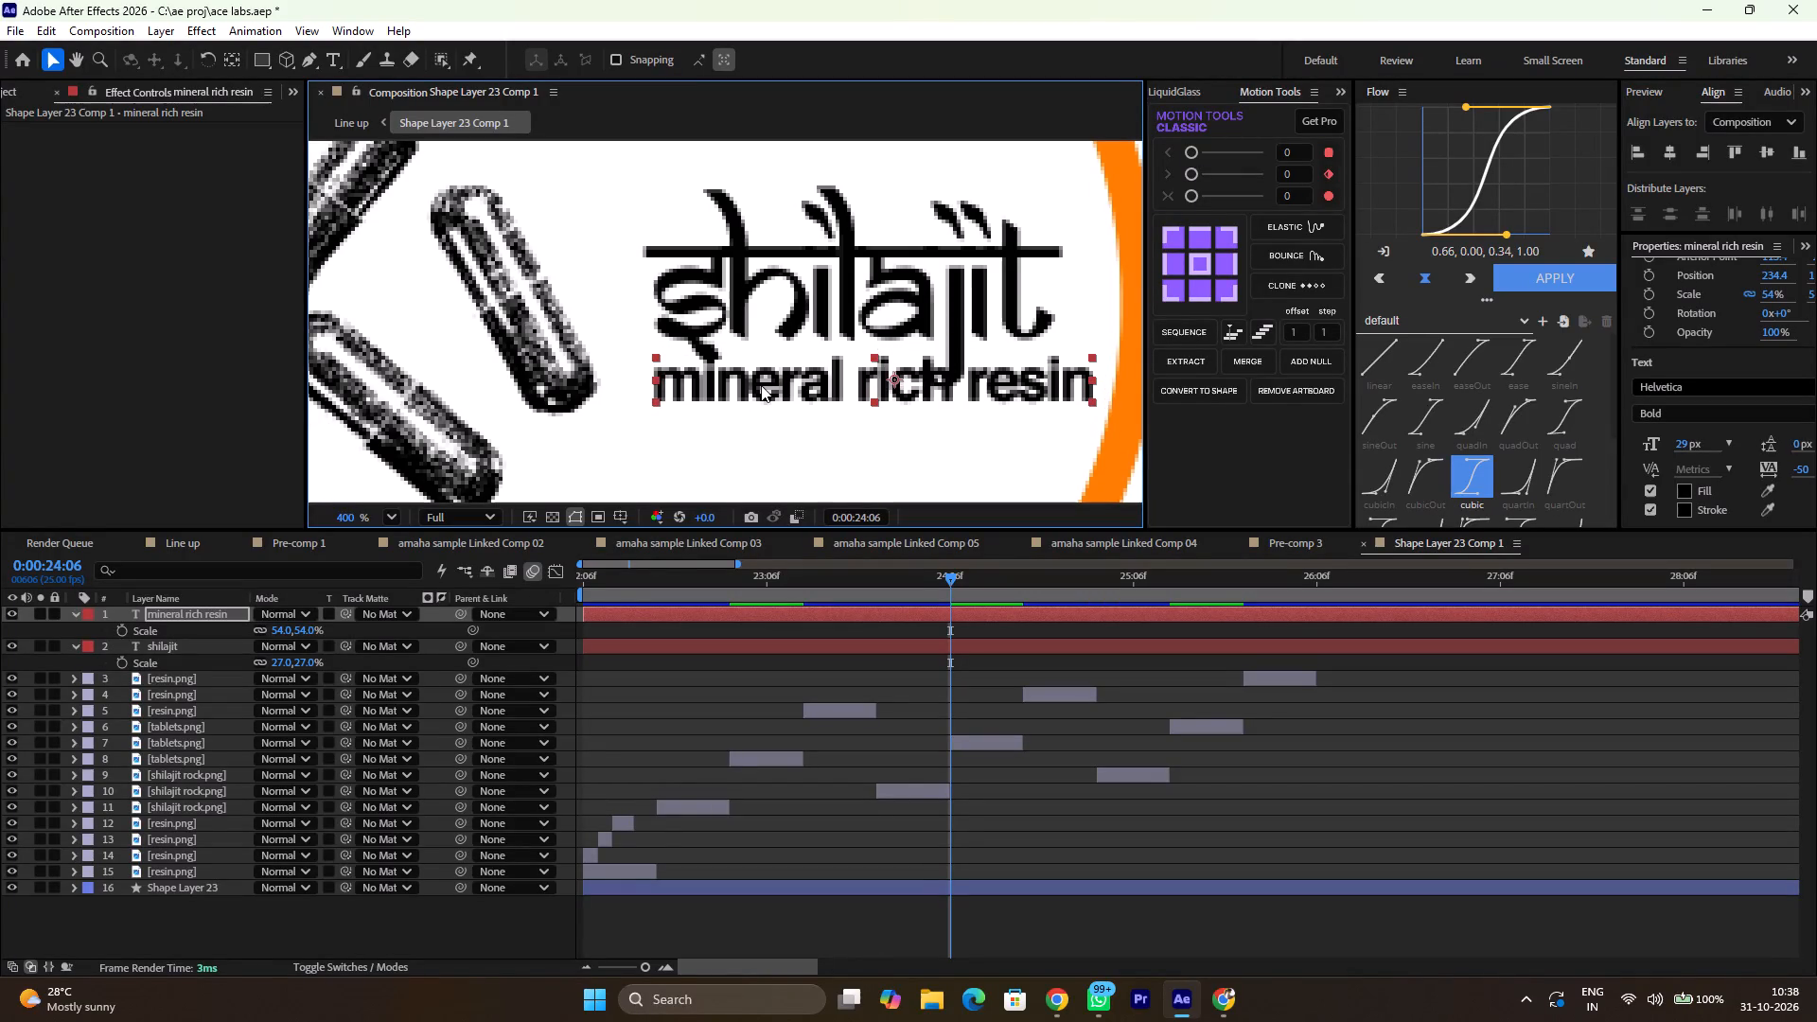
key("Left")
key("Left")
key("Left")
key("Left")
key("Left")
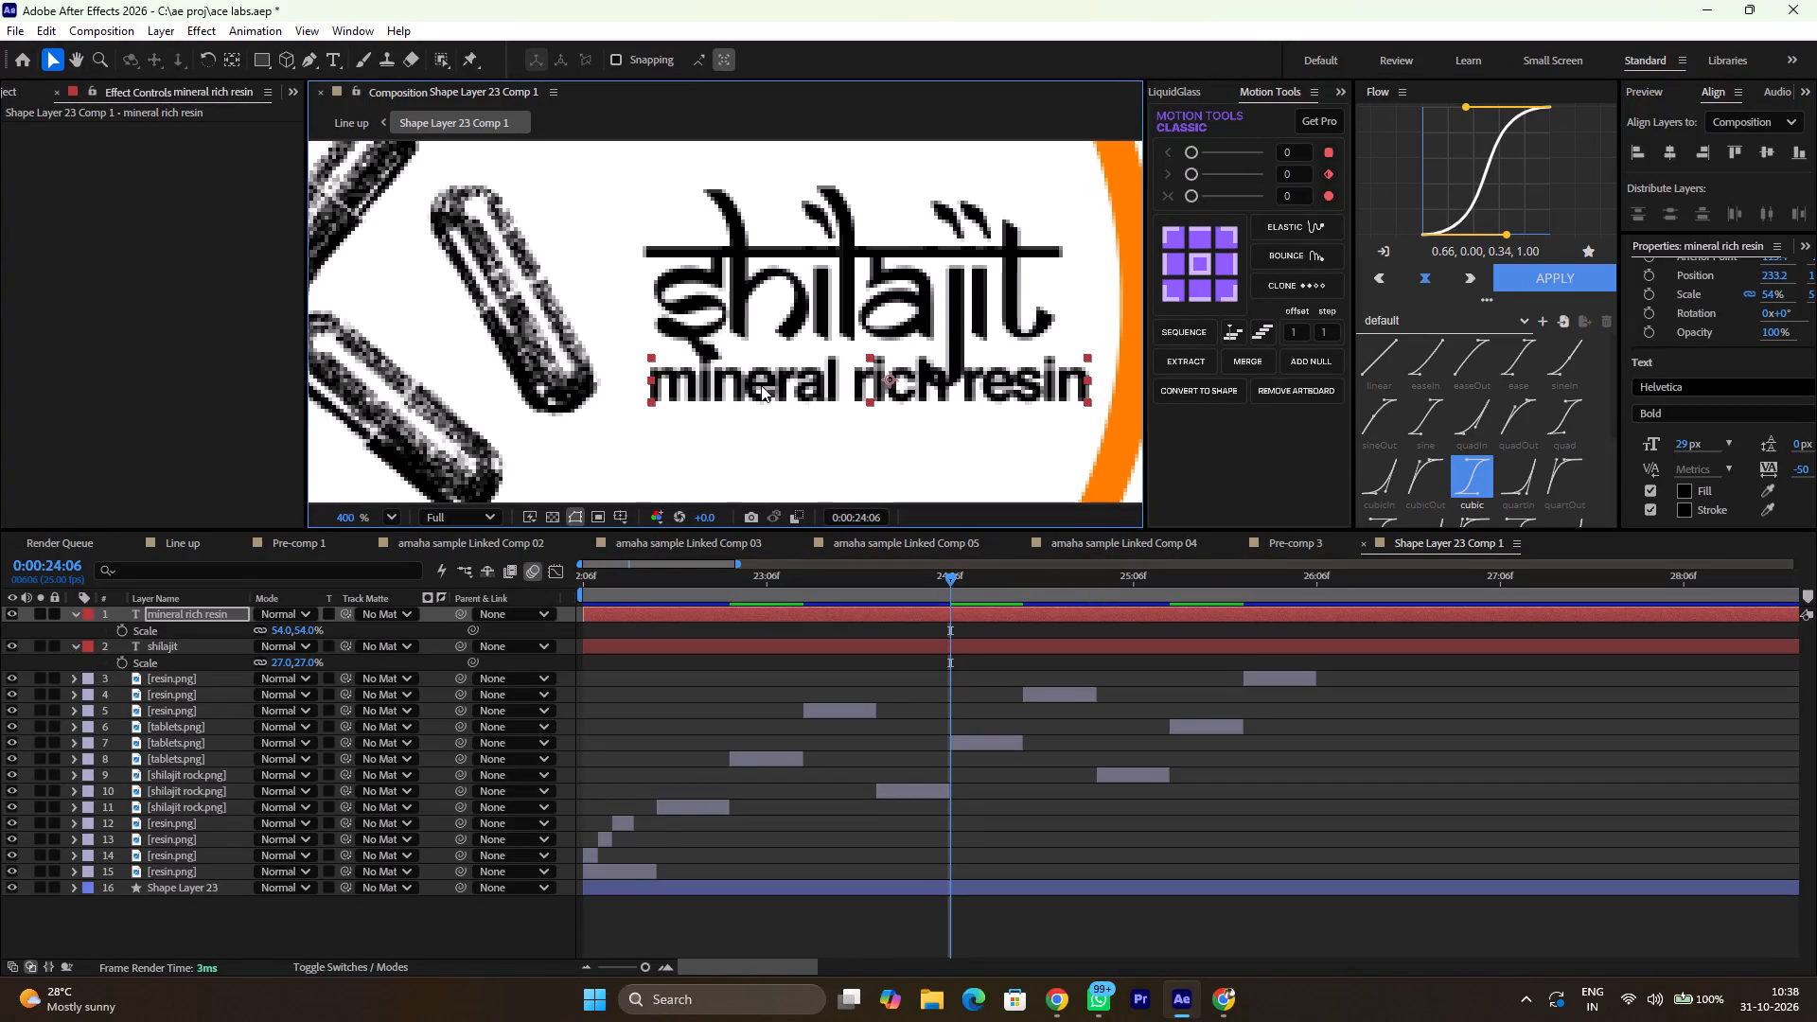
Shift the "mineral rich resin" tagline to X position about 238 and lower it further beneath the "shilajit" lettering.
key("shift+Right")
key("shift+Right")
key("shift+Right")
key("shift+Left")
key("shift+Down")
key("shift+Down")
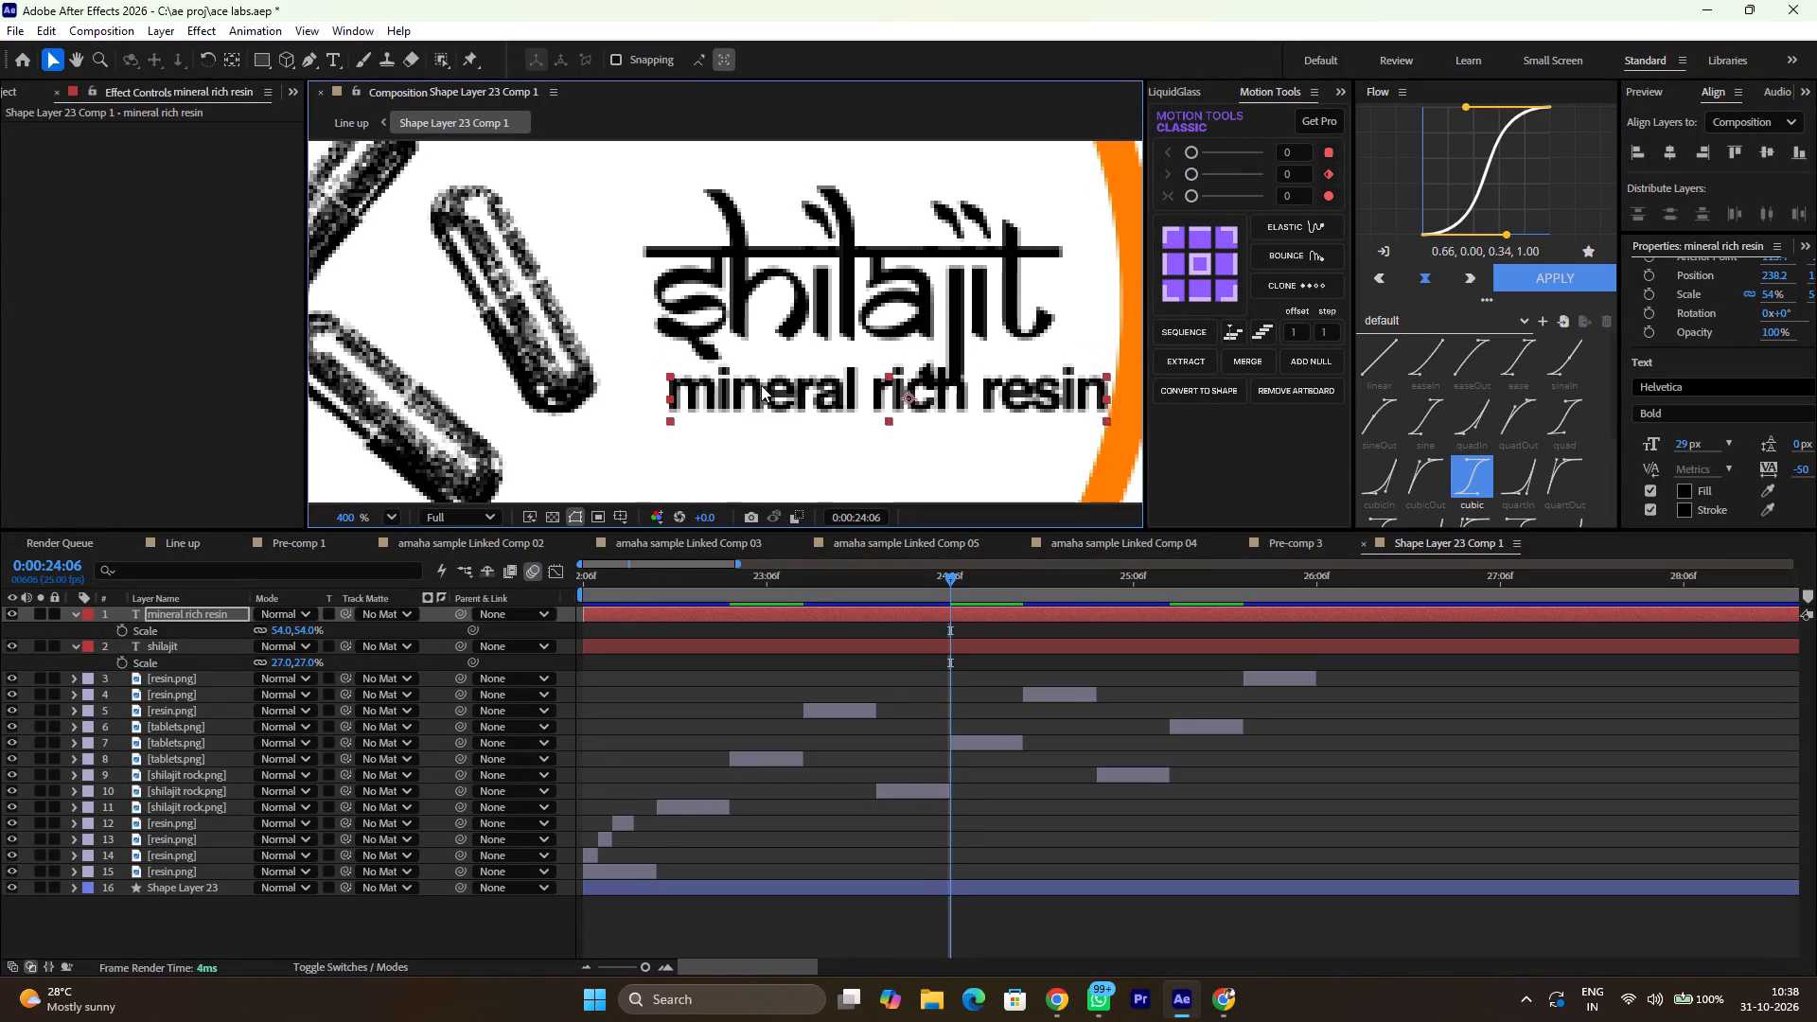
key("shift+Down")
key("shift+Down")
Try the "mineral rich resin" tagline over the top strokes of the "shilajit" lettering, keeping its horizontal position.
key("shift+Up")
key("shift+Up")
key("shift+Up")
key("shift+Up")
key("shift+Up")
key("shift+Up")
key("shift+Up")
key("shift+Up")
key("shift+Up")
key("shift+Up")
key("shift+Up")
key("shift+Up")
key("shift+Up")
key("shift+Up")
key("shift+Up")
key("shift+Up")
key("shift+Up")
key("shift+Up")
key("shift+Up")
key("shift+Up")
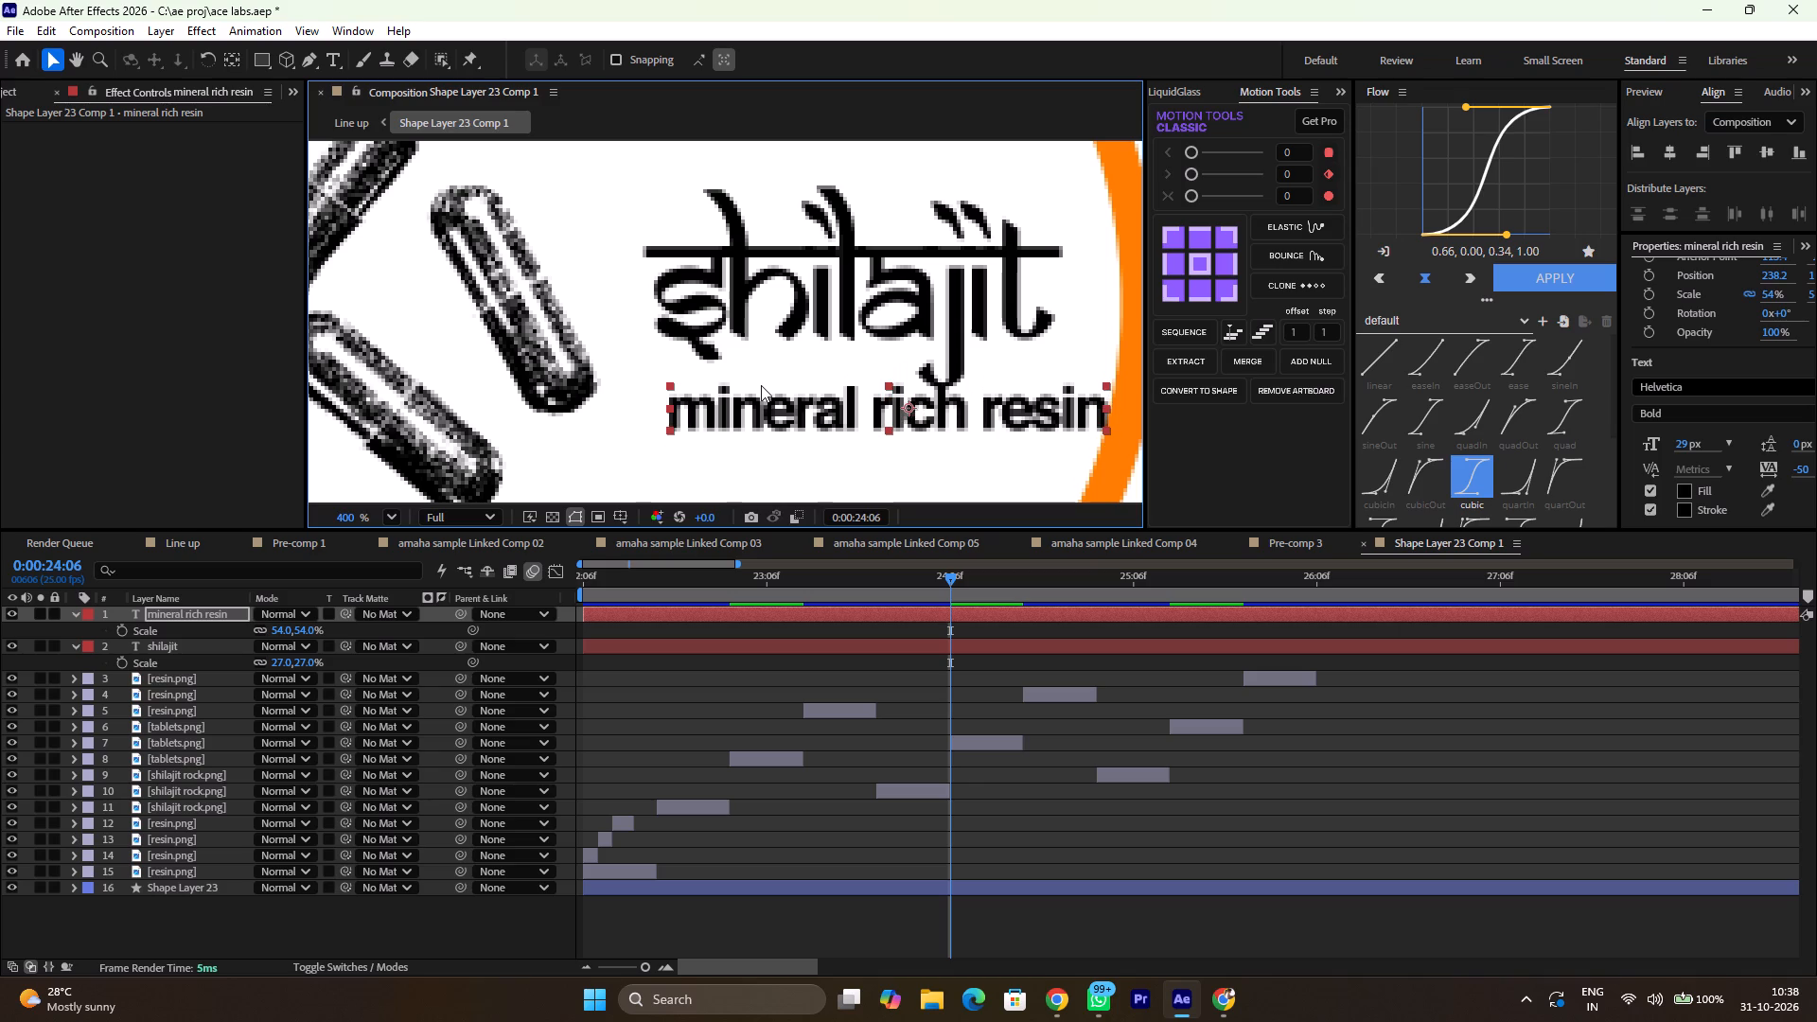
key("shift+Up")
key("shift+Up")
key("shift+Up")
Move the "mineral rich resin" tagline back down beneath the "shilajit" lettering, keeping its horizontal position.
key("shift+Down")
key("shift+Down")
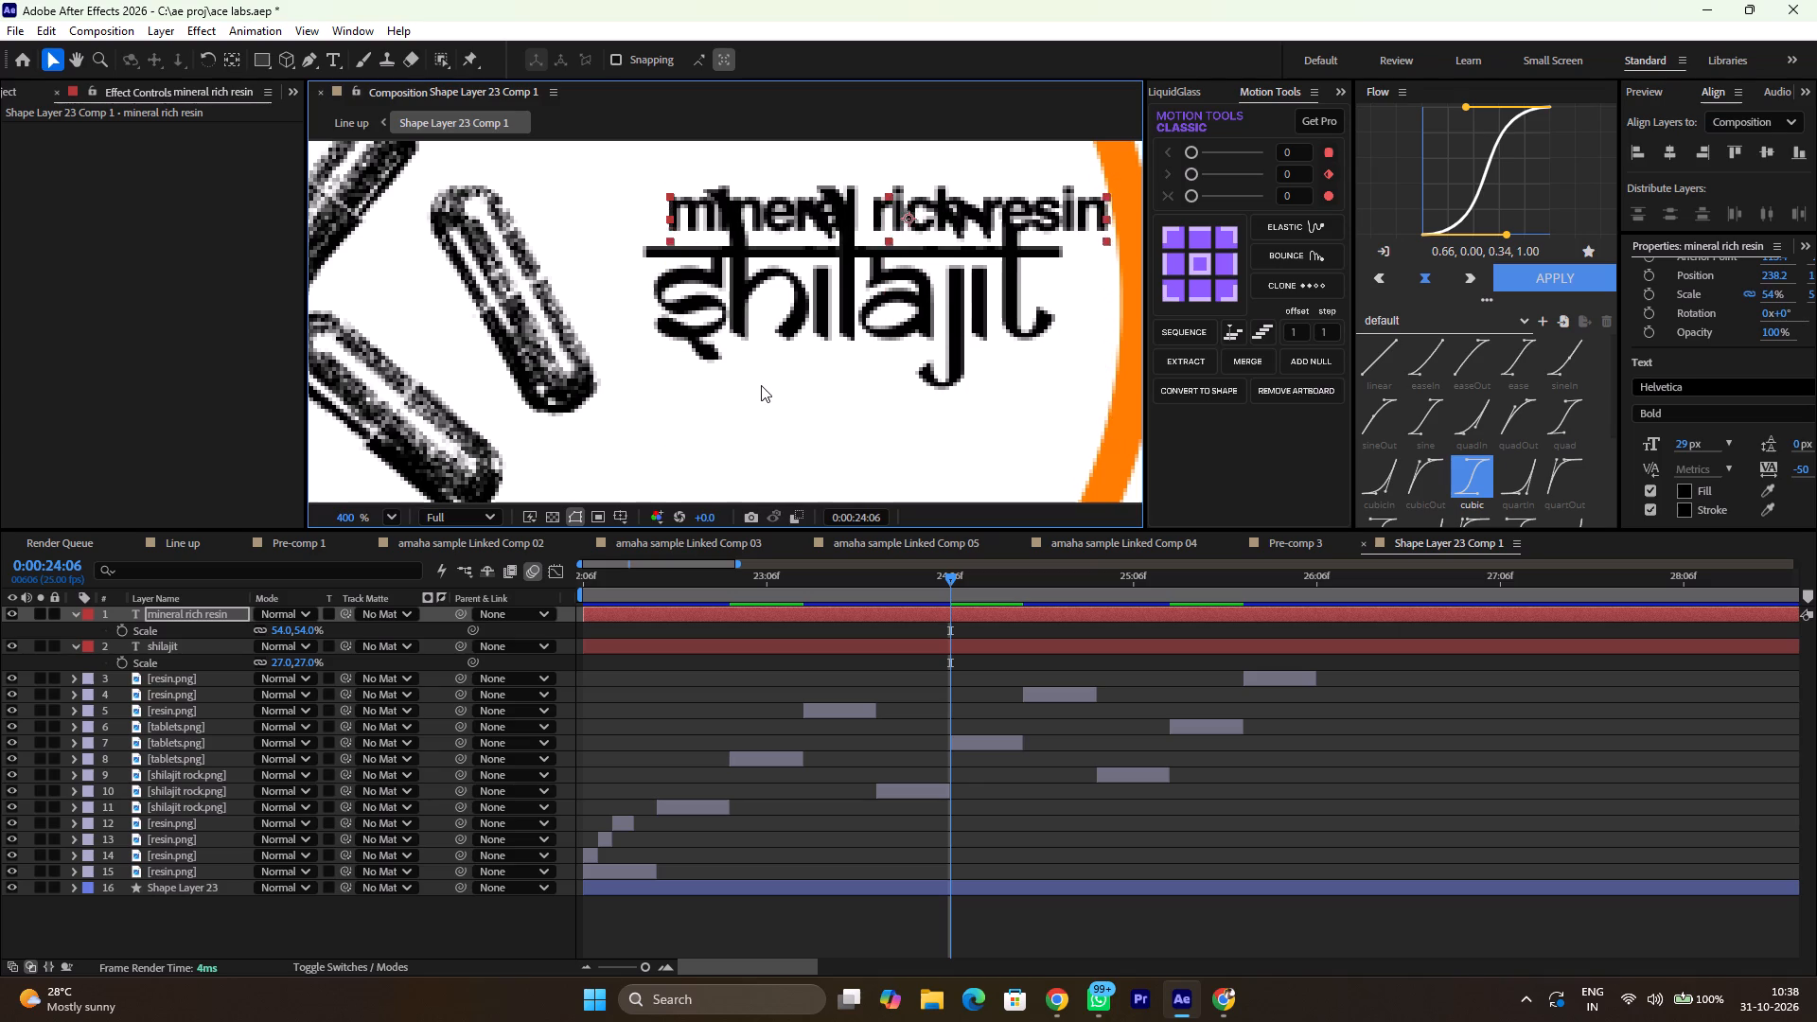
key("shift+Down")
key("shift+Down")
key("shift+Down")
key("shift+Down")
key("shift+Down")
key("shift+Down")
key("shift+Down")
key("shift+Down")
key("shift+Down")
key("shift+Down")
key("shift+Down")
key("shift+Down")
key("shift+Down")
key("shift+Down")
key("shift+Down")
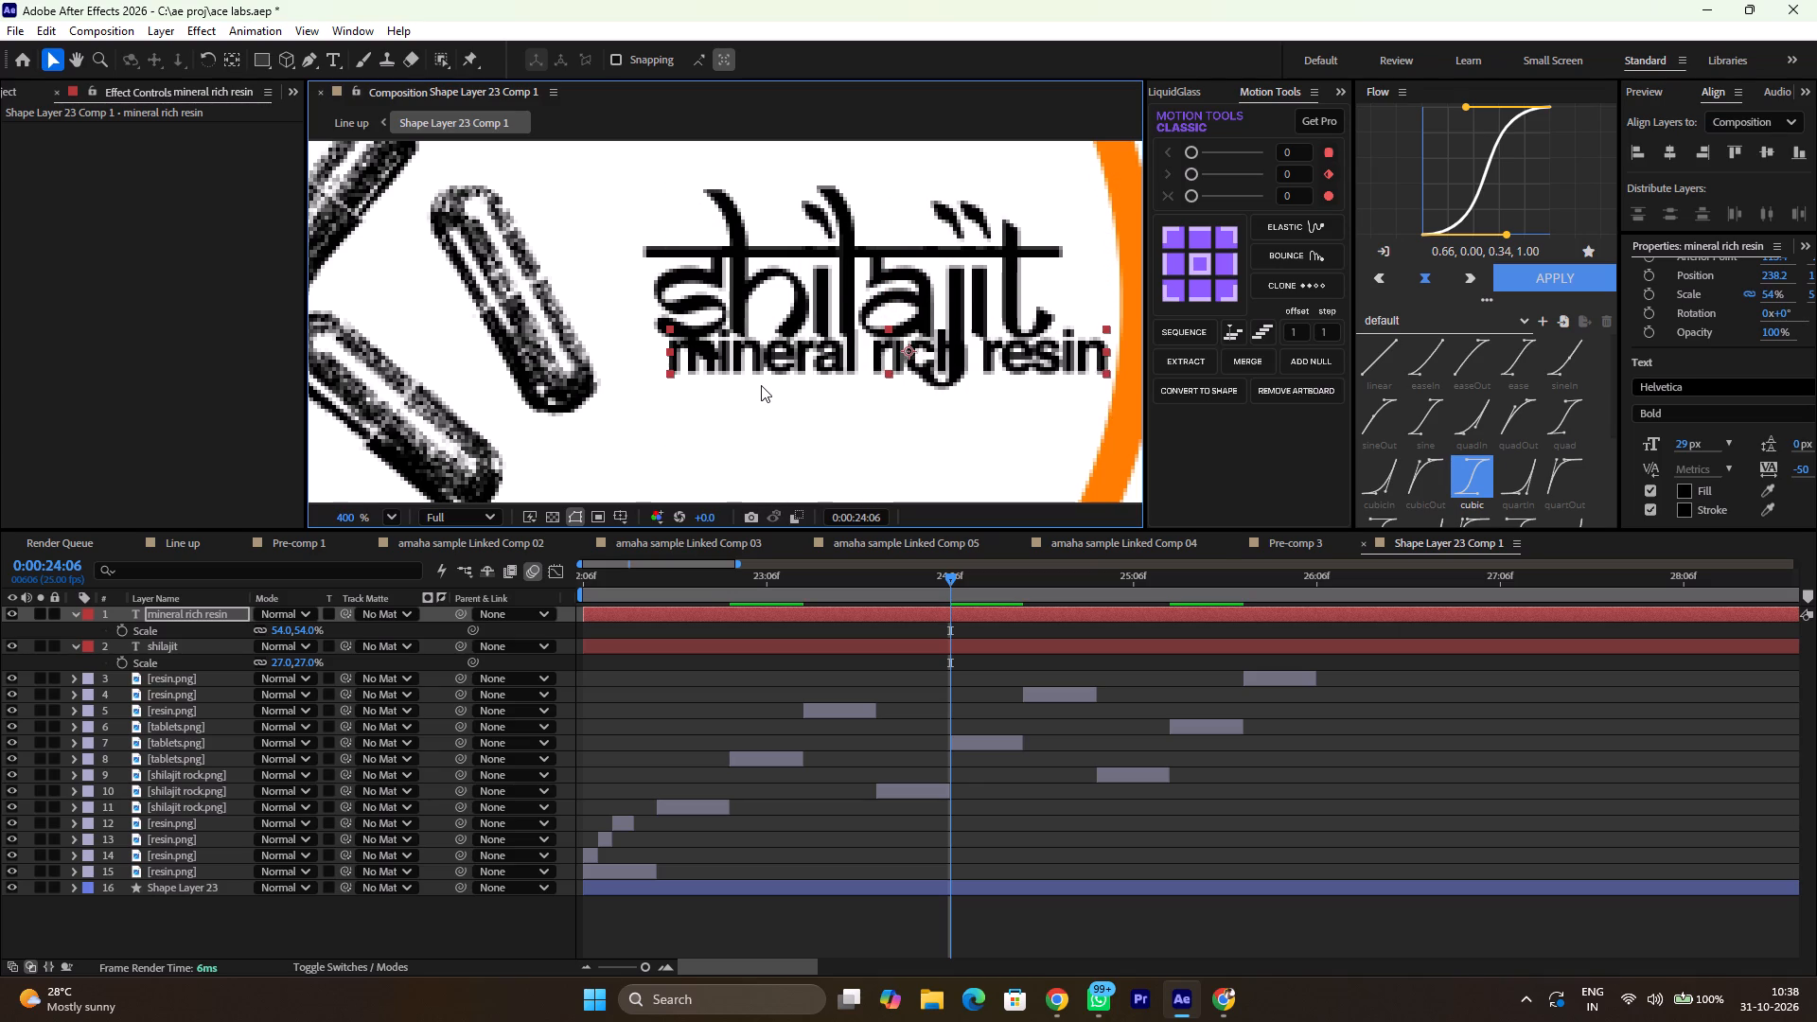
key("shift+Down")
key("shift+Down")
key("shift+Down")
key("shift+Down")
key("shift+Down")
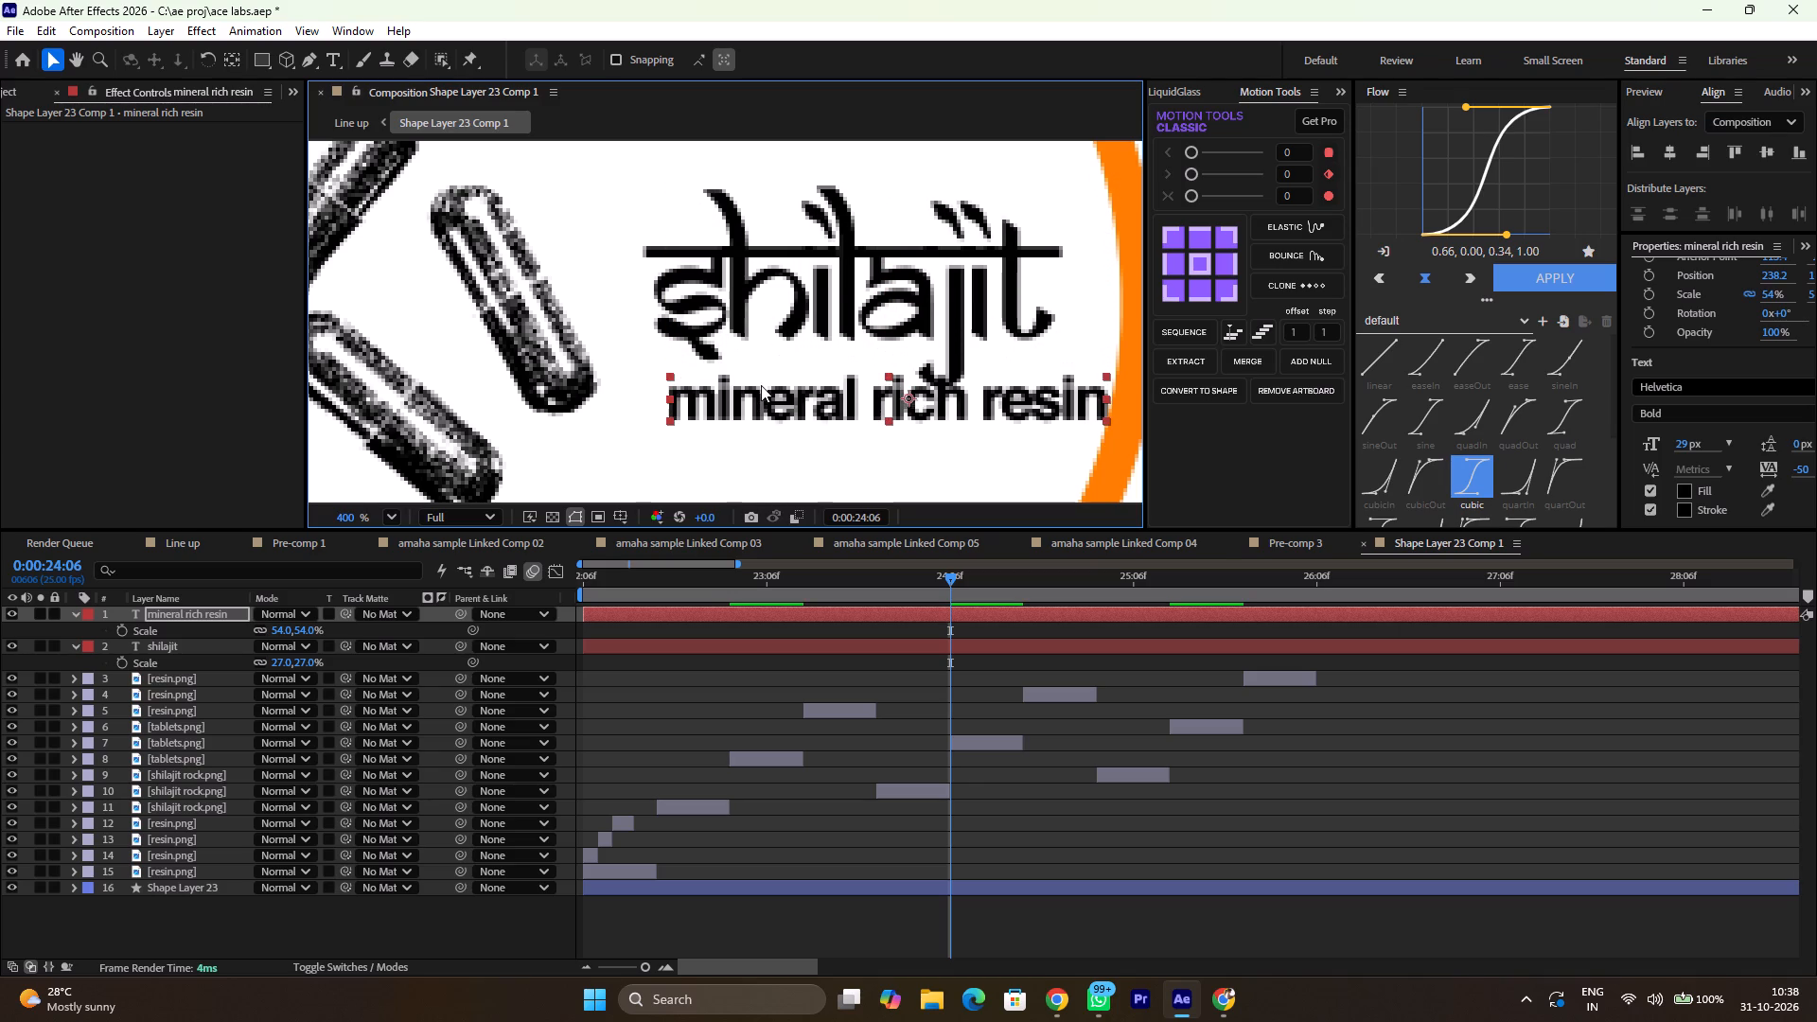
Fine-tune the tagline's height so it sits close beneath "shilajit", overlapping the tail of the "j".
key("Down")
key("Down")
key("Down")
key("shift+Up")
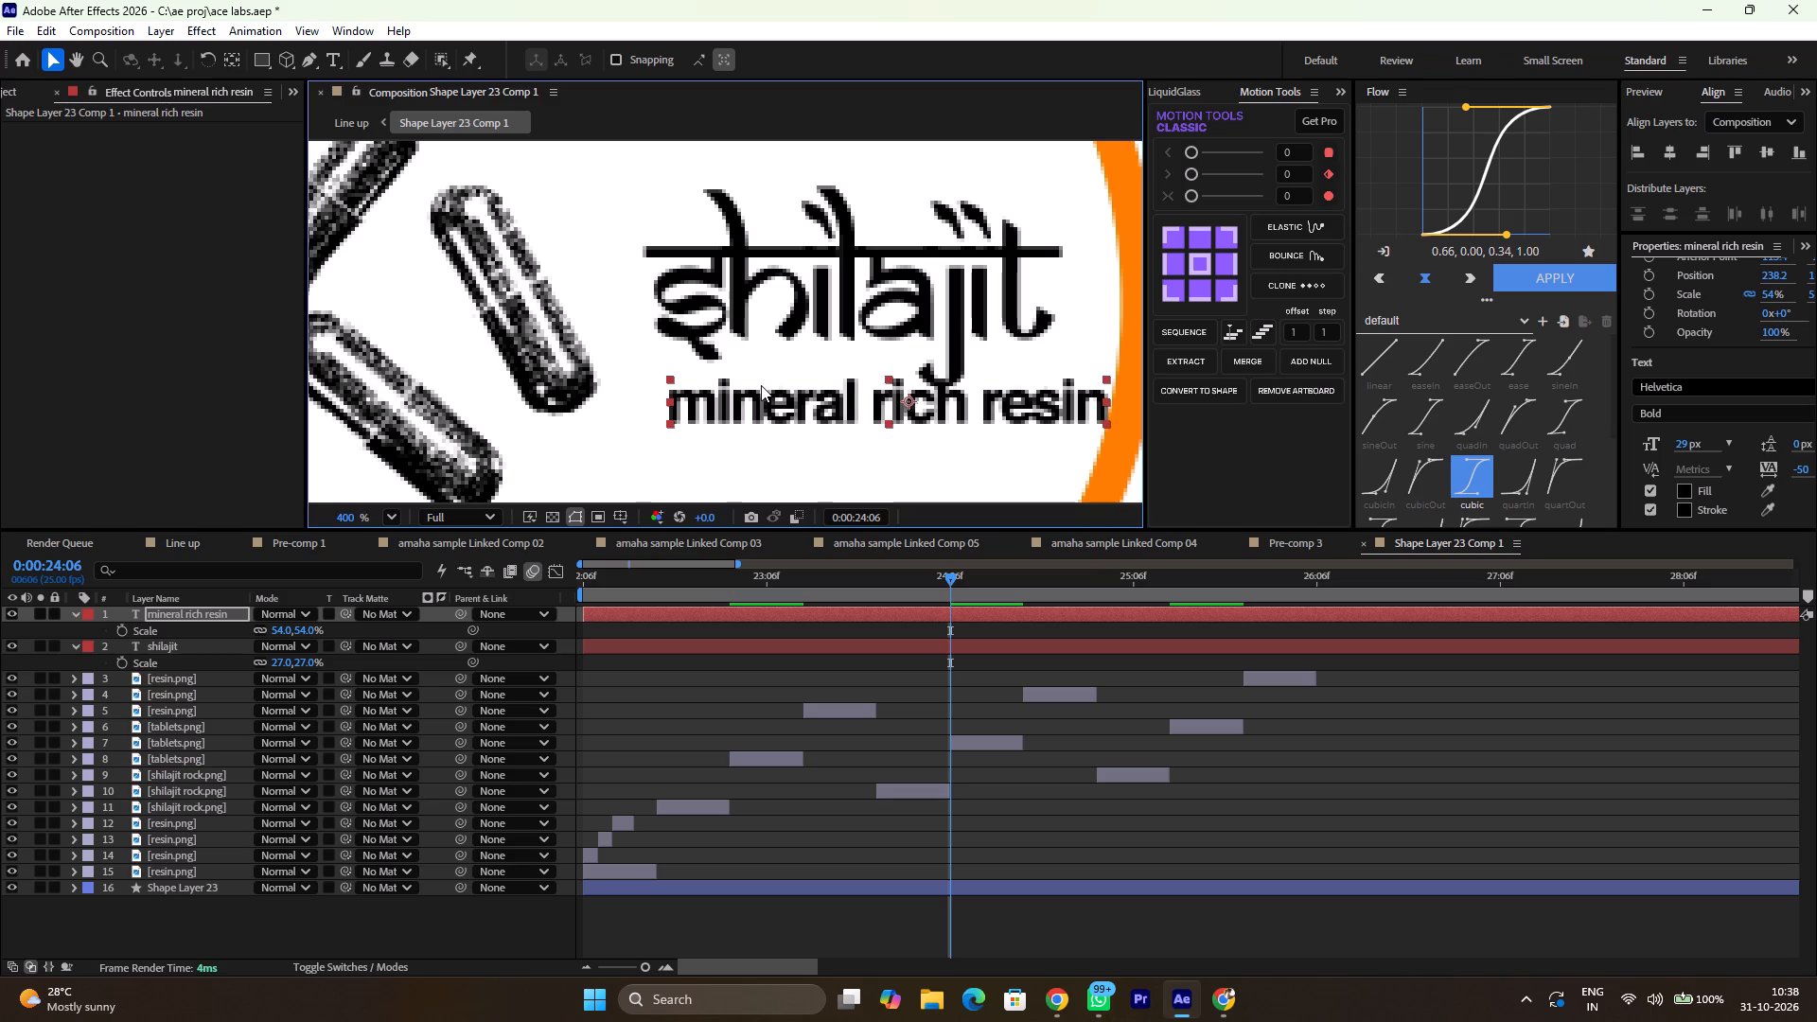
key("shift+Up")
key("shift+Up")
key("shift+Down")
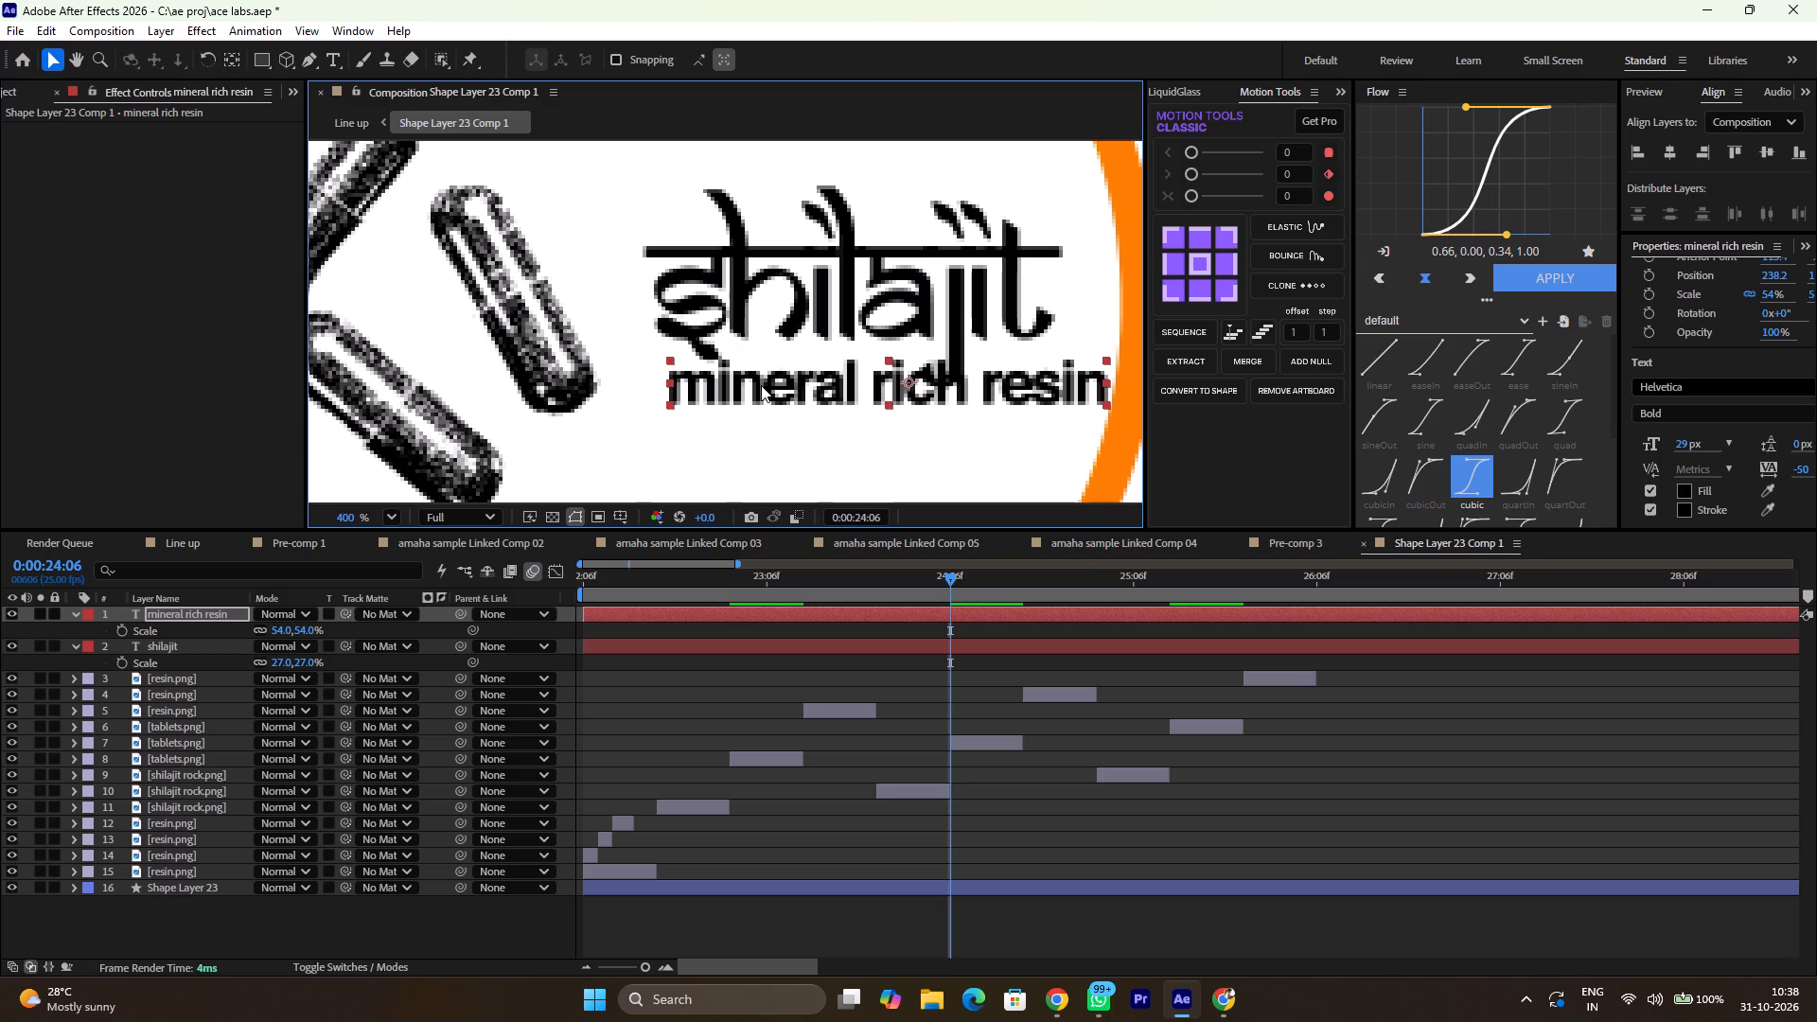
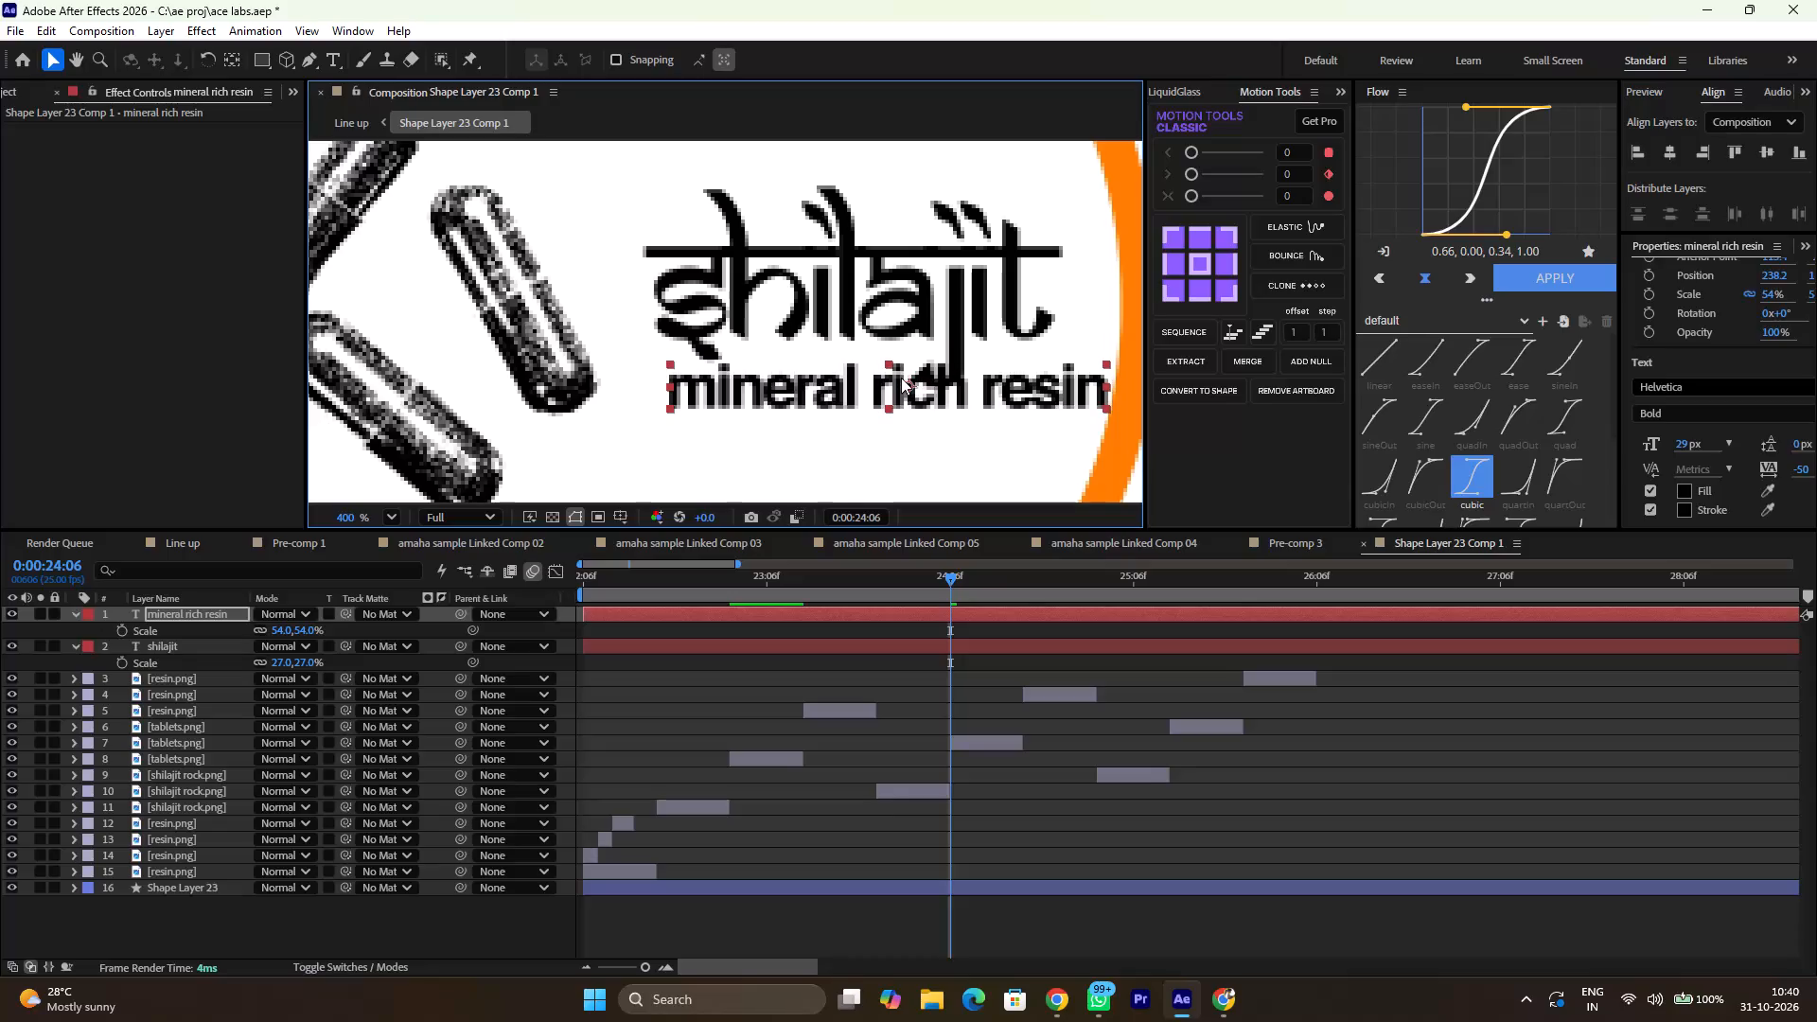
Adjust the "mineral rich resin" tagline's height to a Y position of about 181.5, tight beneath the "shilajit" lettering.
key("shift+Down")
key("shift+Down")
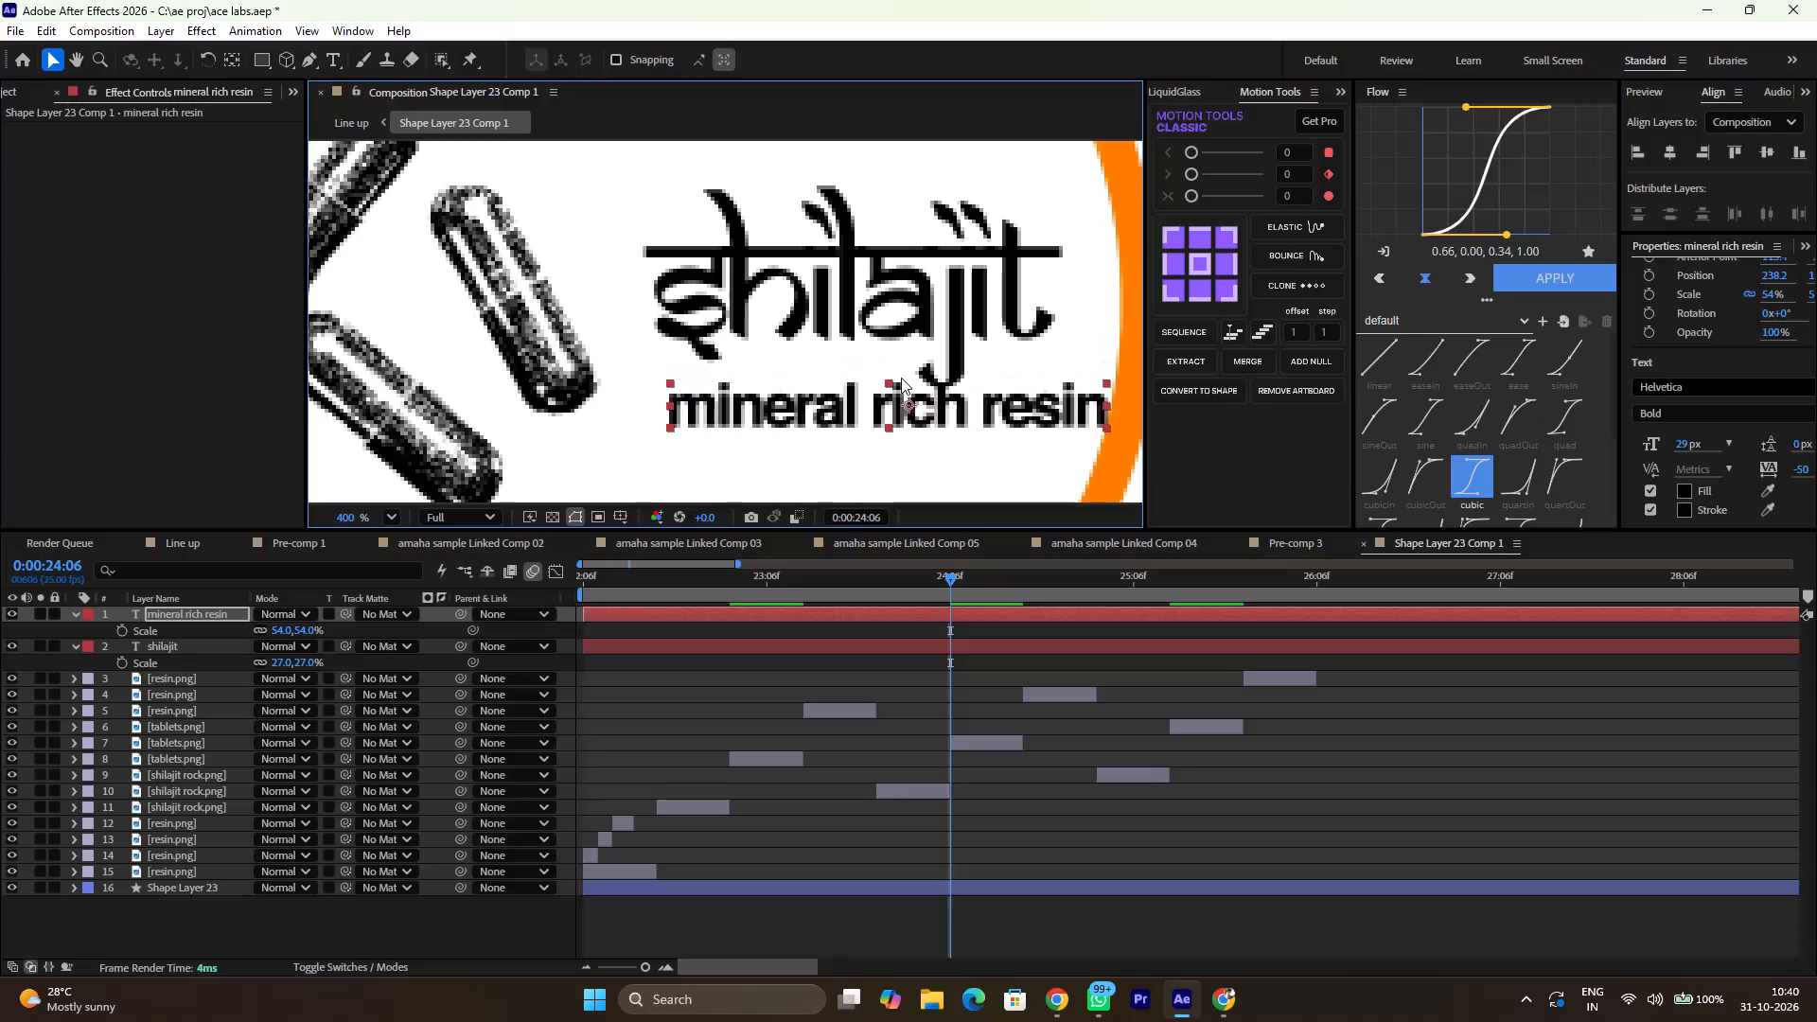
key("shift+Up")
key("shift+Up")
key("shift+Up")
key("shift+Up")
key("shift+Down")
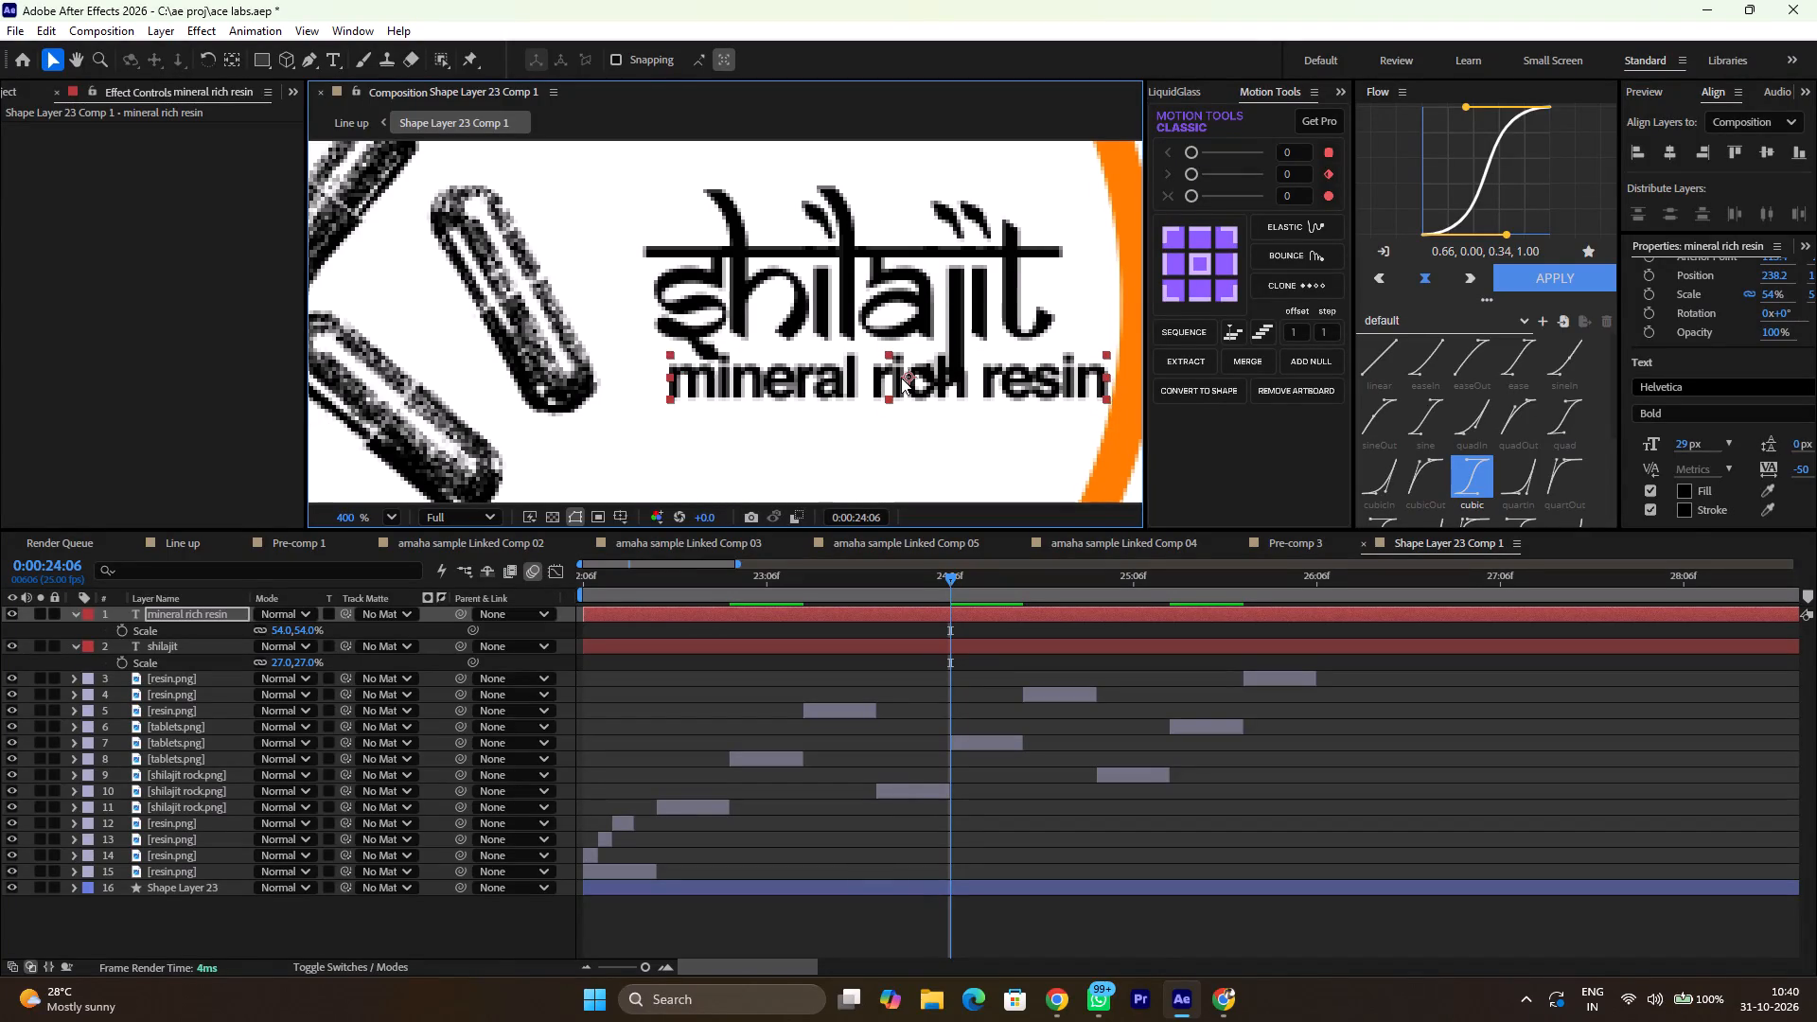
Change the "mineral rich resin" tagline's Helvetica font style to Regular.
left_click(1649, 417)
key("Up")
key("Up")
key("Return")
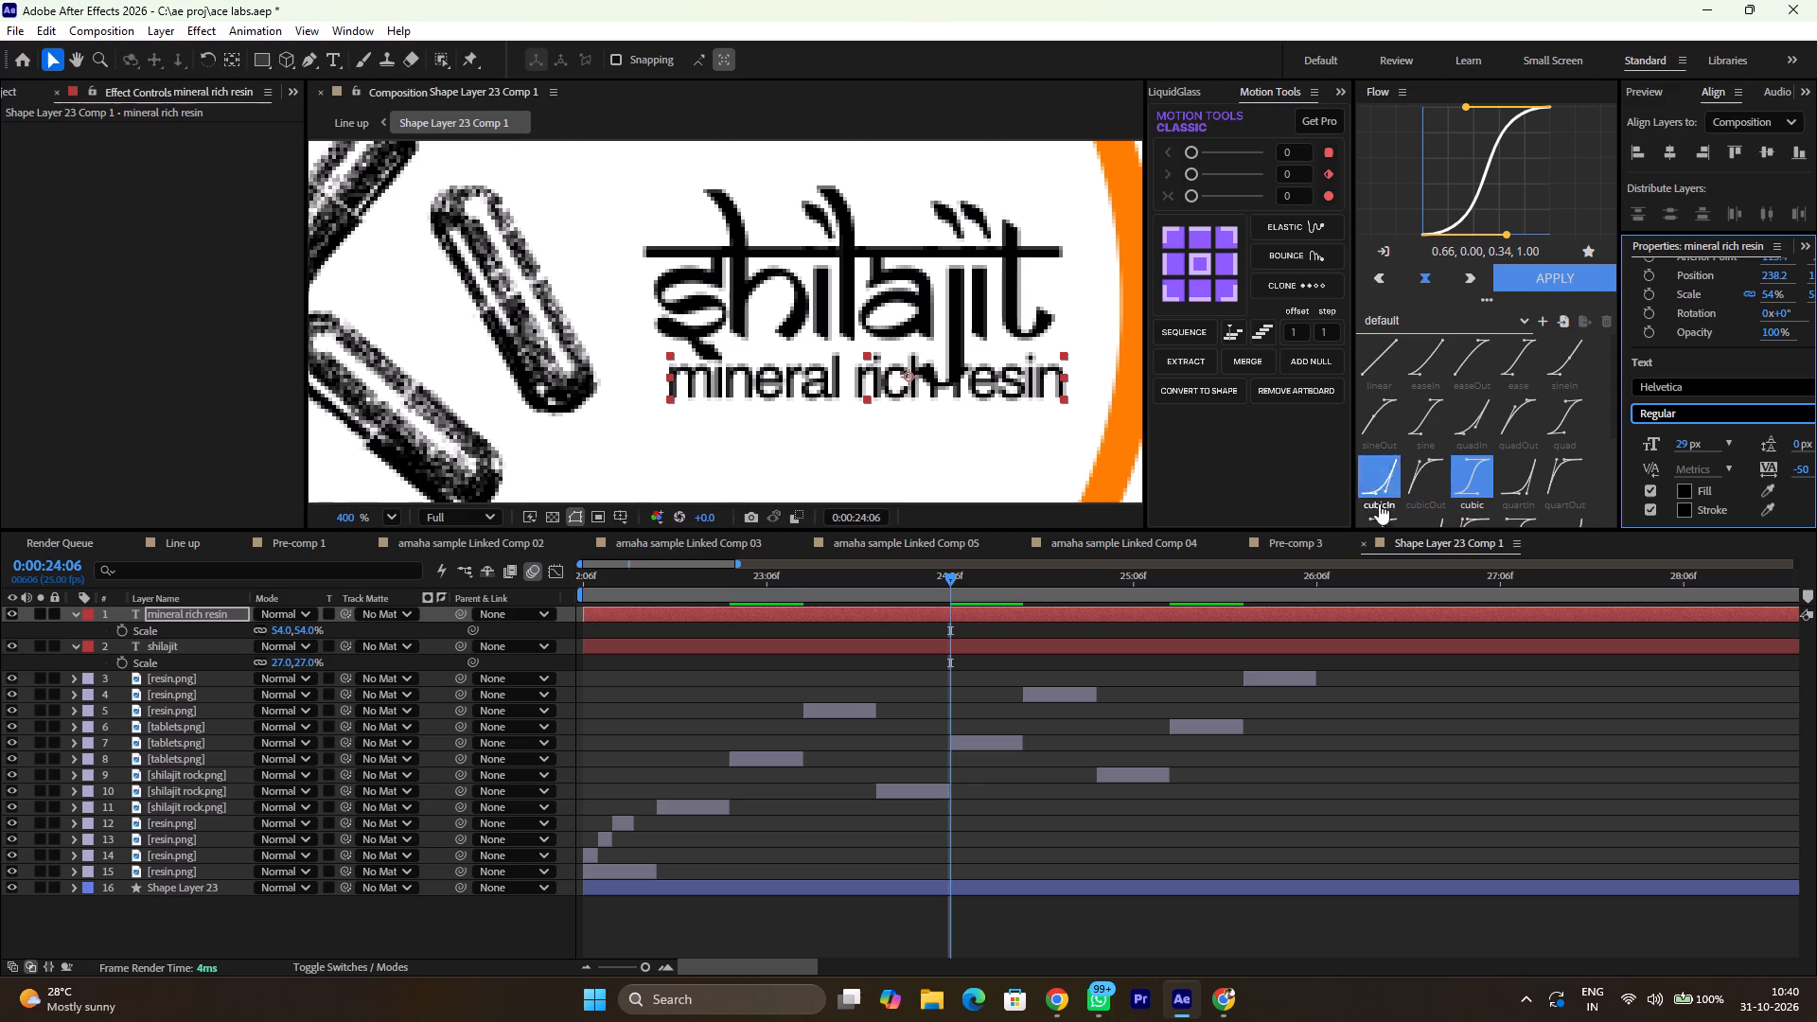
Loosen the letter tracking of the whole "mineral rich resin" text to -10, widening the properties area to reach the value.
key("ctrl+a")
left_click(853, 683)
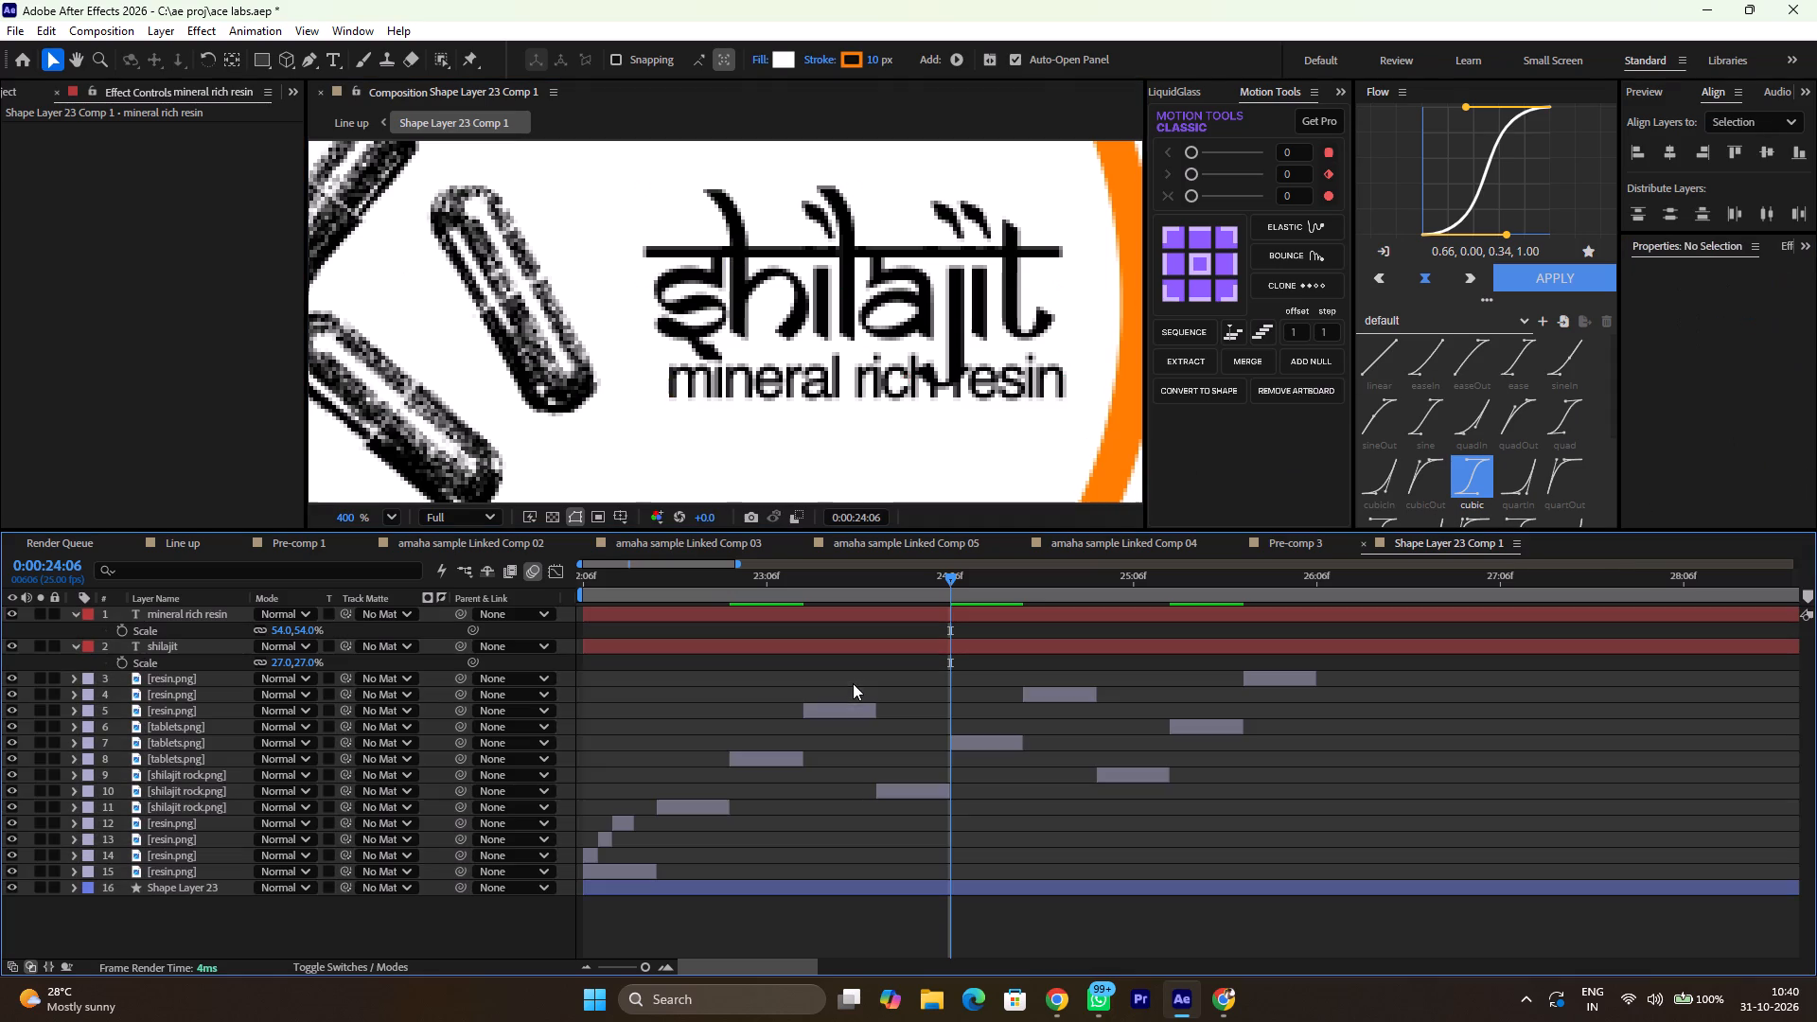
double_click(848, 616)
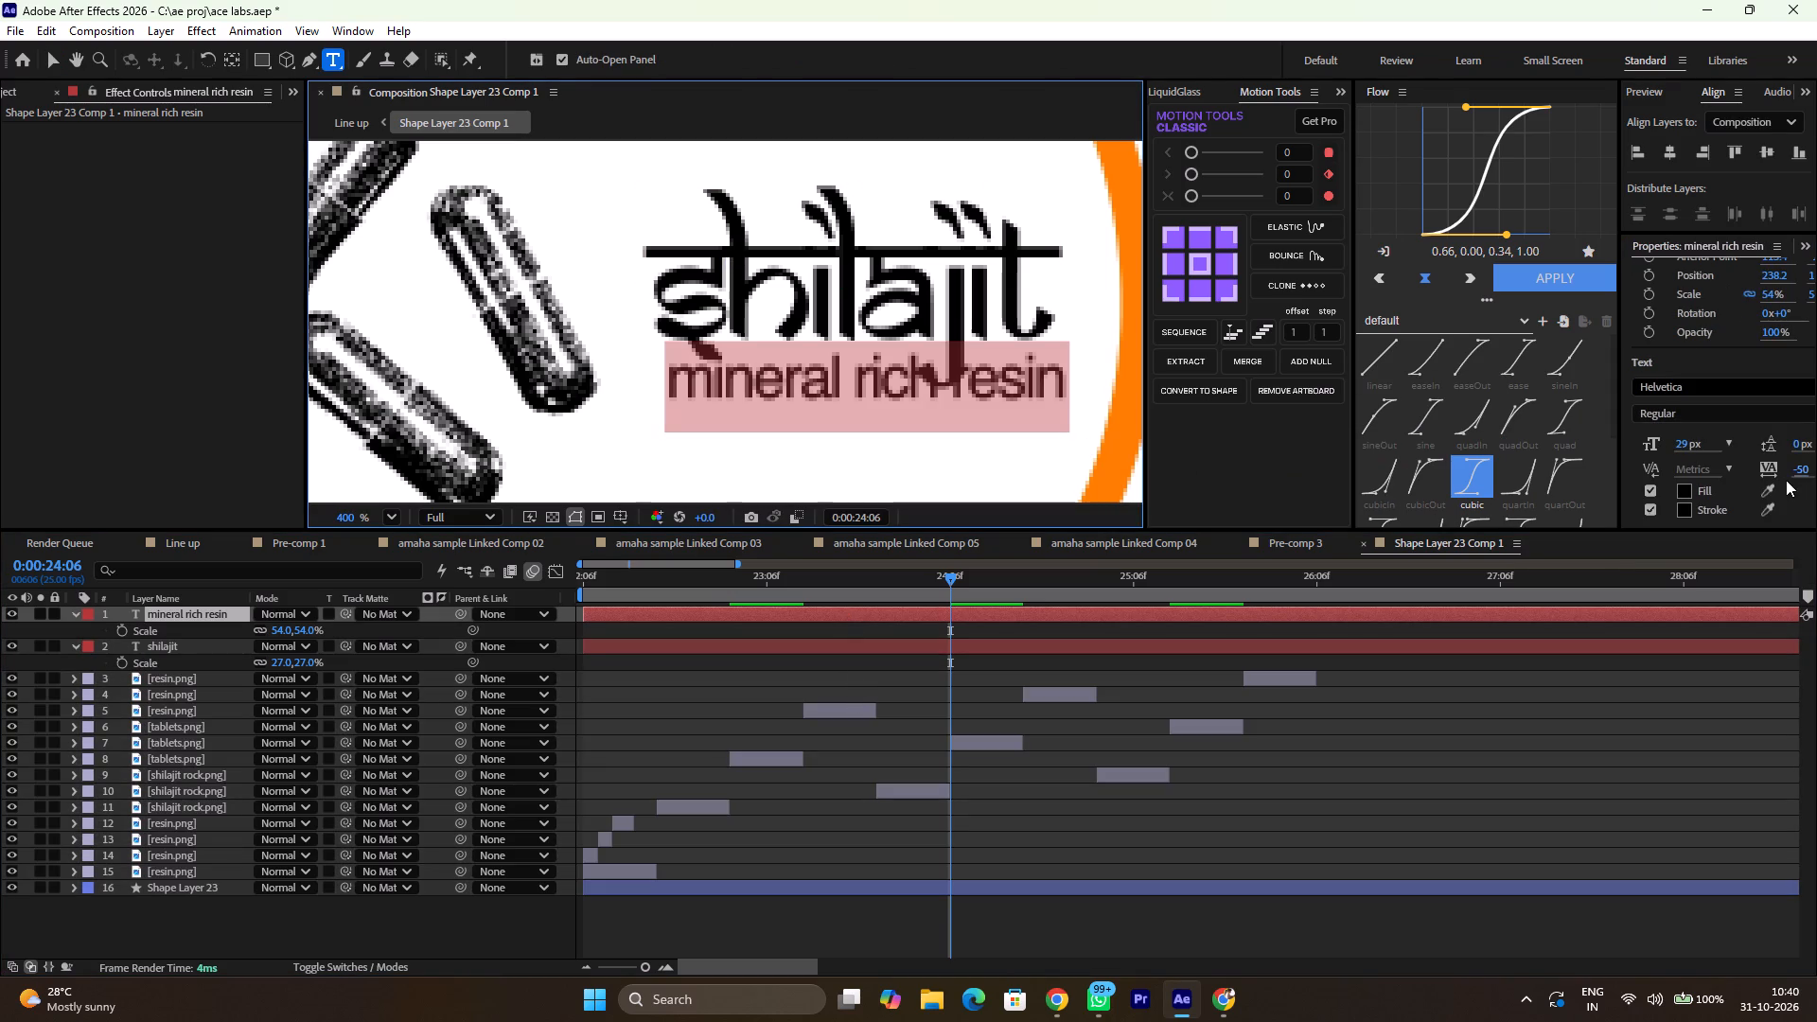
left_click_drag(1802, 471, 1816, 467)
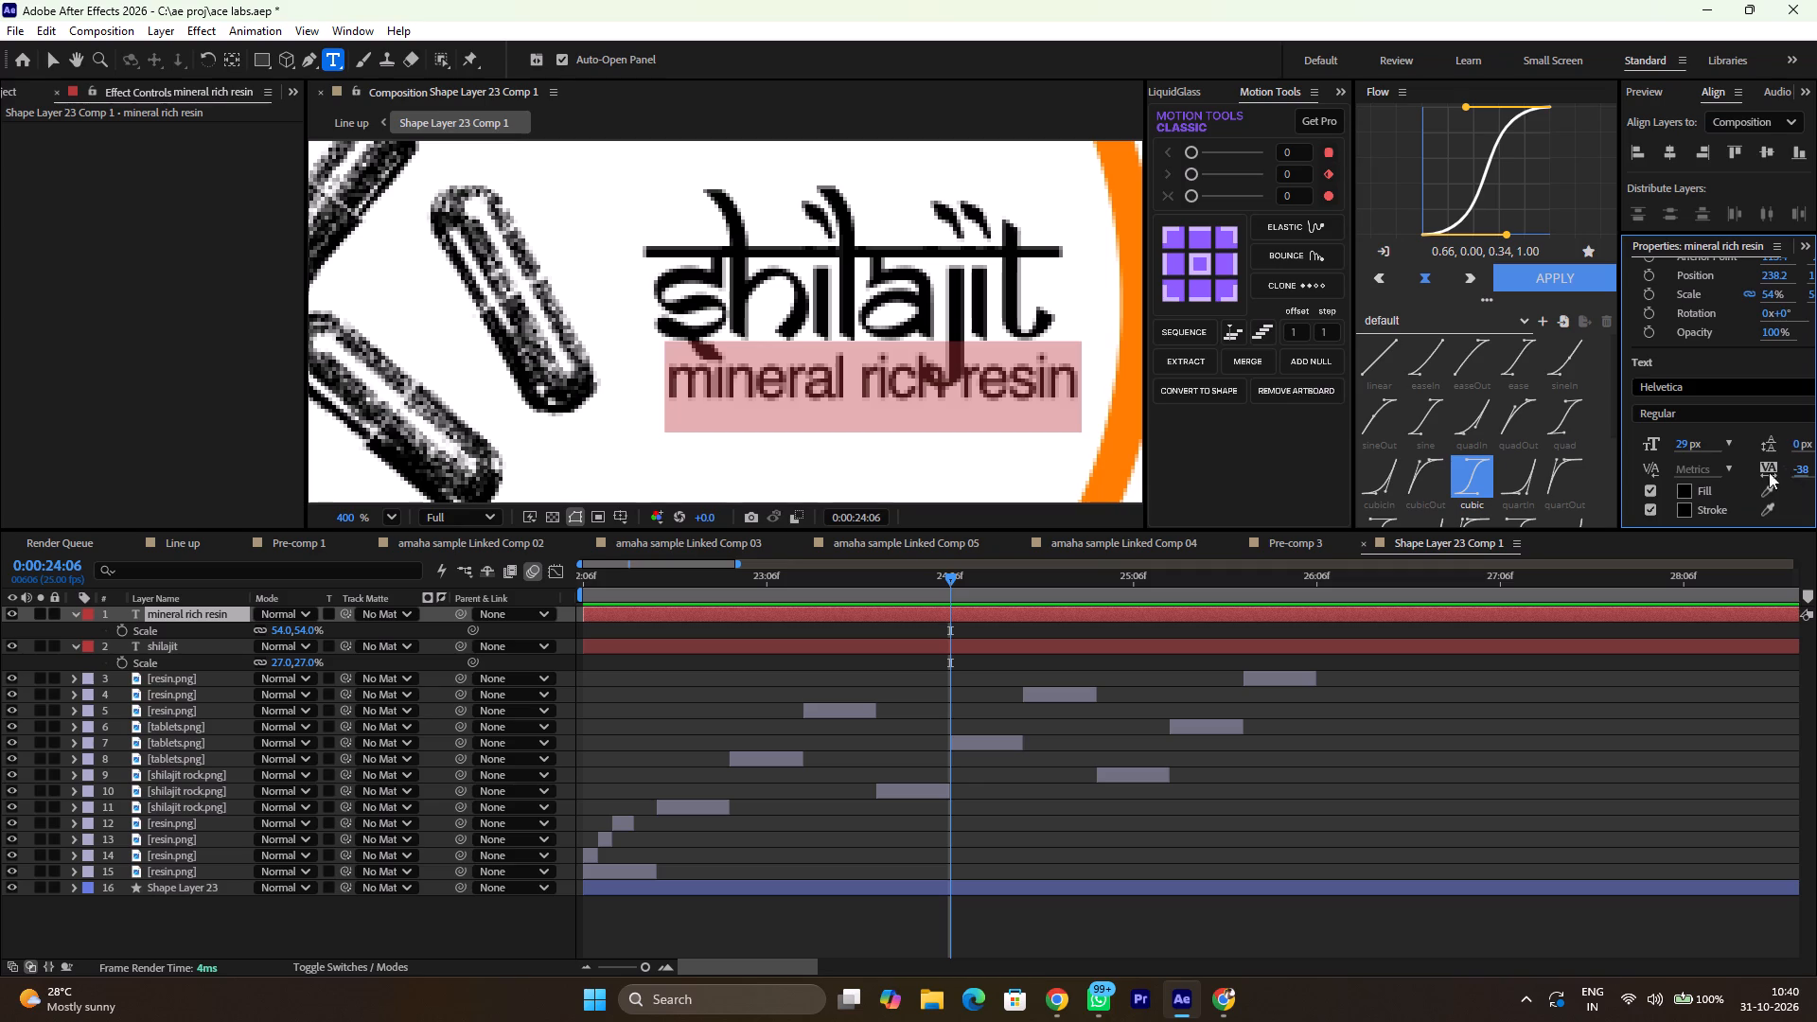
left_click_drag(1617, 371, 1558, 379)
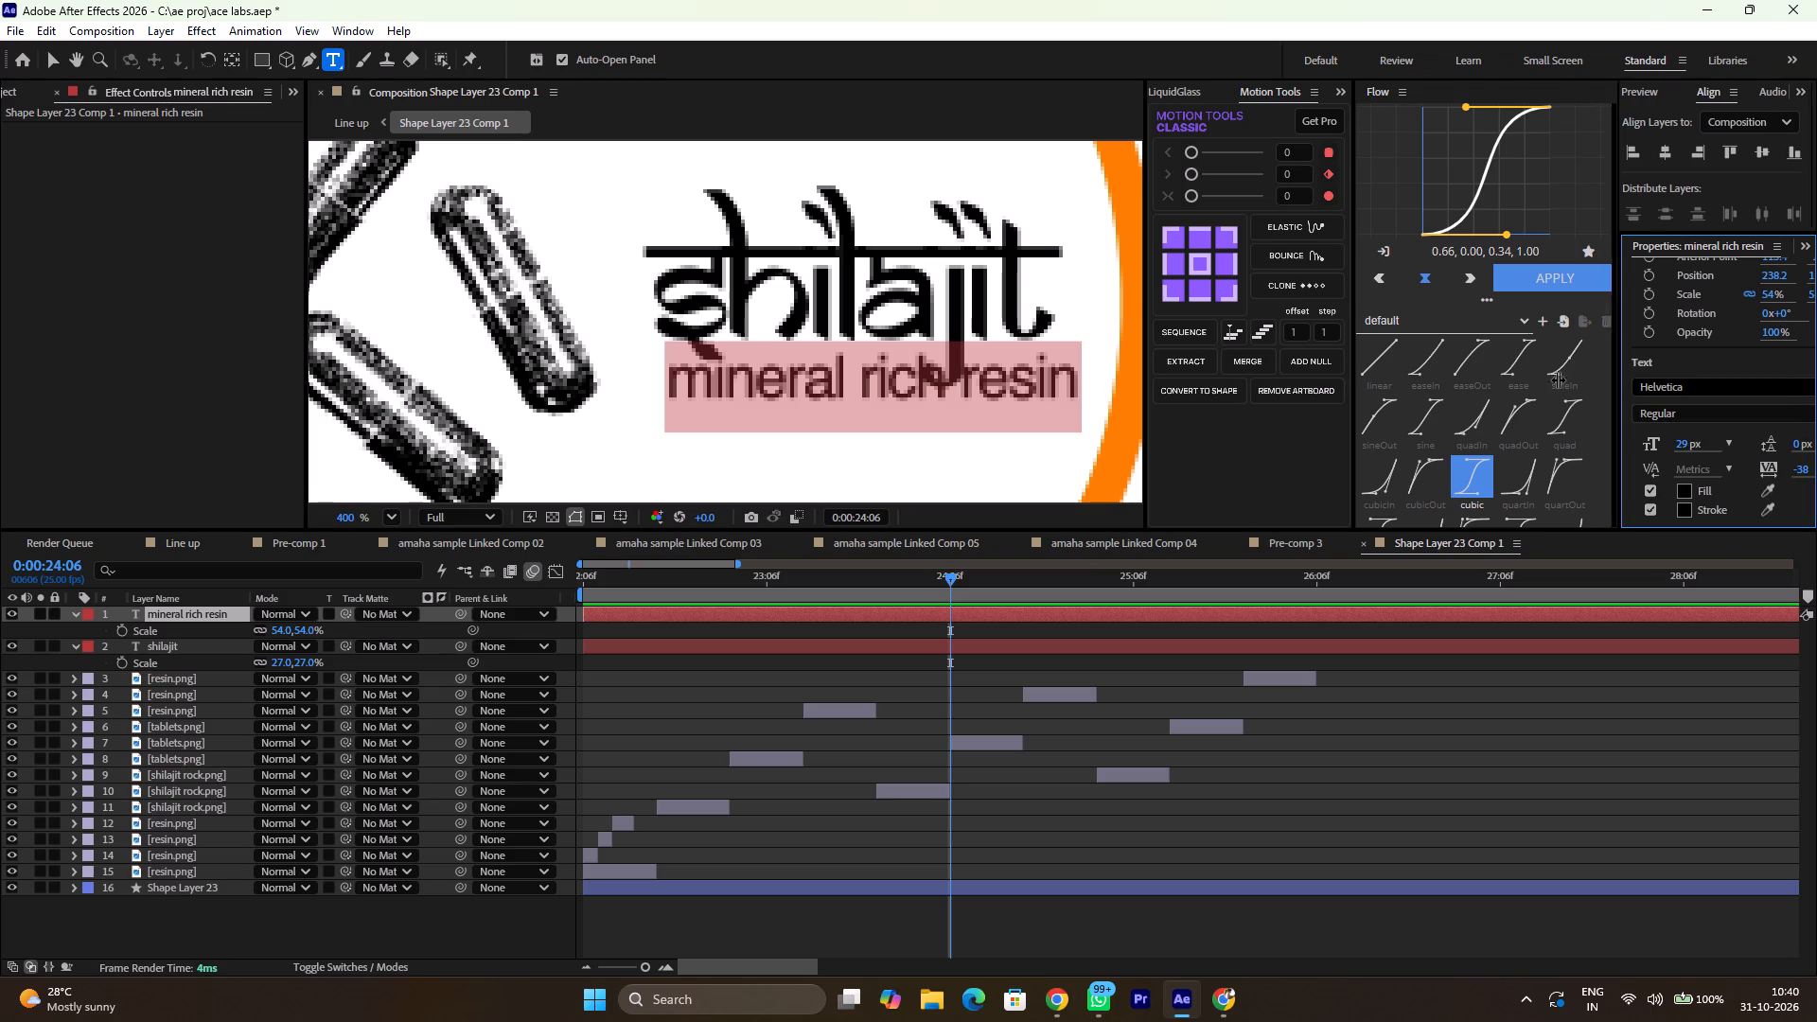
left_click_drag(1558, 379, 1441, 391)
left_click_drag(1667, 466, 1716, 470)
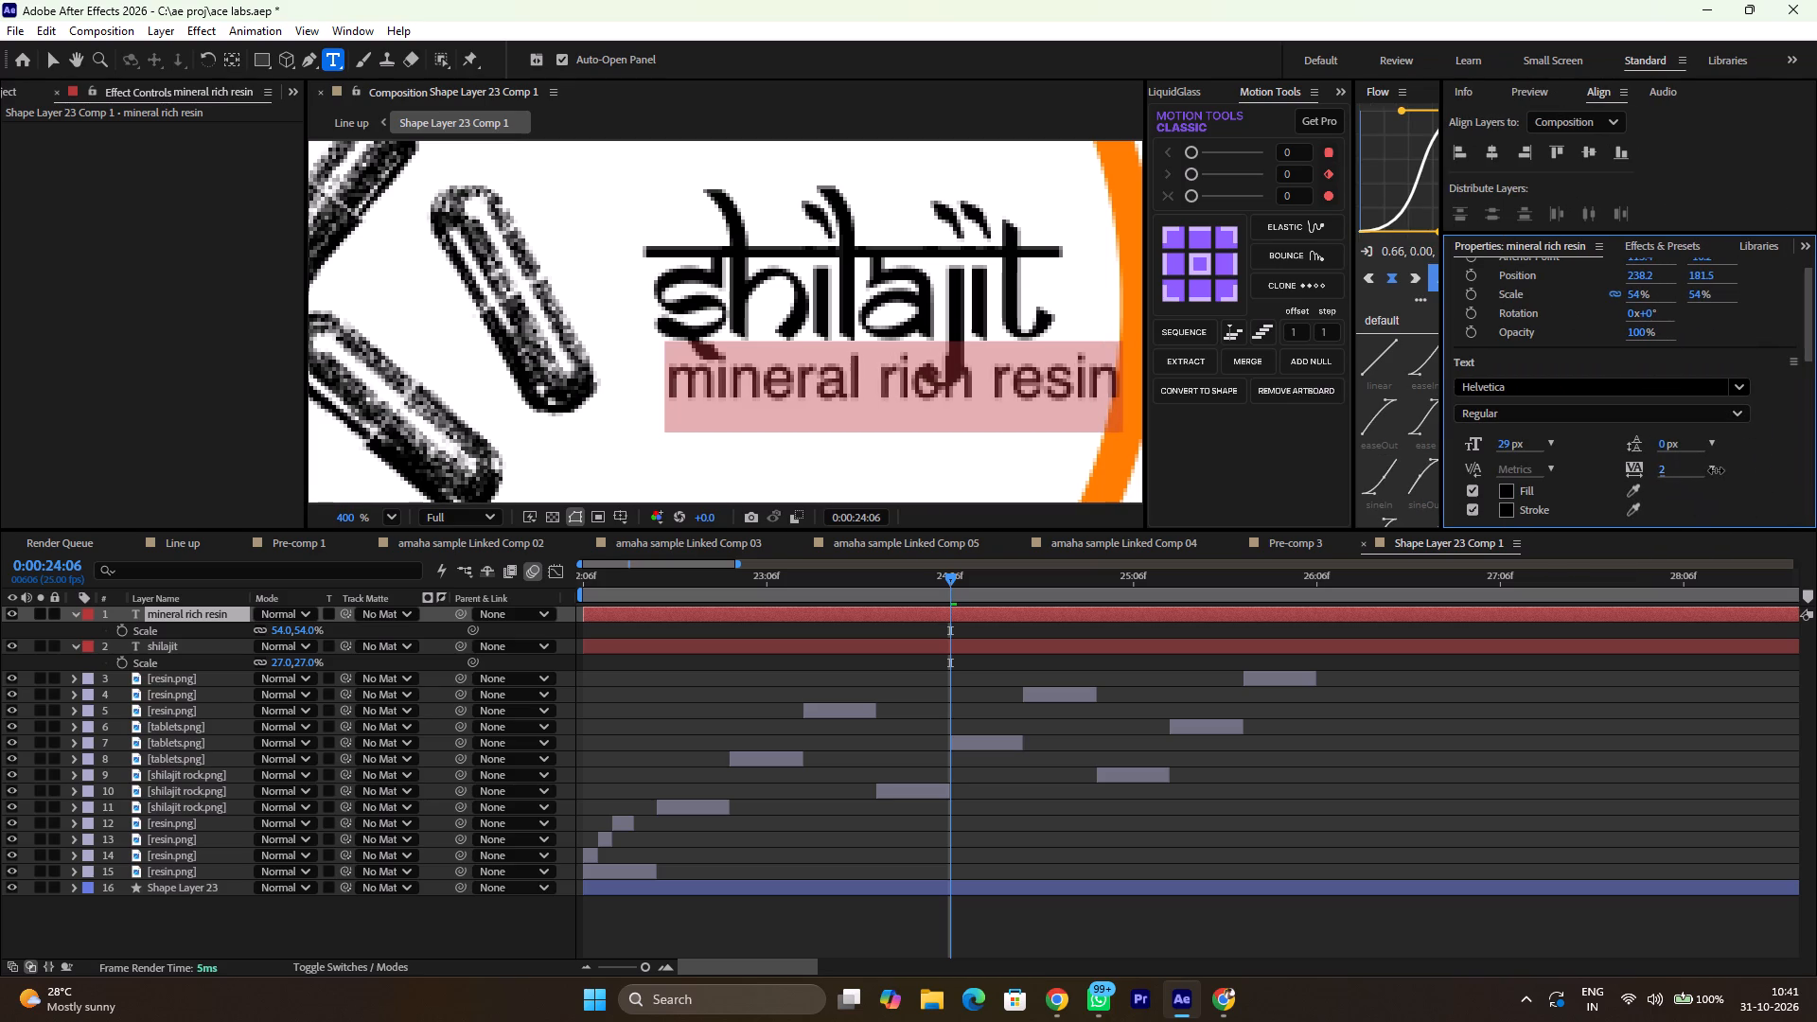
left_click_drag(1716, 470, 1706, 472)
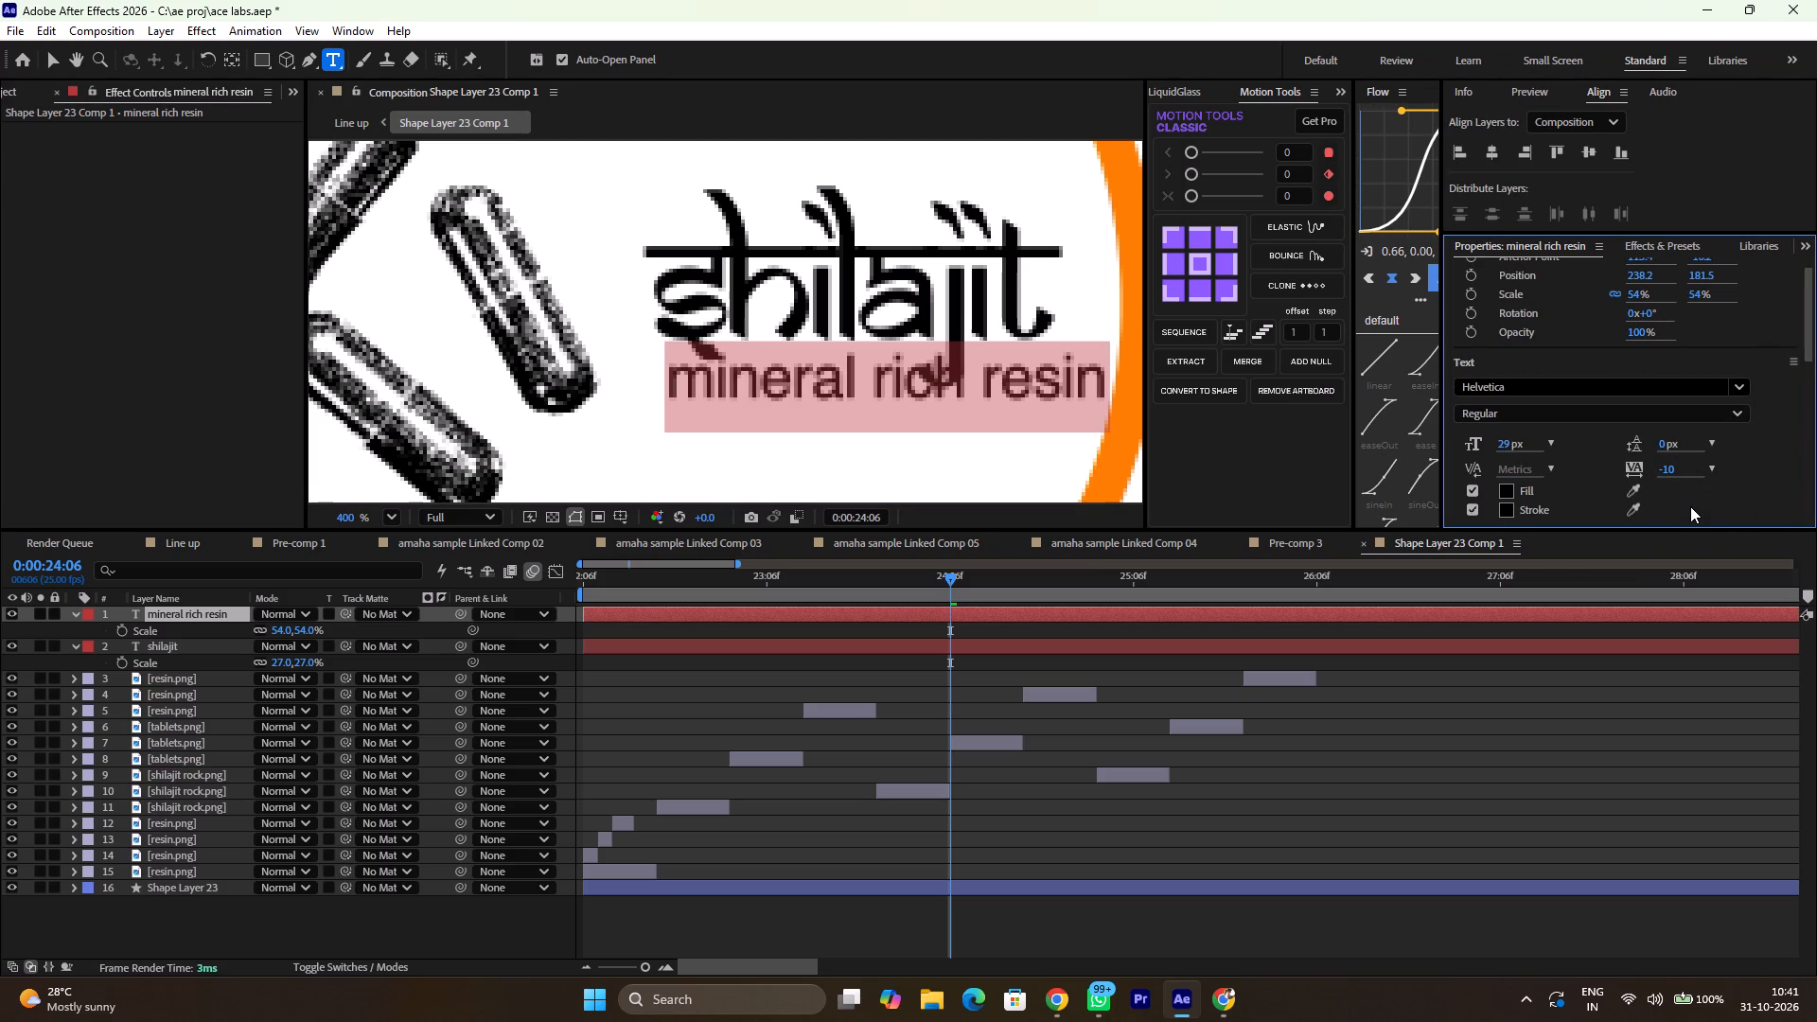
Reduce the "mineral rich resin" text's font size to 24 px and leave text editing with its layer selected.
left_click_drag(1507, 443, 1492, 450)
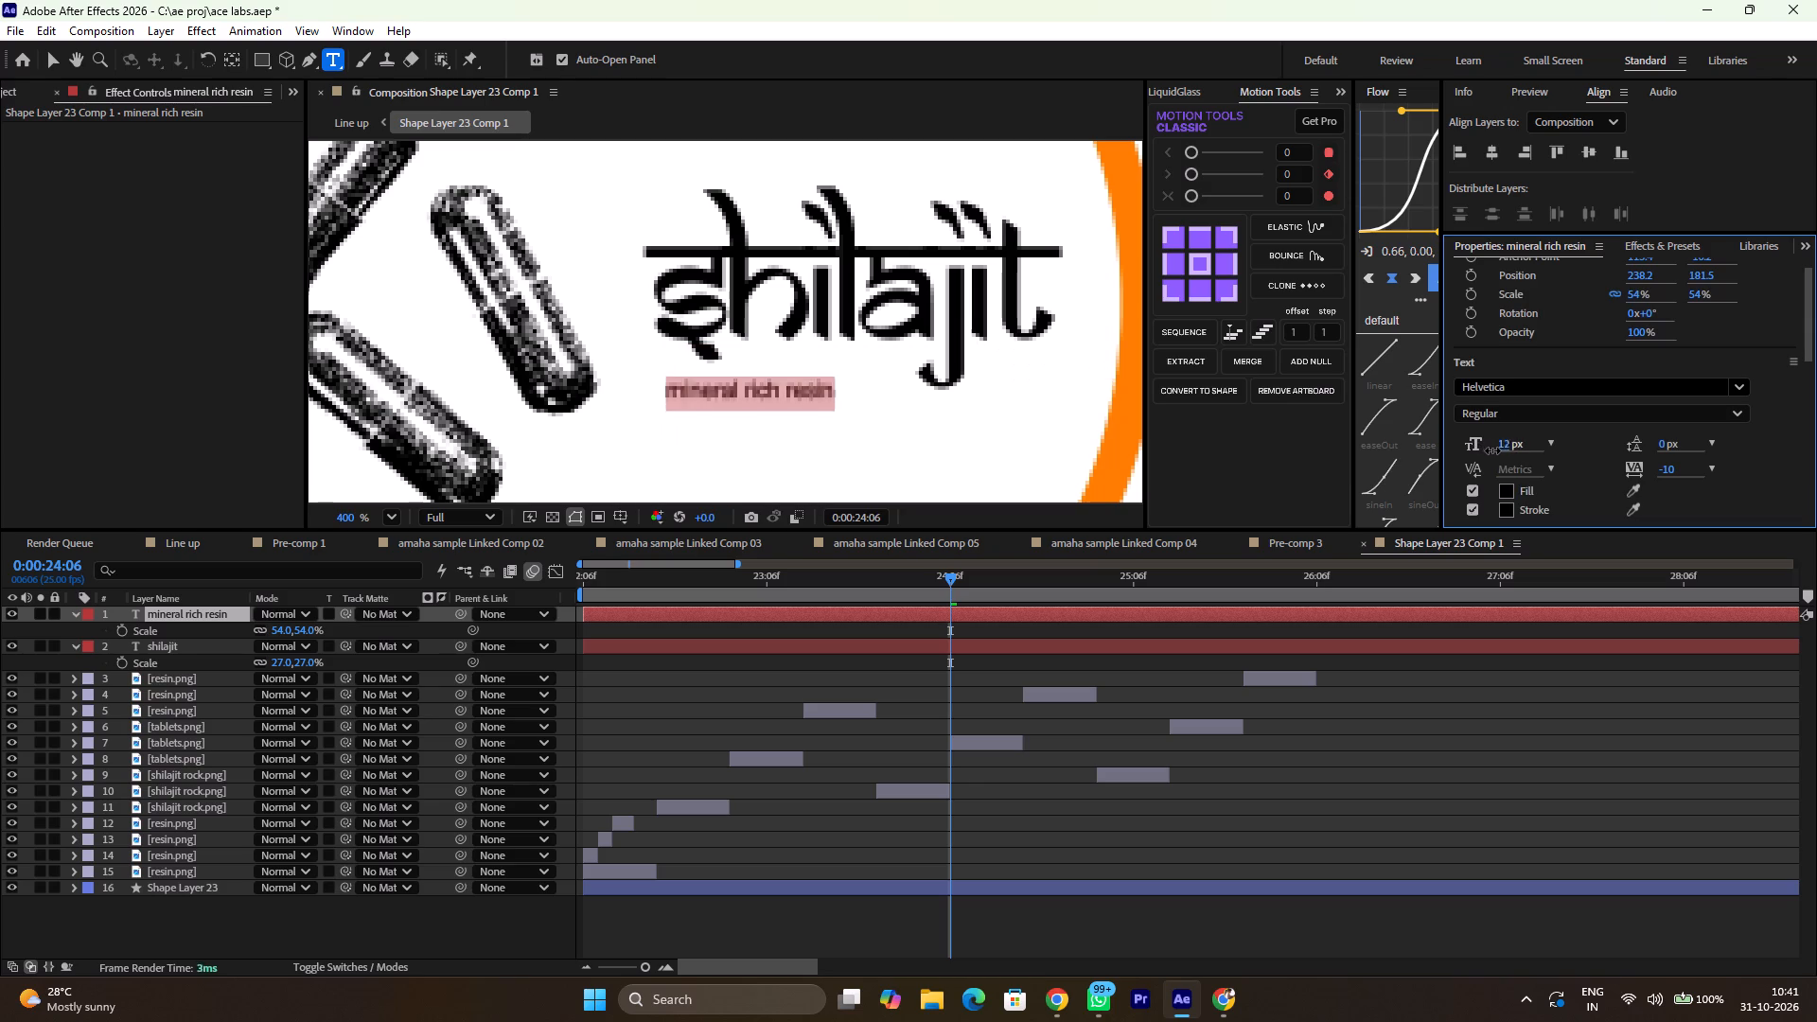
left_click_drag(1492, 450, 1508, 454)
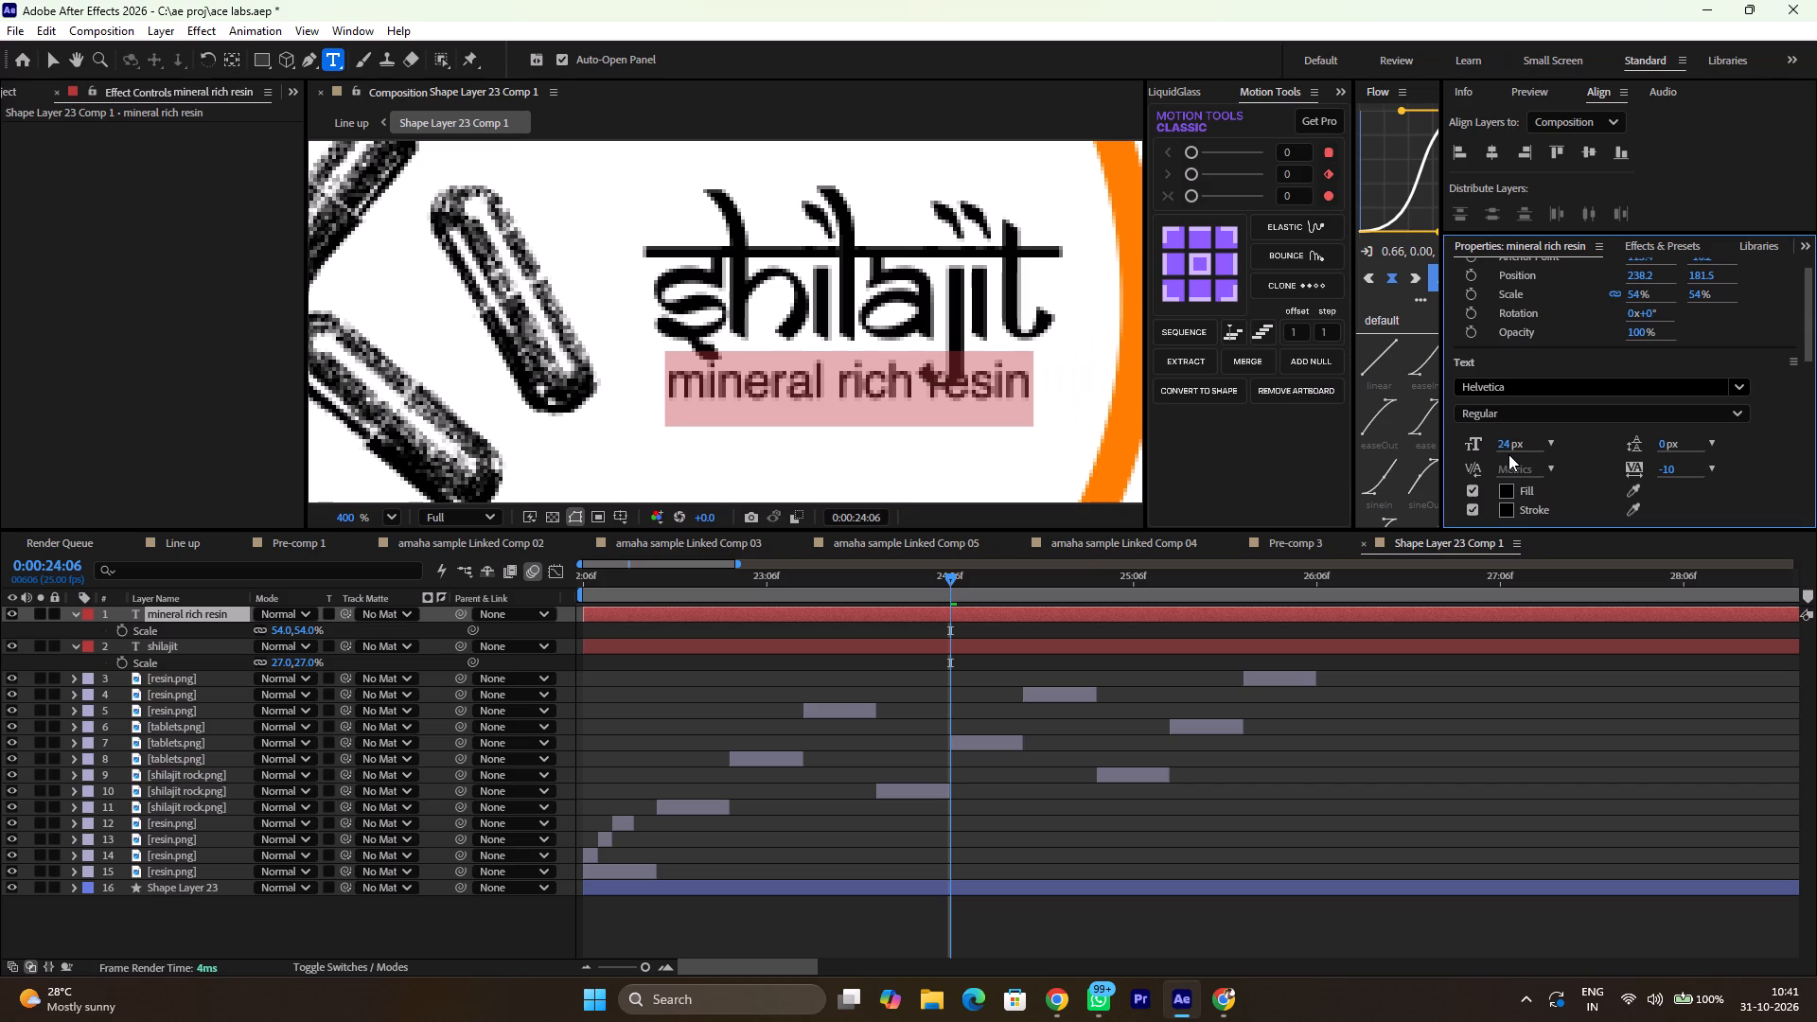
left_click(1044, 639)
left_click(1016, 618)
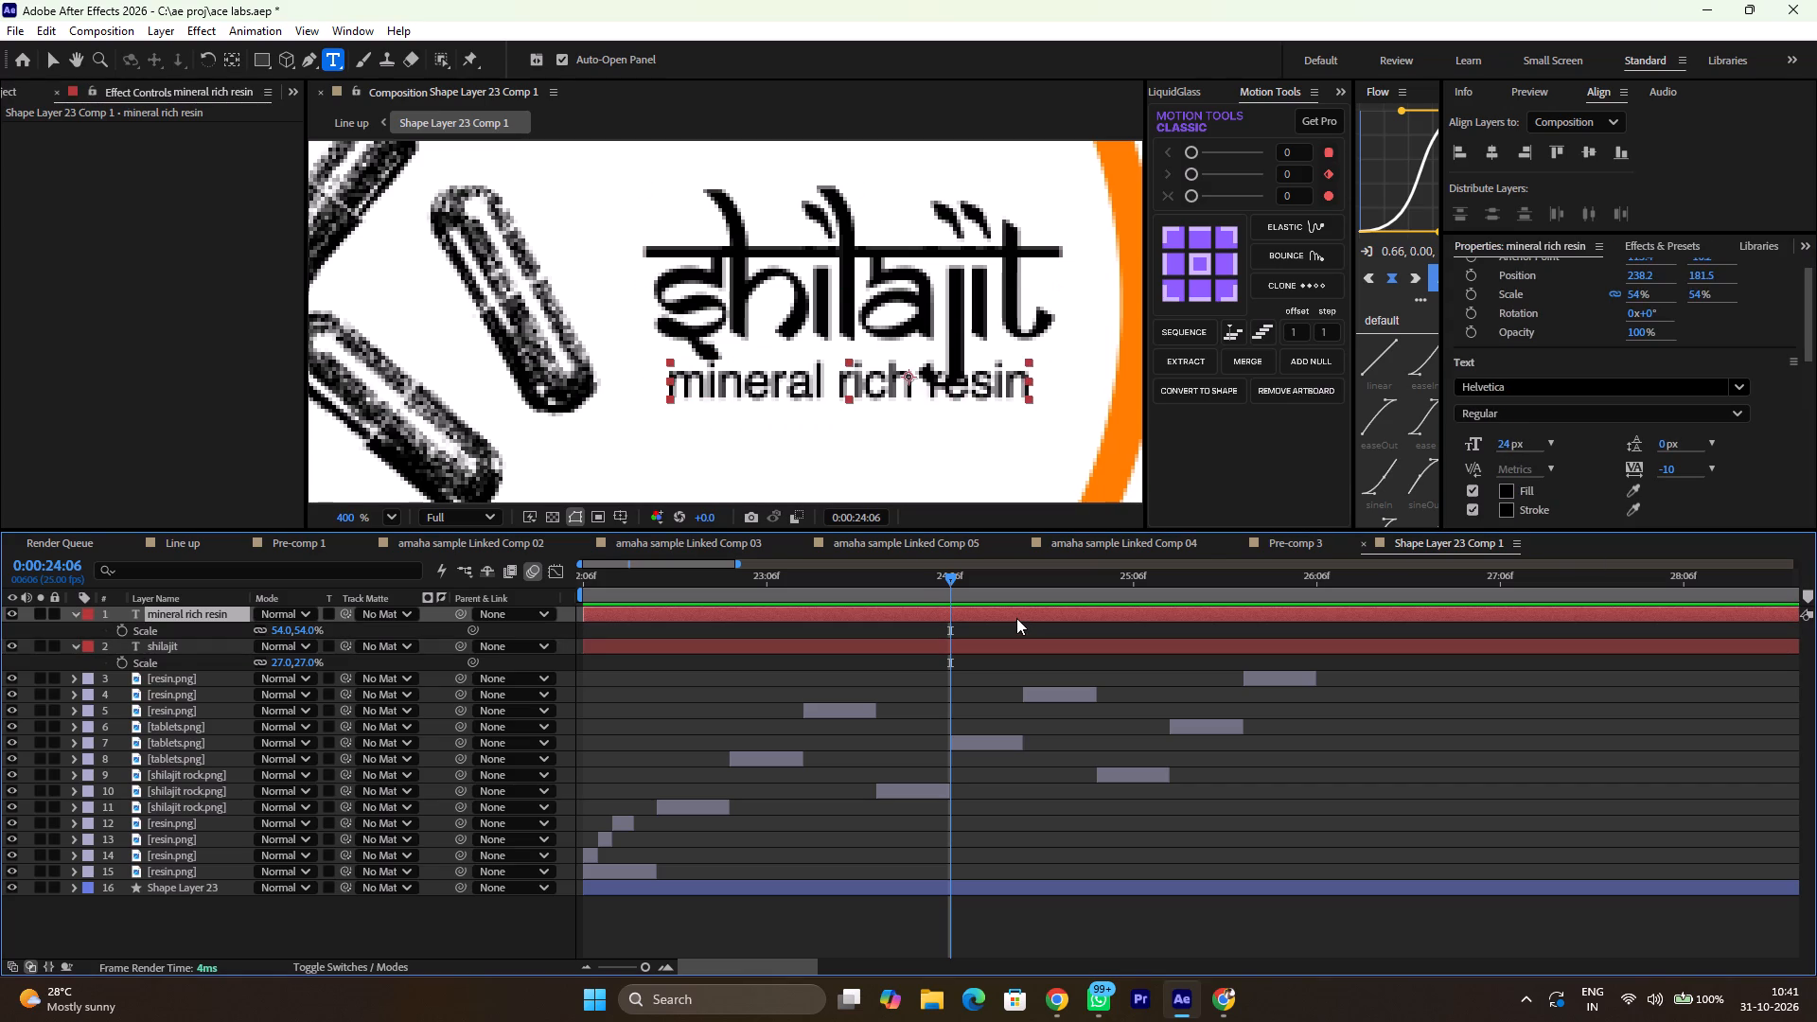
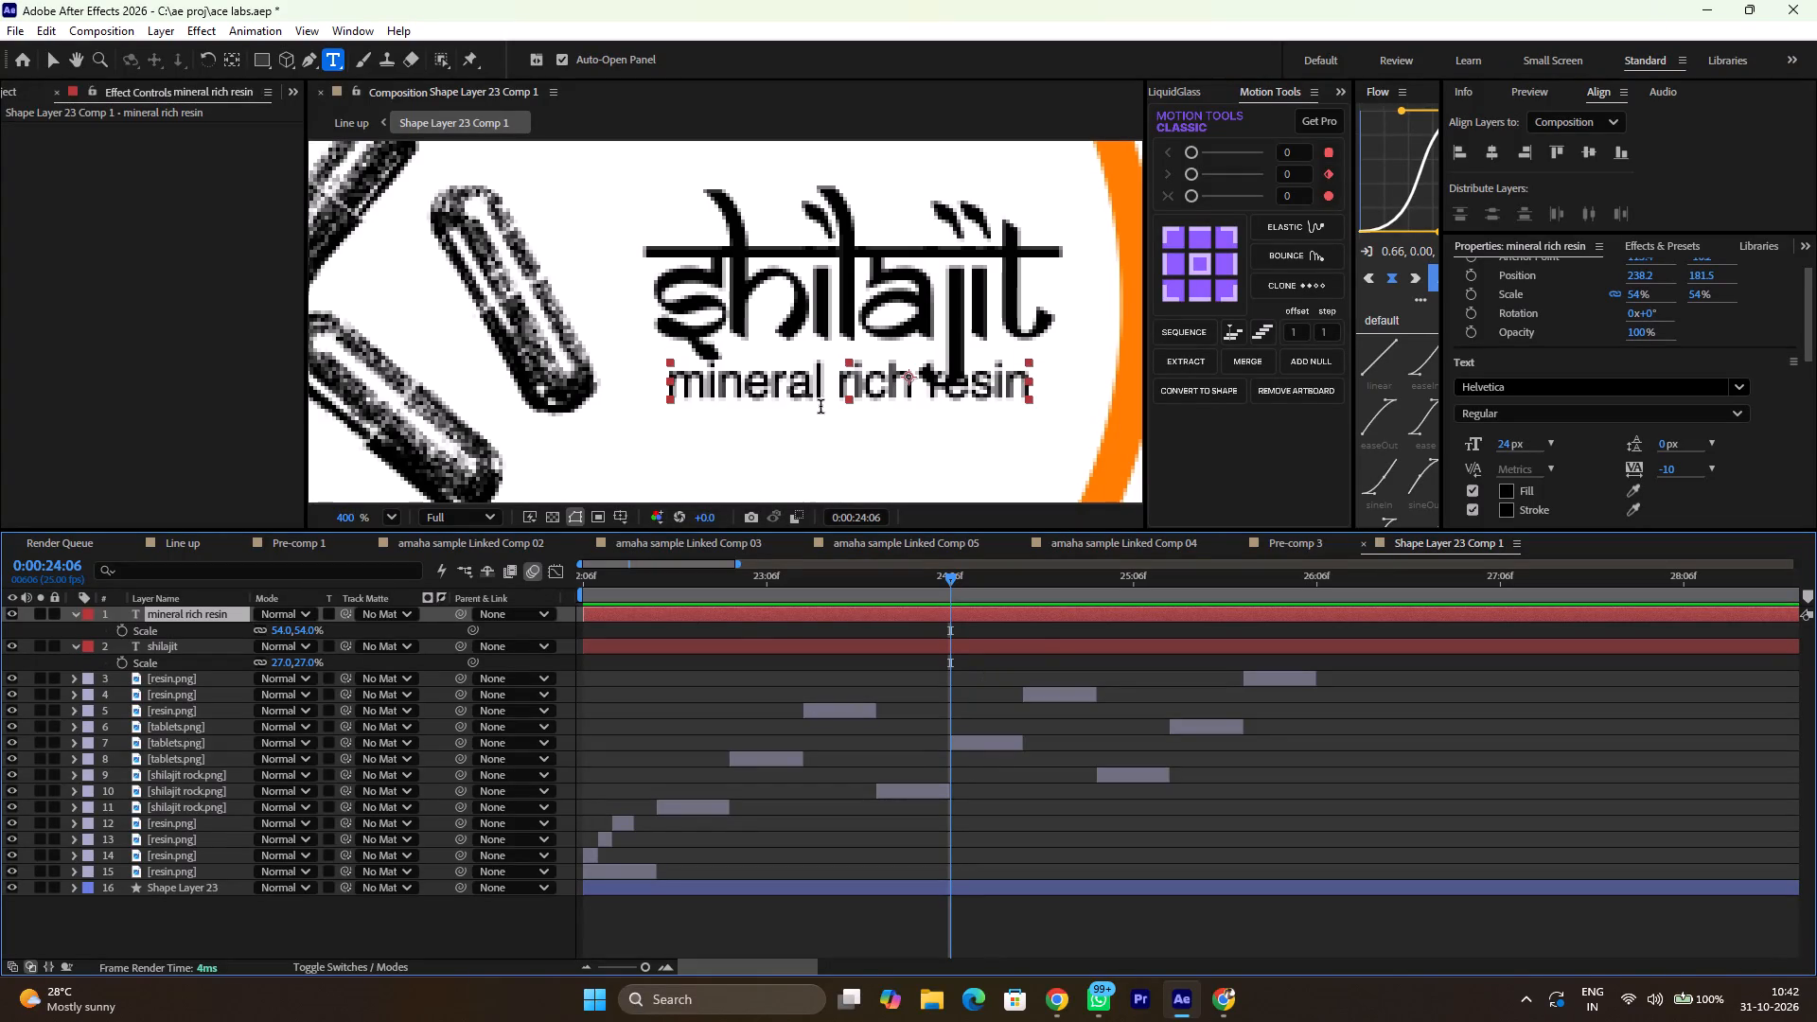
Move the "mineral rich resin" tagline slightly down, clear of the "shilajit" lettering, to a position of about 237.2, 187.5.
key("c")
key("v")
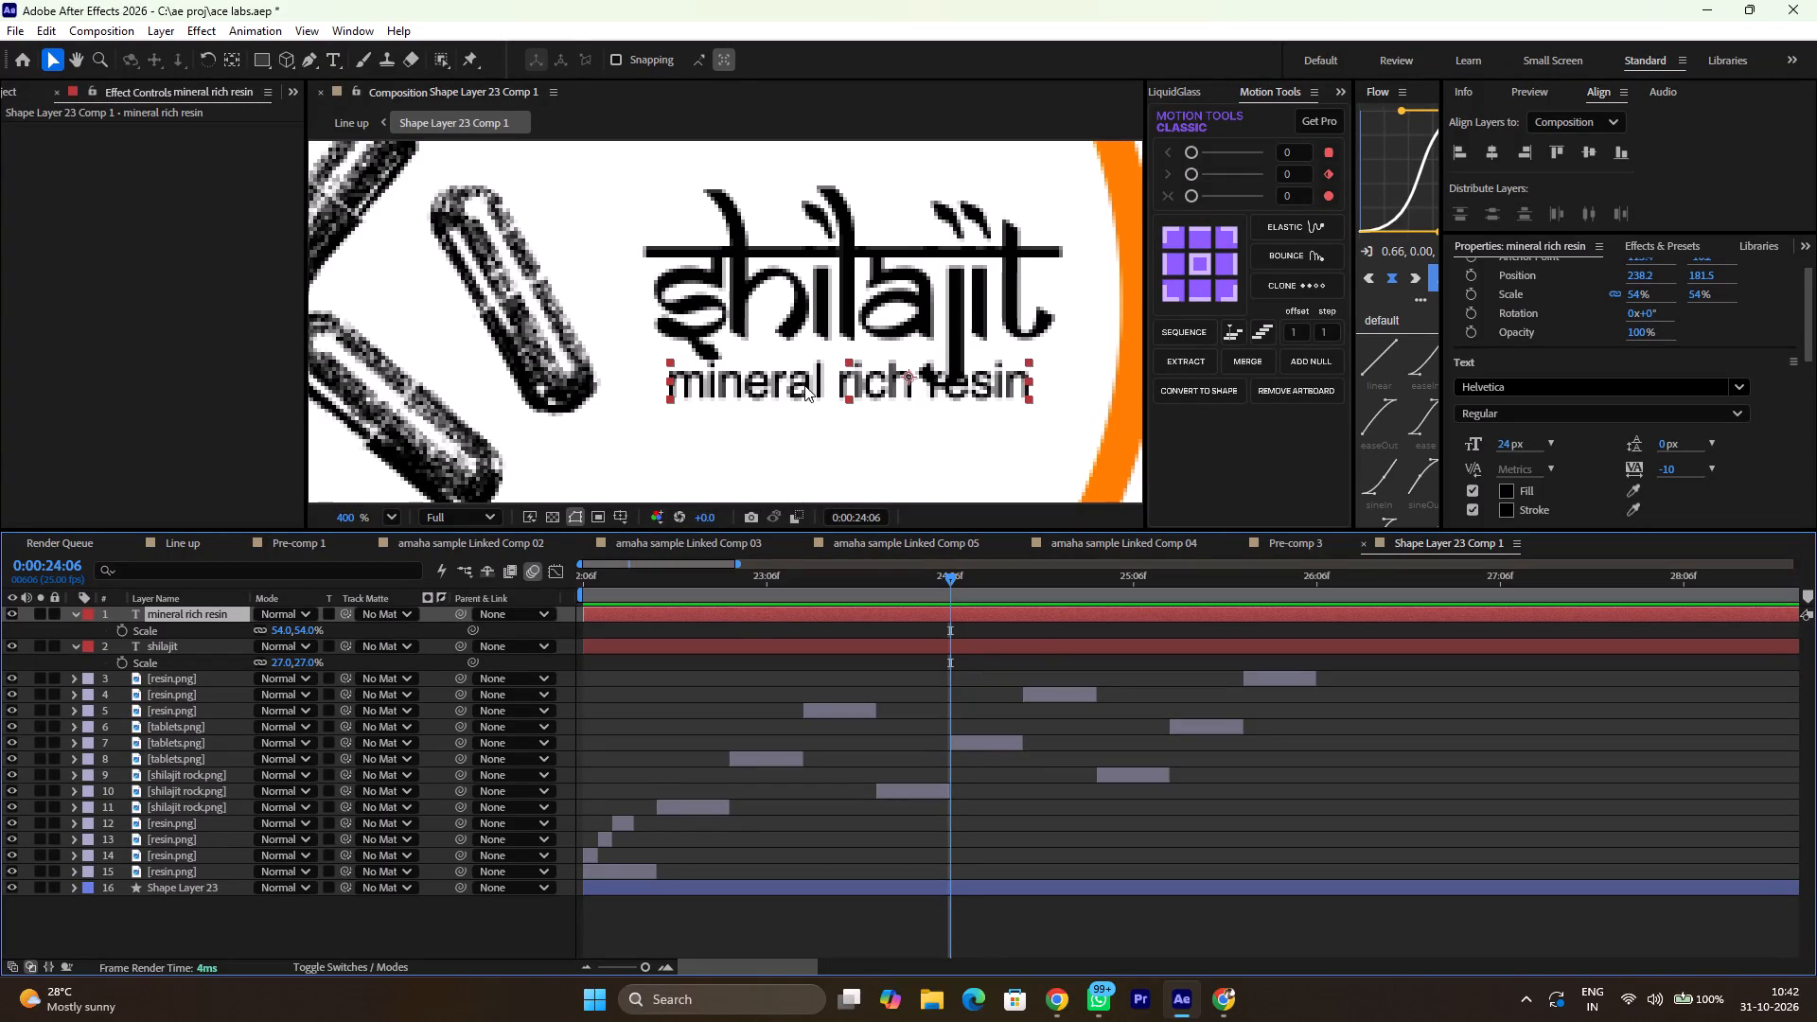
left_click_drag(756, 386, 758, 409)
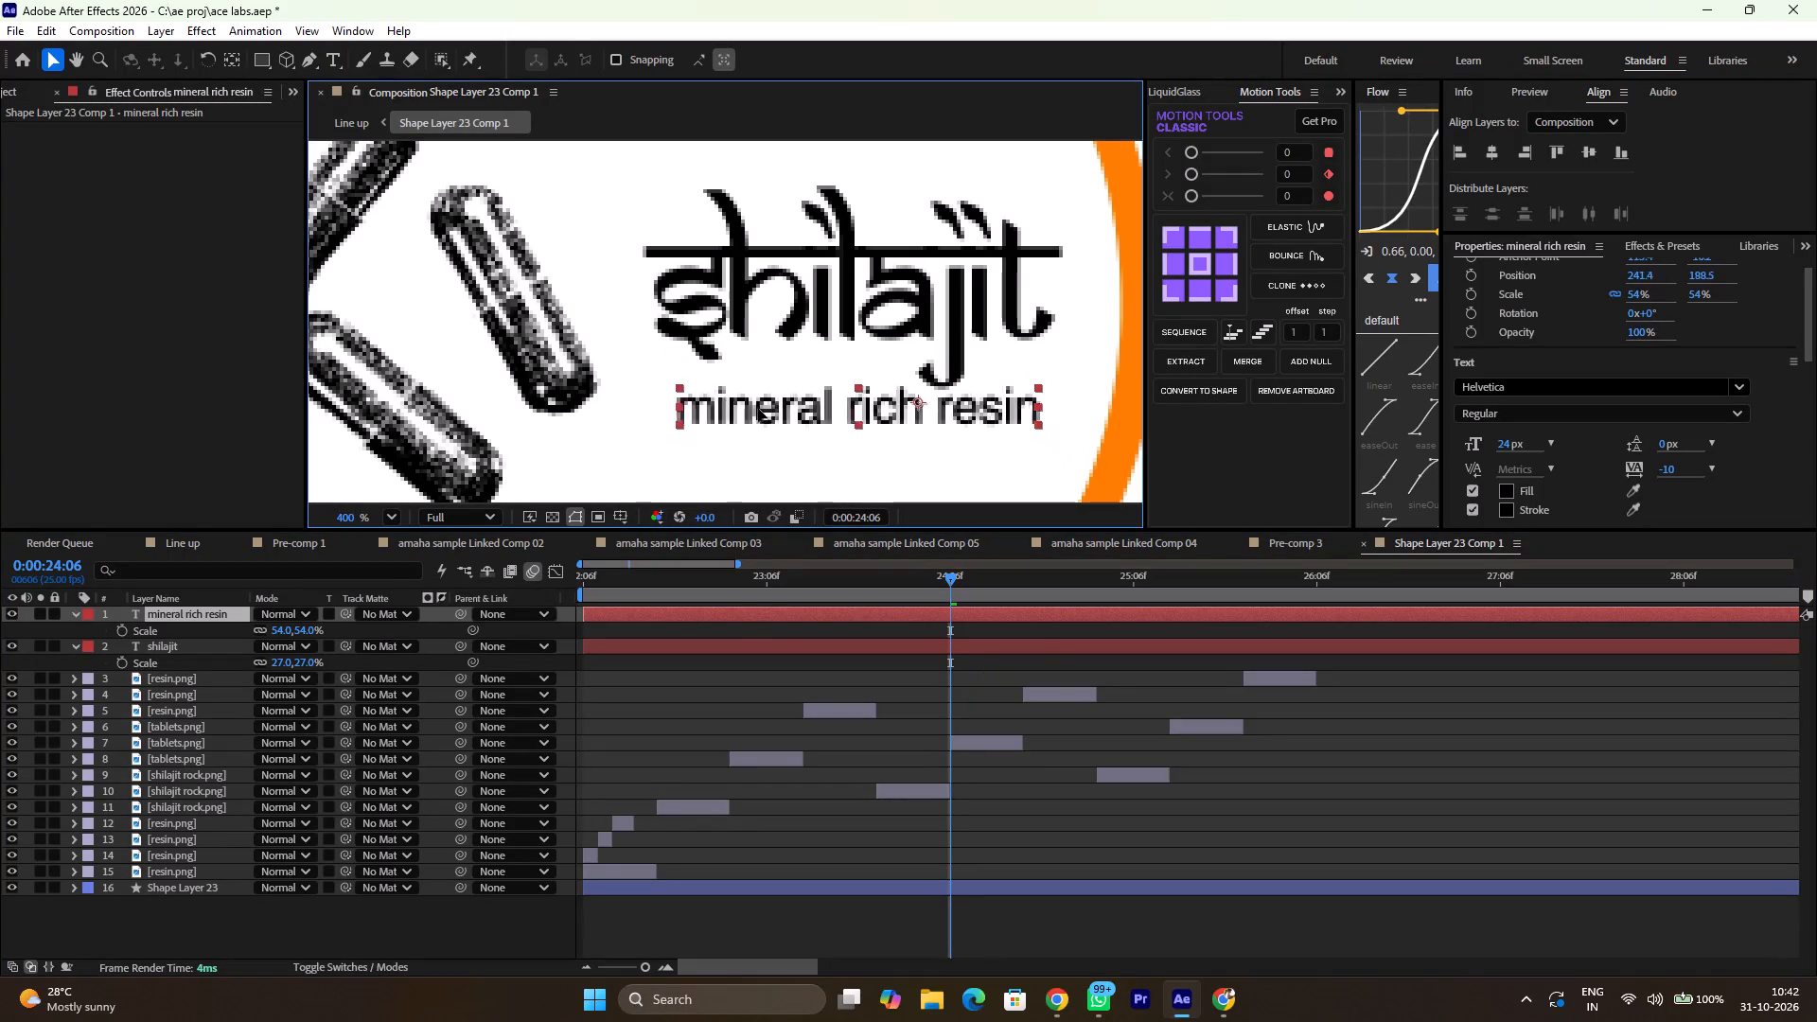
left_click_drag(758, 409, 752, 409)
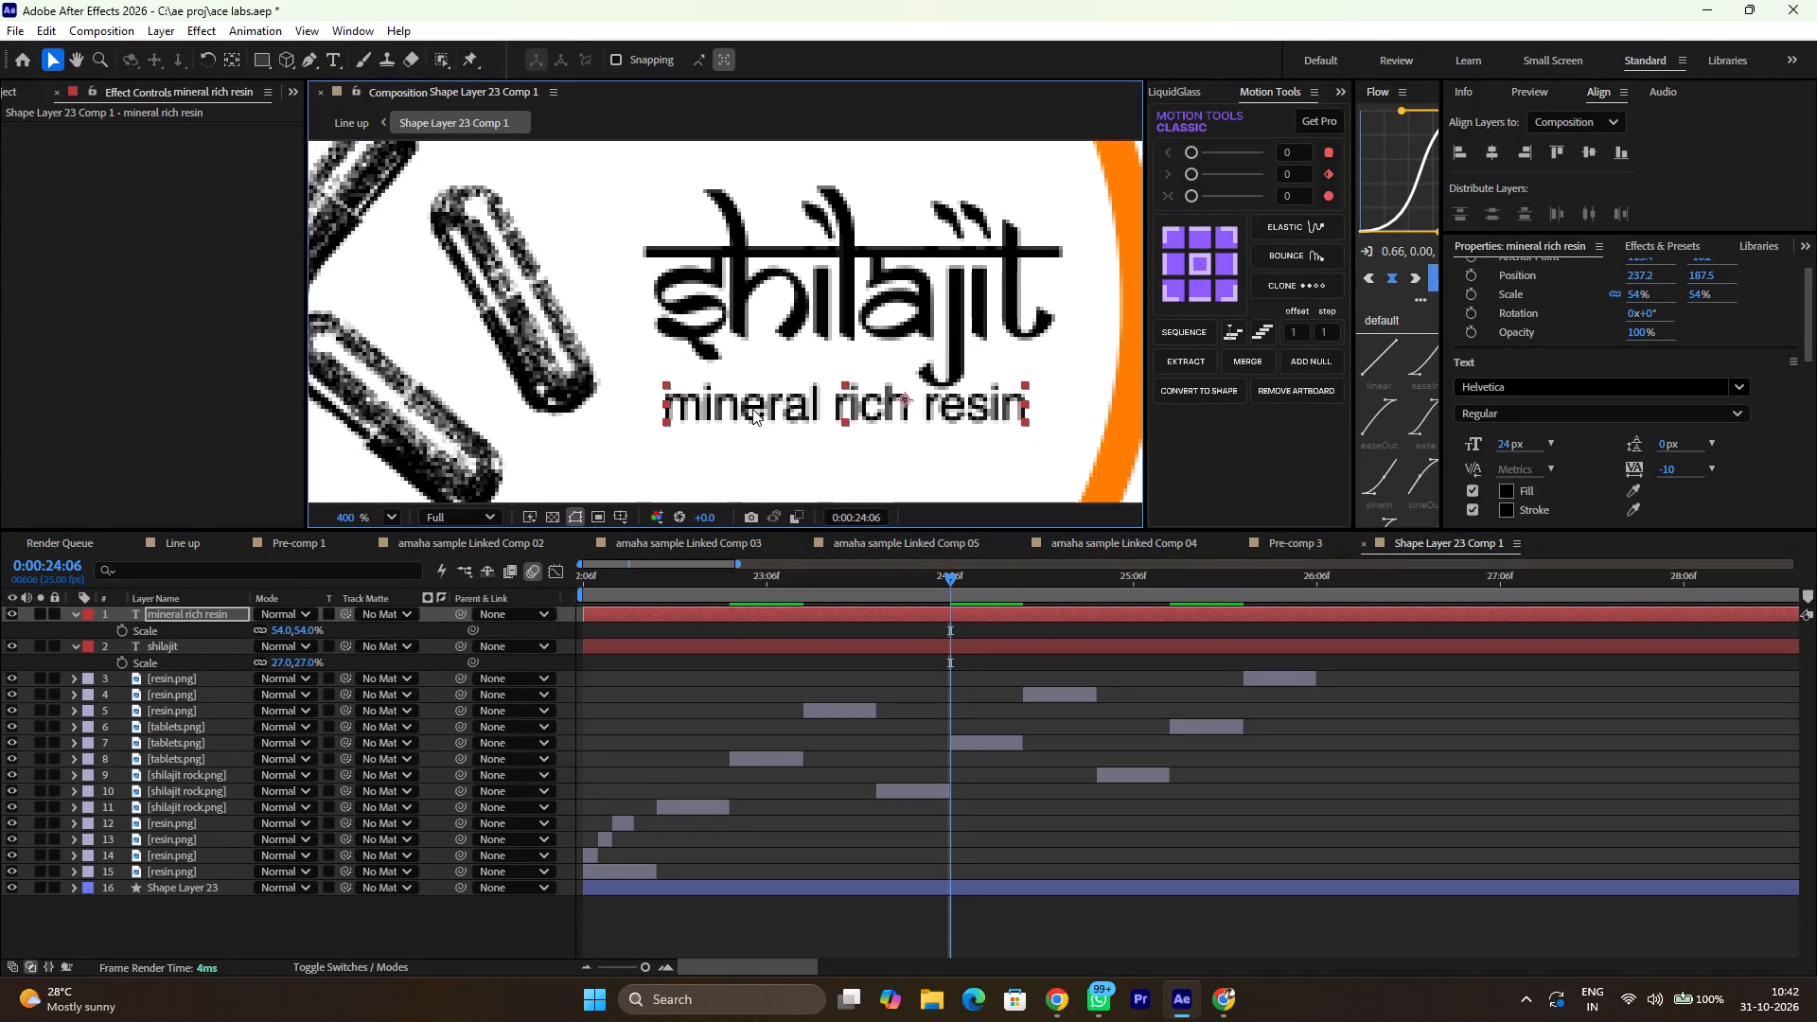
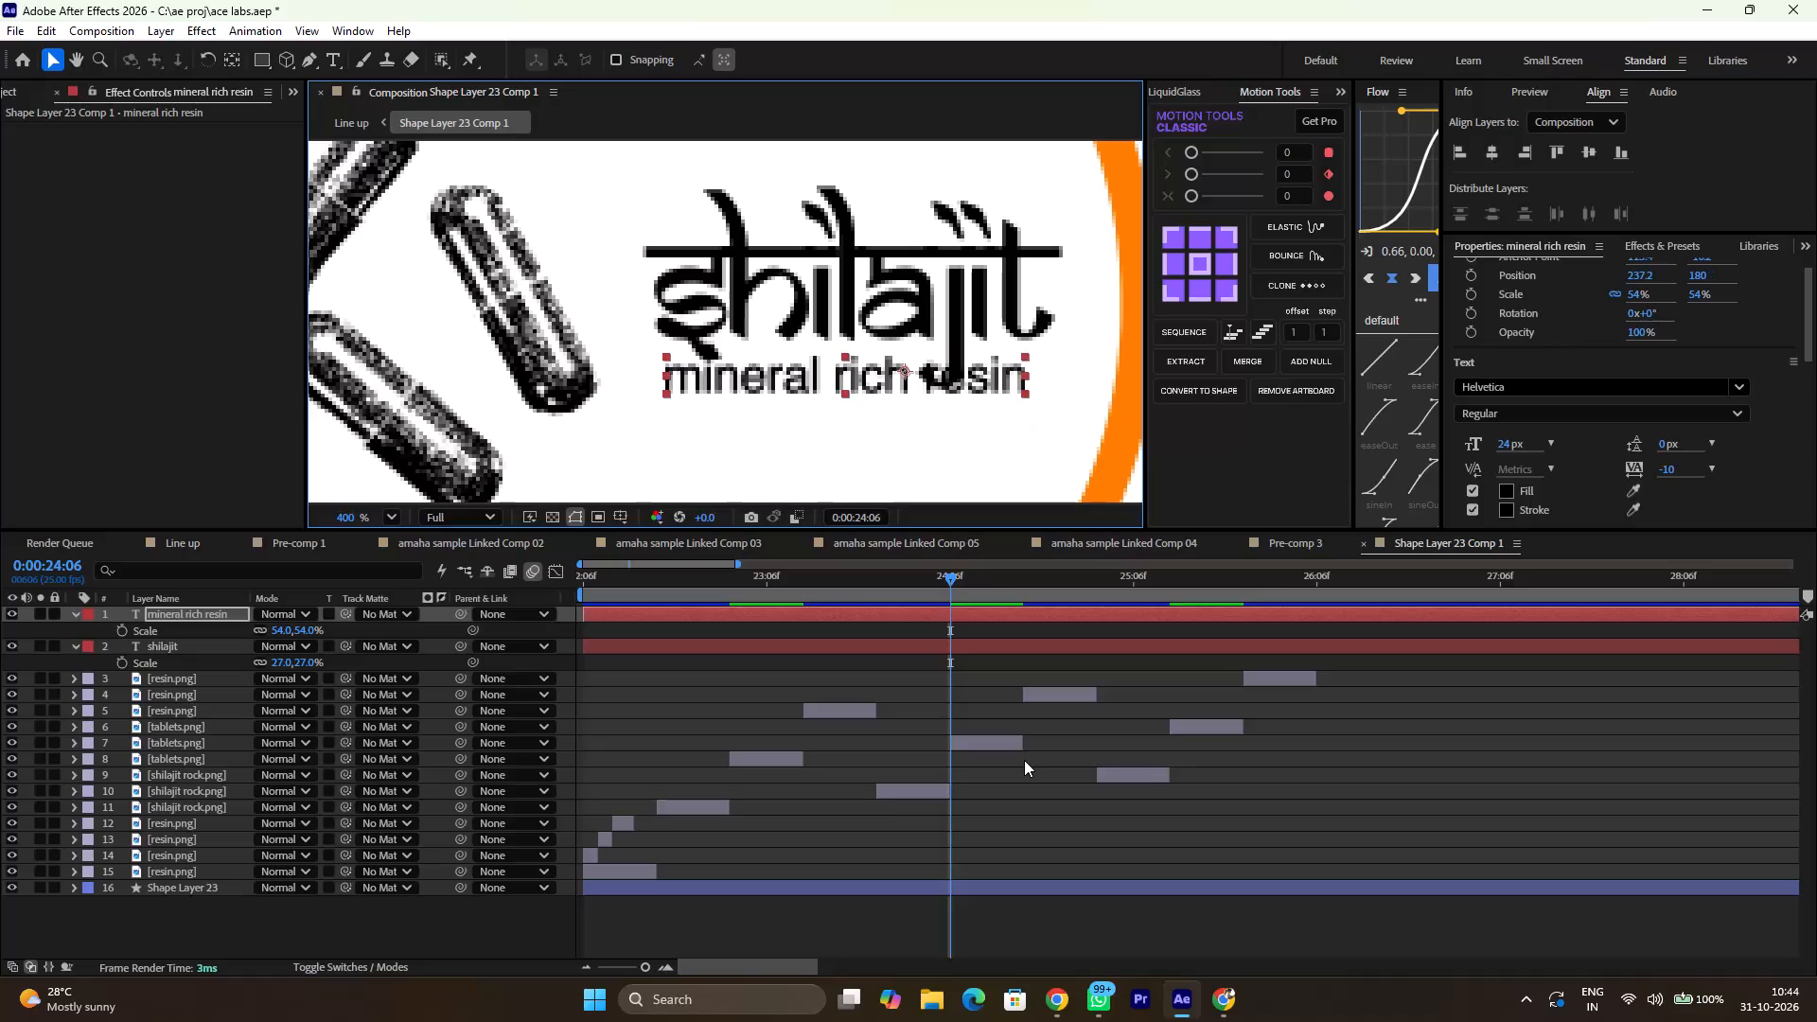
Nudge the "mineral rich resin" tagline vertically to a position of 237.2, 182.5.
key("shift+Down")
key("shift+Down")
key("shift+Up")
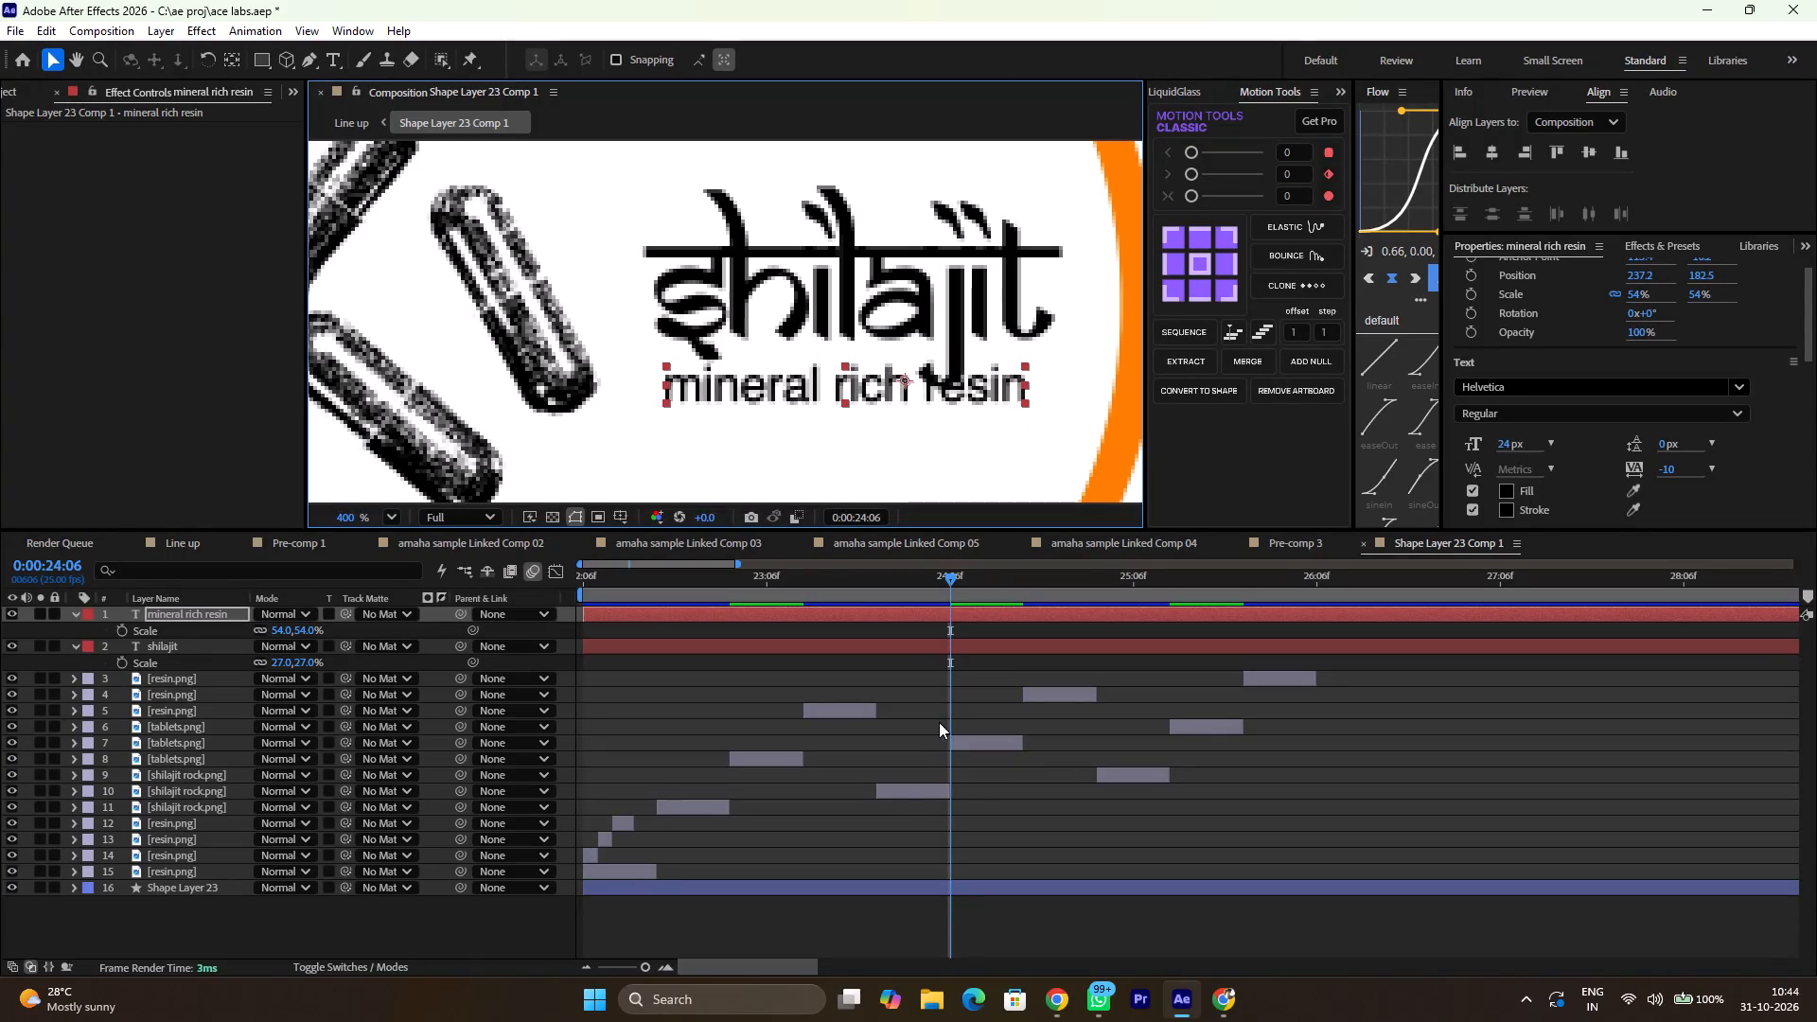
Widen the gap between "rich" and "resin" with four extra spaces so the tail of the "j" fits between them.
double_click(916, 375)
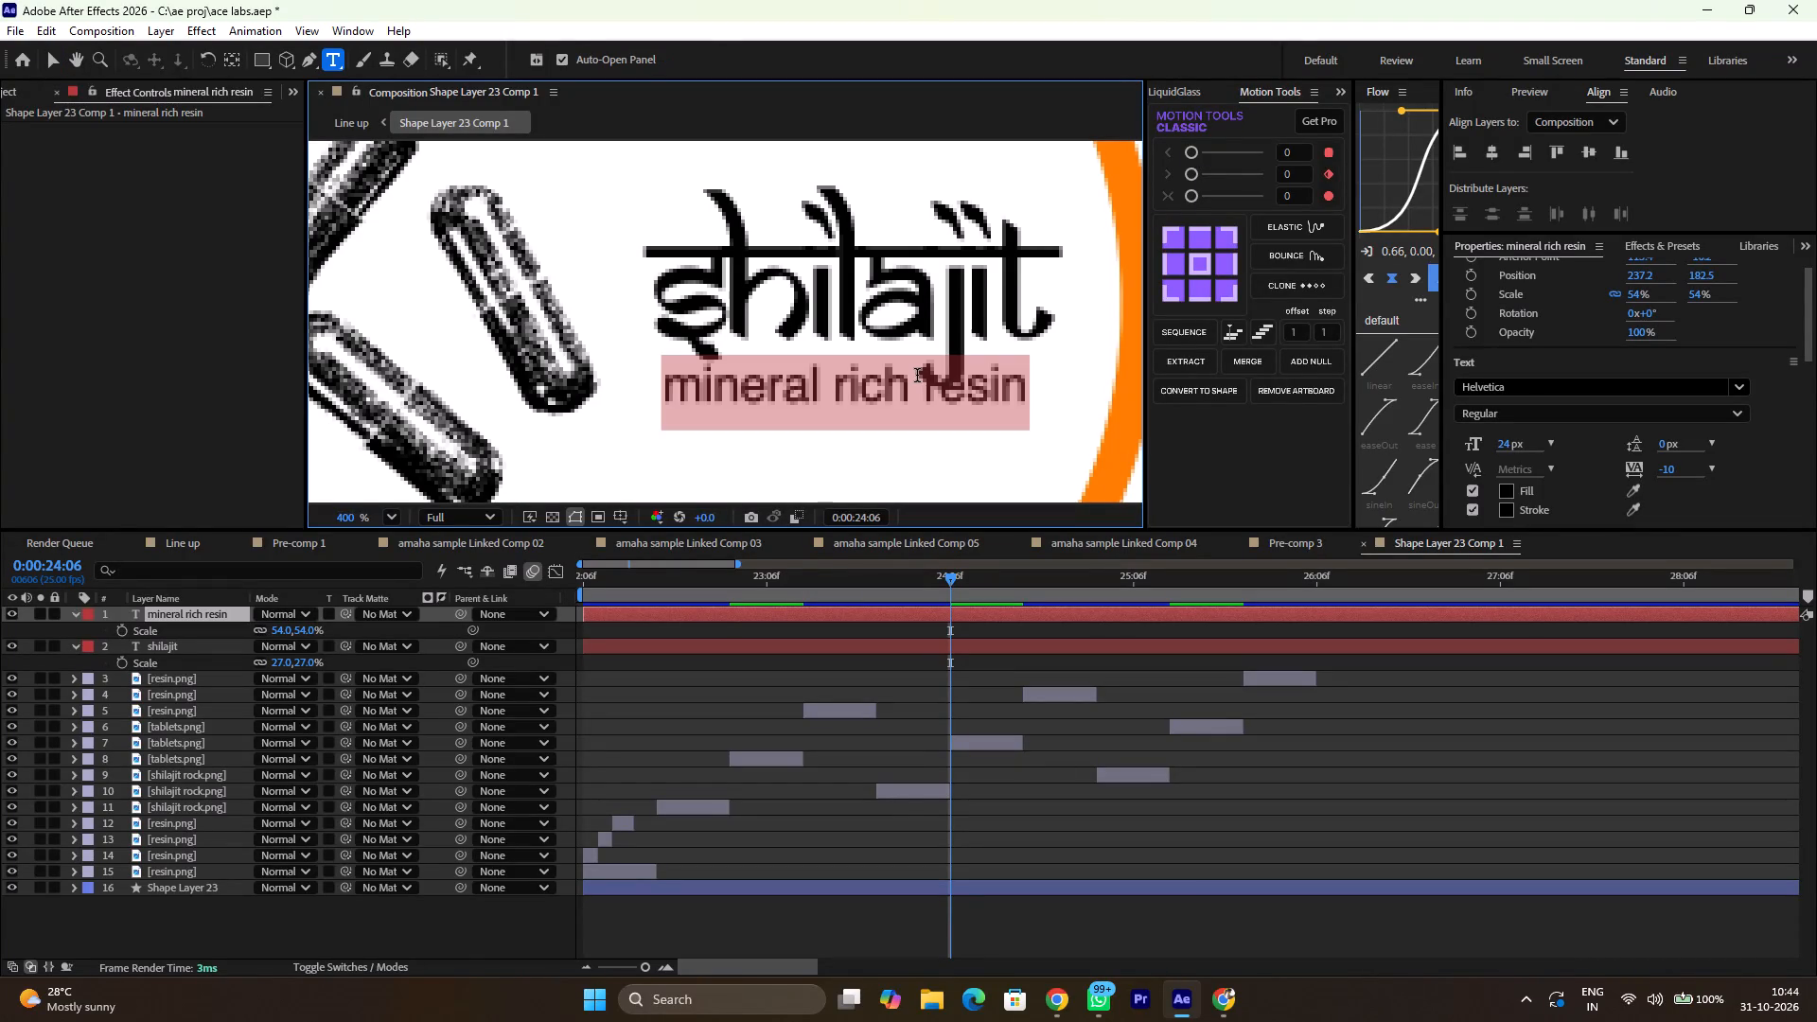
left_click(918, 375)
key("space")
key("space")
key("space")
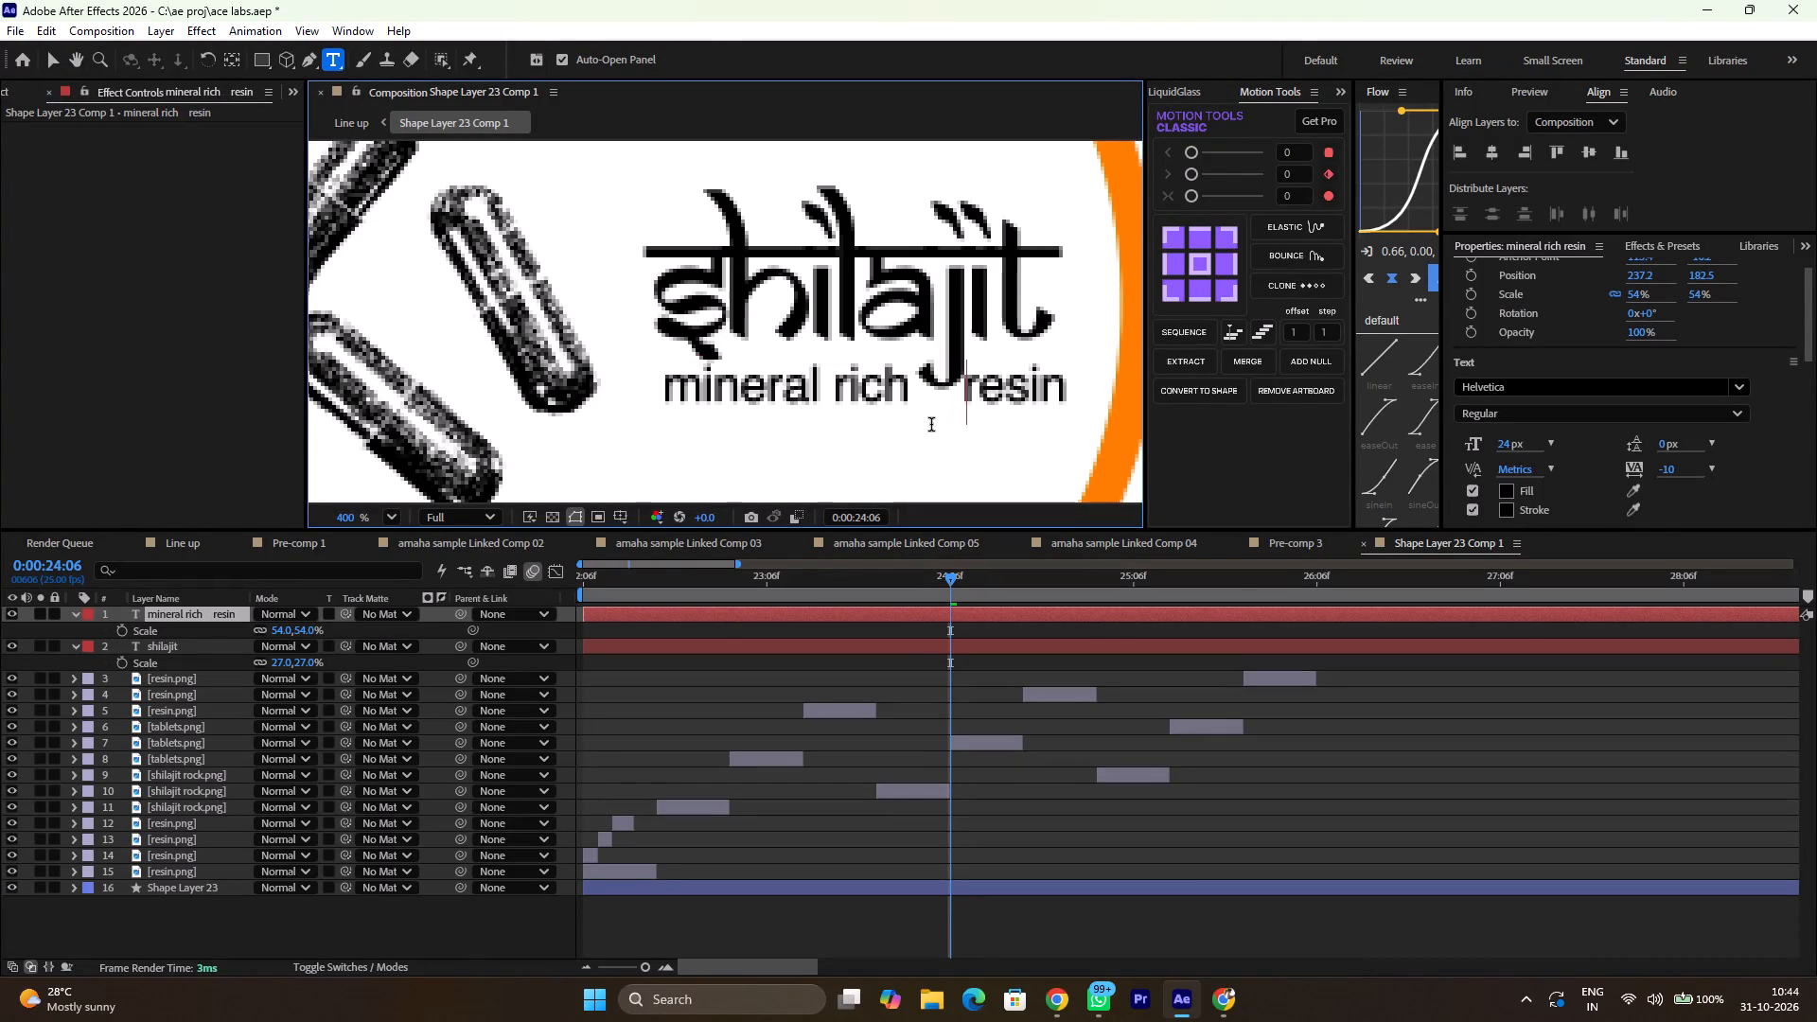
key("space")
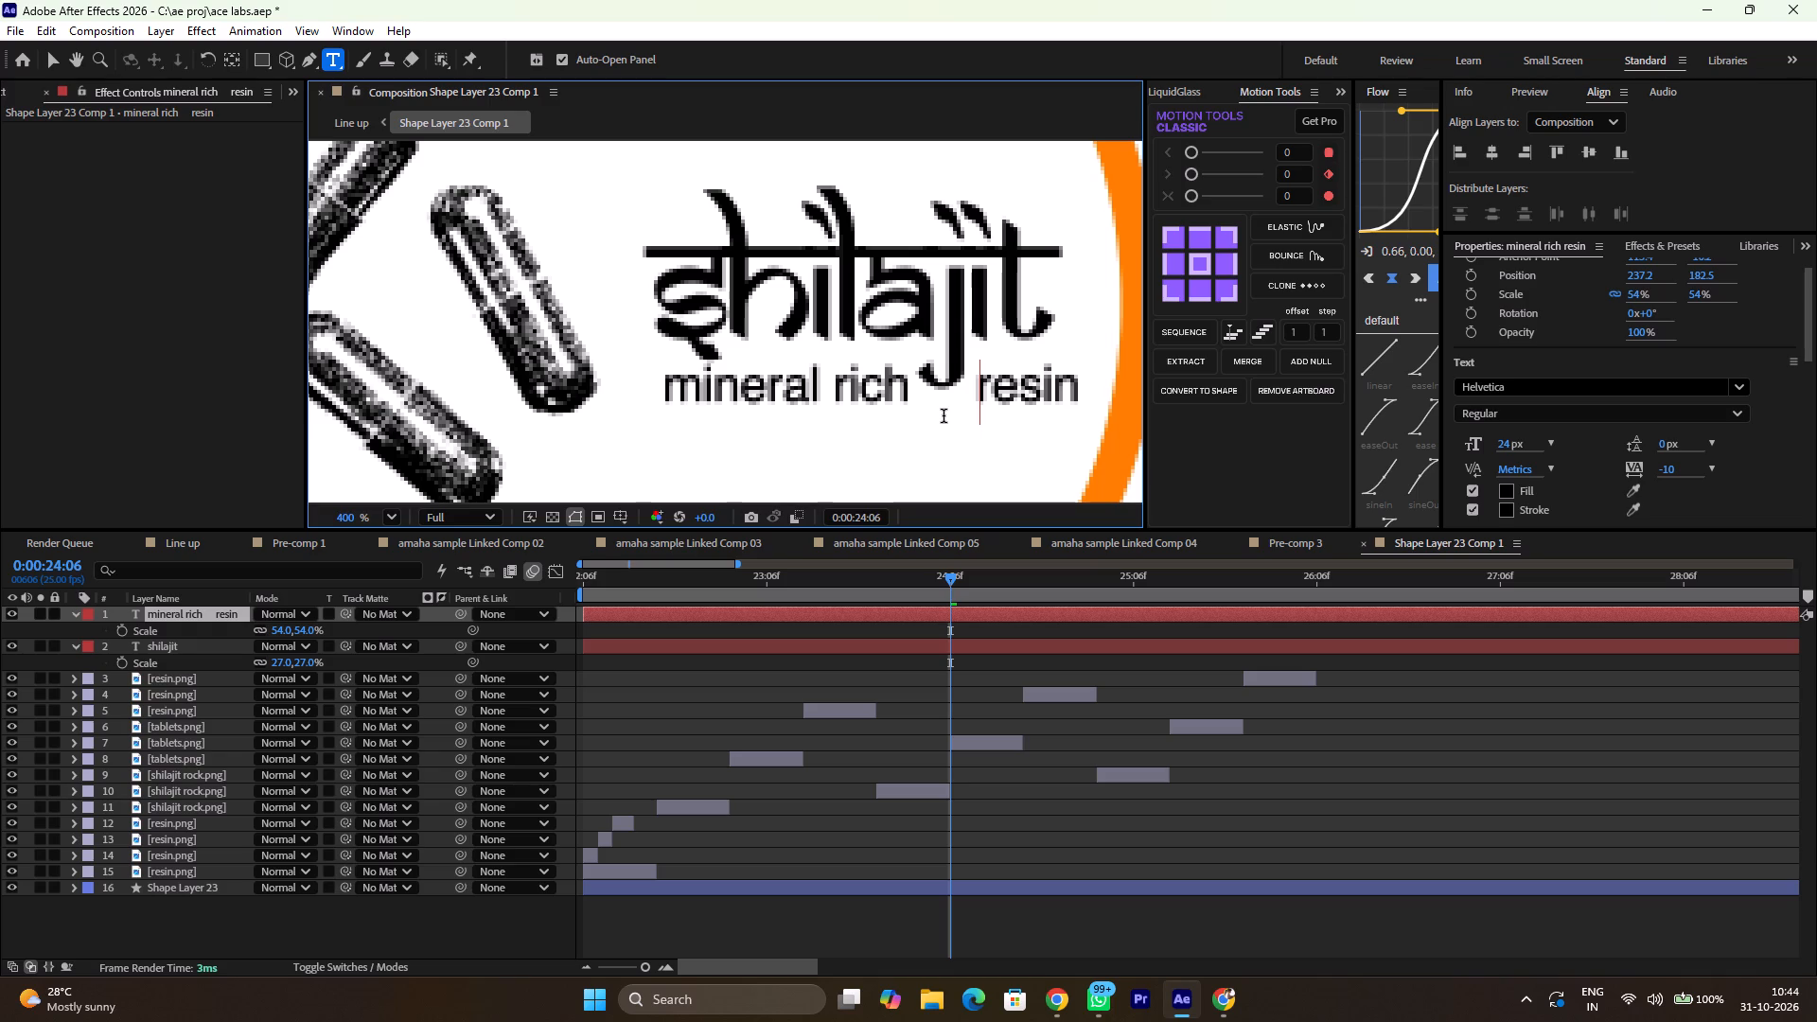
left_click(925, 661)
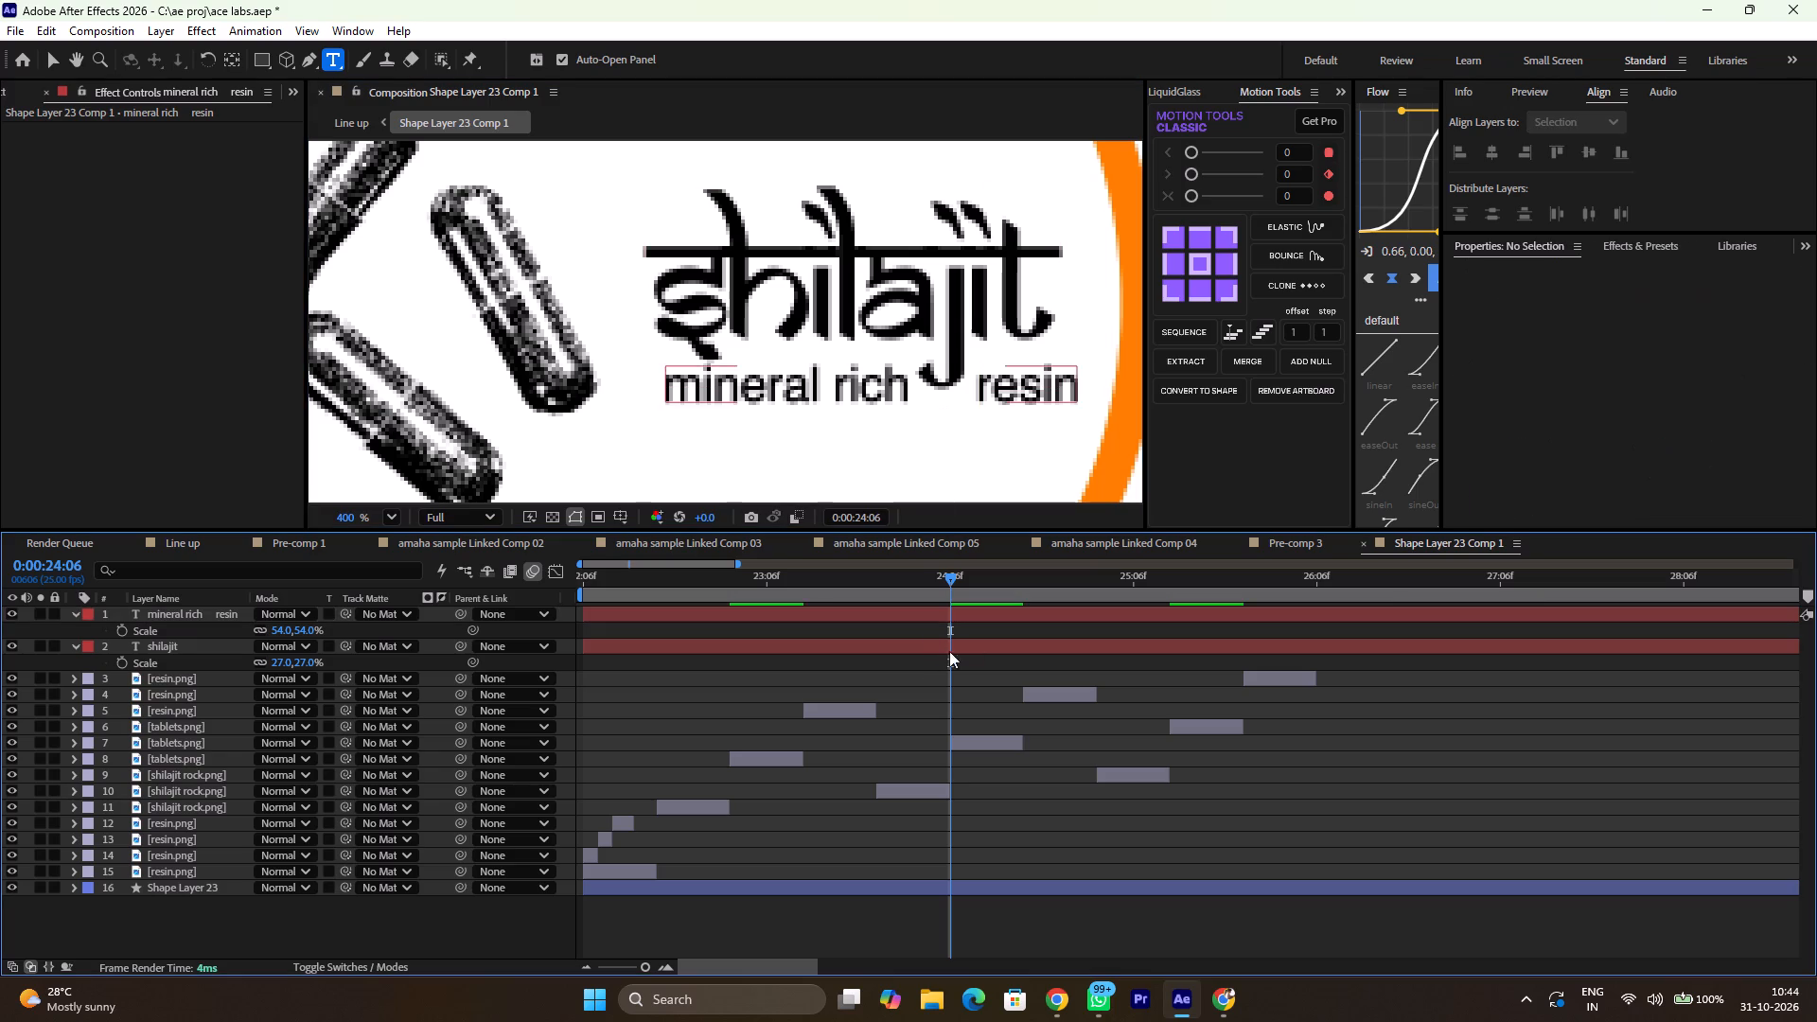
Reduce the tagline layer's scale to 53%.
left_click(915, 616)
left_click(286, 627)
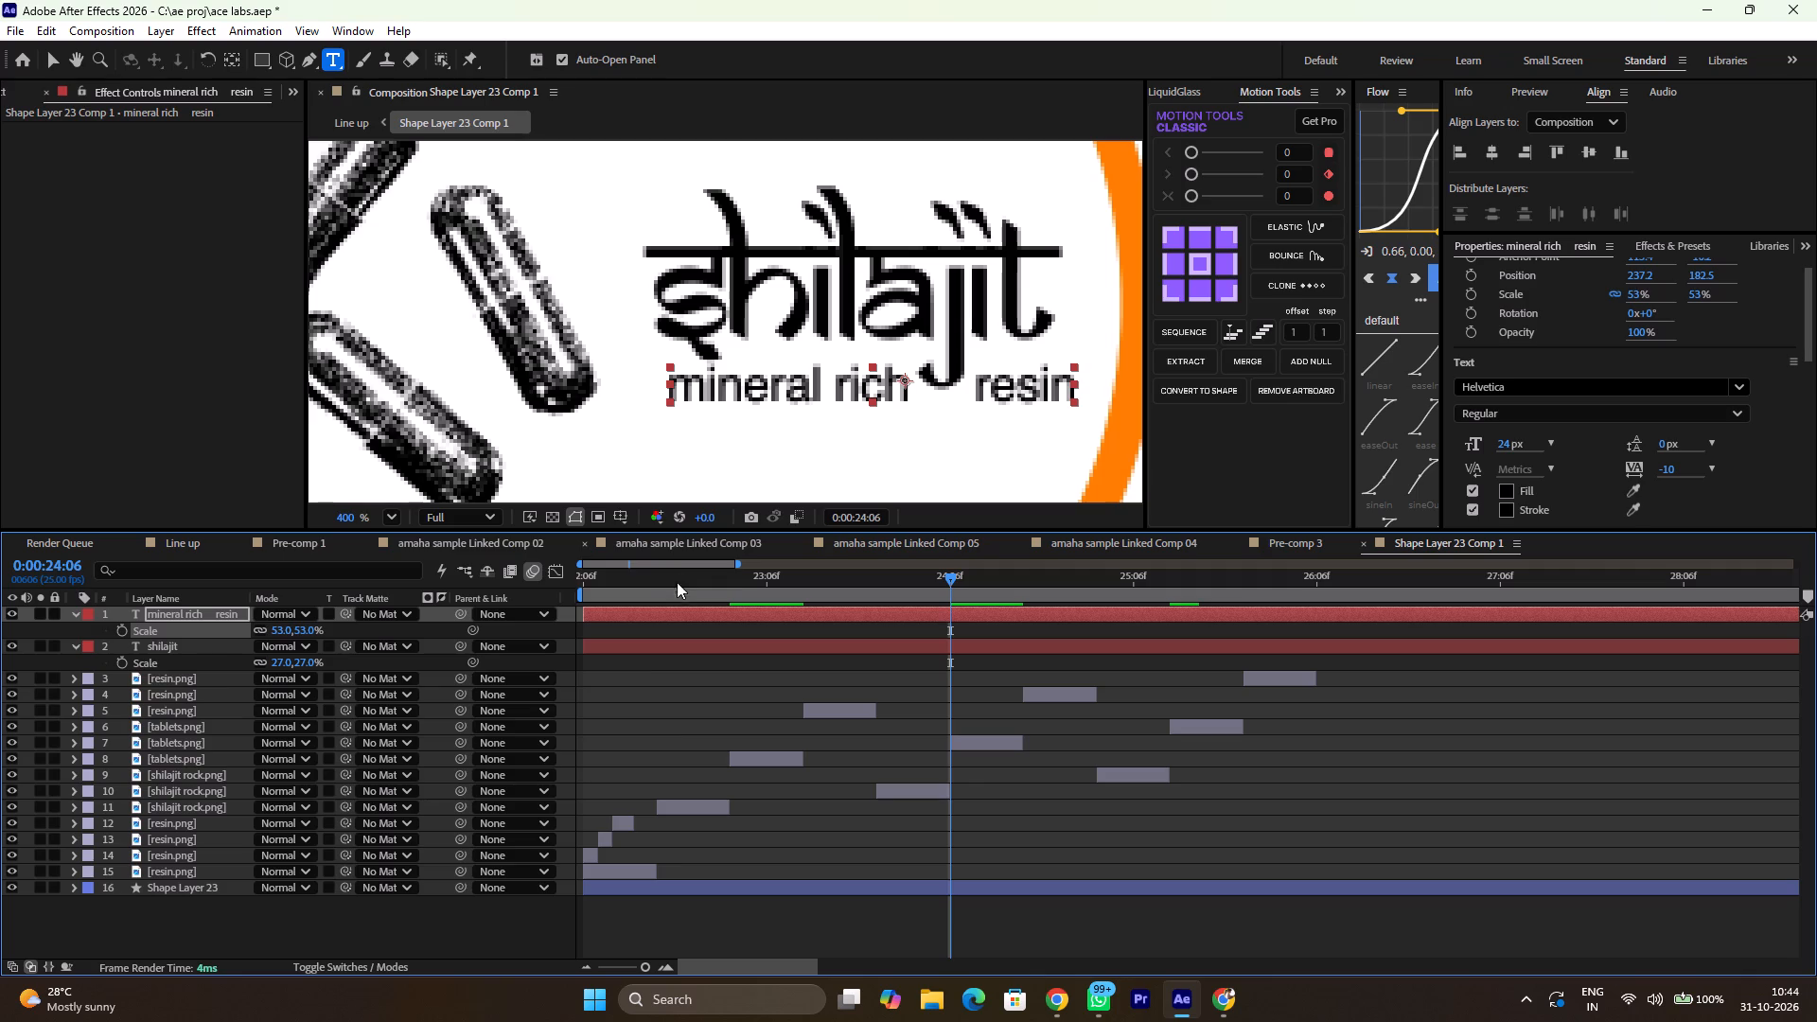
Play back the composition from its start to check the title and tagline.
left_click_drag(669, 587, 494, 608)
key("space")
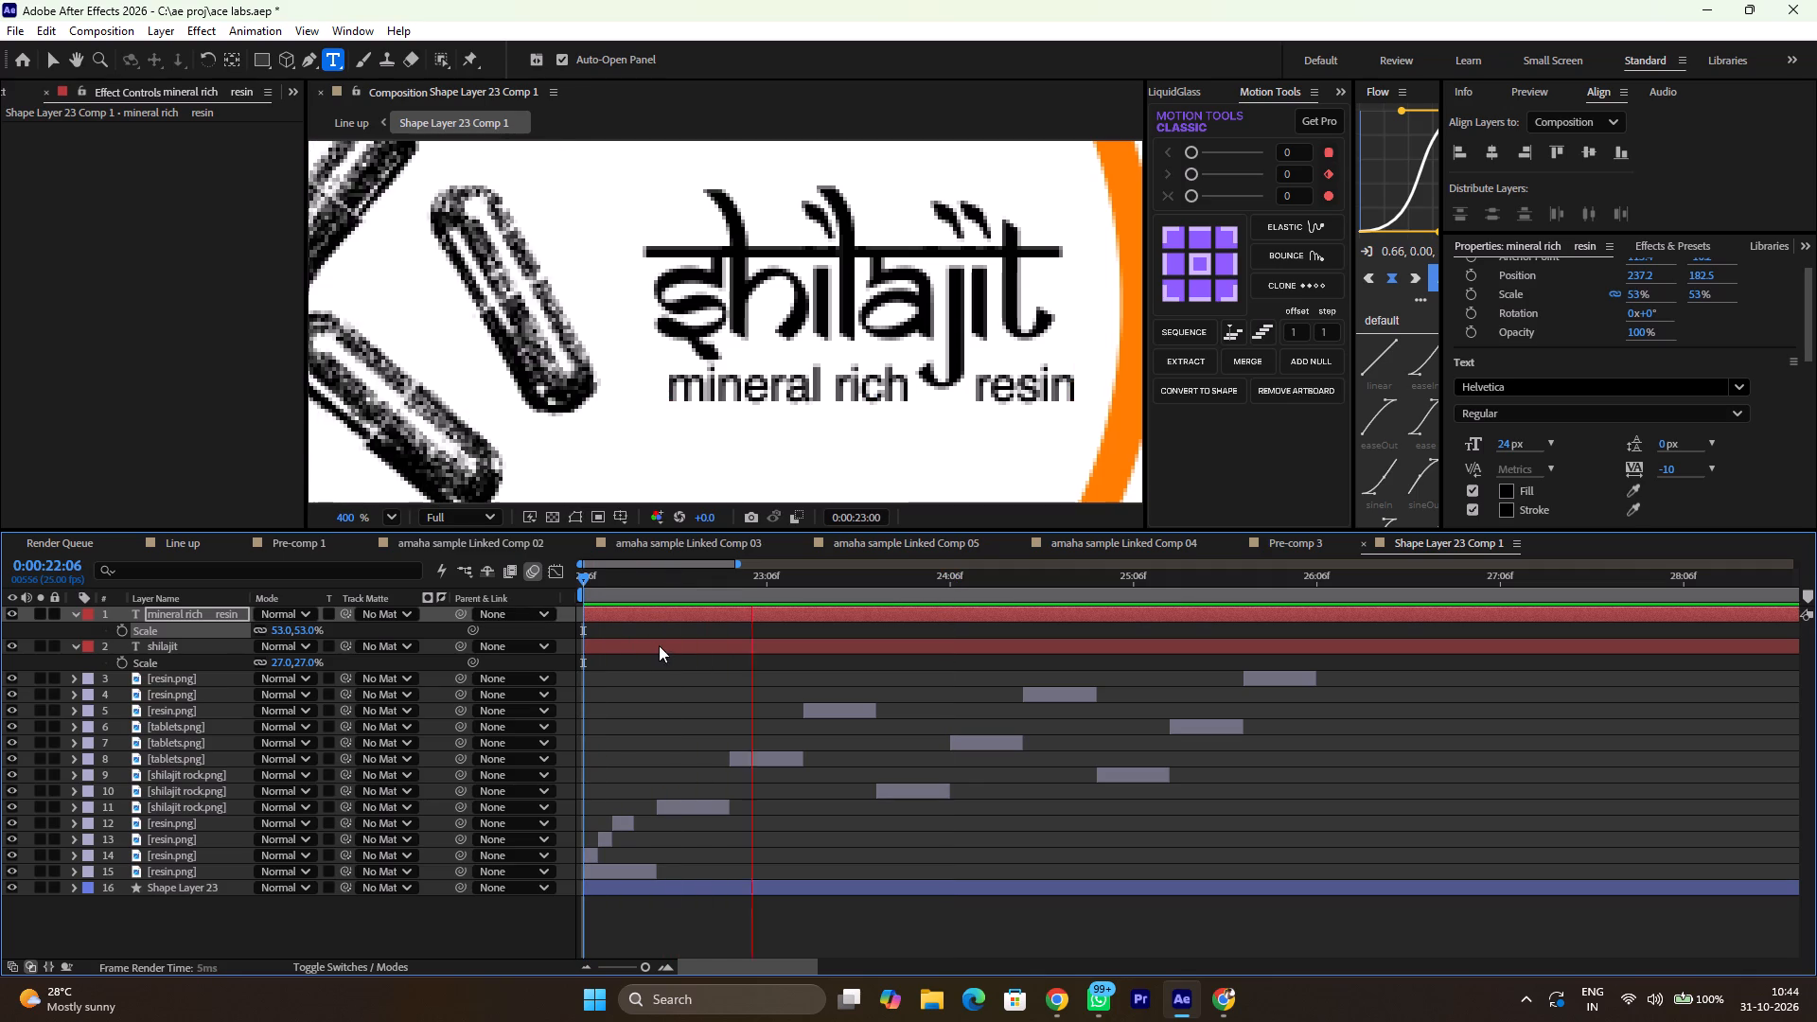
key("space")
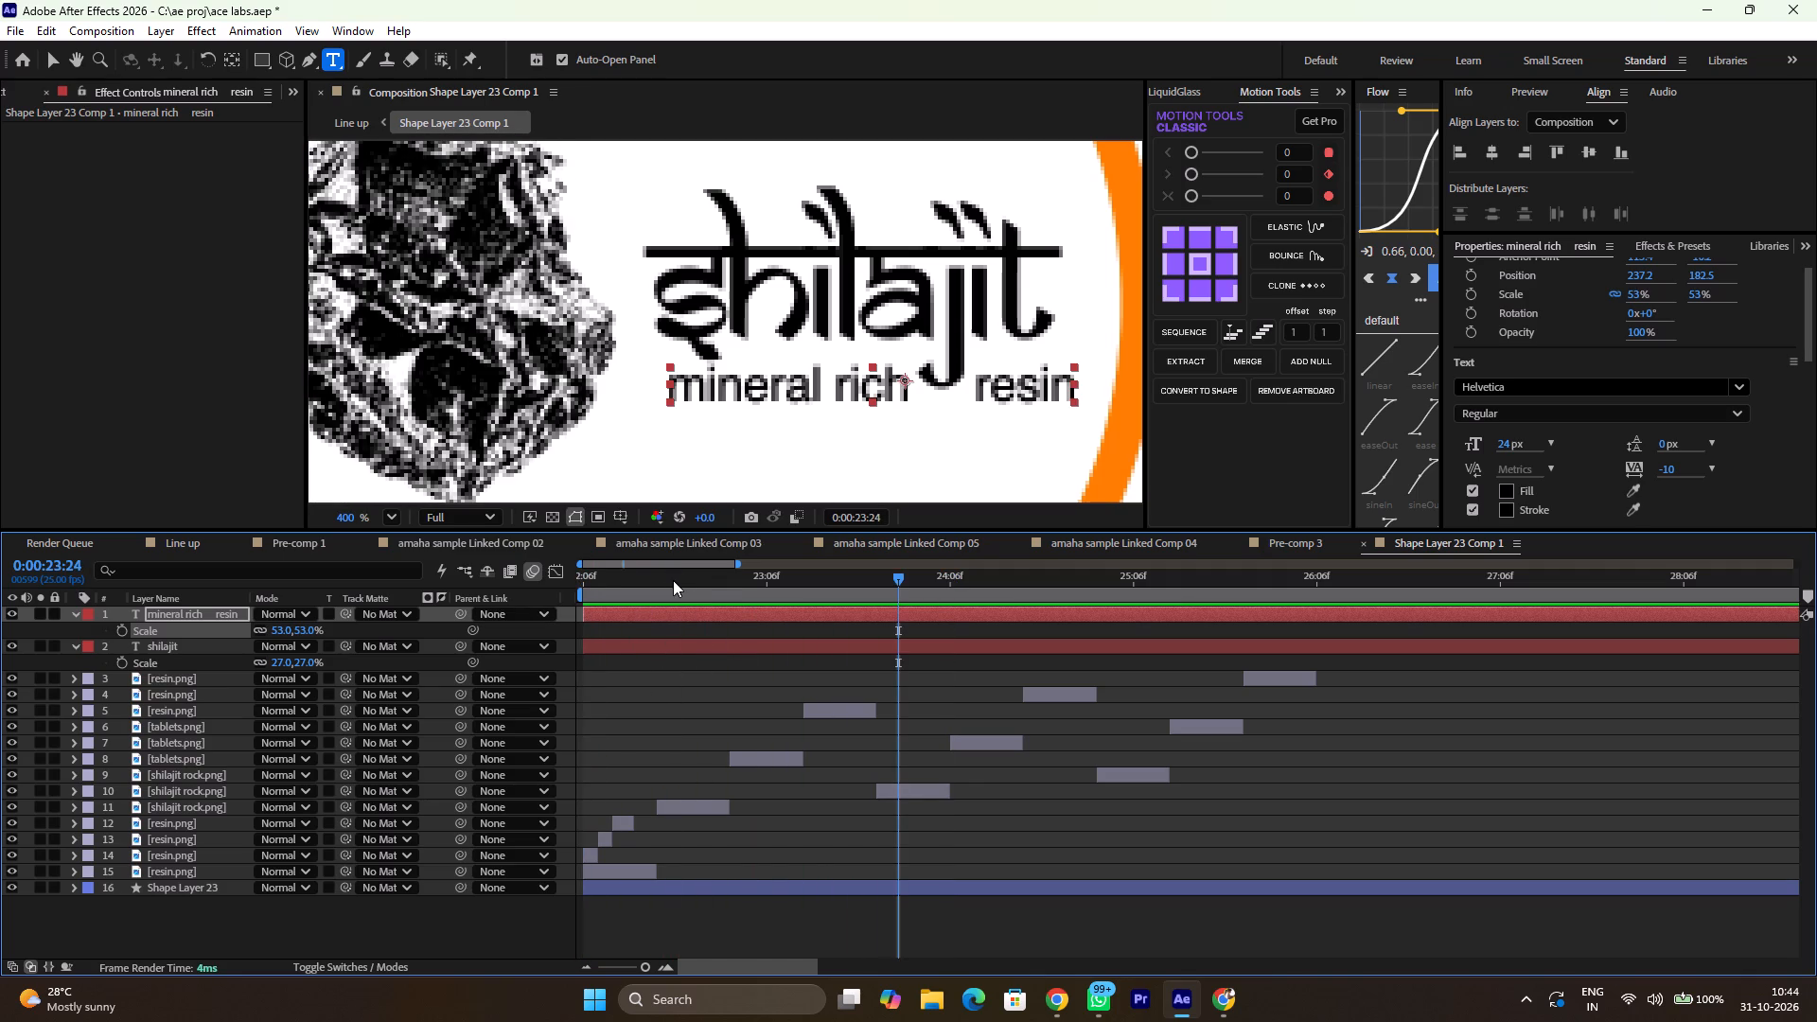
Apply the Presetify W← text animation to the "shilajit" title starting at 0:00:22:06 and scrub through it.
left_click_drag(634, 571, 545, 590)
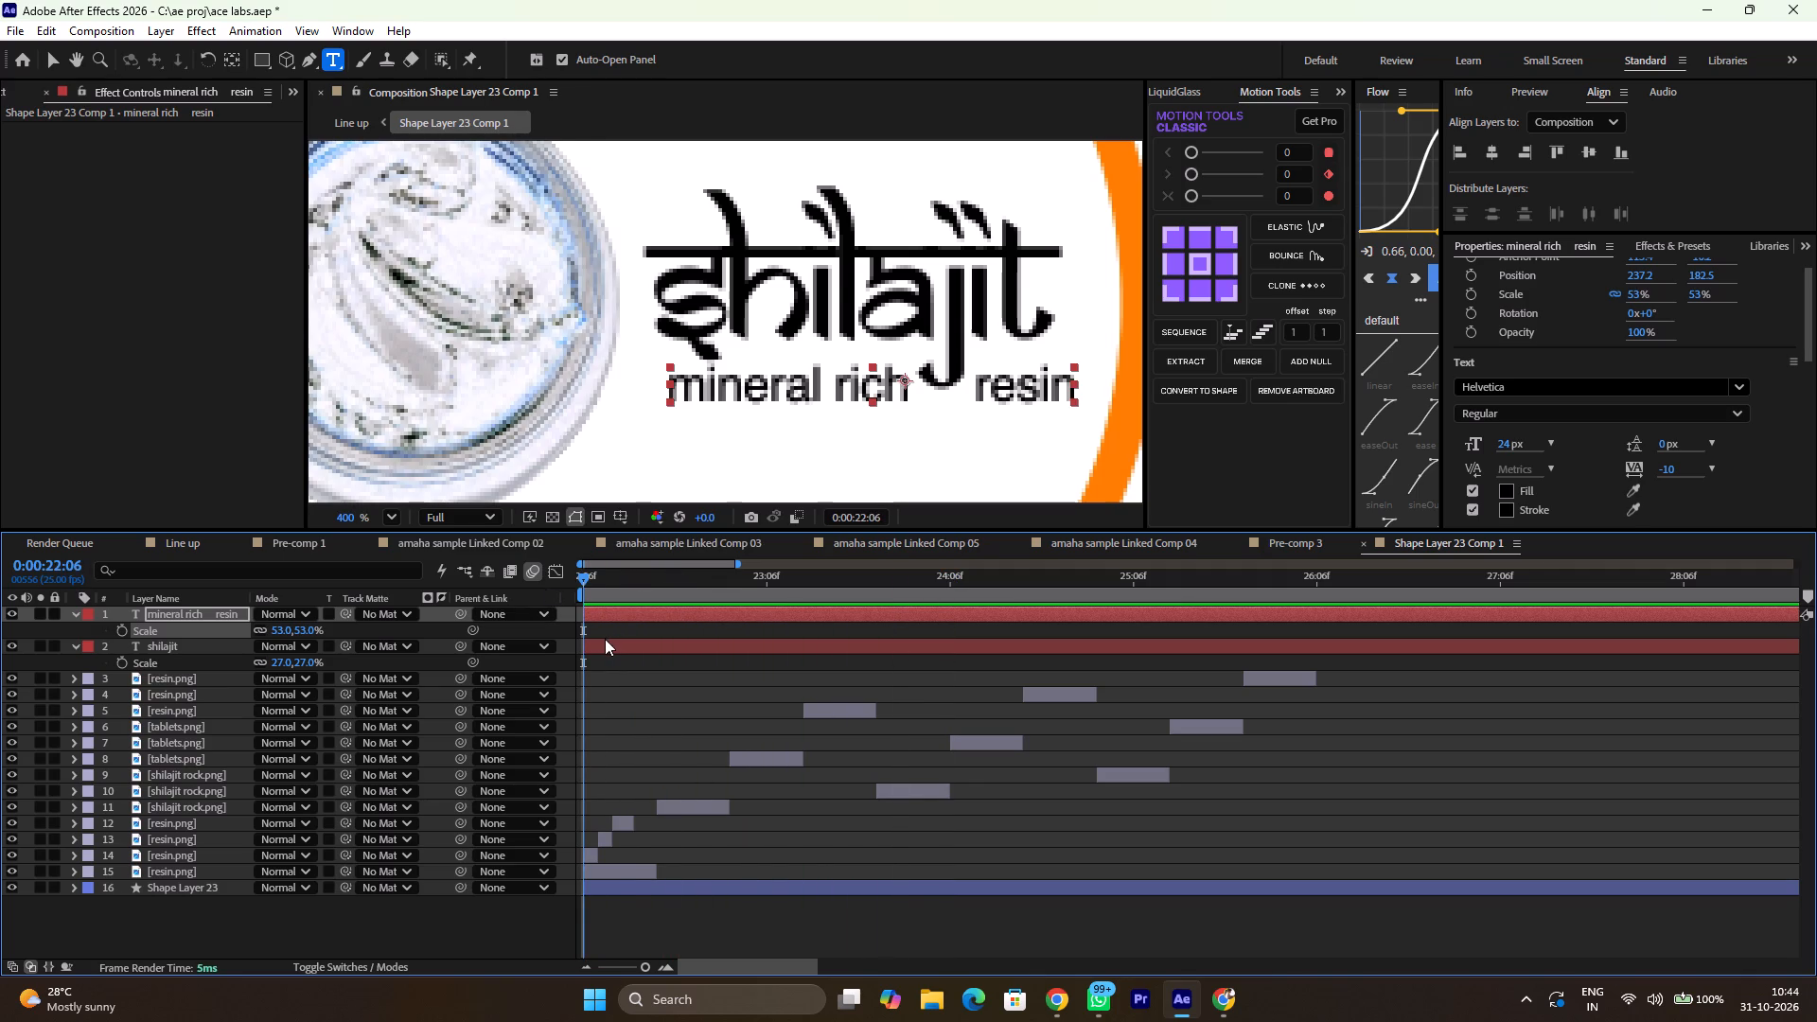
left_click(605, 639)
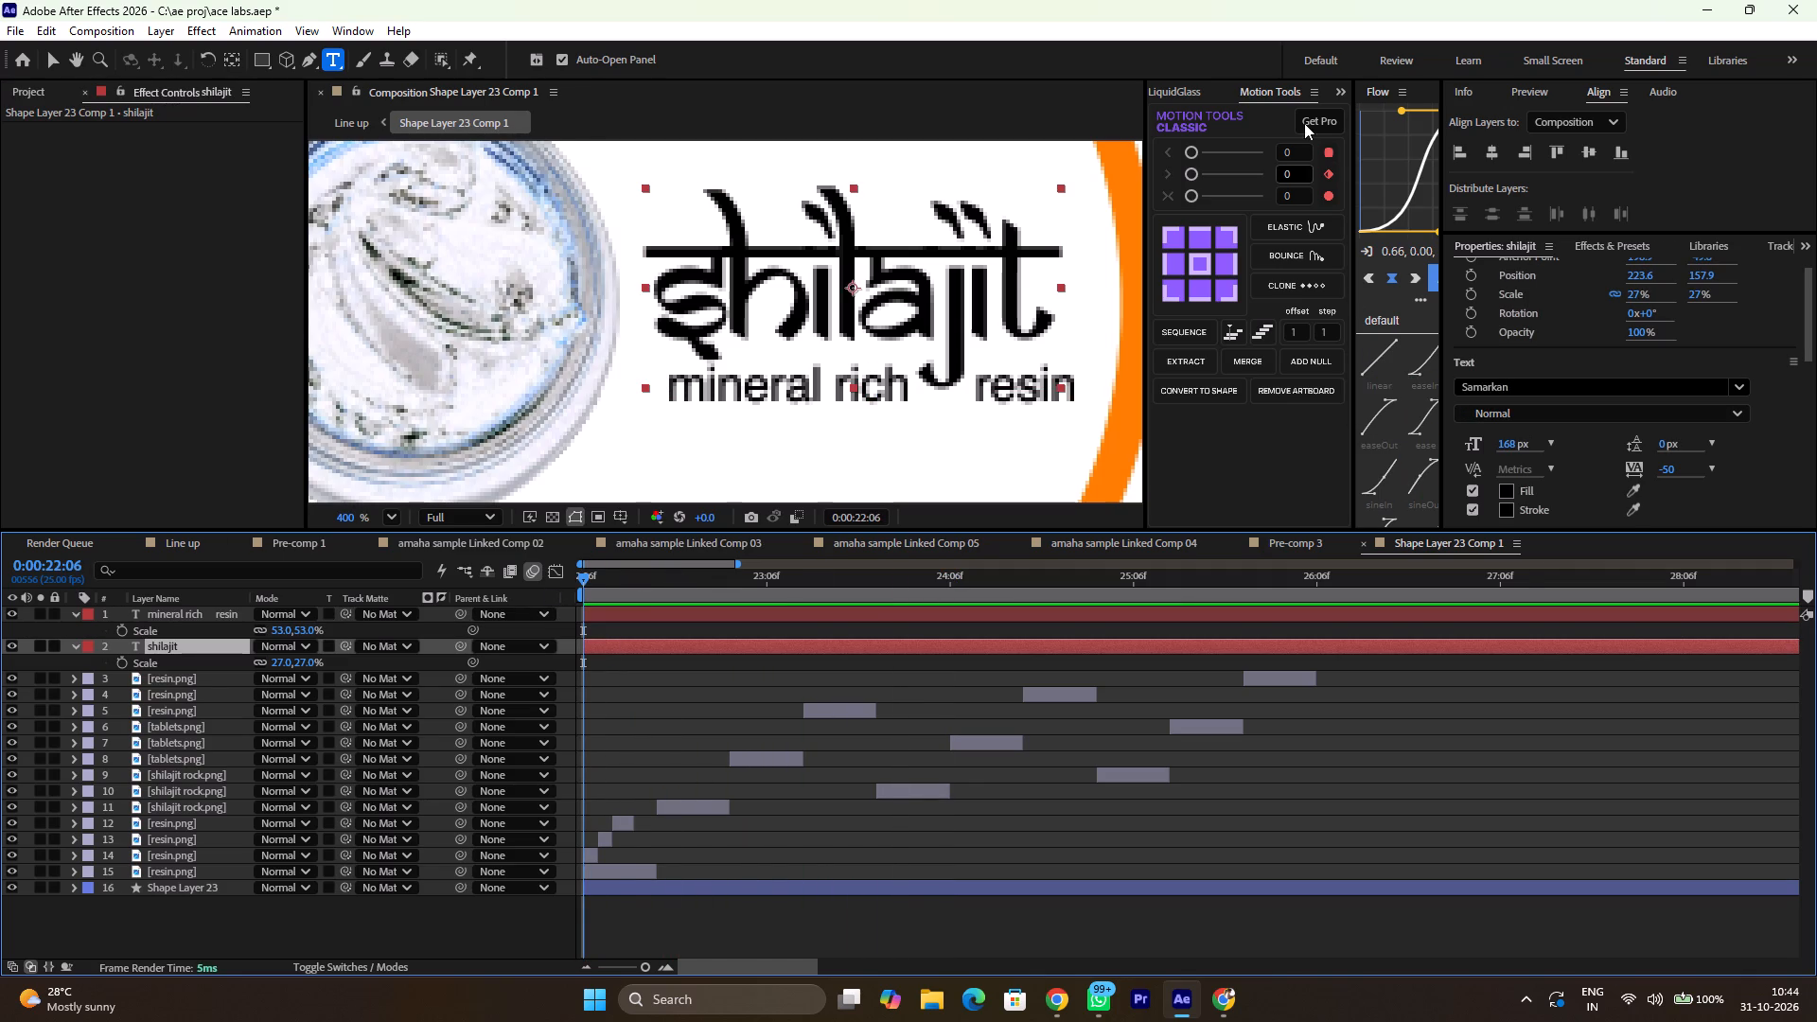
left_click_drag(1197, 88, 1222, 87)
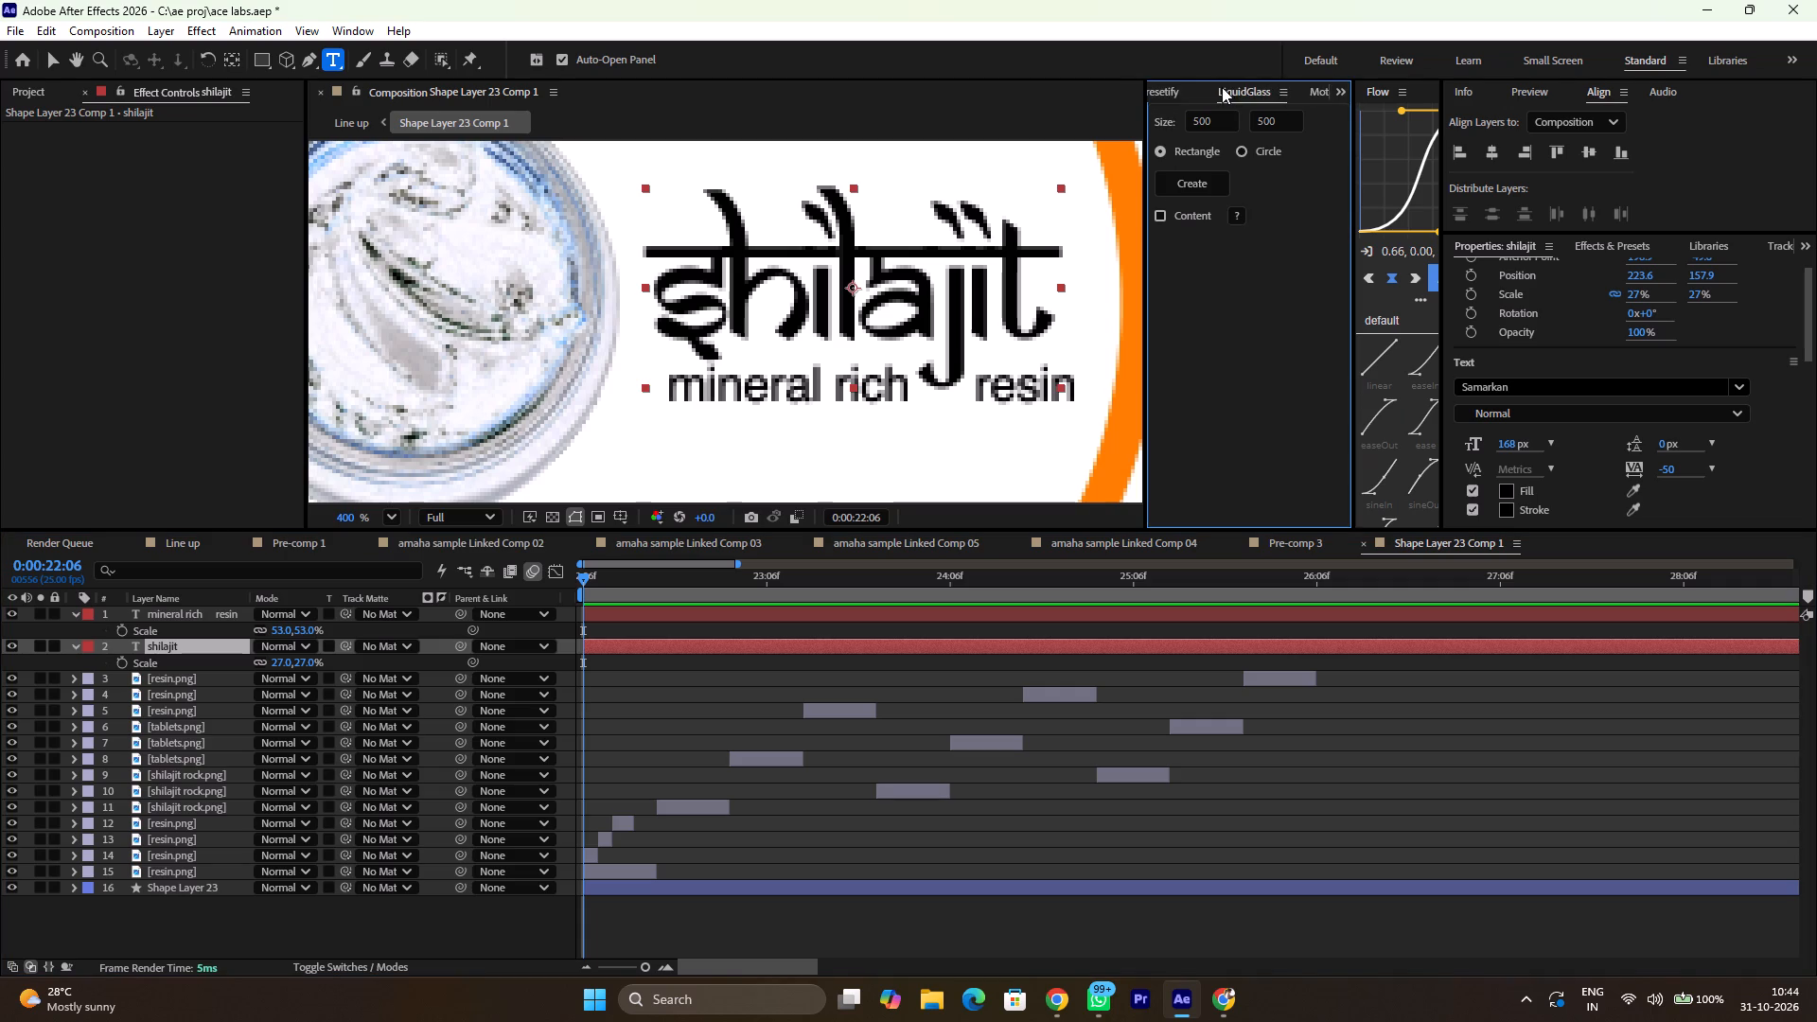
left_click(1173, 85)
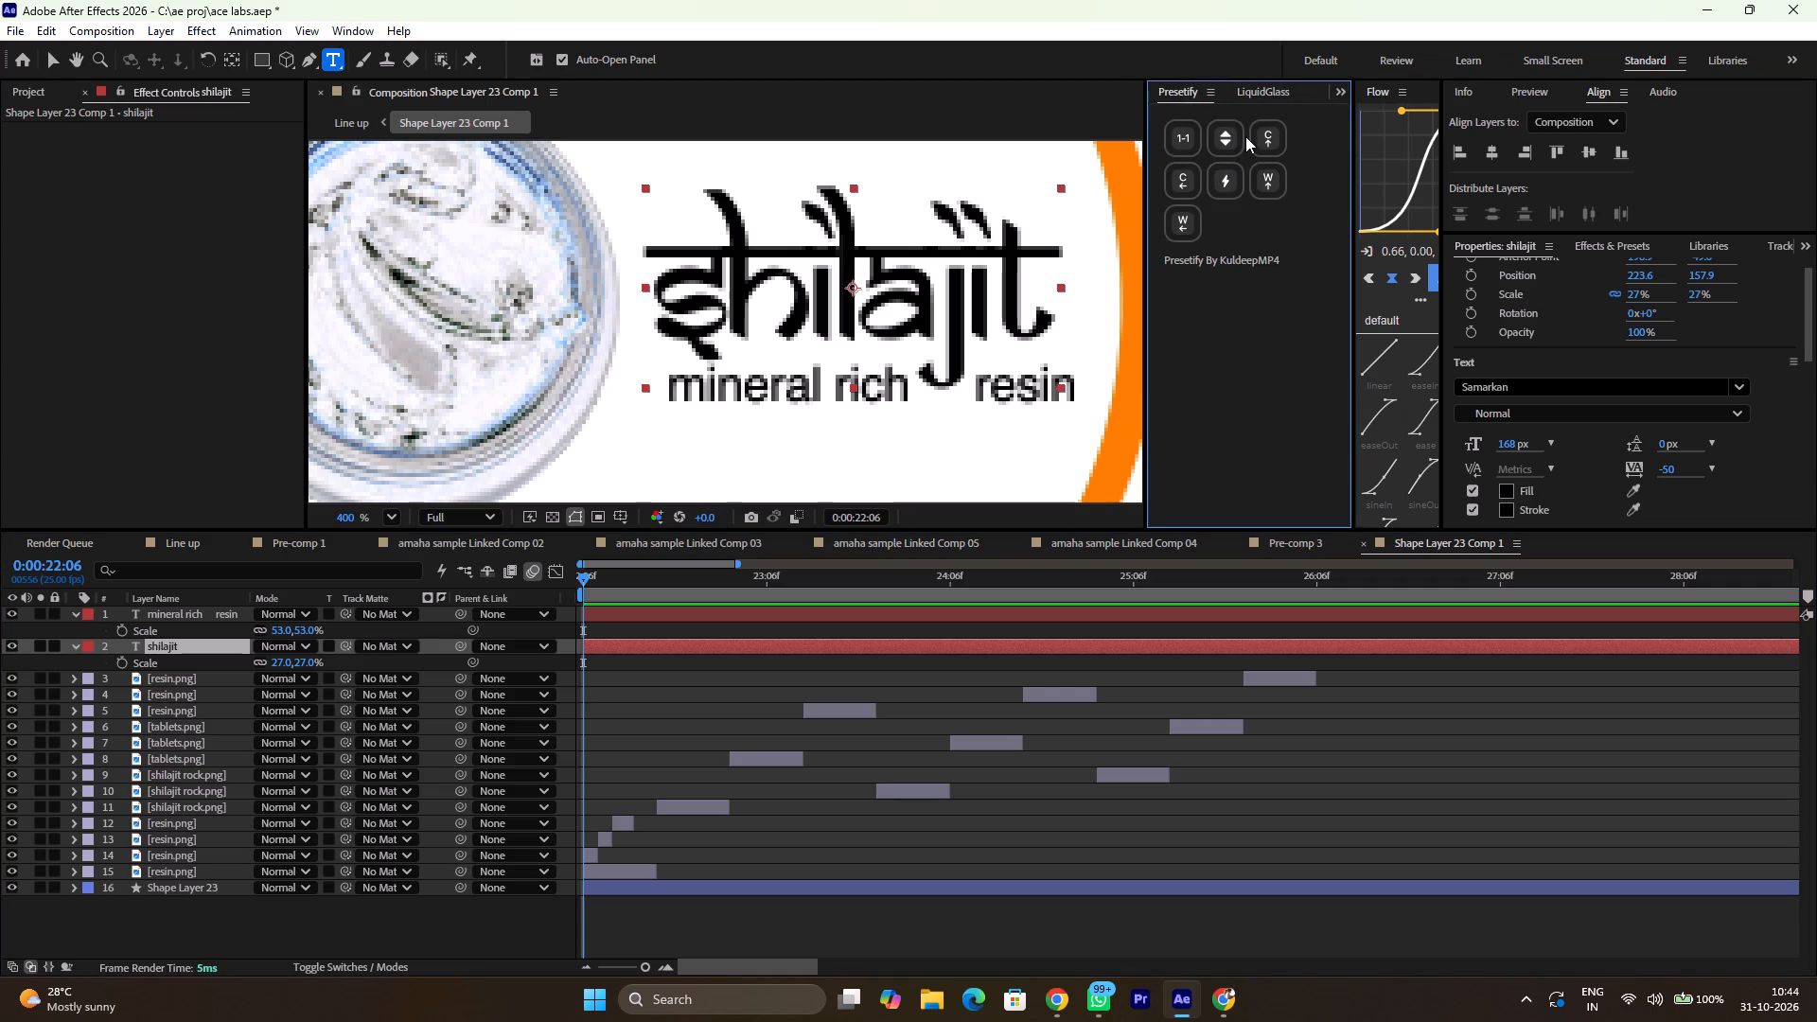
left_click(1187, 220)
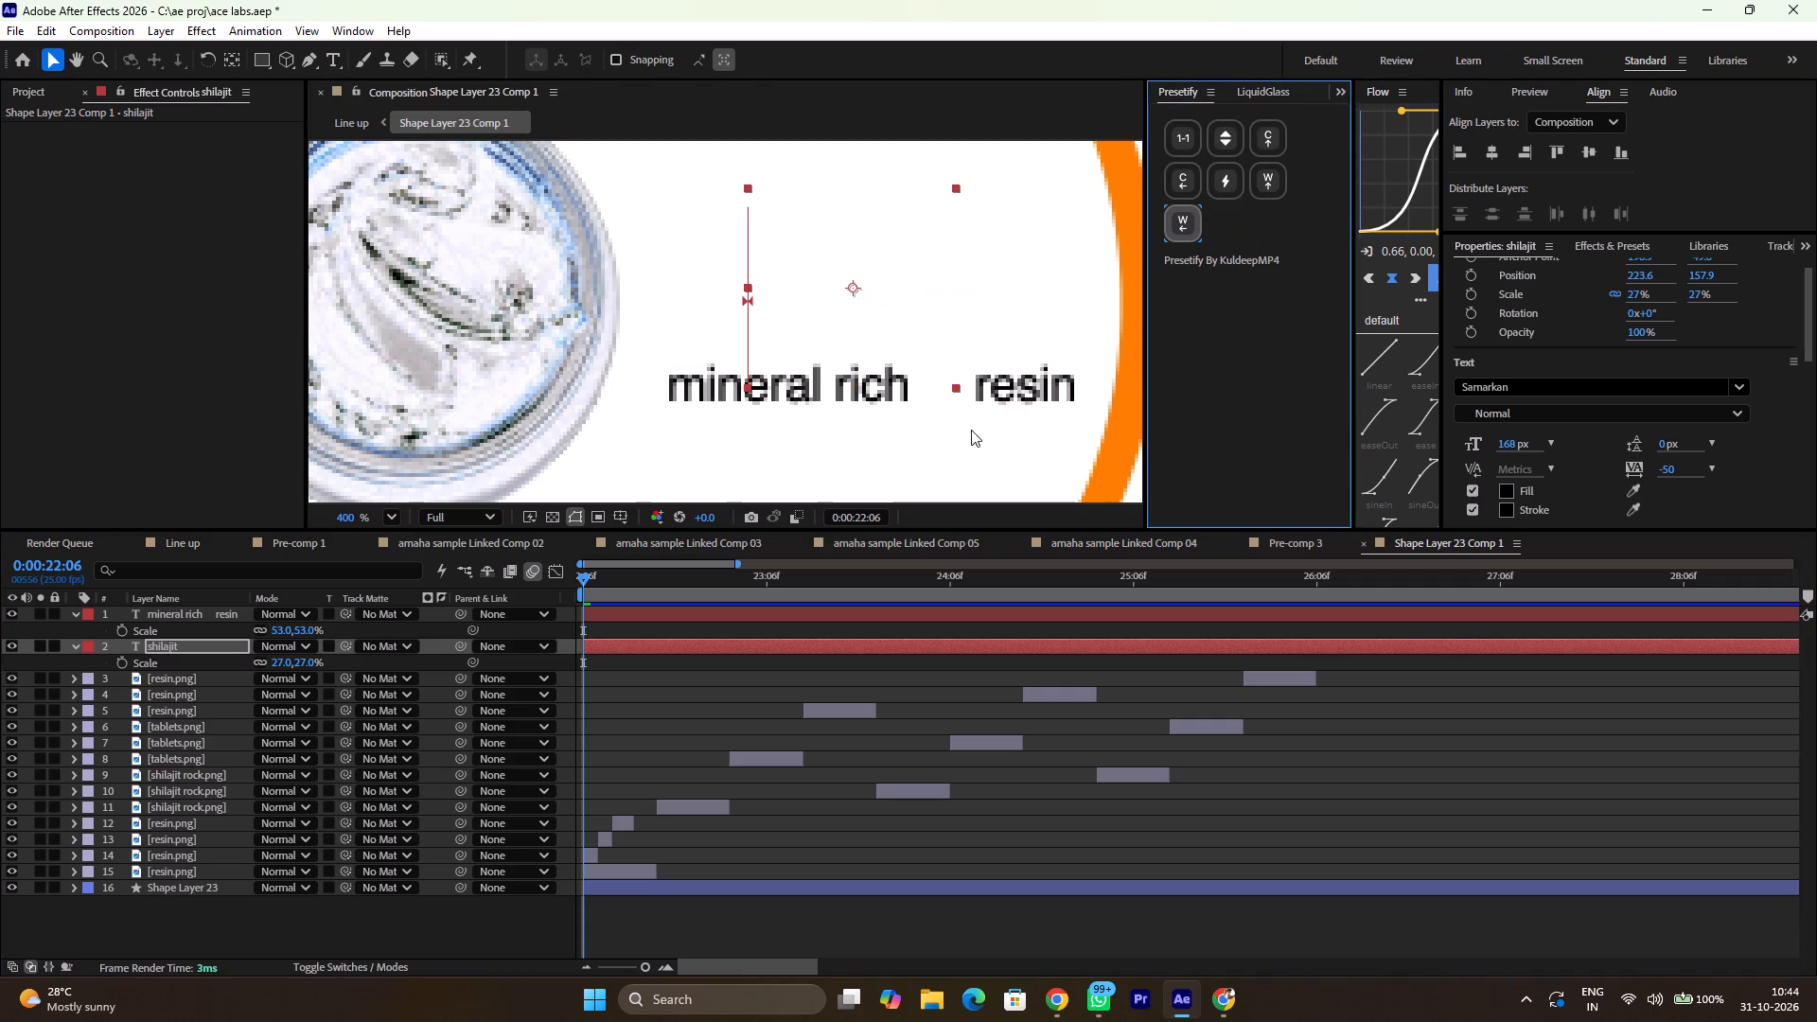
left_click_drag(598, 579, 688, 581)
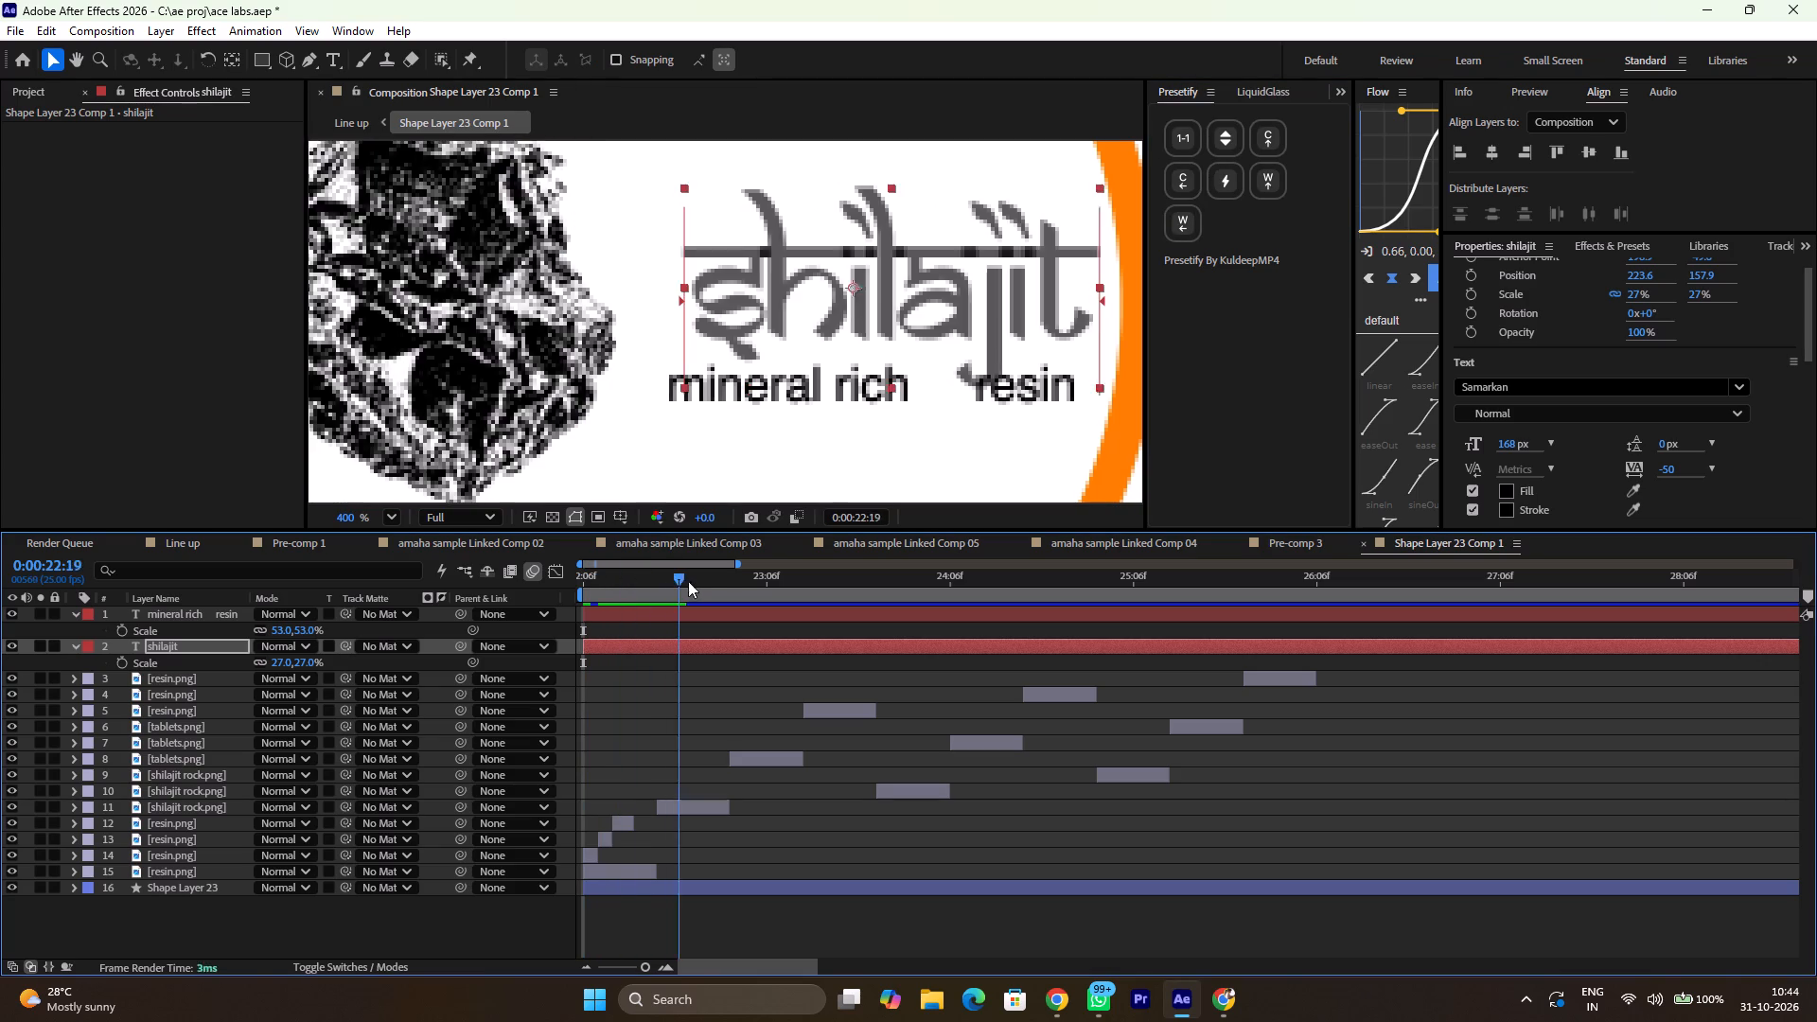
left_click_drag(688, 581, 808, 581)
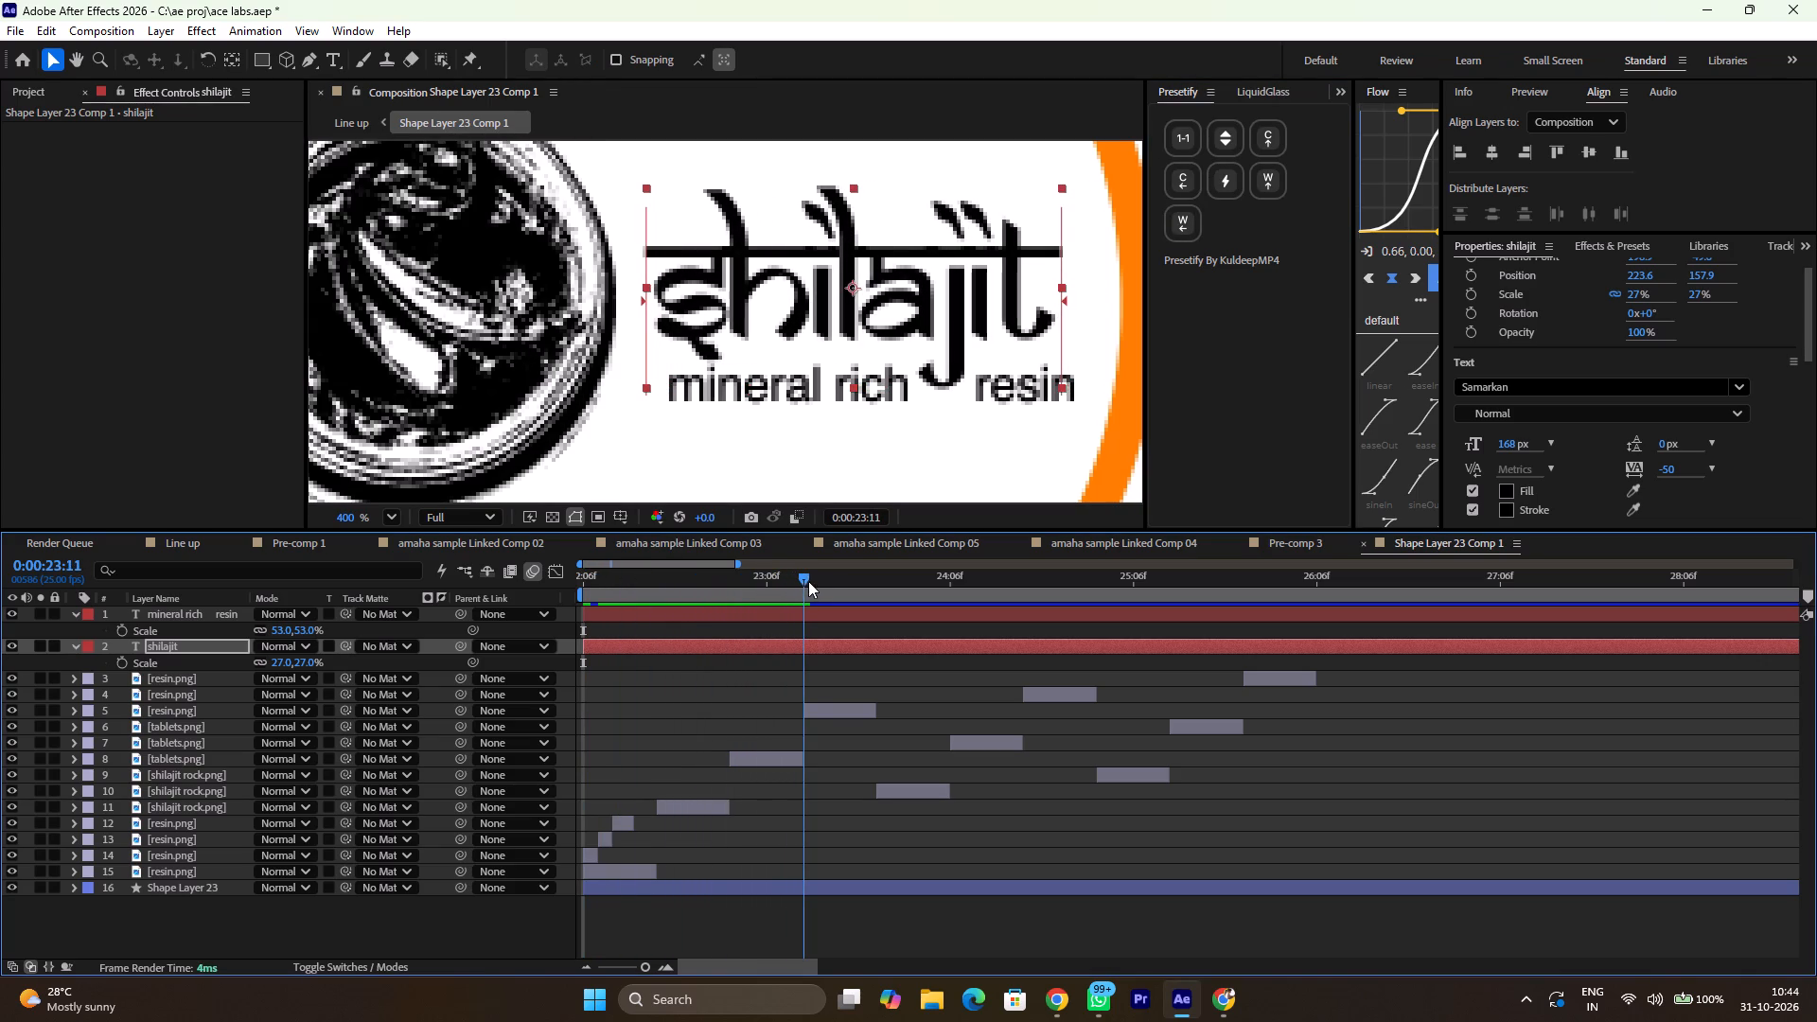
left_click_drag(808, 581, 714, 584)
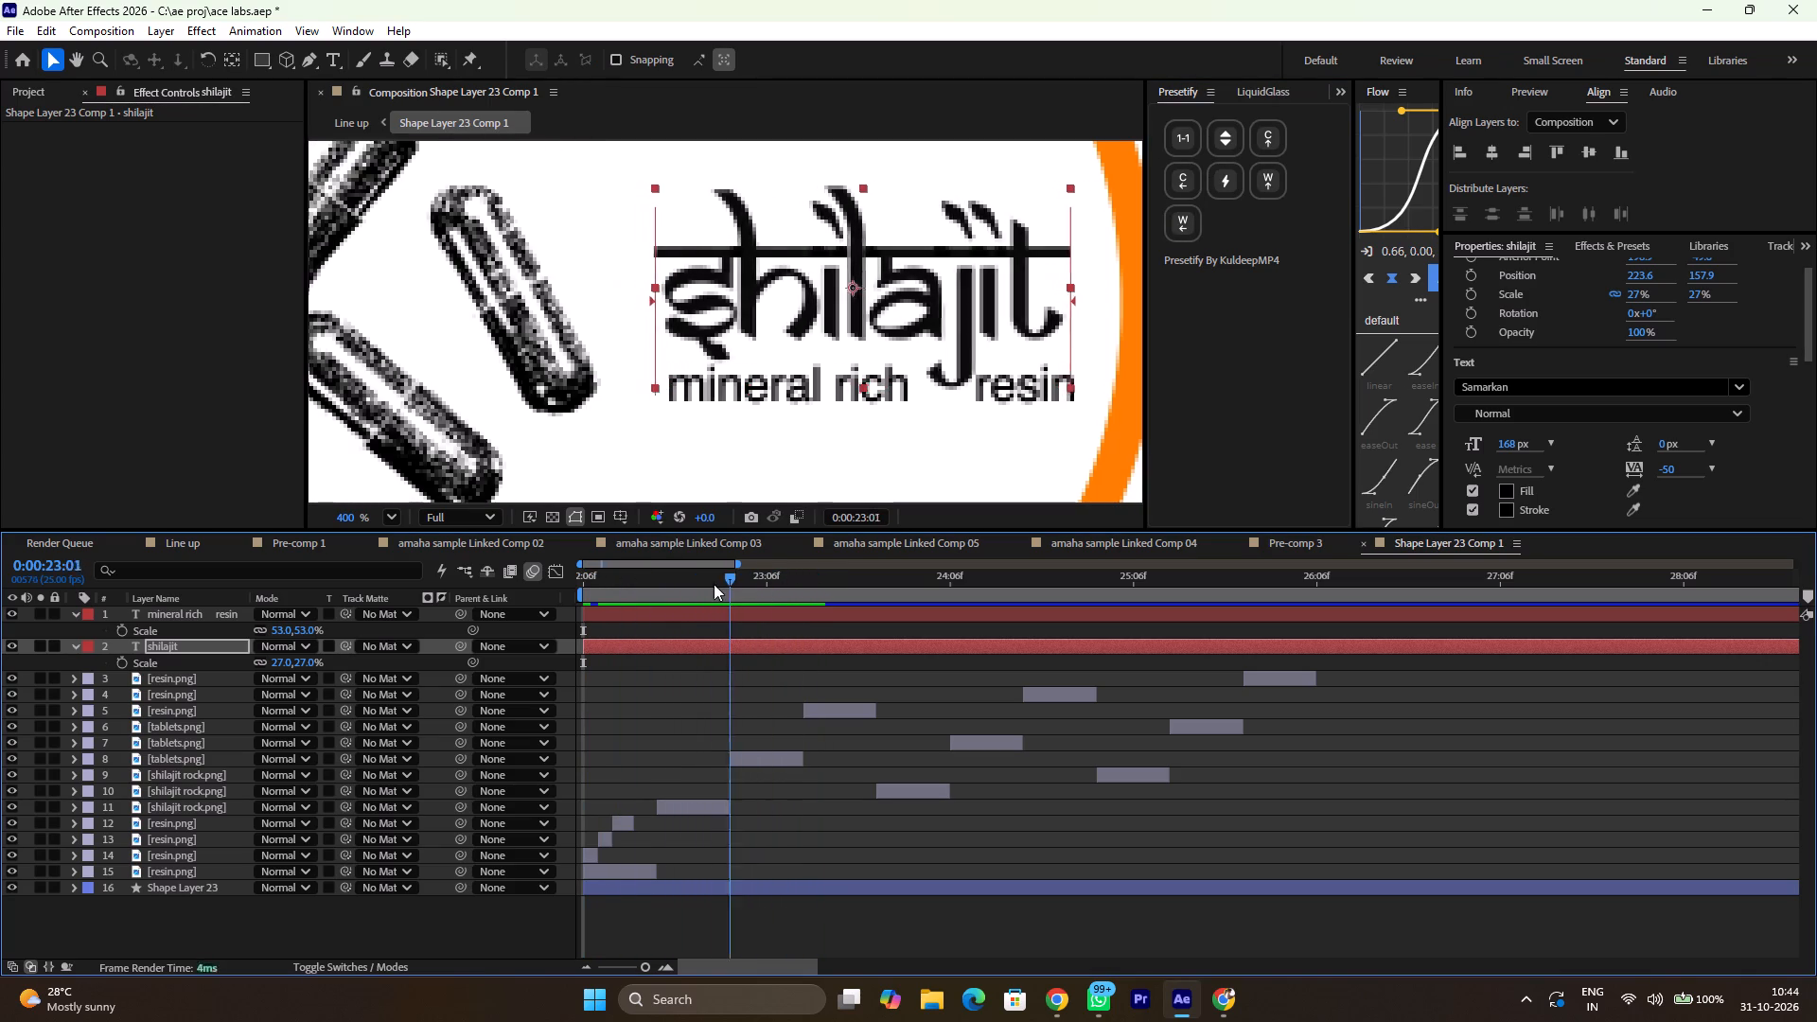
Split the tagline layer at 0:00:23:04 and delete the portion before that time.
left_click_drag(714, 584, 754, 611)
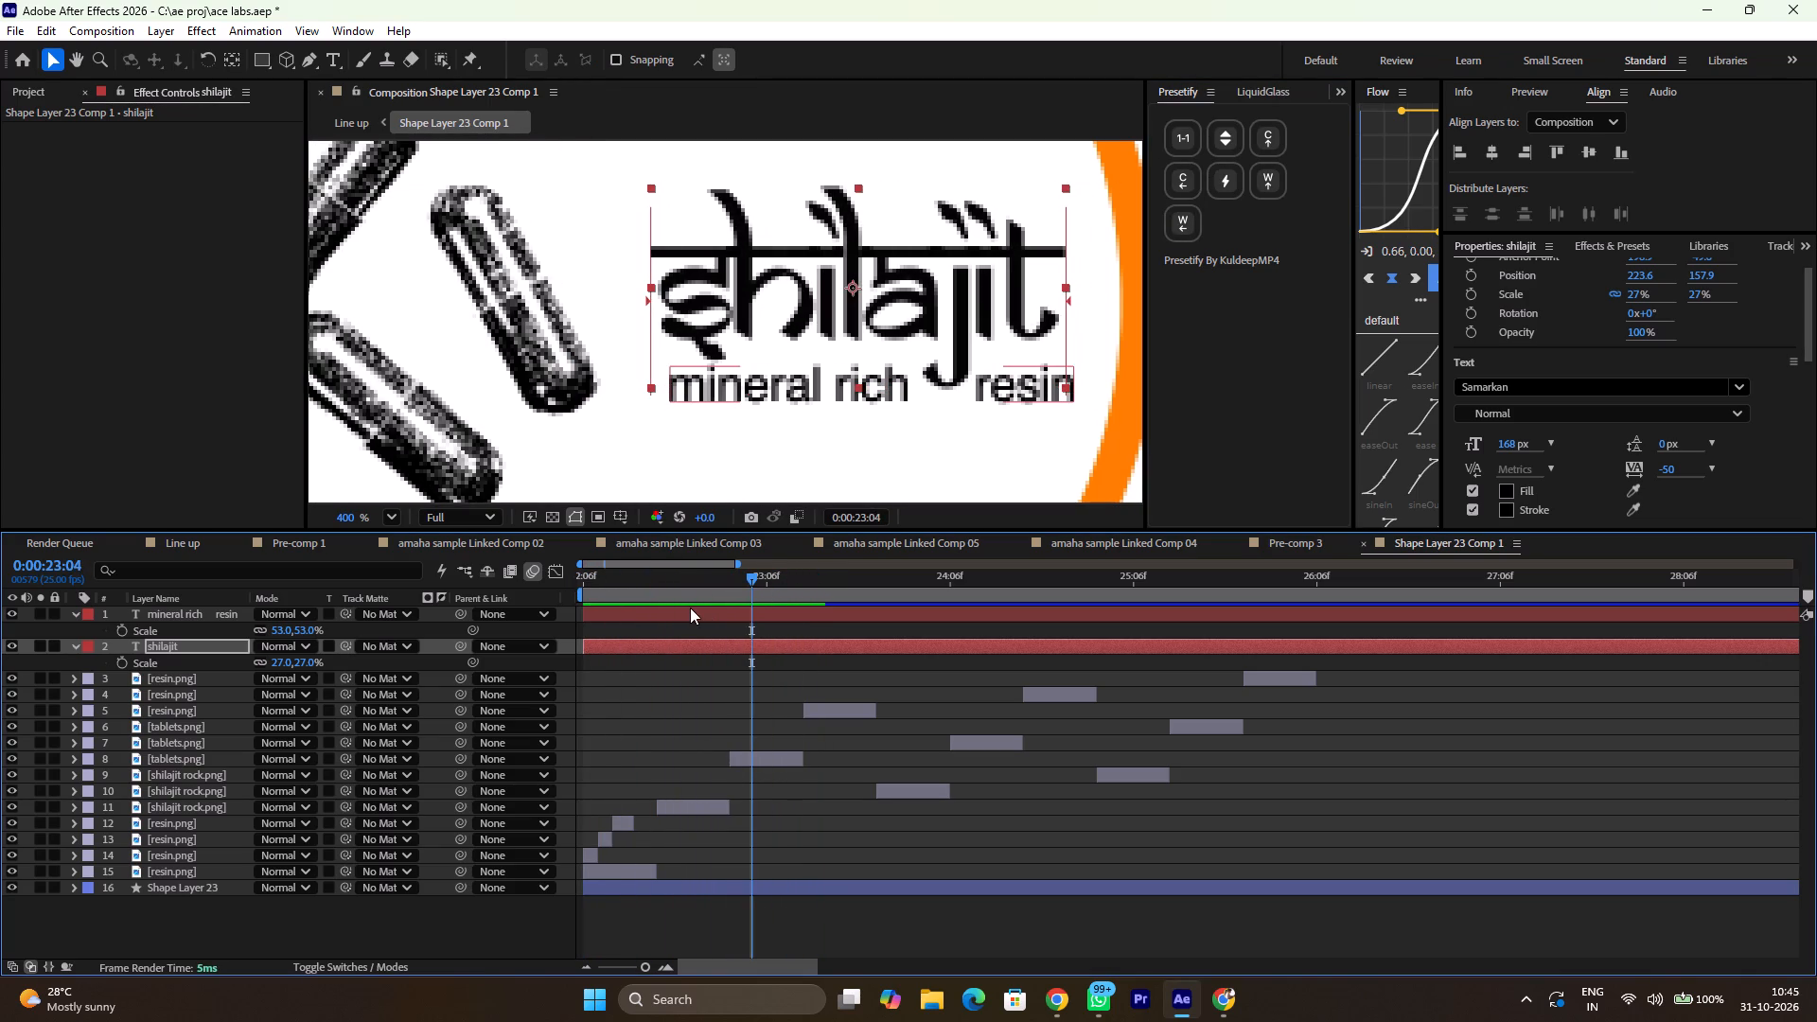
left_click(684, 606)
left_click(687, 609)
key("ctrl+shift+d")
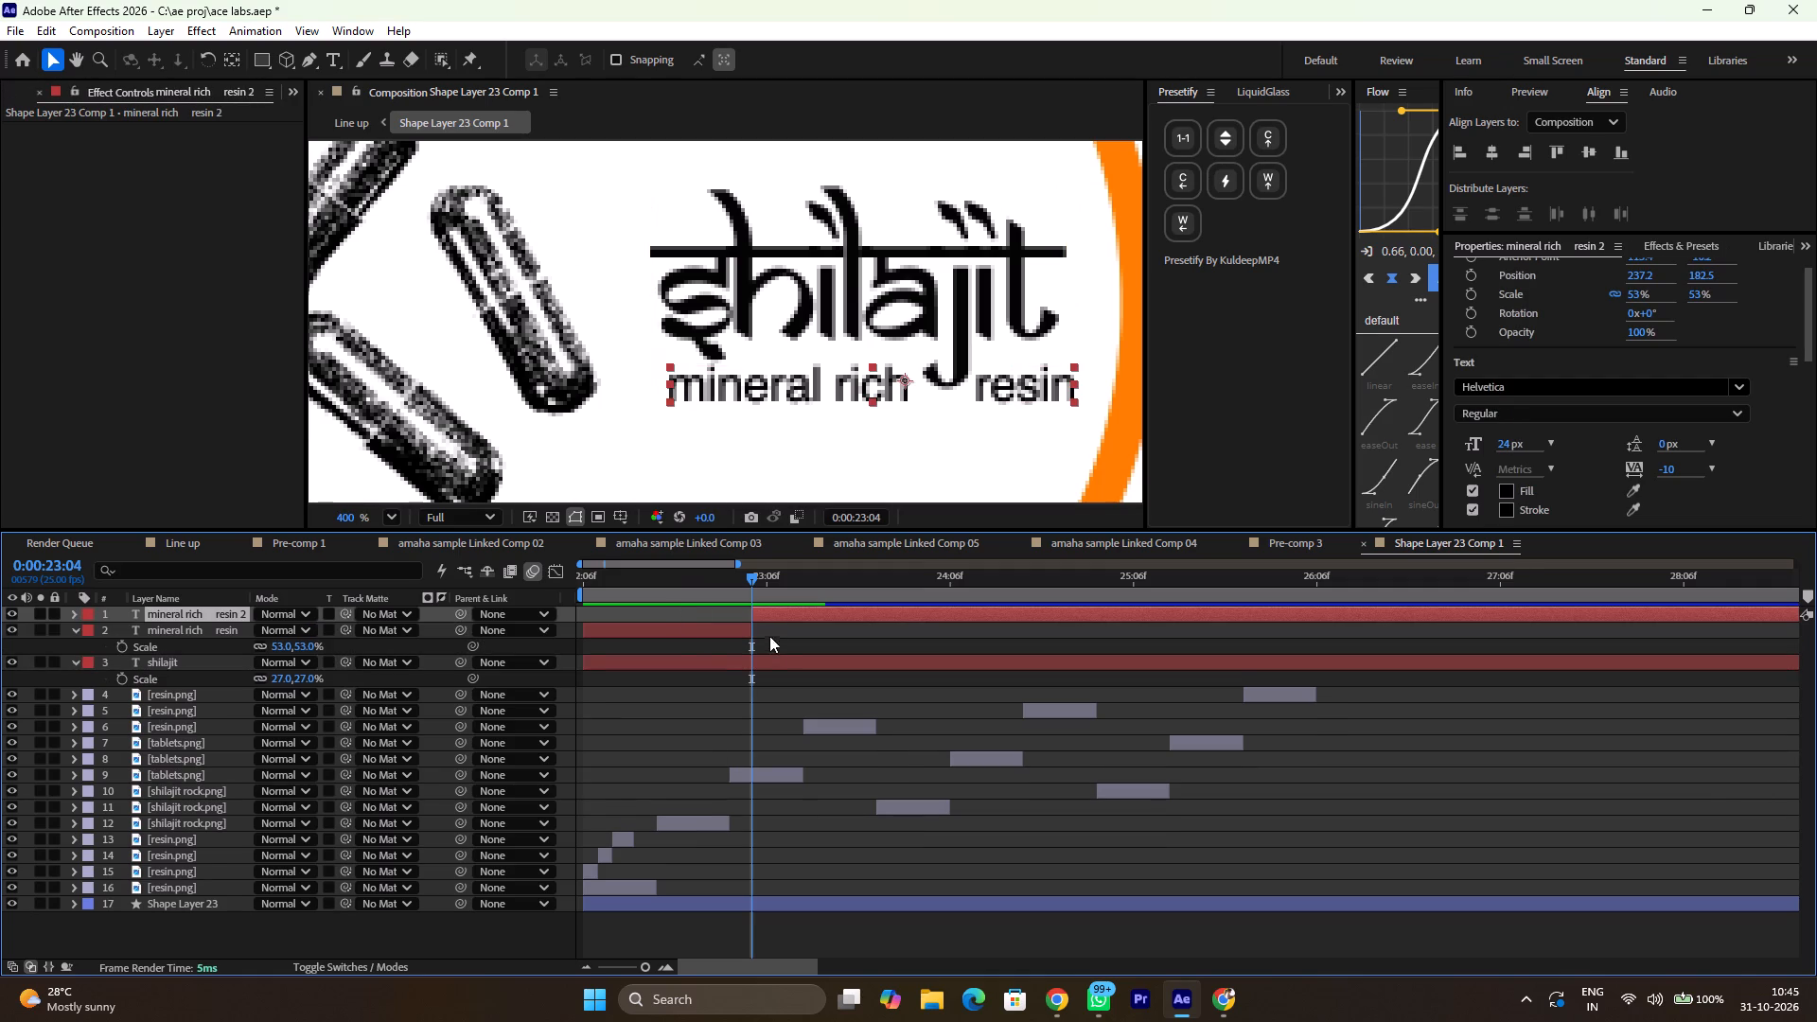
left_click(724, 638)
left_click(724, 635)
key("BackSpace")
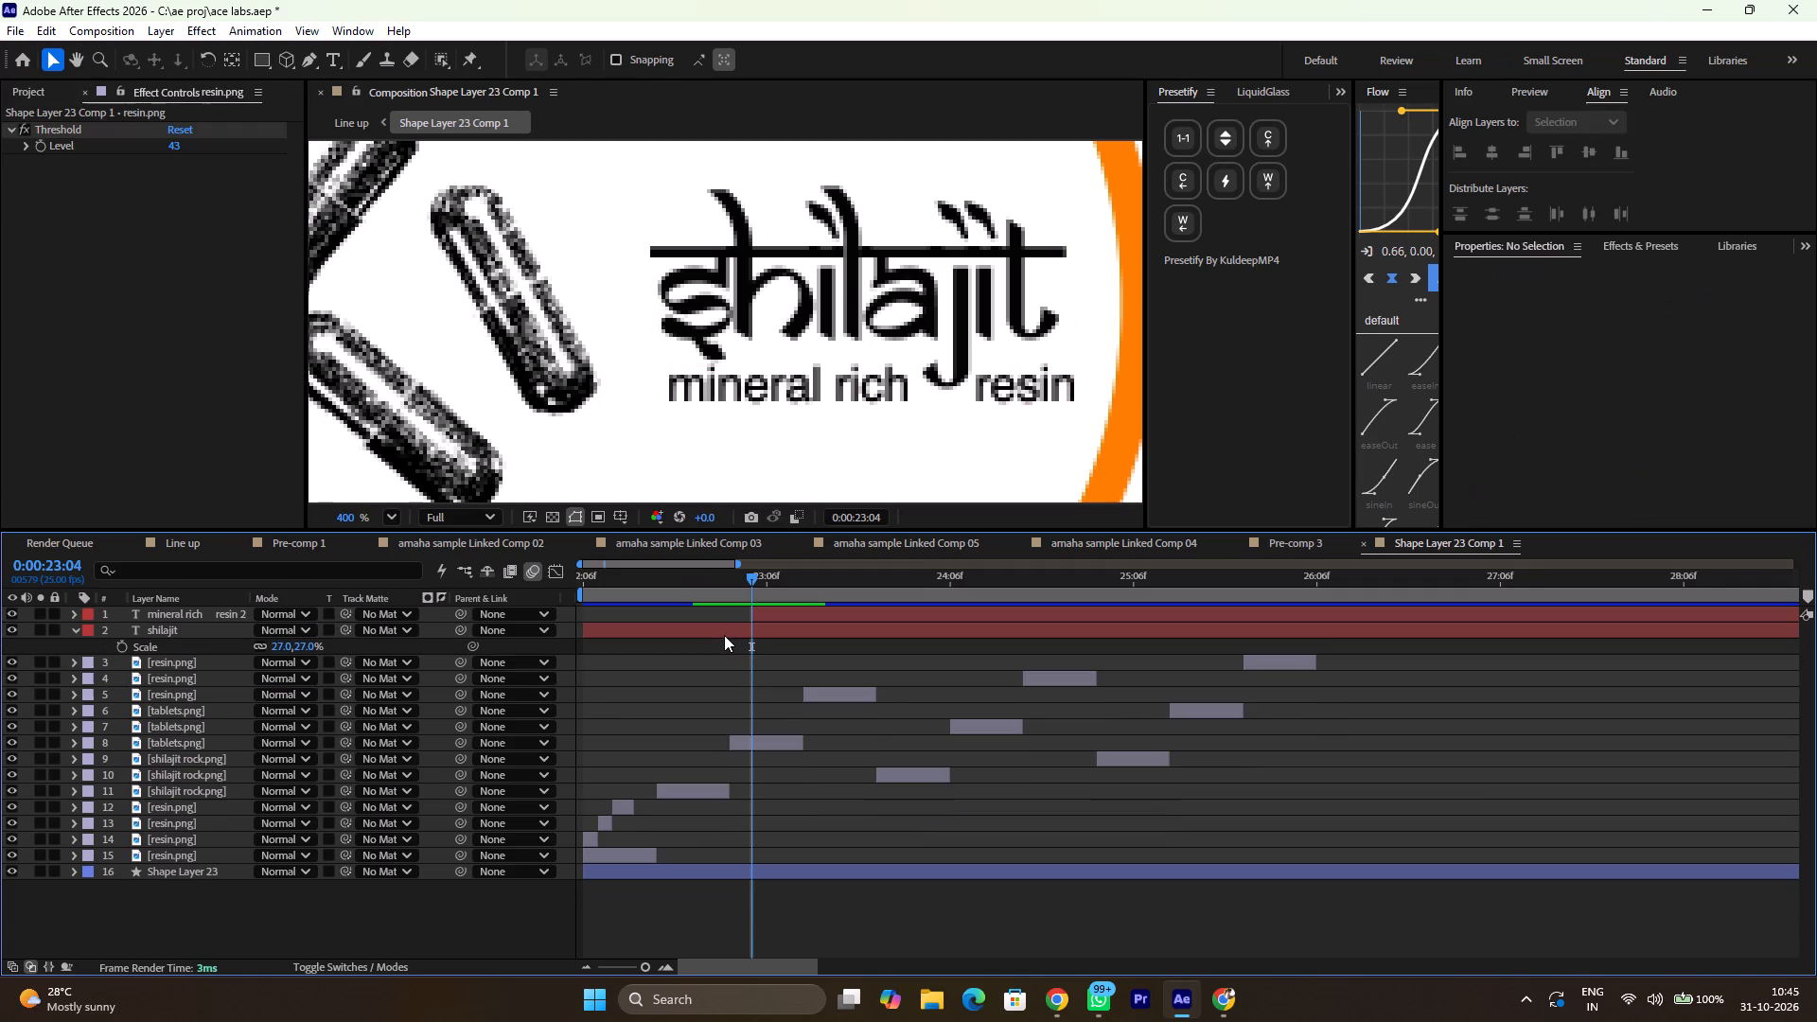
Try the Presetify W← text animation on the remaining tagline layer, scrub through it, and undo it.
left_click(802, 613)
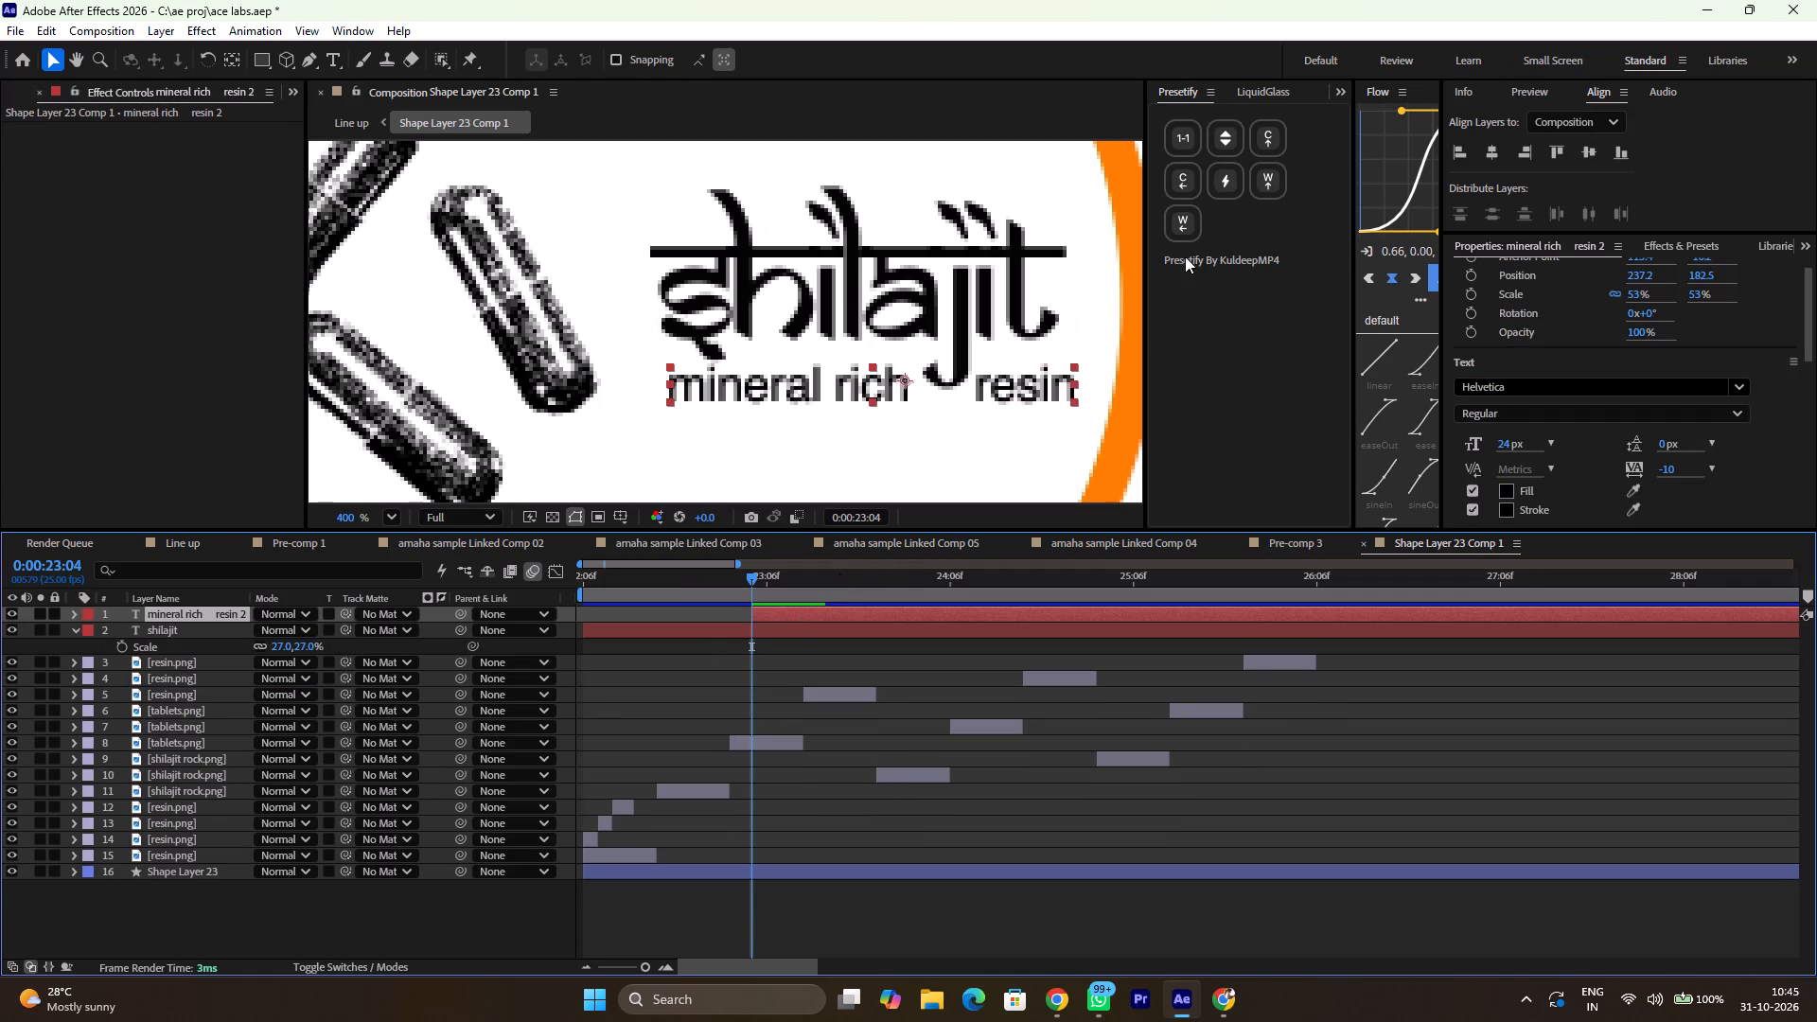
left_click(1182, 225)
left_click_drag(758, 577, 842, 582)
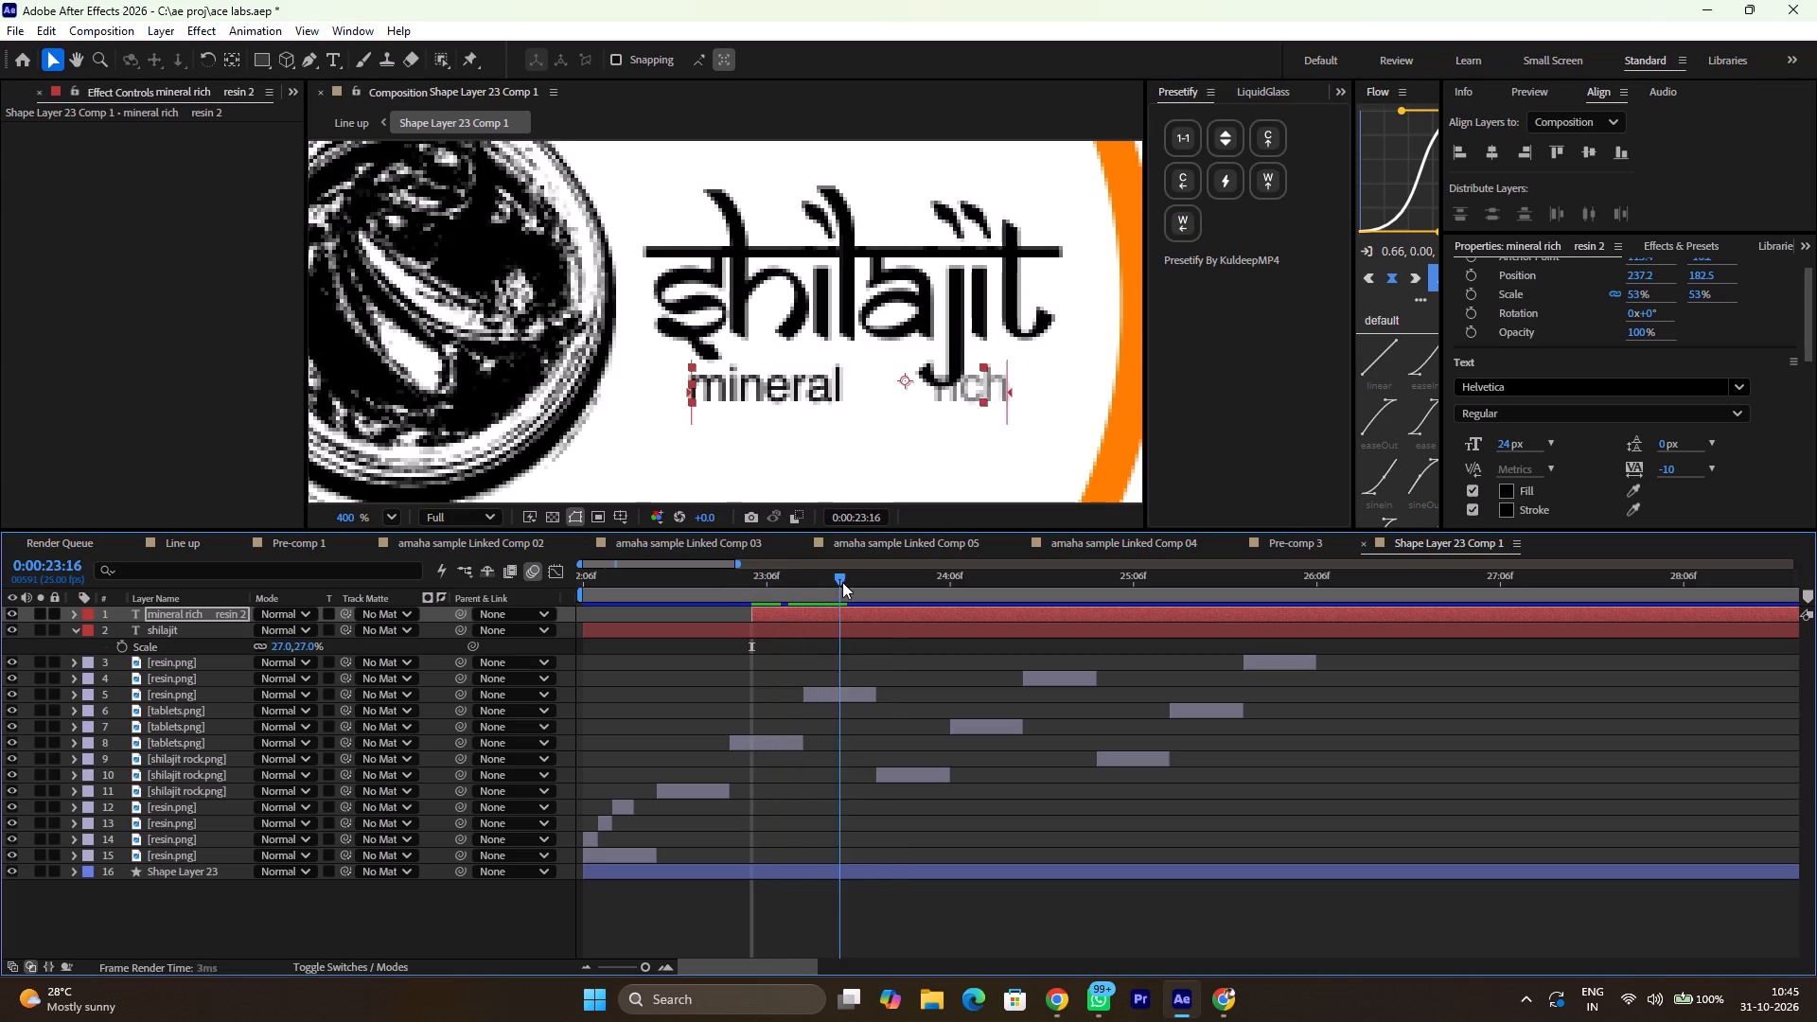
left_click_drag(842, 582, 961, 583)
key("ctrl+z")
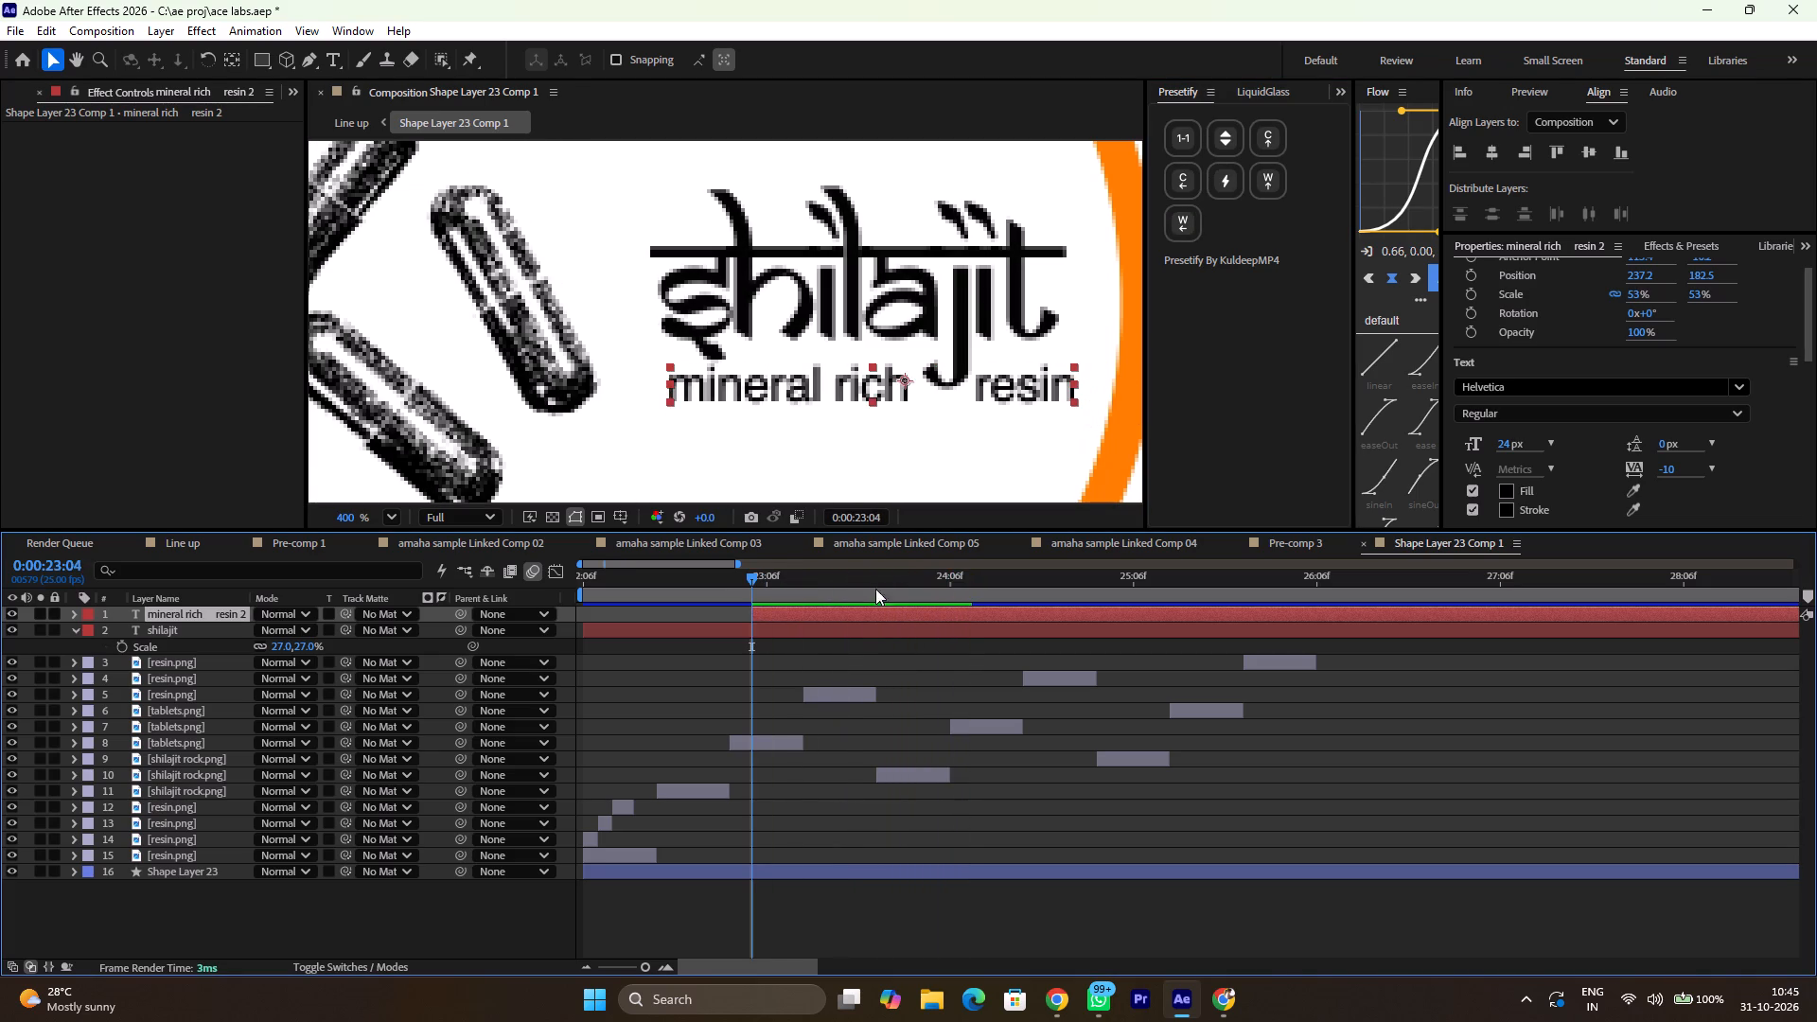
Apply the Presetify W↑ text animation to the tagline at 0:00:23:04 and play back the composition.
left_click(1274, 186)
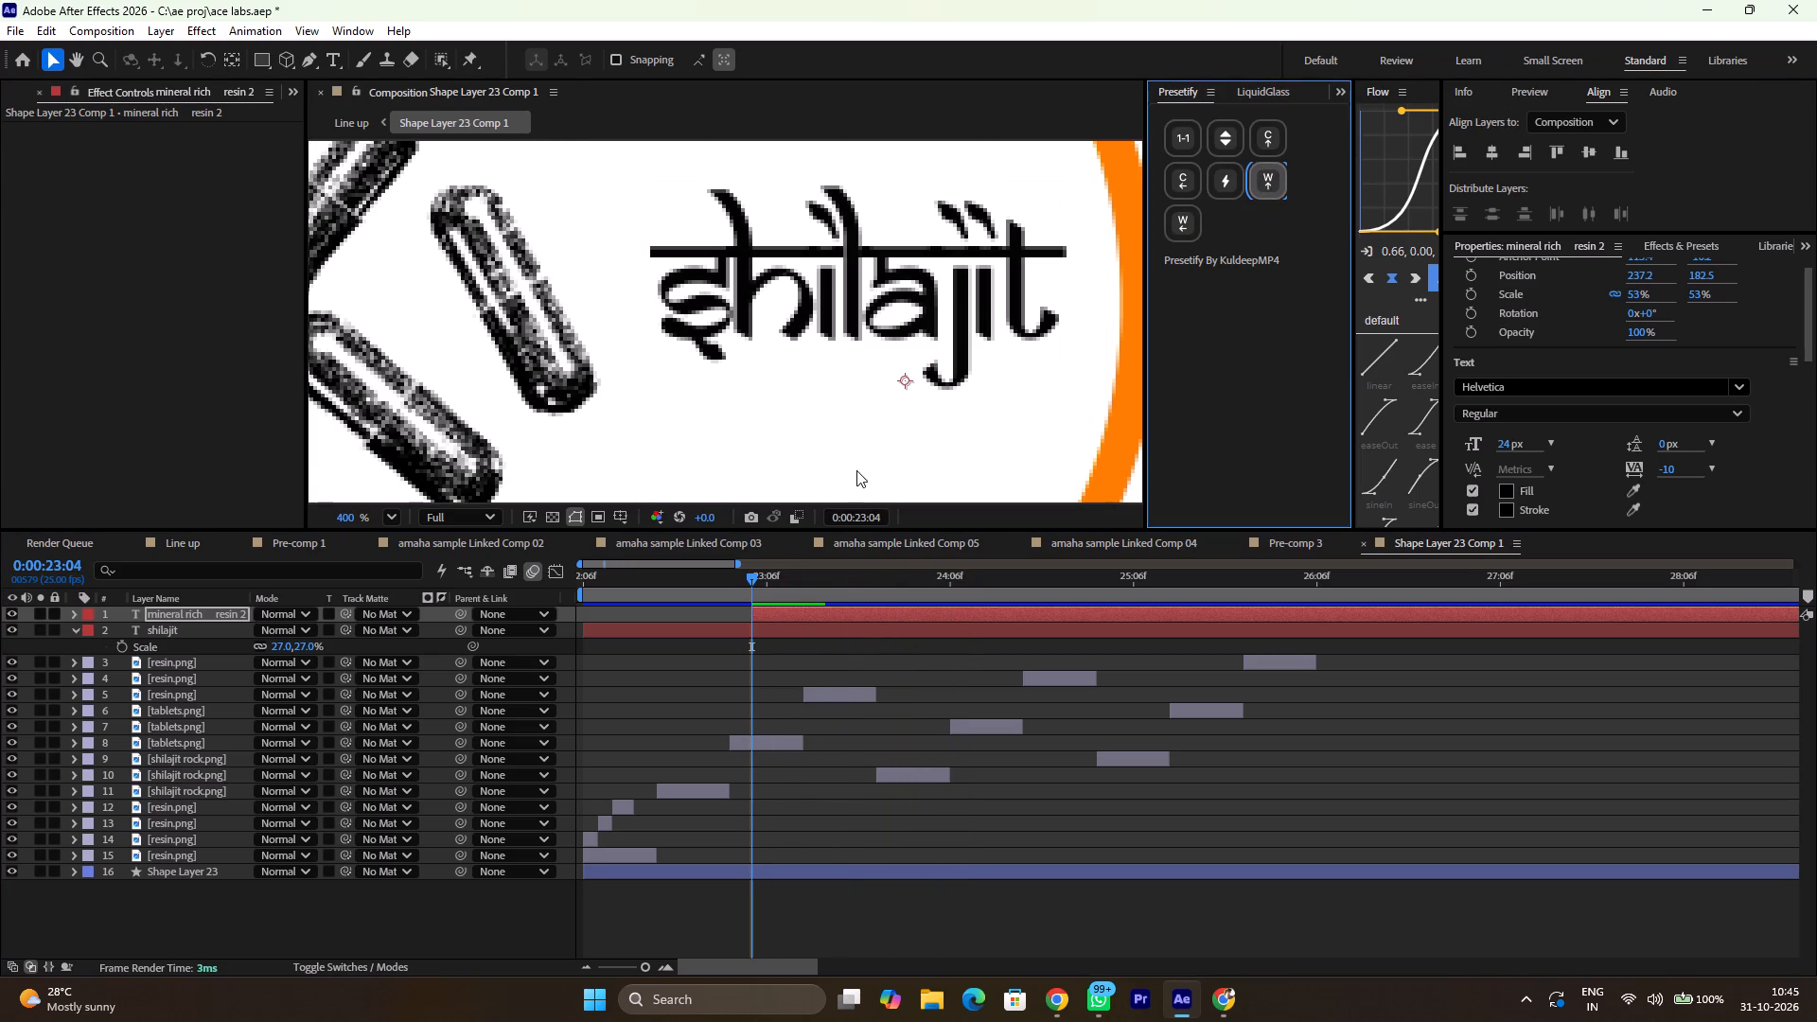
left_click_drag(753, 582, 958, 604)
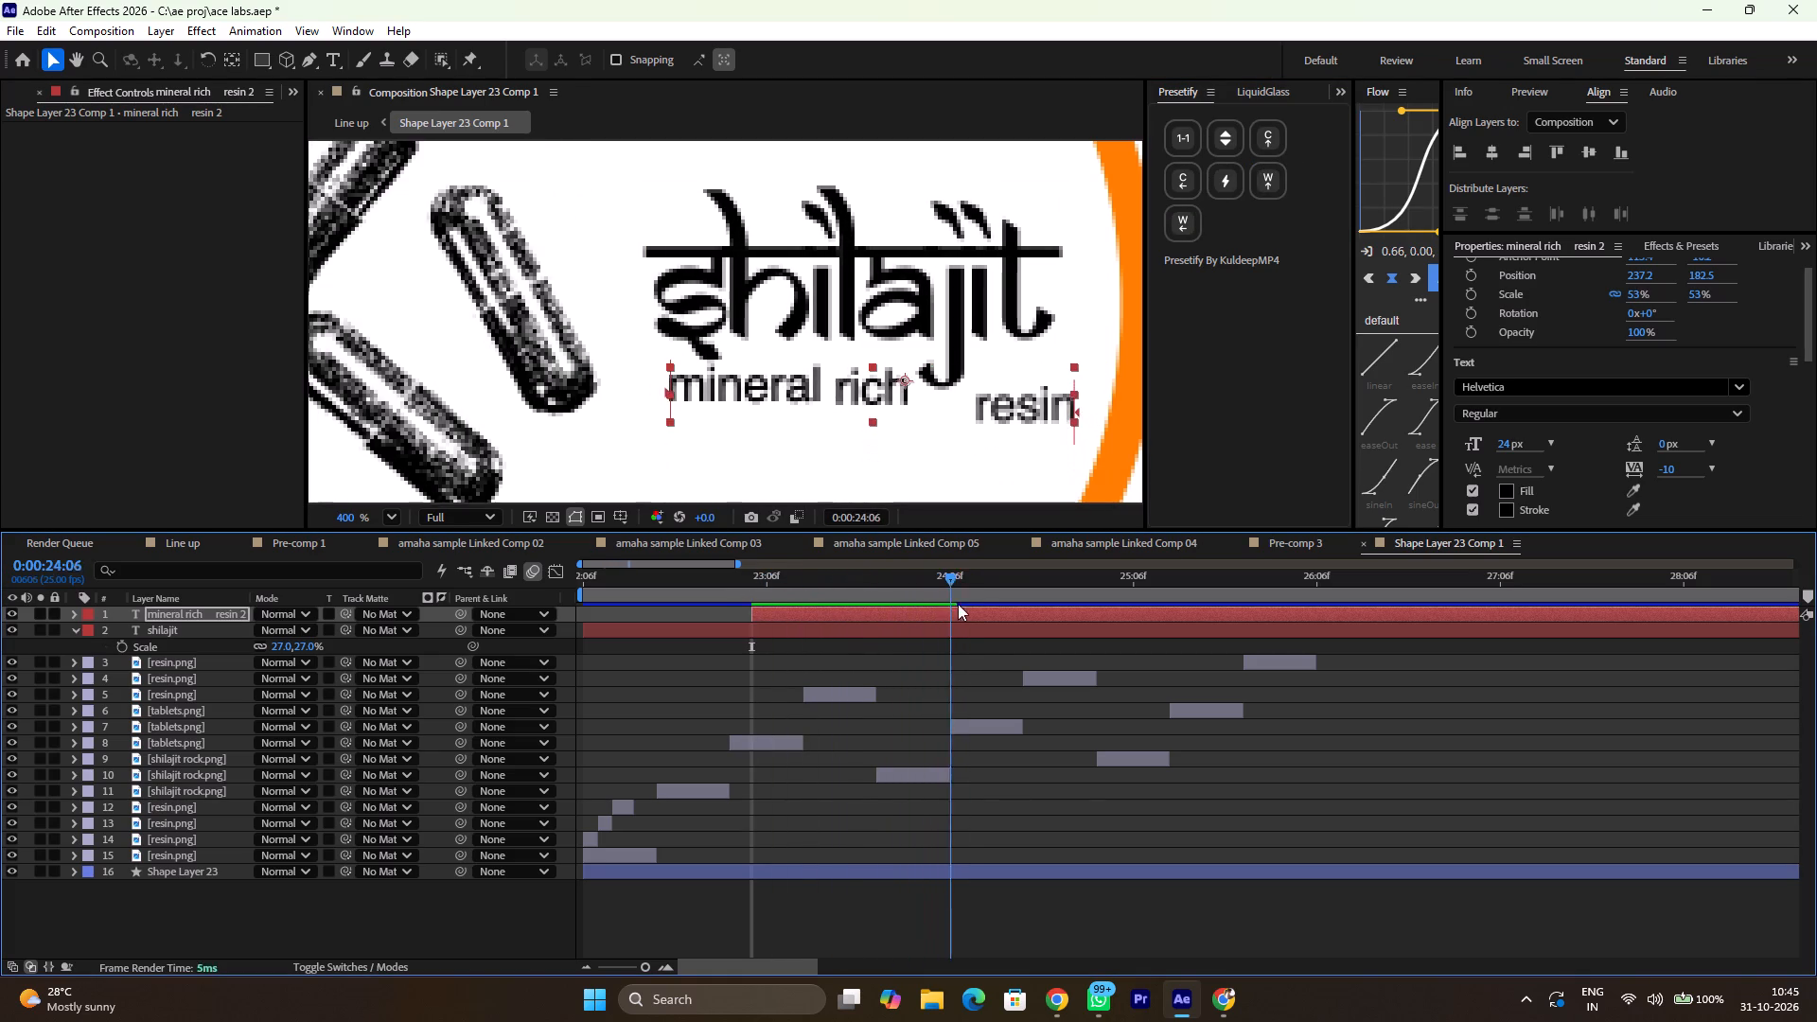
left_click_drag(958, 604, 276, 548)
key("space")
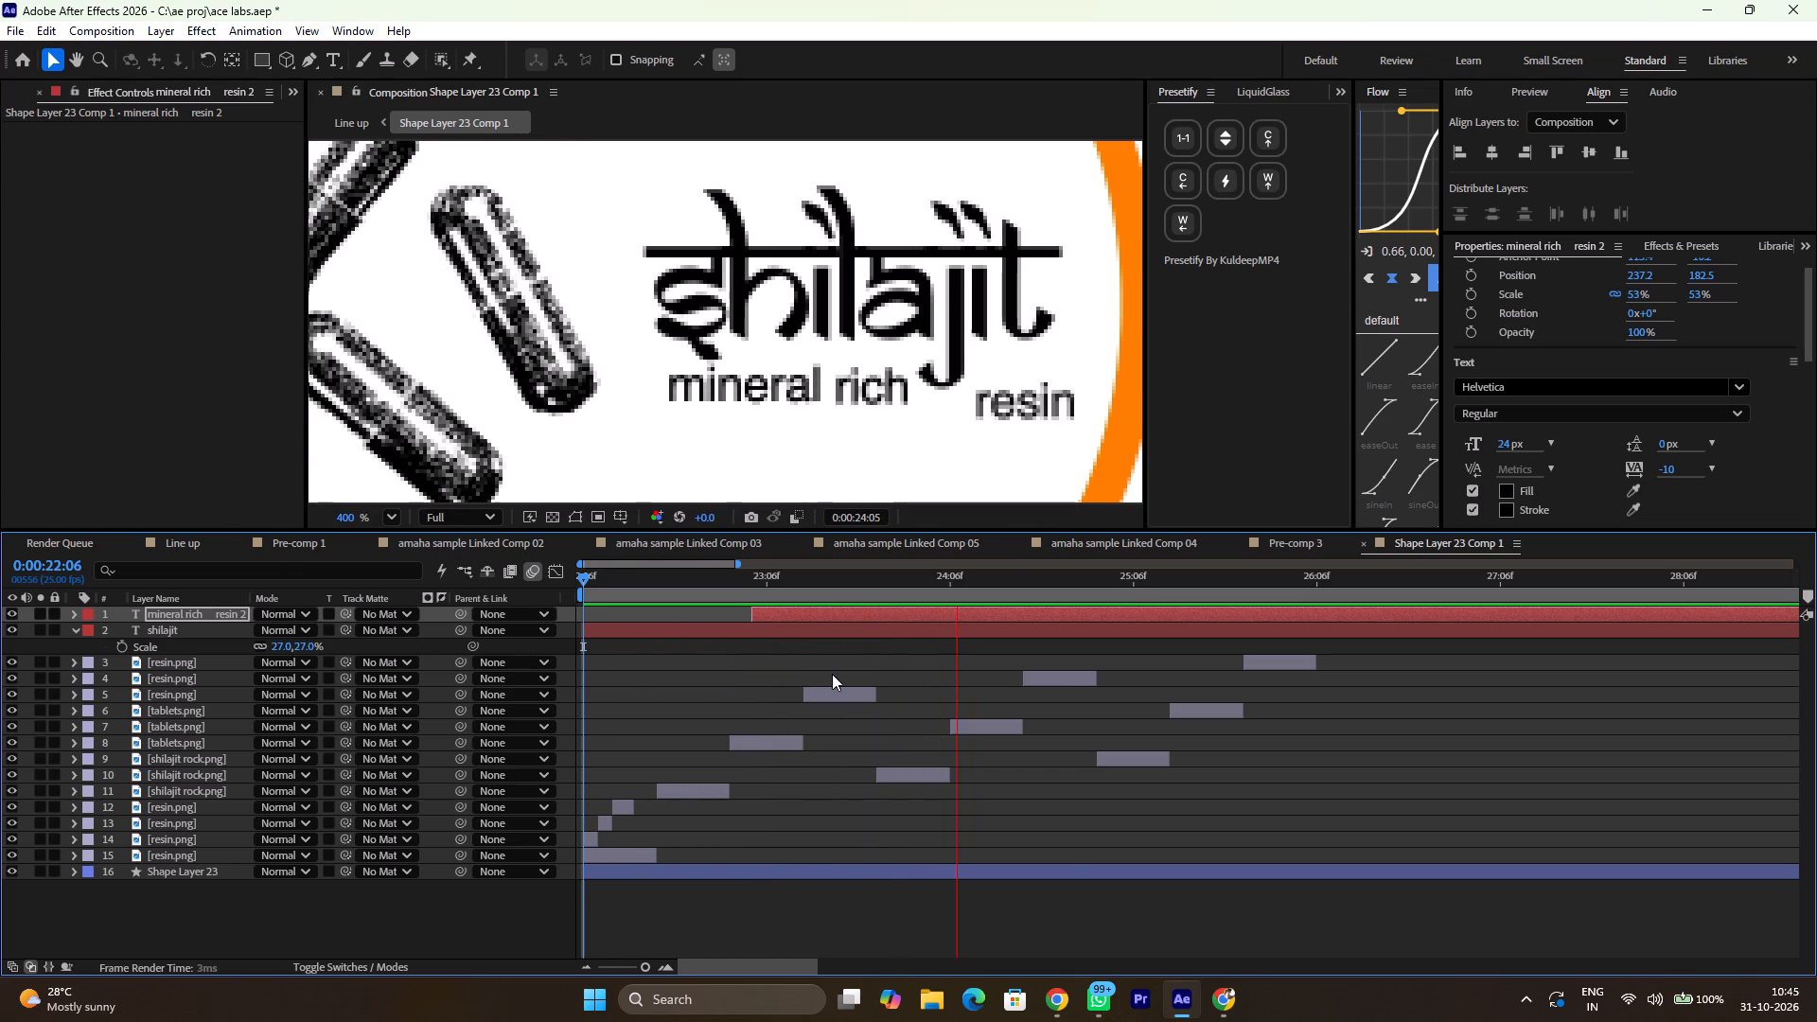
key("space")
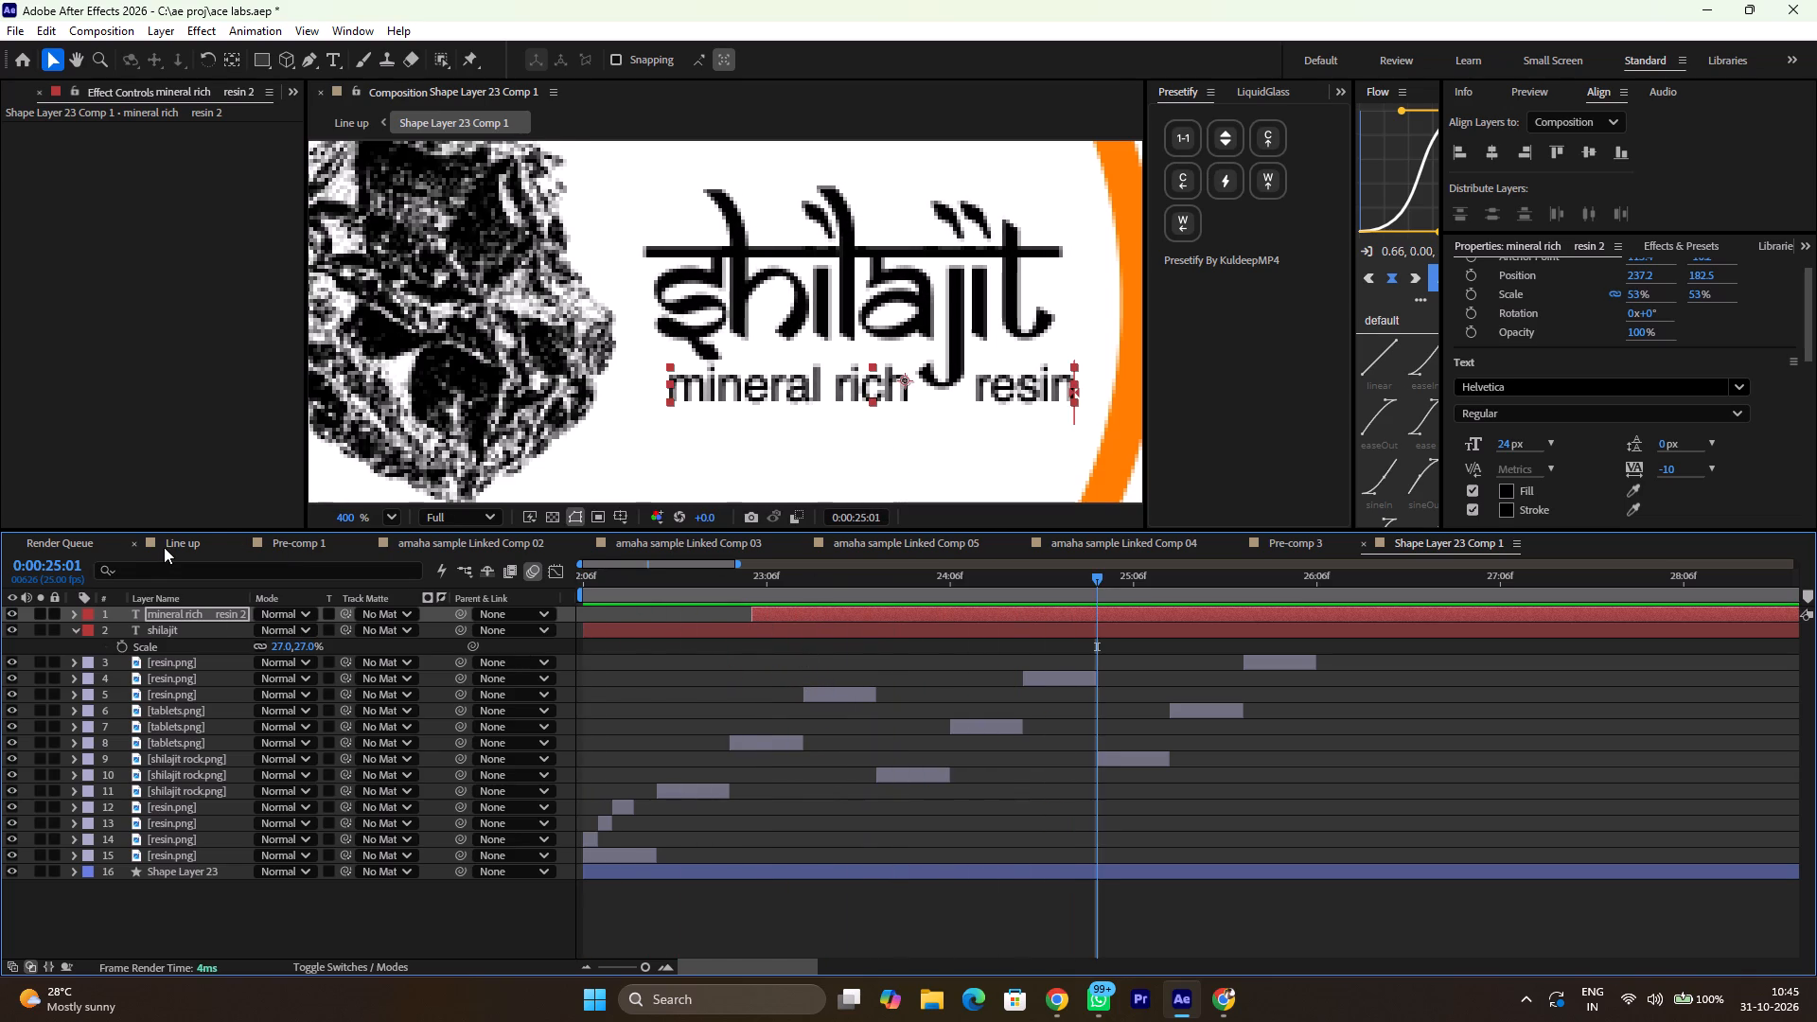
Examine the animated shilajit callout in the Line up composition, with the viewer maximized and the whole frame fitted.
left_click(198, 537)
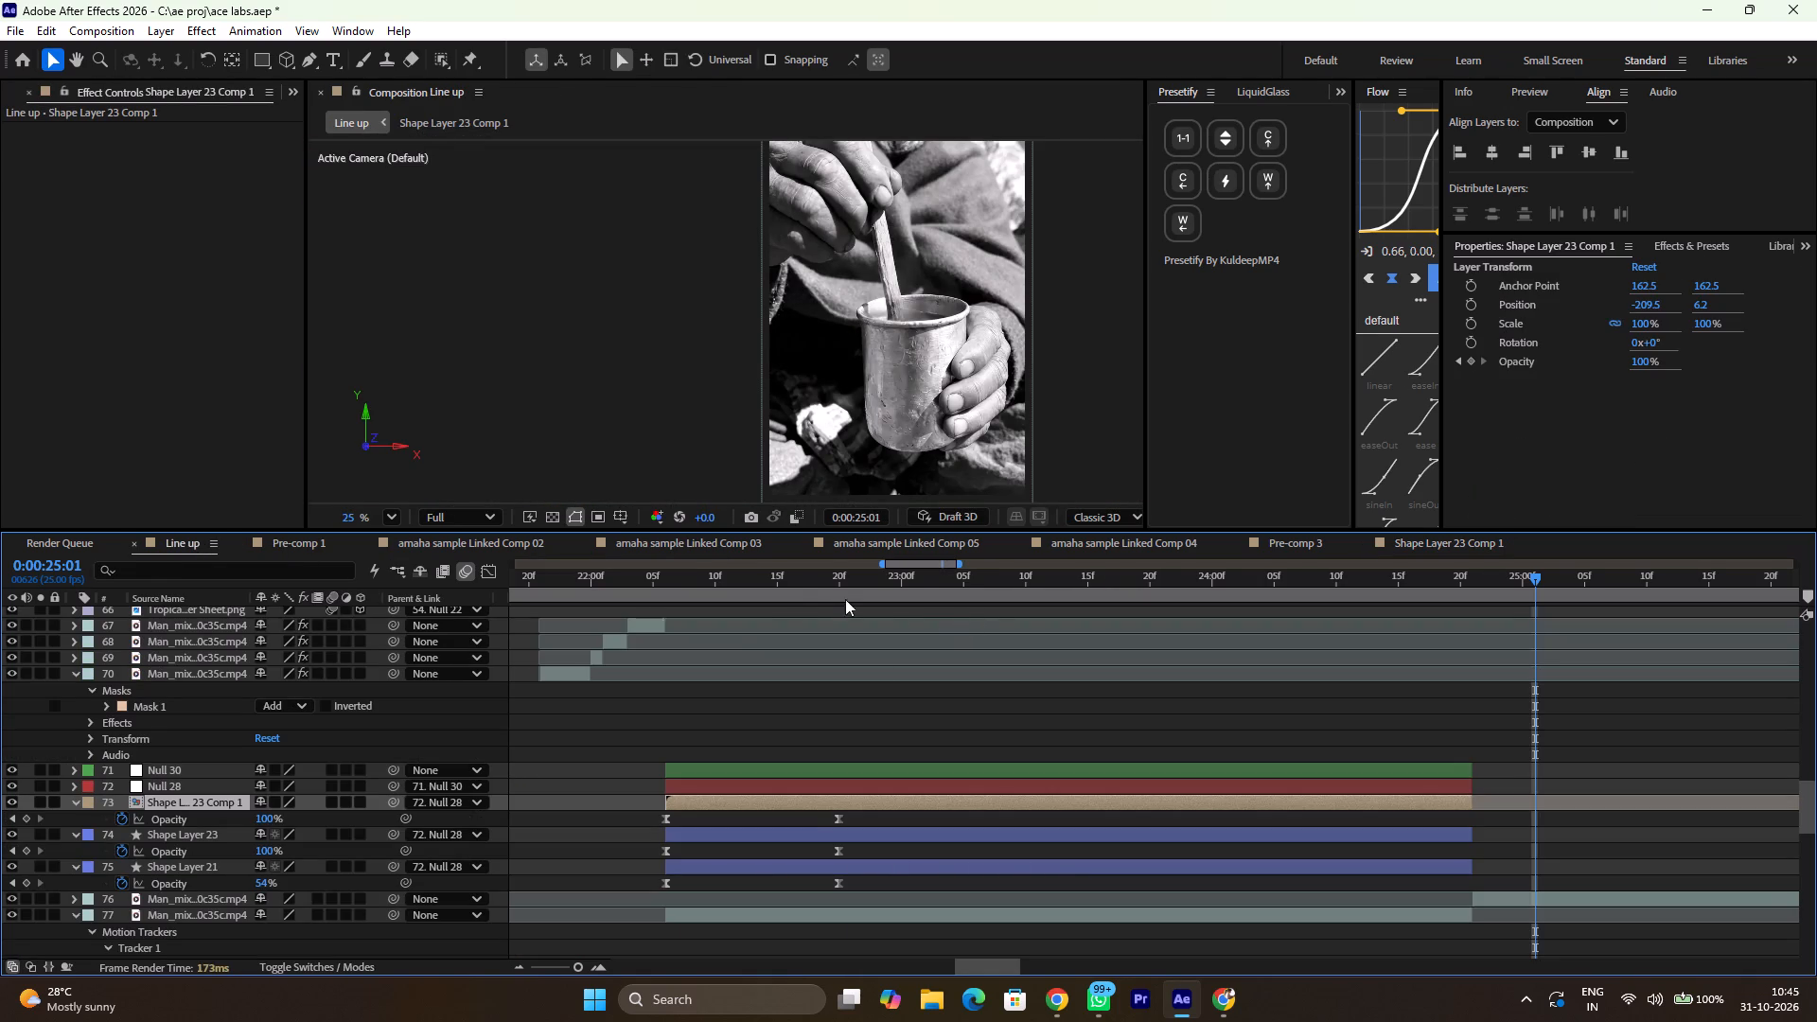
left_click_drag(776, 580, 839, 597)
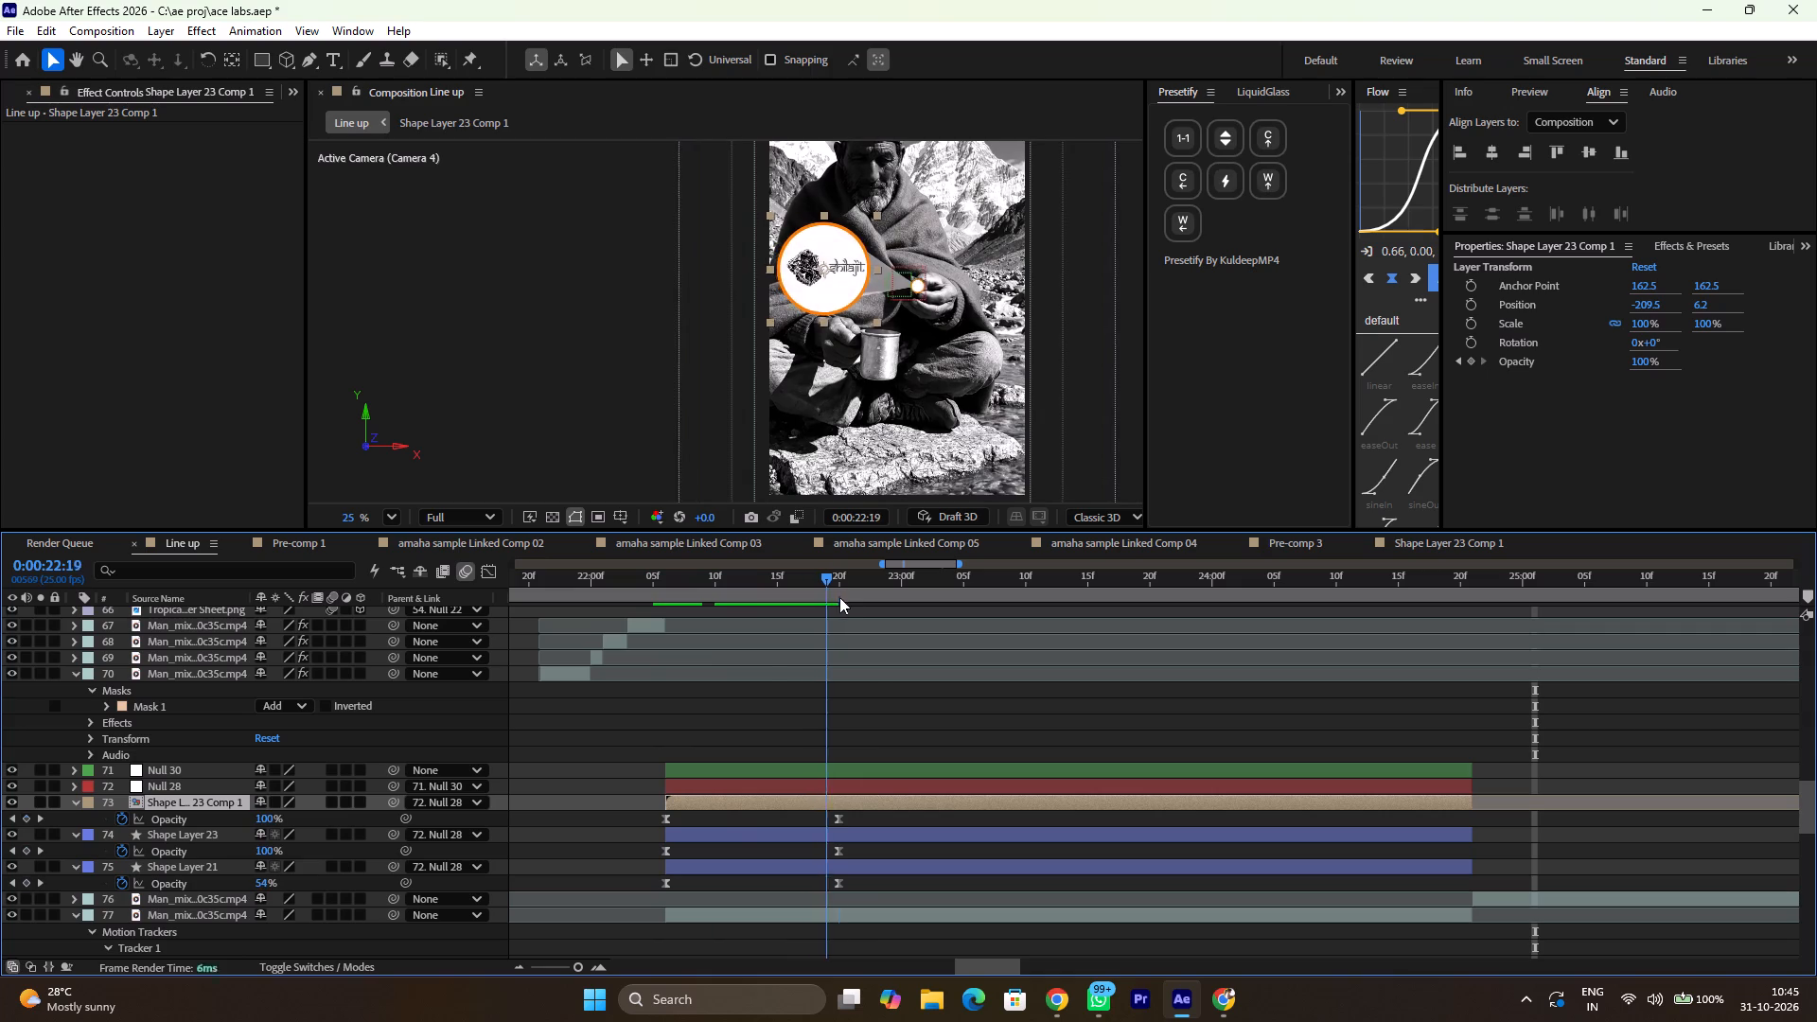
left_click_drag(839, 597, 995, 624)
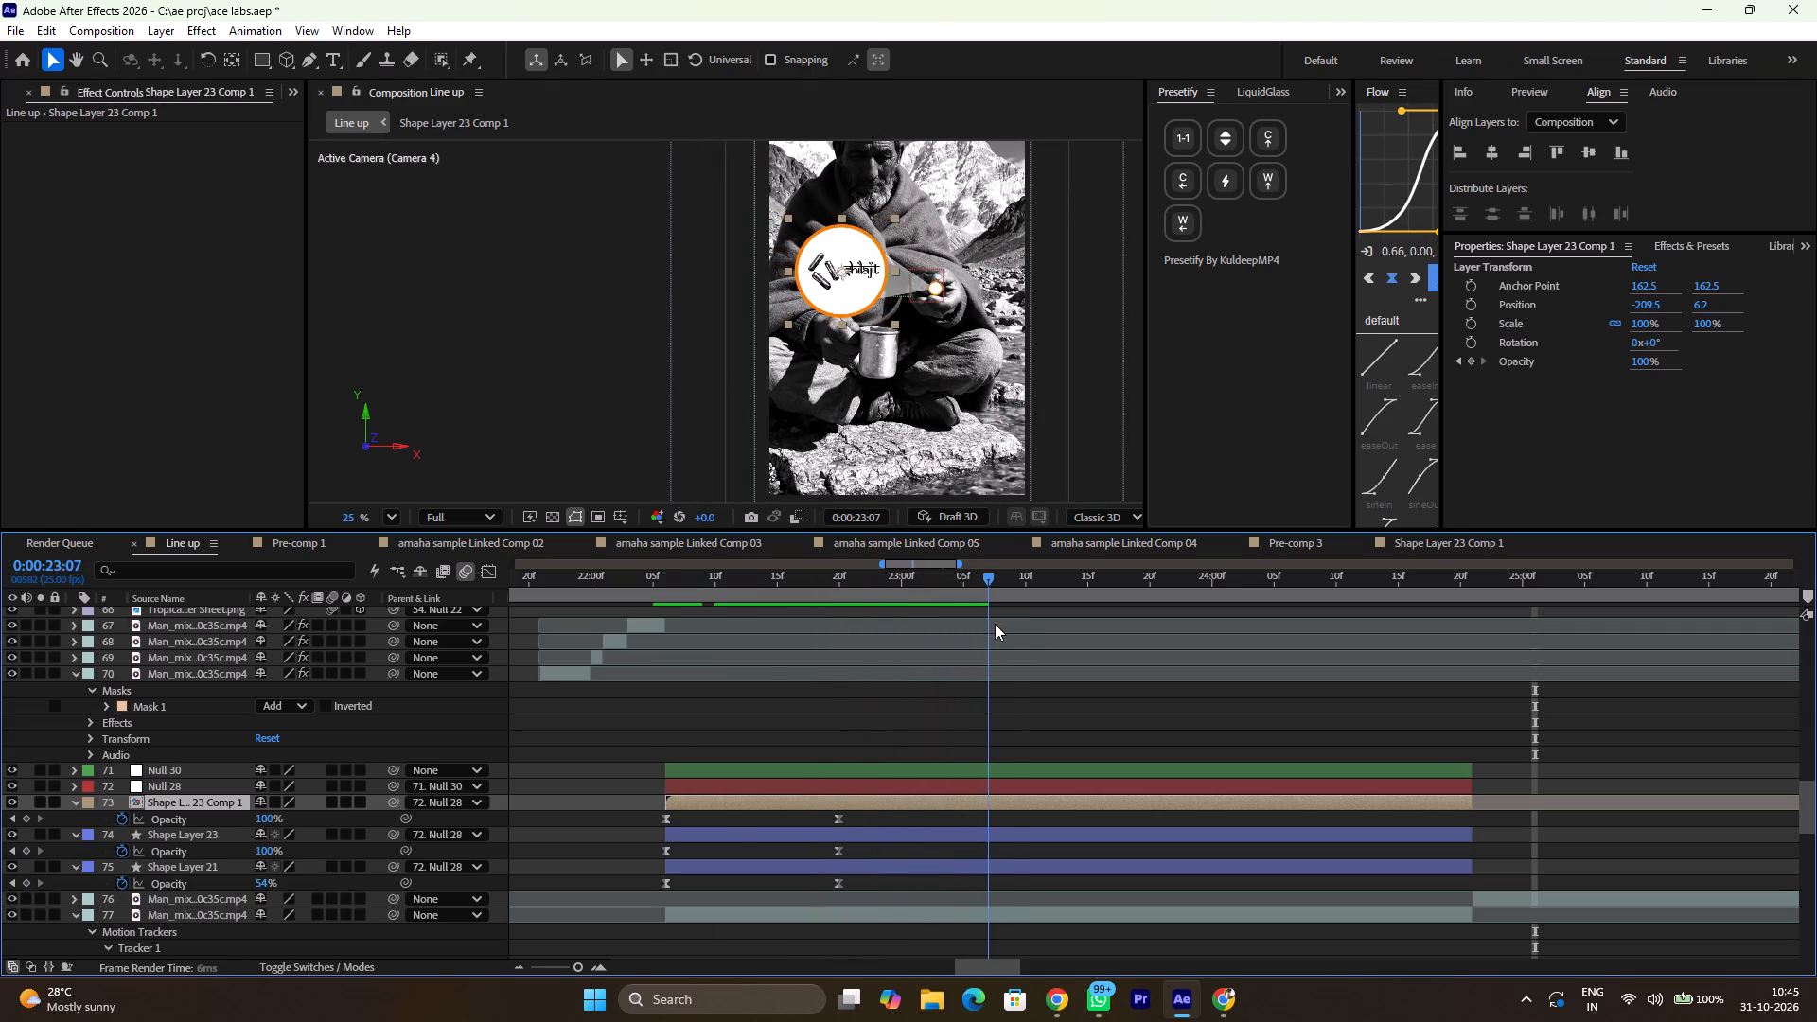
left_click_drag(995, 624, 1140, 637)
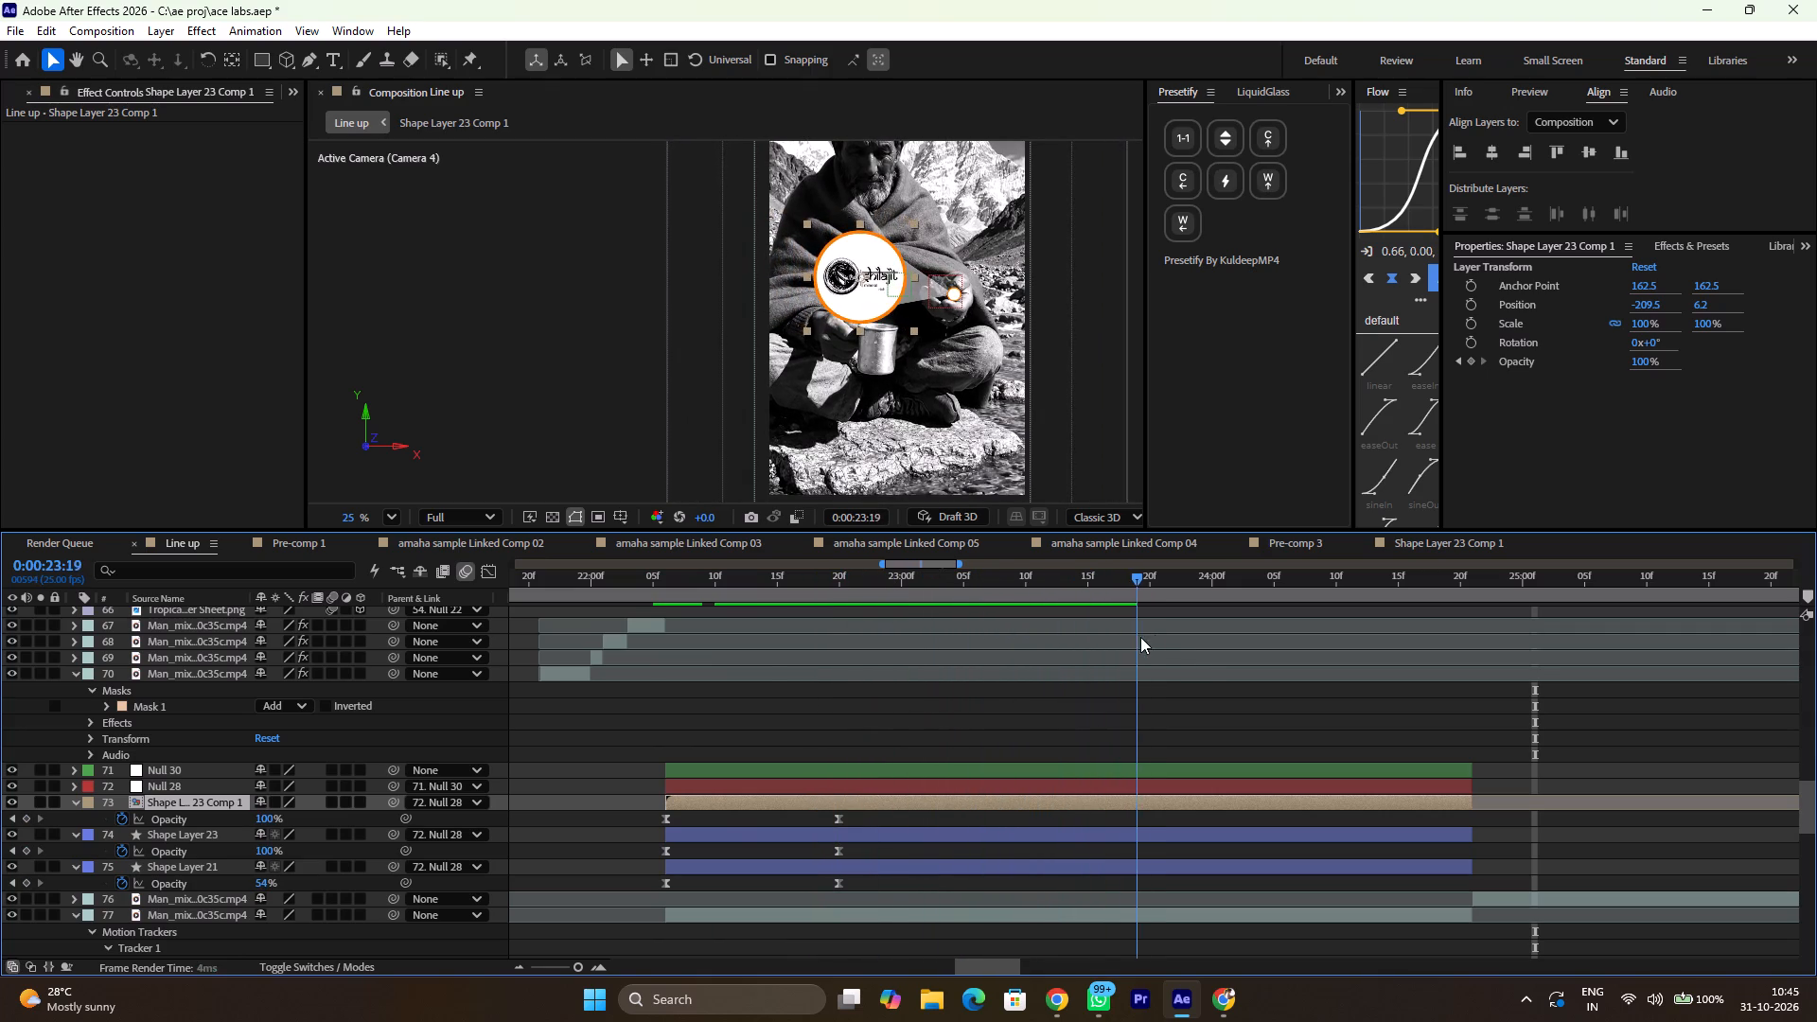
left_click_drag(1140, 637, 1435, 628)
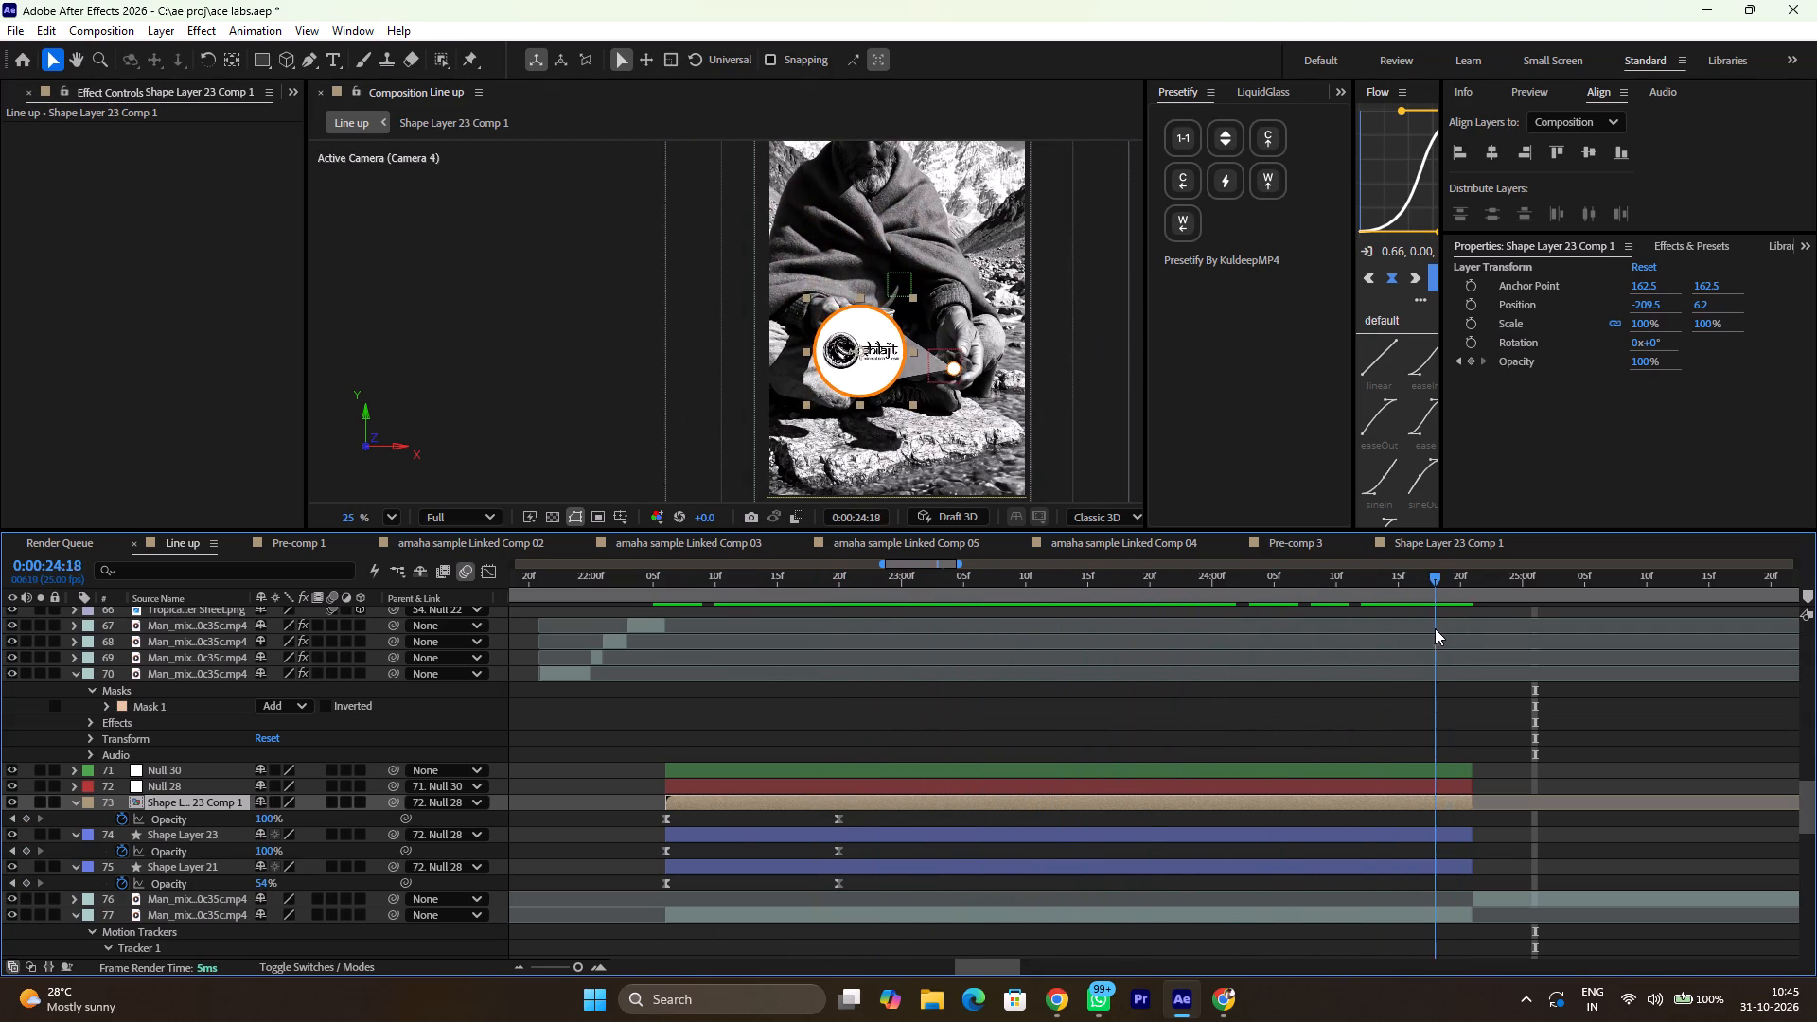
left_click_drag(1435, 628, 1311, 626)
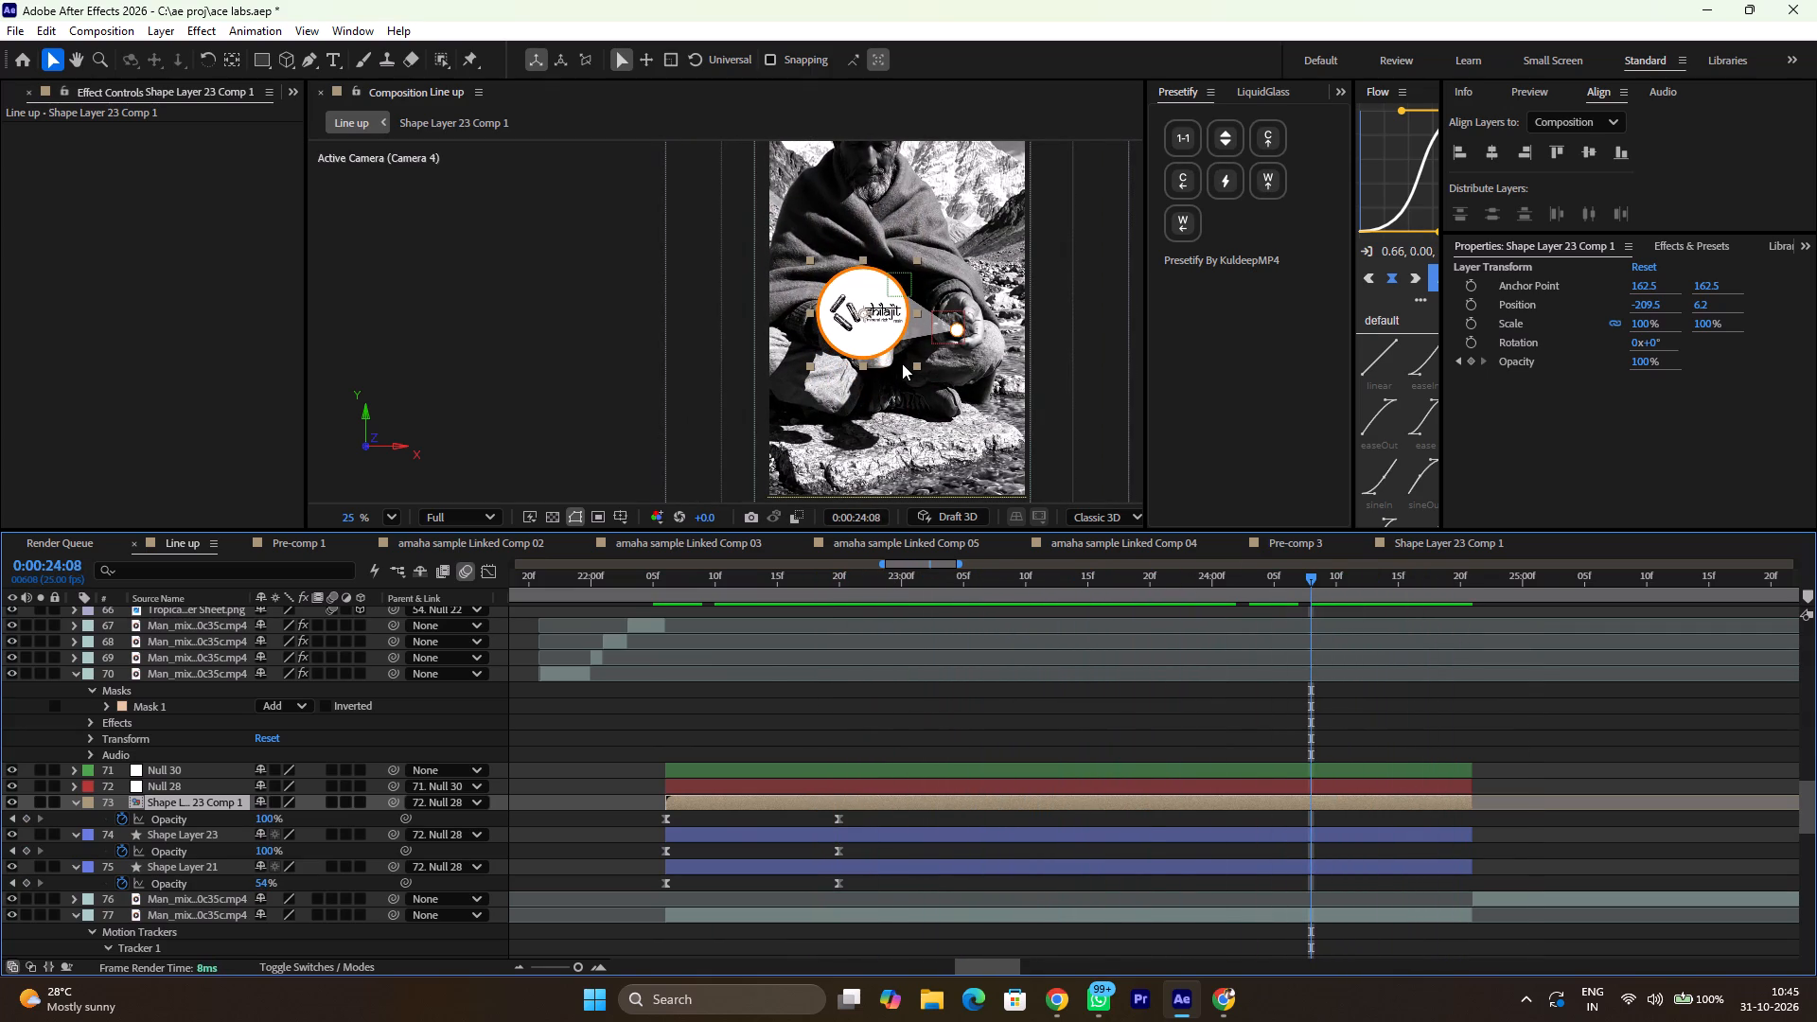
scroll(902, 363, "up", 3, "ctrl")
left_click(911, 320)
key("grave")
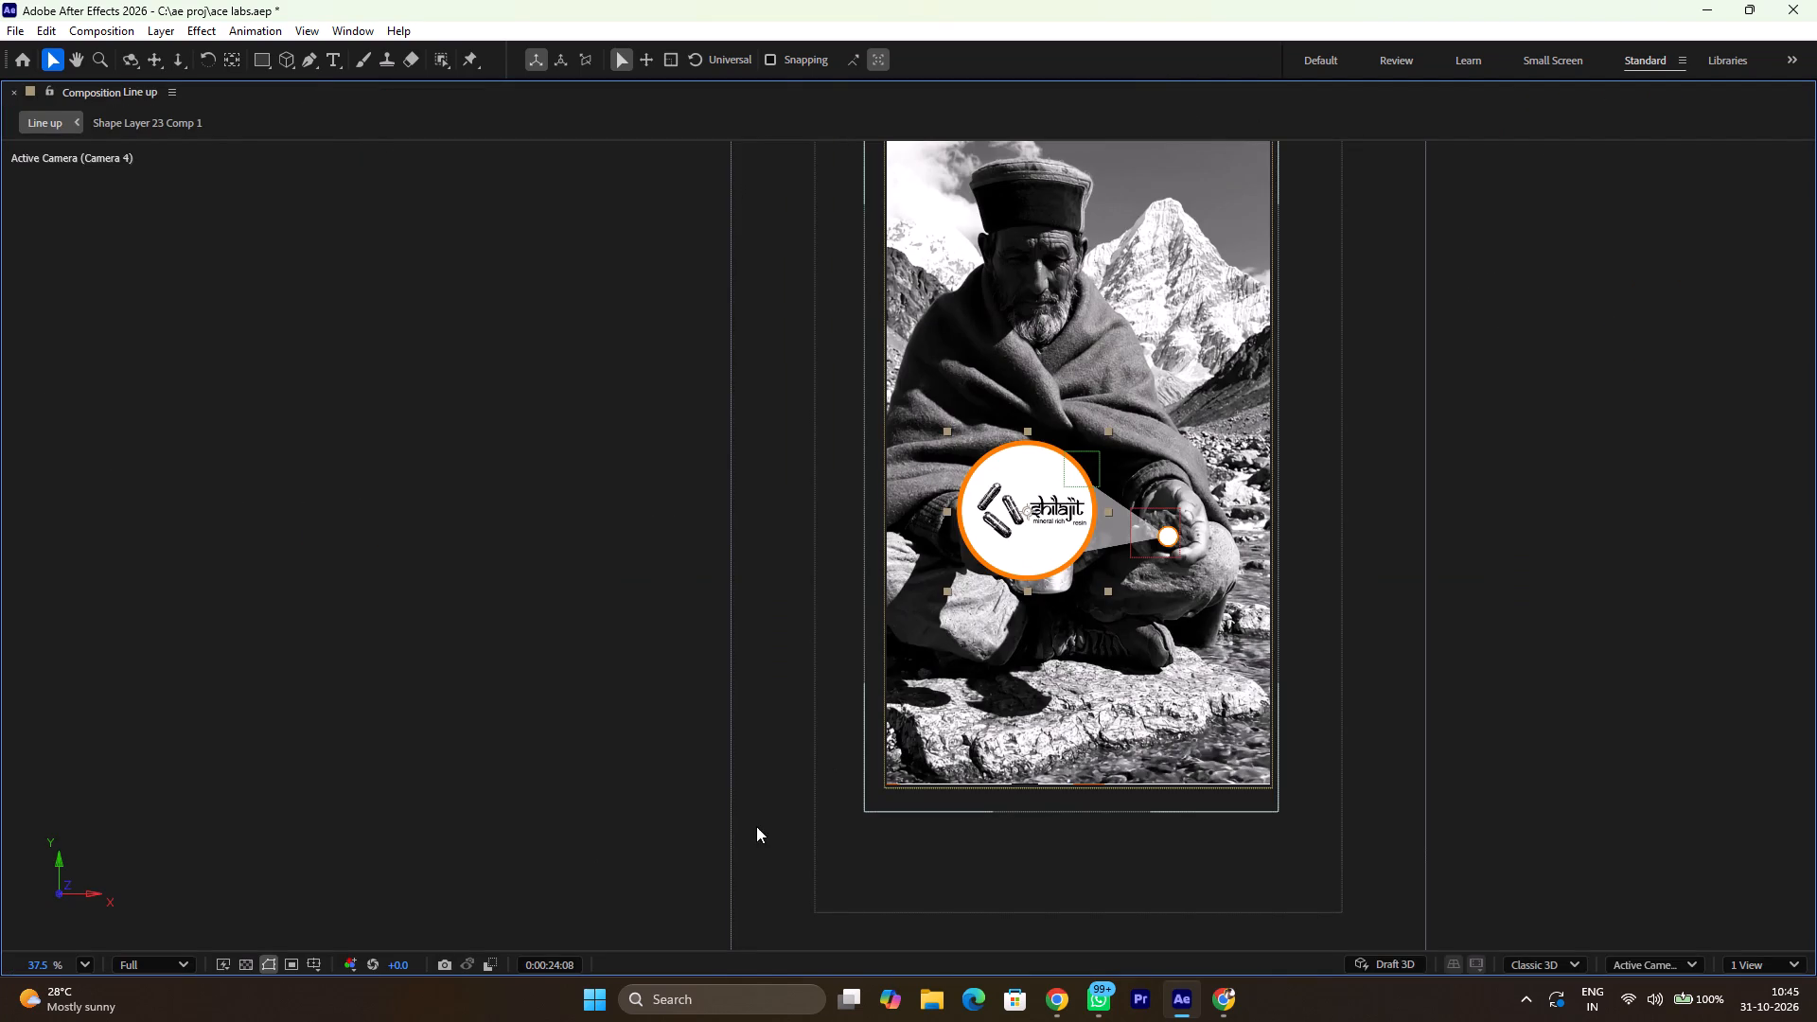
left_click(78, 960)
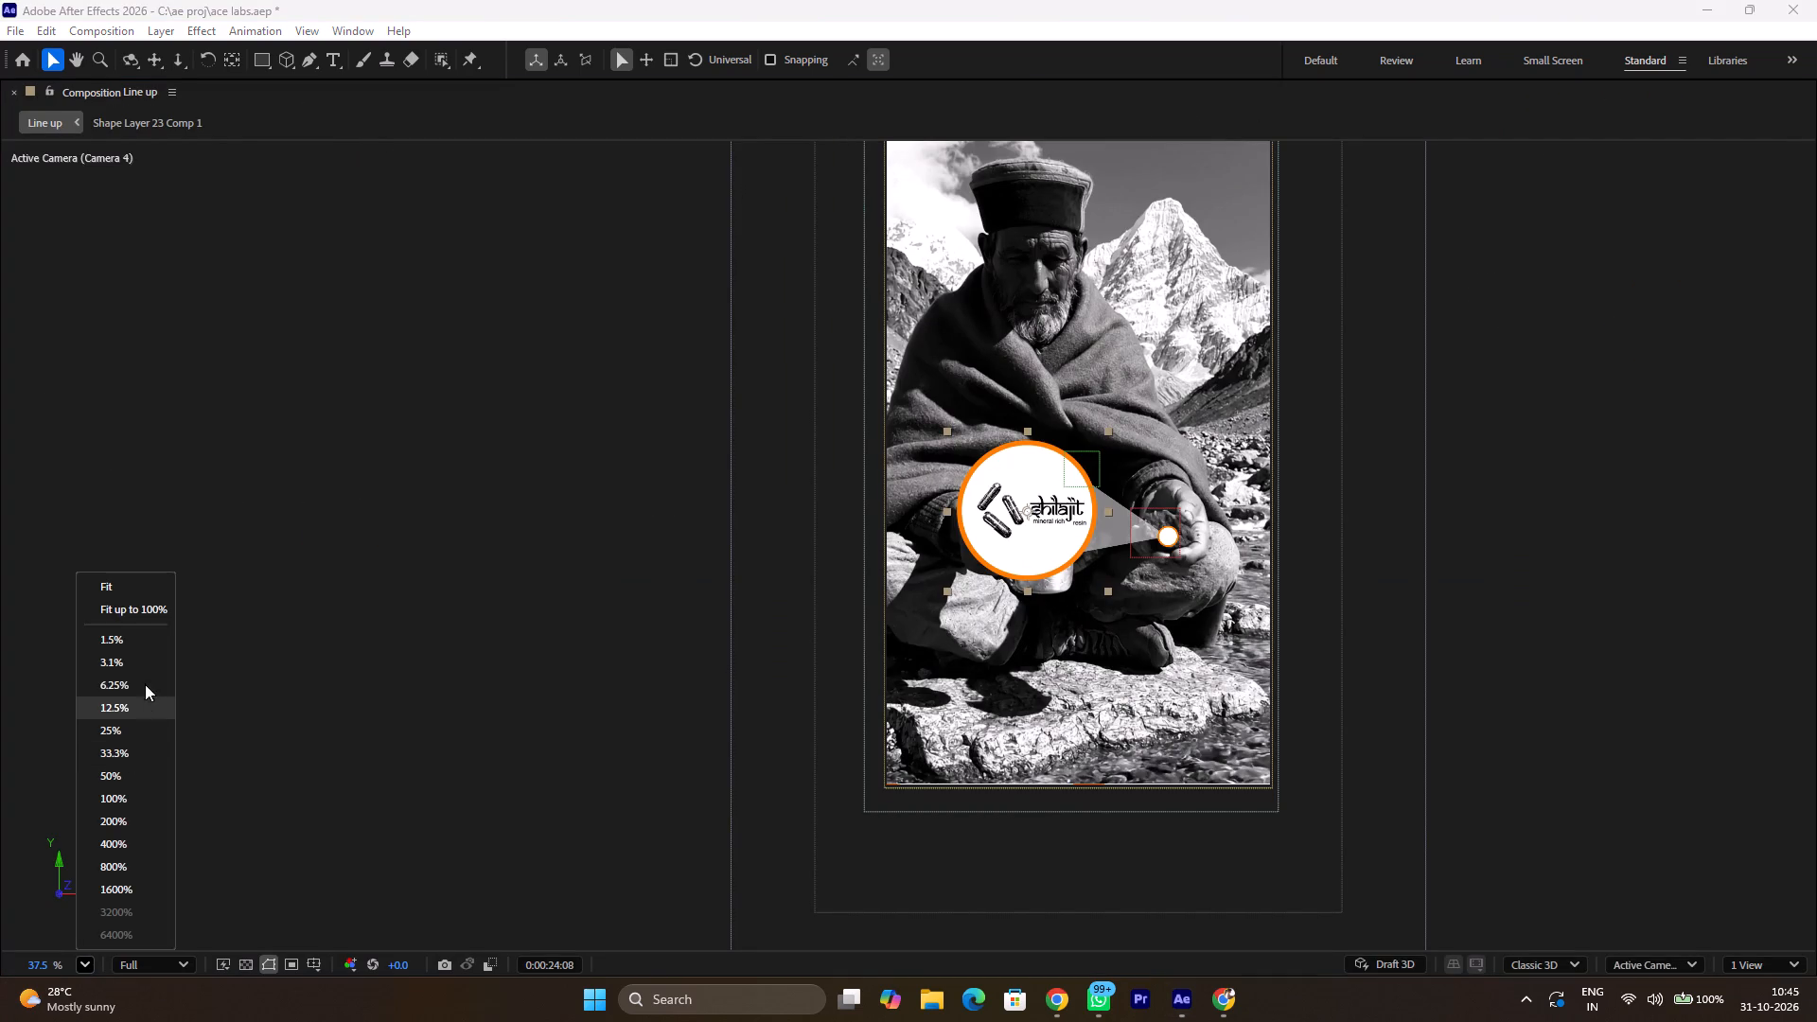
left_click(132, 585)
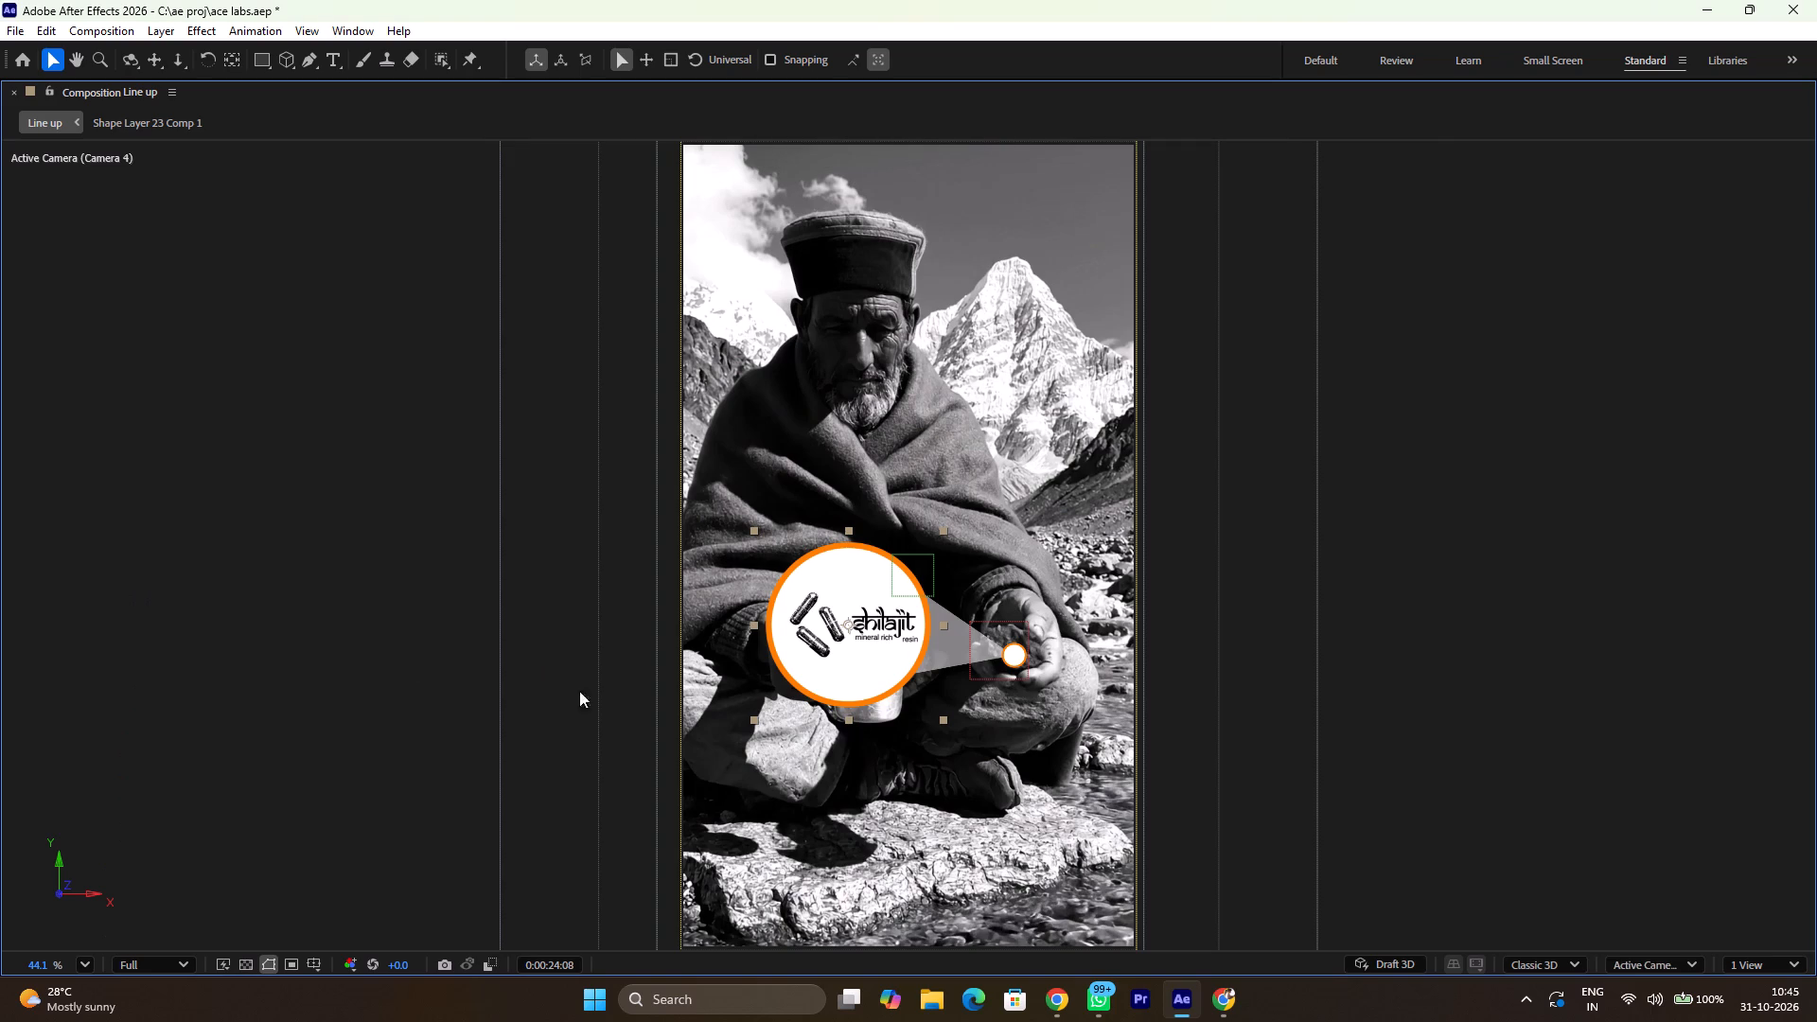
Play back the Line up composition repeatedly from about 0:00:21:20 and examine the shilajit callout, finally in the maximized viewer.
key("grave")
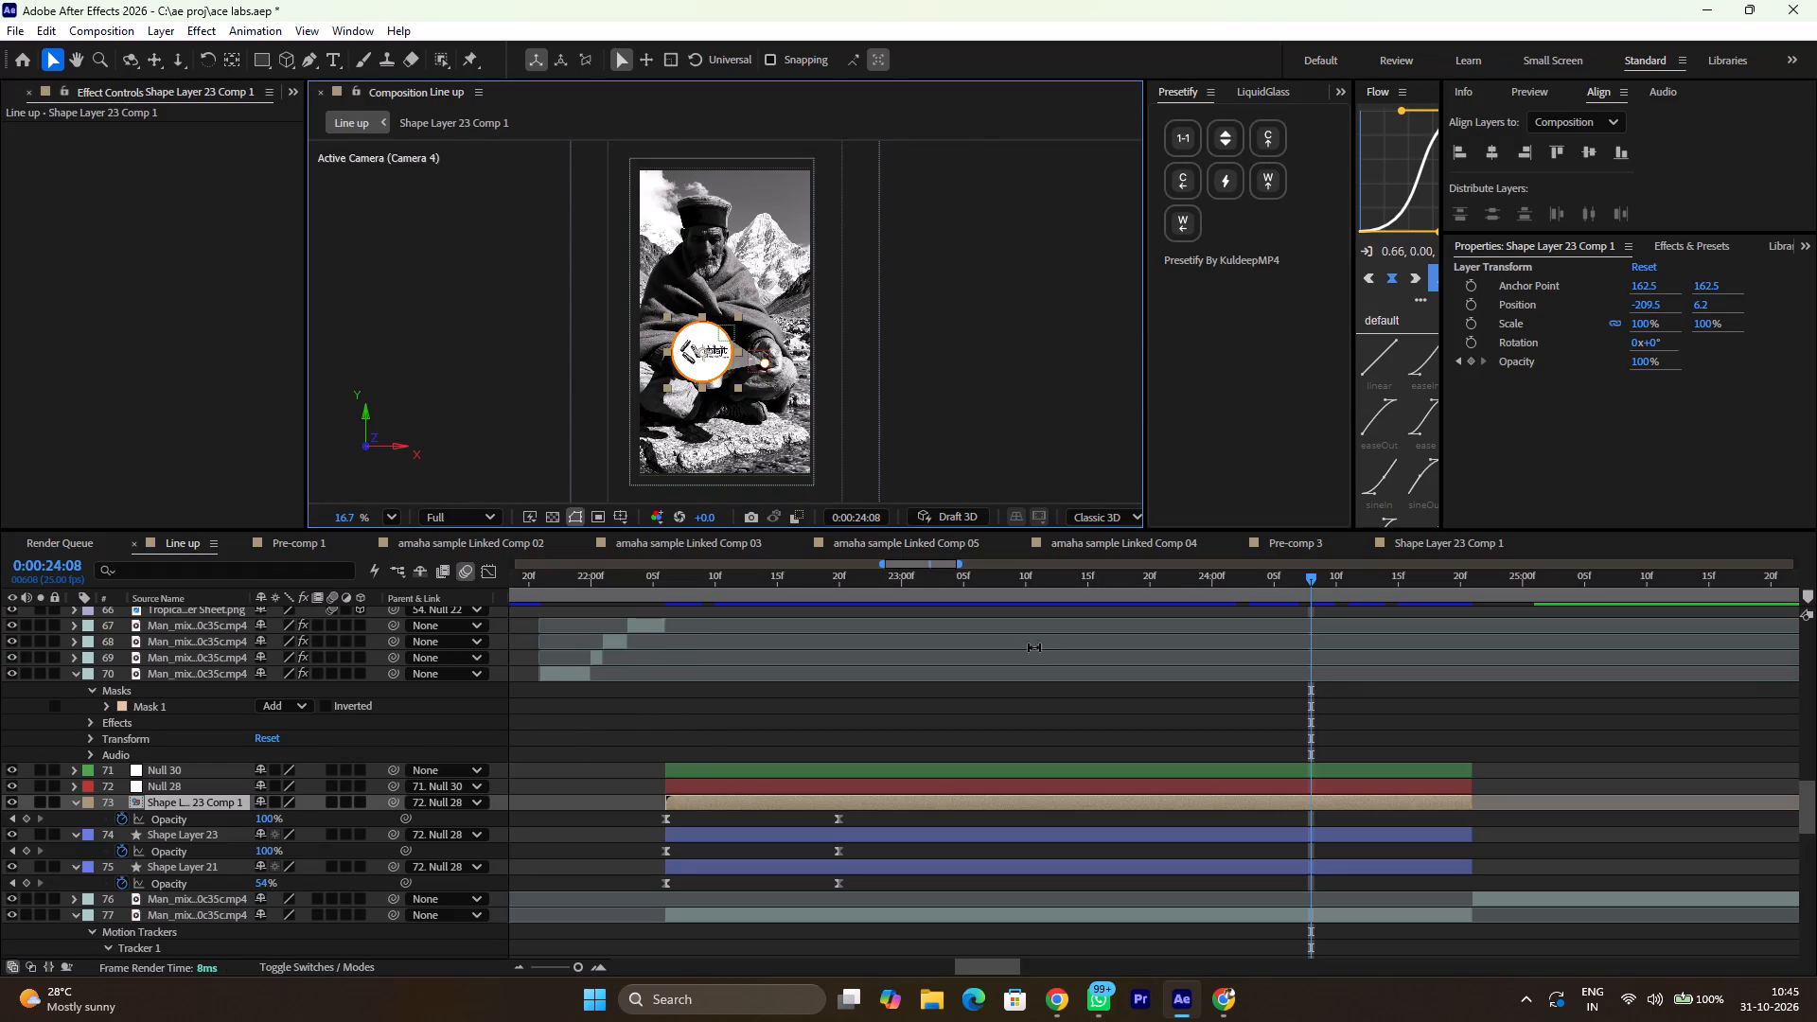
left_click_drag(759, 585, 551, 610)
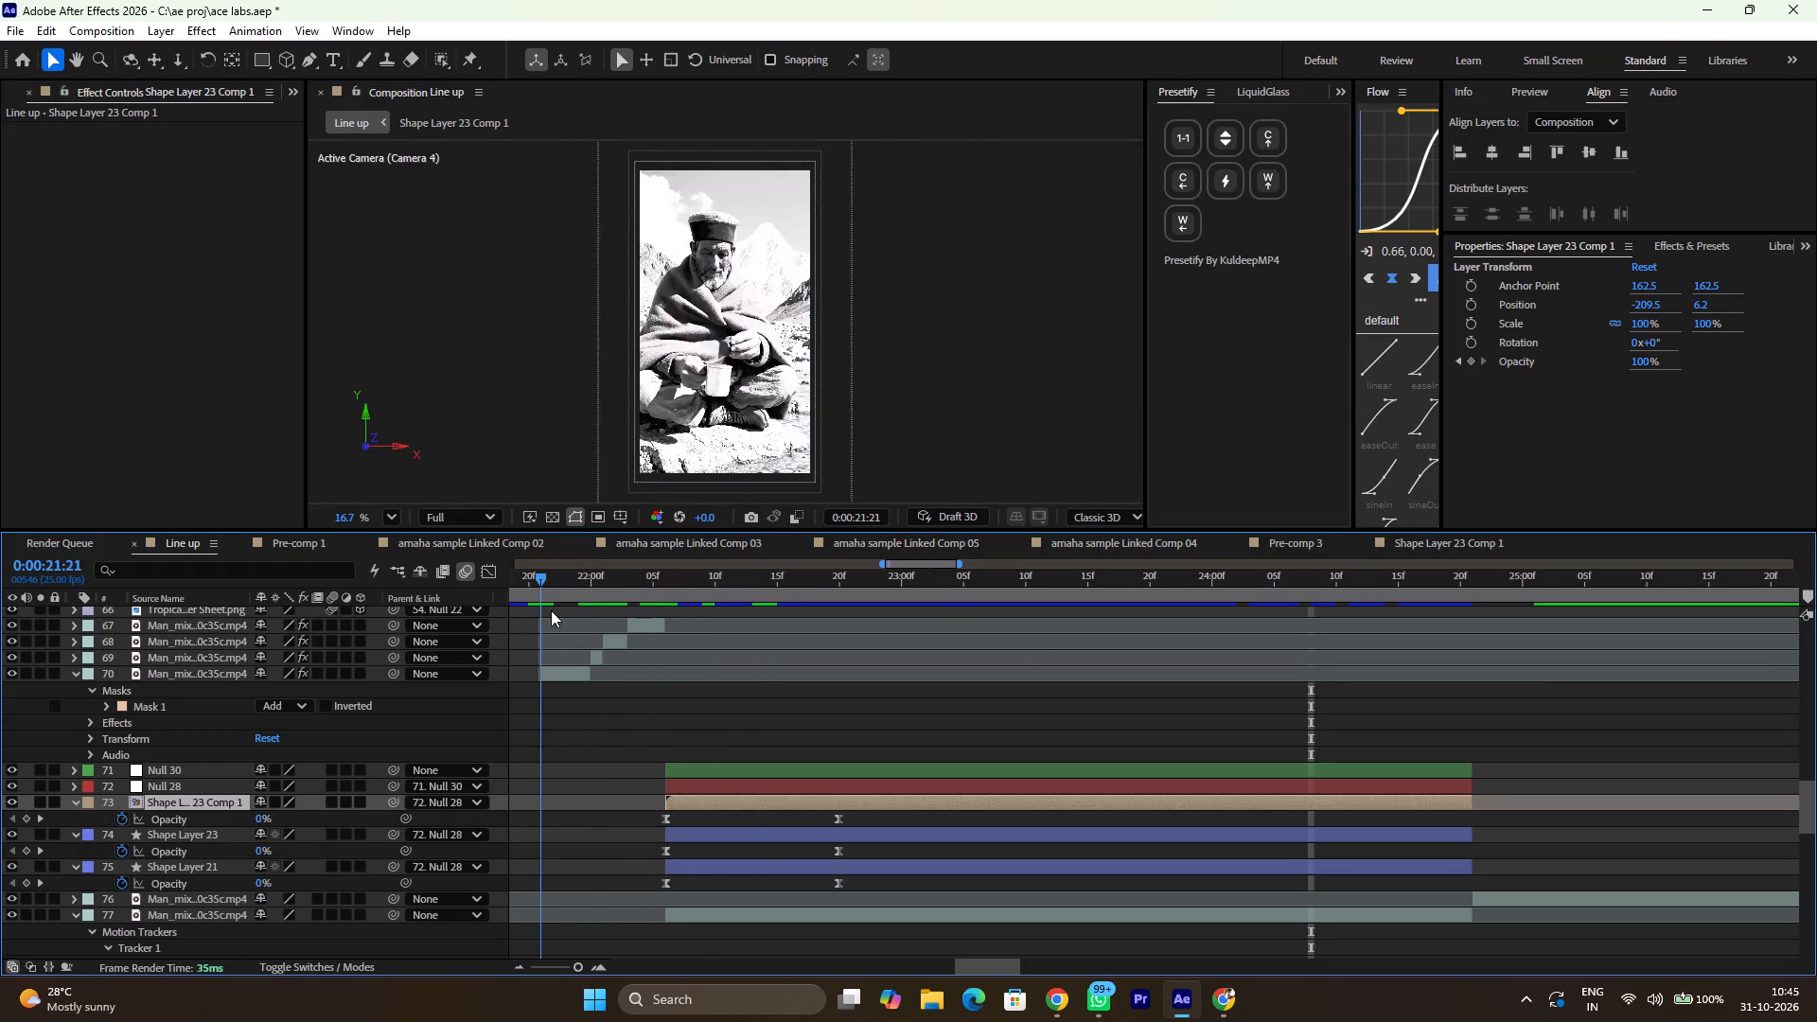
left_click_drag(551, 610, 553, 610)
key("space")
key("space")
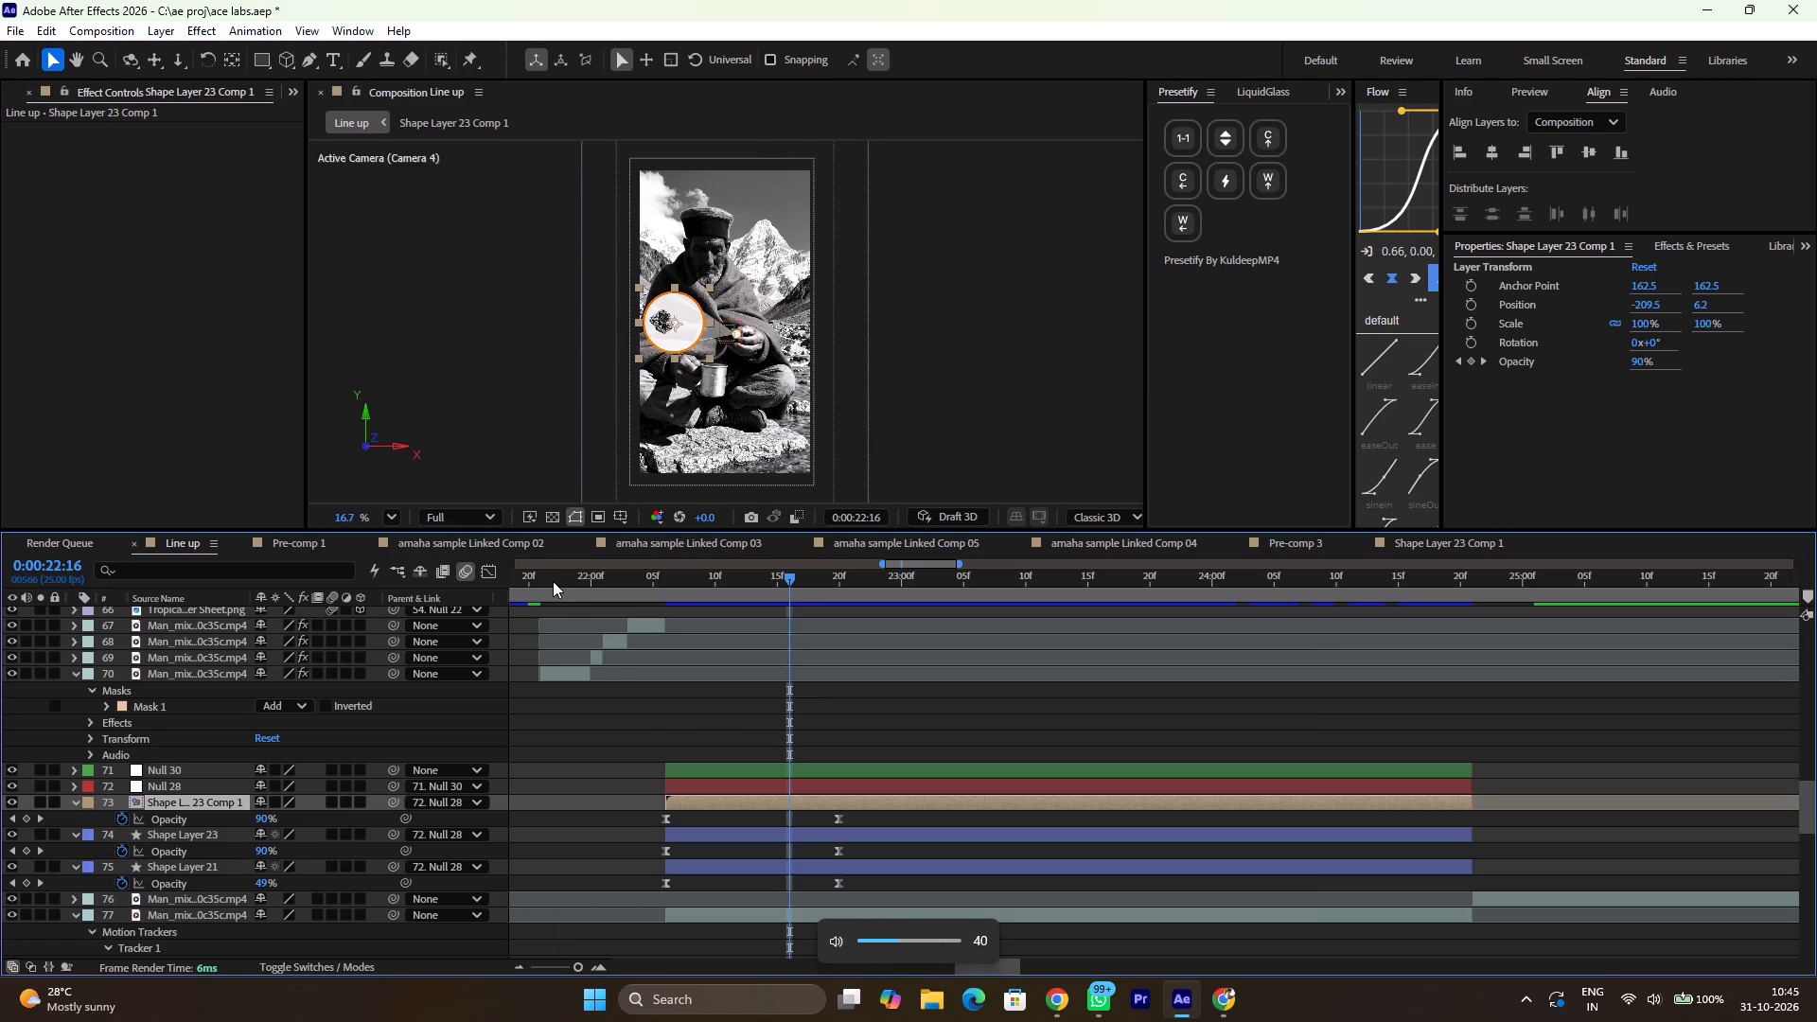
double_click(553, 581)
key("space")
key("space")
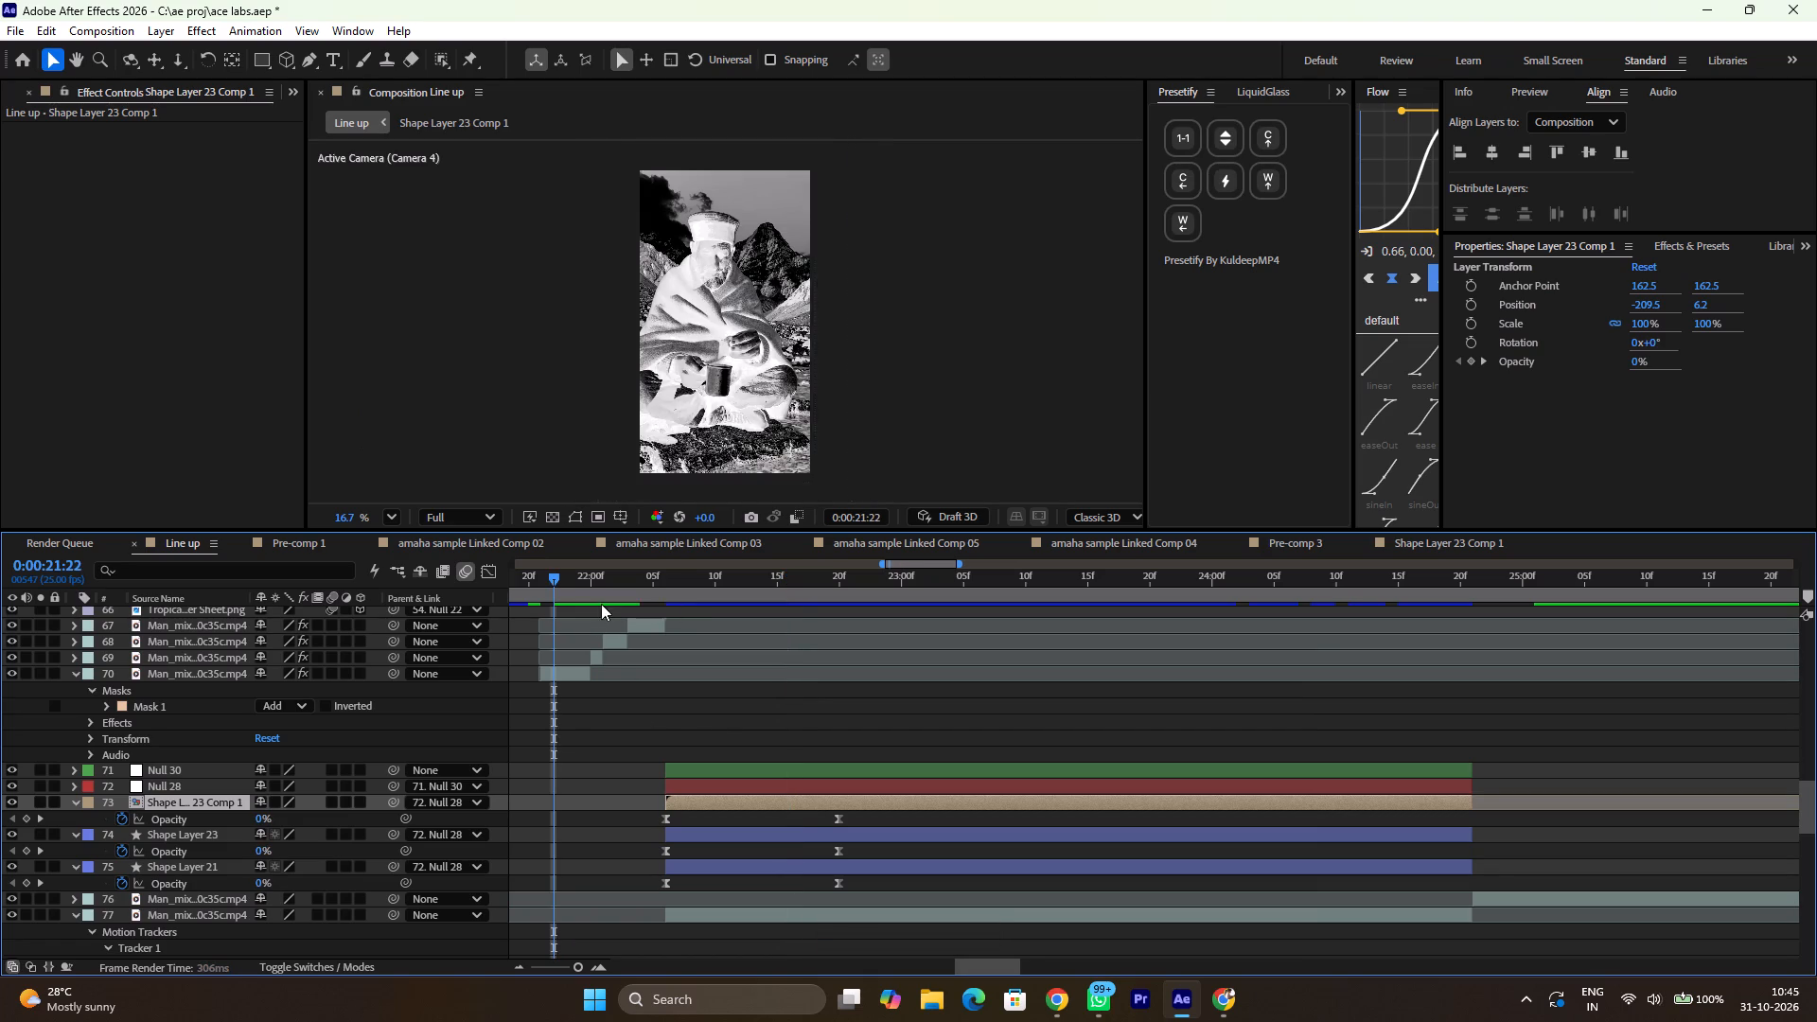
key("space")
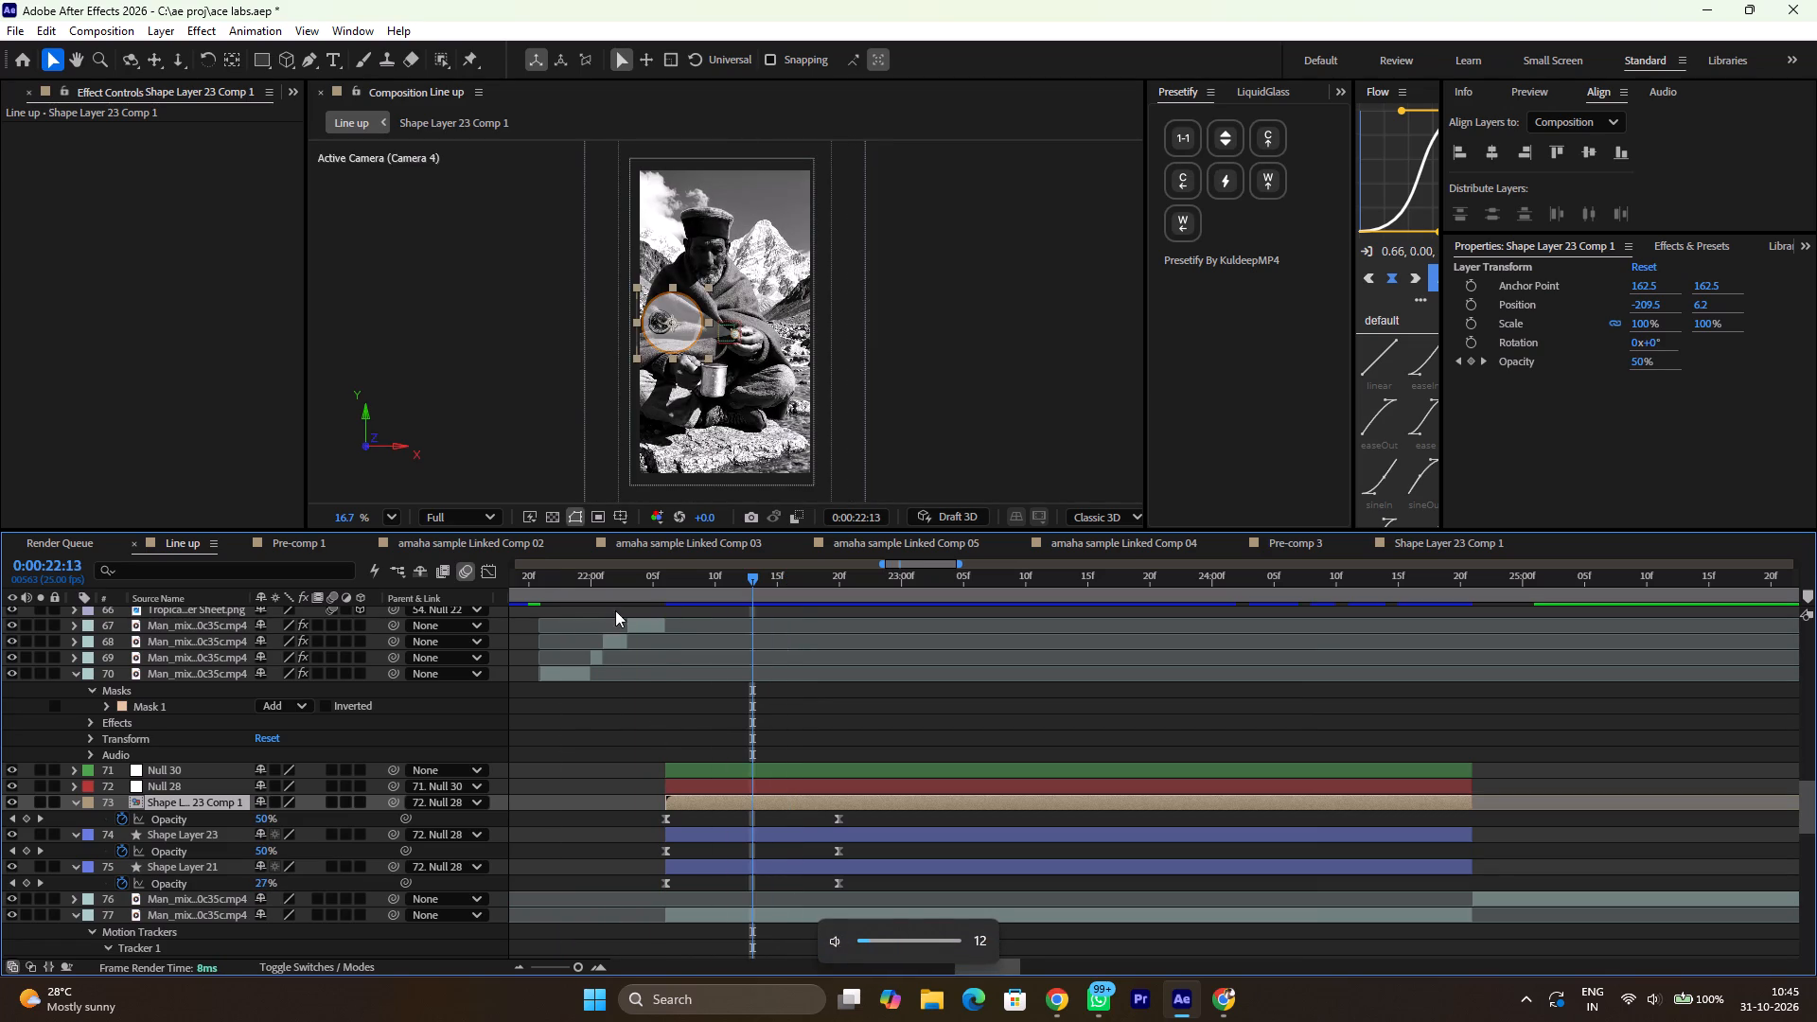
left_click(533, 582)
key("space")
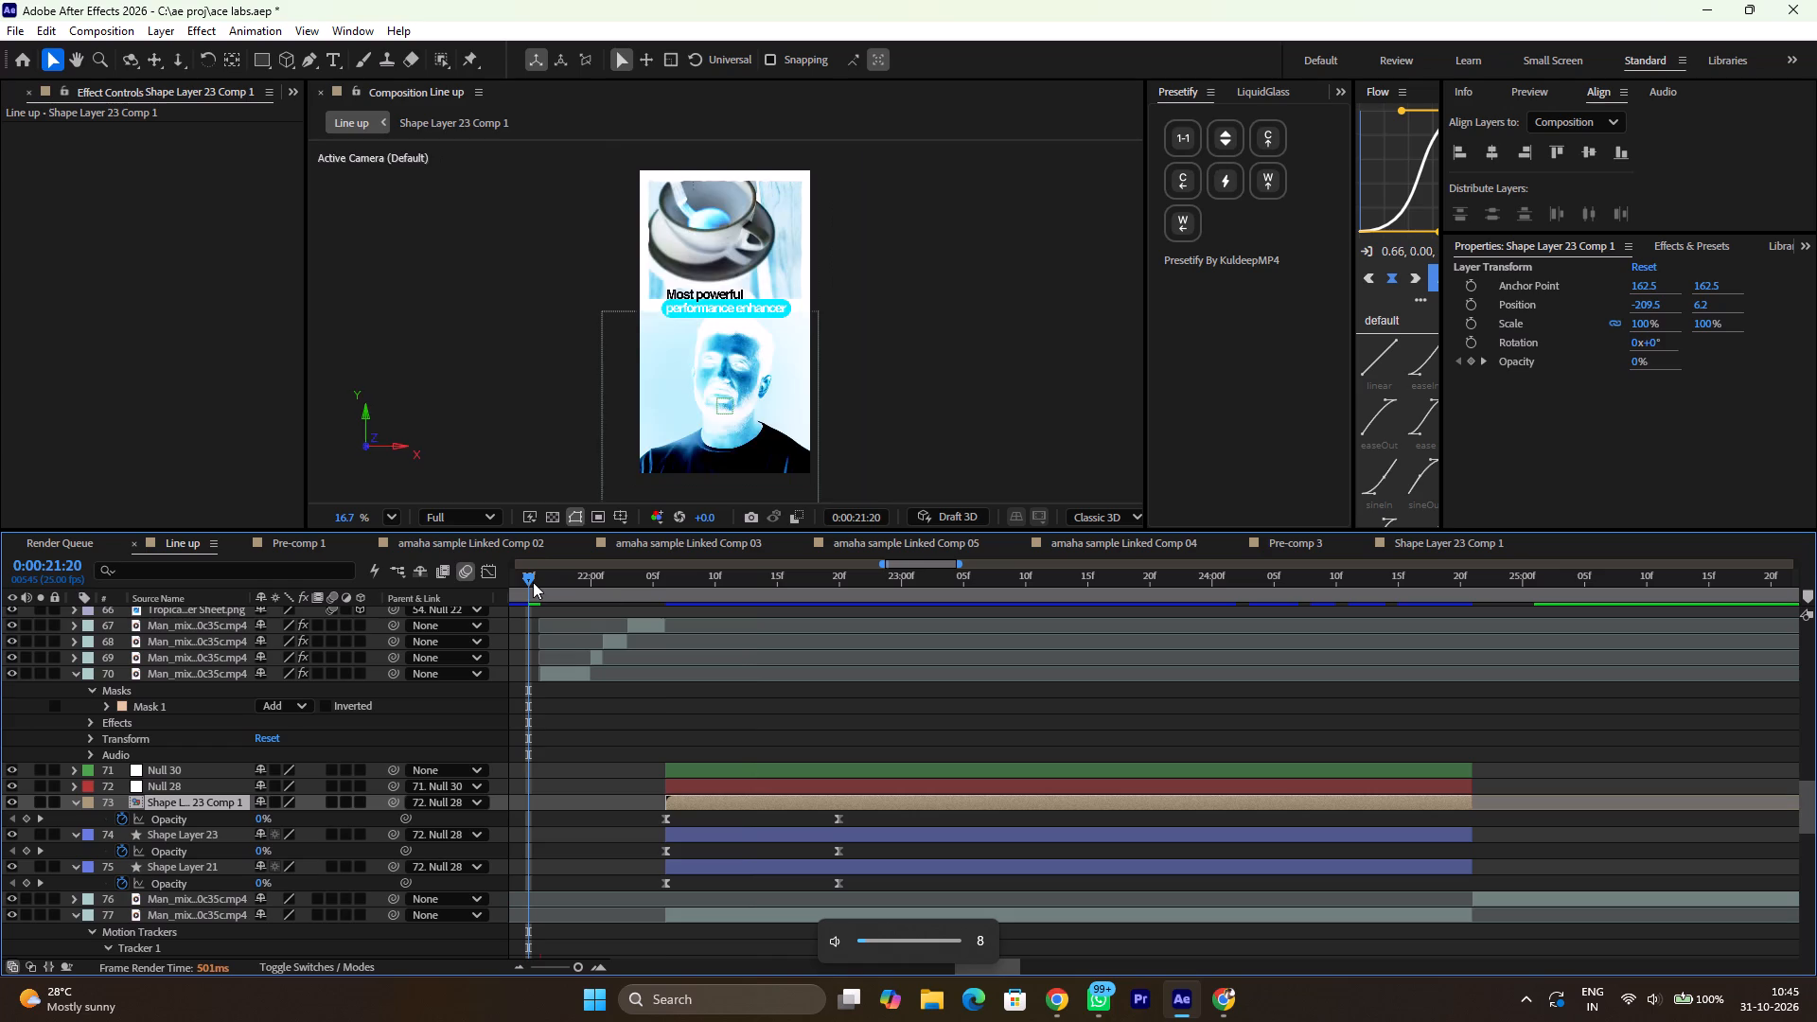
key("space")
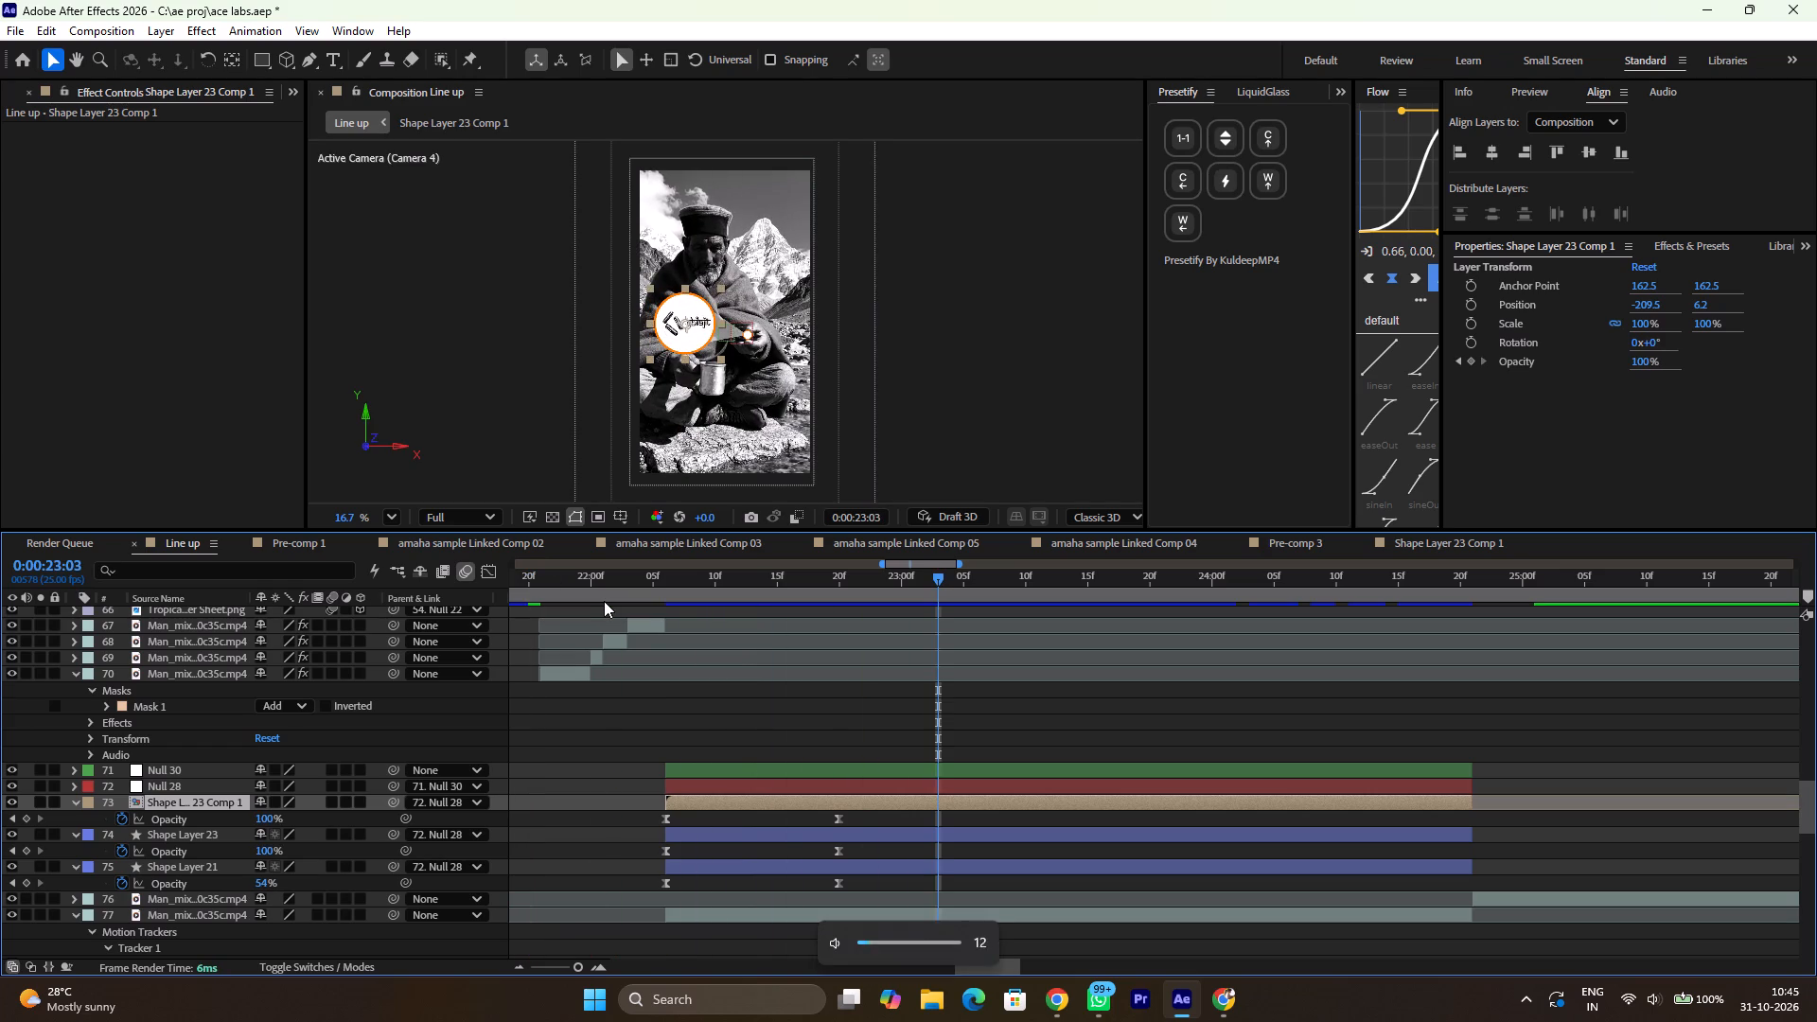
left_click_drag(639, 589, 624, 589)
key("space")
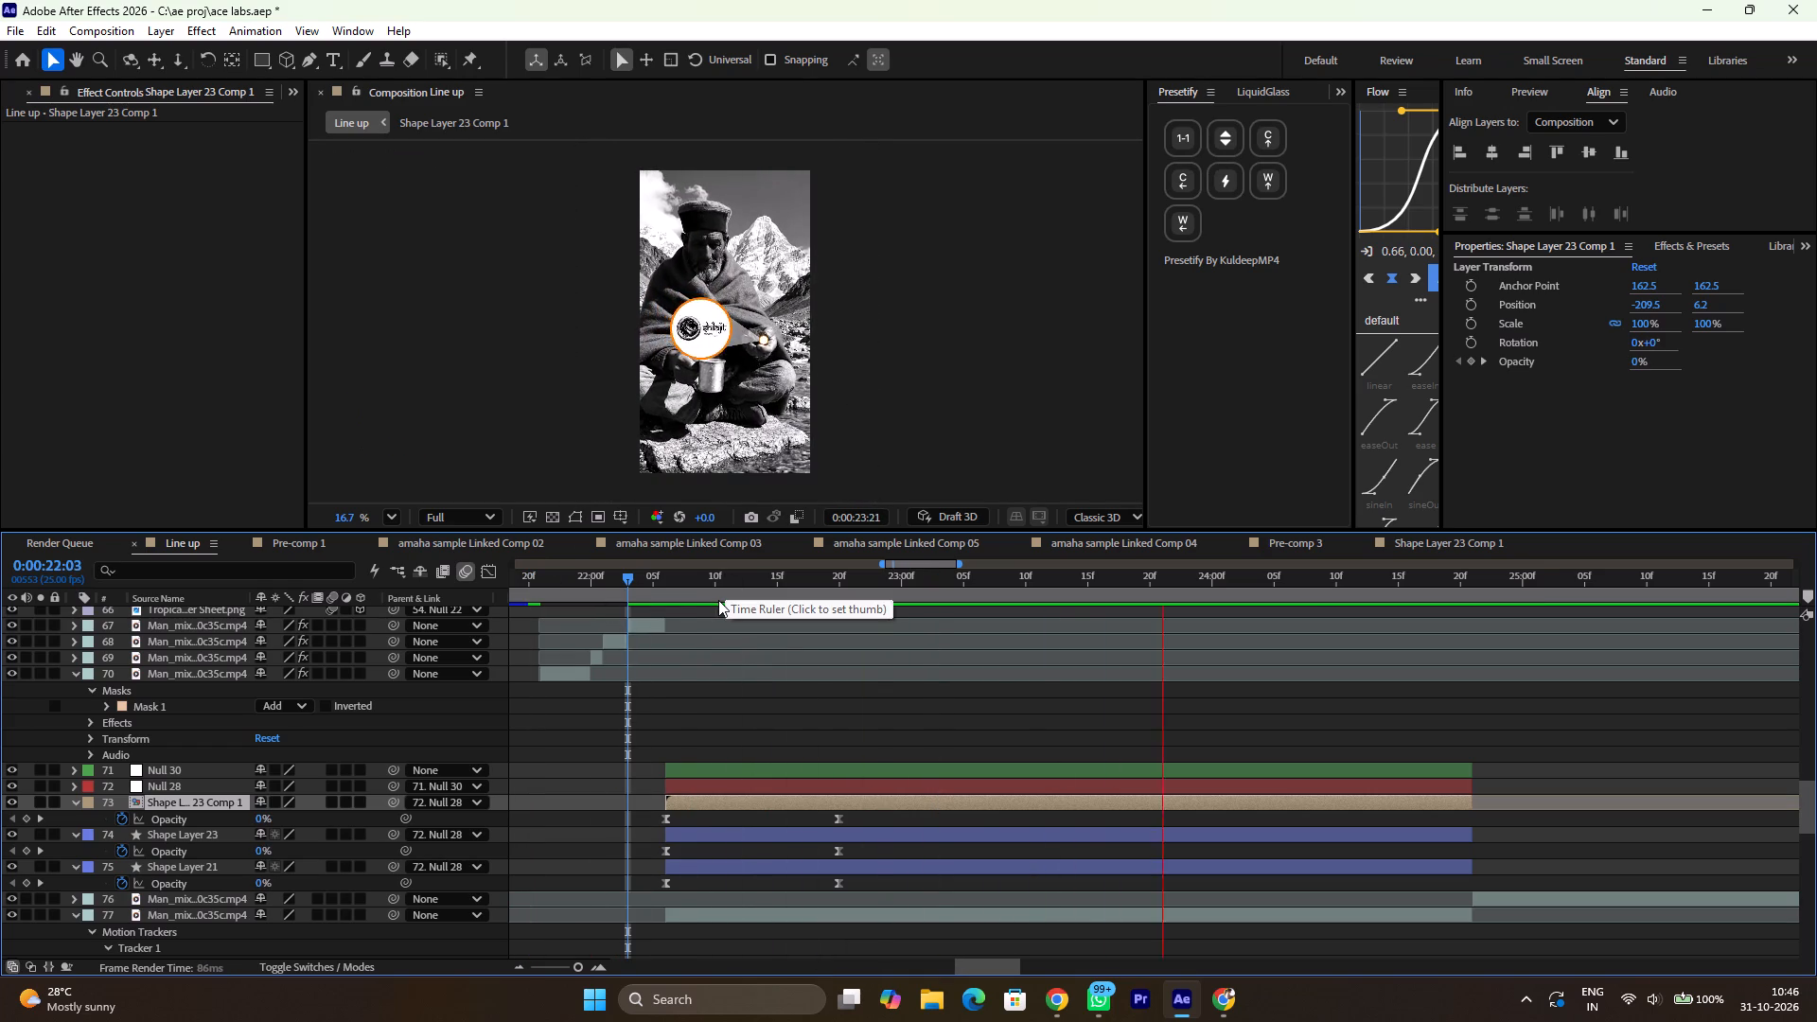
key("space")
left_click(749, 364)
key("grave")
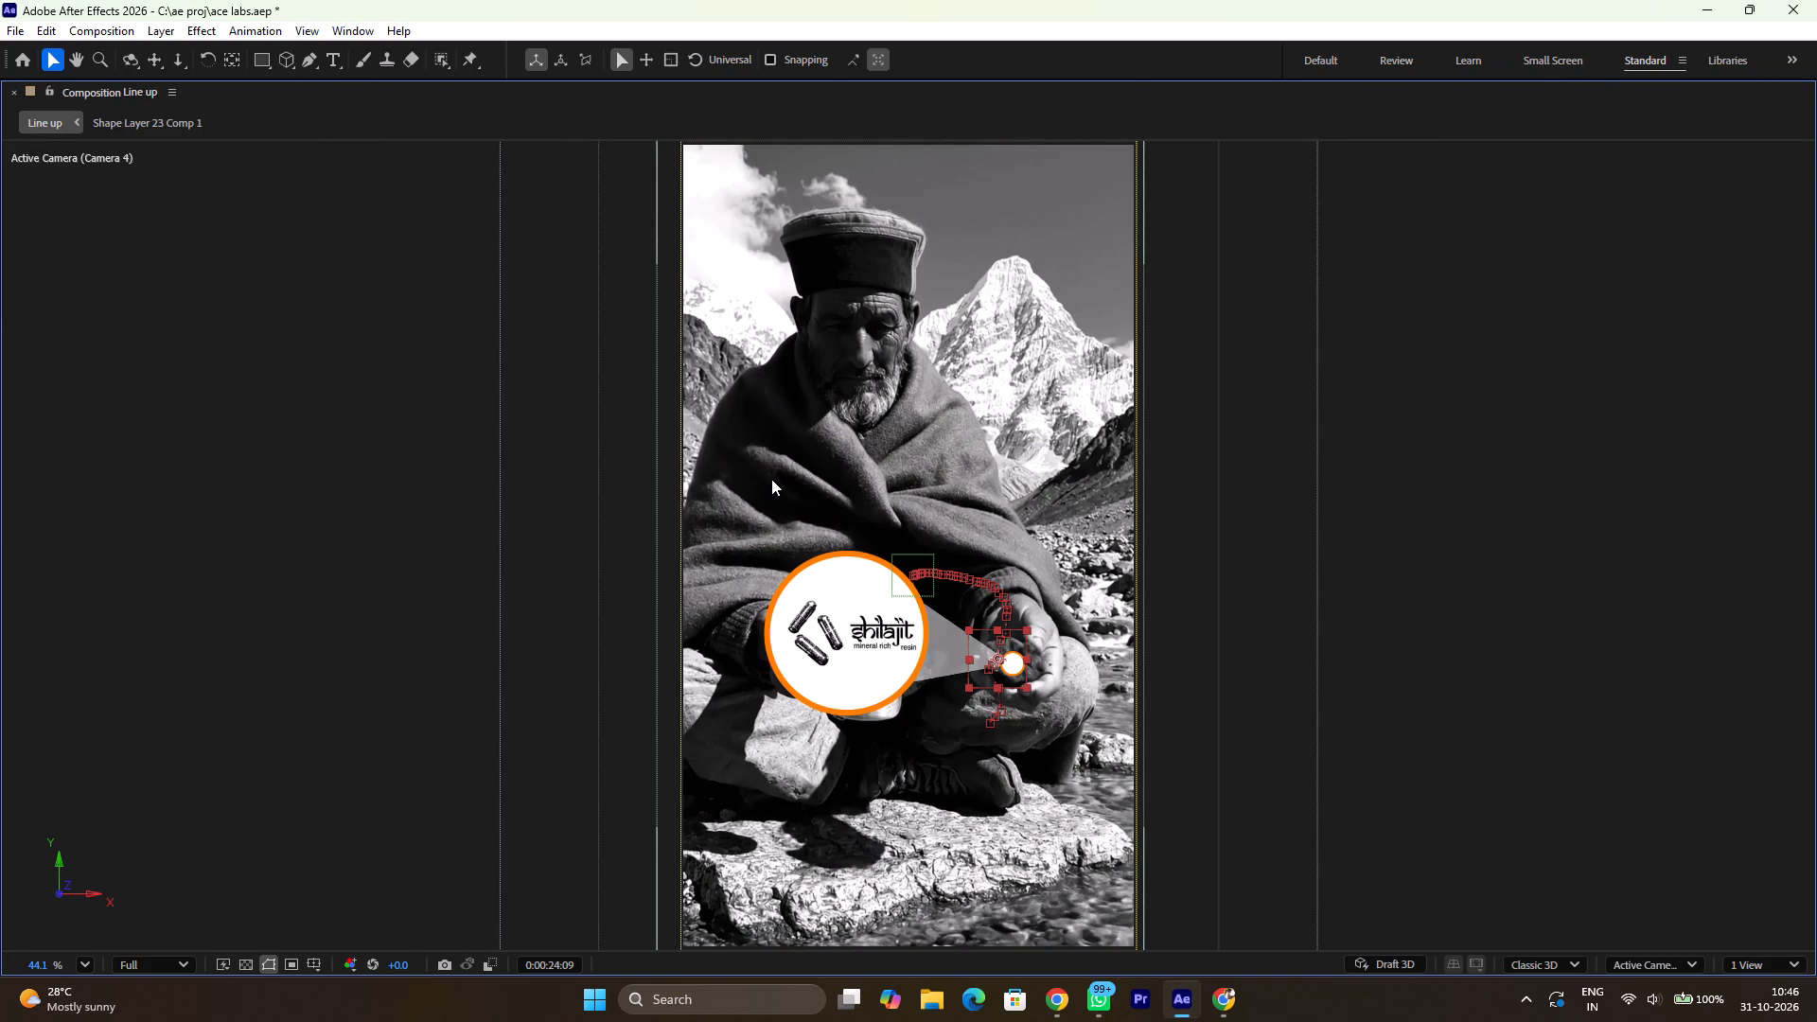
key("grave")
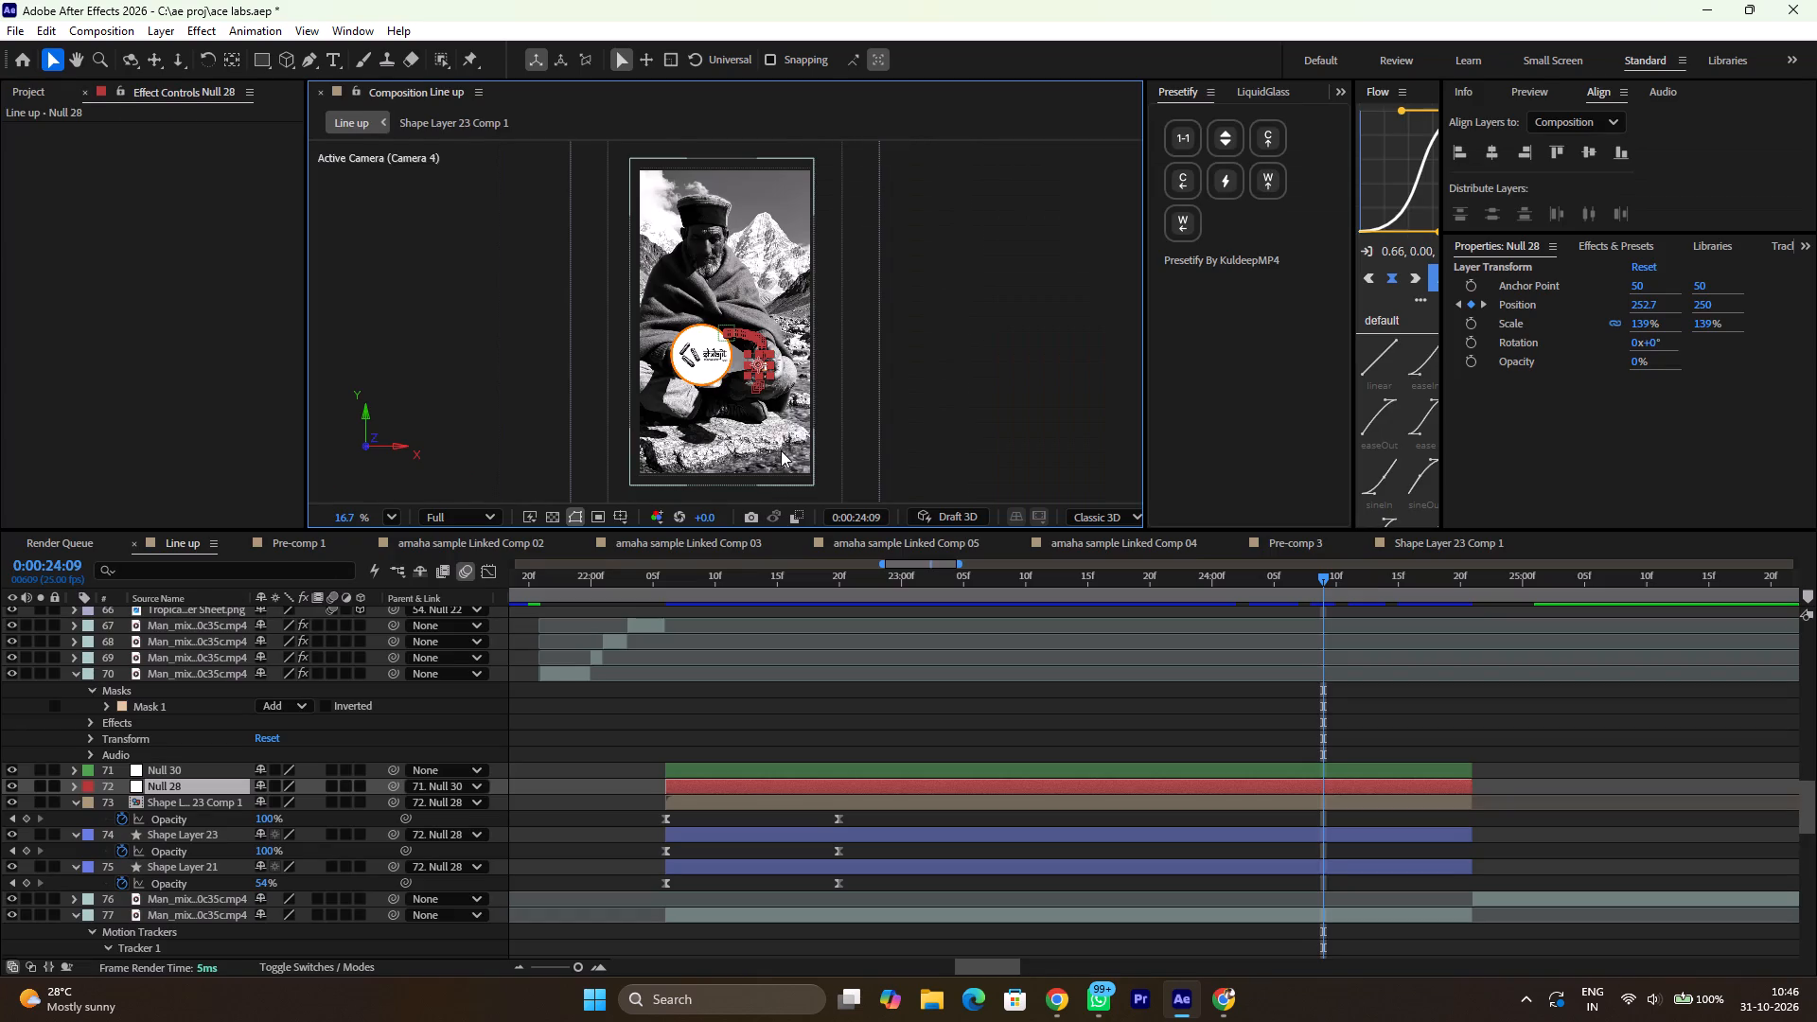
In Shape Layer 23 Comp 1, duplicate the Shape Layer 23 circle and set the duplicate's stroke width to 0 px.
double_click(1067, 796)
scroll(883, 200, "down", 4, "ctrl")
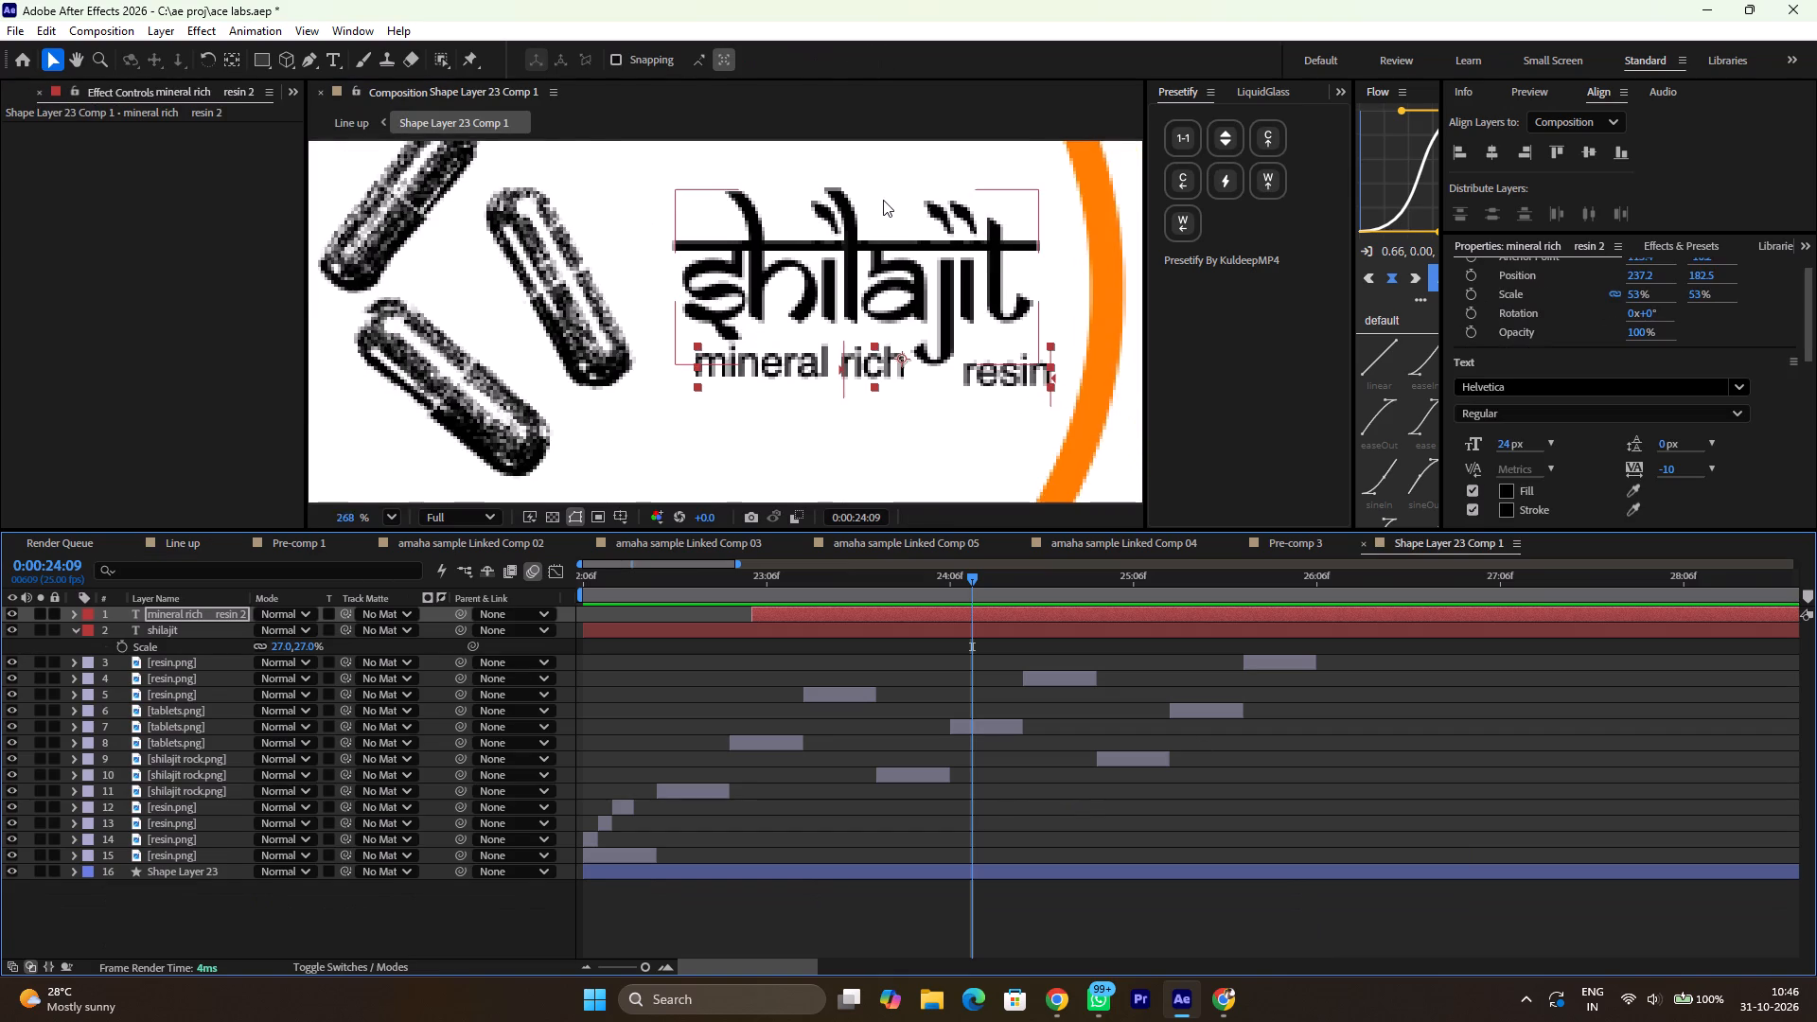
scroll(883, 200, "down", 4, "ctrl")
scroll(883, 200, "up", 1)
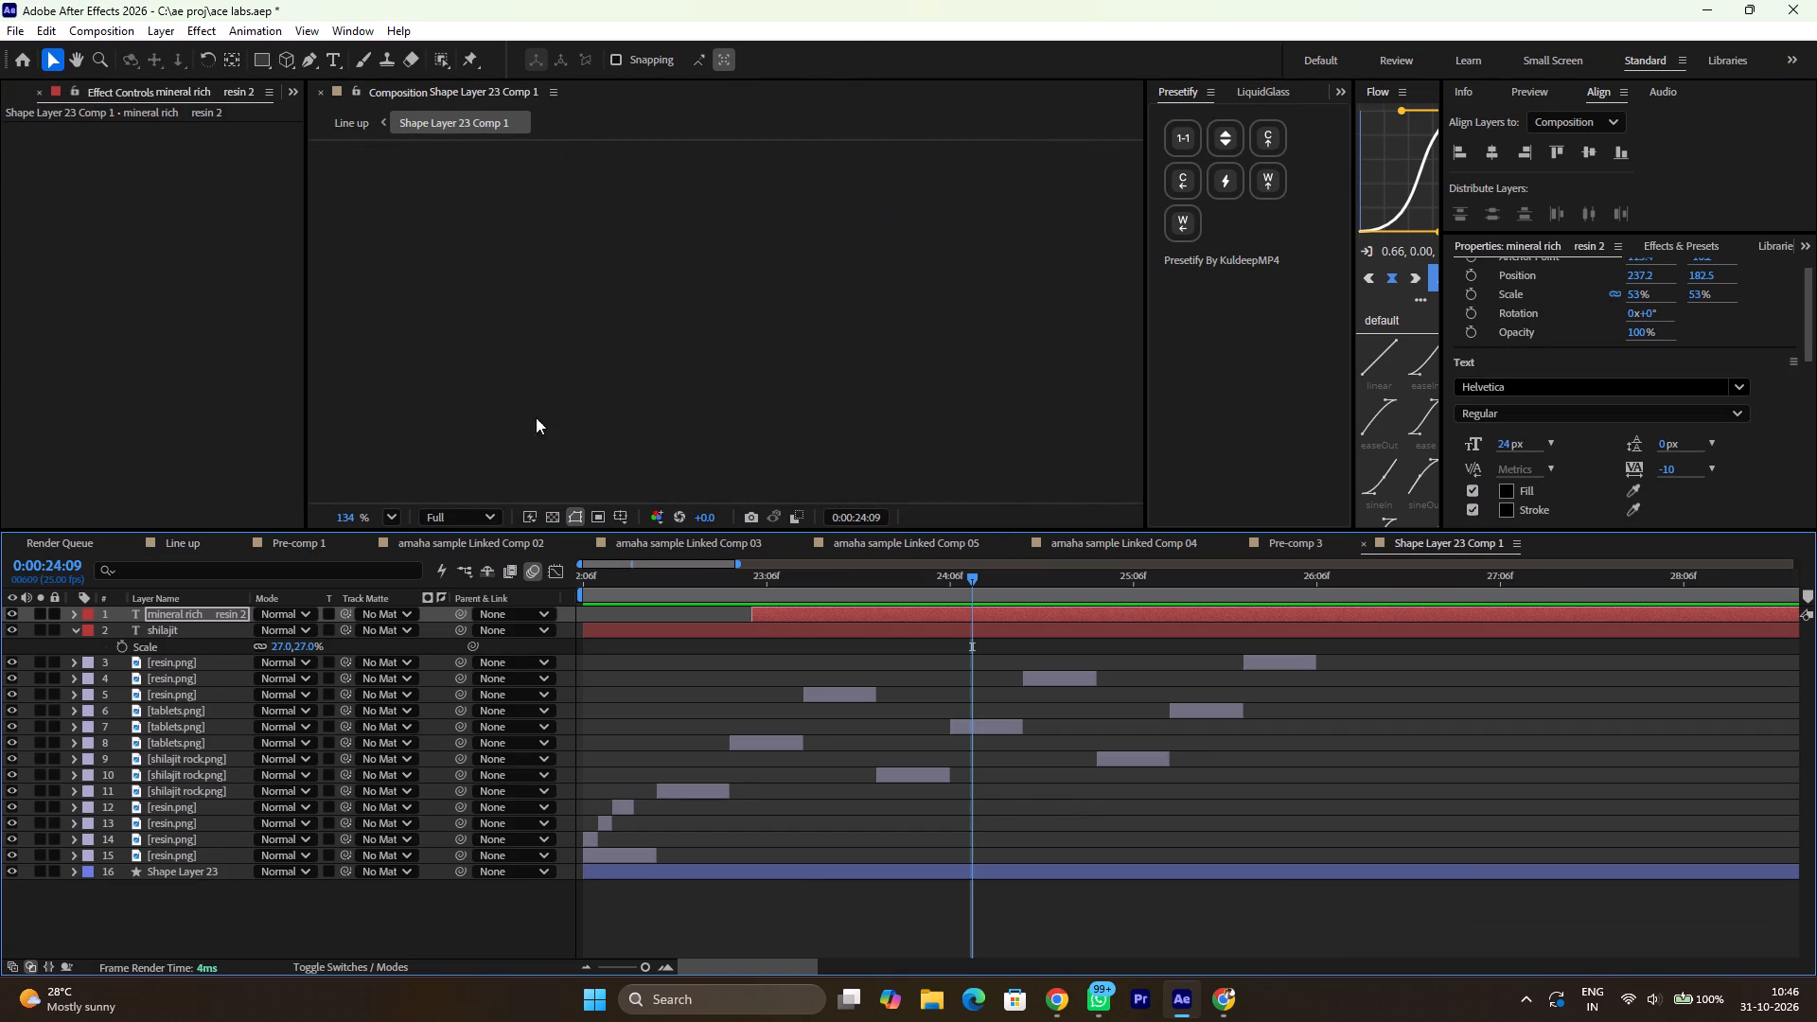
scroll(762, 259, "down", 1)
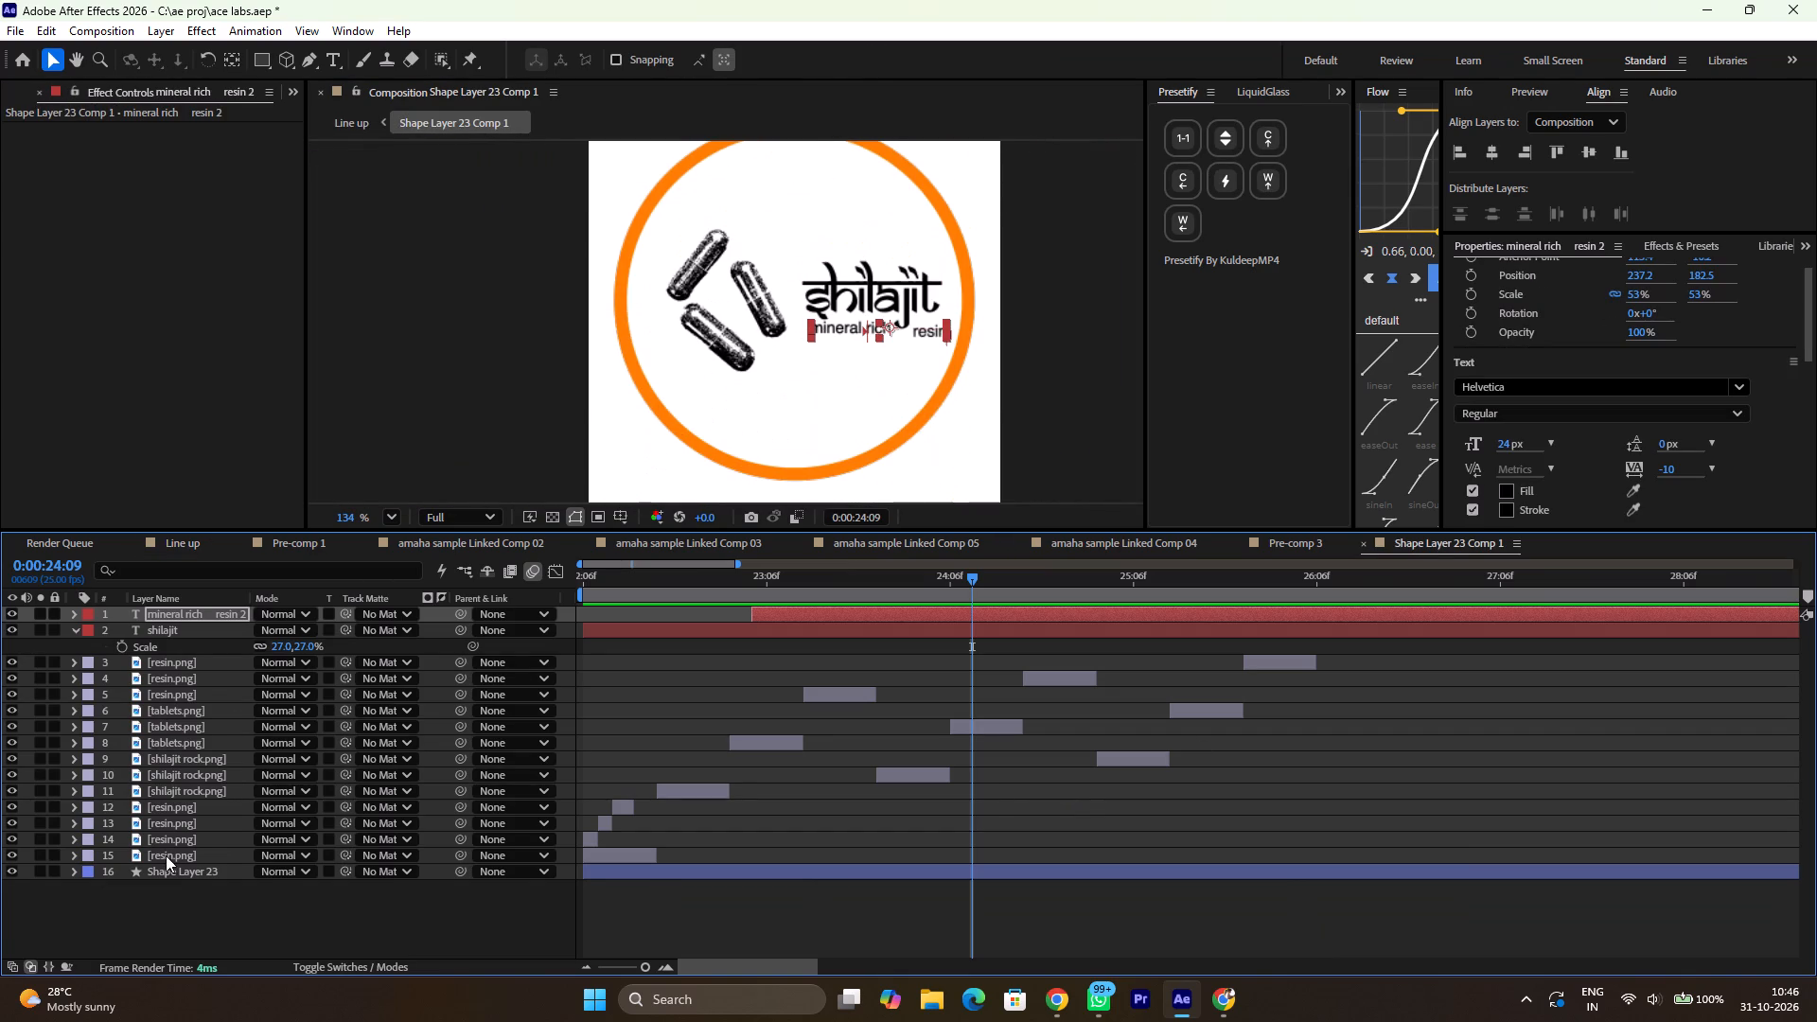
left_click(176, 874)
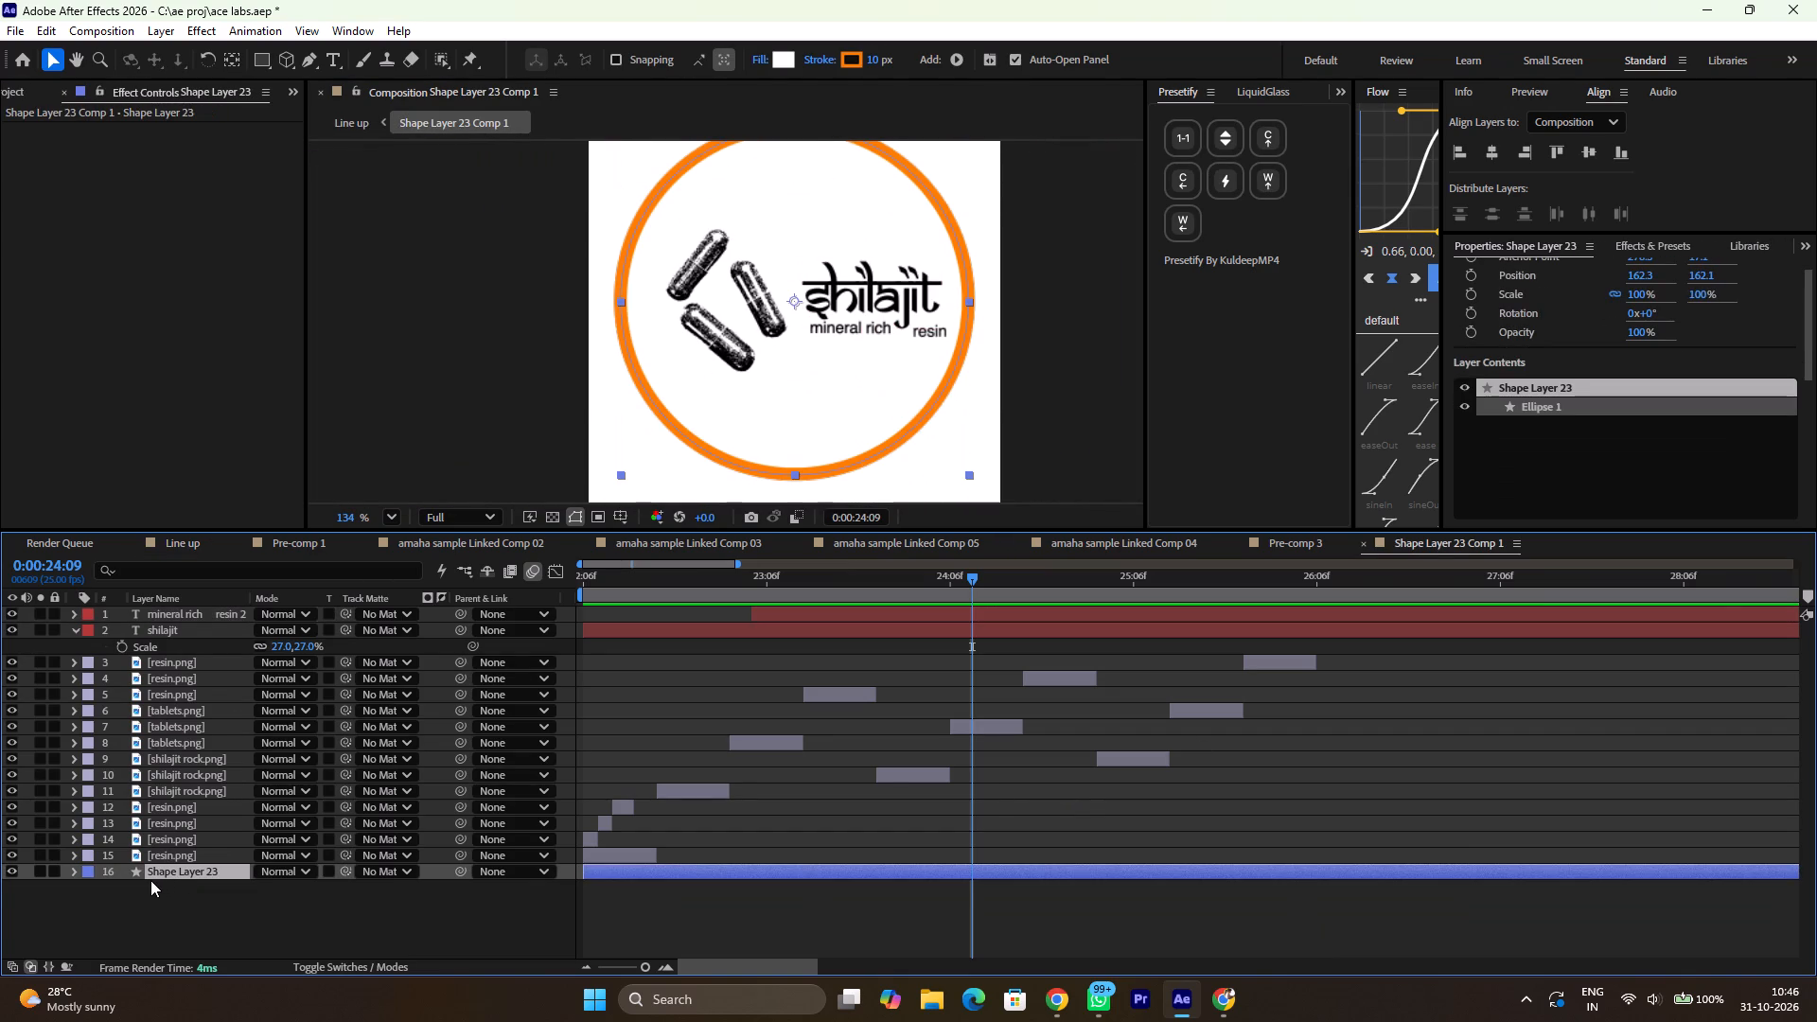
key("ctrl+d")
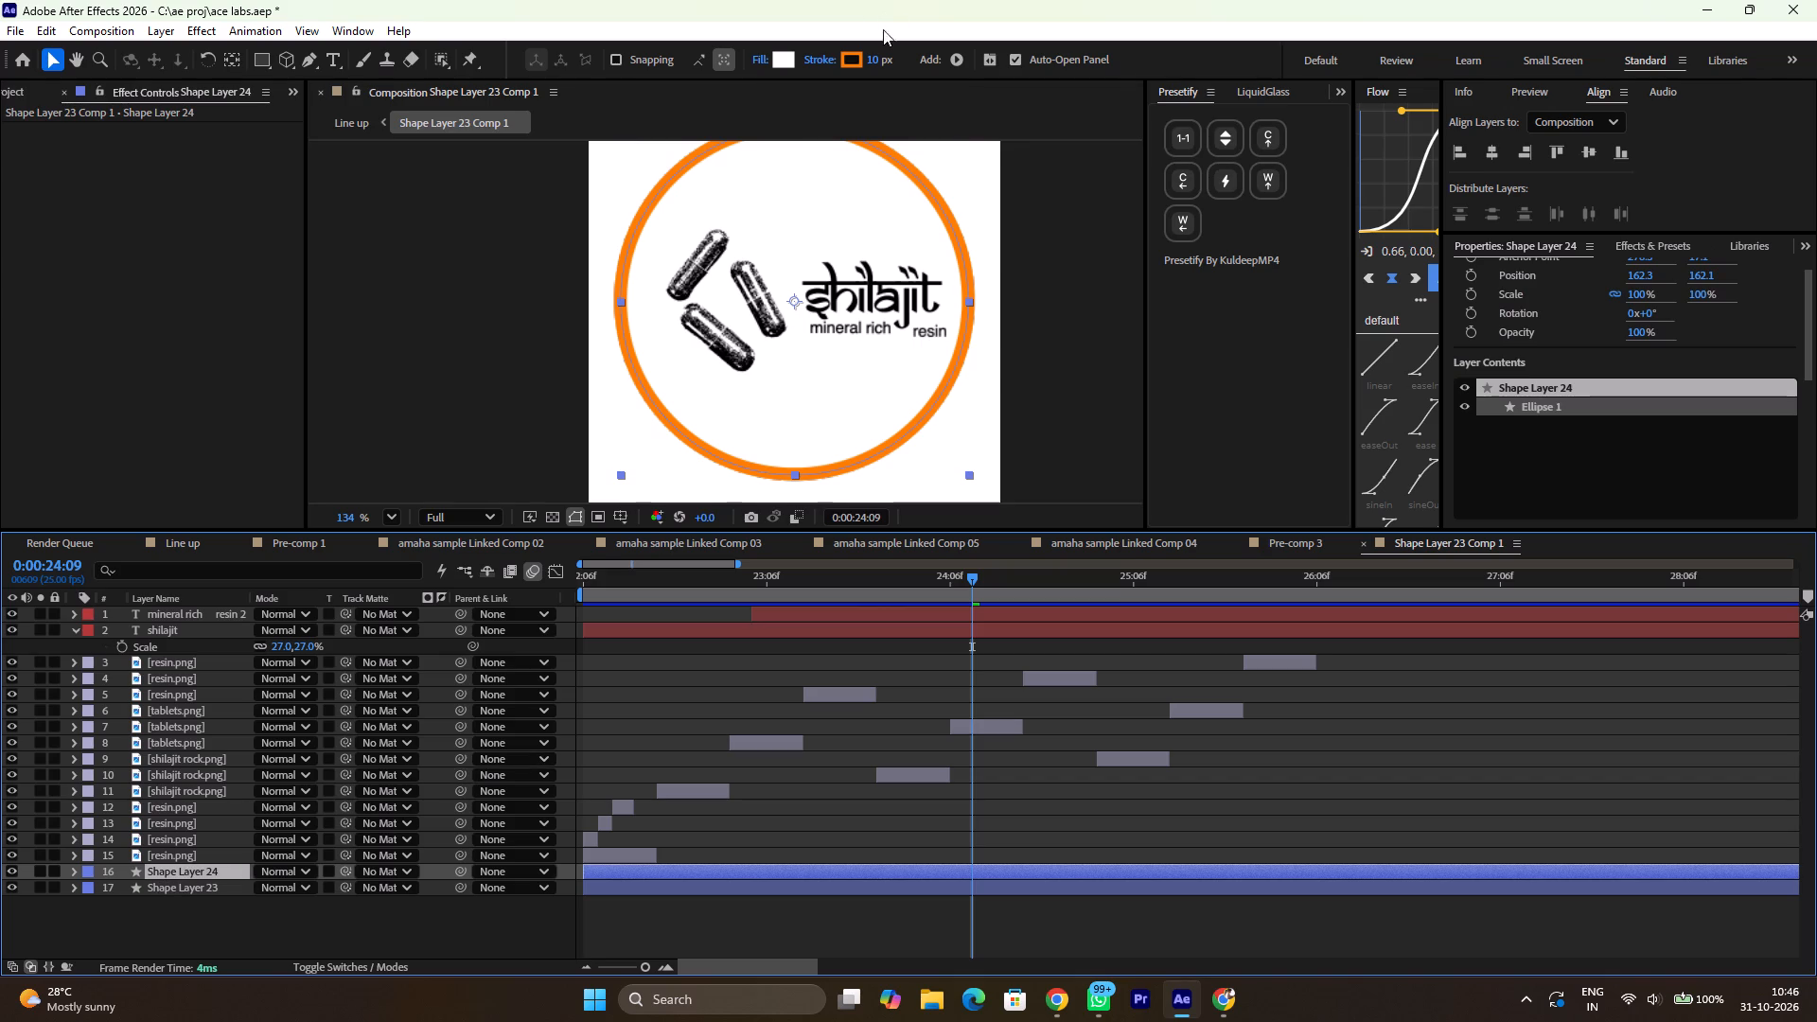
left_click_drag(875, 56, 667, 95)
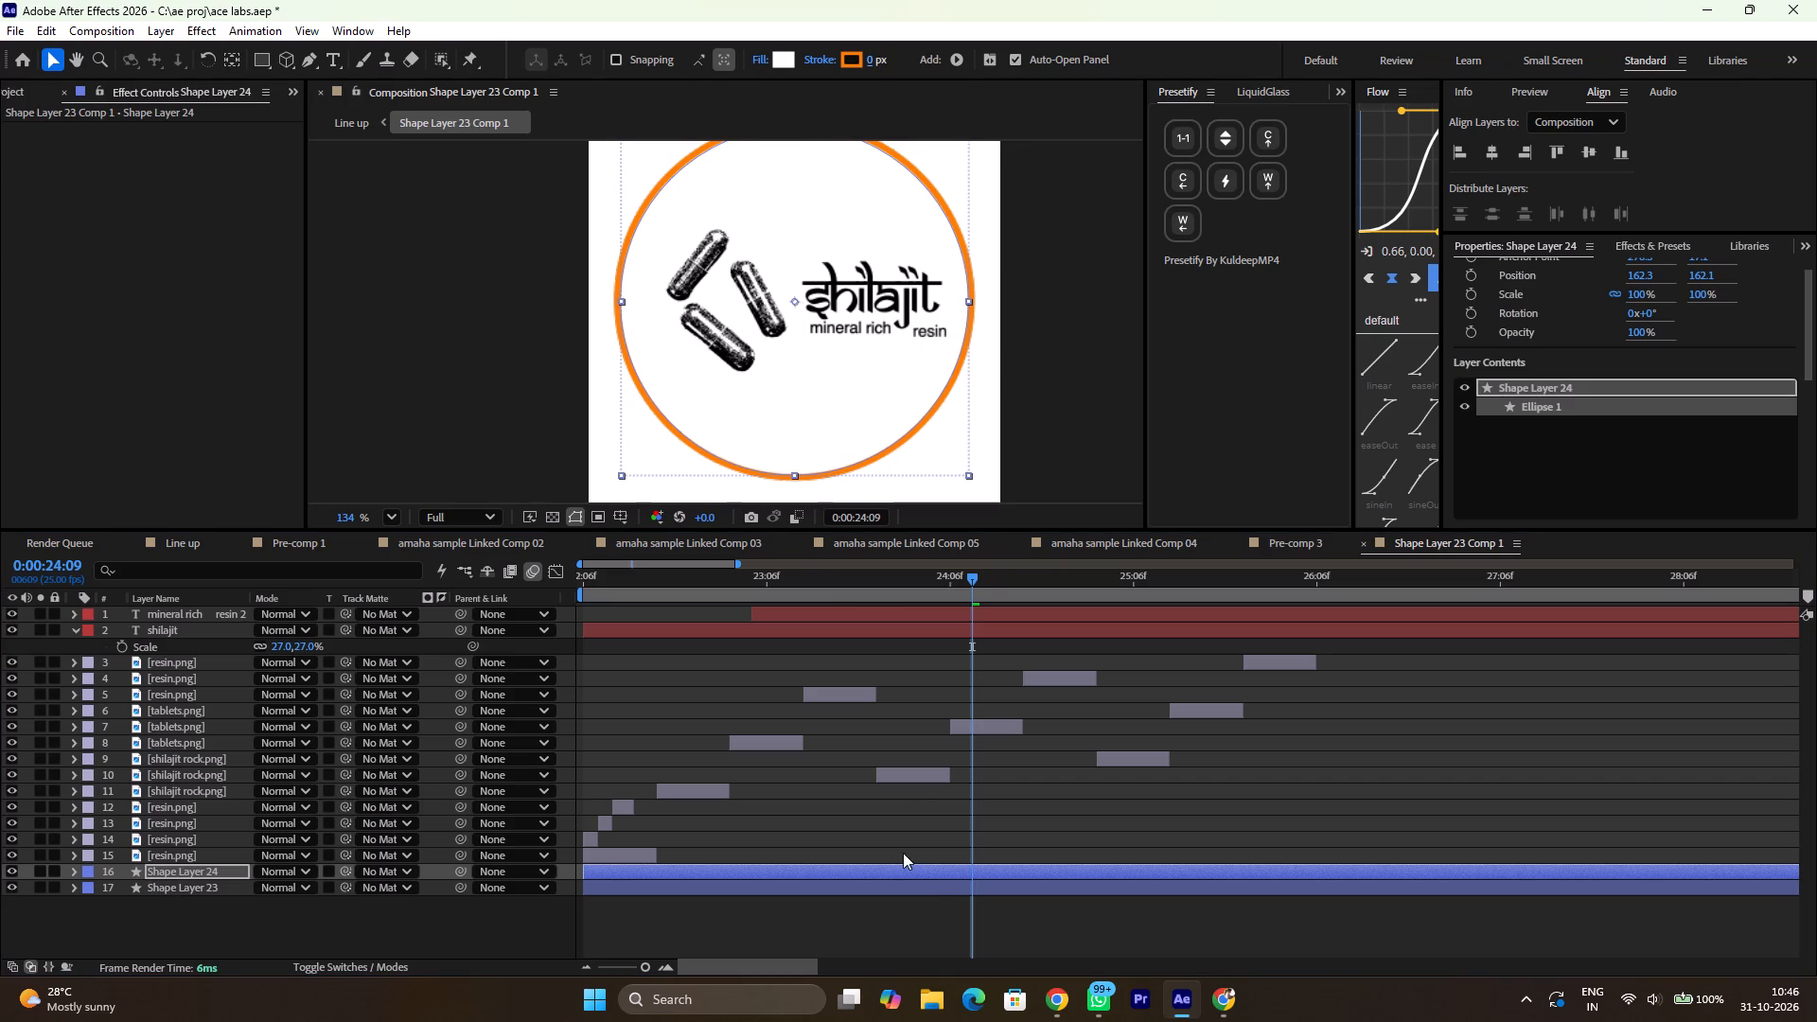
key("ctrl+z")
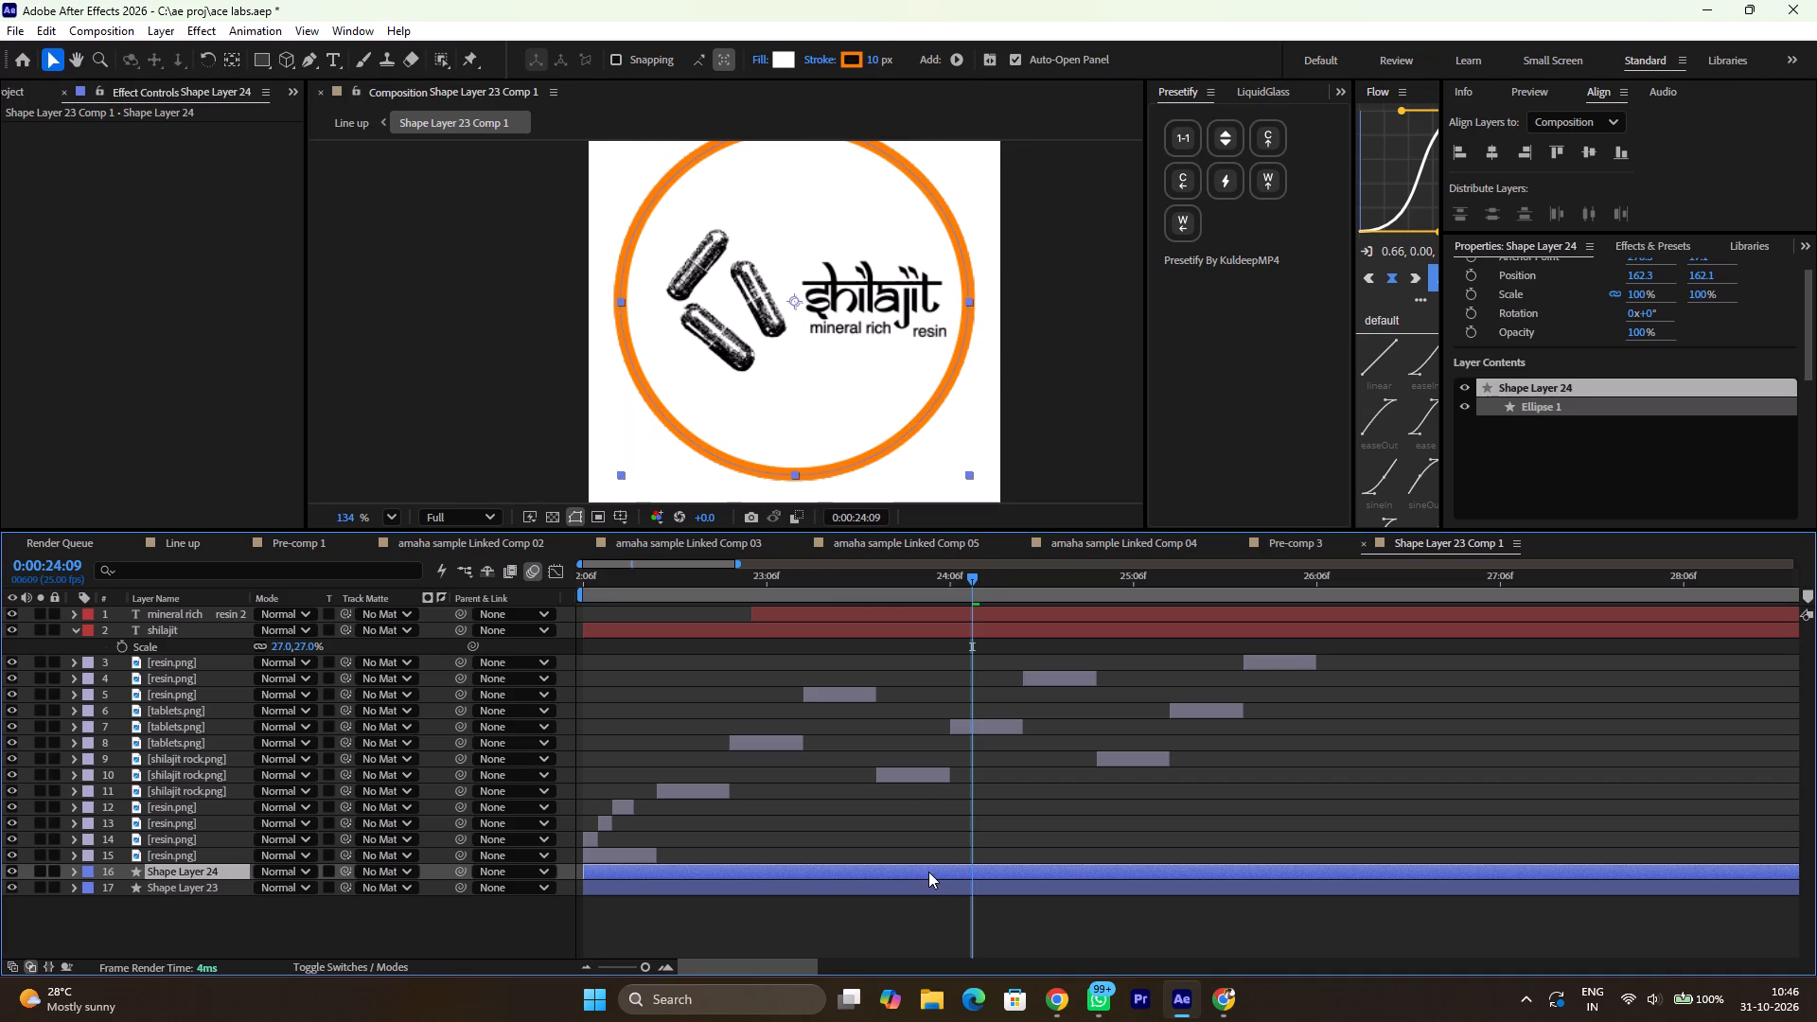
left_click_drag(871, 56, 650, 85)
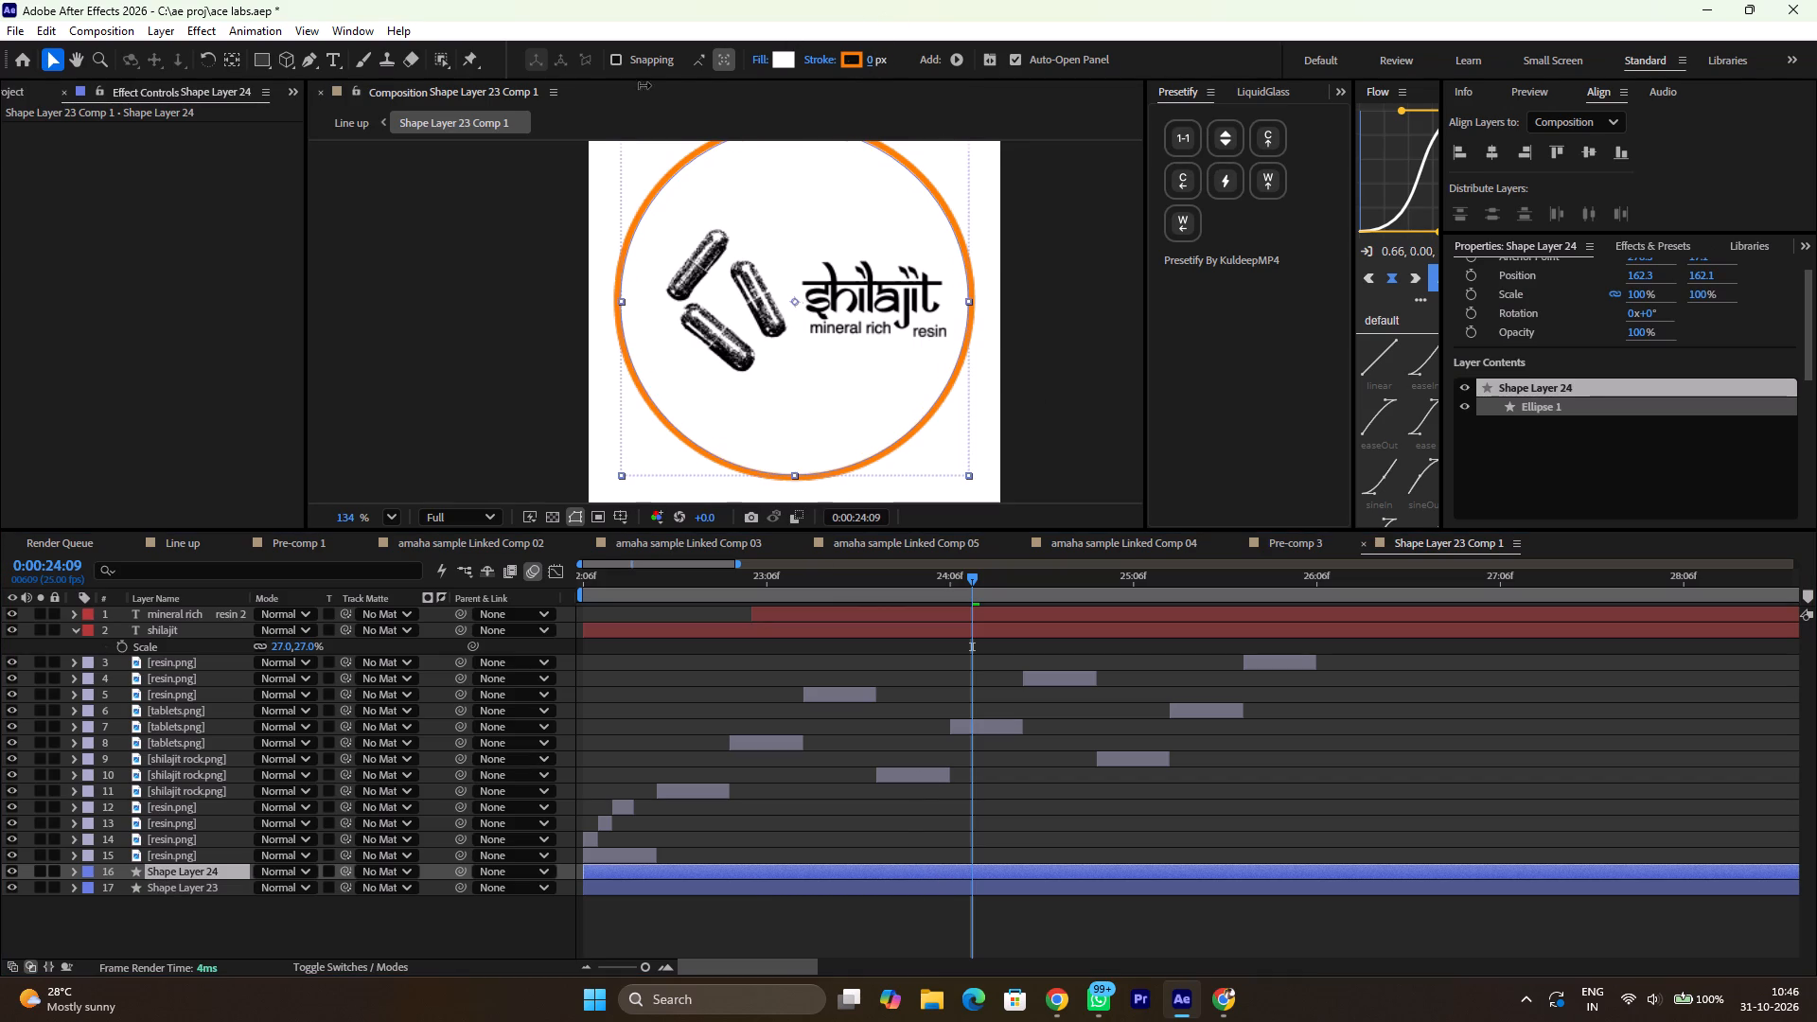
left_click_drag(650, 85, 644, 80)
left_click(1048, 987)
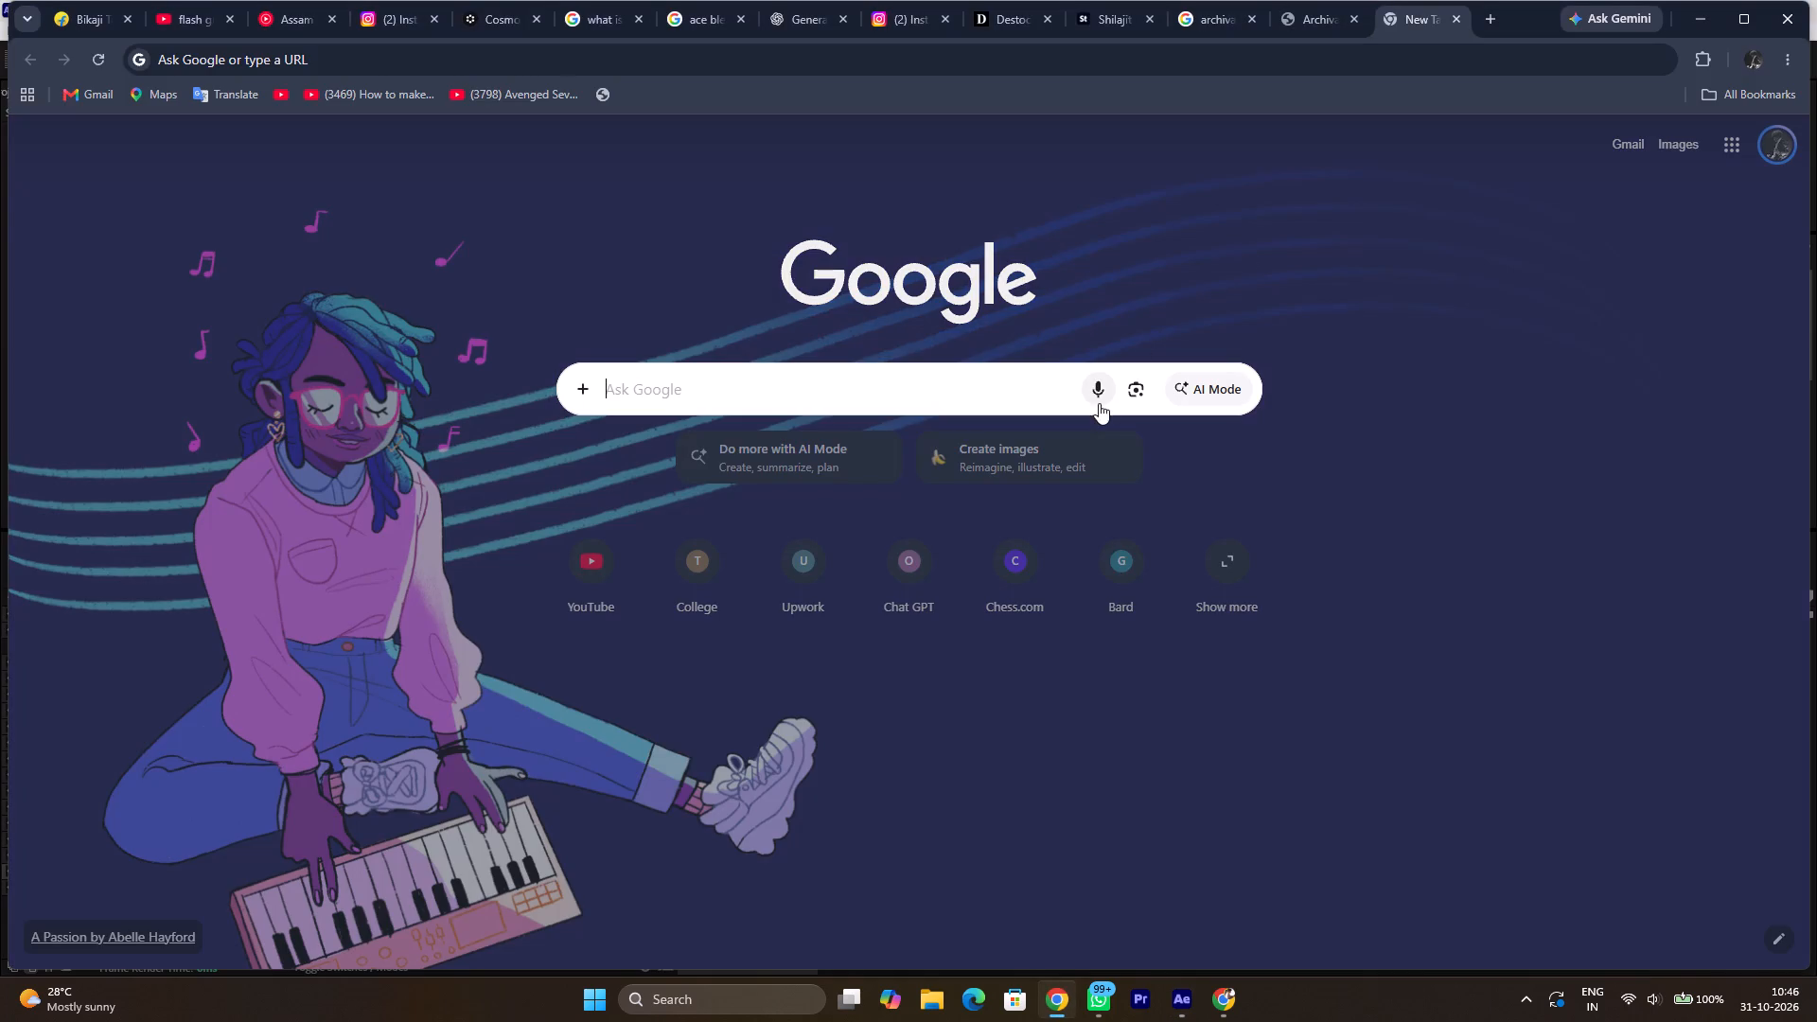
left_click(1495, 26)
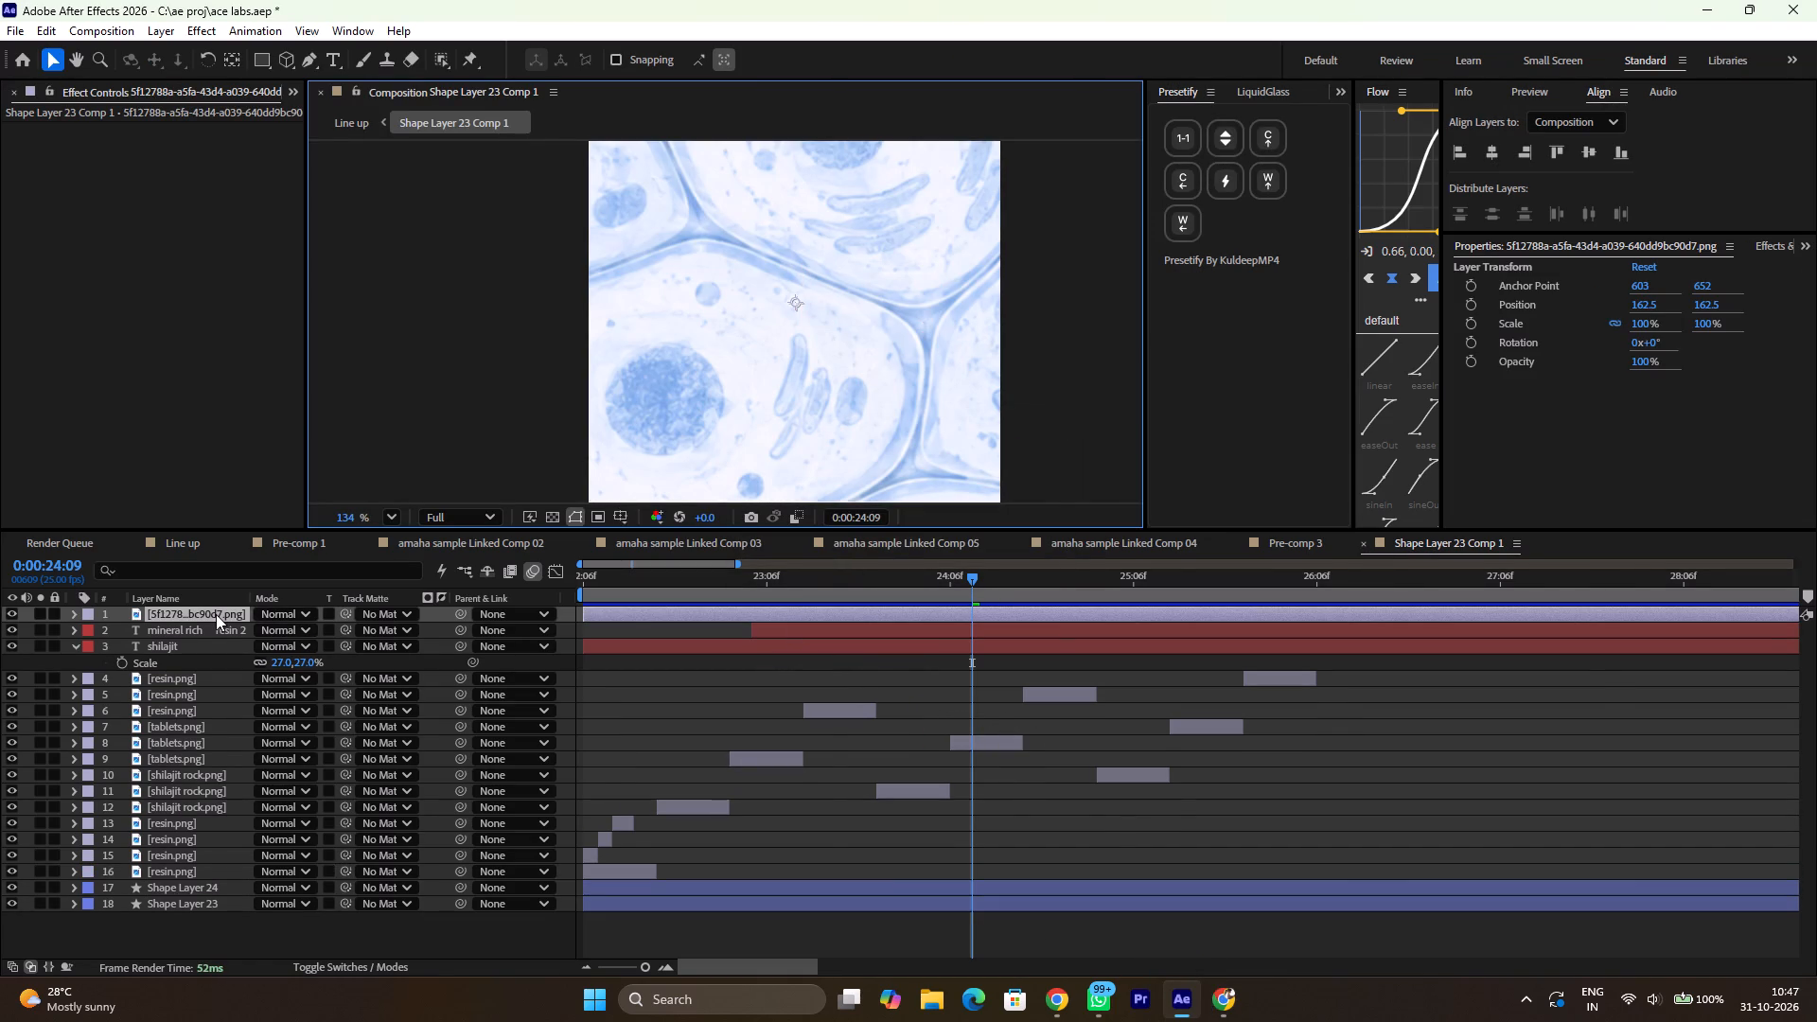
left_click_drag(158, 620, 147, 881)
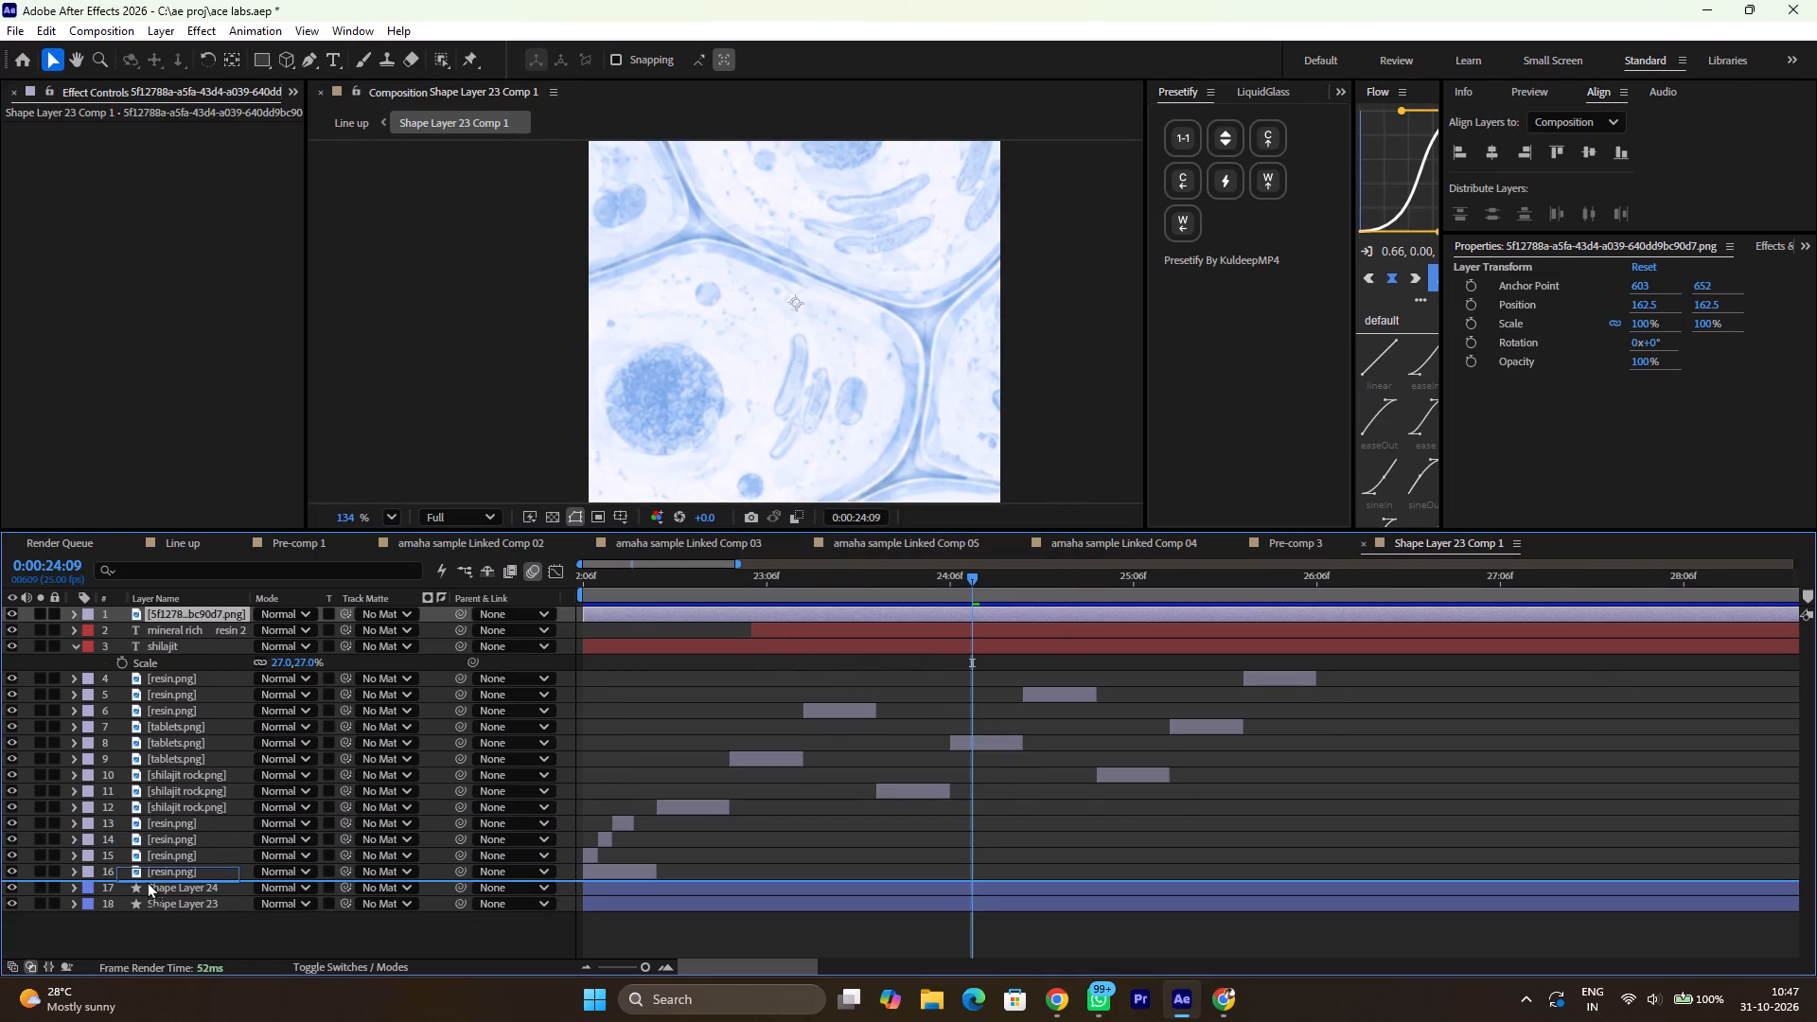
left_click_drag(147, 881, 147, 885)
Use Shape Layer 24 as the cell texture's track matte and scale the texture to 31%.
key("s")
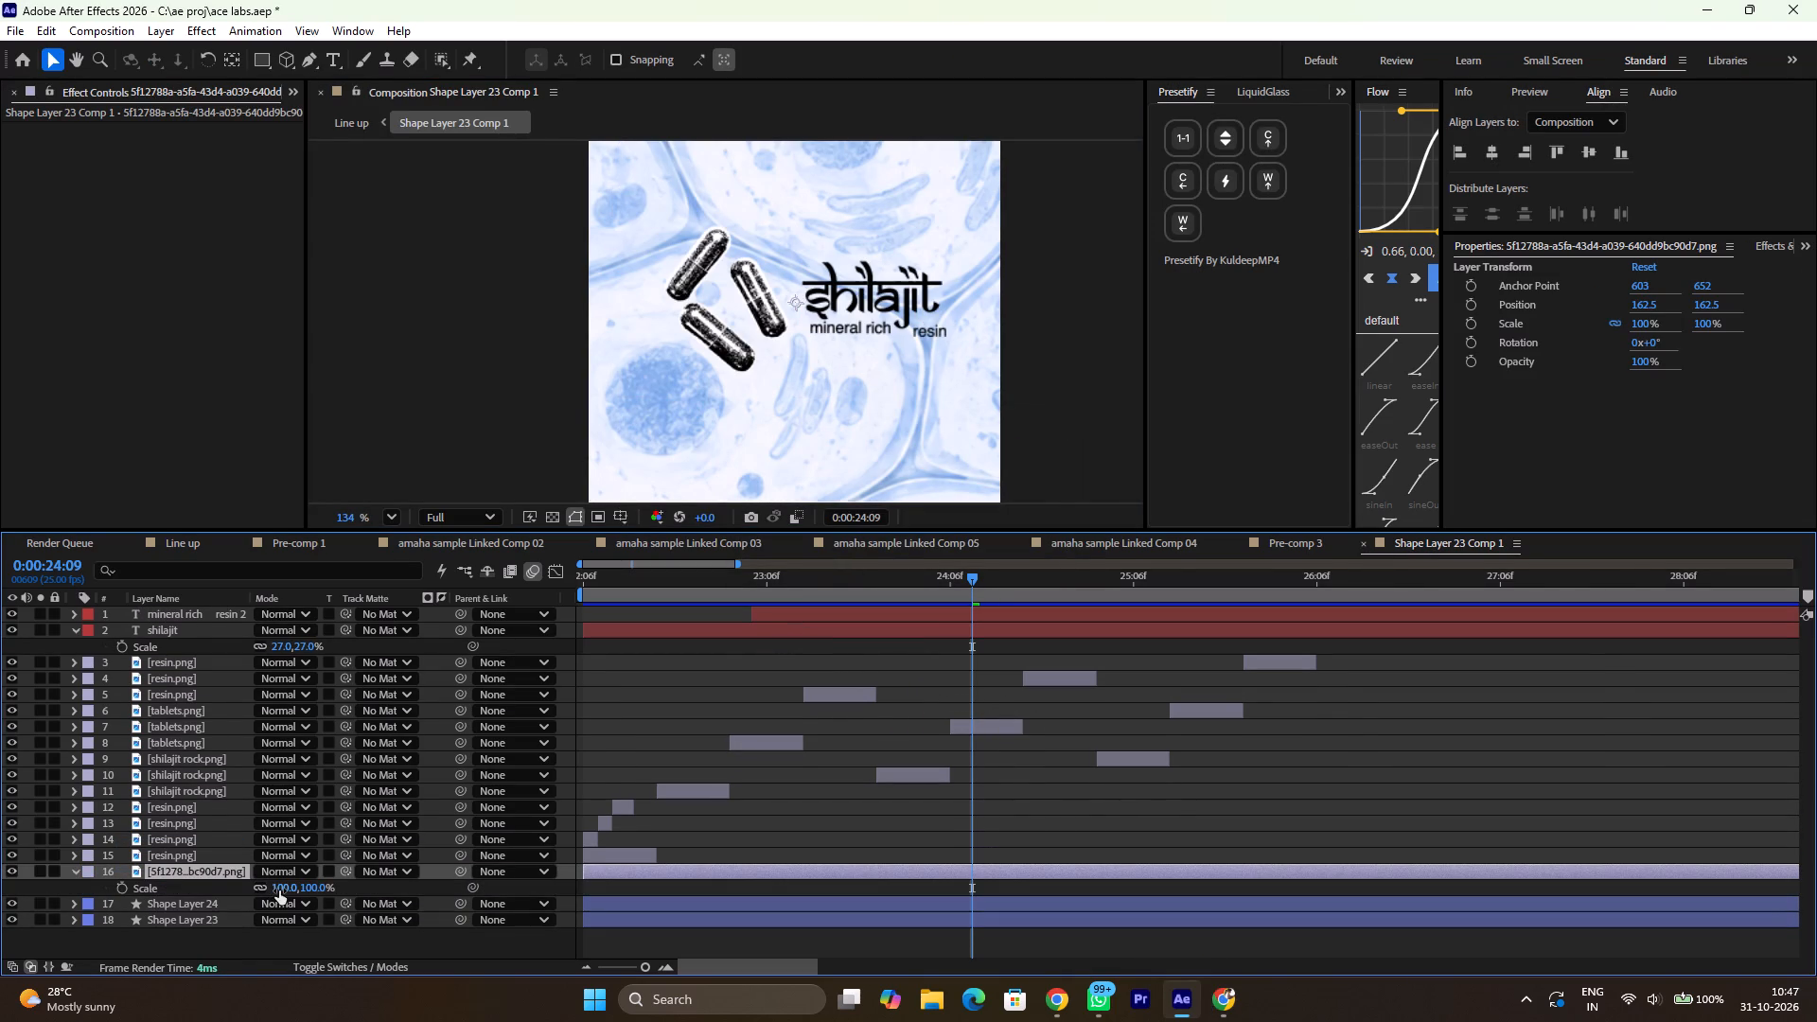
left_click_drag(284, 887, 210, 890)
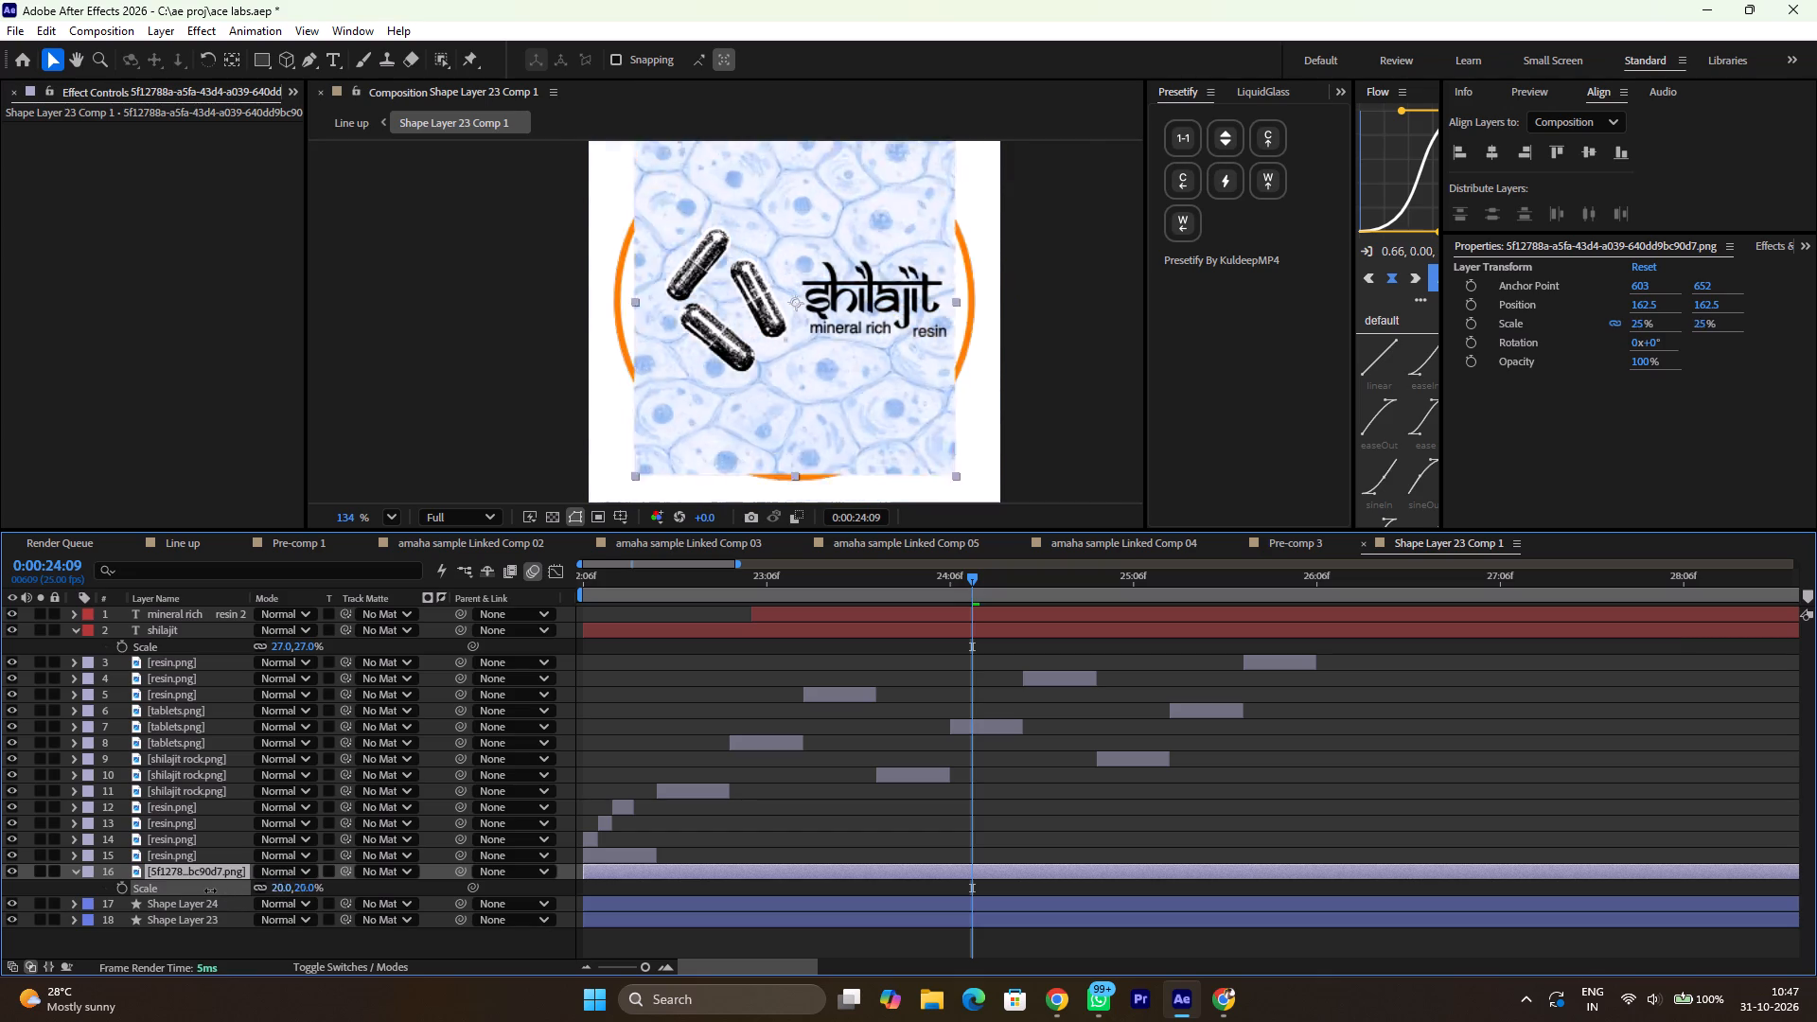
left_click_drag(210, 890, 233, 909)
left_click_drag(350, 865, 309, 896)
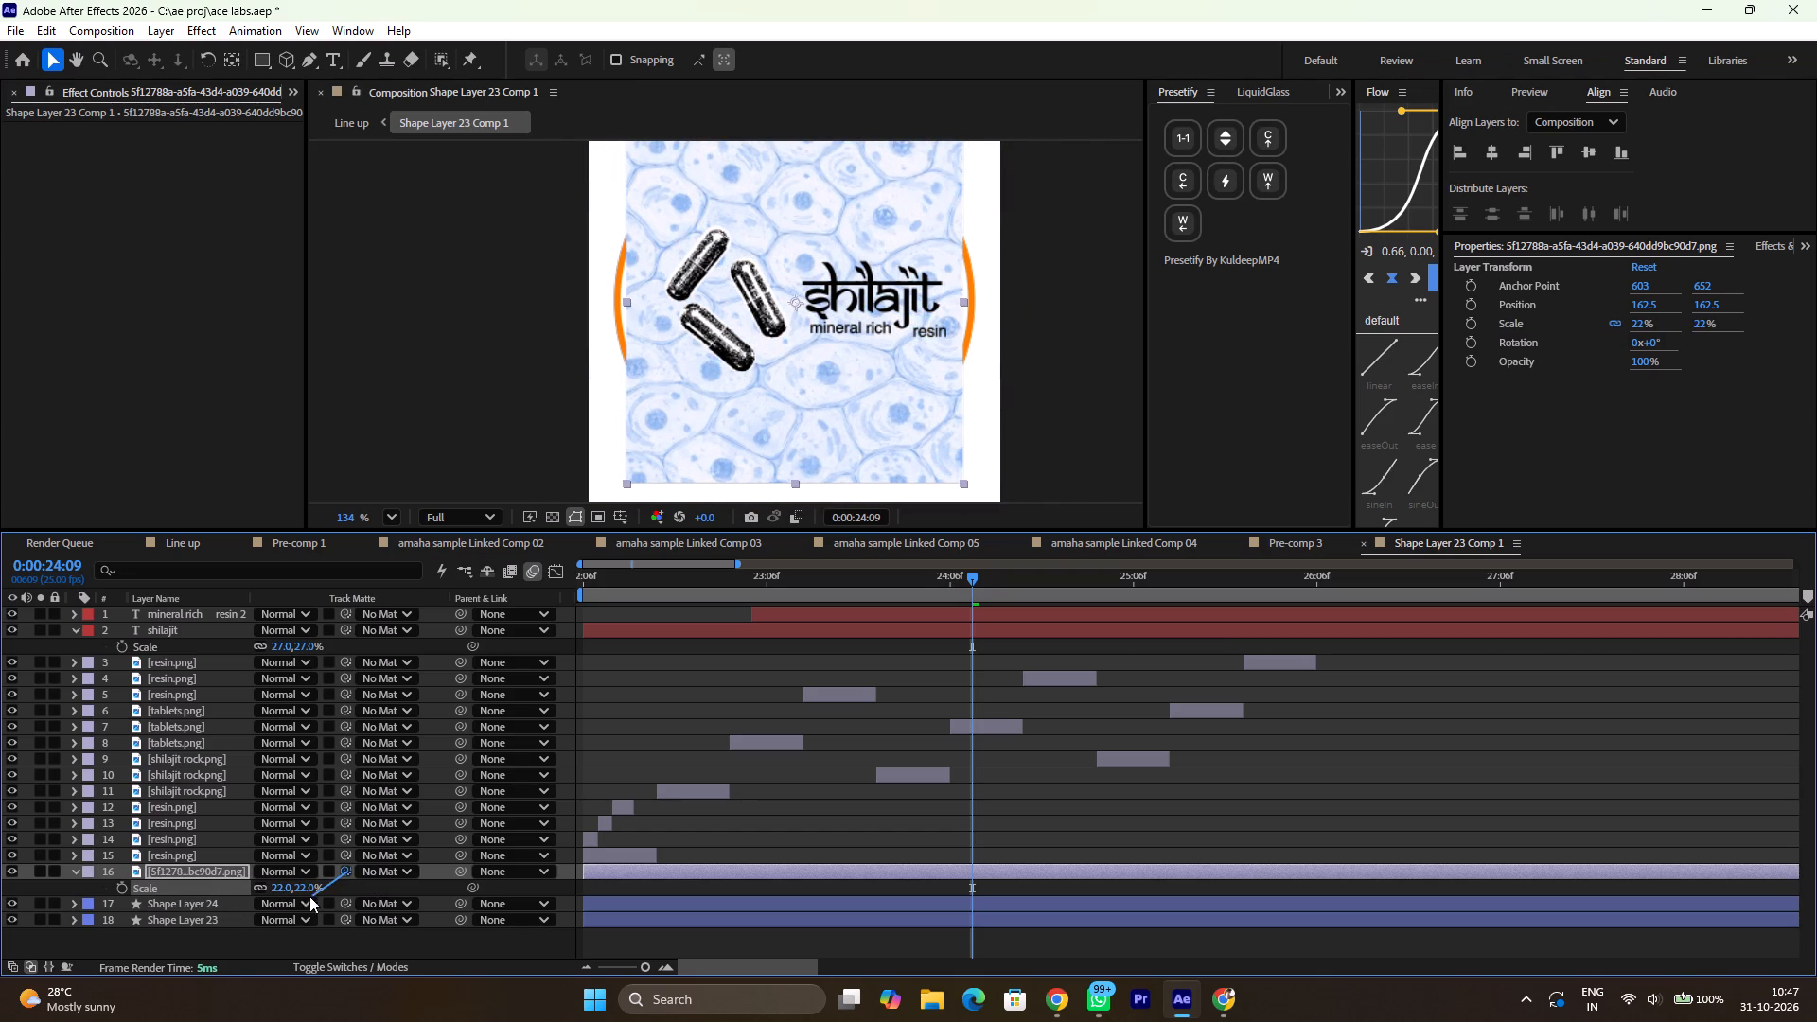
left_click_drag(309, 896, 239, 907)
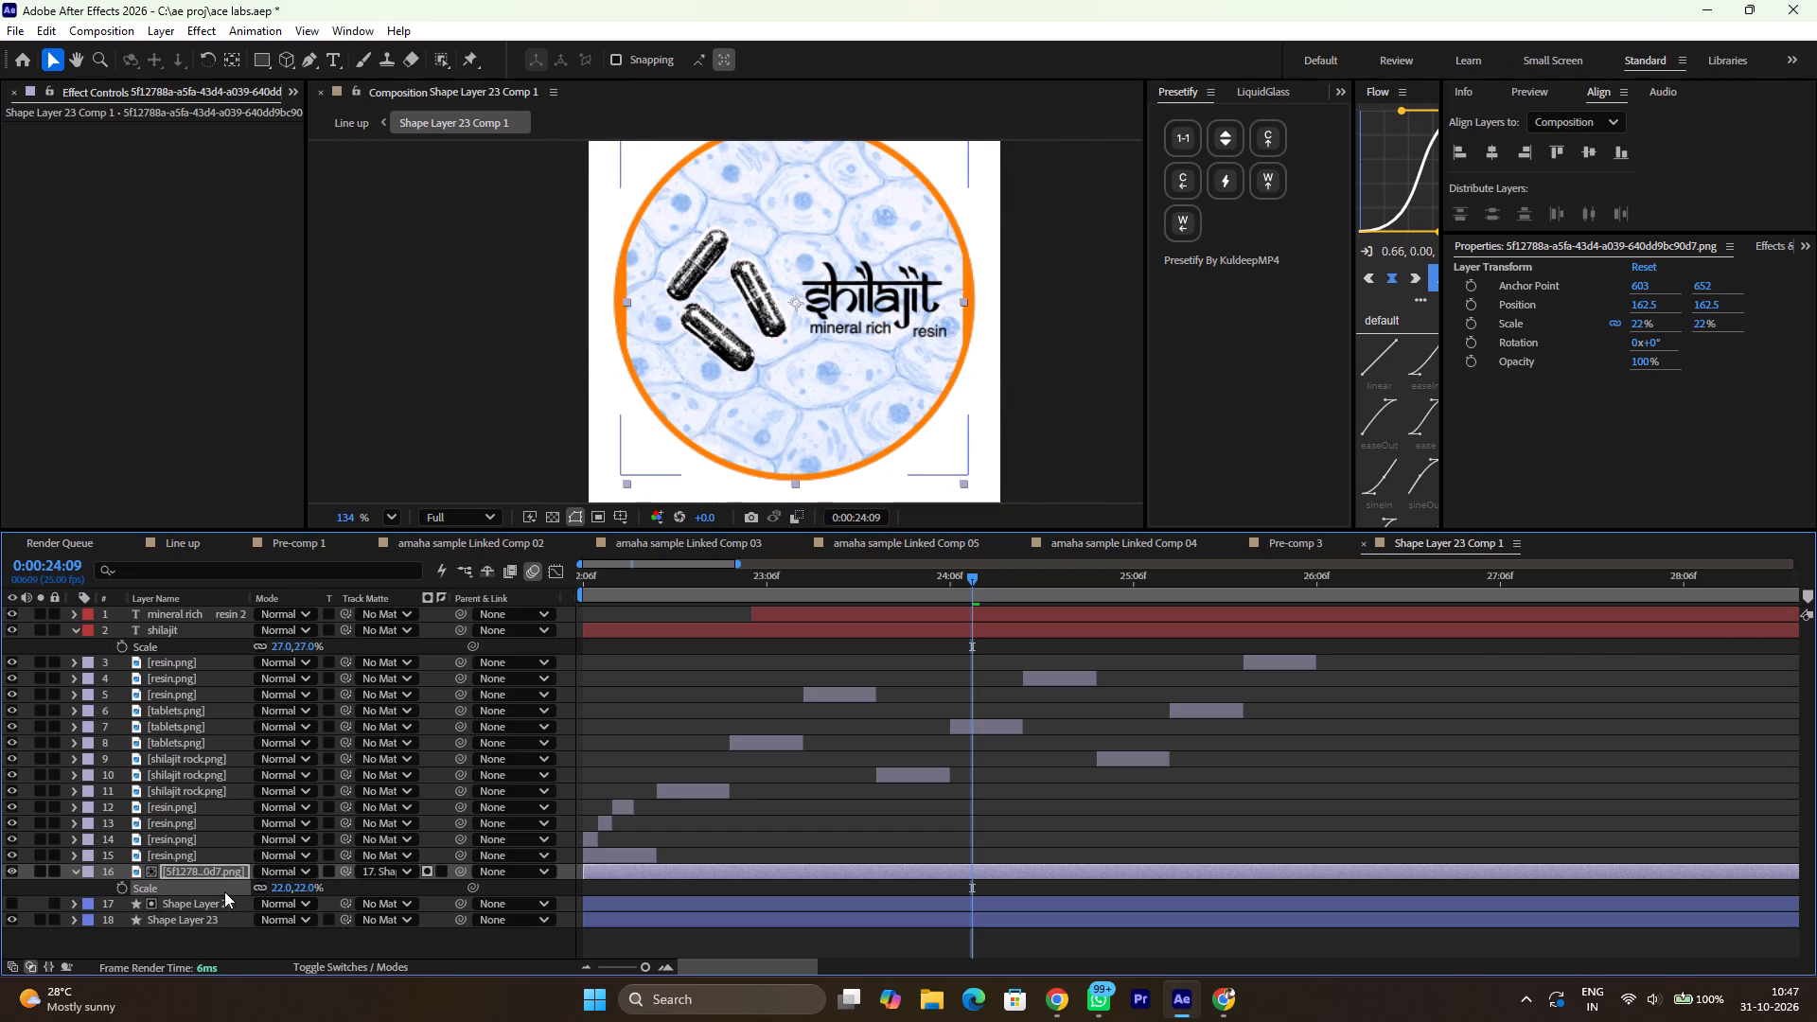
left_click_drag(277, 888, 289, 890)
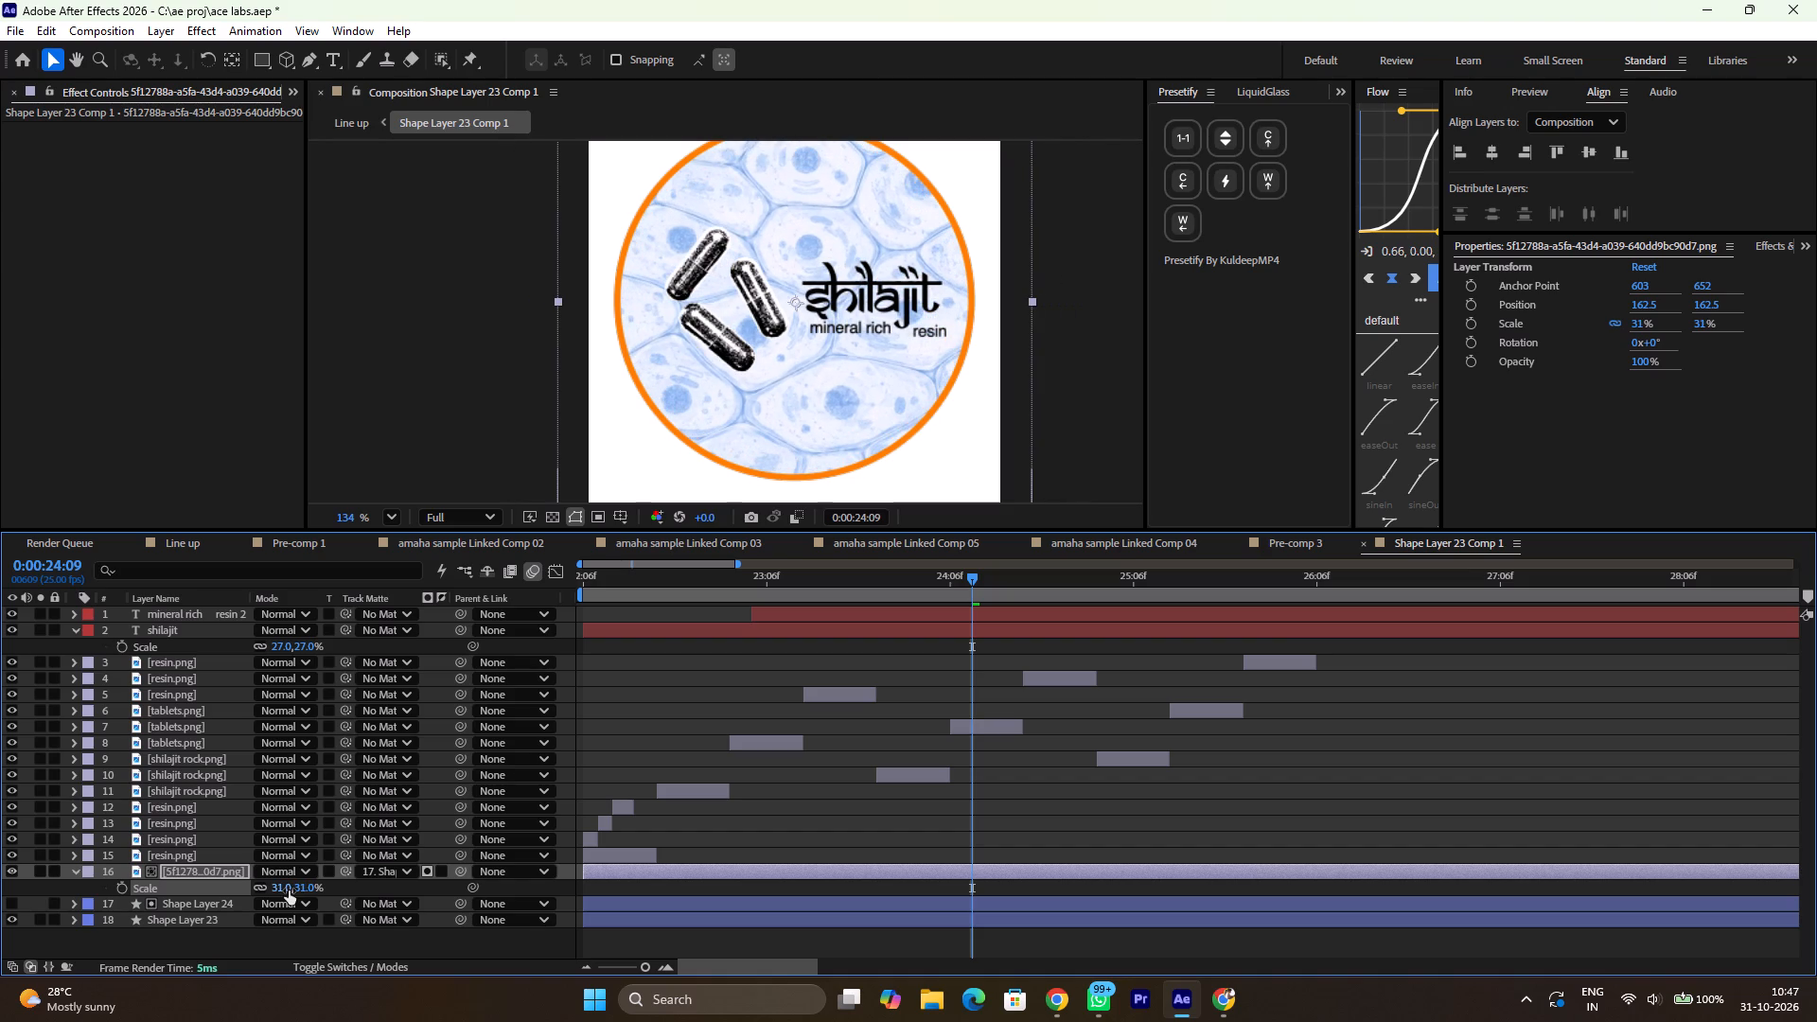
Set the cell texture layer's blending mode to Luminosity.
type("+++++++")
type("++++++++++++++++")
type("++++++++")
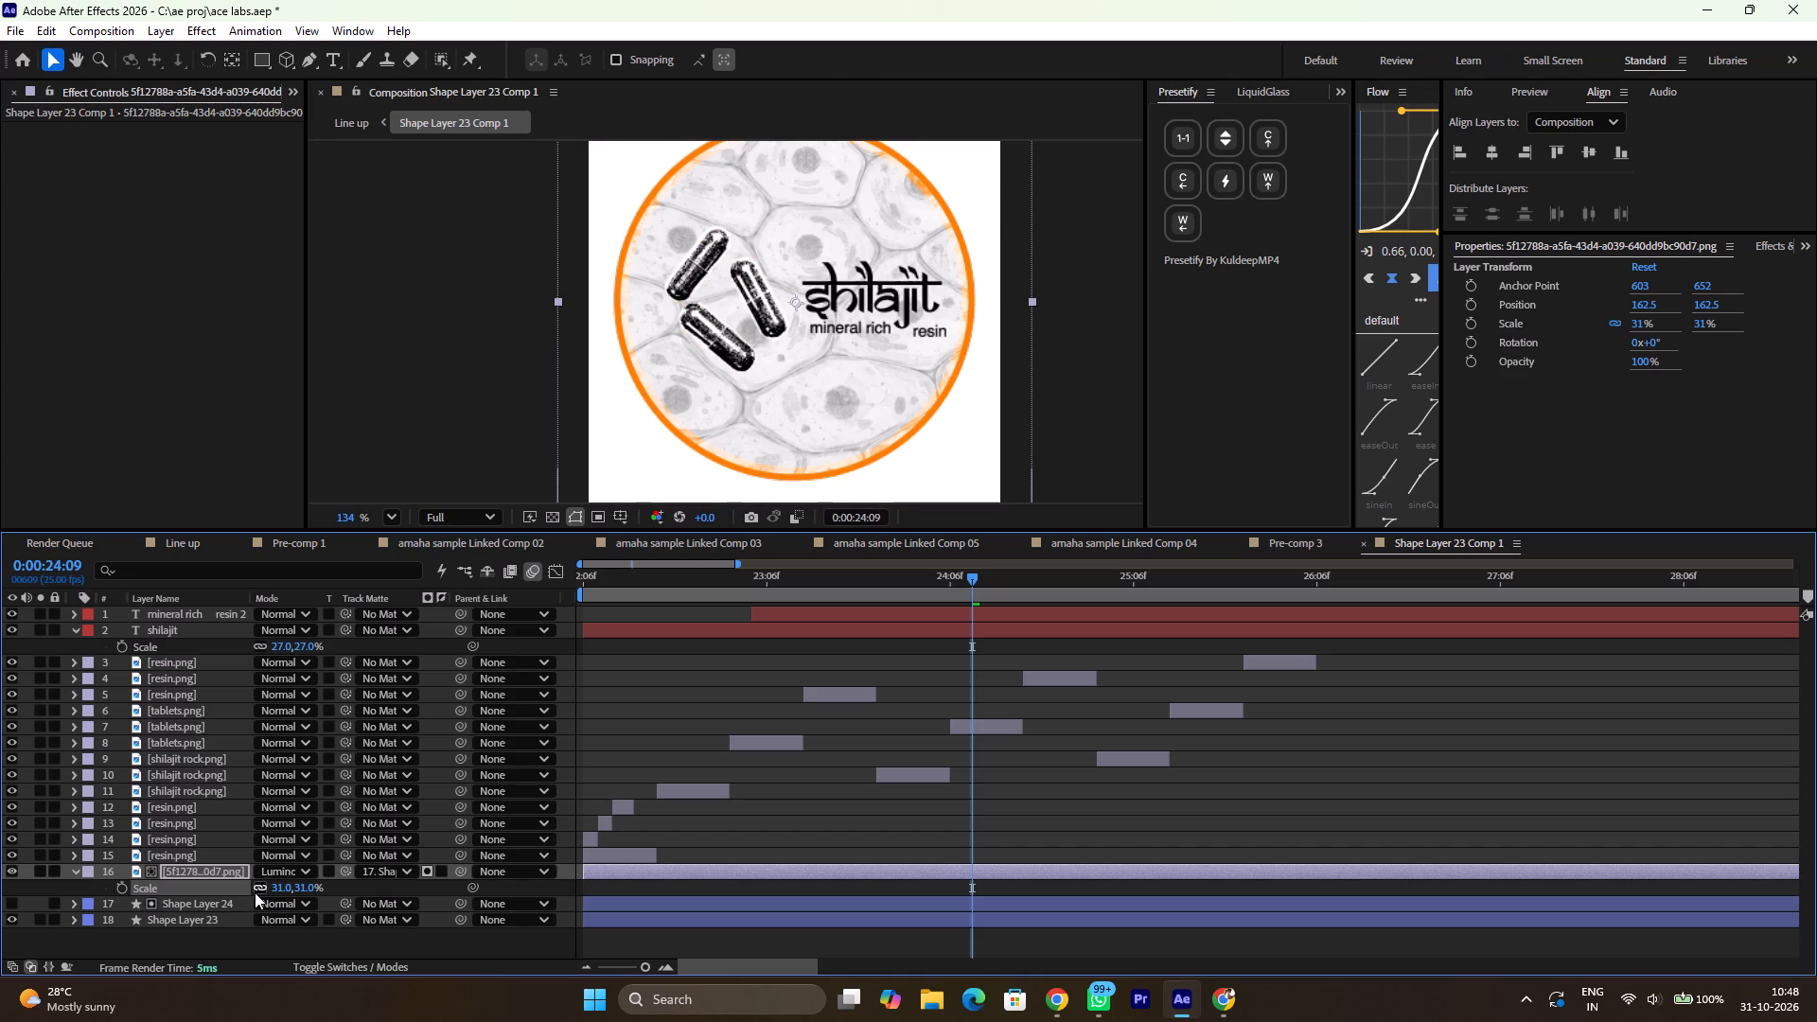
type("+_")
scroll(843, 280, "up", 6)
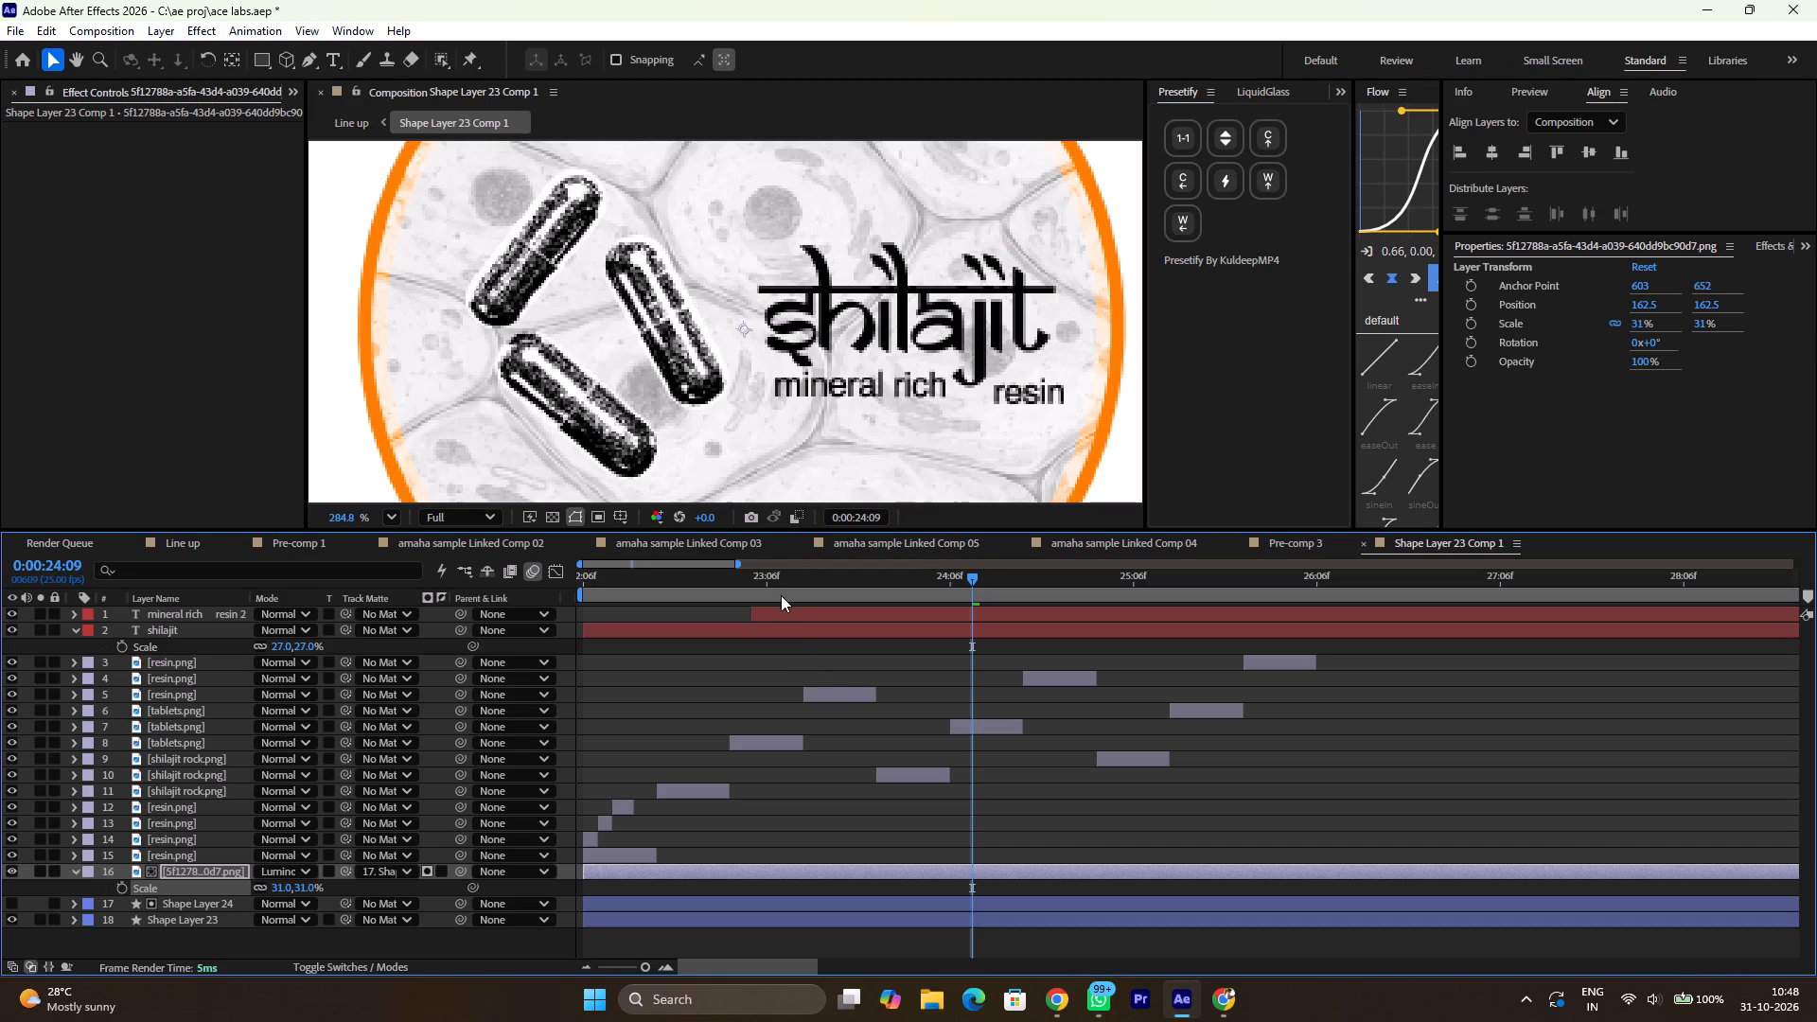
scroll(793, 366, "down", 7, "ctrl")
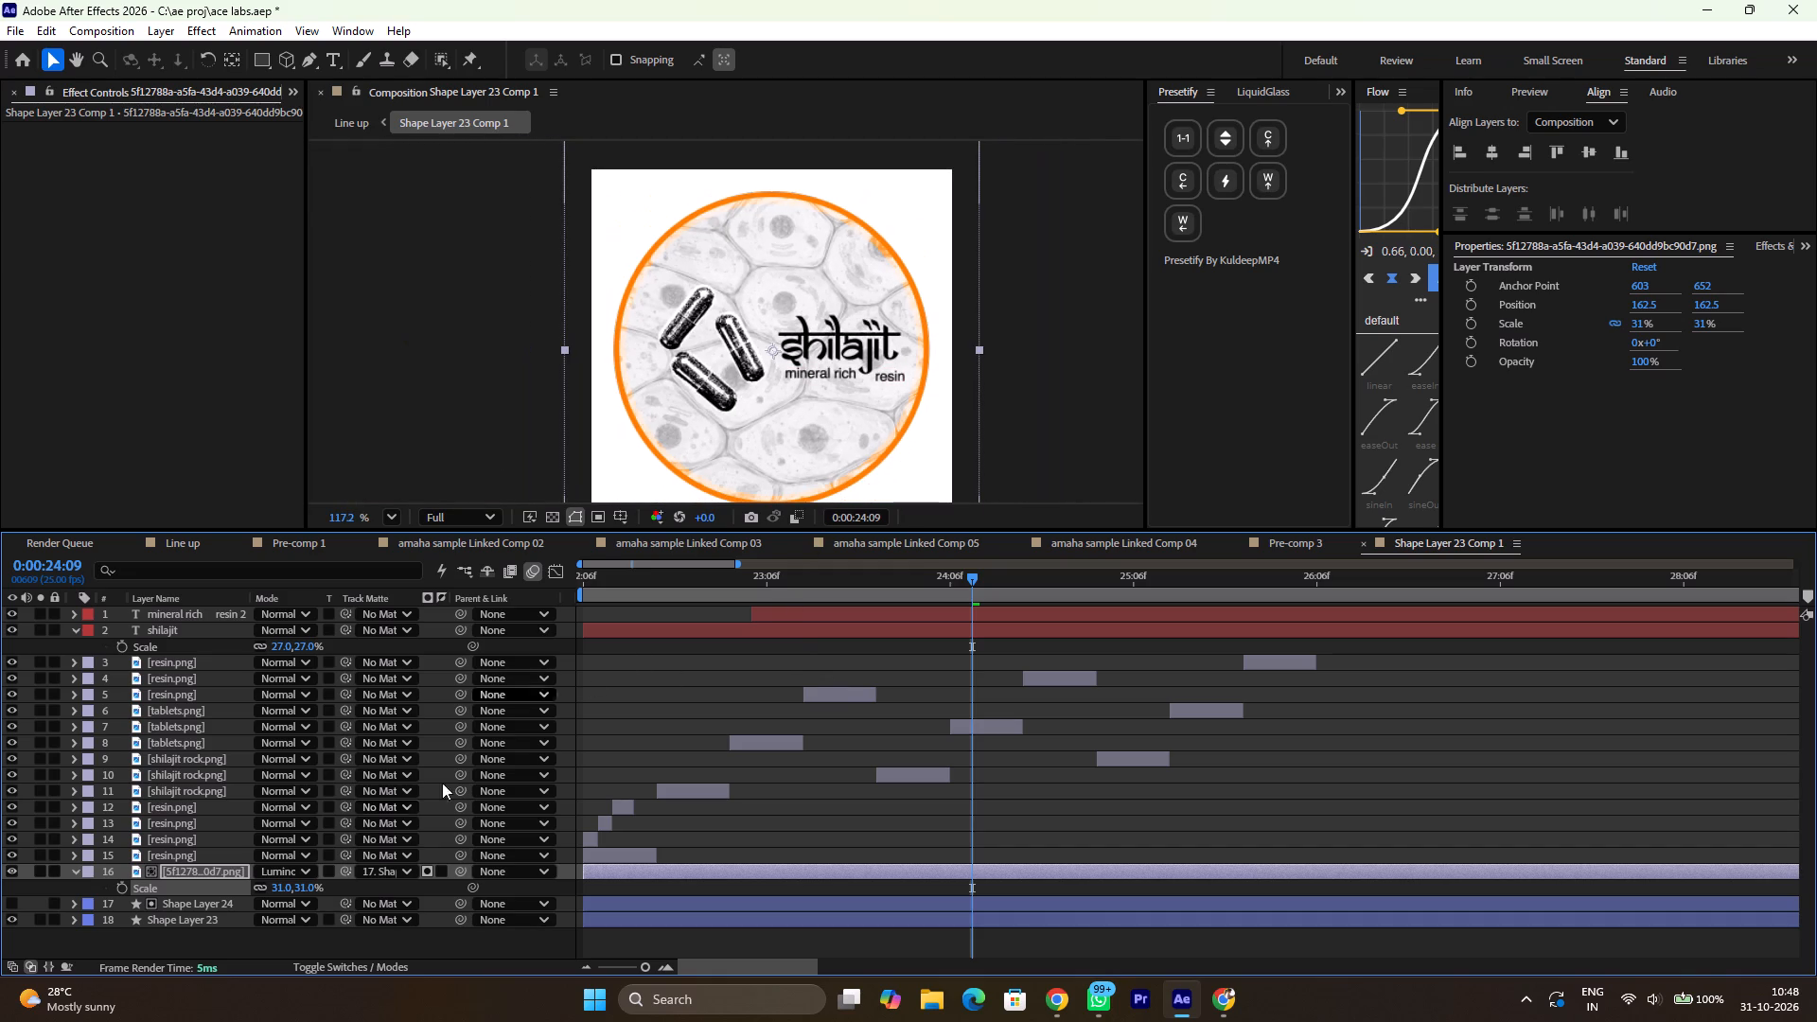
Lower the cell texture layer's opacity to 41%.
key("t")
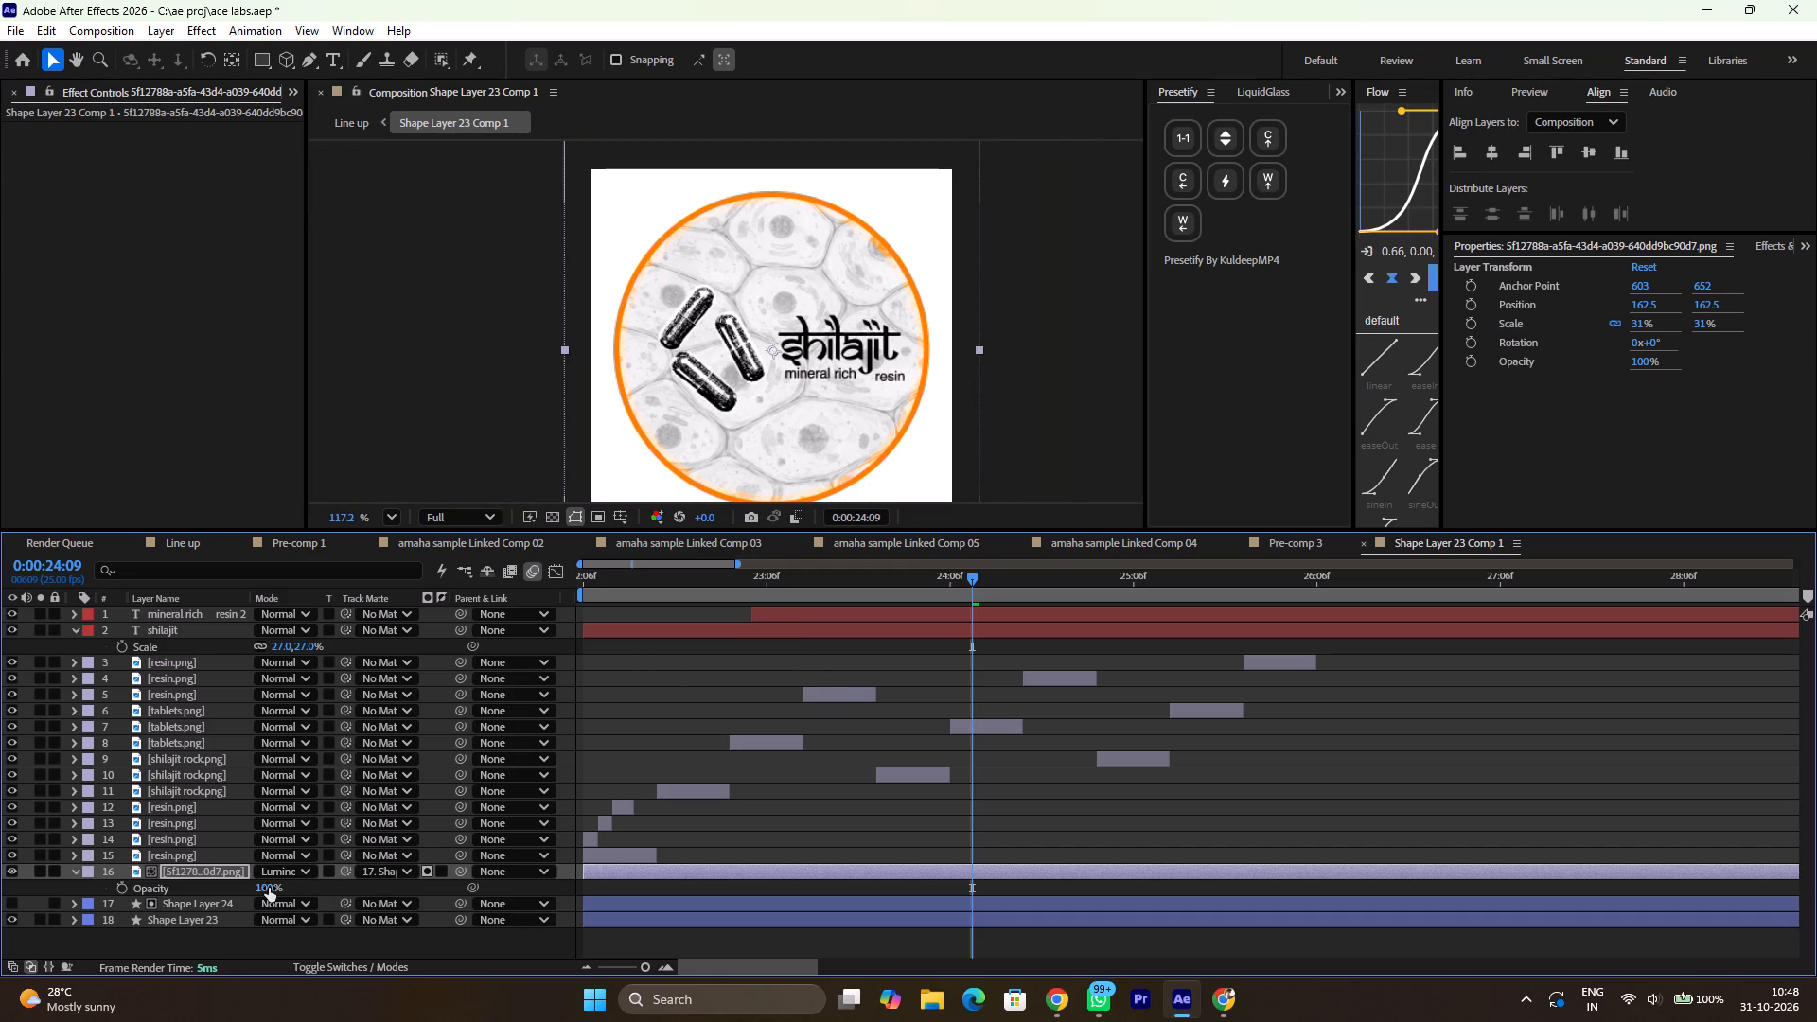
left_click_drag(270, 889, 256, 890)
left_click_drag(256, 890, 224, 903)
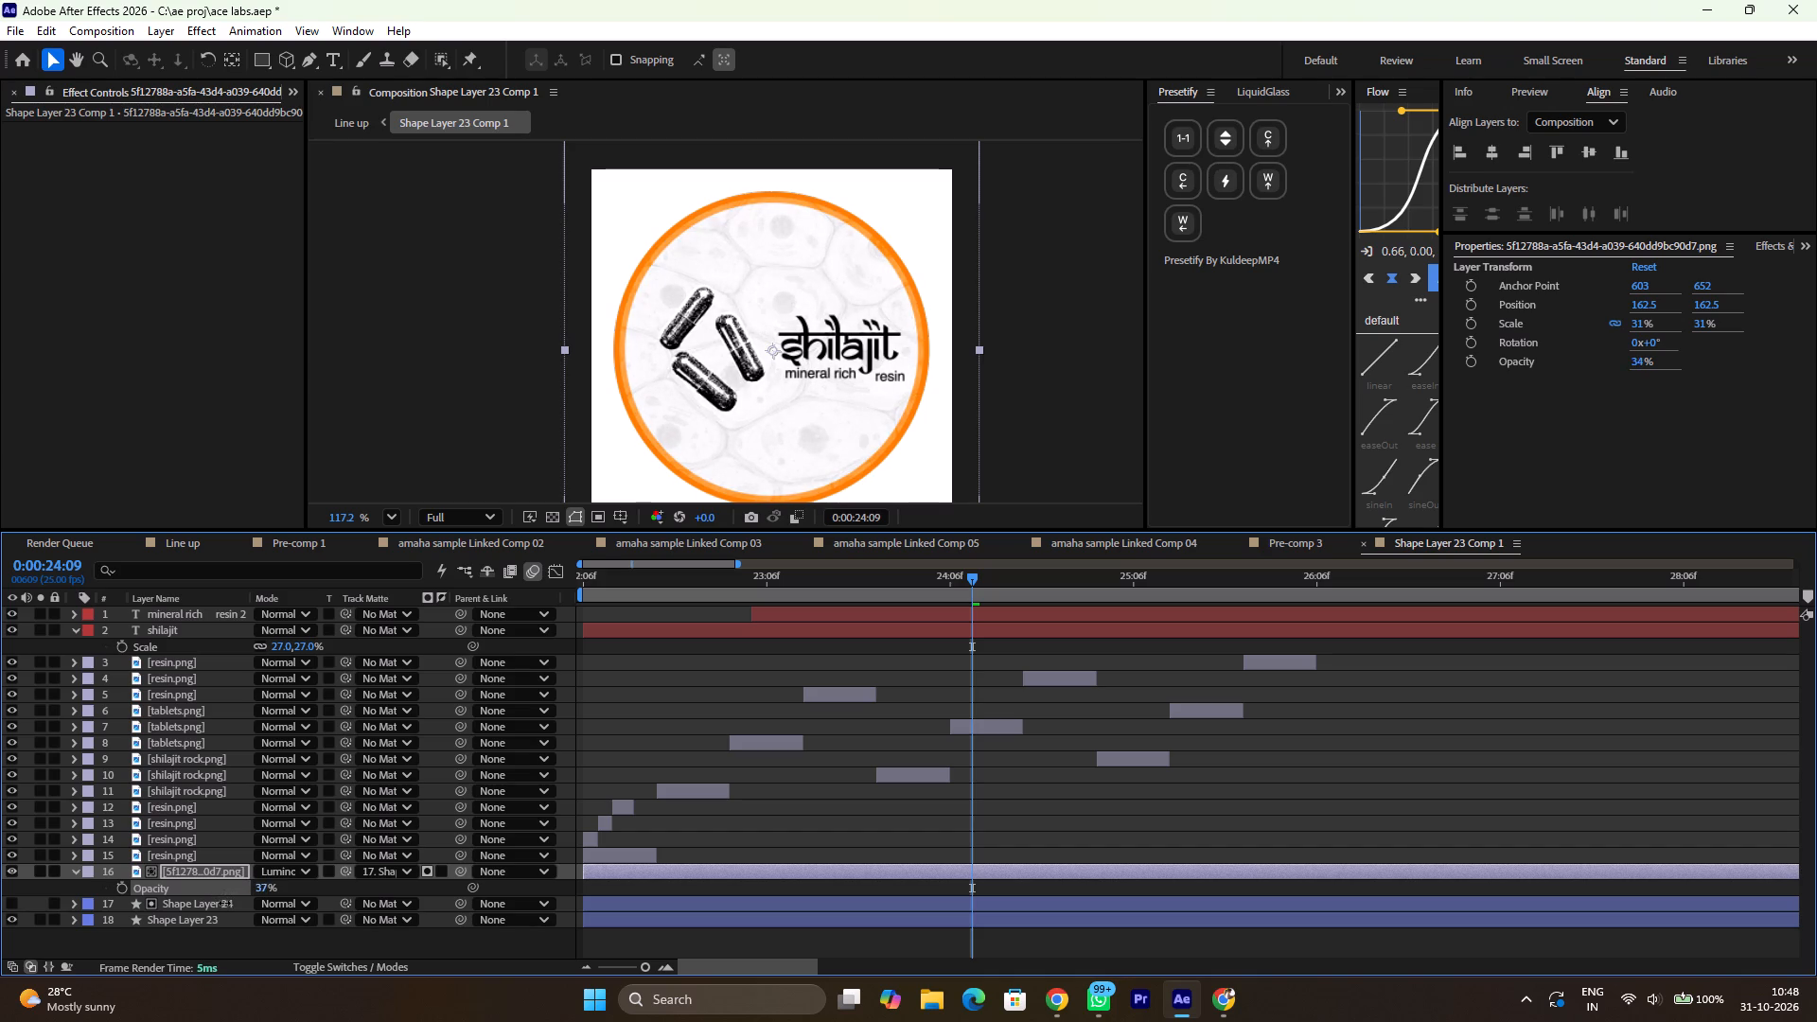
left_click_drag(224, 903, 229, 904)
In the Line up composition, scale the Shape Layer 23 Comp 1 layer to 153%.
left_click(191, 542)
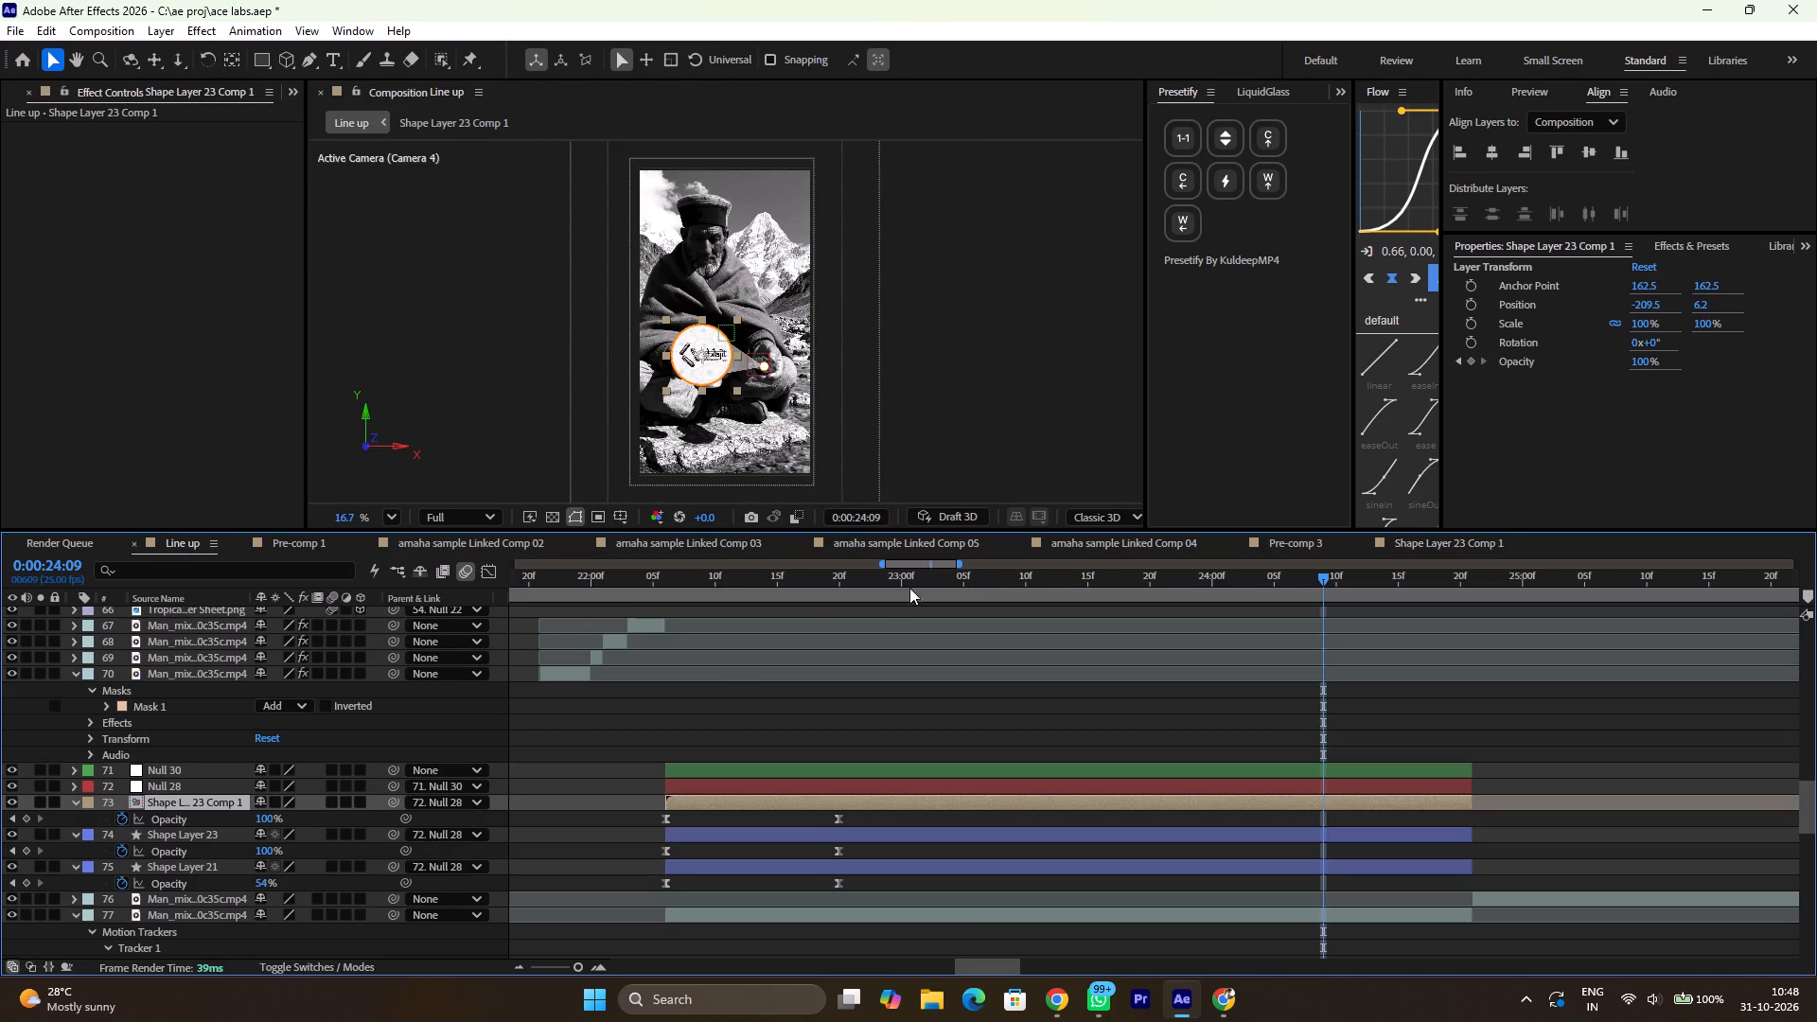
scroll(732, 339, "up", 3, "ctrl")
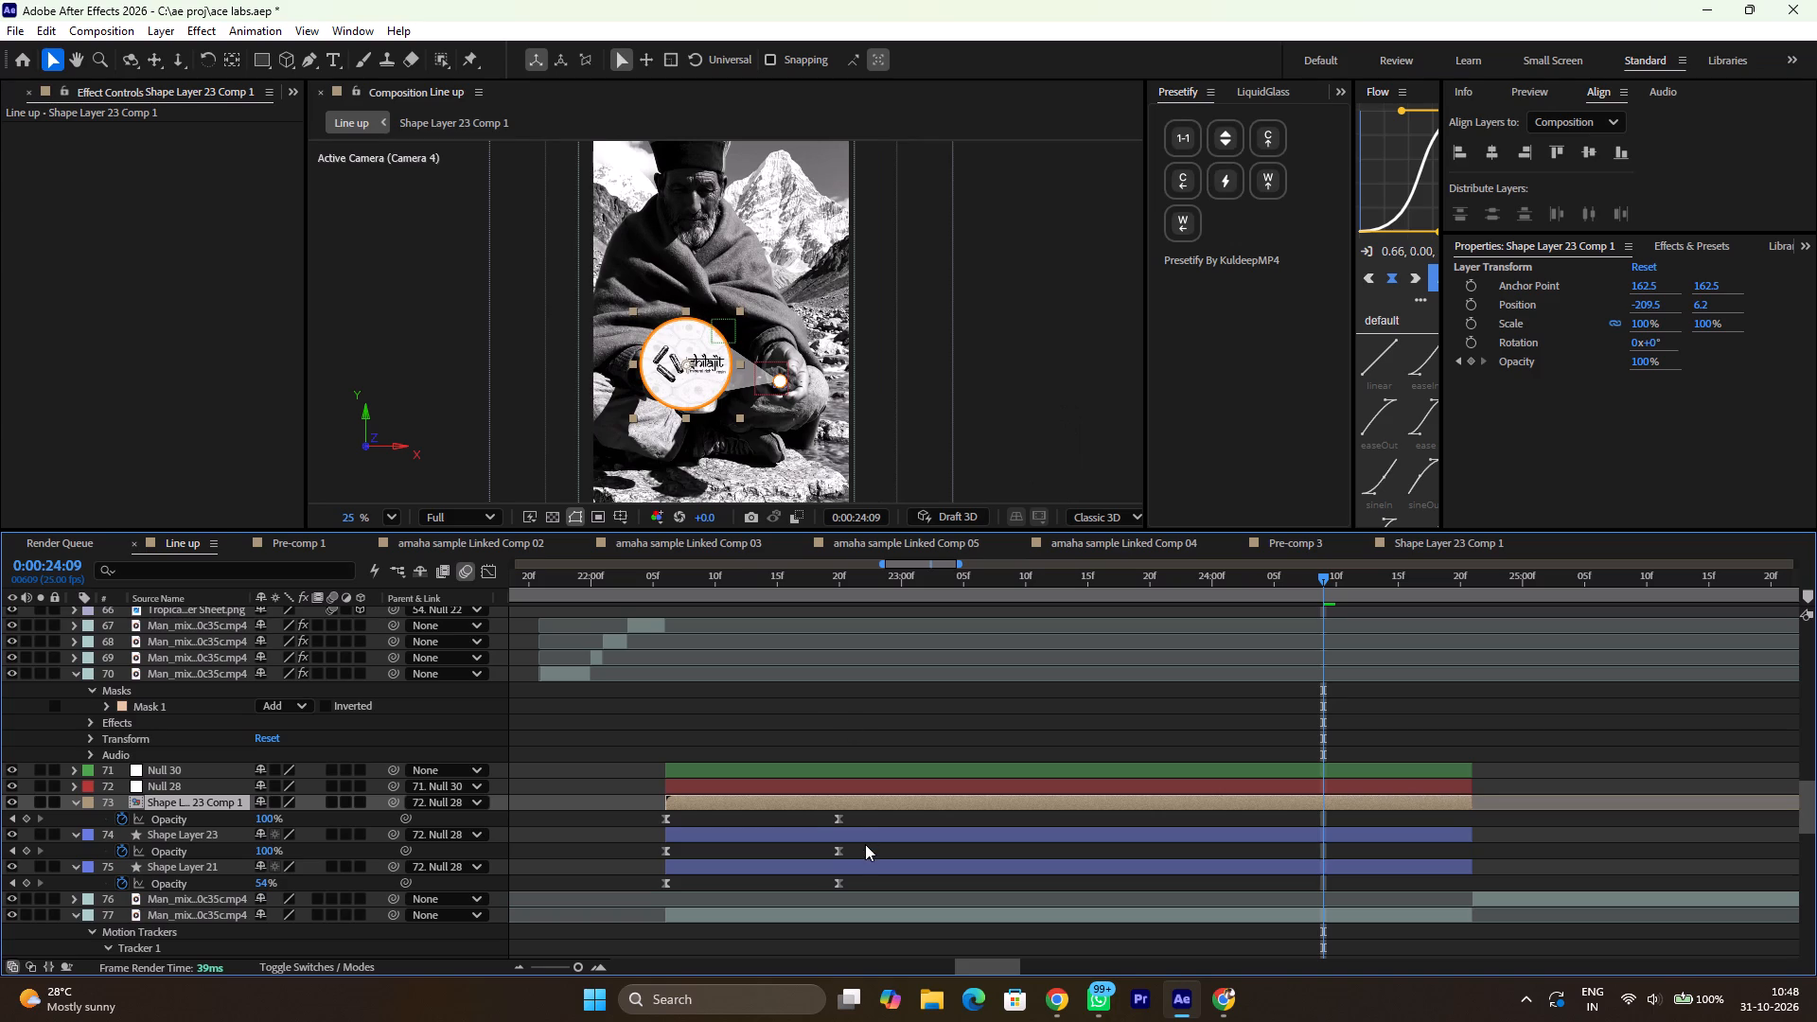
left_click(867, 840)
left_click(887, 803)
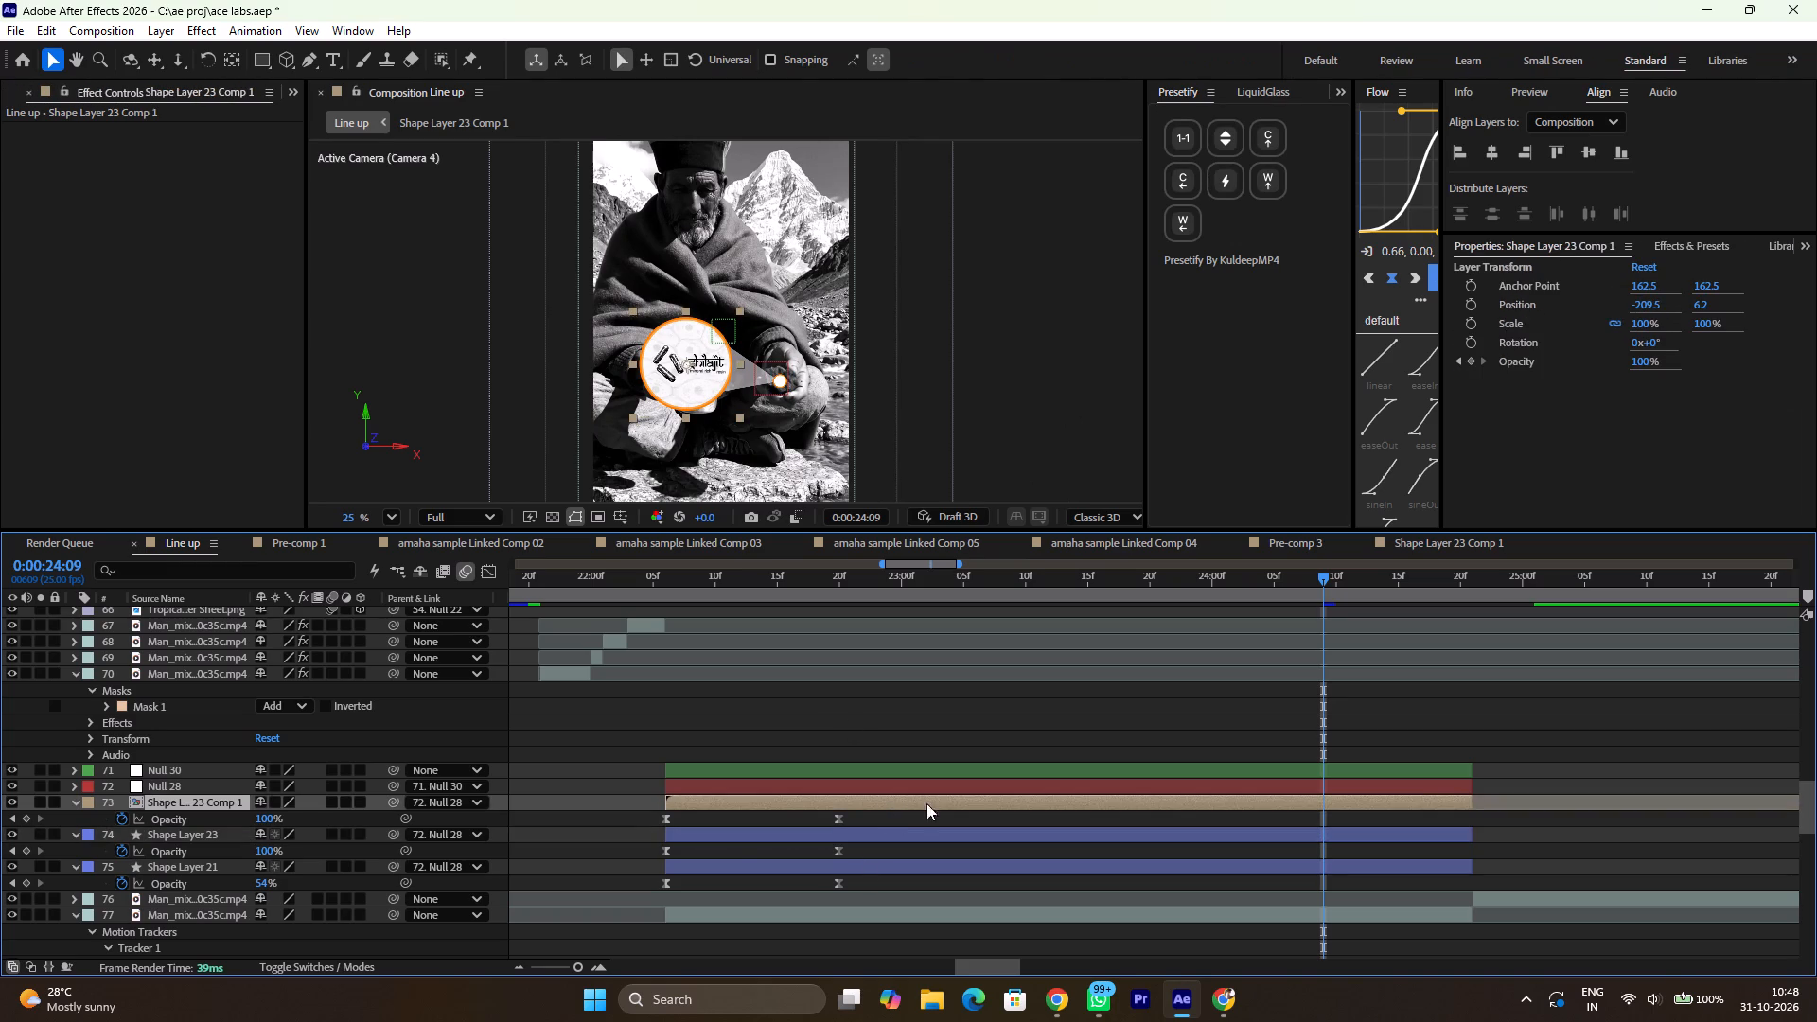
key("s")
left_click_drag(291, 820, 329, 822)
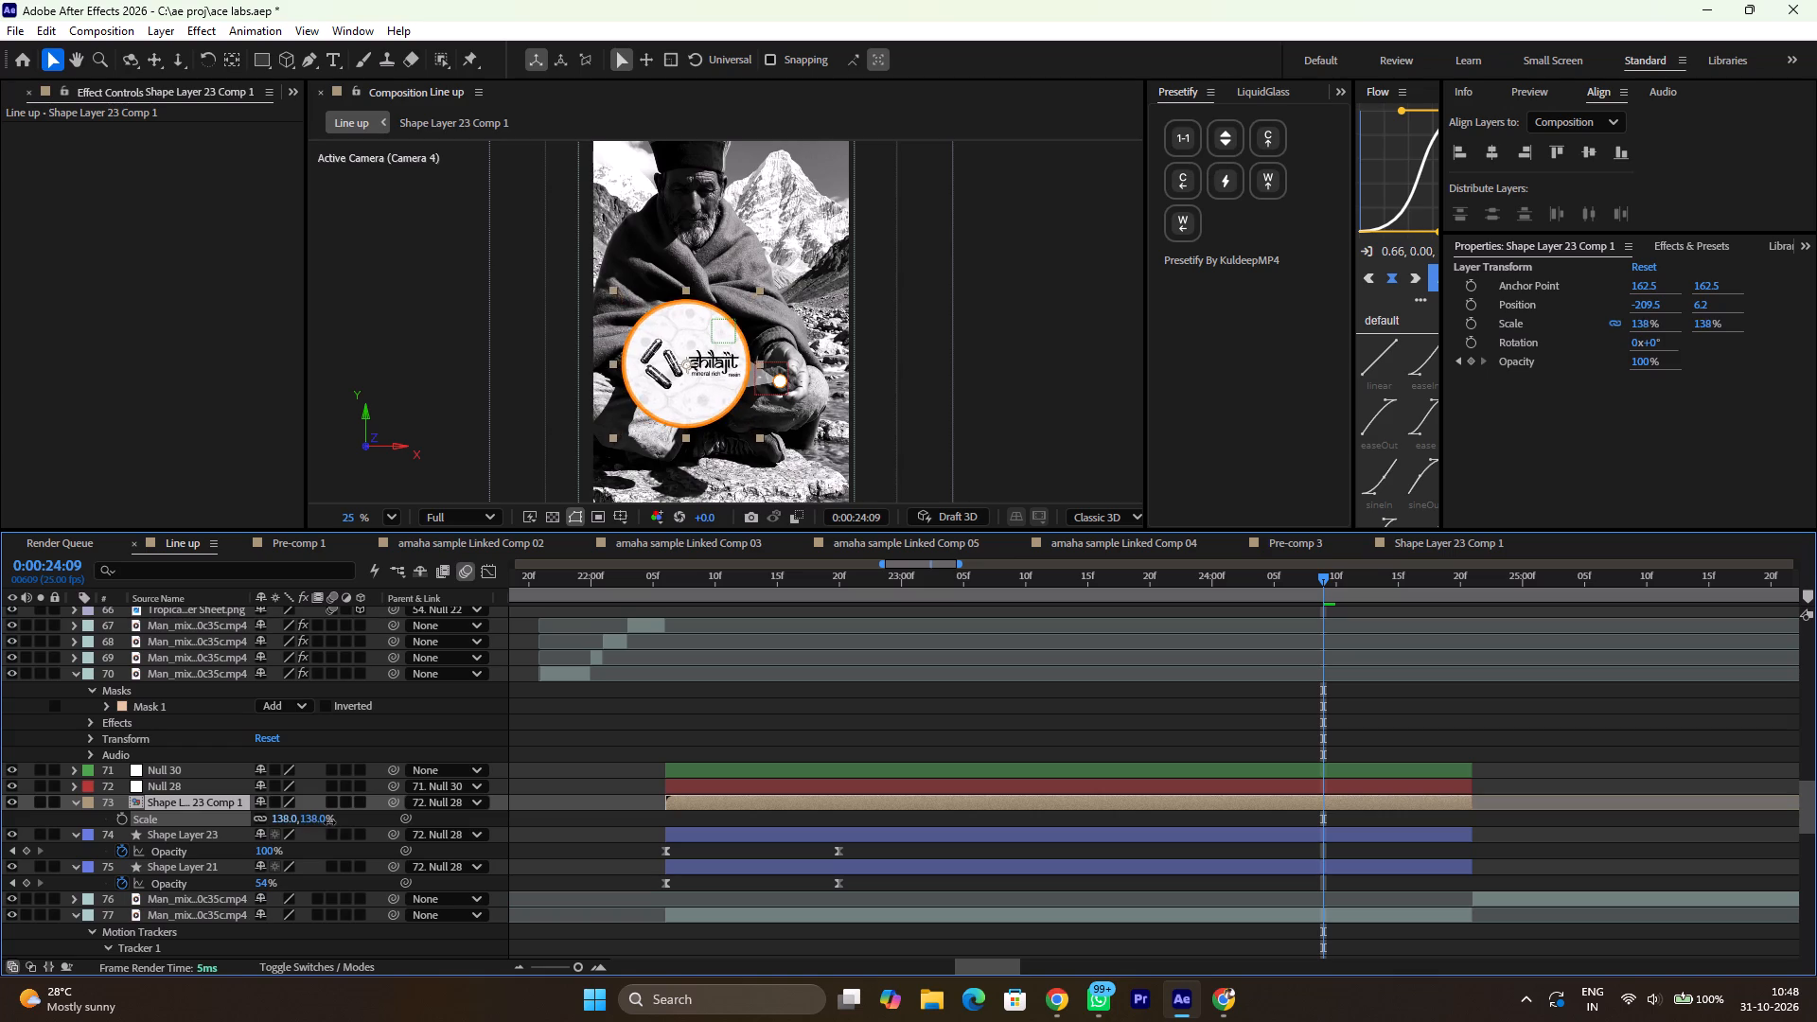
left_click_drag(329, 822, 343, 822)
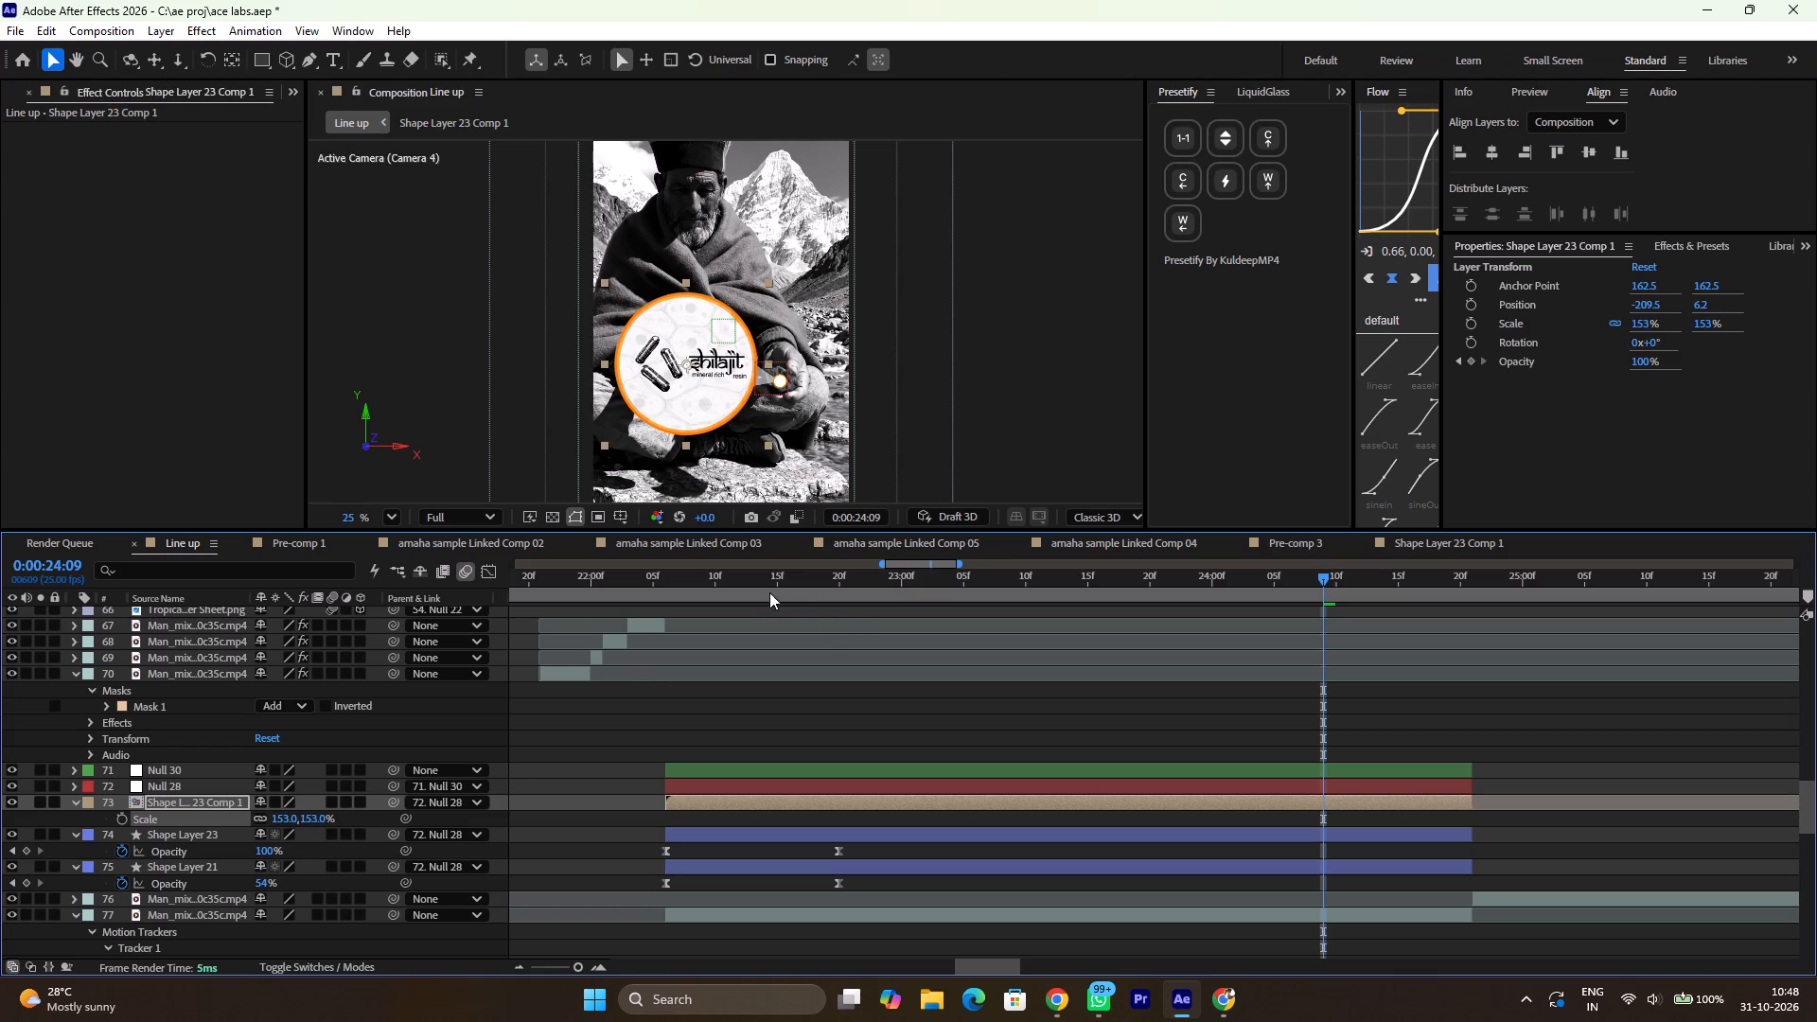
Scrub through the shilajit callout section to check the enlarged circle's size and framing over the footage.
left_click_drag(767, 586, 812, 607)
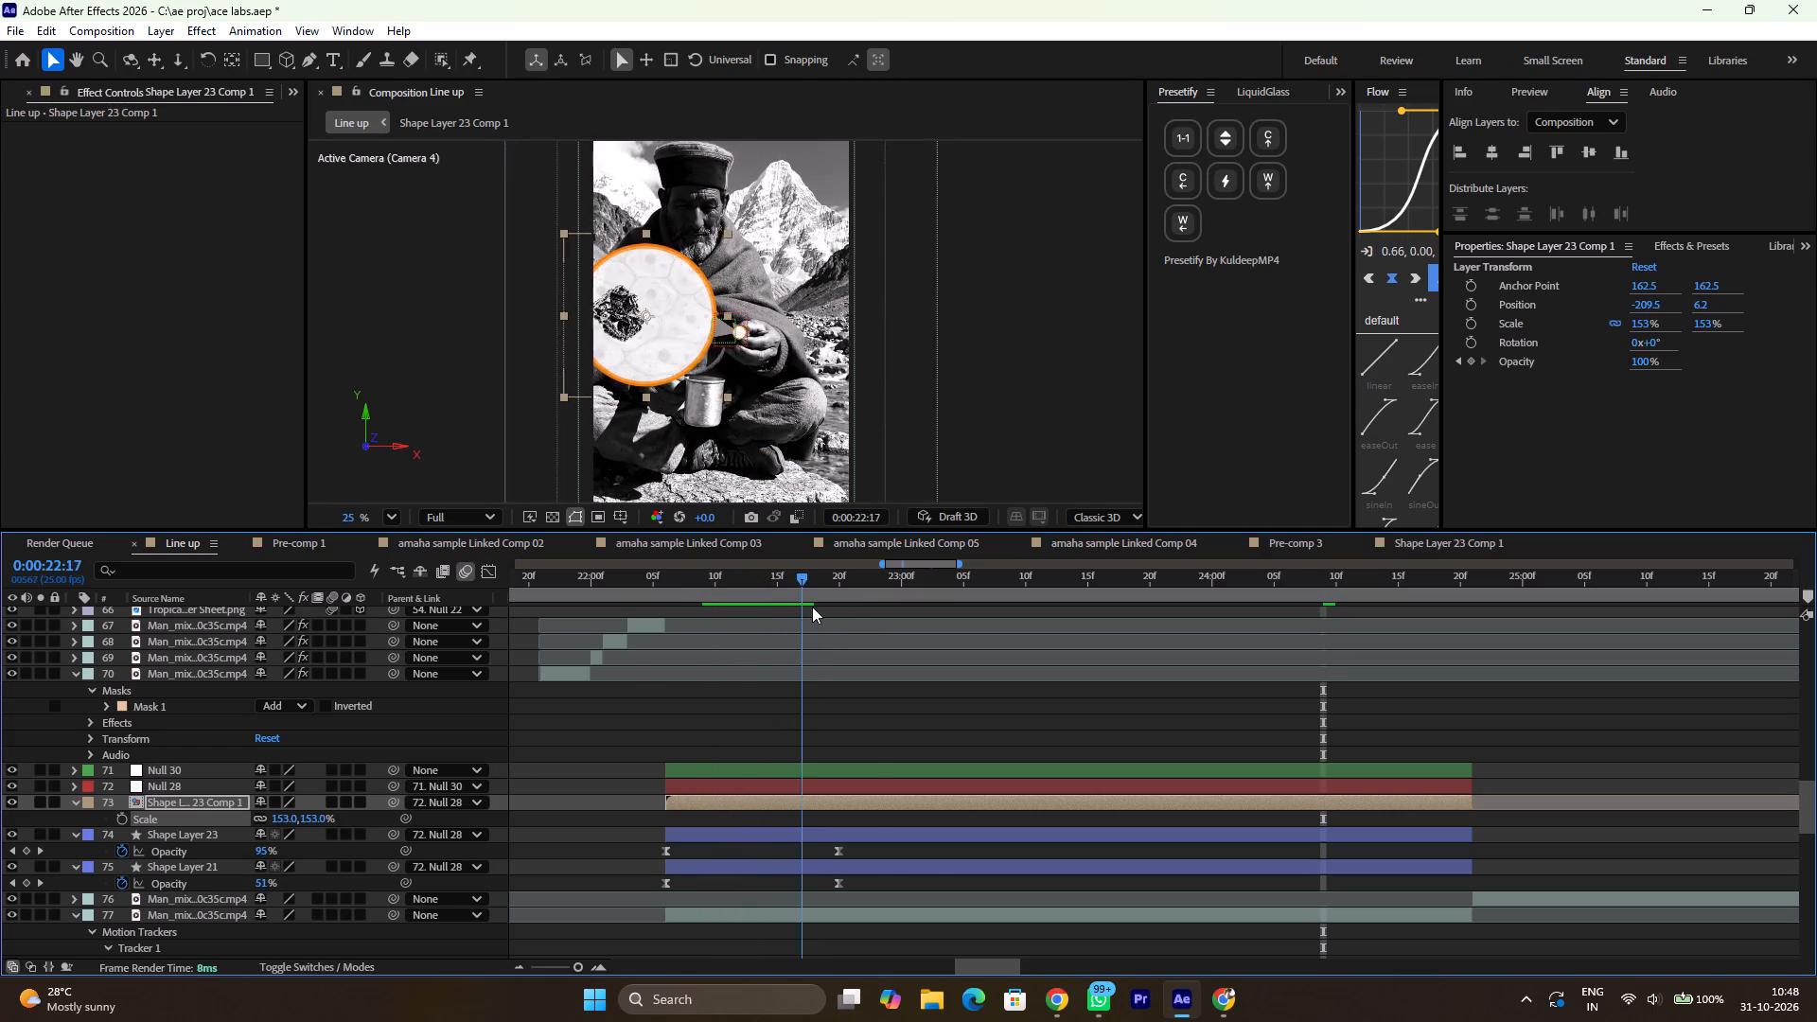
left_click_drag(812, 607, 1051, 670)
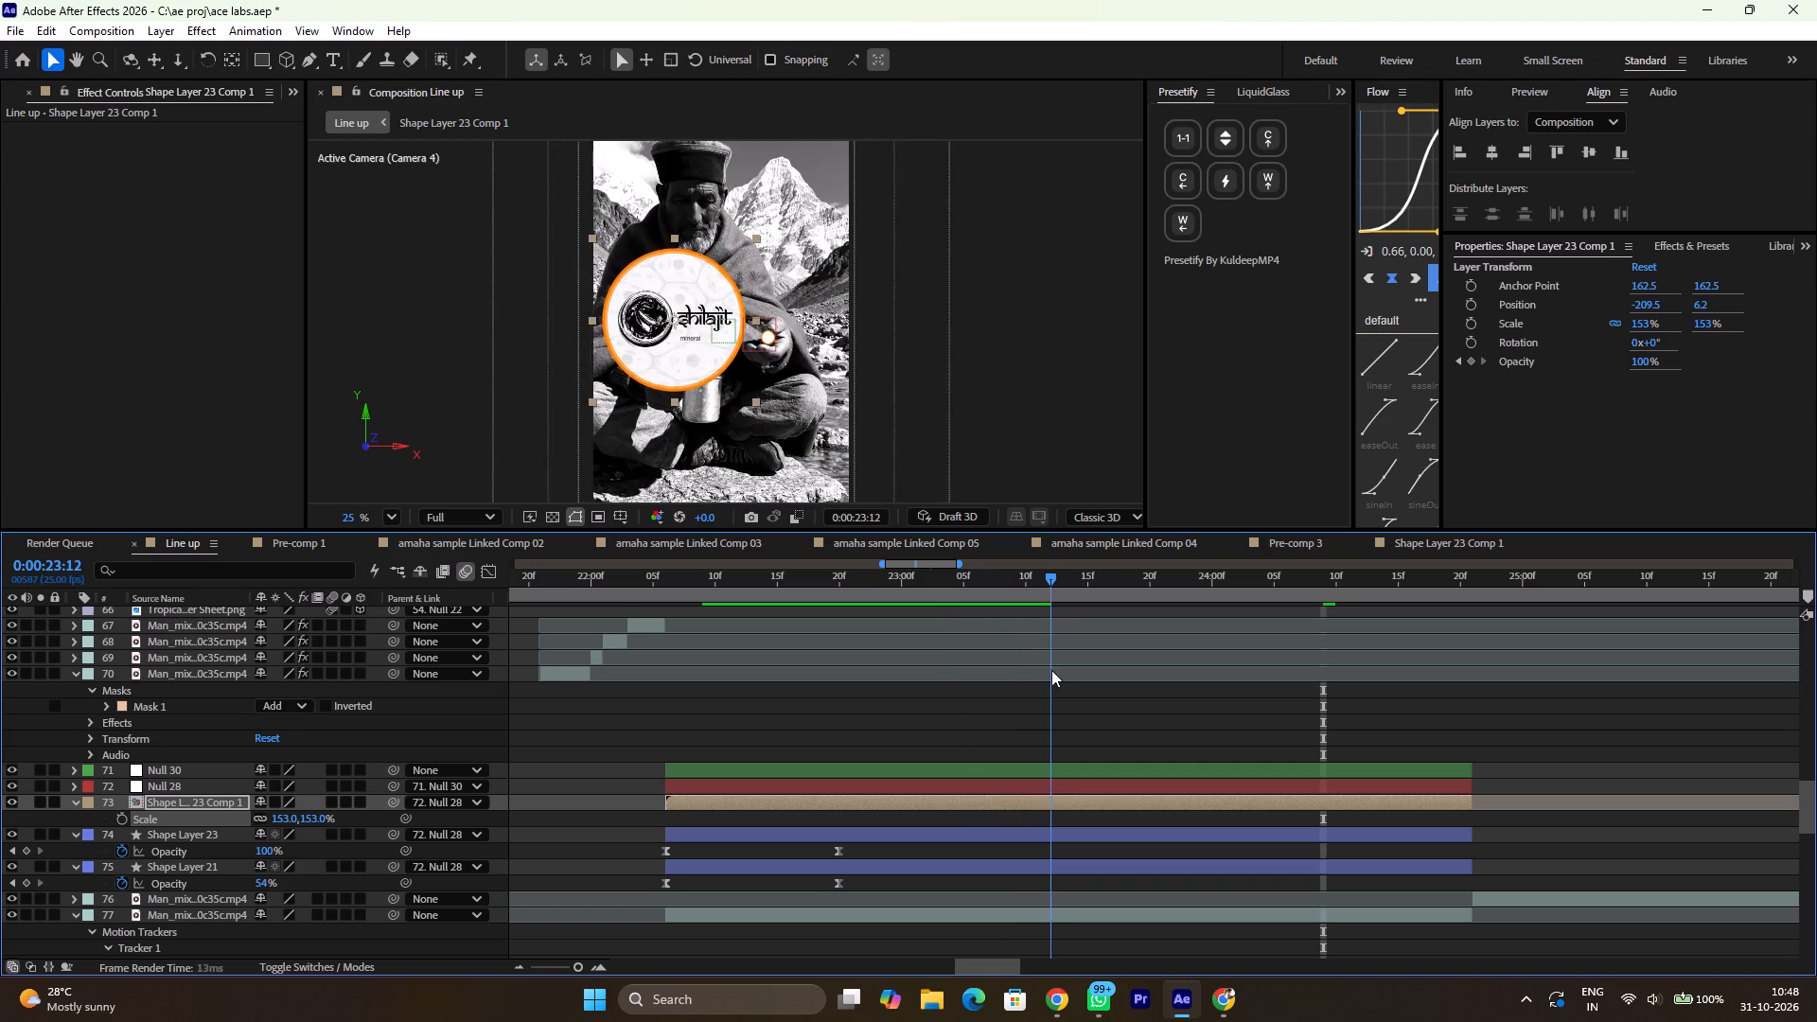
left_click_drag(1051, 670, 1112, 689)
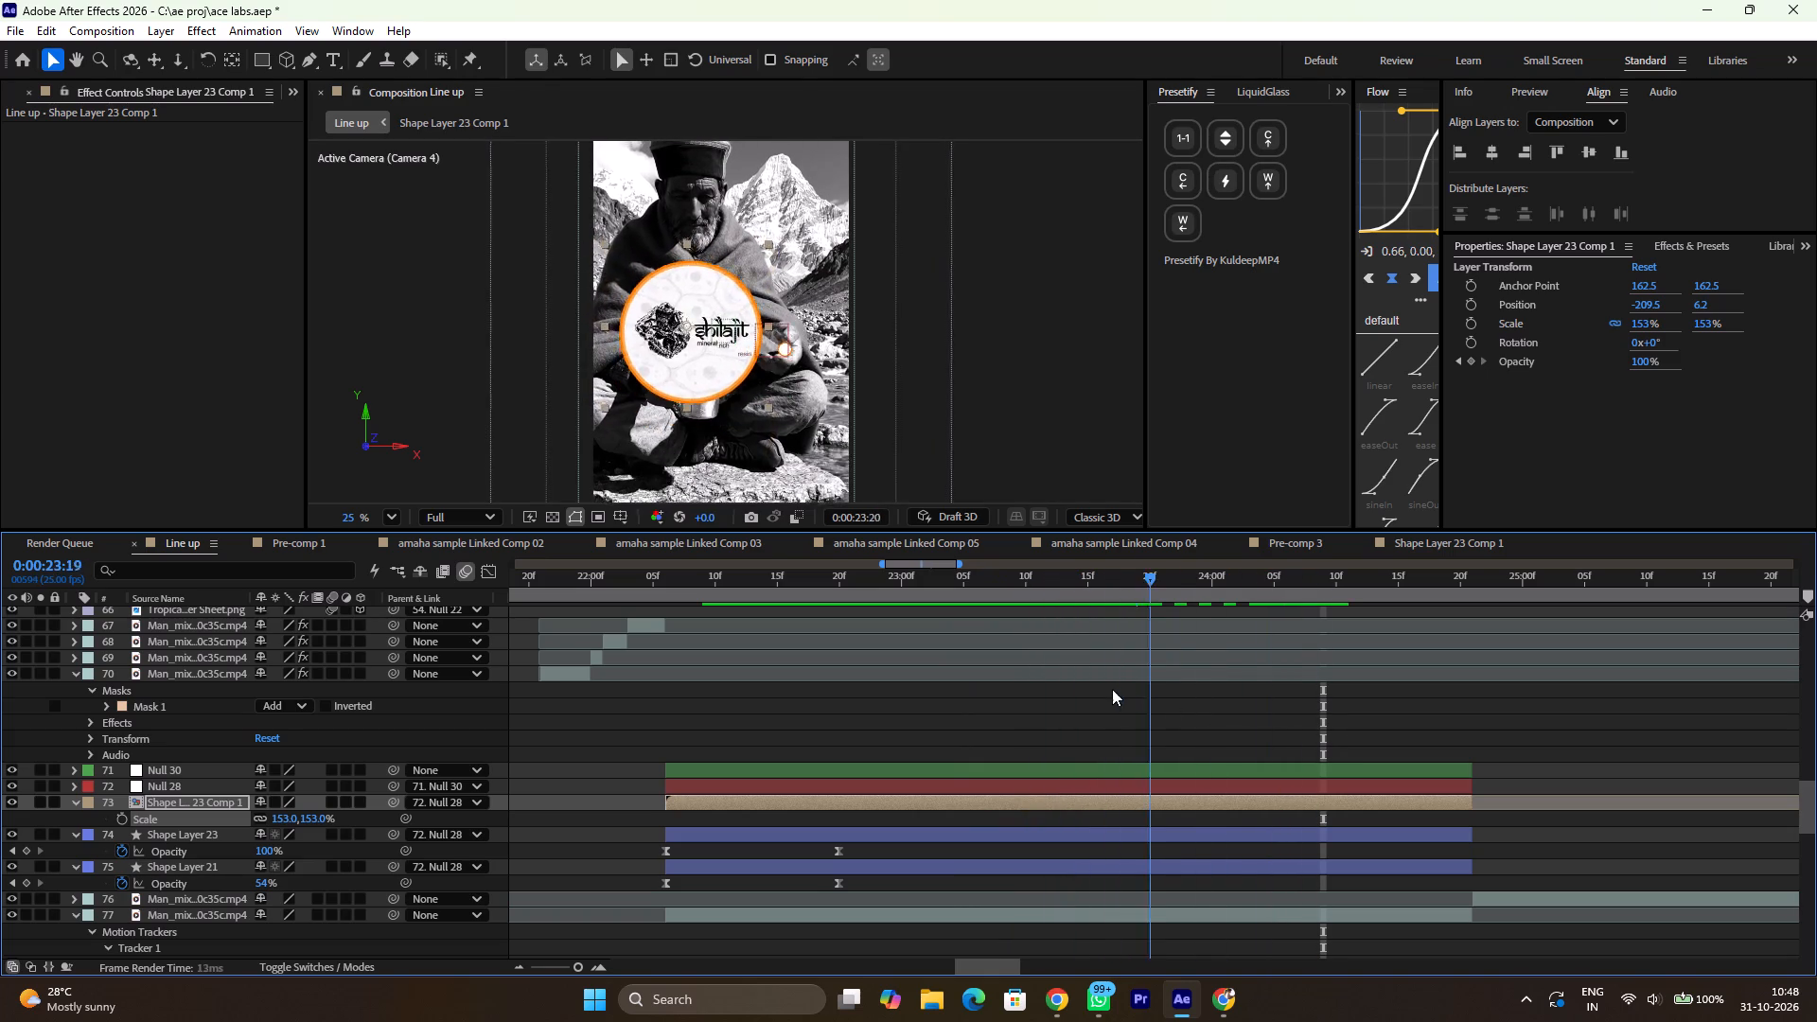
left_click_drag(1112, 689, 821, 660)
left_click_drag(827, 580, 977, 618)
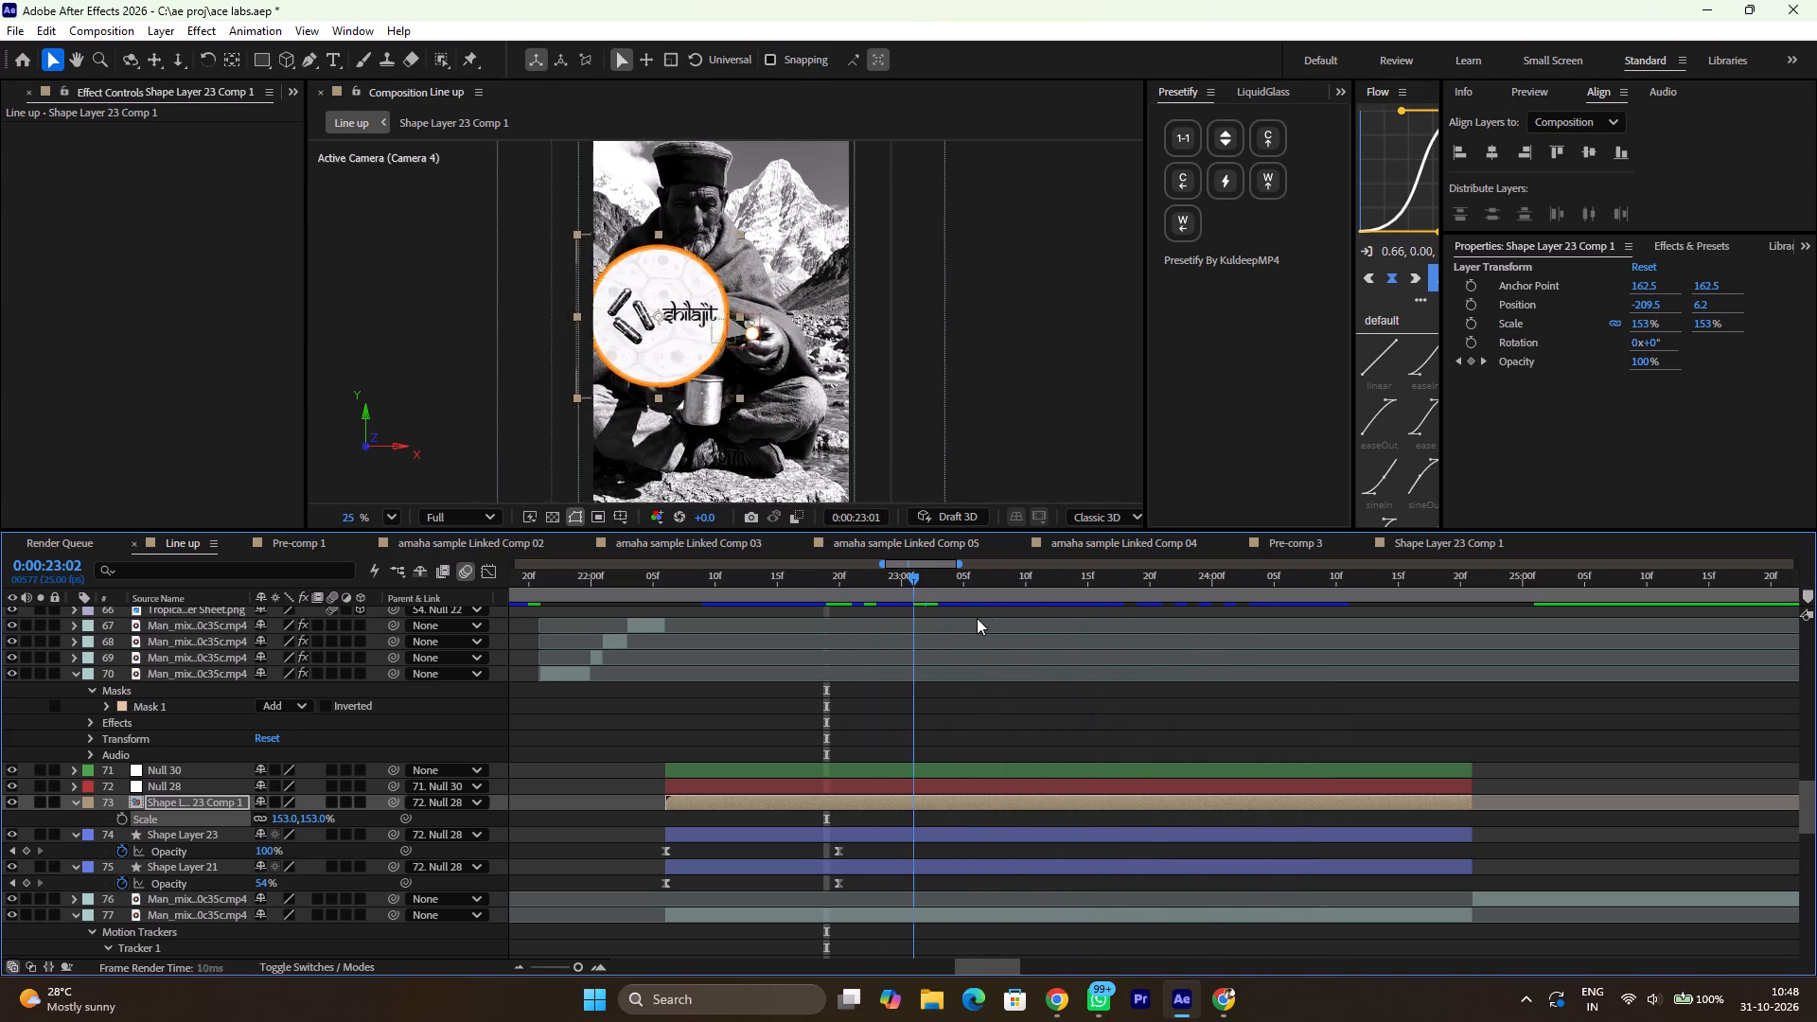
left_click_drag(977, 618, 1245, 652)
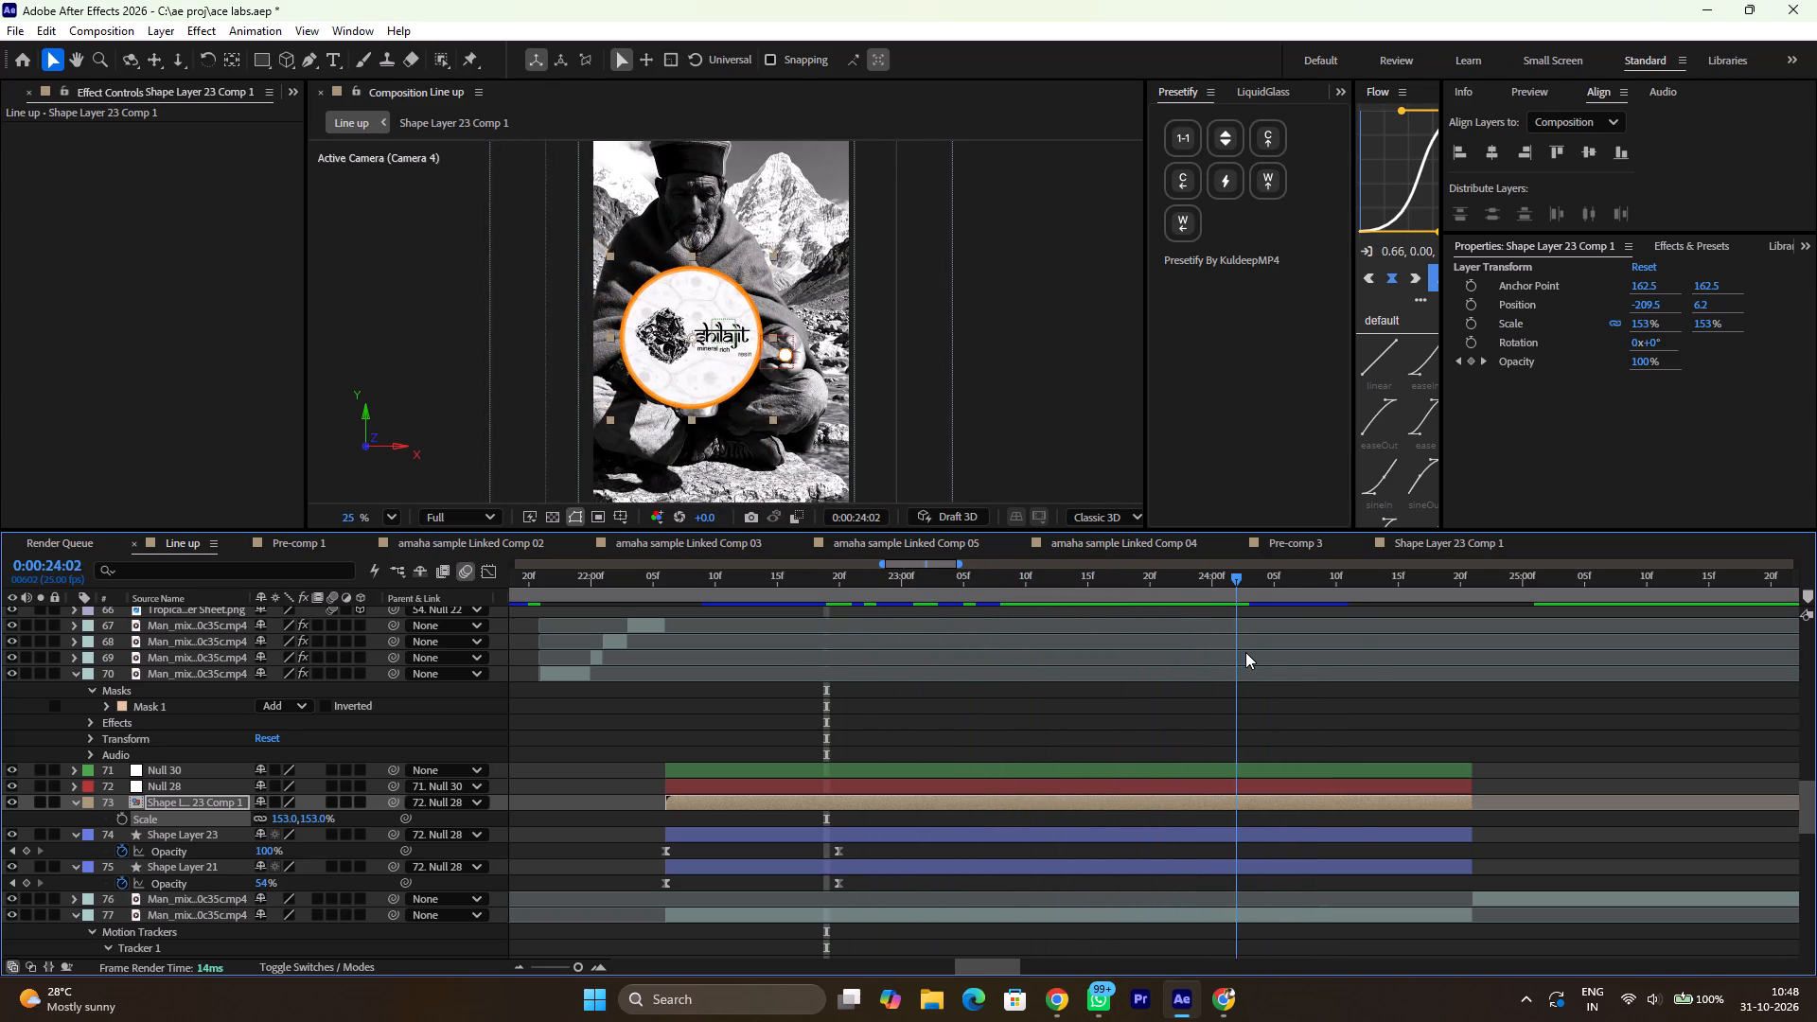
left_click_drag(1245, 652, 779, 613)
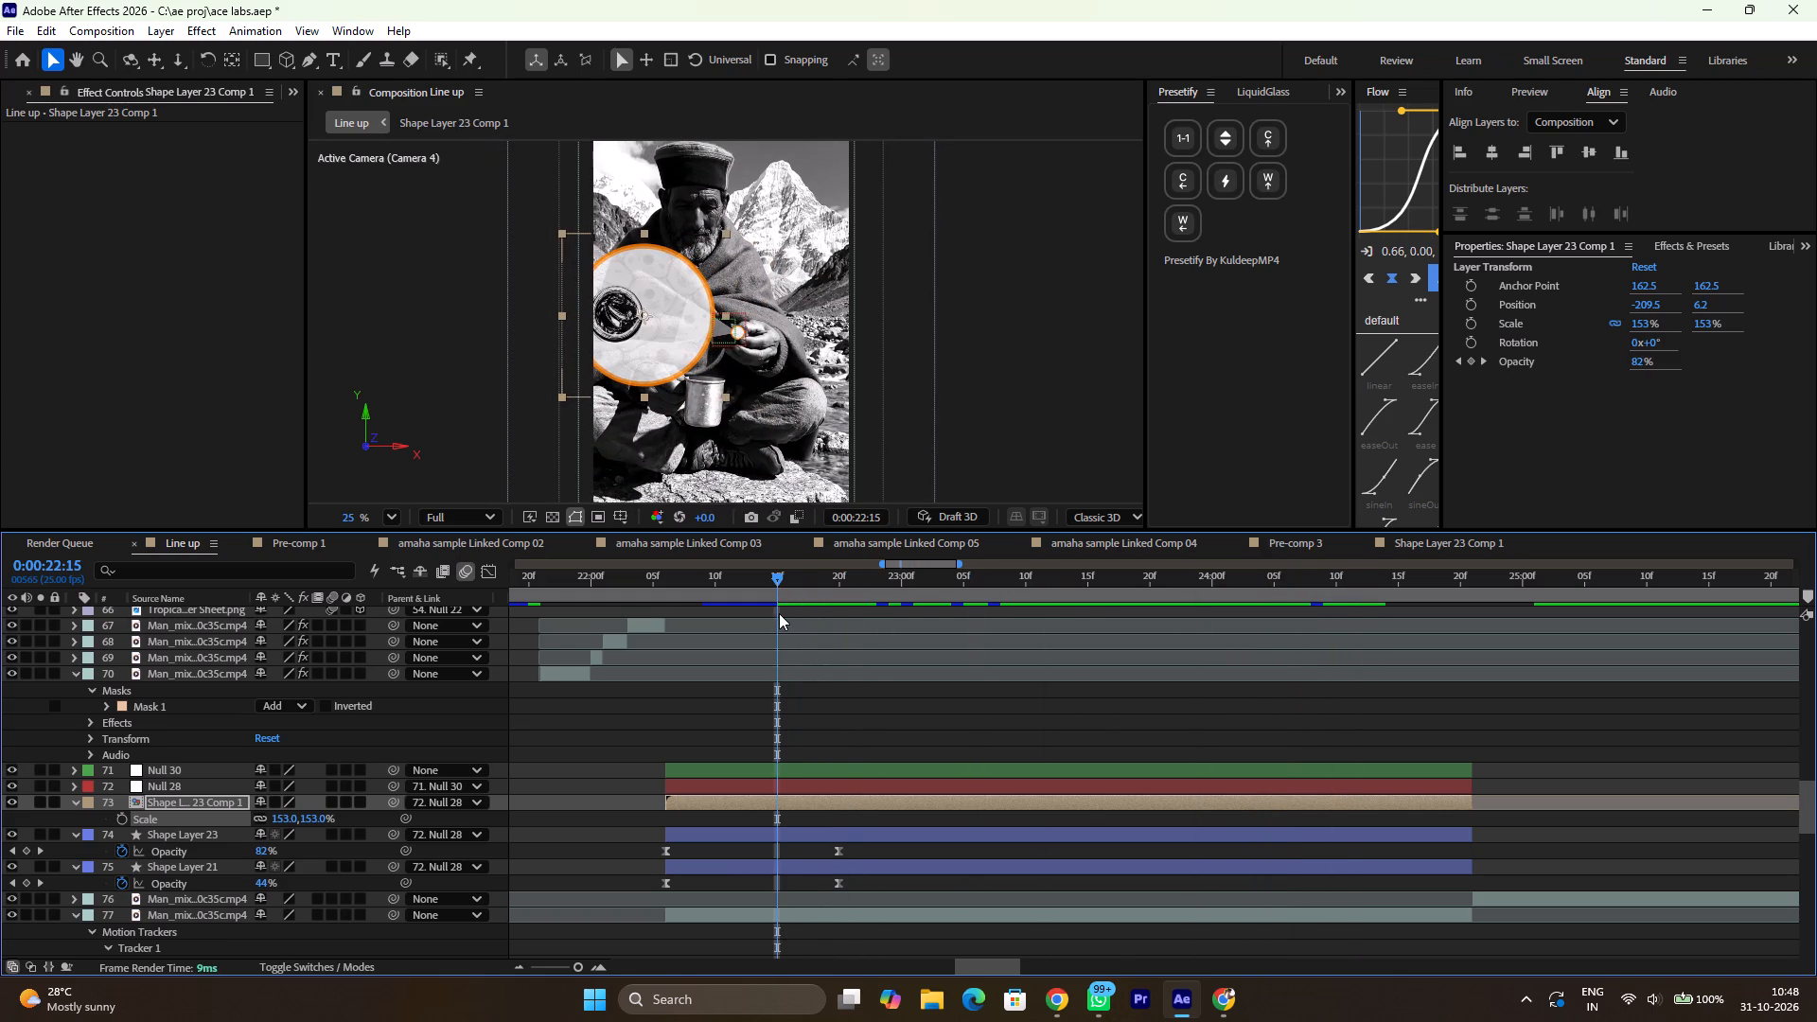
Set the scale of the Shape Layer 23 Comp 1 layer in Line up to 125%.
left_click_drag(291, 816, 270, 819)
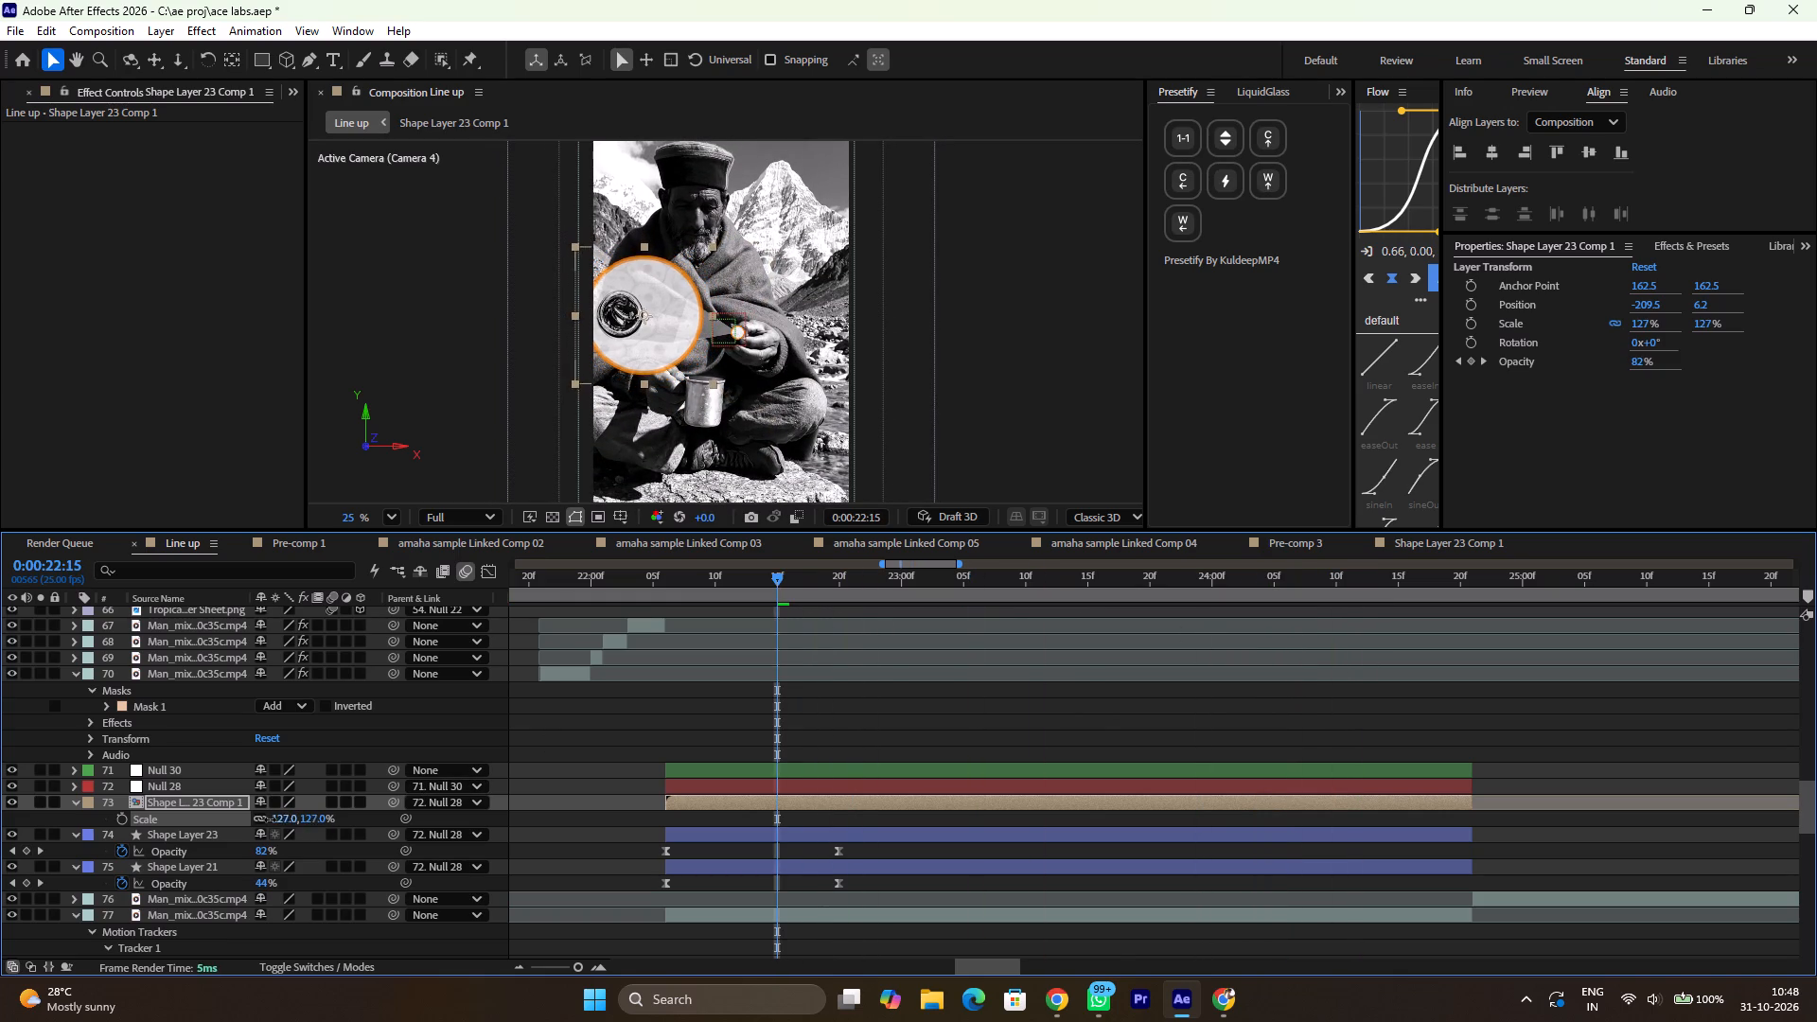
left_click_drag(270, 819, 270, 820)
Scrub and play back the shilajit callout from about 0:00:22:05 to check the resized circle.
left_click_drag(782, 578, 1138, 643)
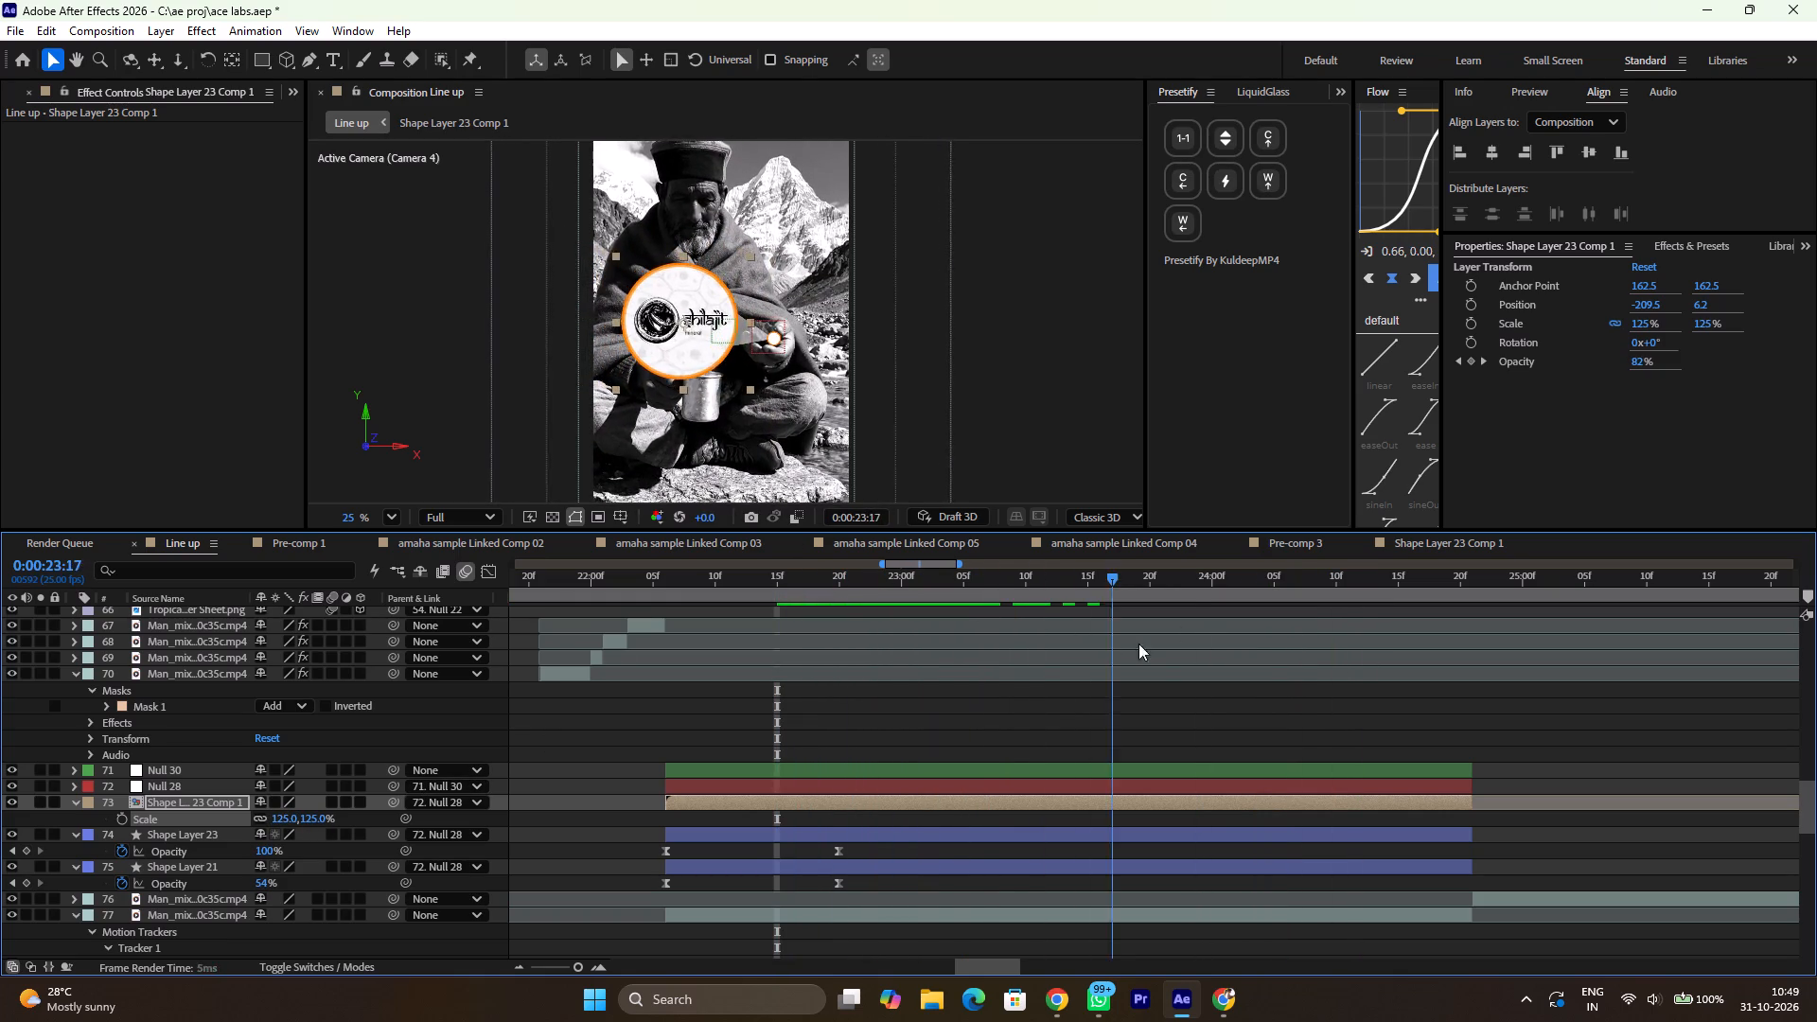
left_click_drag(1138, 643, 791, 661)
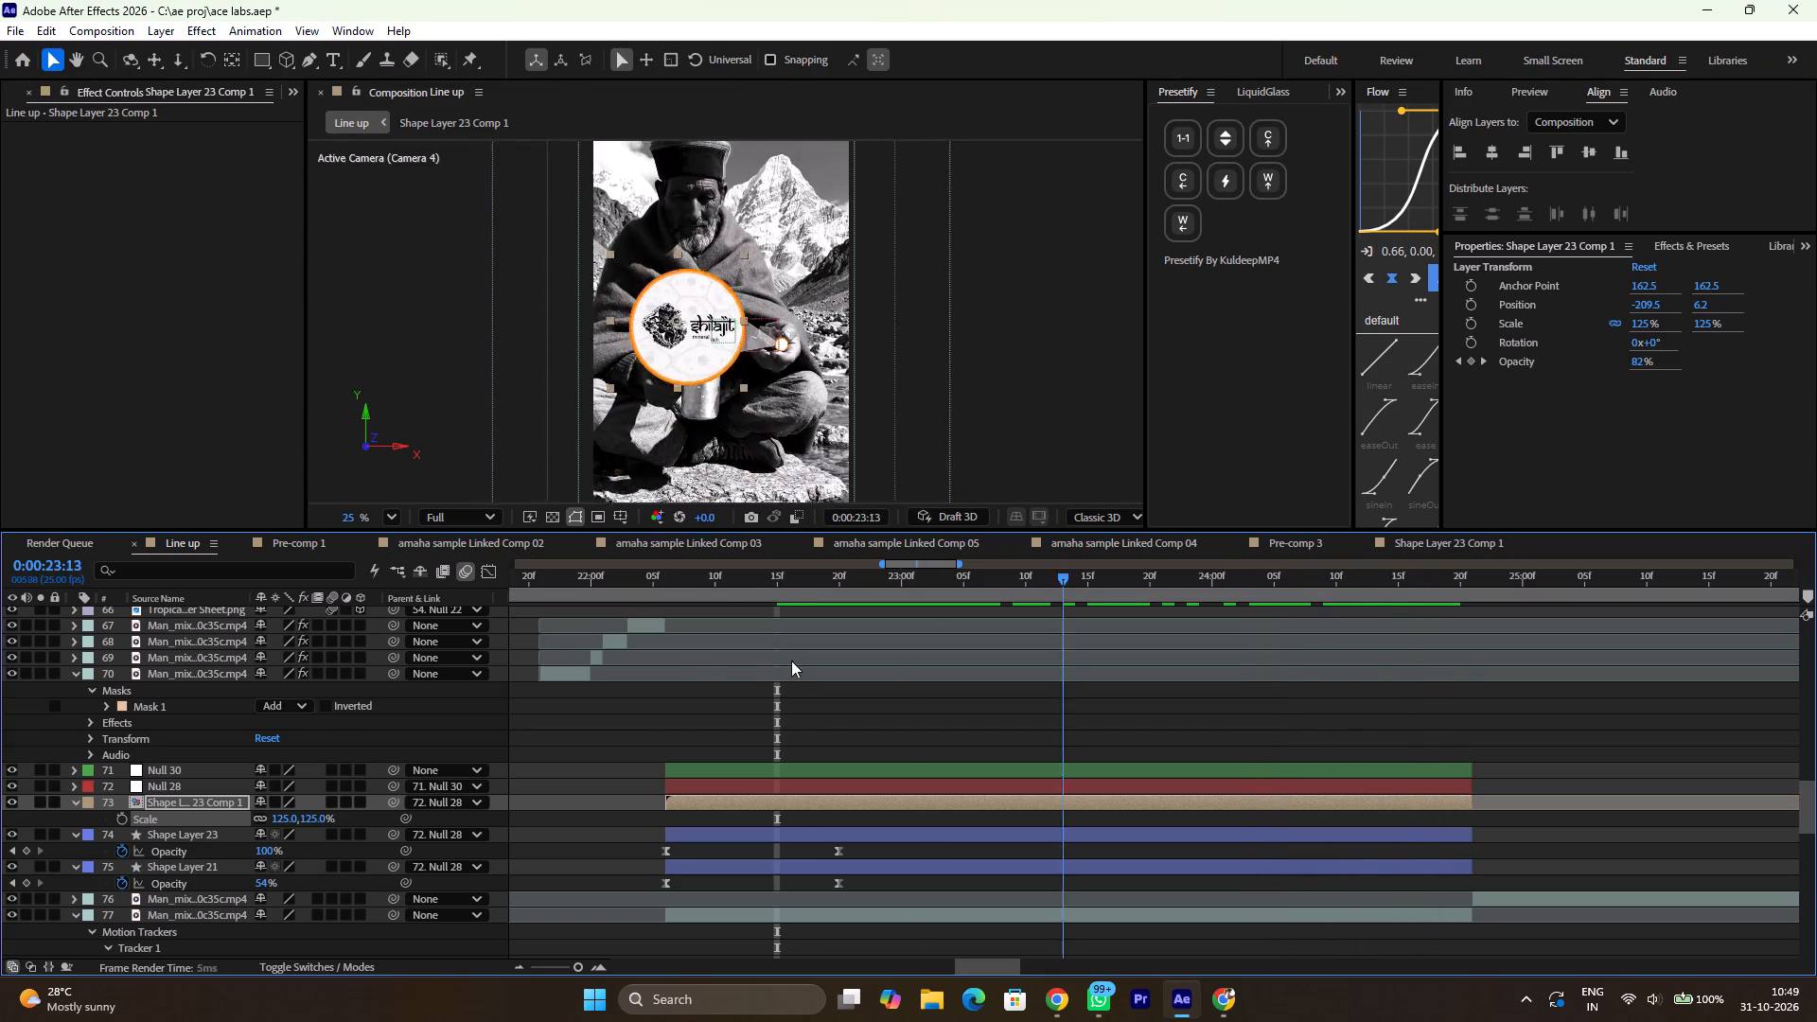
left_click_drag(791, 661, 662, 650)
key("space")
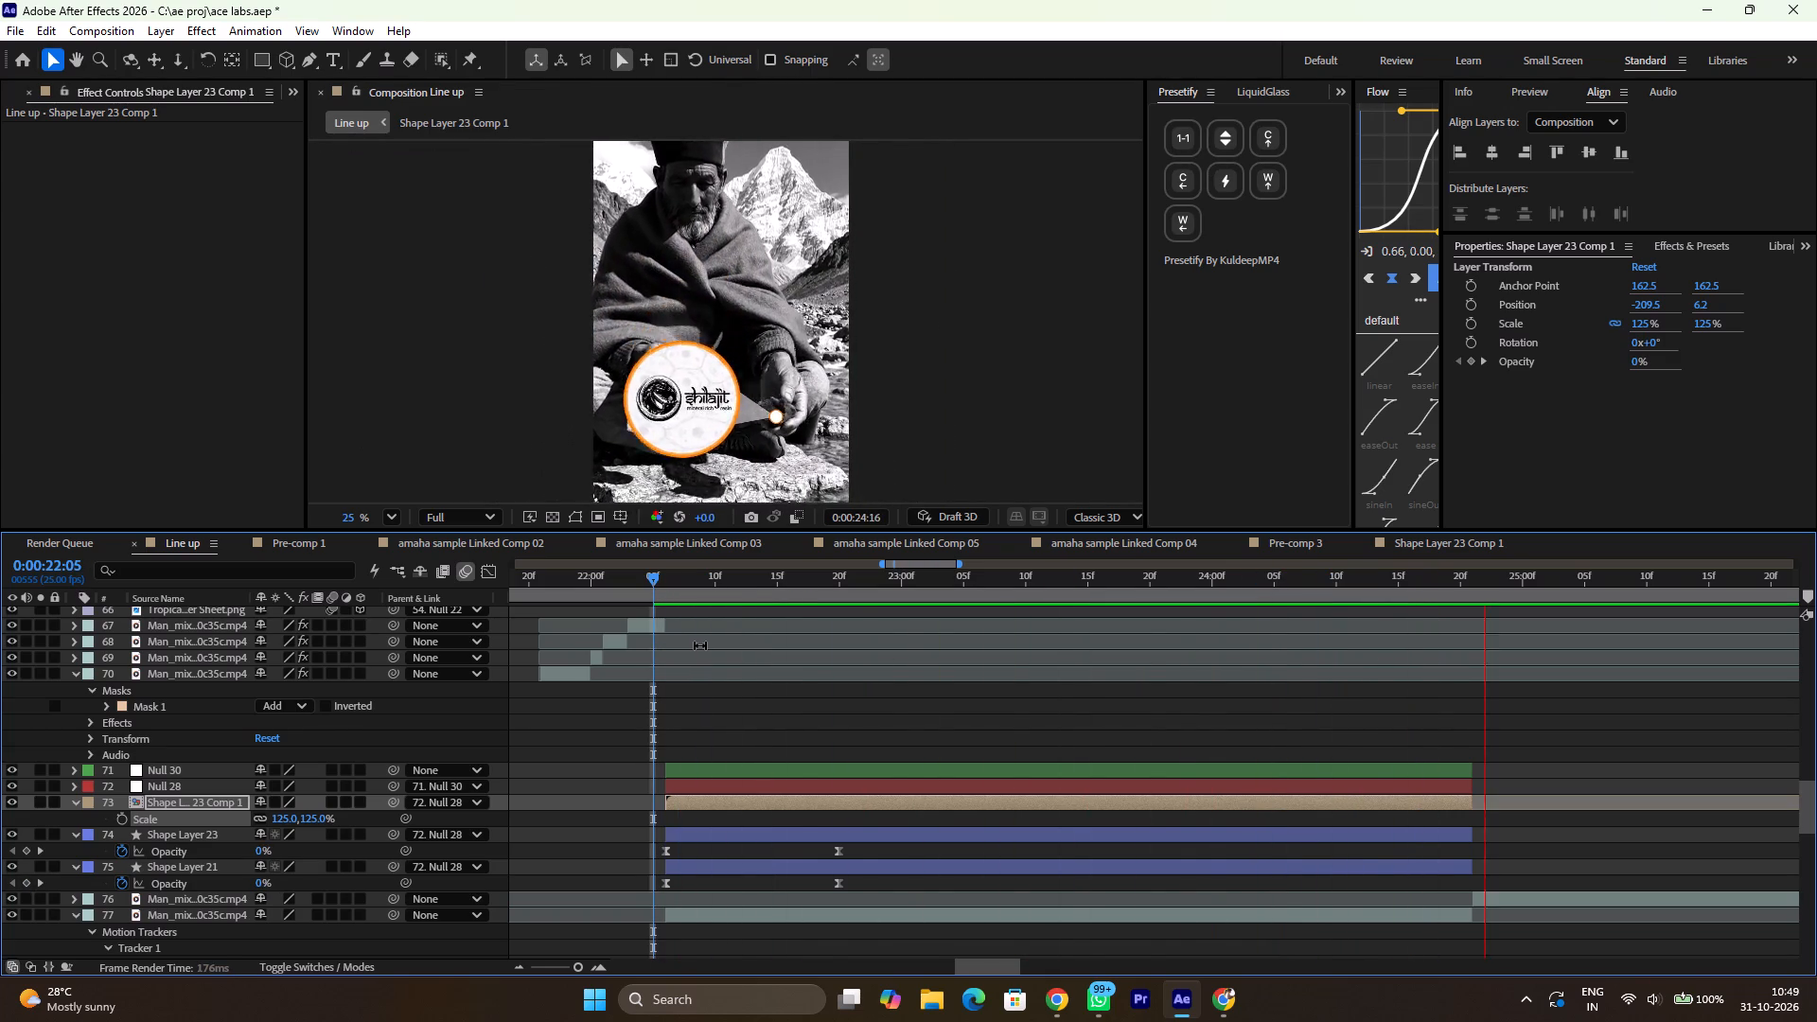
key("space")
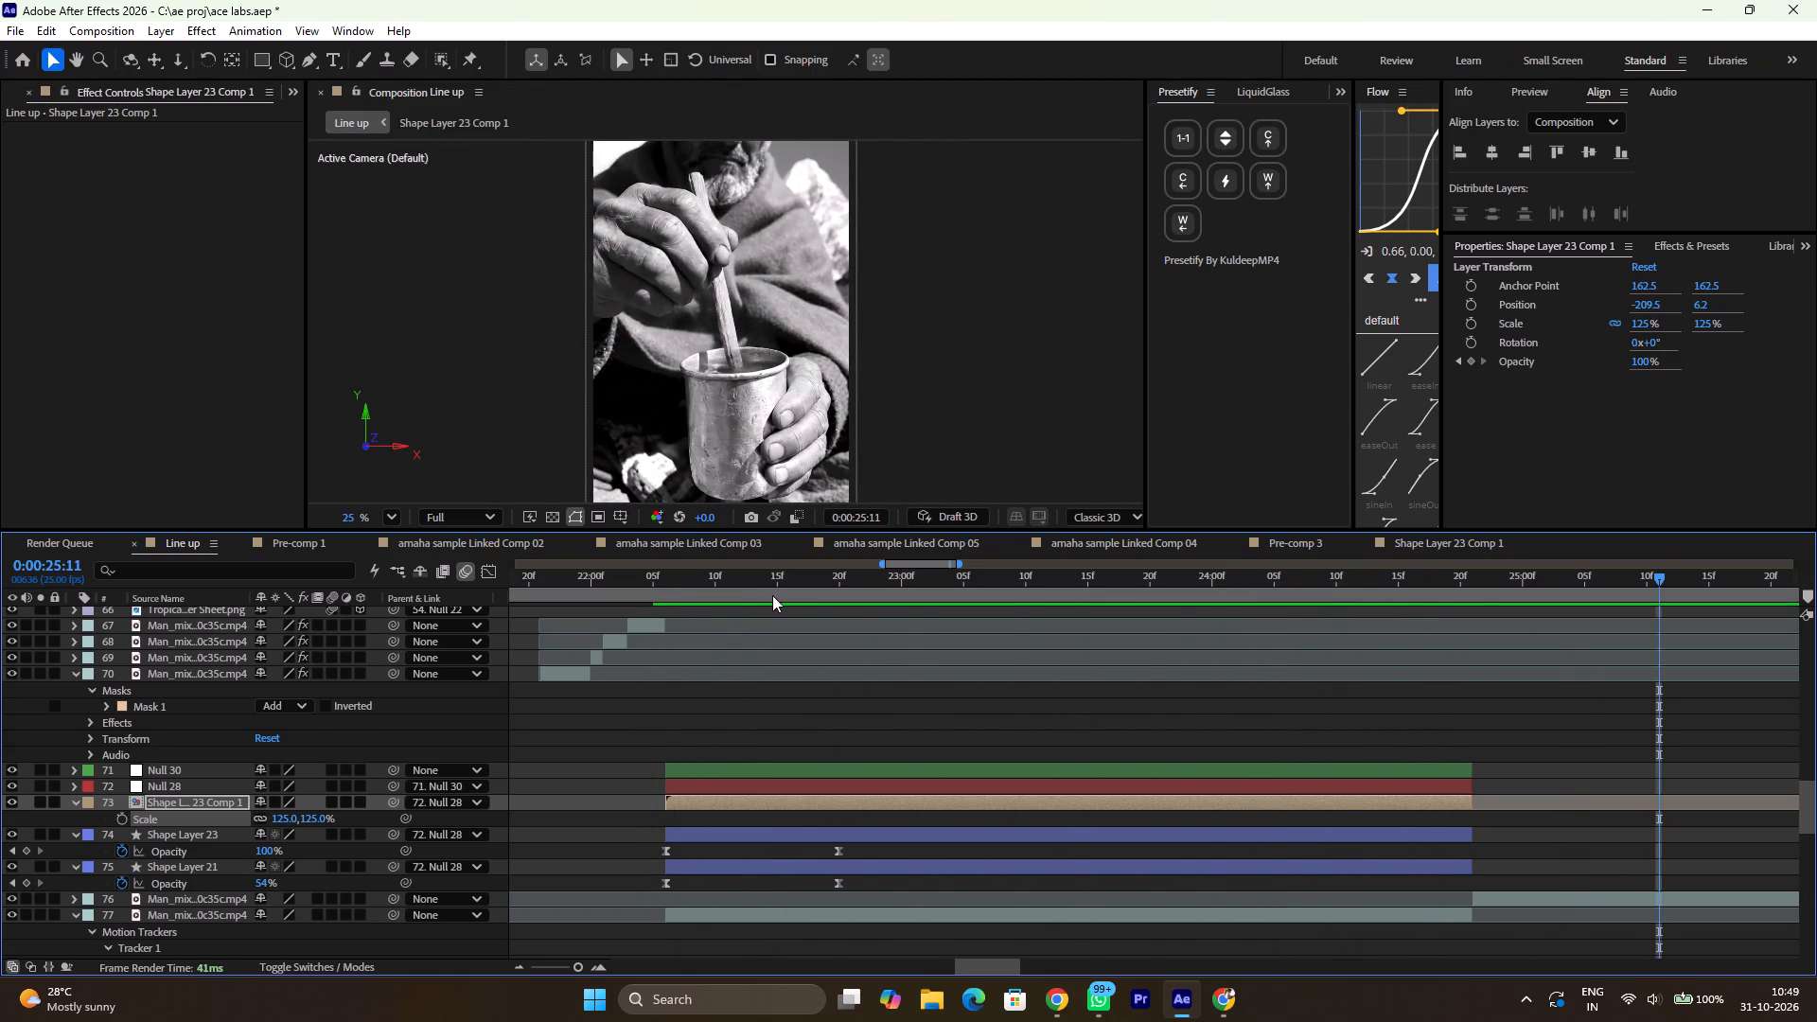
Enable motion blur on all layers of the Line up composition.
key("ctrl+a")
left_click(331, 785)
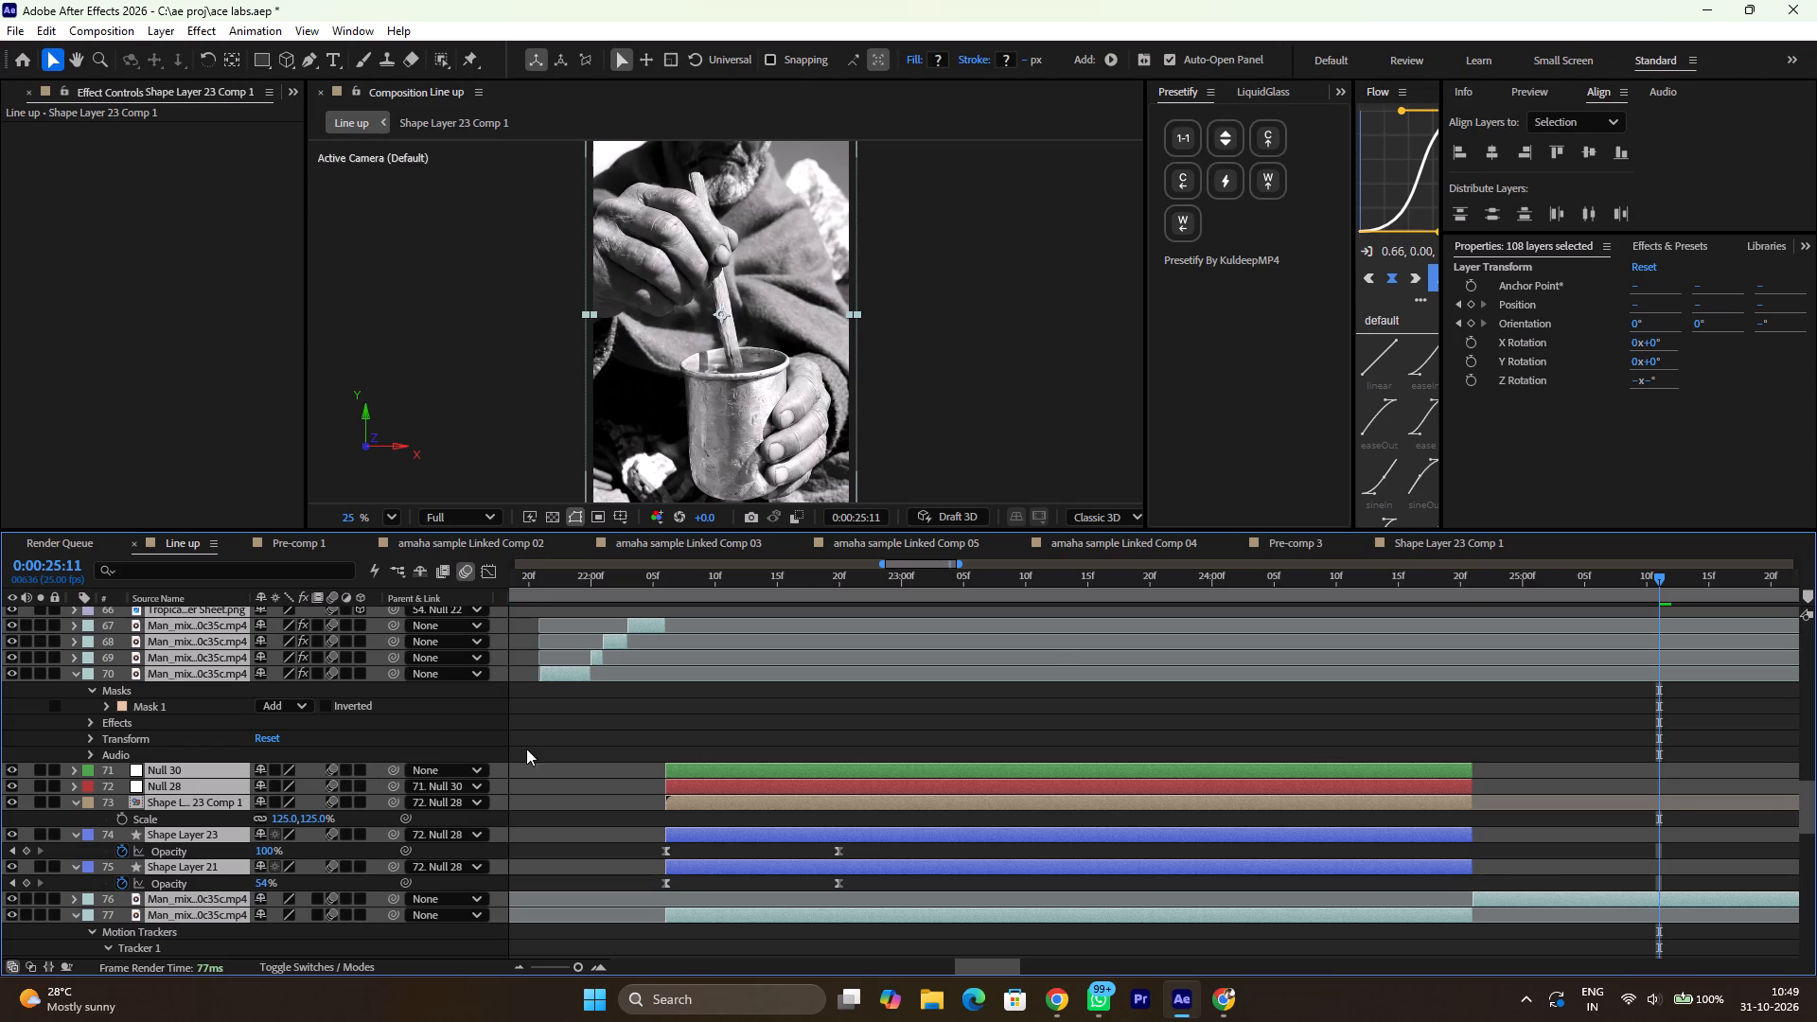
Select all layers in the Line up composition and collapse their expanded properties.
left_click(662, 756)
key("ctrl+a")
left_click(75, 803)
Split the layers from Adjustment Layer 14 down to 8dbad6a…d63341.jpg at 0:00:24:21 and delete their portions after that time.
scroll(629, 647, "up", 2)
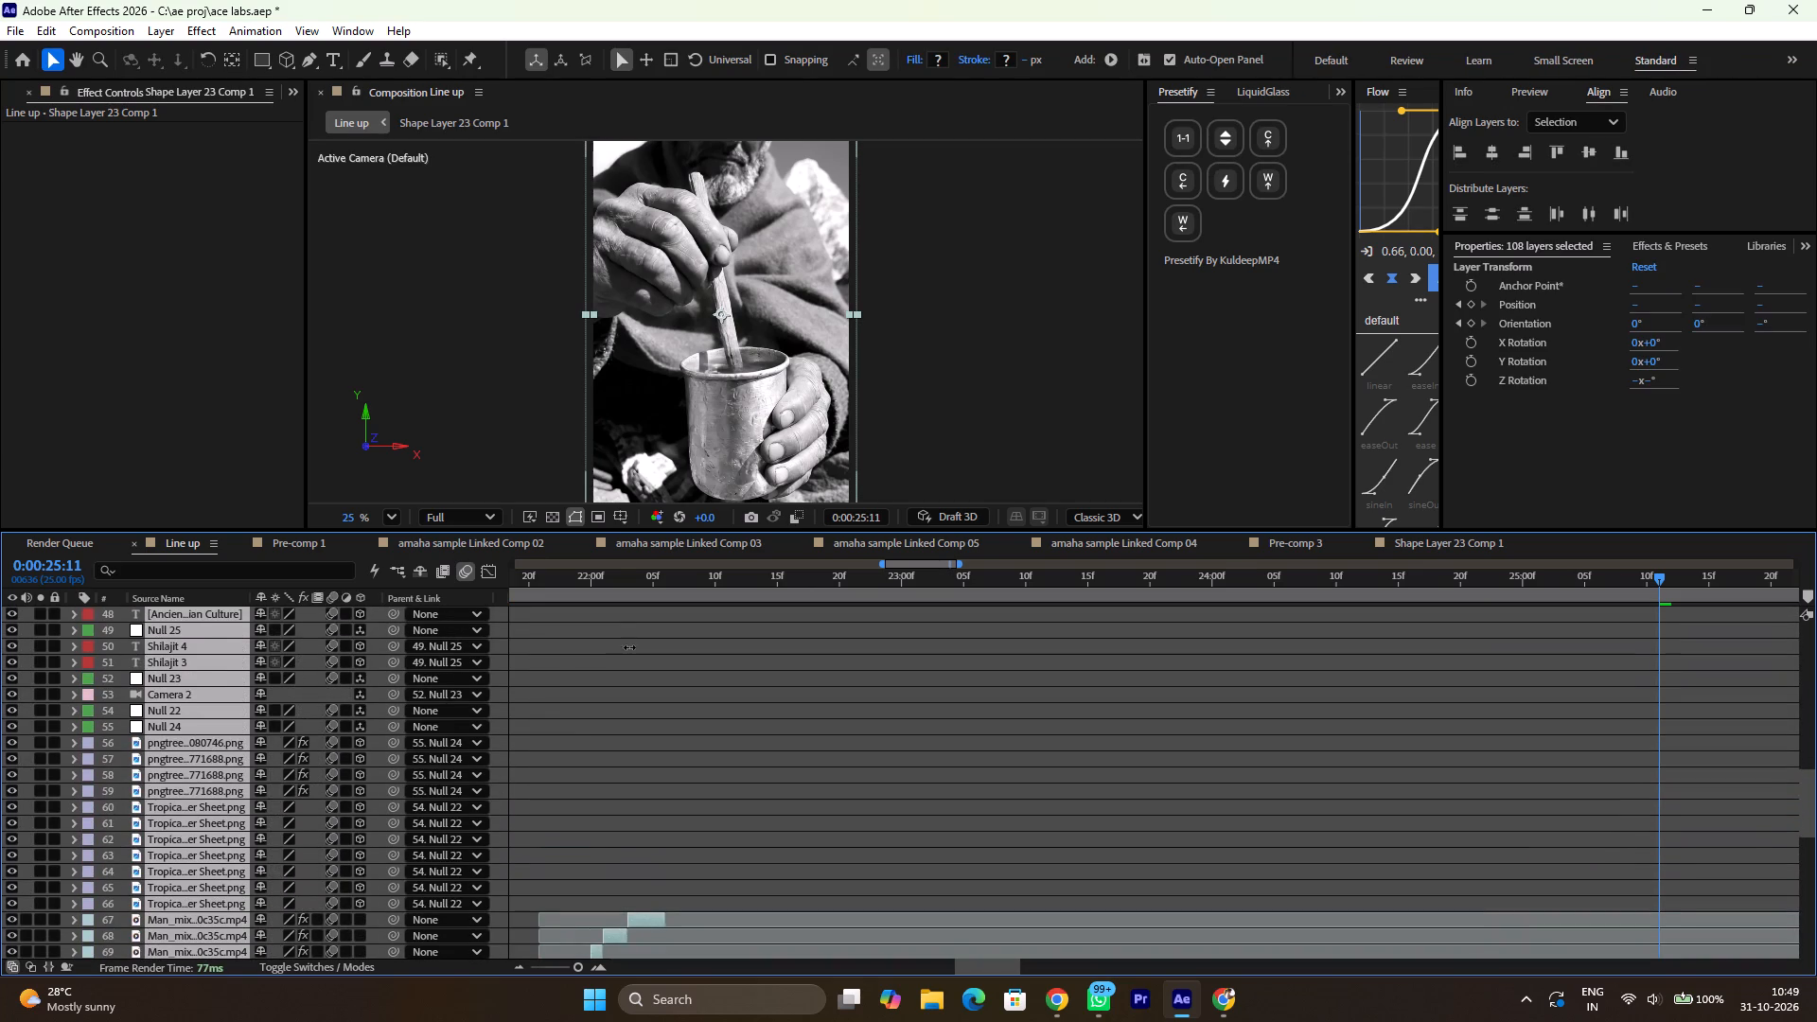
left_click(373, 722)
scroll(520, 856, "down", 1)
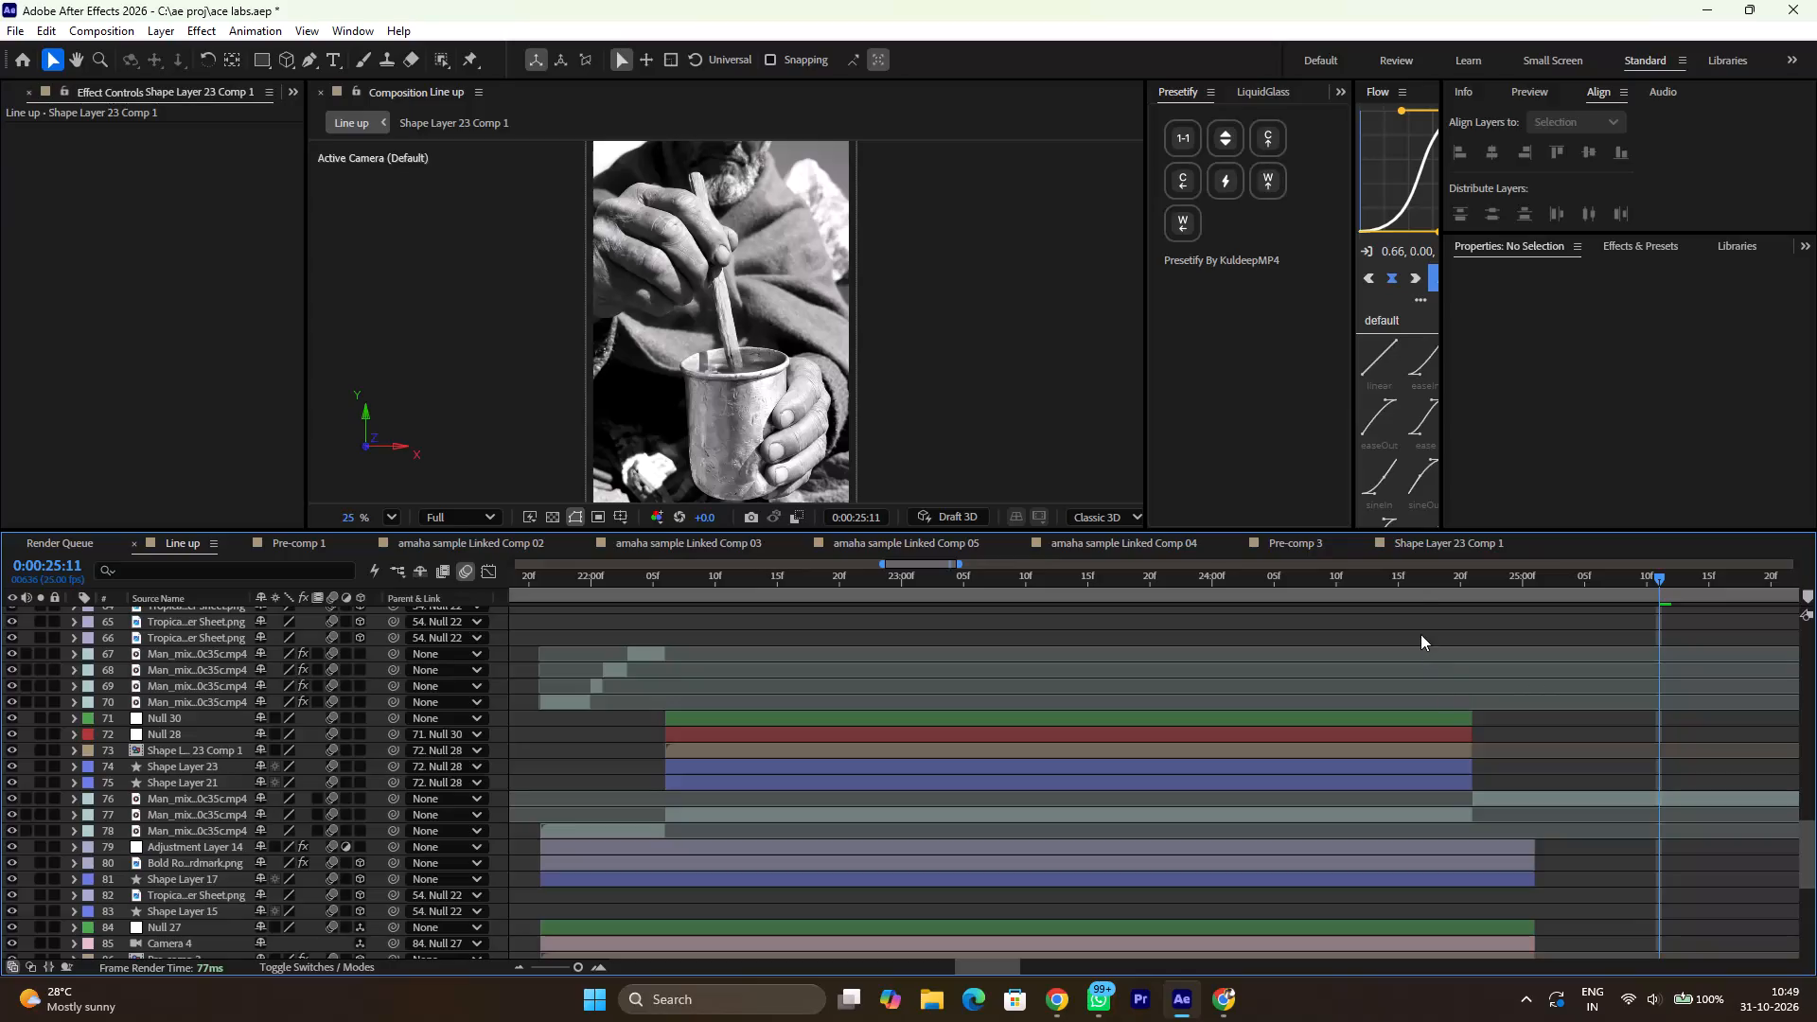
left_click_drag(1382, 584, 1440, 632)
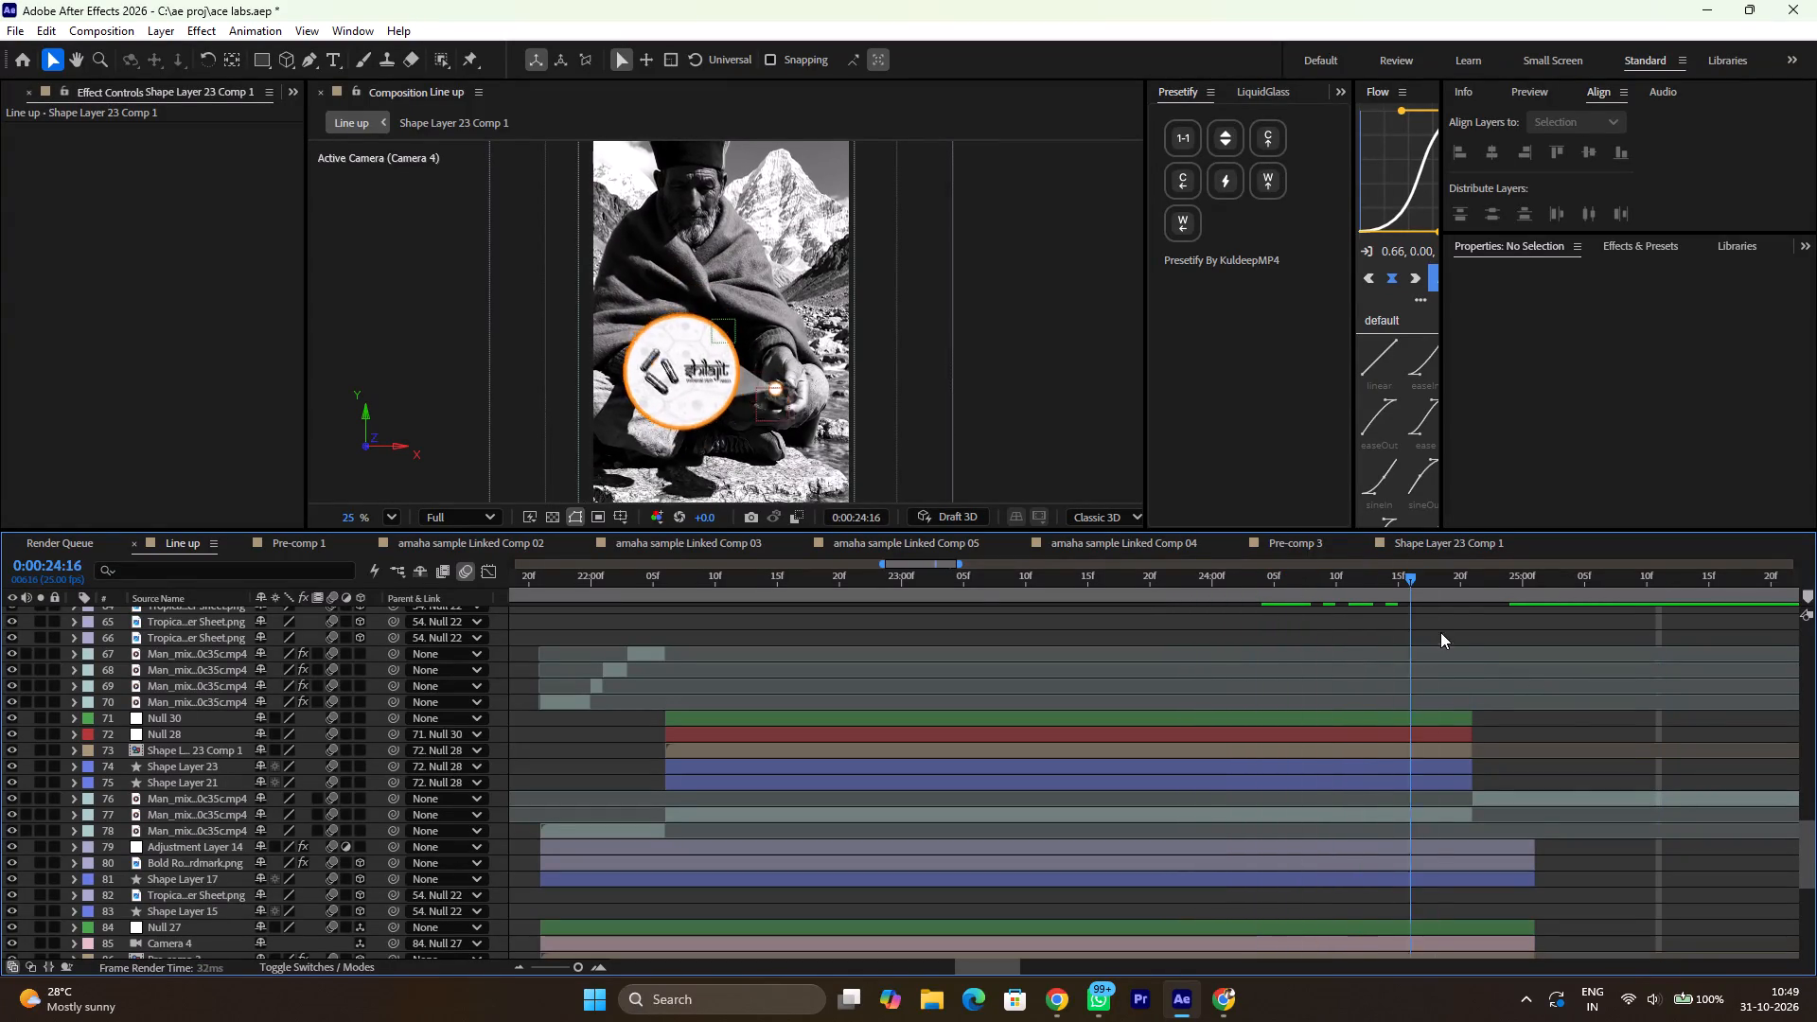
left_click_drag(1440, 632, 1473, 643)
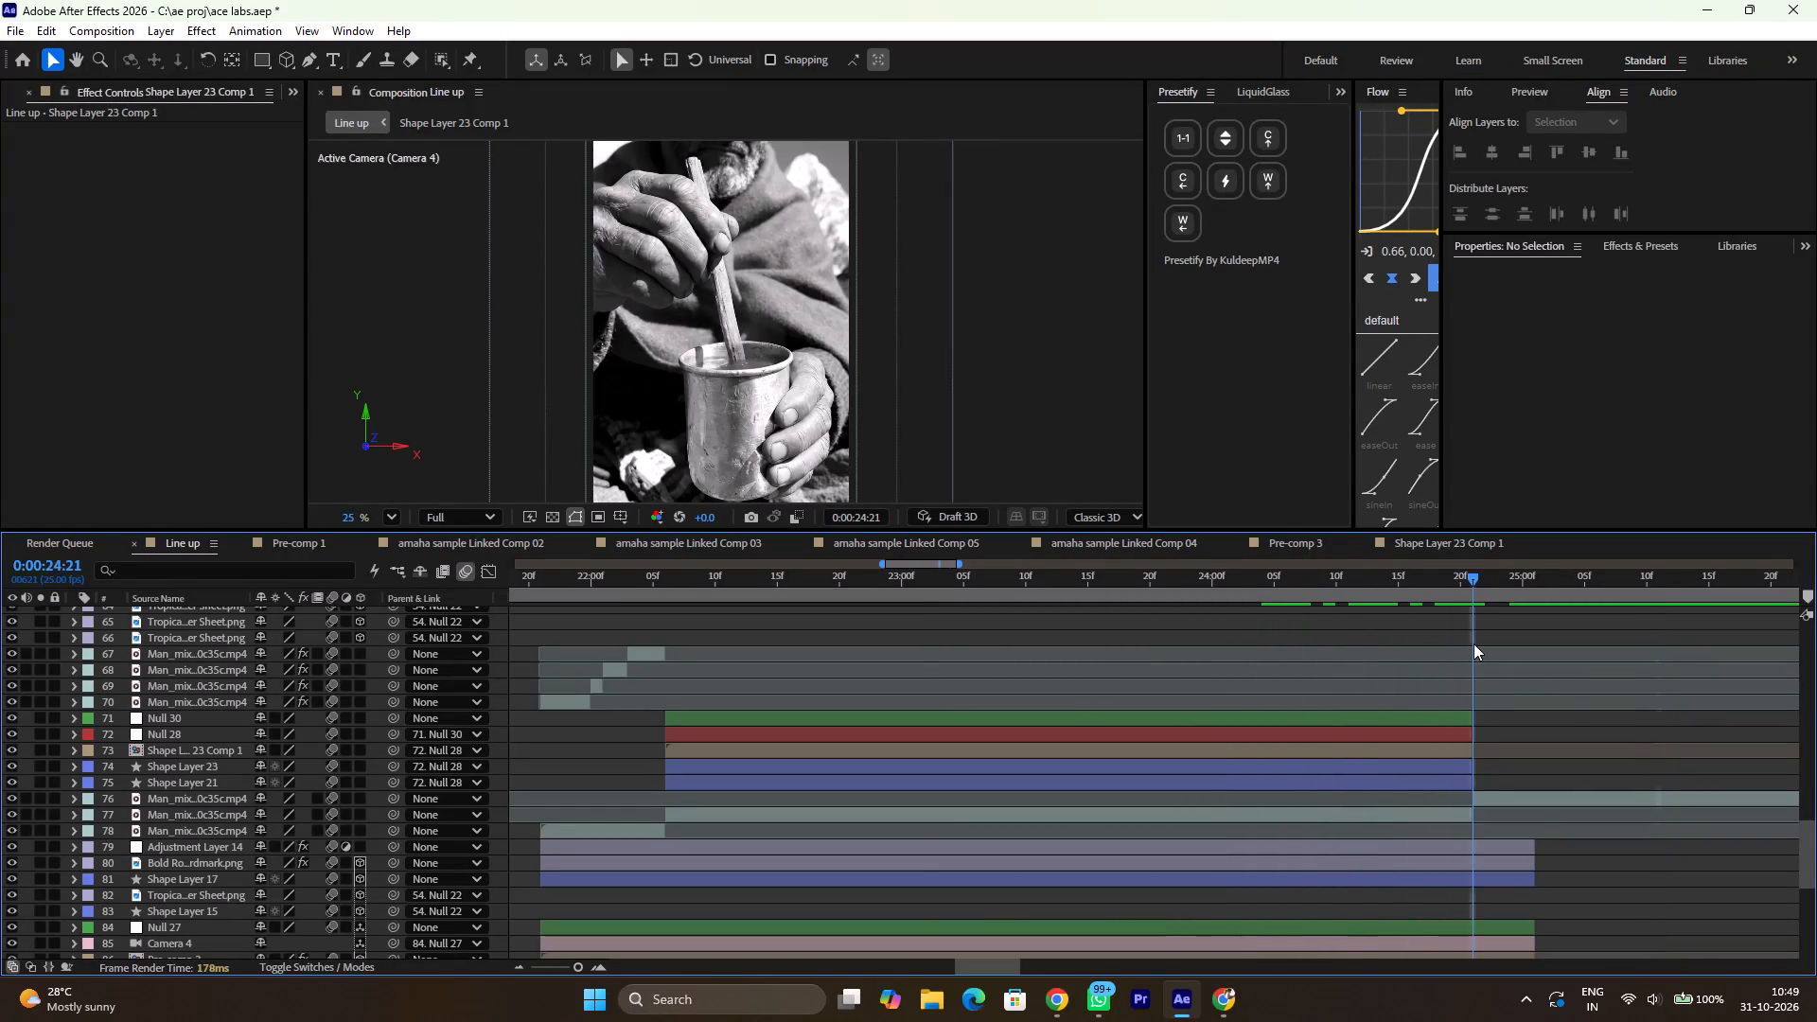
scroll(1435, 728, "down", 1)
left_click(1435, 678)
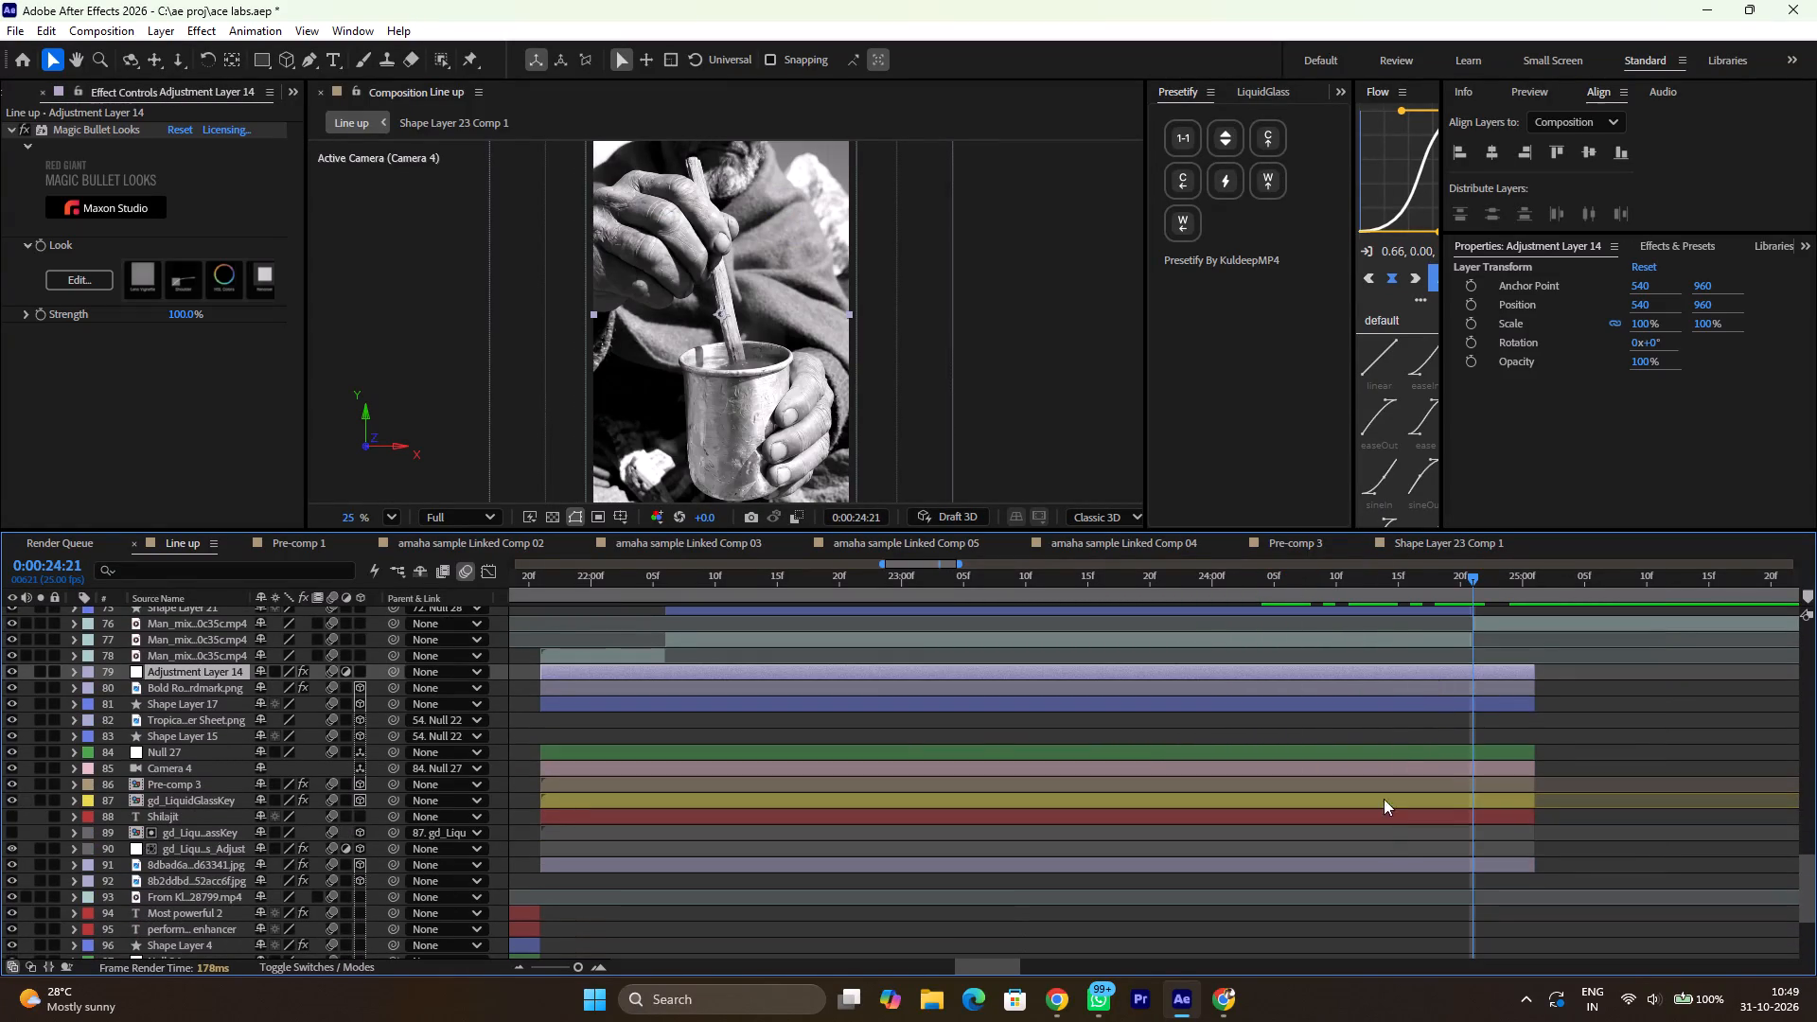
left_click(1383, 858, "shift")
key("shift+d")
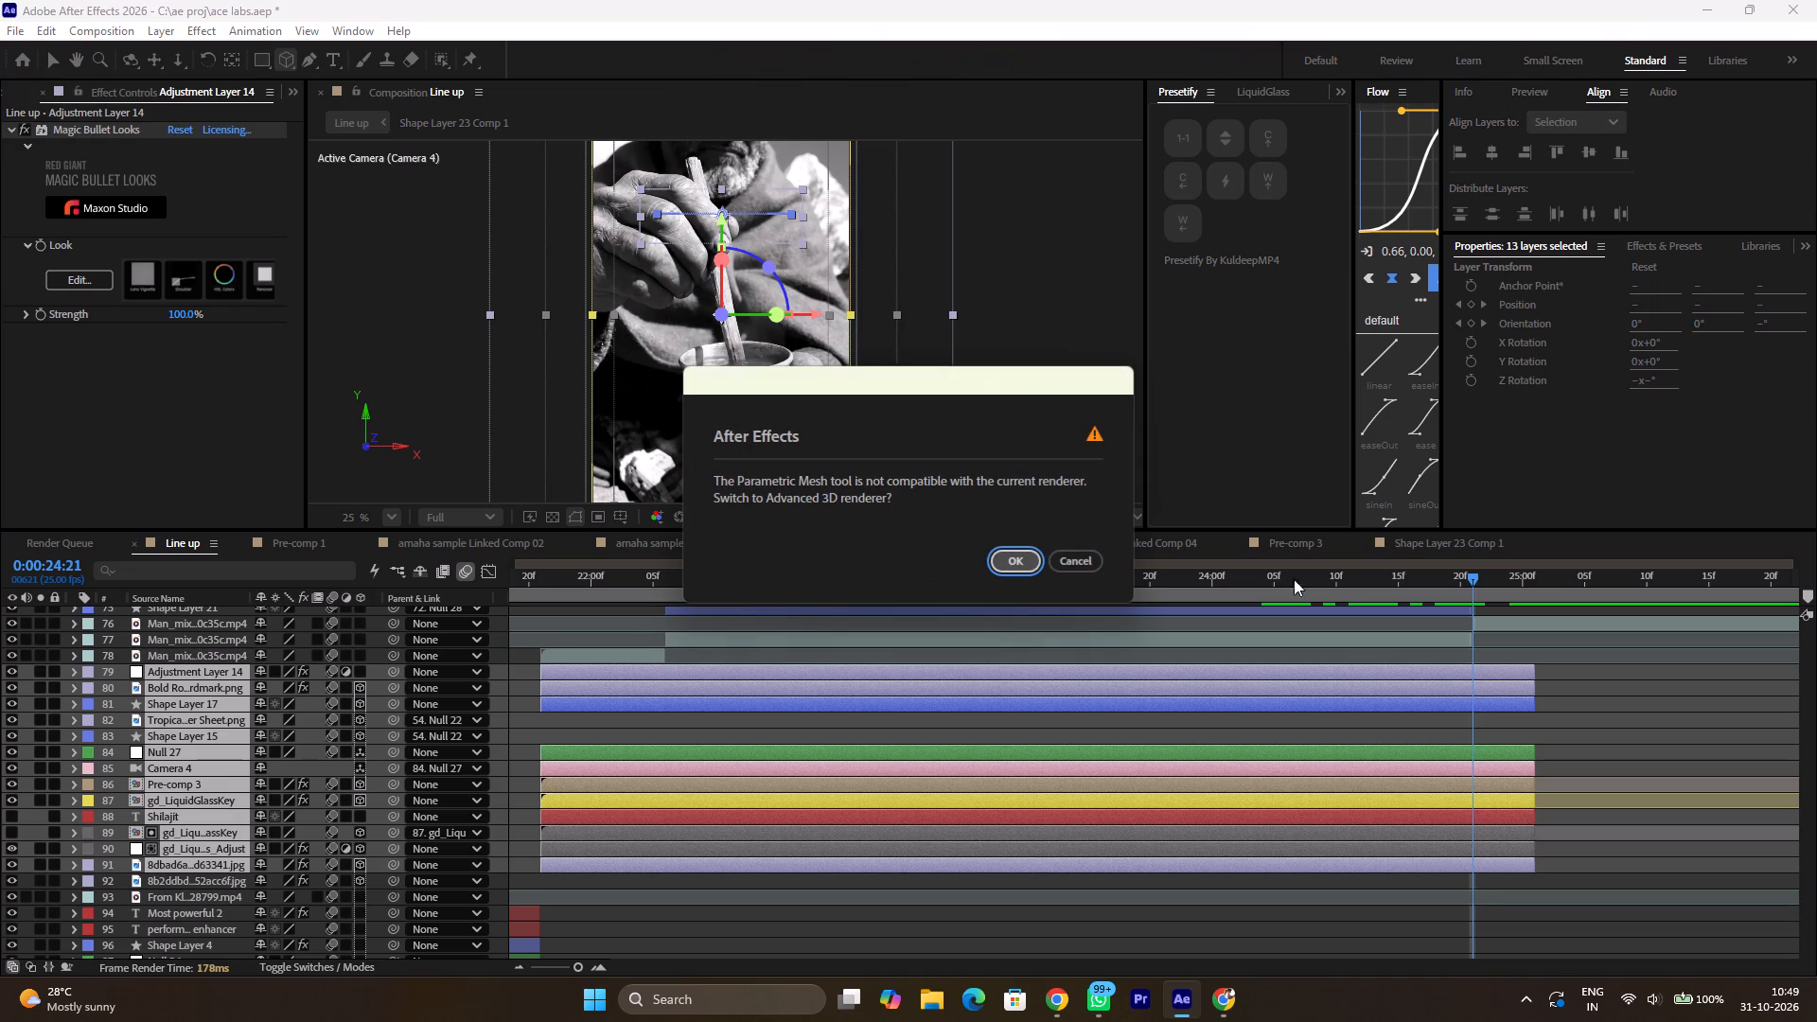
left_click(1085, 552)
key("ctrl+shift+d")
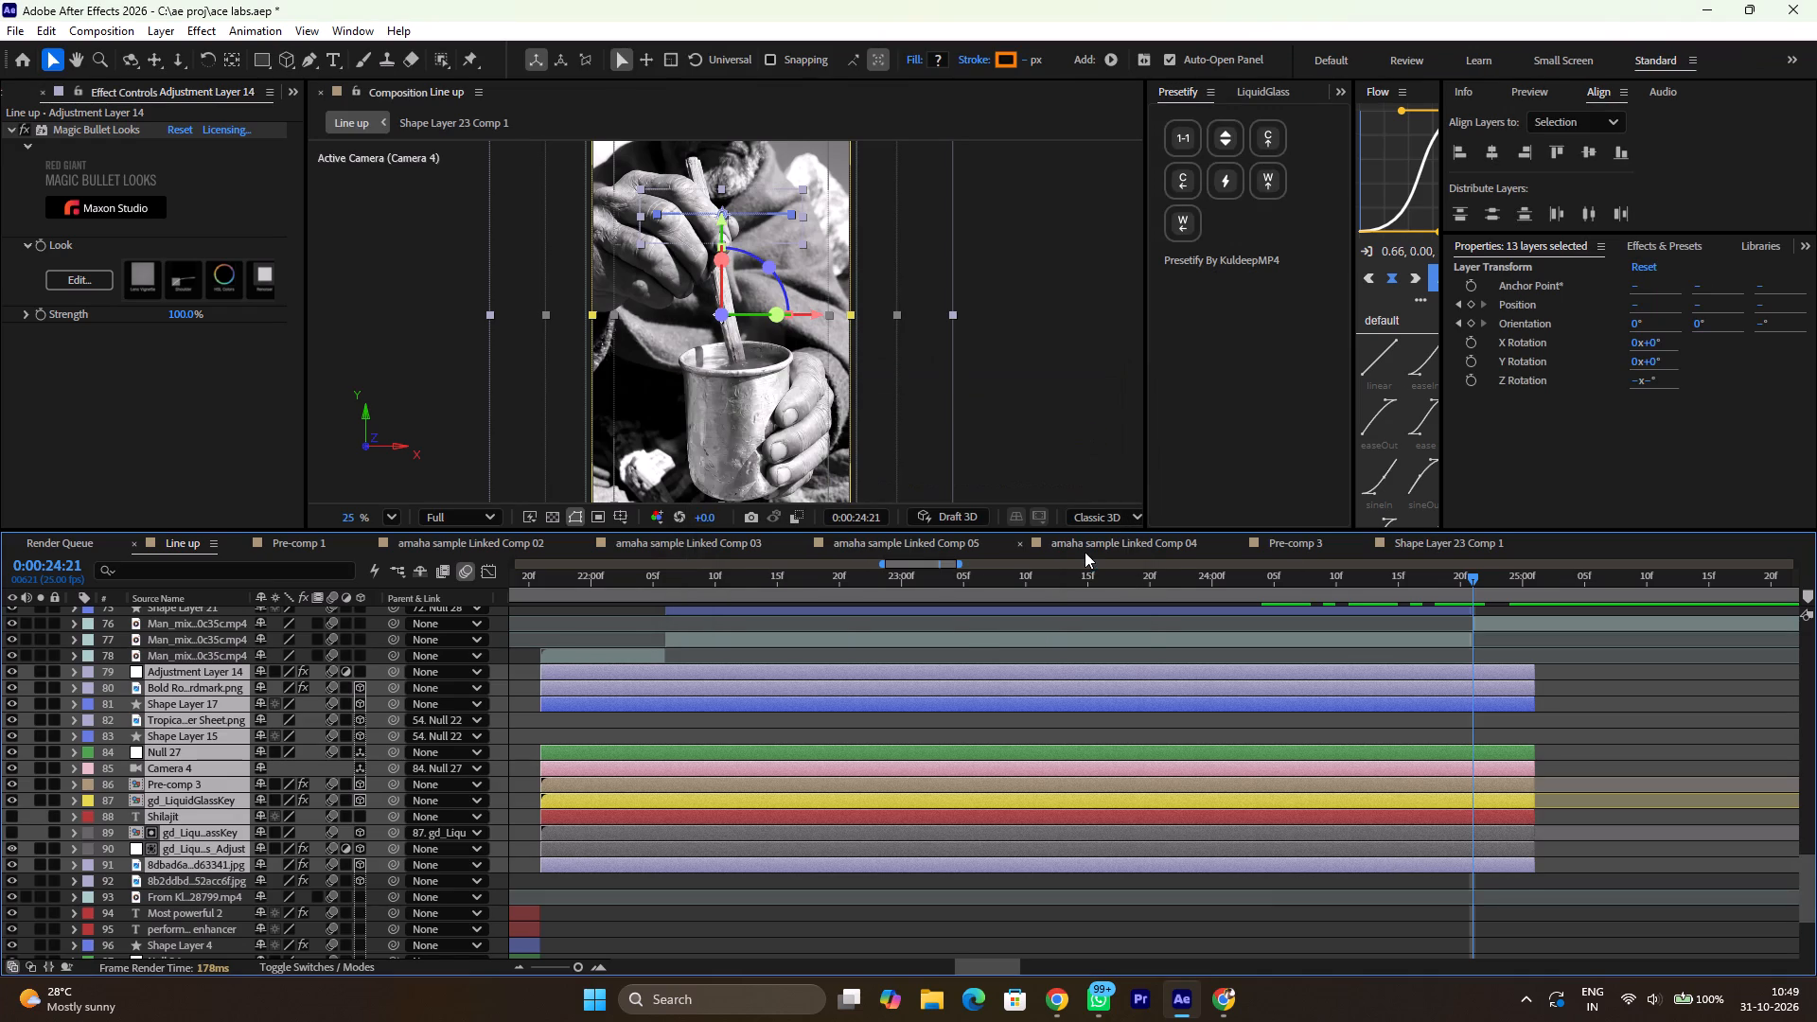
key("BackSpace")
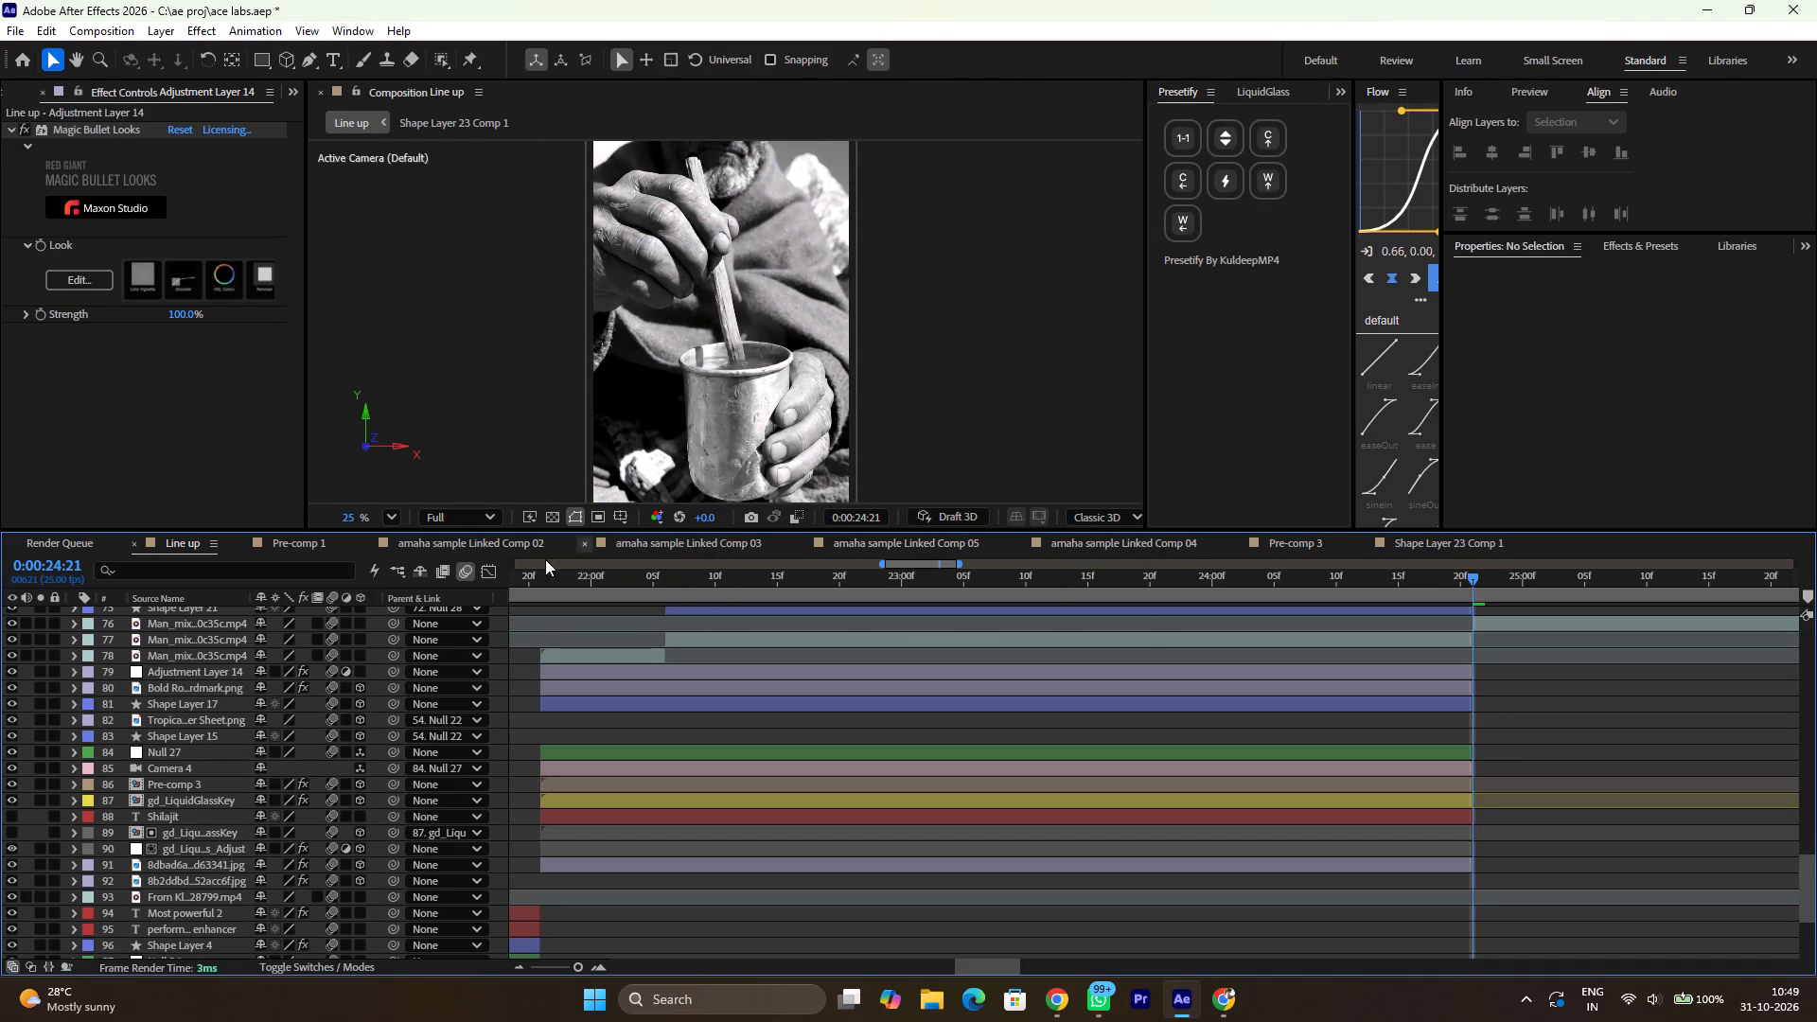
Move Adjustment Layer 14 up the layer stack, directly above the four short Man_mix clips and below the Tropical sheet layers.
left_click(198, 670)
left_click_drag(197, 666, 209, 585)
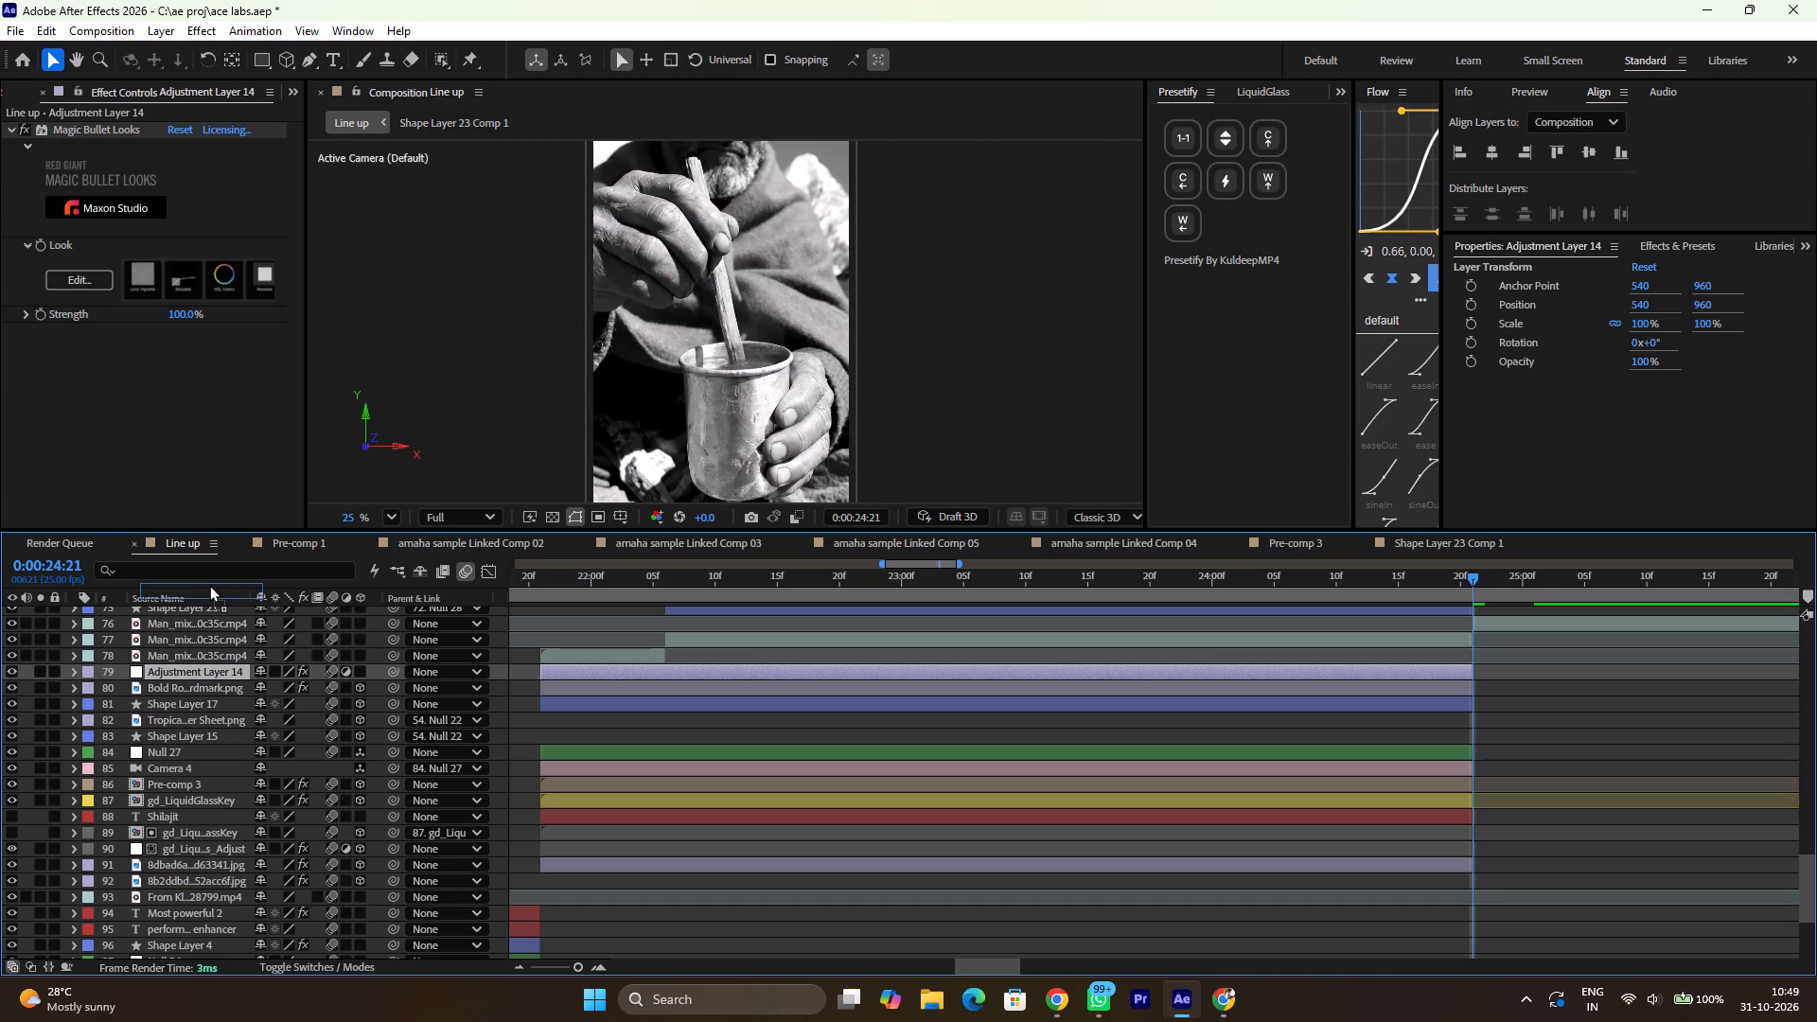
left_click_drag(209, 585, 199, 609)
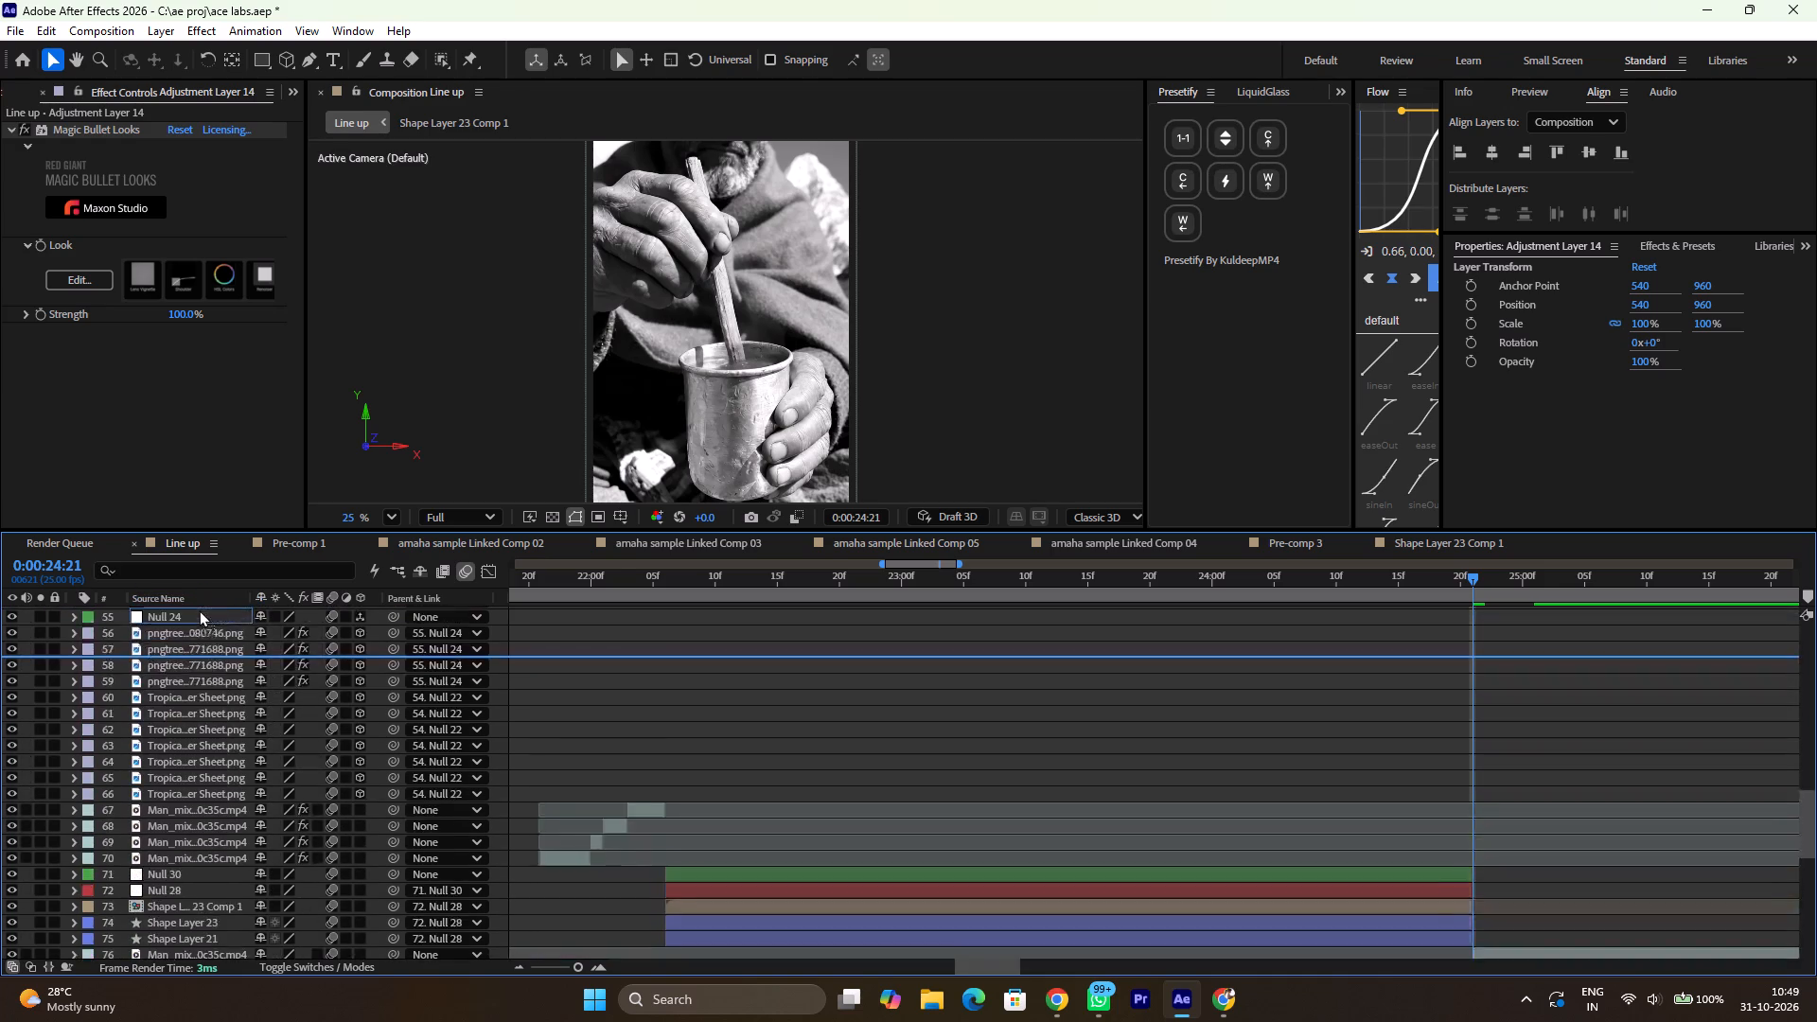
left_click_drag(199, 609, 205, 944)
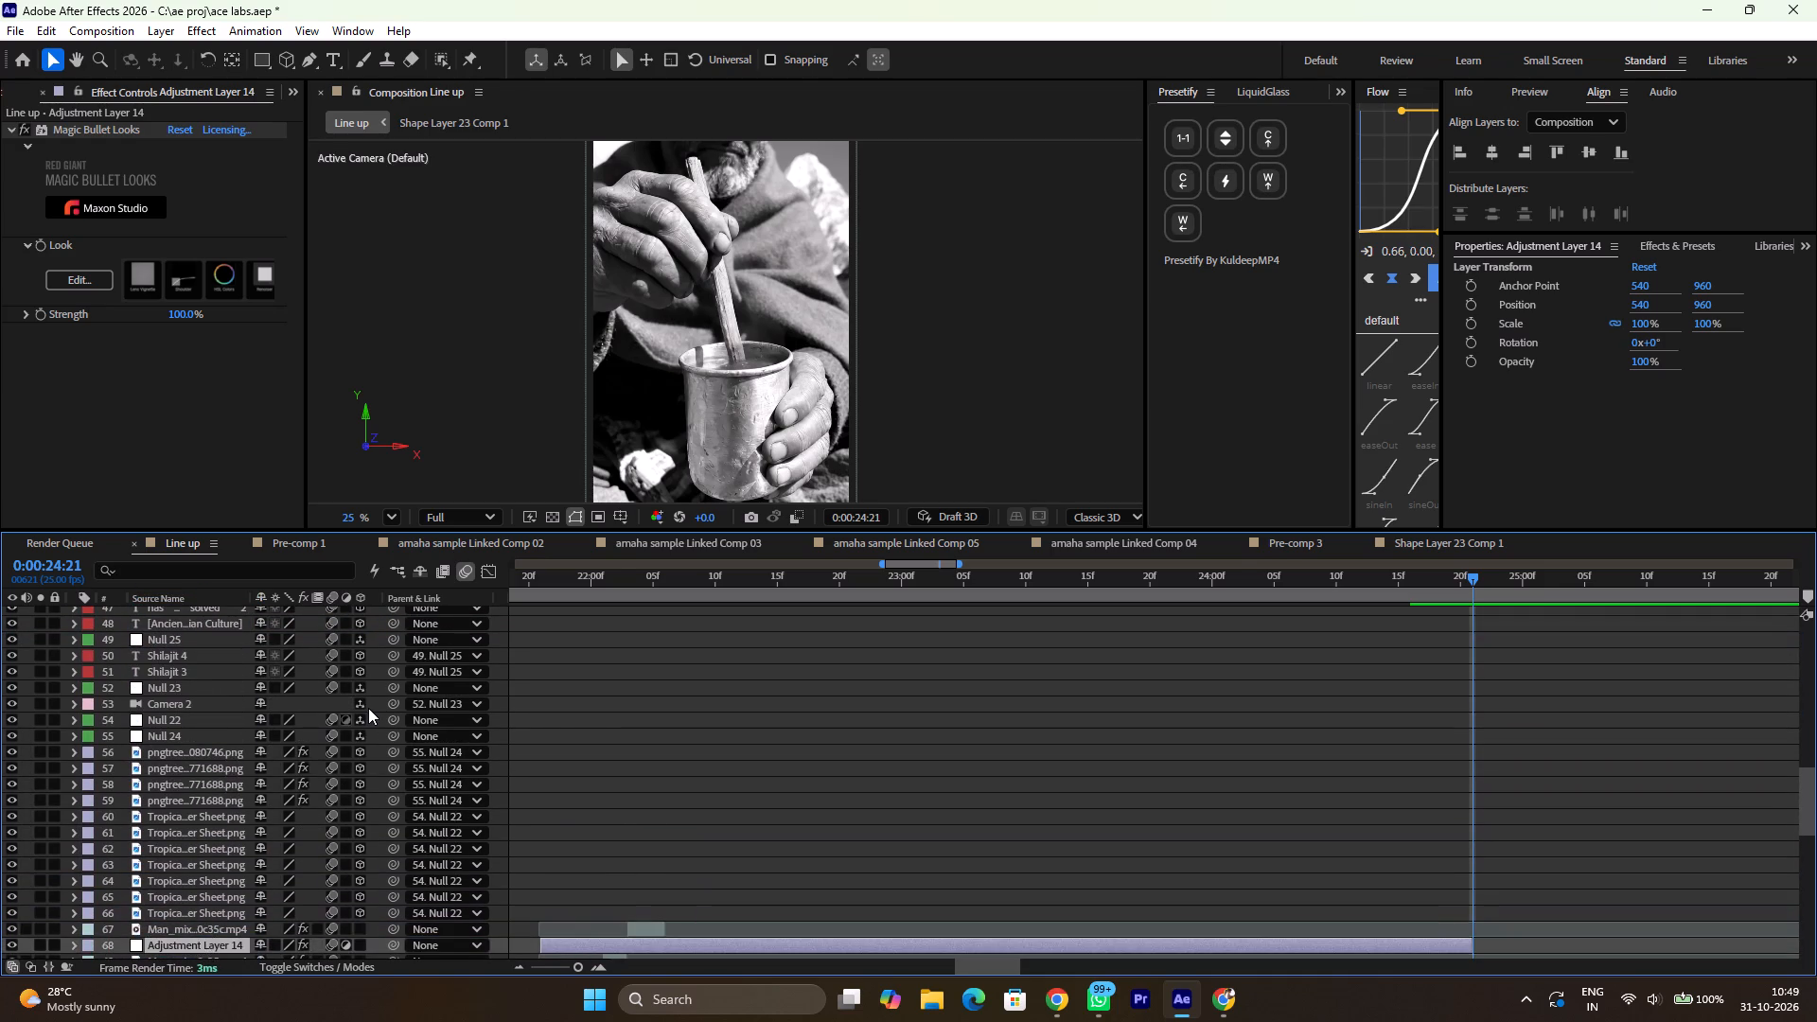
scroll(368, 708, "down", 1)
left_click_drag(615, 589, 720, 600)
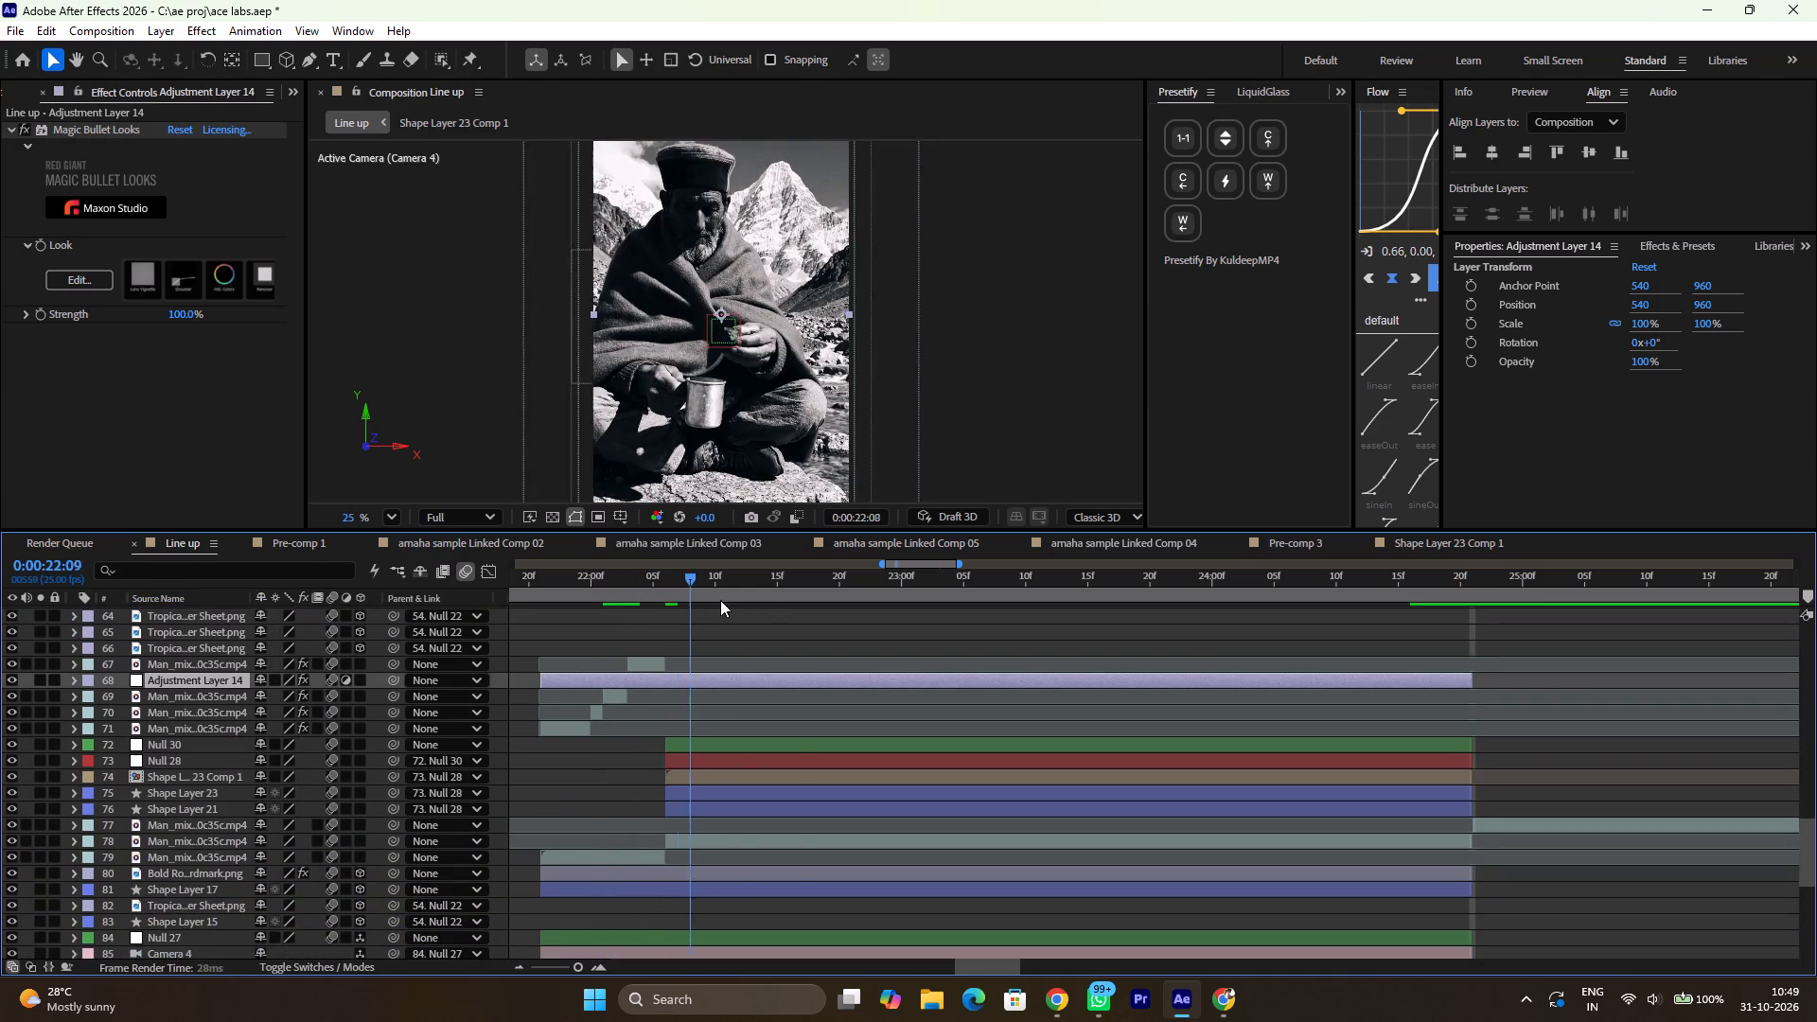
left_click_drag(720, 600, 955, 646)
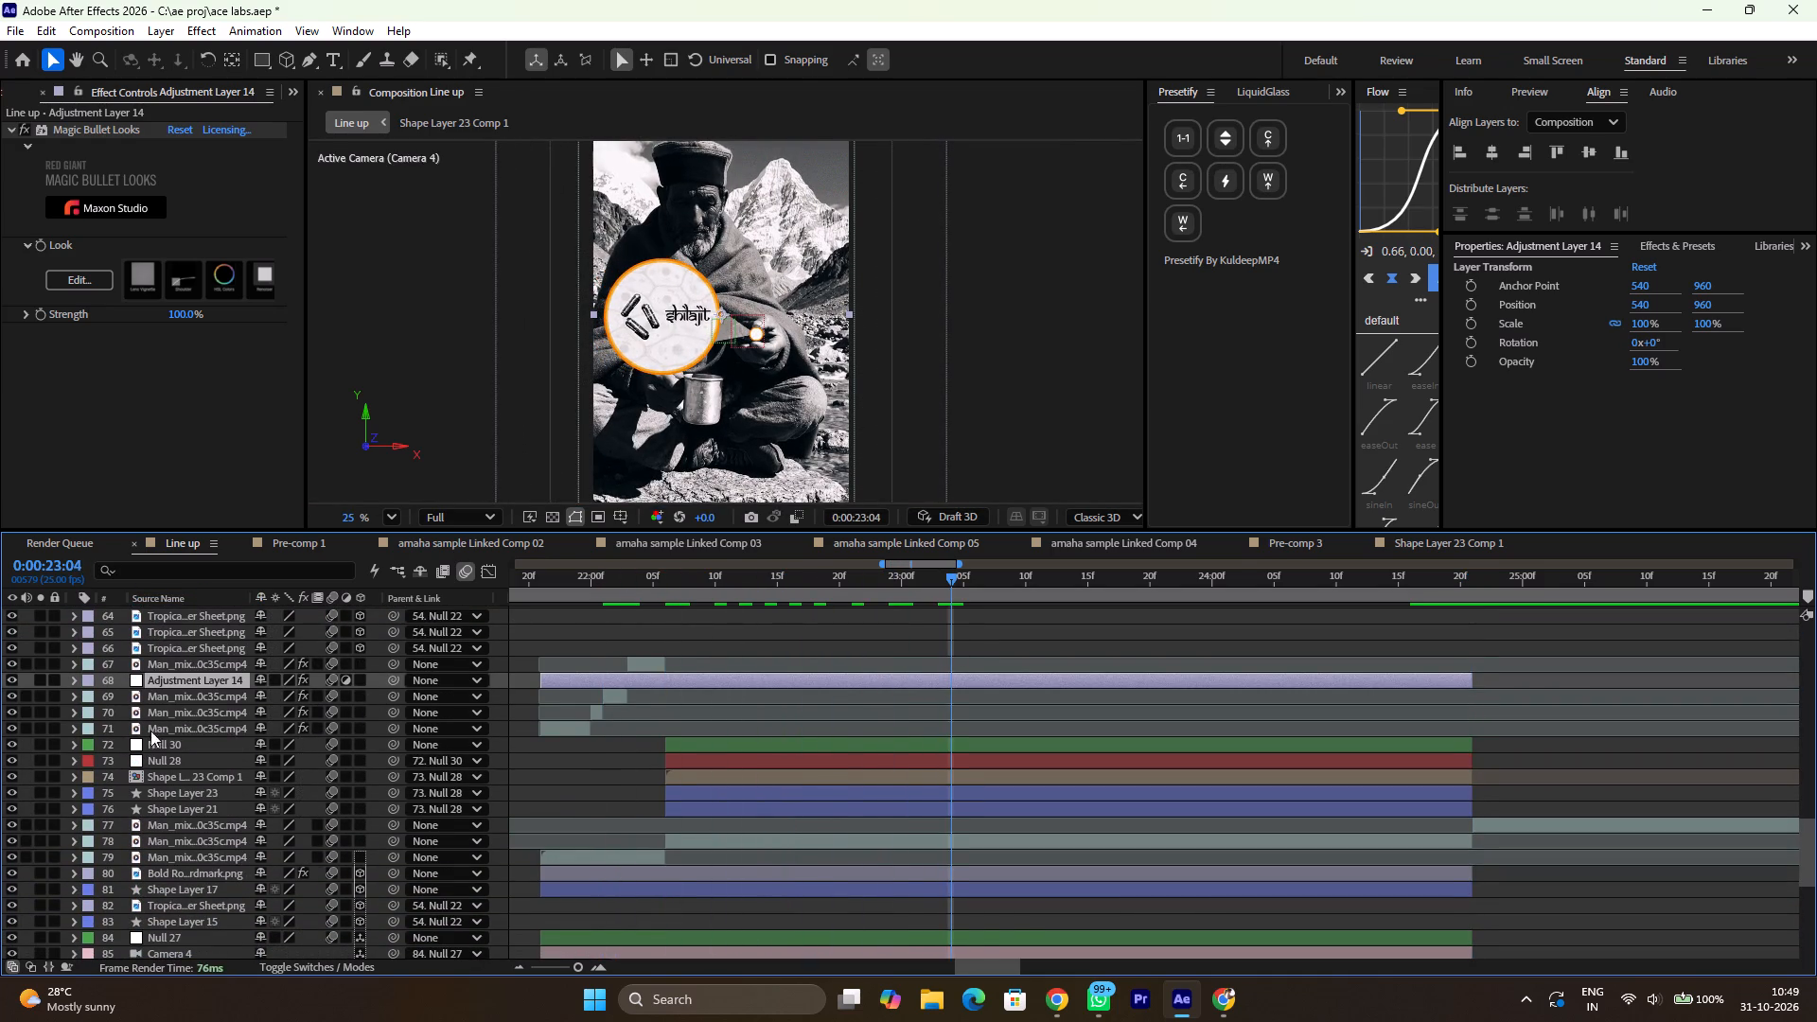
left_click_drag(196, 682, 203, 656)
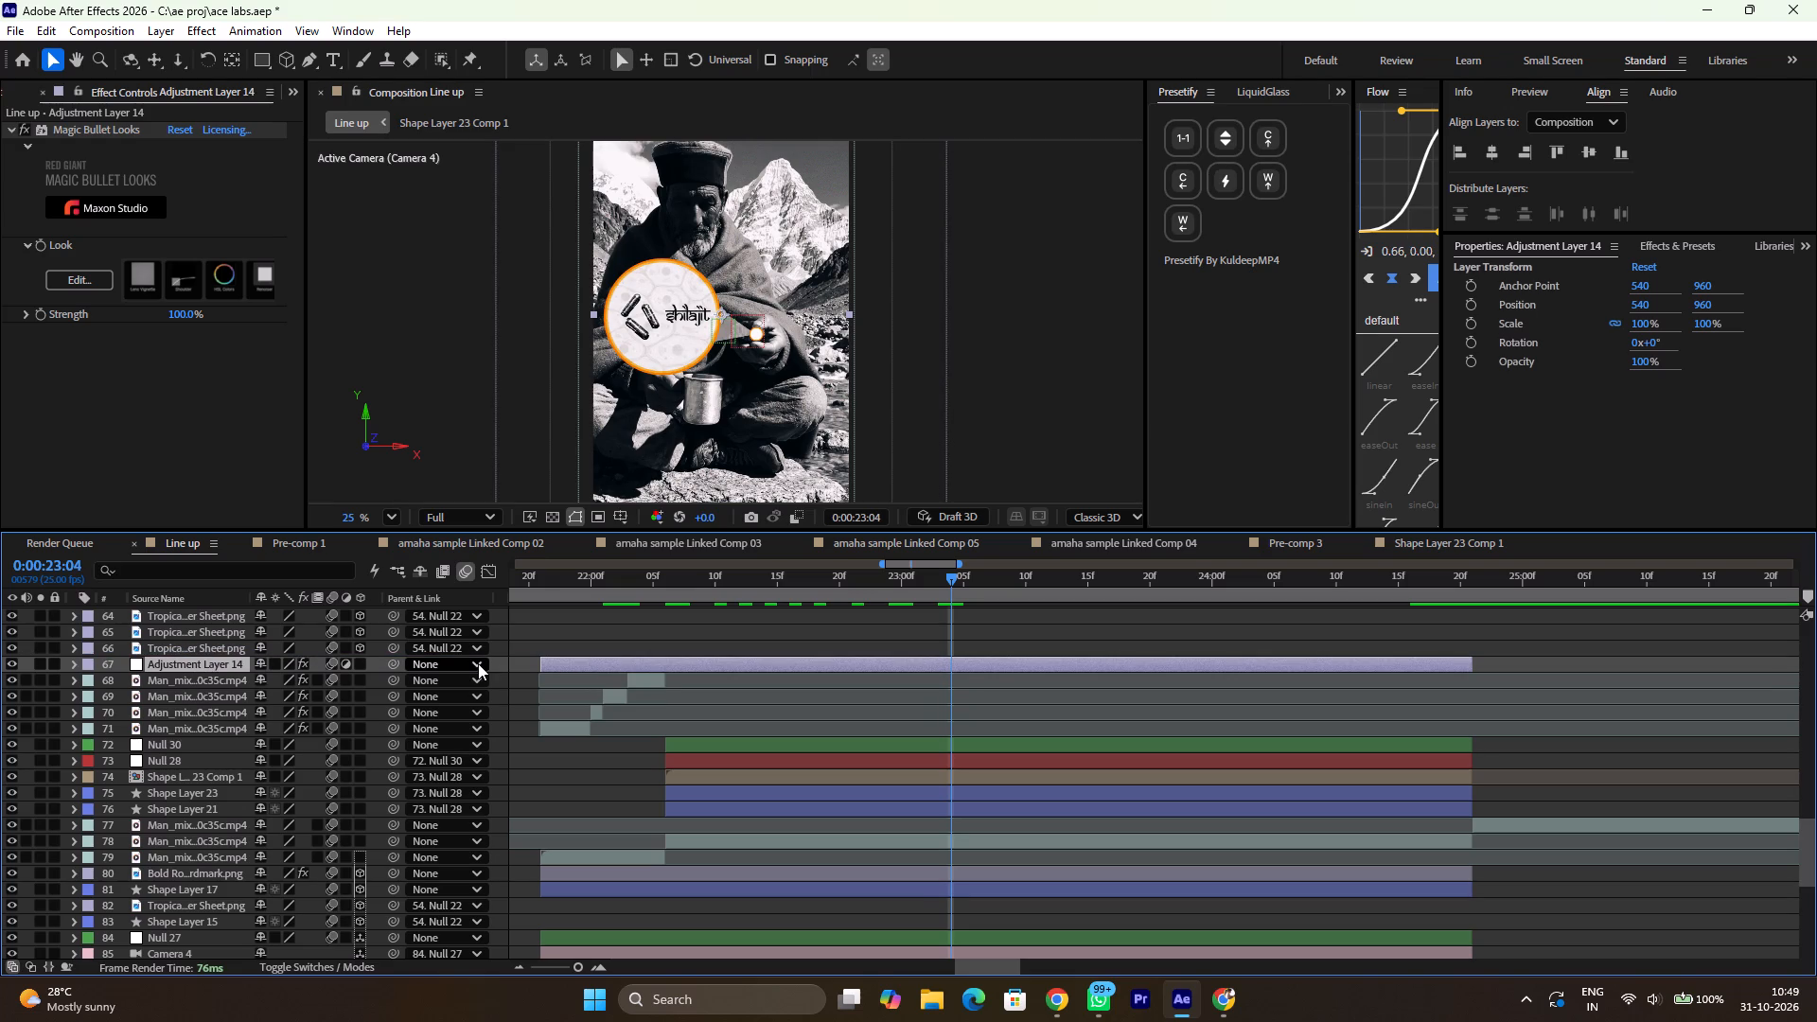
Open Adjustment Layer 14's Magic Bullet Looks editor and remove every tool from the current look, including Lens Vignette.
left_click(91, 286)
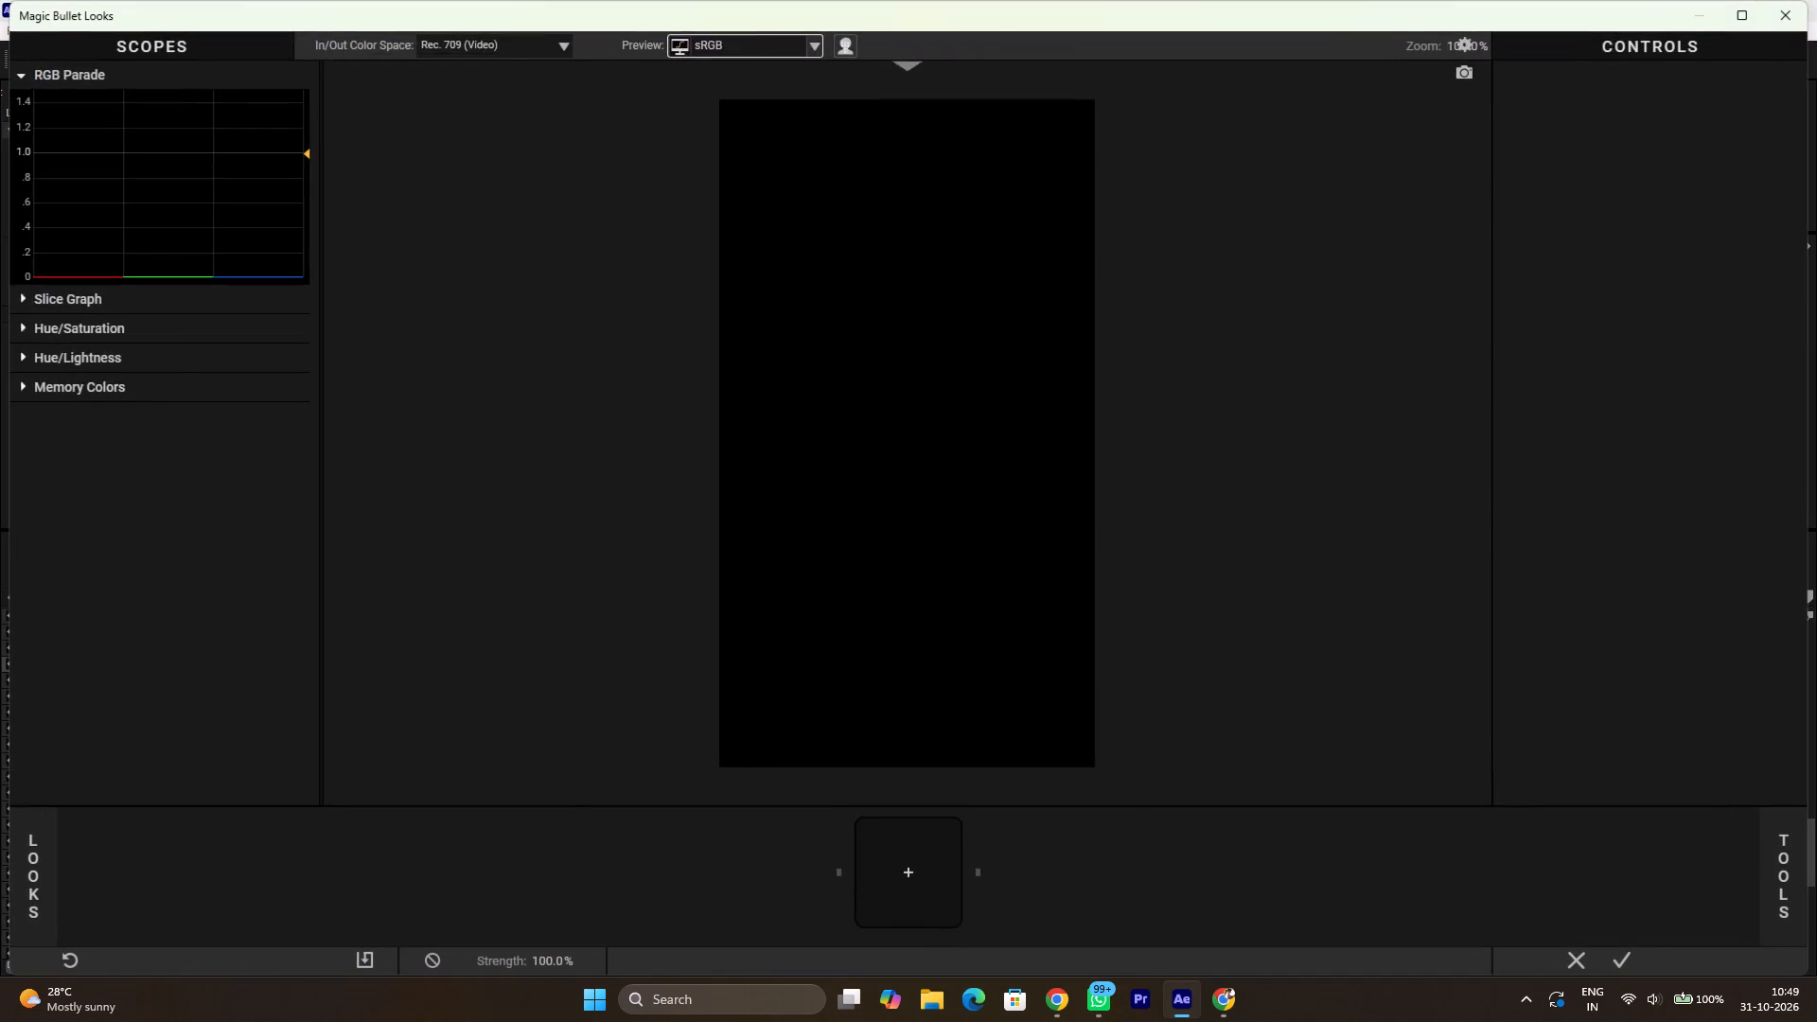
left_click(644, 880)
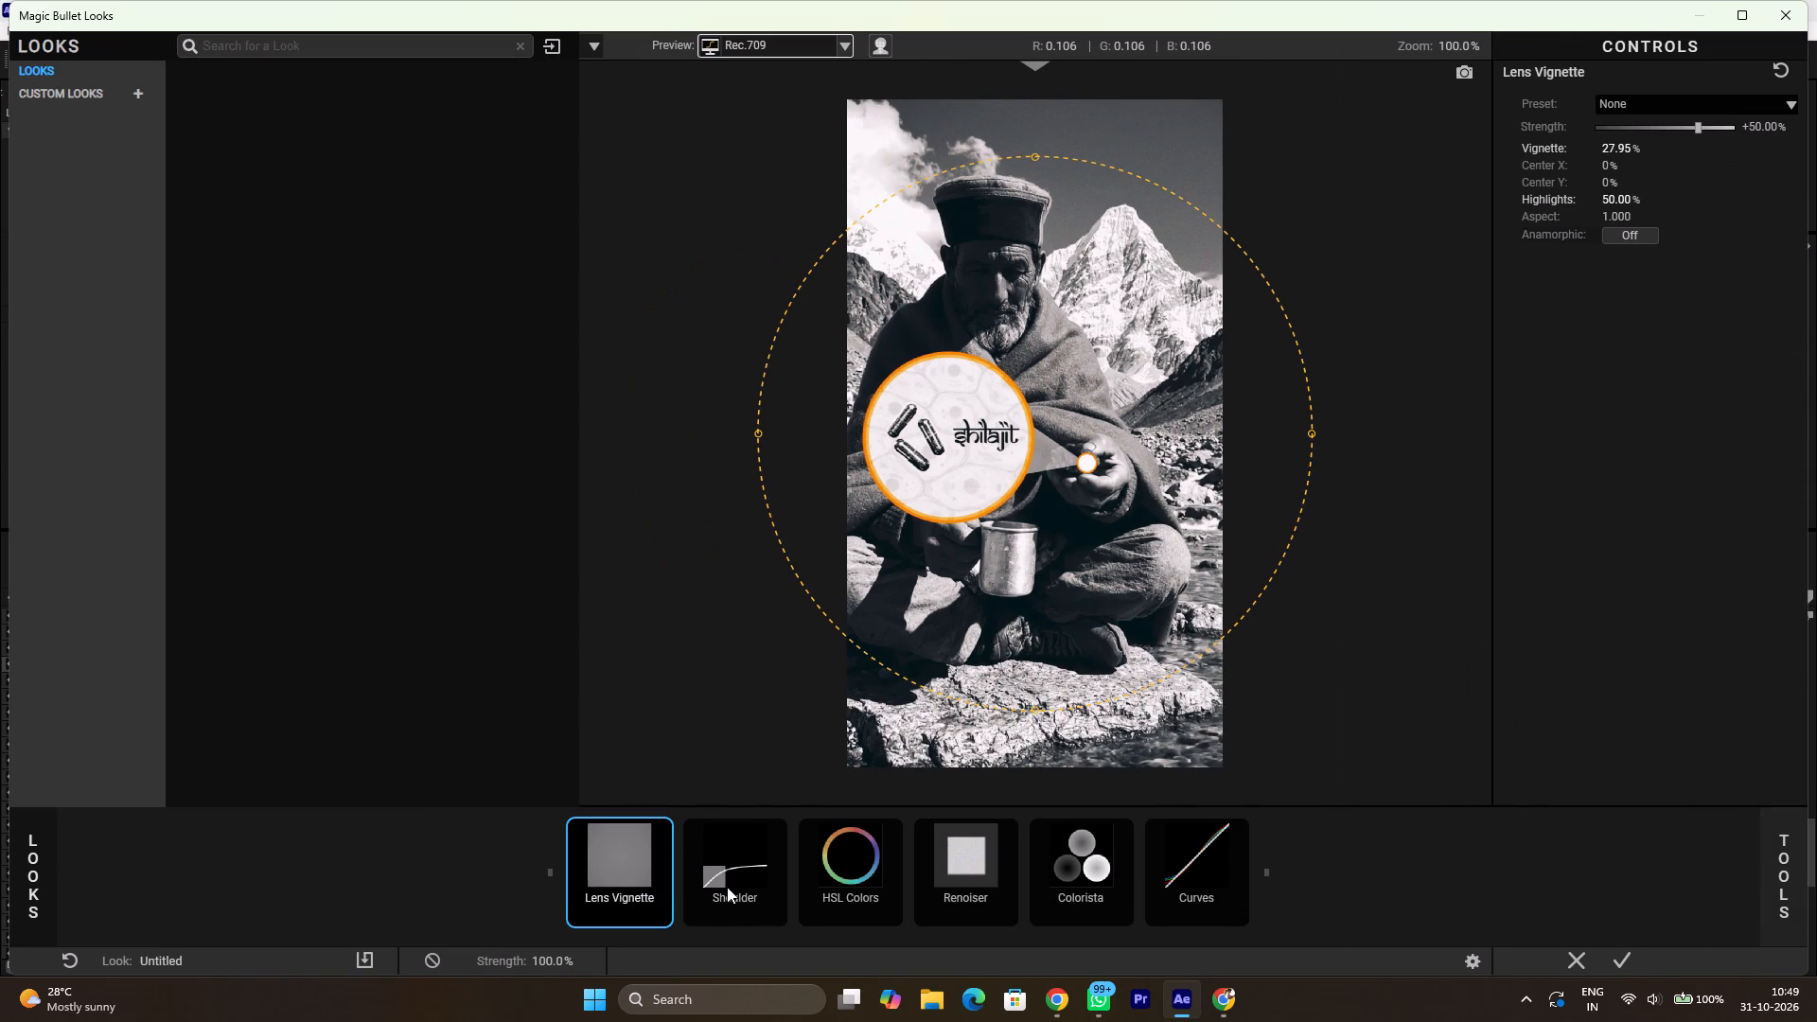
left_click(727, 887, "shift")
left_click(838, 888, "shift")
key("Delete")
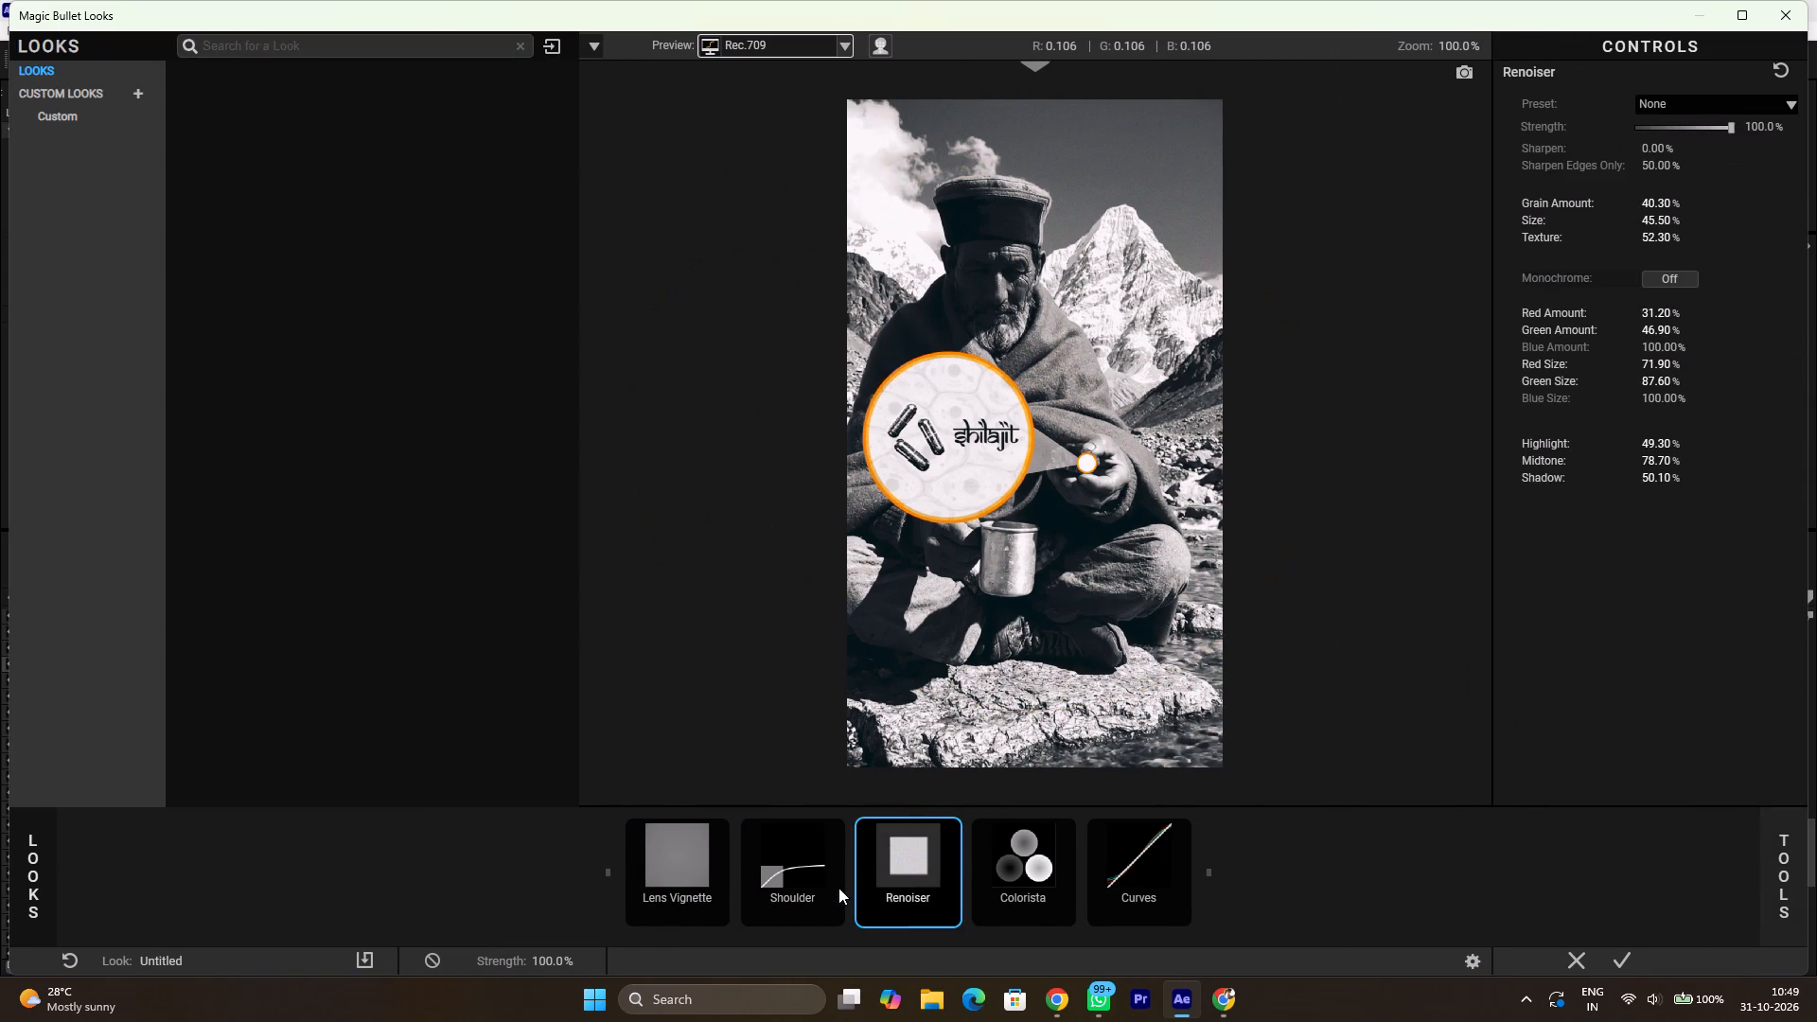
key("Delete")
key("Delete")
key("Delete")
key("Delete")
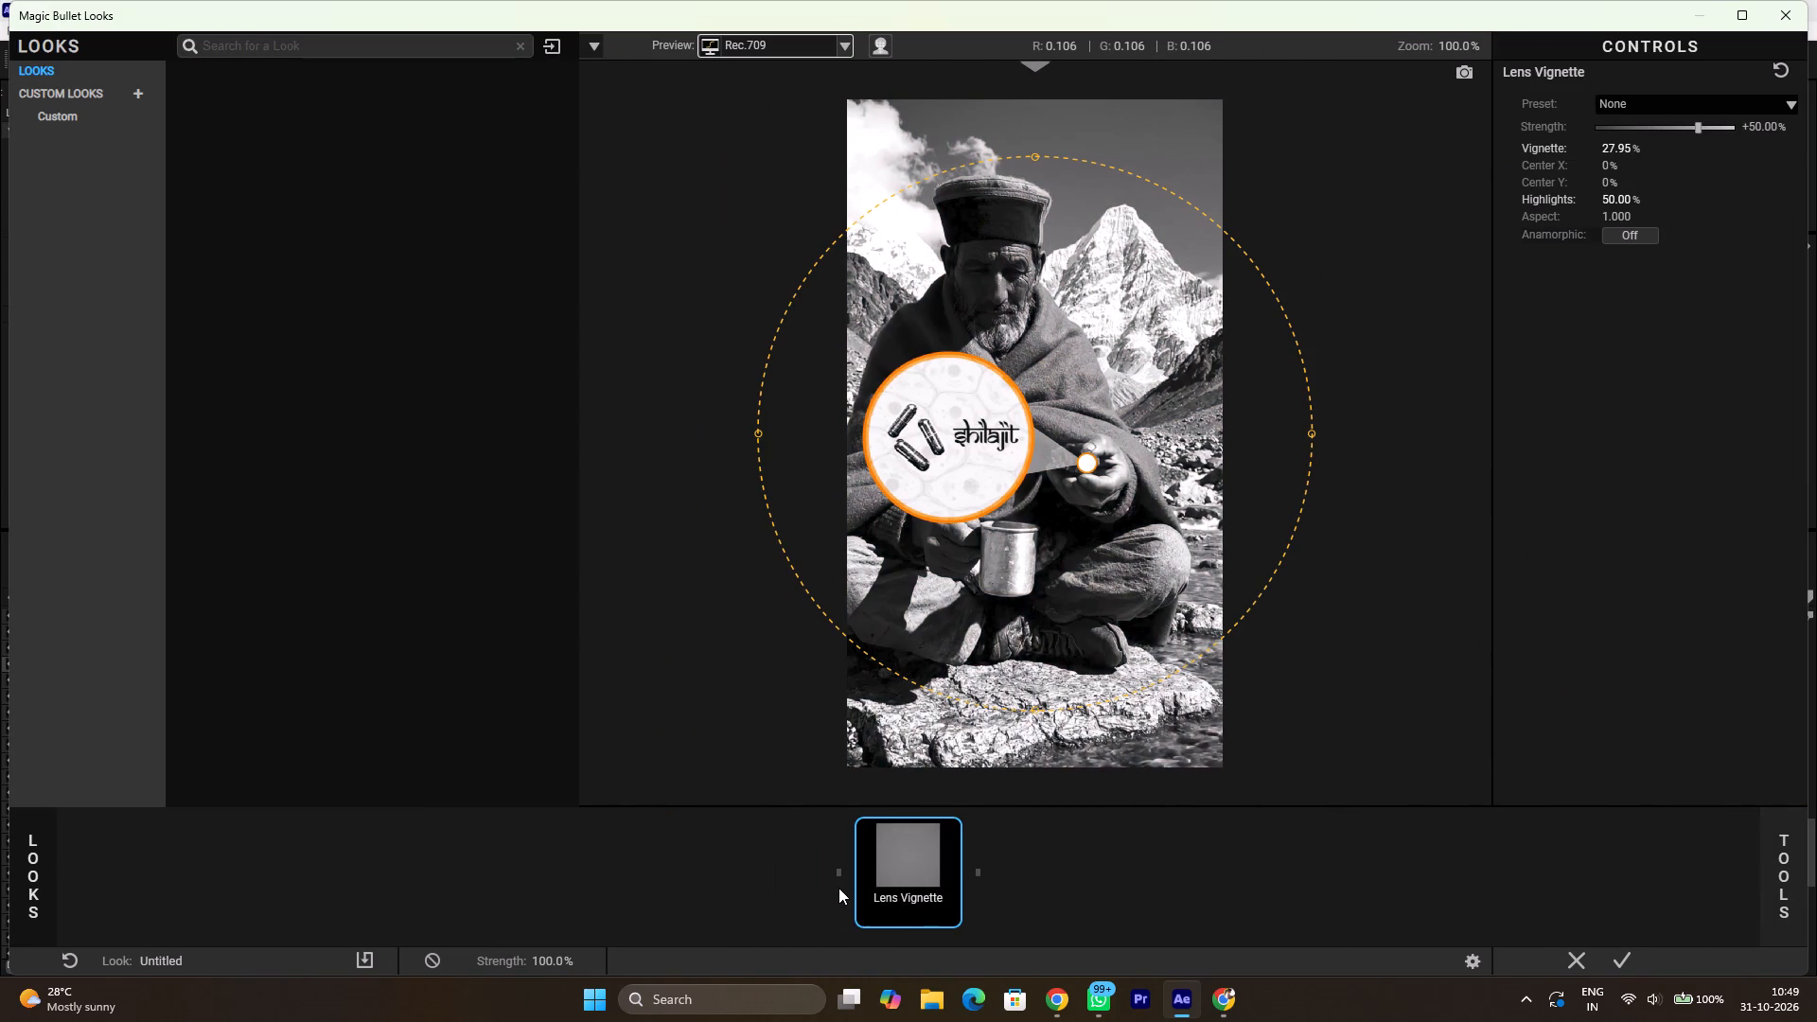
key("Delete")
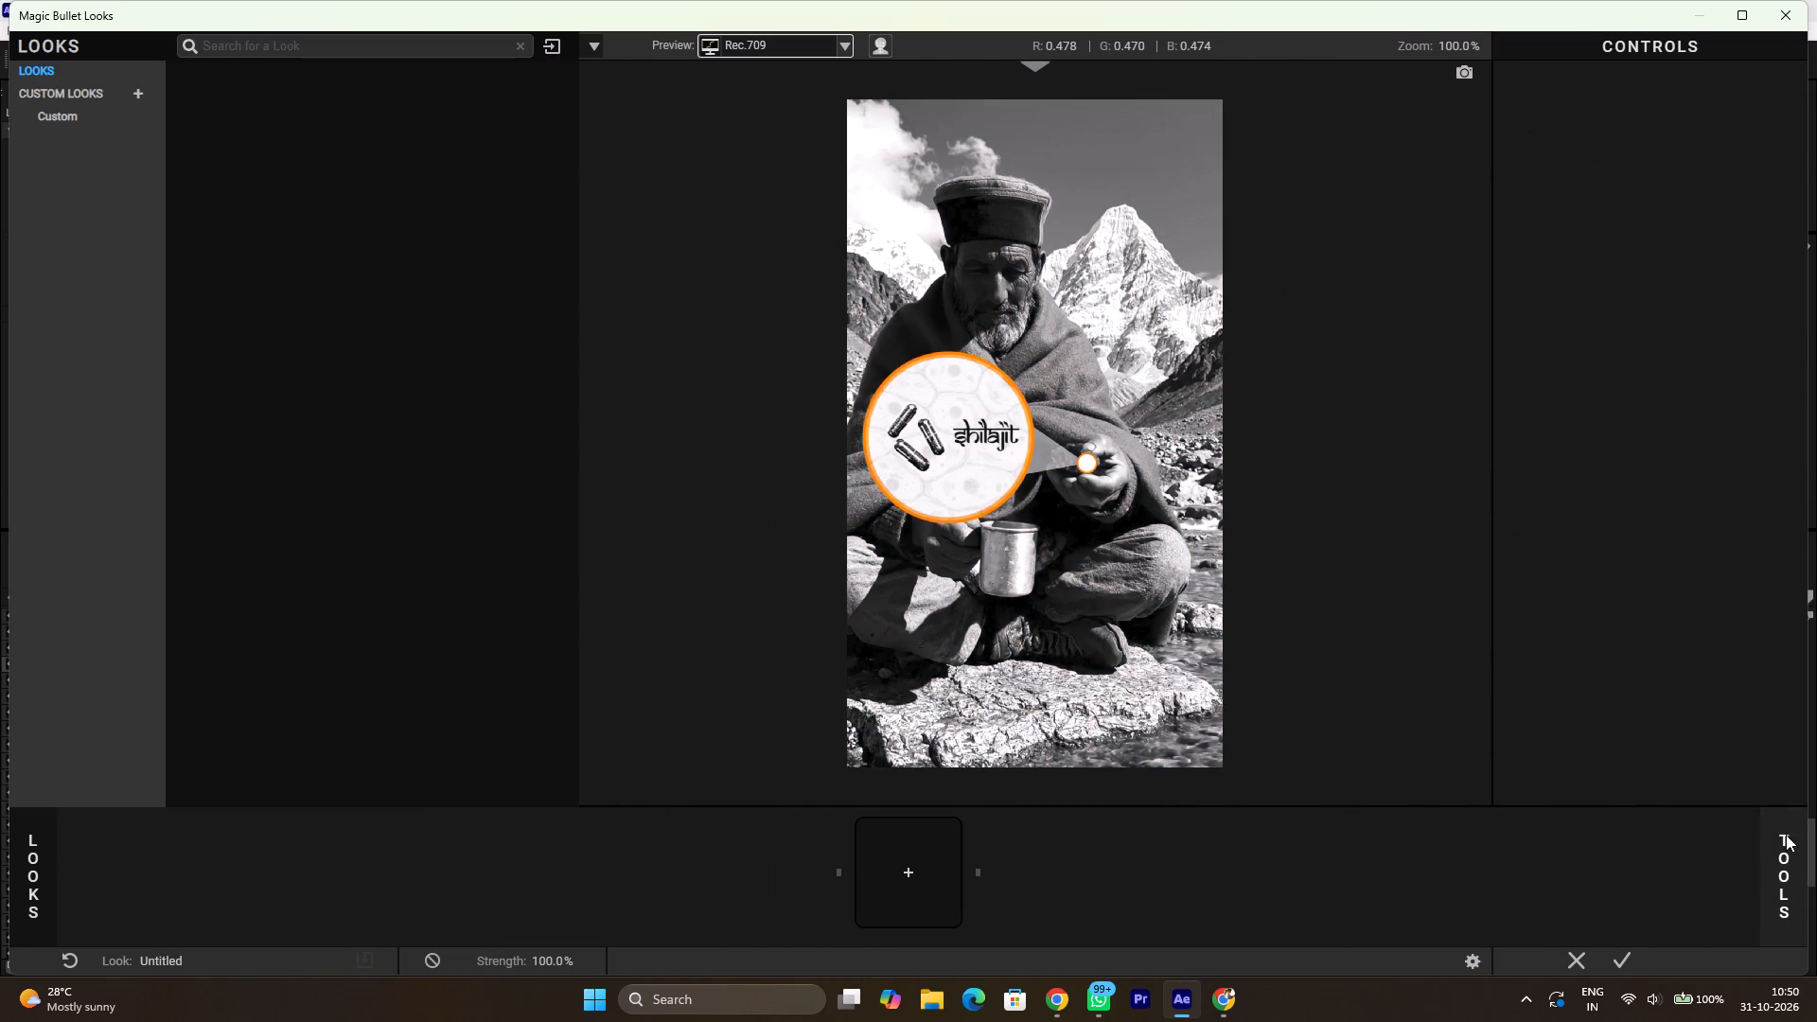
Add Edge Softness and Optical Diffusion to the look, and set the Optical Diffusion strength to about 18%.
left_click(1791, 852)
left_click(1270, 550)
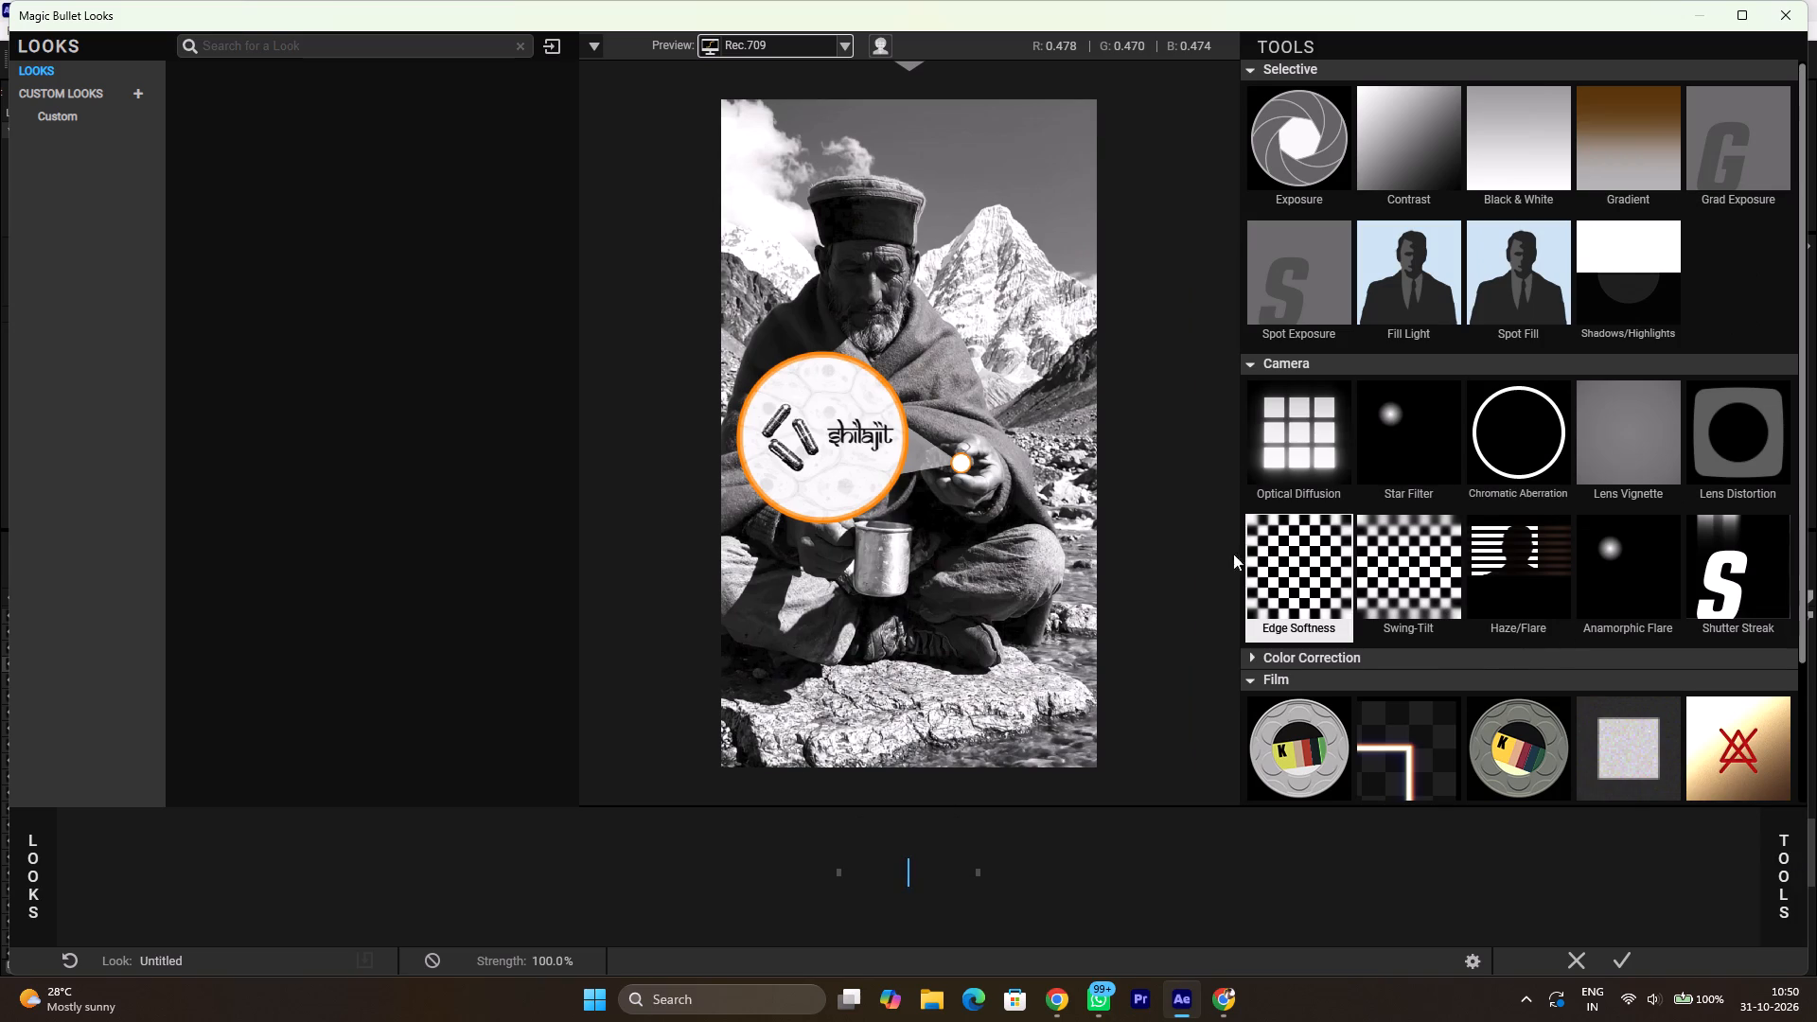
left_click(1321, 455)
left_click(855, 840)
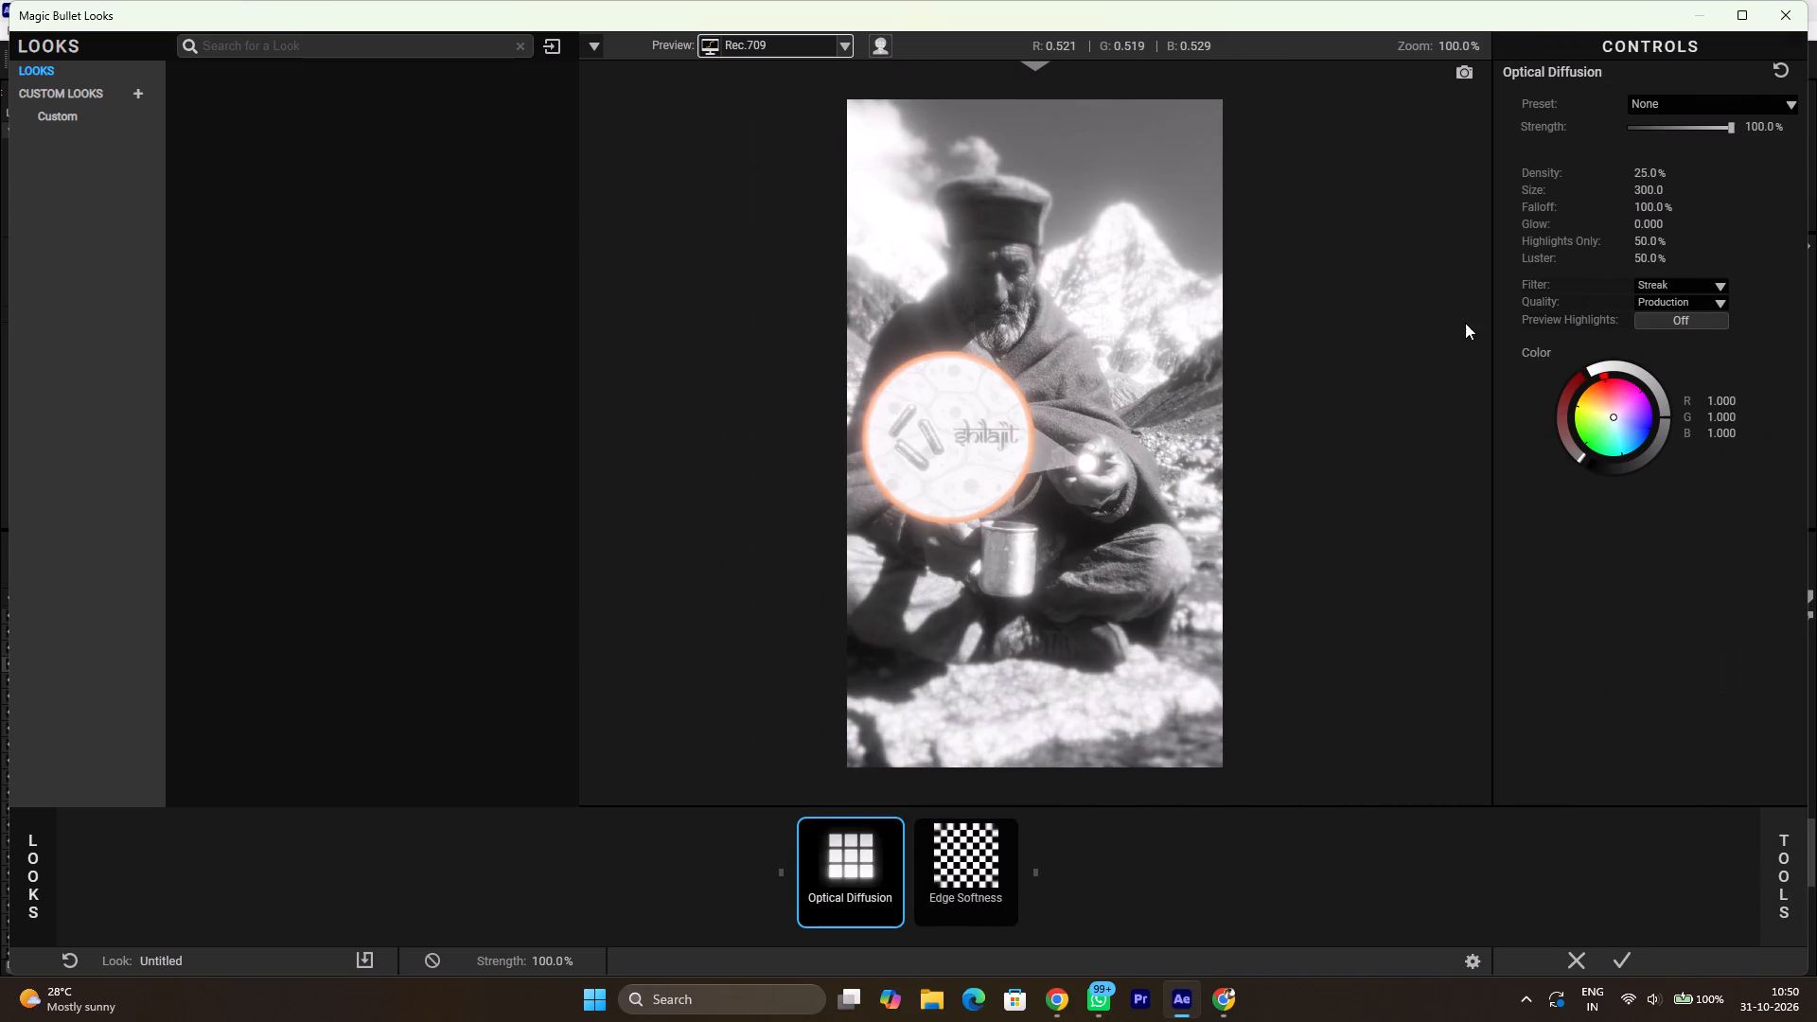
left_click_drag(1715, 124, 1645, 143)
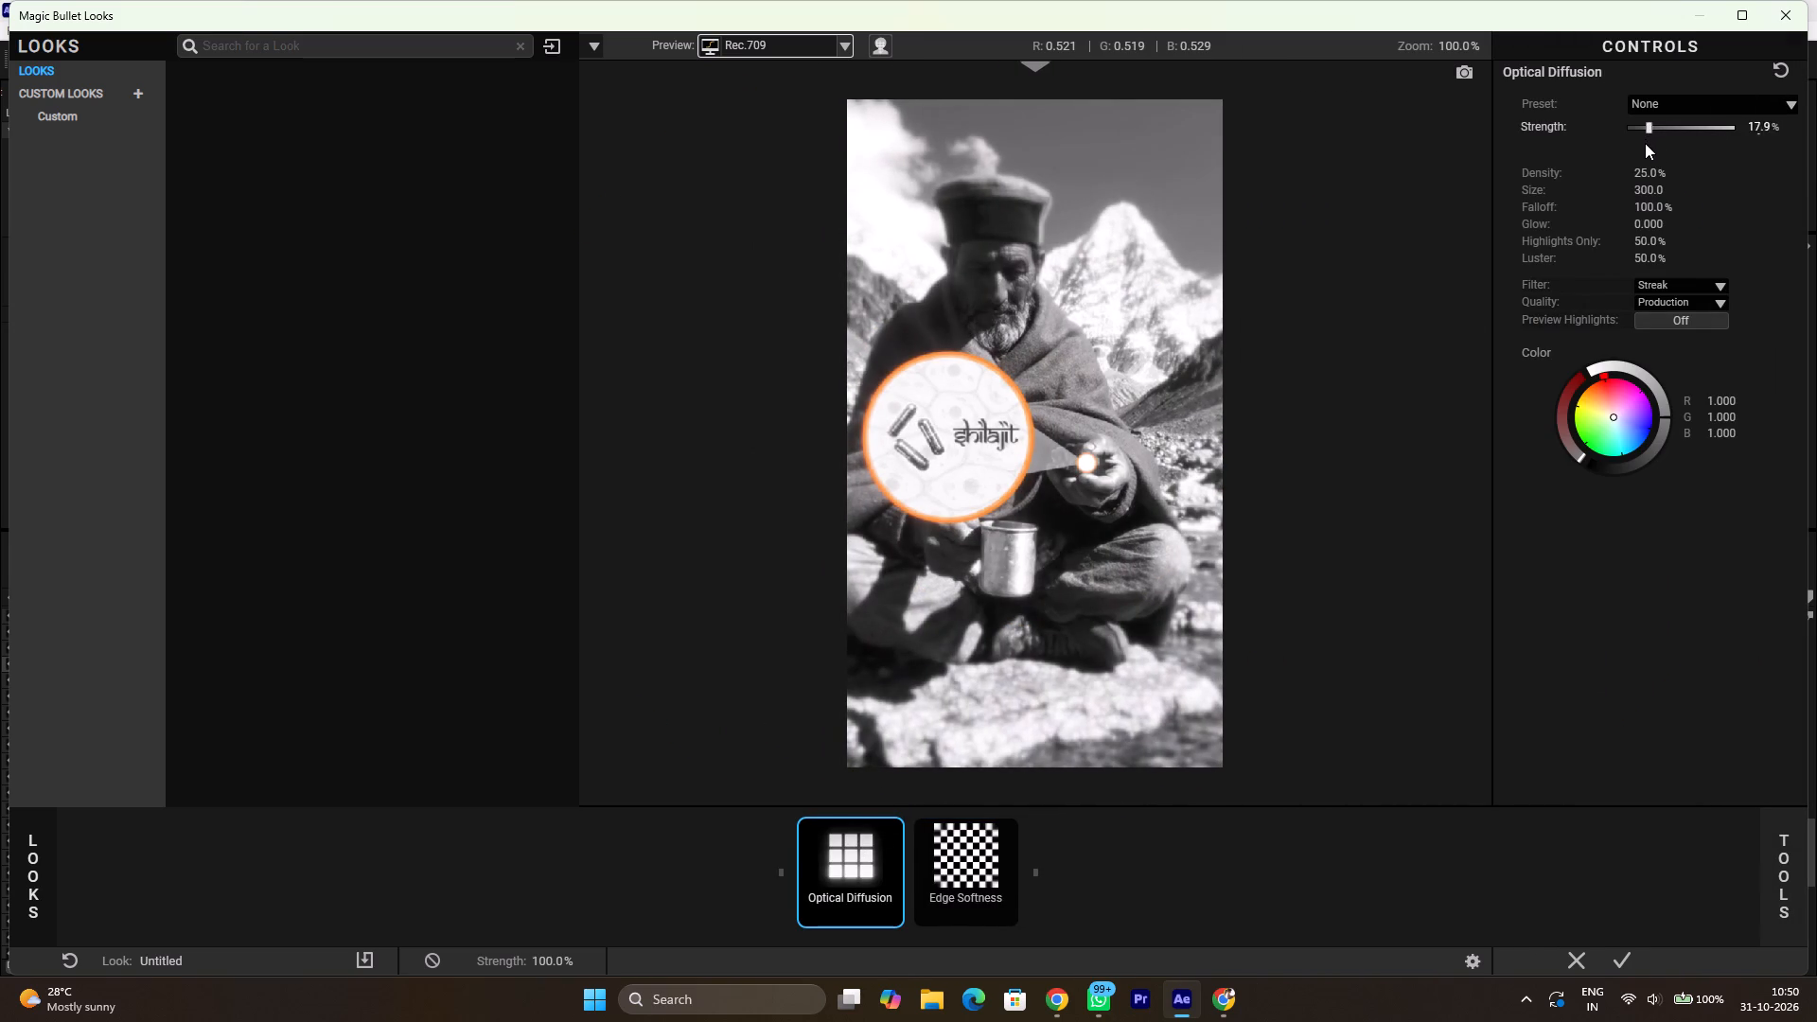
left_click_drag(1645, 143, 1647, 146)
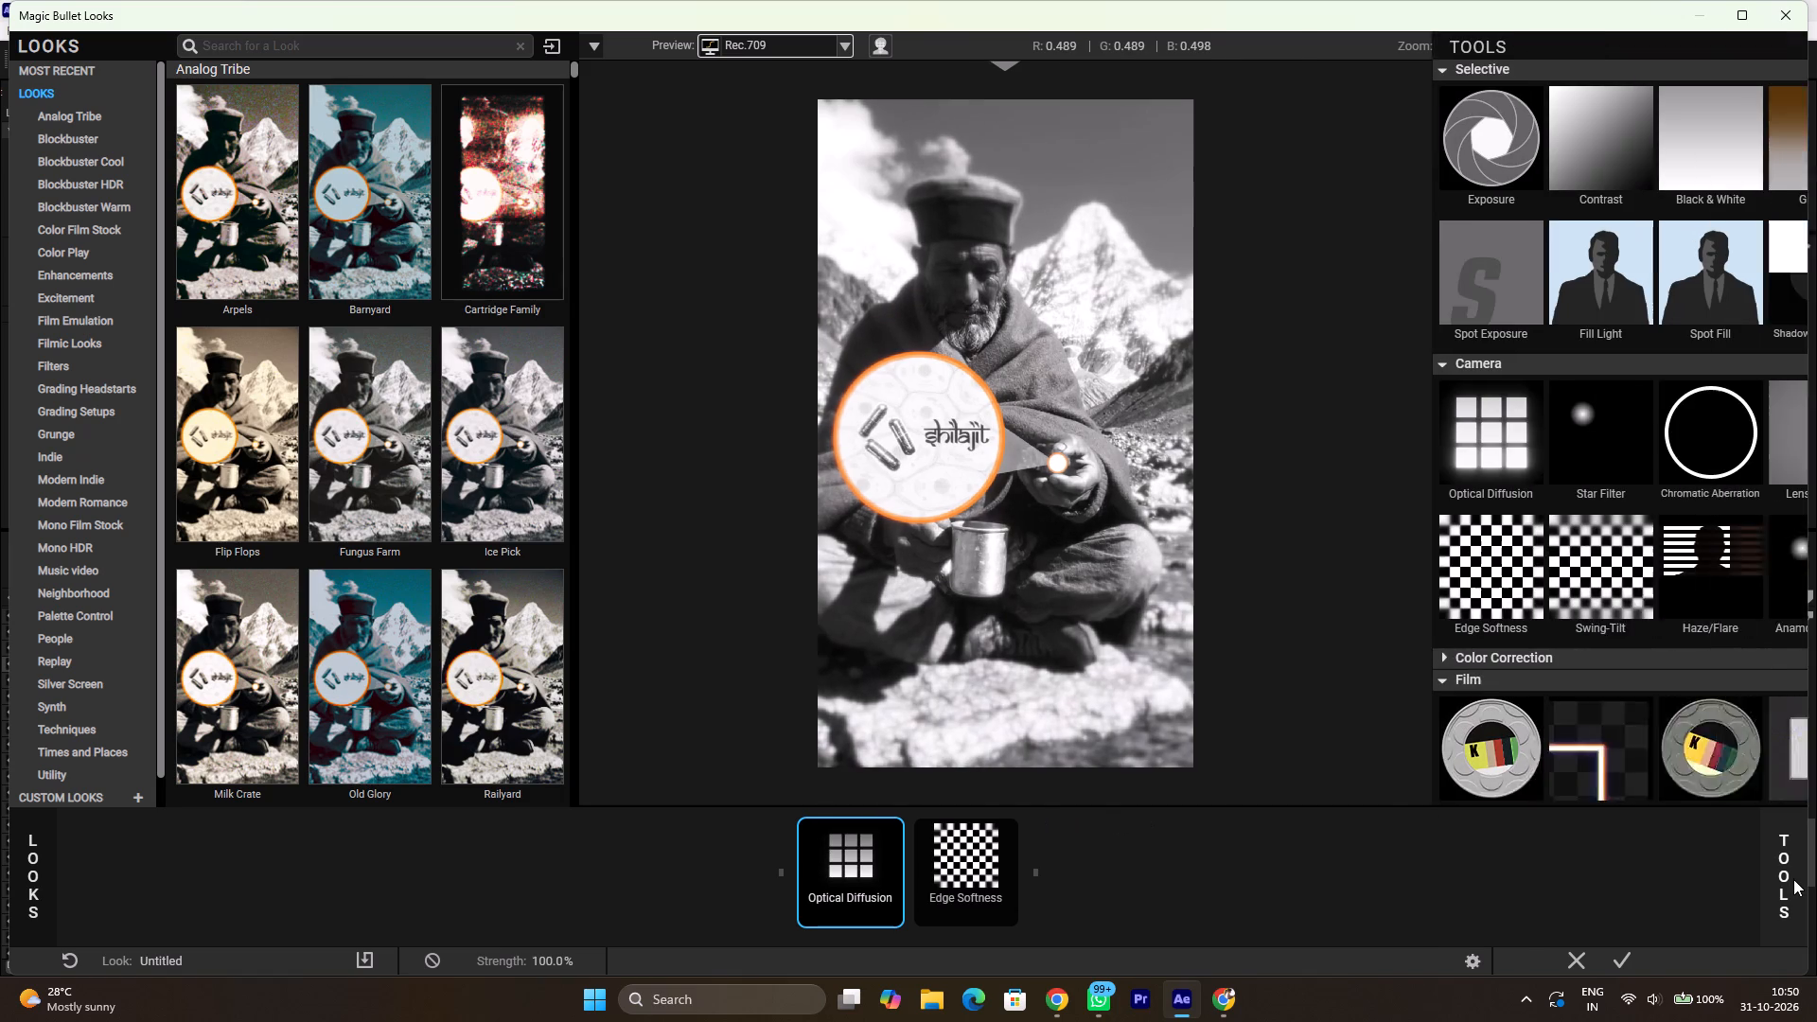
Add Haze/Flare at 23.2% strength and place it first in the tool chain, before Optical Diffusion.
left_click(1536, 575)
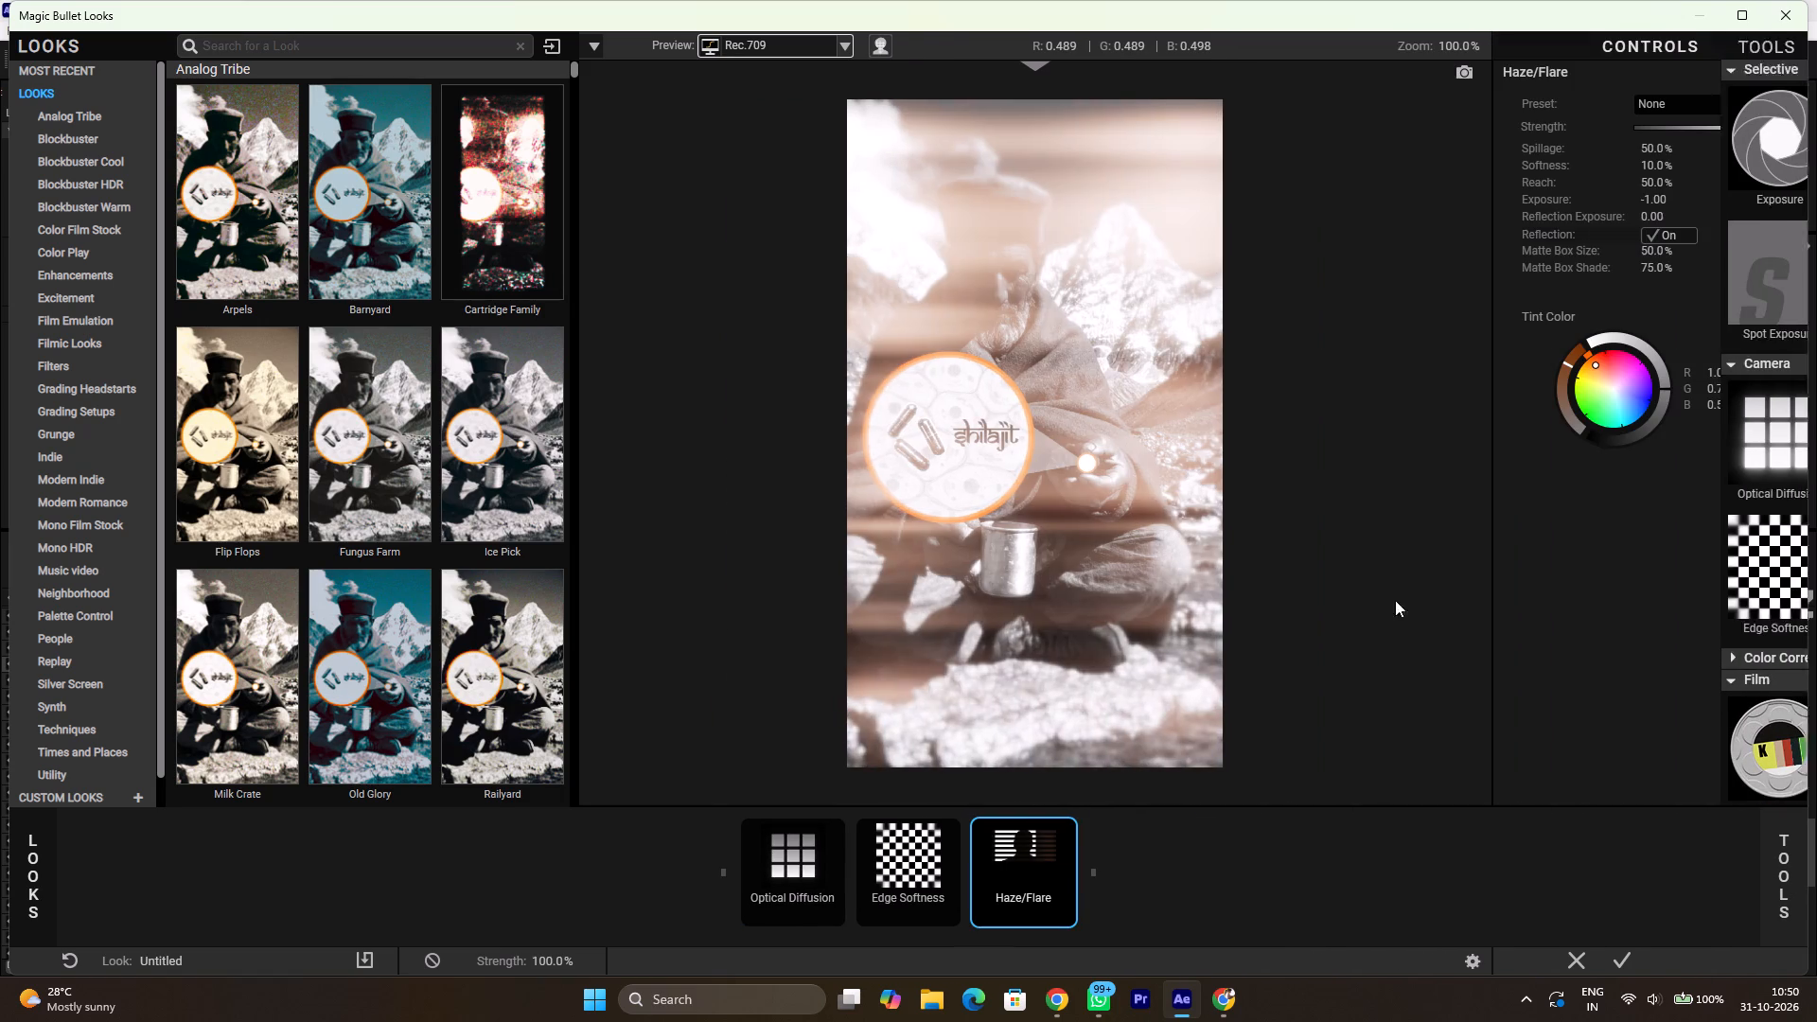
left_click_drag(1731, 125, 1645, 148)
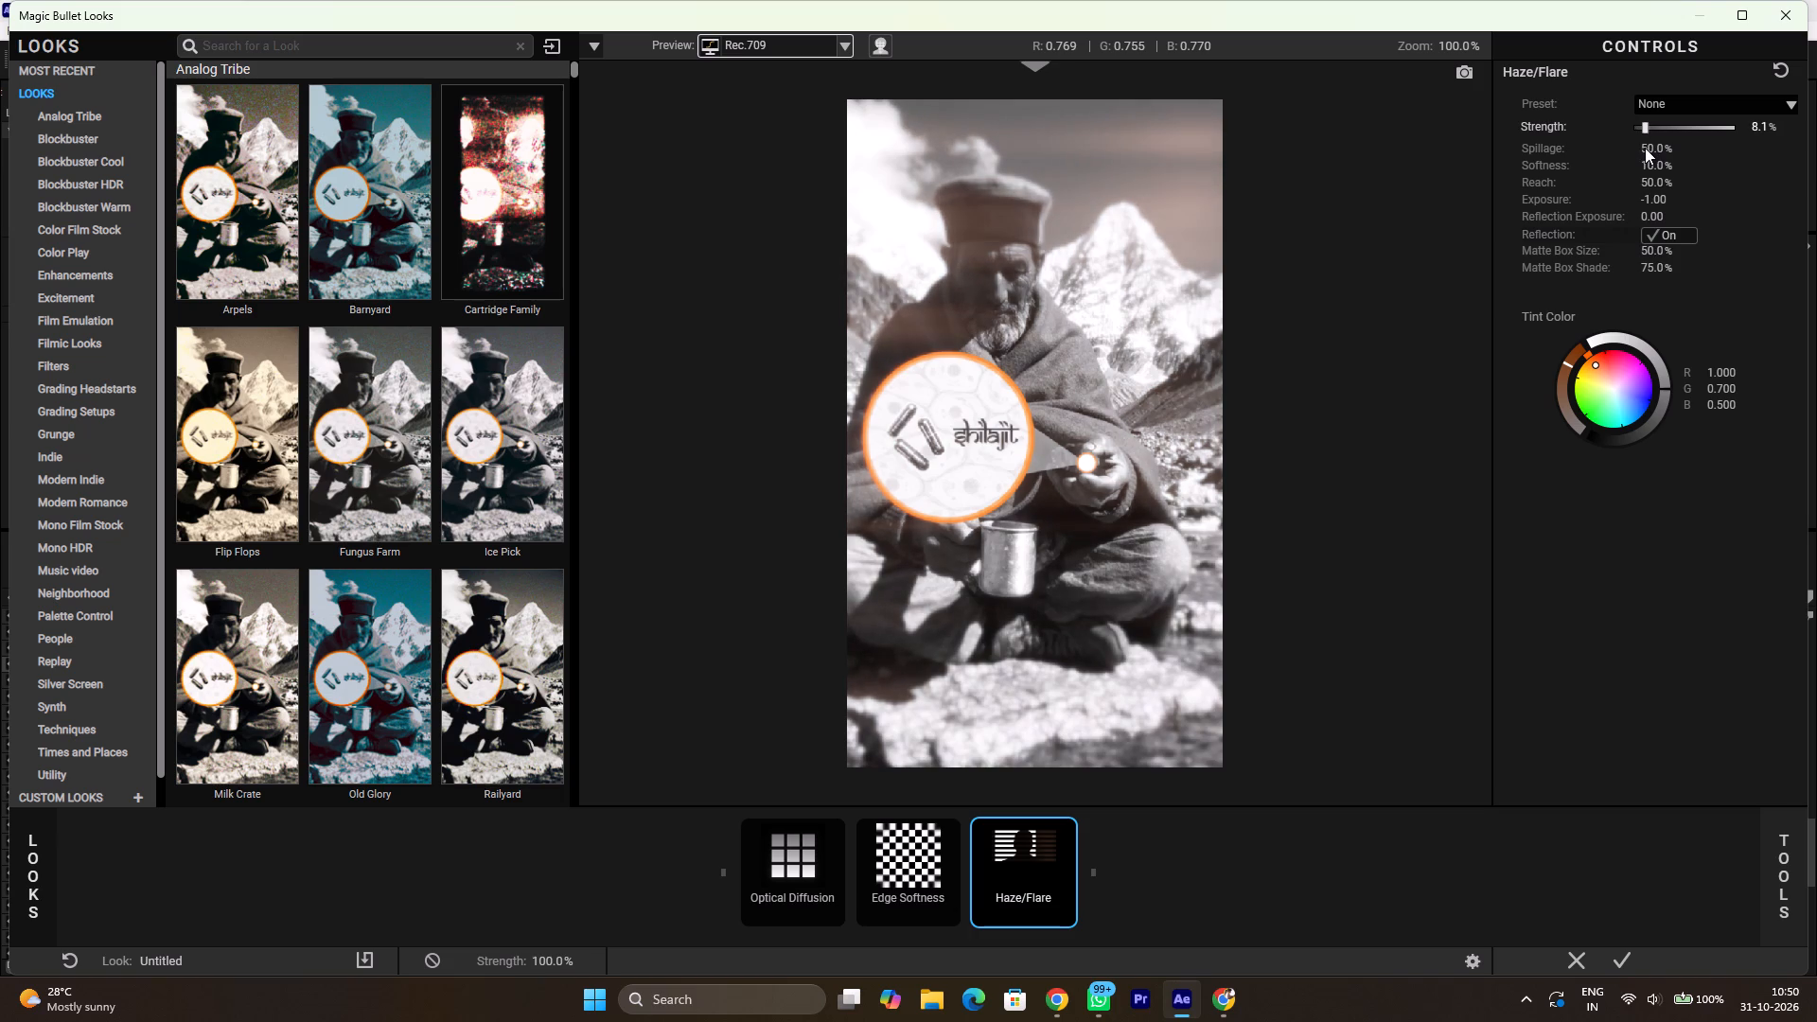
left_click_drag(1645, 148, 1638, 149)
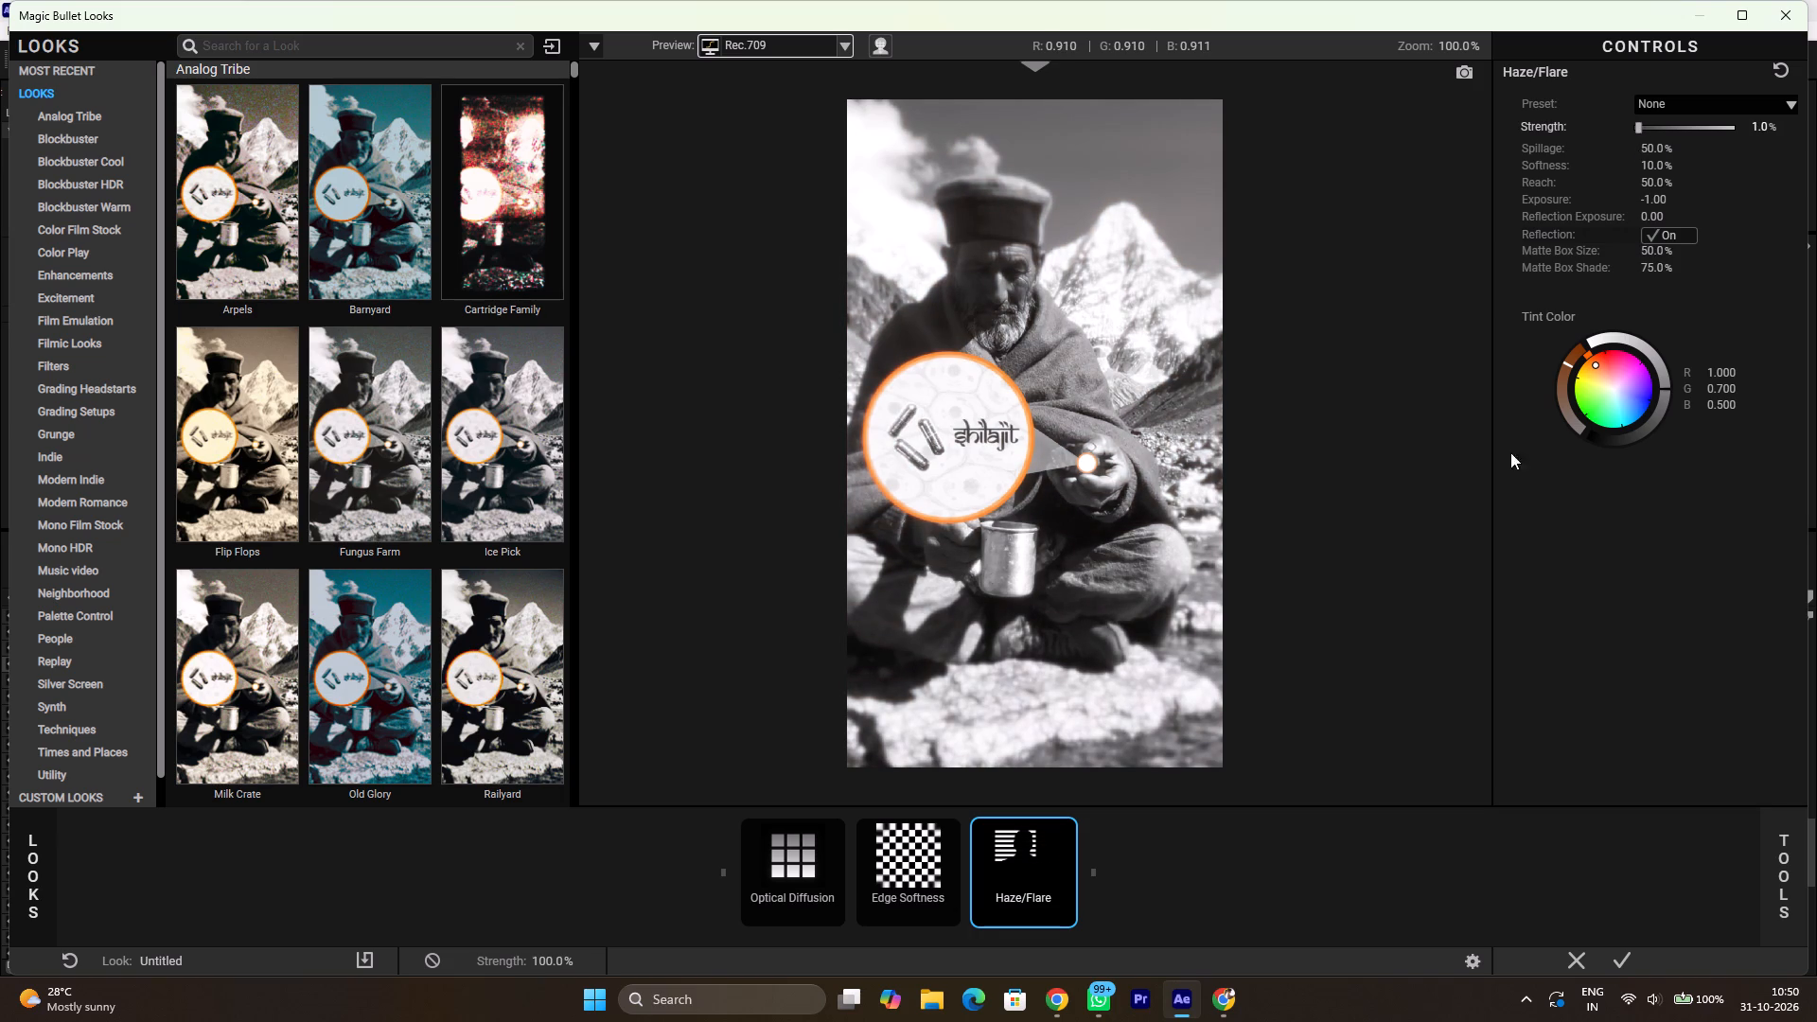
left_click_drag(1649, 124, 1659, 124)
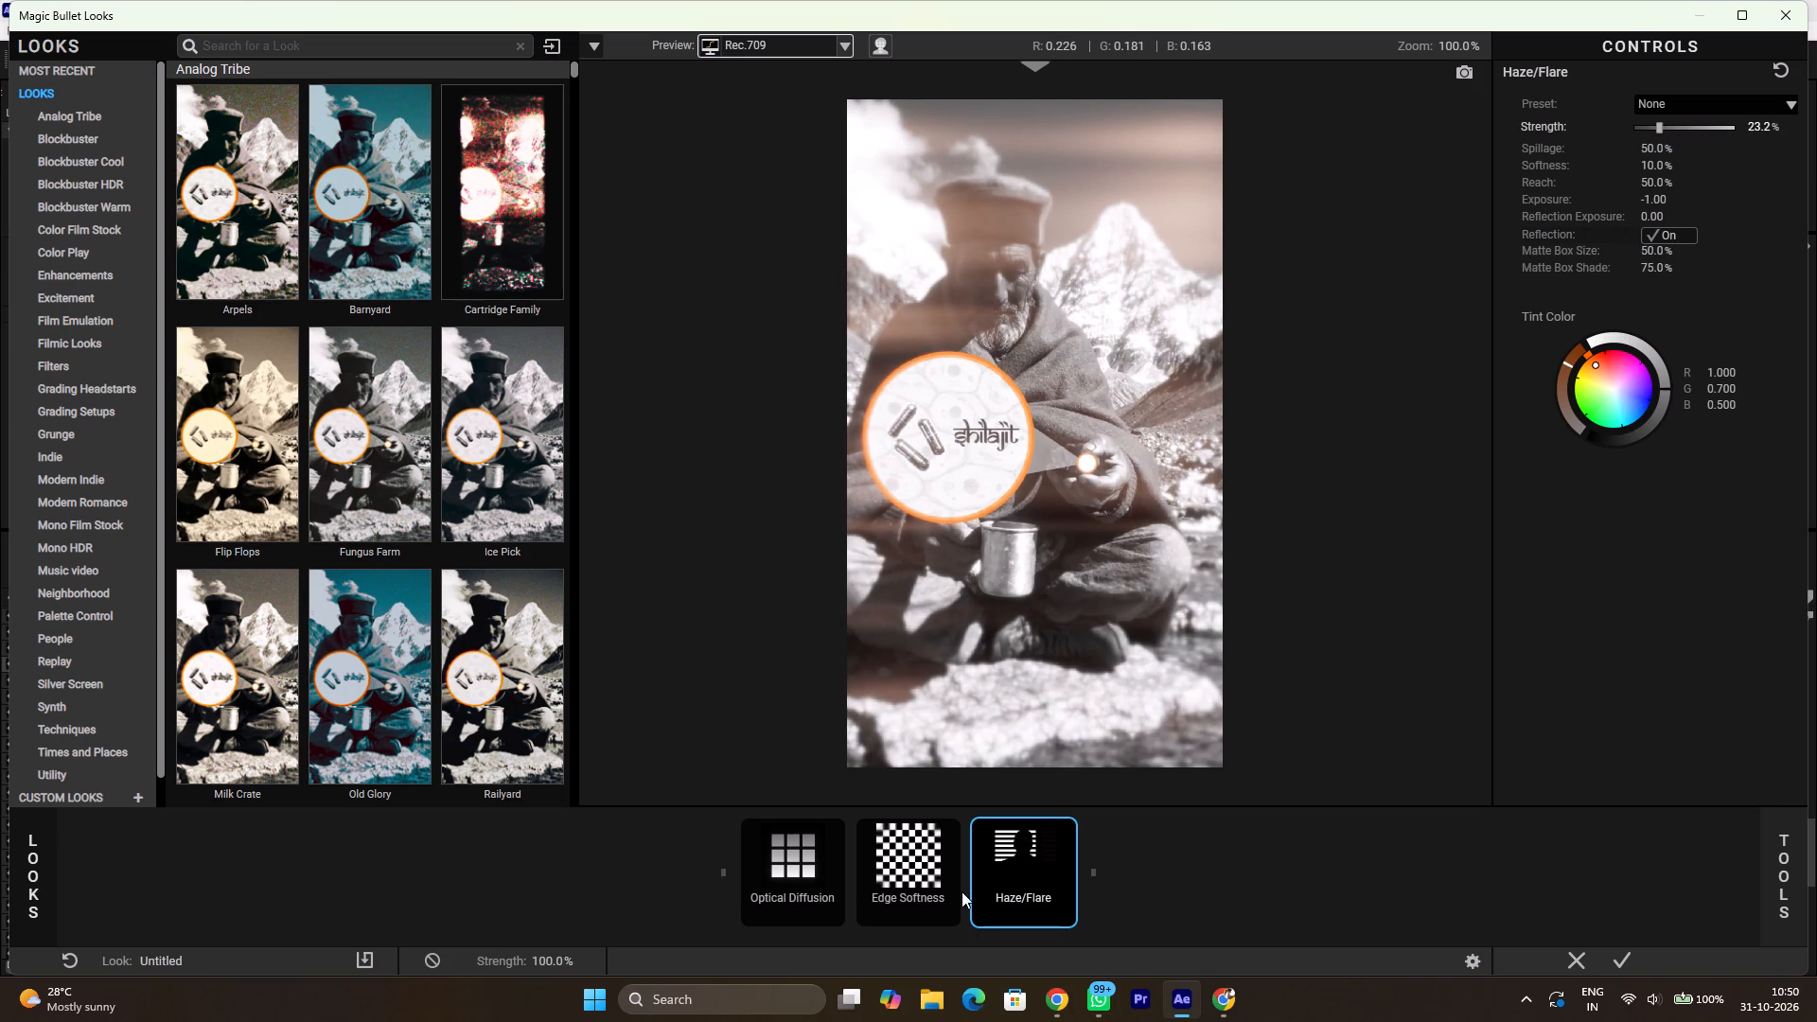
left_click_drag(1050, 881, 896, 876)
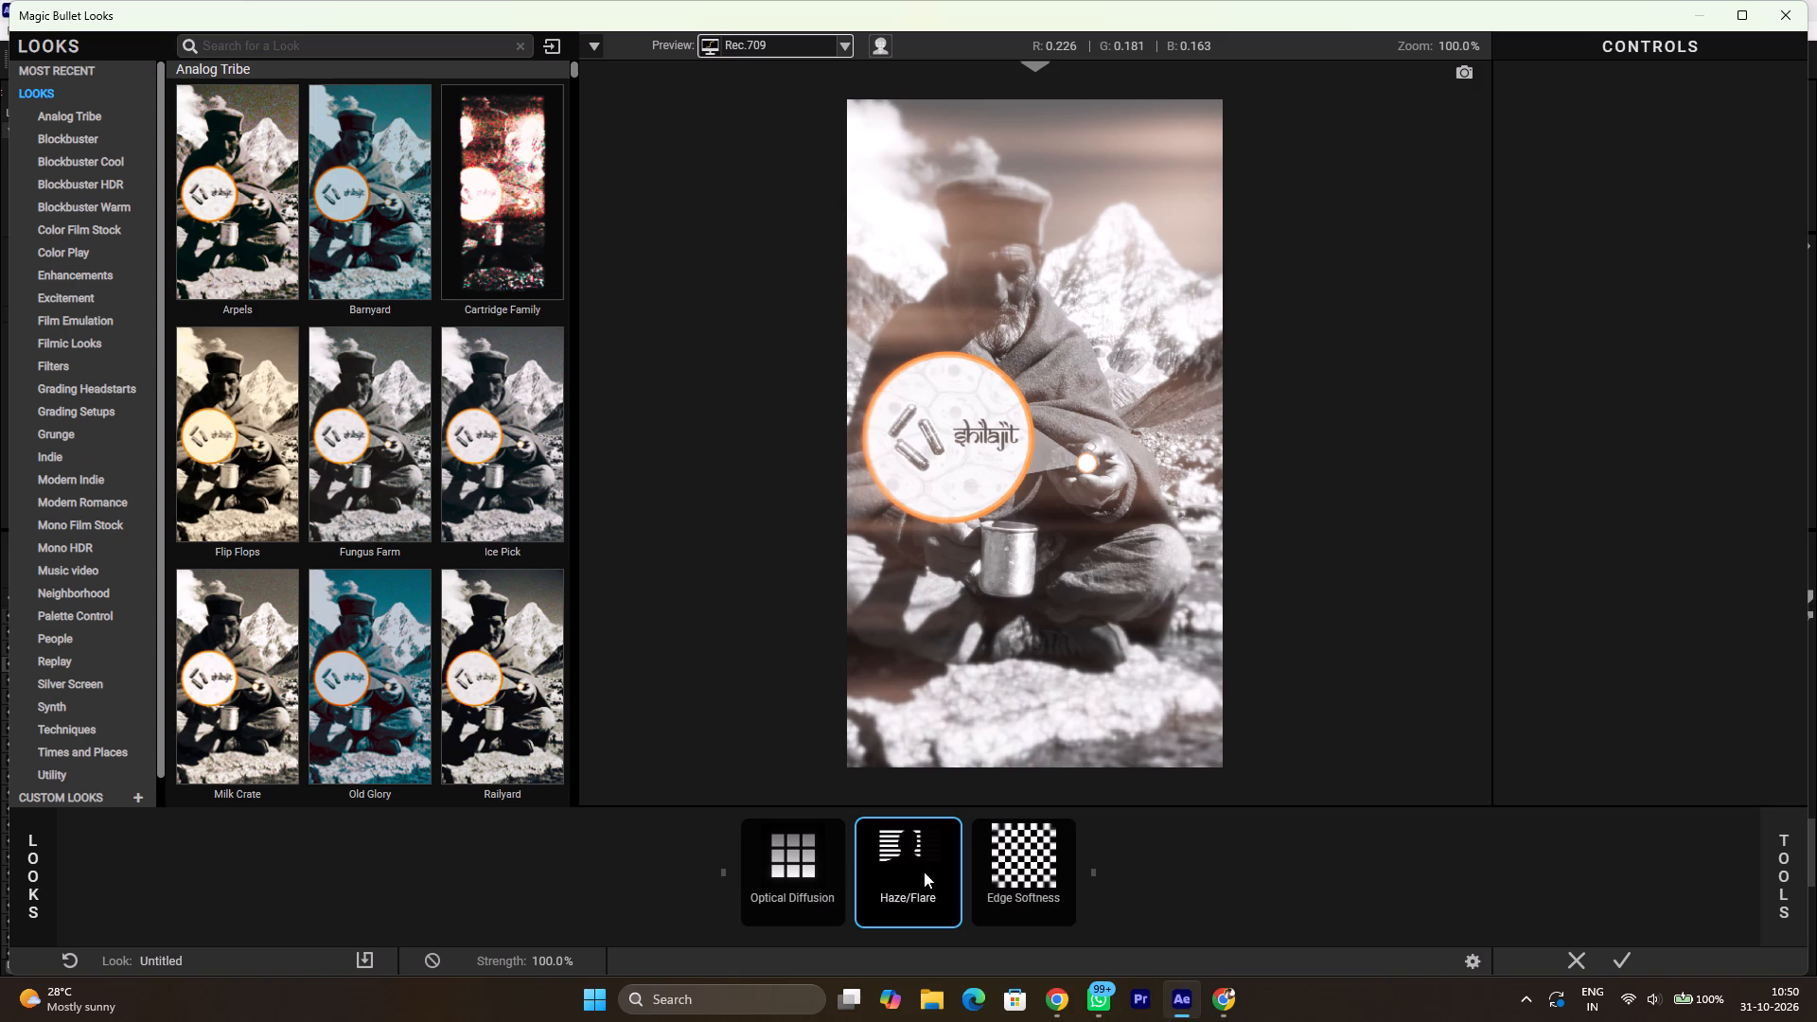
left_click_drag(924, 872, 804, 874)
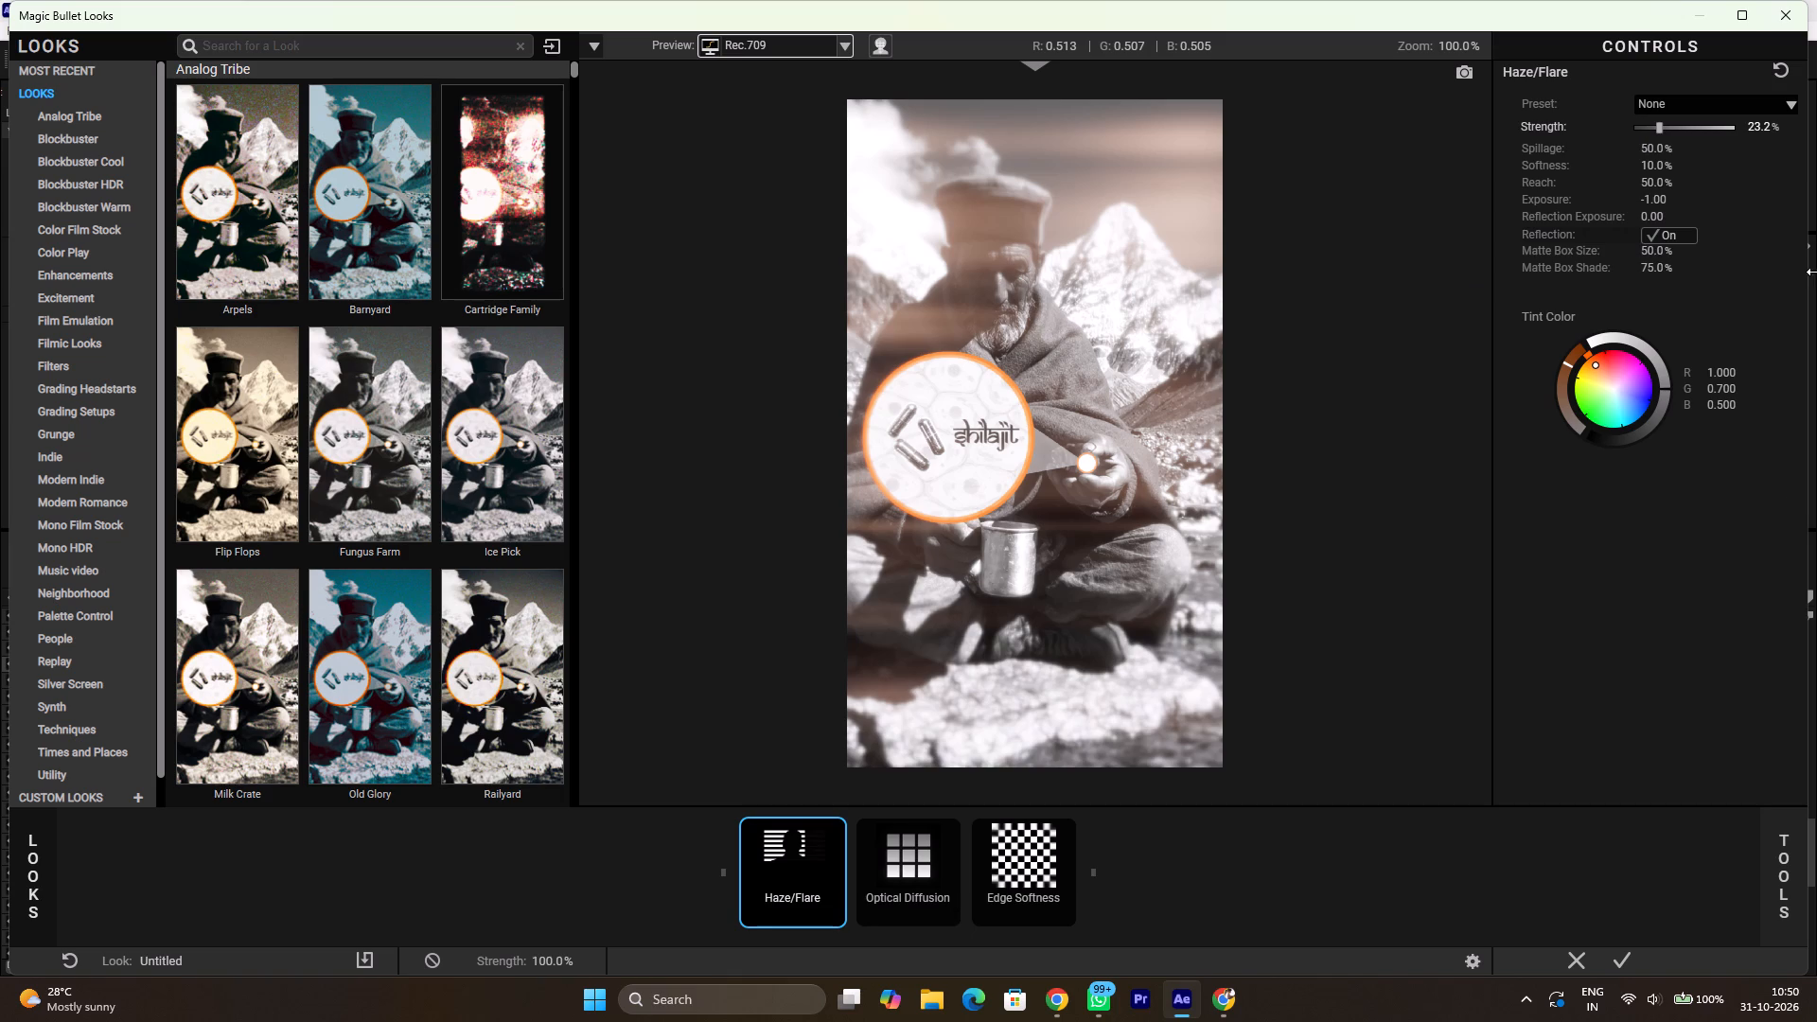
Add a Lens Vignette to the look and apply the finished look to Adjustment Layer 14.
left_click(1776, 857)
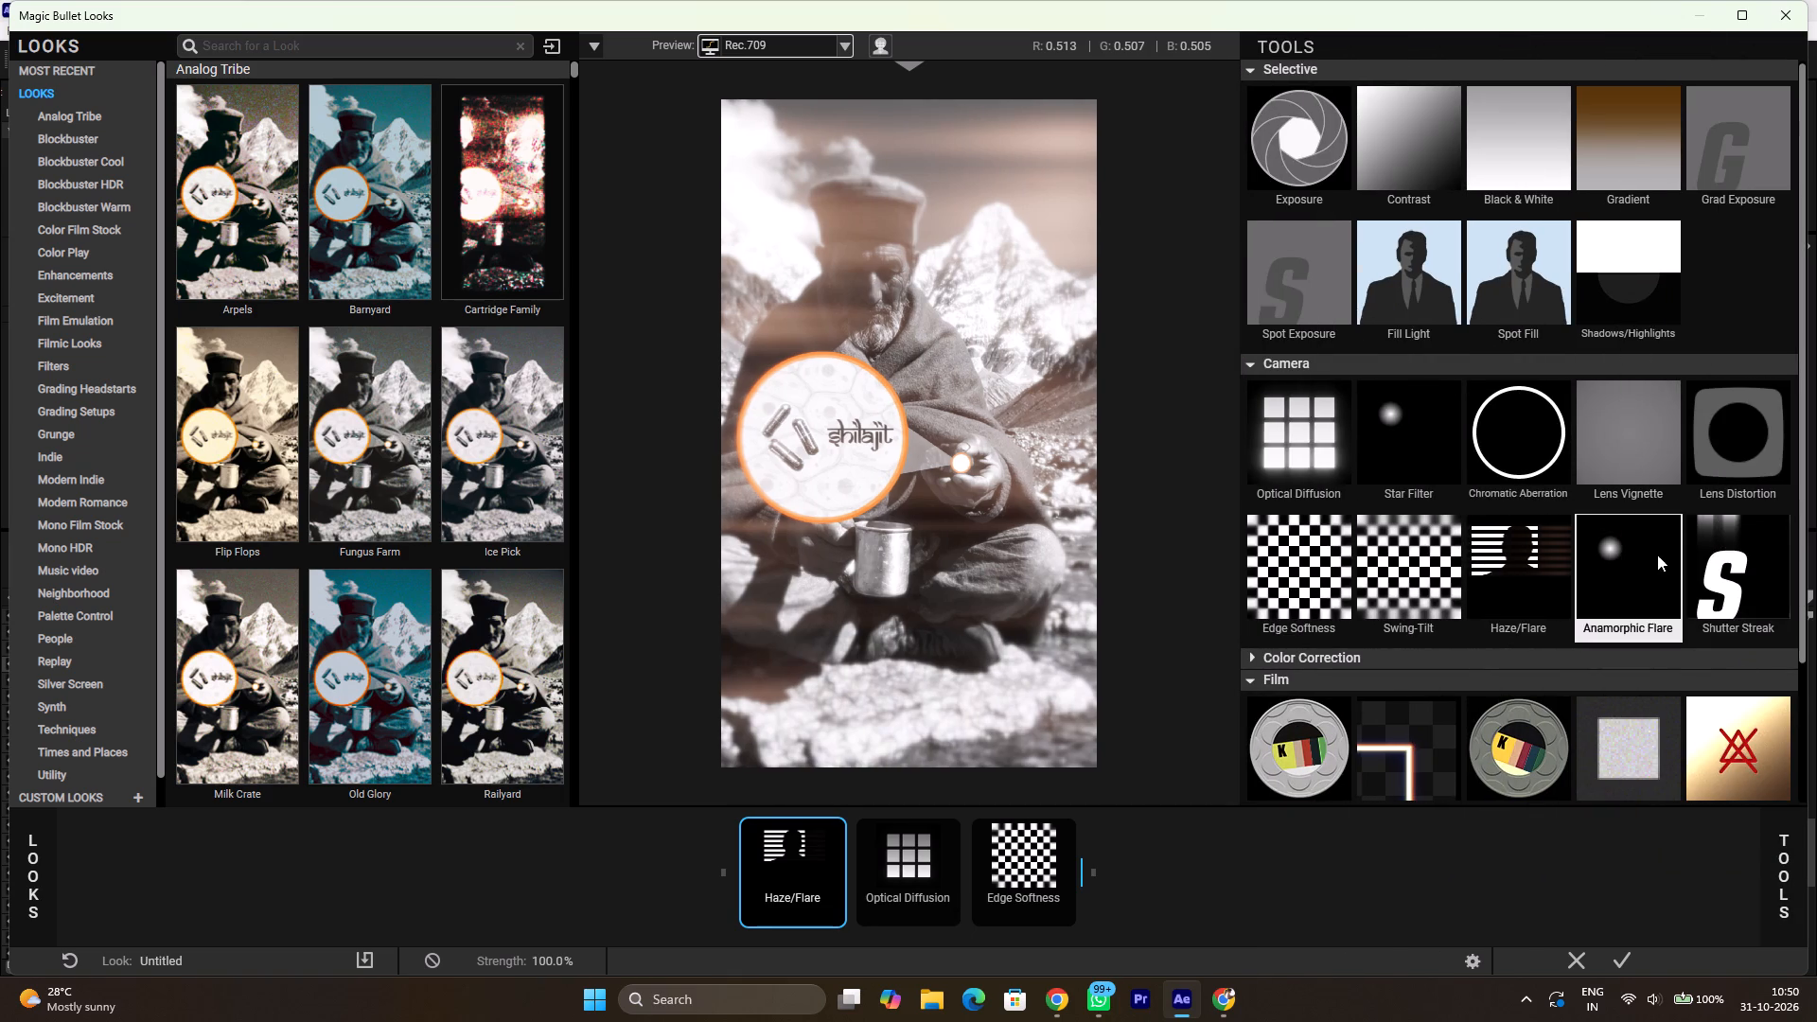
left_click(1645, 456)
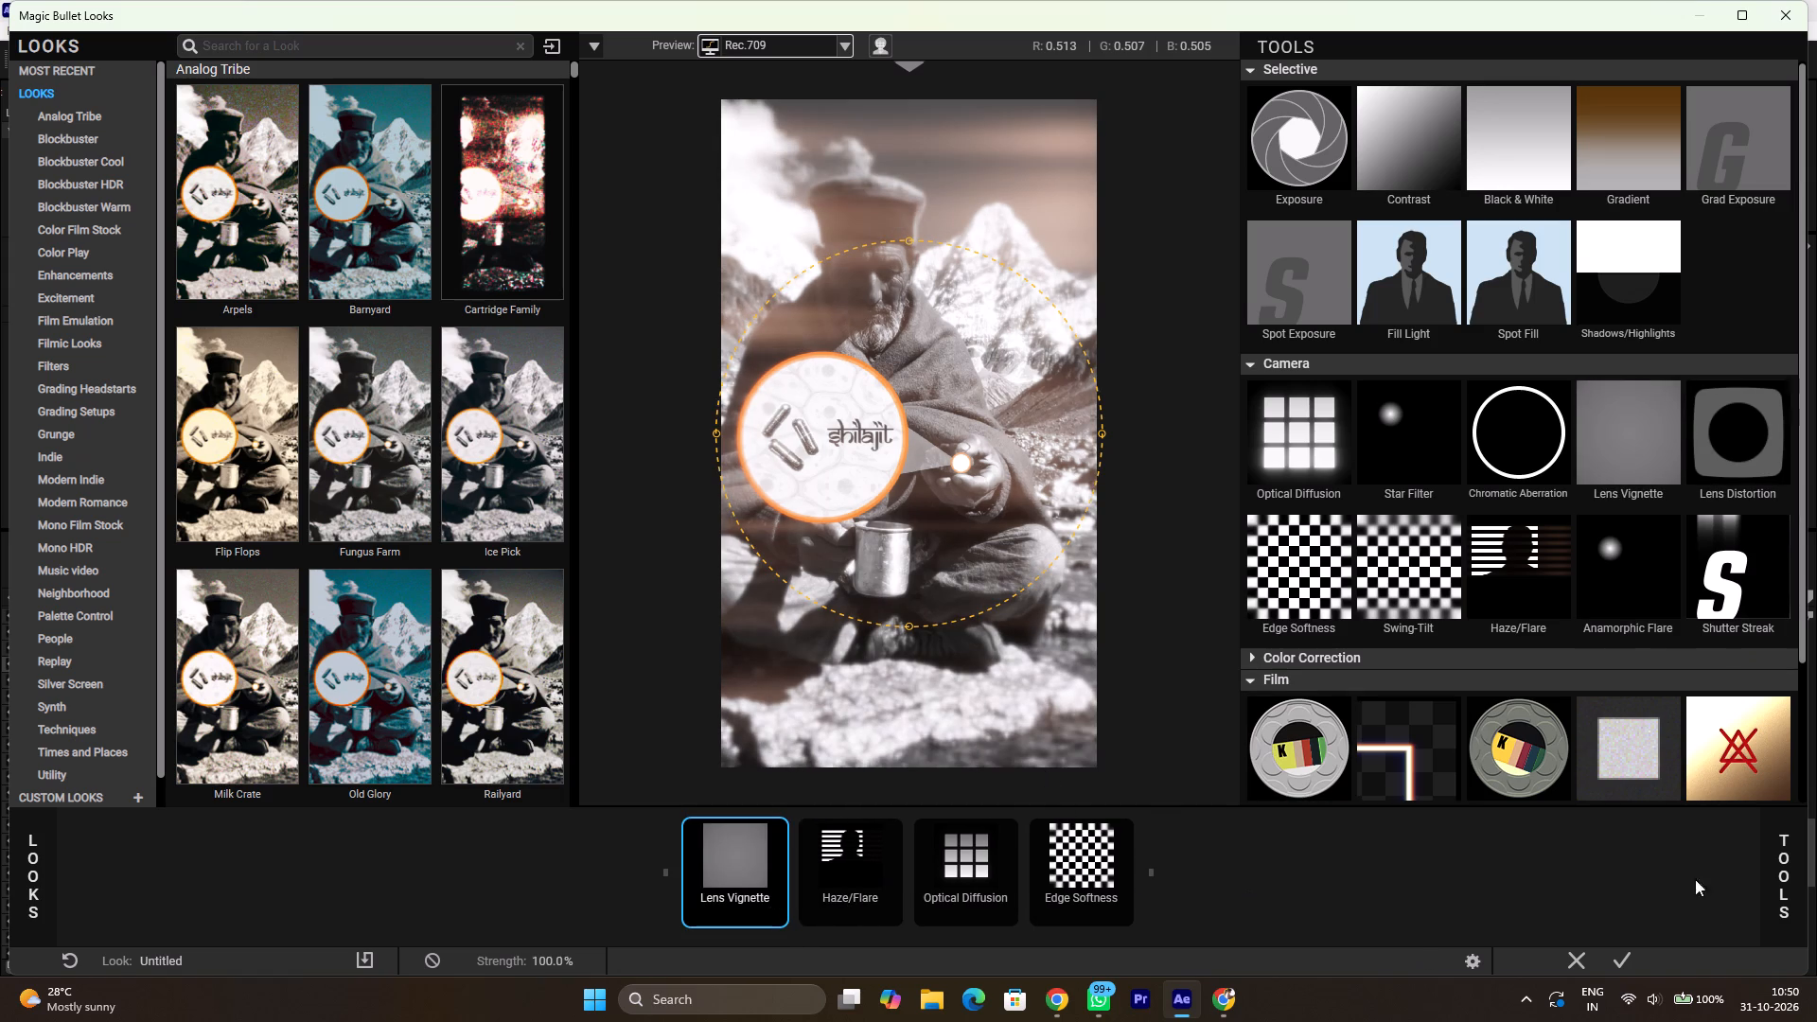
left_click(1616, 959)
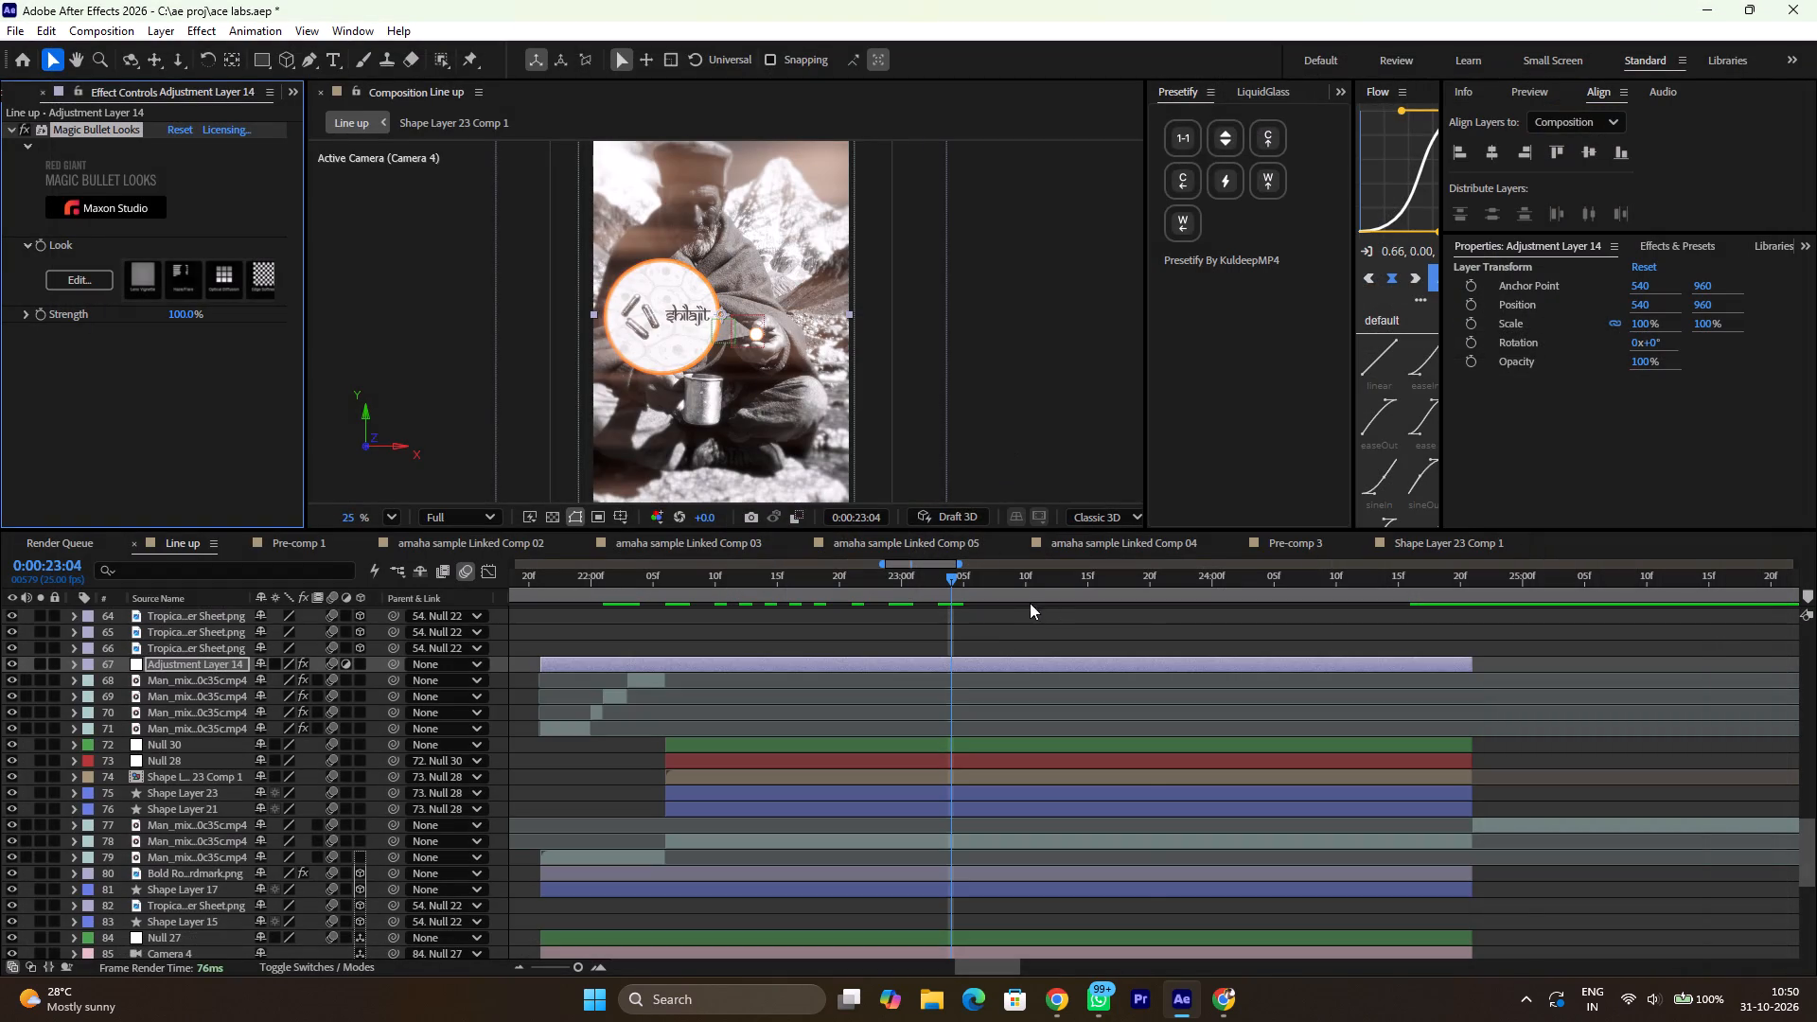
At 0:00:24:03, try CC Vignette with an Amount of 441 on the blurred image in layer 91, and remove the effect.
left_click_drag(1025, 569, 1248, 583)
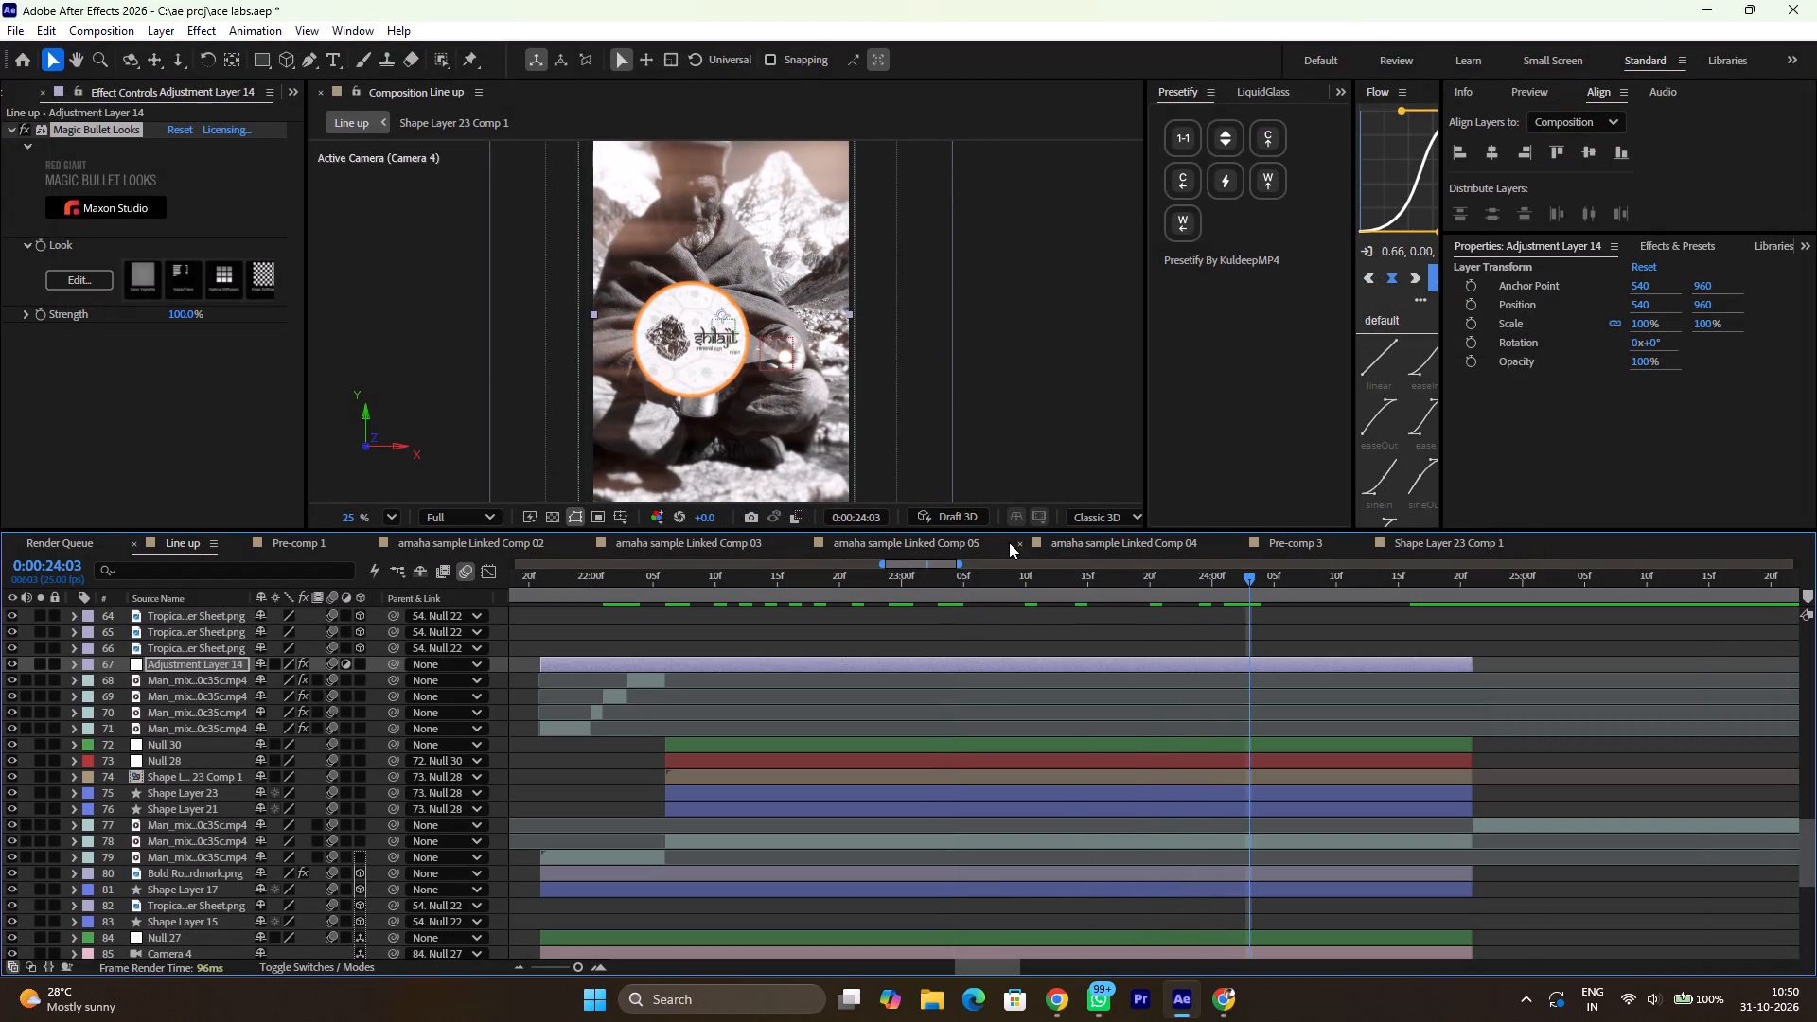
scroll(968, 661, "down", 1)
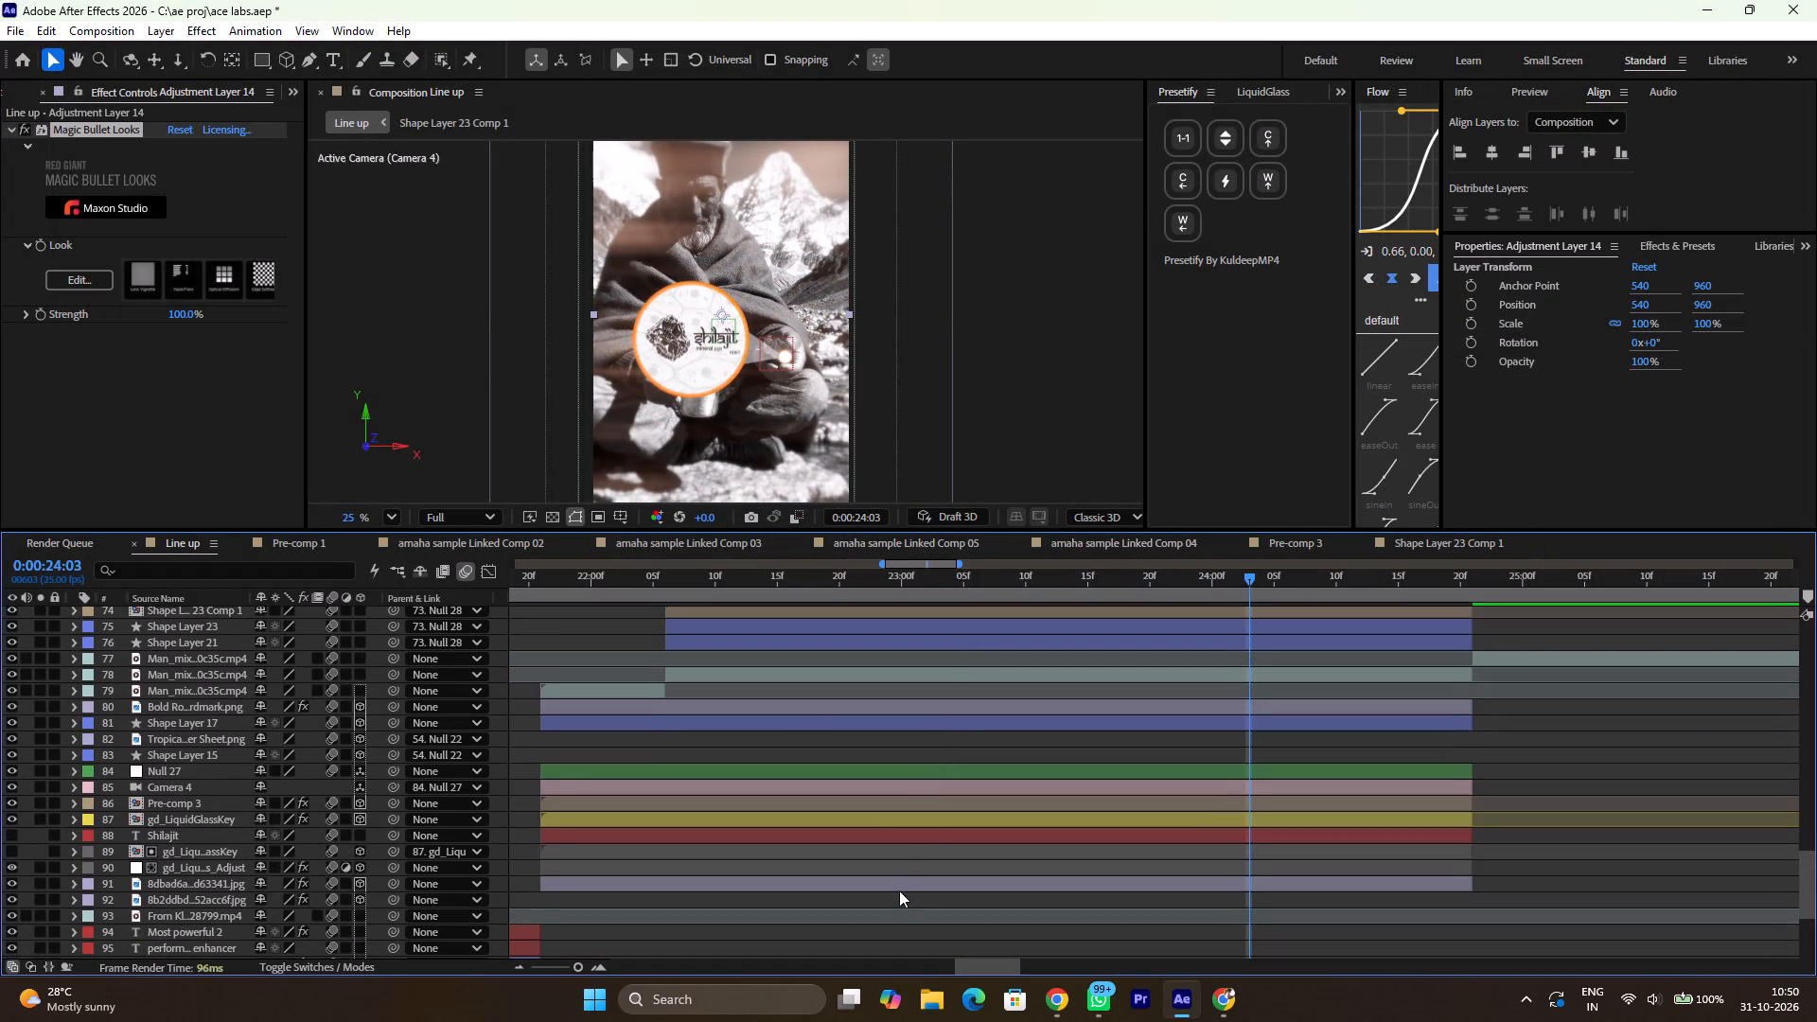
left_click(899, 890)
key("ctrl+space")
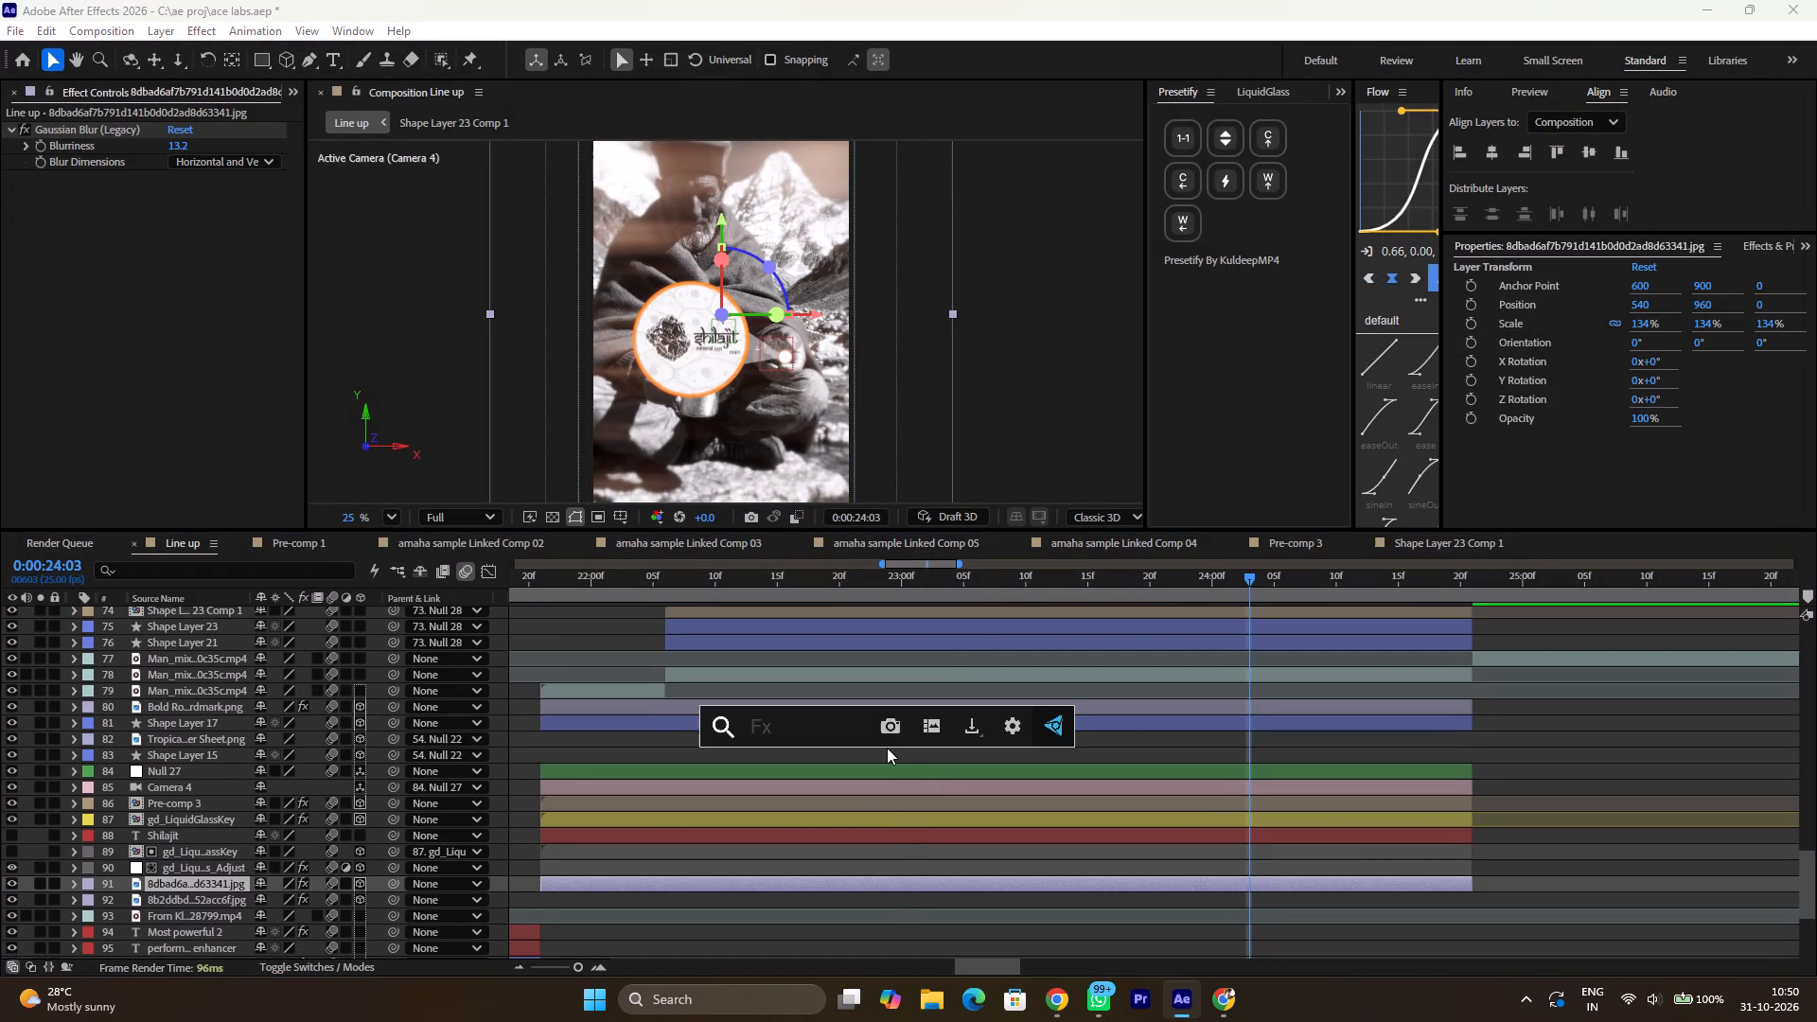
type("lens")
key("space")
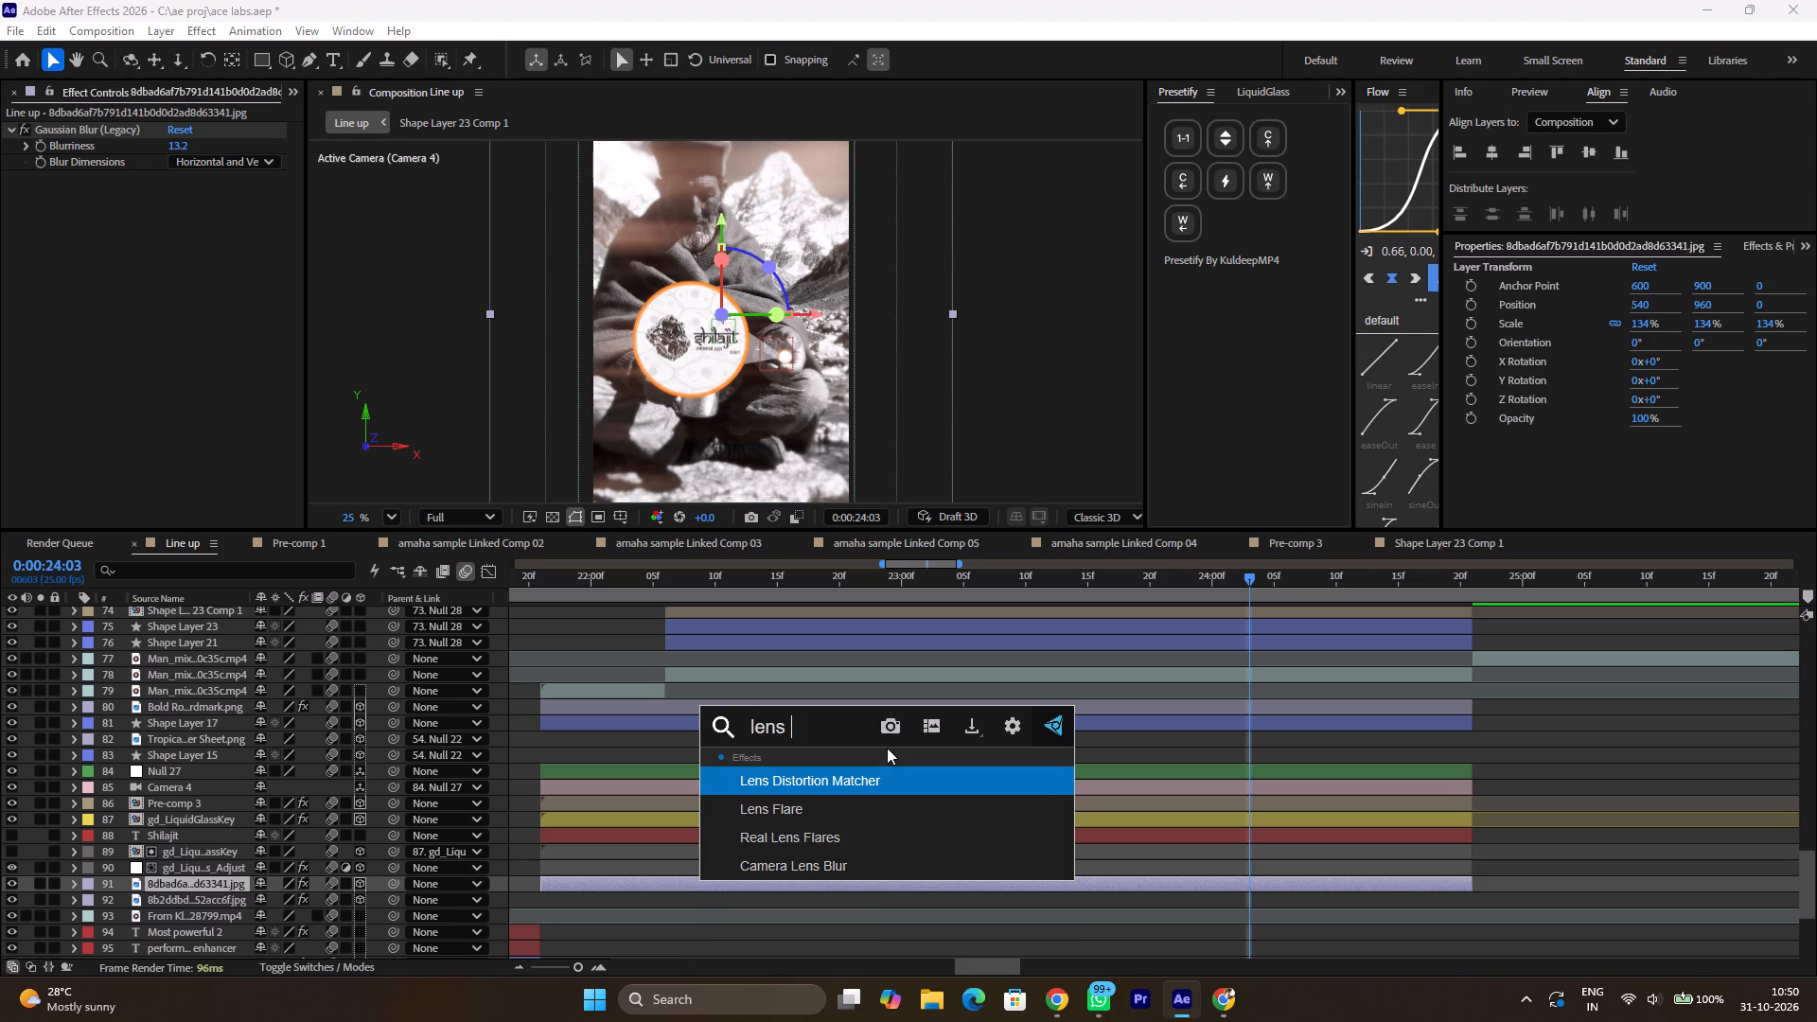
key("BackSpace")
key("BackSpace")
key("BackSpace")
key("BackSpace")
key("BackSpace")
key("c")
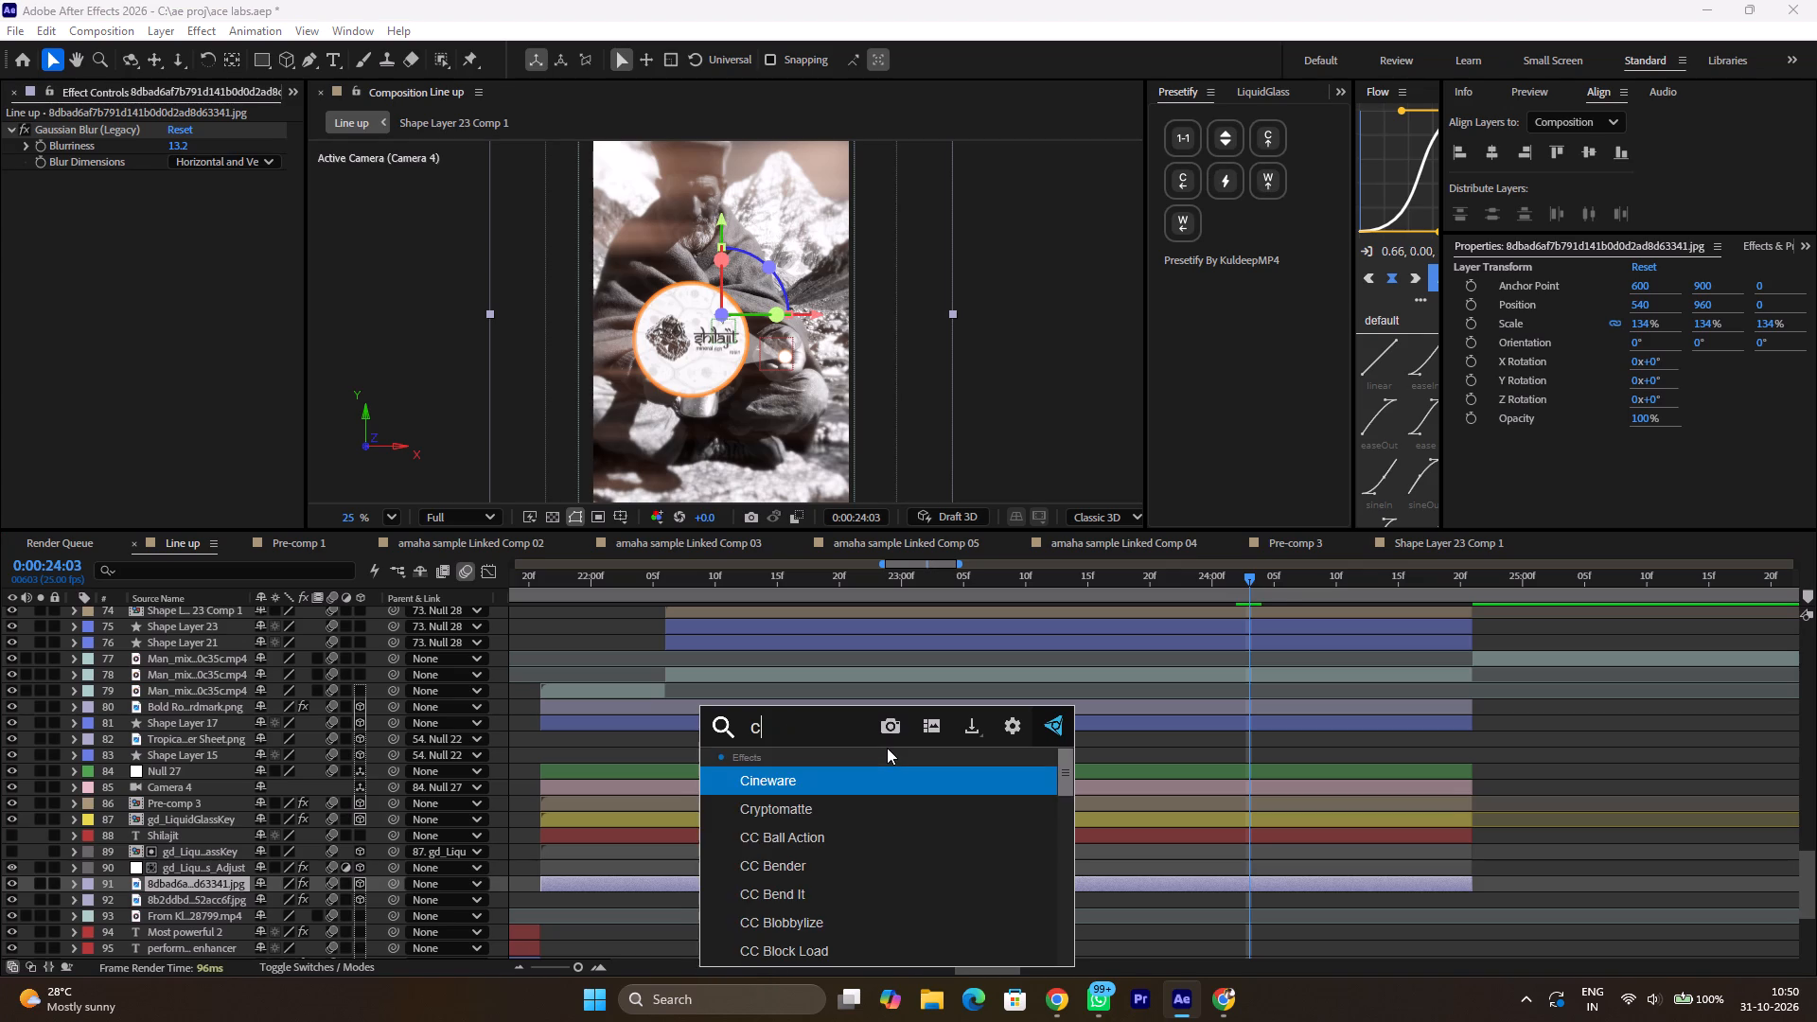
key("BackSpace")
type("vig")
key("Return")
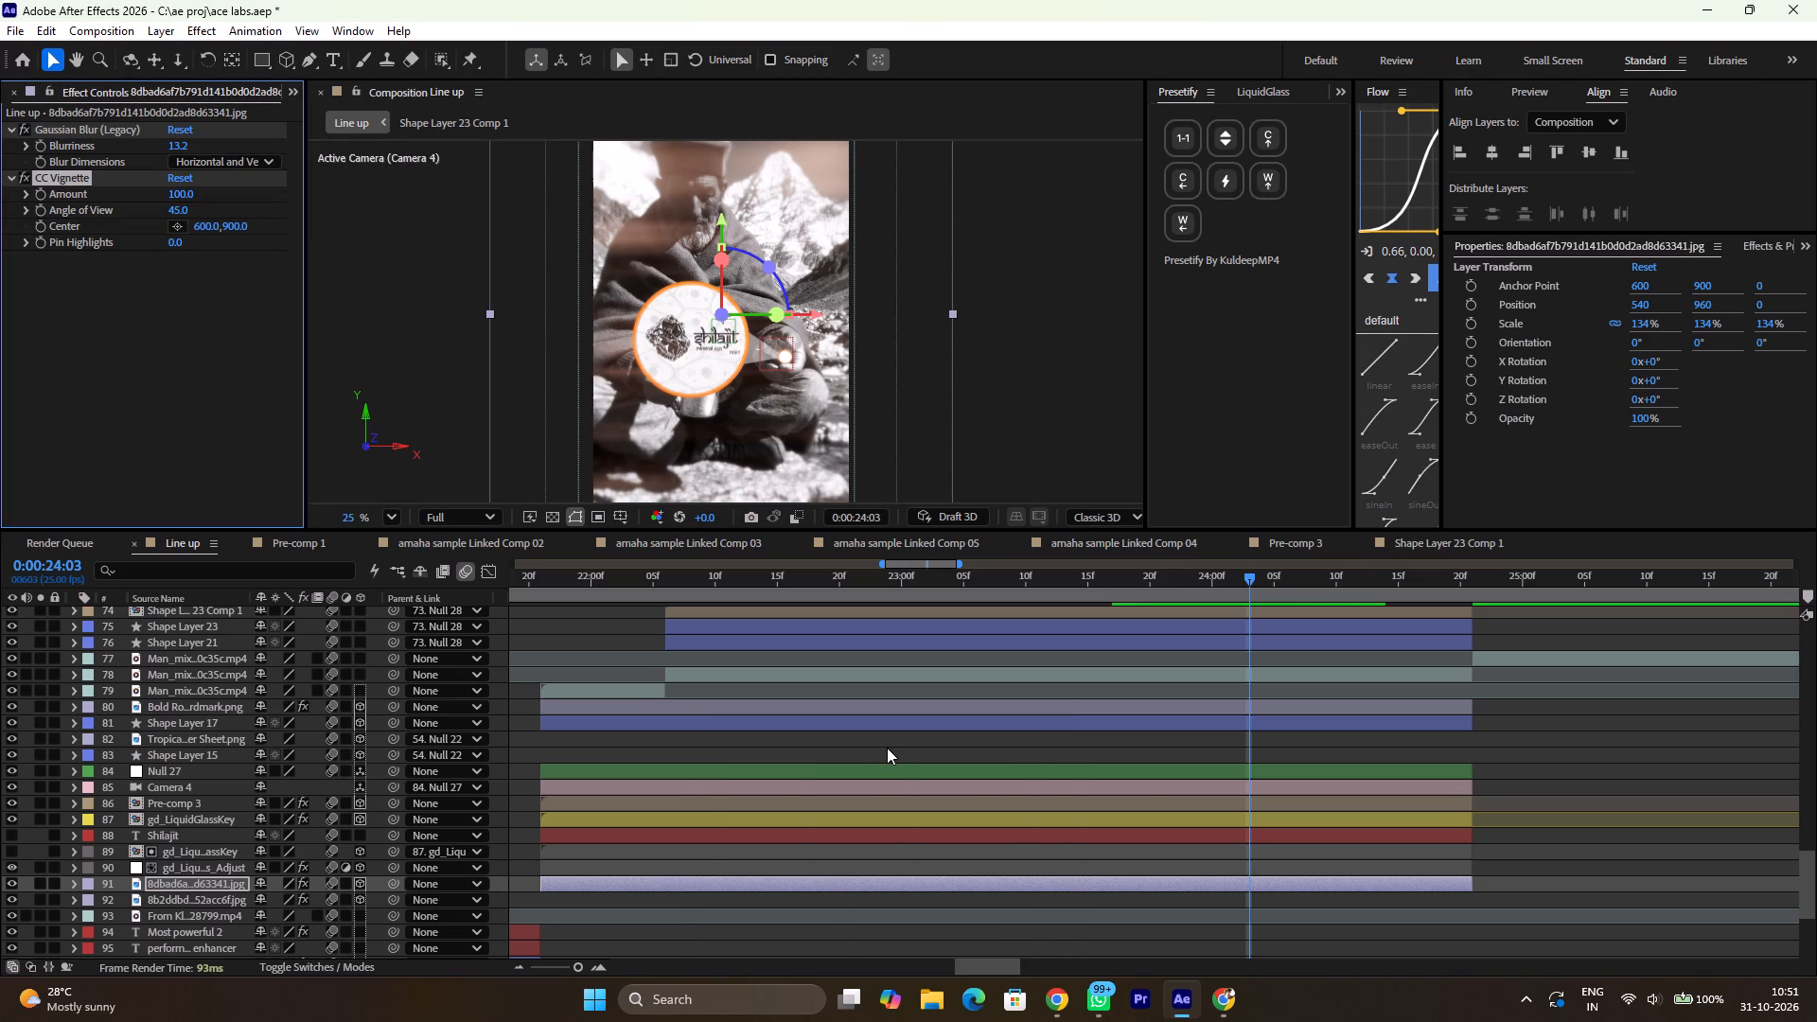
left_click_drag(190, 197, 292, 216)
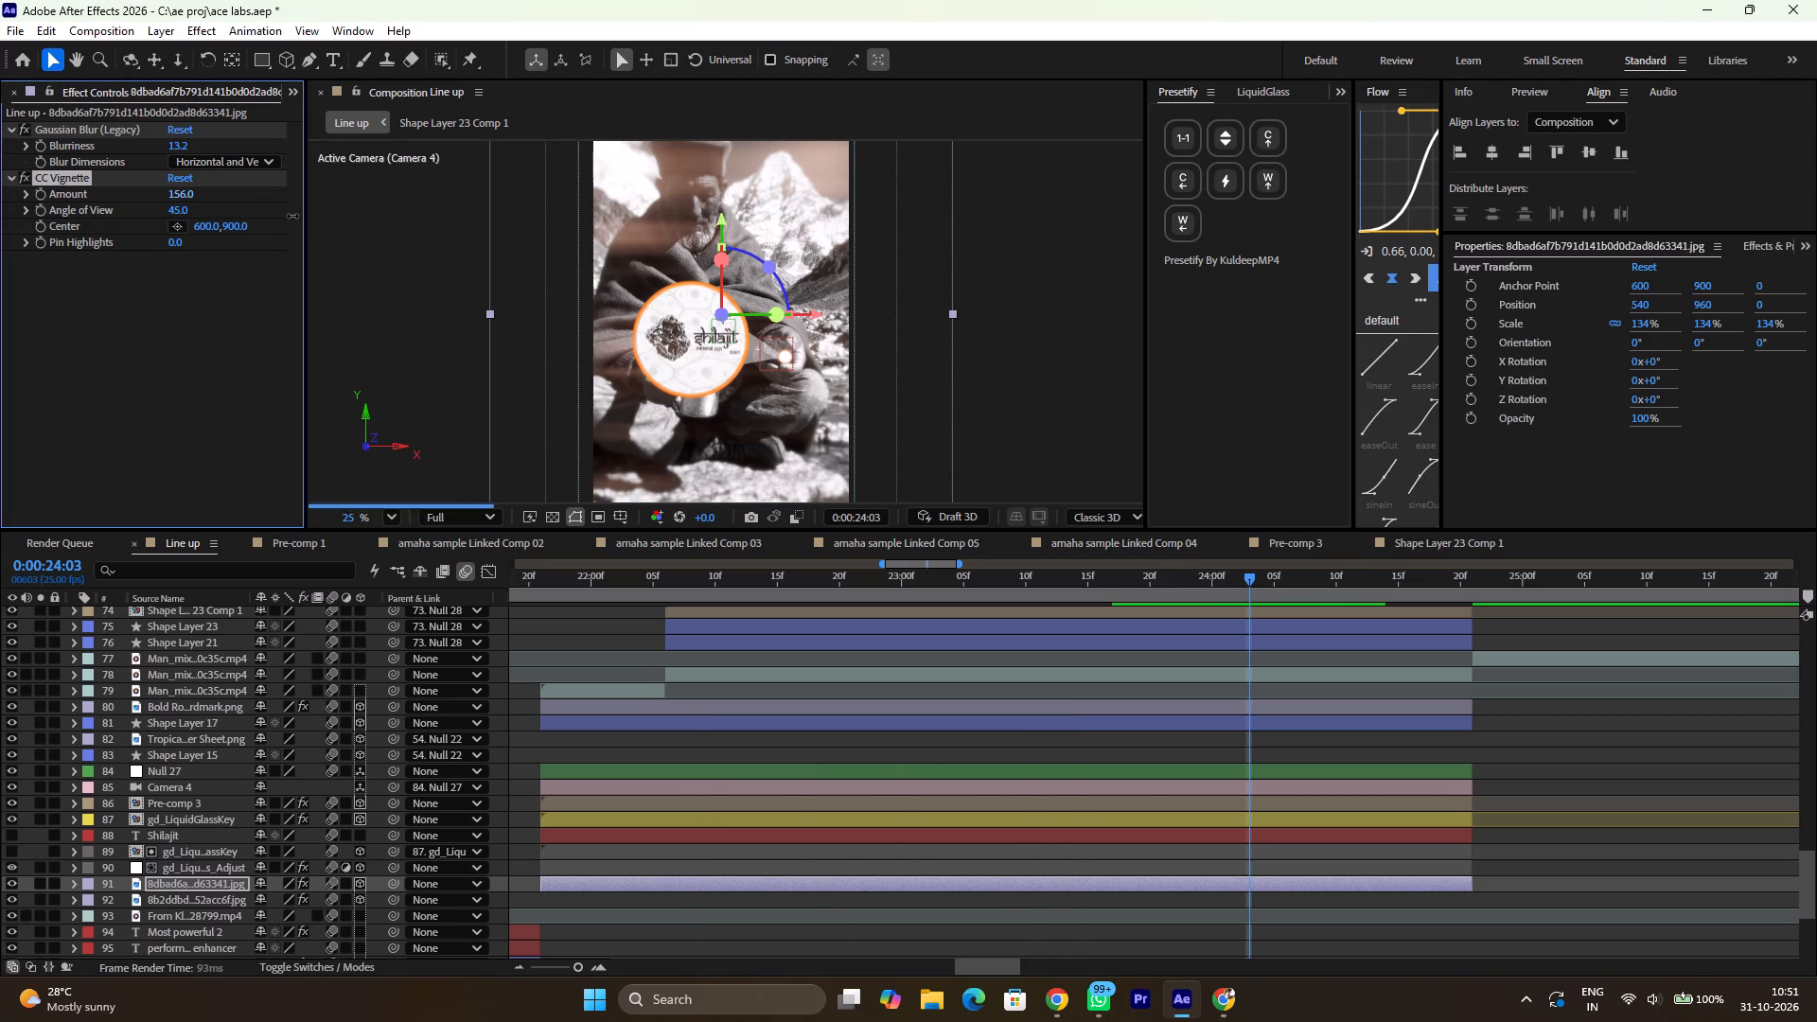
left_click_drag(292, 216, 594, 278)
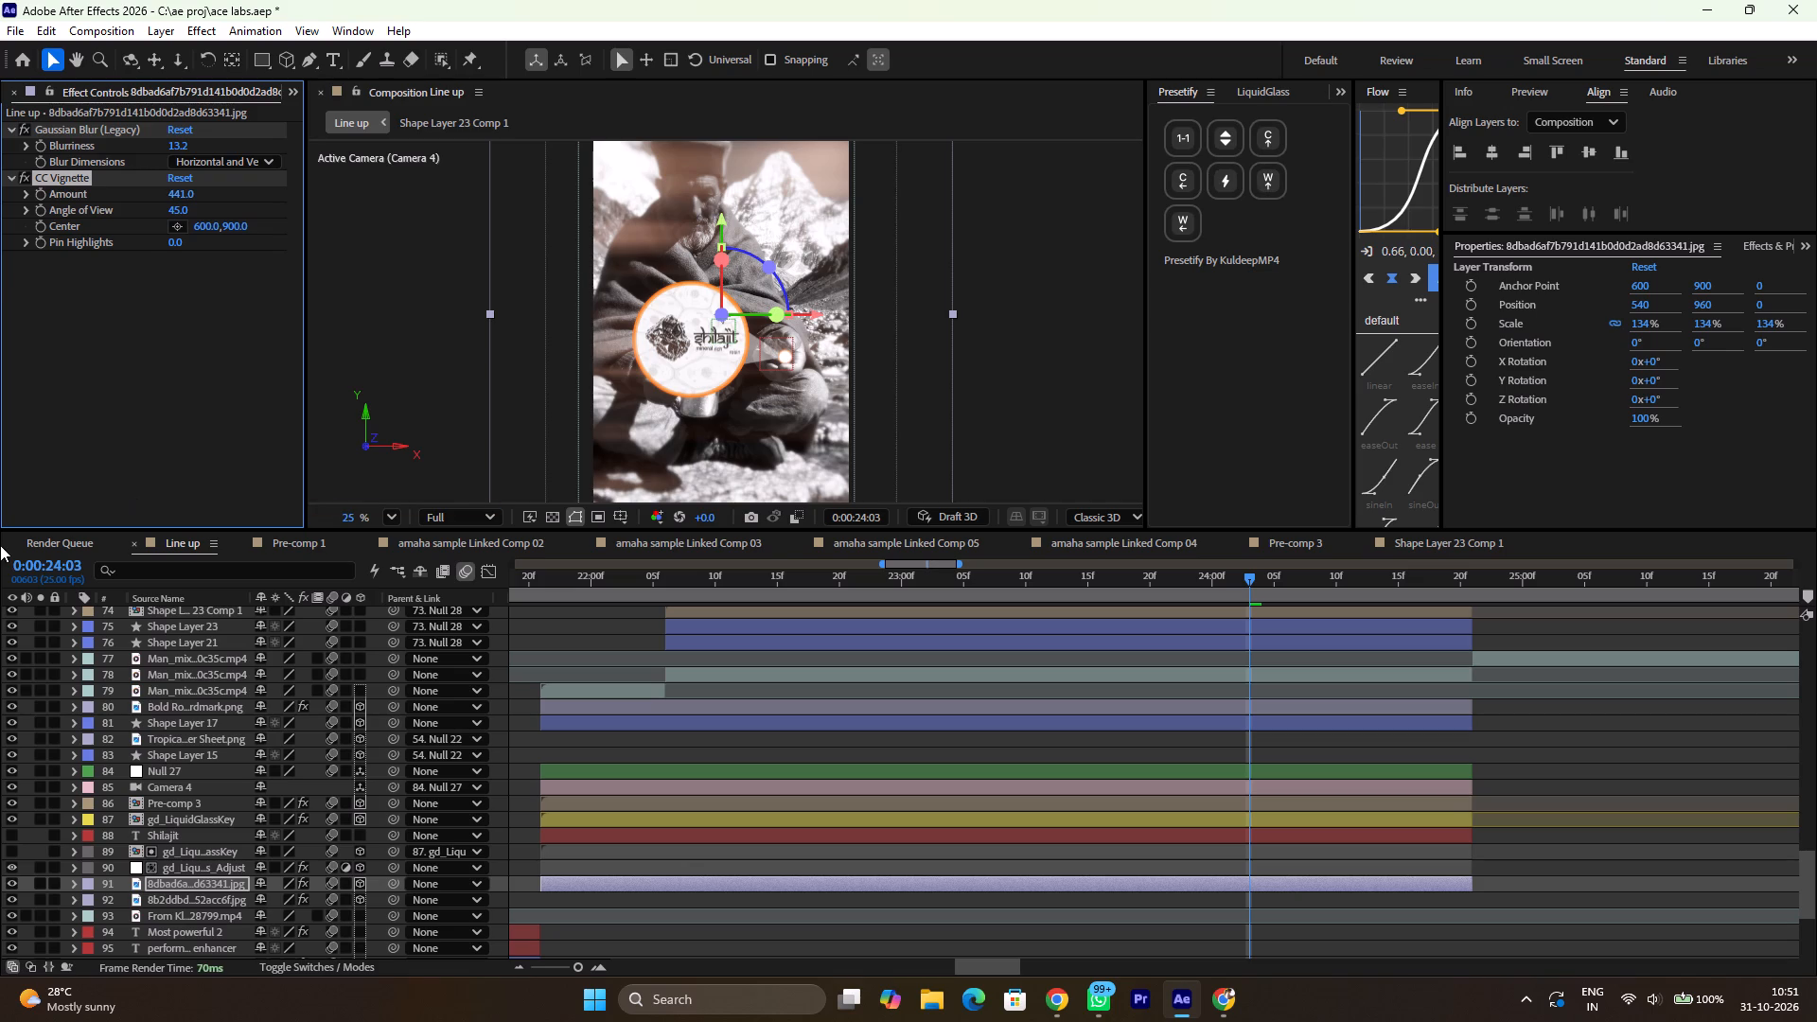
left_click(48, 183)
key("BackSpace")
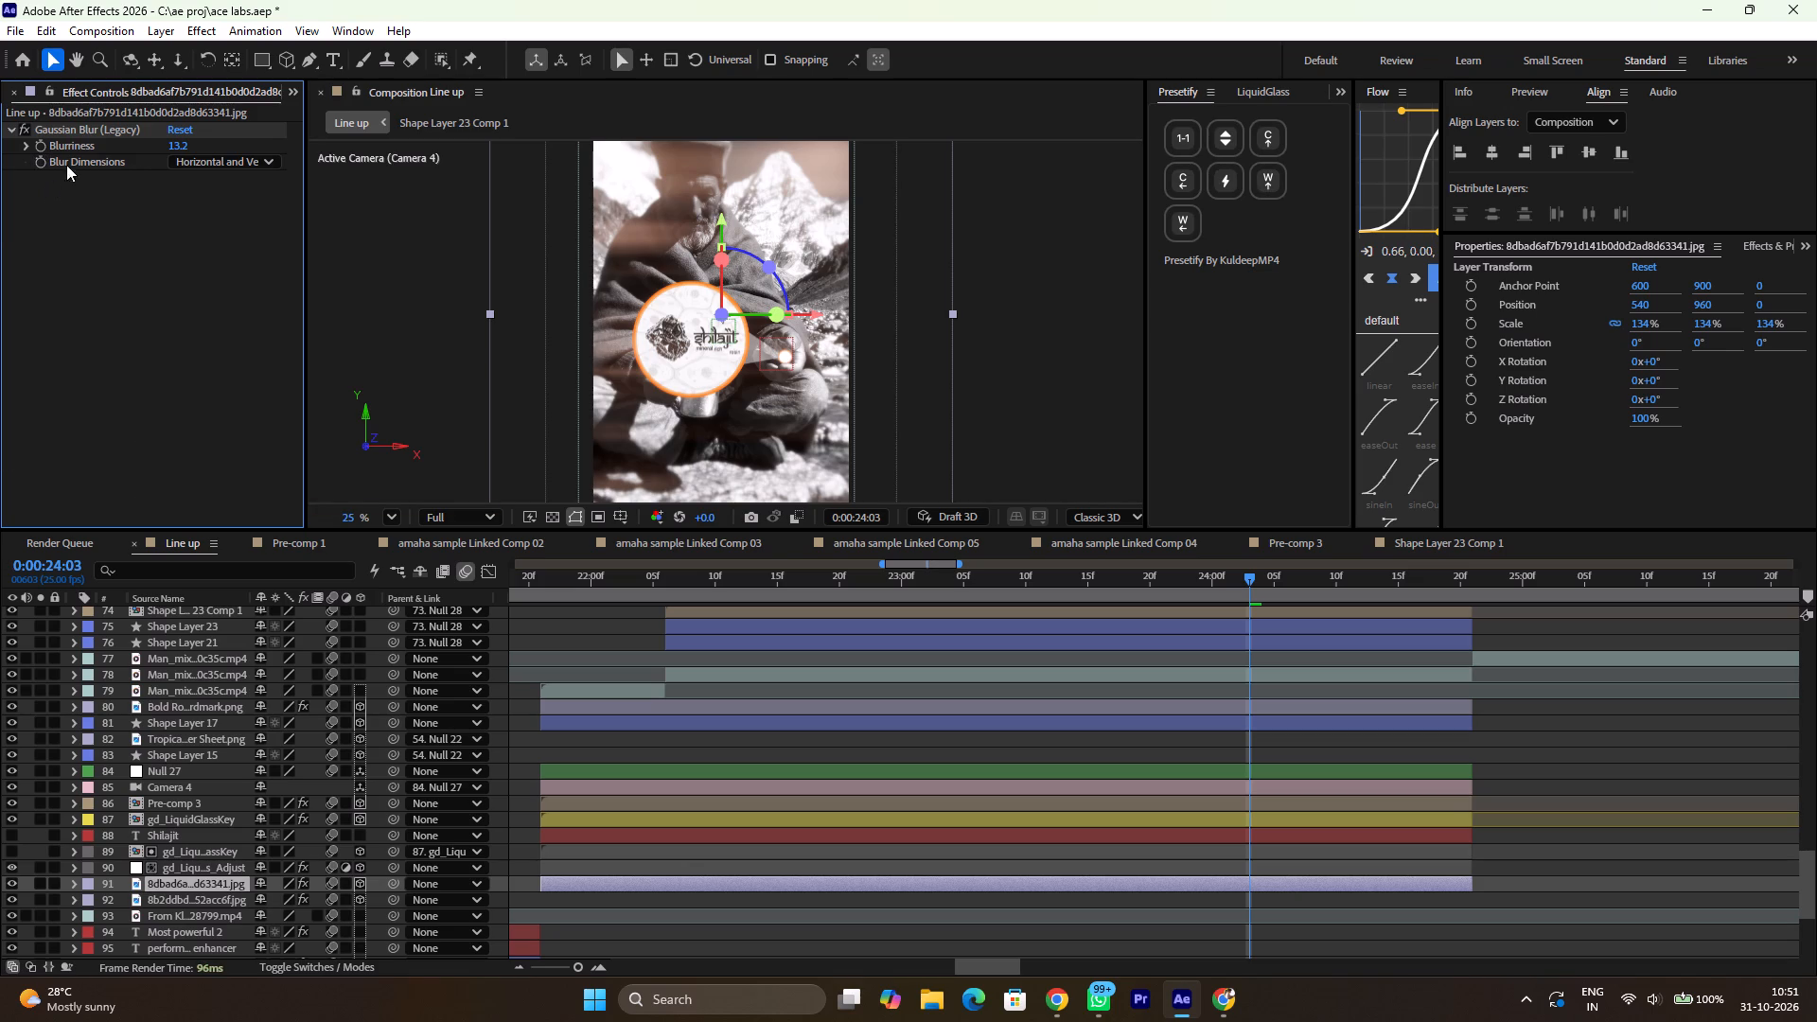
Apply CC Vignette to the Man_mixing_shilajit_in_water clip in layer 78 and set its Amount to 13.
scroll(1014, 707, "up", 1)
scroll(1026, 834, "up", 1)
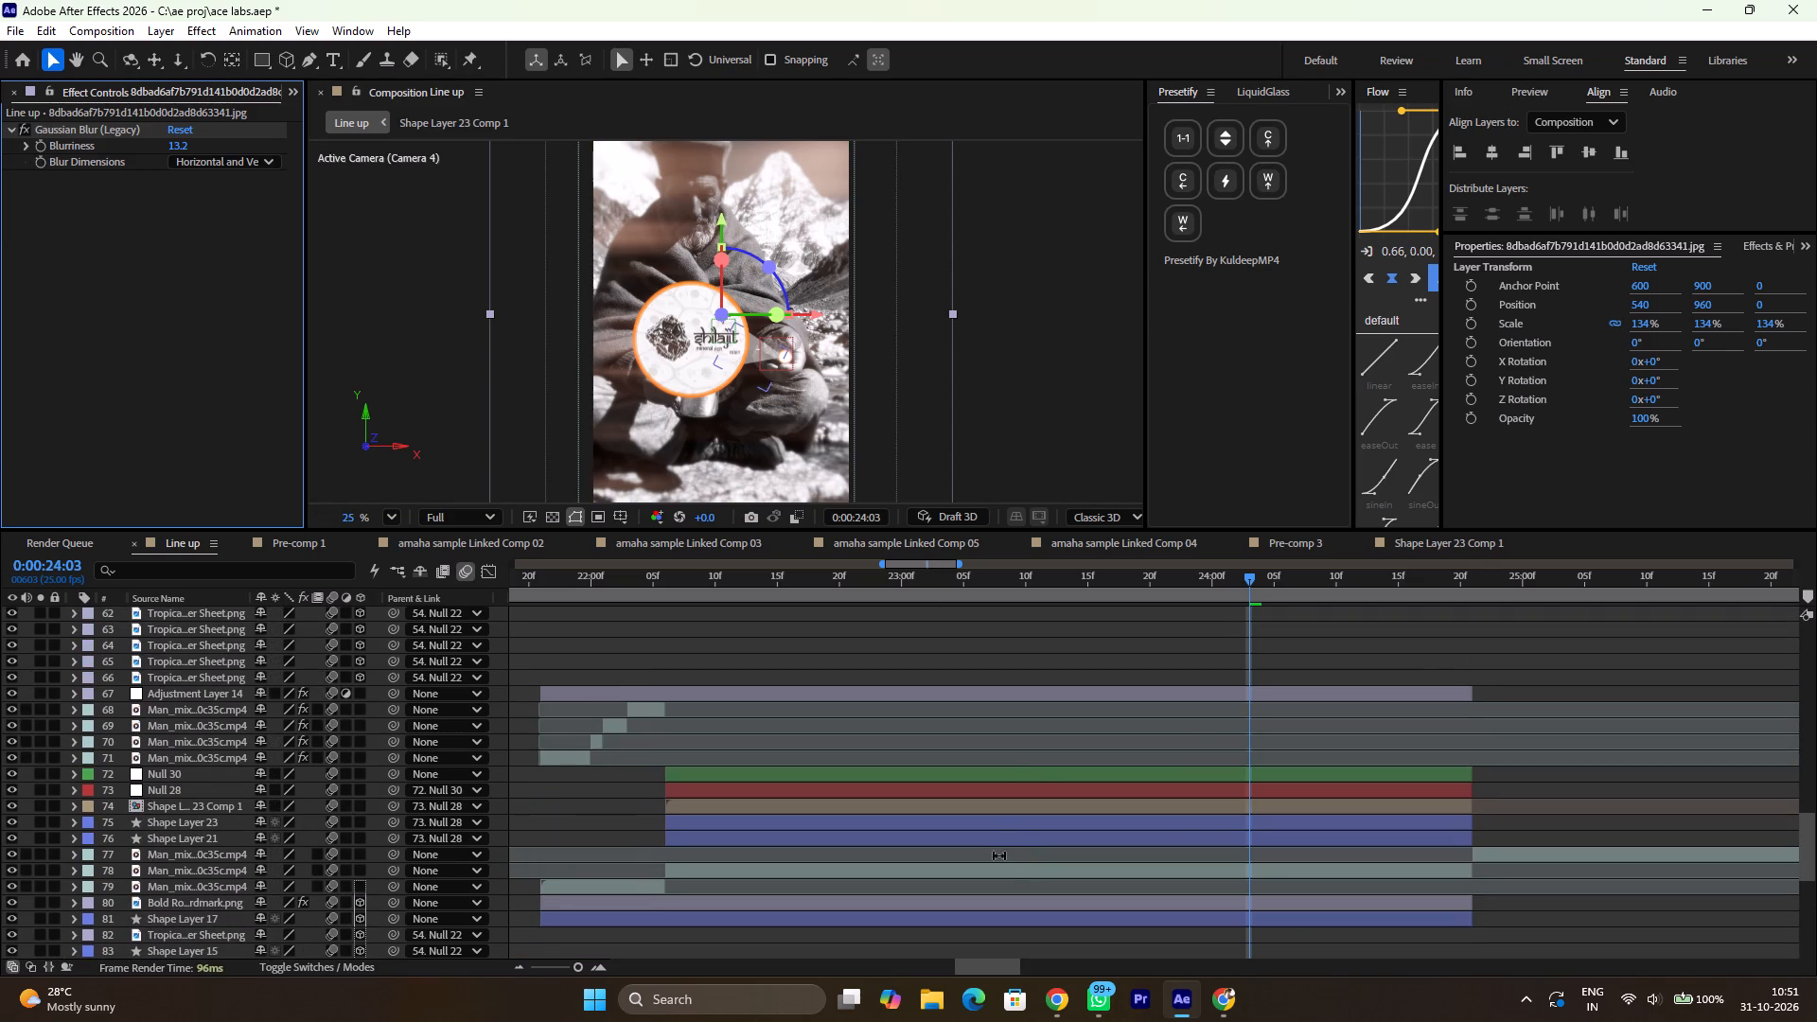
left_click(997, 869)
key("ctrl+space")
type("cc v")
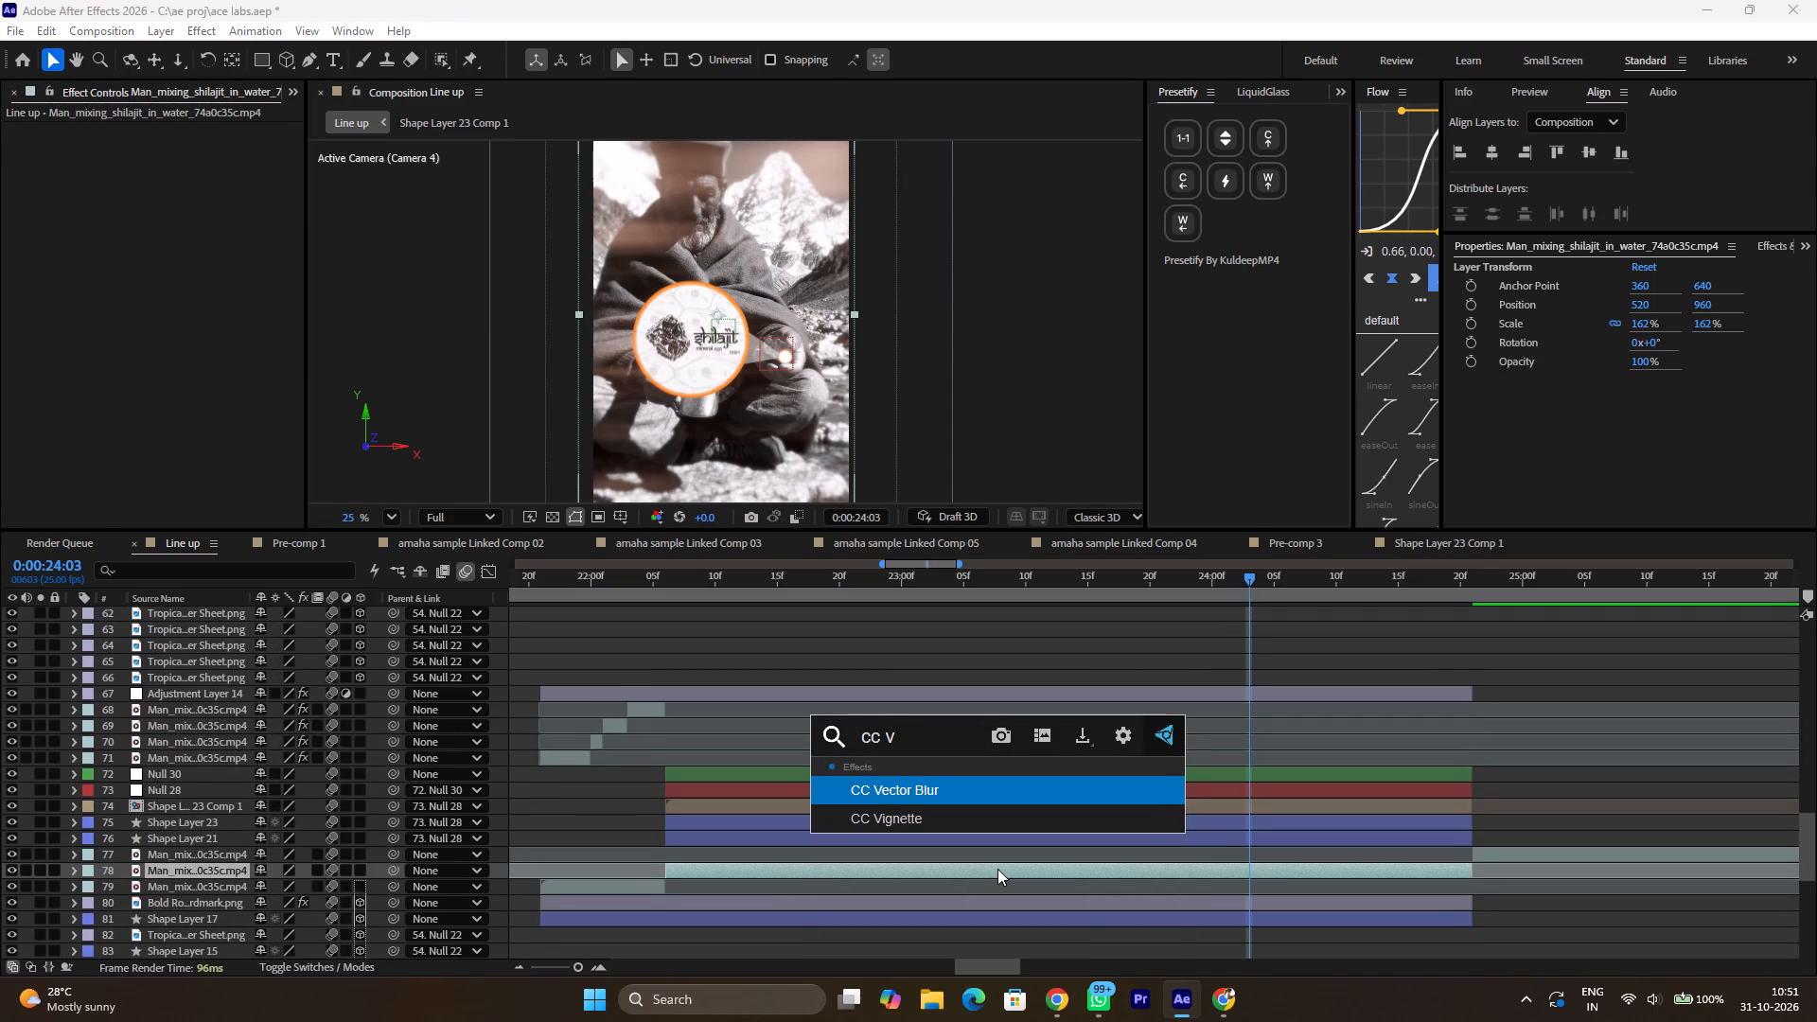
key("Down")
key("backslash")
key("Return")
key("ctrl+space")
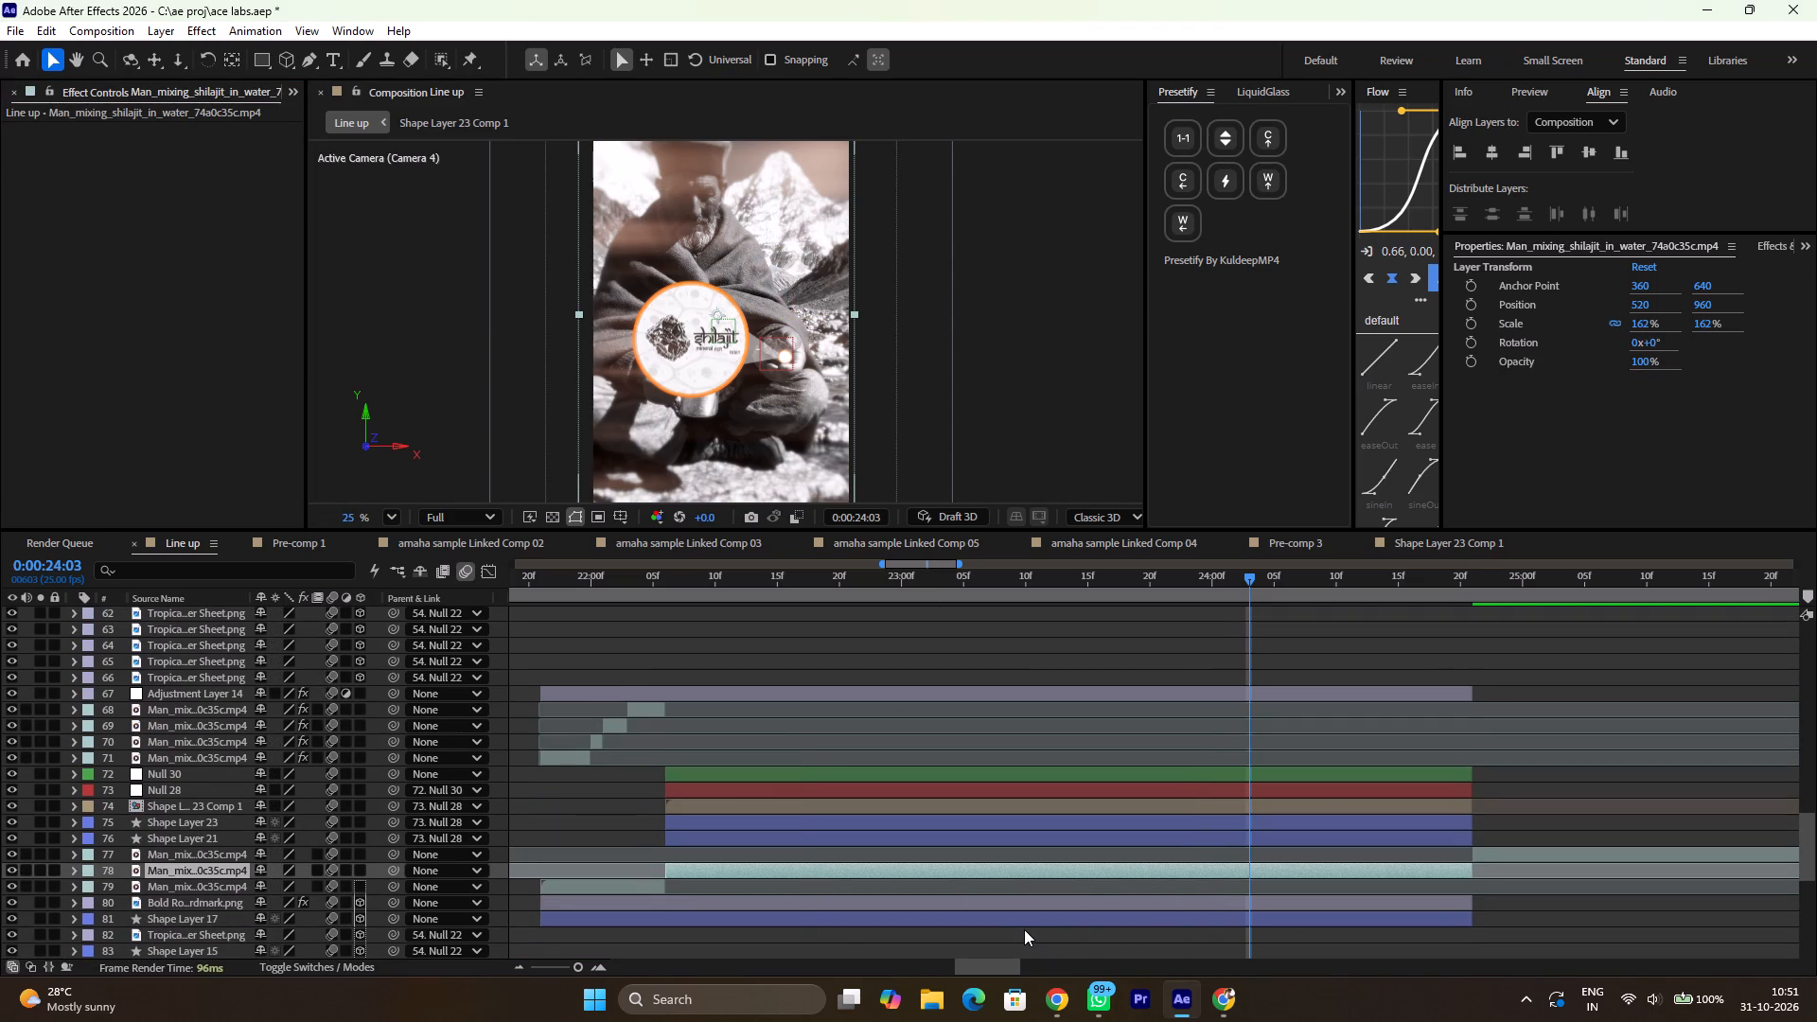
type("cc v")
key("Down")
key("Return")
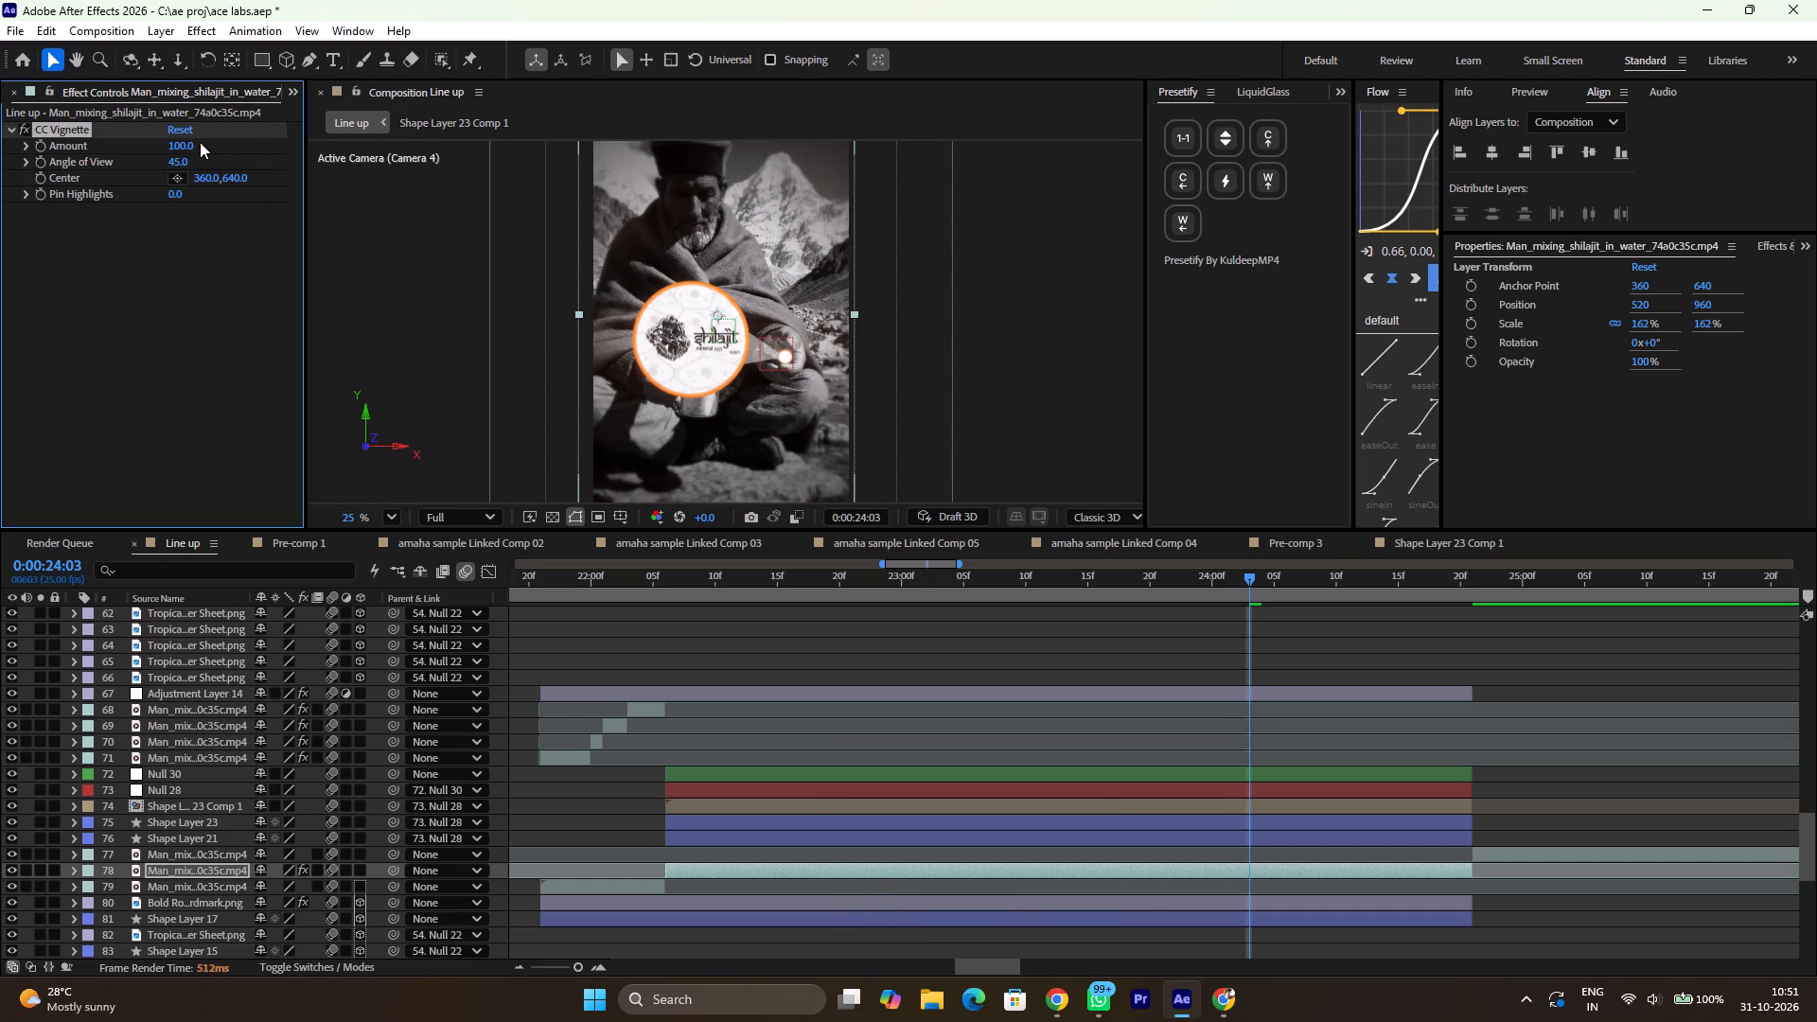
left_click_drag(185, 142, 34, 173)
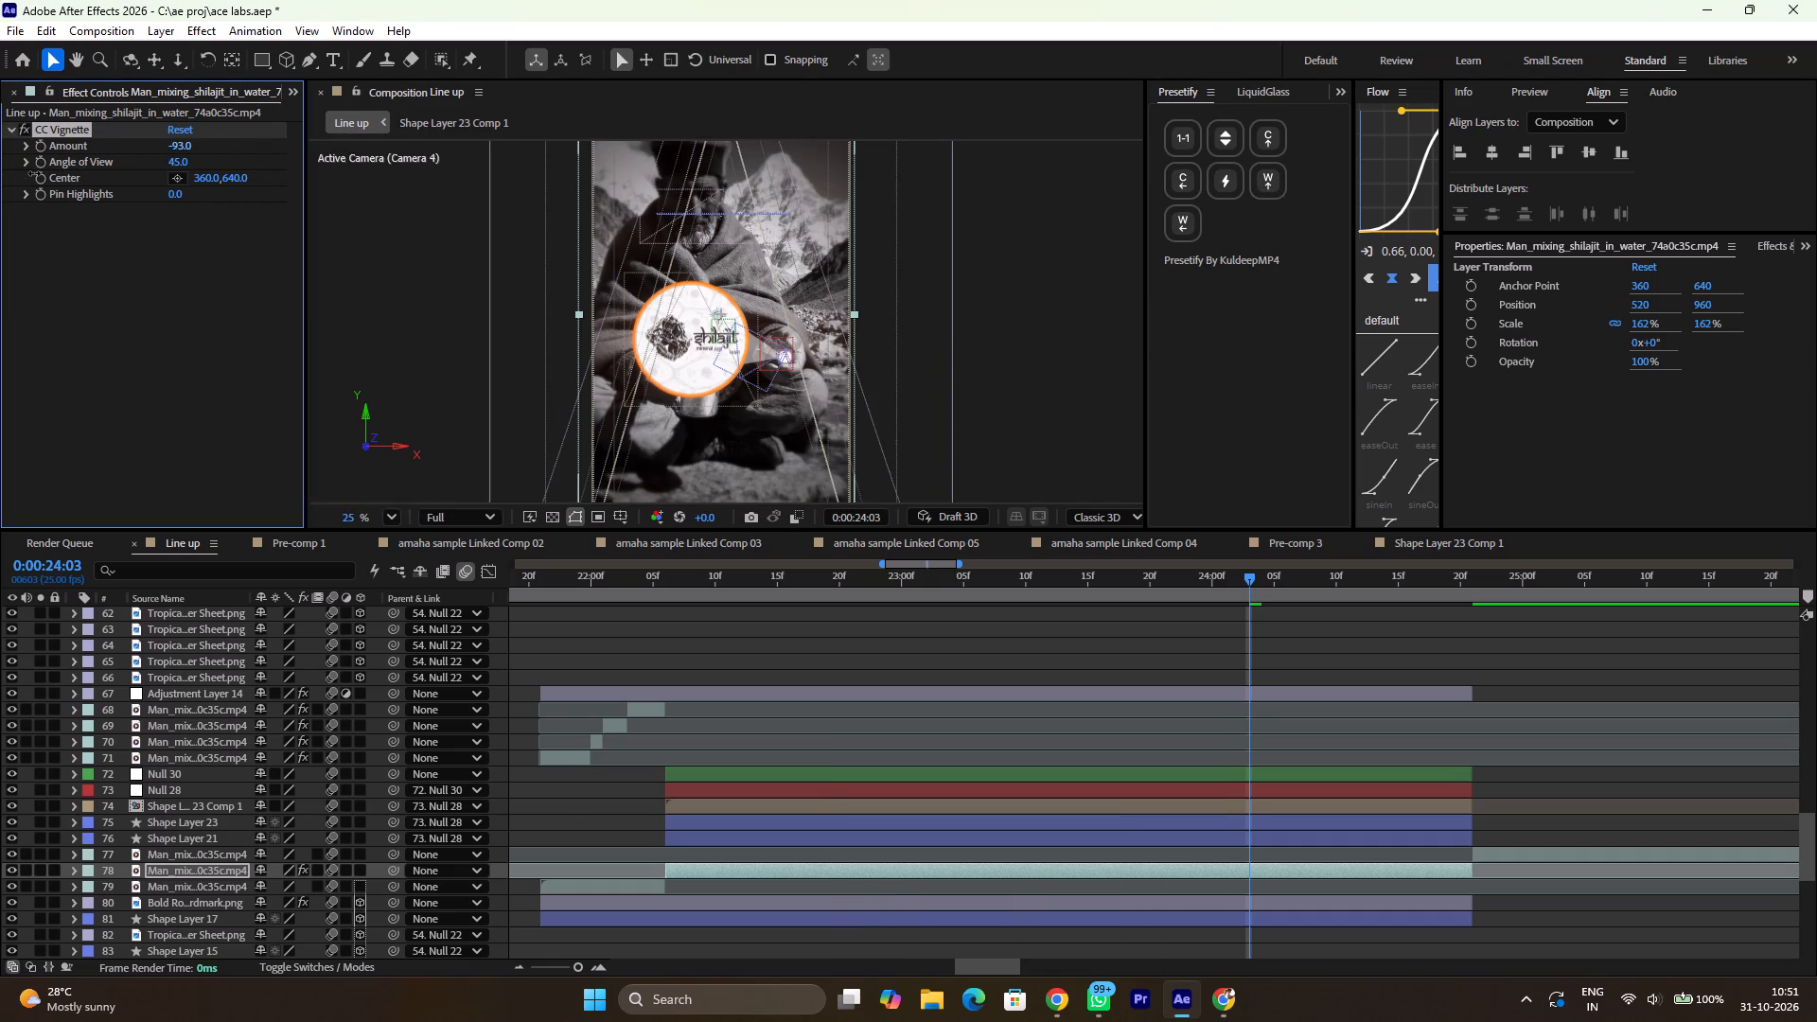
left_click_drag(34, 173, 138, 177)
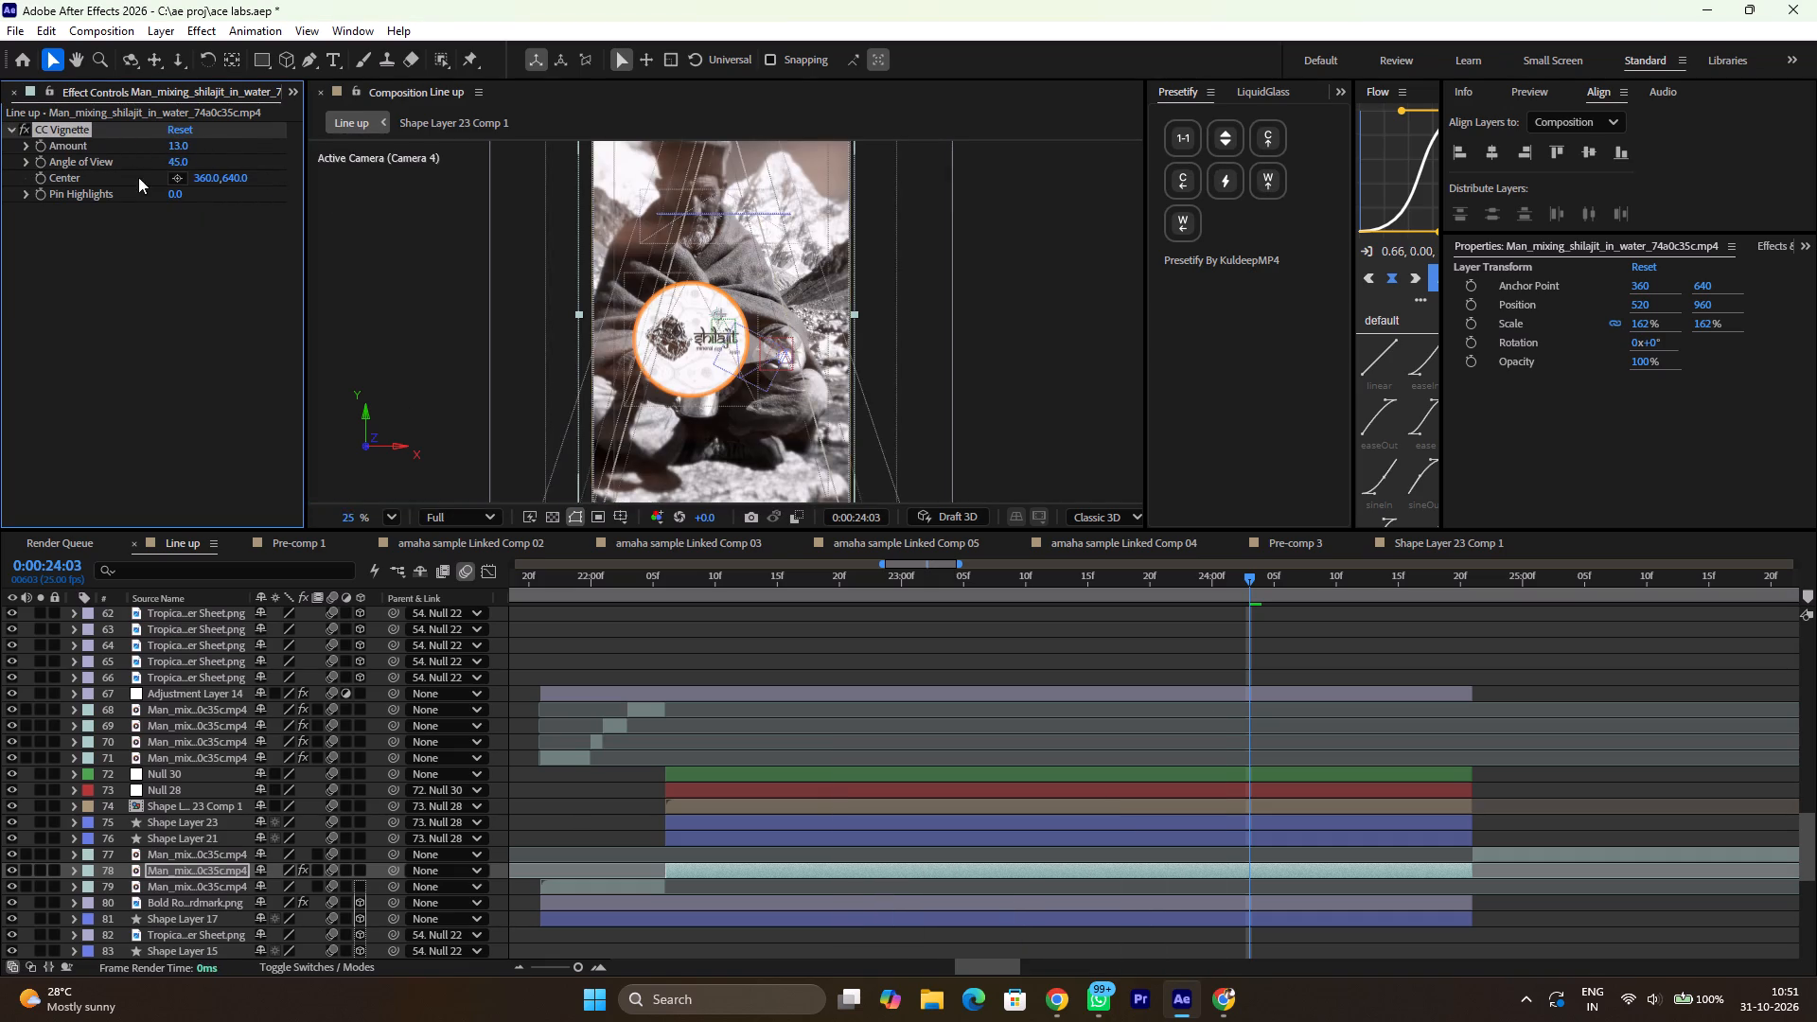
Set the composition preview resolution to Quarter.
left_click(421, 519)
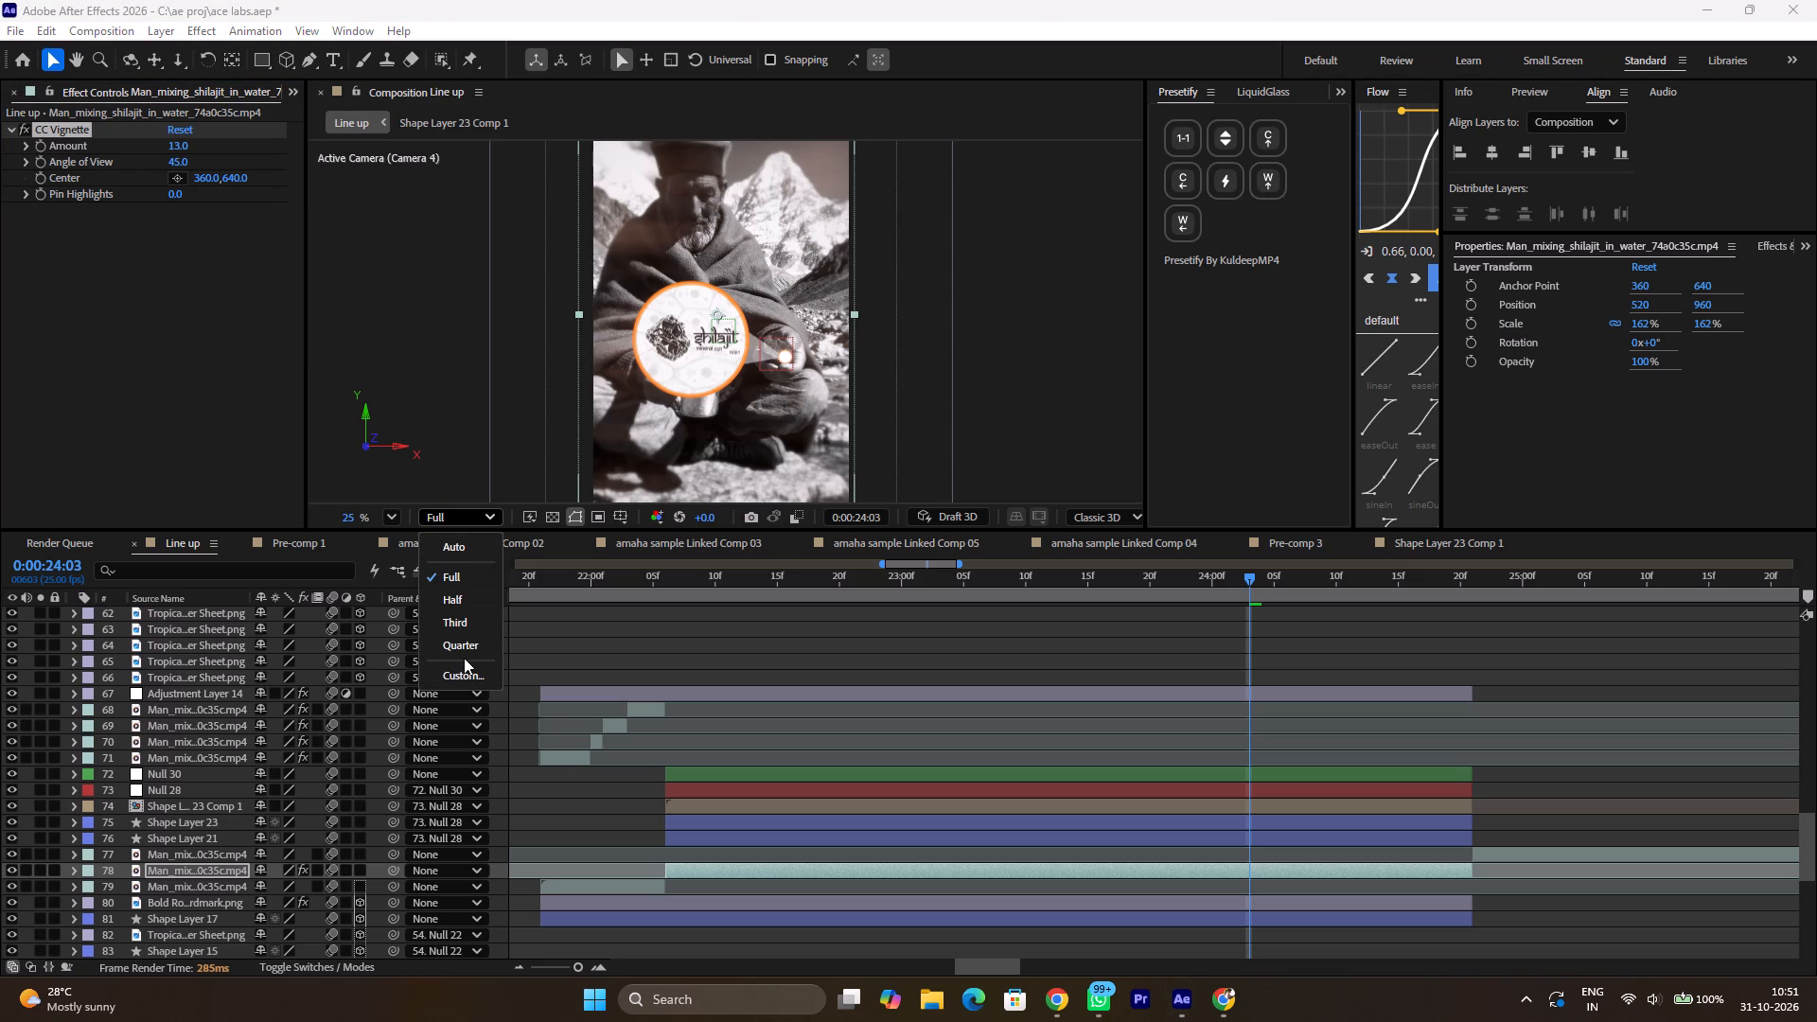
left_click(464, 642)
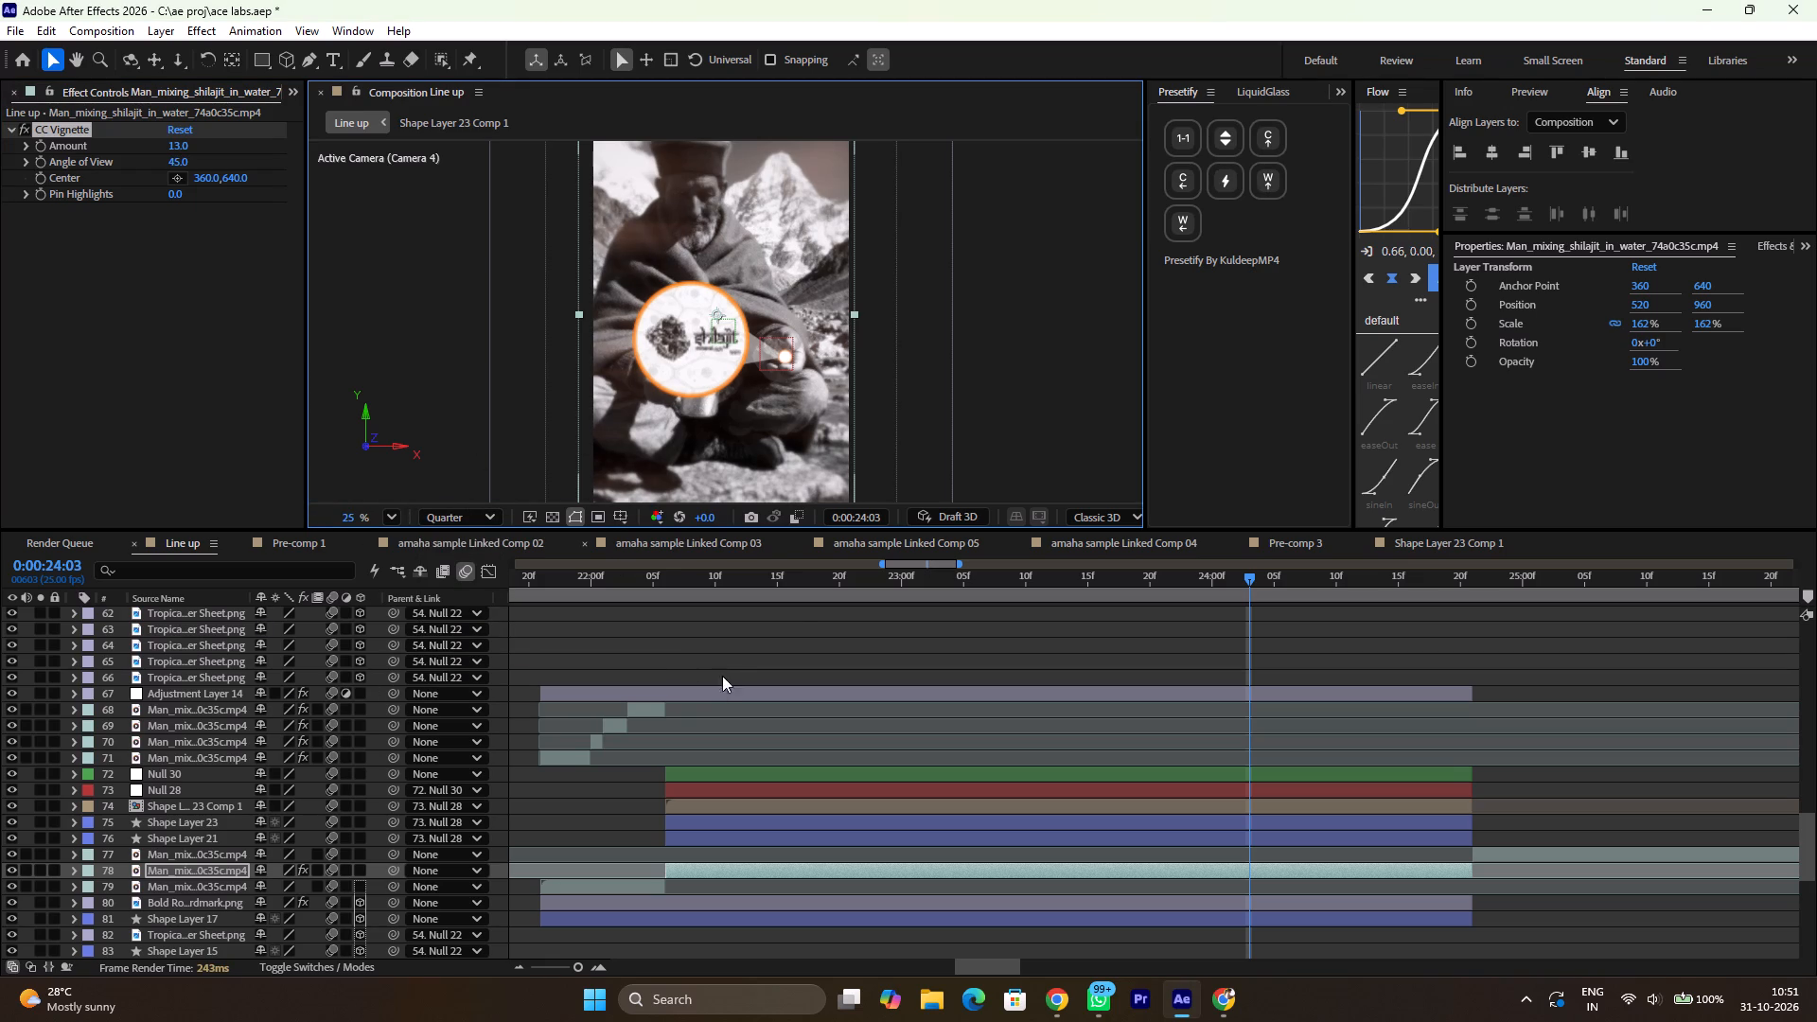
Reopen Adjustment Layer 14's Magic Bullet Looks editor and look through the available Film tools.
left_click(801, 688)
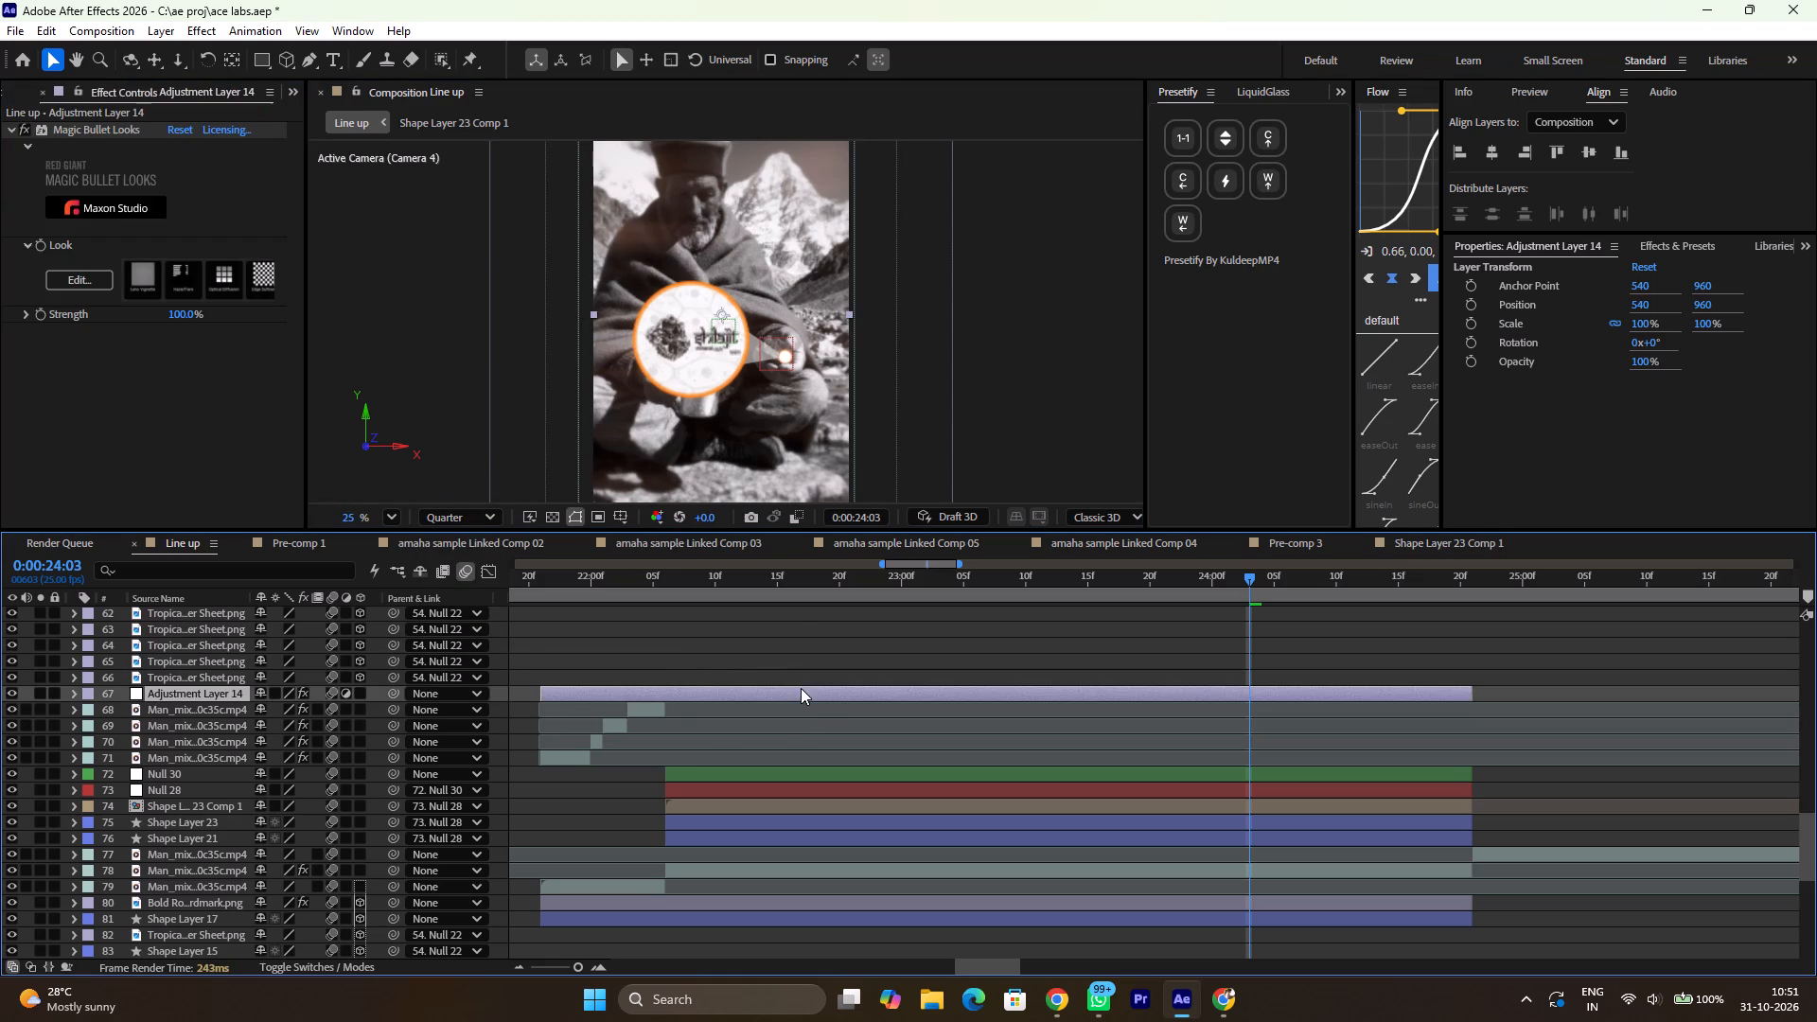
left_click(74, 281)
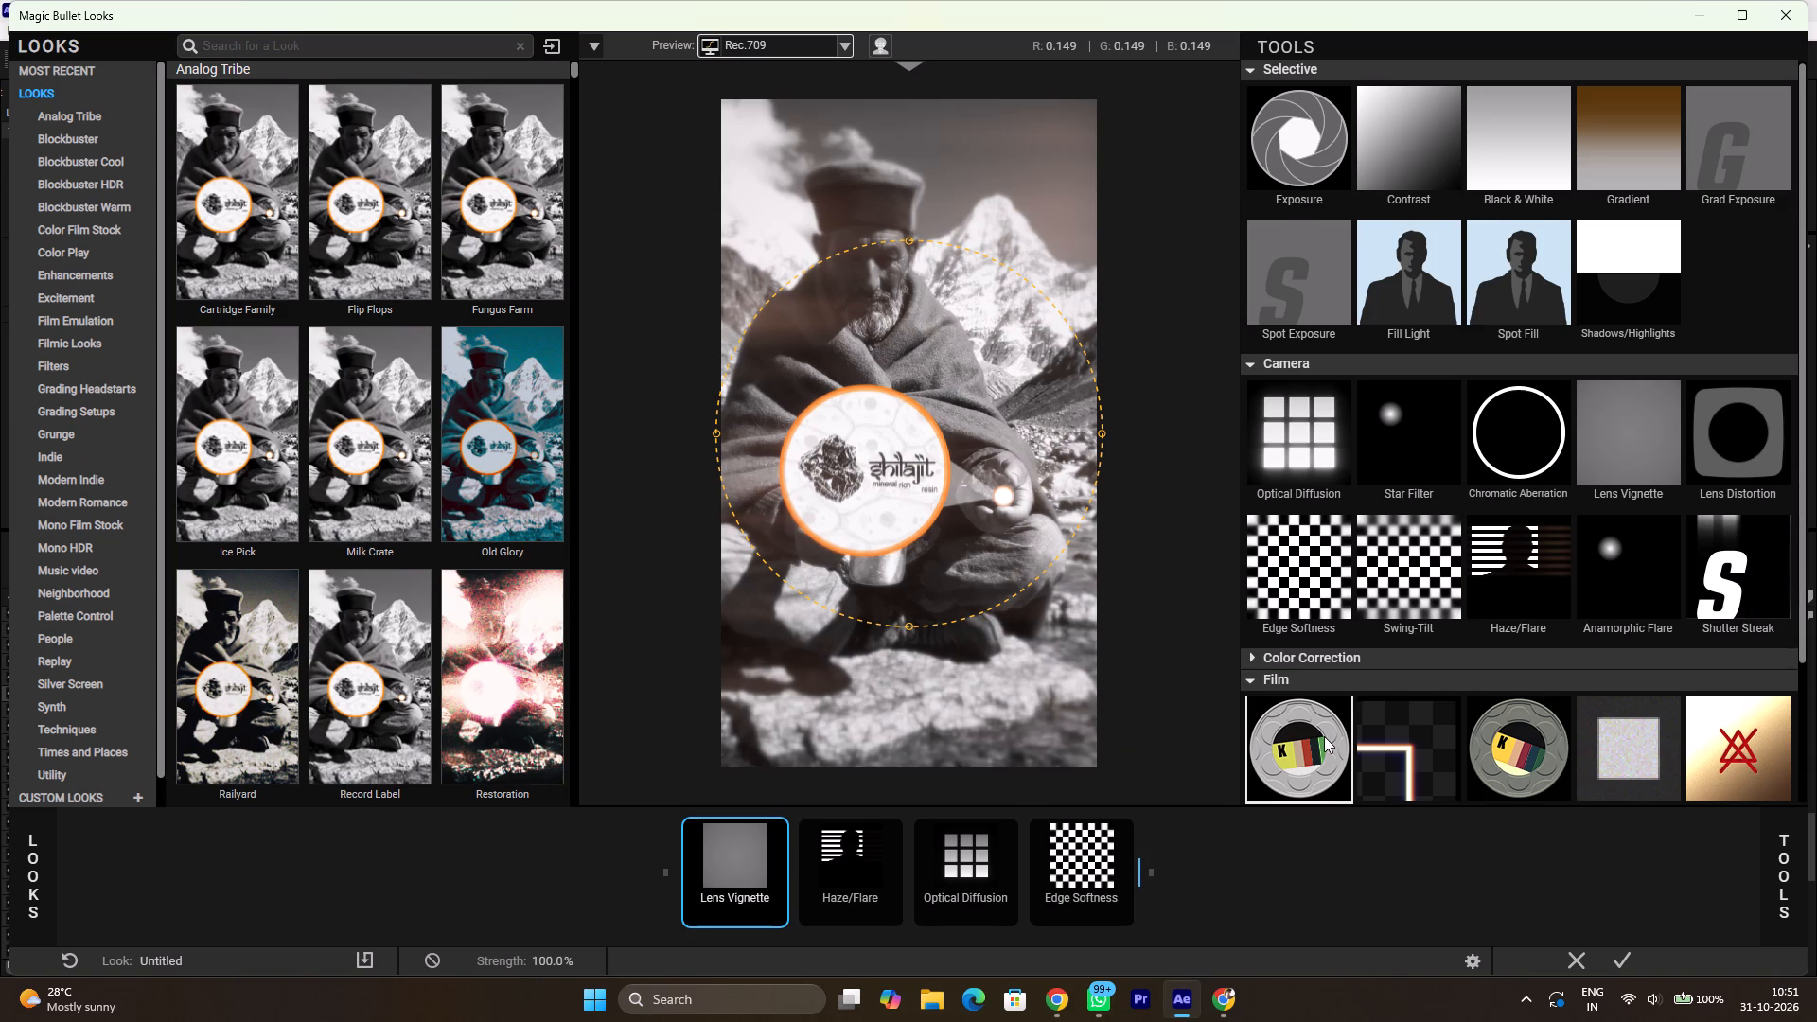
scroll(1324, 736, "down", 2)
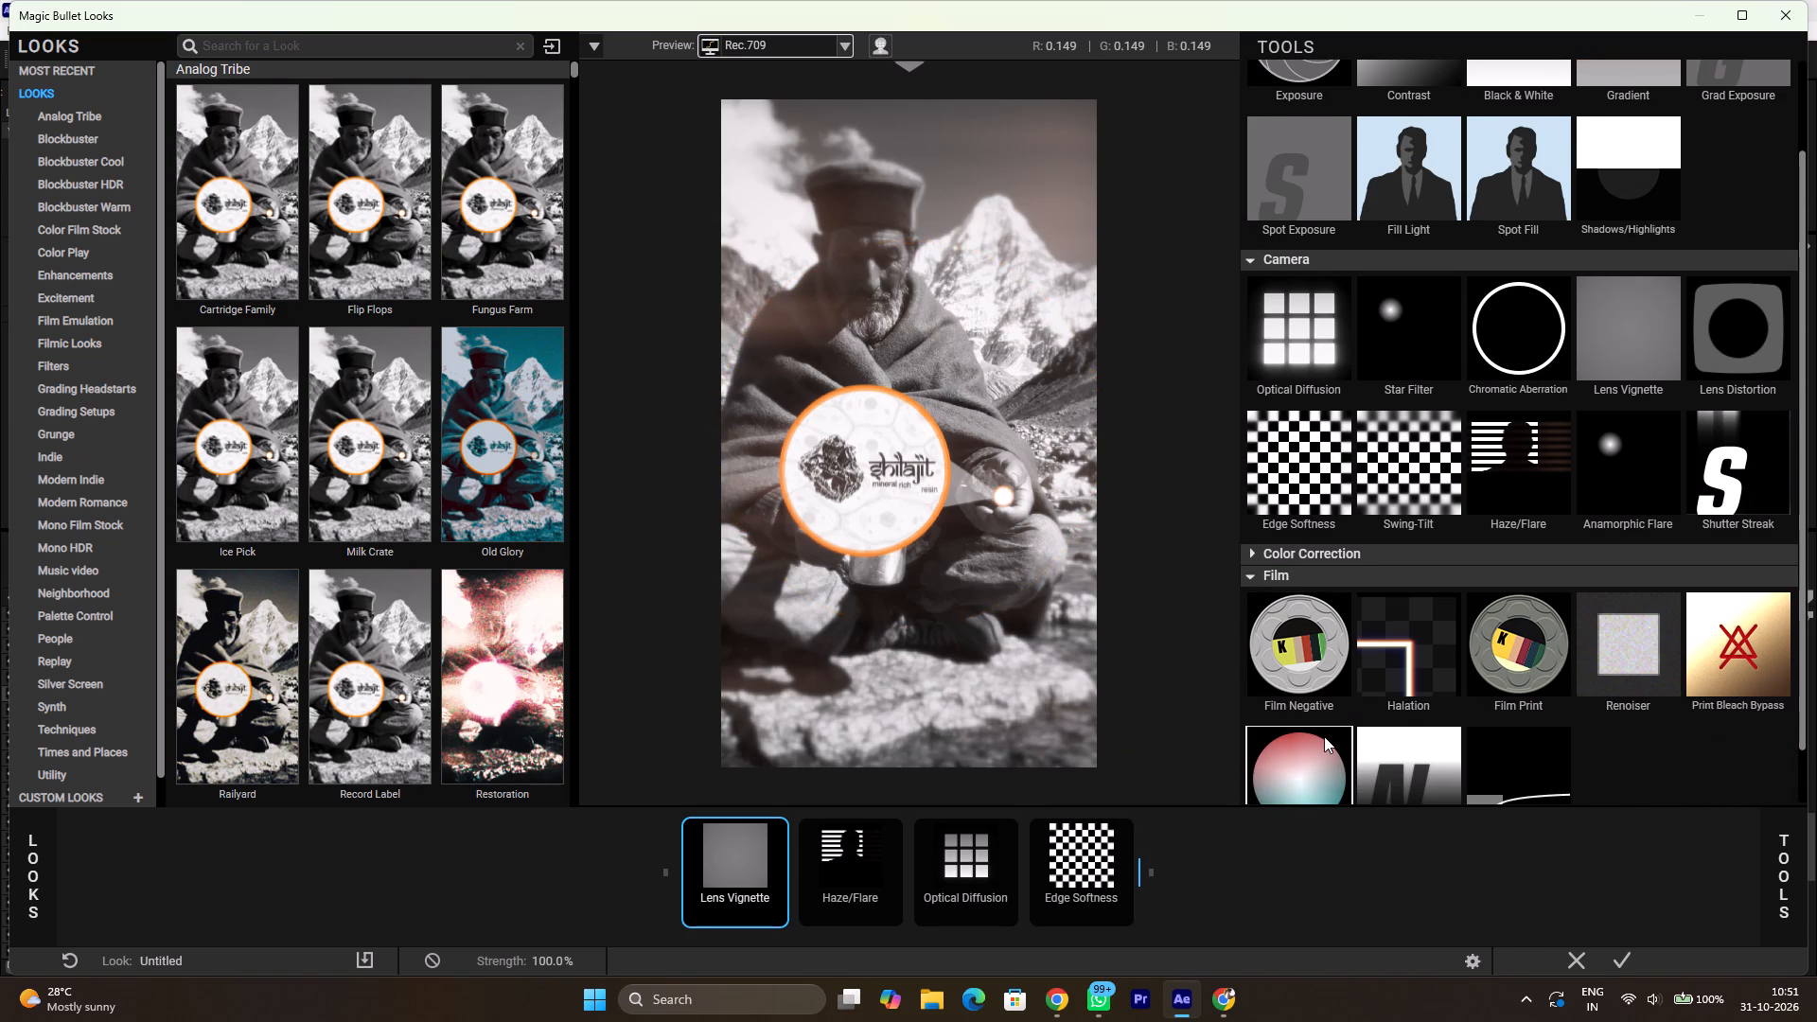
Switch to Google Chrome and search Google for "ker sangri sabzi".
left_click(1056, 994)
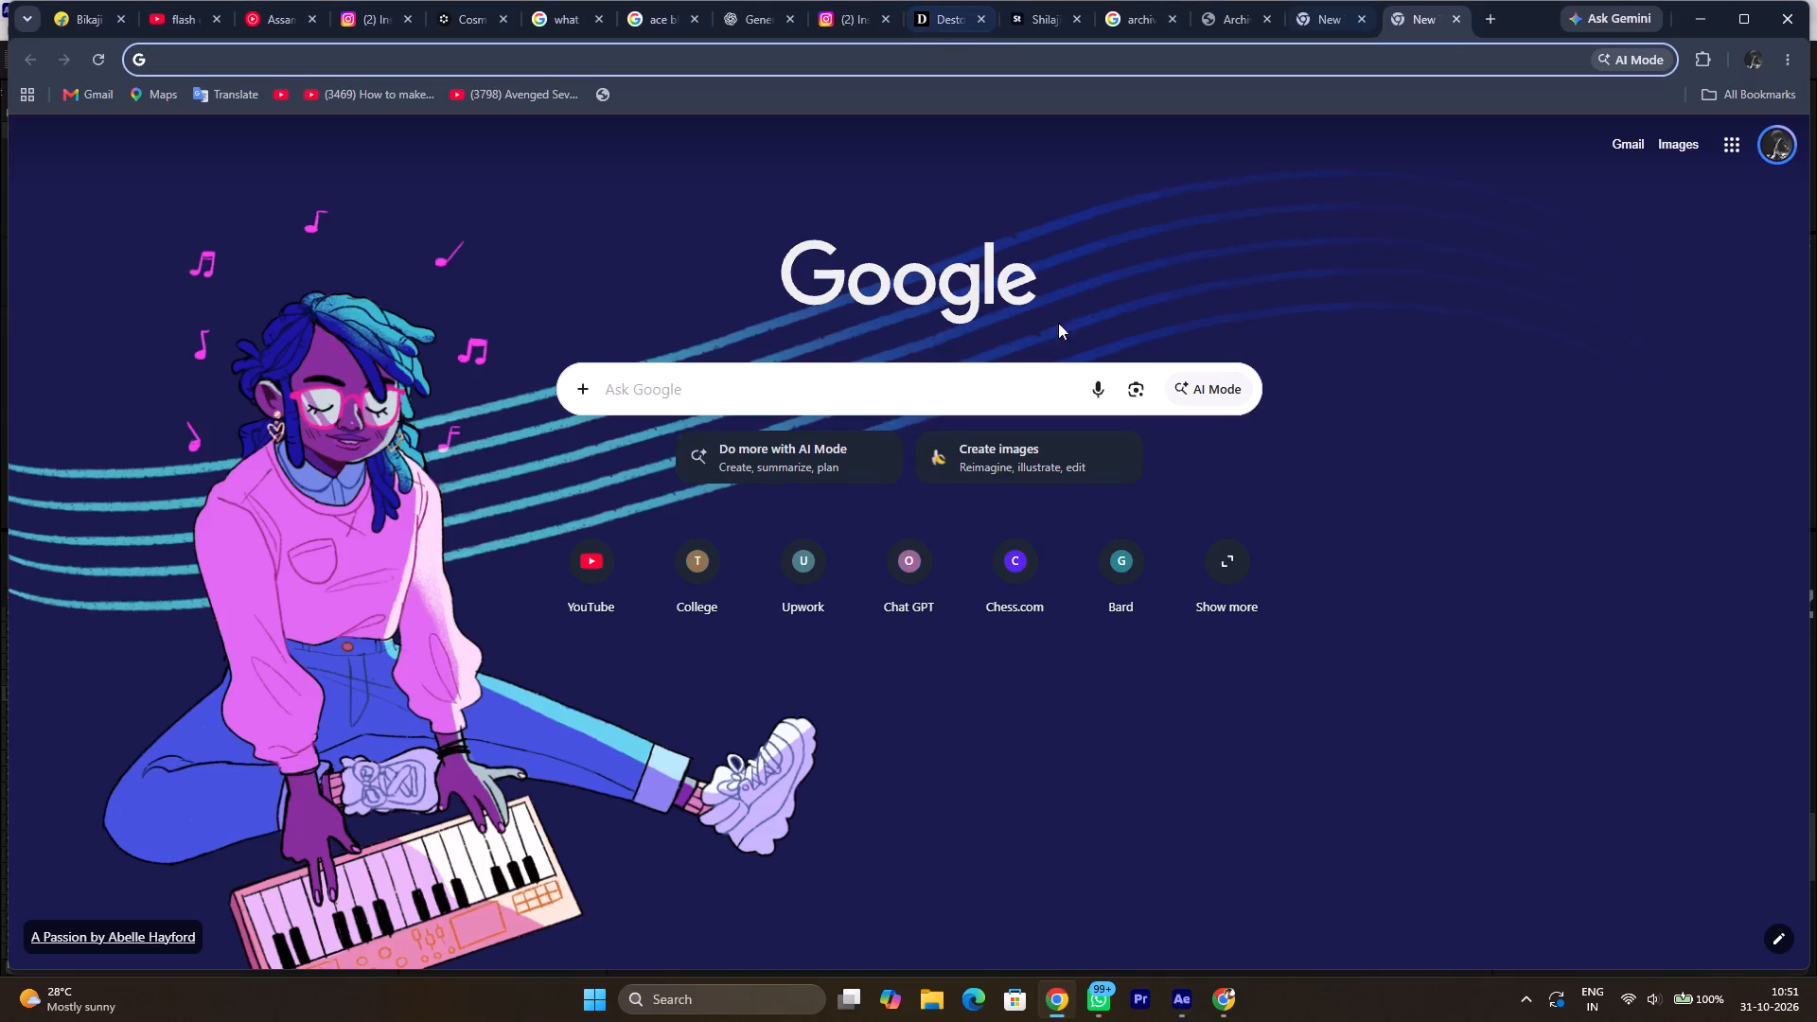
left_click(832, 391)
type("ker sangri")
key("space")
key("Down")
key("Return")
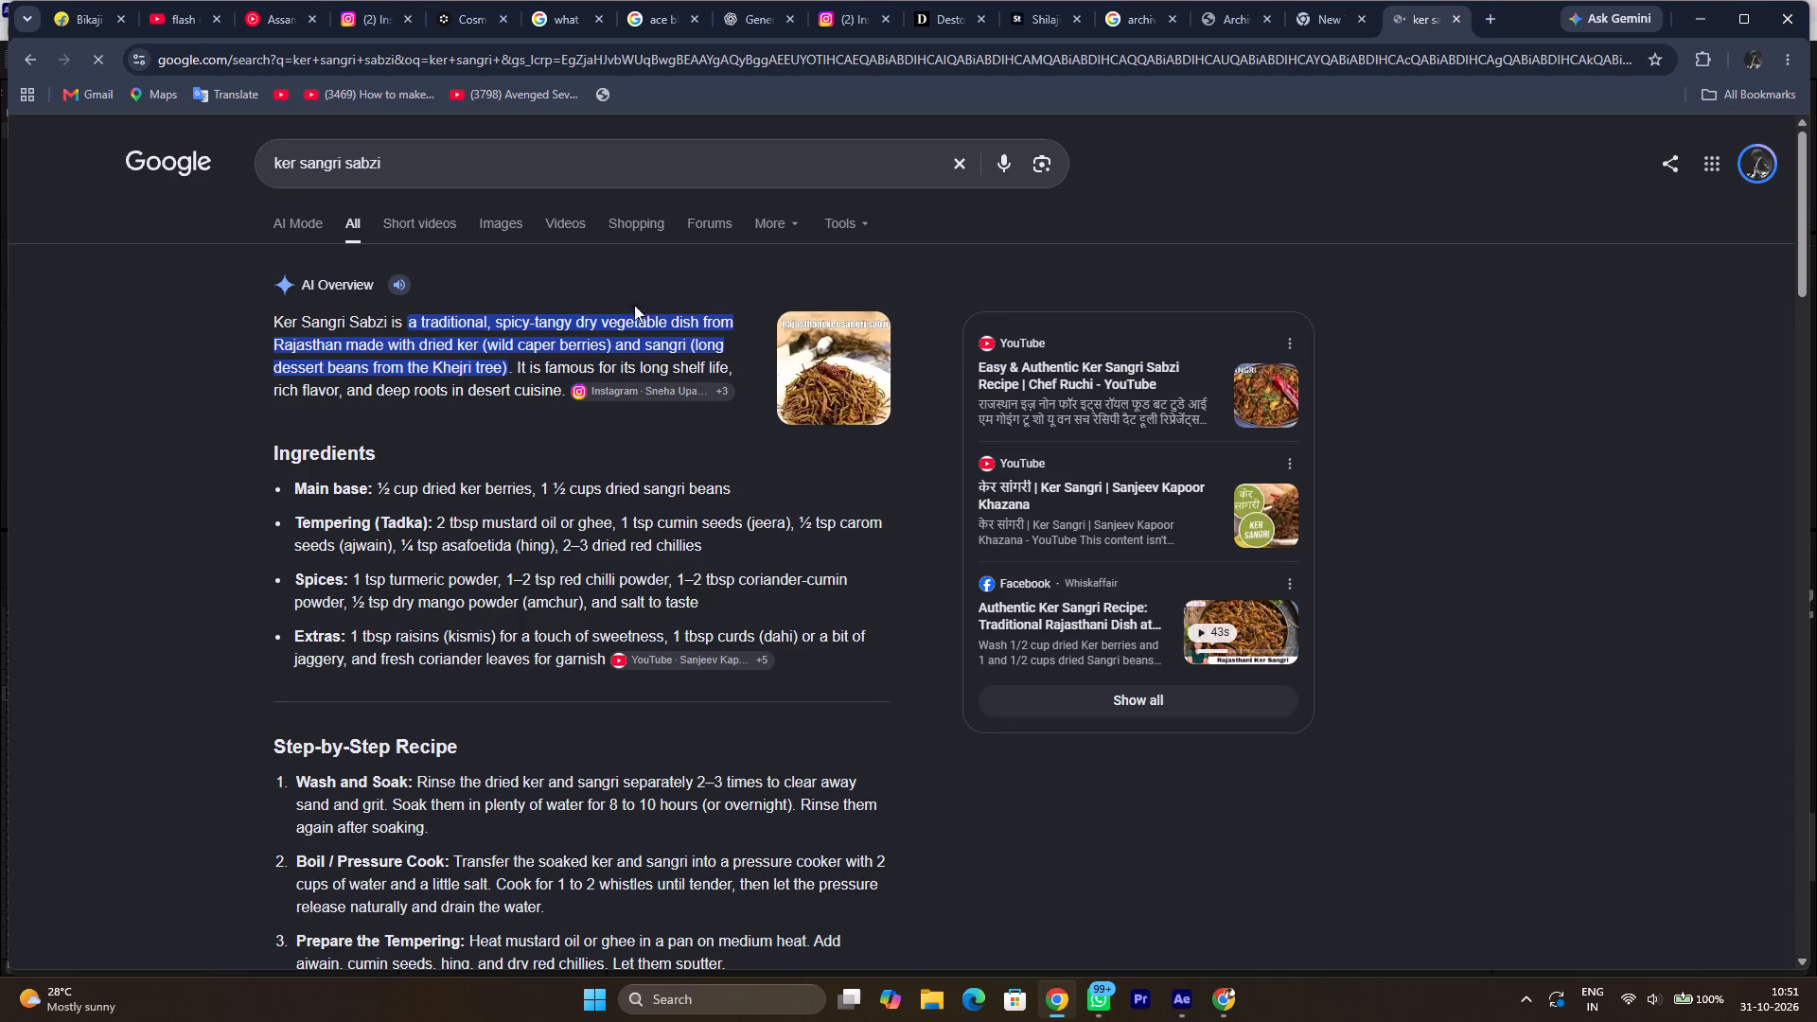
Browse the image results for ker sangri sabzi, enlarging the Rajasthani Ker Sangri photo with the dish on a wooden slab.
left_click(496, 210)
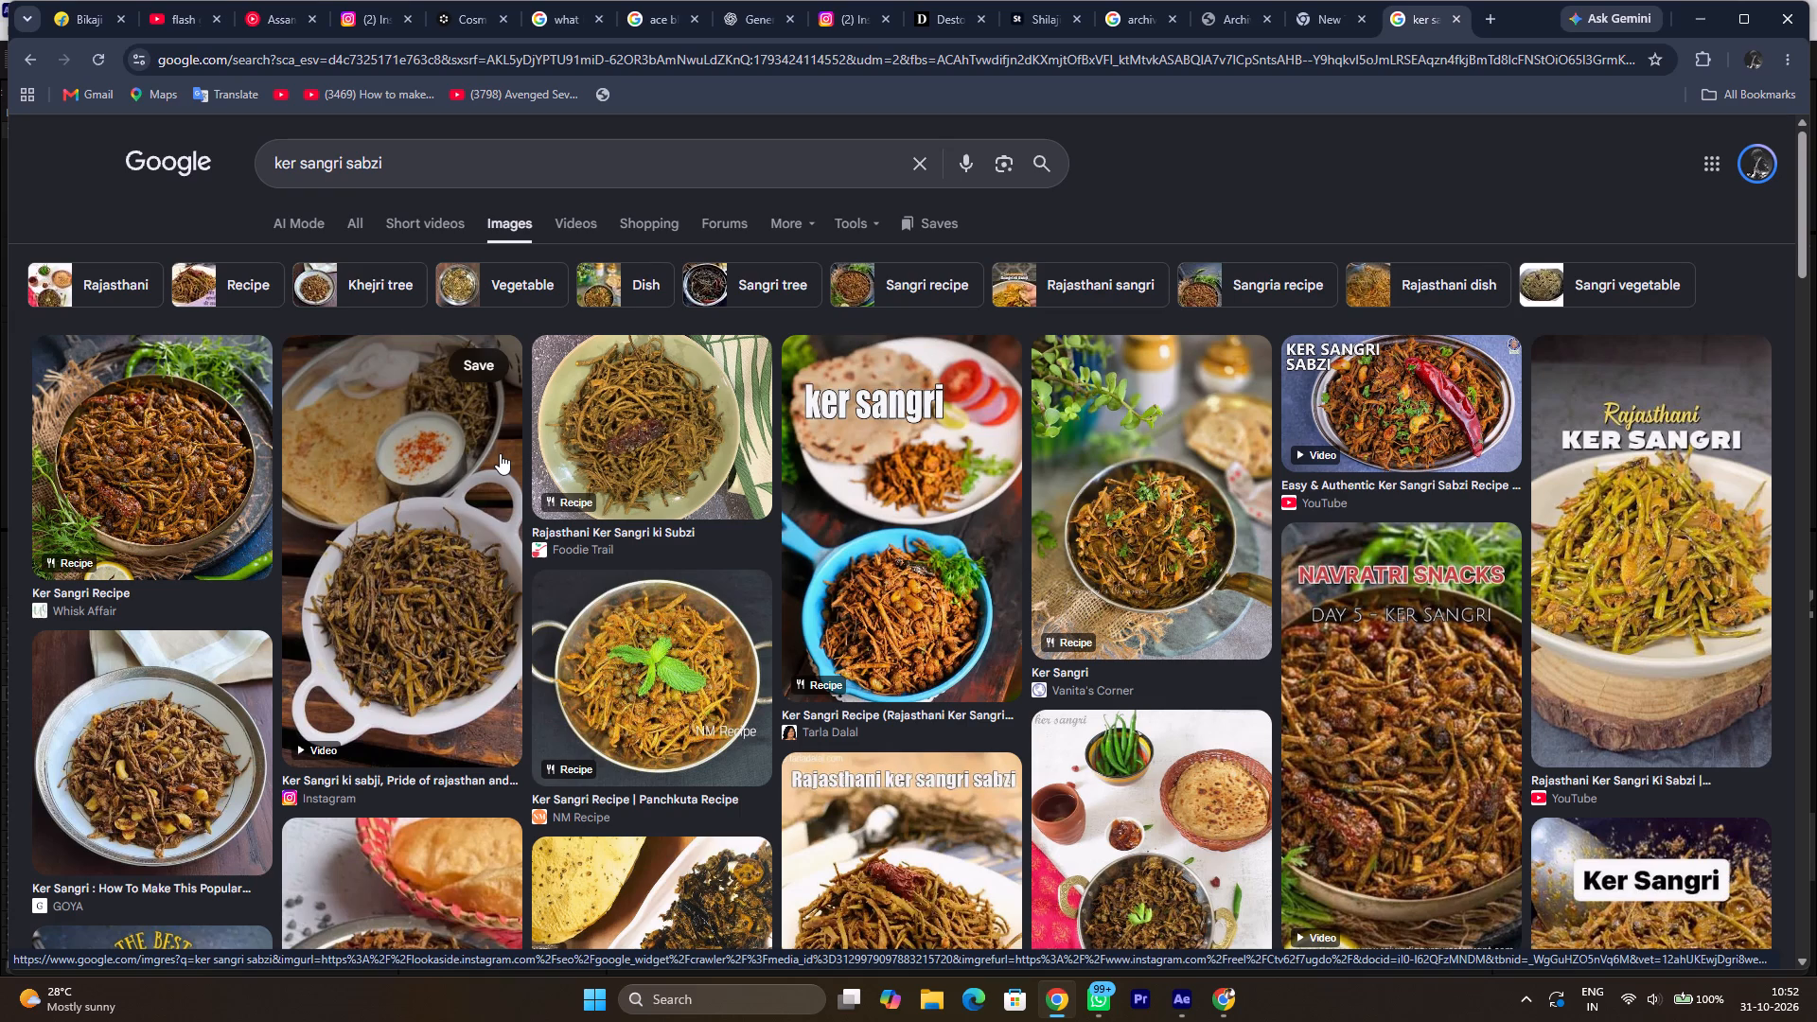
left_click(1628, 661)
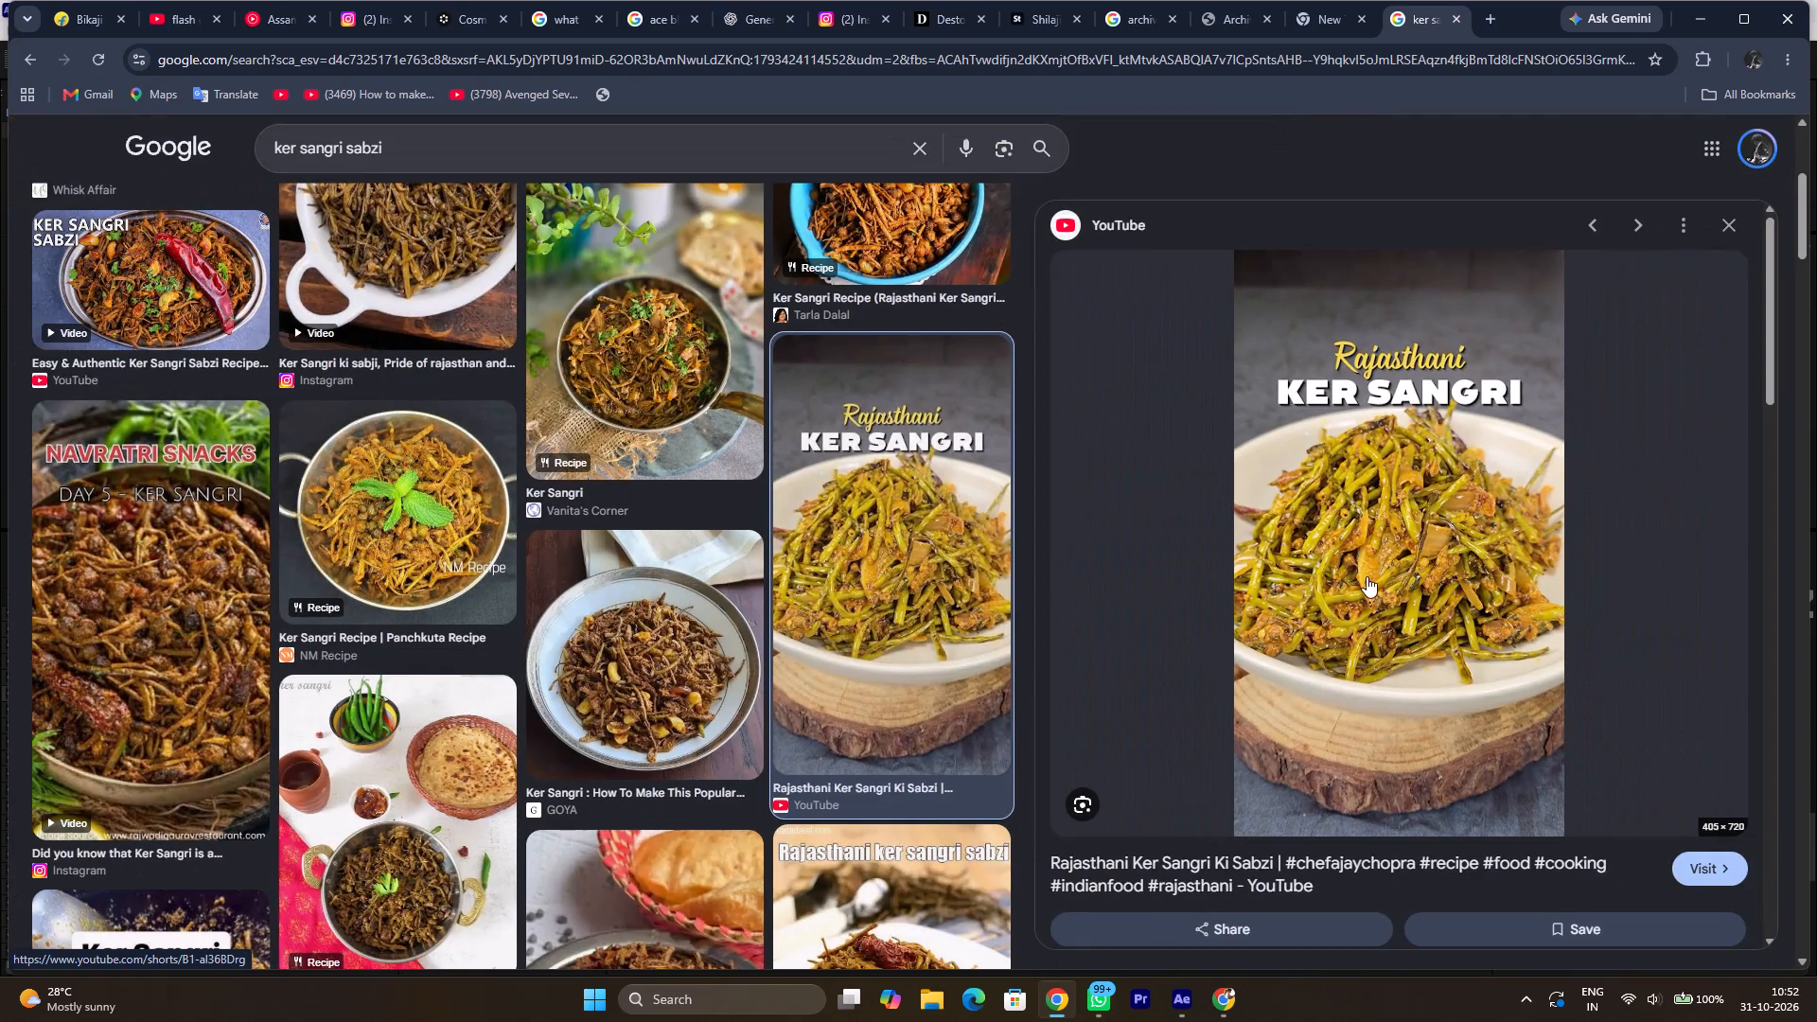
scroll(917, 734, "down", 3)
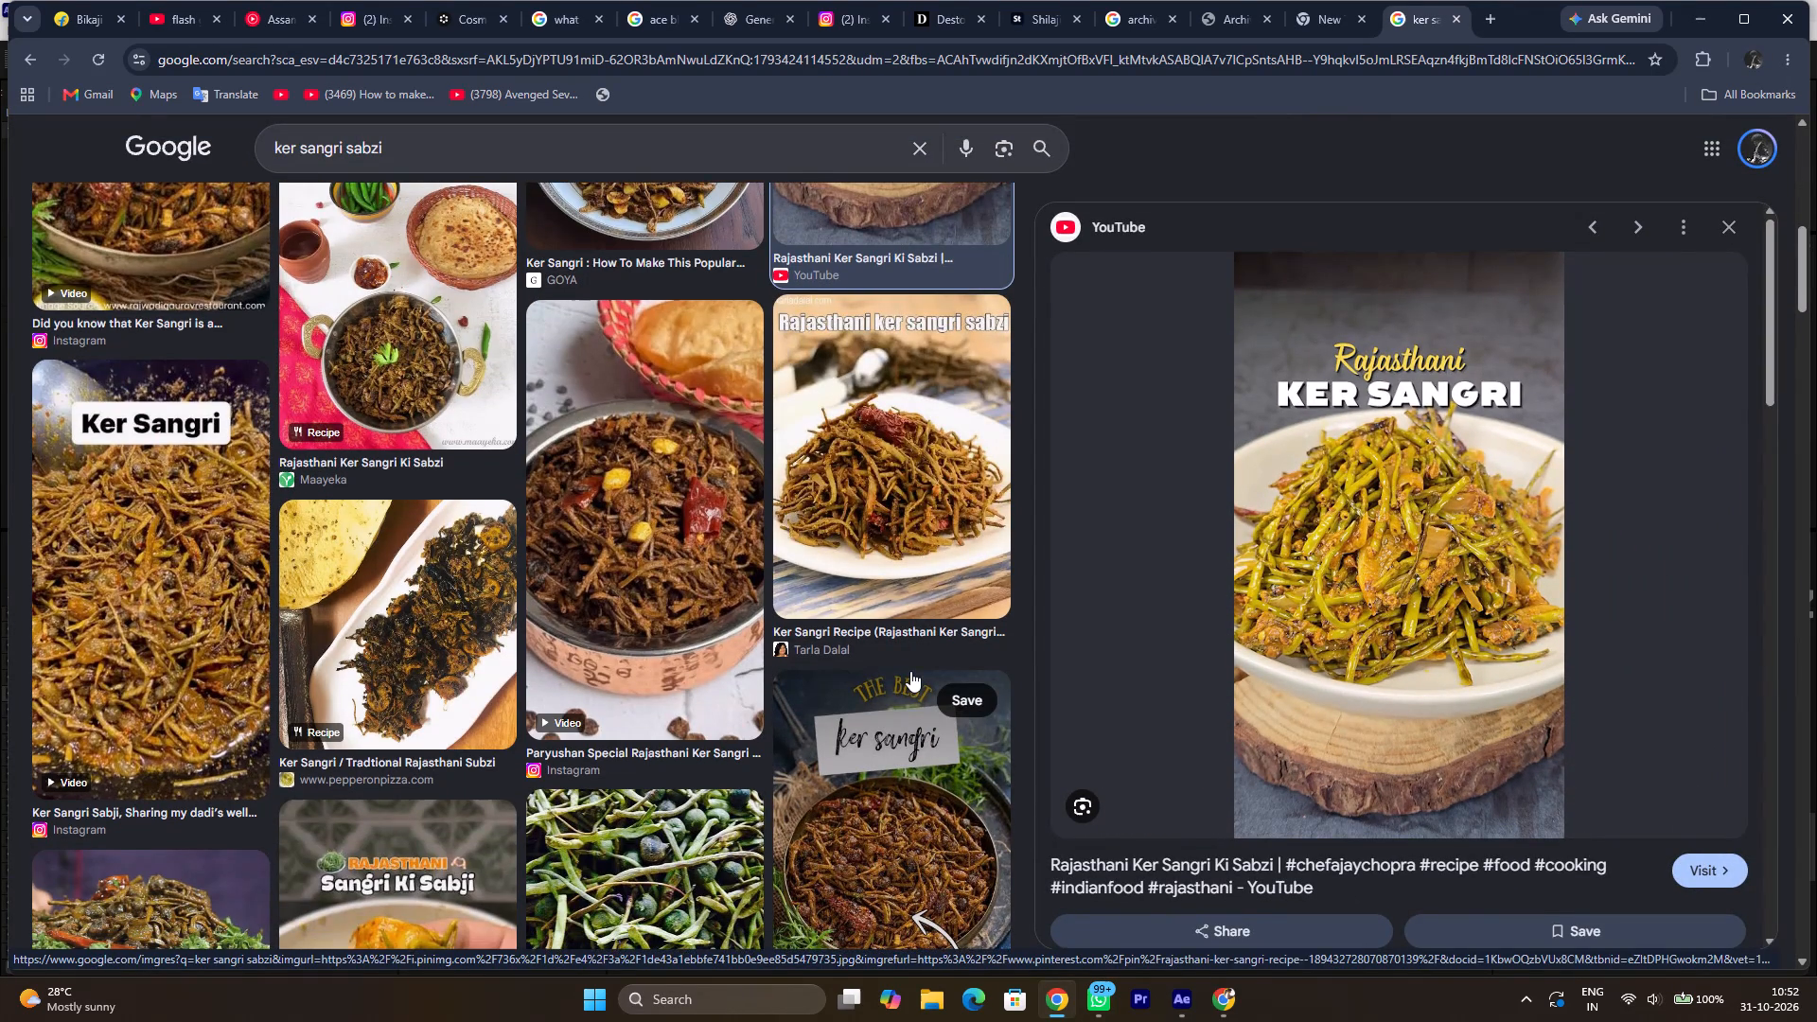
scroll(910, 671, "up", 6)
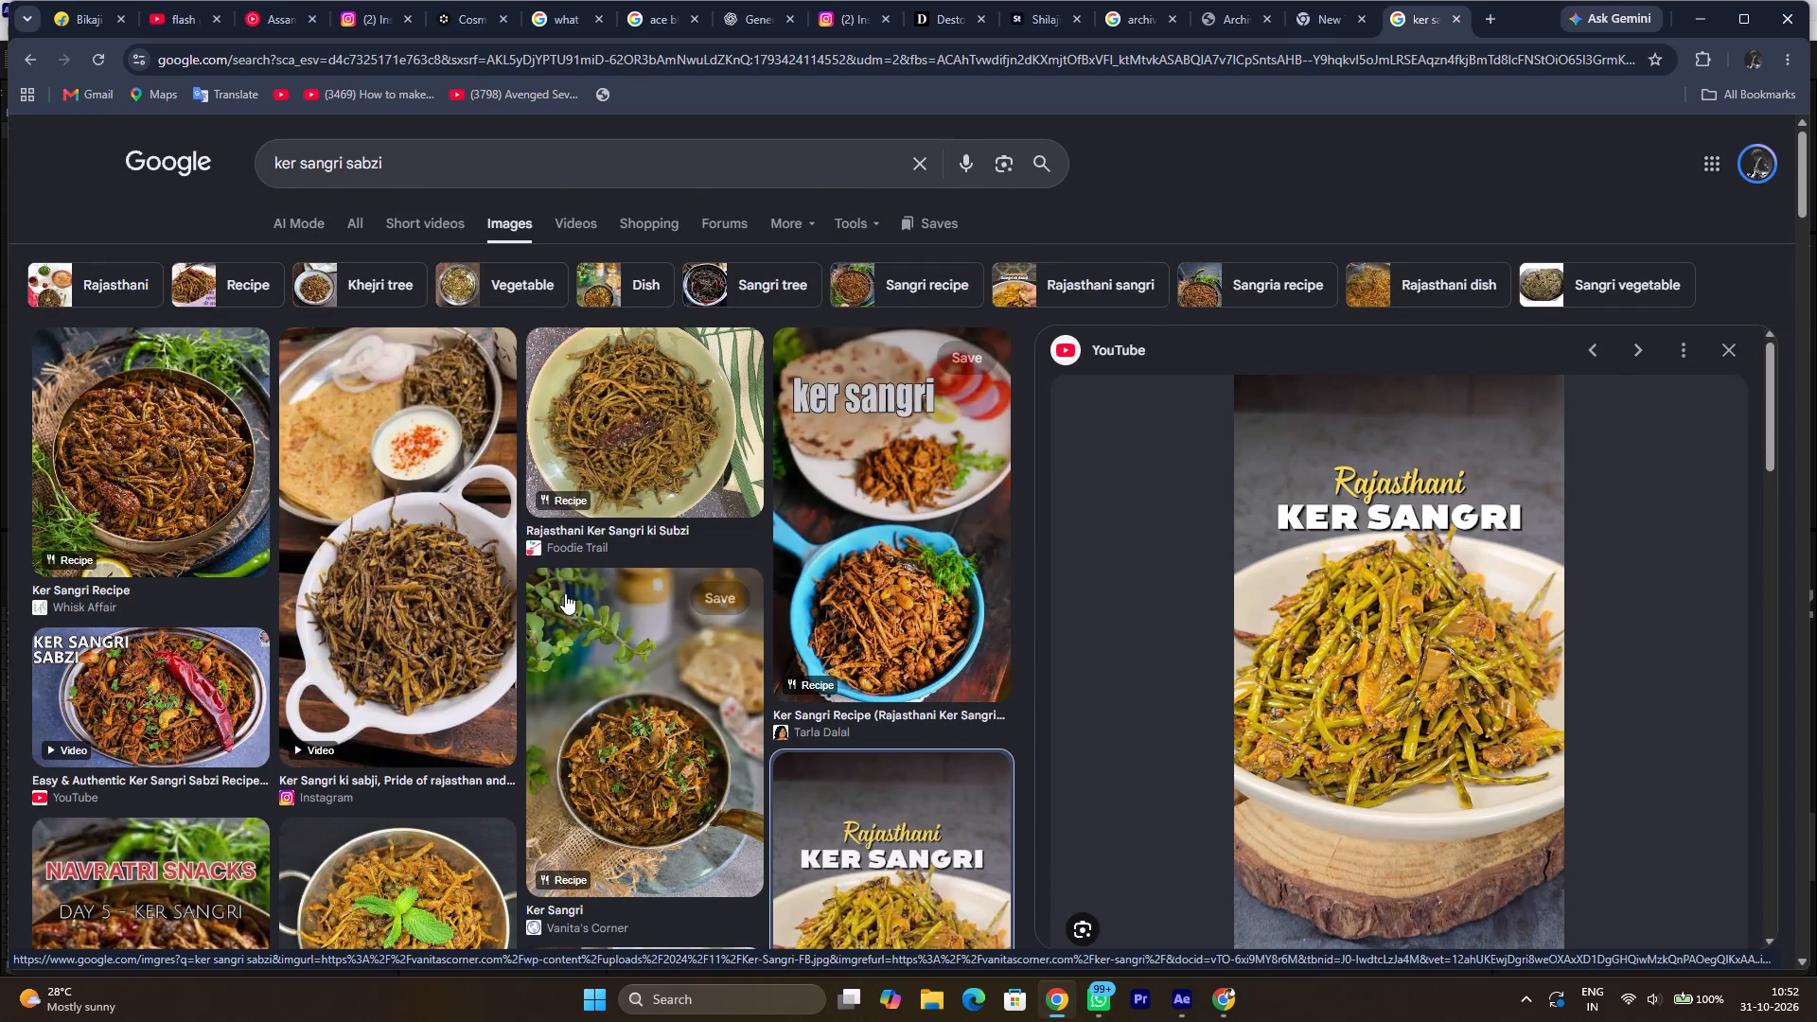
left_click(311, 213)
scroll(587, 697, "down", 1)
scroll(587, 697, "up", 1)
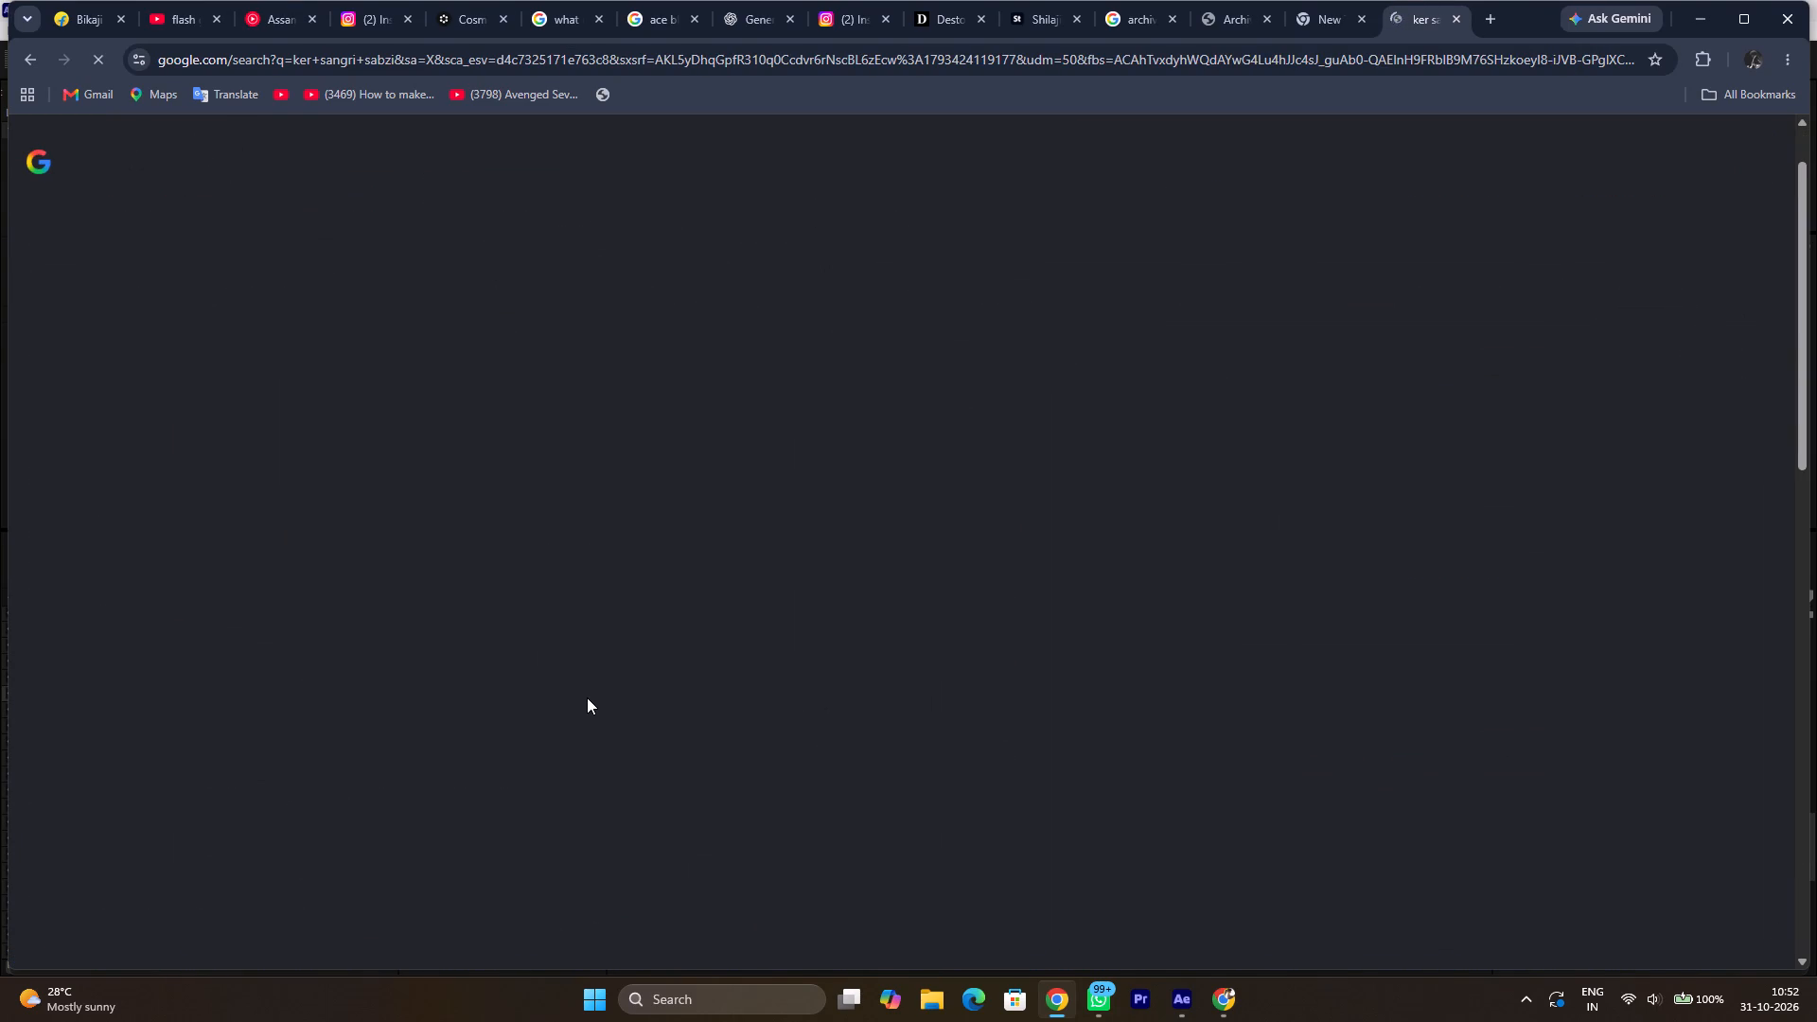
scroll(587, 697, "up", 1)
scroll(642, 549, "right", 9)
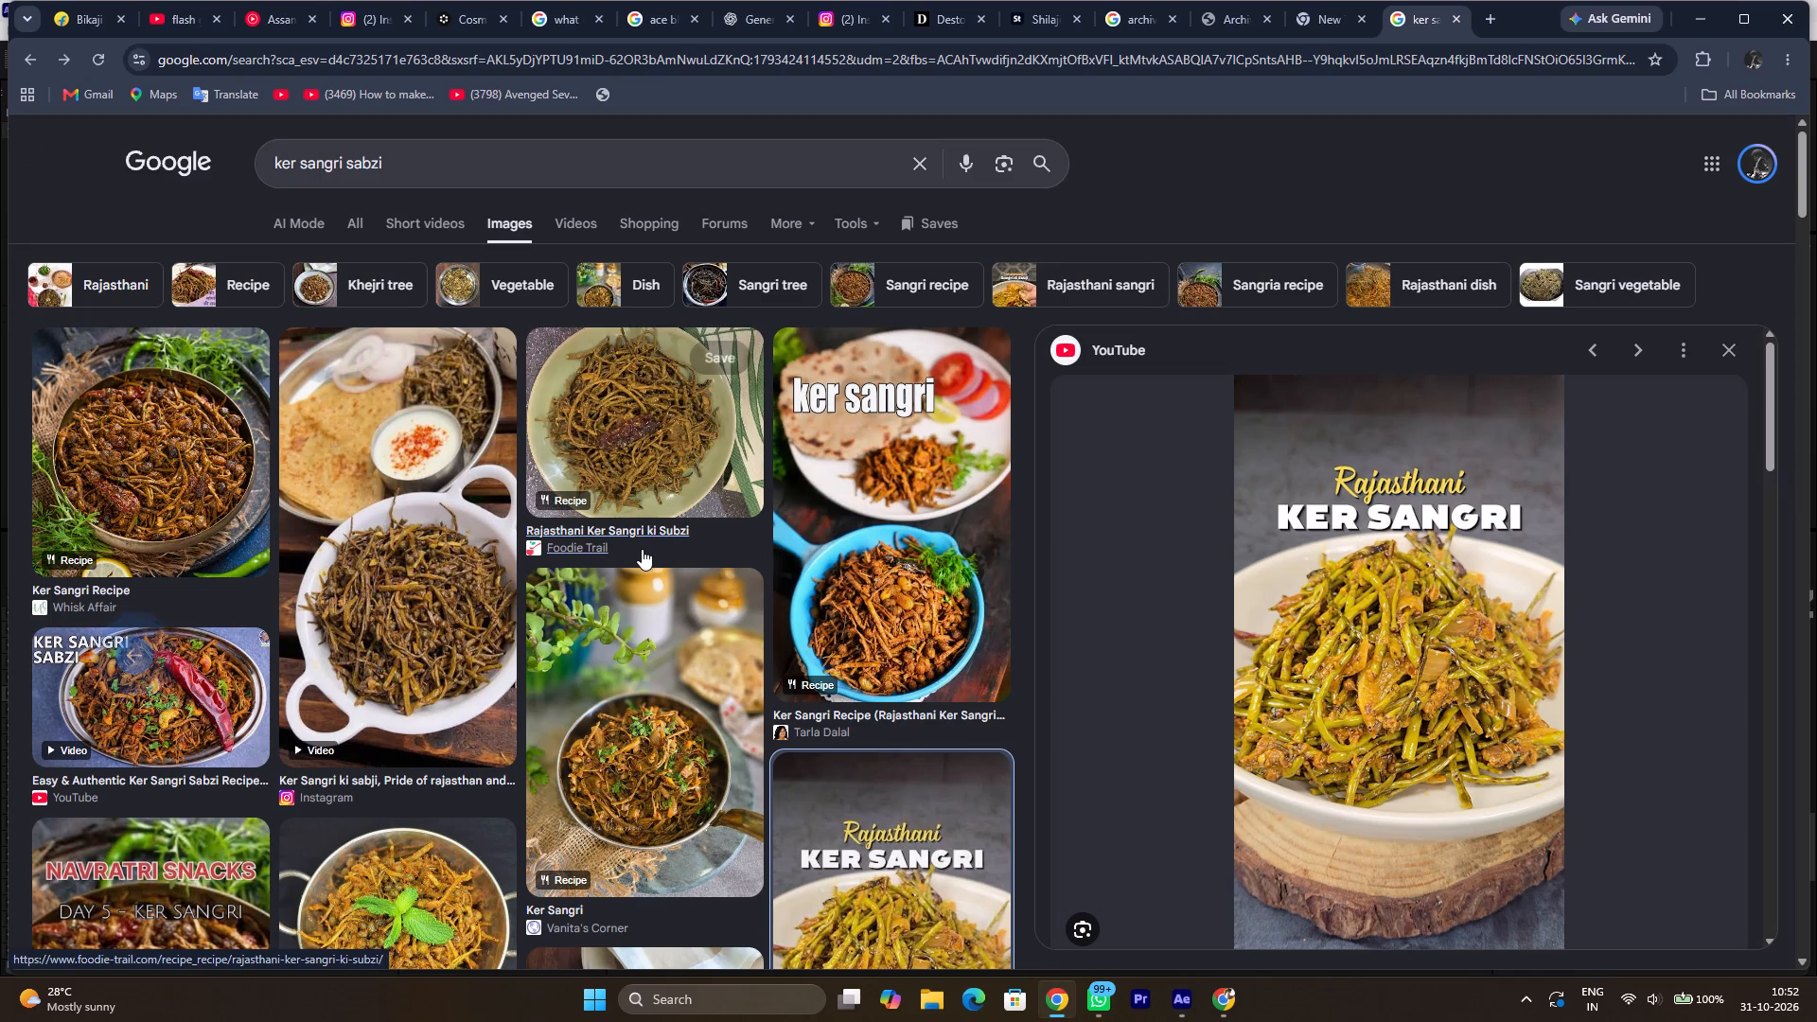
Return to the full search results and replace the query with "(wild caper berries" copied from the AI Overview.
left_click(352, 214)
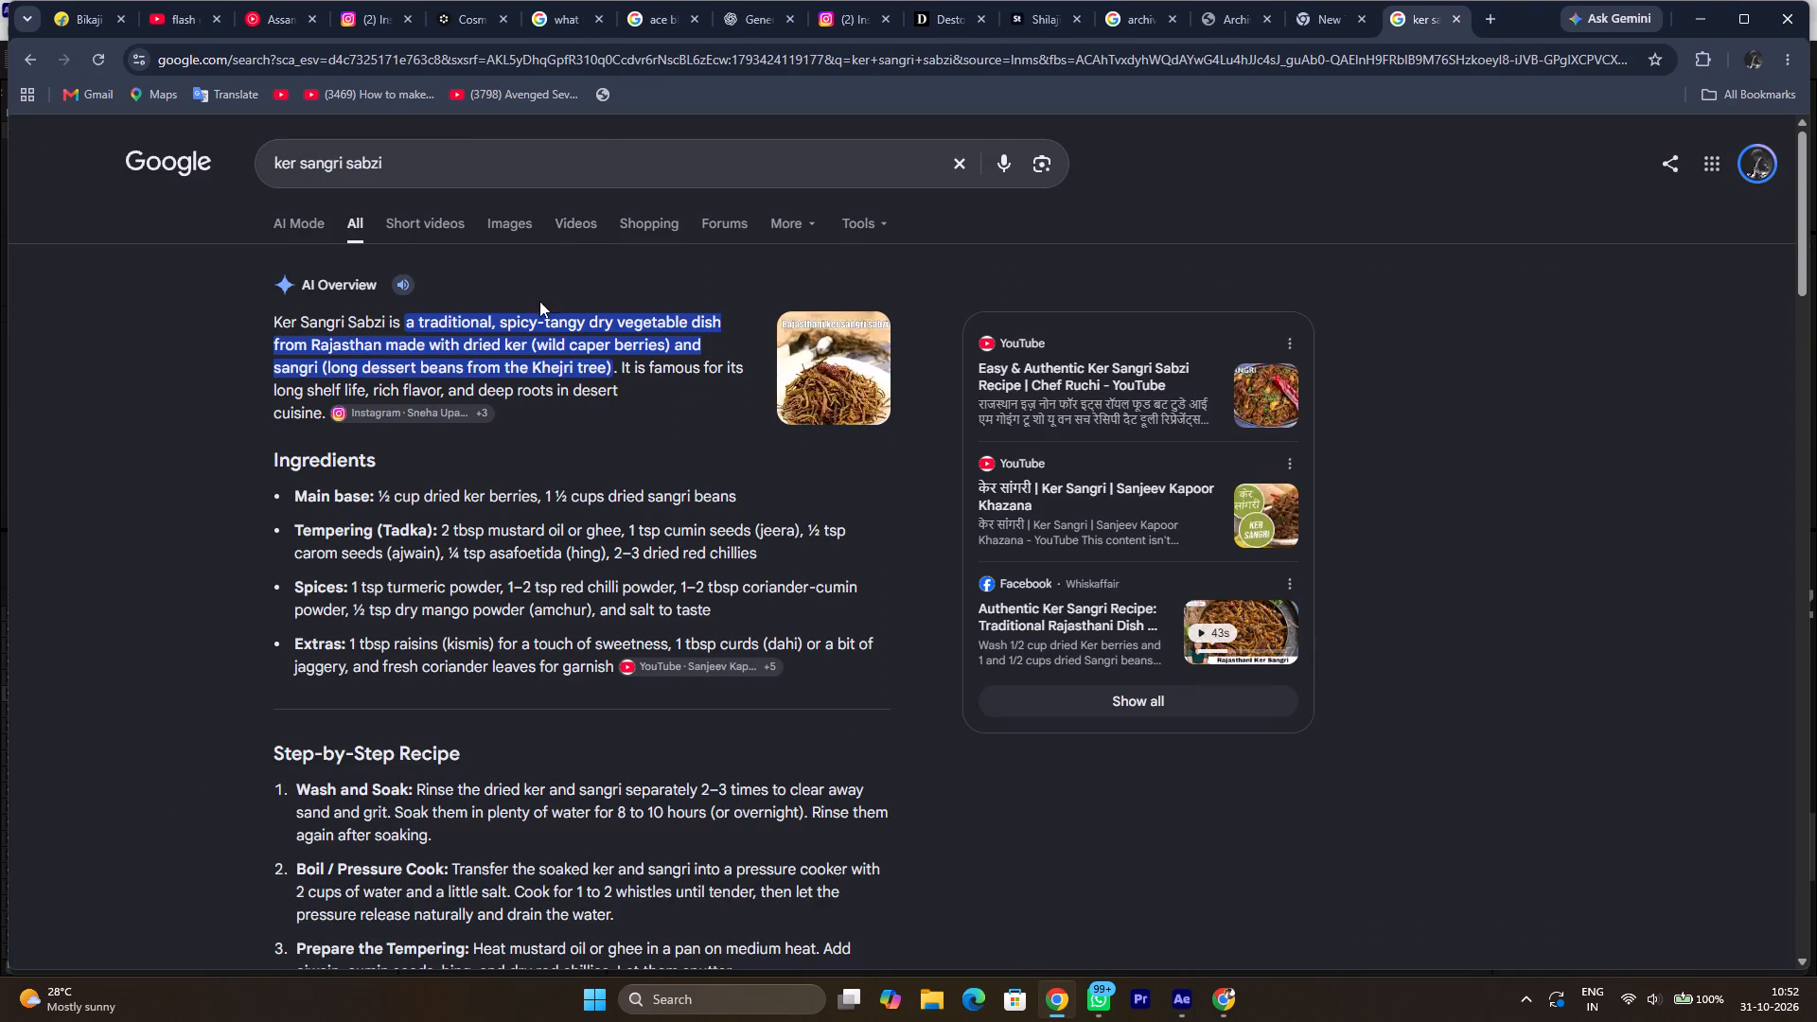
left_click_drag(533, 341, 664, 339)
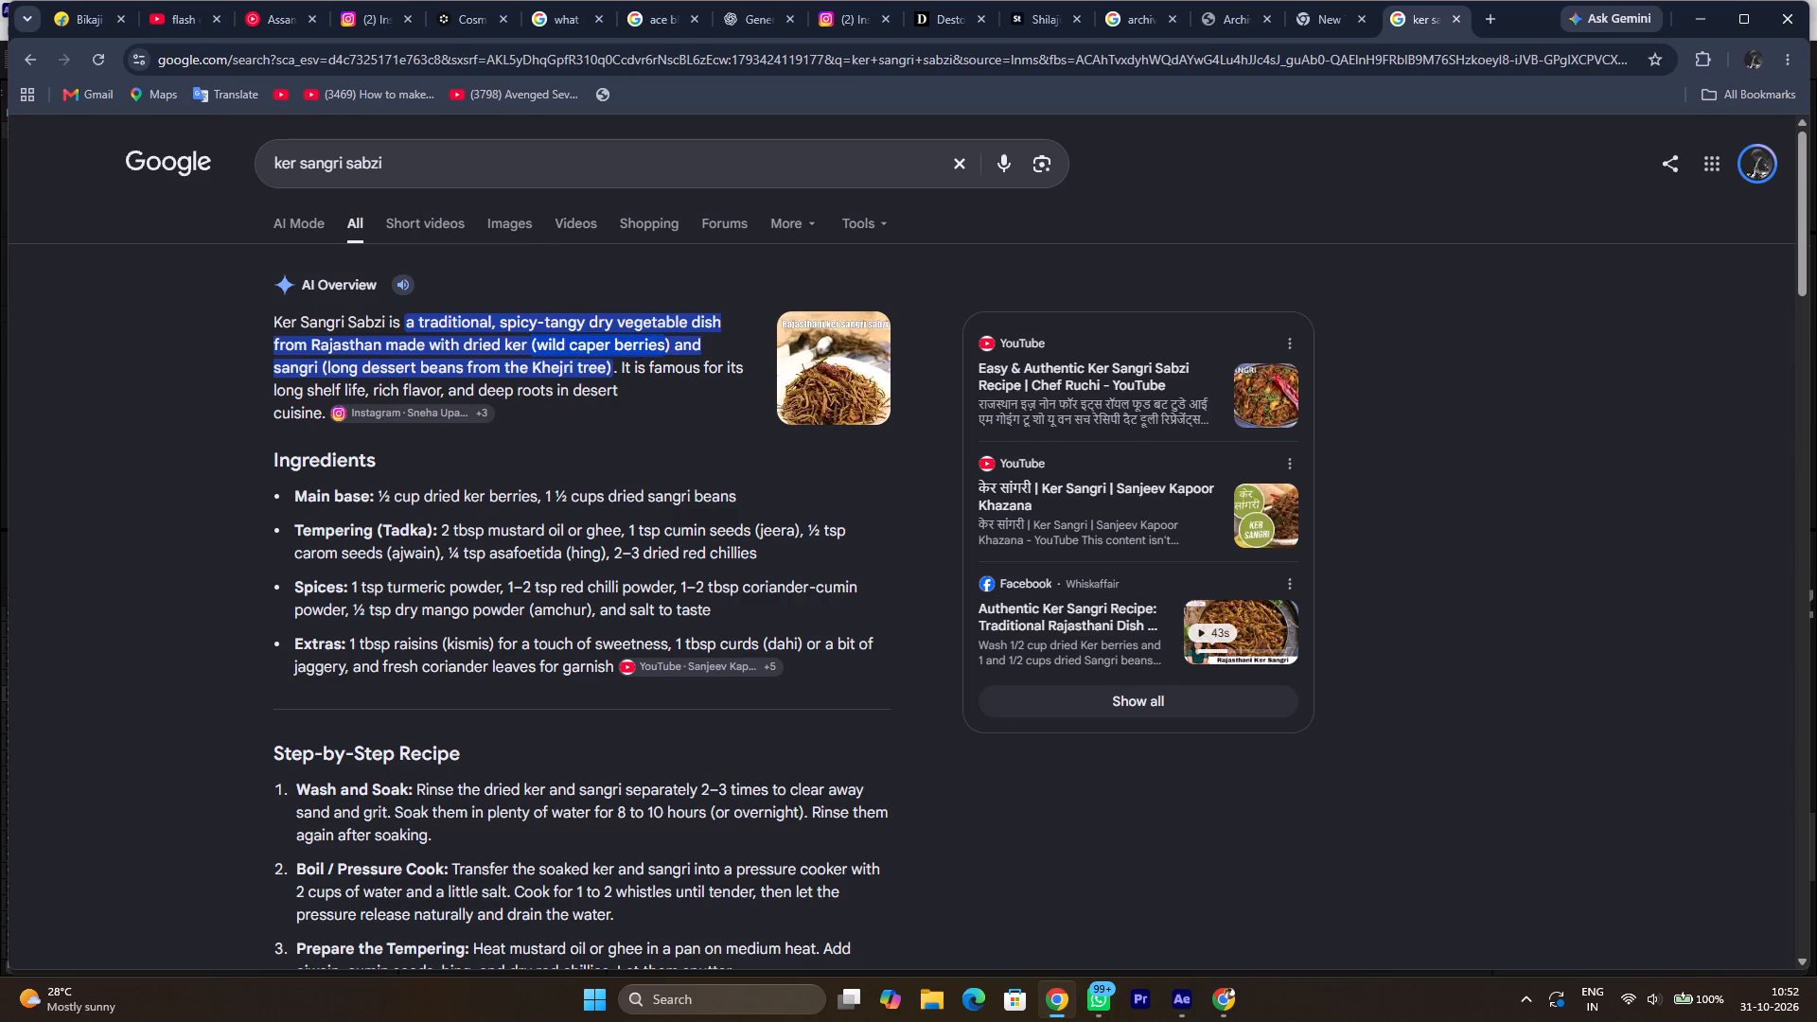
left_click_drag(664, 339, 662, 338)
key("ctrl+c")
key("ctrl+c")
key("ctrl+c")
left_click_drag(578, 166, 166, 149)
key("ctrl+v")
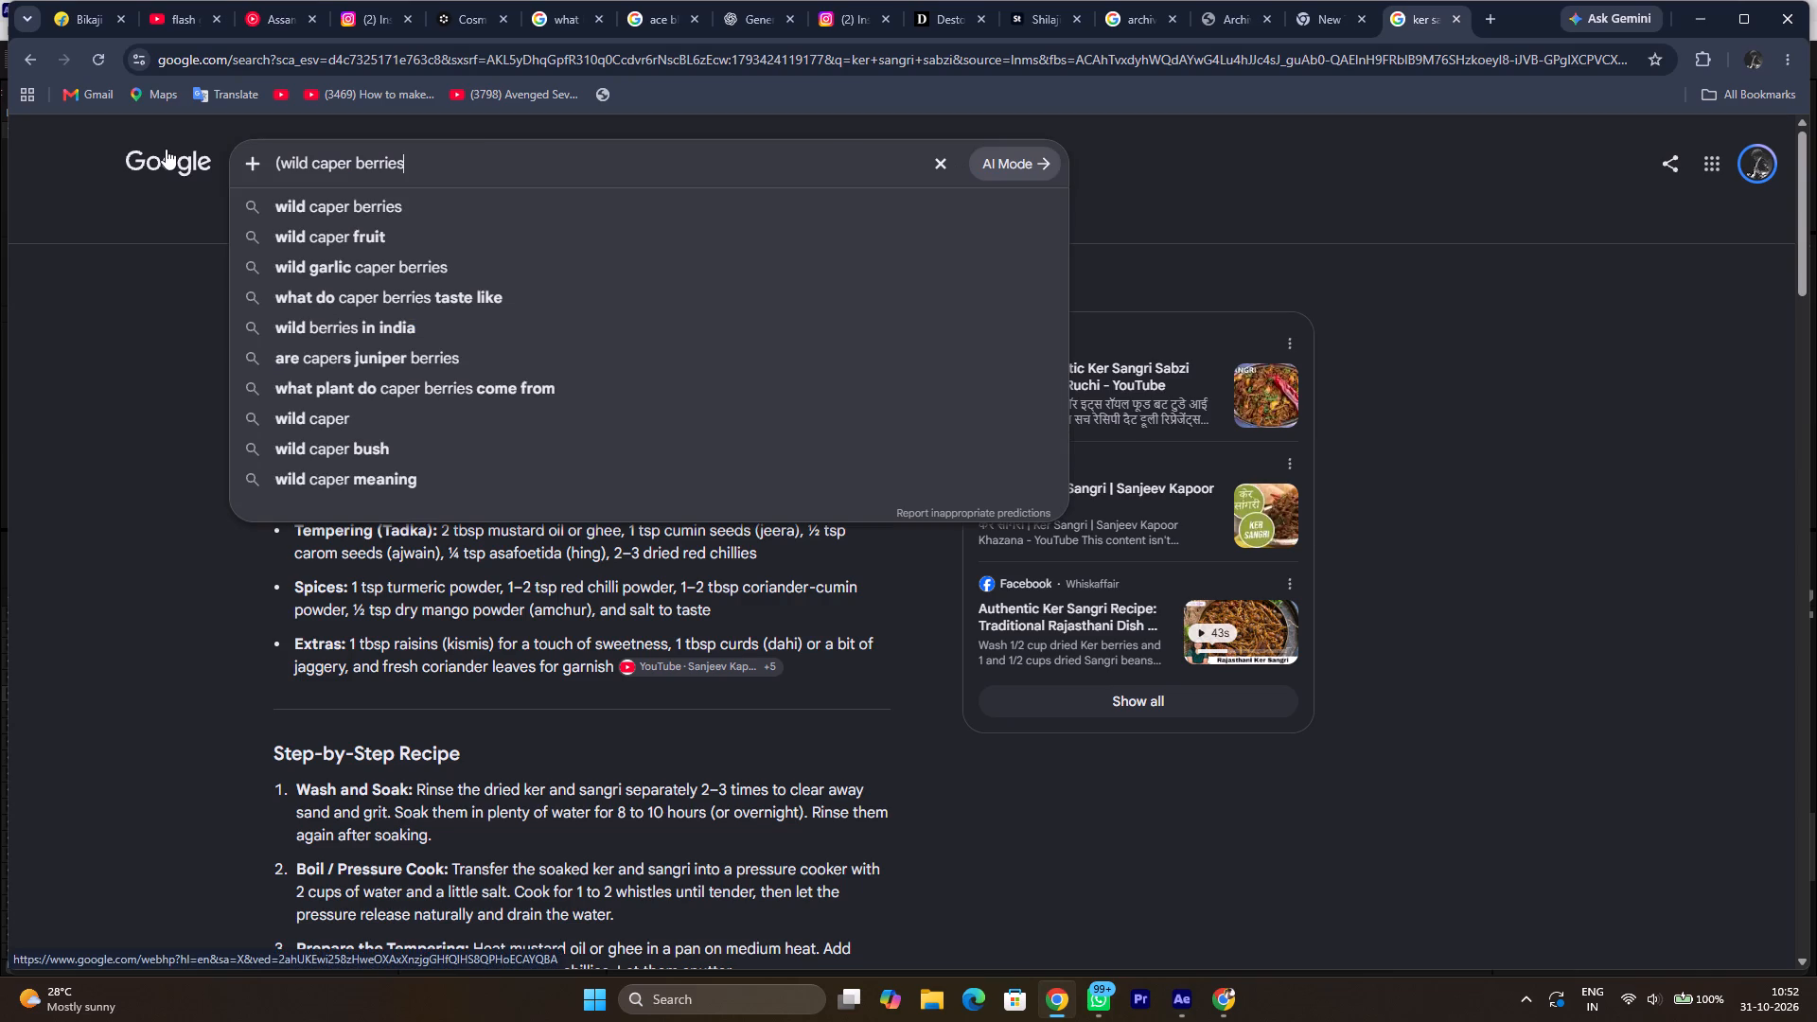
Remove the opening bracket from the query, append "in bengali" and search for "wild caper berries in bengali".
key("Left")
key("Left")
key("Left")
key("Left")
key("Left")
key("Left")
key("Left")
key("Left")
key("Left")
key("Left")
key("Left")
key("Left")
key("Left")
key("Left")
key("Left")
key("Left")
key("Left")
key("Left")
key("Left")
key("Right")
key("BackSpace")
key("BackSpace")
key("Right")
key("Right")
key("Right")
key("Right")
key("Right")
key("Right")
key("Right")
key("Right")
key("Right")
key("Right")
key("Right")
key("Right")
key("Right")
key("Right")
key("Right")
key("Right")
key("Right")
key("Right")
key("Right")
key("Right")
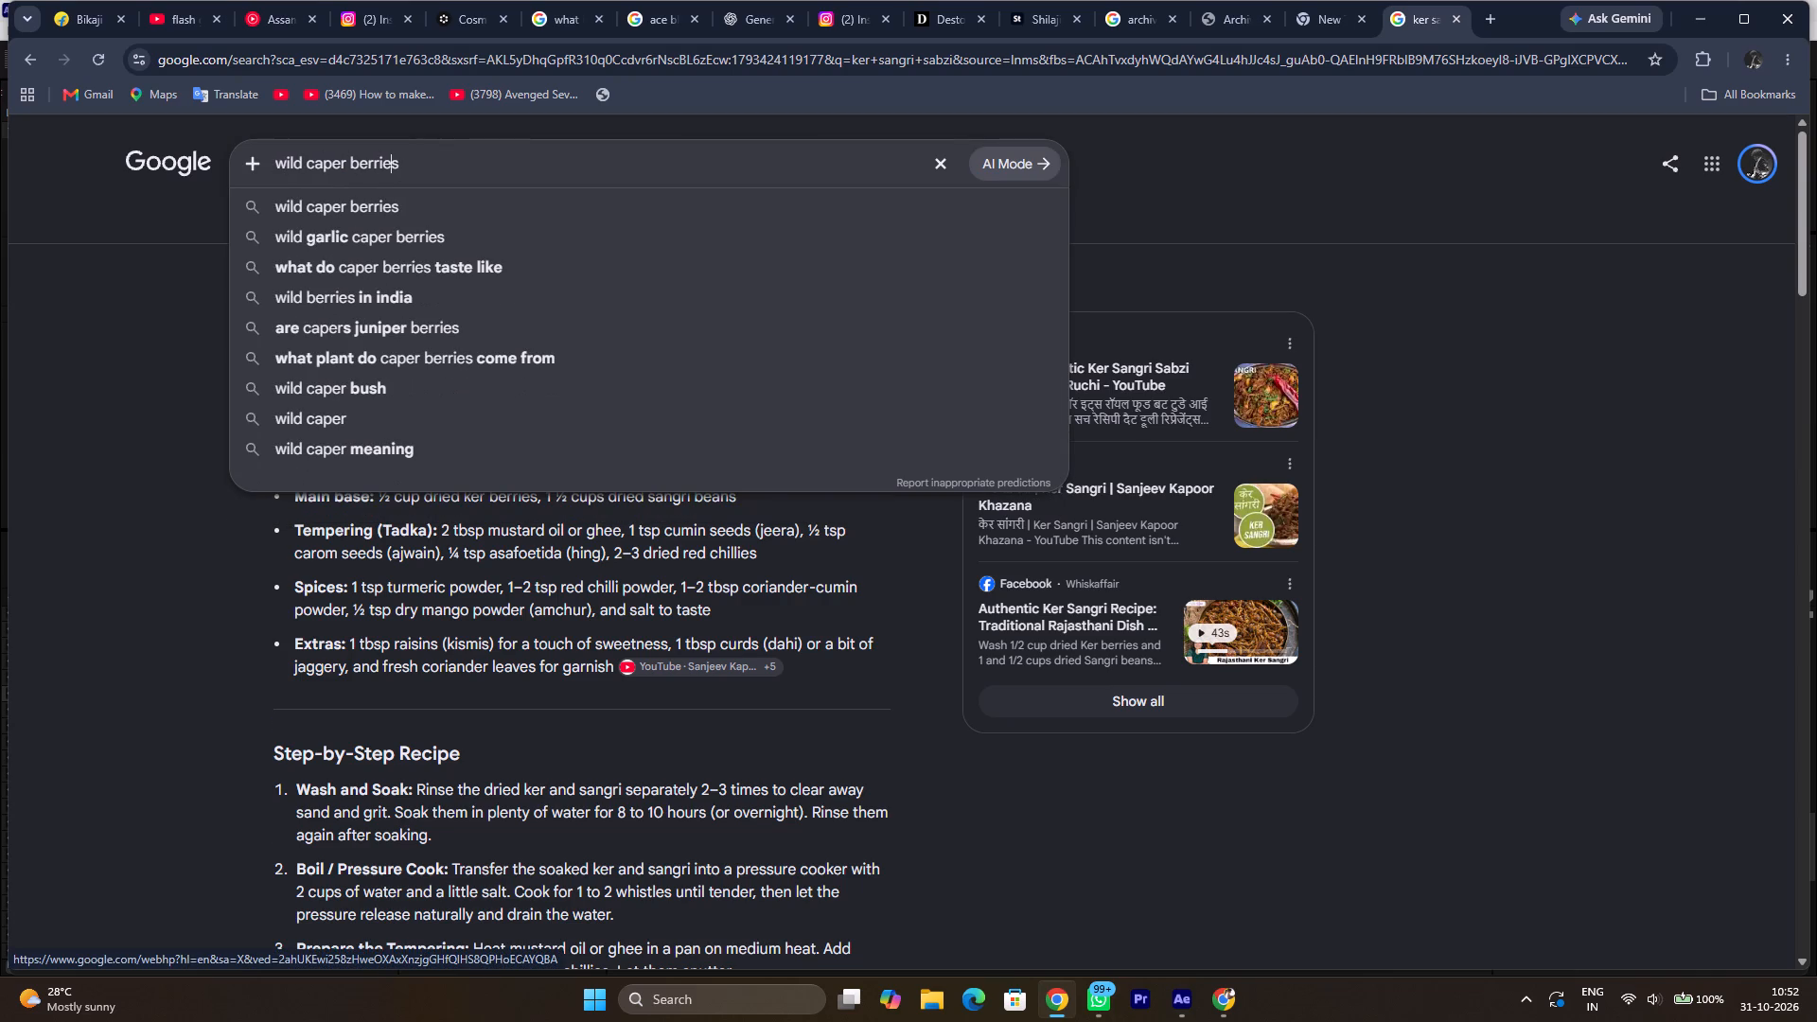
key("space")
type("in bengali")
key("space")
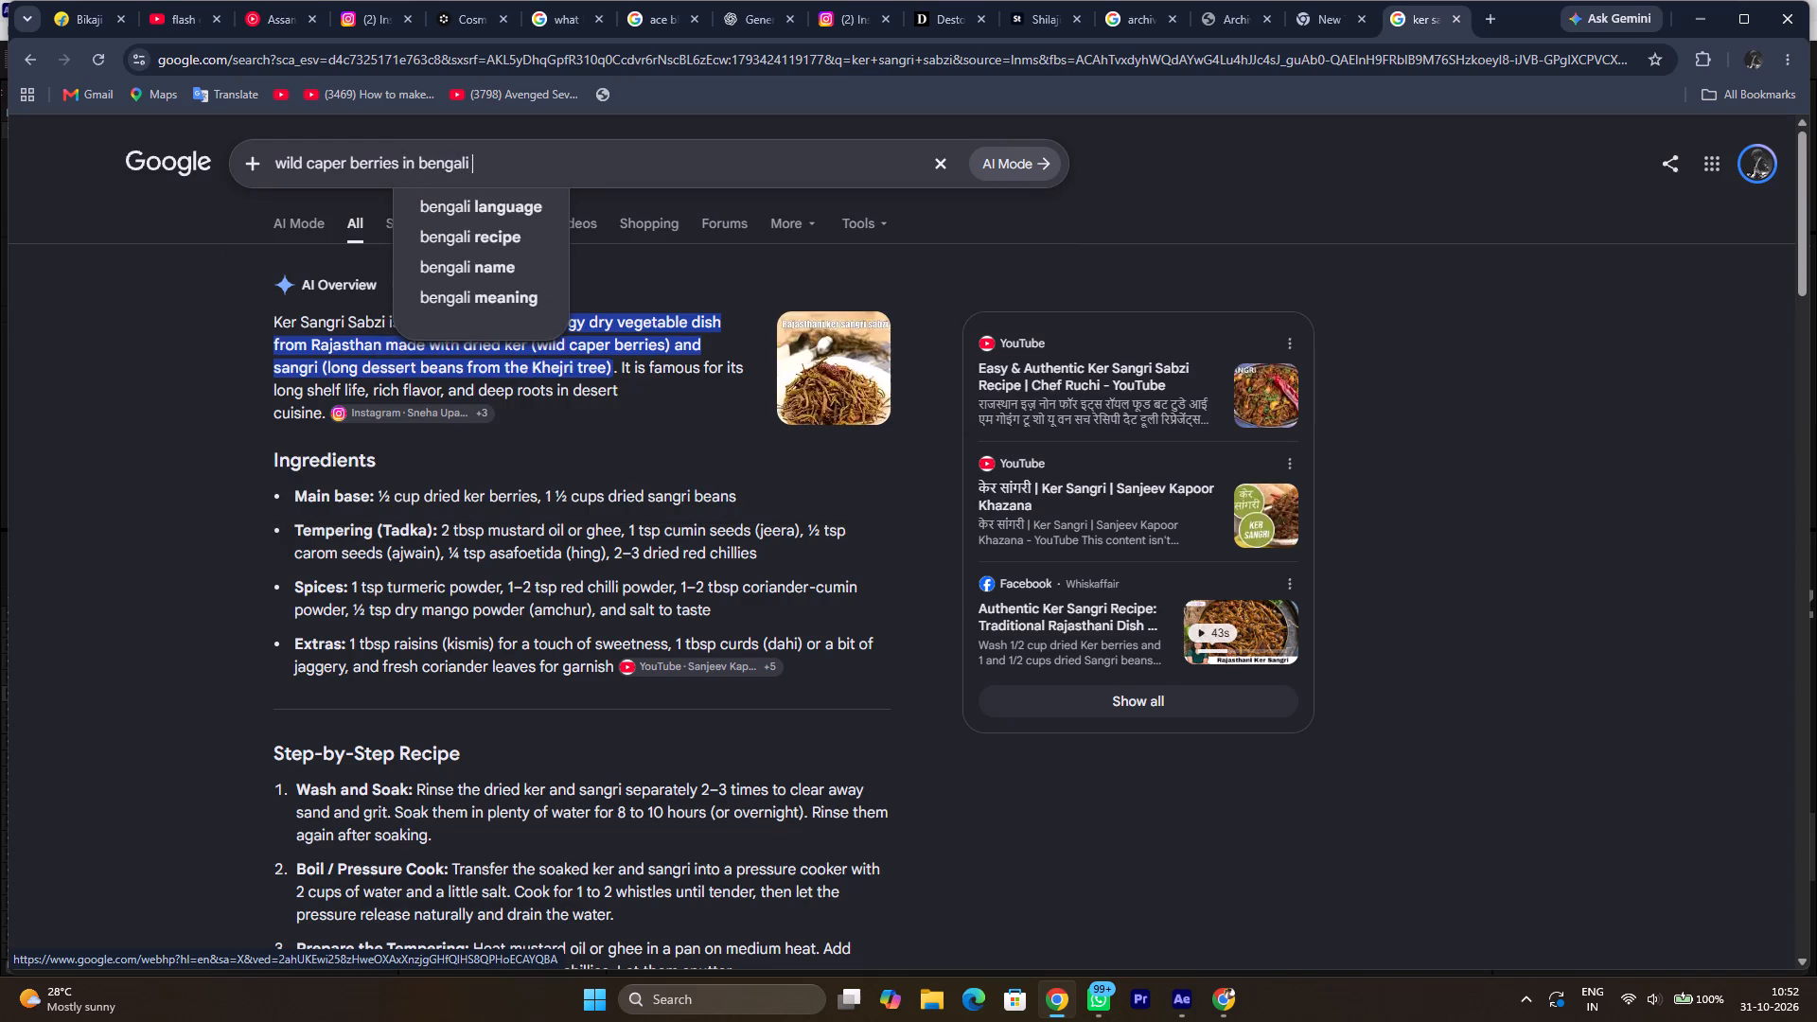
key("Return")
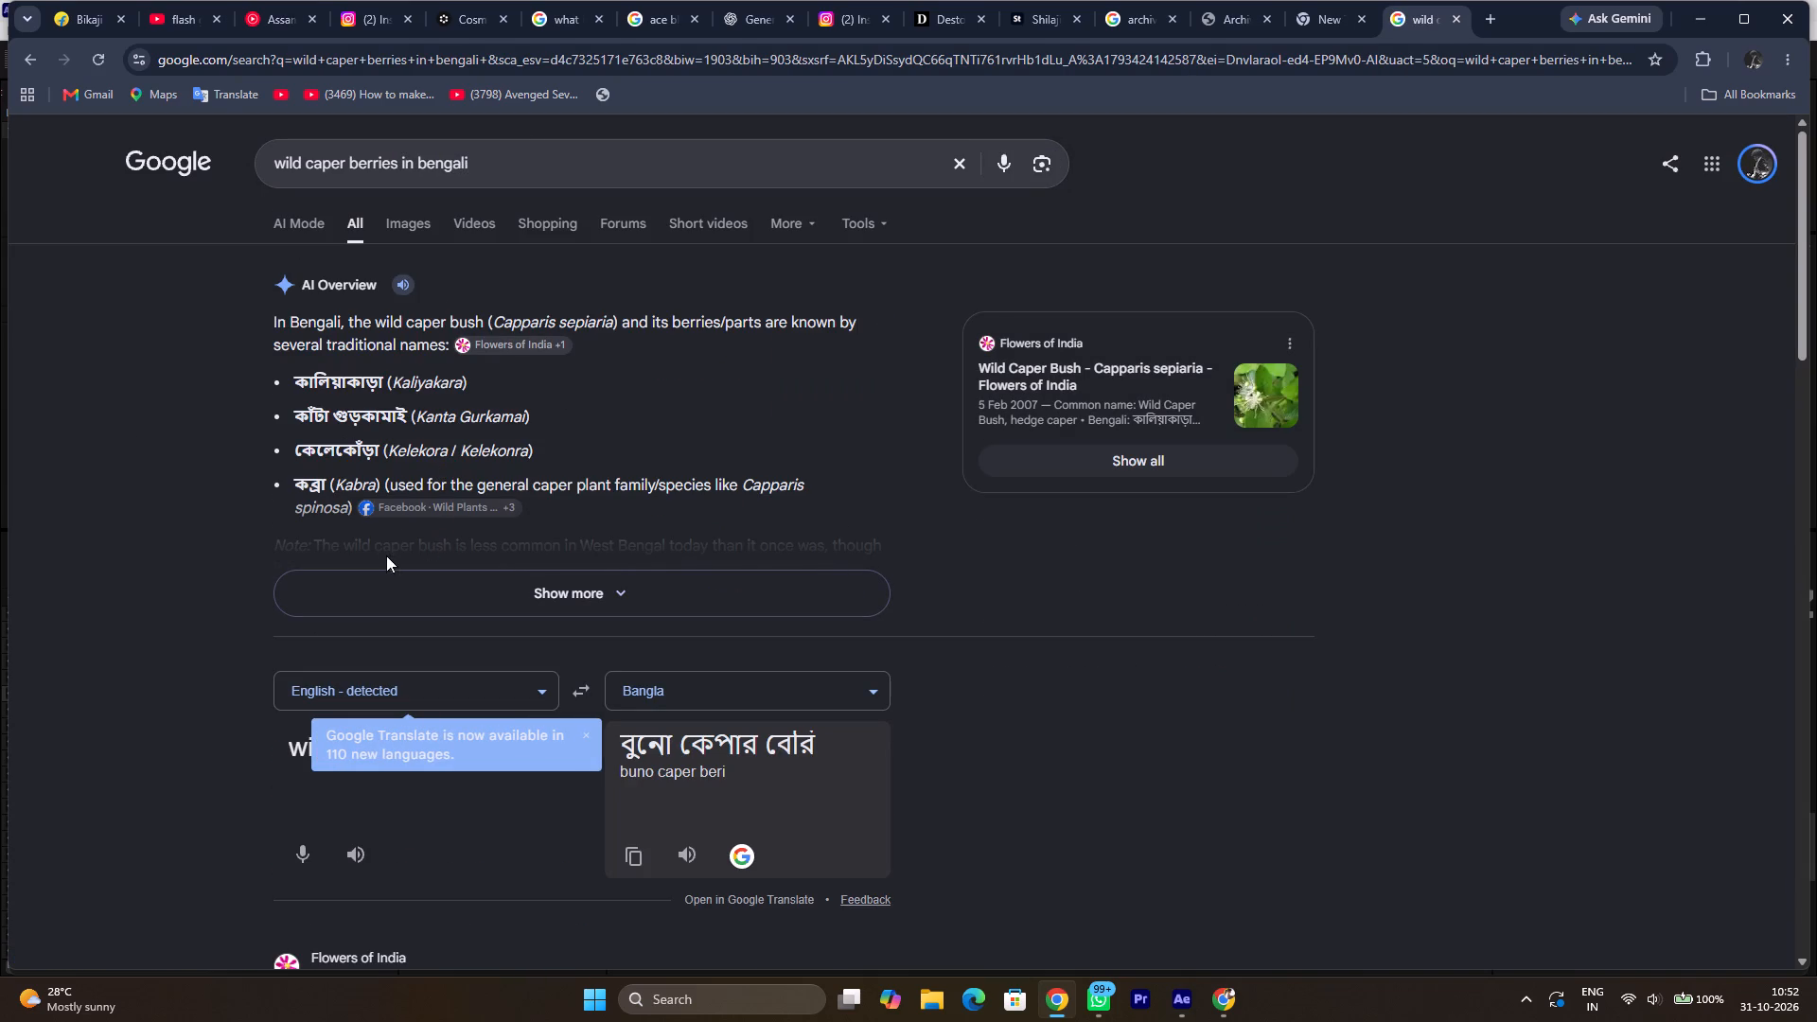
Expand the AI Overview for wild caper berries in Bengali and read the listed names and the Bangla translation.
left_click(389, 579)
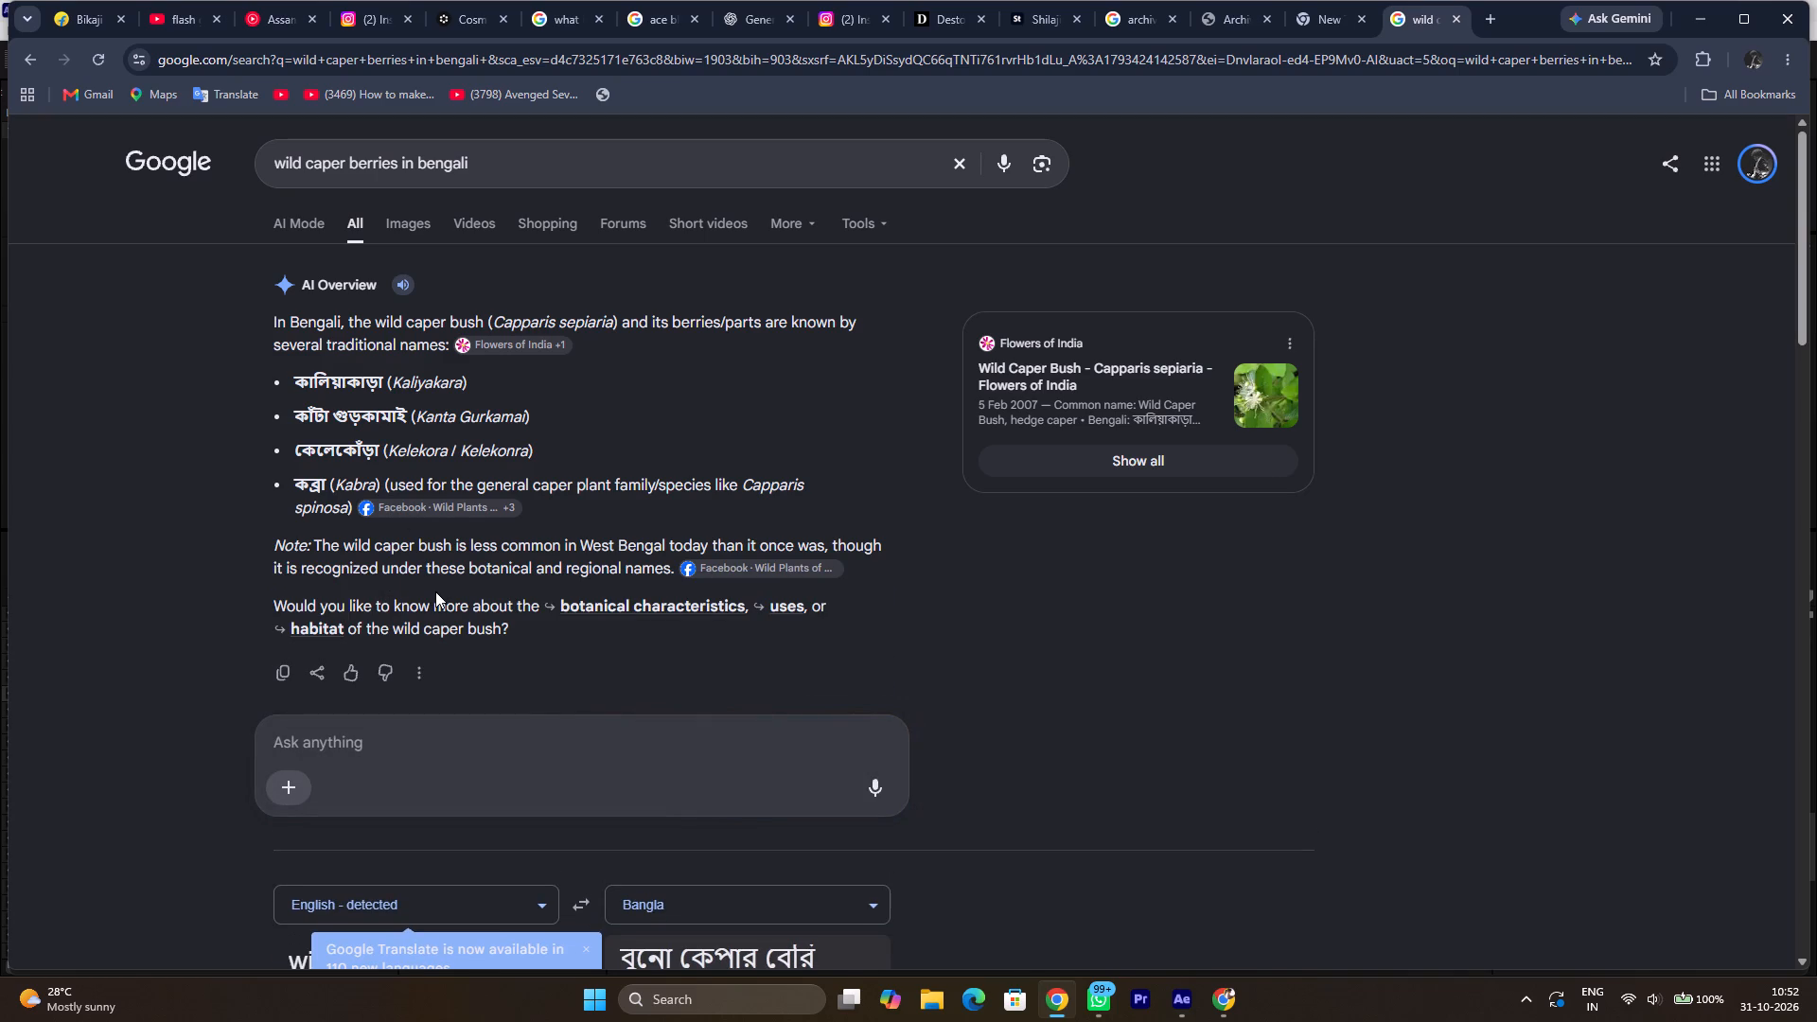
scroll(1013, 867, "down", 1)
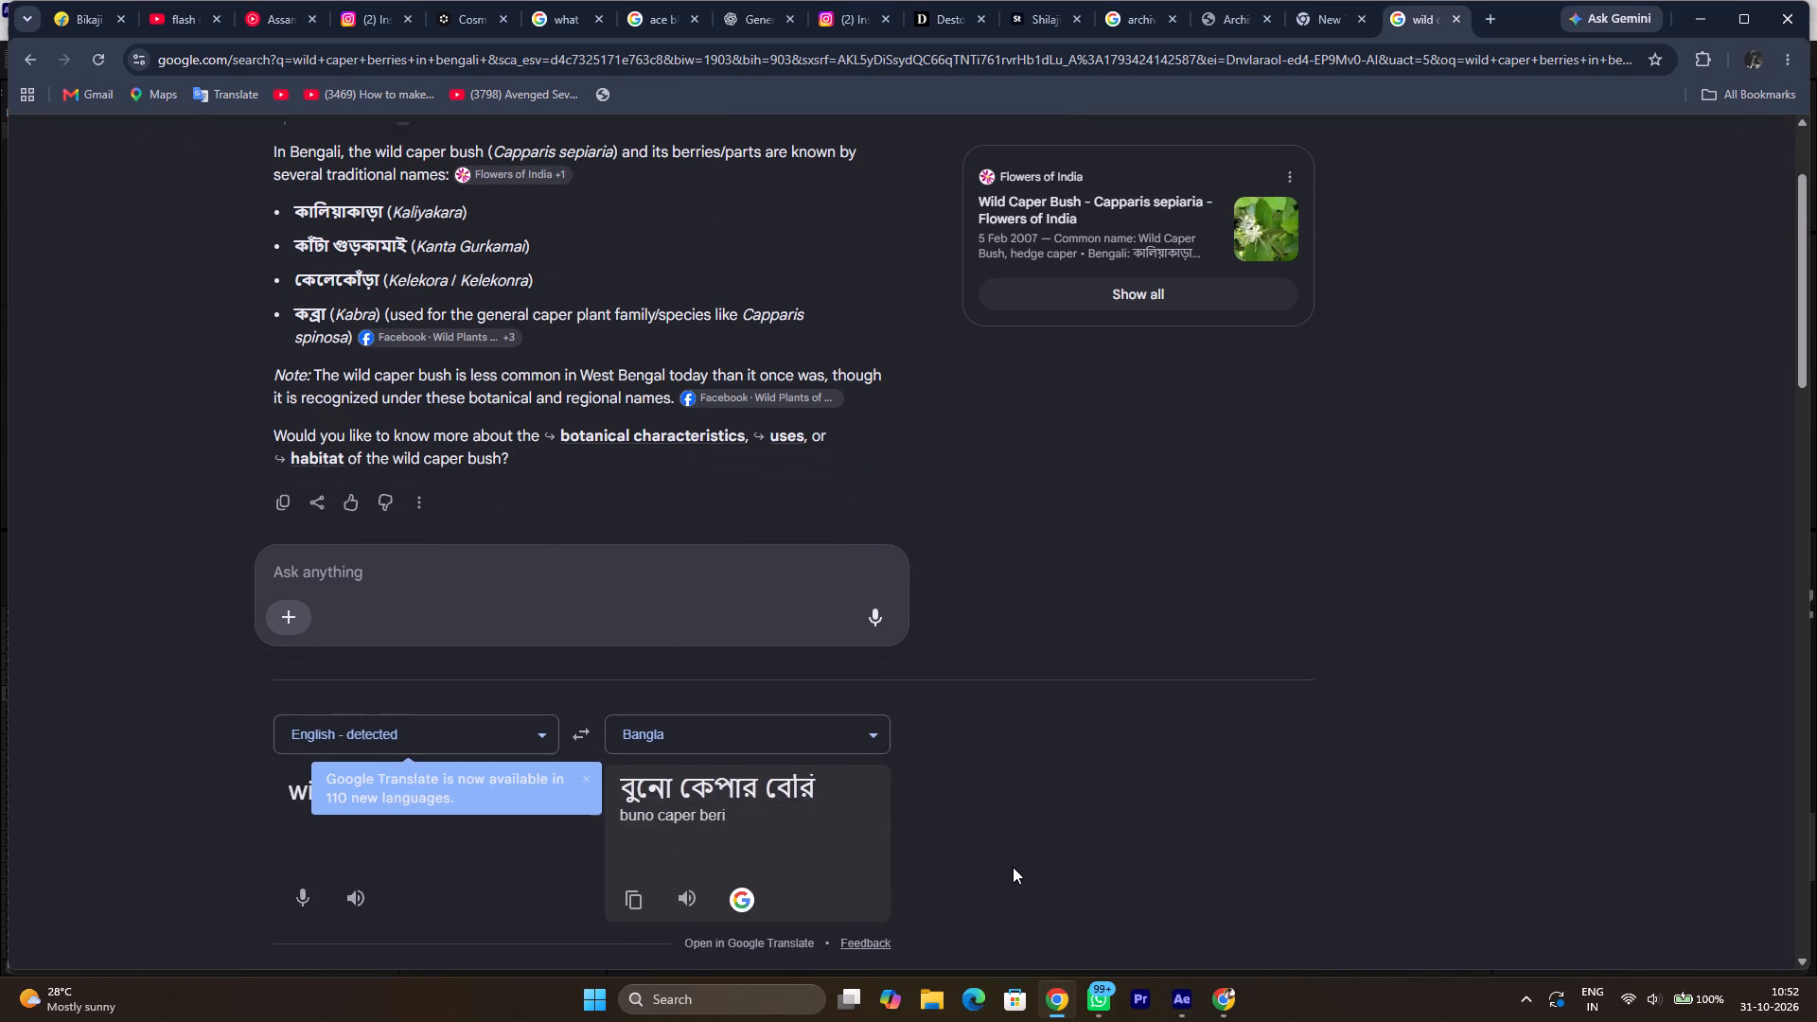
scroll(1013, 867, "down", 1)
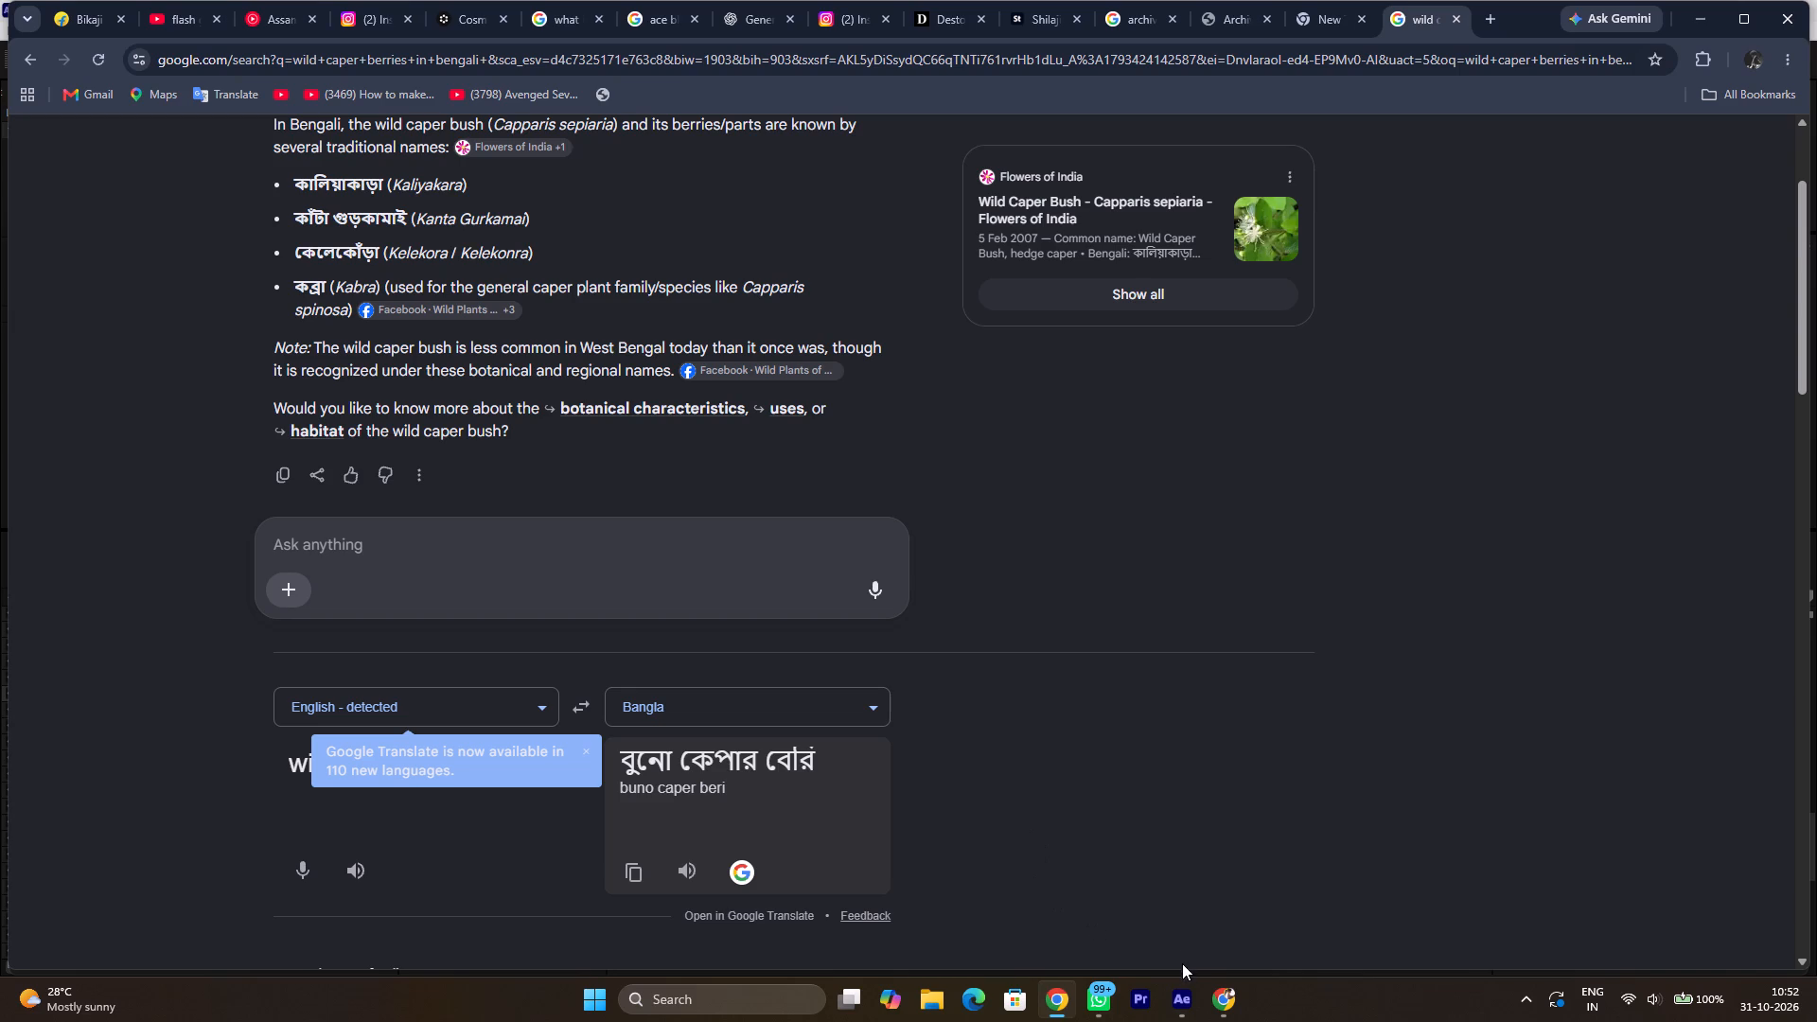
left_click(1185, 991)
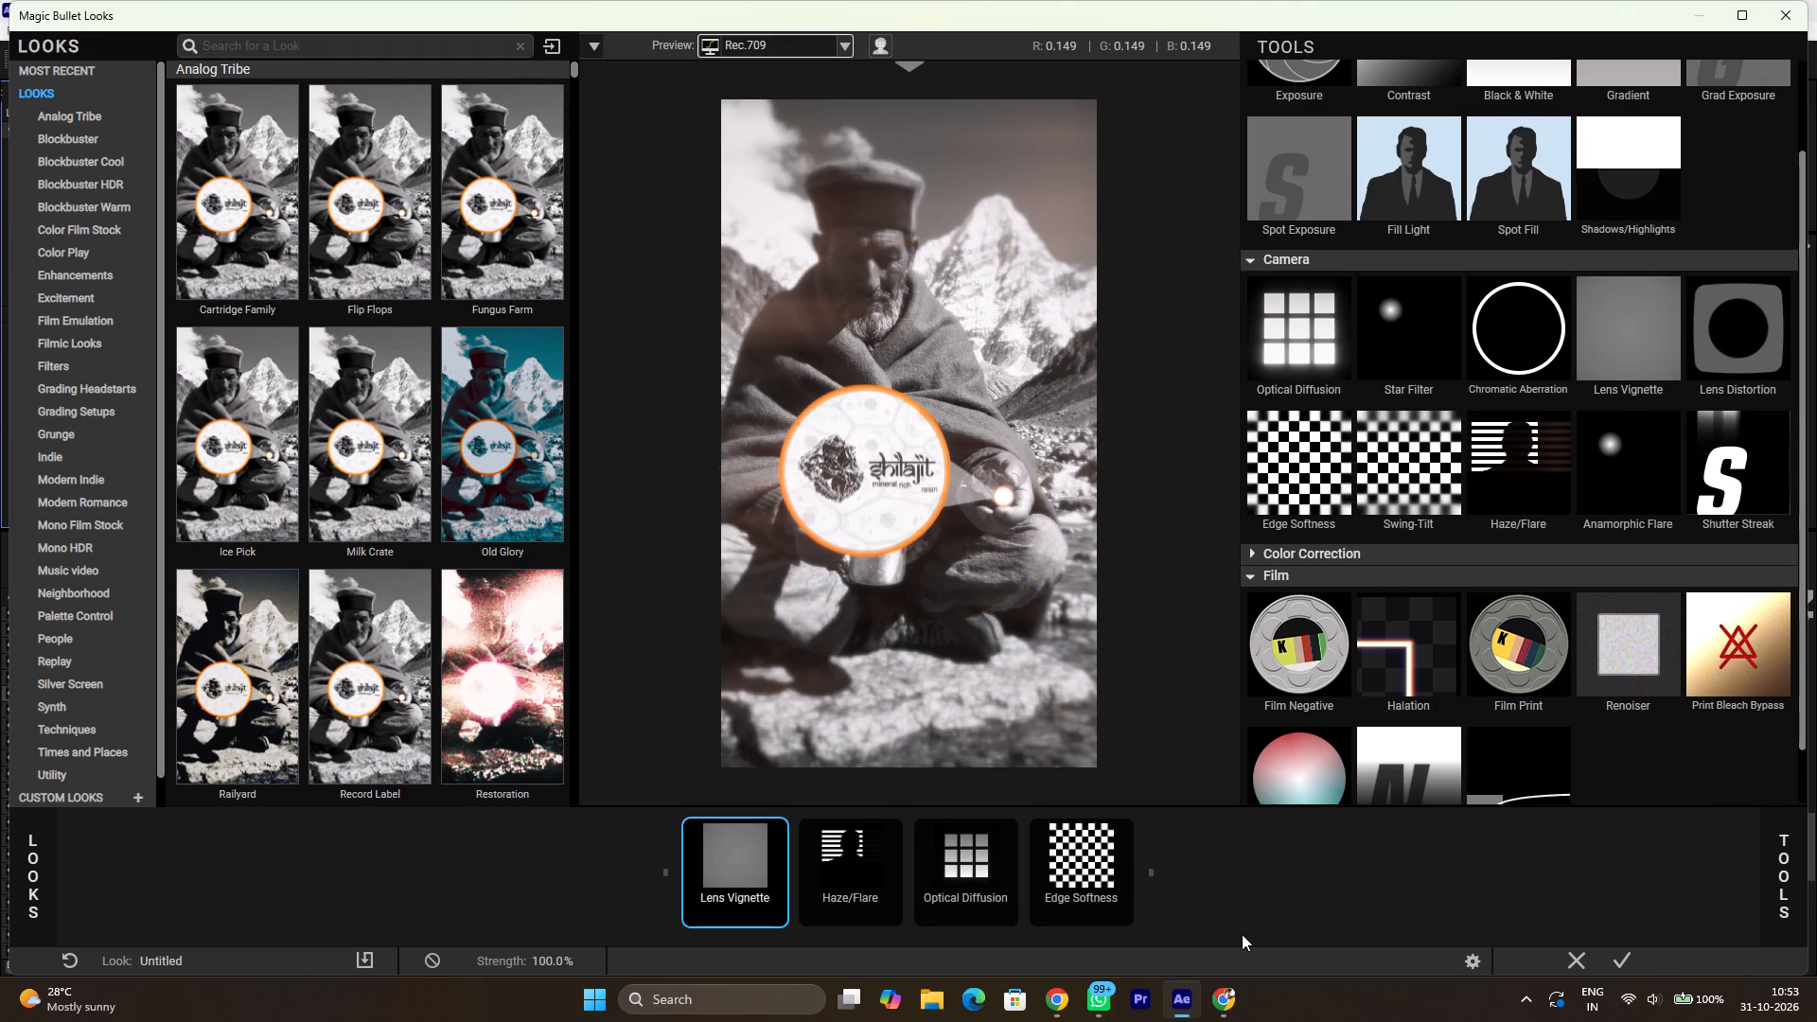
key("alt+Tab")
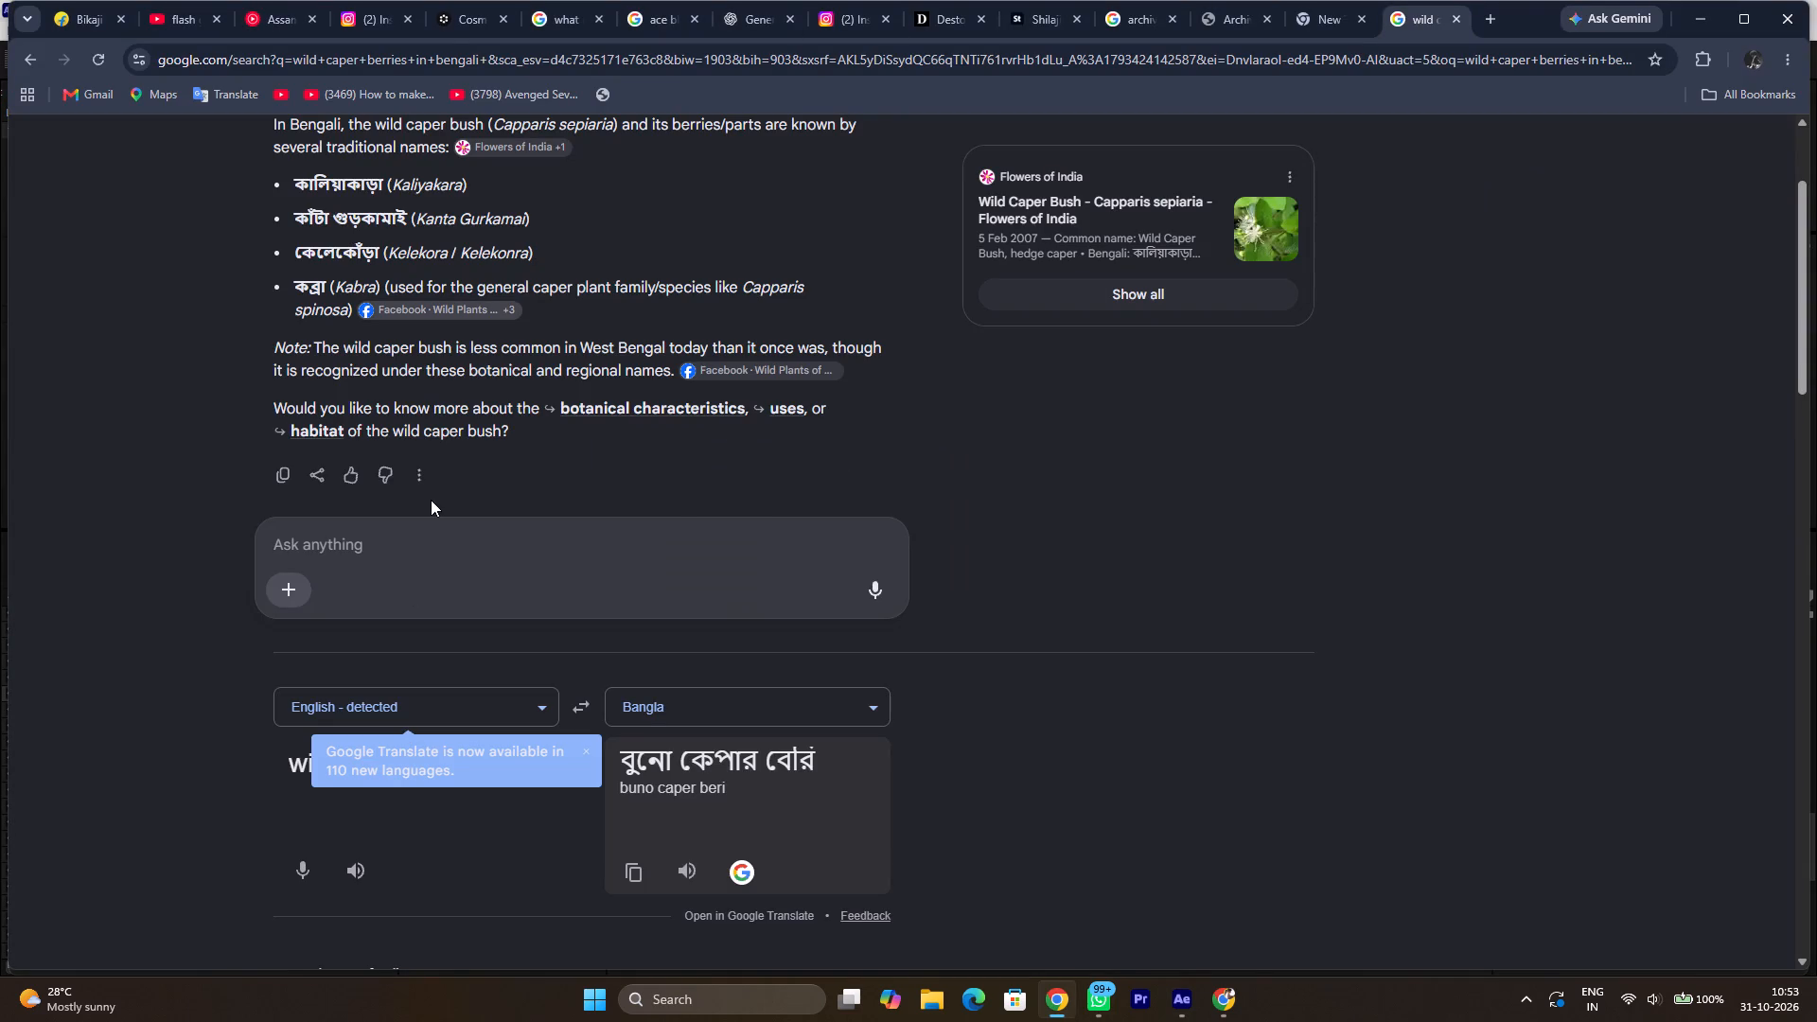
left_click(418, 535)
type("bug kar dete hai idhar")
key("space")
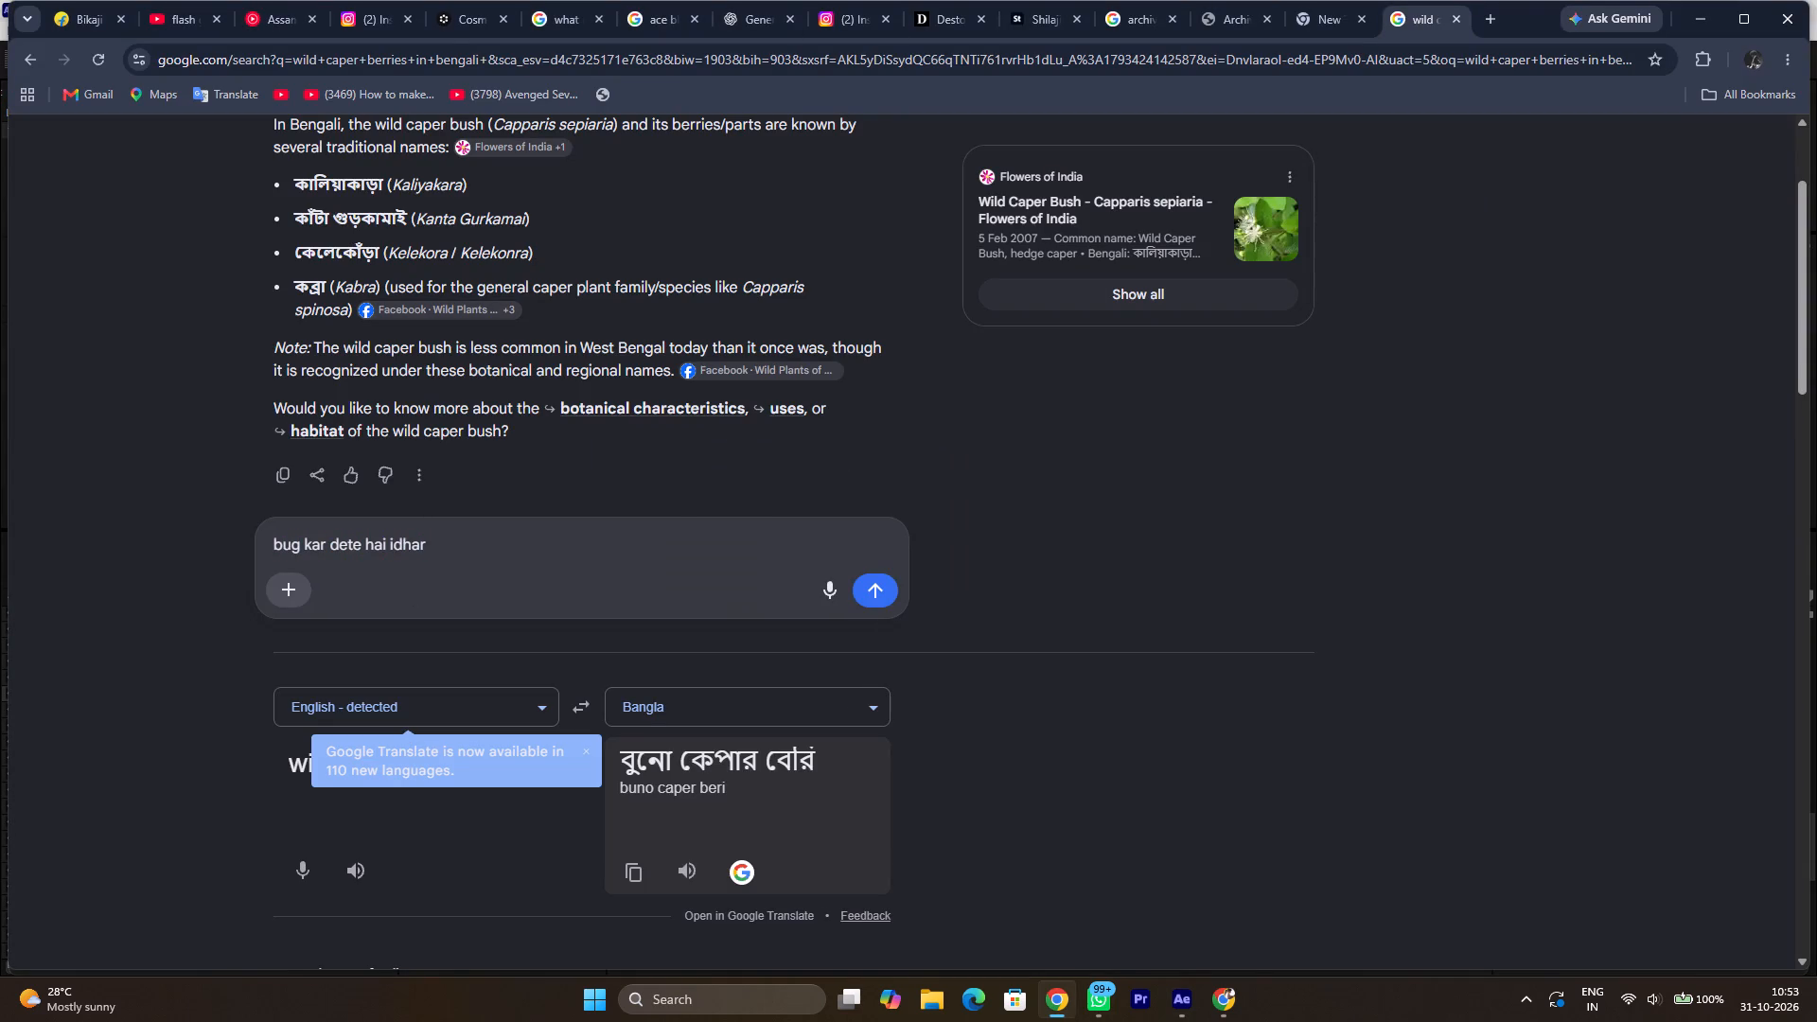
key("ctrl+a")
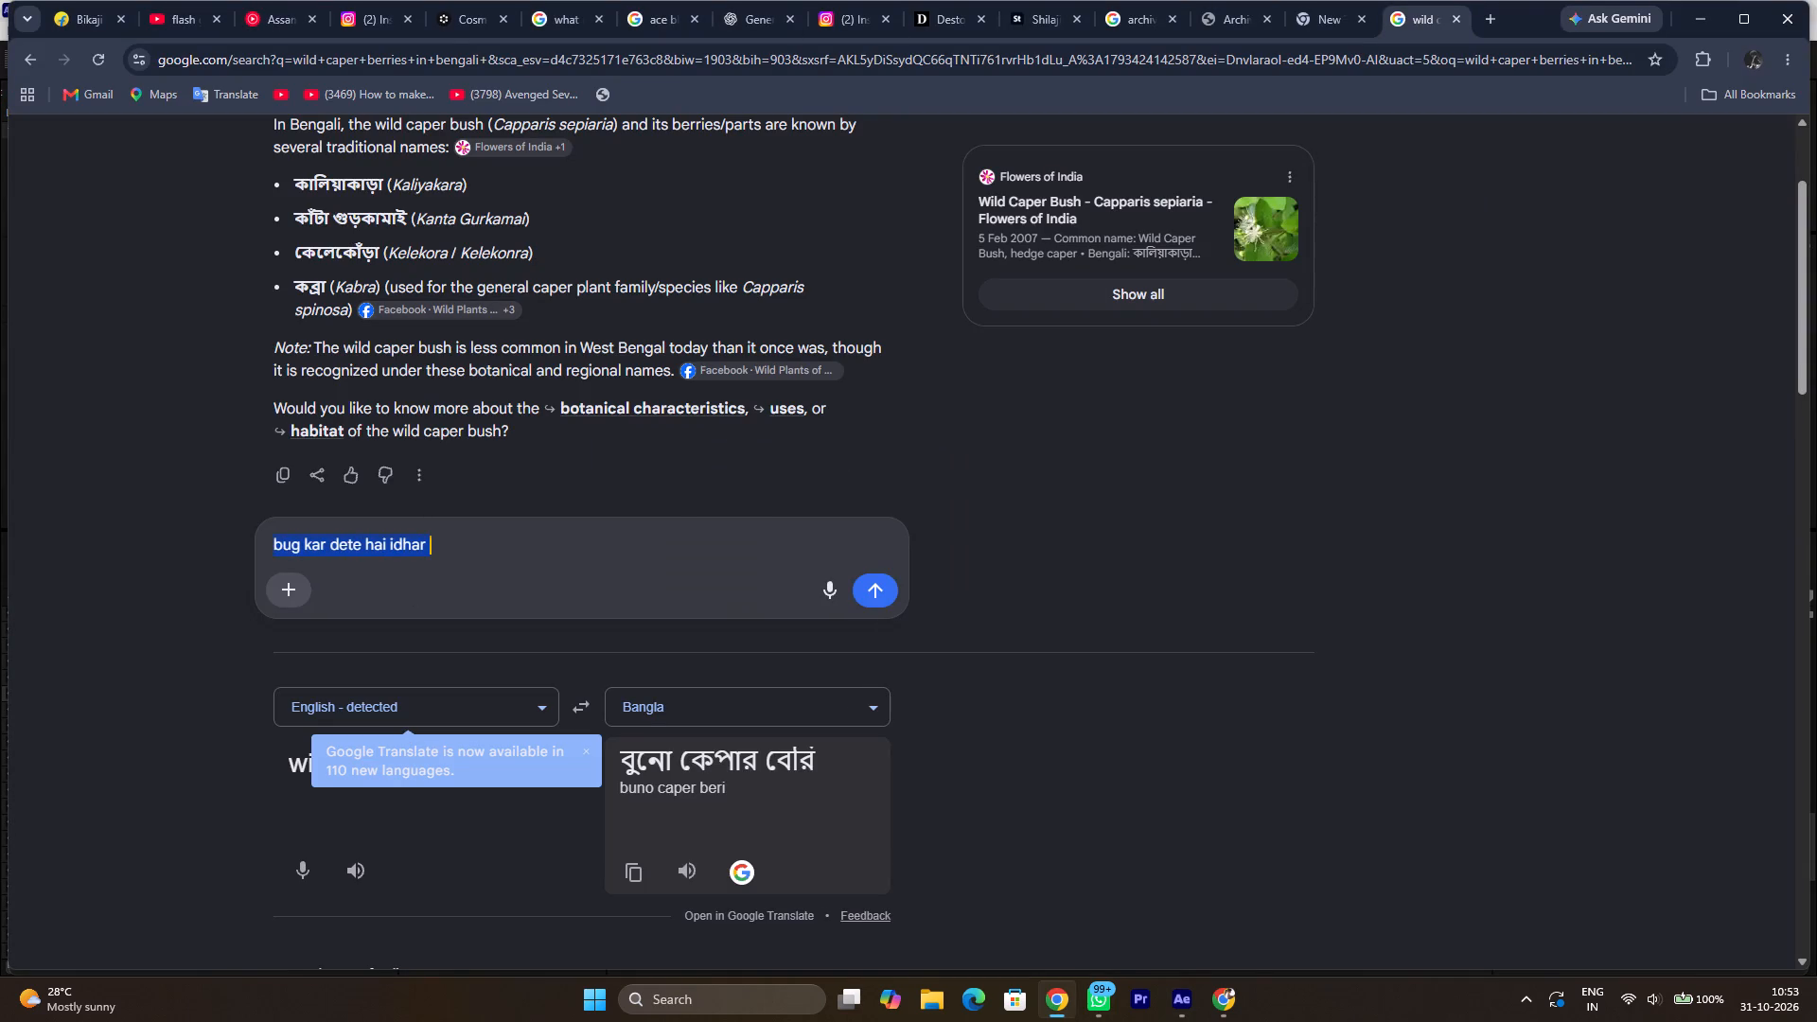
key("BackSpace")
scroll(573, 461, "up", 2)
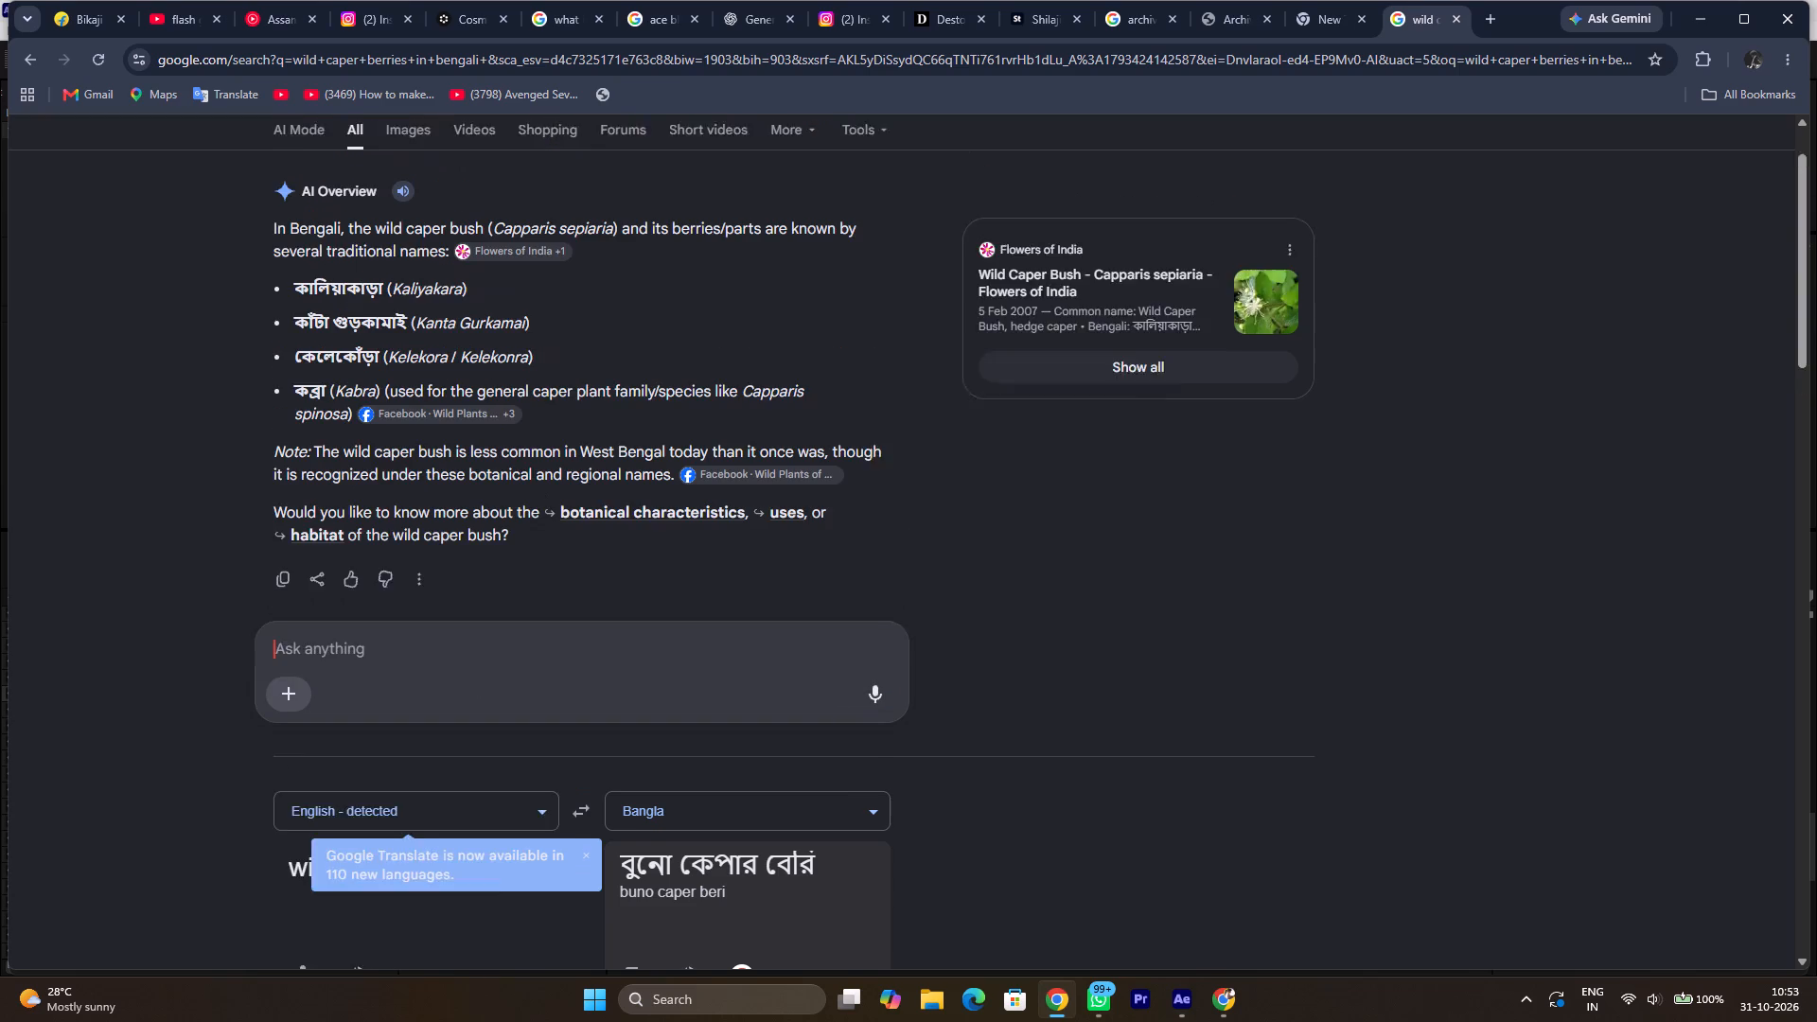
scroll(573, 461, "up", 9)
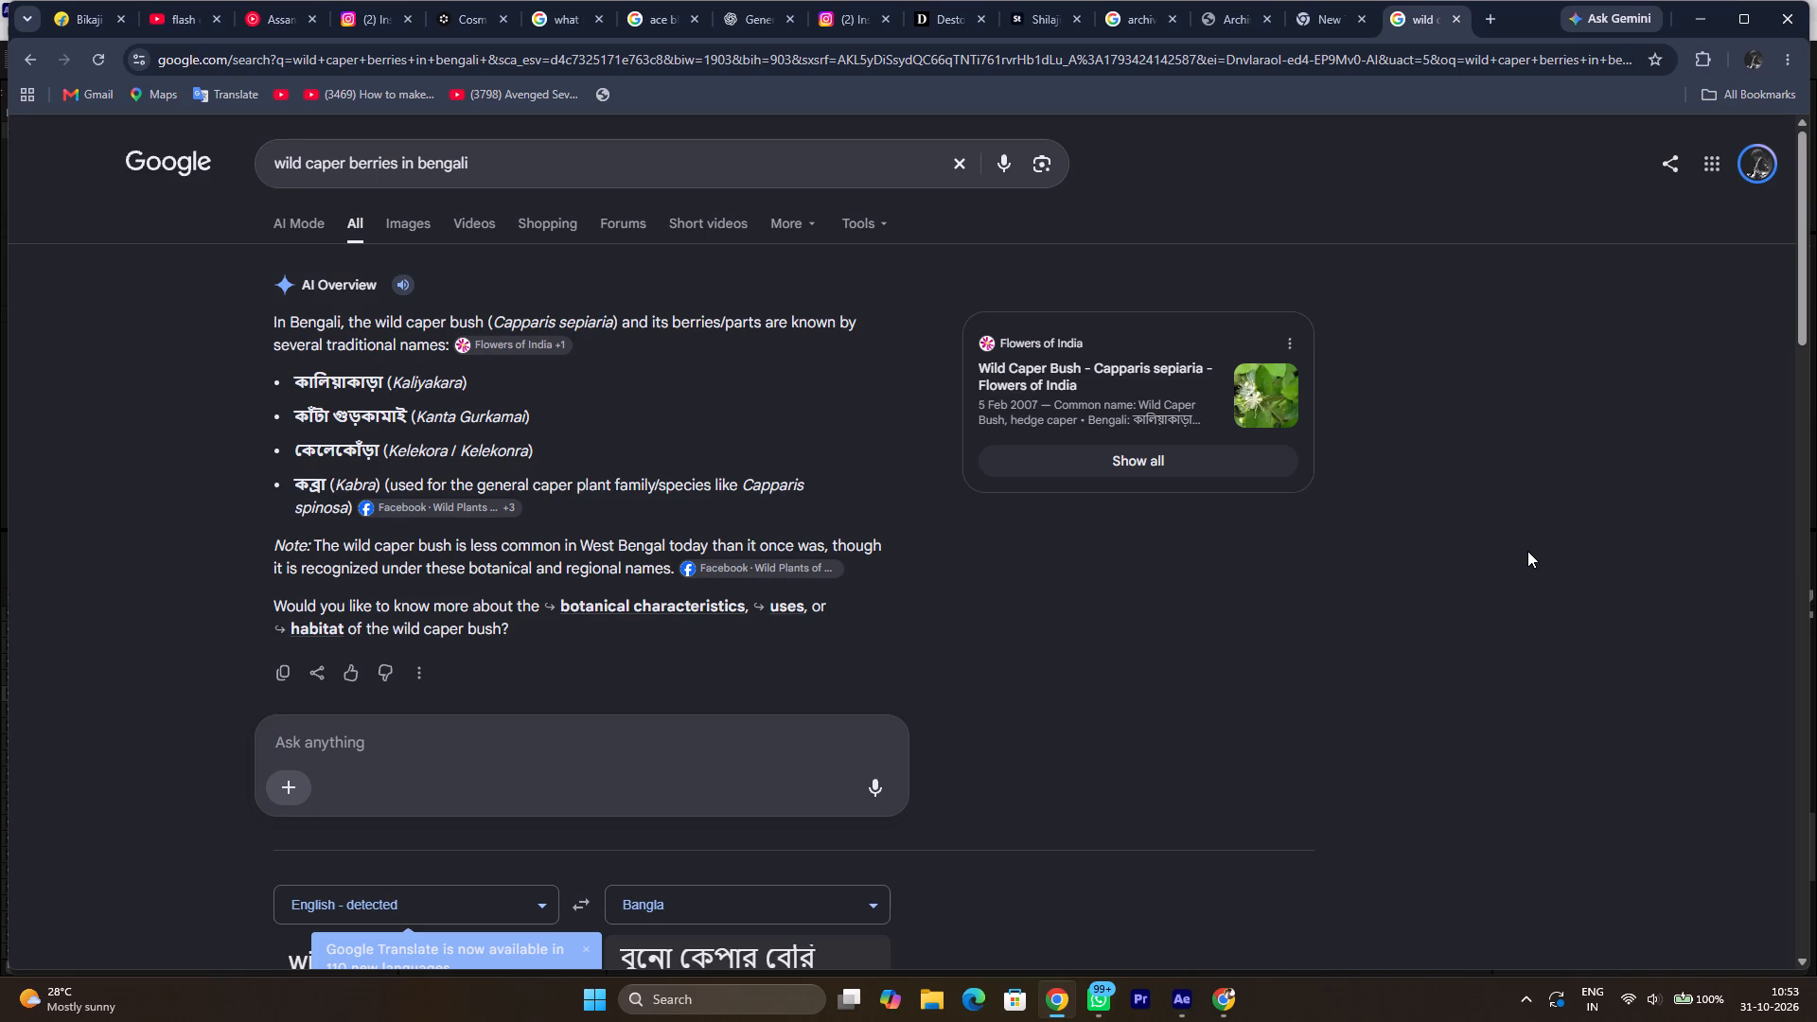
Switch to After Effects and apply the Magic Bullet look with Lens Vignette, Haze/Flare, Optical Diffusion and Edge Softness to Adjustment Layer 14.
left_click(1191, 999)
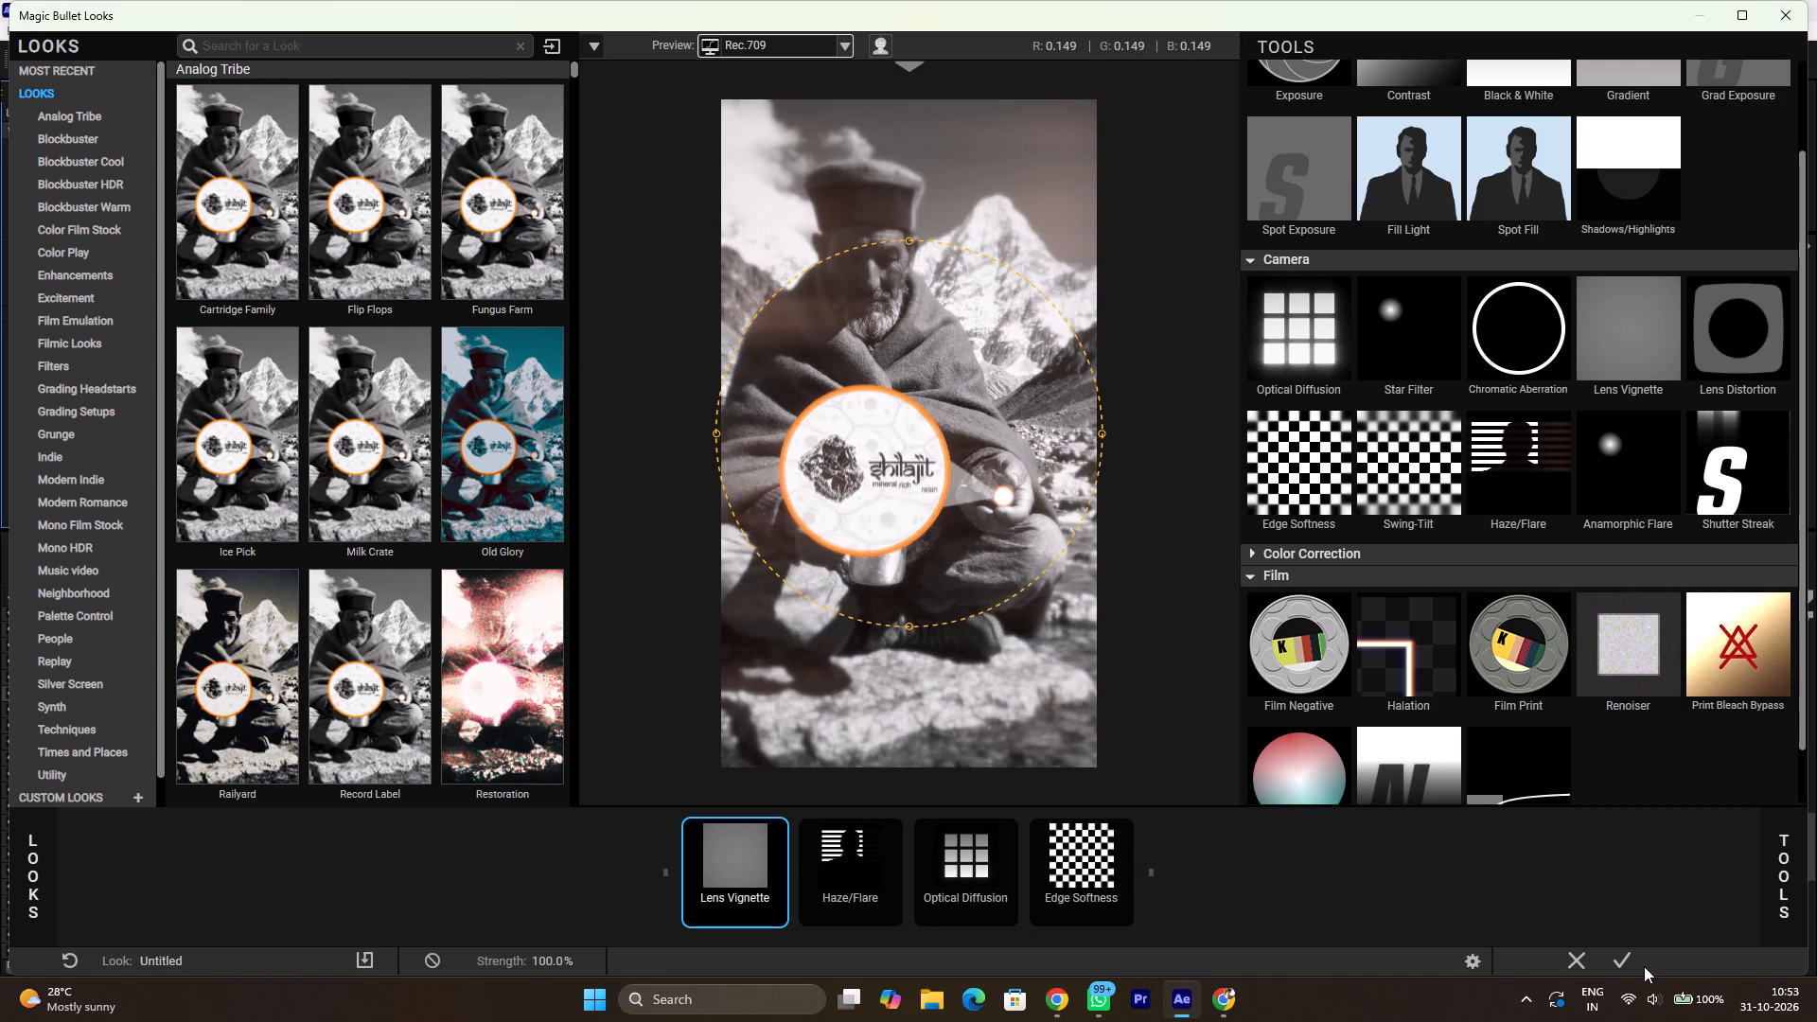
left_click(1602, 960)
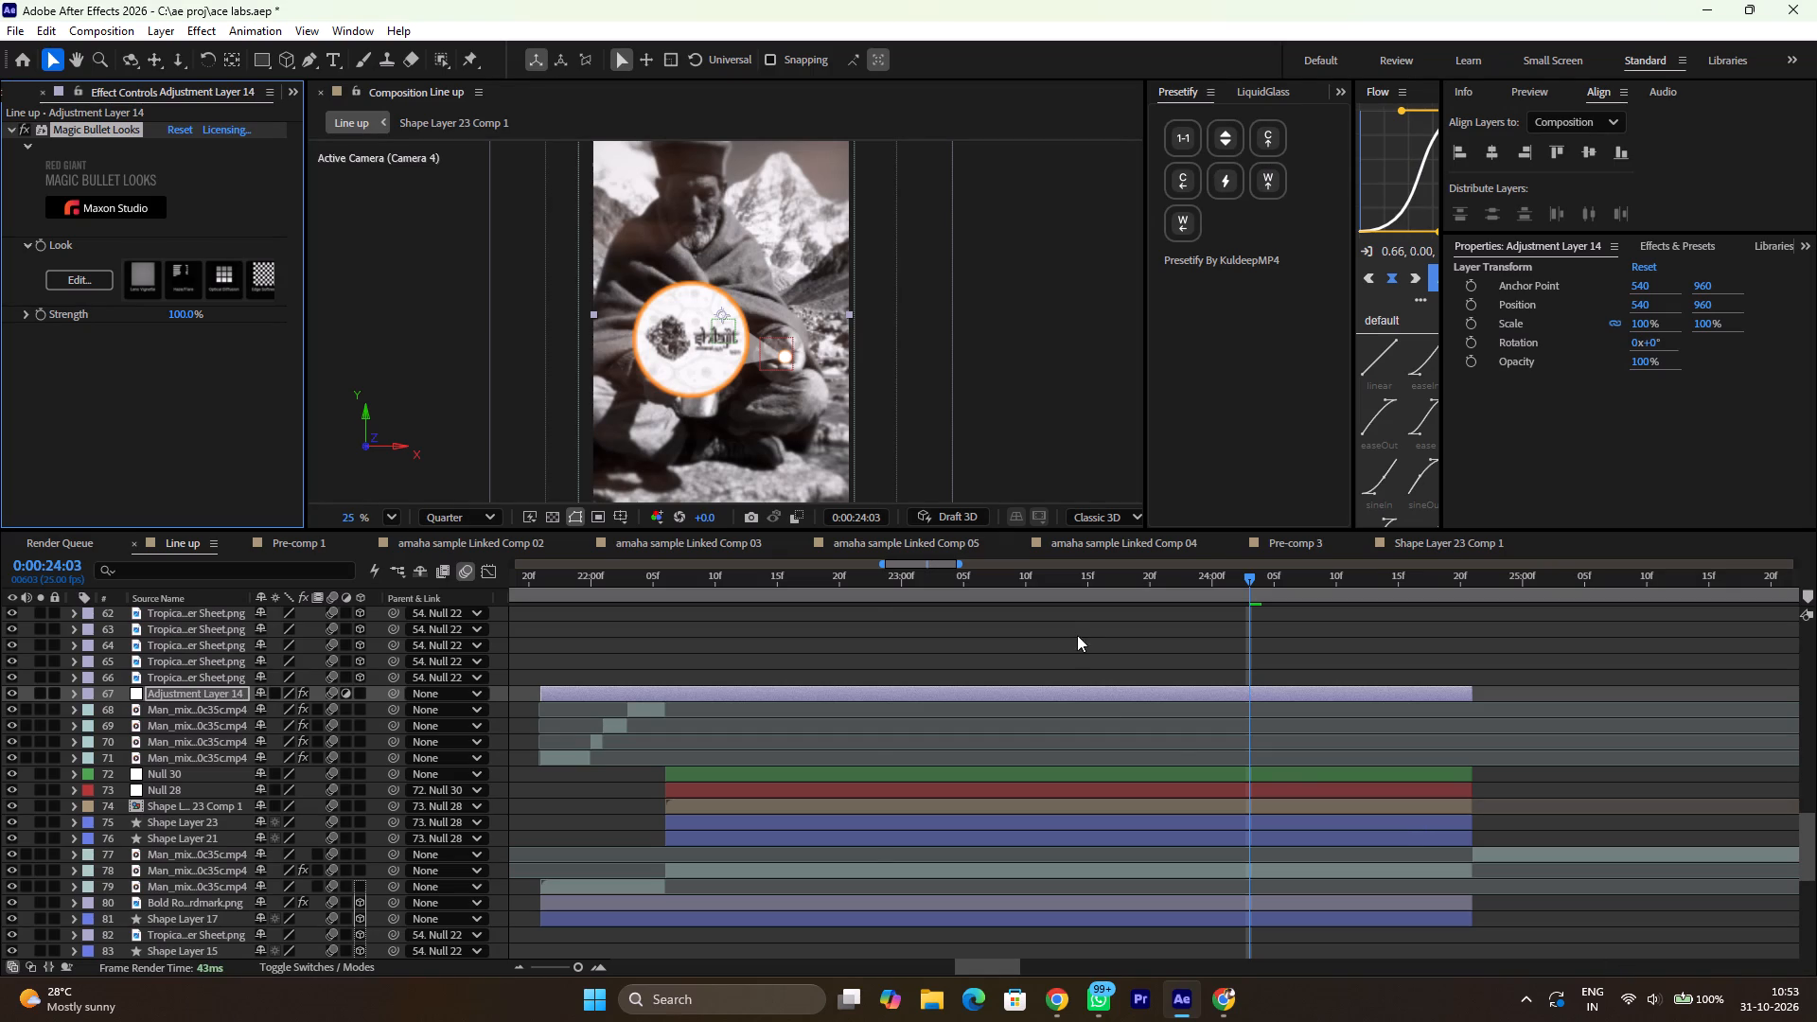
Scrub the Line up timeline between about 0:00:22:04 and 0:00:23:24 to review the regraded shilajit callout scene.
left_click_drag(877, 569, 648, 596)
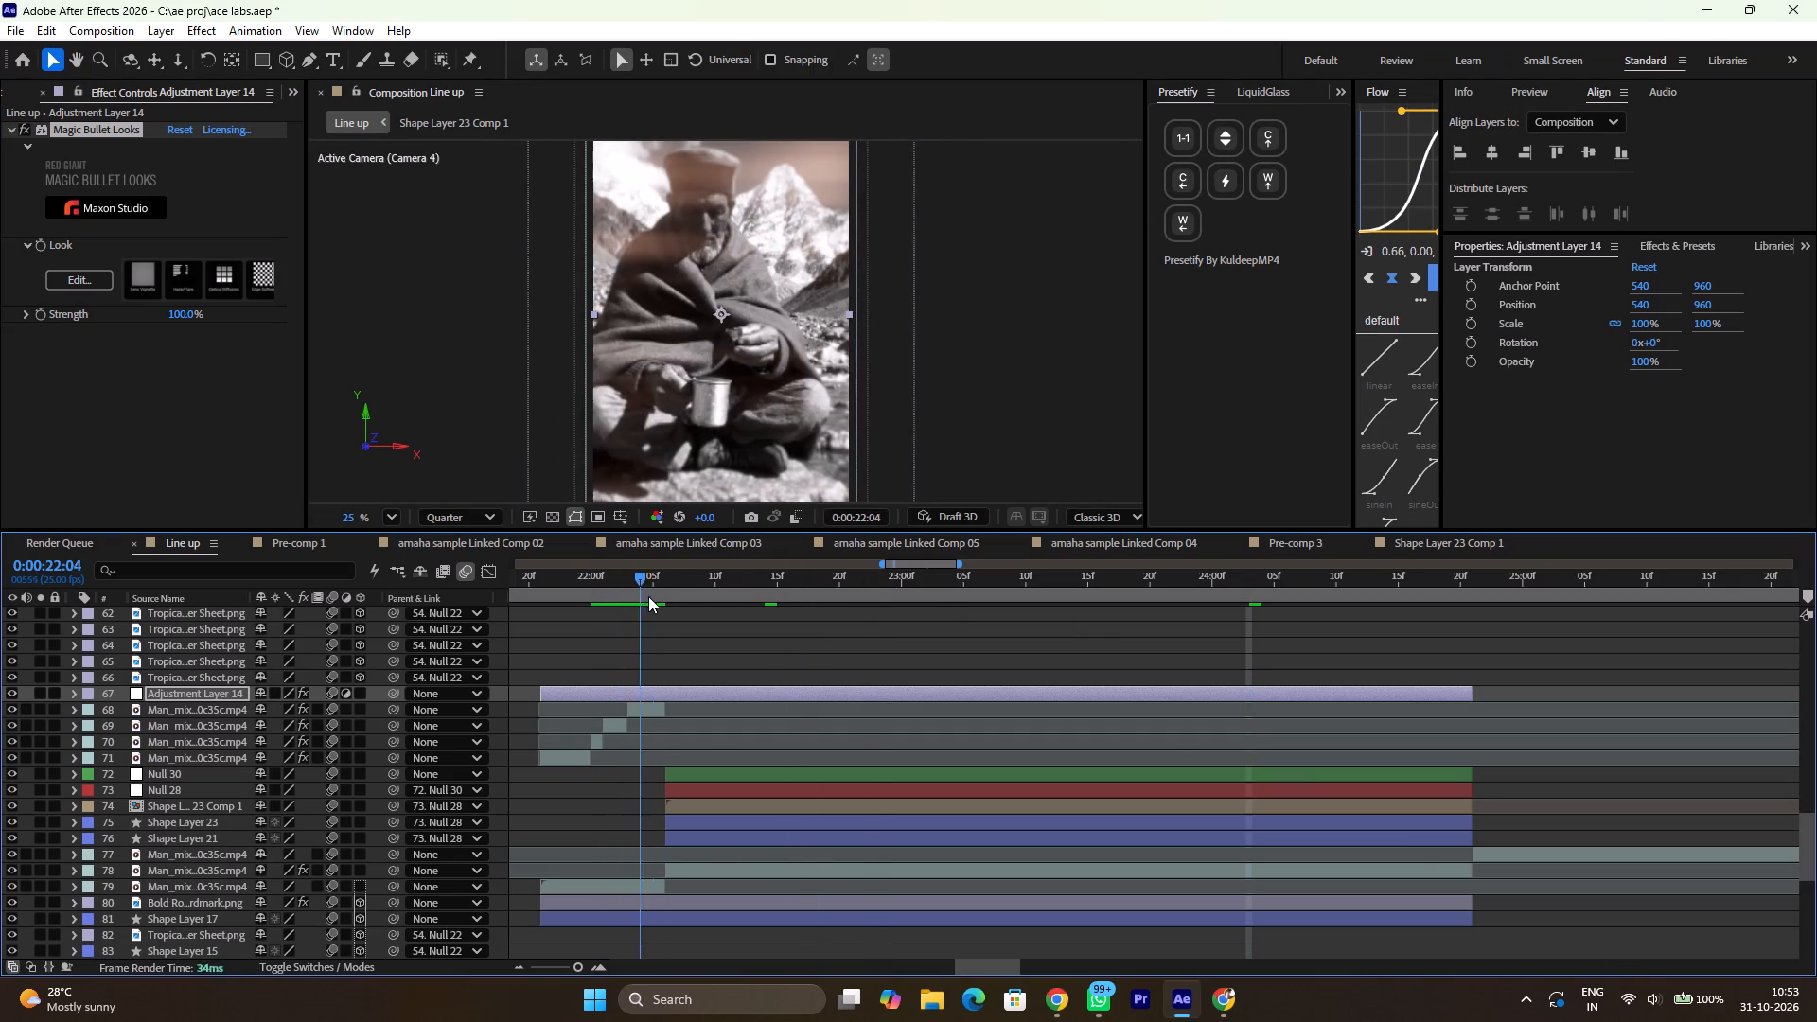
left_click_drag(648, 596, 1056, 661)
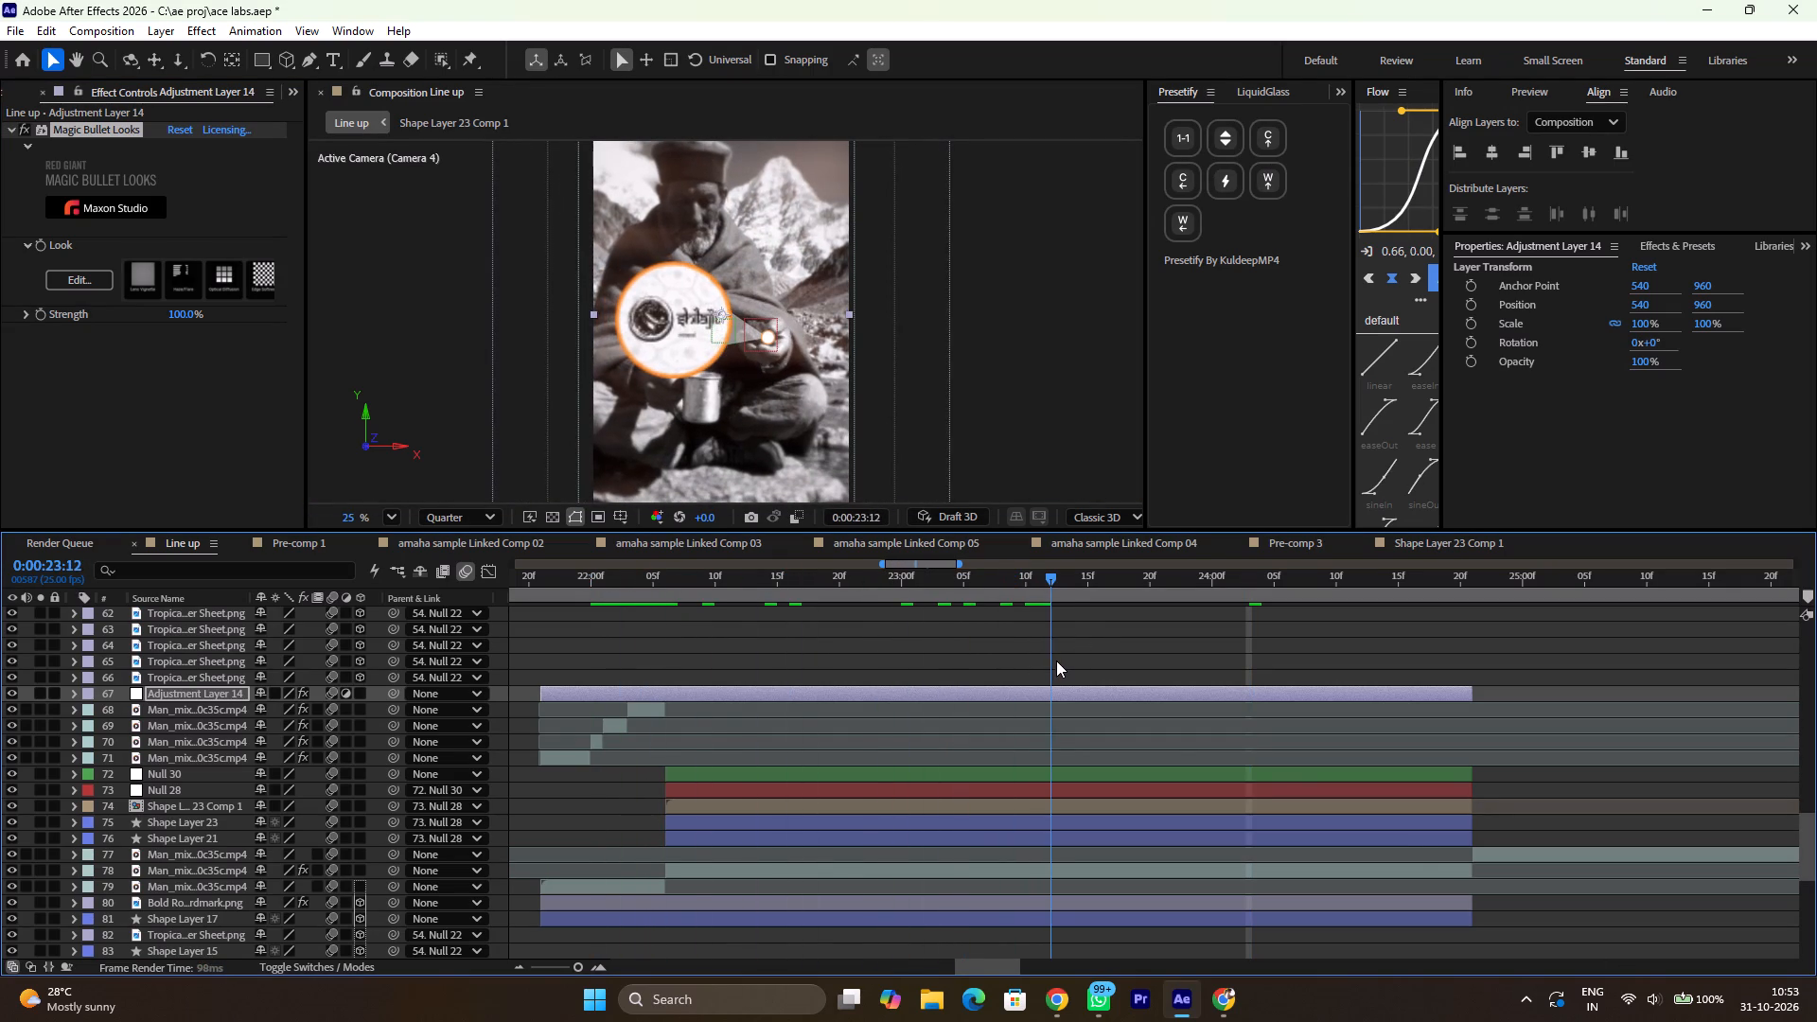
left_click_drag(1056, 661, 1058, 661)
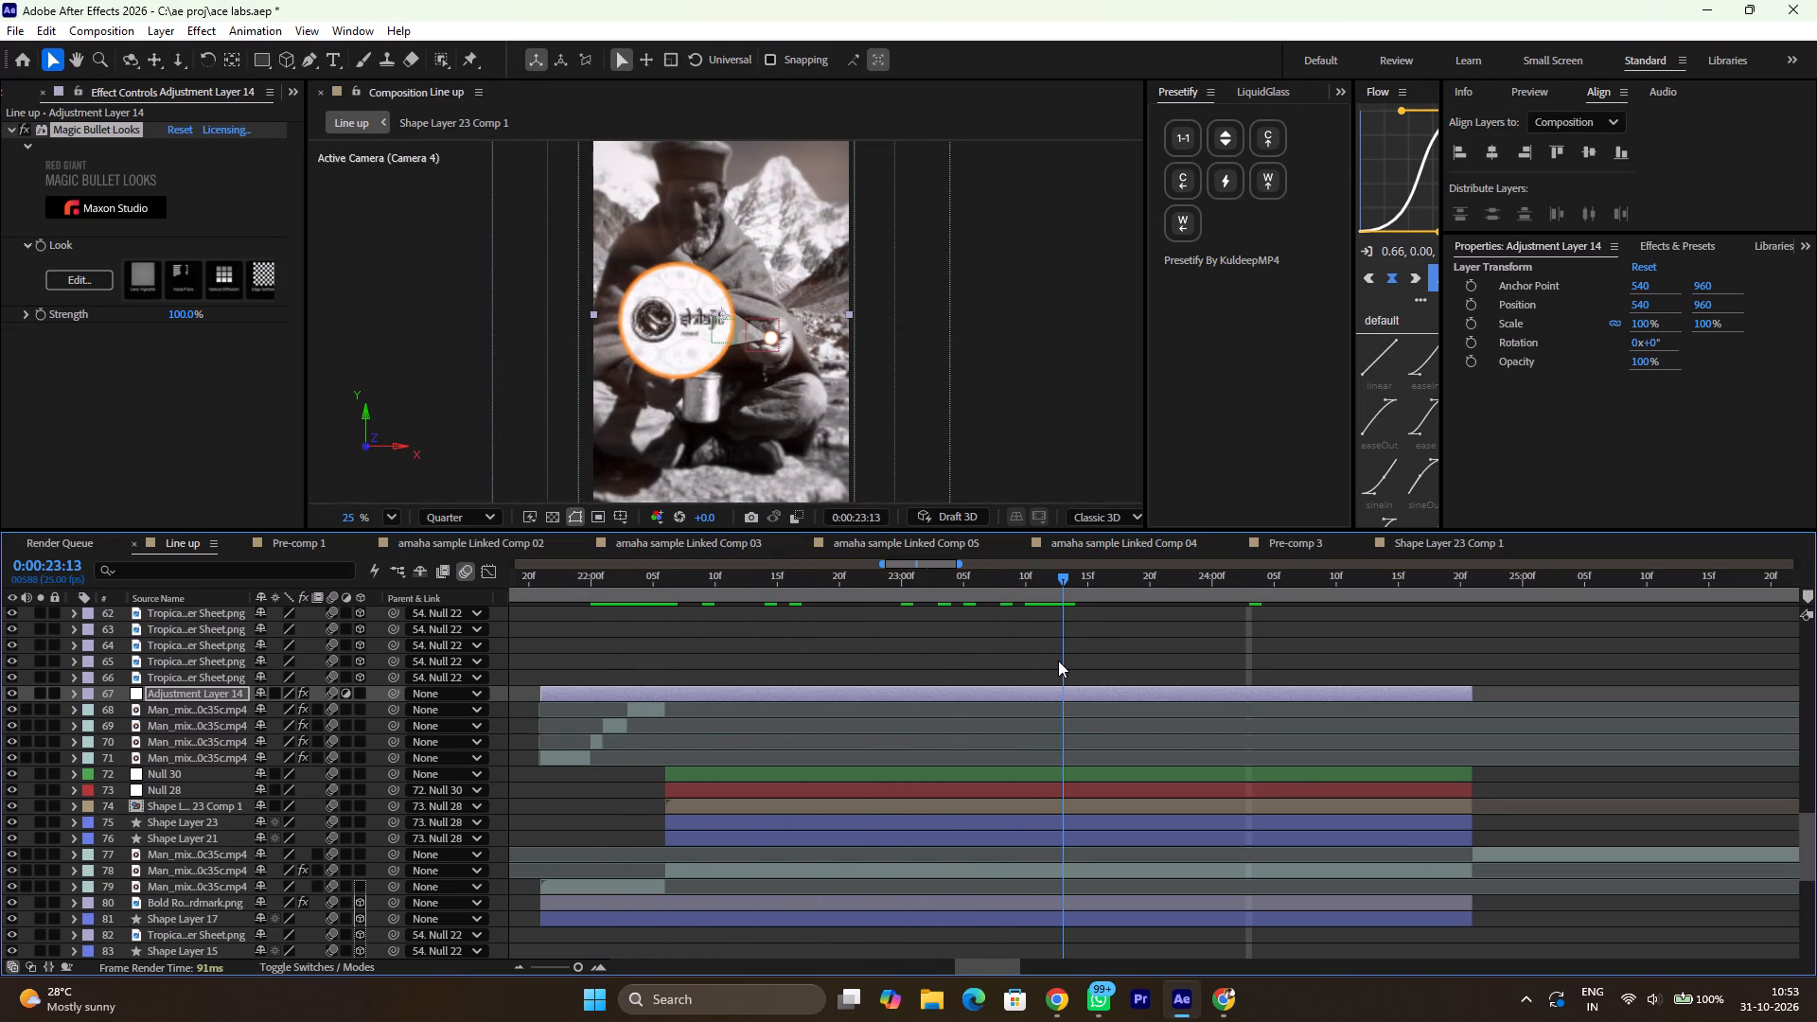
left_click_drag(1058, 661, 994, 709)
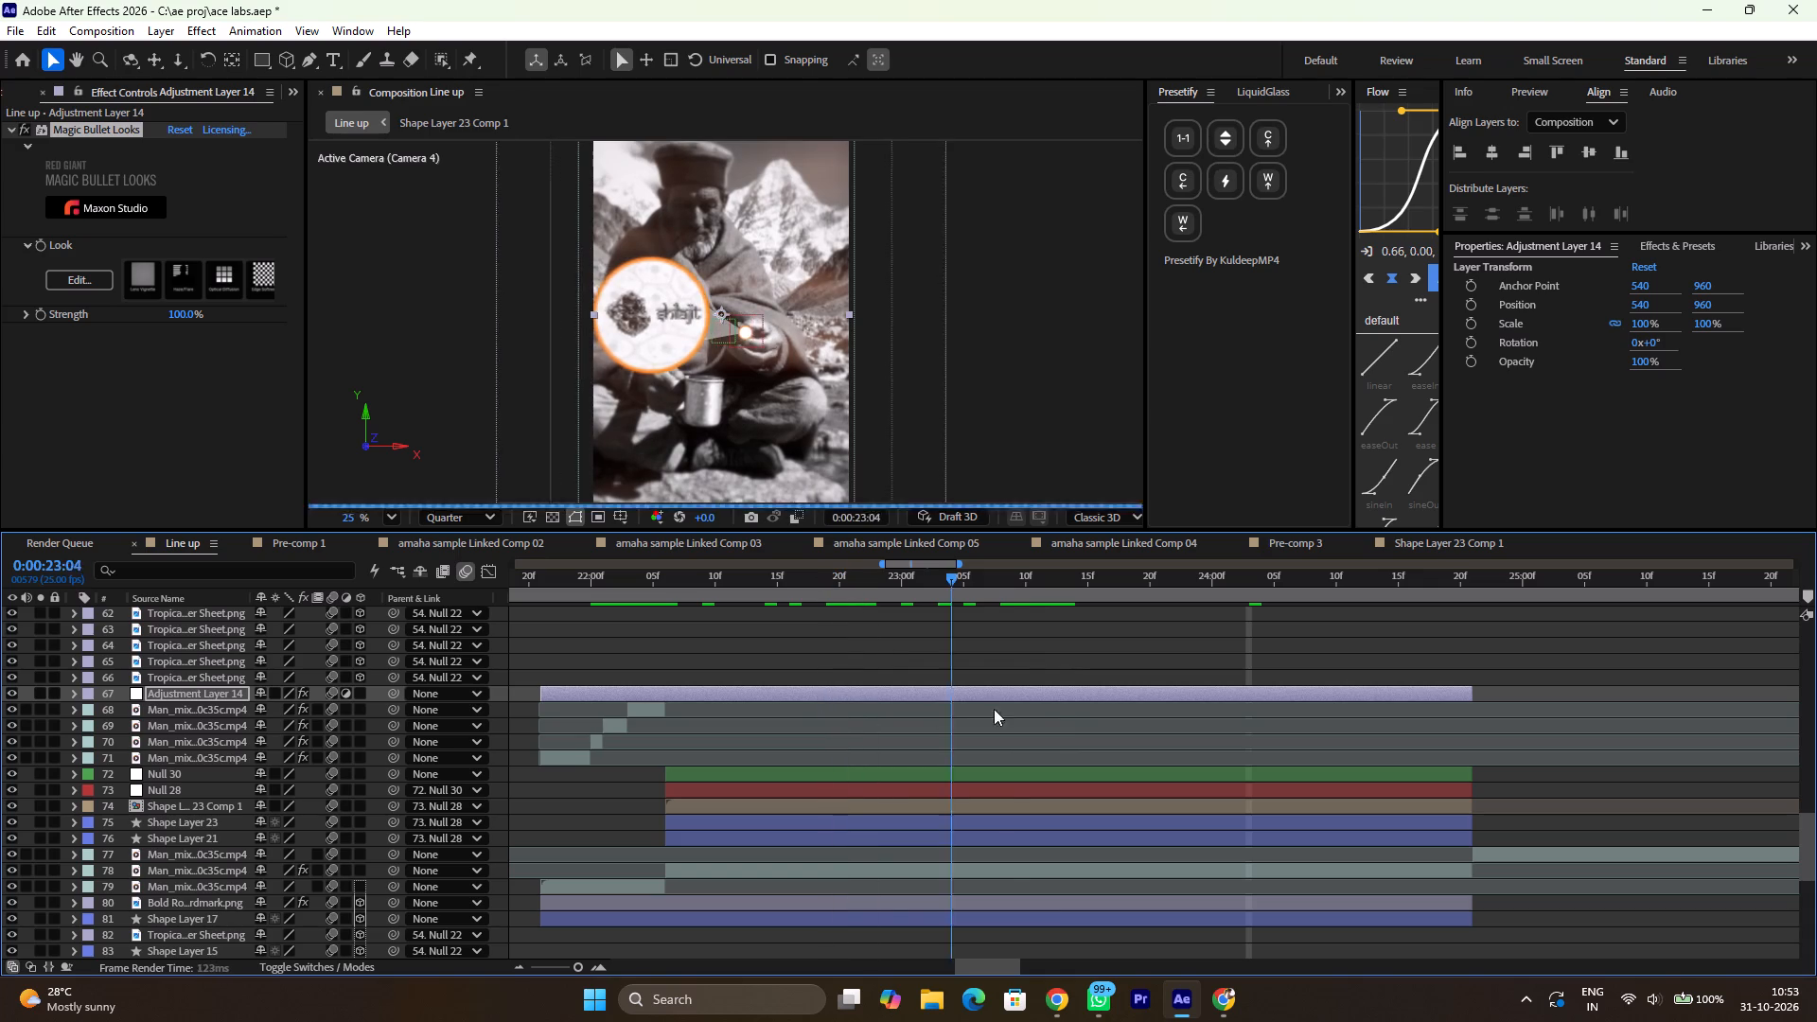
left_click_drag(994, 709, 1198, 686)
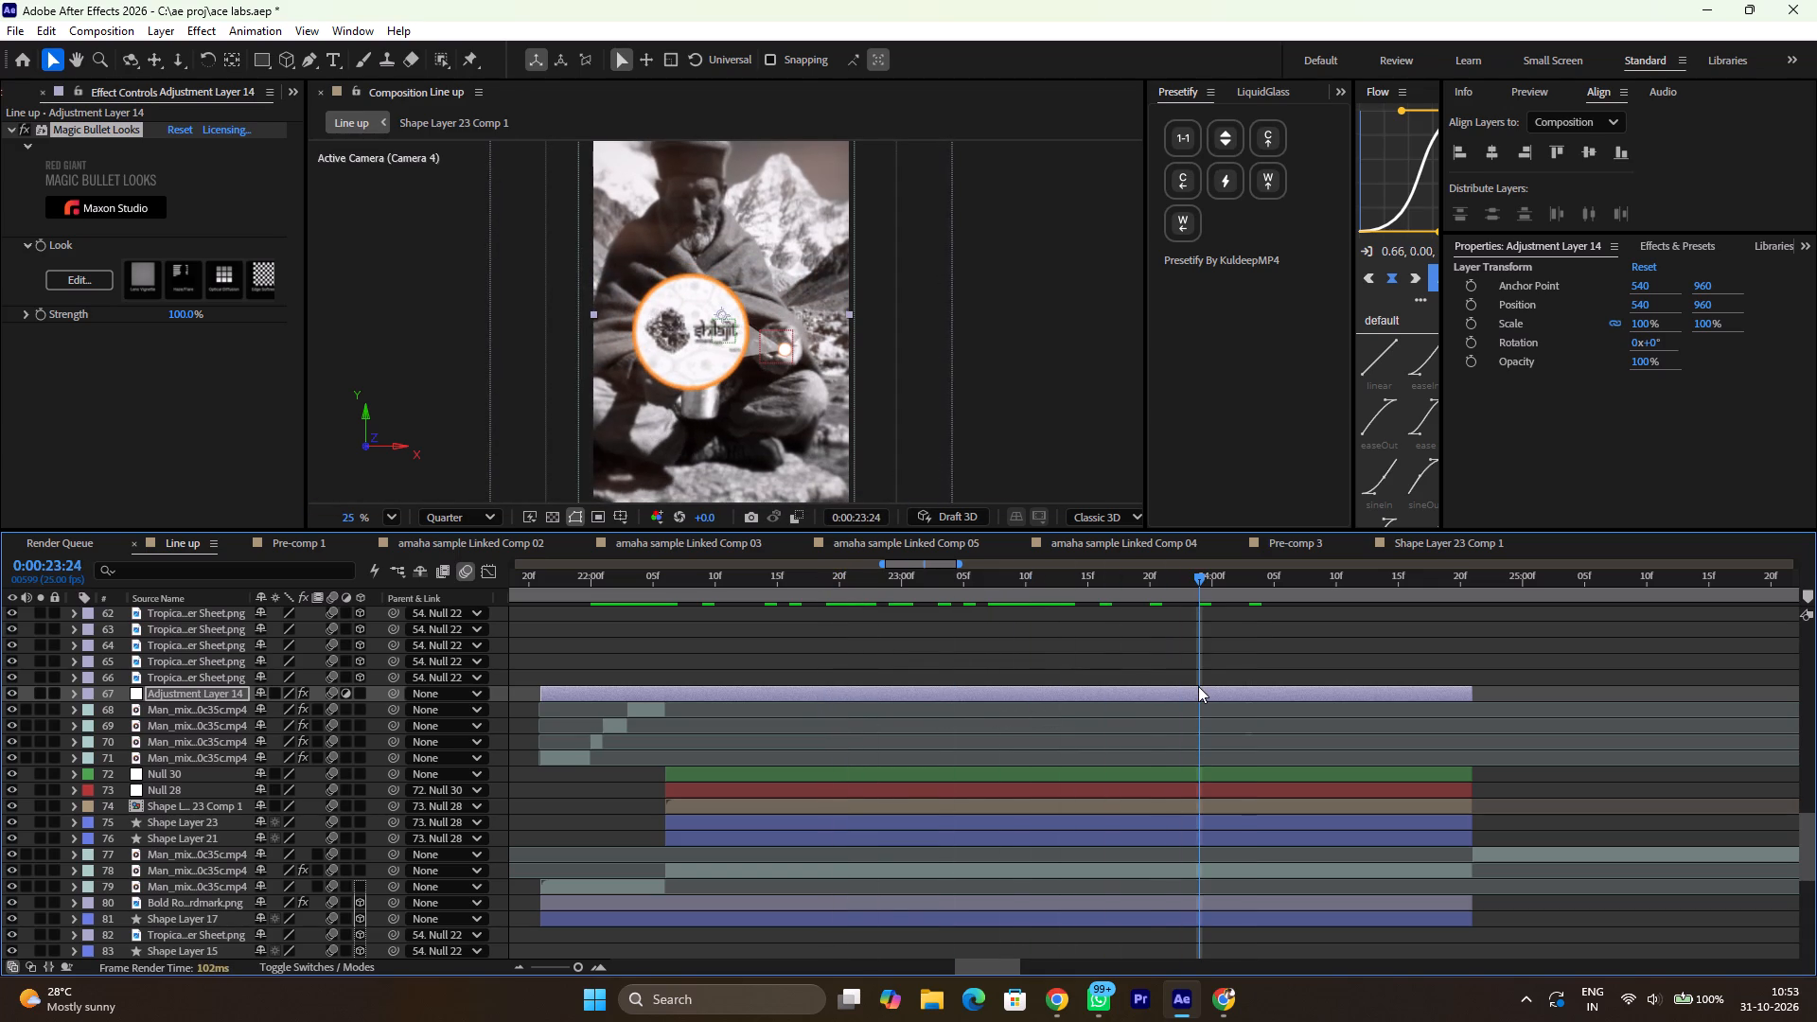
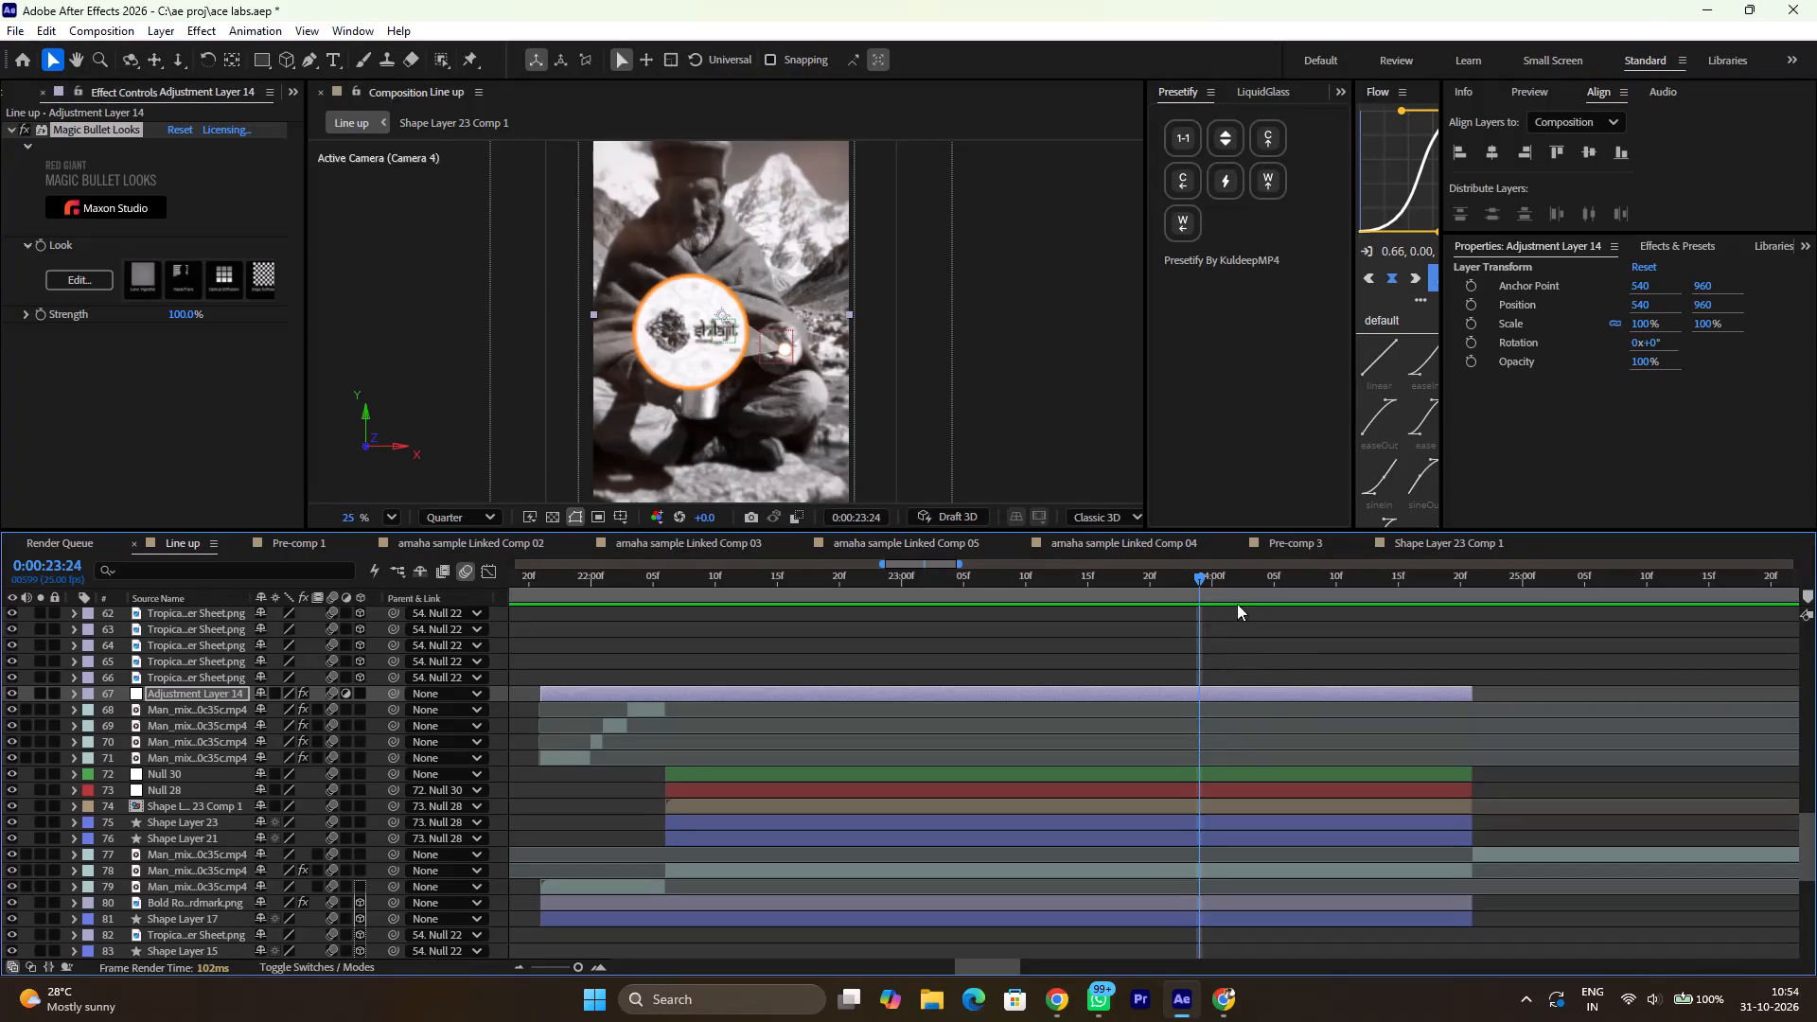
Scrub the Line up timeline between about 0:00:22:01 and 0:00:24:14 to review the graded shilajit callout scene through its ending.
left_click_drag(1207, 581, 600, 726)
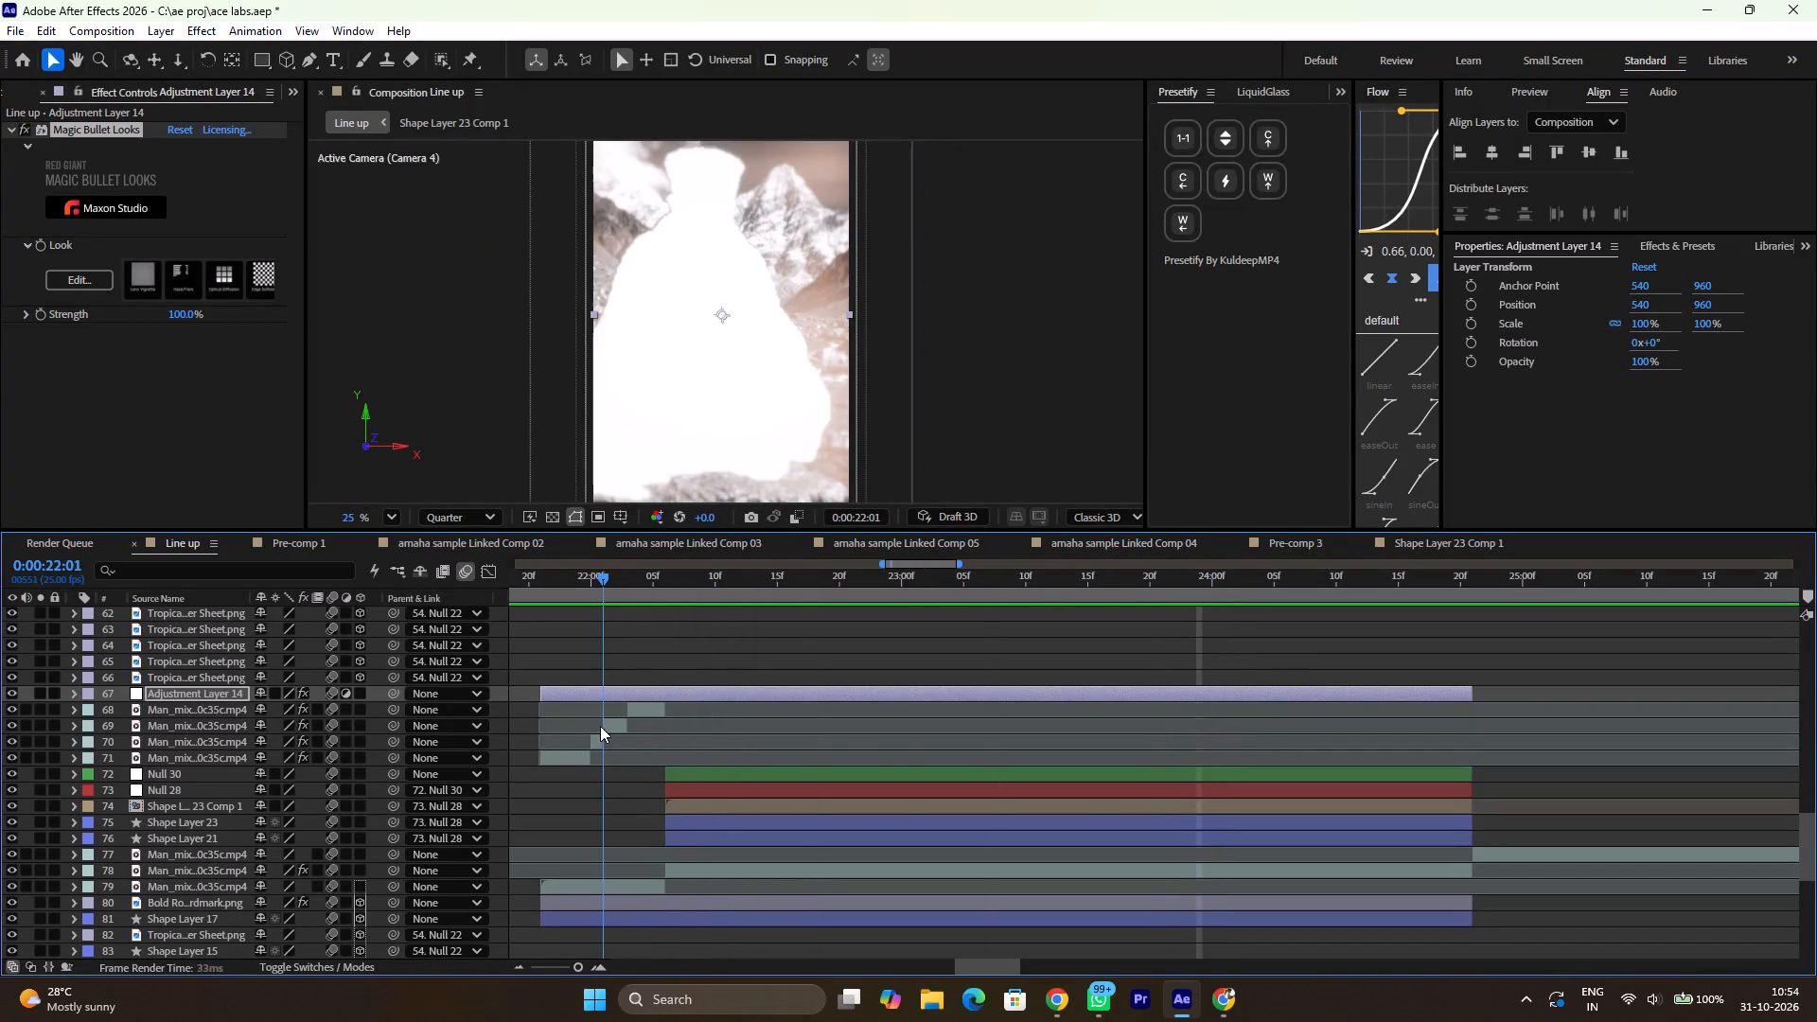
left_click_drag(600, 726, 1398, 803)
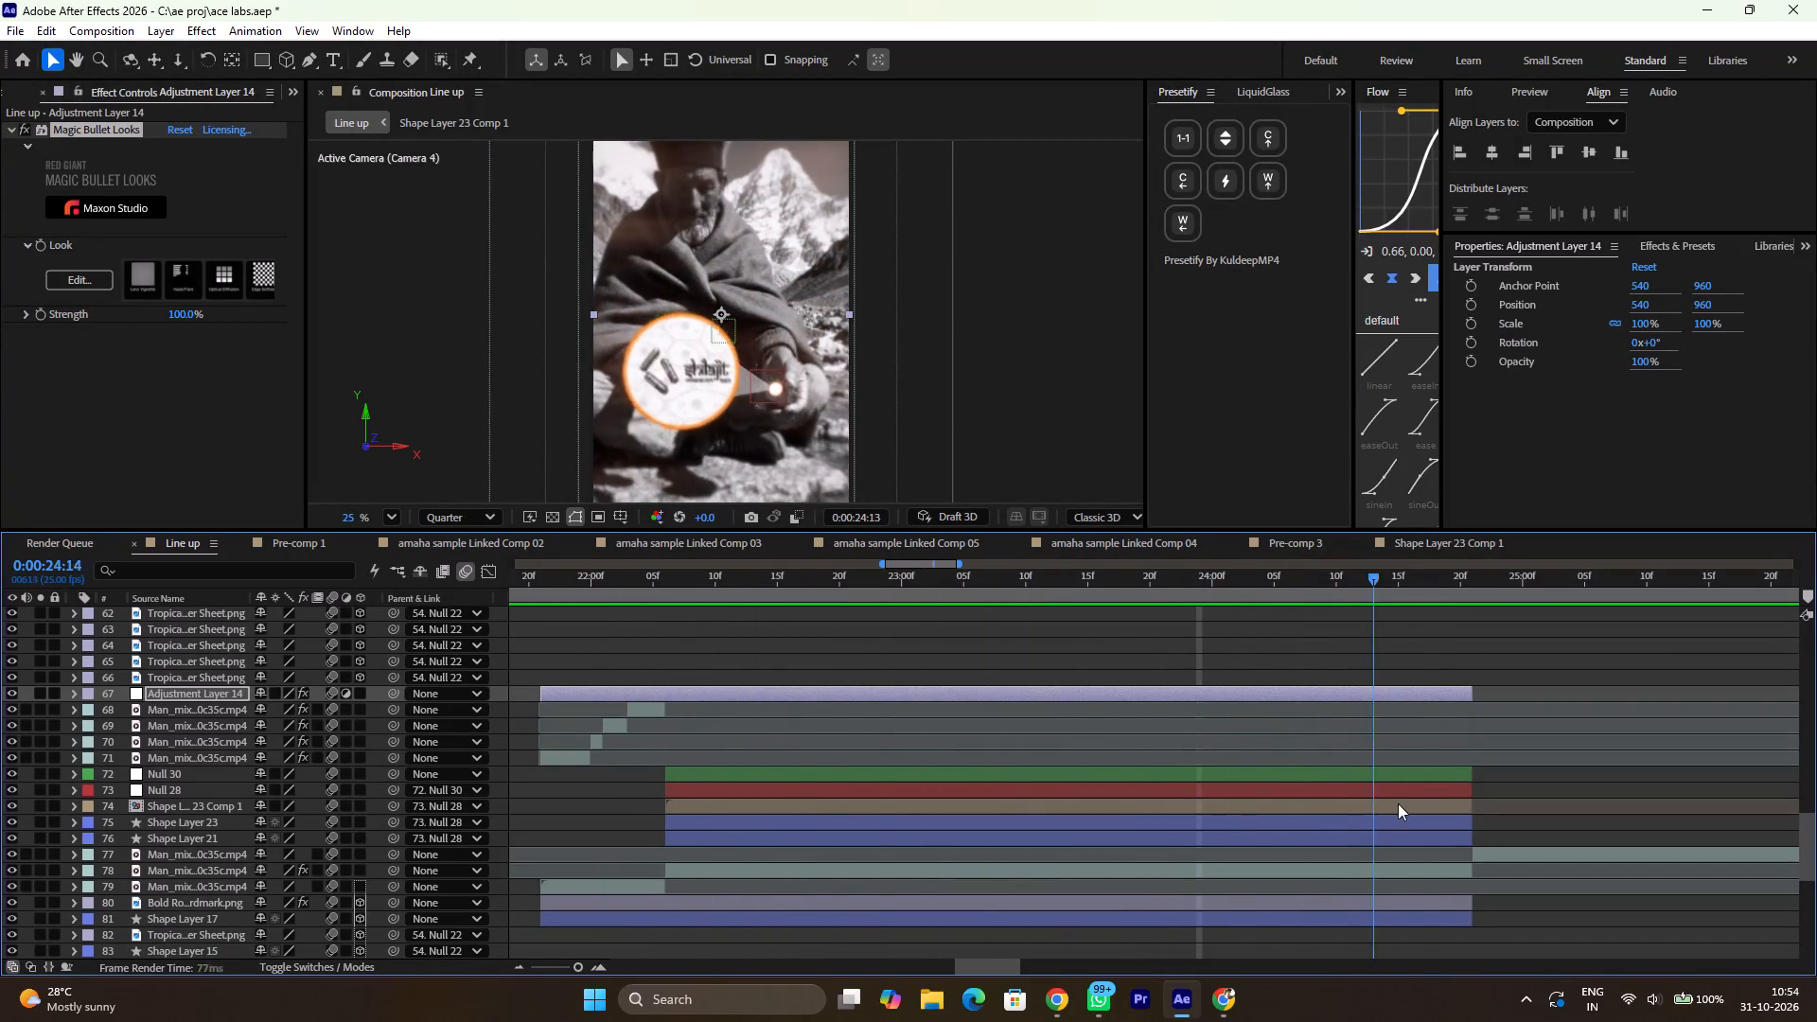
left_click_drag(1398, 803, 1360, 818)
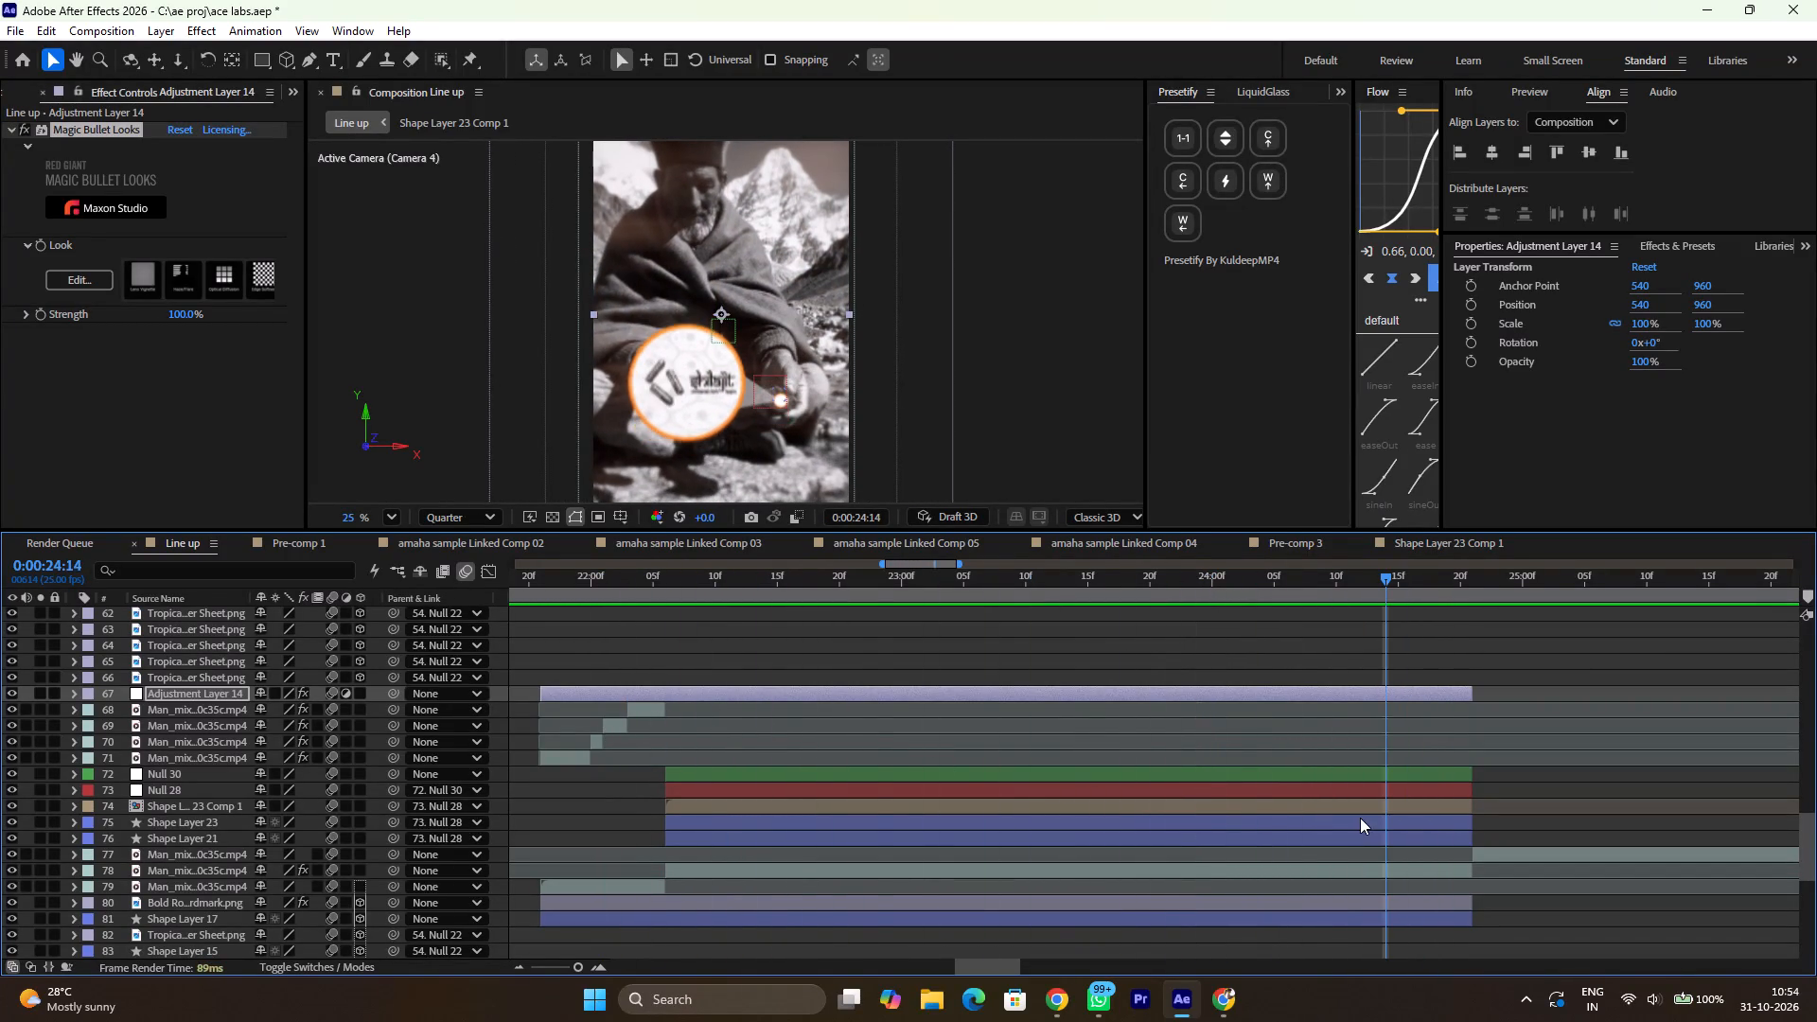
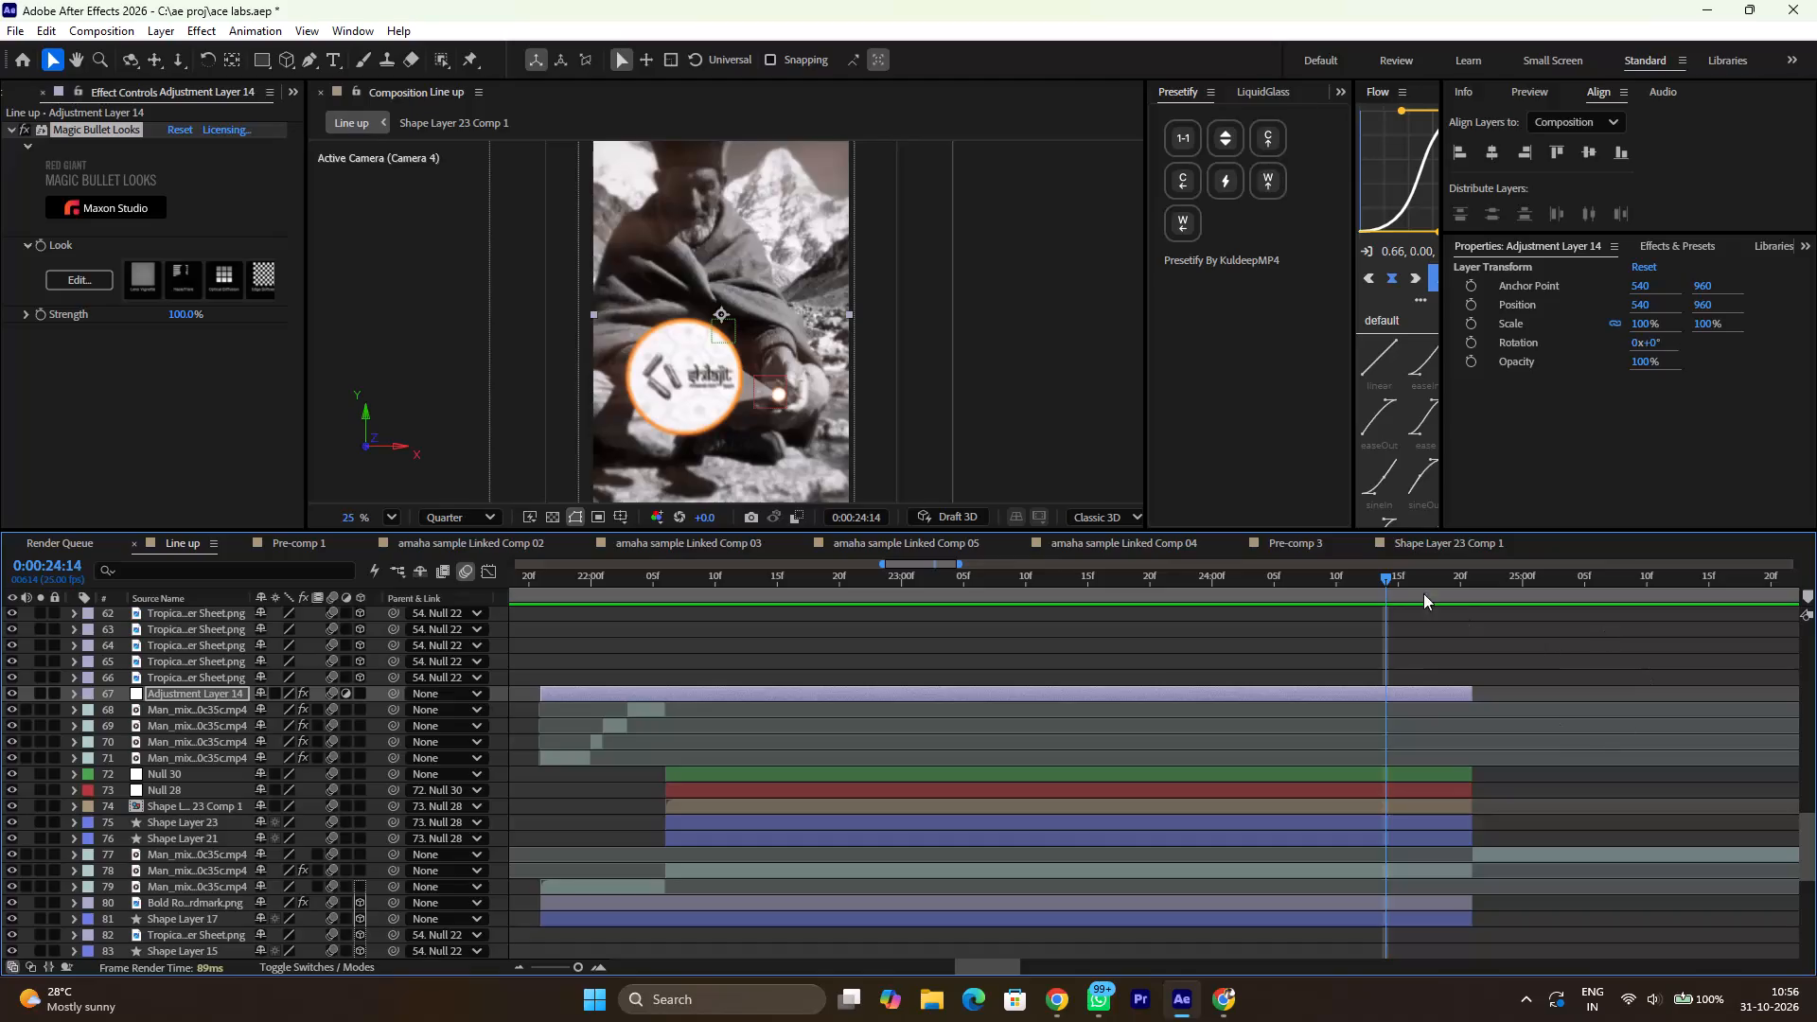
Scrub the Line up timeline between about 0:00:22:13 and 0:00:23:15 to review the graded shilajit callout.
left_click_drag(1383, 579, 717, 672)
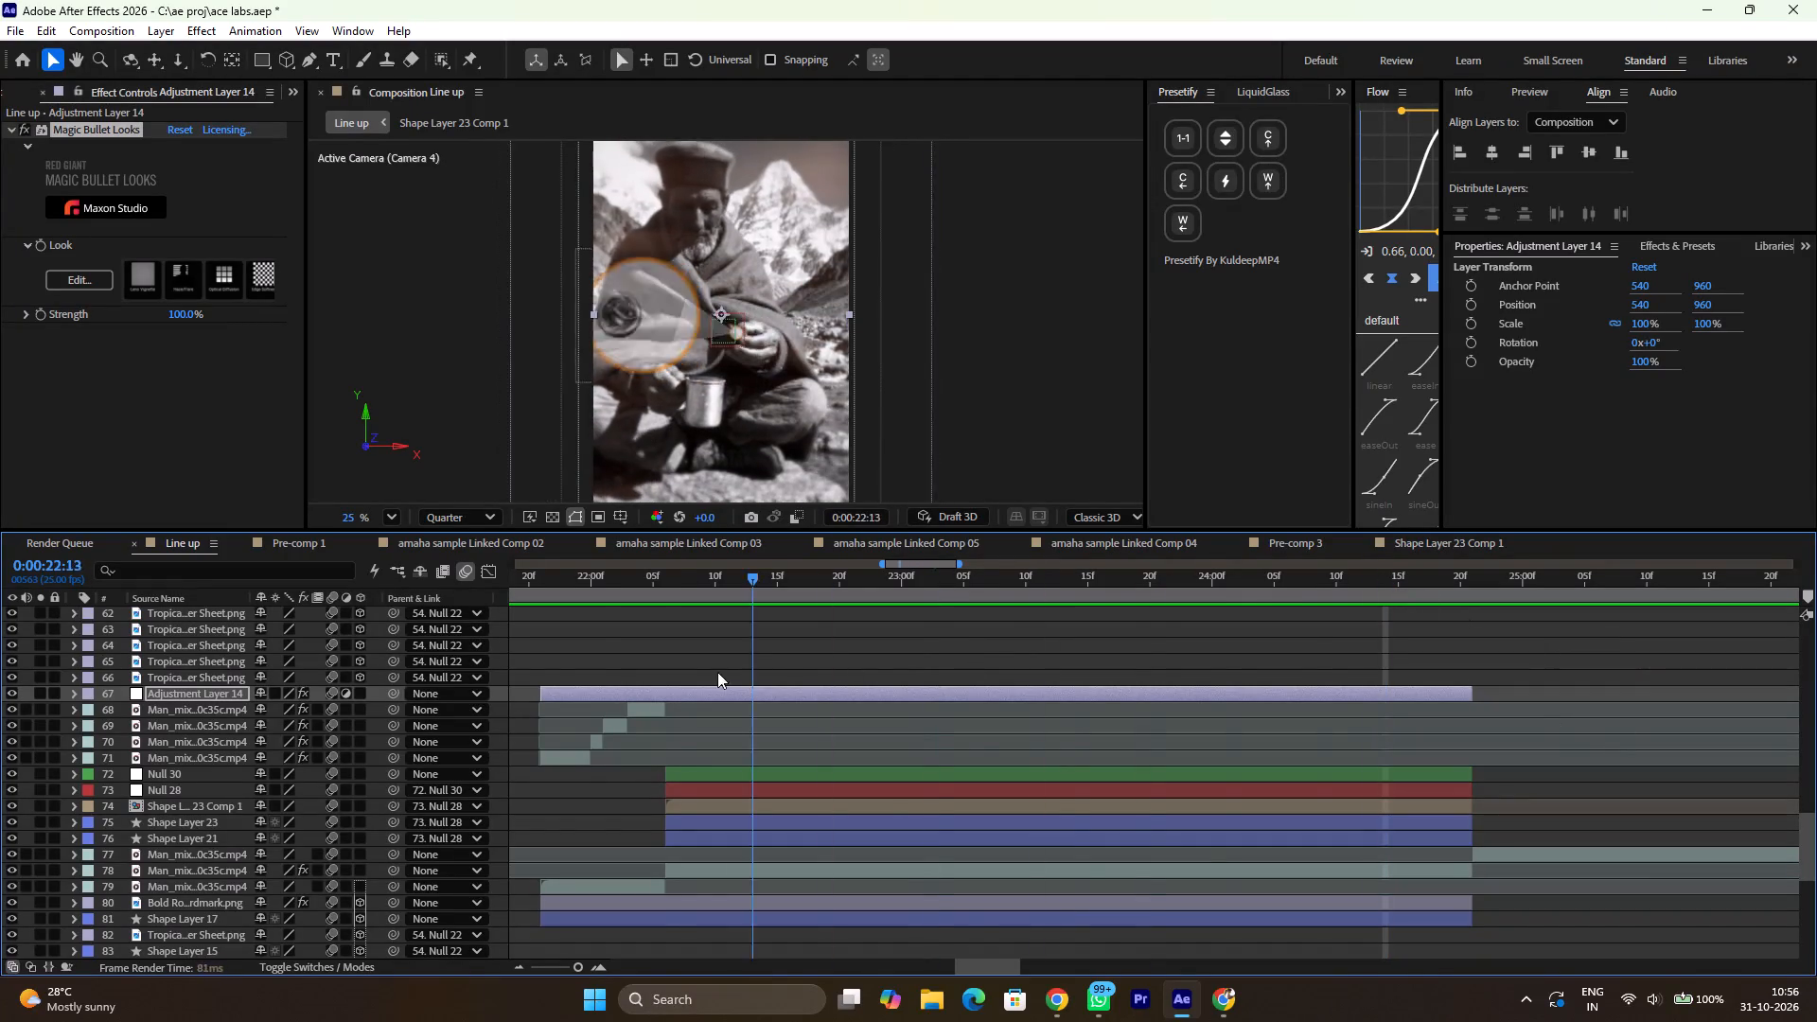
left_click_drag(717, 672, 957, 673)
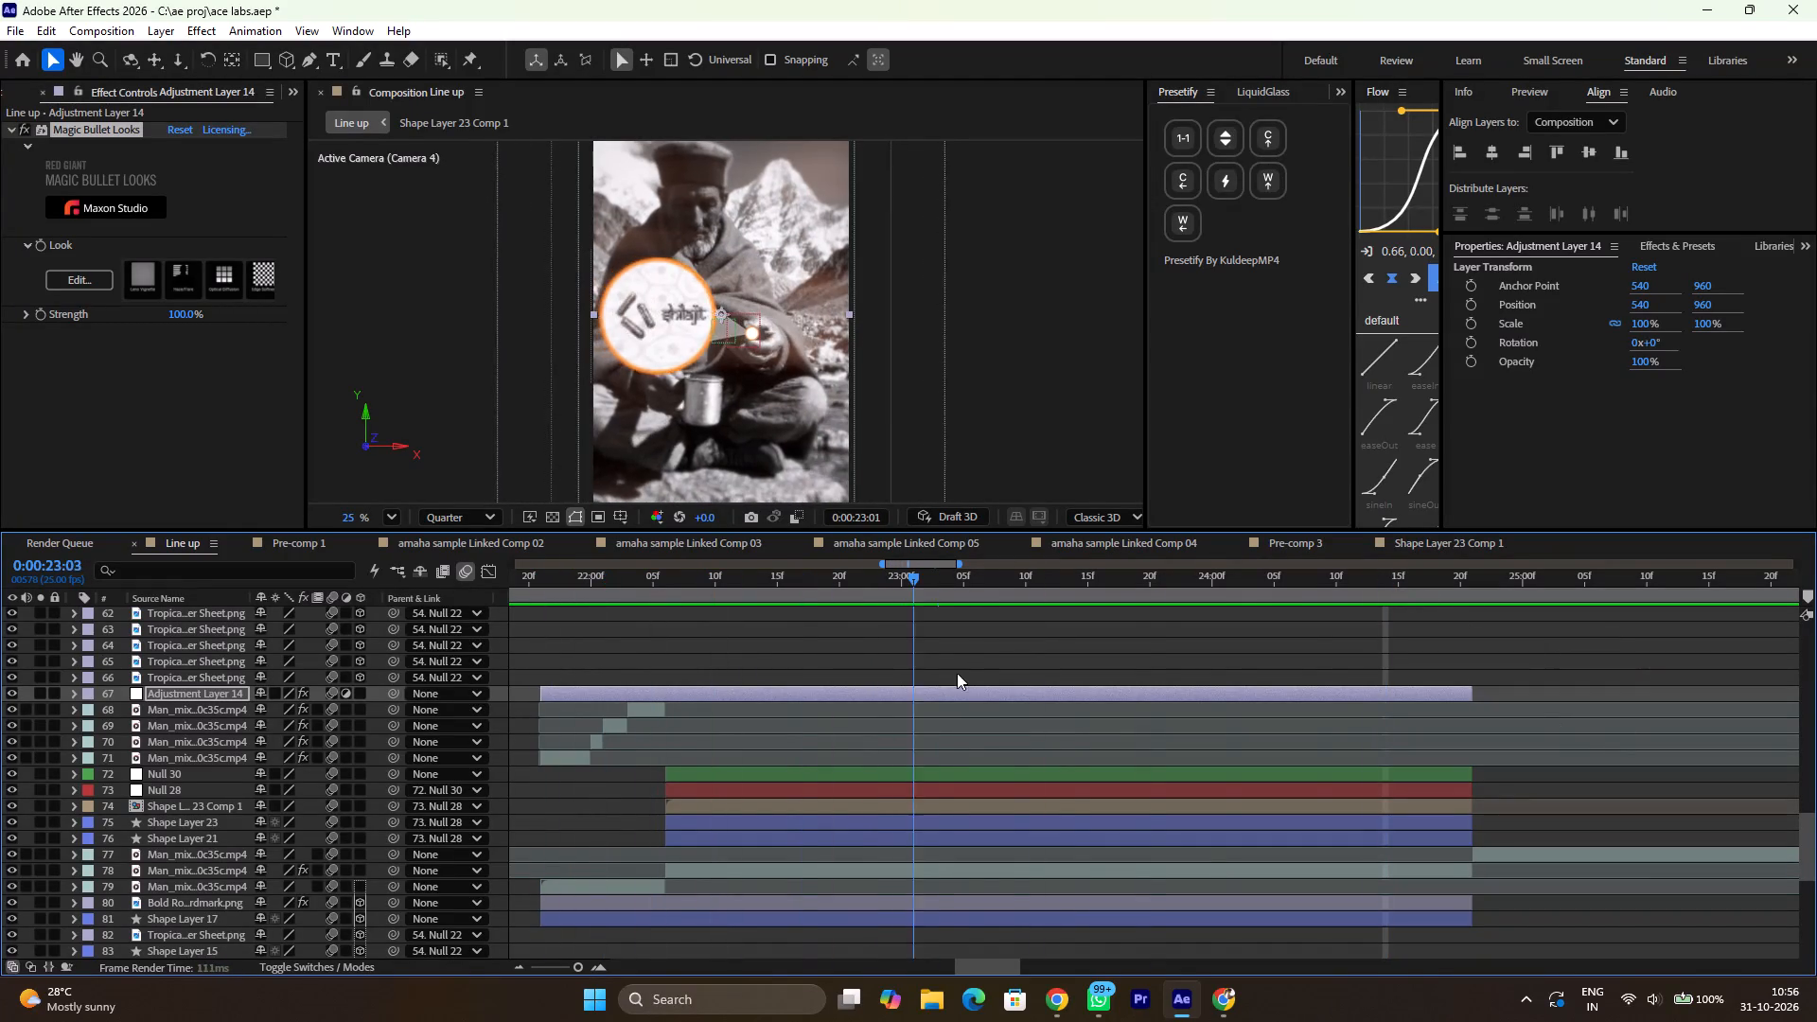
left_click_drag(957, 673, 1080, 701)
scroll(1014, 671, "right", 1)
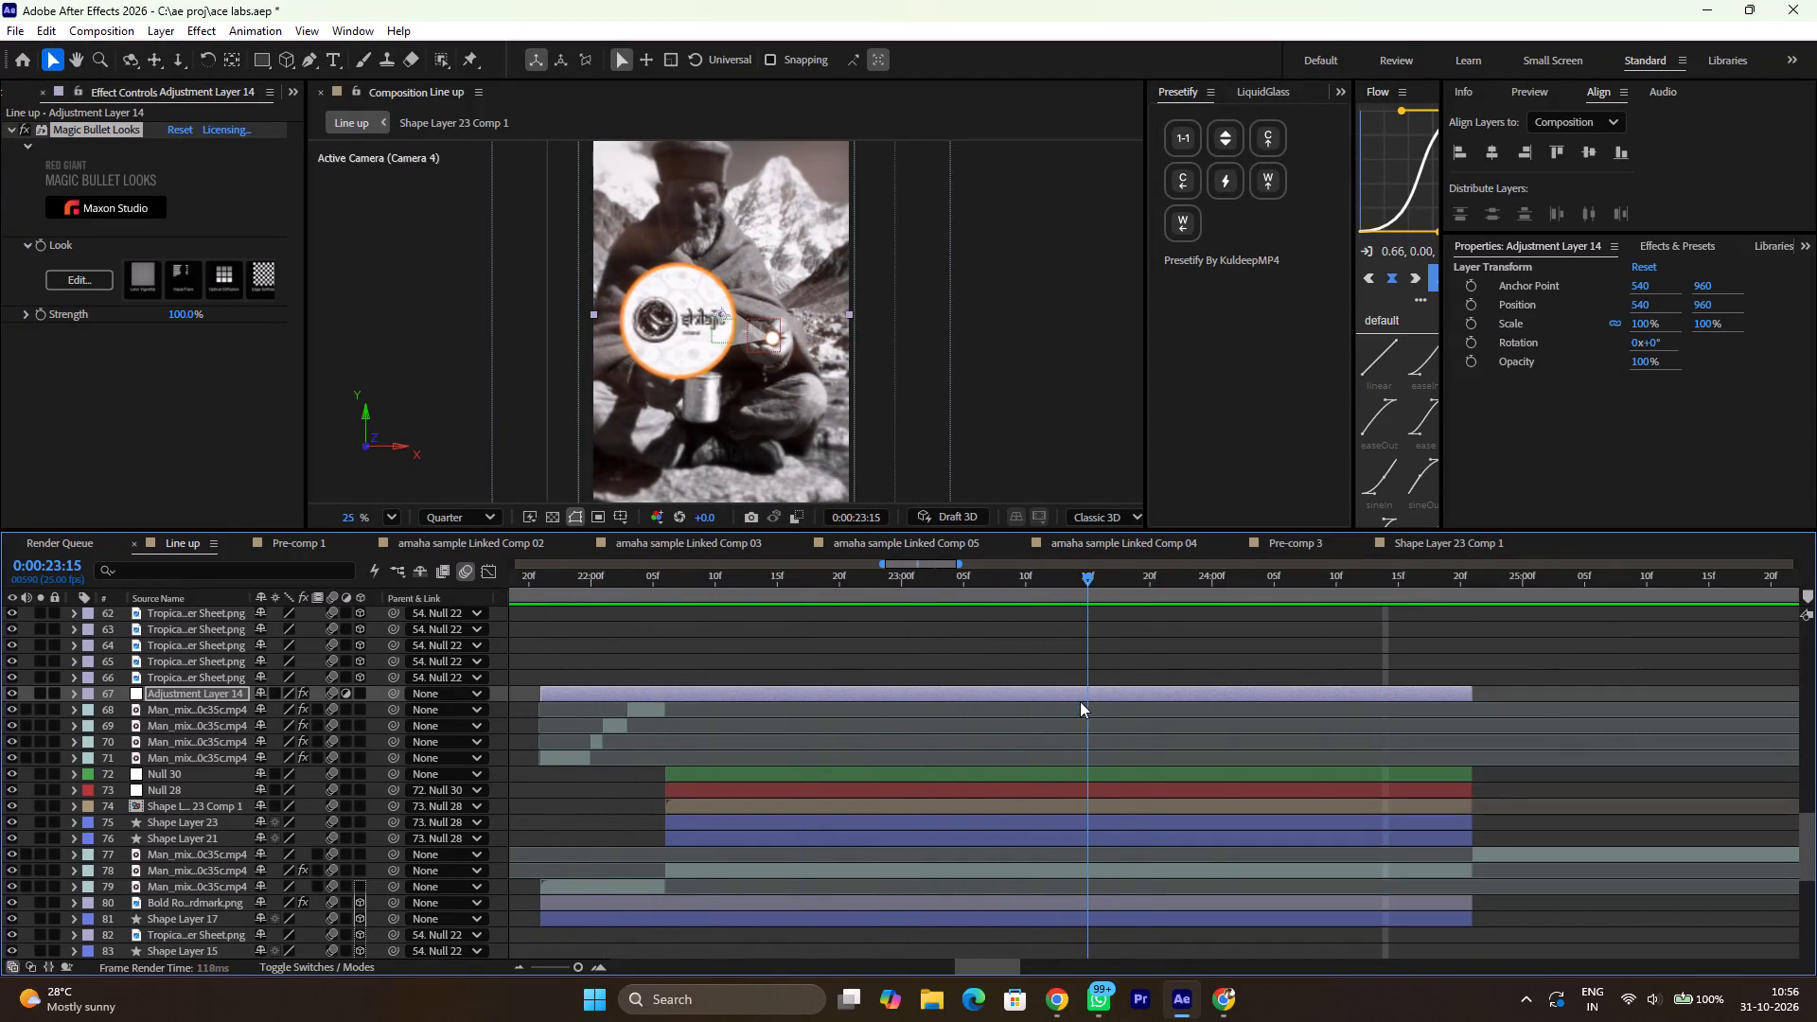
Duplicate Adjustment Layer 14 above the shilajit callout scene.
left_click_drag(1080, 701, 1080, 697)
key("ctrl+d")
key("ctrl+z")
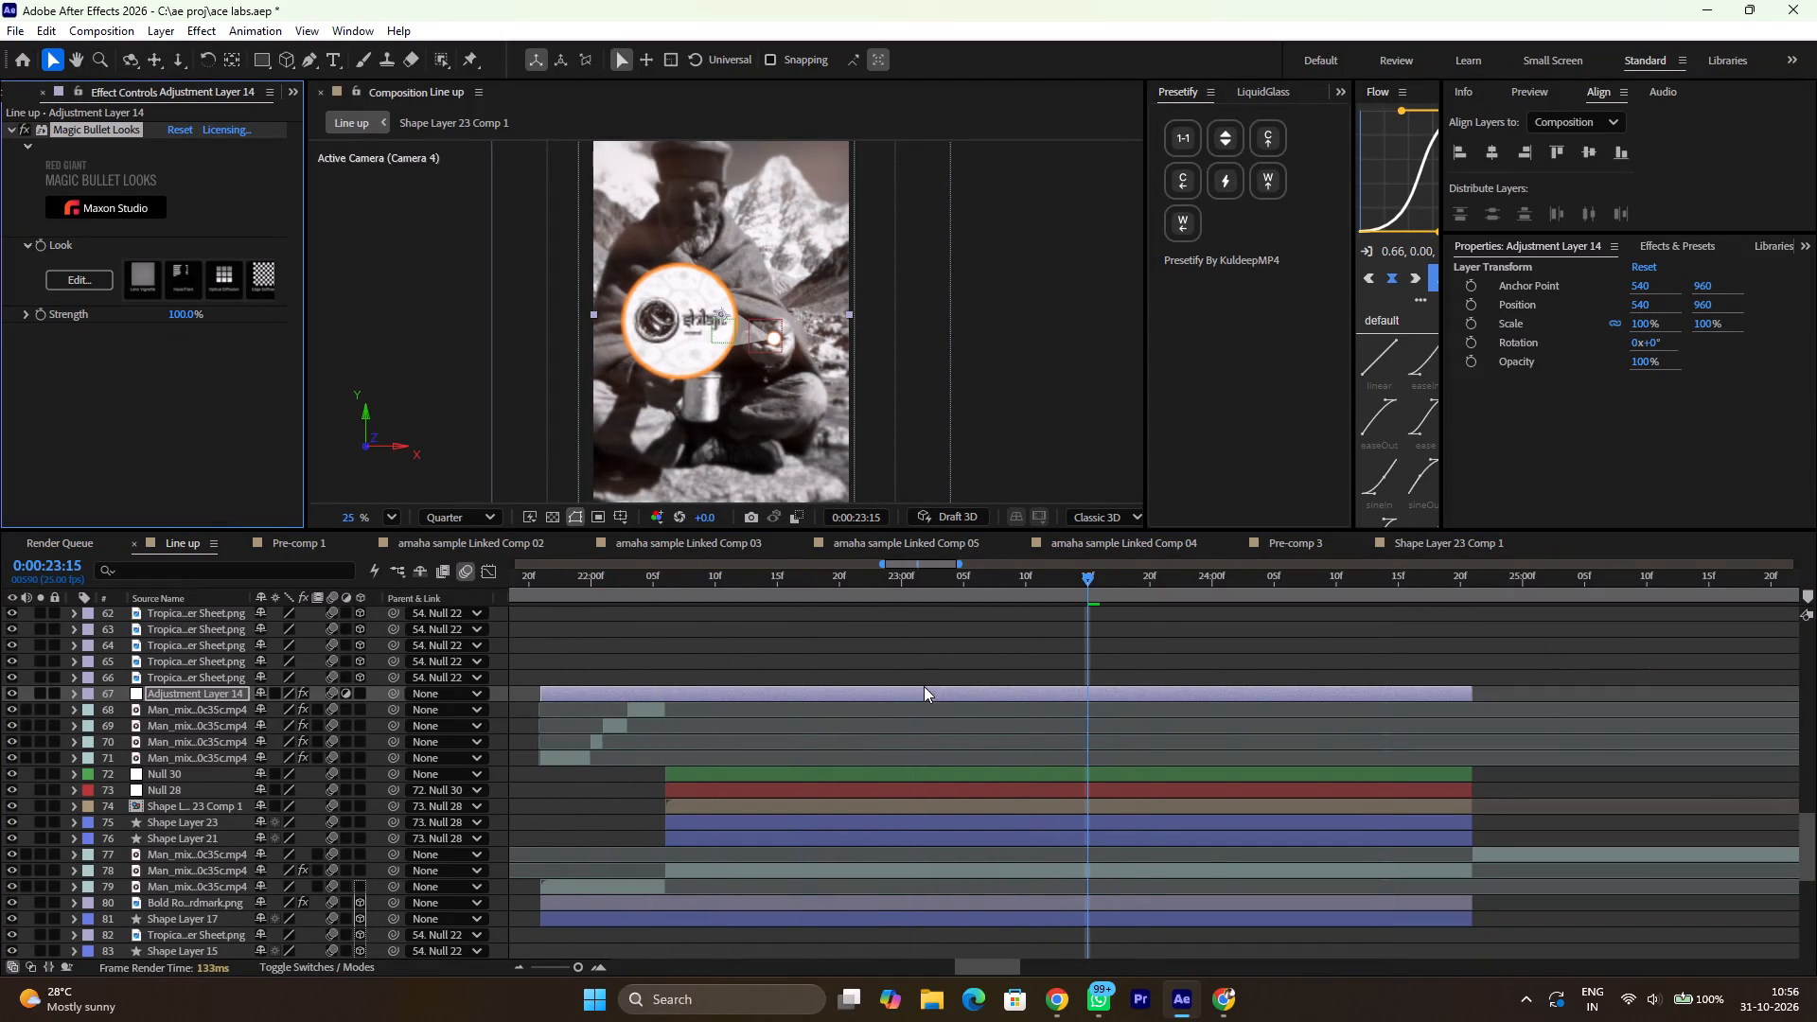
left_click(918, 696)
key("ctrl+d")
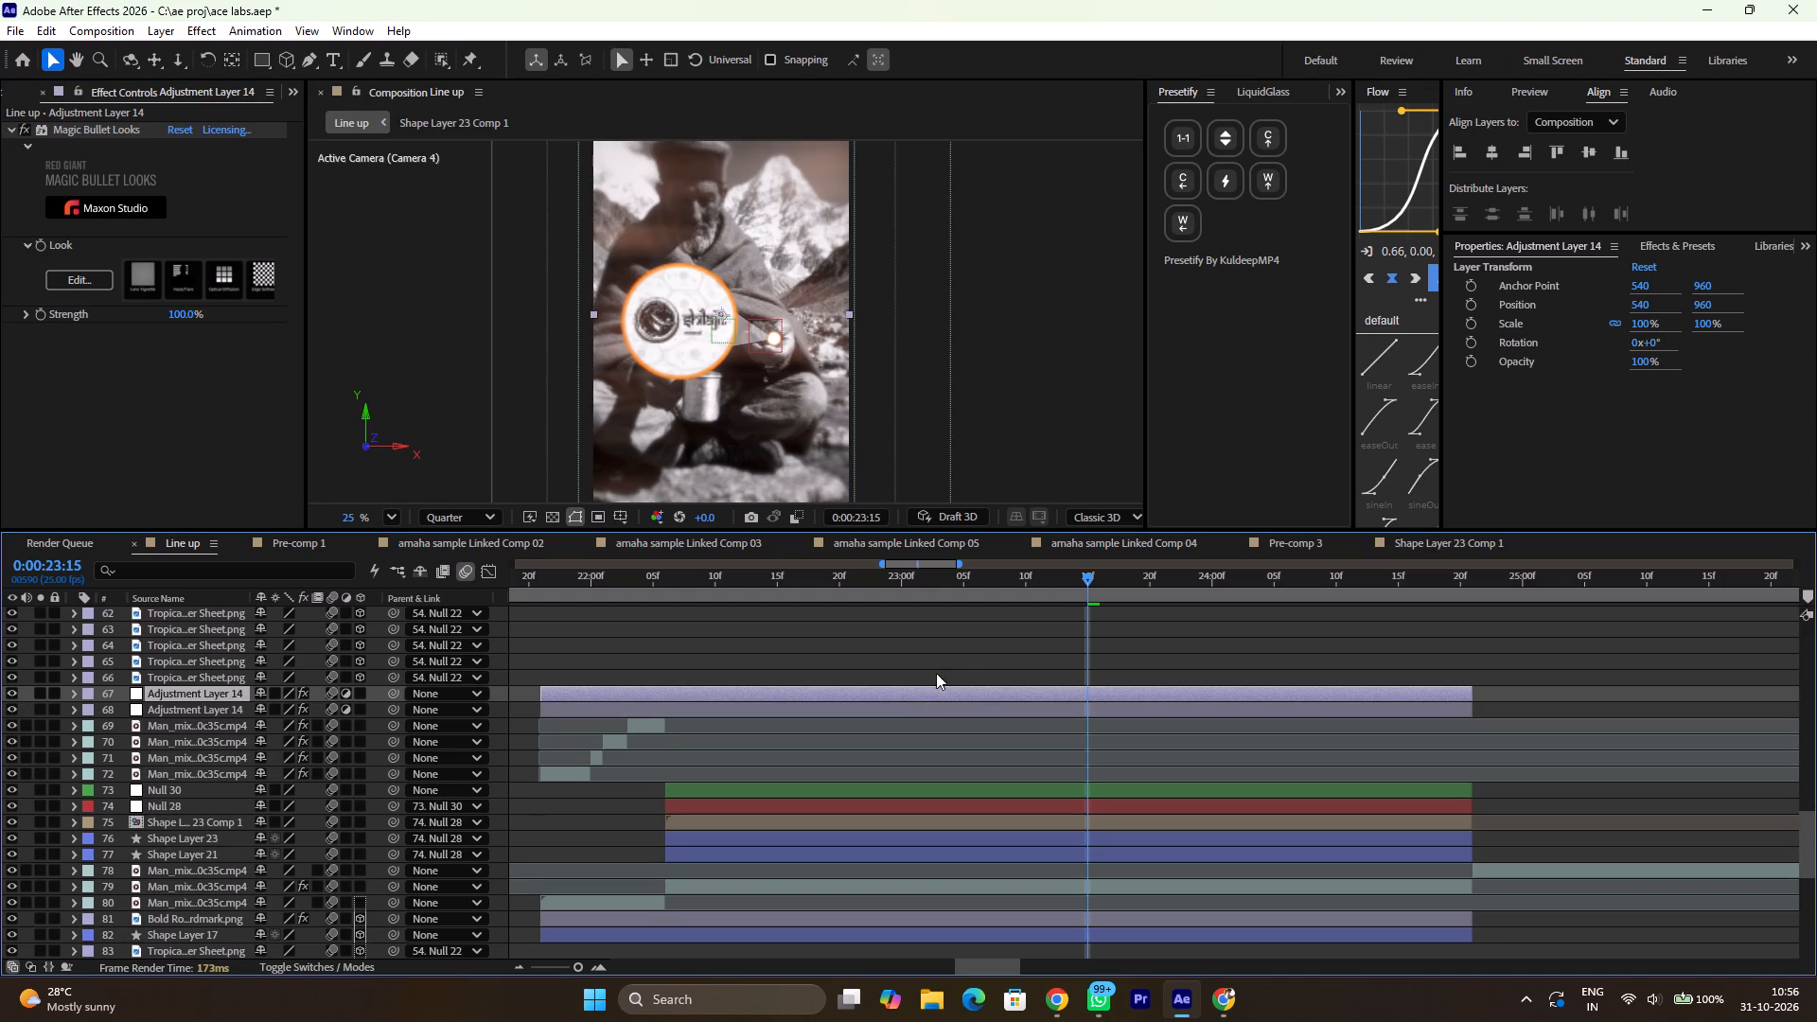
On the upper Adjustment Layer 14 copy, replace the Magic Bullet Looks effect with Turbulent Displace.
key("ctrl+space")
type("scree")
key("Down")
key("Down")
key("Return")
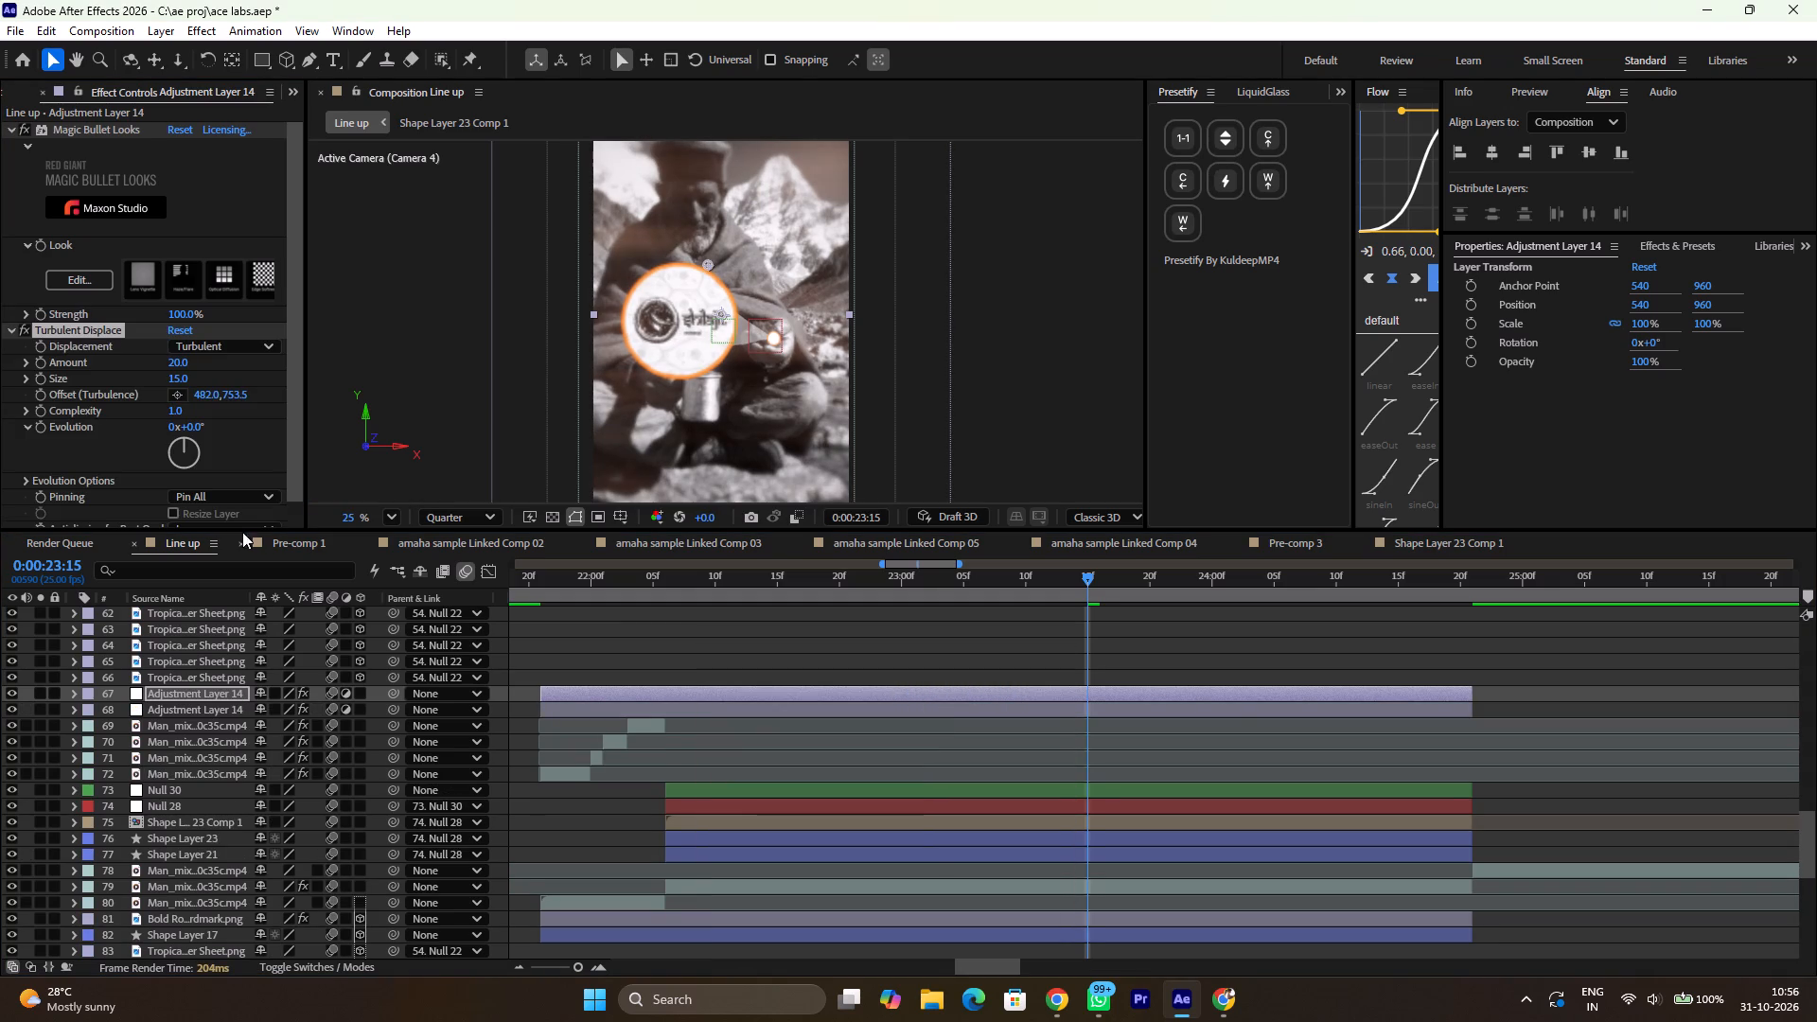
left_click(83, 134)
key("BackSpace")
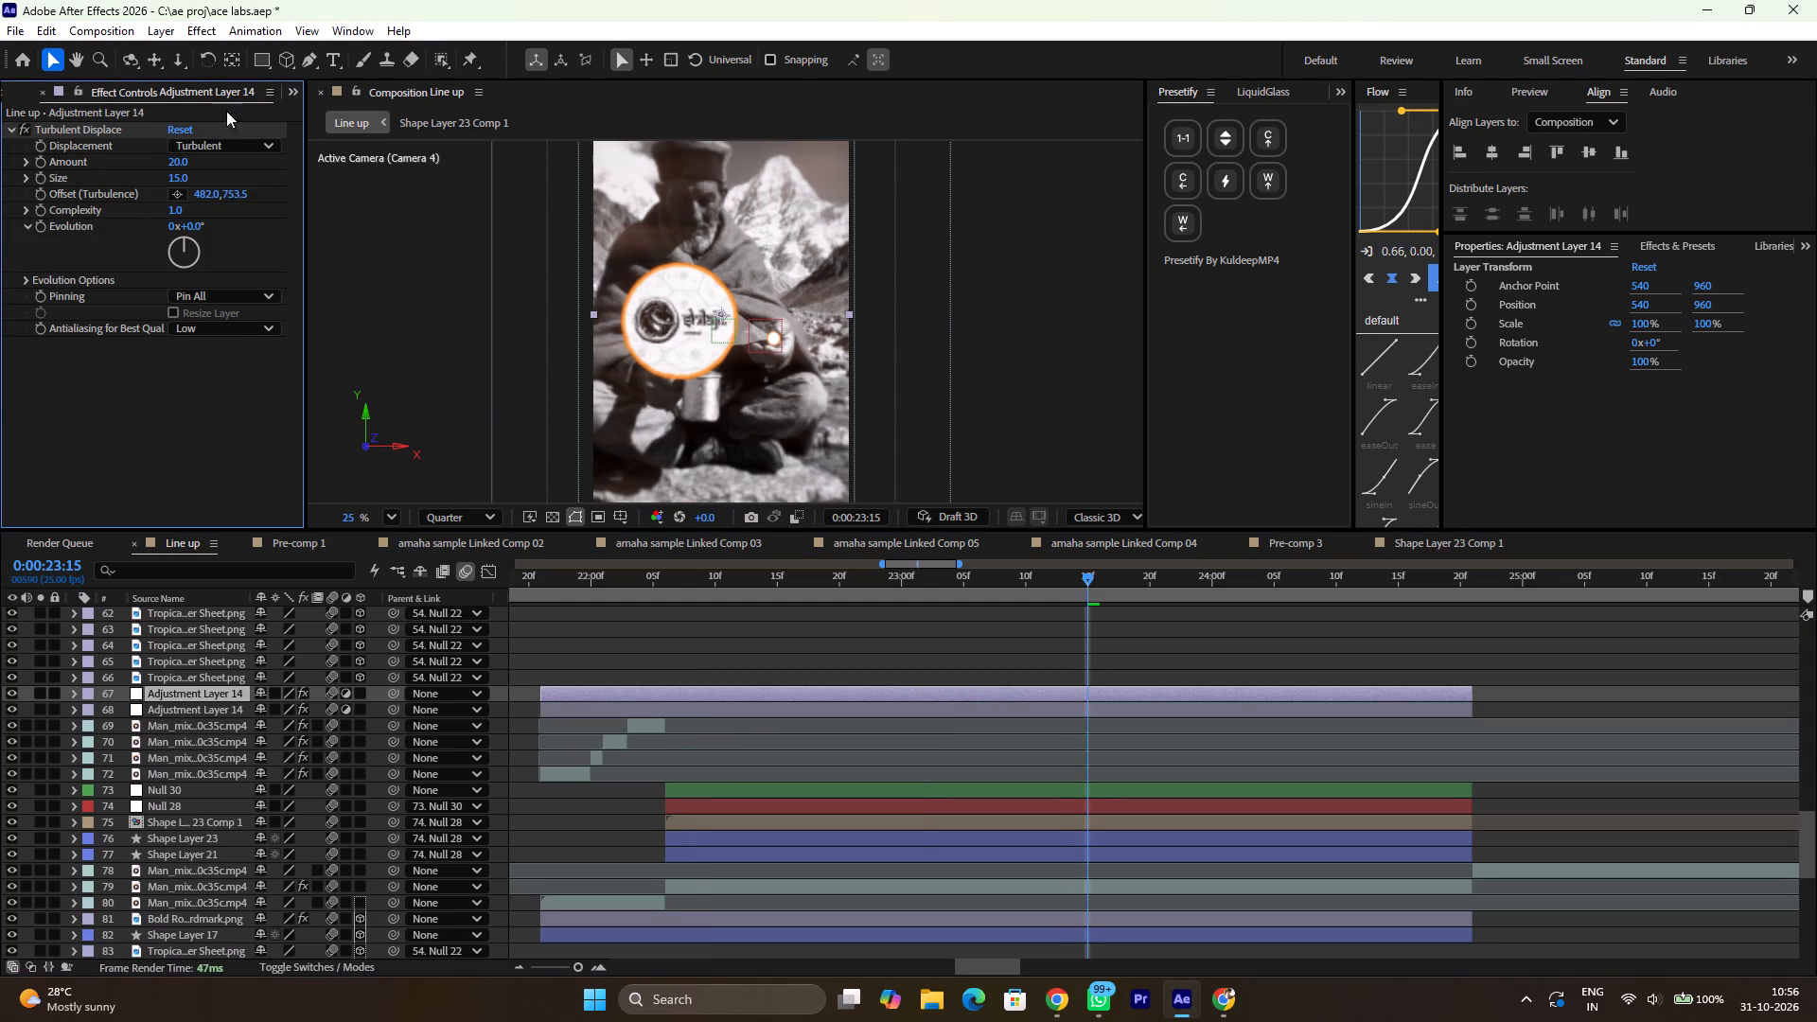
Set the Turbulent Displace Amount to 10.
left_click(178, 155)
type("10")
key("Return")
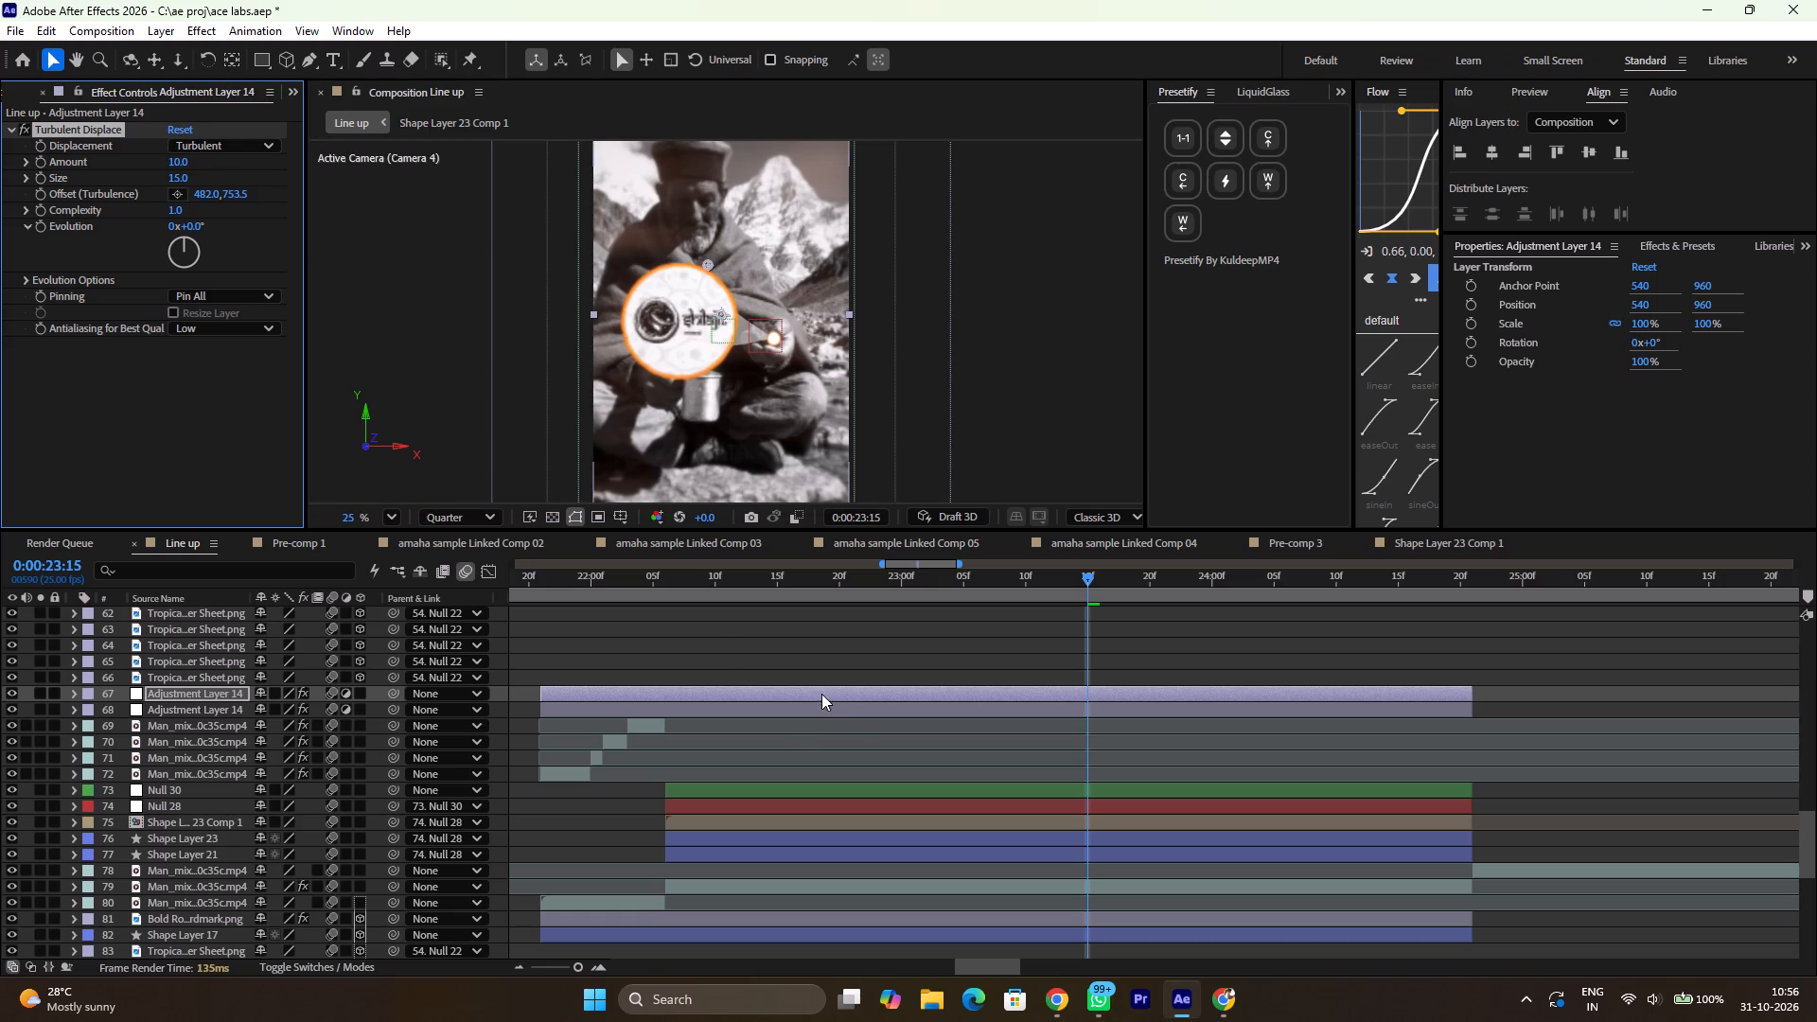
Duplicate the adjustment layer that carries Turbulent Displace.
key("ctrl+d")
key("ctrl+z")
left_click(740, 694)
key("ctrl+d")
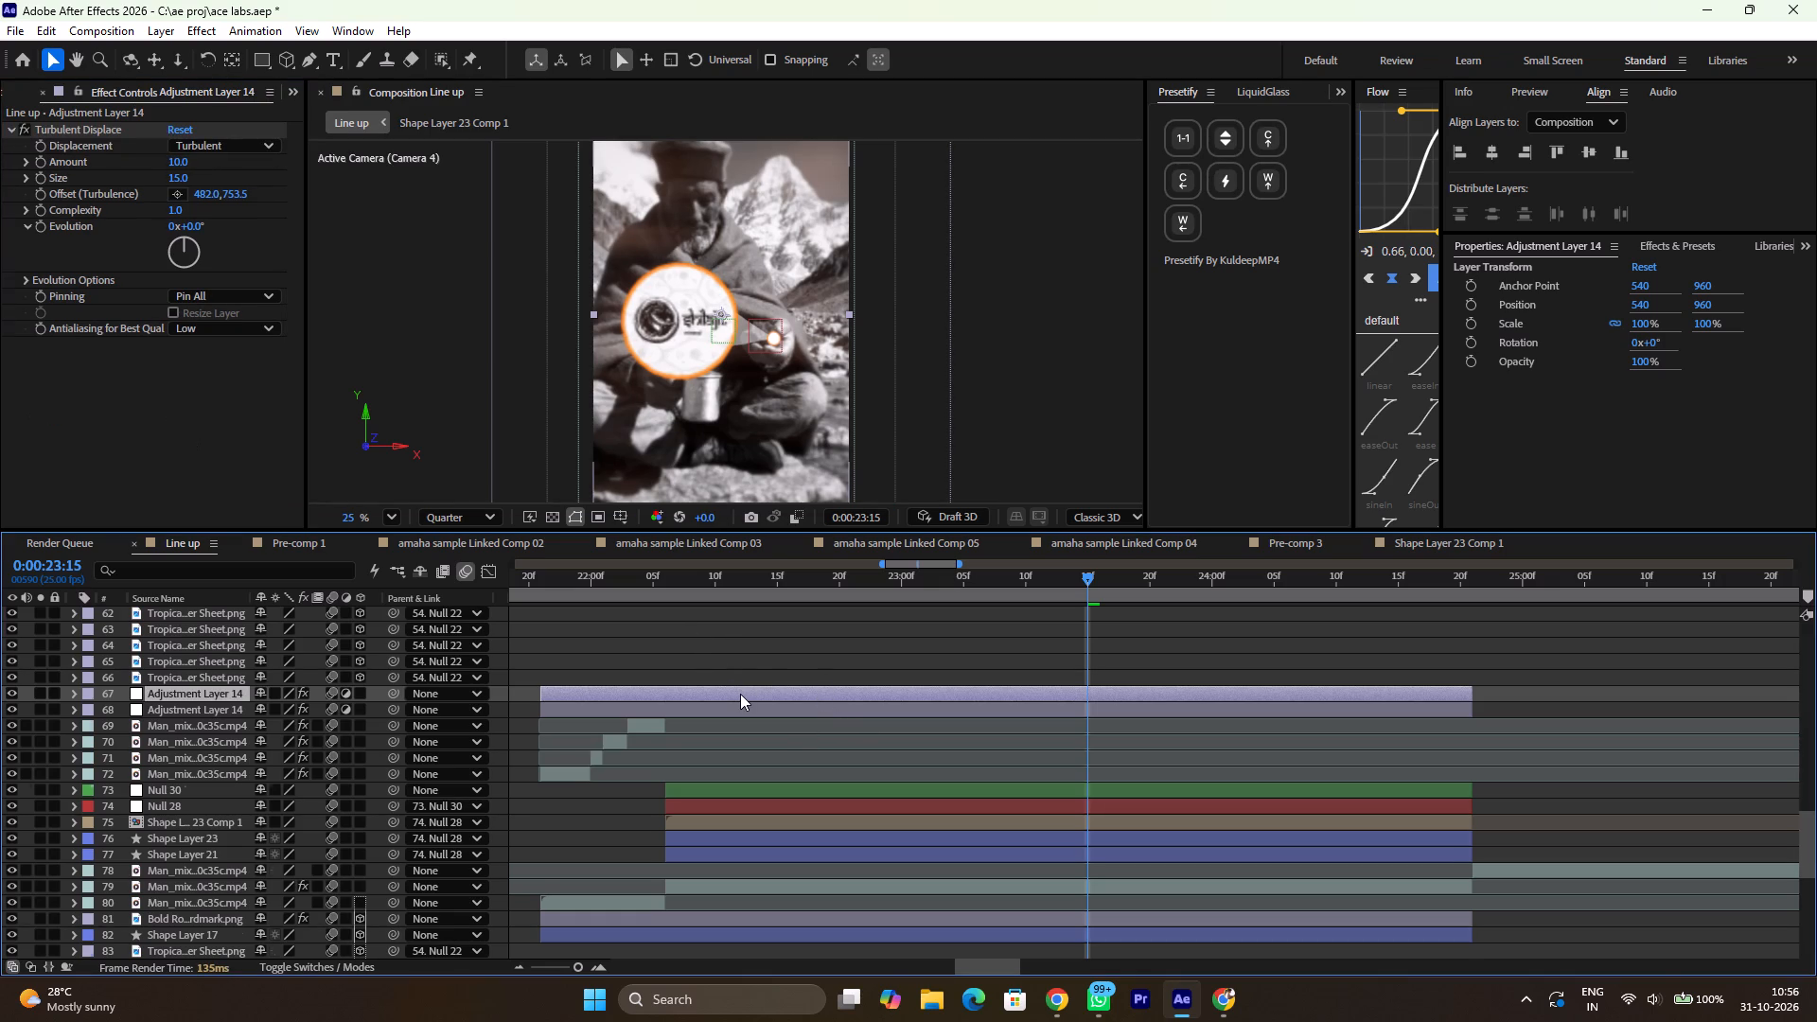
On the new top adjustment layer, replace Turbulent Displace with the Posterize Time effect.
left_click(93, 122)
left_click(90, 125)
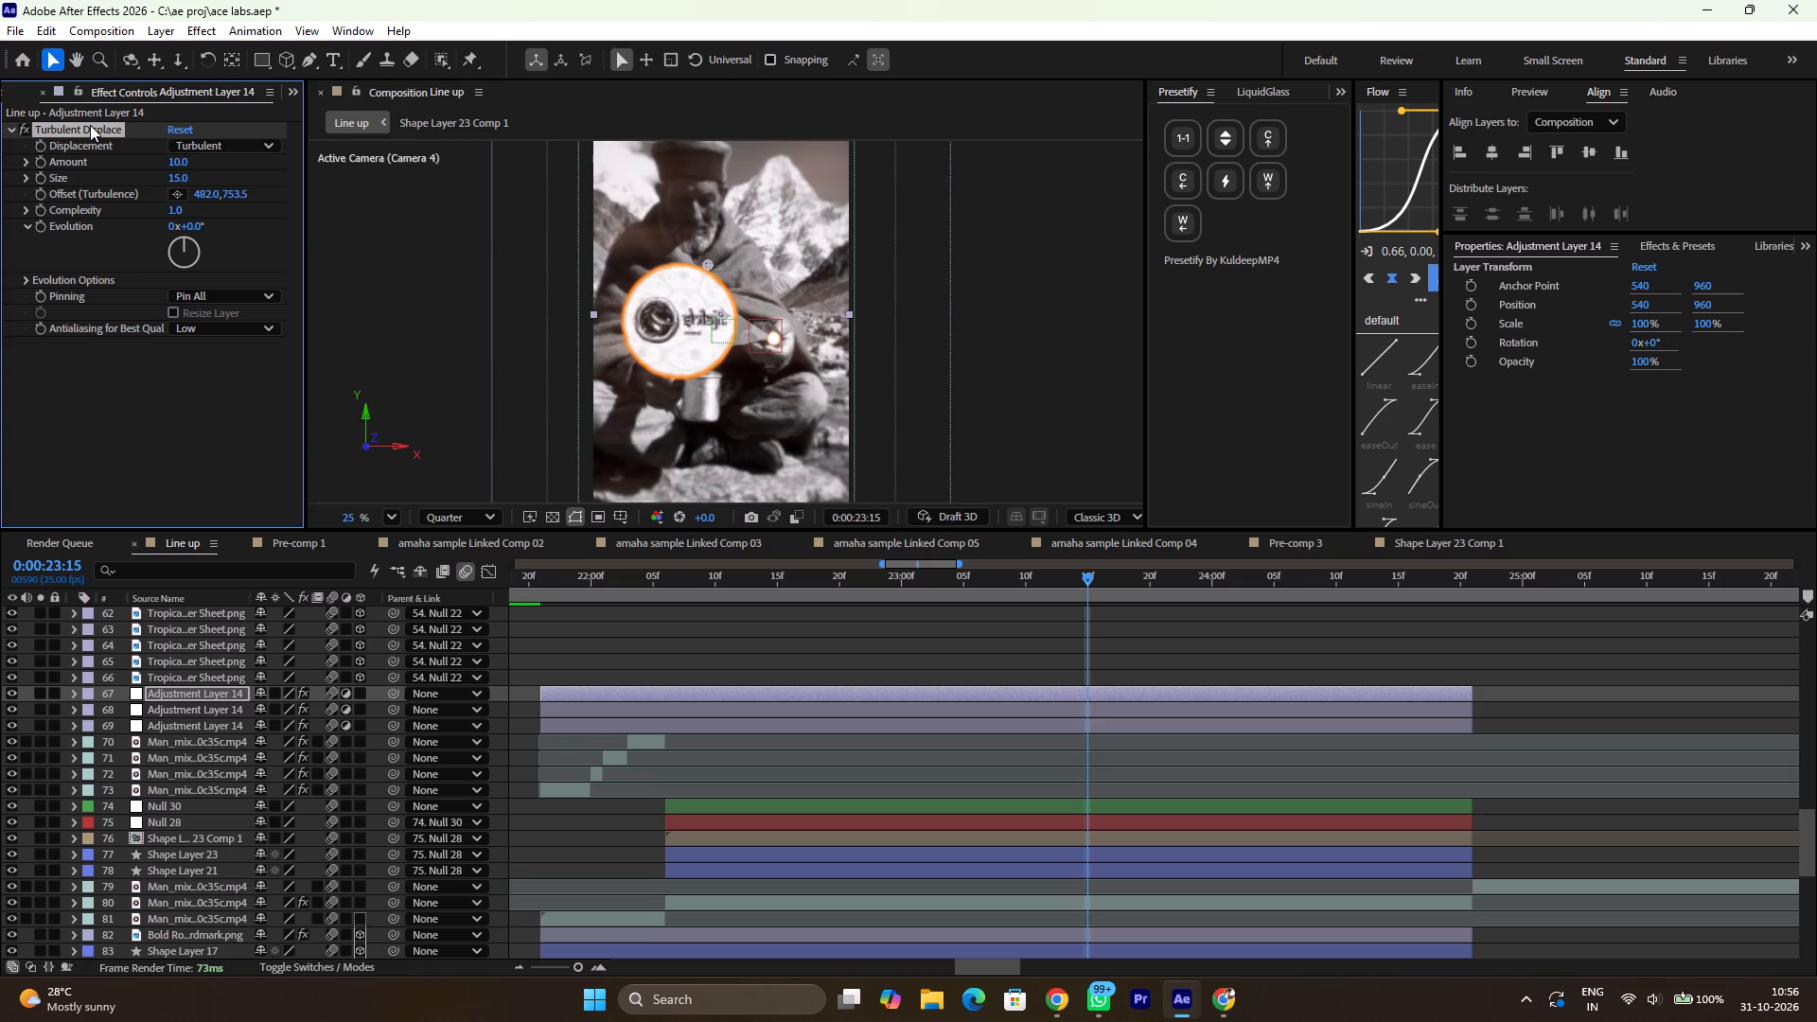
key("BackSpace")
key("ctrl+space")
key("ctrl+space")
key("ctrl+space")
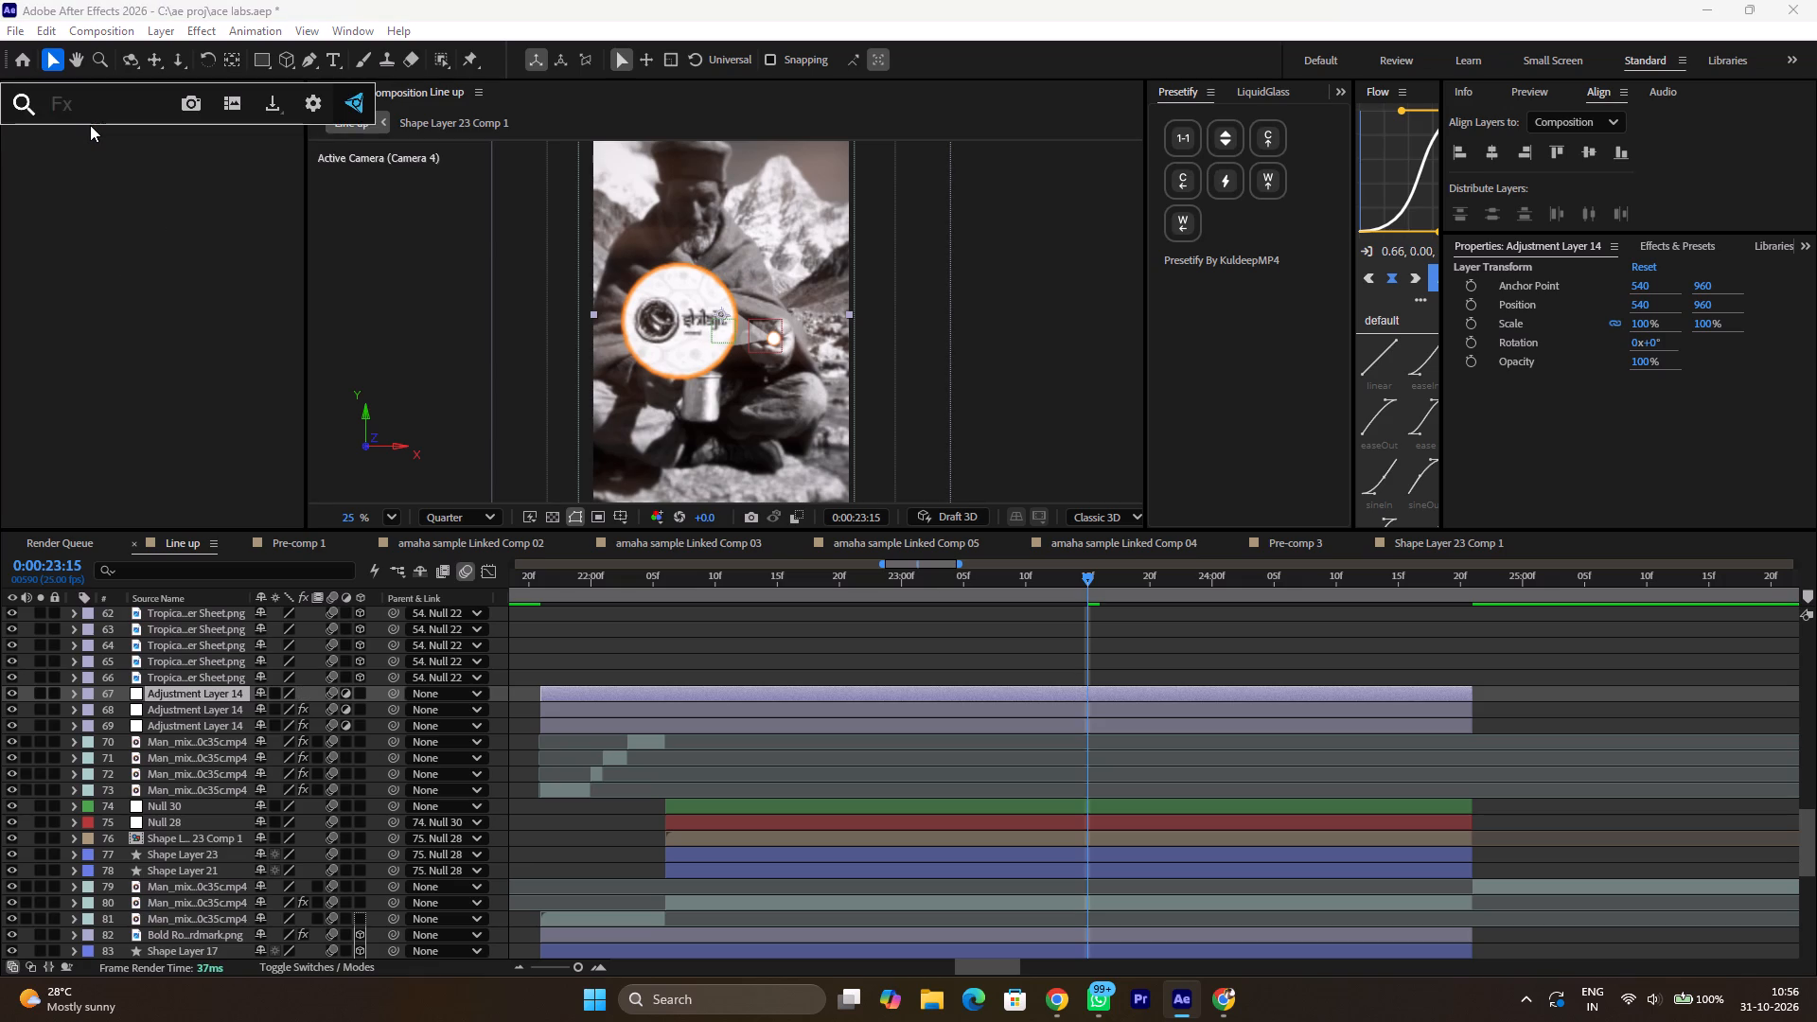
type("pos")
key("Down")
key("Return")
key("backslash")
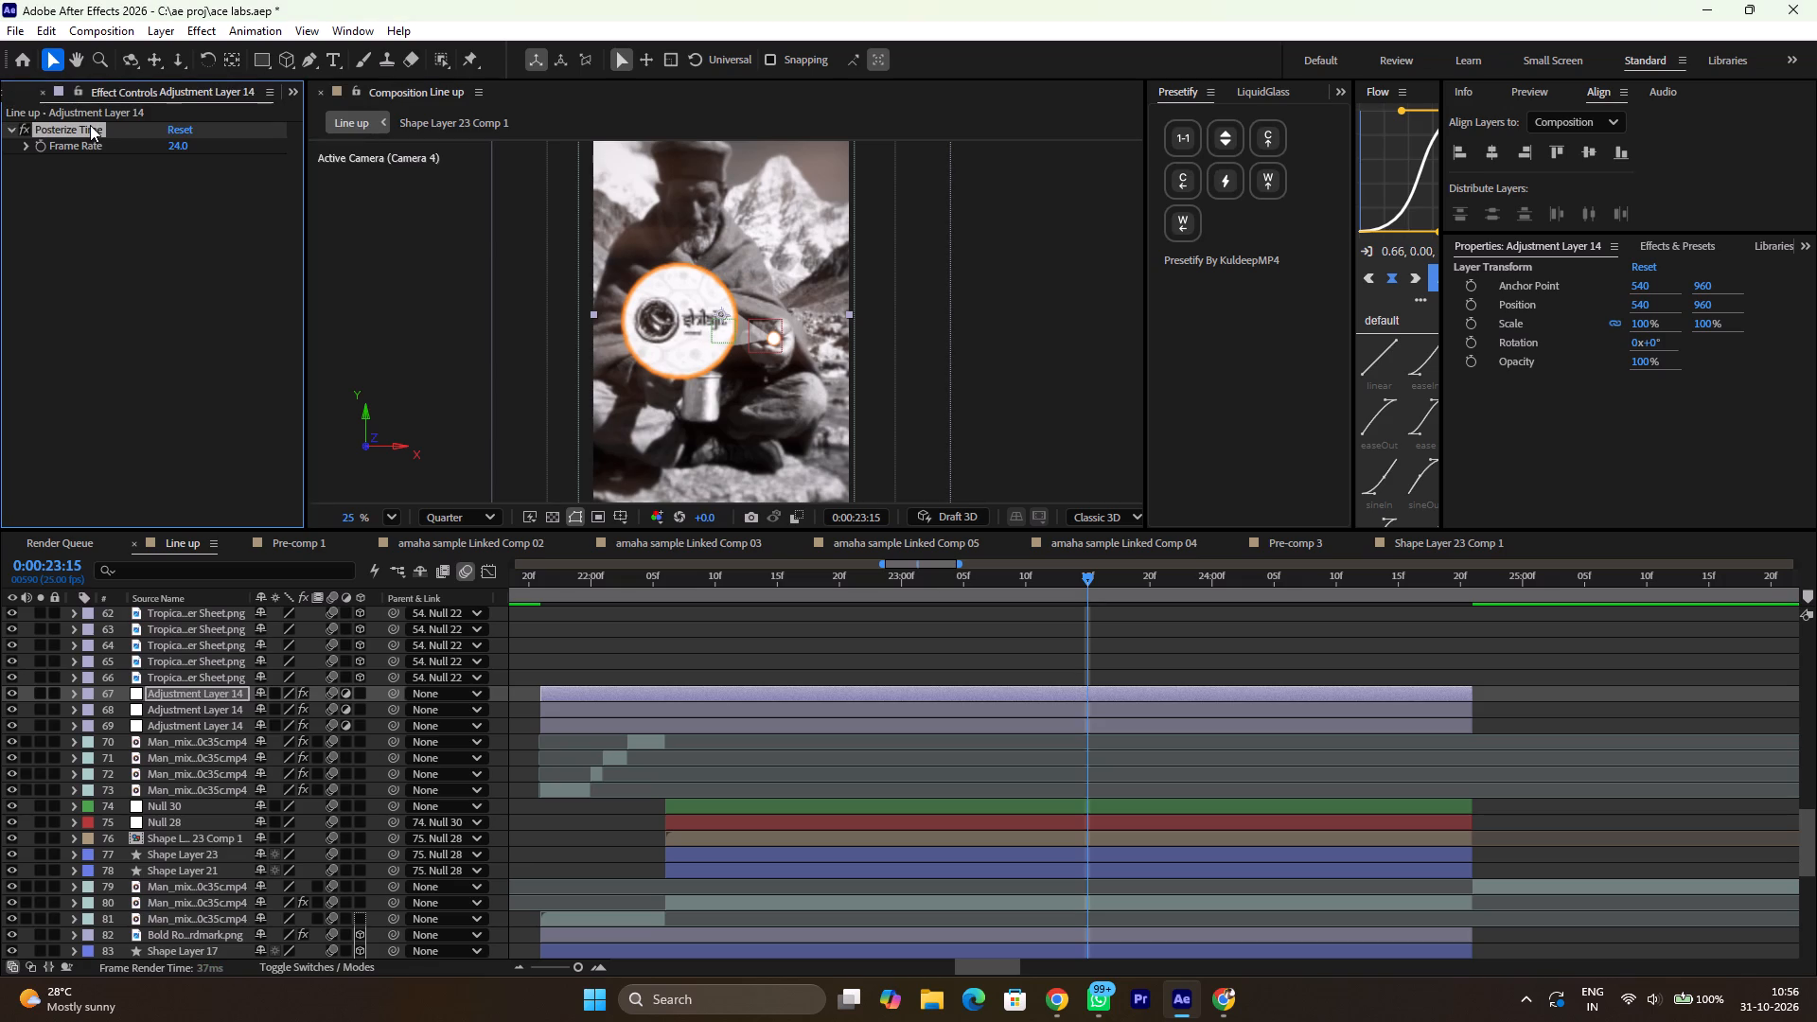
Set the Posterize Time Frame Rate to 15.
left_click(179, 149)
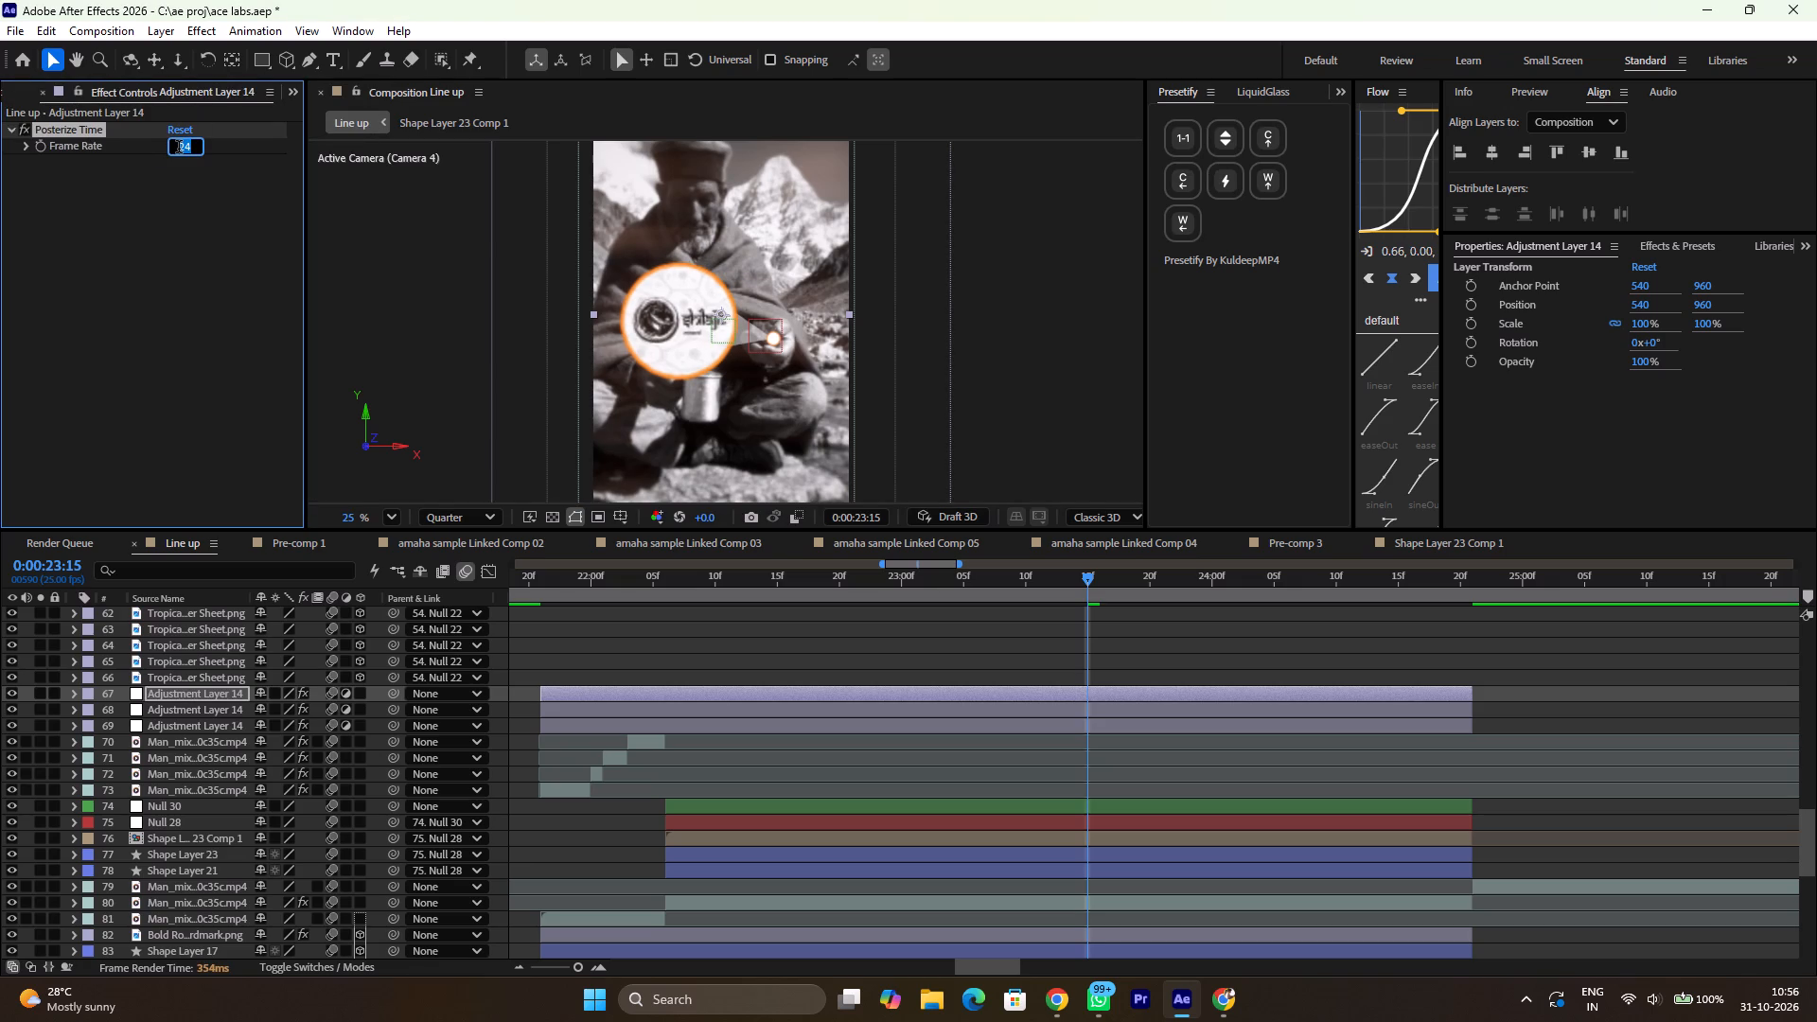
key("1")
key("6")
key("BackSpace")
key("5")
key("Return")
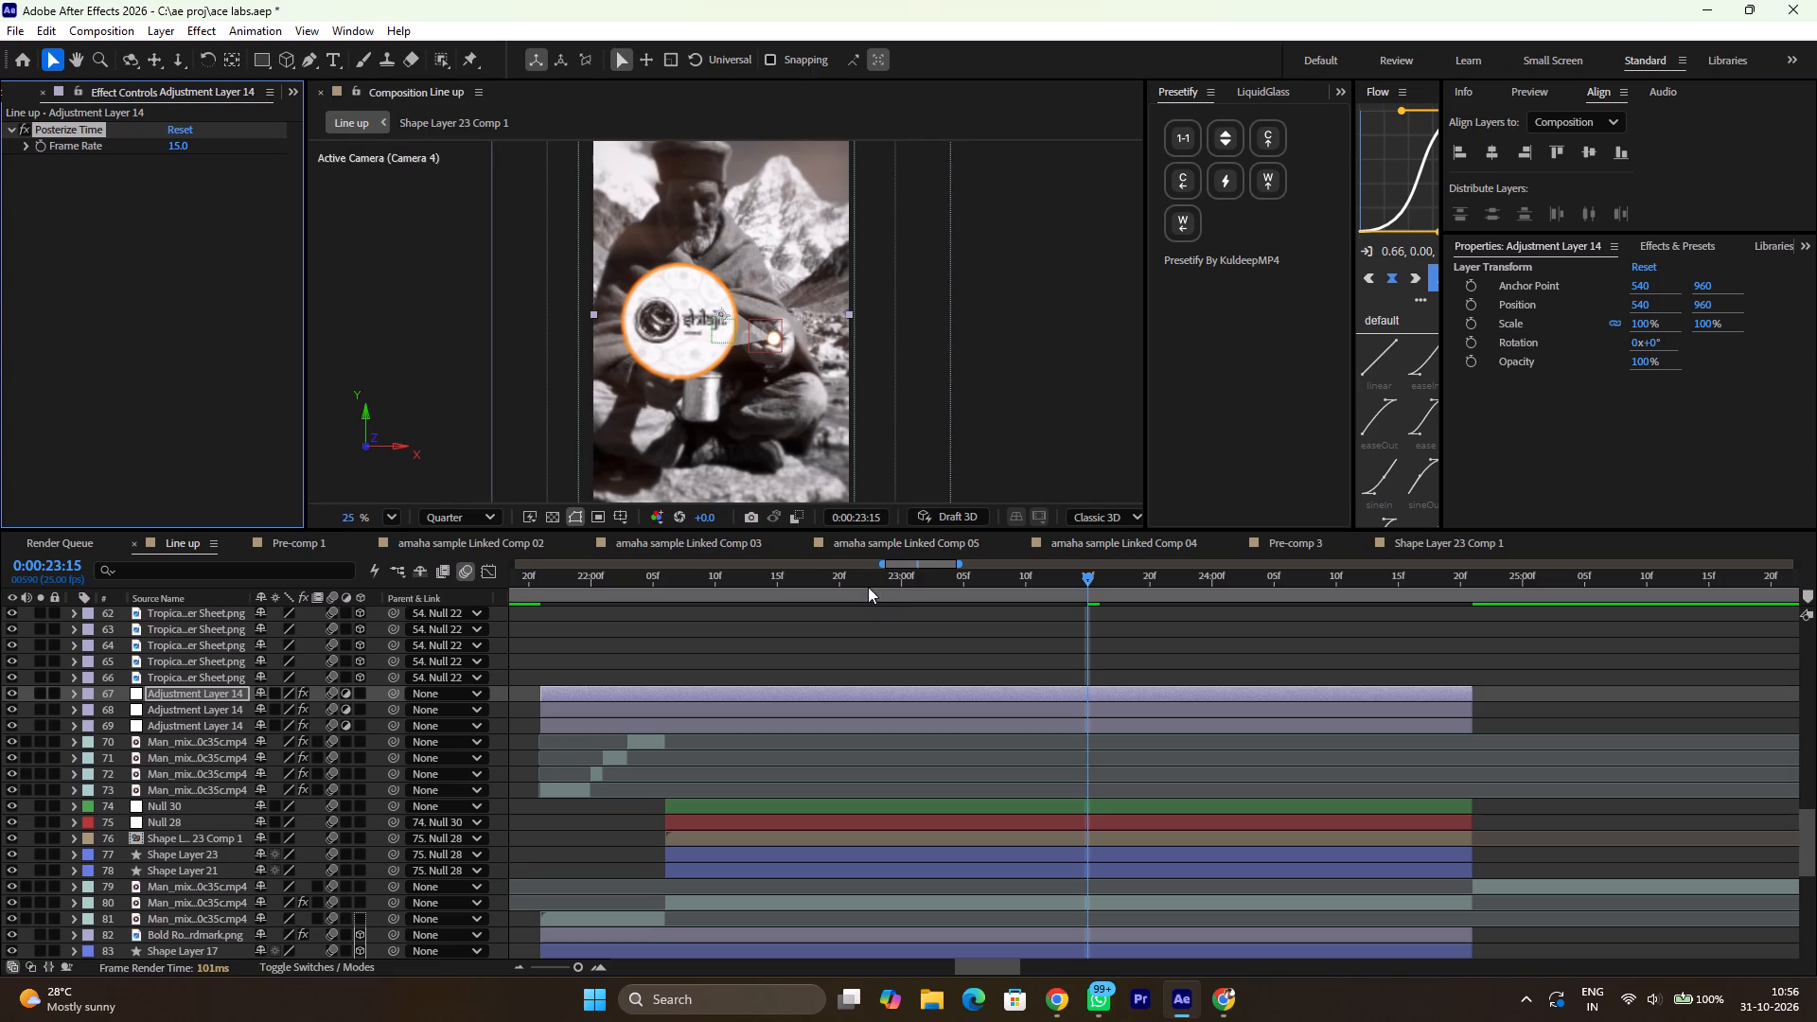
Scrub the timeline between about 0:00:23:01 and 0:00:24:17 to review the callout scene with the added adjustment layers.
left_click_drag(868, 587, 1168, 726)
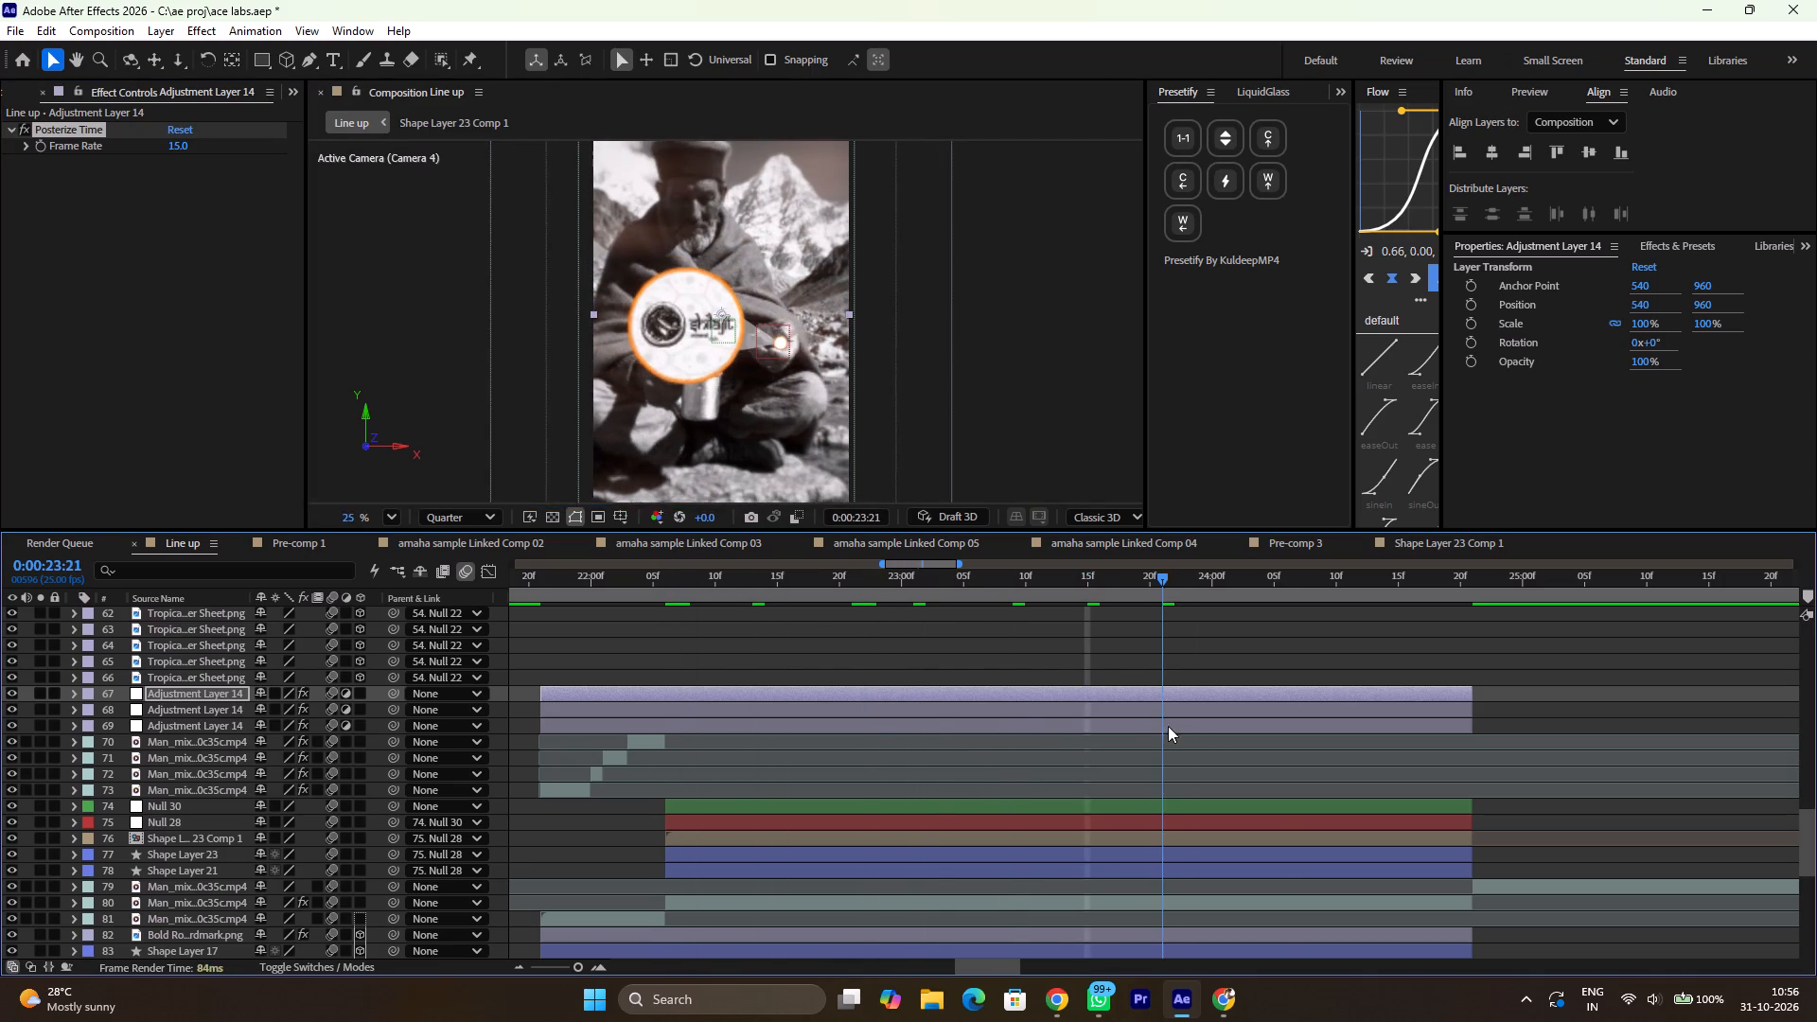
left_click_drag(1168, 726, 1197, 736)
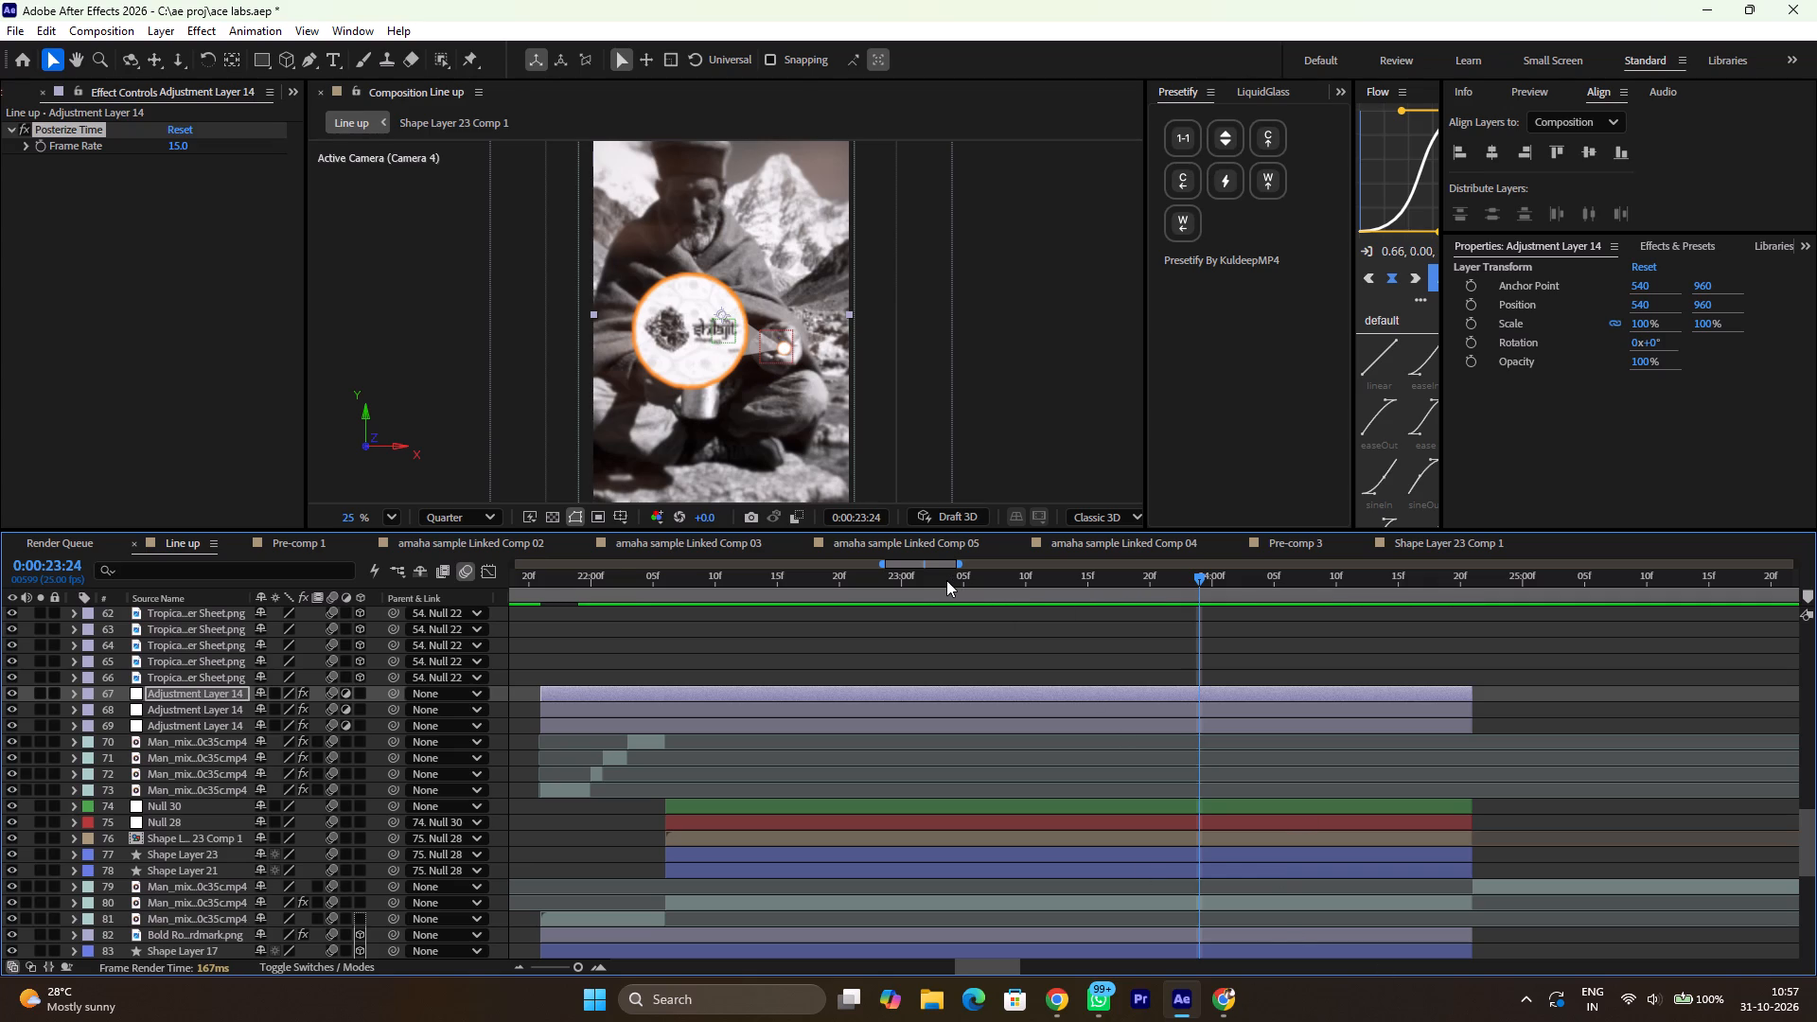
left_click_drag(946, 580, 986, 678)
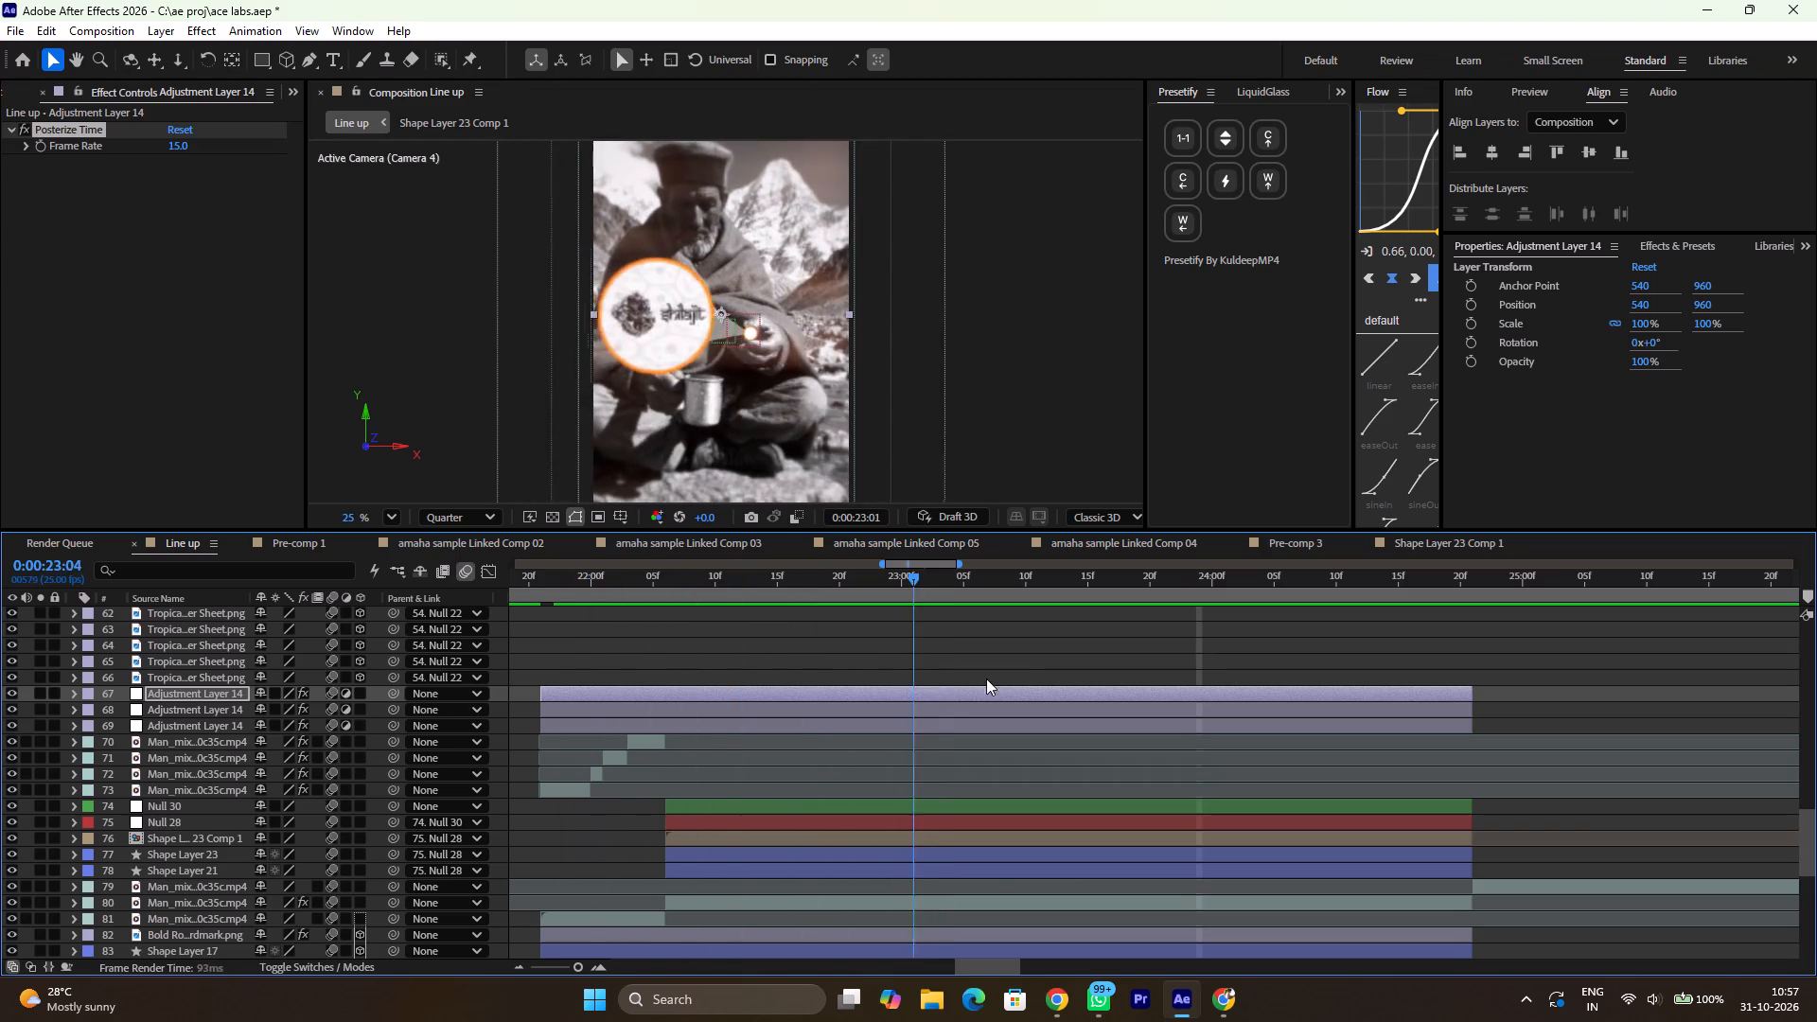
left_click_drag(986, 678, 1115, 714)
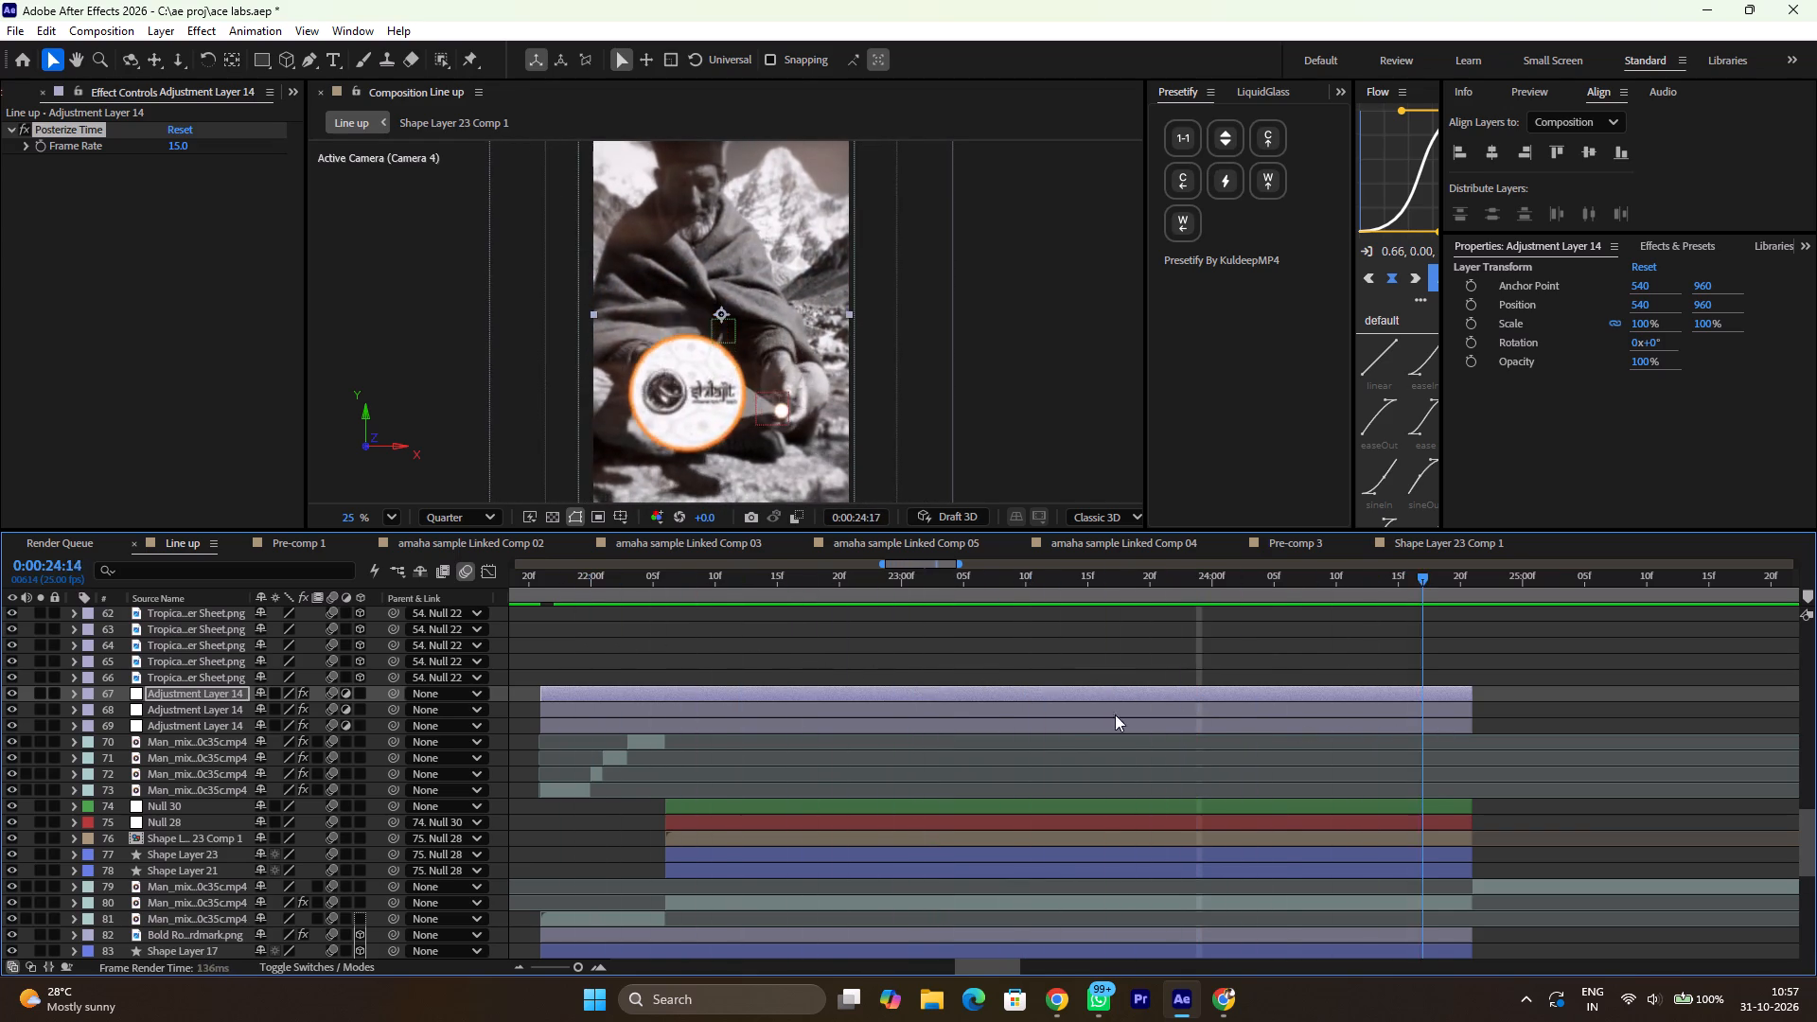
left_click_drag(1115, 714, 1083, 639)
Set the composition preview resolution to Full for a closer check of the shilajit callout.
left_click(461, 523)
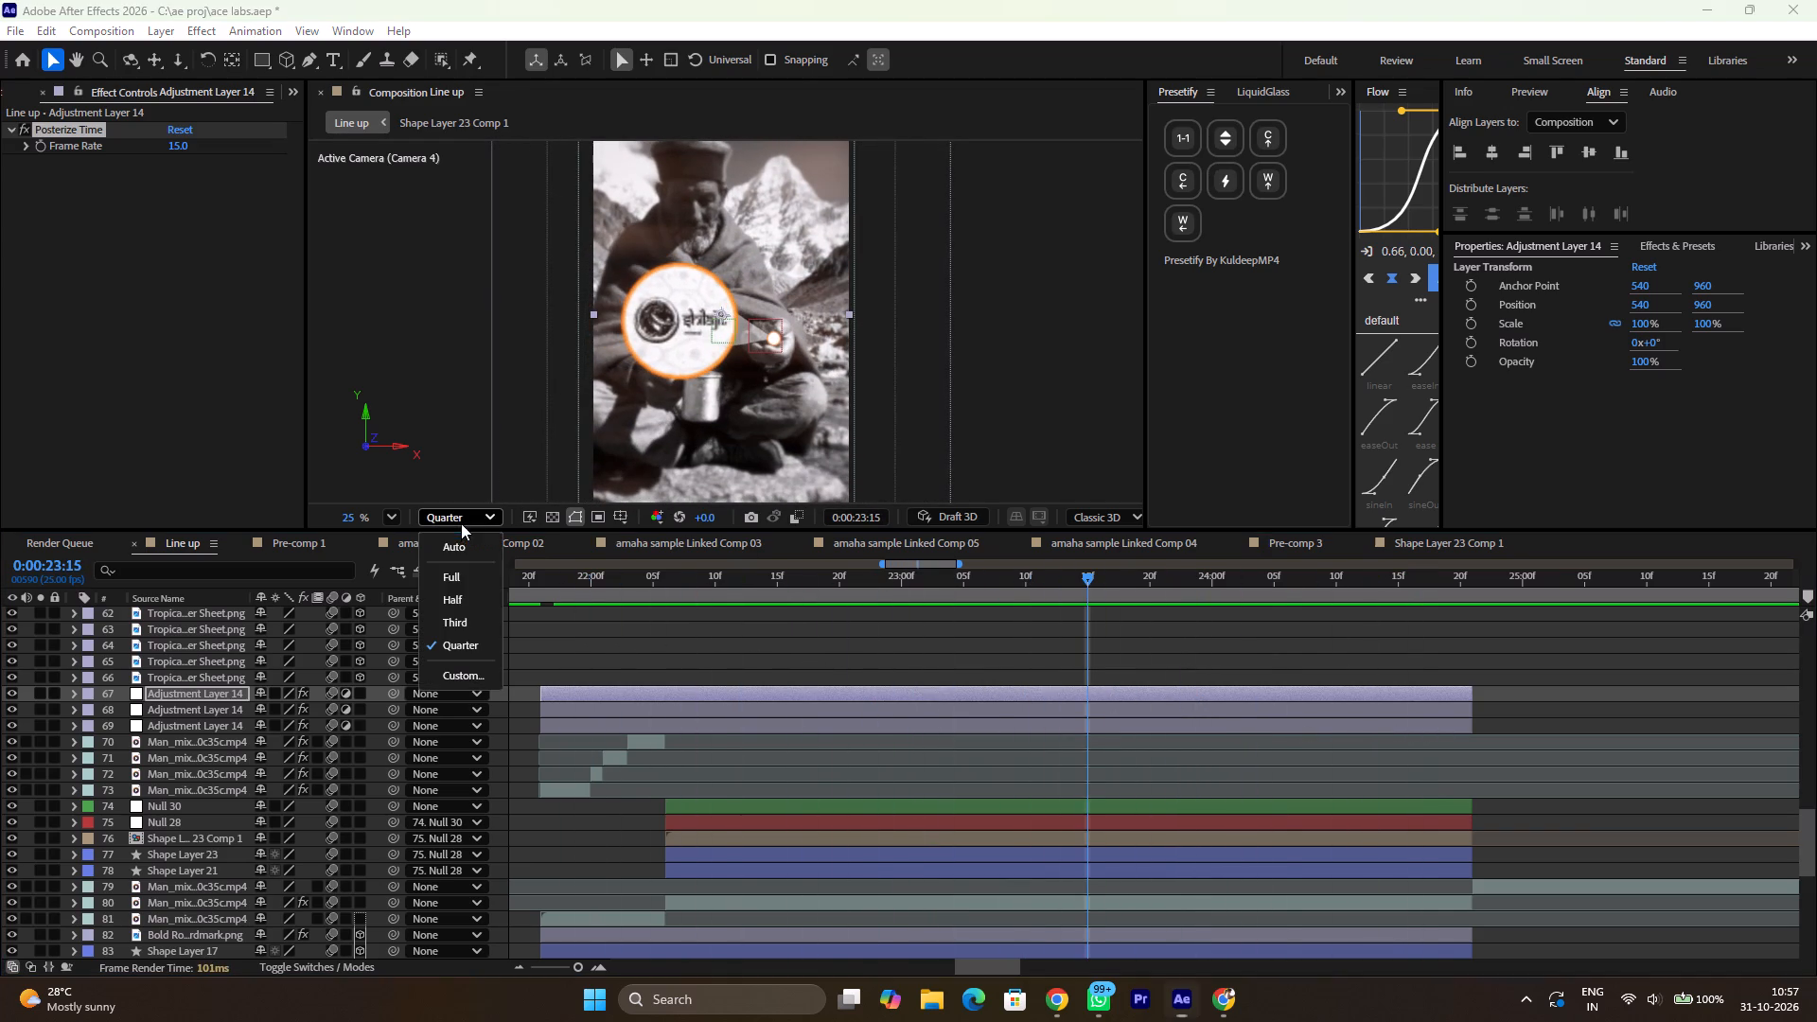
left_click(491, 579)
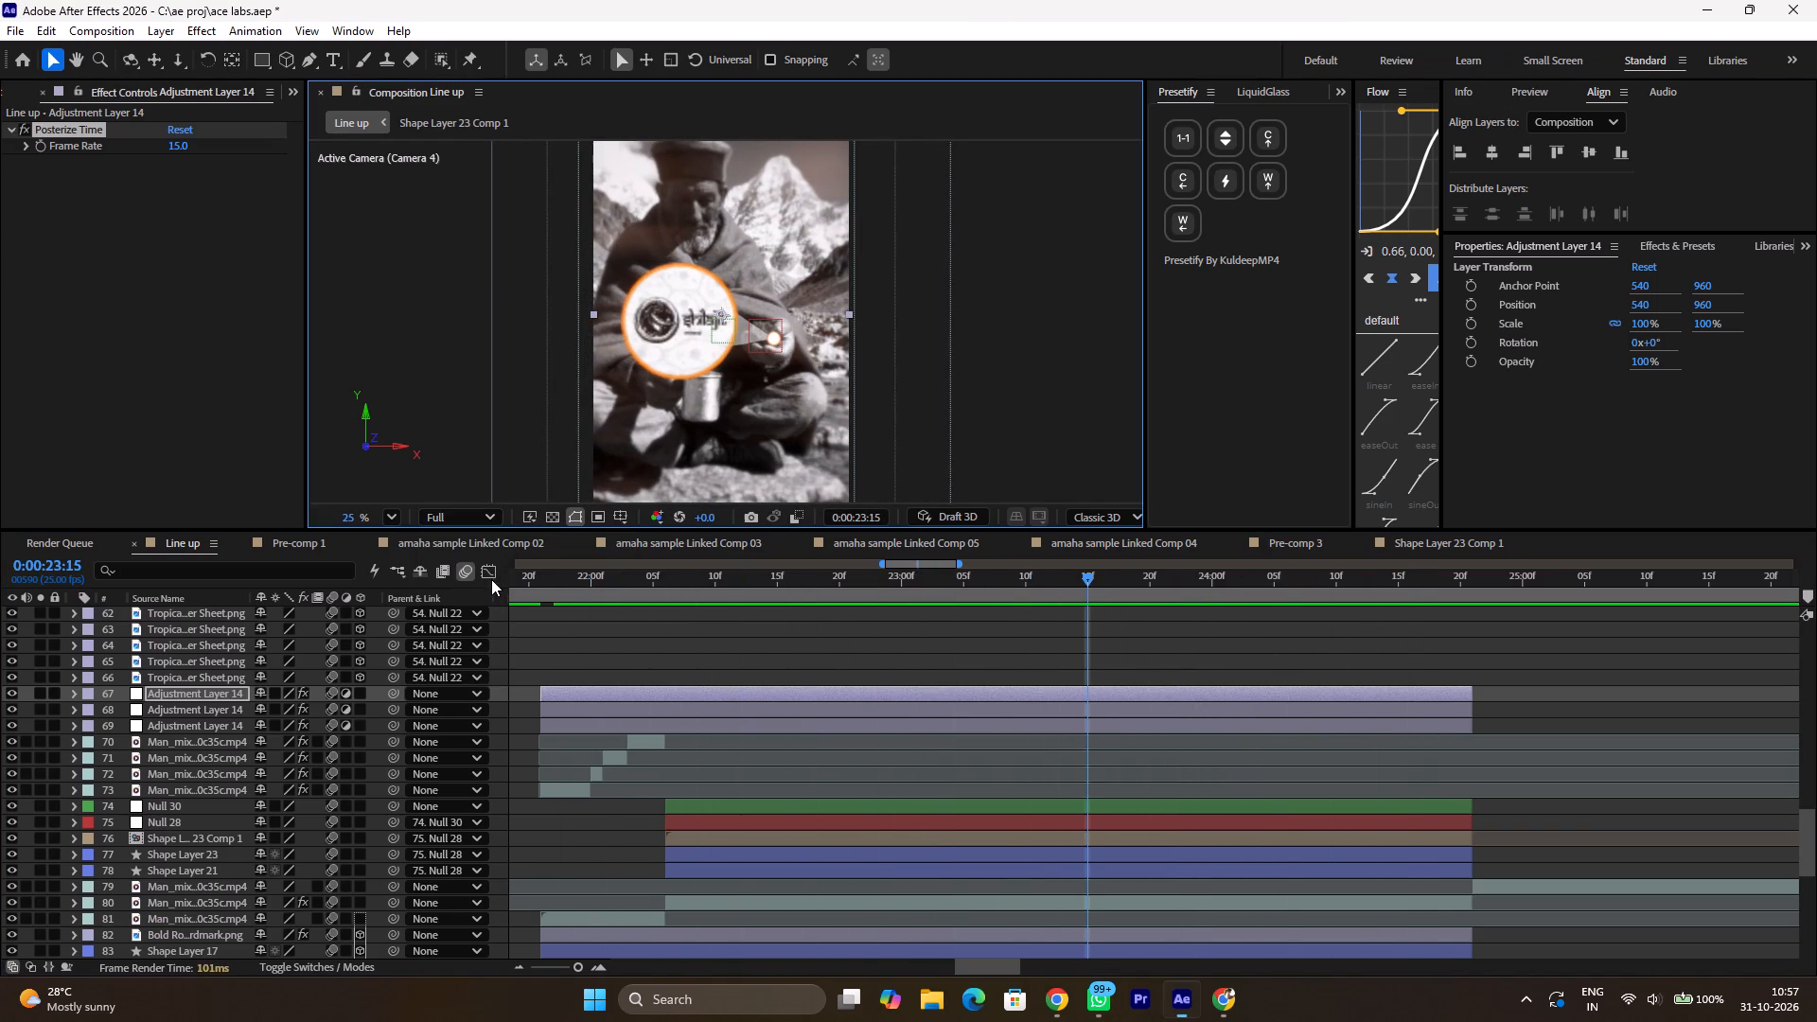
scroll(758, 392, "up", 3, "ctrl")
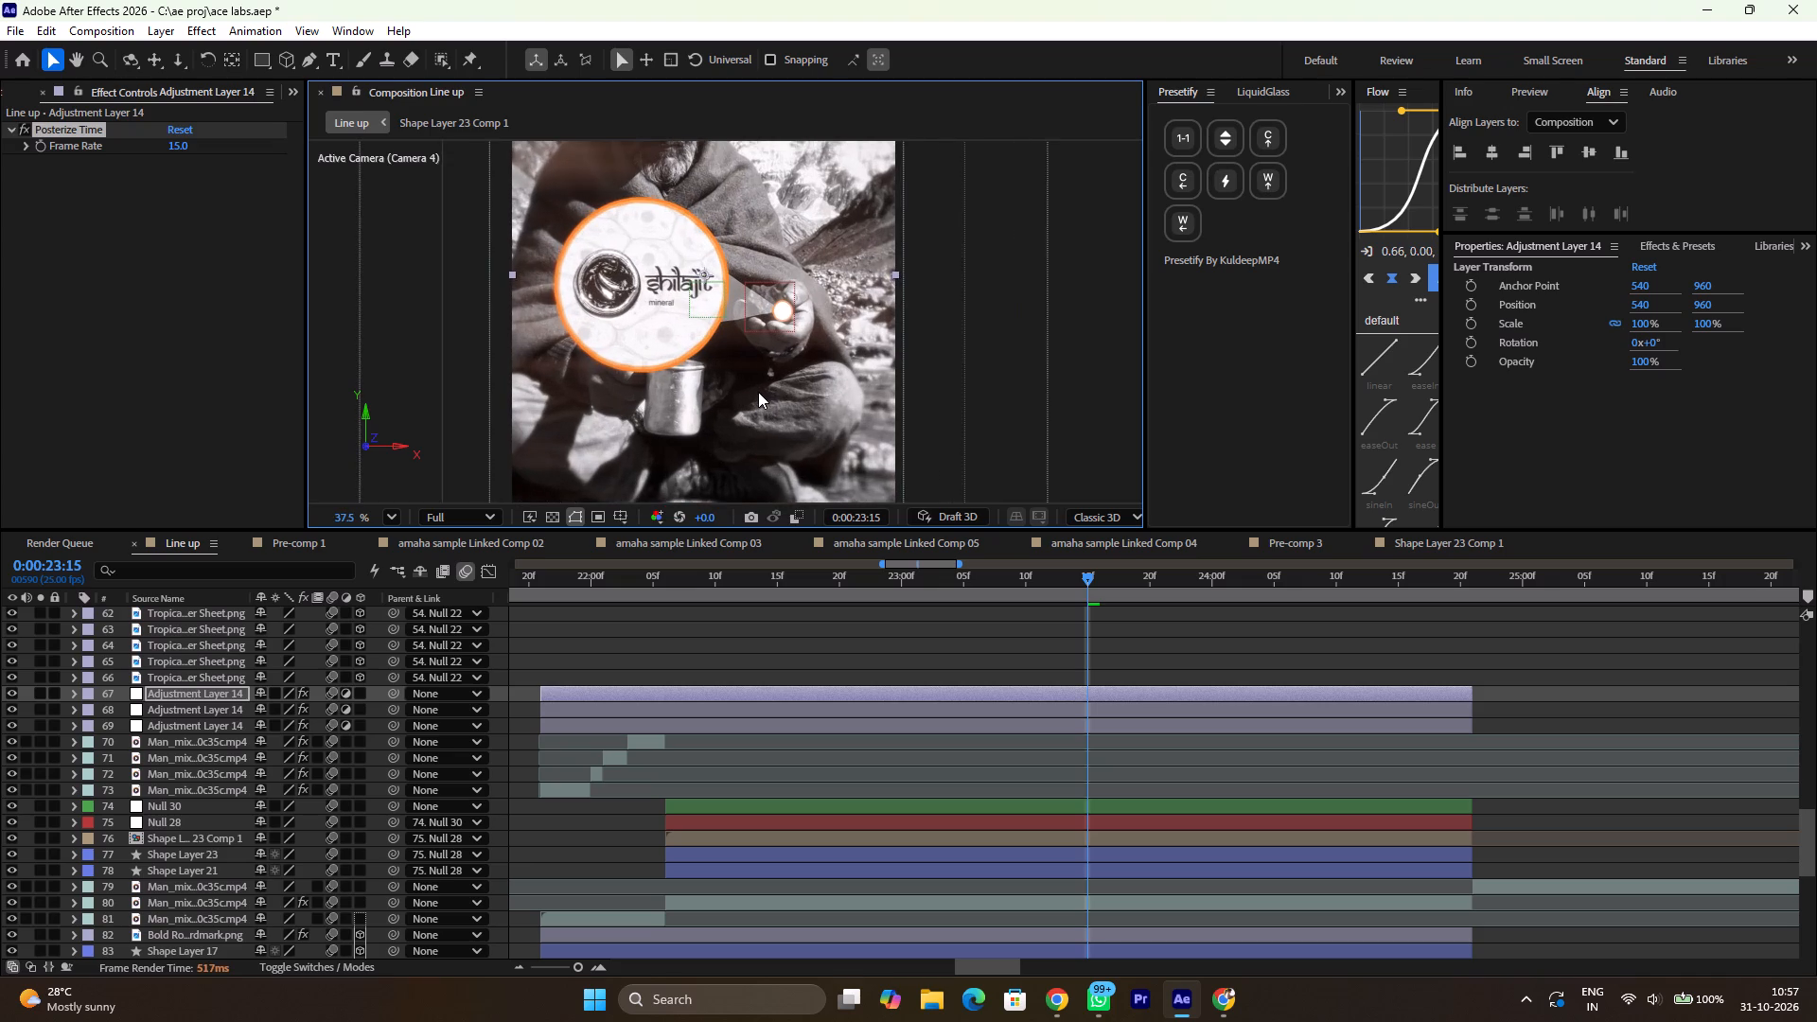
scroll(758, 392, "up", 3)
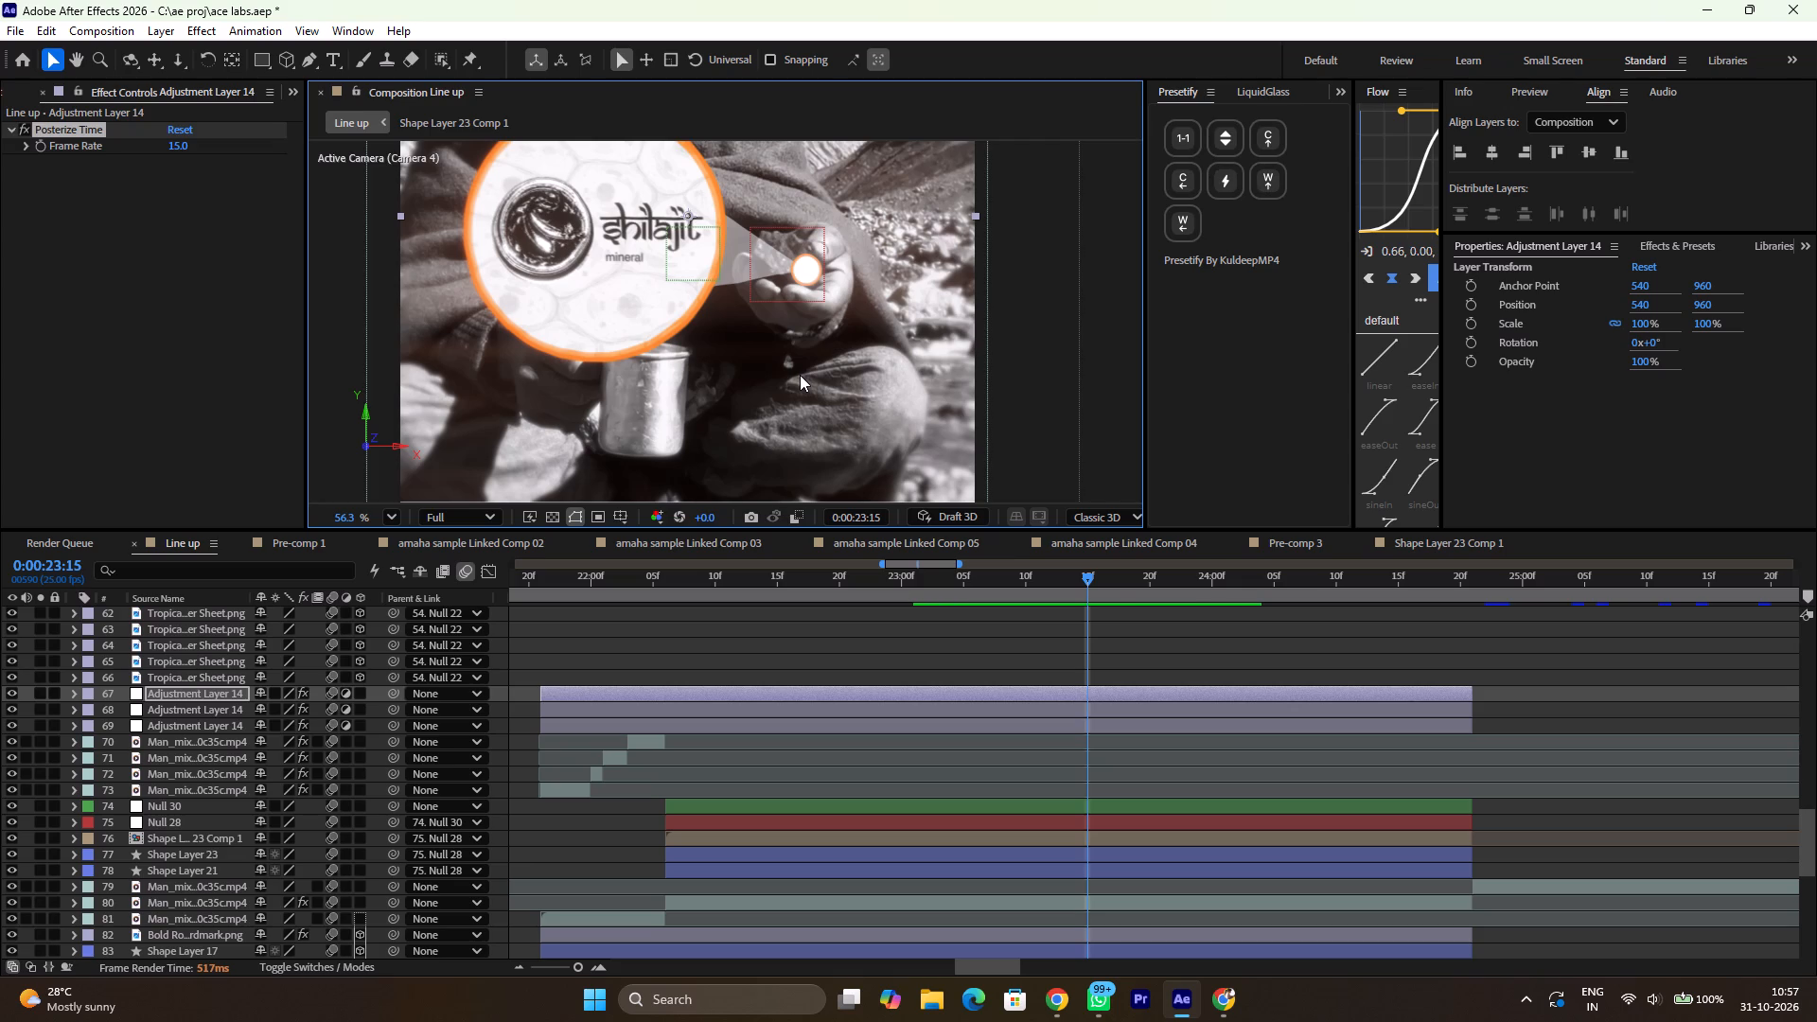
At 0:00:23:15, nudge Null 30 leftward to X position 521.8 to shift the shilajit callout and its pointer.
left_click(999, 800)
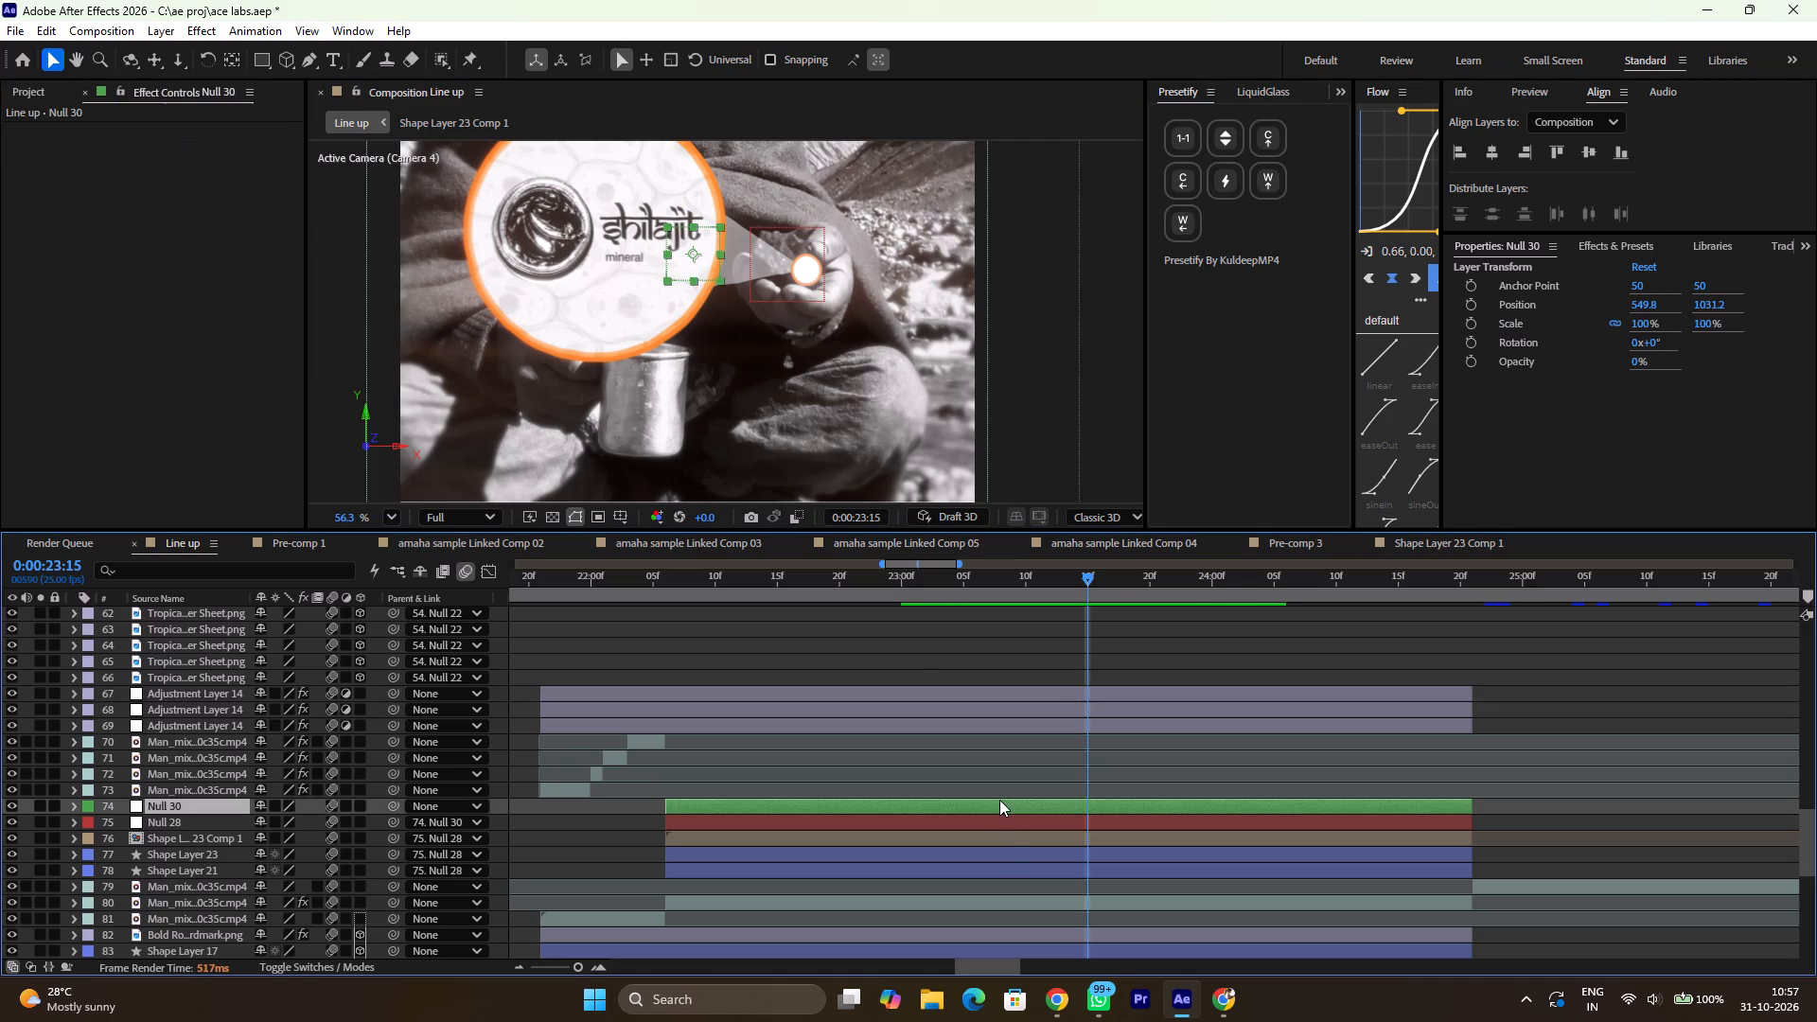
key("Left")
key("Left")
key("Left")
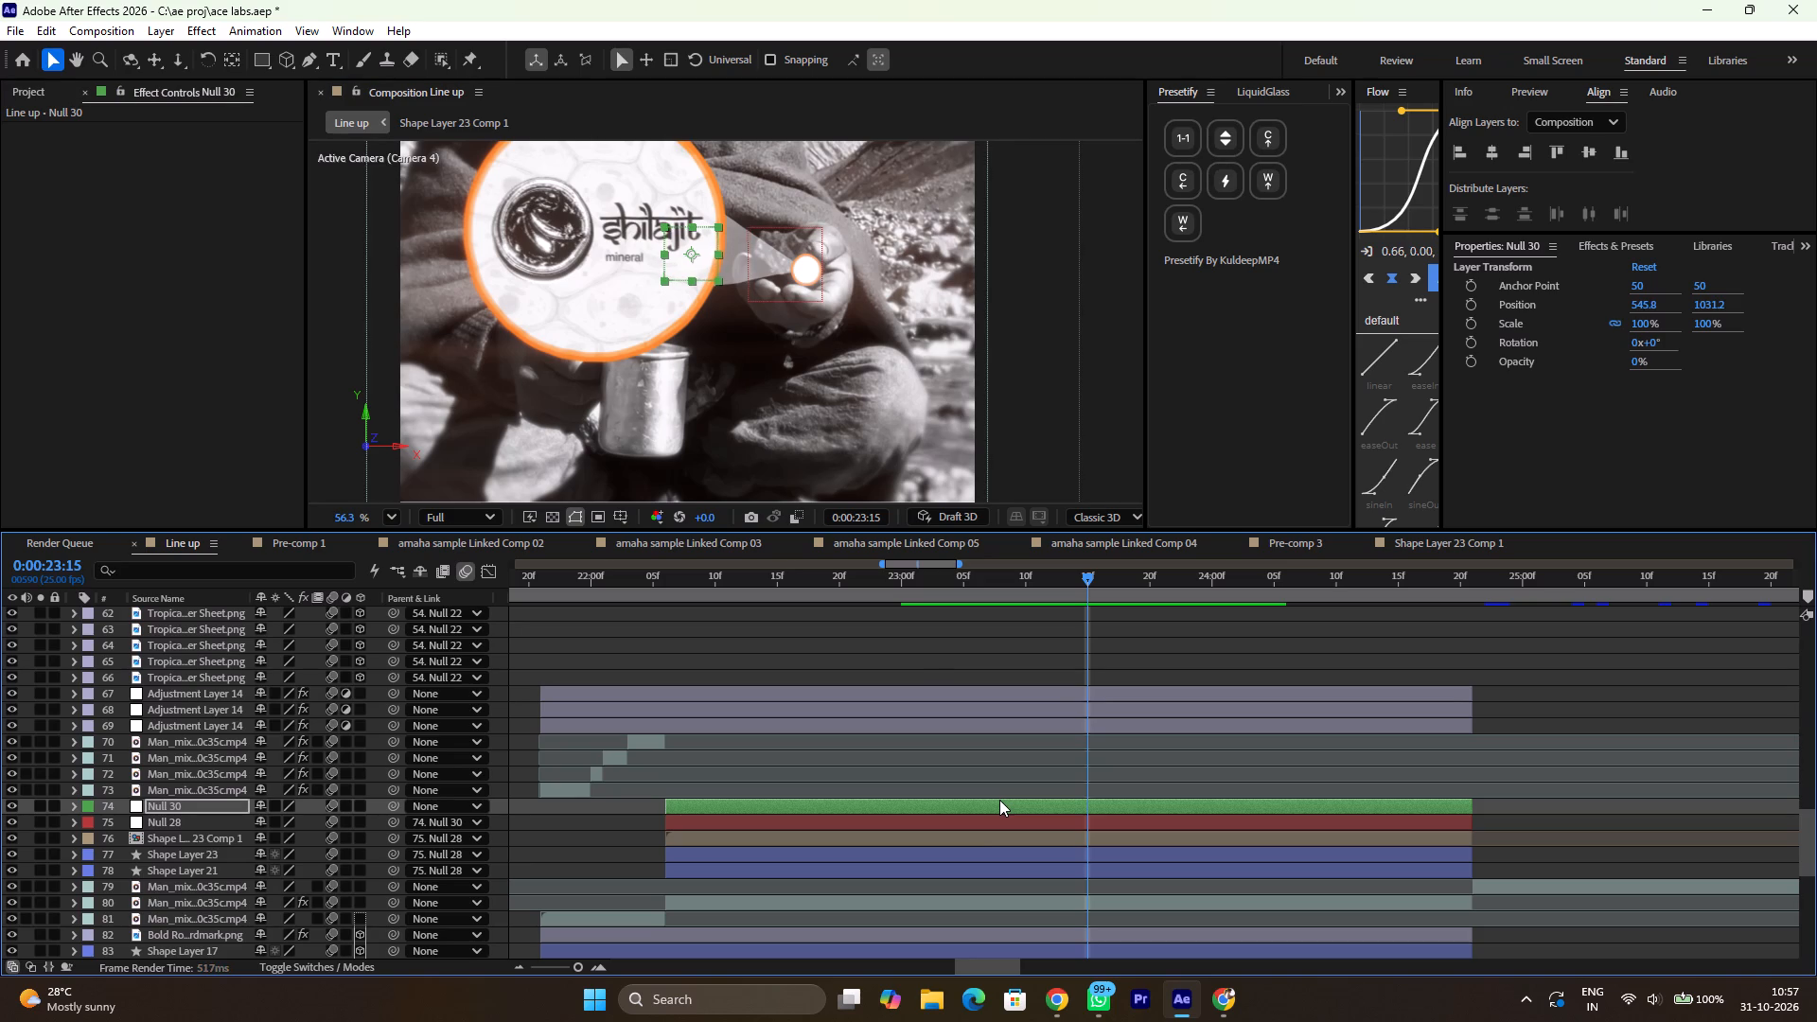
key("Left")
key("Left")
key("Left")
key("Left")
key("Left")
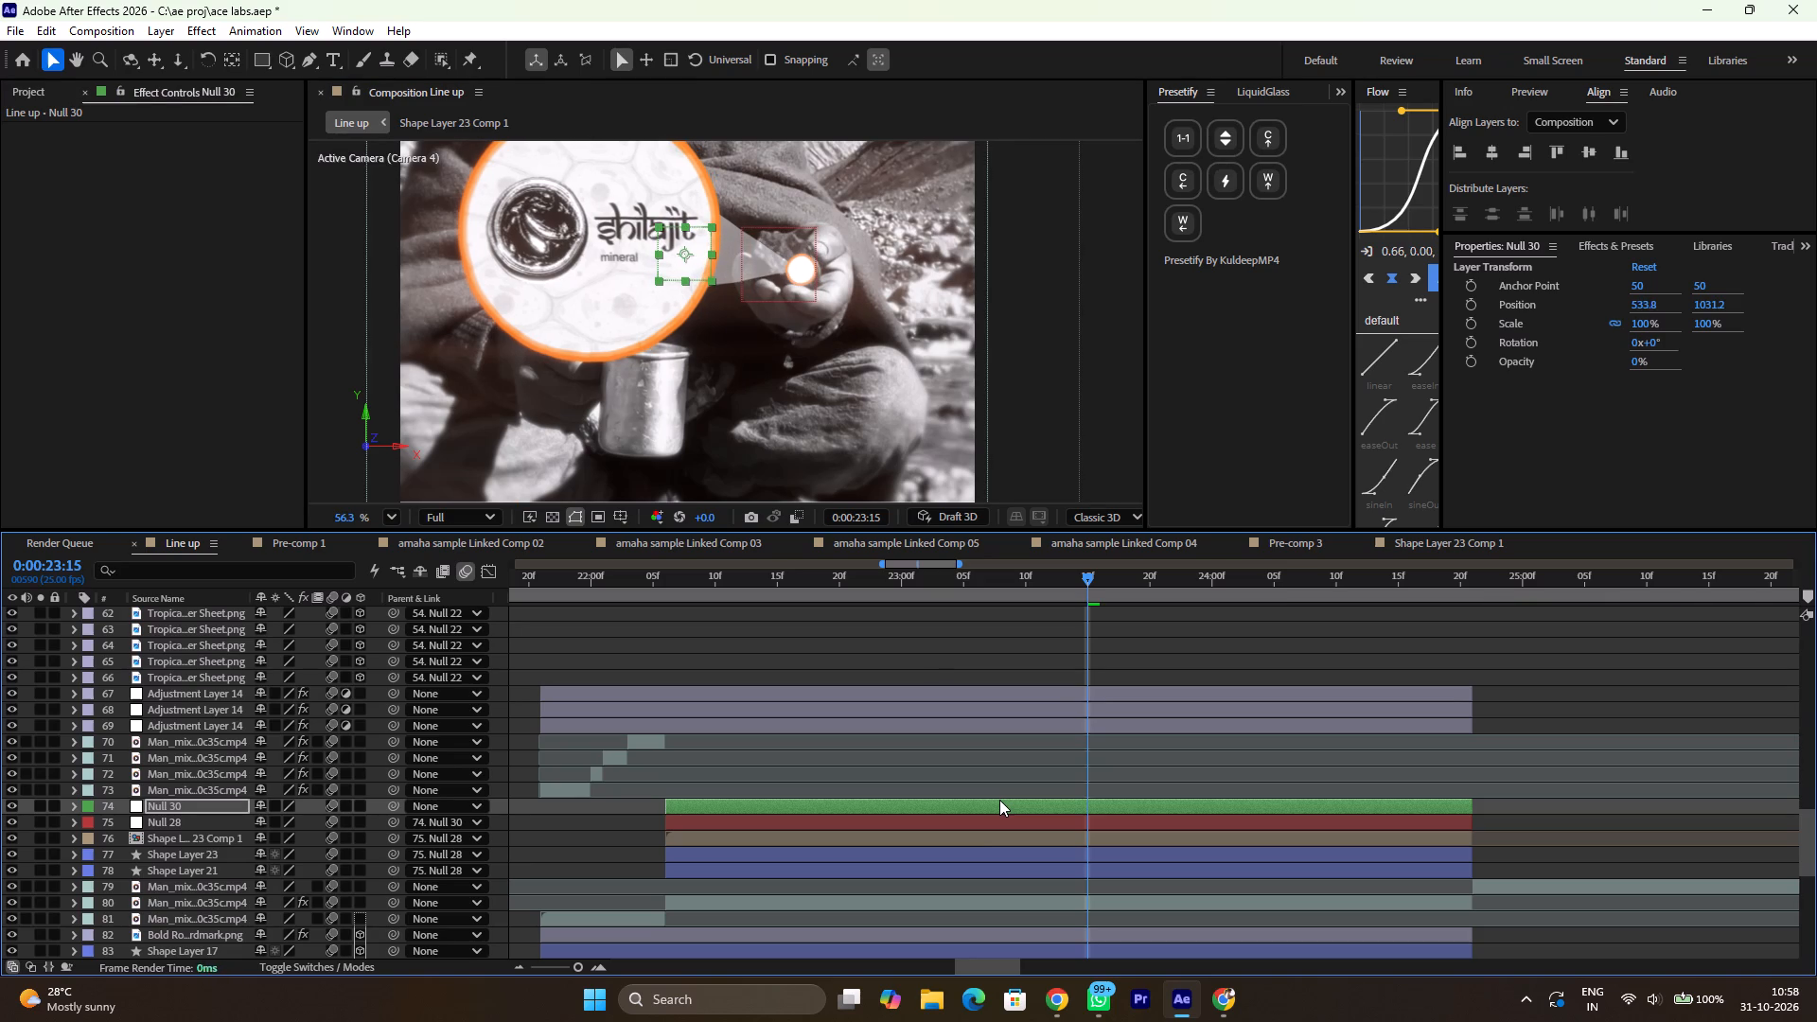
key("Left")
key("Left")
key("Left")
key("u")
key("Left")
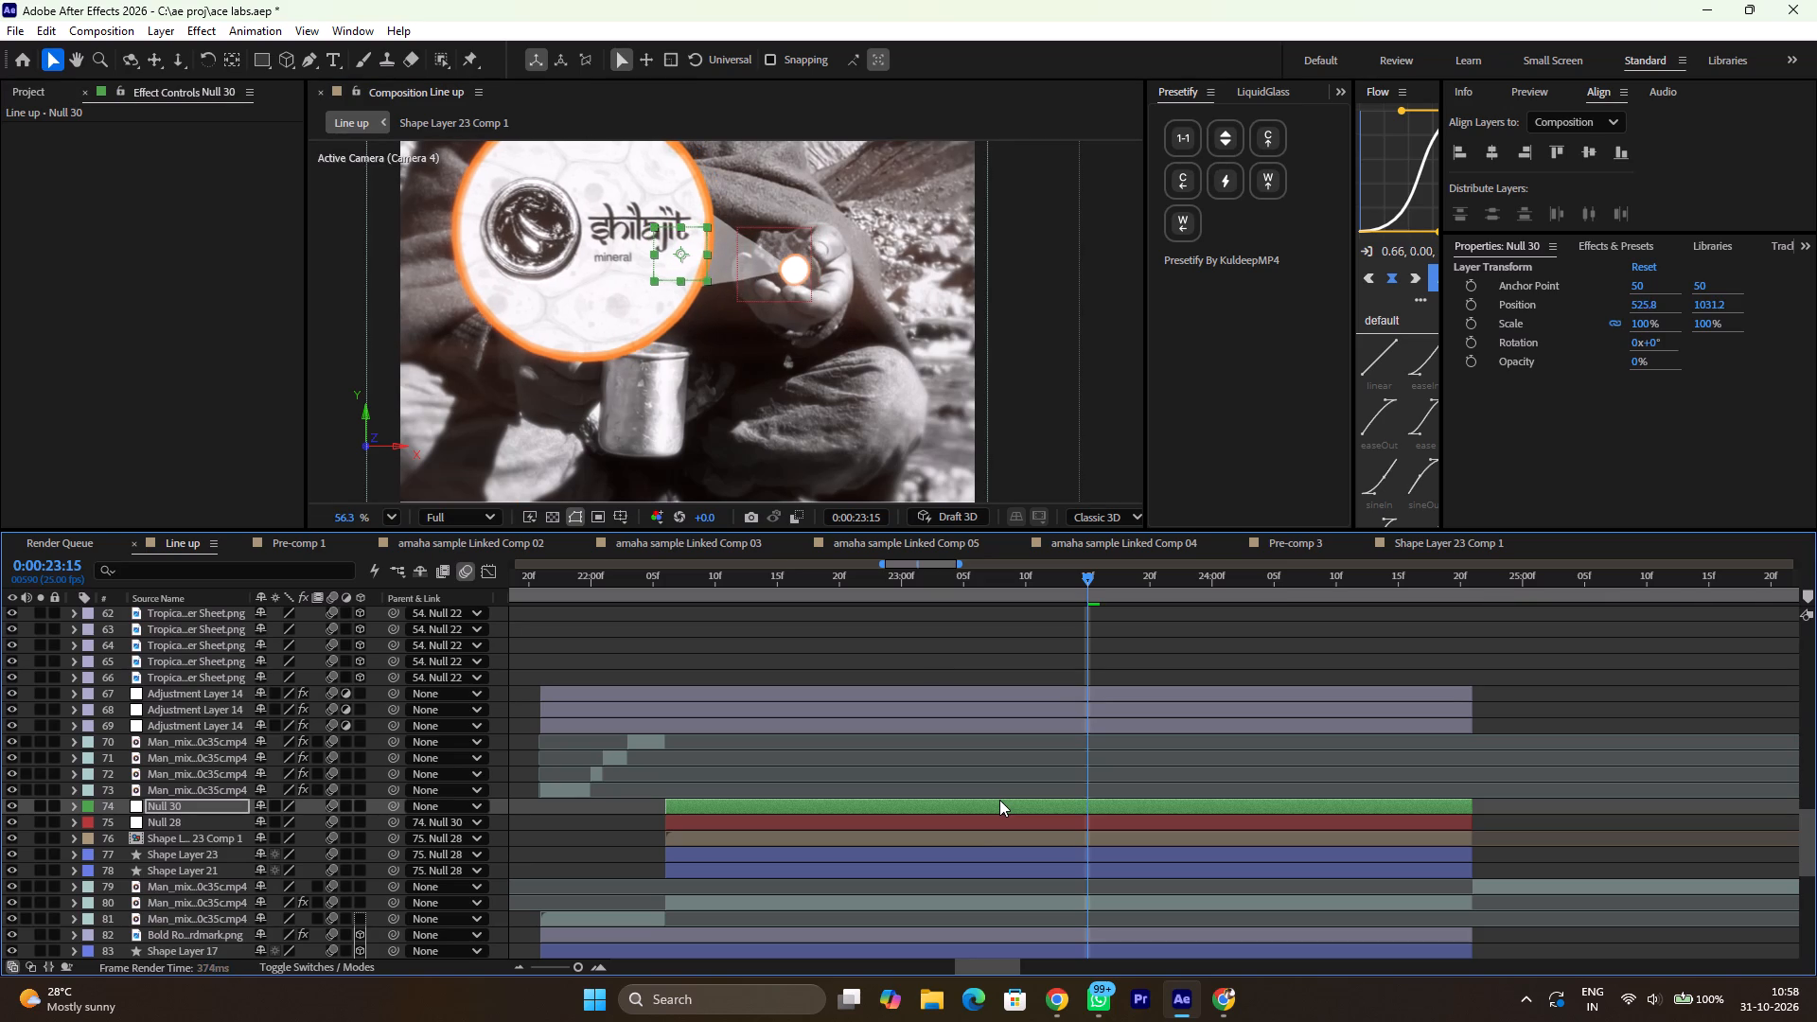
key("Left")
key("Left")
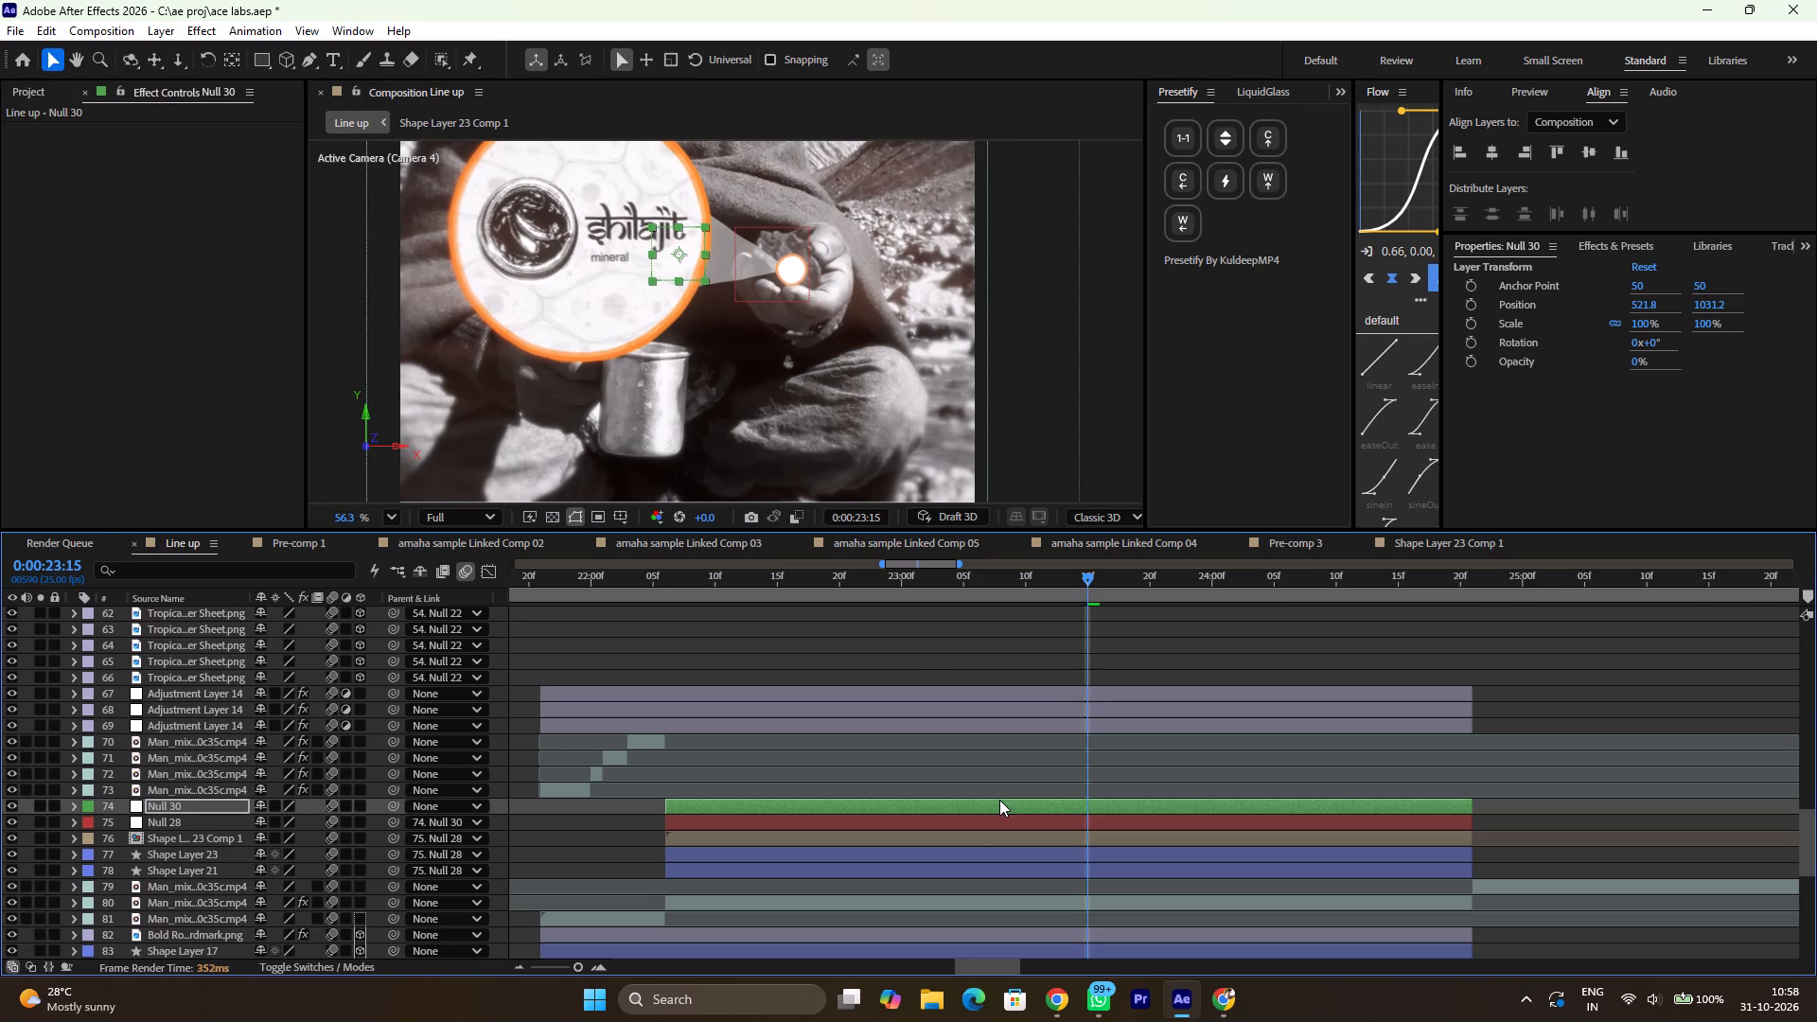
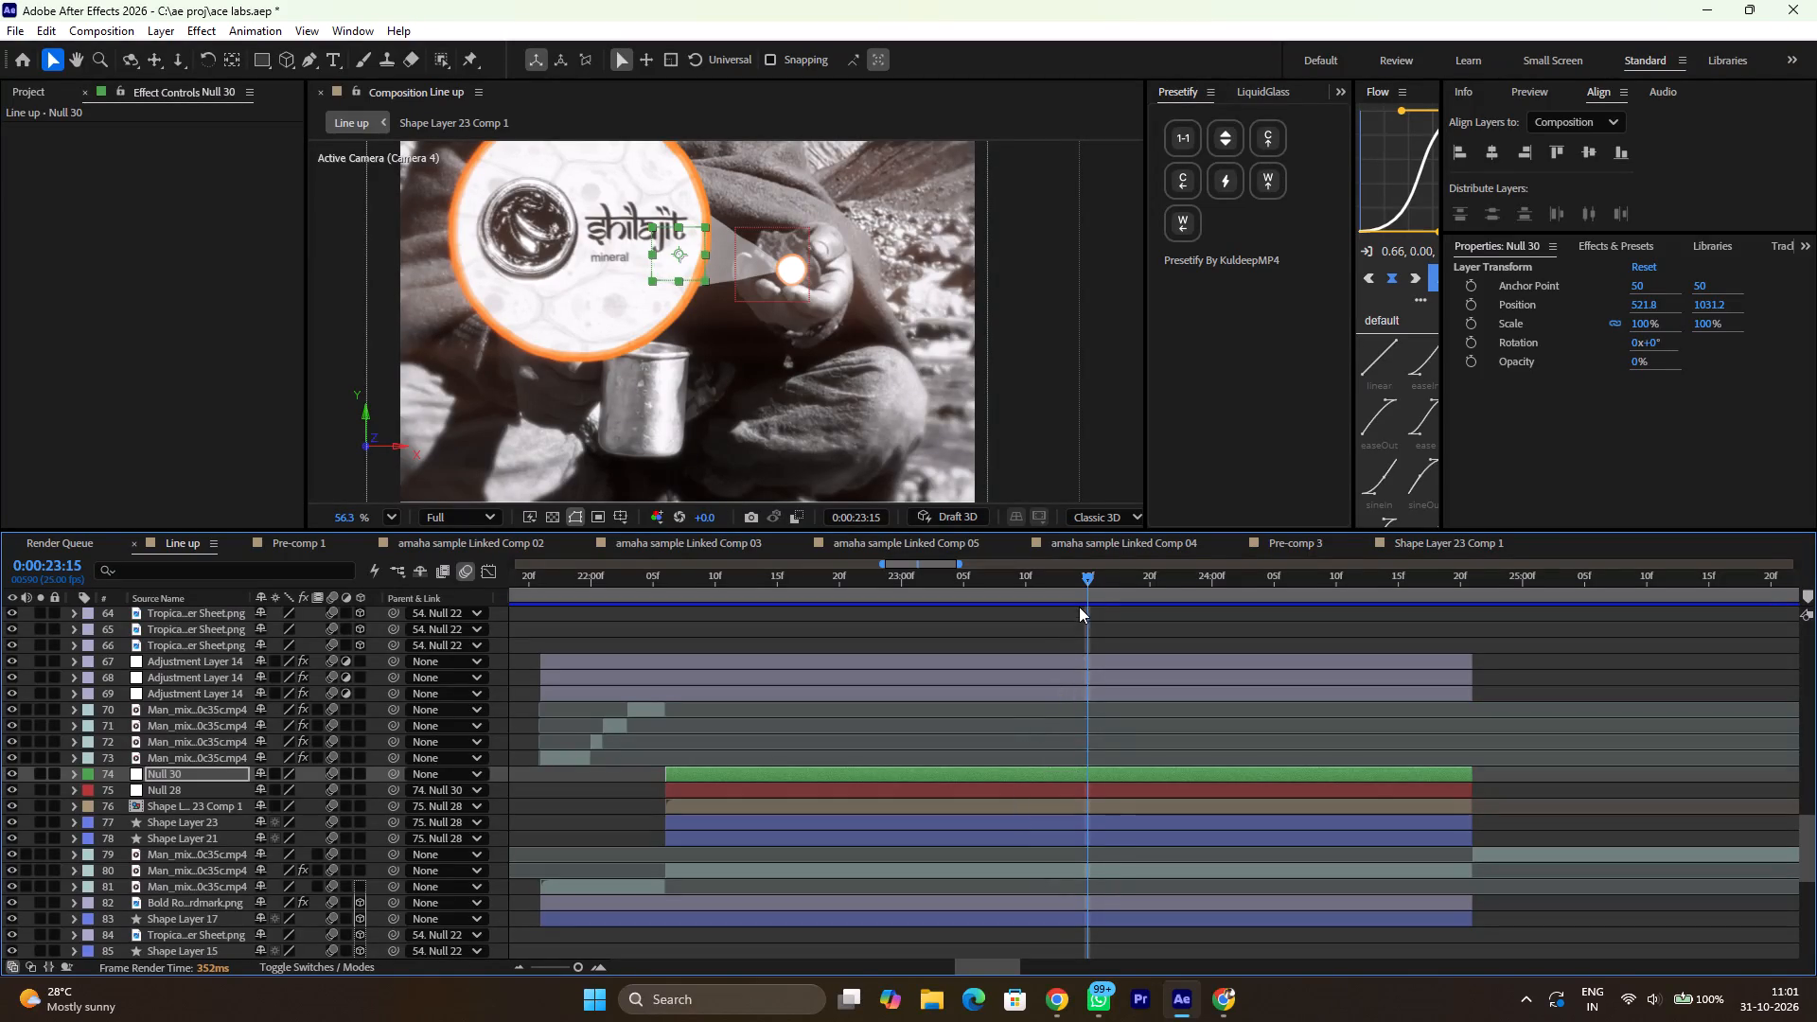
Scrub the timeline between about 0:00:20:16 and 0:00:24:16 to review the shilajit callout scene after repositioning Null 30.
left_click_drag(1087, 580, 807, 620)
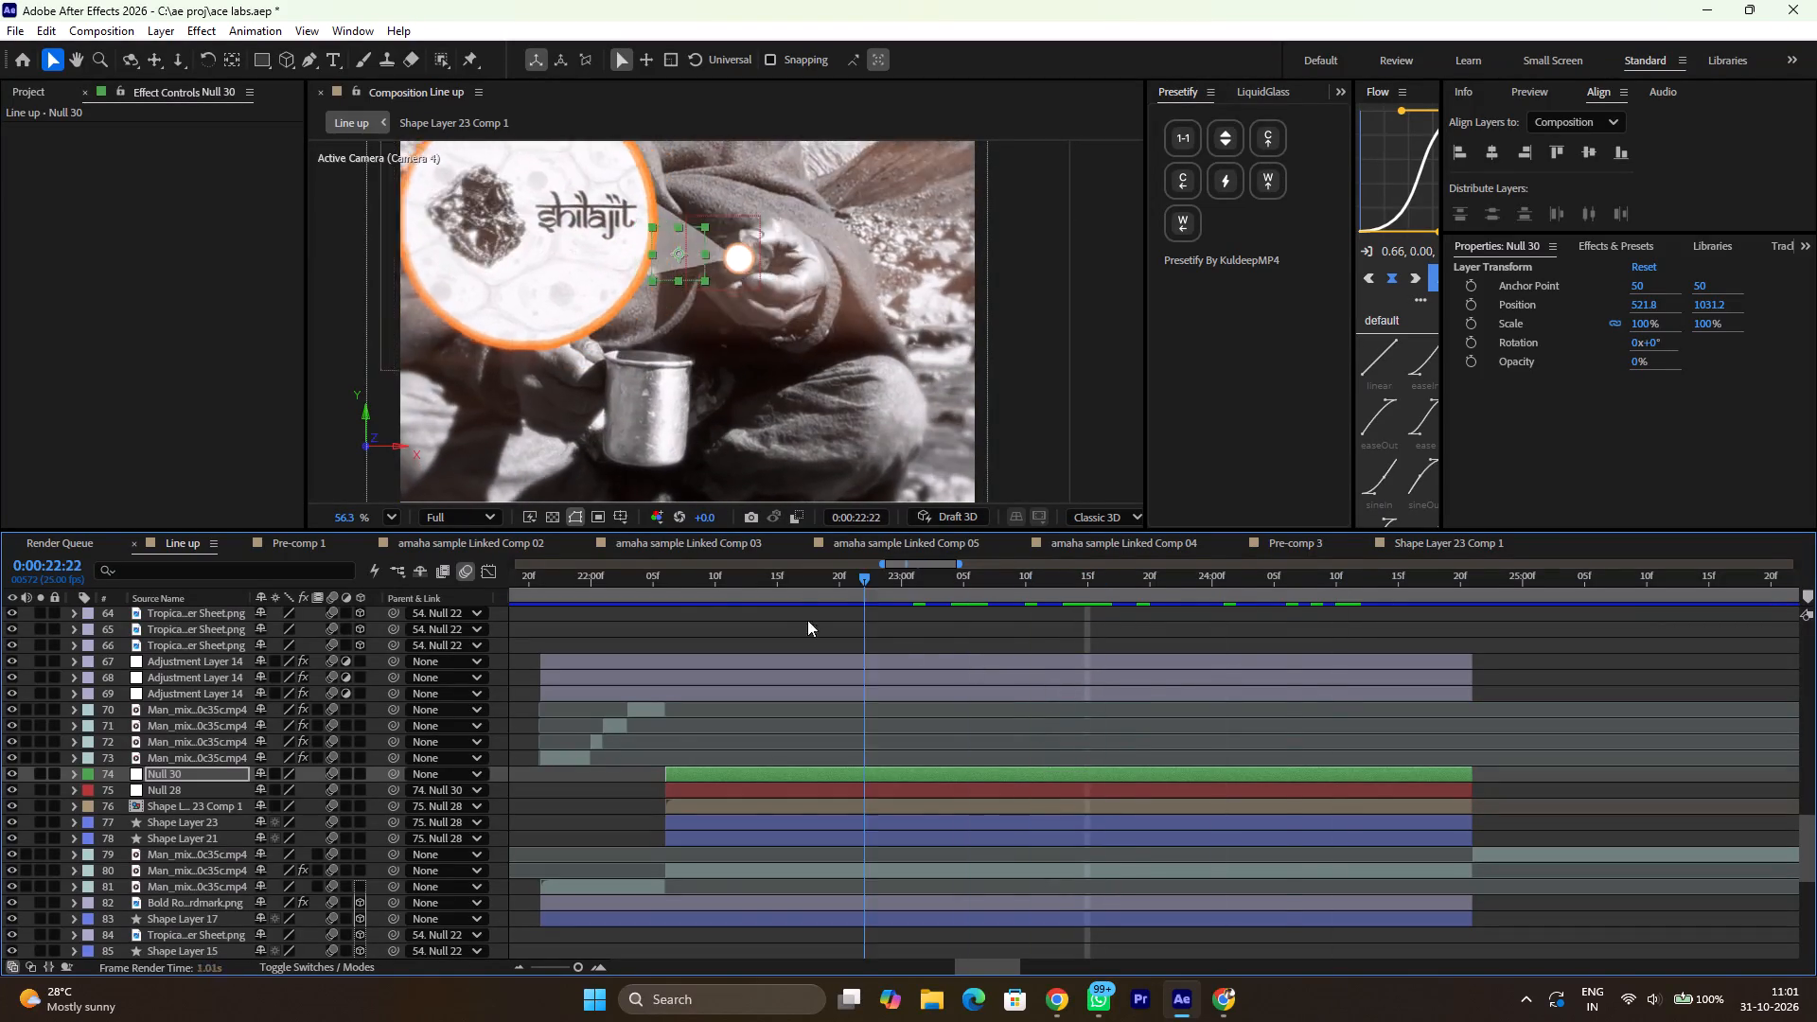
left_click_drag(807, 620, 1051, 573)
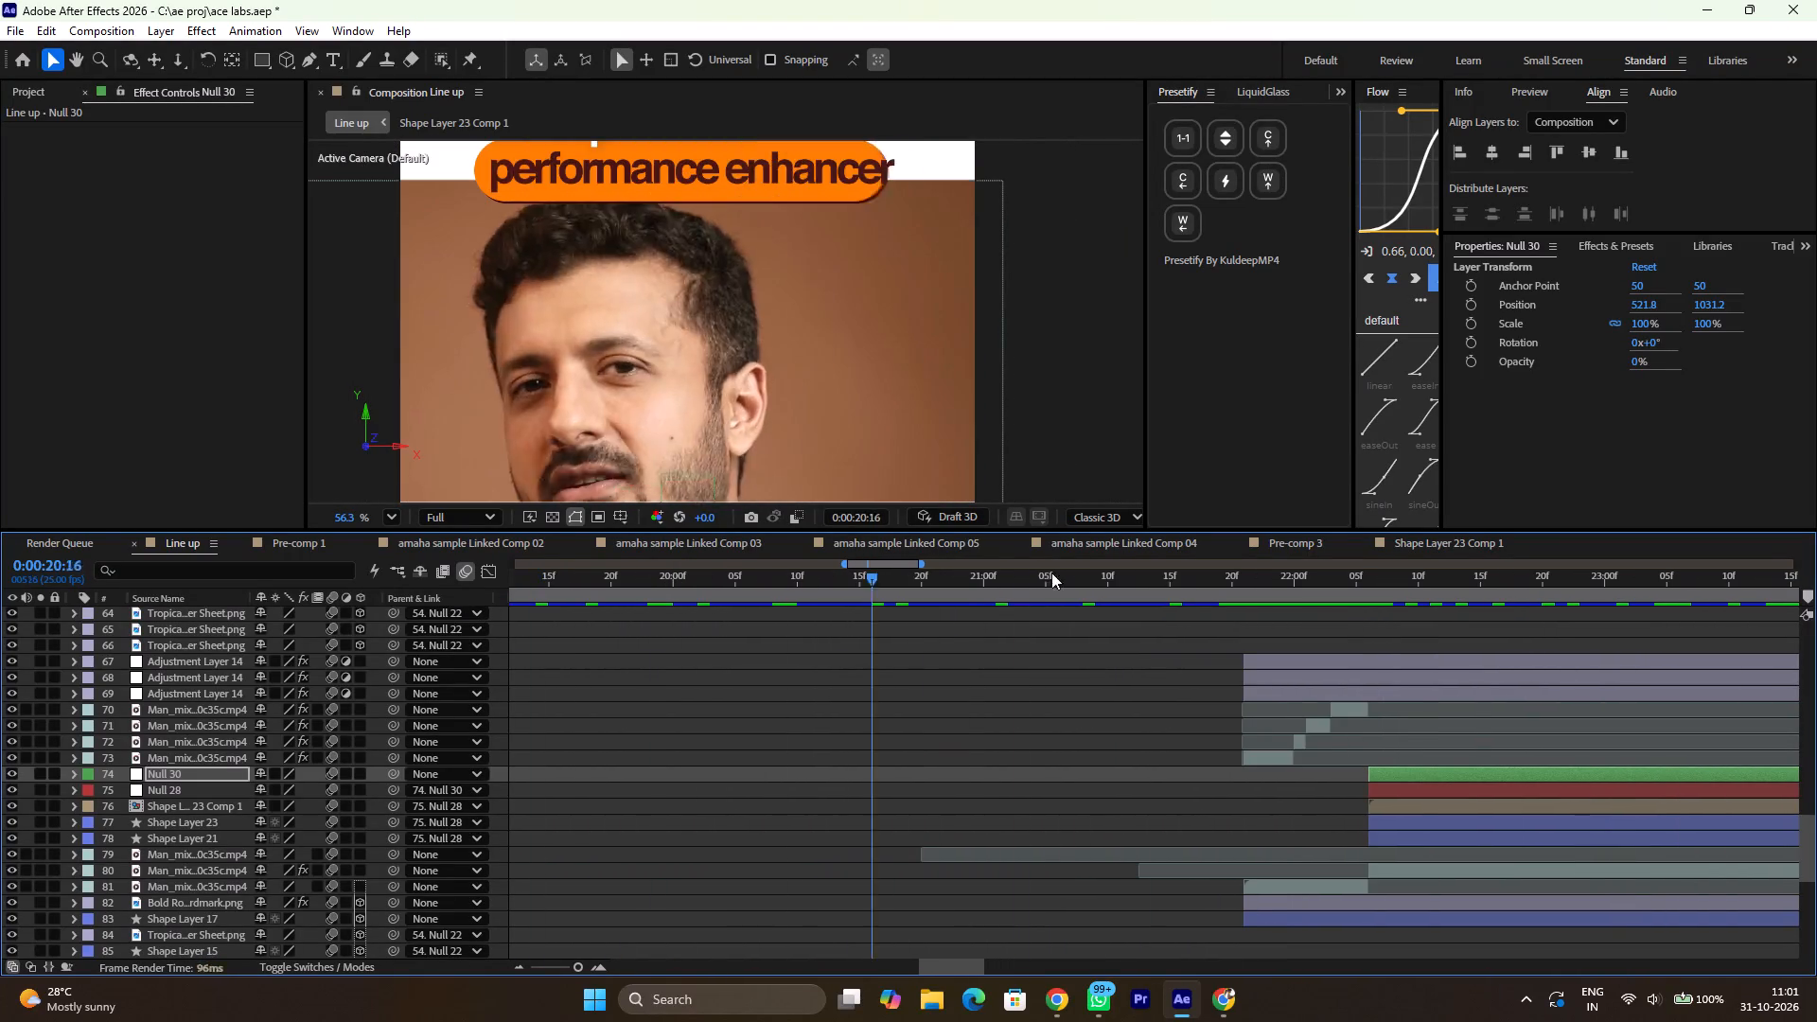
left_click_drag(1051, 573, 1362, 612)
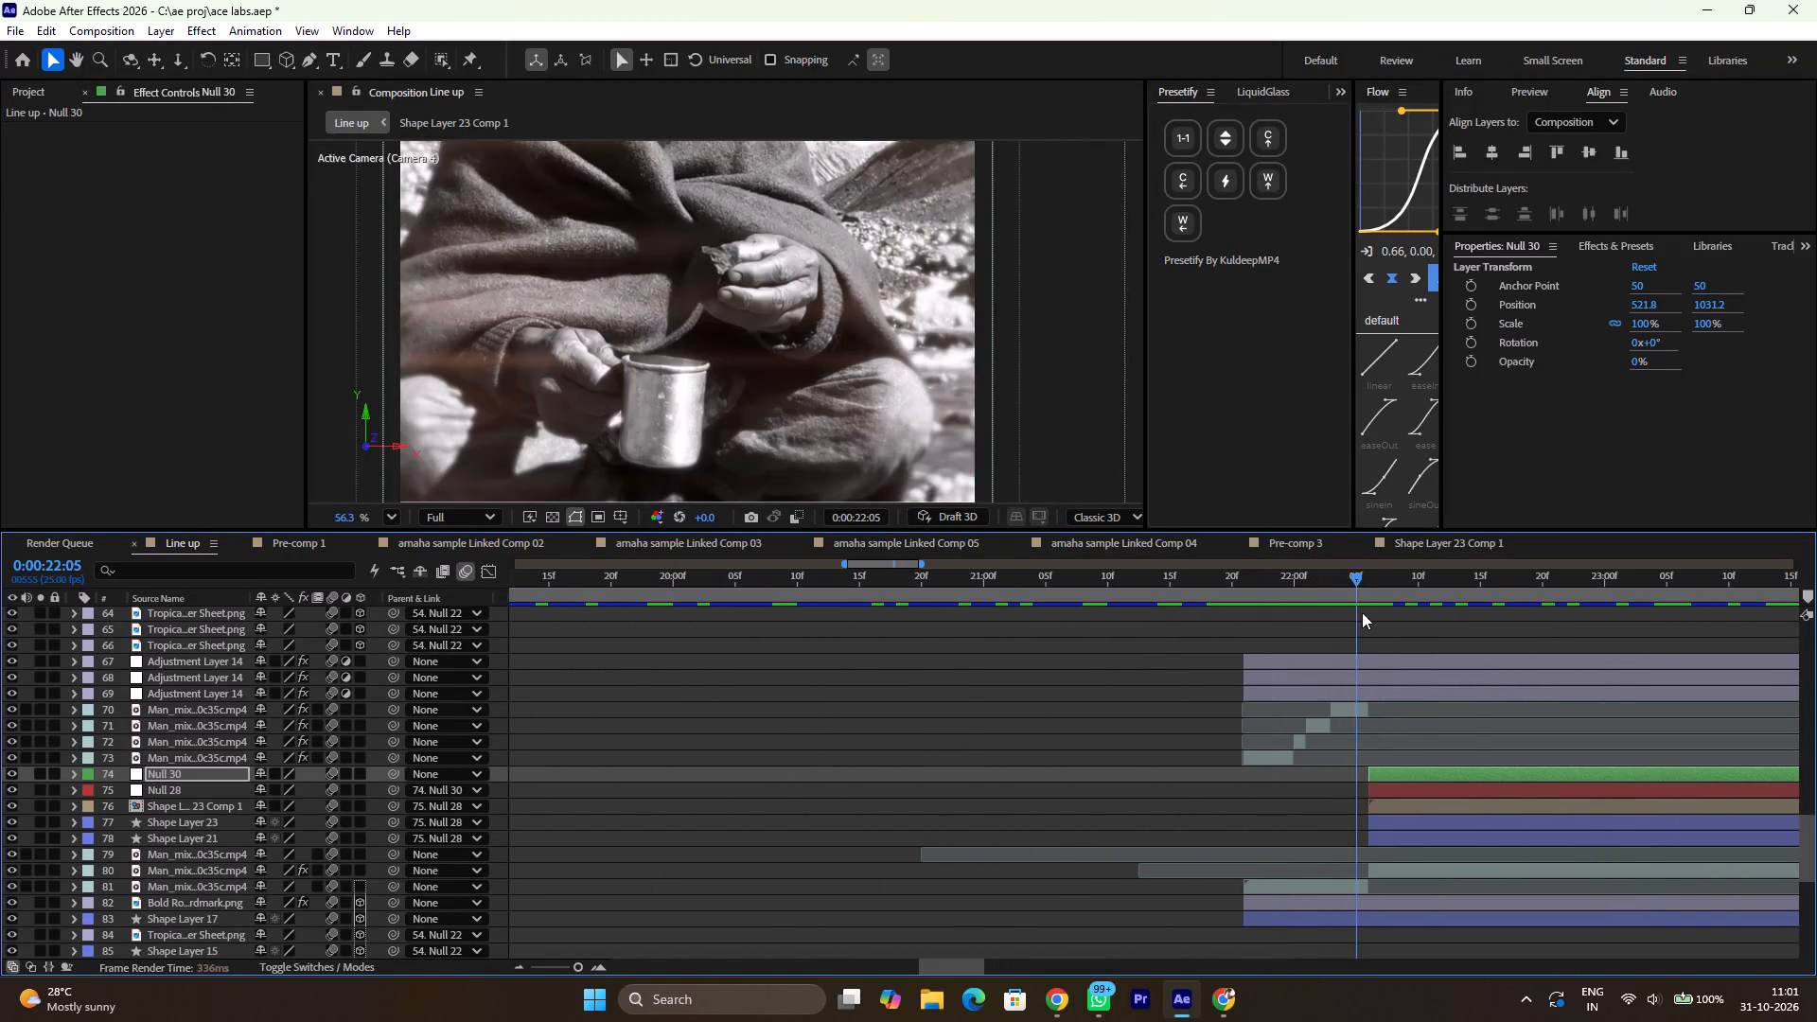
left_click_drag(1362, 612, 1649, 619)
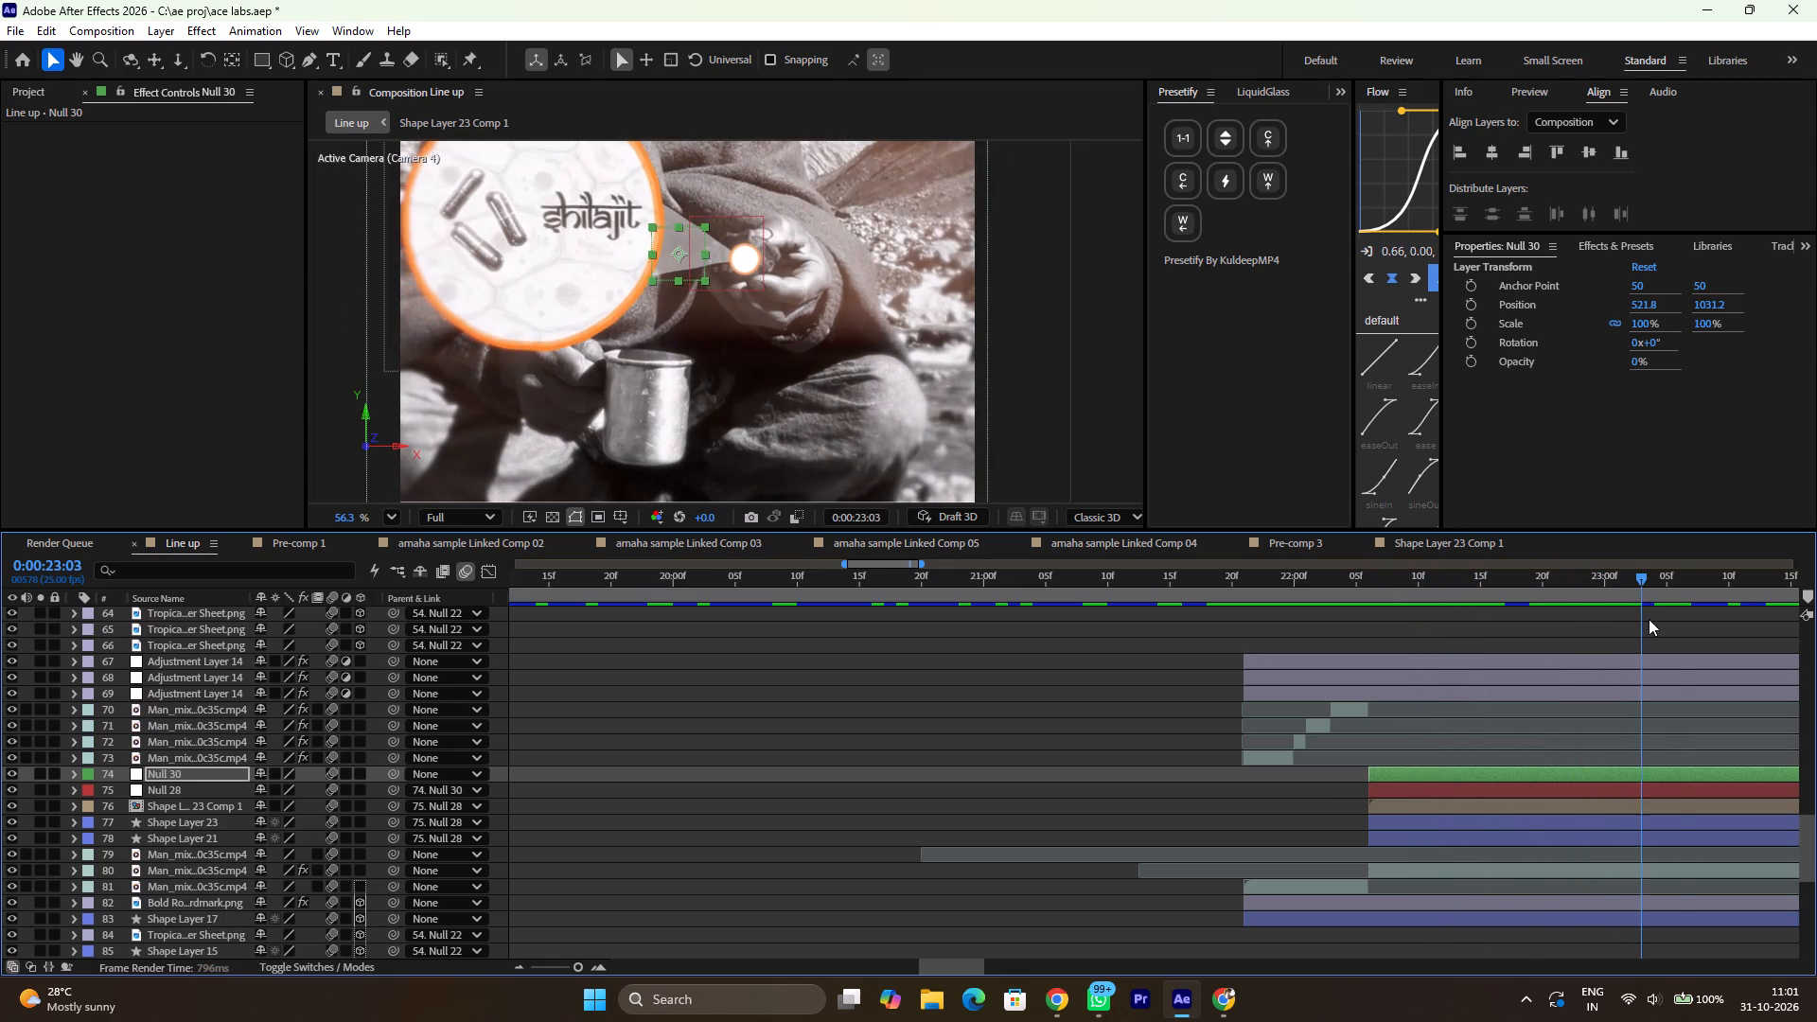
left_click_drag(1649, 619, 1601, 568)
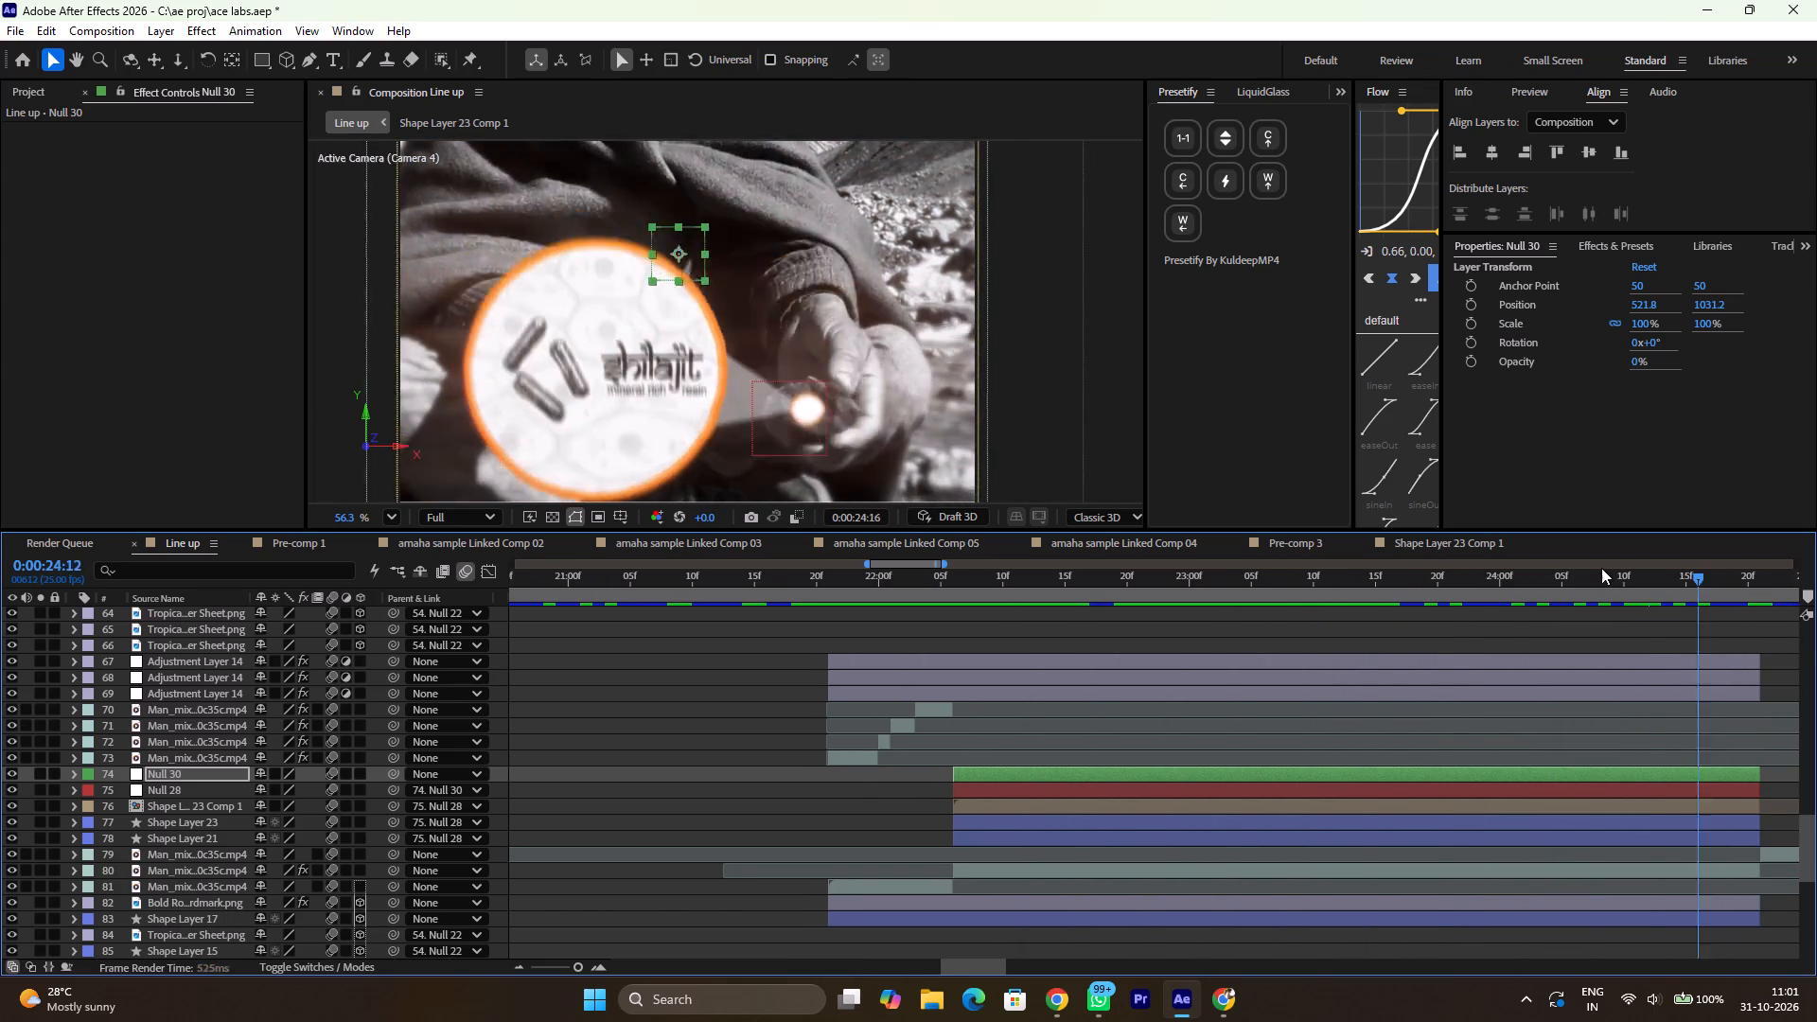
left_click_drag(1601, 568, 1464, 533)
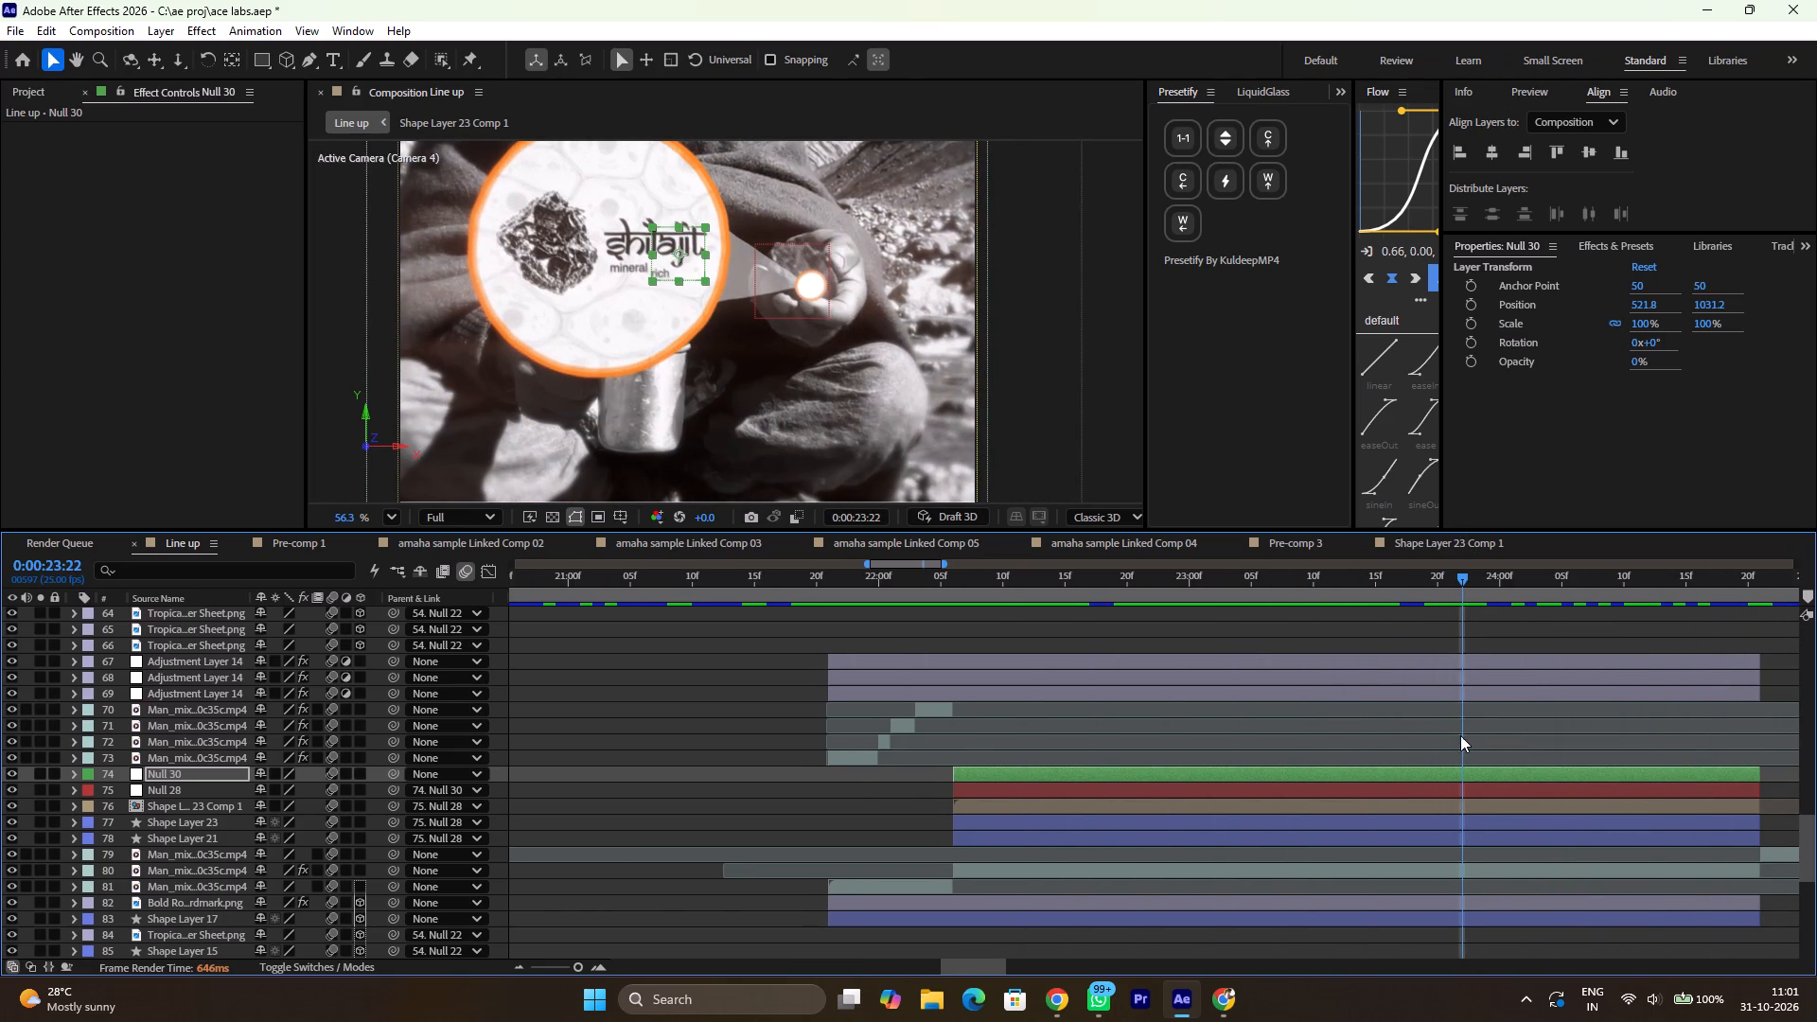
Go to 0:00:24:21, where the callout layers end, and examine the full framing of the following man-mixing clip.
scroll(1452, 733, "down", 2, "ctrl+alt")
scroll(1417, 643, "left", 1)
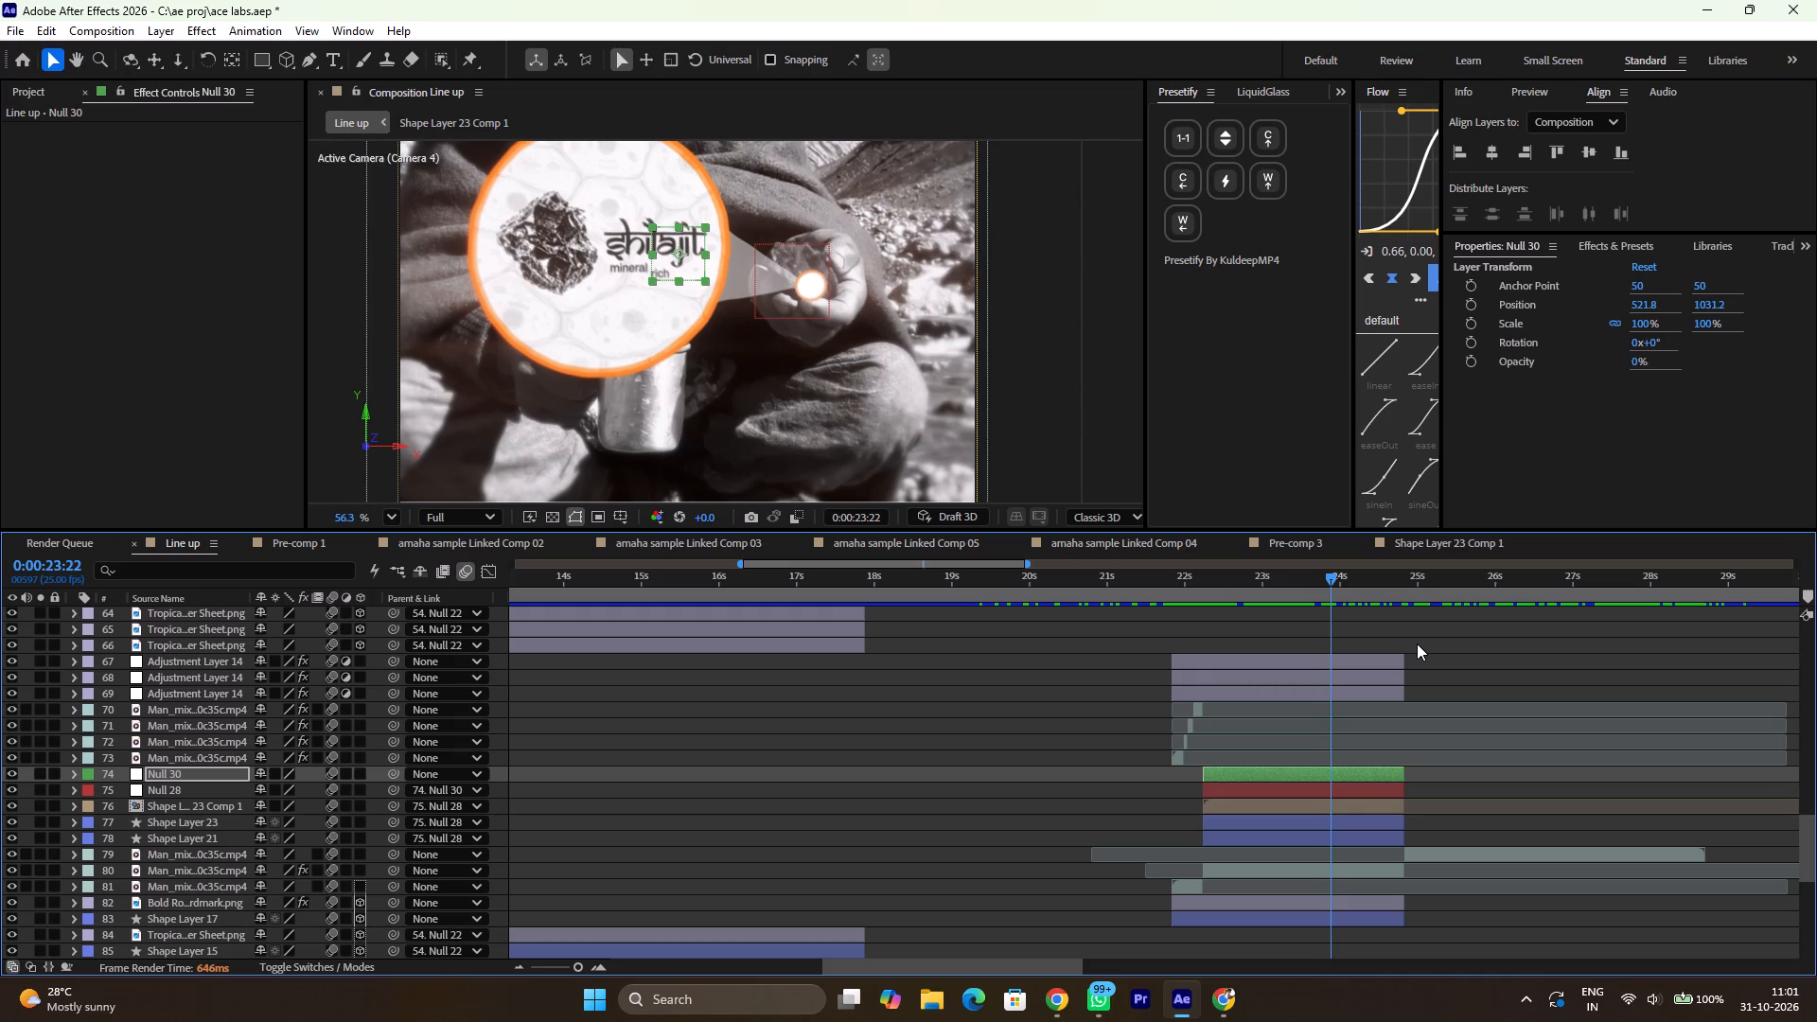
scroll(1472, 633, "left", 2)
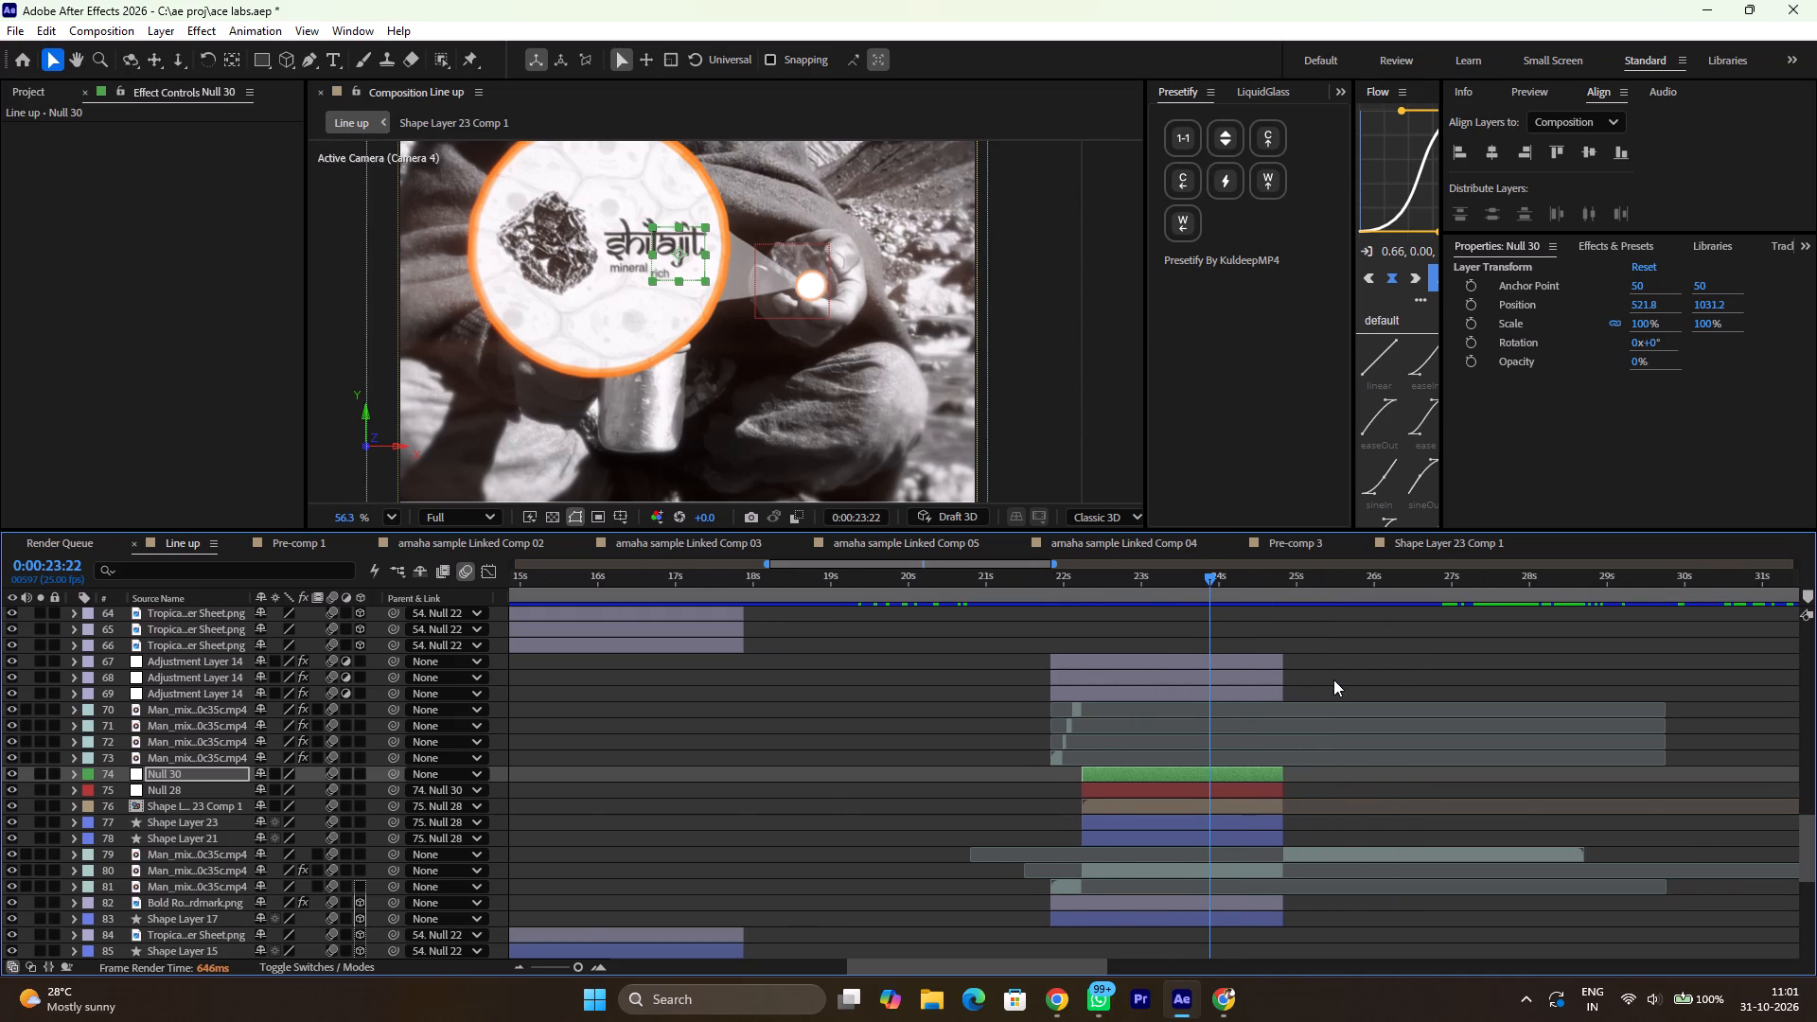
key("space")
scroll(1333, 679, "up", 2, "ctrl")
scroll(1333, 679, "up", 2, "ctrl+alt")
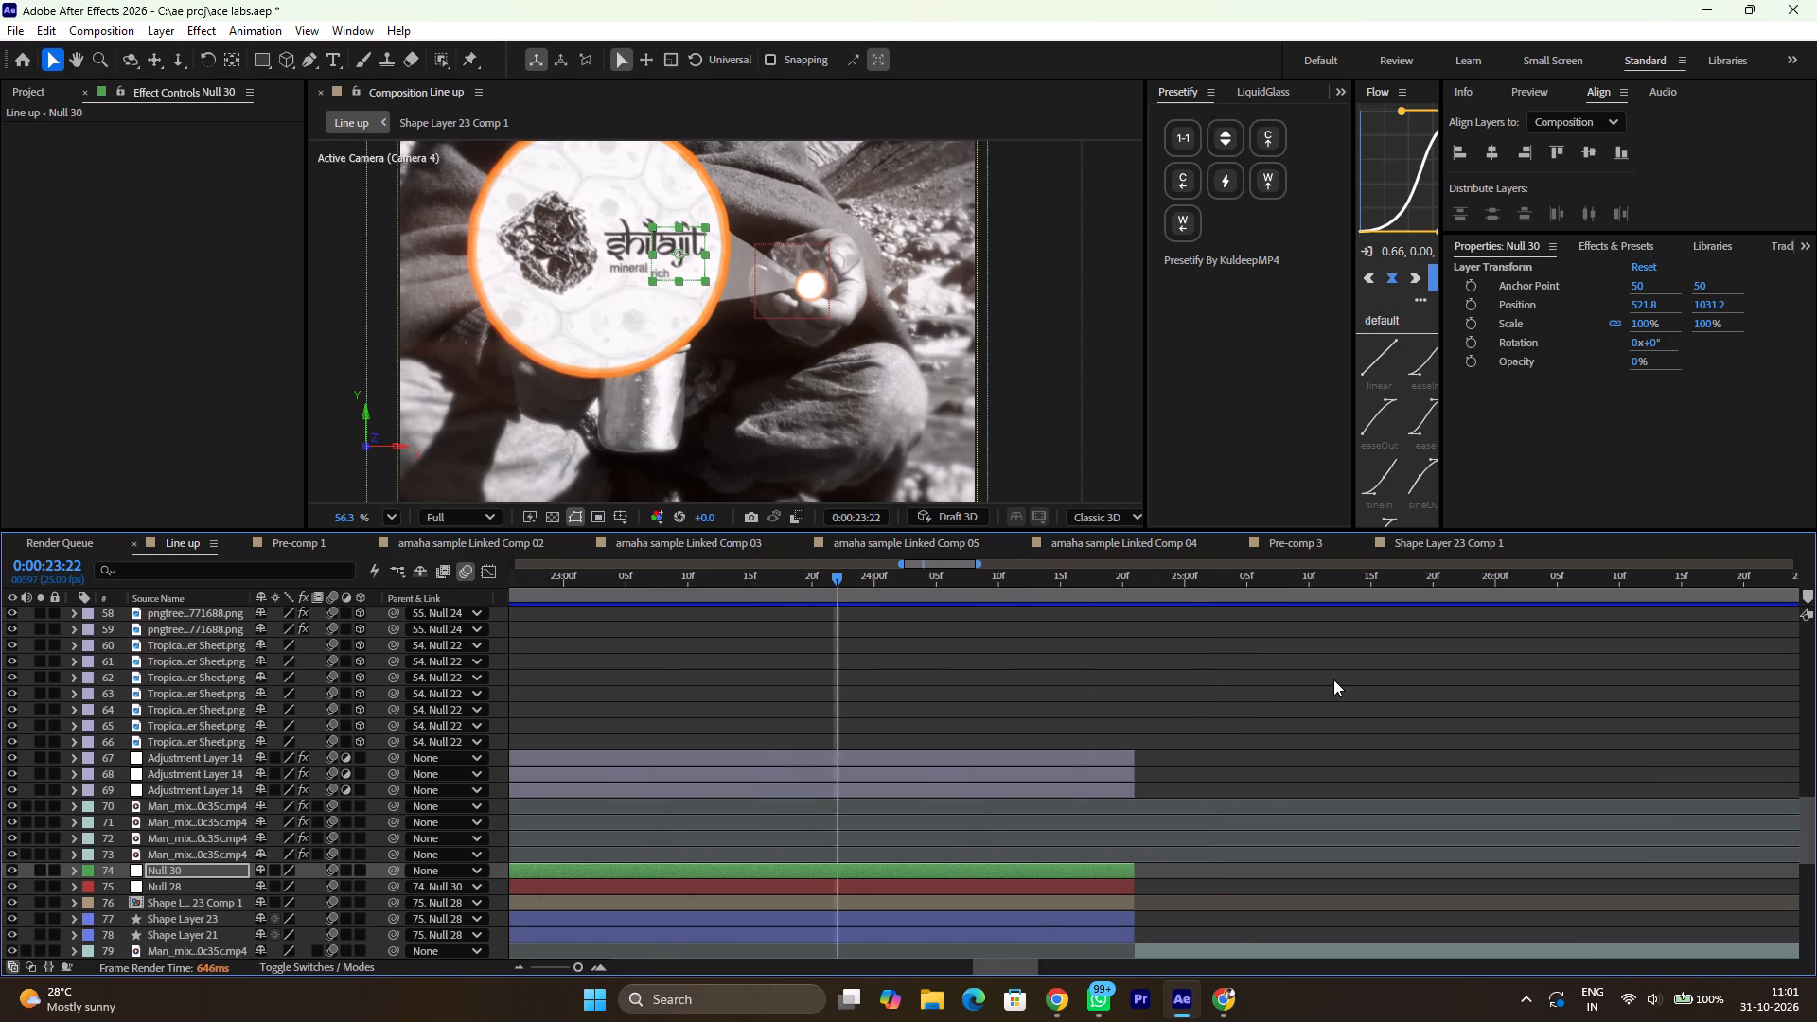
scroll(1215, 731, "up", 2, "ctrl+alt")
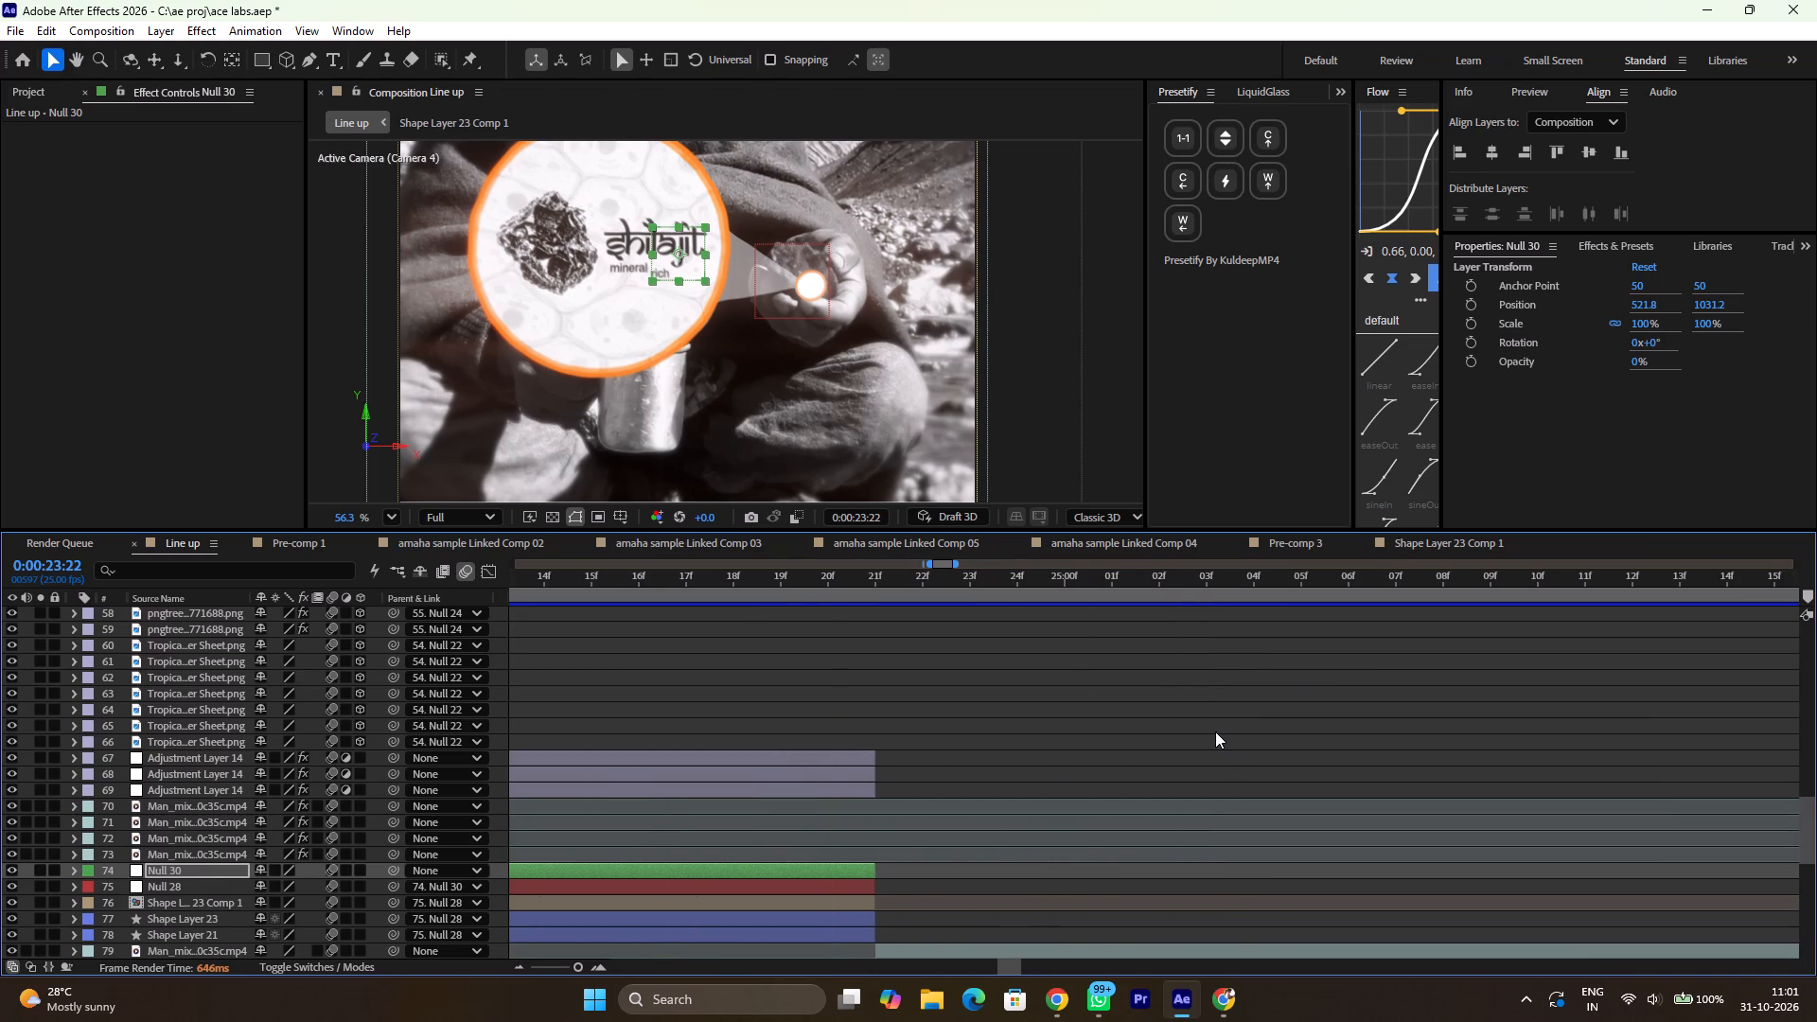
scroll(1011, 741, "down", 1)
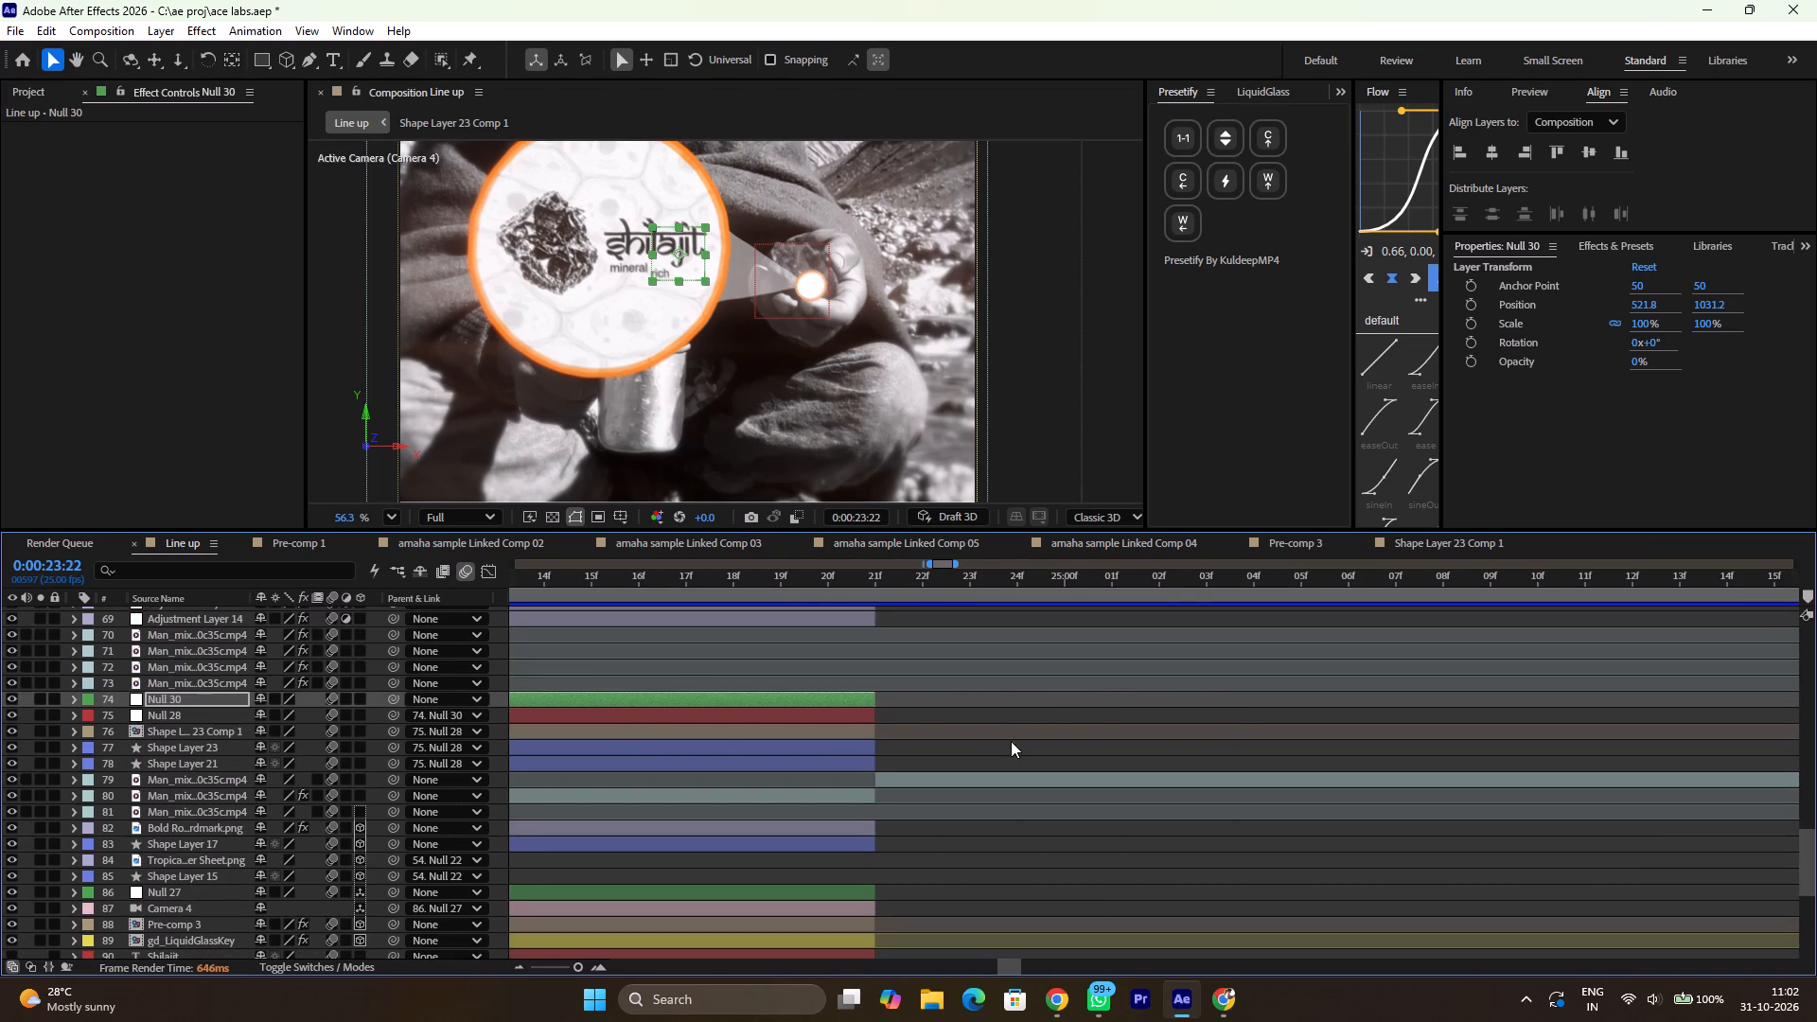
left_click_drag(890, 583, 874, 583)
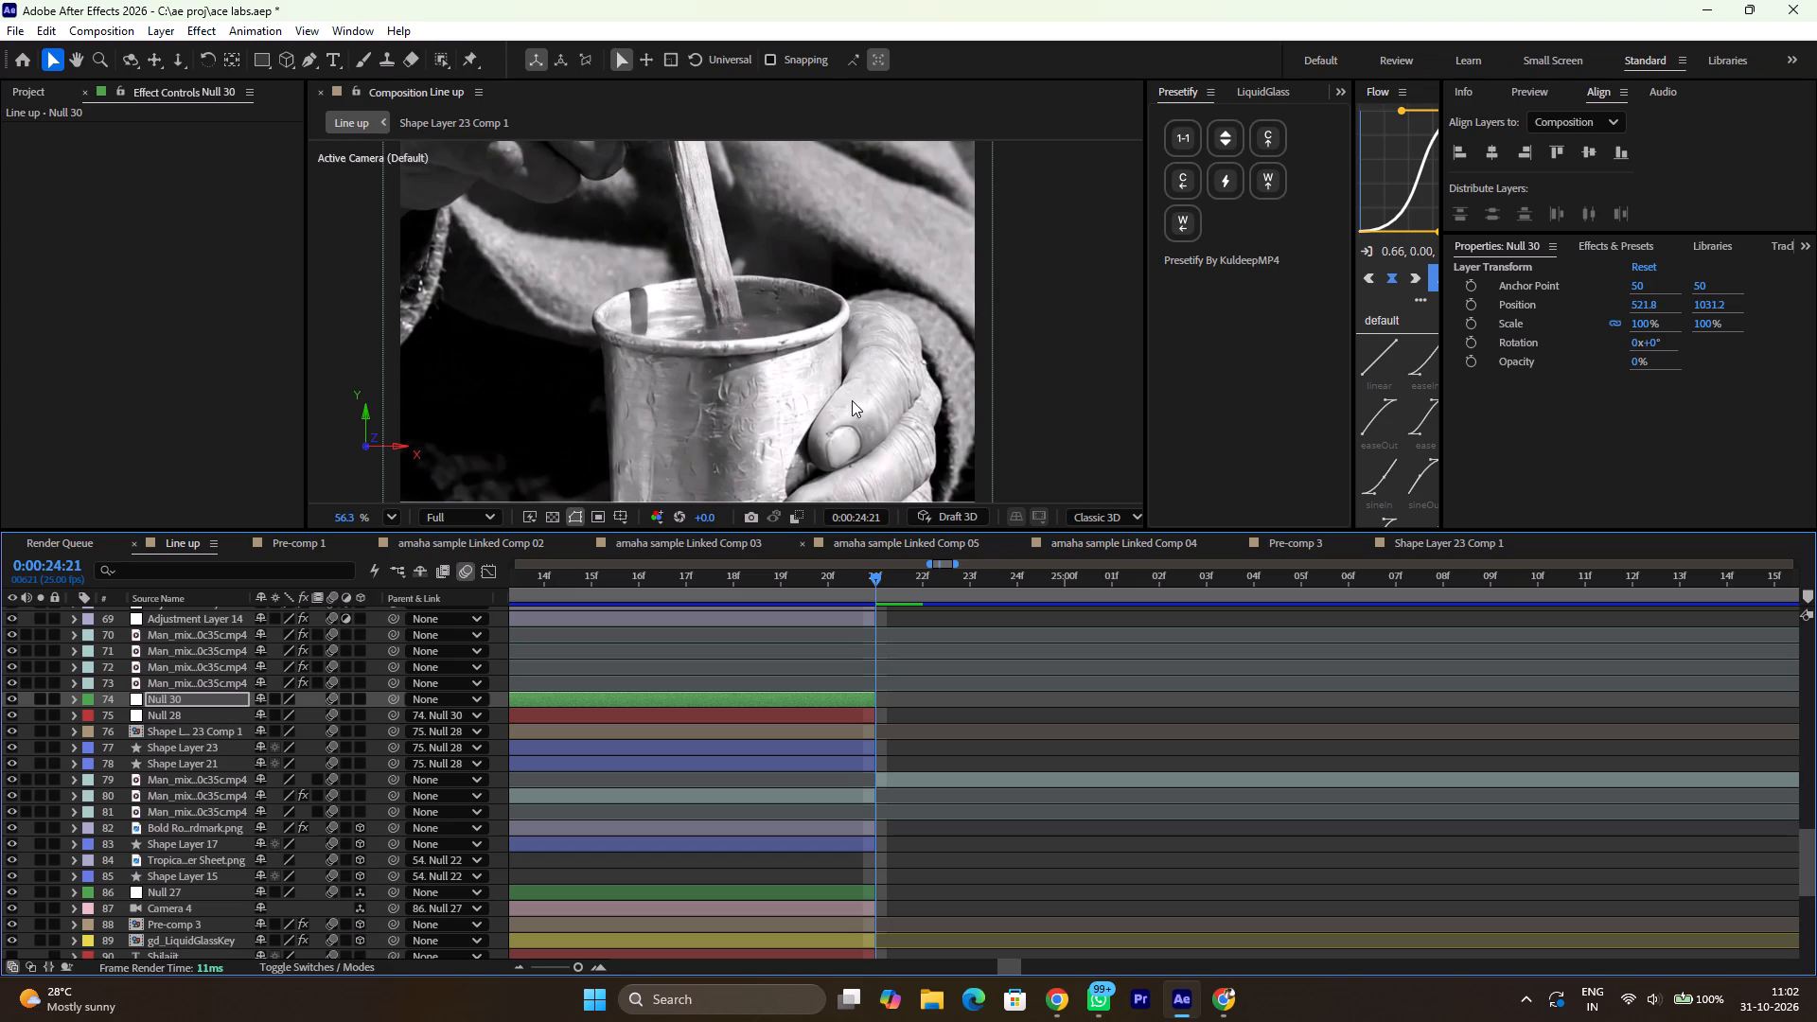
scroll(828, 340, "down", 10, "ctrl")
scroll(828, 340, "up", 1)
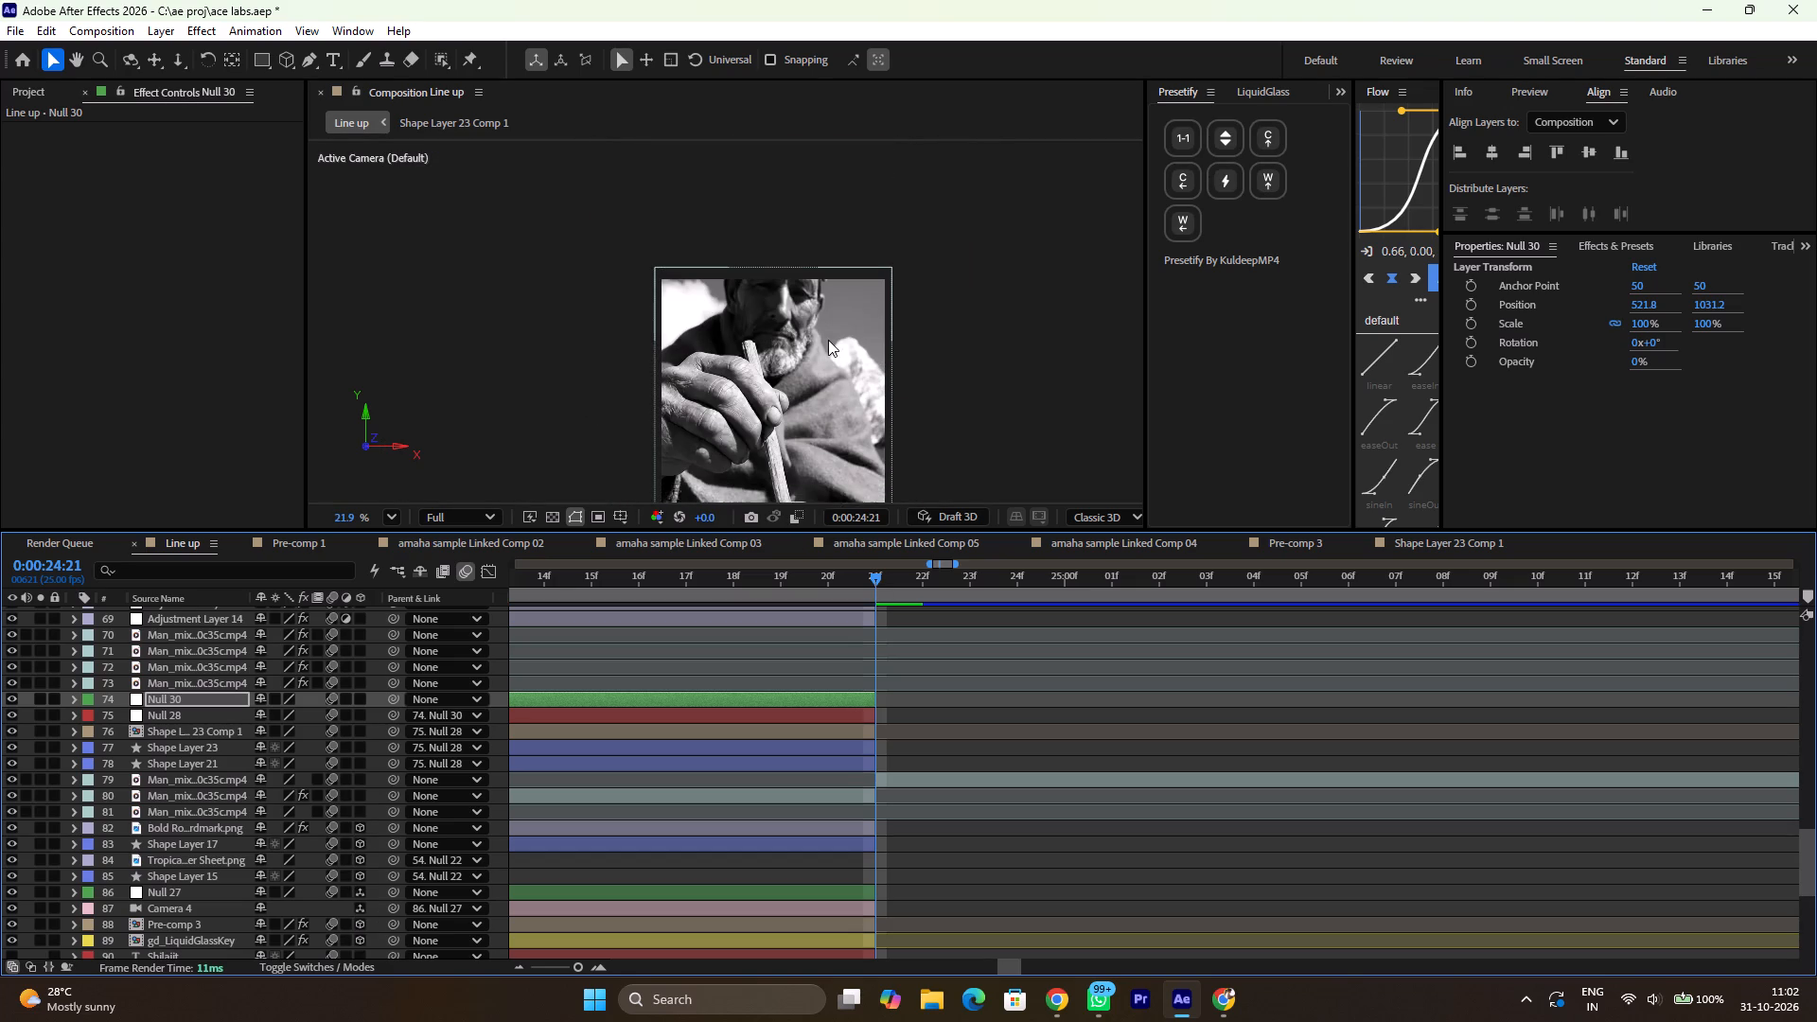
scroll(828, 340, "up", 2)
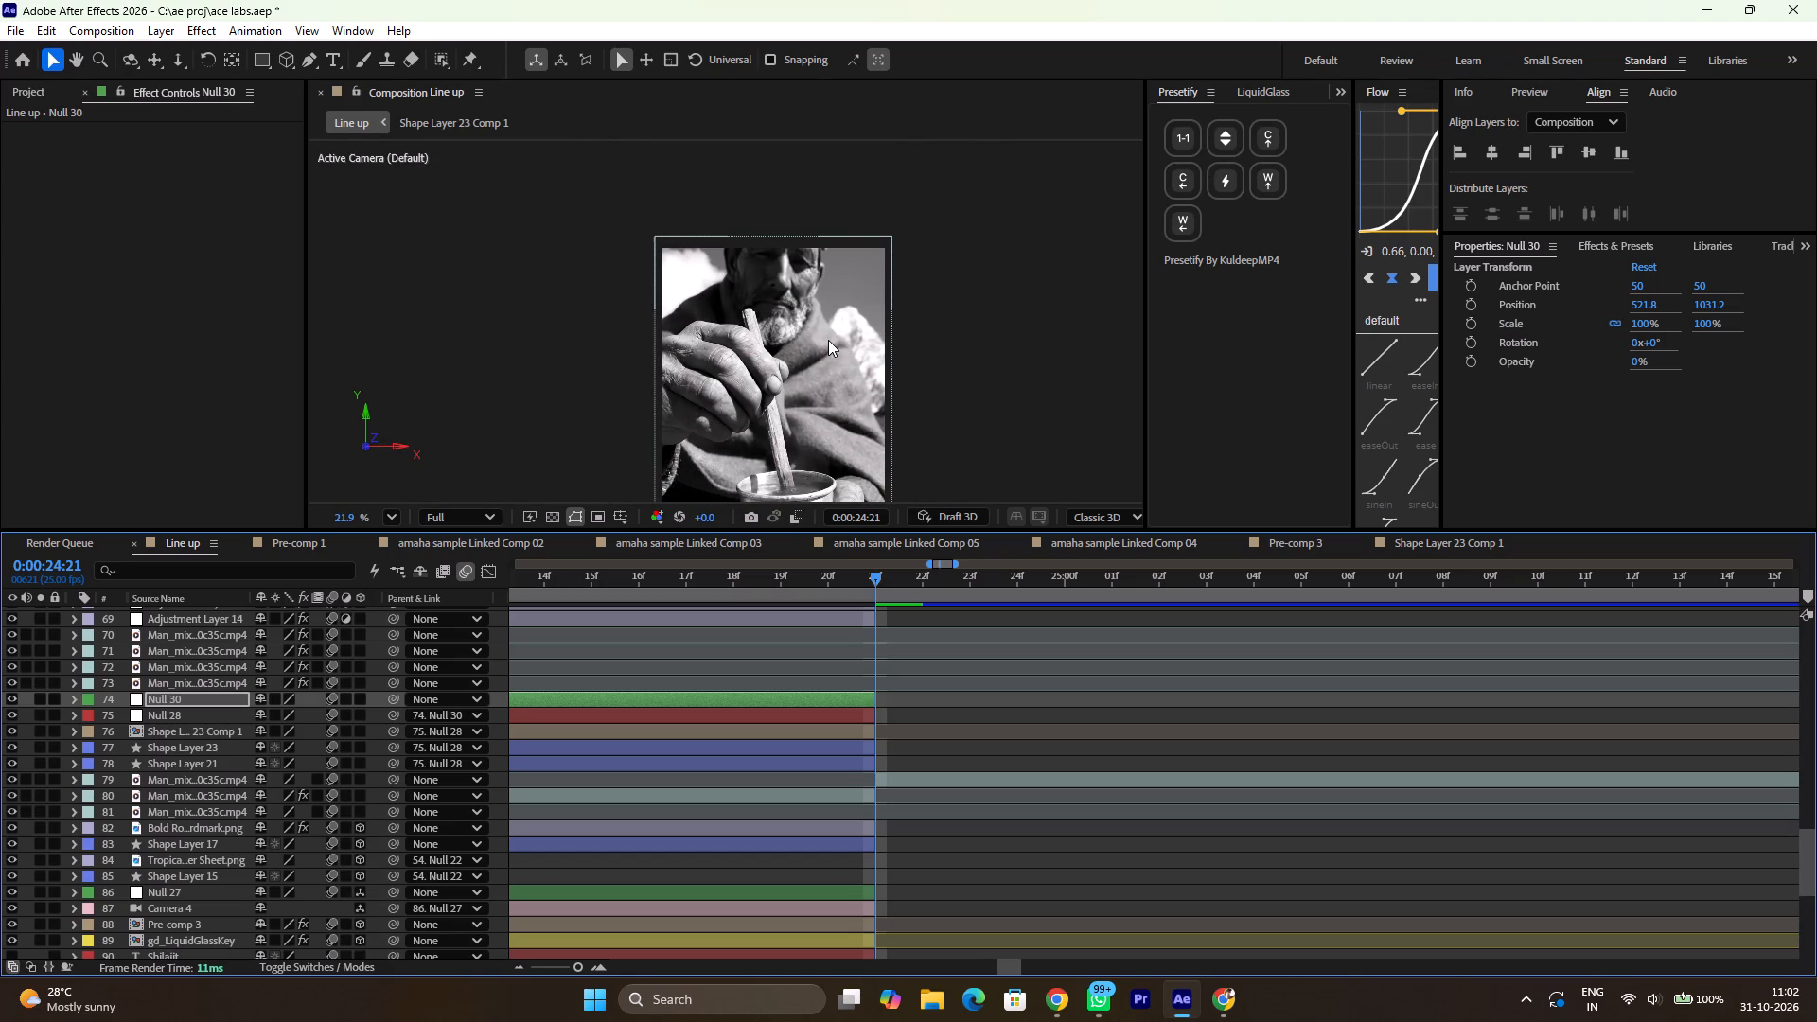
scroll(828, 340, "up", 1)
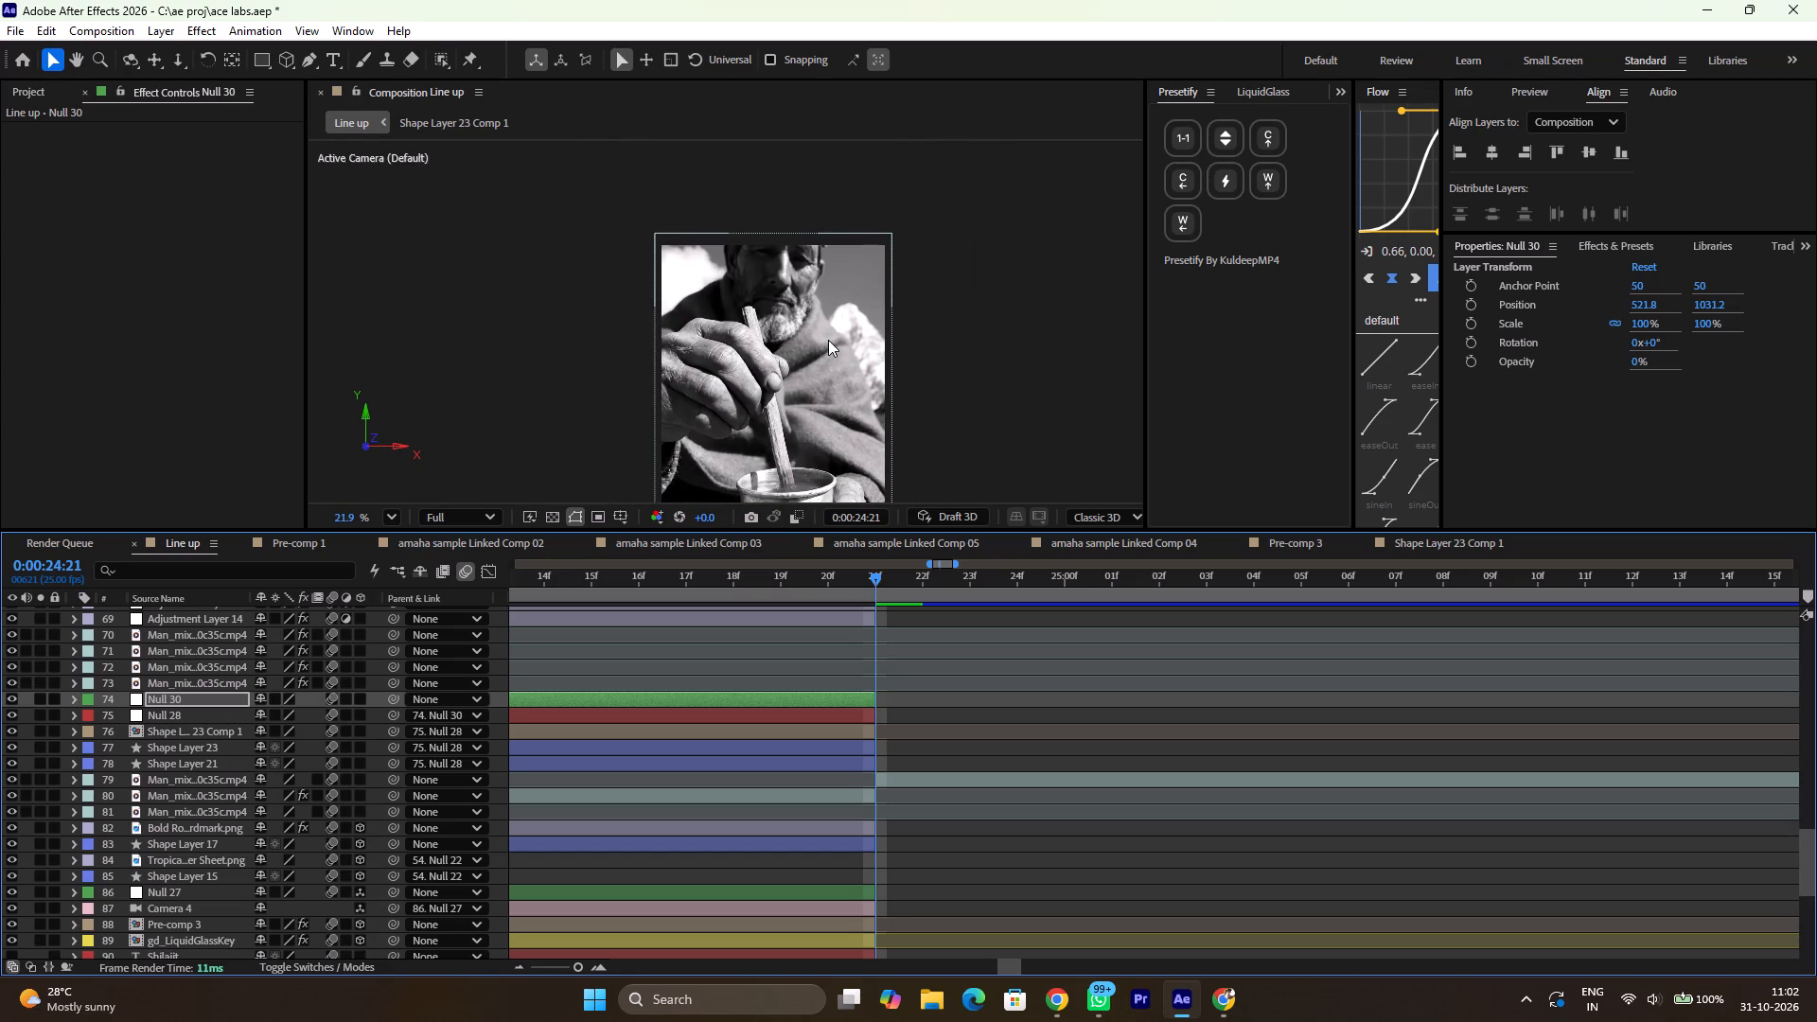
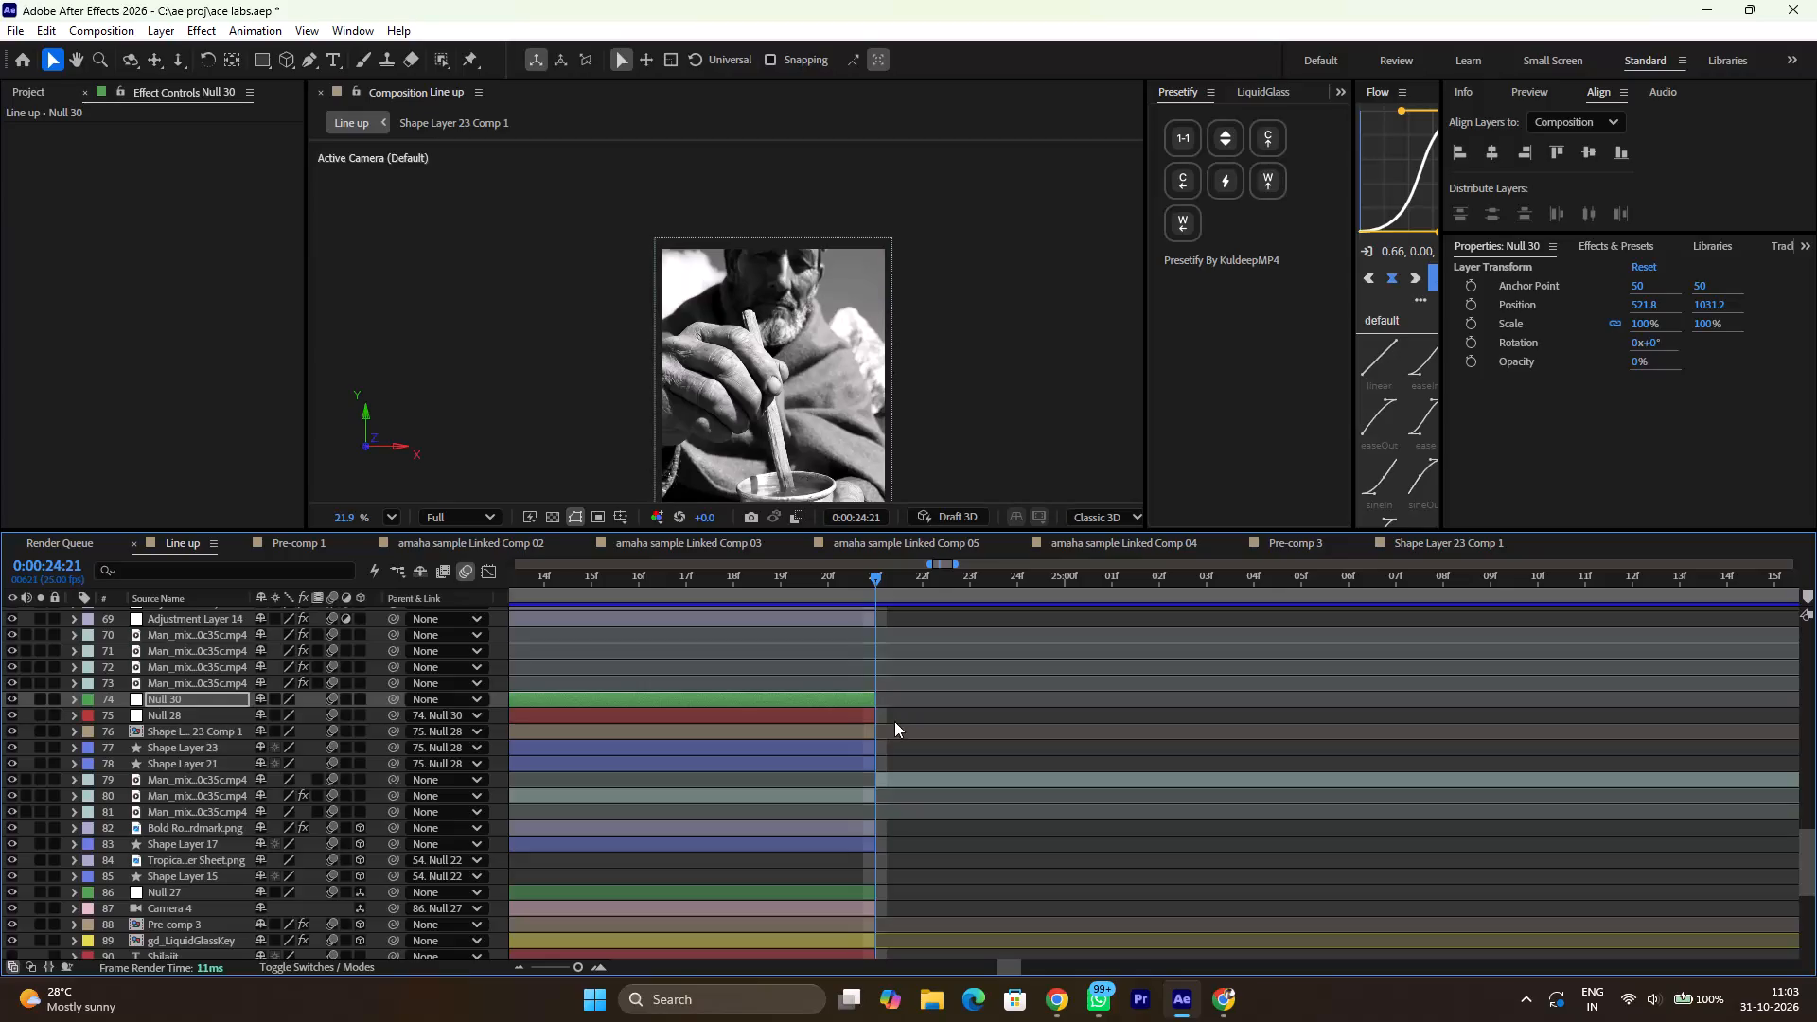
Review the man-mixing clip between 0:00:24:21 and 0:00:25:08, with the whole frame fitted in the viewer.
scroll(906, 714, "right", 1)
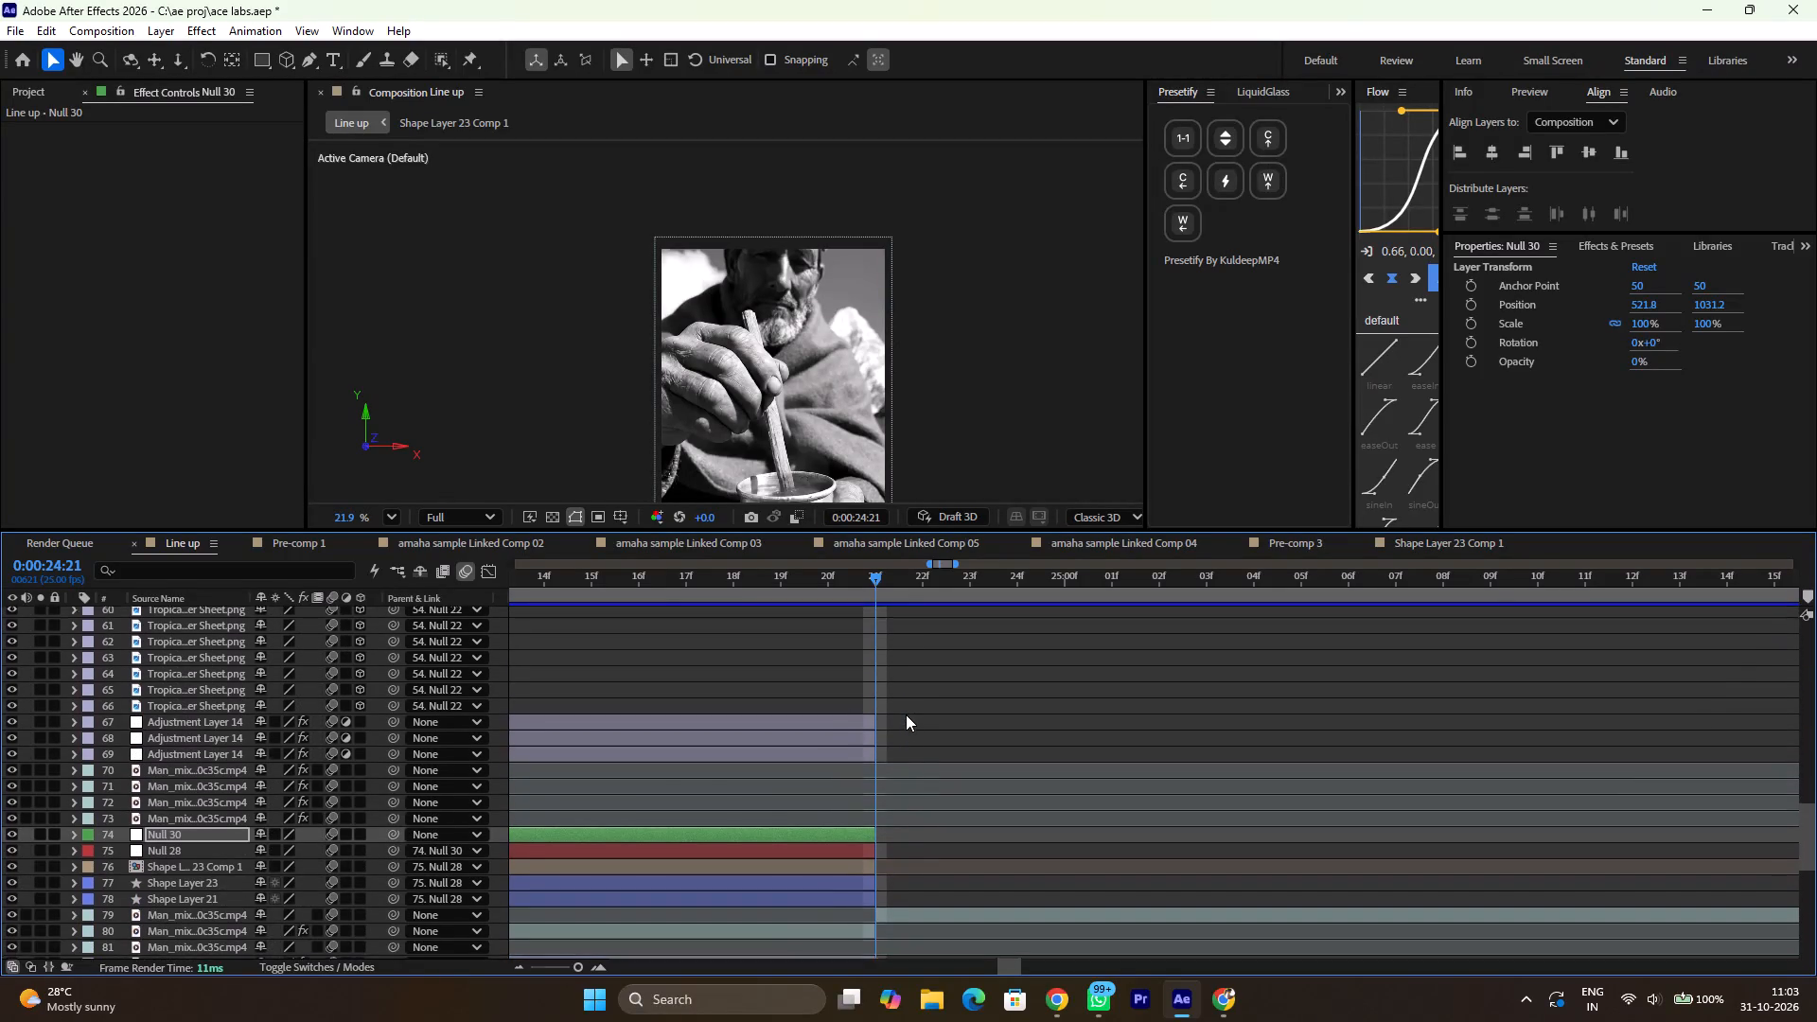
scroll(906, 714, "right", 1)
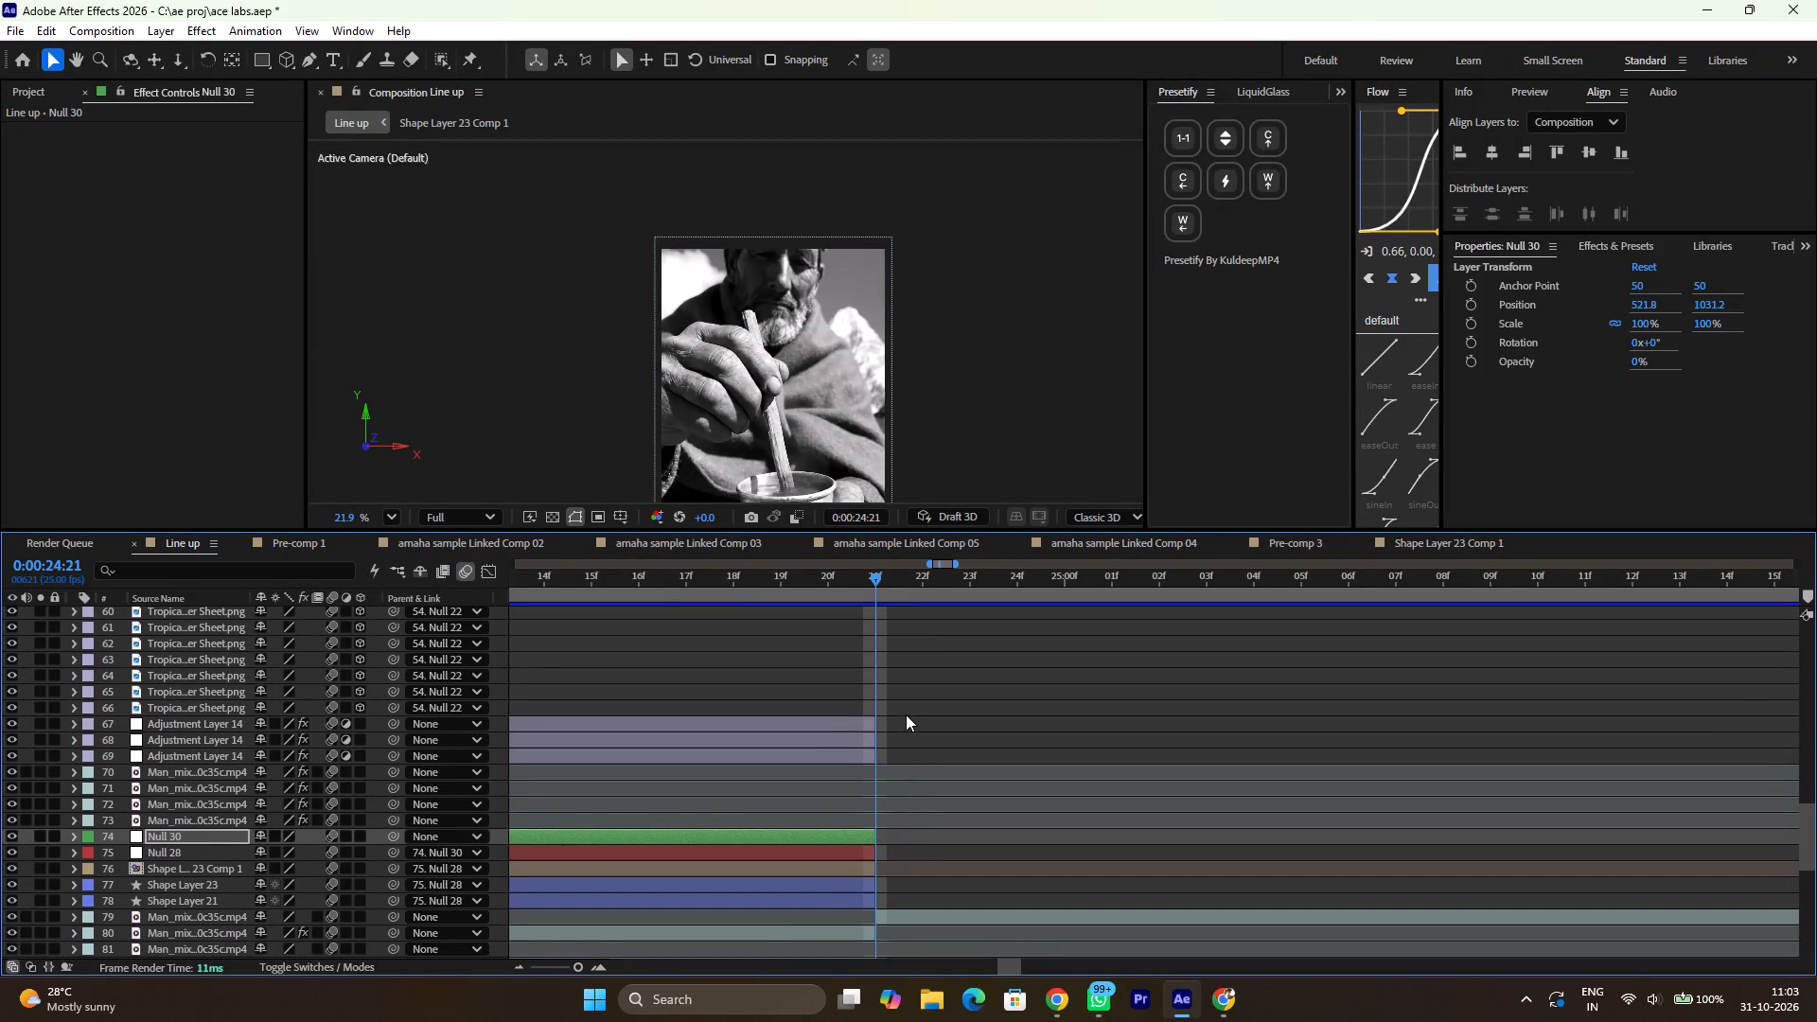
scroll(906, 714, "right", 1)
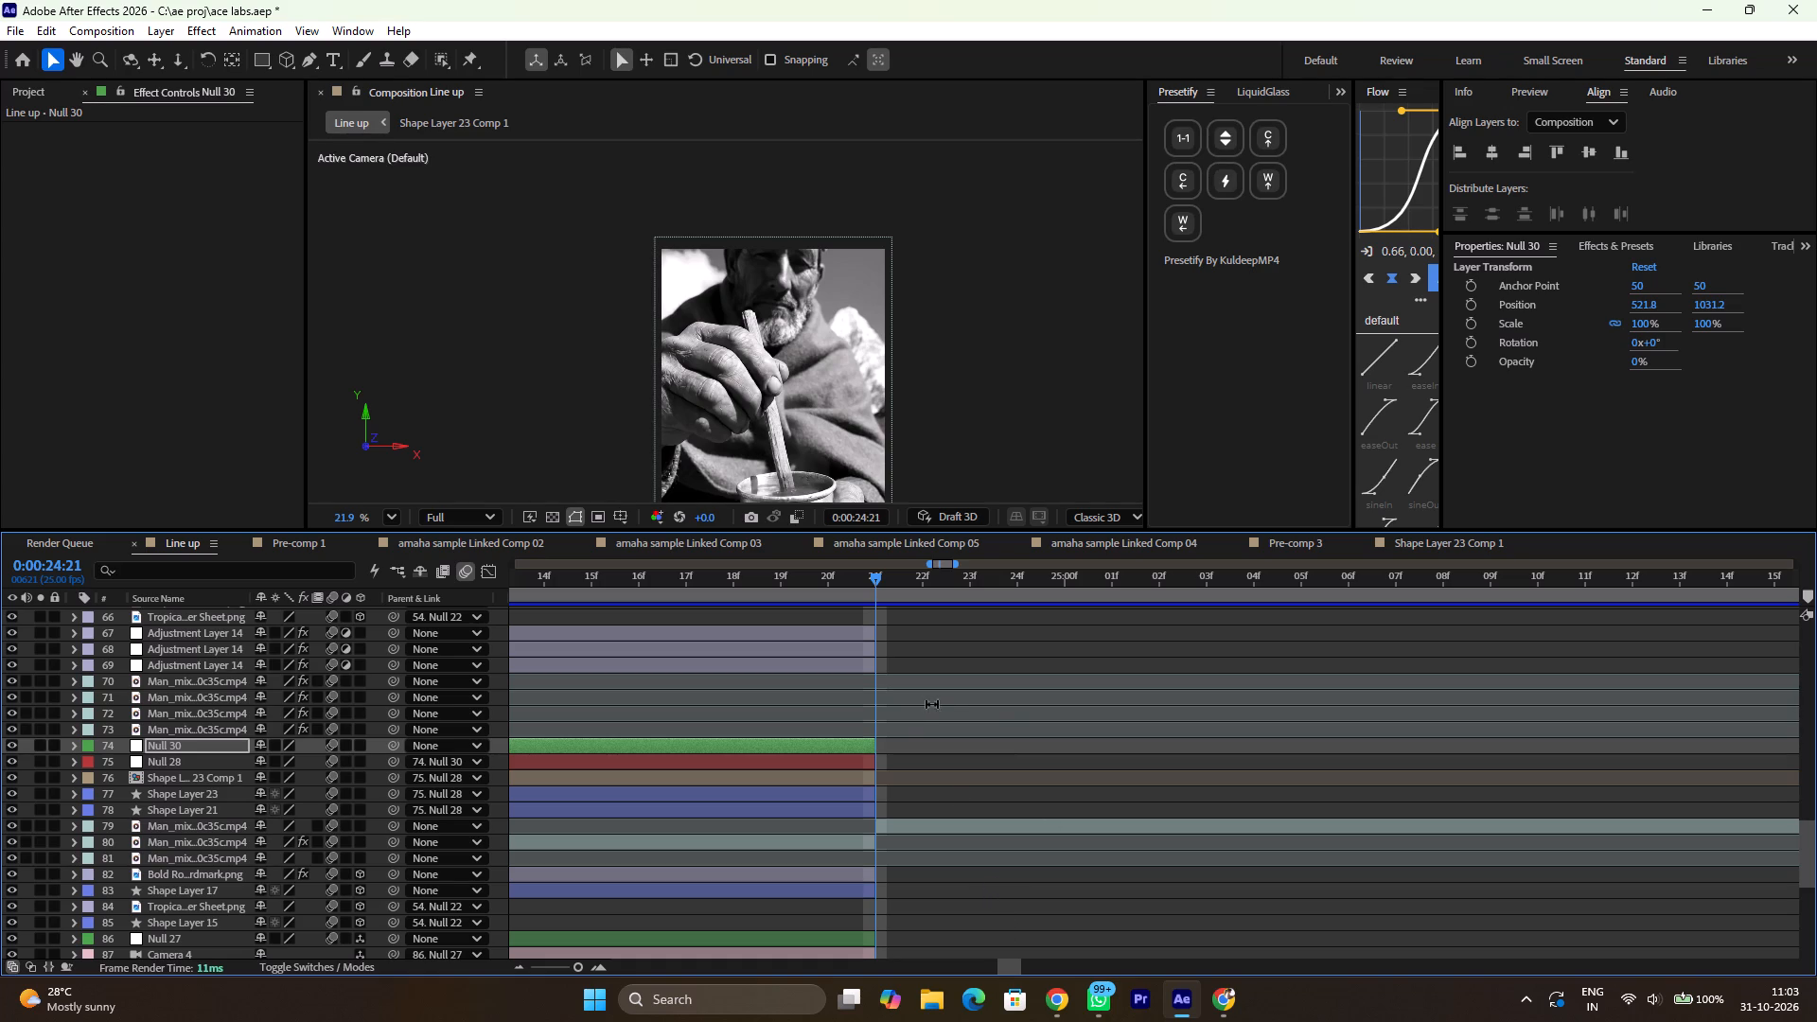
left_click_drag(888, 585, 1039, 596)
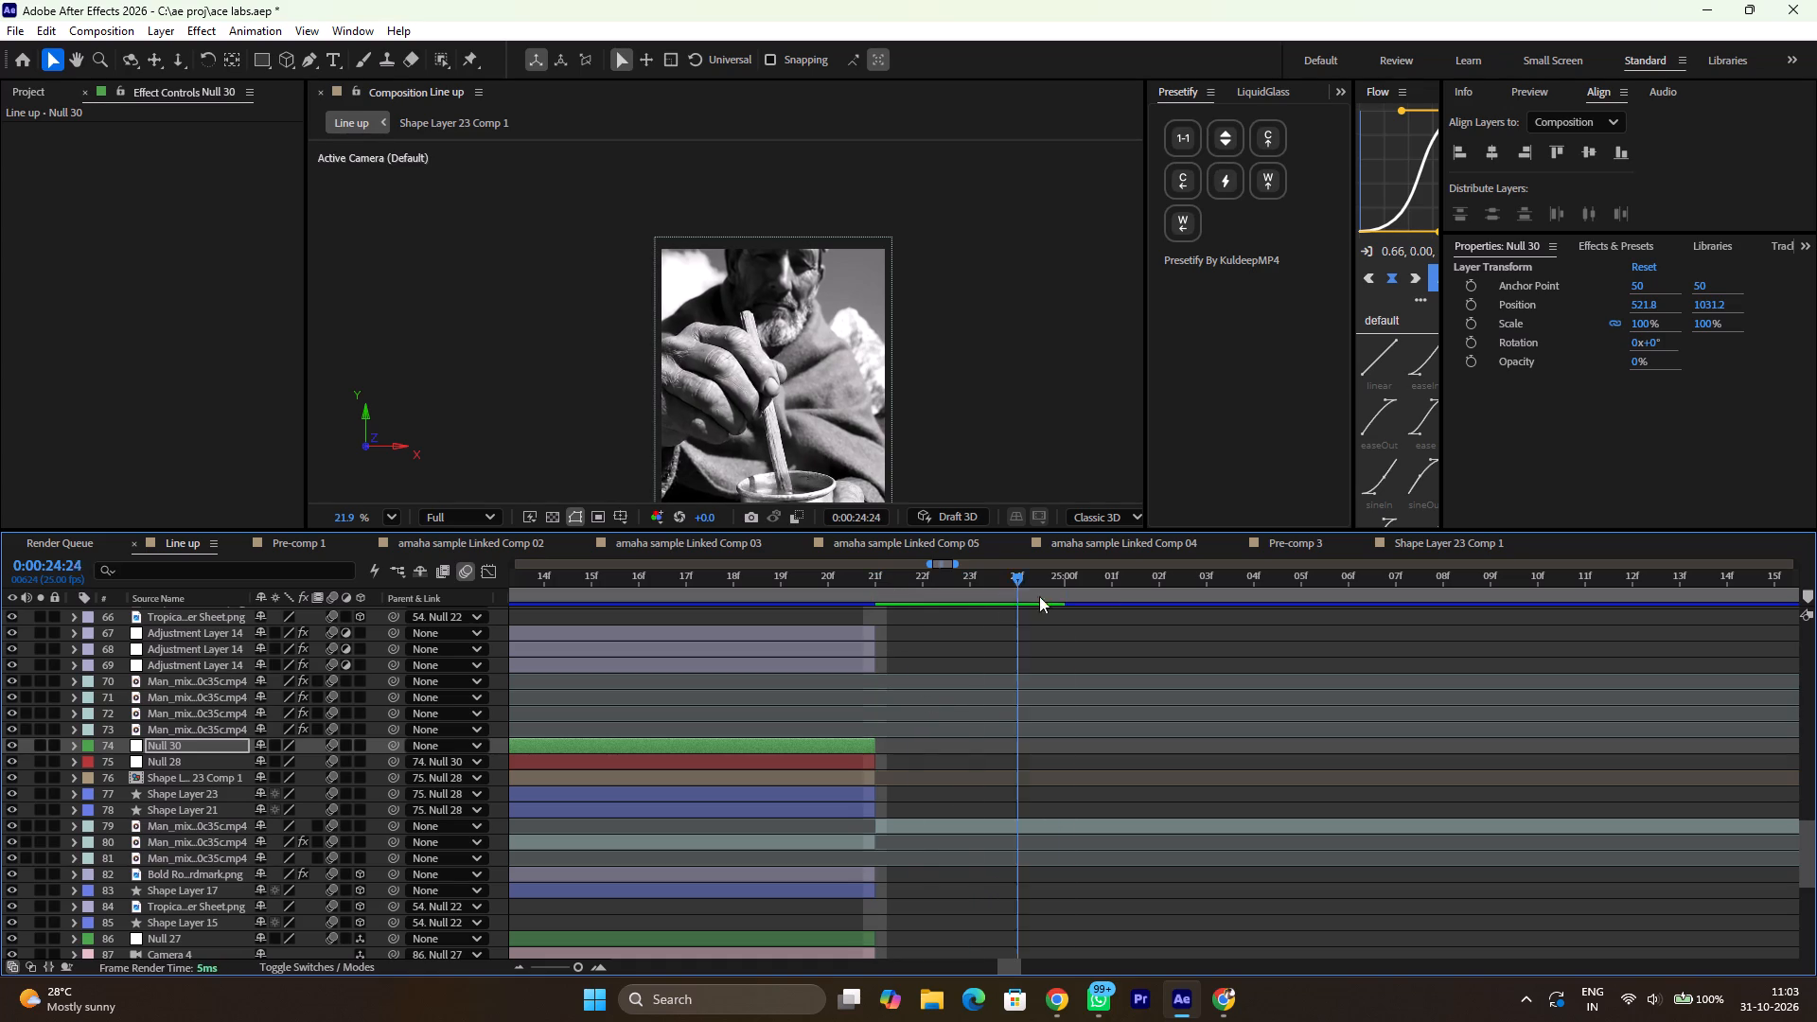
left_click_drag(1039, 596, 954, 626)
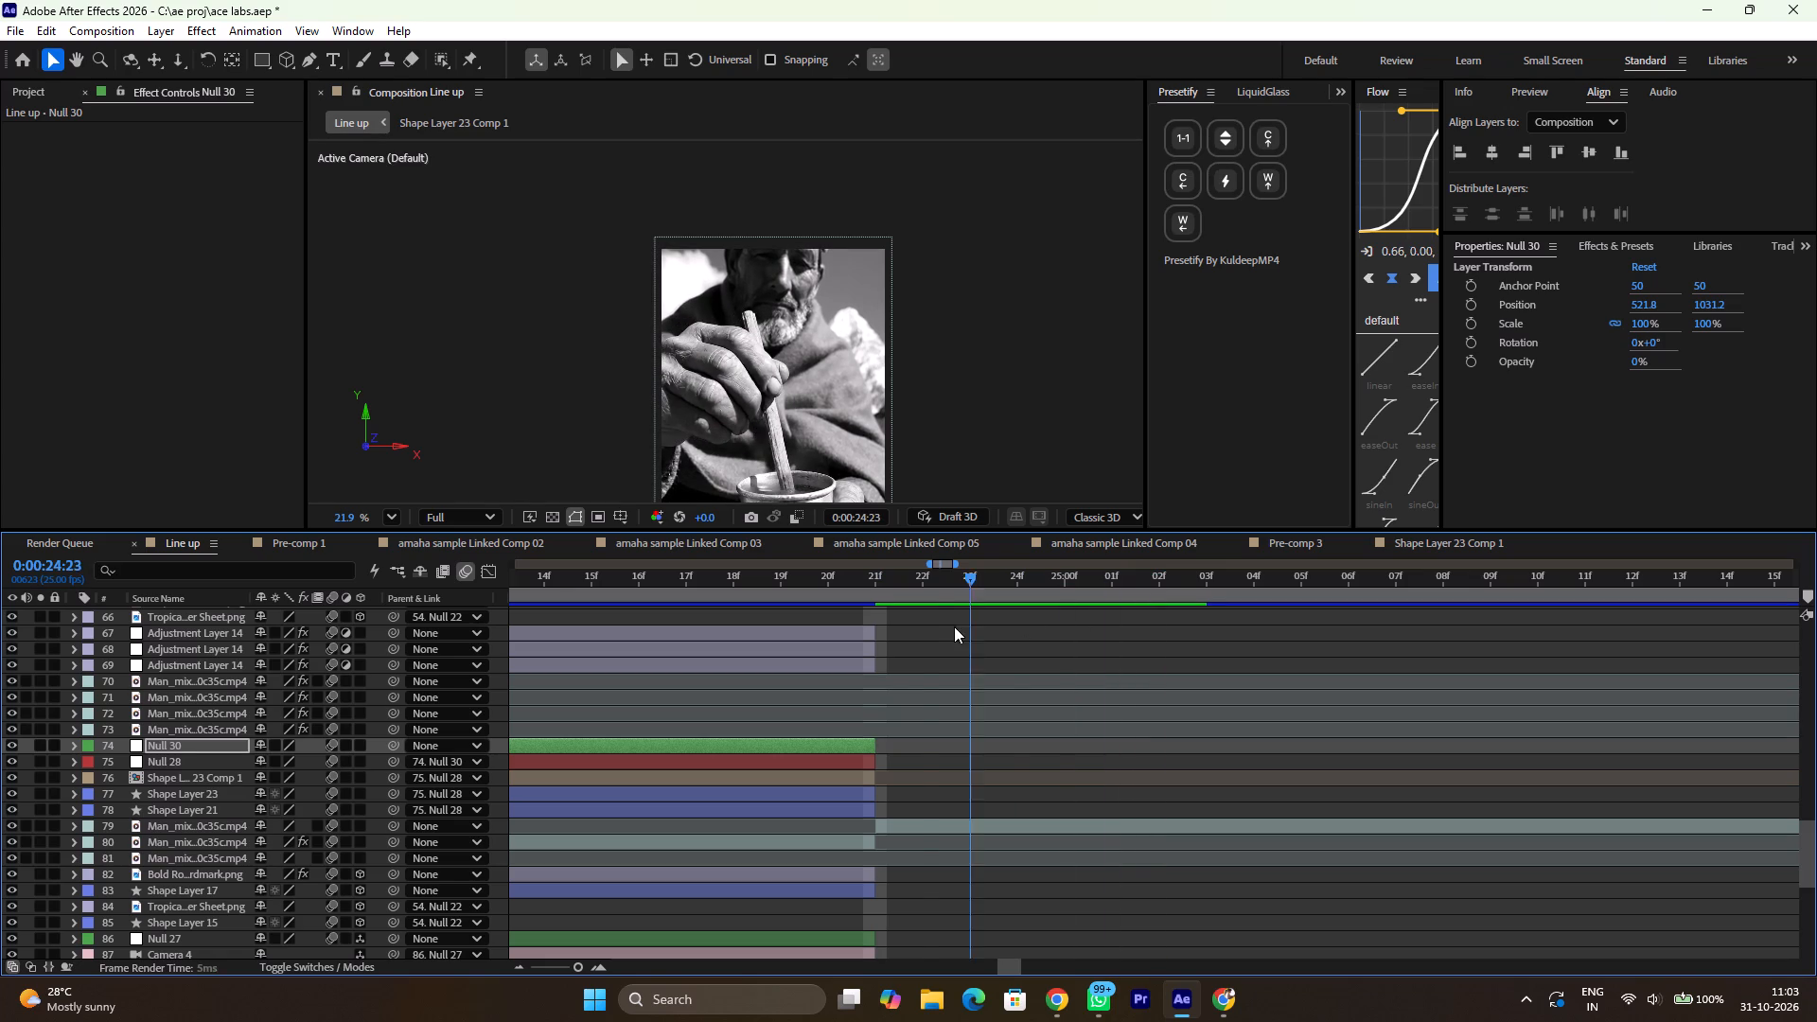
left_click_drag(954, 626, 1456, 636)
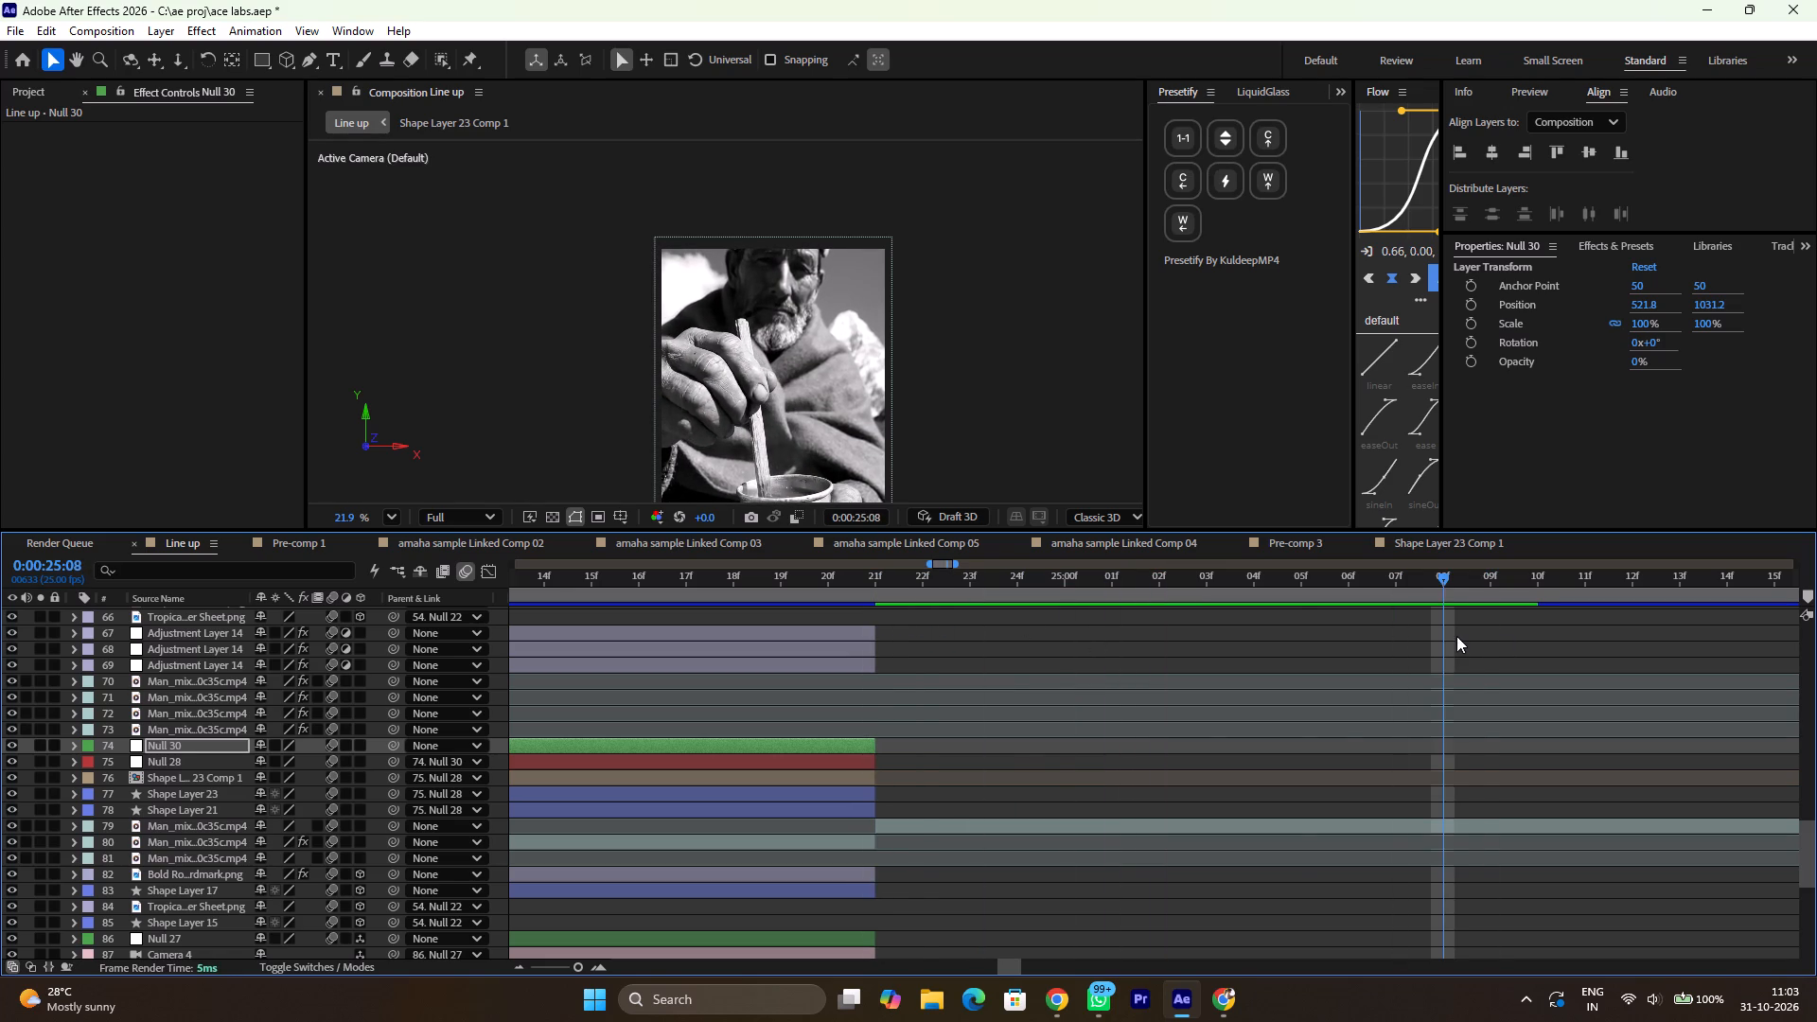
left_click(397, 520)
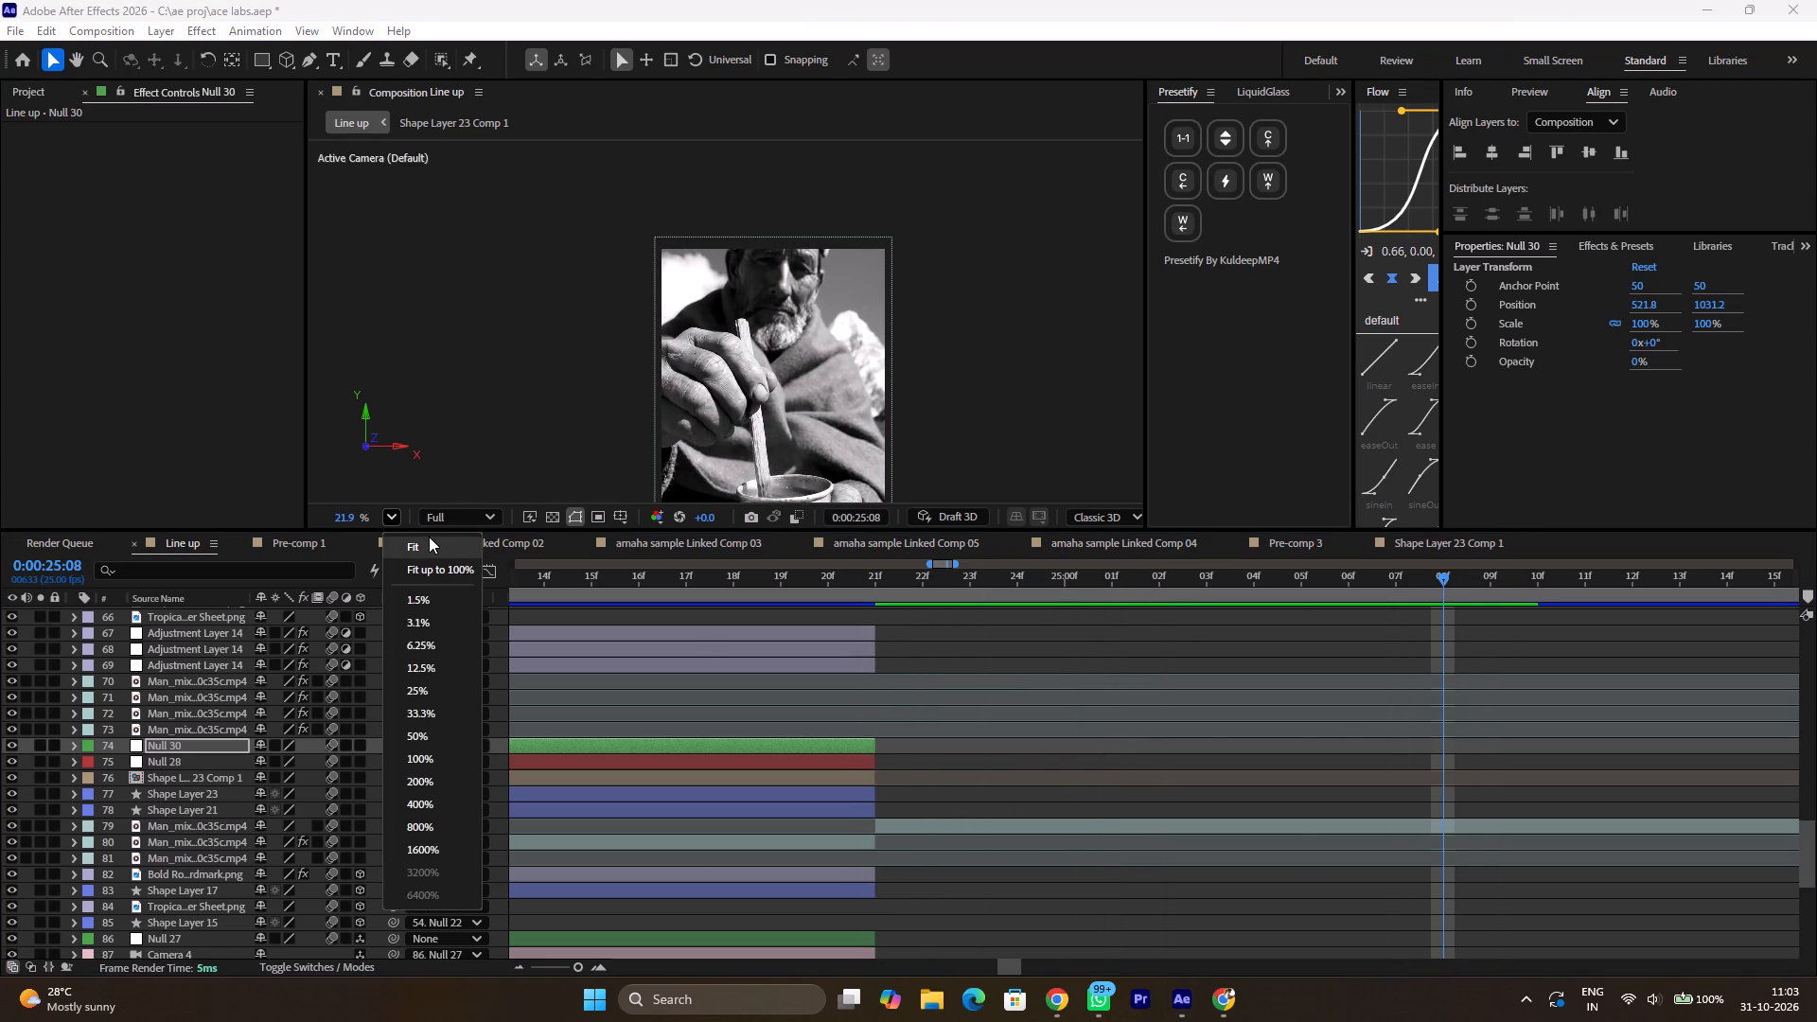
left_click(429, 537)
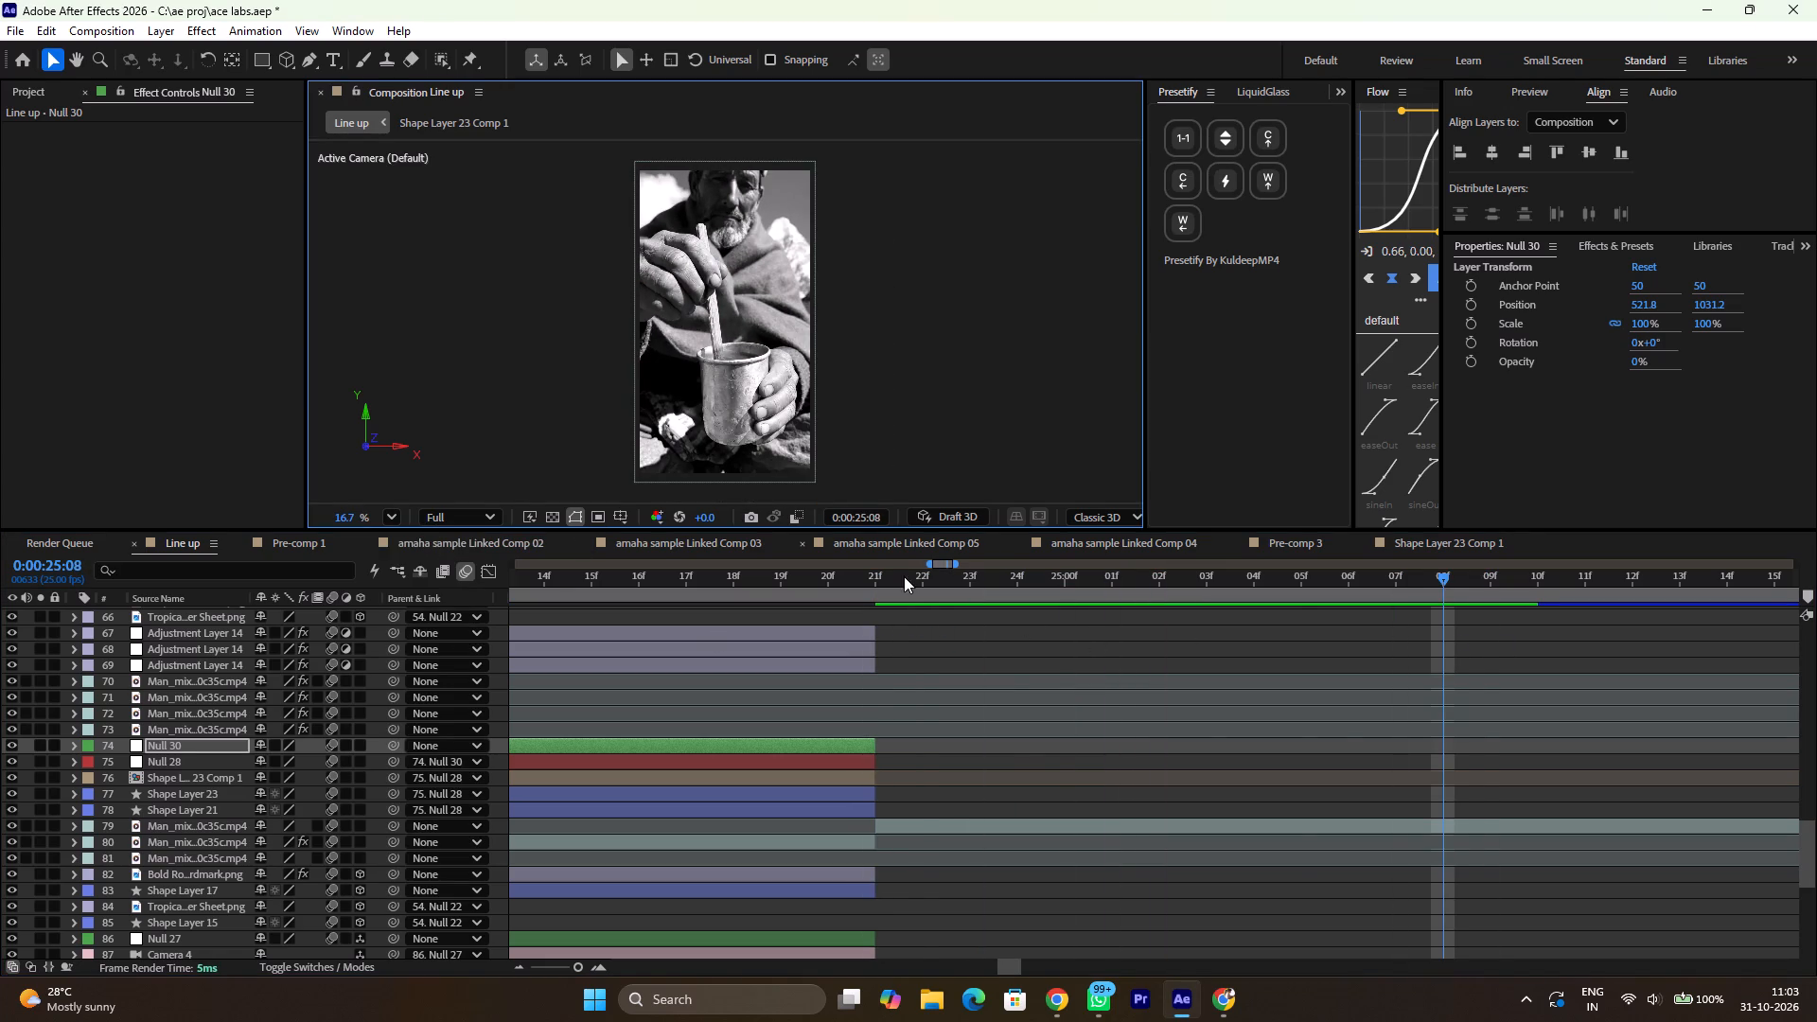
Scrub backward from the man-mixing clip through the shilajit callout and performance-enhancer scenes to 0:00:18:09 to review them.
left_click_drag(893, 582, 614, 593)
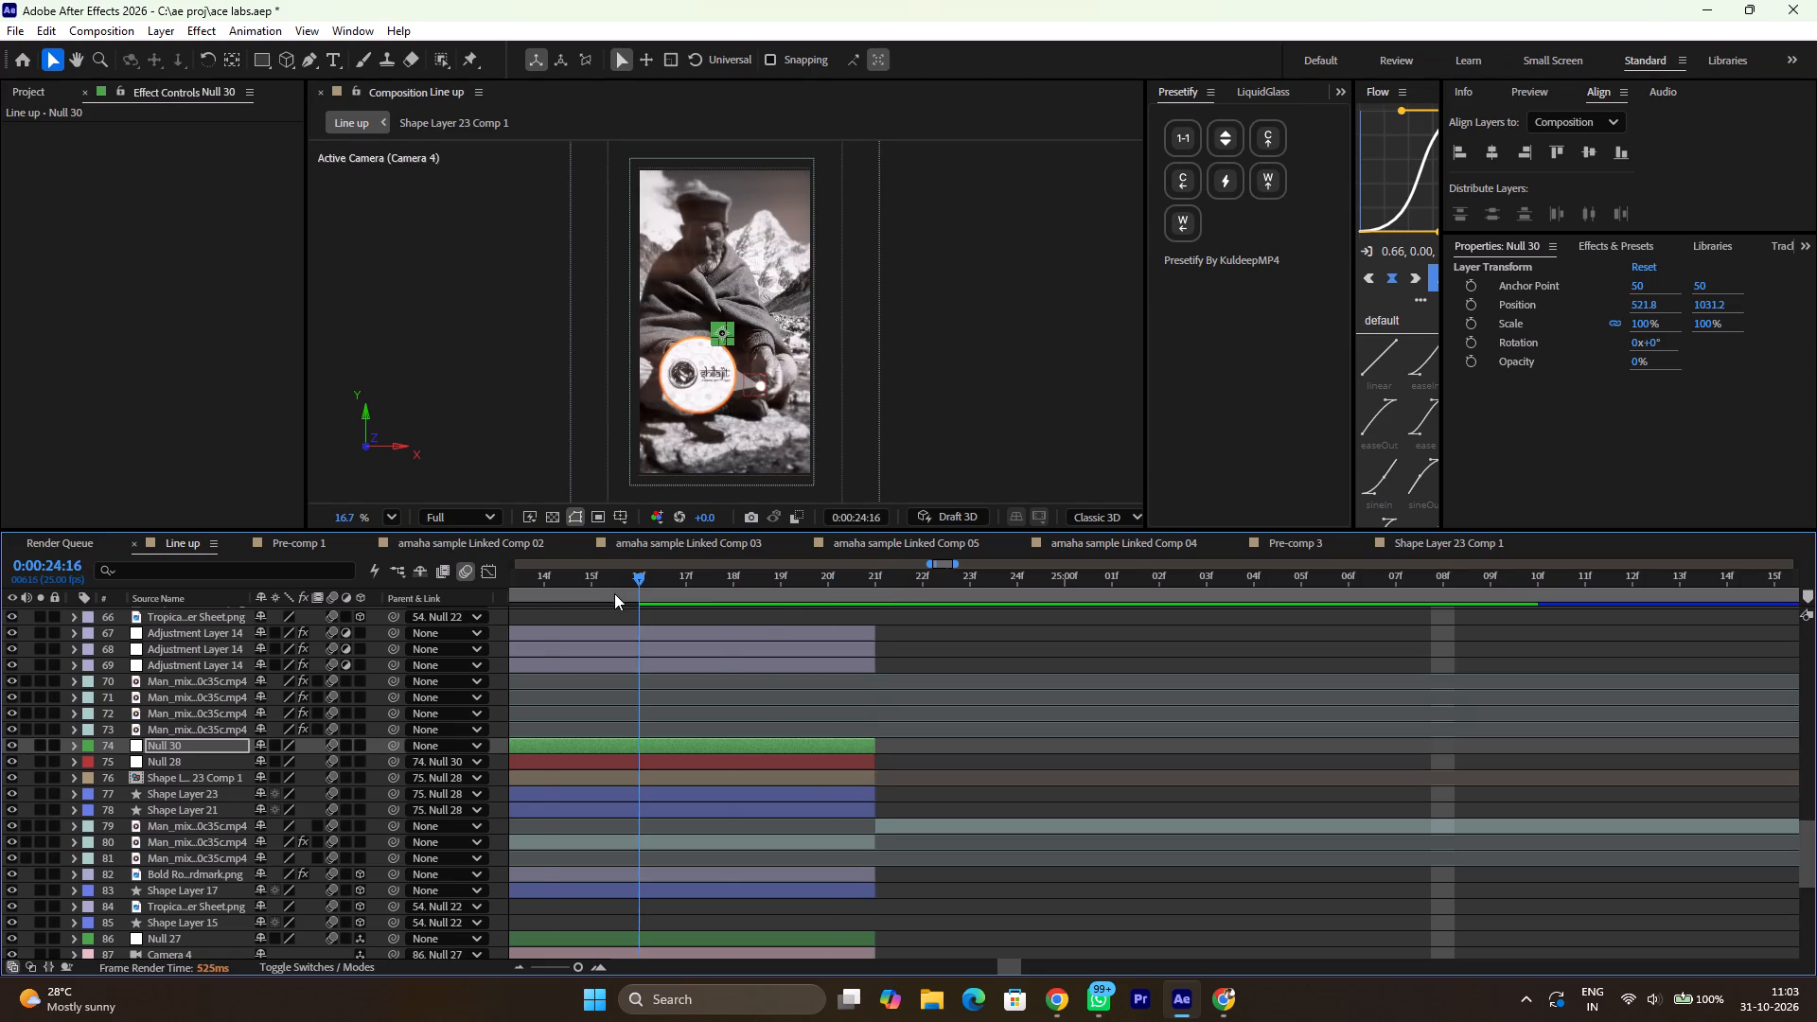
left_click_drag(614, 593, 529, 577)
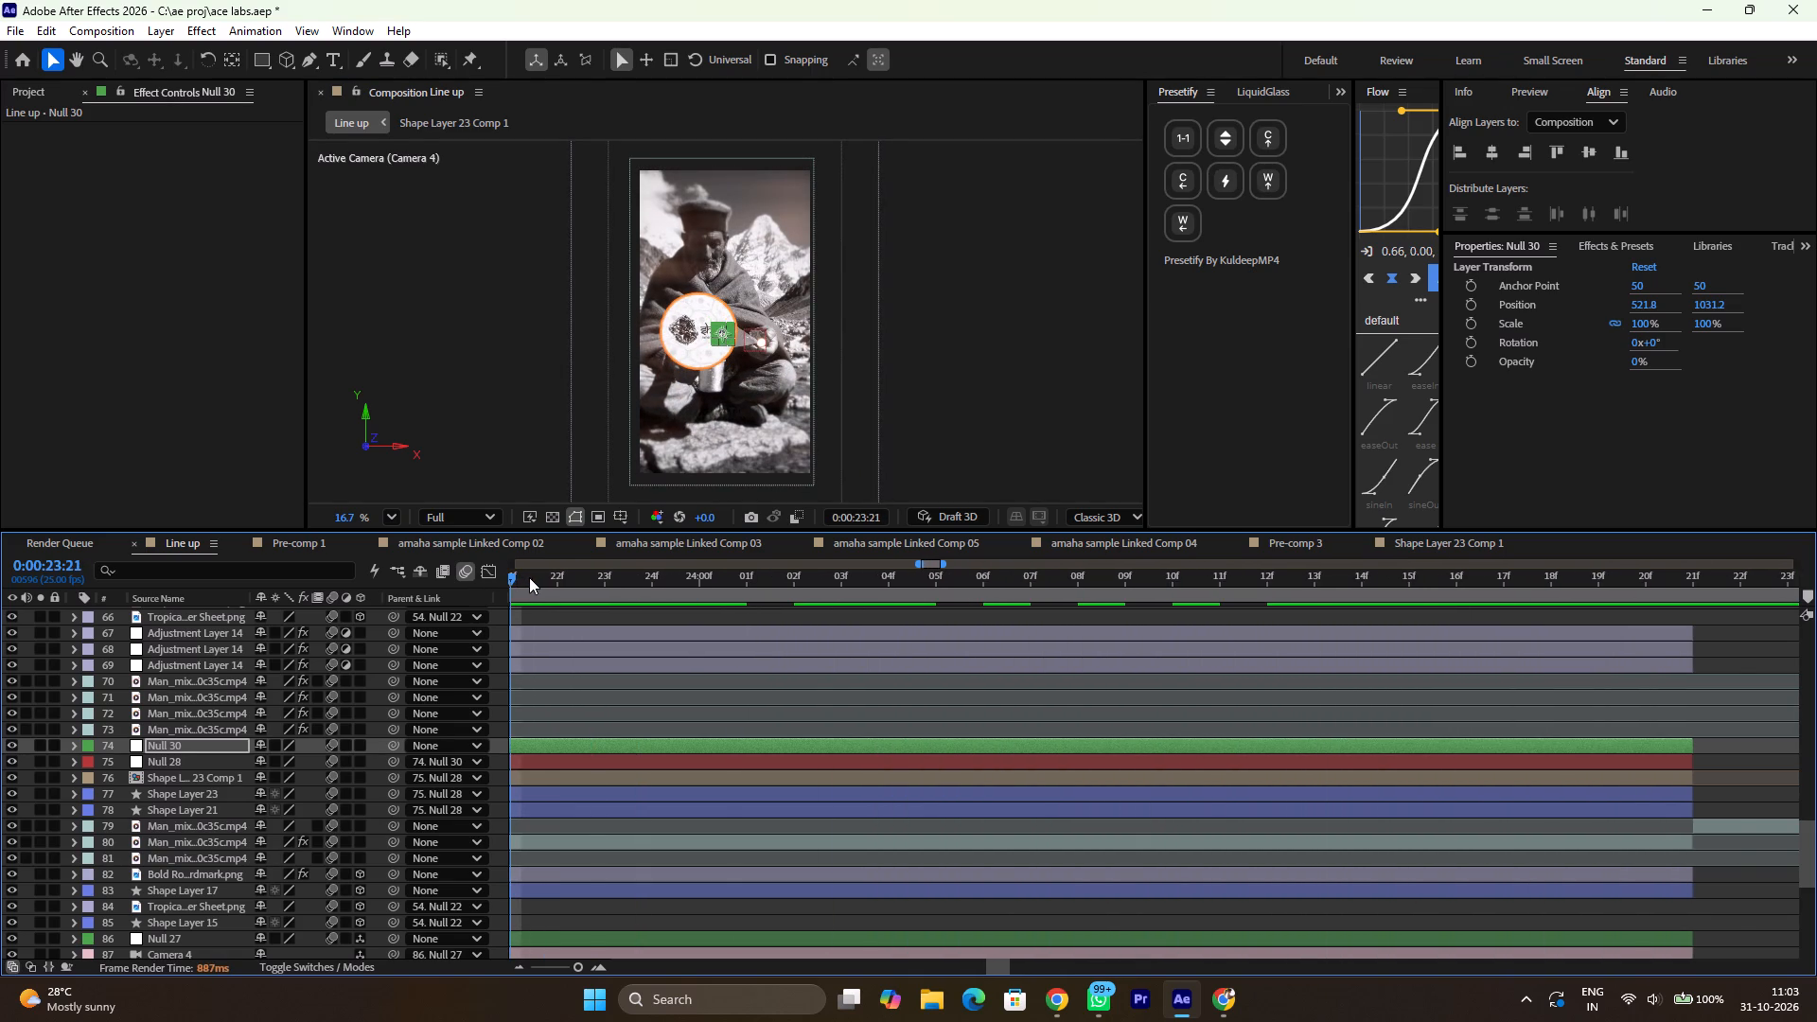
left_click_drag(529, 577, 483, 576)
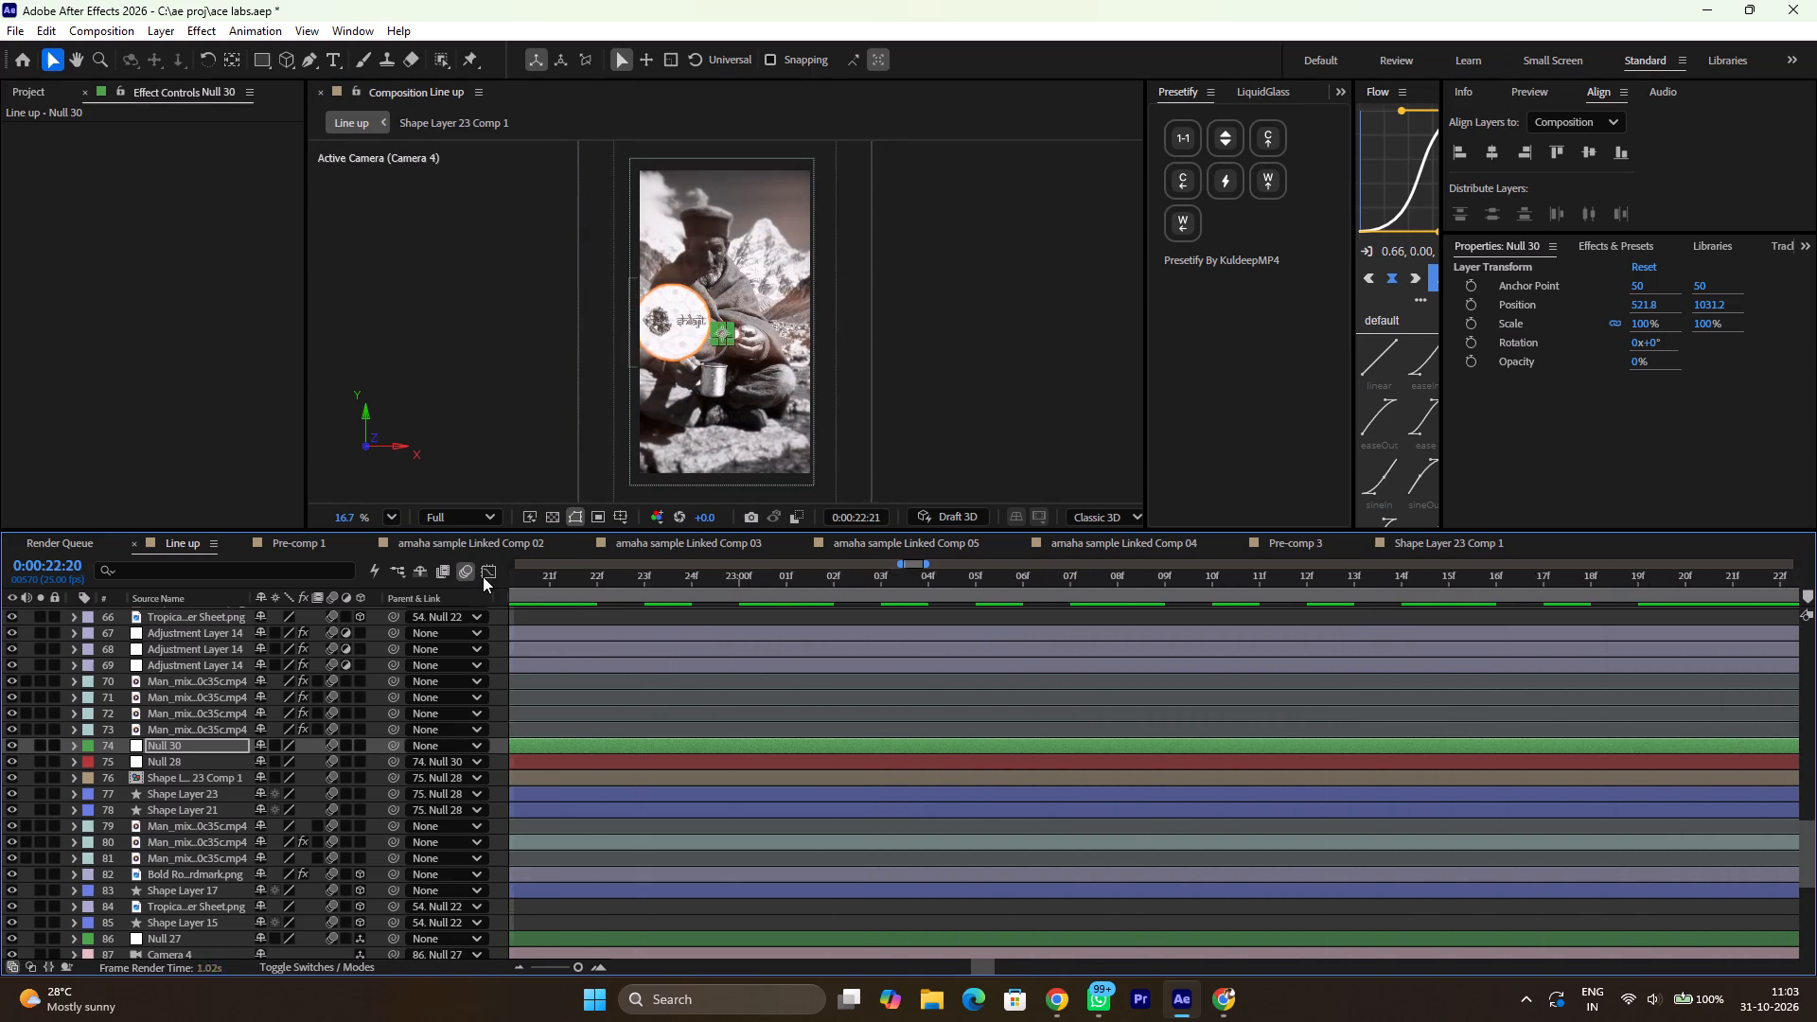
left_click_drag(483, 576, 620, 580)
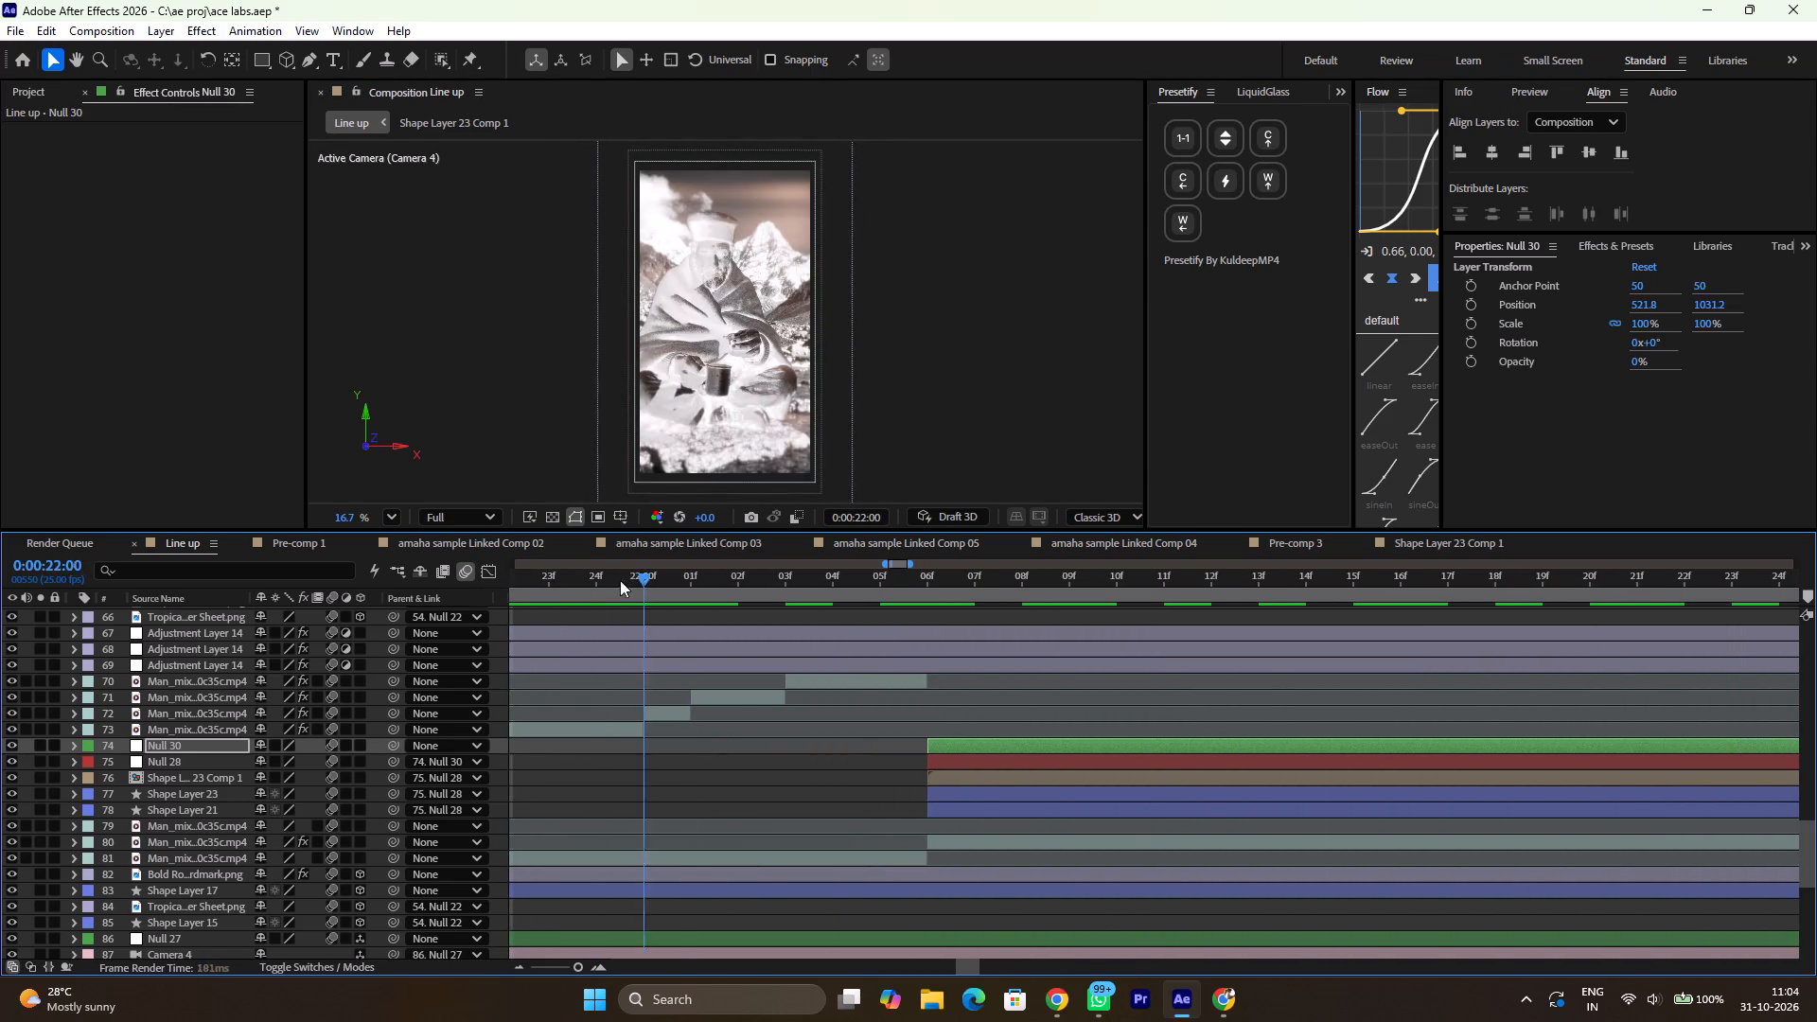
left_click_drag(620, 580, 488, 587)
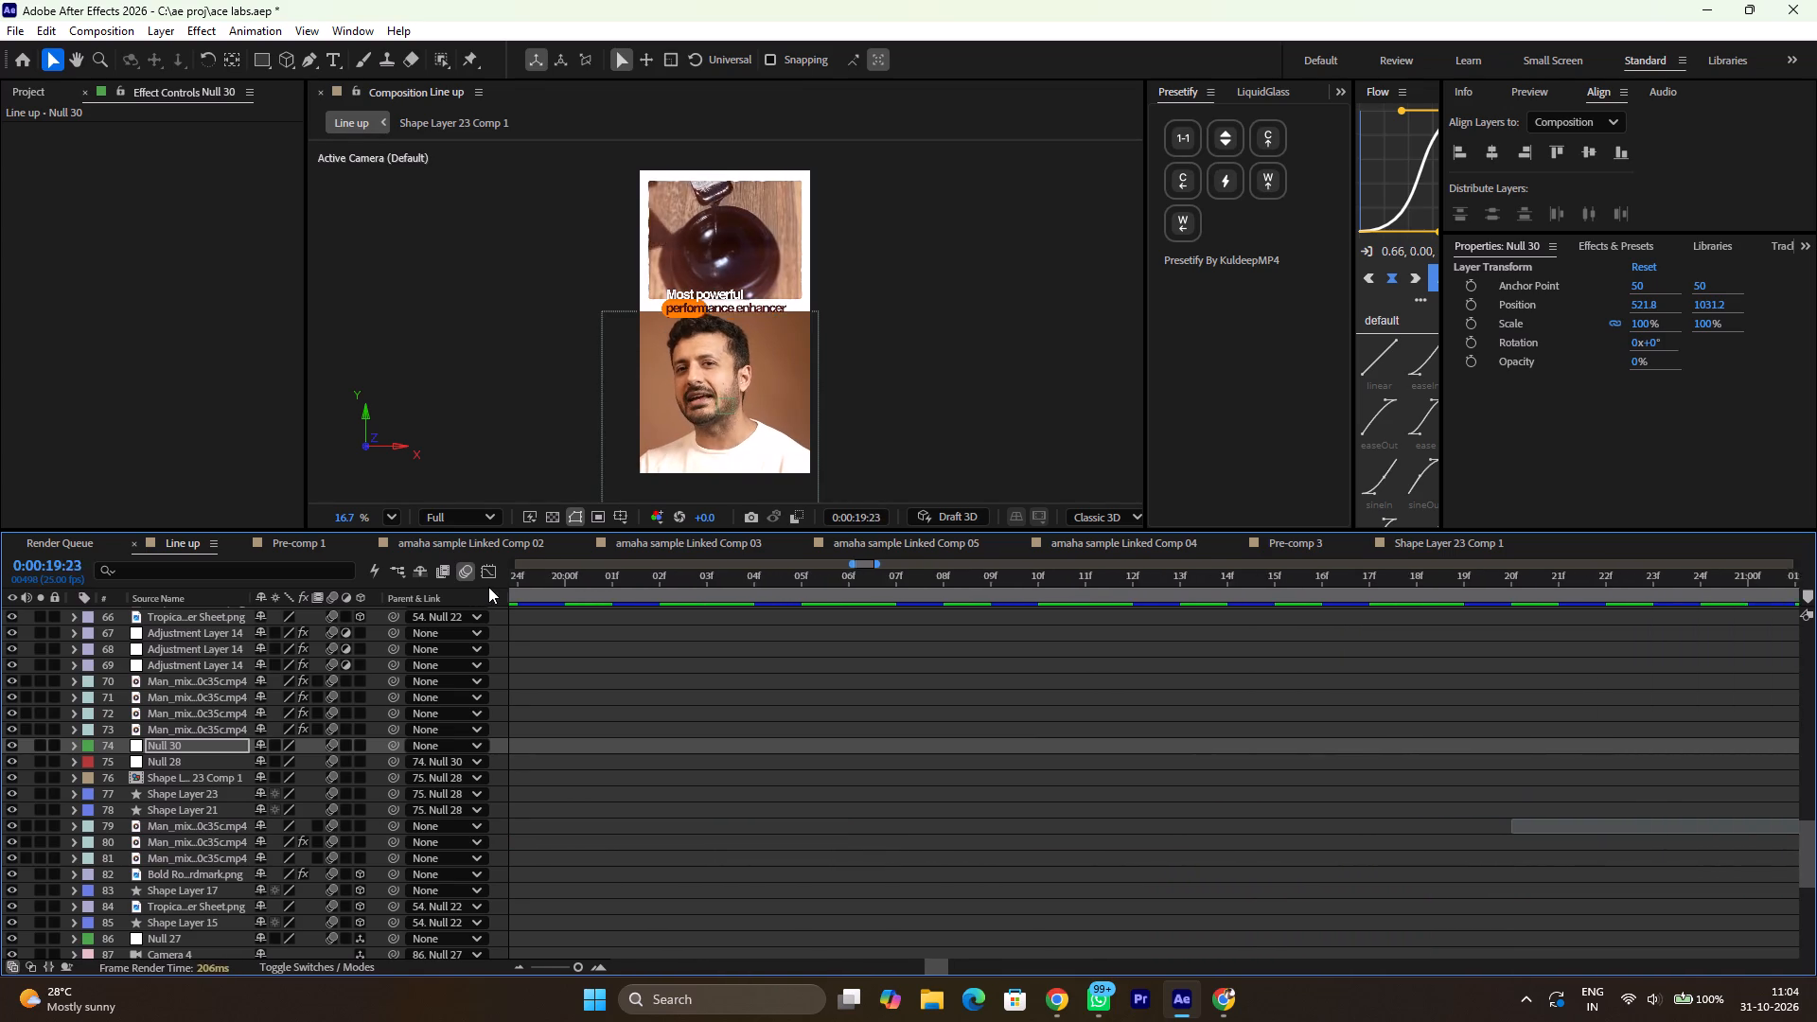
left_click_drag(488, 587, 495, 587)
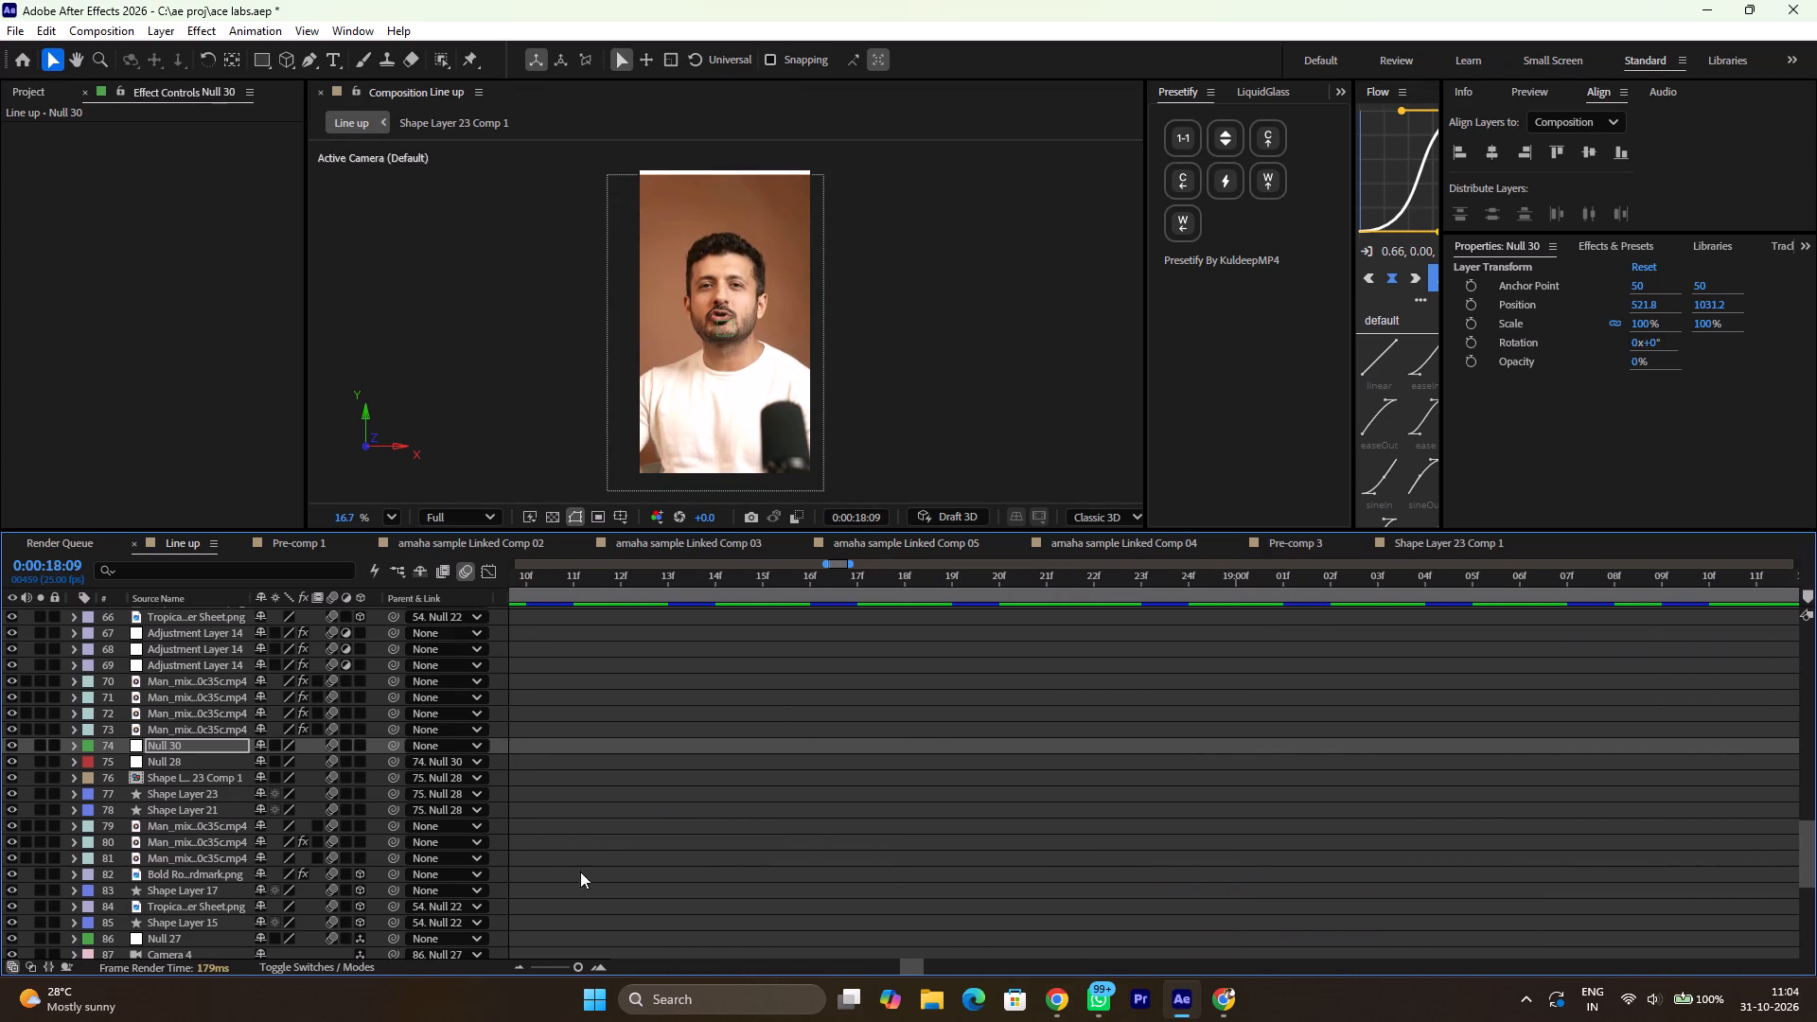
Show the composition's full duration in the timeline and examine how the layer stack is arranged from beginning to end.
left_click_drag(570, 970, 503, 981)
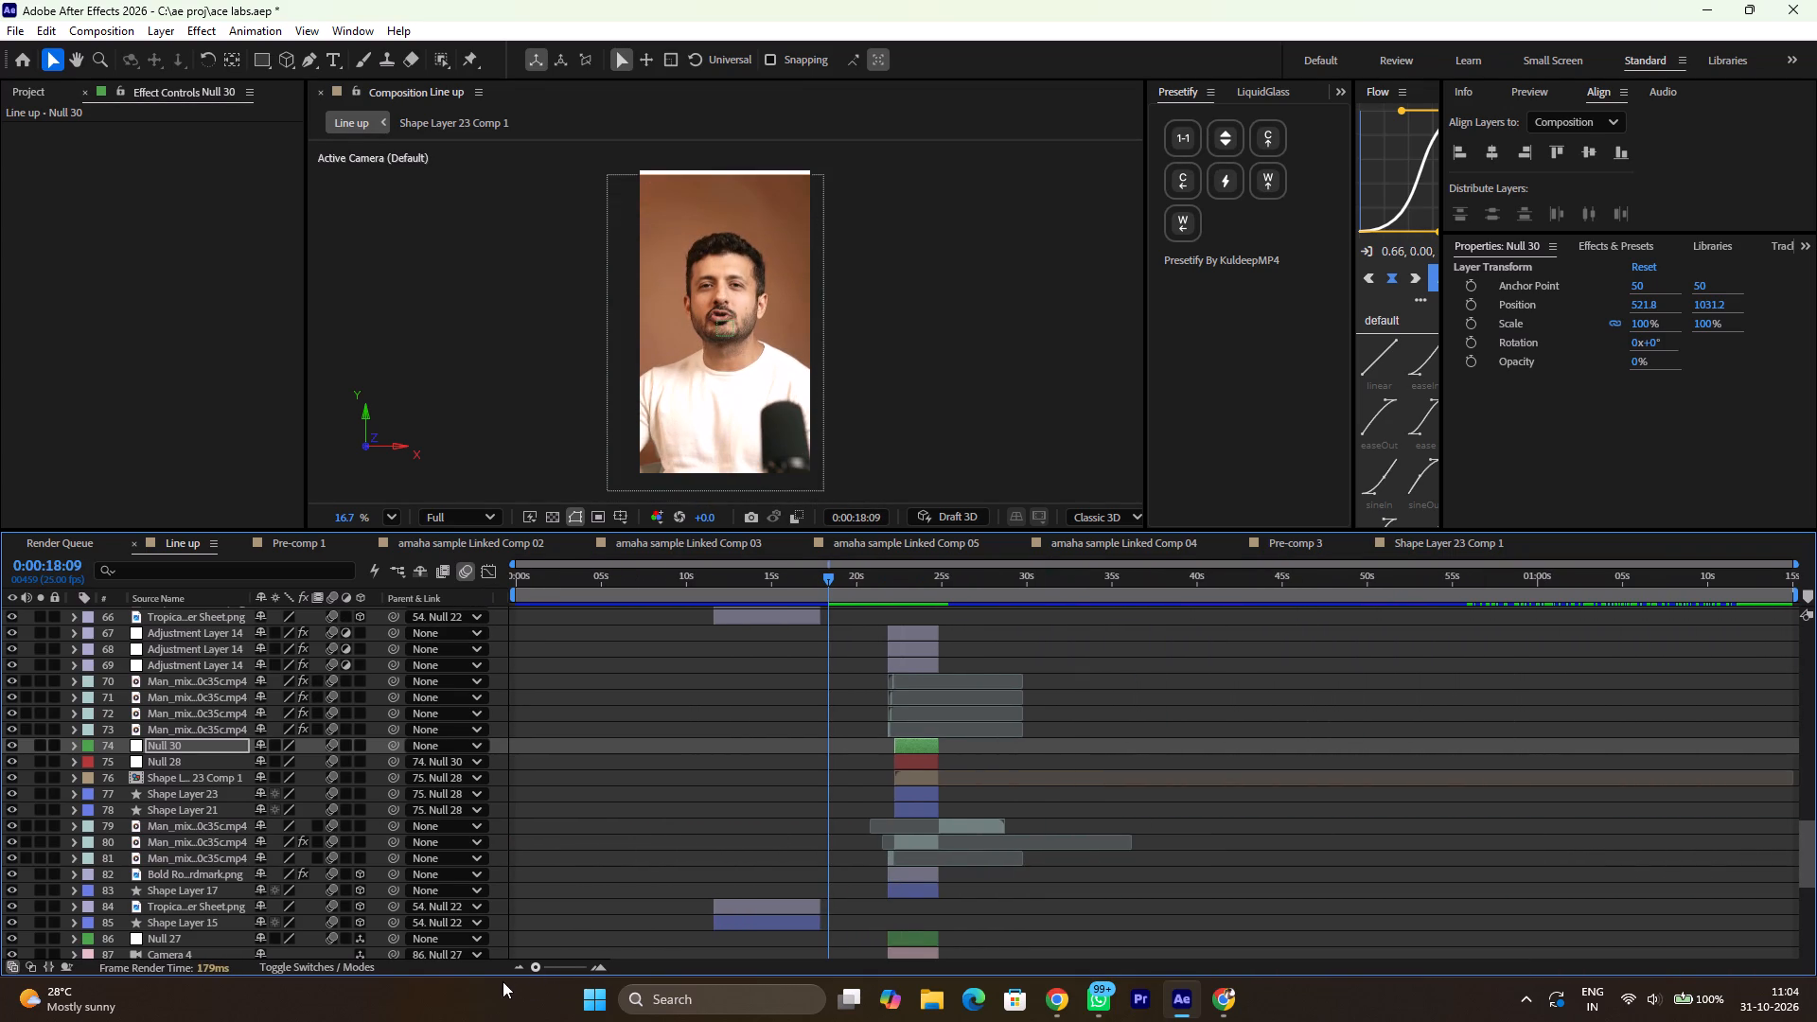
scroll(639, 867, "down", 5)
scroll(639, 867, "up", 3)
scroll(639, 867, "down", 5)
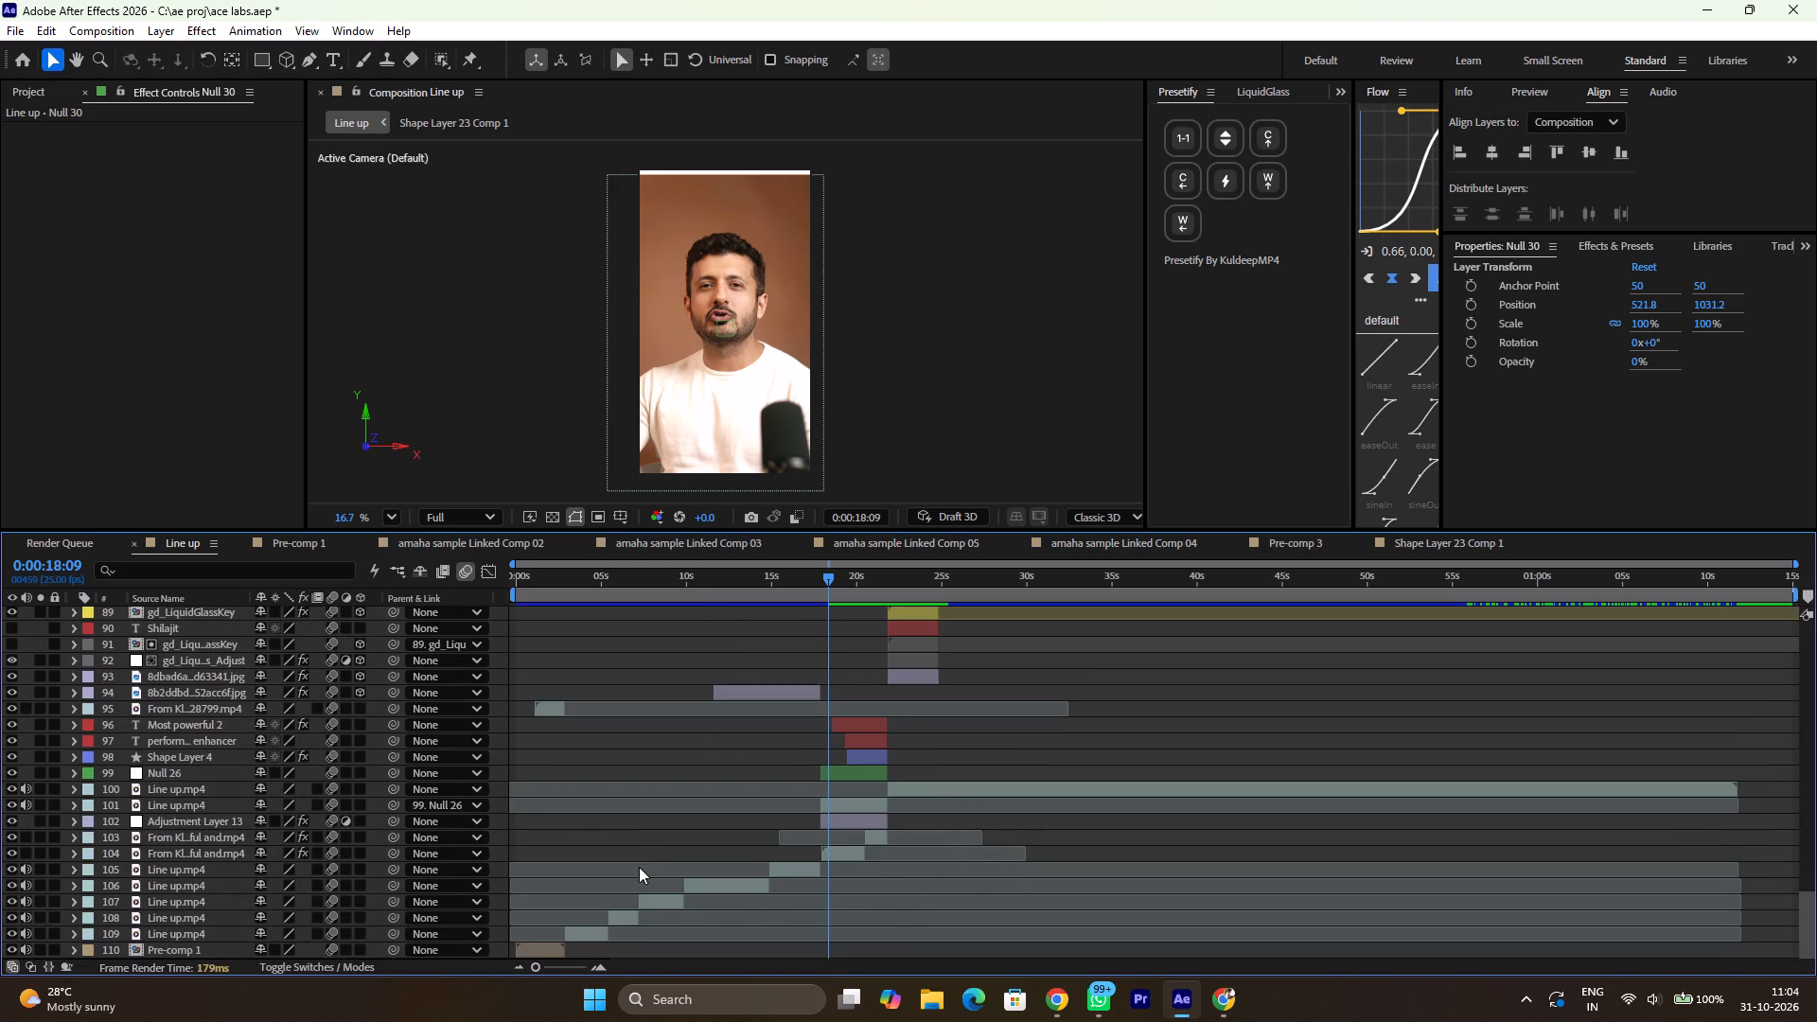
scroll(639, 867, "down", 3)
scroll(639, 867, "up", 9)
scroll(707, 715, "up", 2)
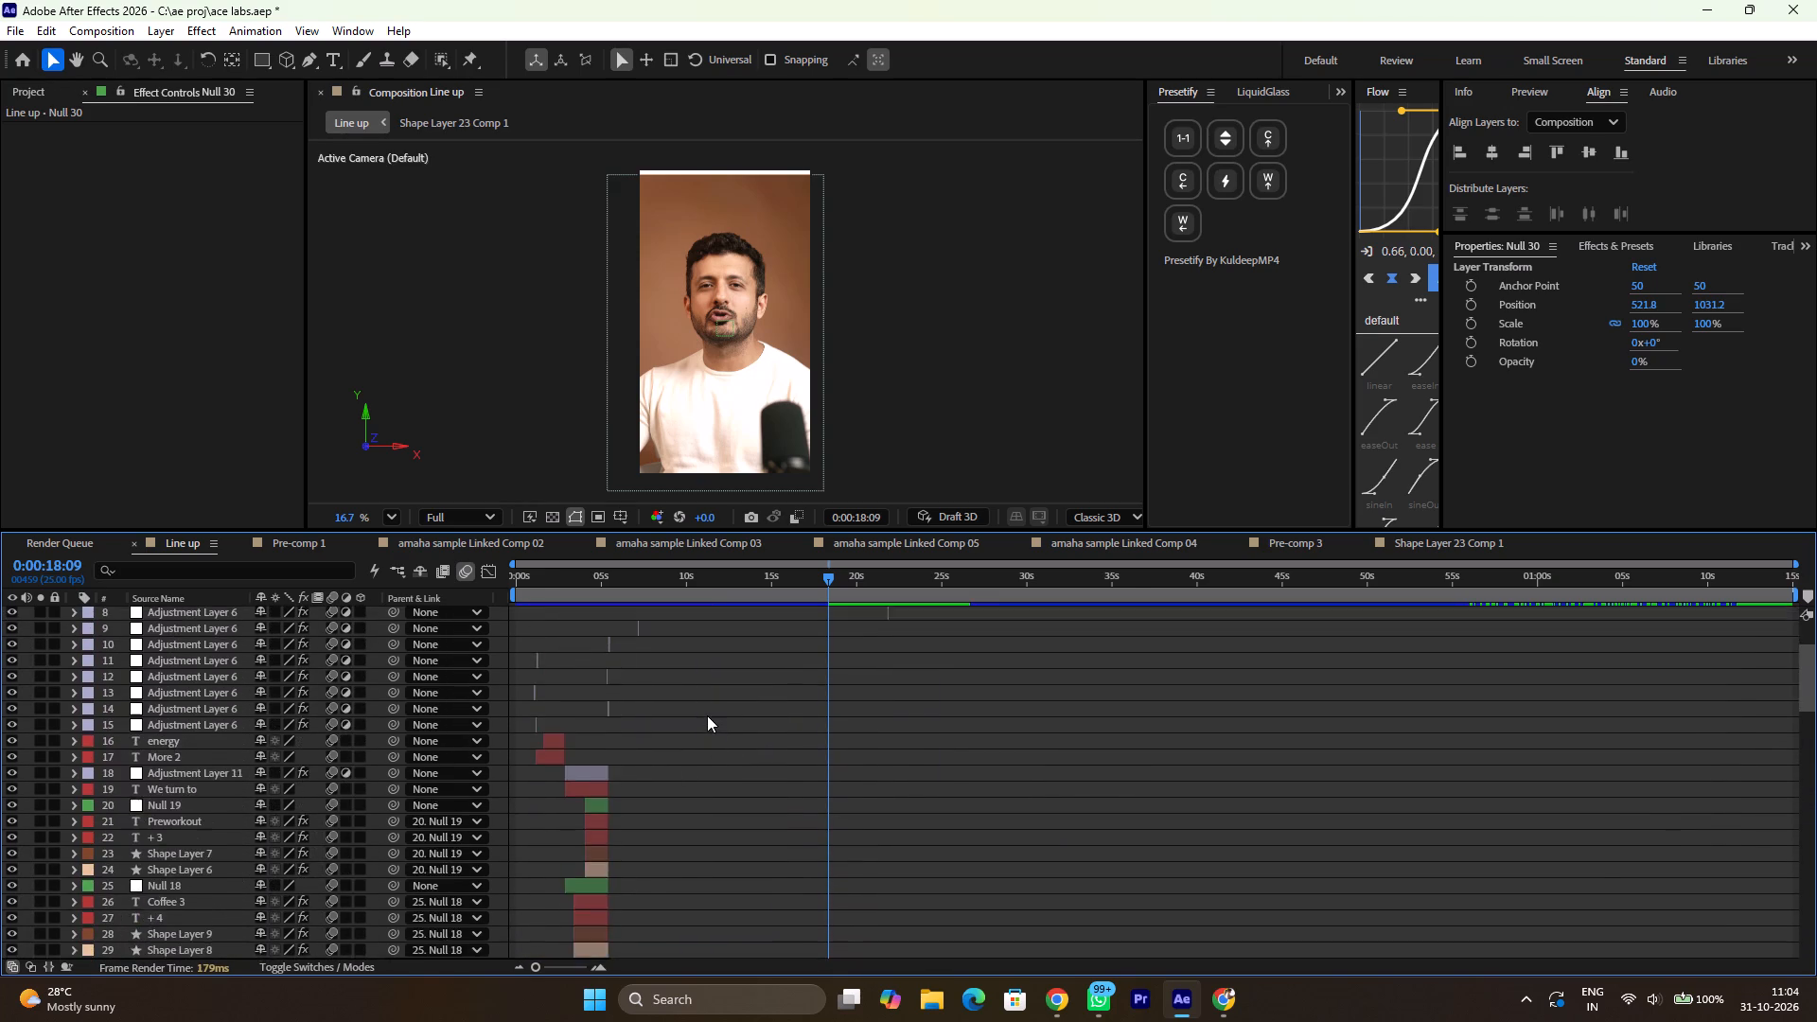
scroll(707, 715, "up", 1)
scroll(775, 863, "down", 2)
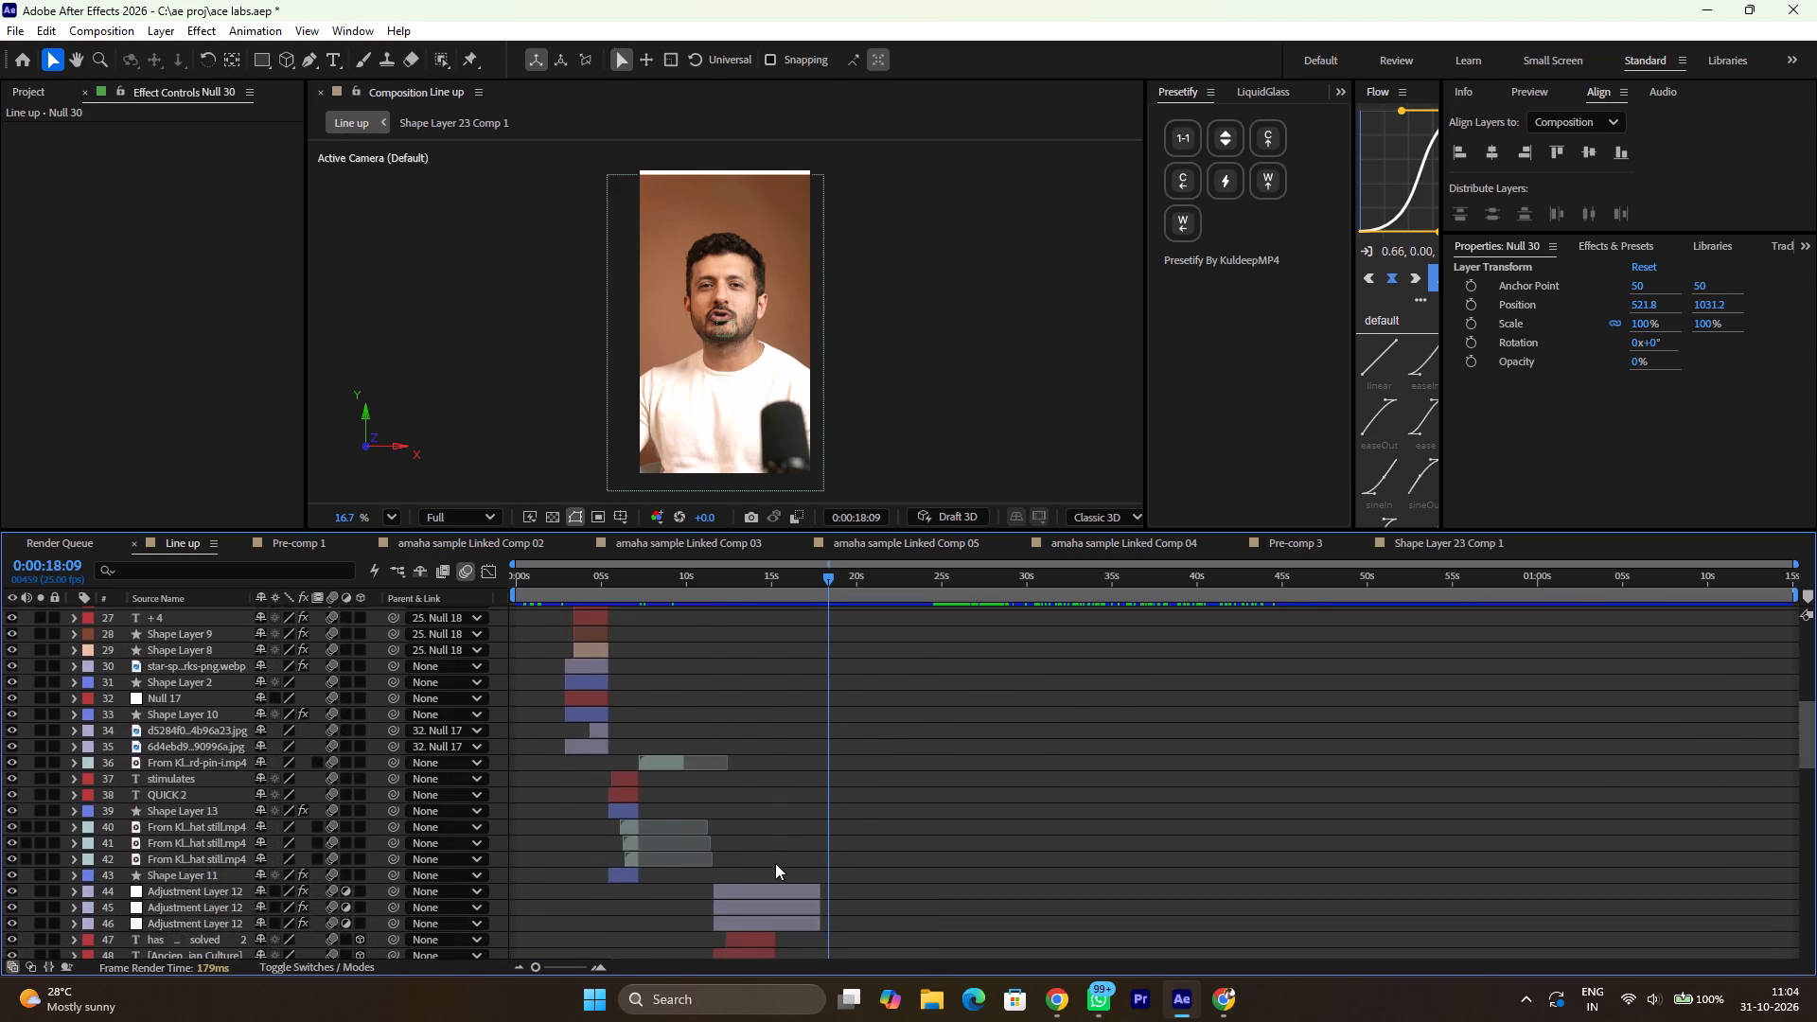
scroll(775, 863, "down", 1)
Scrub back to about 0:00:02:22 and forward to about 0:00:18:16 to review the coffee, runner and Cordyceps scenes.
left_click_drag(824, 576, 803, 584)
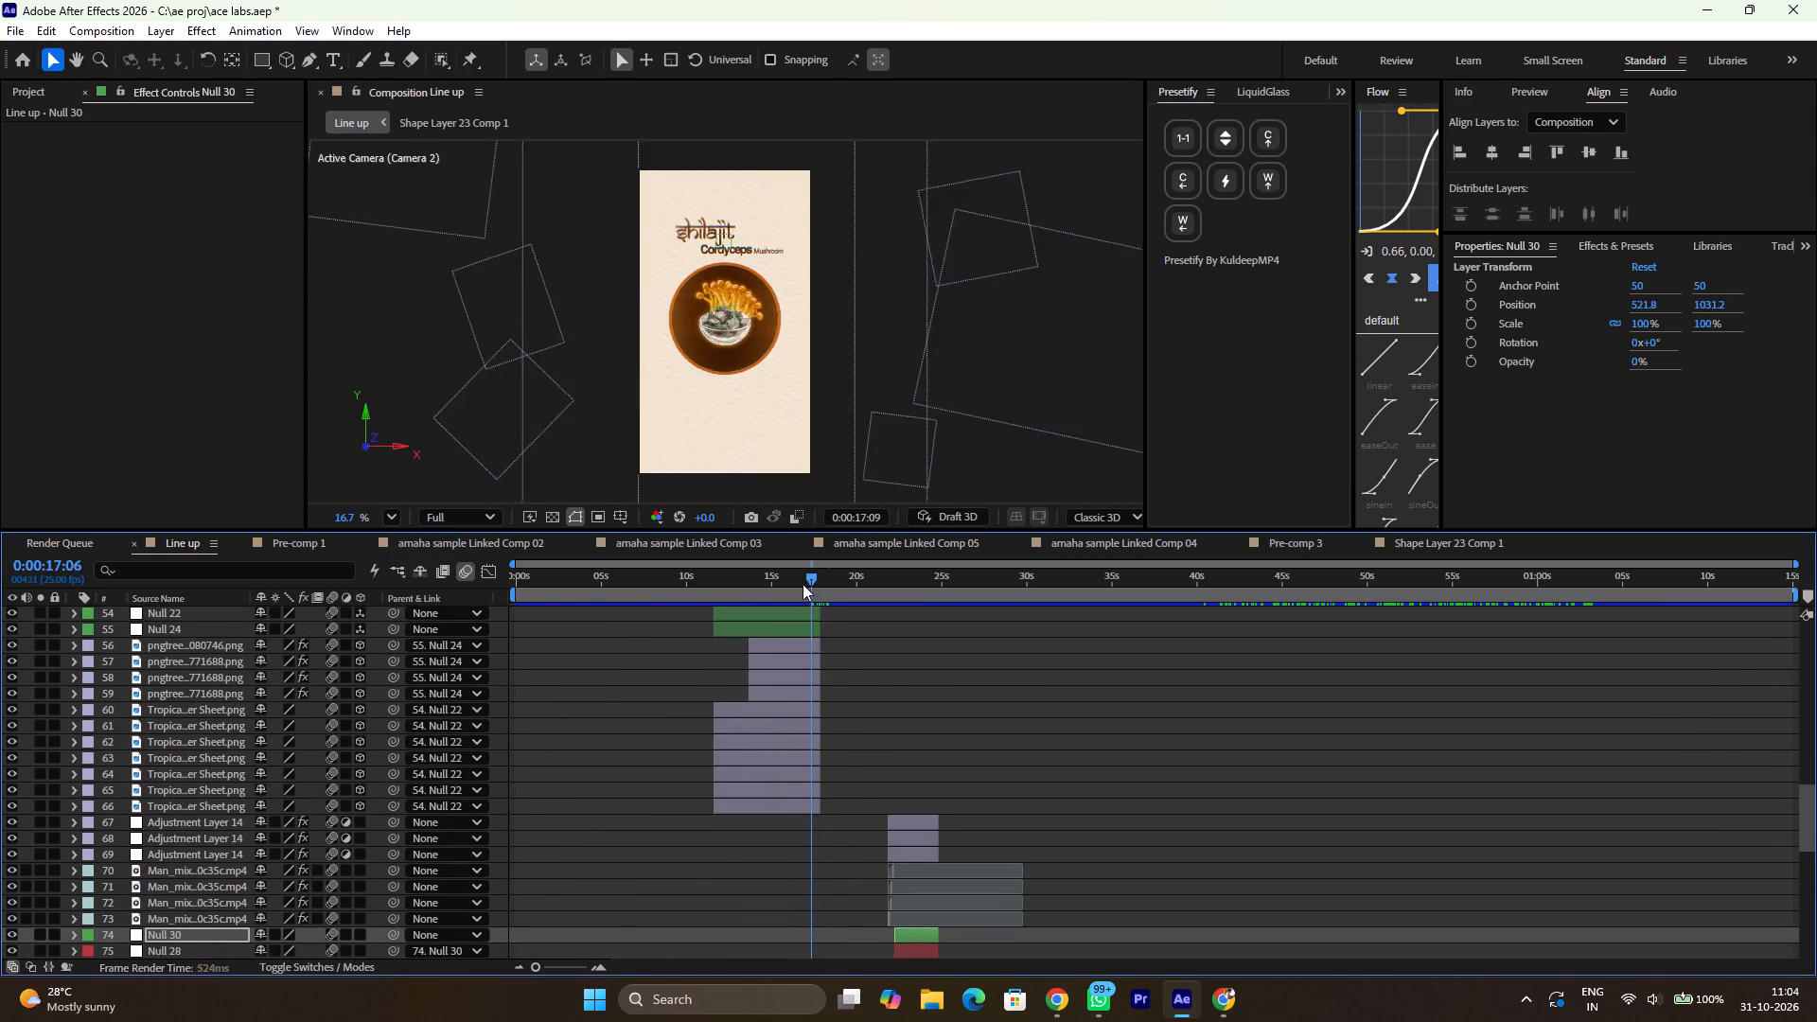
left_click_drag(803, 584, 733, 604)
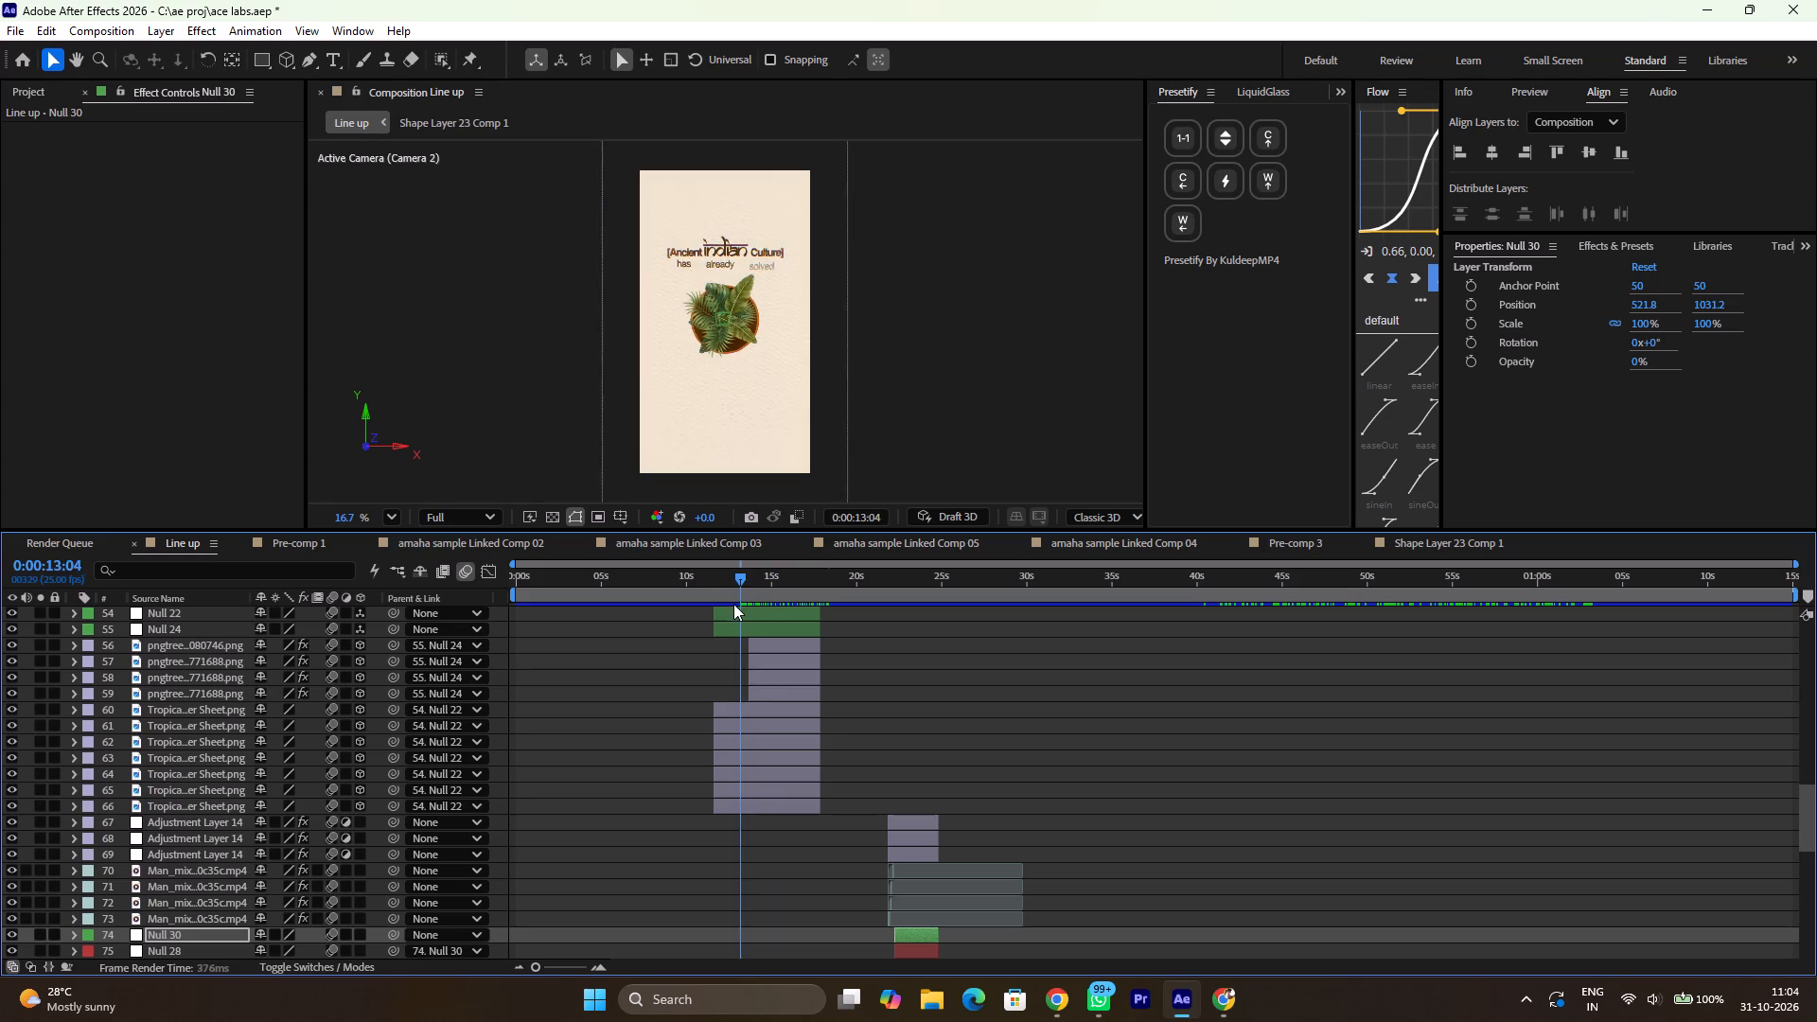
left_click_drag(733, 604, 550, 653)
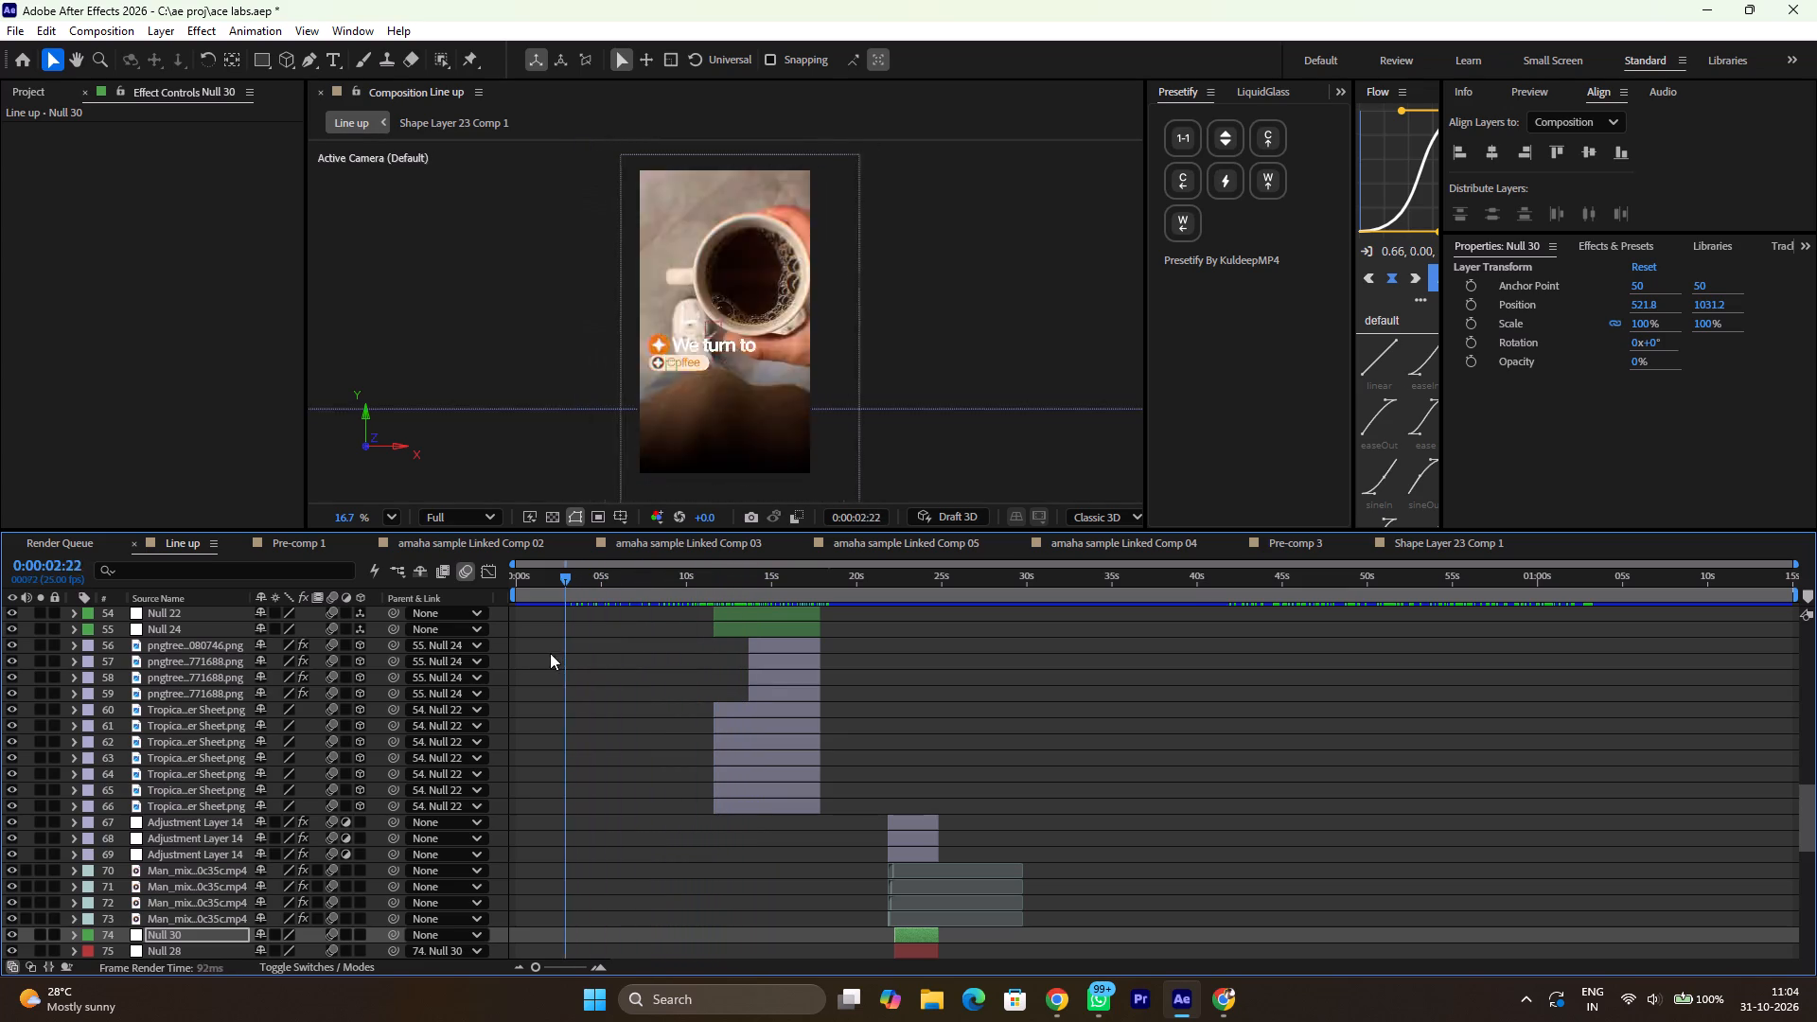
left_click_drag(550, 653, 586, 656)
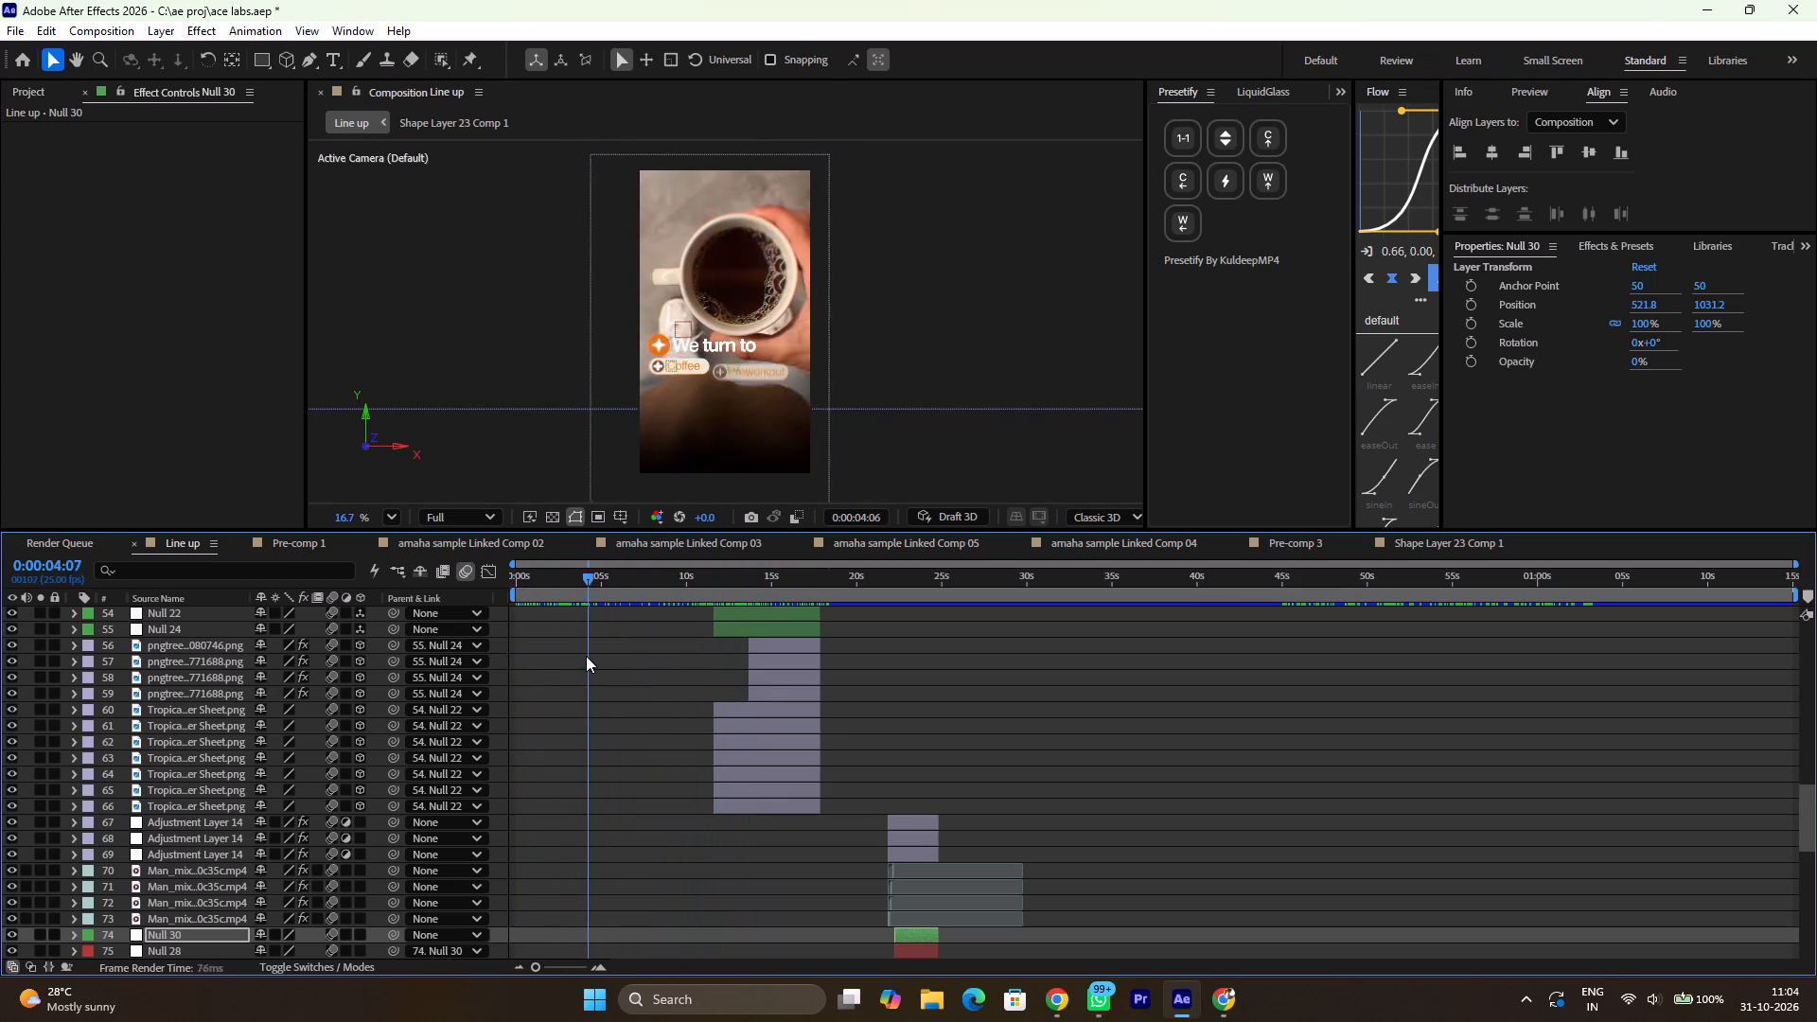
left_click_drag(586, 656, 645, 657)
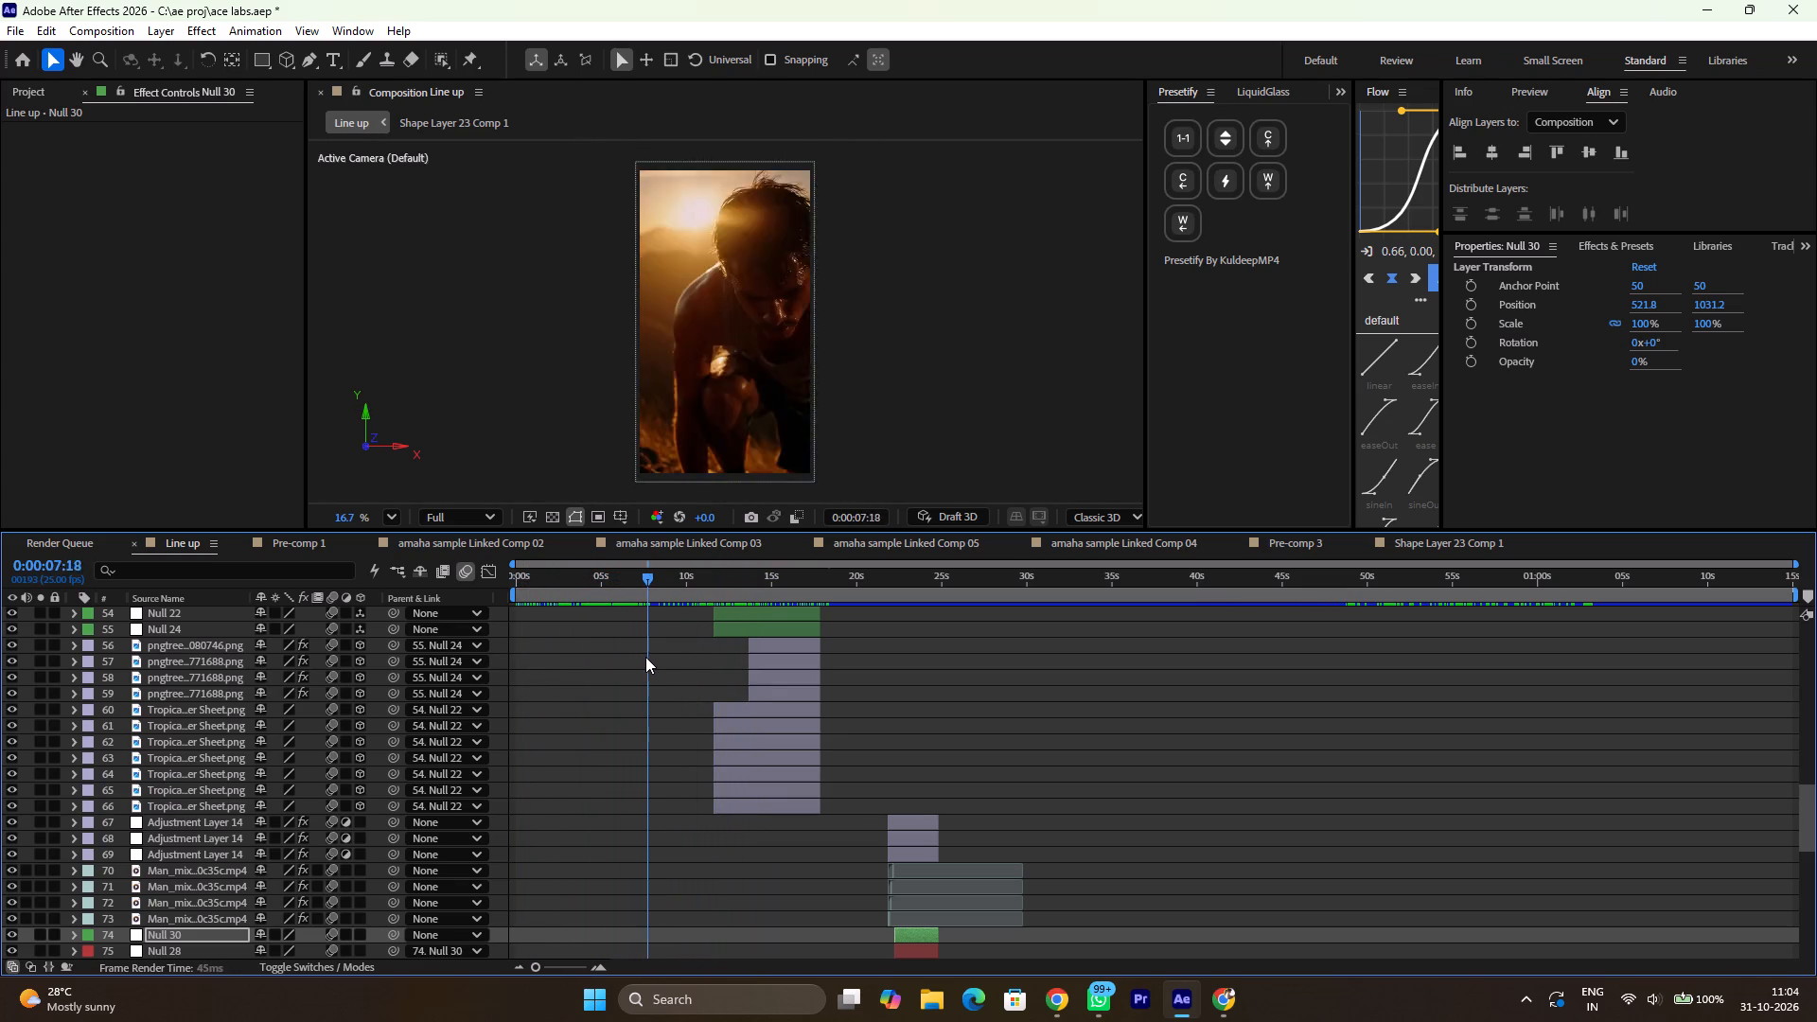
left_click_drag(645, 657, 714, 658)
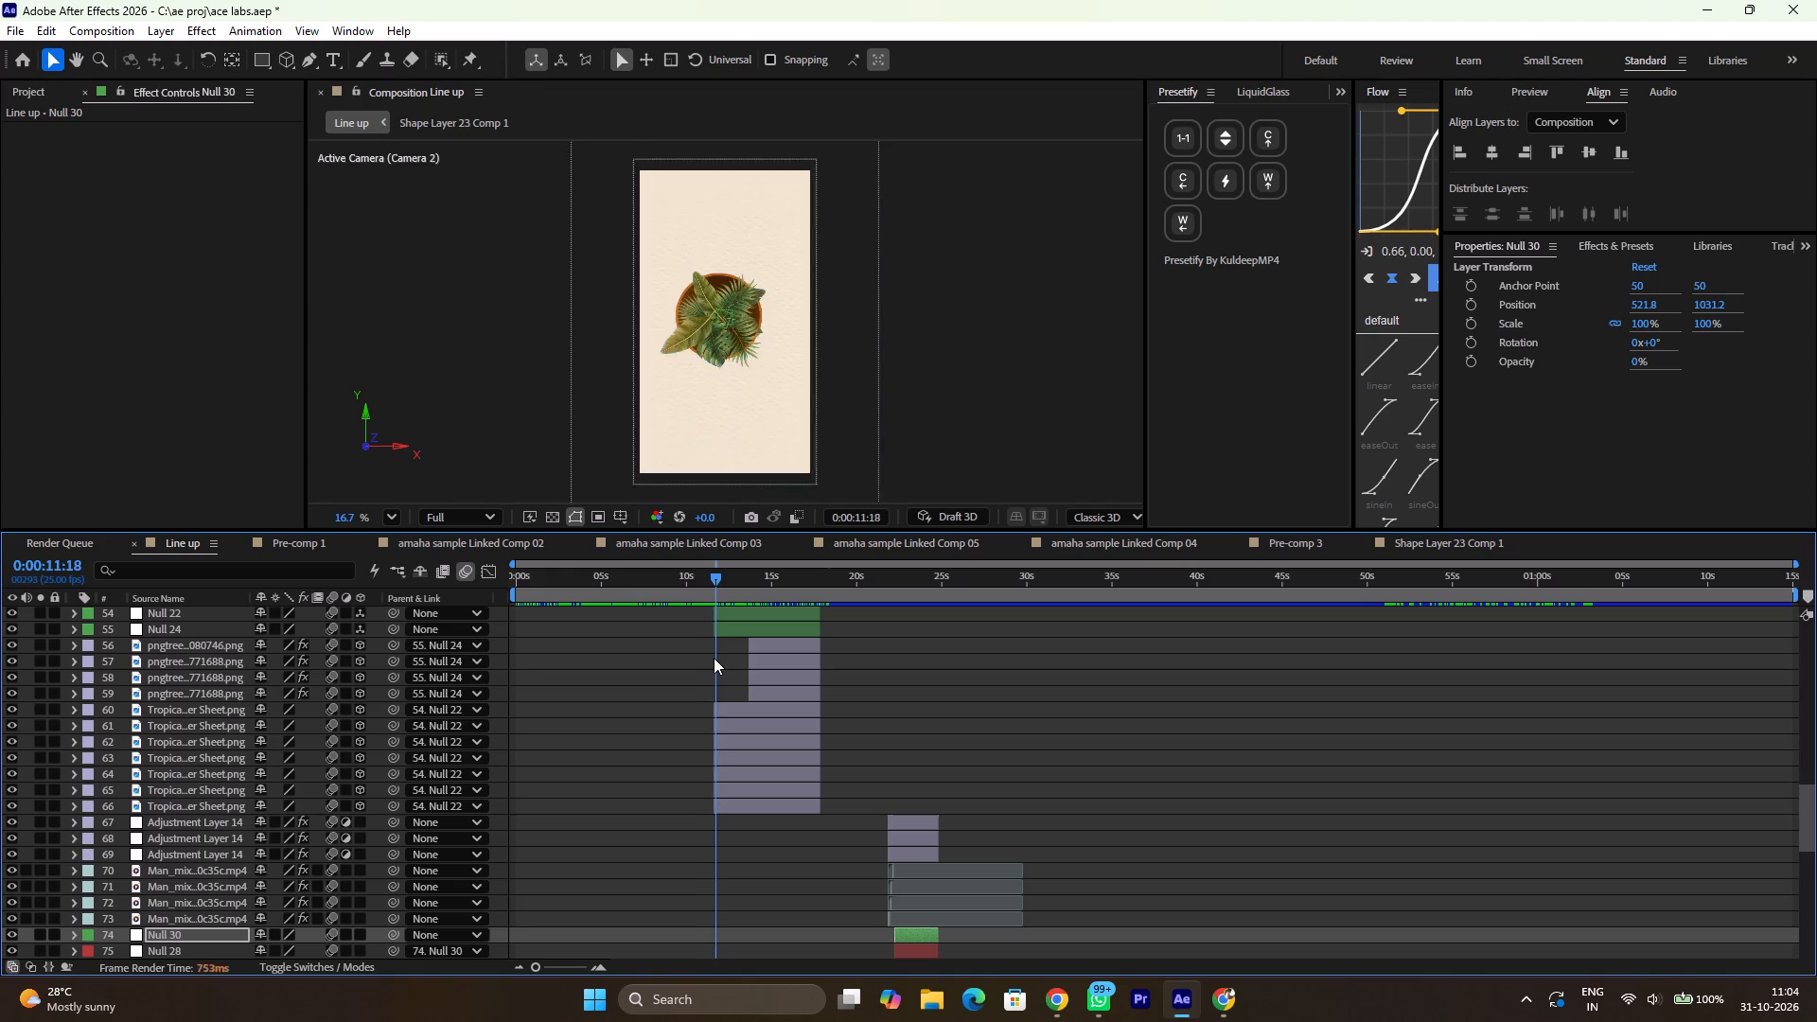
left_click_drag(714, 658, 763, 663)
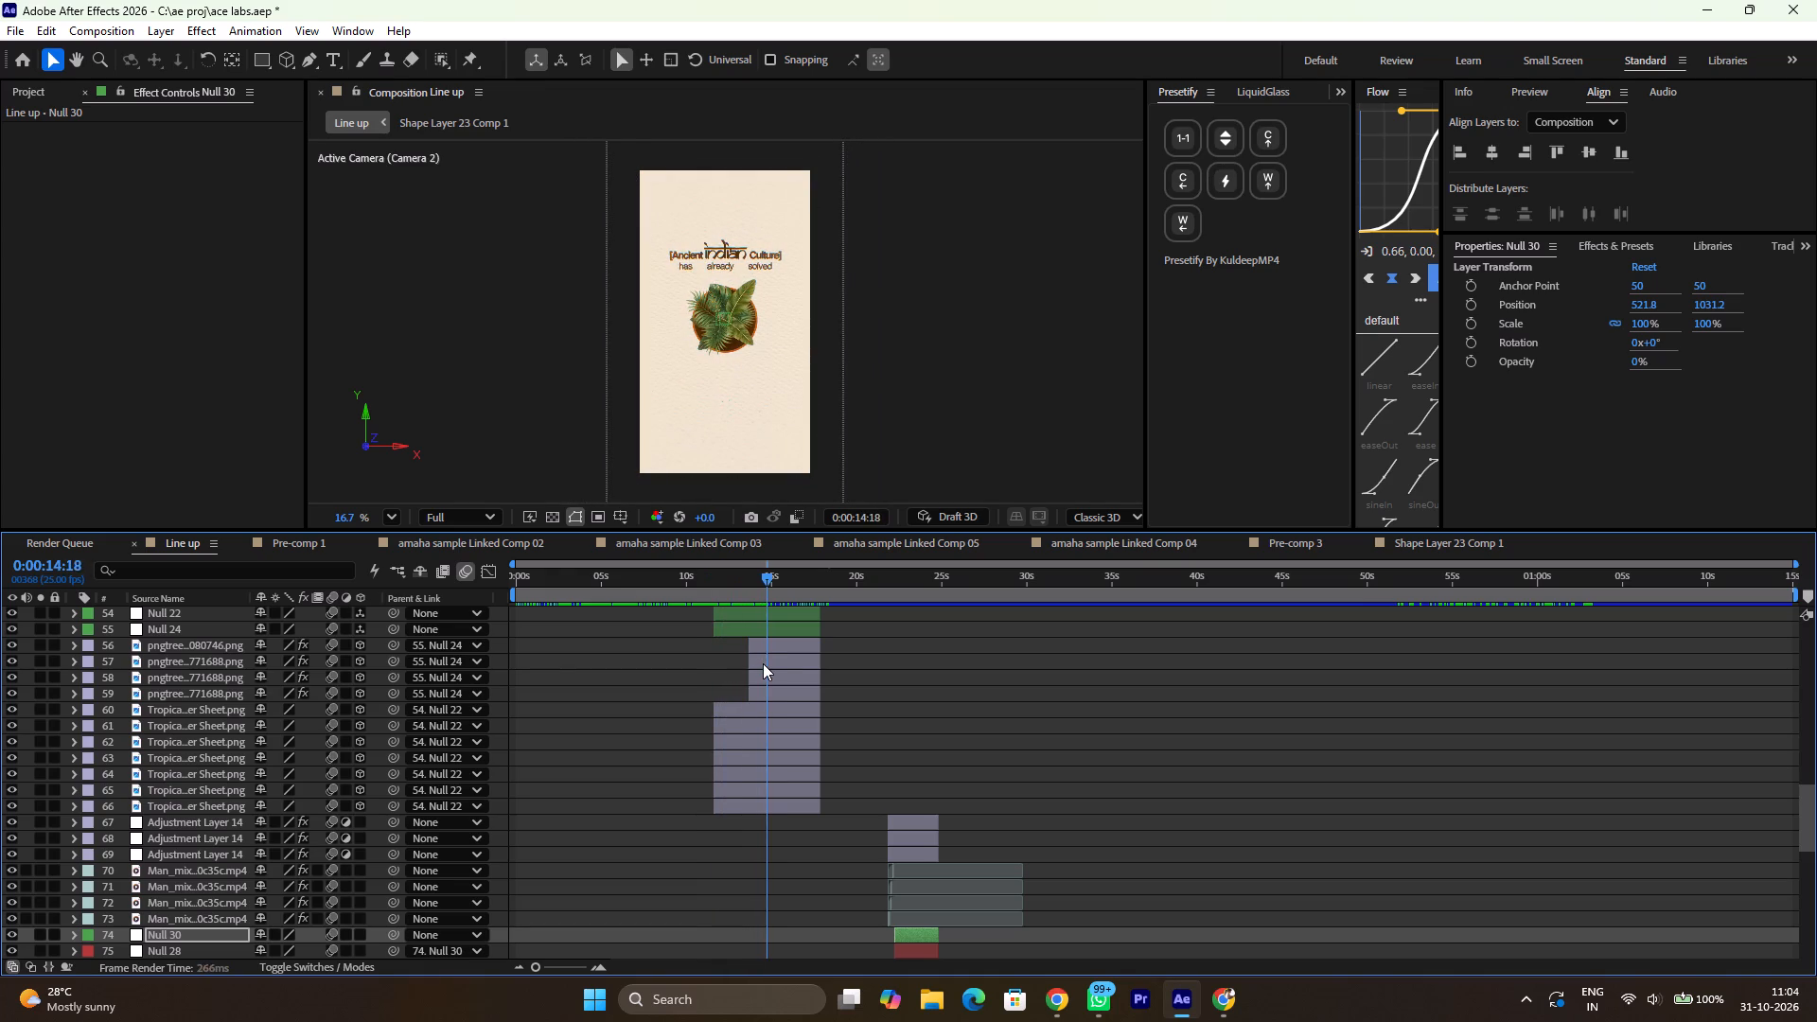
left_click_drag(763, 663, 780, 670)
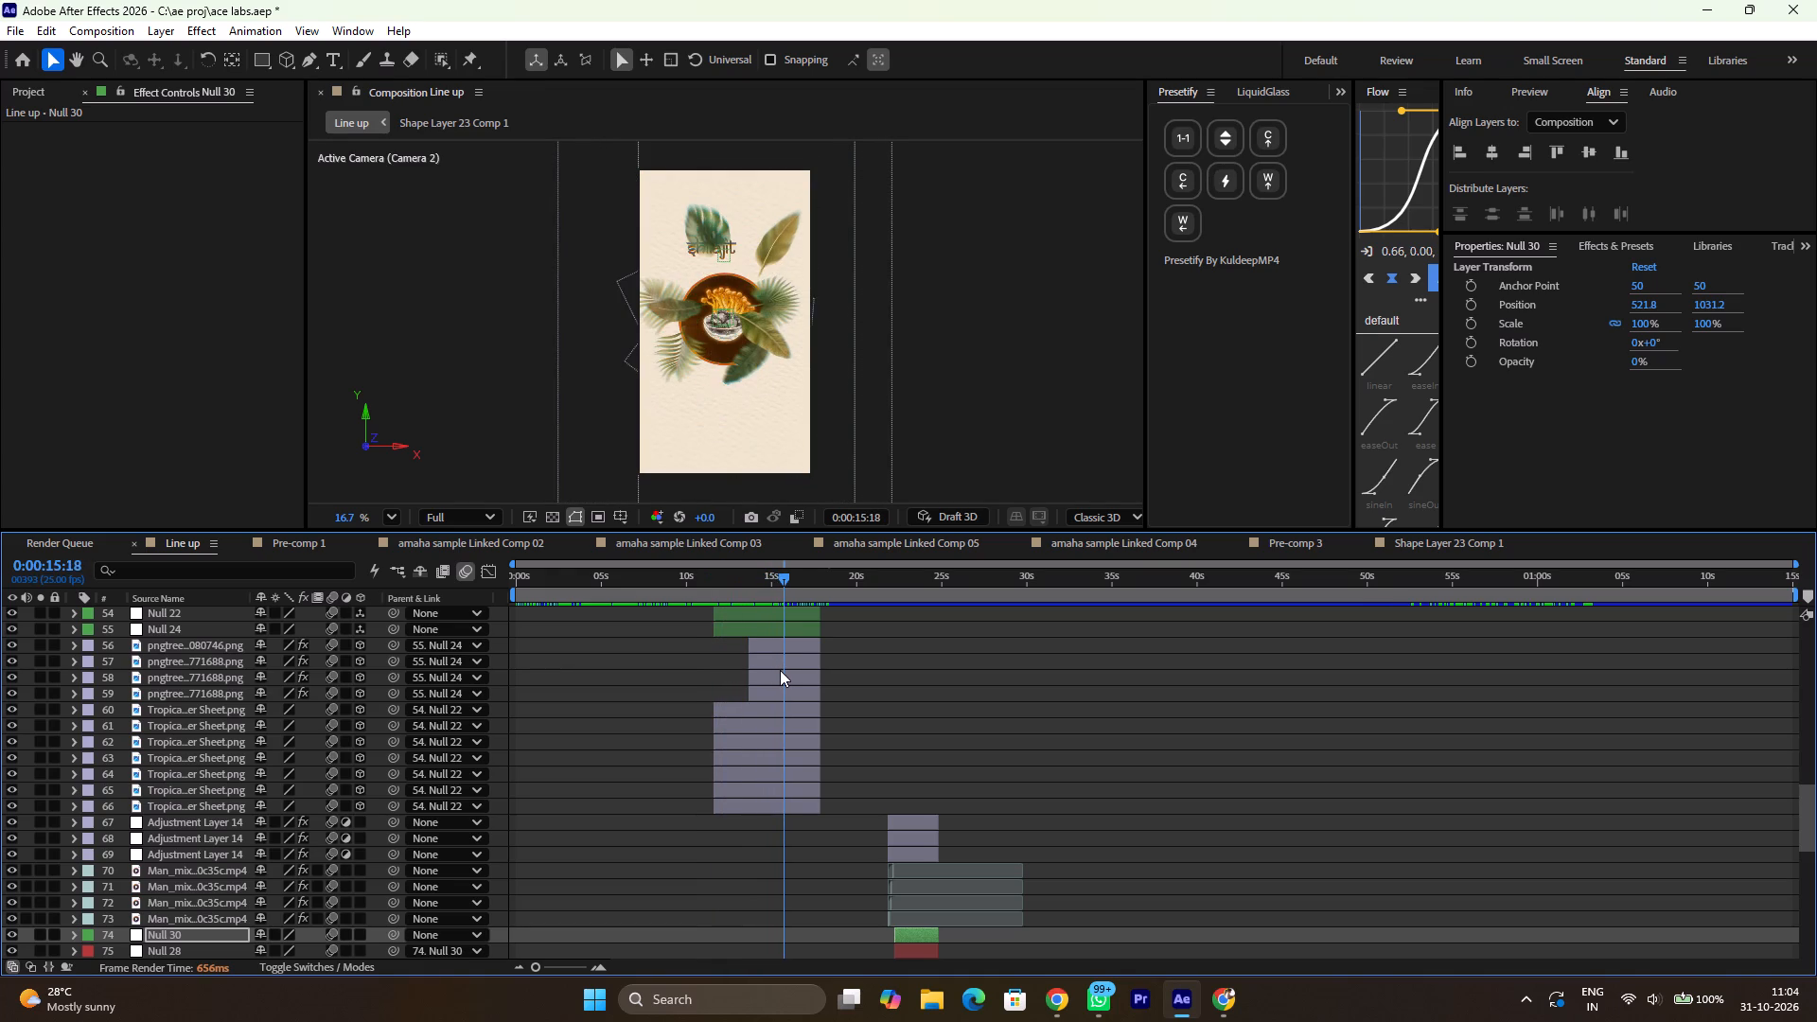
left_click_drag(780, 670, 828, 675)
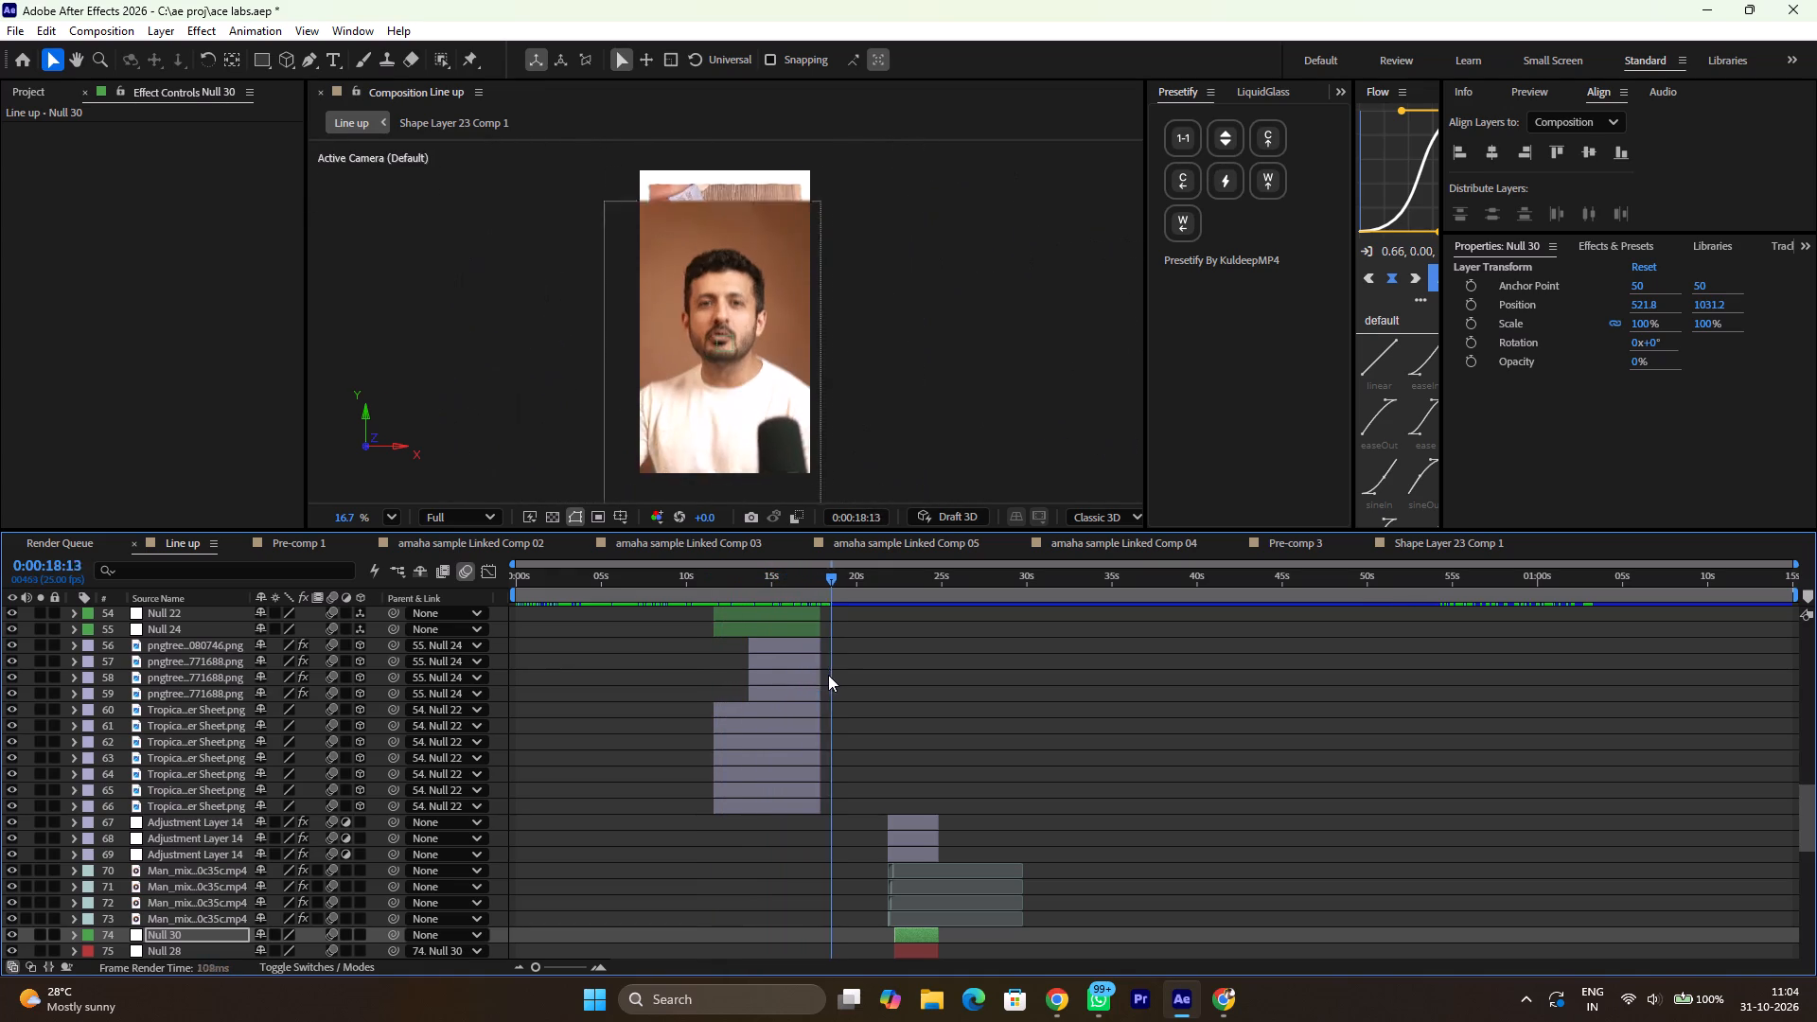
left_click_drag(828, 675, 829, 675)
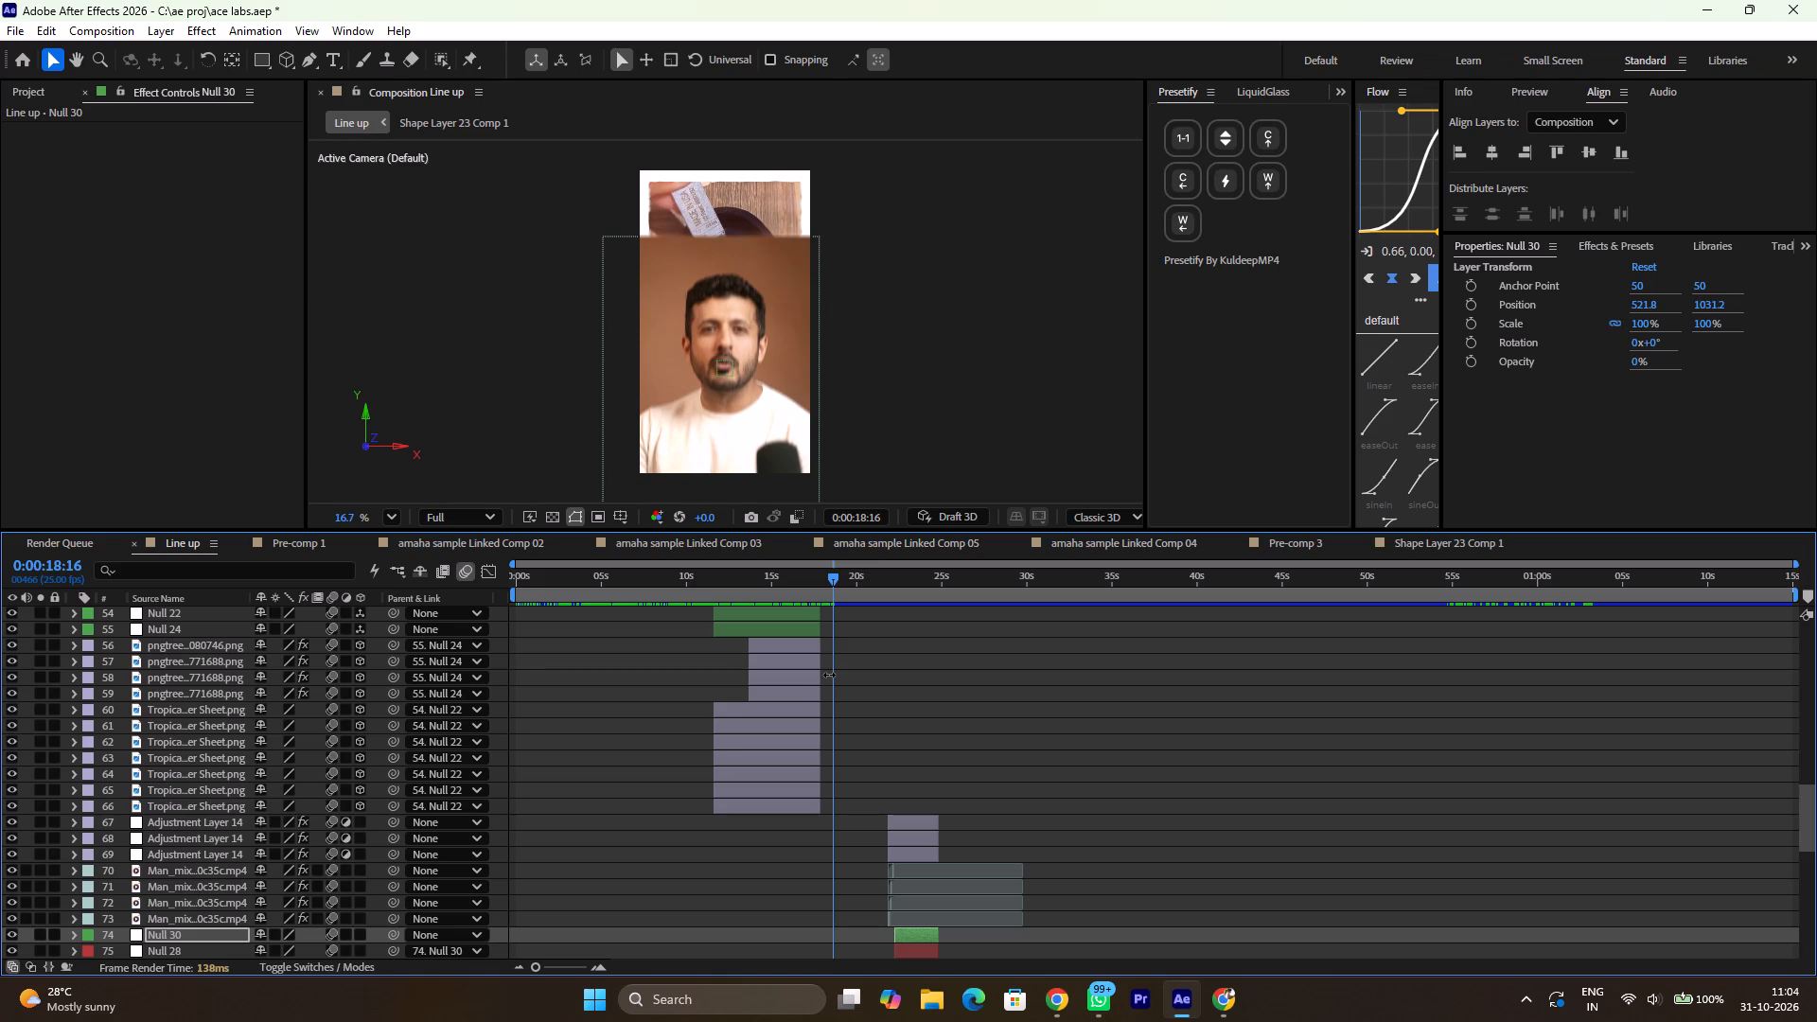
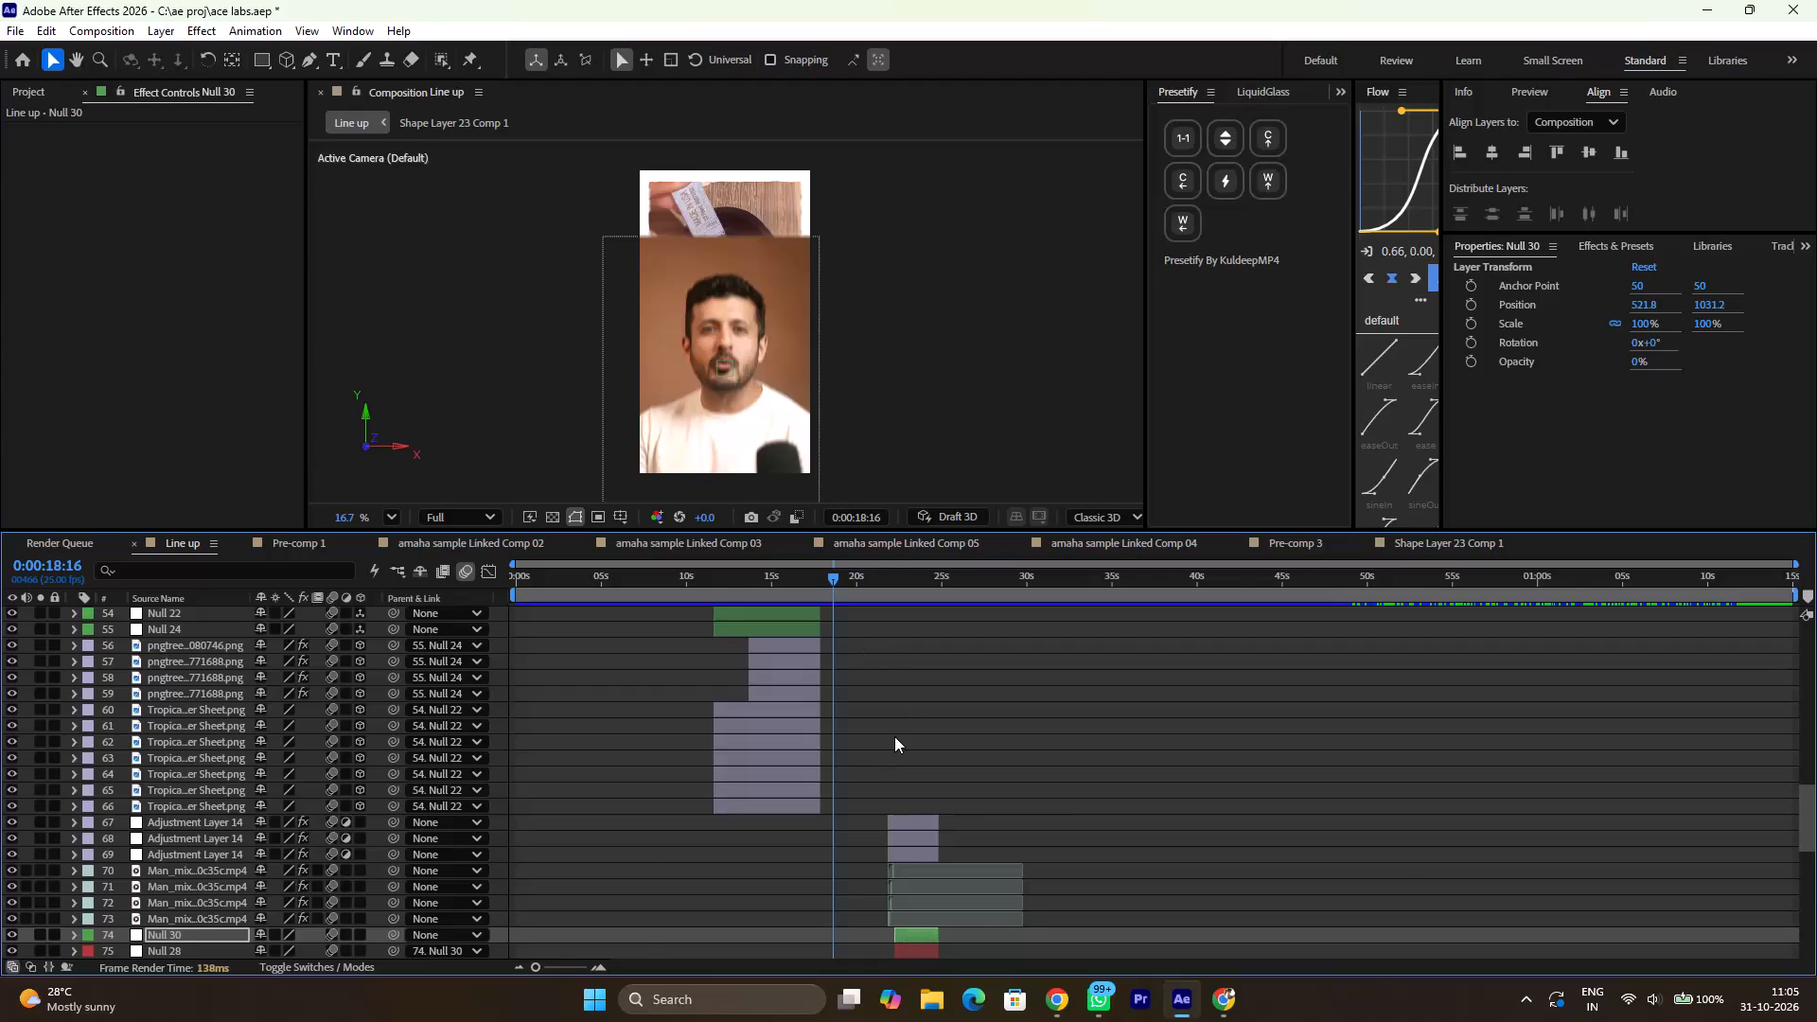
Scrub through the shilajit callout scene from about 0:00:21:21 to 0:00:25:00 and finish at 0:00:24:21.
scroll(894, 736, "up", 2, "ctrl+alt")
left_click(894, 736)
scroll(894, 736, "down", 1)
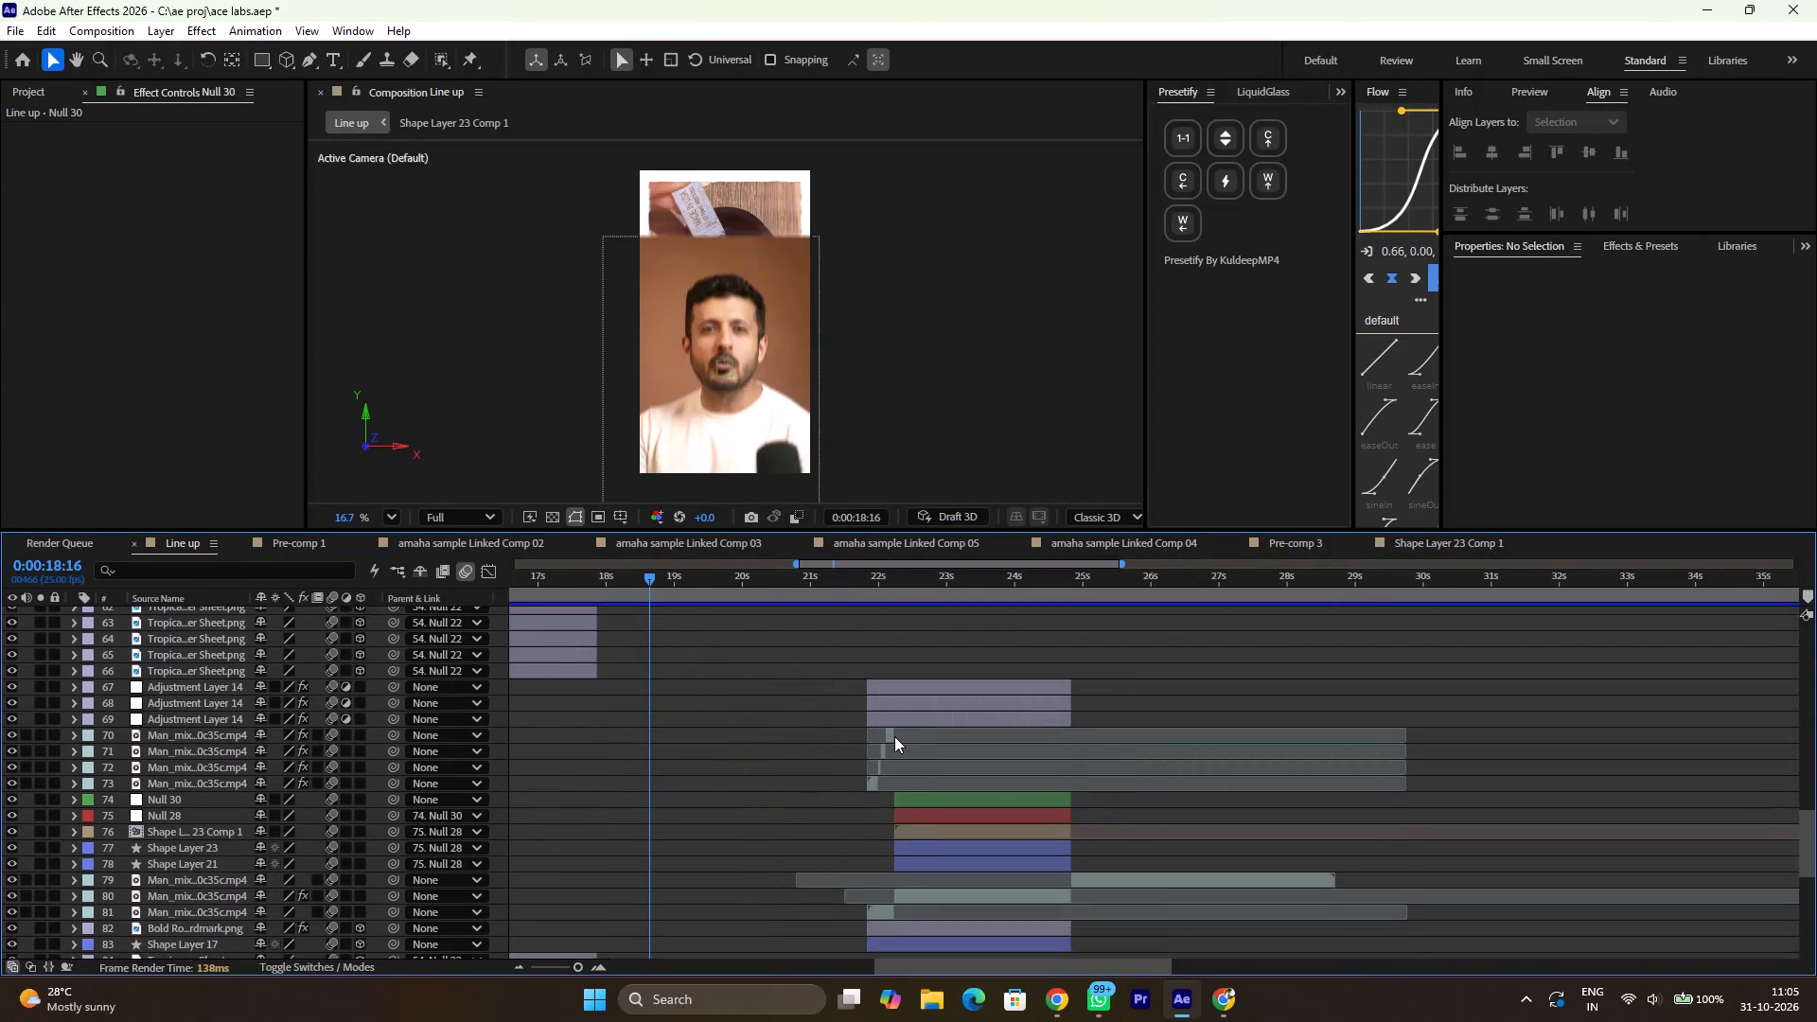
scroll(894, 736, "down", 1)
scroll(894, 736, "up", 2, "ctrl+alt")
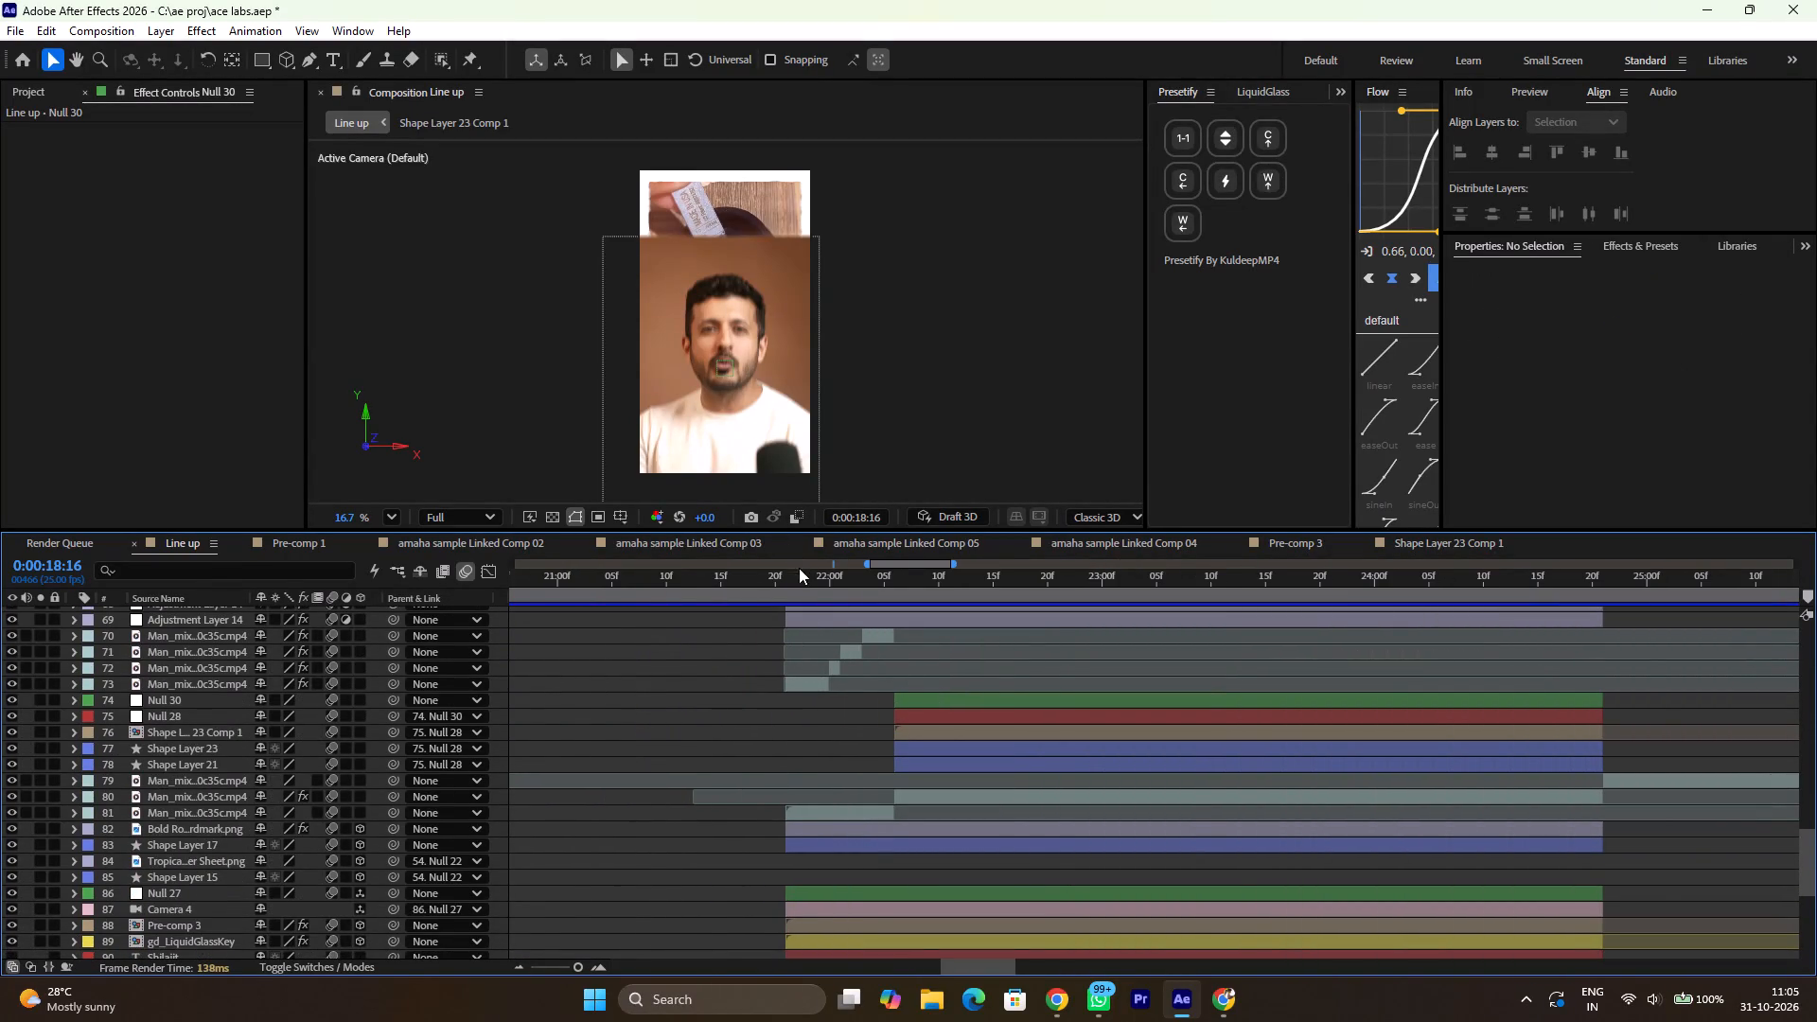
left_click_drag(790, 575, 1032, 638)
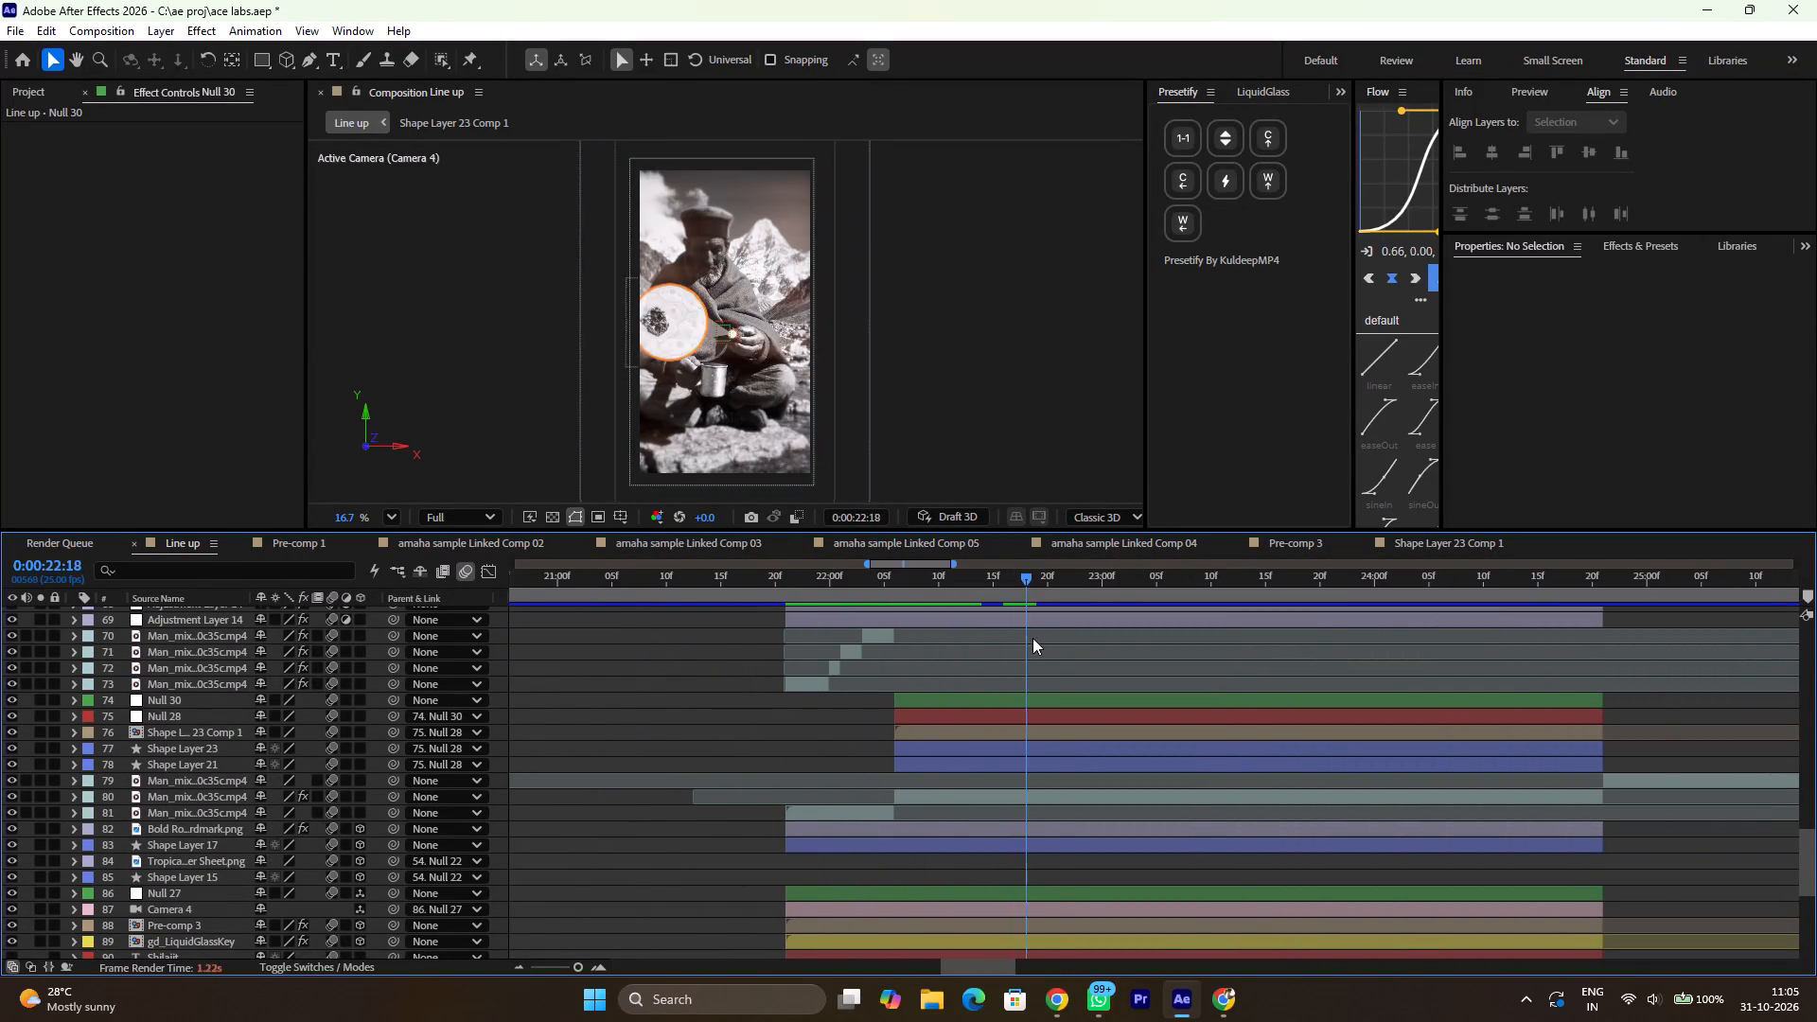
left_click_drag(1032, 638, 1248, 688)
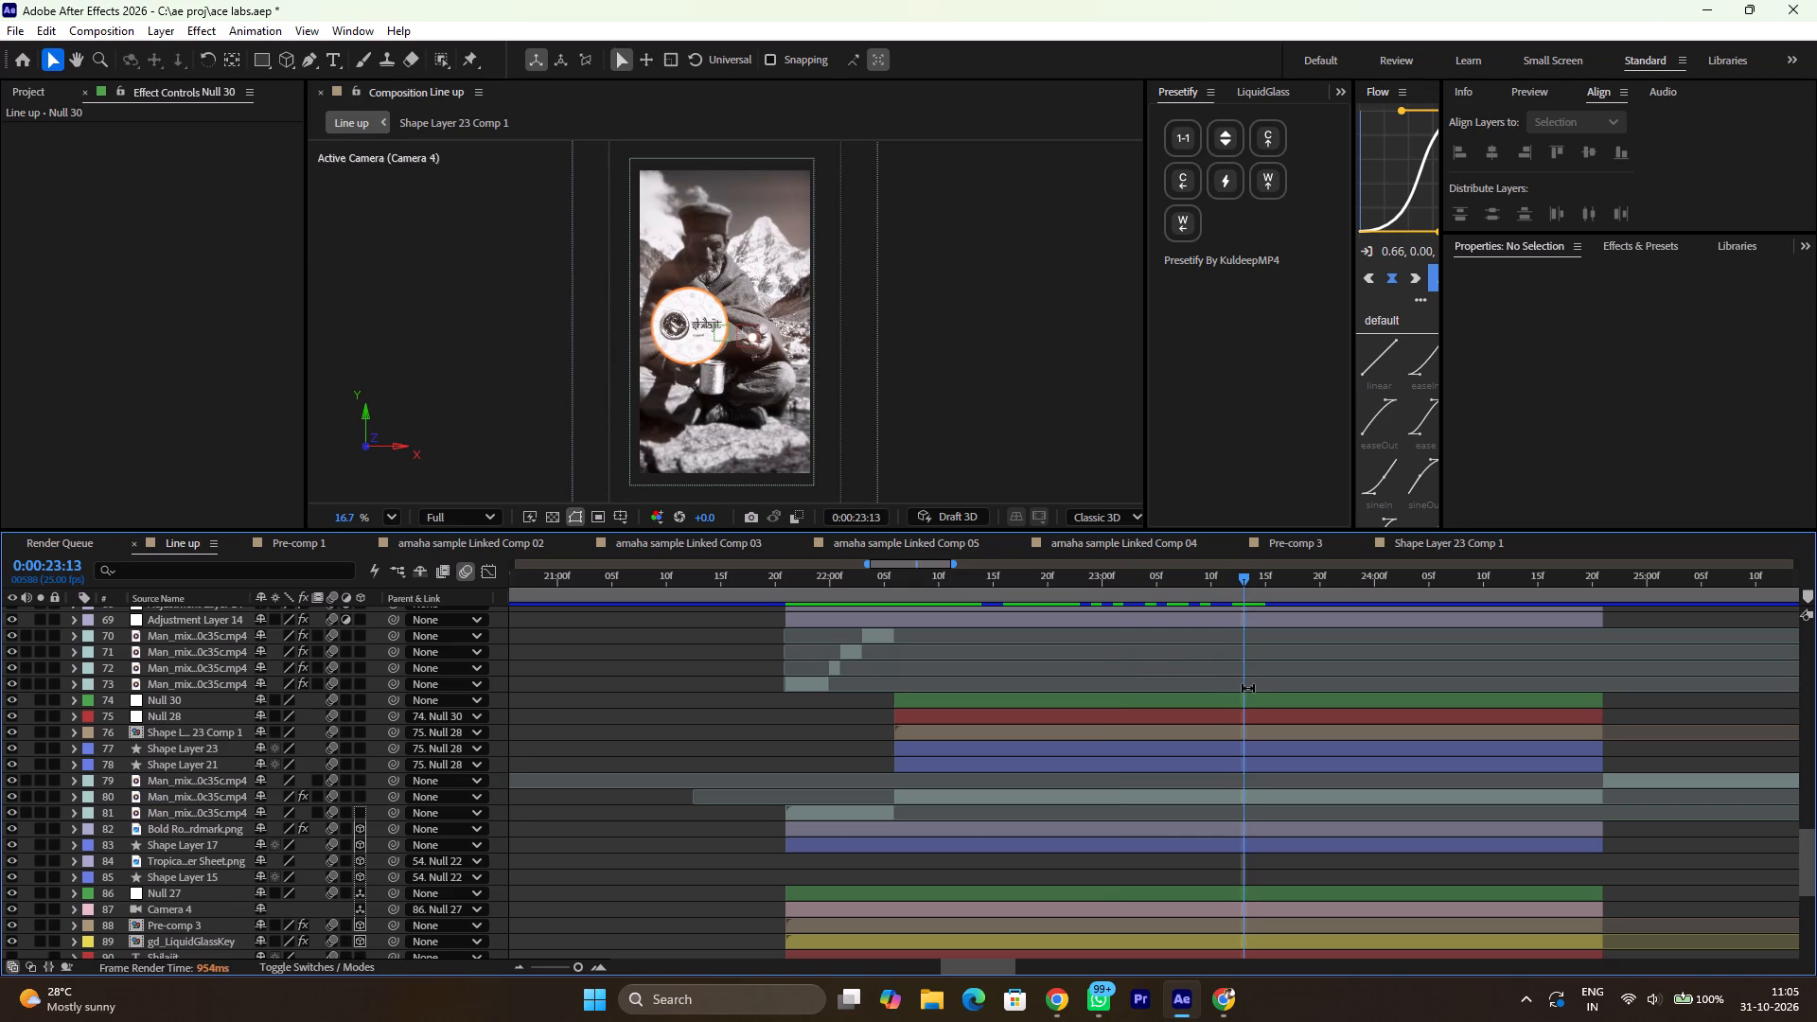
scroll(1256, 647, "left", 1)
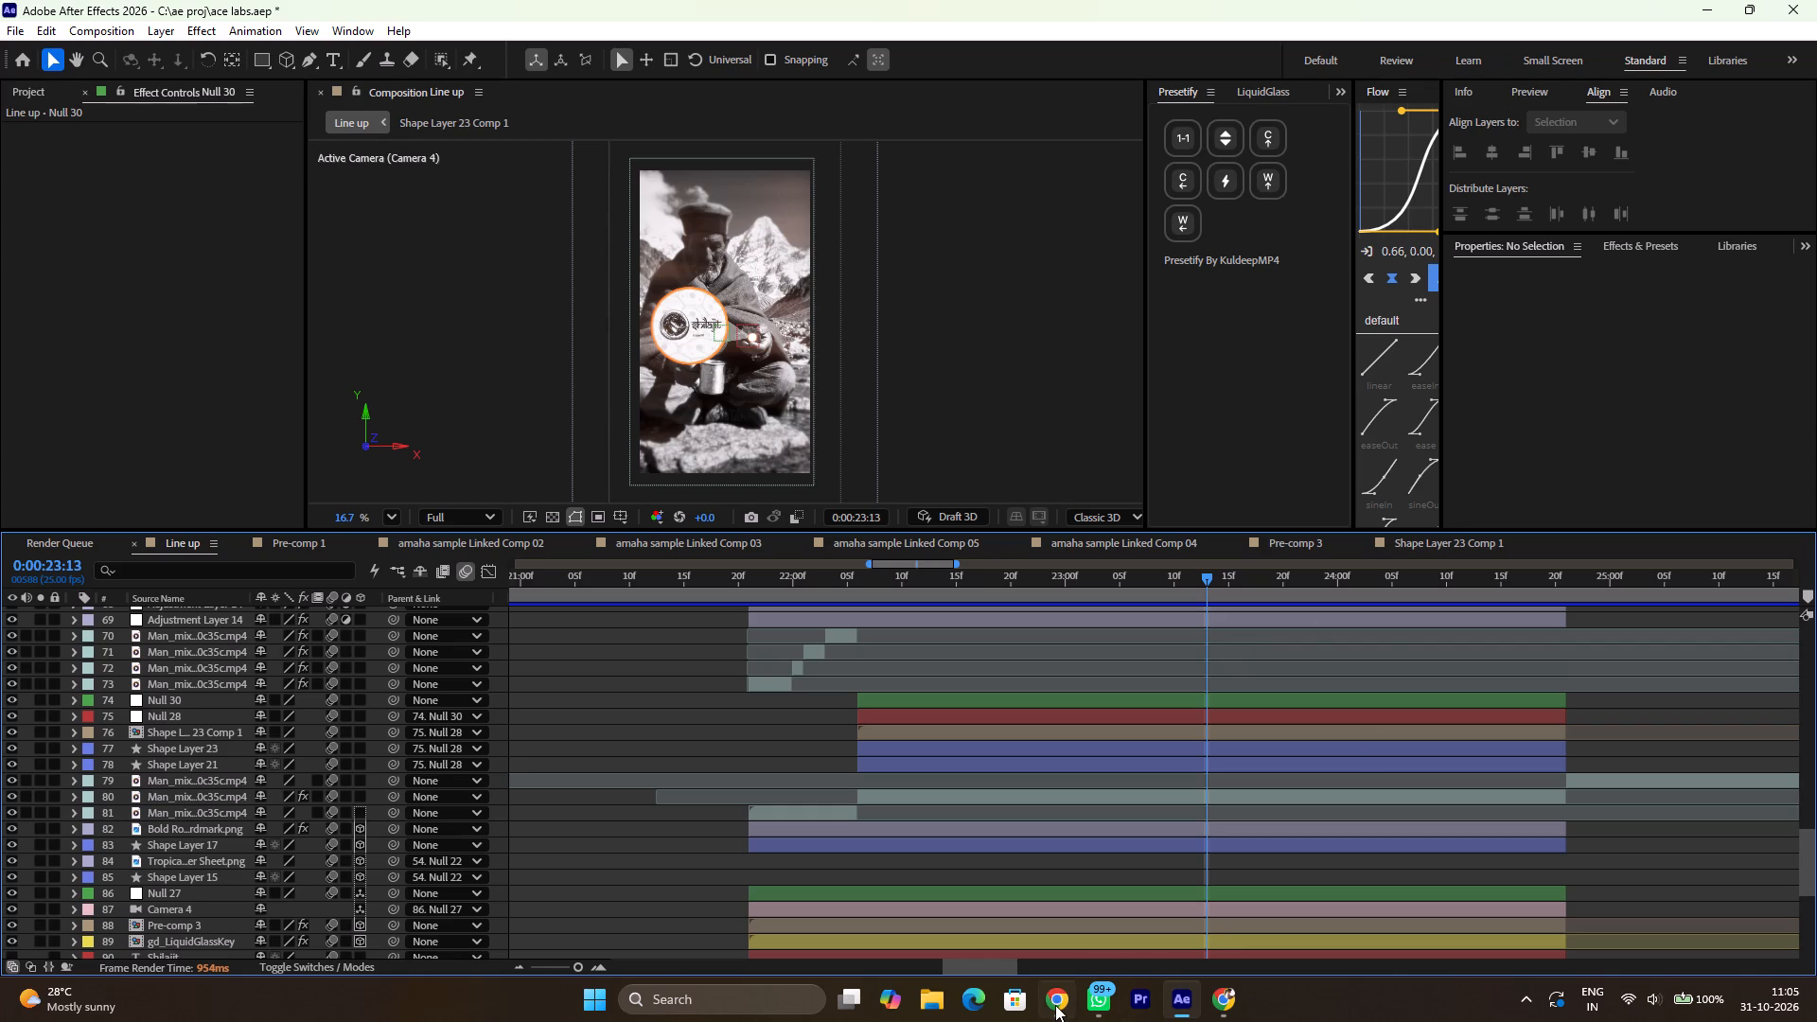
left_click_drag(1261, 581, 1394, 568)
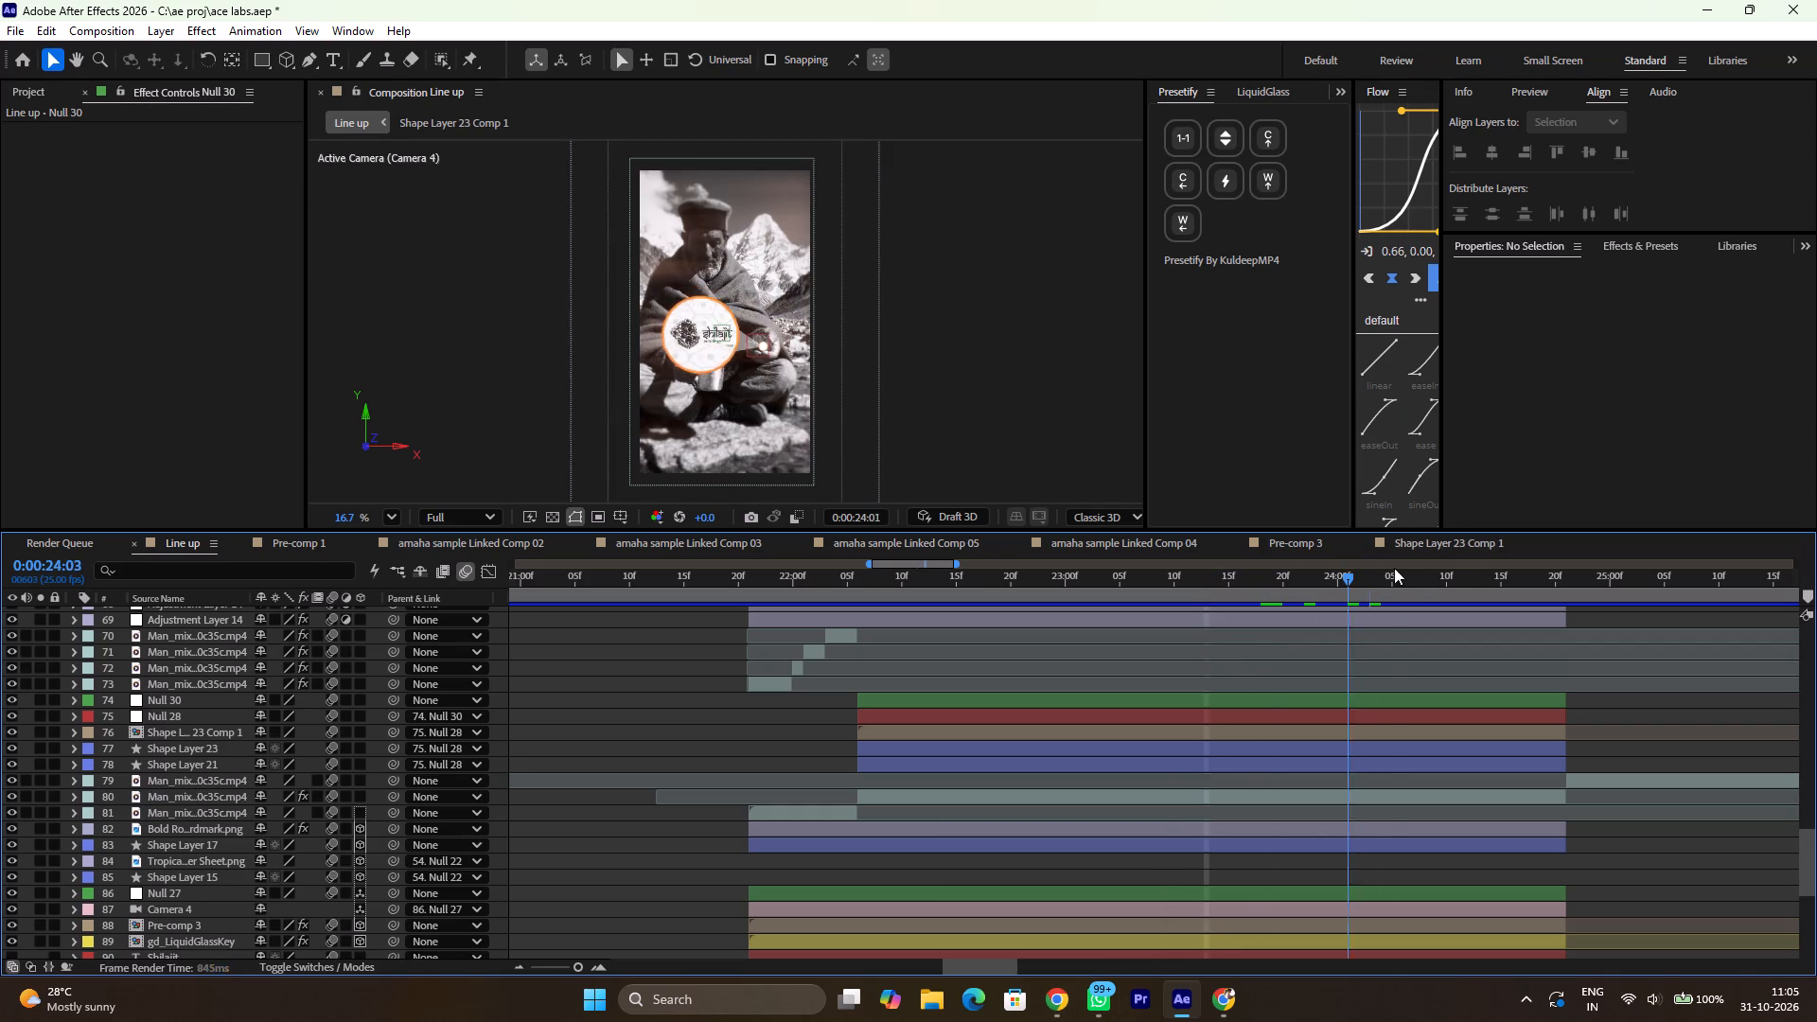
left_click_drag(1394, 568, 1014, 647)
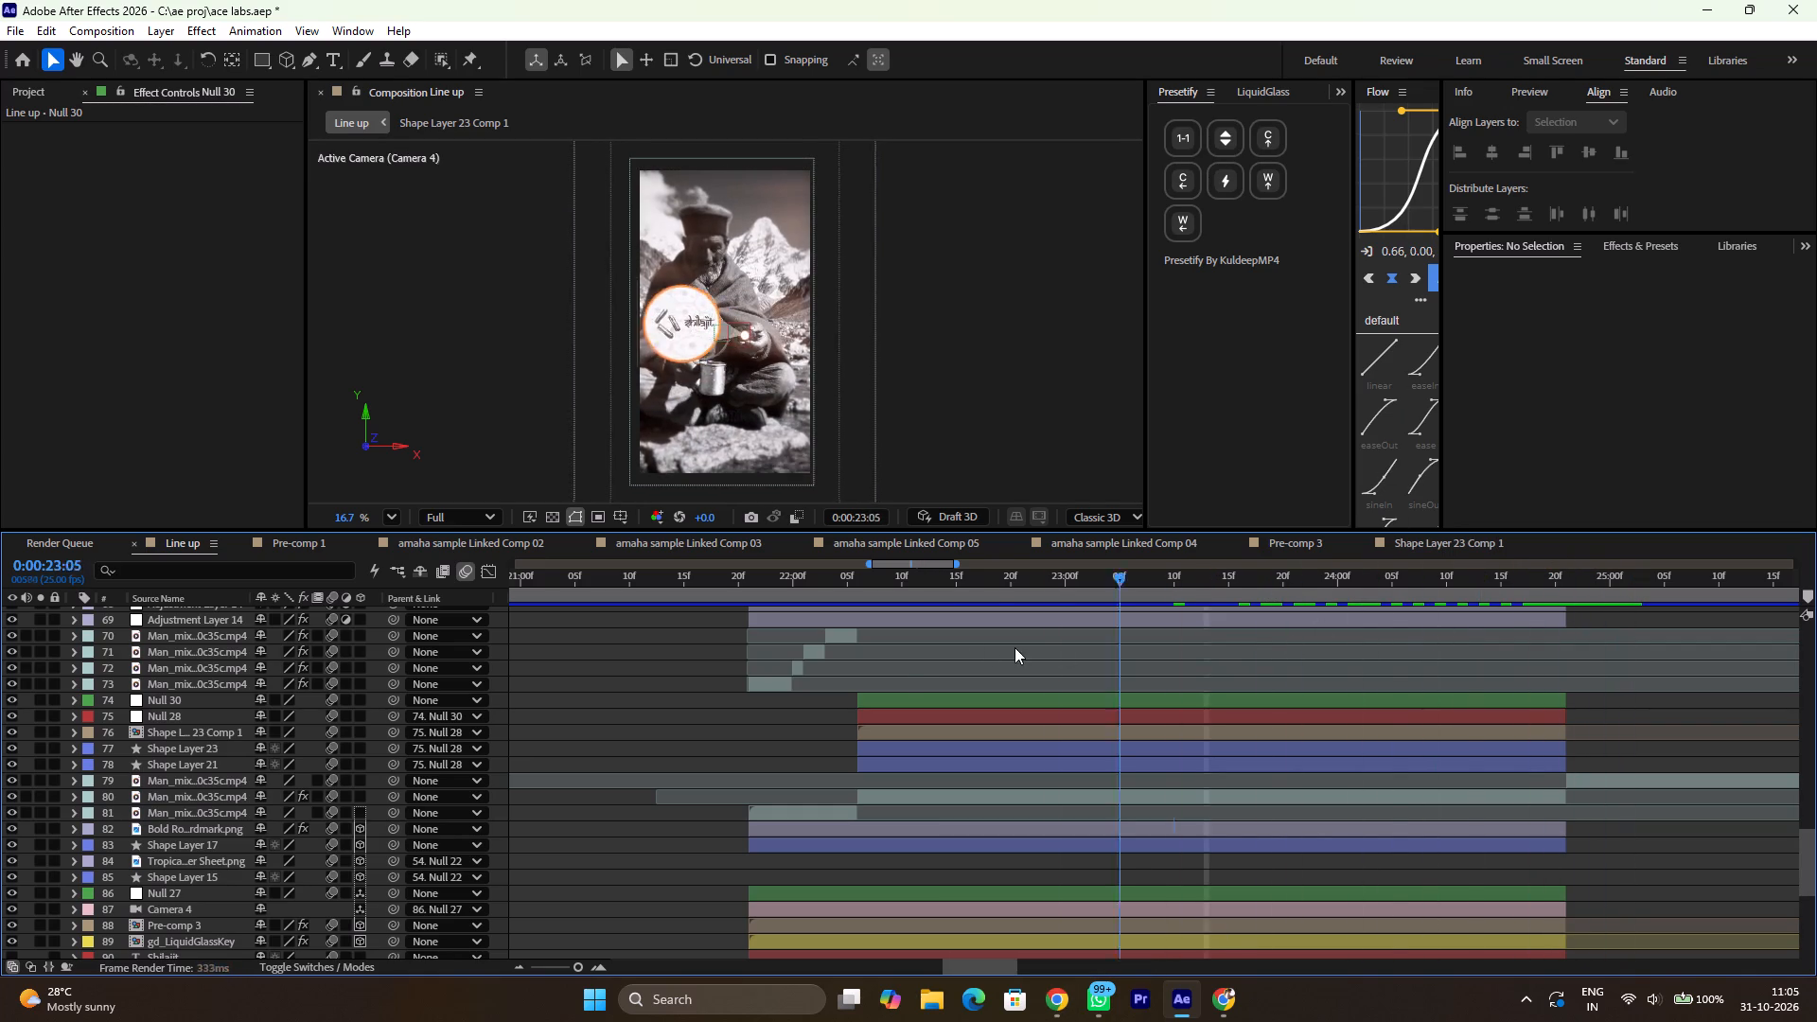
left_click_drag(1014, 647, 1614, 712)
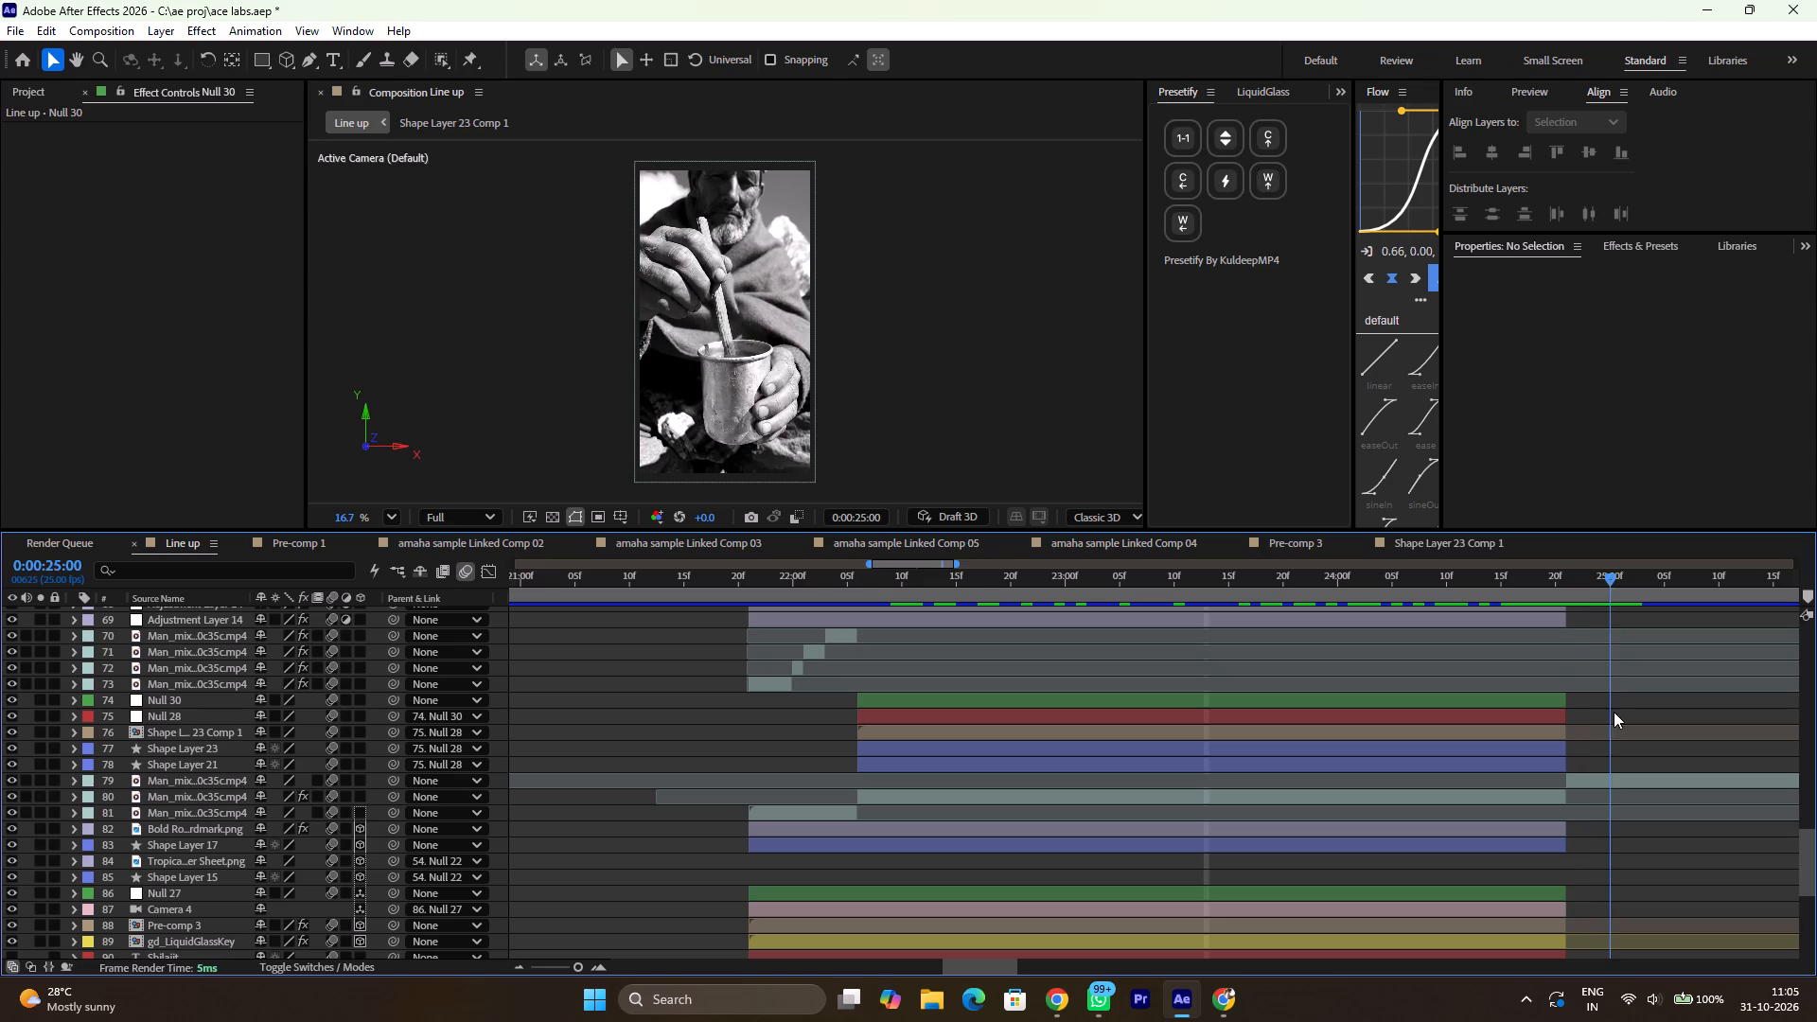
left_click_drag(1614, 712, 1570, 743)
Examine how the layers around the man-mixing clips and the shilajit callout are arranged before and after 0:00:24:21.
scroll(1570, 743, "left", 4)
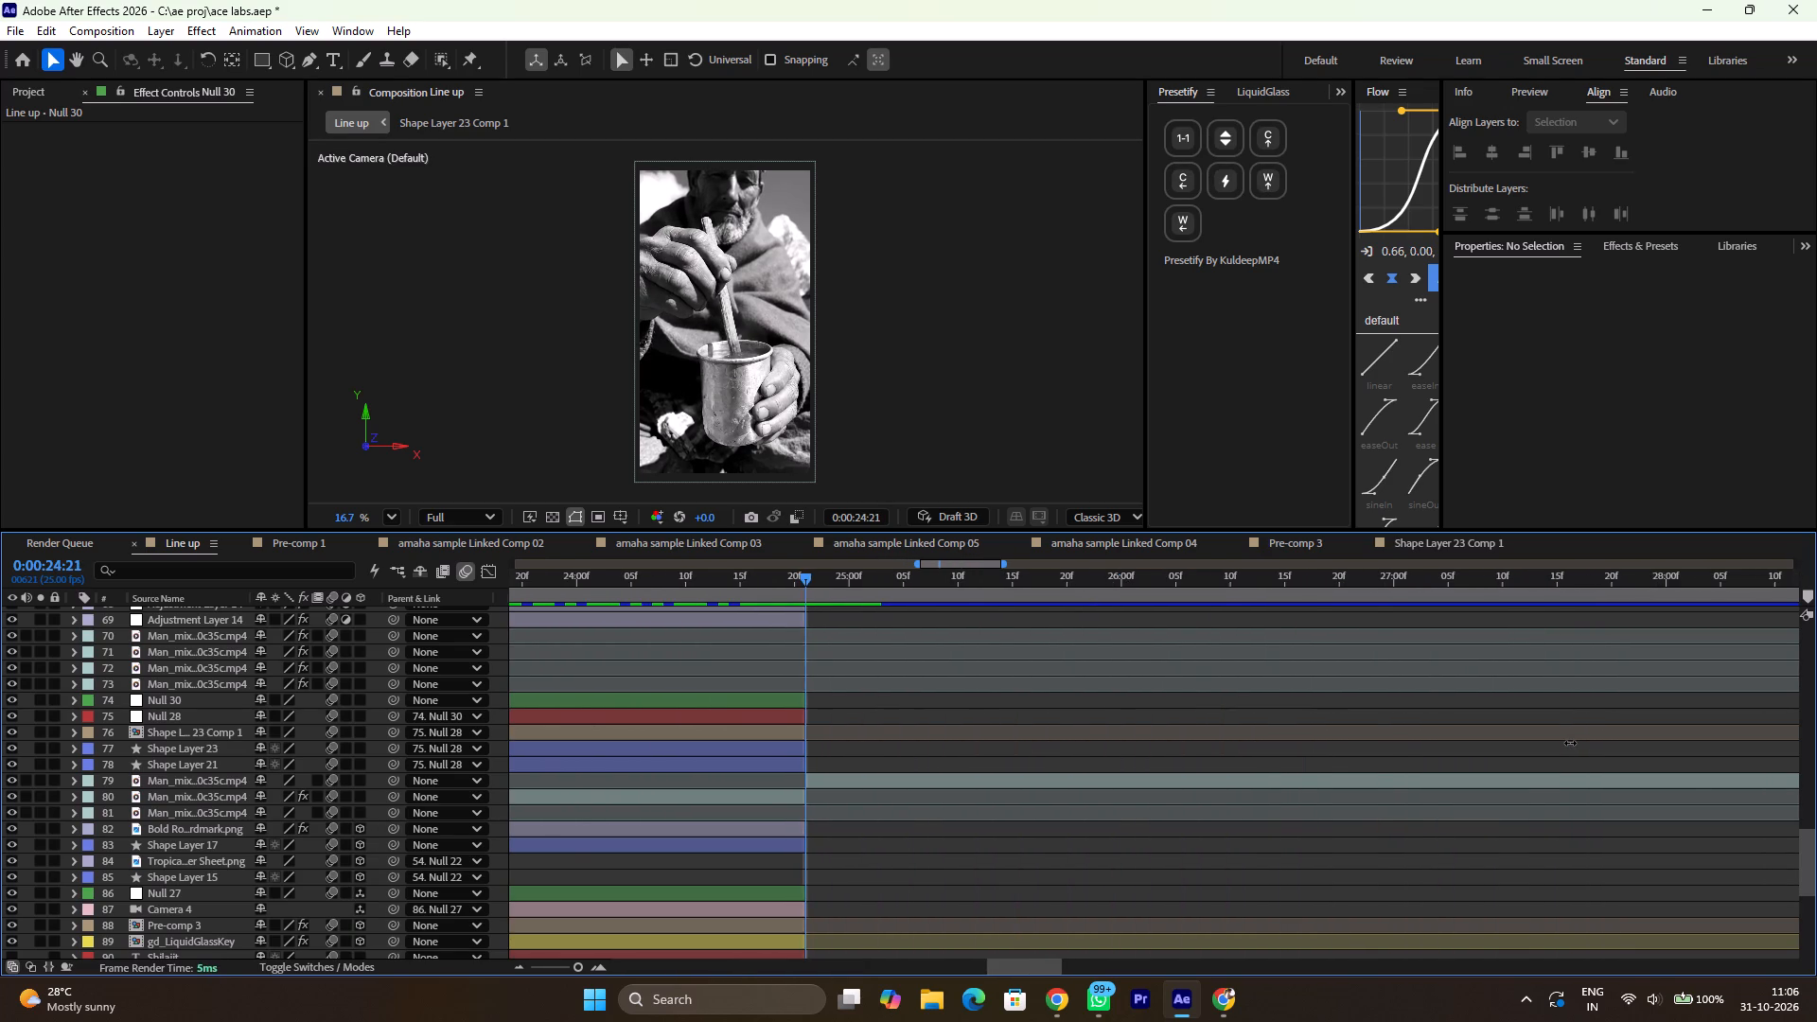
scroll(1570, 743, "down", 2, "ctrl+alt")
scroll(1467, 752, "left", 1)
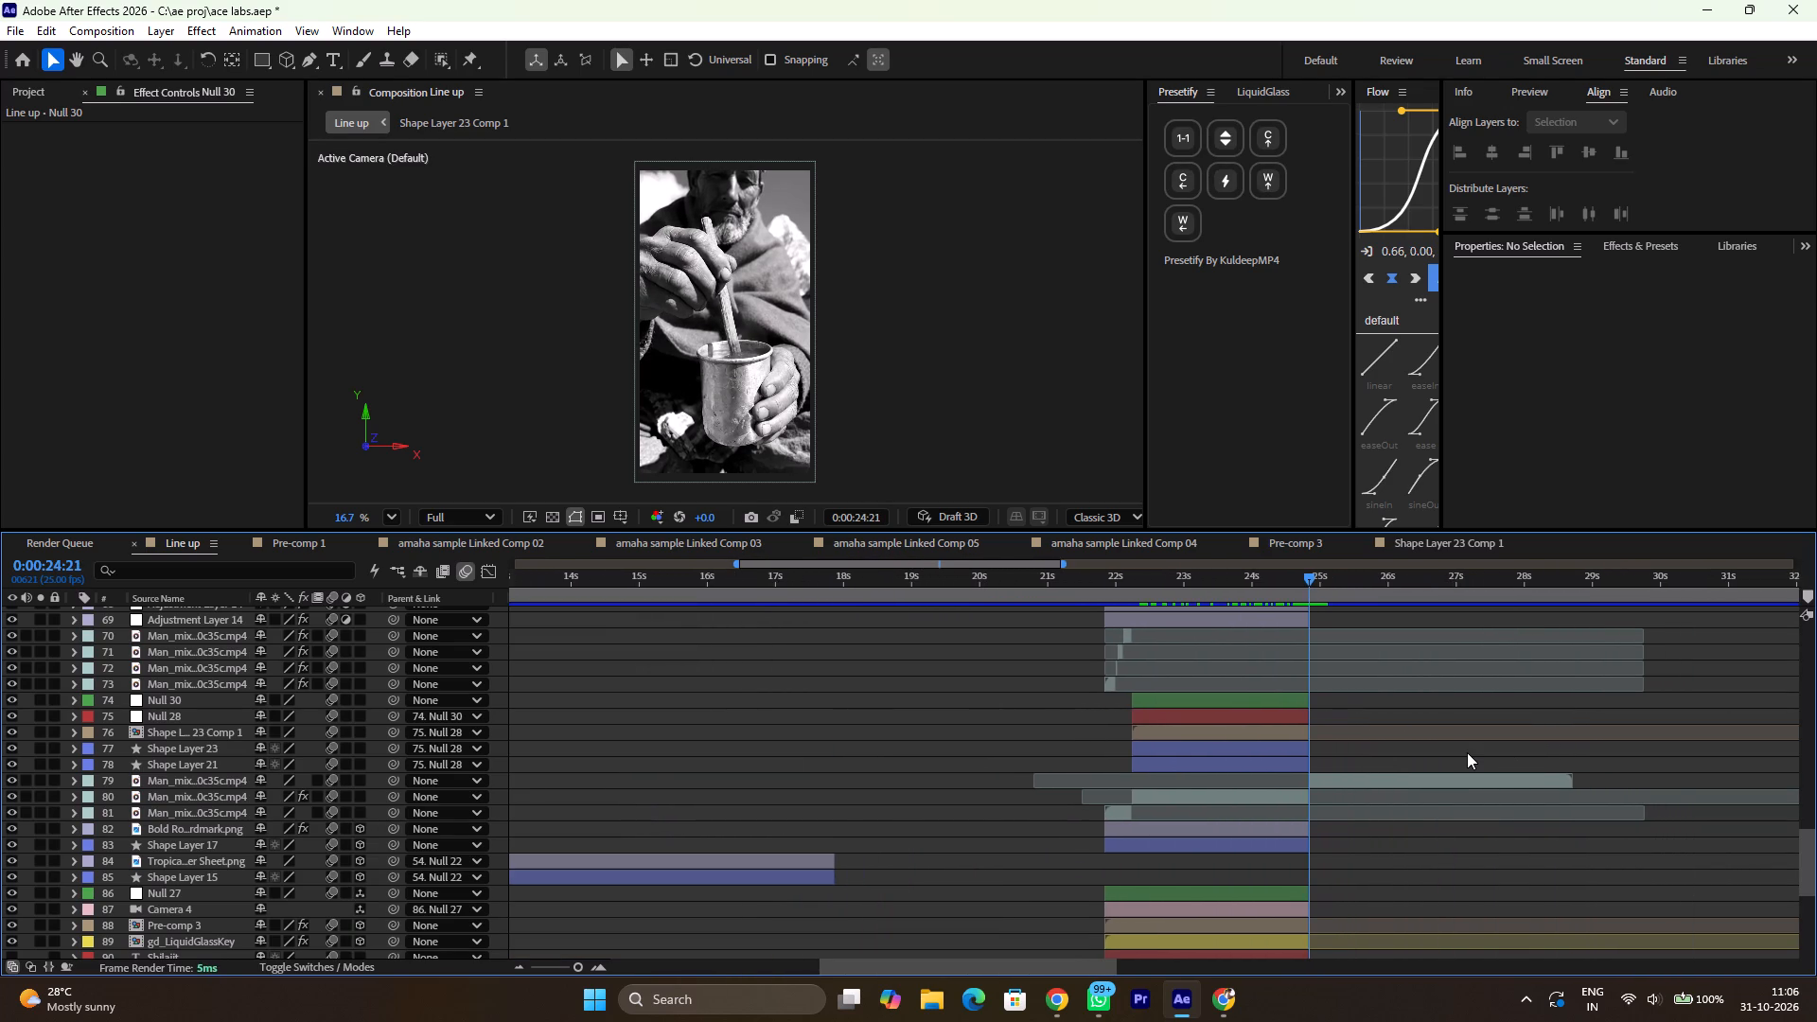
scroll(1467, 752, "up", 2, "ctrl+alt")
scroll(1467, 752, "down", 6, "ctrl+alt")
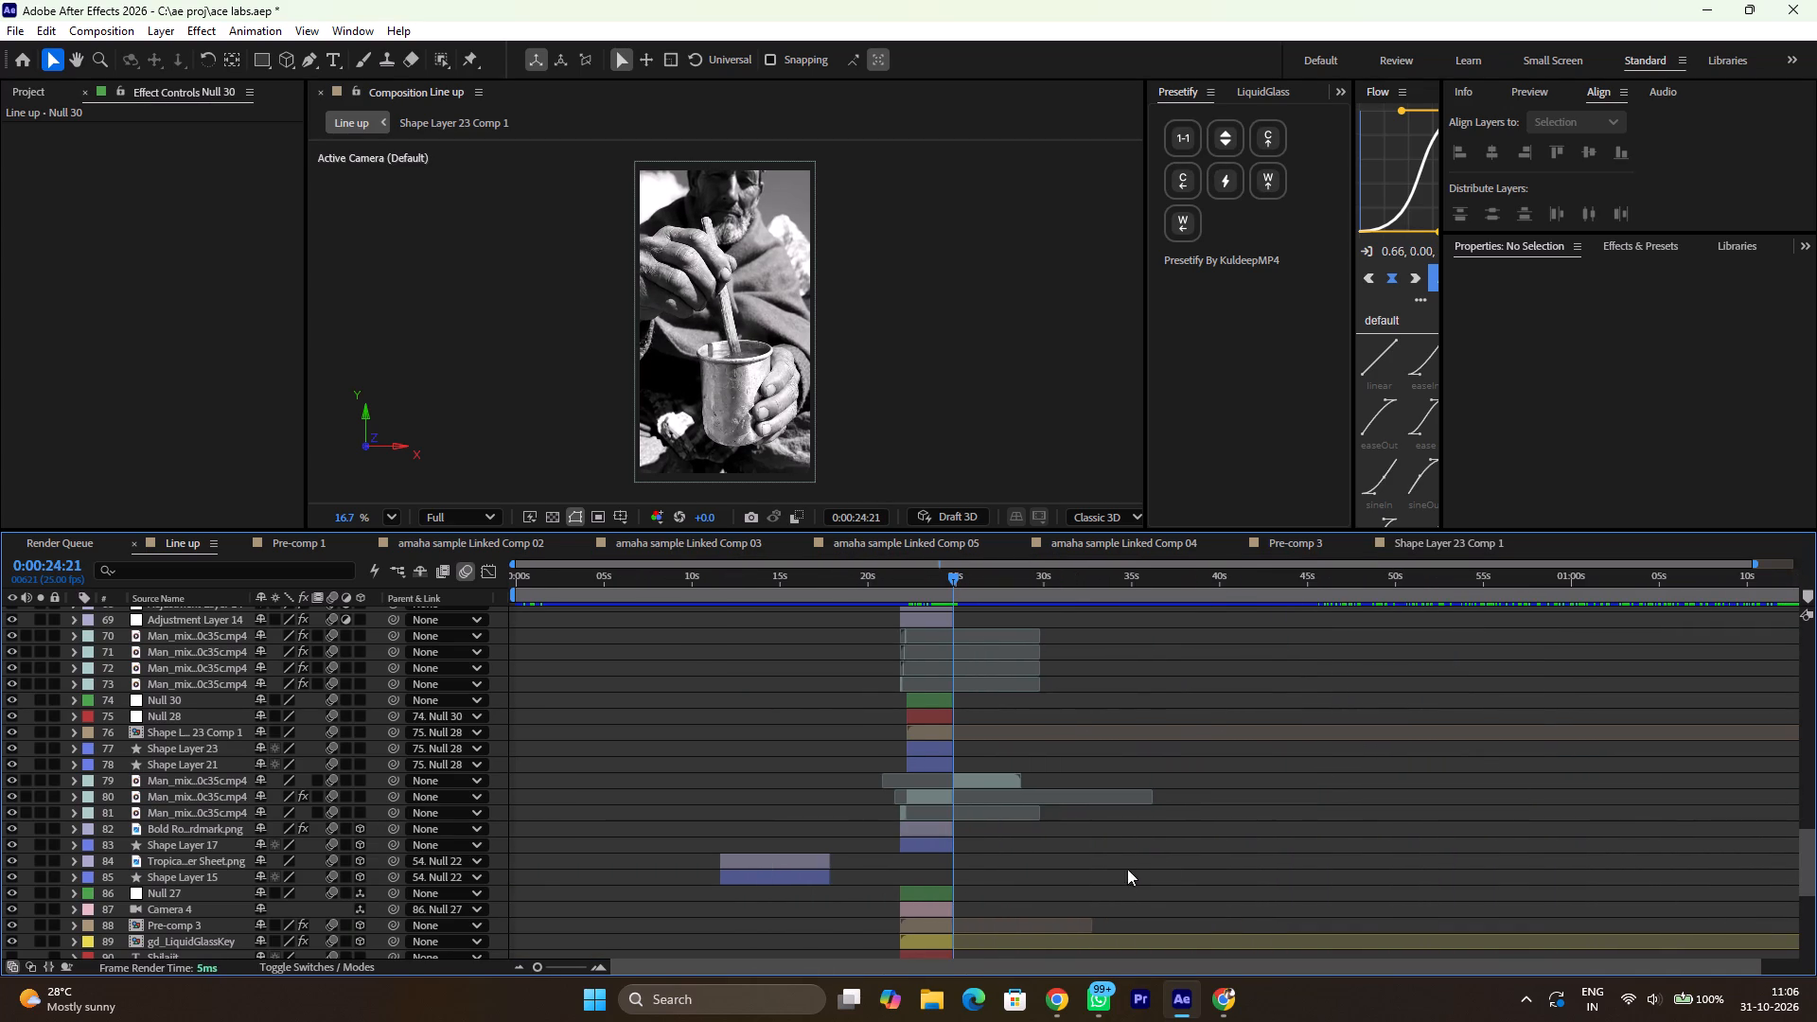
scroll(1116, 852, "down", 1)
scroll(1116, 852, "up", 1)
scroll(1116, 852, "down", 4)
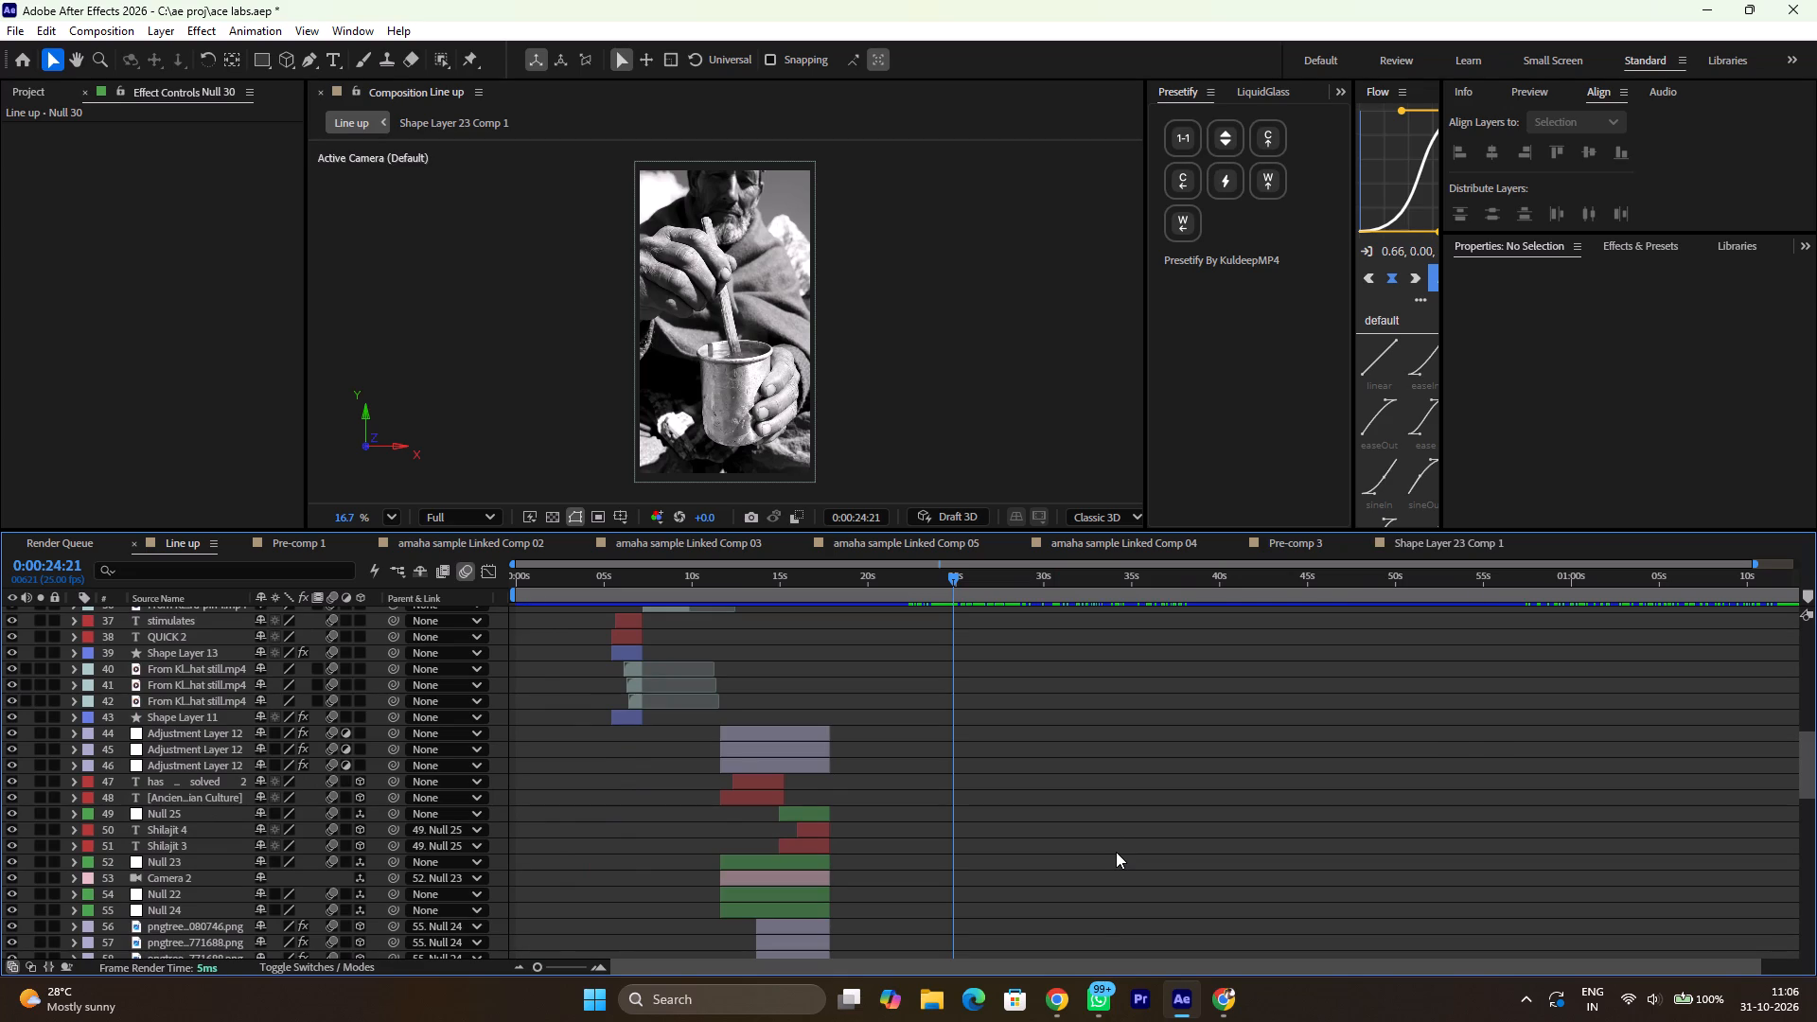
scroll(901, 766, "down", 2)
scroll(901, 766, "up", 2, "ctrl+alt")
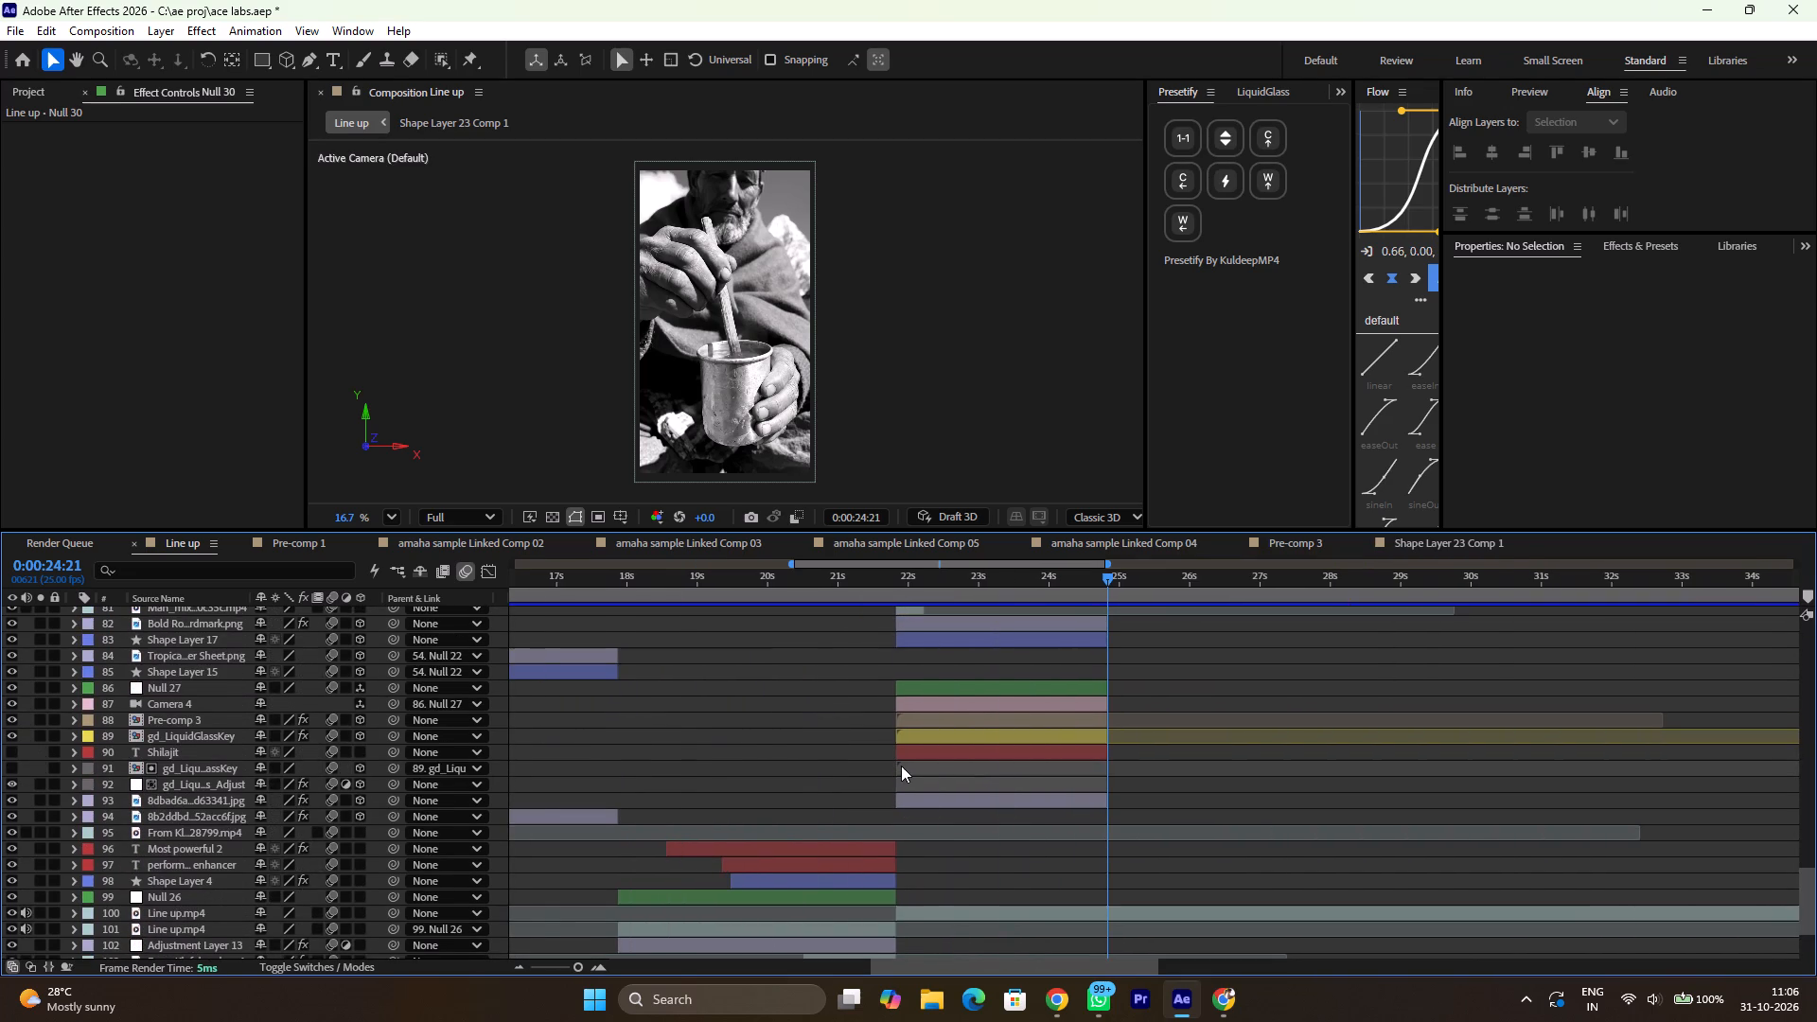
scroll(901, 766, "up", 2)
scroll(901, 766, "up", 1, "ctrl+alt")
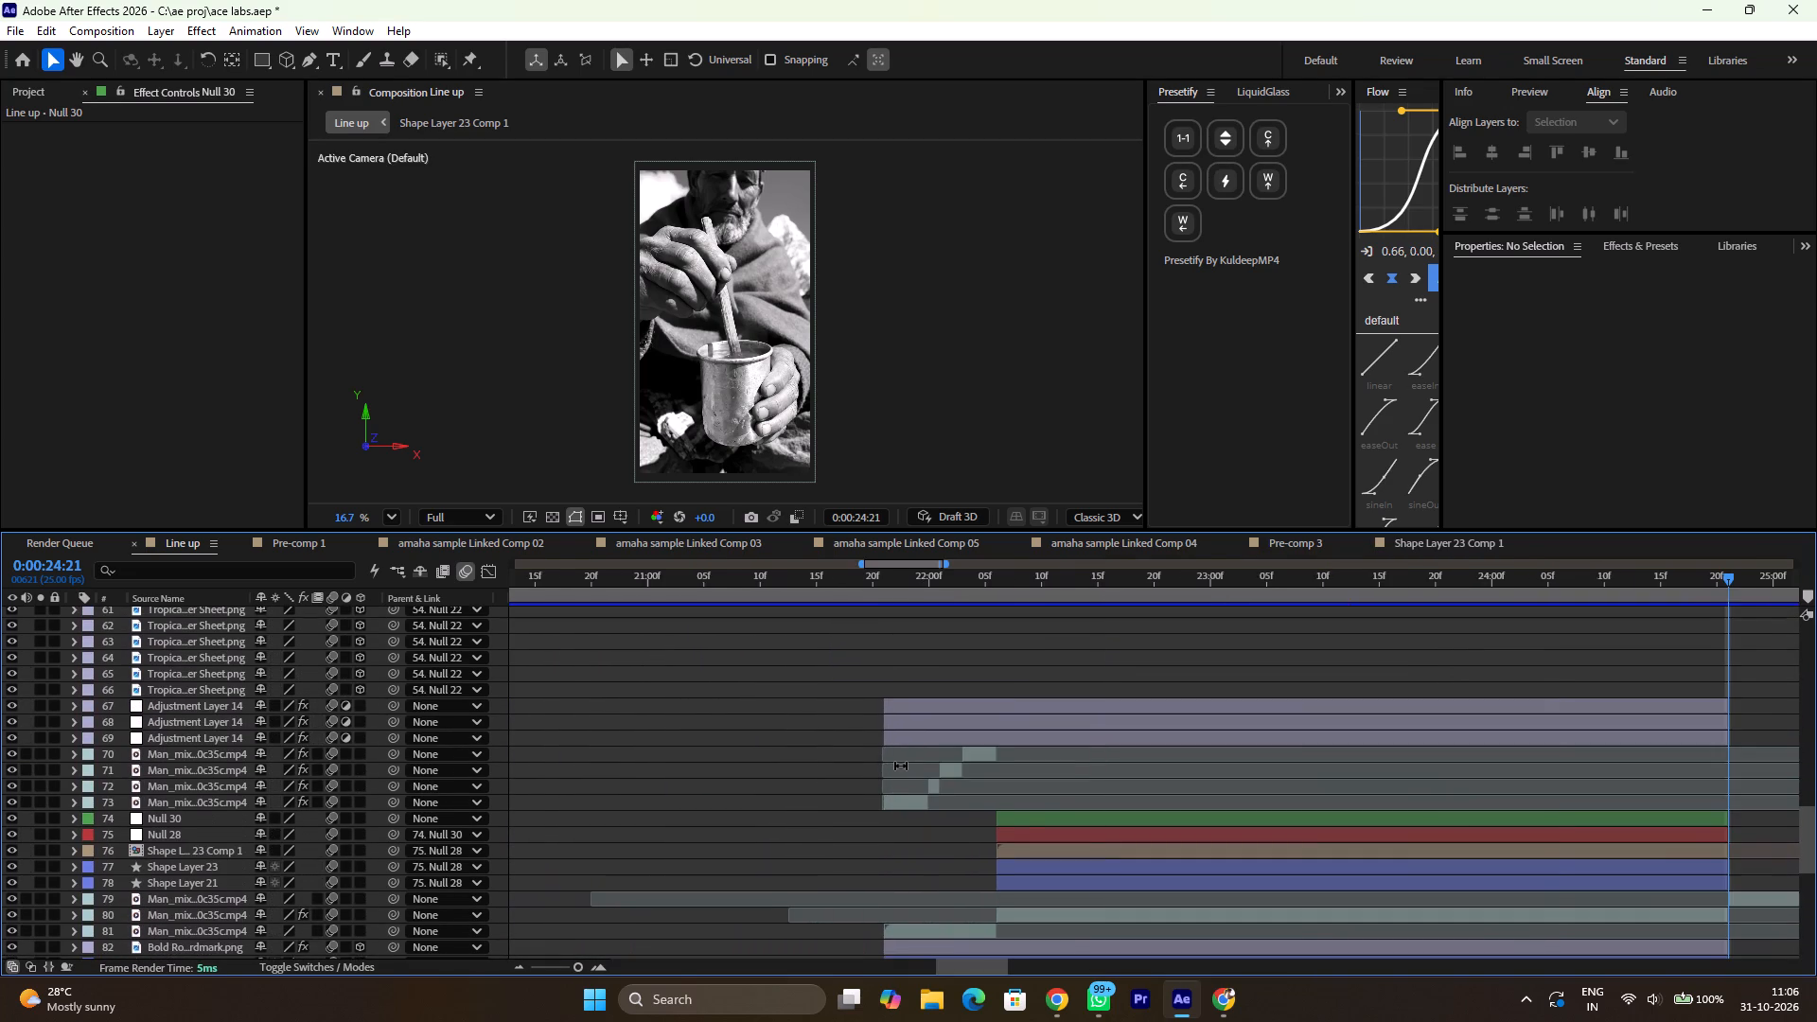
scroll(901, 766, "up", 1, "ctrl+alt")
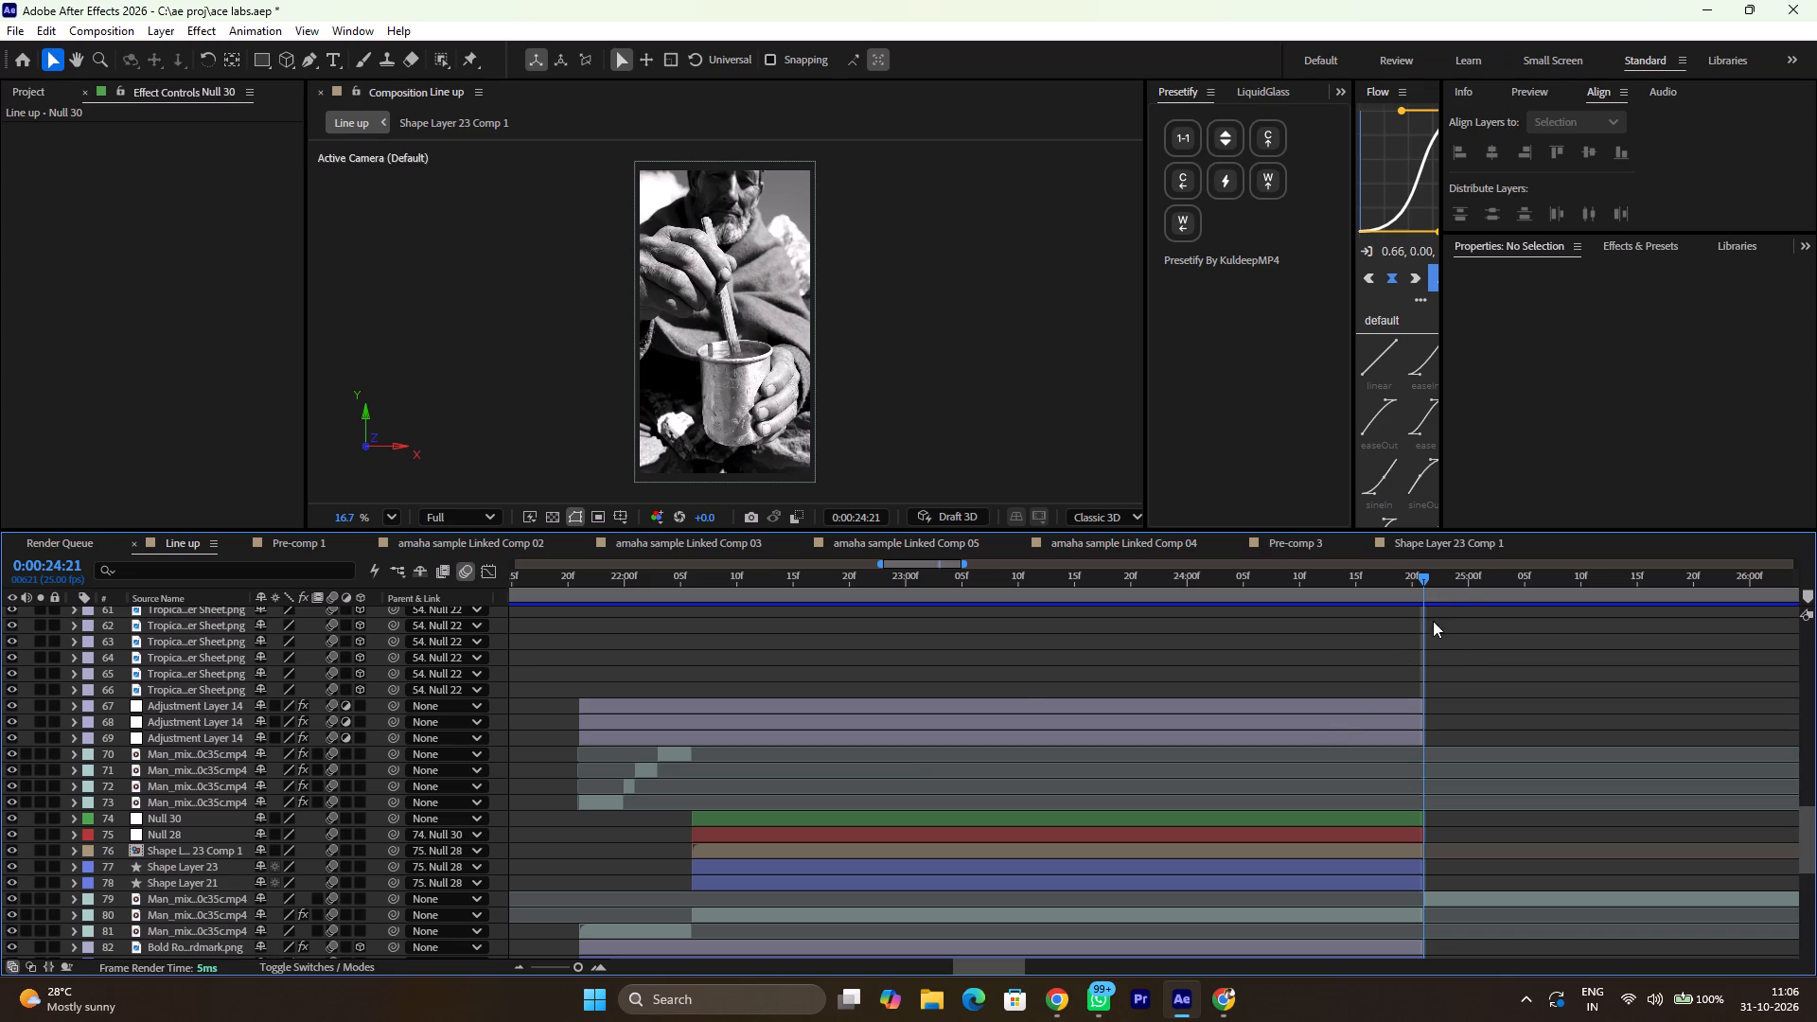
Play the composition from 0:00:22:17 through the shilajit callout and man-mixing clip to 0:00:29:15 in the talking-head footage.
left_click(1390, 592)
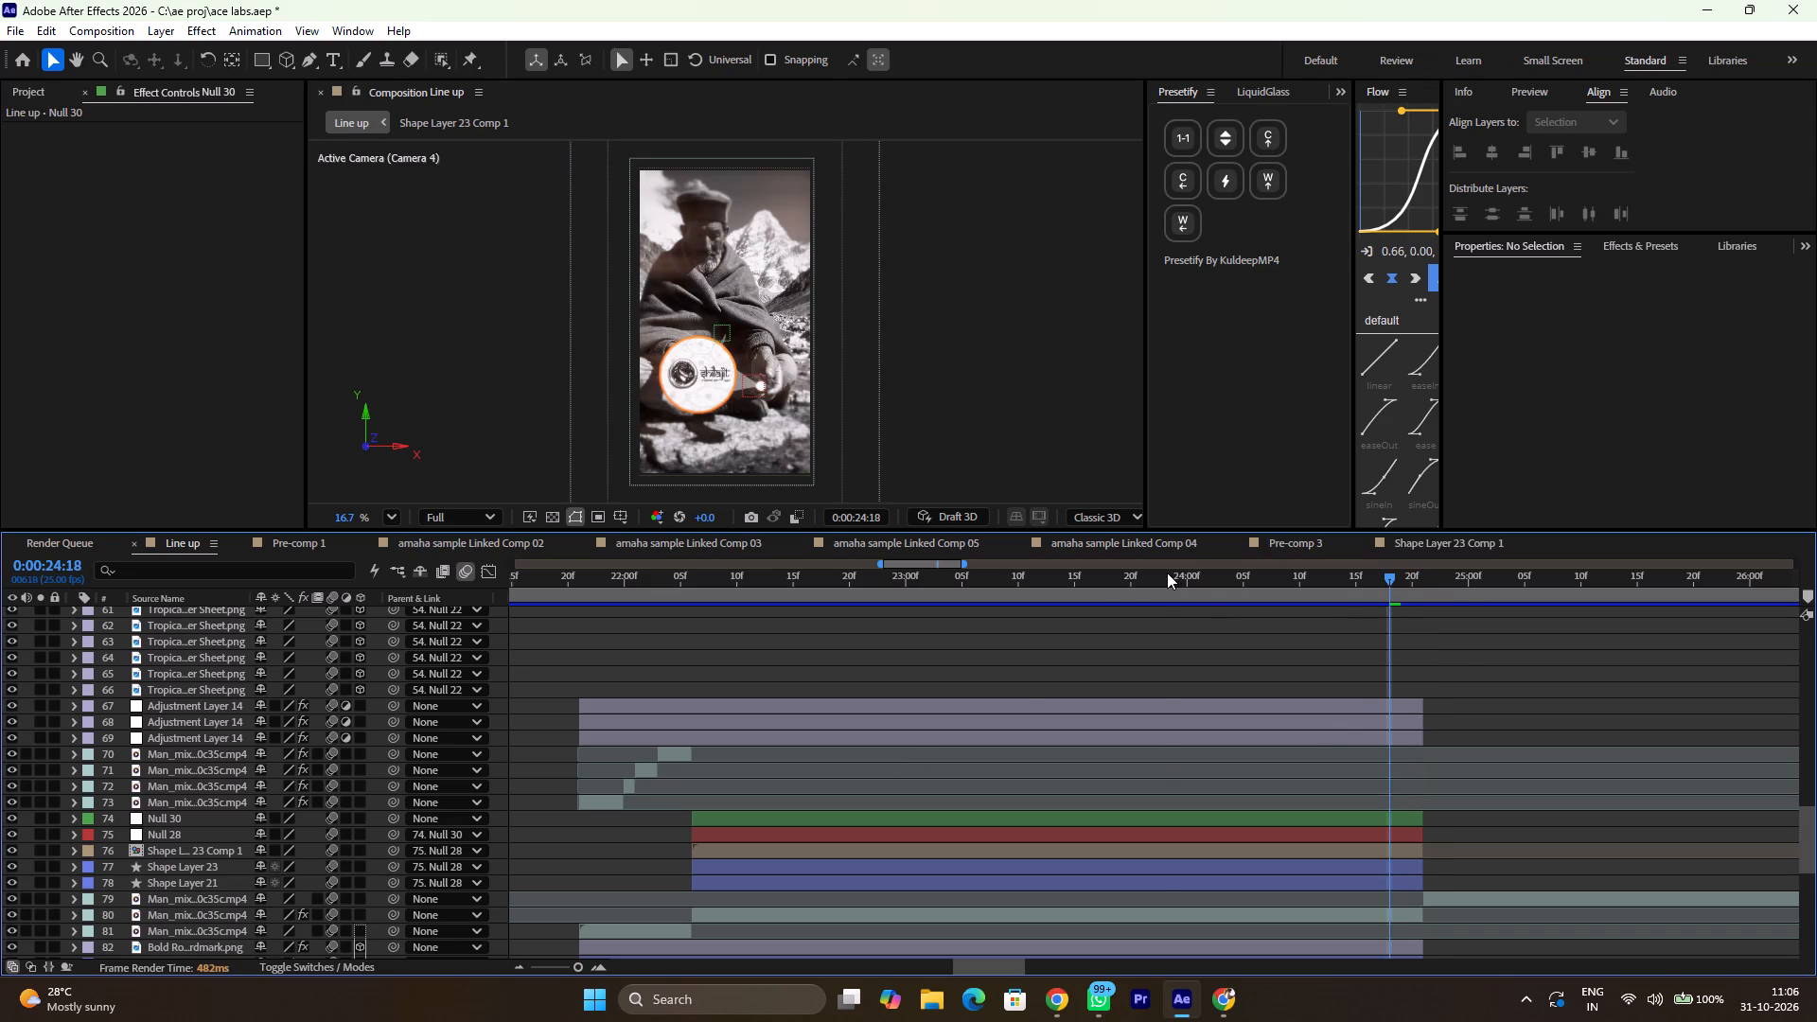
left_click_drag(1167, 573, 814, 643)
key("space")
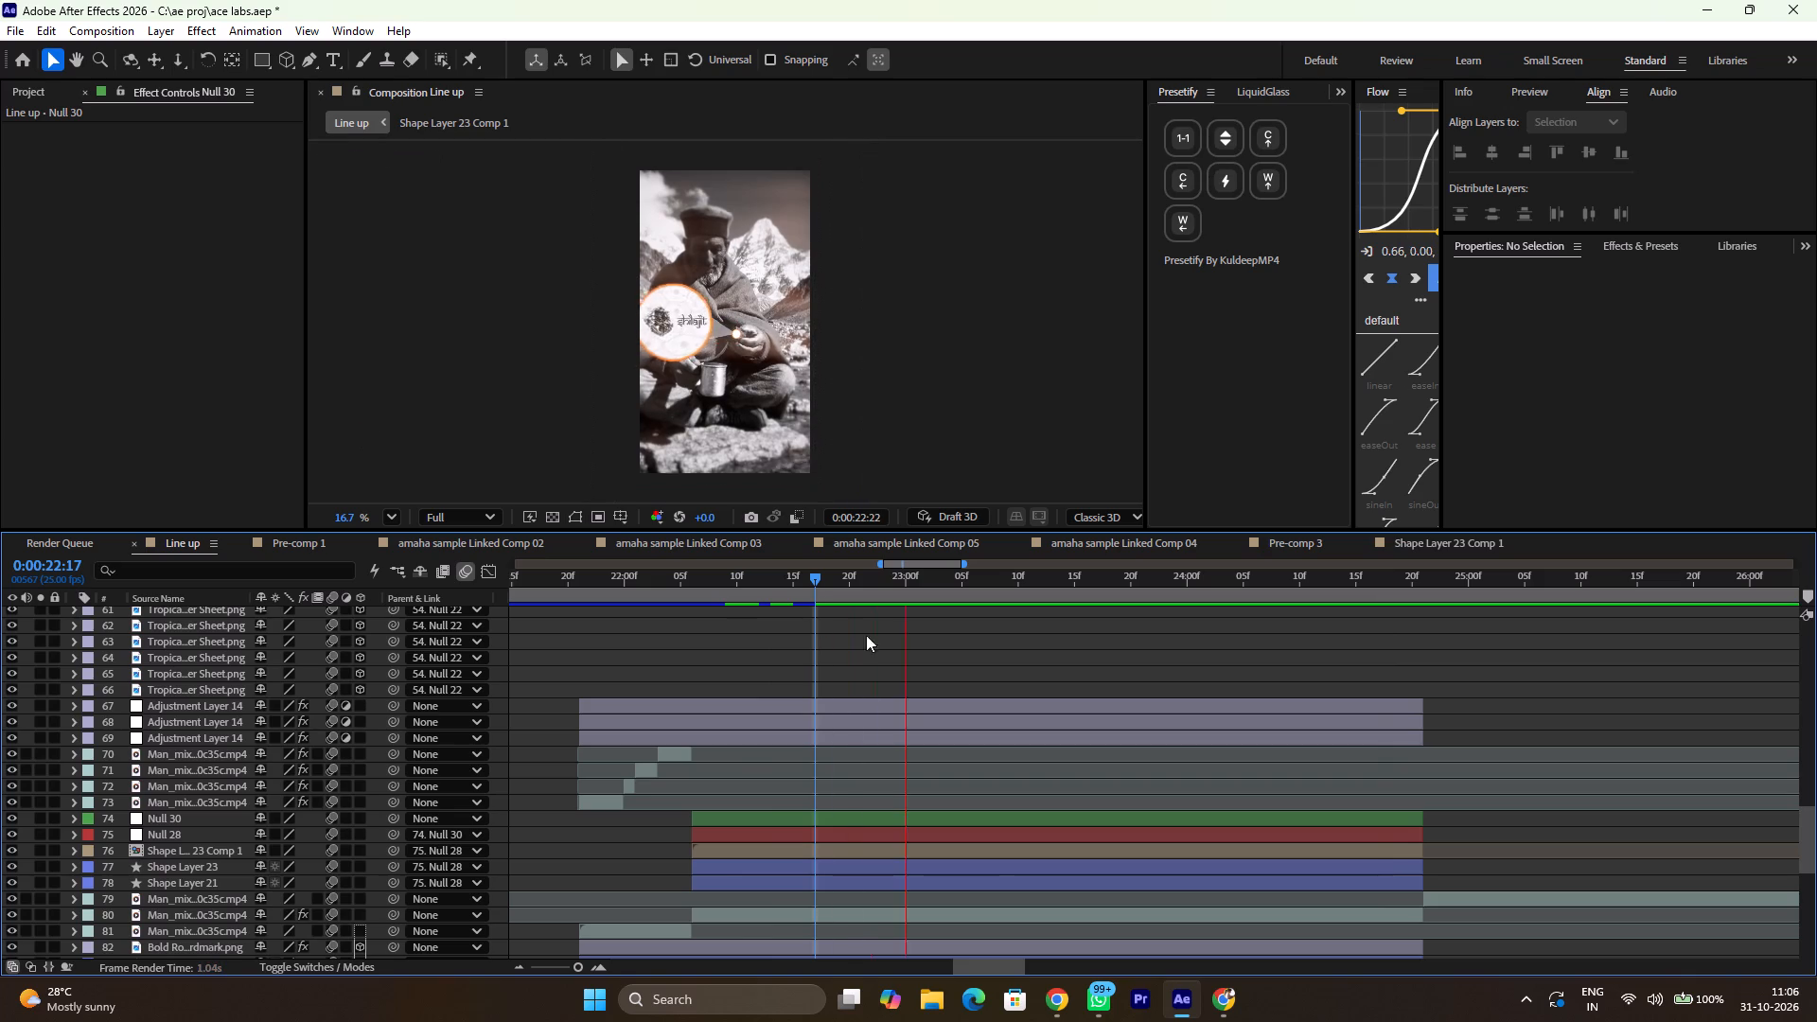
scroll(1012, 706, "left", 1)
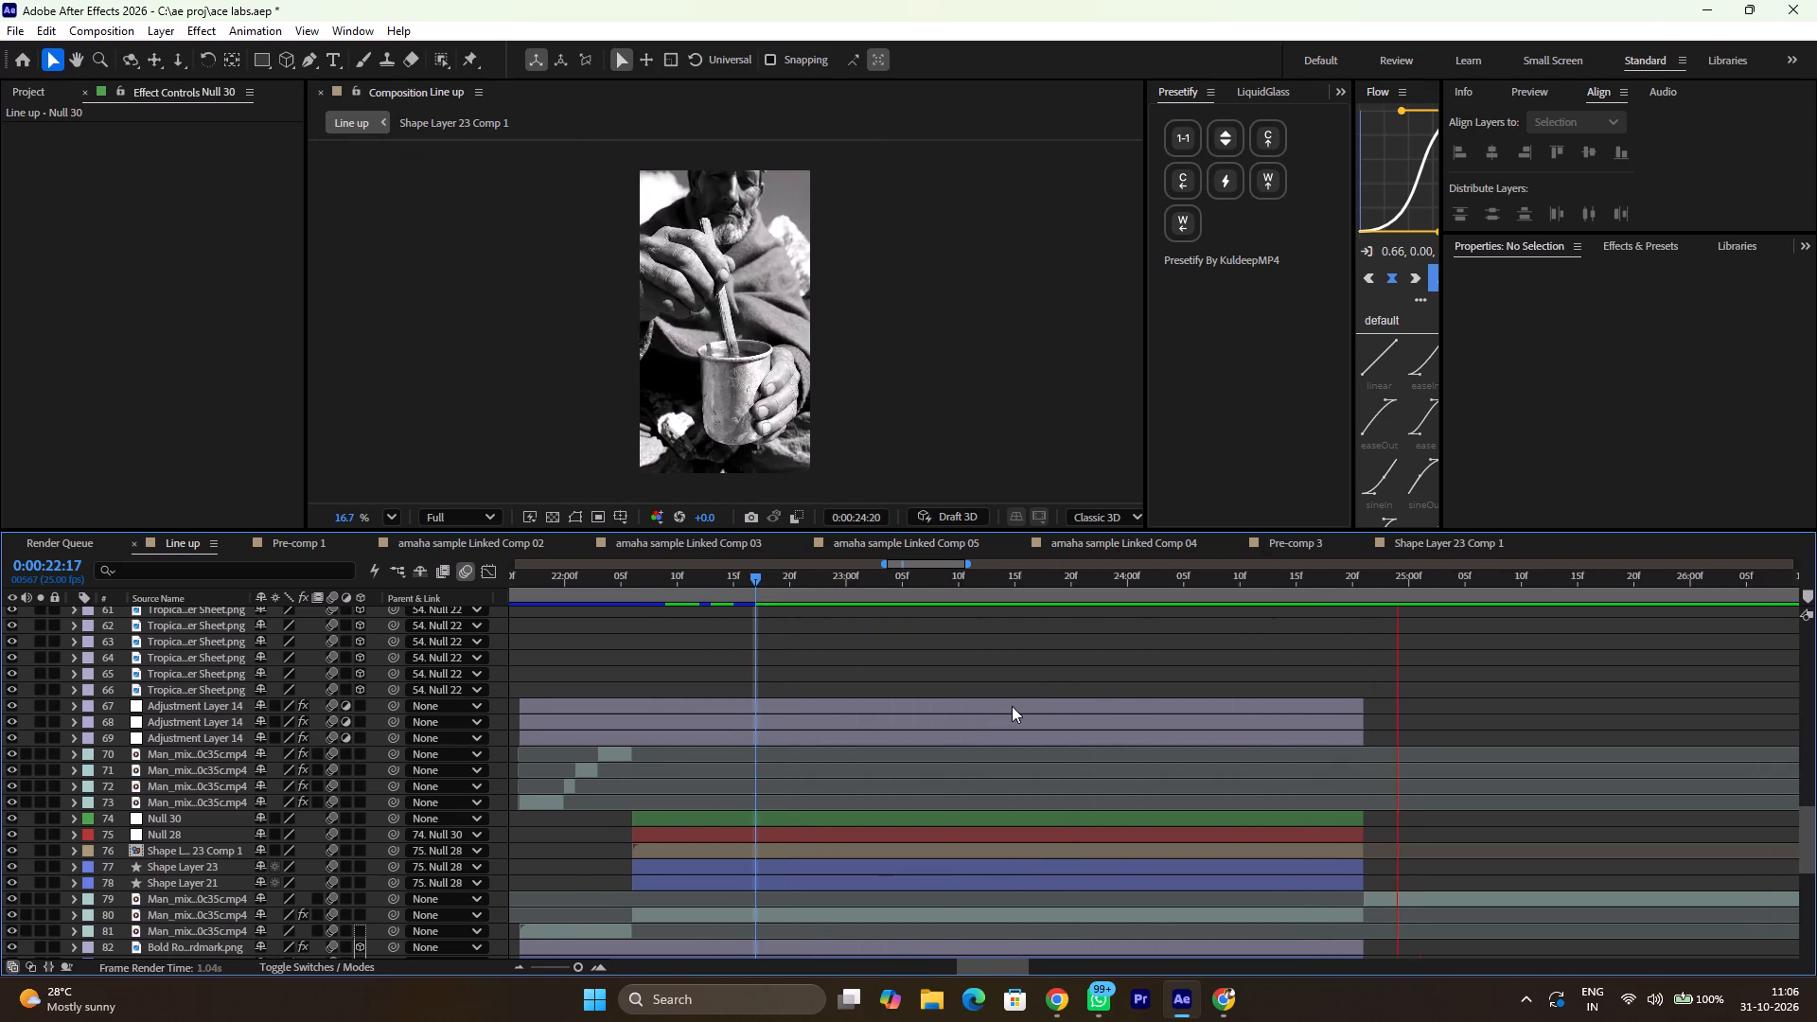
scroll(1012, 706, "left", 1)
key("space")
scroll(1155, 598, "left", 3)
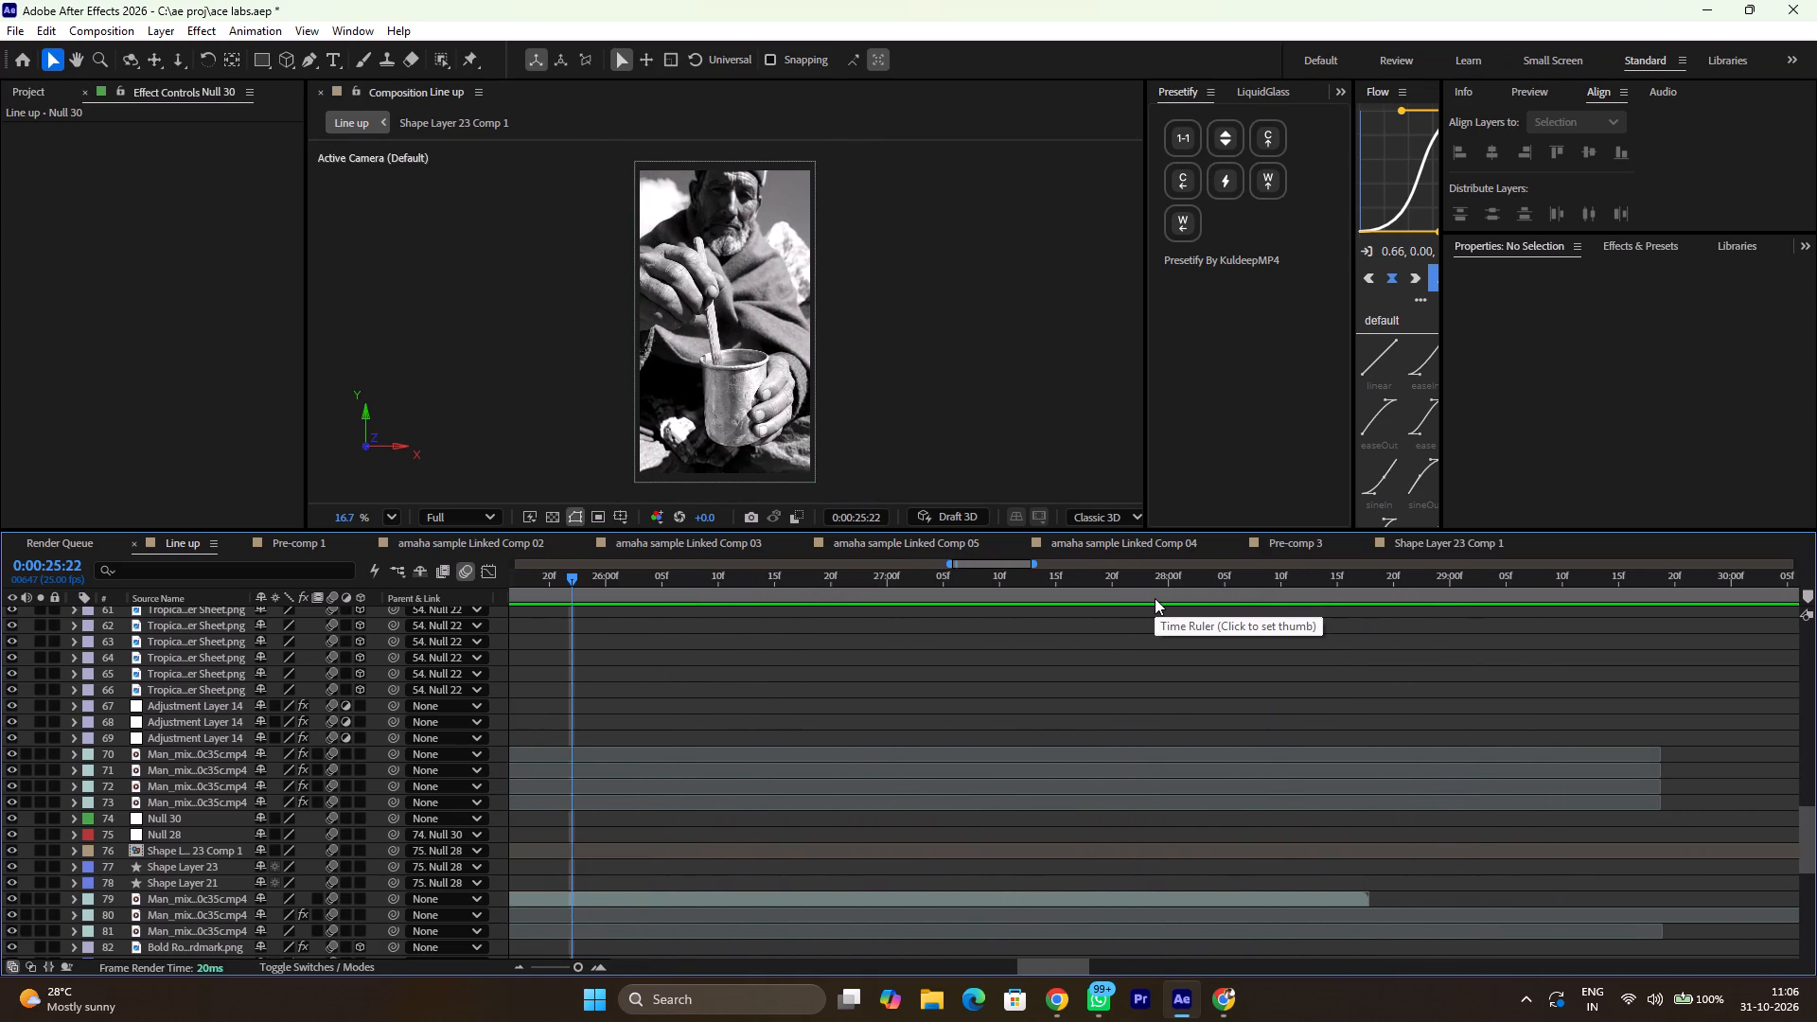
scroll(1155, 598, "down", 2, "ctrl+alt")
scroll(1071, 672, "up", 4, "ctrl+alt")
key("space")
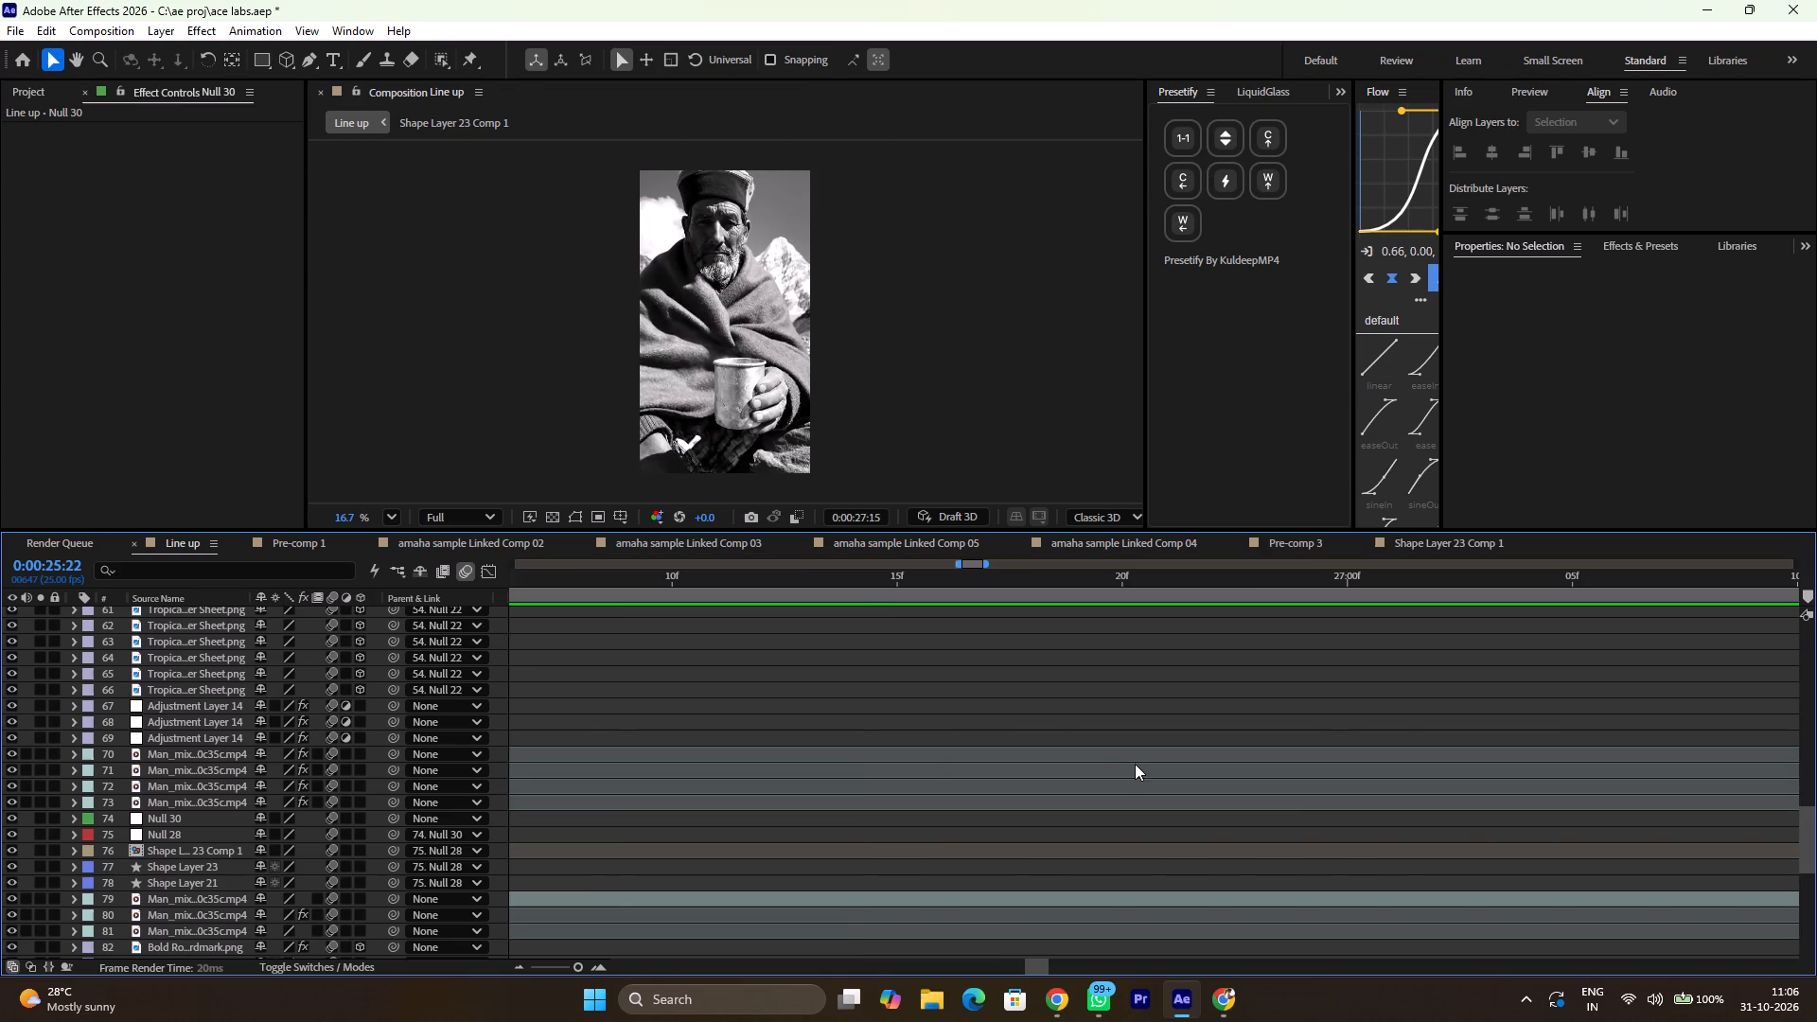
scroll(1142, 758, "down", 3, "ctrl+alt")
scroll(1142, 758, "up", 1, "alt")
key("space")
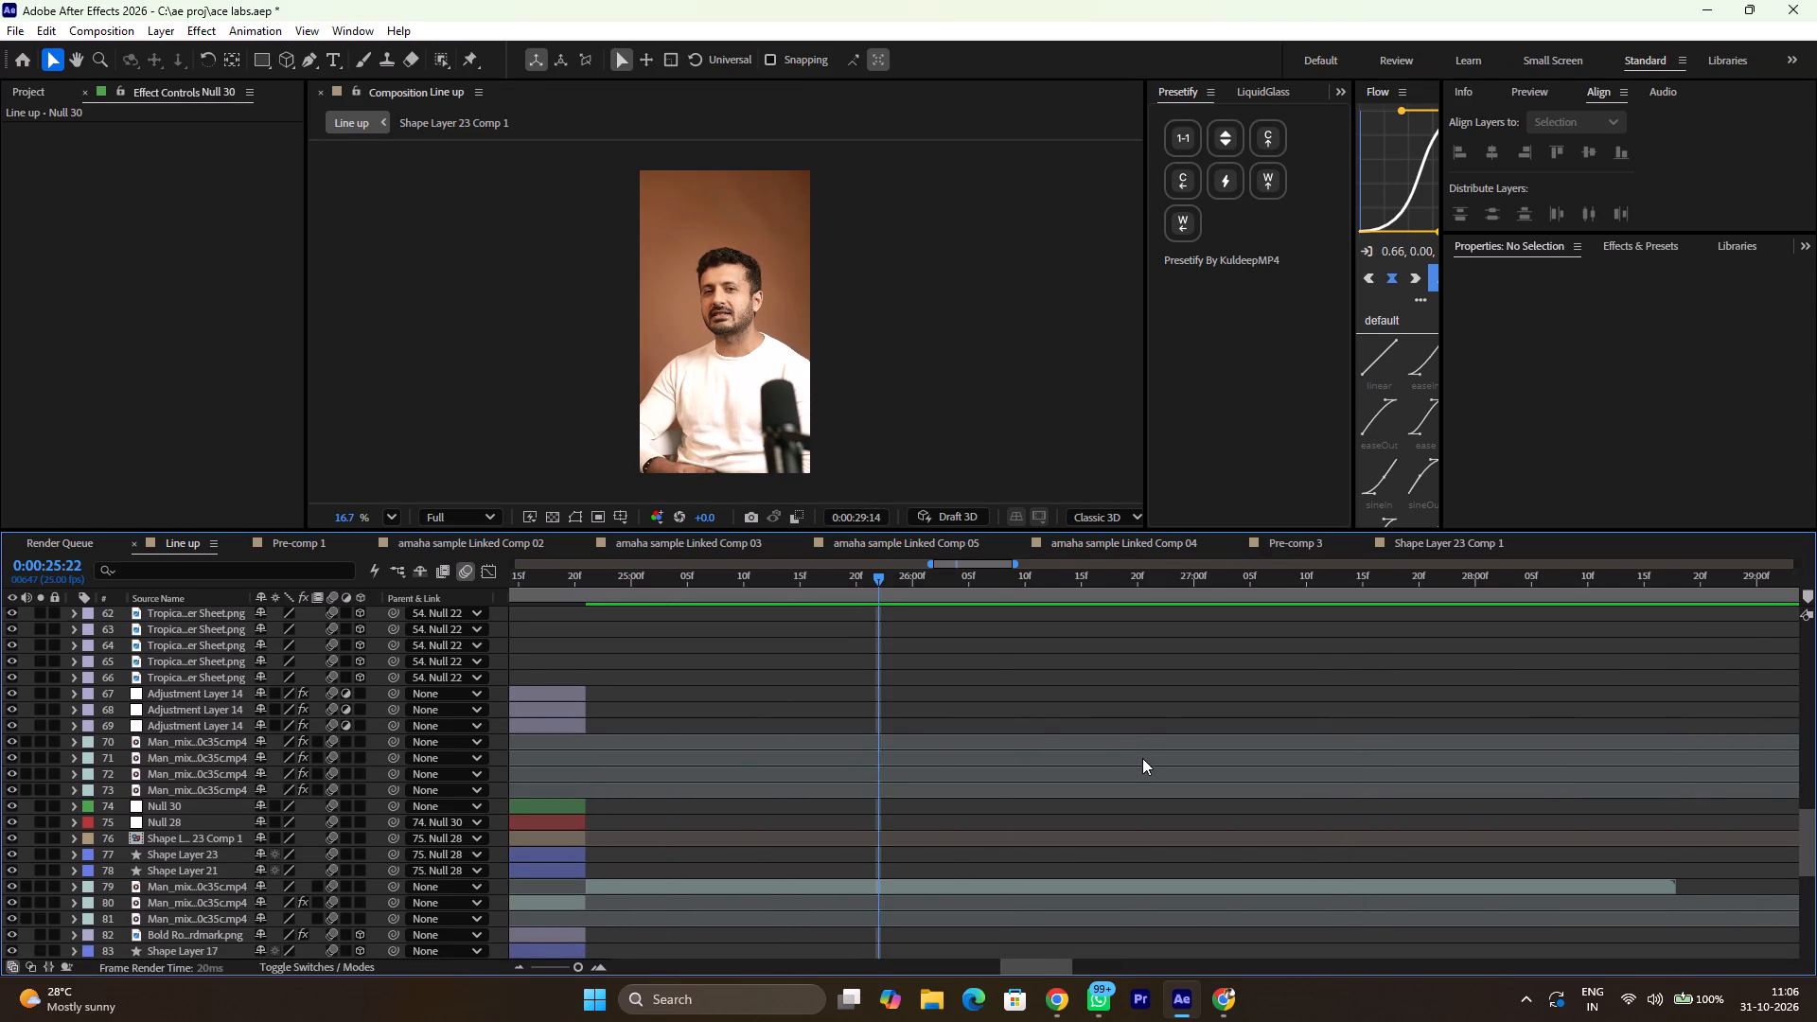
scroll(1067, 682, "right", 3)
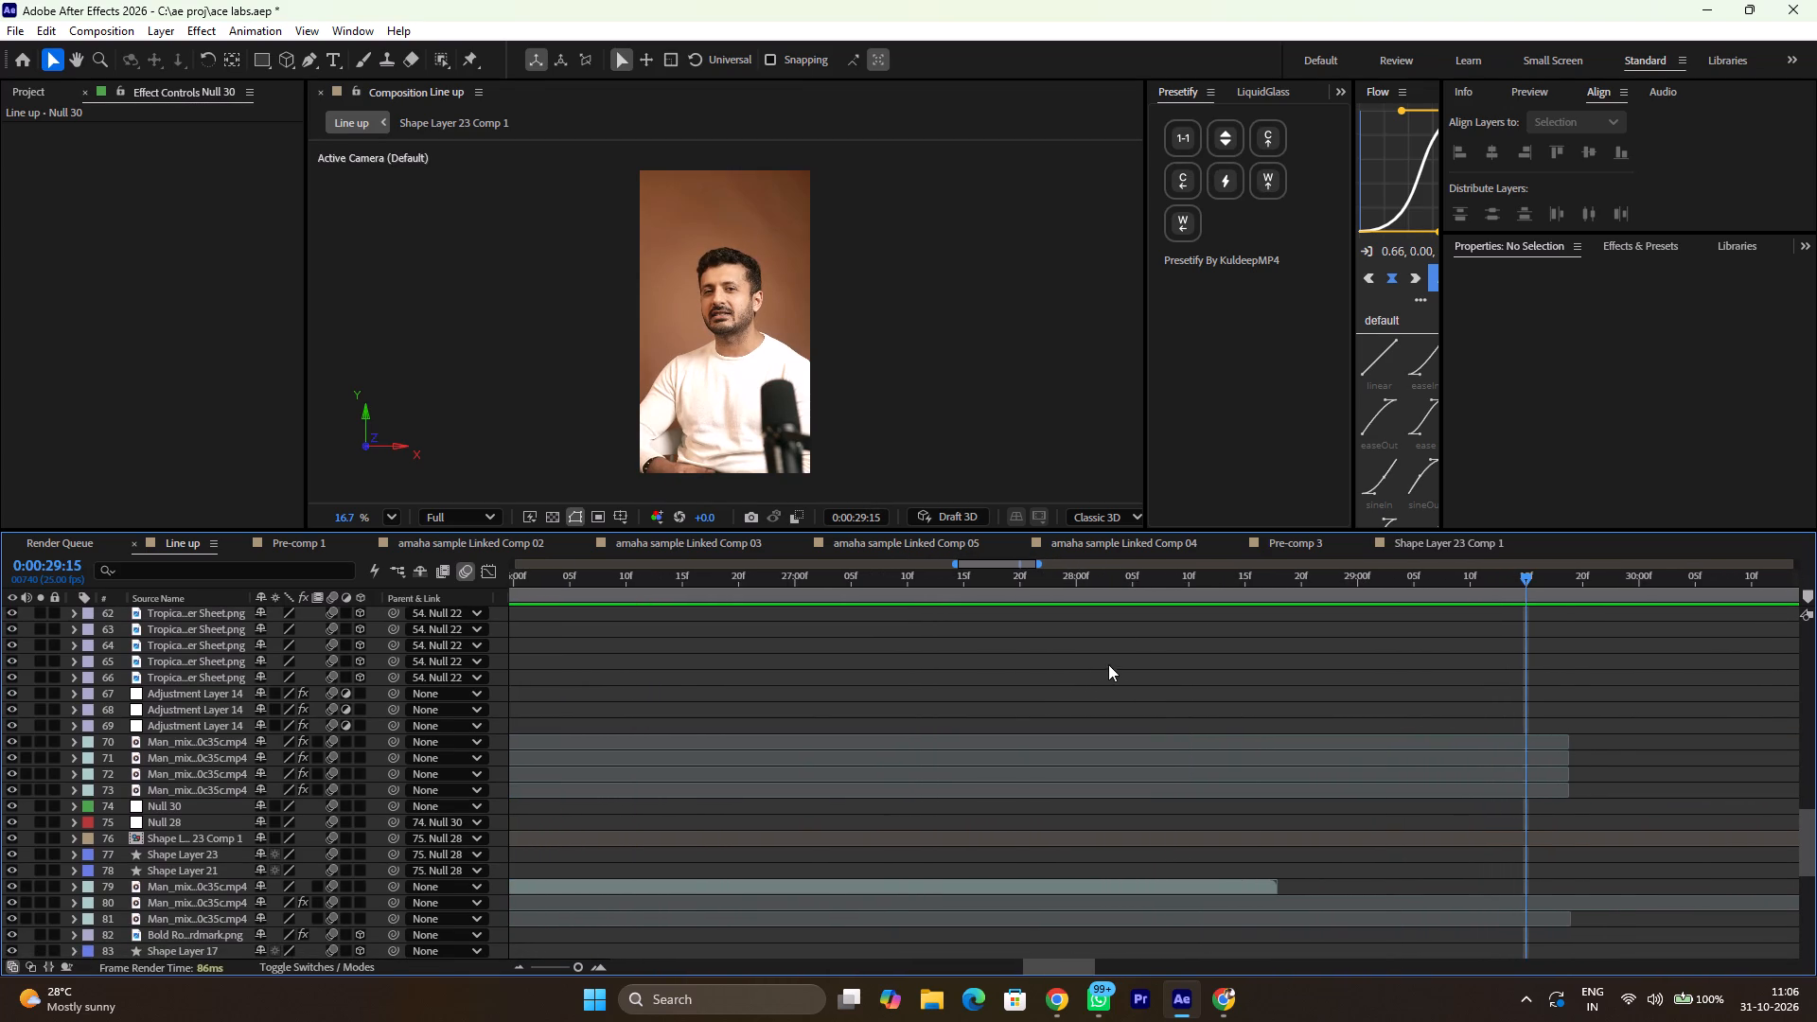
Play the man-mixing clip from 0:00:27:03, split layer 79 at 0:00:28:07 and delete the part after the cut.
left_click(826, 571)
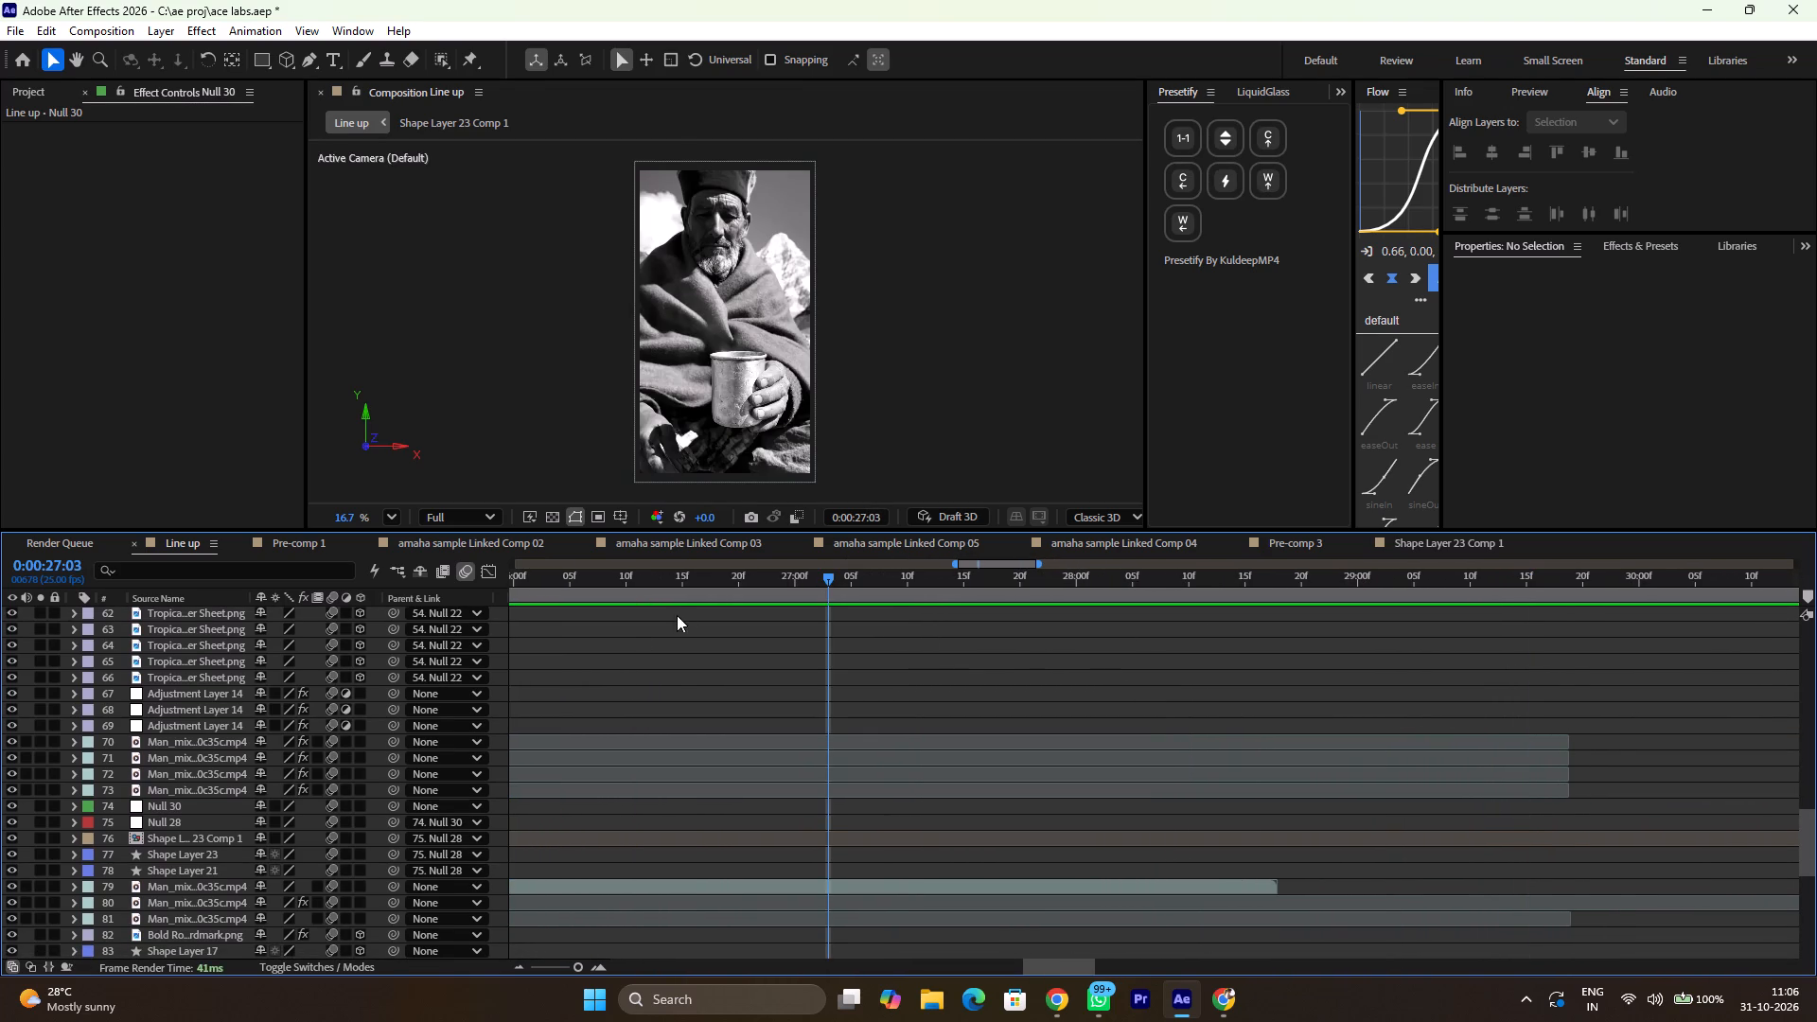
key("space")
key("space")
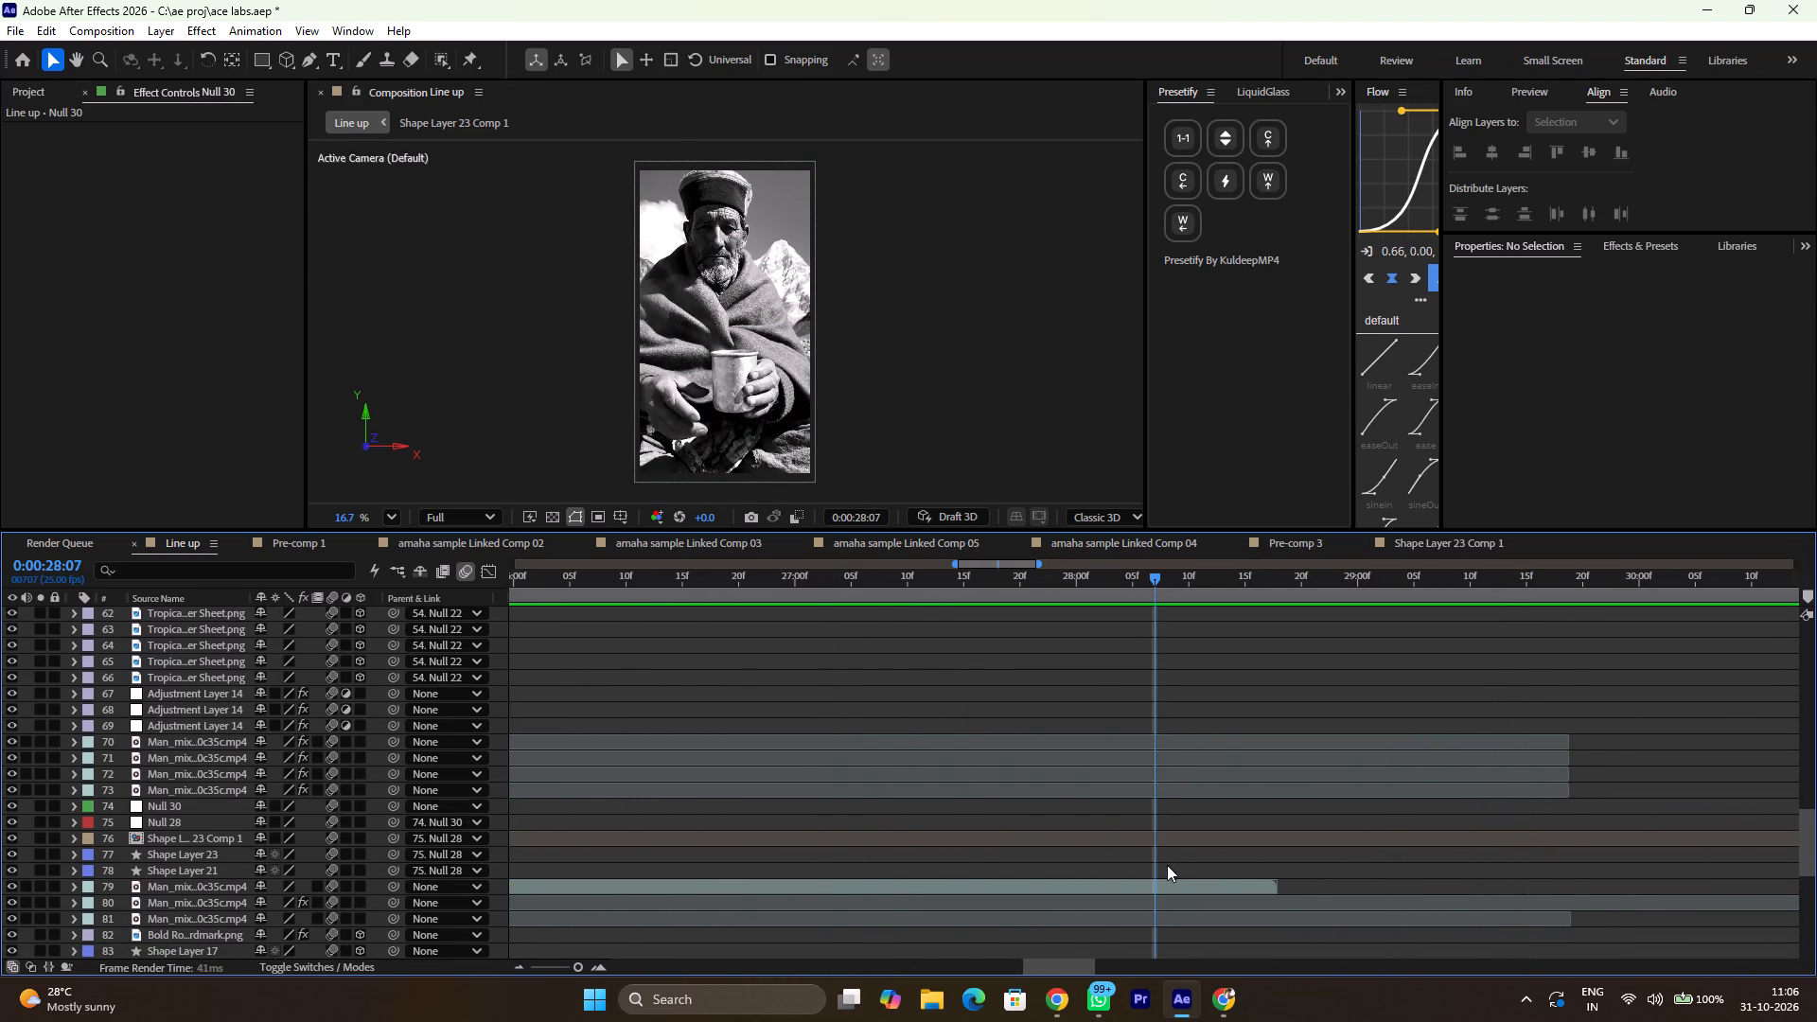
left_click(1158, 886)
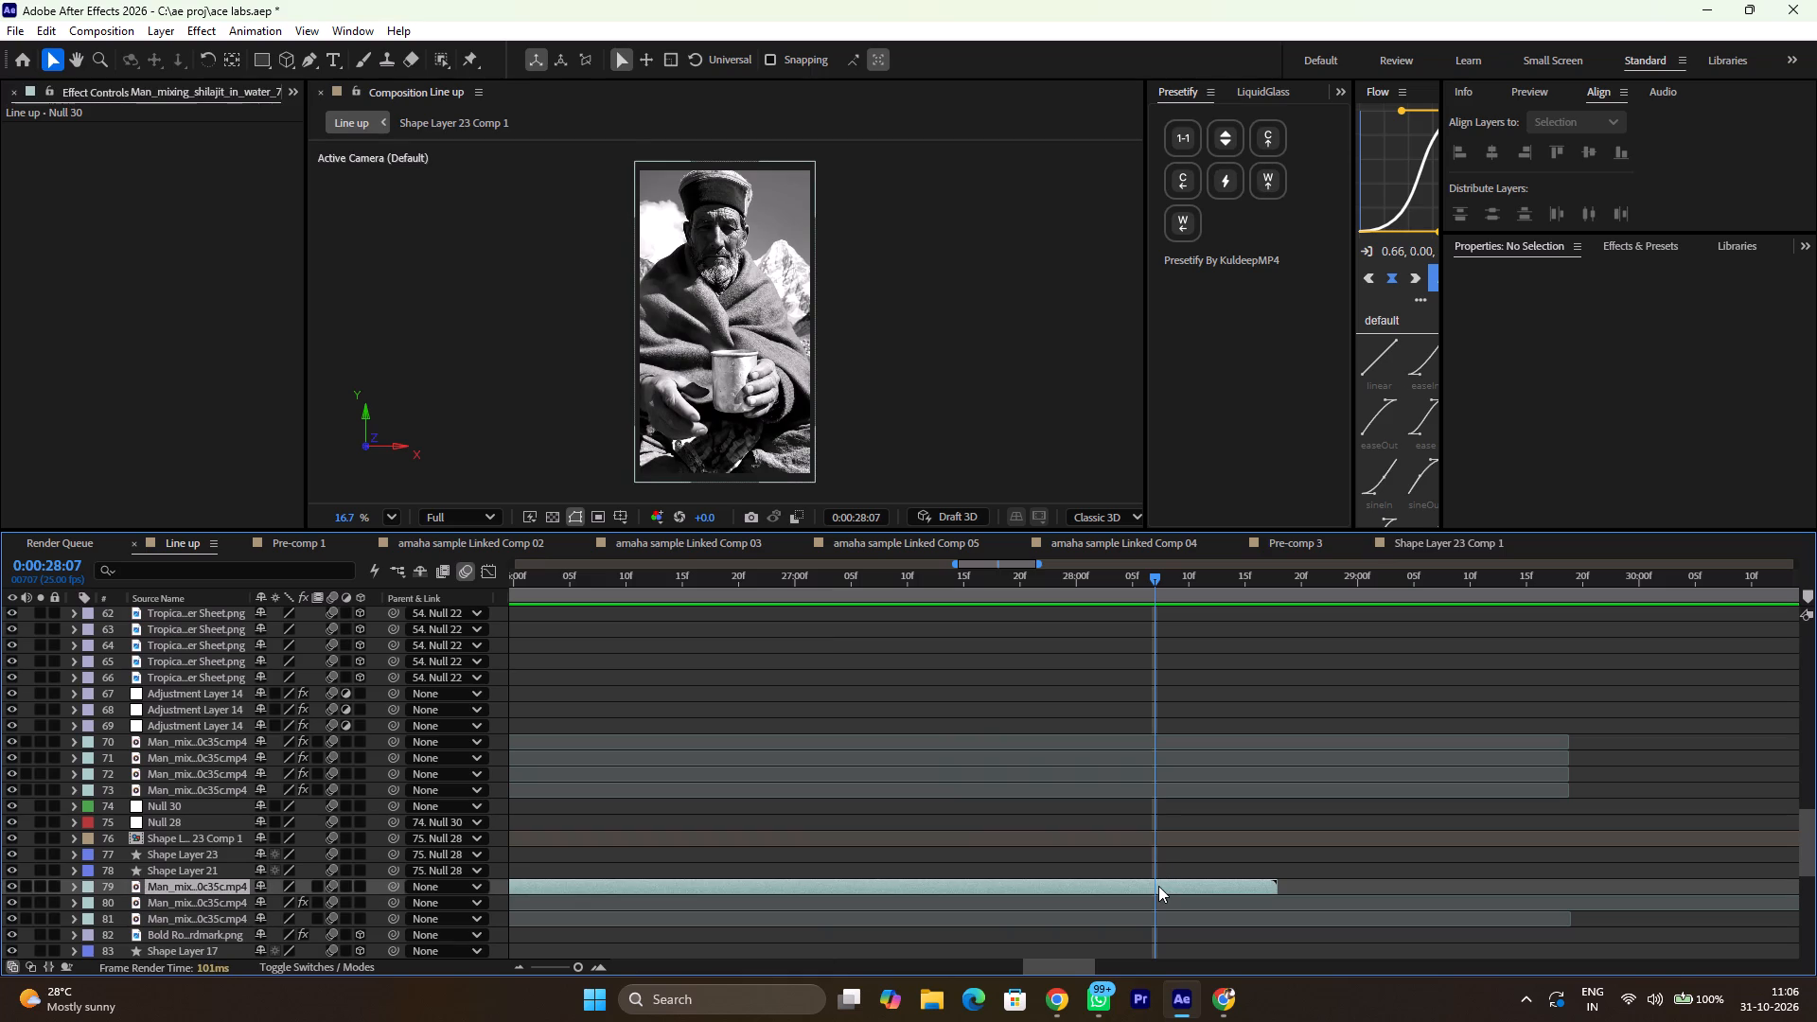
key("ctrl+shift+d")
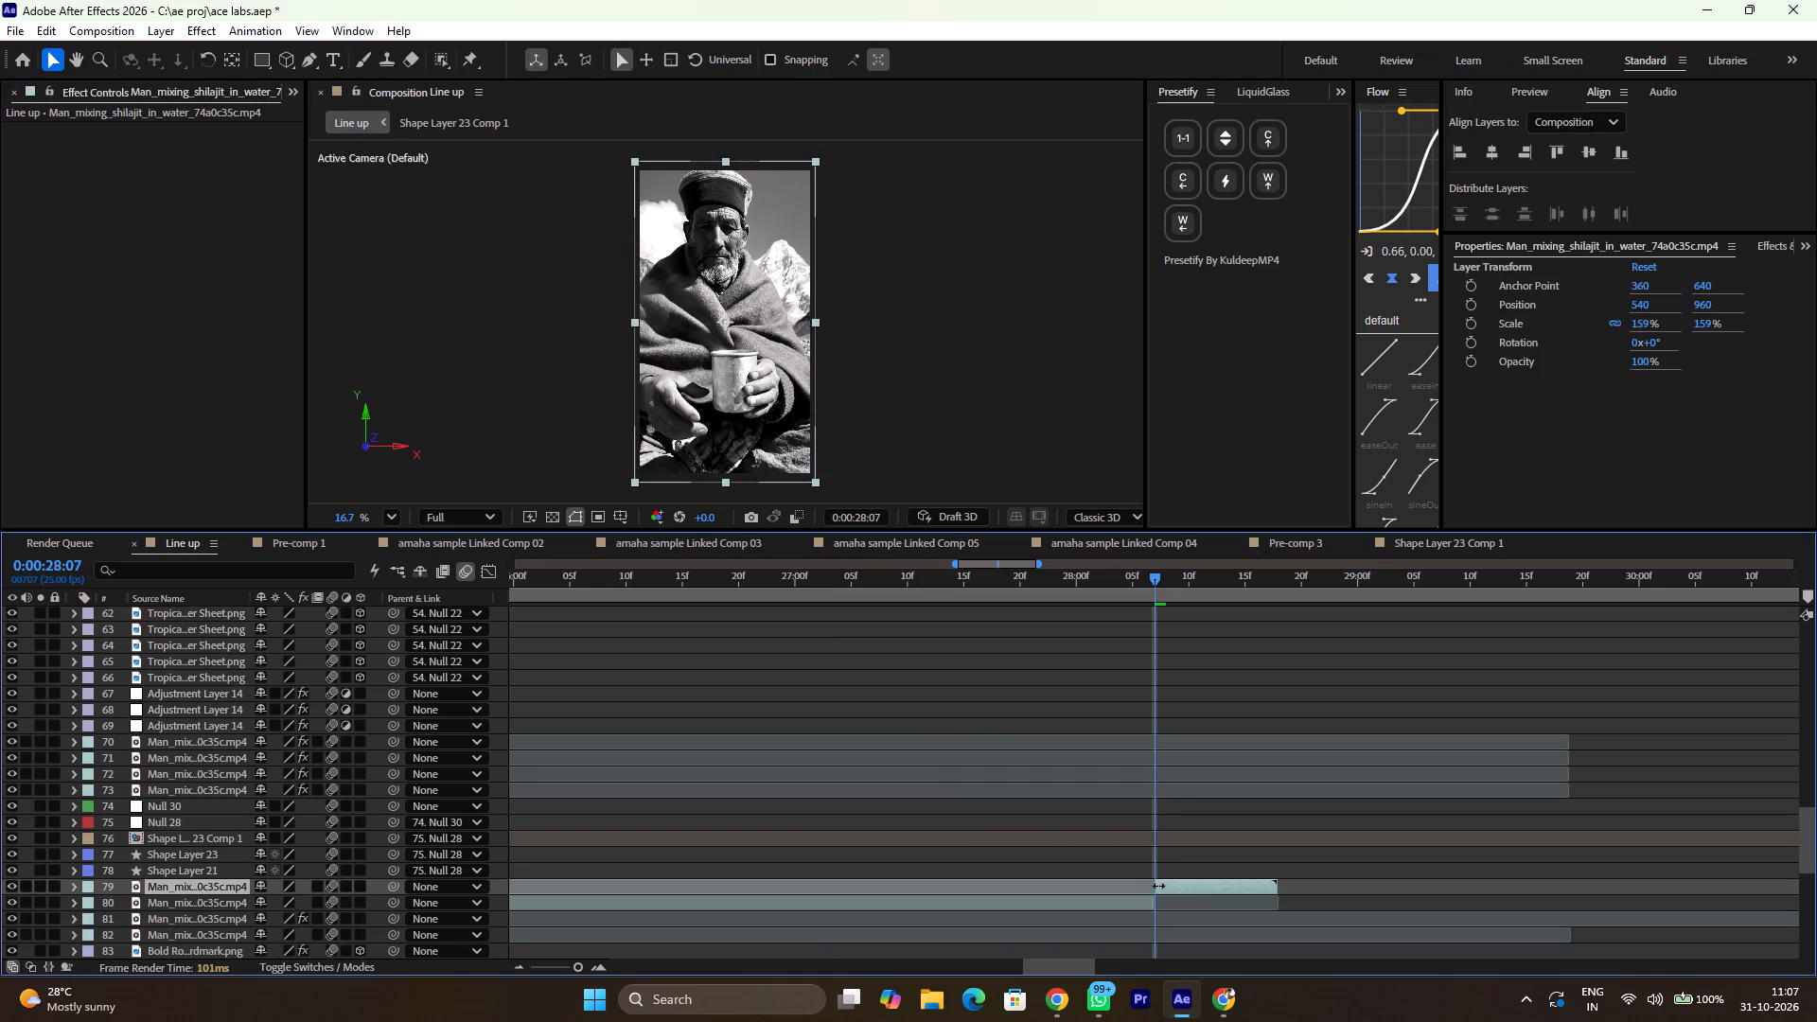
key("BackSpace")
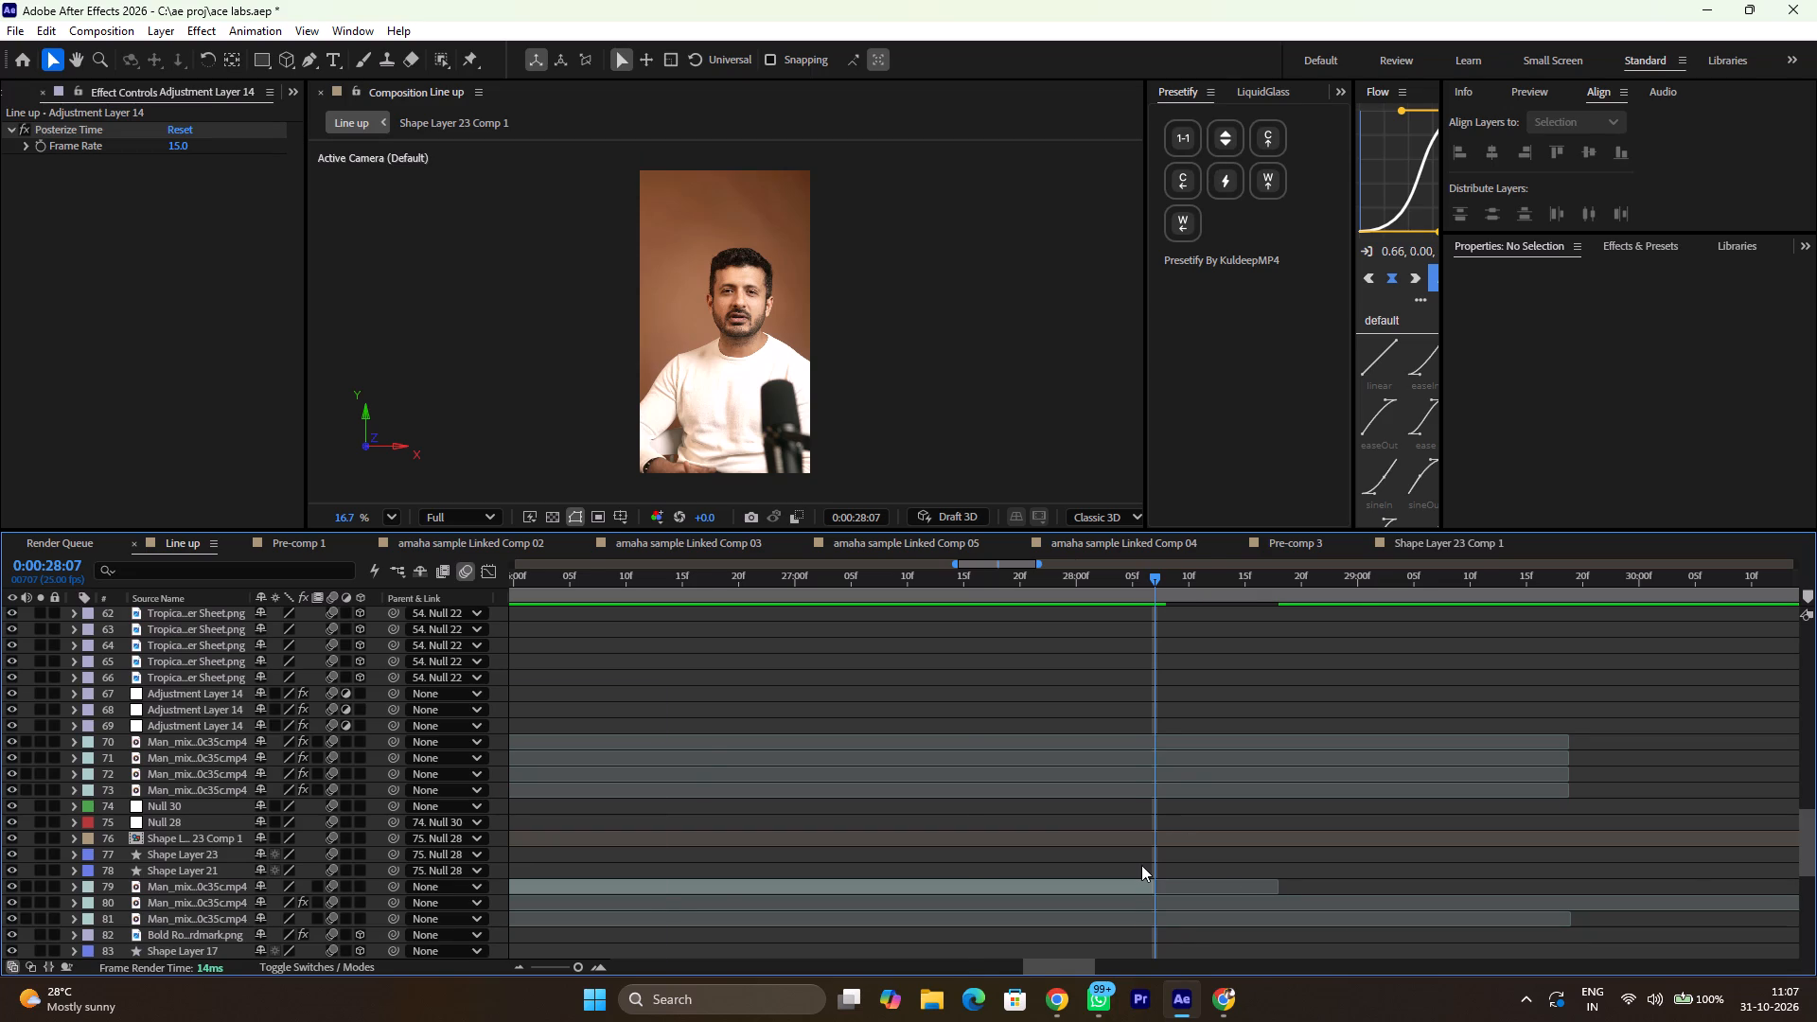
Go back to 0:00:23:03 to view the shilajit callout scene.
scroll(1141, 865, "down", 2, "ctrl+alt")
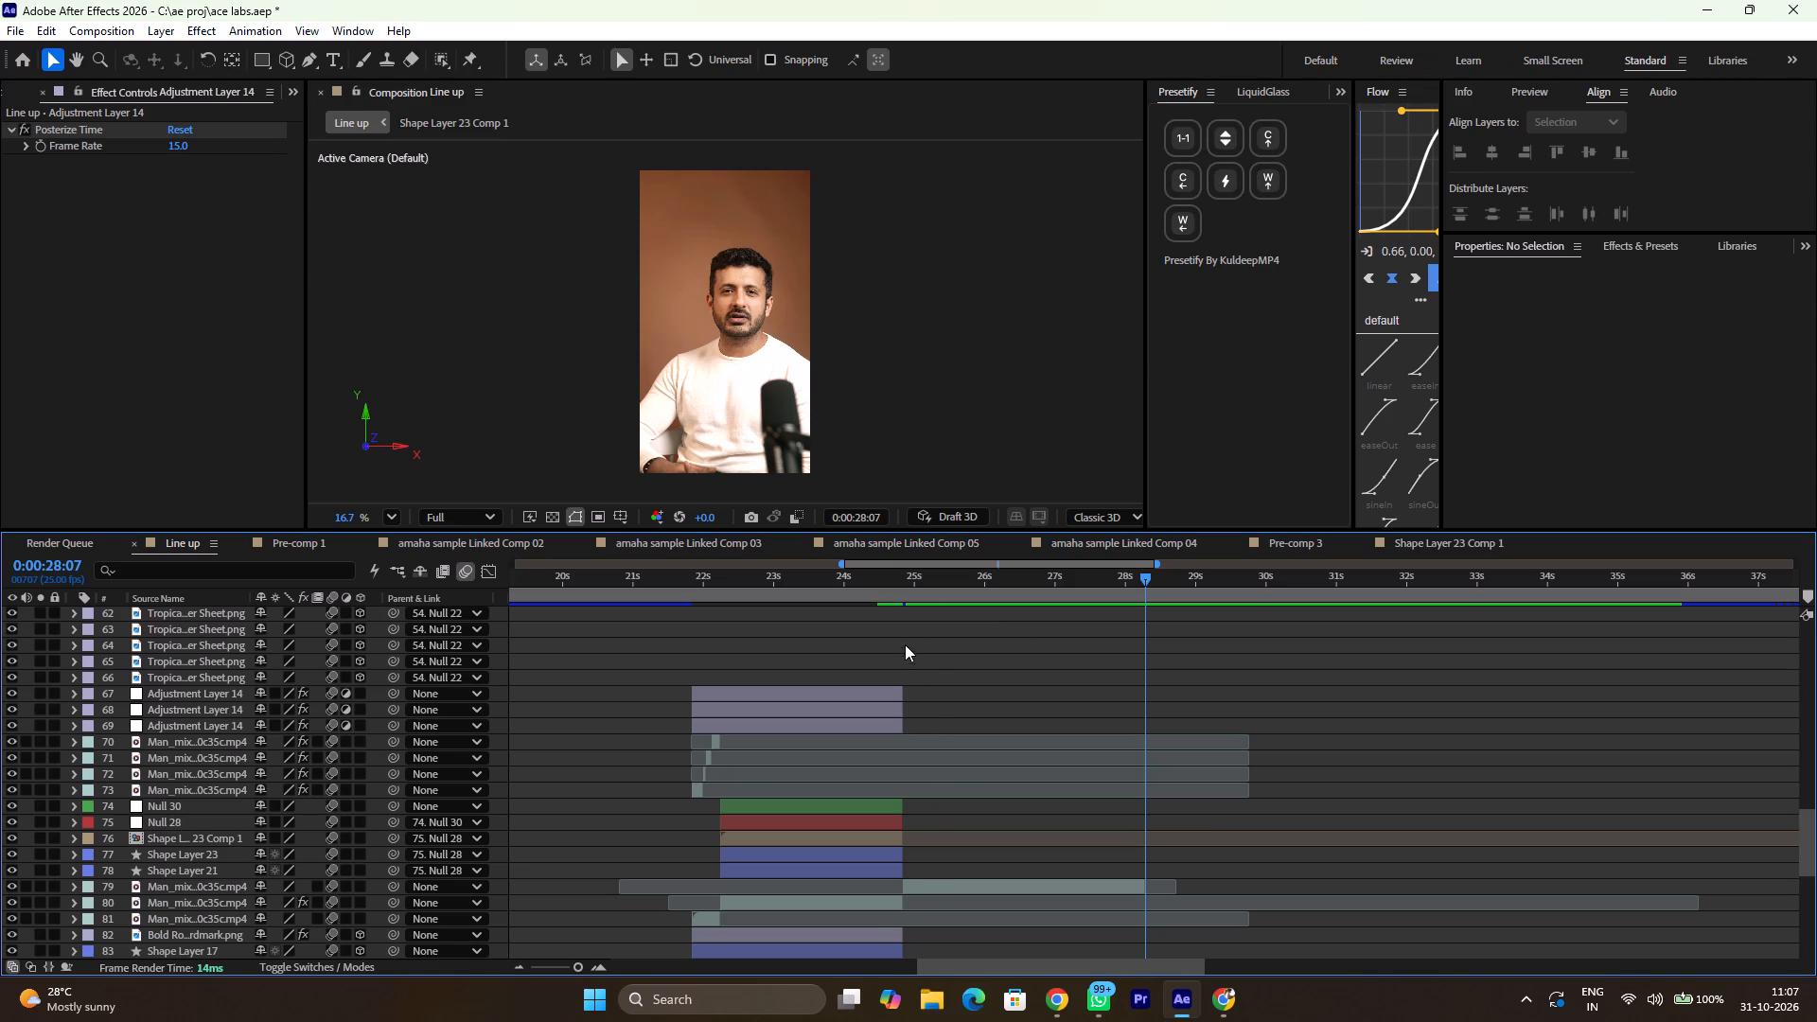
left_click_drag(875, 590, 782, 598)
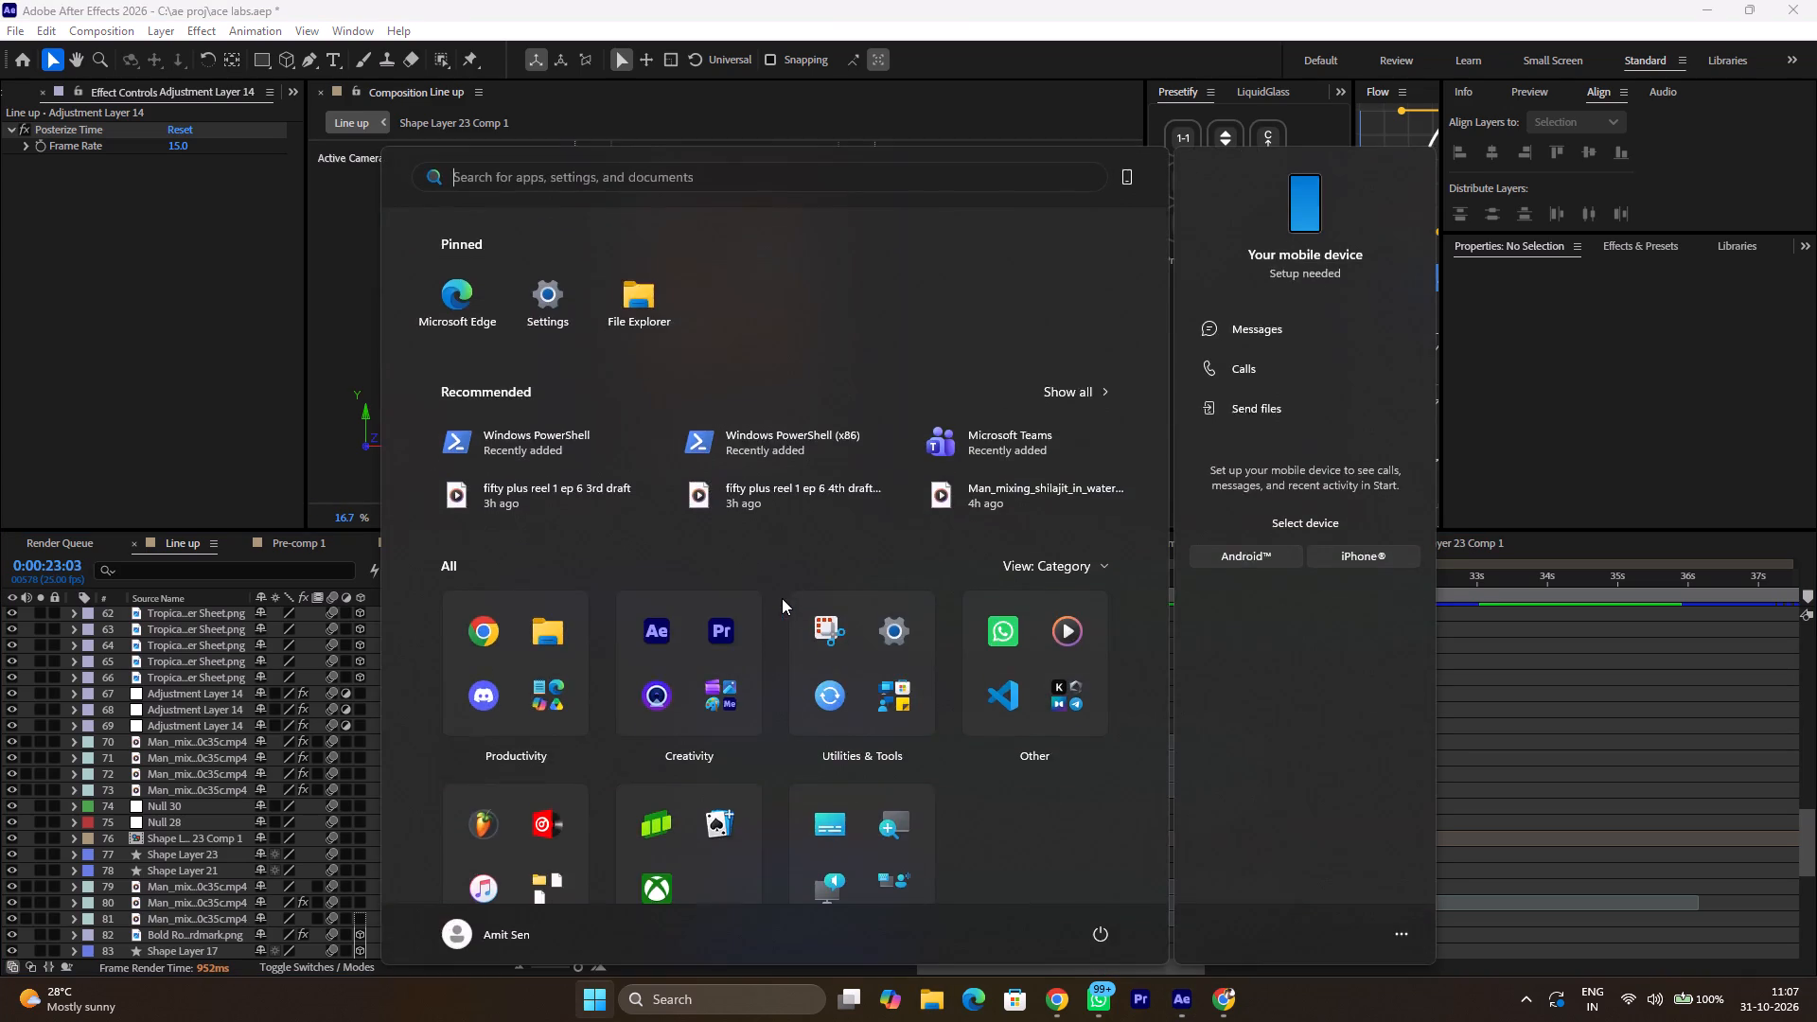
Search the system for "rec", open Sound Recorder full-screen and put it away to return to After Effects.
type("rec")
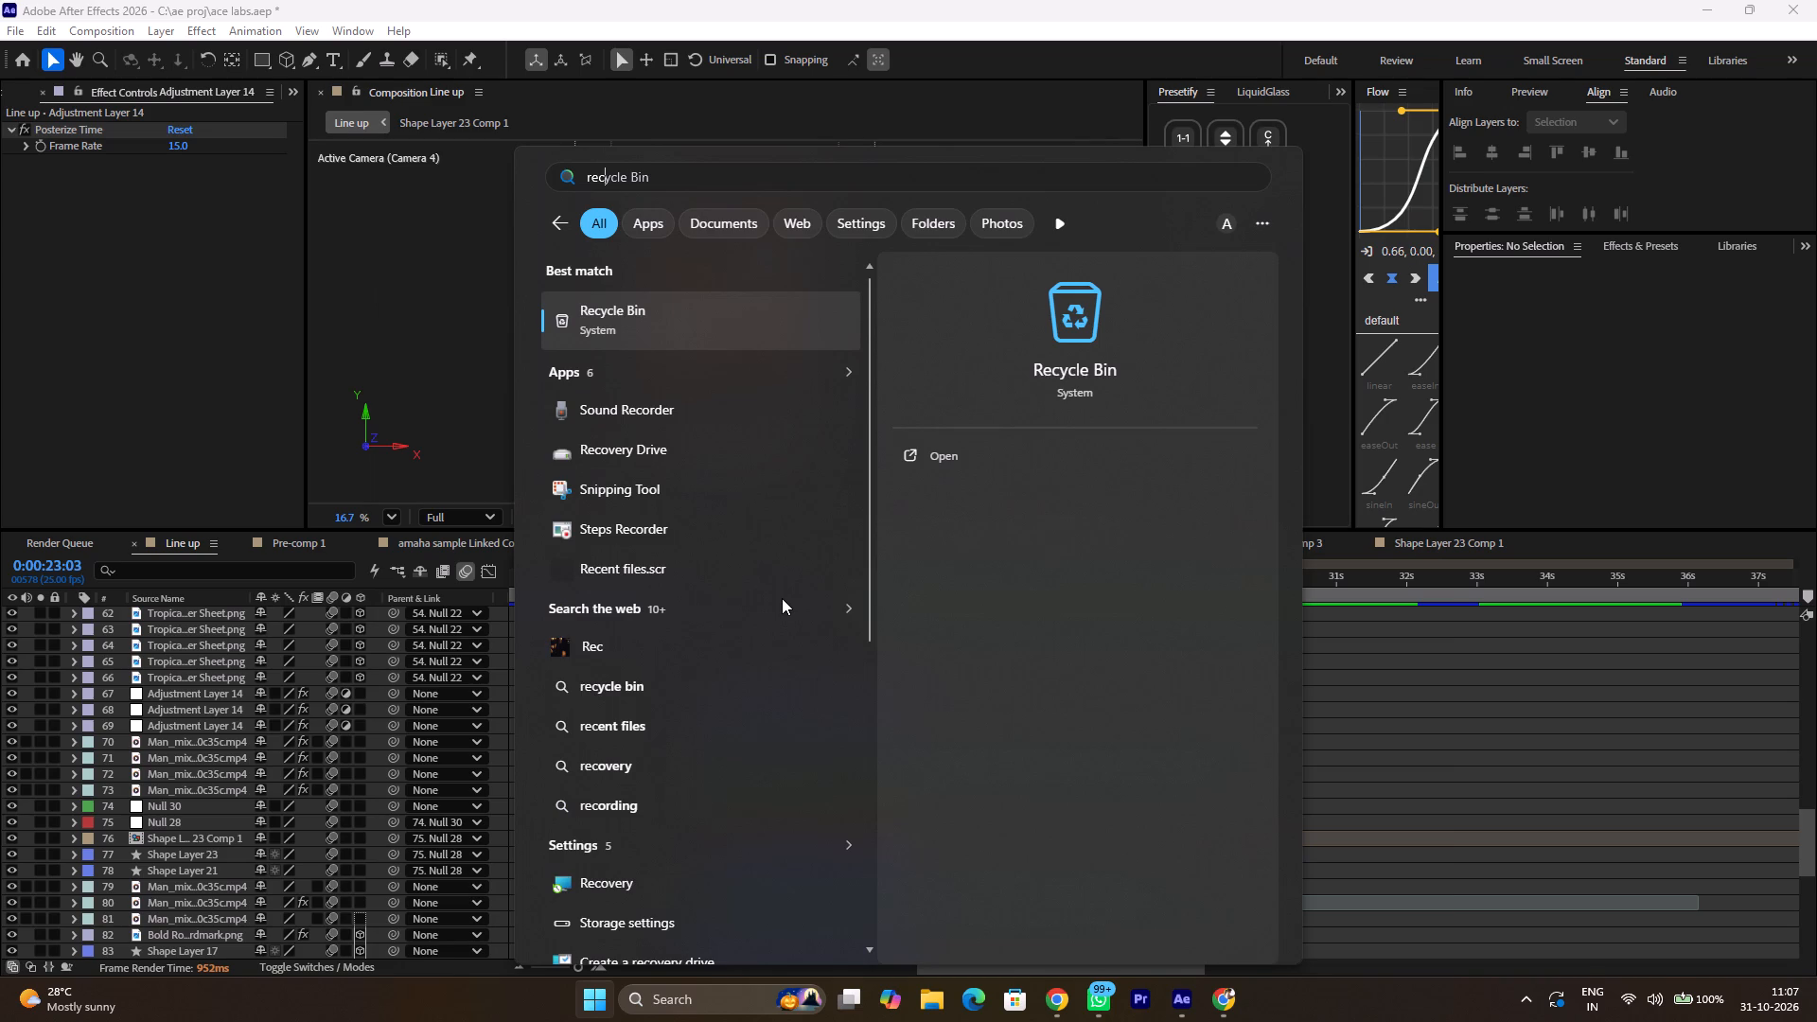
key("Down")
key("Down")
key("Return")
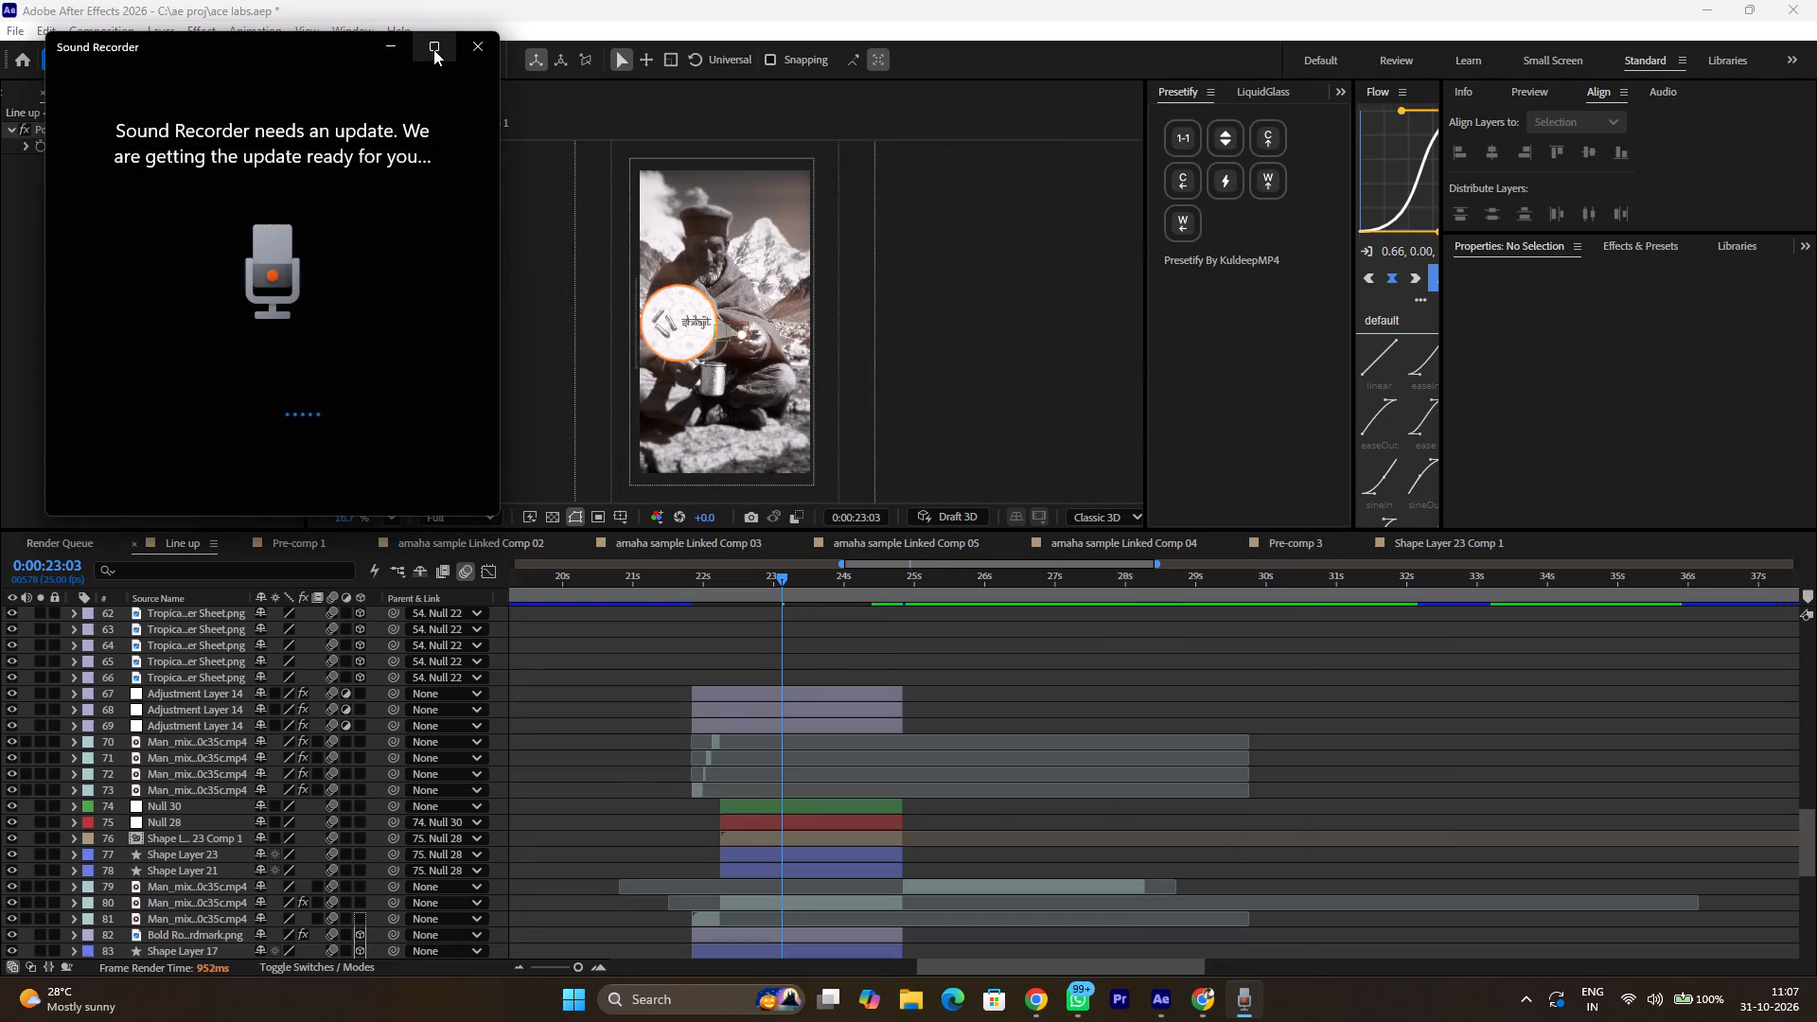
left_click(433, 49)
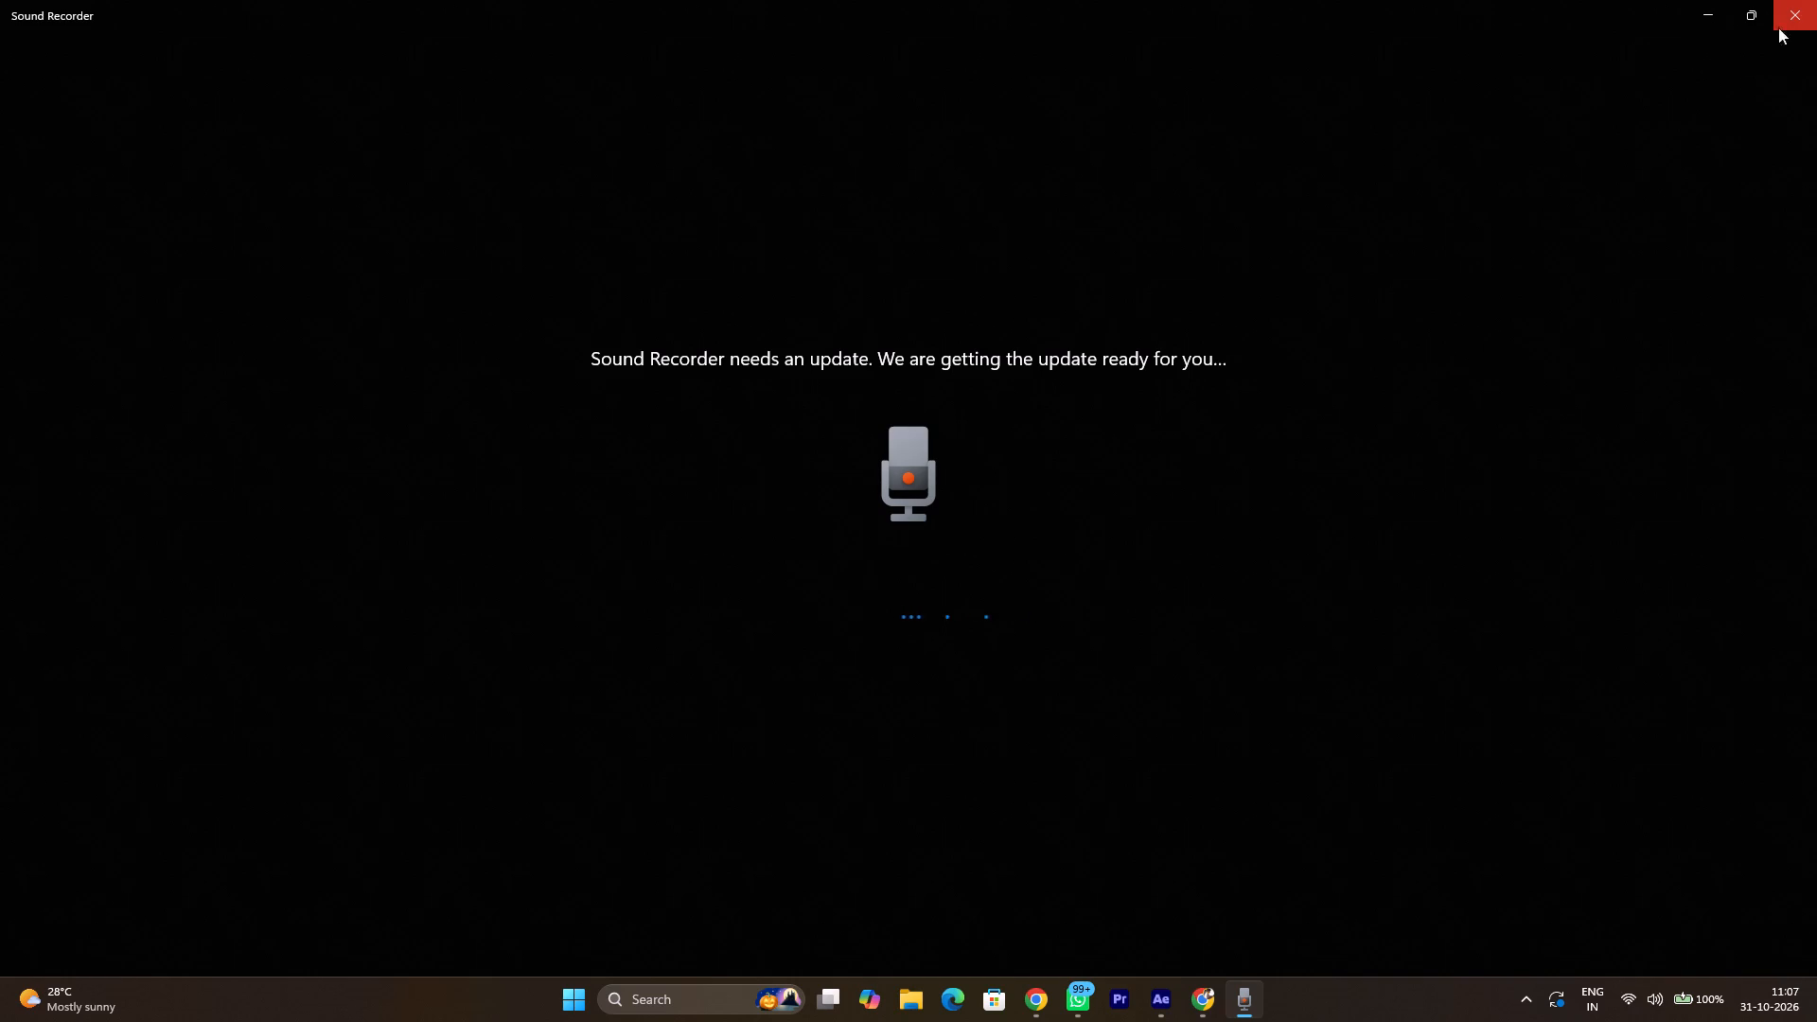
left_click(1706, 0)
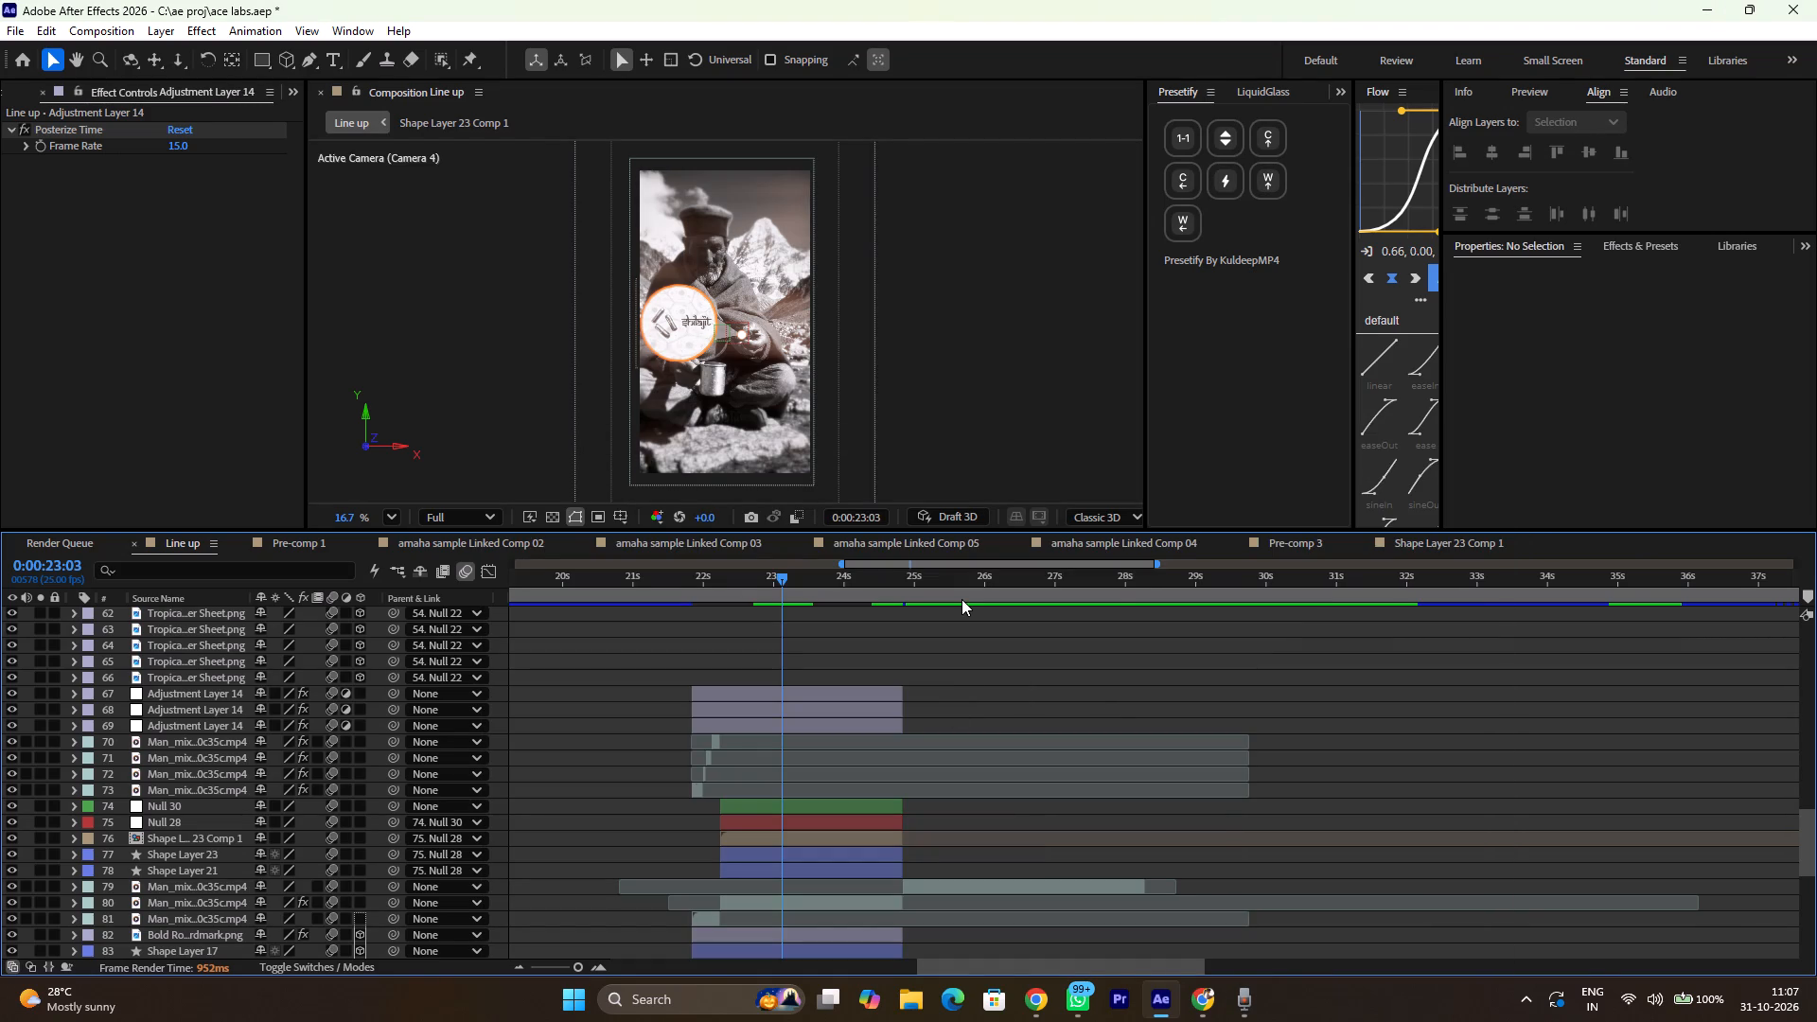
Play the shilajit callout scene from 0:00:23:03 and return to 0:00:22:10 to review its start.
key("space")
key("Left")
key("Left")
key("Left")
key("Left")
key("Left")
key("Left")
key("Left")
key("Left")
key("Left")
key("Left")
key("Left")
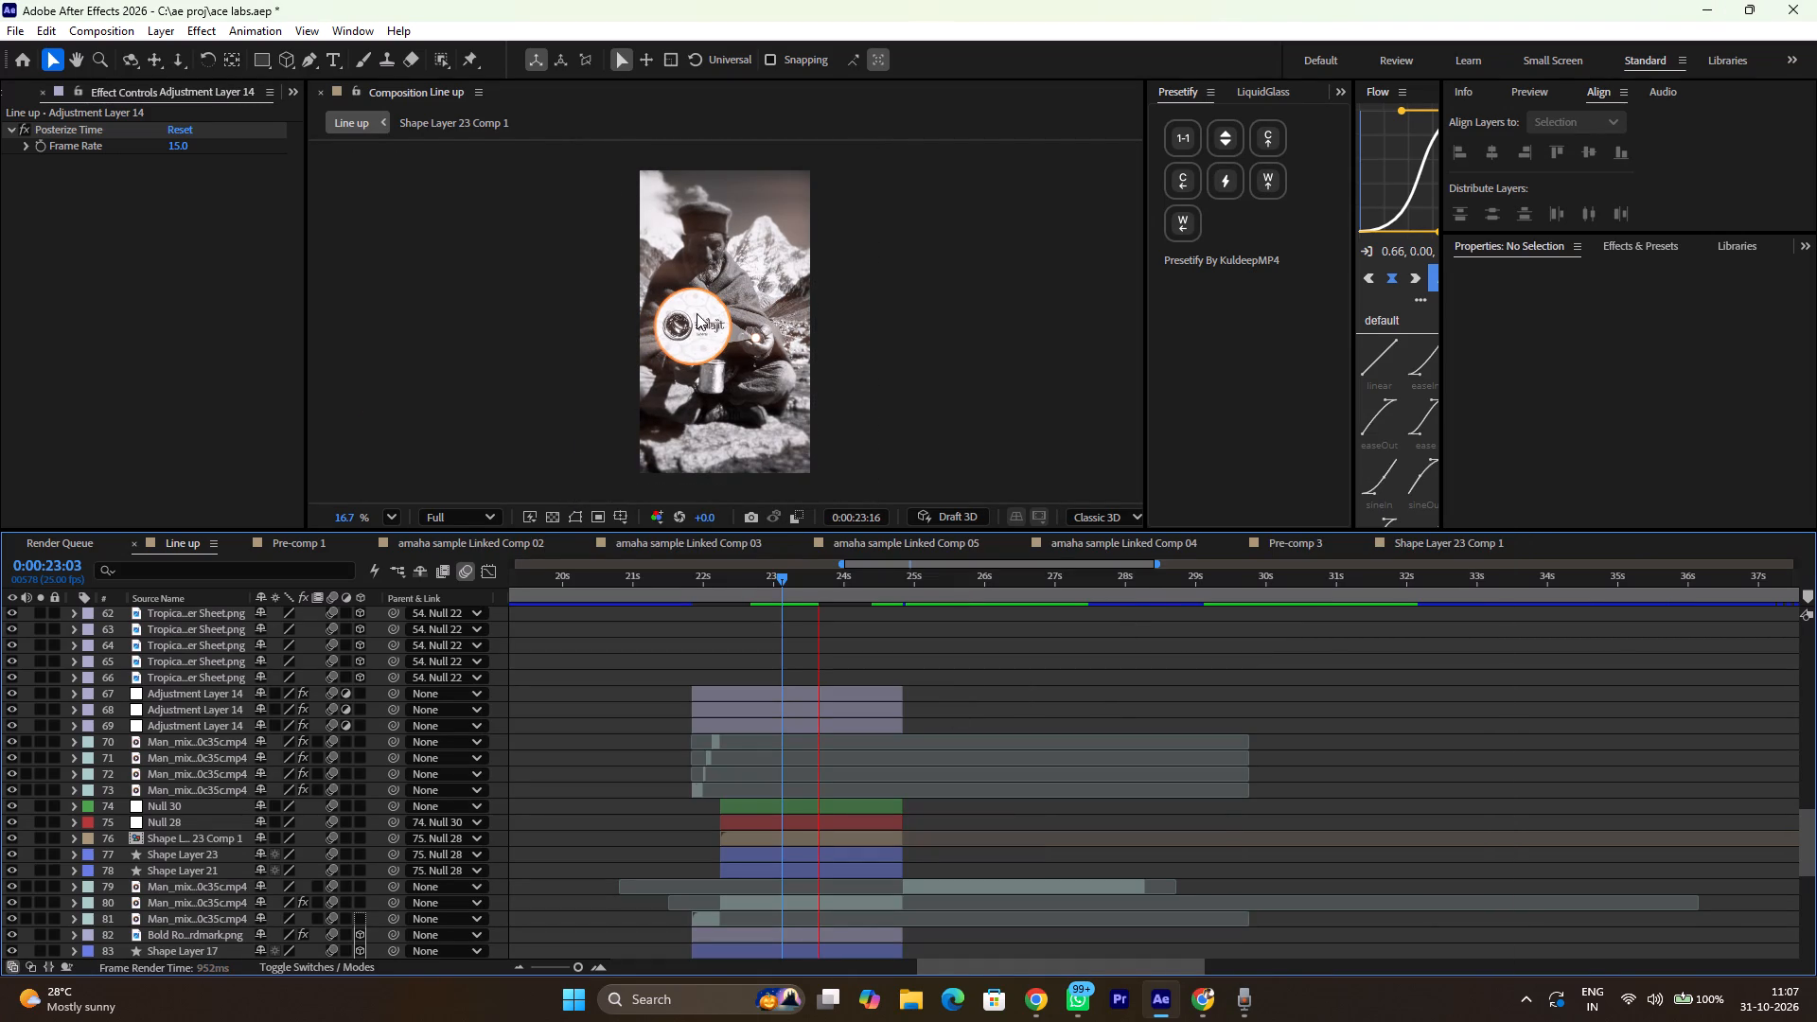
left_click(731, 576)
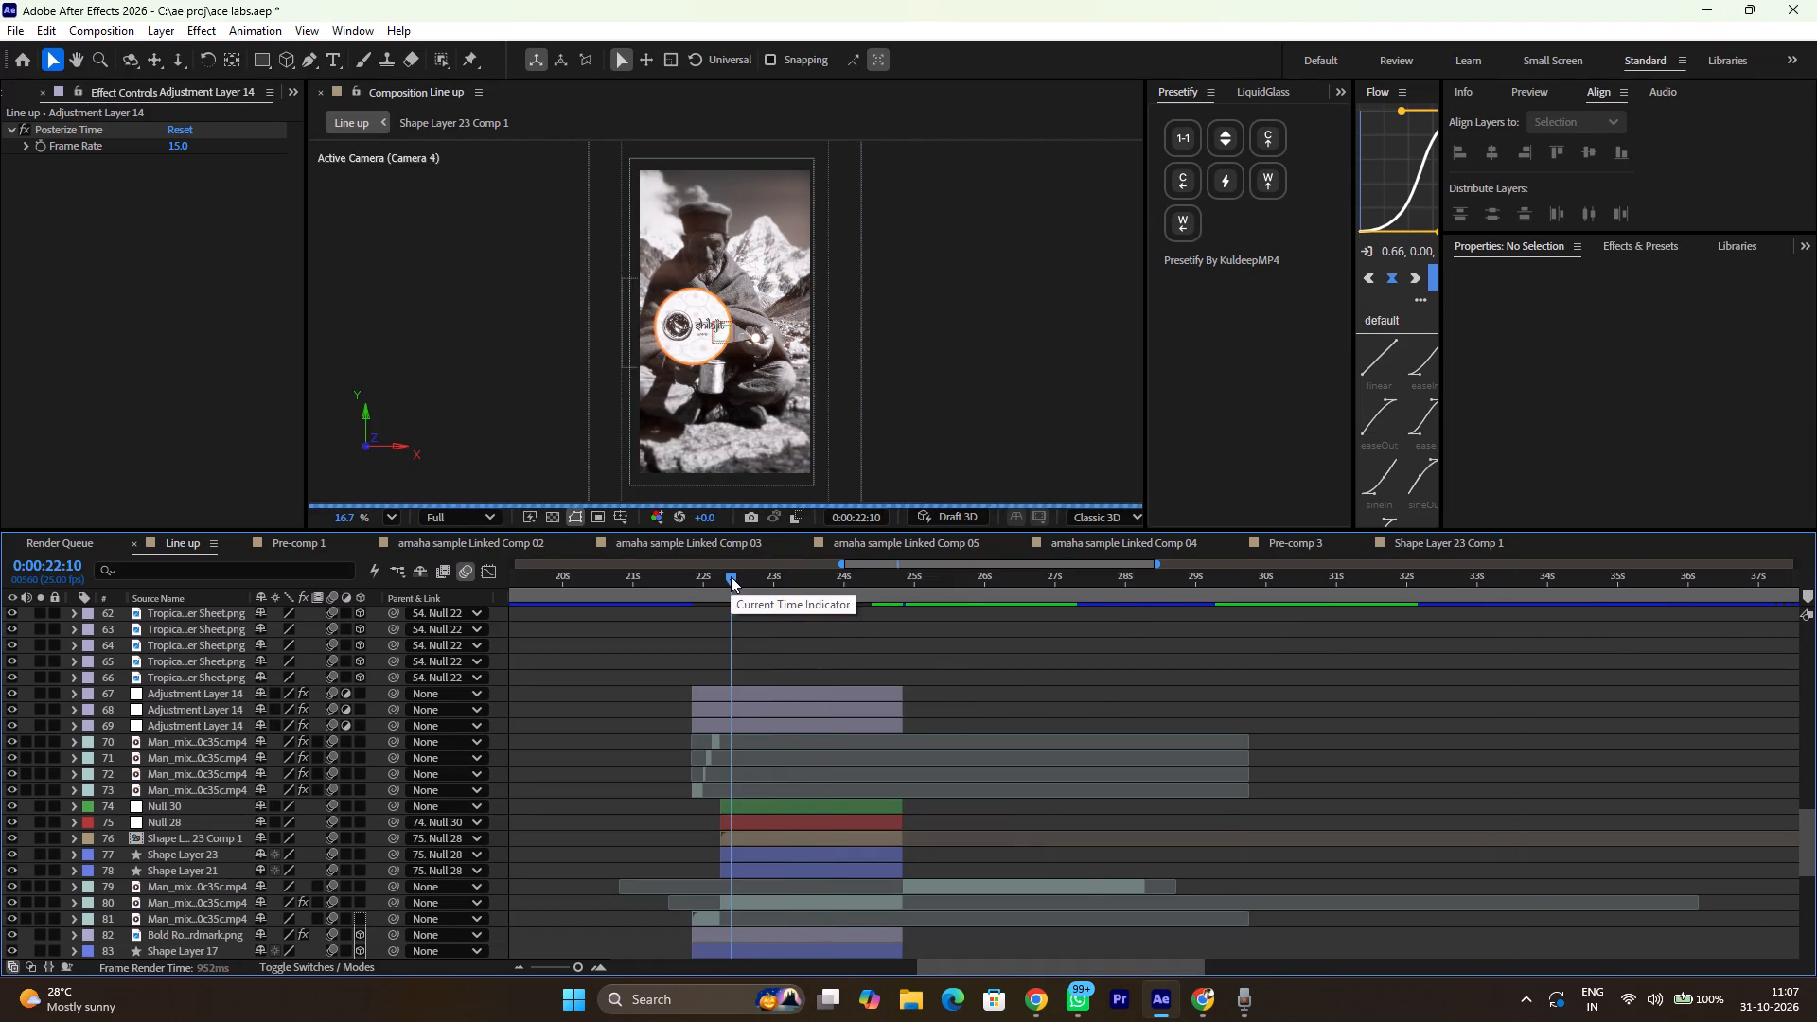
Switch to Sound Recorder to check its update progress, and return to After Effects.
left_click(1234, 984)
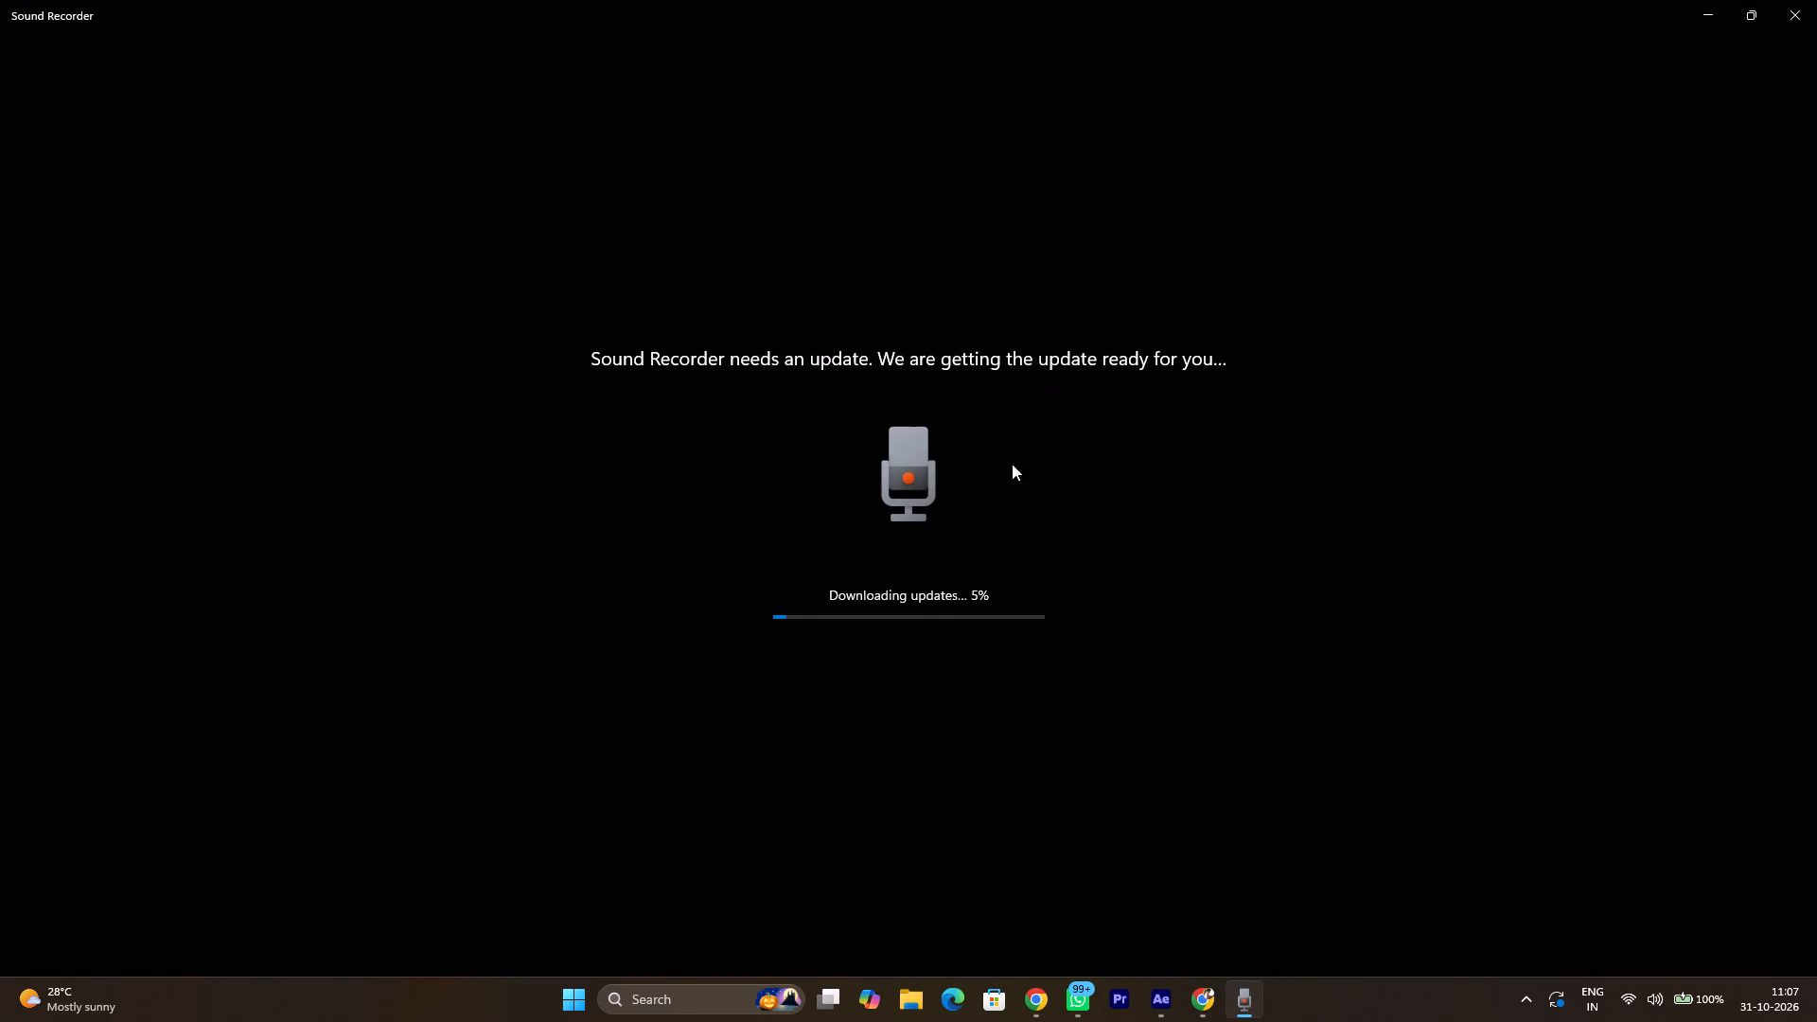
left_click(1239, 1011)
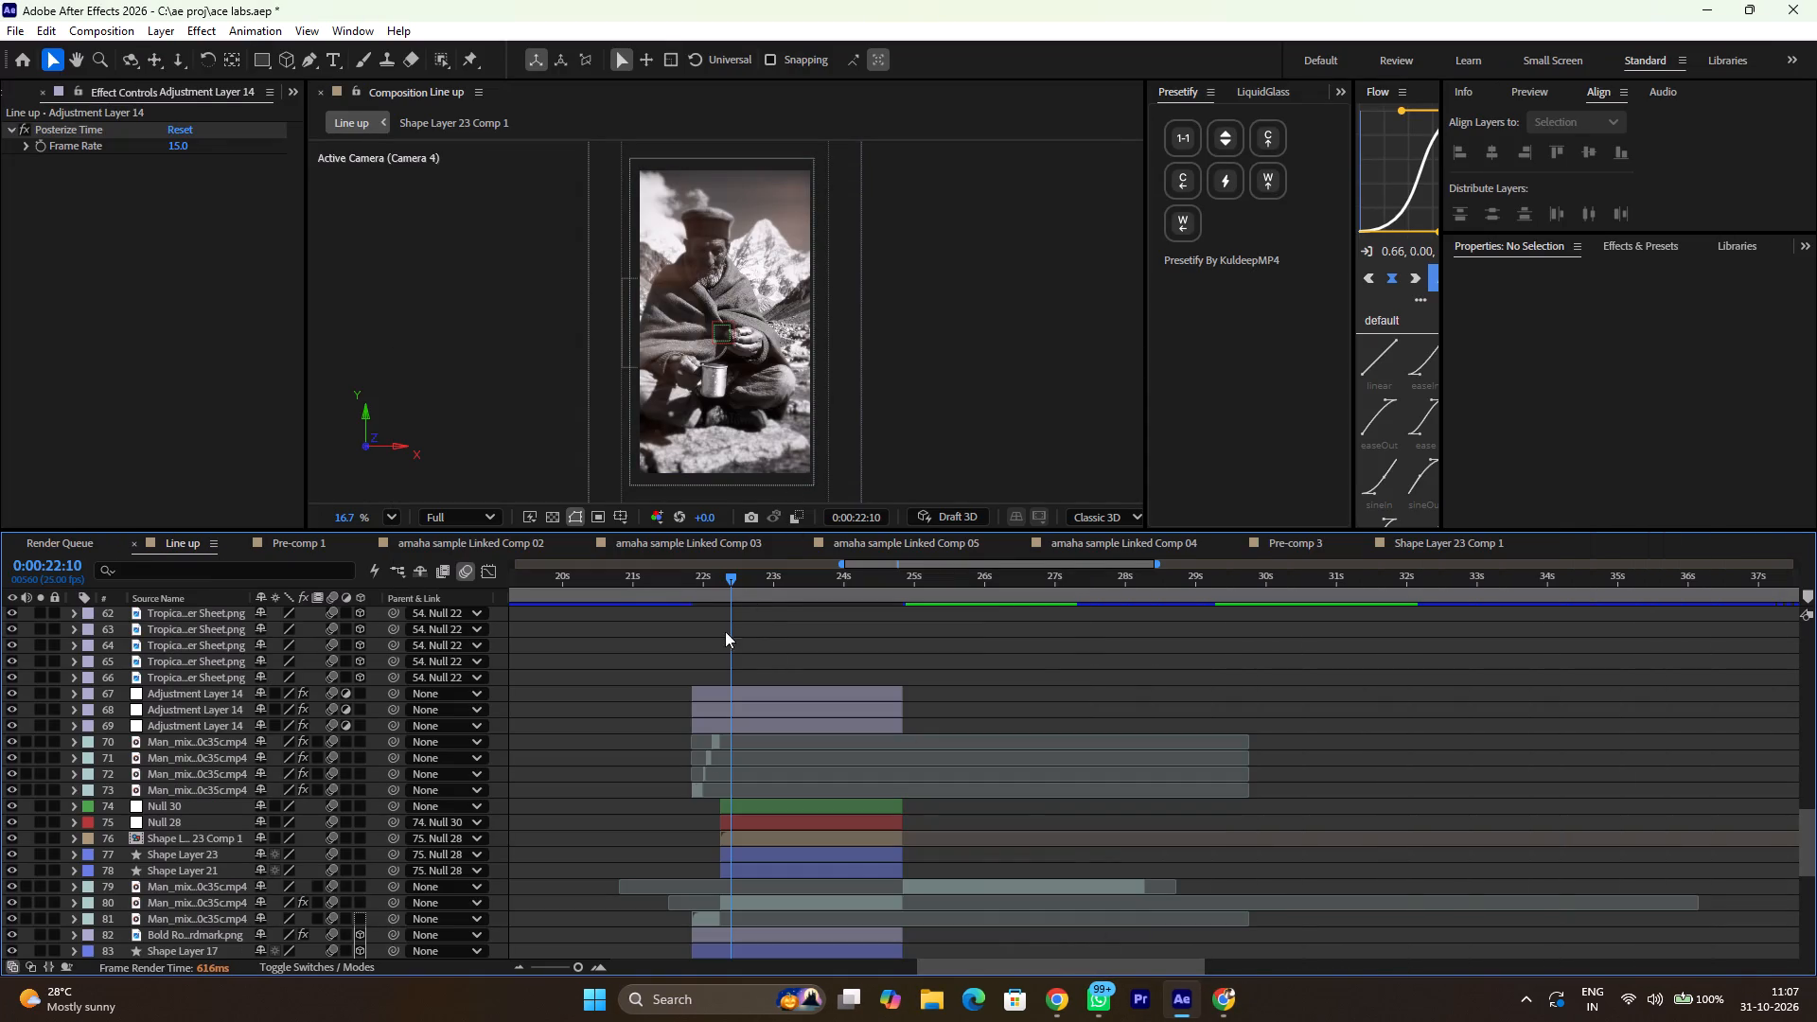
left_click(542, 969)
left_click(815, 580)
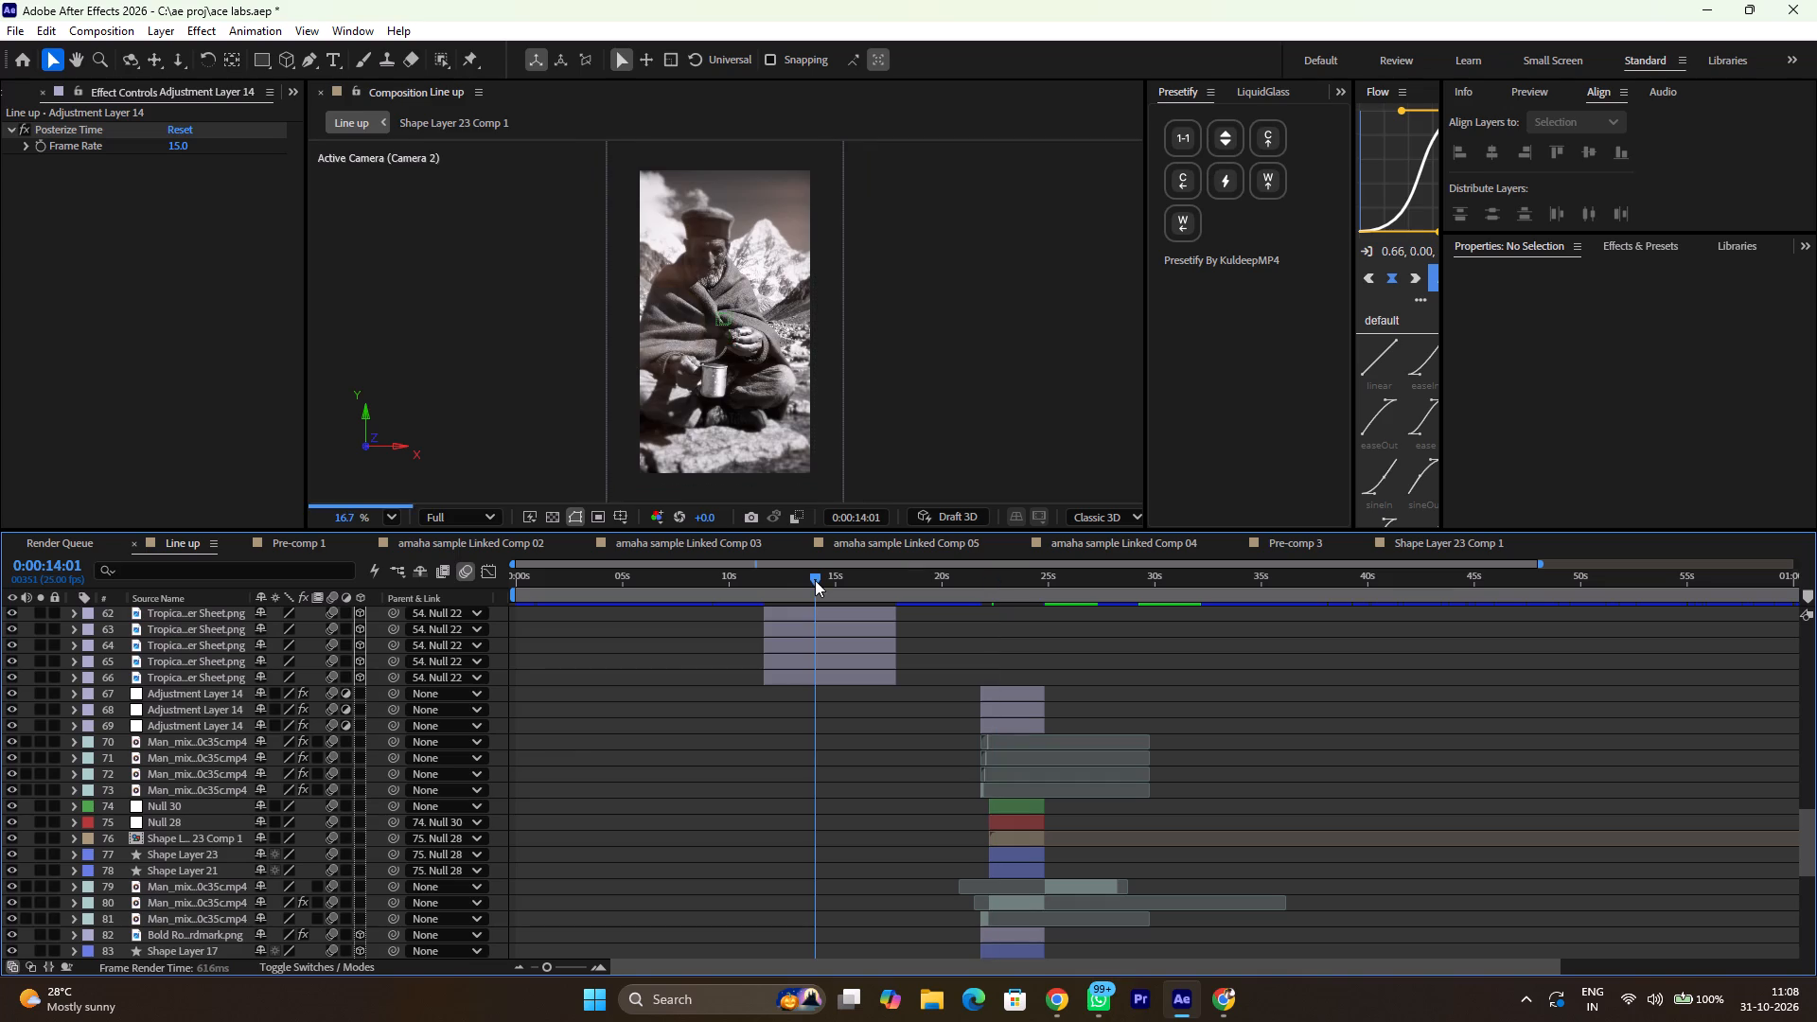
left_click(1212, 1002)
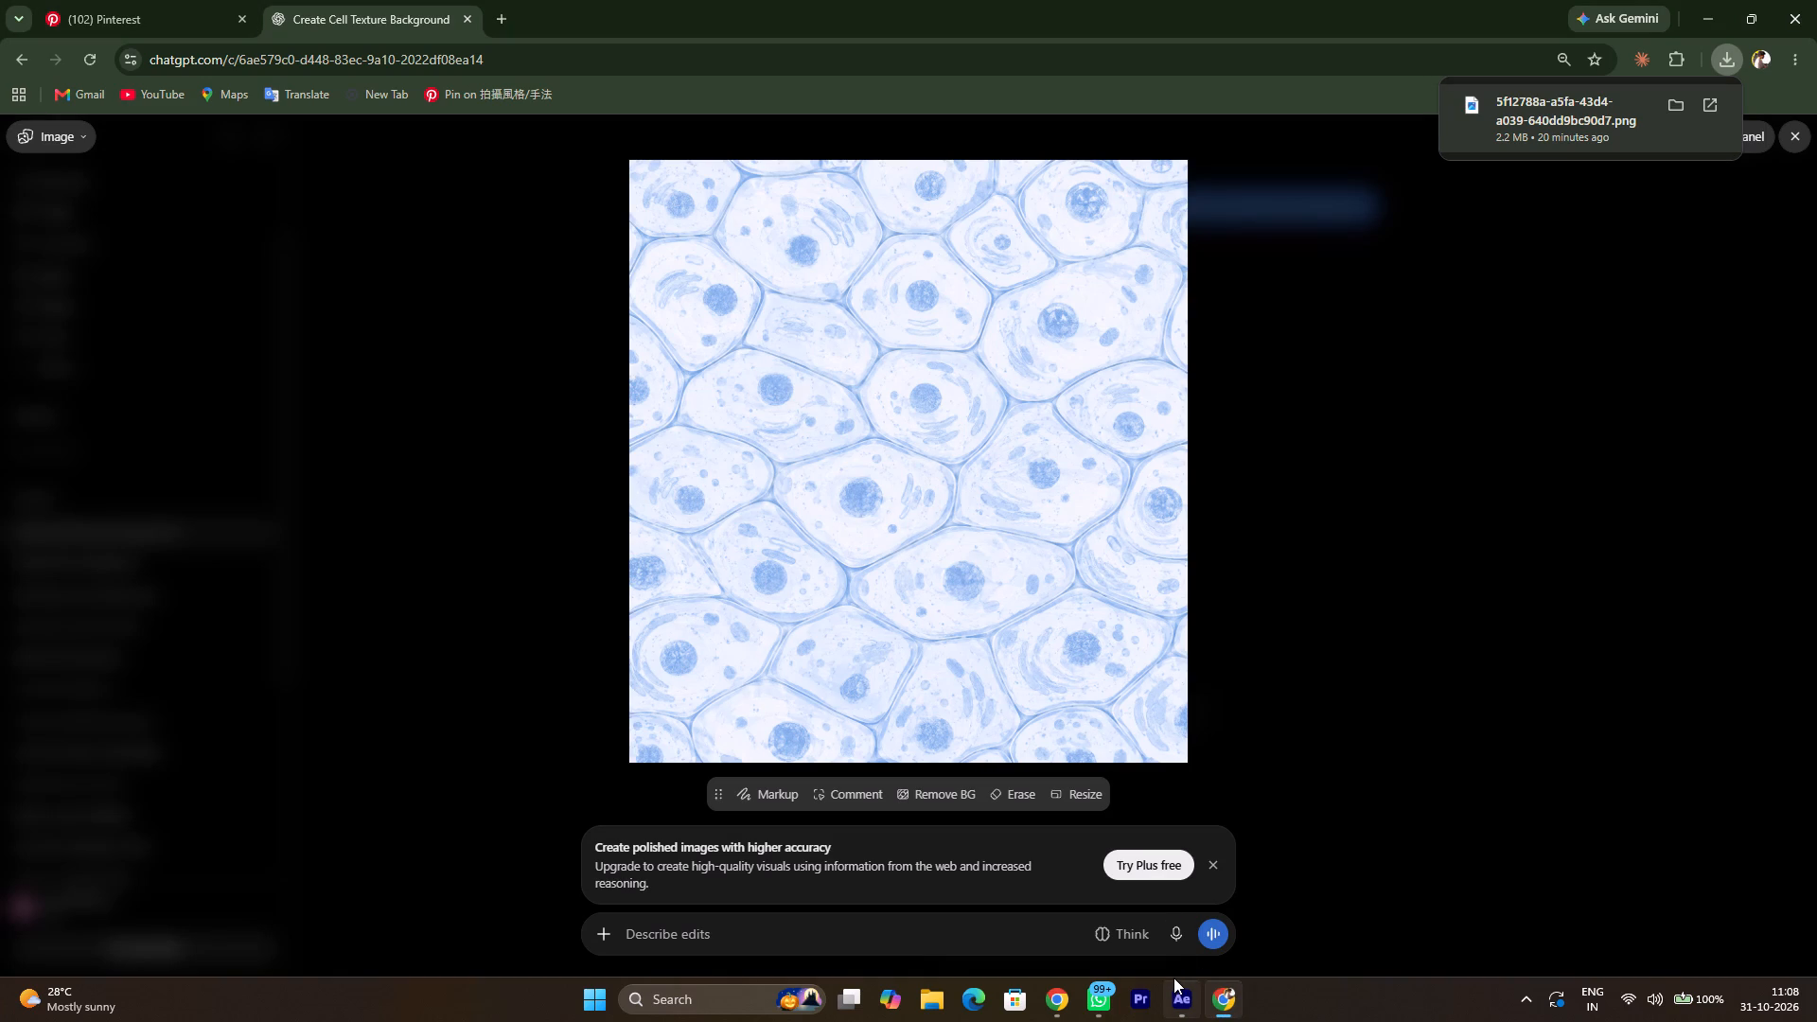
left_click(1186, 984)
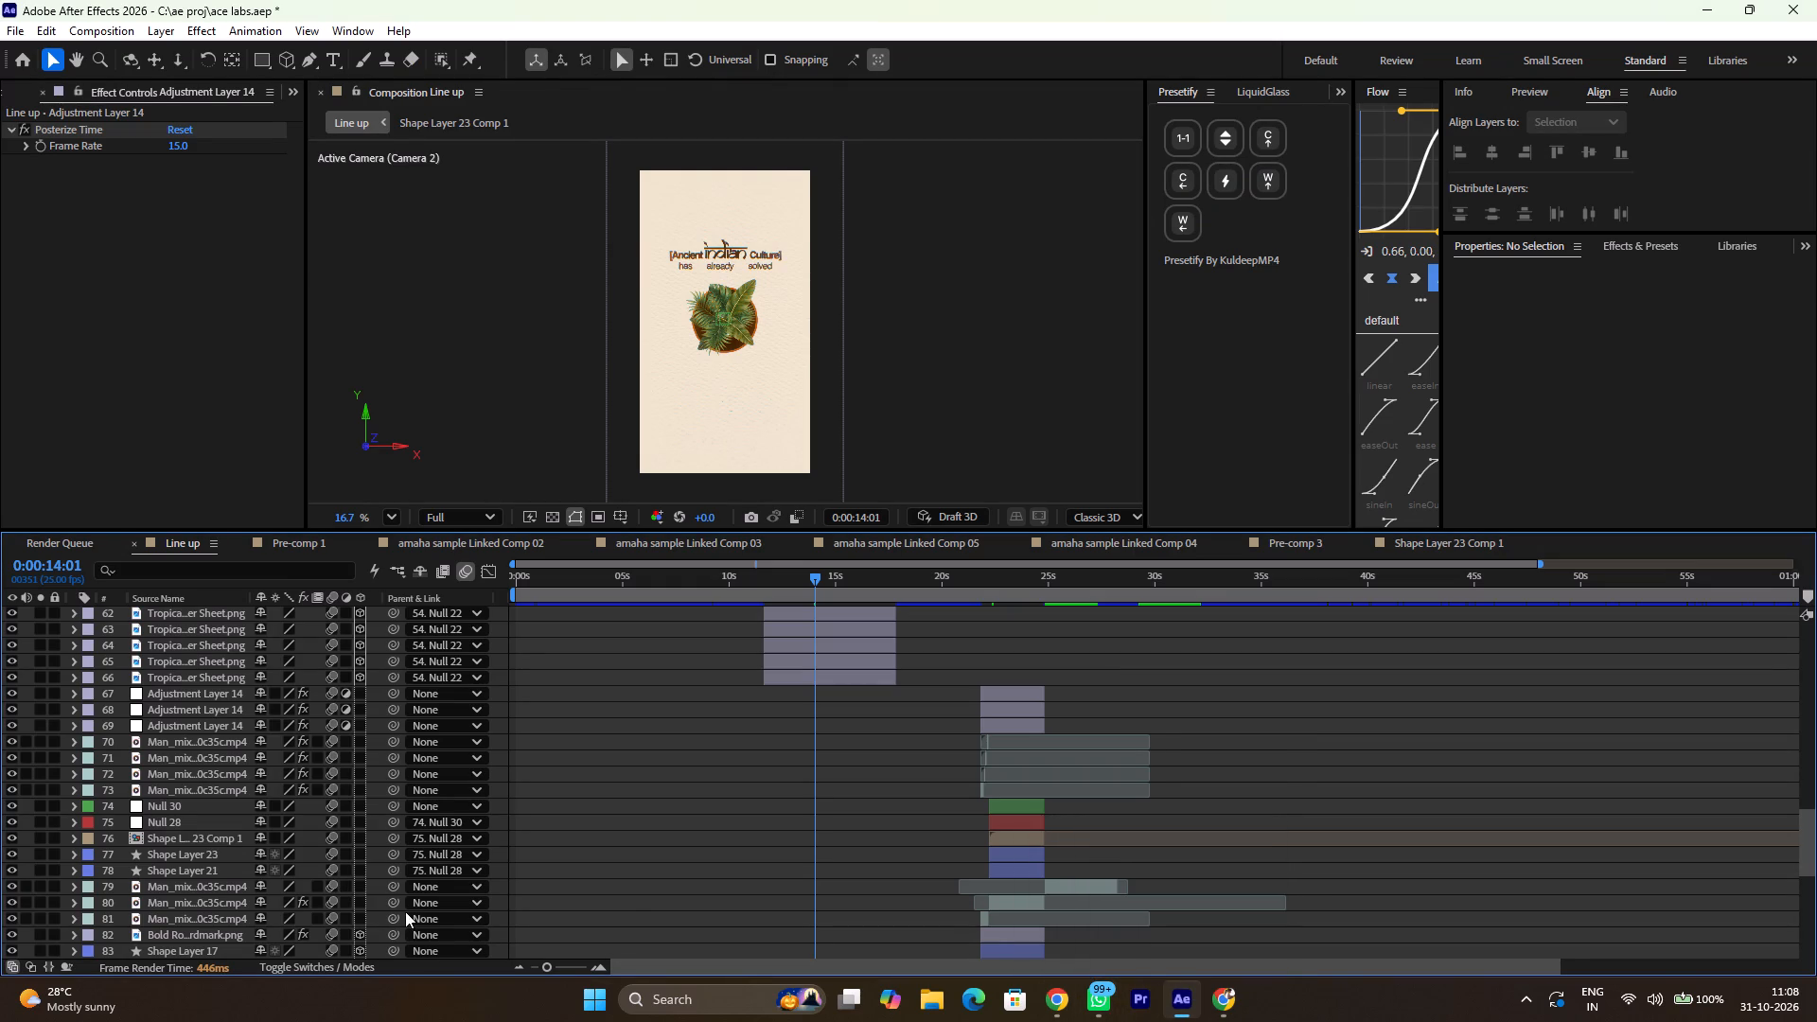
Search the system for "rec", open Sound Recorder, start a recording with microphone access allowed, and minimize it to return to After Effects.
left_click(746, 1014)
left_click(708, 995)
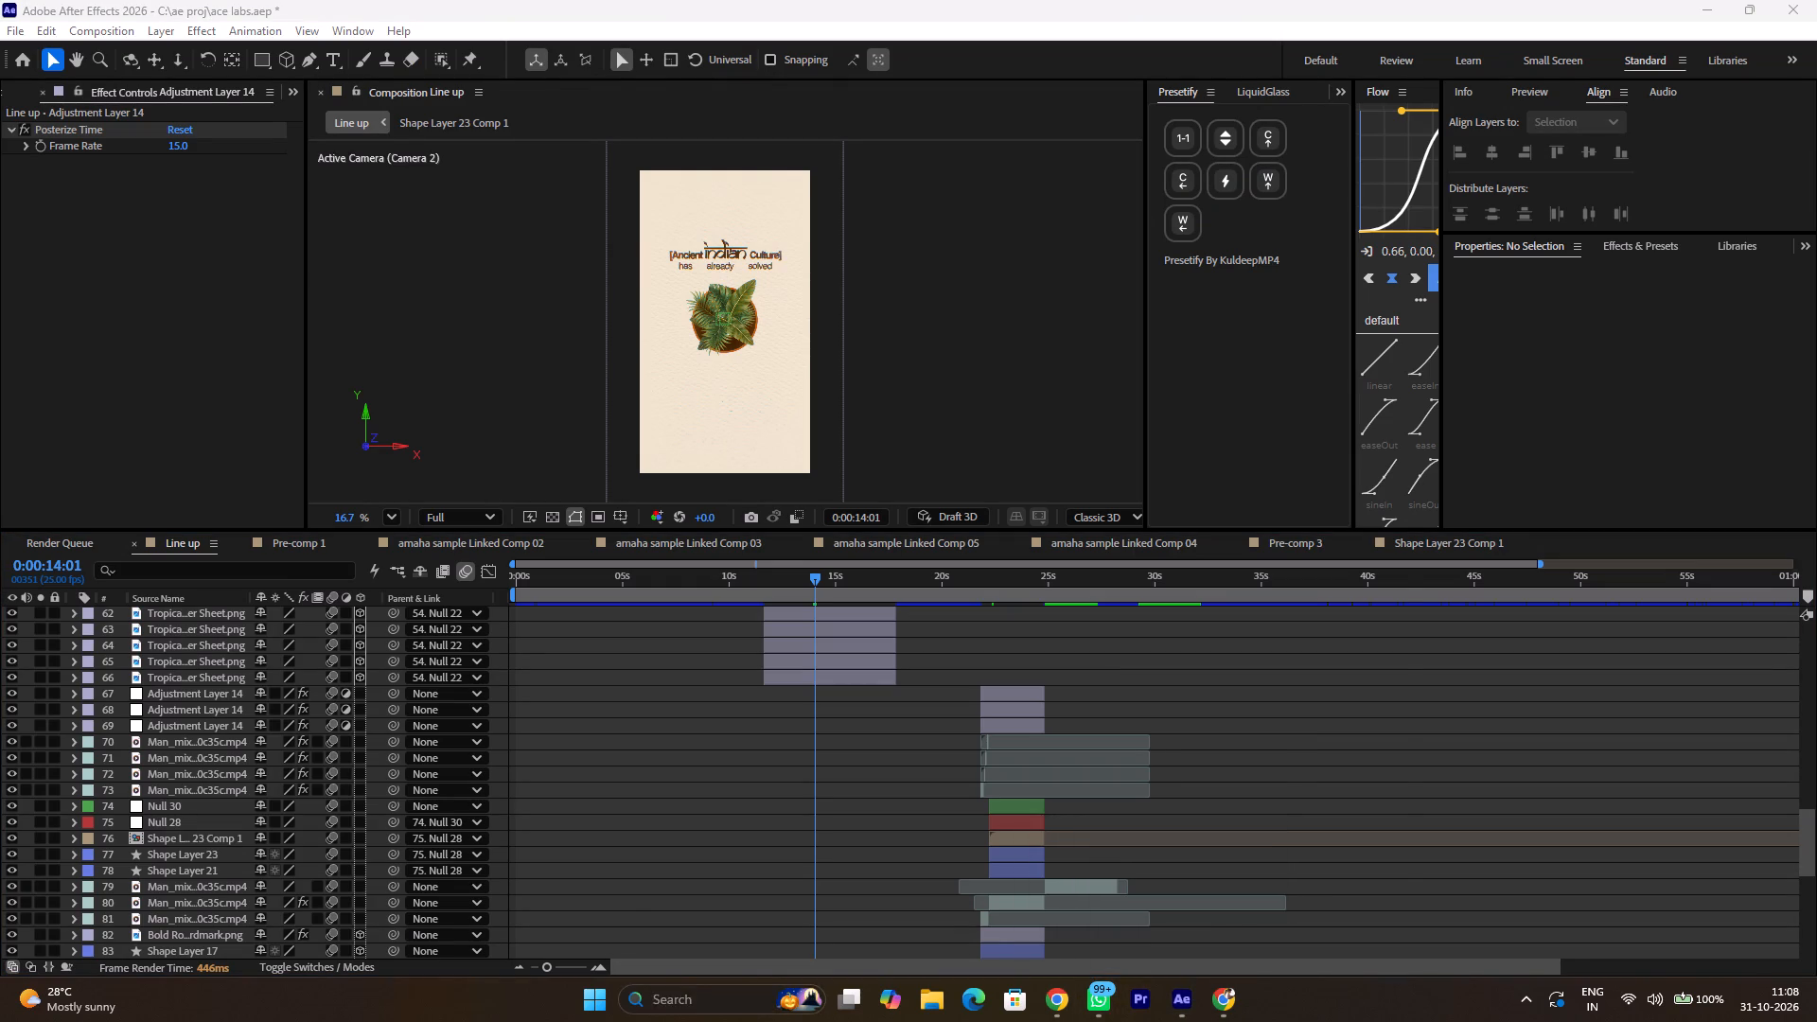
type("rec")
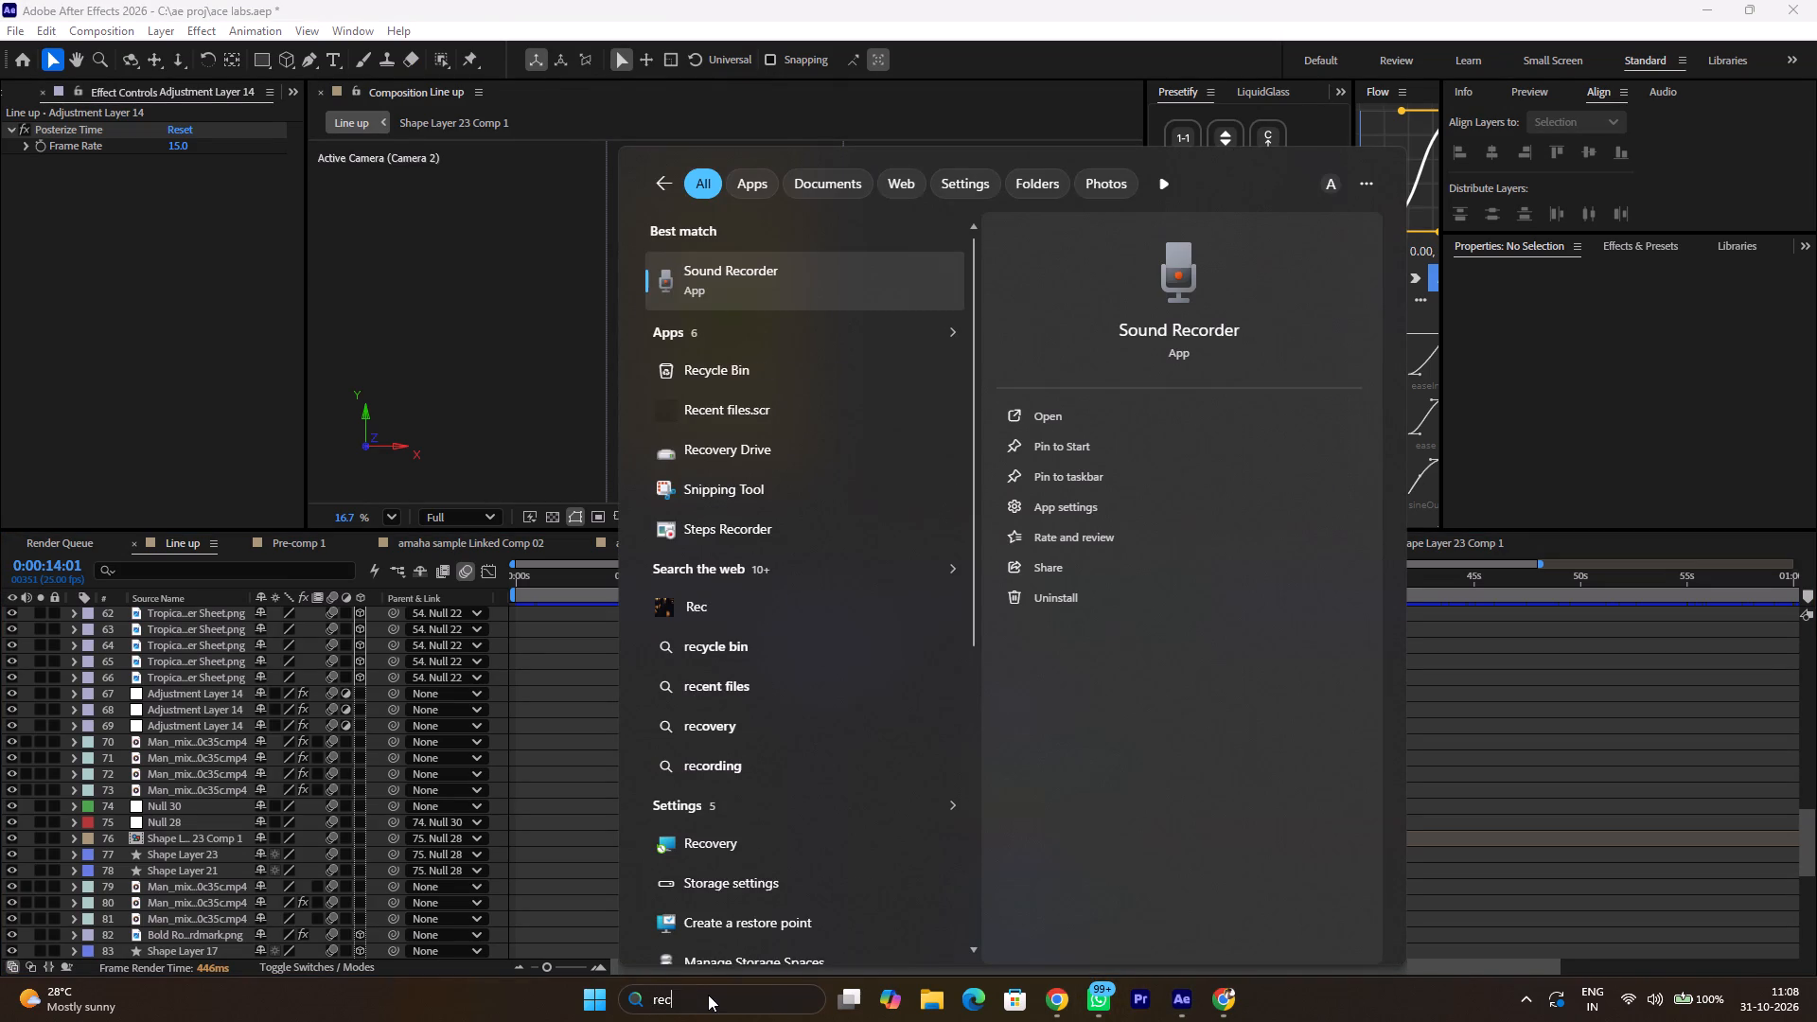
key("Return")
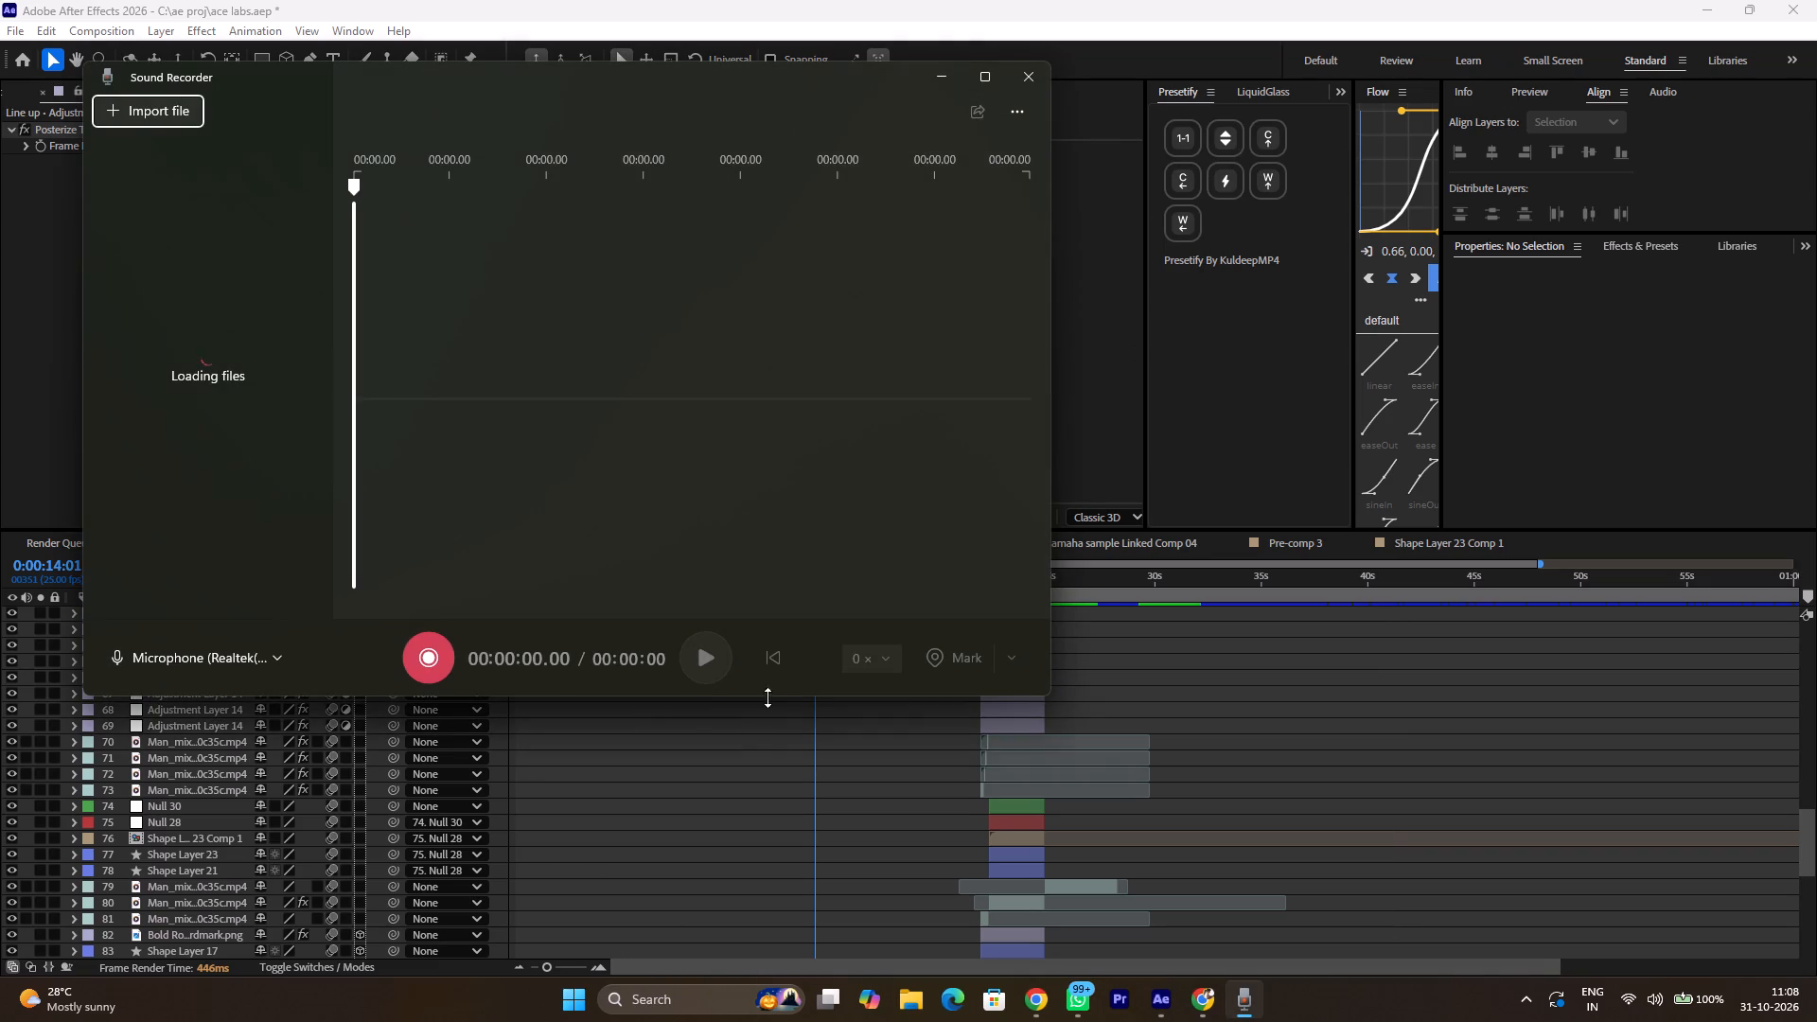
left_click(414, 650)
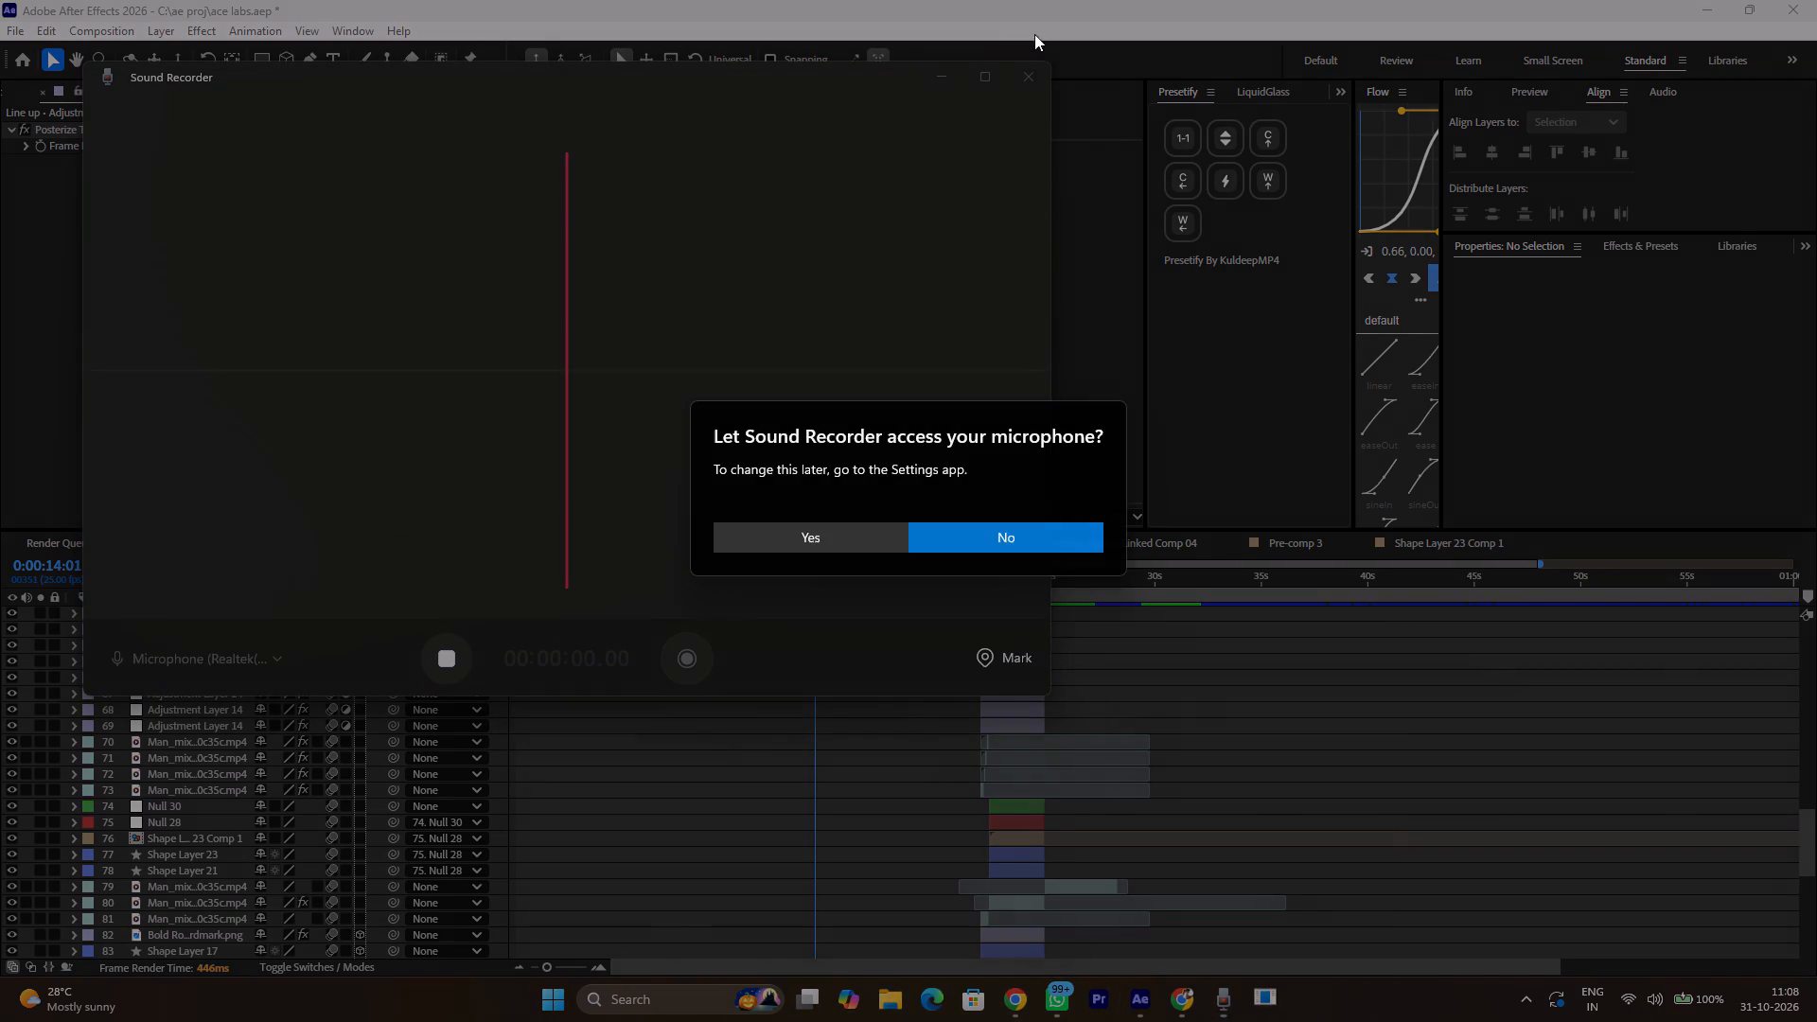
left_click(854, 527)
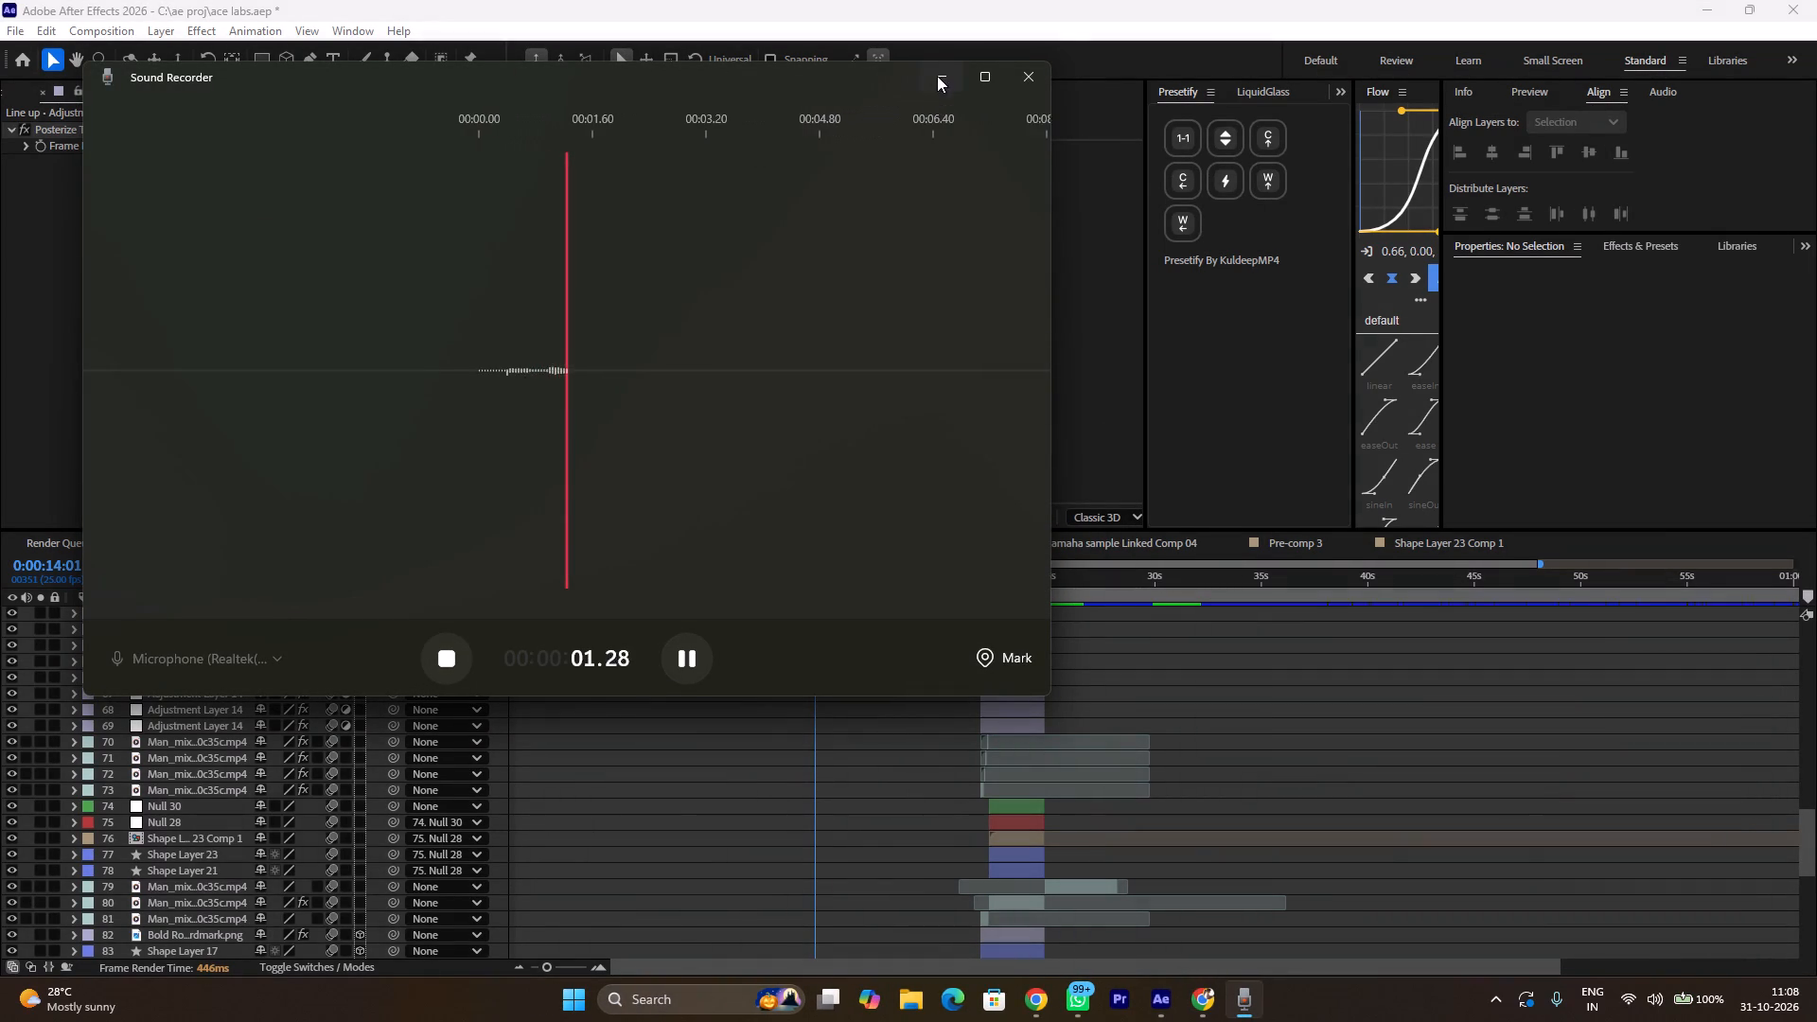
left_click(937, 75)
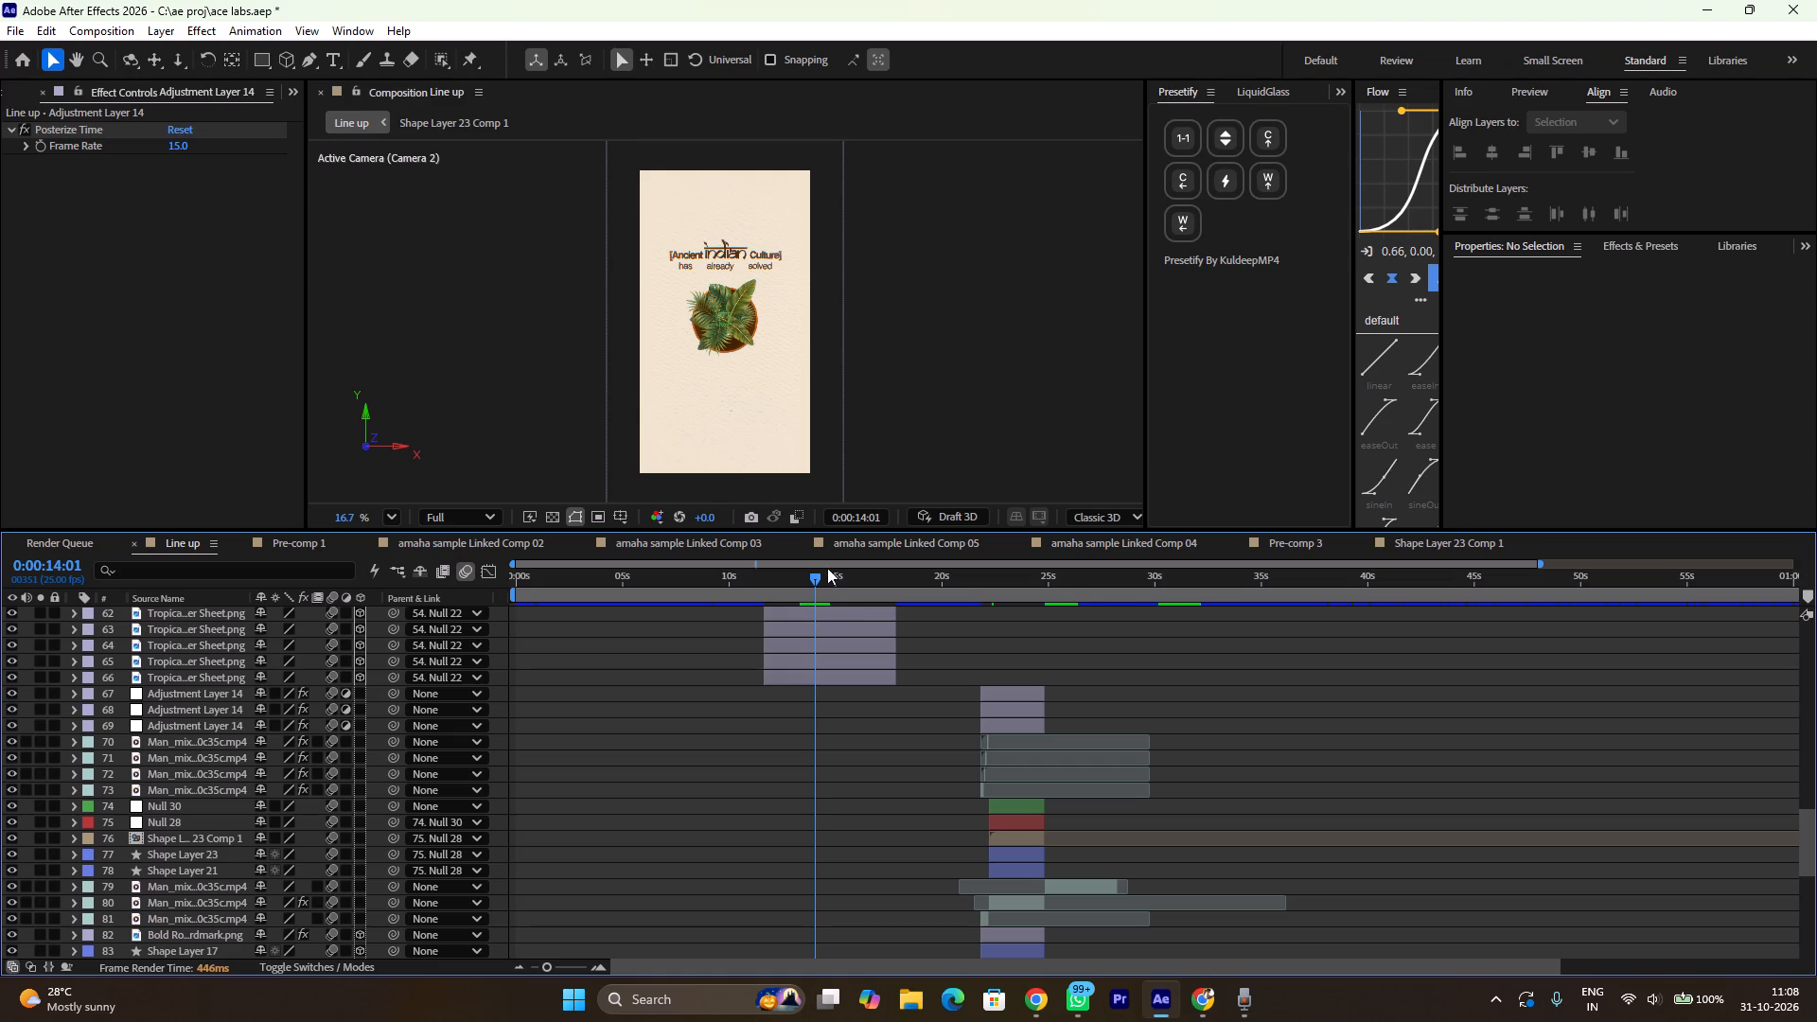
Play the Line up composition from 0:00:00:00 and stop at 0:00:12:14.
left_click_drag(820, 571, 599, 539)
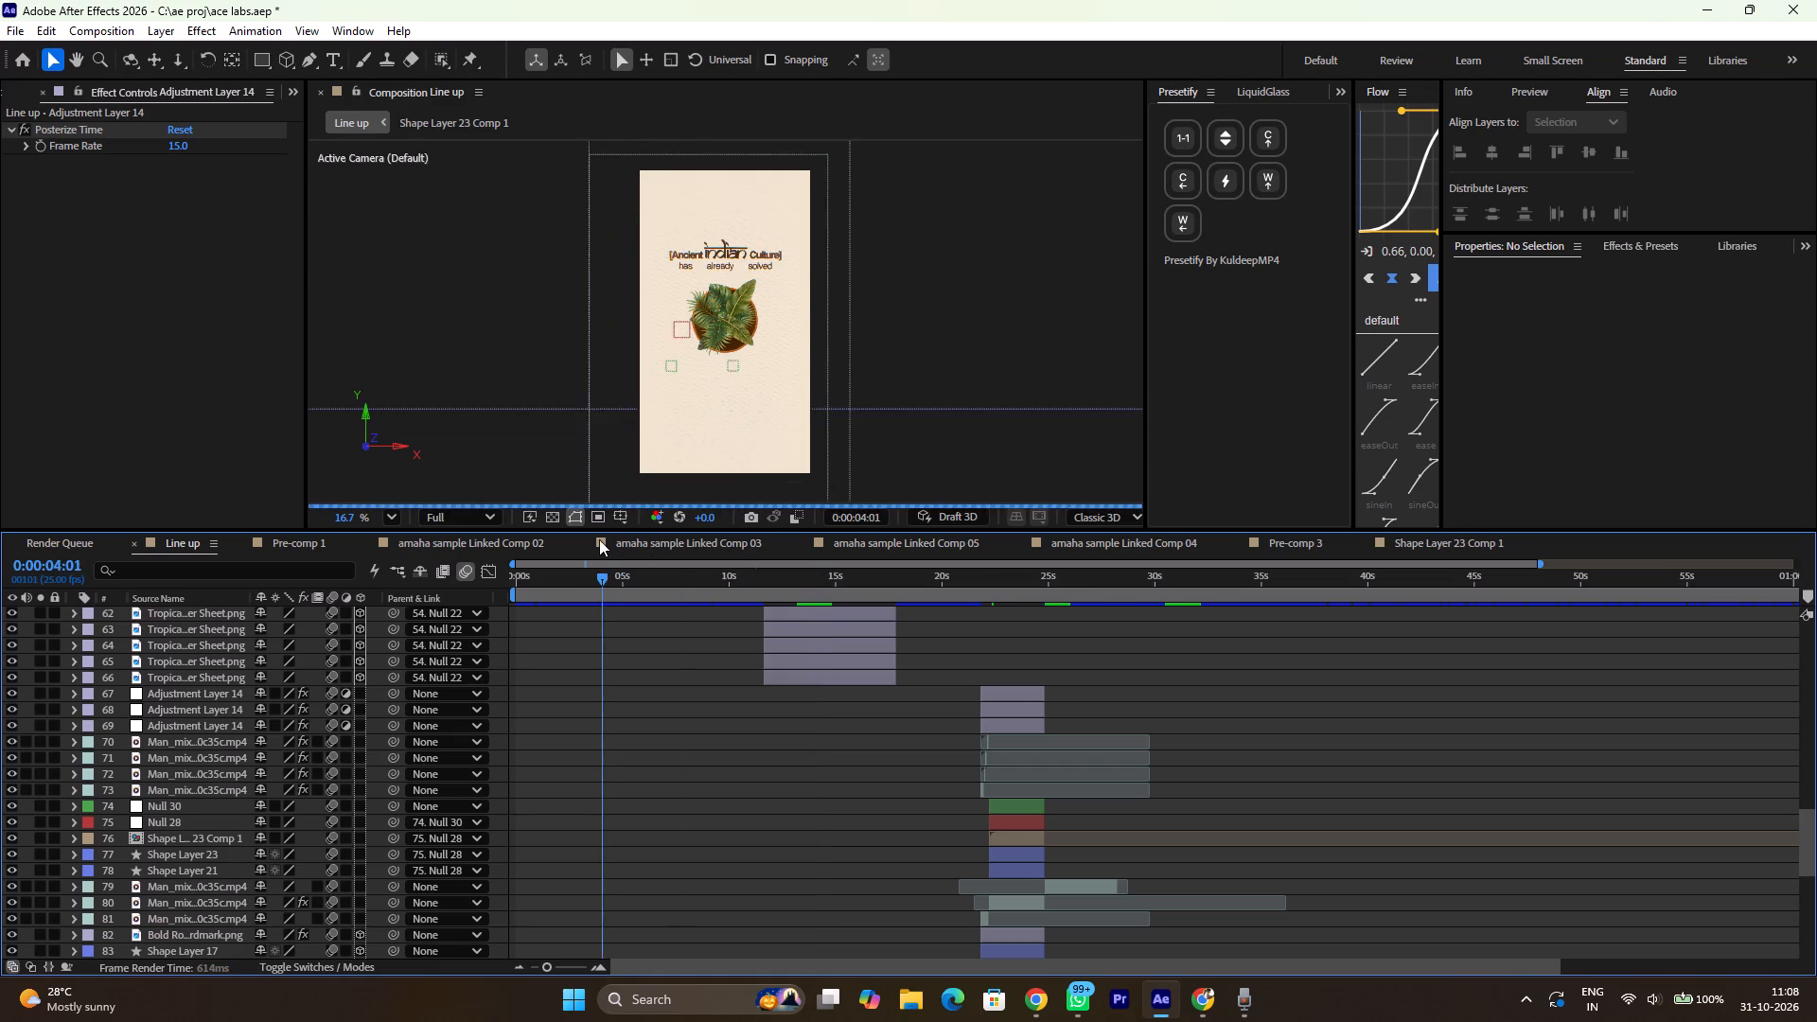
left_click_drag(599, 539, 373, 504)
key("space")
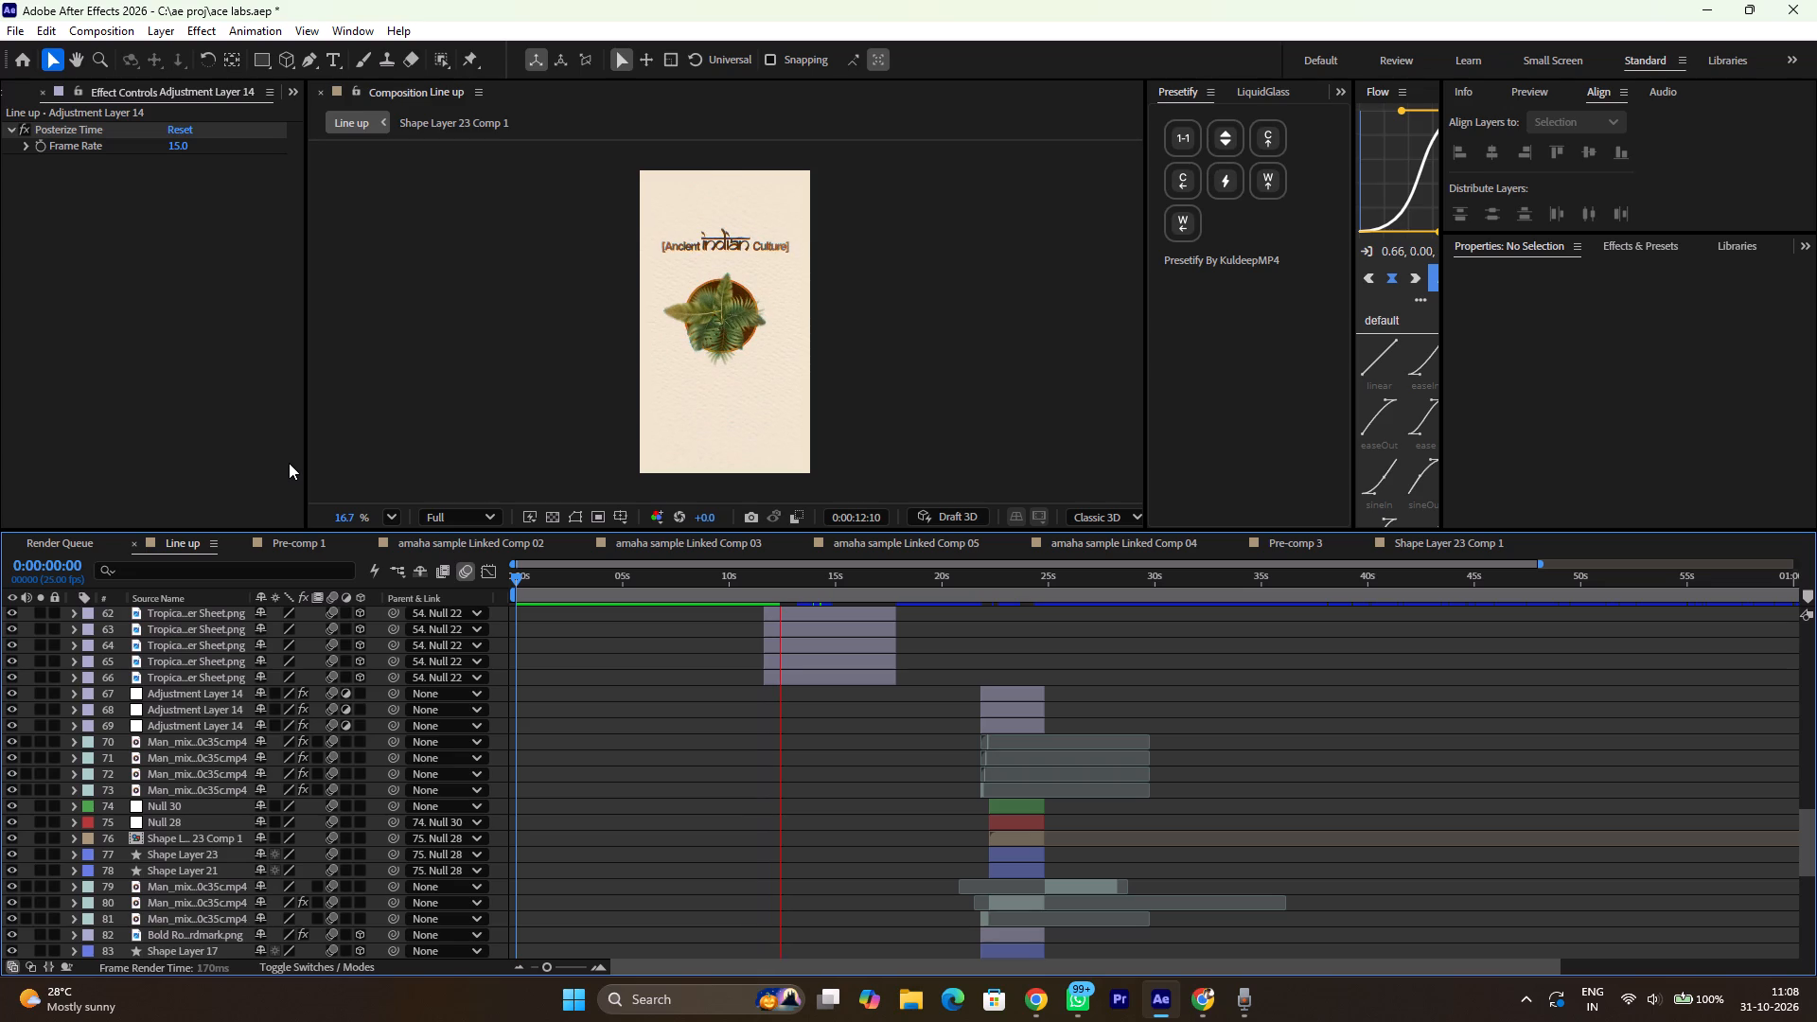
key("space")
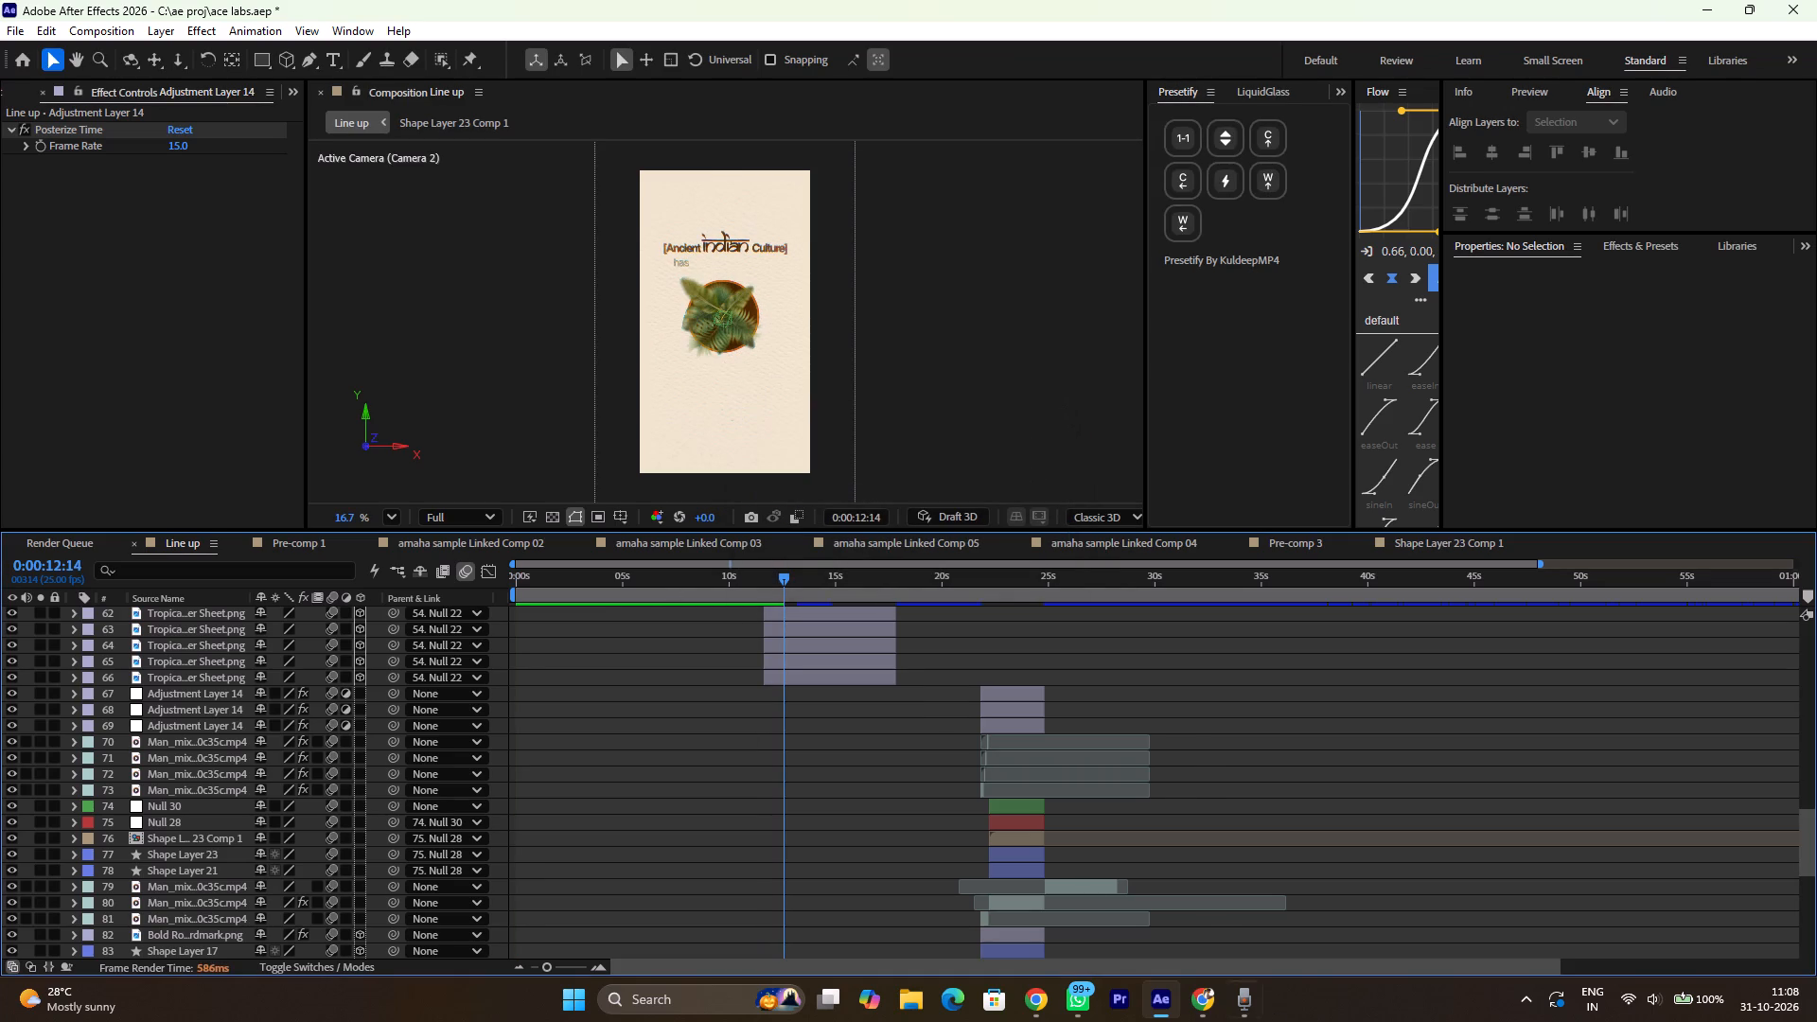
Start a new recording in Sound Recorder, then return to 0:00:00:00 of the Line up composition in After Effects.
left_click(1254, 995)
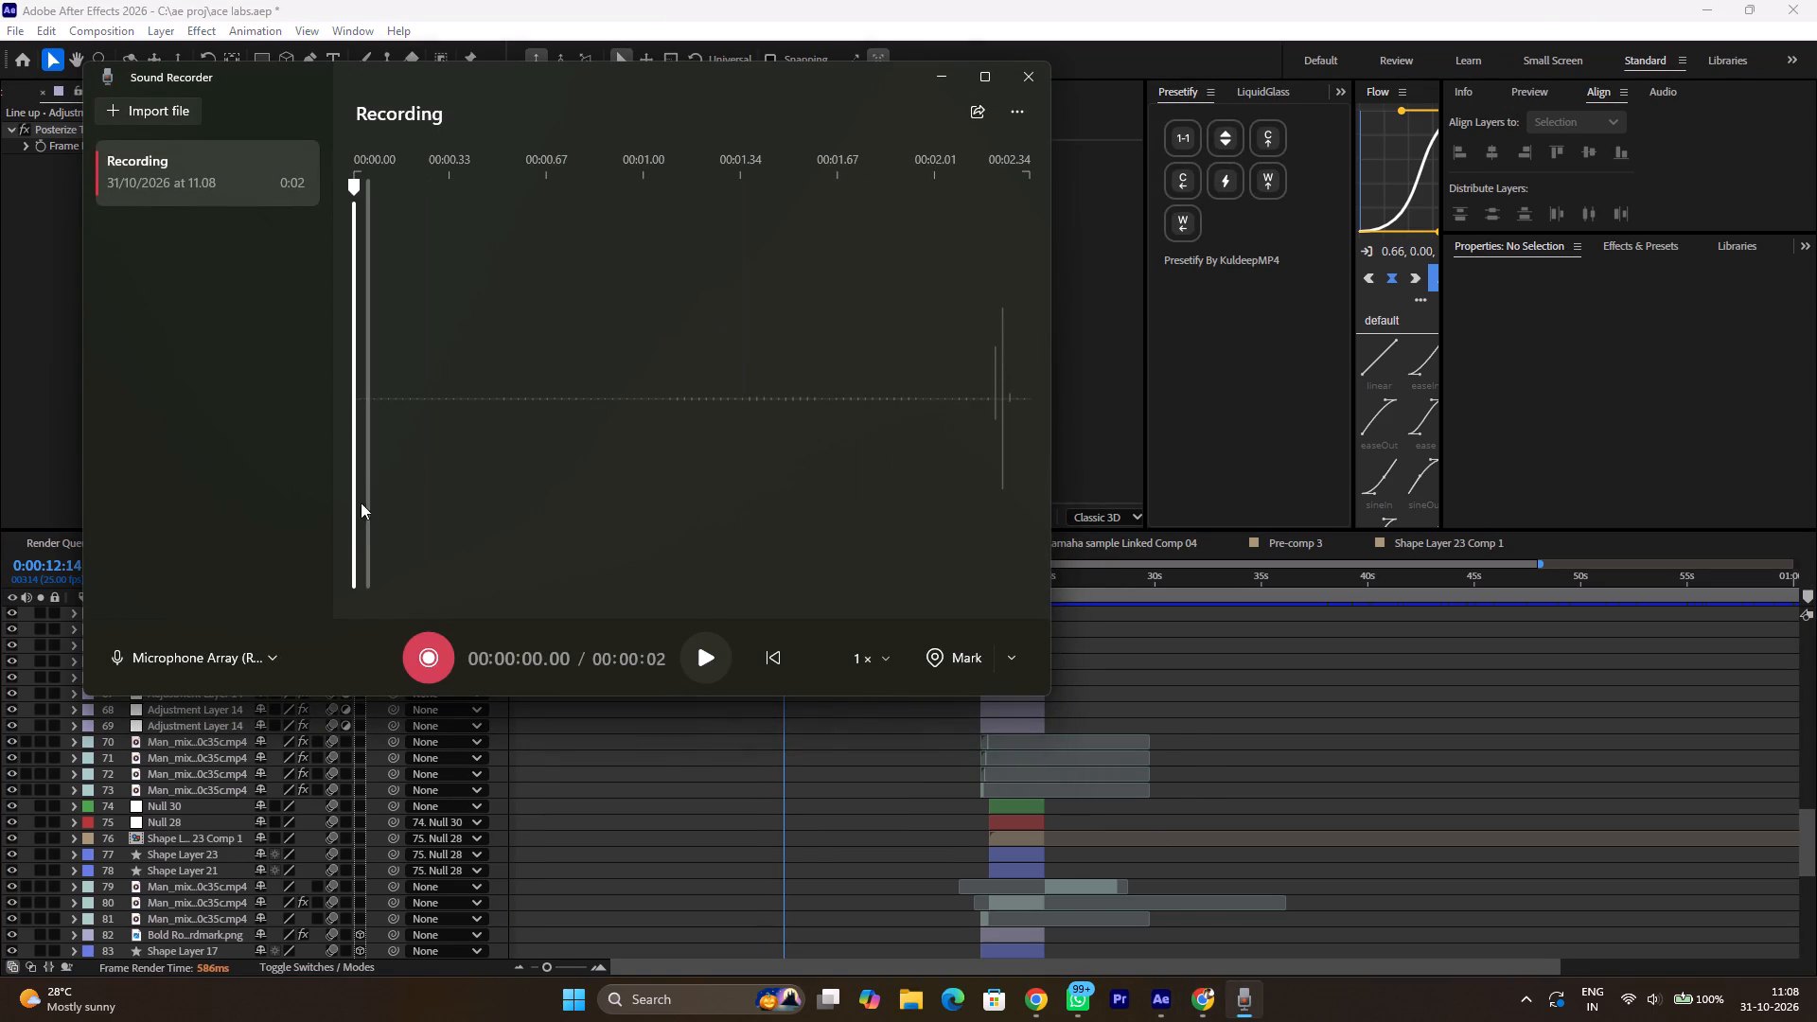
left_click(425, 659)
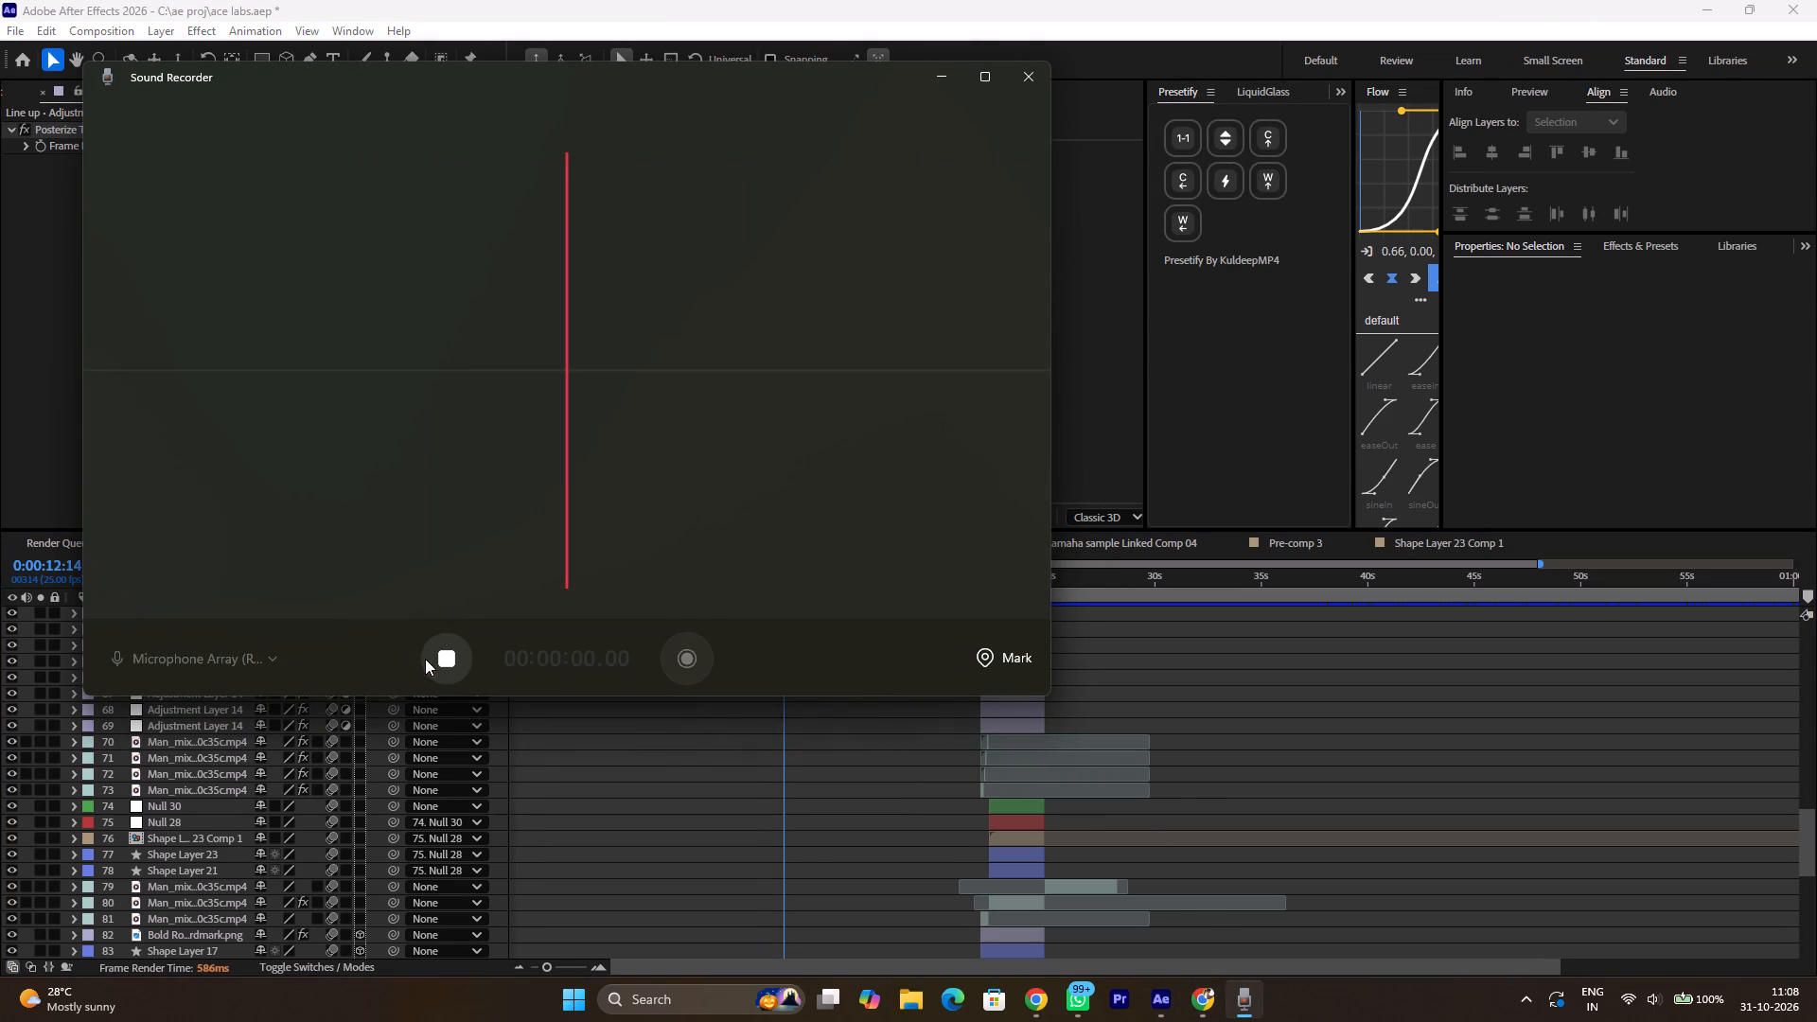
left_click(944, 85)
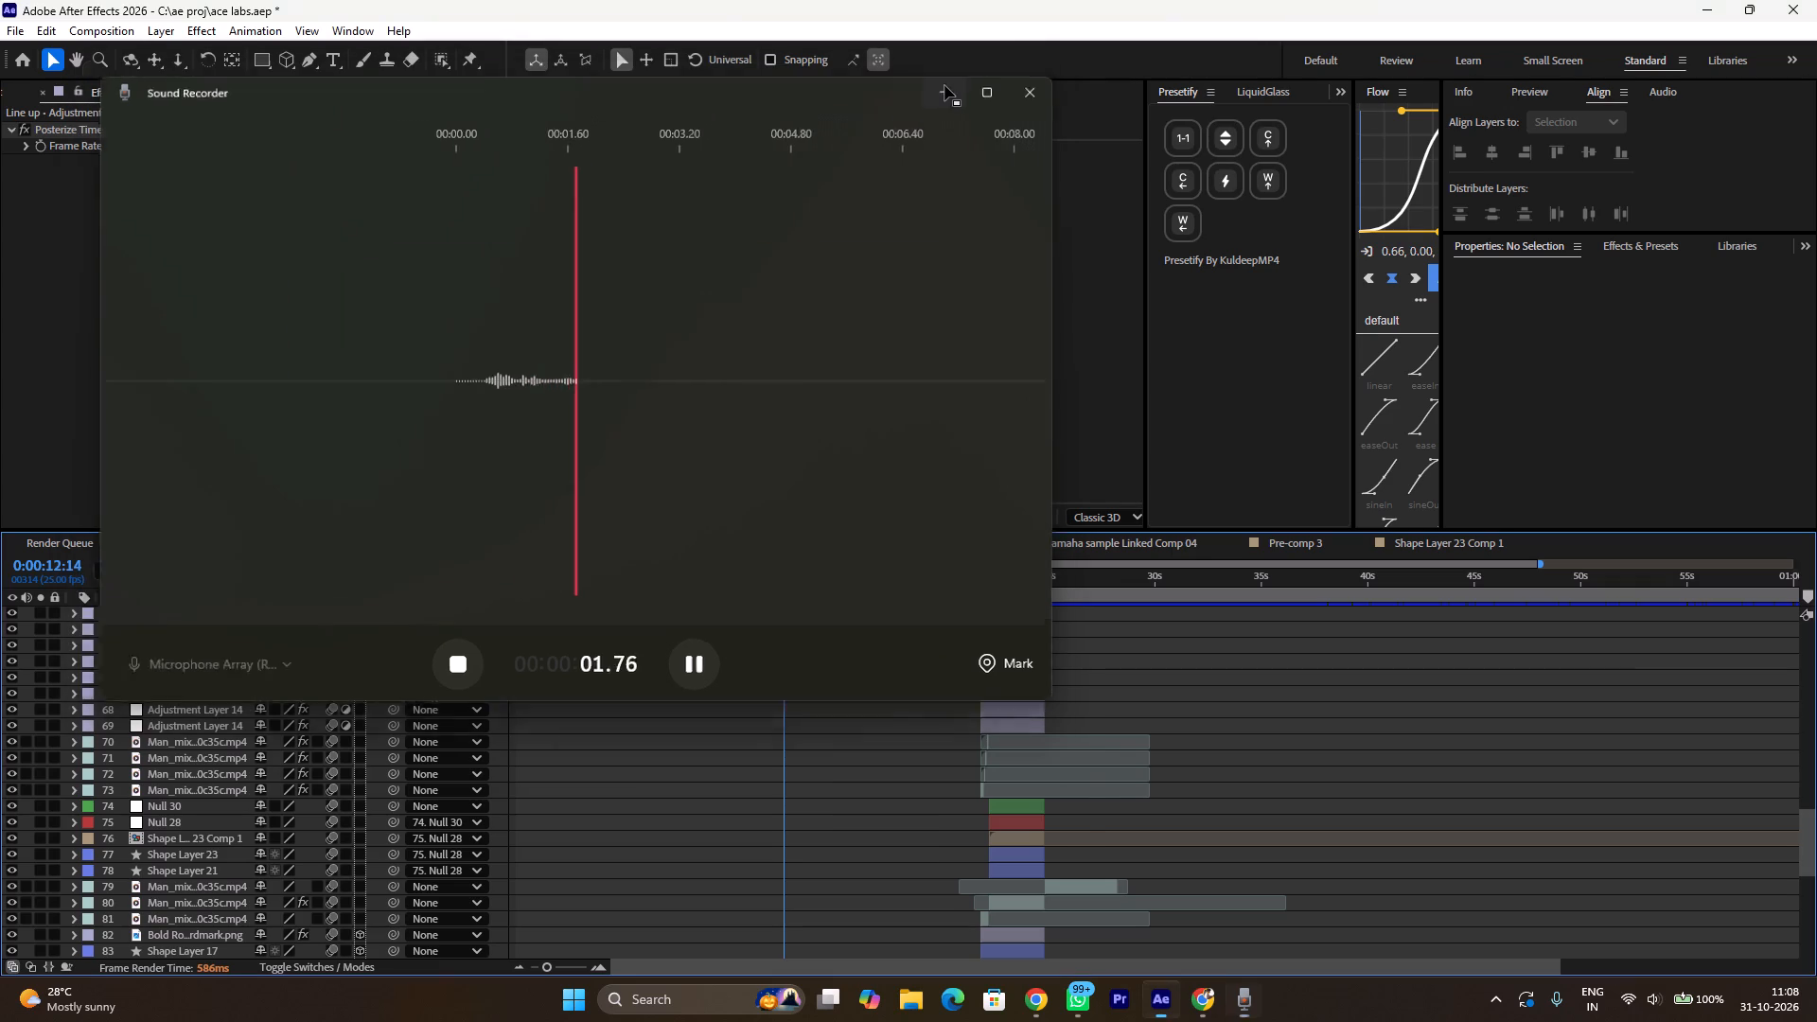
left_click(672, 559)
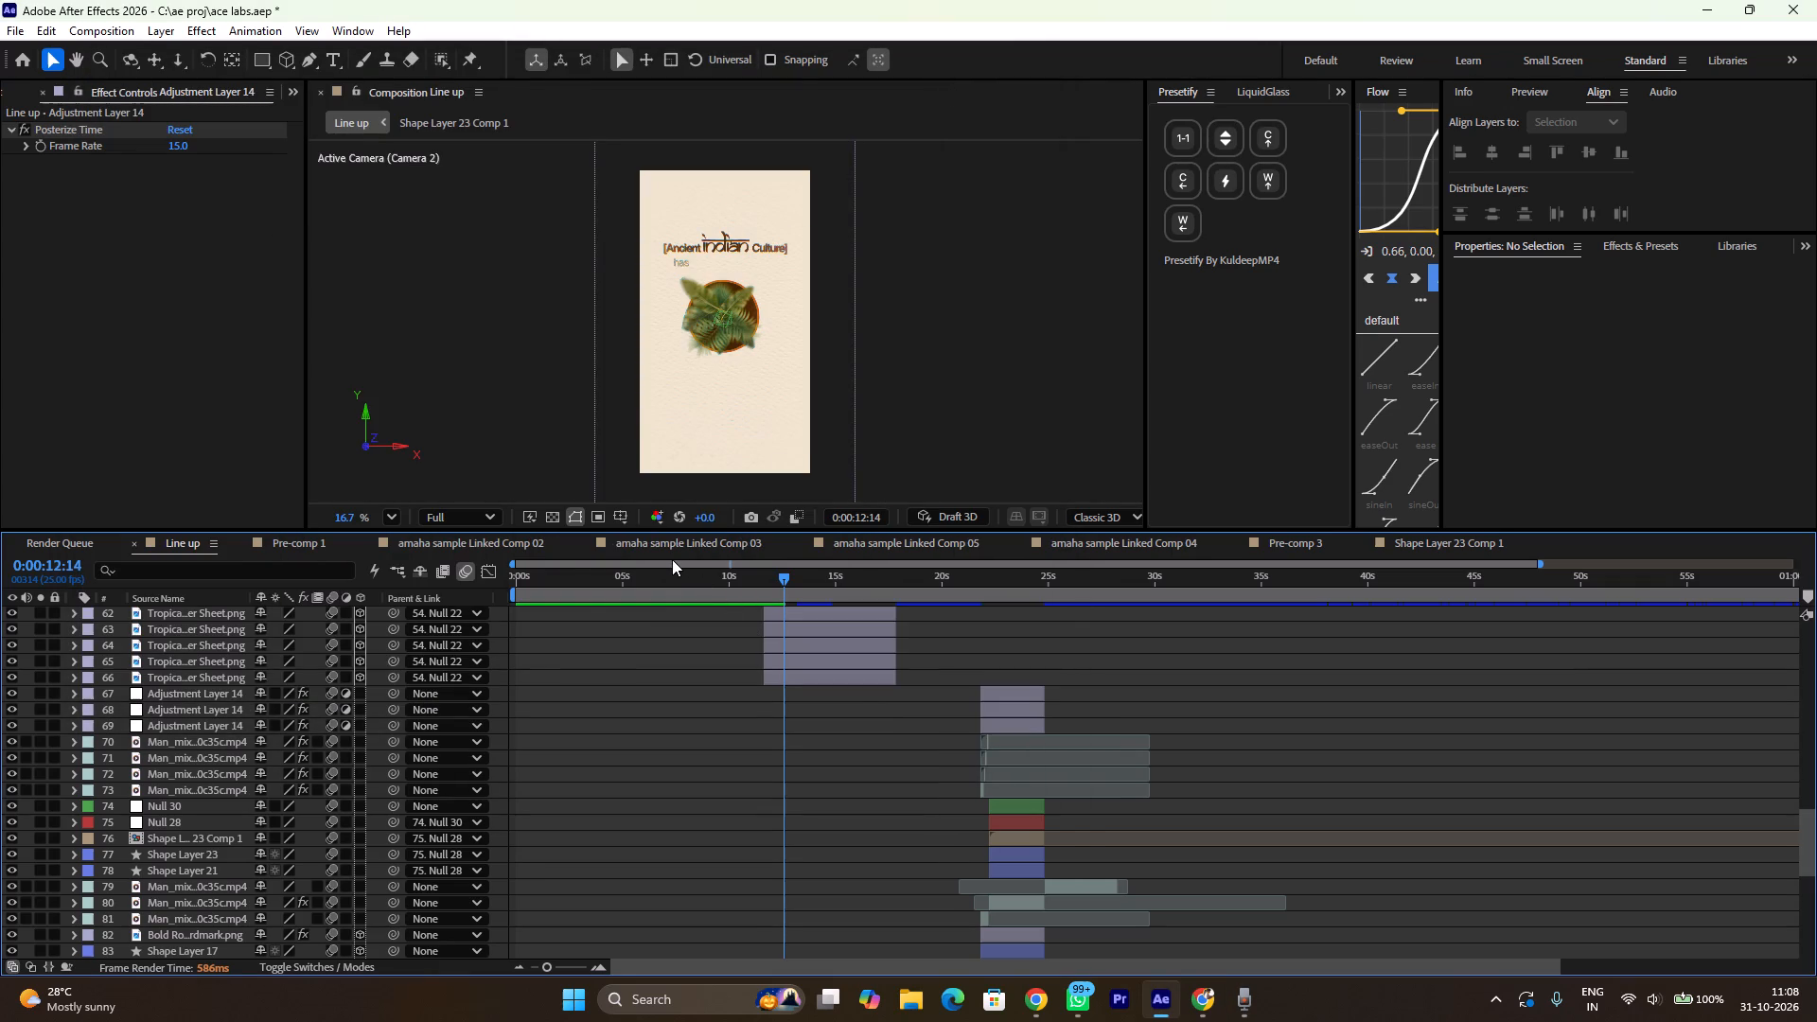
left_click(530, 571)
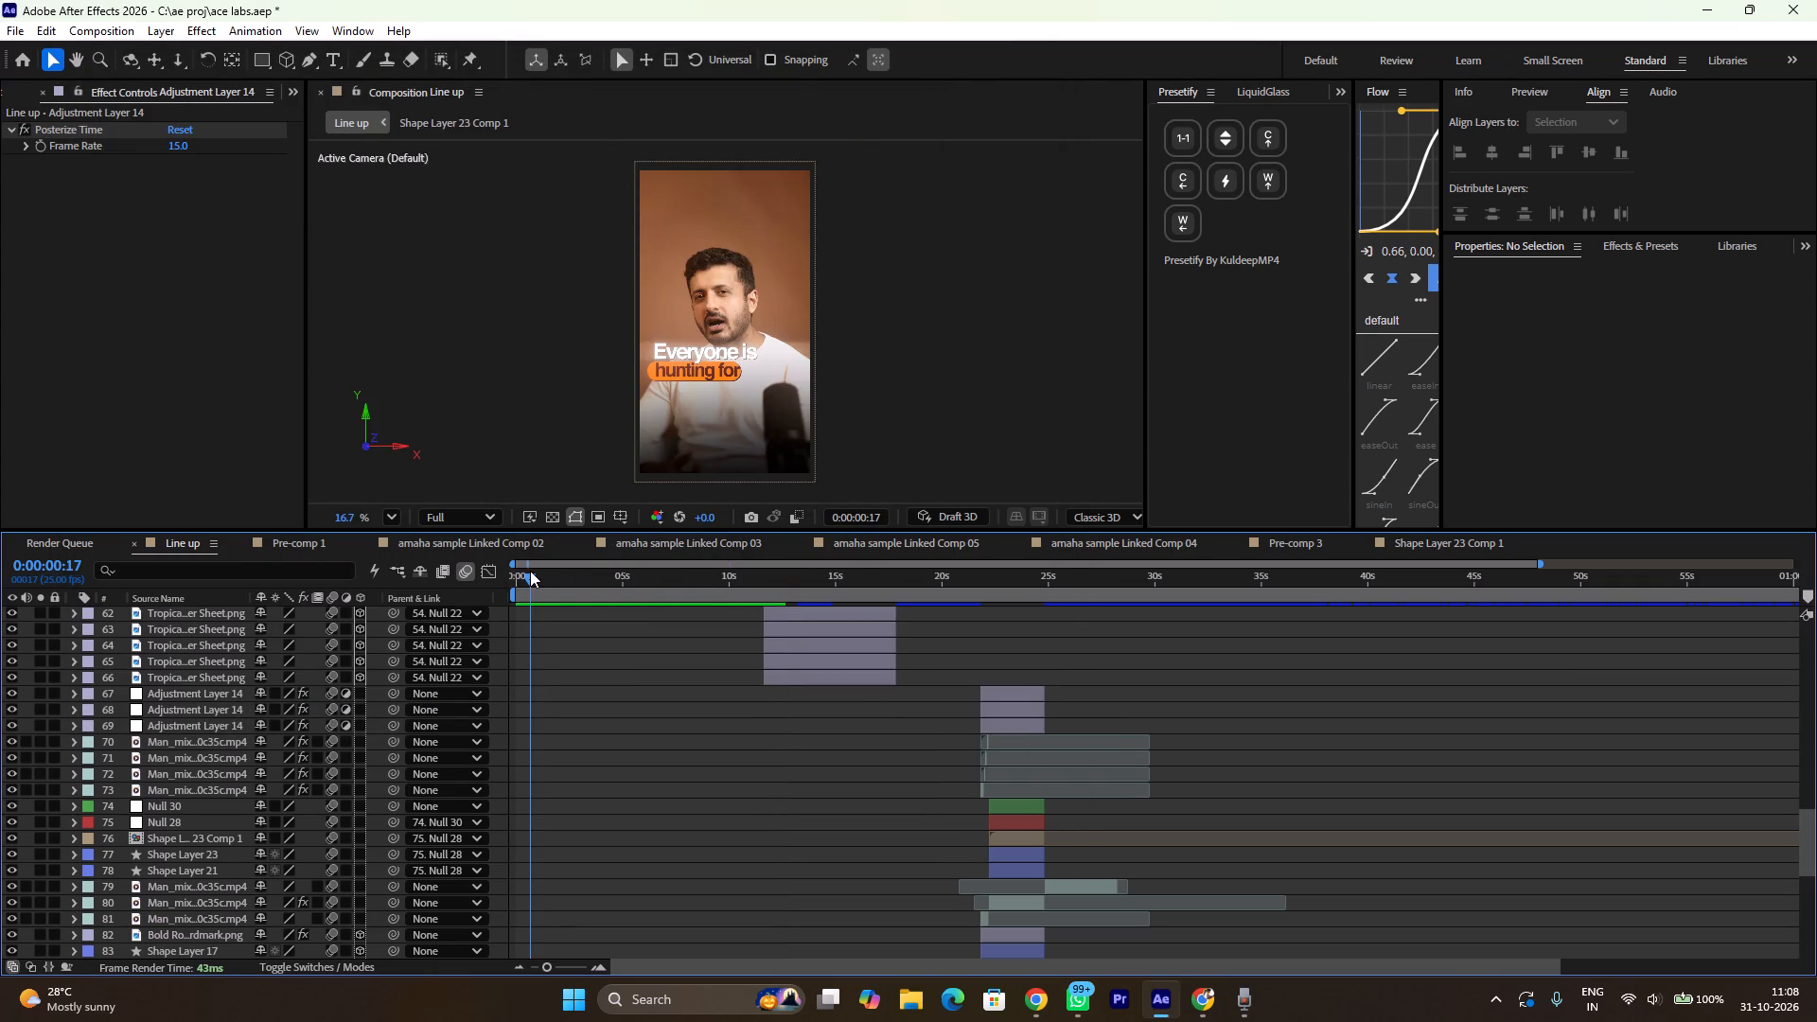
left_click_drag(530, 571, 433, 584)
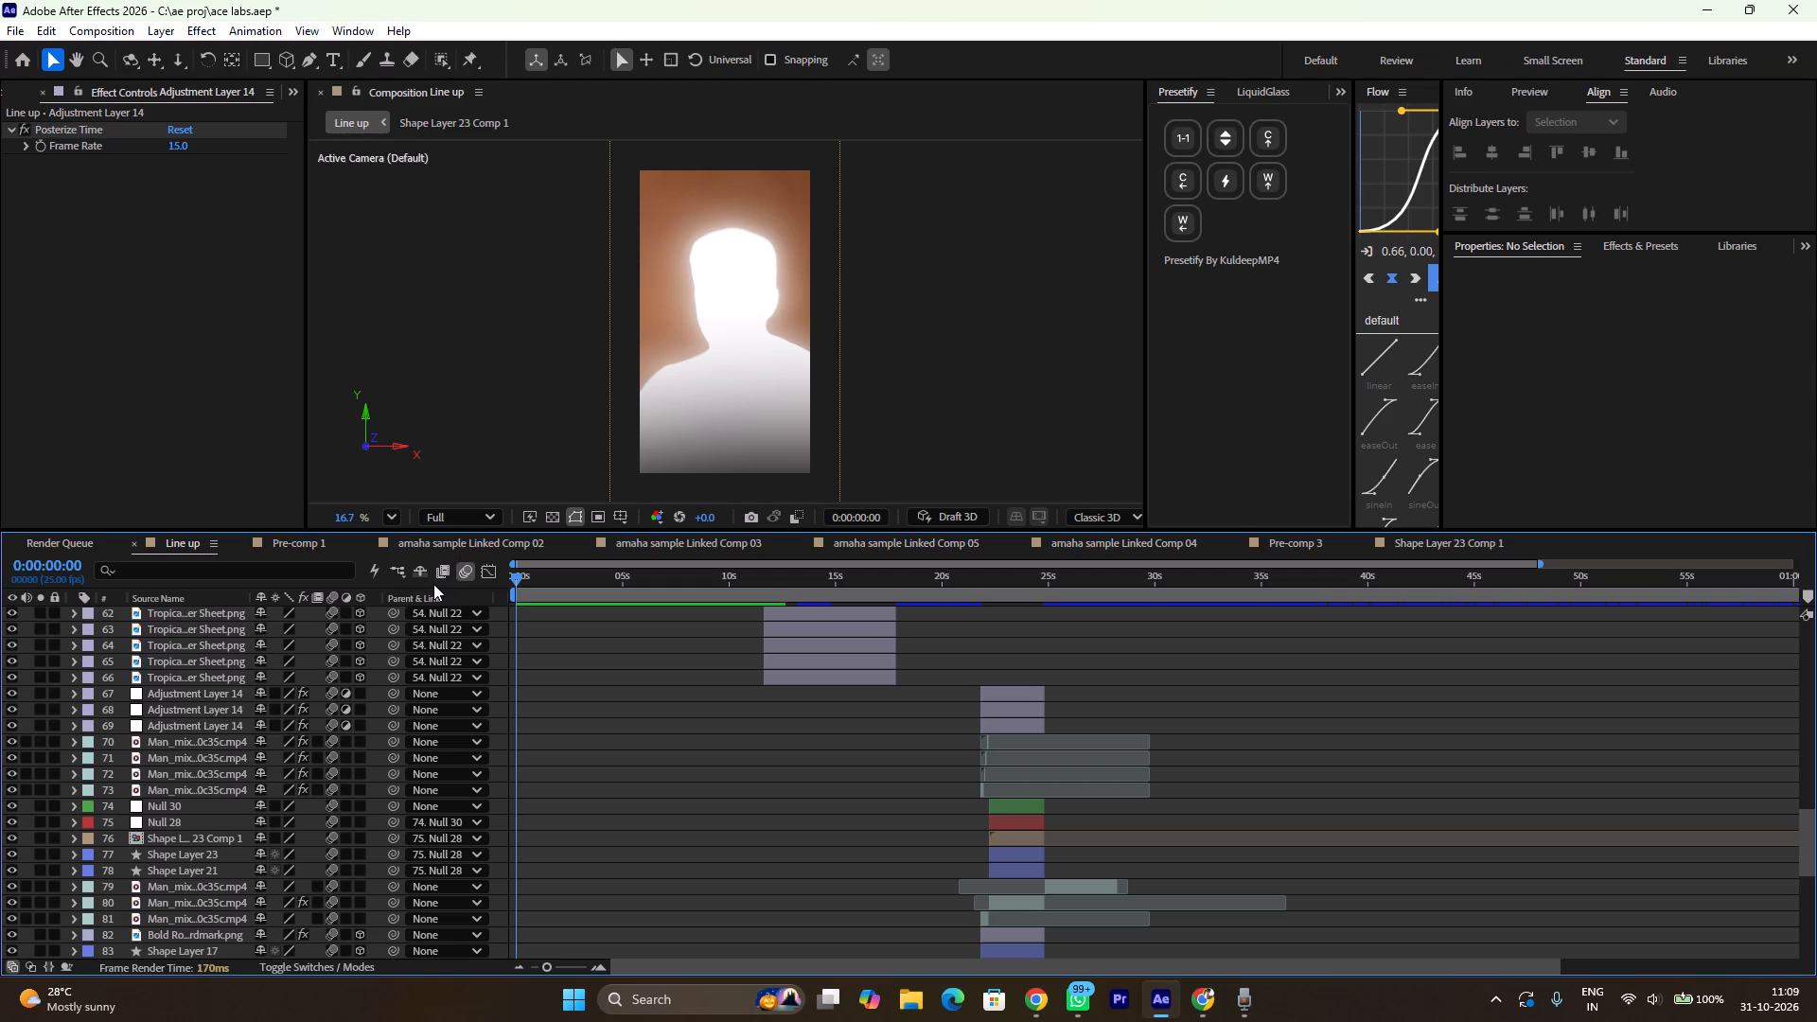
Bring Sound Recorder back, try to open its microphone choice, then pause and stop the running recording.
left_click(1244, 993)
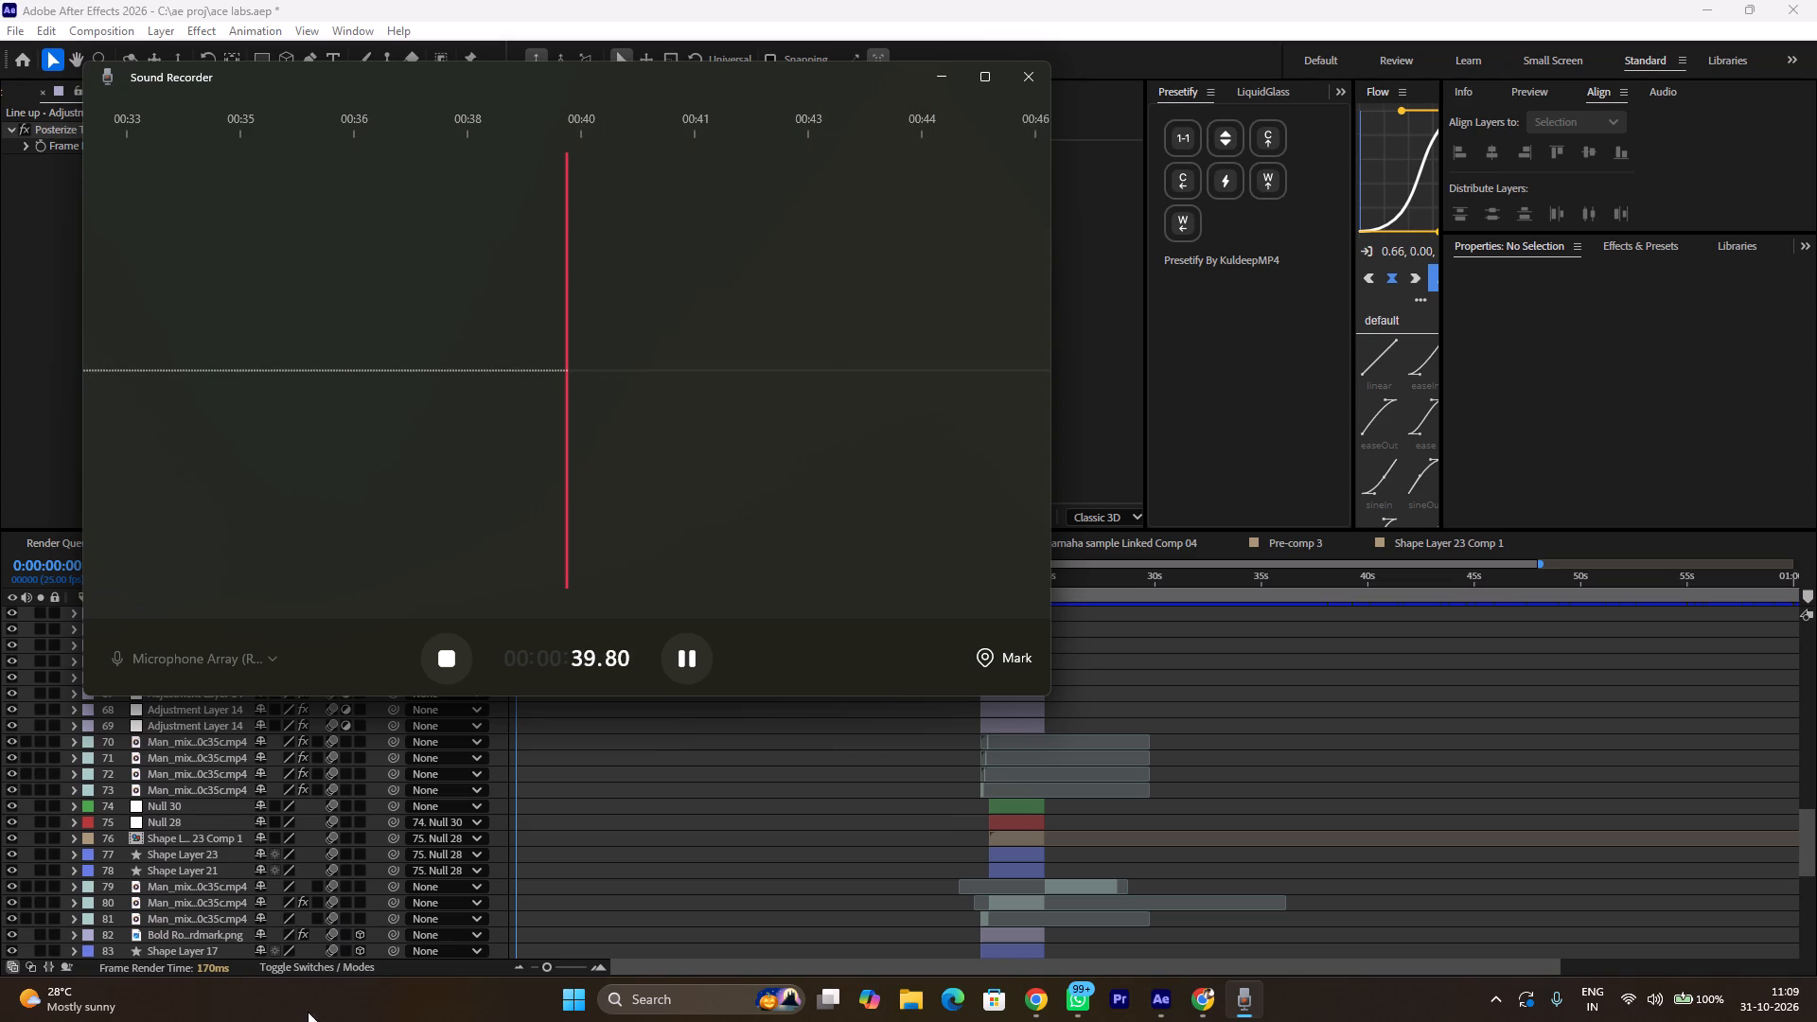
left_click(244, 668)
left_click(245, 660)
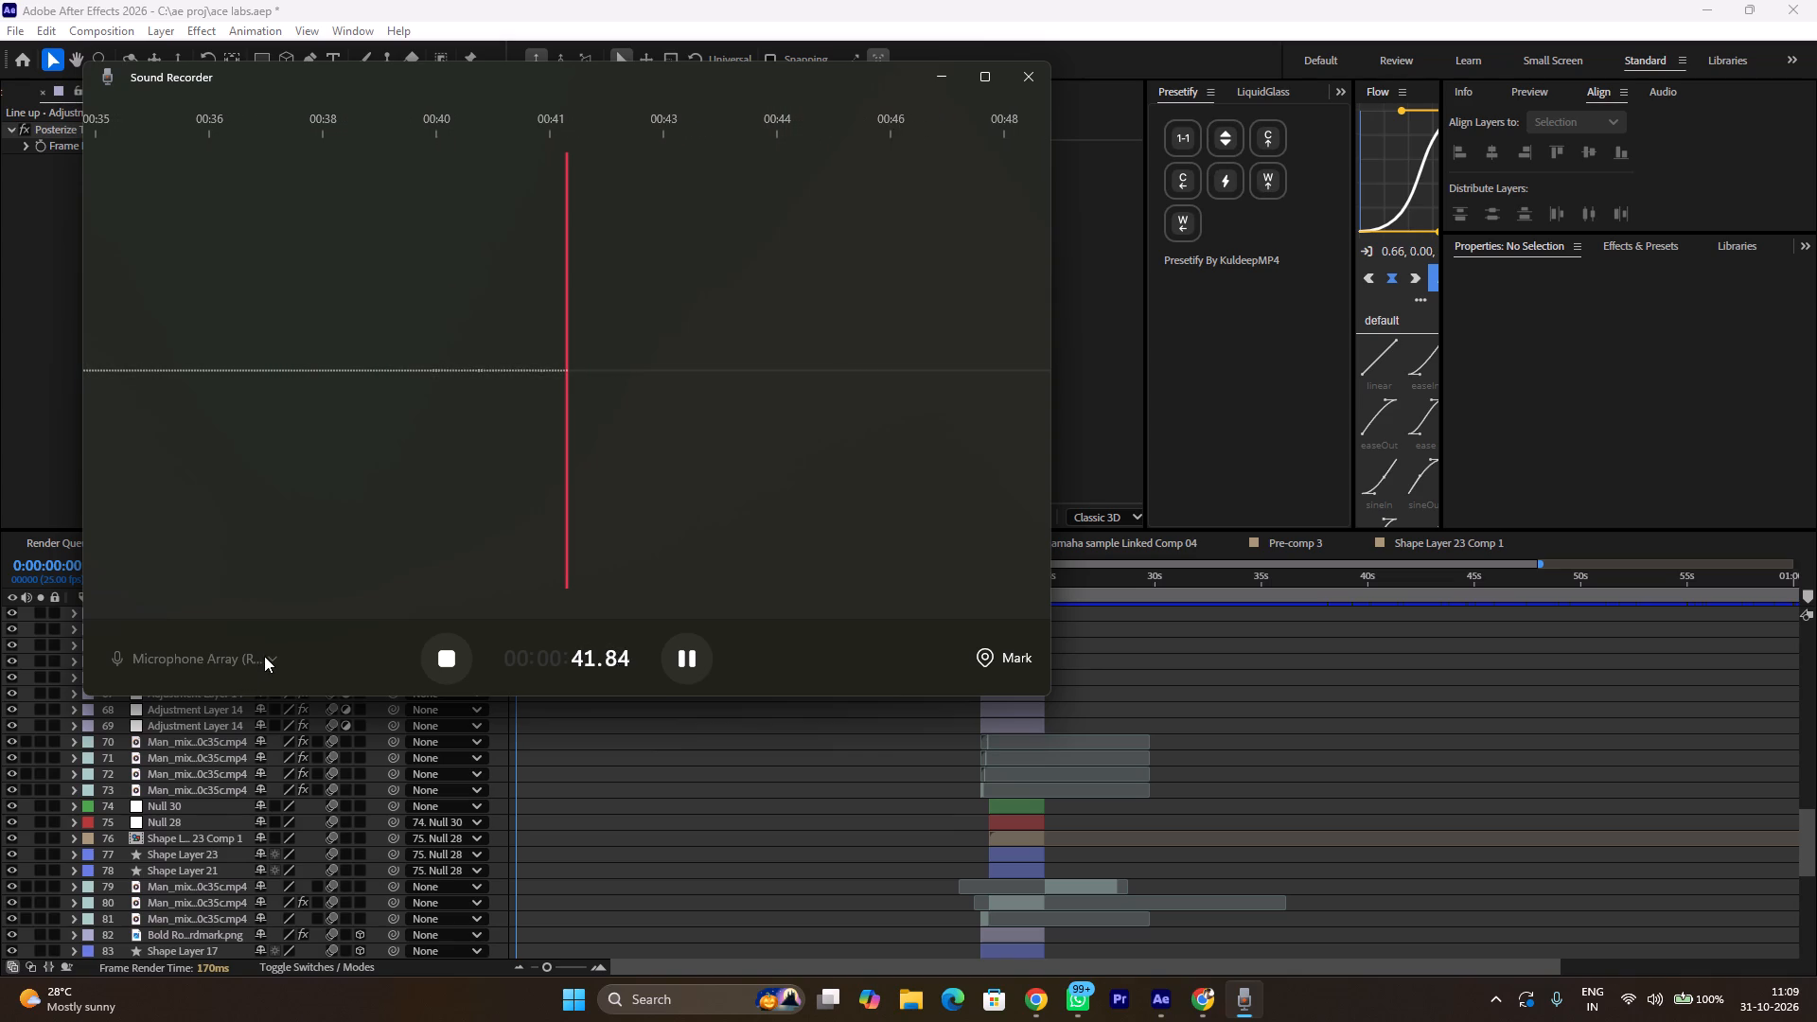
left_click(264, 656)
left_click(682, 661)
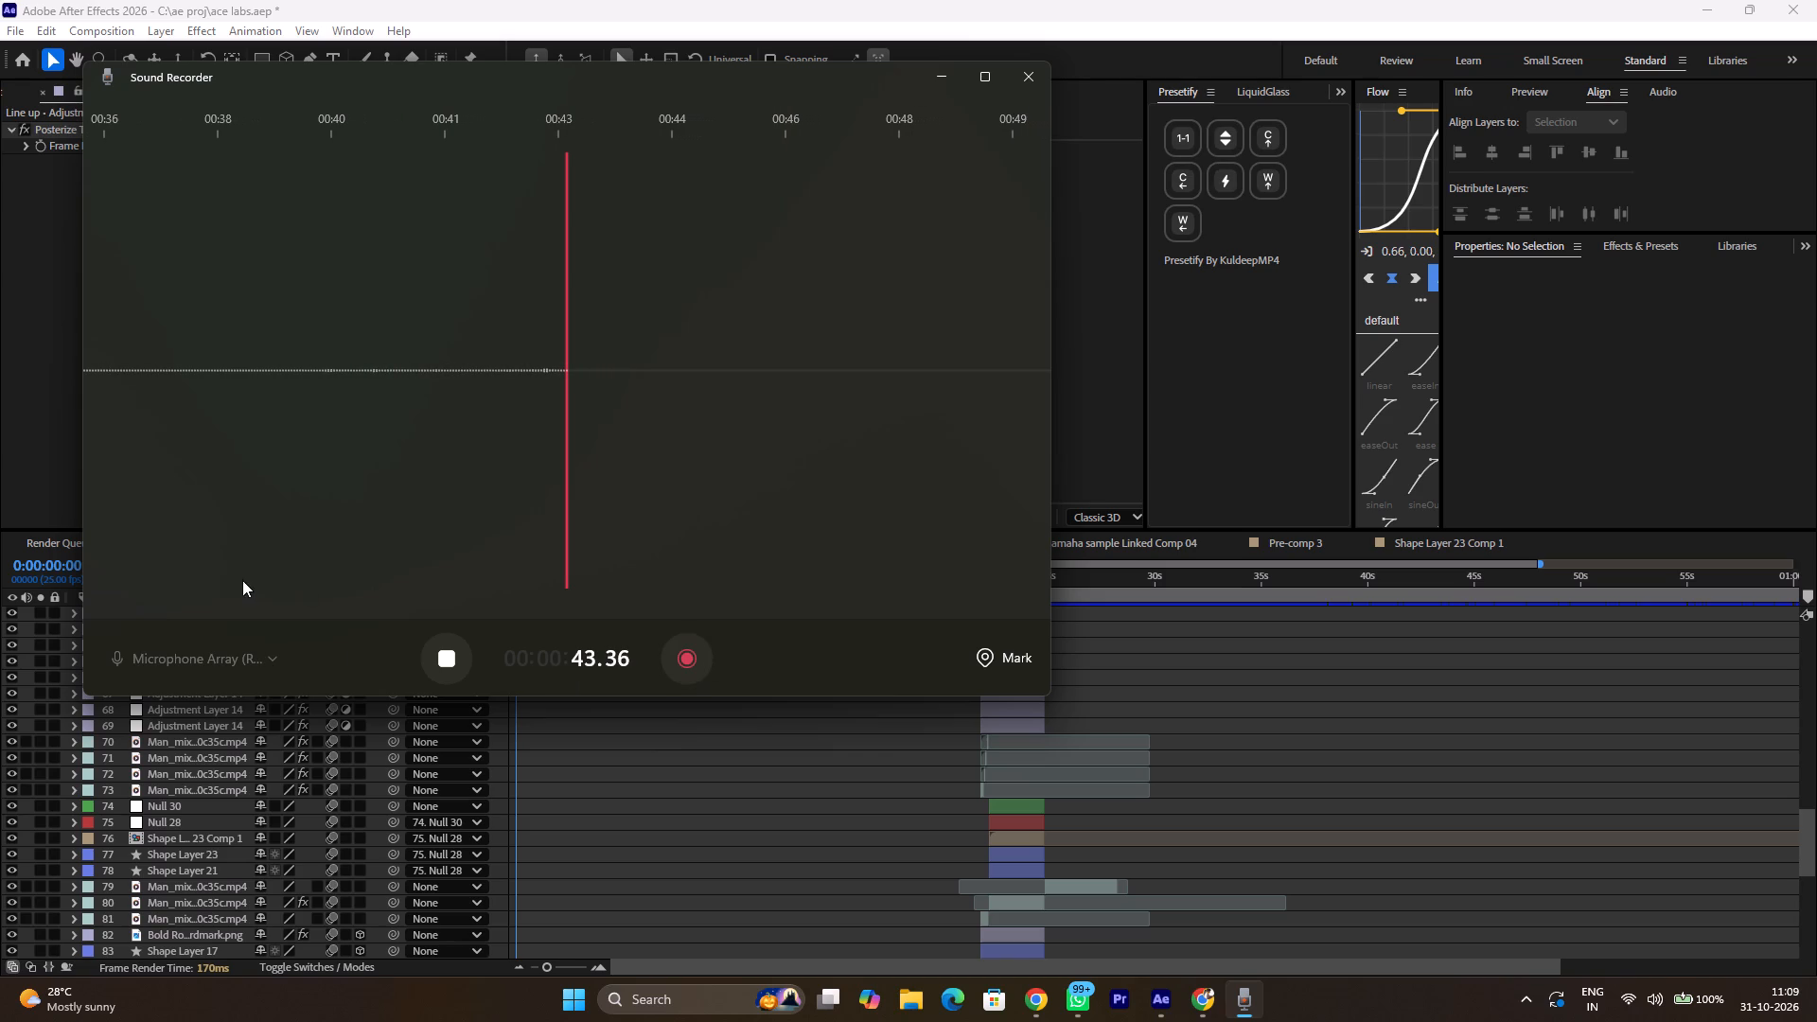
left_click(286, 670)
left_click(453, 667)
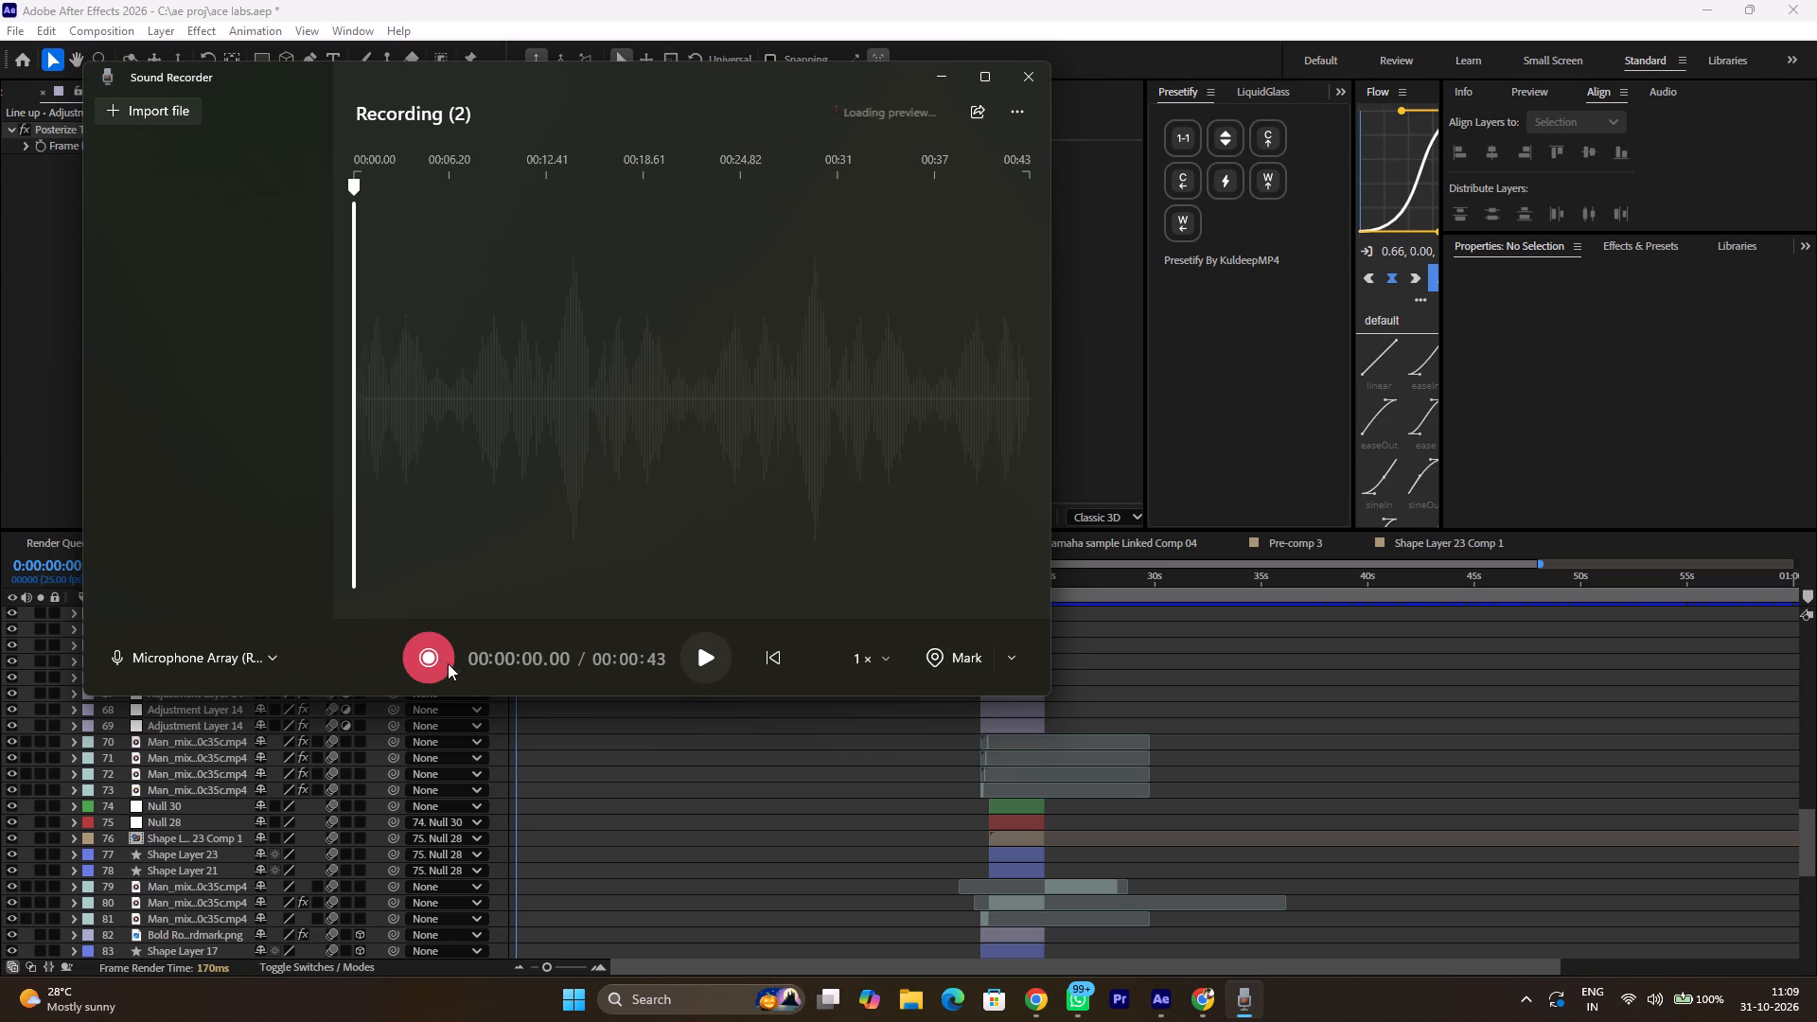
Choose Microphone (Realtek(R) Audio) as the input, record about 13 seconds and stop the recording.
left_click(242, 653)
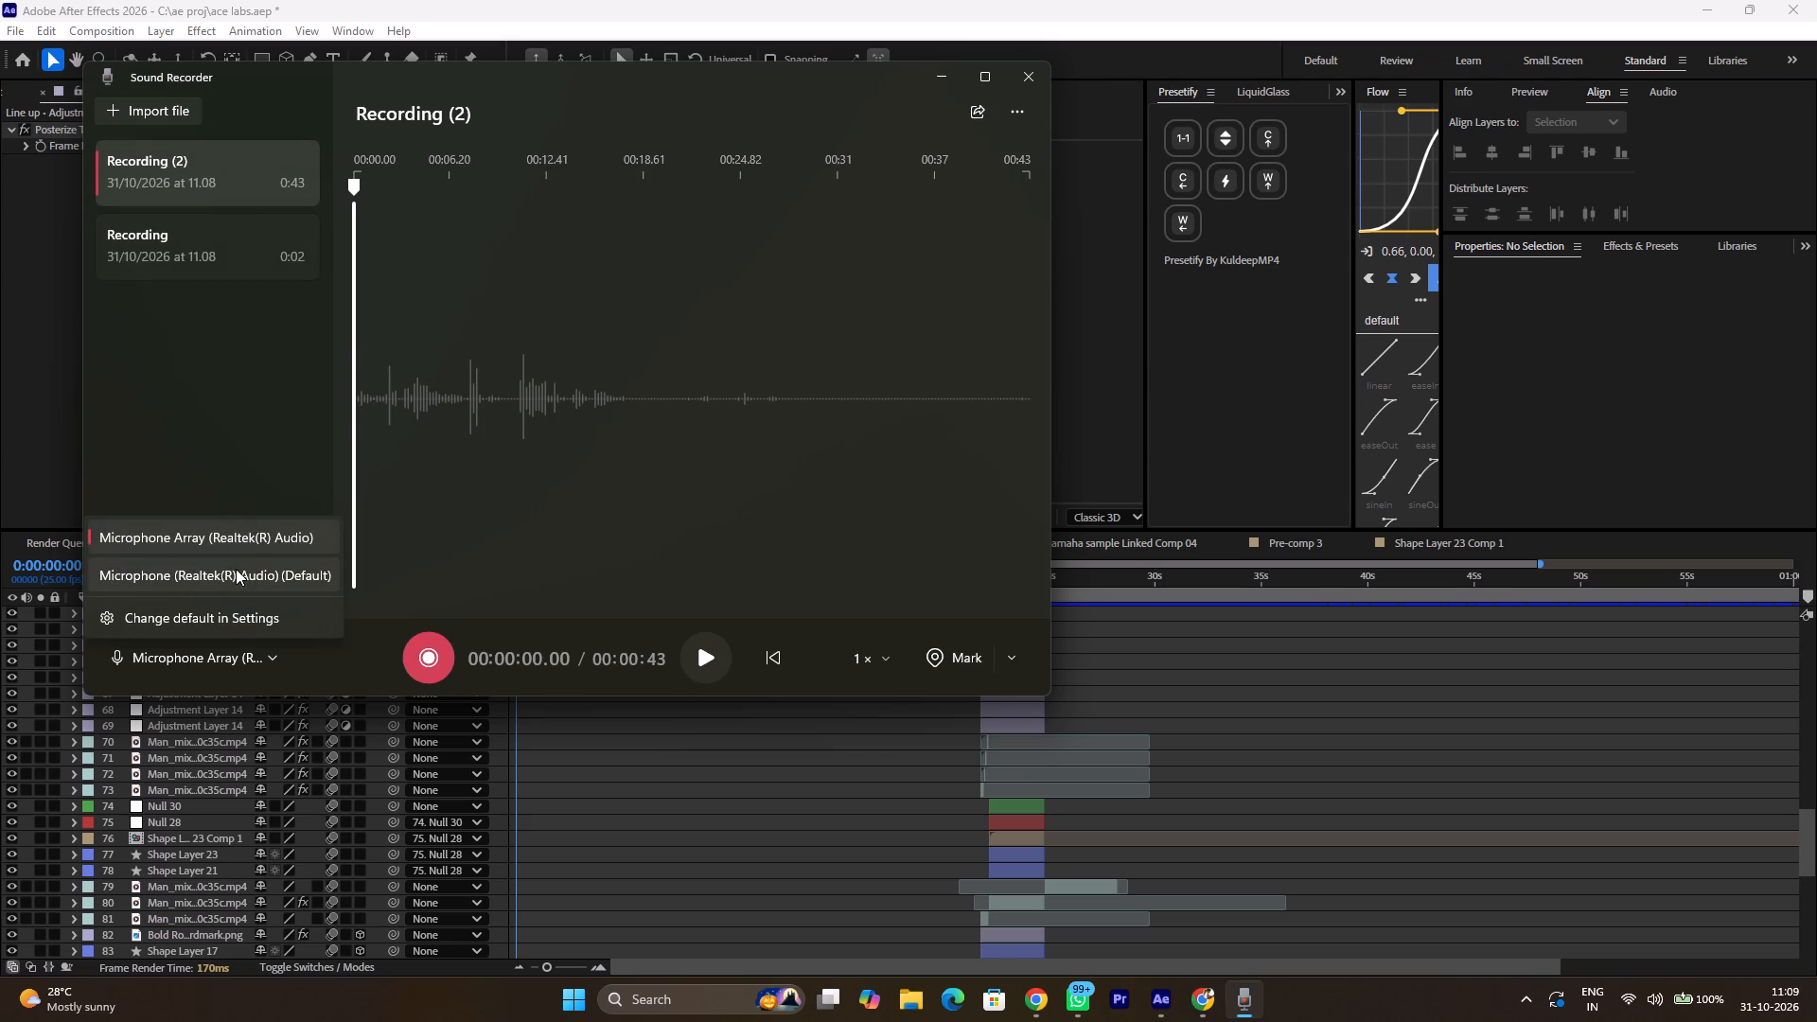
left_click(247, 574)
left_click(429, 653)
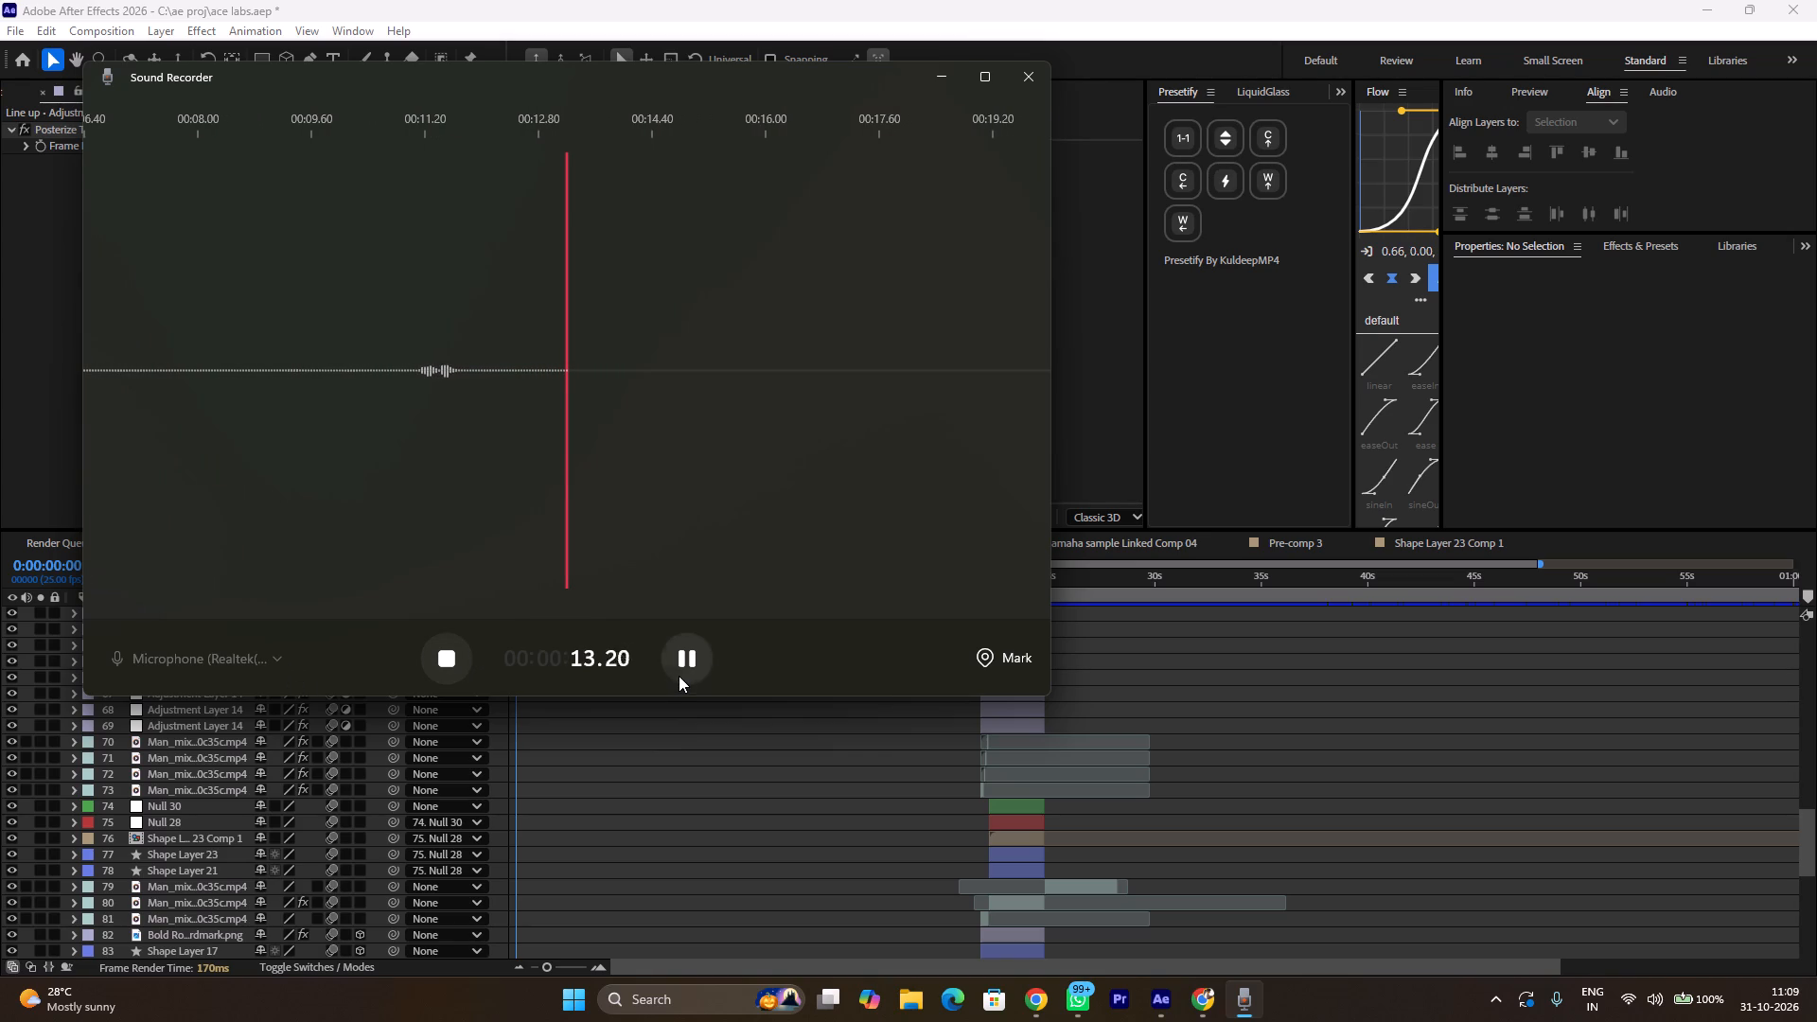
left_click(679, 676)
left_click(445, 661)
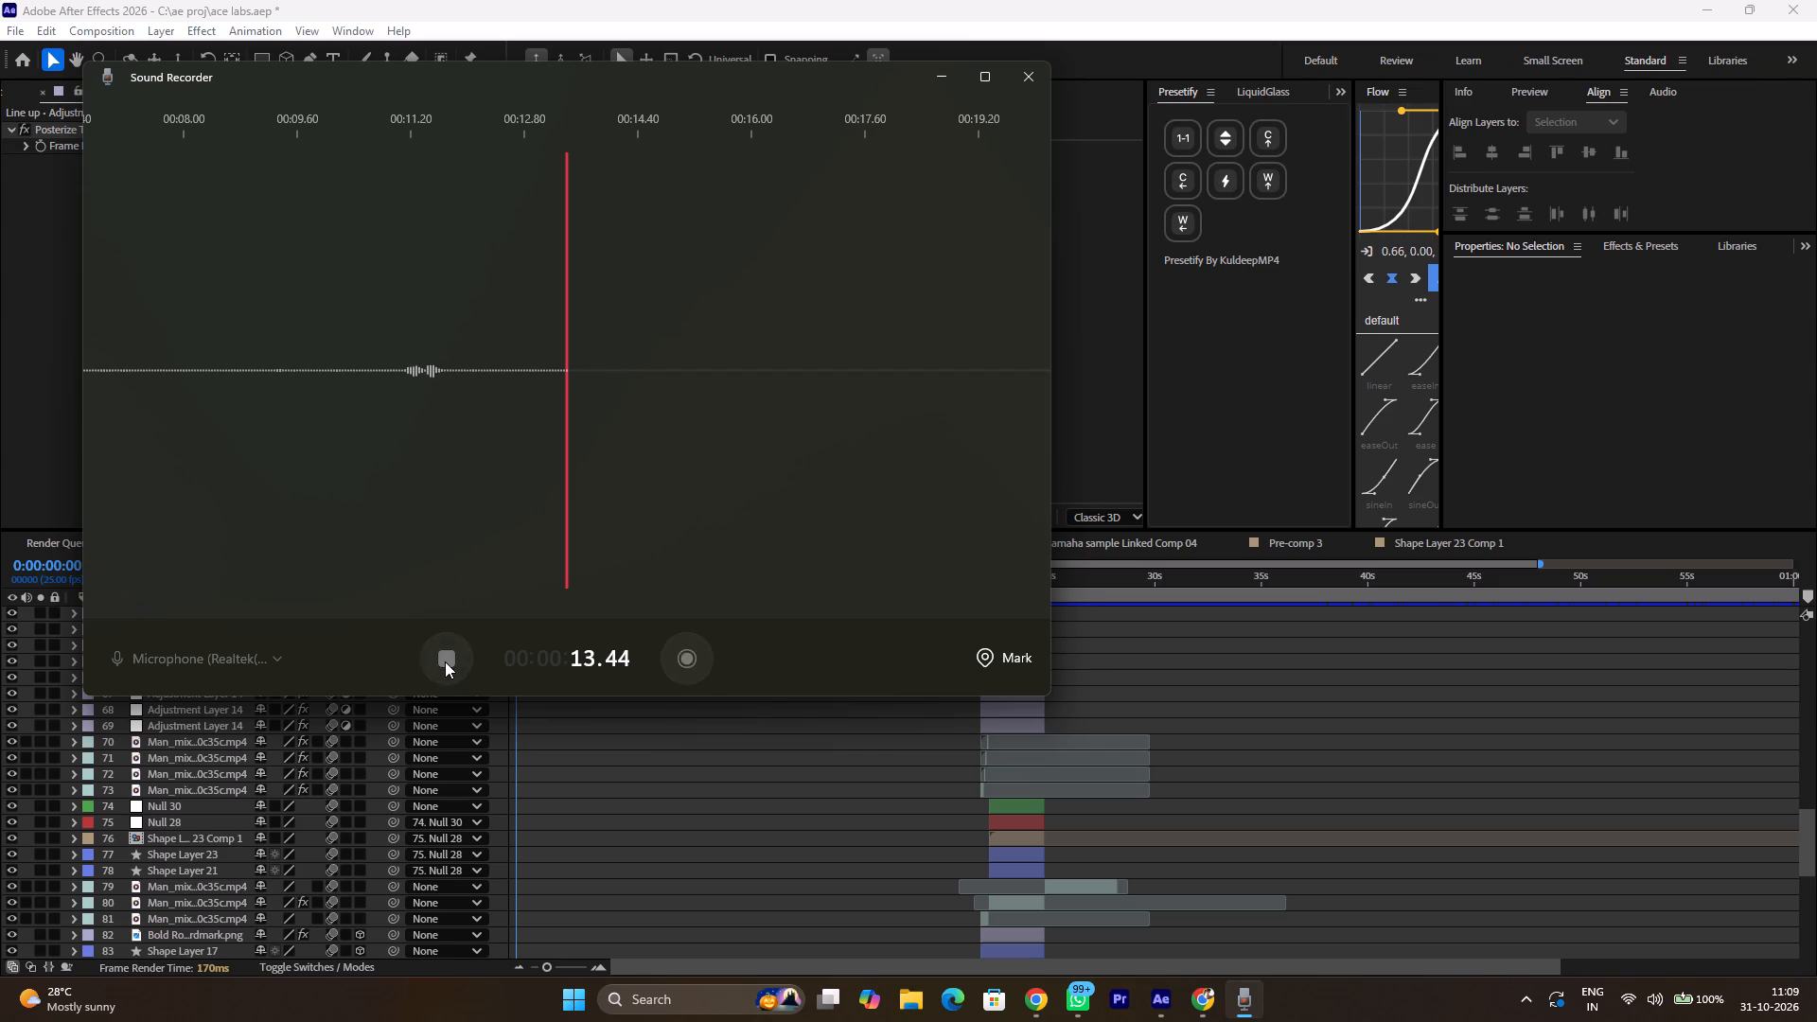
Switch the input to Microphone Array (Realtek(R) Audio) and start another recording.
left_click(242, 666)
left_click(260, 538)
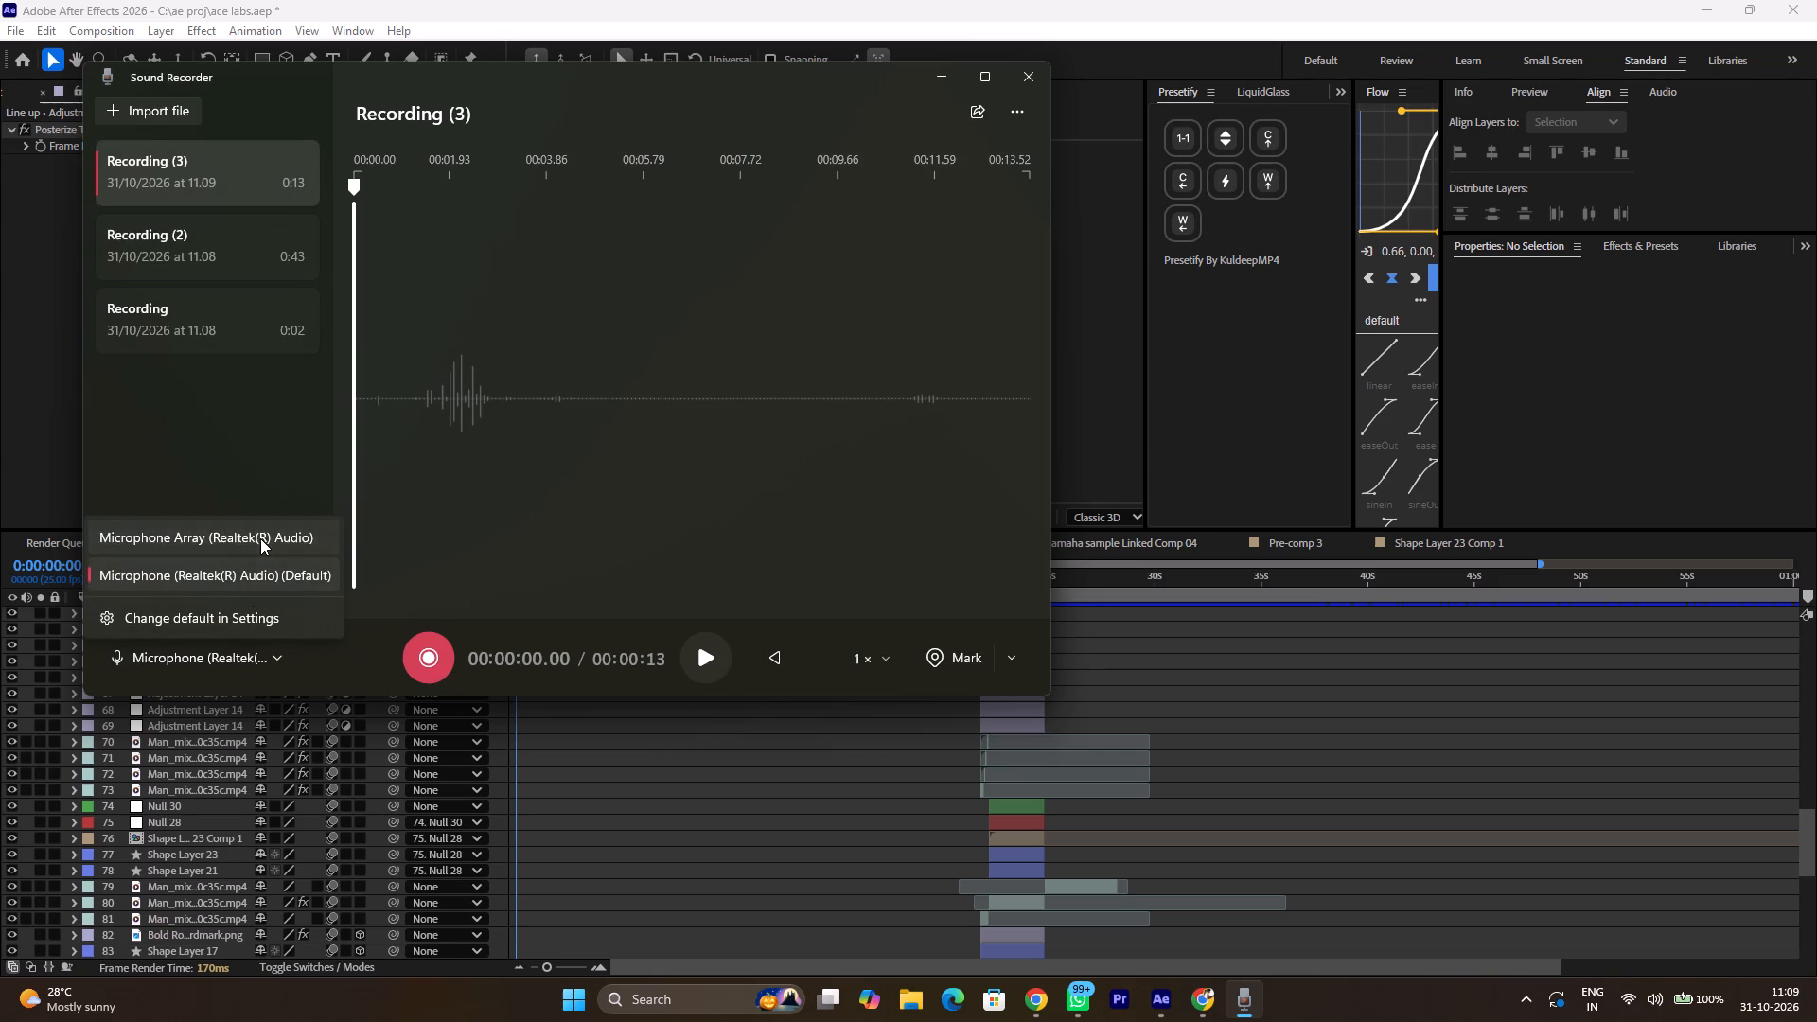
left_click(432, 651)
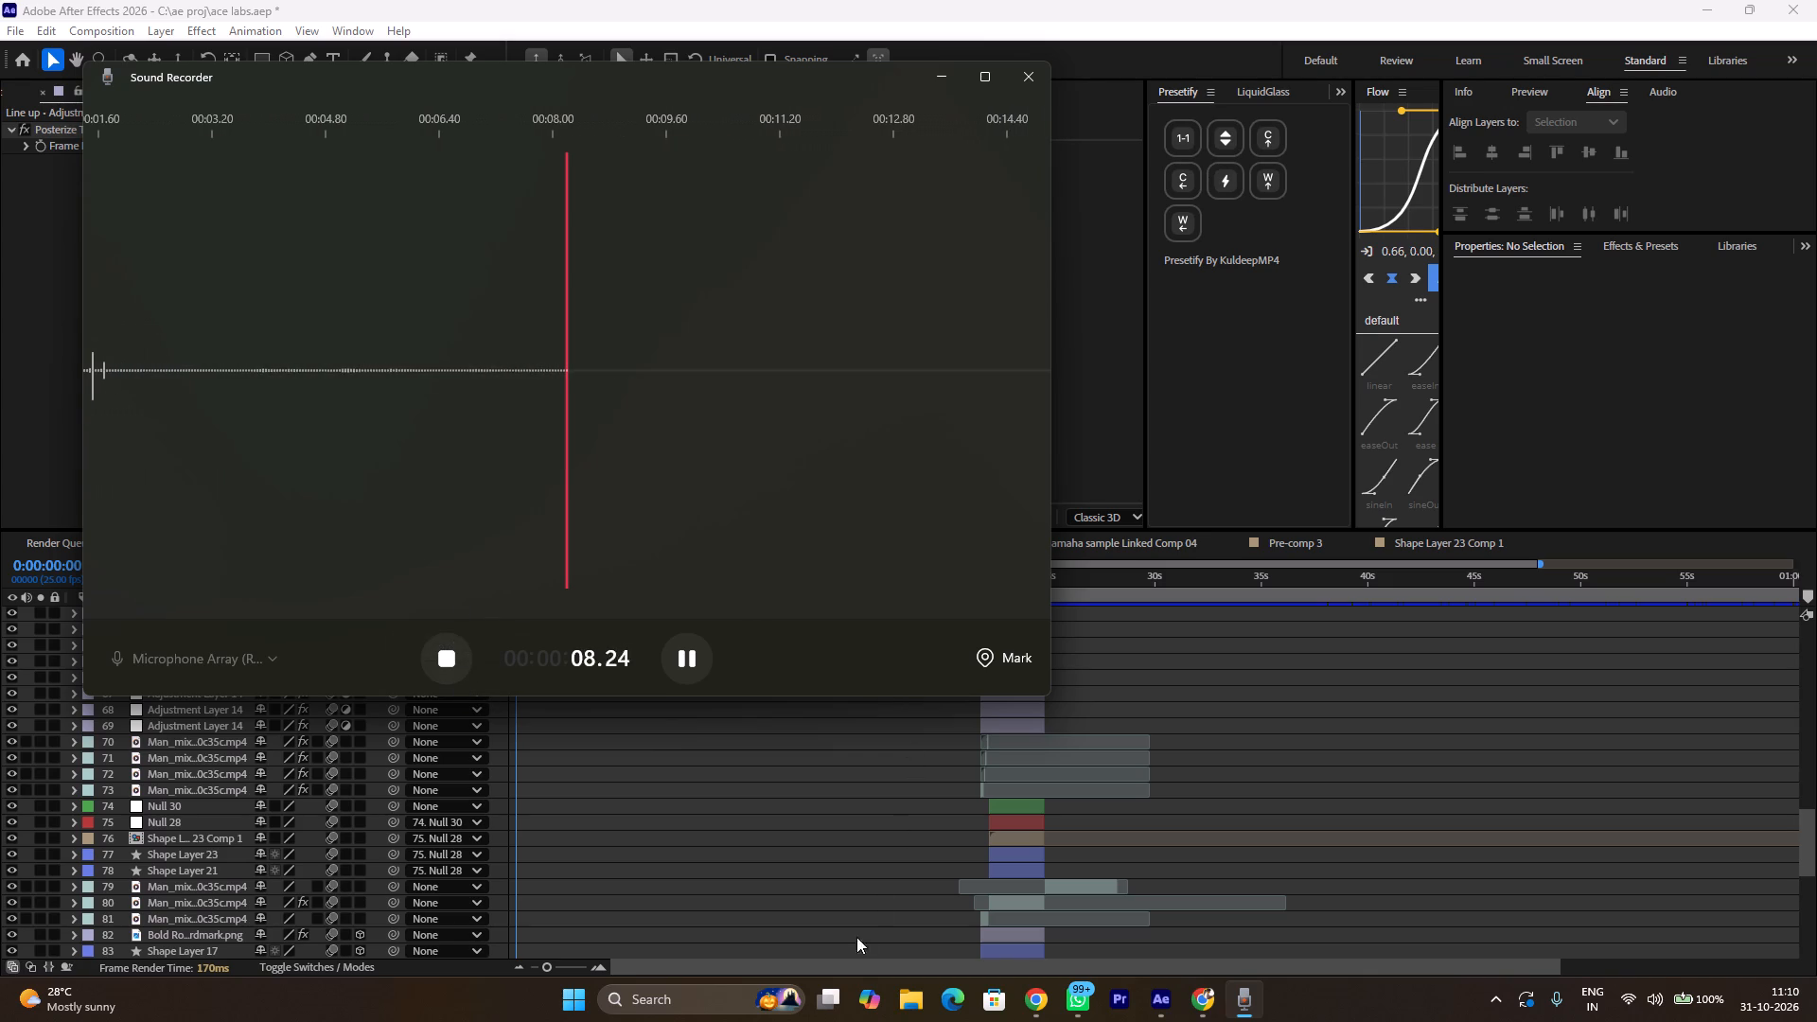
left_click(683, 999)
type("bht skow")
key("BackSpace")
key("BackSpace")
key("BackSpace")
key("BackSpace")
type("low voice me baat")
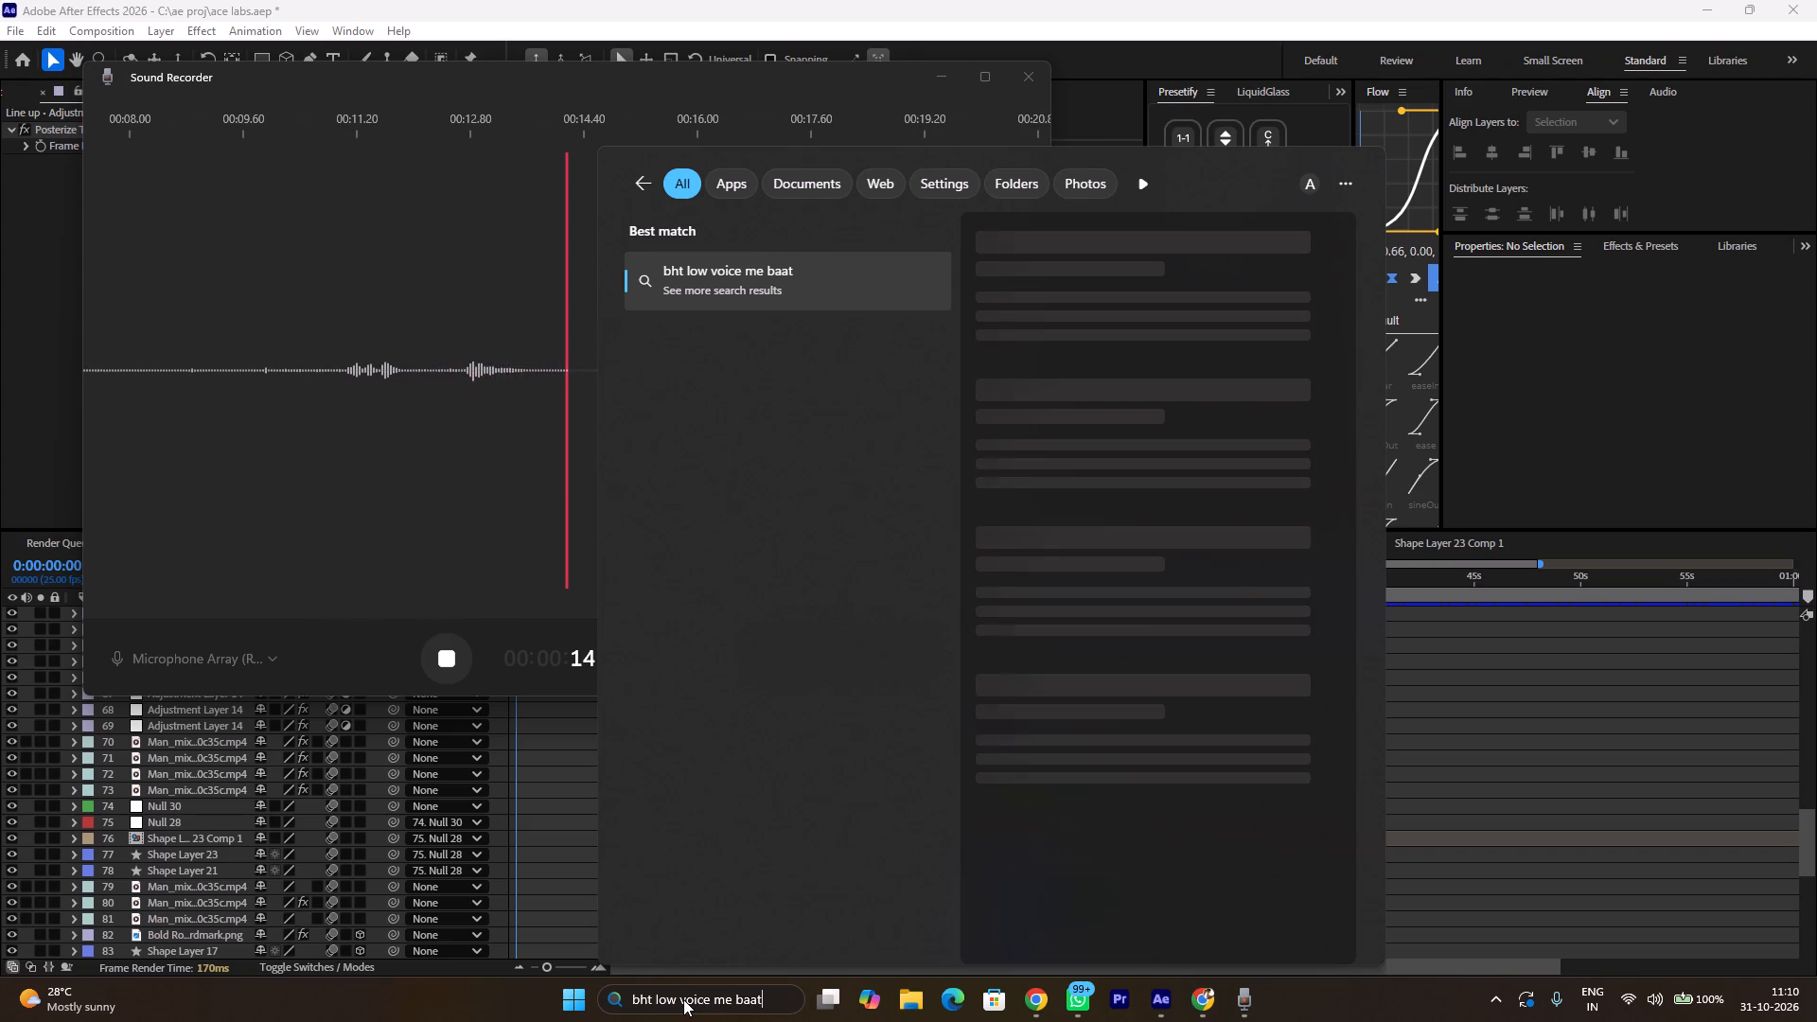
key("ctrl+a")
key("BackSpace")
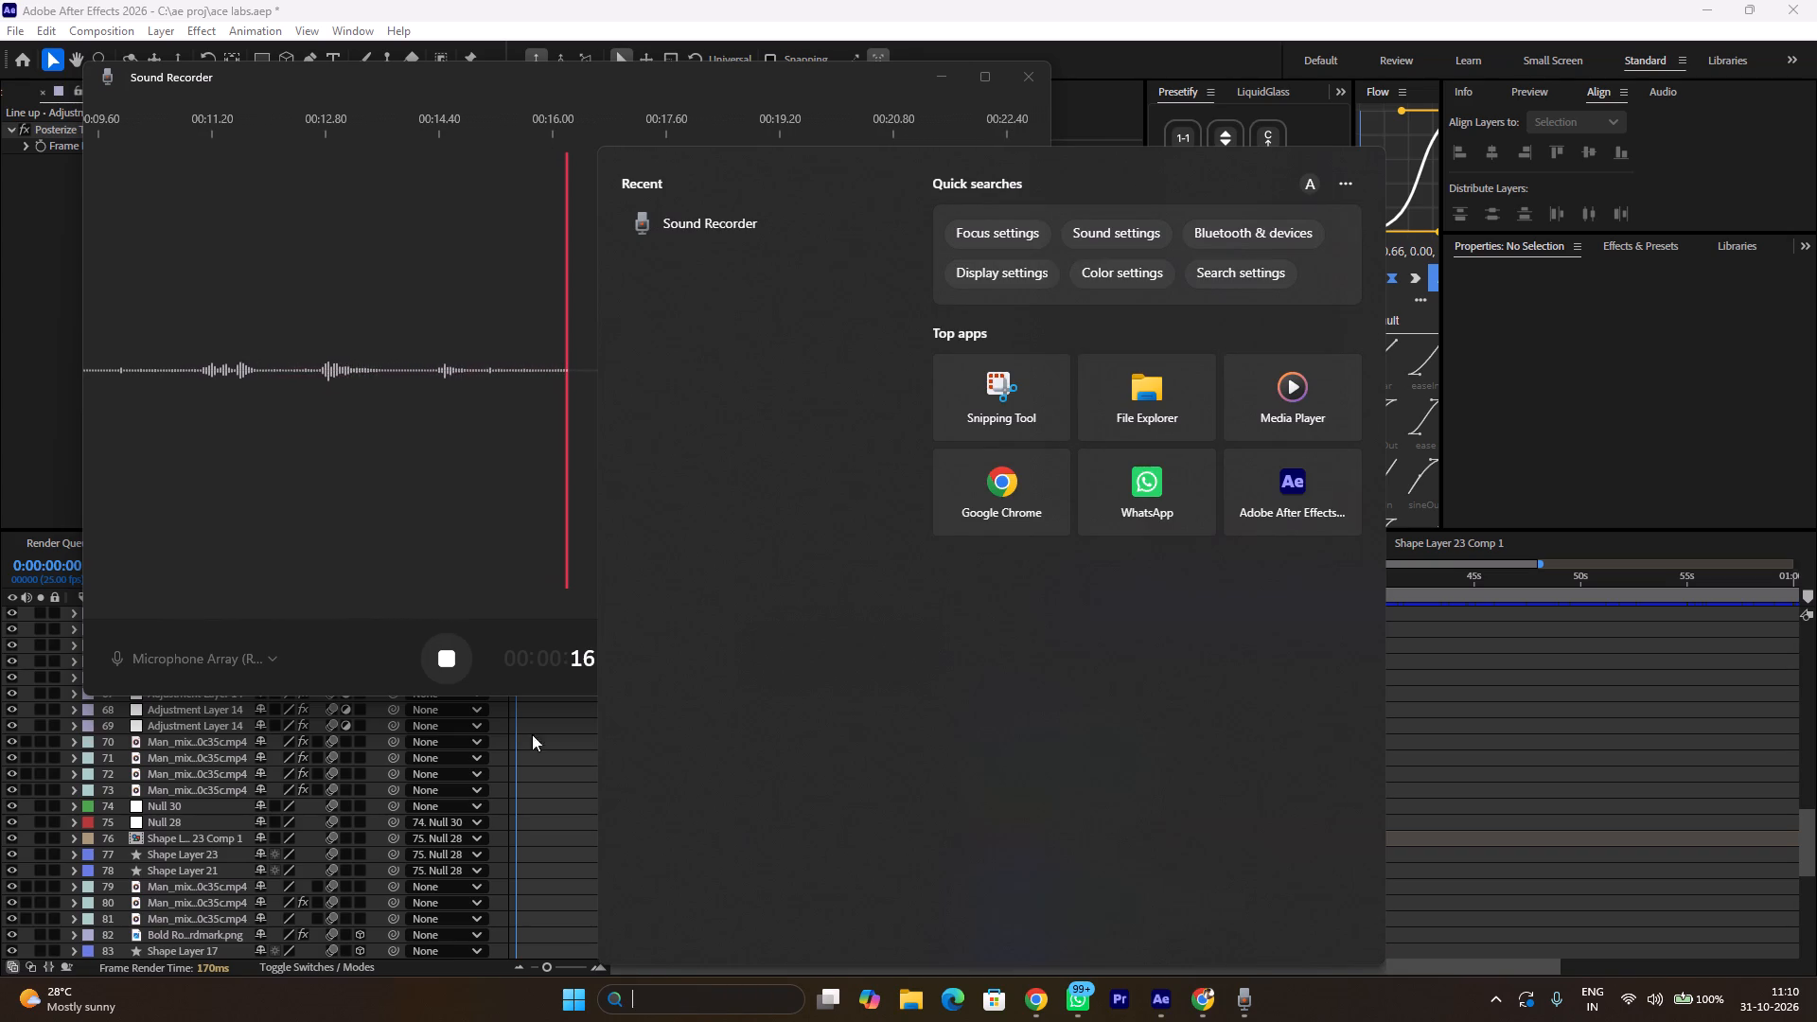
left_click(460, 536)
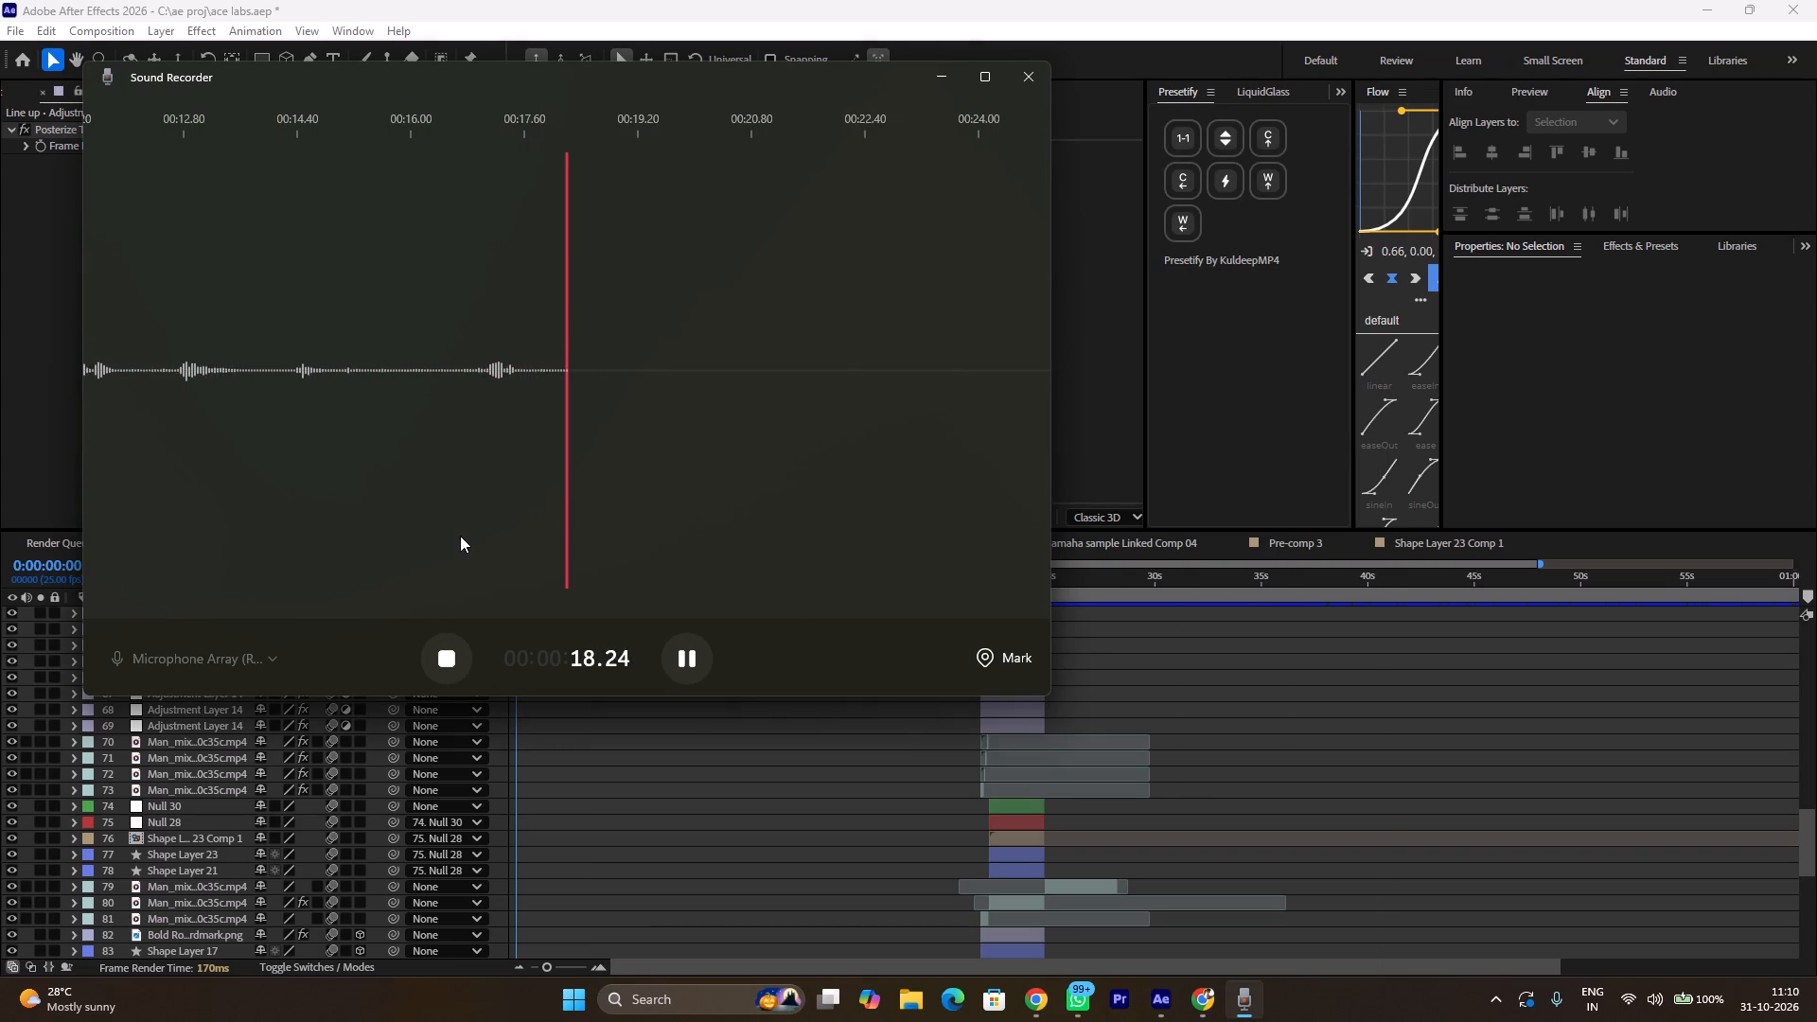
Return to After Effects, go to 0:00:23:10 and open the Magic Bullet Looks editor for adjustment layer 69.
left_click(941, 83)
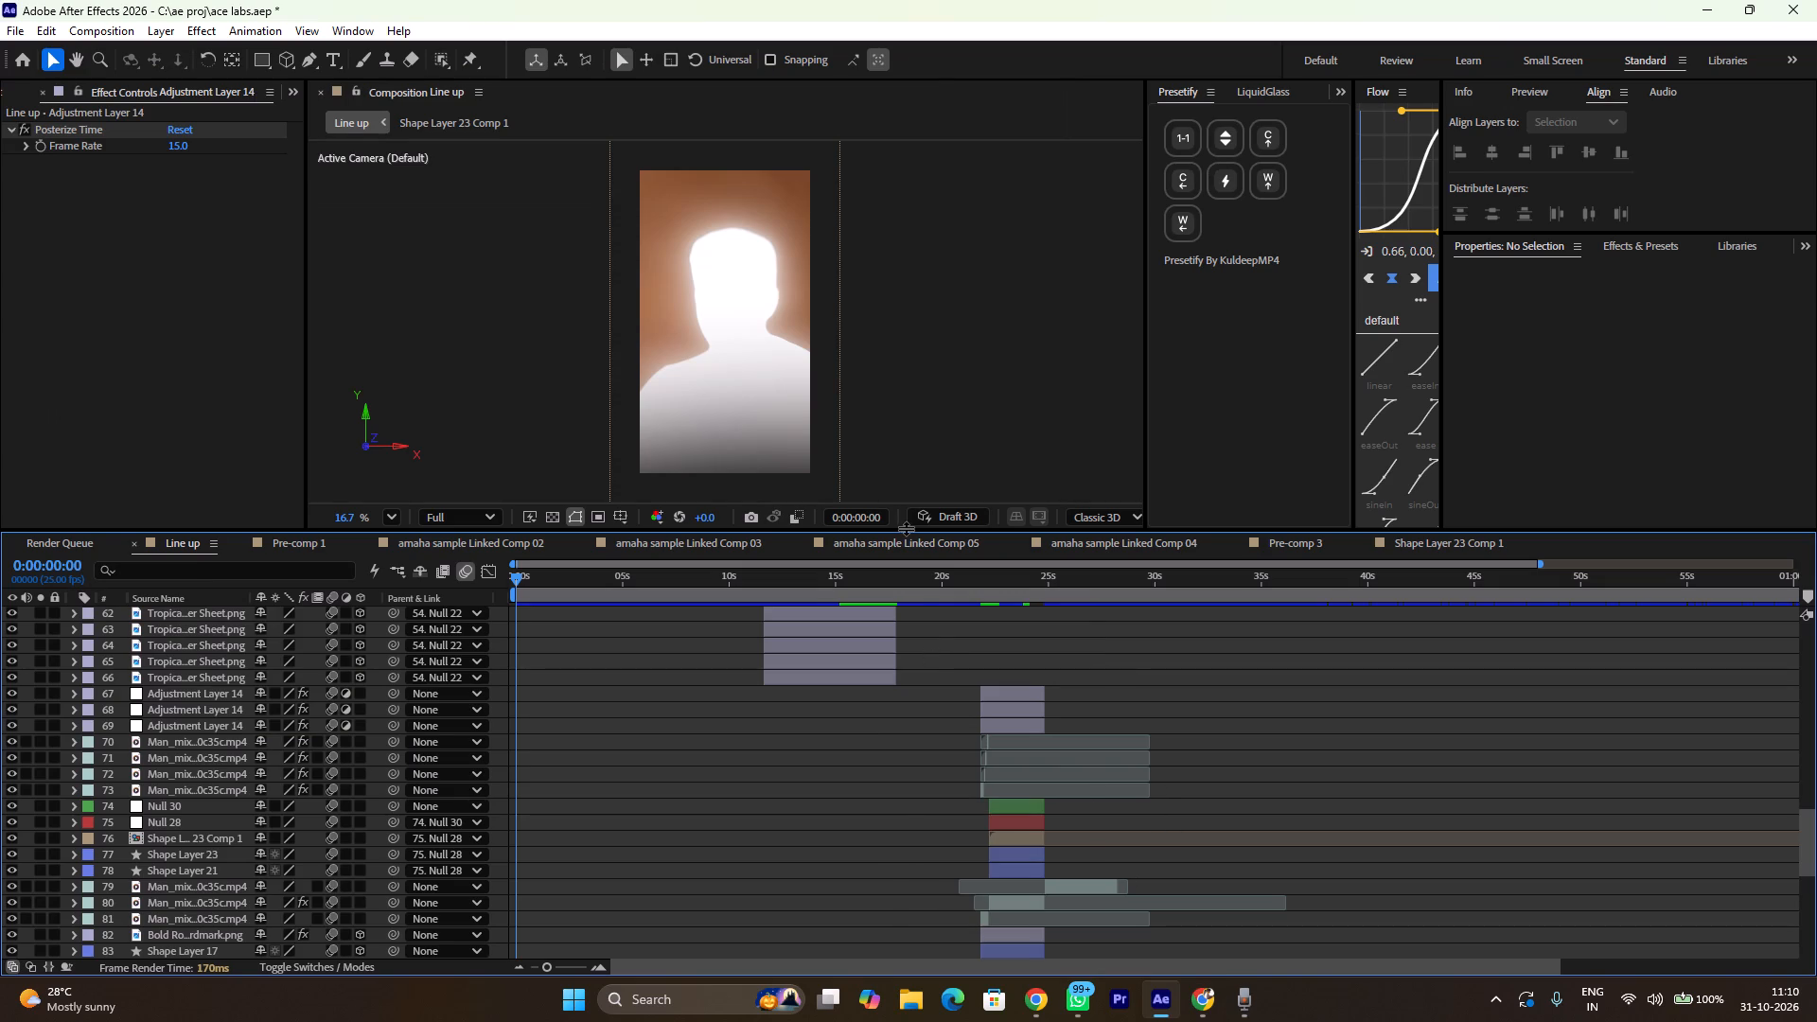
left_click_drag(862, 580, 981, 603)
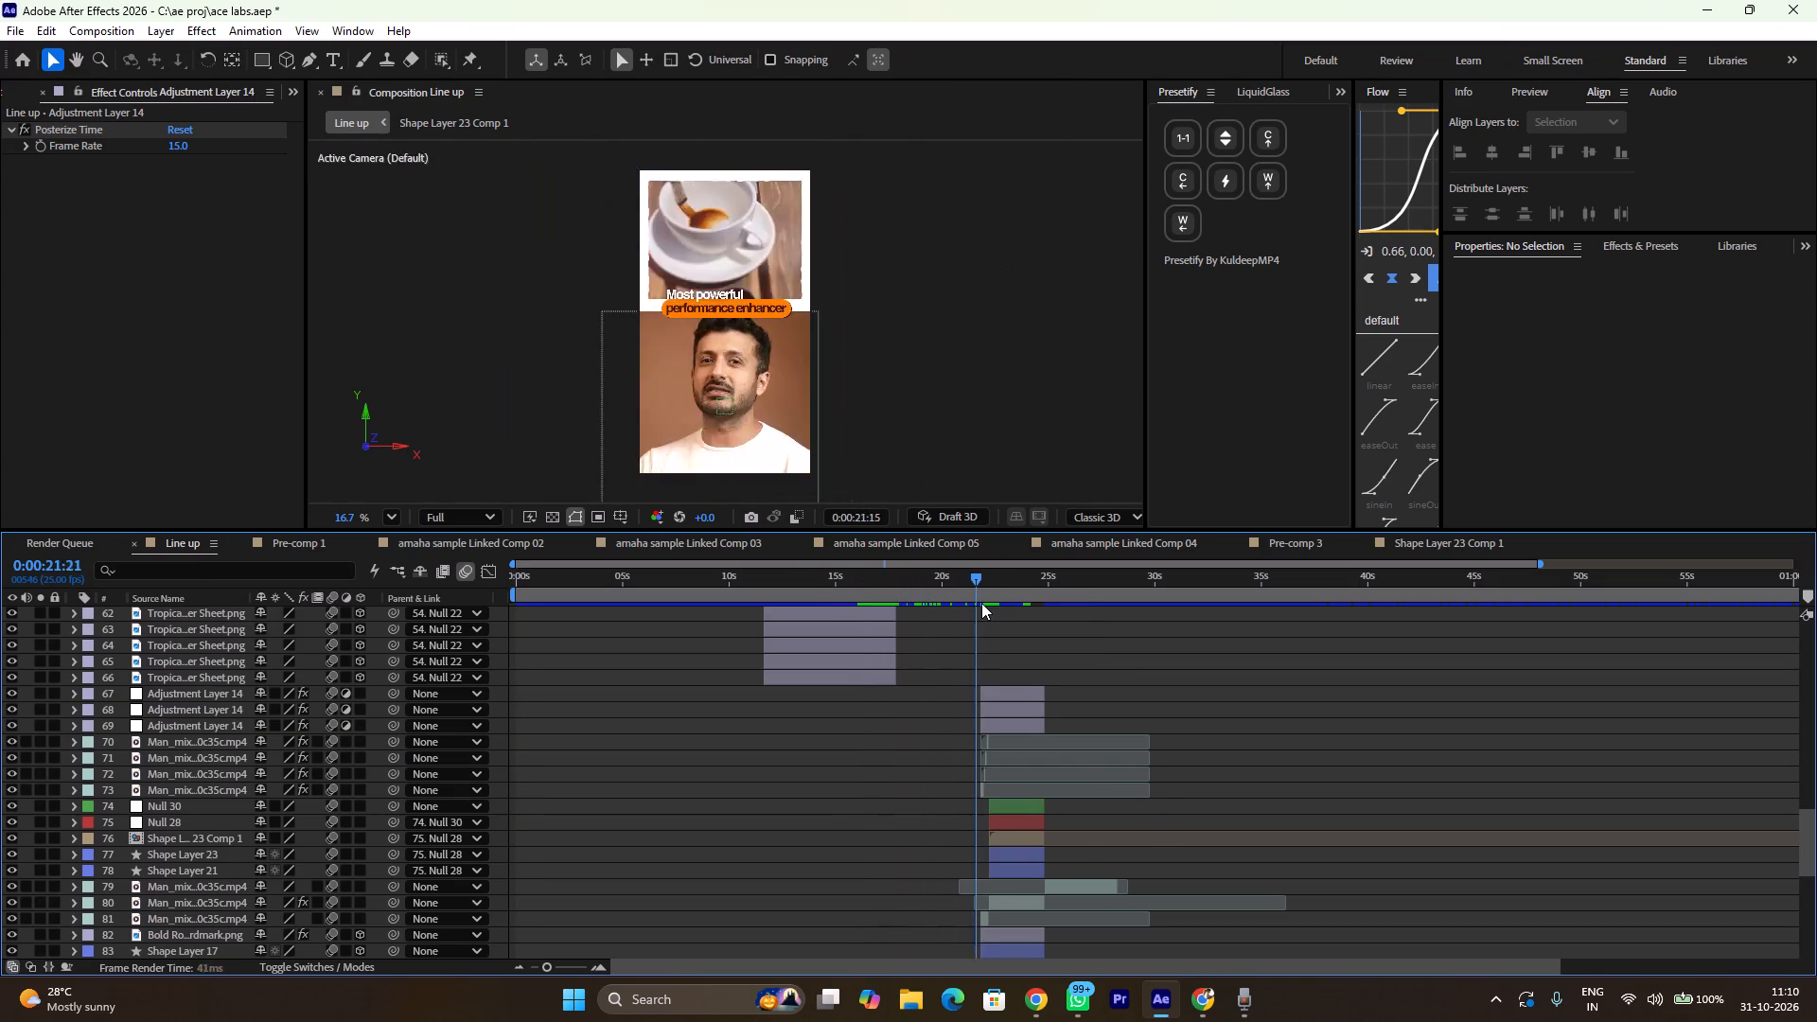
left_click_drag(981, 603, 1009, 620)
left_click(1011, 694)
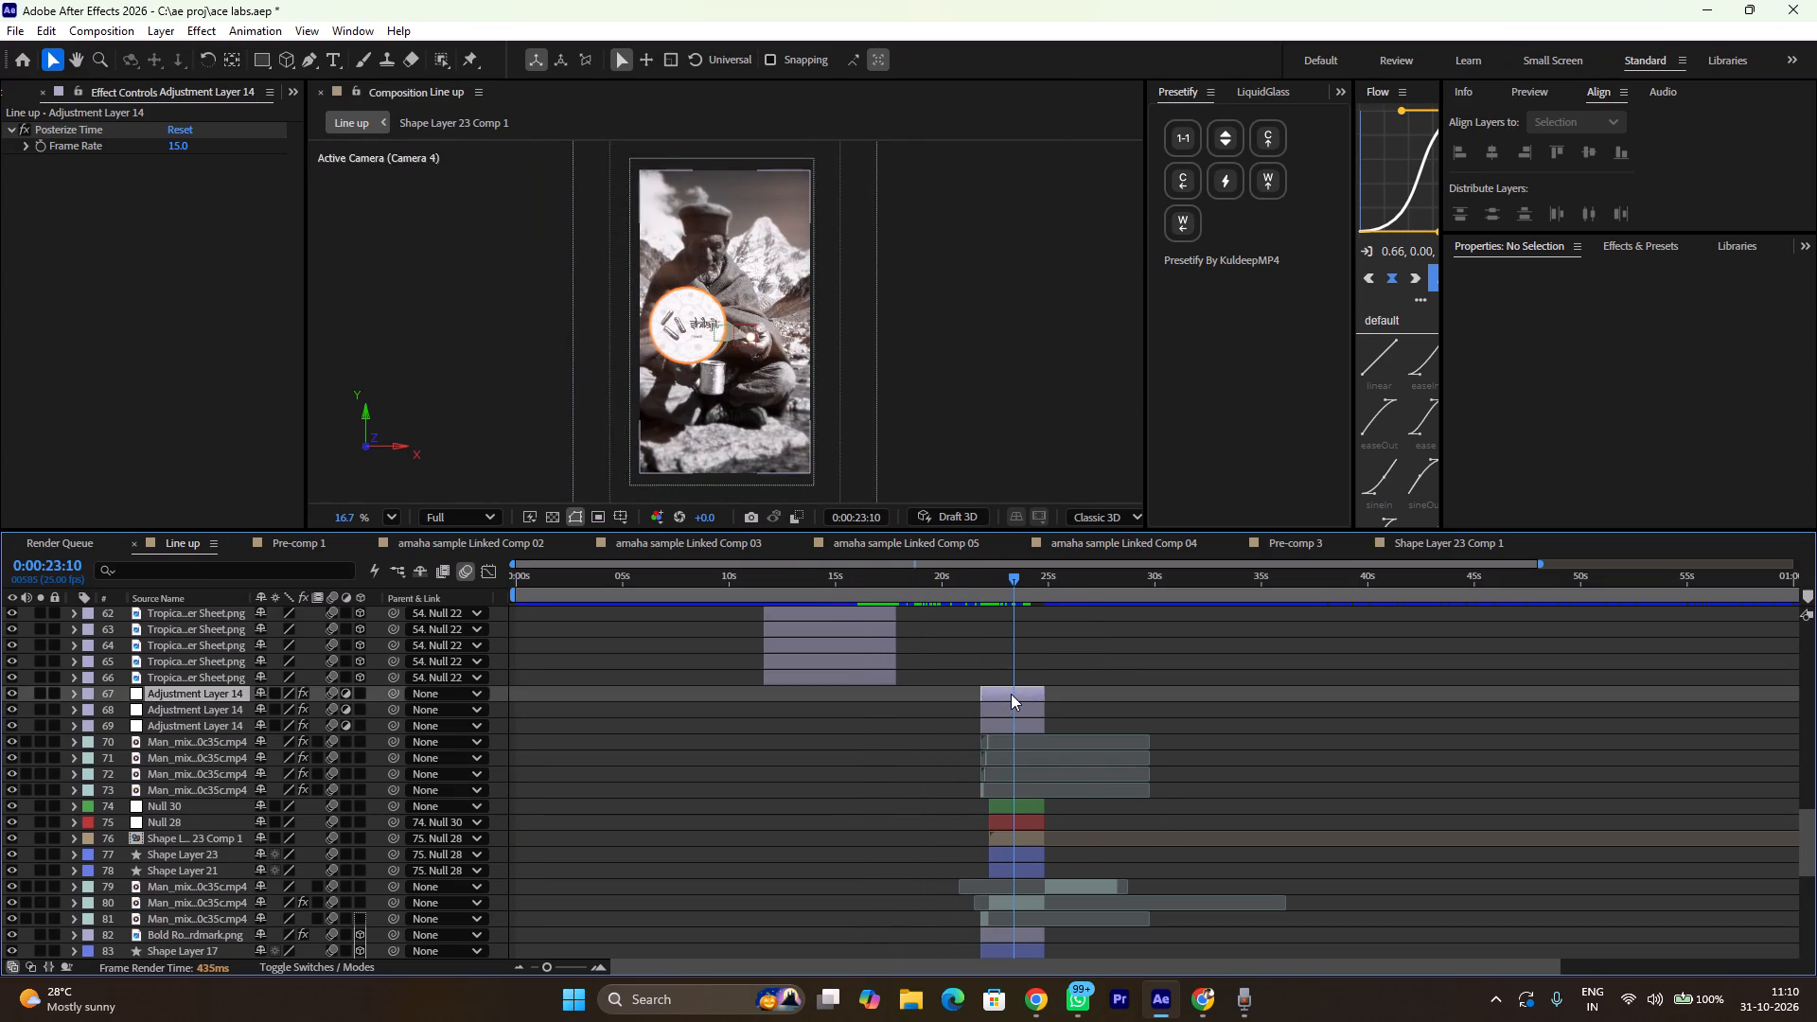
left_click(1008, 706)
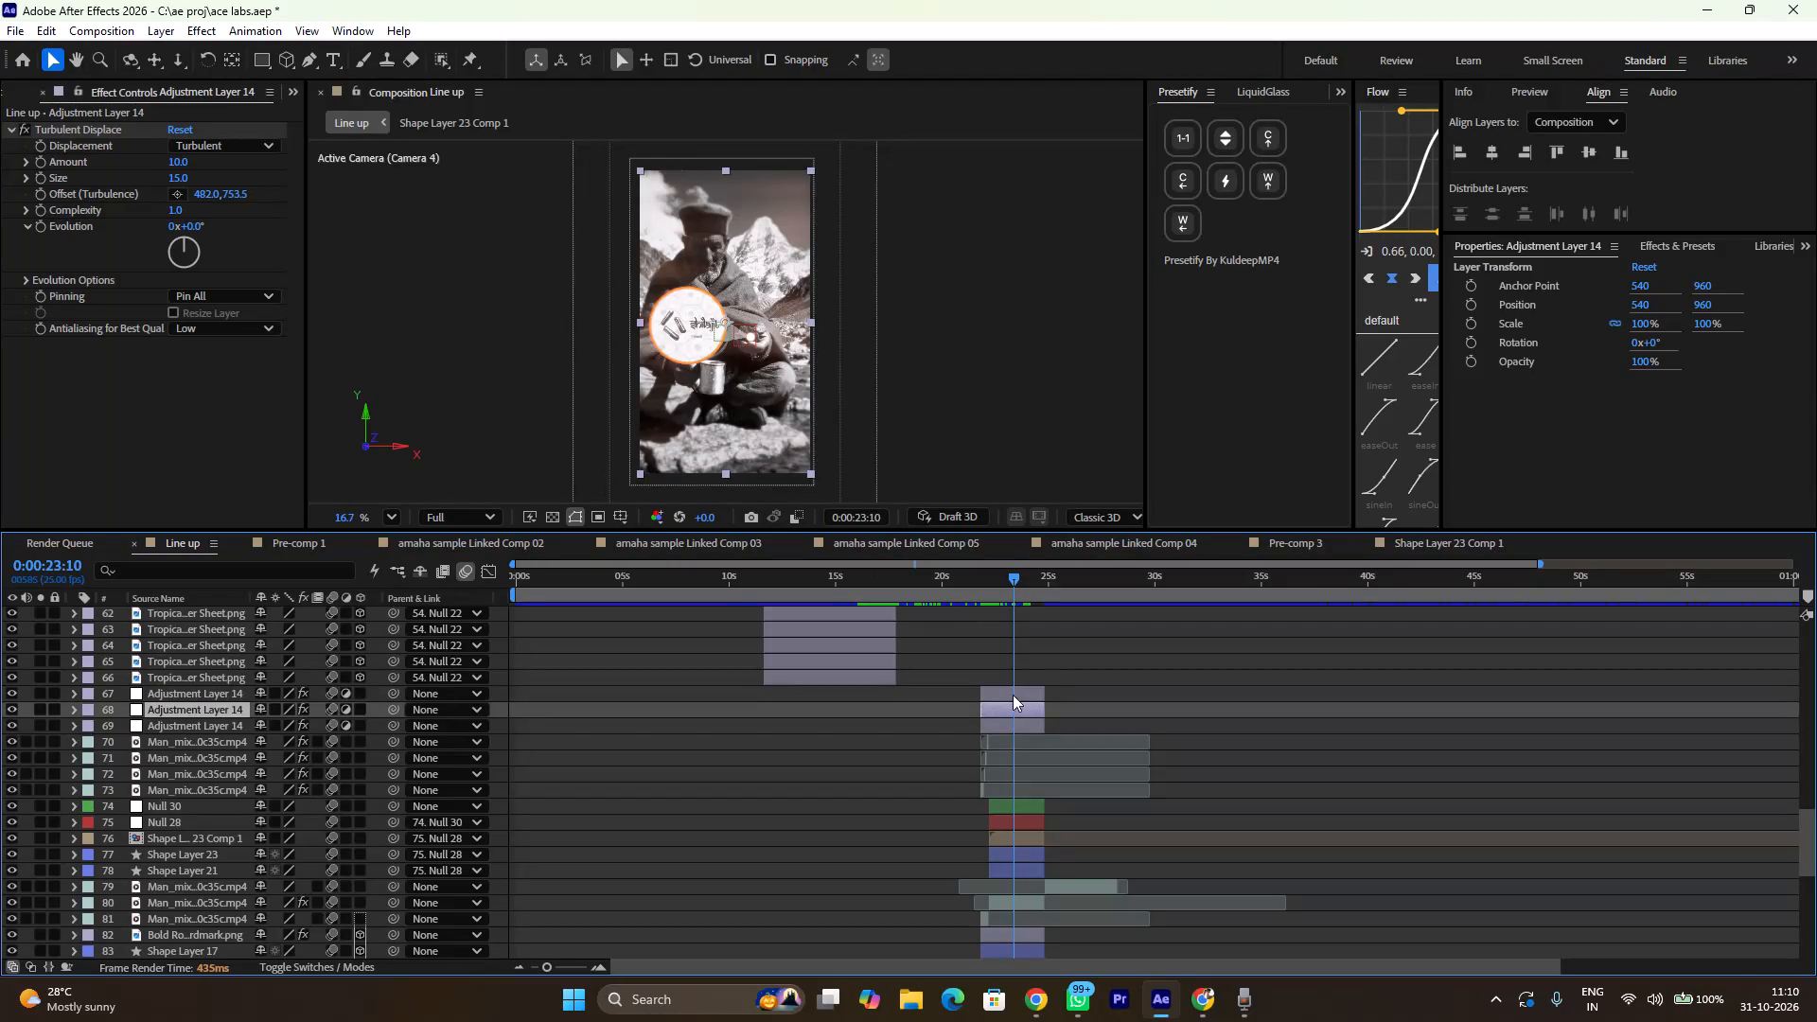
left_click(1017, 719)
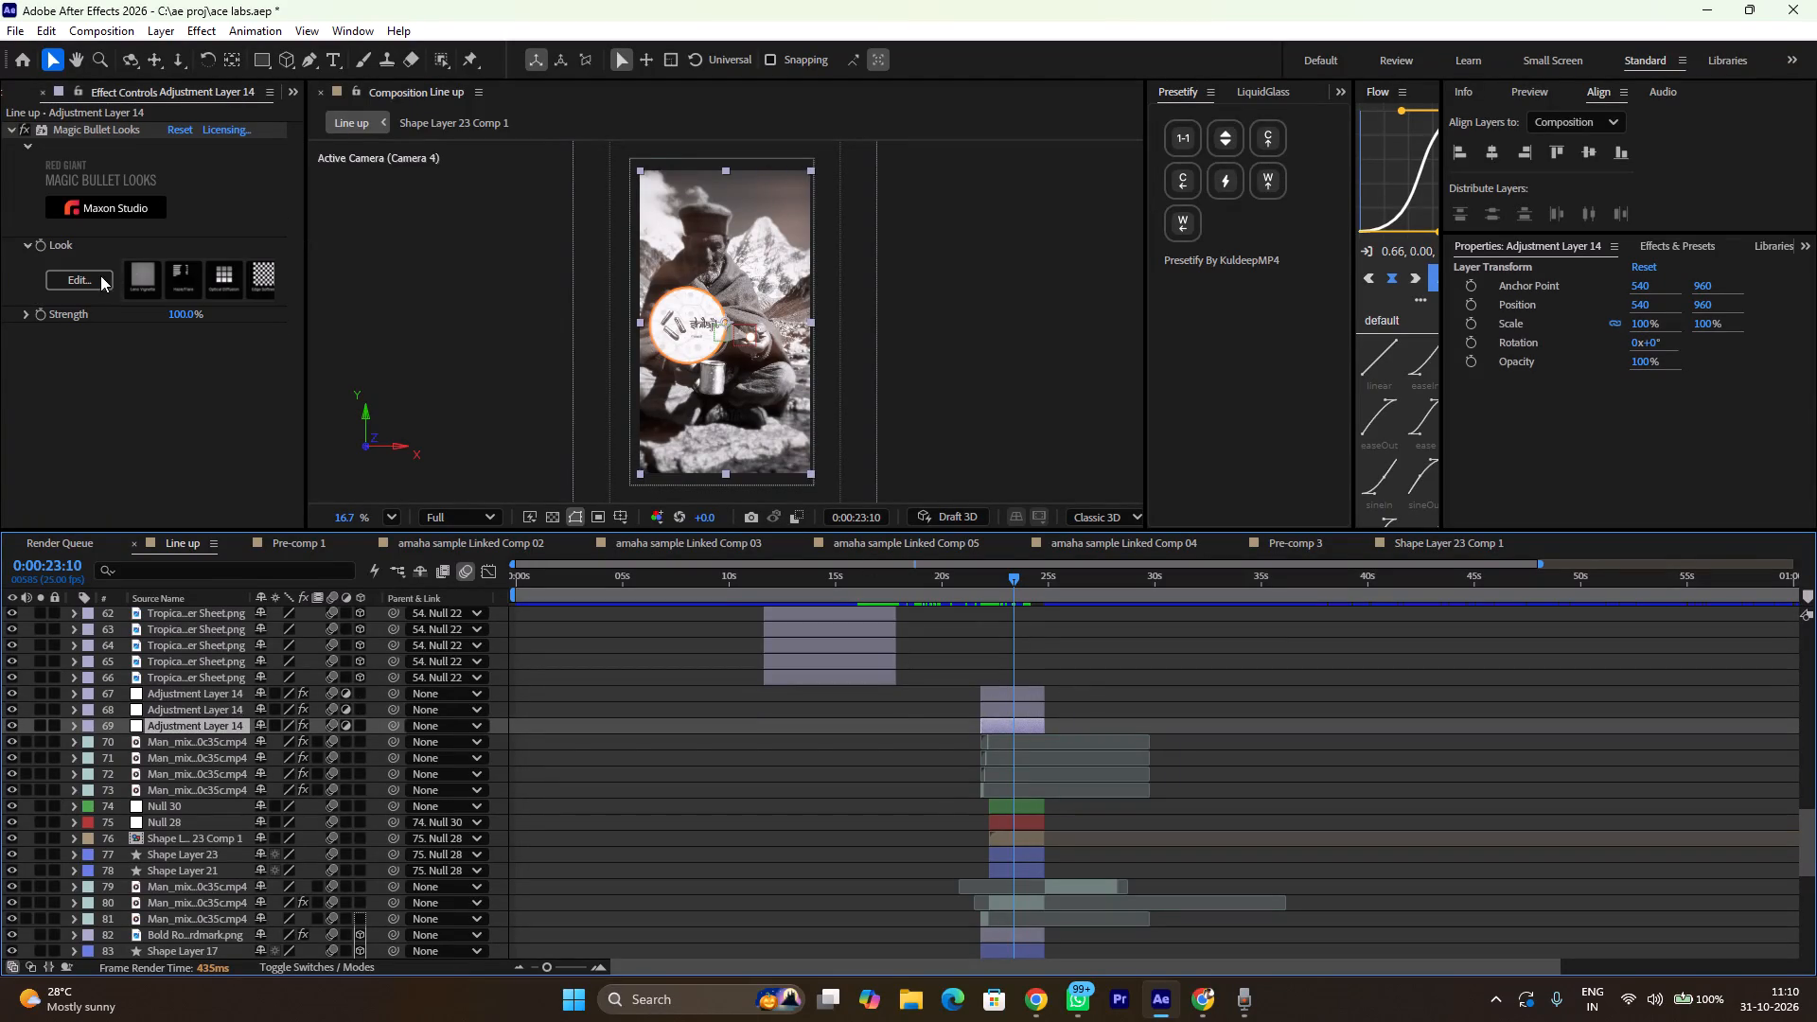
left_click(96, 276)
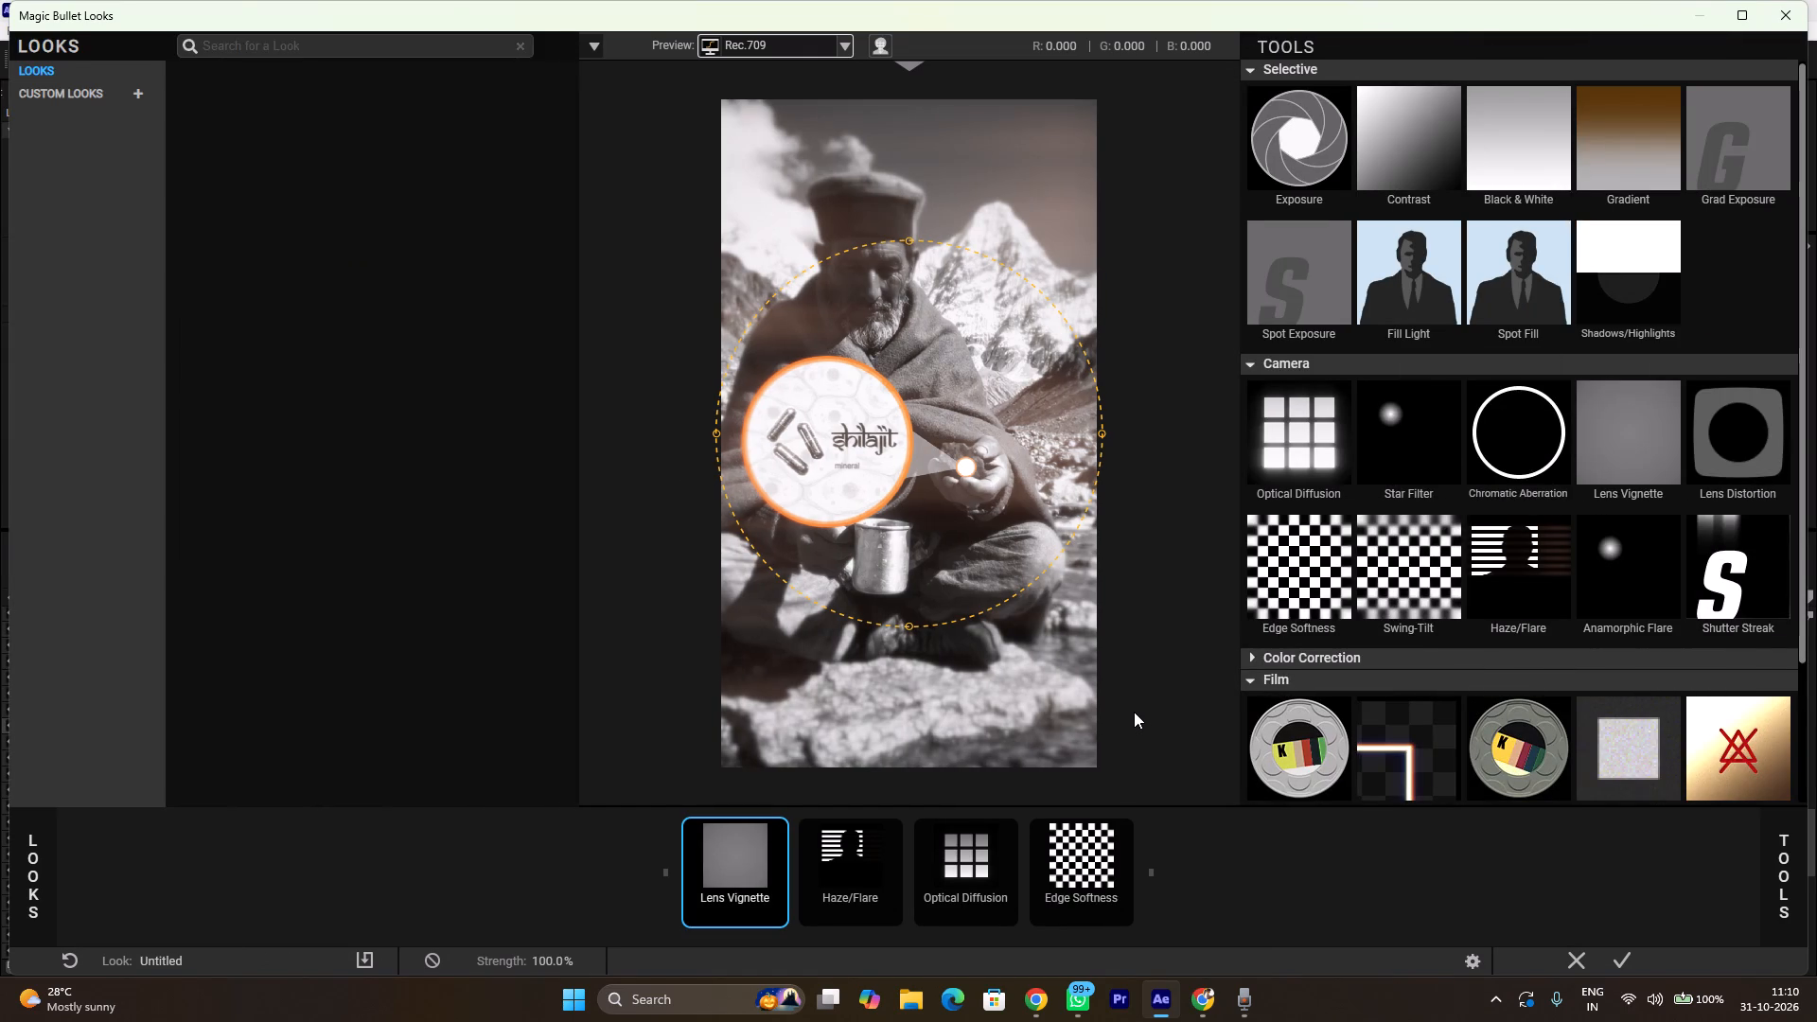
left_click(1746, 17)
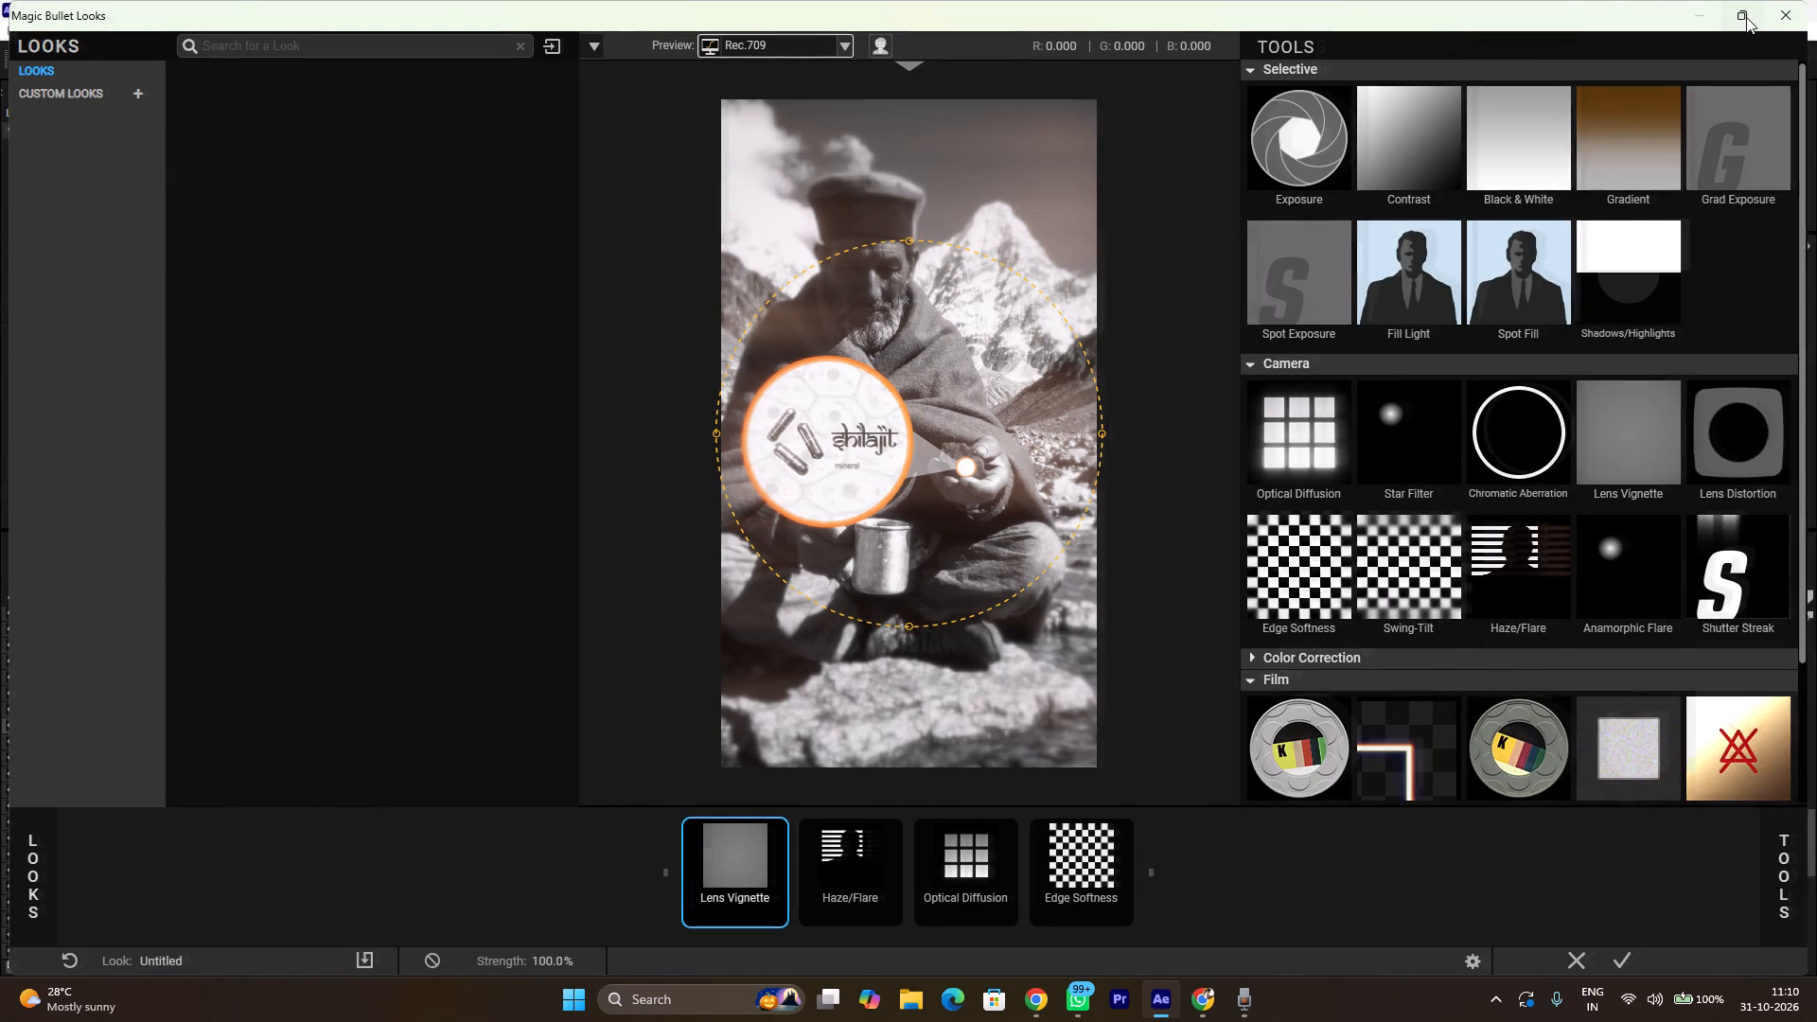
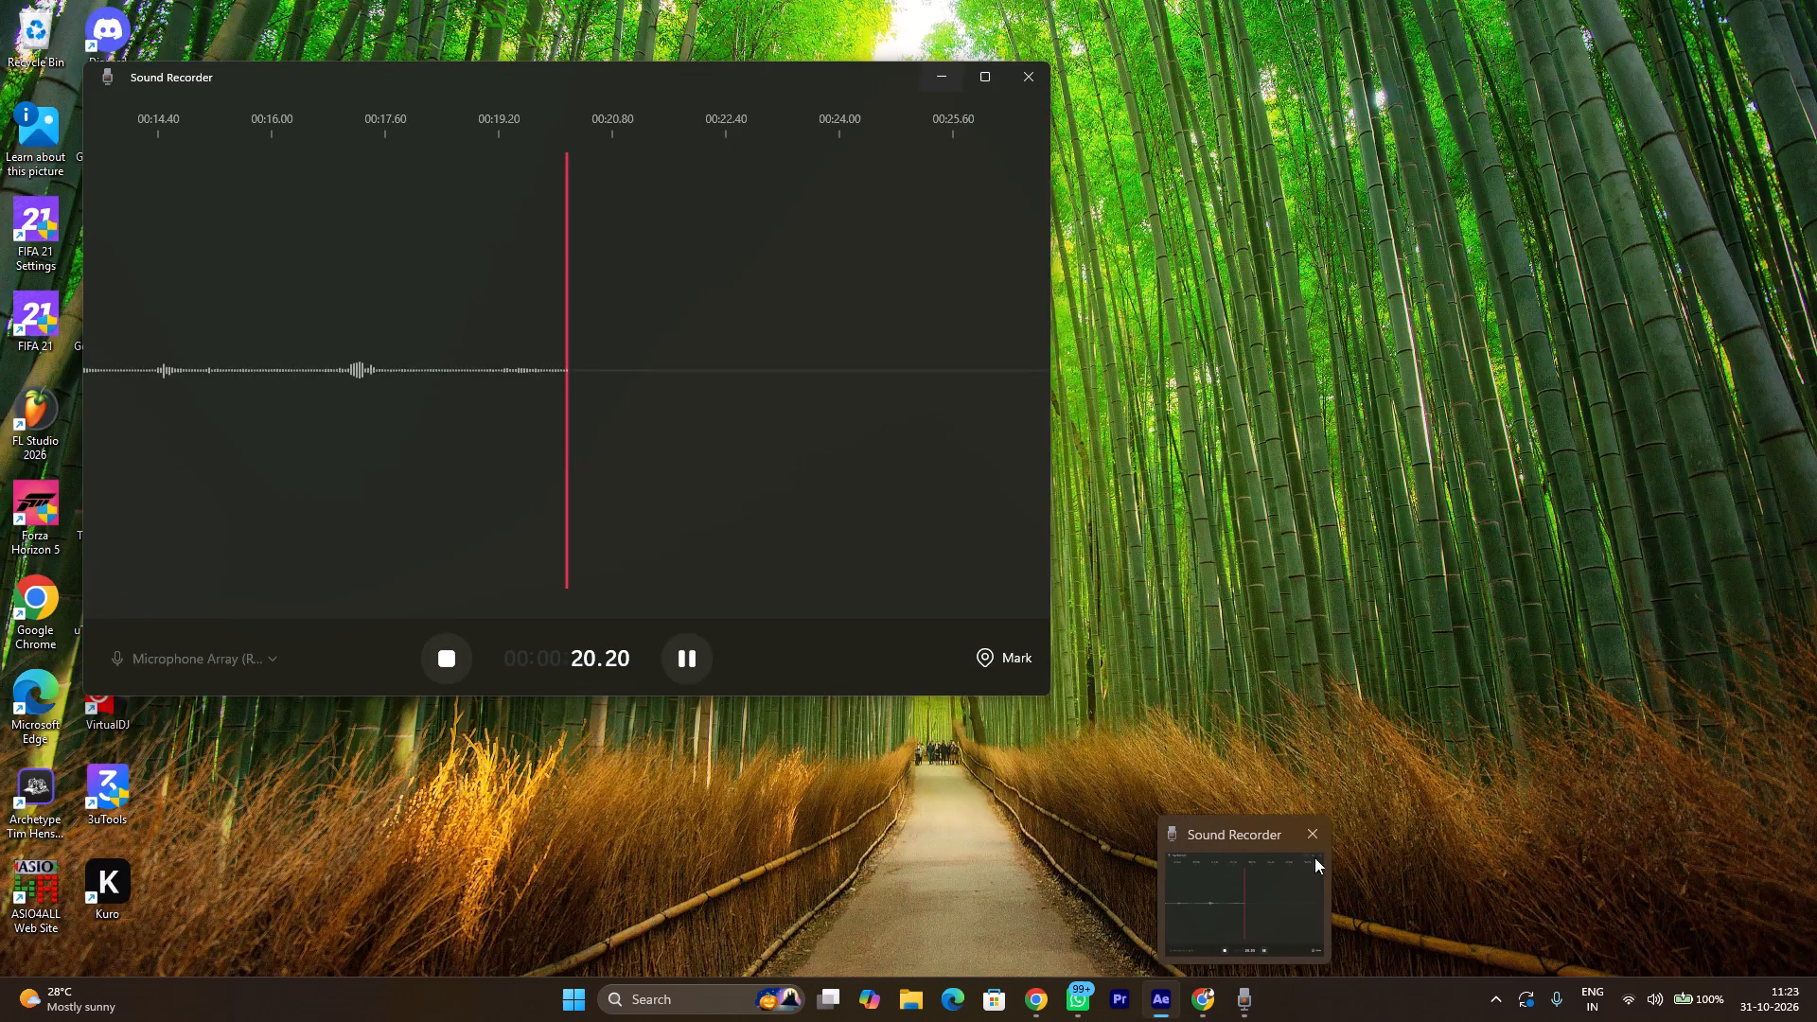
Close Sound Recorder, ending the running microphone array recording.
left_click(1315, 841)
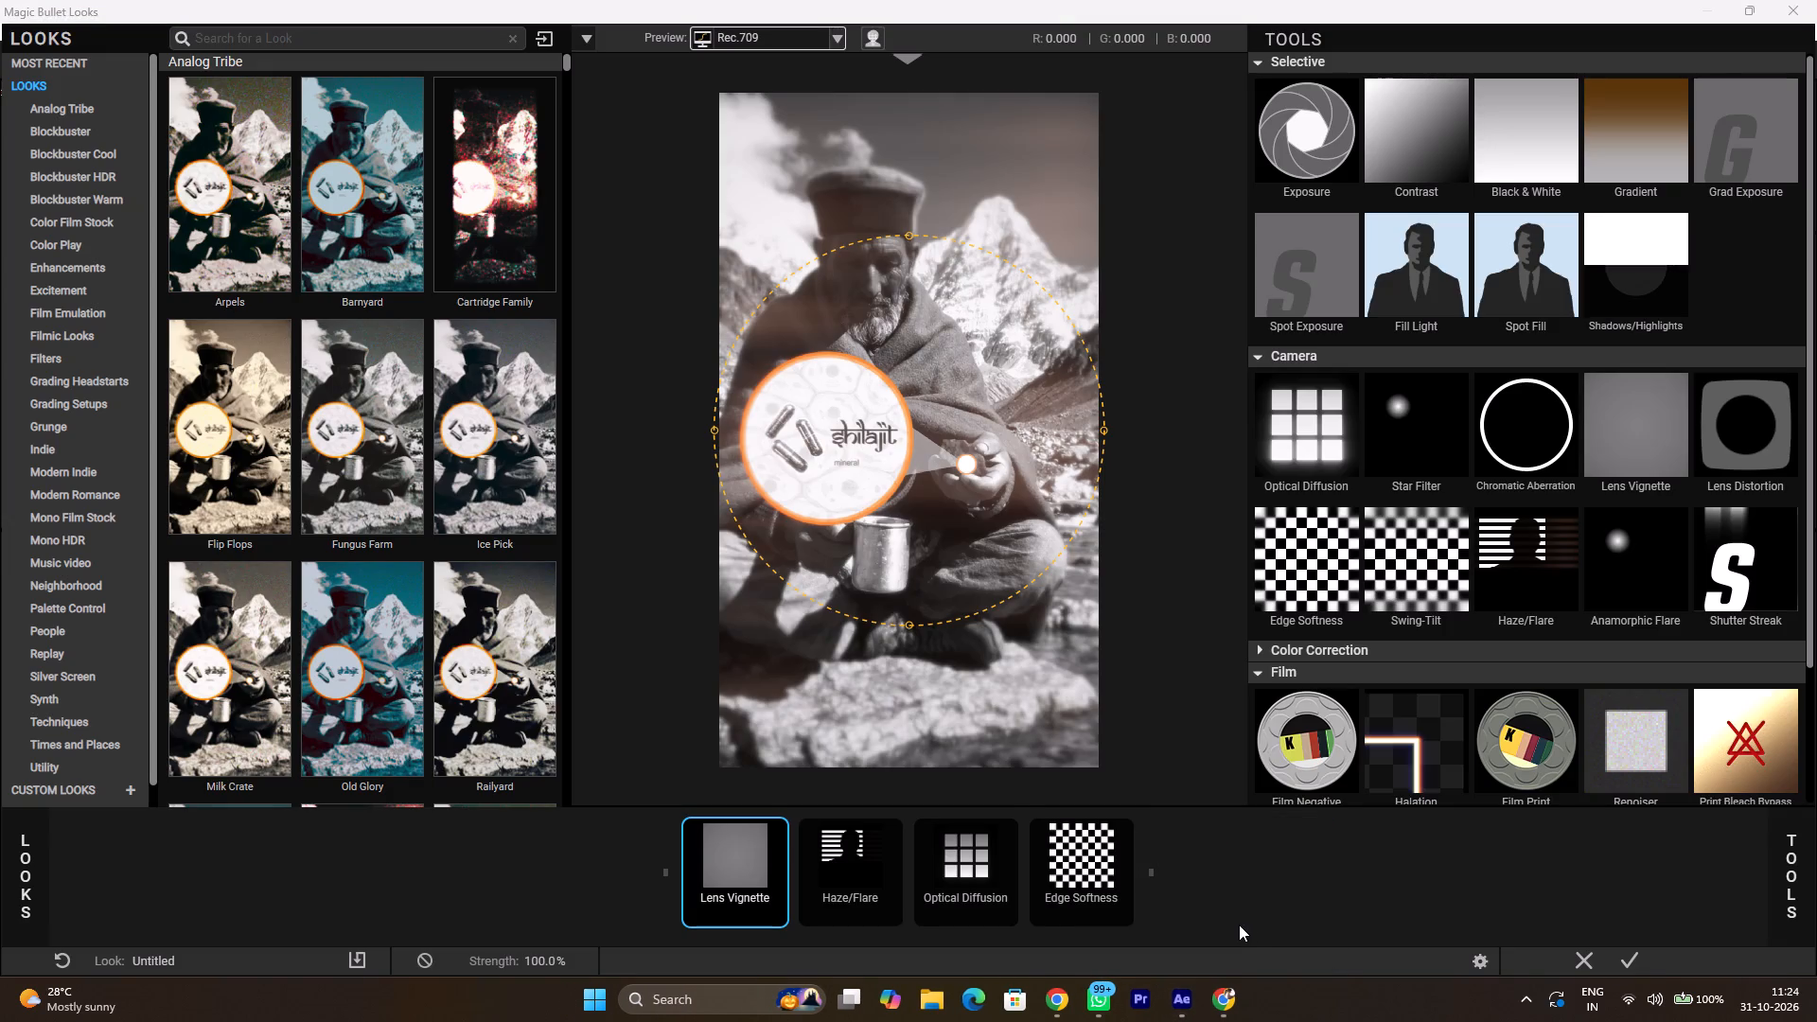
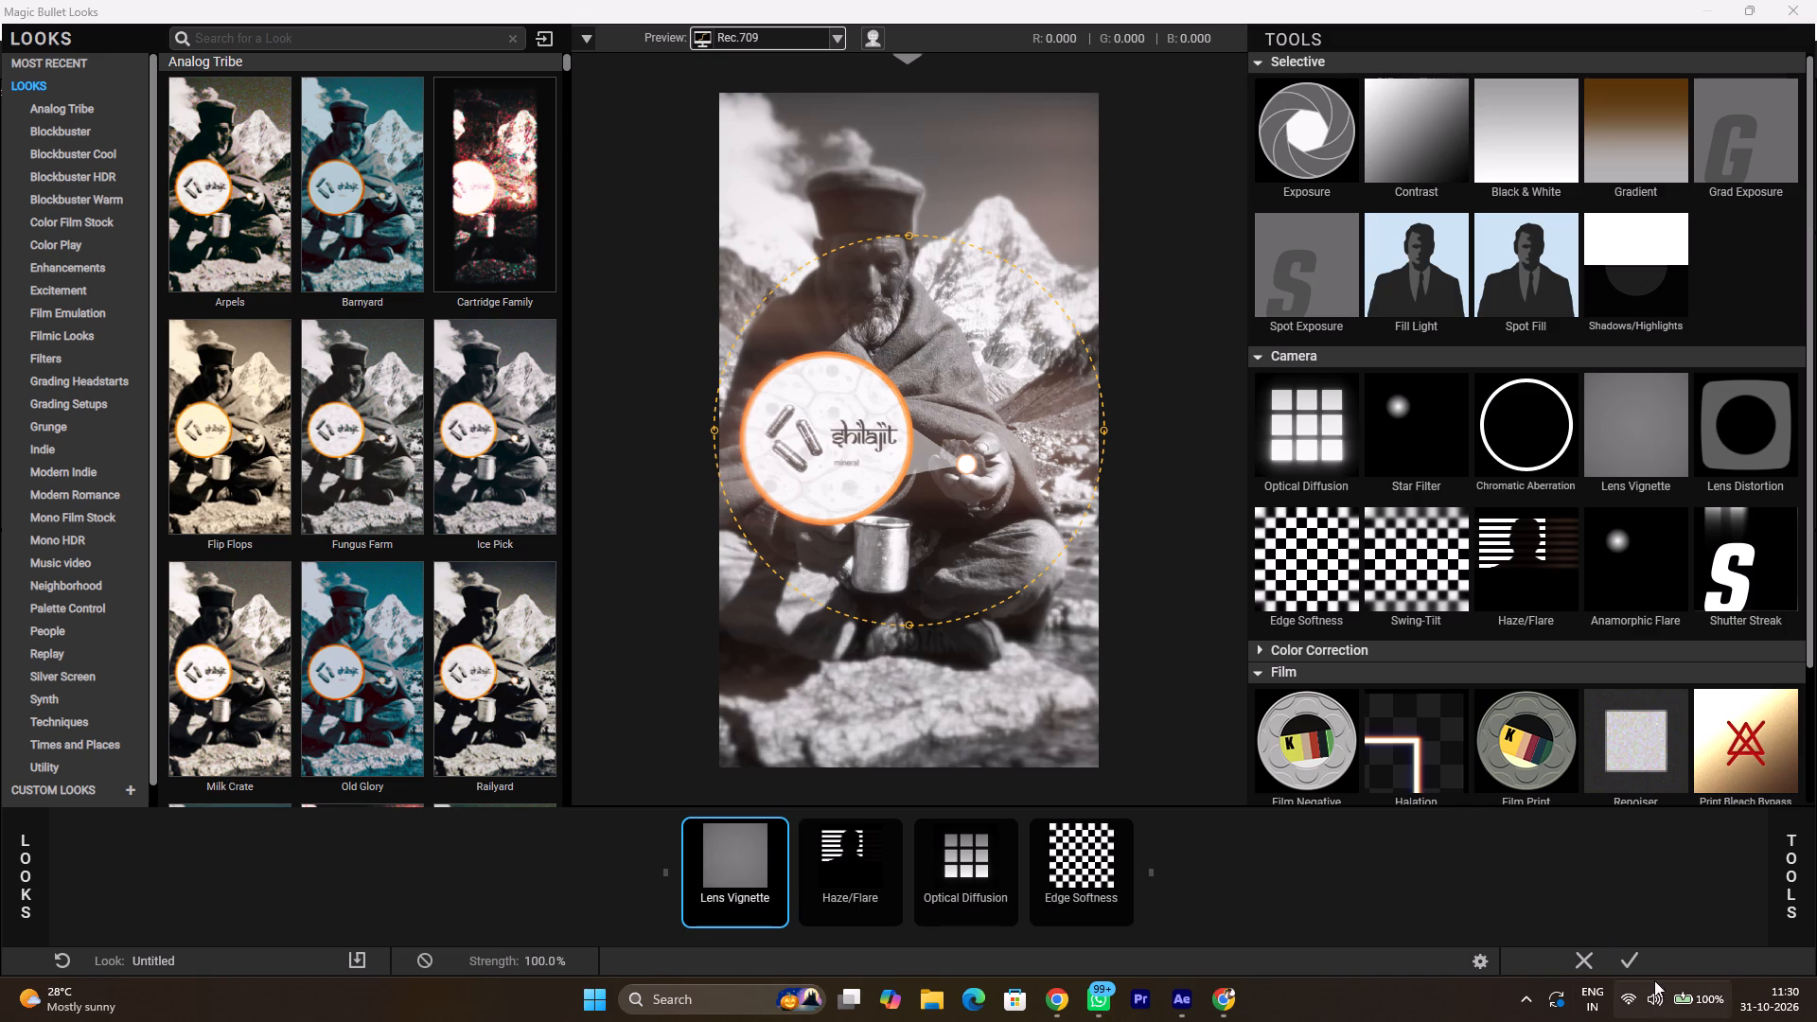
Accept the current Magic Bullet look on Adjustment Layer 14 and return to the Line up composition.
left_click(1620, 957)
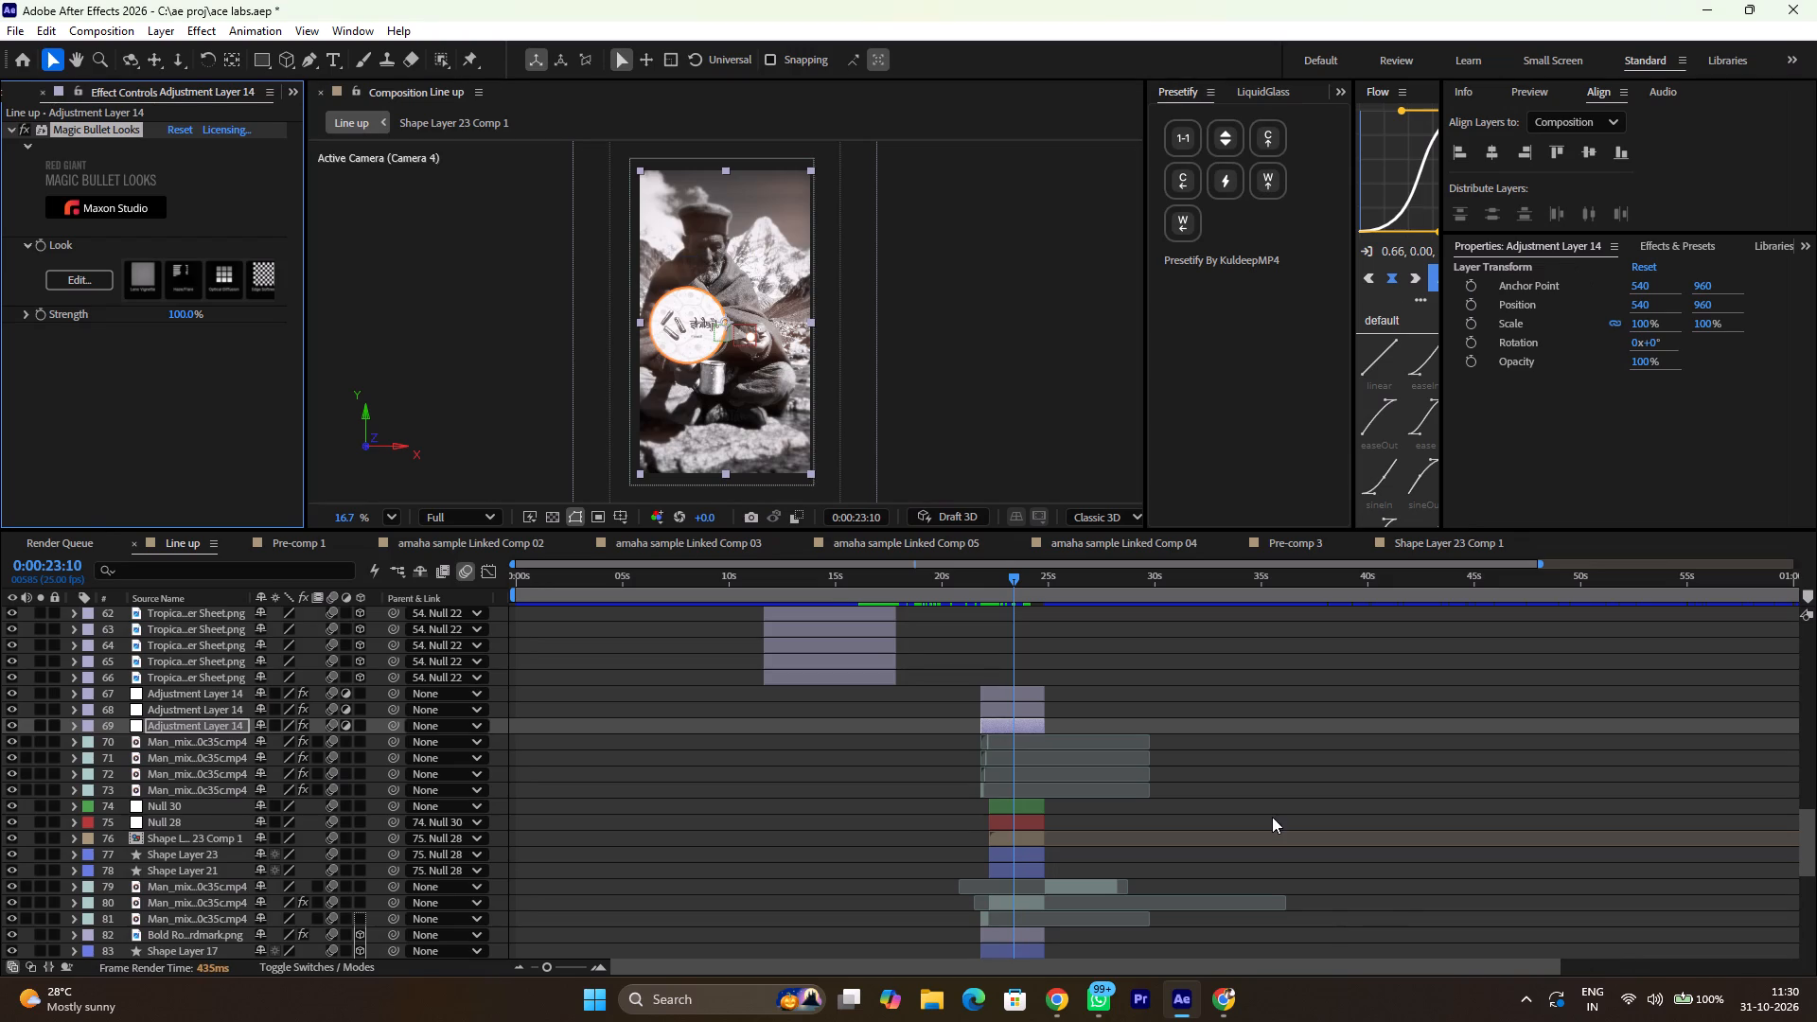
Preview the graded shilajit callout scene between about 23 and 25 seconds in the Line up composition.
scroll(945, 816, "up", 3, "ctrl+alt")
scroll(945, 816, "up", 1)
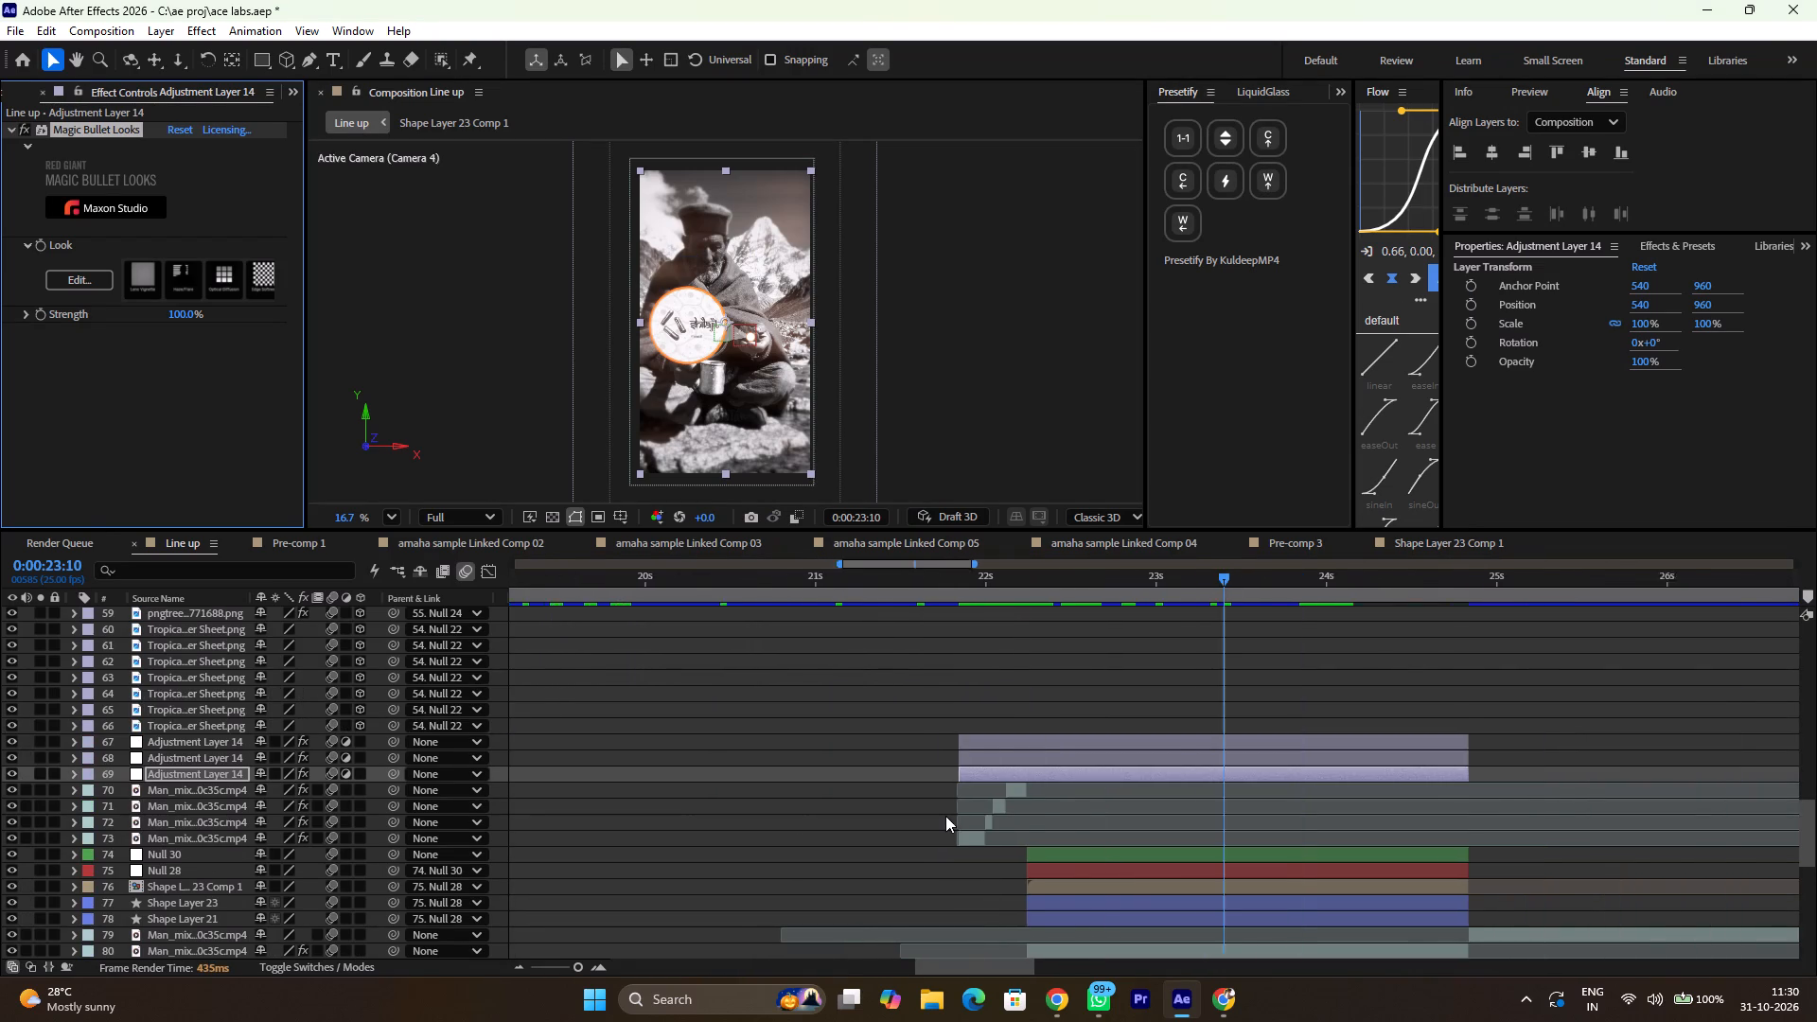
scroll(945, 816, "up", 1)
scroll(945, 816, "down", 1)
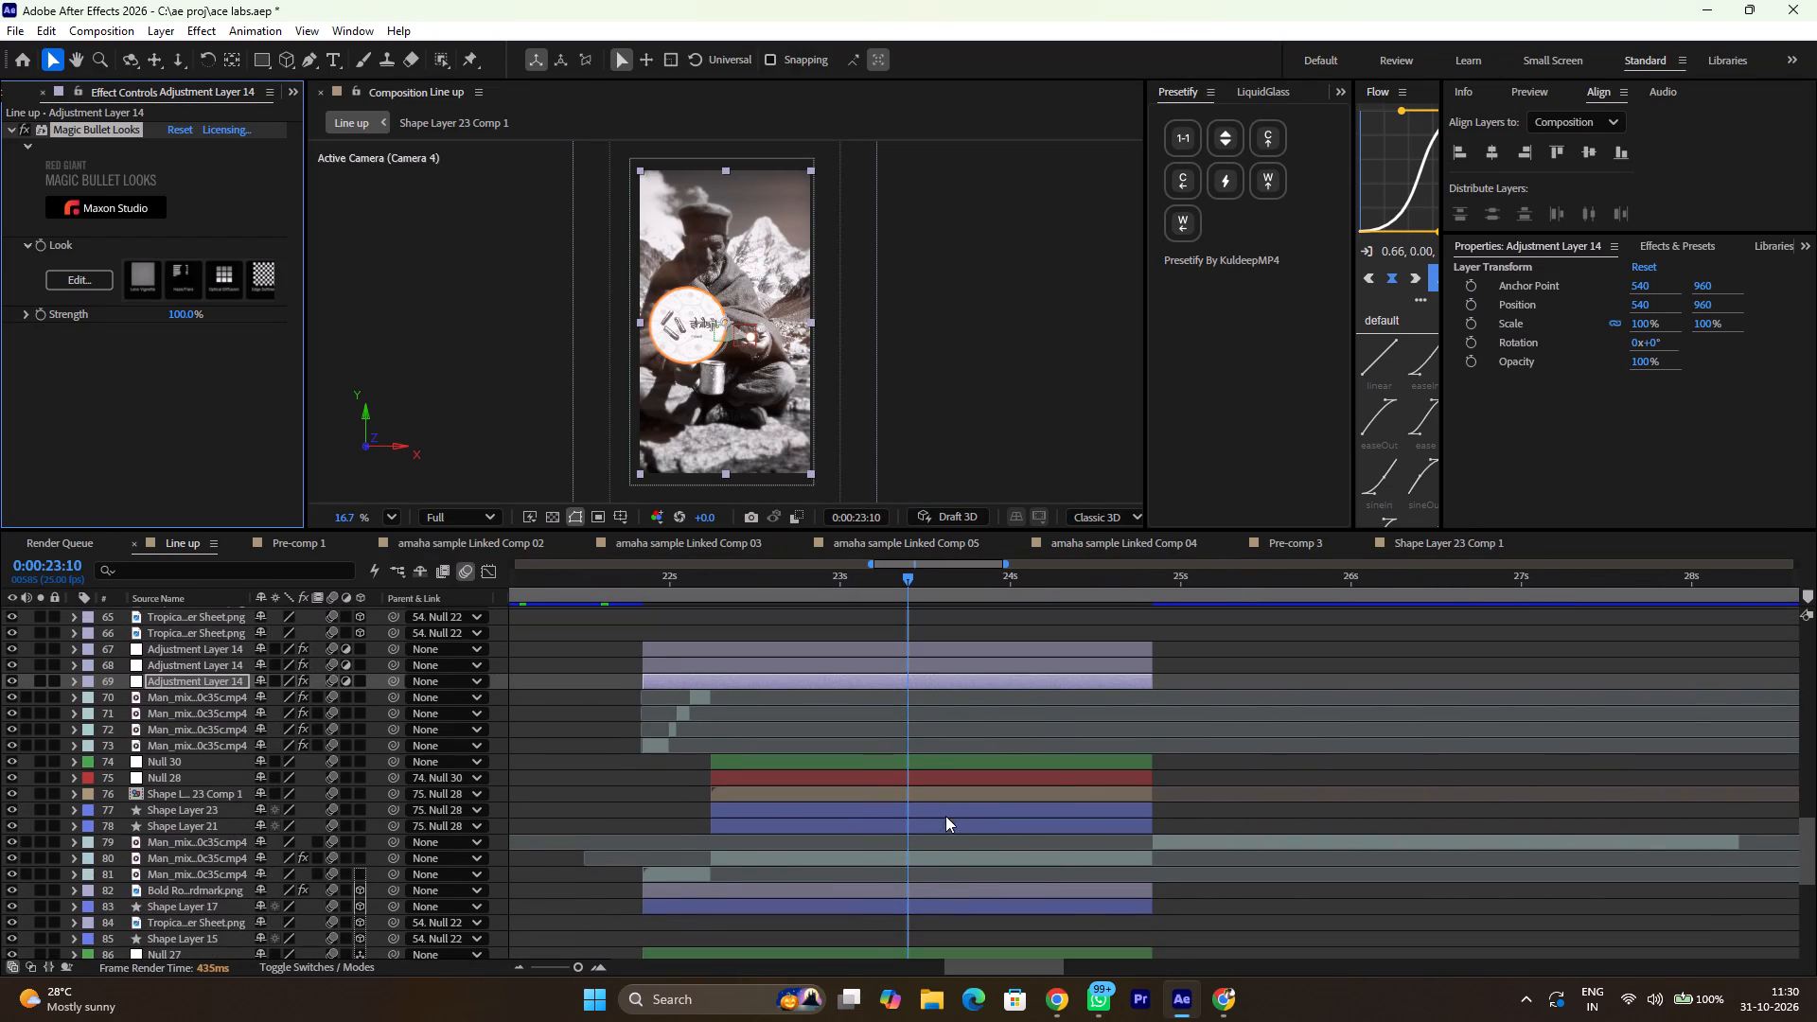
left_click(924, 575)
left_click_drag(924, 575, 1125, 603)
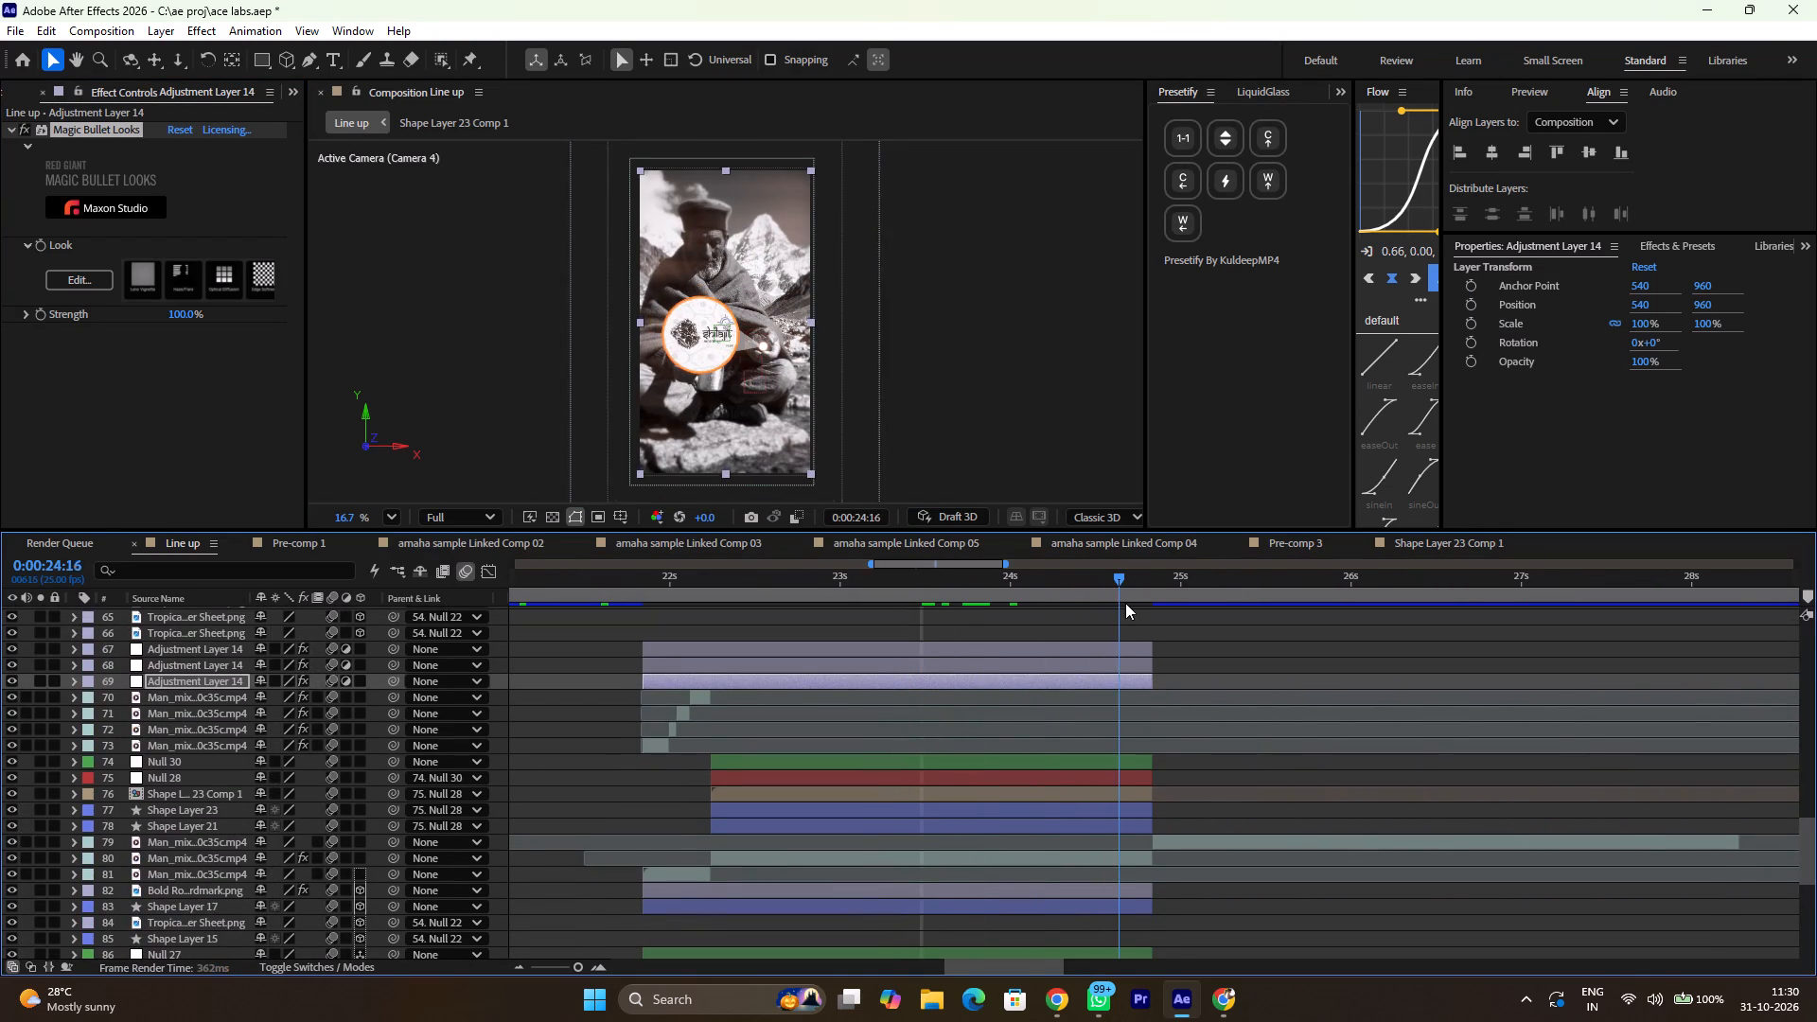
left_click_drag(1125, 603, 1085, 597)
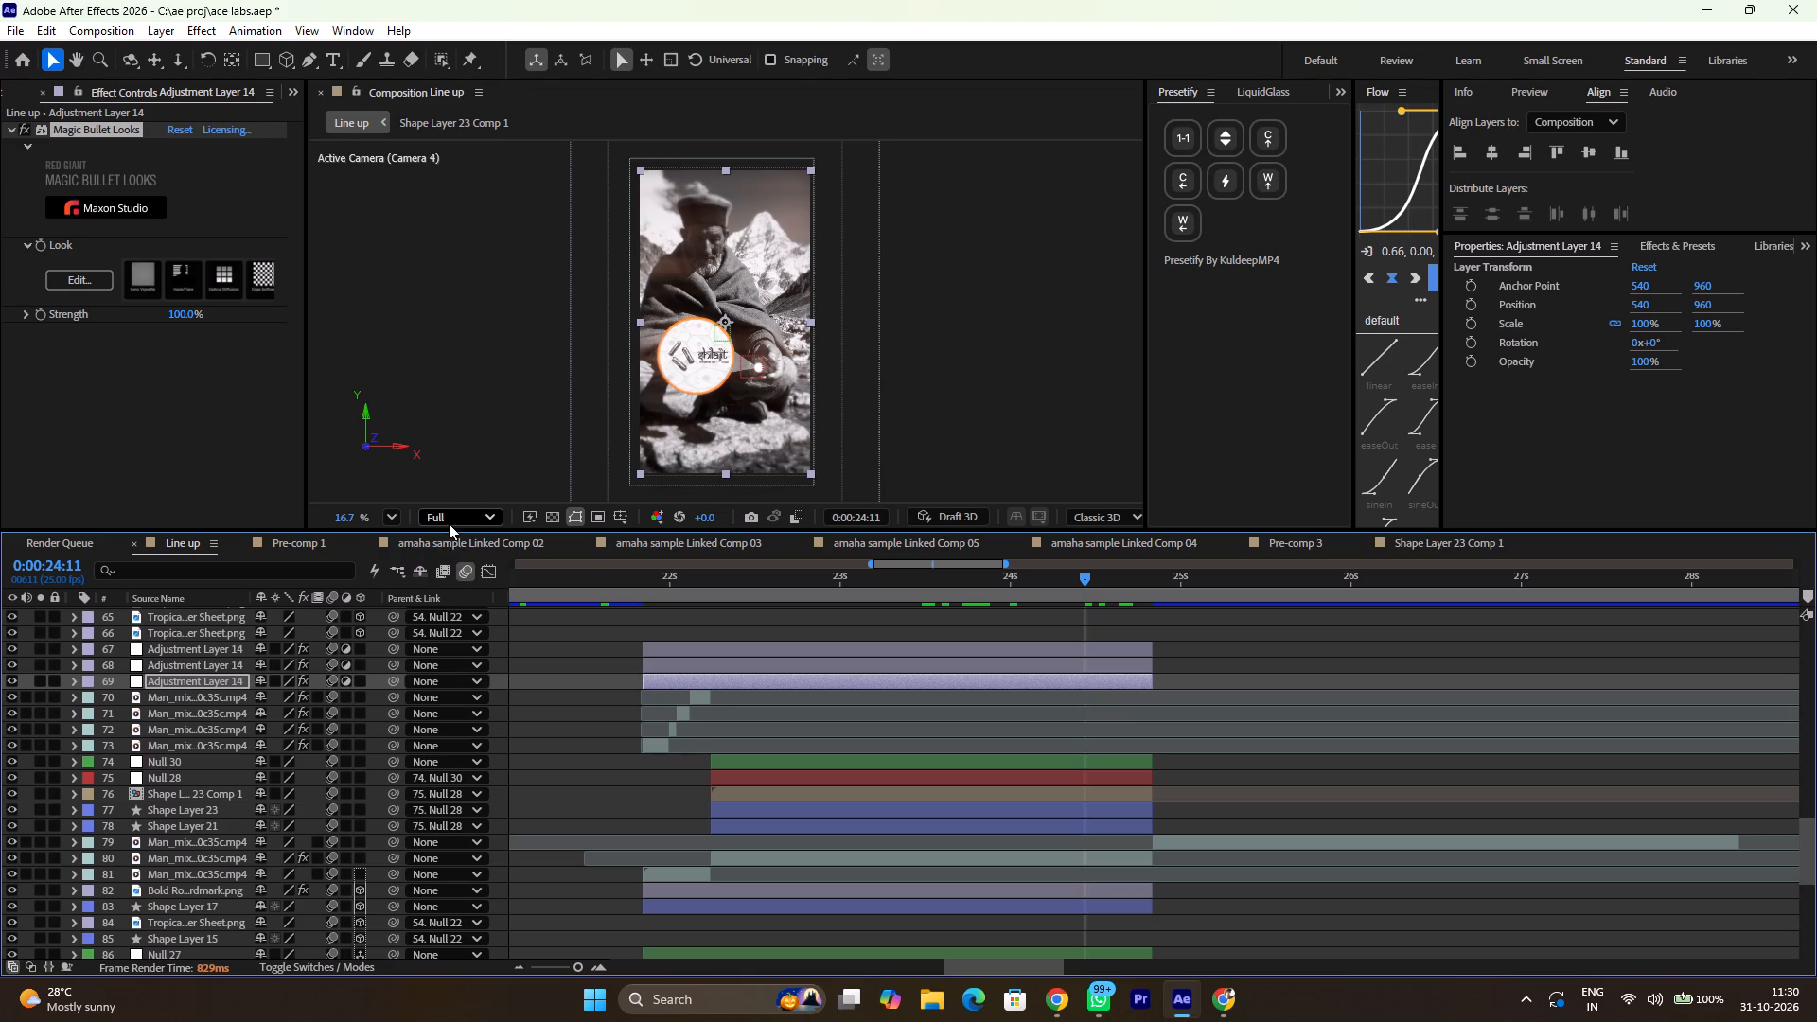
Set the composition's preview resolution to Quarter.
left_click(449, 523)
left_click(457, 640)
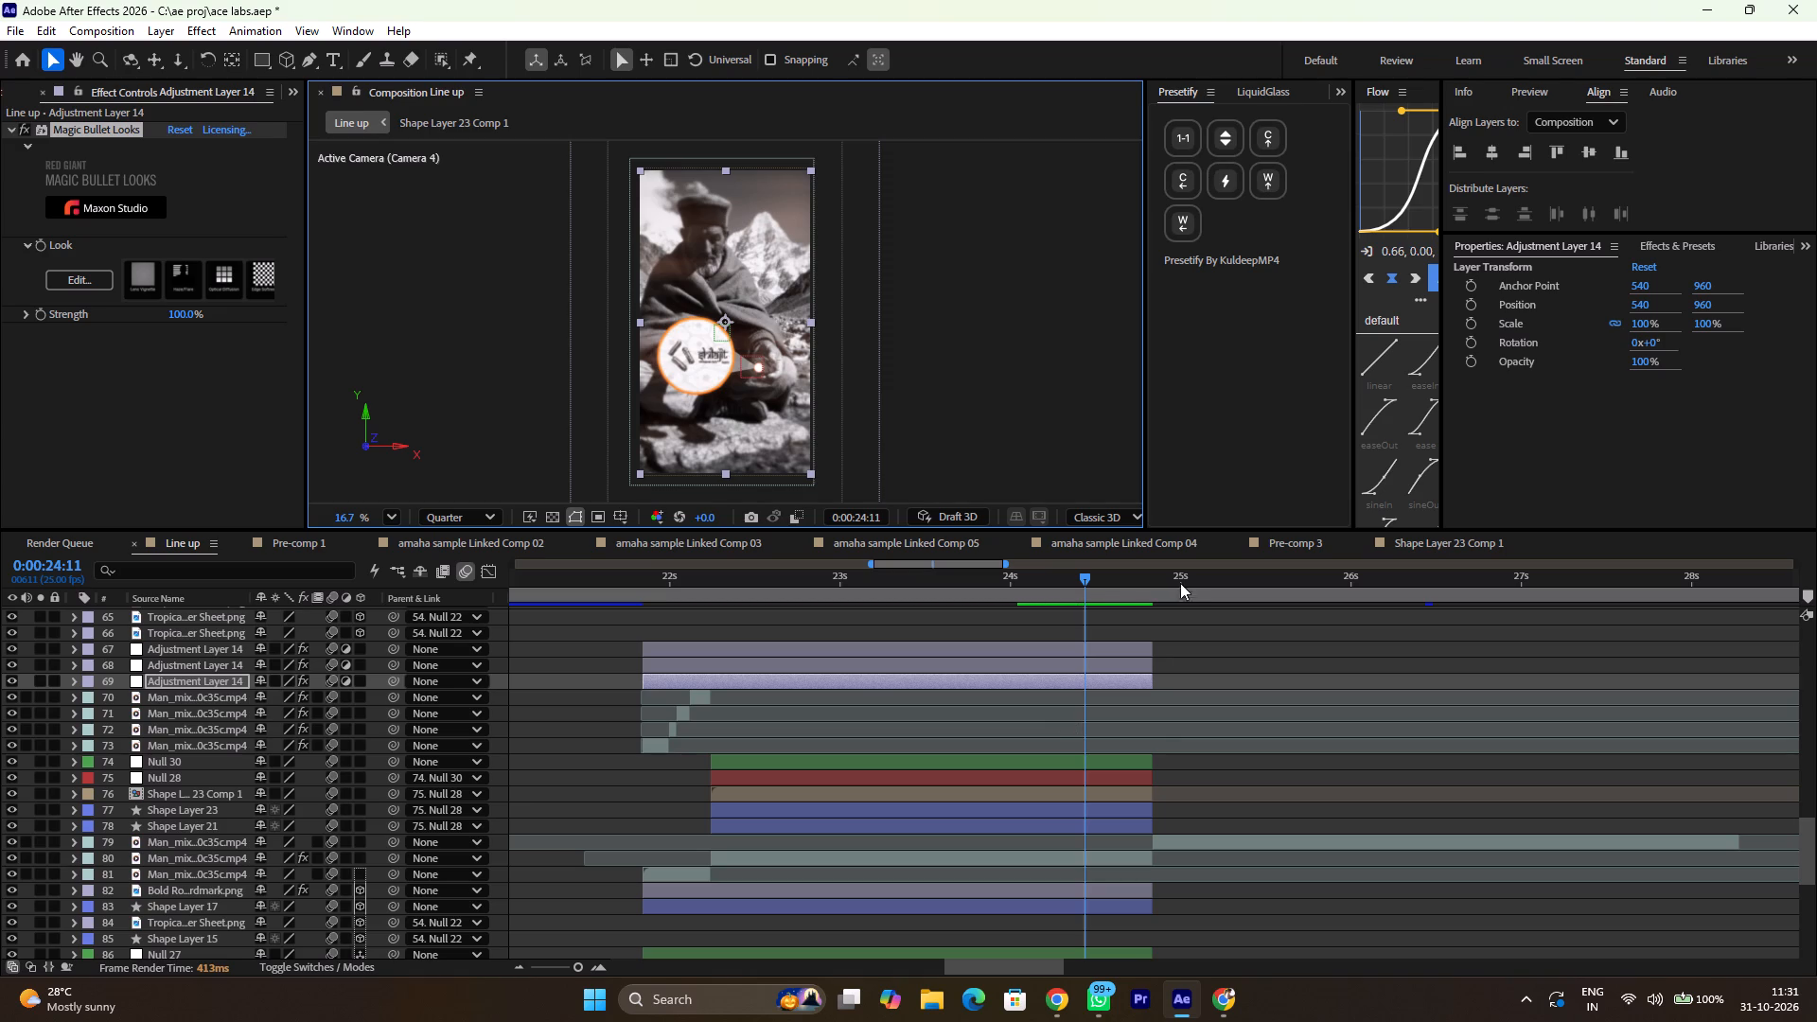
Examine the end of the shilajit callout scene and its transition into the following mixing clip, up to about 26:22.
left_click_drag(1082, 582, 1151, 600)
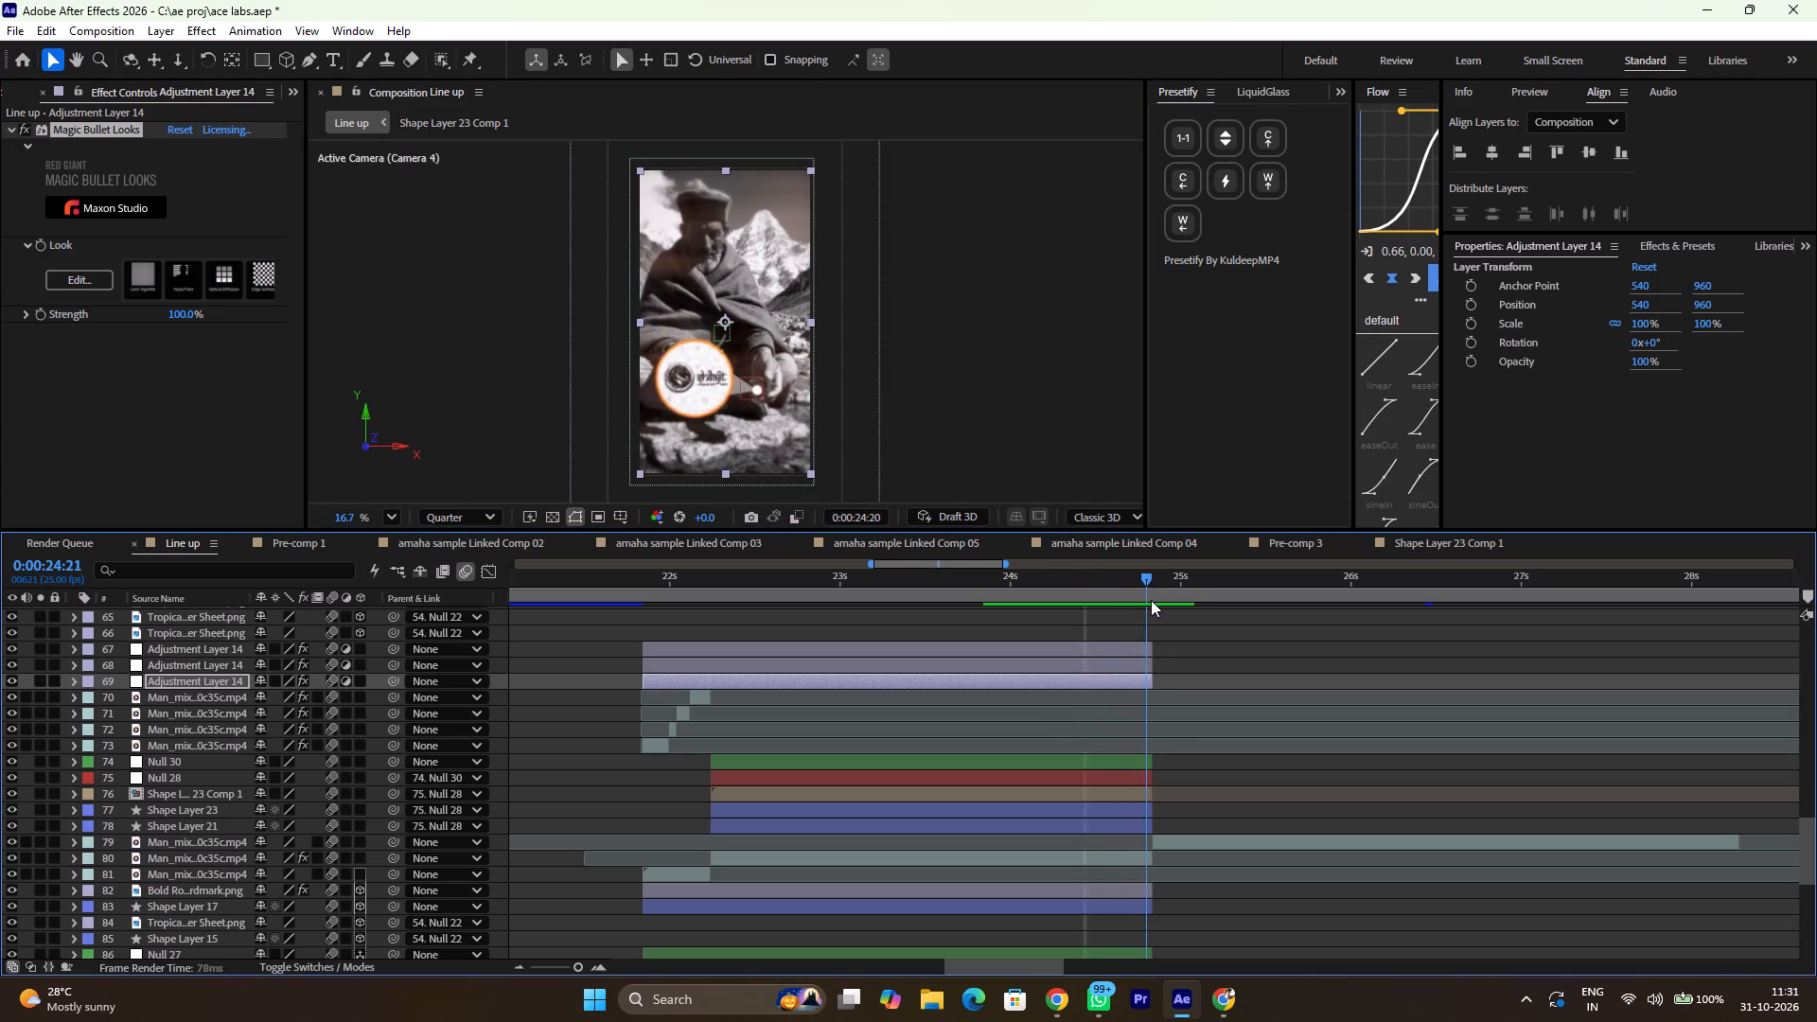
left_click_drag(1151, 600, 1125, 603)
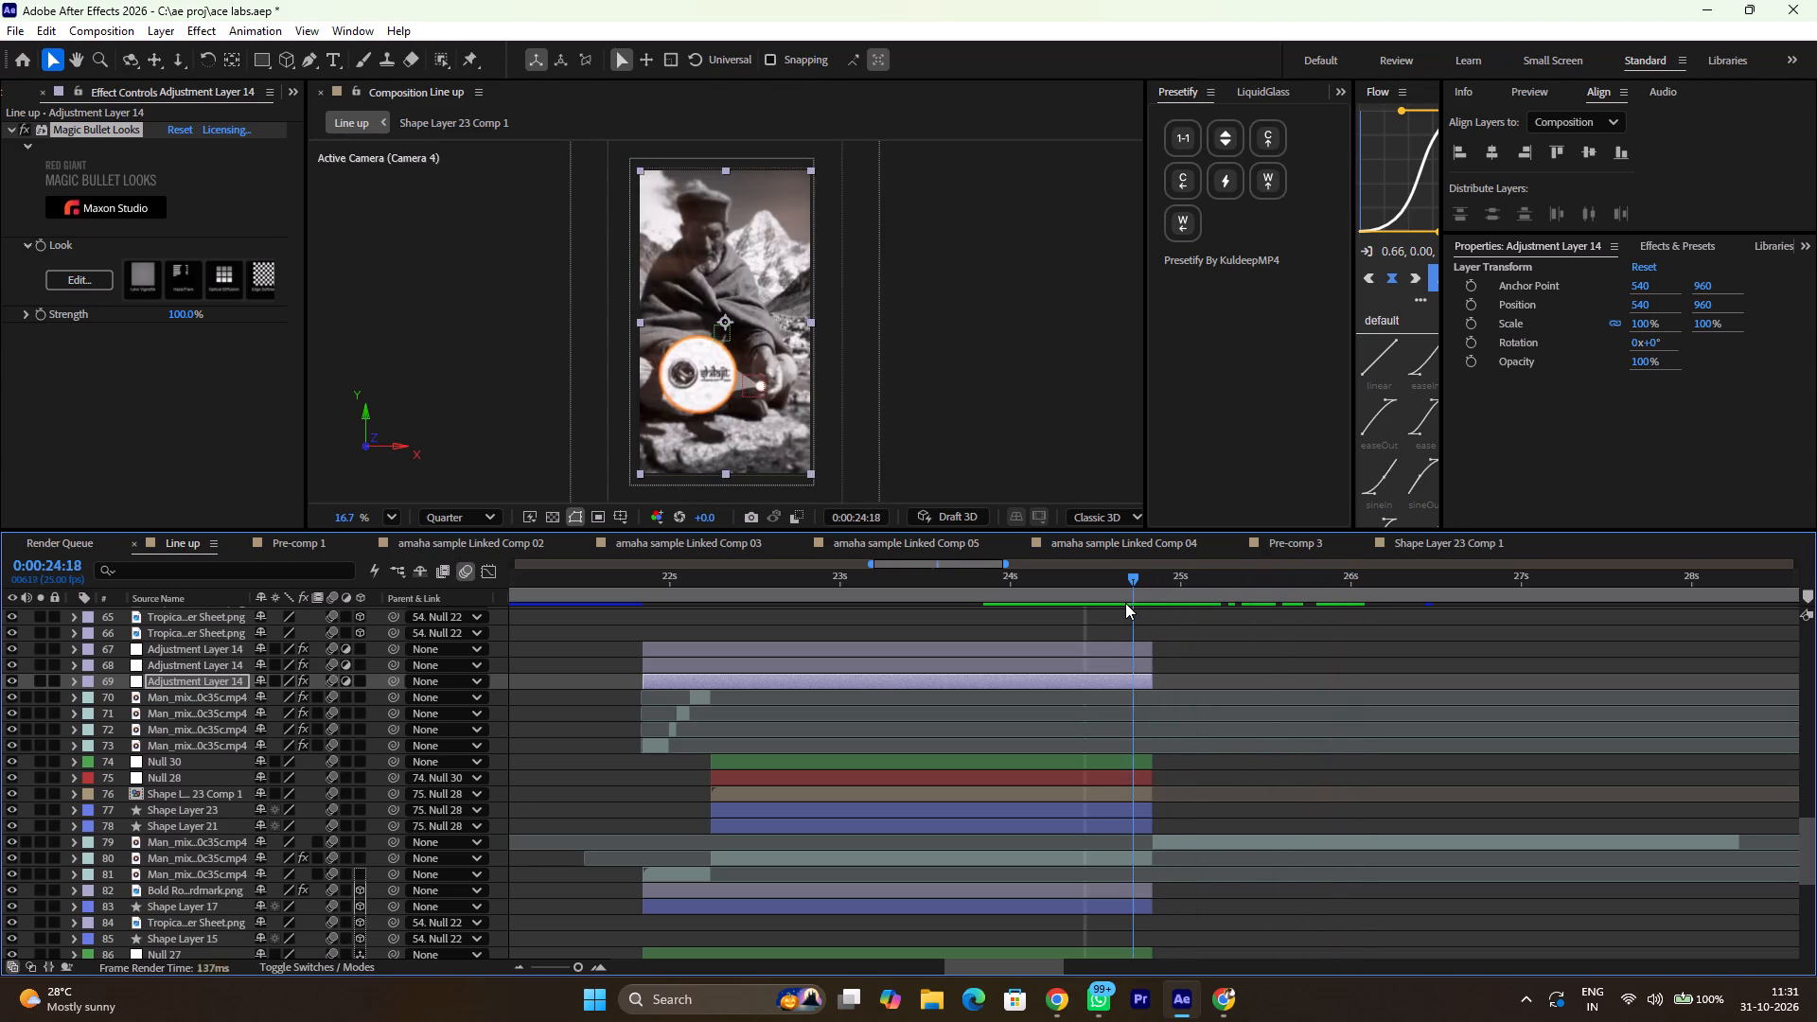
left_click_drag(1125, 603, 1015, 641)
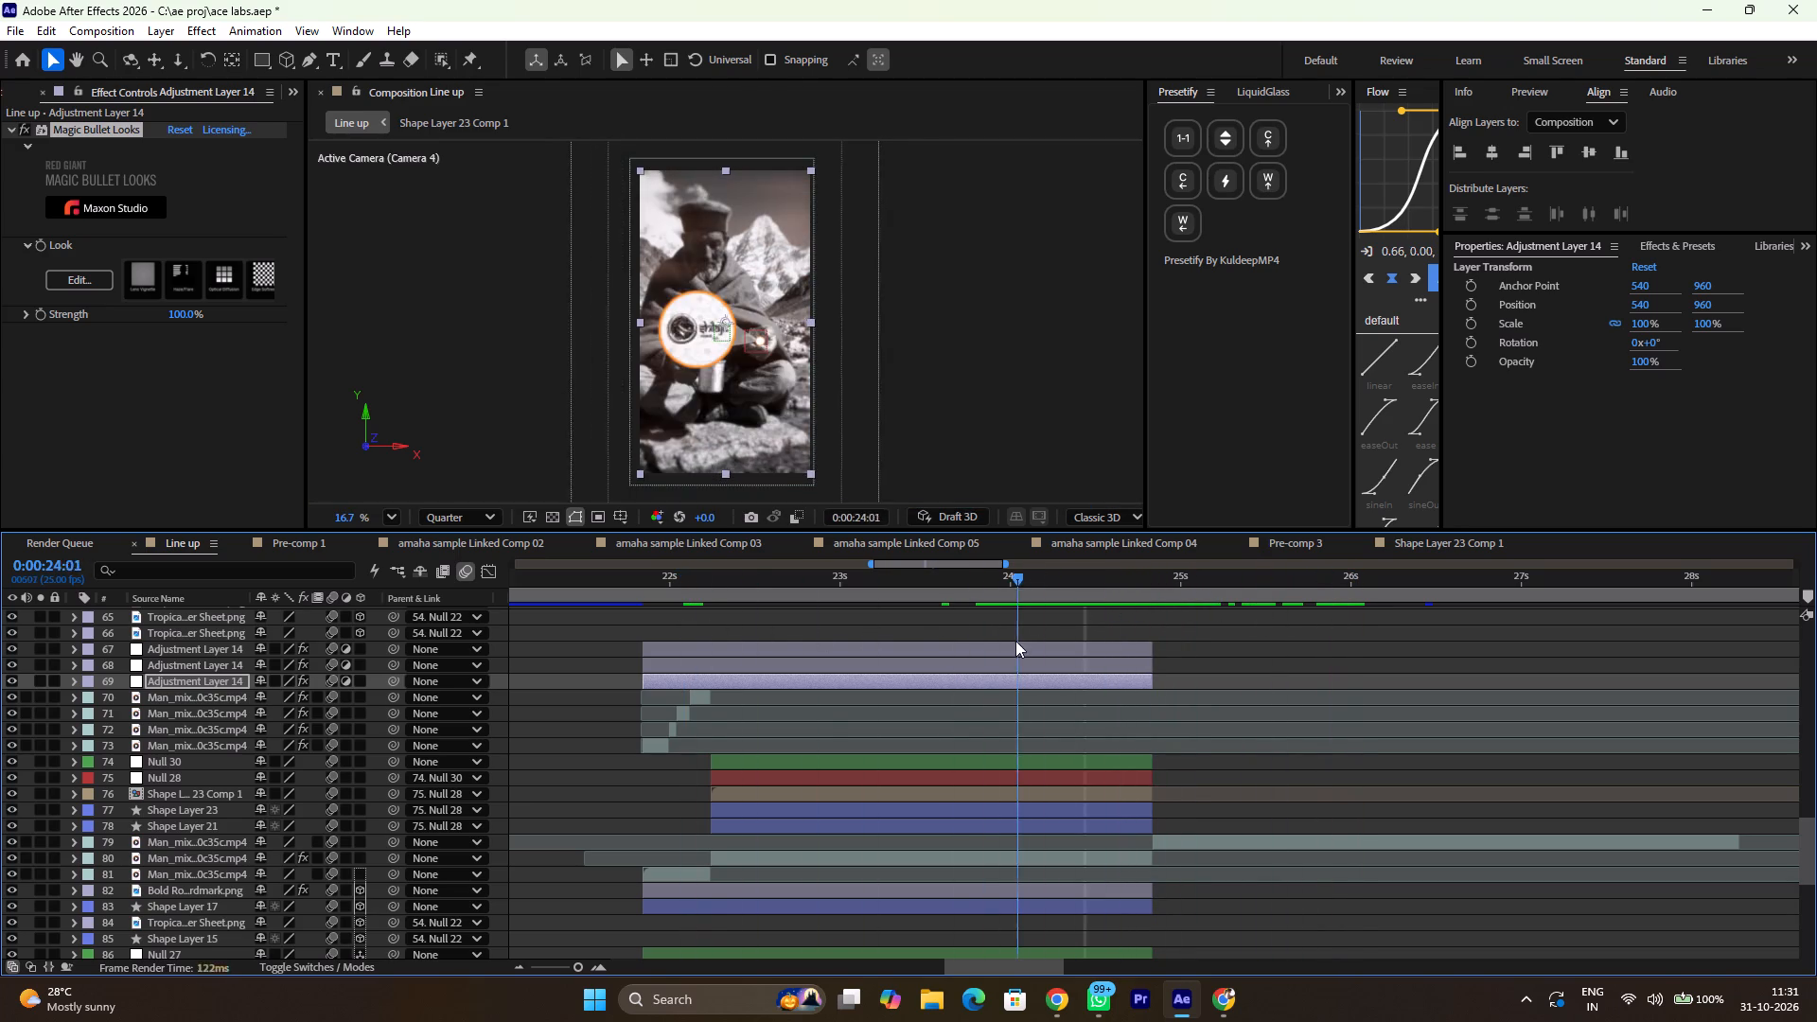
left_click_drag(1015, 641, 944, 616)
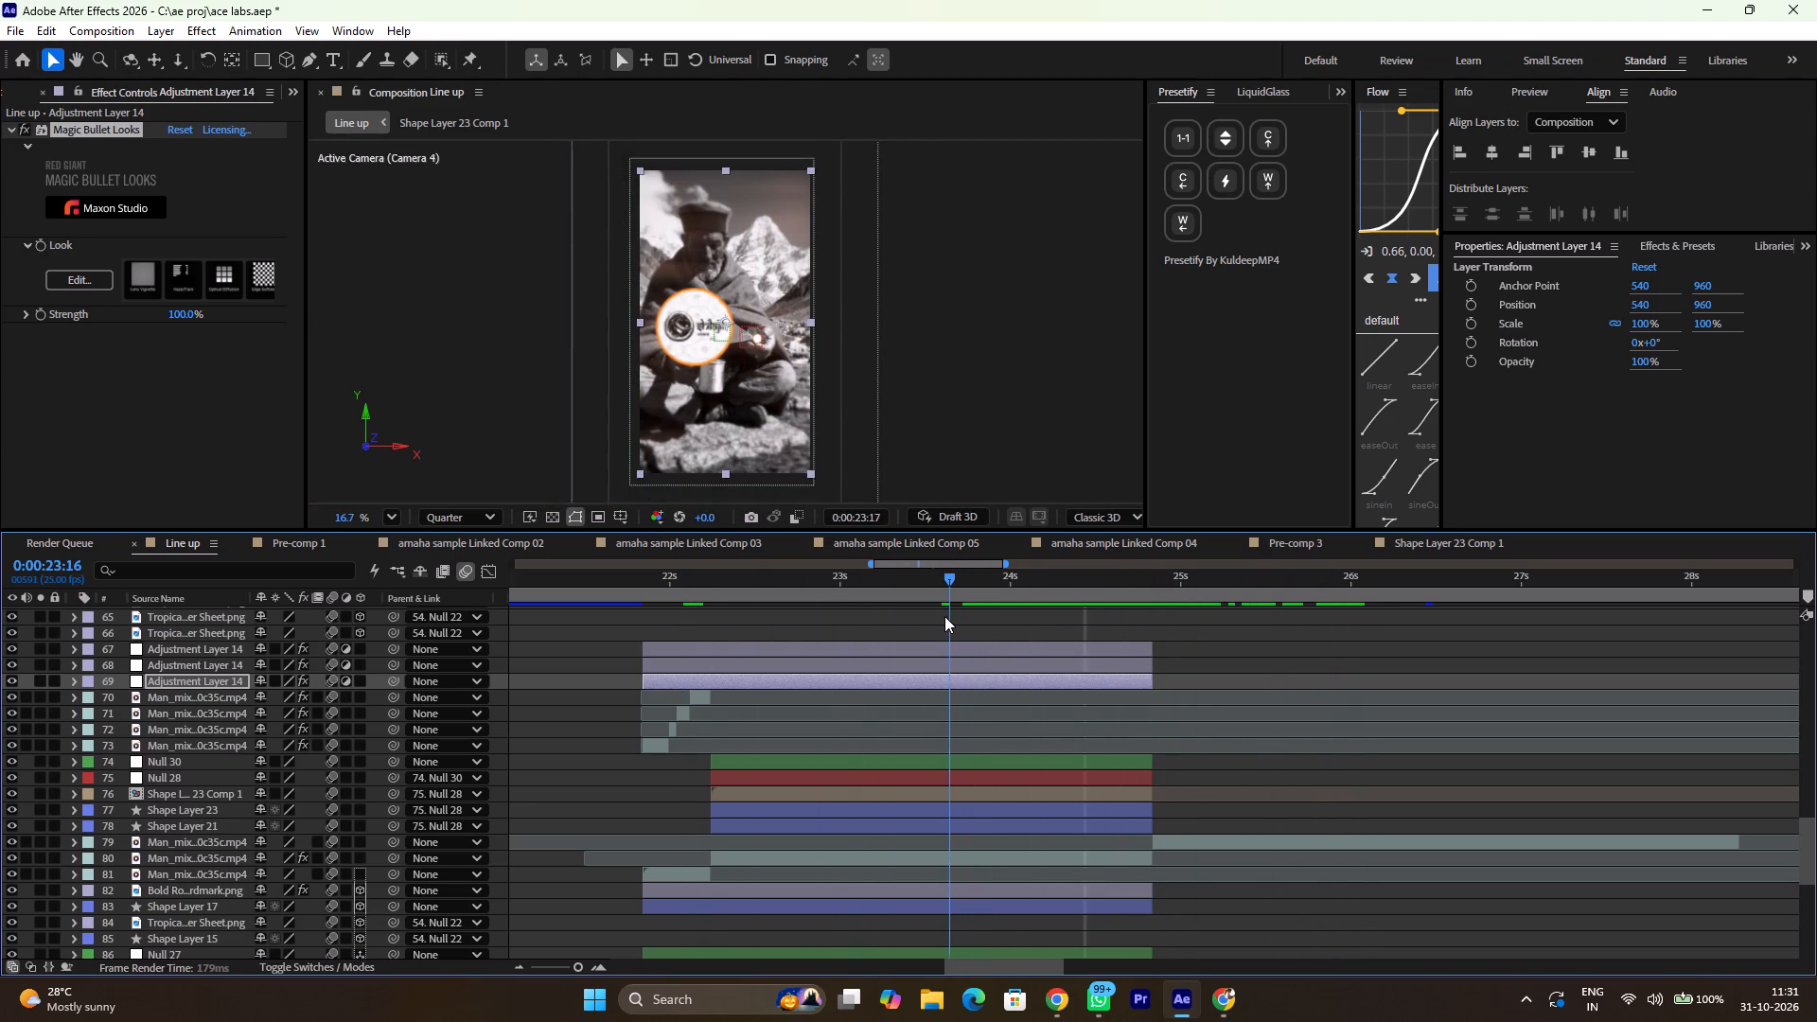
left_click_drag(944, 616, 1187, 606)
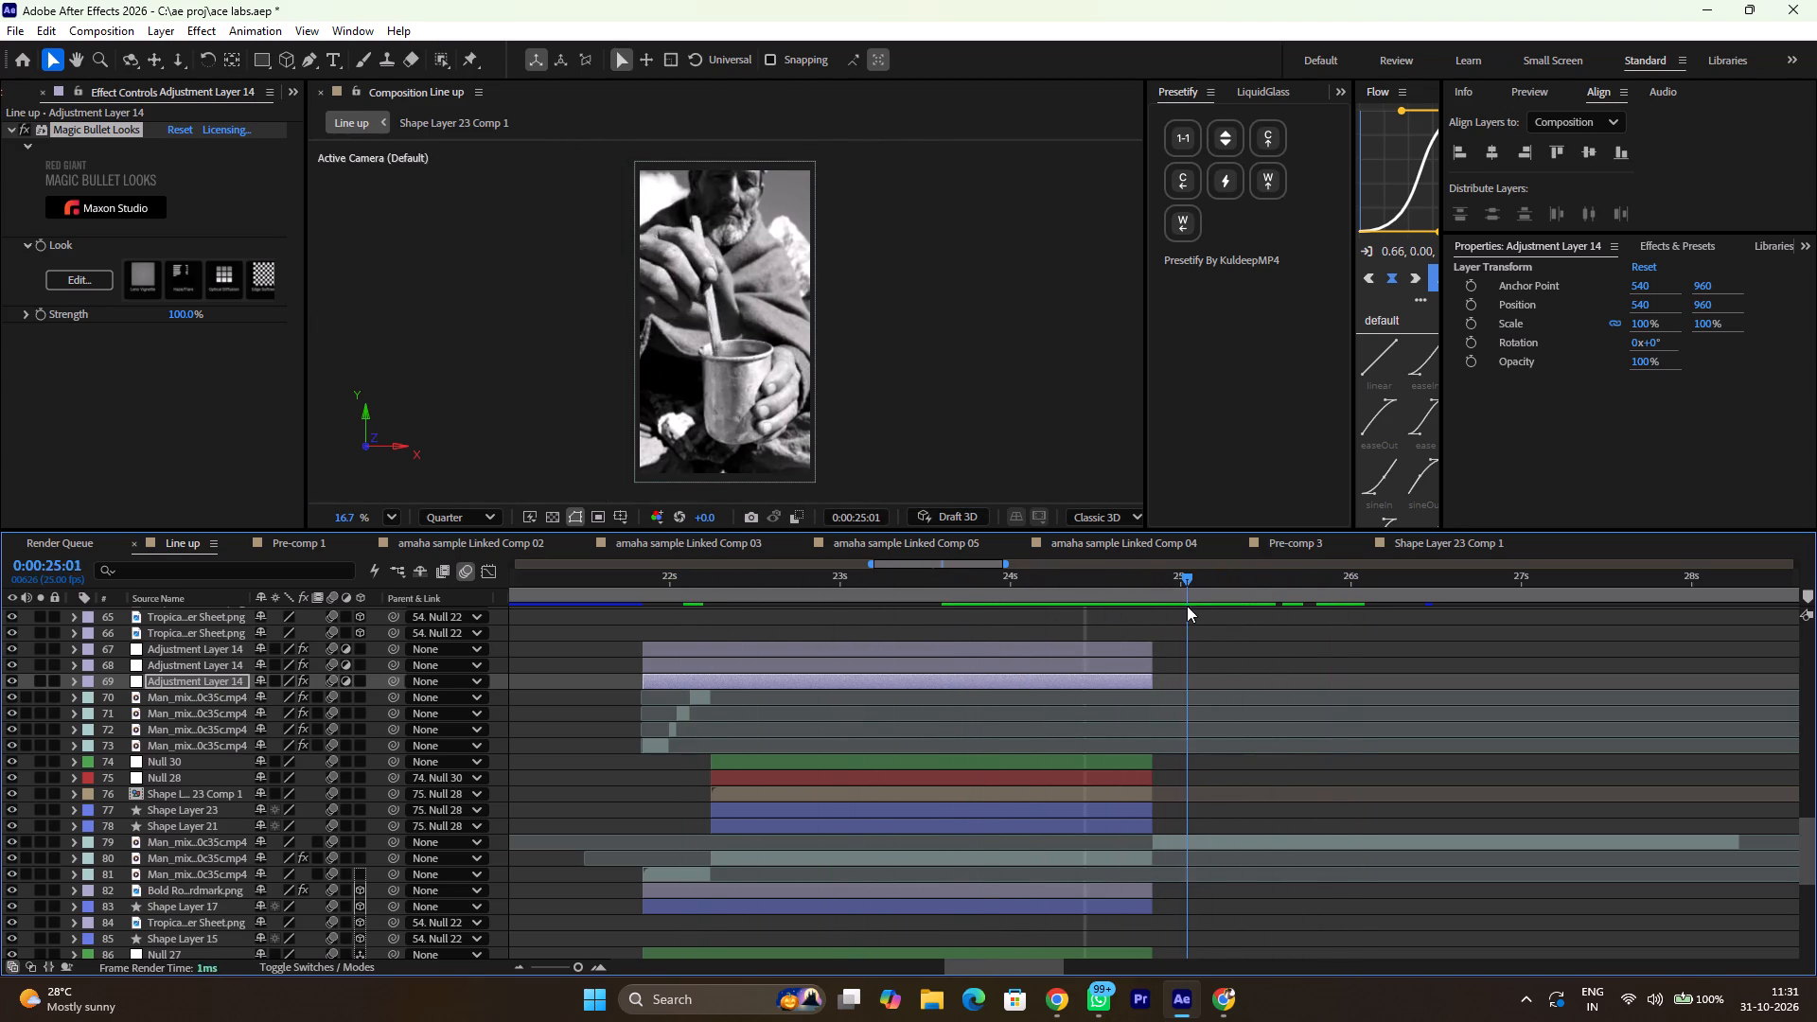
left_click_drag(1187, 606, 1458, 543)
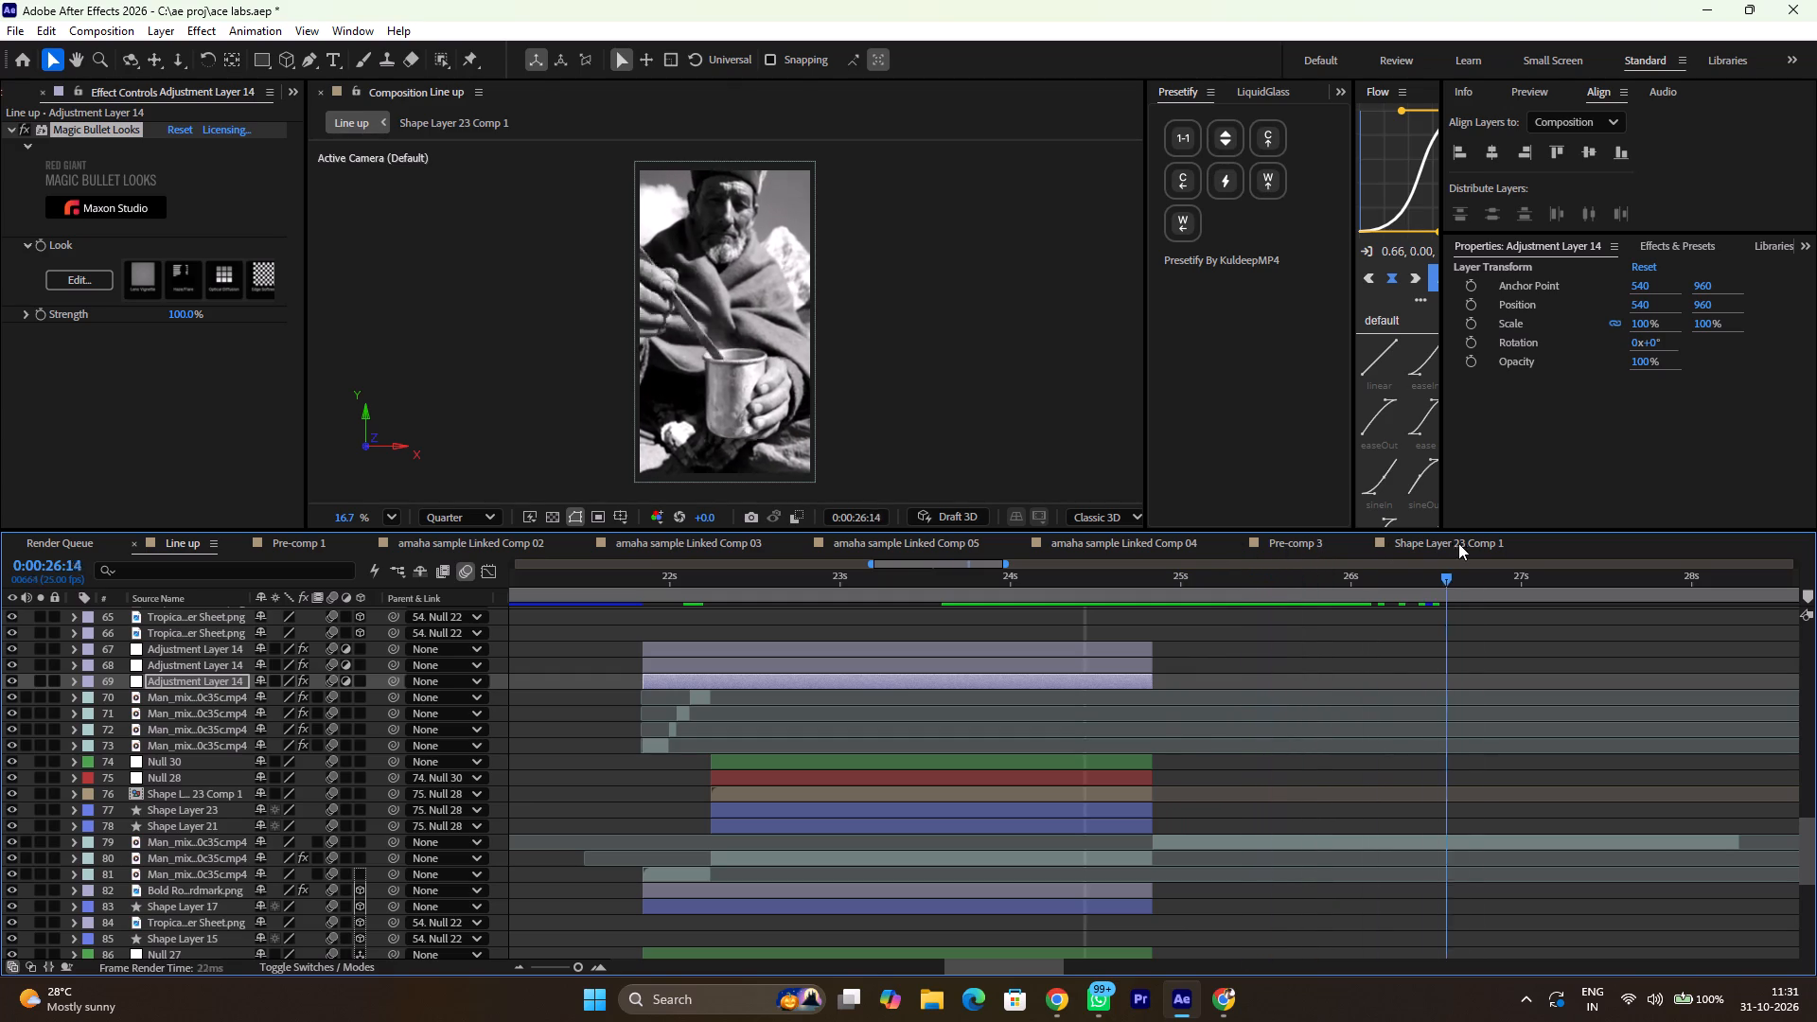
left_click_drag(1458, 543, 1430, 543)
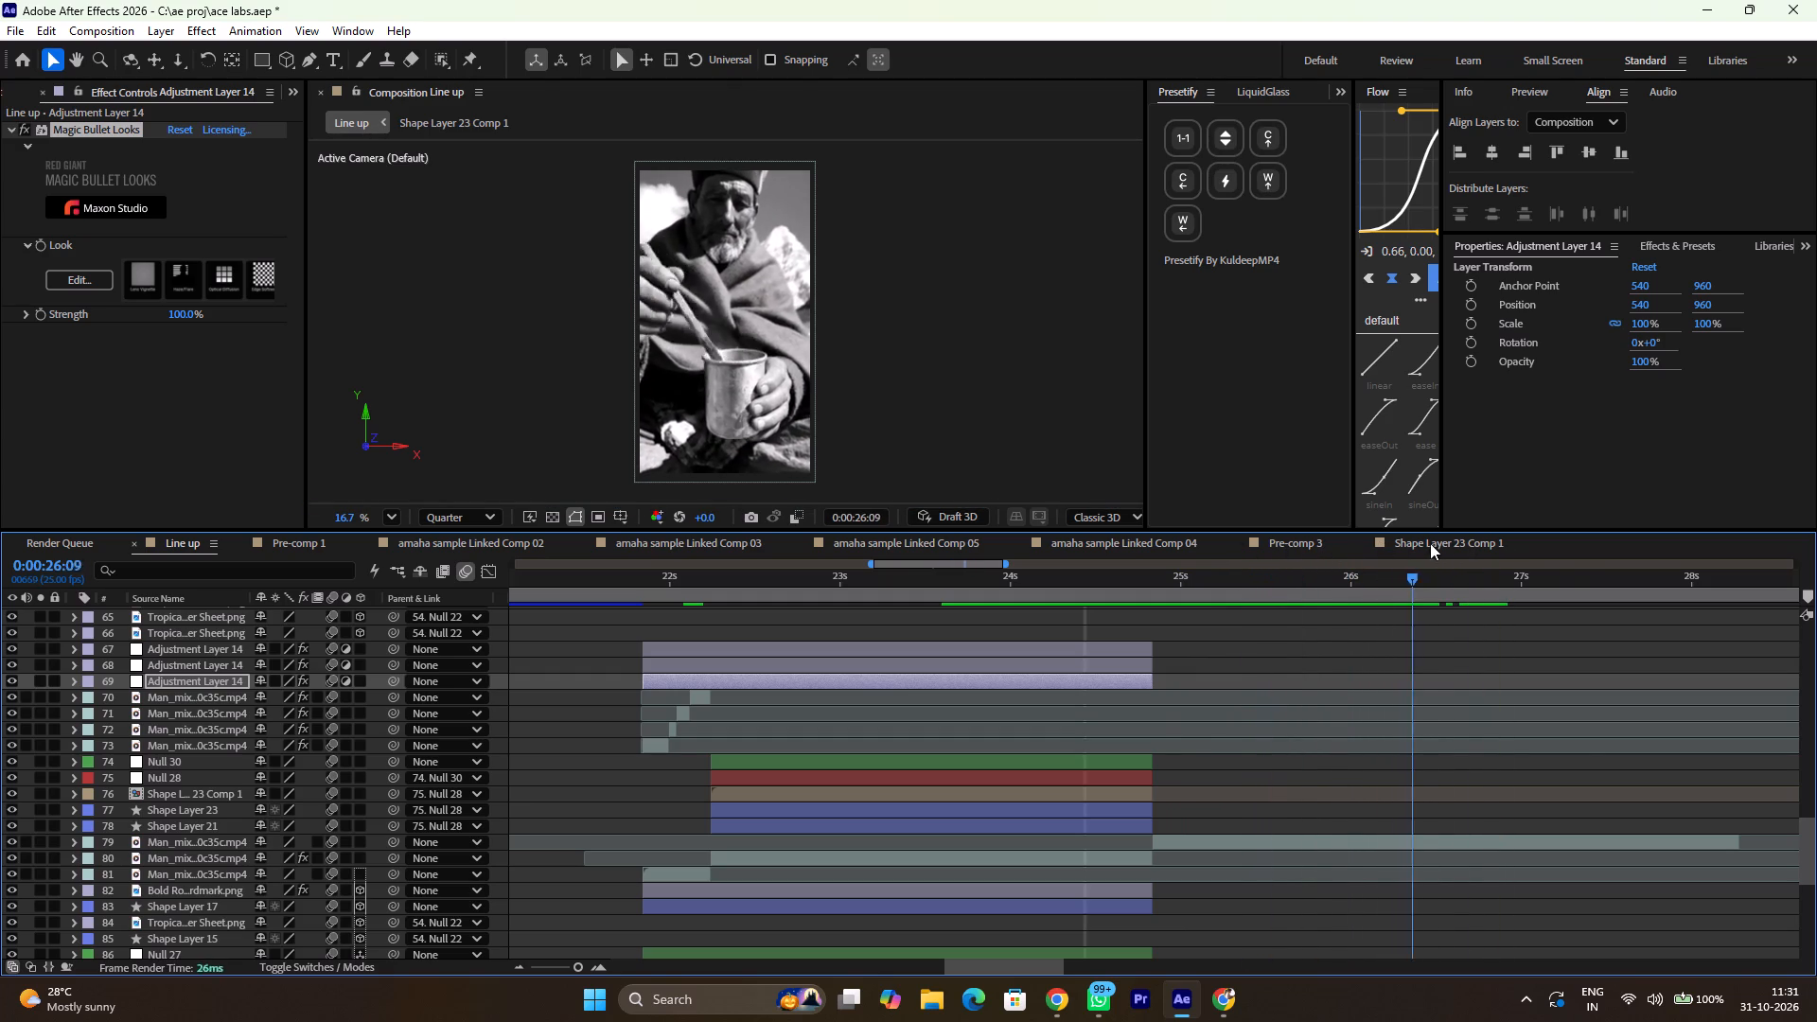
left_click_drag(1430, 543, 1495, 559)
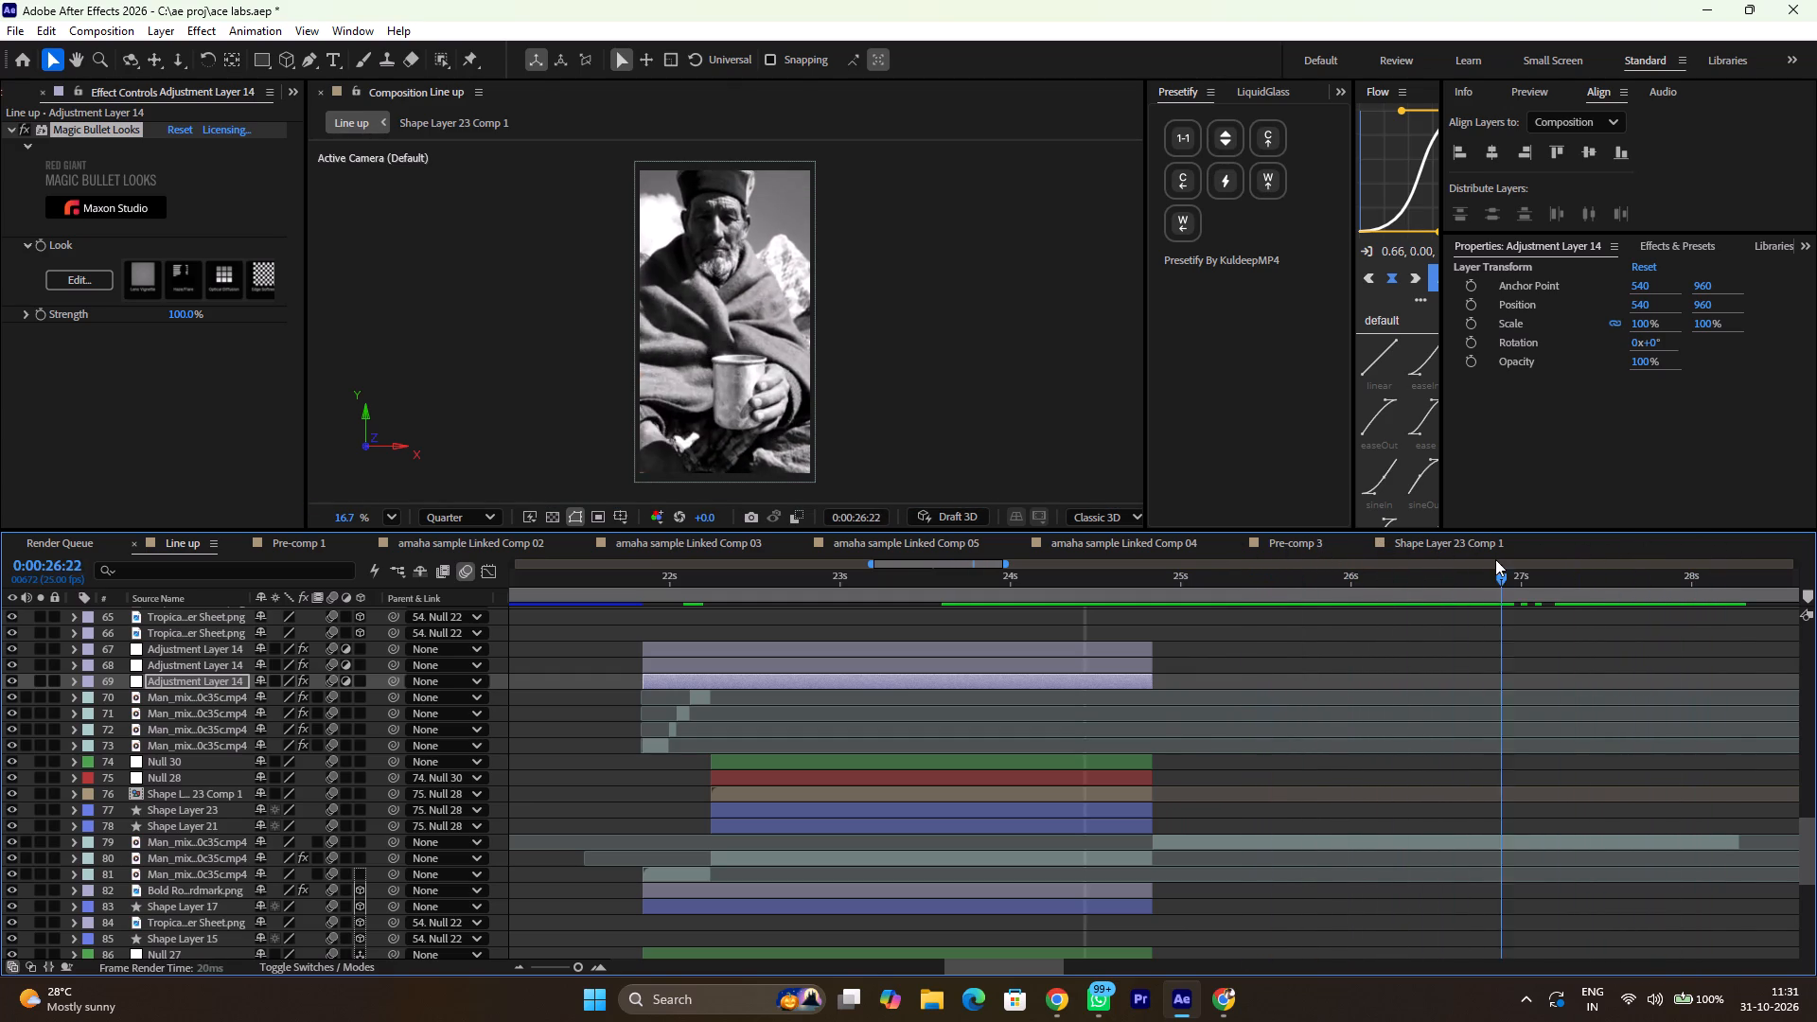
left_click_drag(1495, 559, 1199, 915)
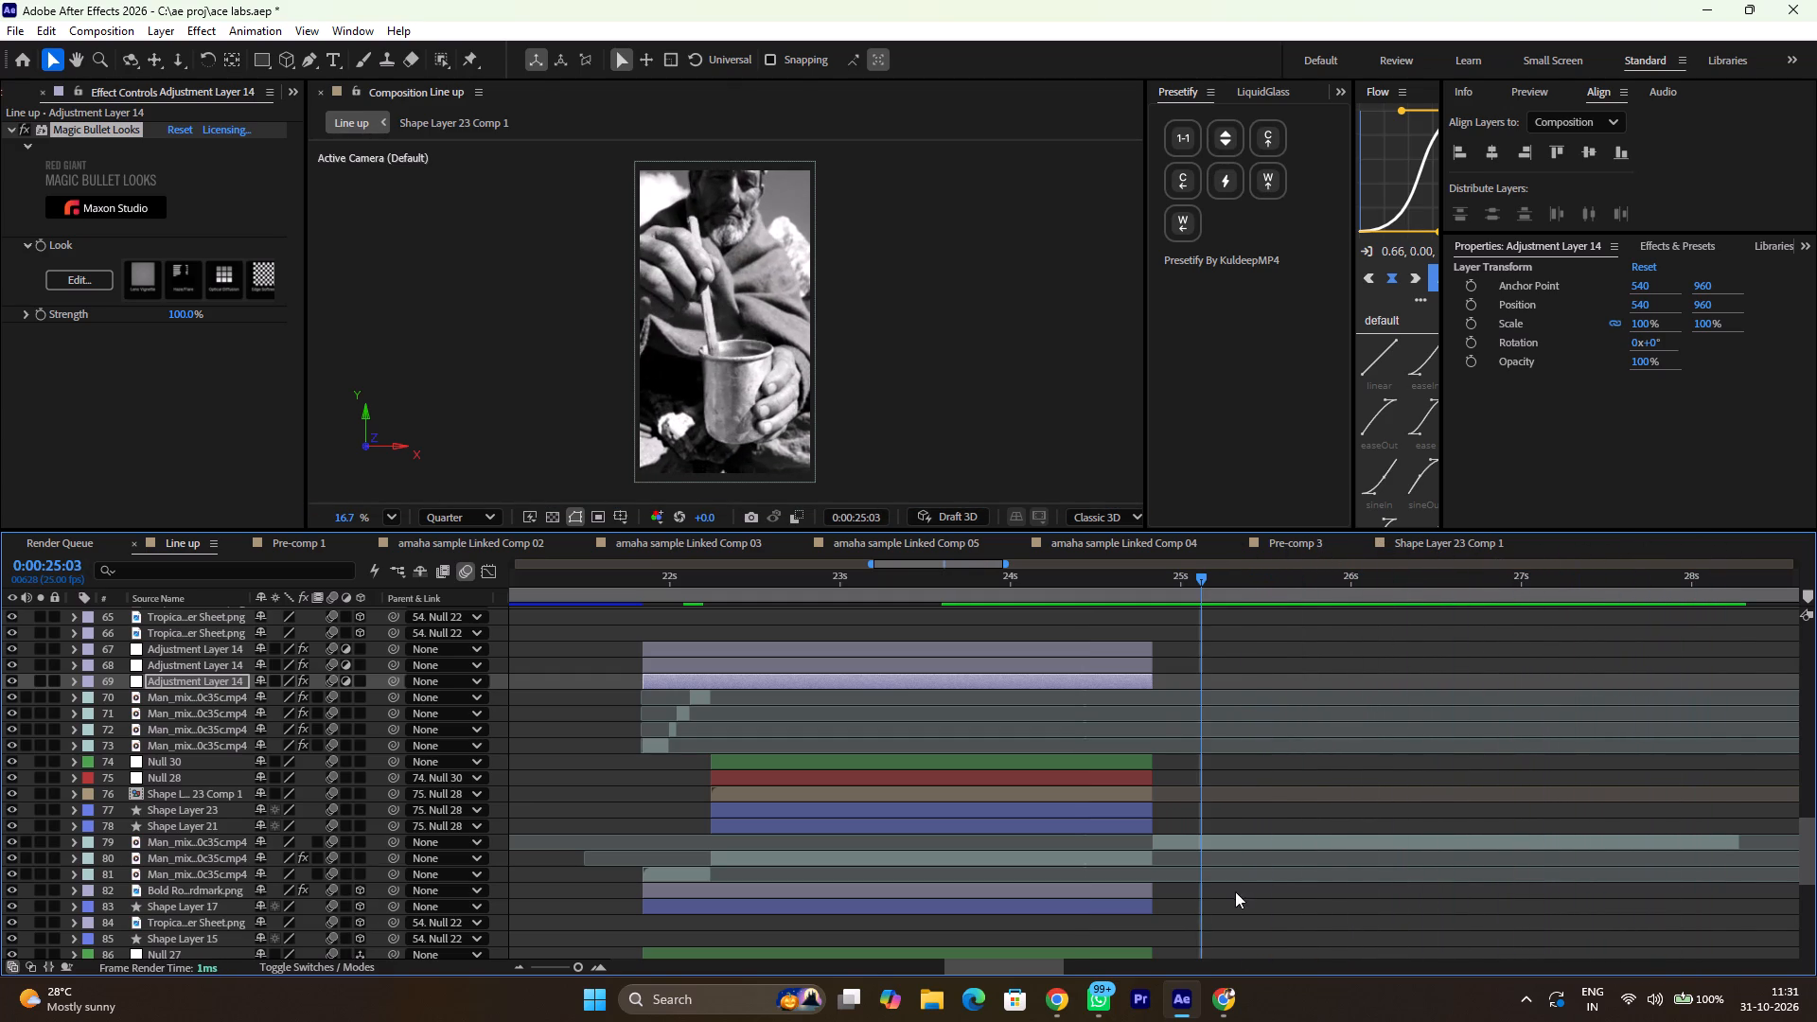
Copy the CC Vignette effect from the layer 80 mixing clip onto the layer 79 clip that follows the callout.
left_click(1220, 848)
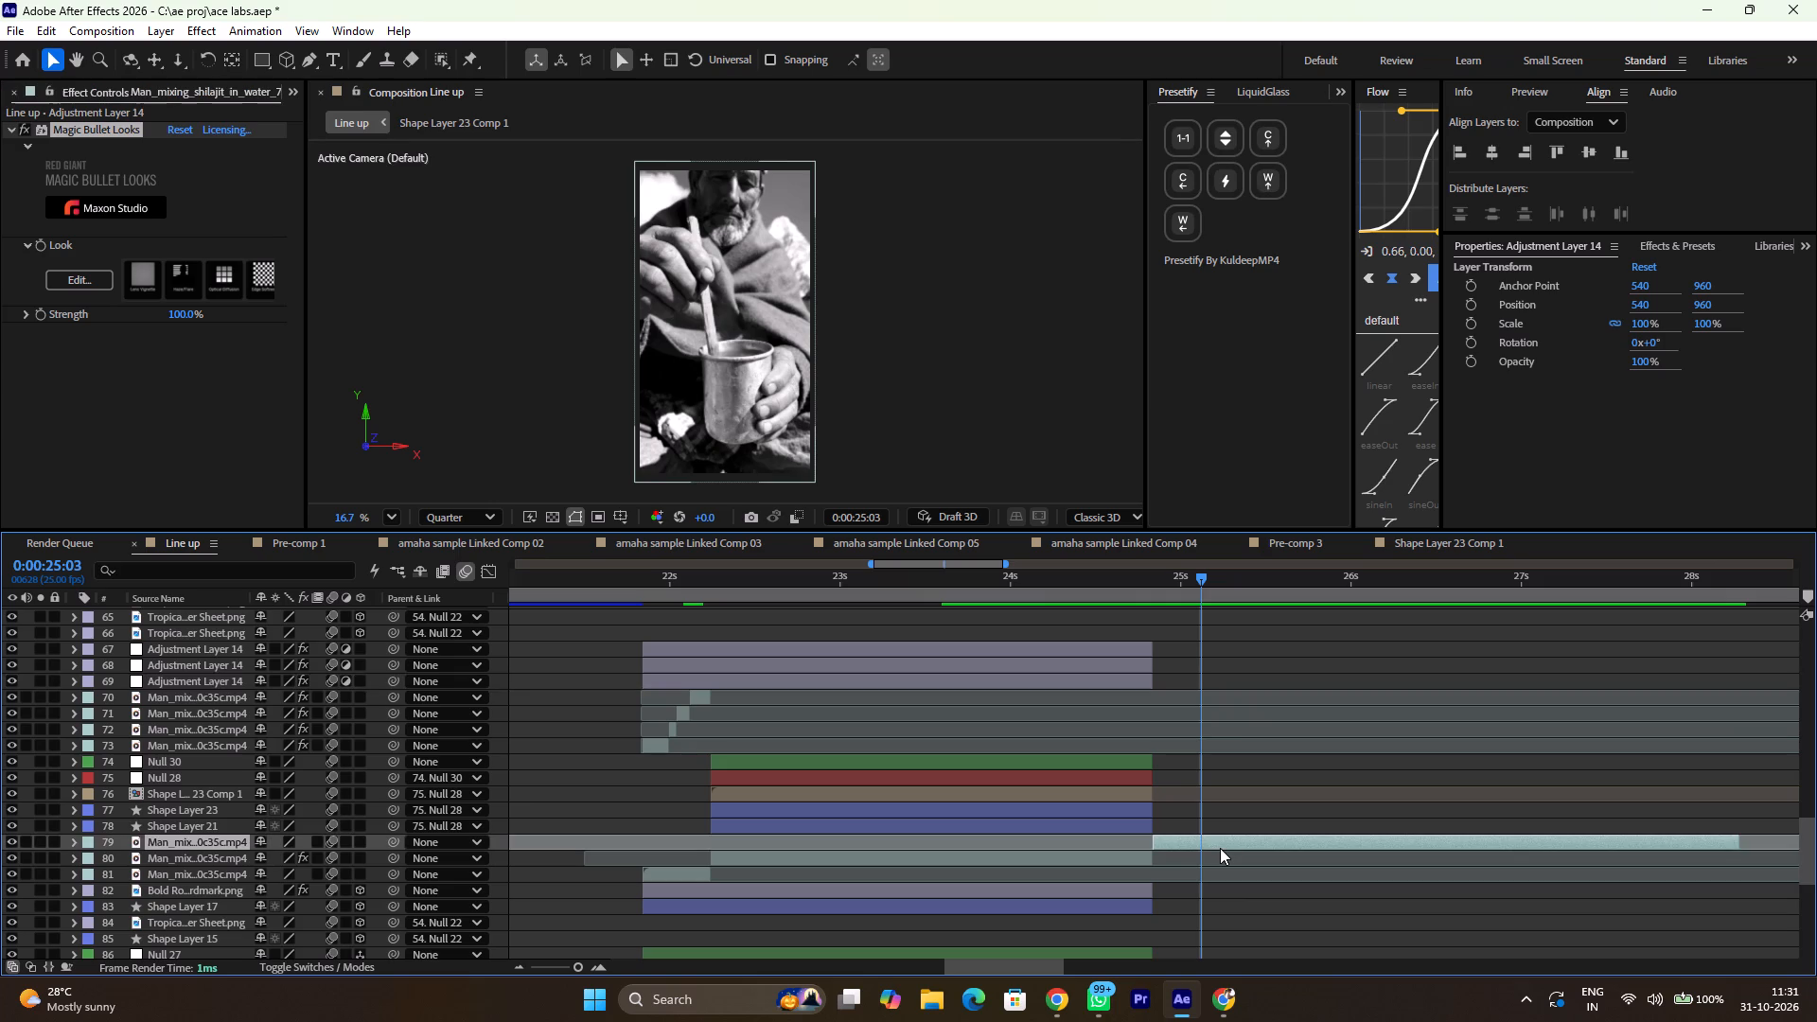
left_click(966, 866)
left_click(961, 859)
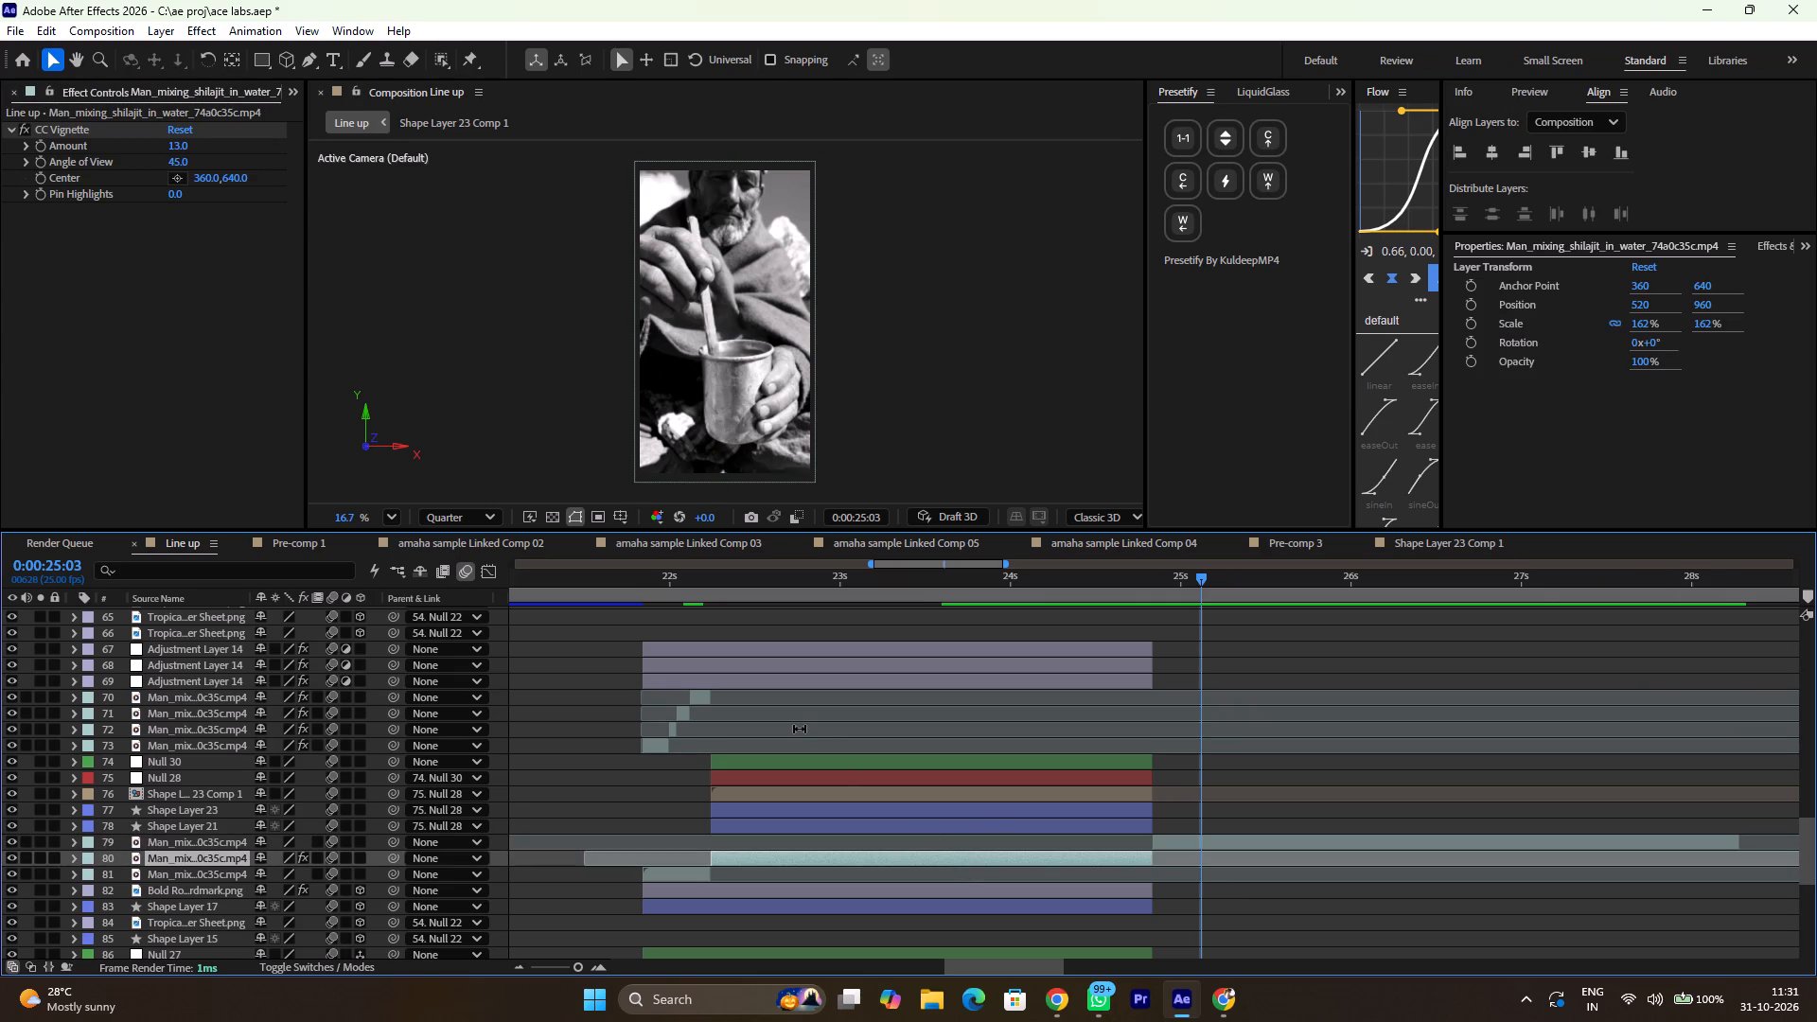
left_click(65, 131)
key("ctrl+c")
key("ctrl+c")
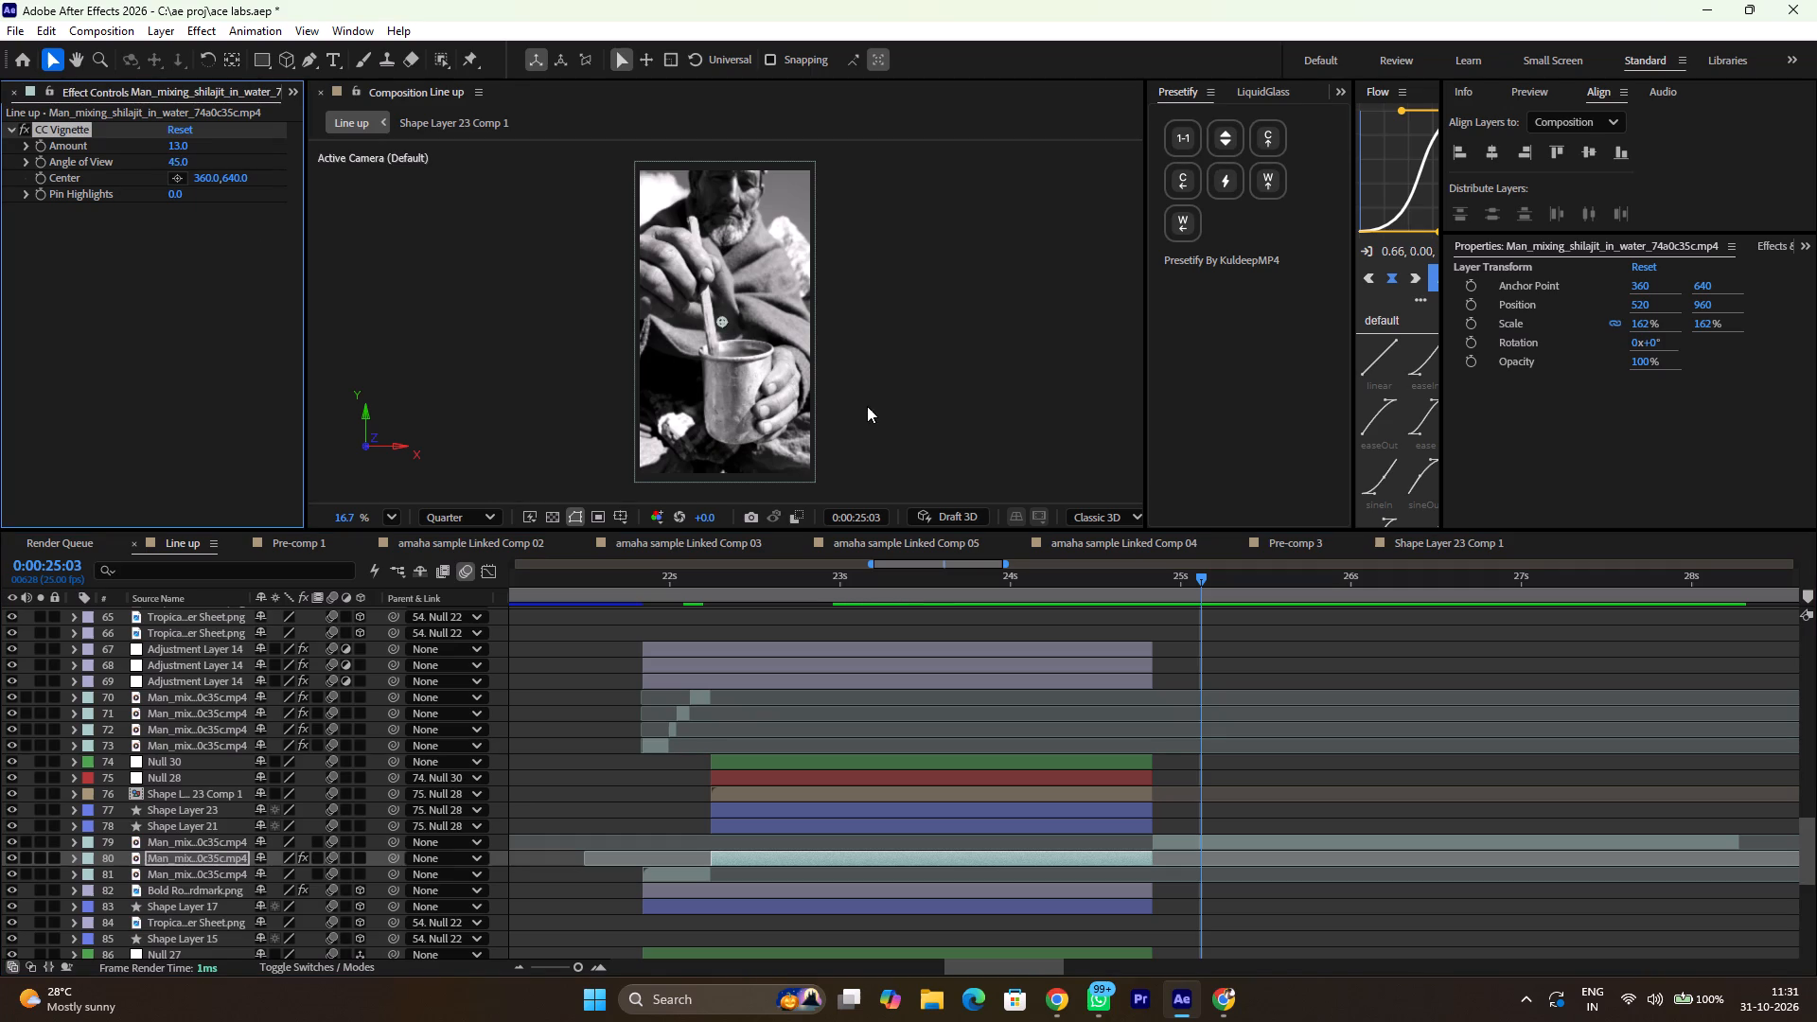
left_click_drag(1210, 831, 1207, 840)
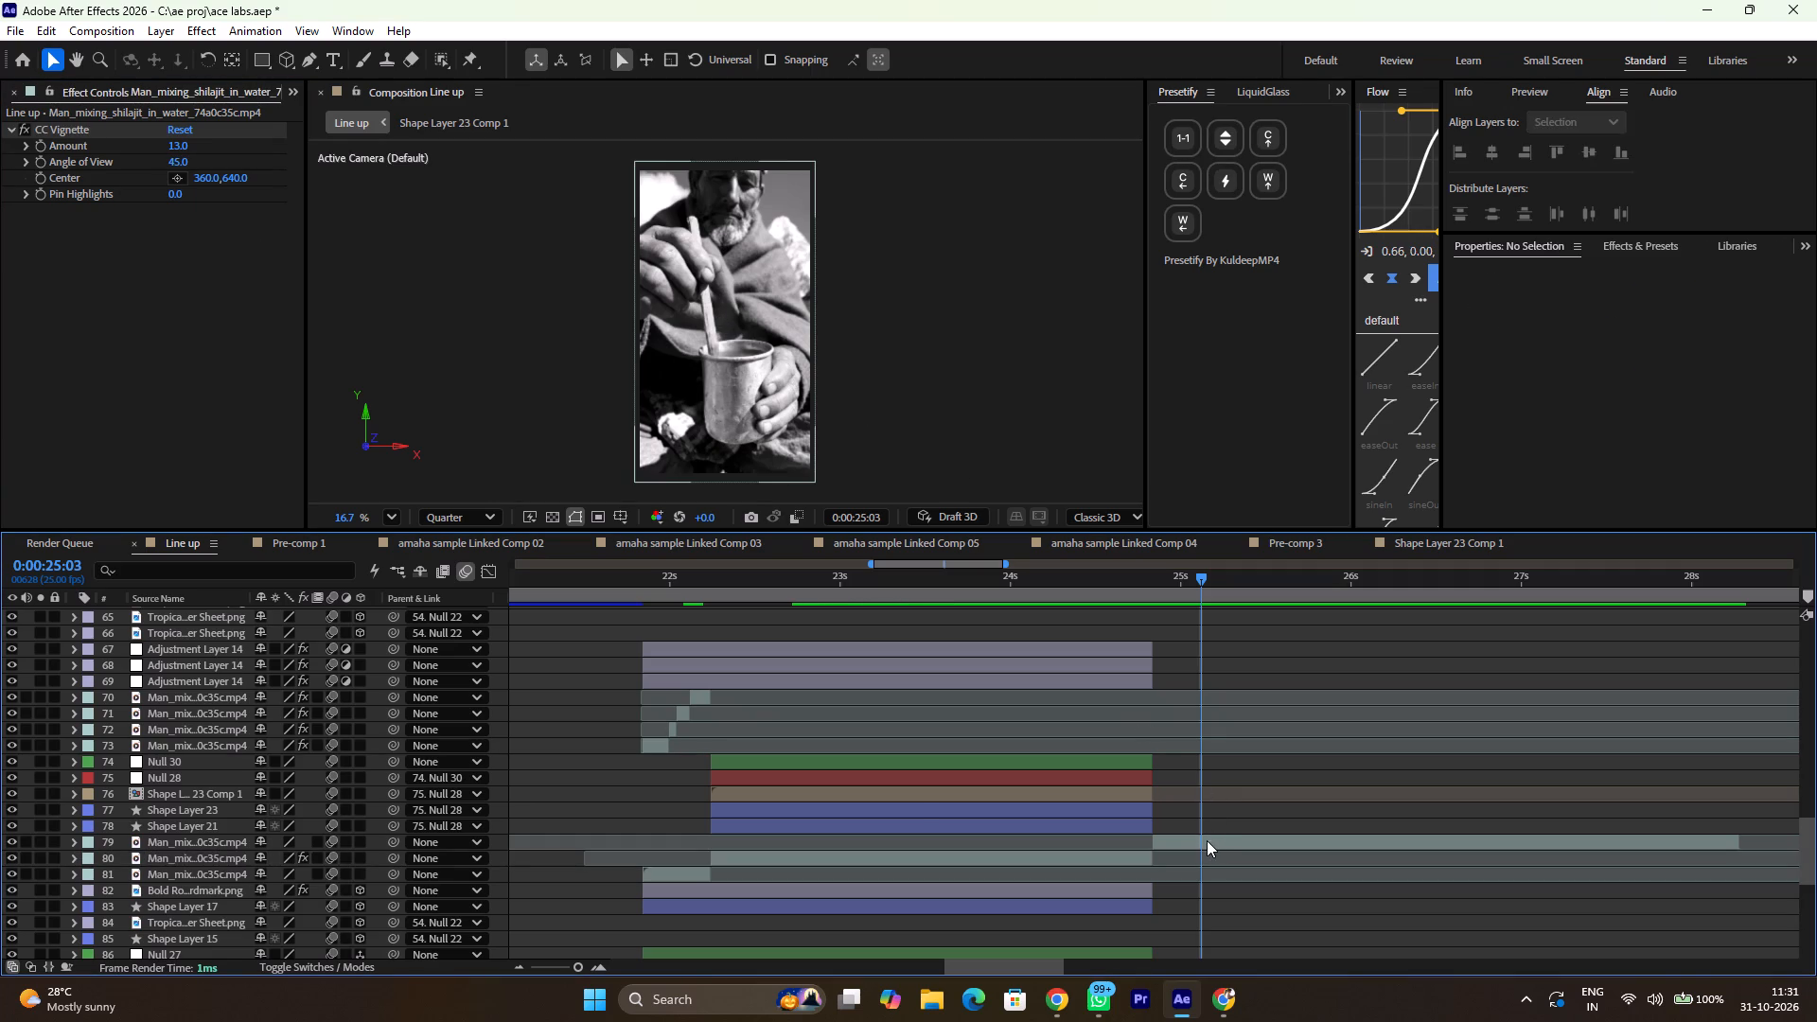
left_click(1207, 840)
key("ctrl+v")
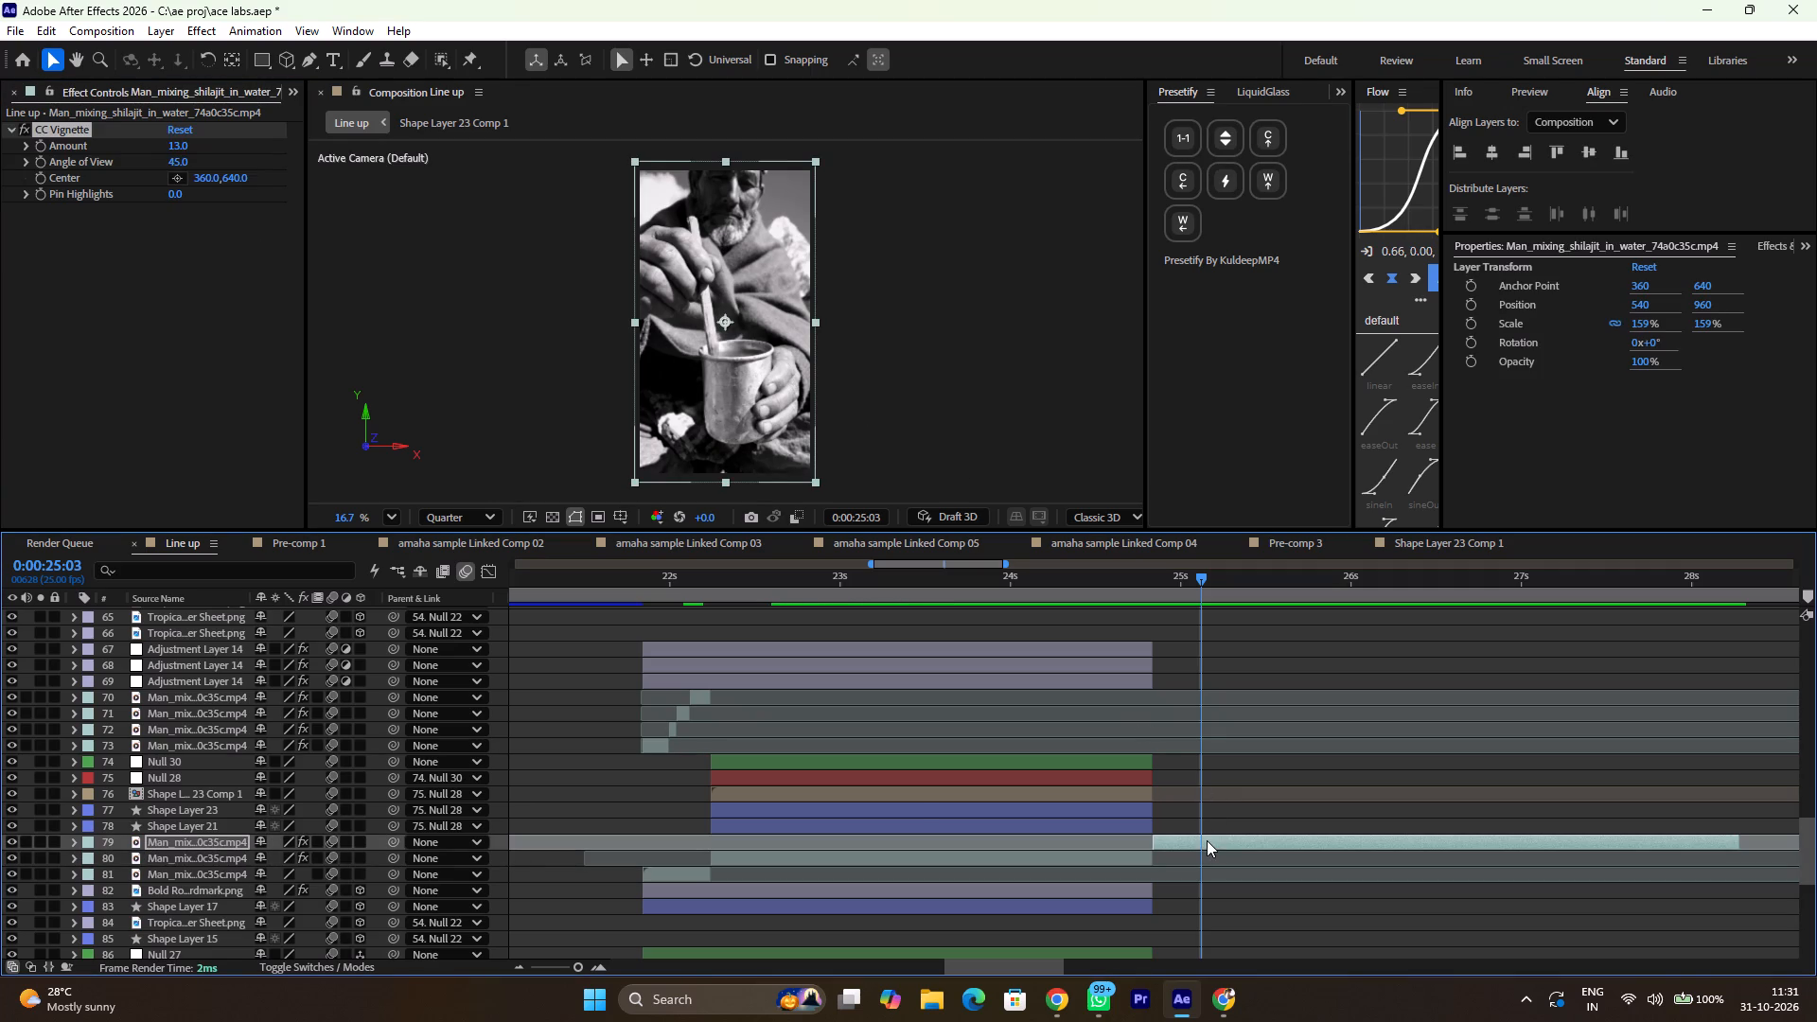
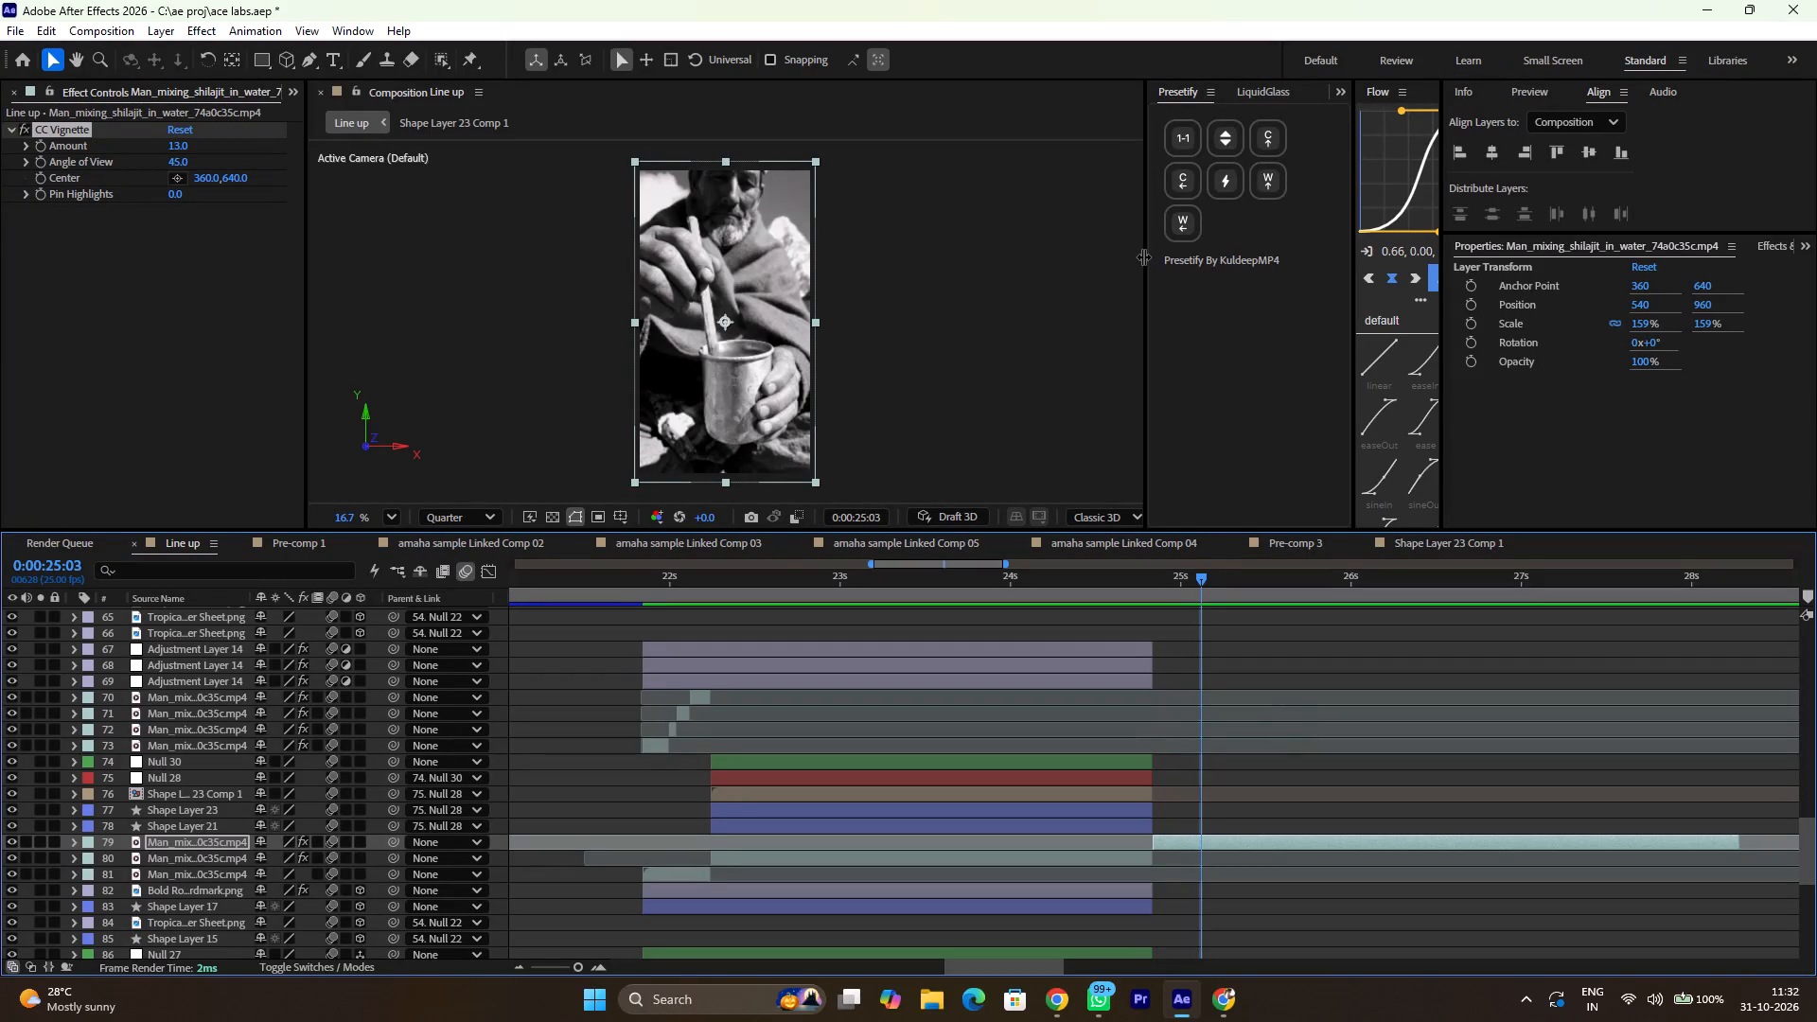
Make room in the workspace for the full Flow curve editor and bring up the Motion Tools extension beside it.
left_click_drag(1146, 255, 1050, 277)
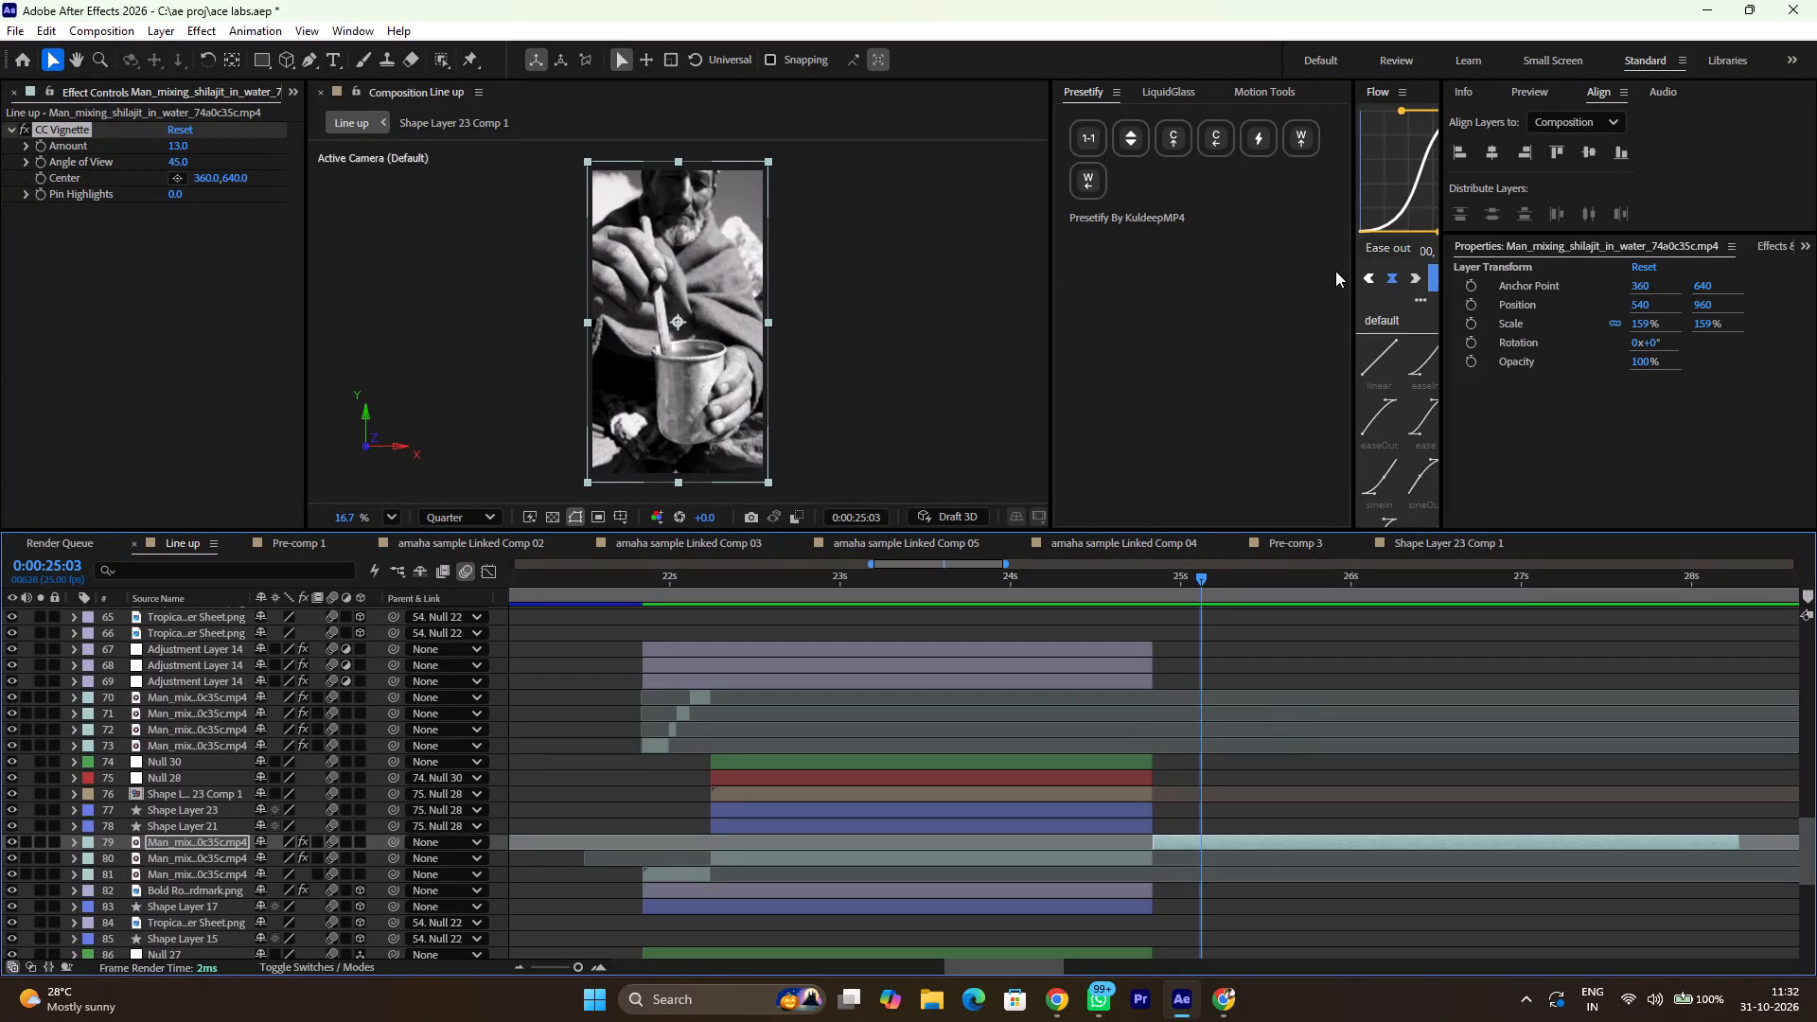
left_click_drag(1353, 270, 1267, 284)
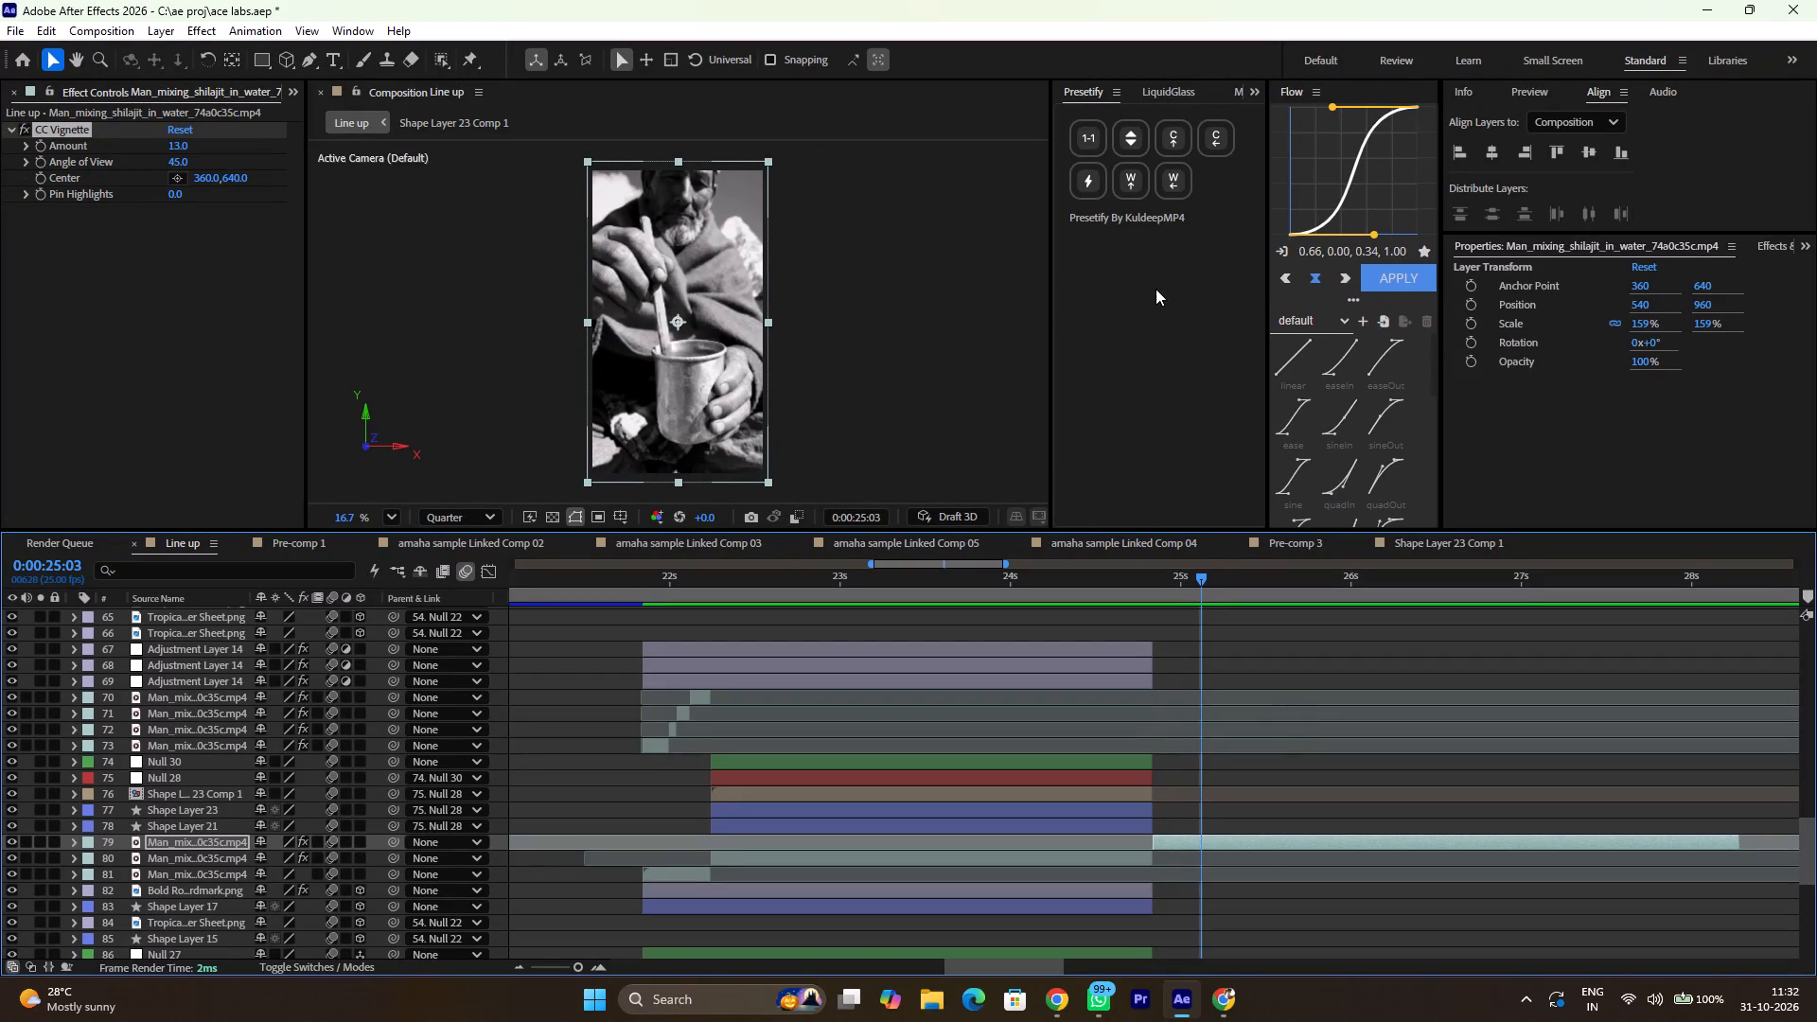
left_click(1228, 94)
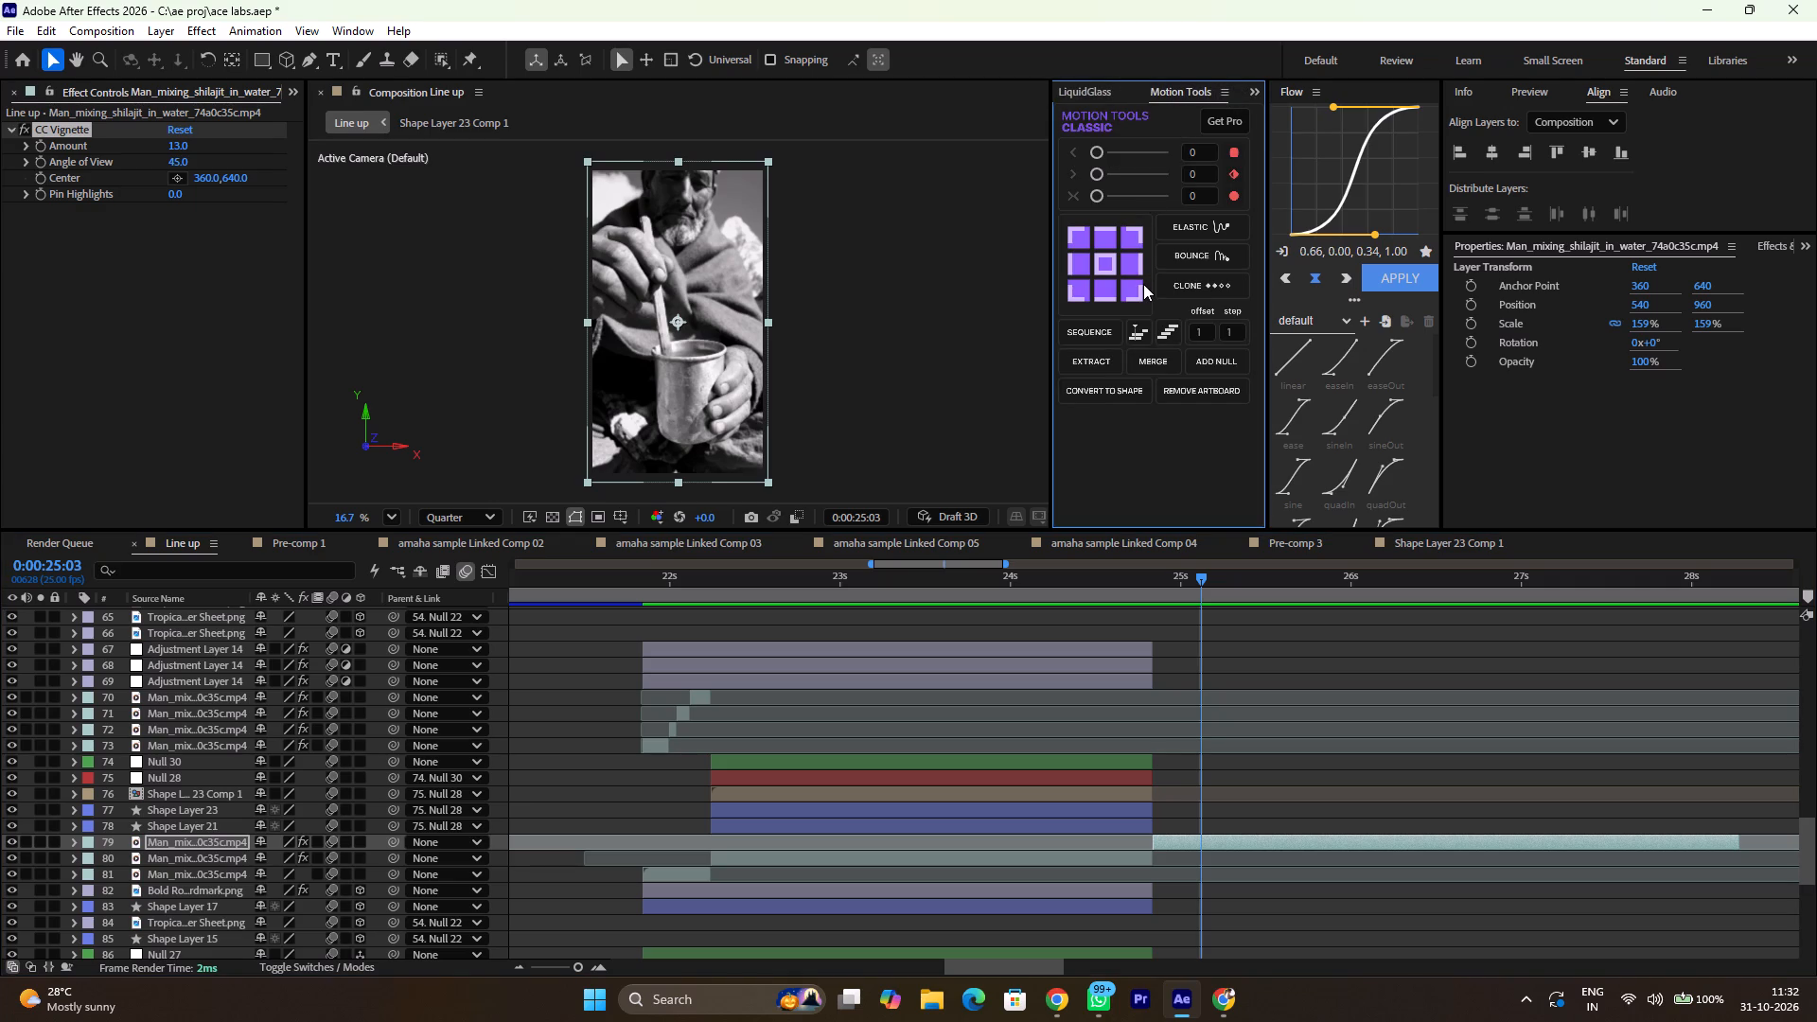
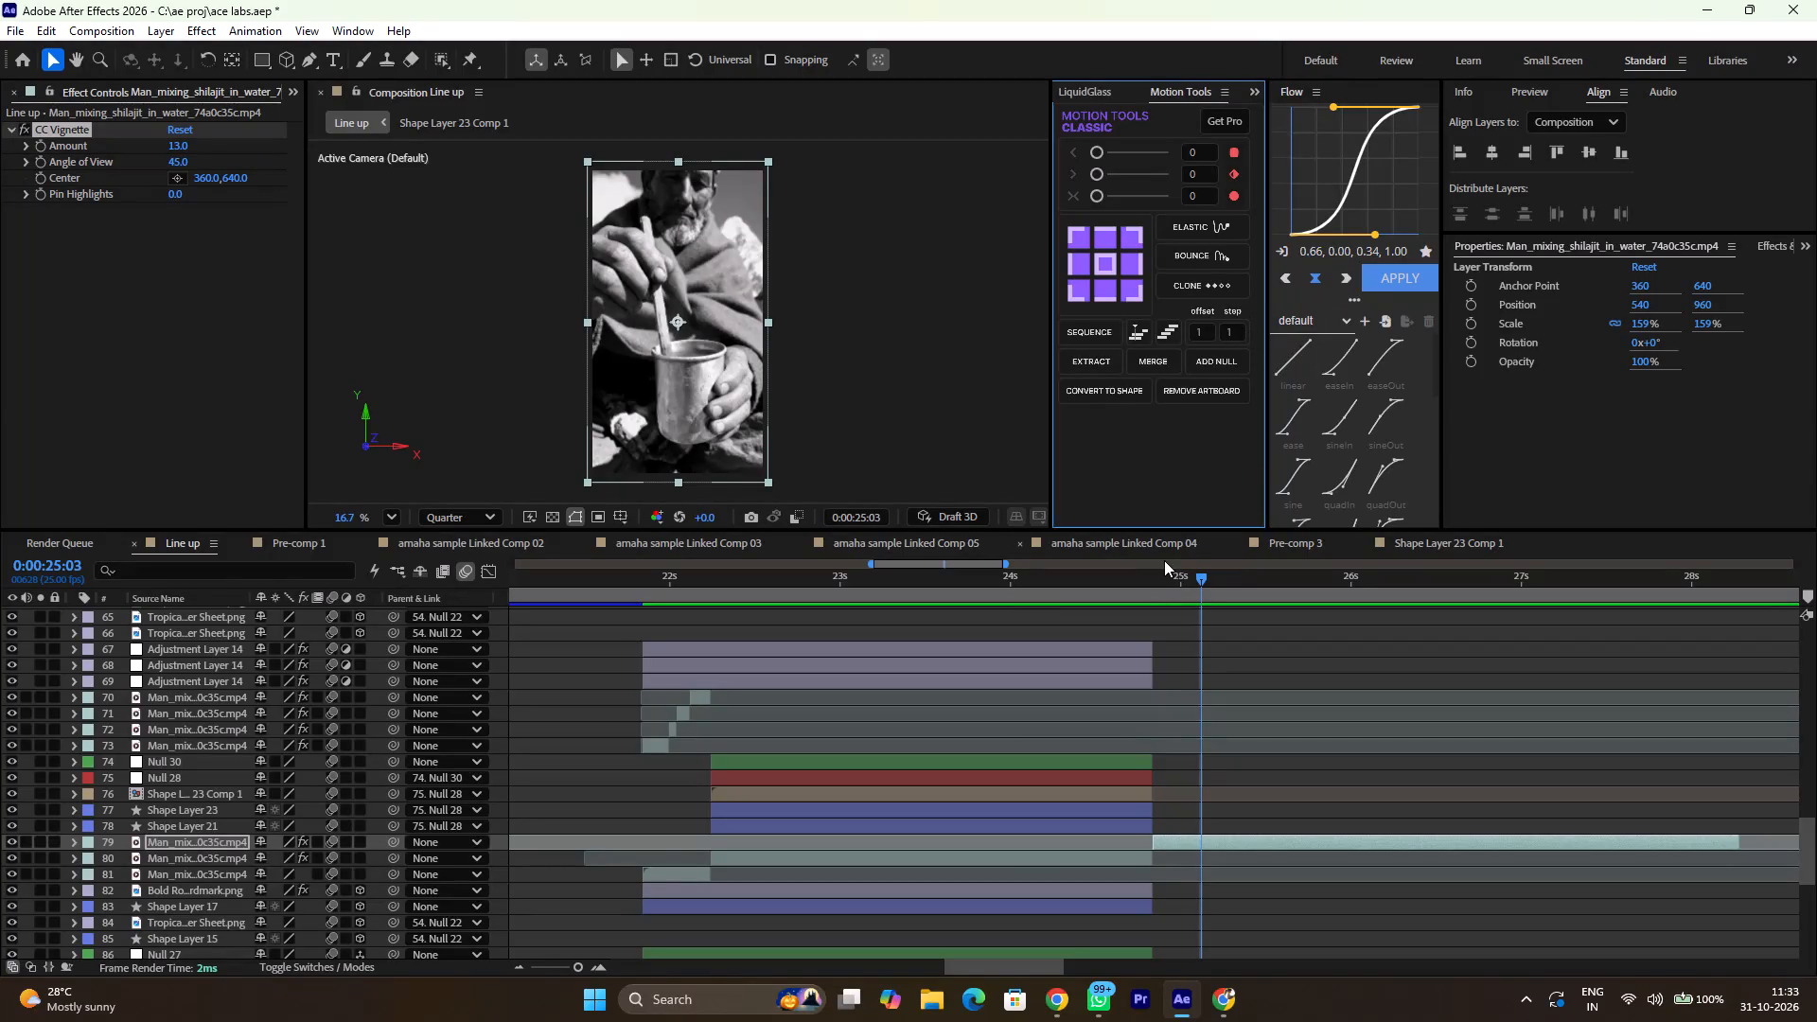
Move the playhead to 0:00:24:21, at the start of the selected mixing clip following the callout scene.
left_click_drag(1164, 560, 1159, 577)
left_click(1159, 577)
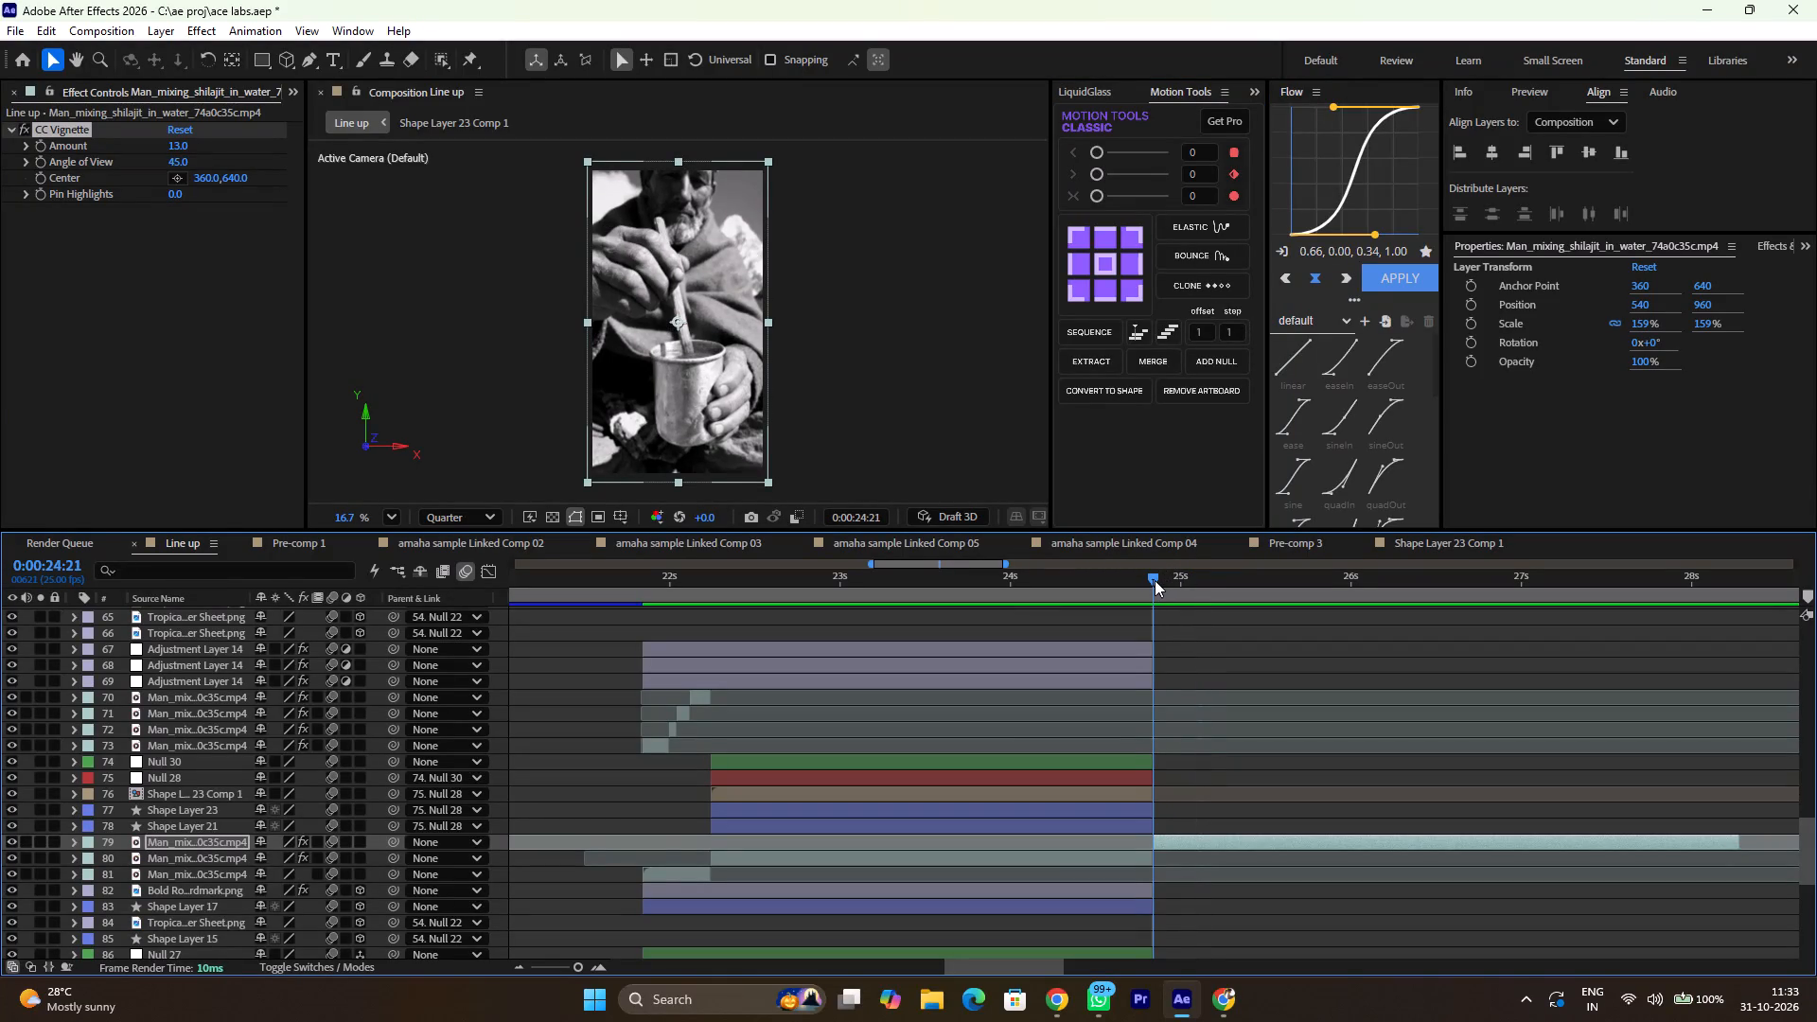
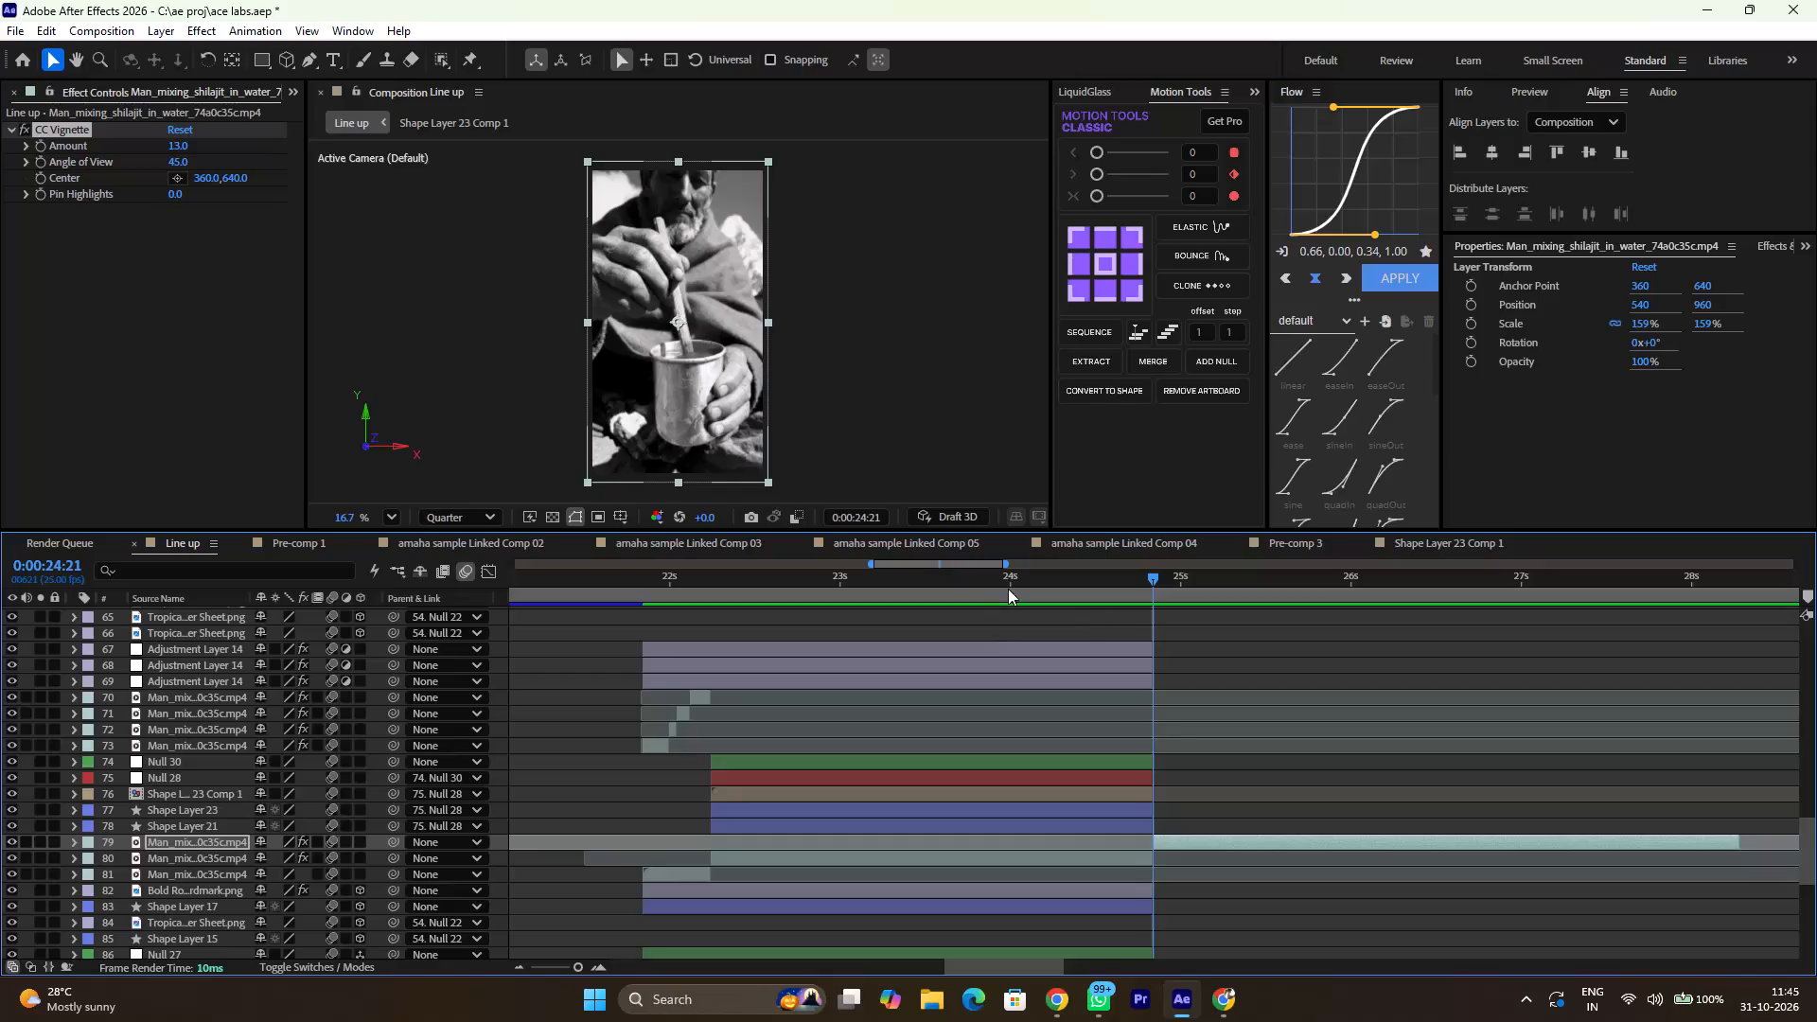
Scrub between 0:00:21:21 and 0:00:27:14 to review the shilajit callout scene and its cut into the following mixing clip.
left_click_drag(1009, 581, 644, 661)
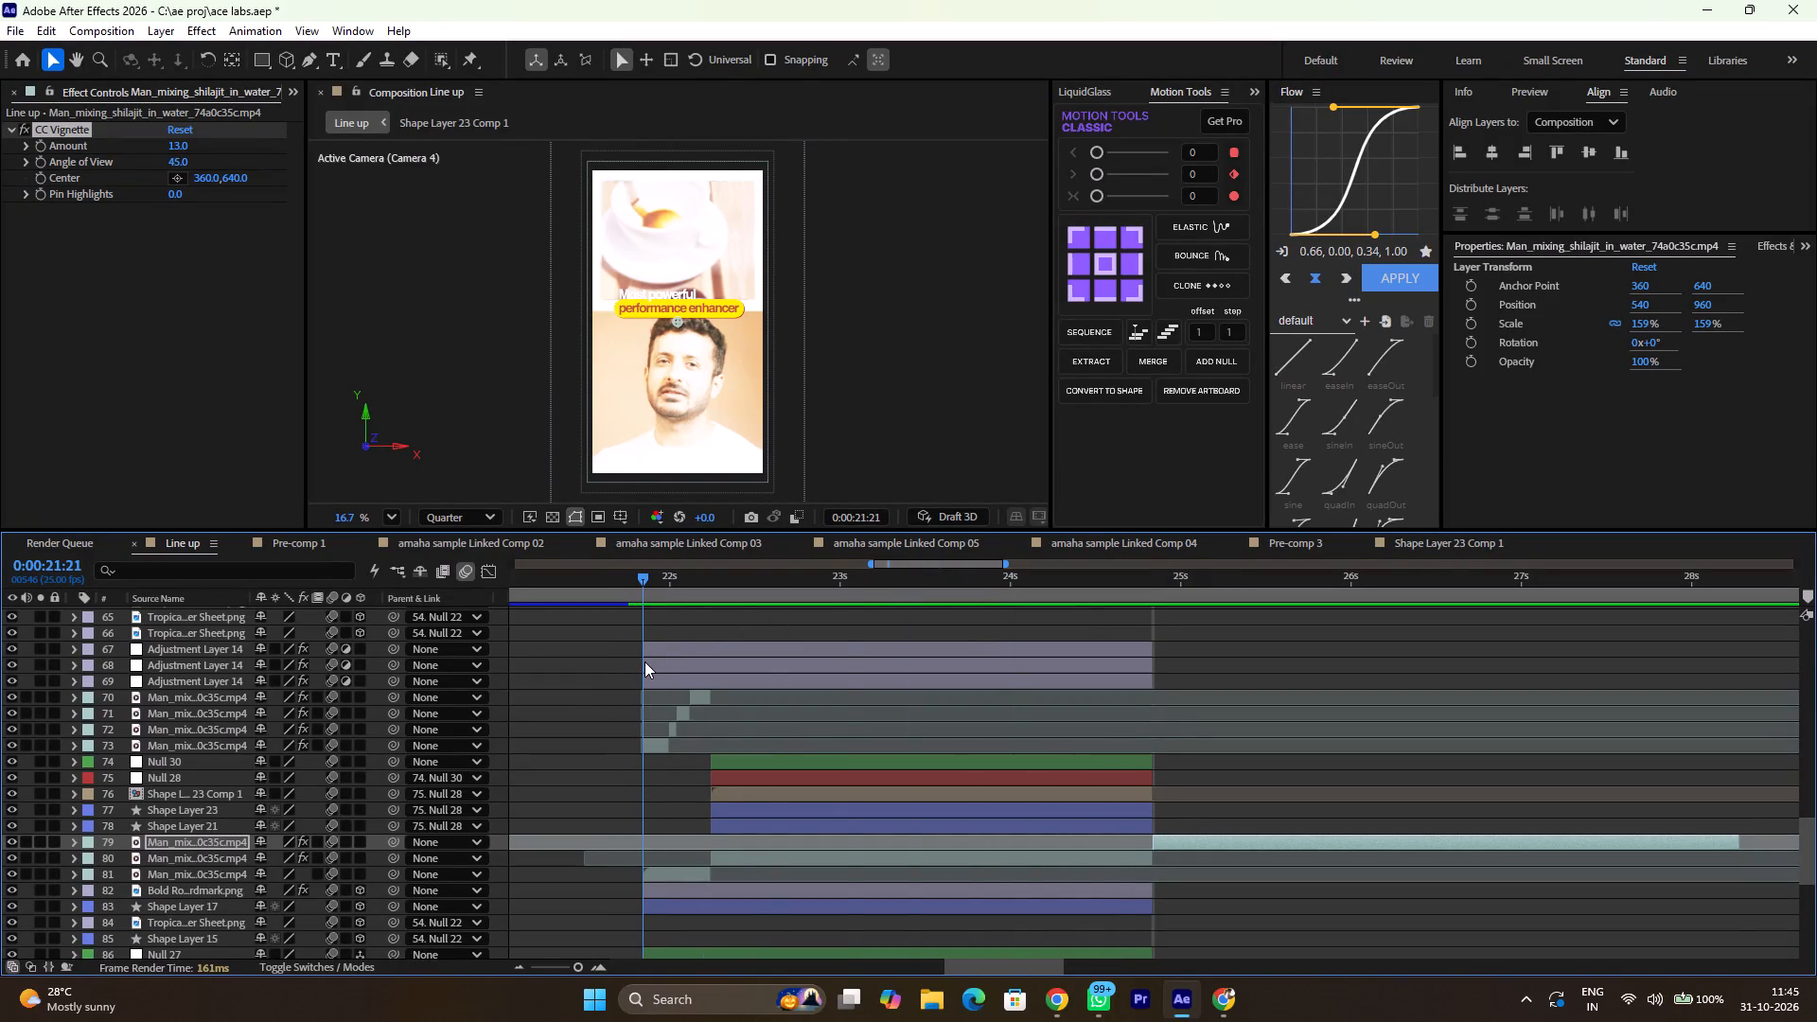
left_click_drag(644, 661, 1116, 659)
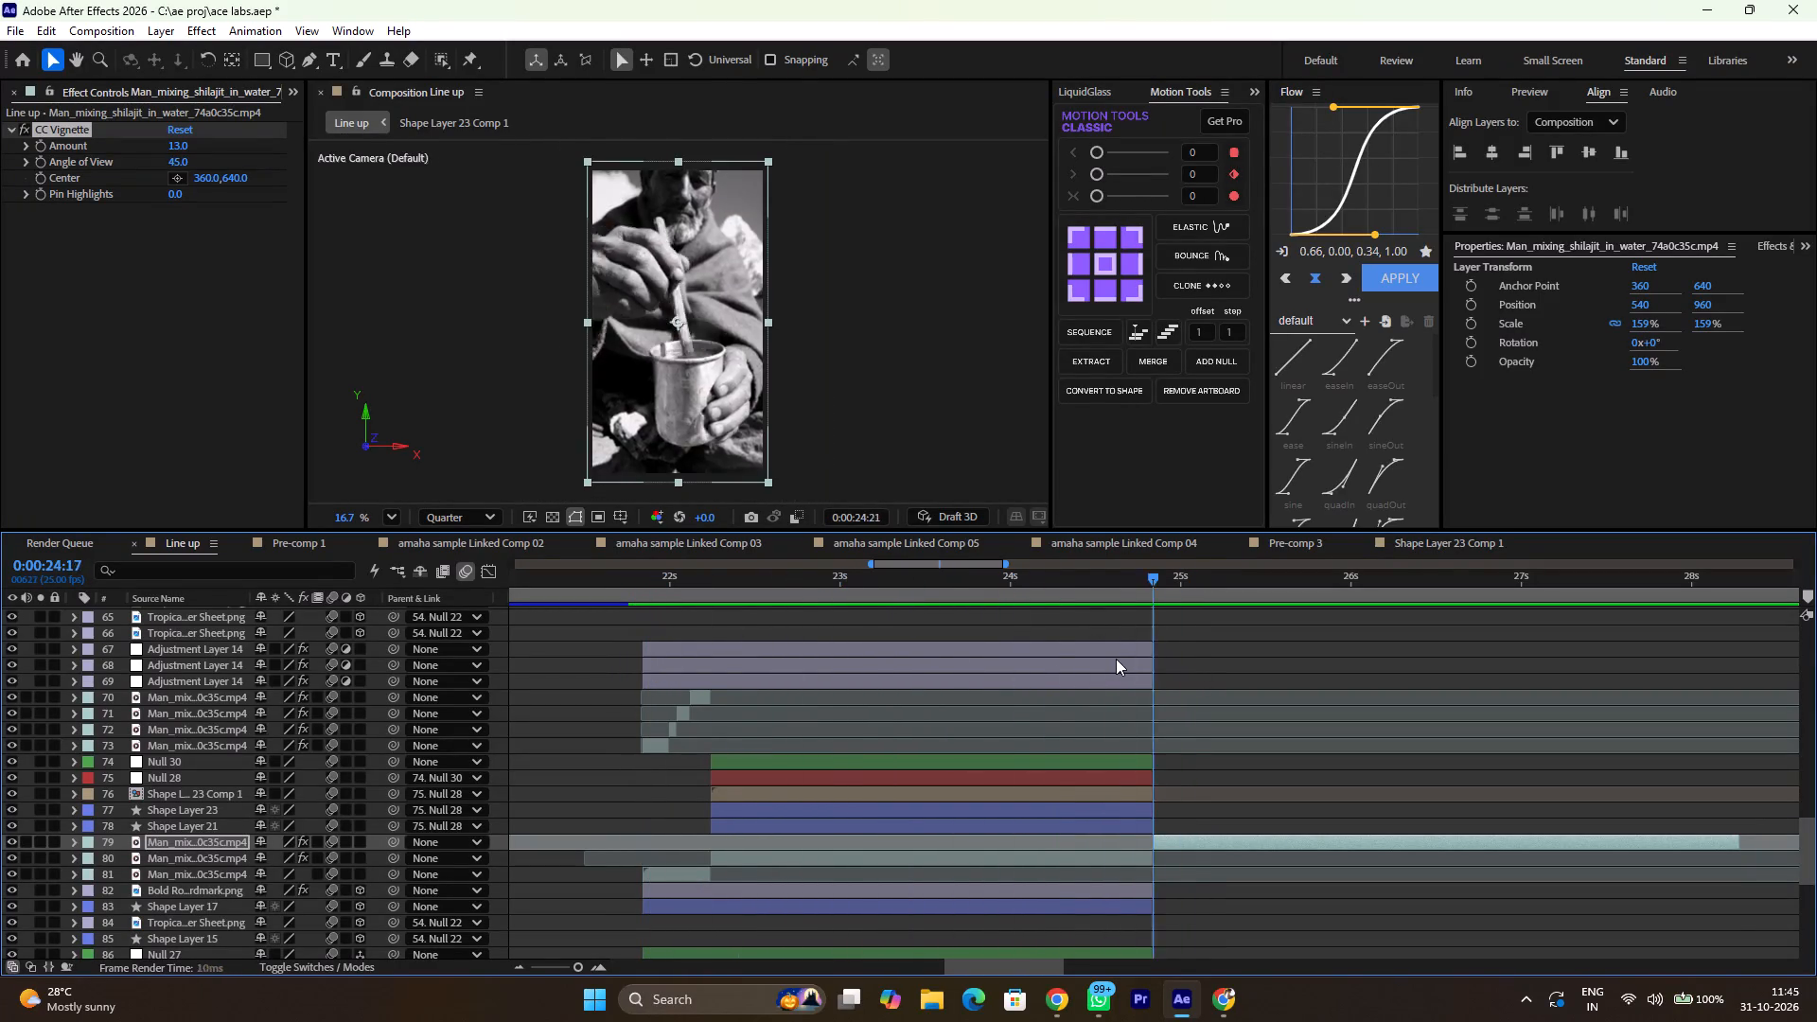
left_click_drag(1116, 659, 952, 679)
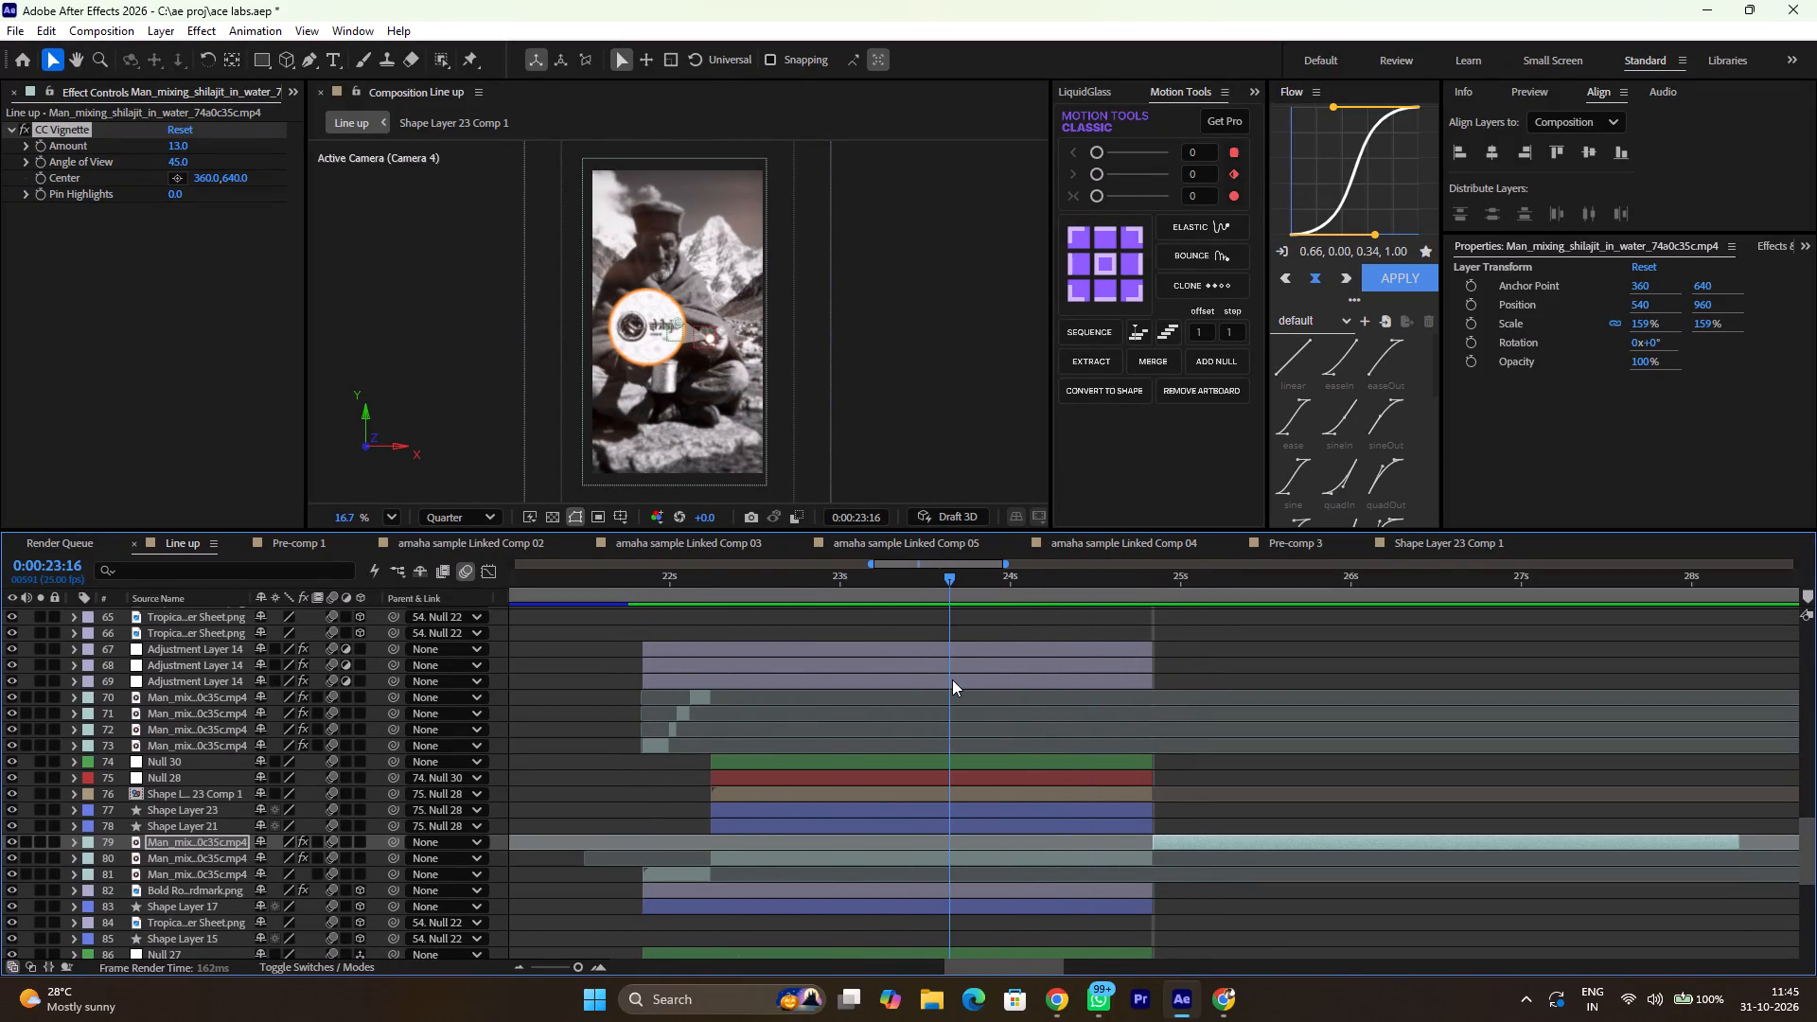
left_click_drag(952, 679, 1155, 659)
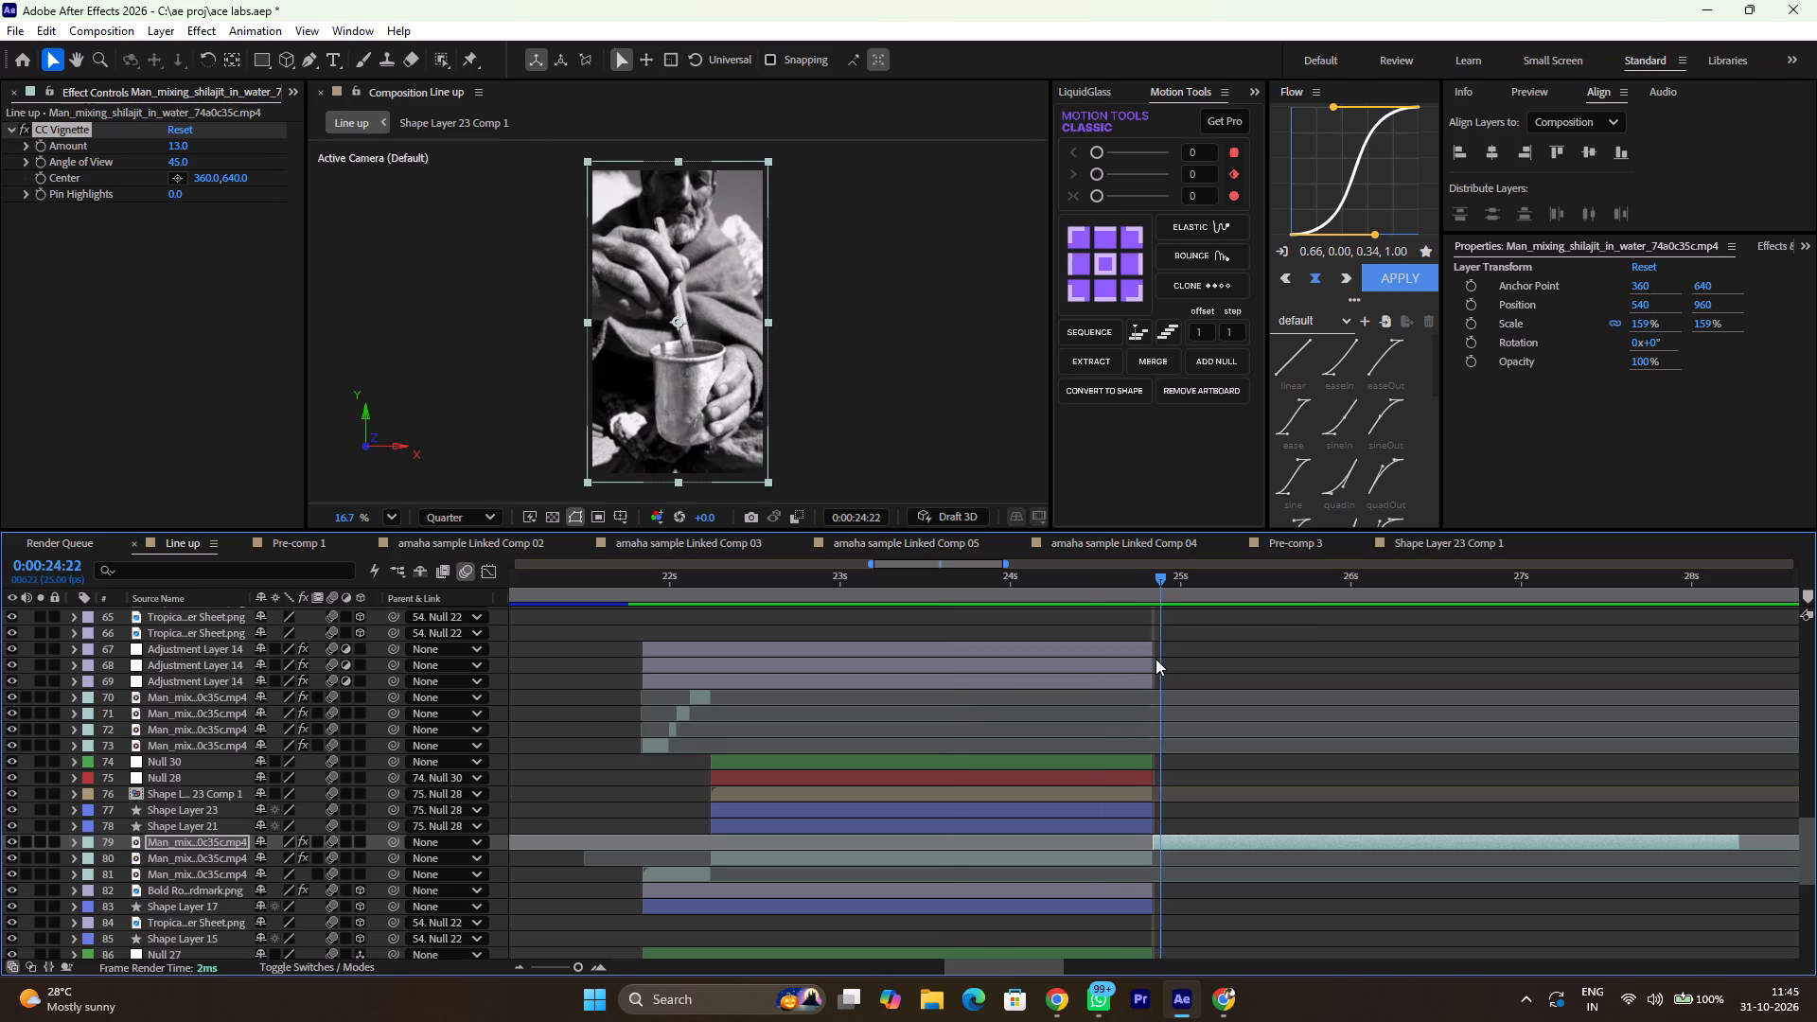
left_click_drag(1155, 659, 1554, 652)
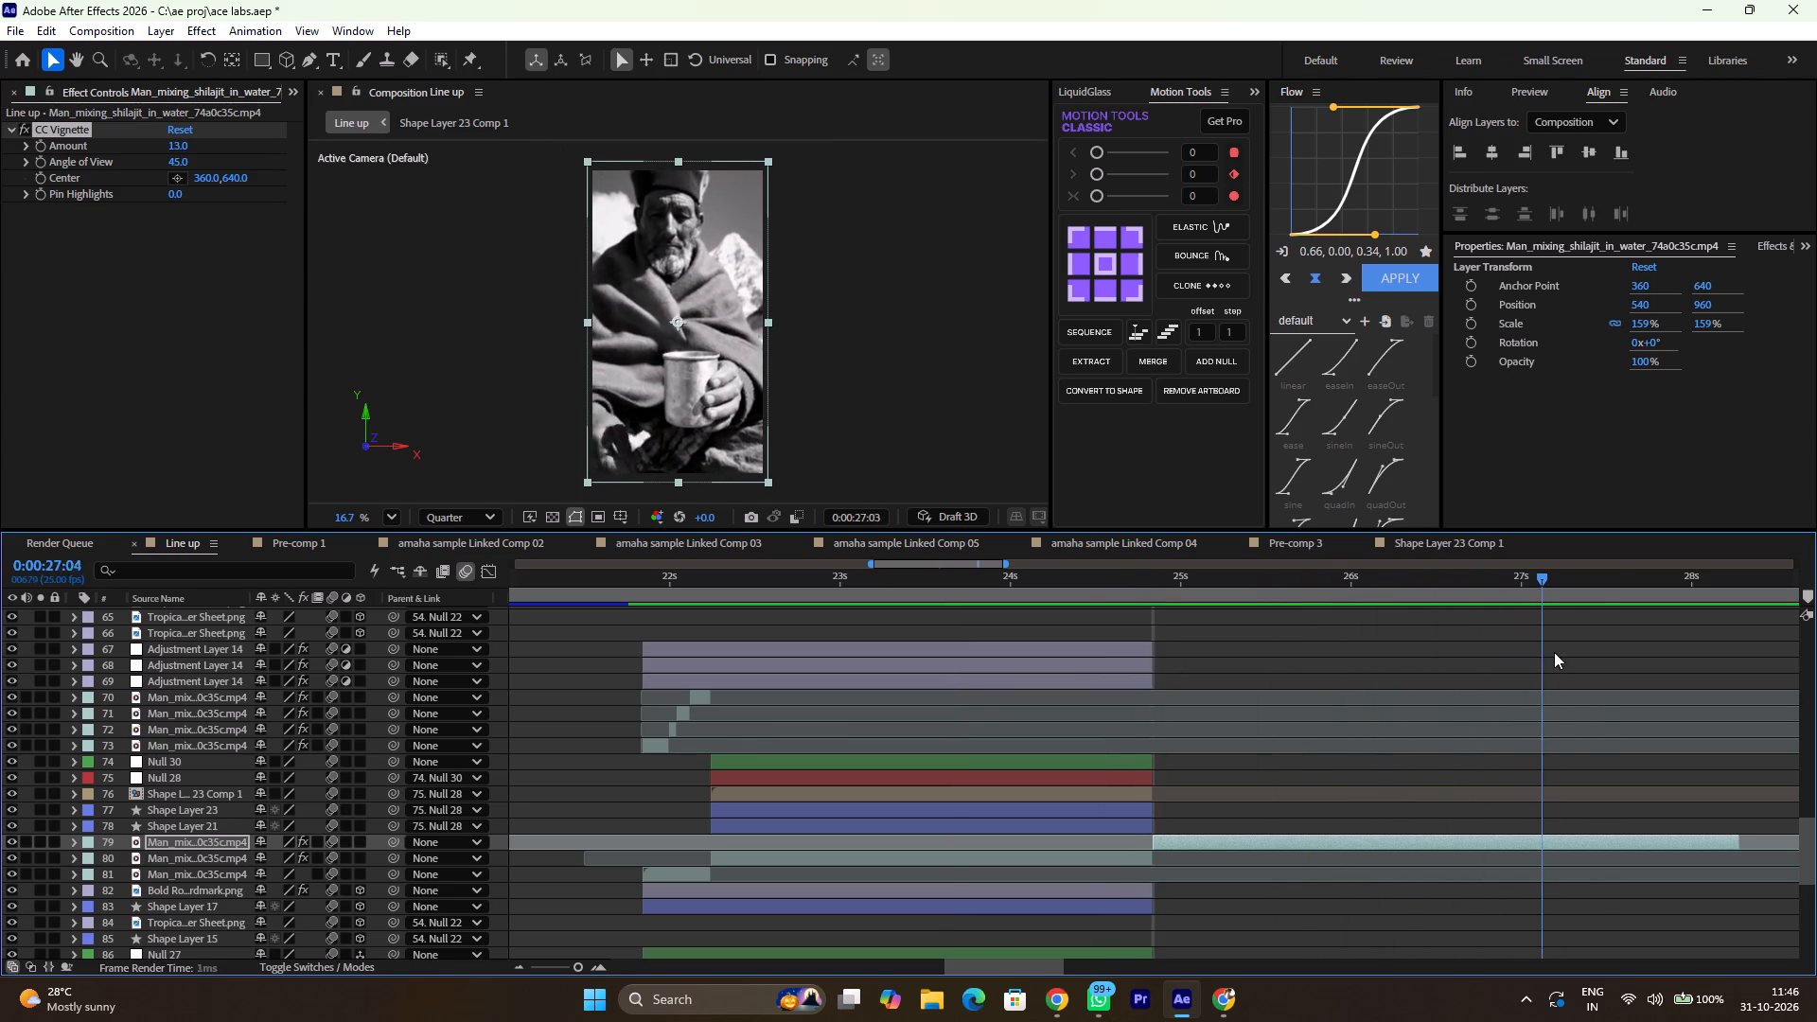
left_click_drag(1554, 652, 1619, 651)
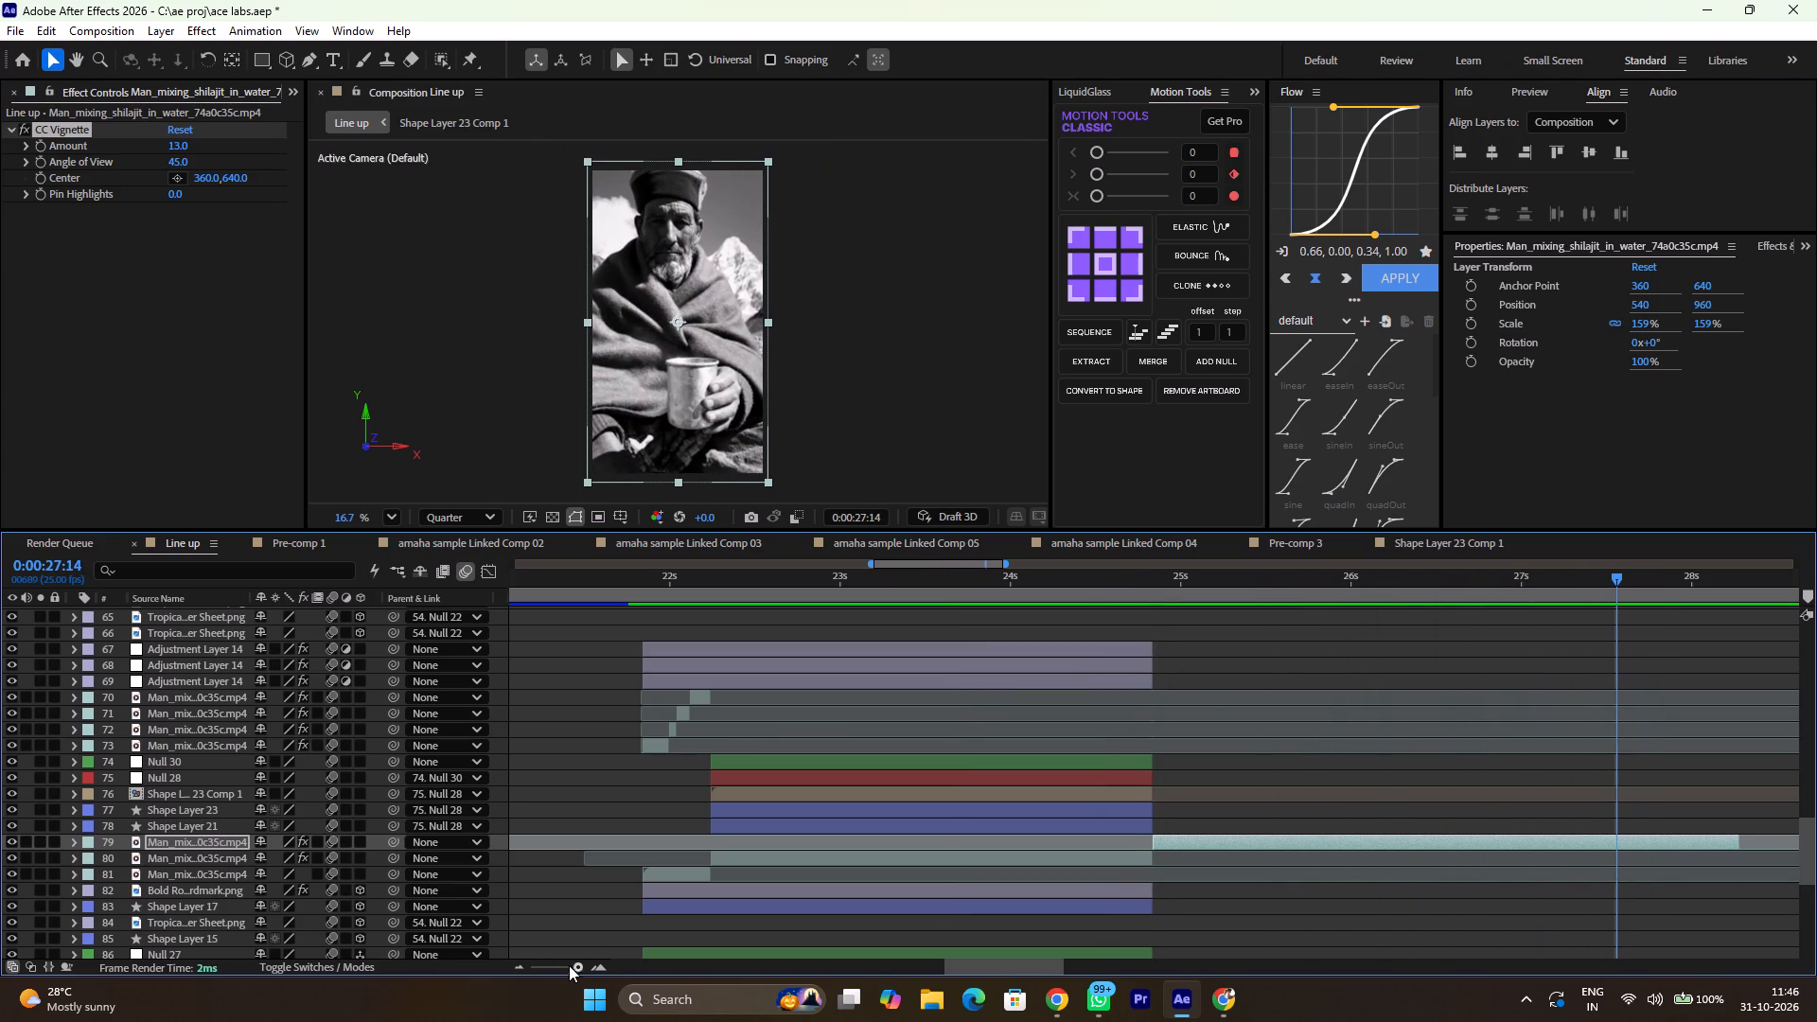
left_click_drag(567, 966, 555, 963)
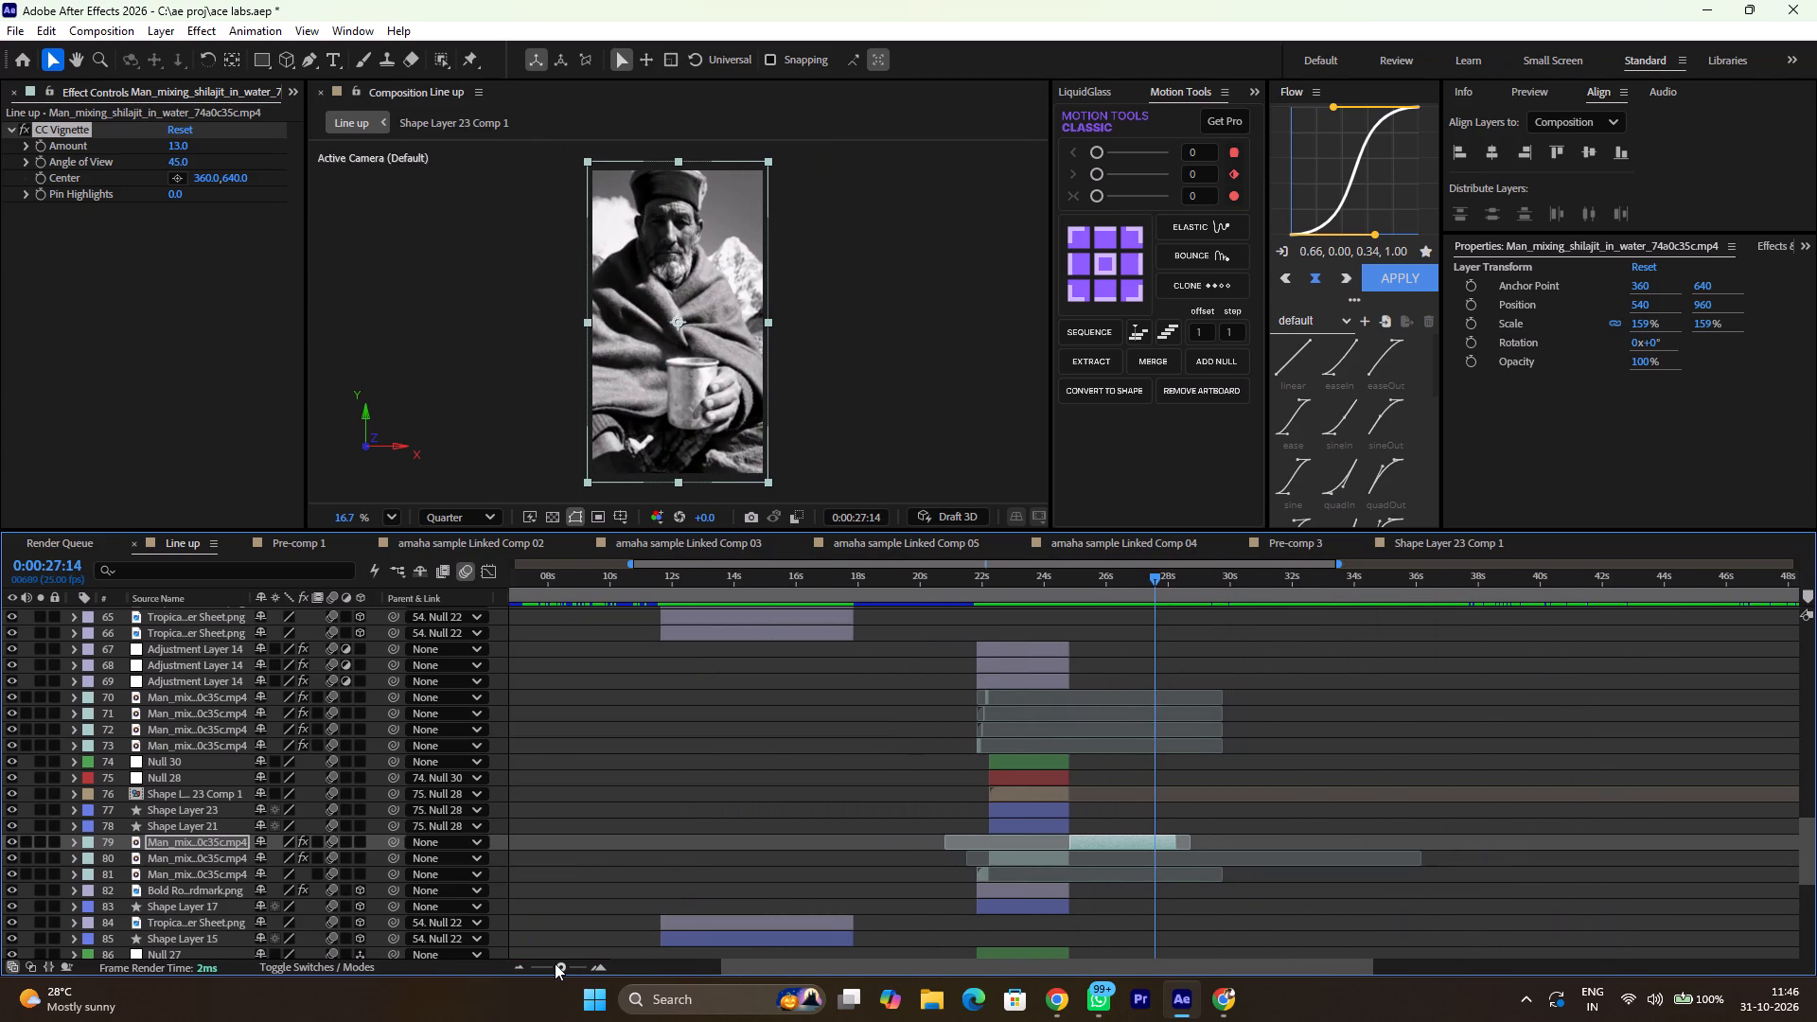
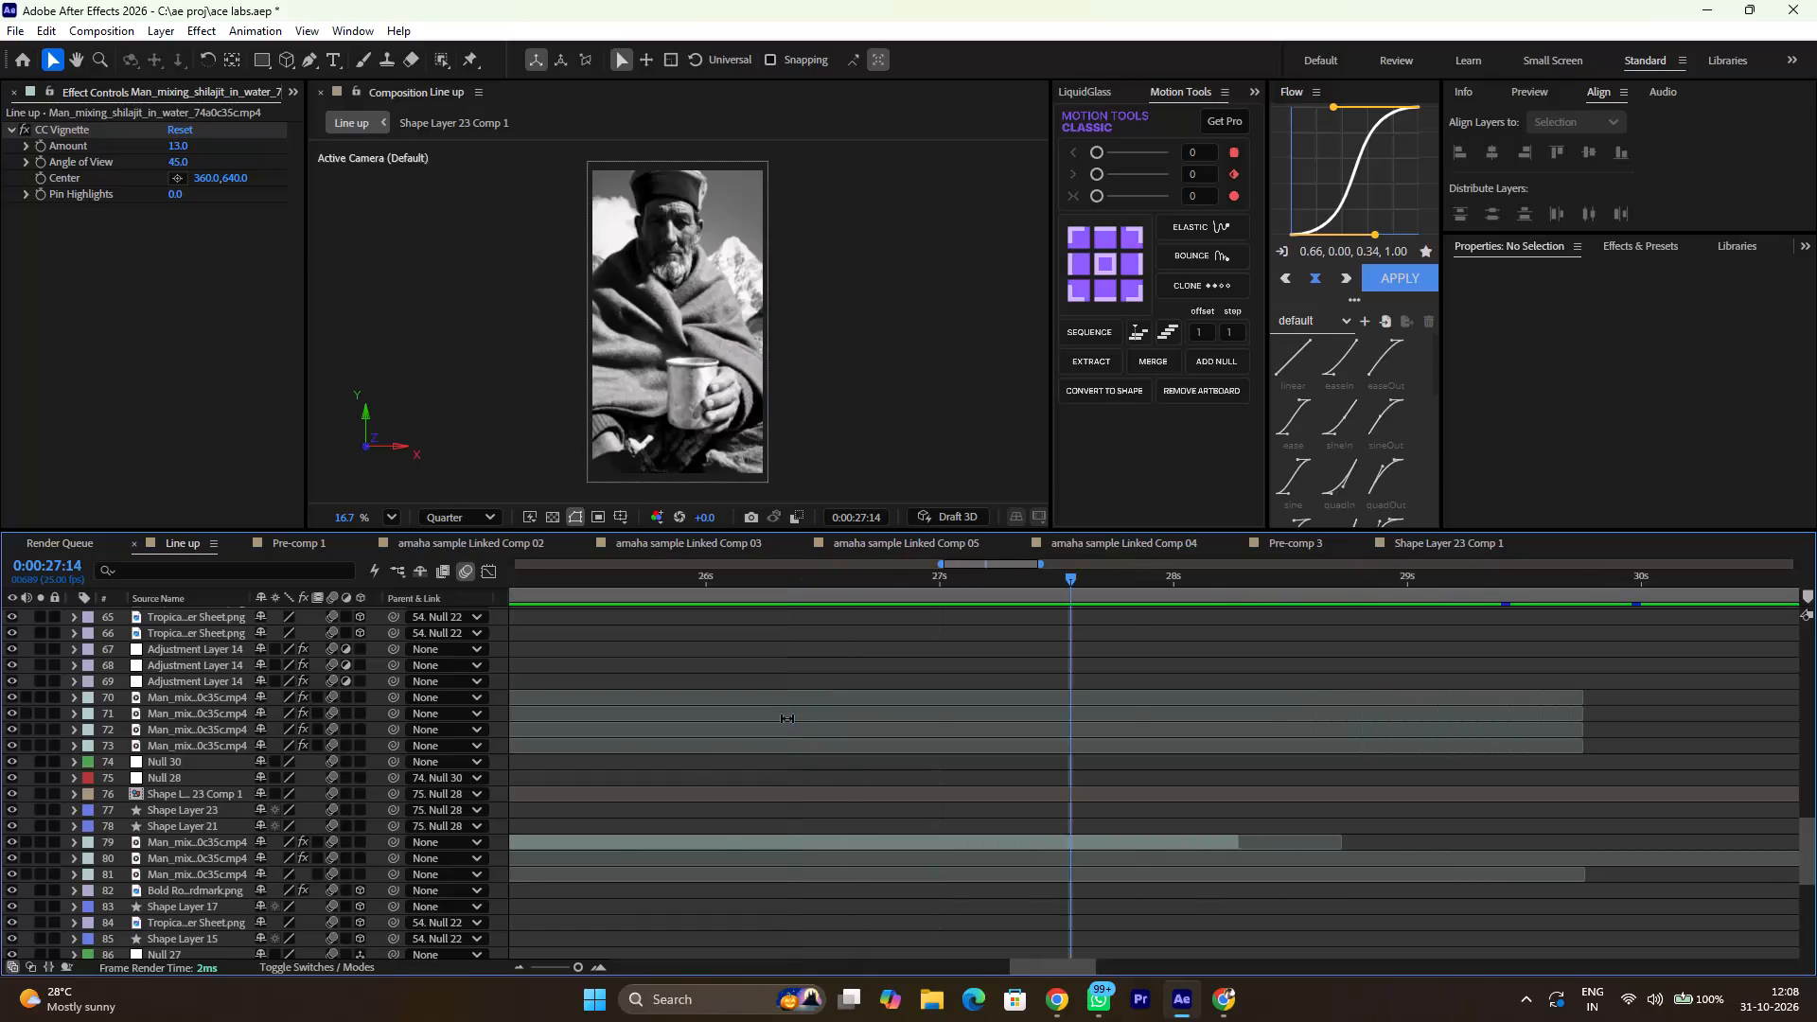
Scrub between 0:00:23:06 and 0:00:24:23 to examine the cut from the shilajit callout scene into the mixing clip.
scroll(787, 718, "down", 3, "ctrl+alt")
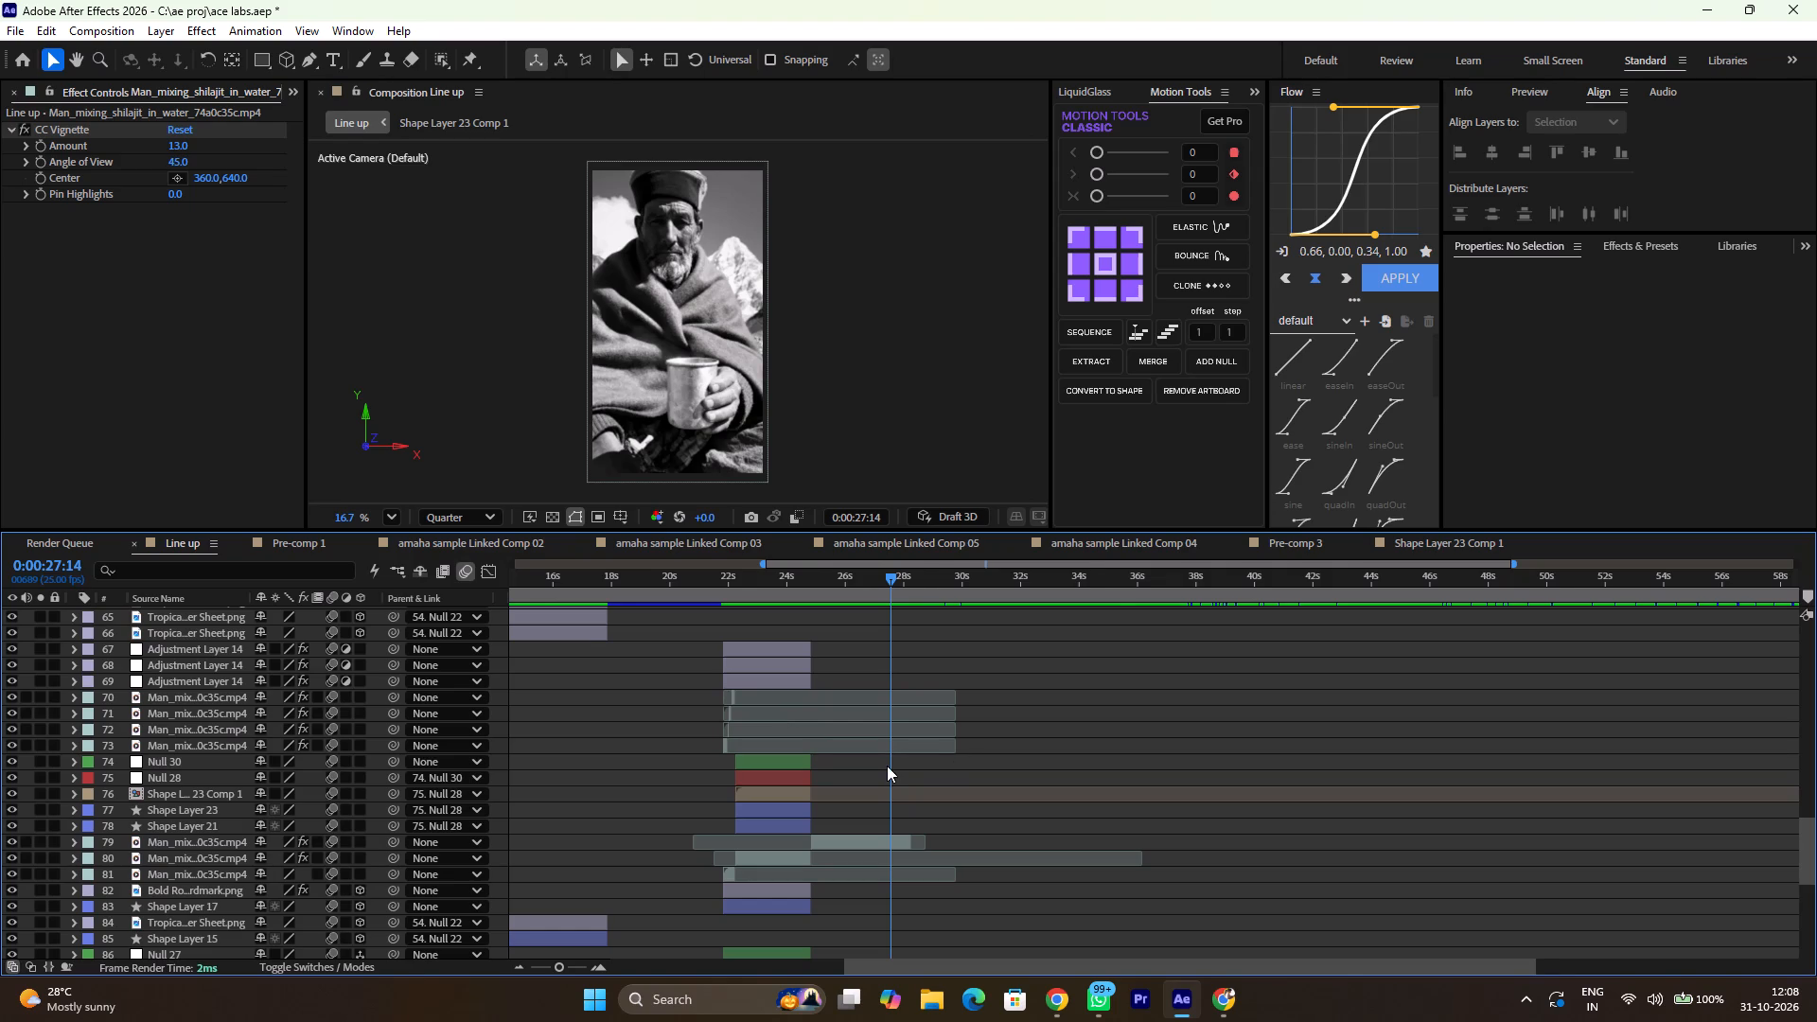
scroll(887, 766, "up", 3, "ctrl+alt")
scroll(879, 708, "down", 1)
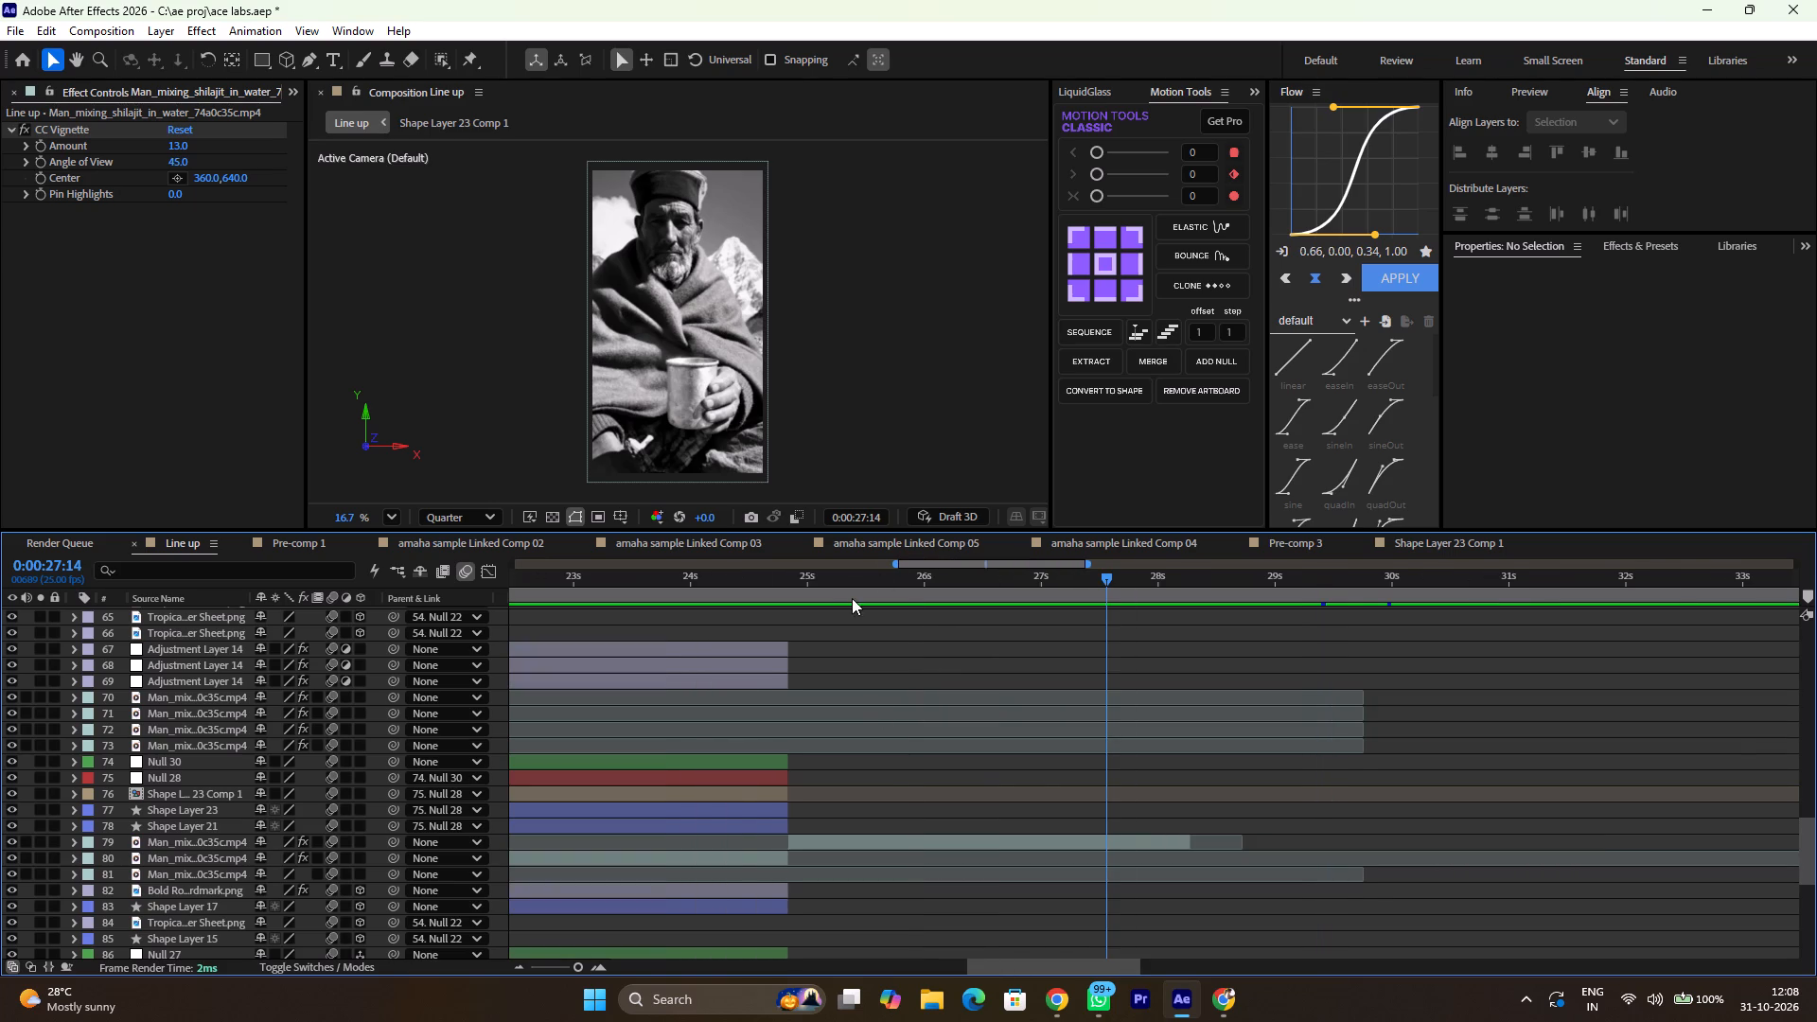
left_click_drag(837, 575, 790, 584)
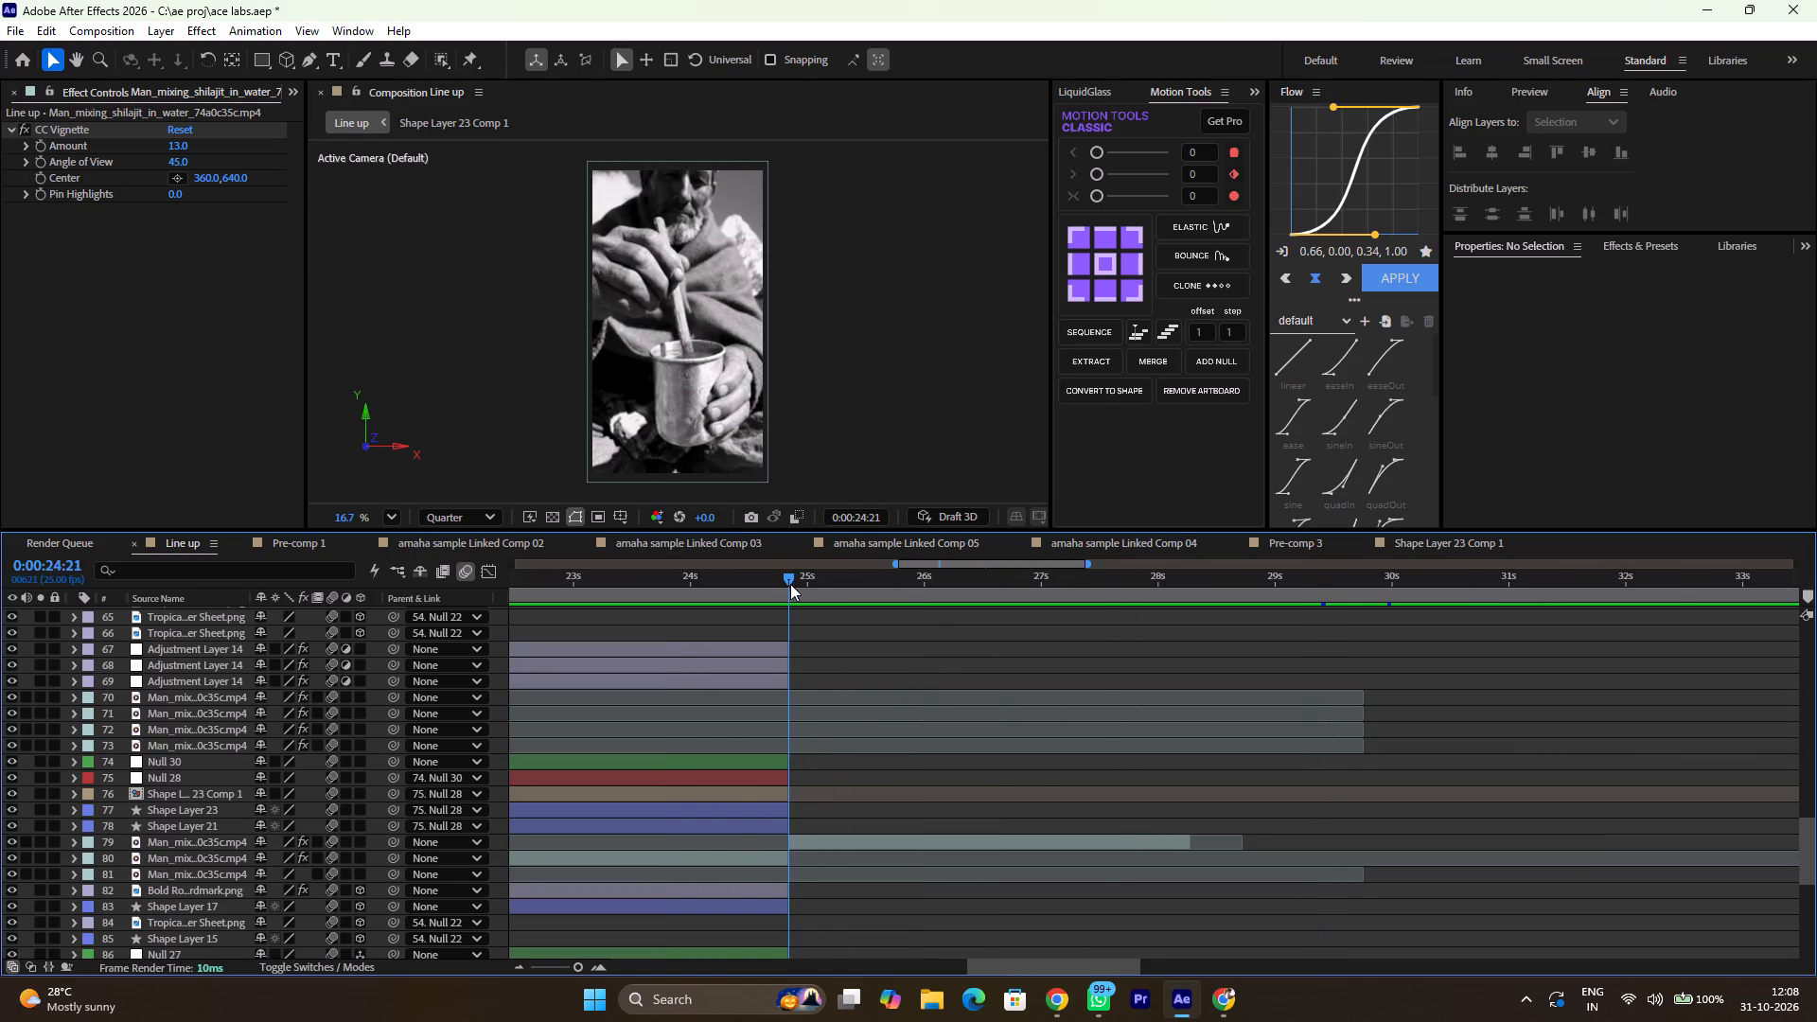
left_click_drag(790, 584, 786, 585)
scroll(773, 816, "up", 4, "ctrl+alt")
scroll(773, 816, "down", 6, "ctrl+alt")
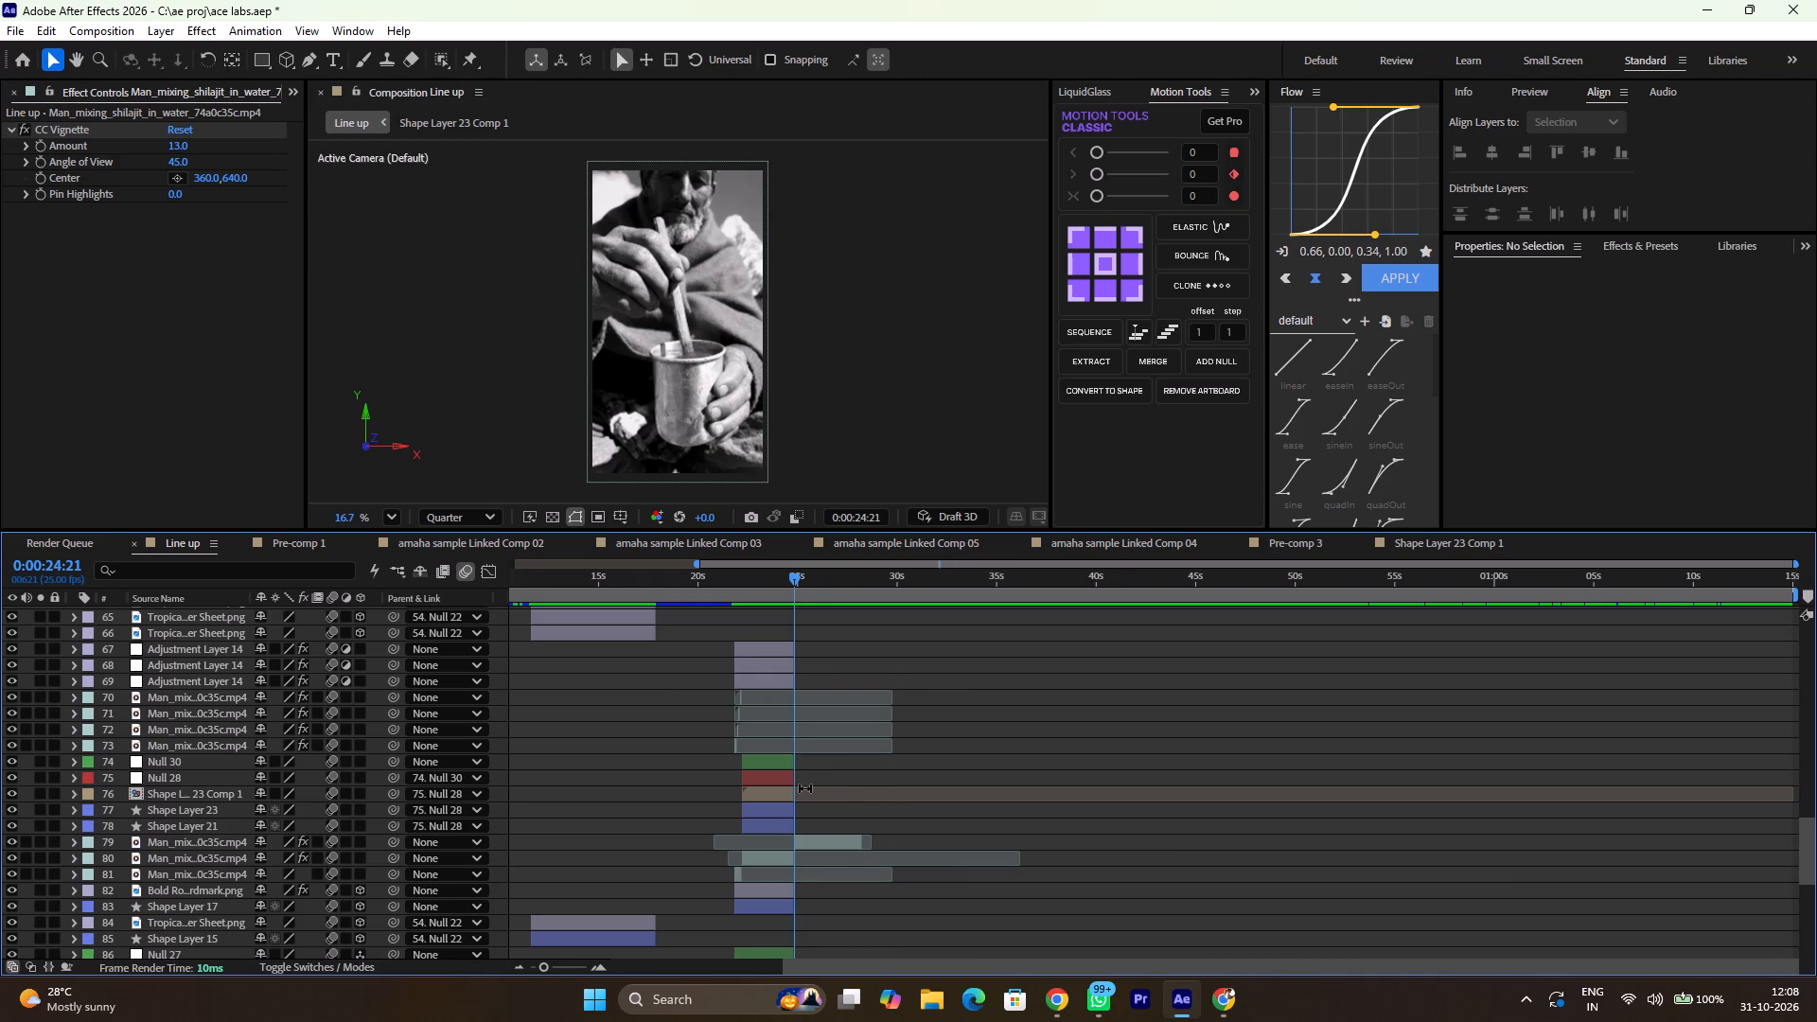
scroll(805, 790, "up", 2, "ctrl+alt")
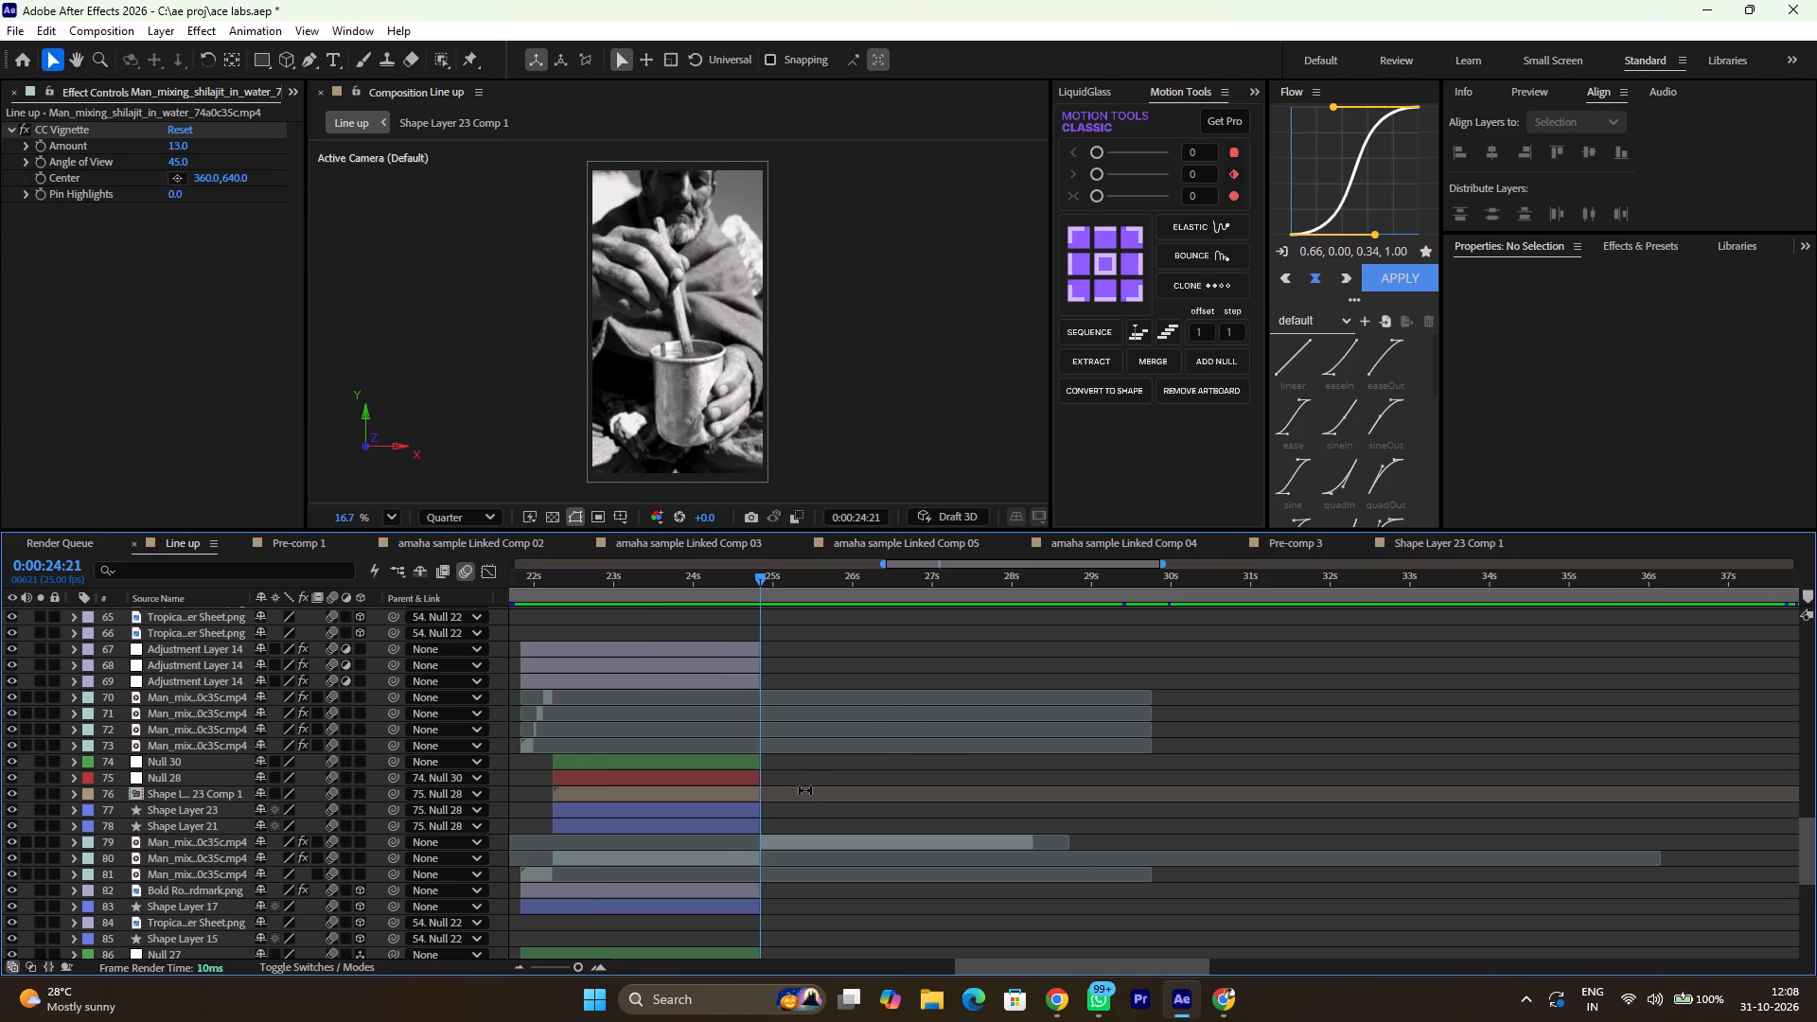
left_click_drag(723, 586, 738, 600)
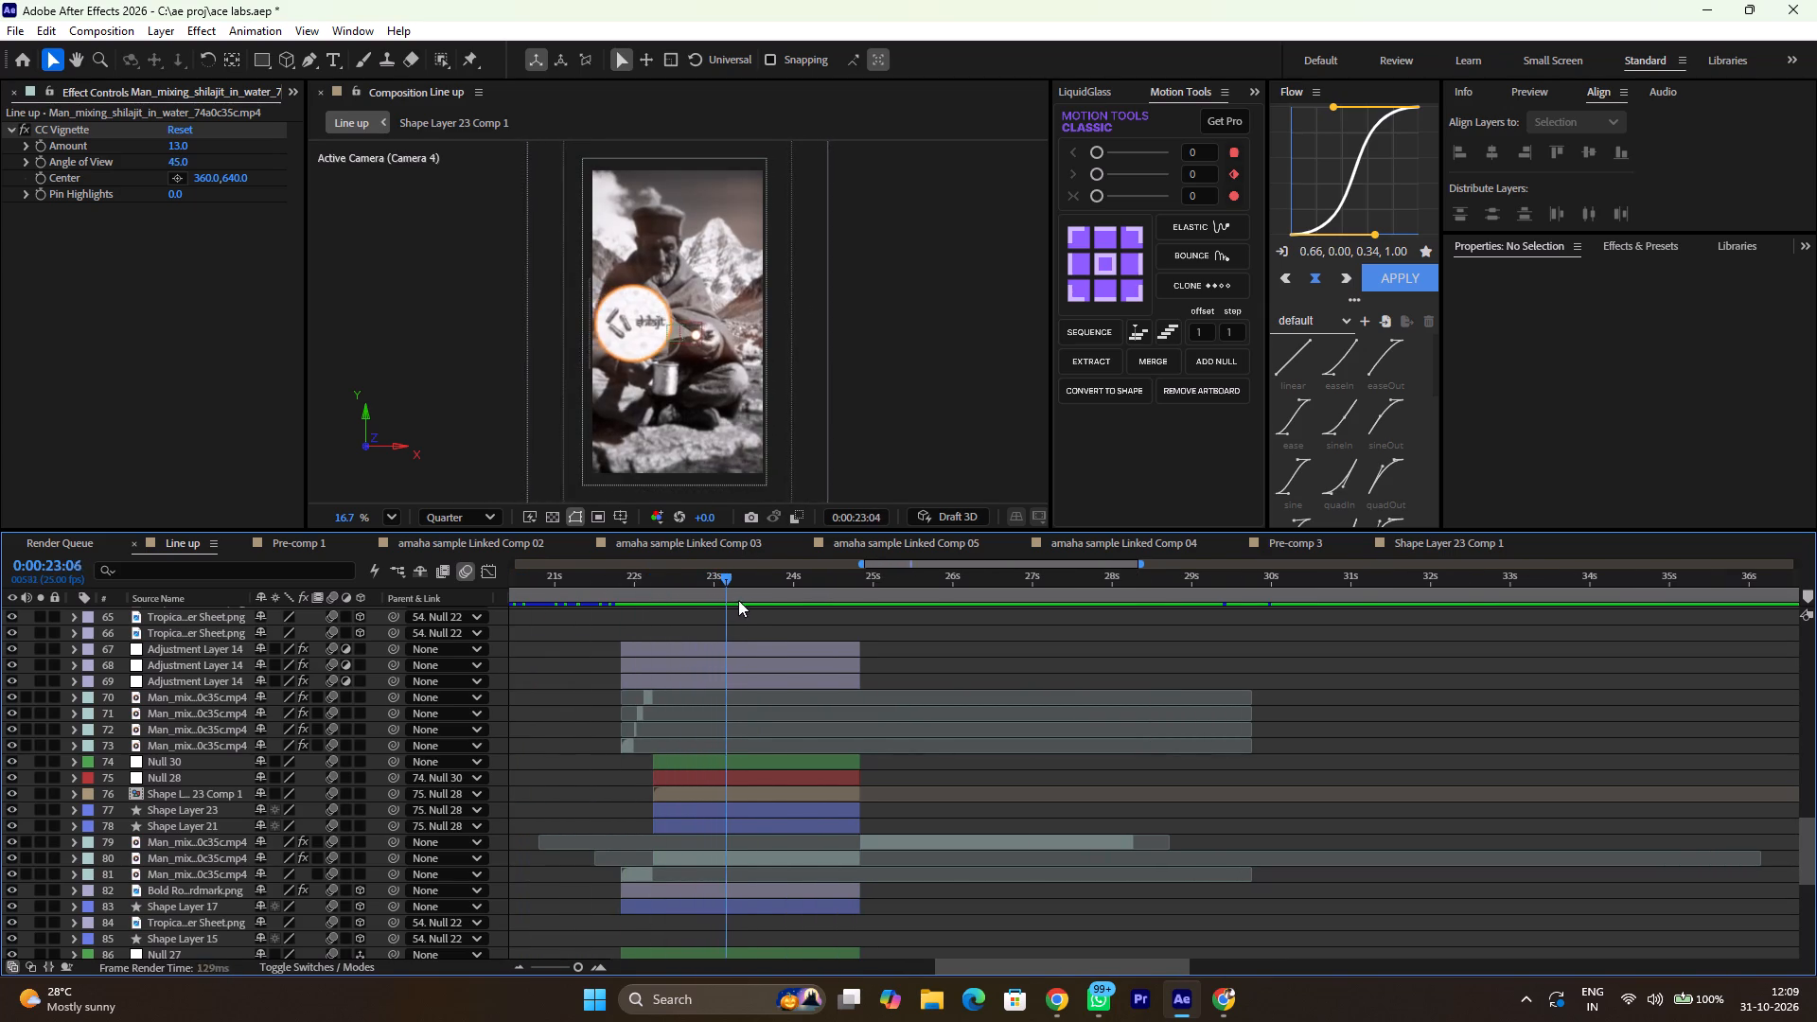
left_click_drag(738, 600, 864, 626)
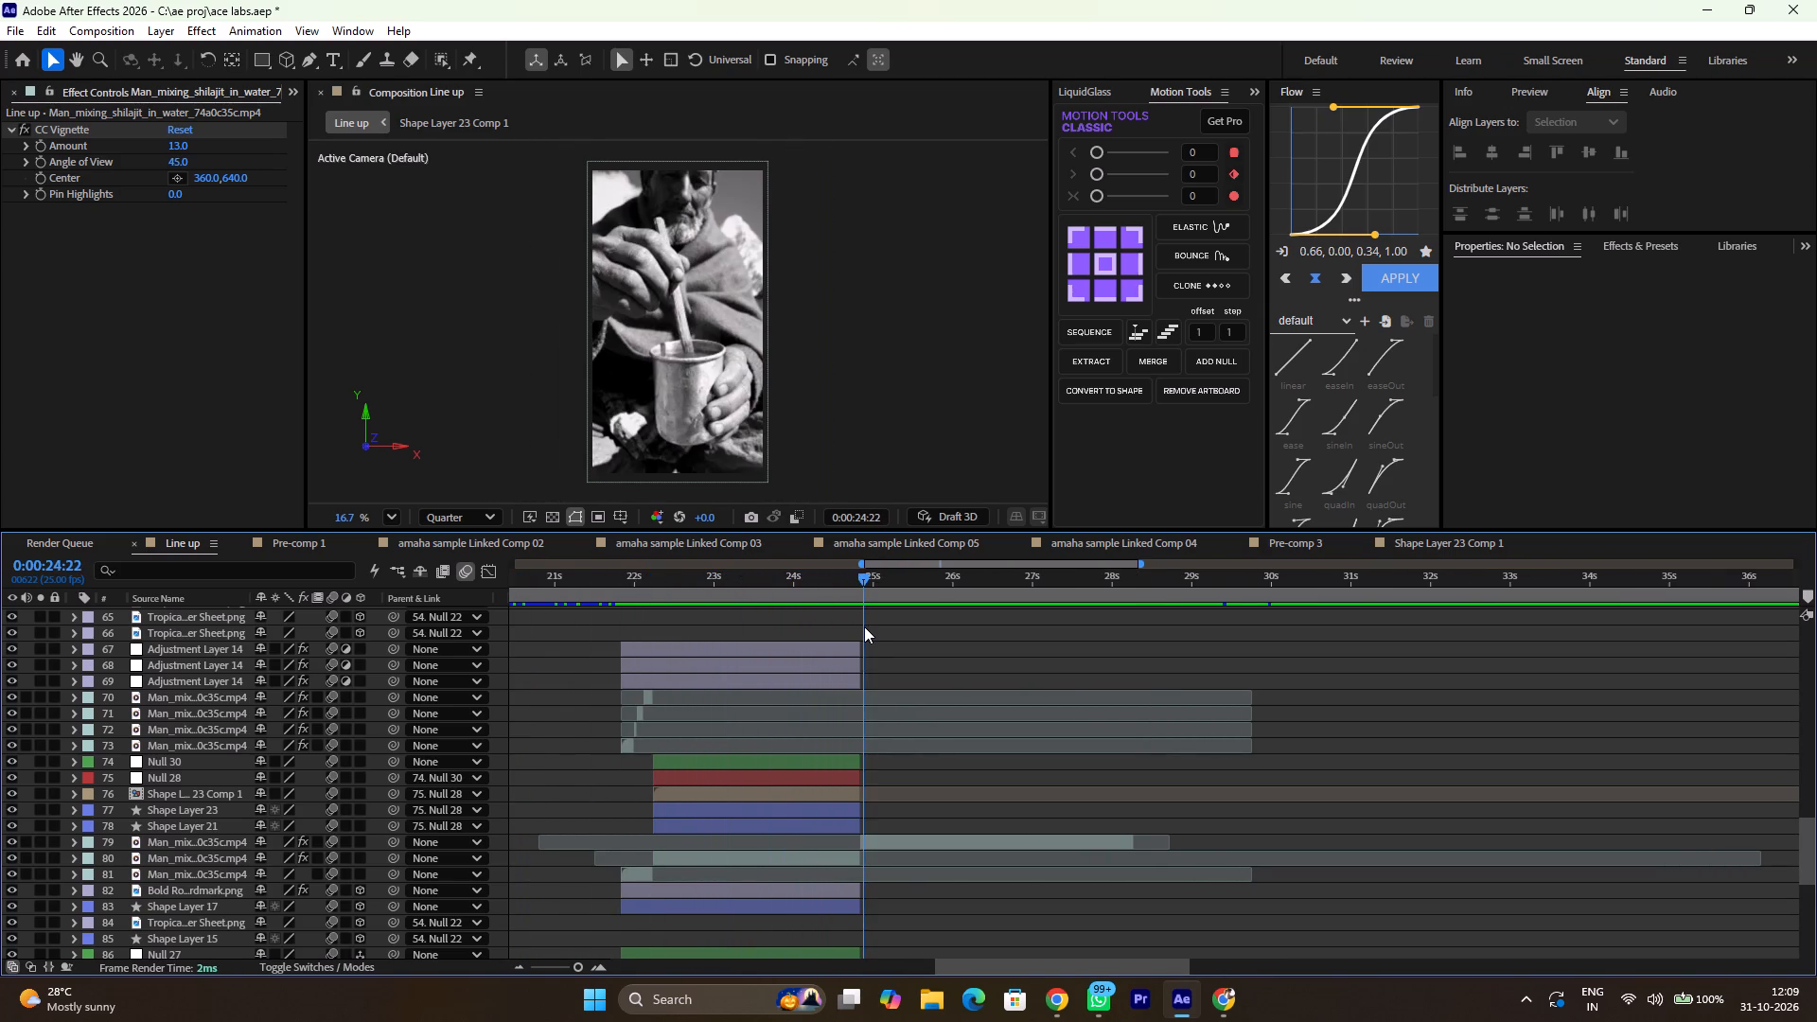
left_click_drag(864, 626, 865, 626)
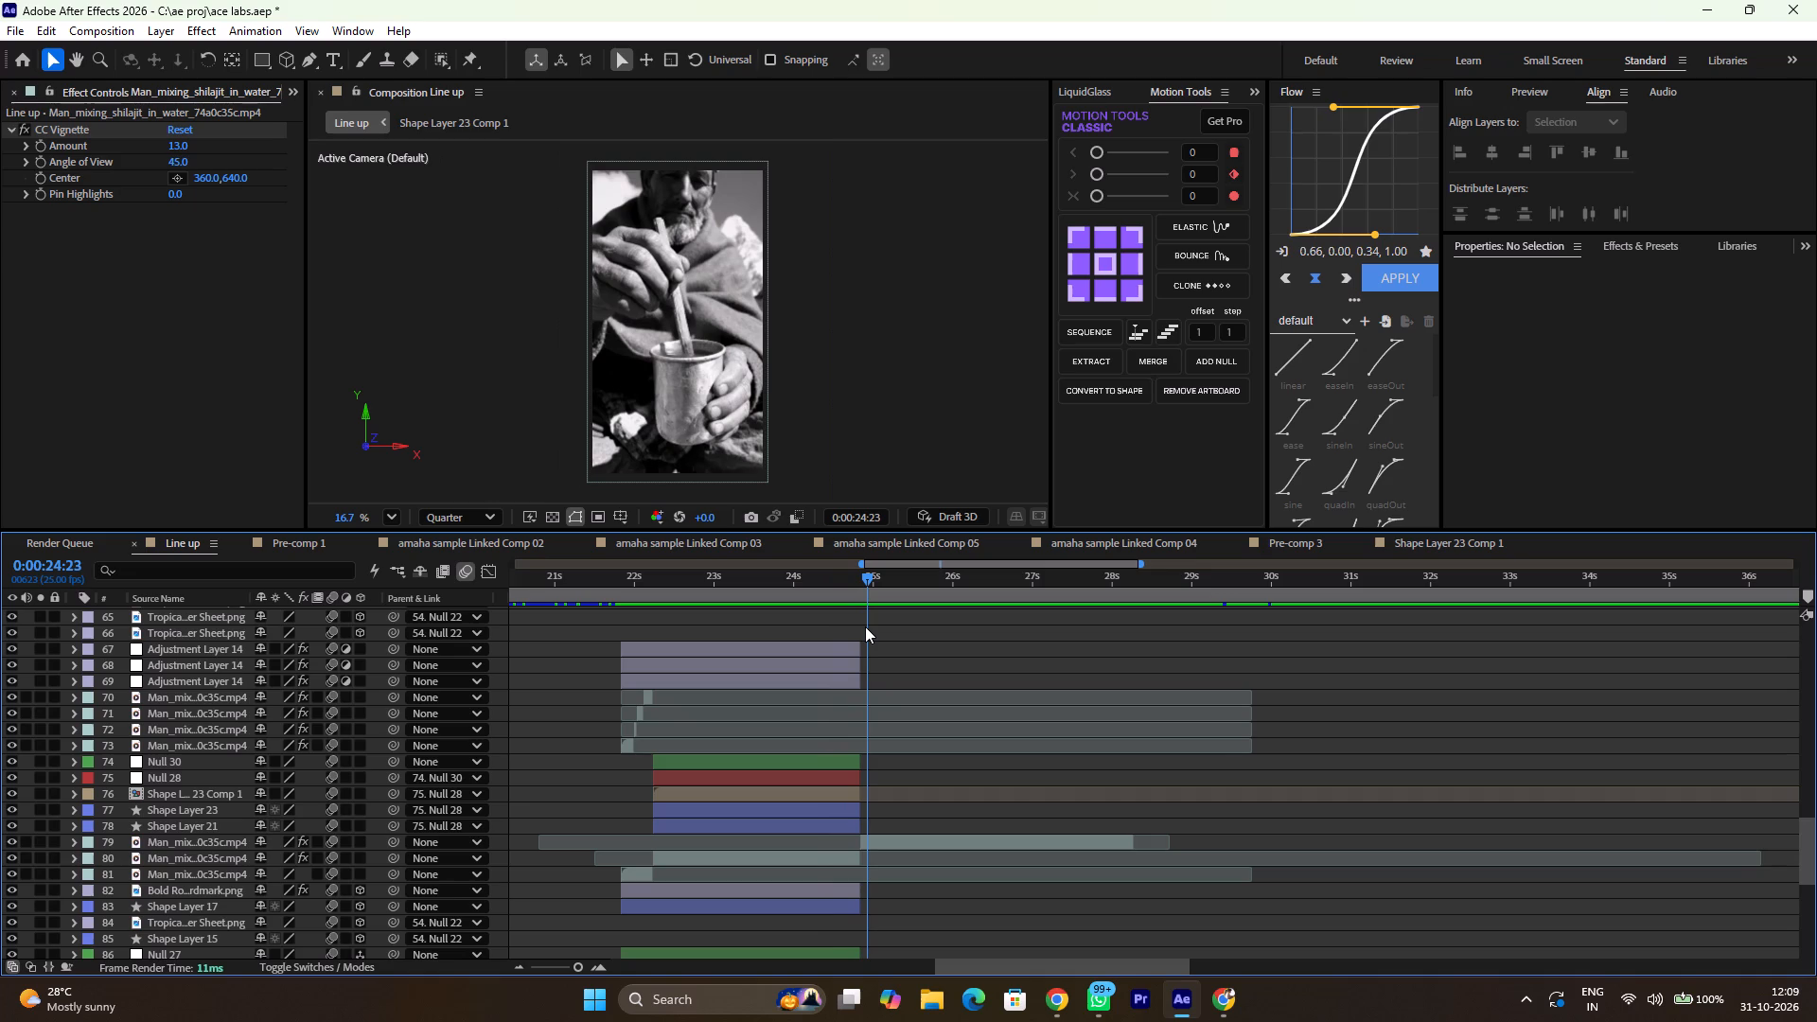
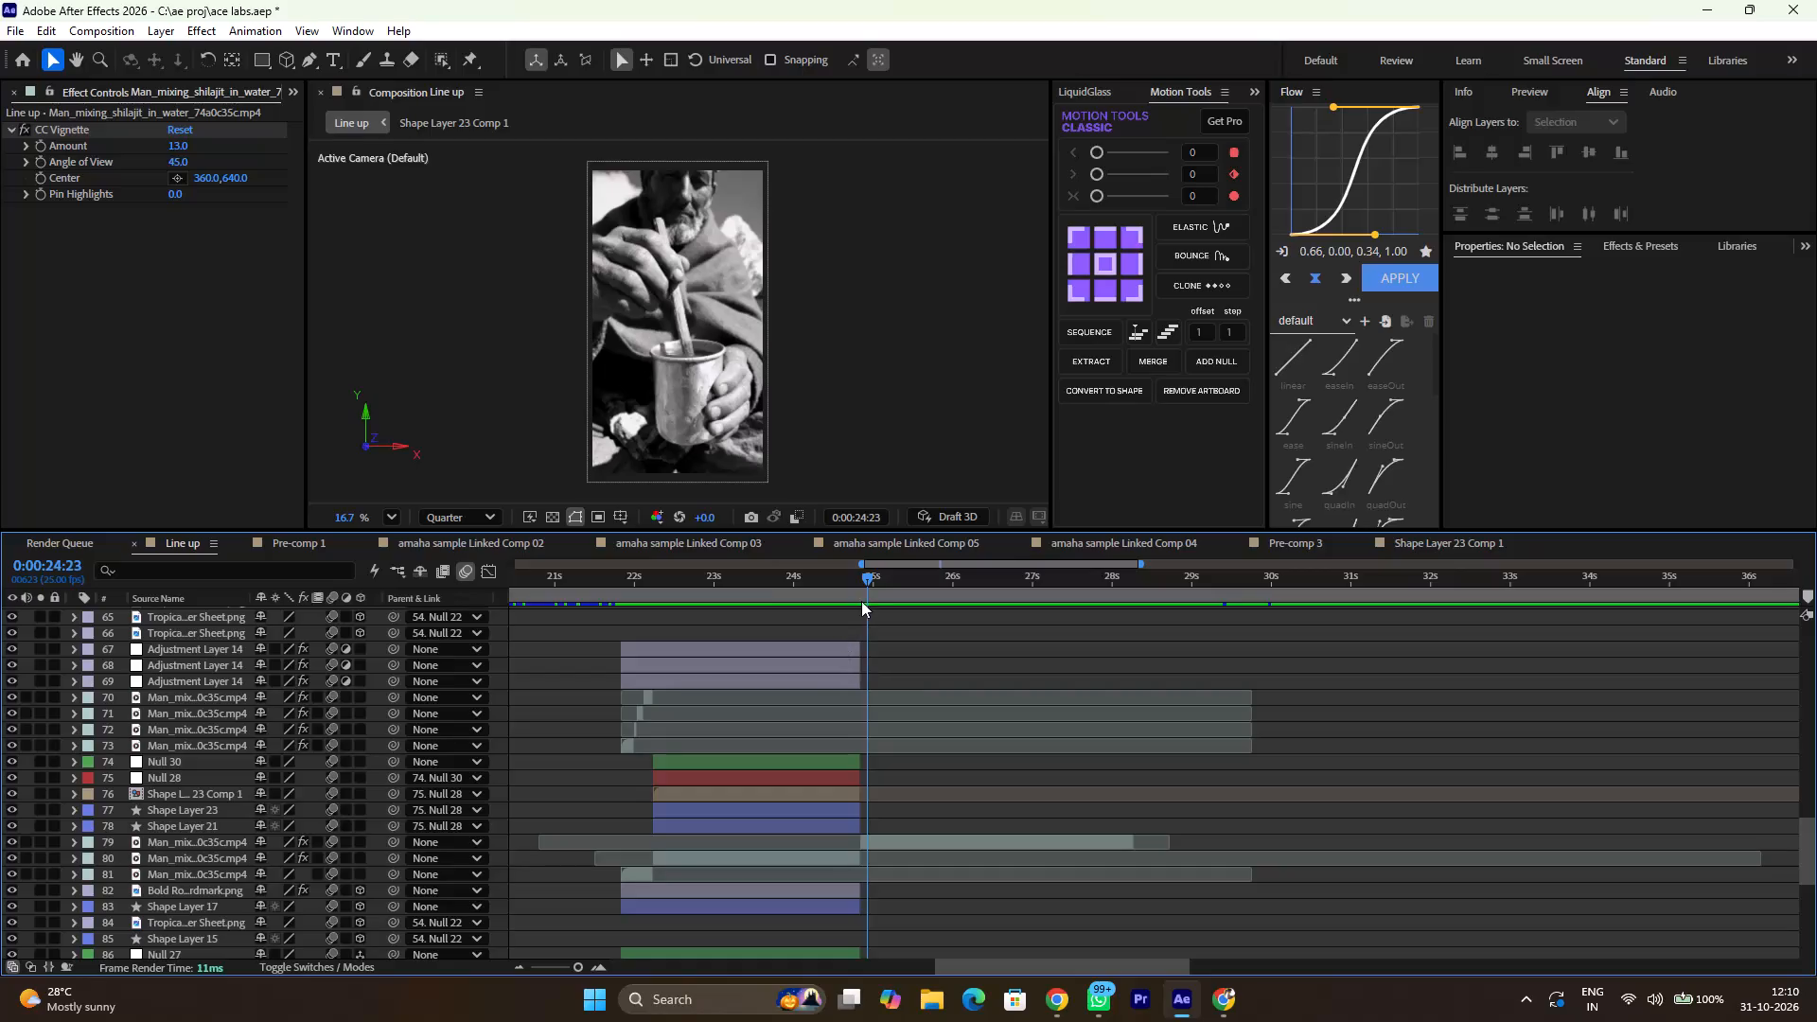
Set the current time to 0:00:24:21 and look through the Line up composition's layers, back to its opening scenes.
left_click(867, 584)
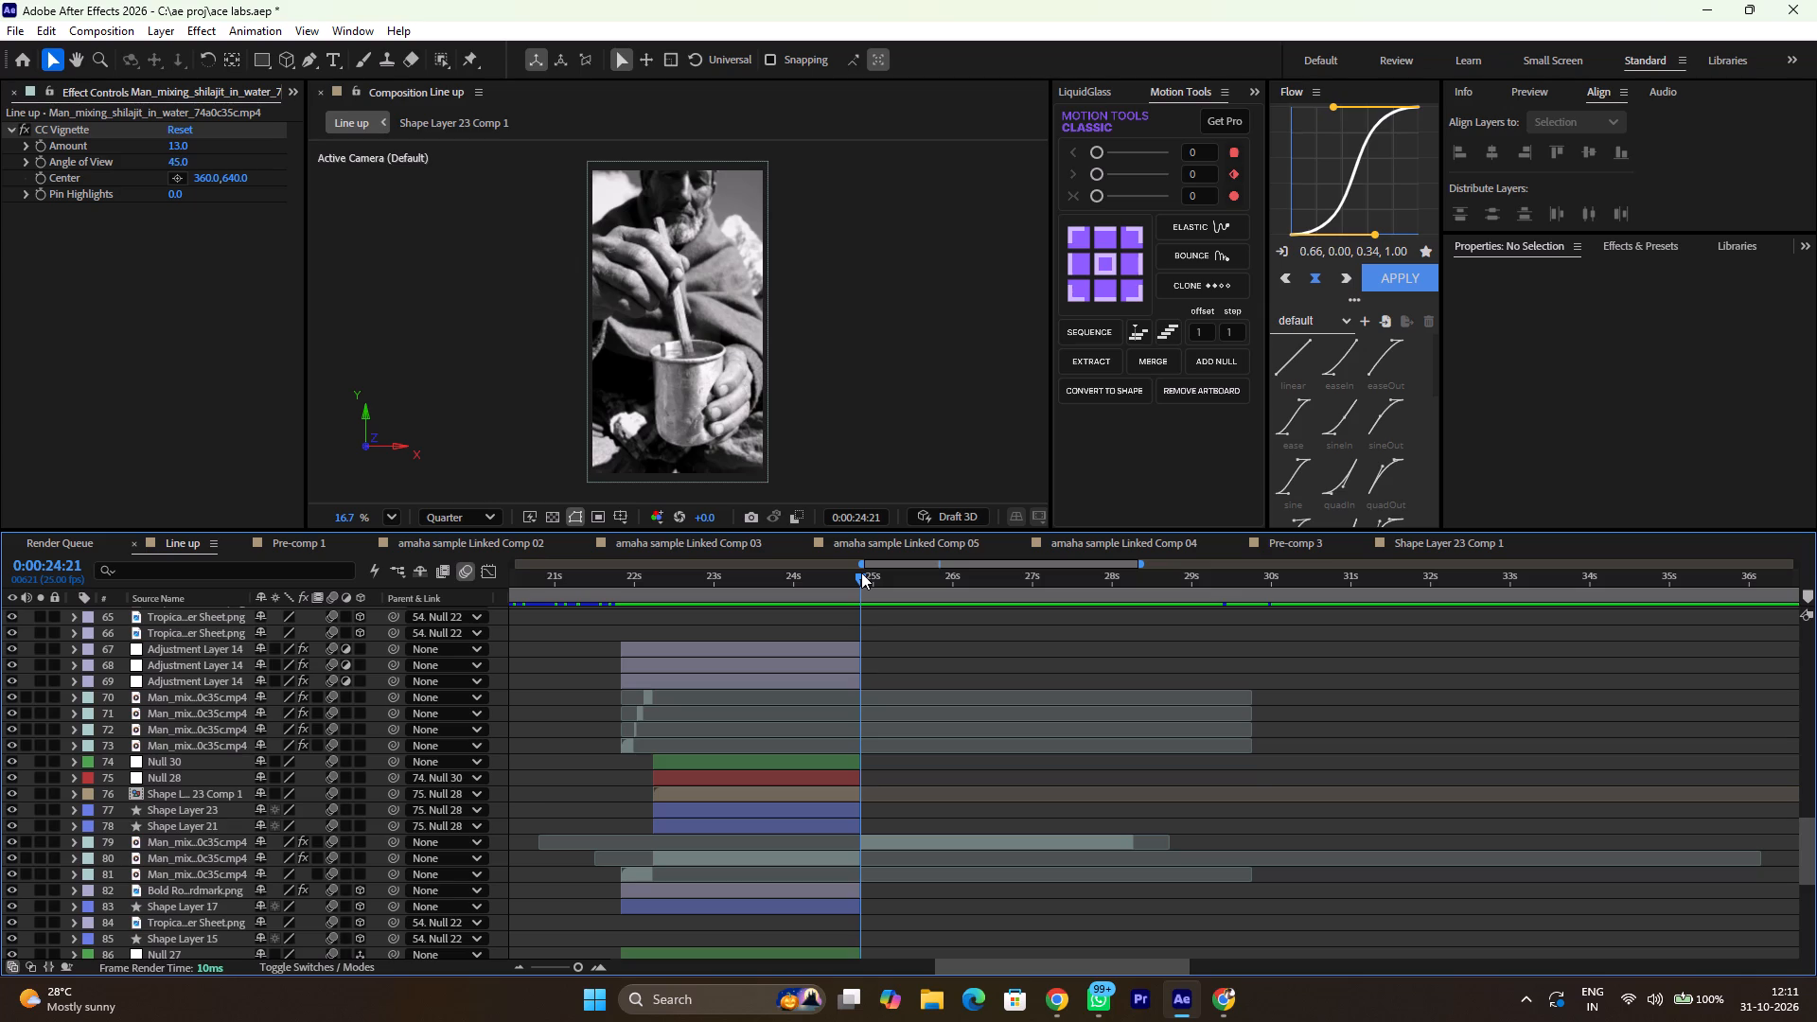
scroll(873, 673, "down", 1)
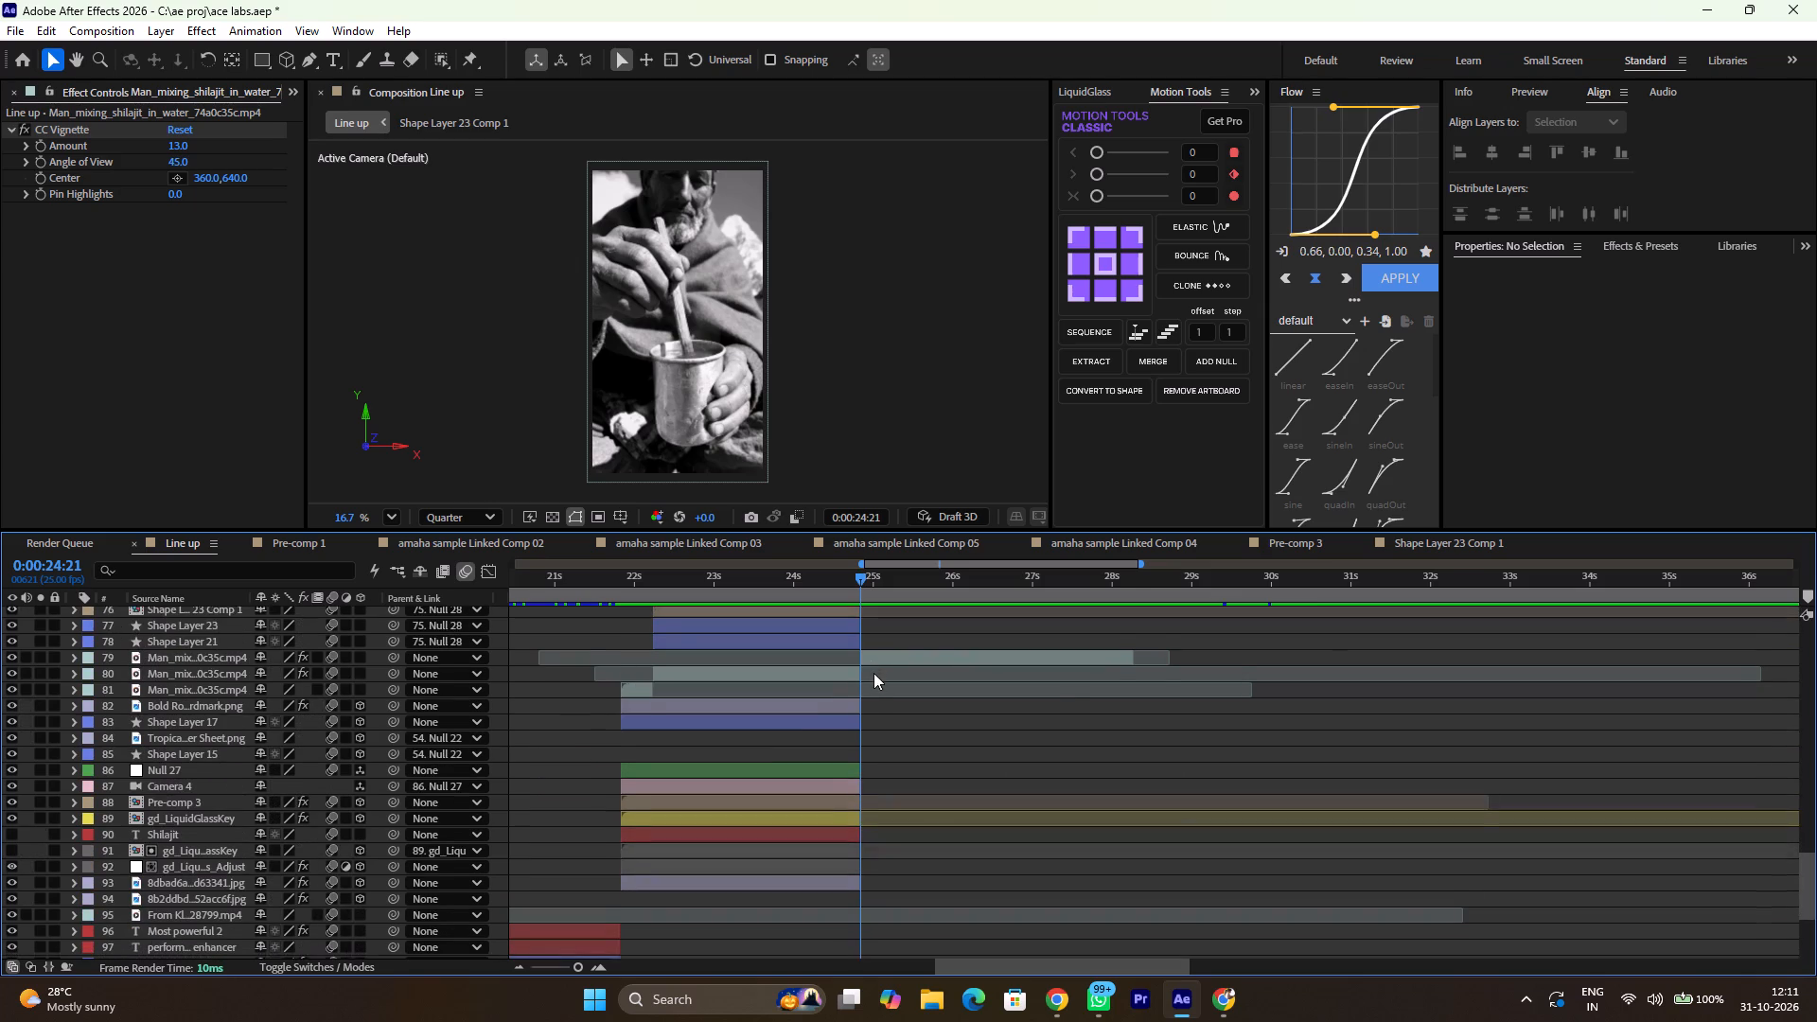
scroll(873, 673, "down", 1)
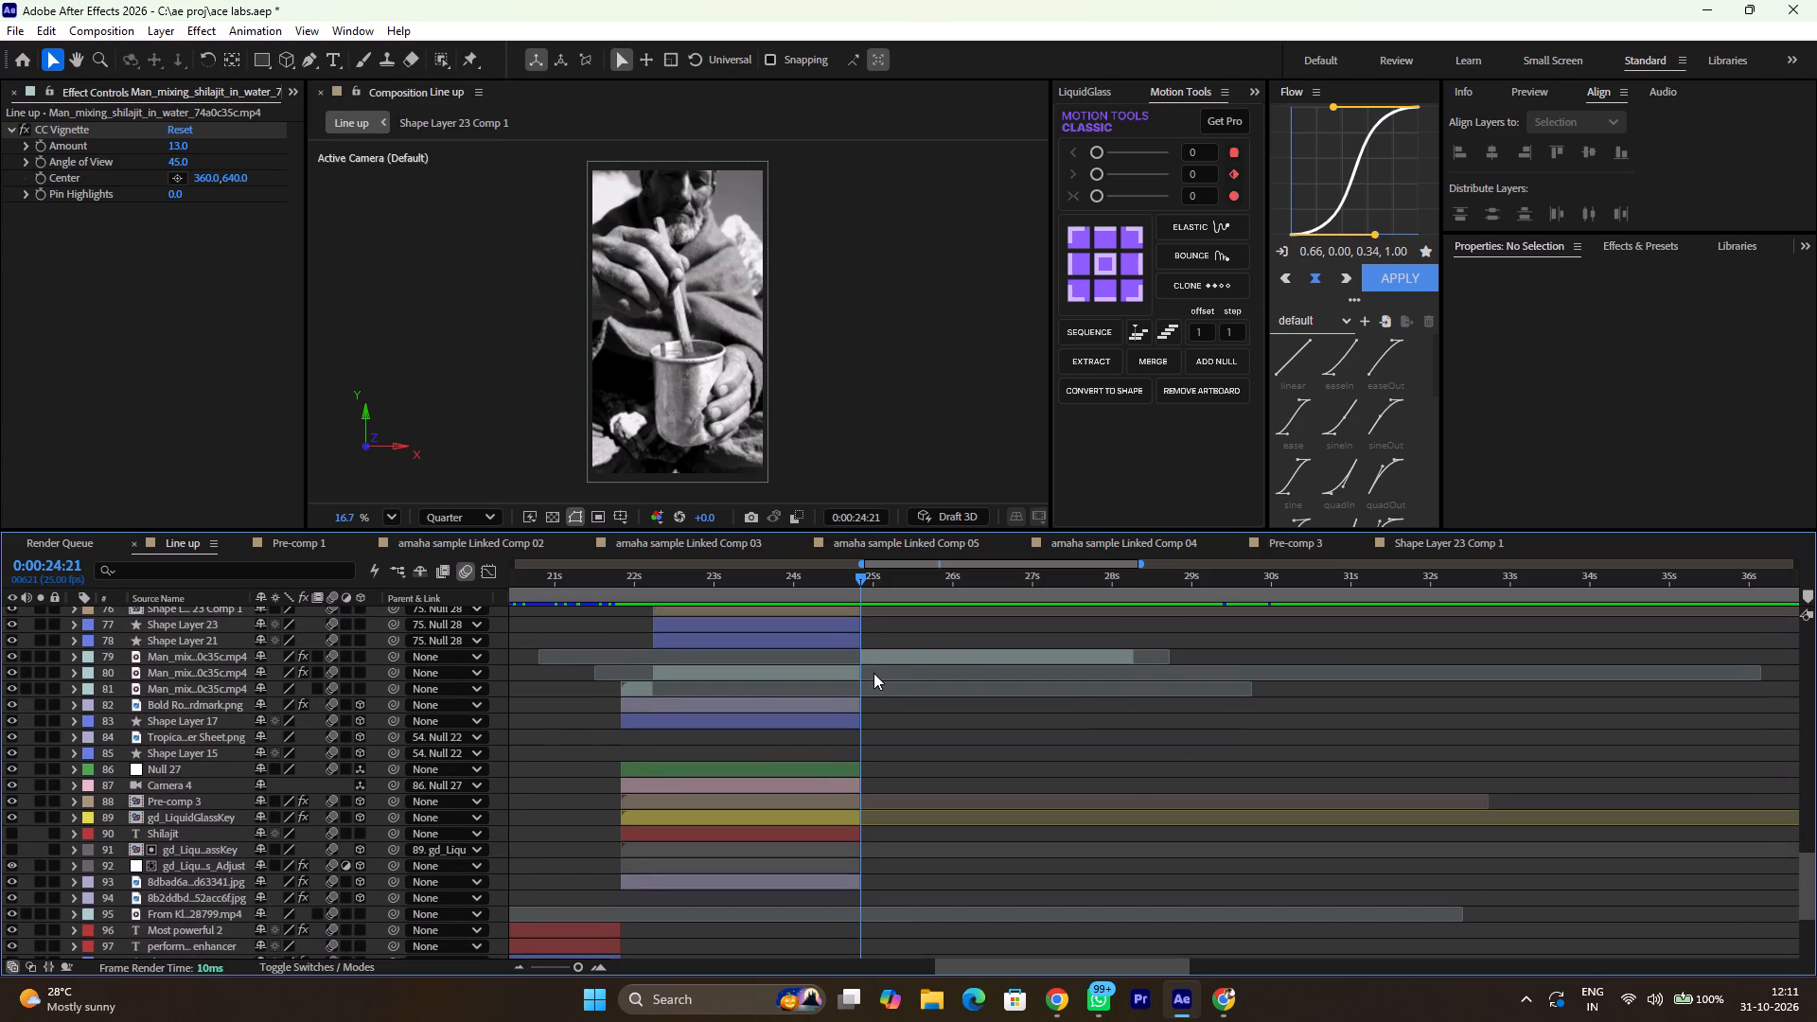
scroll(253, 727, "up", 3)
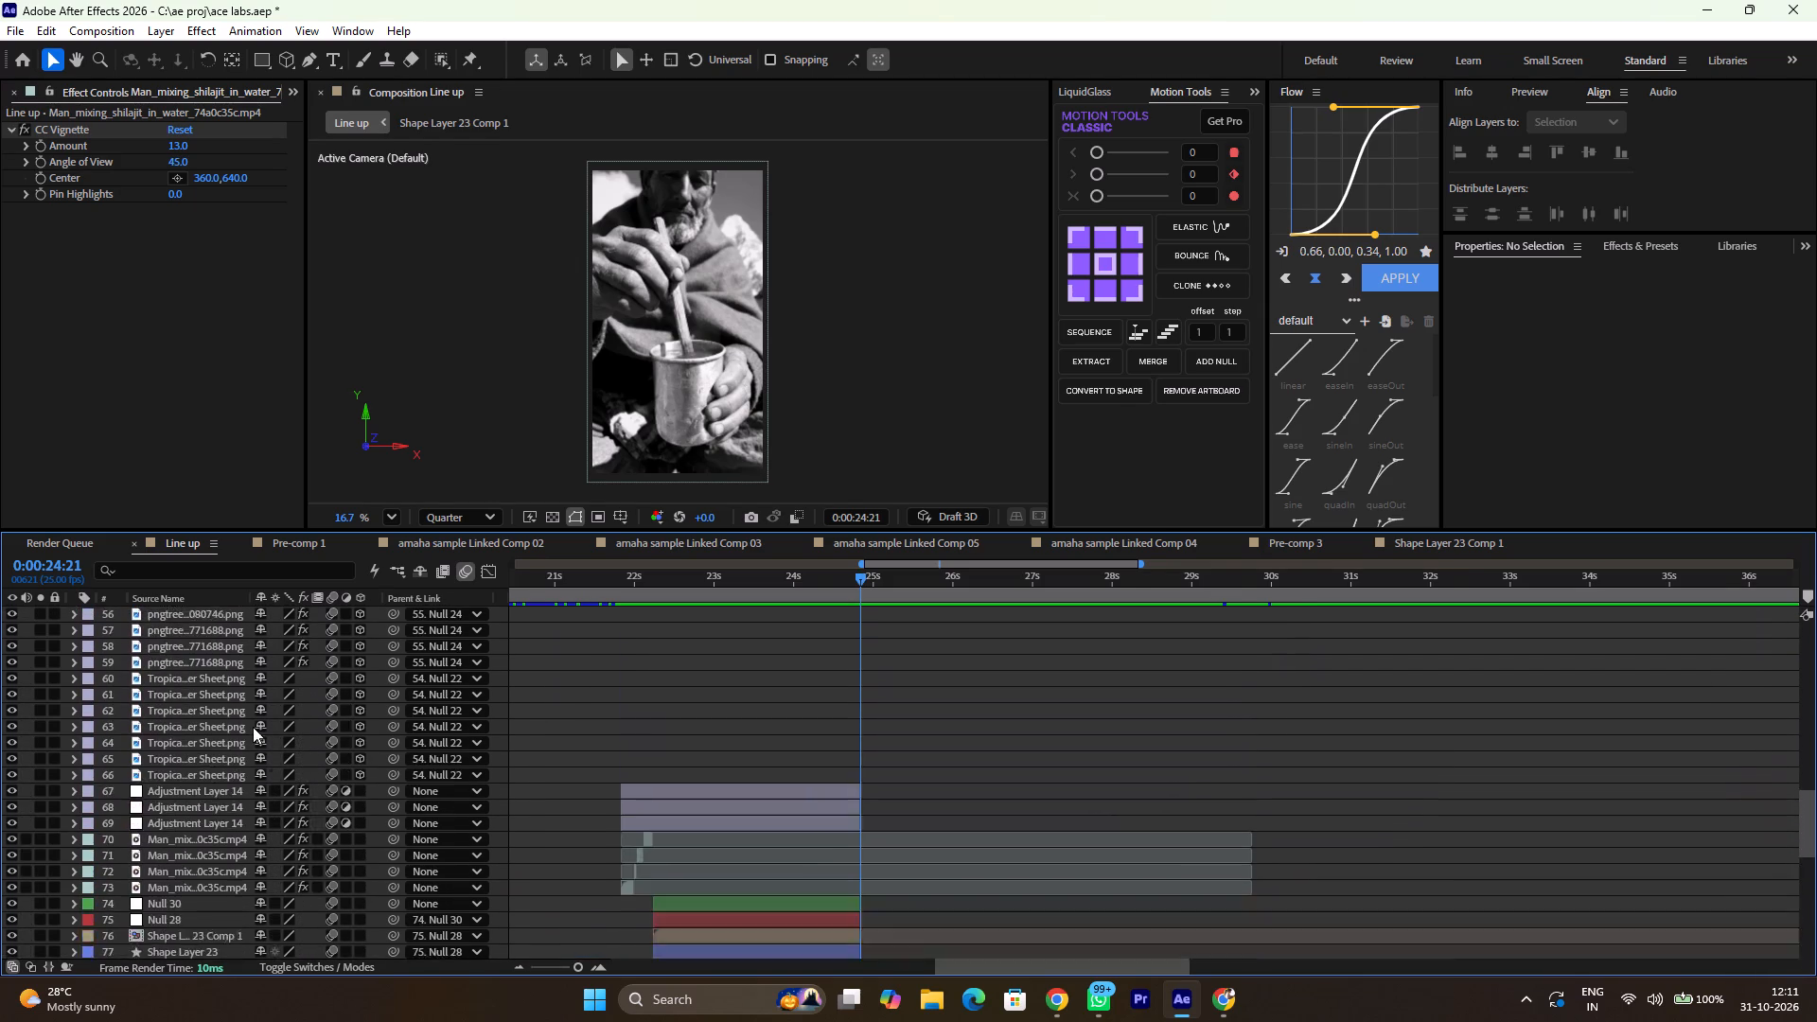
scroll(253, 727, "up", 6)
scroll(253, 727, "down", 3)
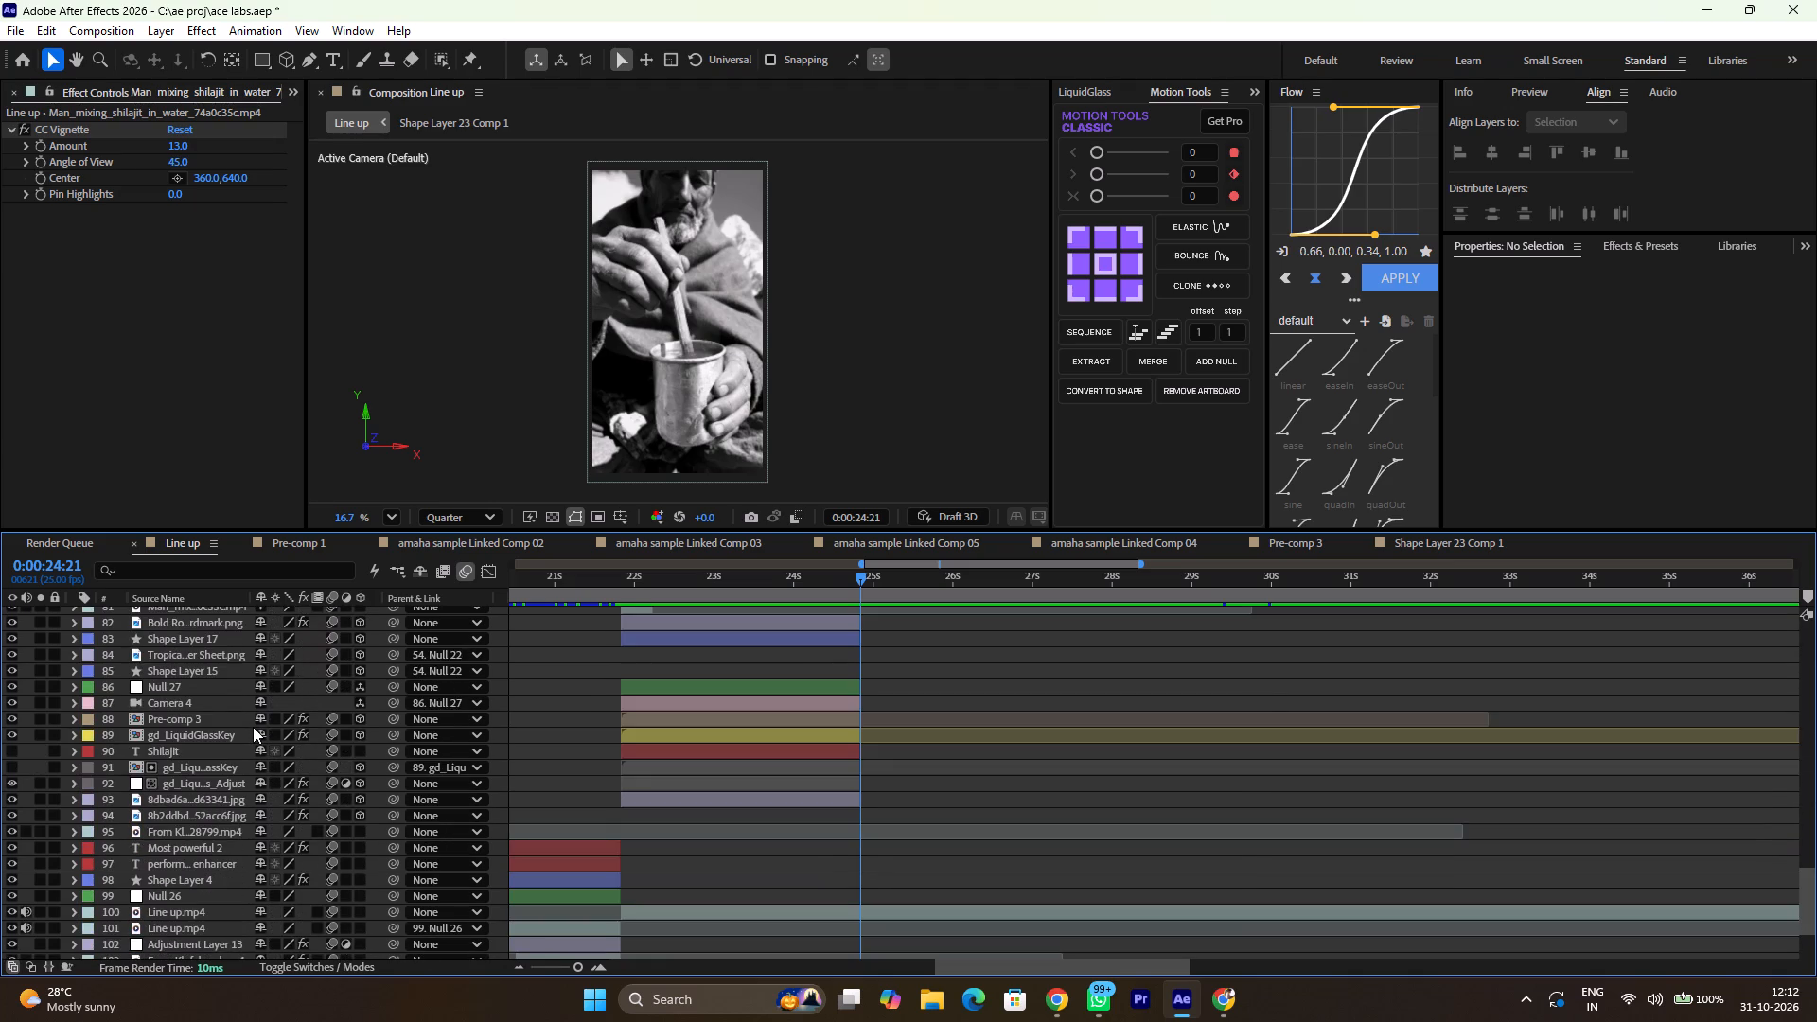
scroll(253, 727, "down", 4)
scroll(662, 750, "down", 2)
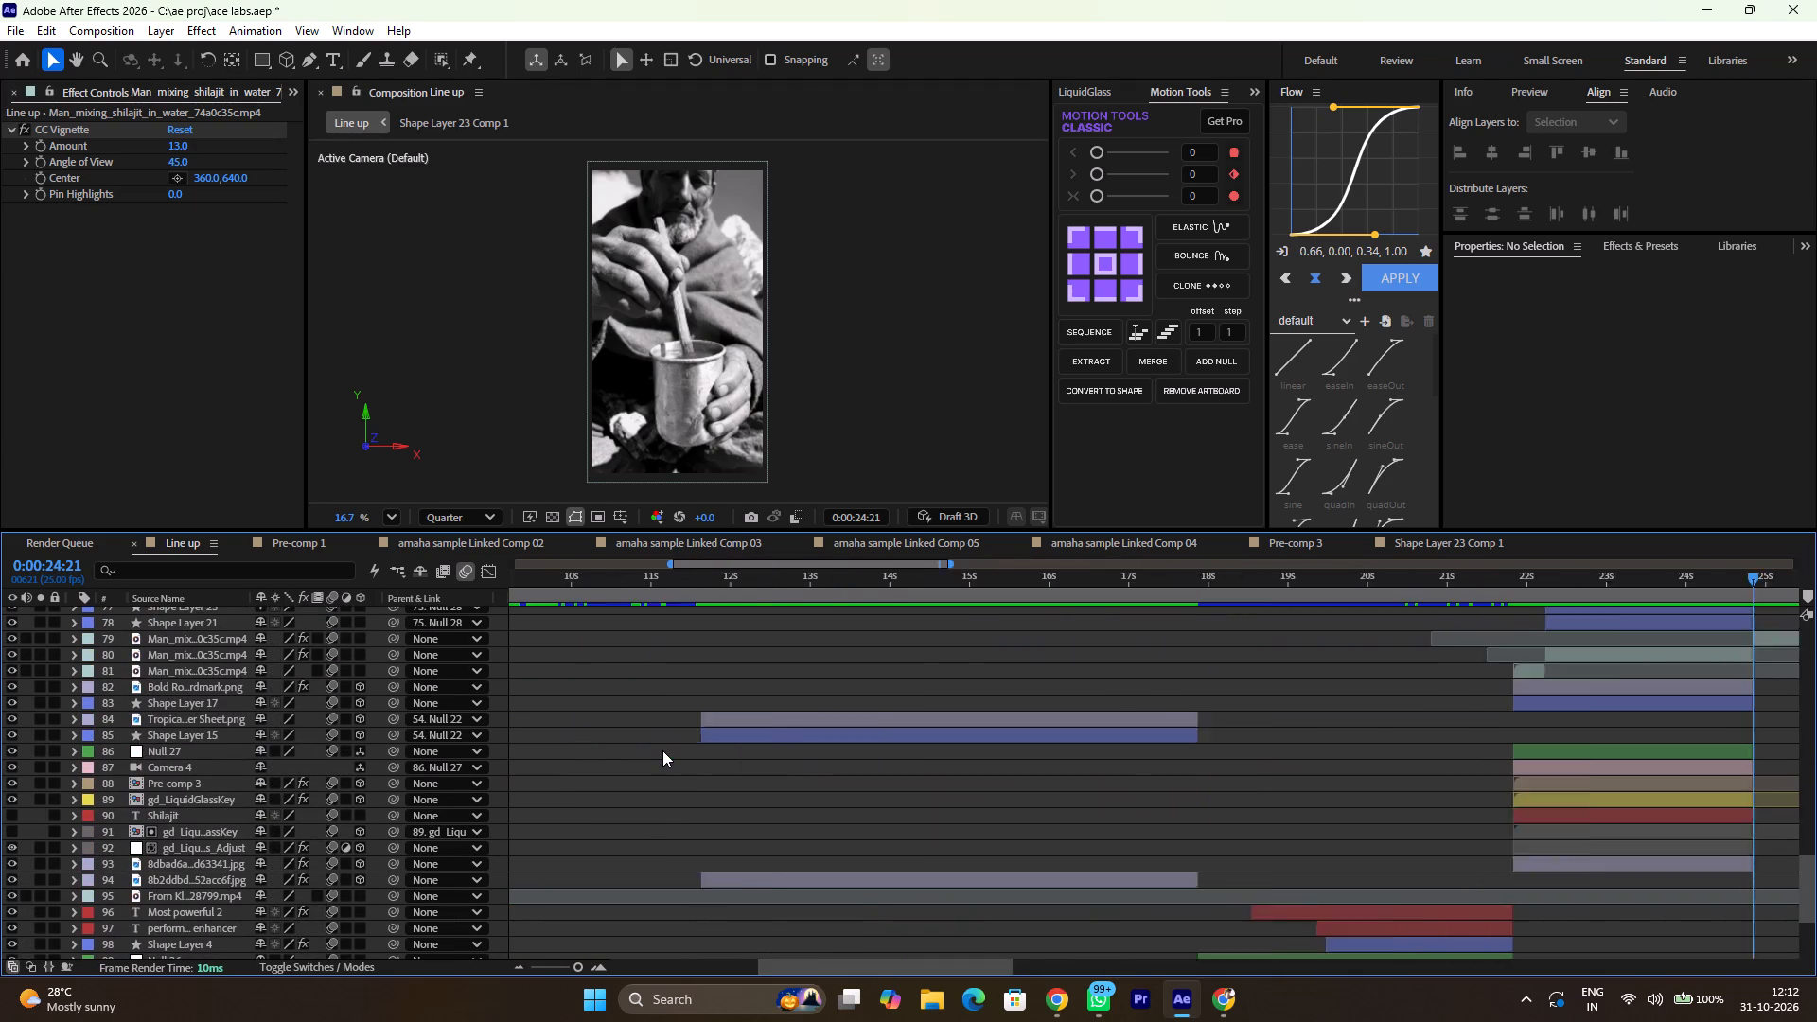
scroll(662, 750, "down", 2)
scroll(662, 750, "up", 1)
scroll(662, 750, "right", 1)
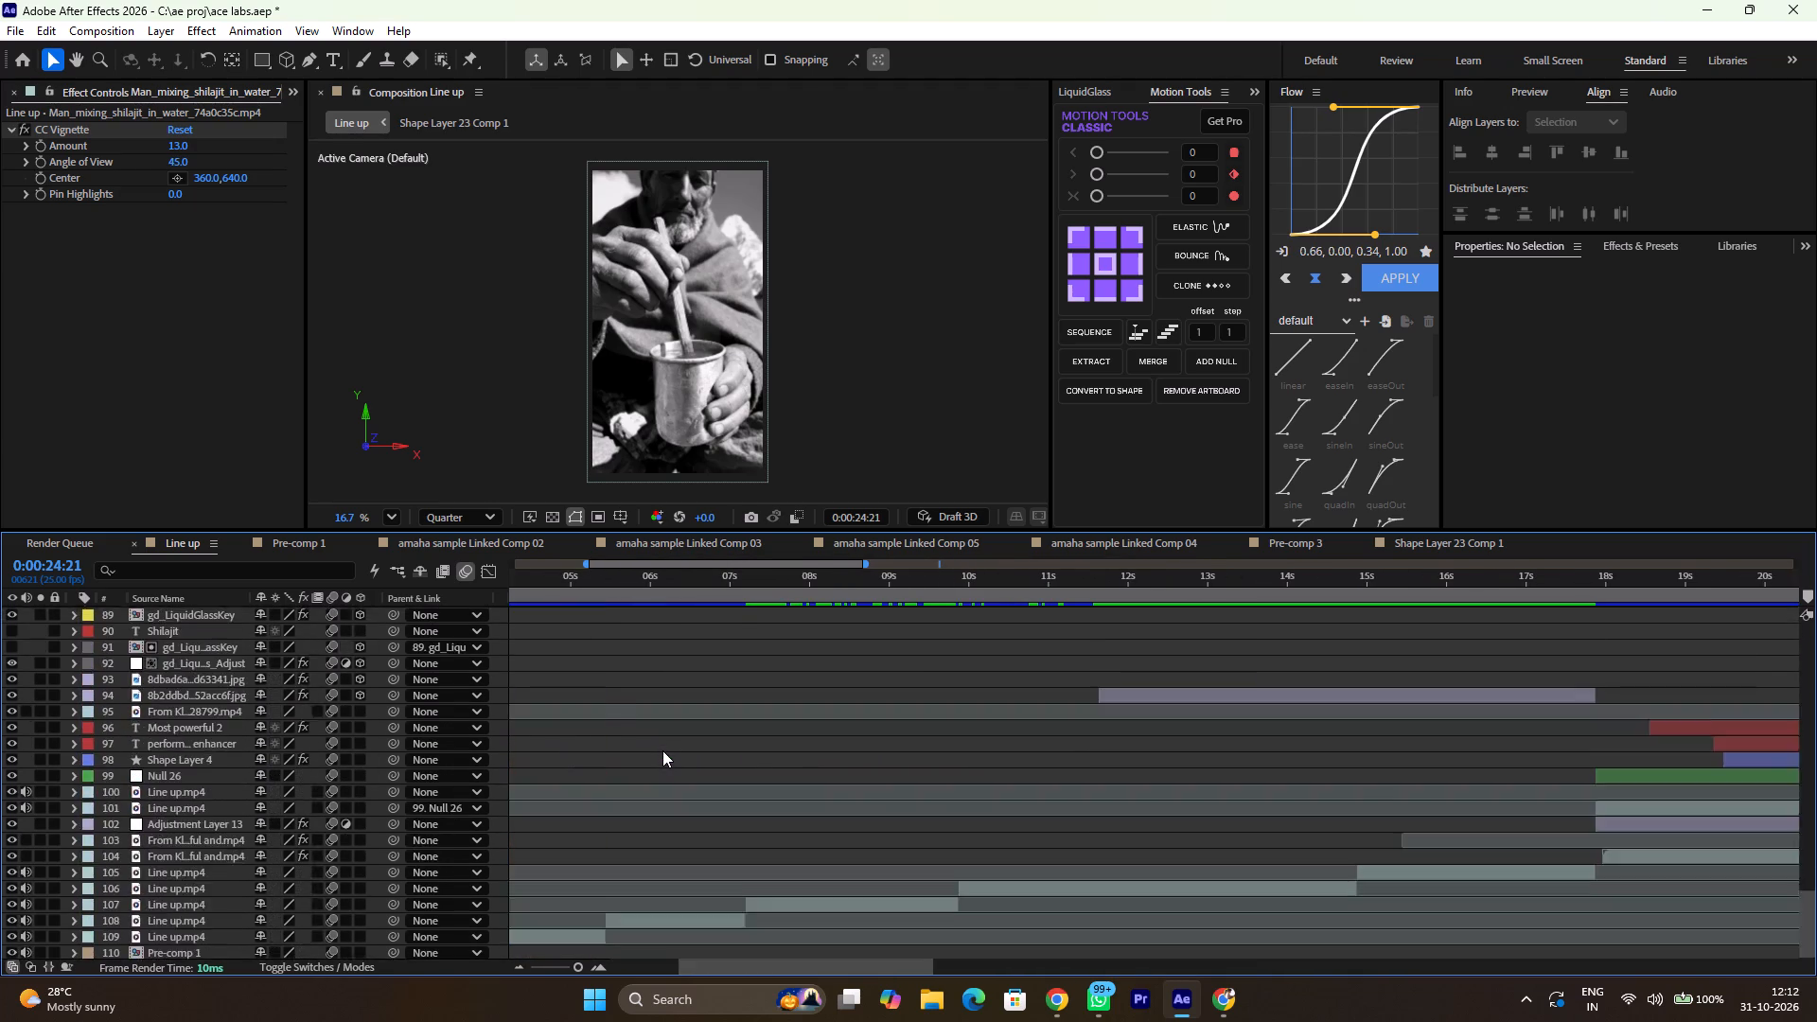
scroll(662, 750, "right", 1)
scroll(662, 750, "up", 2)
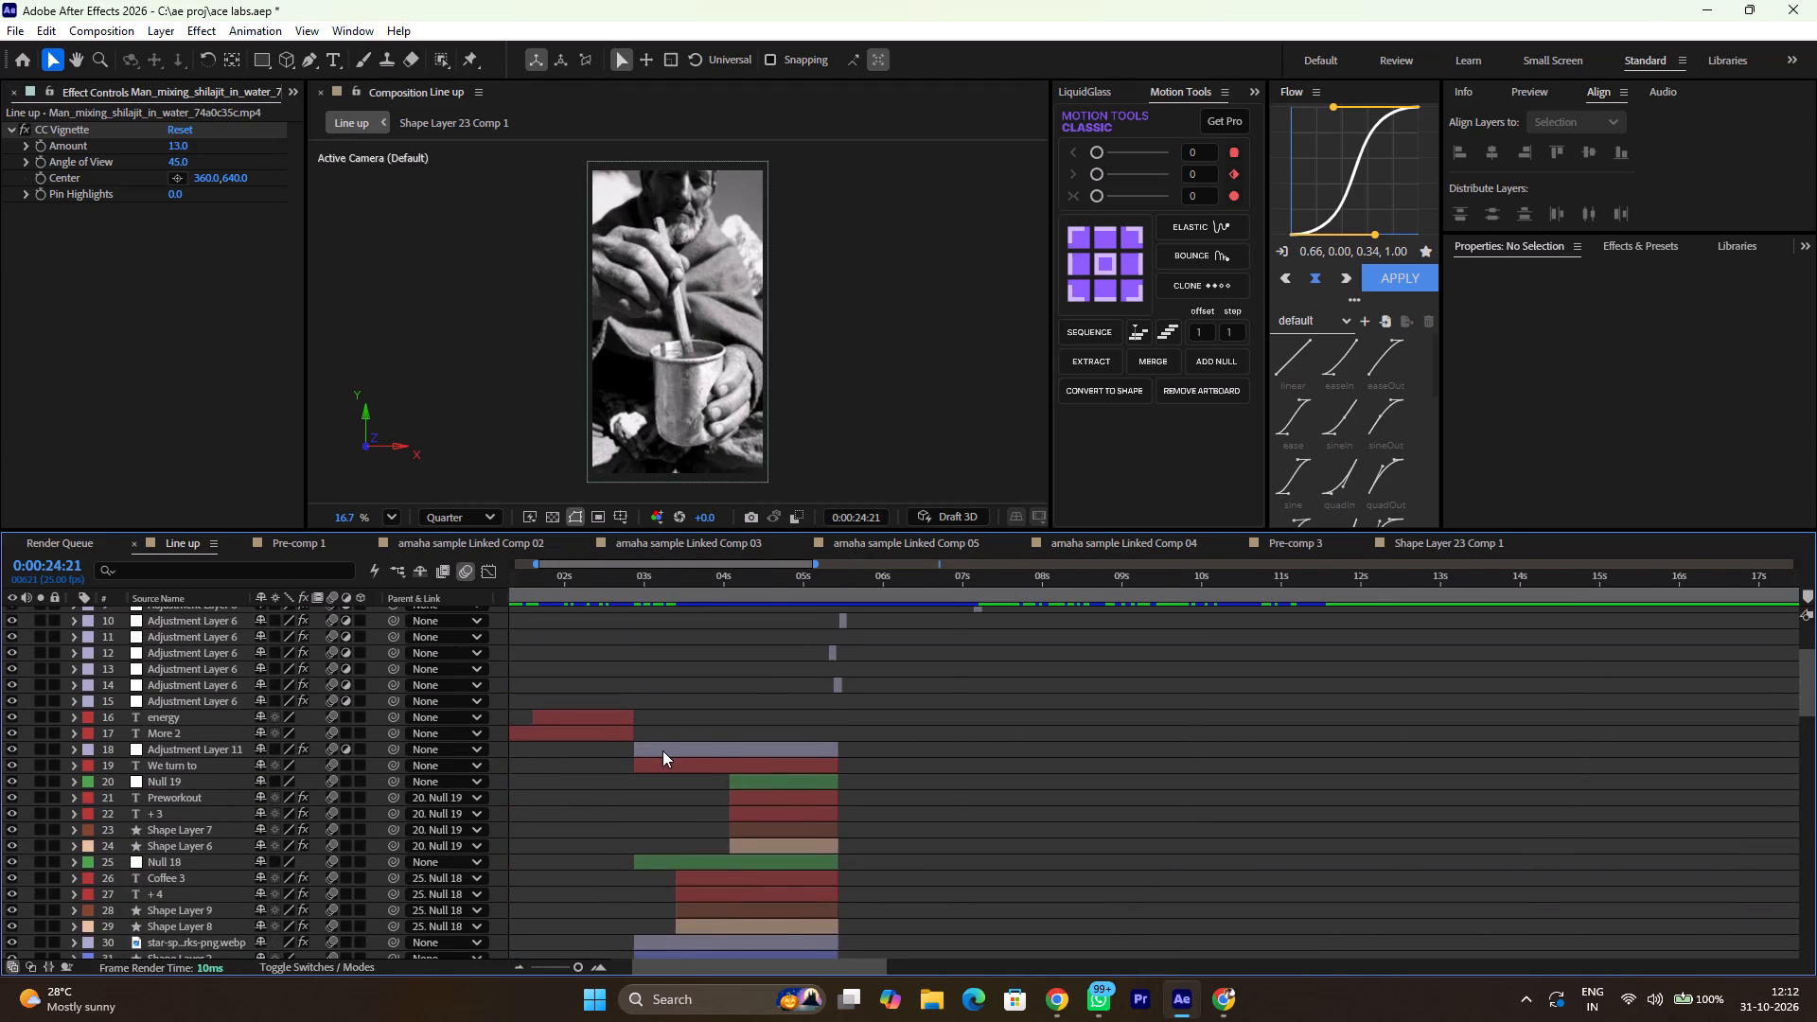
scroll(662, 750, "right", 2)
scroll(662, 750, "up", 2)
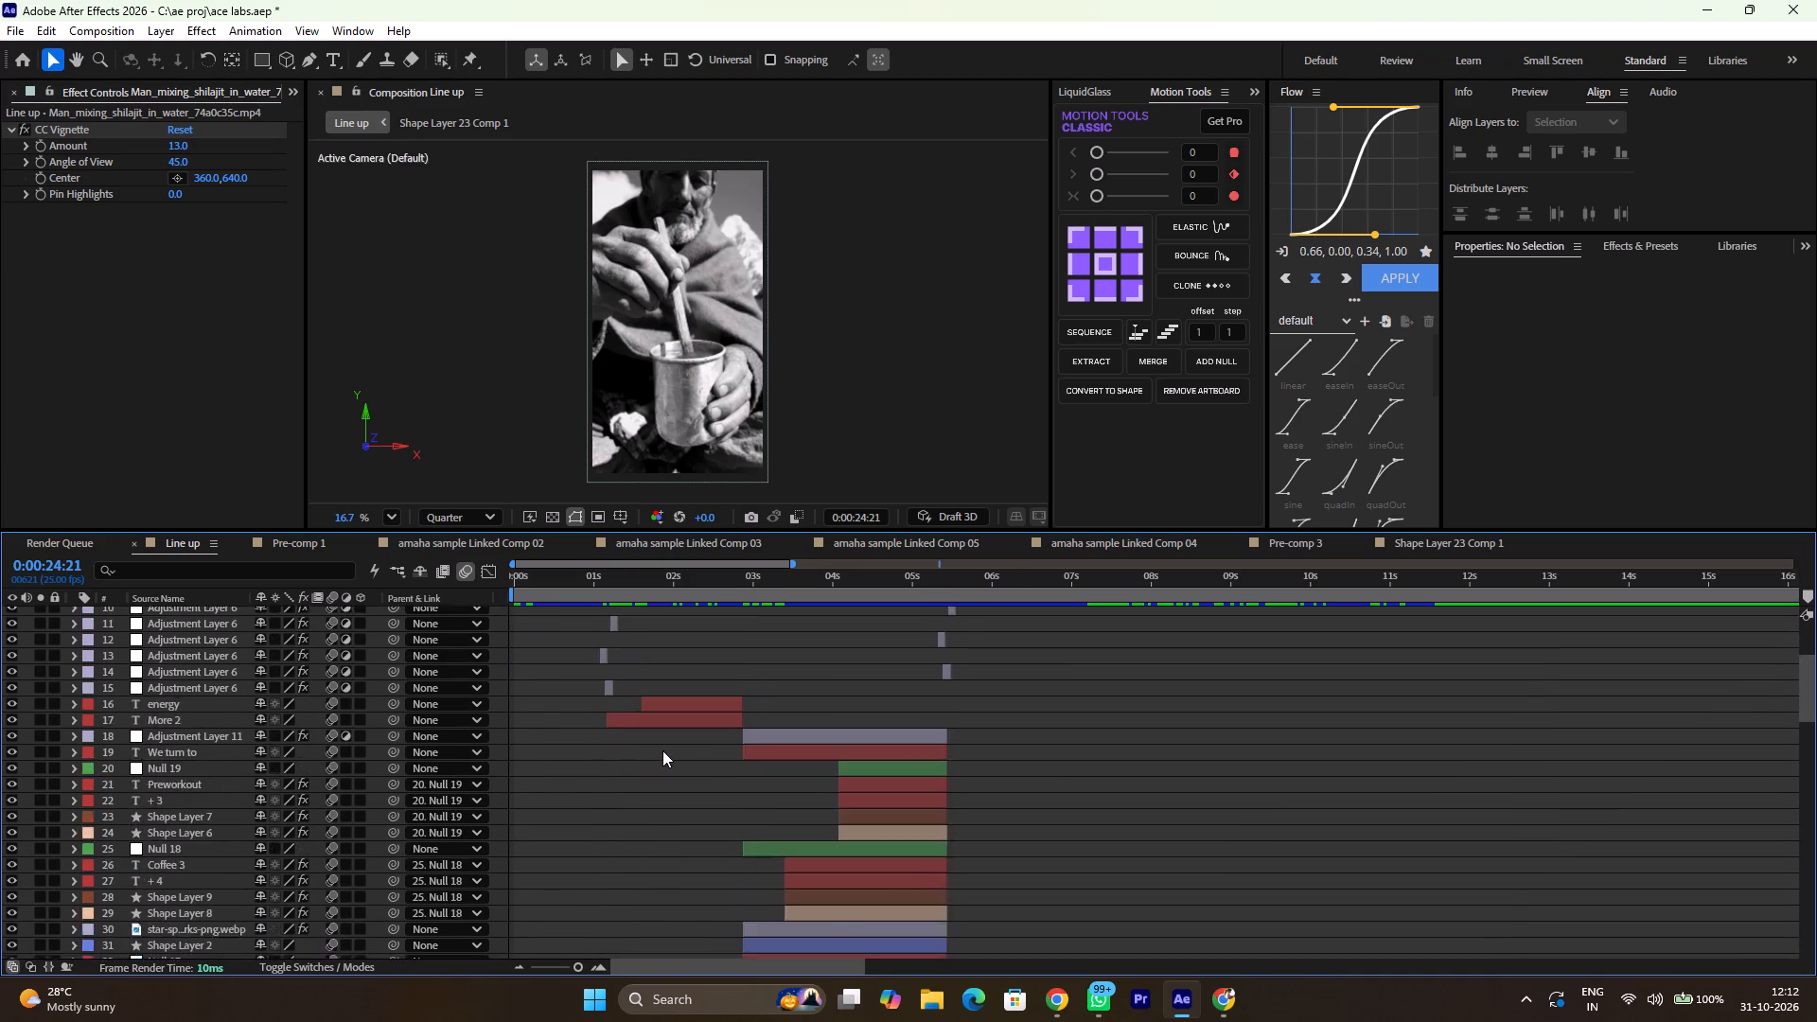
scroll(662, 750, "up", 1)
scroll(662, 750, "down", 10)
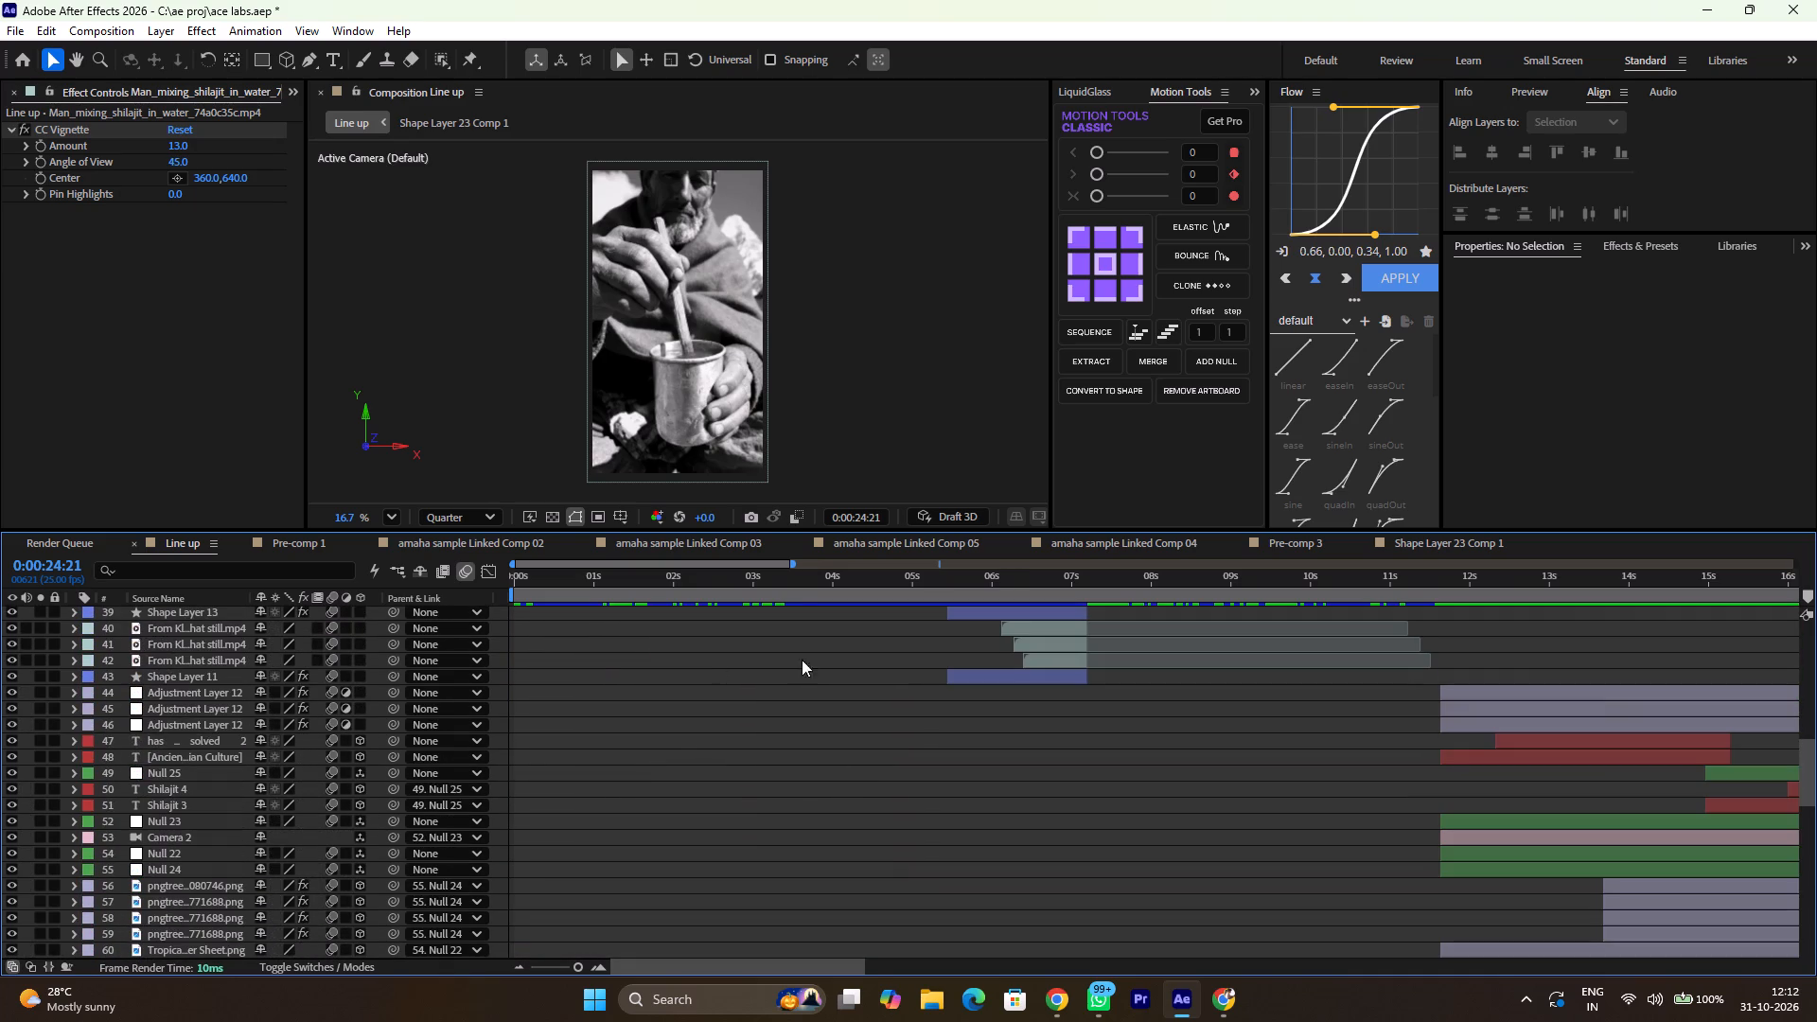
Maximize the timeline and examine the Line up layer stack across the composition's full duration, up to the topmost adjustment layers.
left_click(740, 770)
key("grave")
key("grave")
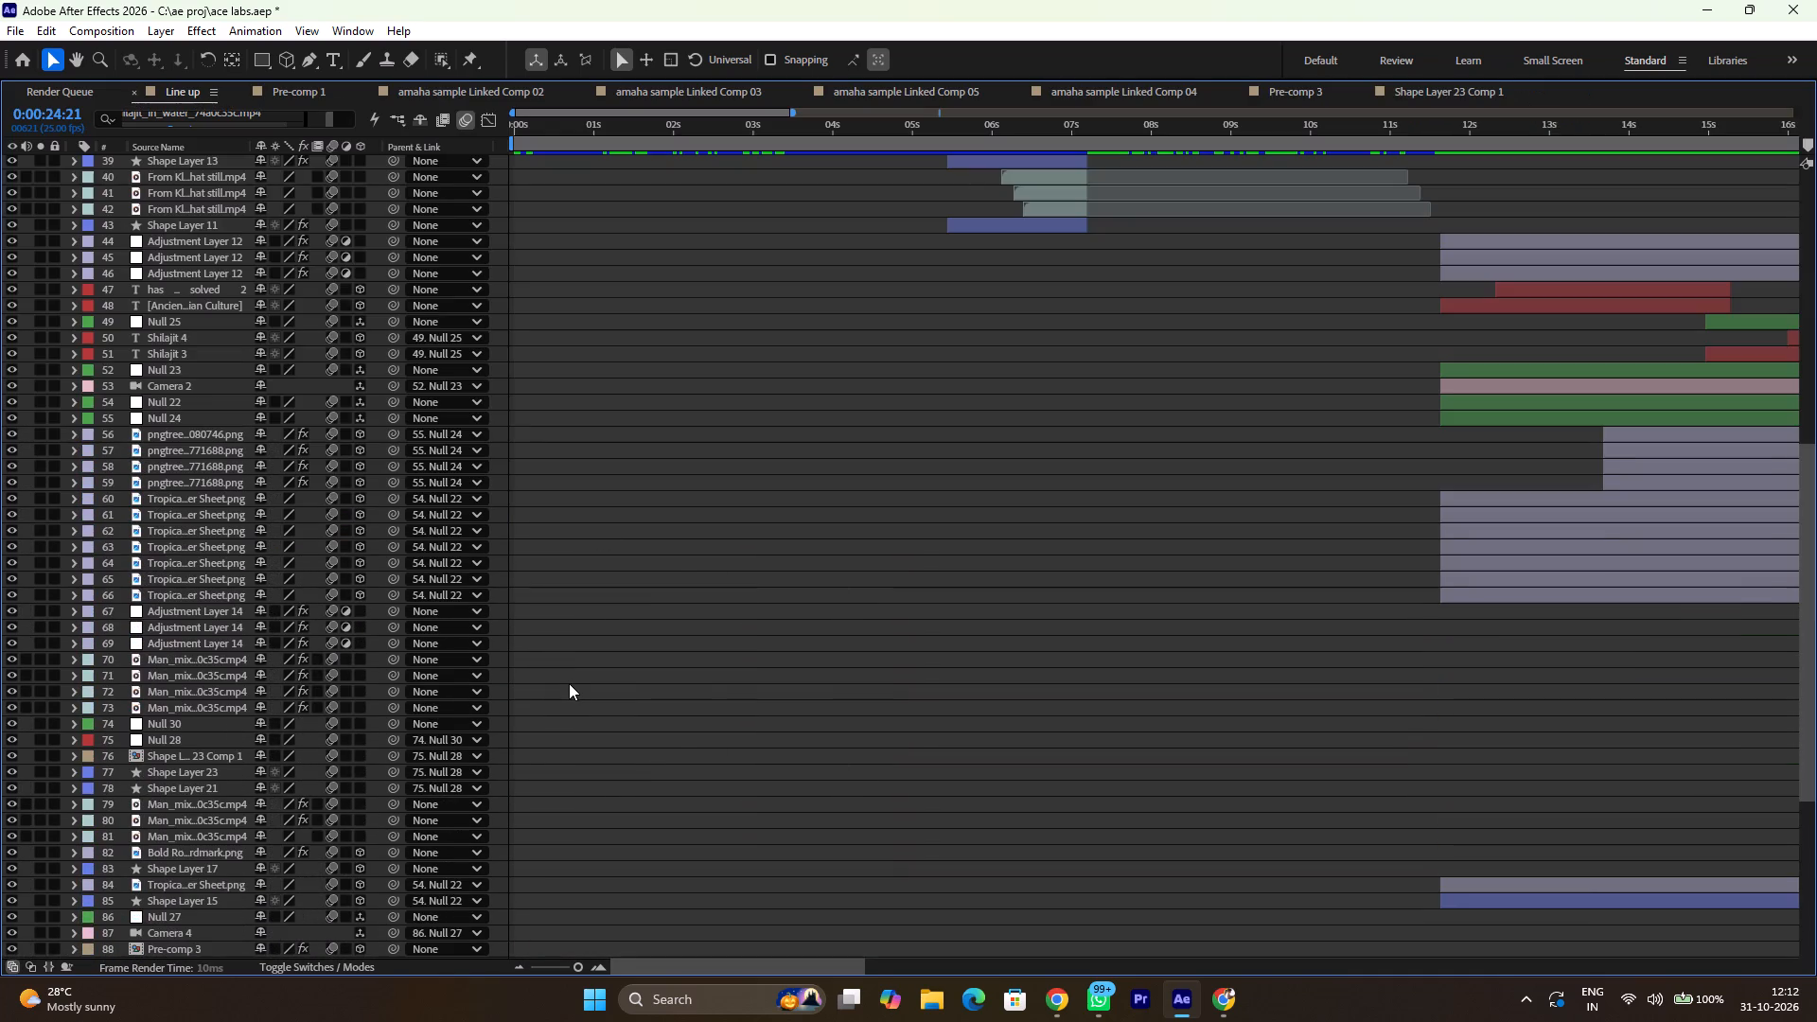
scroll(651, 616, "up", 1)
scroll(651, 616, "down", 2, "ctrl")
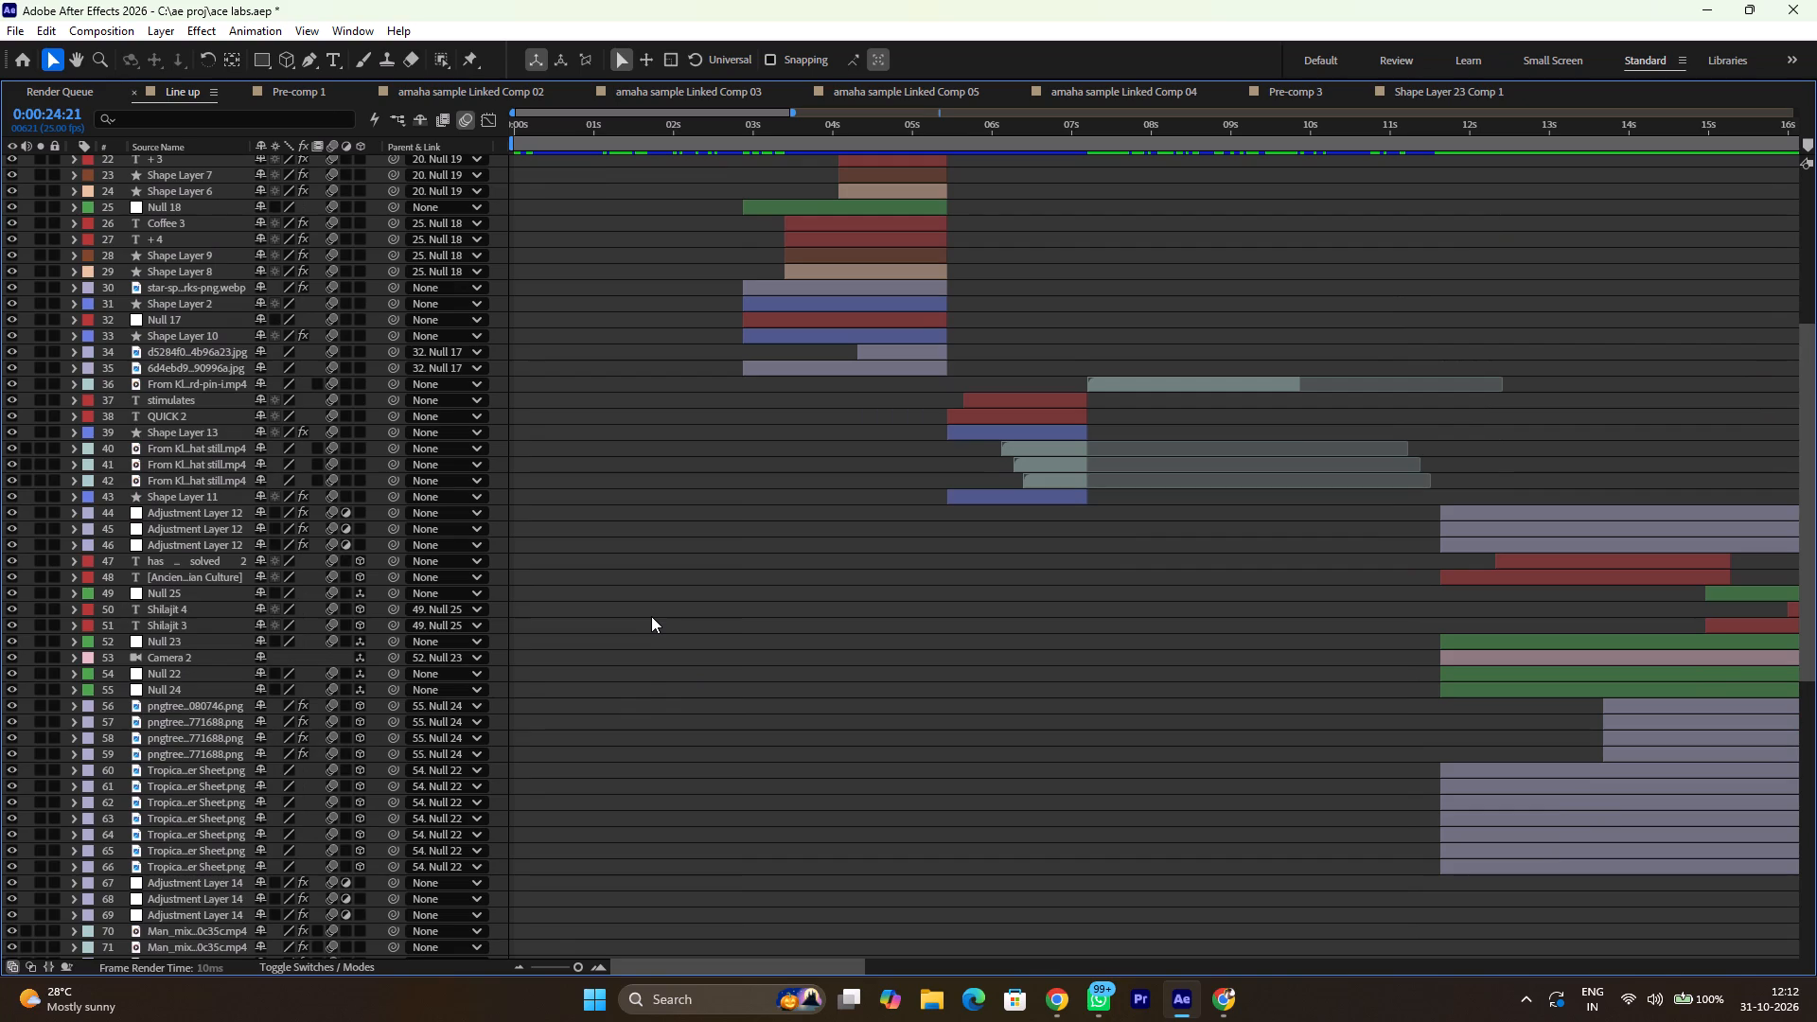
scroll(795, 568, "down", 3, "ctrl+alt")
scroll(795, 568, "up", 1)
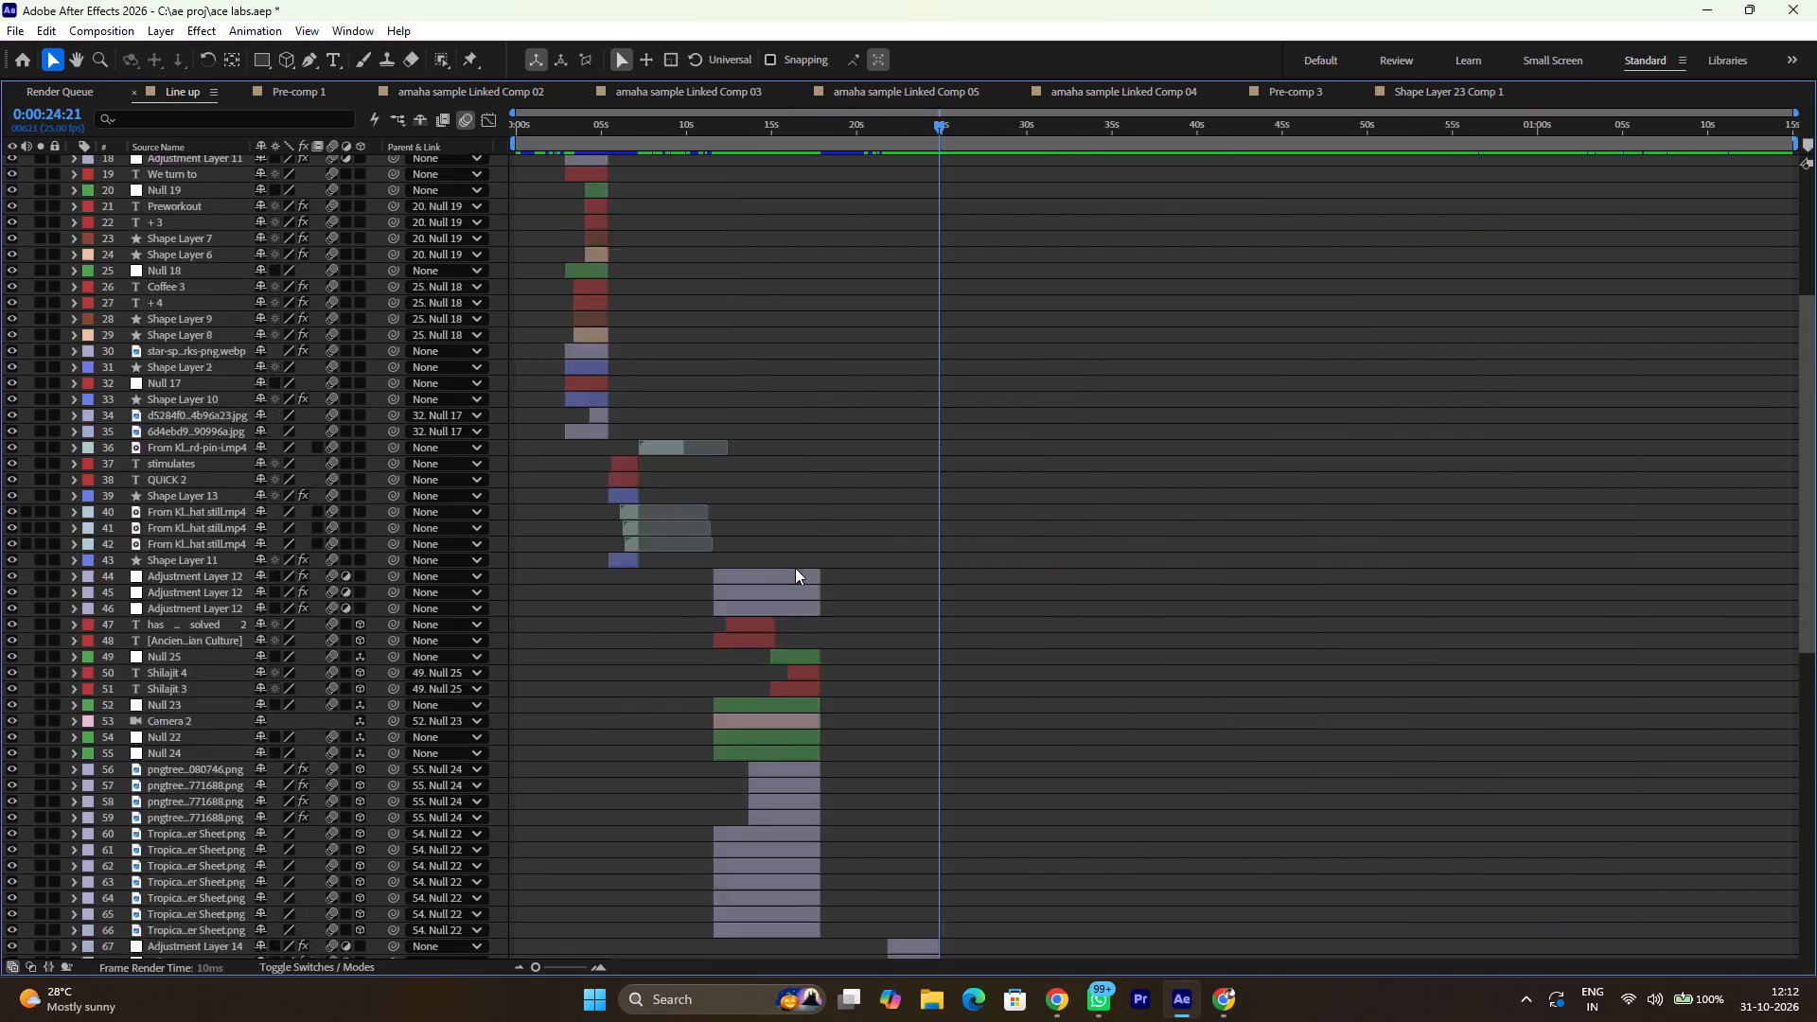
scroll(795, 568, "up", 3)
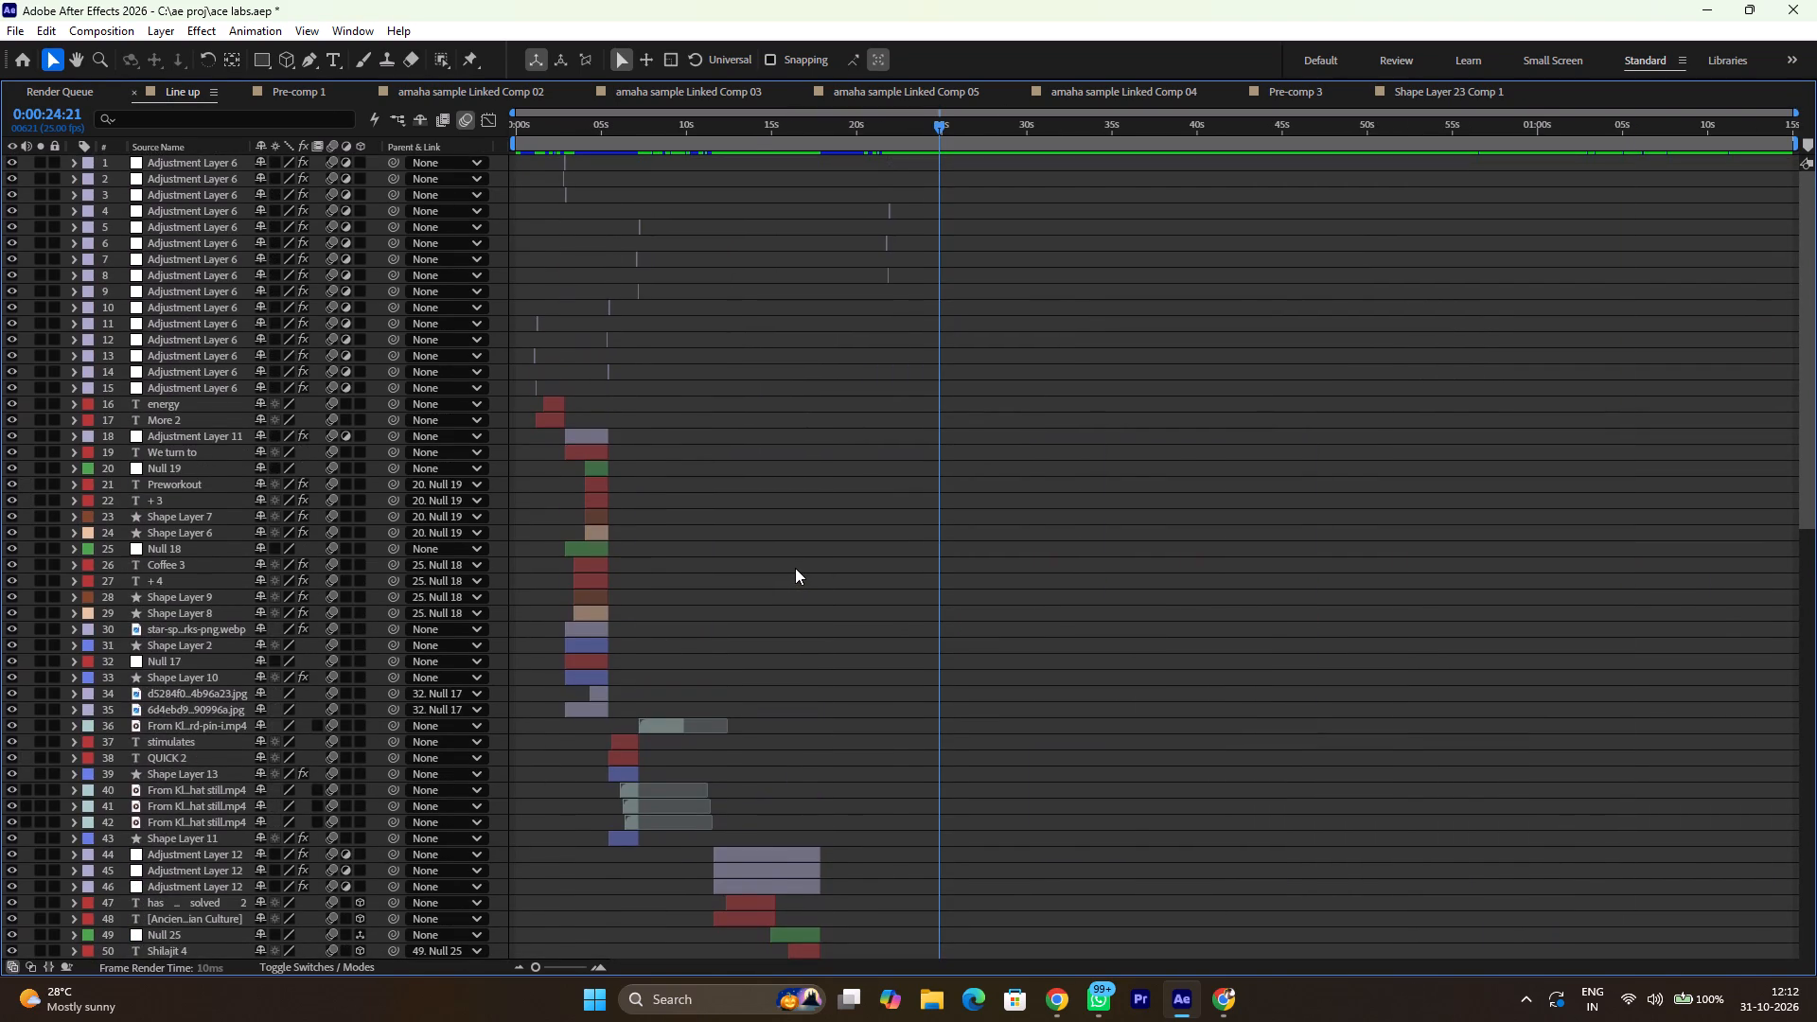